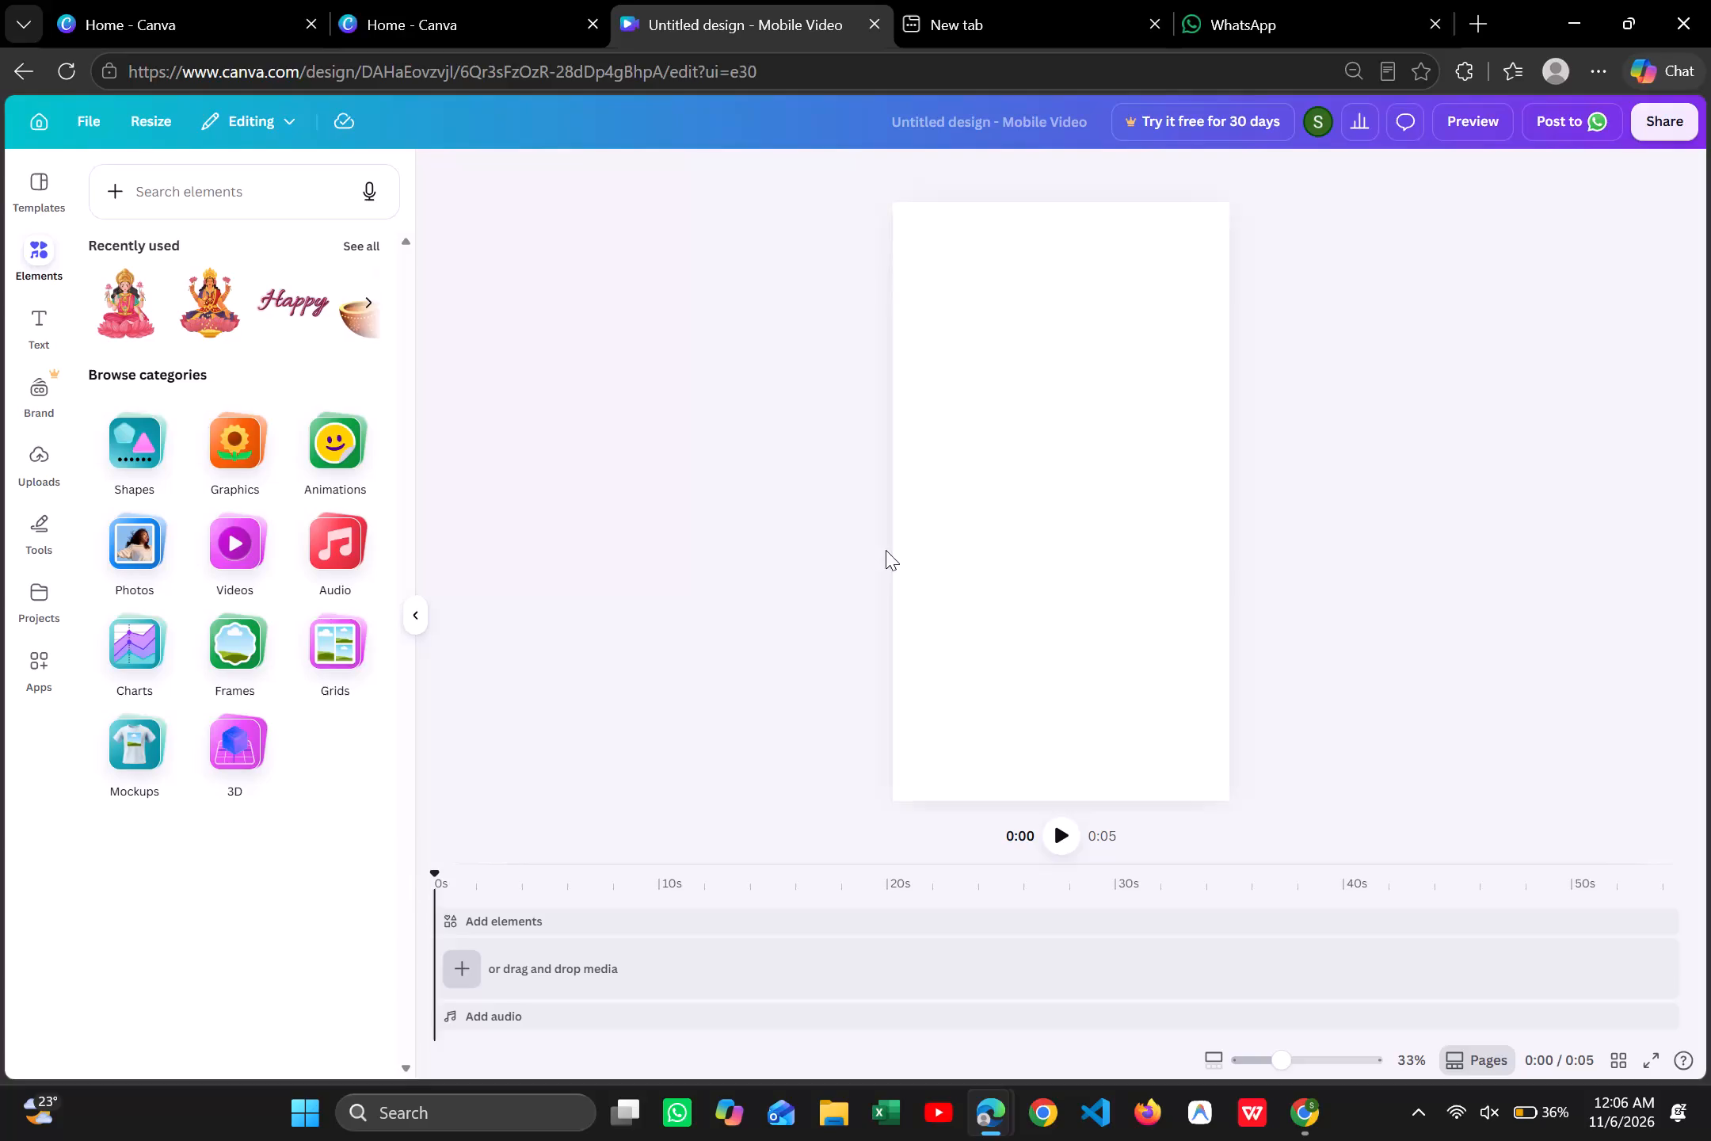
# Search the design elements for "yellow vintage paper".
pyautogui.click(1031, 544)
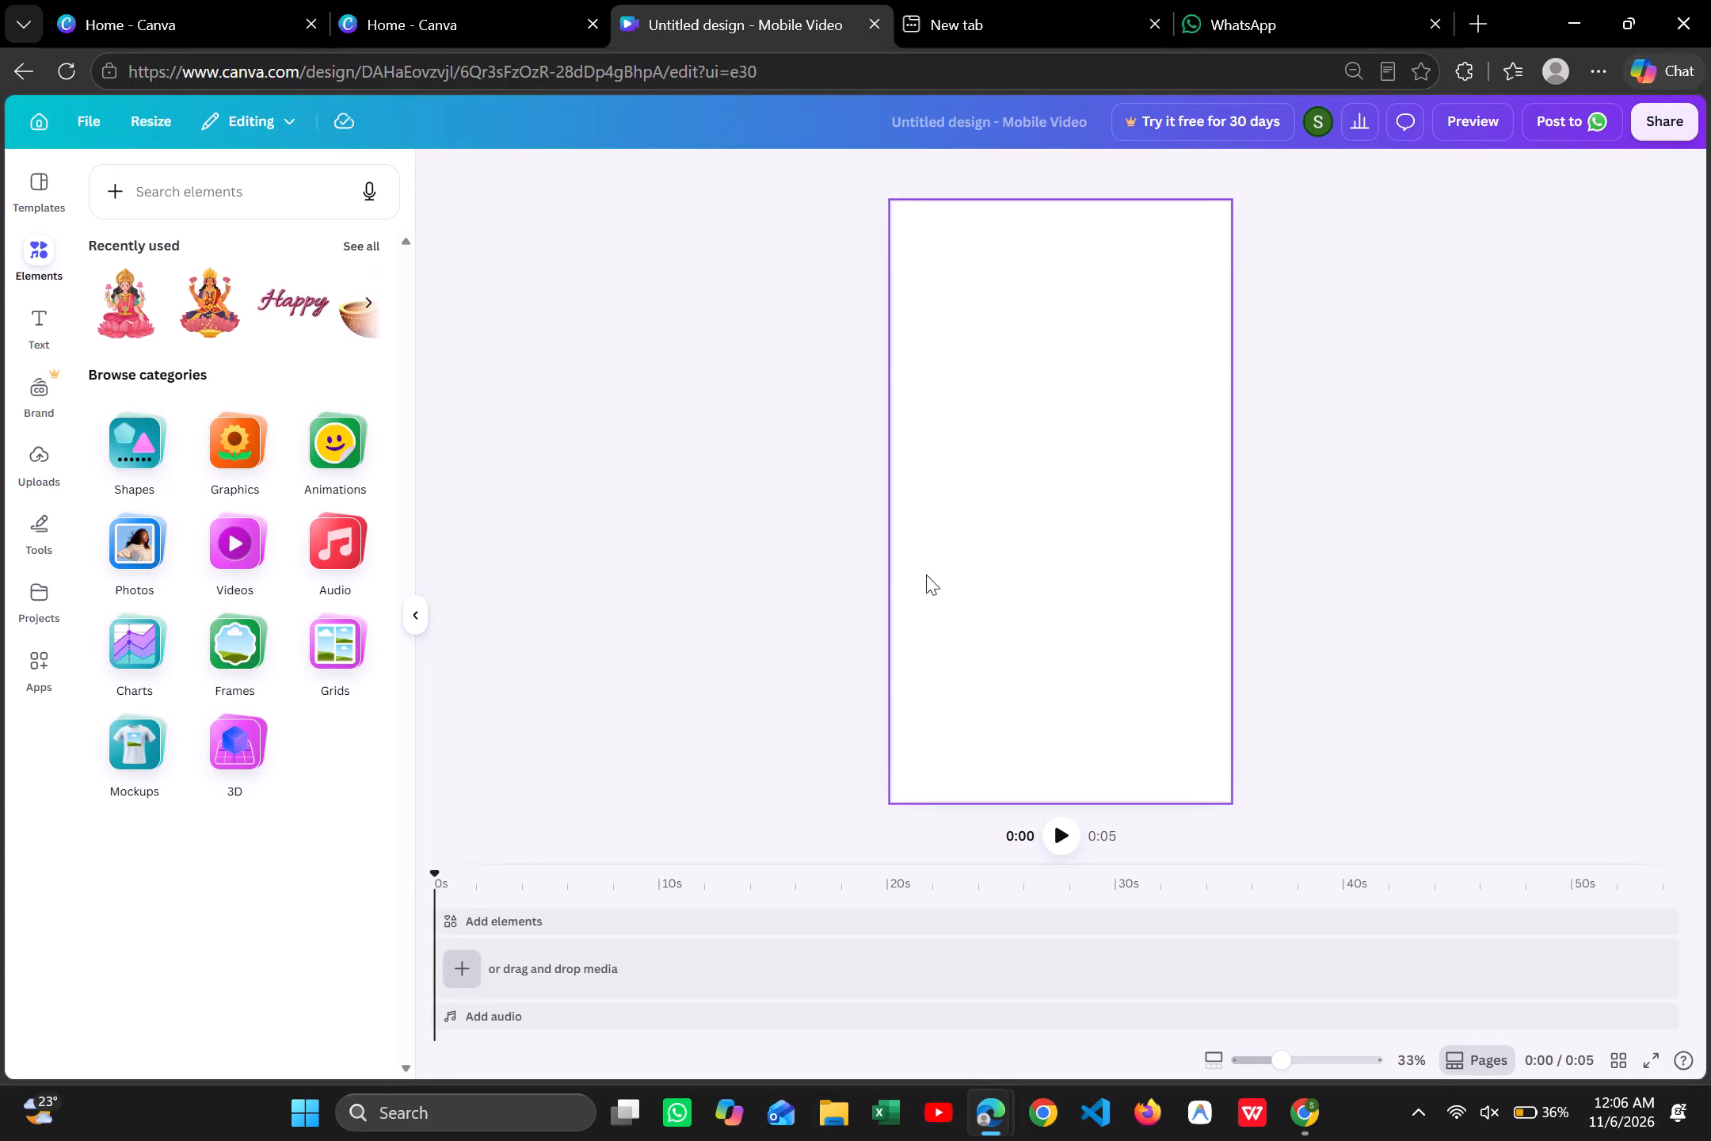
pyautogui.click(513, 928)
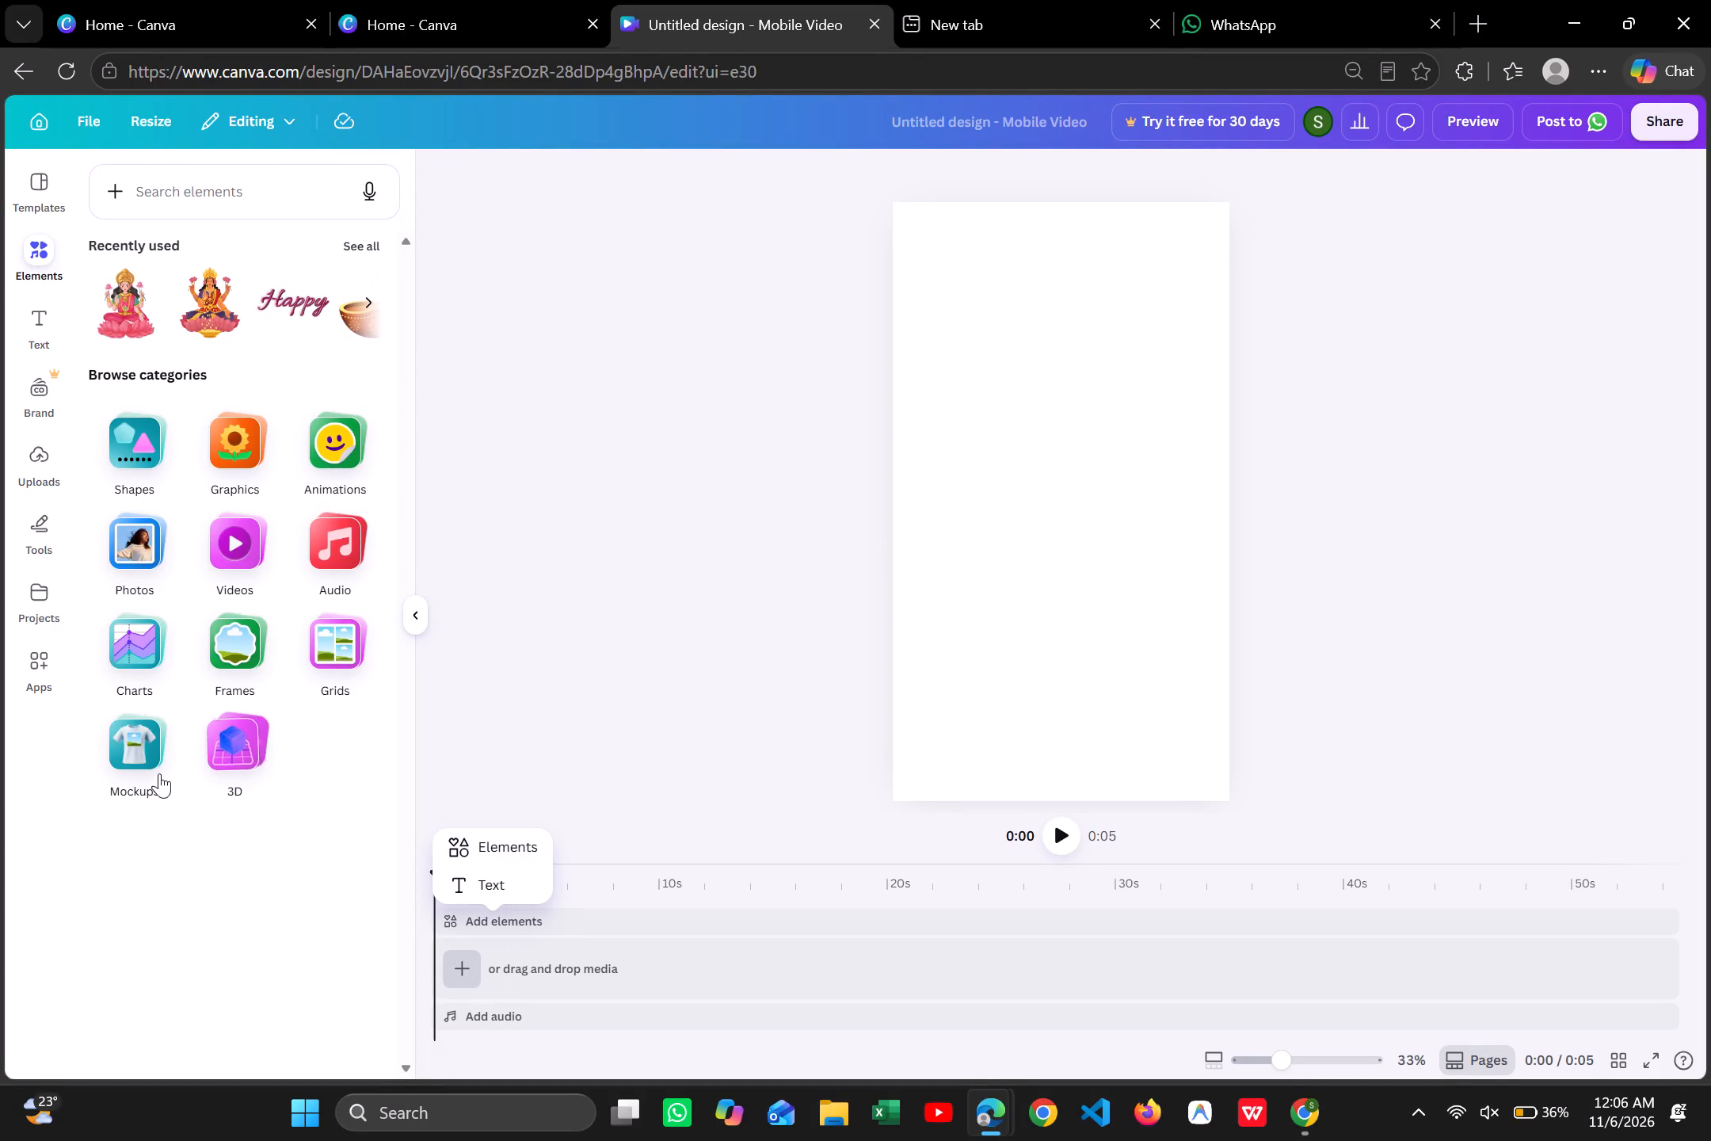
pyautogui.click(210, 199)
pyautogui.click(212, 198)
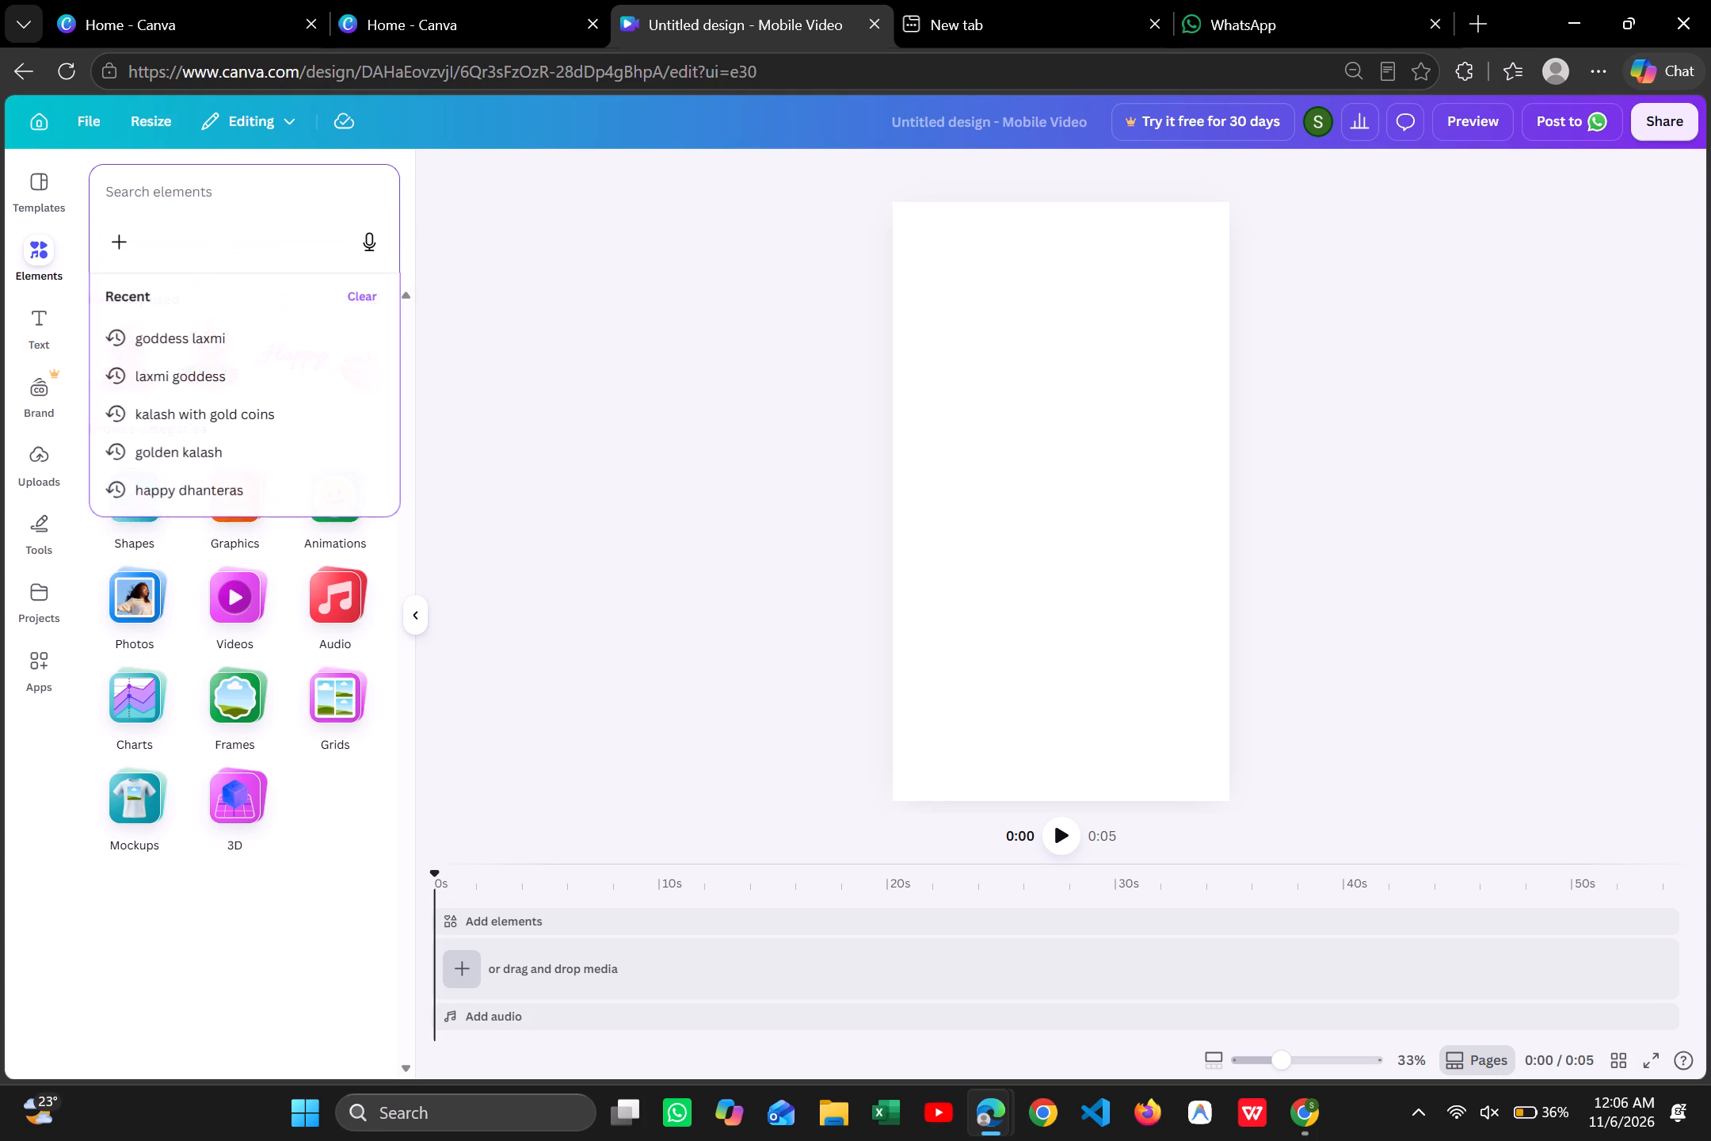
pyautogui.write('yellow')
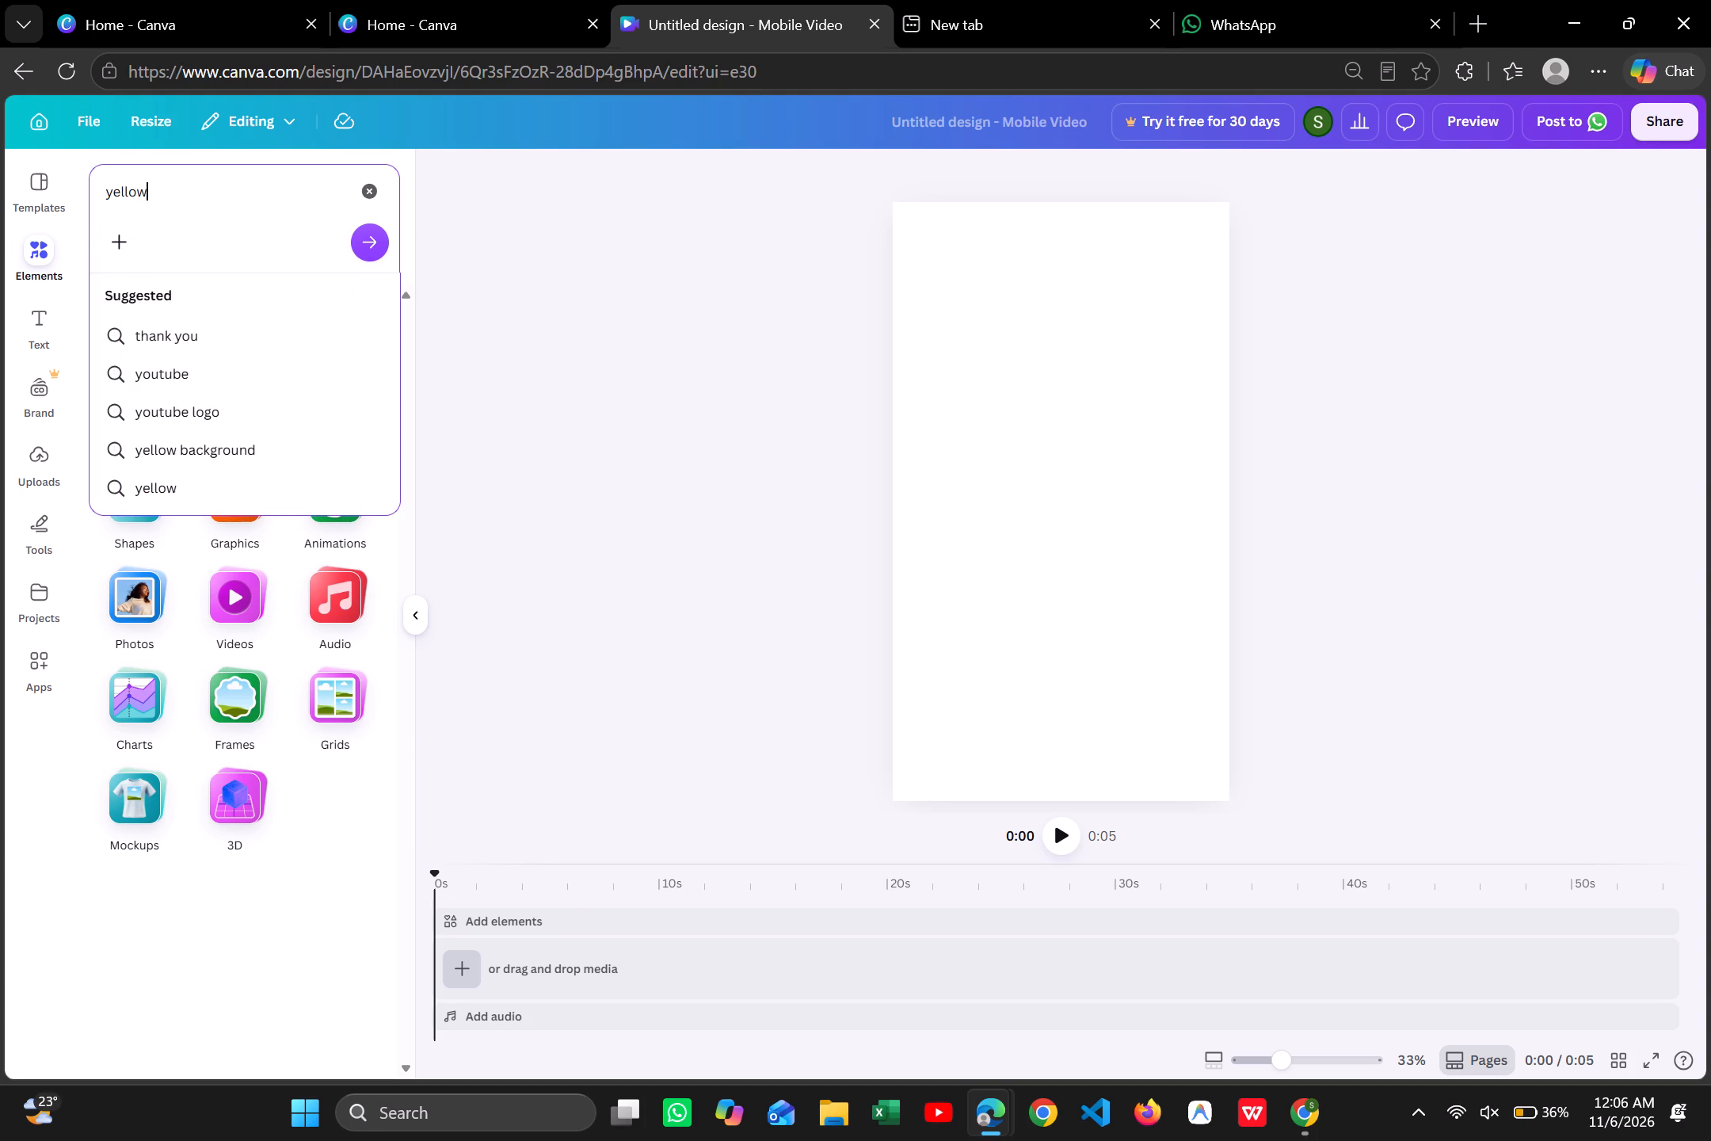
pyautogui.press('space')
pyautogui.write('vintage paper')
pyautogui.press('Return')
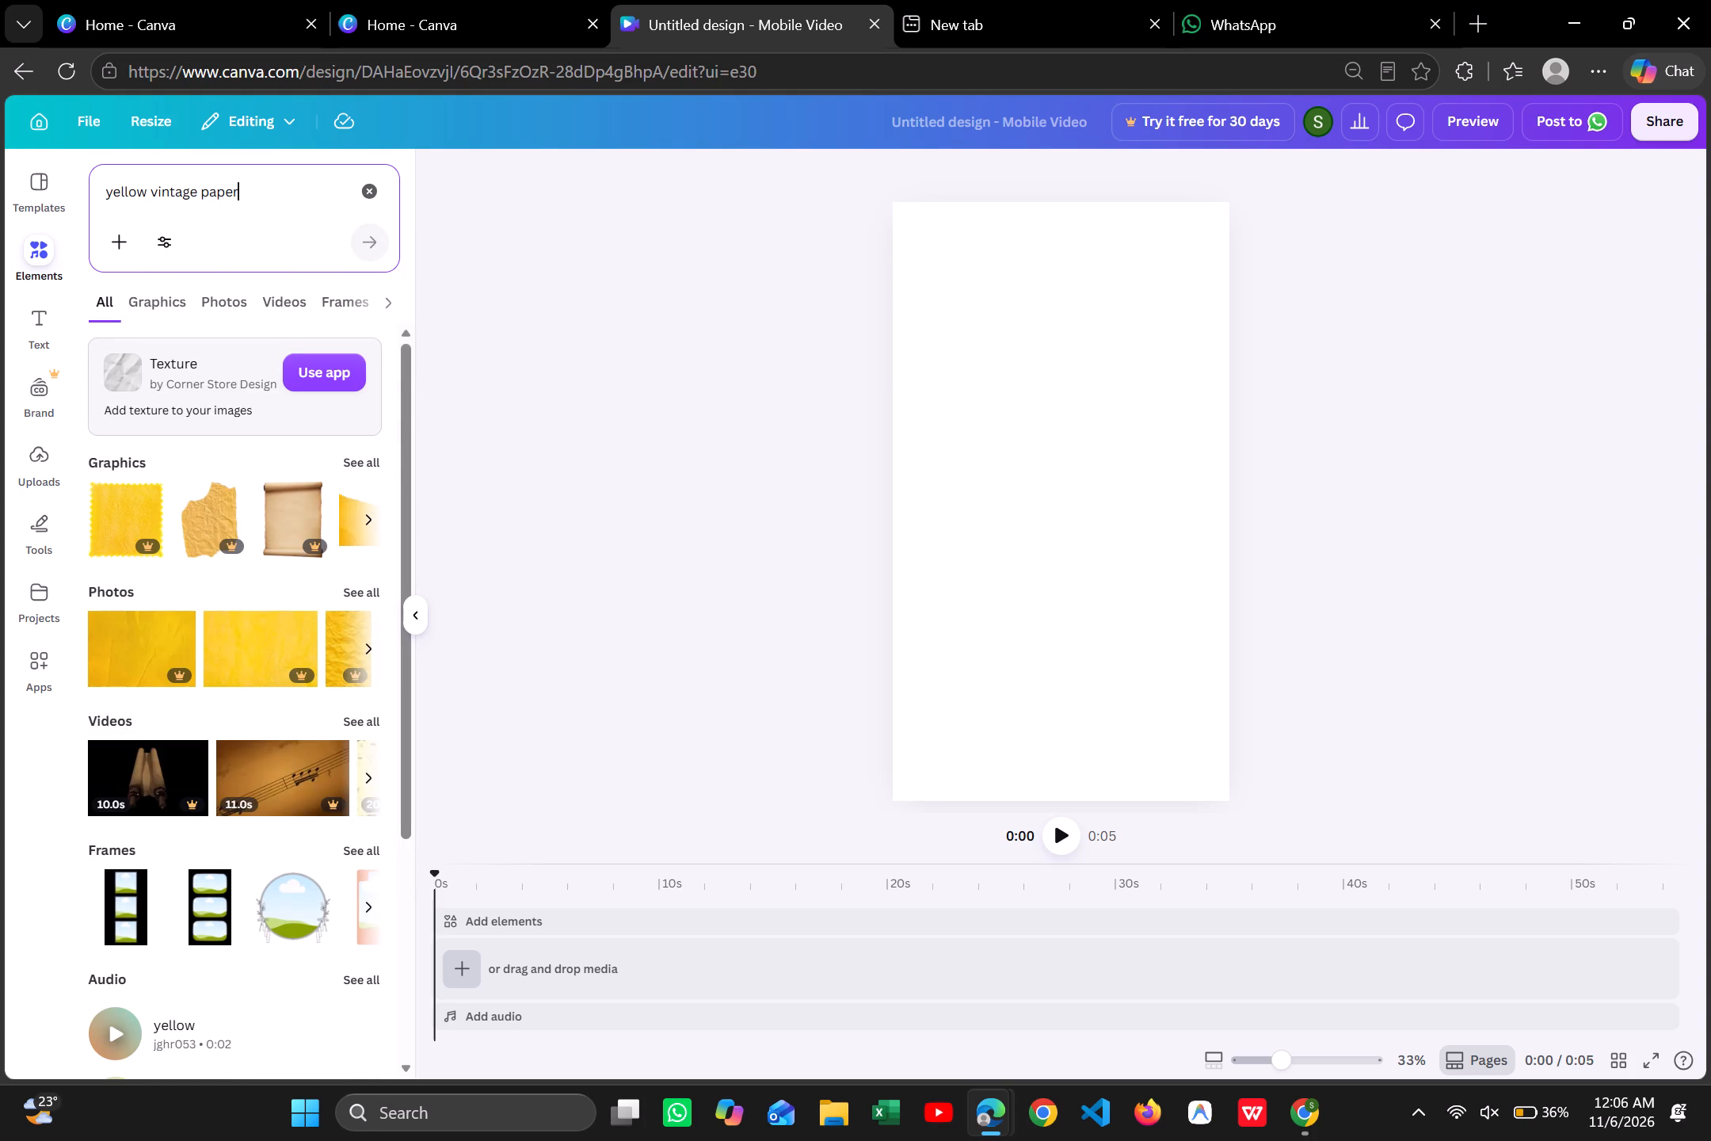
# Find the crumpled golden-brown paper photo among the results and add it as the full-page background of the empty video page.
pyautogui.hscroll(-1, 261, 524)
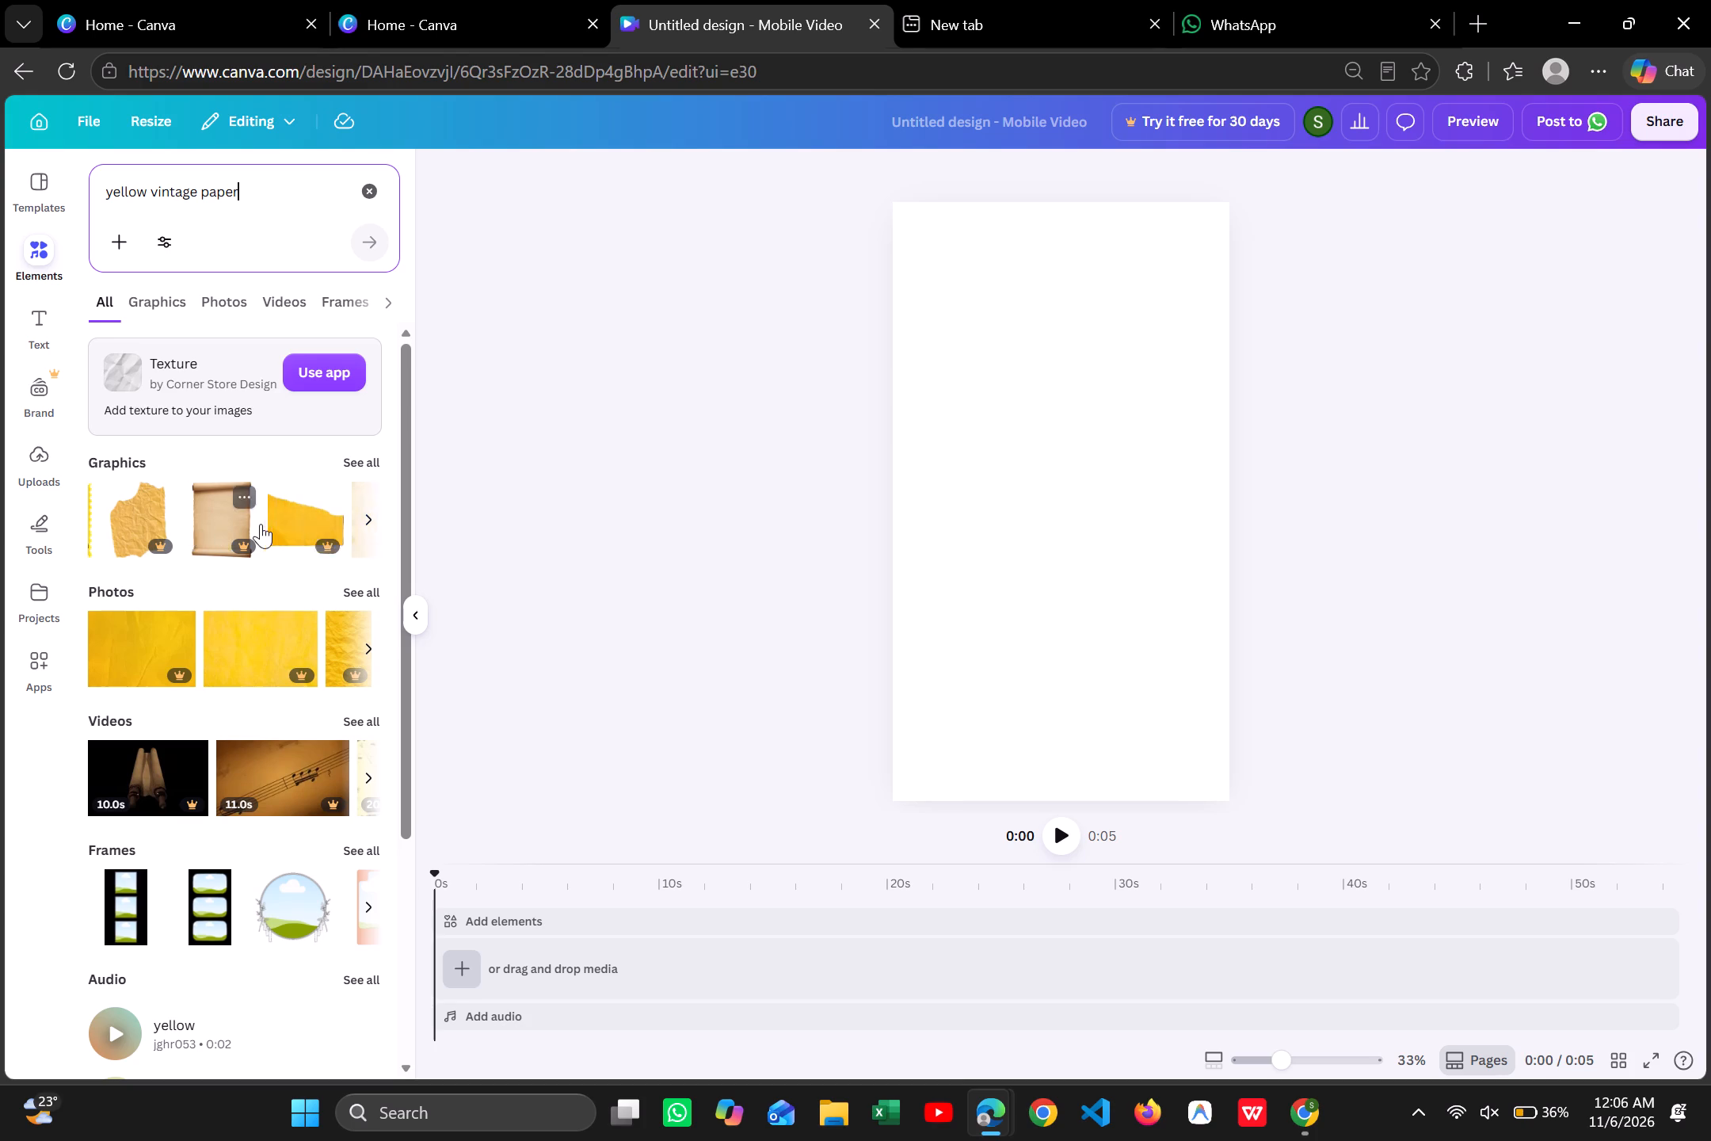
pyautogui.hscroll(-4, 261, 524)
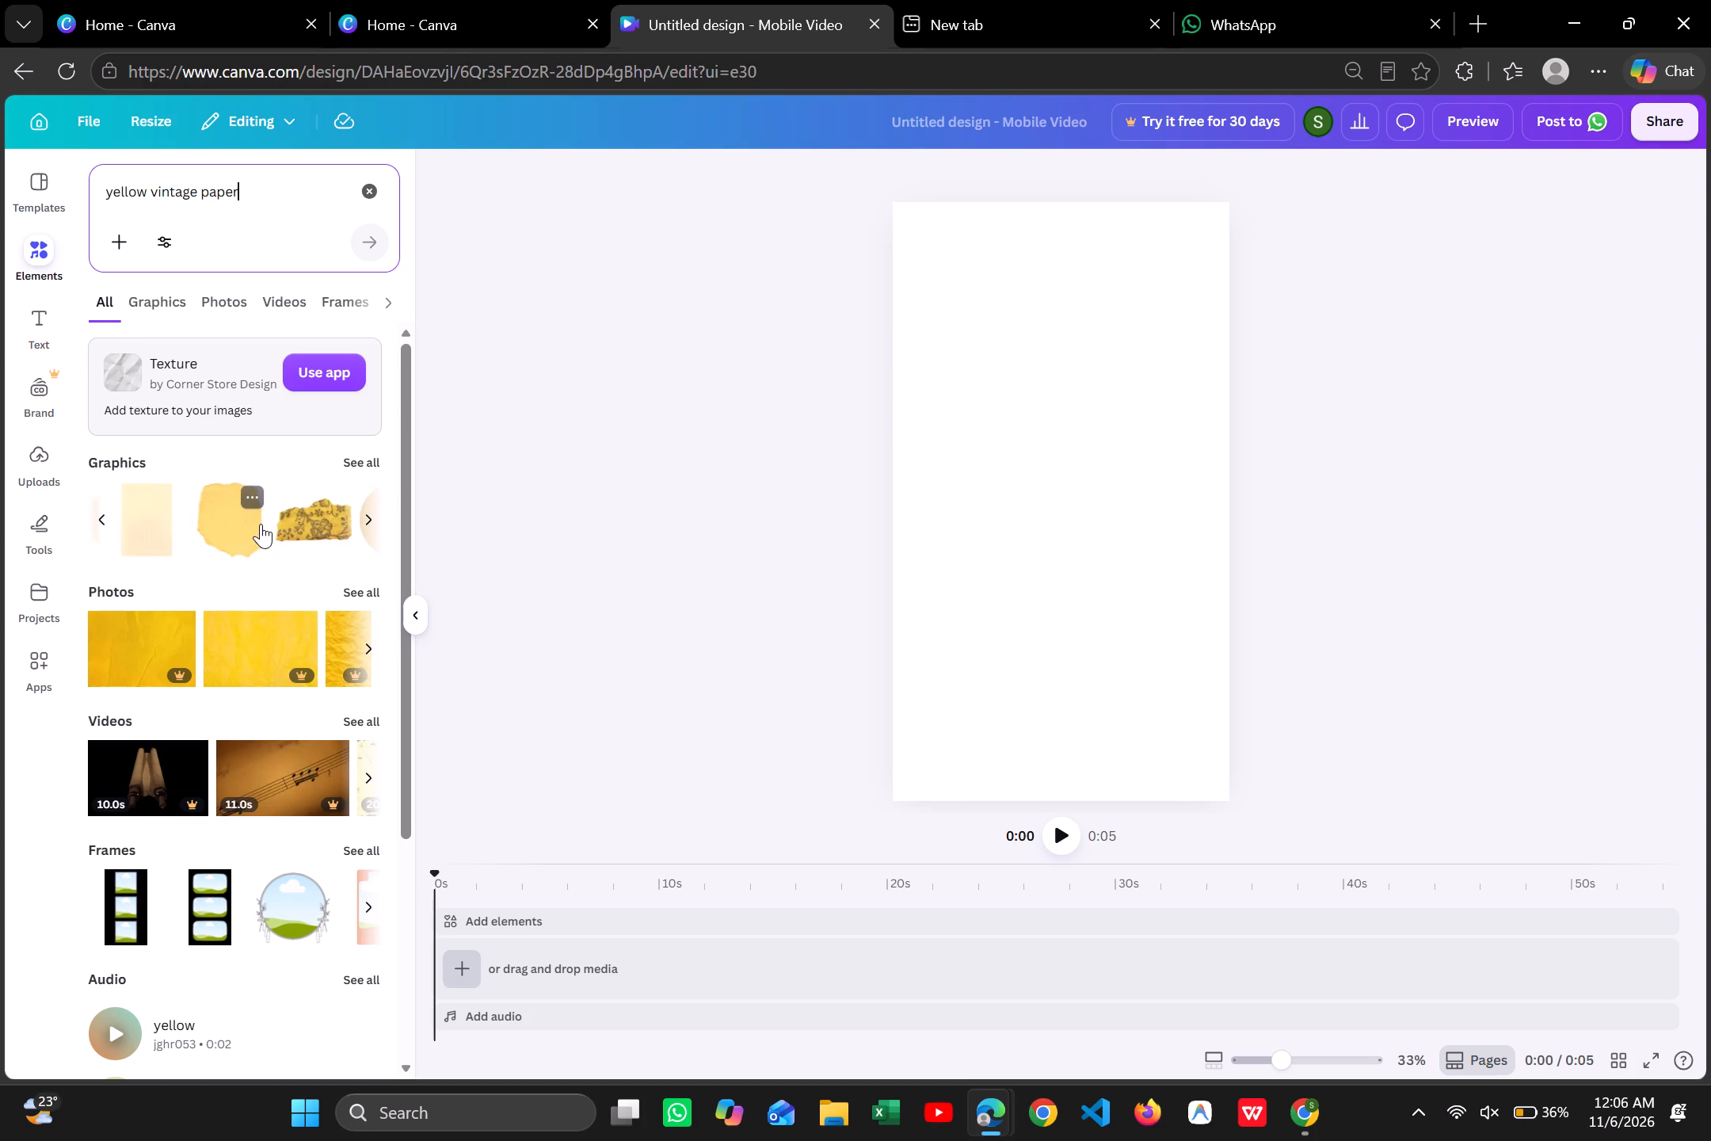
pyautogui.hscroll(-3, 301, 531)
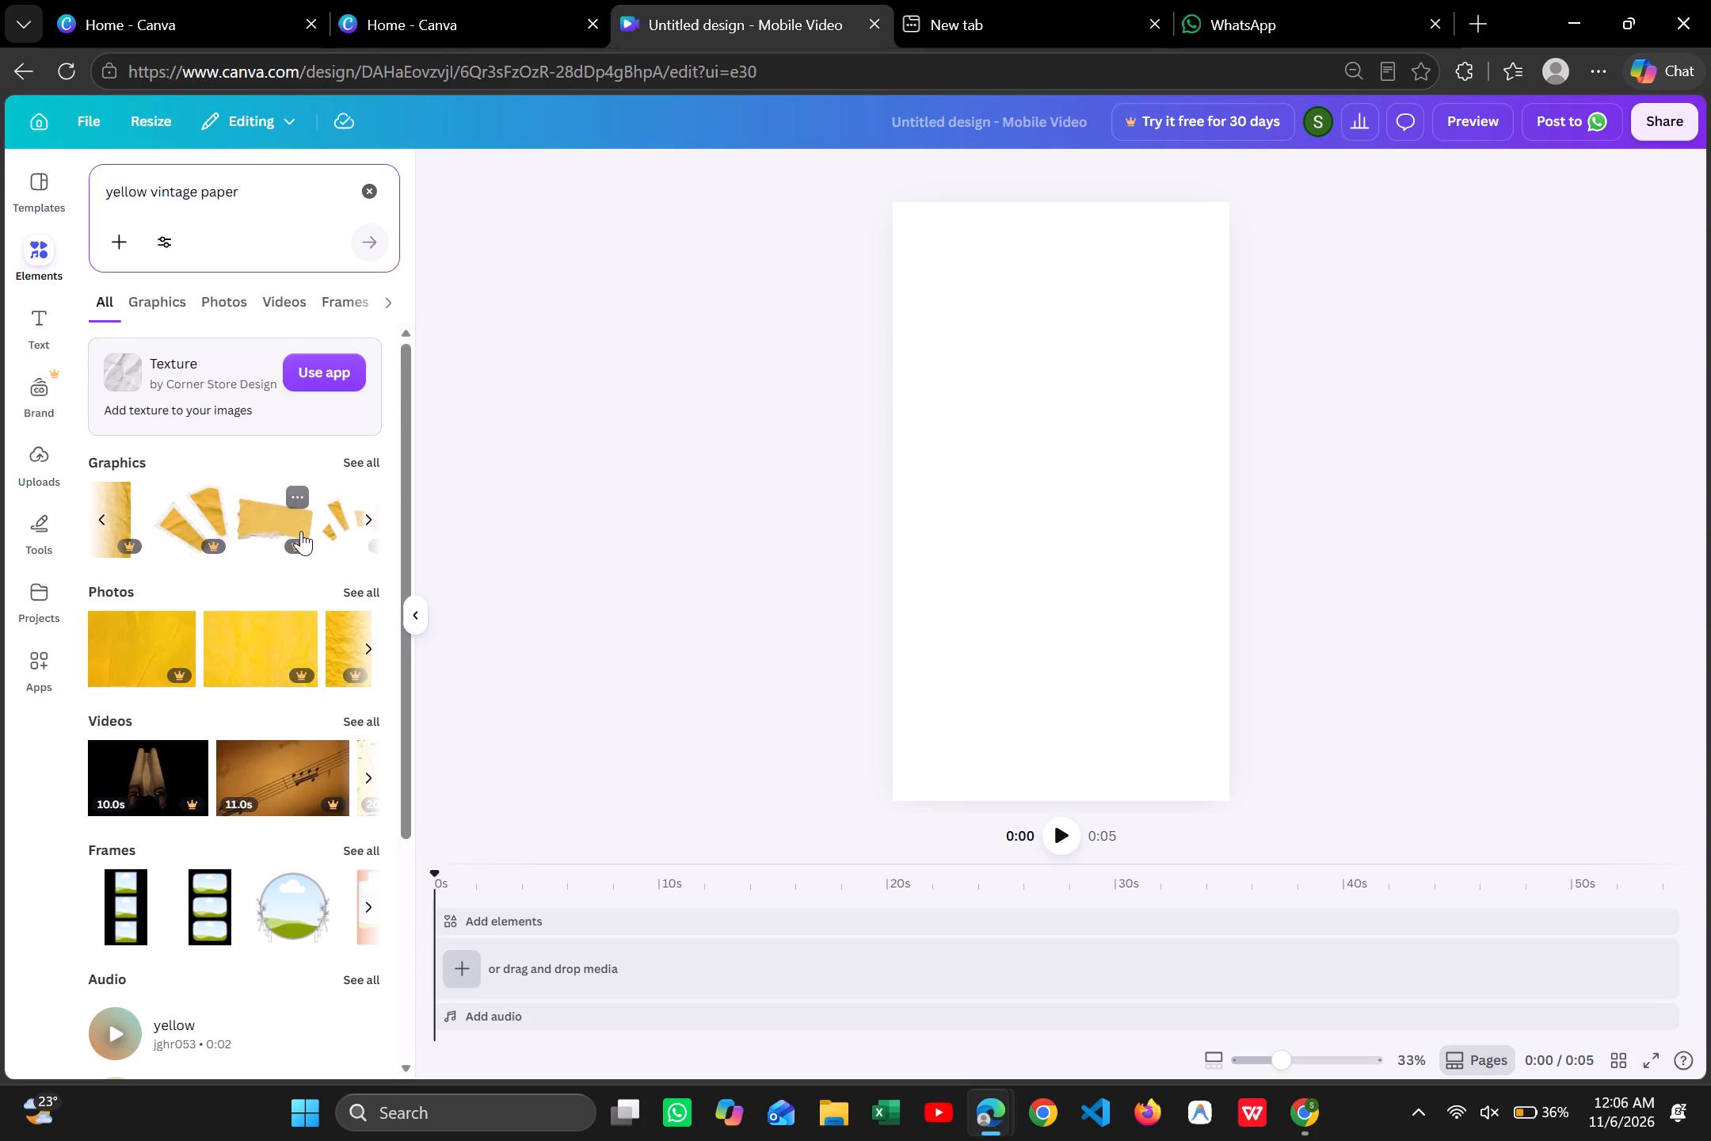
pyautogui.hscroll(-3, 301, 531)
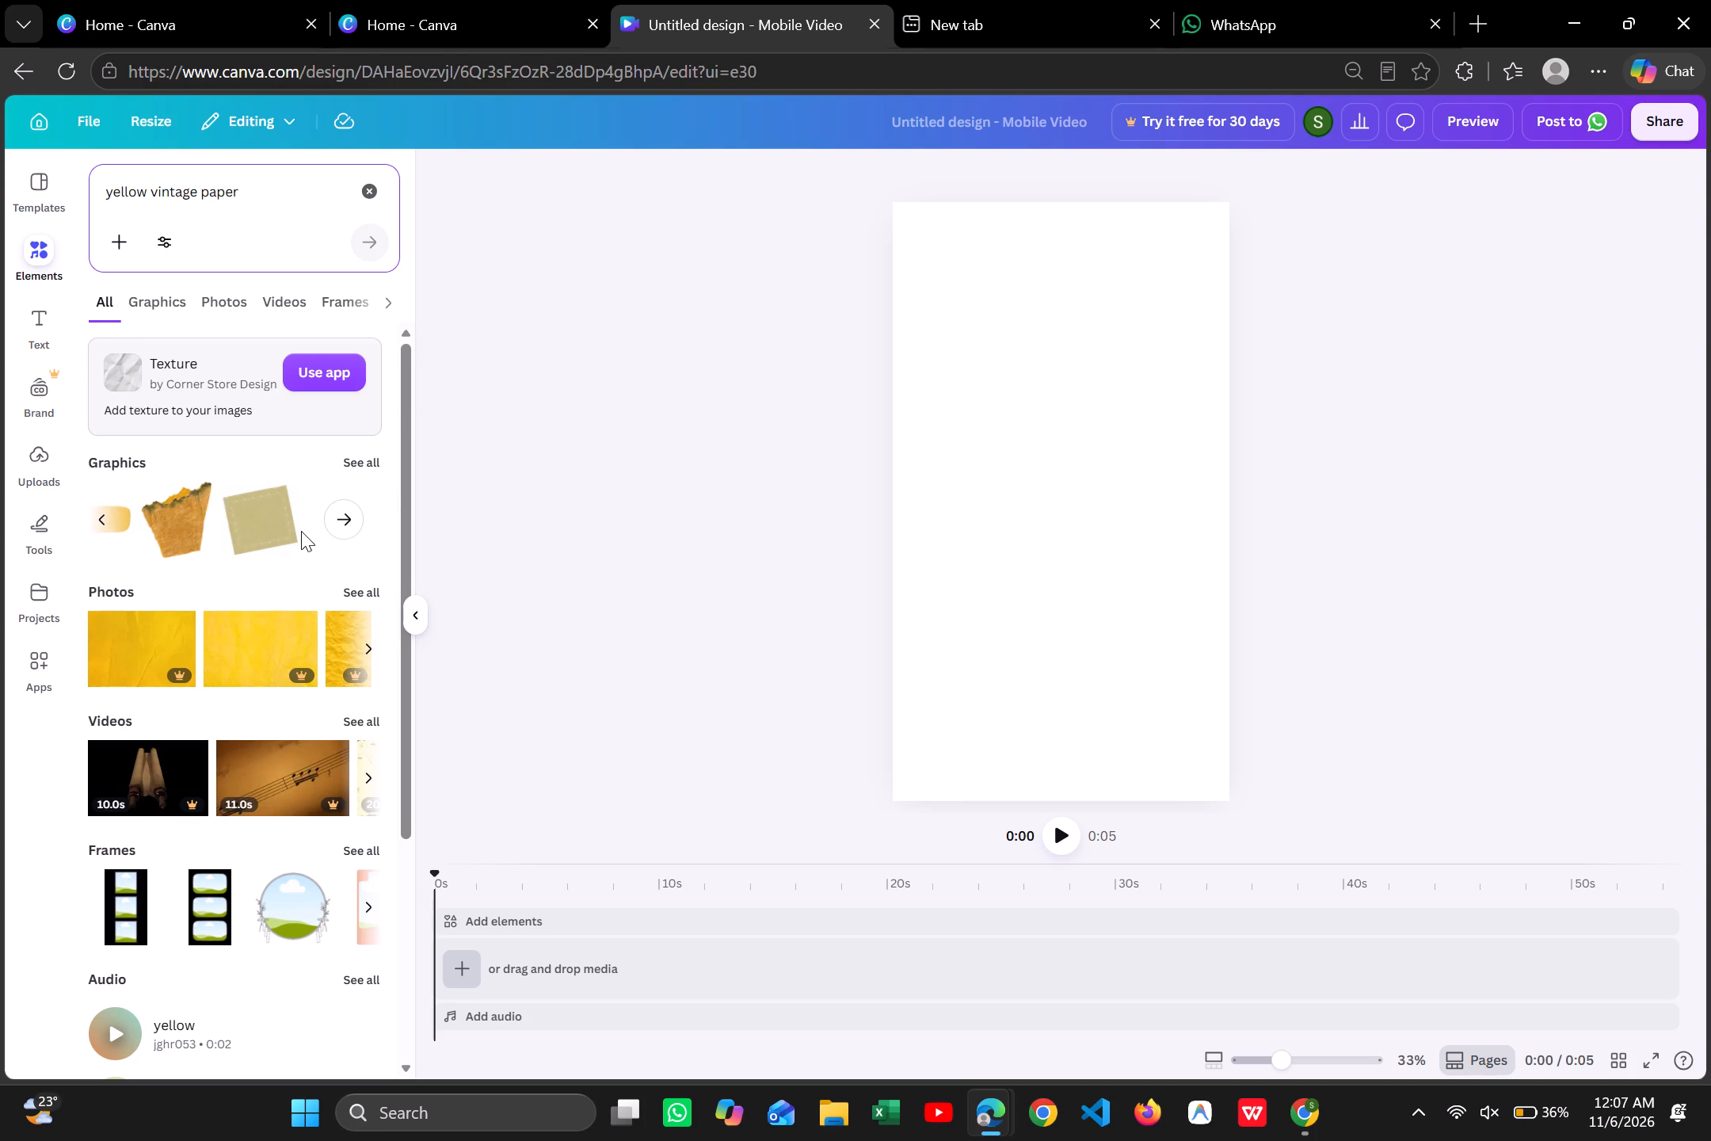
pyautogui.hscroll(-4, 274, 627)
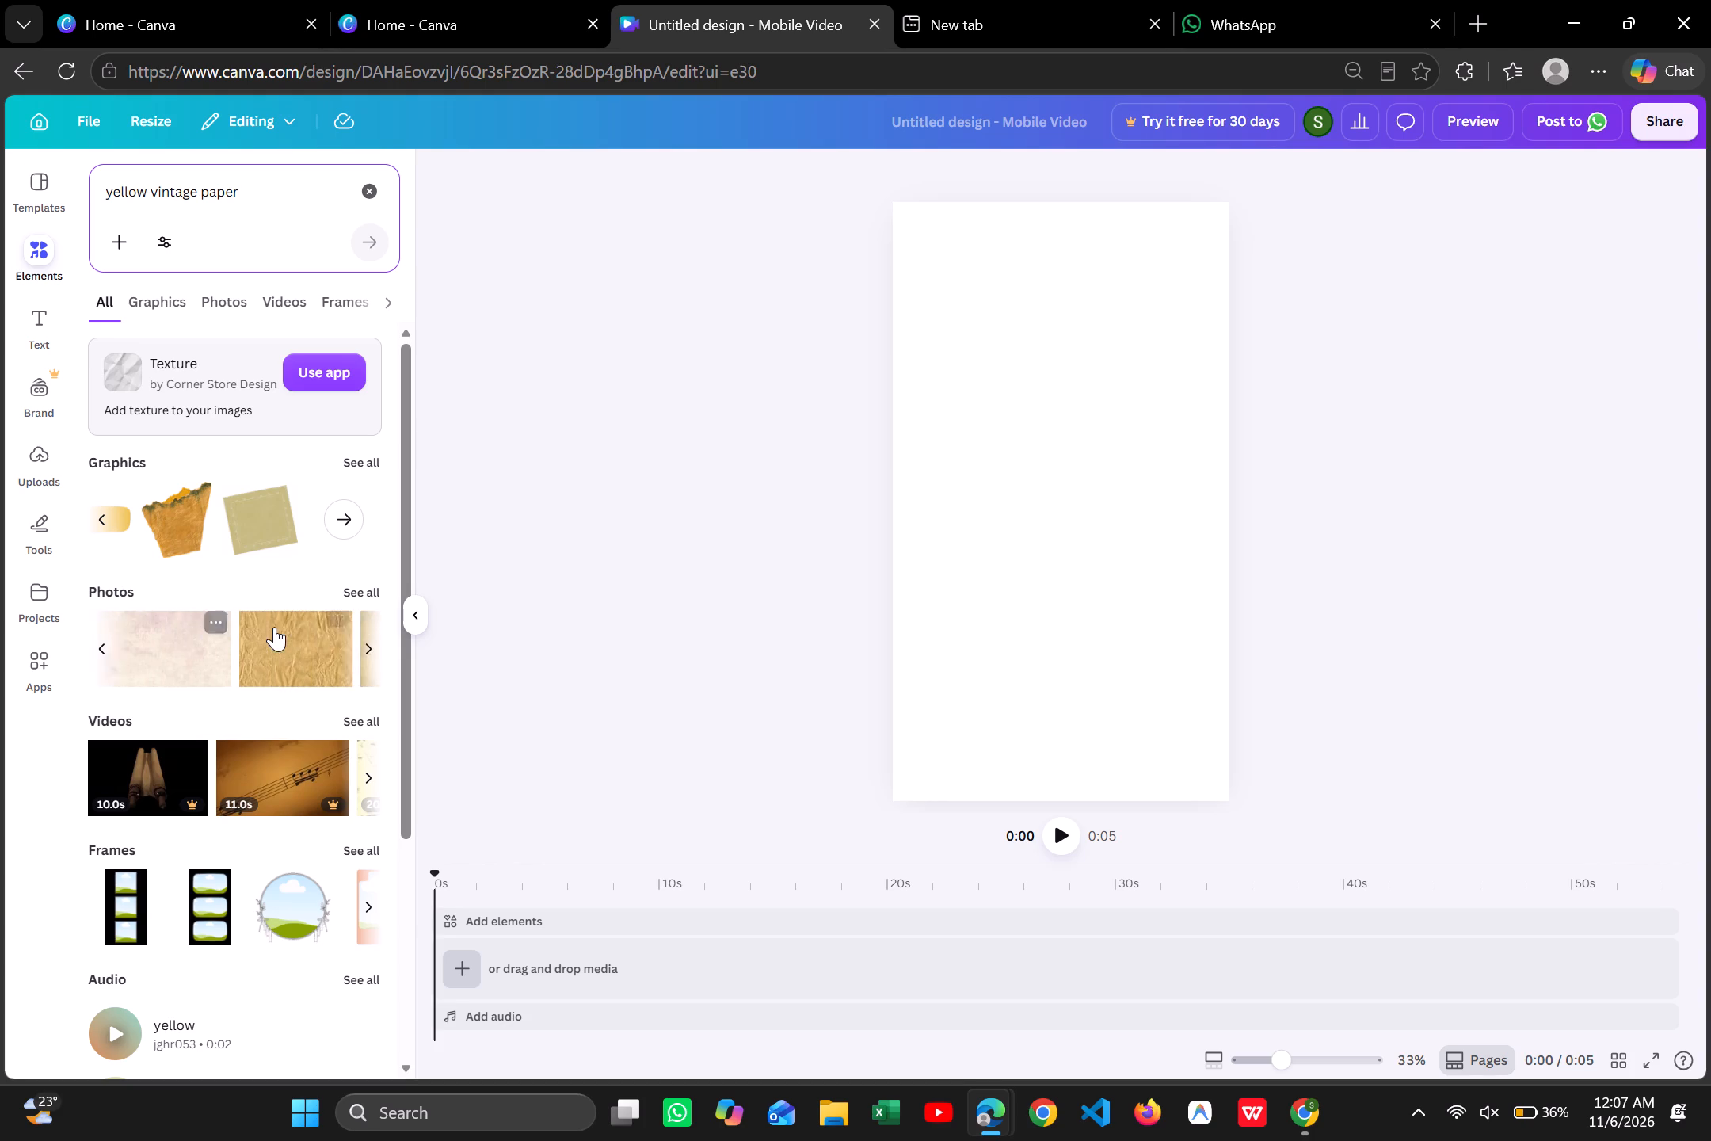
pyautogui.hscroll(-1, 274, 627)
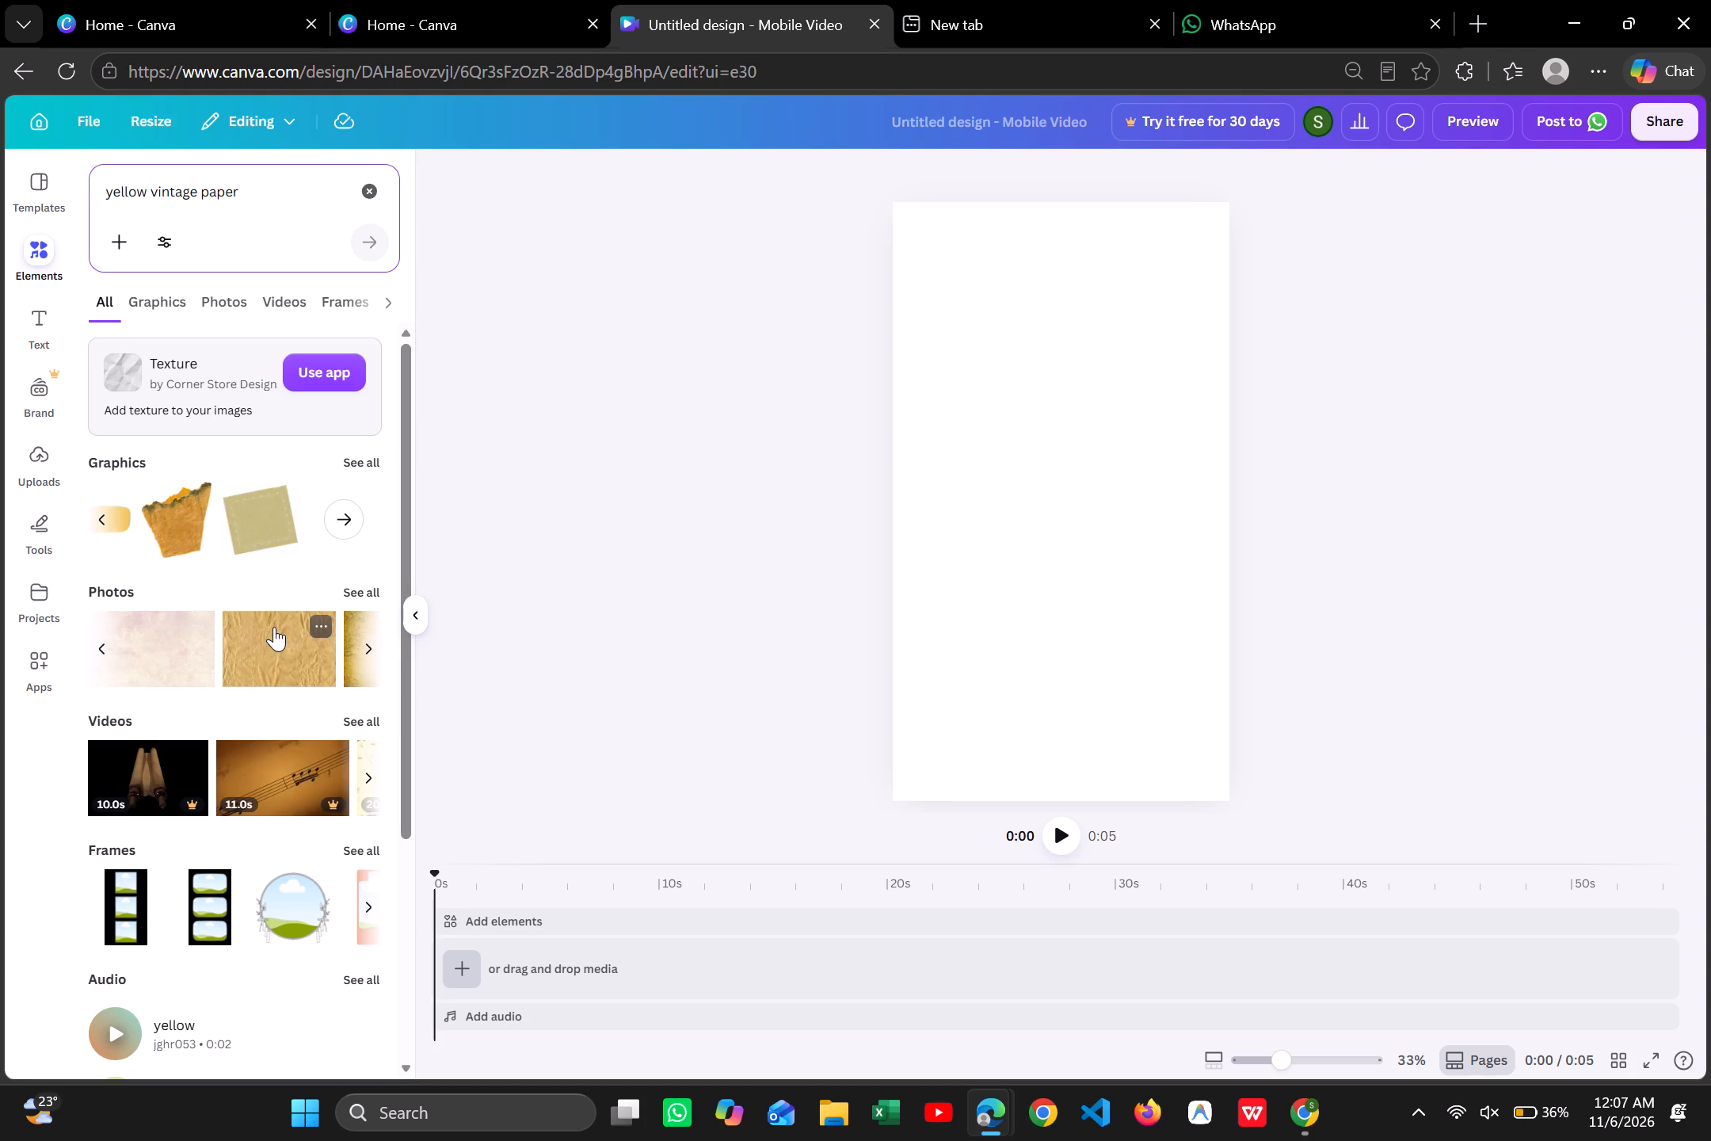
pyautogui.click(274, 627)
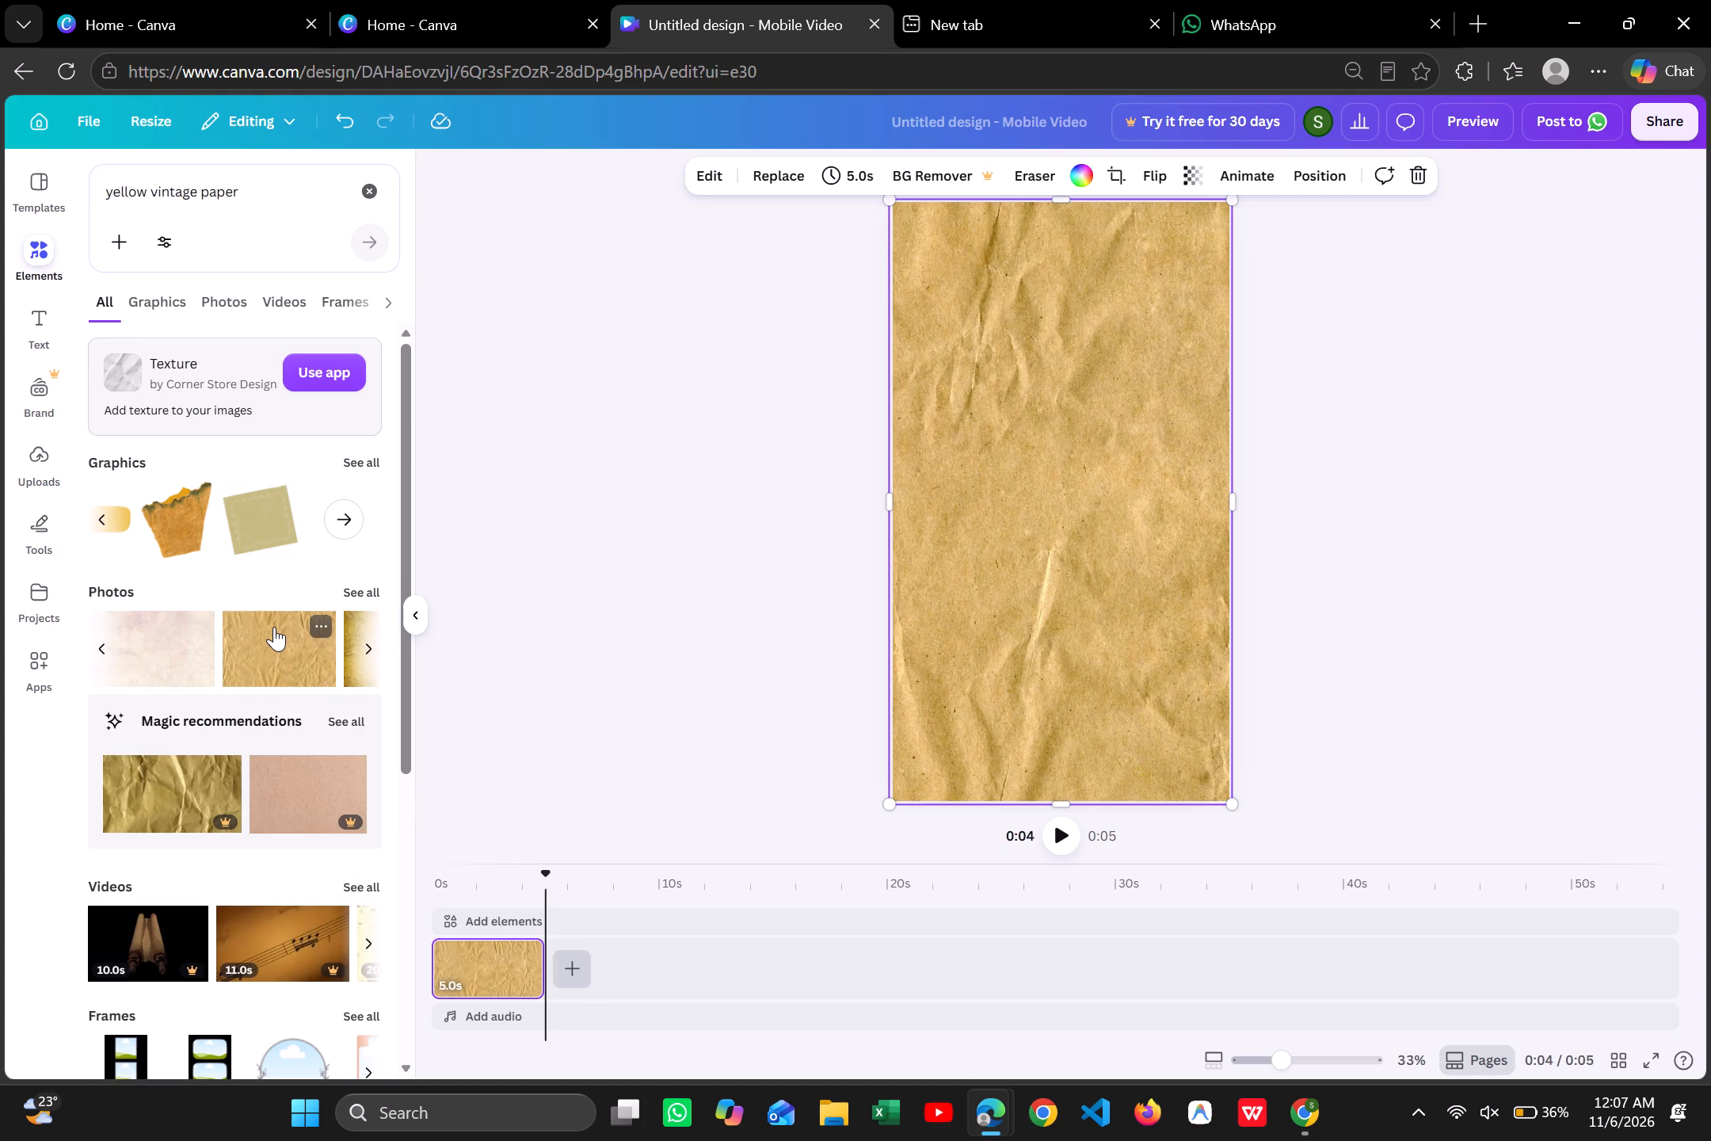
# Examine the remaining photos and other results of the yellow vintage paper search for alternative background paper.
pyautogui.hscroll(-5, 274, 627)
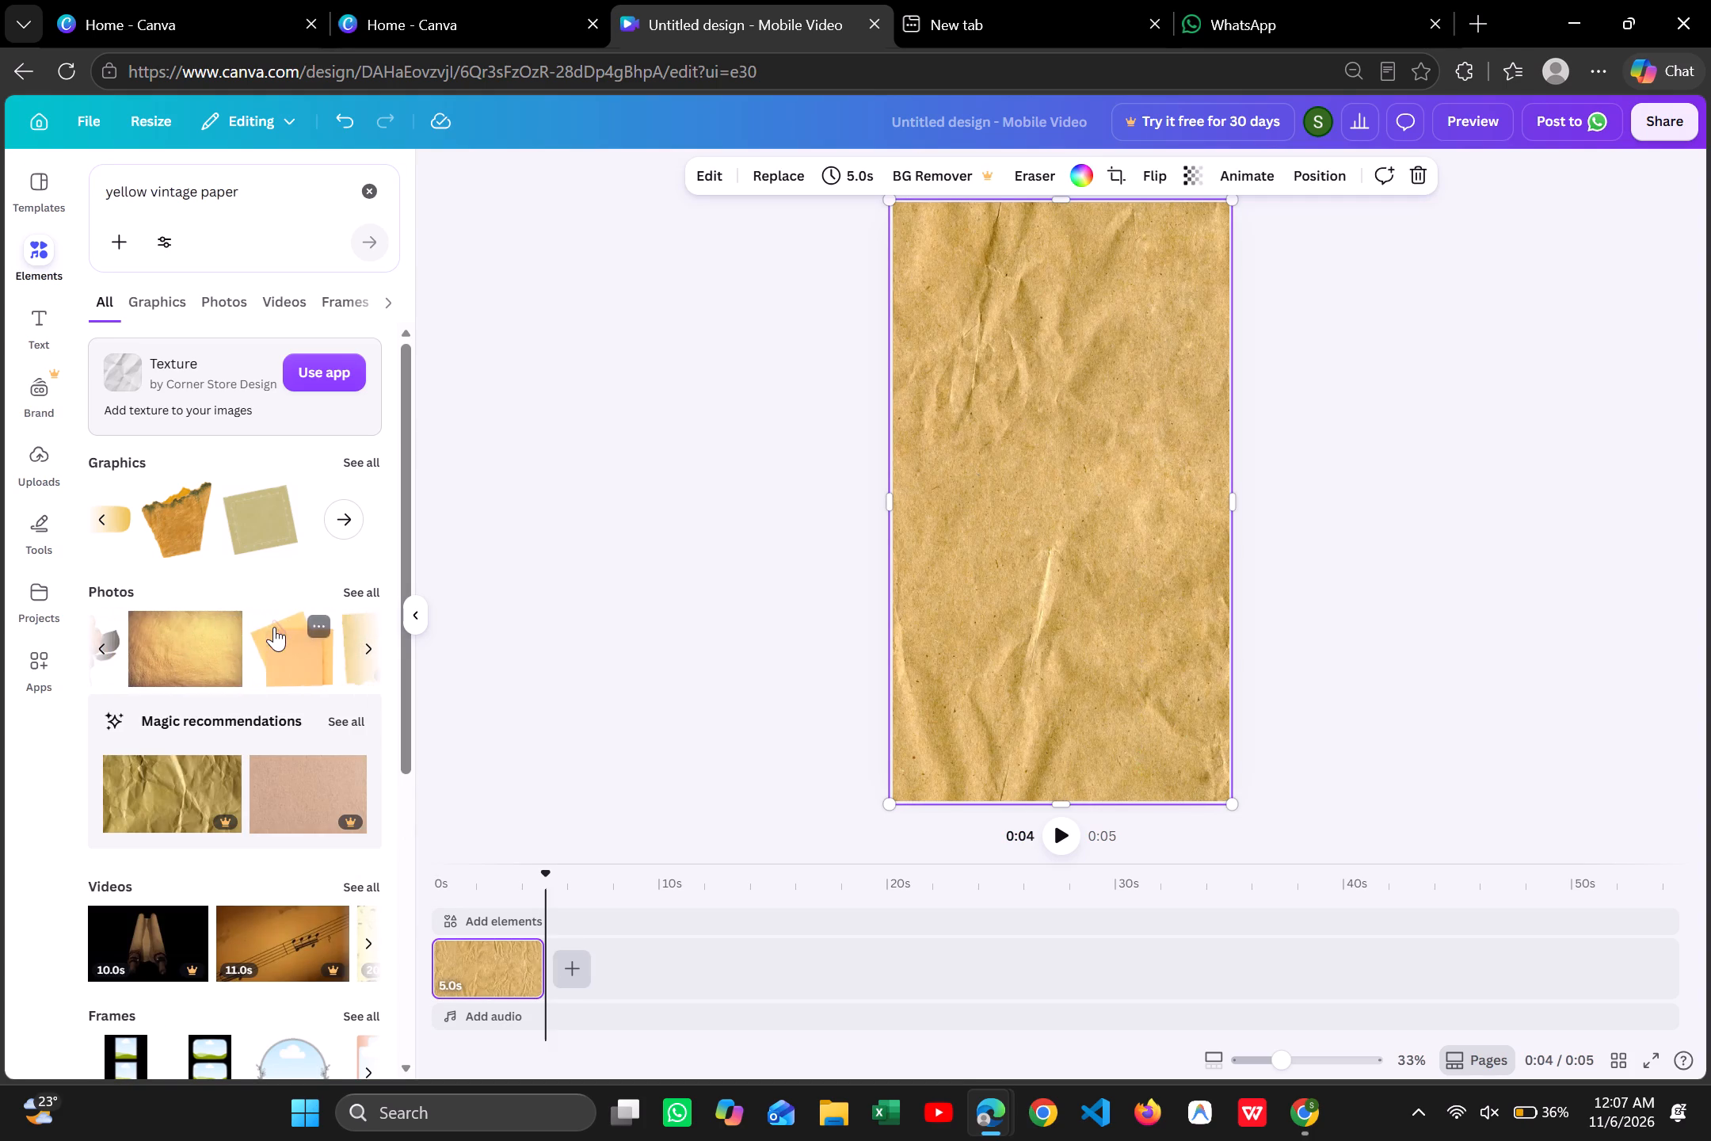
pyautogui.hscroll(-3, 274, 627)
pyautogui.hscroll(2, 274, 627)
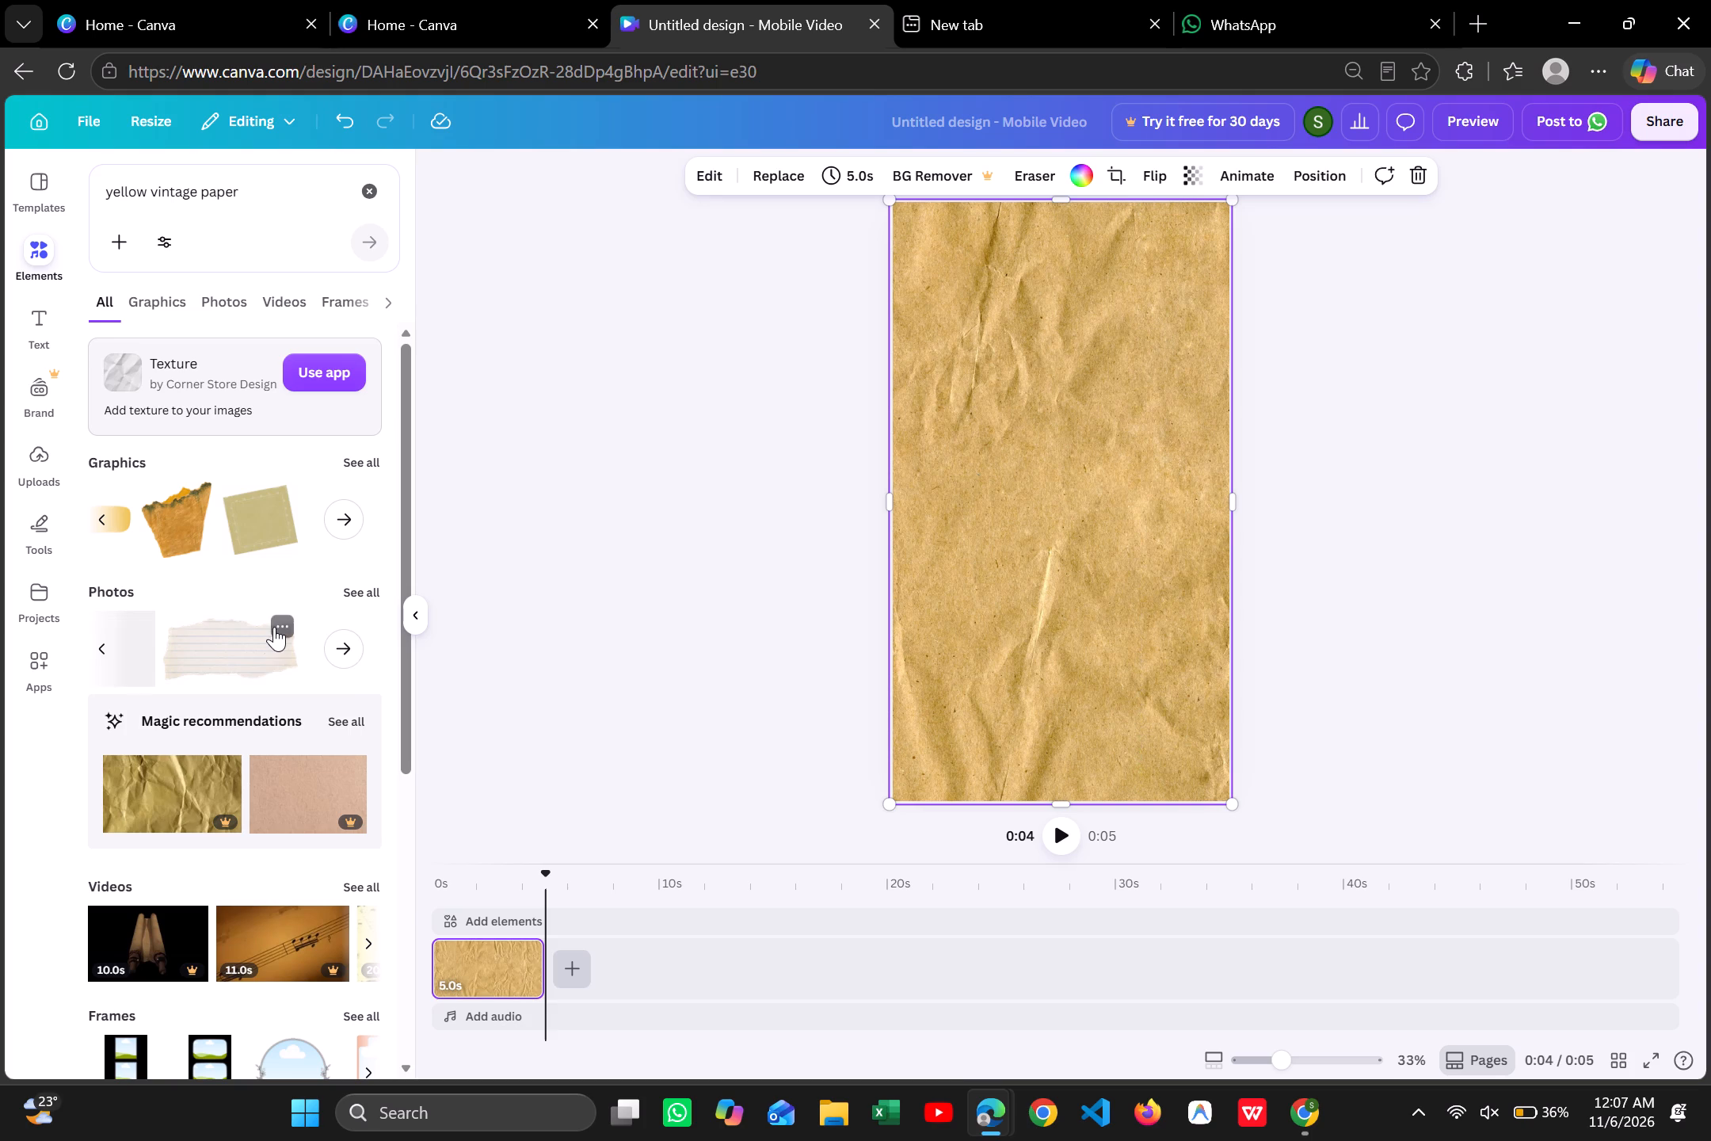
pyautogui.hscroll(1, 274, 627)
pyautogui.scroll(-9, 274, 627)
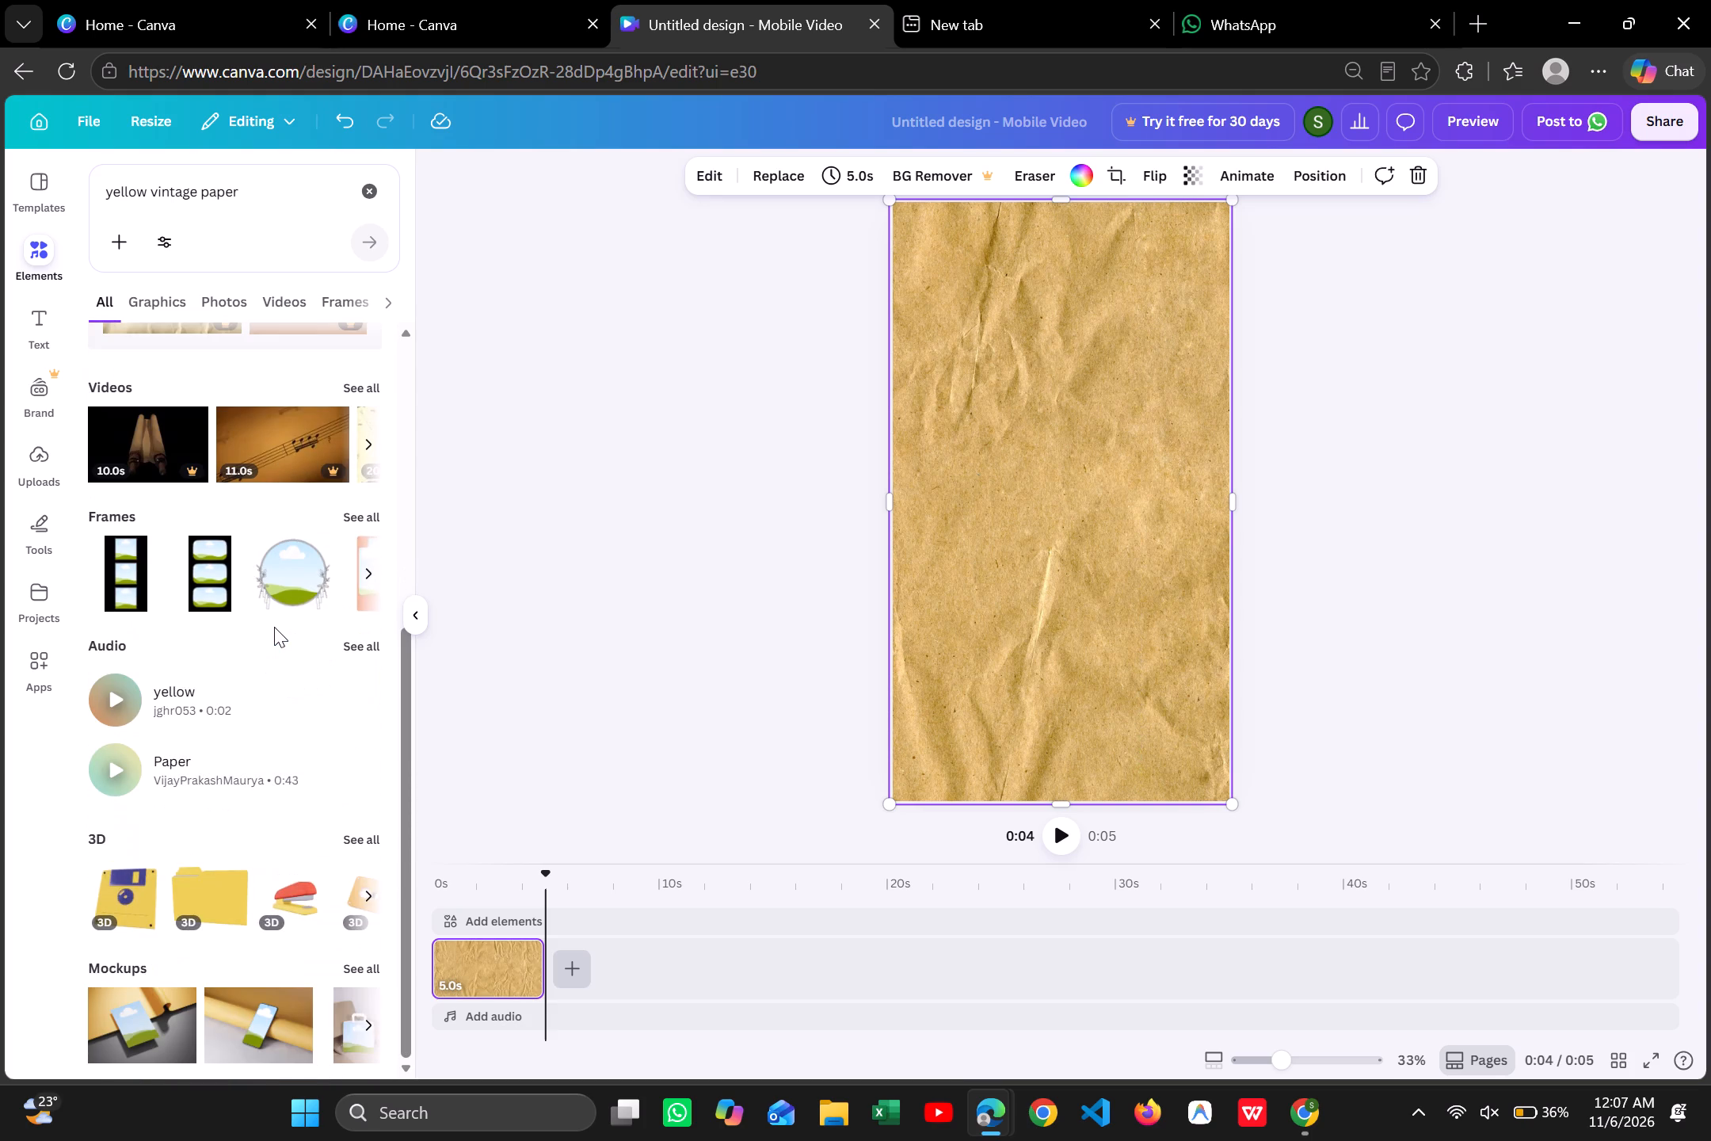
pyautogui.scroll(-1, 274, 627)
pyautogui.scroll(7, 274, 627)
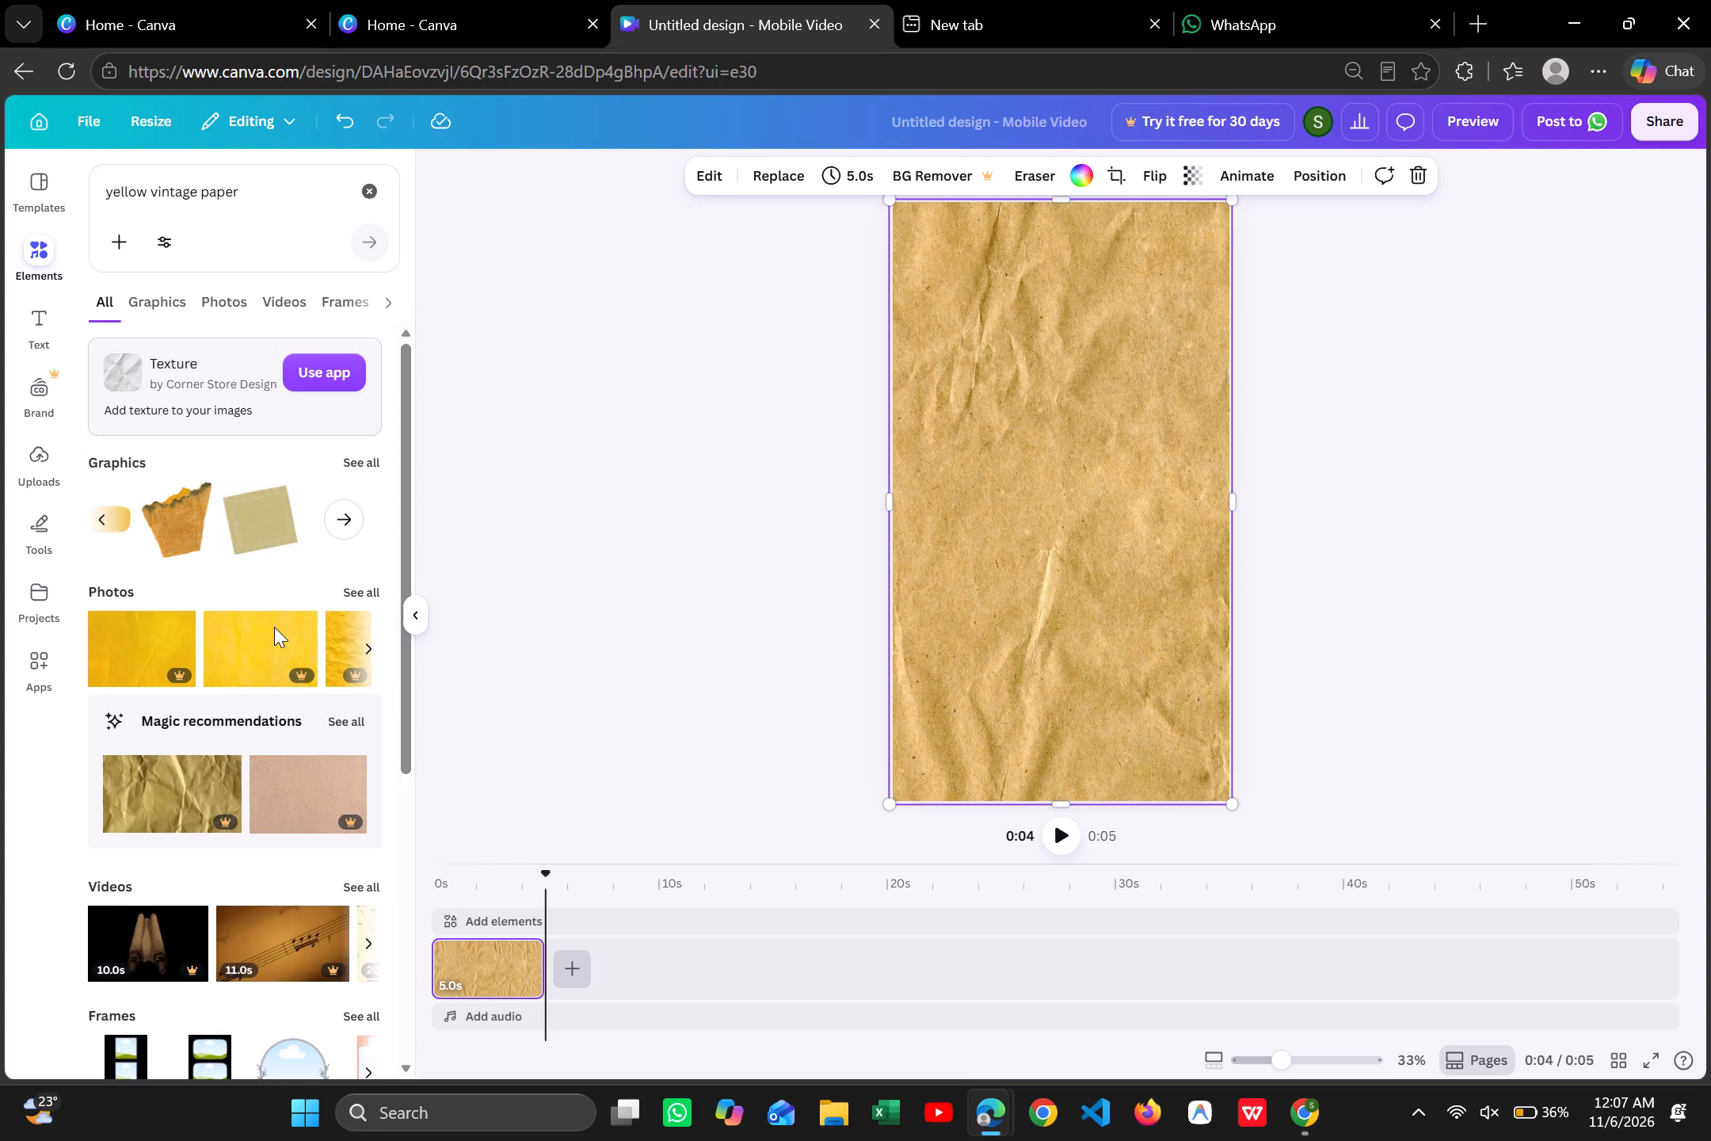
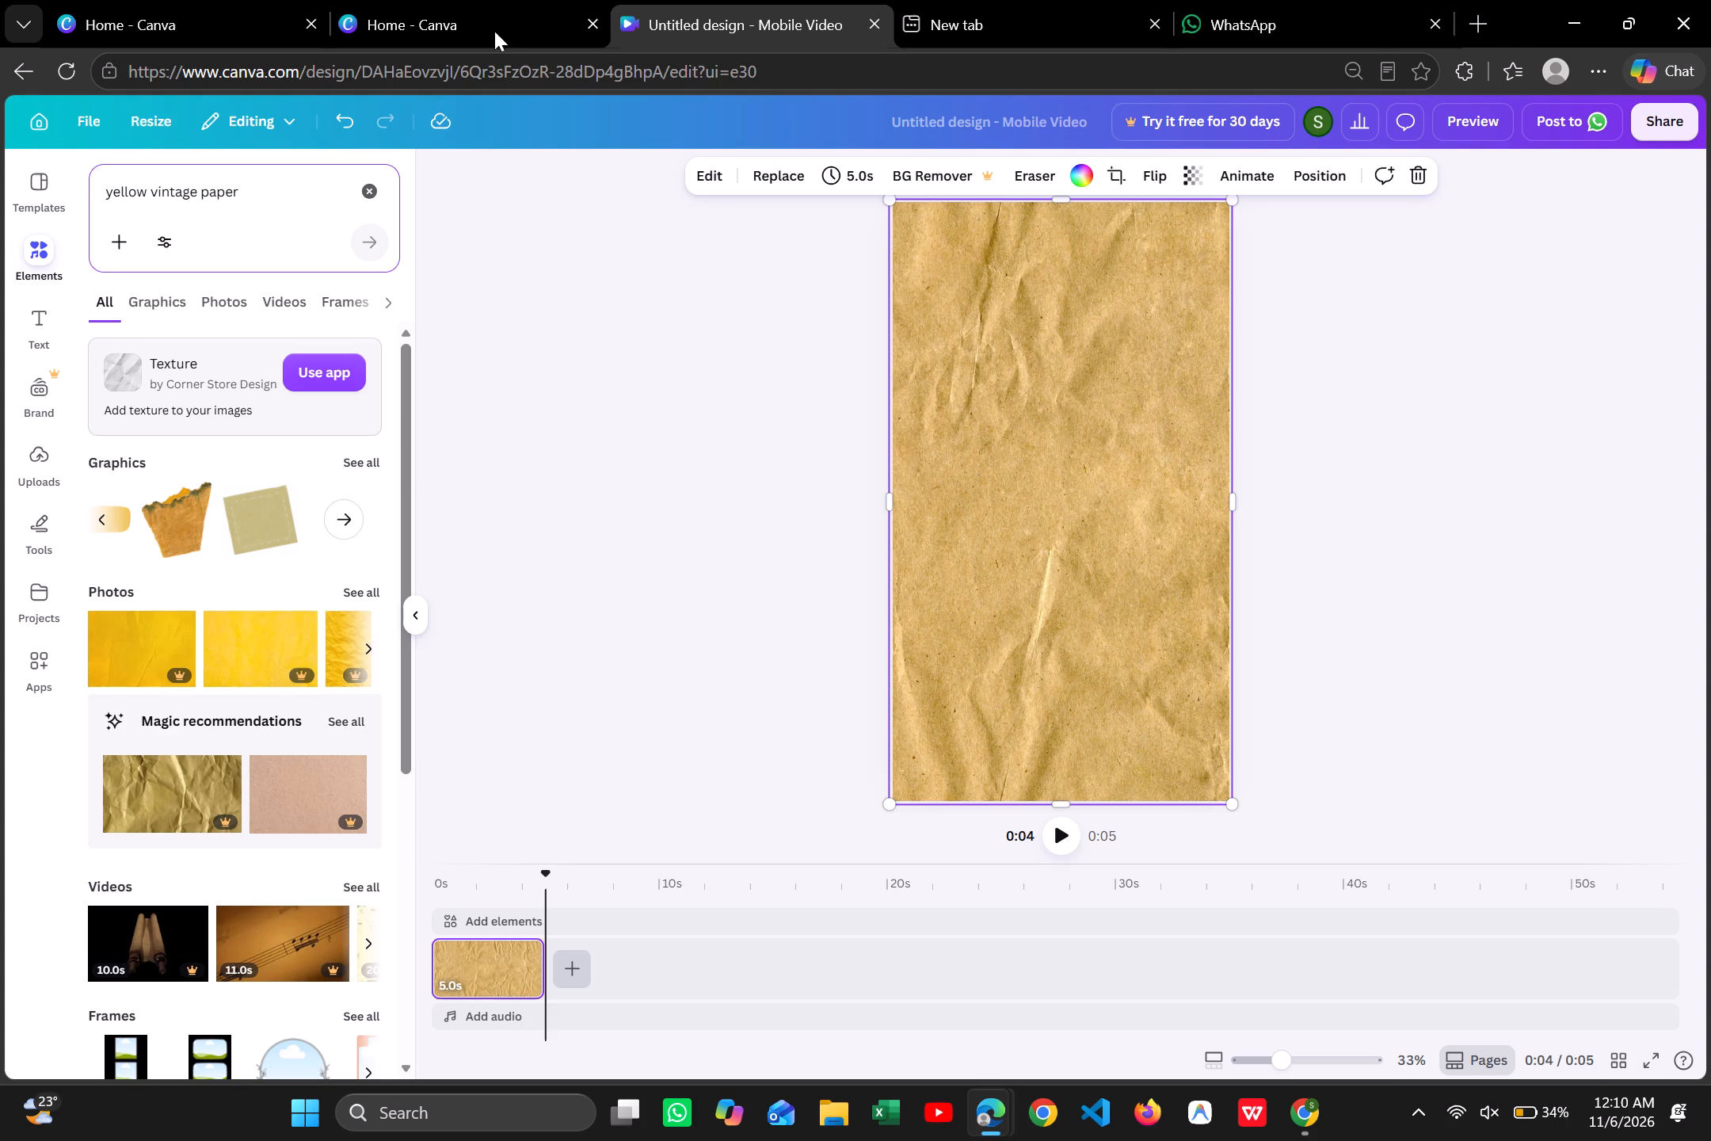
# Delete the crumpled golden-brown paper background from the video page.
pyautogui.click(1414, 176)
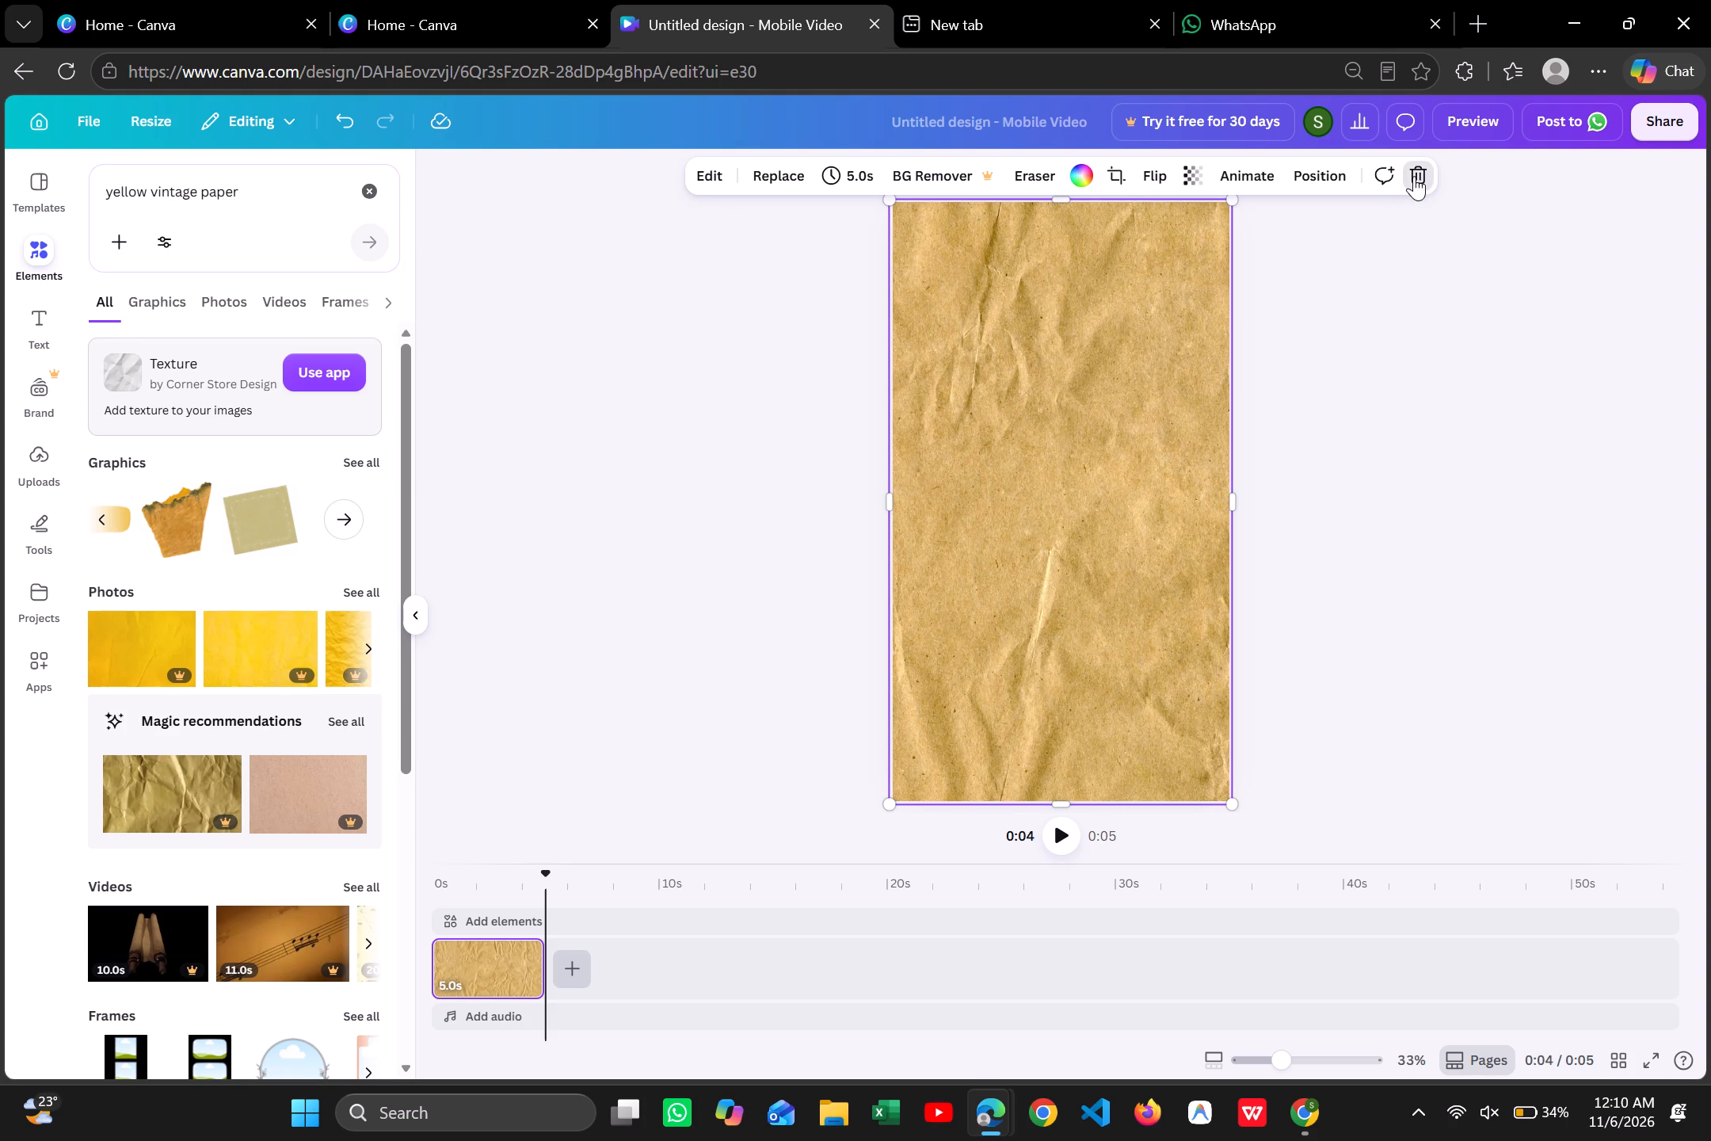
pyautogui.click(1035, 441)
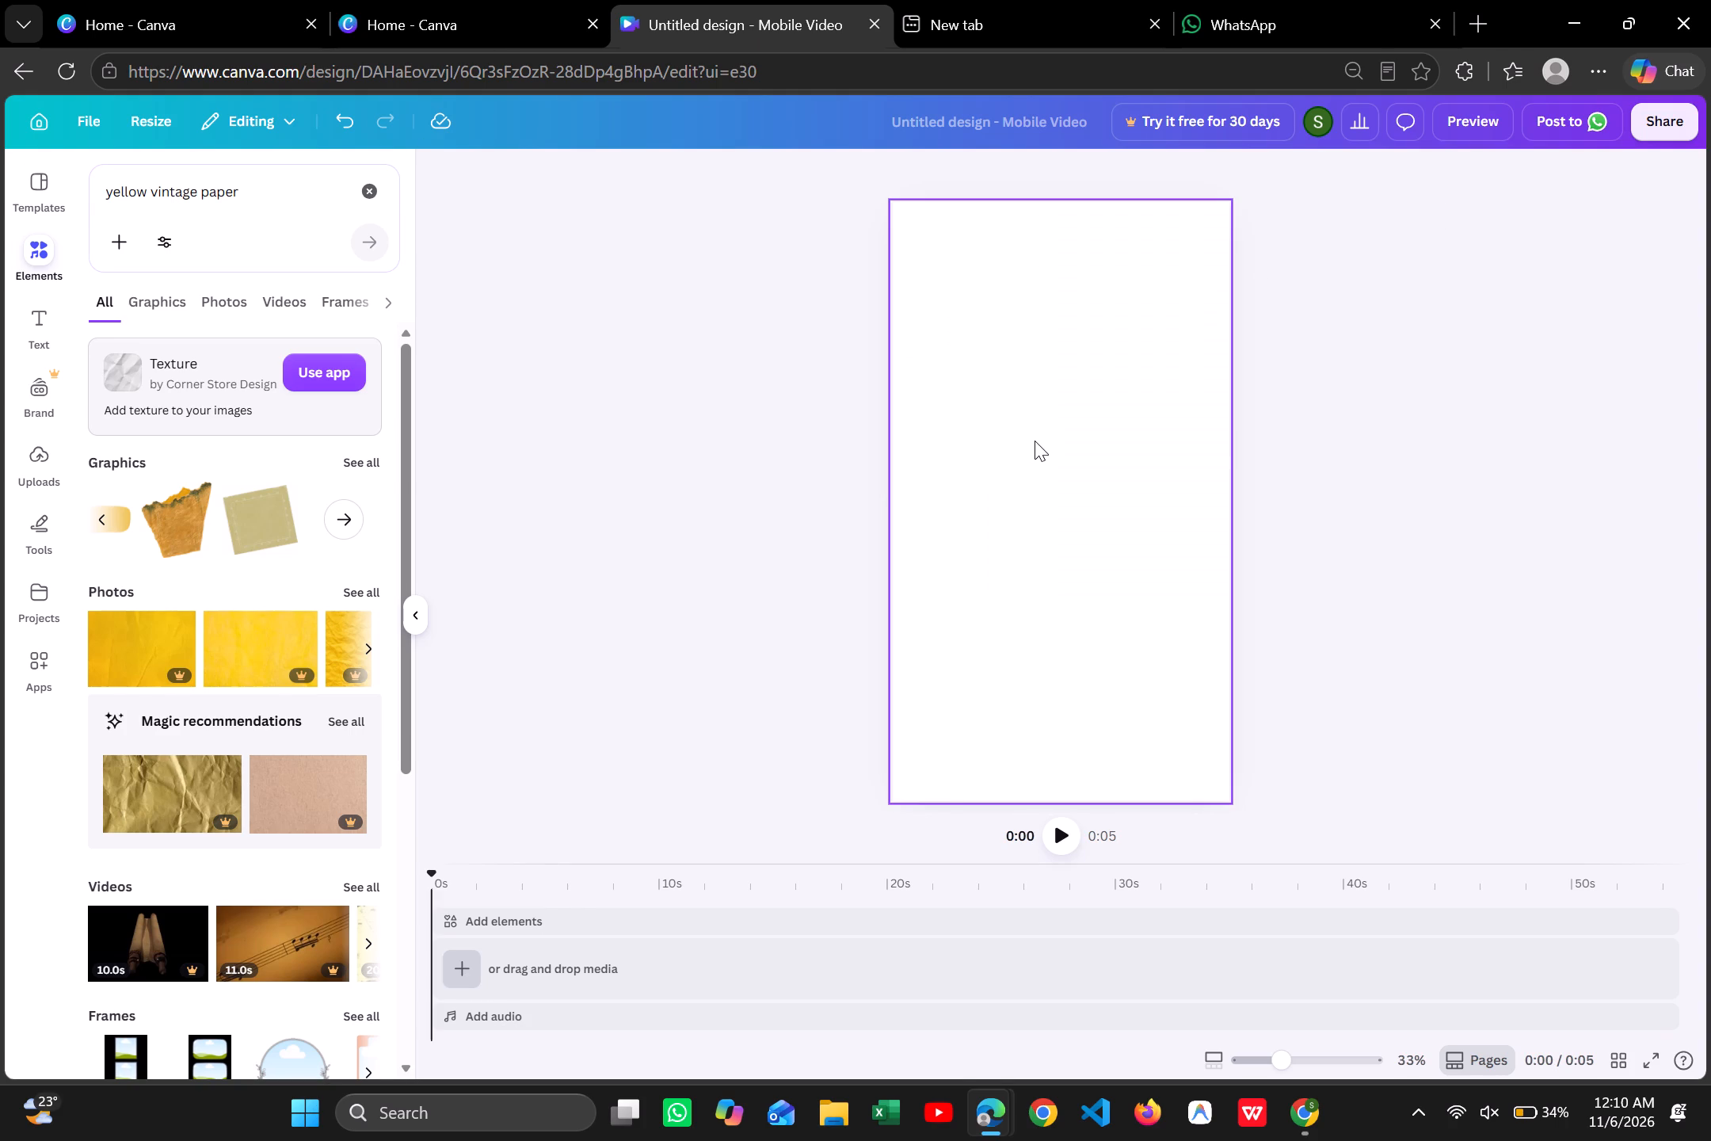
pyautogui.click(1035, 441)
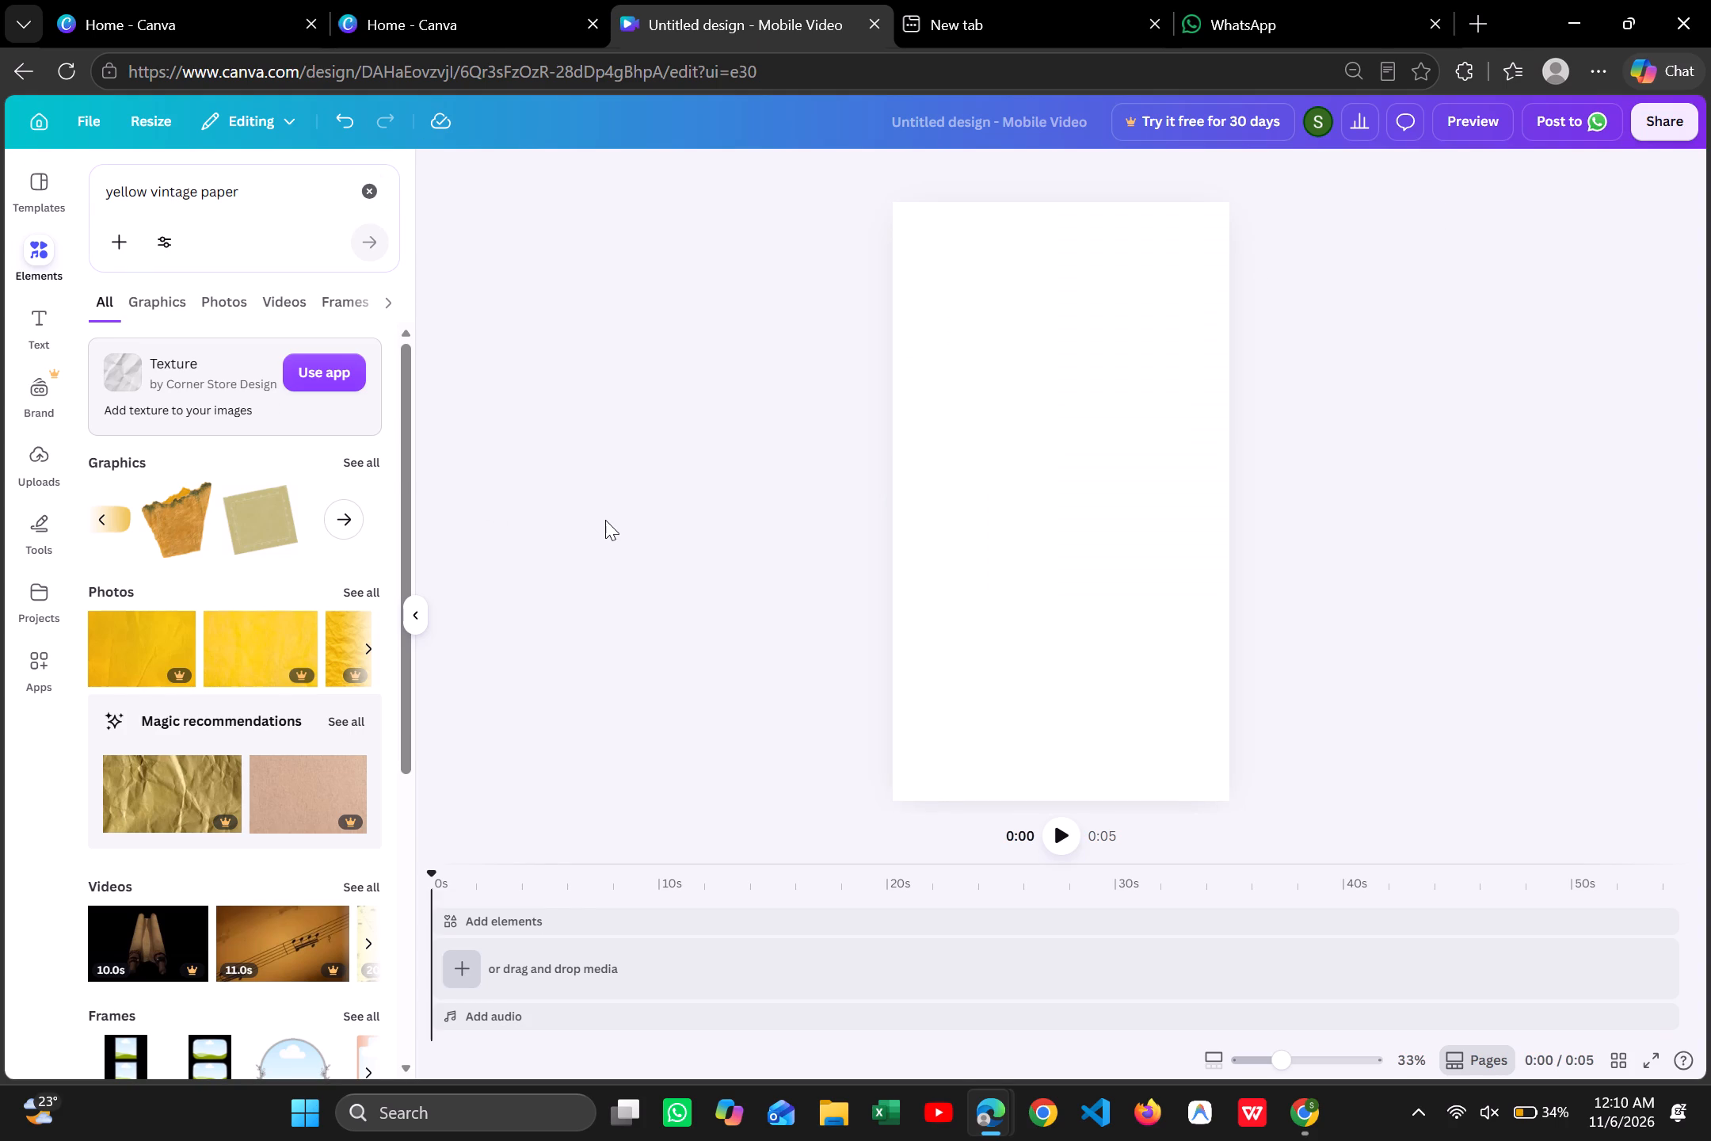
pyautogui.hscroll(10, 605, 520)
# Return to the Create a design window on the home page and create a new blank Mobile Video design.
pyautogui.click(559, 0)
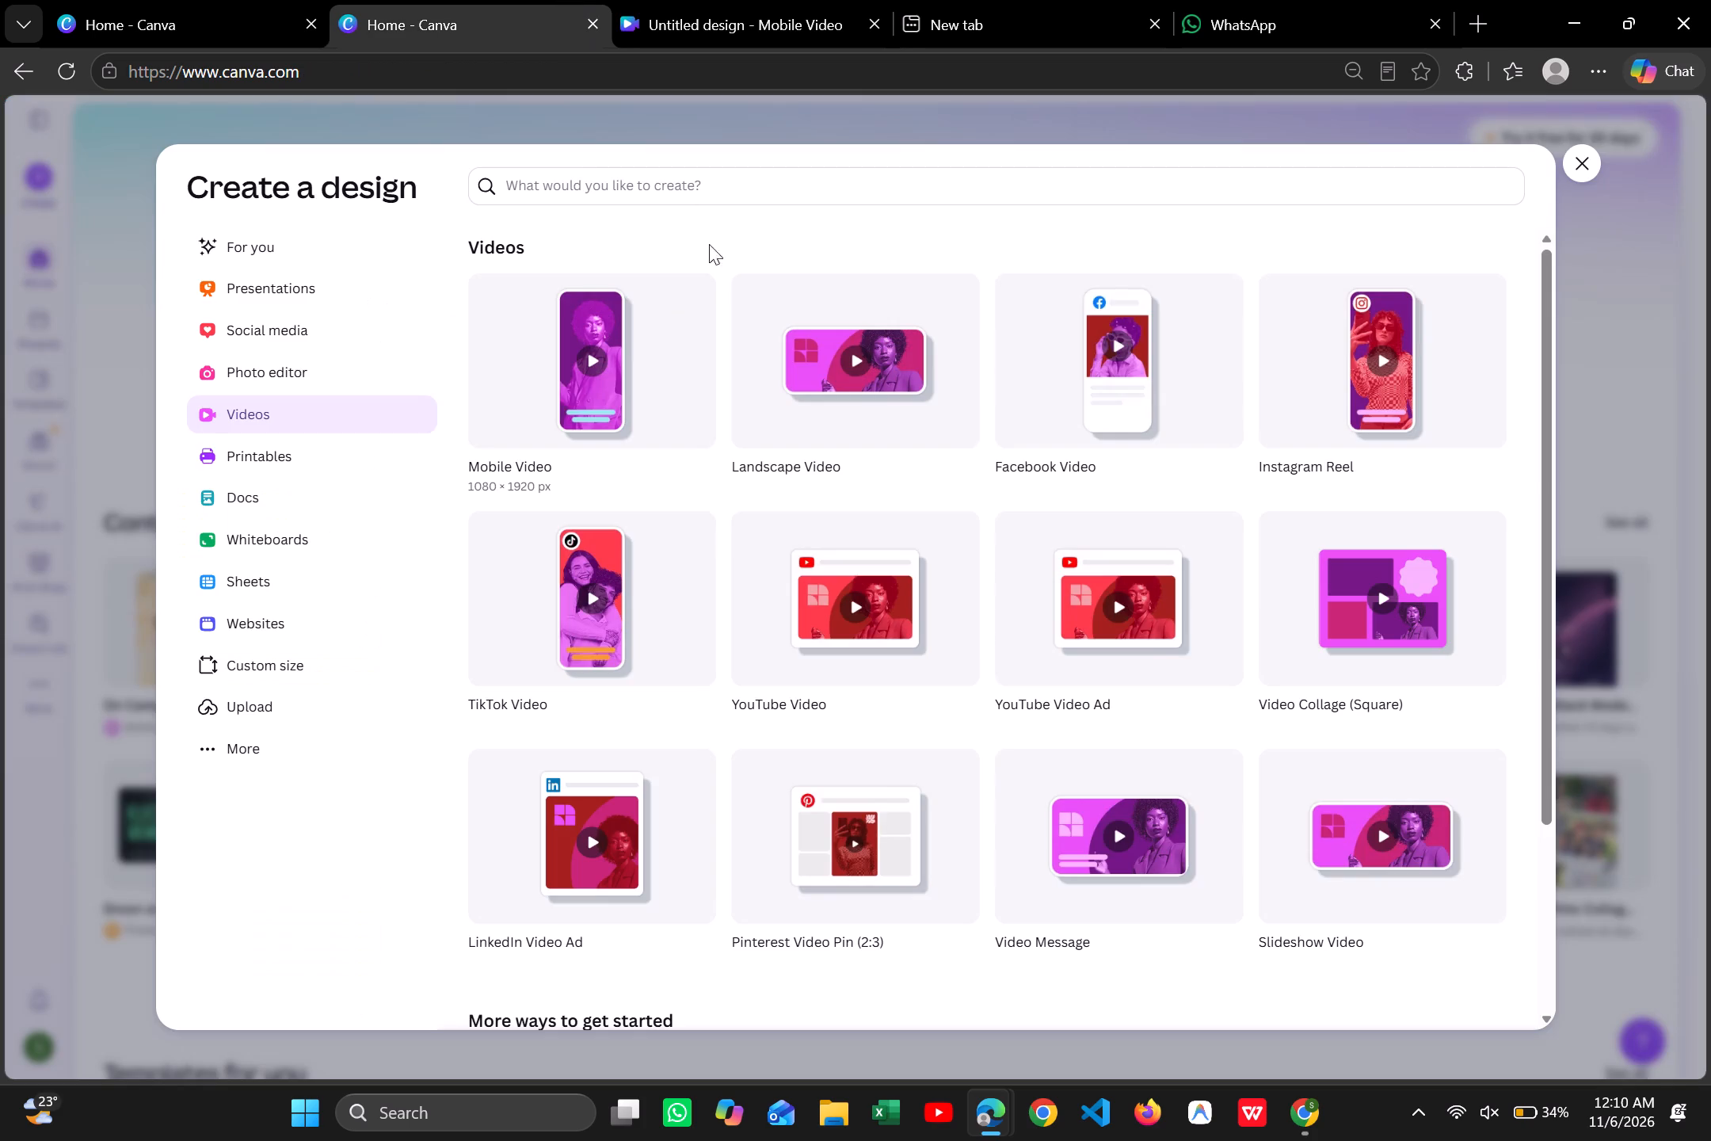
pyautogui.click(568, 406)
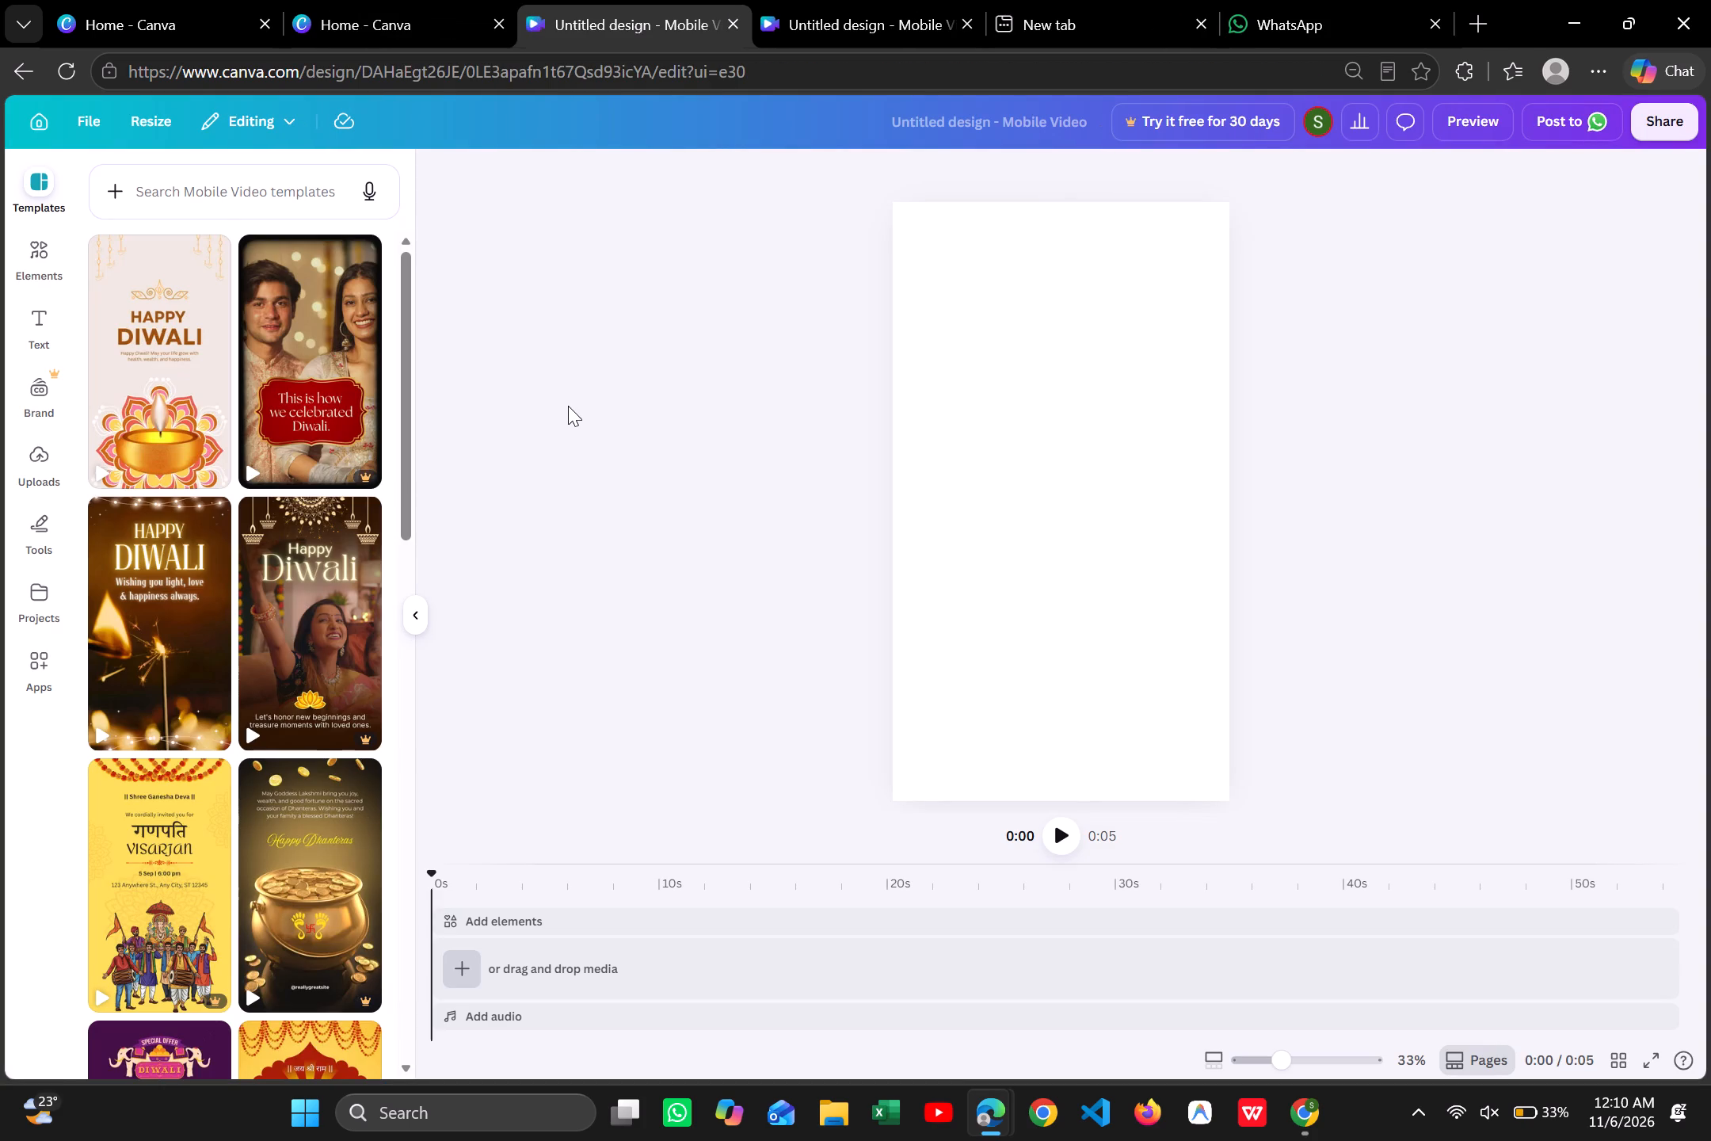
# Search the Mobile Video templates for "happy dhanteras".
pyautogui.scroll(-7, 179, 688)
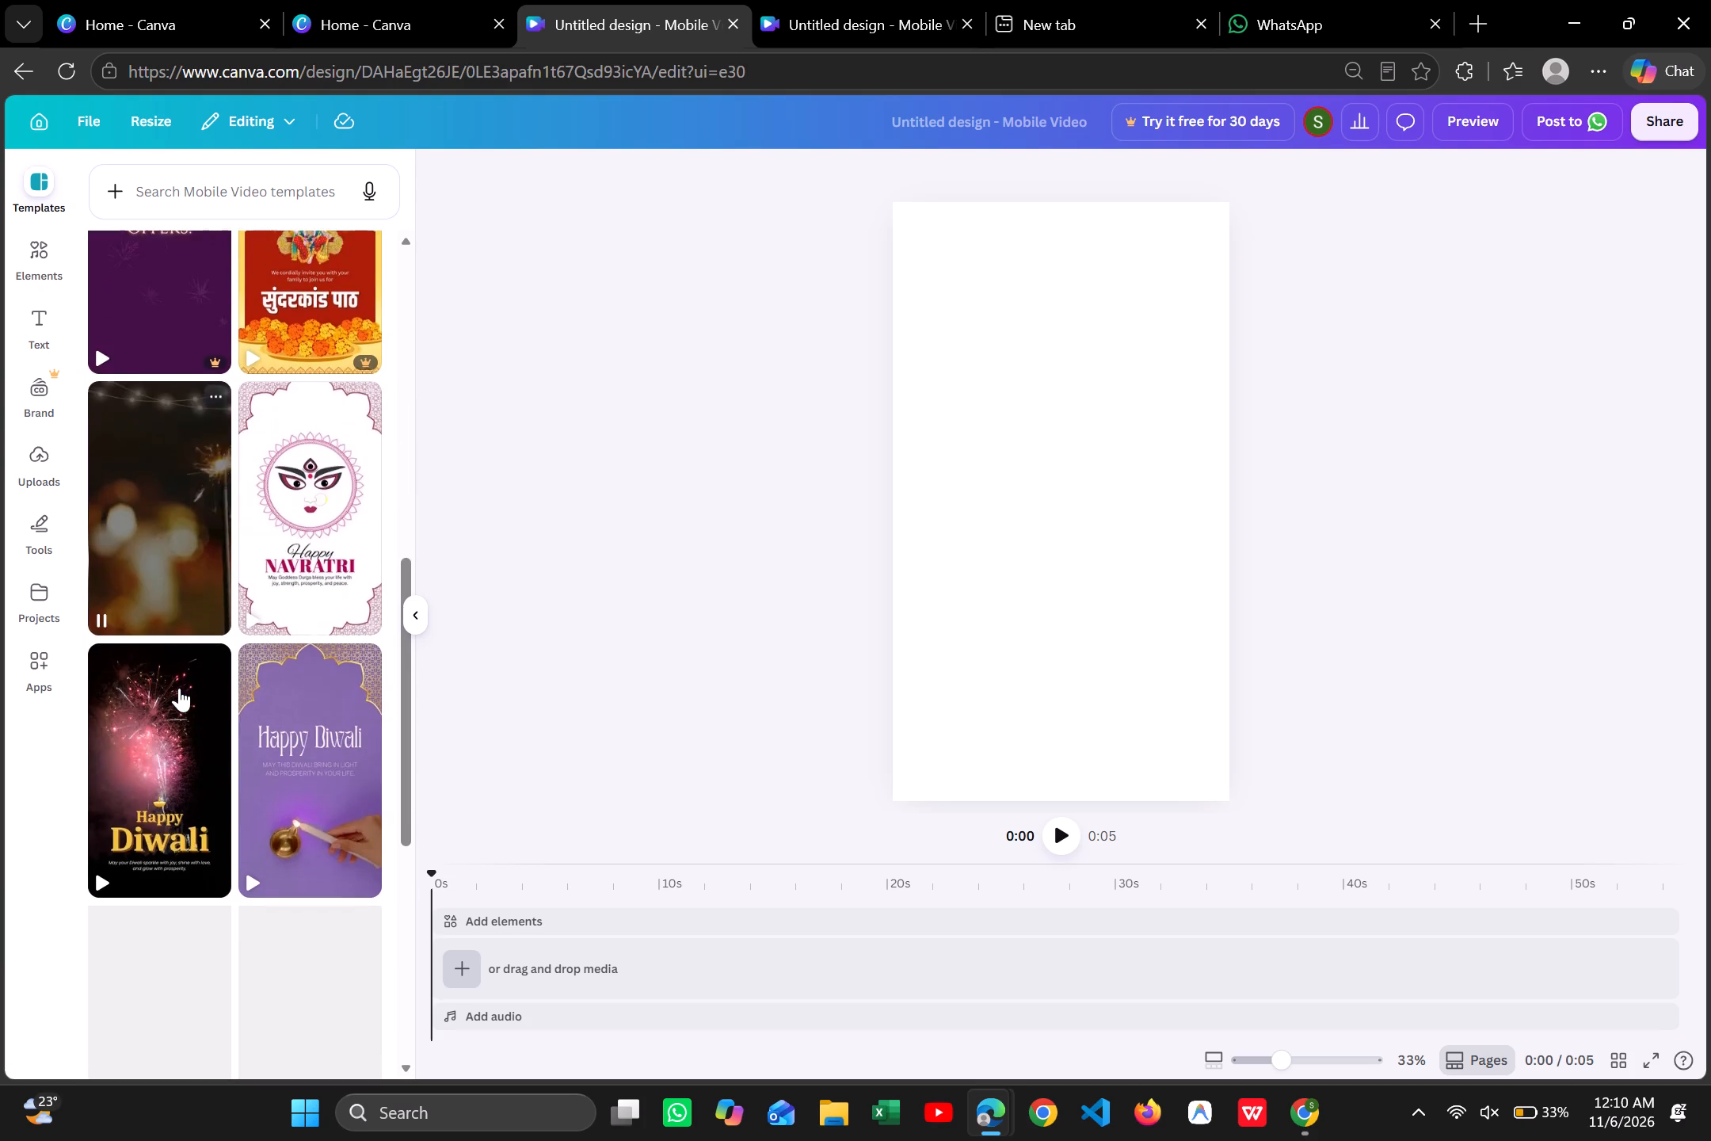
pyautogui.hscroll(1, 179, 688)
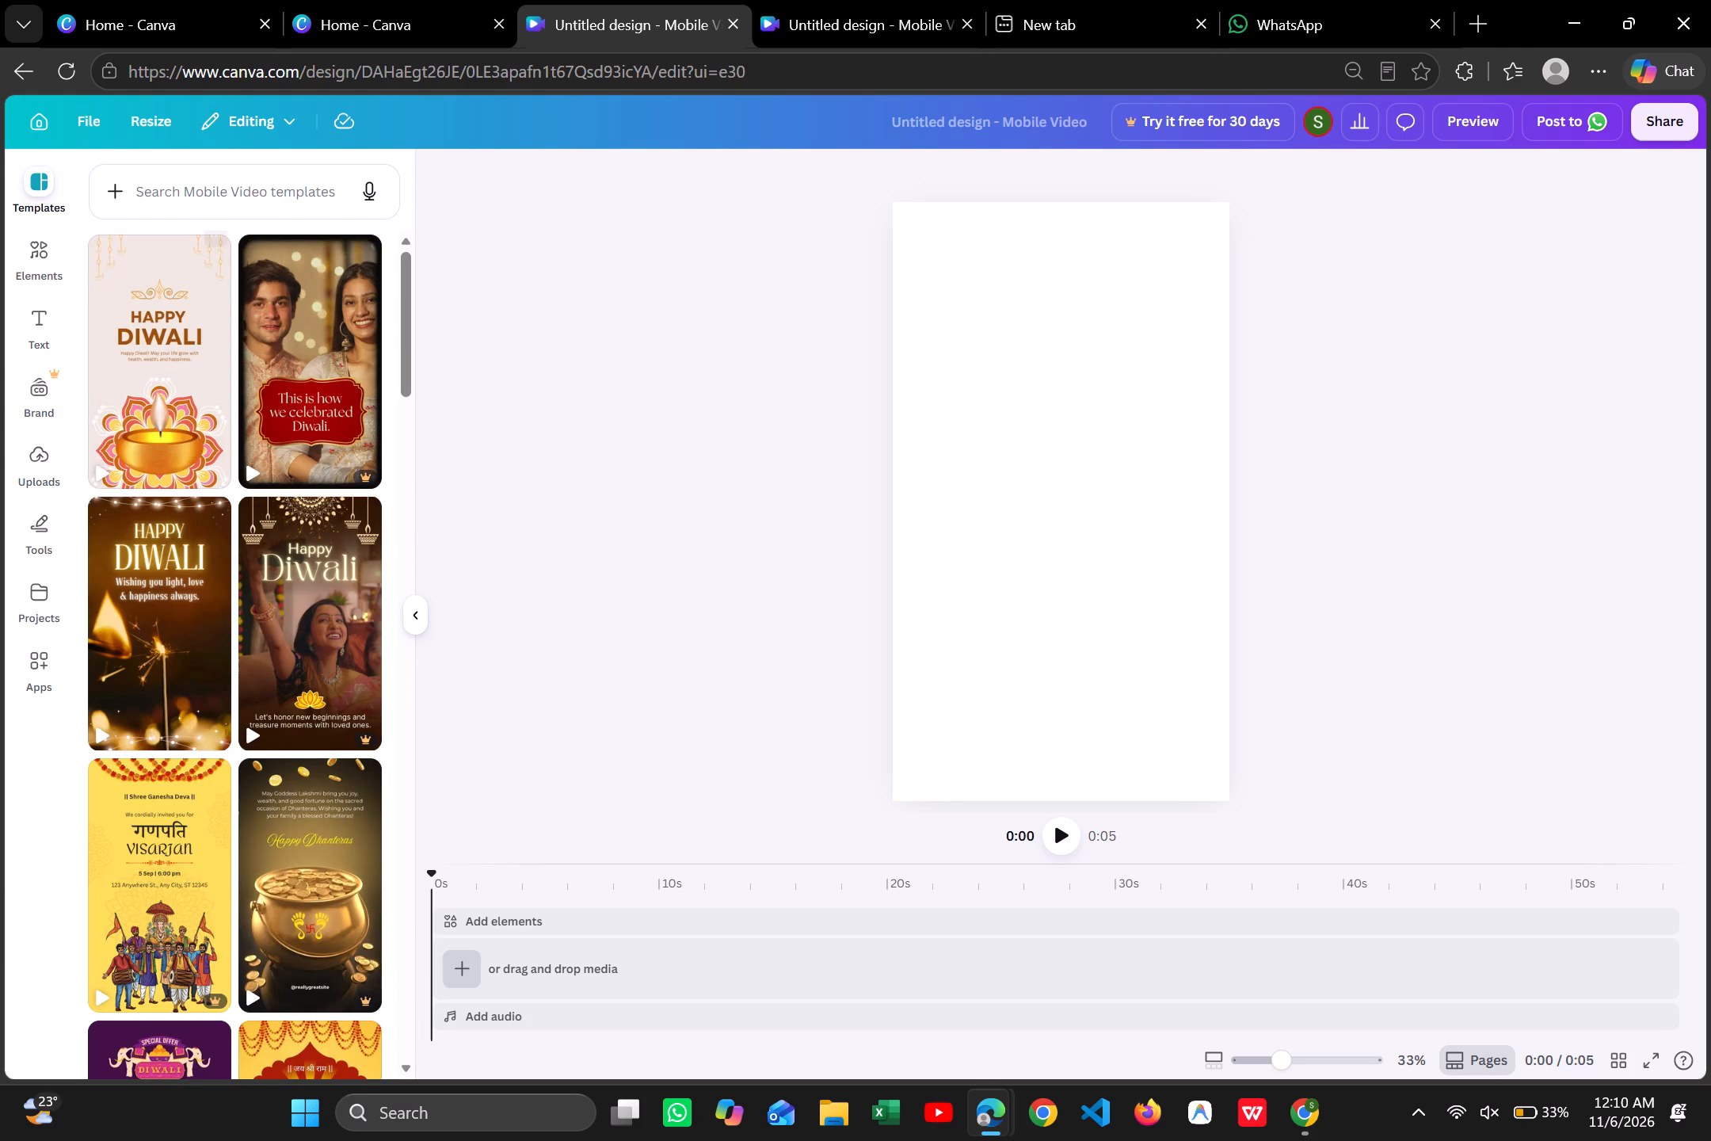
pyautogui.click(216, 177)
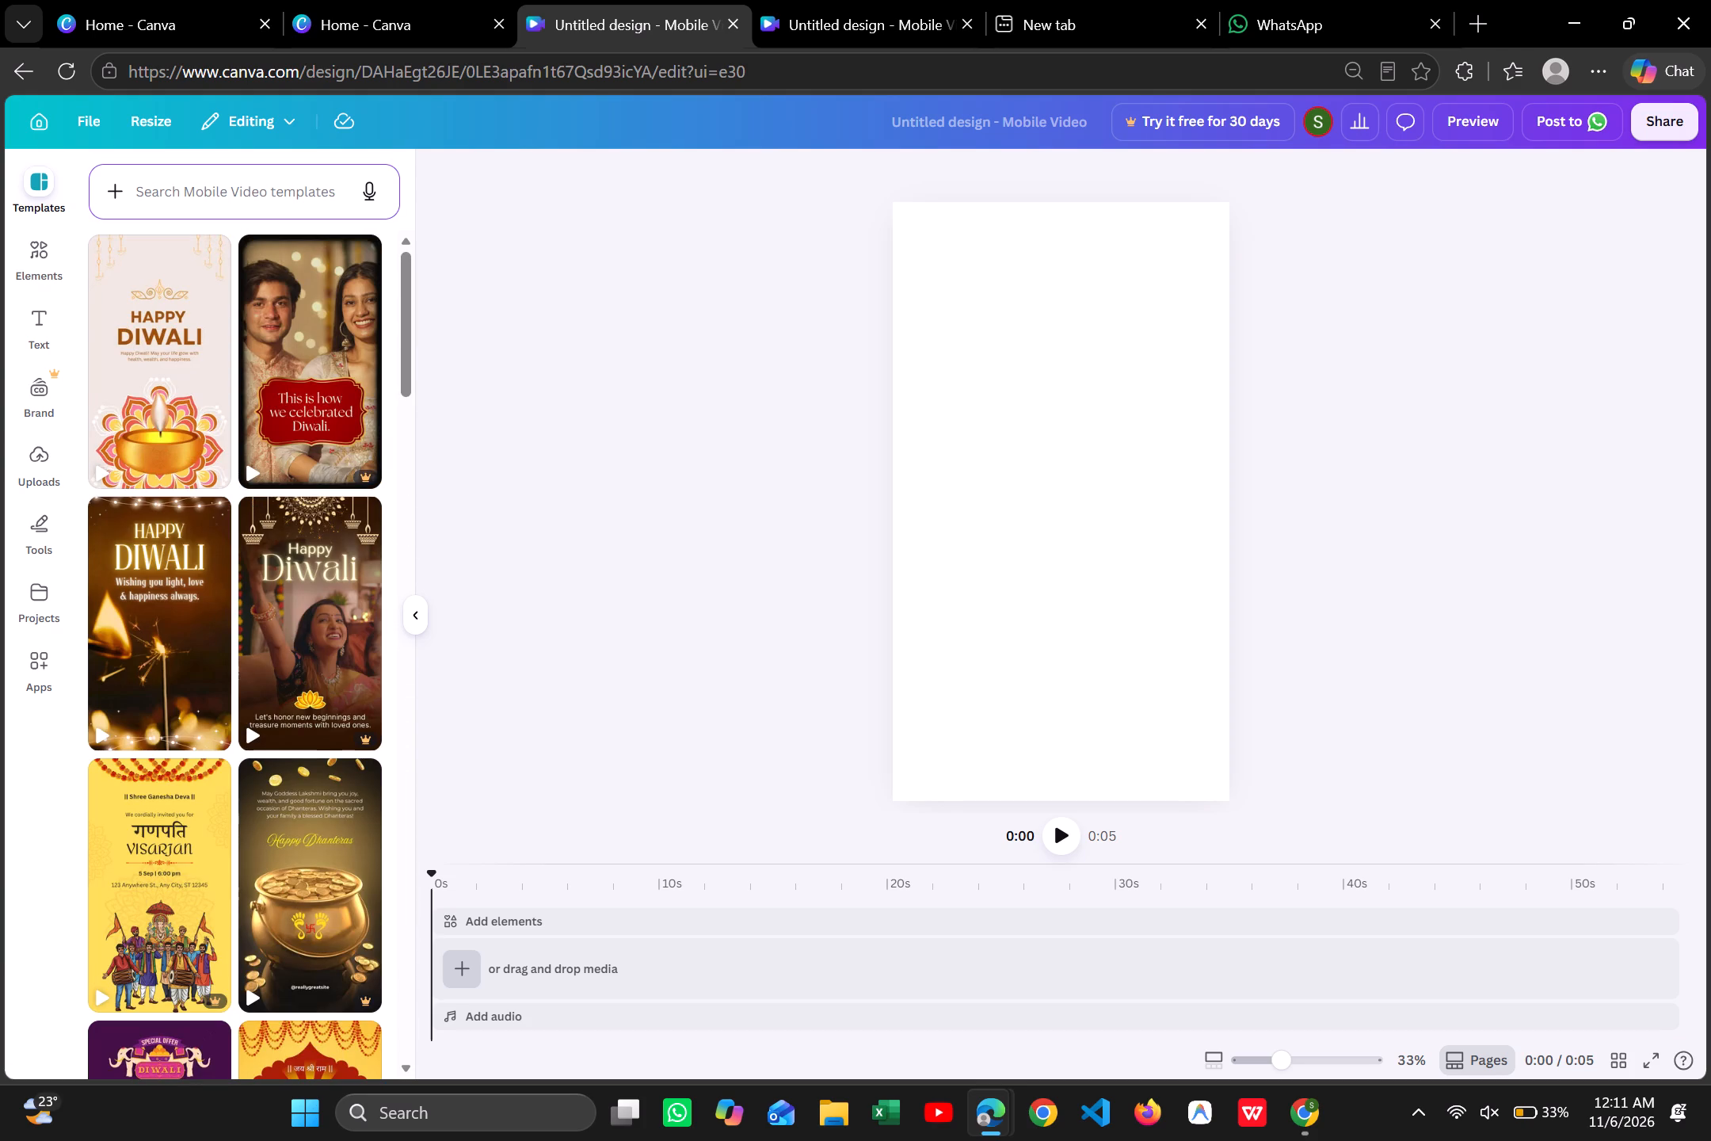
pyautogui.click(216, 177)
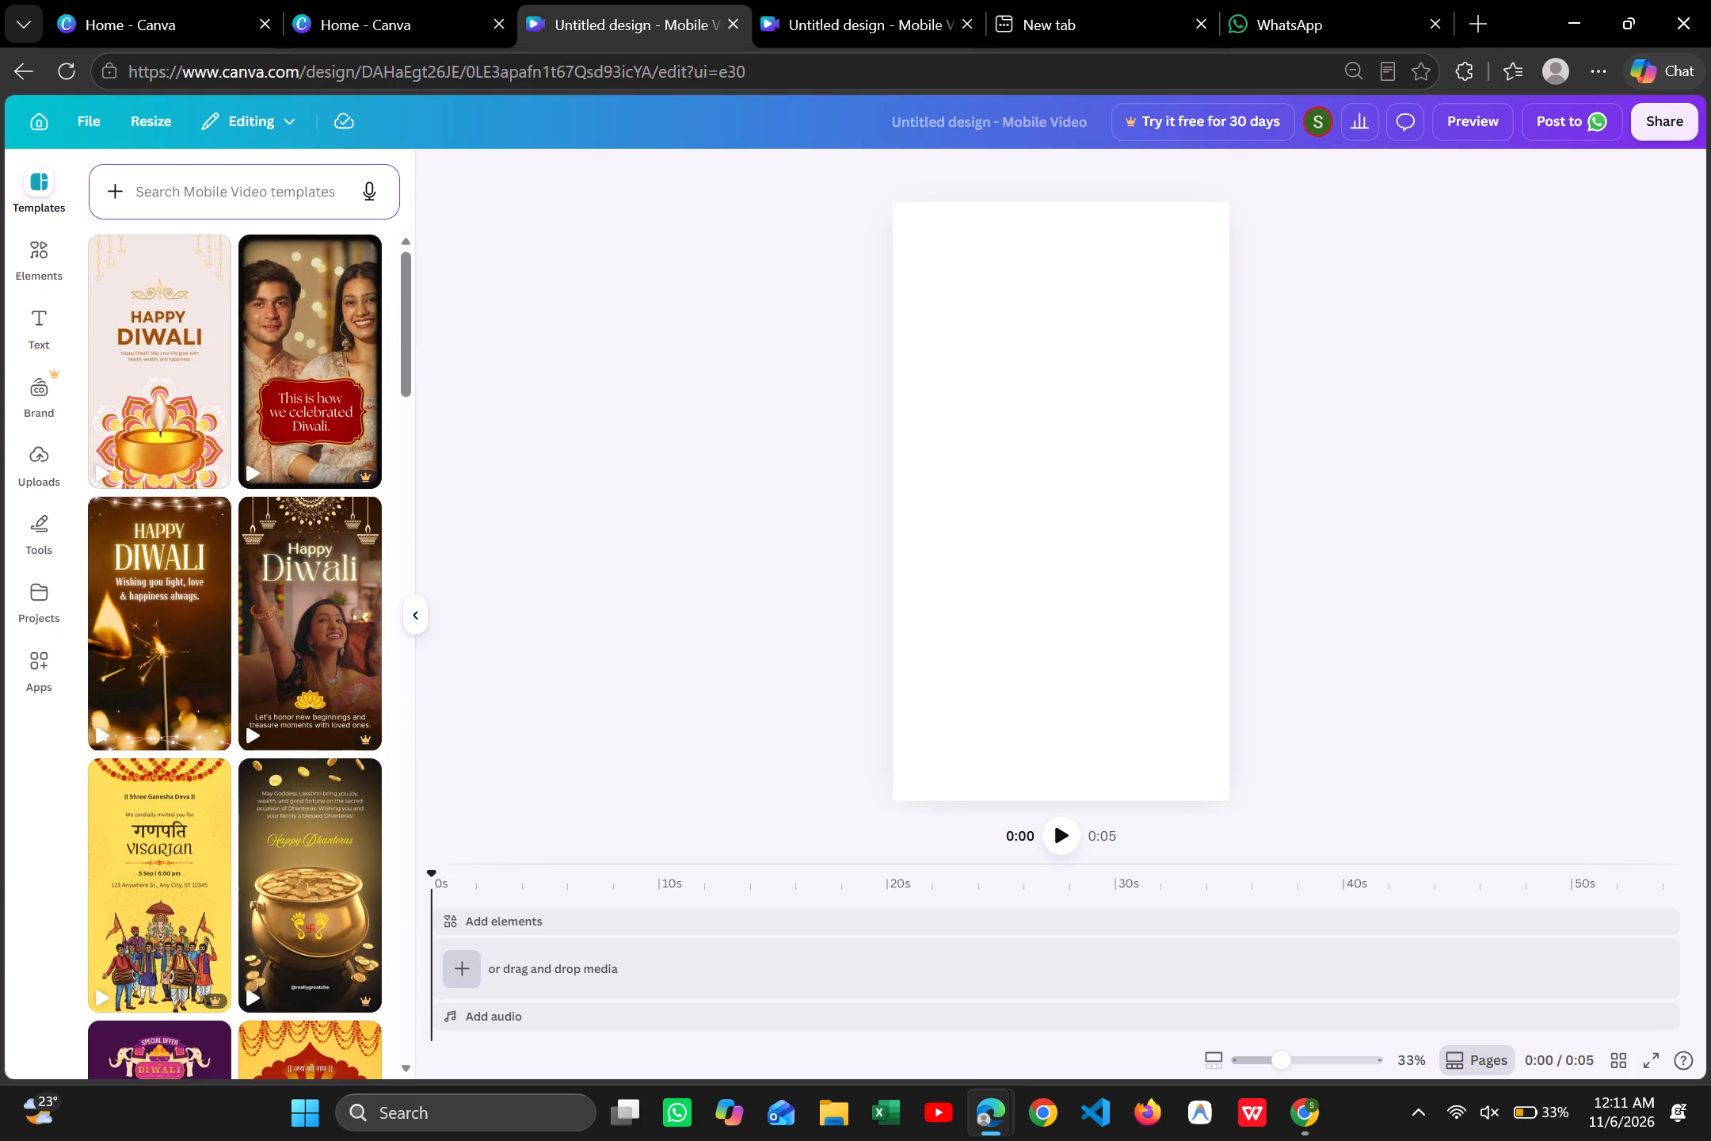
pyautogui.click(220, 193)
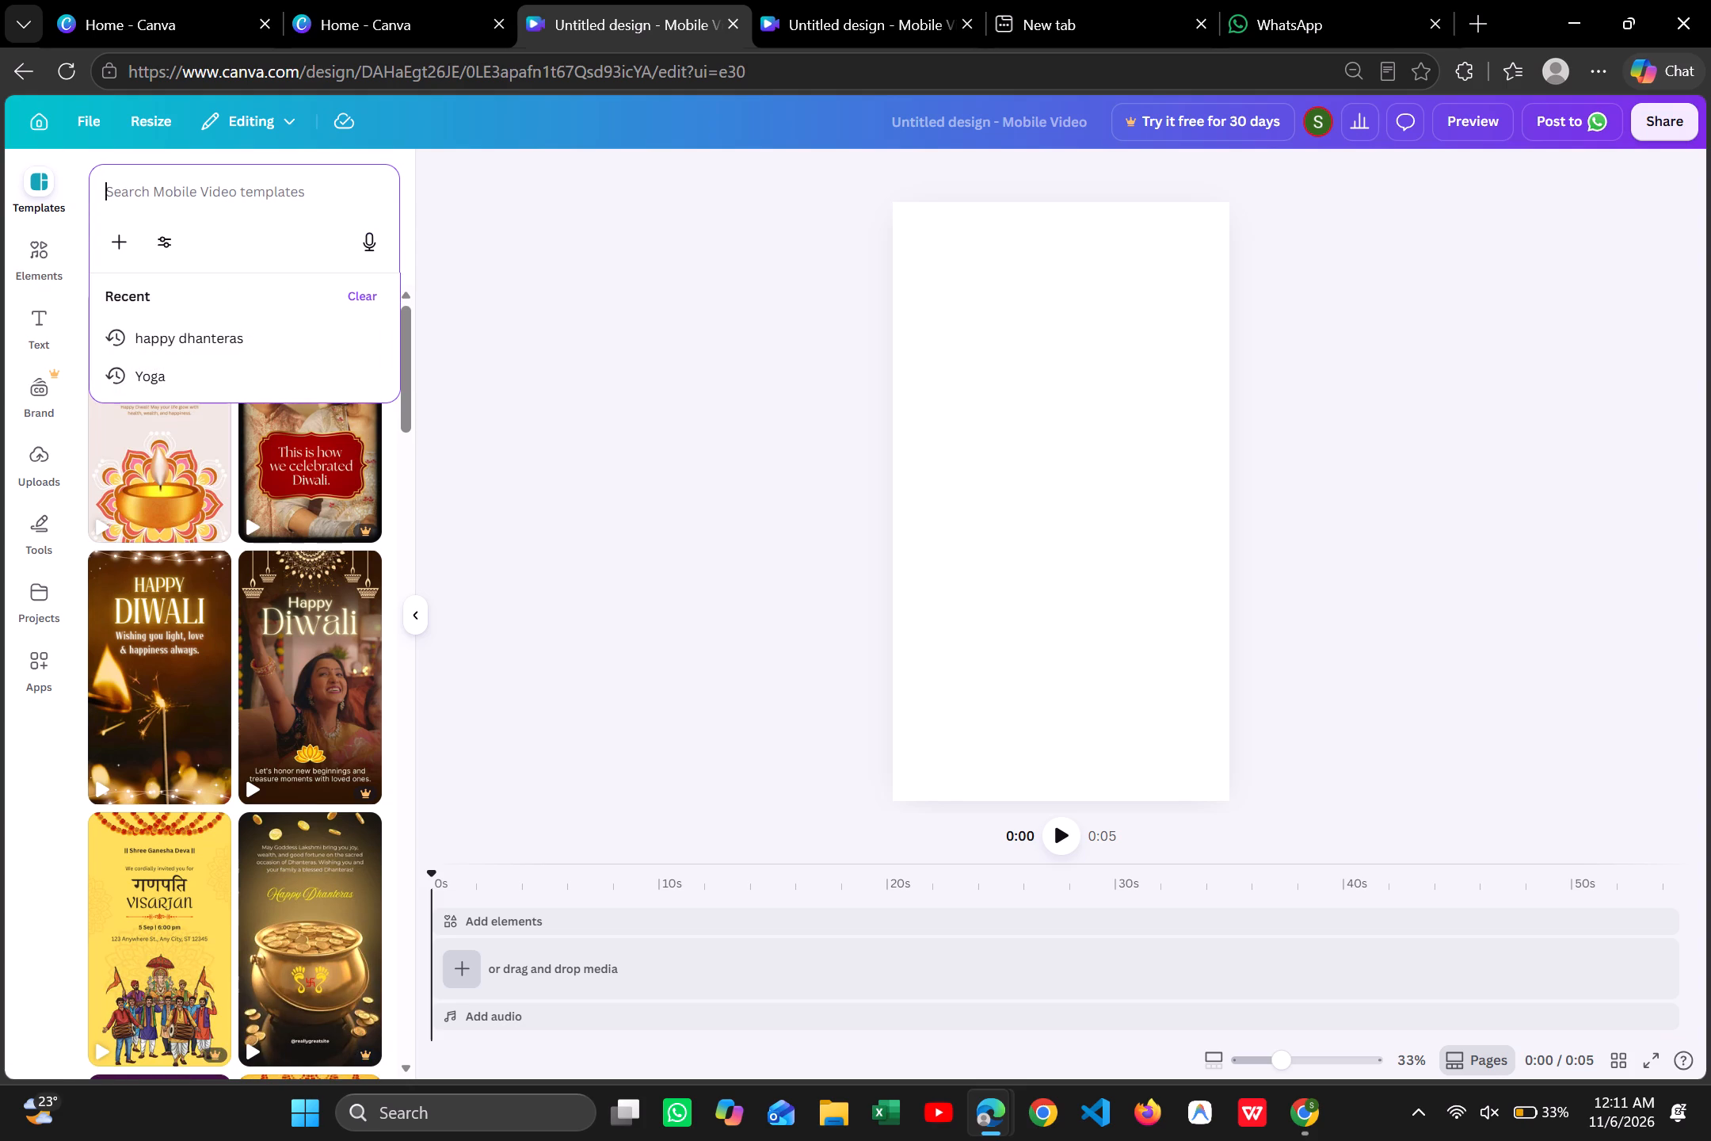
pyautogui.click(198, 334)
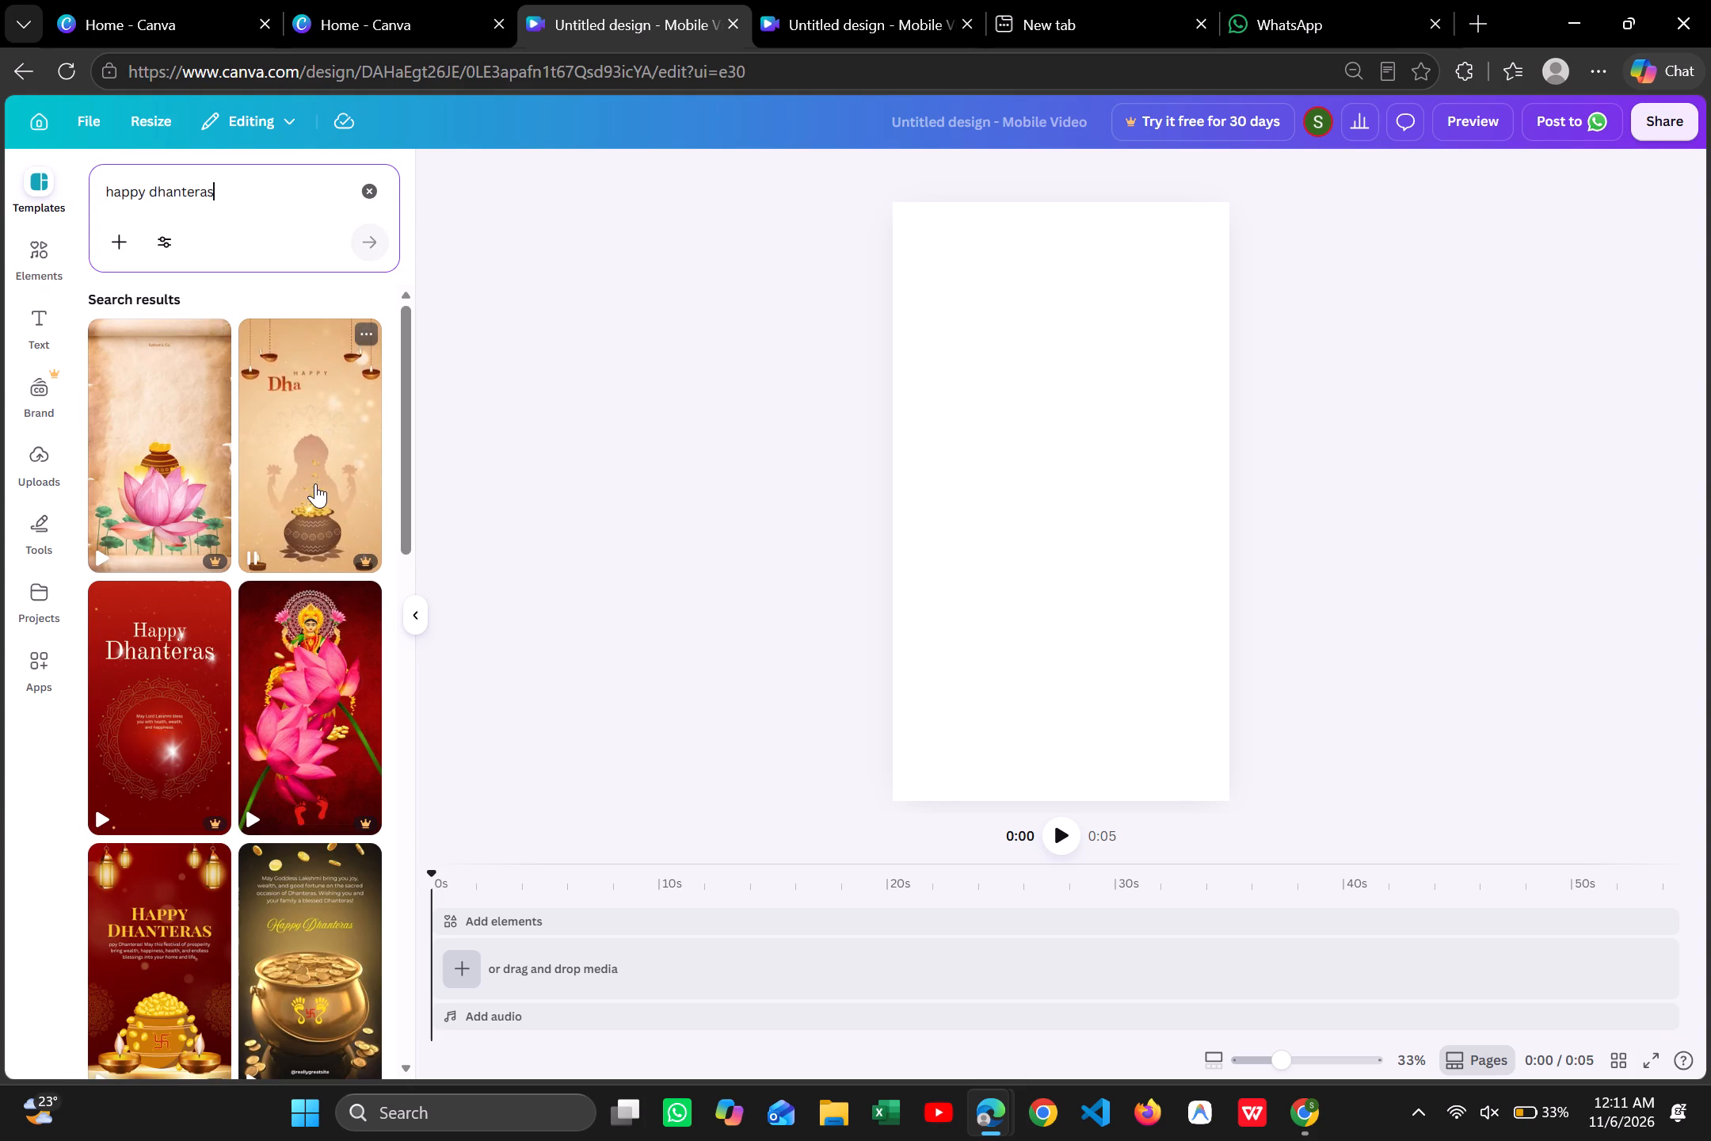
# Examine the Happy Dhanteras video templates for ideas on background, colours and layout.
pyautogui.scroll(-1, 128, 513)
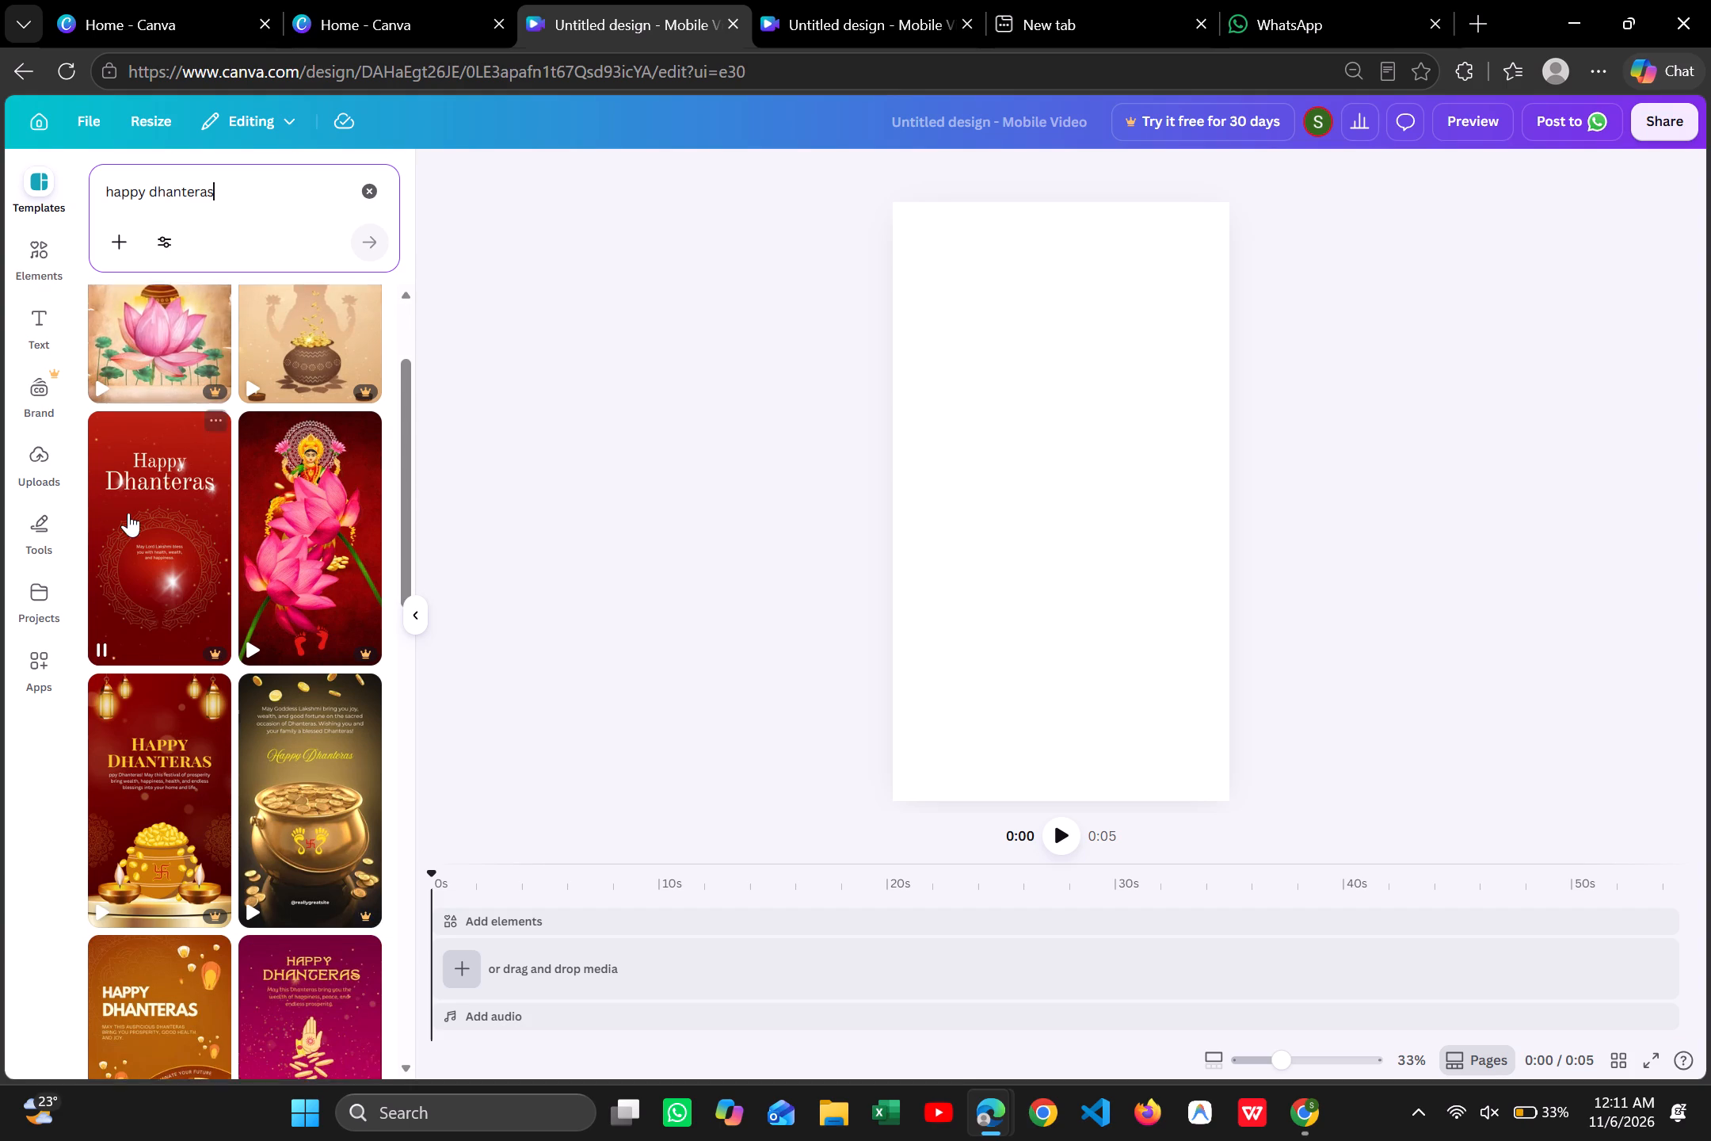
pyautogui.scroll(-2, 128, 513)
pyautogui.scroll(-3, 185, 674)
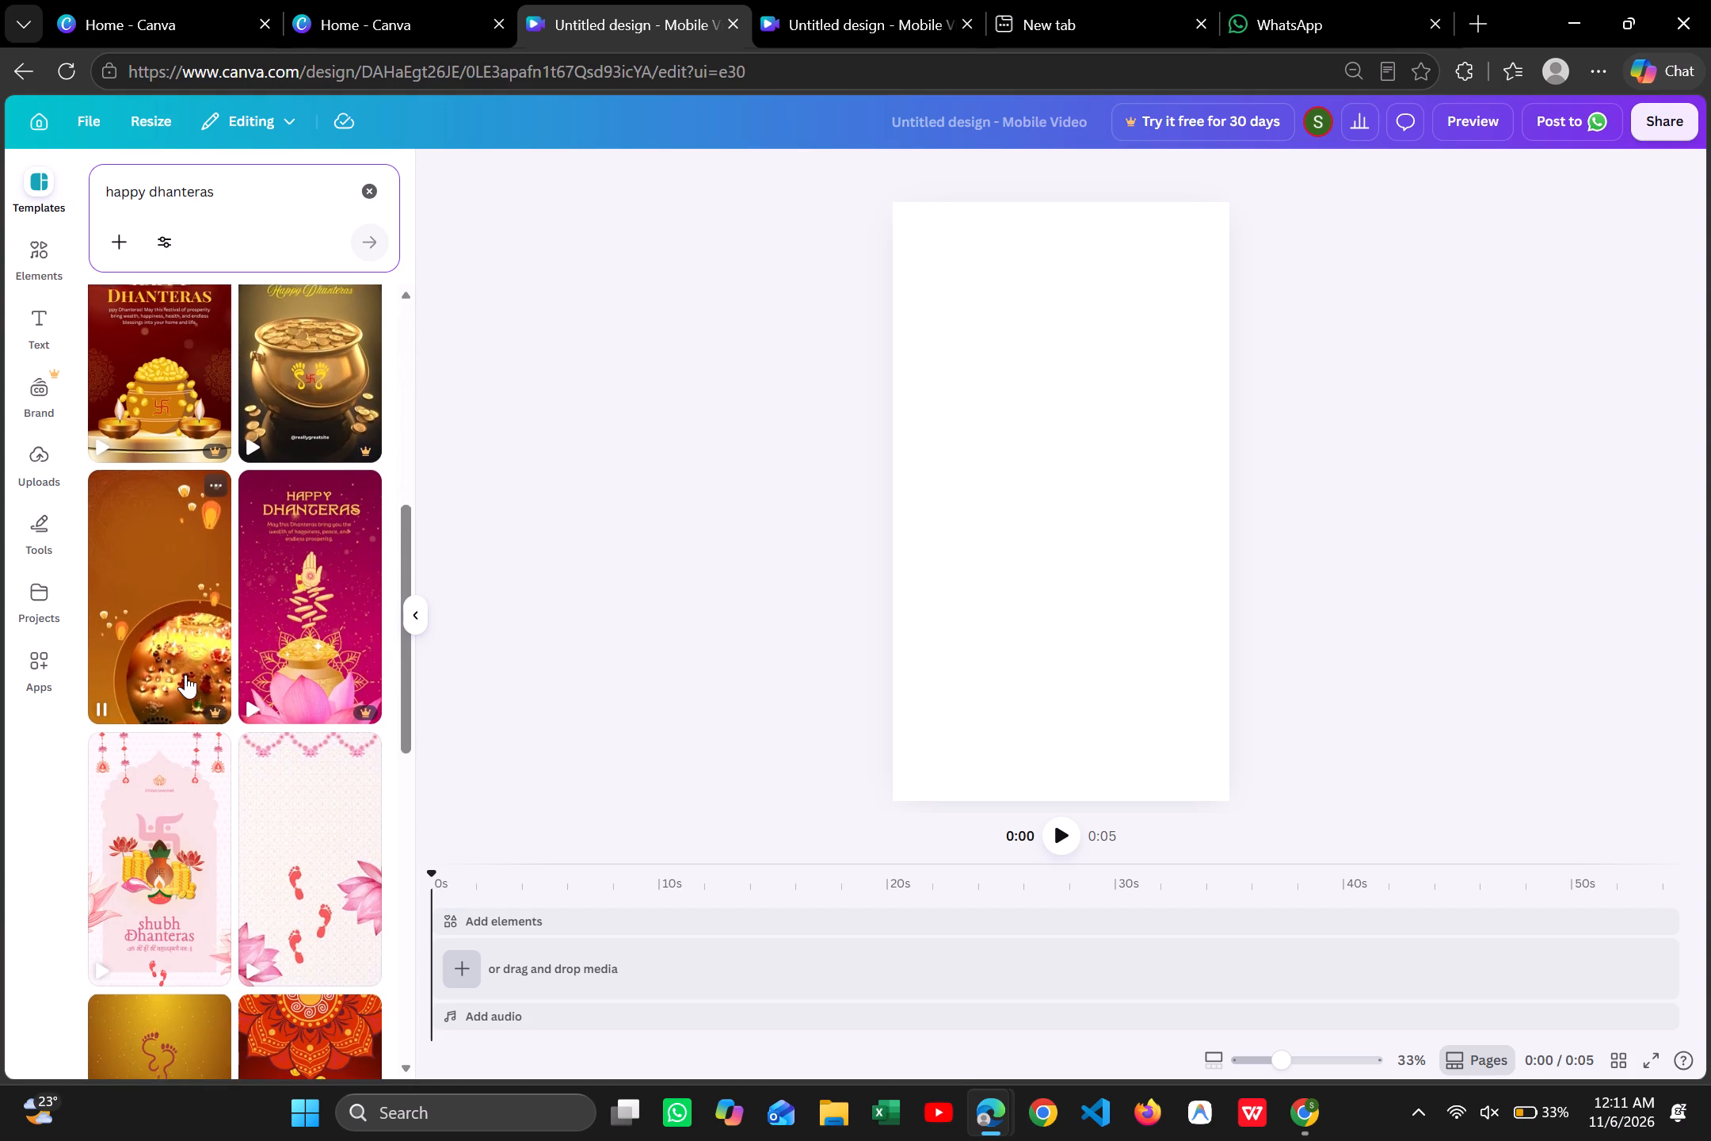
pyautogui.scroll(-2, 185, 674)
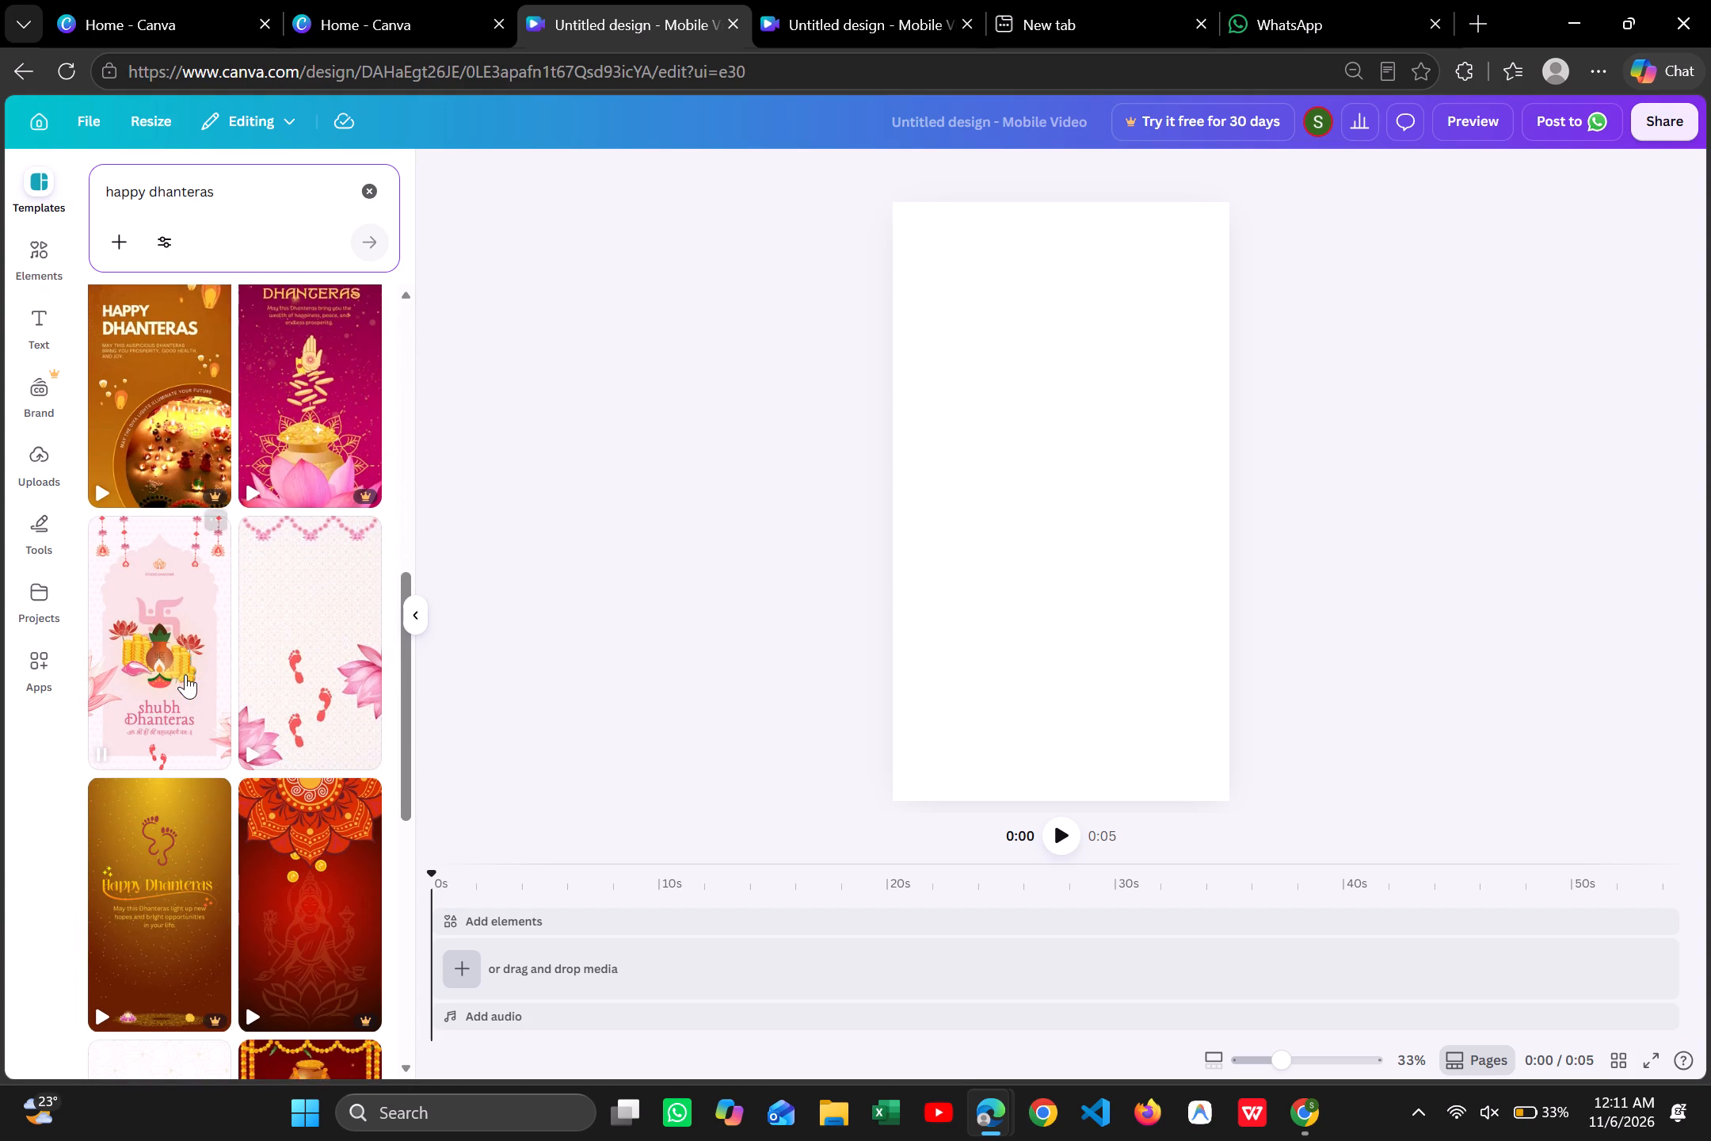
pyautogui.scroll(-1, 185, 674)
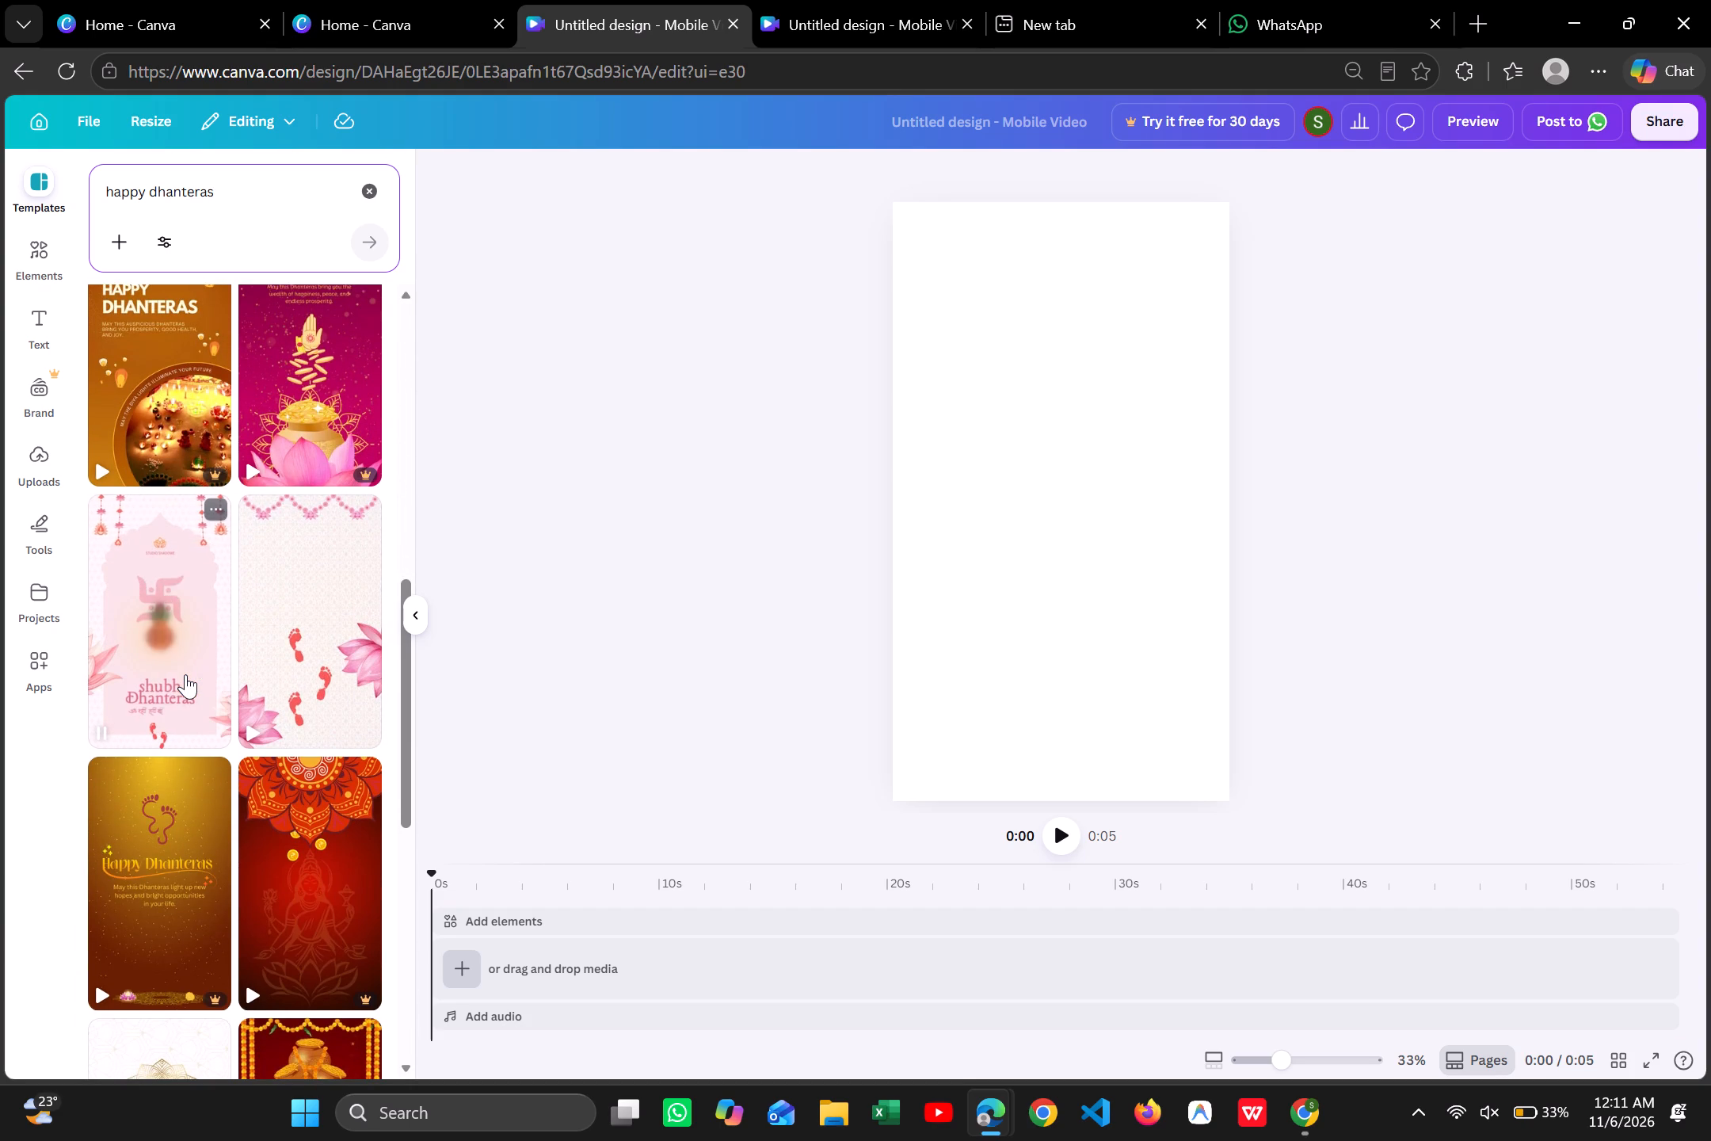
pyautogui.scroll(-2, 185, 674)
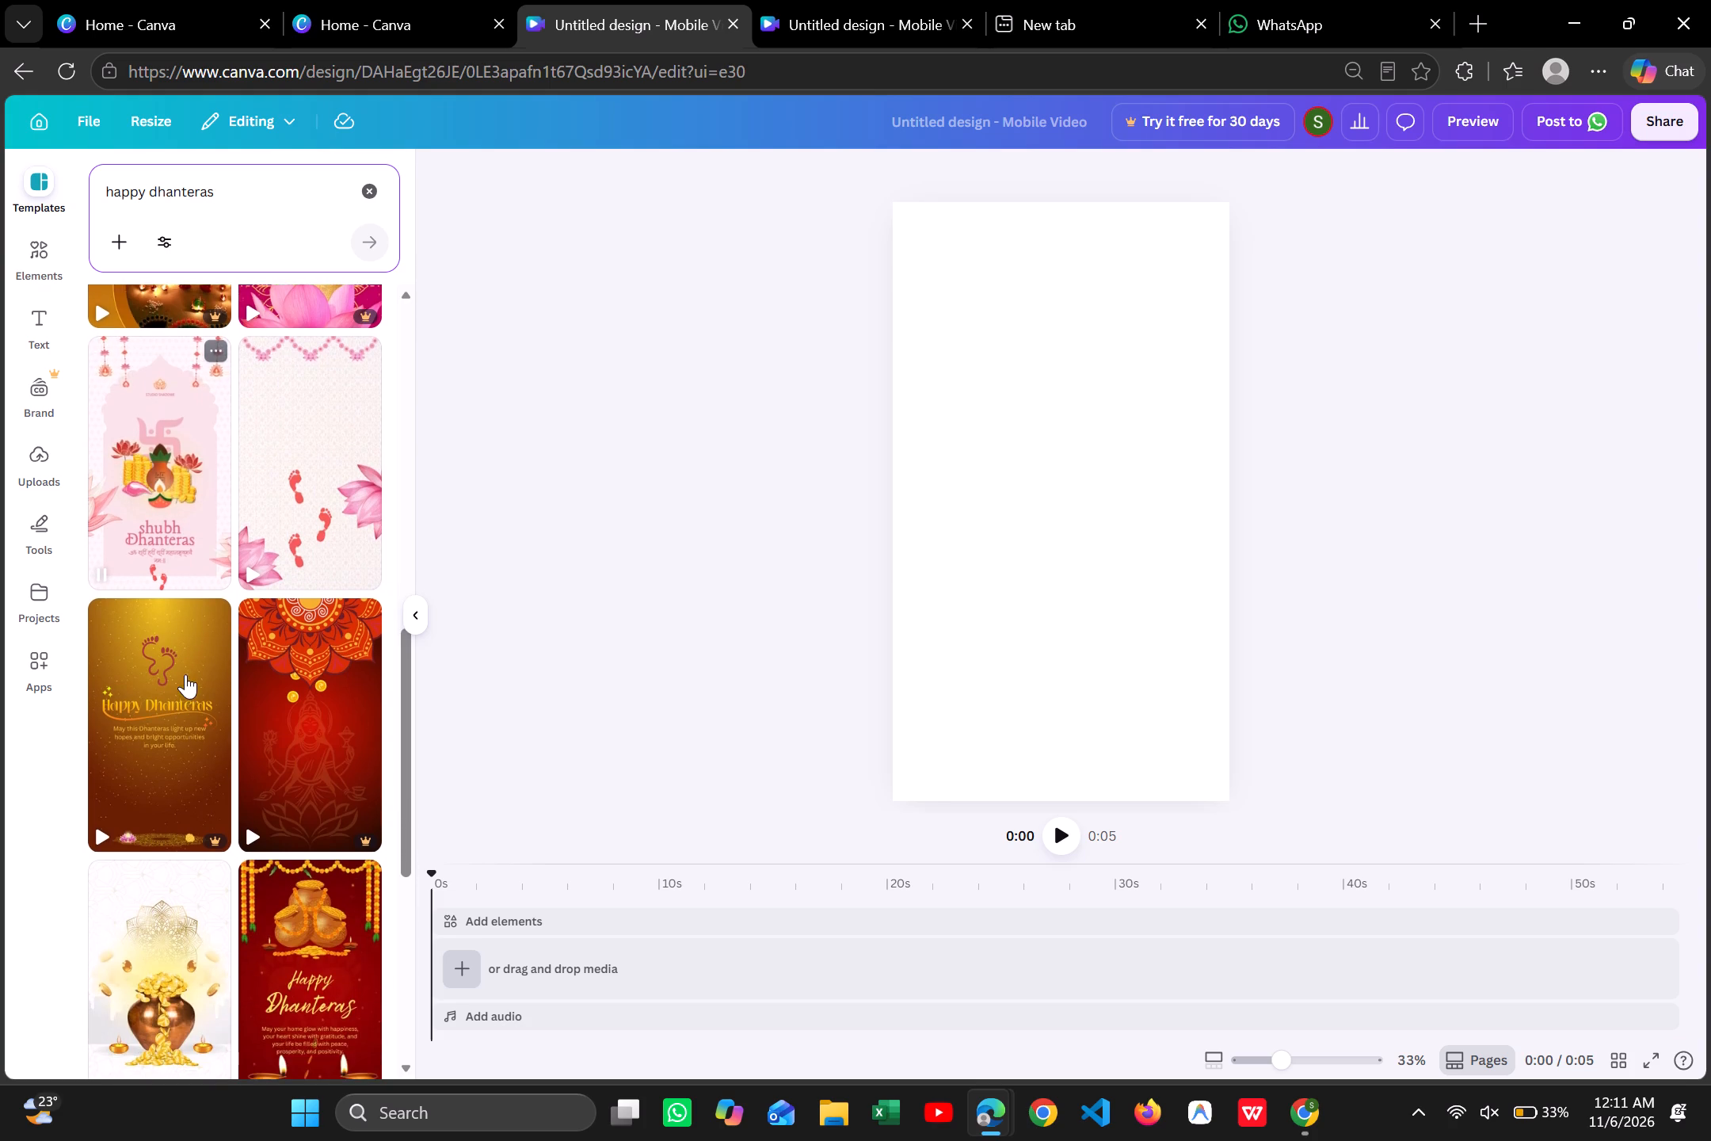
pyautogui.scroll(-3, 185, 674)
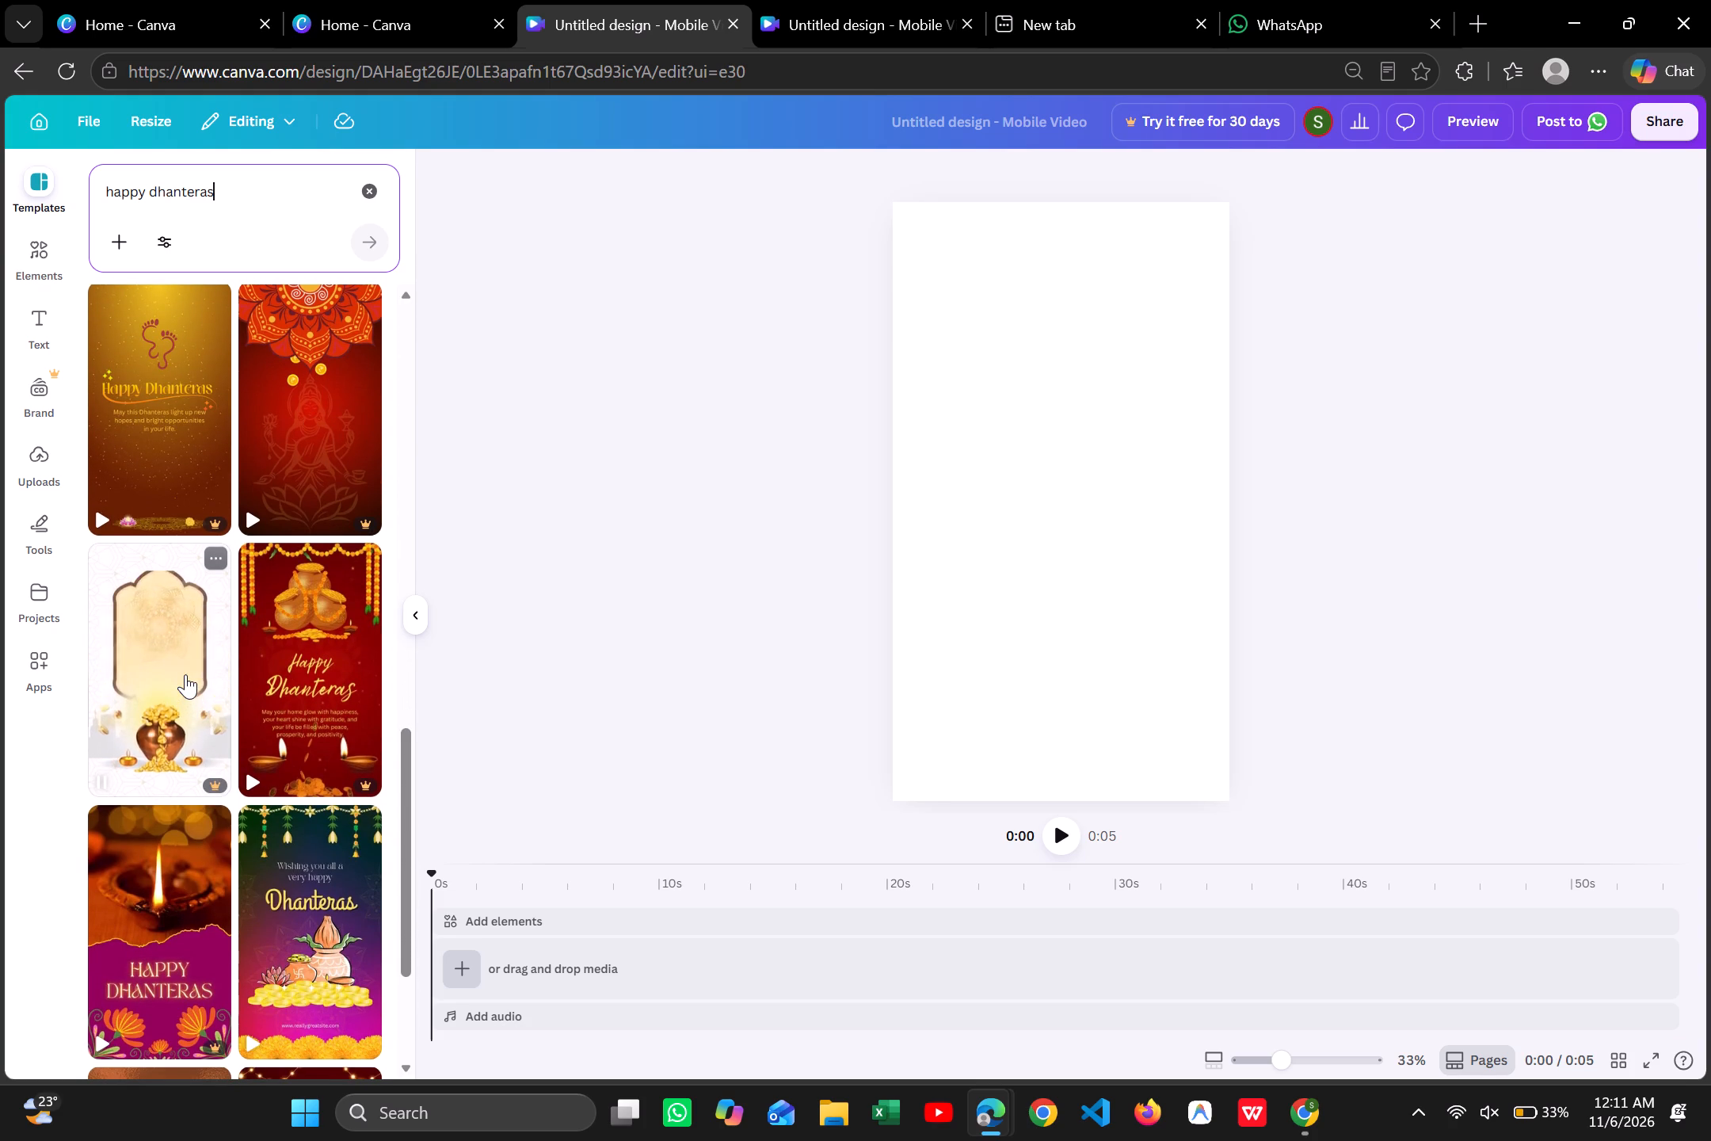
pyautogui.scroll(-4, 185, 674)
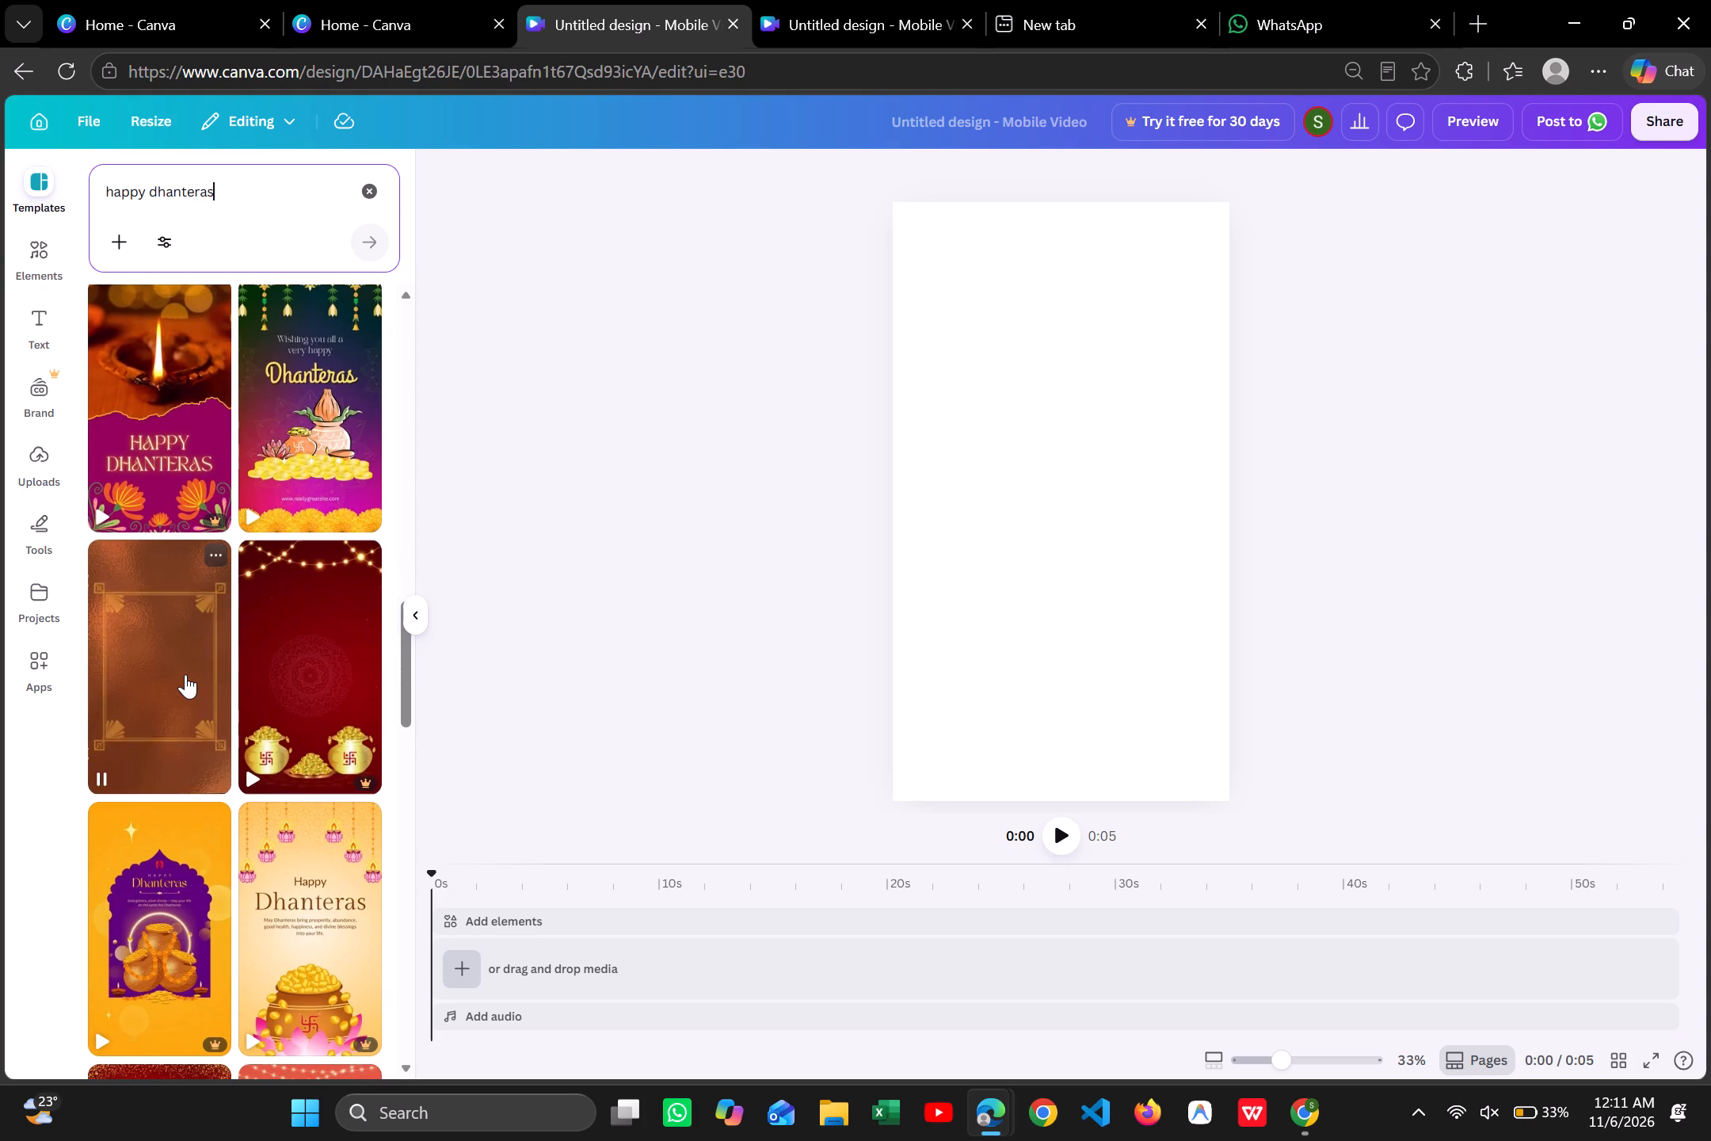
pyautogui.scroll(-3, 185, 674)
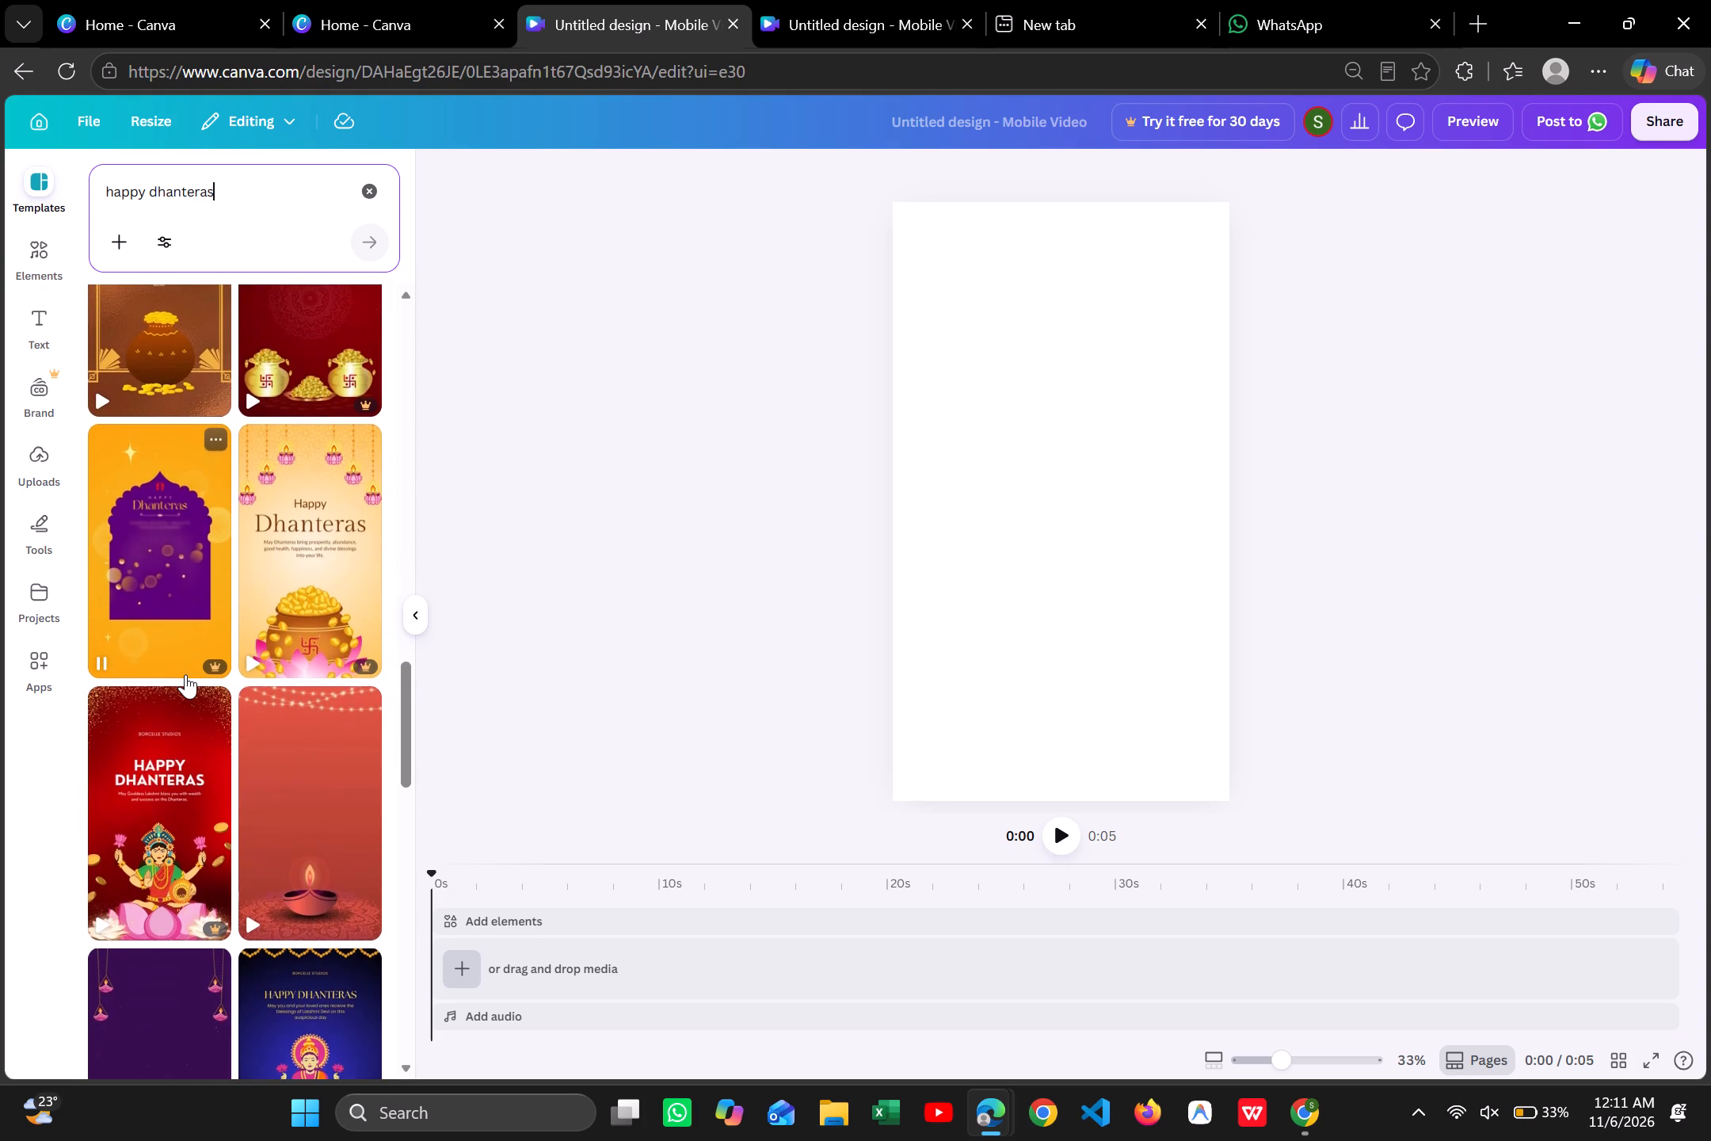
pyautogui.scroll(-3, 185, 674)
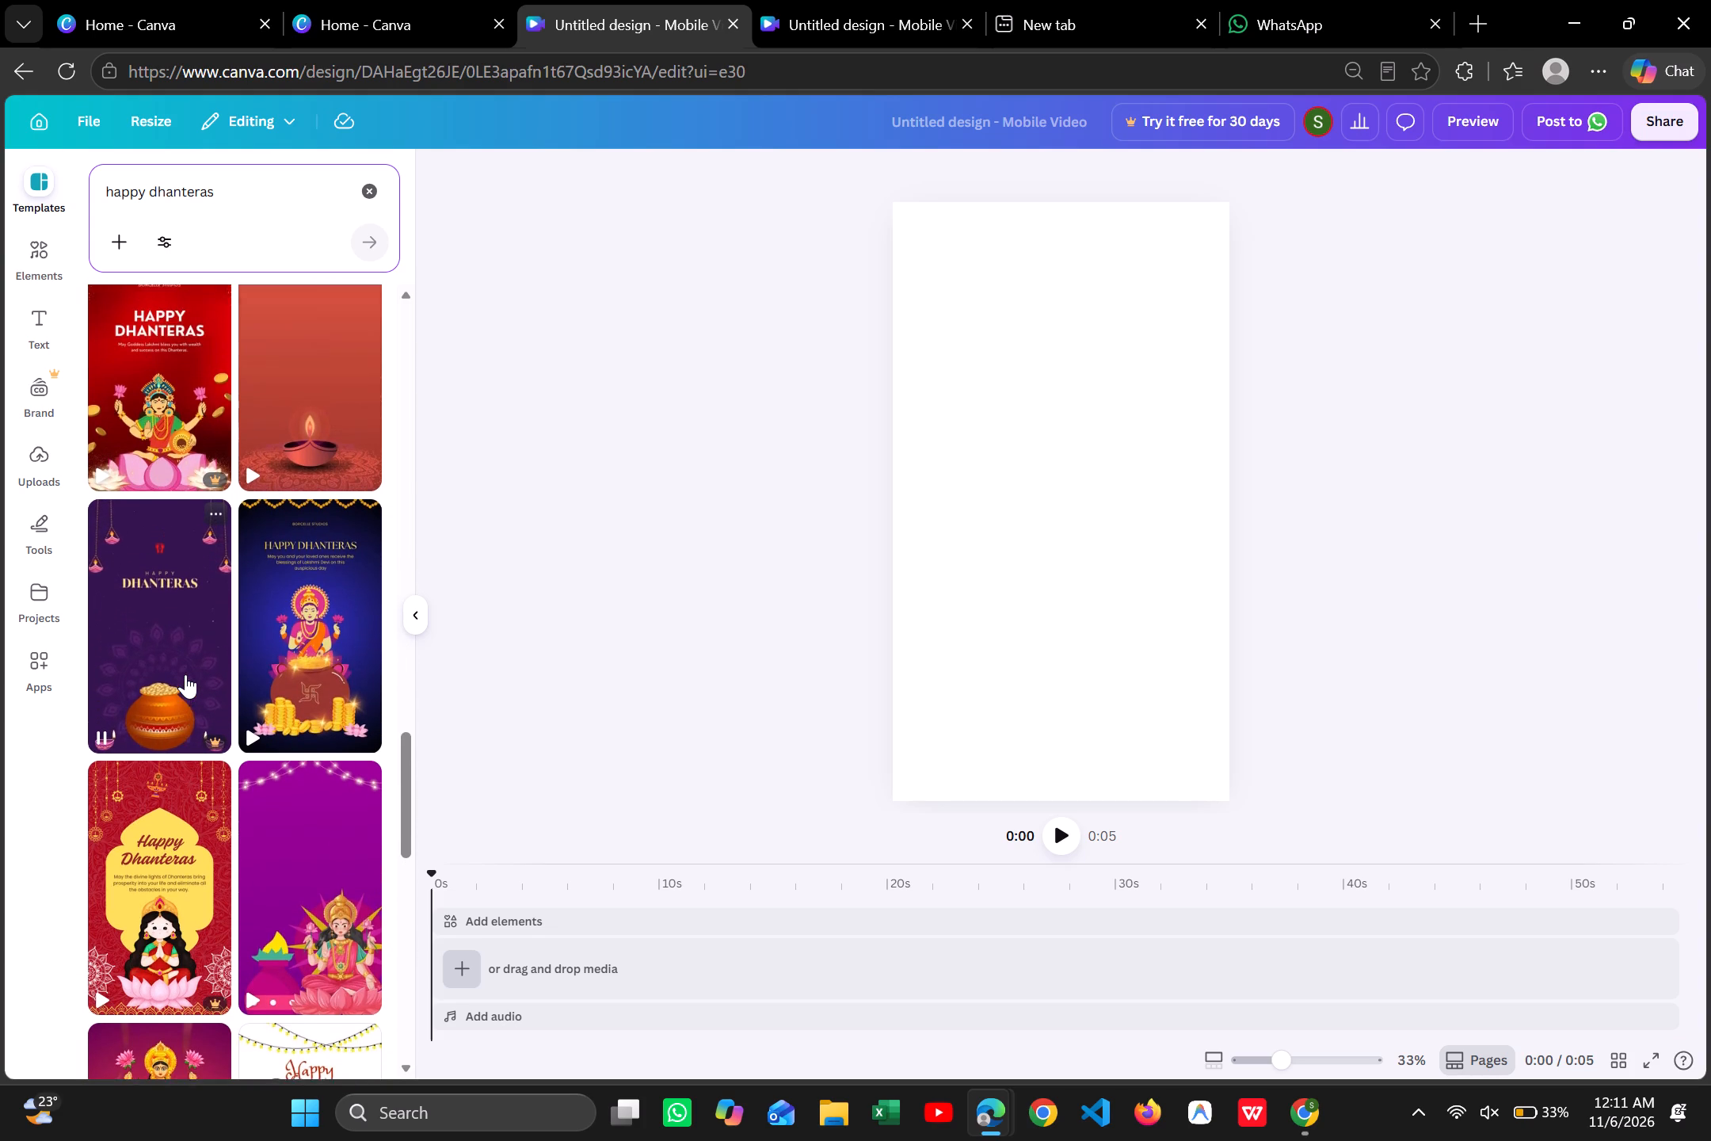
pyautogui.scroll(-4, 185, 674)
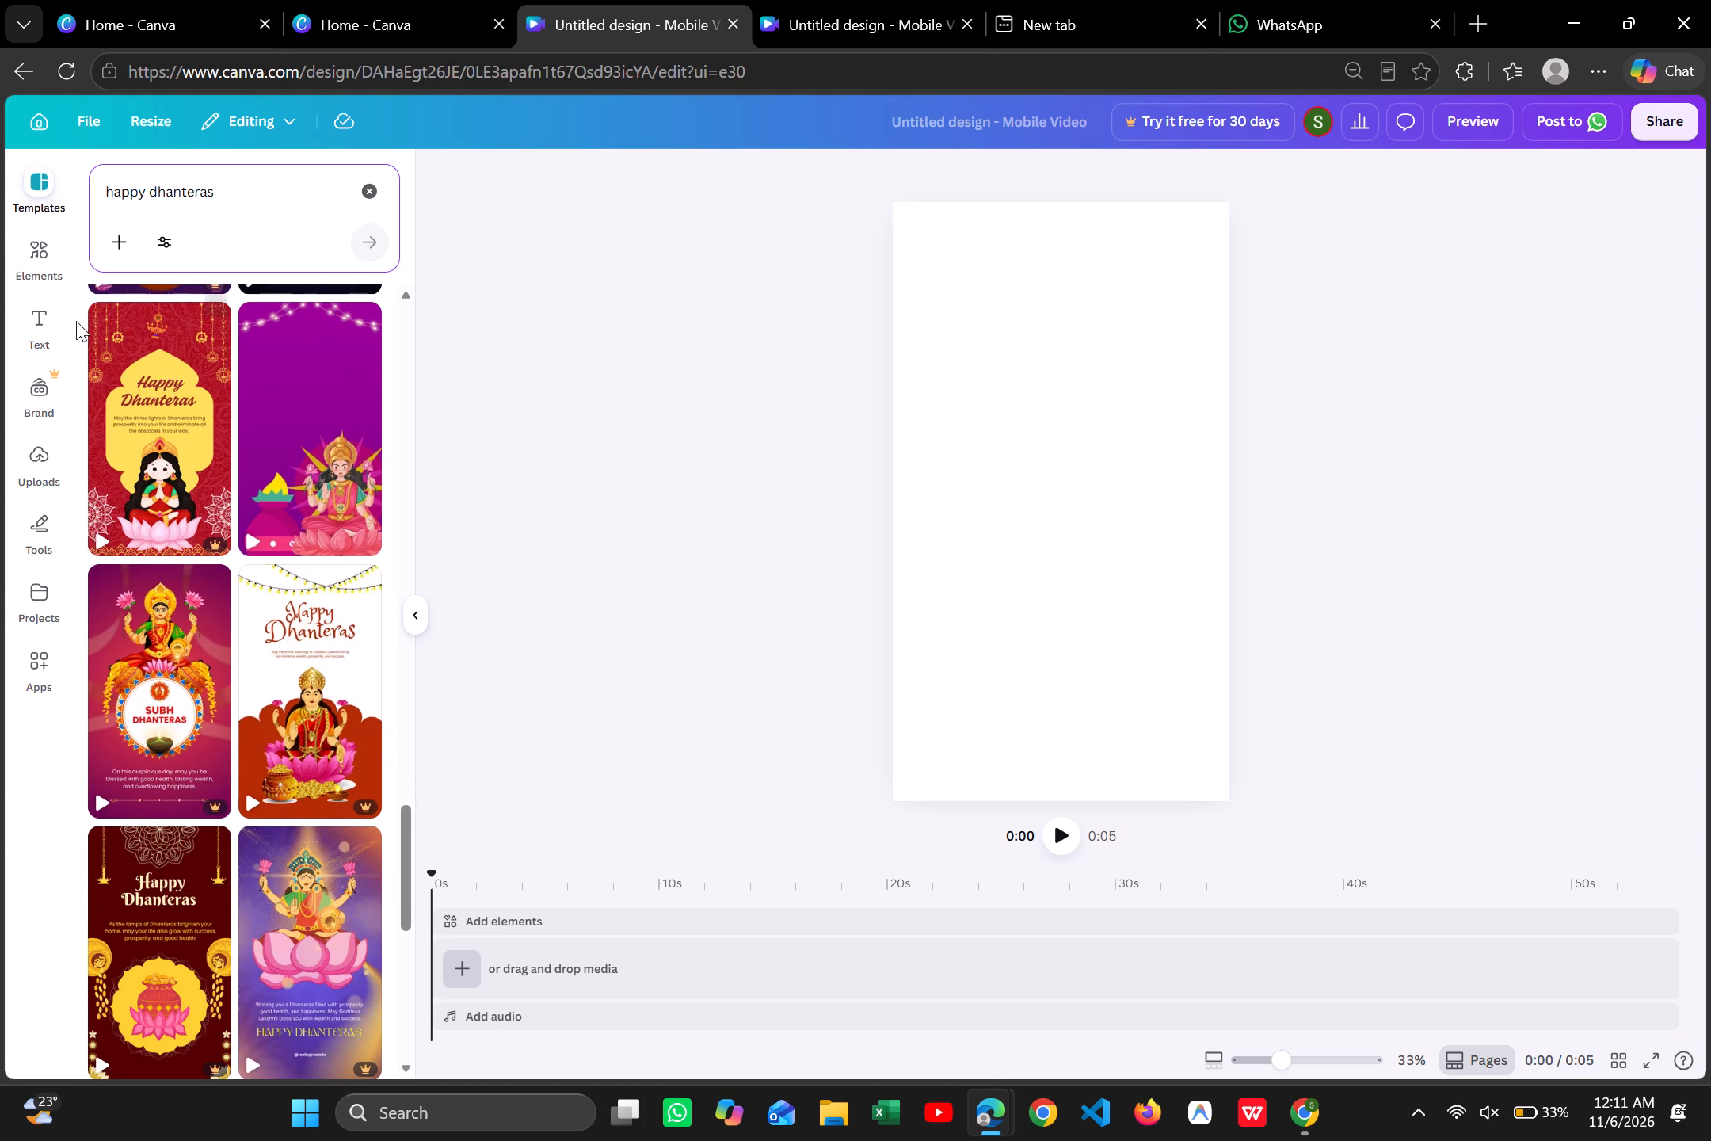
# Search the design elements for "vintage paper texture" and add the tall, plain cream paper graphic to the empty page.
pyautogui.click(29, 246)
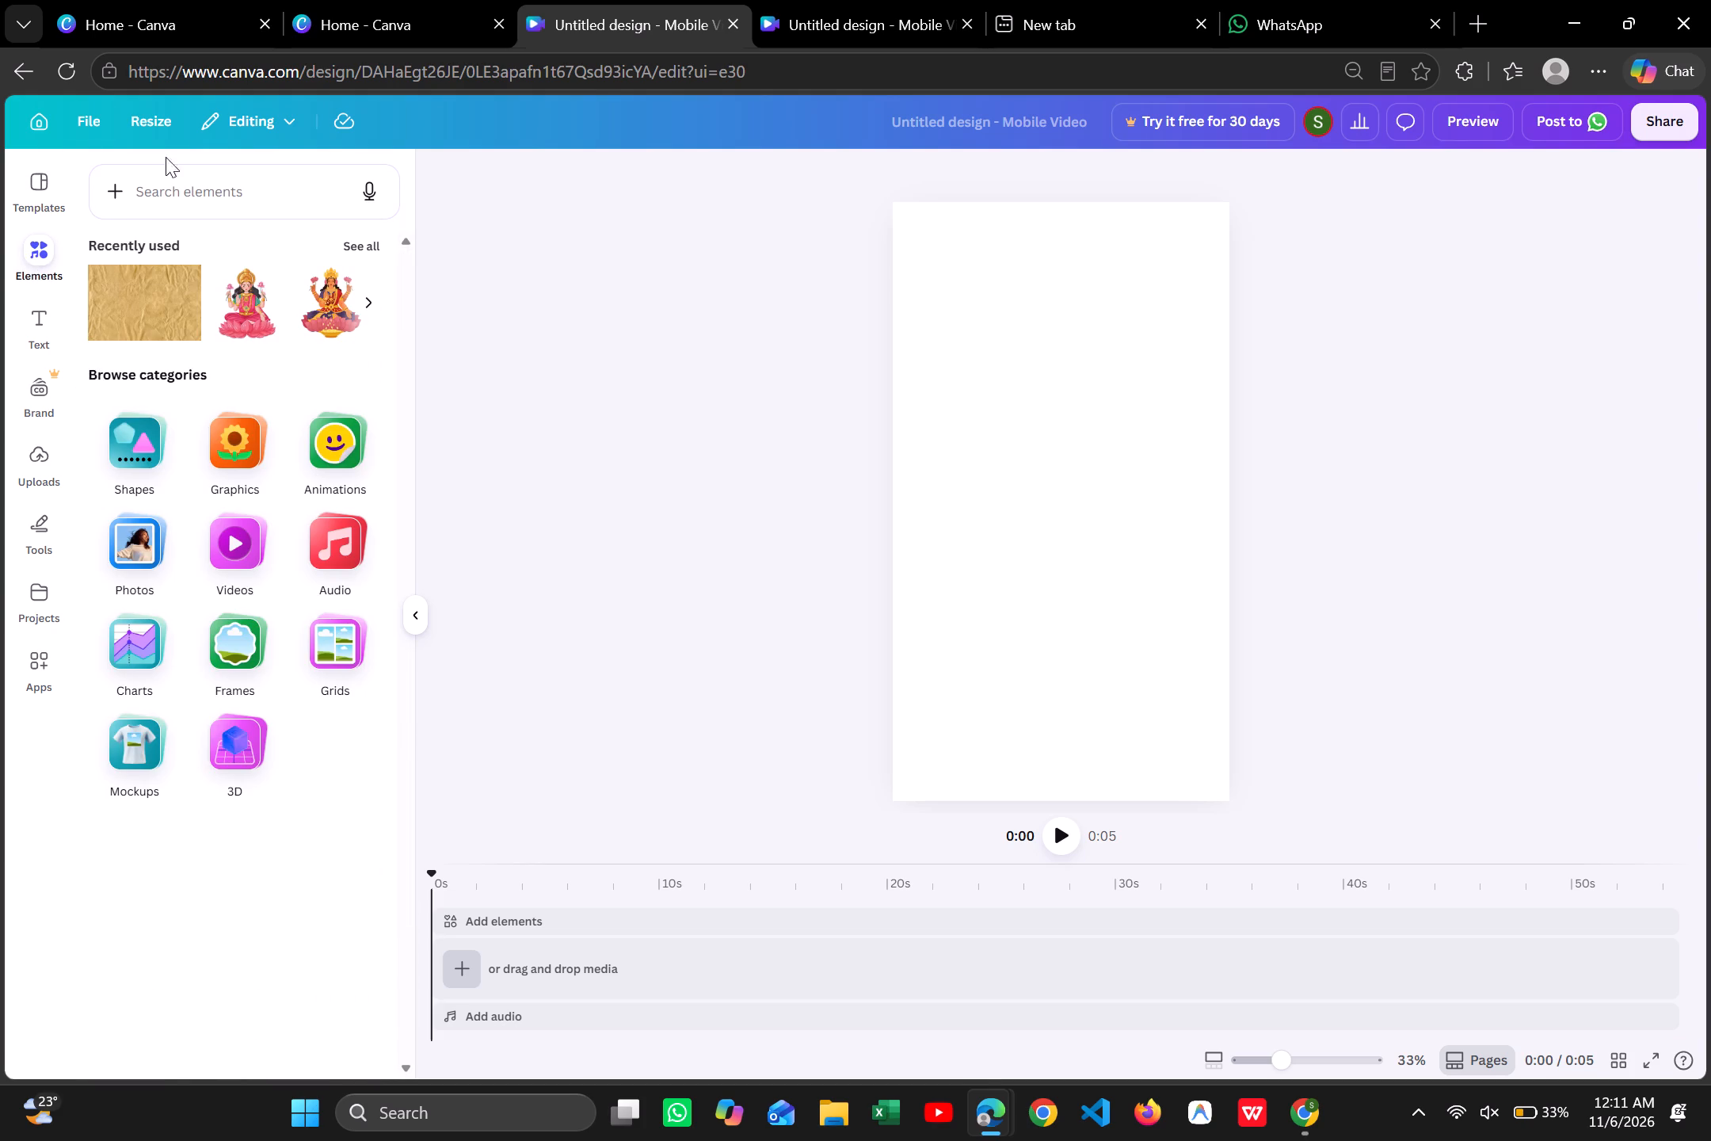
pyautogui.click(174, 212)
pyautogui.click(182, 195)
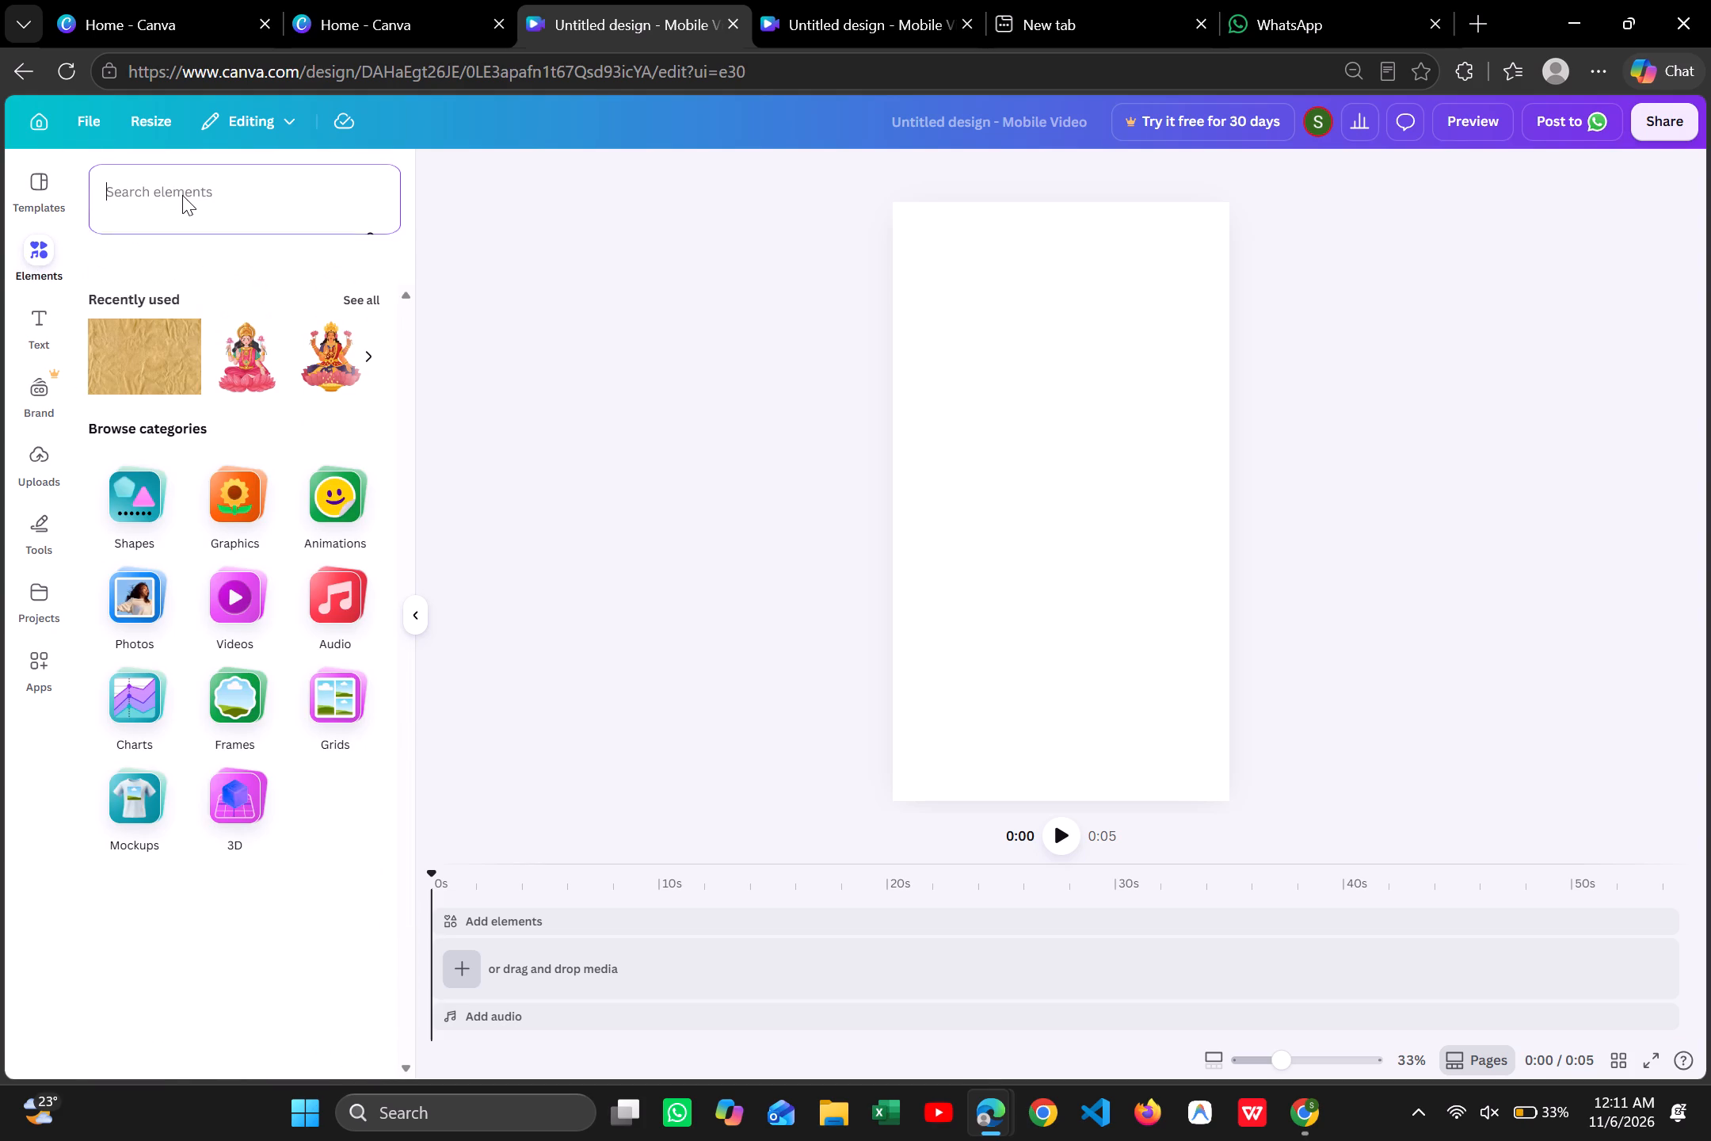
pyautogui.click(210, 190)
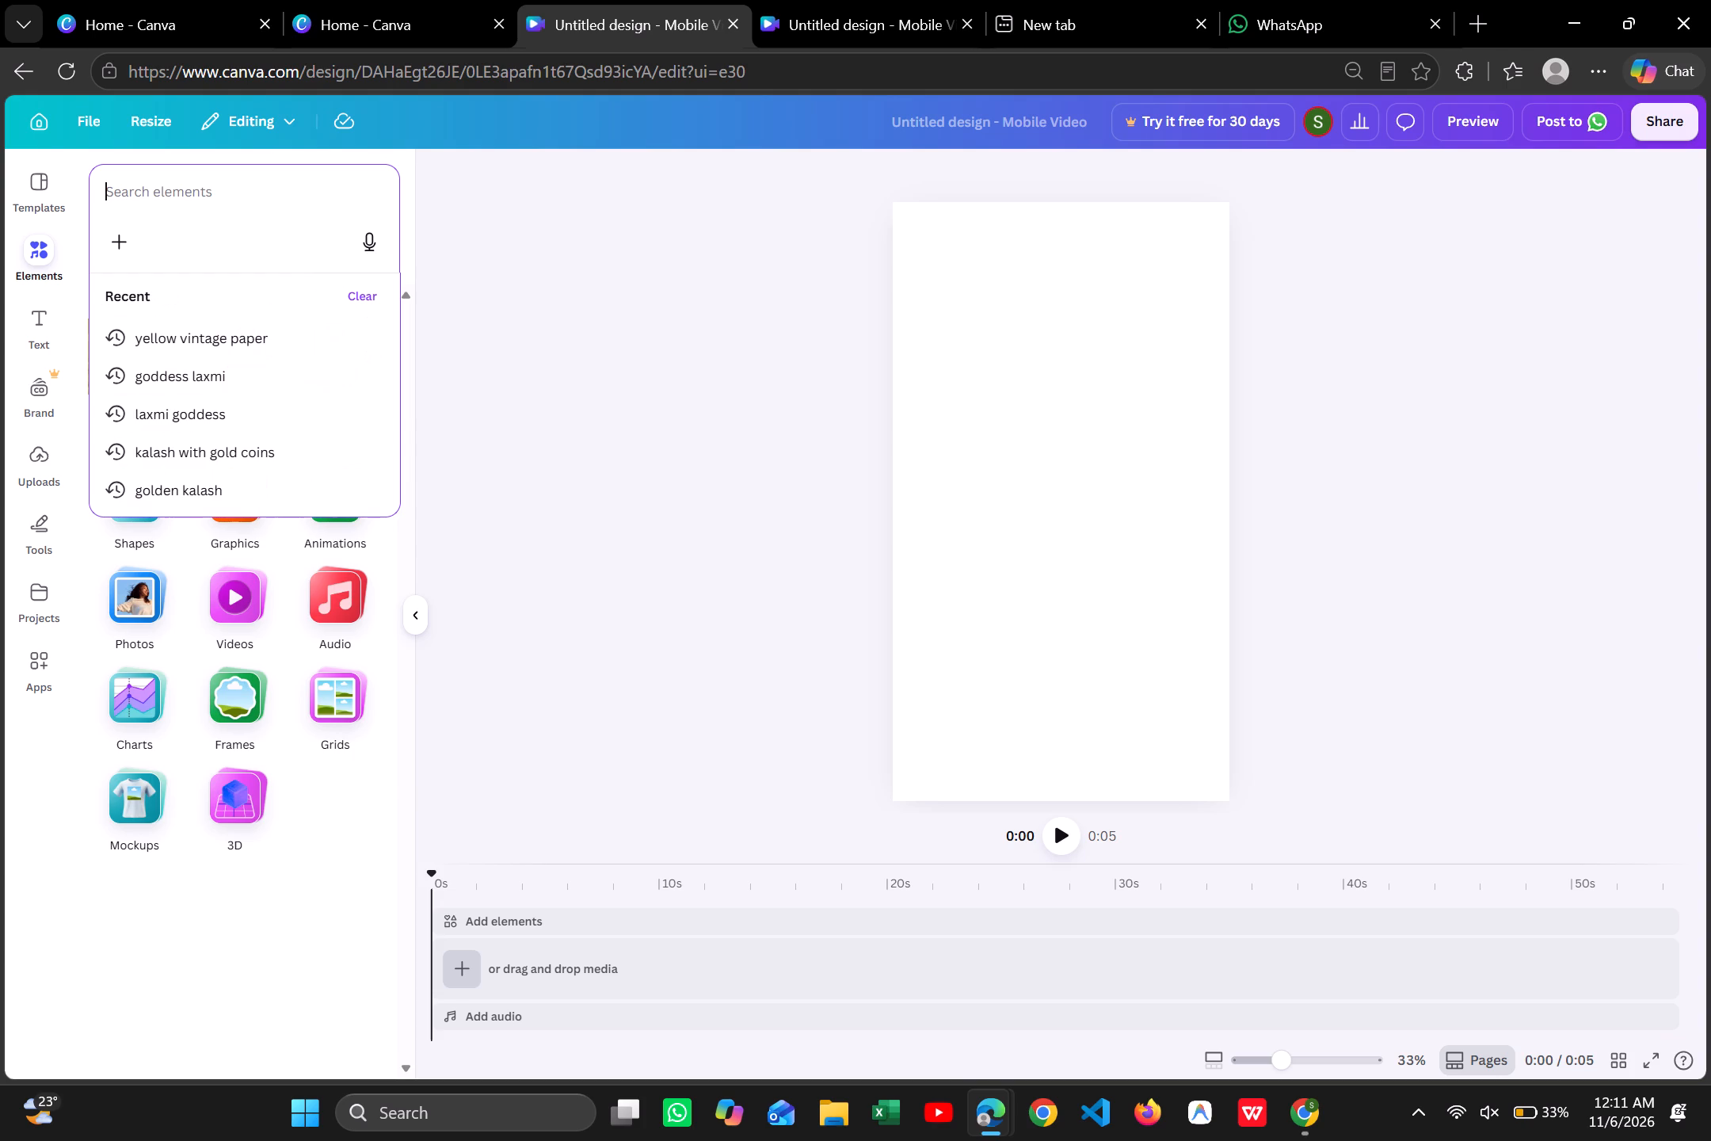
pyautogui.write('vintage')
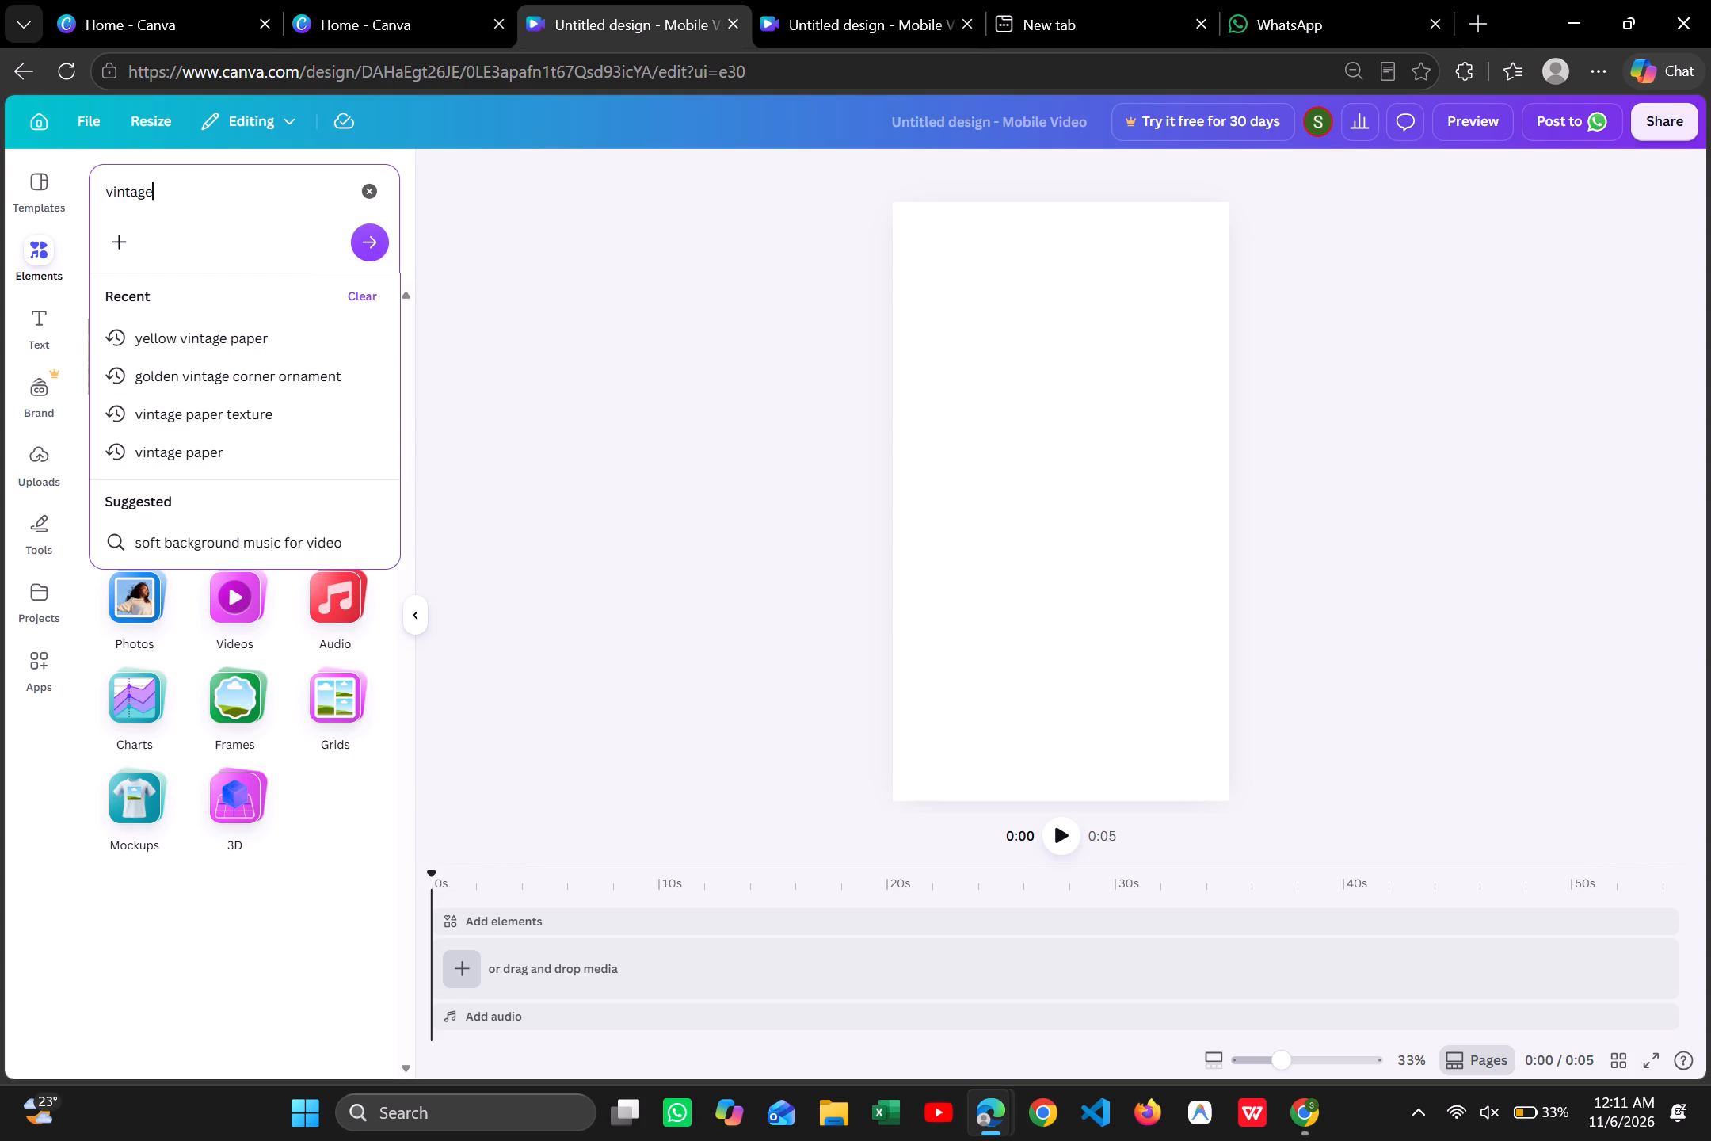
pyautogui.press('space')
pyautogui.write('paper texture')
pyautogui.press('Return')
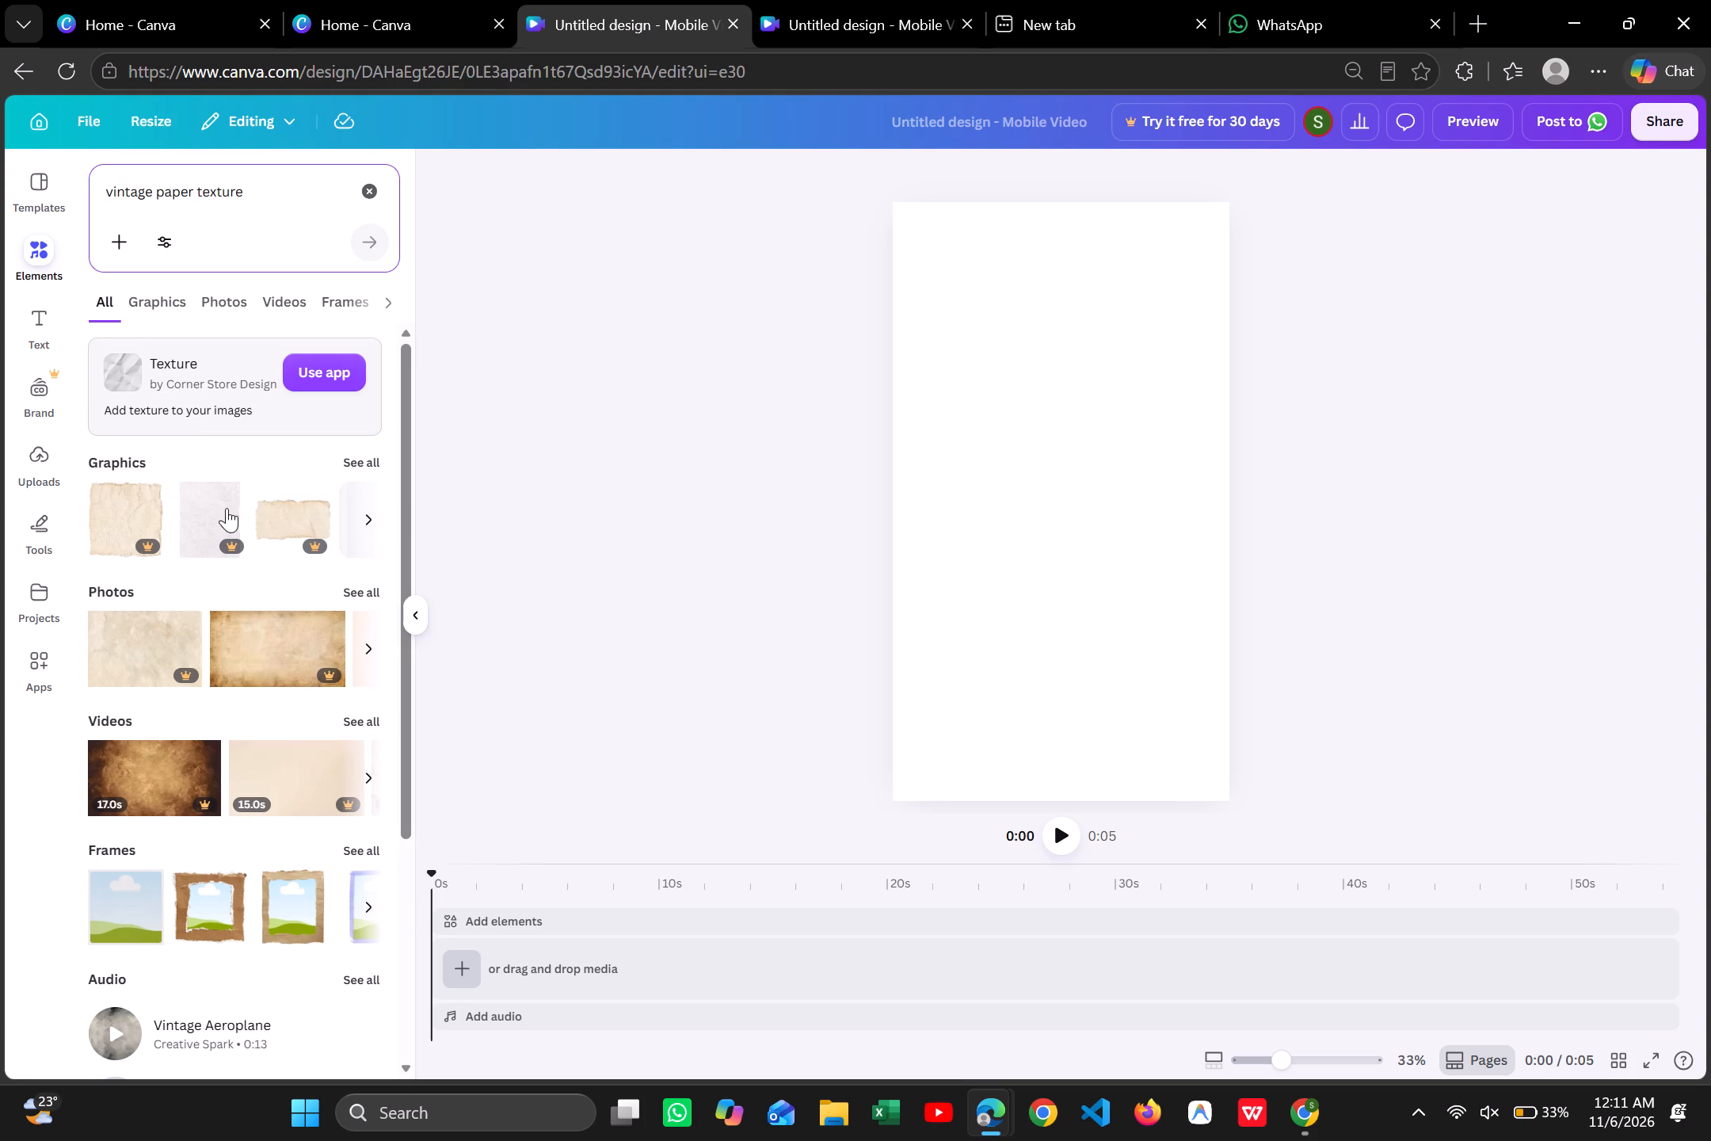
pyautogui.hscroll(-3, 227, 507)
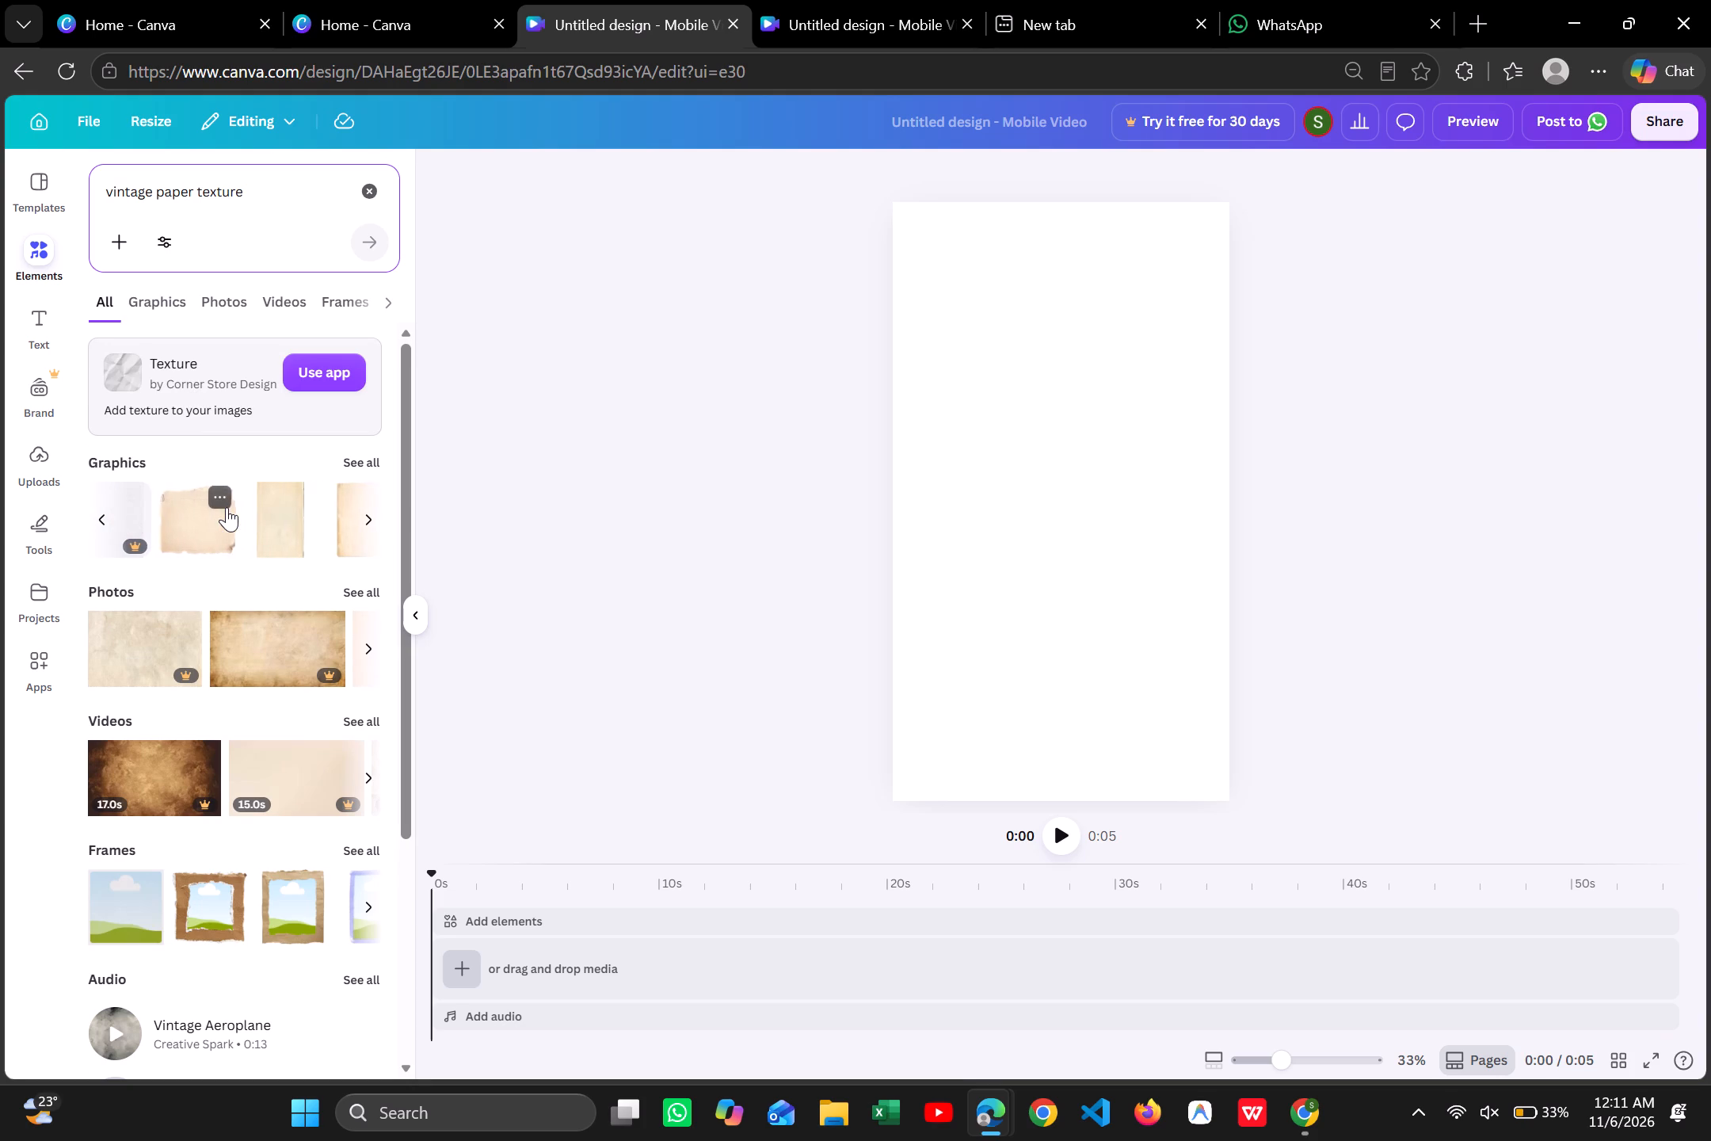
pyautogui.hscroll(-1, 227, 507)
pyautogui.click(254, 525)
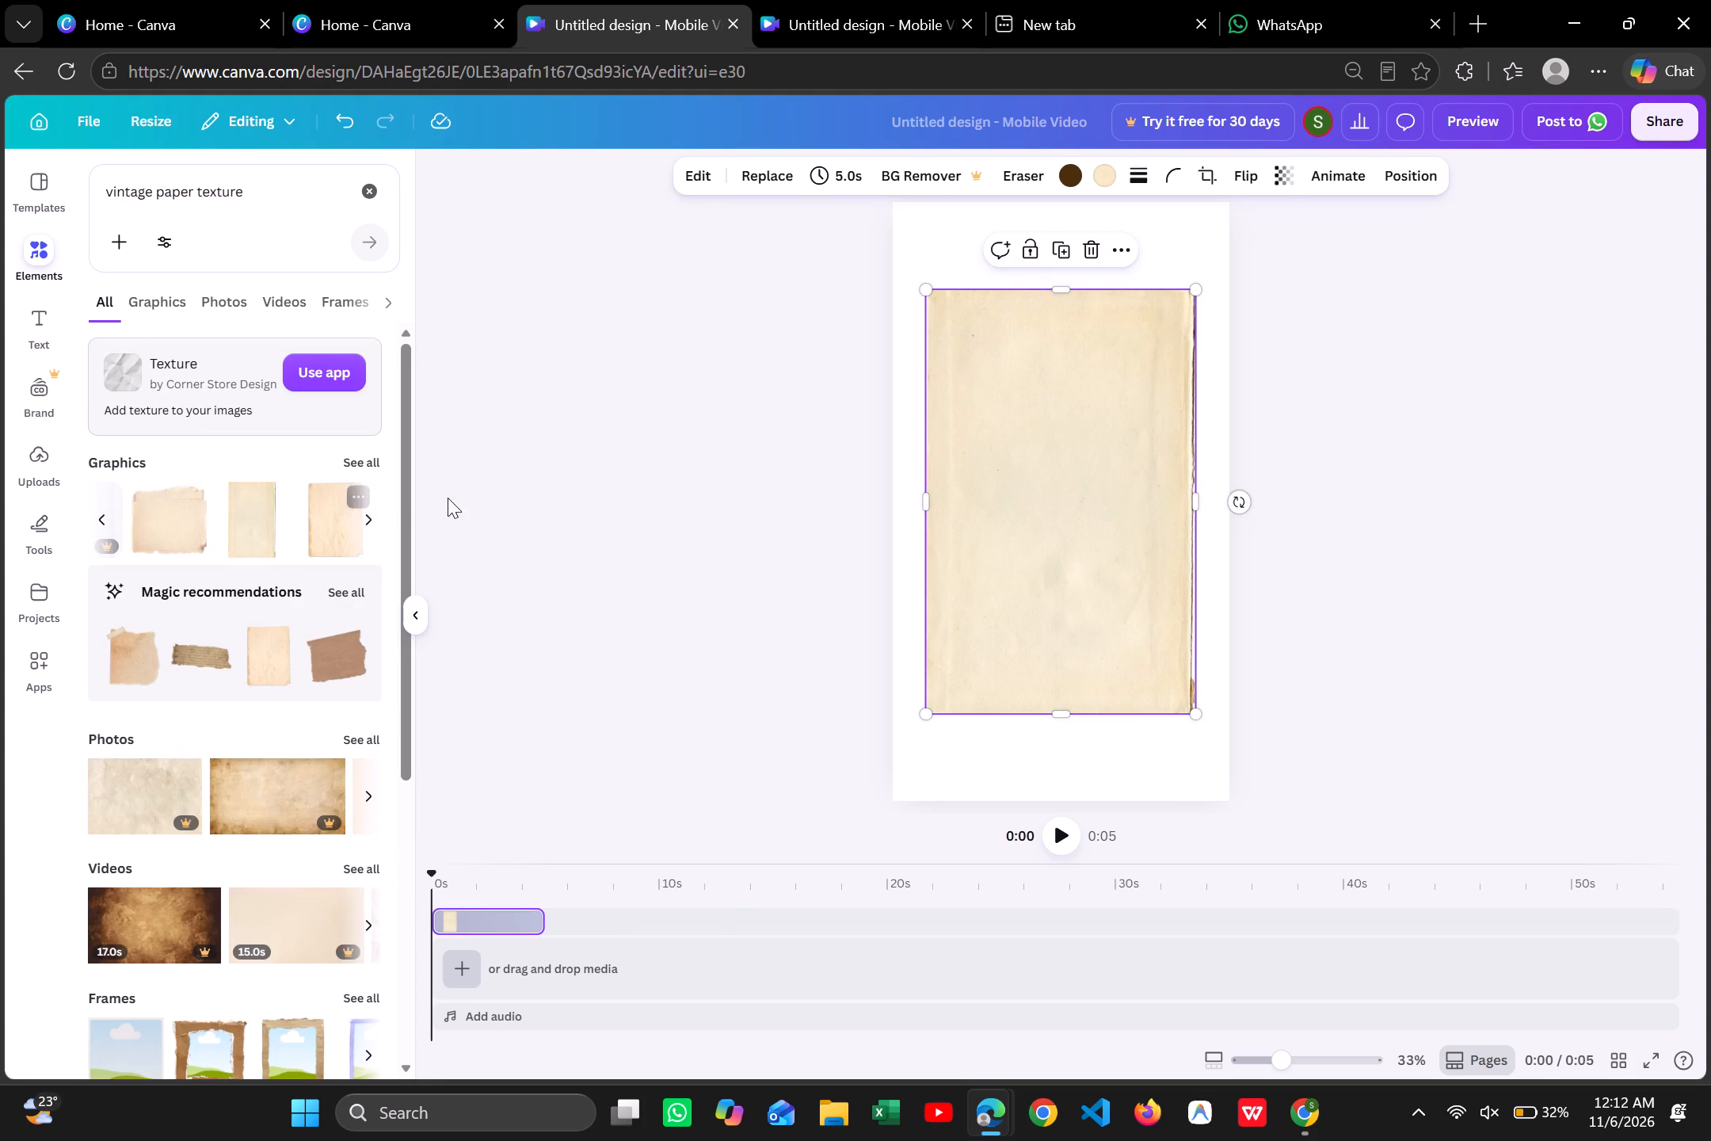
# Enlarge the cream paper graphic past the page edges so it covers the whole page, then trim its excess width.
pyautogui.moveTo(928, 293); pyautogui.dragTo(881, 262)
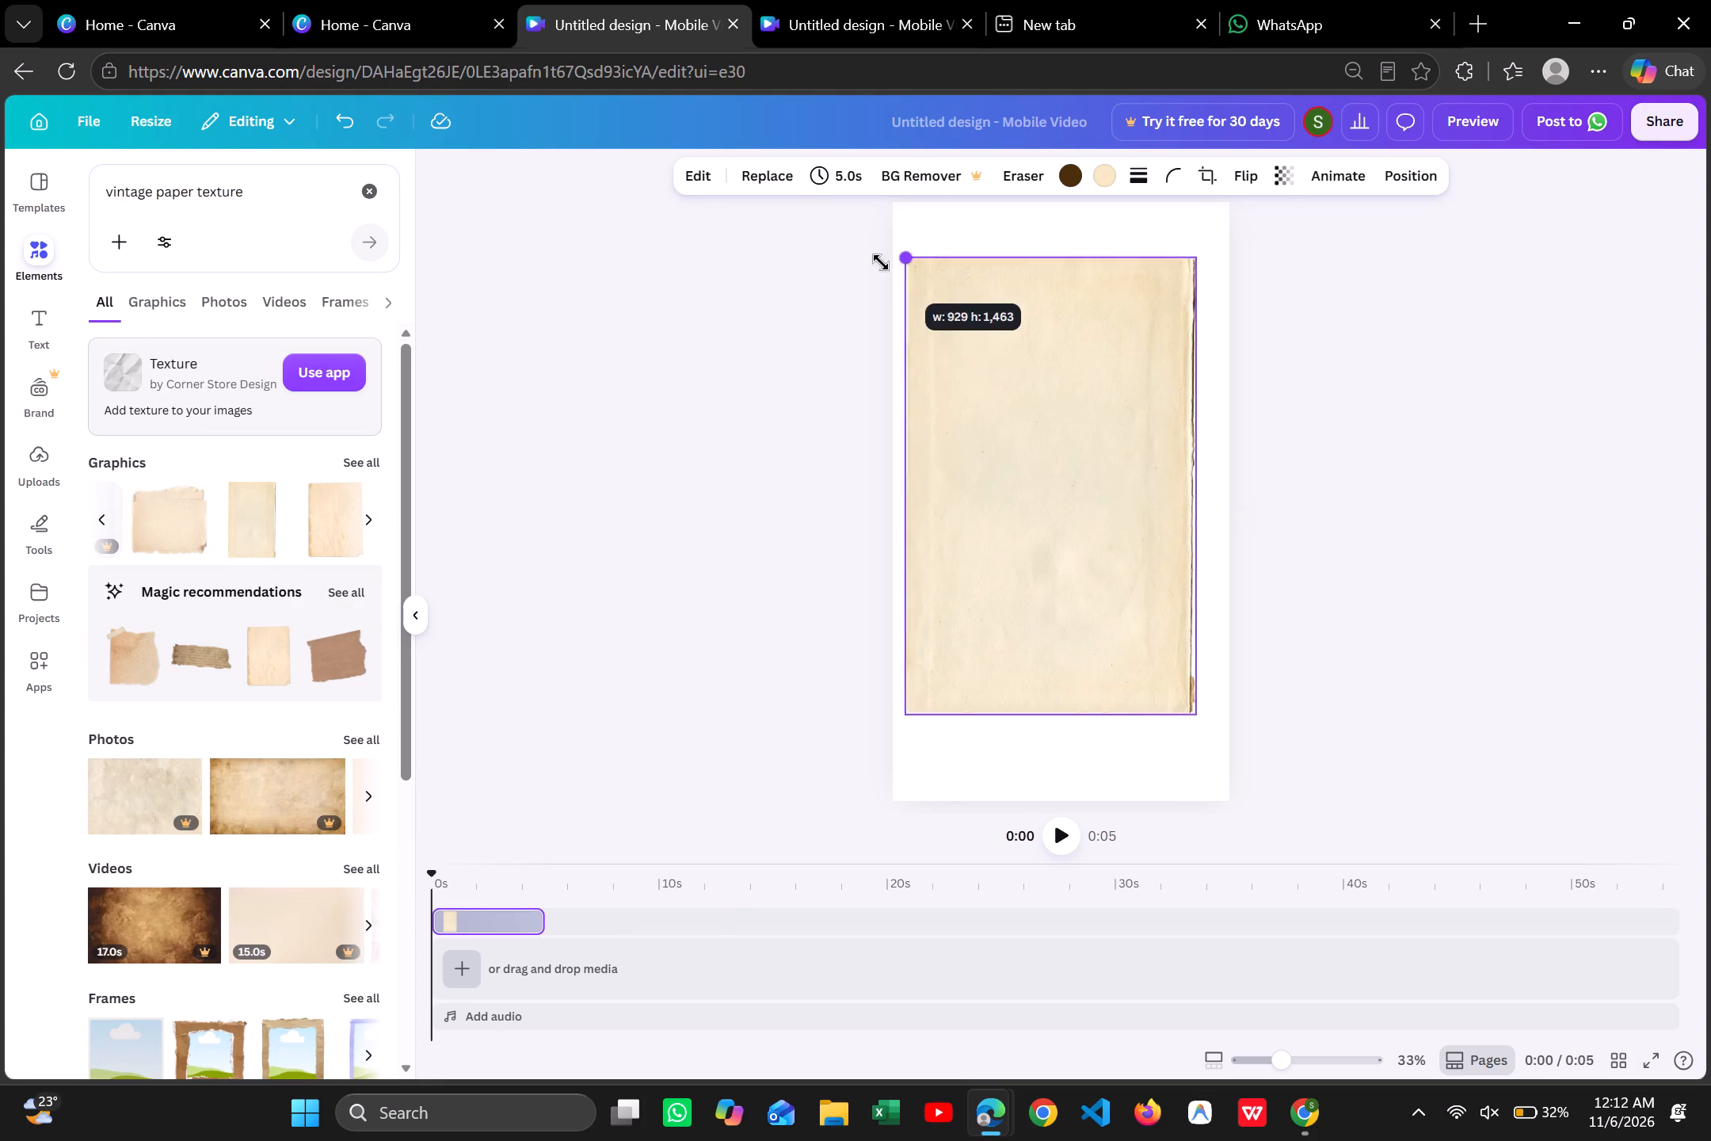
pyautogui.moveTo(881, 262); pyautogui.dragTo(869, 210)
pyautogui.moveTo(1200, 454); pyautogui.dragTo(1298, 463)
pyautogui.moveTo(1084, 714); pyautogui.dragTo(1095, 826)
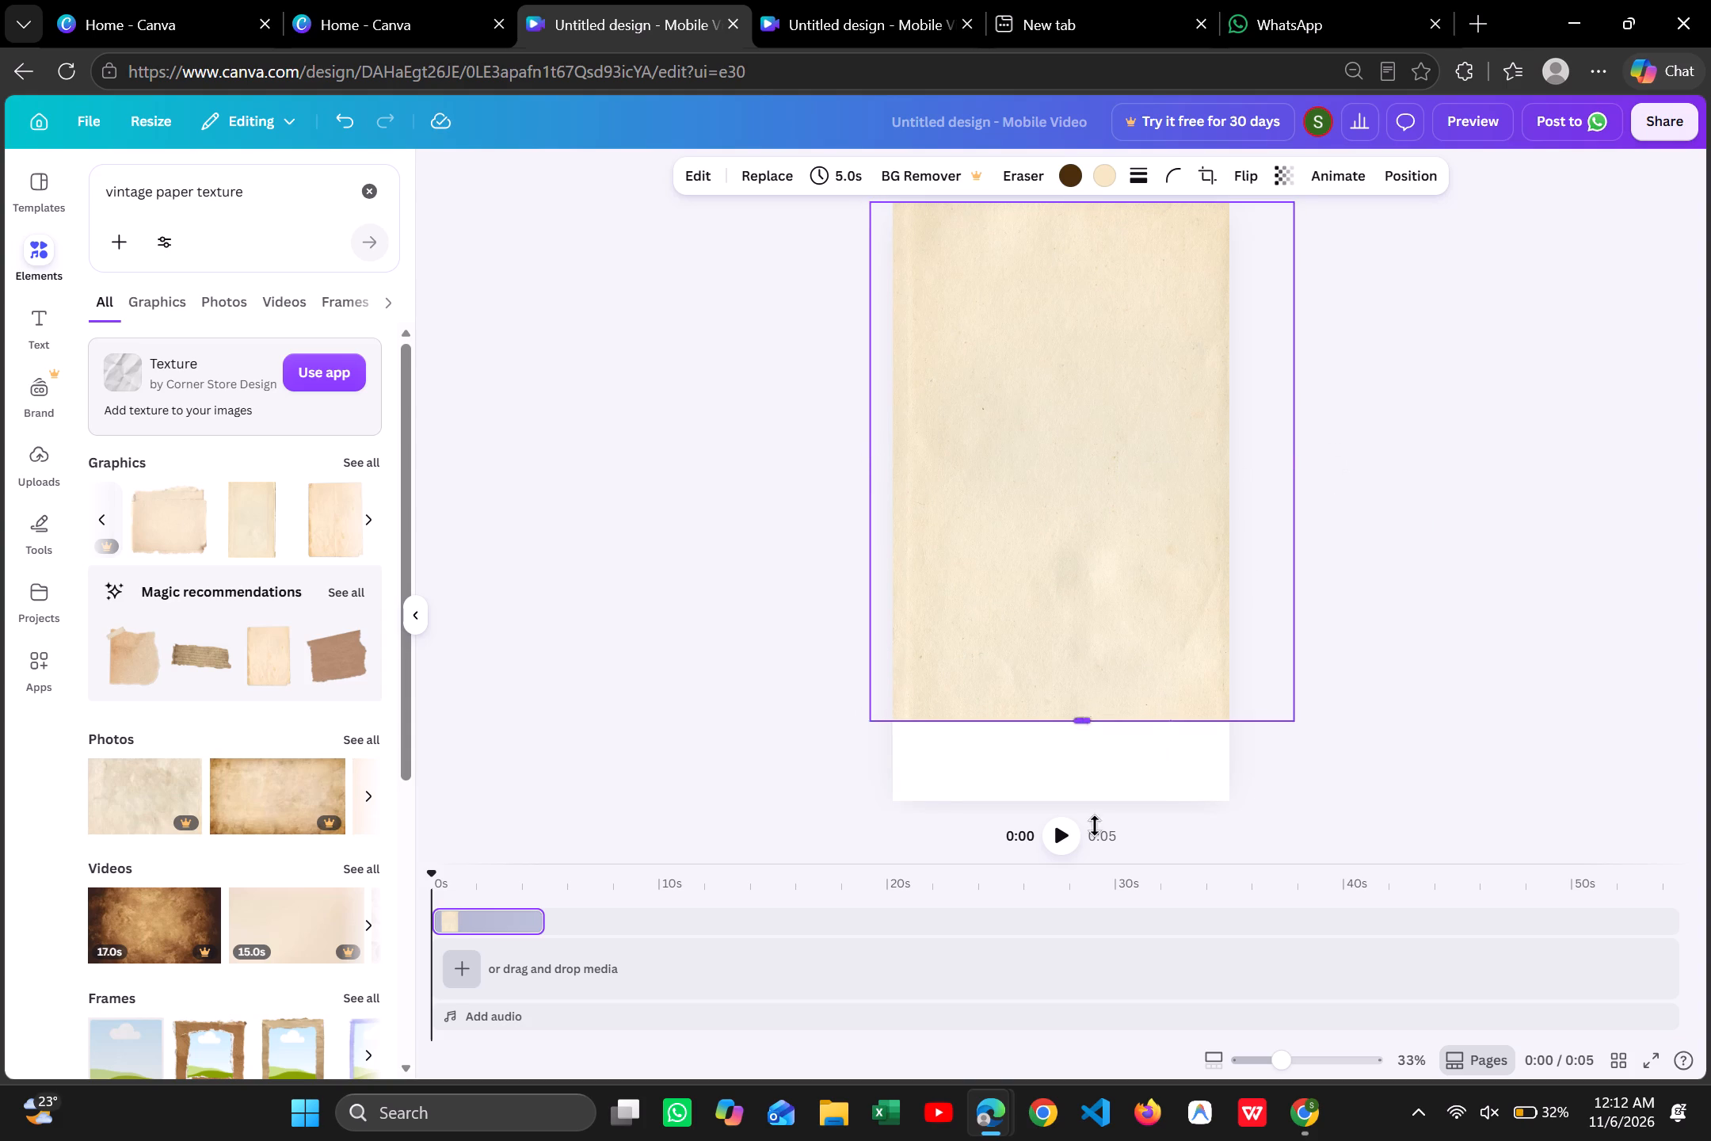
pyautogui.moveTo(1095, 826); pyautogui.dragTo(1115, 1006)
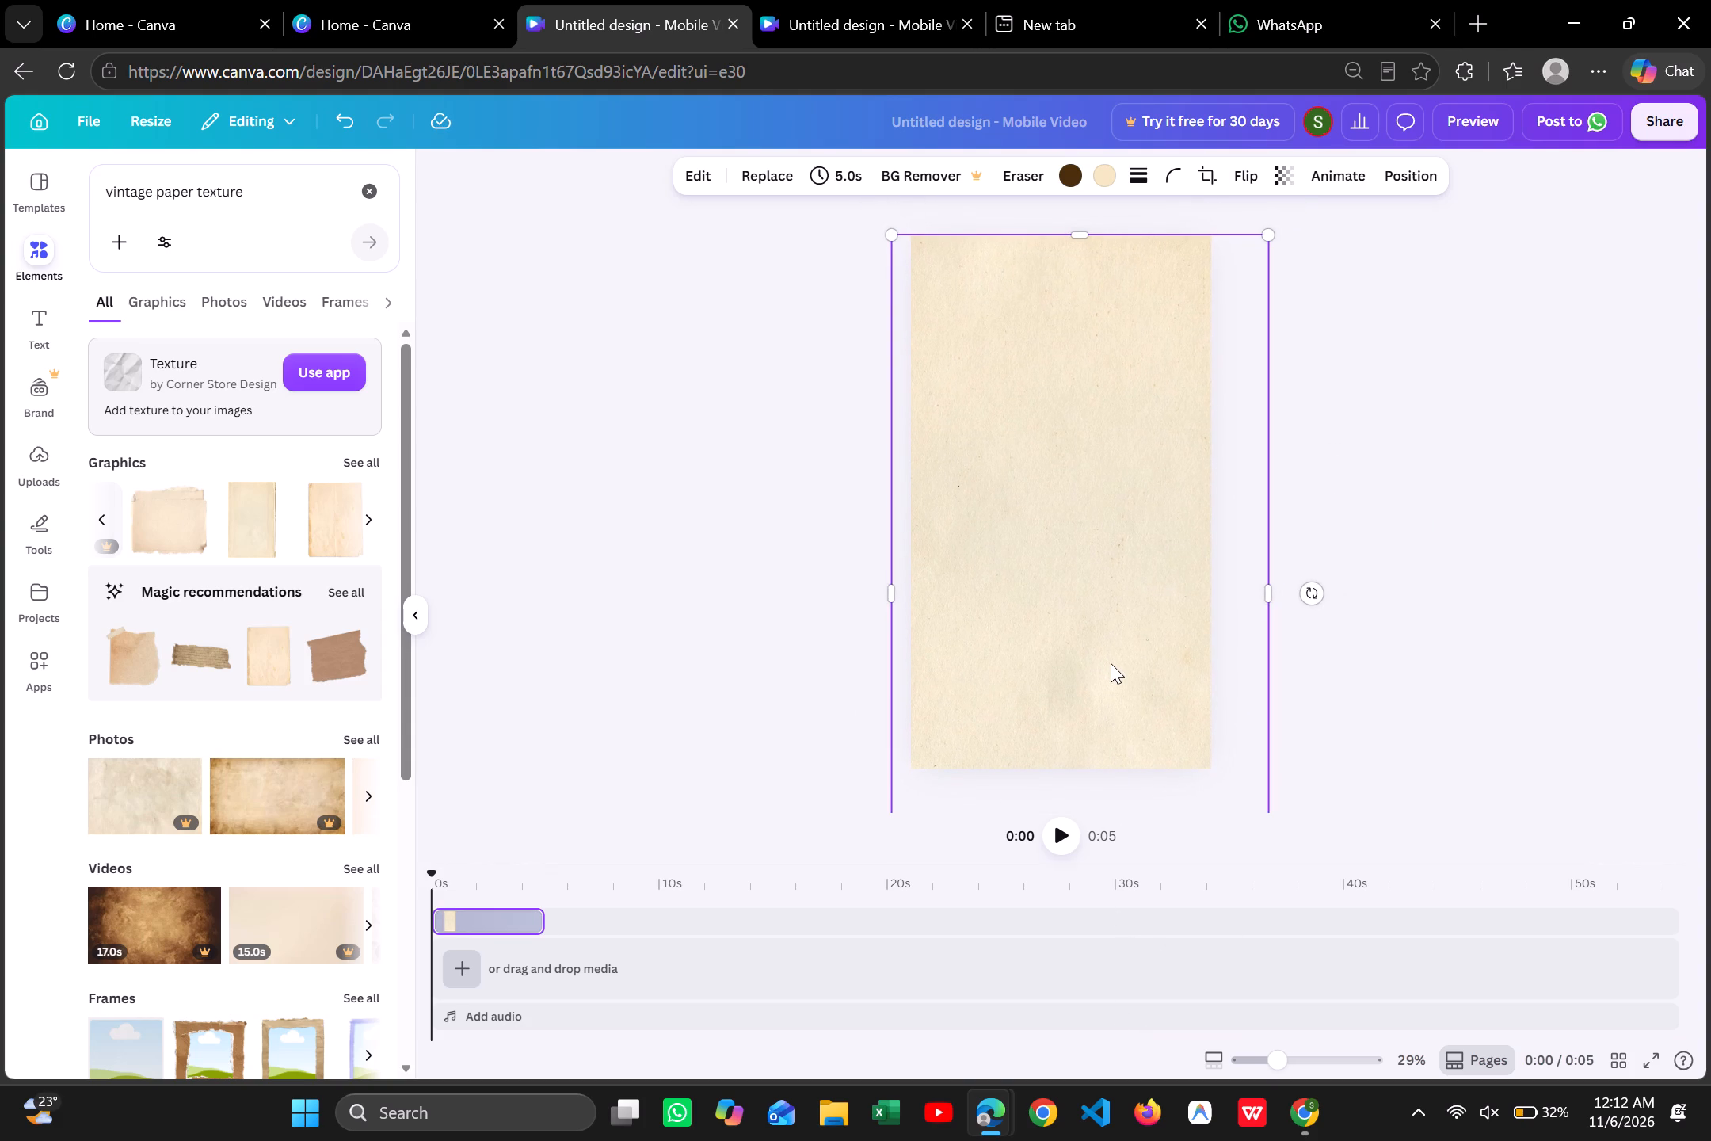
pyautogui.moveTo(1265, 600); pyautogui.dragTo(1214, 600)
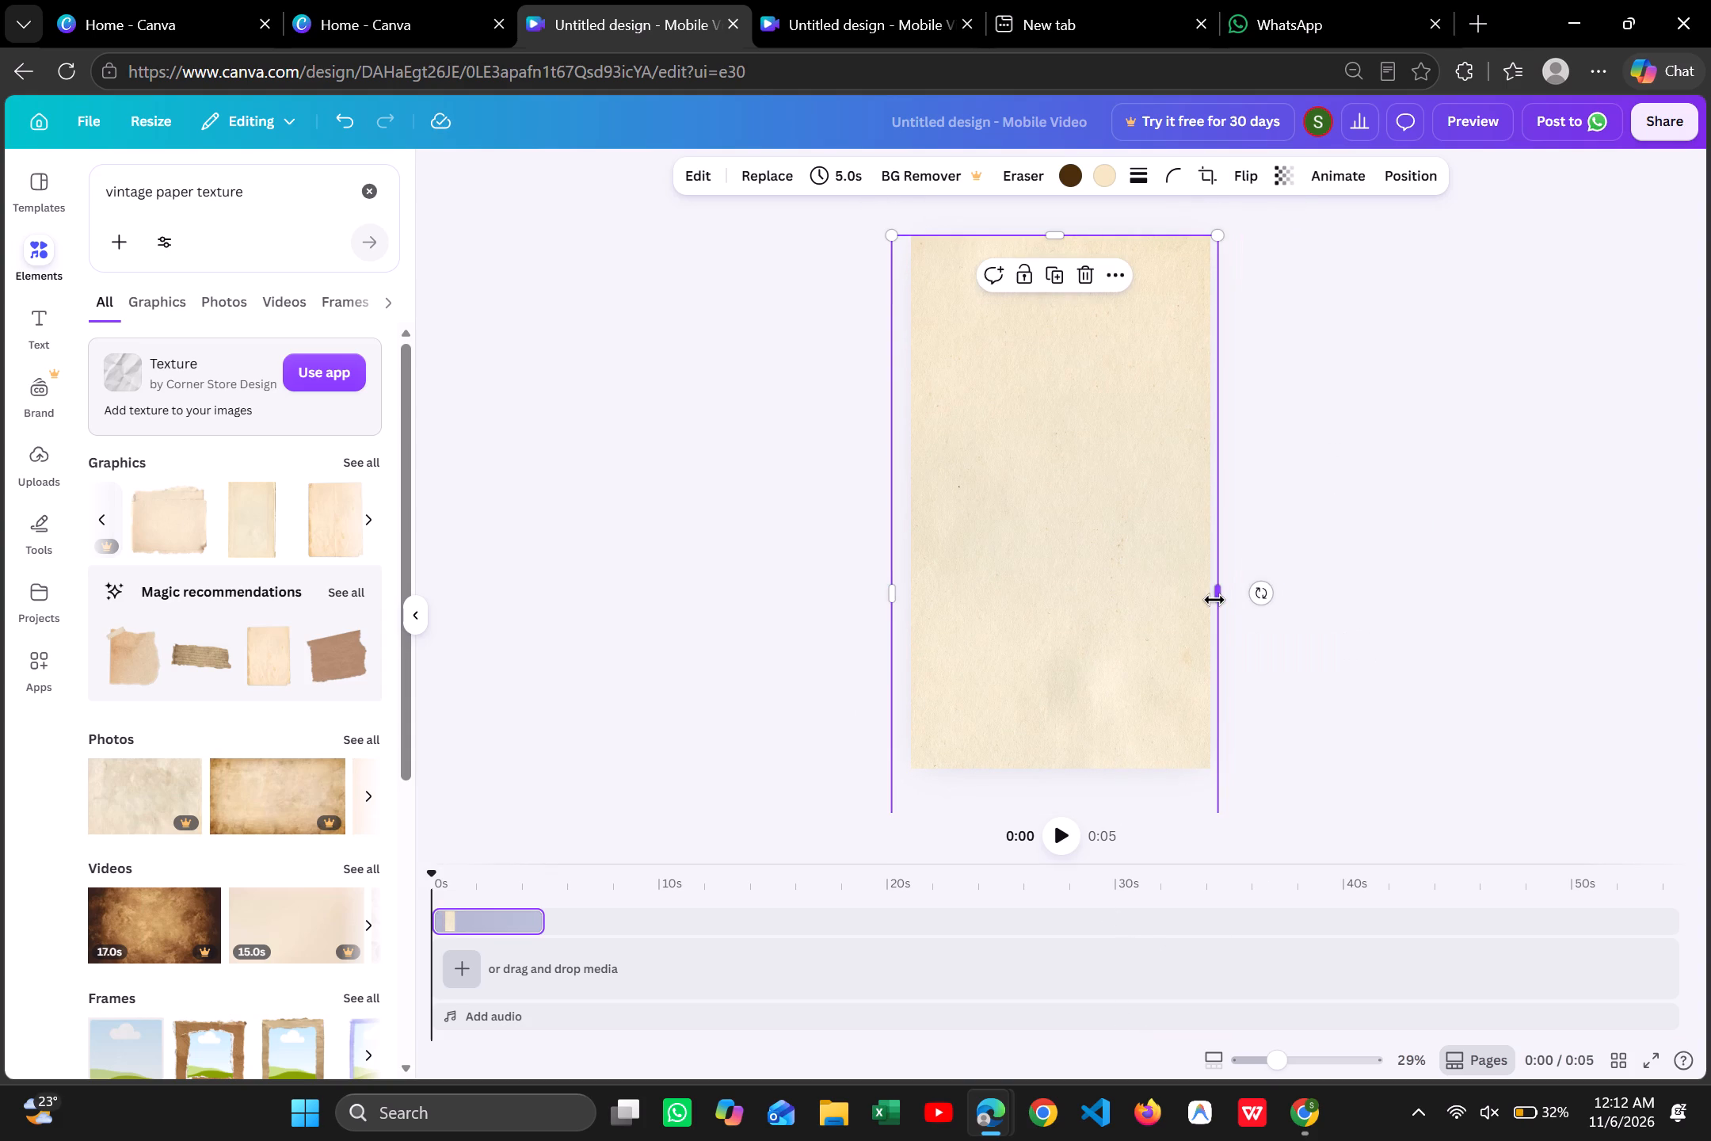
pyautogui.scroll(-6, 1214, 600)
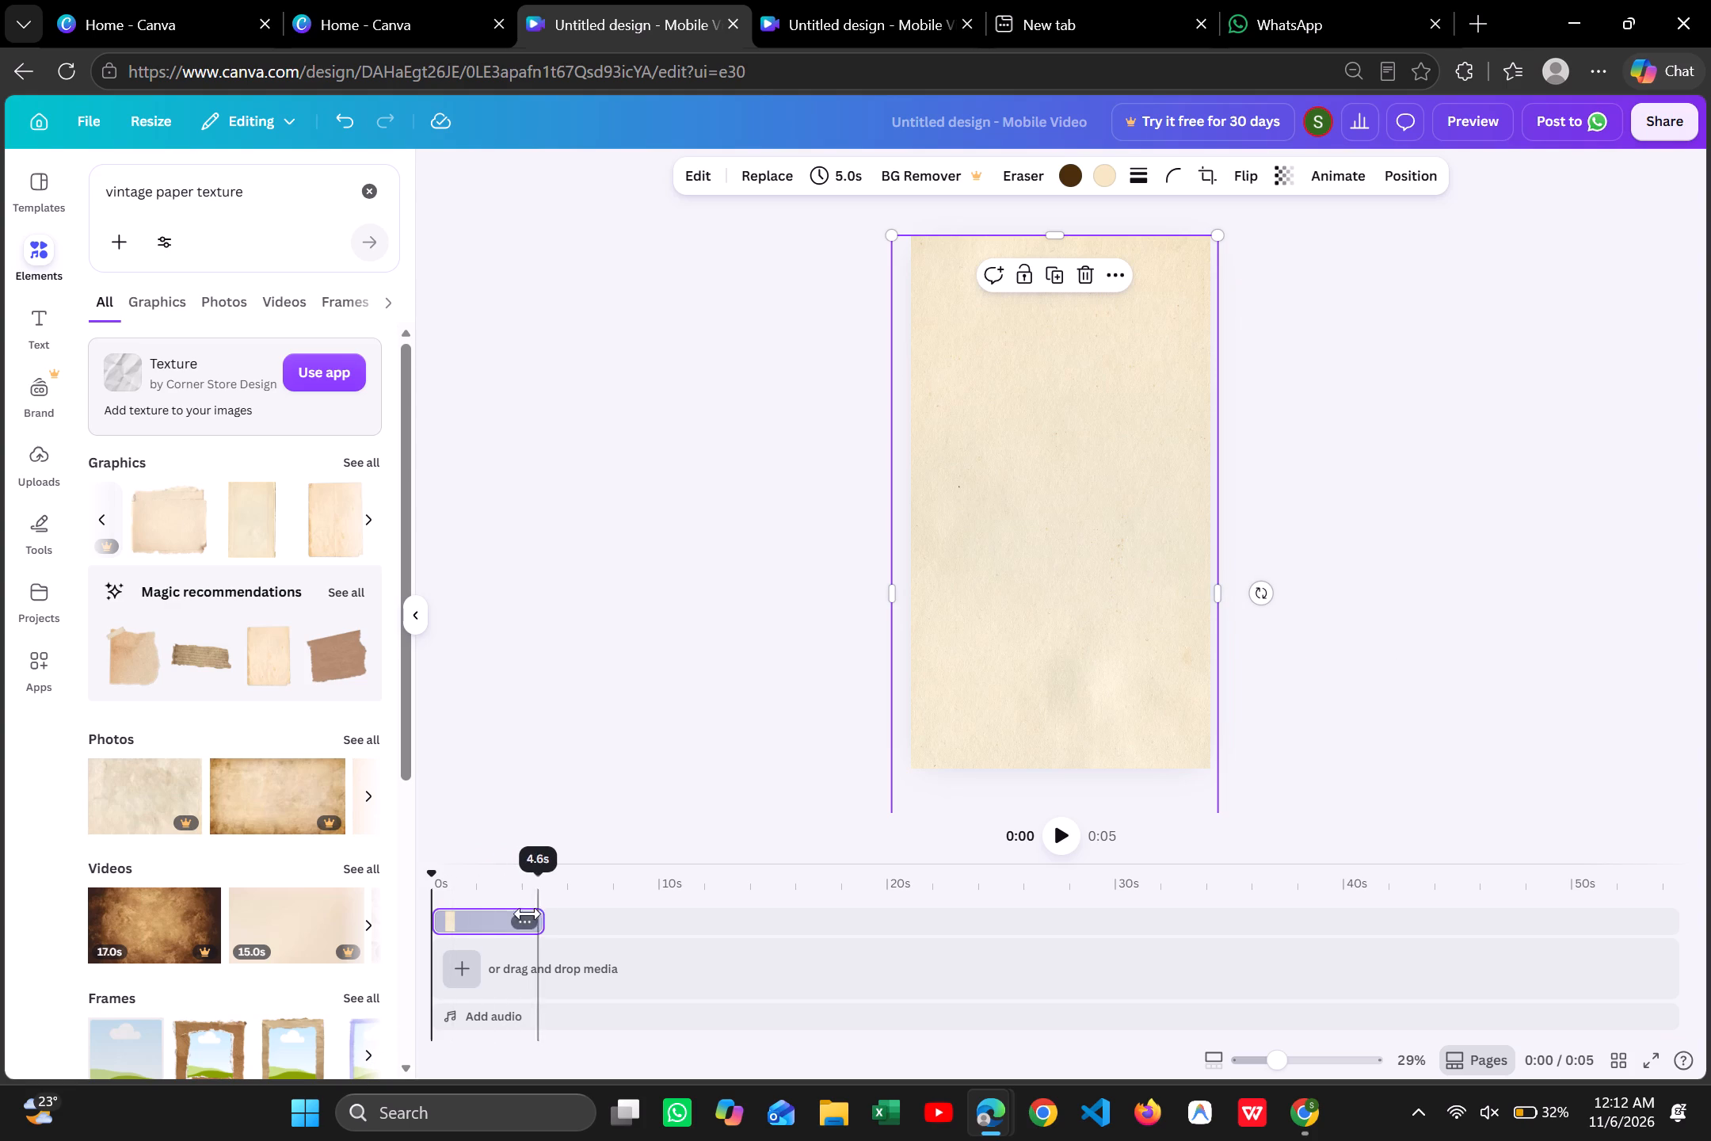
# Extend the cream paper page's duration on the timeline to 7.0 seconds.
pyautogui.click(487, 917)
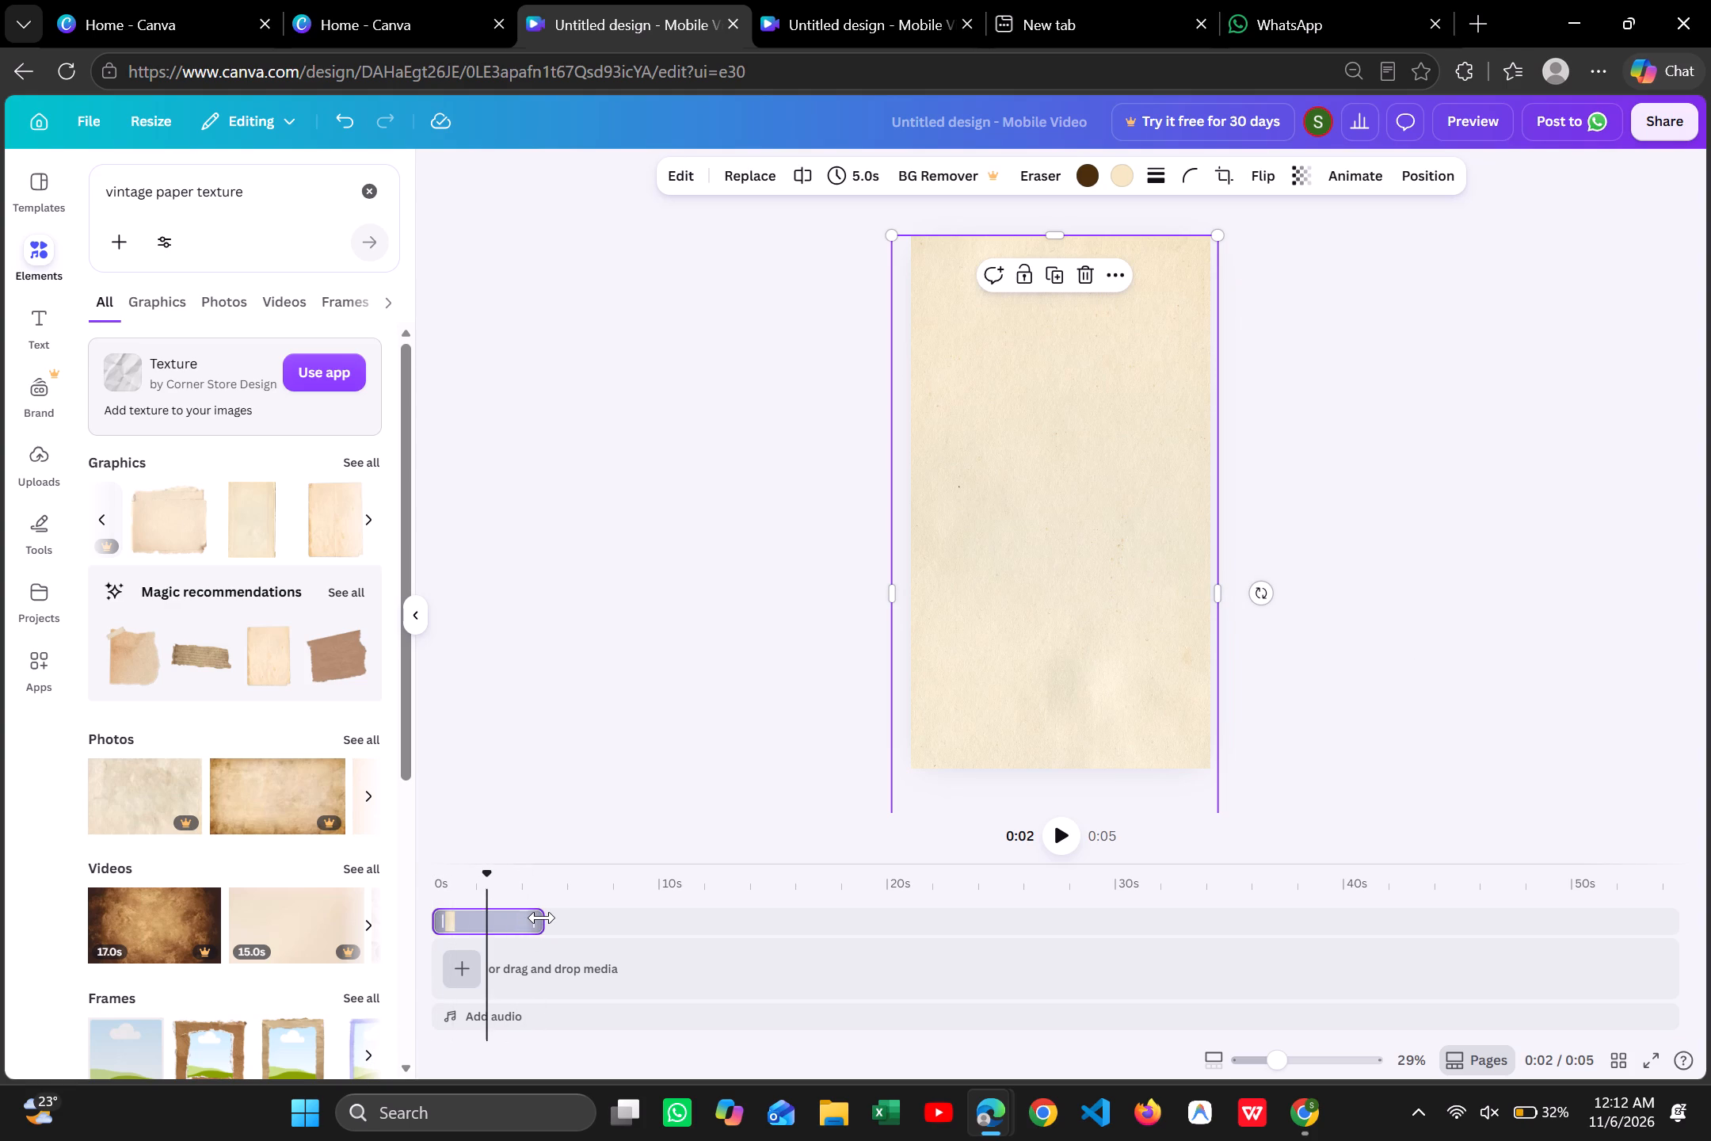
pyautogui.moveTo(542, 918); pyautogui.dragTo(574, 918)
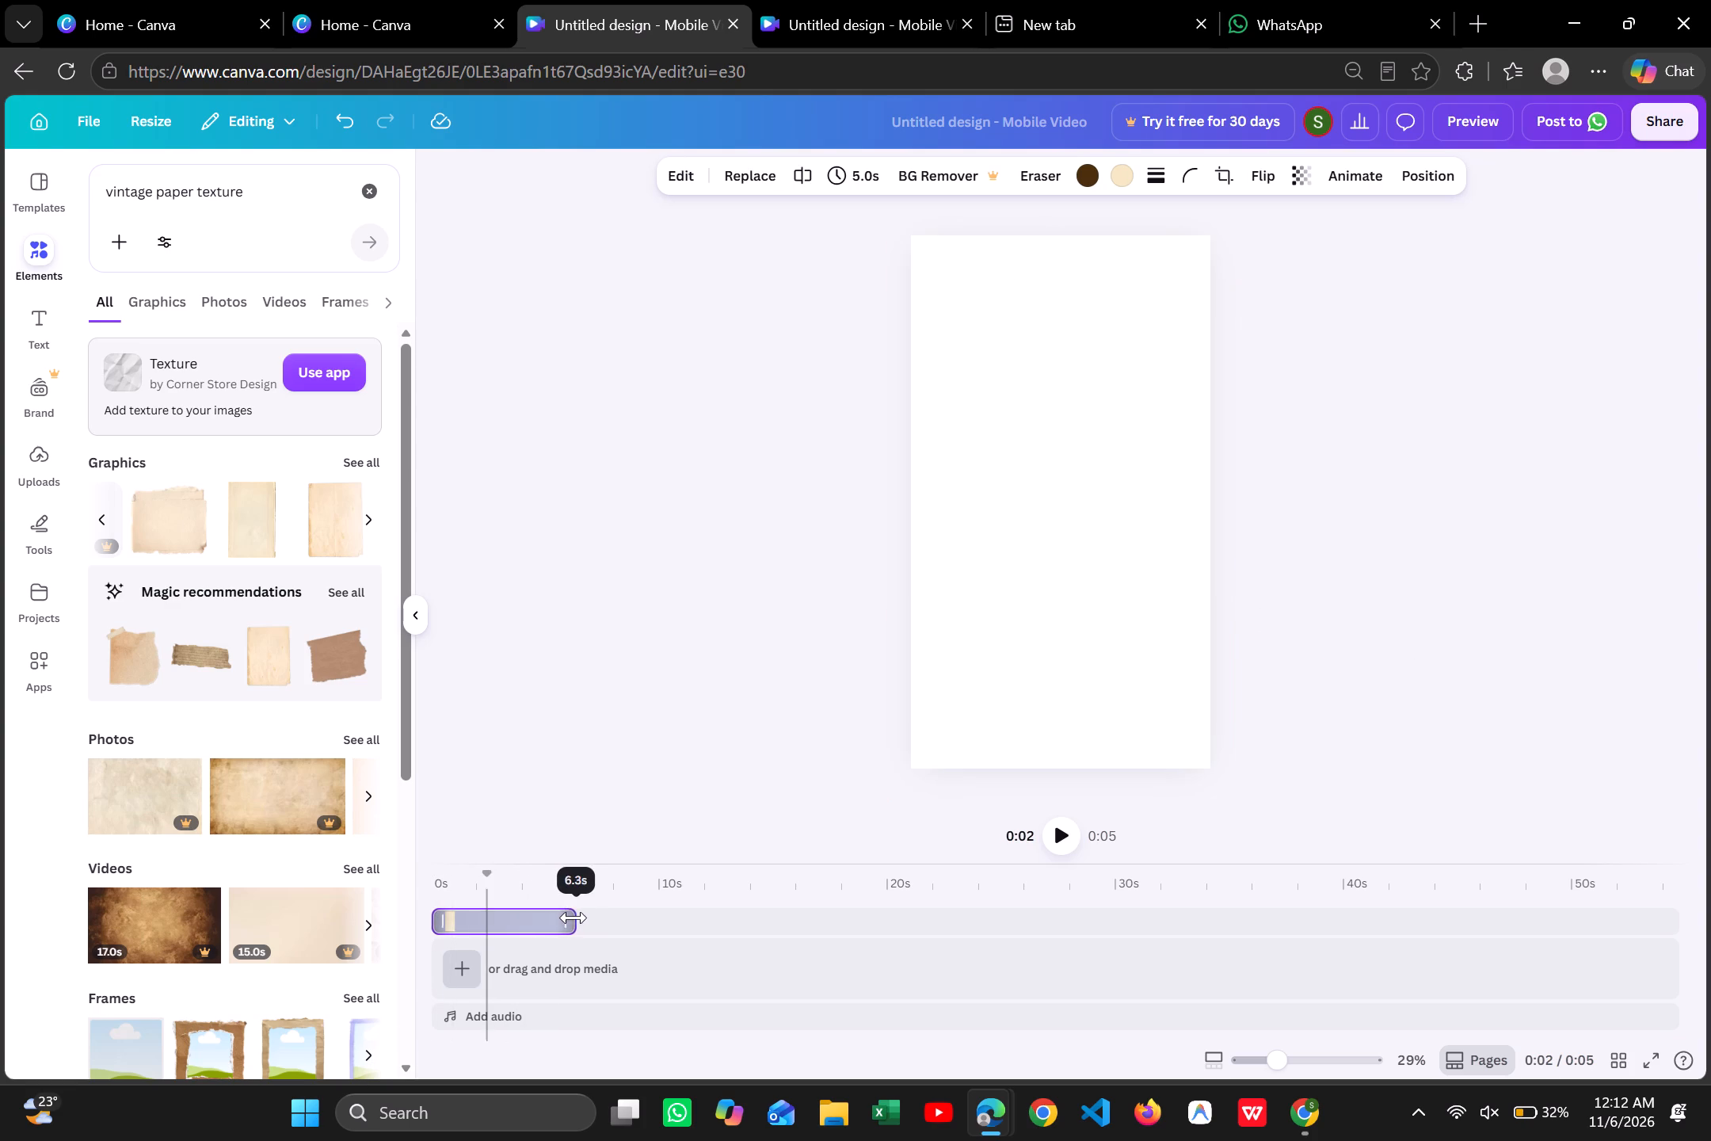
pyautogui.moveTo(574, 918); pyautogui.dragTo(589, 918)
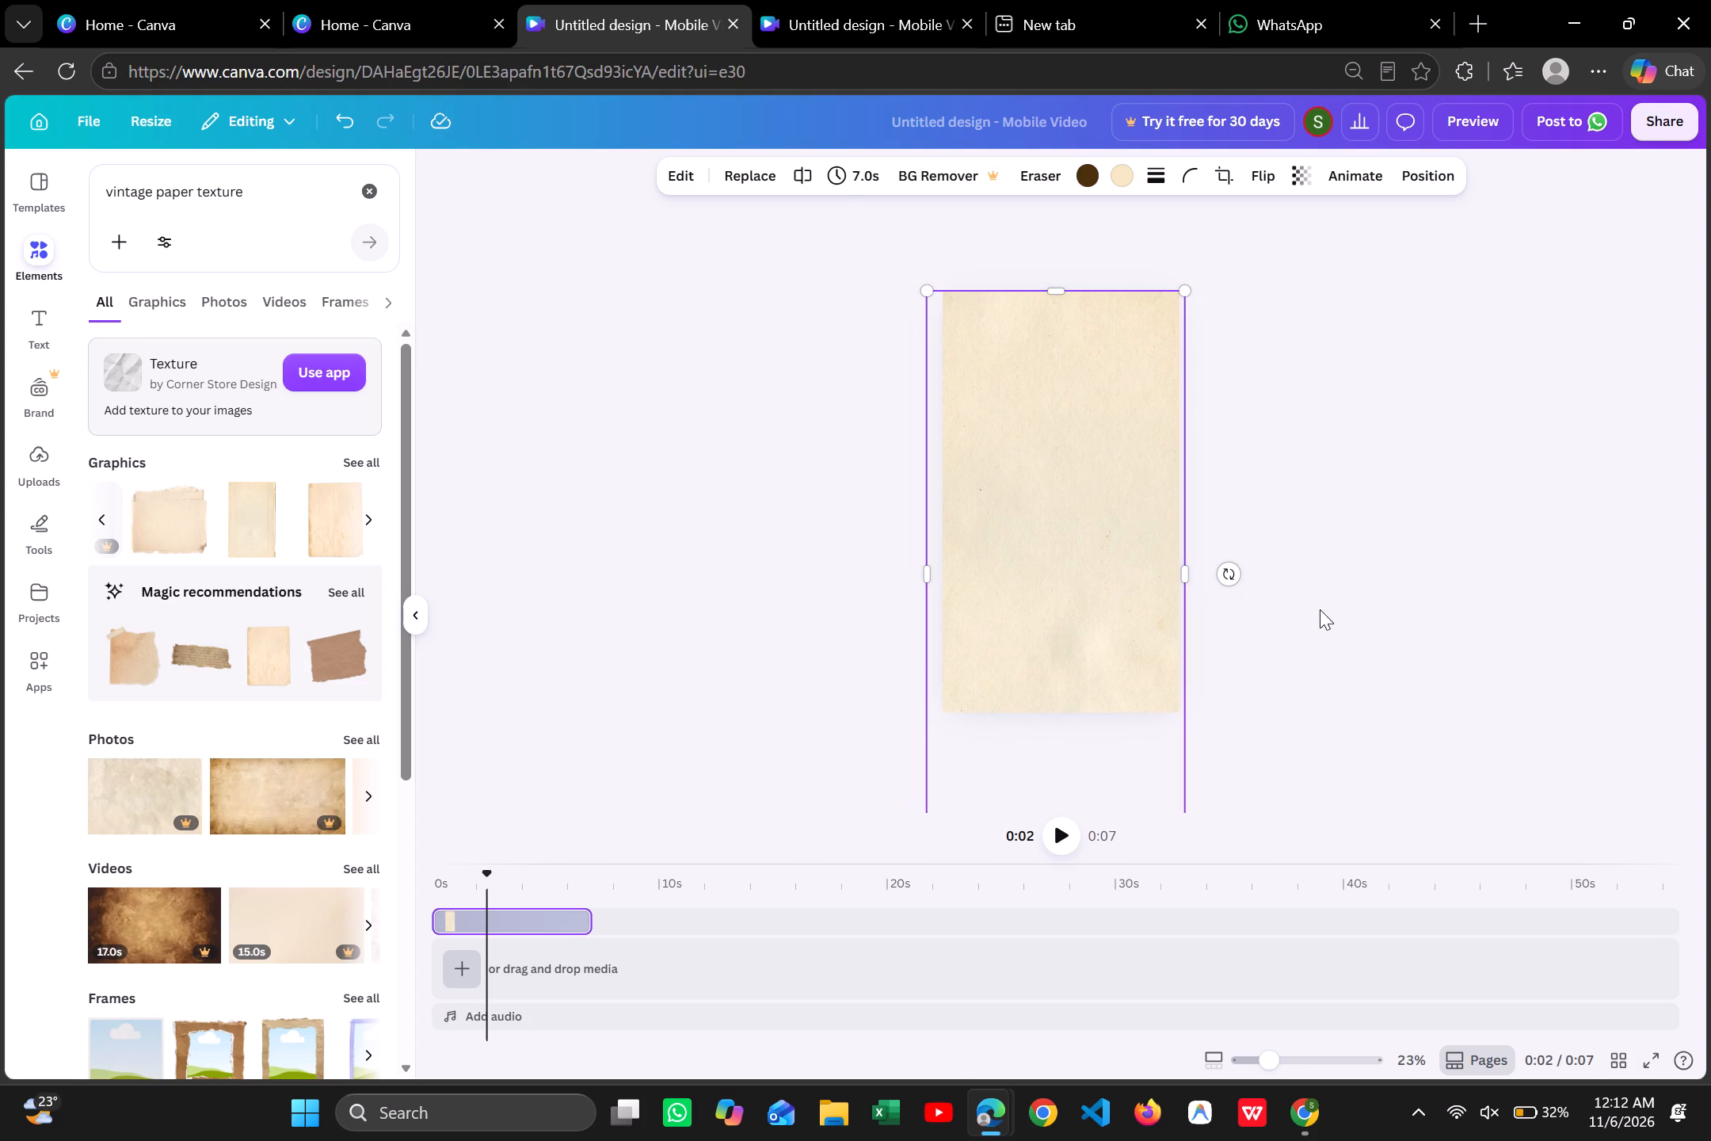
# Adjust the cream paper graphic's bottom and right edges so they sit just beyond the page edges.
pyautogui.scroll(-3, 1225, 667)
pyautogui.hscroll(-1, 1225, 667)
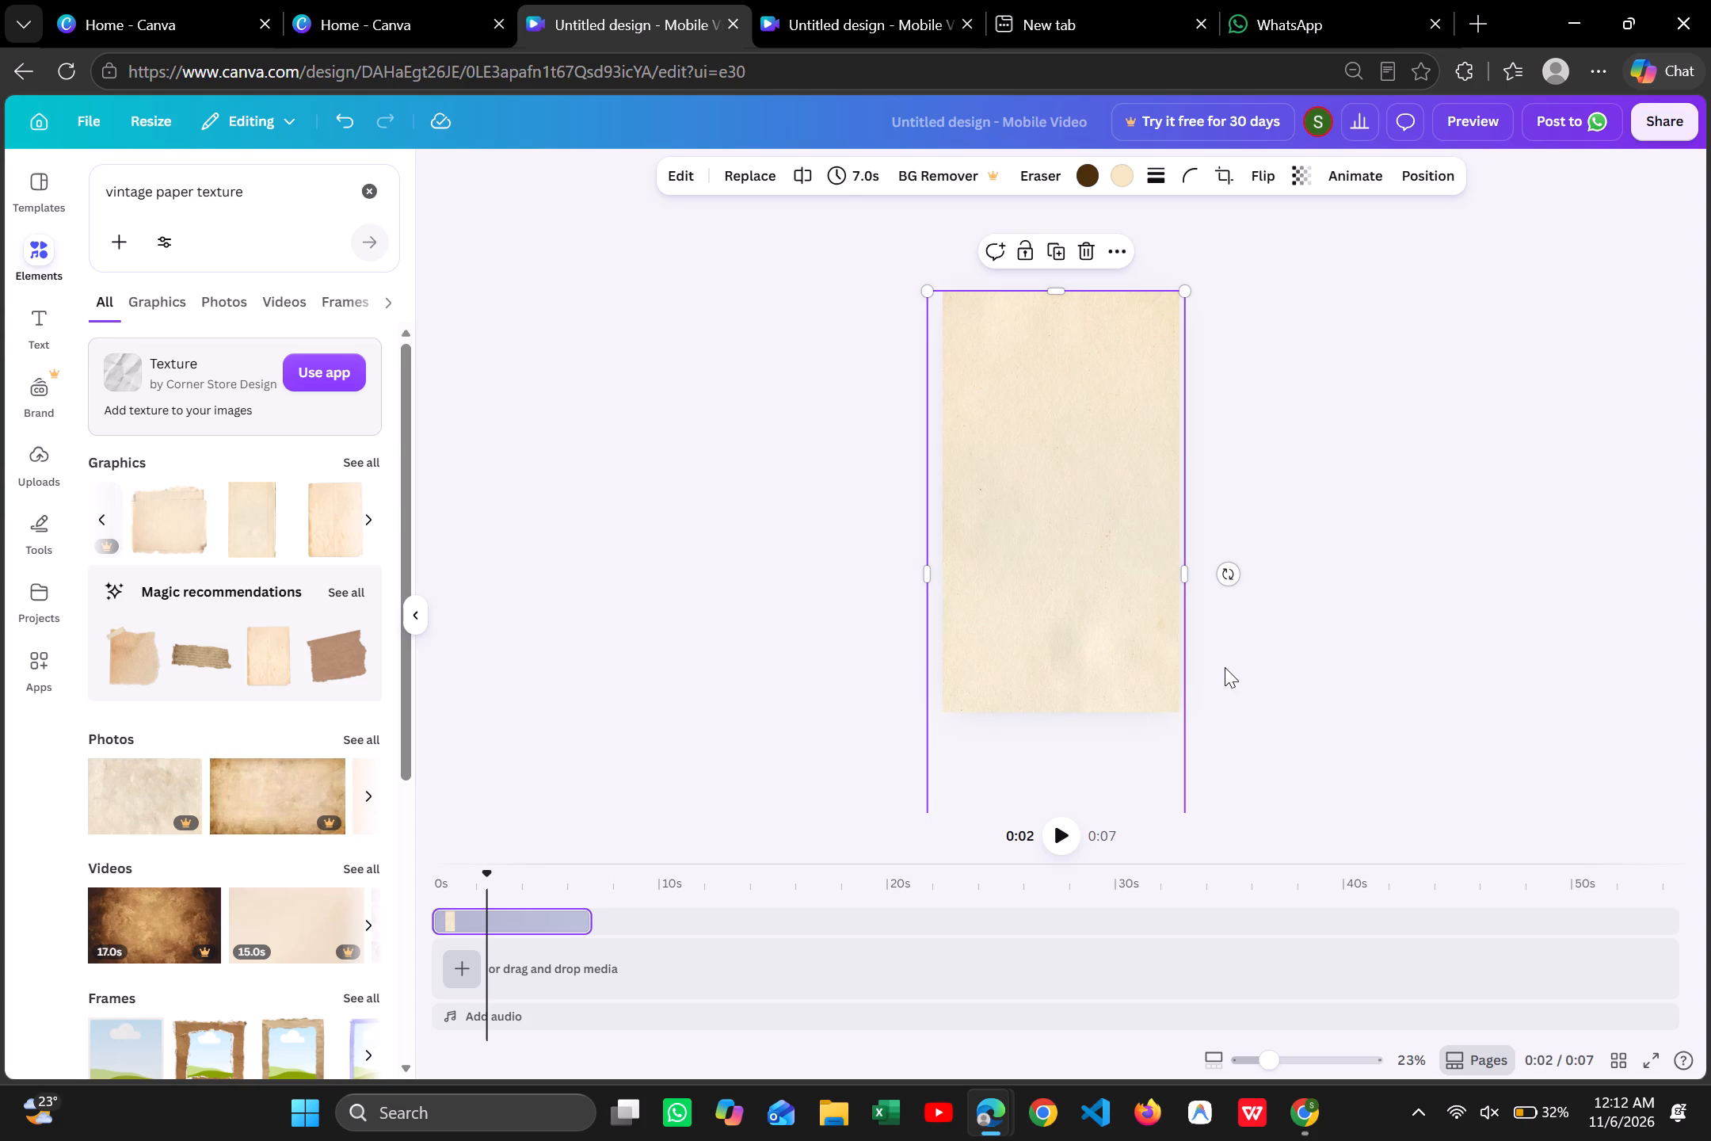
pyautogui.hscroll(-1, 1225, 667)
pyautogui.scroll(-1, 1225, 667)
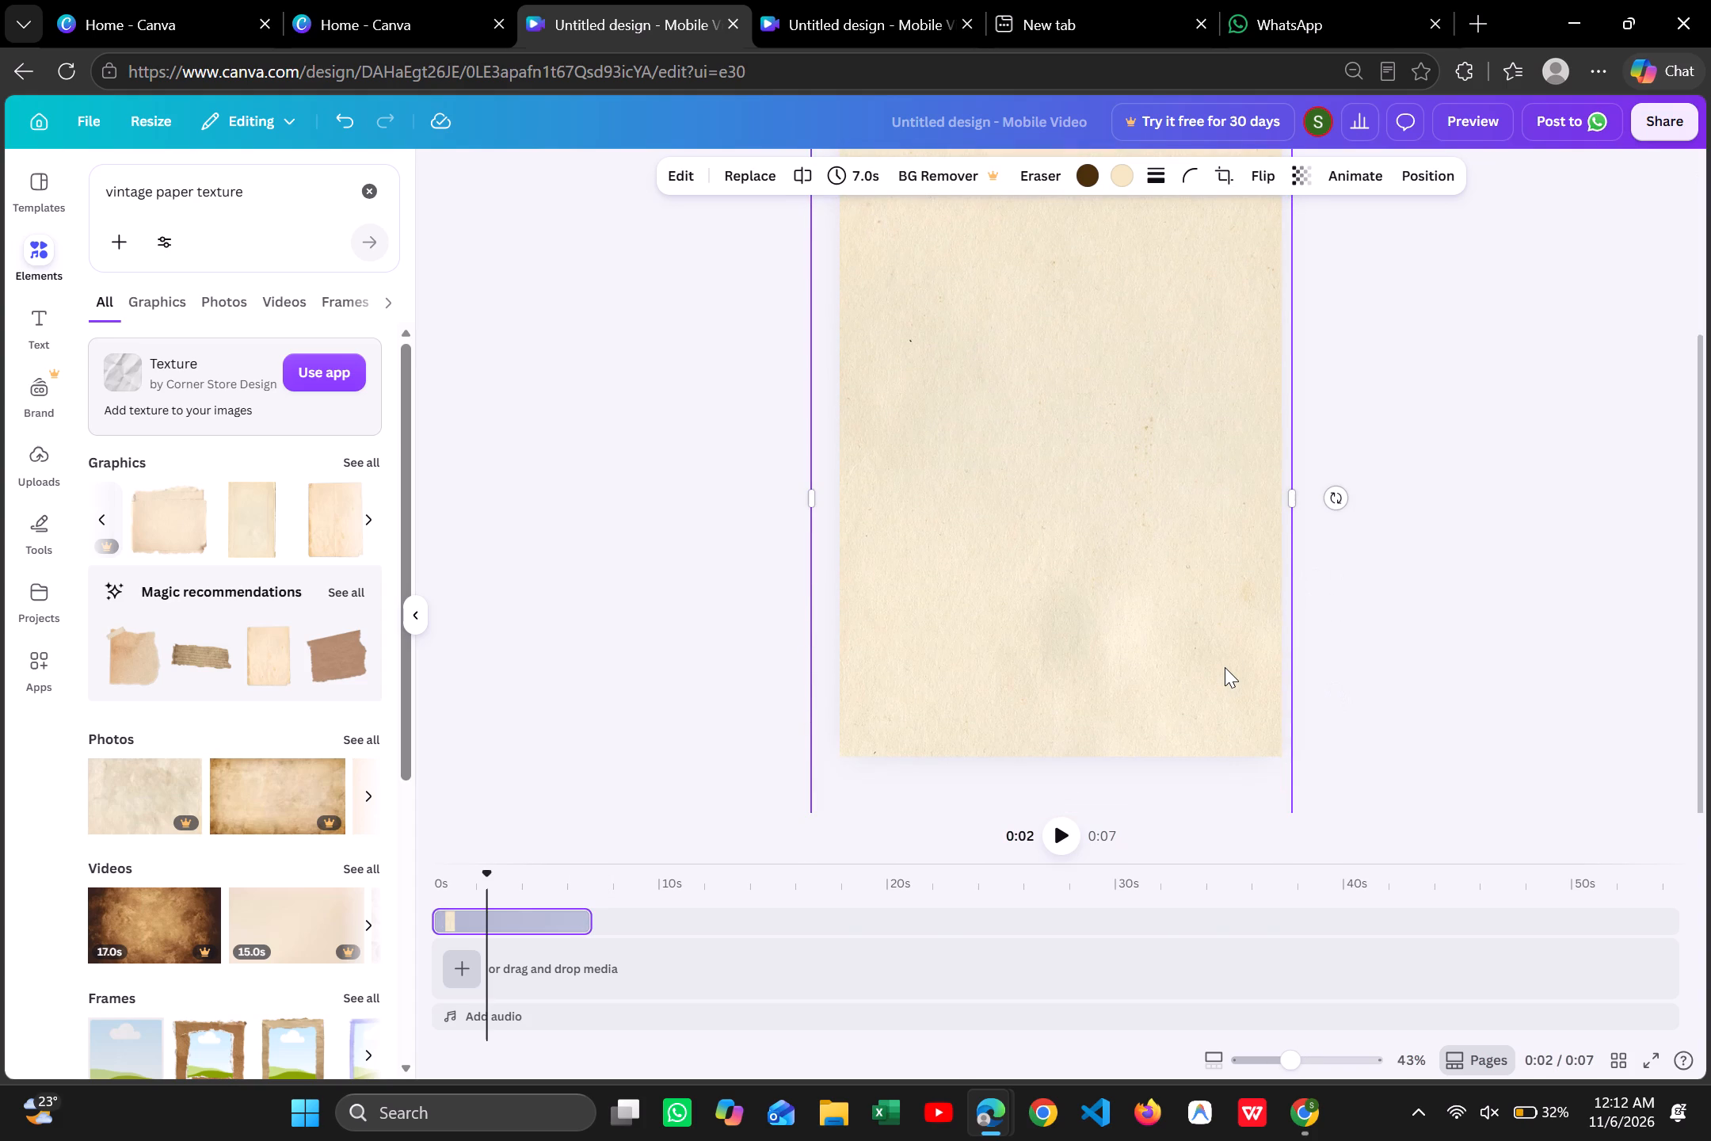
pyautogui.scroll(-1, 1225, 667)
pyautogui.scroll(3, 1225, 667)
pyautogui.scroll(-2, 1225, 667)
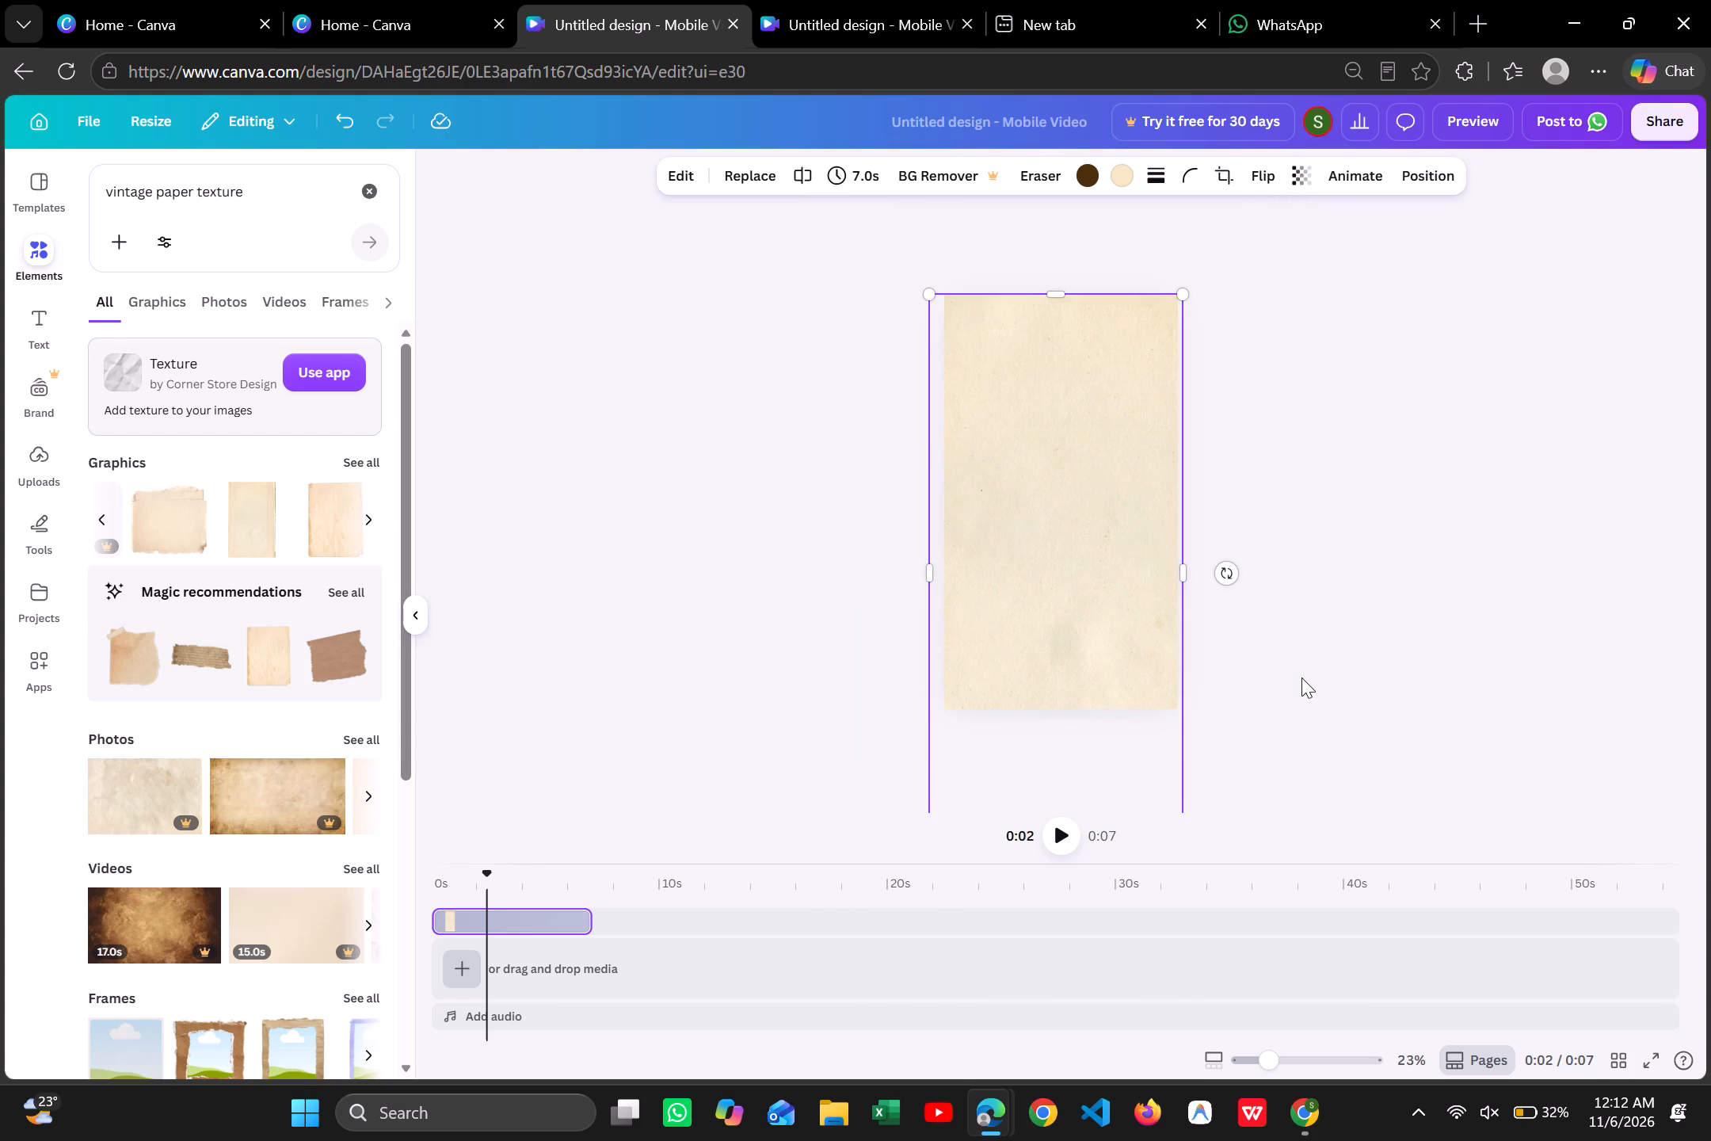
pyautogui.moveTo(1179, 567); pyautogui.dragTo(1487, 549)
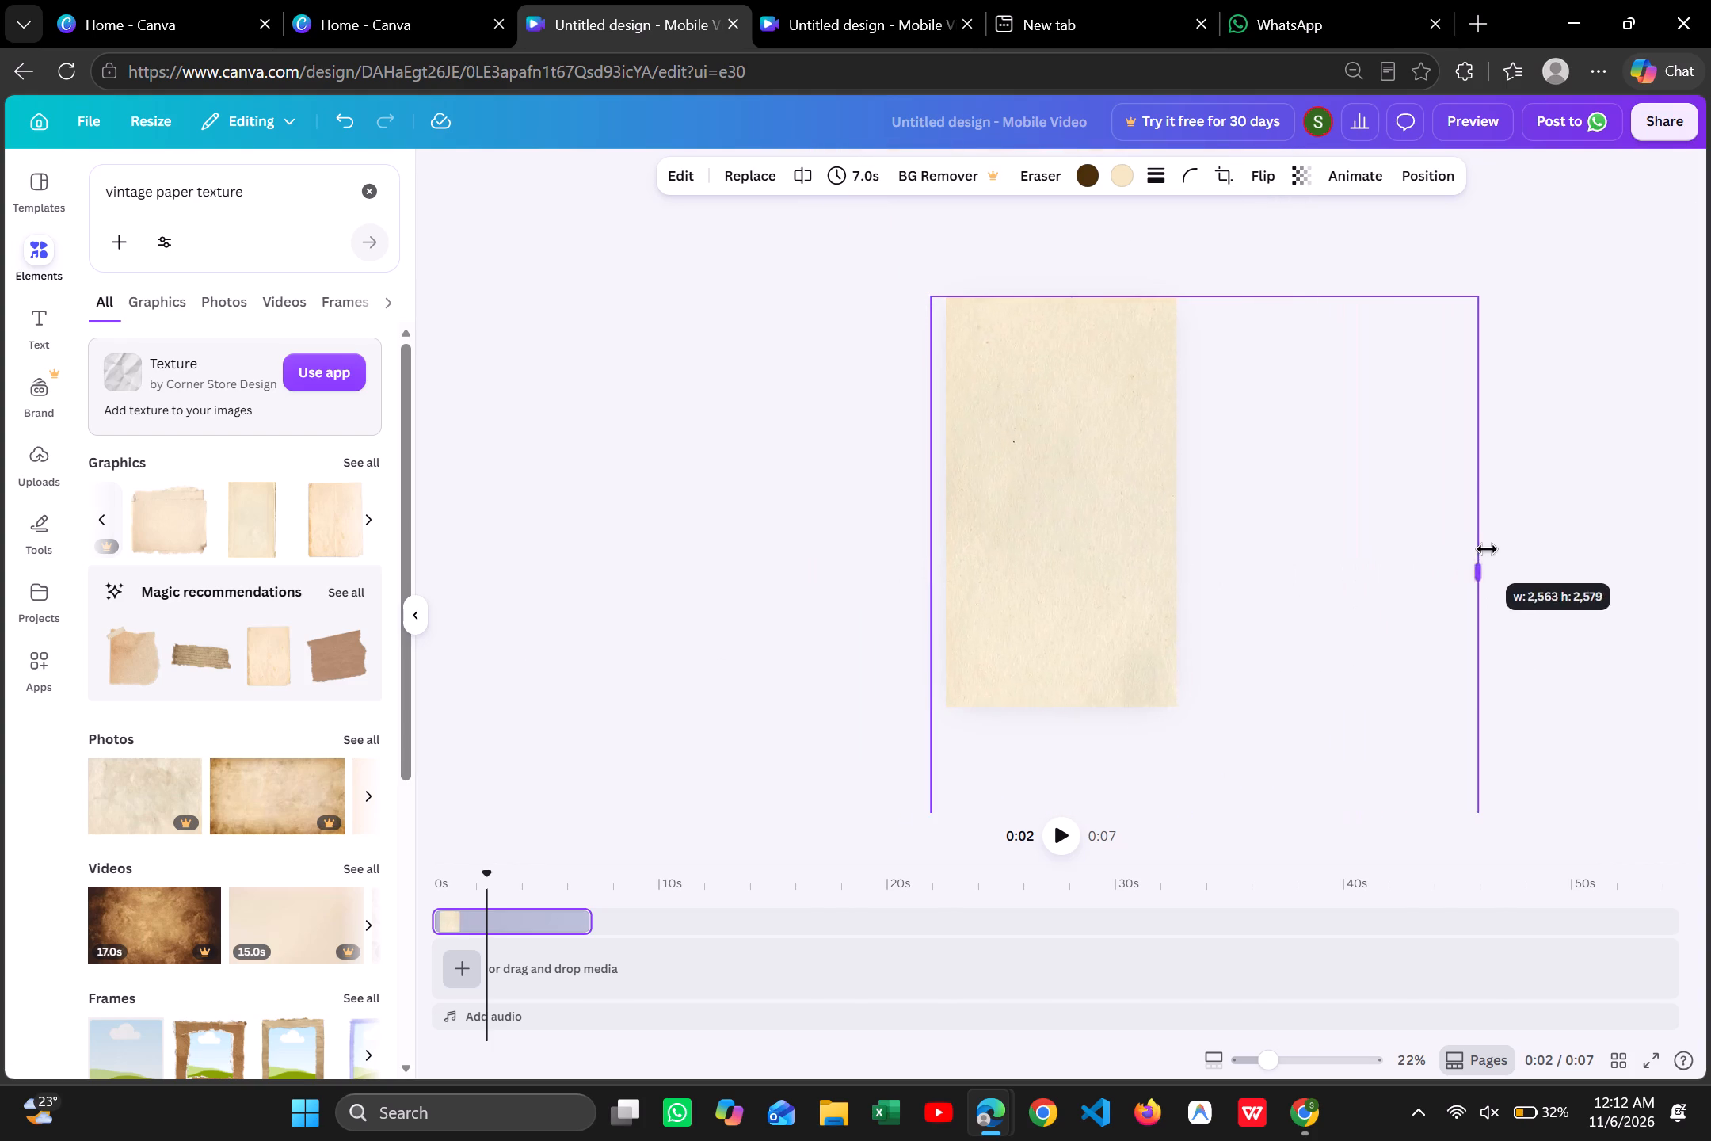
pyautogui.moveTo(1487, 549); pyautogui.dragTo(1262, 656)
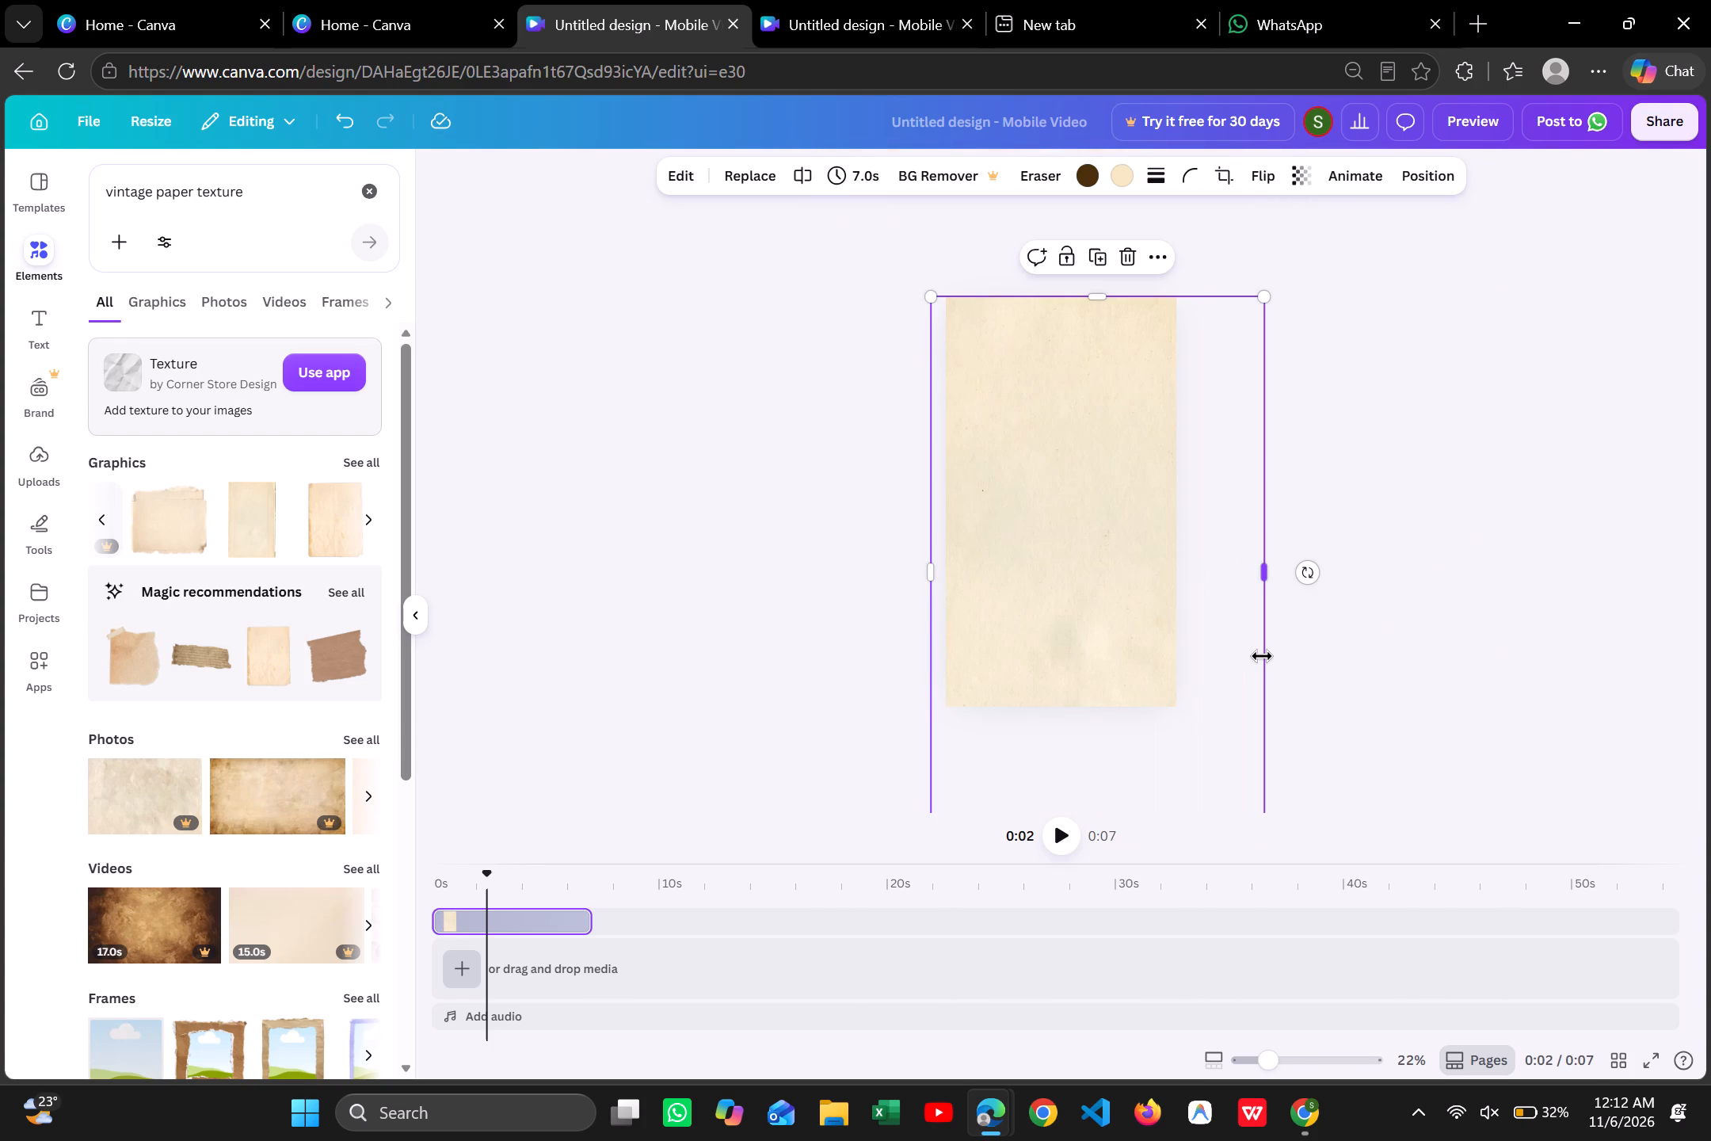
pyautogui.scroll(-4, 1112, 392)
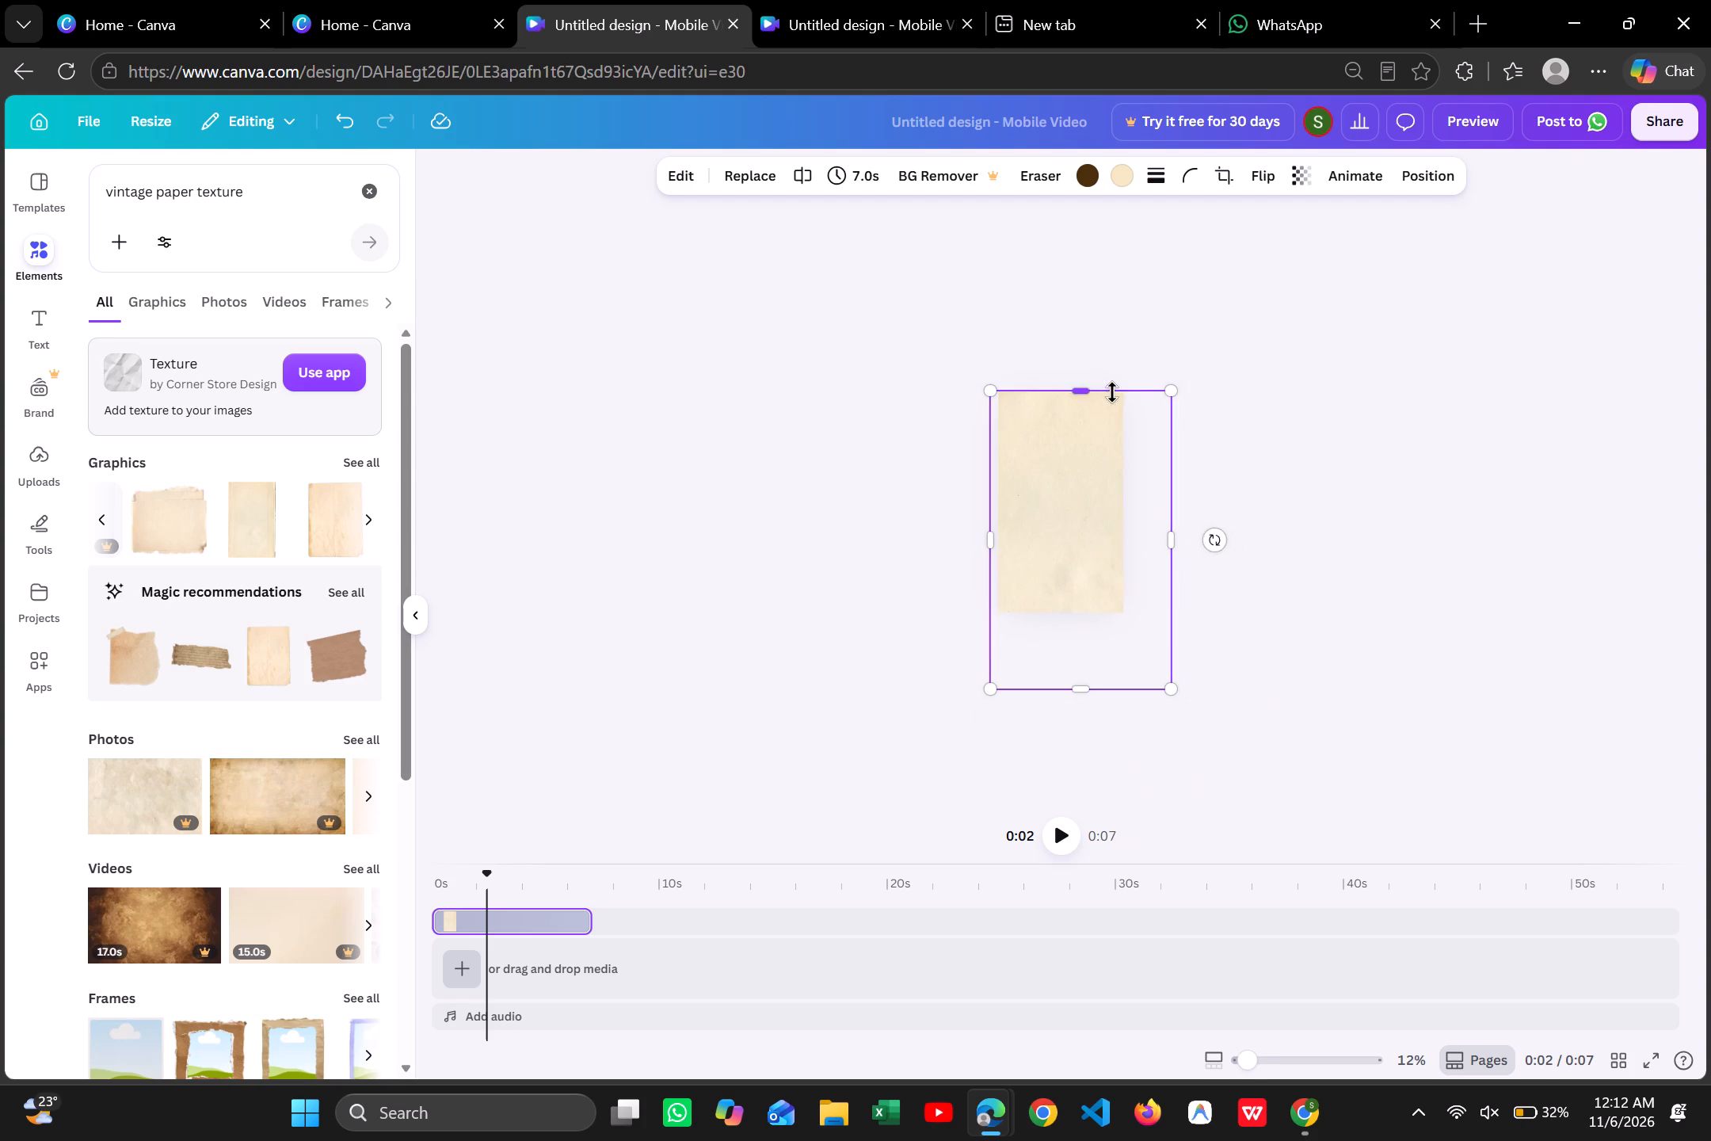
pyautogui.moveTo(1092, 694); pyautogui.dragTo(1106, 861)
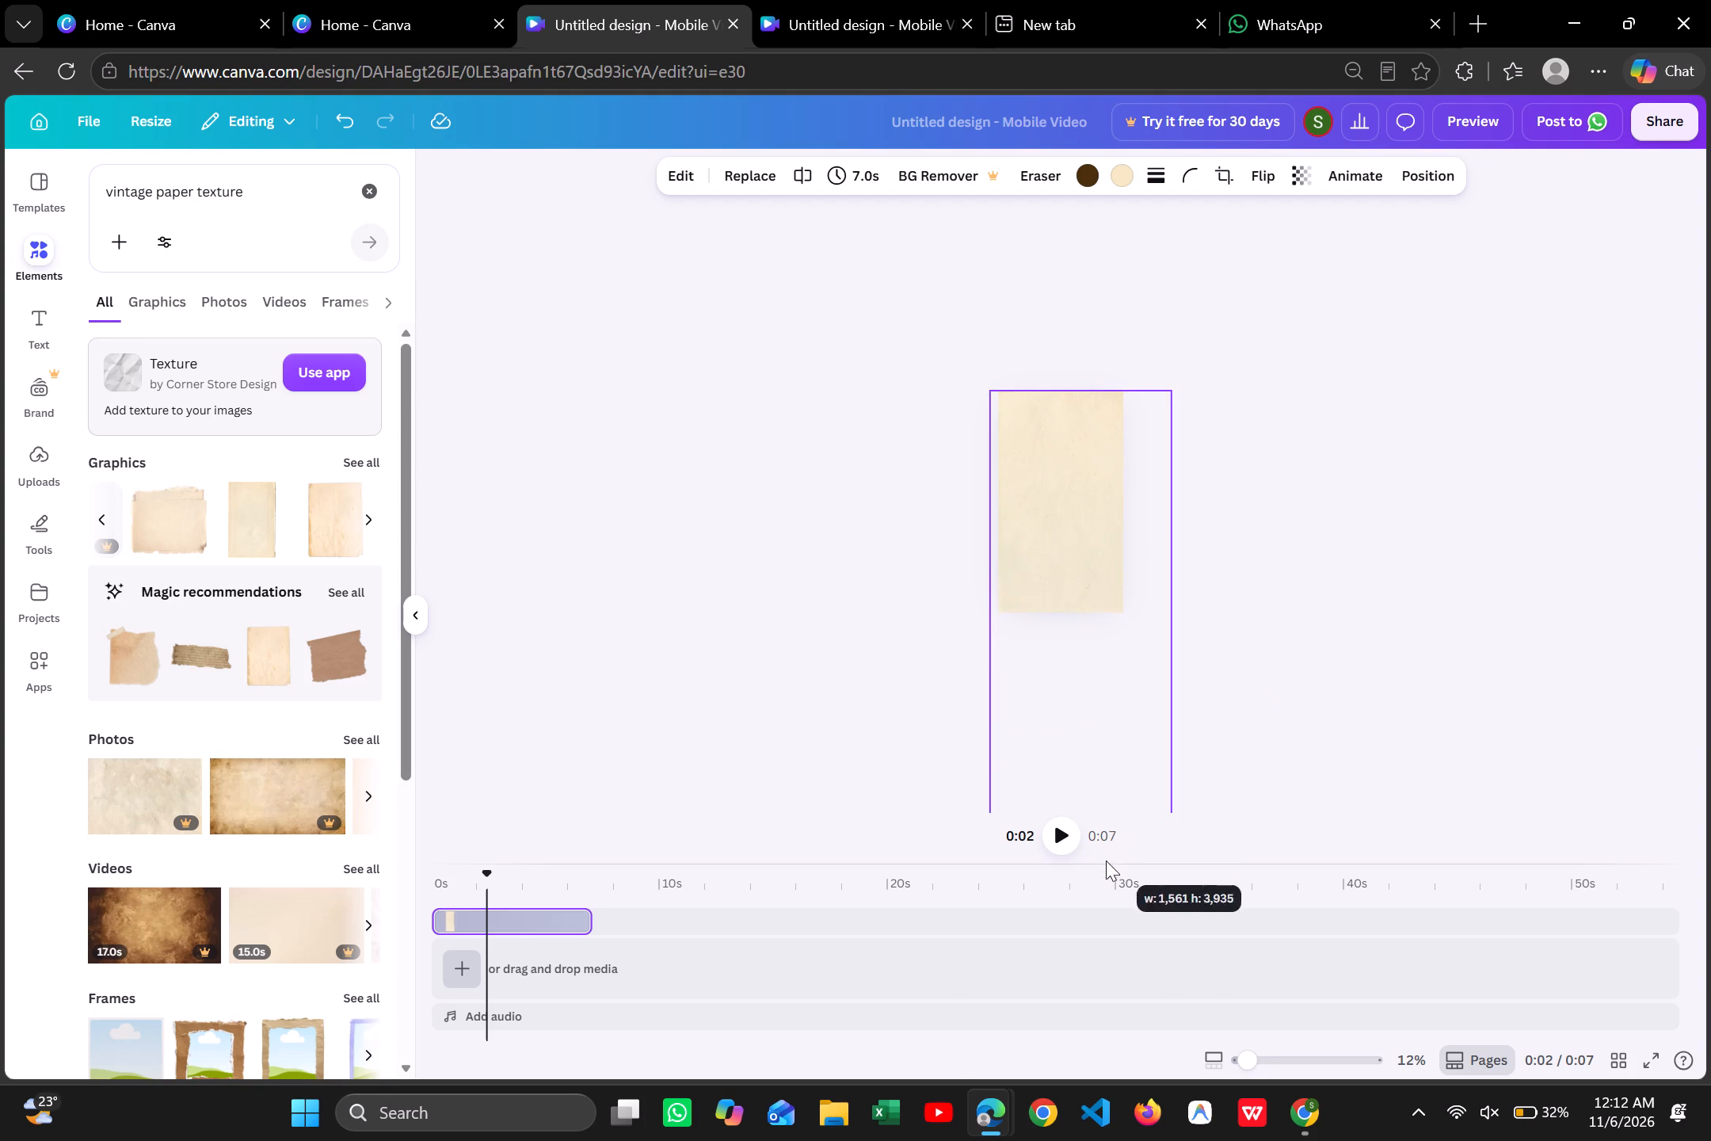
pyautogui.moveTo(1106, 861); pyautogui.dragTo(1107, 669)
pyautogui.moveTo(1107, 669); pyautogui.dragTo(1098, 624)
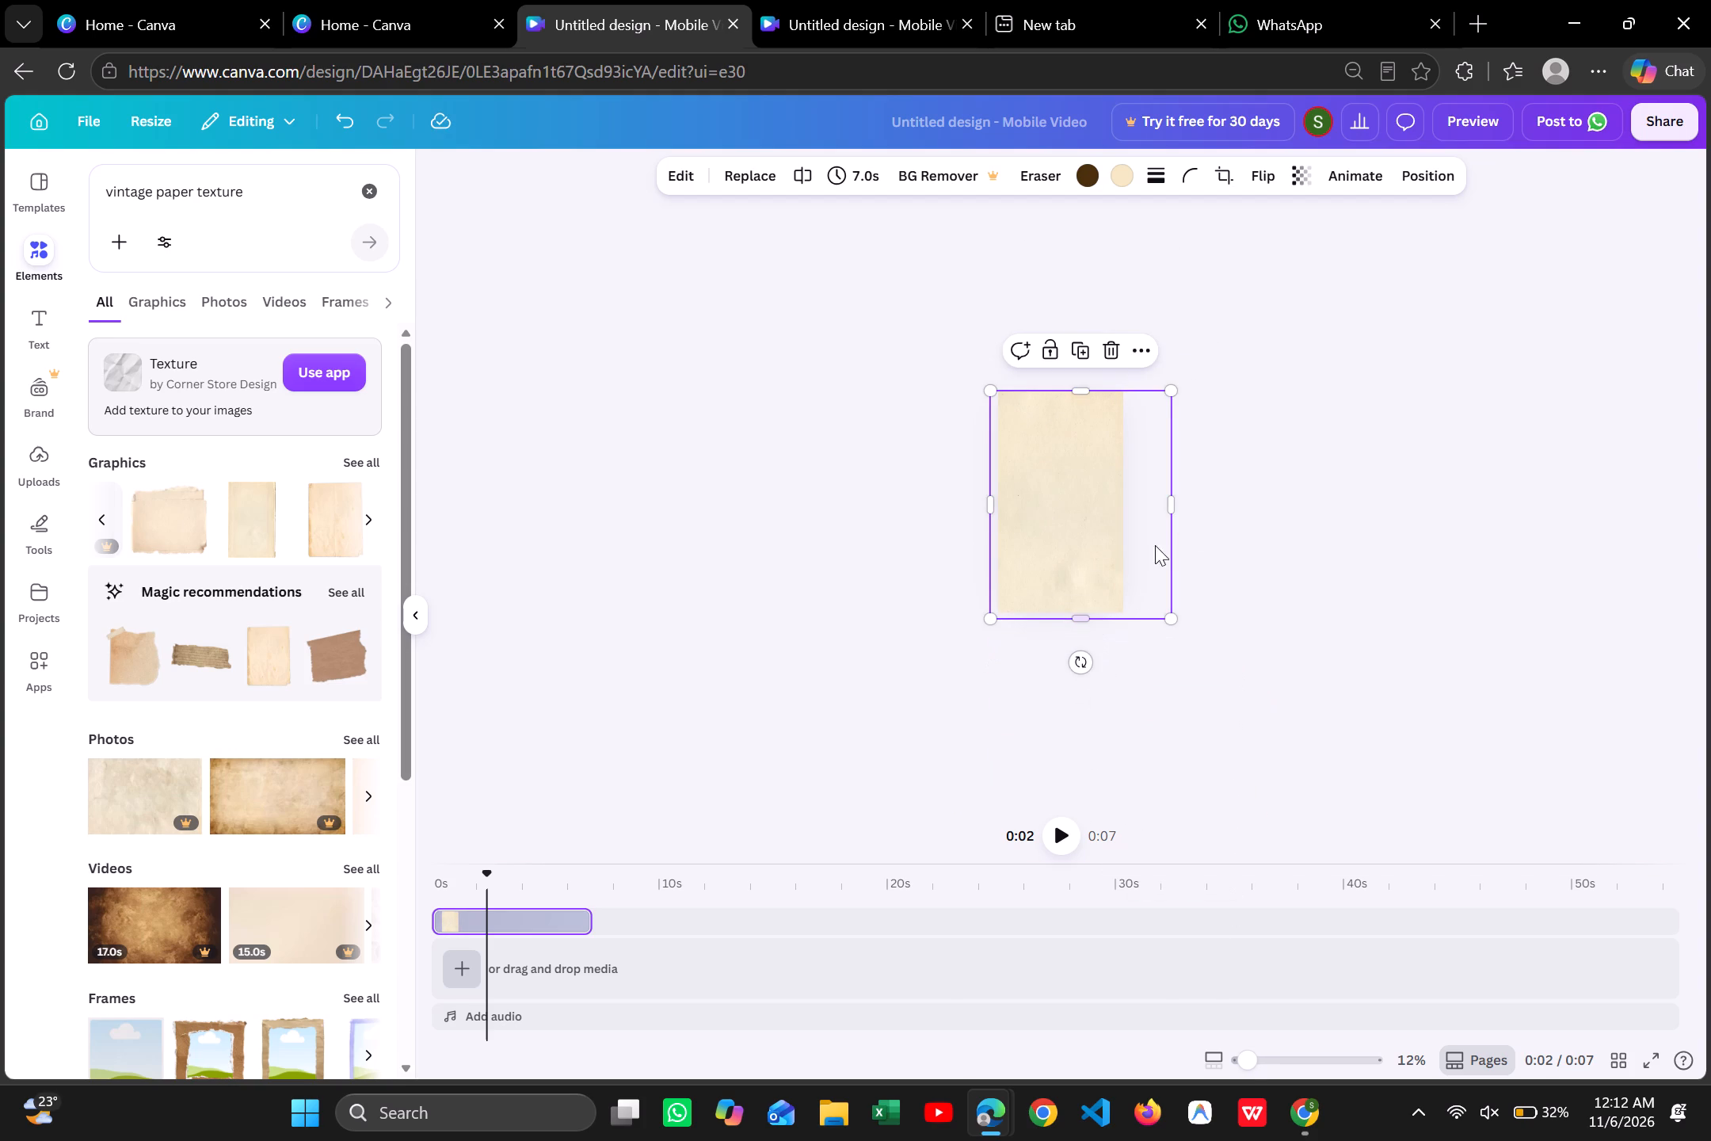
pyautogui.moveTo(1168, 503); pyautogui.dragTo(1118, 523)
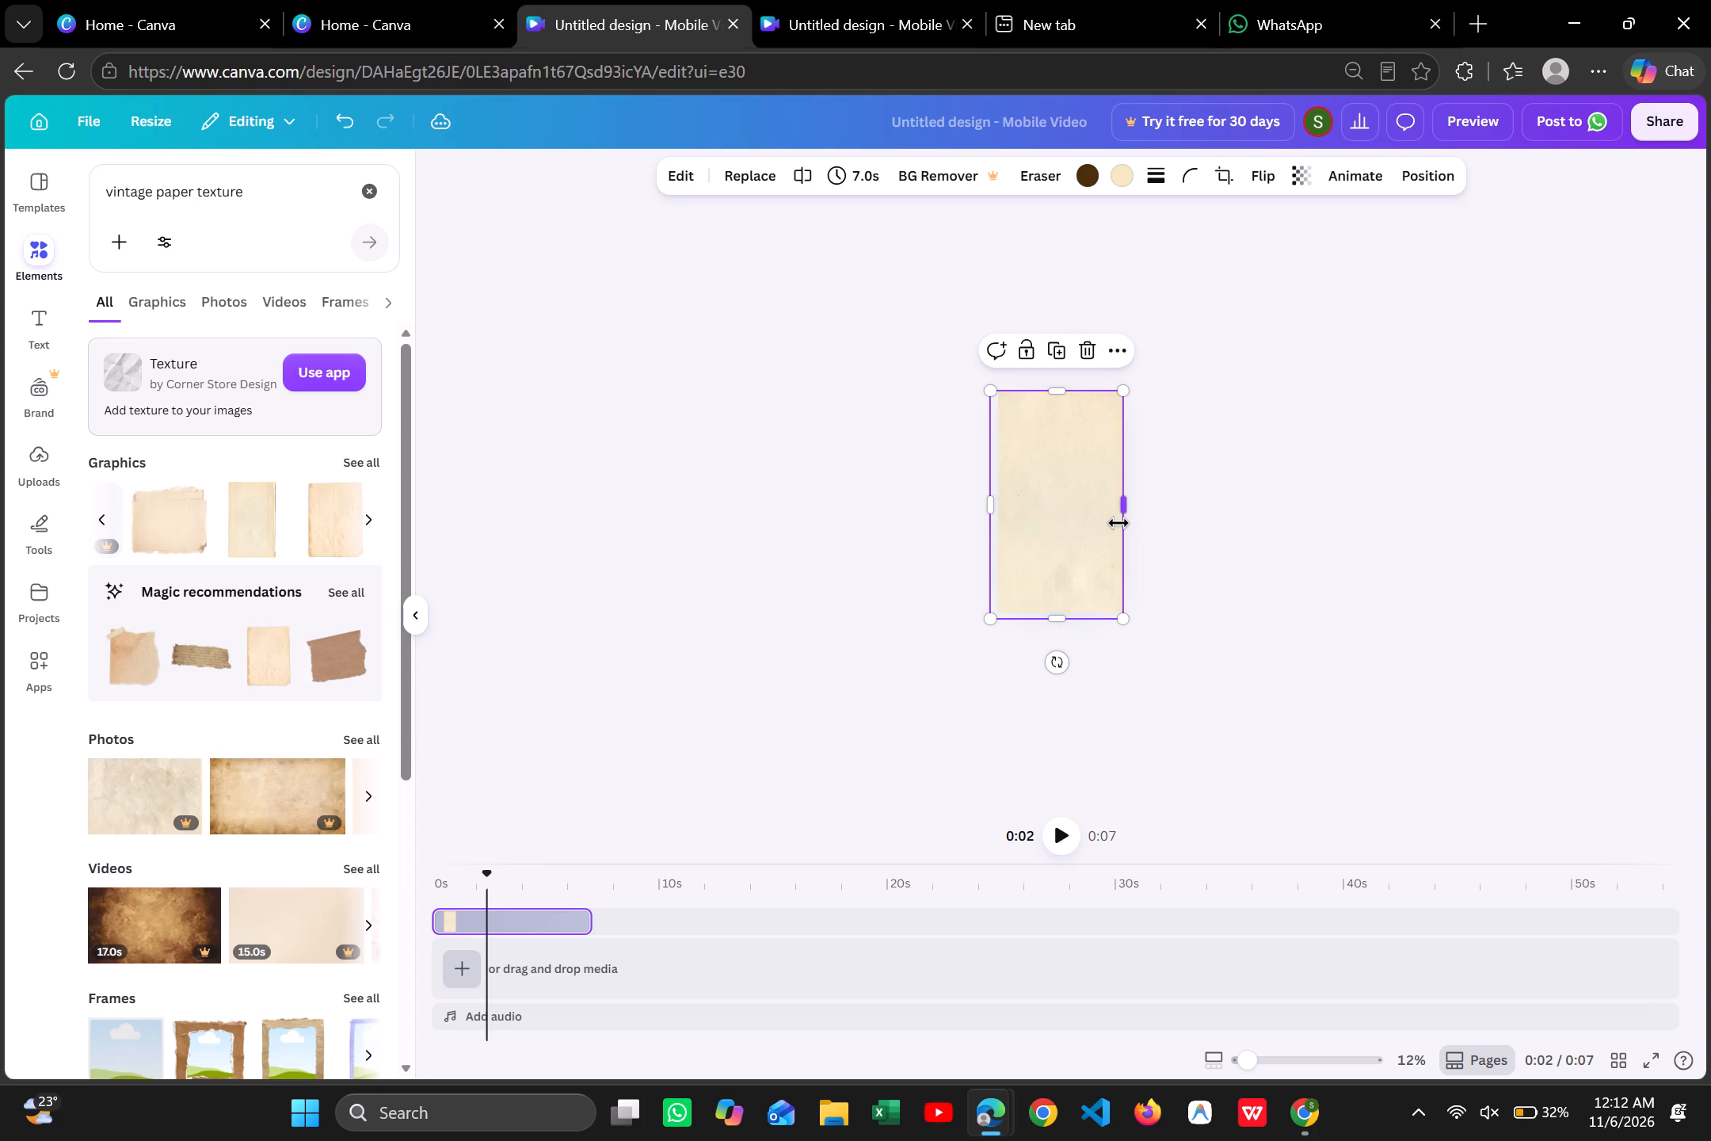
pyautogui.moveTo(1120, 514); pyautogui.dragTo(1129, 516)
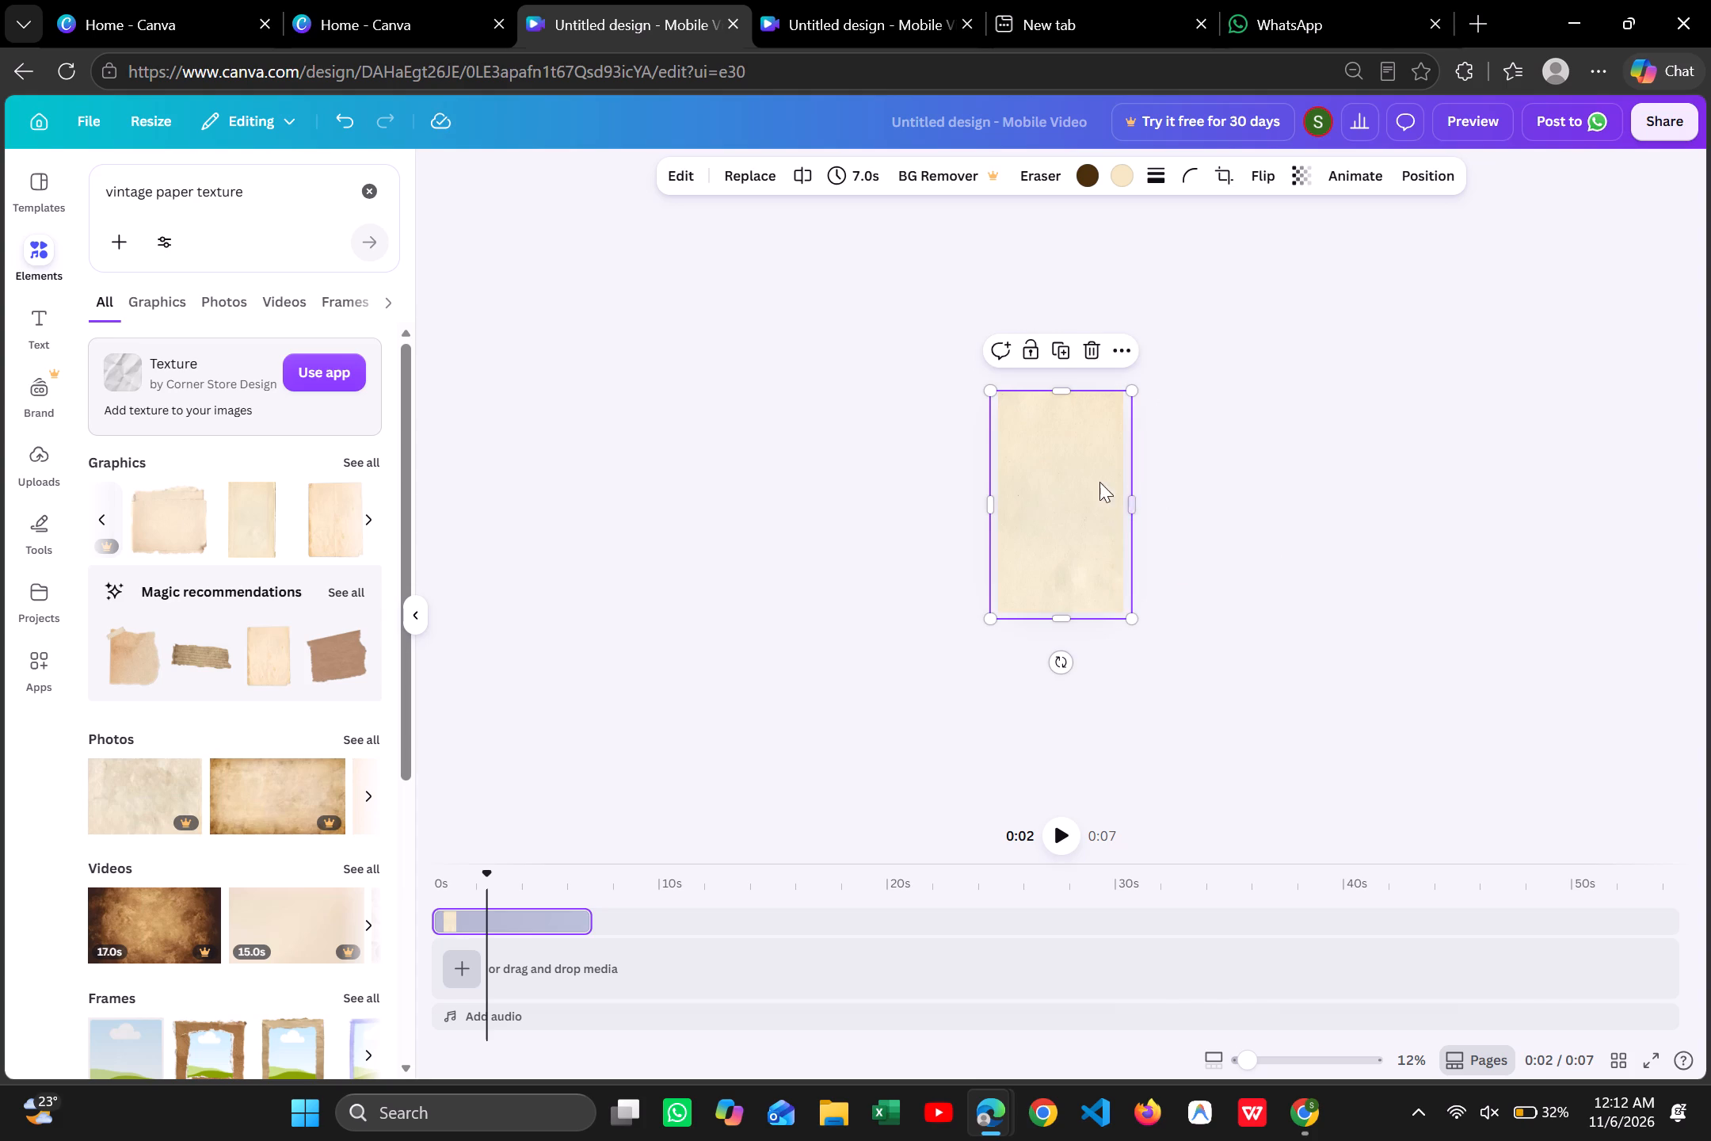
pyautogui.scroll(1, 1204, 474)
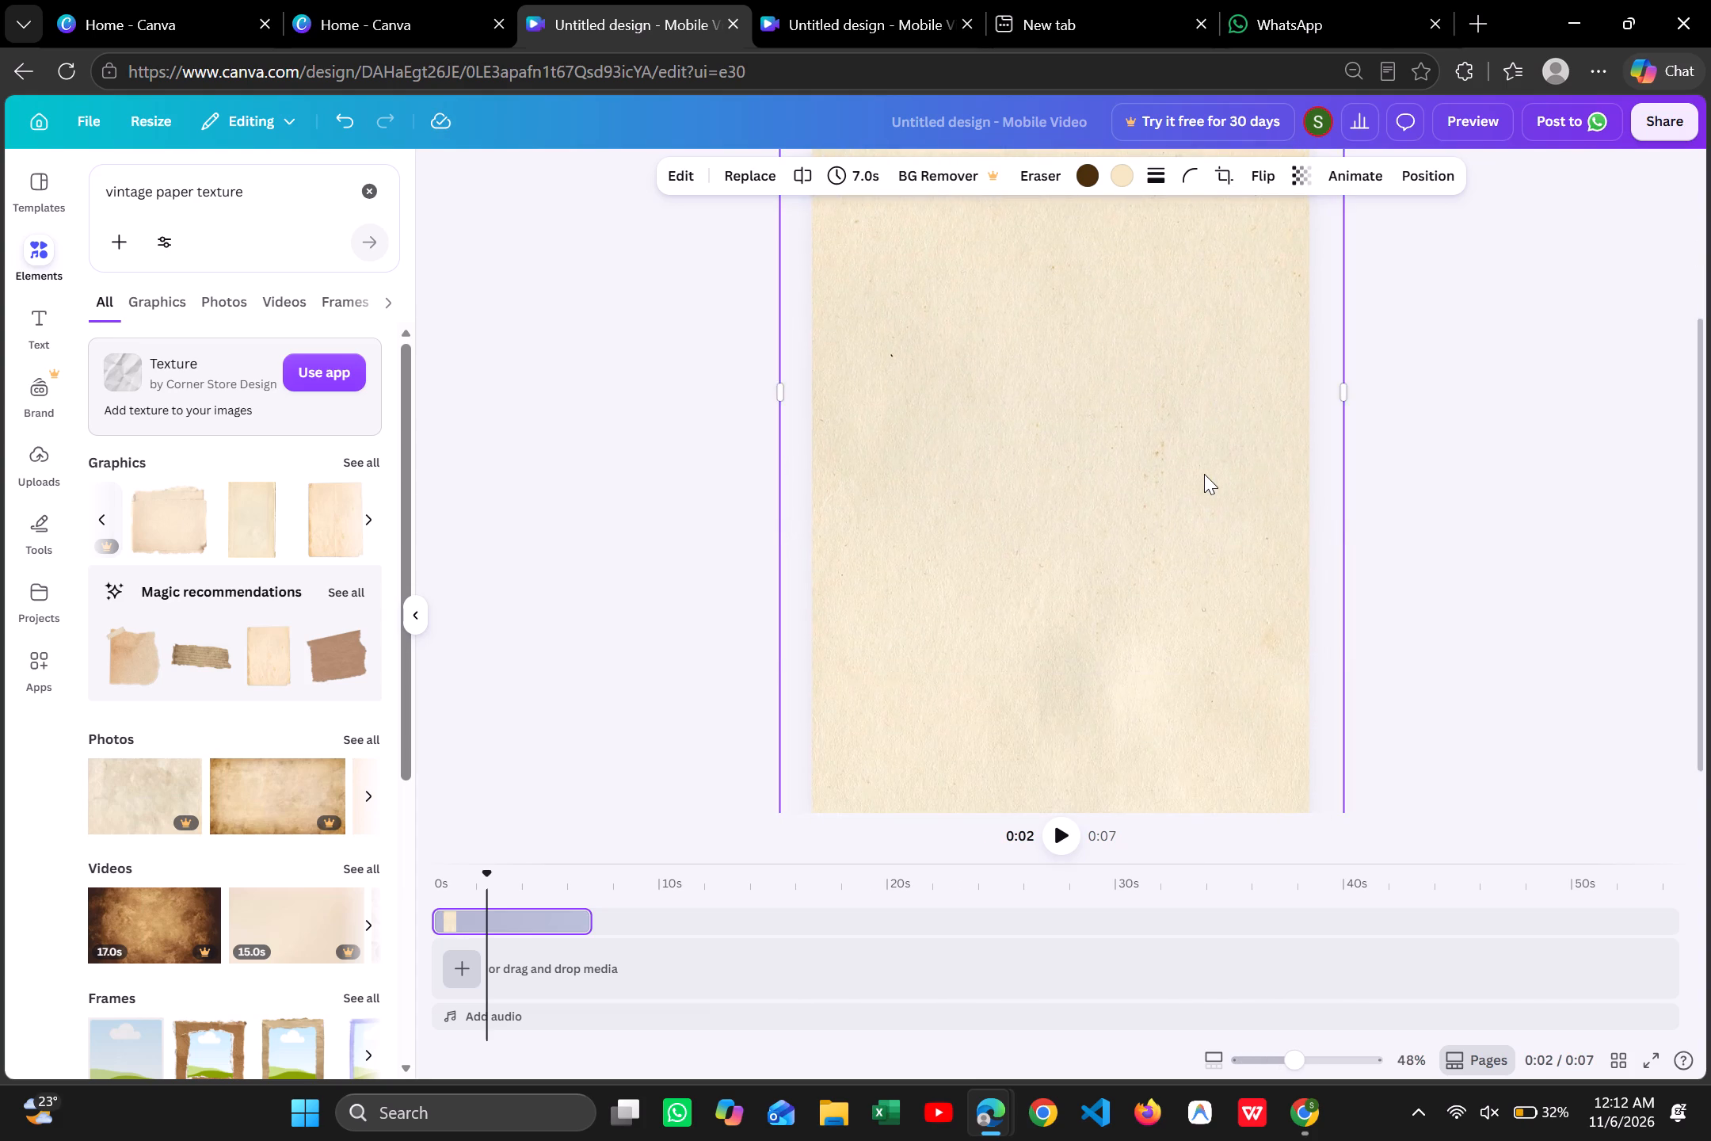
pyautogui.scroll(1, 1204, 474)
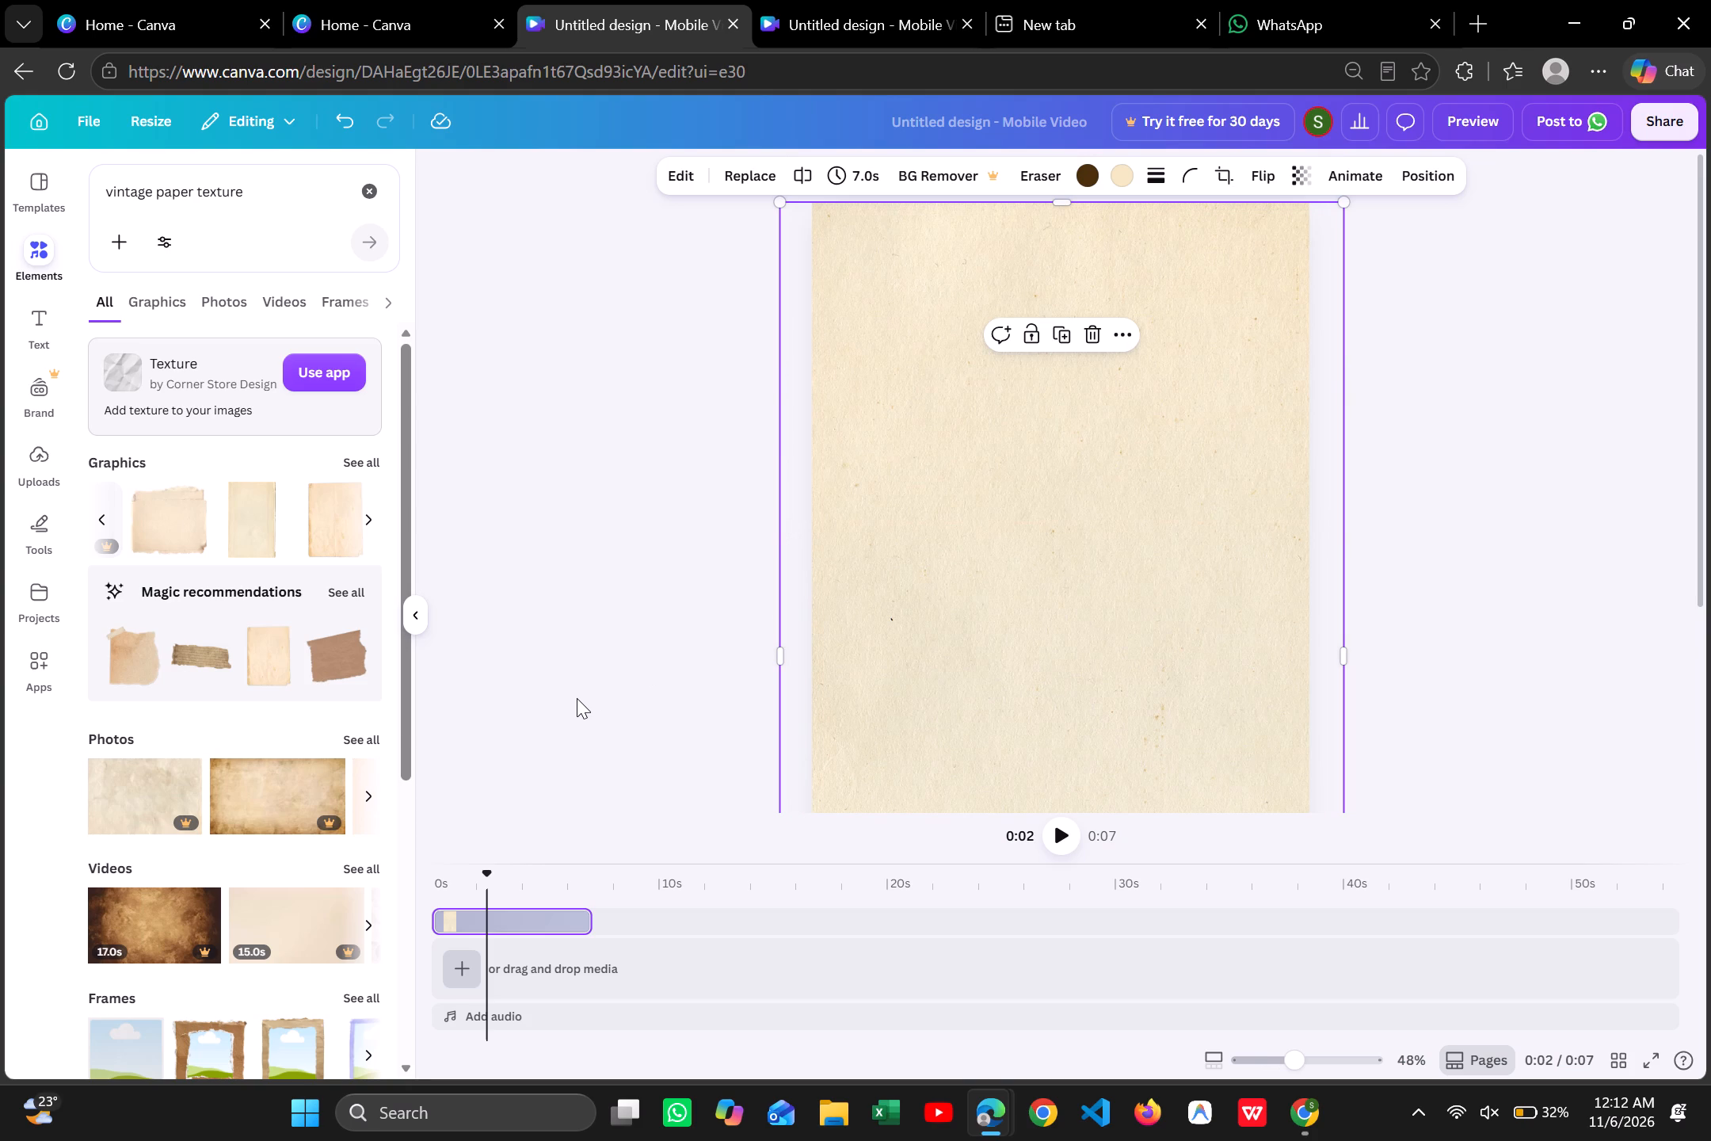
# Examine the "happy dhanteras" video templates again for ideas on decoration, illustrations and layout.
pyautogui.click(59, 199)
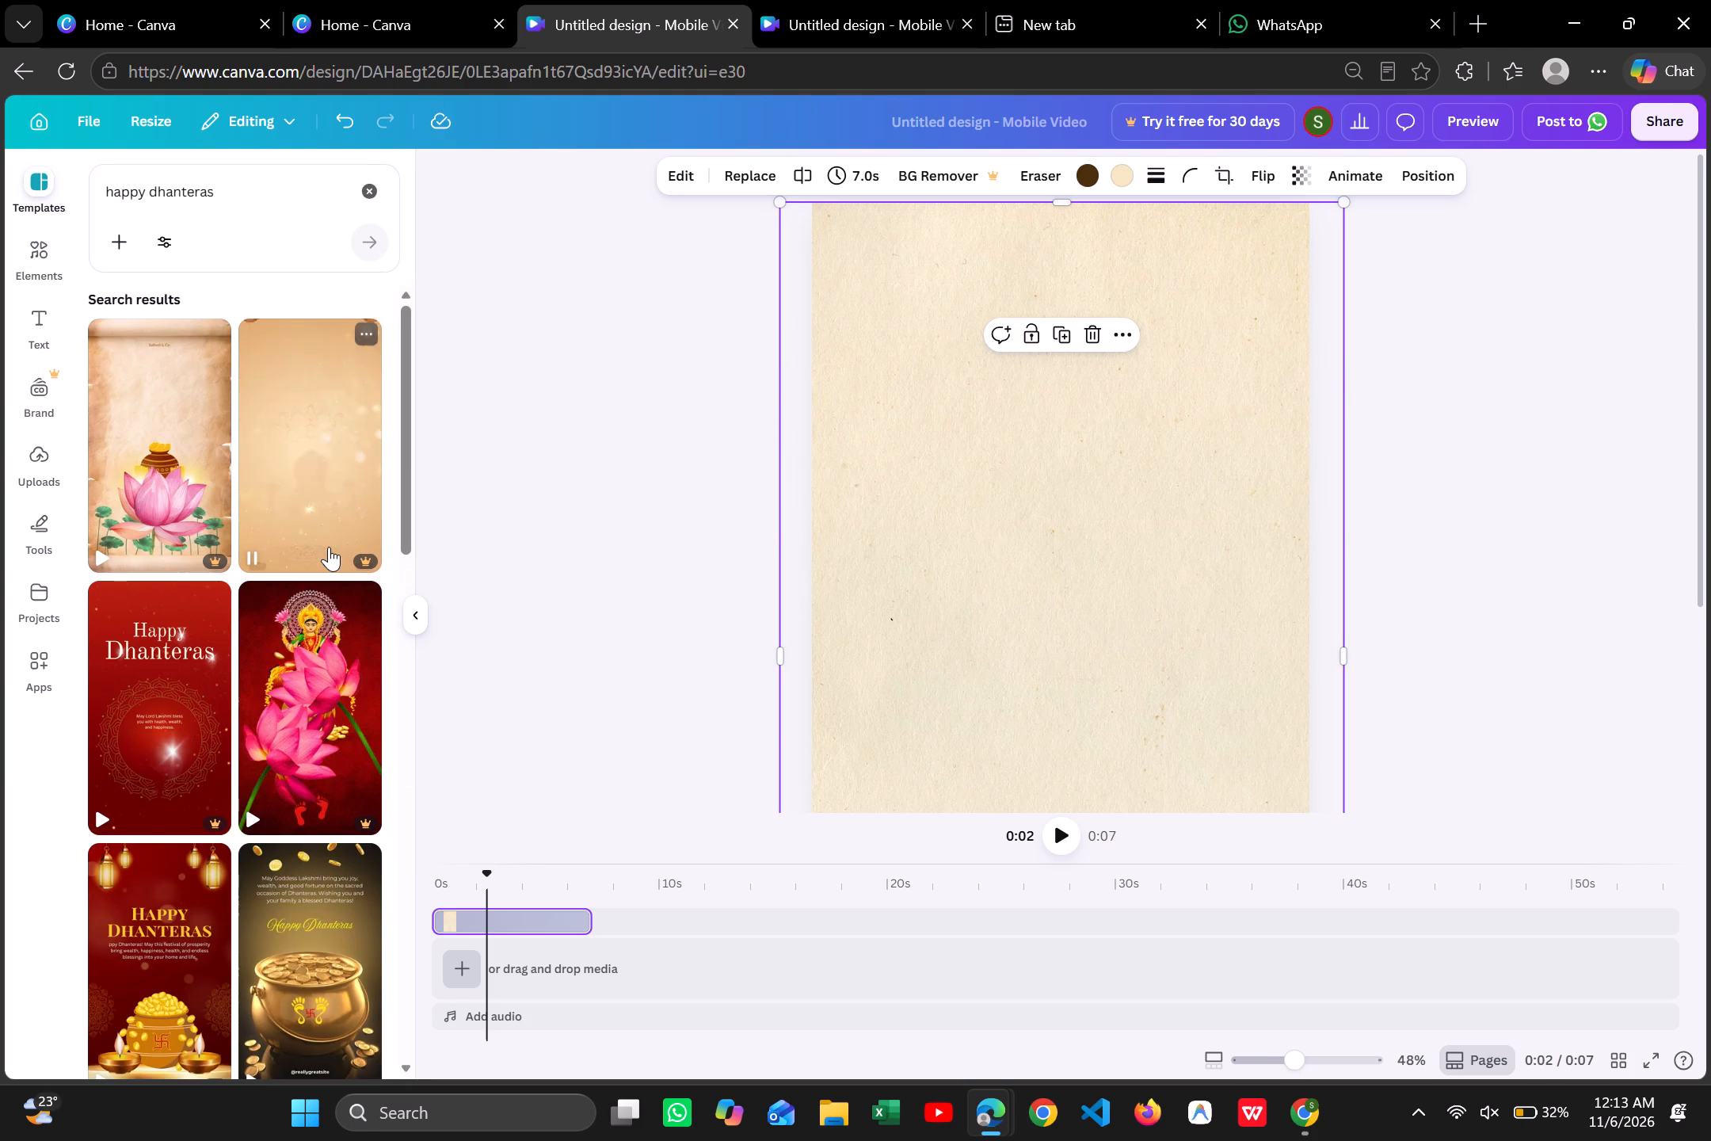
pyautogui.scroll(-2, 329, 547)
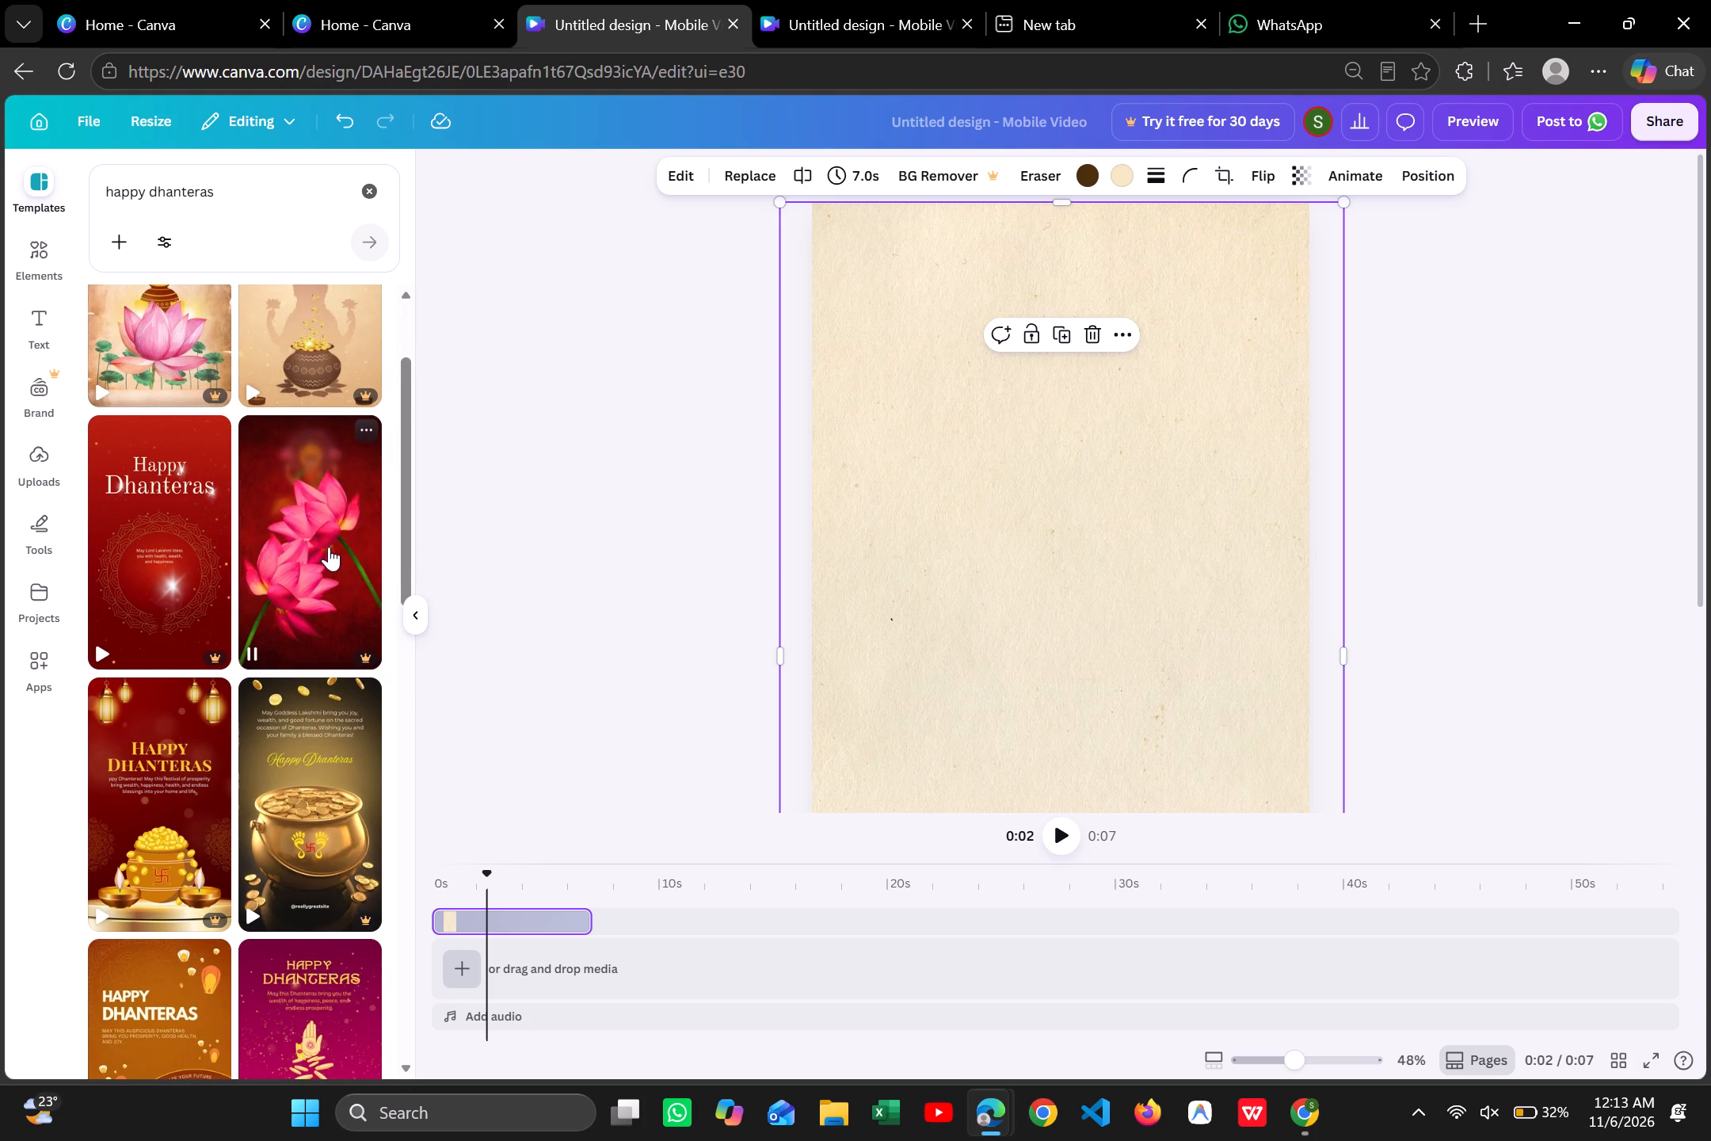
pyautogui.scroll(-5, 329, 547)
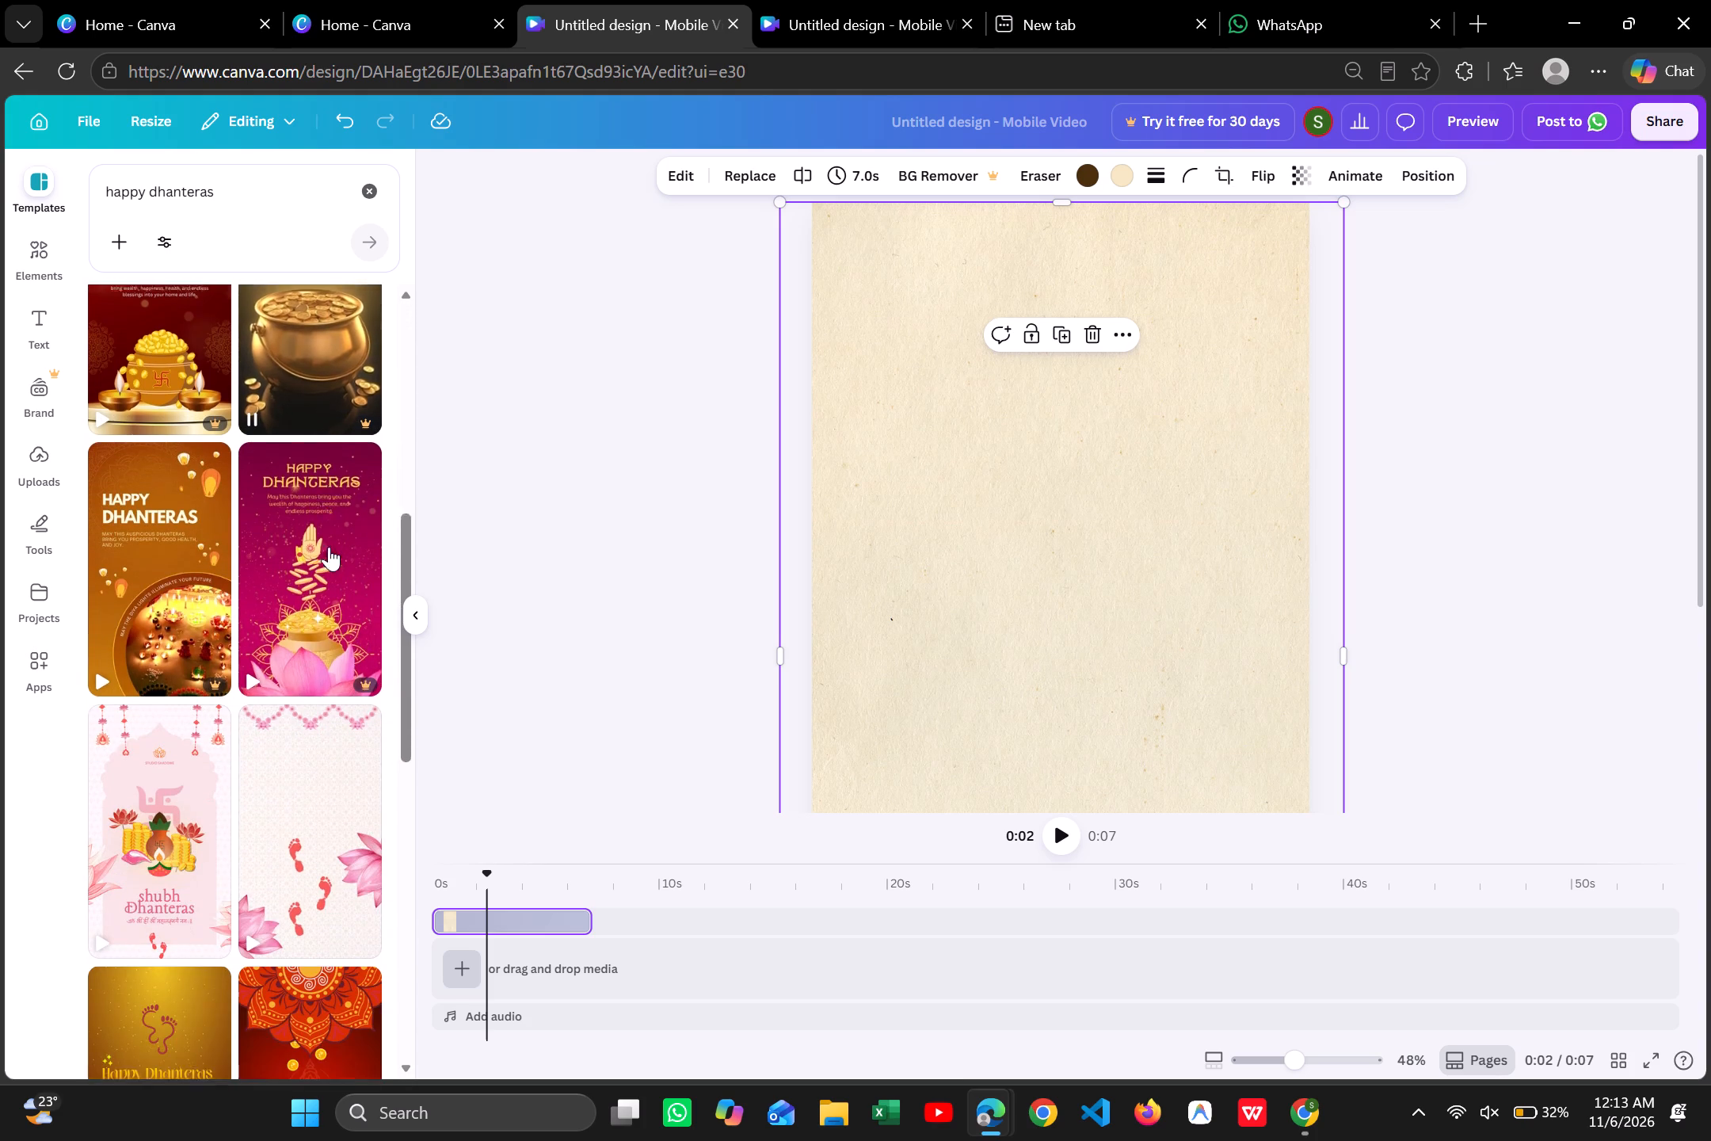
pyautogui.scroll(-5, 329, 547)
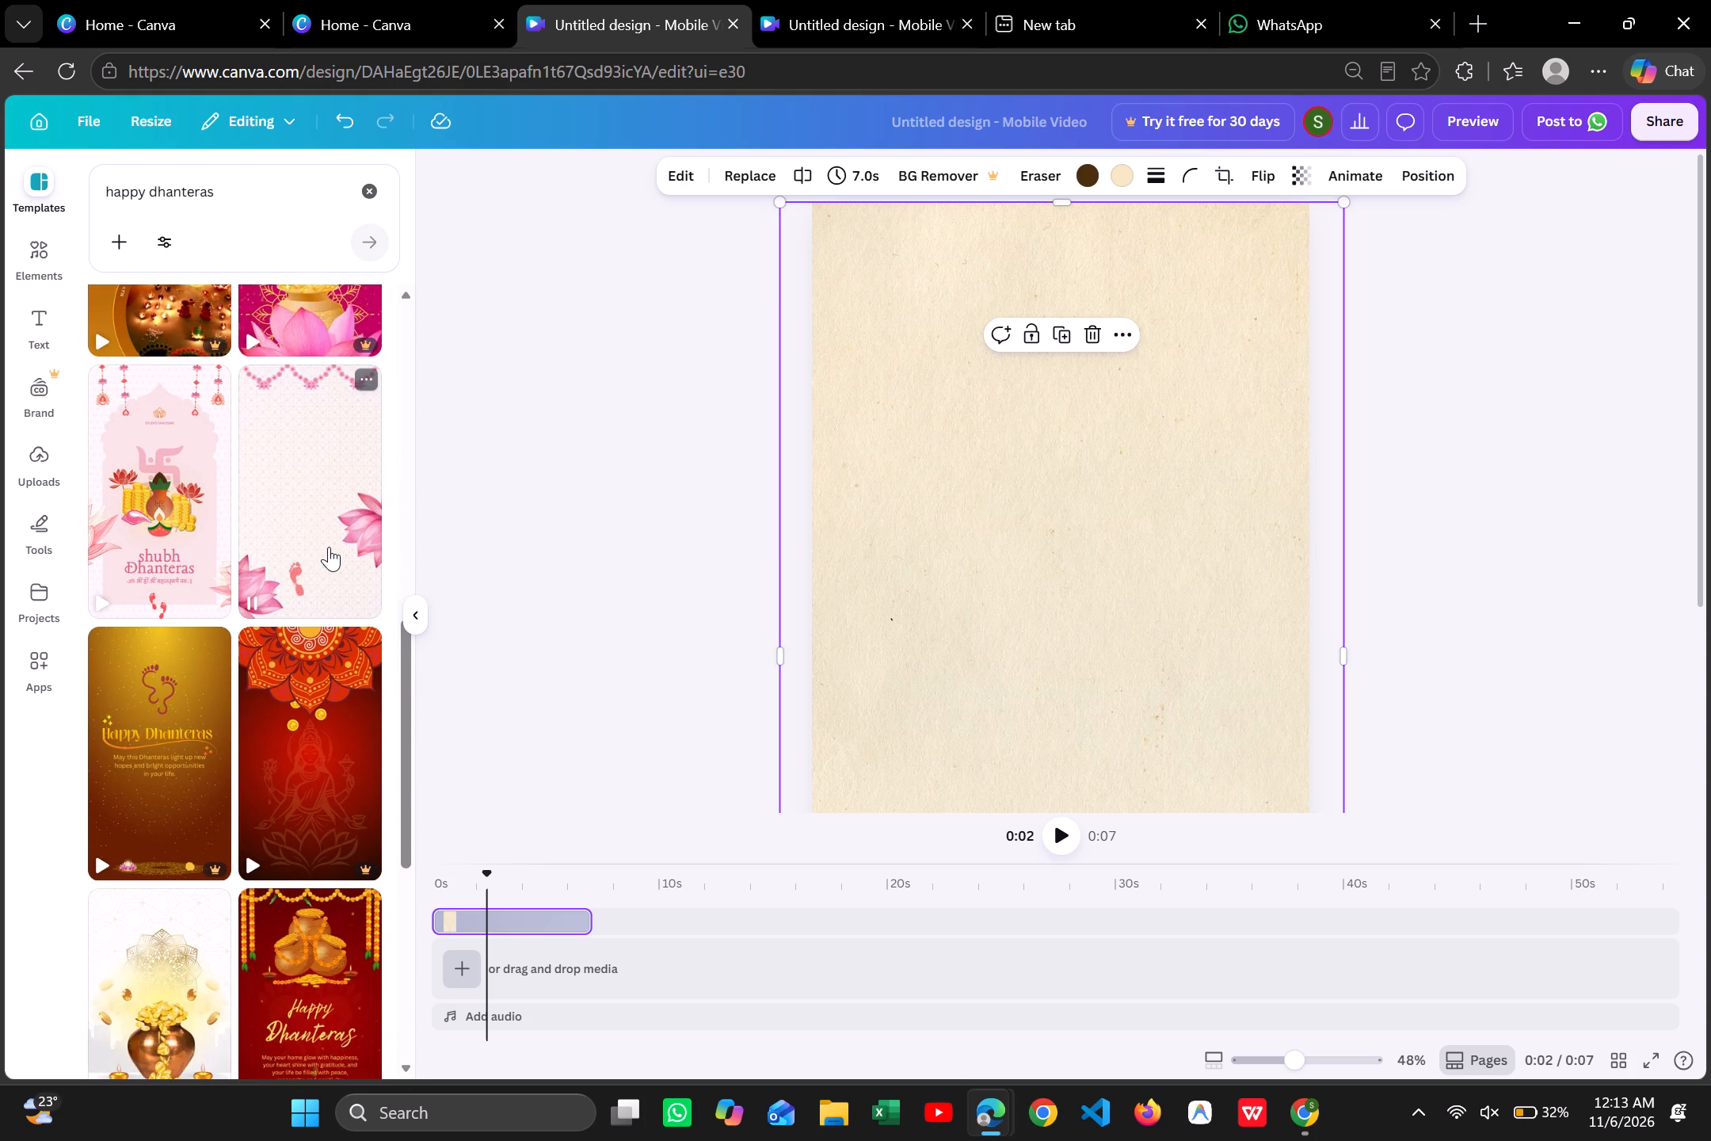
pyautogui.scroll(-3, 329, 547)
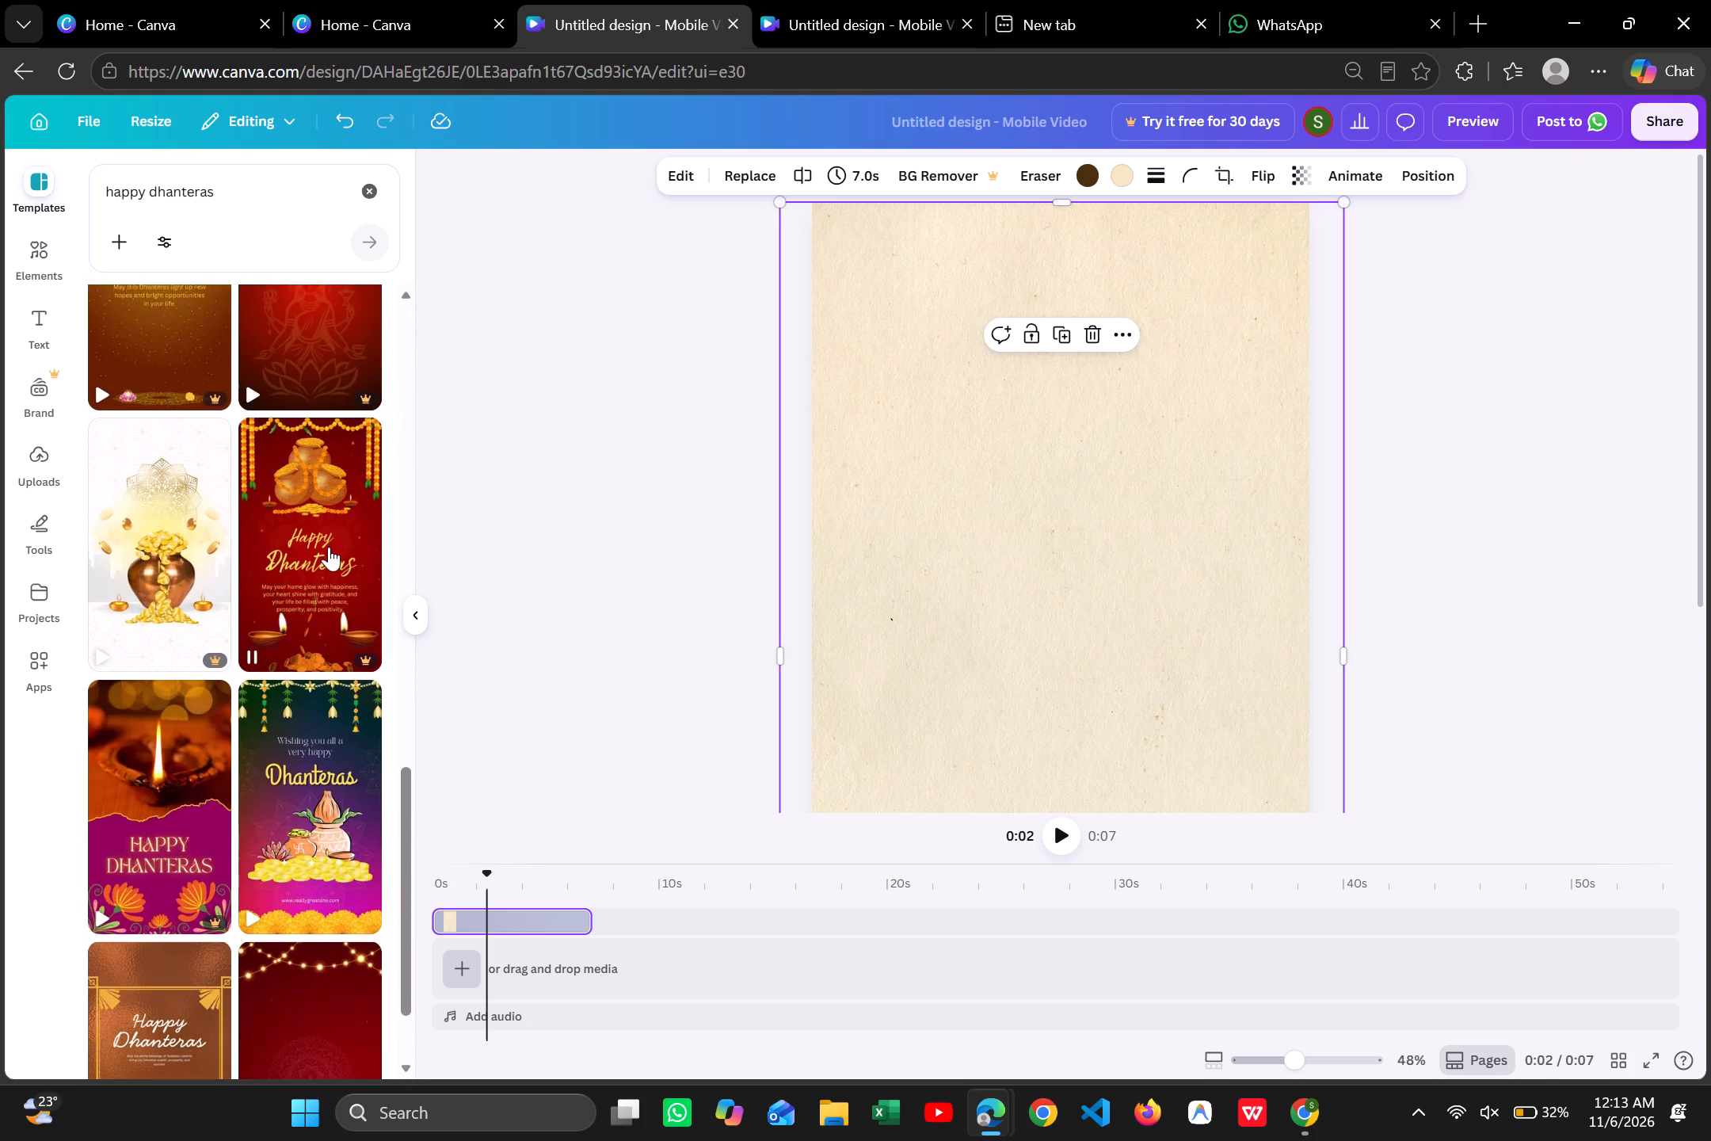
pyautogui.scroll(-4, 329, 547)
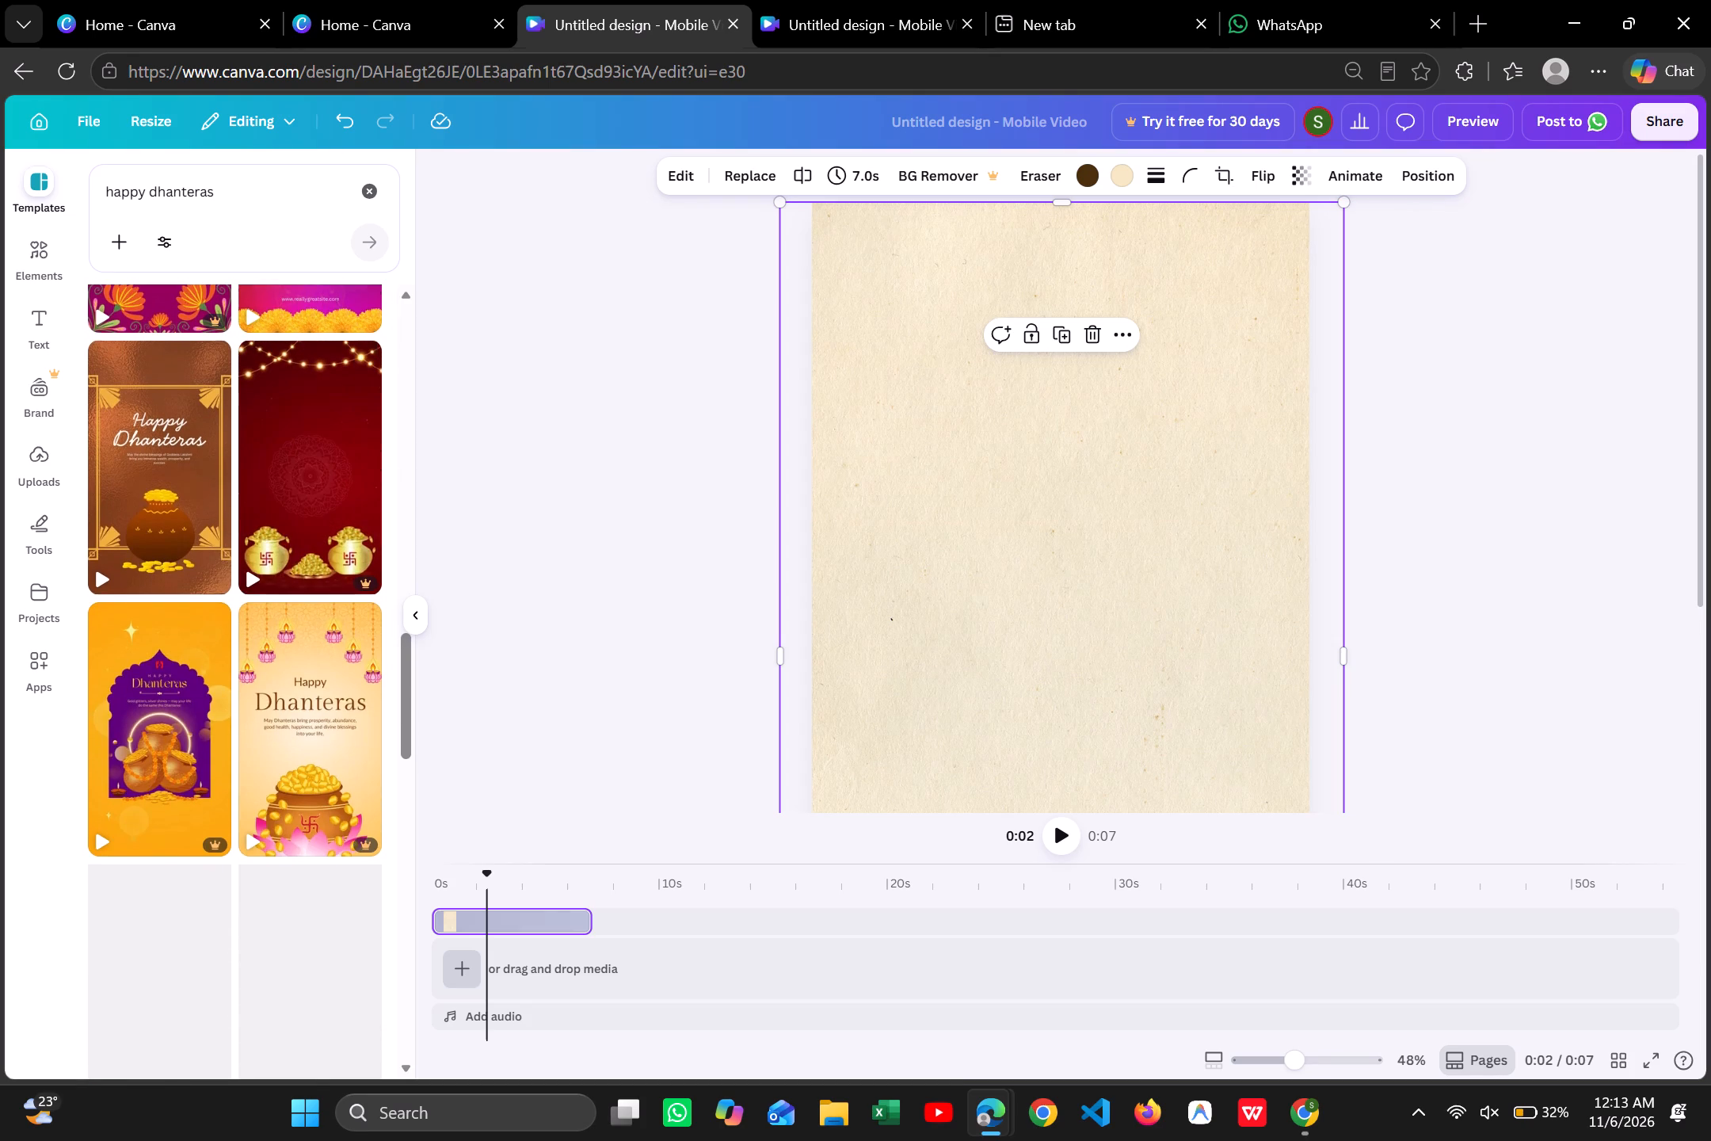
# Search the Mobile Video templates for "golden vintage corner ornaments" and look through the results.
pyautogui.click(365, 193)
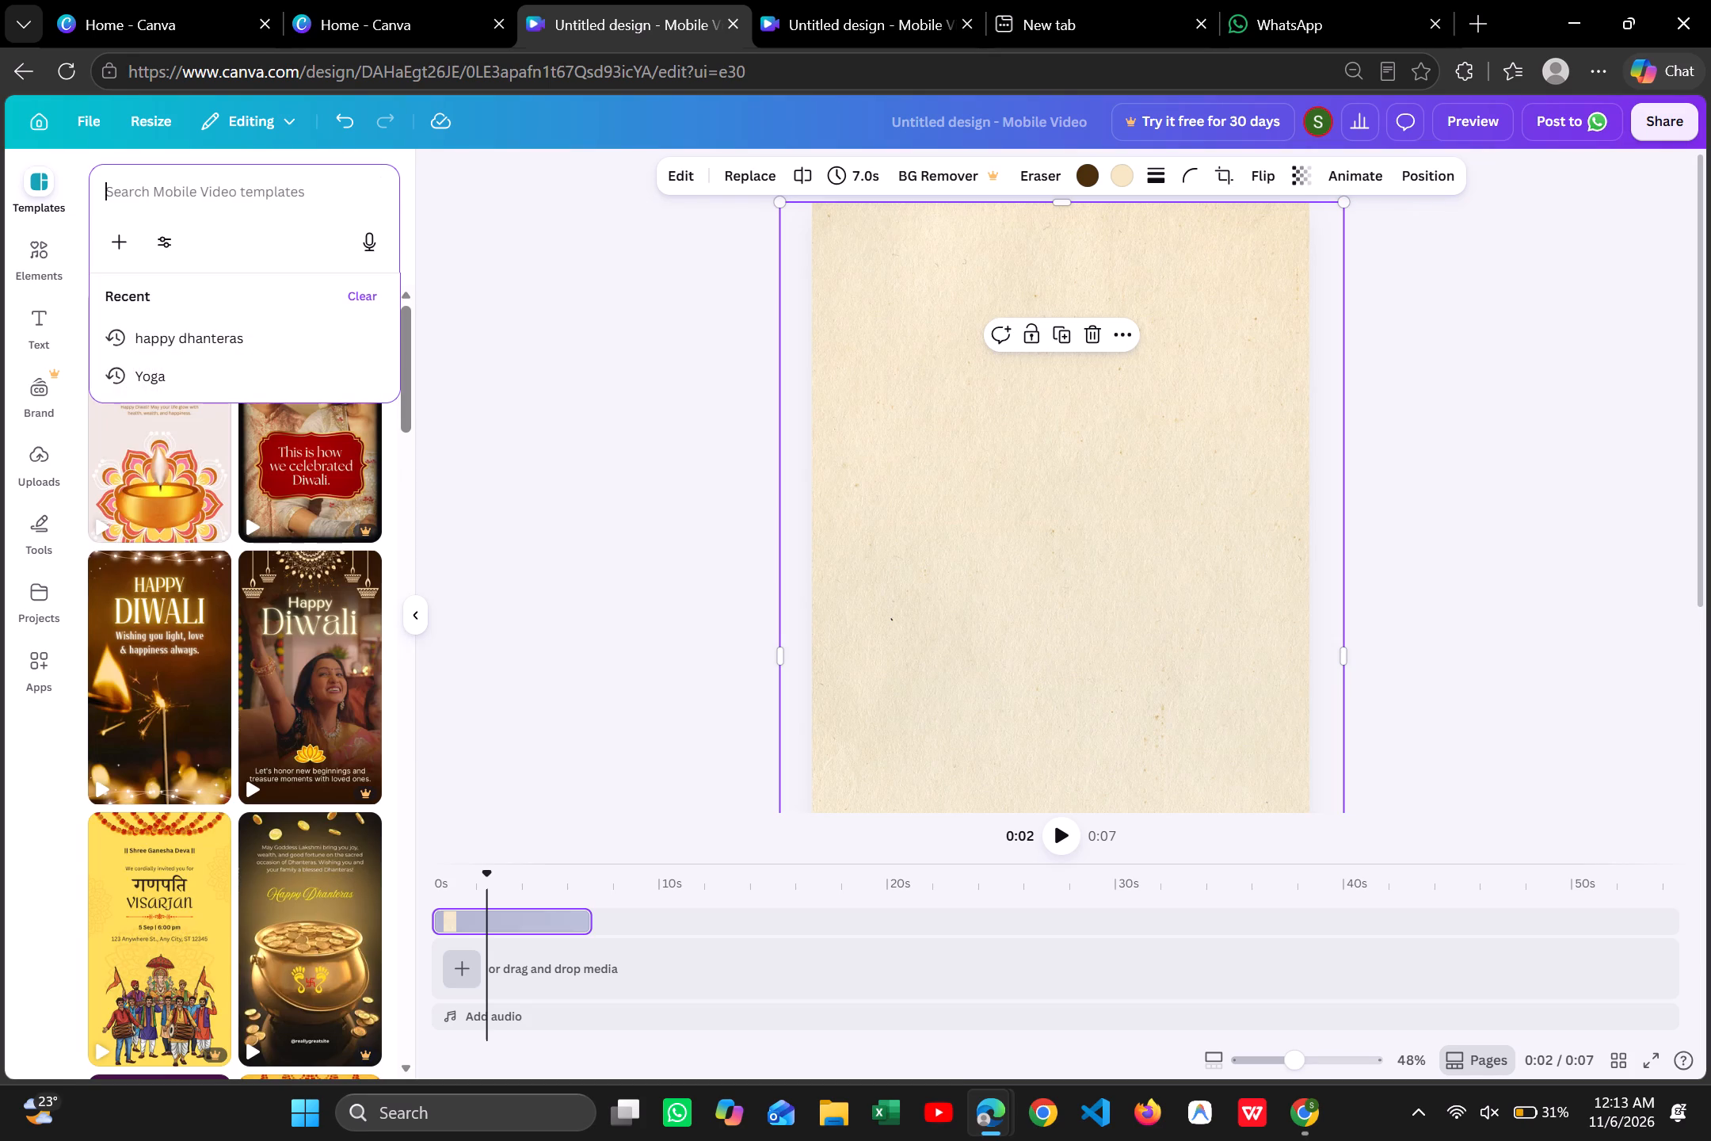
pyautogui.write('gol')
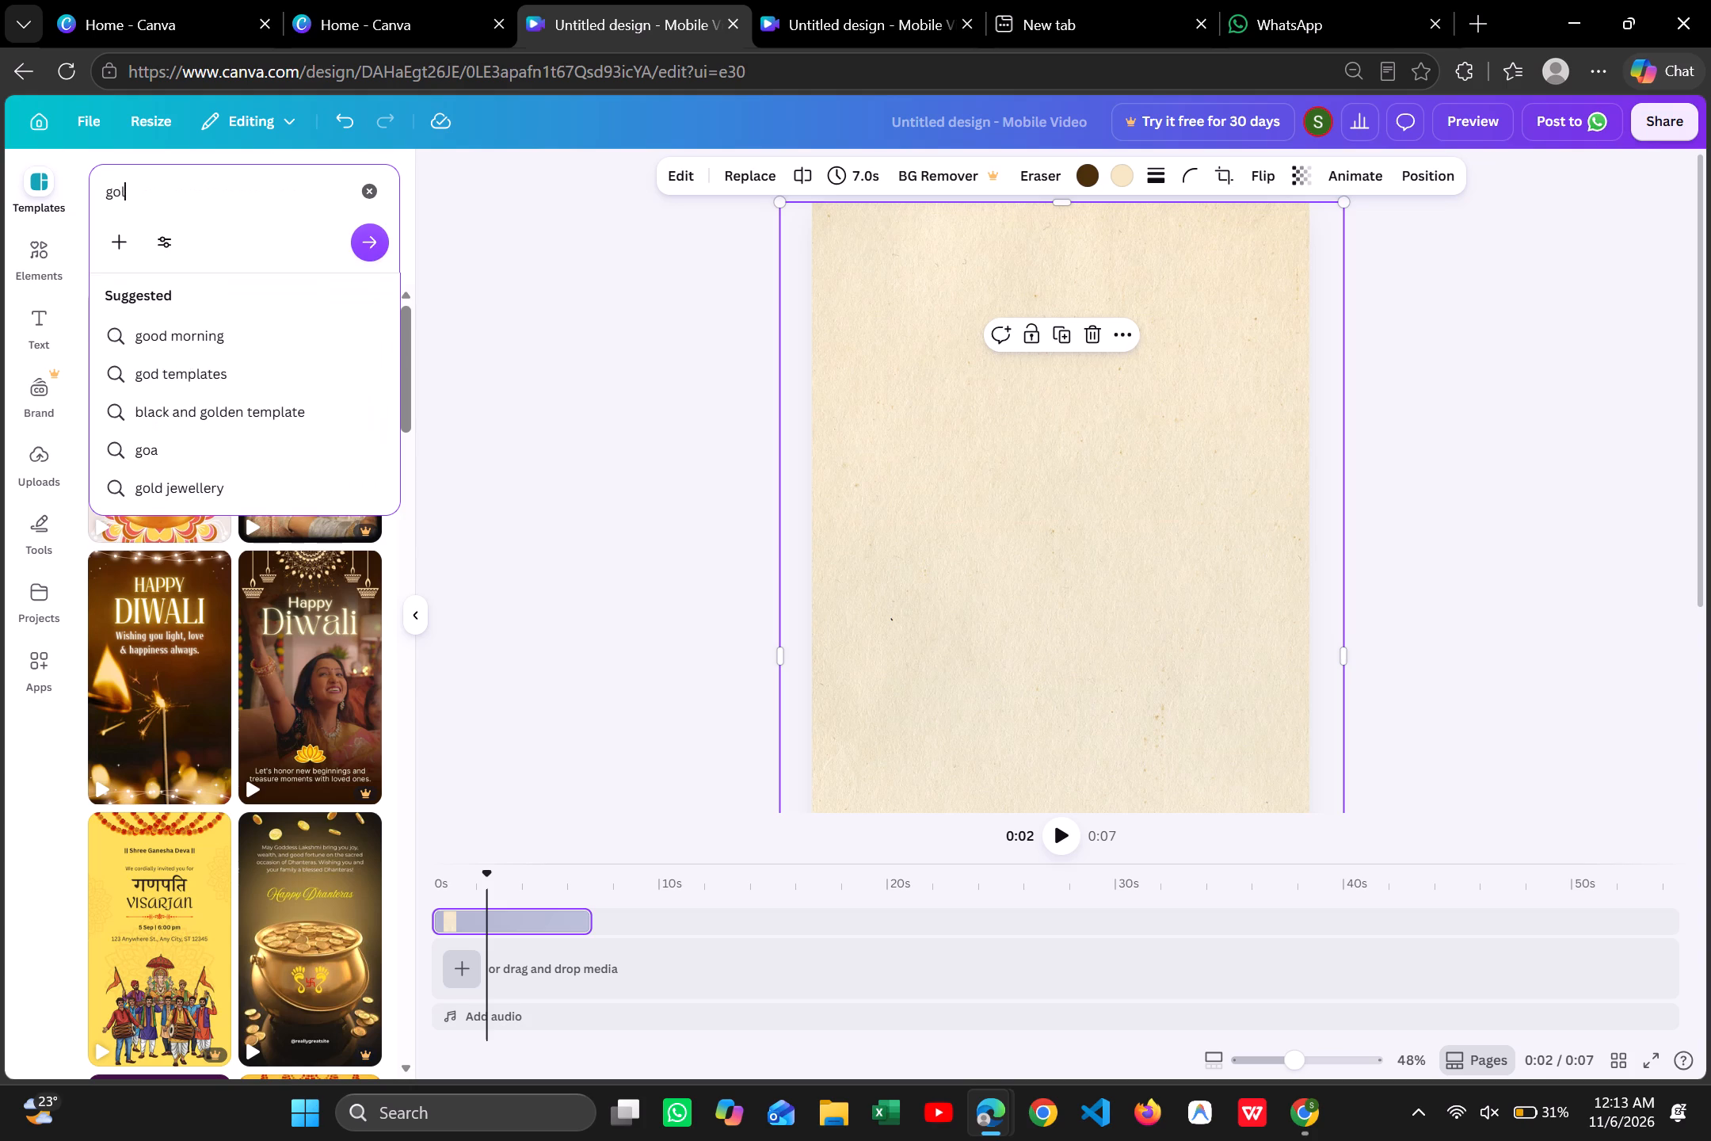
pyautogui.write('denv')
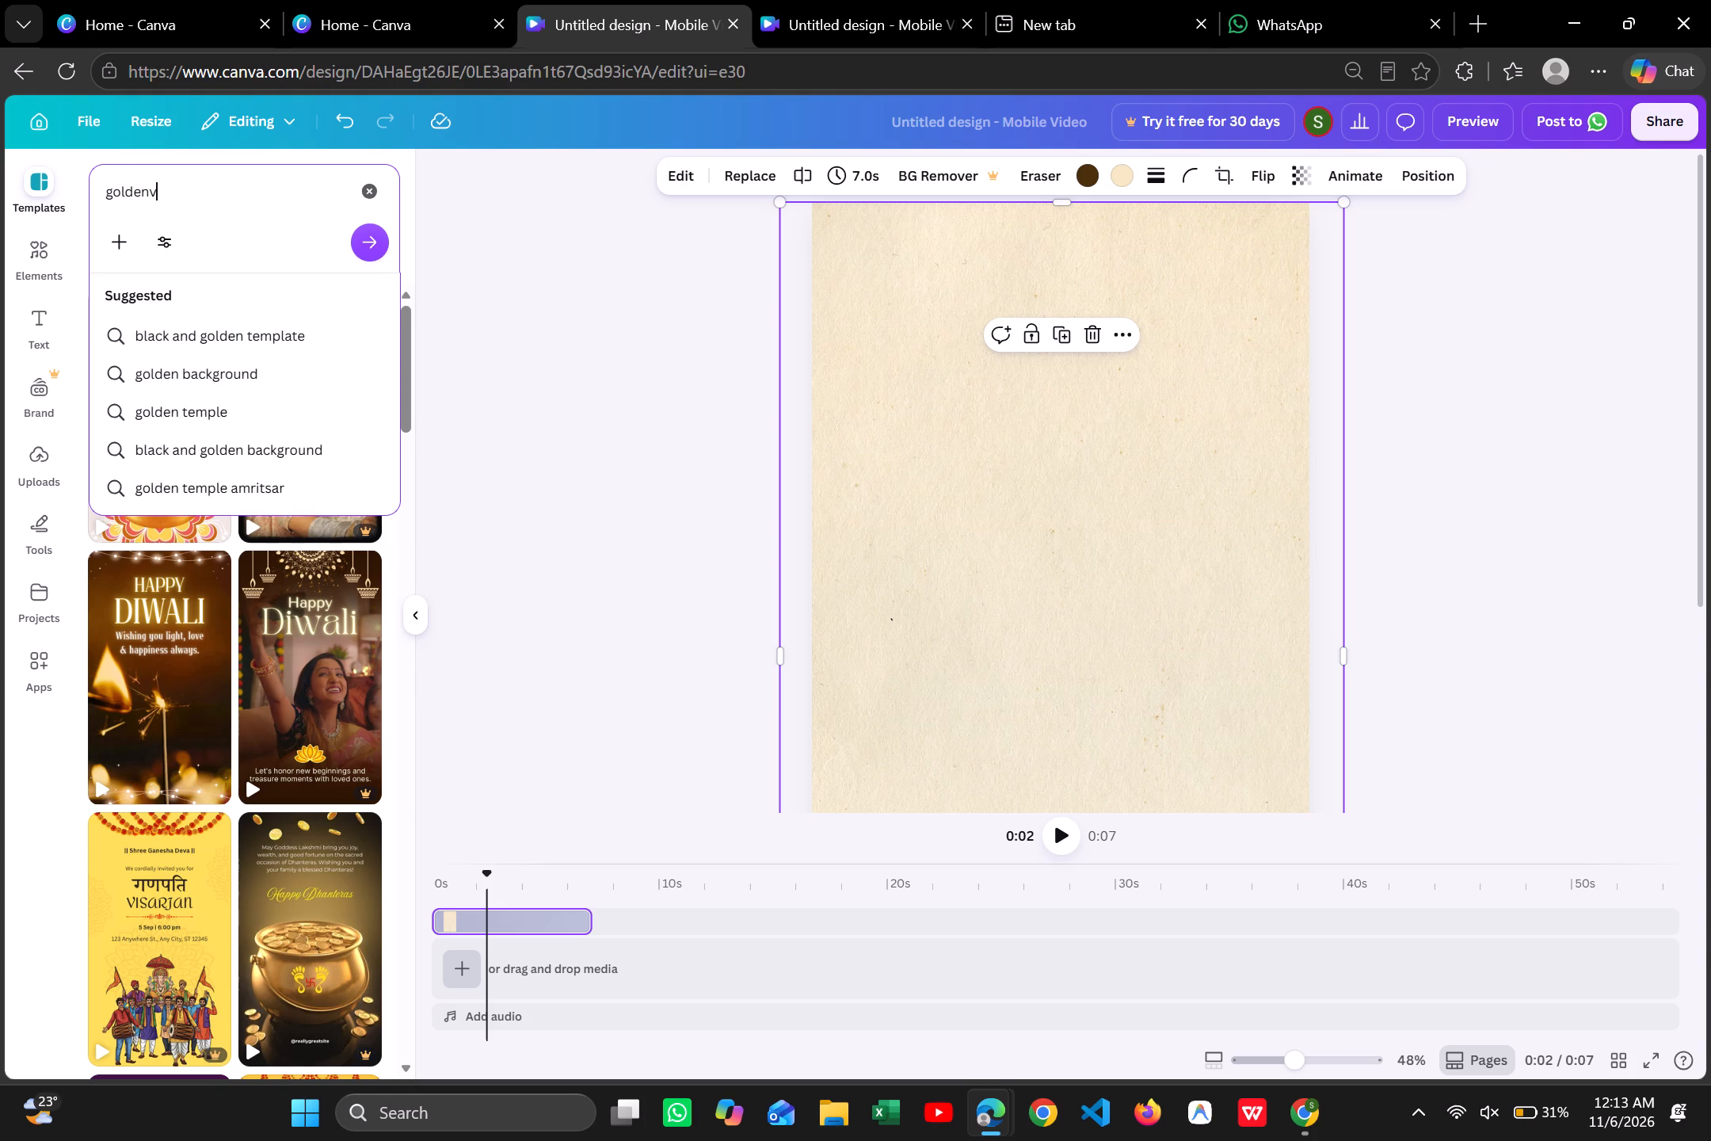
pyautogui.press('BackSpace')
pyautogui.press('space')
pyautogui.write('vintage')
pyautogui.press('space')
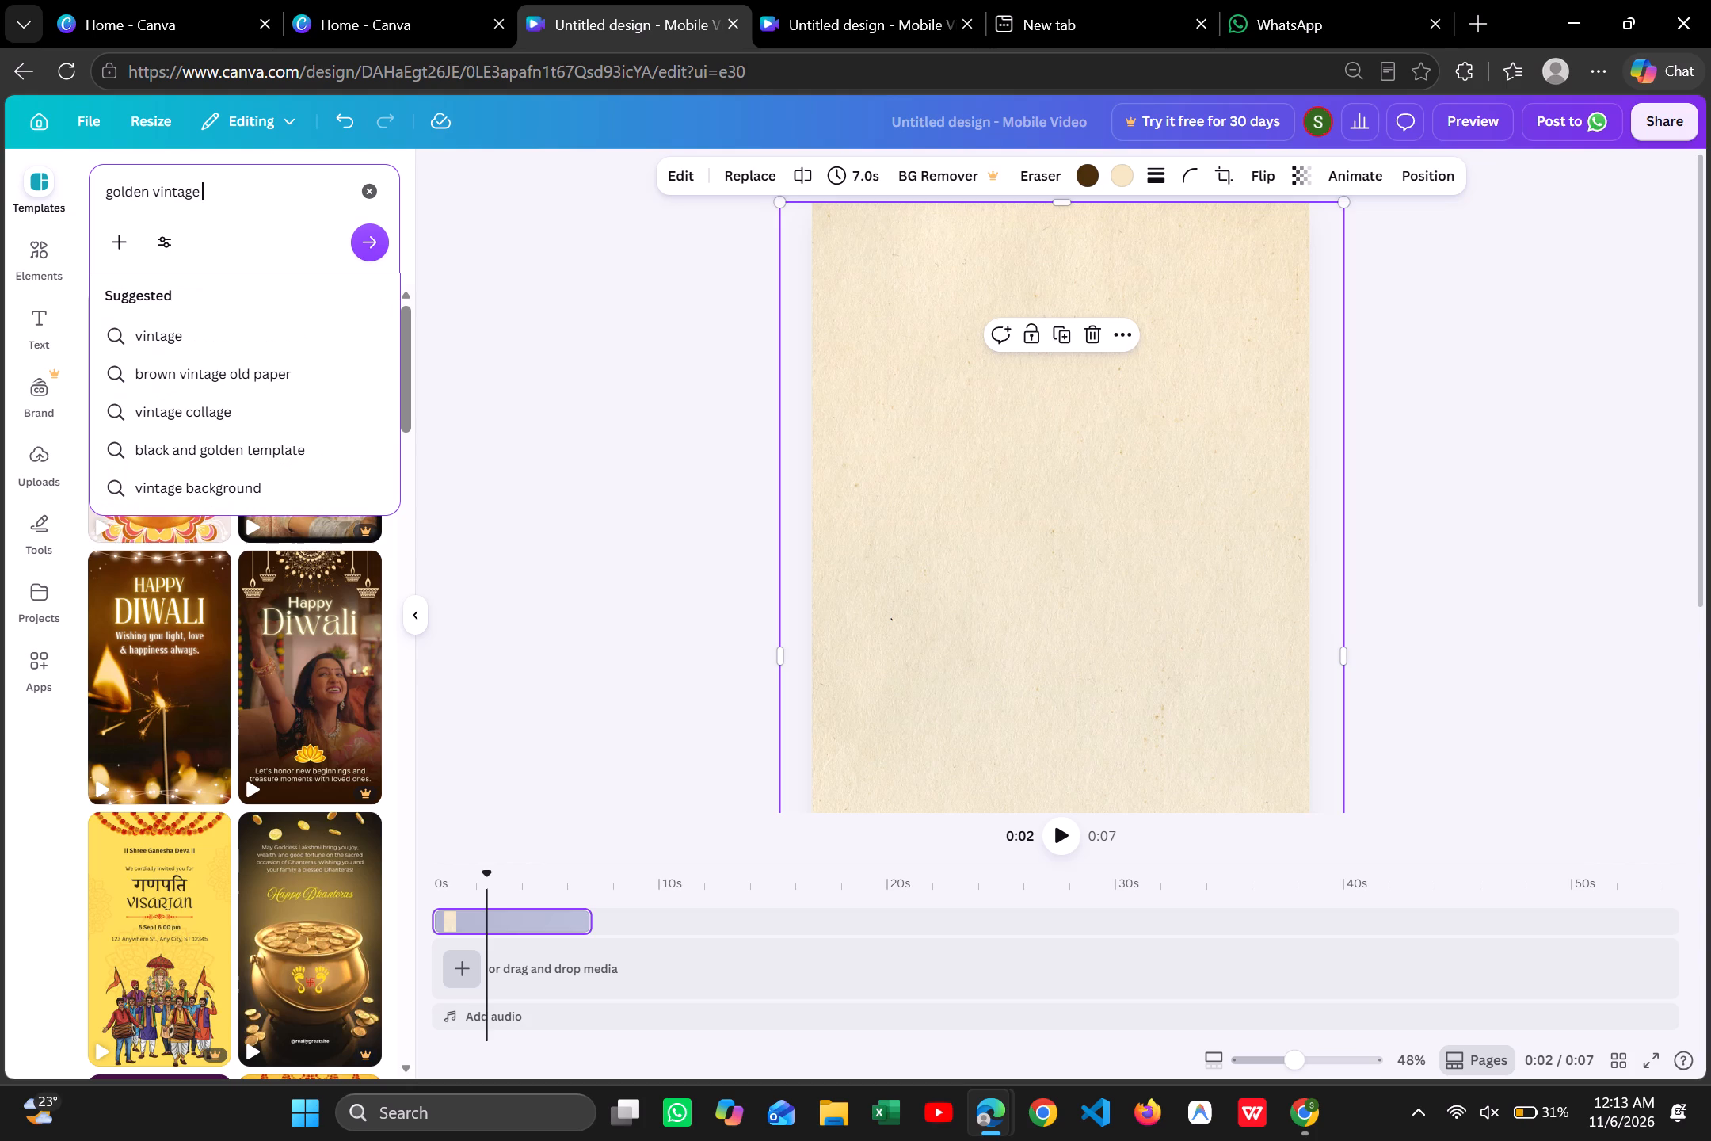
pyautogui.write('corner ornaments')
pyautogui.press('Return')
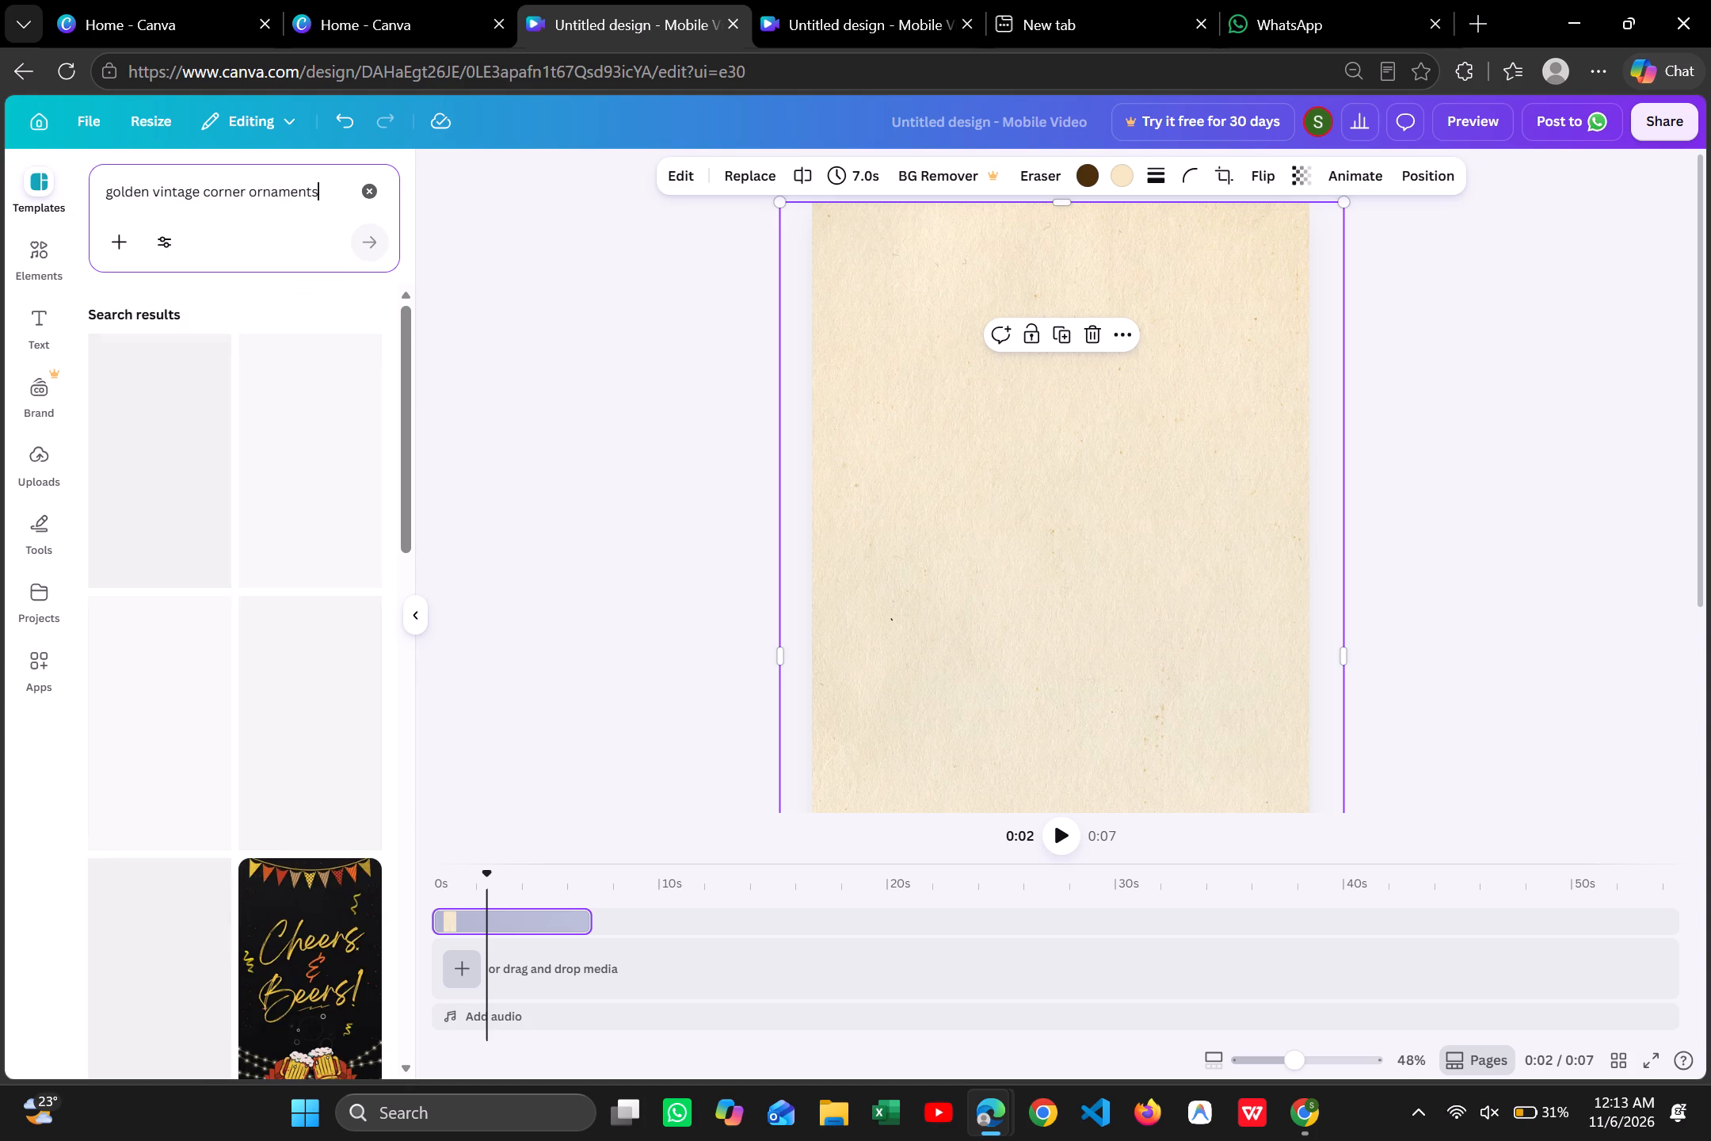
pyautogui.scroll(-1, 260, 561)
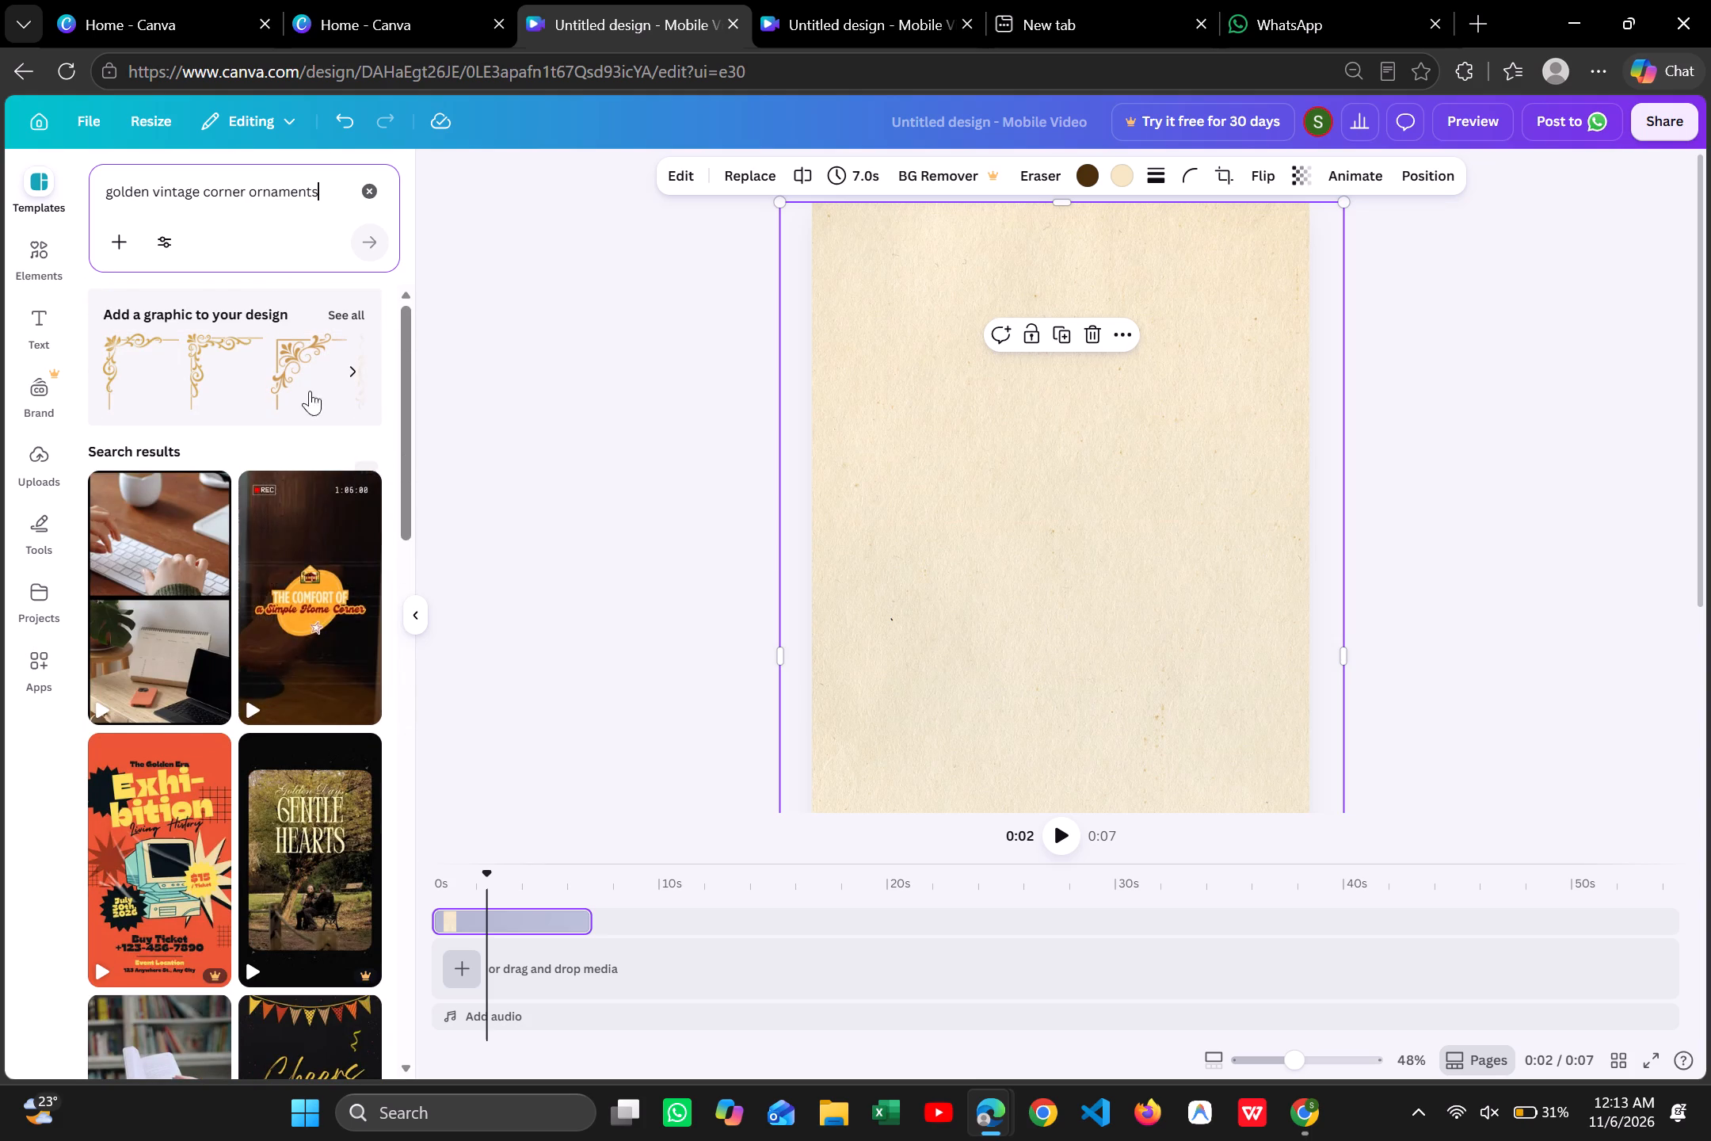
pyautogui.scroll(-8, 279, 600)
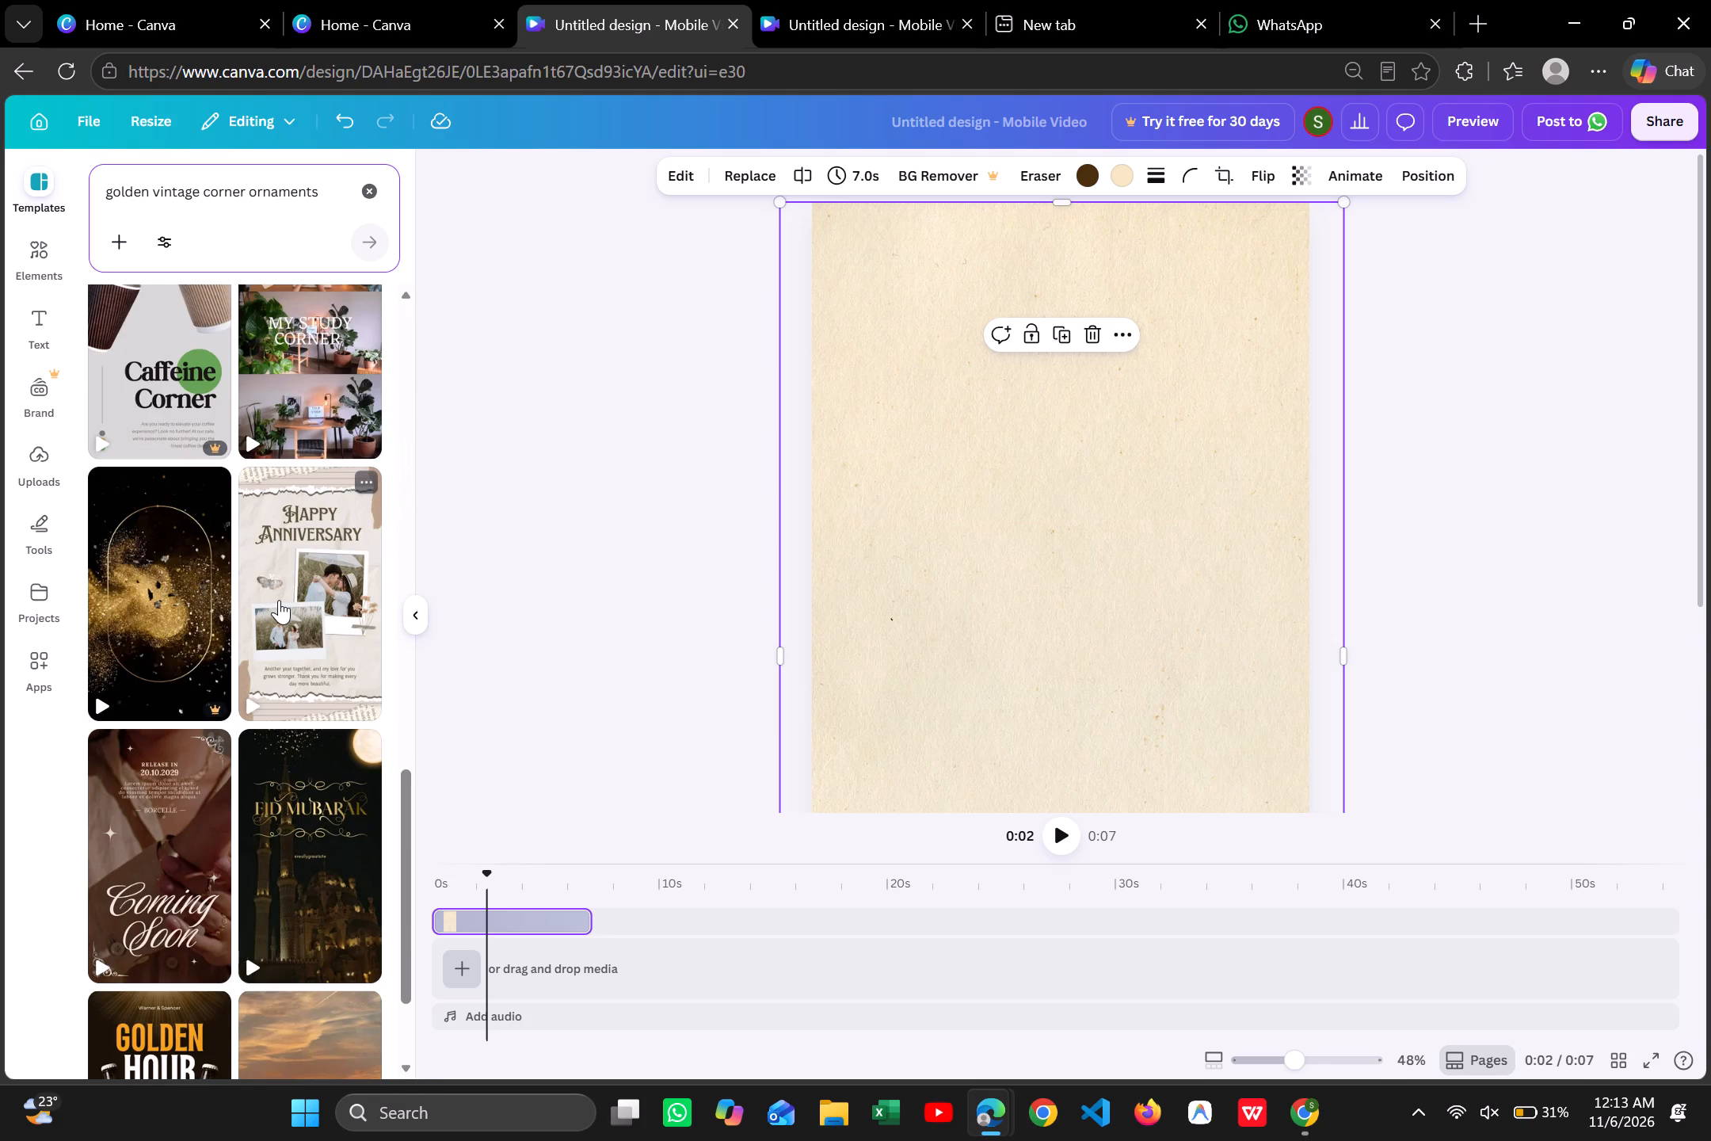
# Search the Mobile Video templates for "dhanteras illustrations" and look through the results.
pyautogui.click(356, 196)
pyautogui.click(265, 197)
pyautogui.write('dhanteras illustrations')
pyautogui.press('Return')
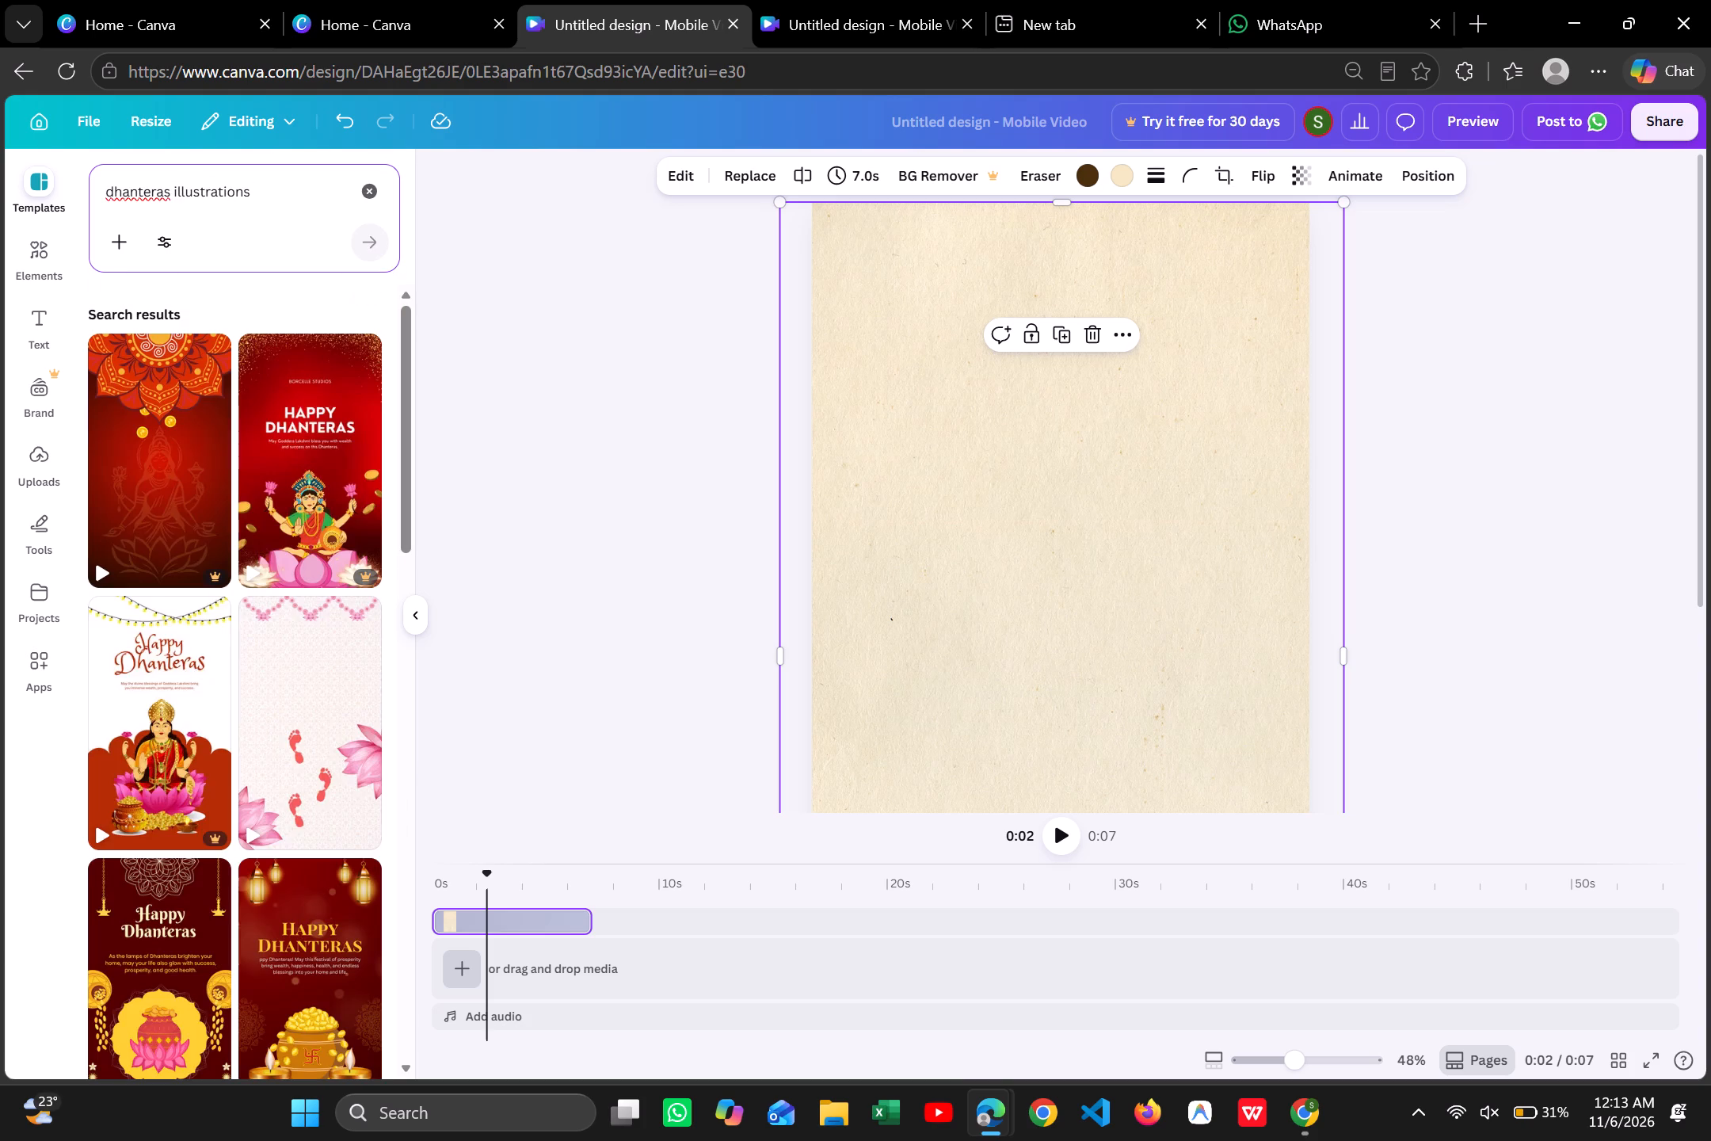
pyautogui.scroll(-2, 205, 686)
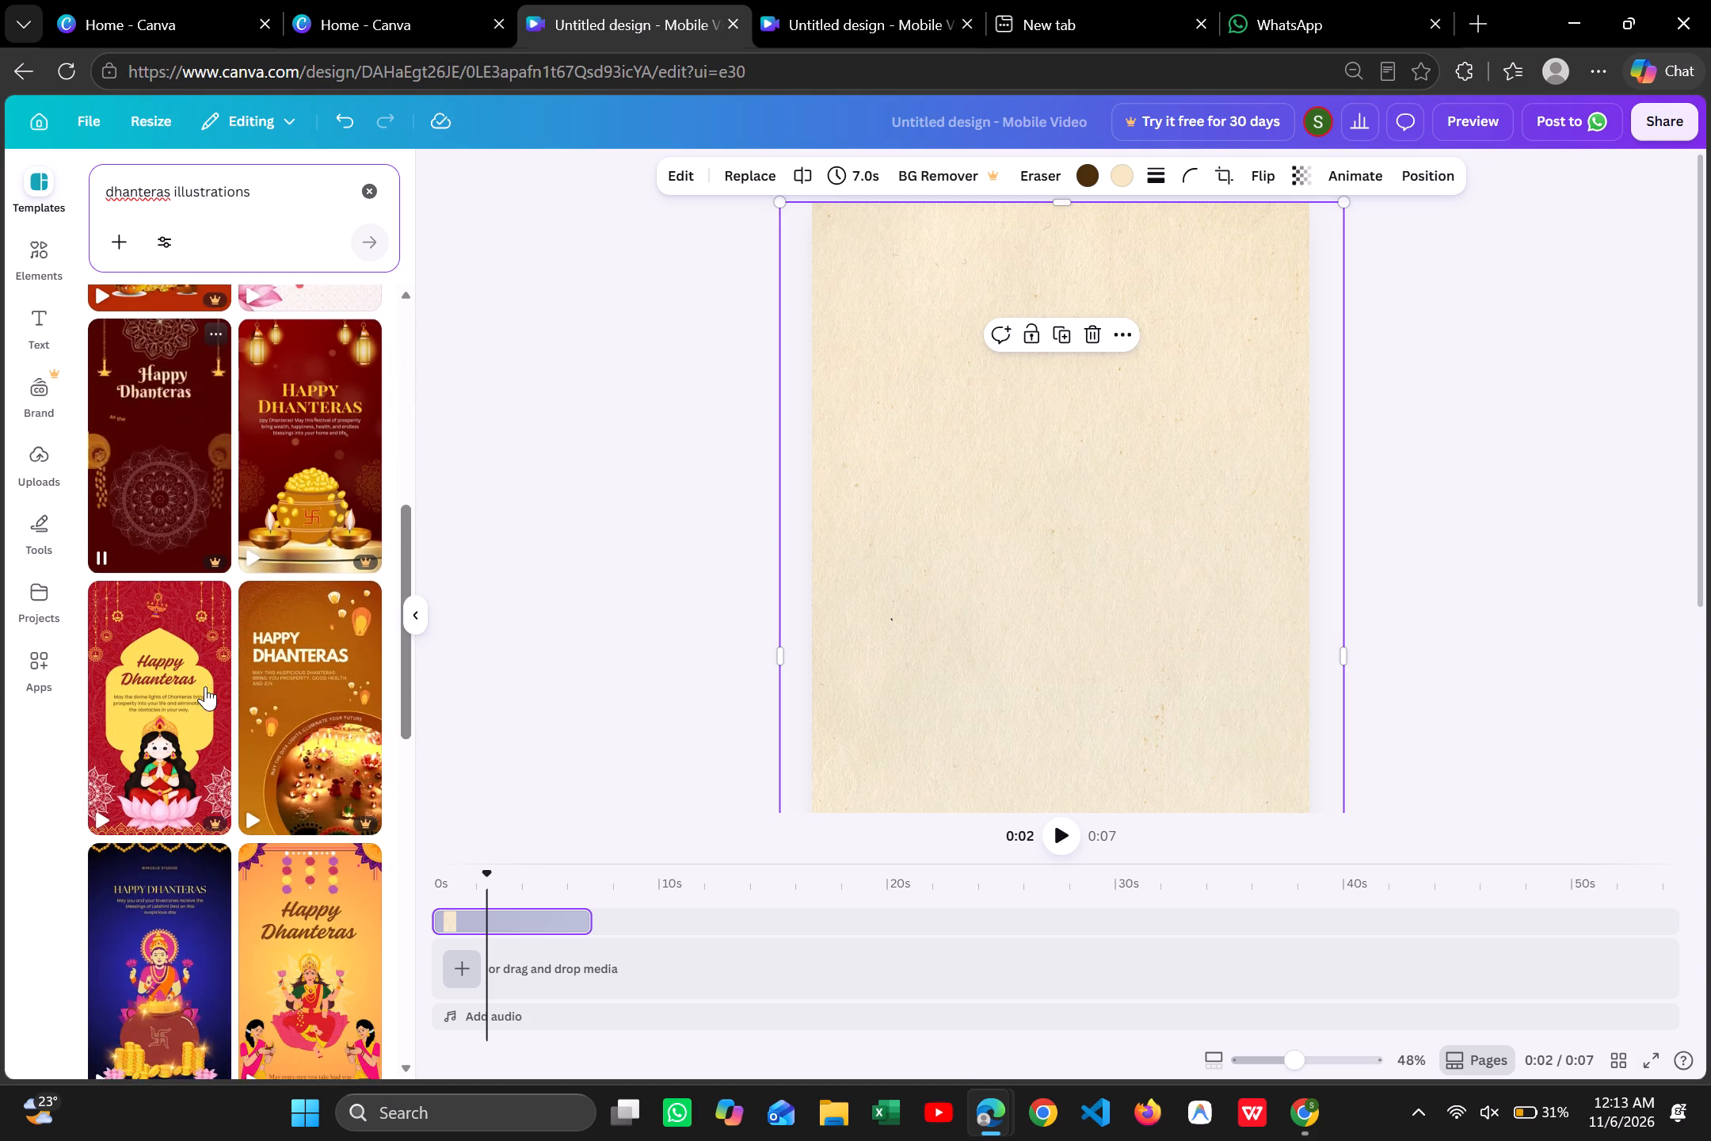
# Search the elements library for "golden vintage corner ornament".
pyautogui.click(32, 228)
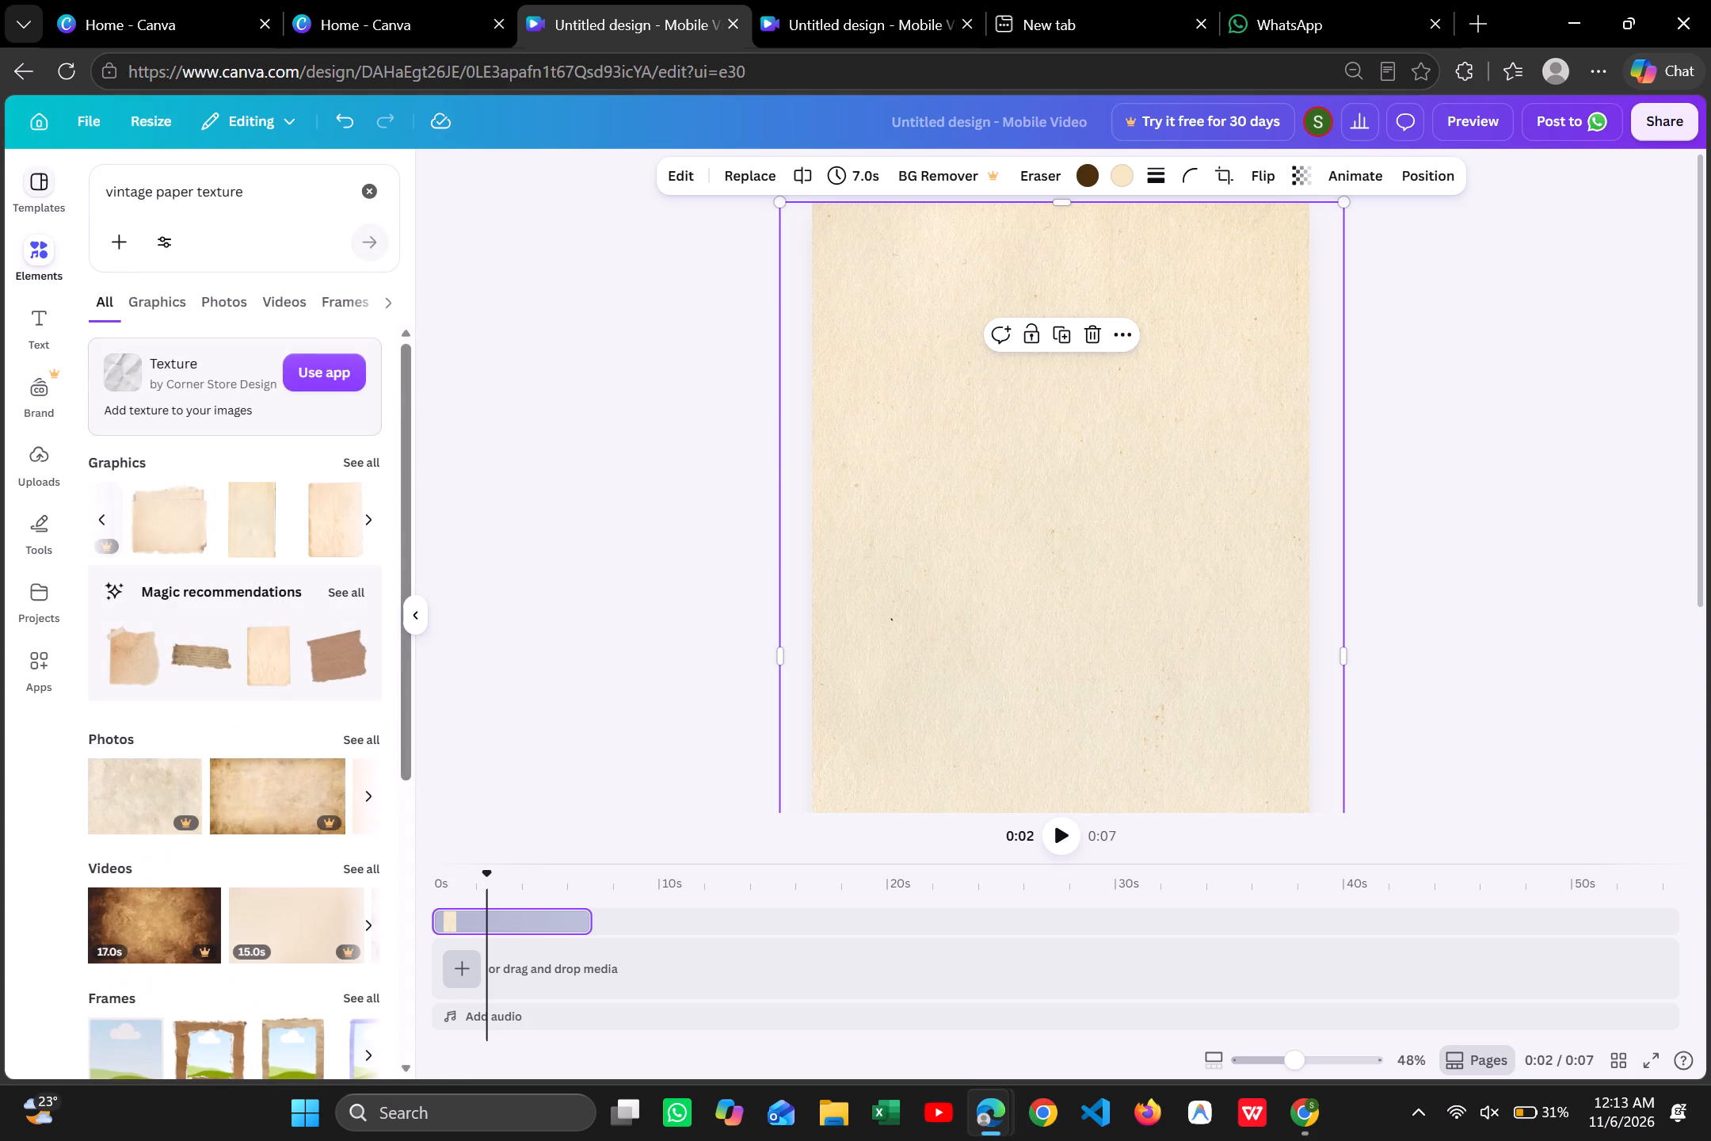
pyautogui.moveTo(288, 191); pyautogui.dragTo(0, 281)
pyautogui.press('BackSpace')
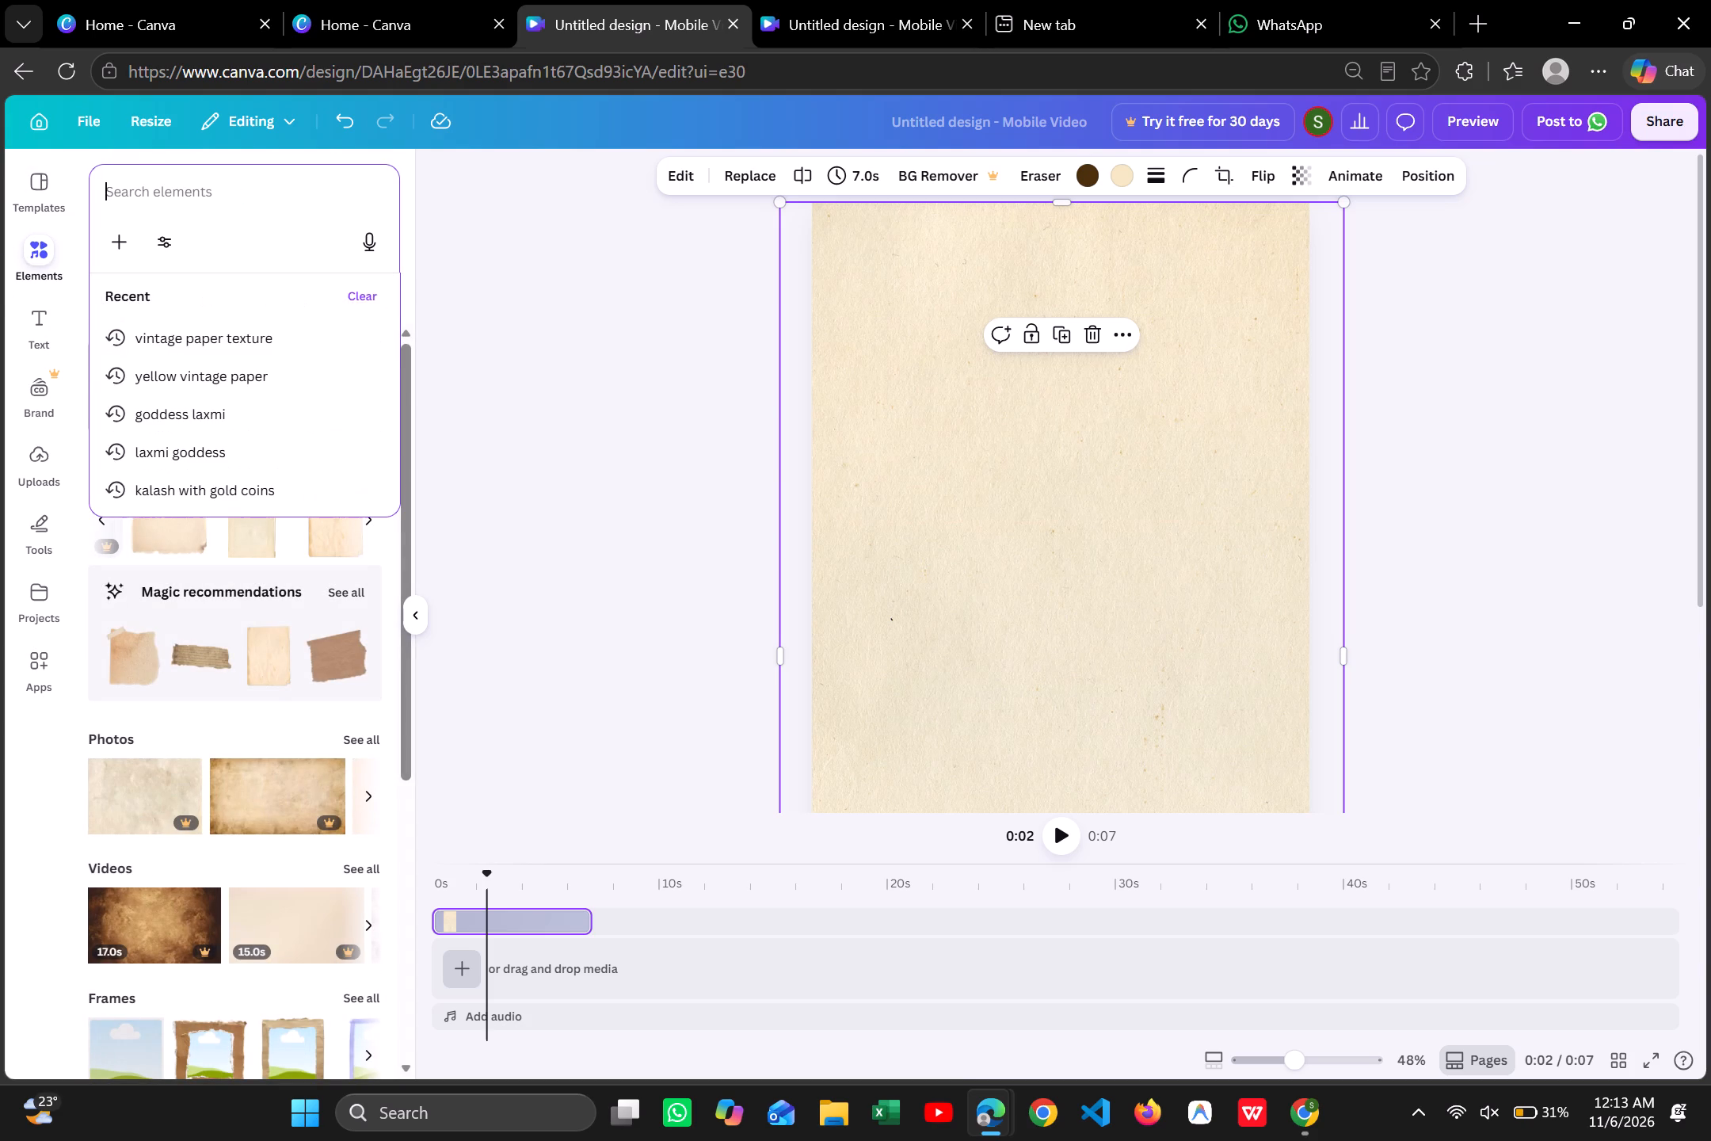
pyautogui.write('golden vintage corner ornament')
pyautogui.press('Return')
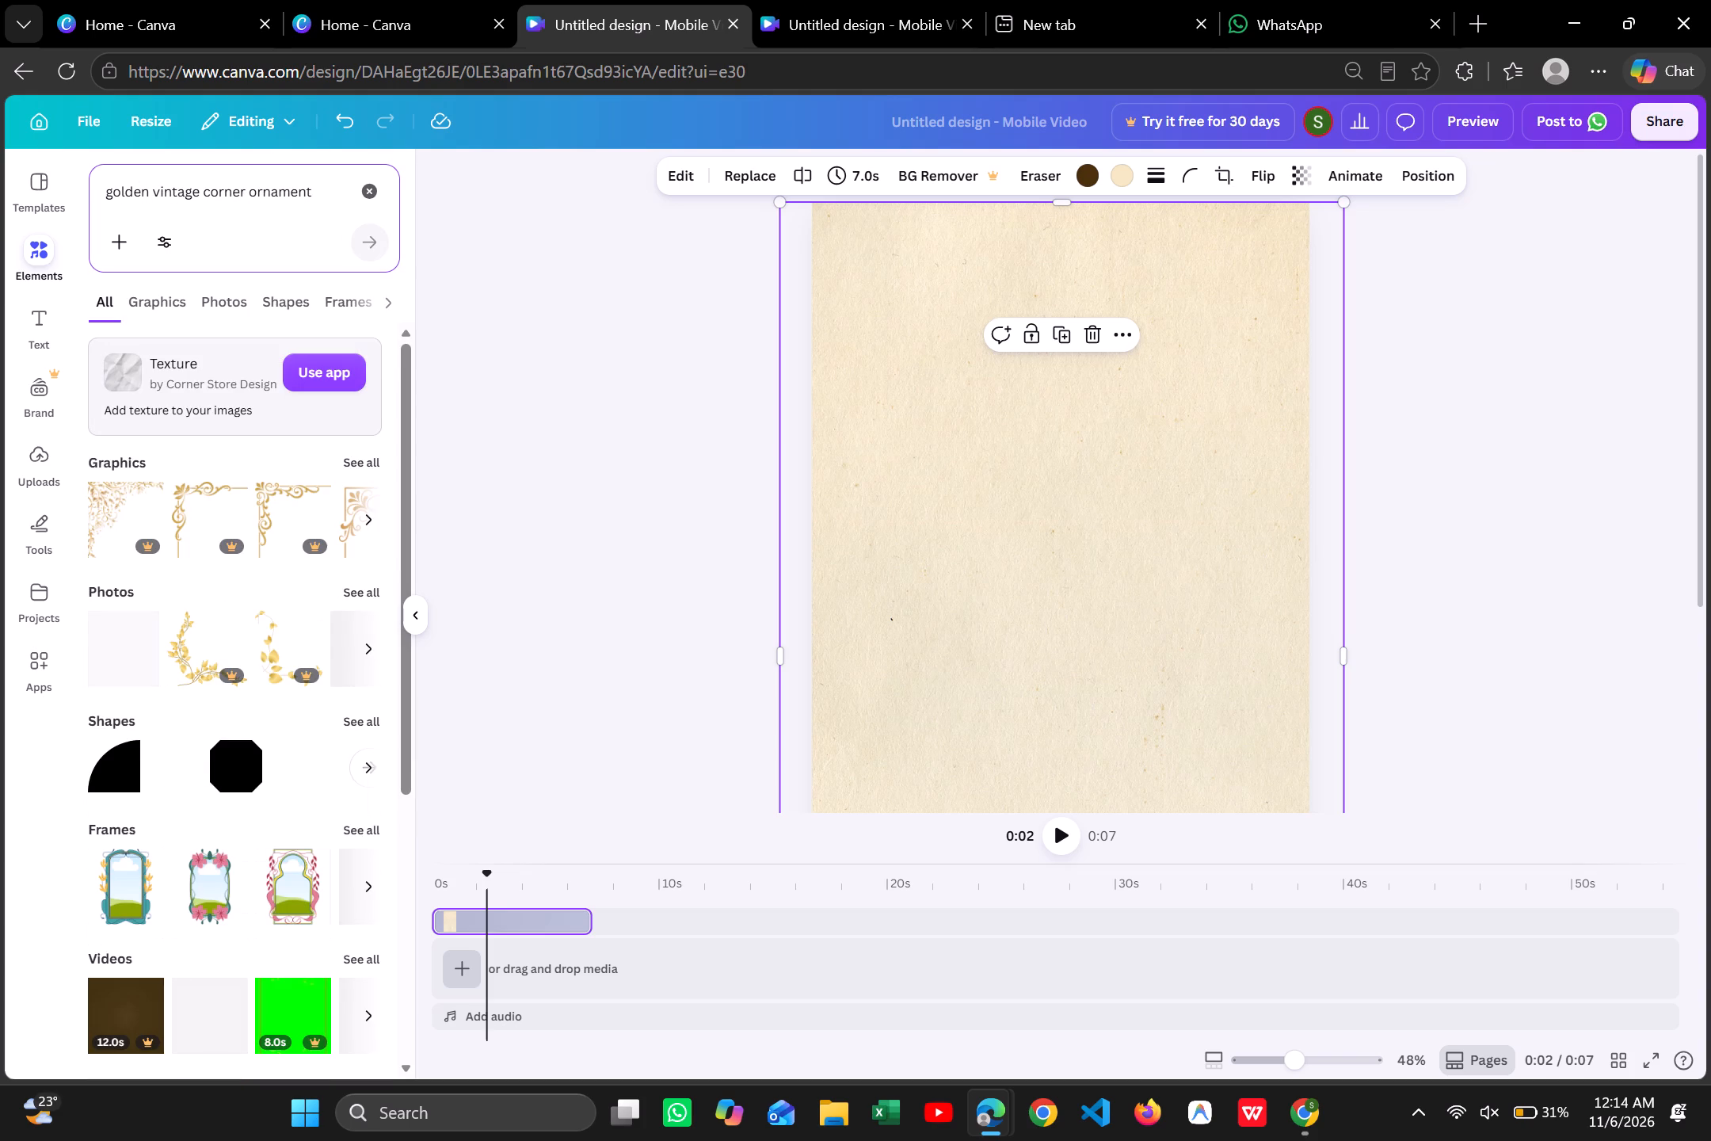
# Add the free golden triangular corner ornament with double-line edges and place it flush in the page's top-left corner.
pyautogui.hscroll(-1, 304, 498)
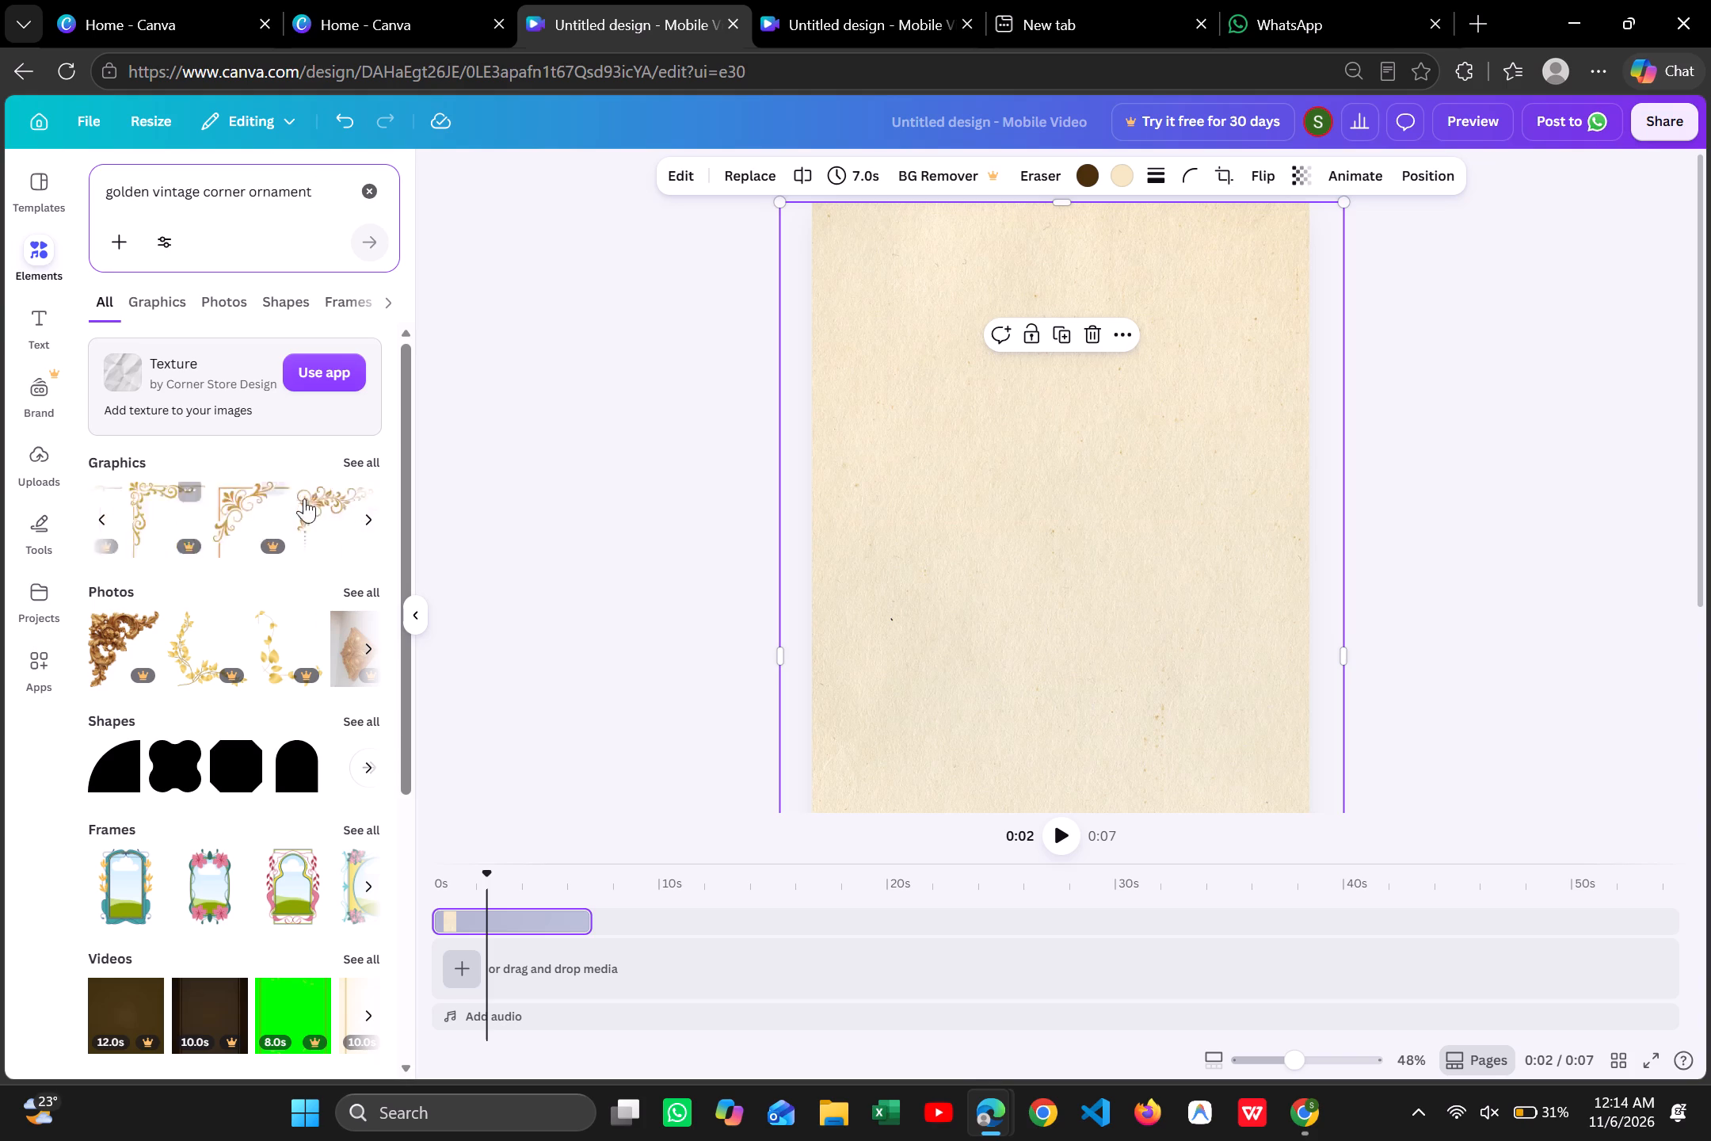
pyautogui.hscroll(-2, 304, 498)
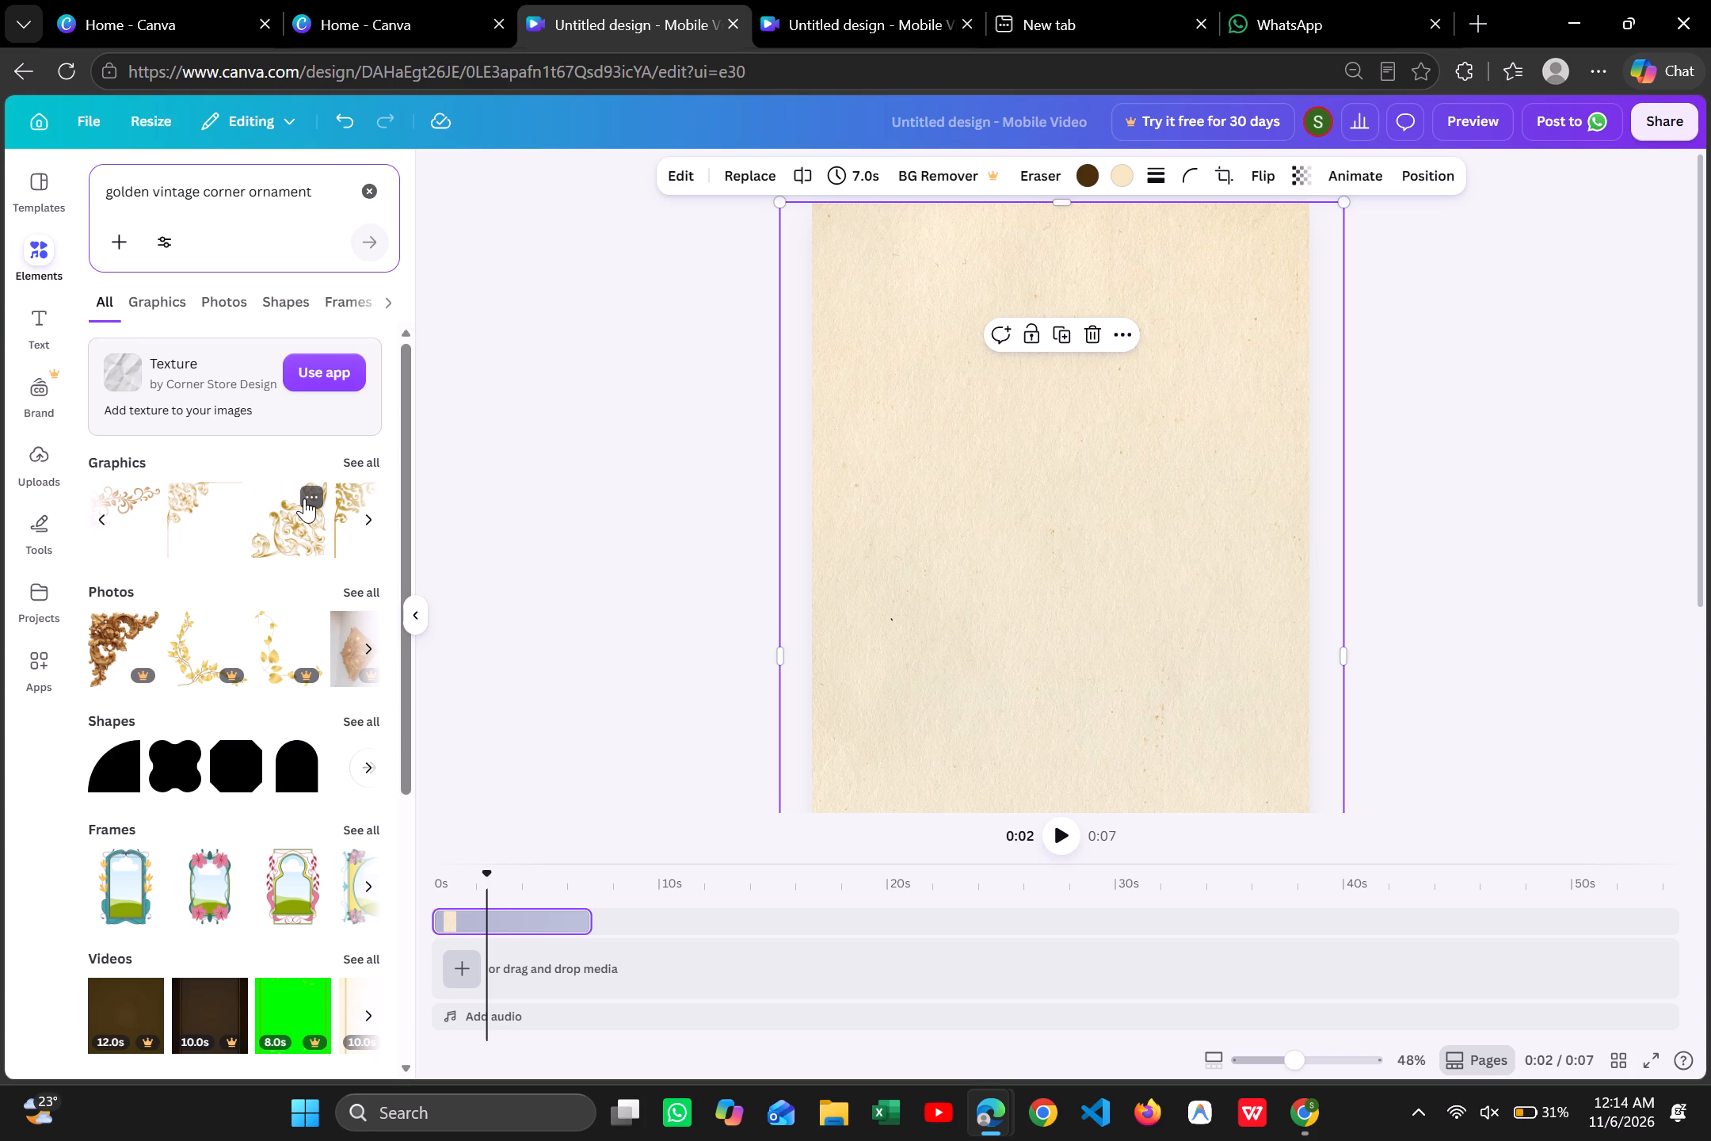
pyautogui.hscroll(-2, 304, 498)
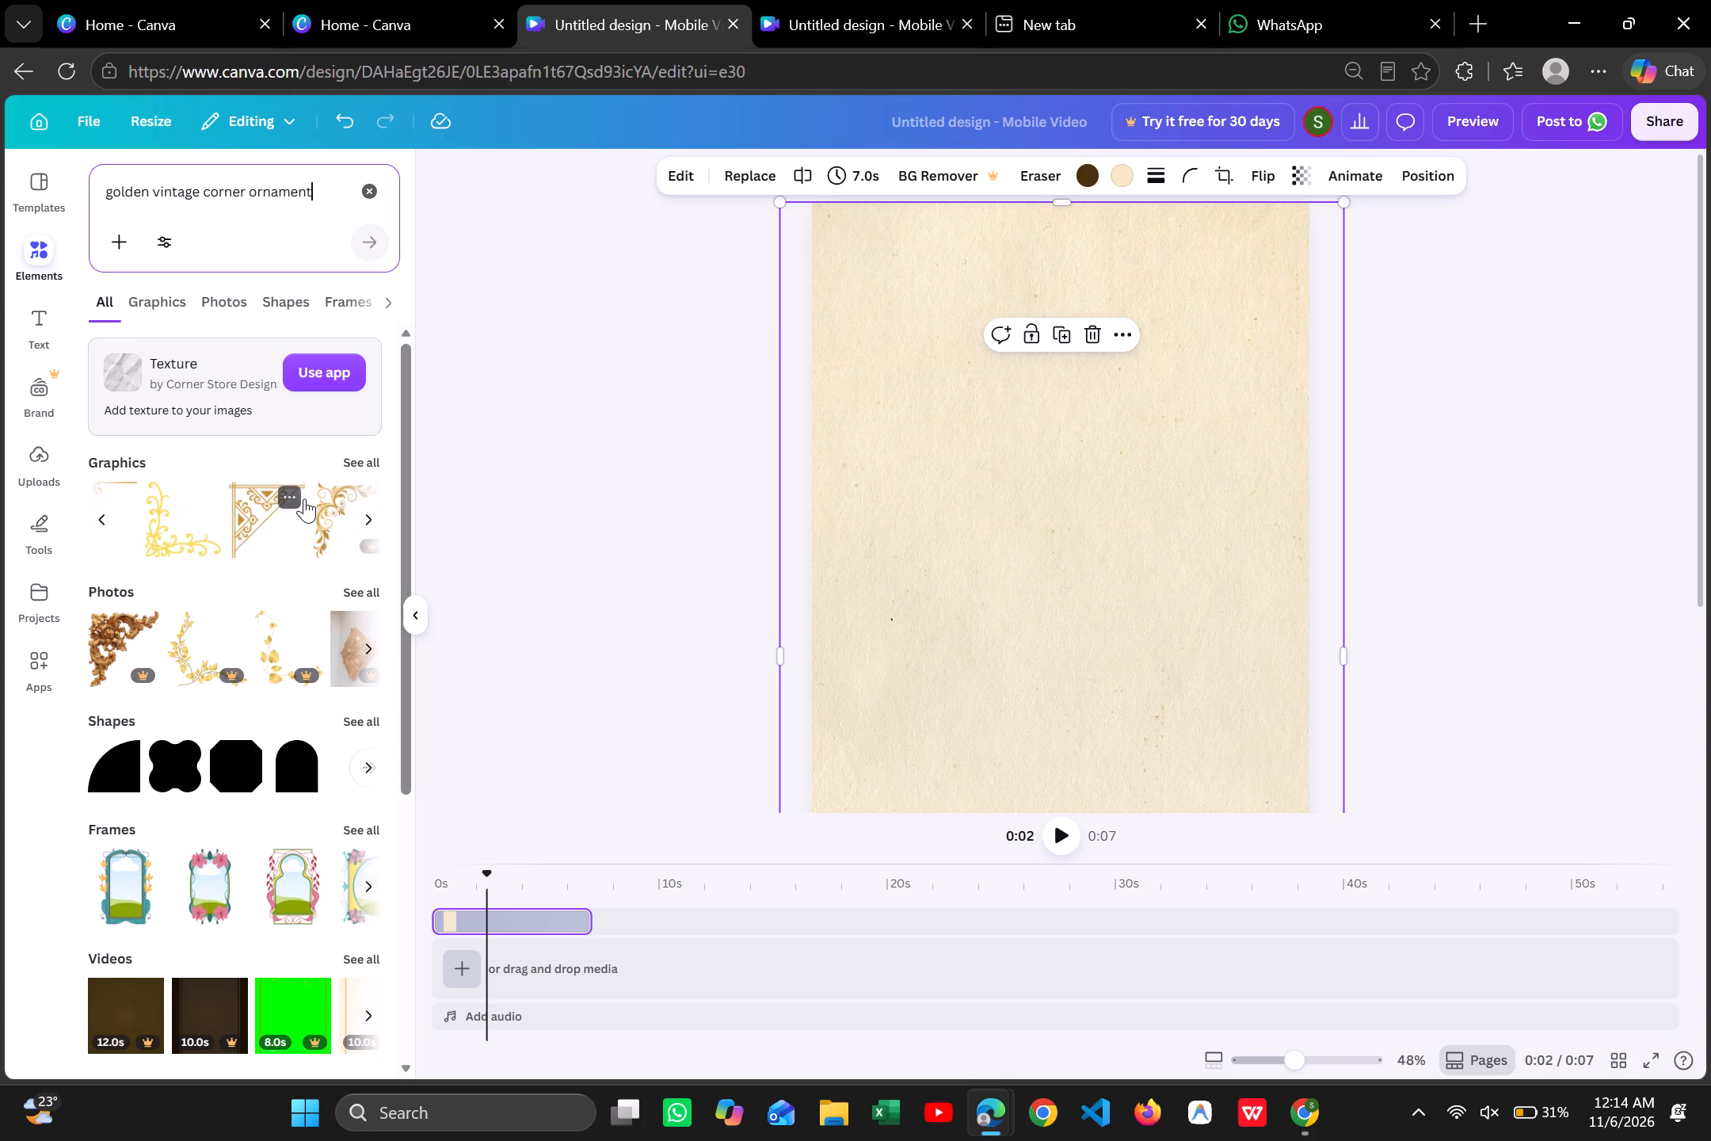
pyautogui.hscroll(-1, 304, 498)
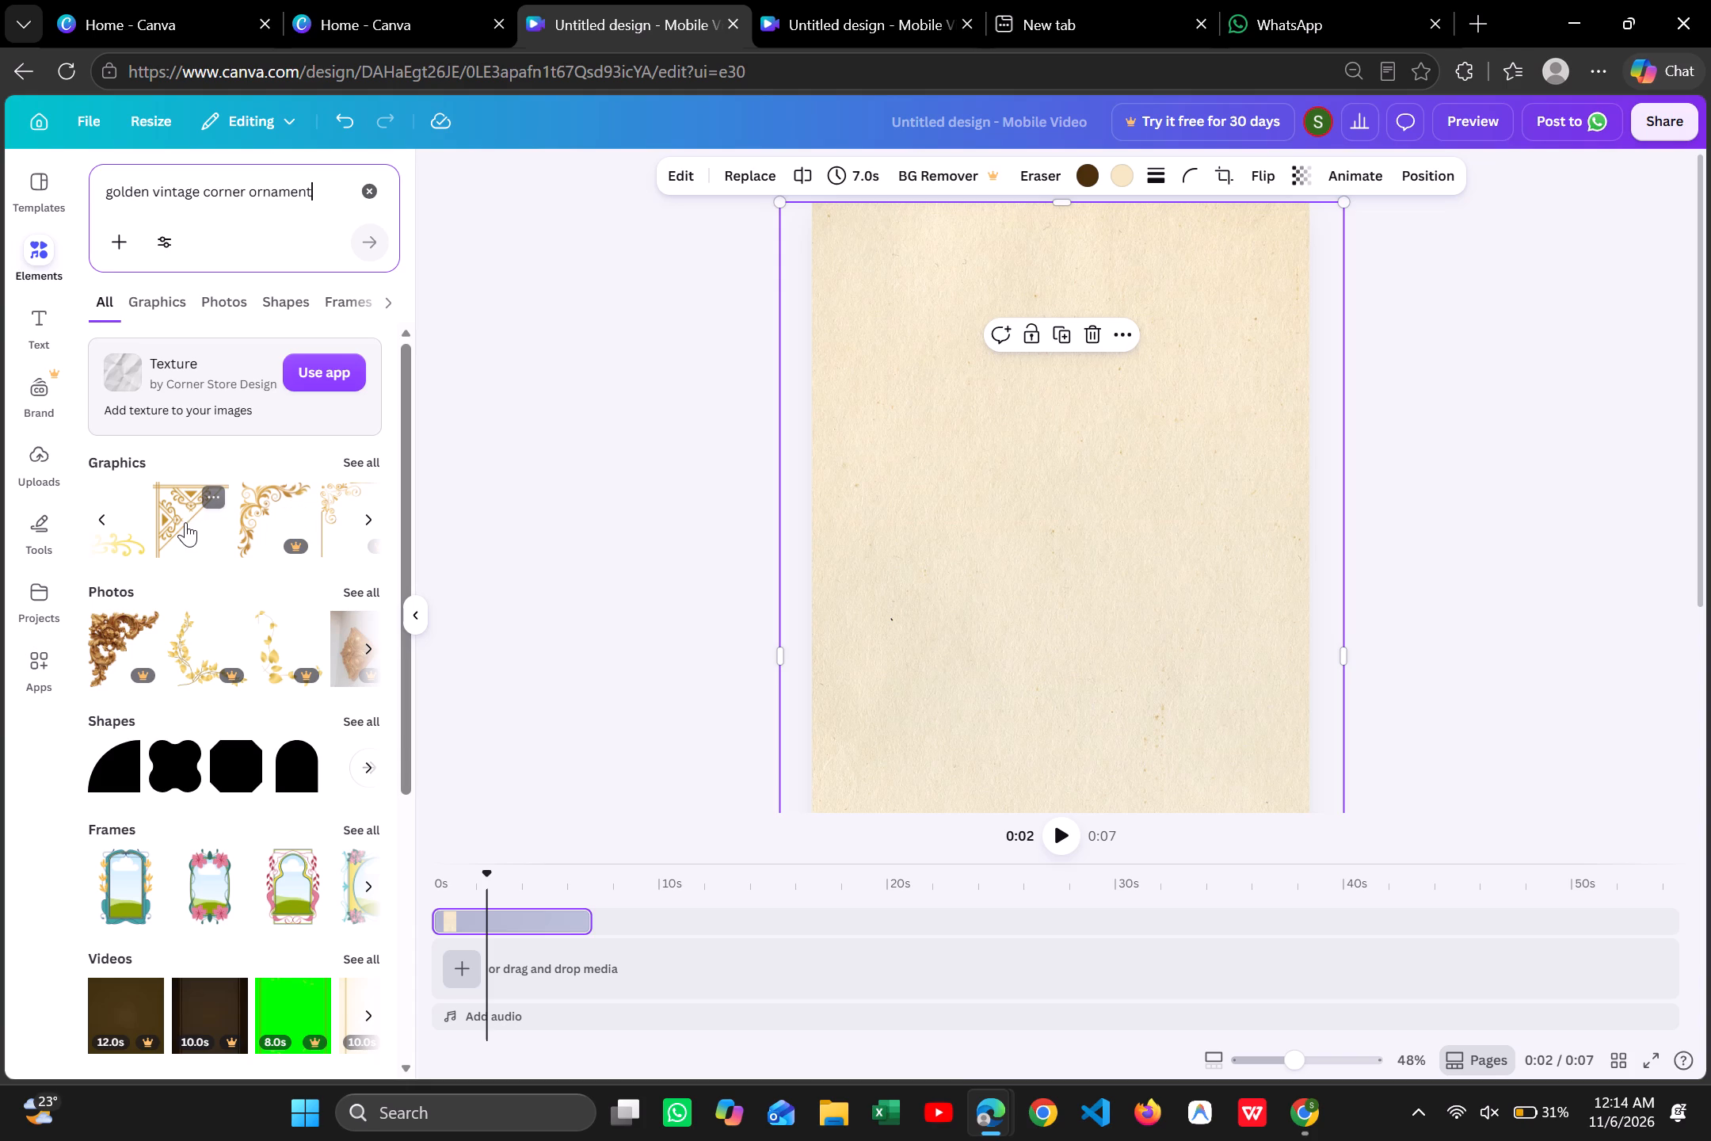
pyautogui.hscroll(-5, 207, 651)
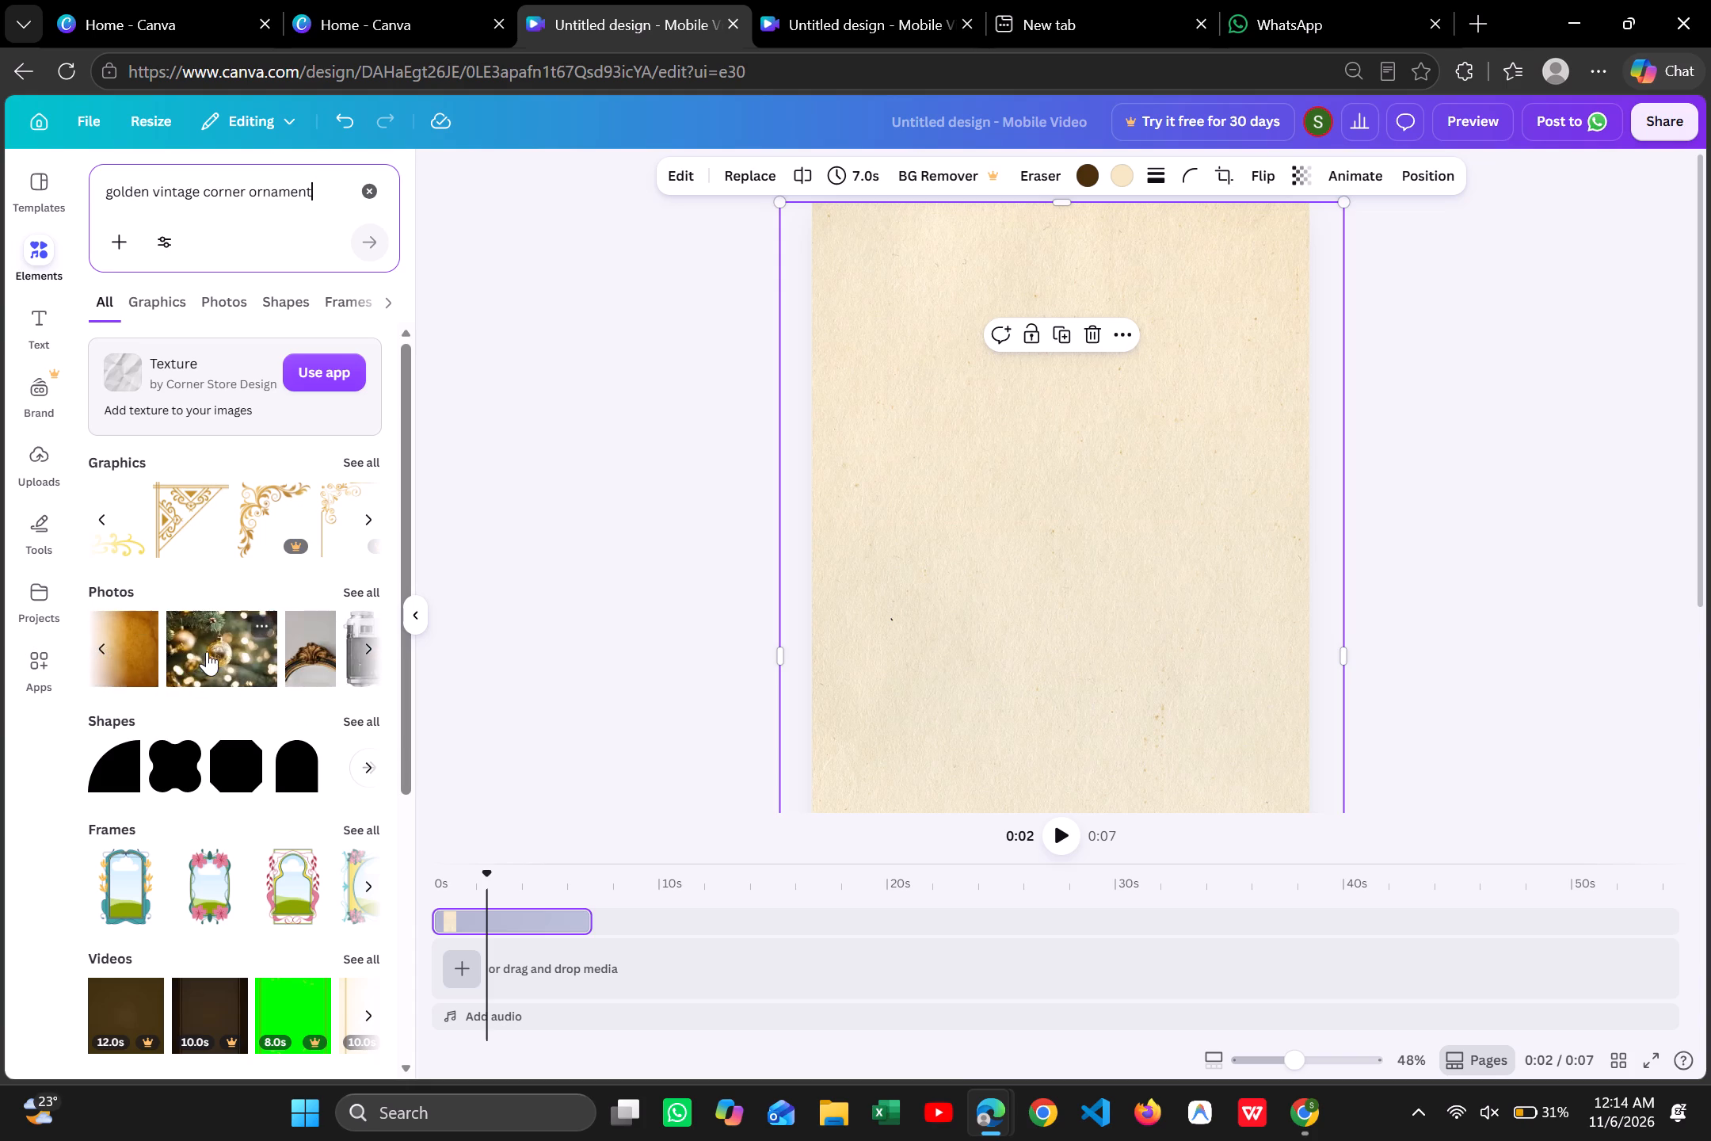
pyautogui.hscroll(3, 207, 651)
pyautogui.hscroll(-1, 230, 530)
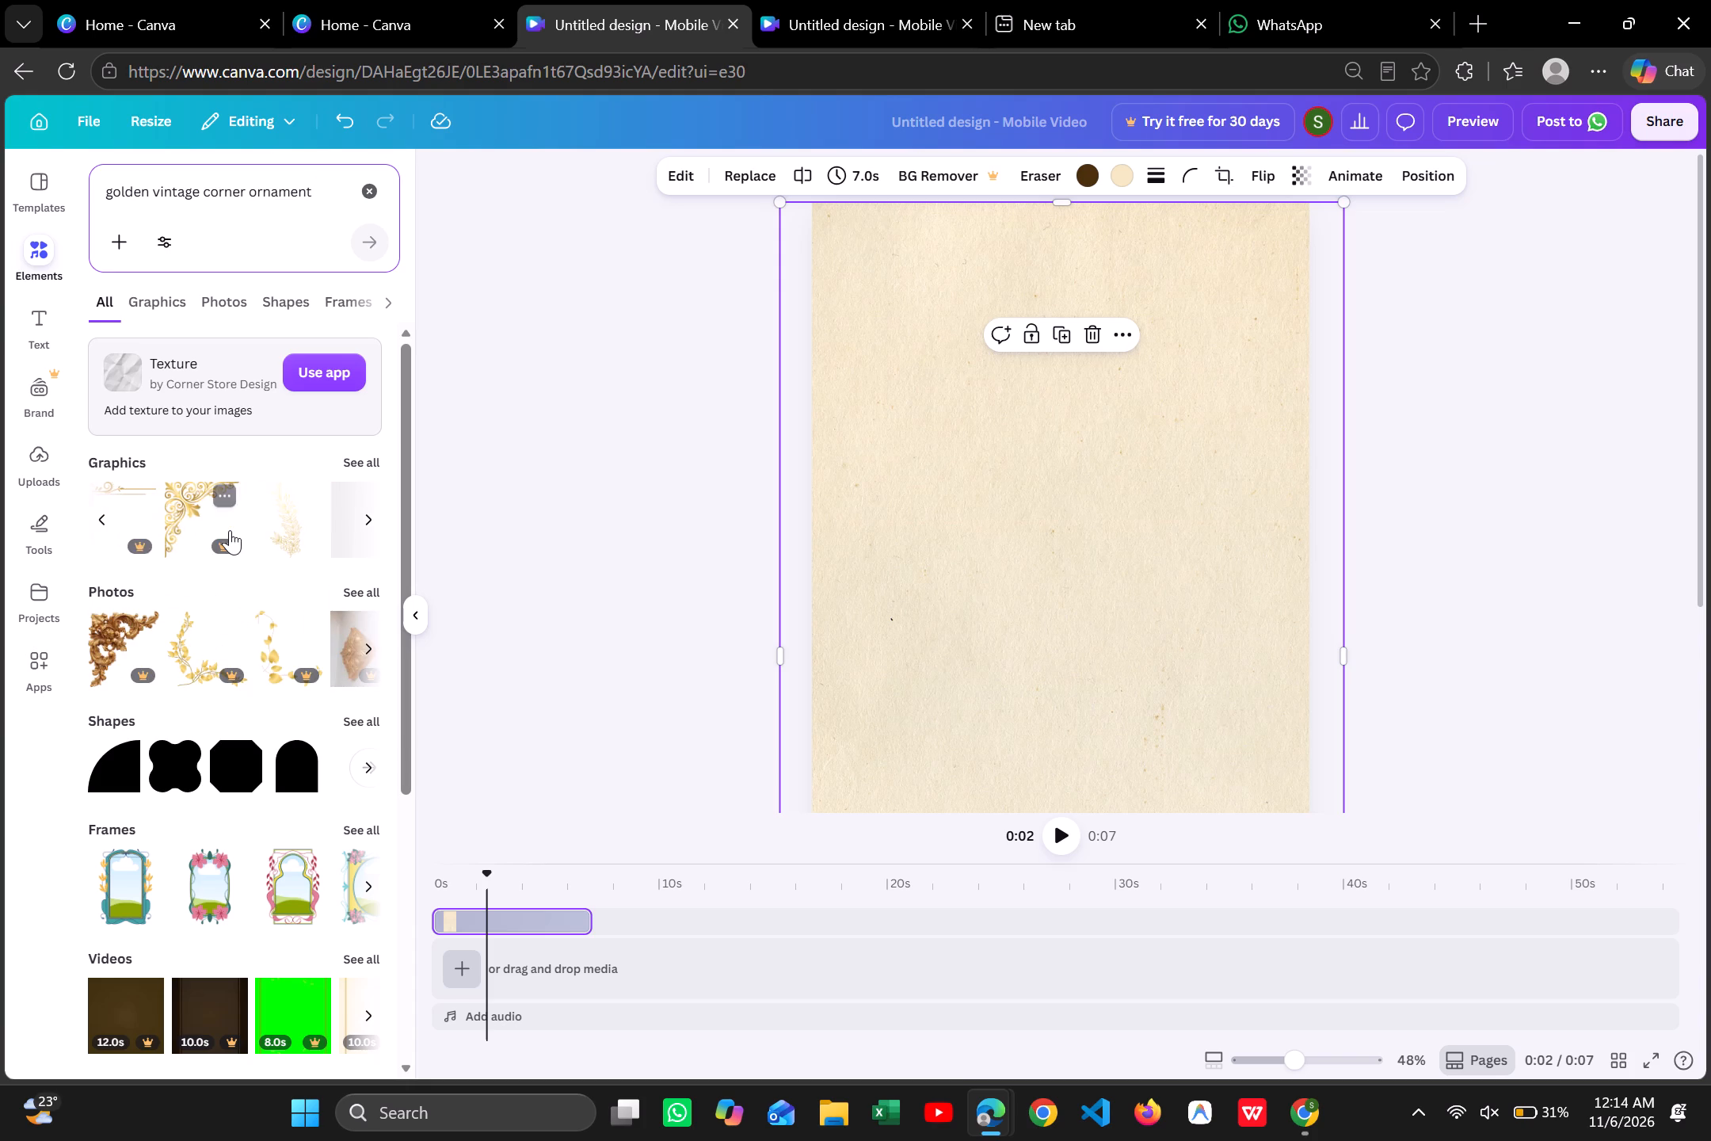
pyautogui.hscroll(-3, 230, 530)
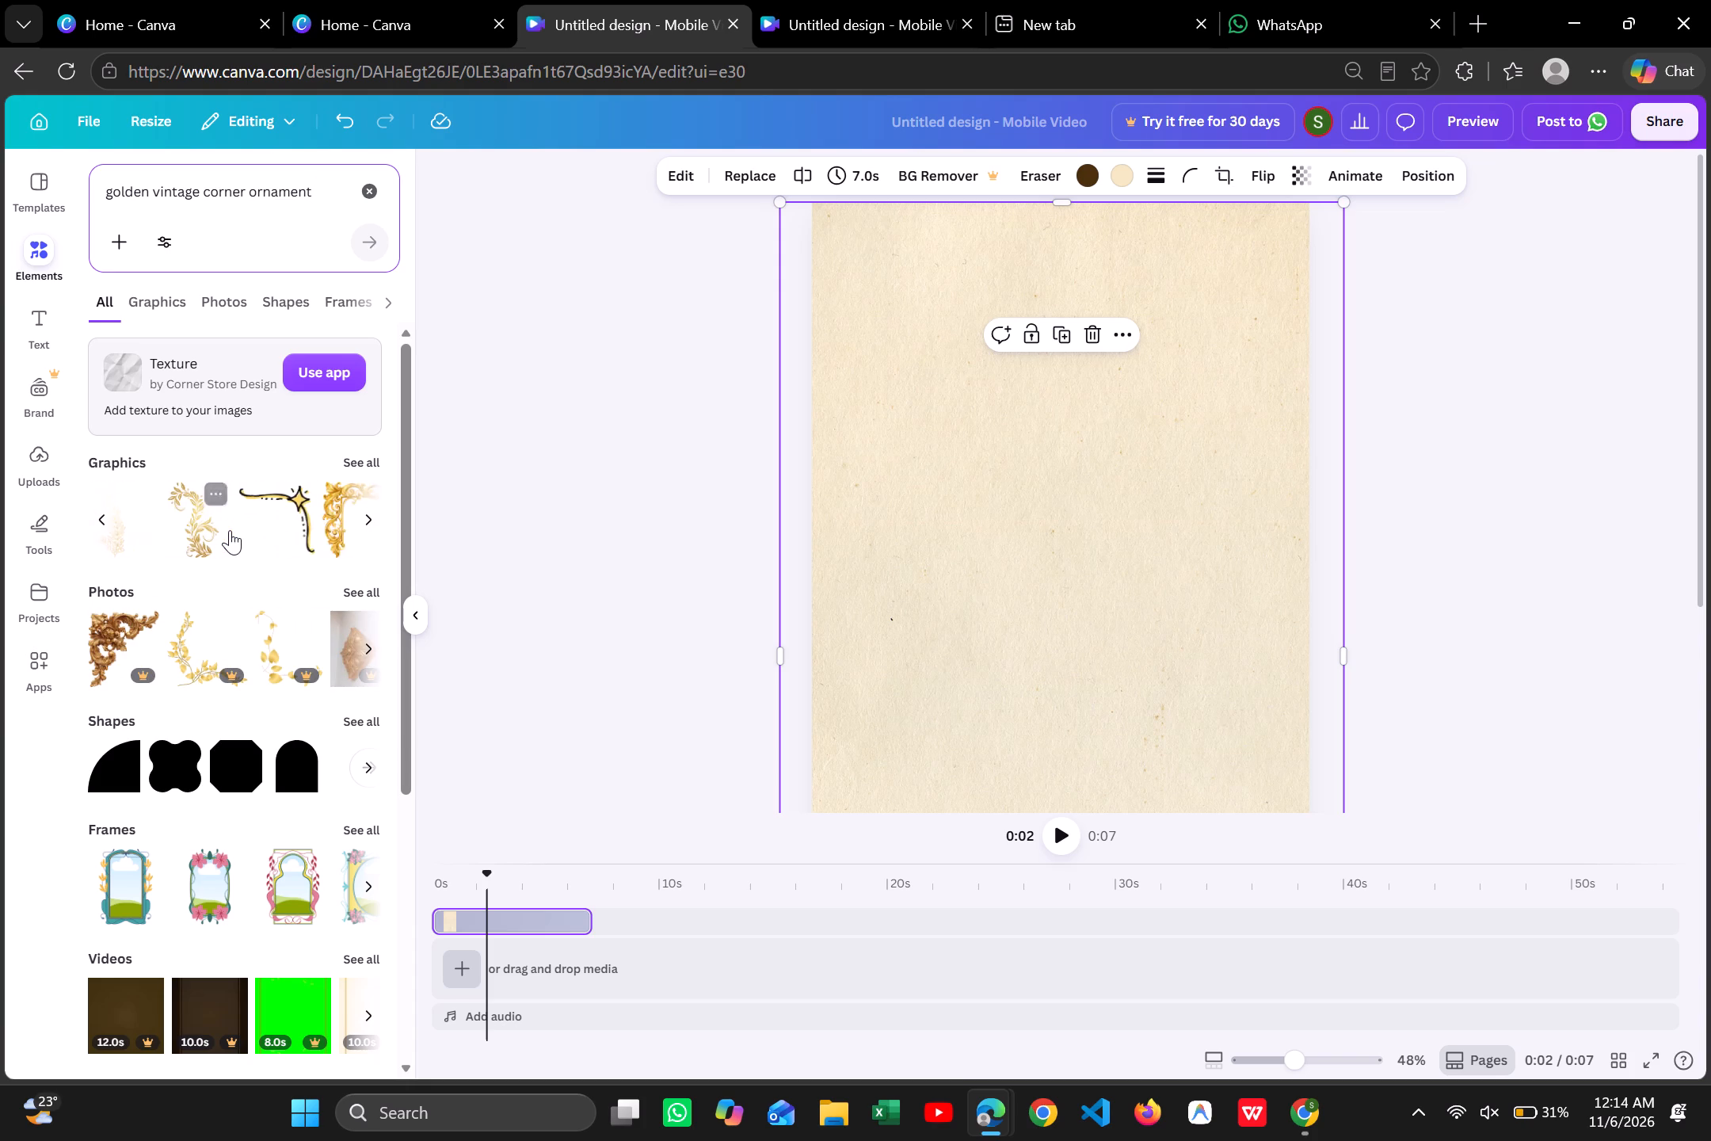
pyautogui.hscroll(-1, 230, 530)
pyautogui.hscroll(3, 230, 530)
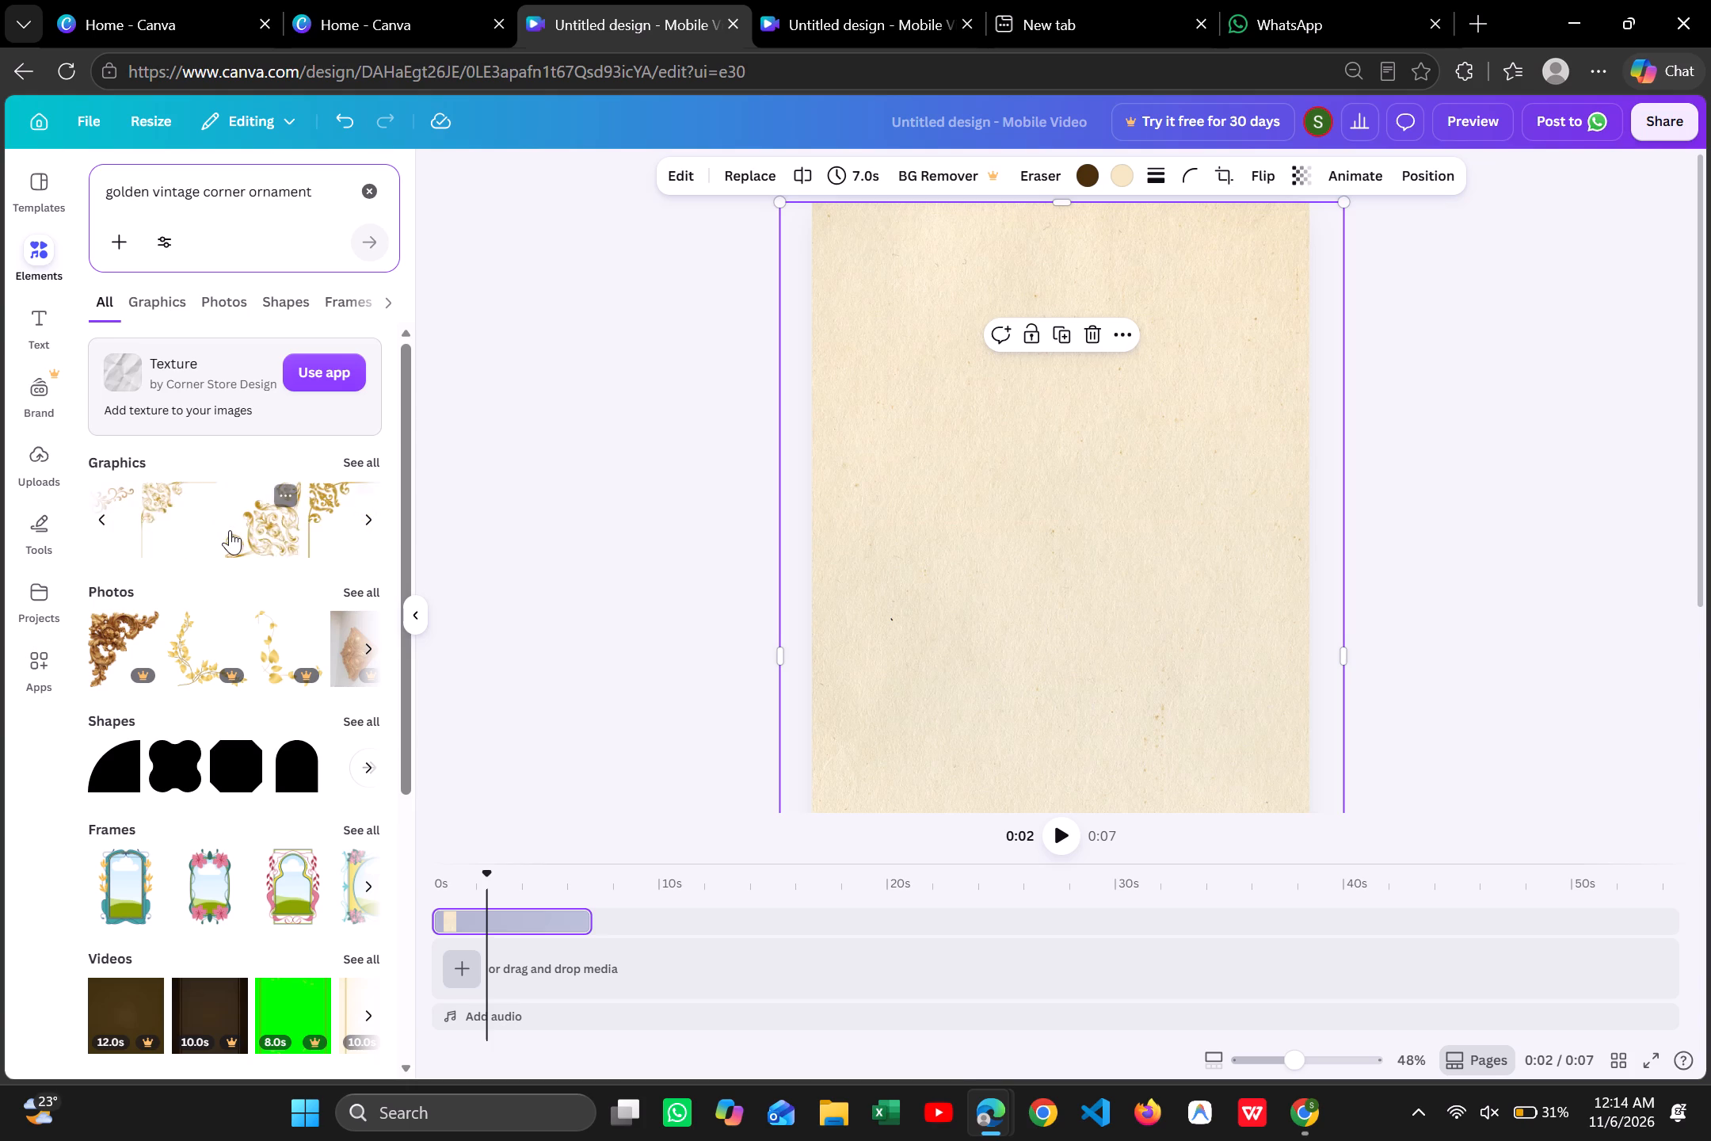
pyautogui.hscroll(4, 230, 530)
pyautogui.hscroll(-2, 230, 530)
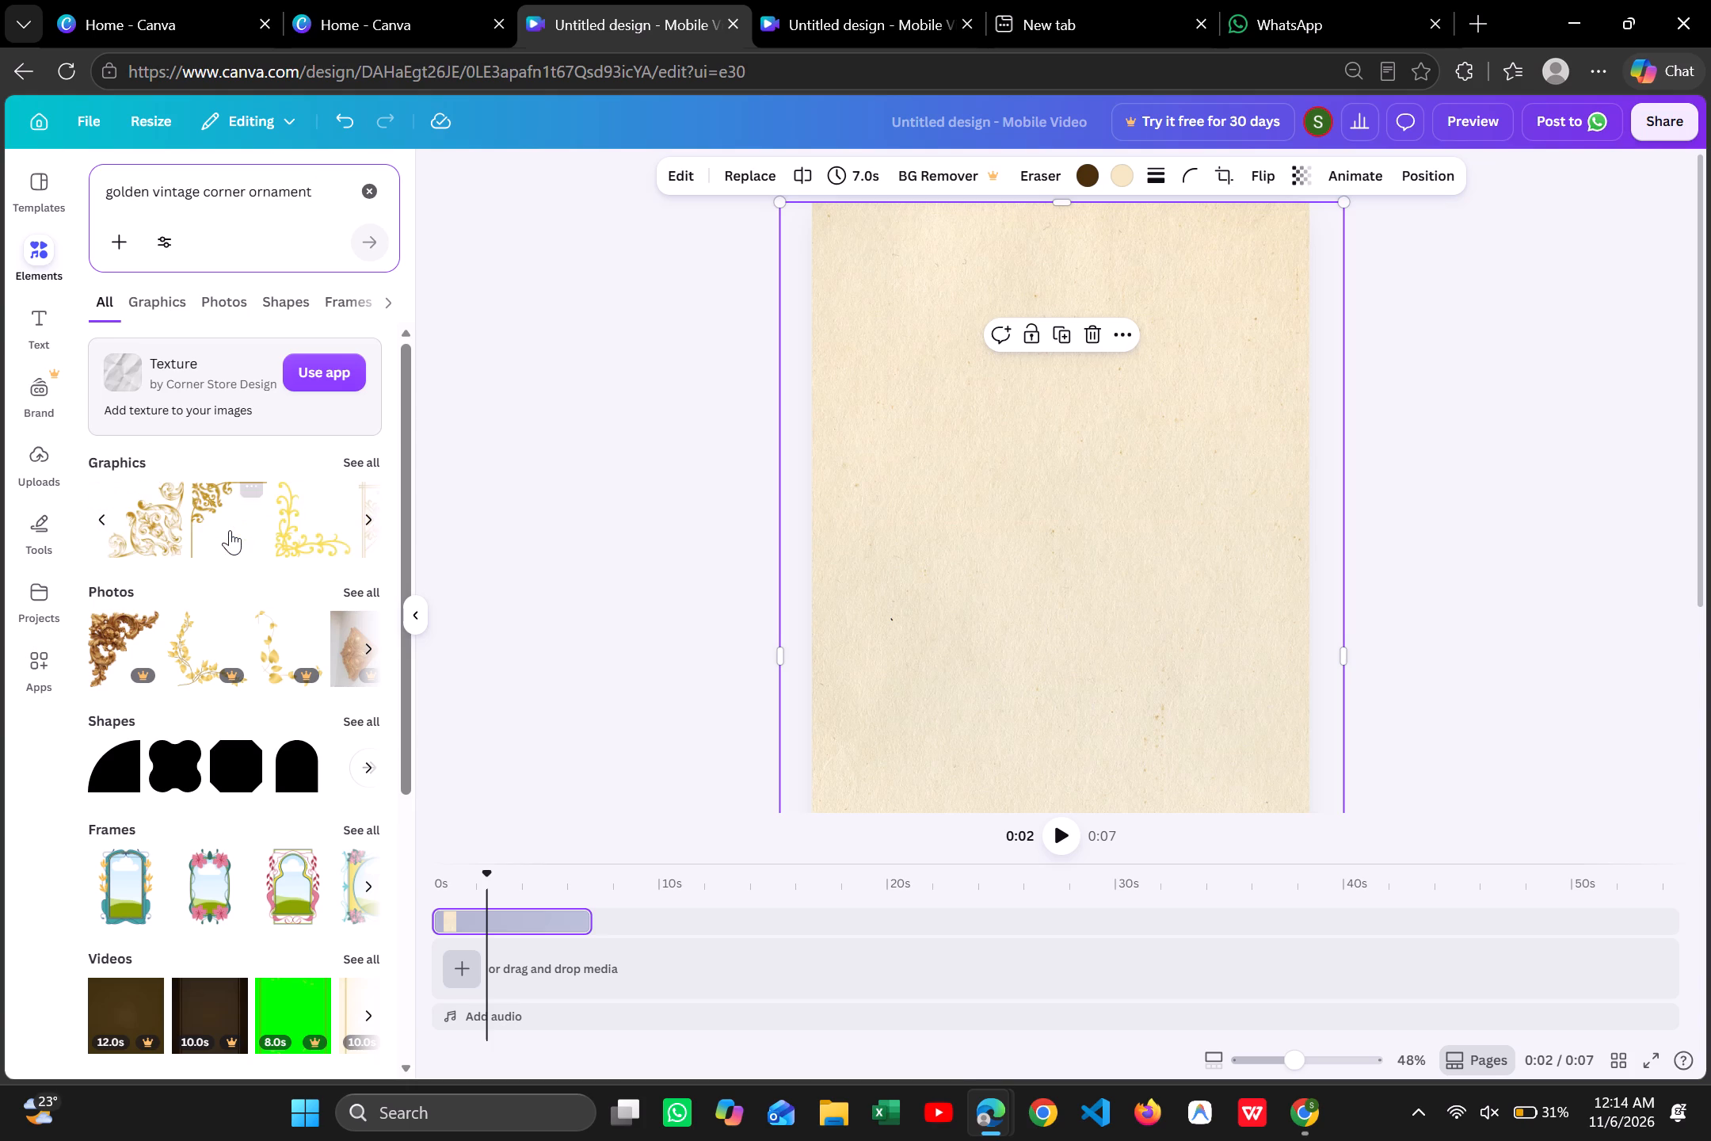
pyautogui.hscroll(-2, 230, 530)
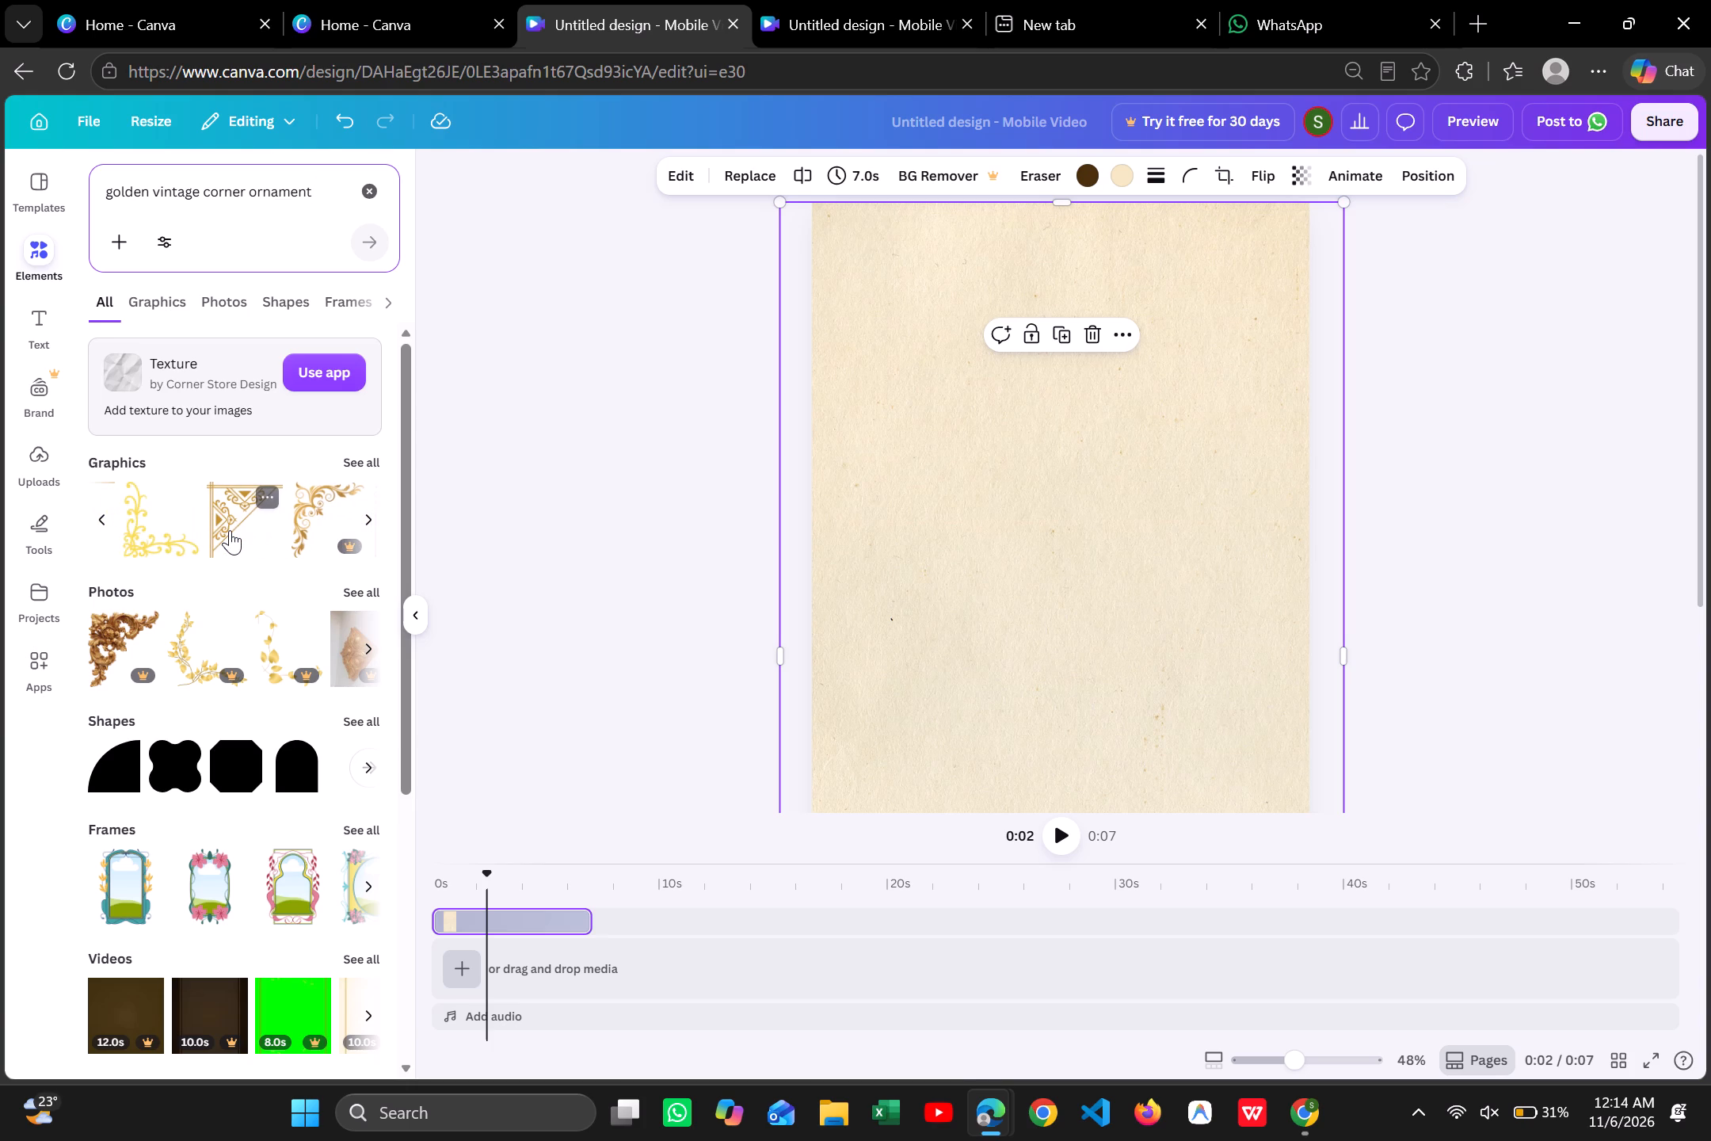
pyautogui.click(230, 530)
pyautogui.moveTo(1068, 612); pyautogui.dragTo(797, 441)
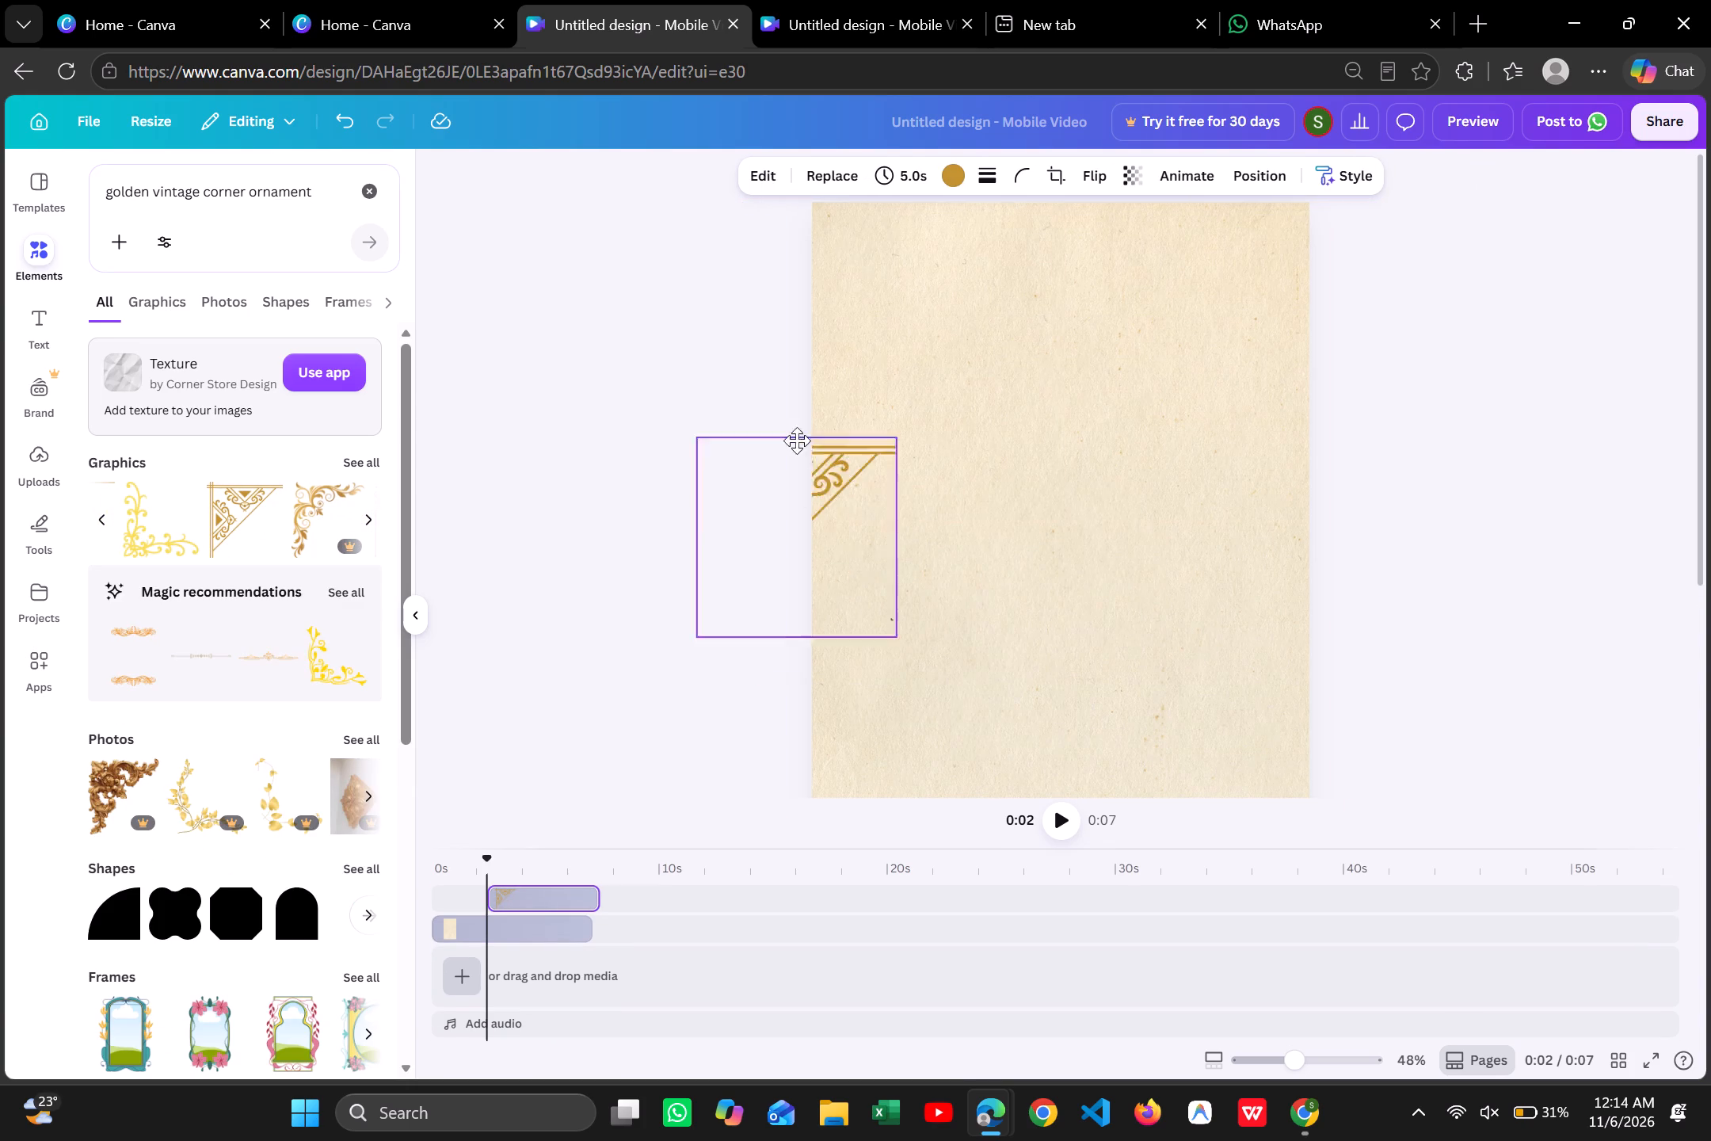
pyautogui.moveTo(797, 441); pyautogui.dragTo(915, 273)
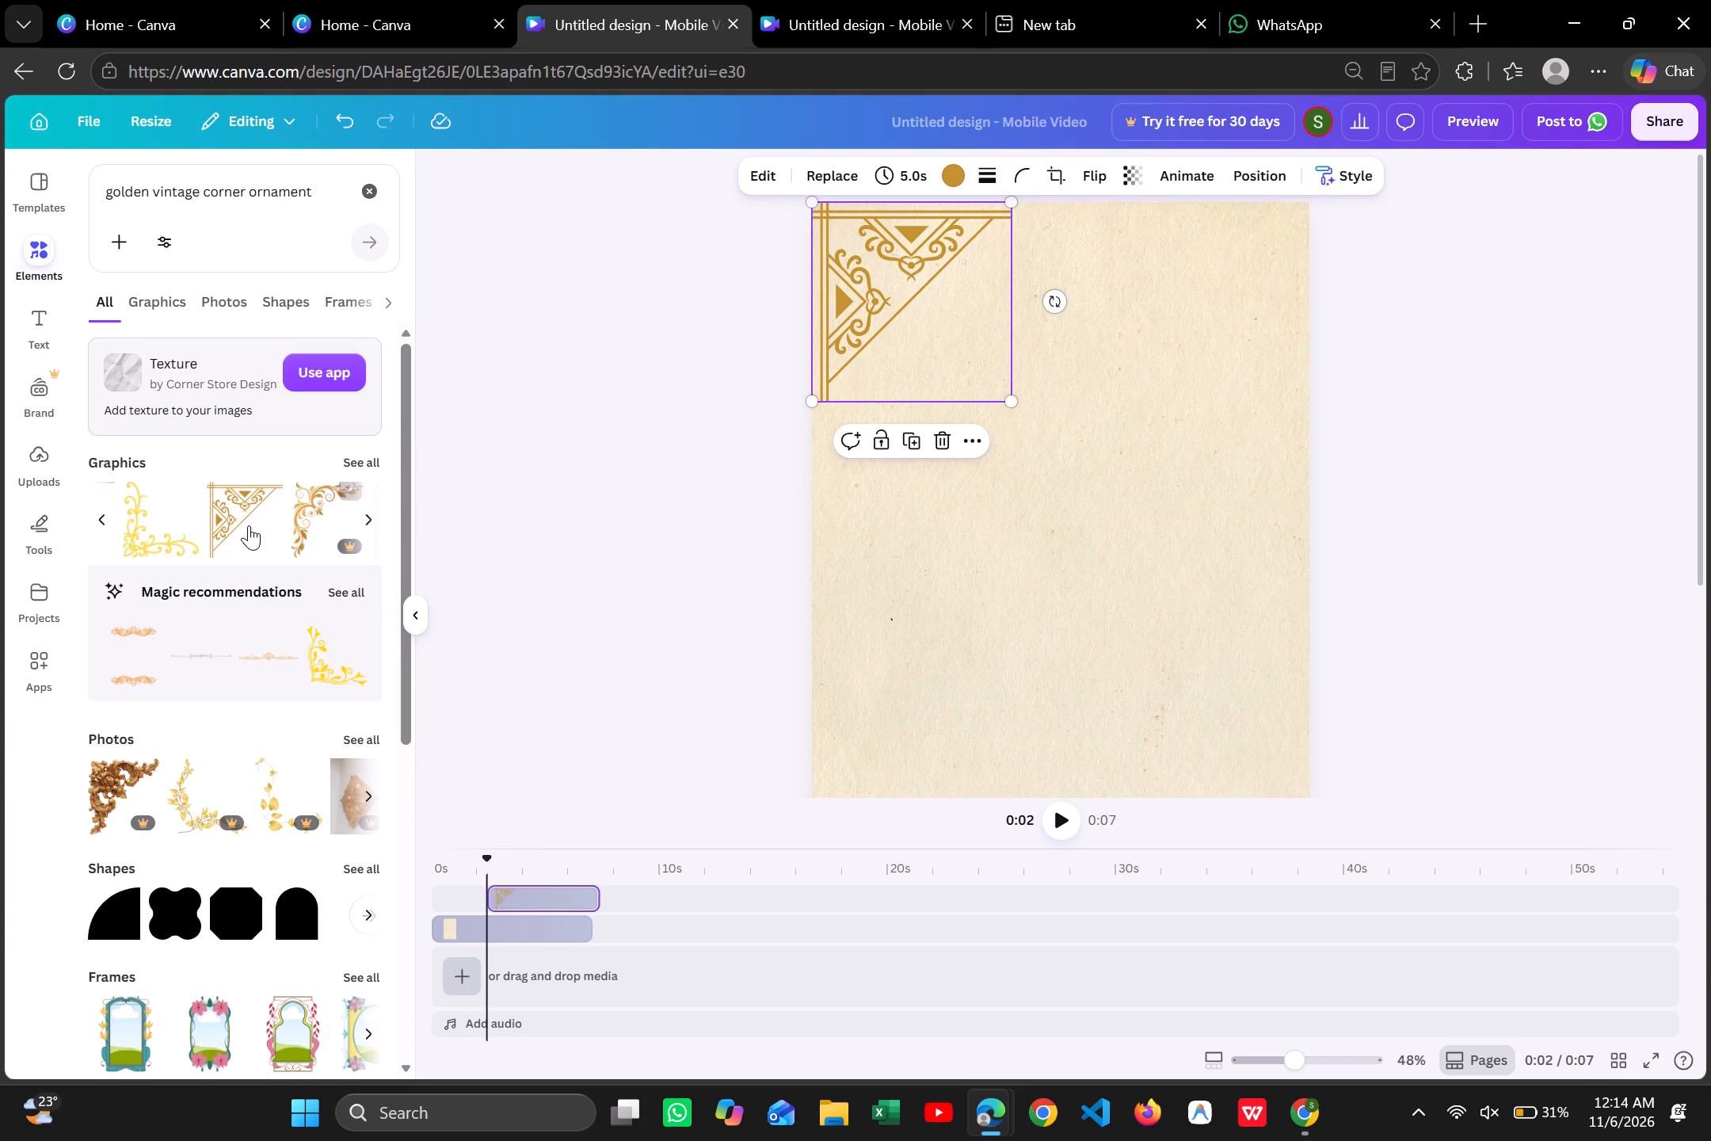
# From the graphics-only results, add the yellow lattice corner with a scalloped edge, shrink it, and place it at the page's left edge below the first ornament.
pyautogui.hscroll(6, 243, 522)
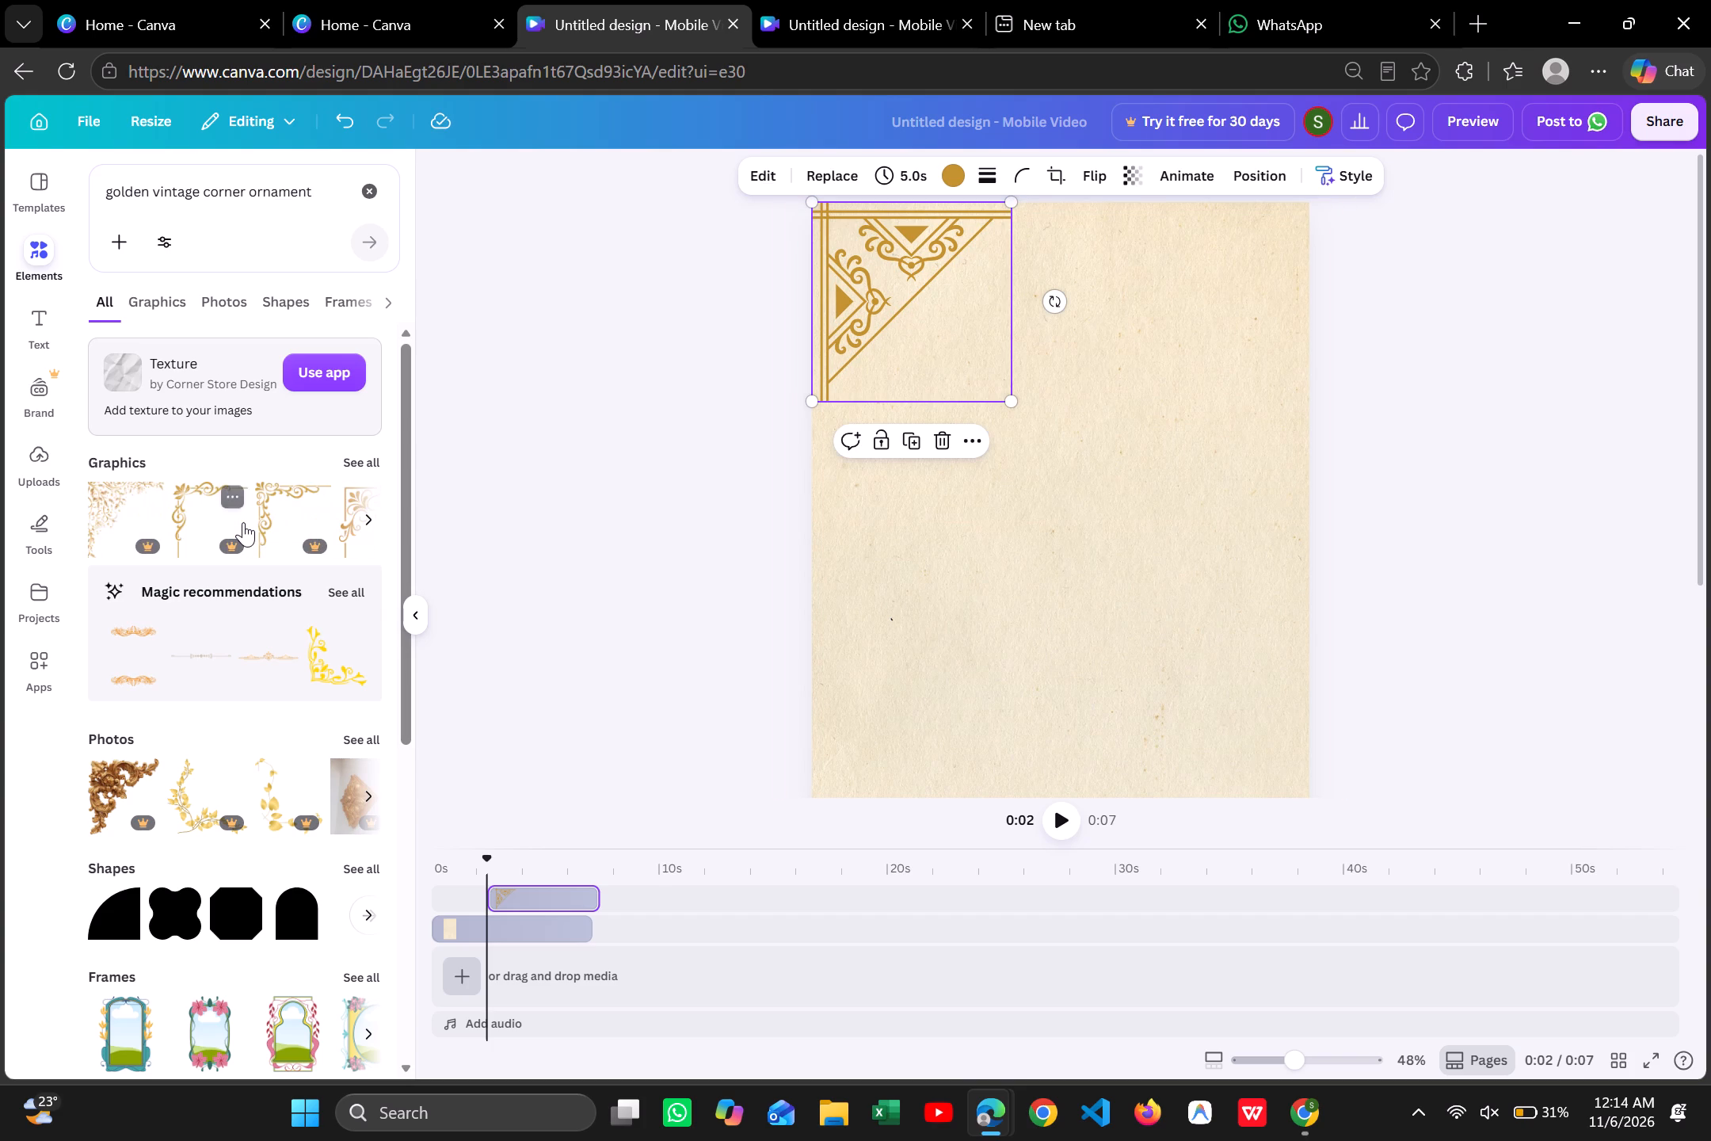
pyautogui.hscroll(1, 243, 522)
pyautogui.hscroll(-1, 243, 522)
pyautogui.scroll(-3, 243, 522)
pyautogui.scroll(1, 243, 522)
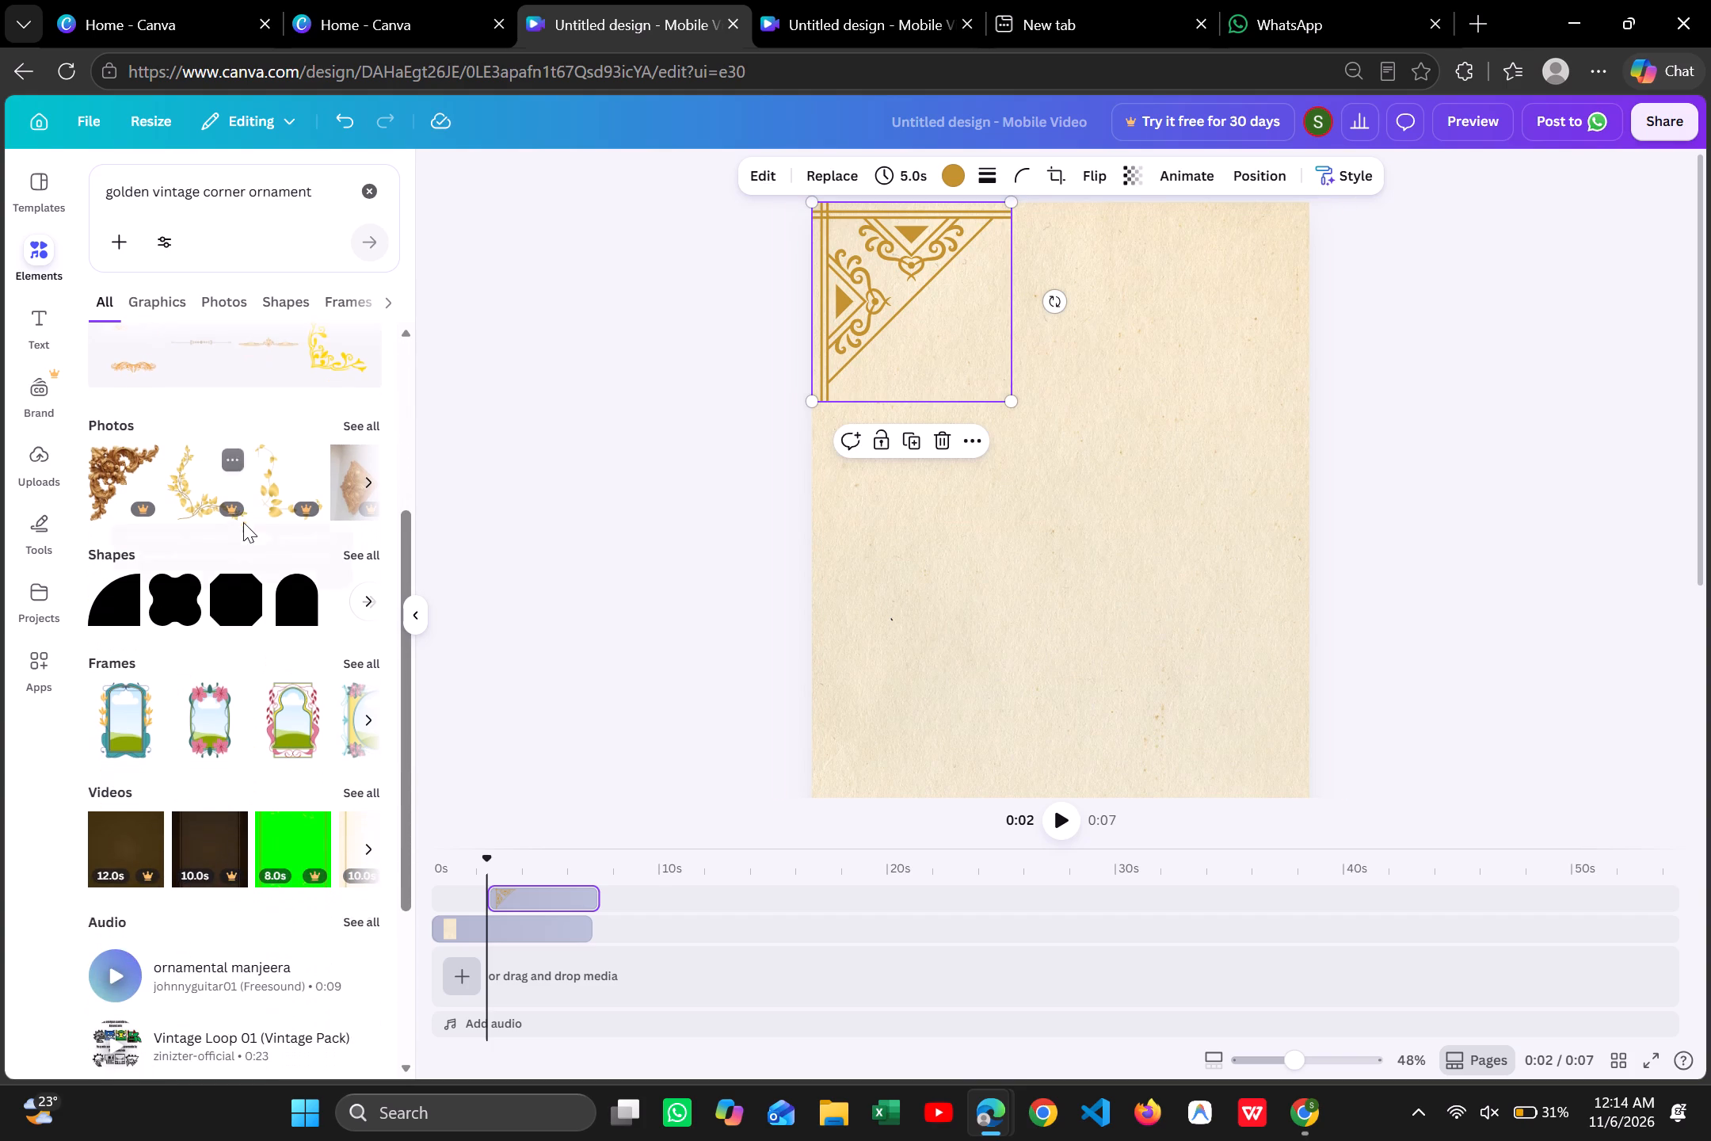
pyautogui.scroll(1, 243, 522)
pyautogui.click(150, 310)
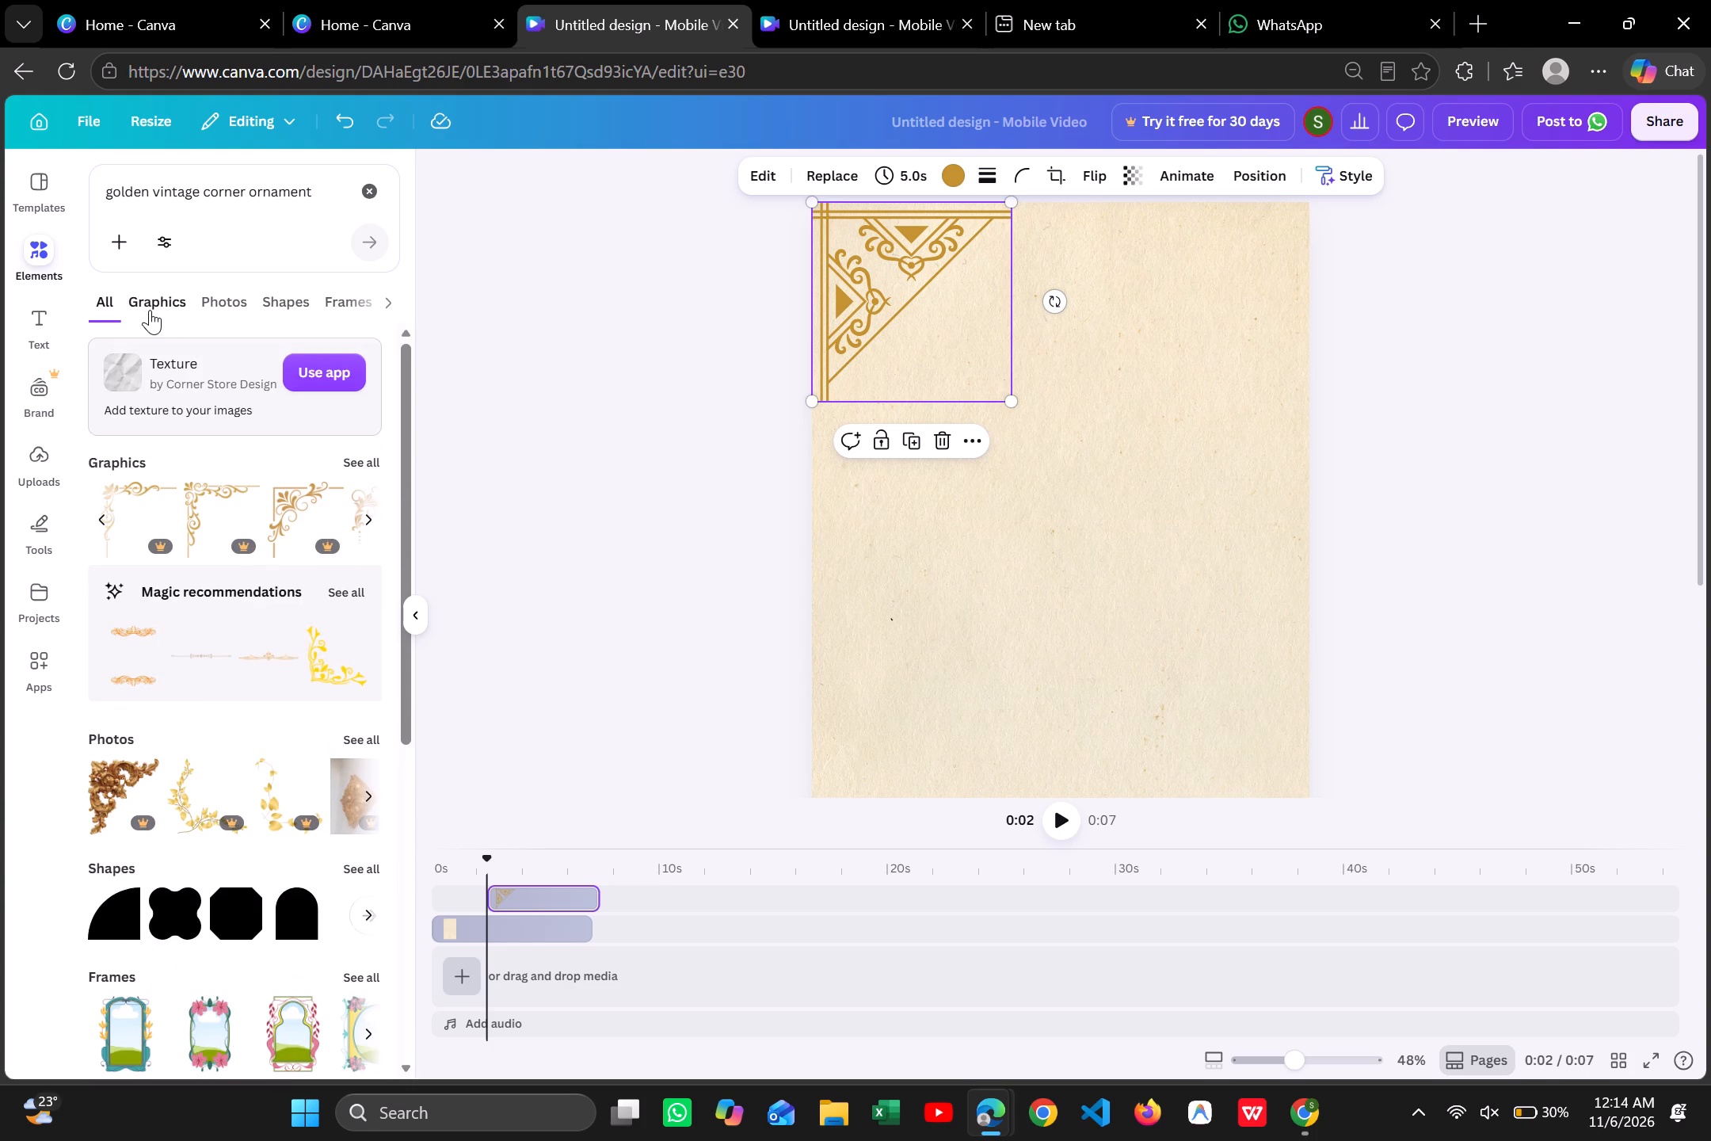
pyautogui.scroll(-1, 210, 643)
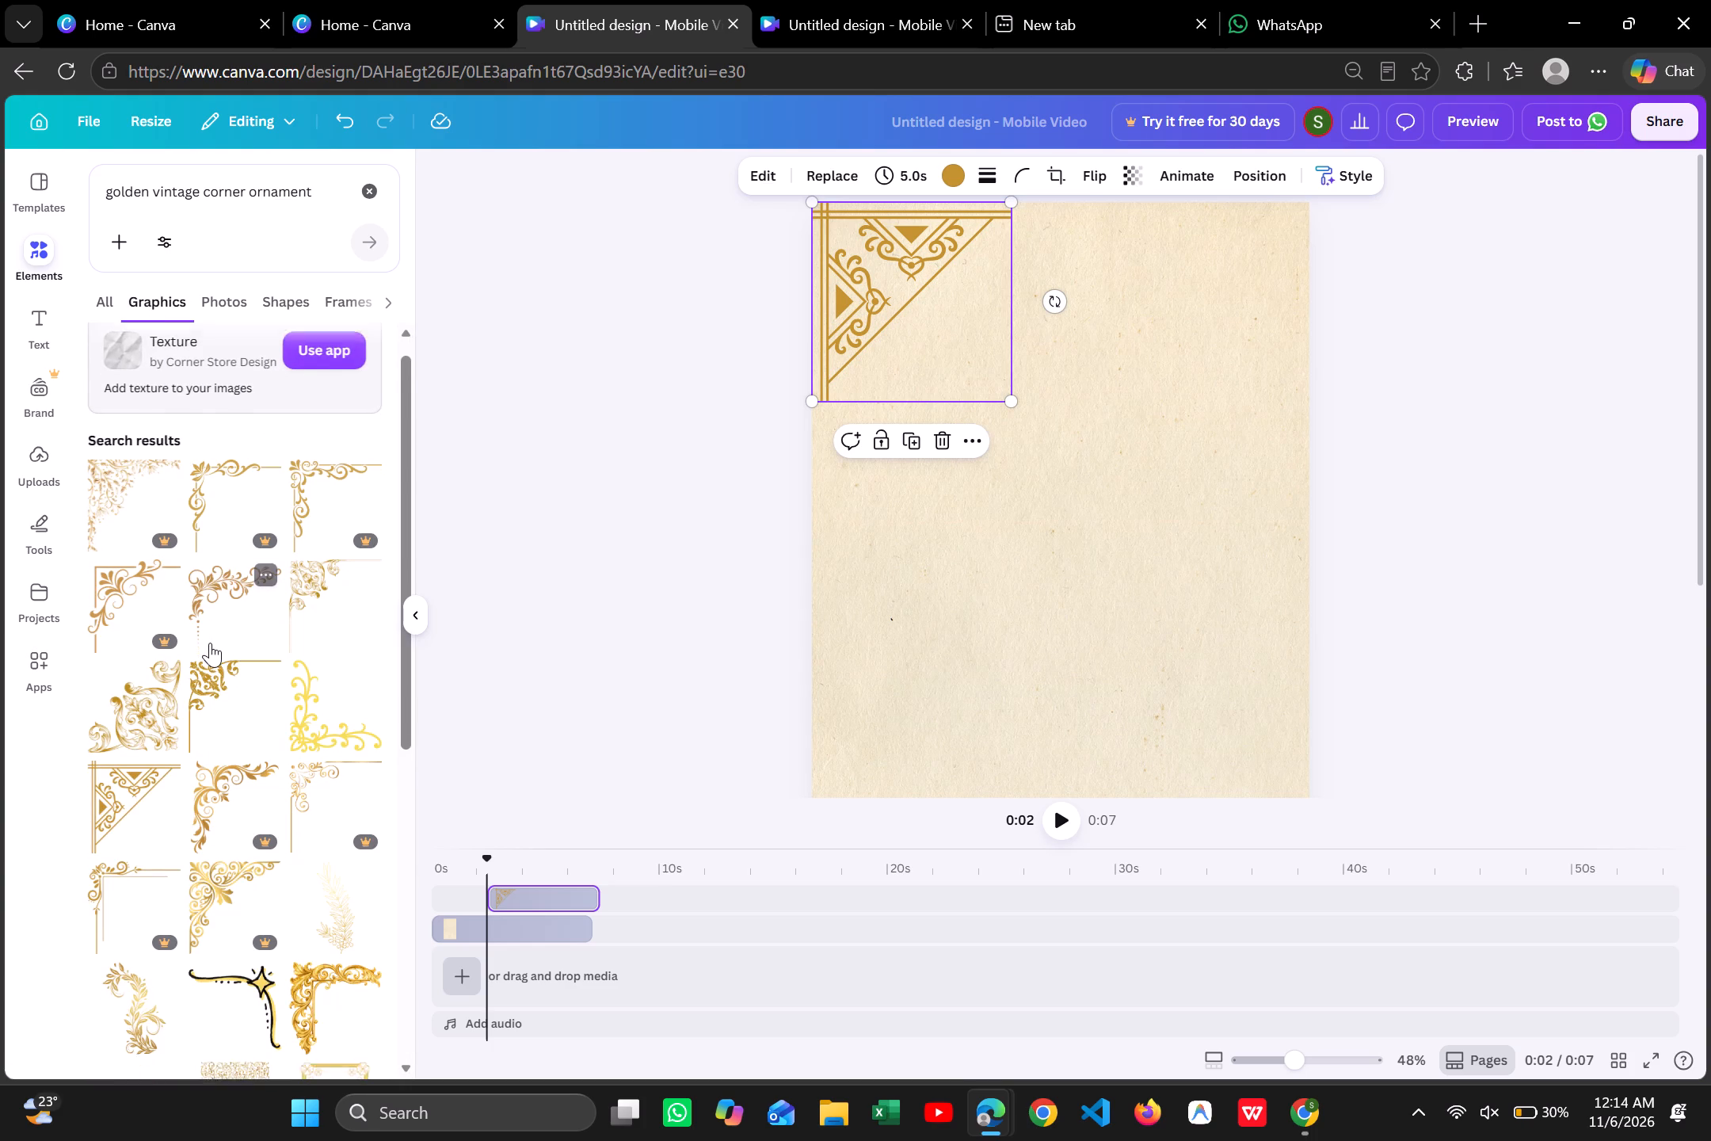
pyautogui.scroll(-2, 210, 643)
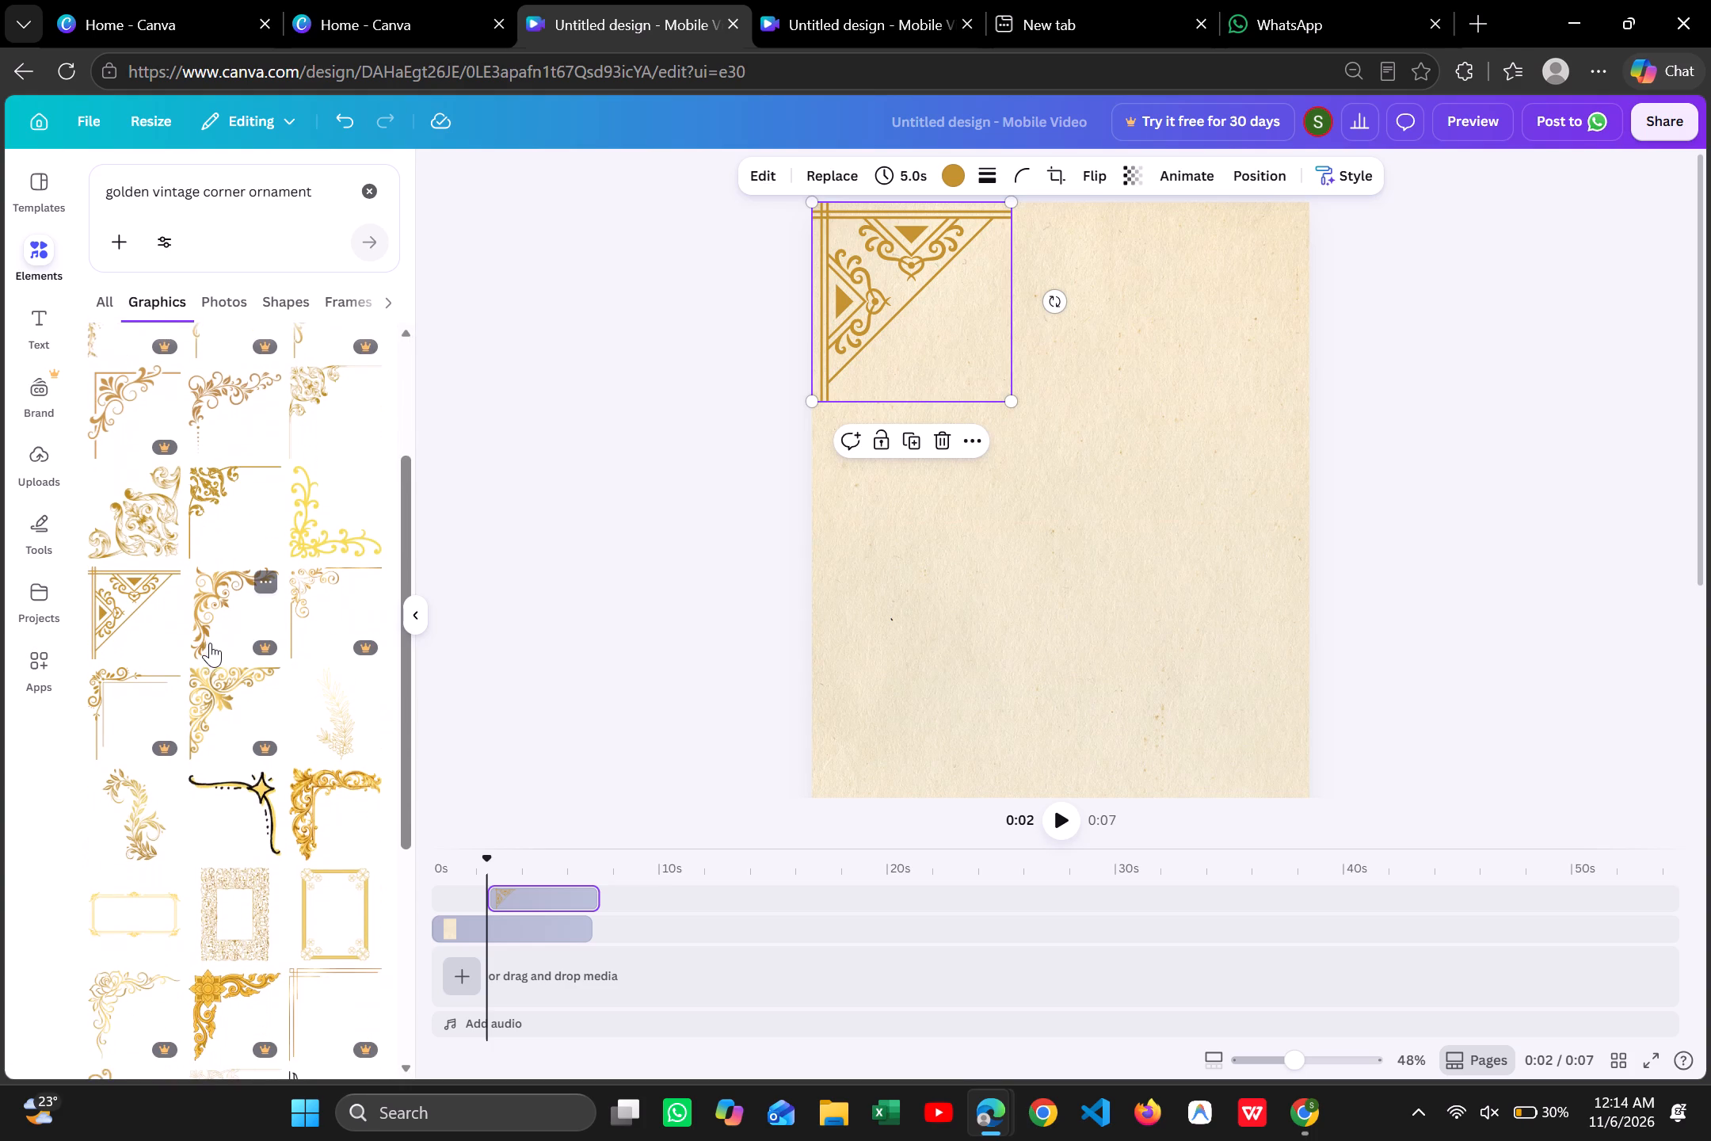
pyautogui.scroll(-1, 210, 643)
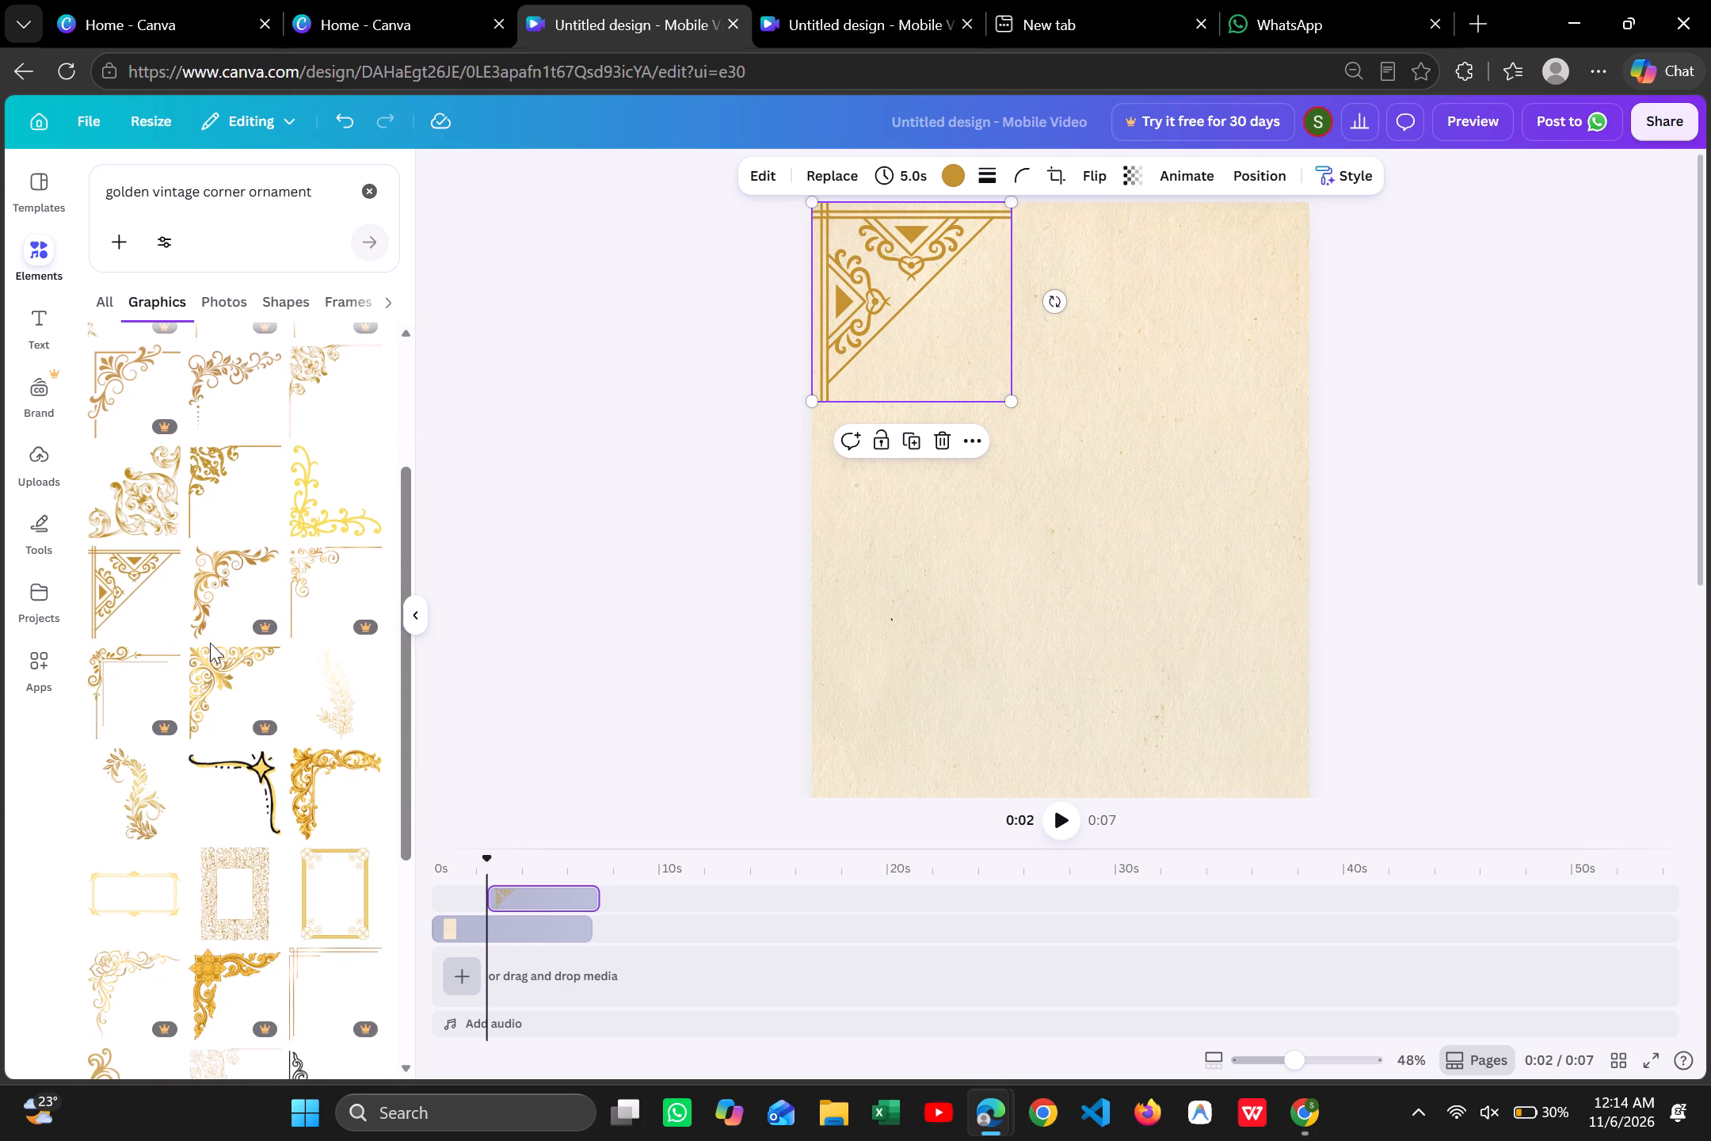
pyautogui.scroll(-1, 210, 643)
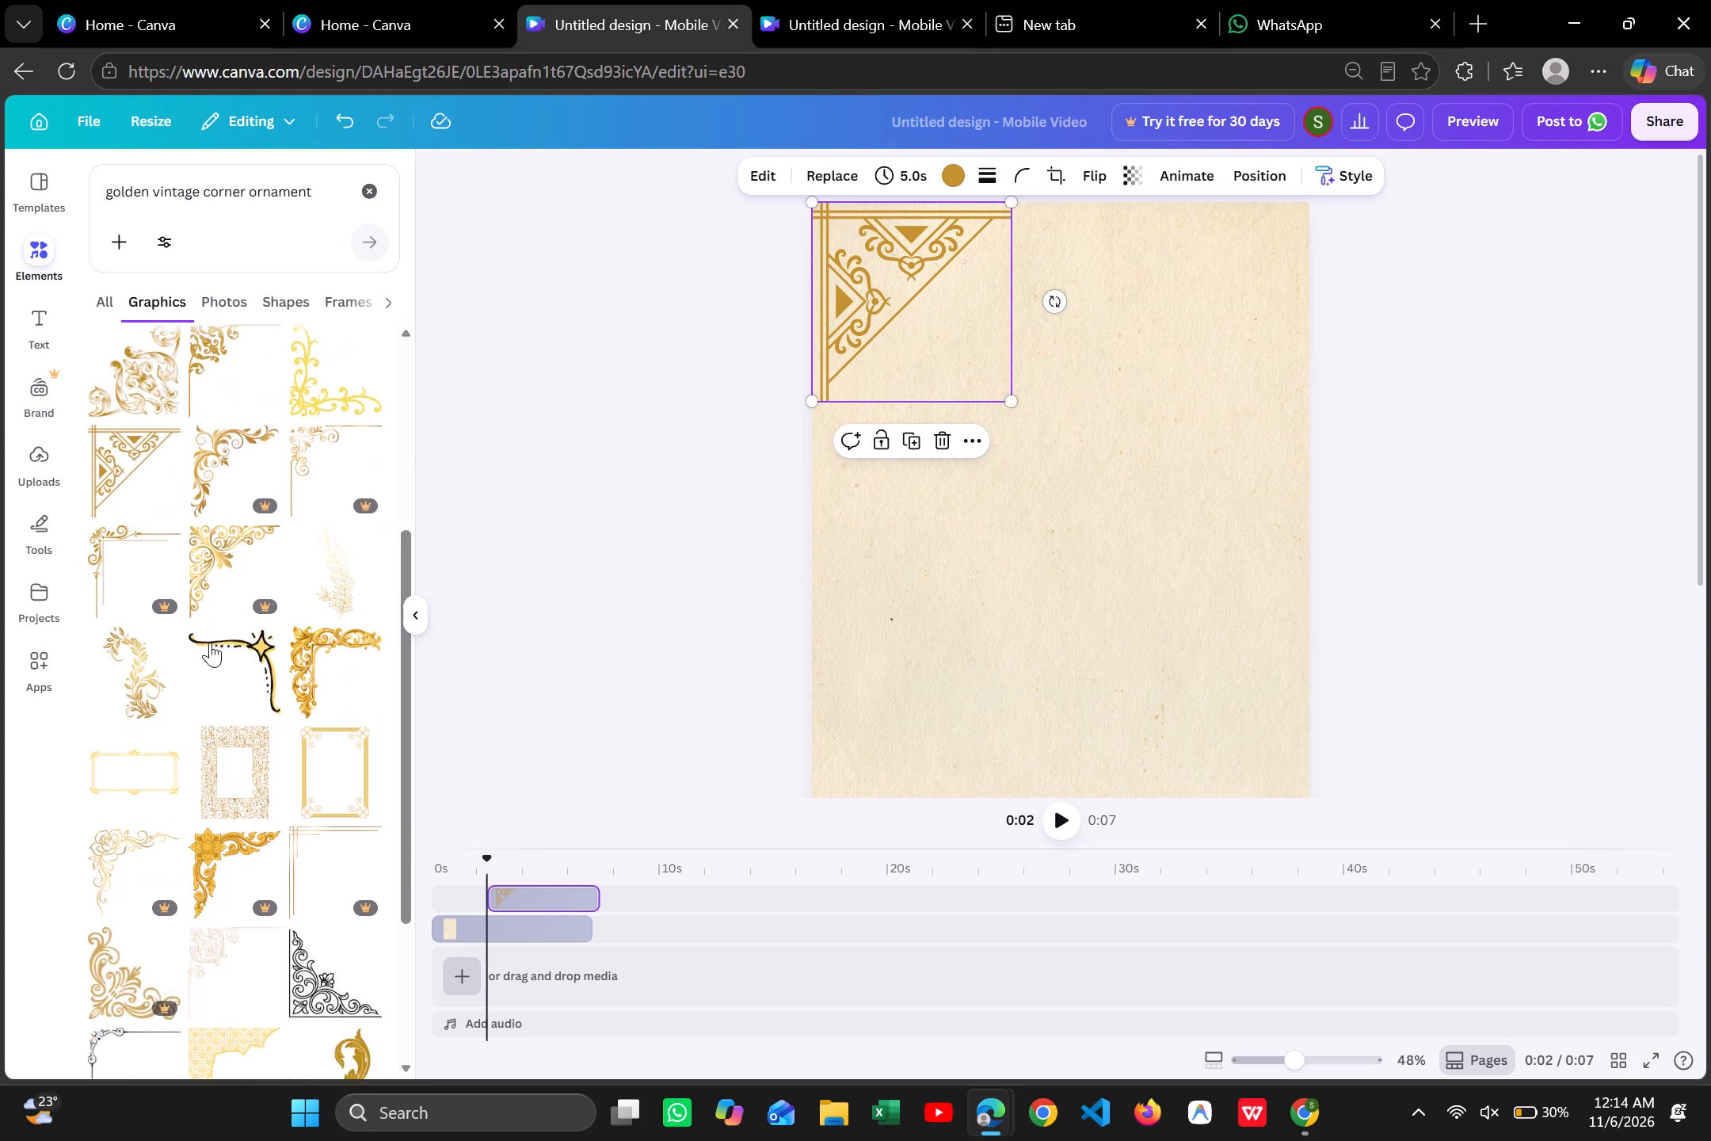
pyautogui.scroll(-4, 210, 643)
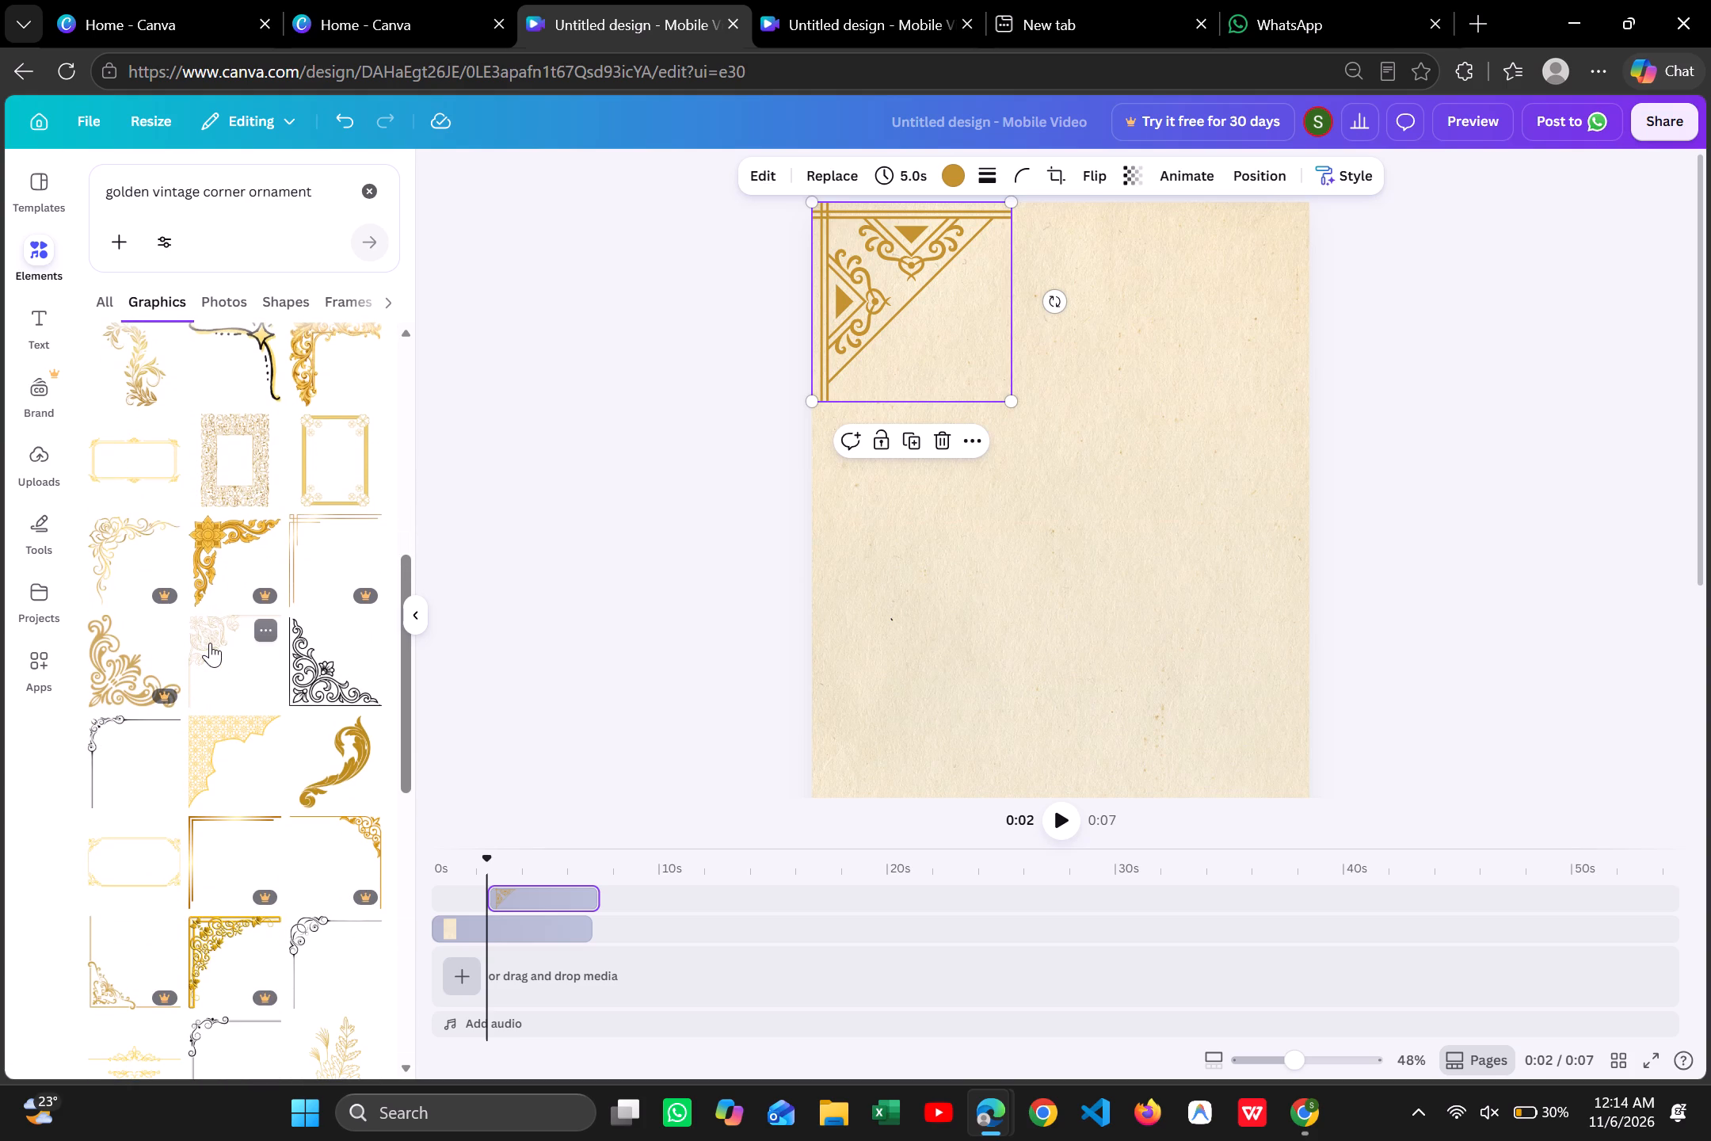
pyautogui.click(206, 727)
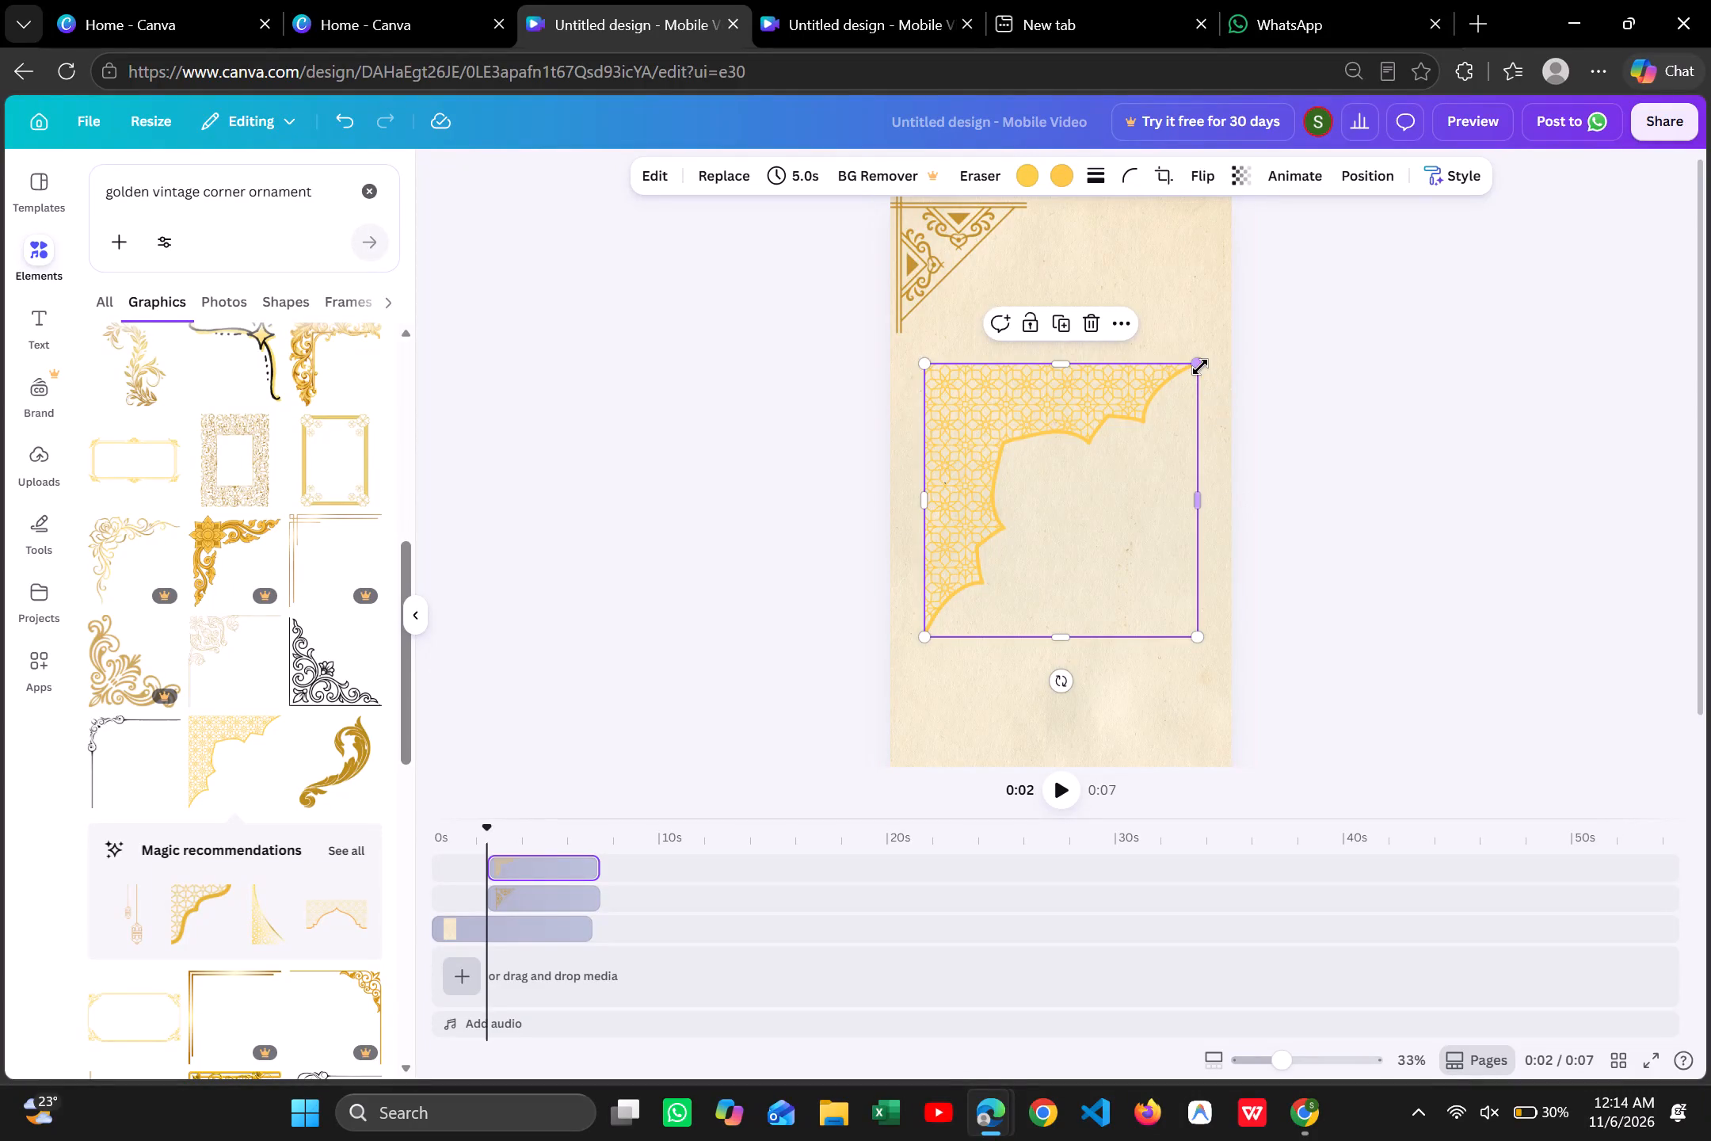
pyautogui.moveTo(1200, 367); pyautogui.dragTo(1034, 485)
pyautogui.moveTo(993, 557); pyautogui.dragTo(962, 441)
# Find the tall rectangular frame with a pale gold patterned border further down the graphics results and add it to the page.
pyautogui.scroll(-3, 350, 773)
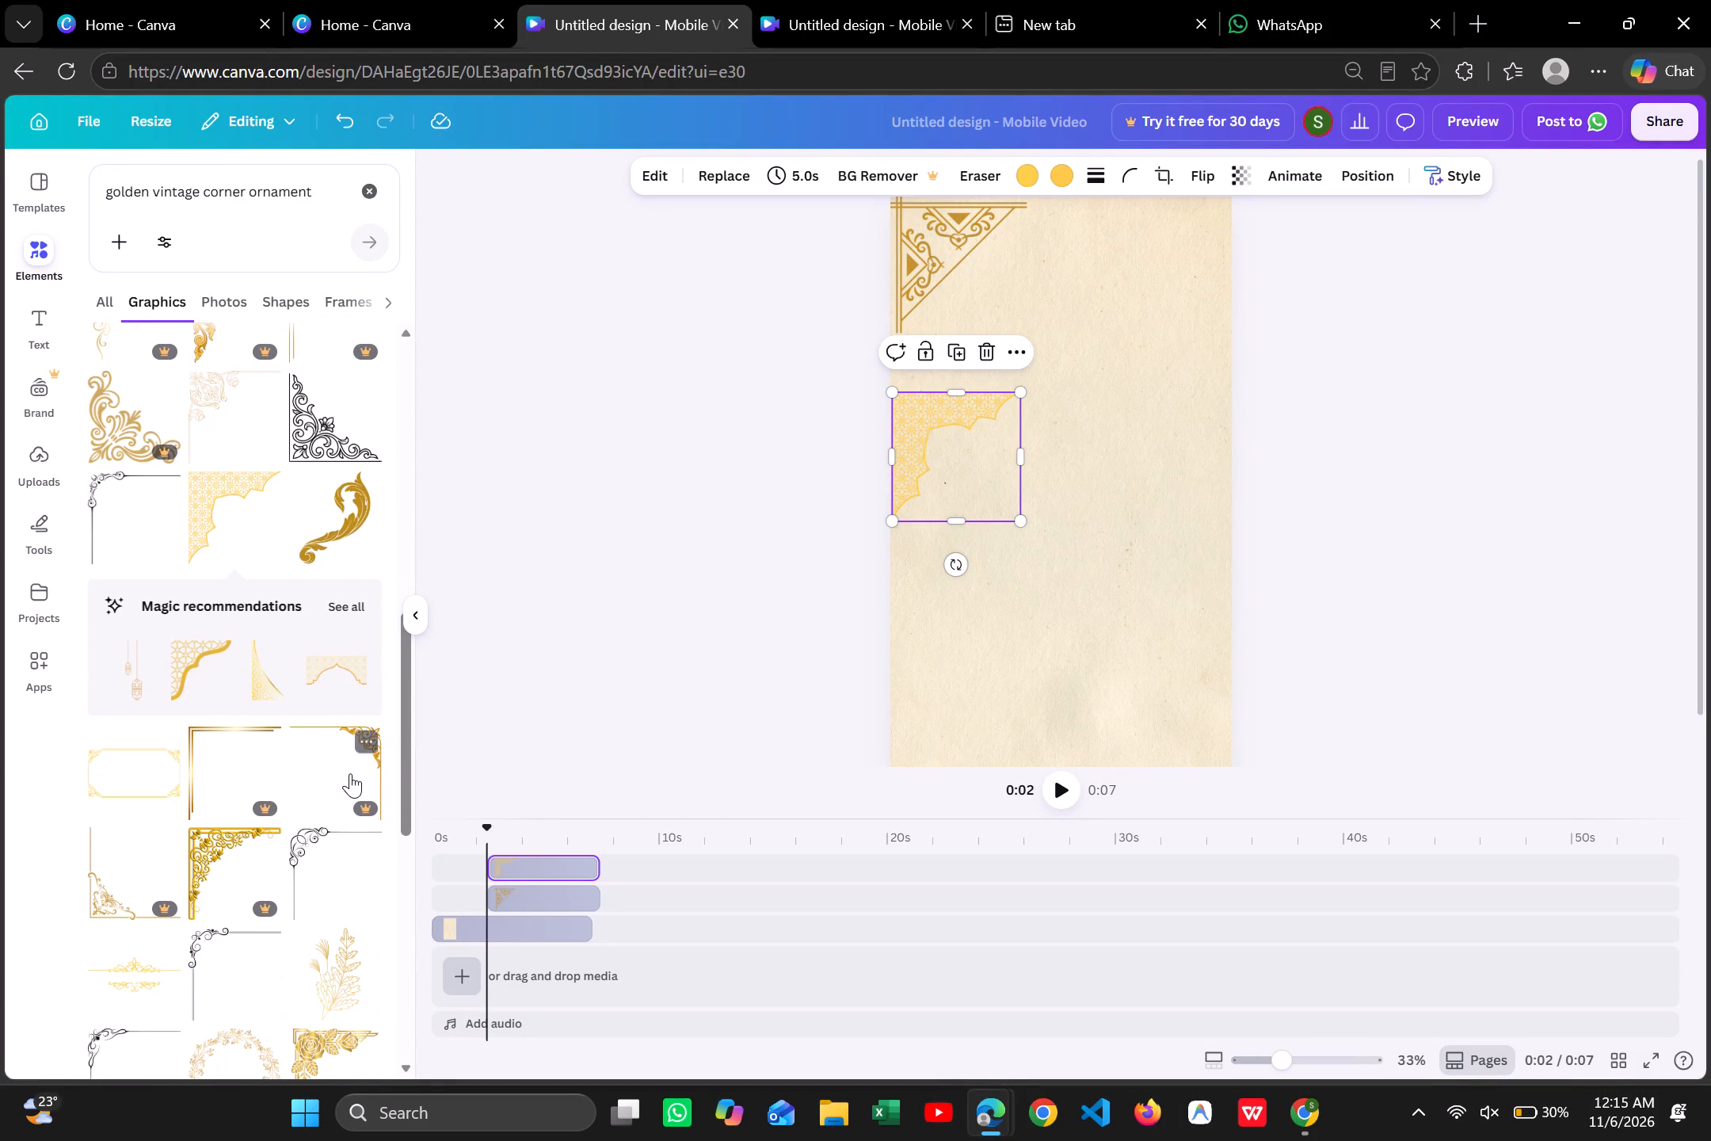
pyautogui.scroll(-3, 350, 773)
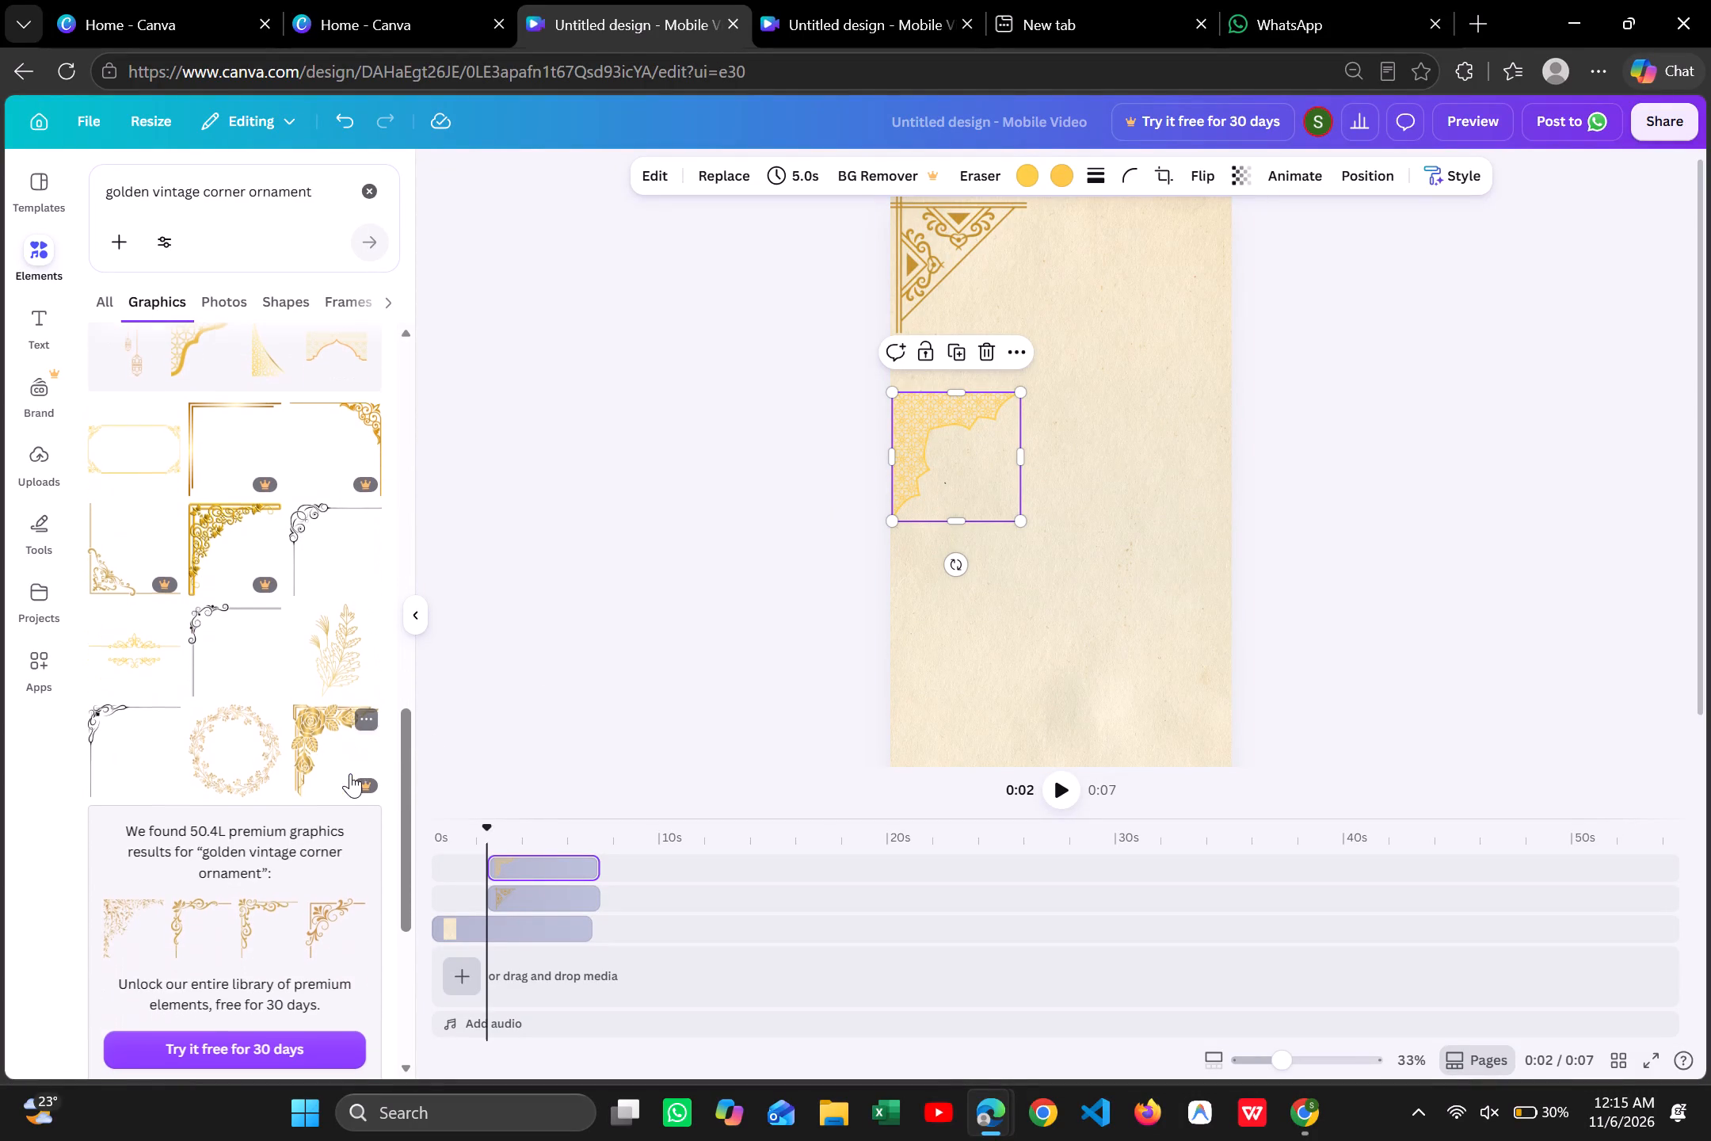
pyautogui.scroll(-1, 350, 773)
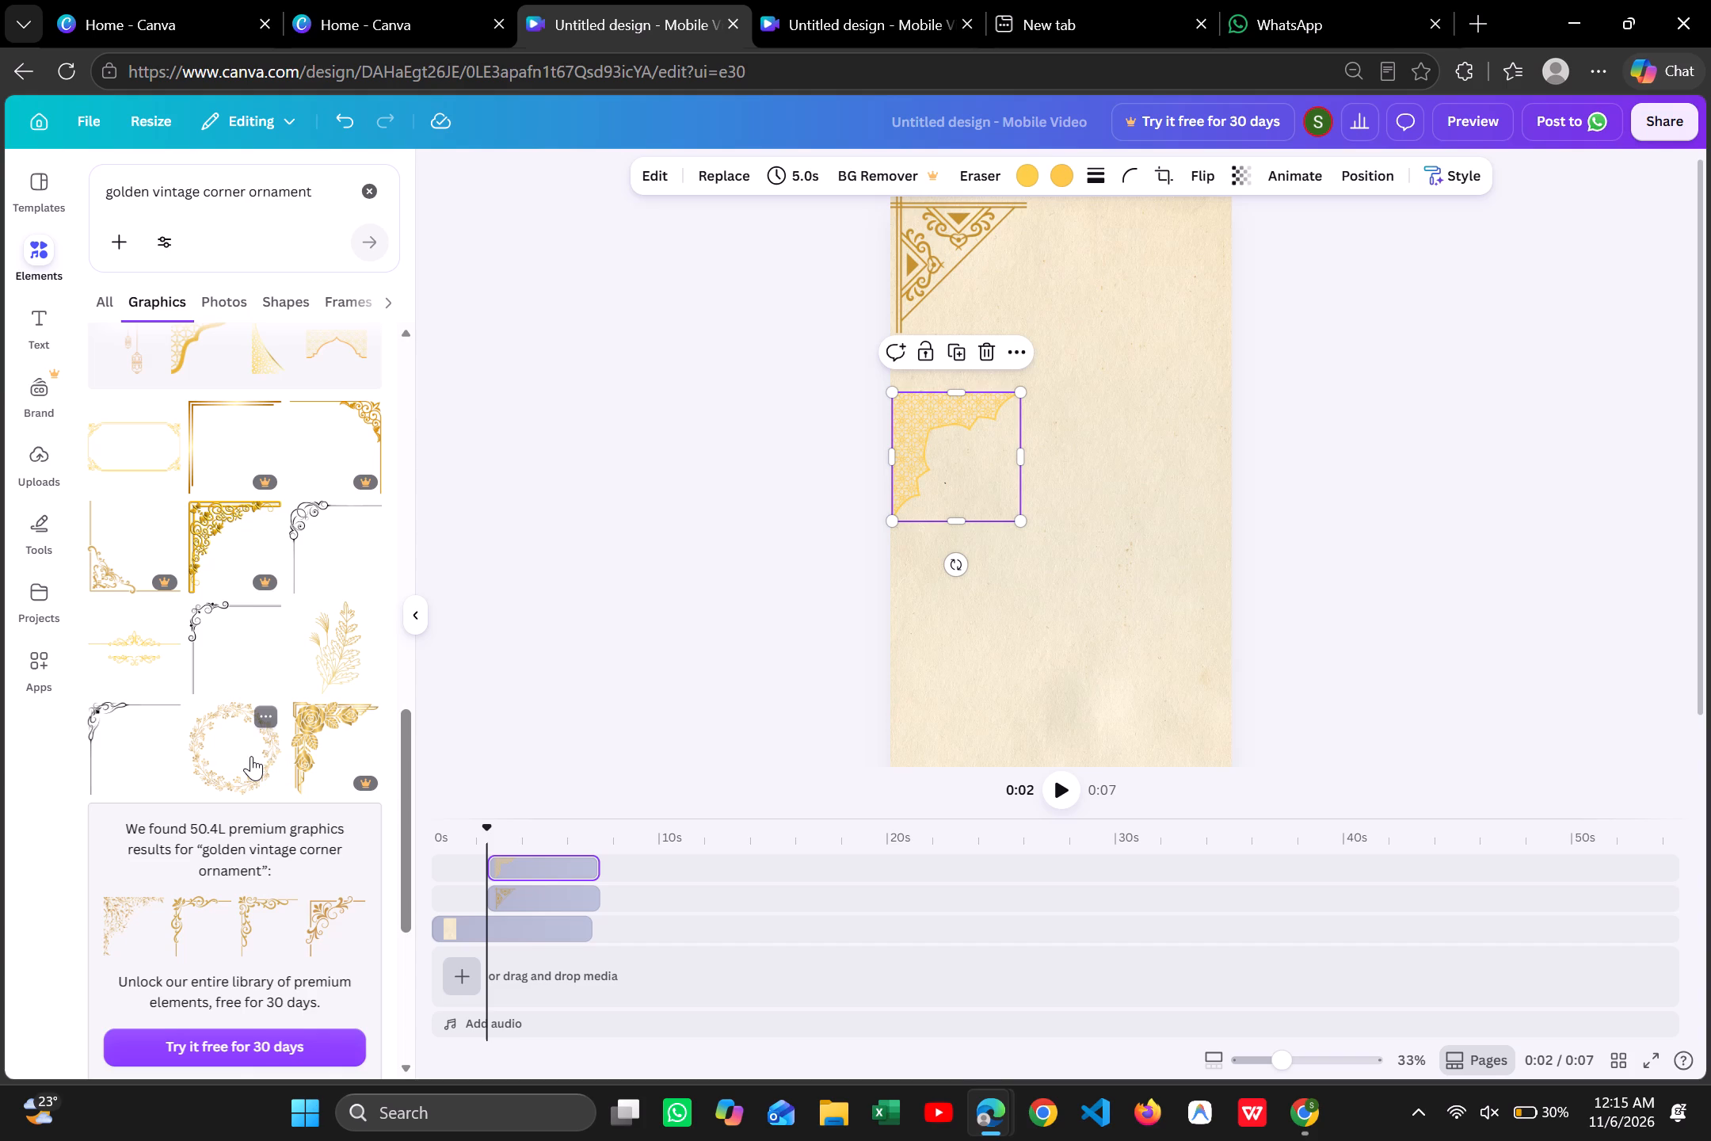
pyautogui.scroll(-1, 251, 756)
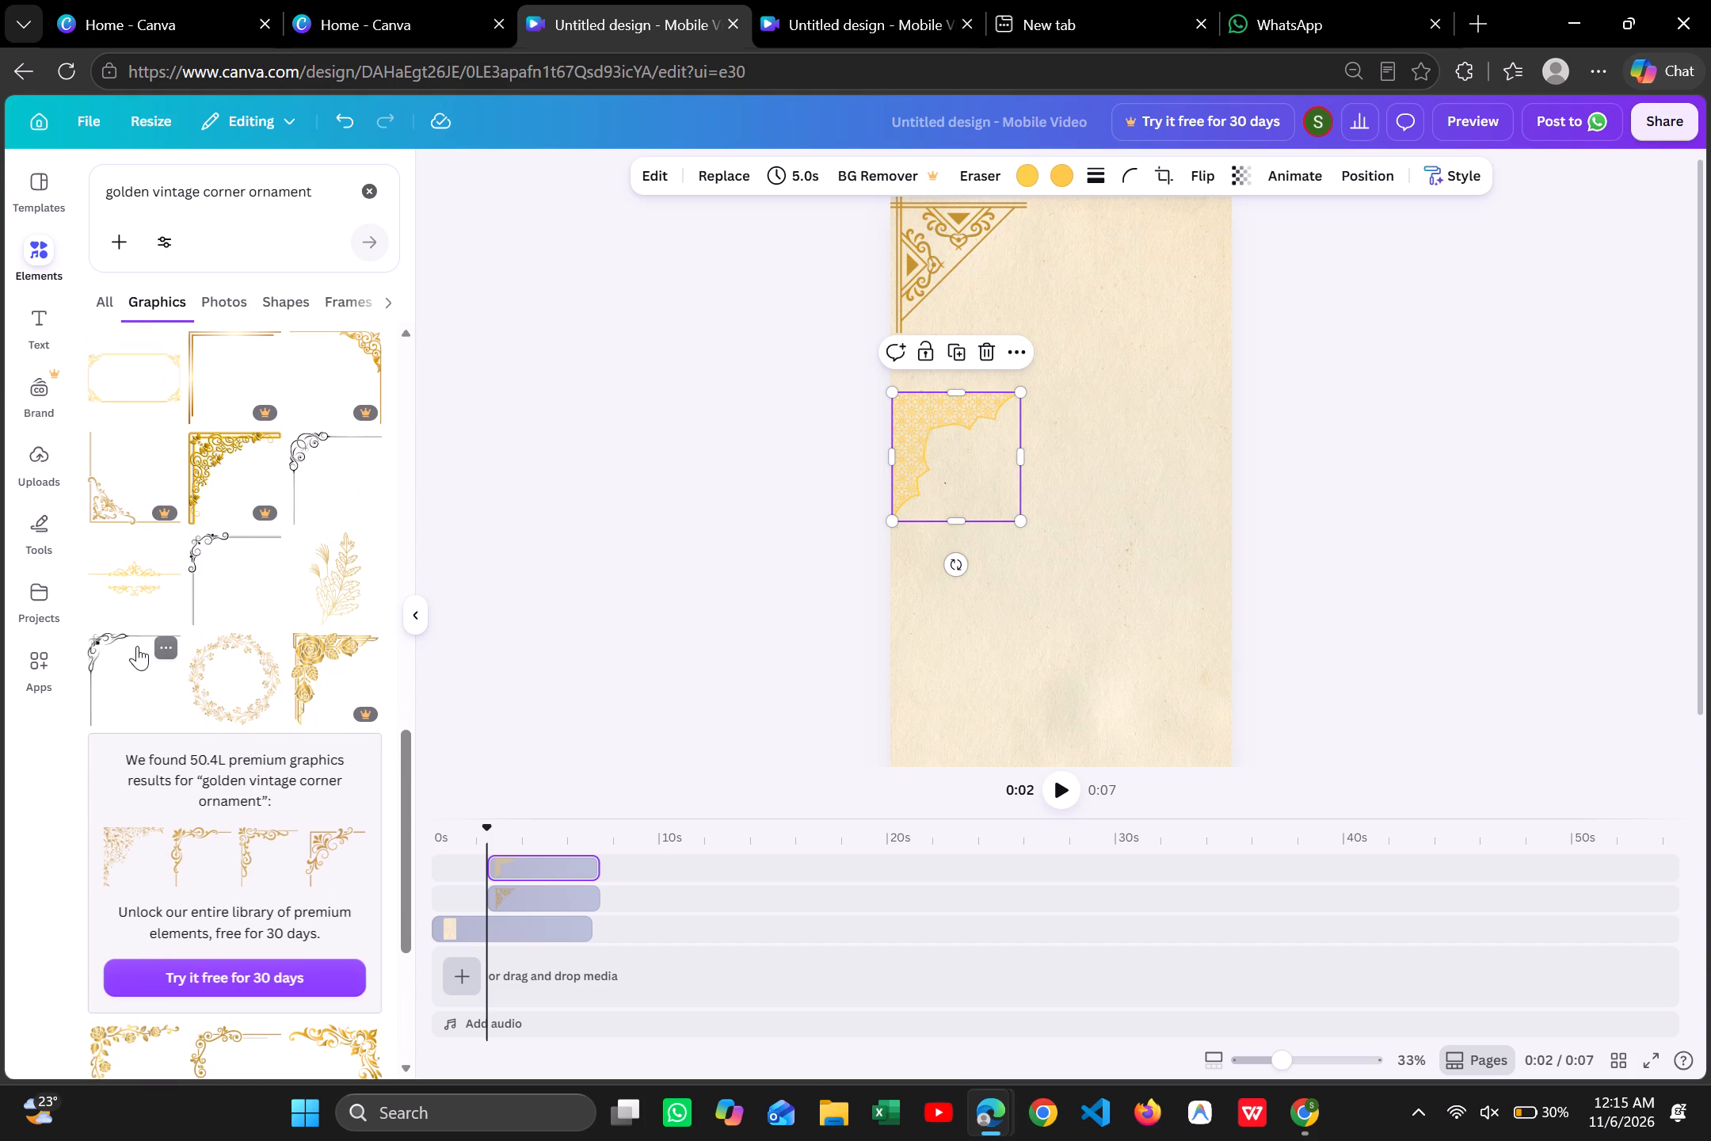
pyautogui.scroll(-2, 137, 646)
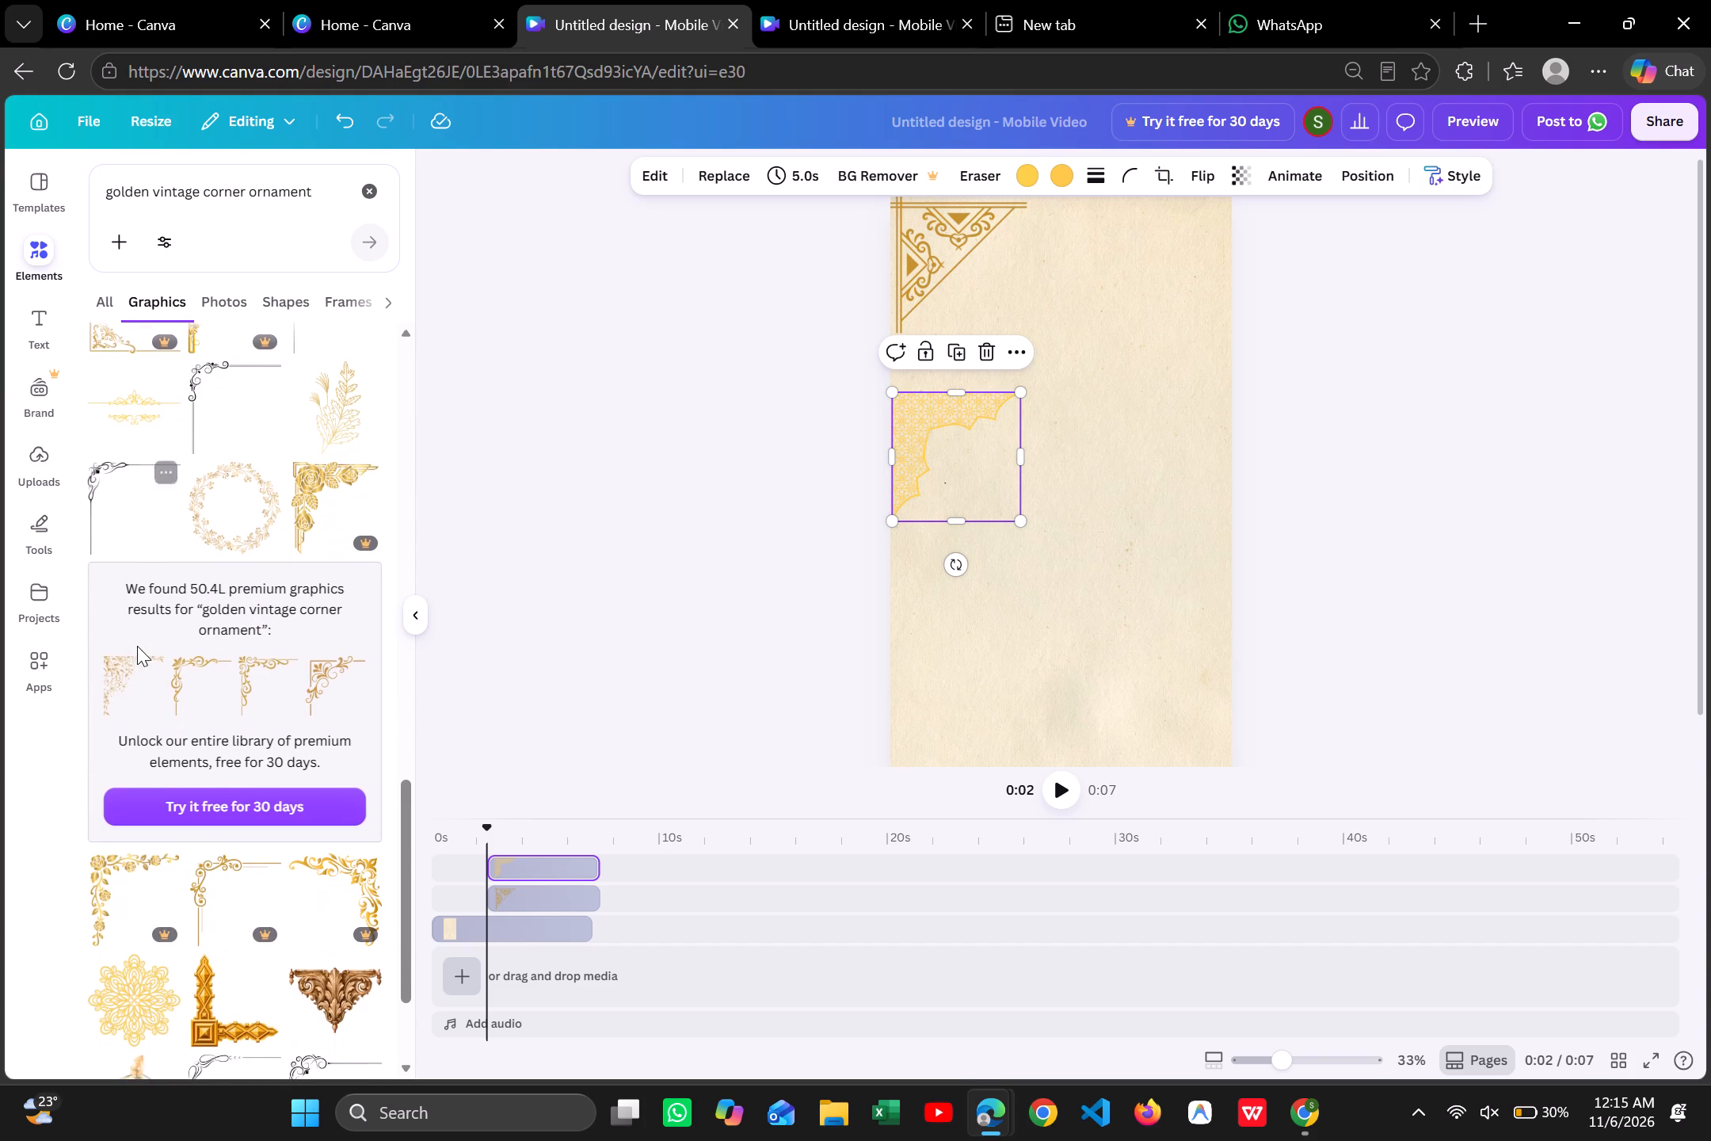
pyautogui.scroll(-3, 137, 646)
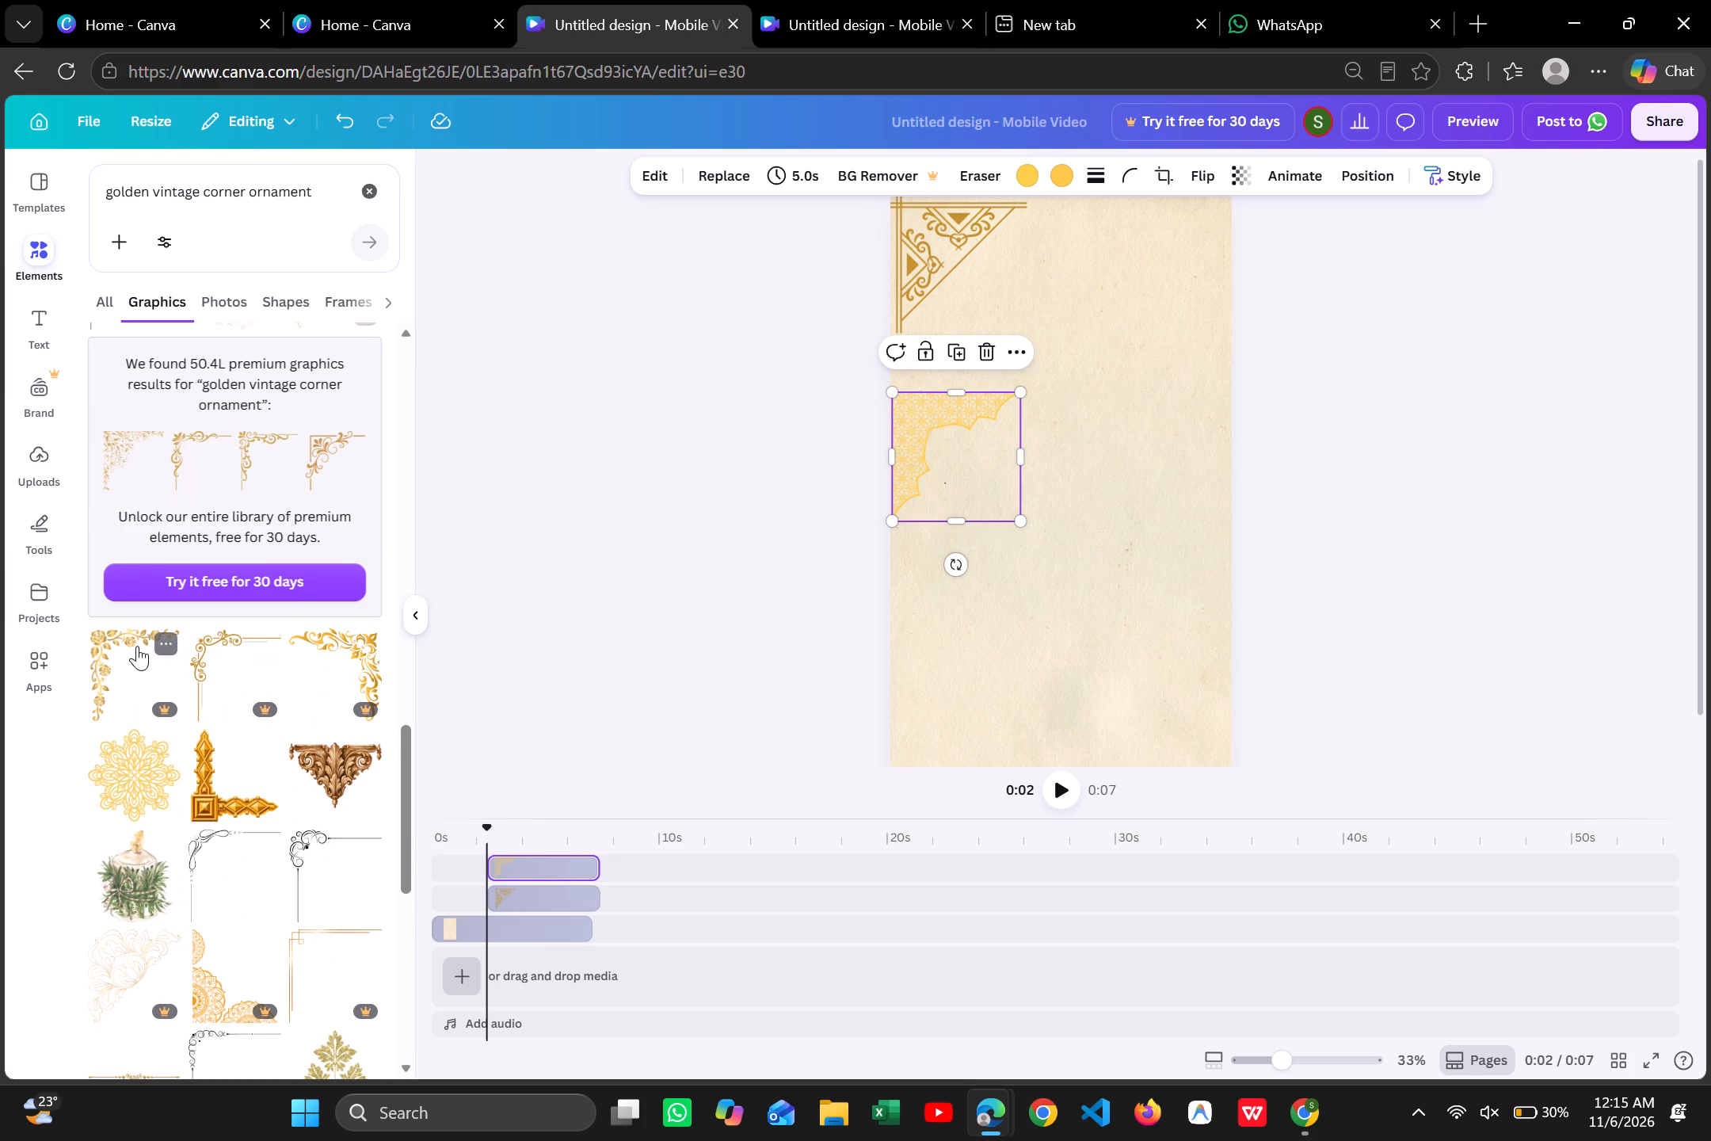
pyautogui.scroll(-4, 137, 646)
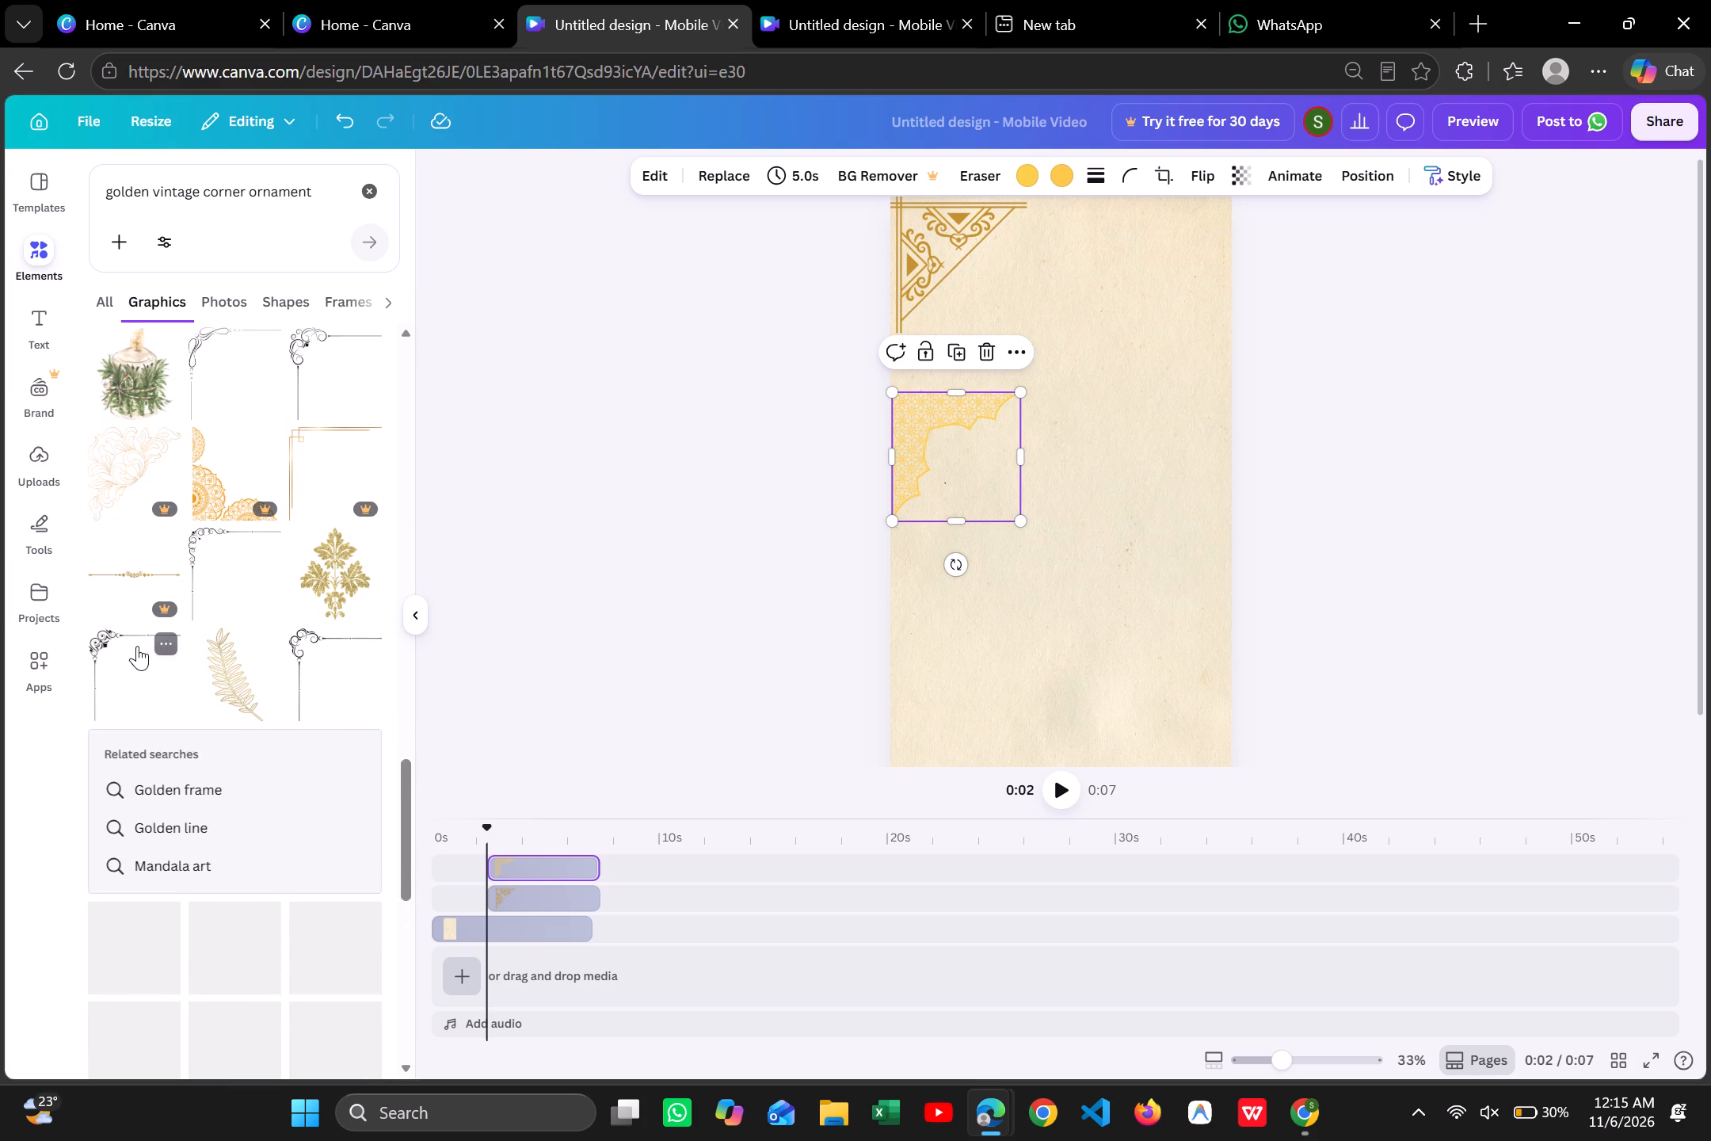
pyautogui.scroll(-1, 137, 646)
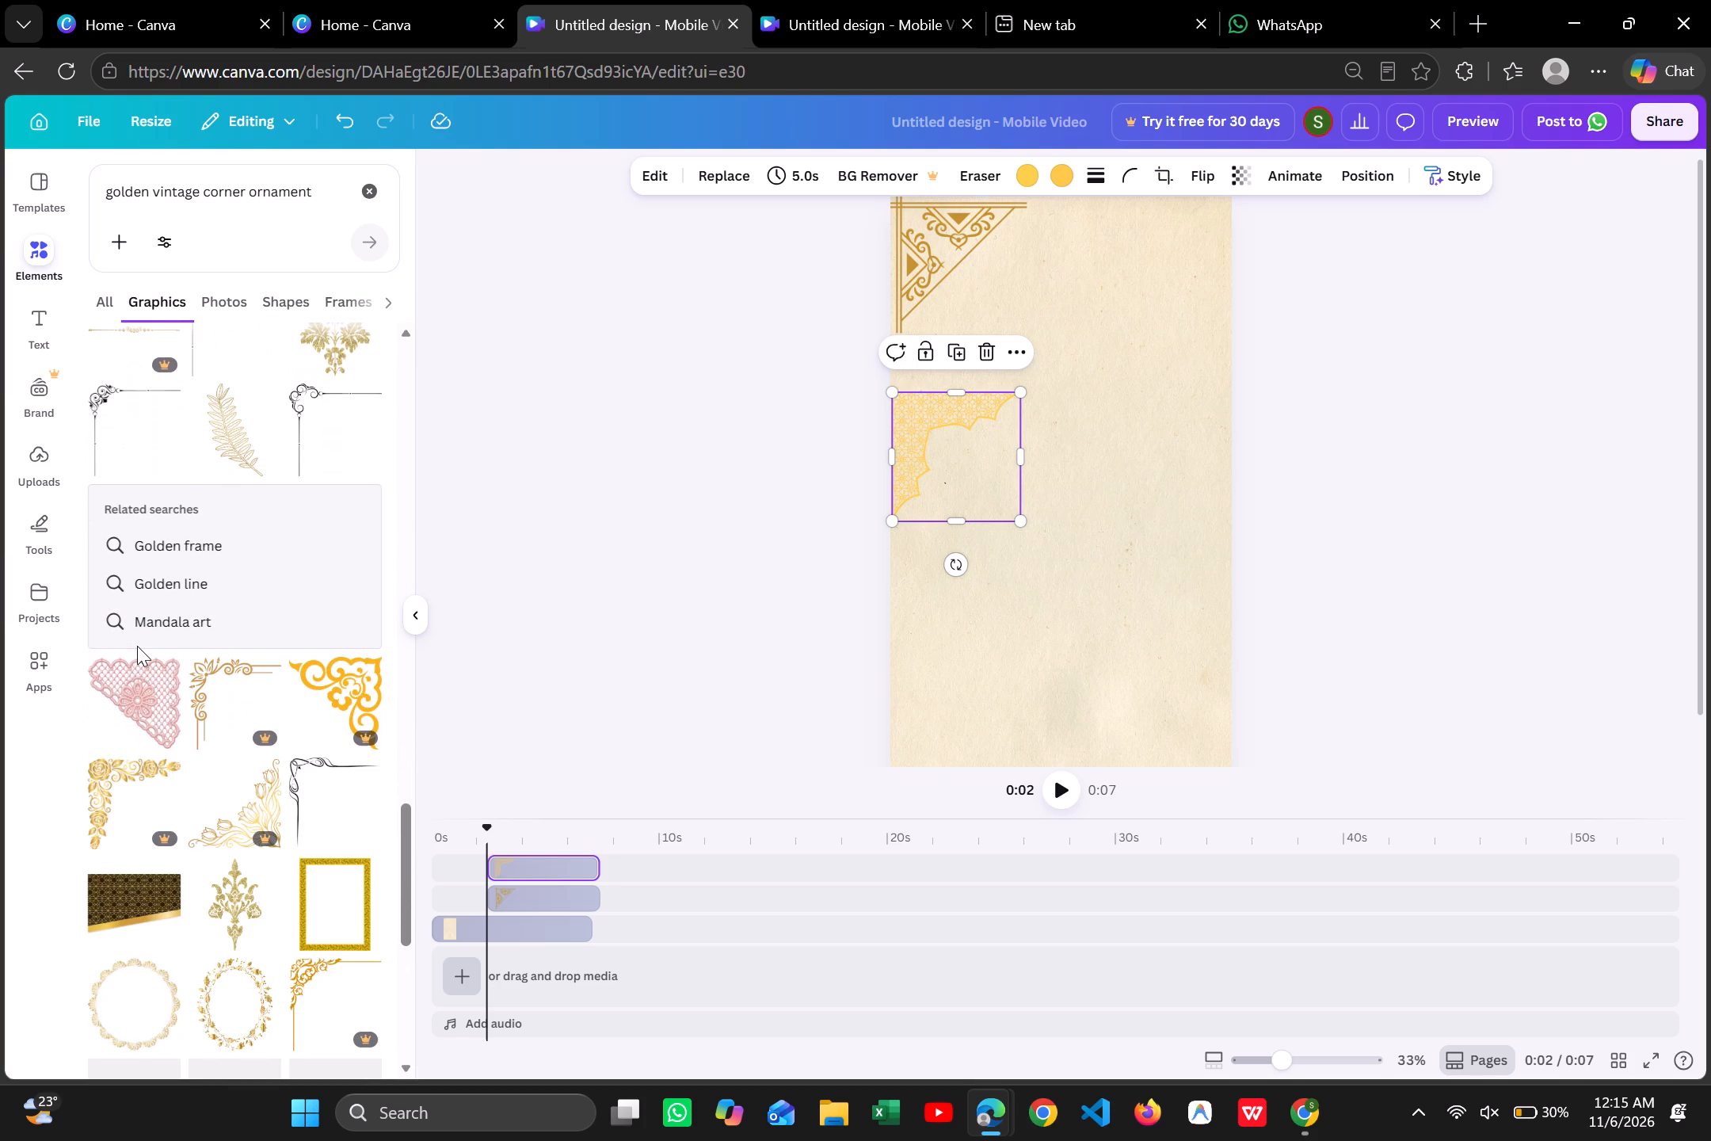
pyautogui.scroll(-4, 137, 646)
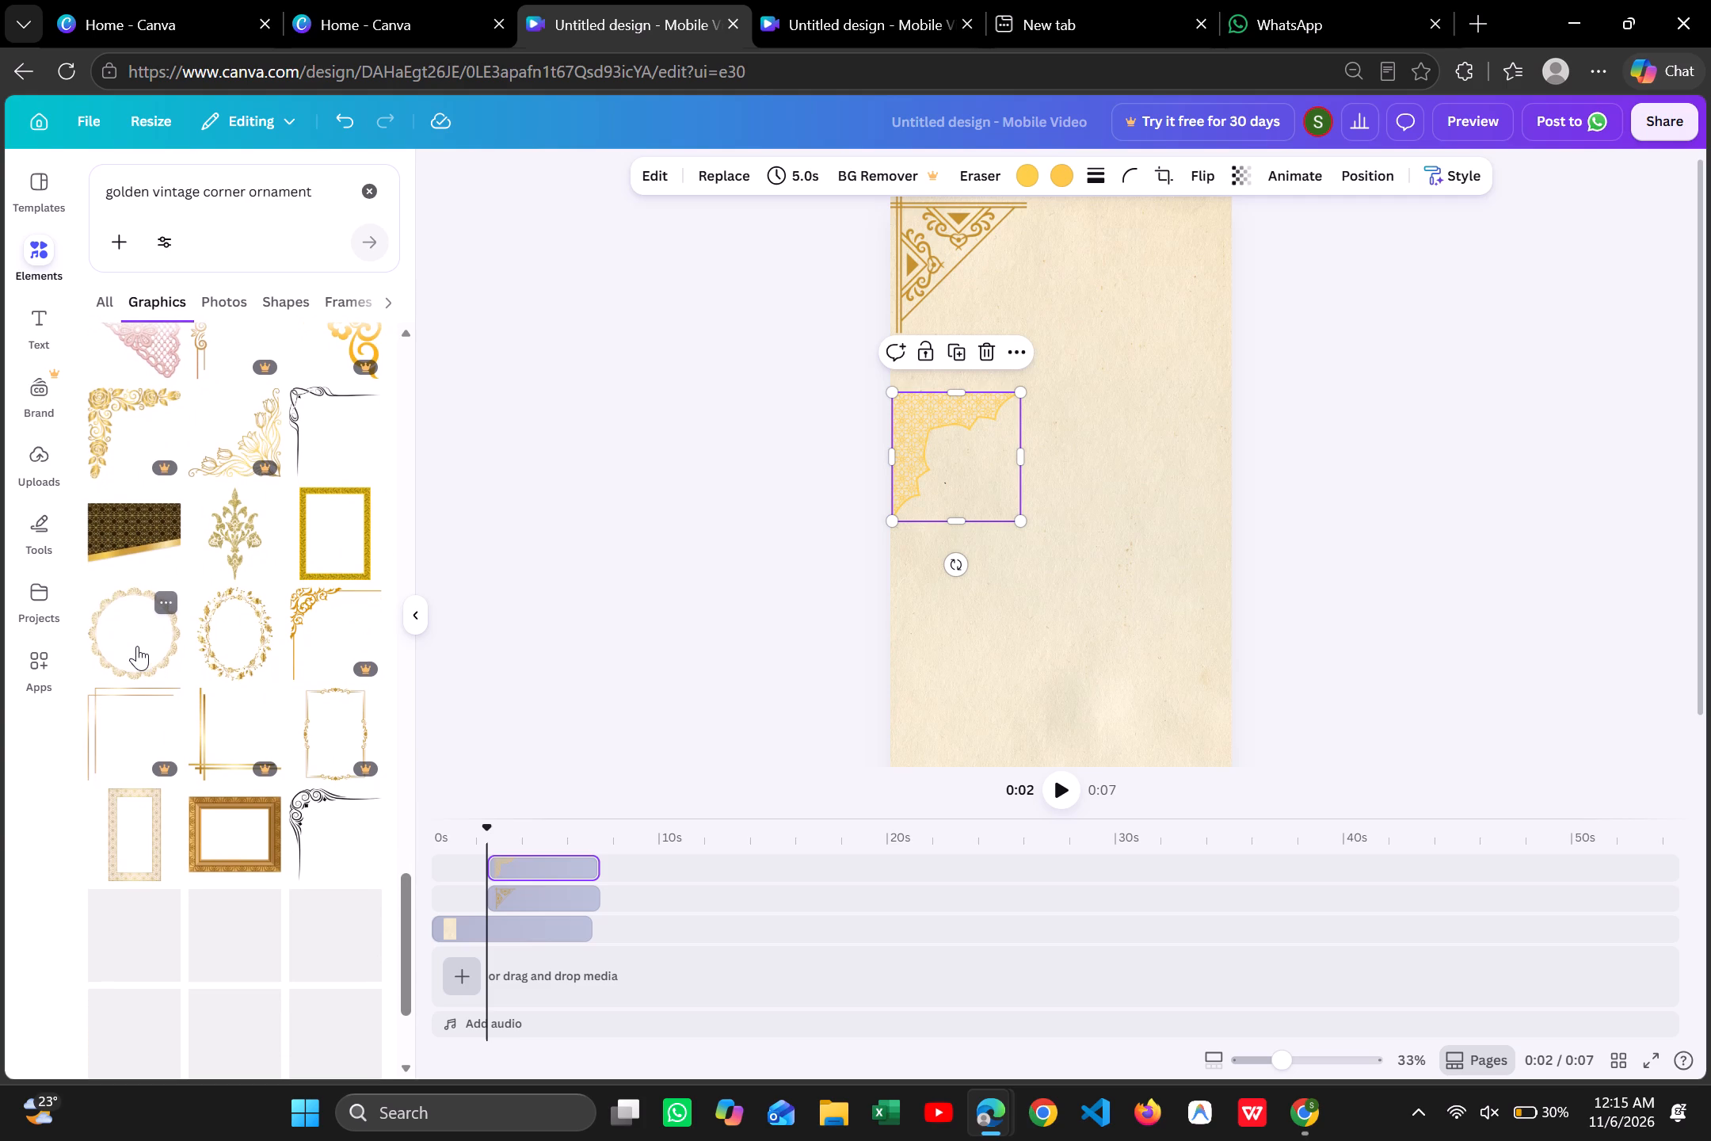
pyautogui.click(128, 869)
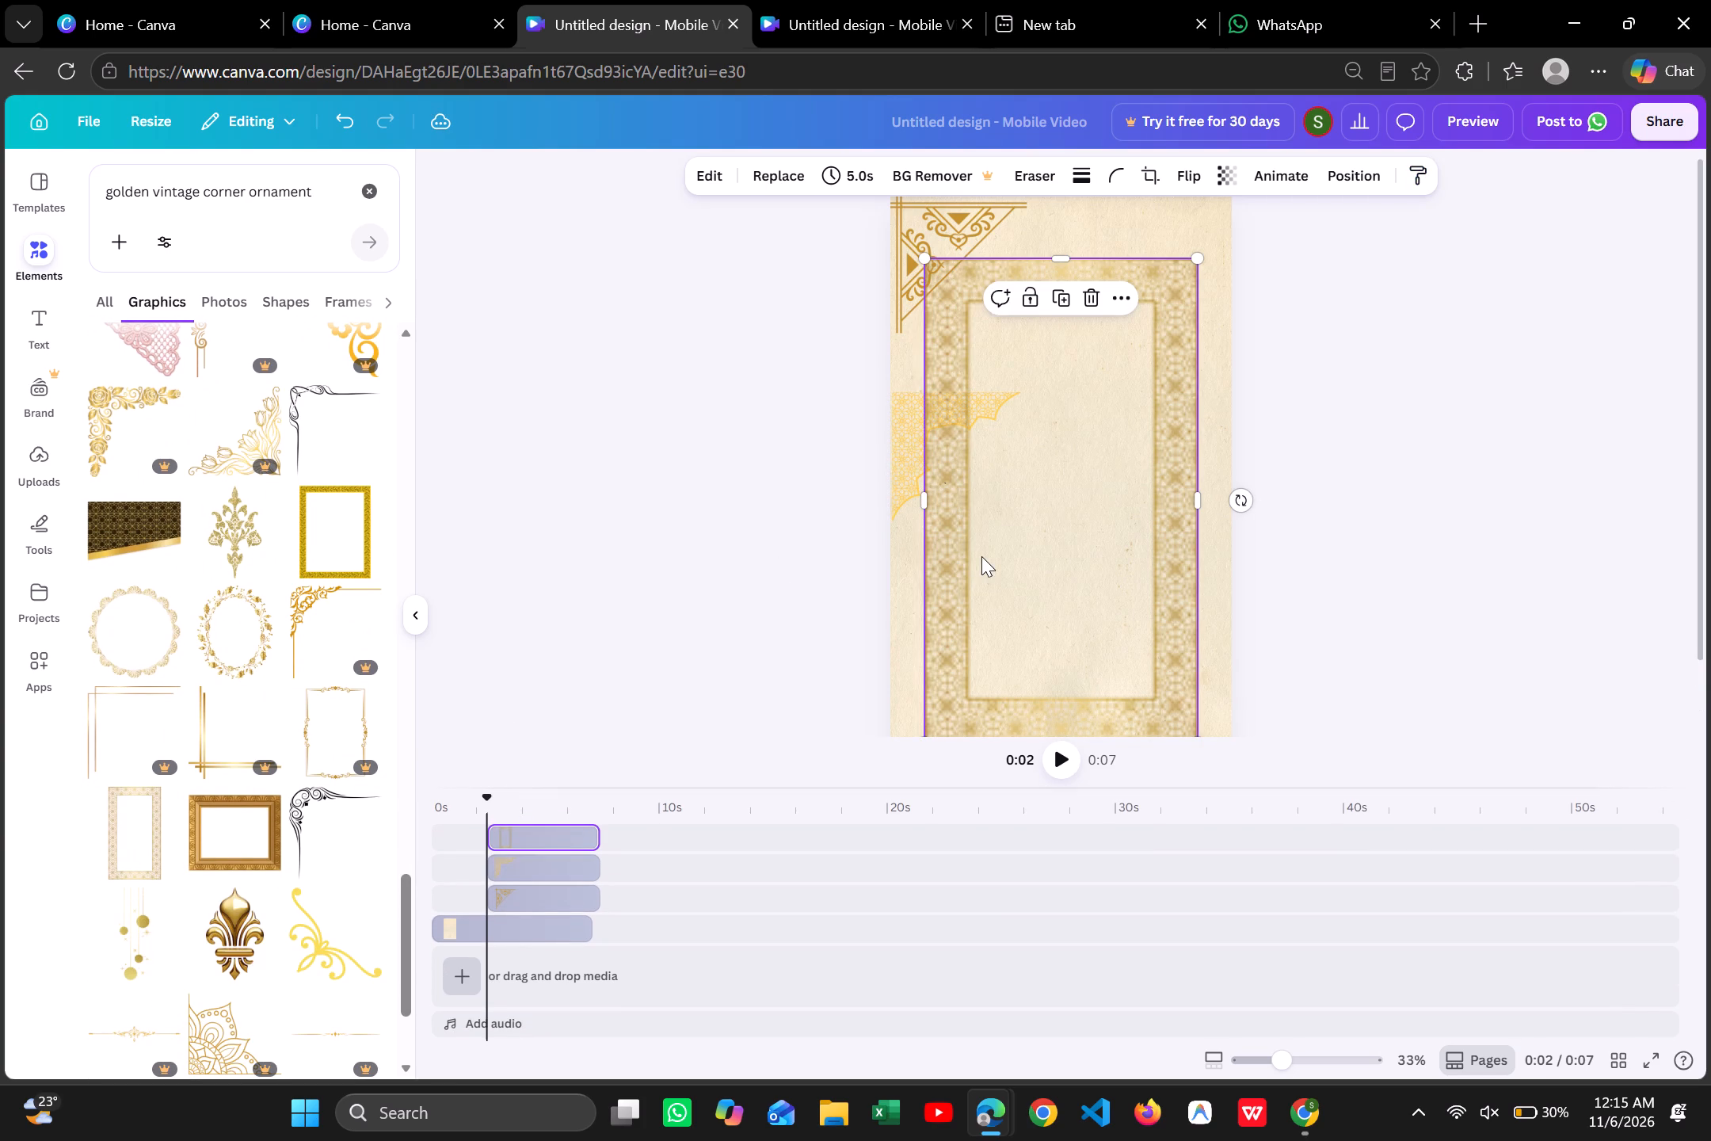
# Delete the tall frame with the pale gold patterned border from the page.
pyautogui.moveTo(1195, 256); pyautogui.dragTo(1132, 322)
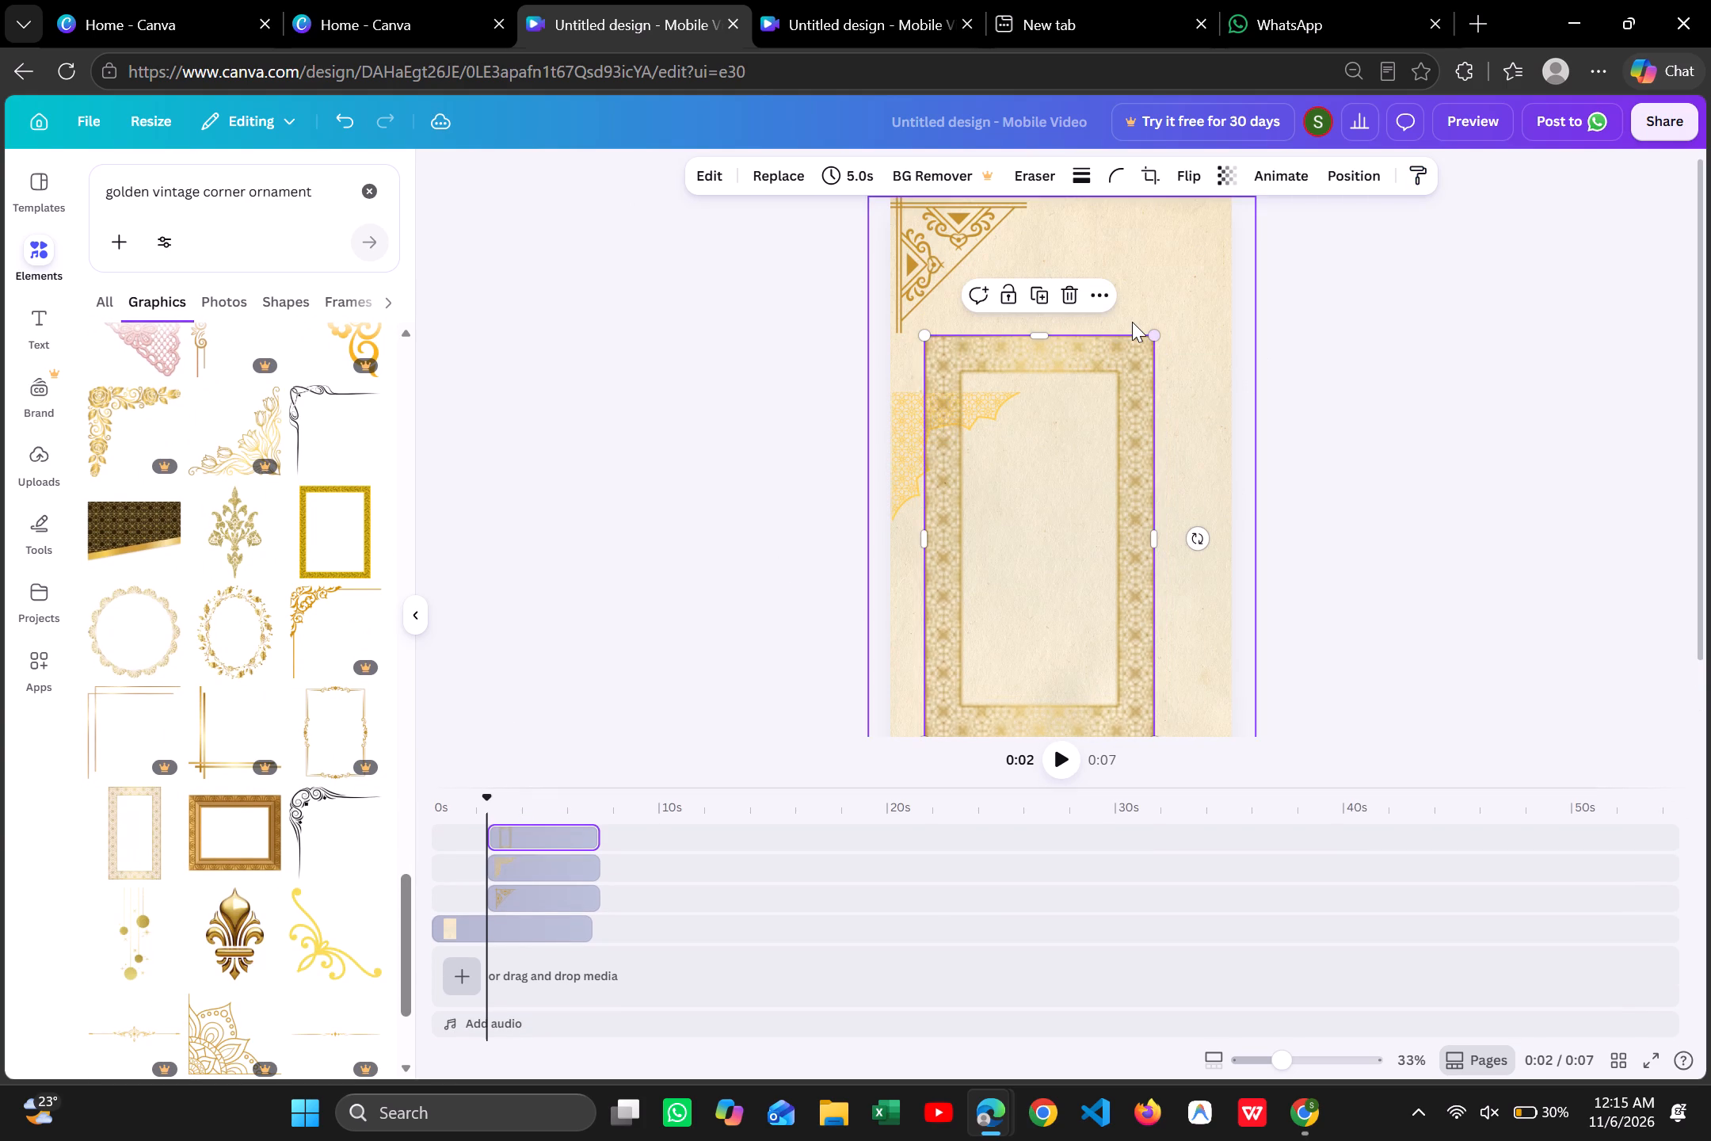
pyautogui.click(1069, 307)
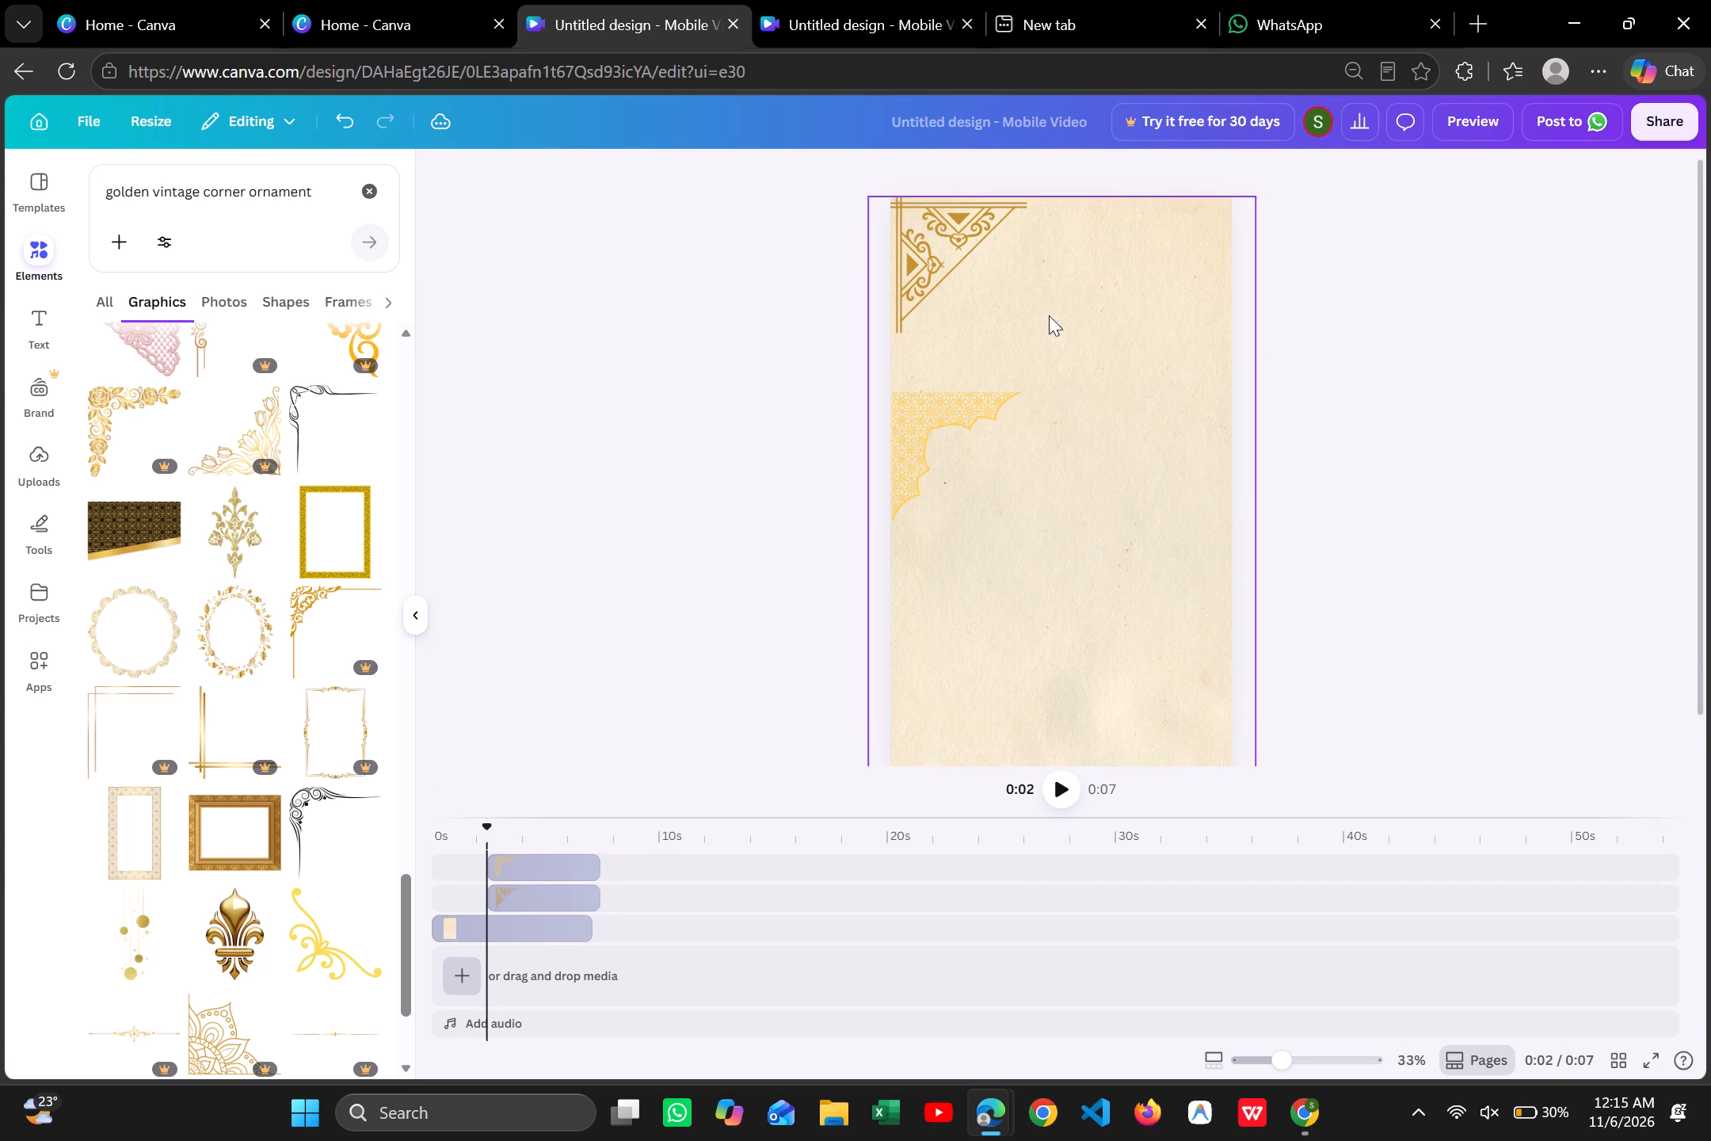
# Browse the golden vintage corner ornament graphics for another ornament that suits the page.
pyautogui.scroll(-3, 272, 813)
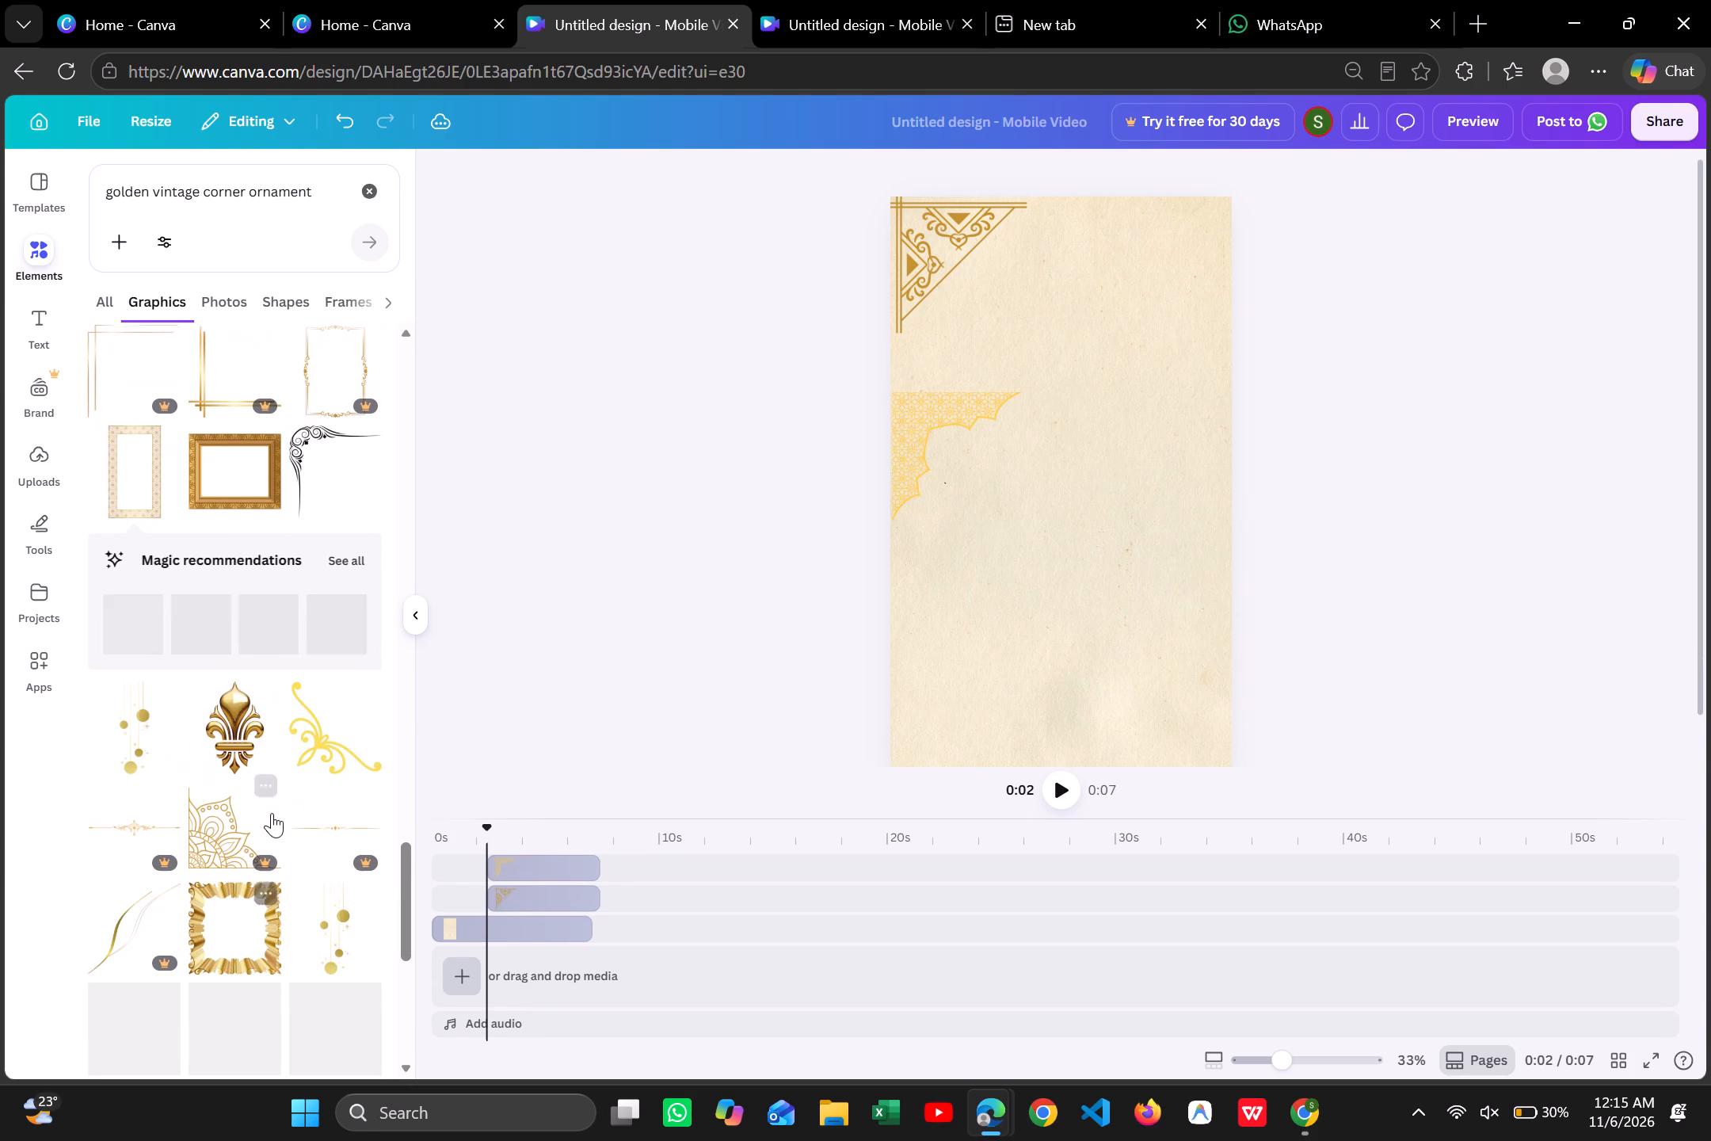
pyautogui.scroll(-3, 272, 813)
pyautogui.scroll(2, 272, 813)
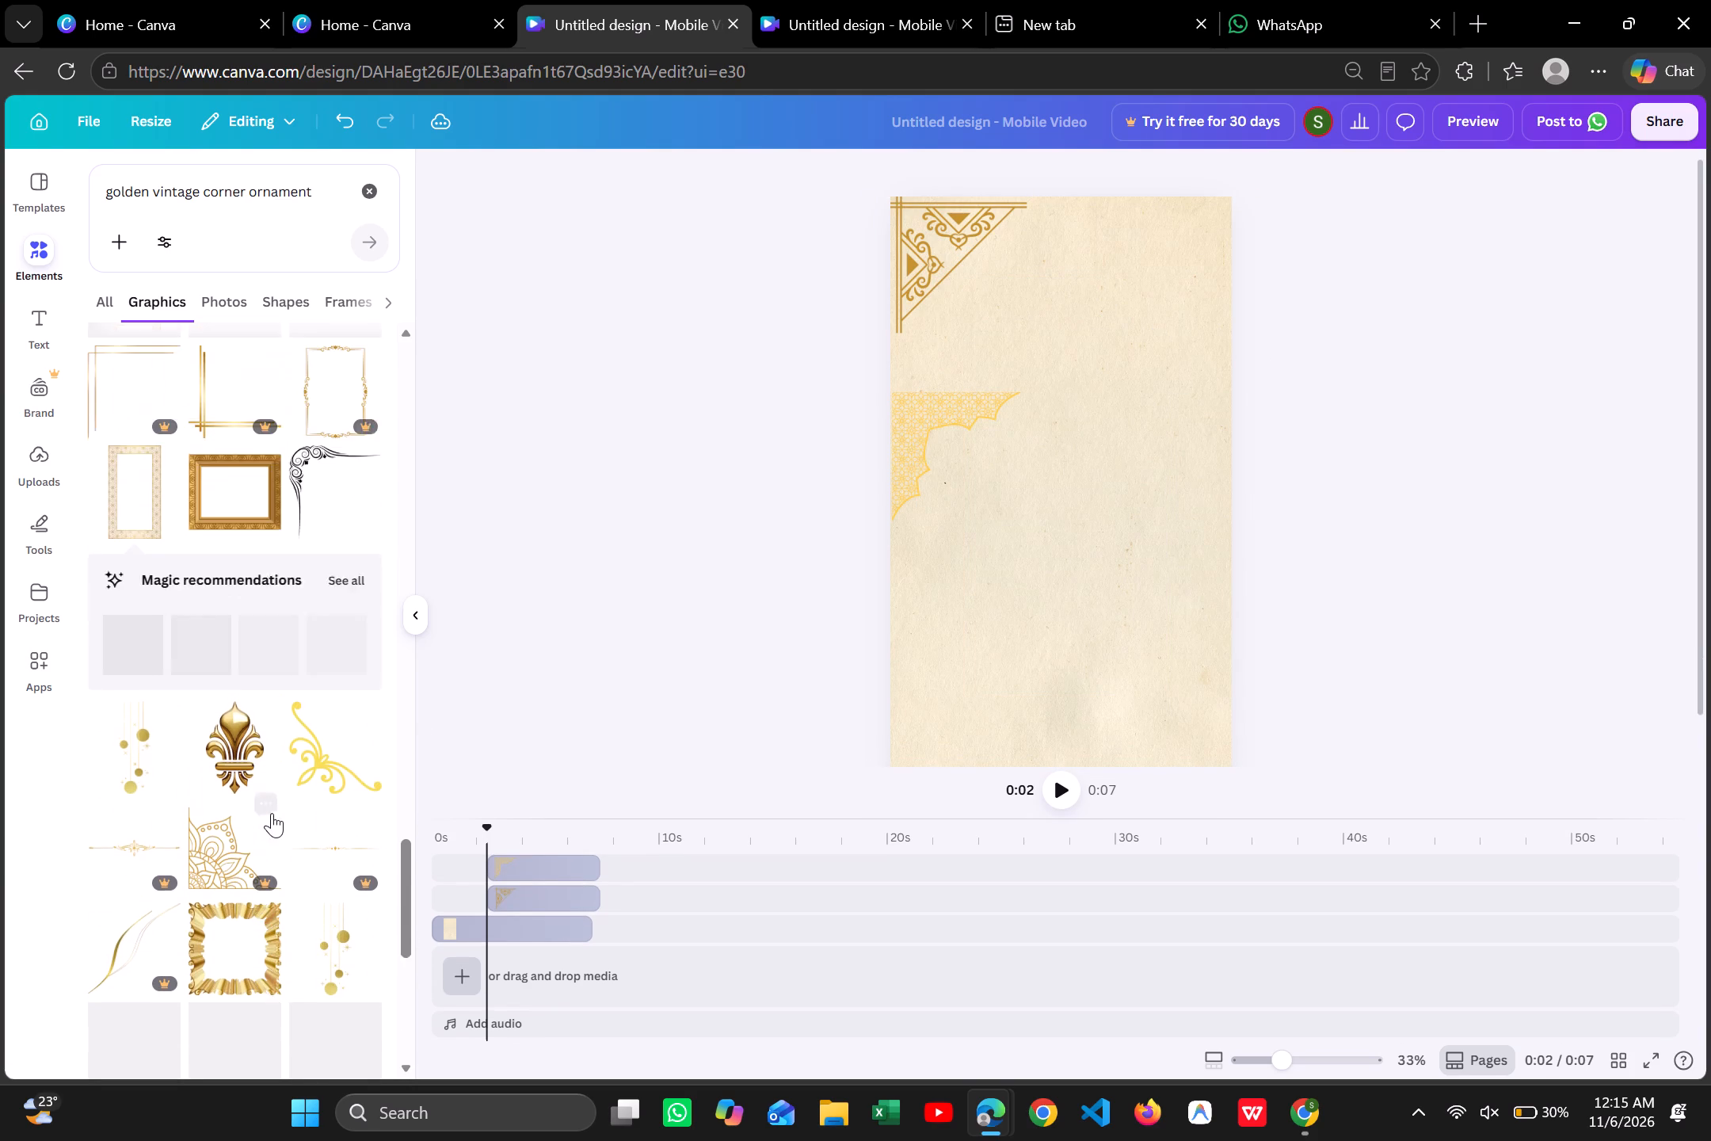
pyautogui.scroll(4, 272, 813)
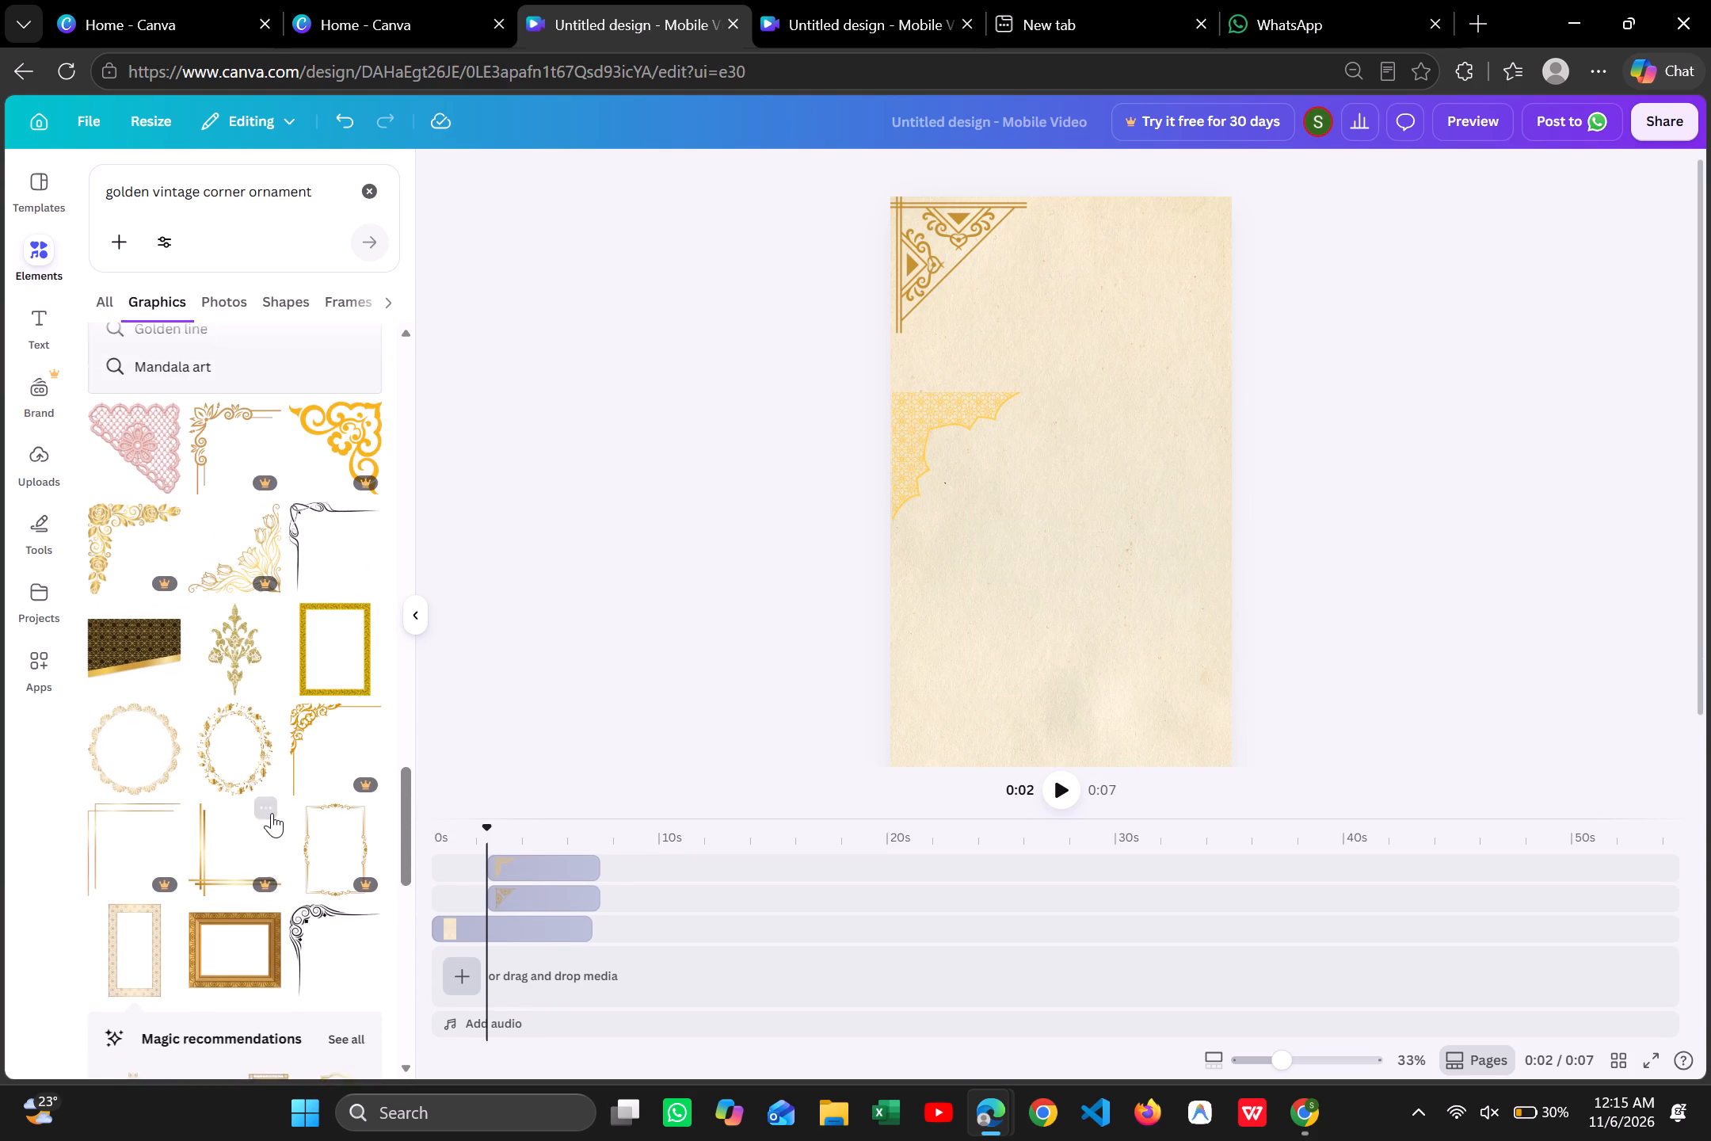
pyautogui.scroll(4, 272, 813)
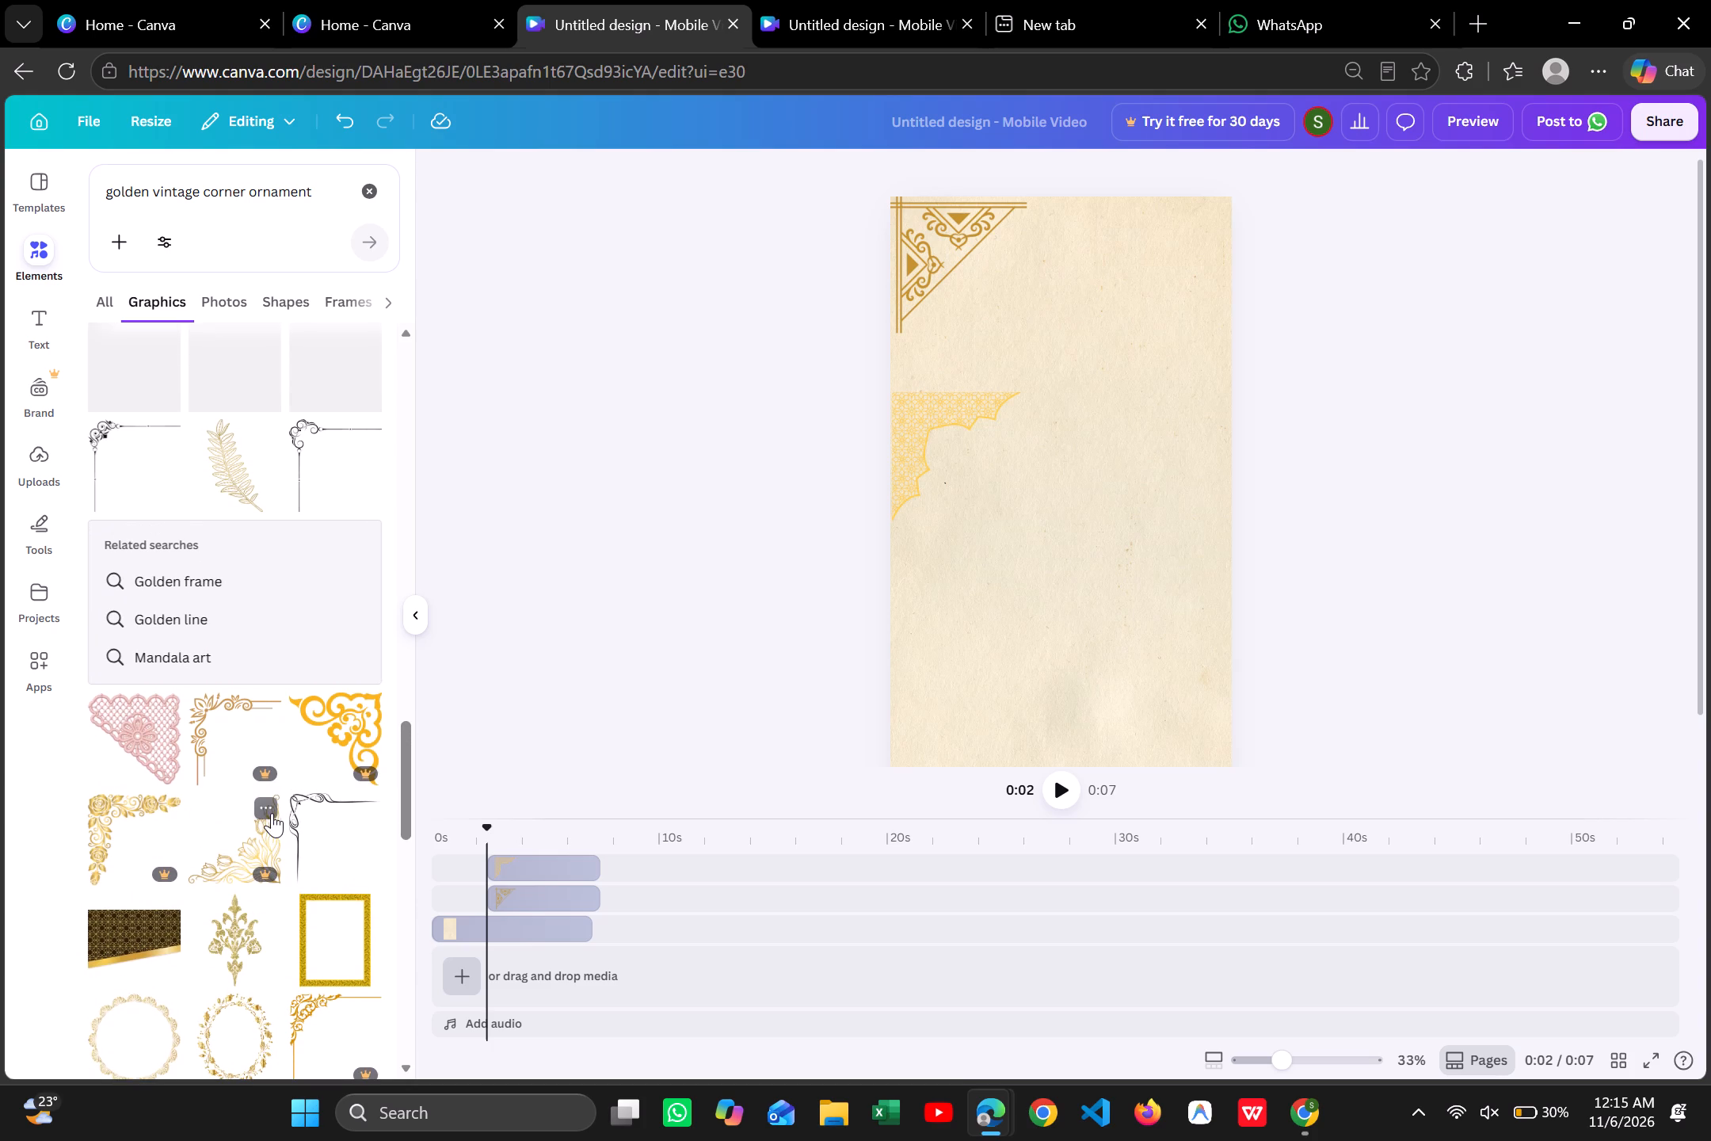
pyautogui.scroll(5, 272, 813)
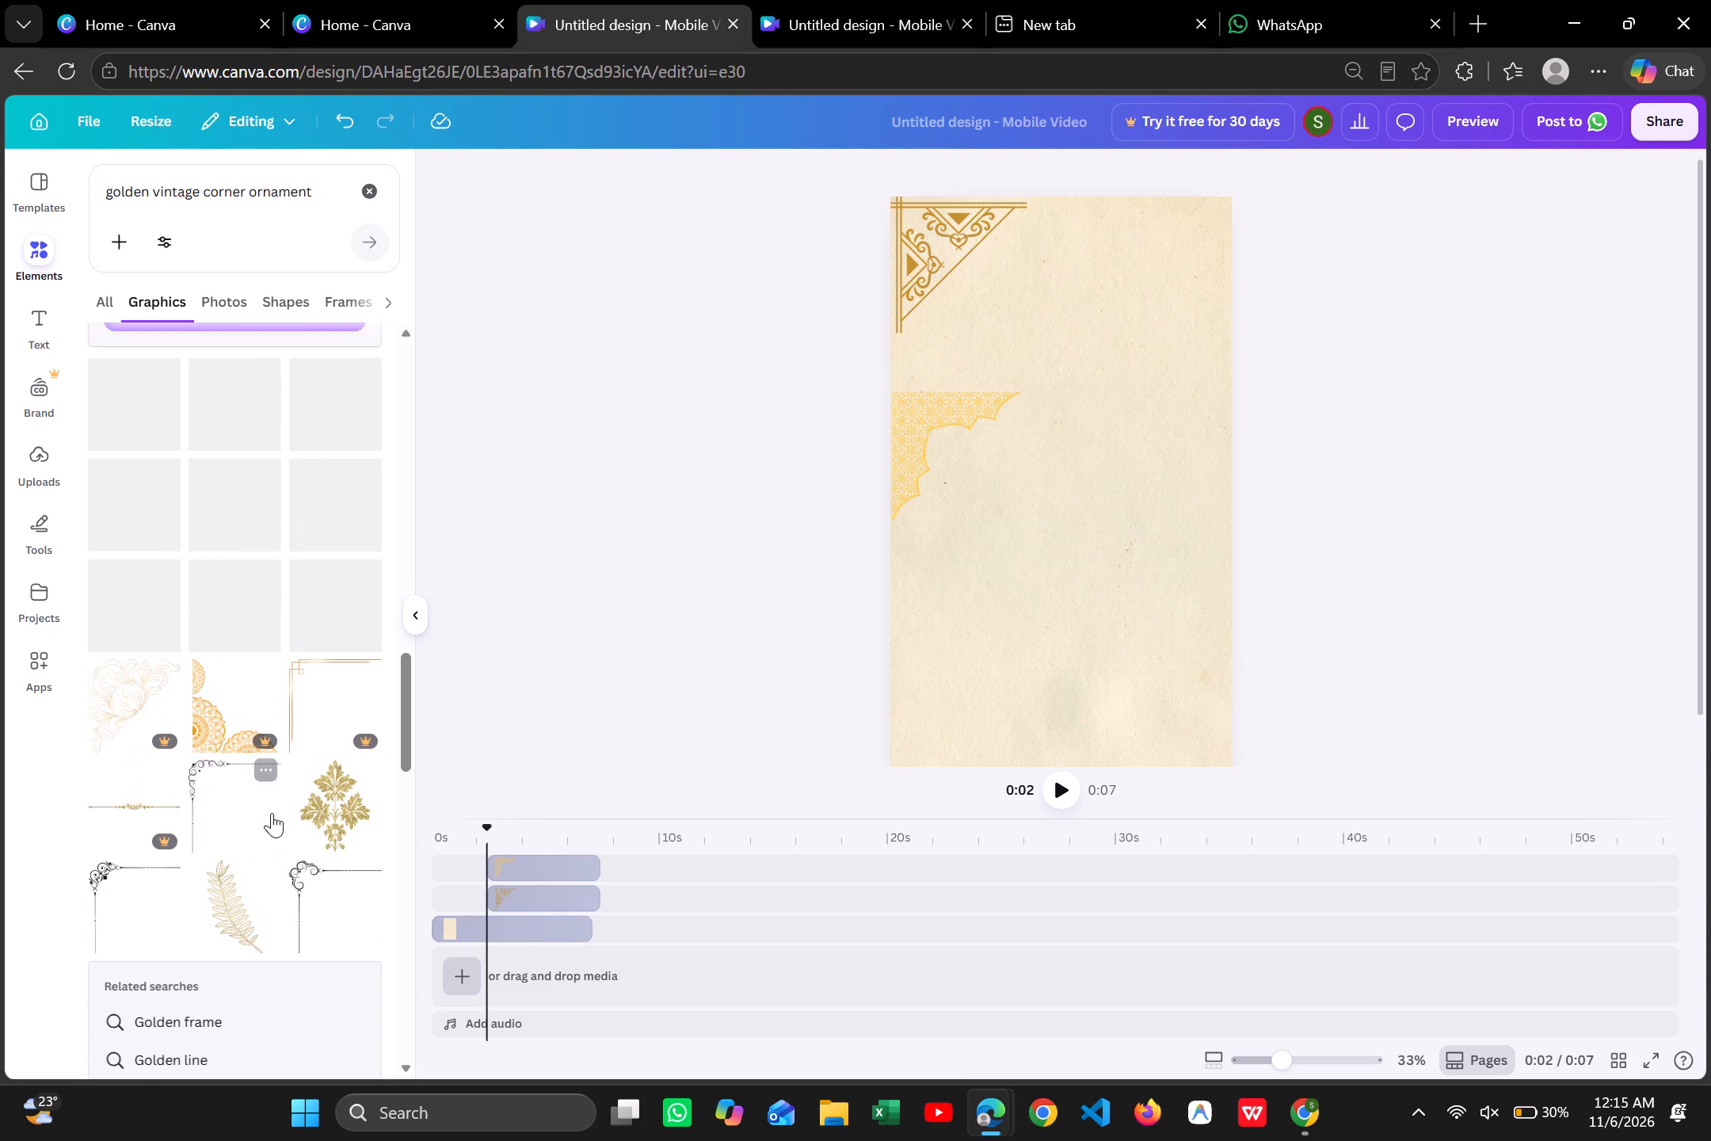
pyautogui.scroll(6, 272, 813)
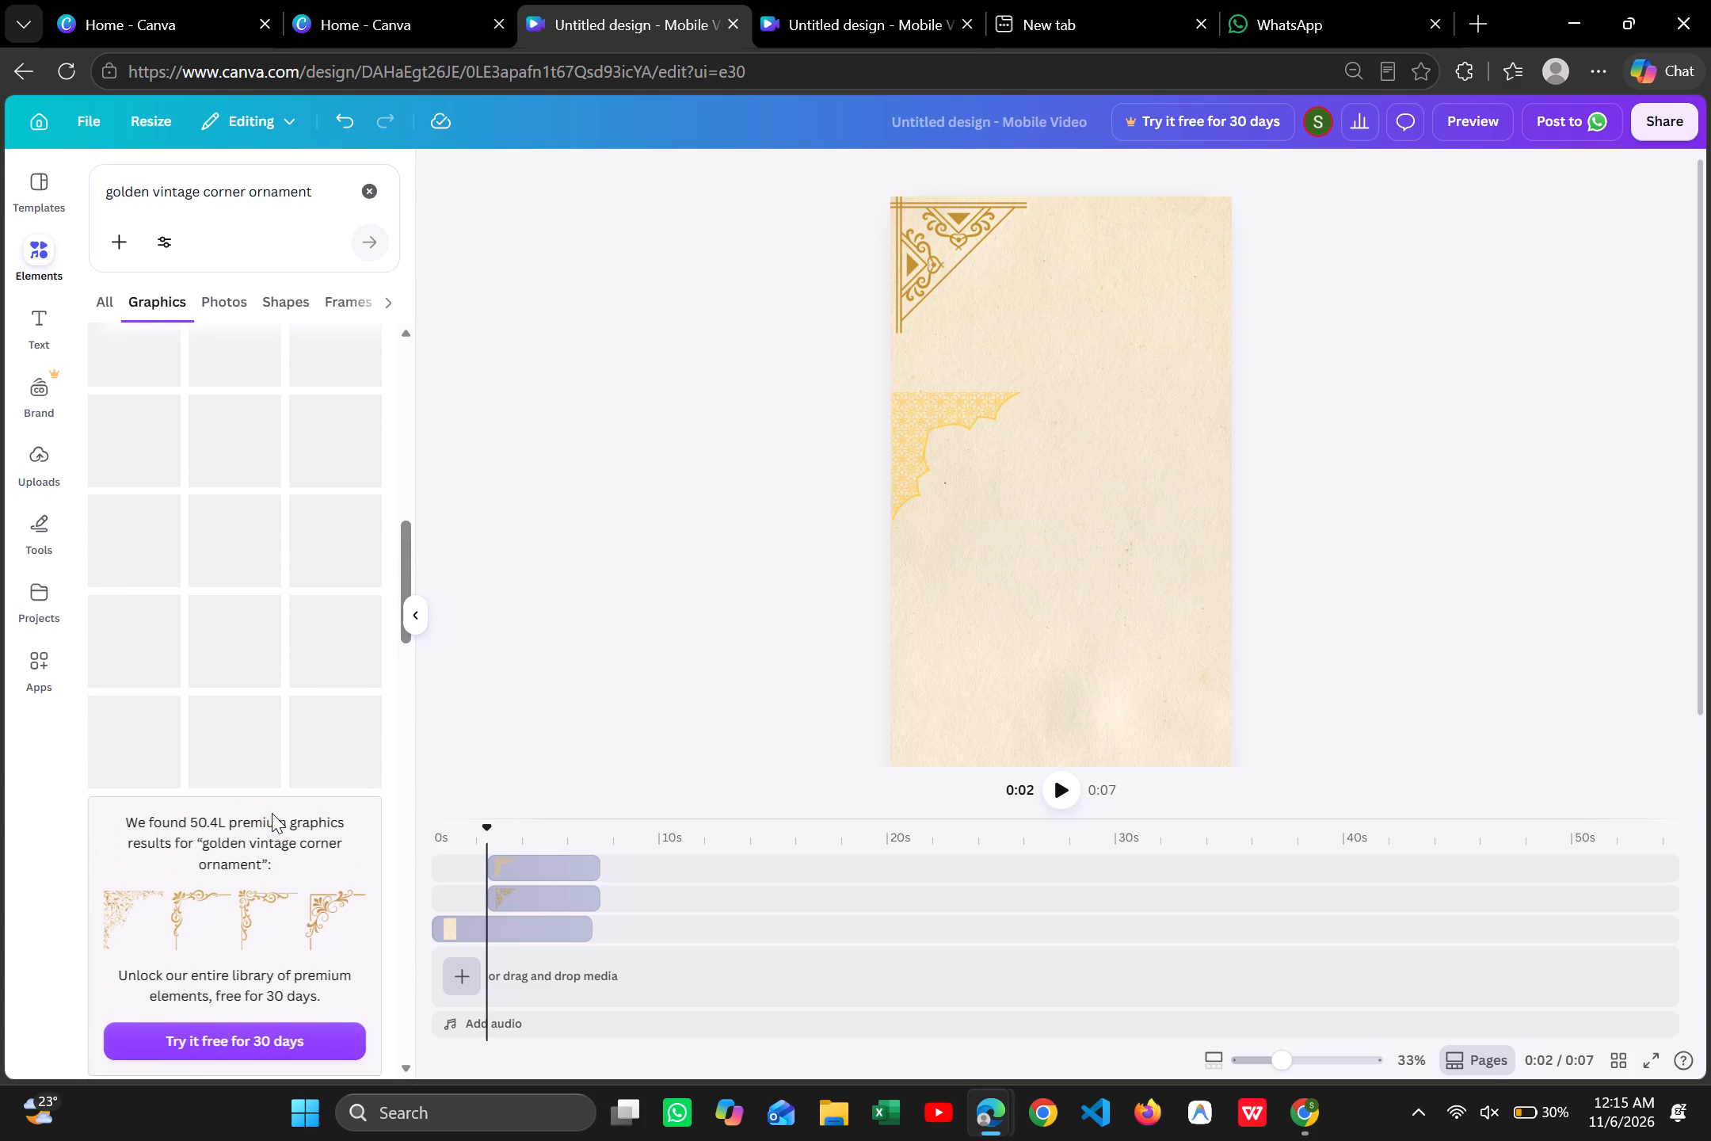
pyautogui.scroll(1, 272, 813)
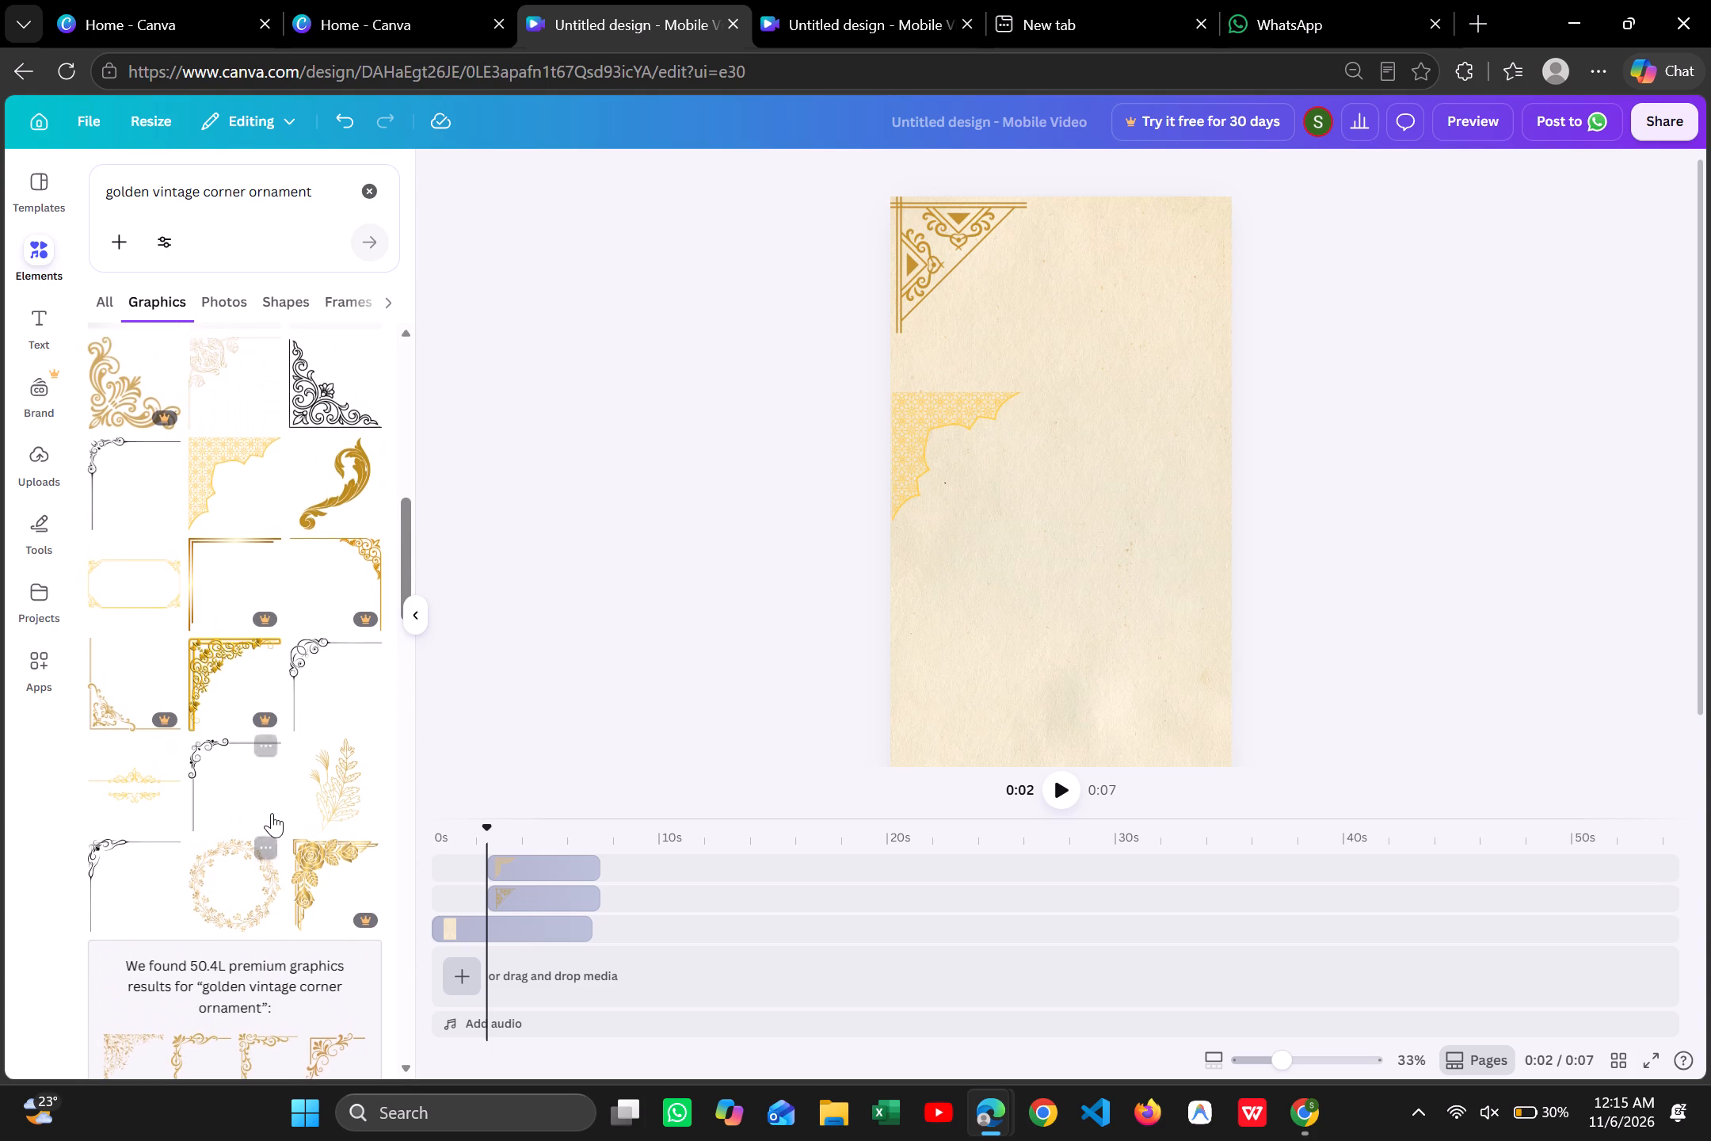
pyautogui.scroll(1, 272, 813)
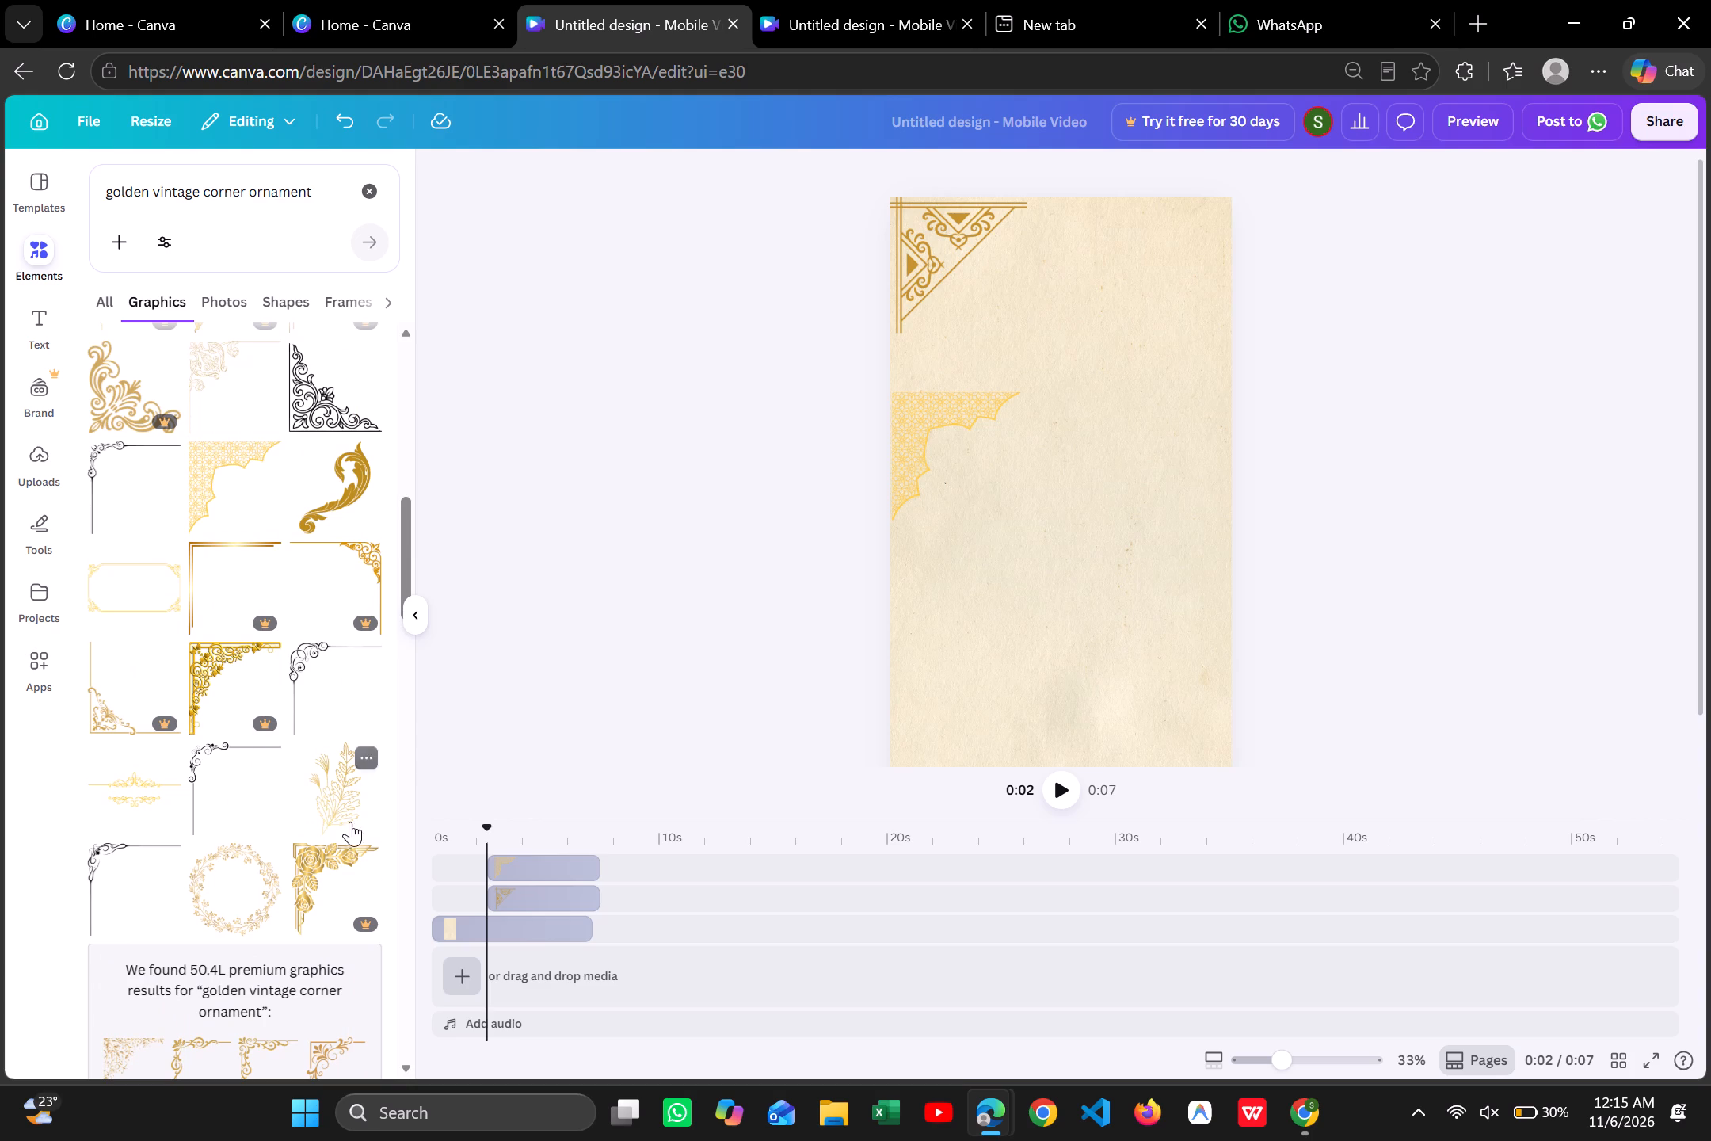
pyautogui.scroll(-1, 280, 849)
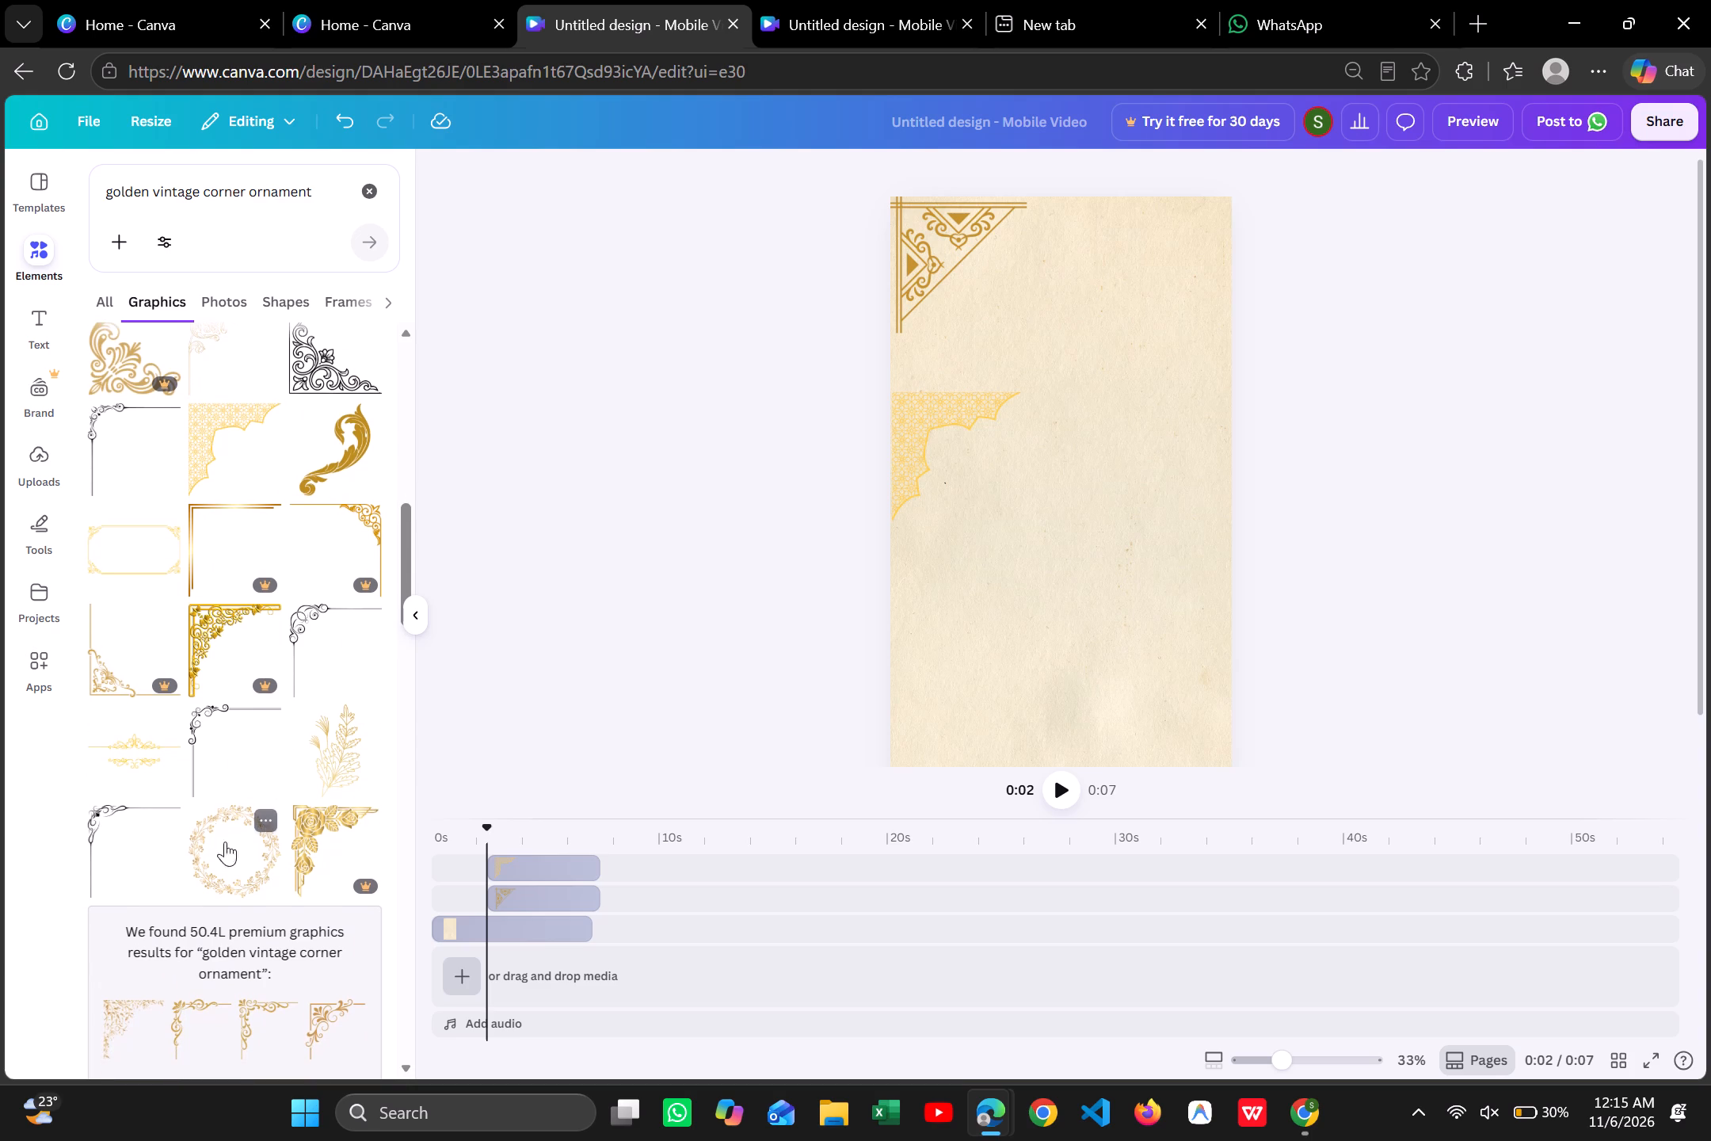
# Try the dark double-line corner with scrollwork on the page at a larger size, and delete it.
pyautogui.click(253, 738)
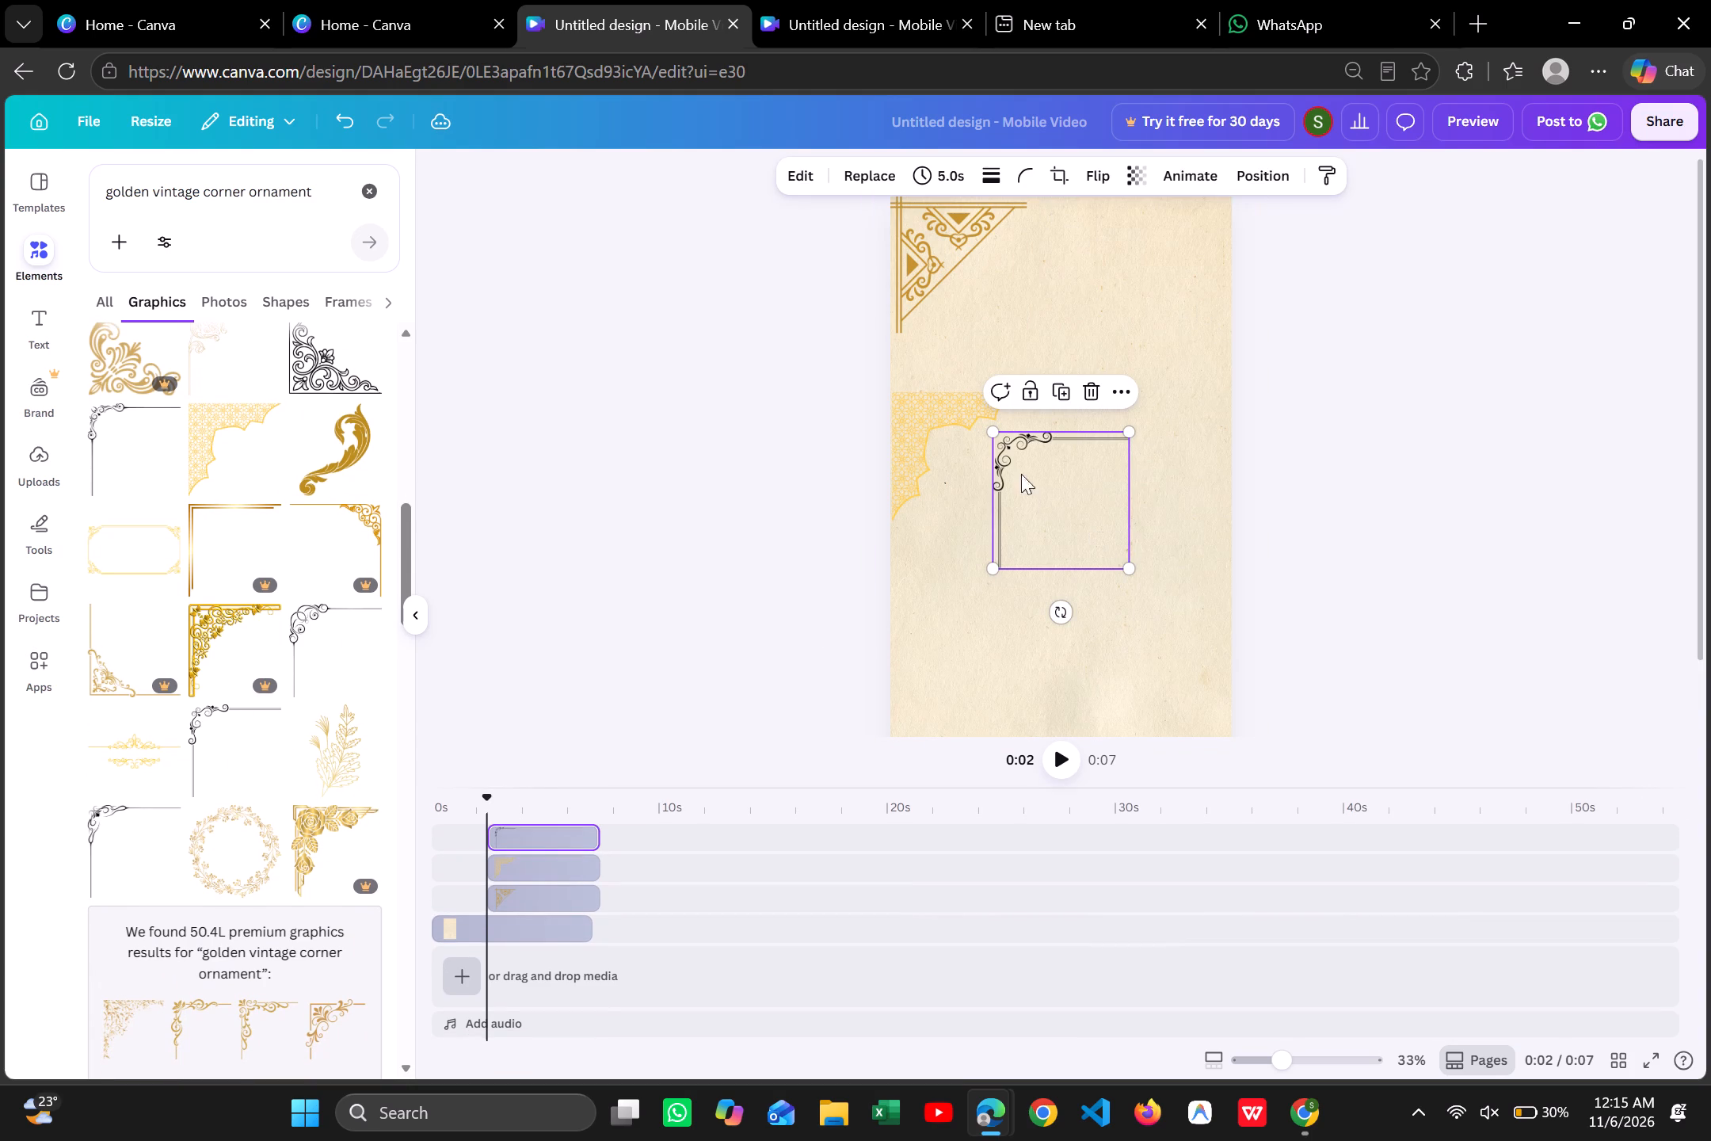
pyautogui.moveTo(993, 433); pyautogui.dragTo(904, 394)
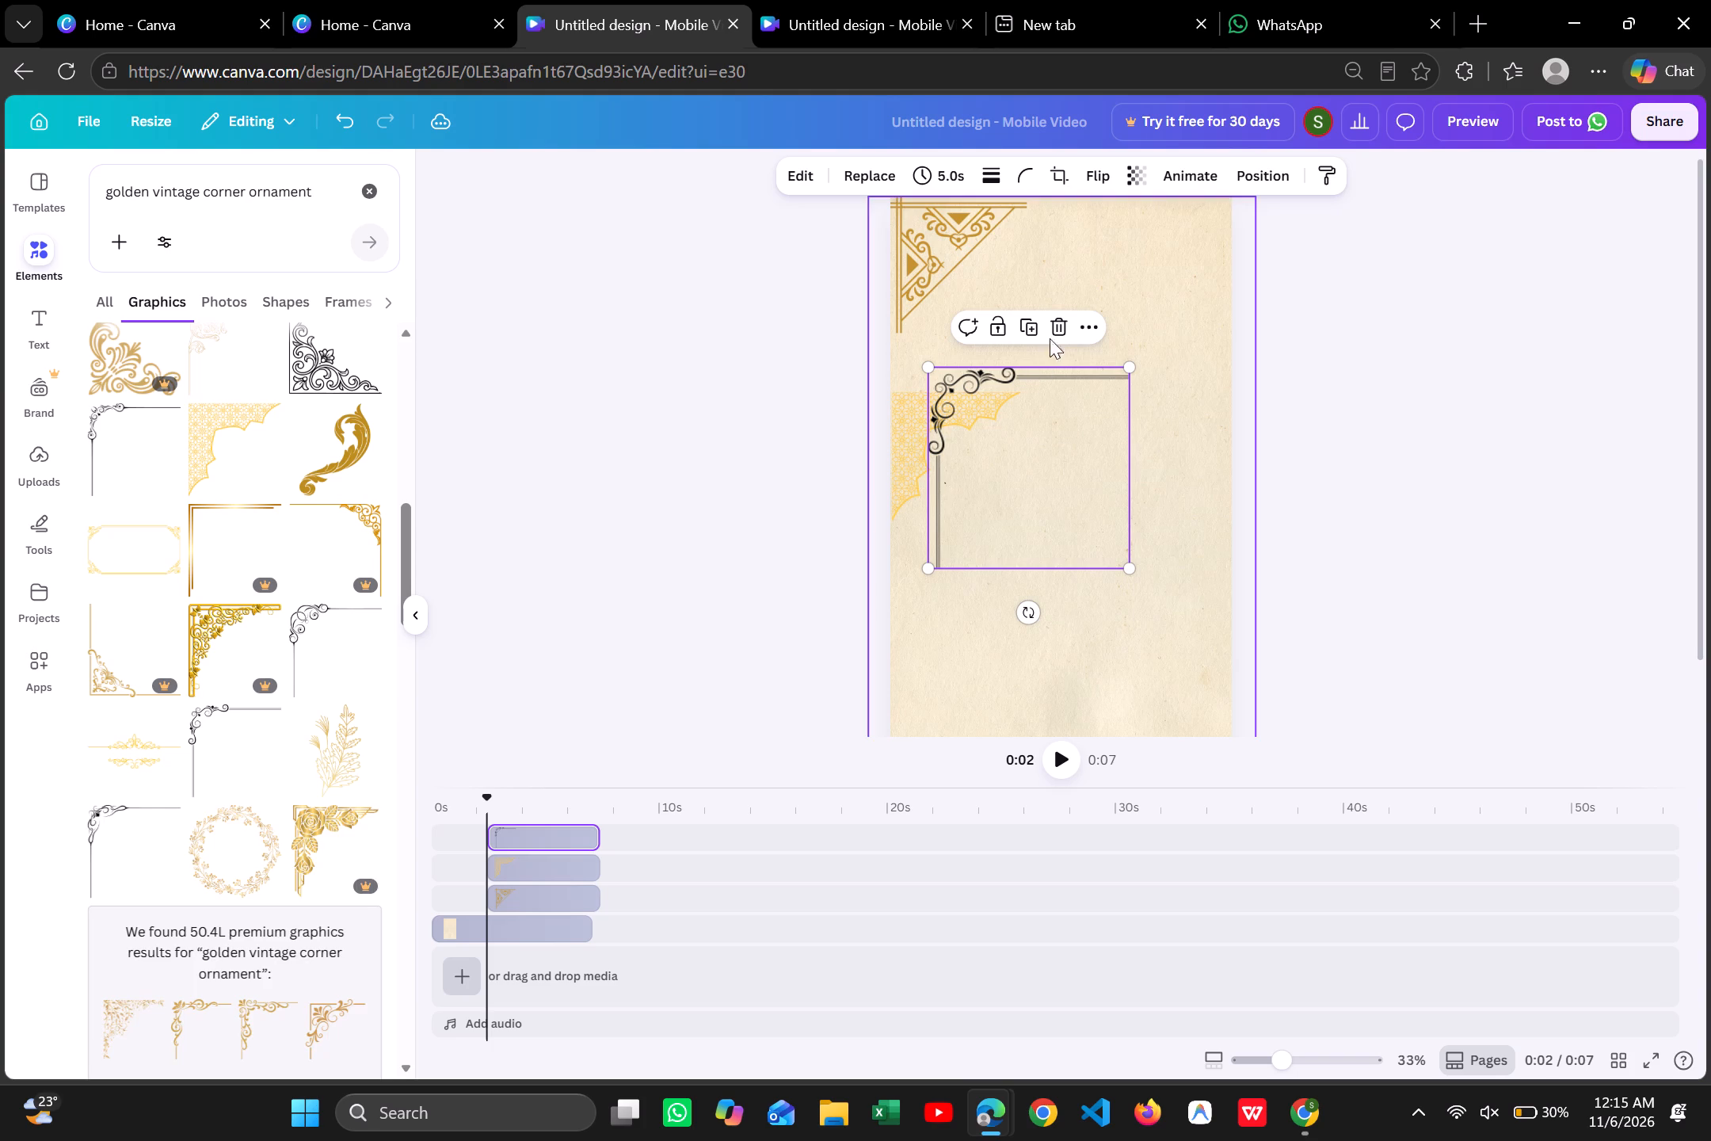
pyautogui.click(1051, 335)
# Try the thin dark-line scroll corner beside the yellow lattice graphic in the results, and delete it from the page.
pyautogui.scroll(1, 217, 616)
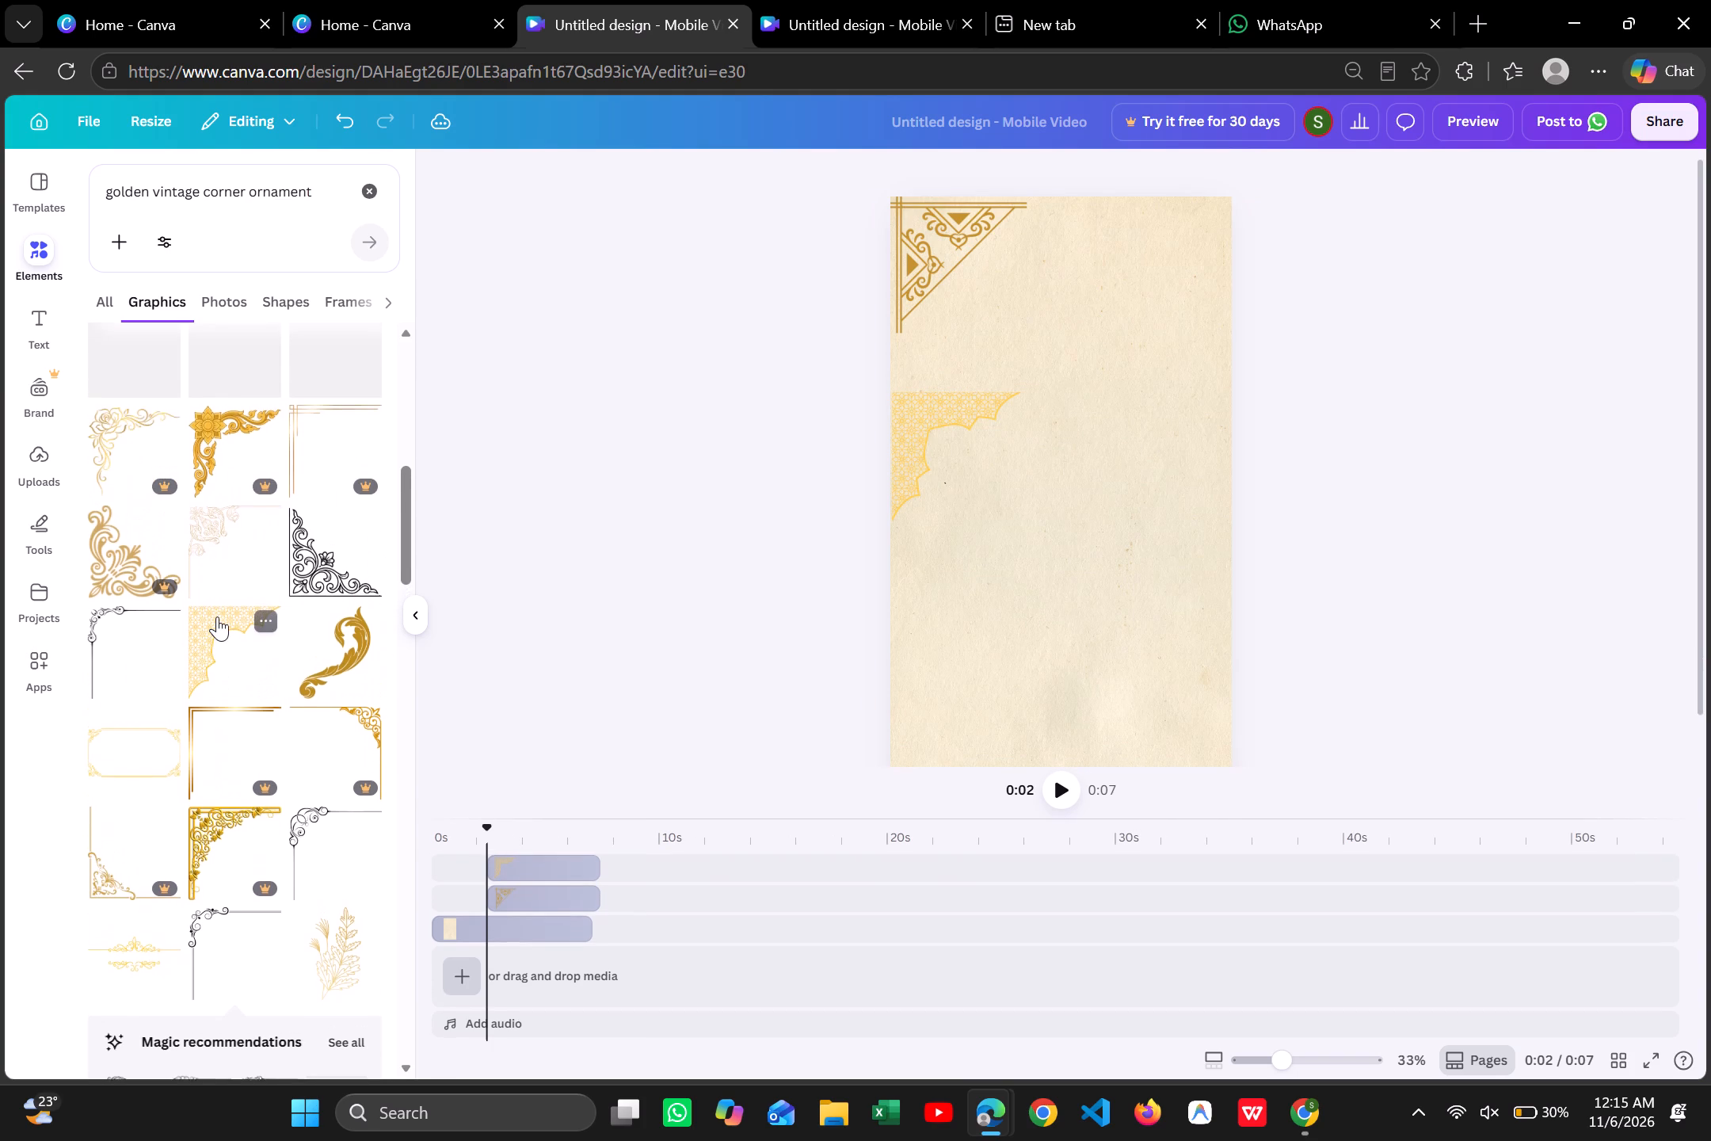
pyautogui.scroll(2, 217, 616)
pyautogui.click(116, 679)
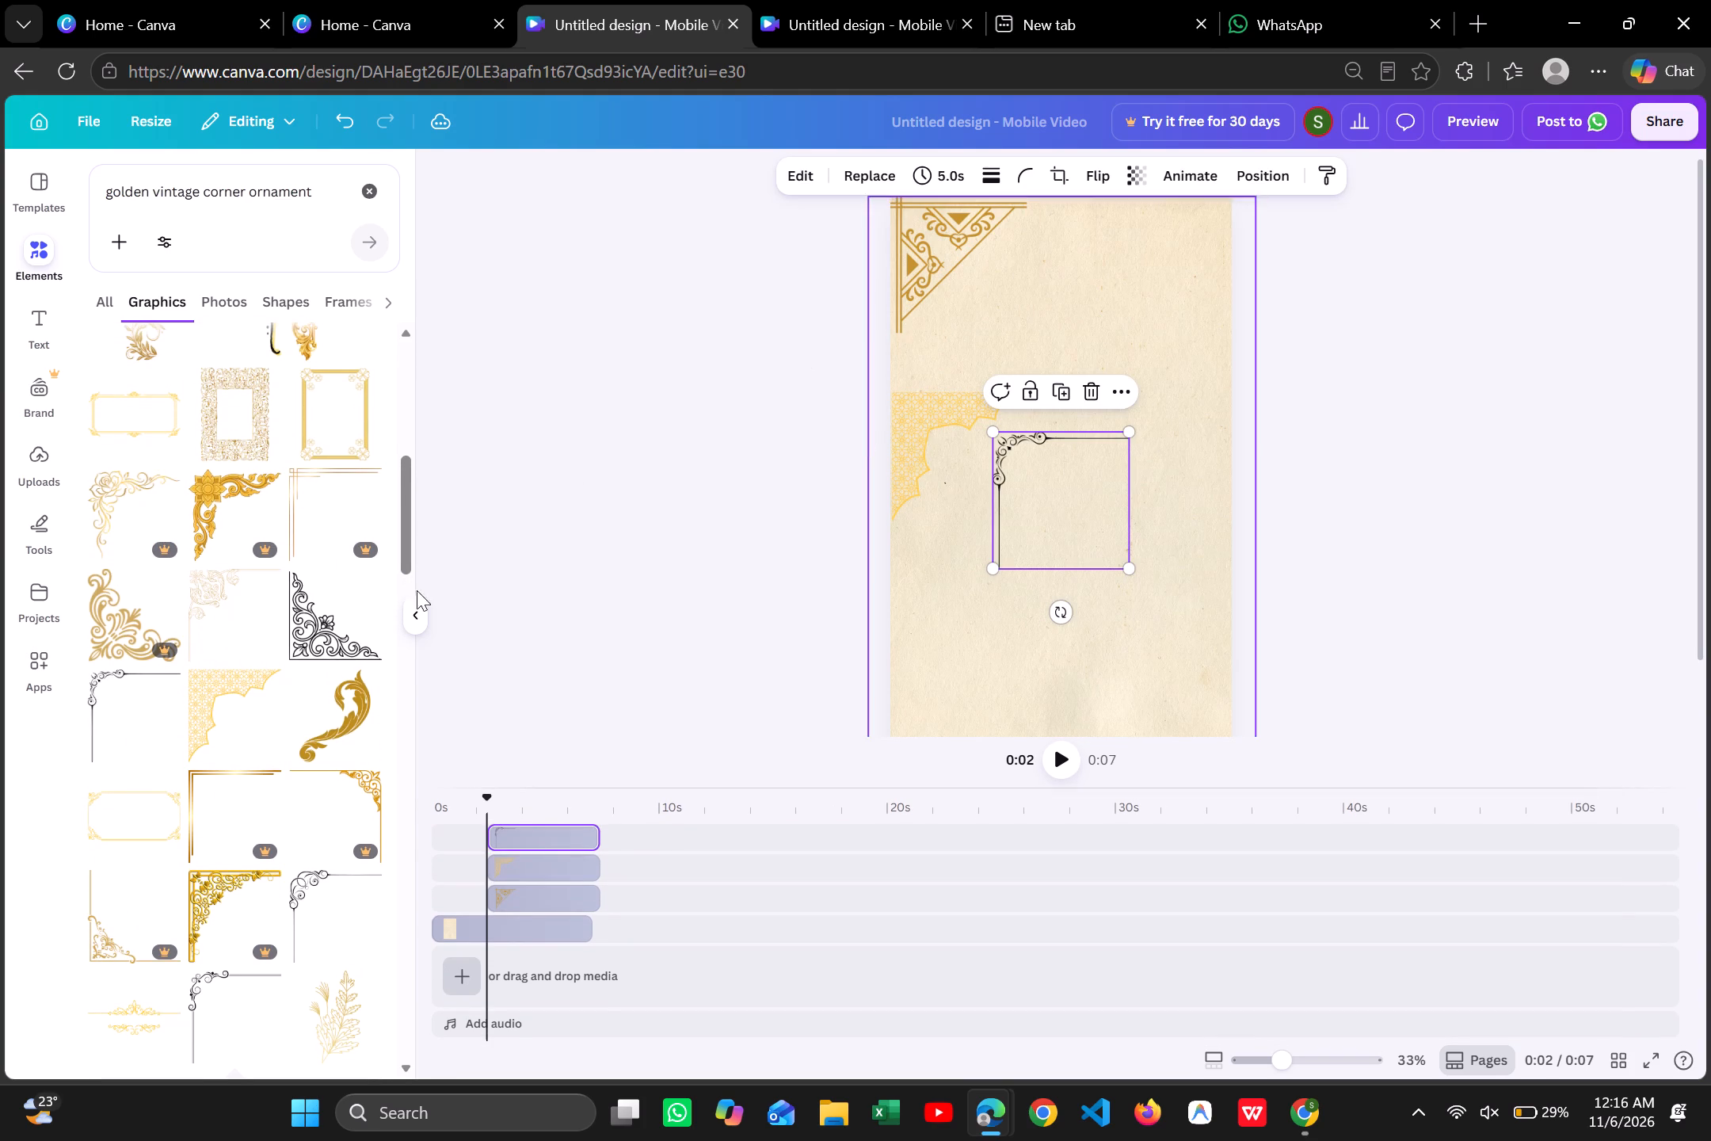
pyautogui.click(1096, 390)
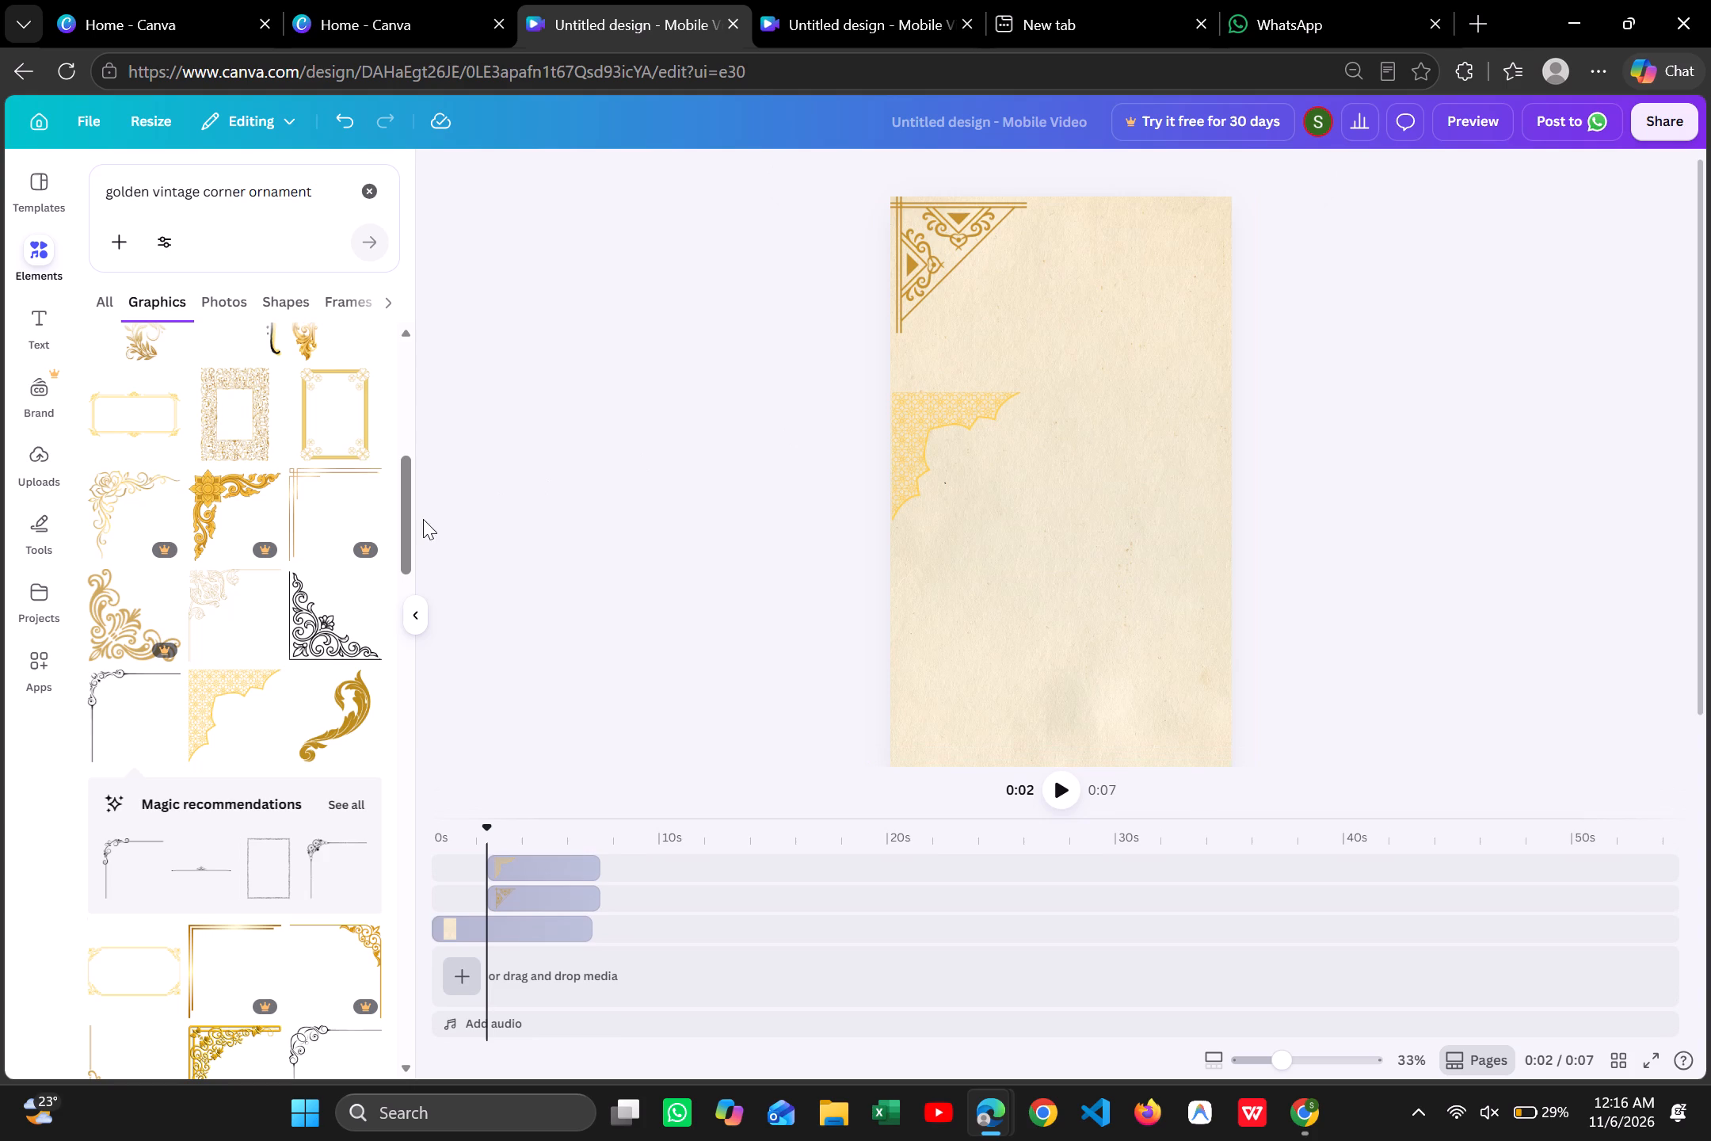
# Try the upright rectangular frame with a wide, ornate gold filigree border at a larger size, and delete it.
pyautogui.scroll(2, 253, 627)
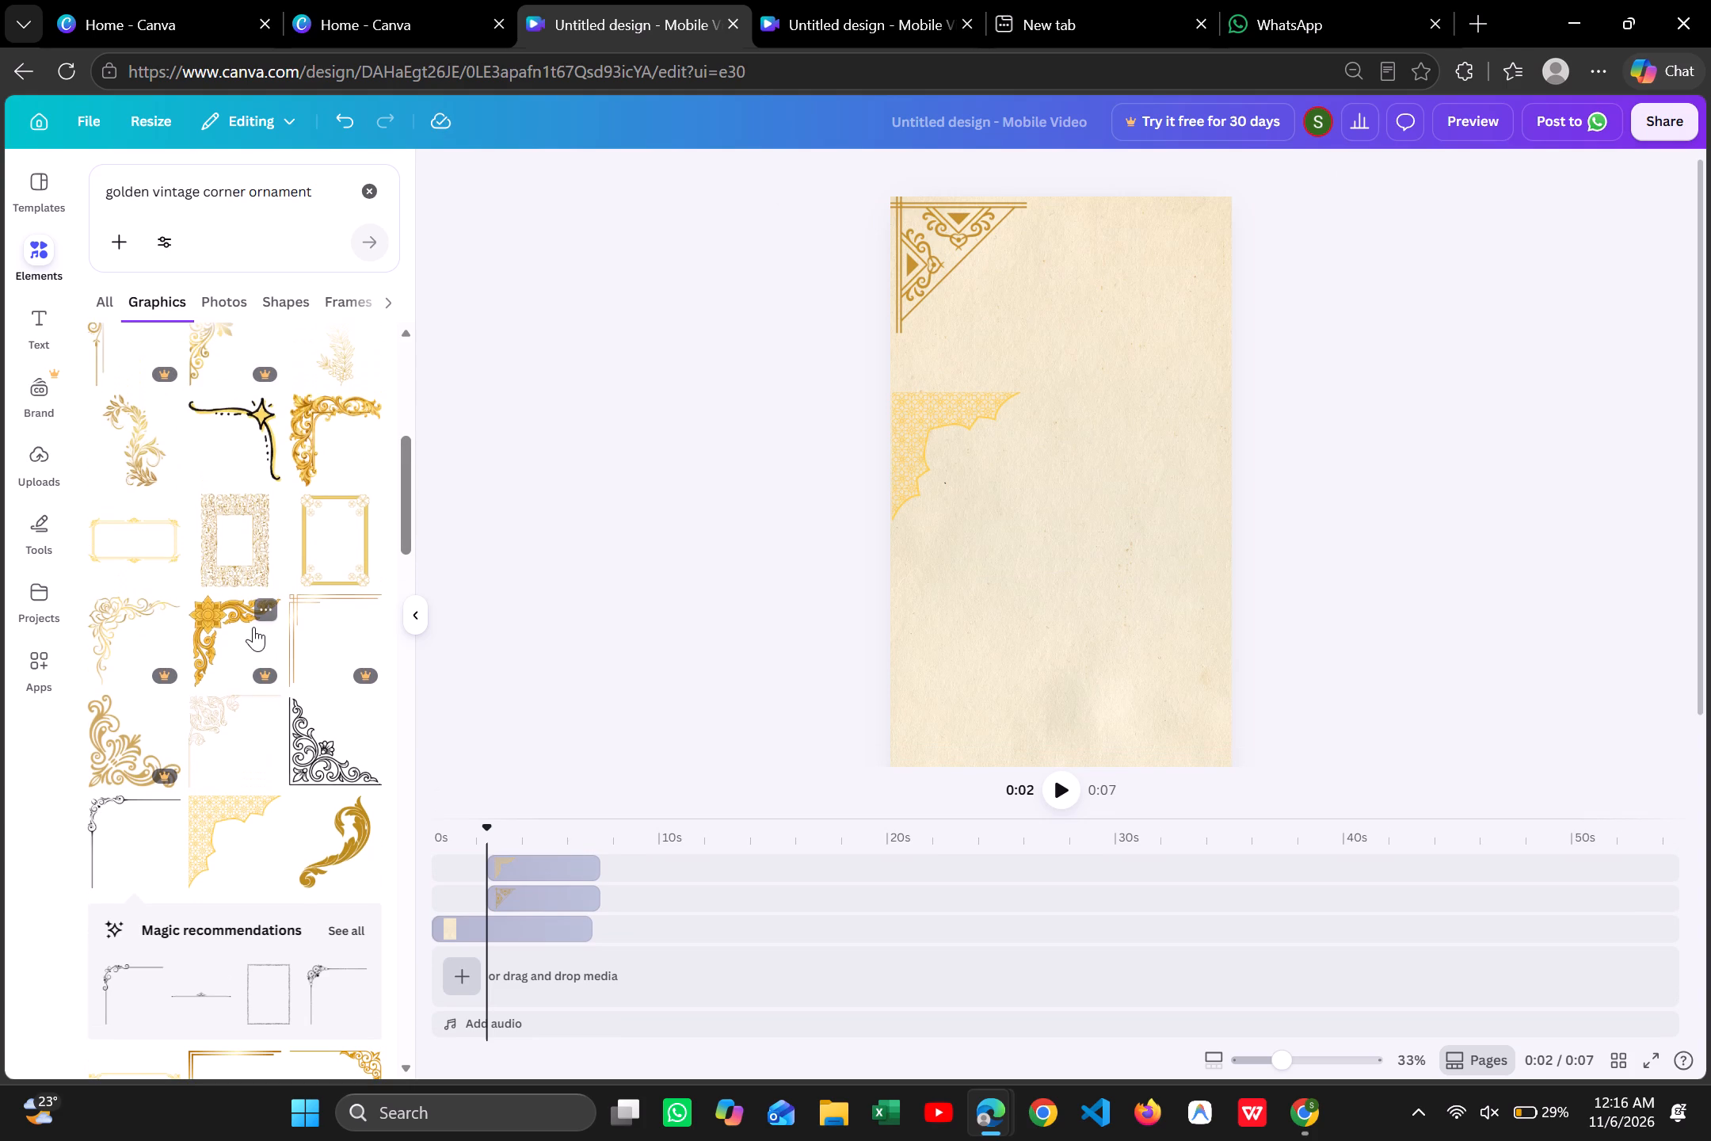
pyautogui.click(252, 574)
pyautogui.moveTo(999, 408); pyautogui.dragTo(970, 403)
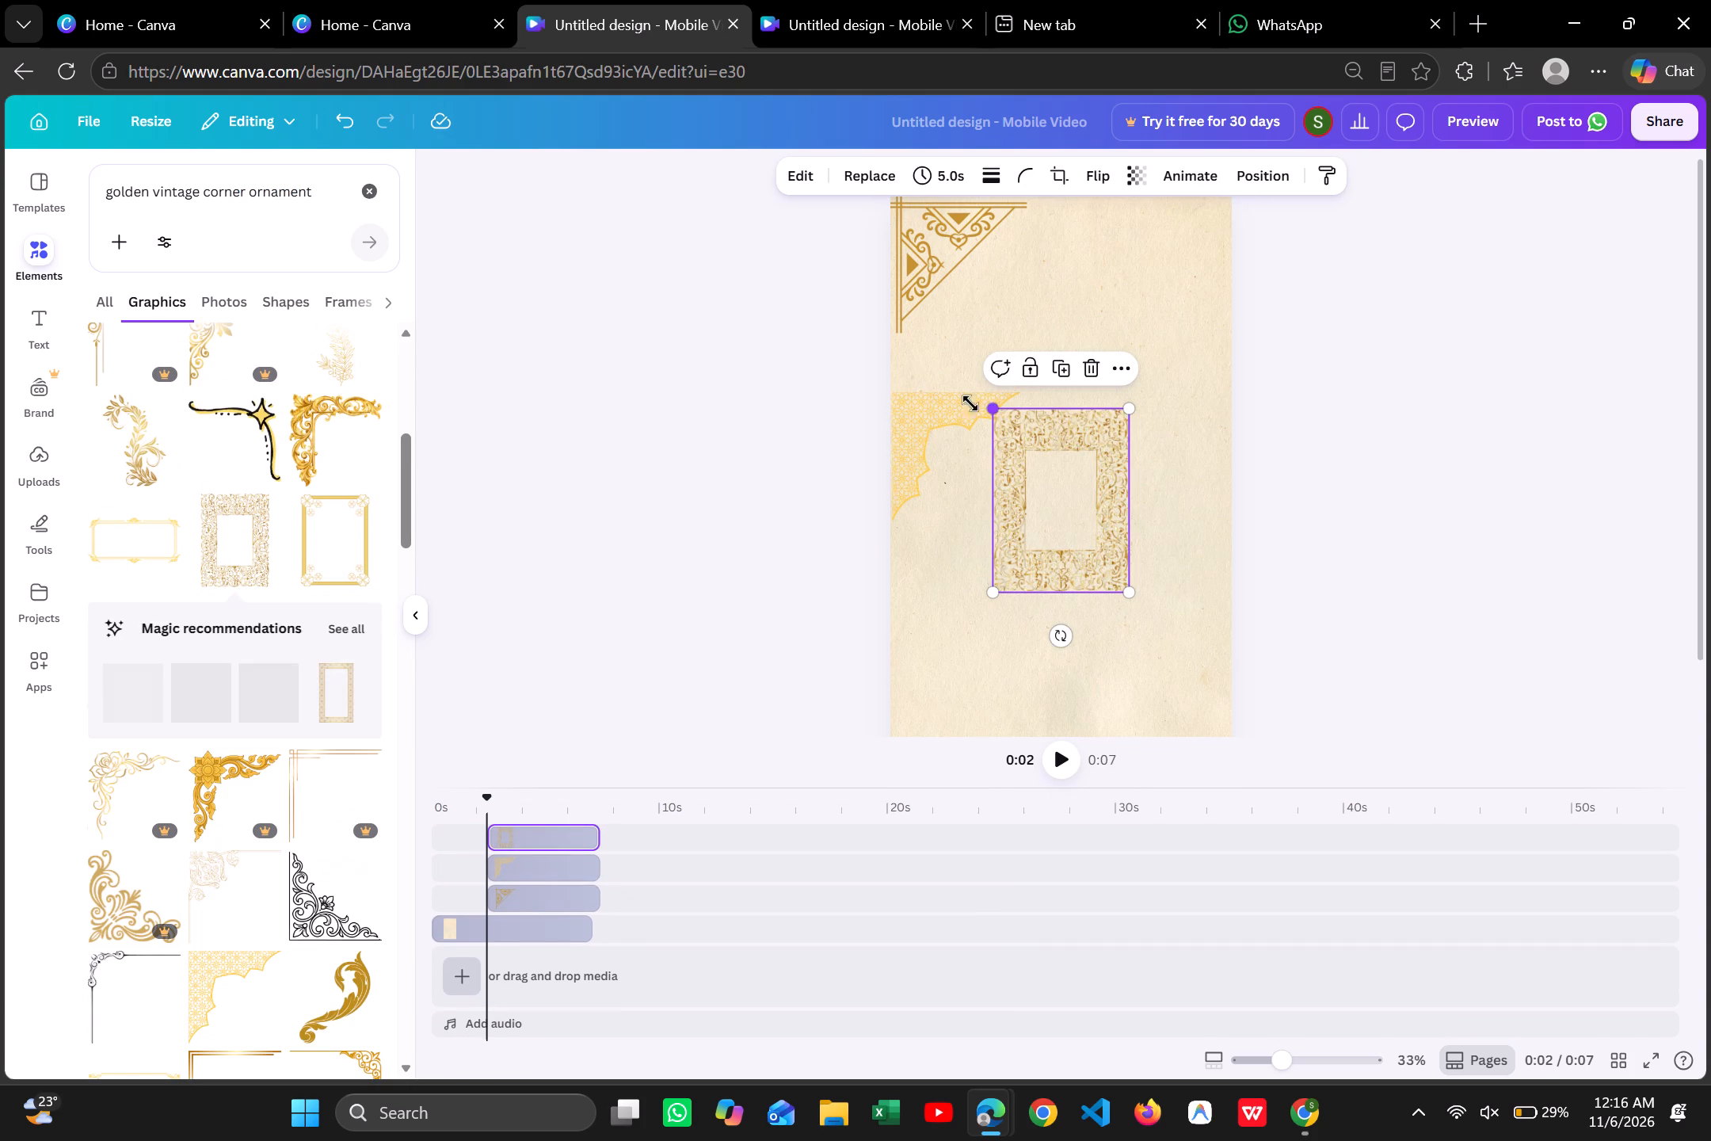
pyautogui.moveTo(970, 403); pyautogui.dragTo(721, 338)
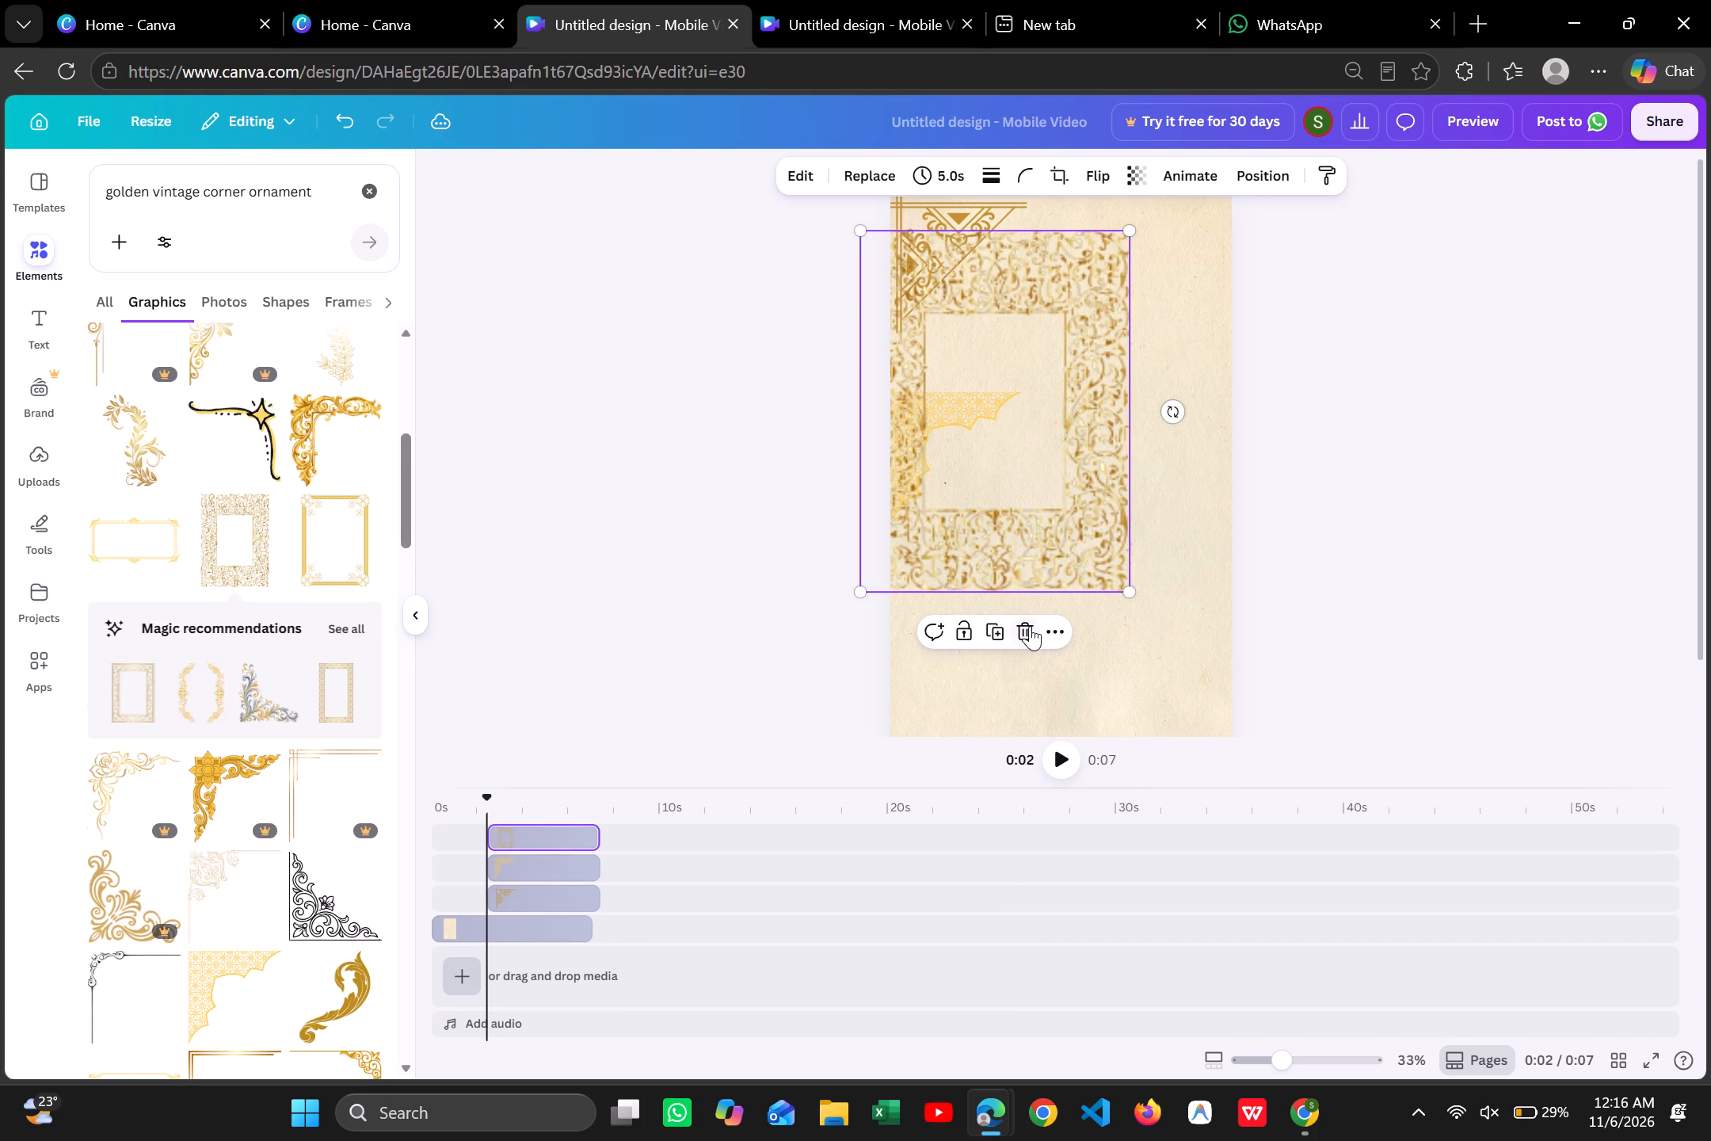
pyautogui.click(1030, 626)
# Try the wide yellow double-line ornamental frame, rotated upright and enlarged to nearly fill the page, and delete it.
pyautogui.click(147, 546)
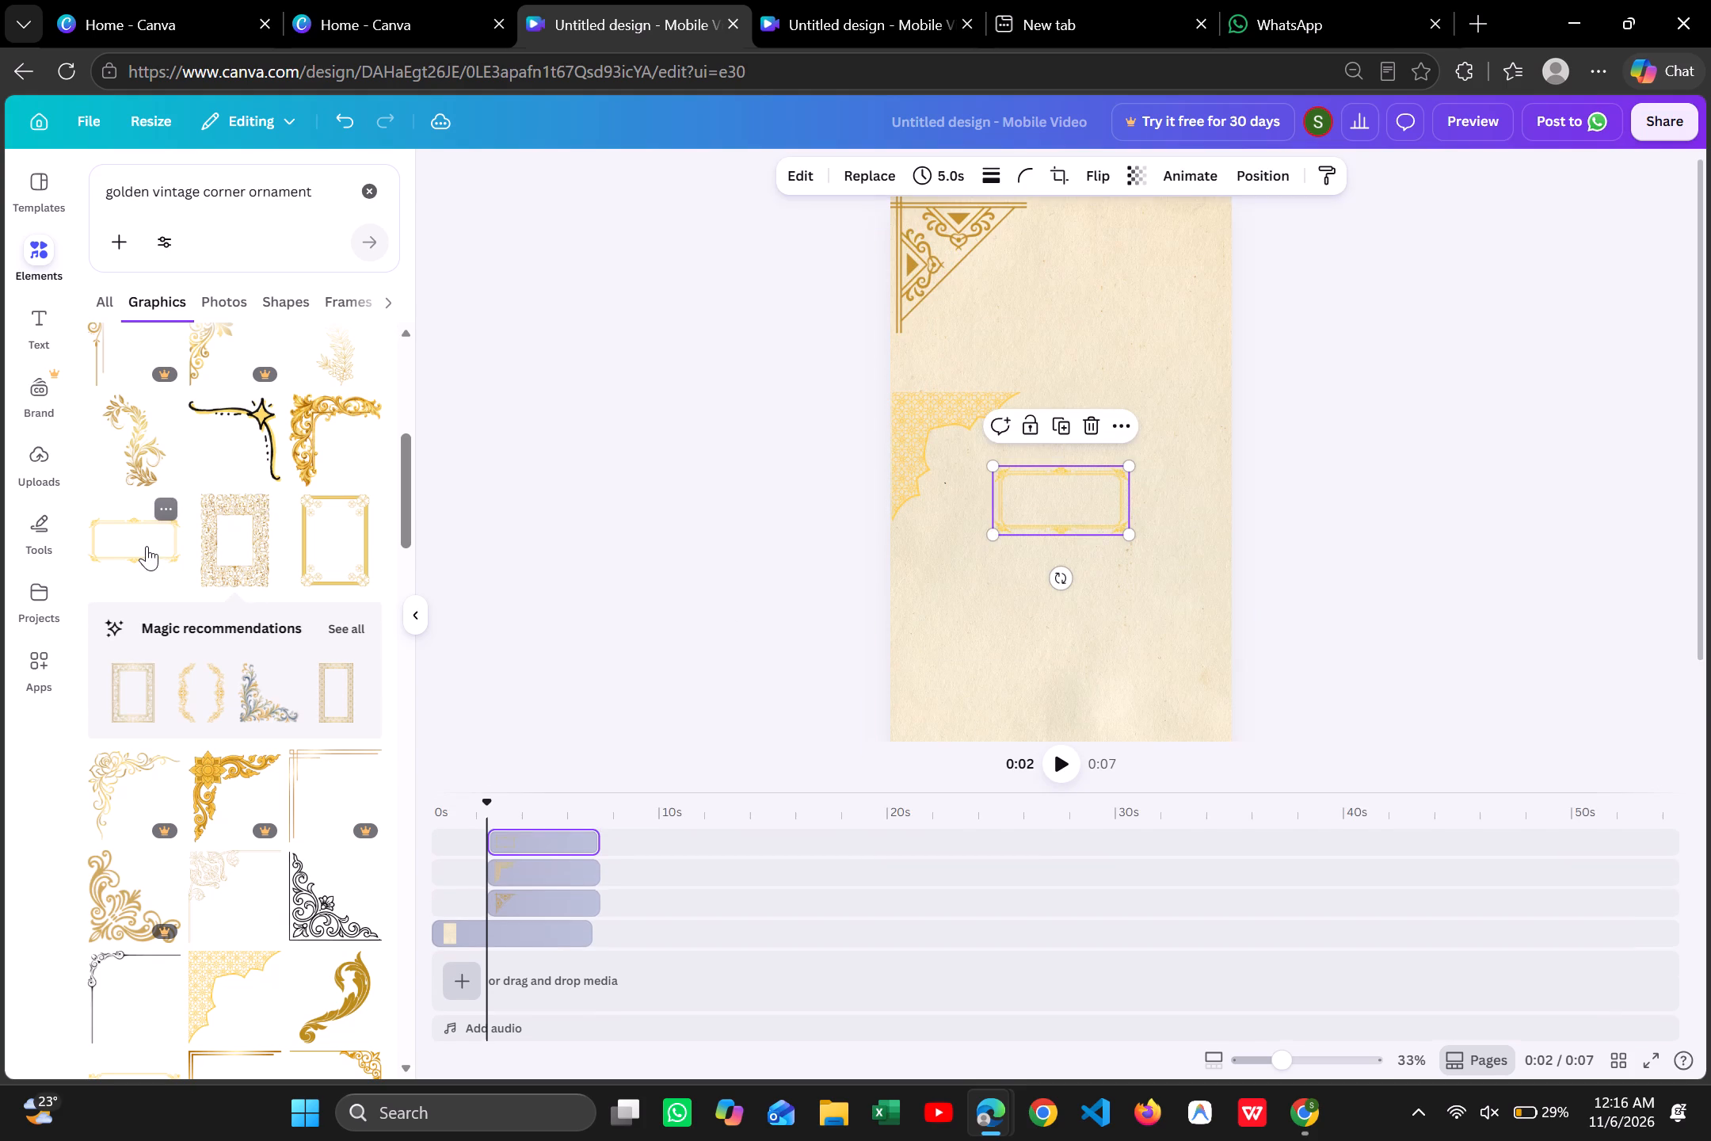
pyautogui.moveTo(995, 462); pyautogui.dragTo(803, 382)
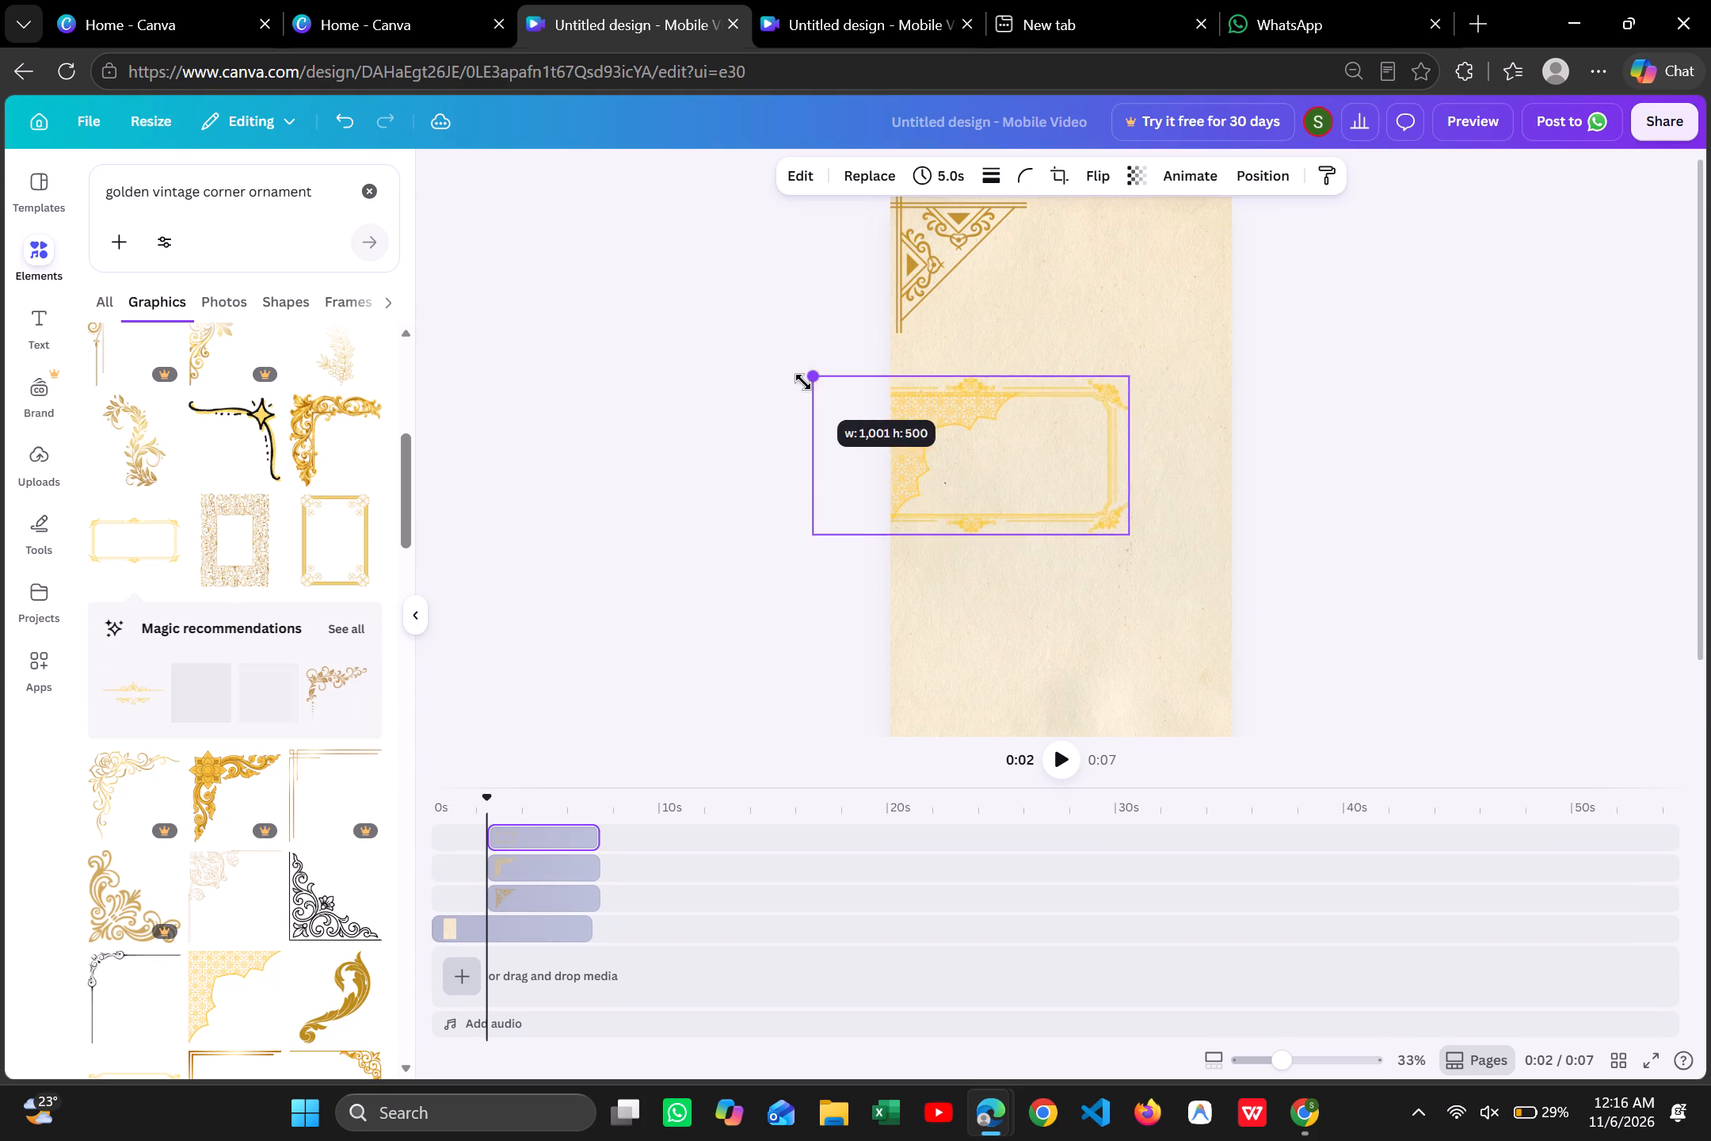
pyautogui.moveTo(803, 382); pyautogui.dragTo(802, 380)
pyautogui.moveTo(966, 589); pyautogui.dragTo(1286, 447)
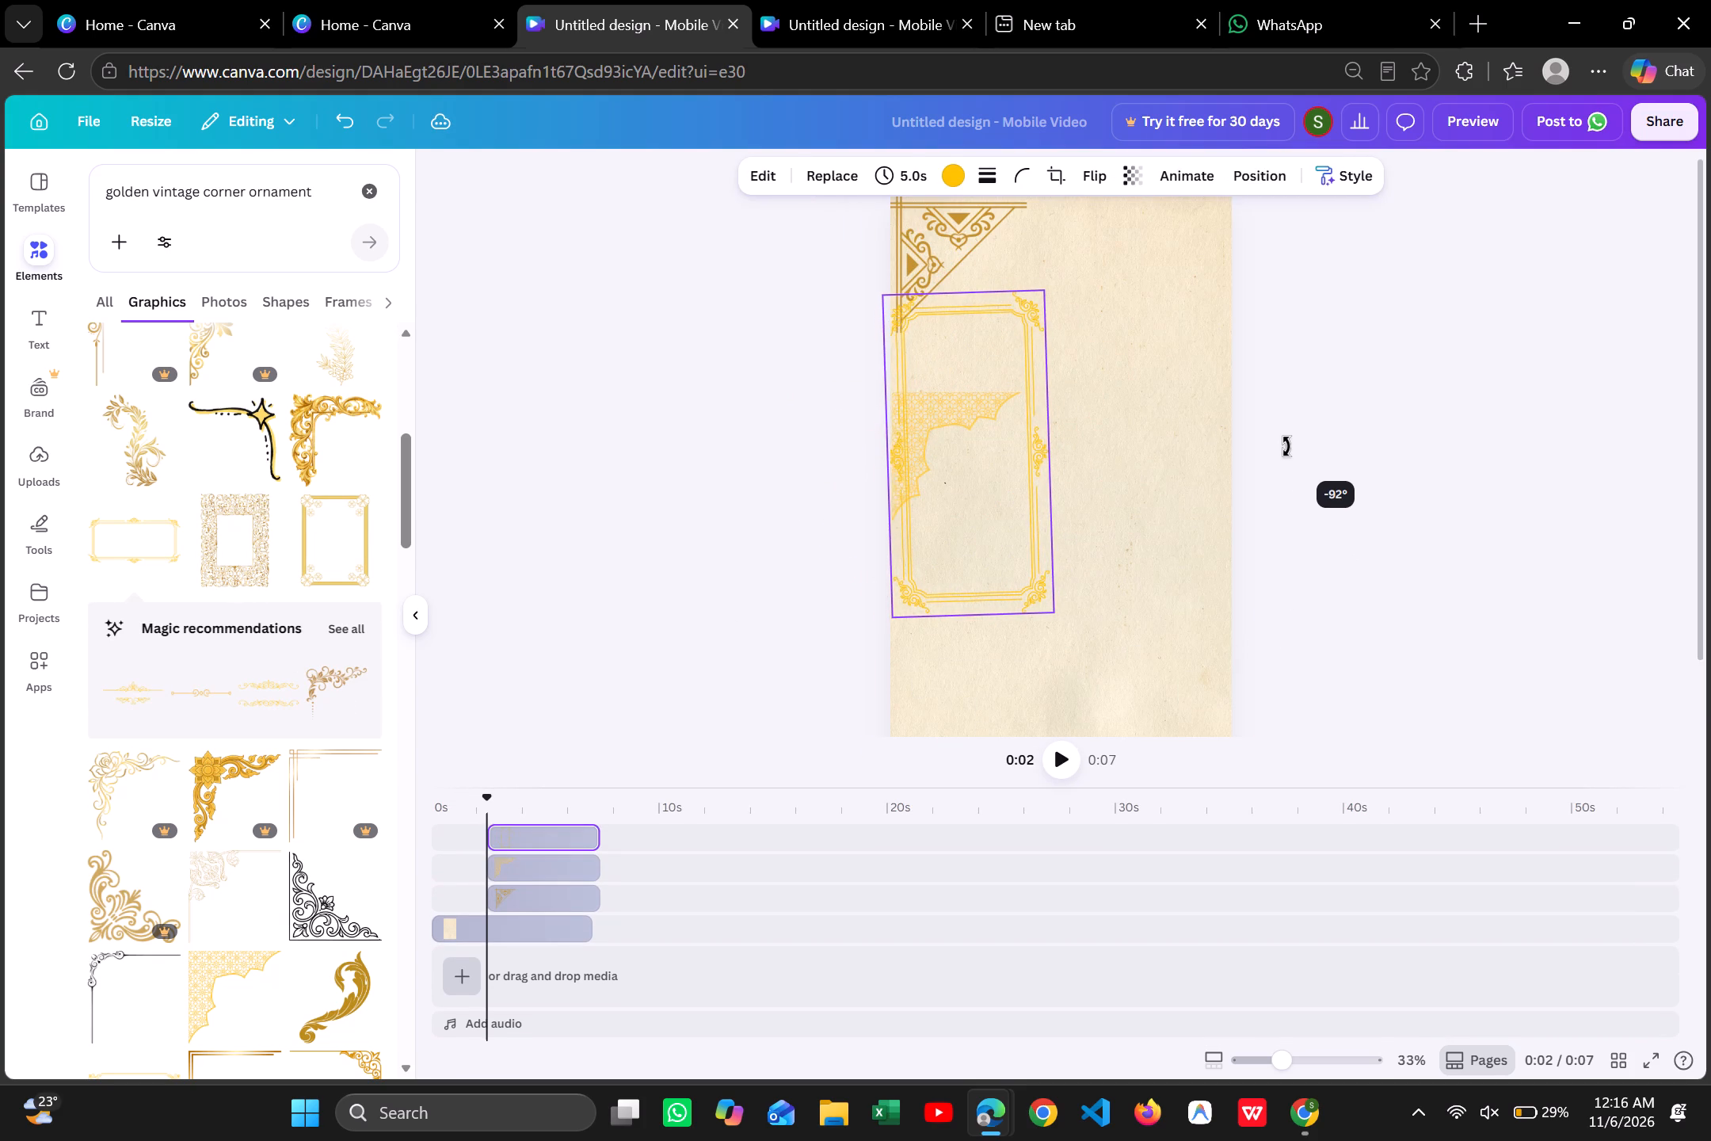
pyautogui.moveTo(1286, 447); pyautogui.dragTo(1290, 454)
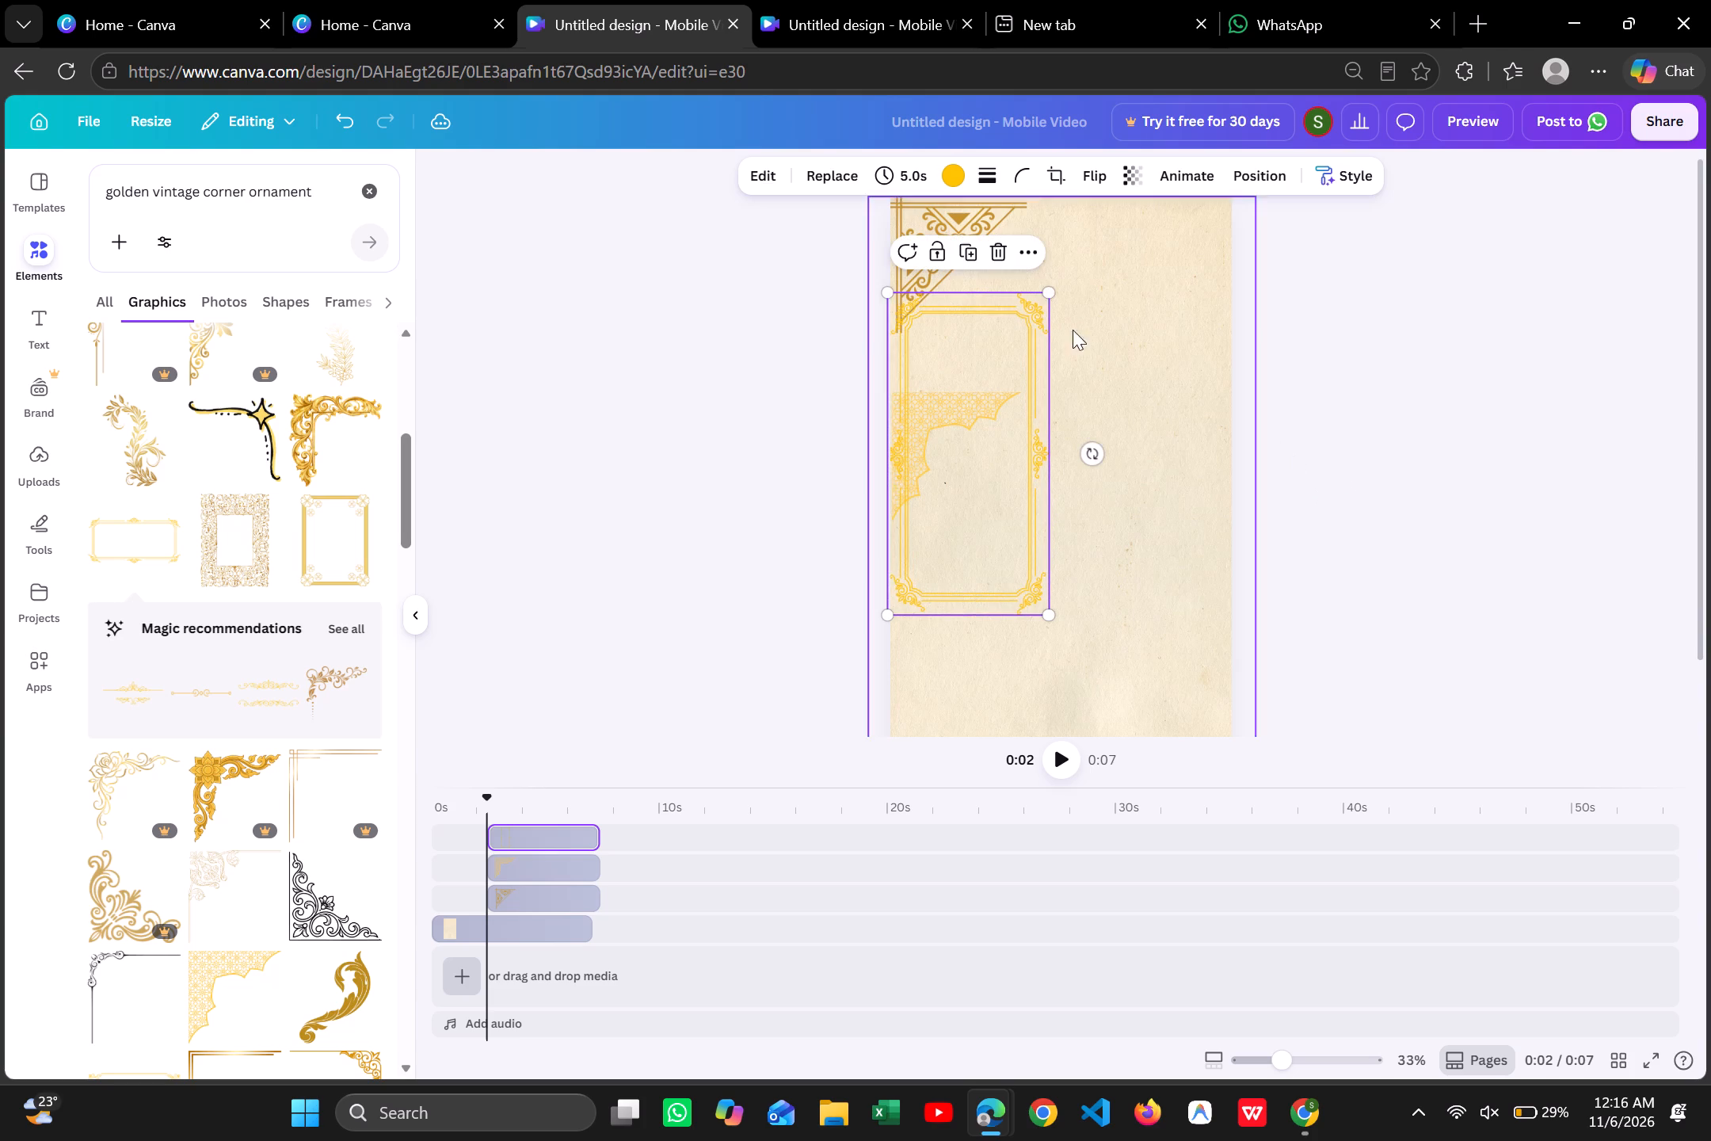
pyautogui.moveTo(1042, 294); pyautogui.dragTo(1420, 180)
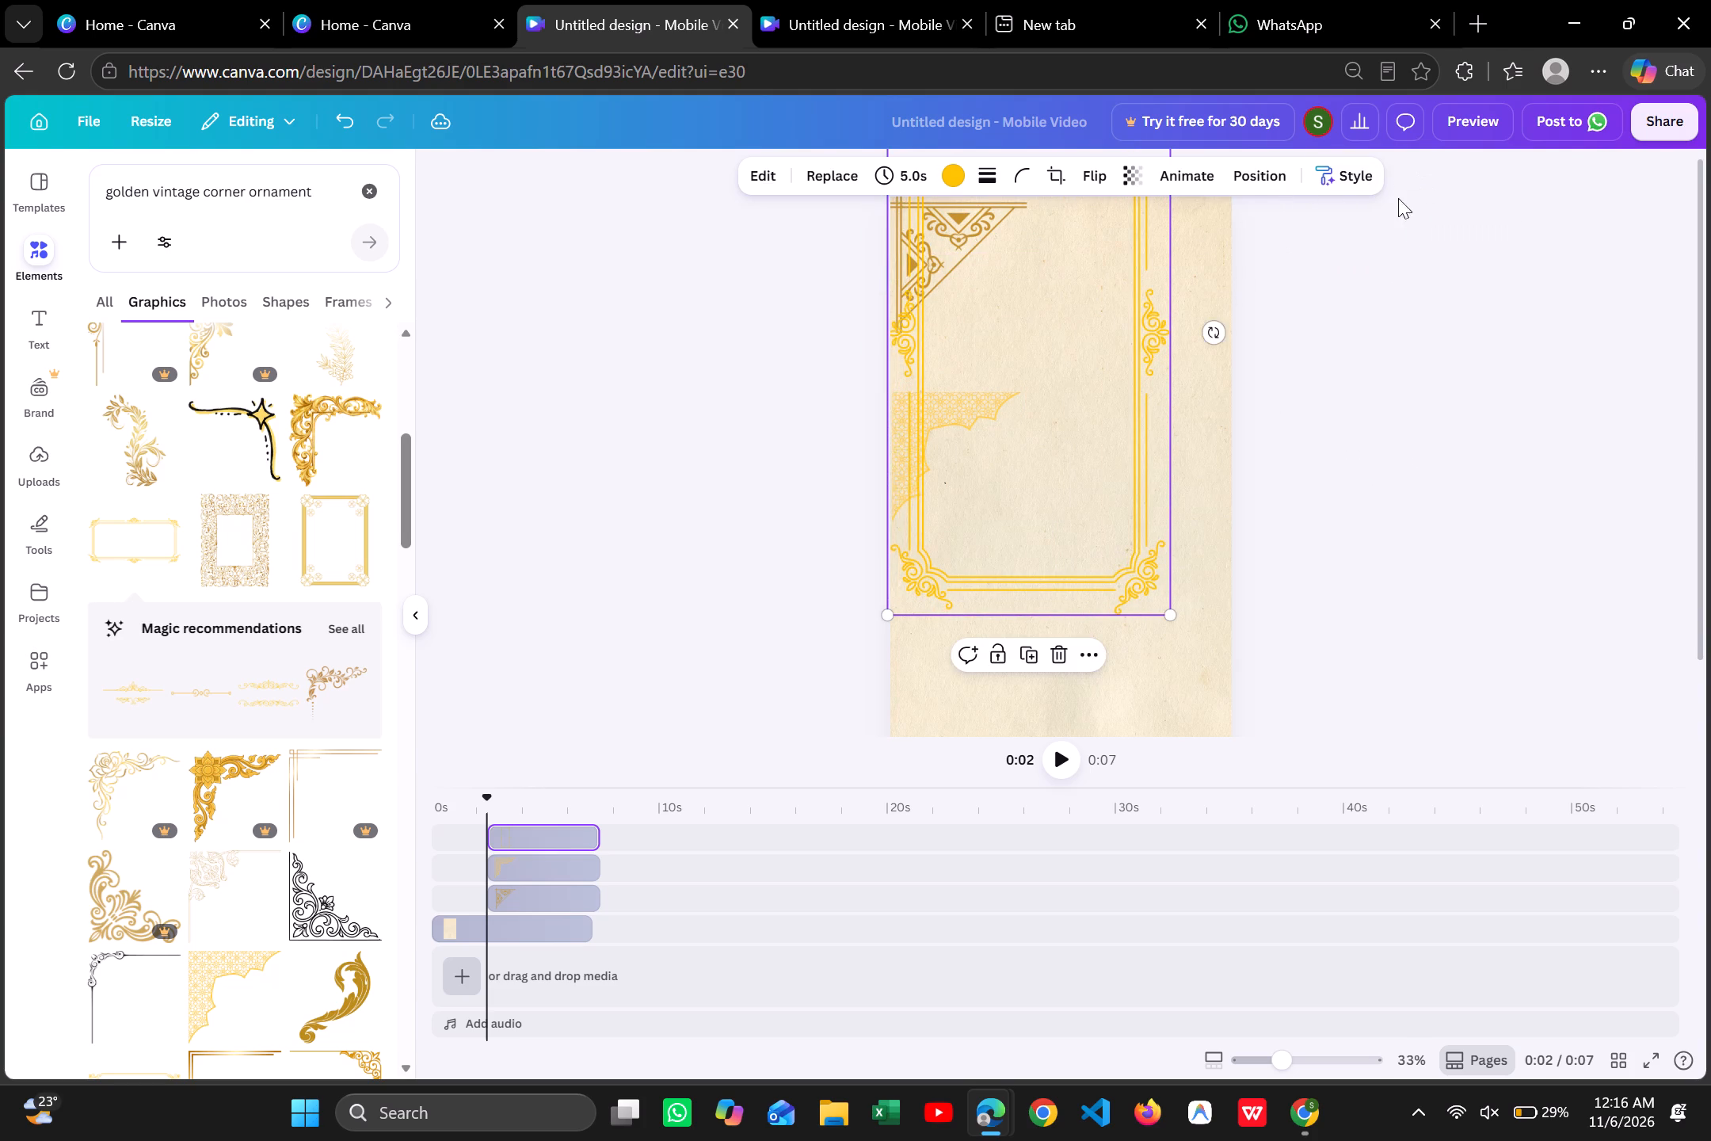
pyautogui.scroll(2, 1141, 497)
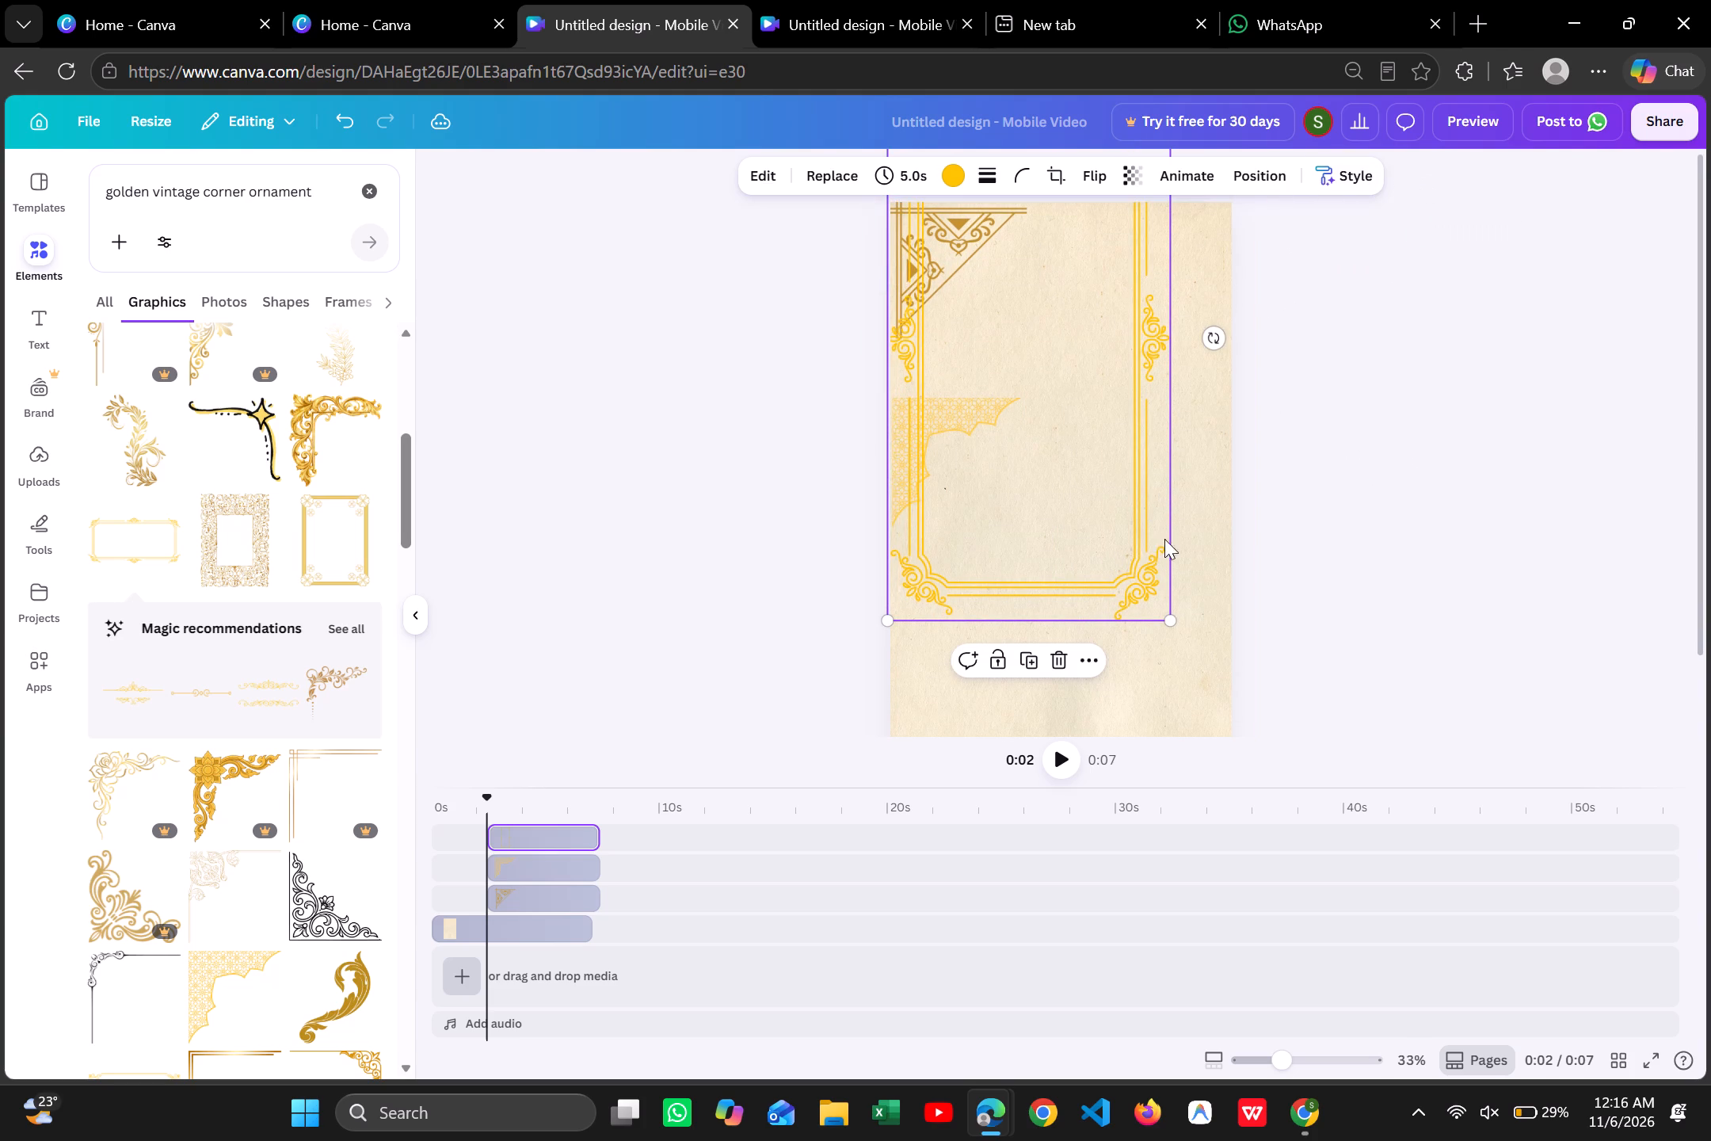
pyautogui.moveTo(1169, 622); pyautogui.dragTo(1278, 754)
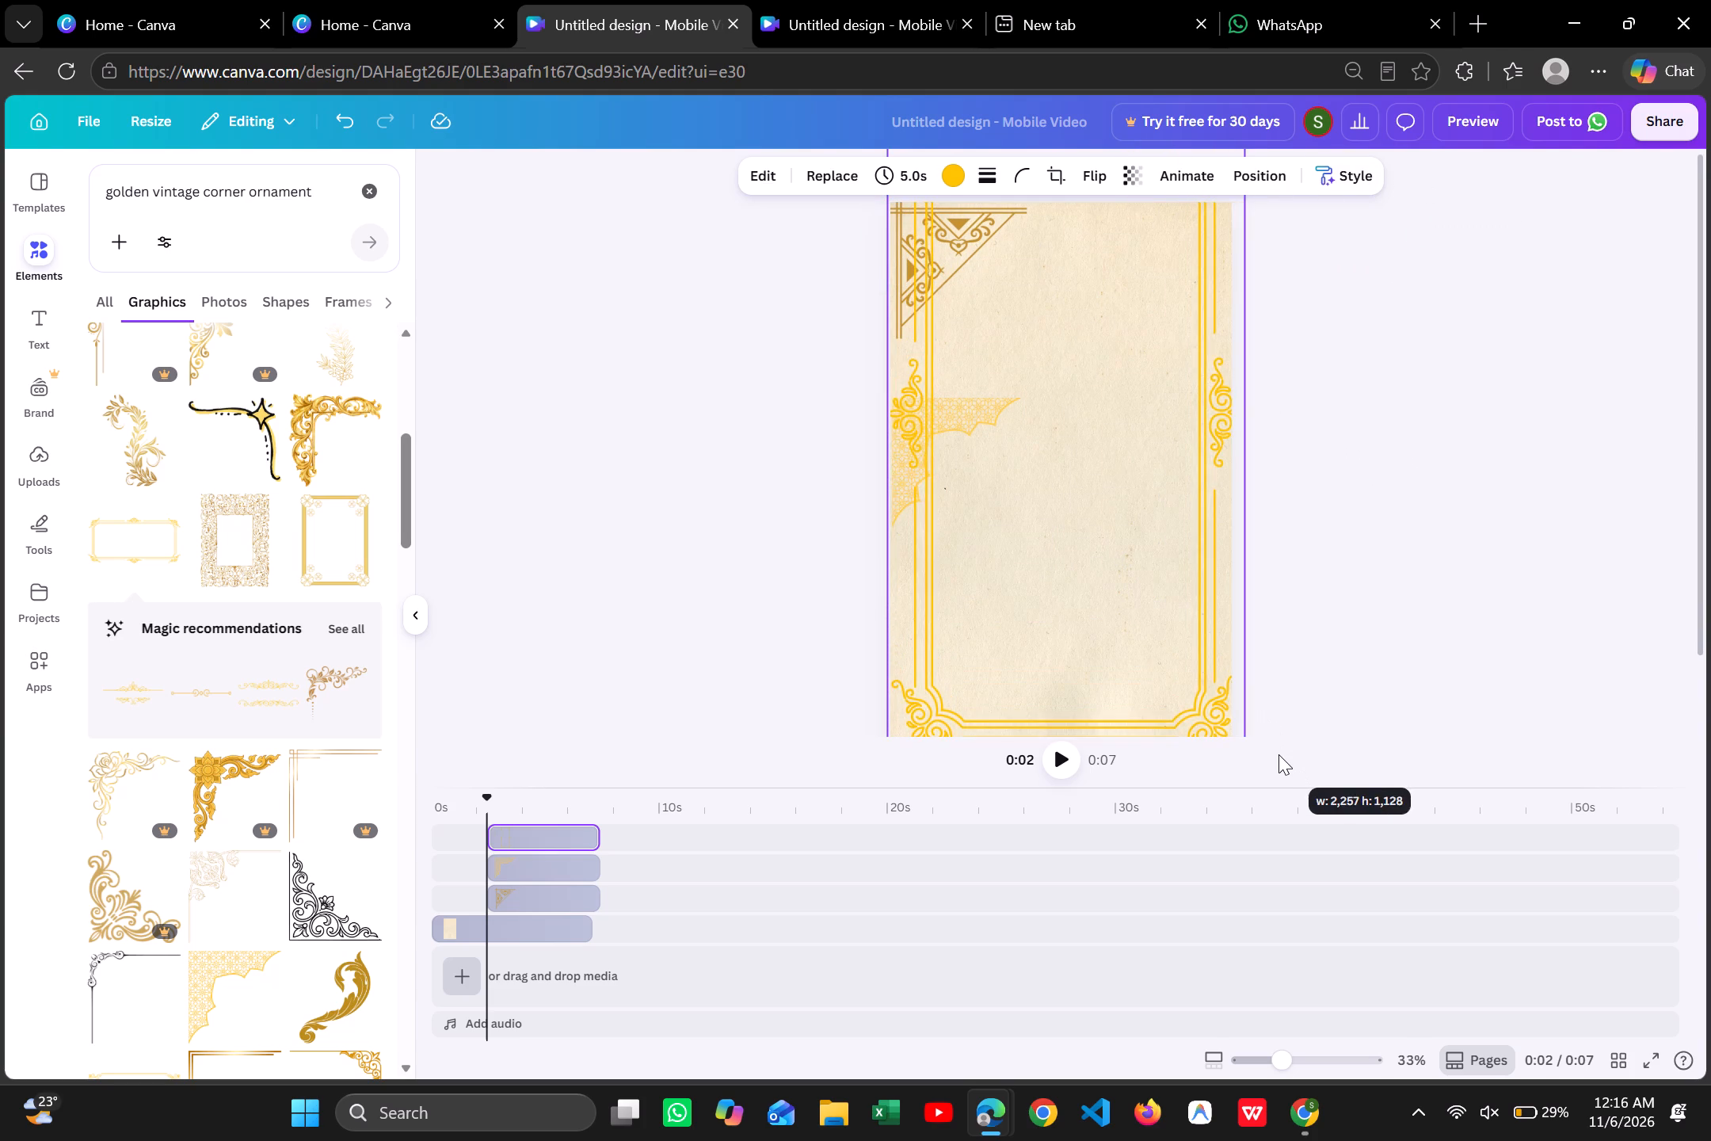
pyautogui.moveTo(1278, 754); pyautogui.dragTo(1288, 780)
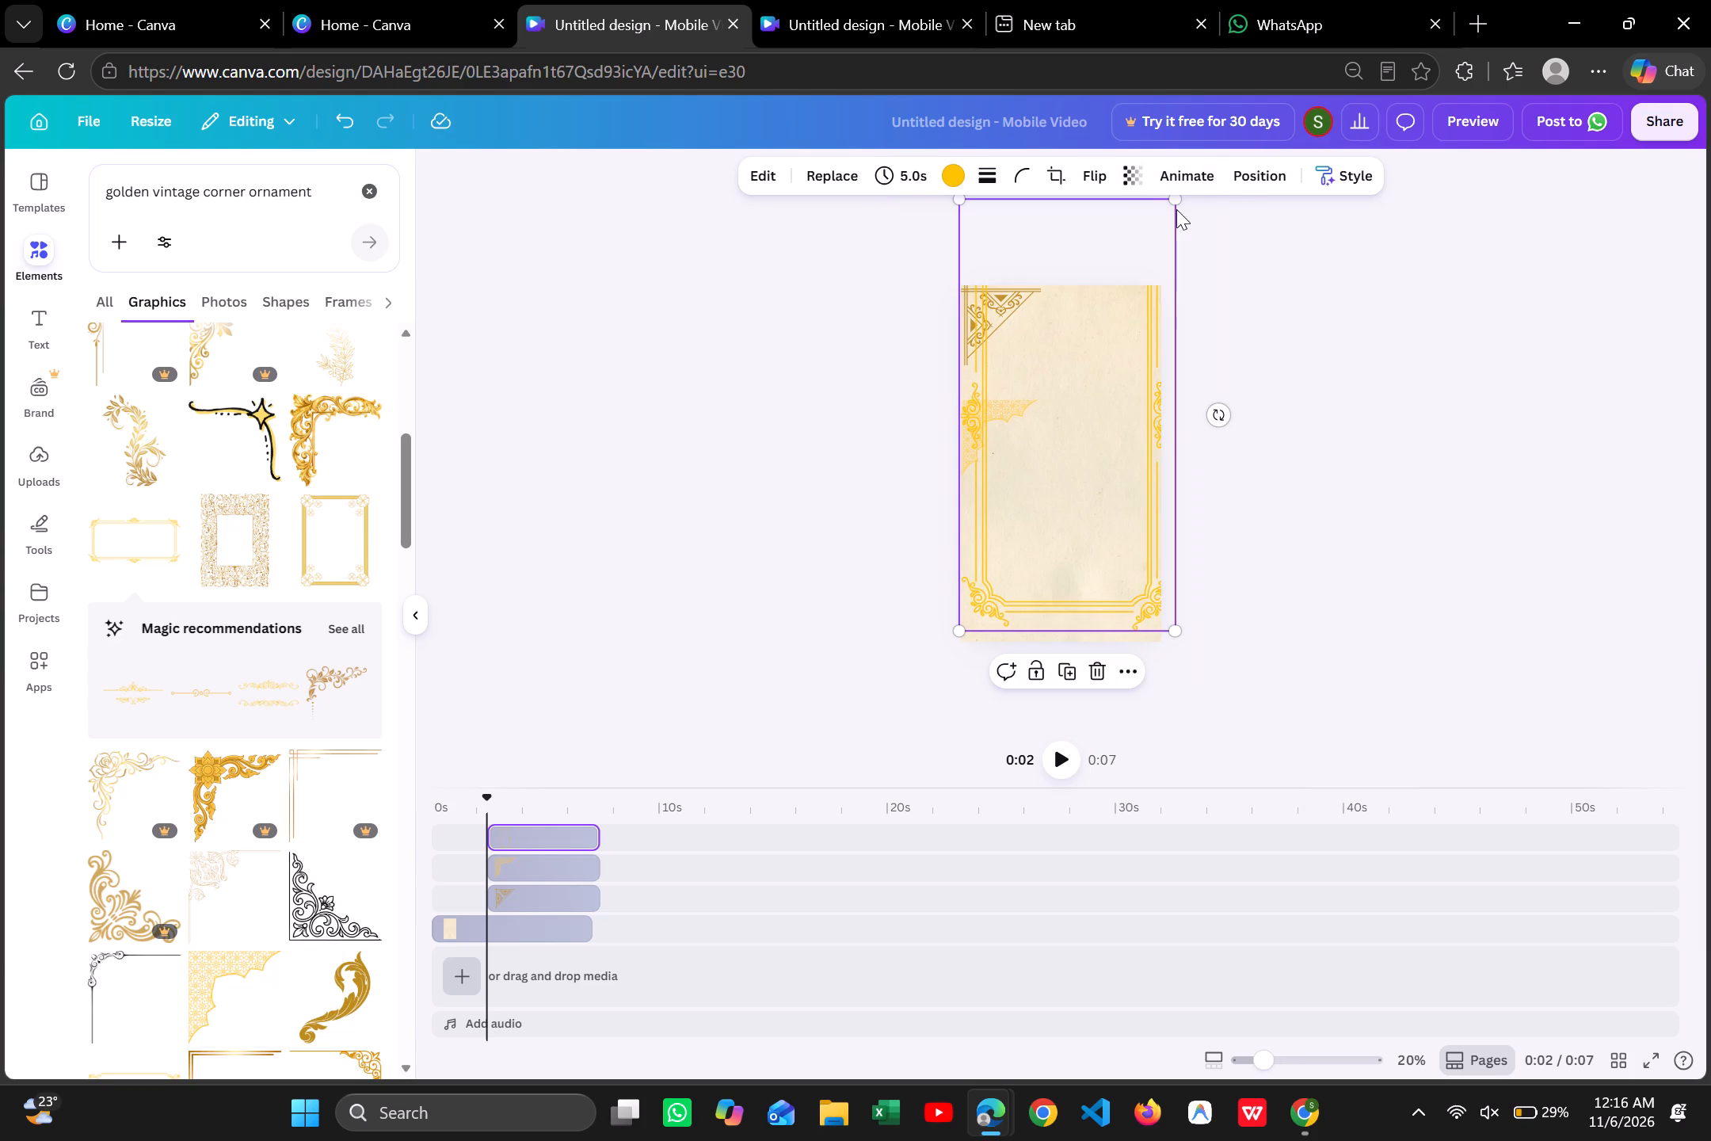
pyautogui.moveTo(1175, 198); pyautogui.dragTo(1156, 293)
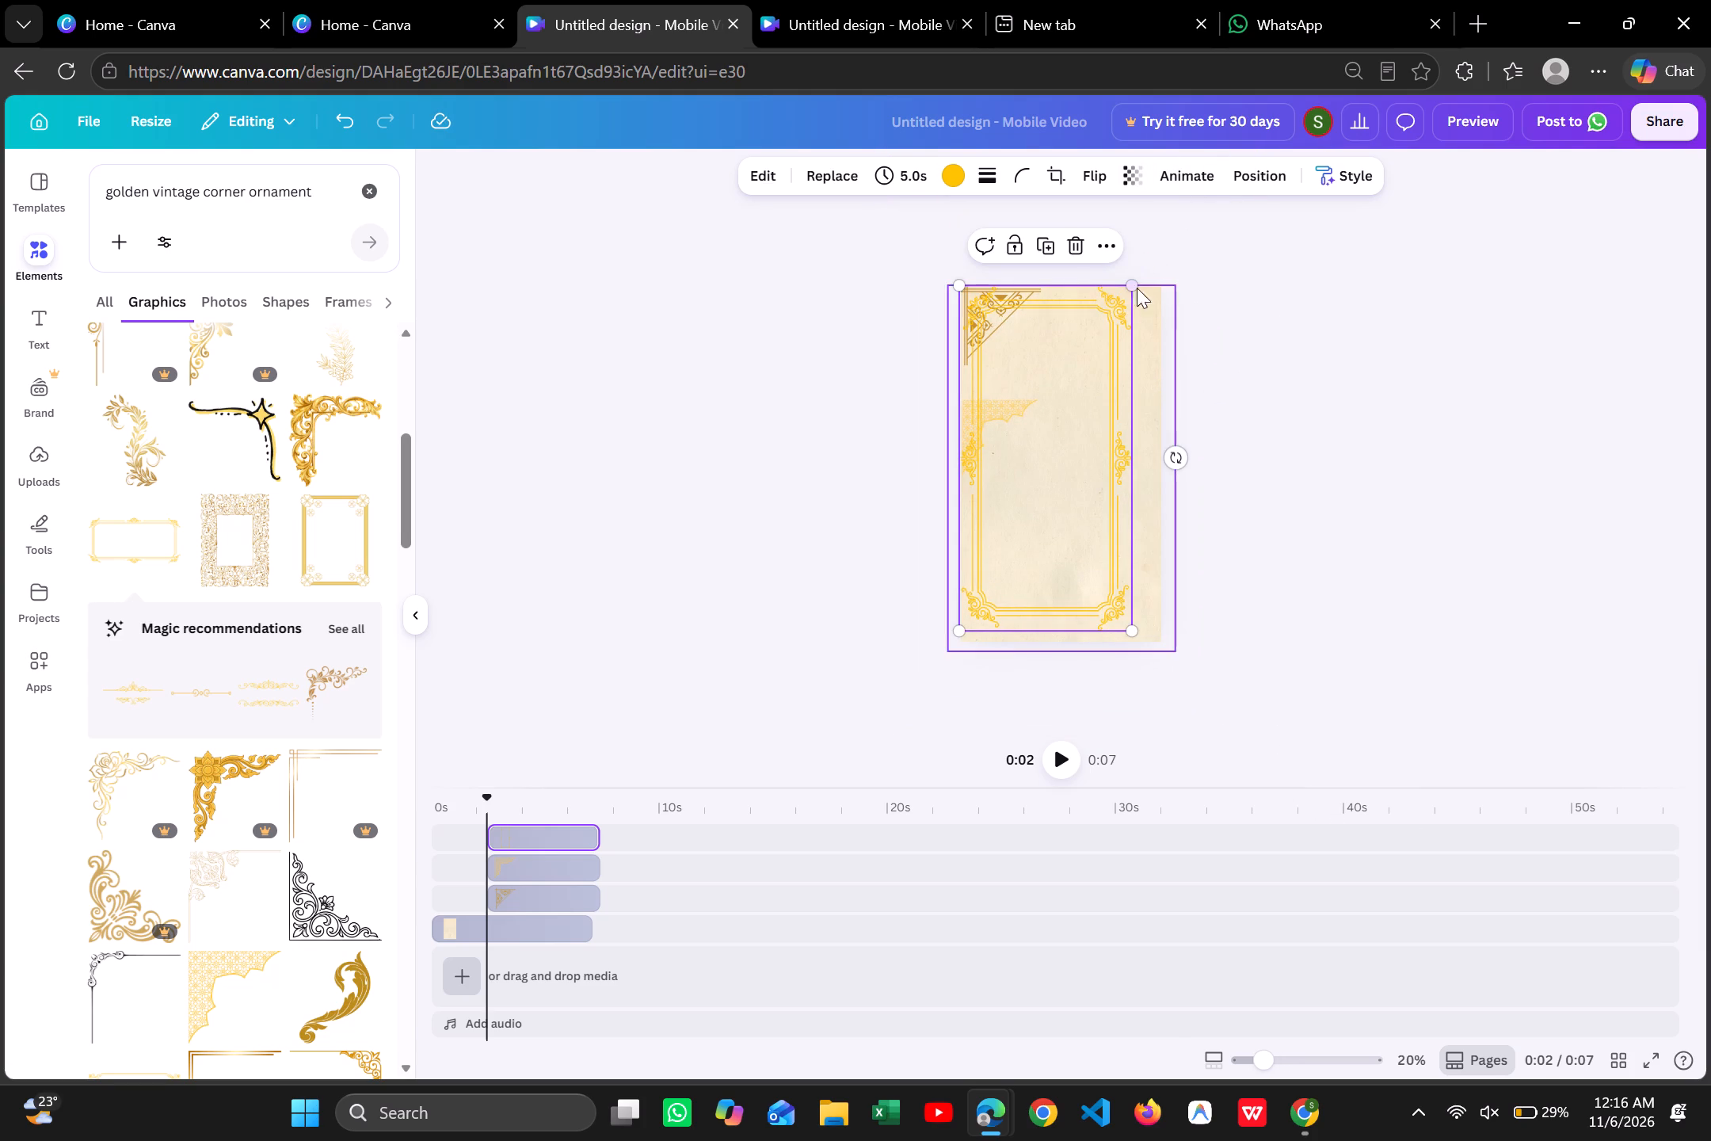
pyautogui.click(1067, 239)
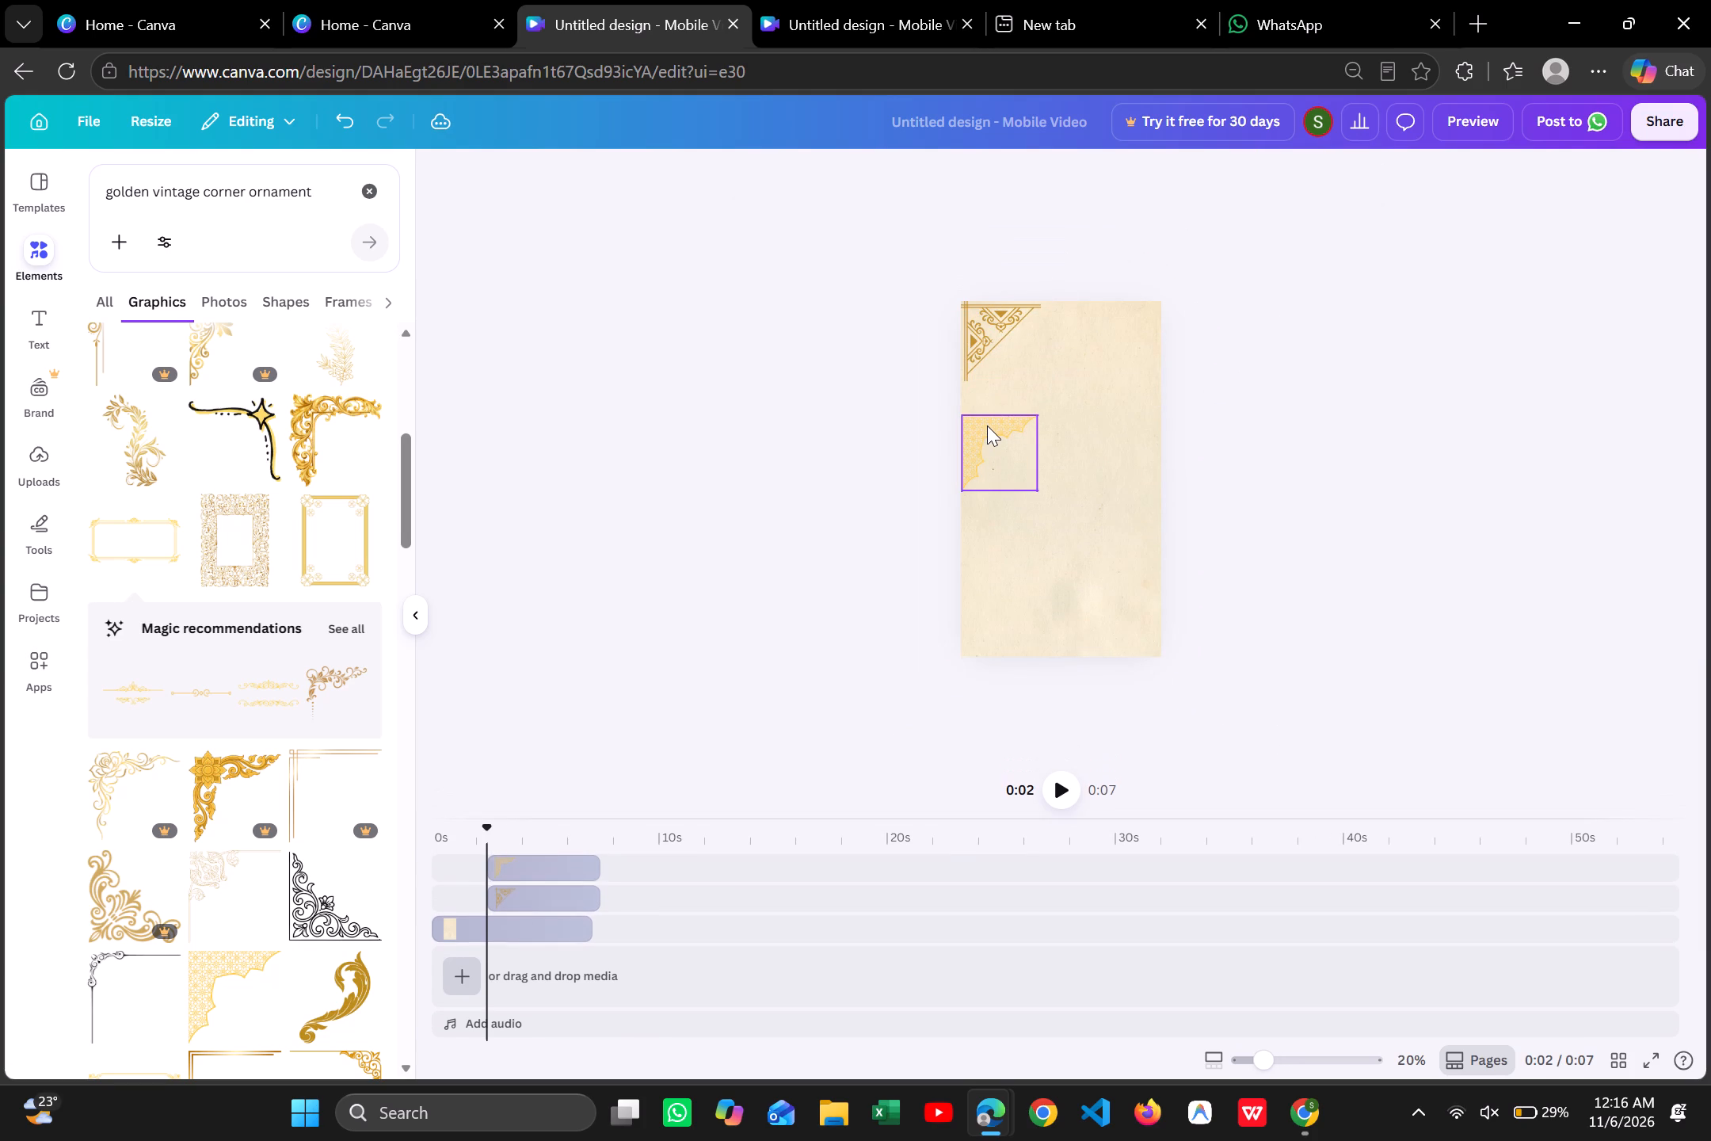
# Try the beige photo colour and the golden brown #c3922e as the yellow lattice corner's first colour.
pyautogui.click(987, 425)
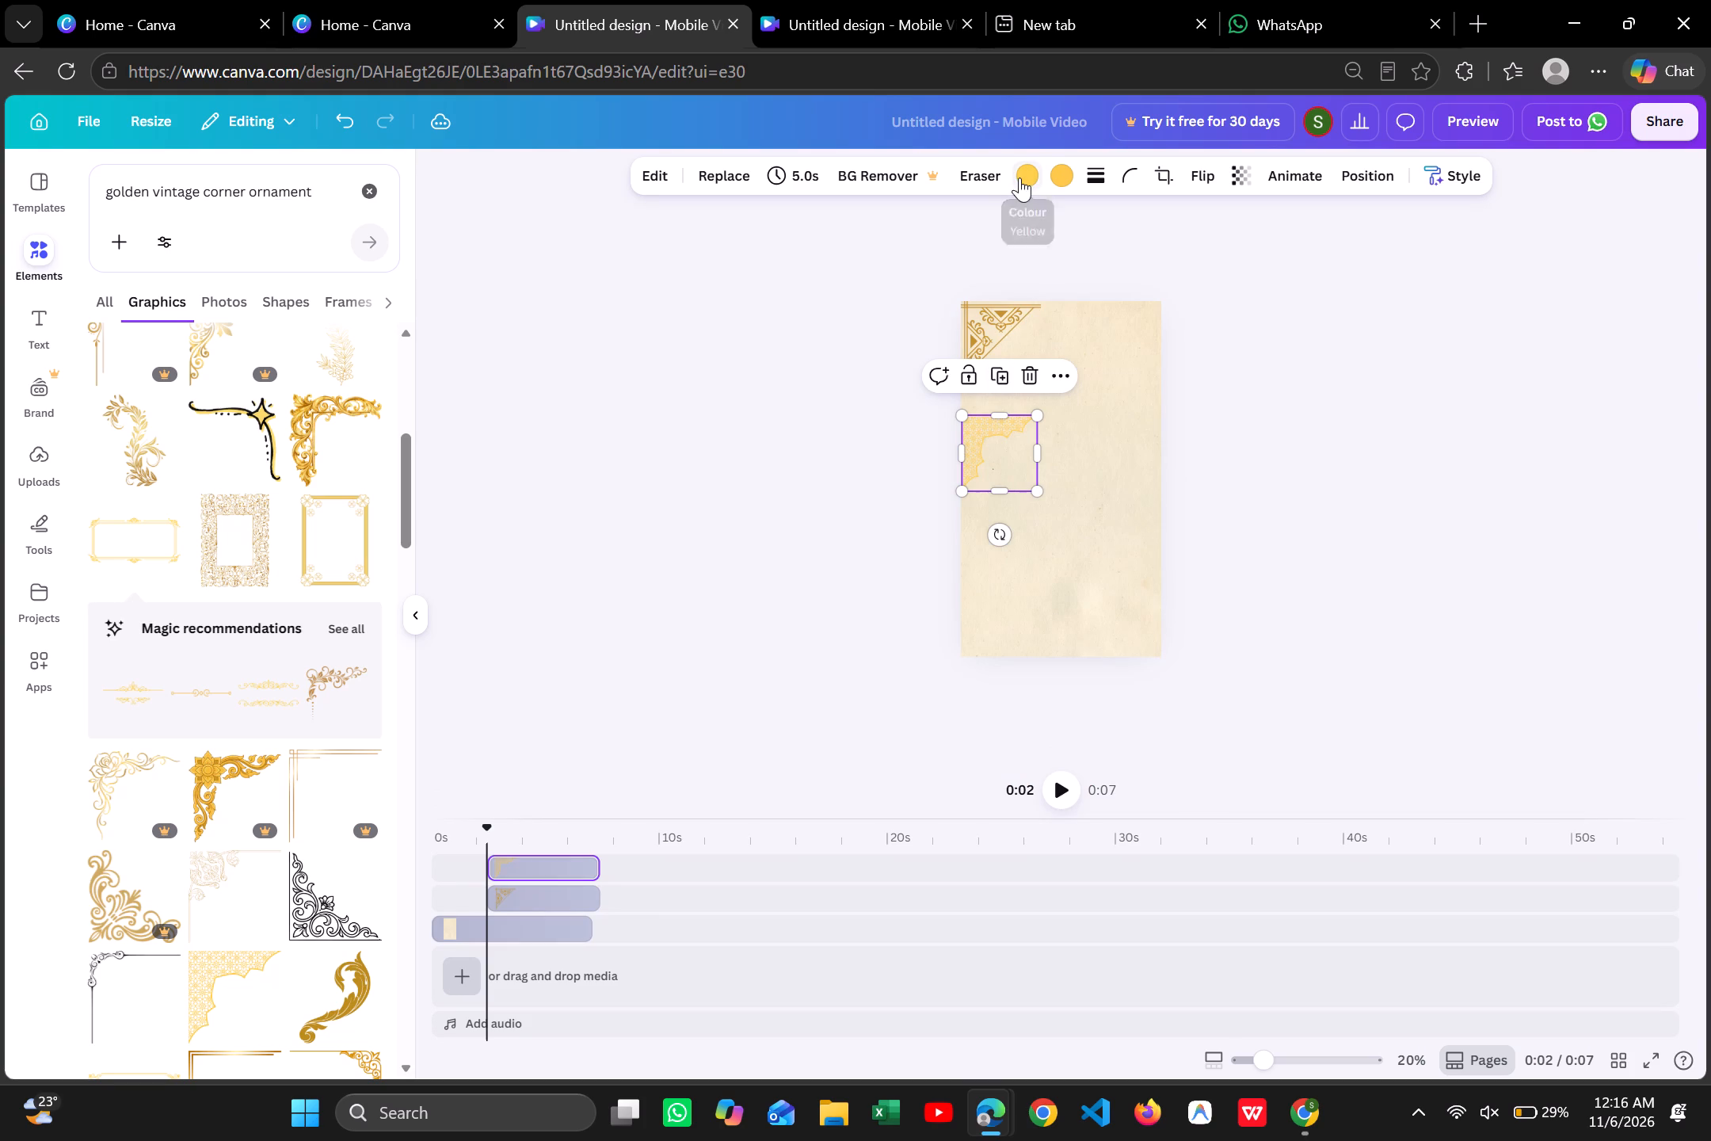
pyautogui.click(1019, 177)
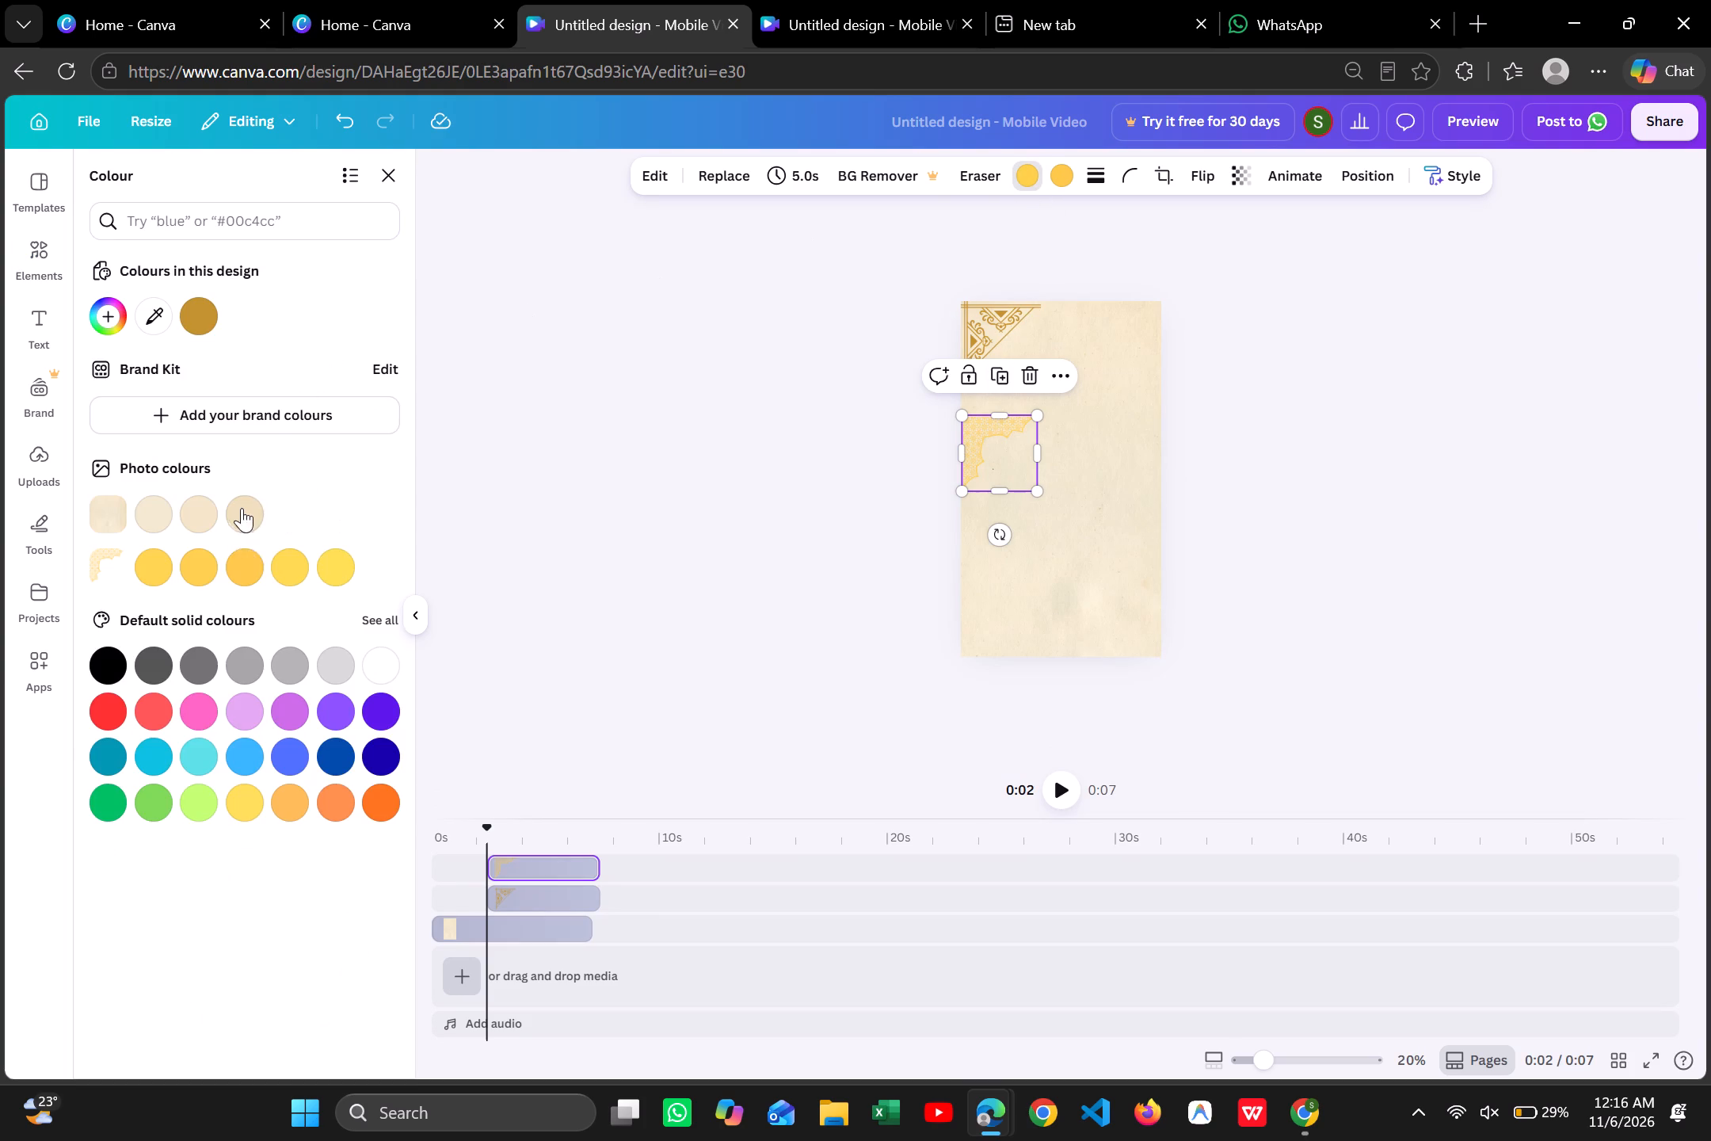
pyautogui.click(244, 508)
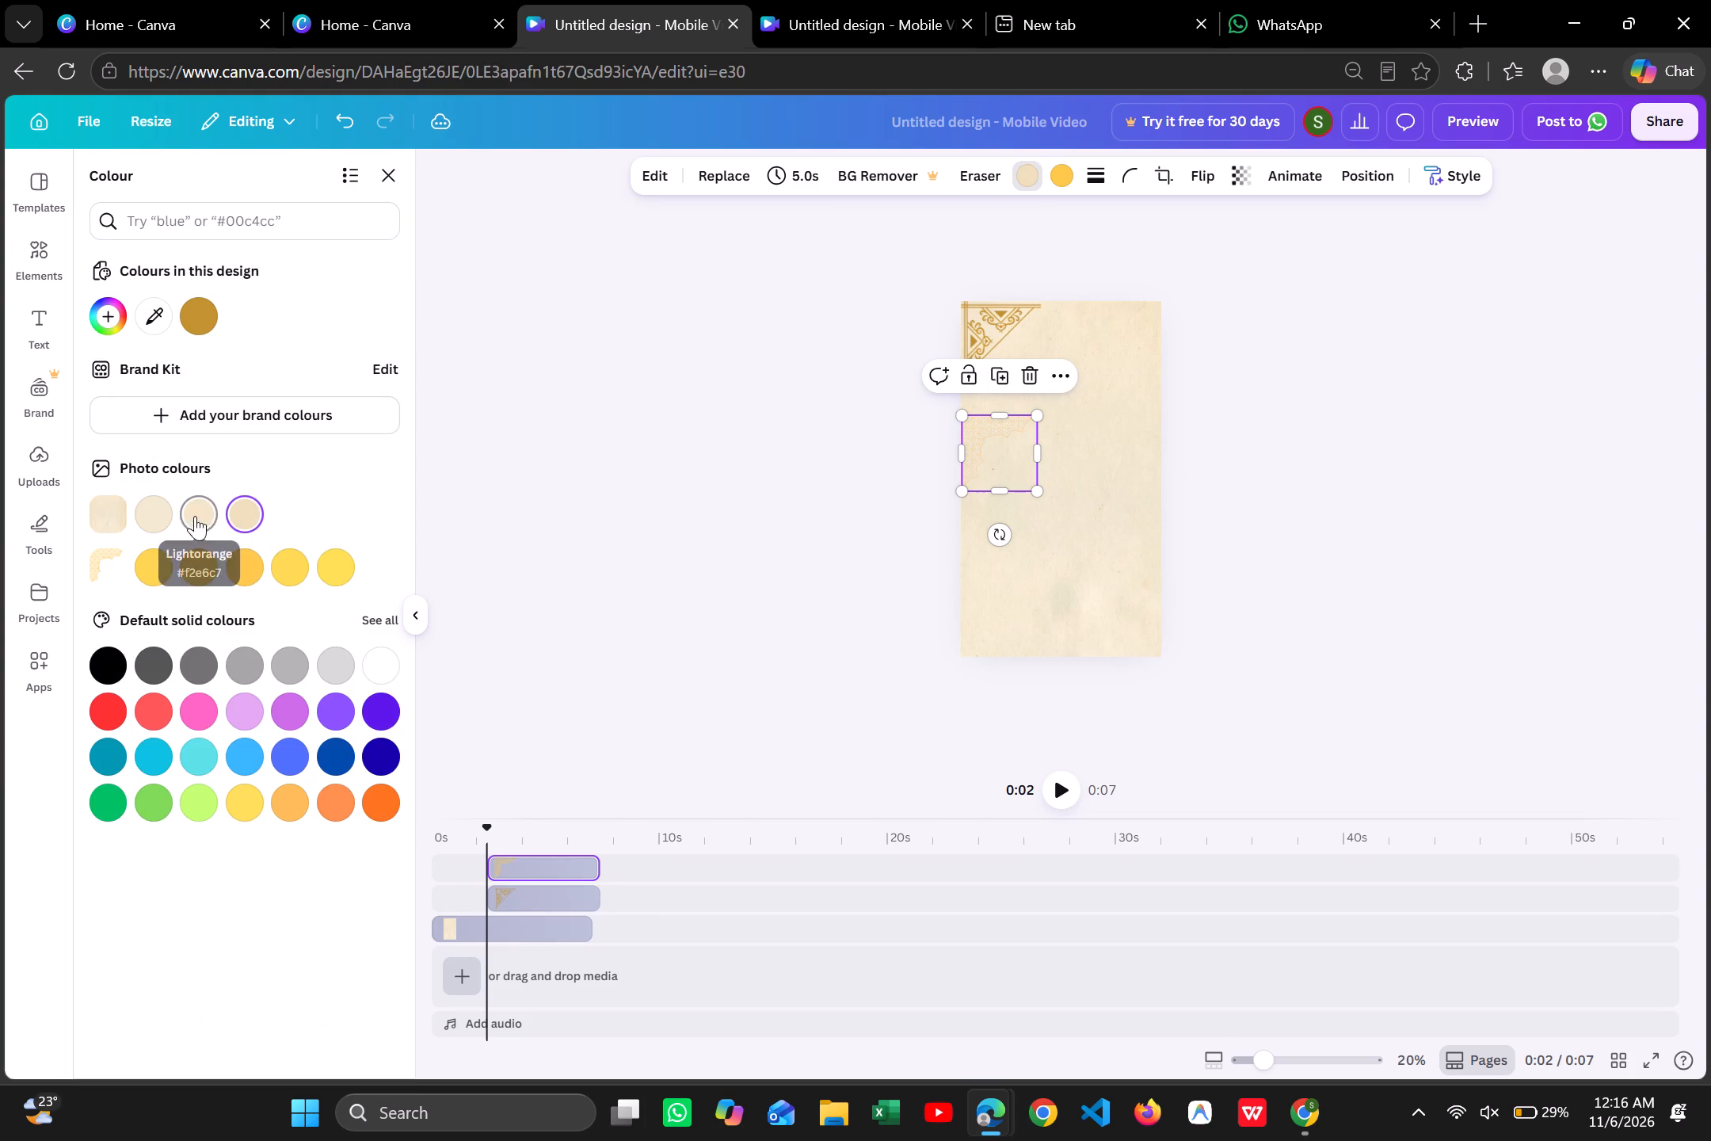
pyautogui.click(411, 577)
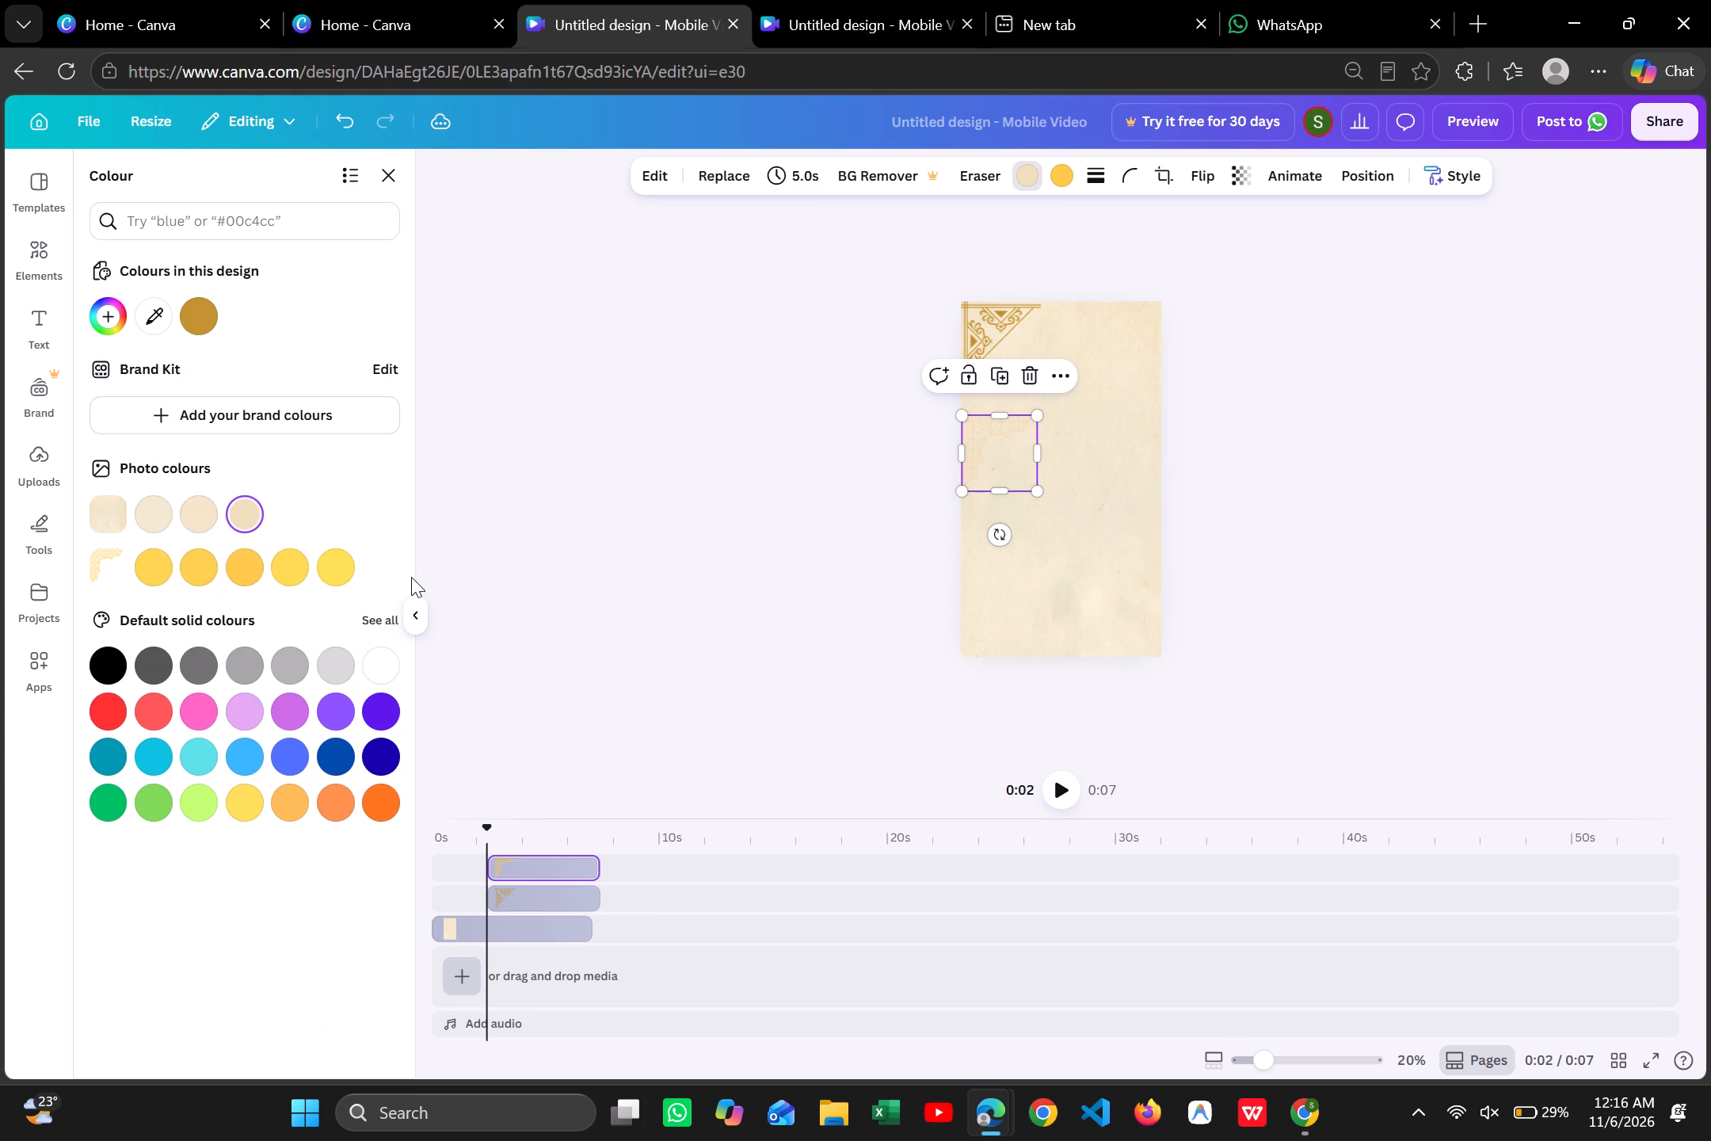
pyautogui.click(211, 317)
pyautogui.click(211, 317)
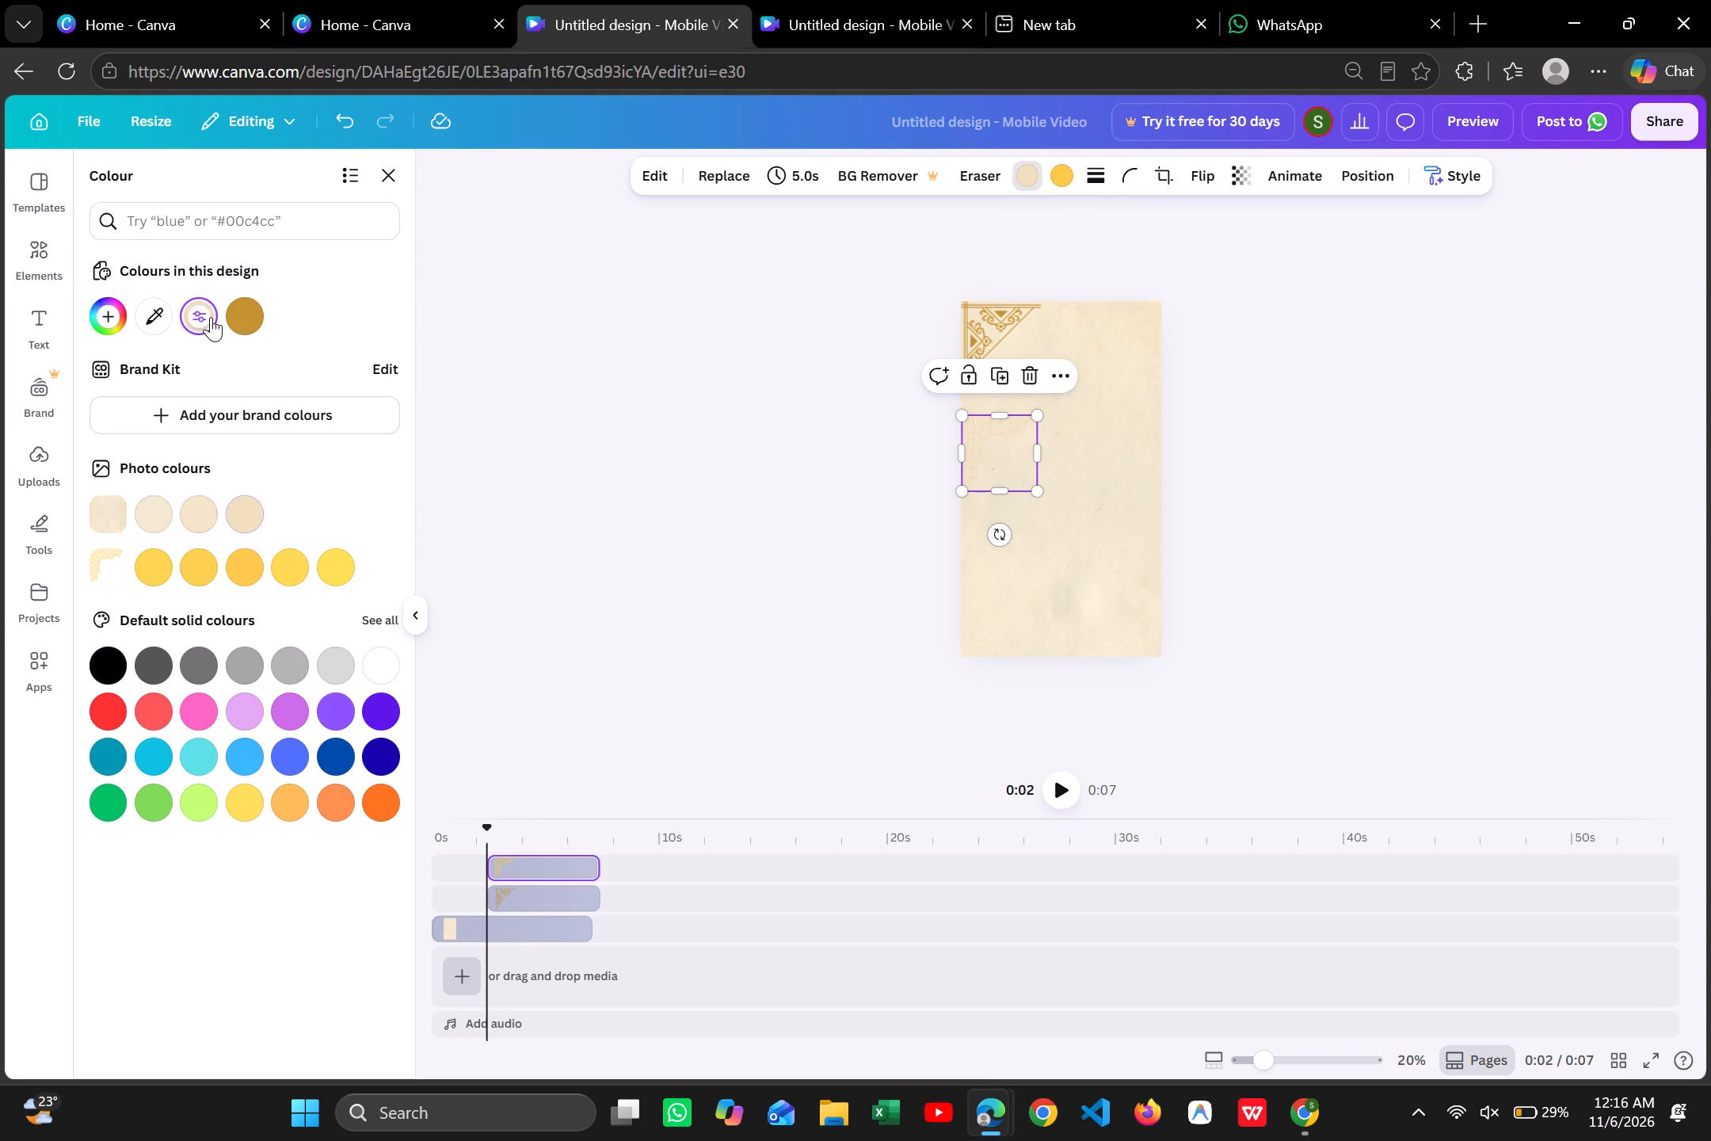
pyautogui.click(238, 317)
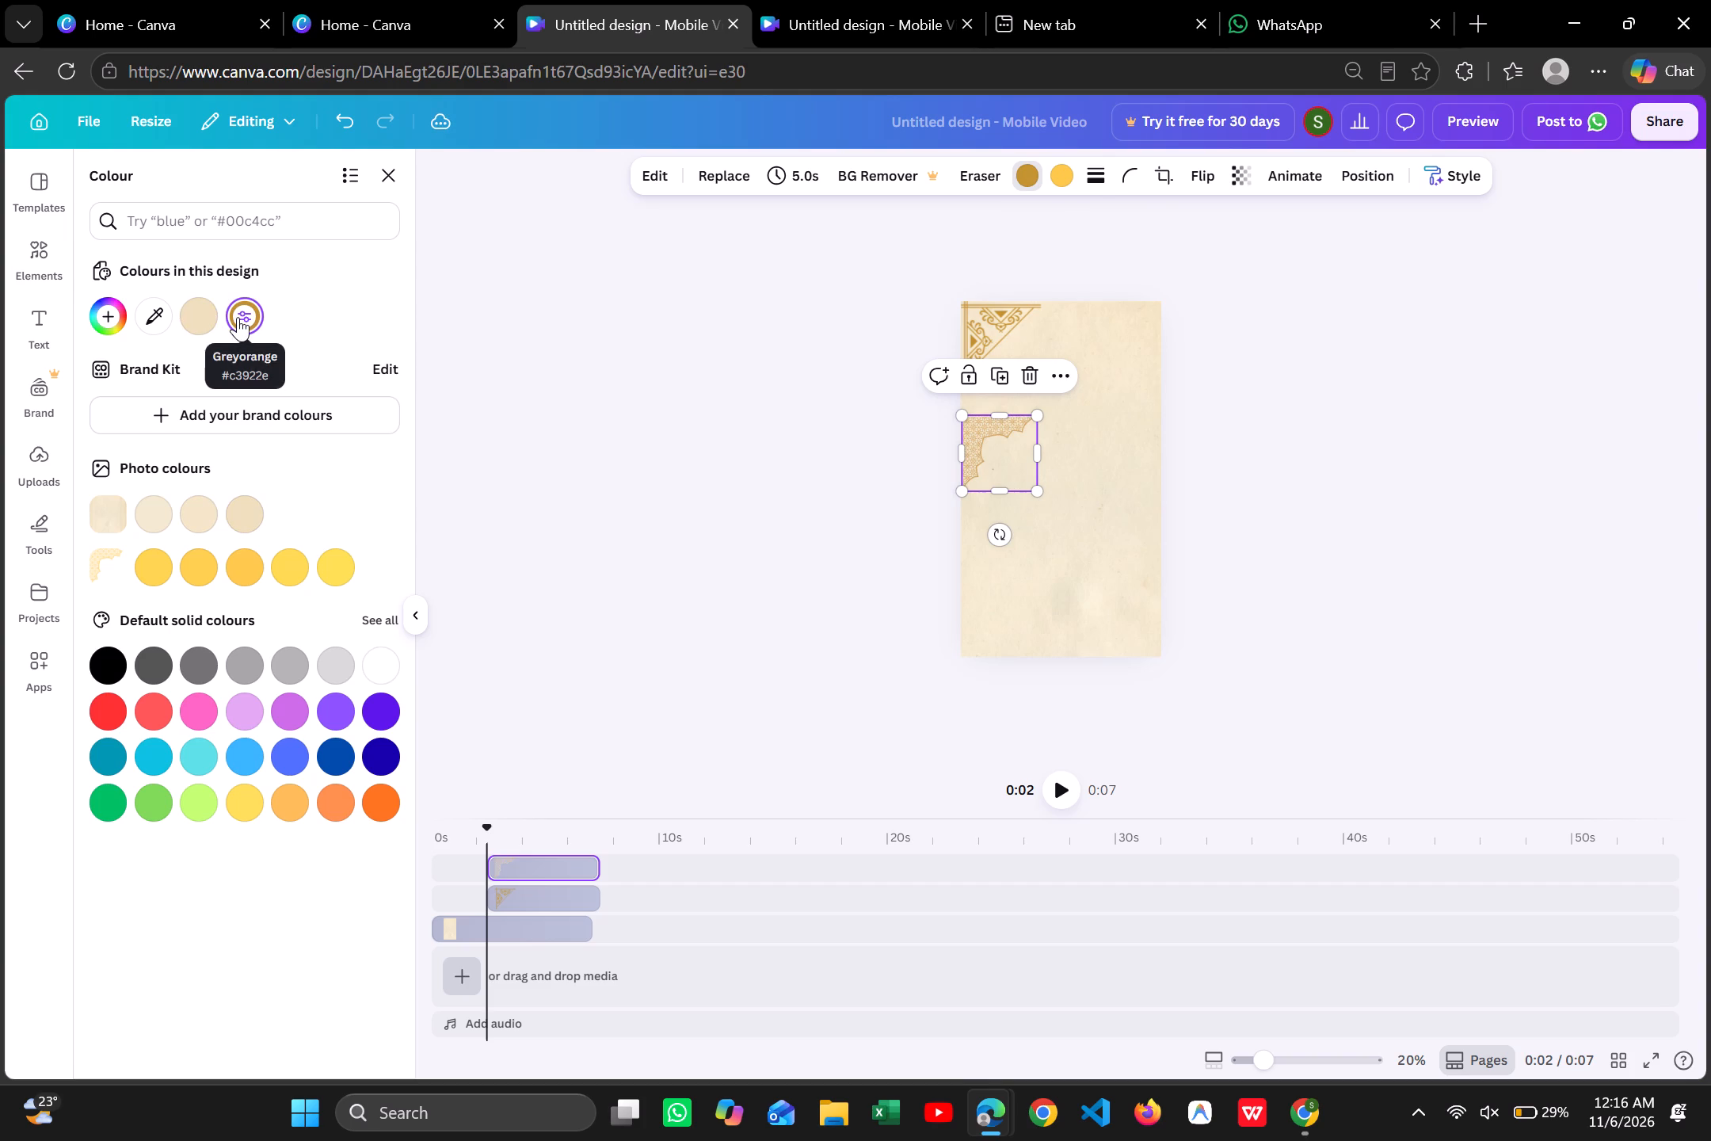
# Compare the photo yellows on the lattice corner and set its first colour to orange #ffcf4d.
pyautogui.click(338, 574)
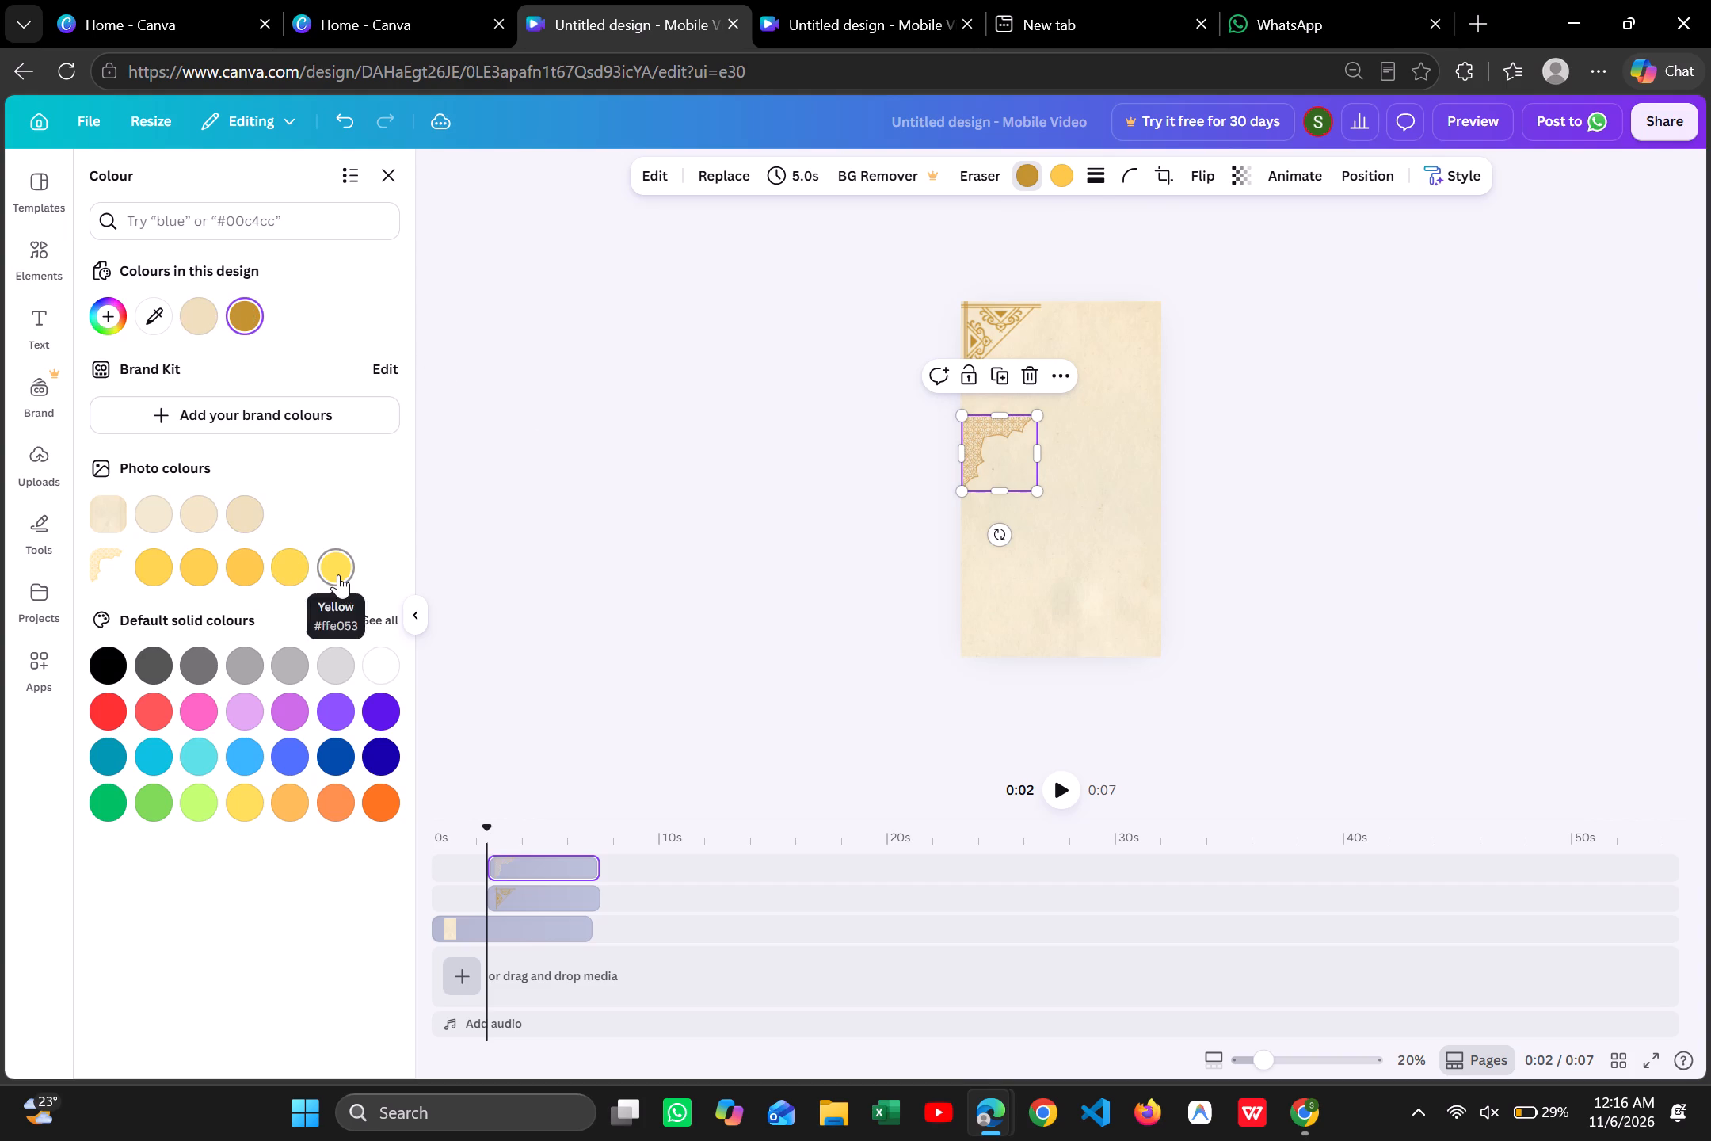
pyautogui.click(307, 568)
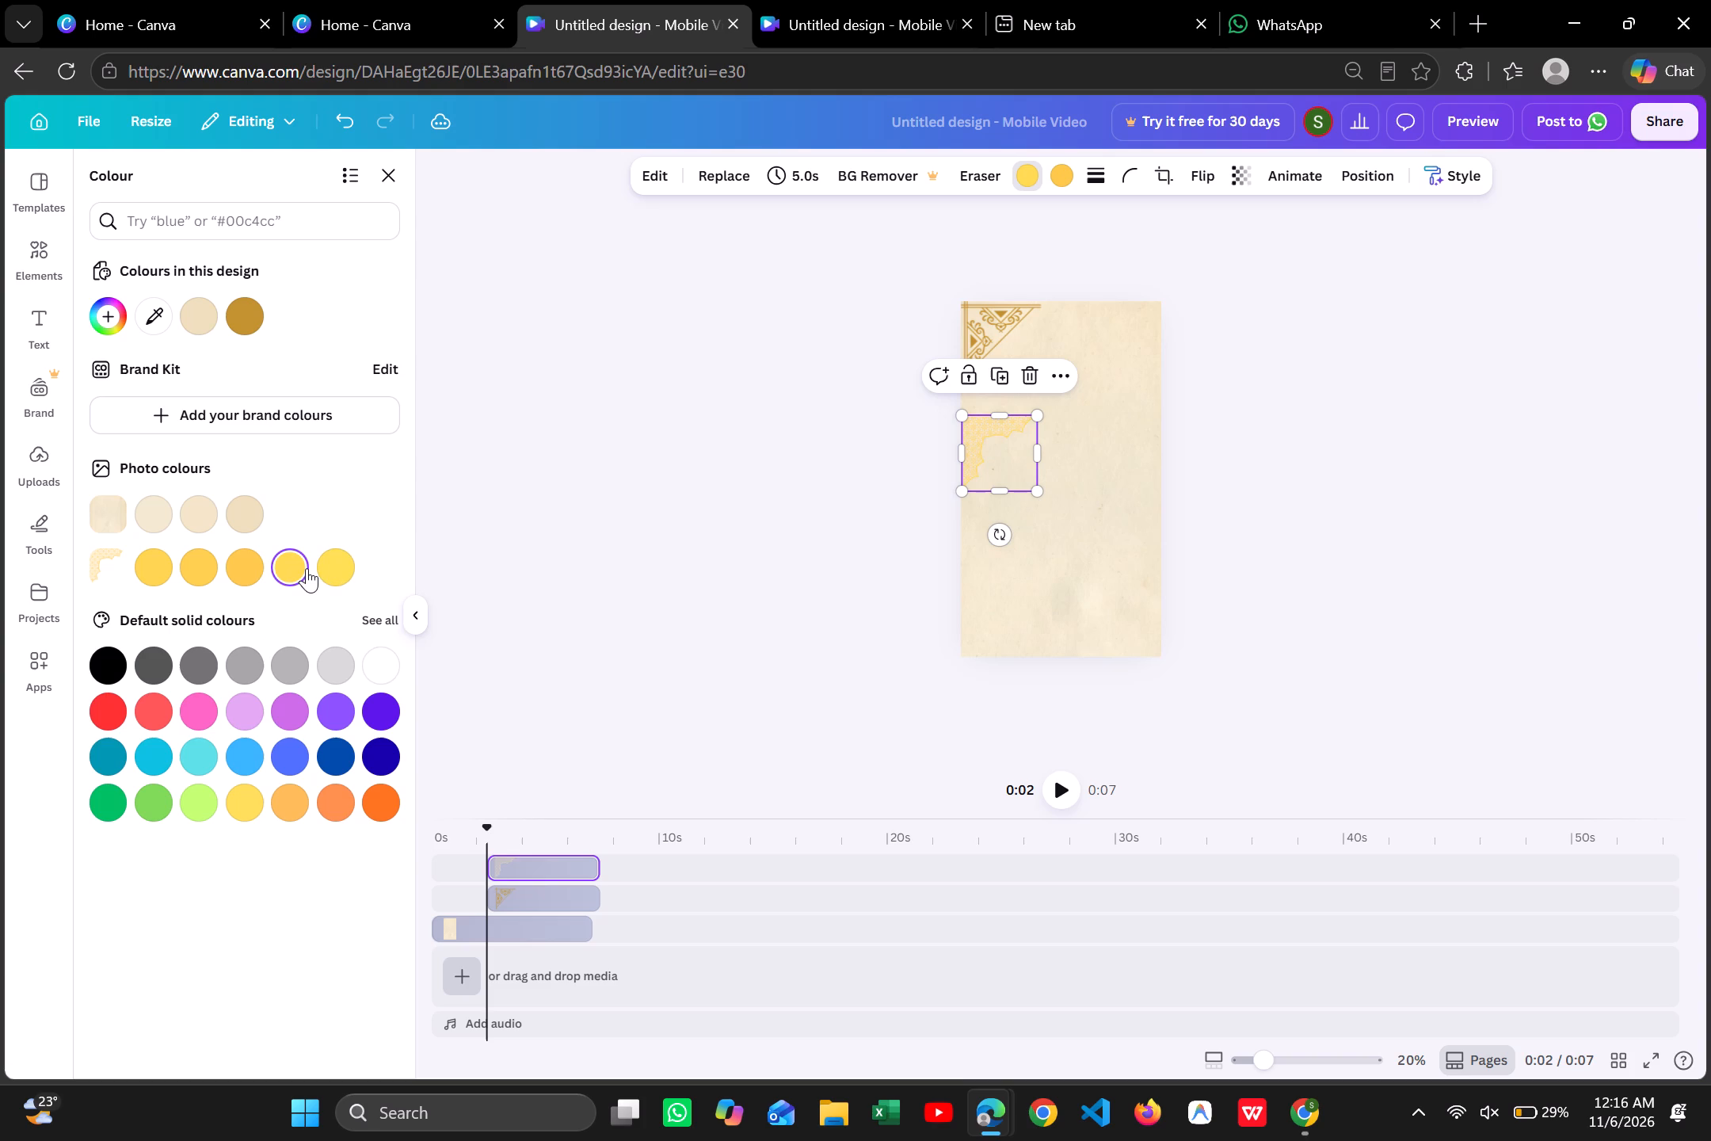
pyautogui.click(256, 571)
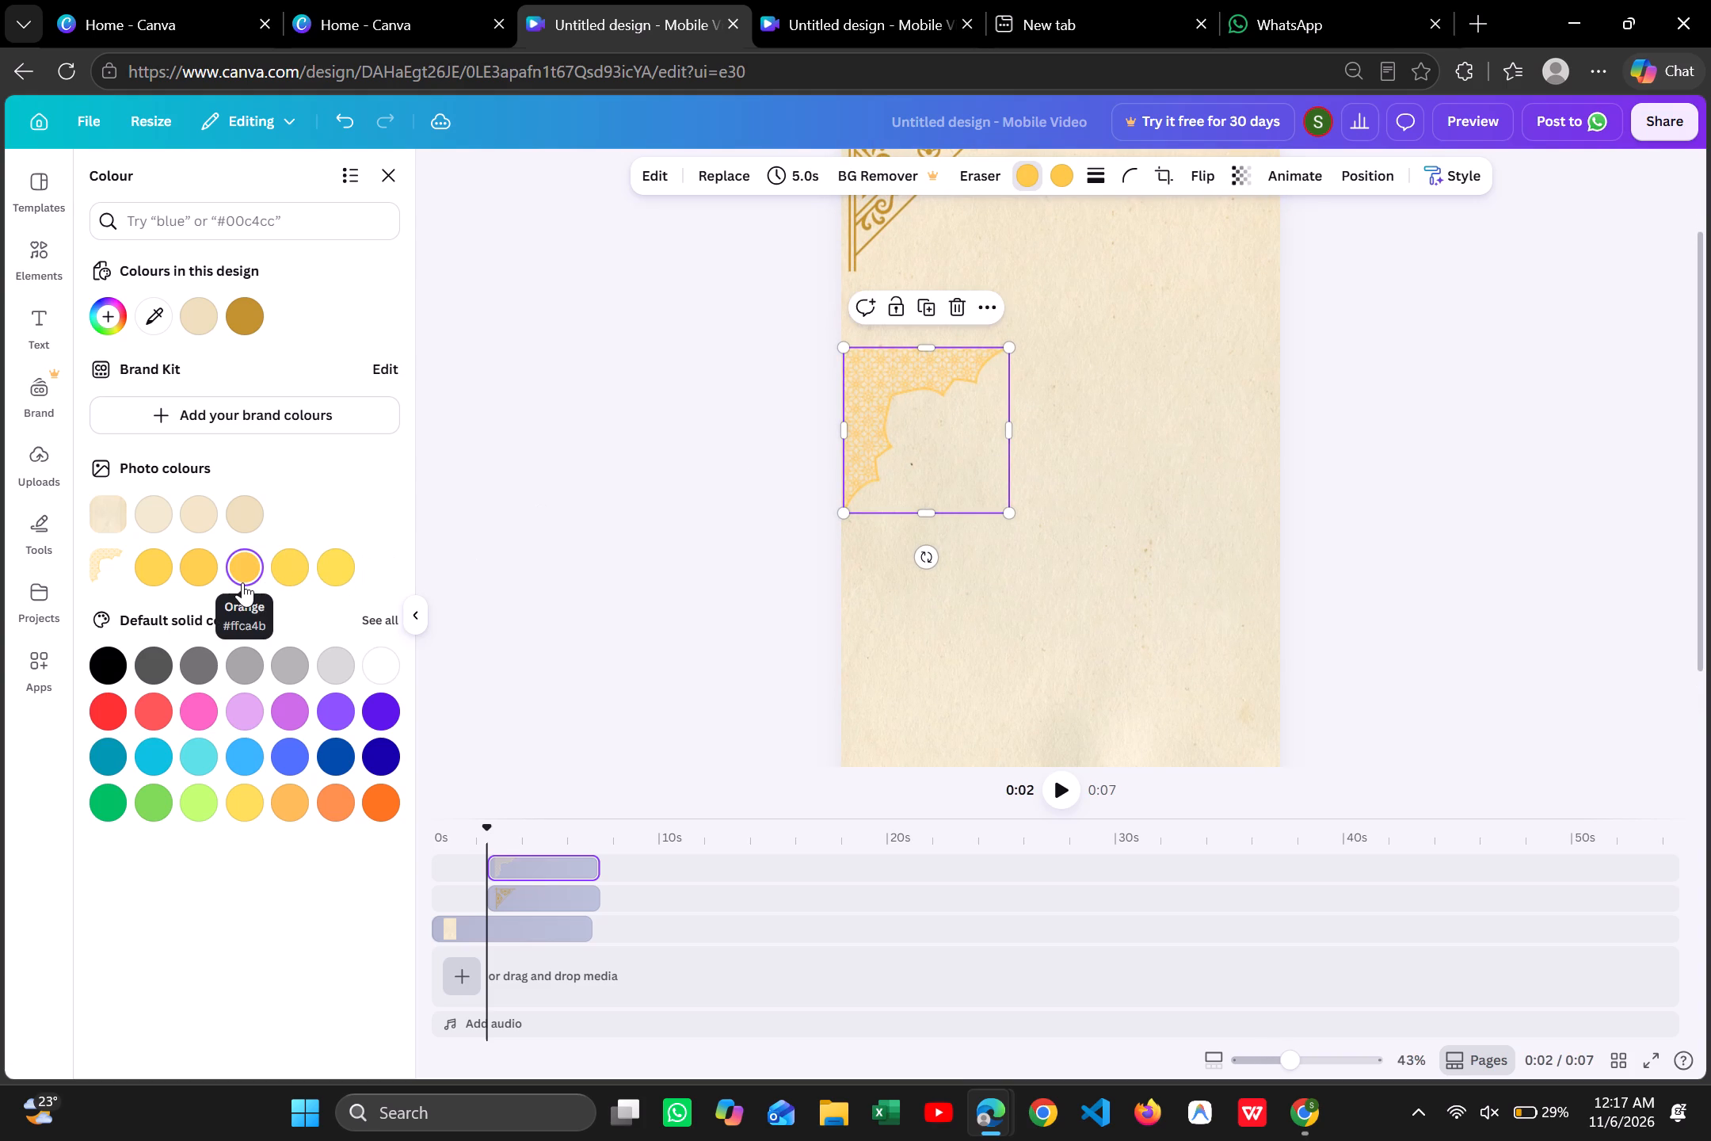
pyautogui.click(200, 581)
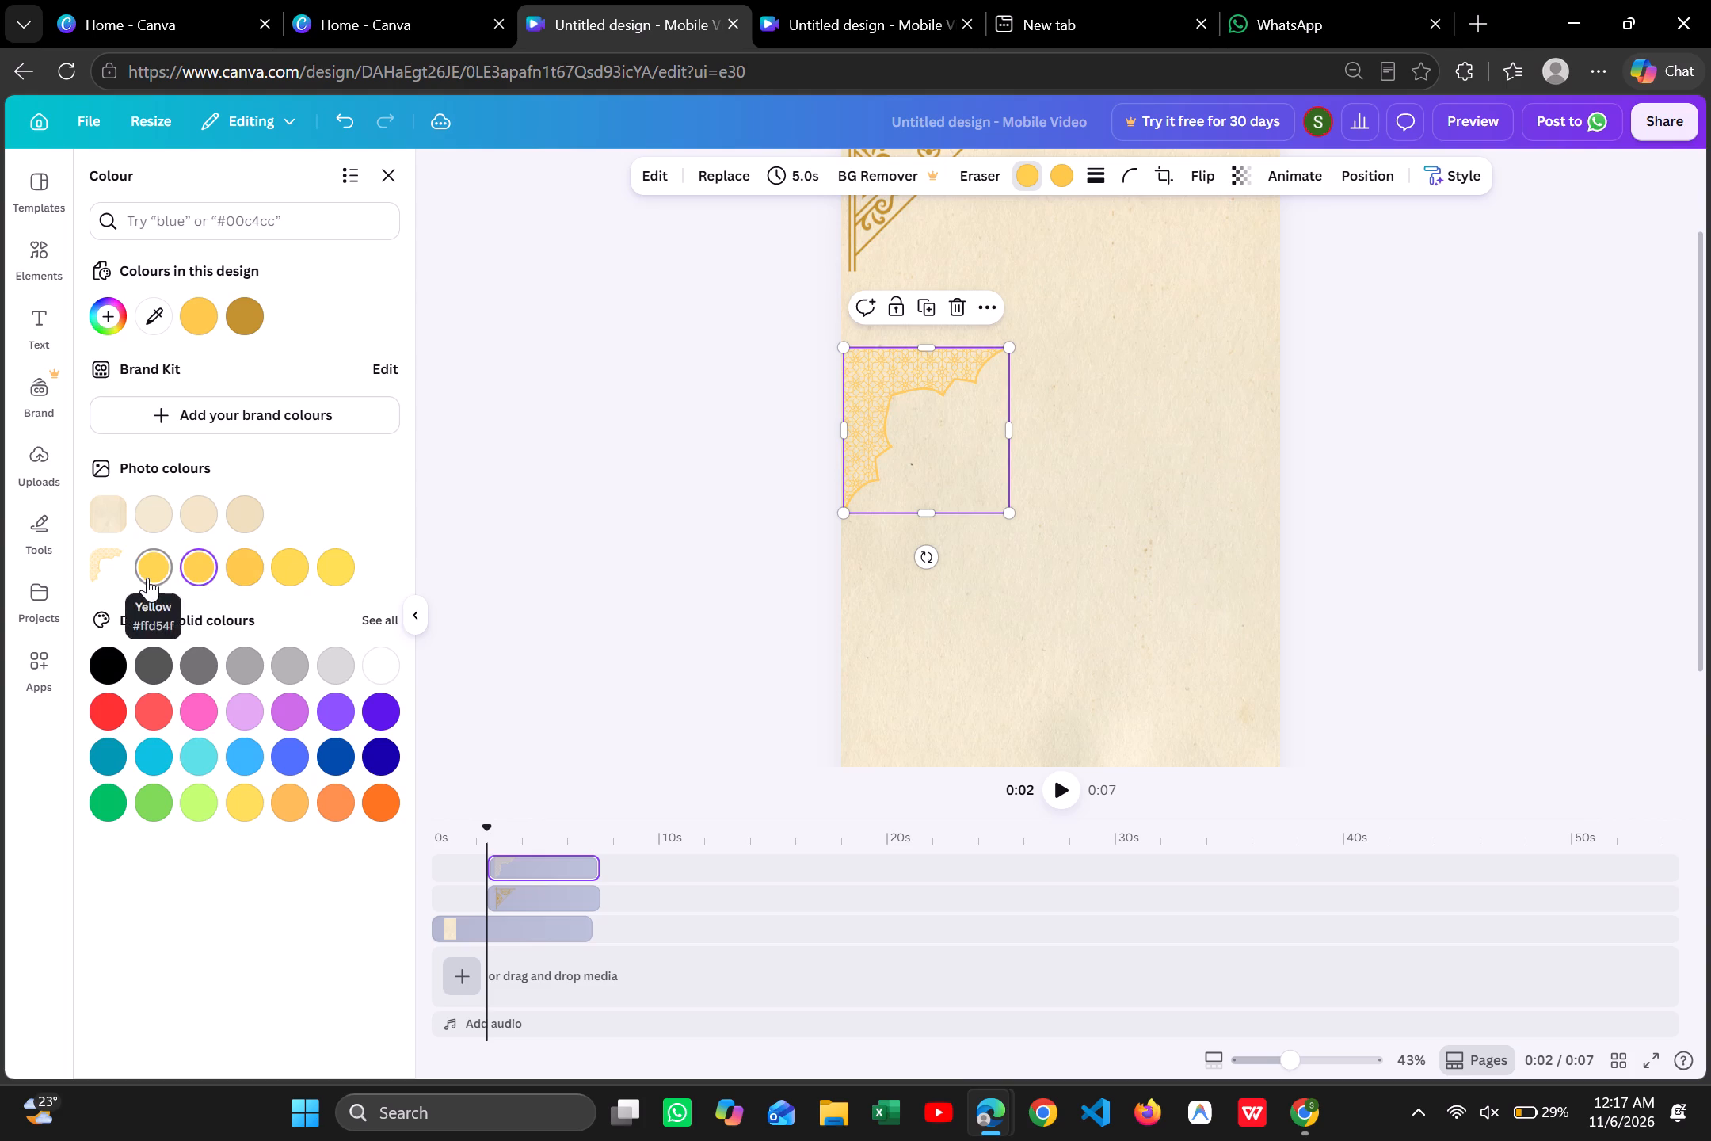
pyautogui.click(147, 578)
pyautogui.click(195, 571)
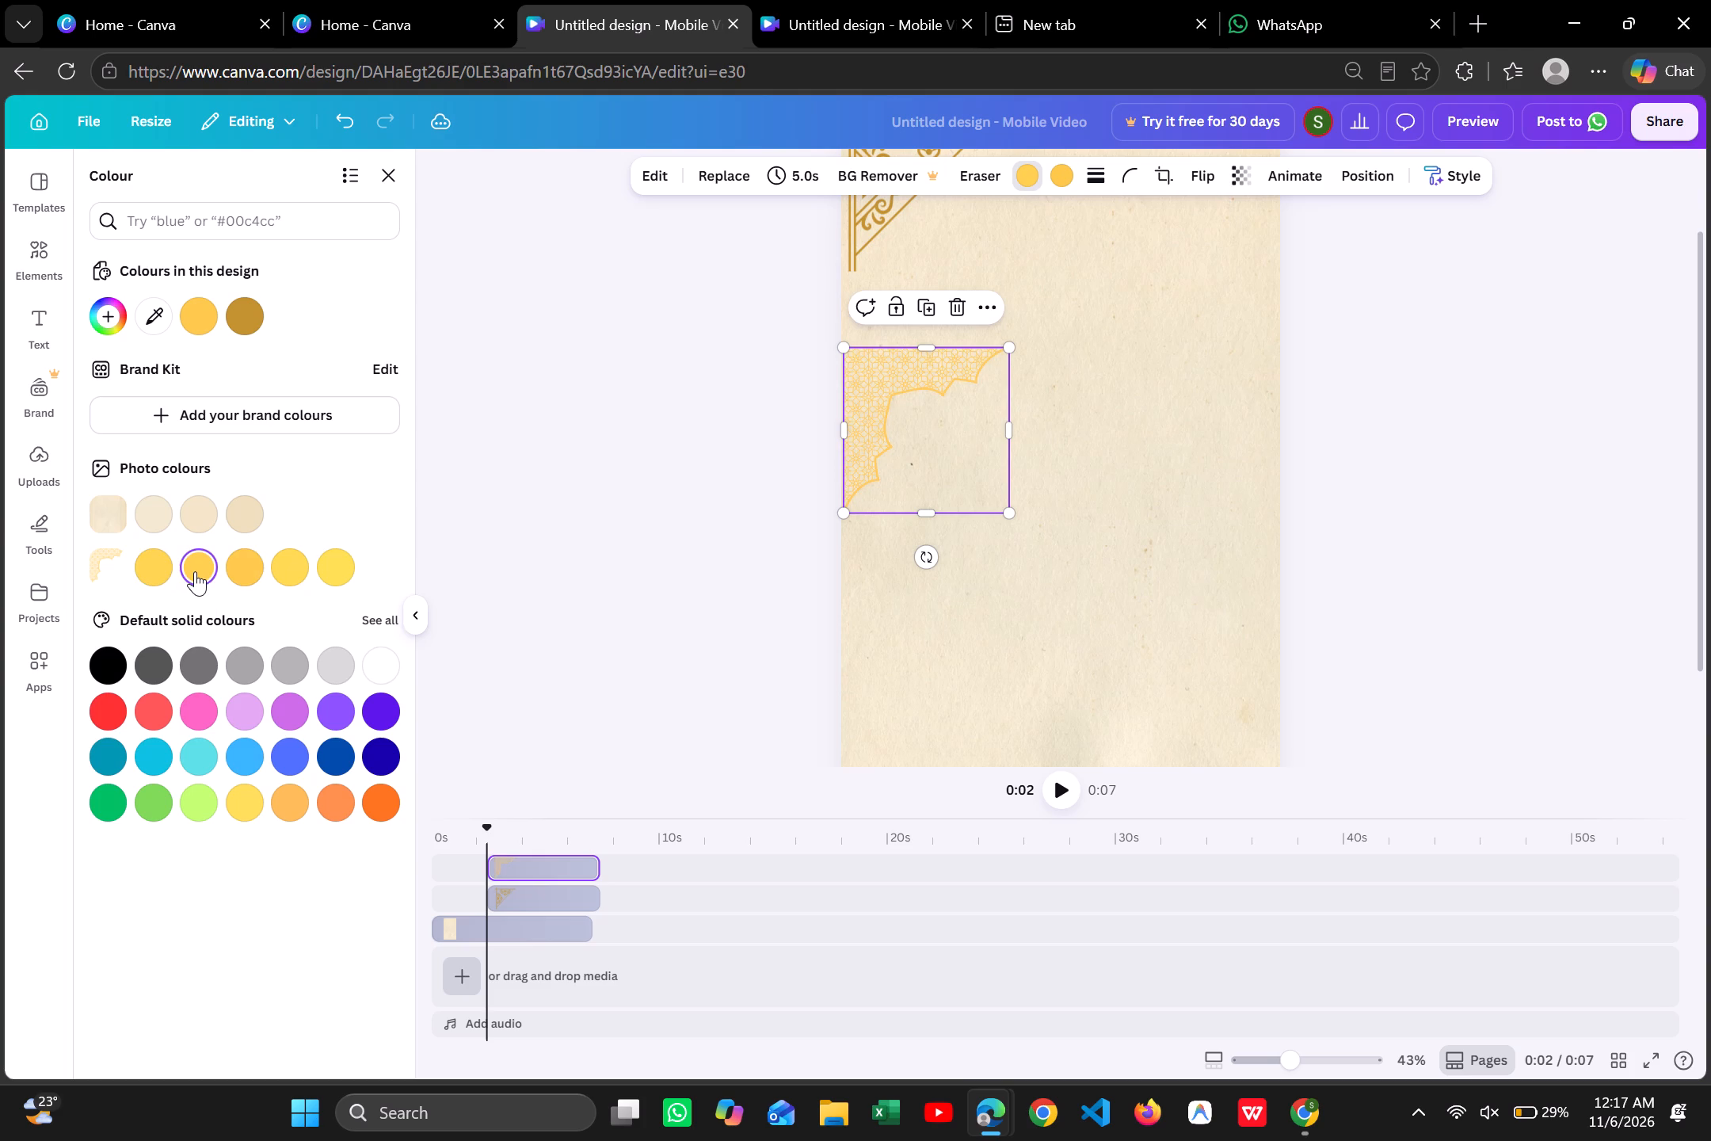
pyautogui.click(240, 575)
pyautogui.click(205, 576)
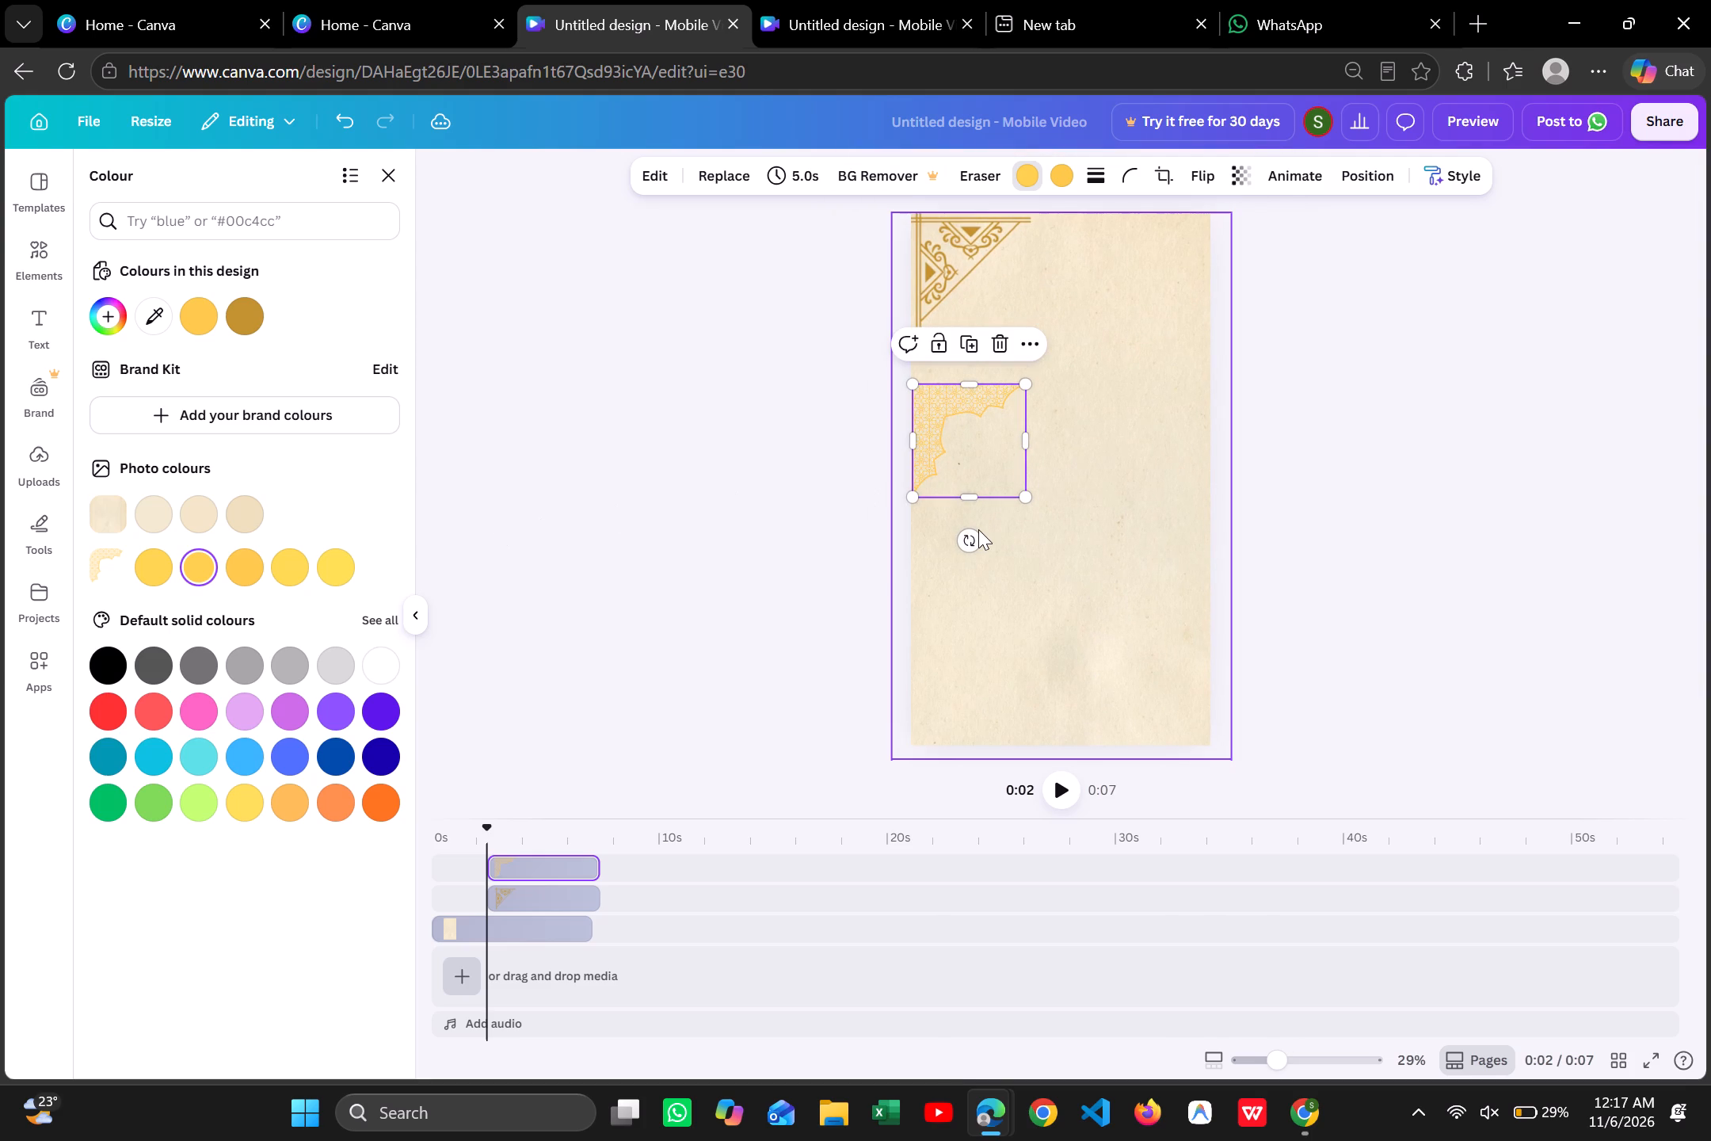
# Move the yellow lattice corner down to the lower-left area of the page.
pyautogui.moveTo(978, 529); pyautogui.dragTo(1137, 422)
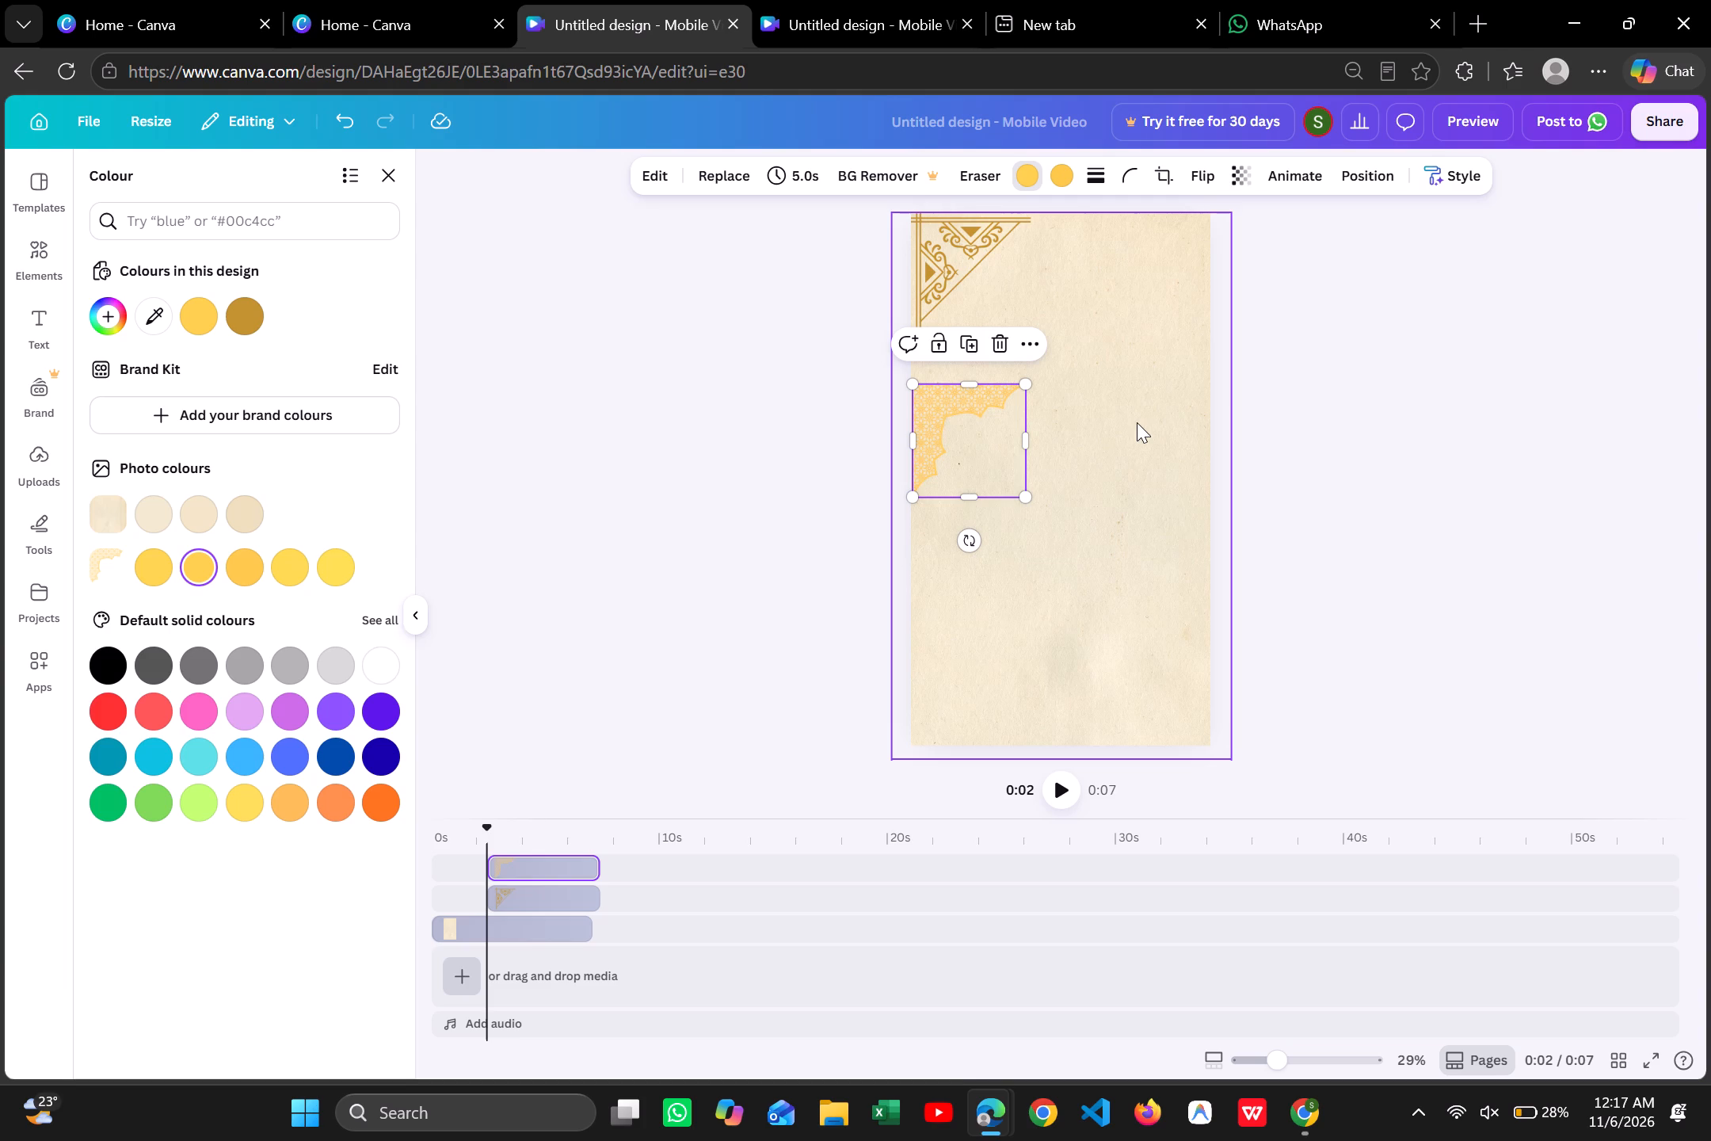
pyautogui.click(980, 445)
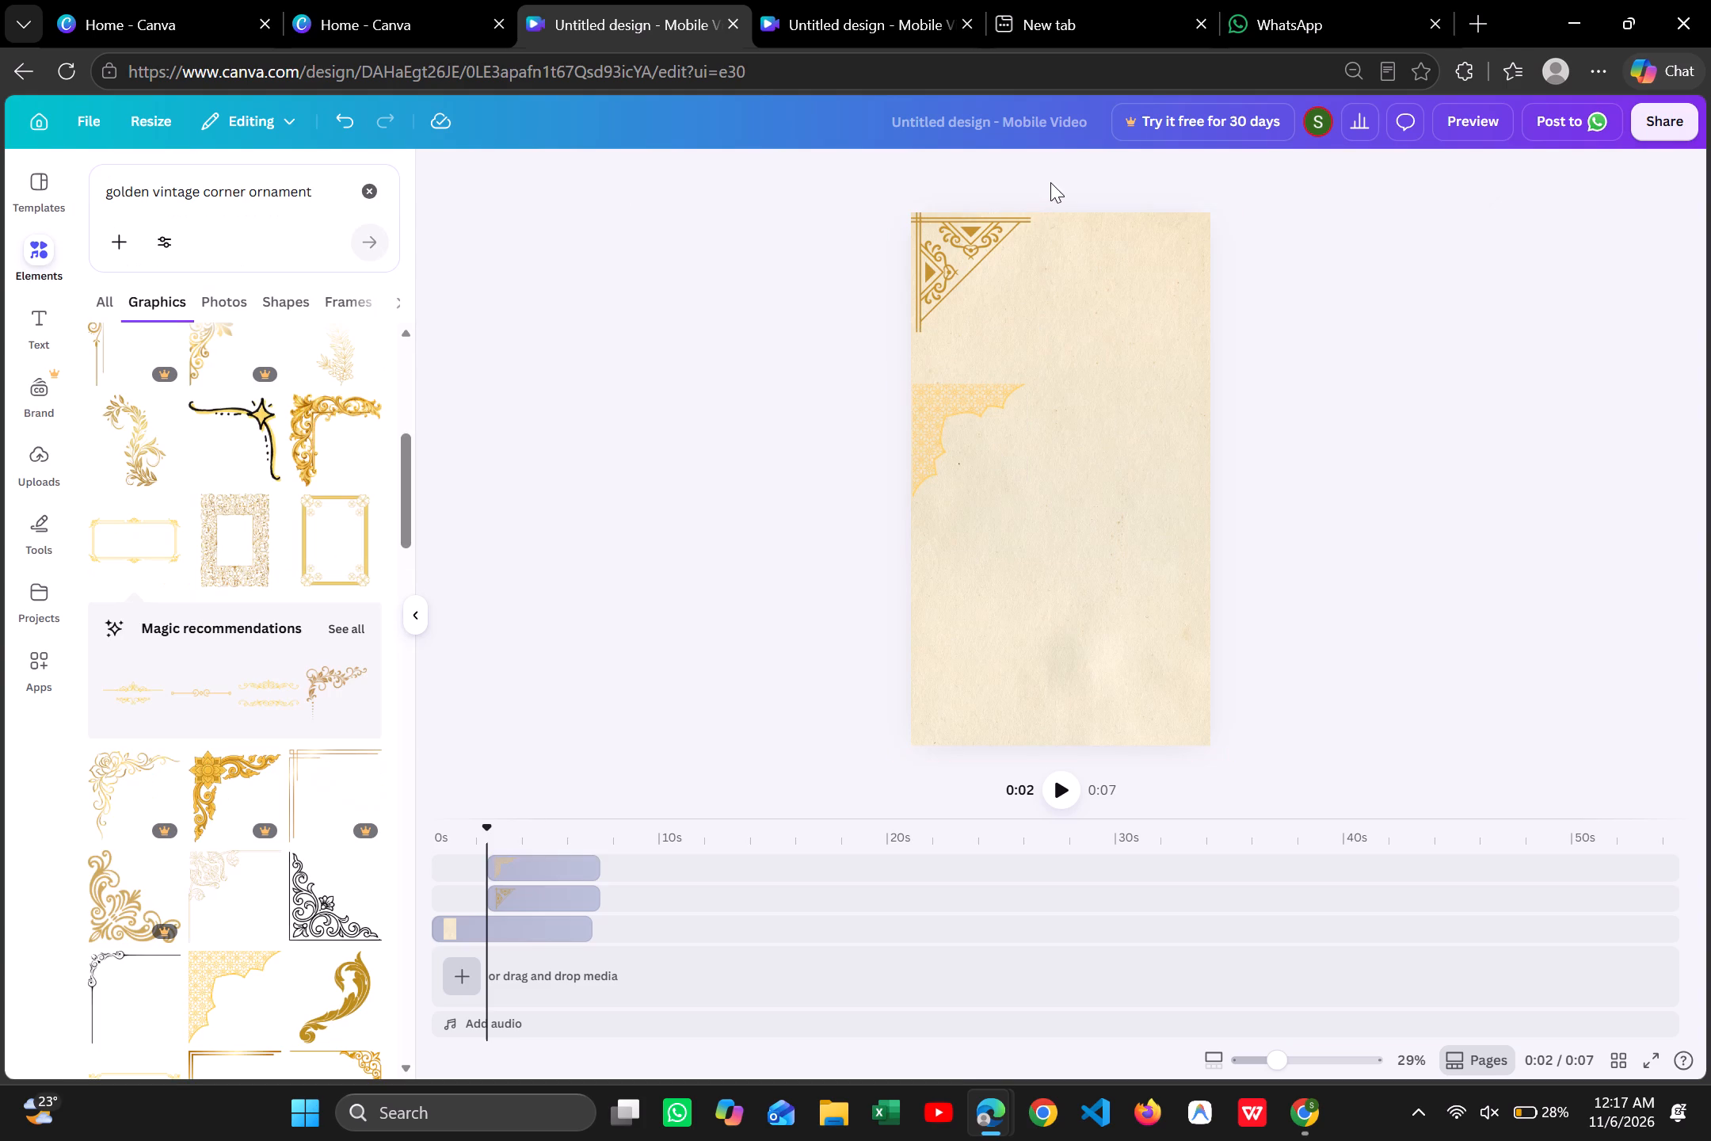
pyautogui.click(956, 446)
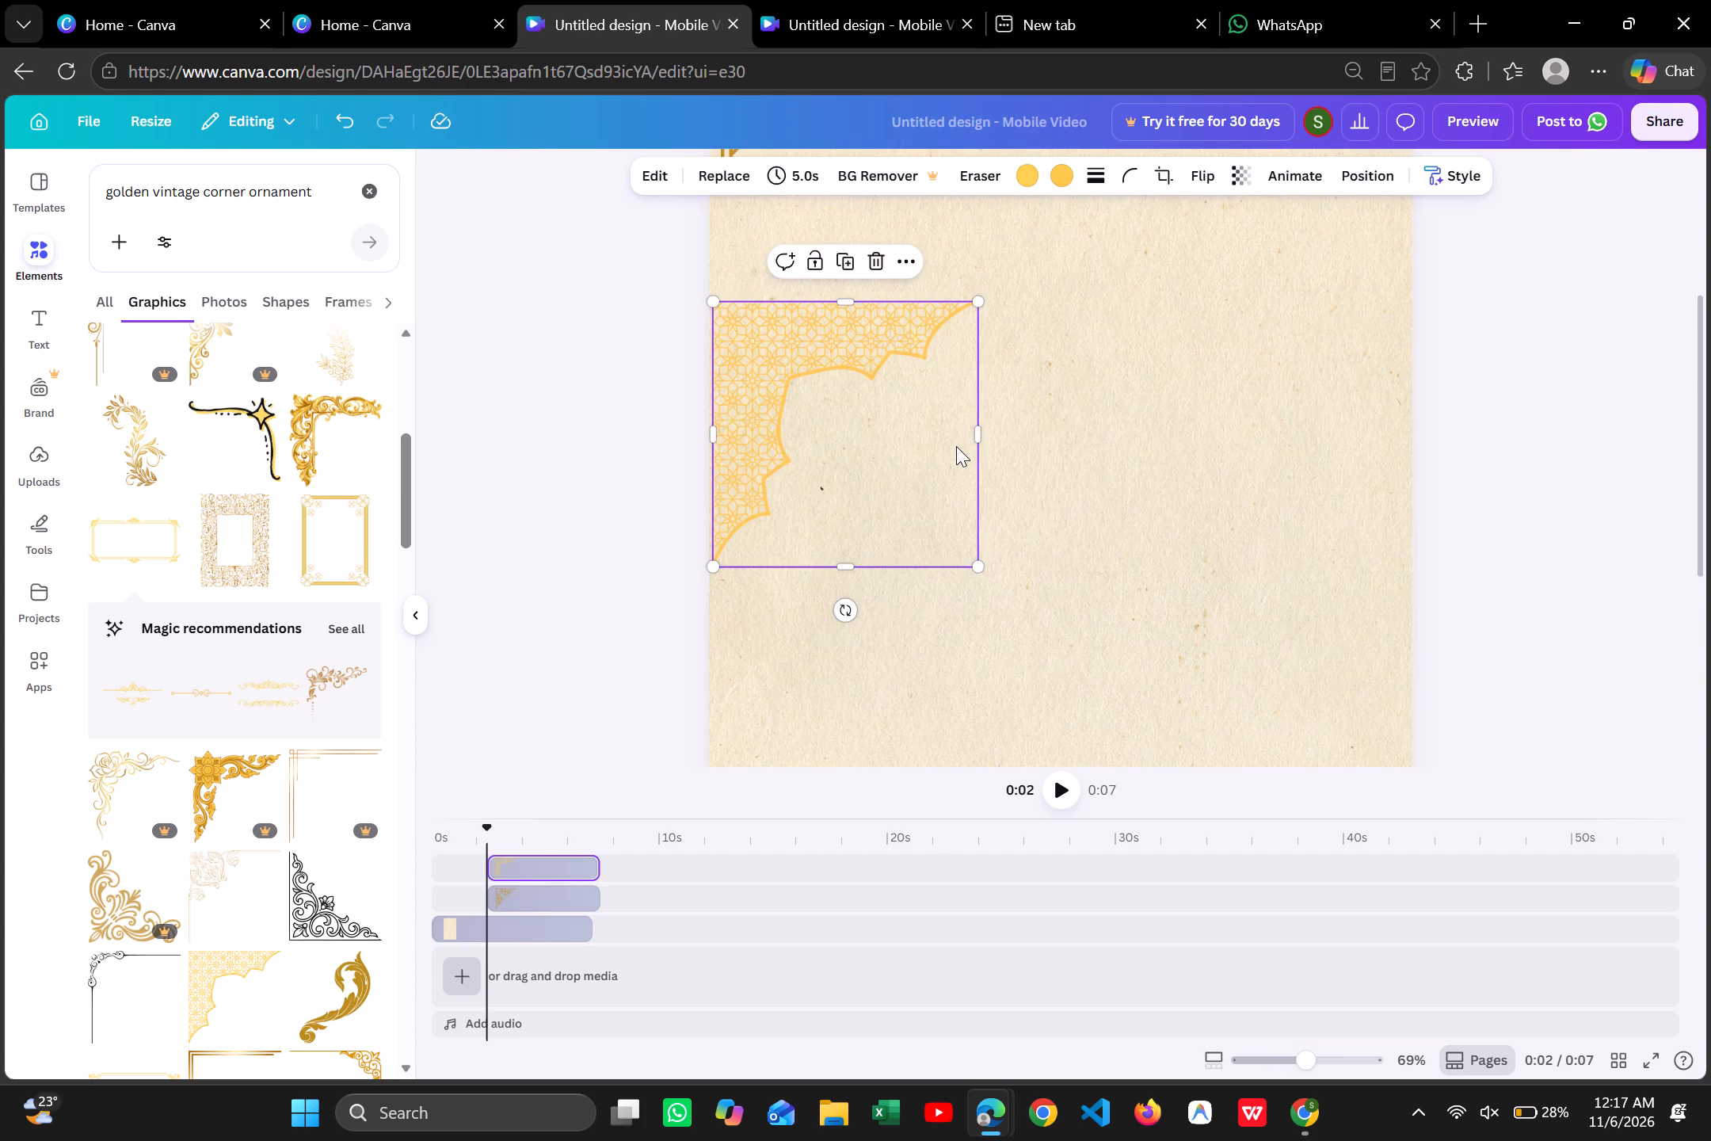
pyautogui.hscroll(2, 956, 446)
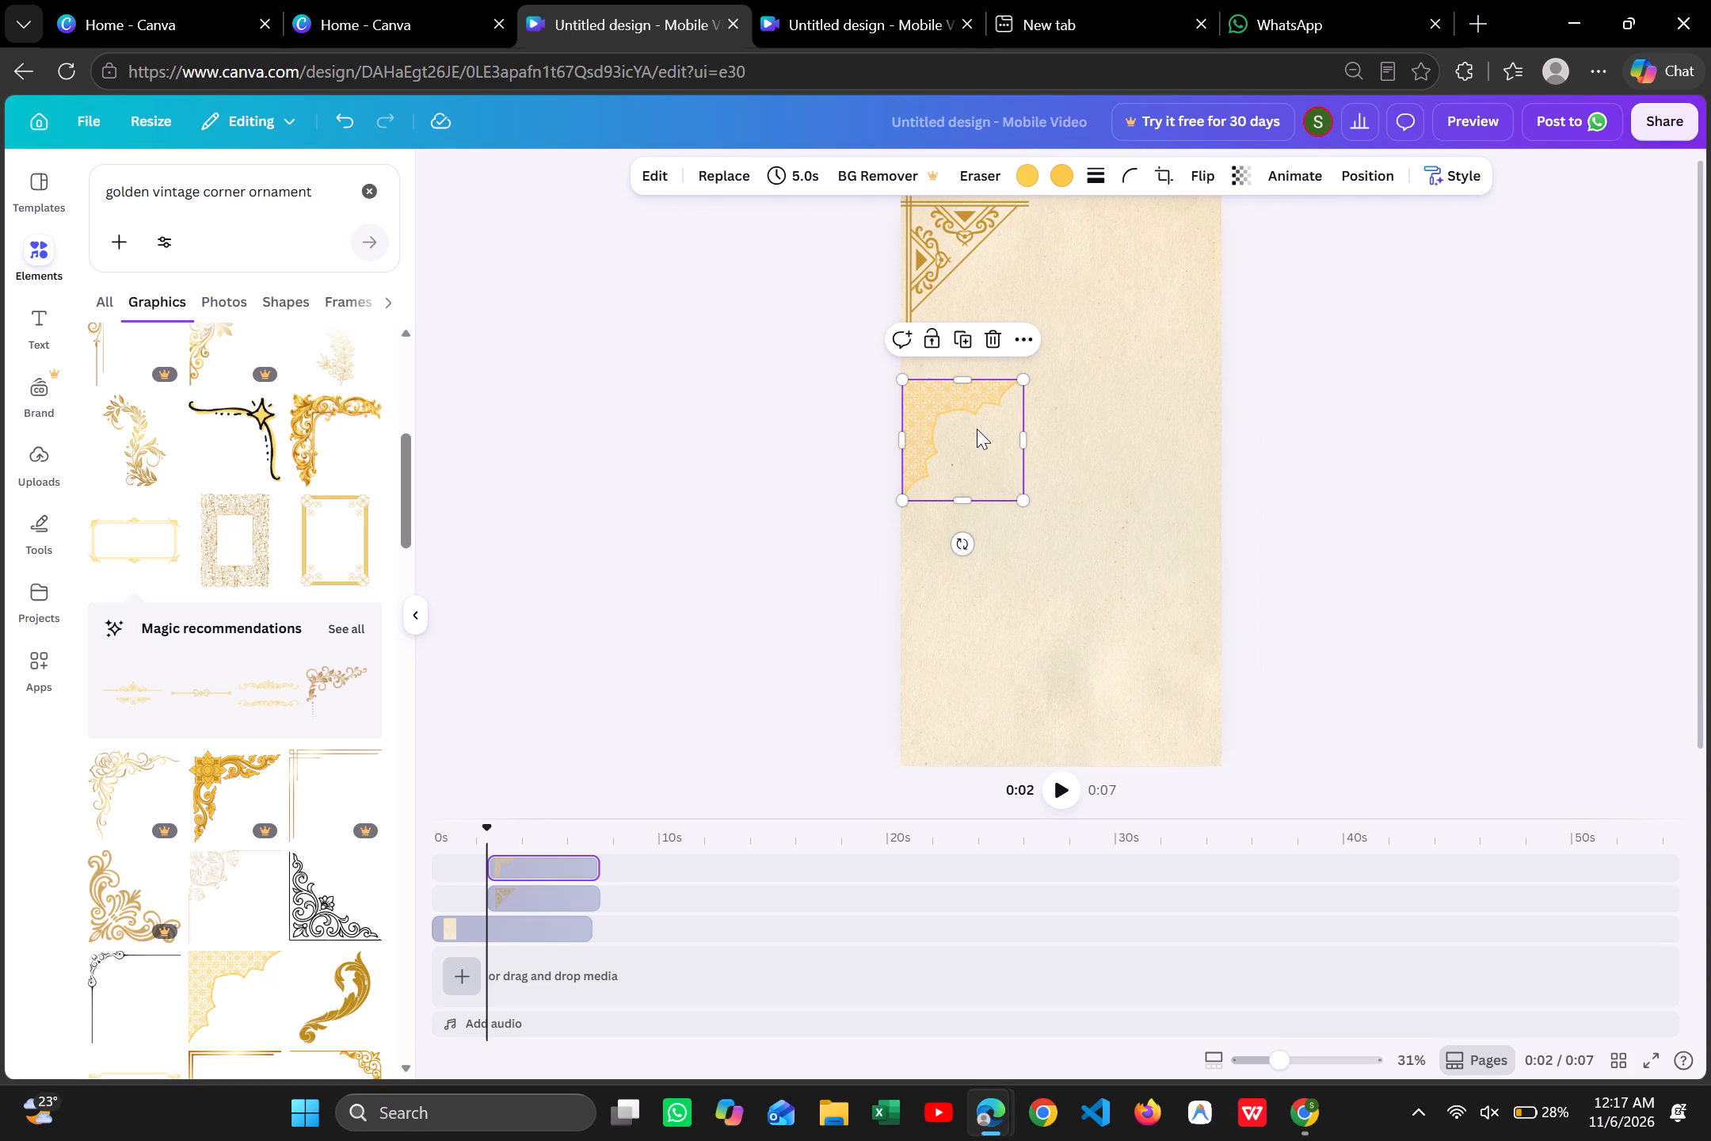
pyautogui.moveTo(977, 429); pyautogui.dragTo(995, 654)
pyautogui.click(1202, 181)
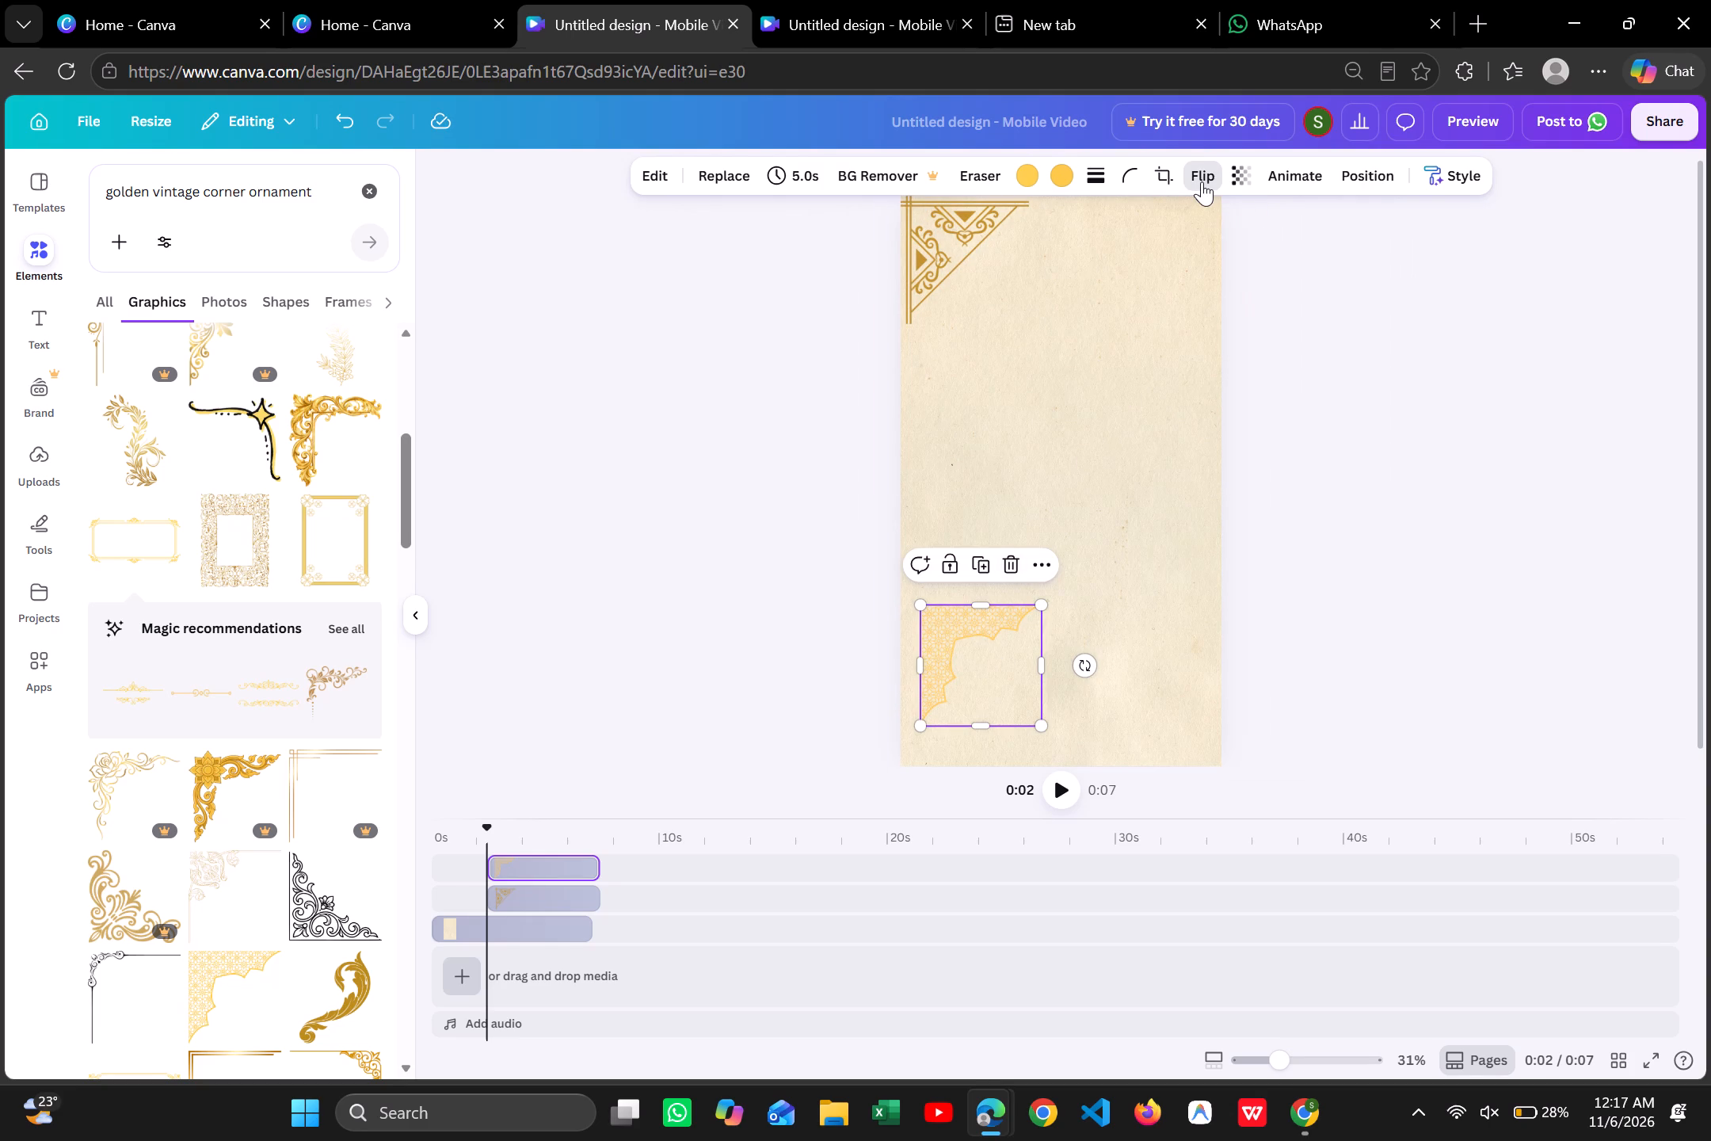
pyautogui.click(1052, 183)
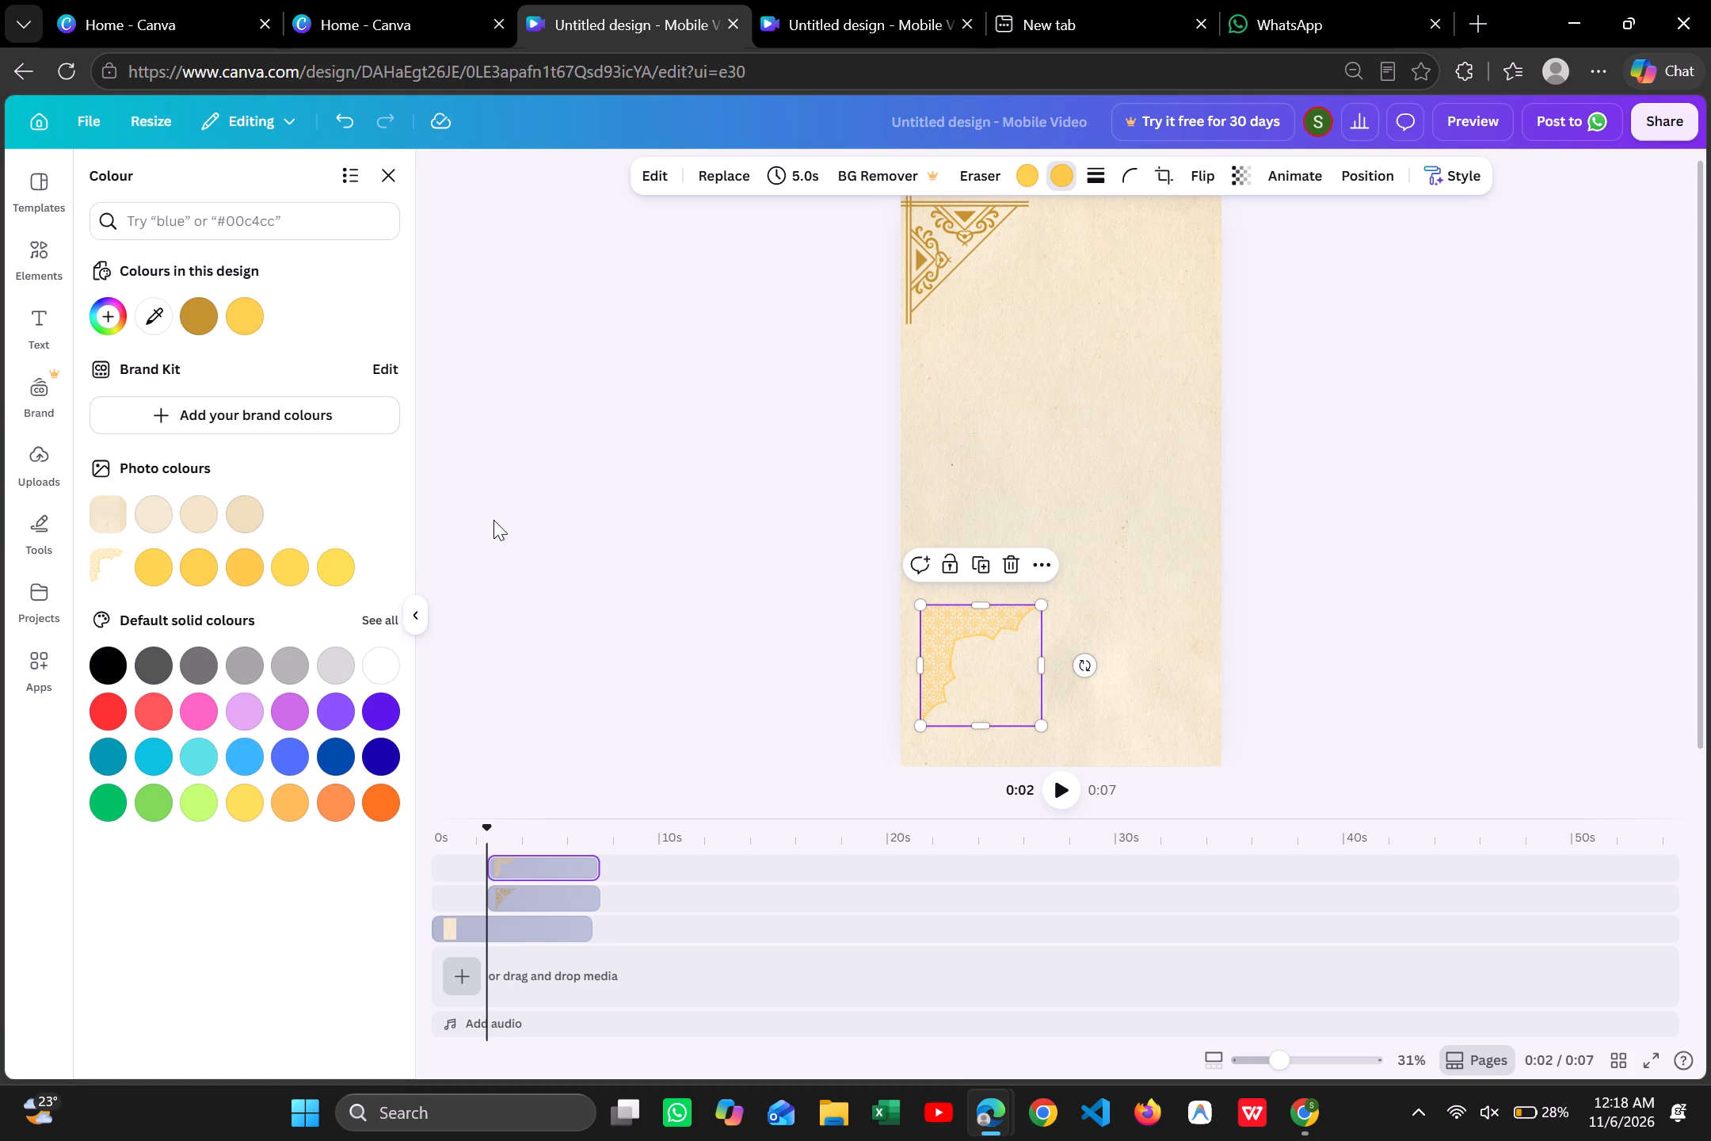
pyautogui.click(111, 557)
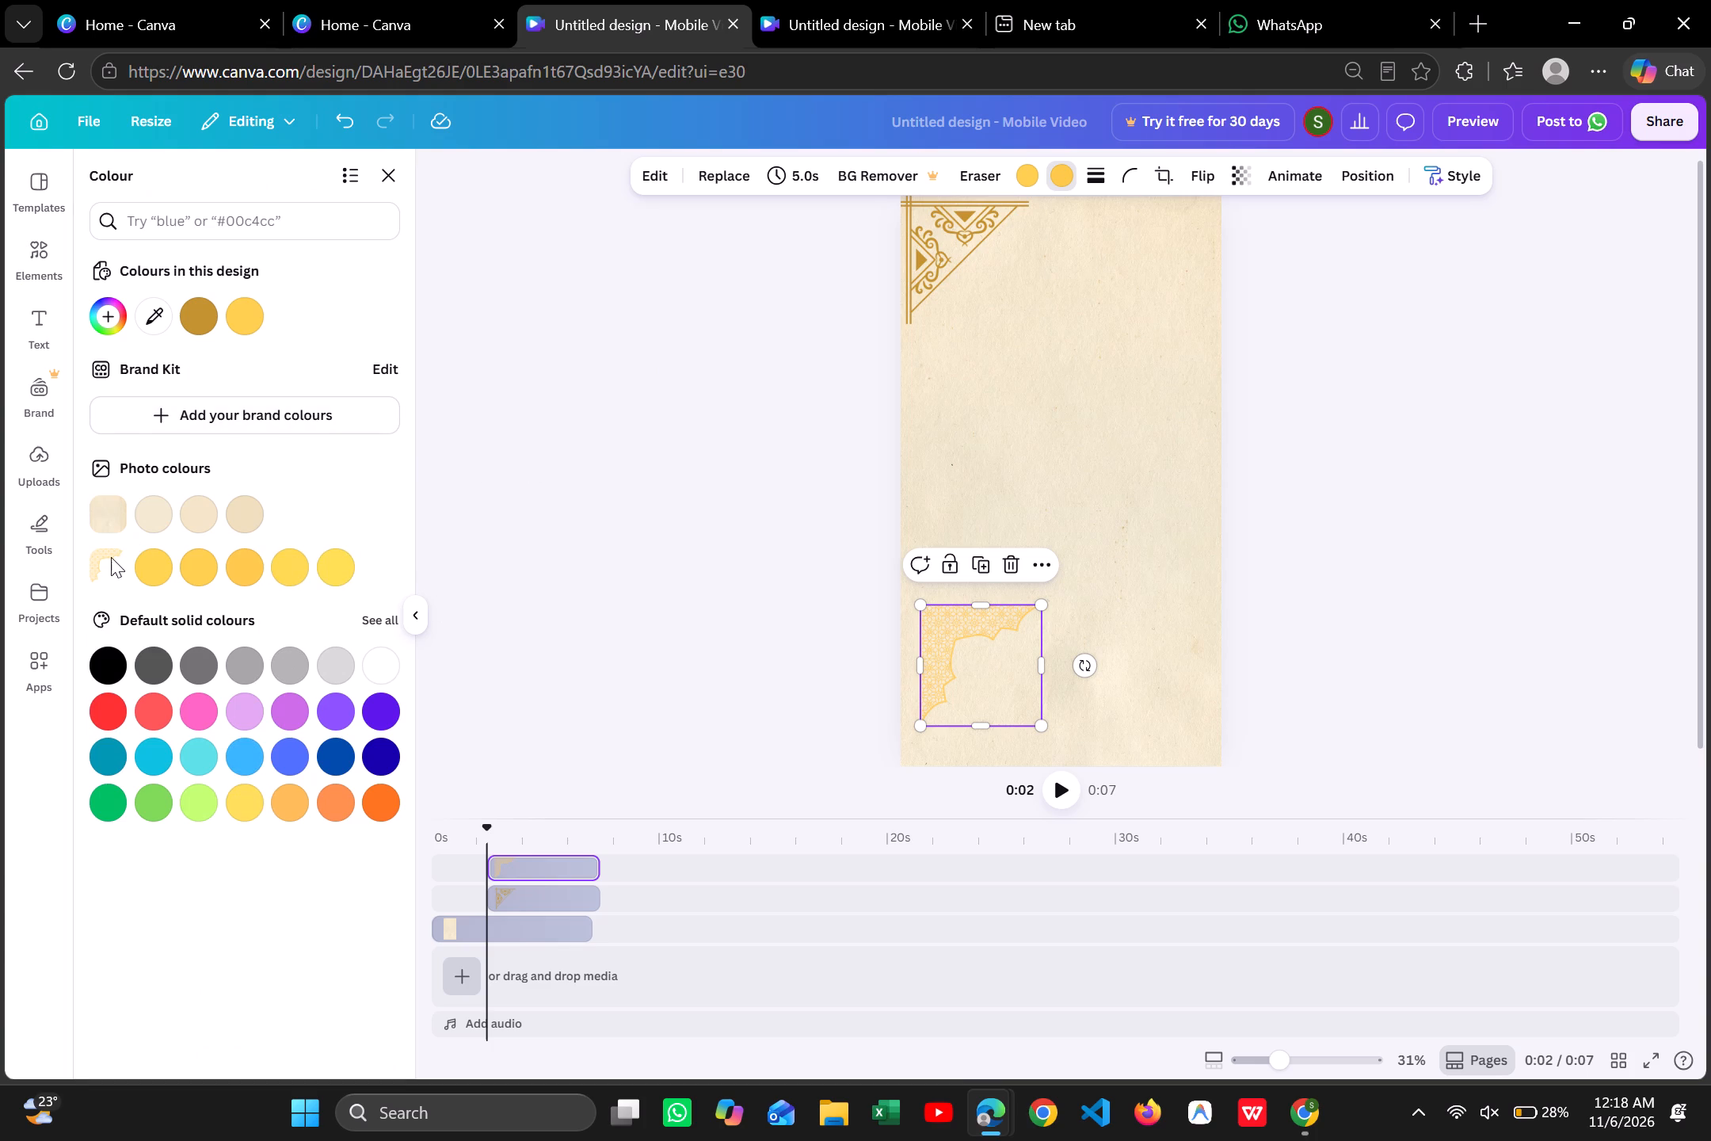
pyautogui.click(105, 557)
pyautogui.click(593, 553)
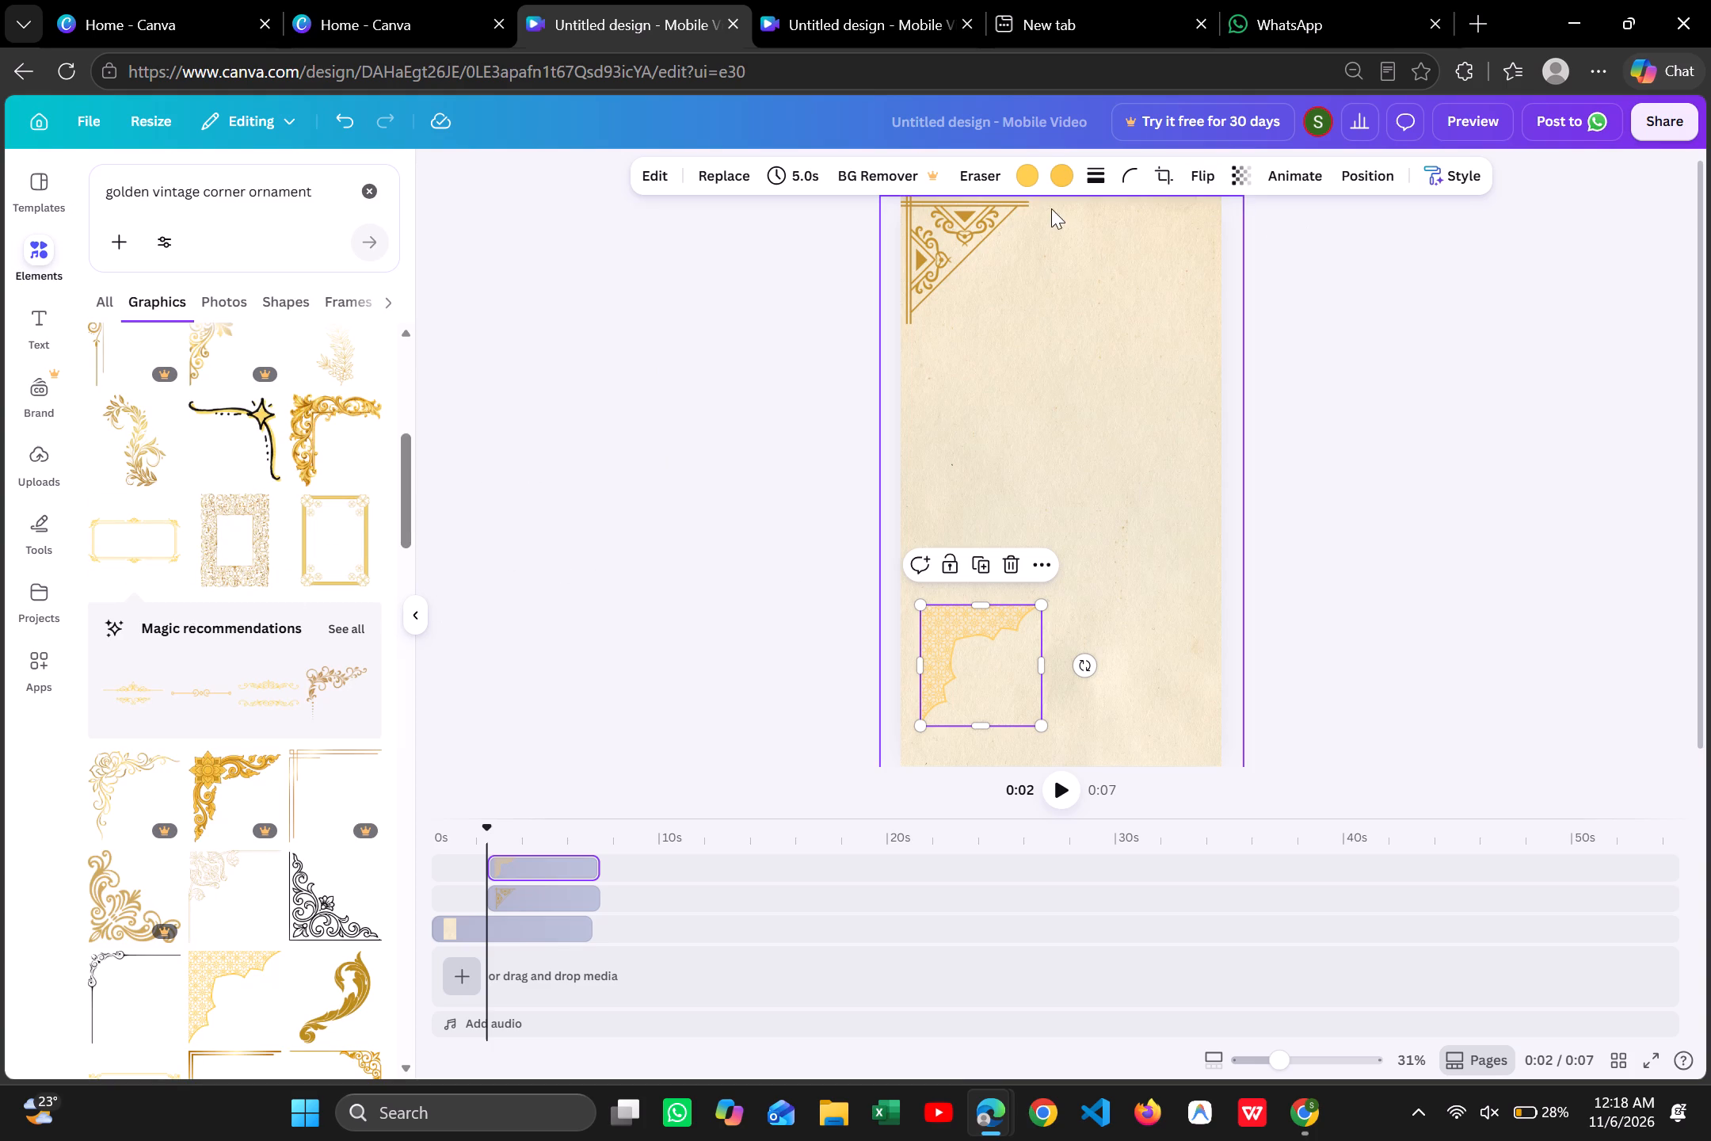
# Search the graphics for "golden corner ornament" and add a second yellow lattice corner from the results.
pyautogui.click(193, 192)
pyautogui.press('Right')
pyautogui.press('BackSpace')
pyautogui.press('BackSpace')
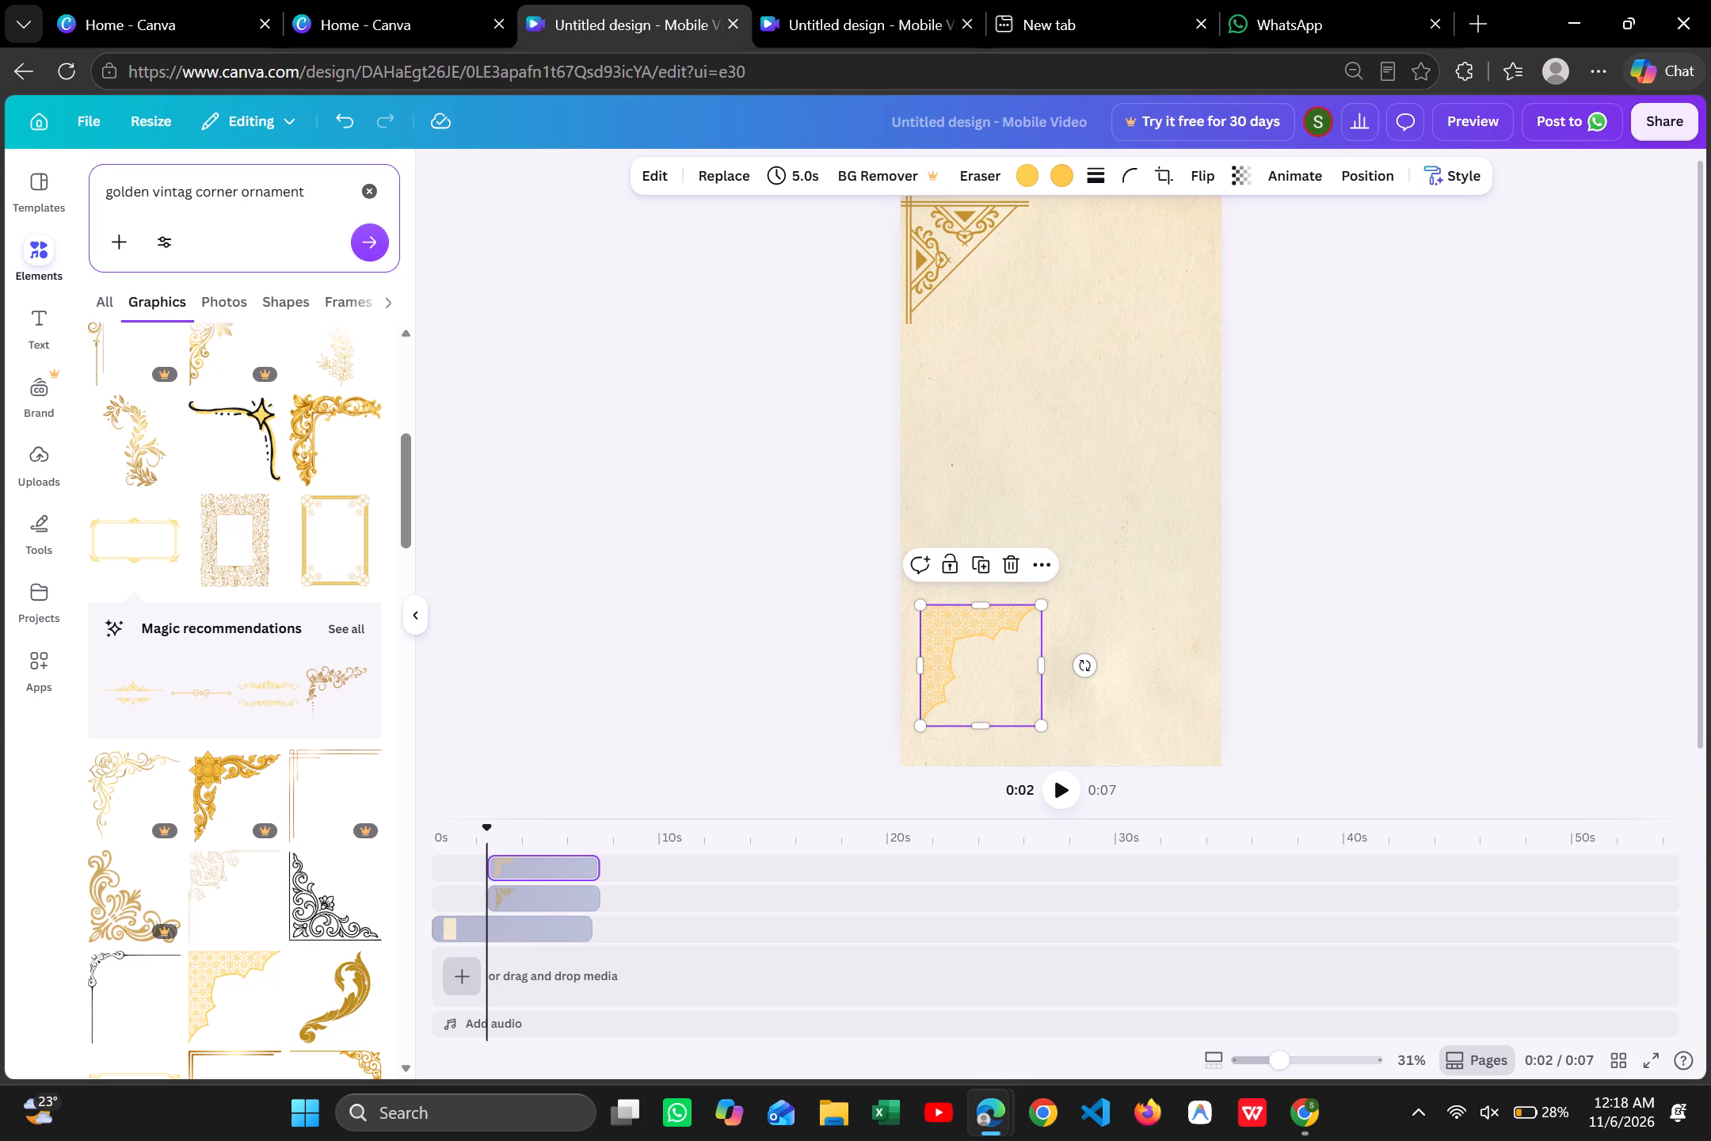
pyautogui.press('BackSpace')
pyautogui.press('BackSpace')
pyautogui.press('BackSpace')
pyautogui.press('BackSpace')
pyautogui.press('BackSpace')
pyautogui.press('BackSpace')
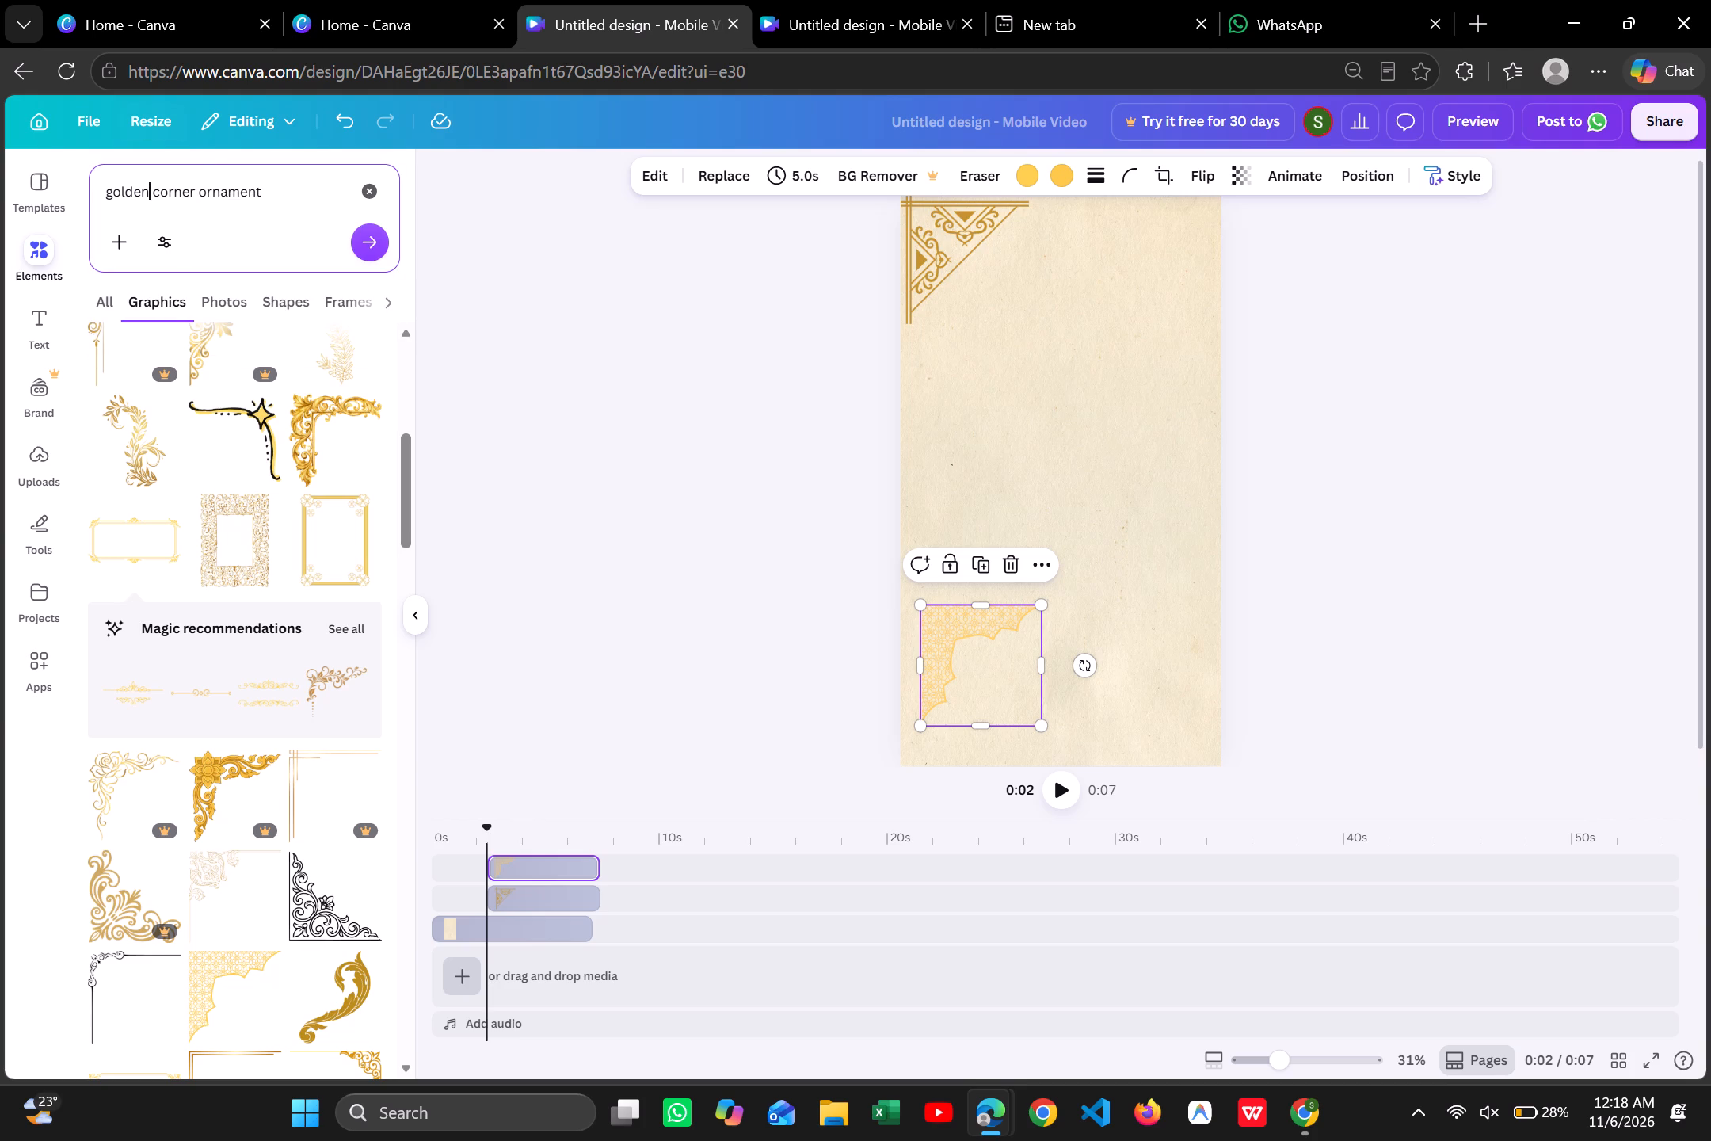
pyautogui.click(271, 191)
pyautogui.click(366, 240)
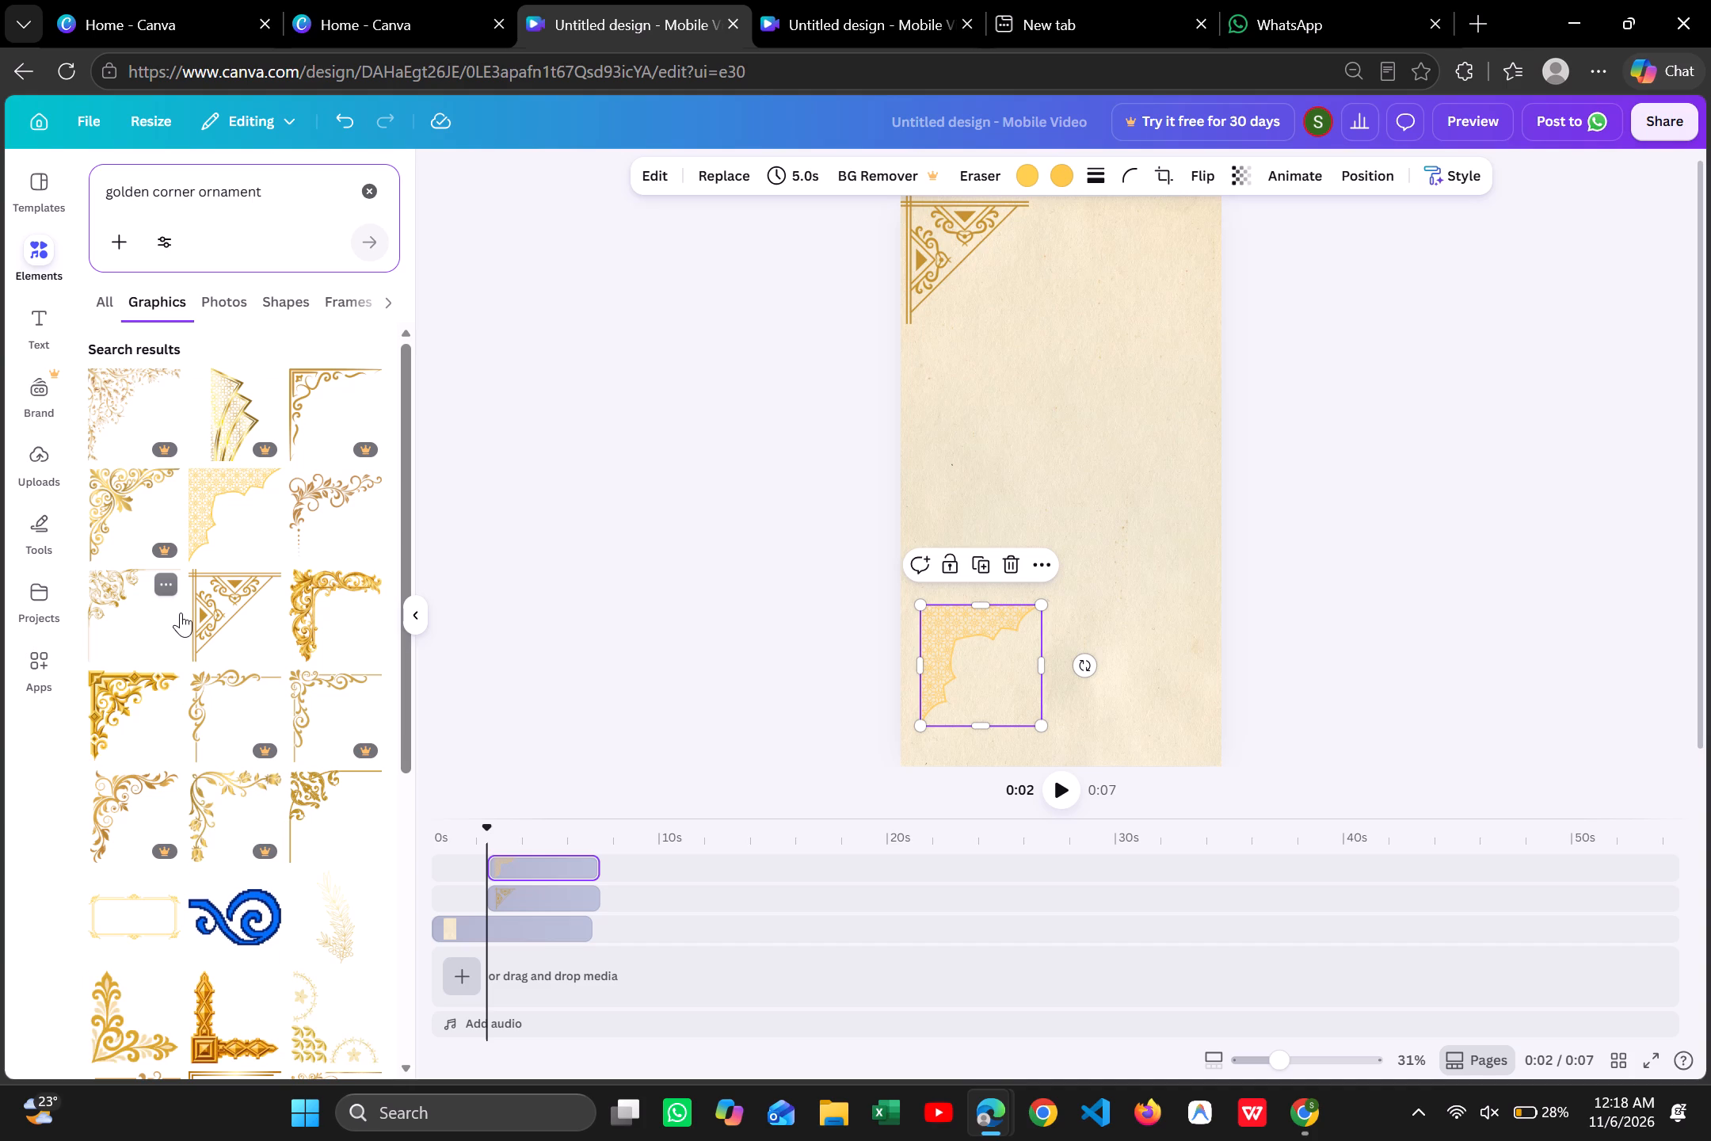
pyautogui.click(235, 493)
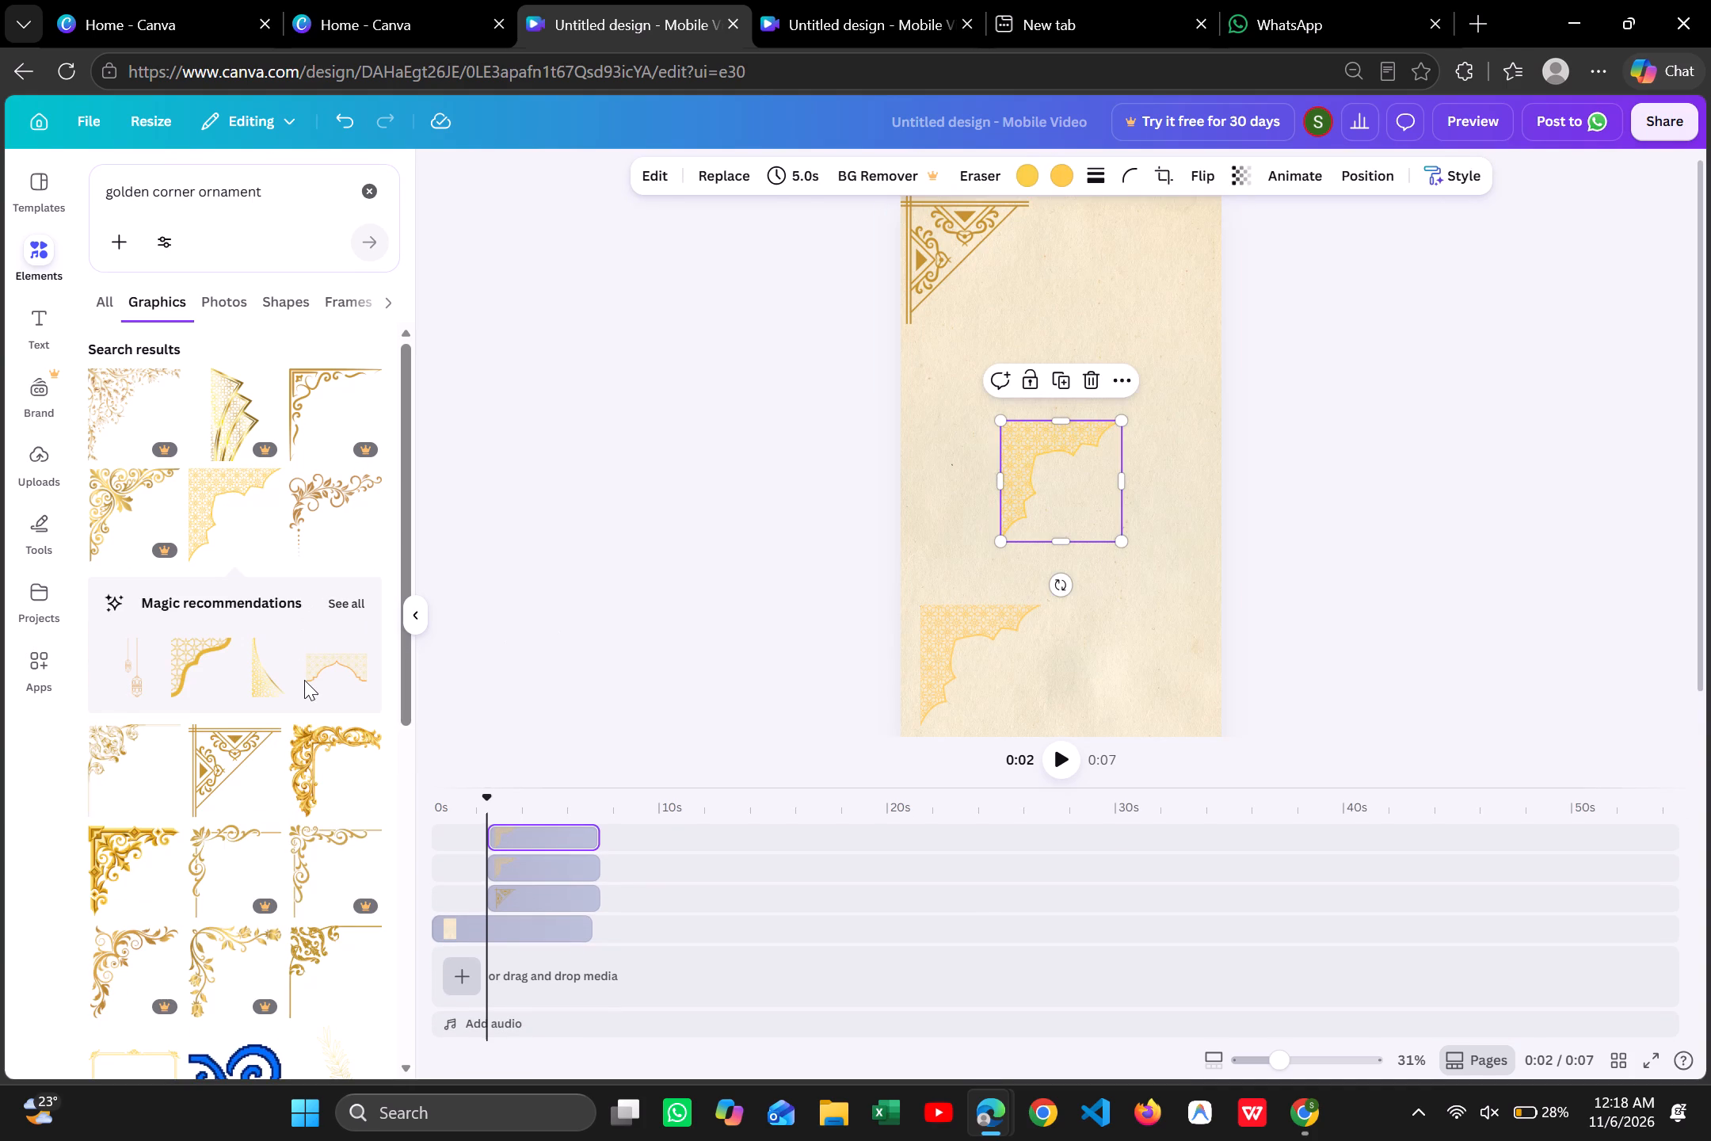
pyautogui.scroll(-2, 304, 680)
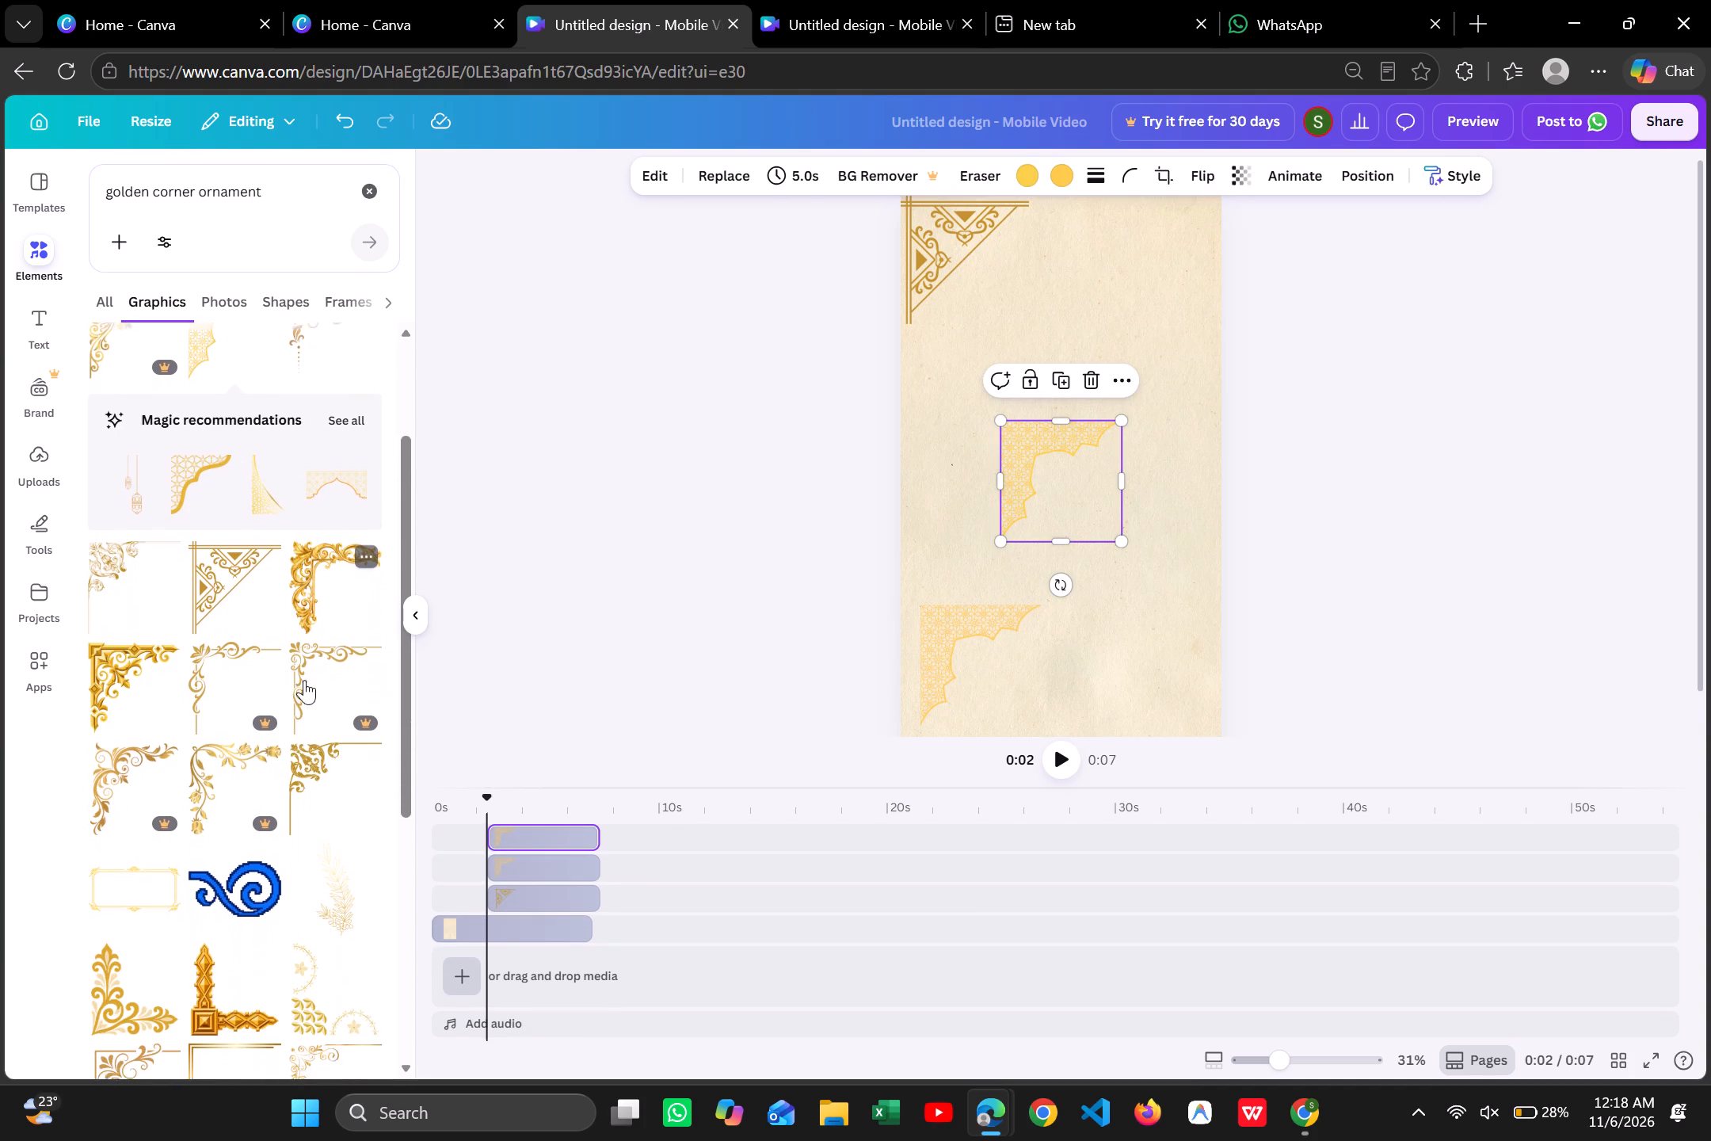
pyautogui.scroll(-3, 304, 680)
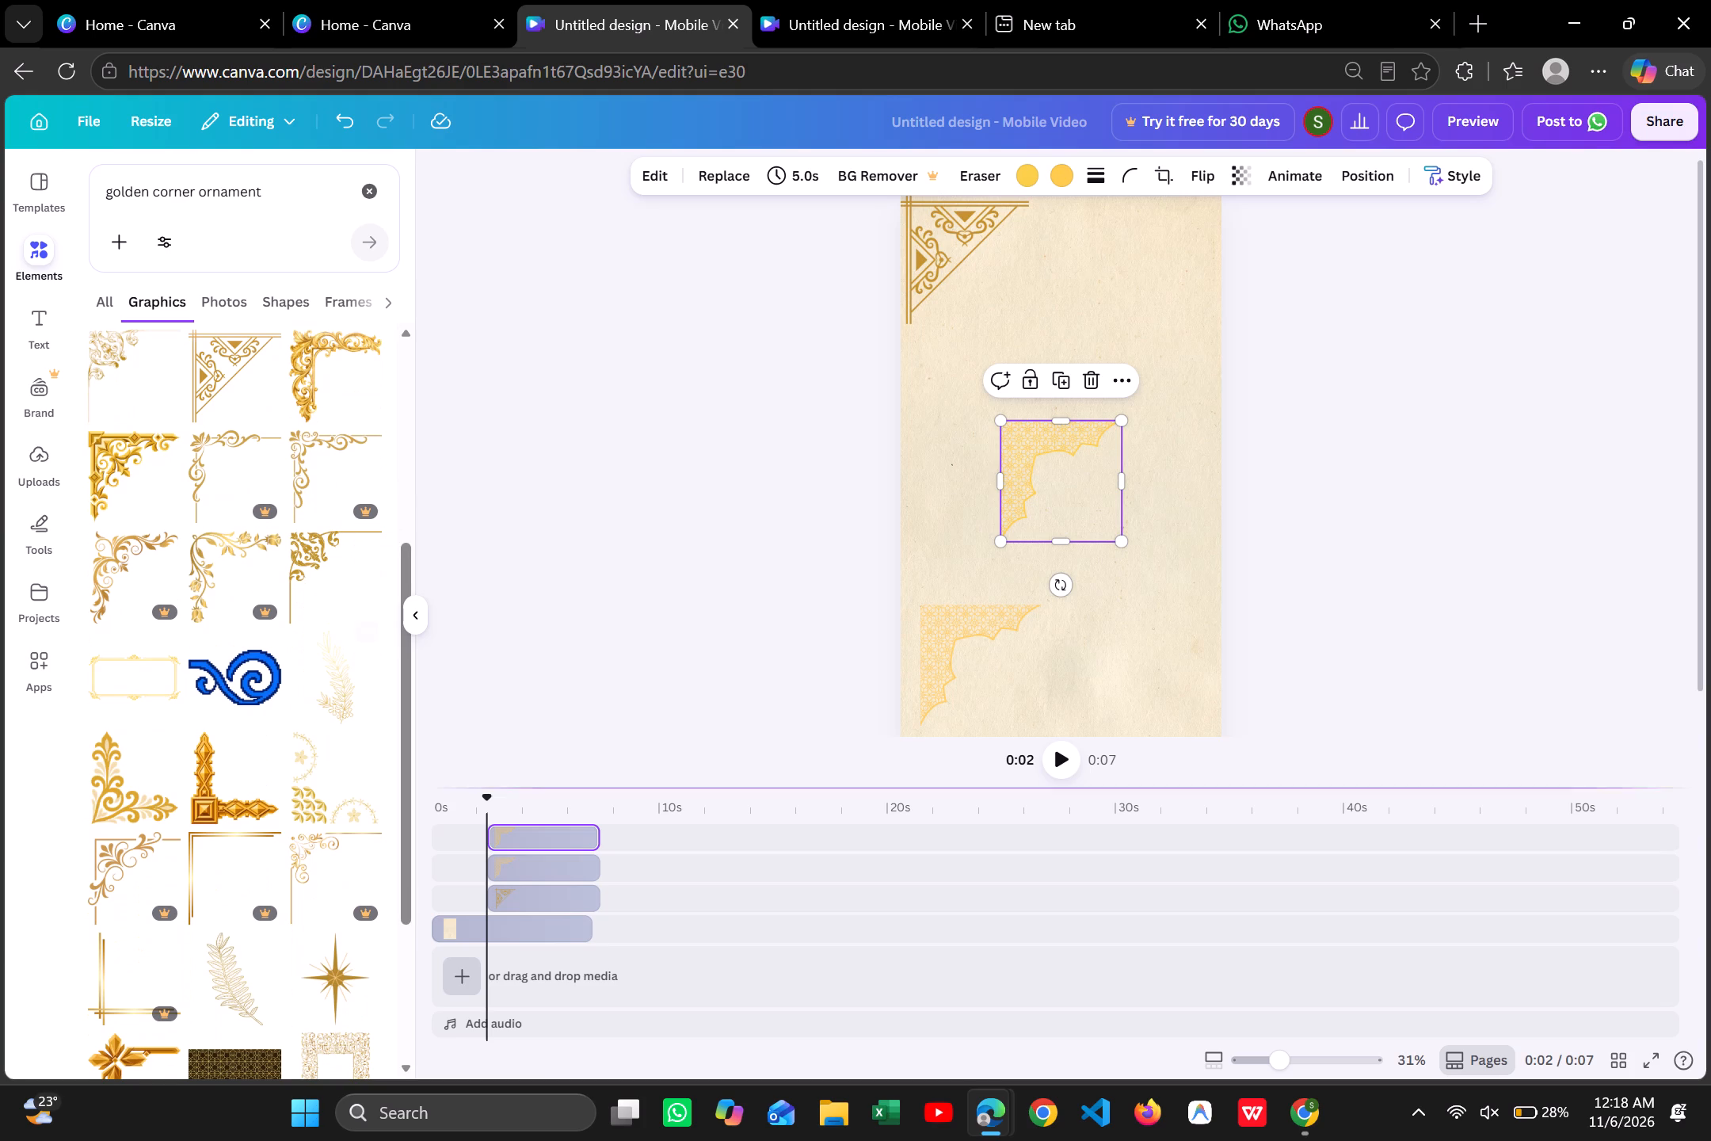
# Flip the new lattice corner vertically and horizontally, and place it in the page's bottom-right corner.
pyautogui.click(1002, 681)
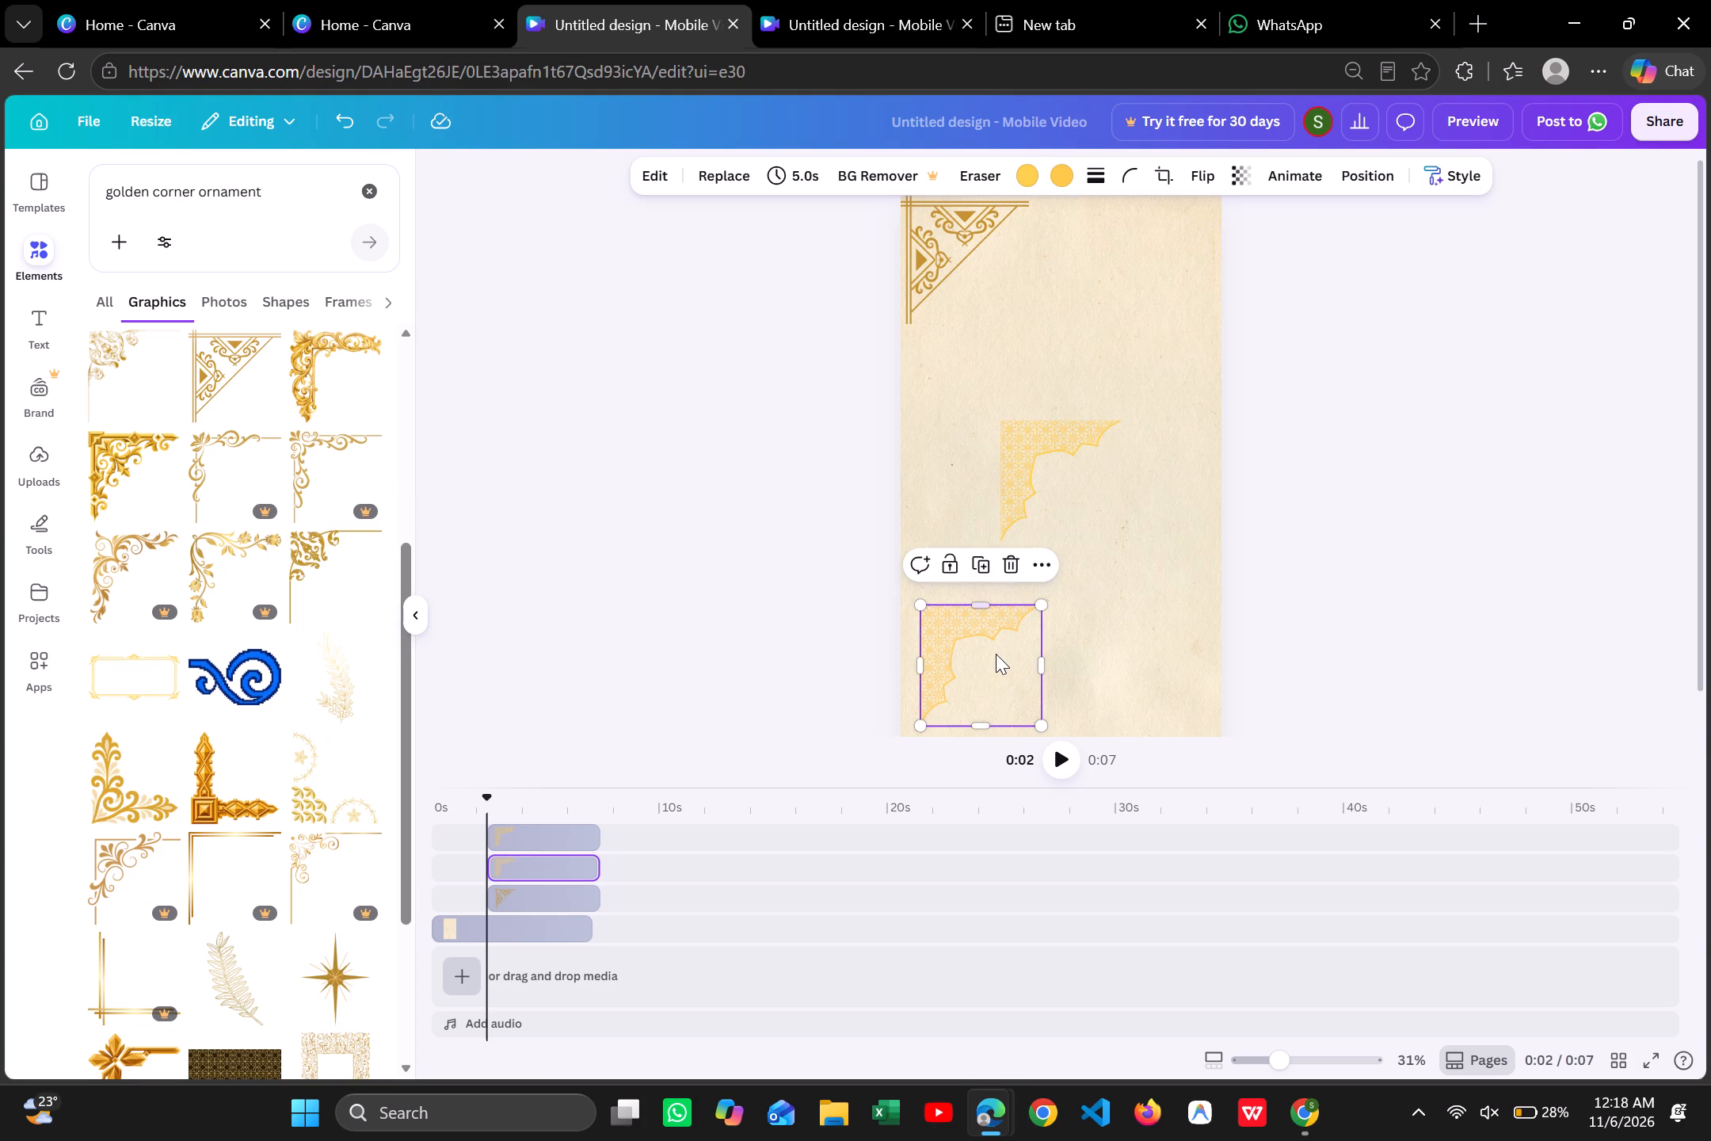
pyautogui.click(1064, 461)
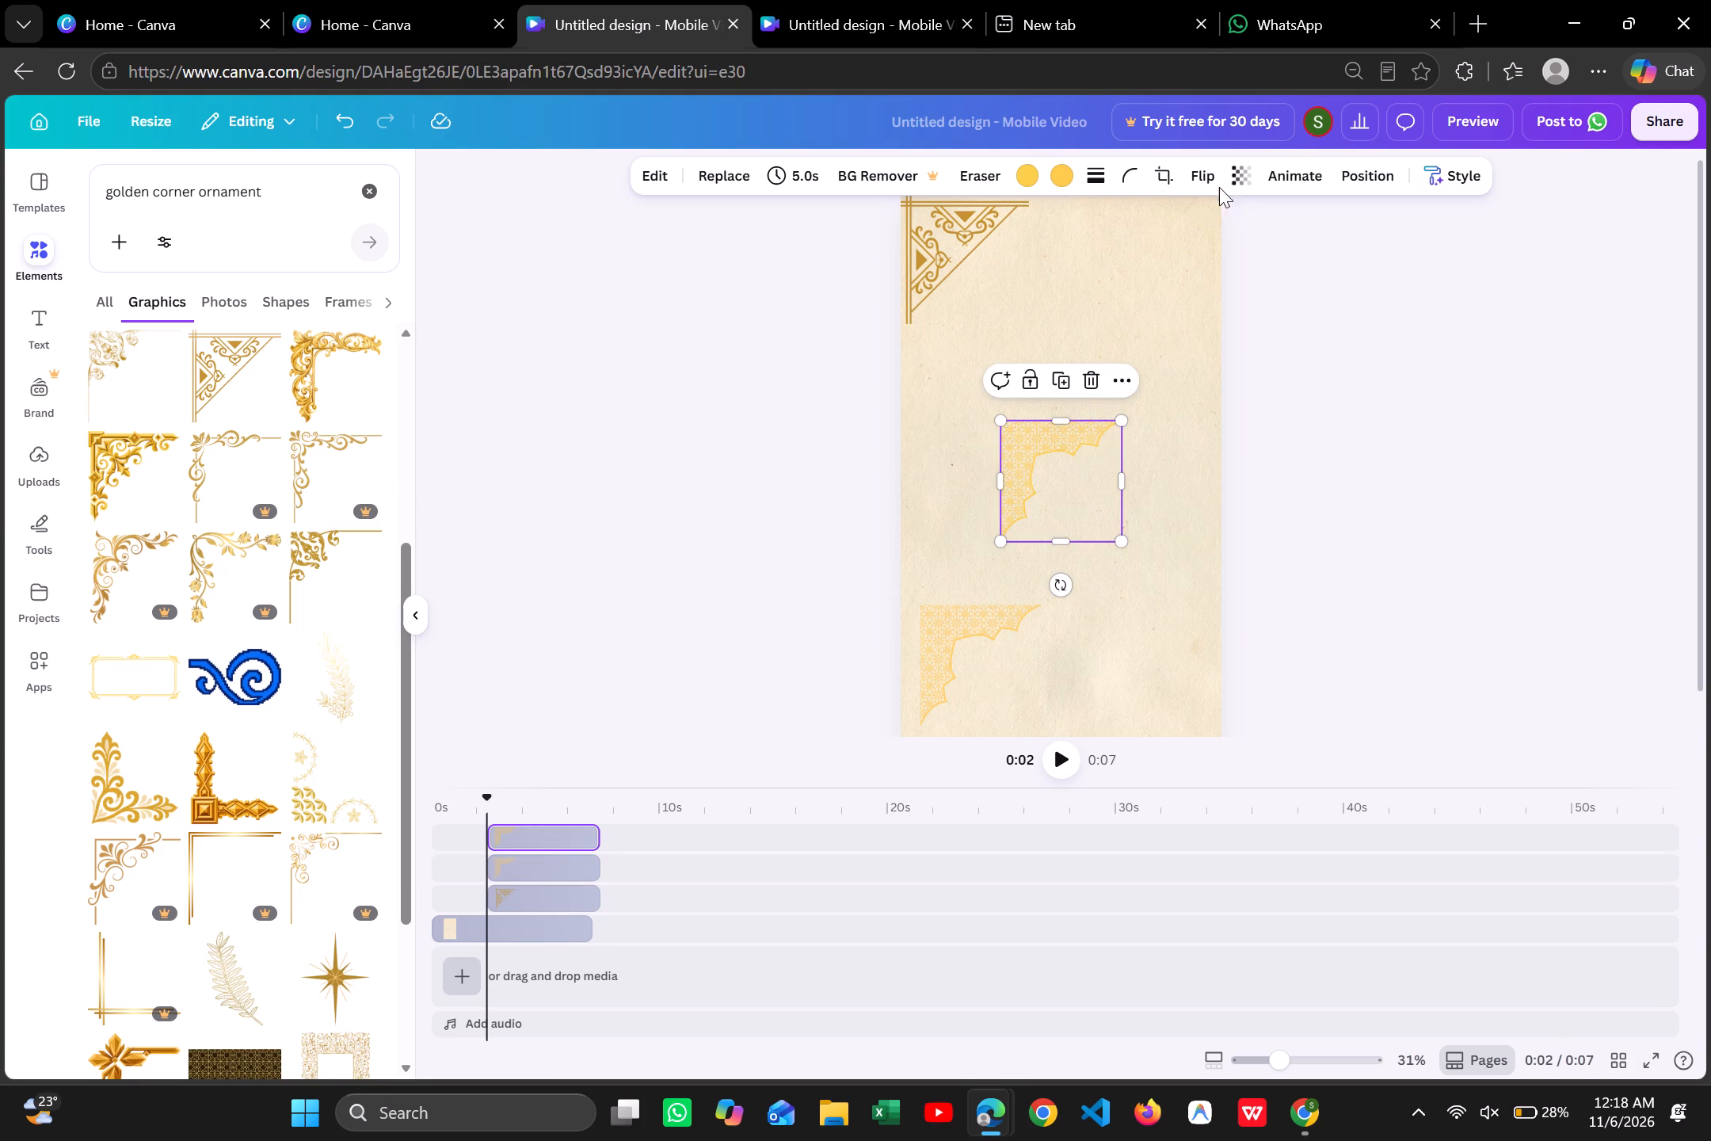
pyautogui.click(1206, 174)
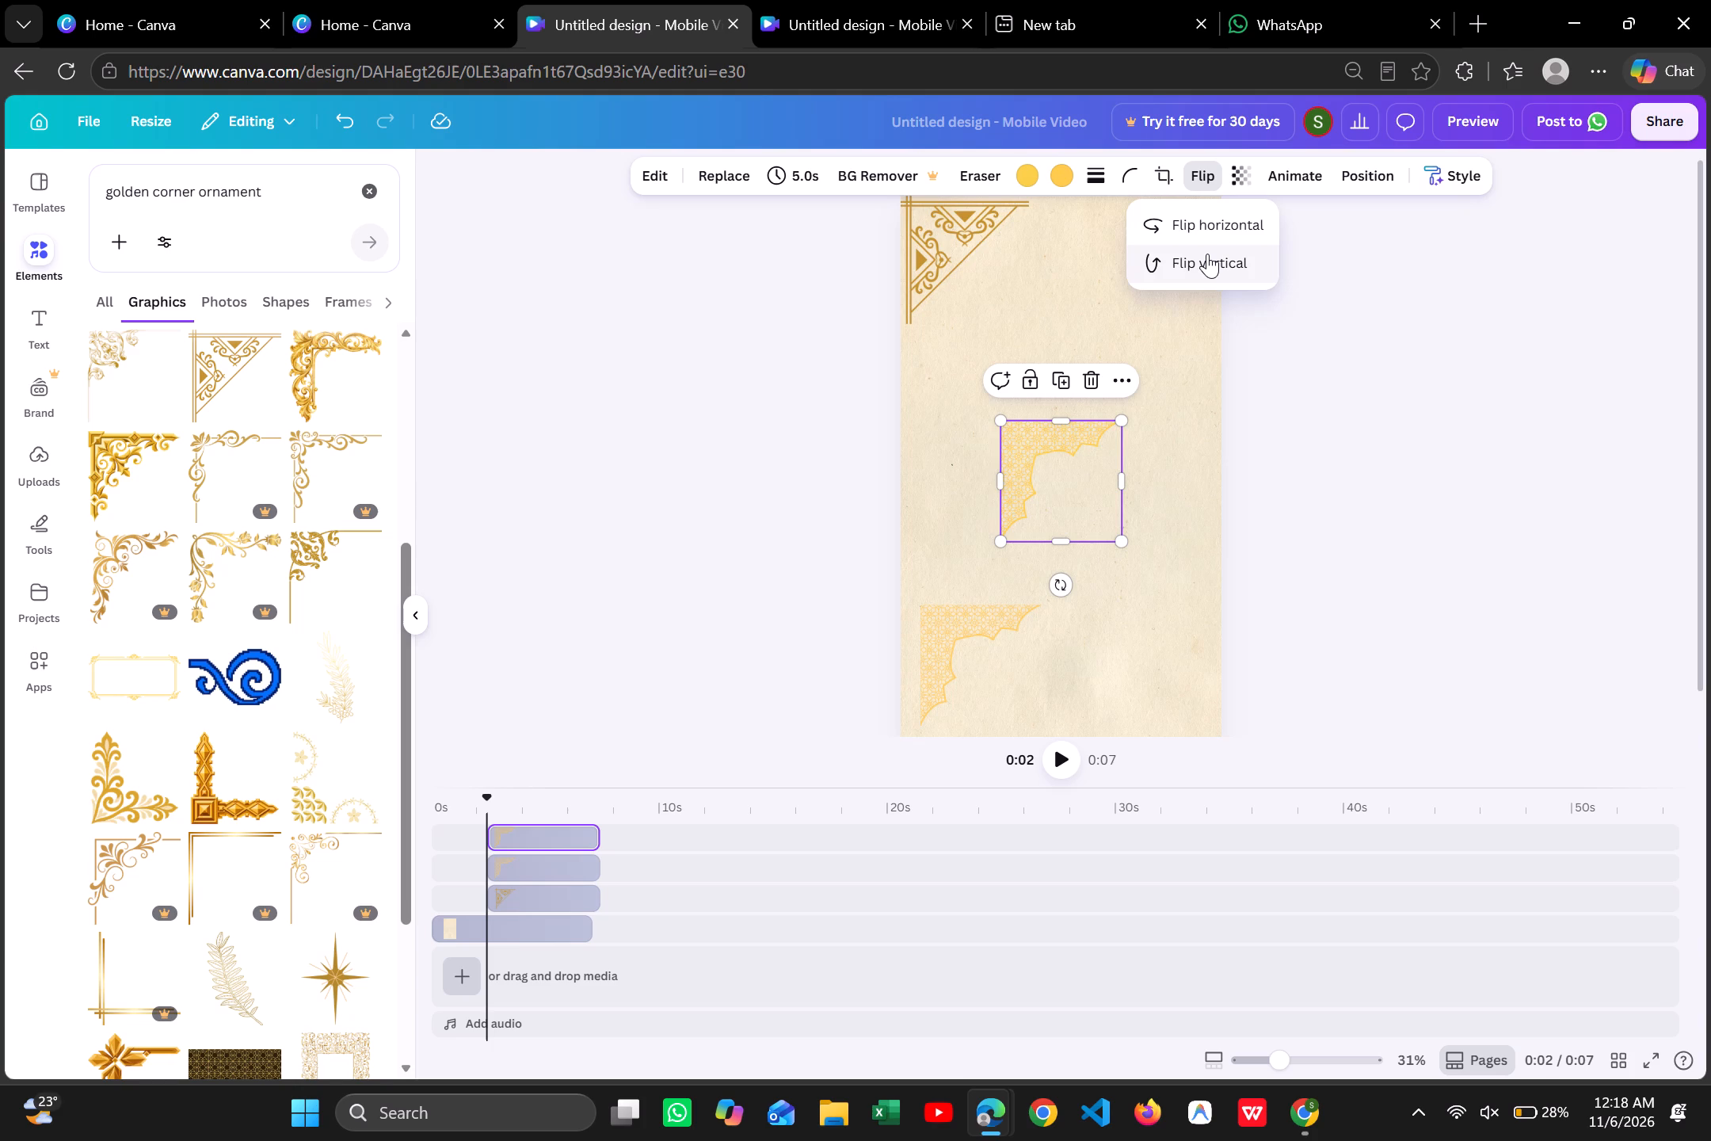
pyautogui.click(1207, 254)
pyautogui.click(1206, 246)
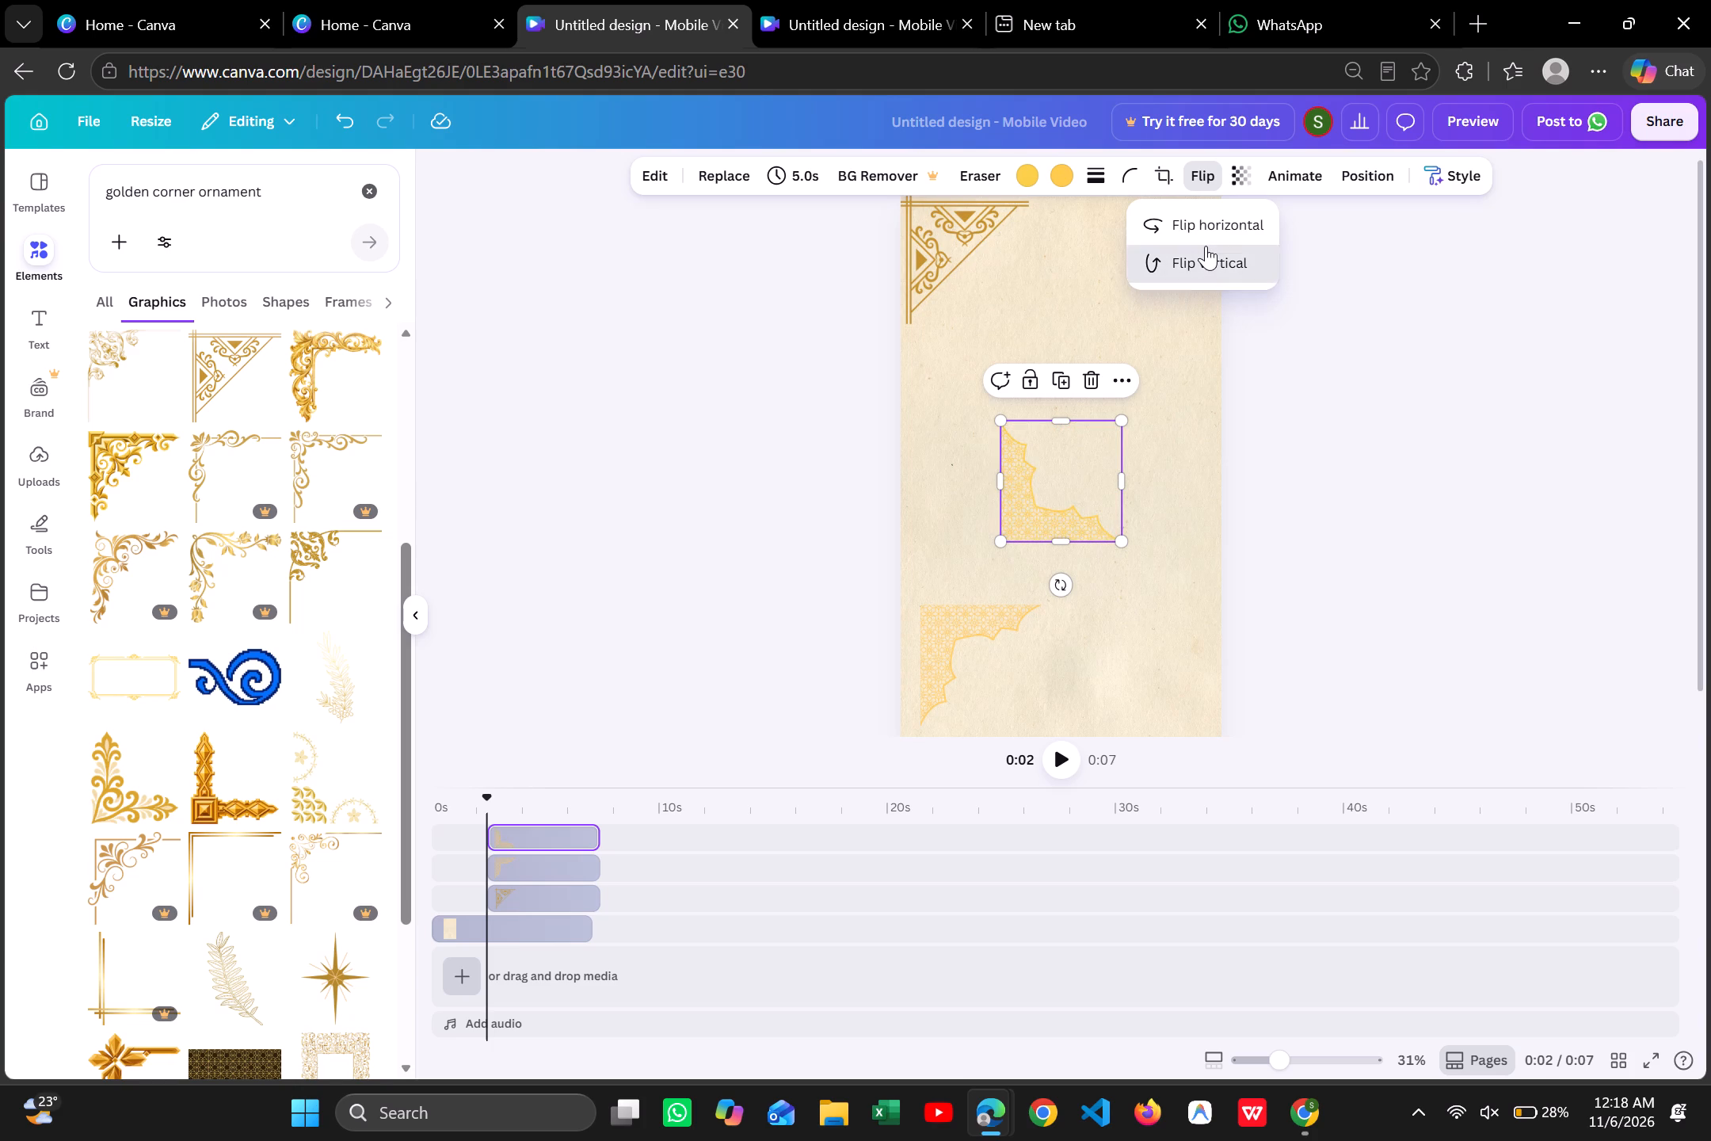
pyautogui.click(1206, 246)
pyautogui.click(1205, 201)
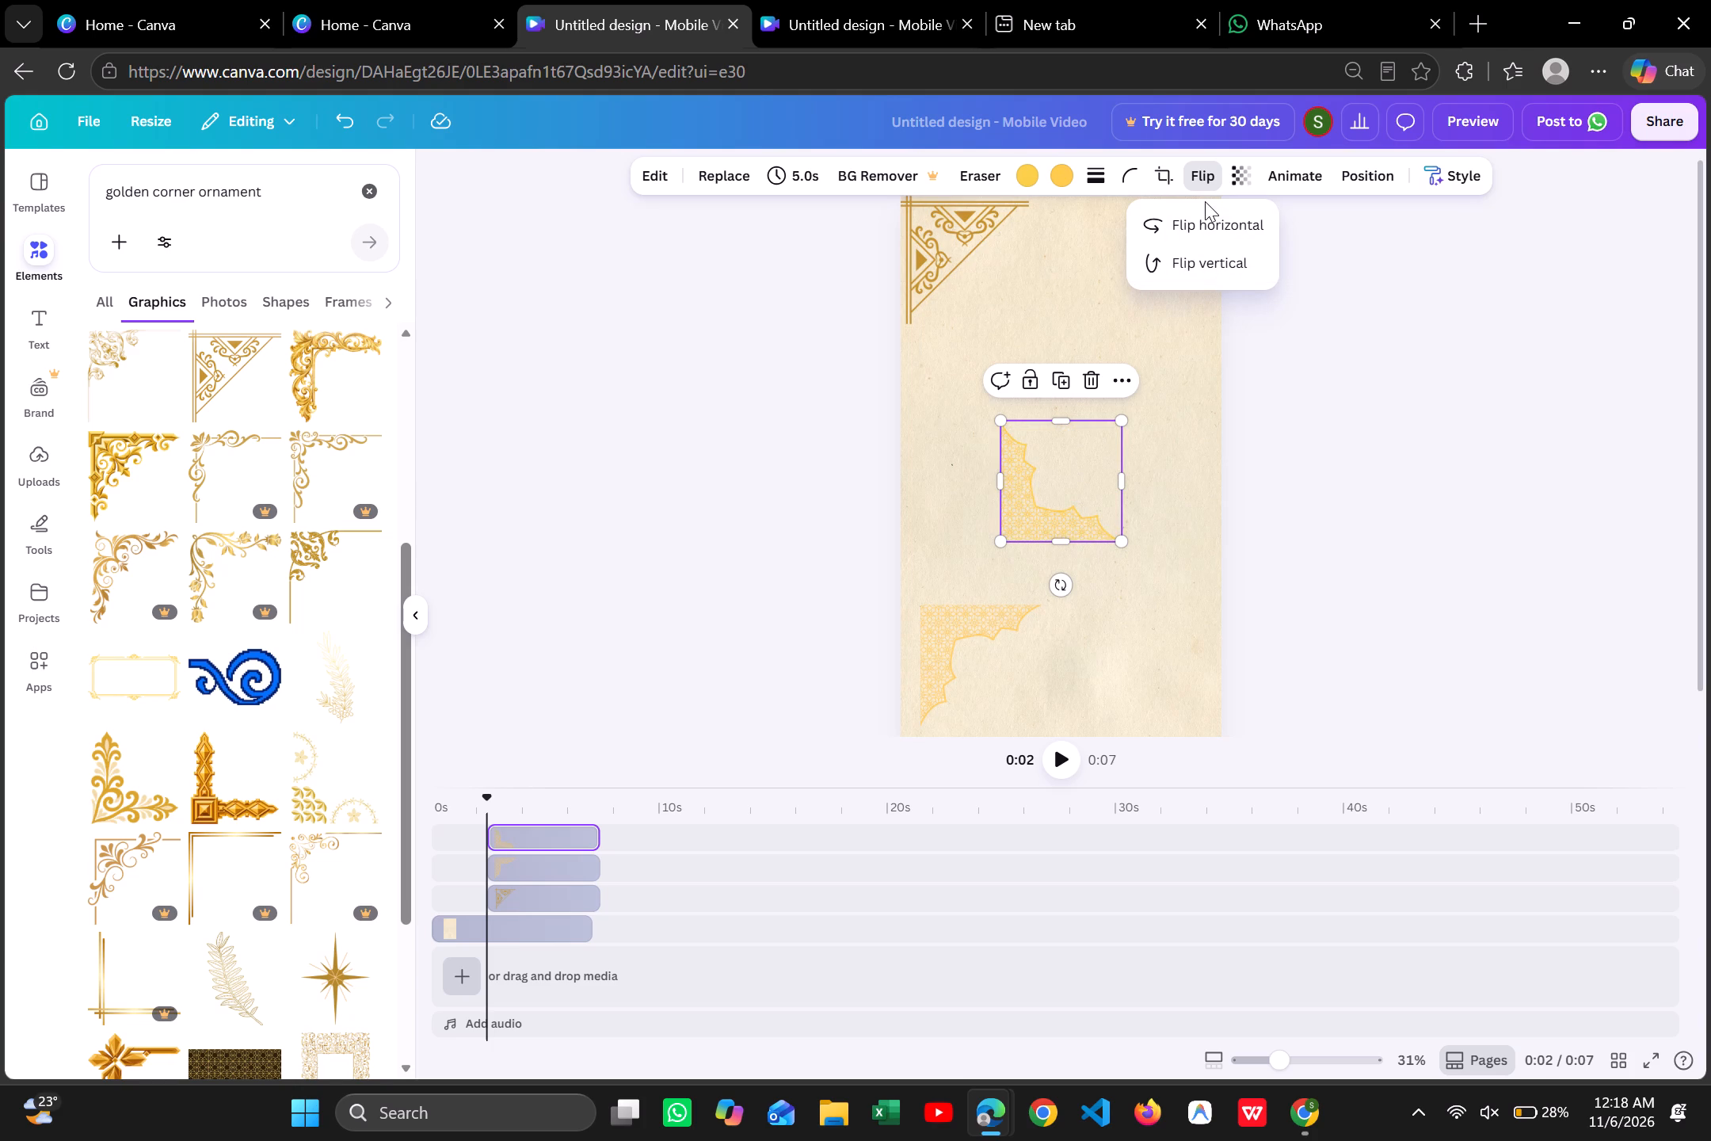
pyautogui.click(1205, 208)
pyautogui.moveTo(1081, 501); pyautogui.dragTo(1176, 664)
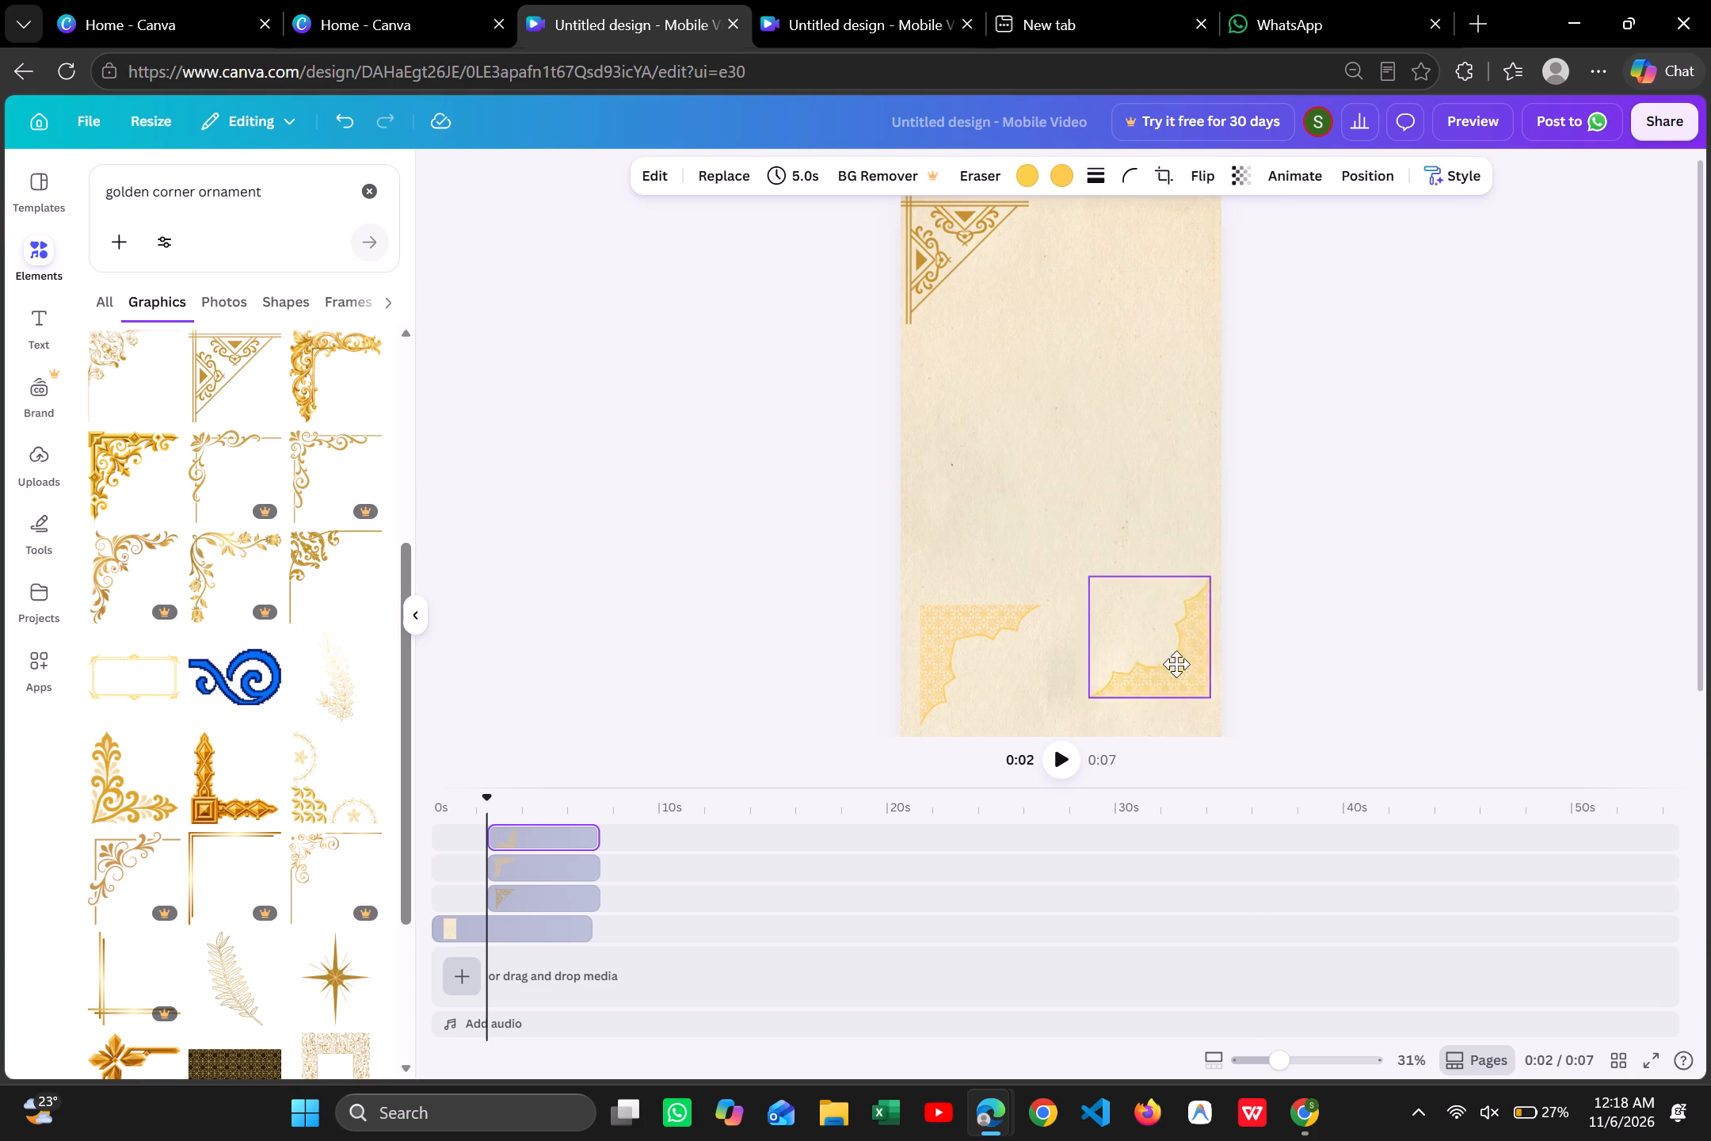
pyautogui.moveTo(1176, 664); pyautogui.dragTo(1184, 695)
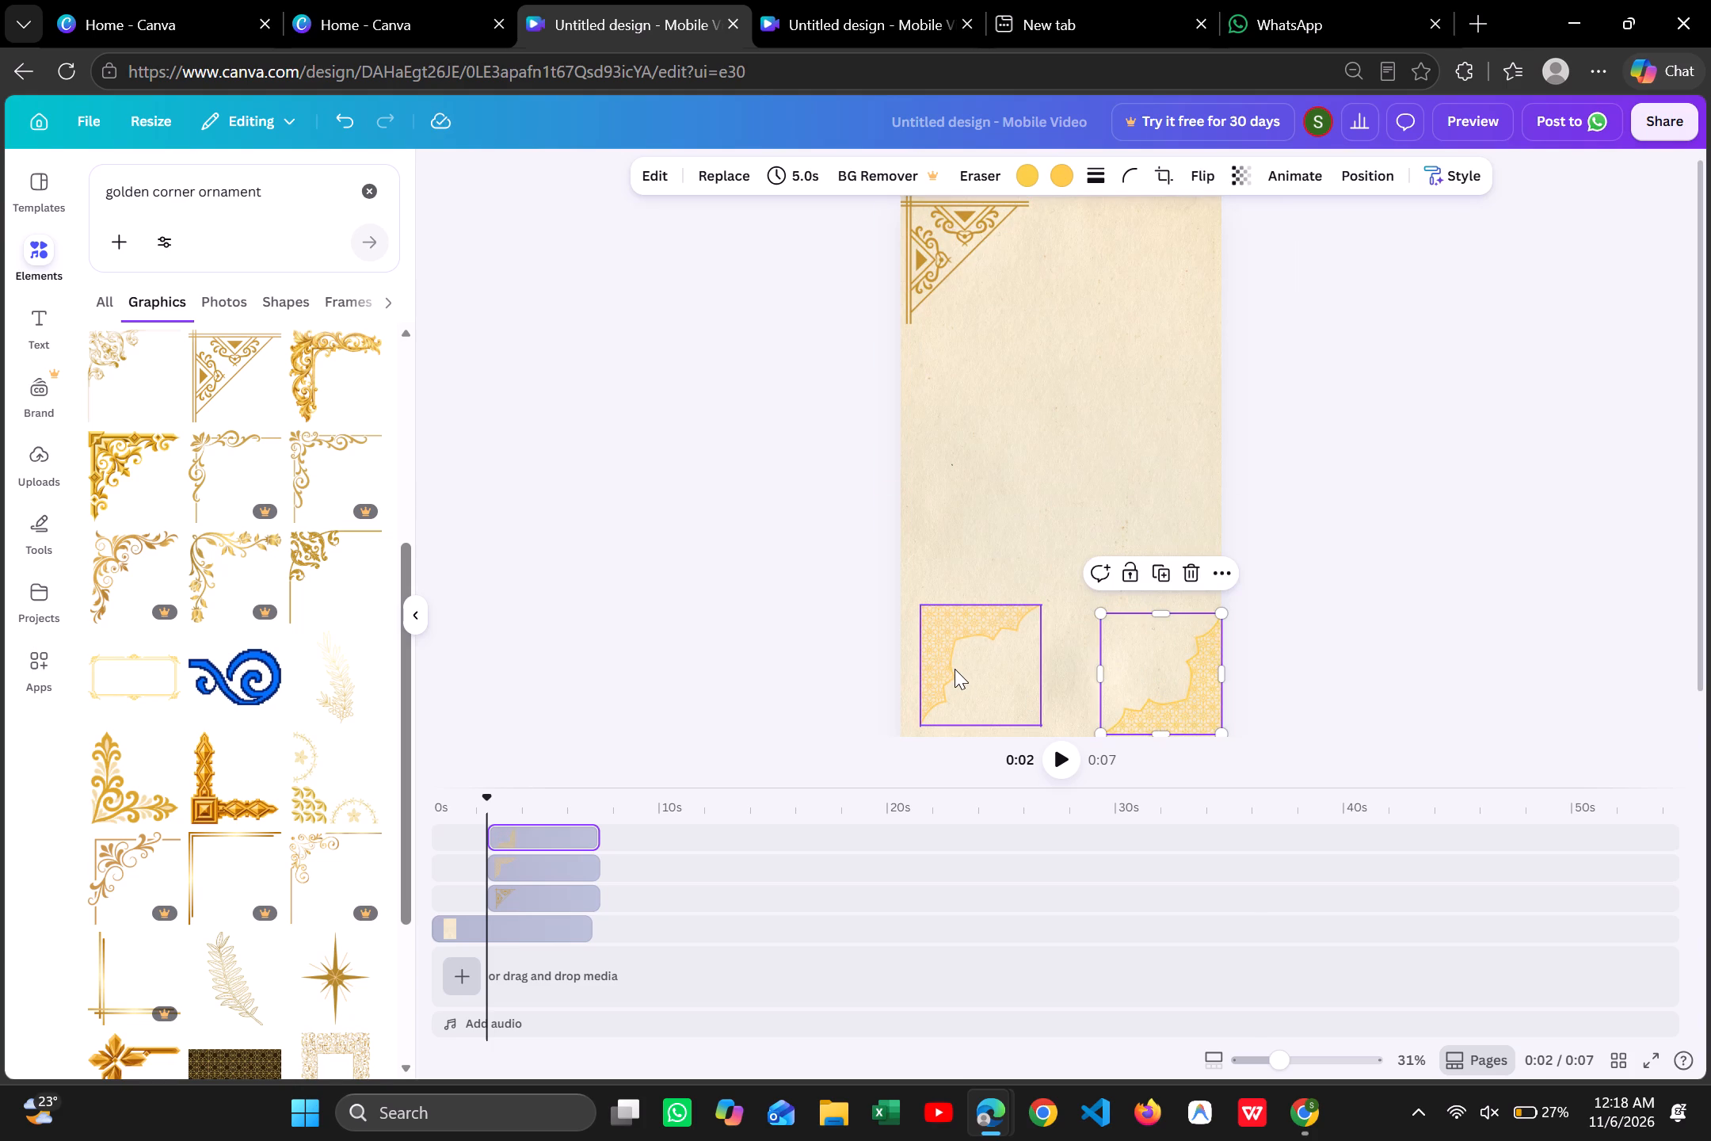
# Flip the lower-left yellow lattice corner vertically and place it flush in the page's bottom-left corner.
pyautogui.click(955, 669)
pyautogui.click(1186, 170)
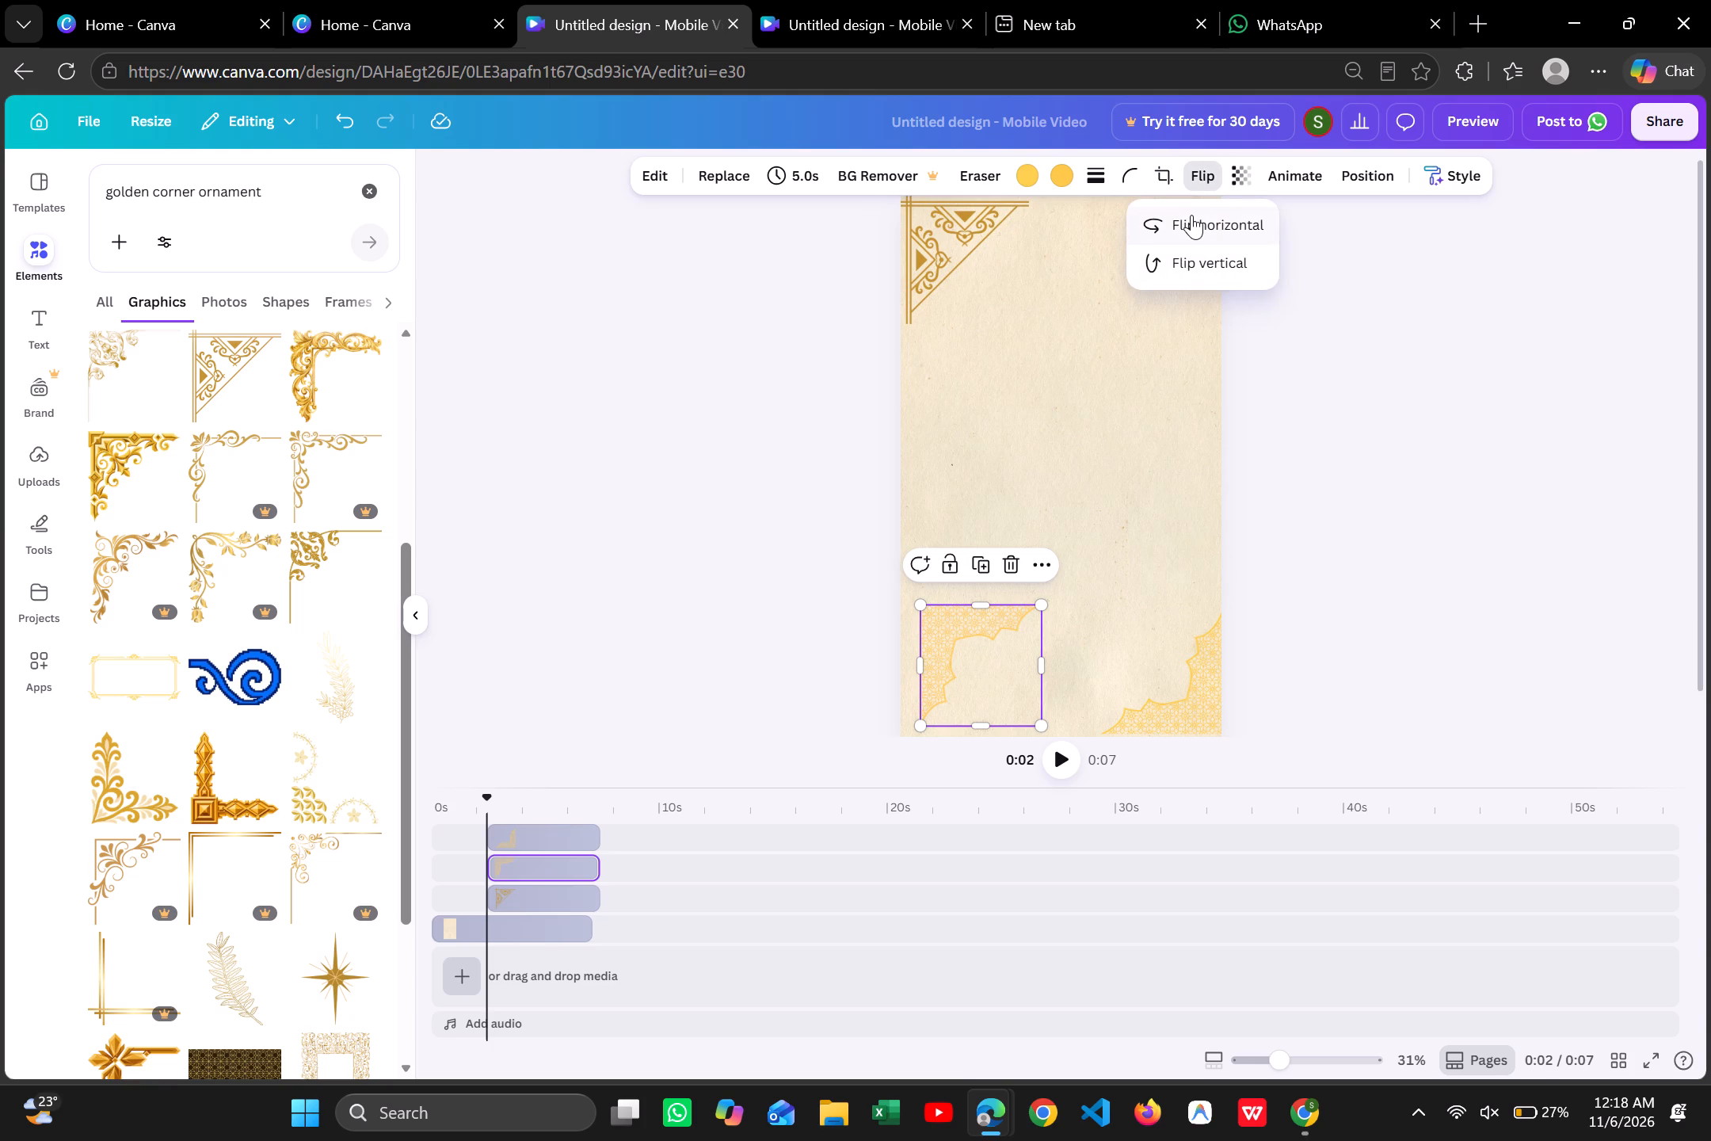
pyautogui.click(1191, 249)
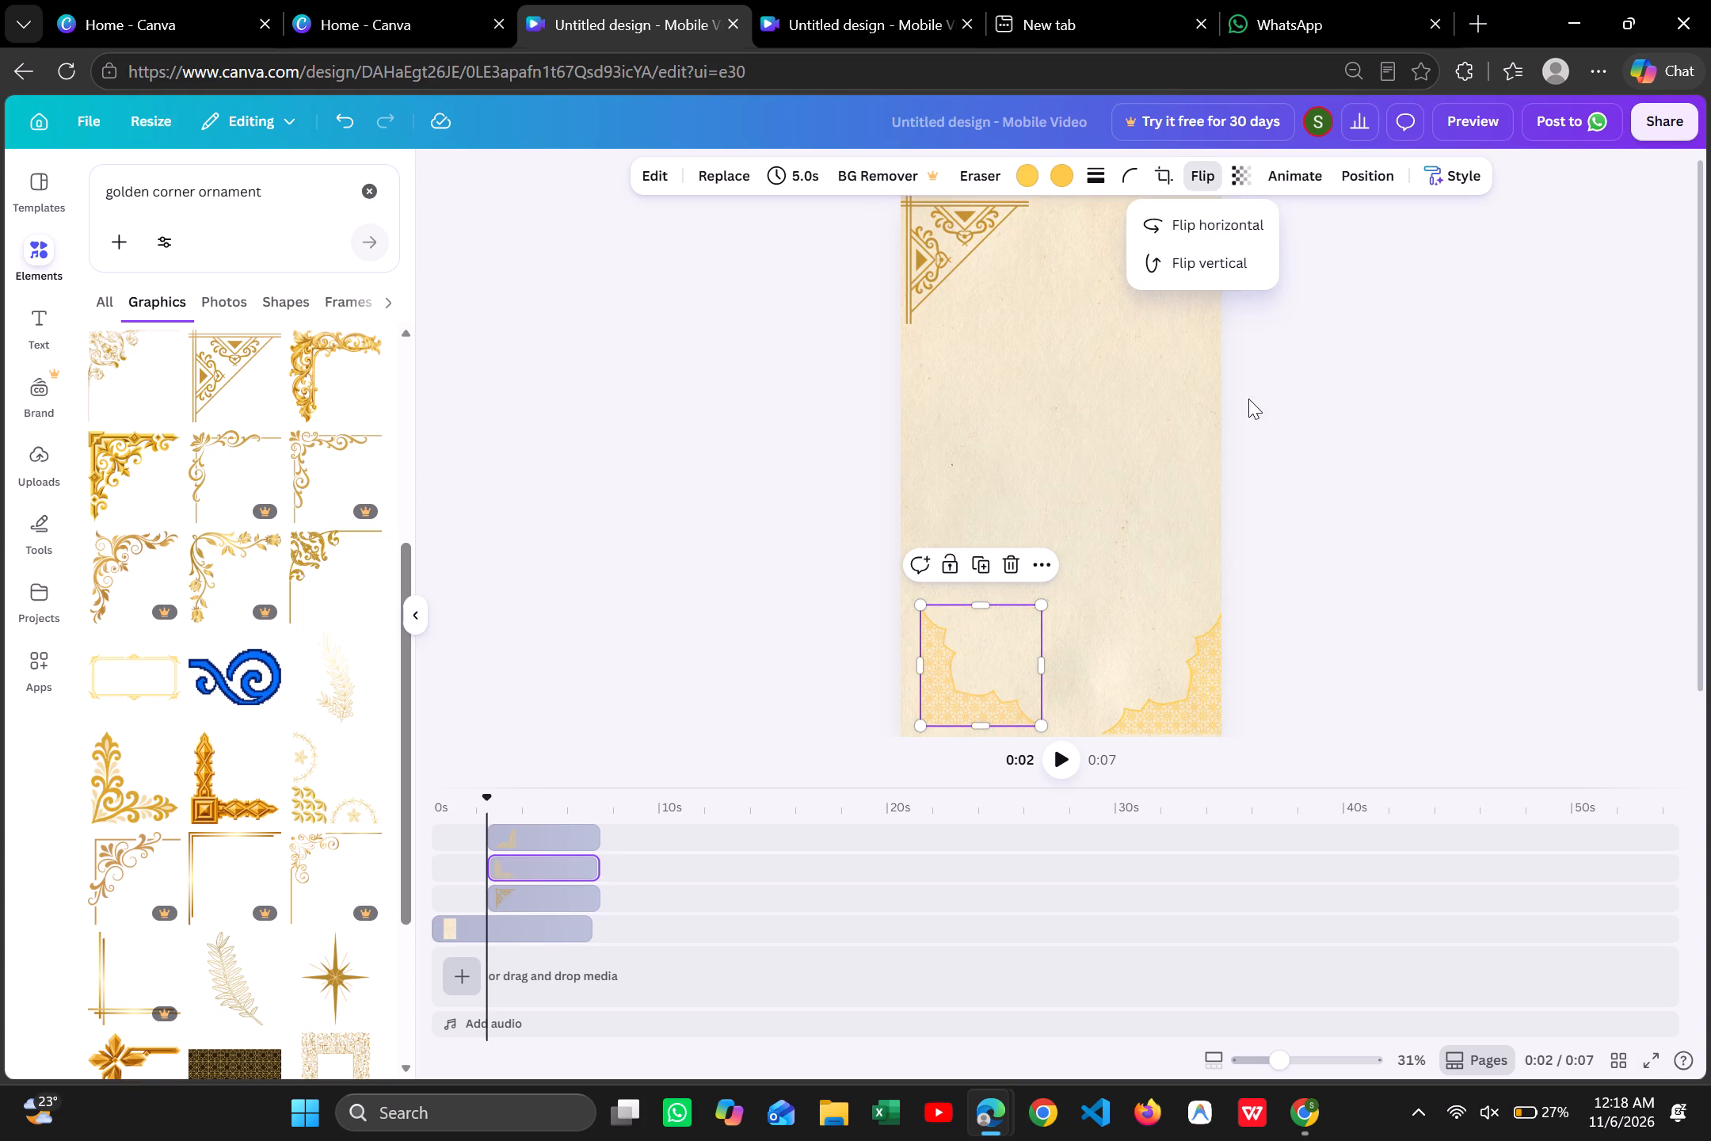
pyautogui.moveTo(987, 691); pyautogui.dragTo(968, 705)
pyautogui.click(990, 722)
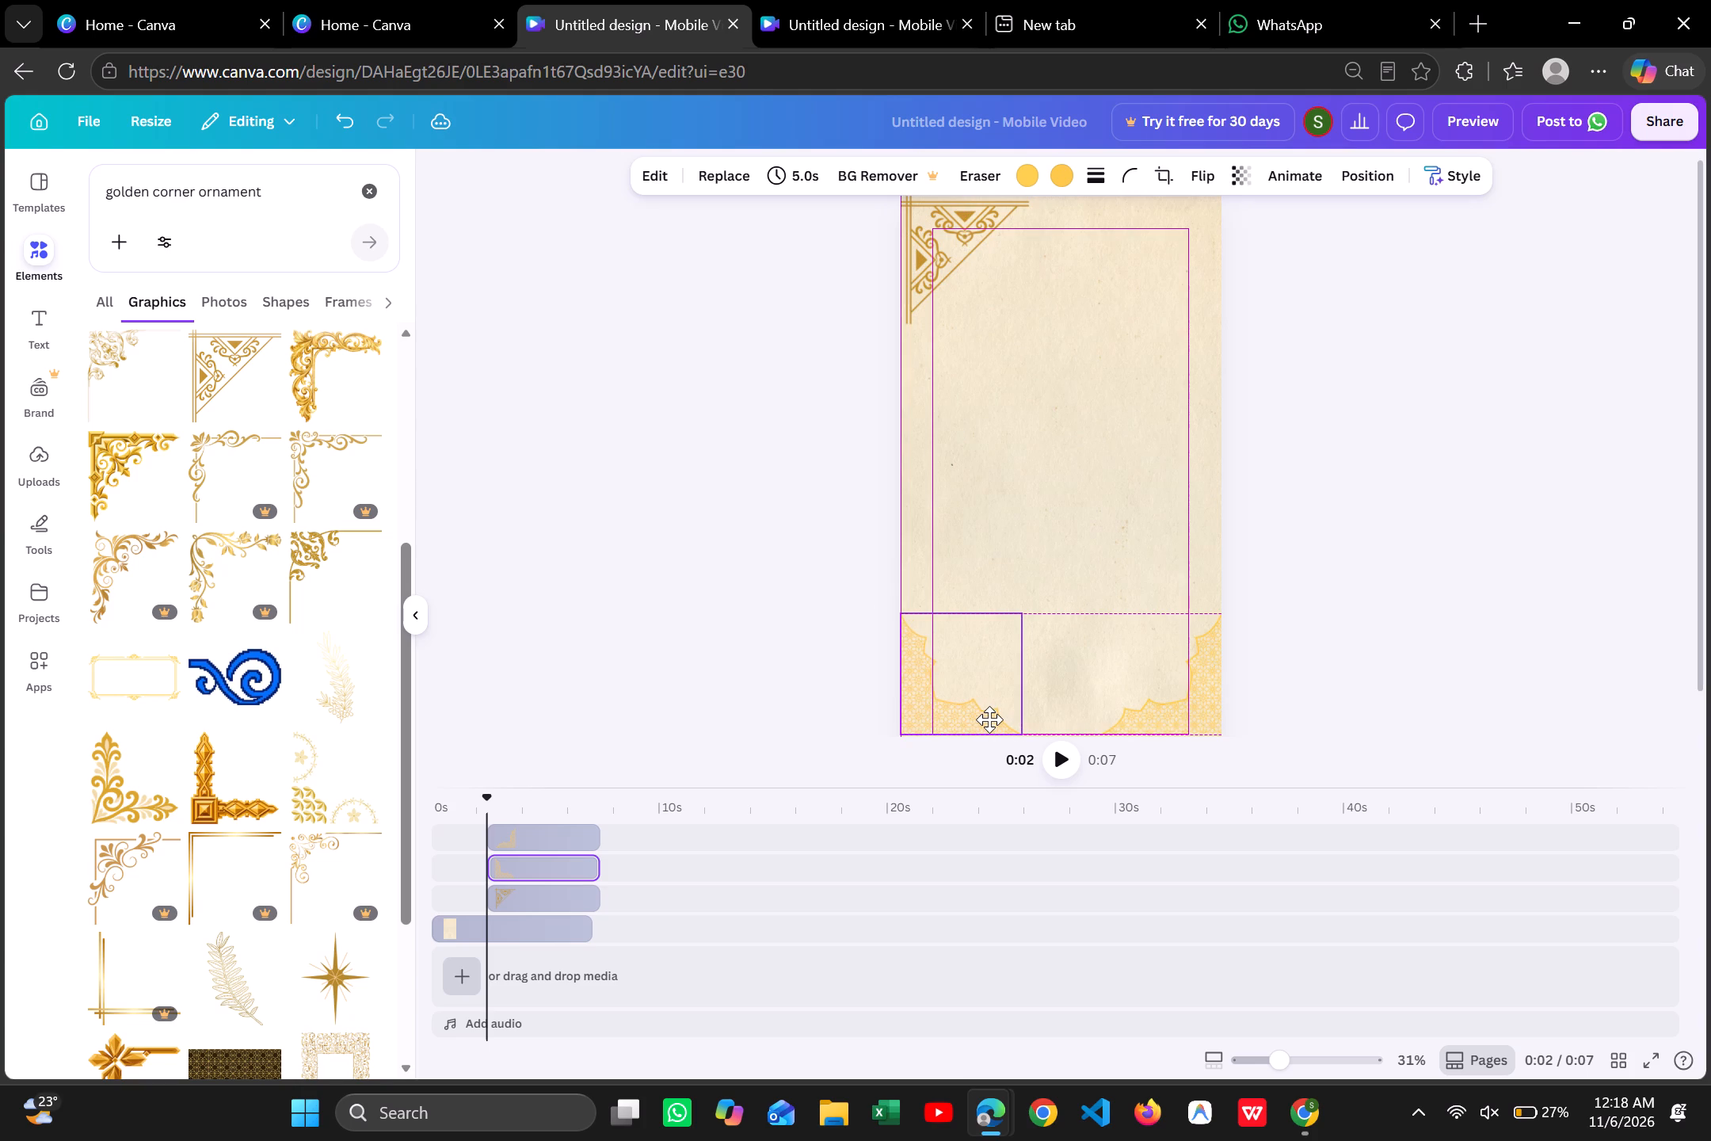
pyautogui.click(1407, 614)
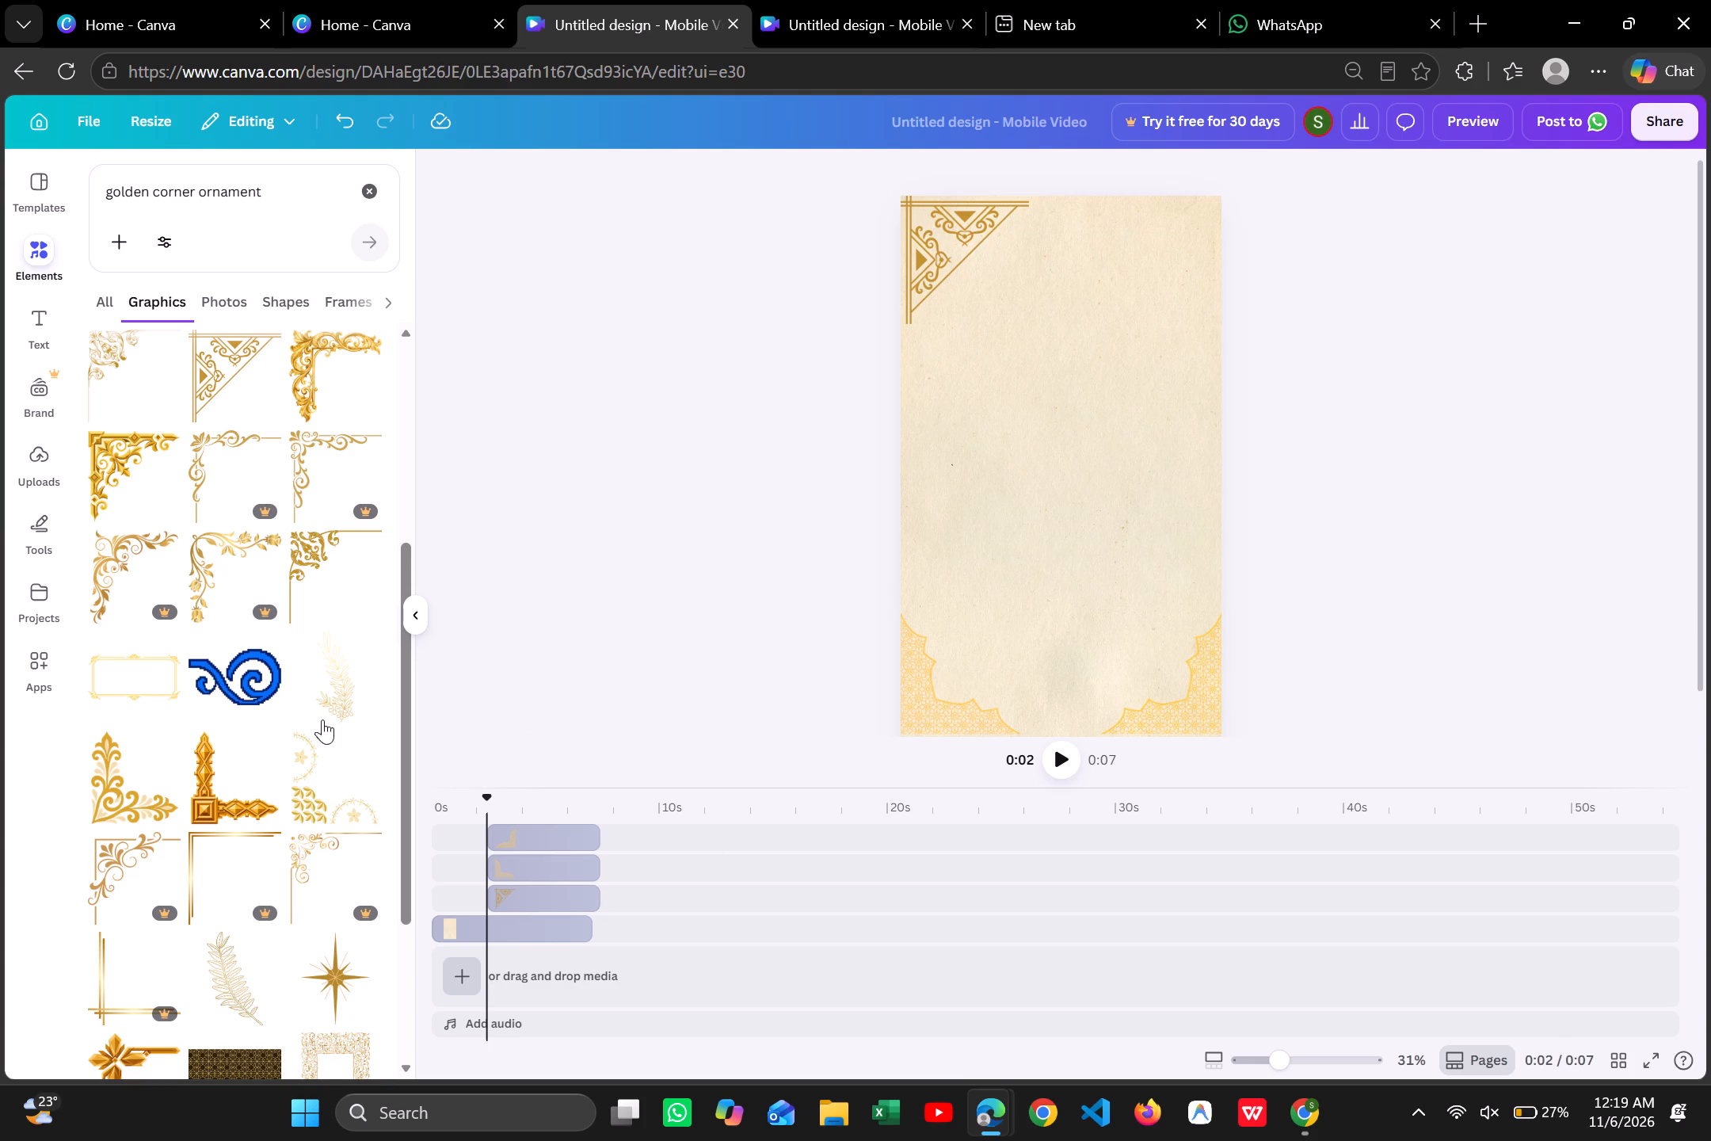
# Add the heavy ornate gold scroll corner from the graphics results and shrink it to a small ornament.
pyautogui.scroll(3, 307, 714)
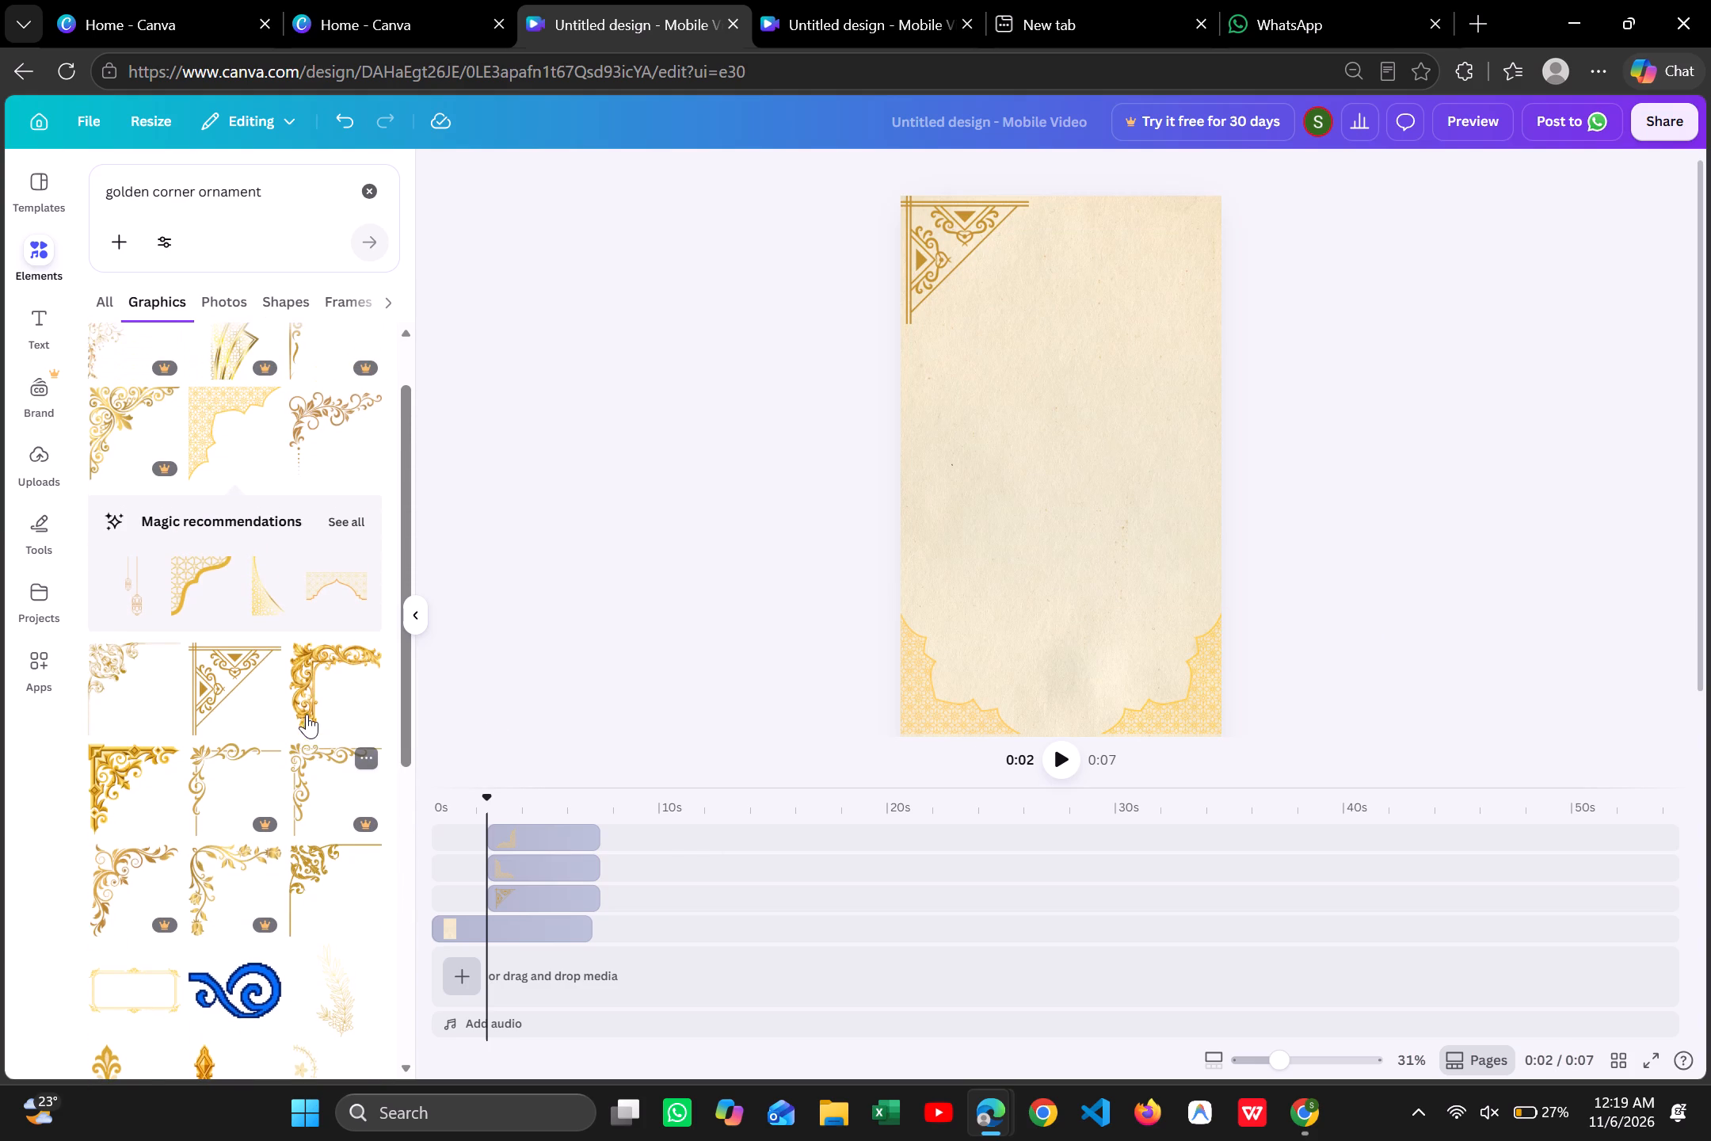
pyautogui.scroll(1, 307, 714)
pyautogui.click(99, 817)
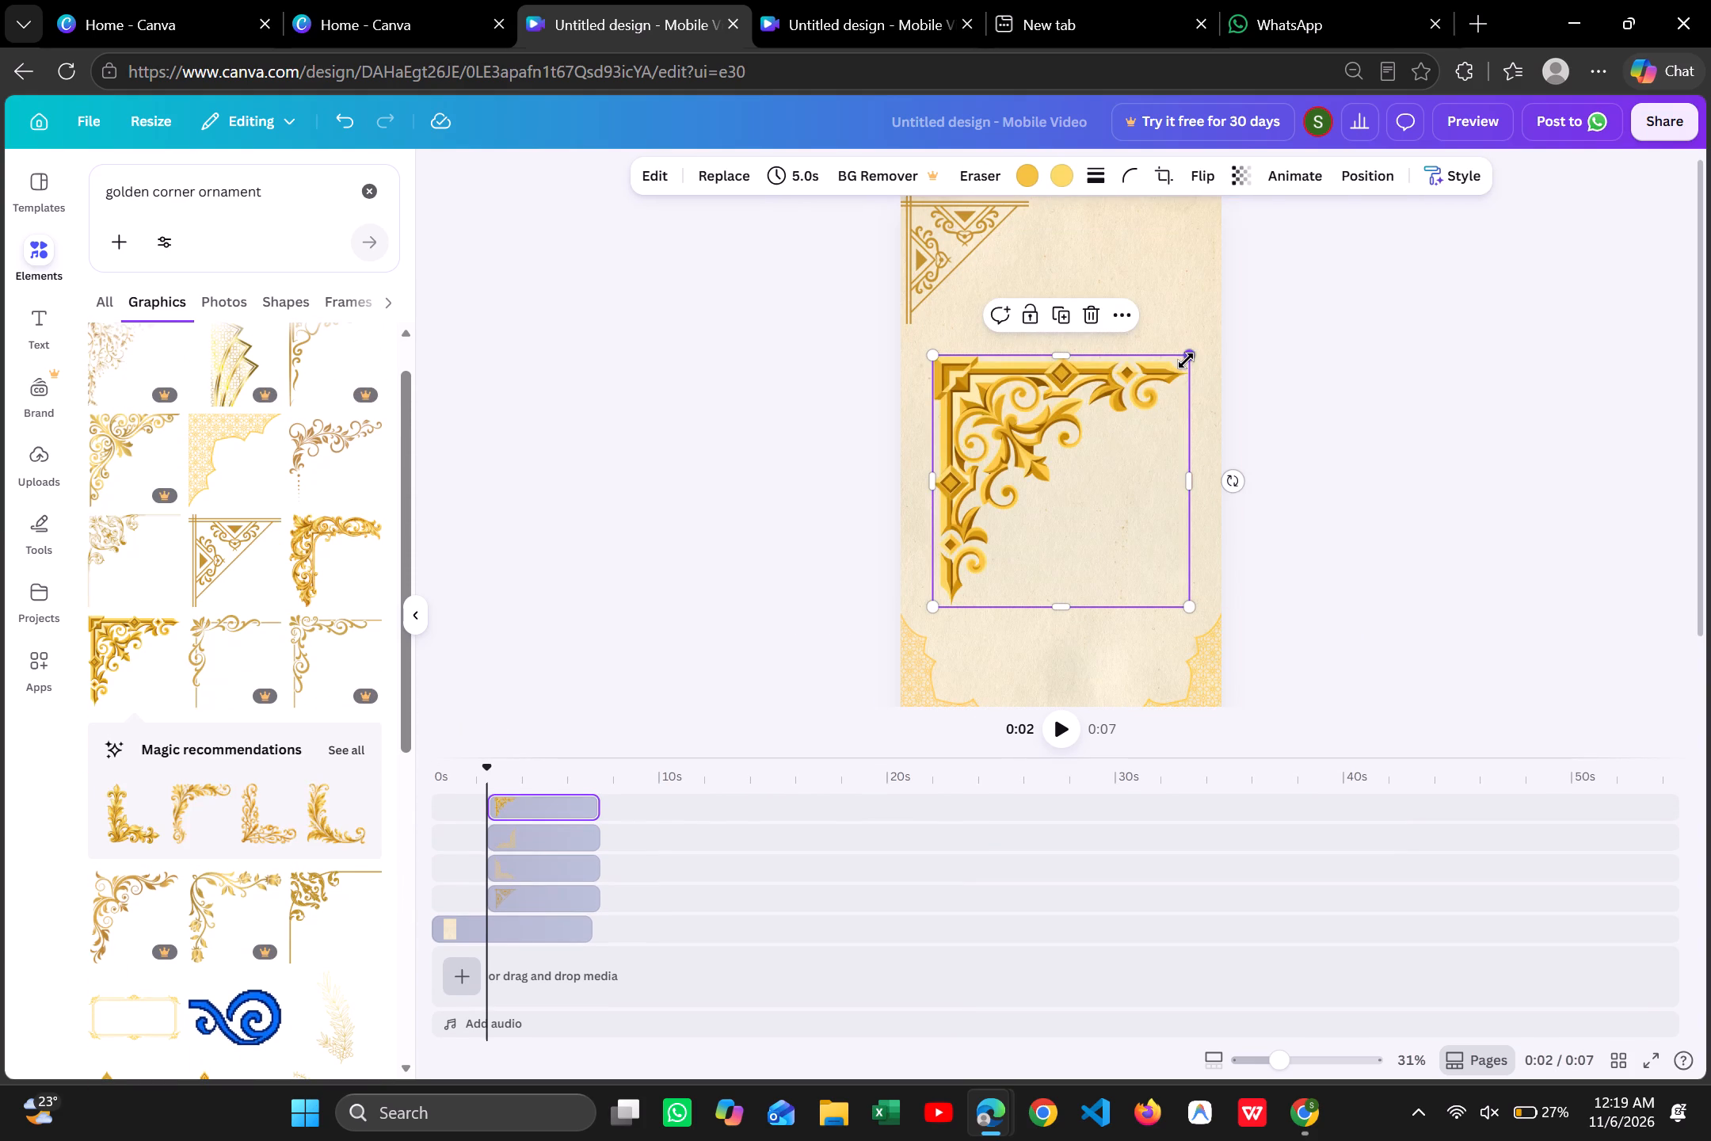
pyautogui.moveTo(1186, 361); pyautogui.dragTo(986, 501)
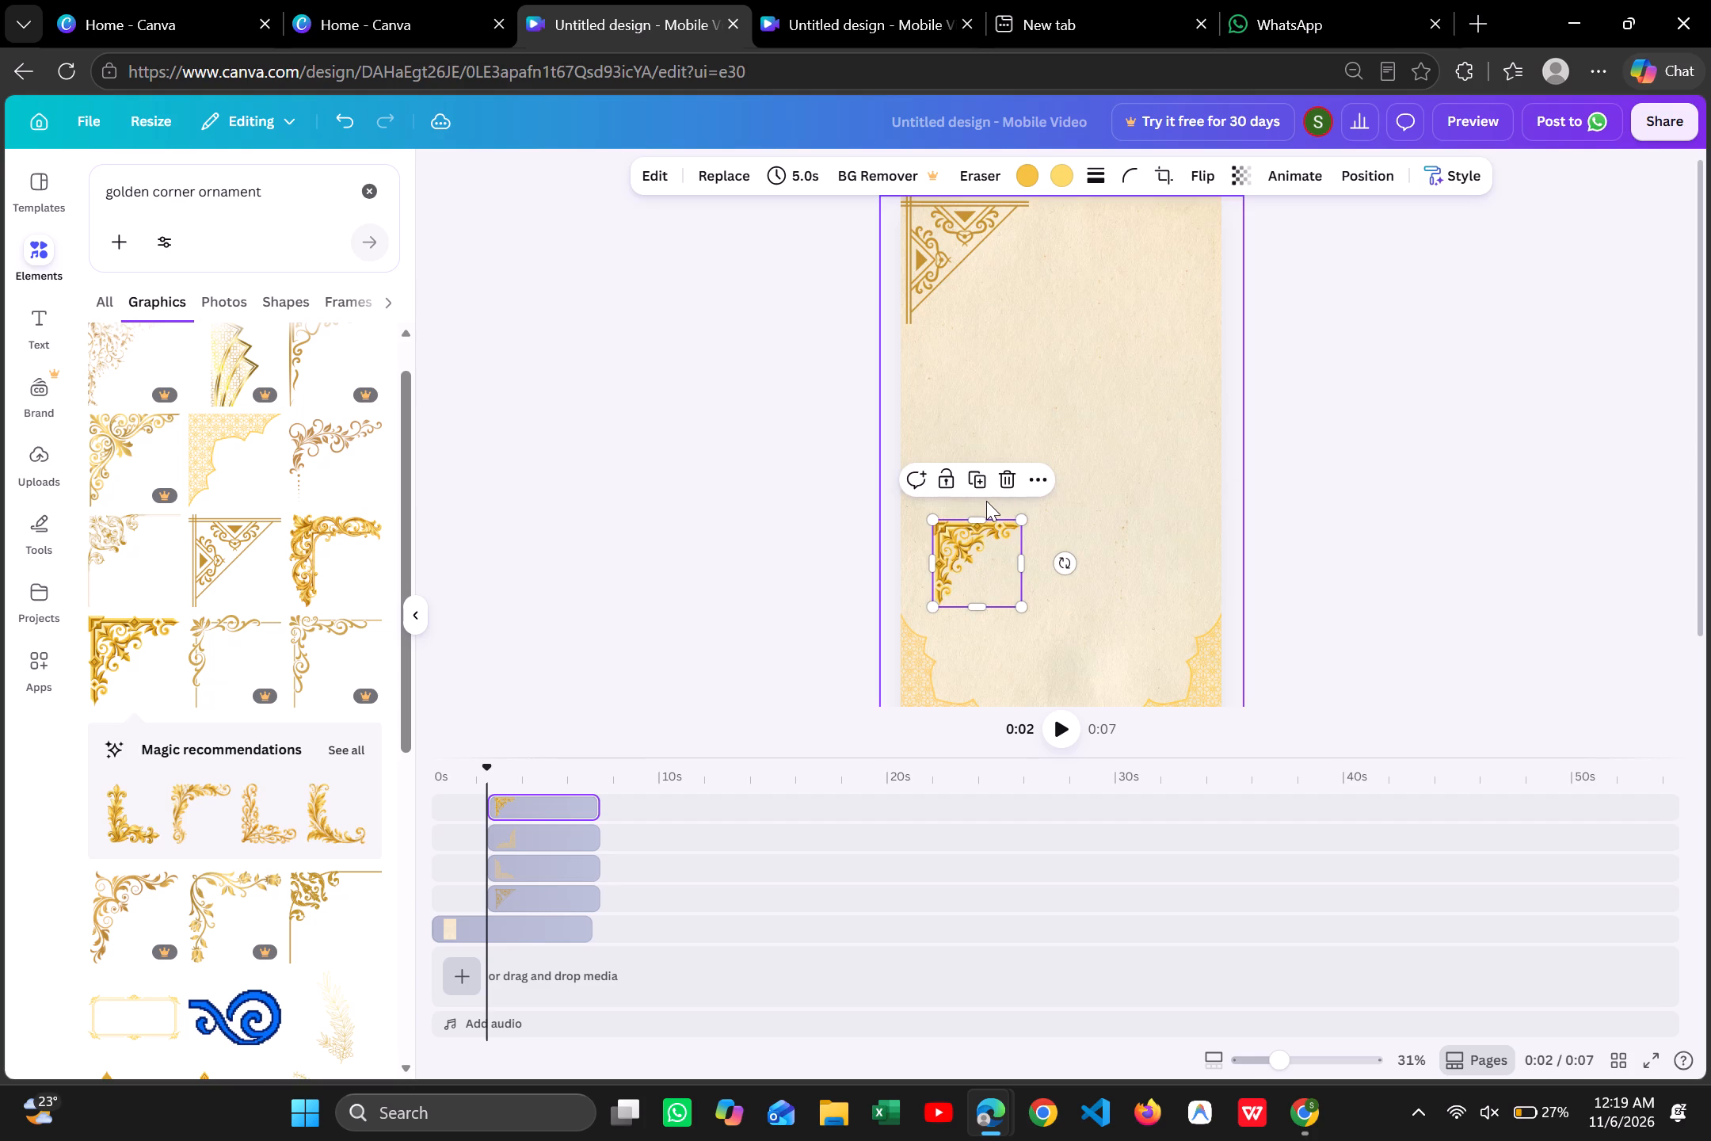
# Delete the triangular golden corner ornament from the page's top-left corner.
pyautogui.click(954, 274)
pyautogui.moveTo(994, 357); pyautogui.dragTo(974, 536)
pyautogui.click(974, 536)
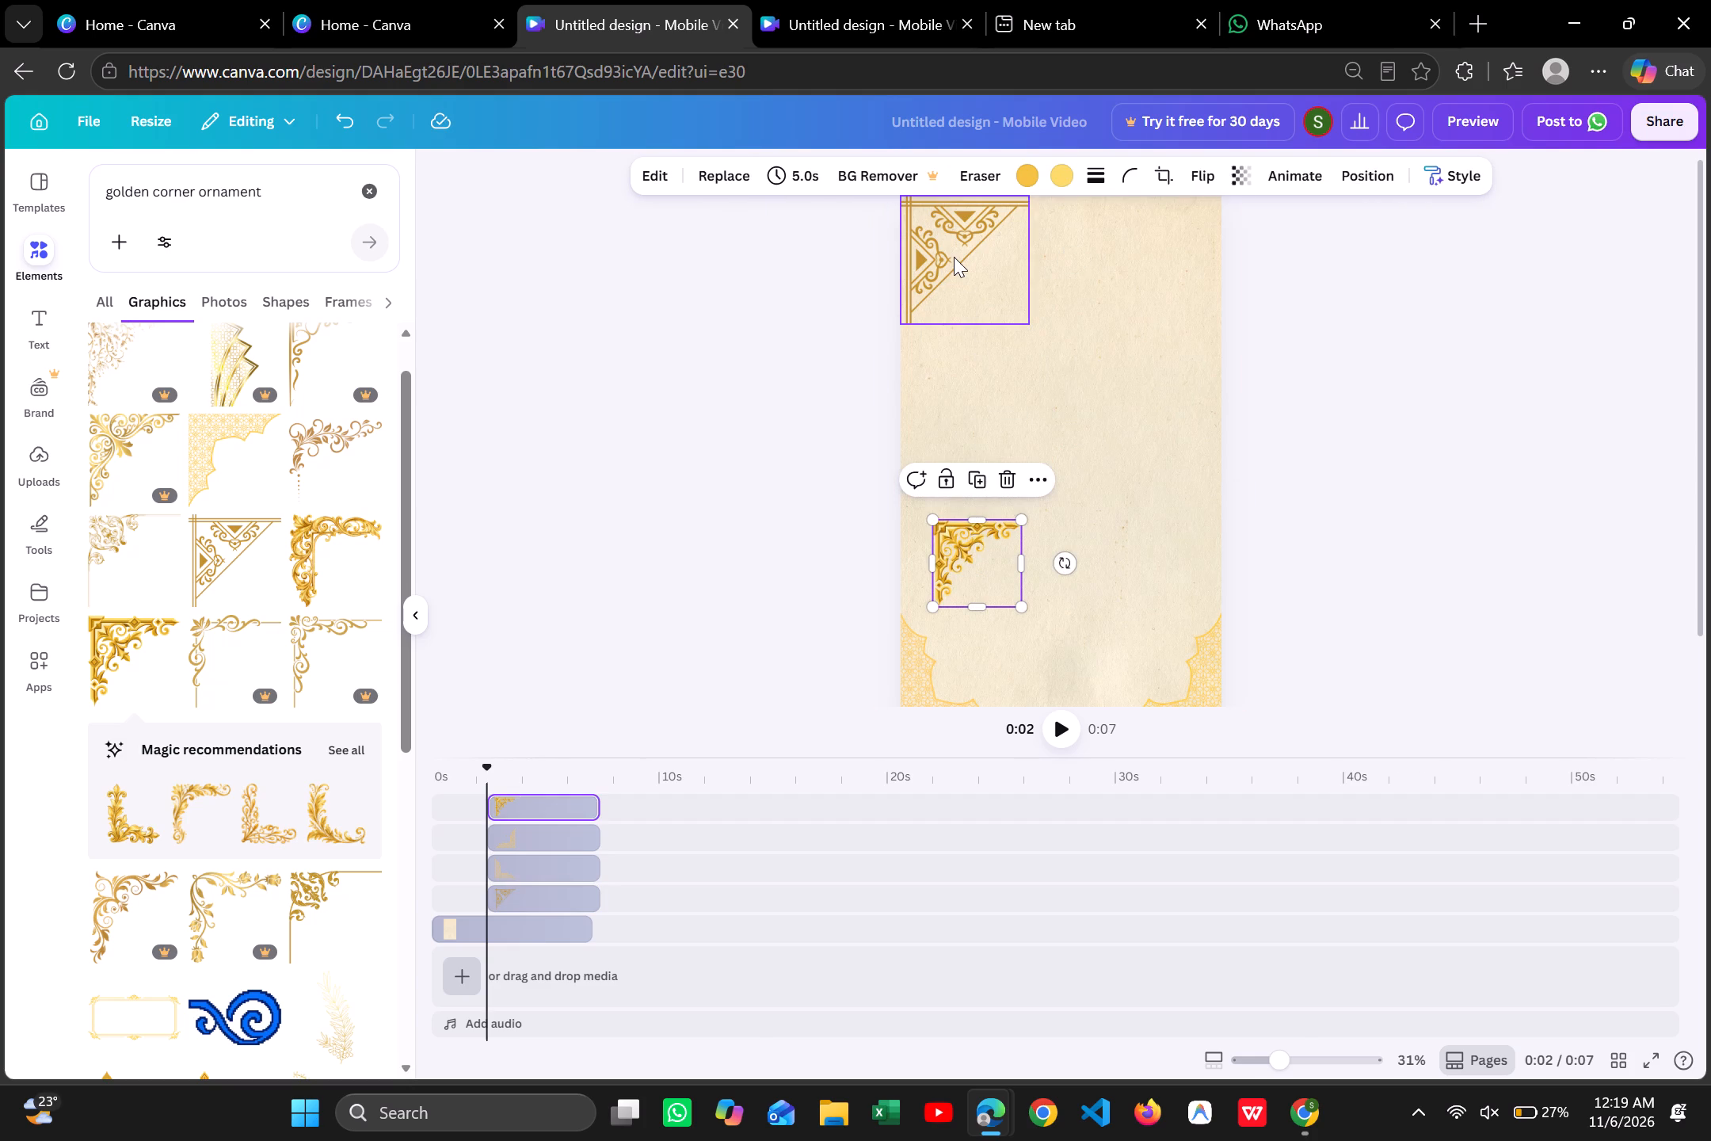
pyautogui.click(954, 257)
pyautogui.click(995, 361)
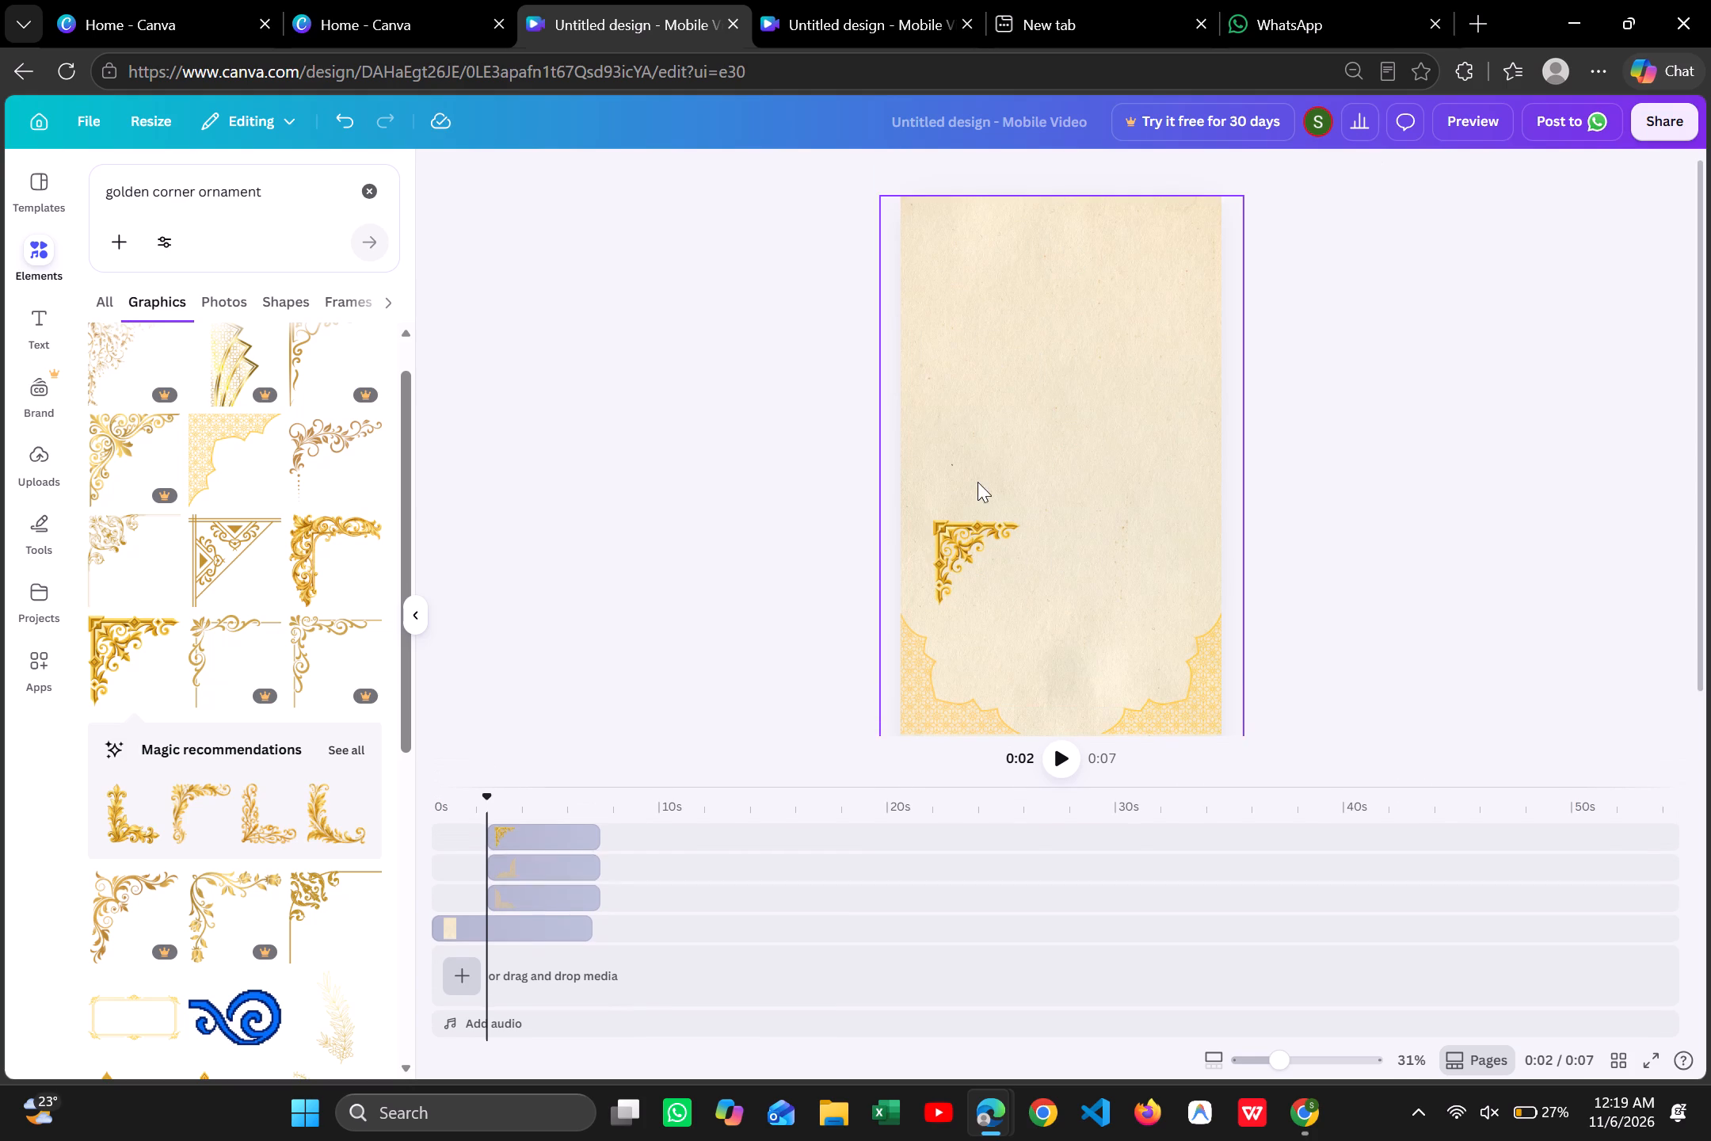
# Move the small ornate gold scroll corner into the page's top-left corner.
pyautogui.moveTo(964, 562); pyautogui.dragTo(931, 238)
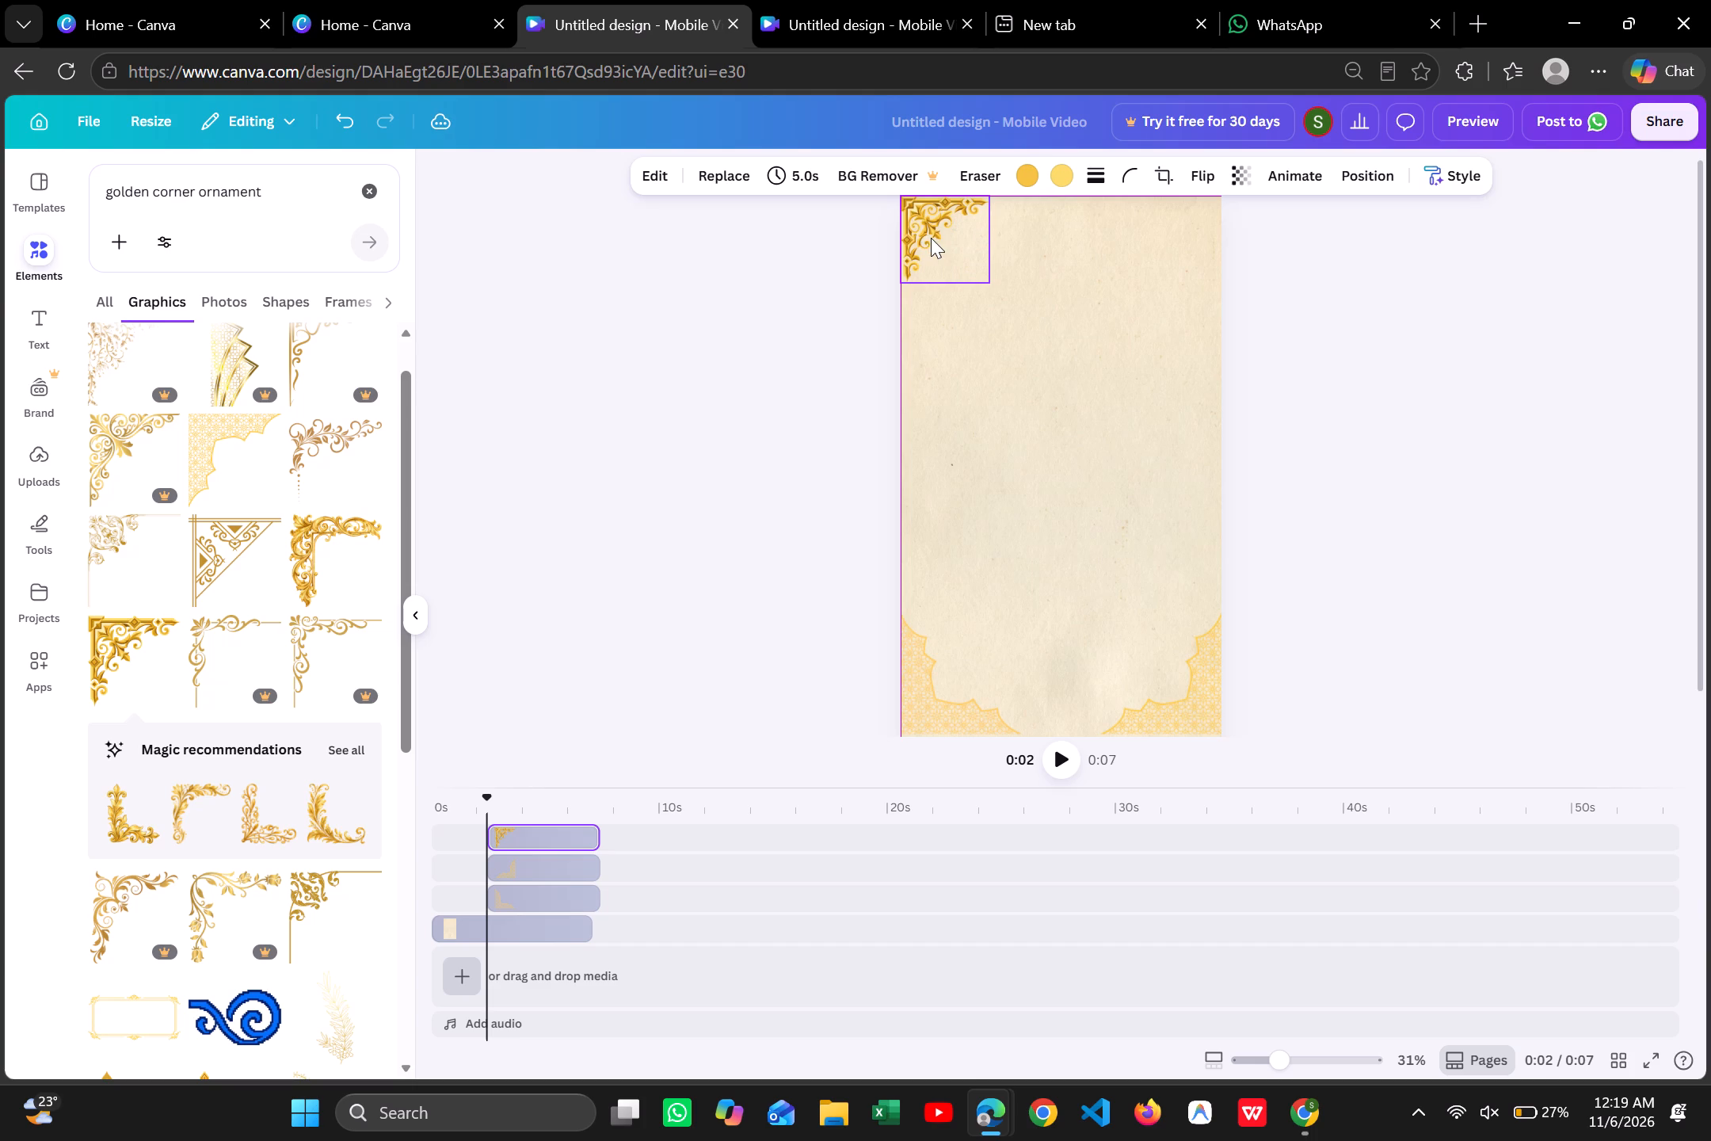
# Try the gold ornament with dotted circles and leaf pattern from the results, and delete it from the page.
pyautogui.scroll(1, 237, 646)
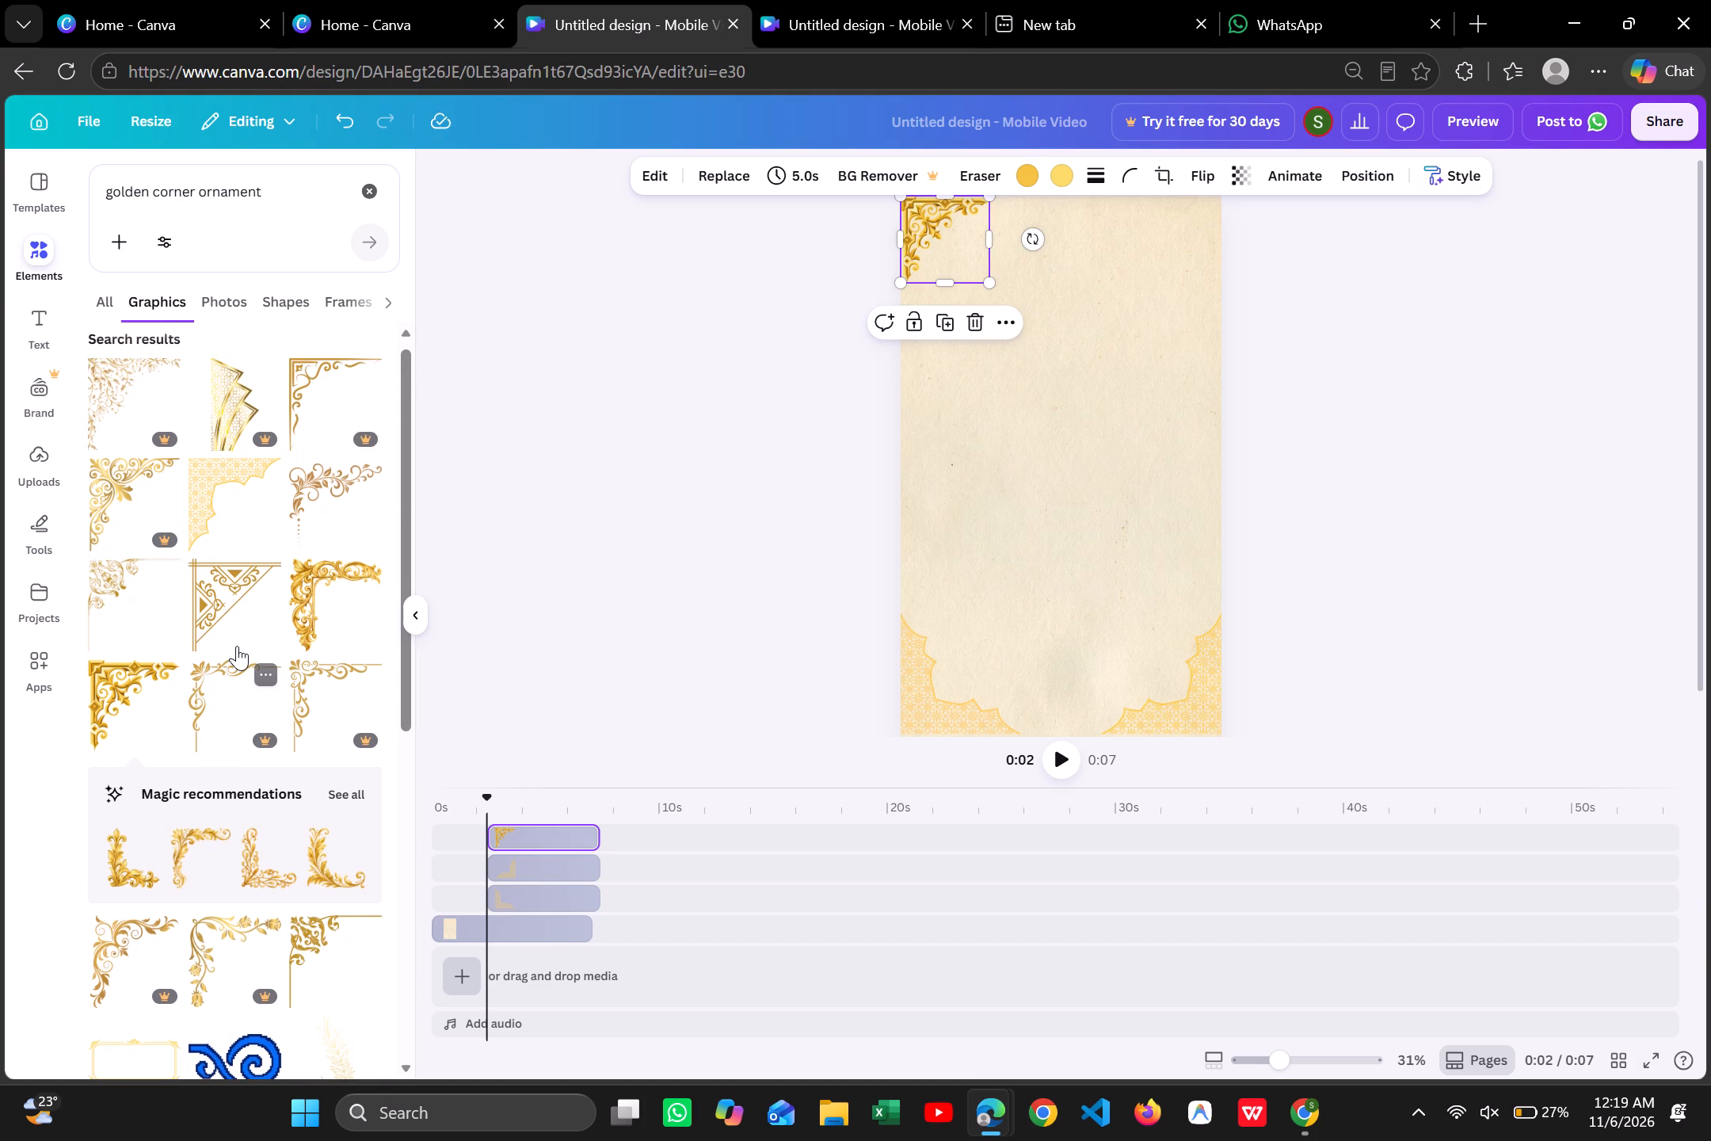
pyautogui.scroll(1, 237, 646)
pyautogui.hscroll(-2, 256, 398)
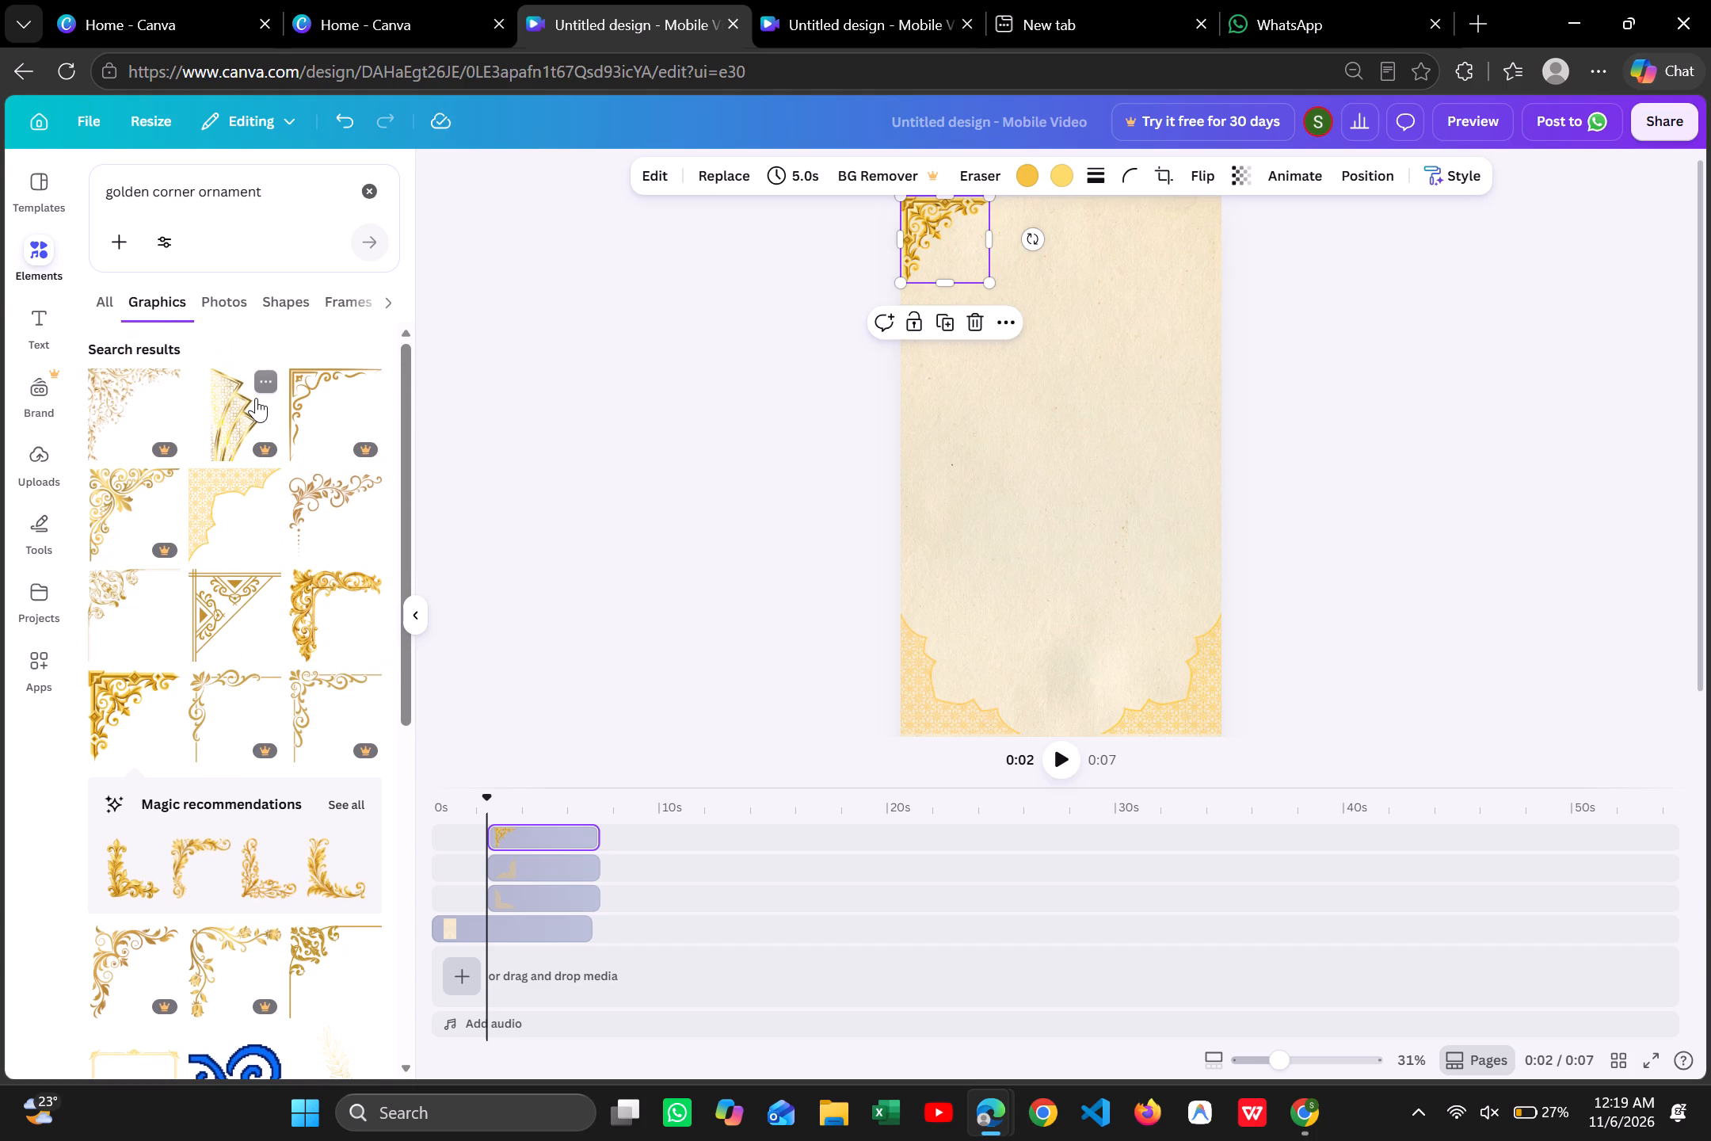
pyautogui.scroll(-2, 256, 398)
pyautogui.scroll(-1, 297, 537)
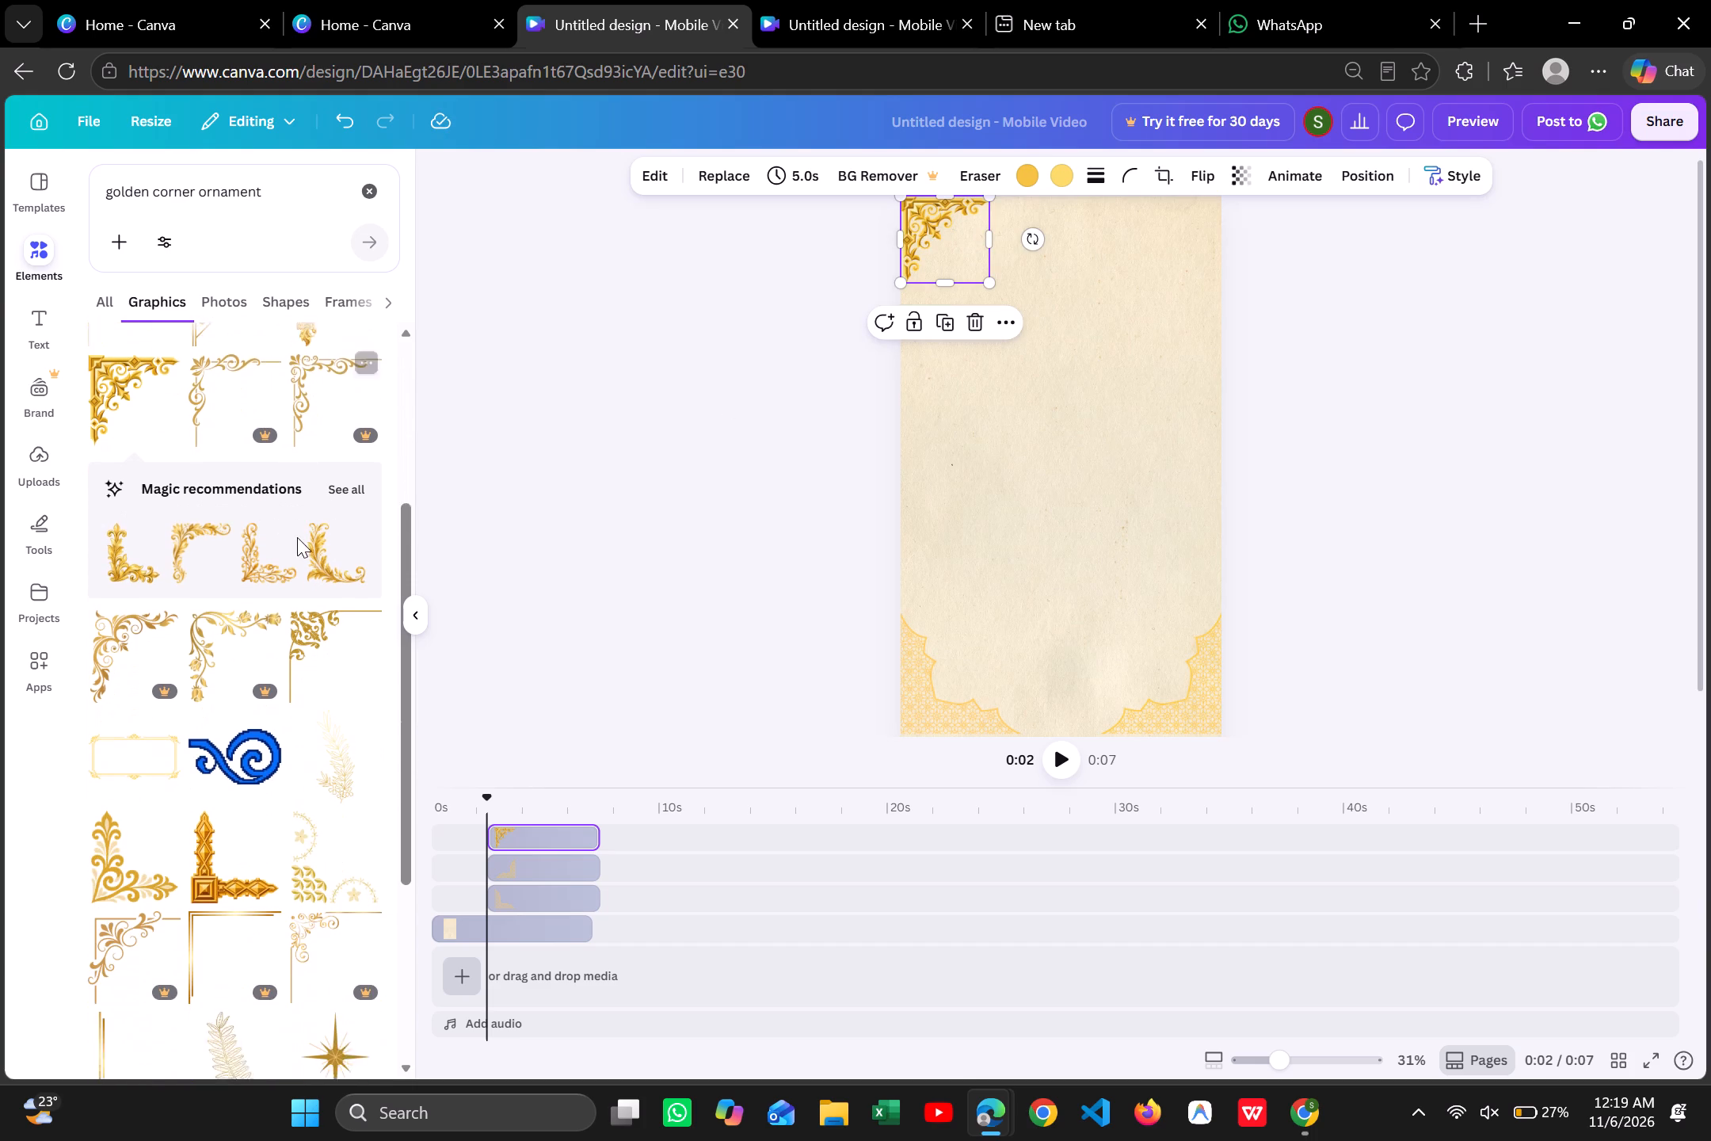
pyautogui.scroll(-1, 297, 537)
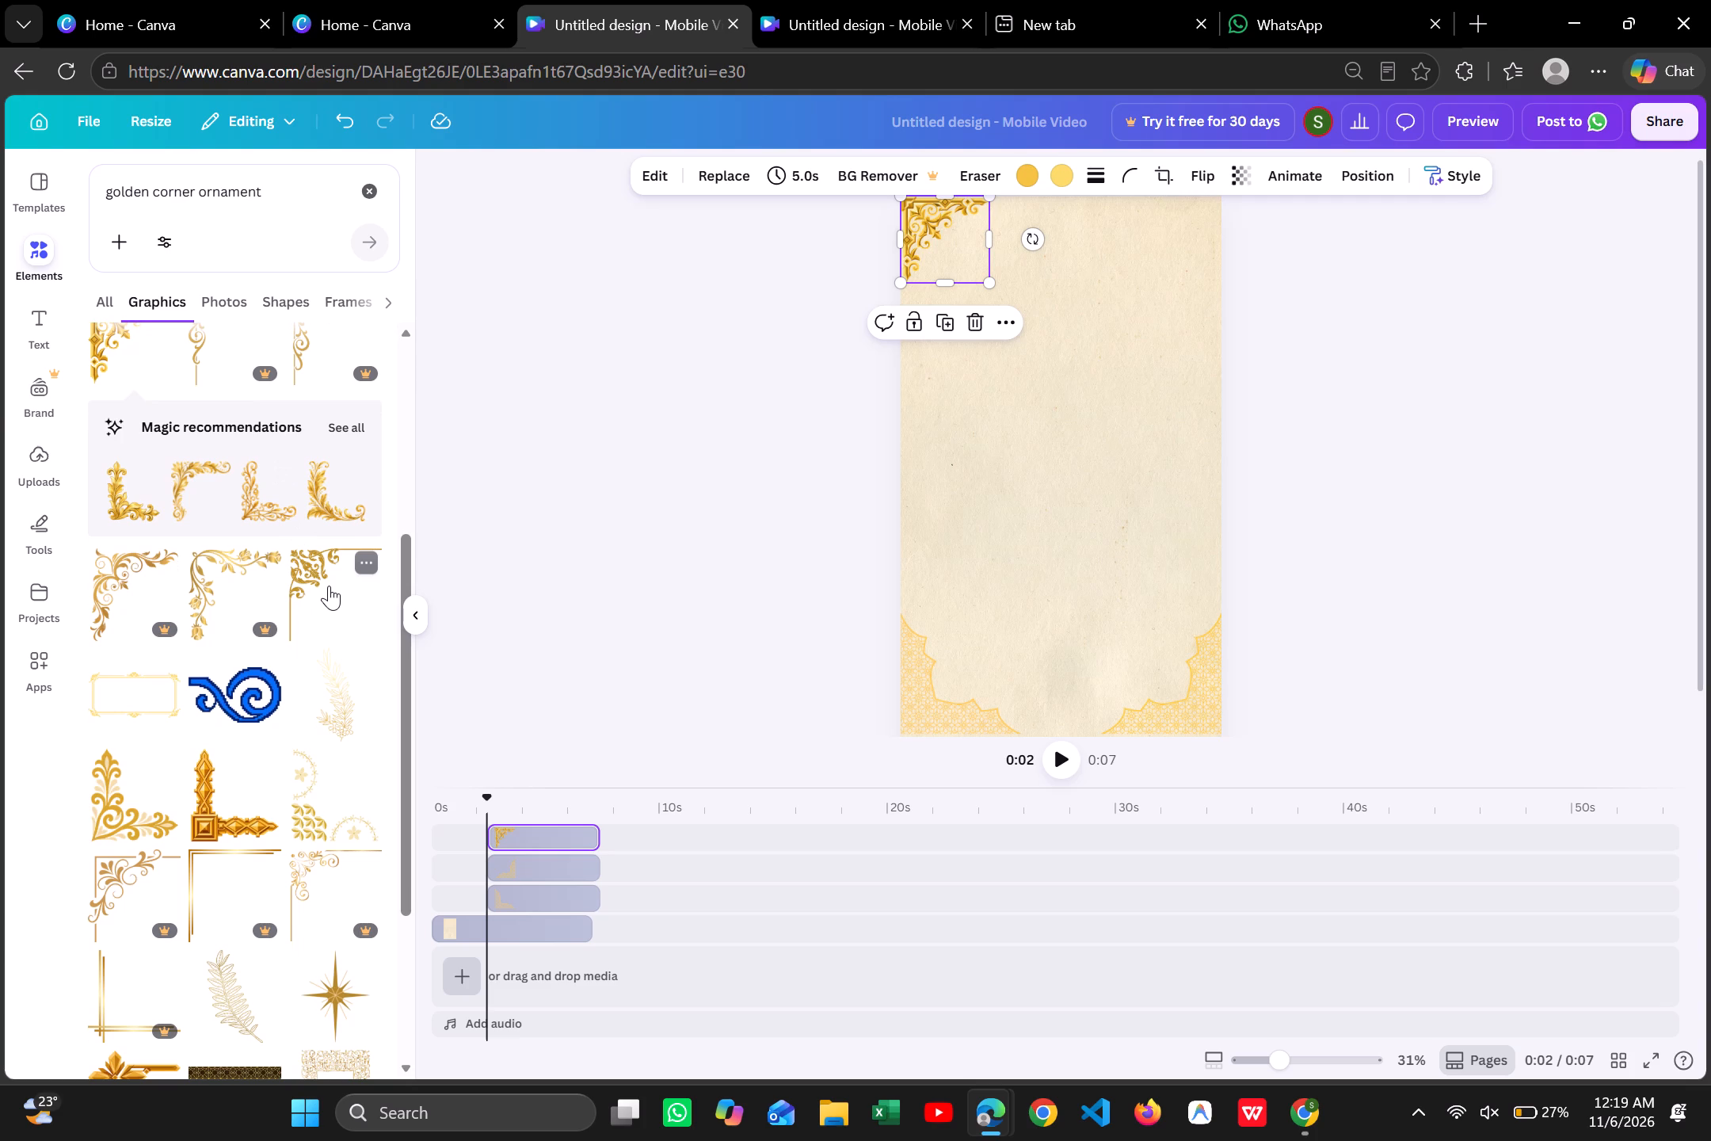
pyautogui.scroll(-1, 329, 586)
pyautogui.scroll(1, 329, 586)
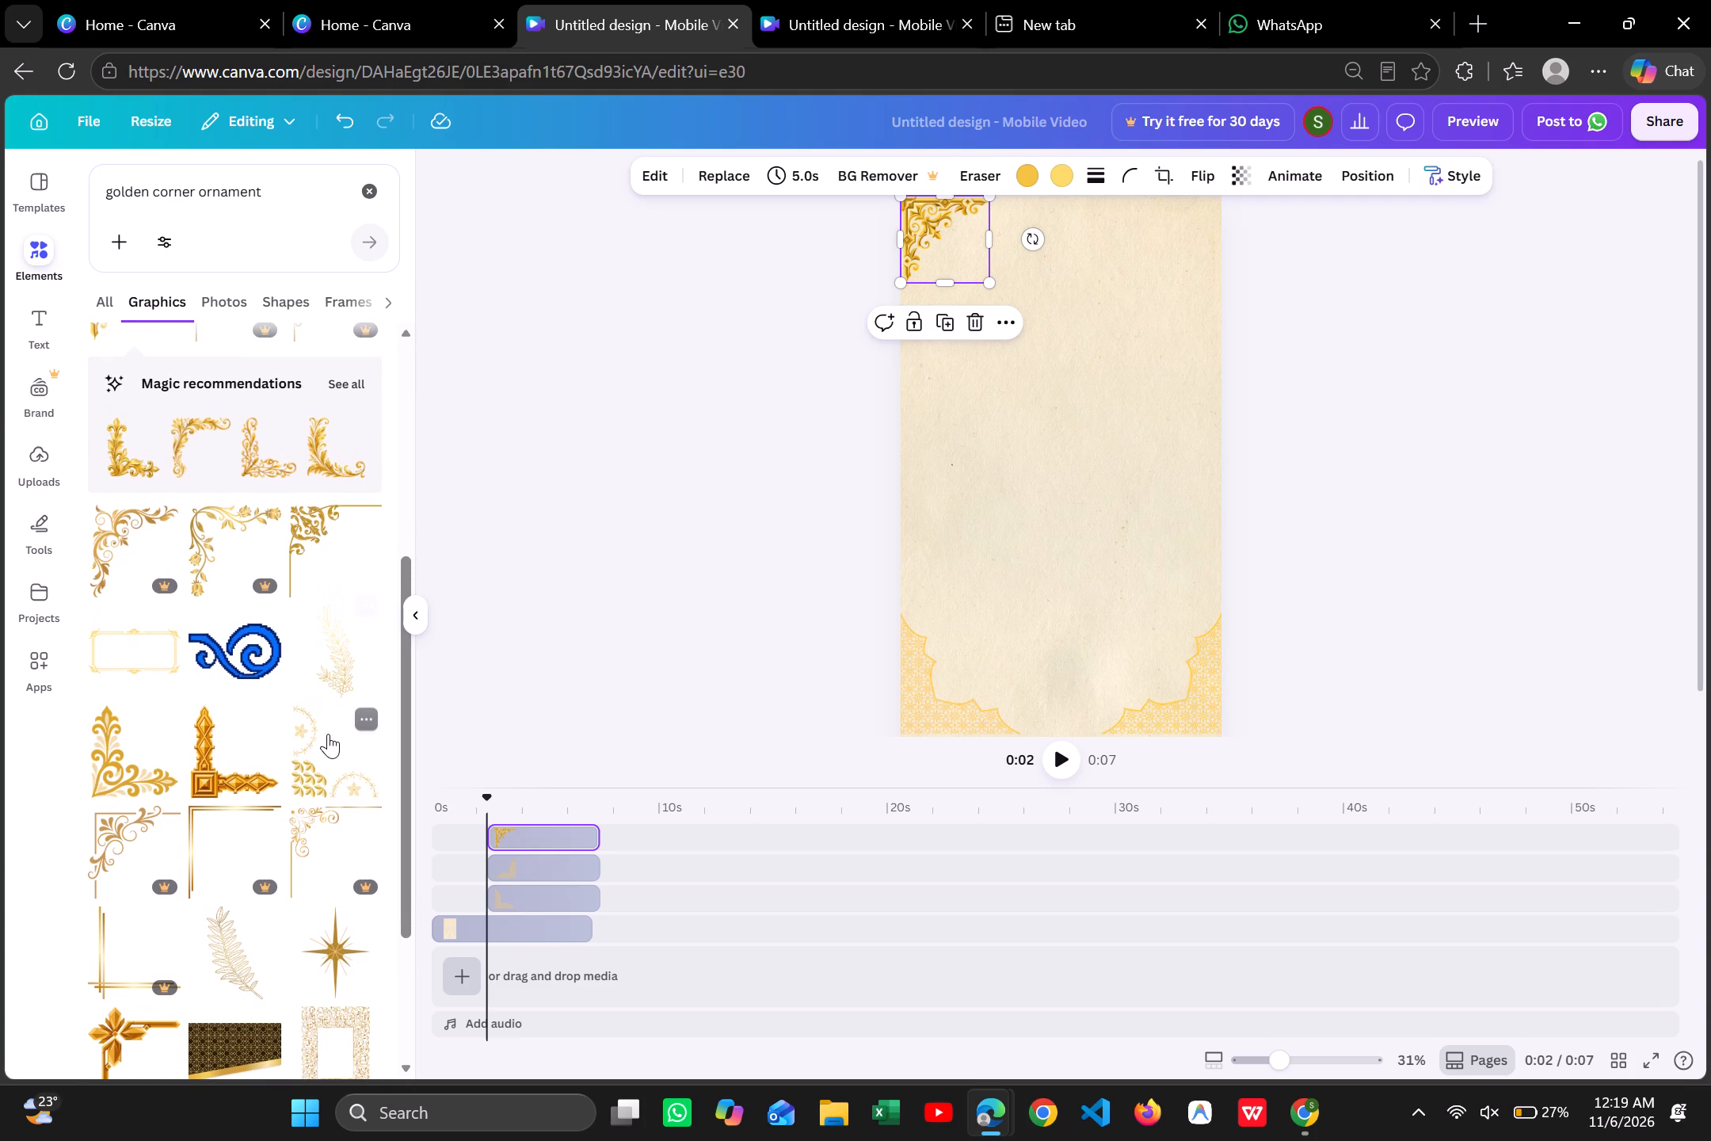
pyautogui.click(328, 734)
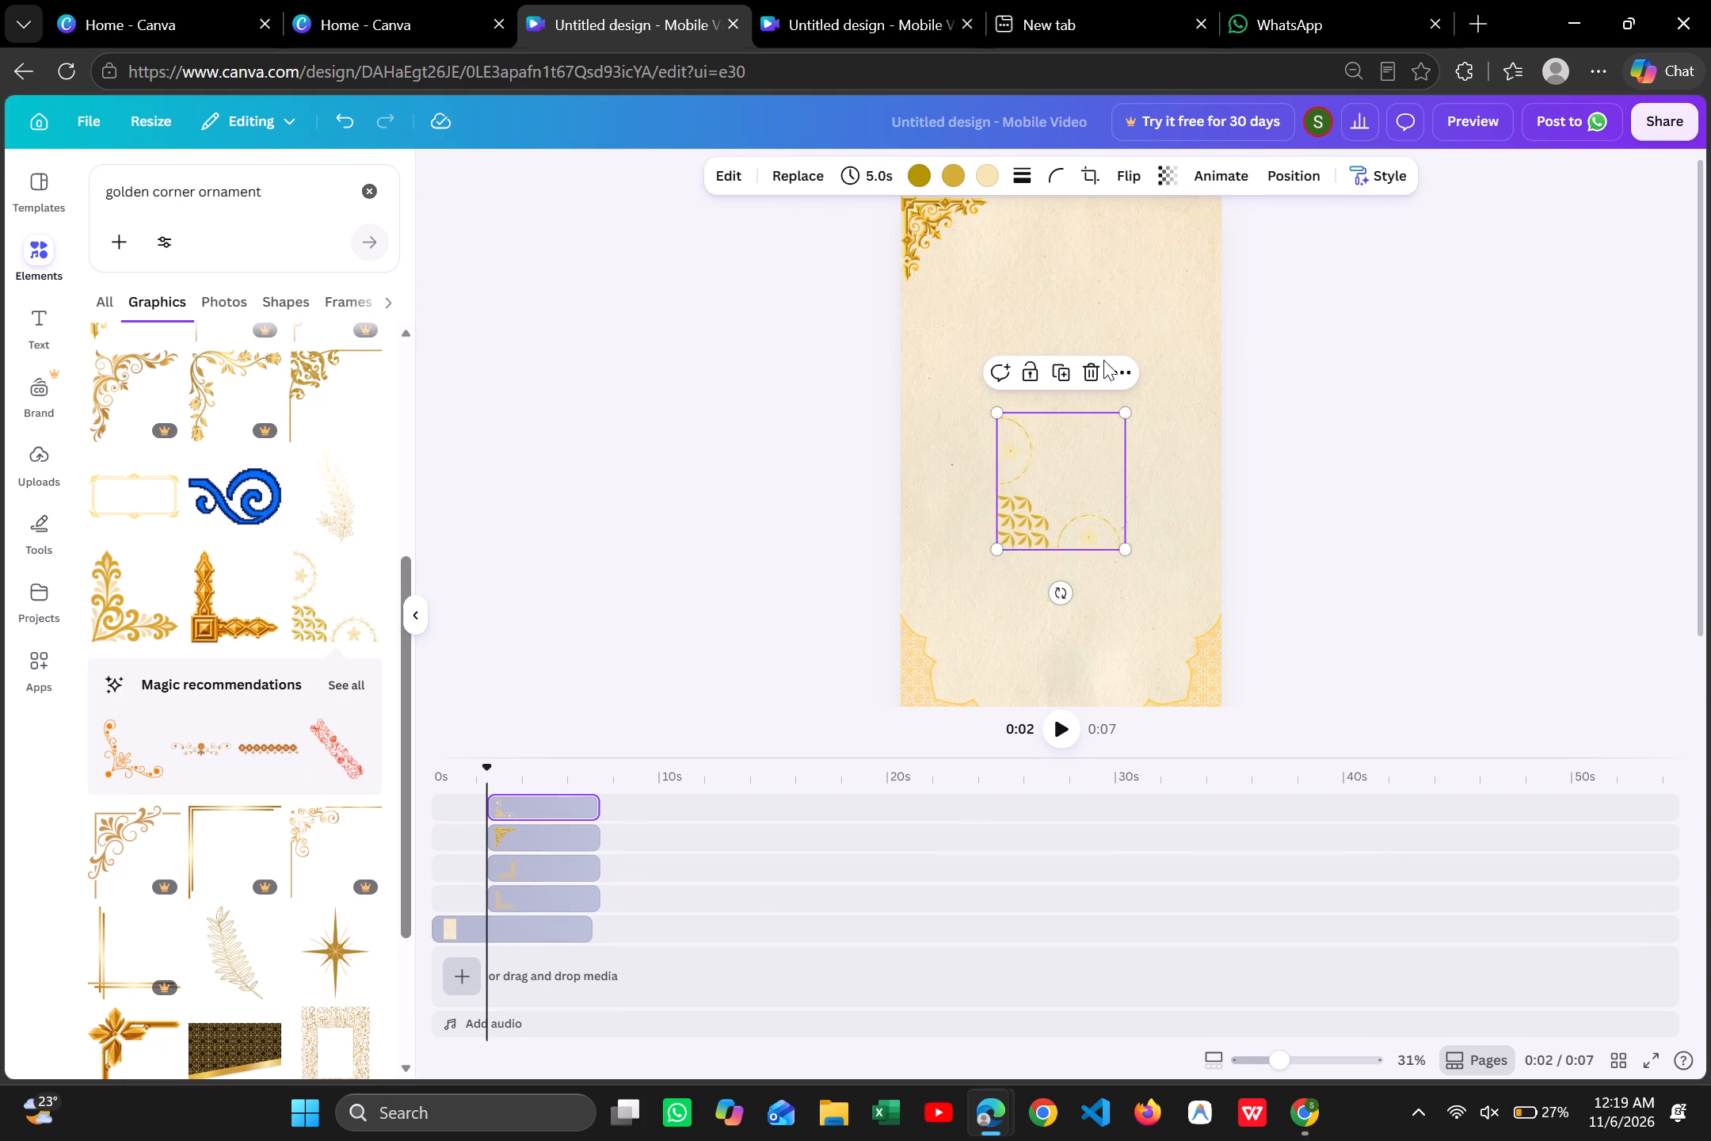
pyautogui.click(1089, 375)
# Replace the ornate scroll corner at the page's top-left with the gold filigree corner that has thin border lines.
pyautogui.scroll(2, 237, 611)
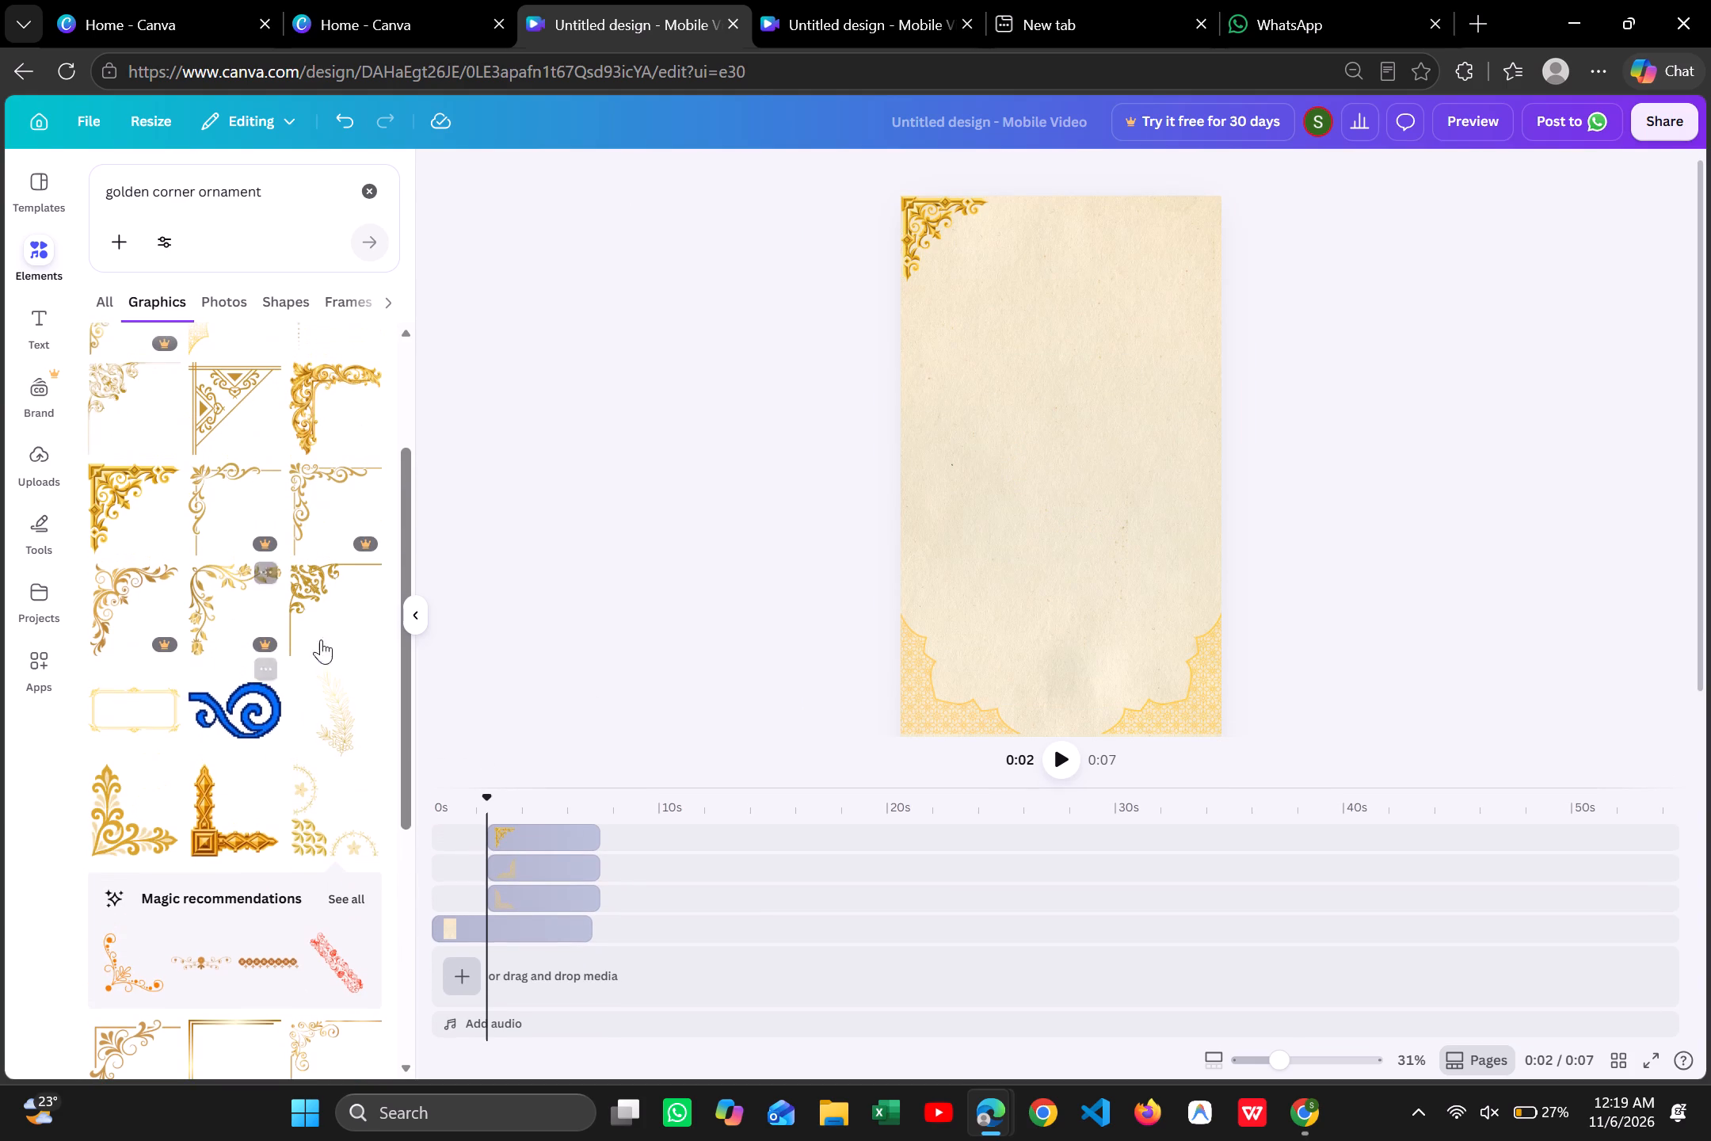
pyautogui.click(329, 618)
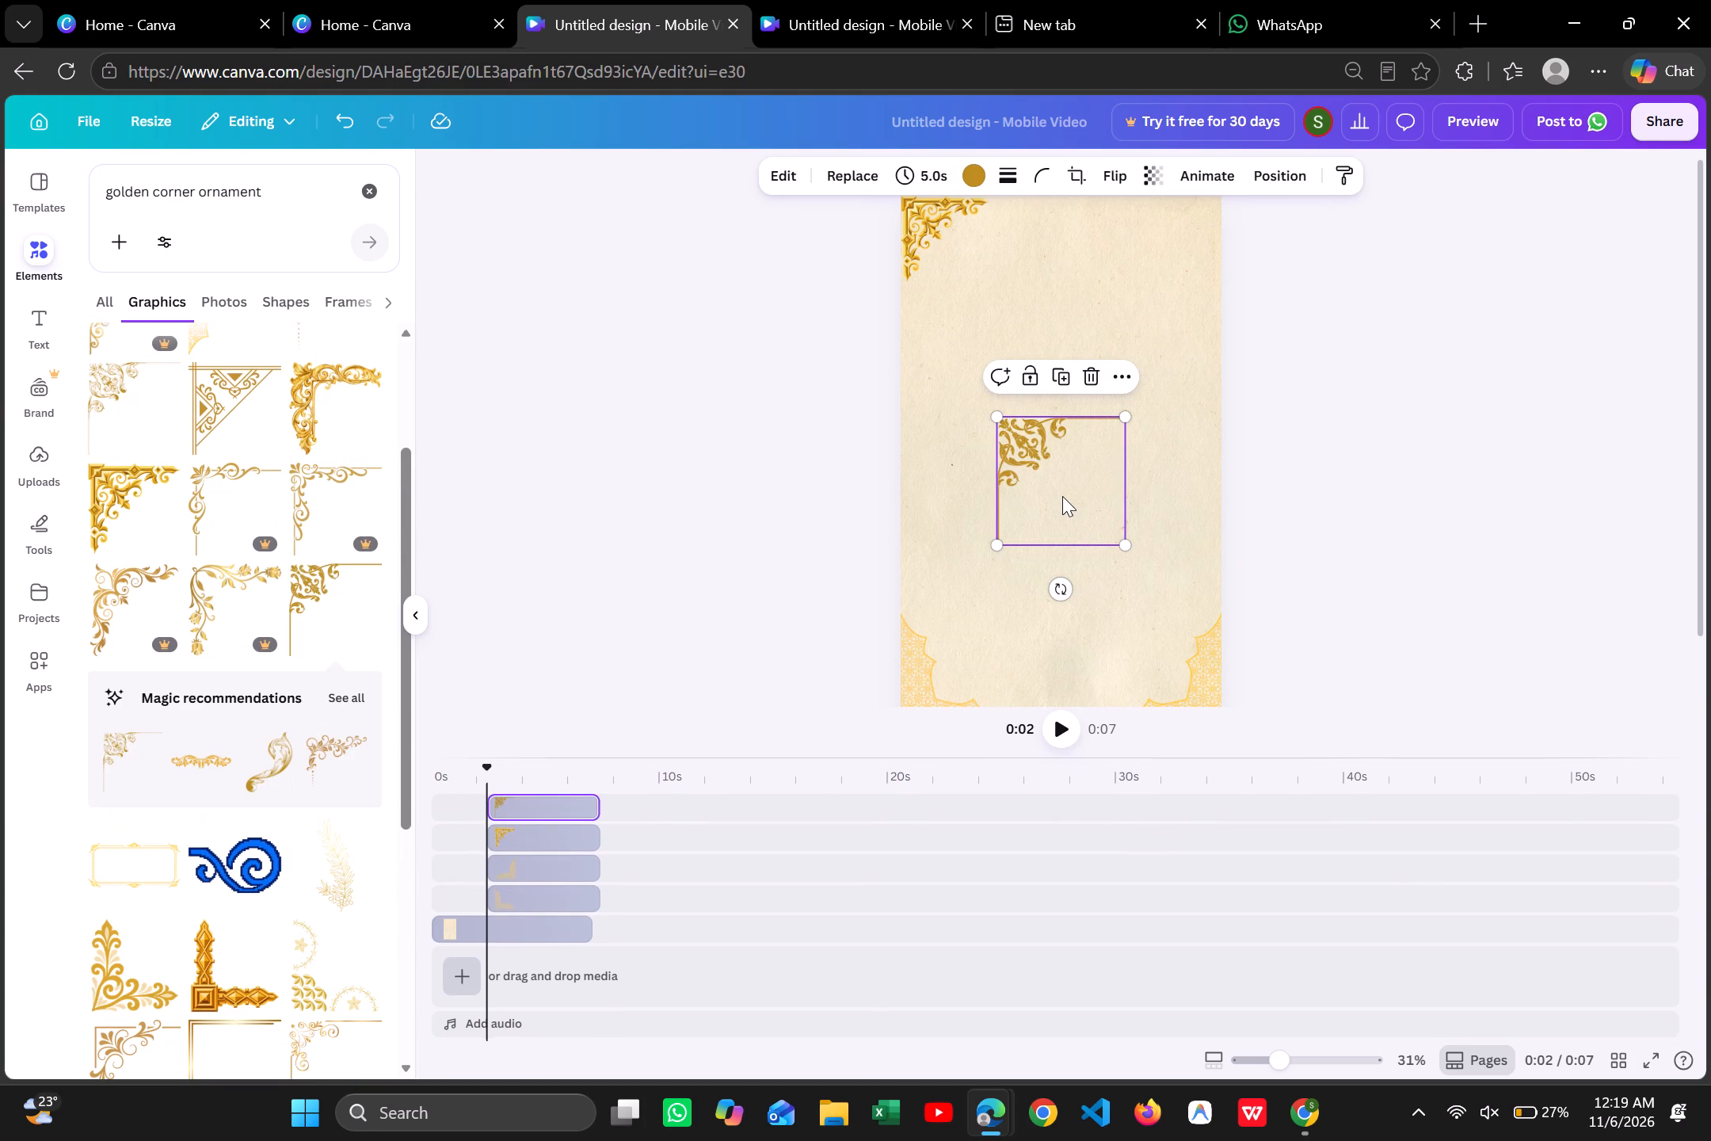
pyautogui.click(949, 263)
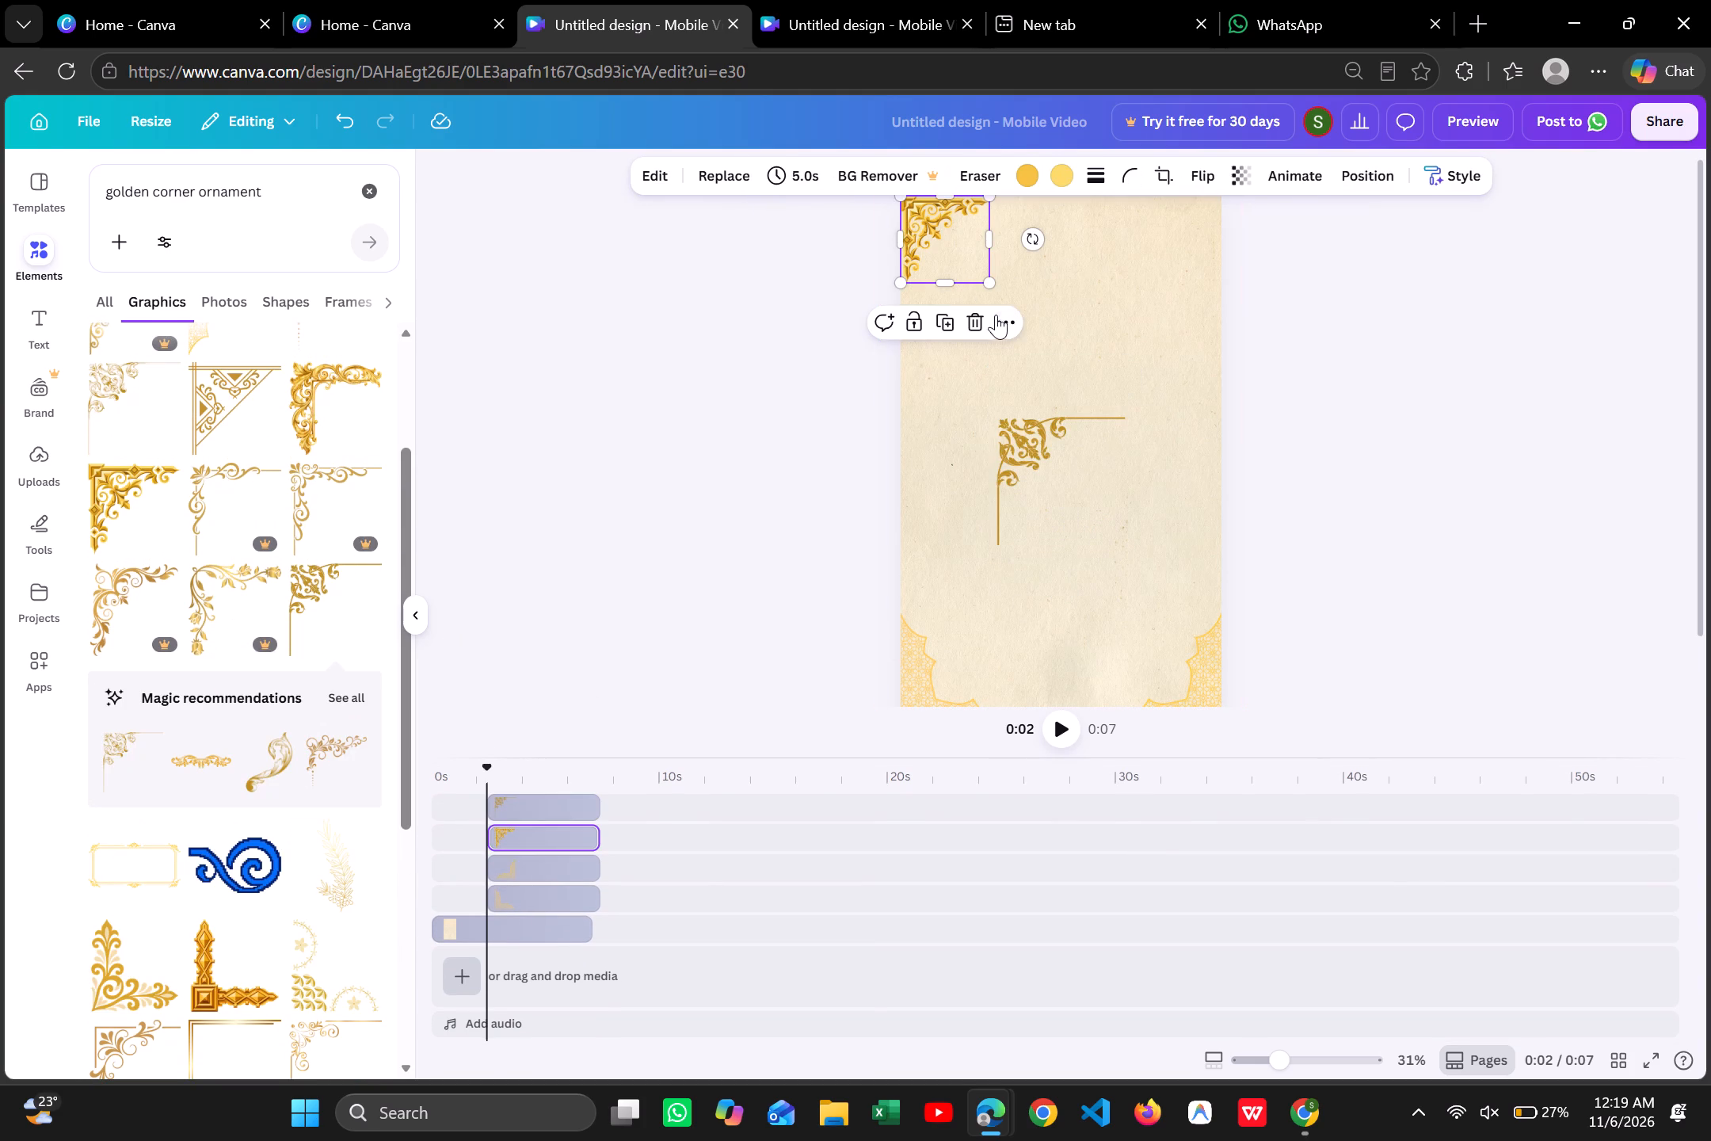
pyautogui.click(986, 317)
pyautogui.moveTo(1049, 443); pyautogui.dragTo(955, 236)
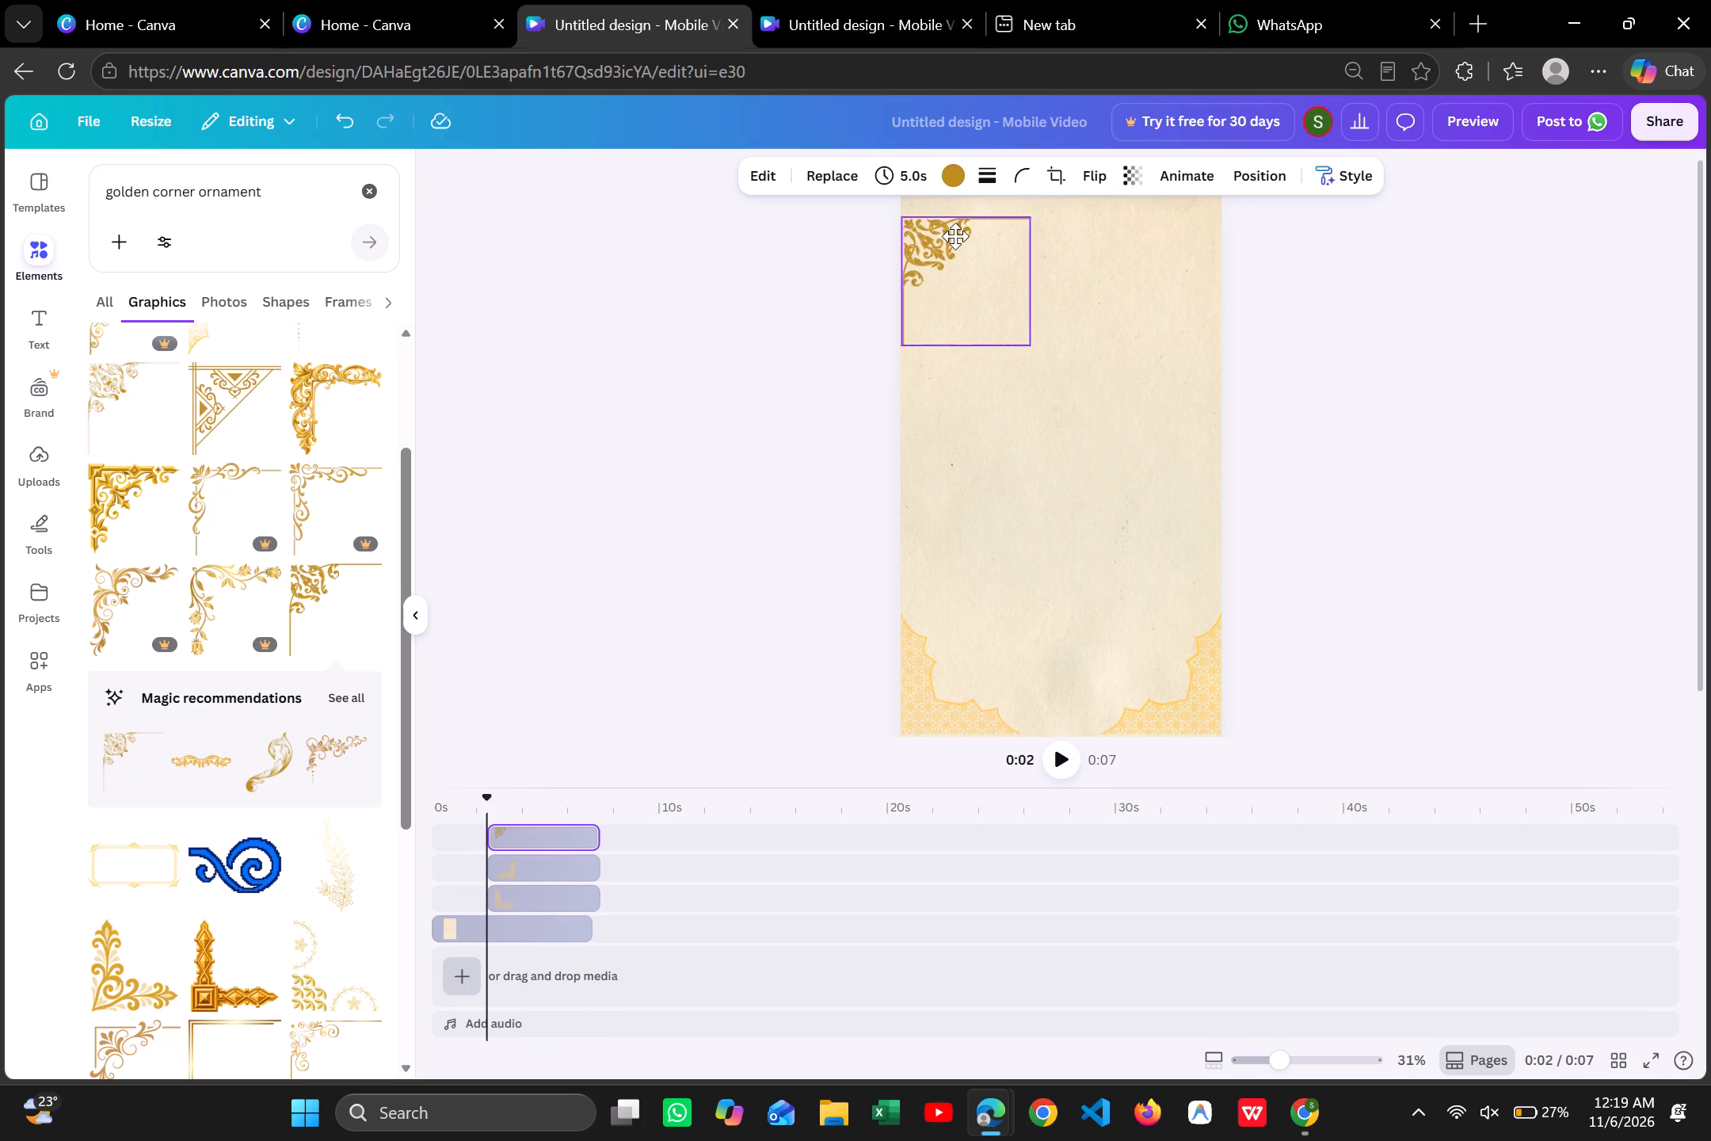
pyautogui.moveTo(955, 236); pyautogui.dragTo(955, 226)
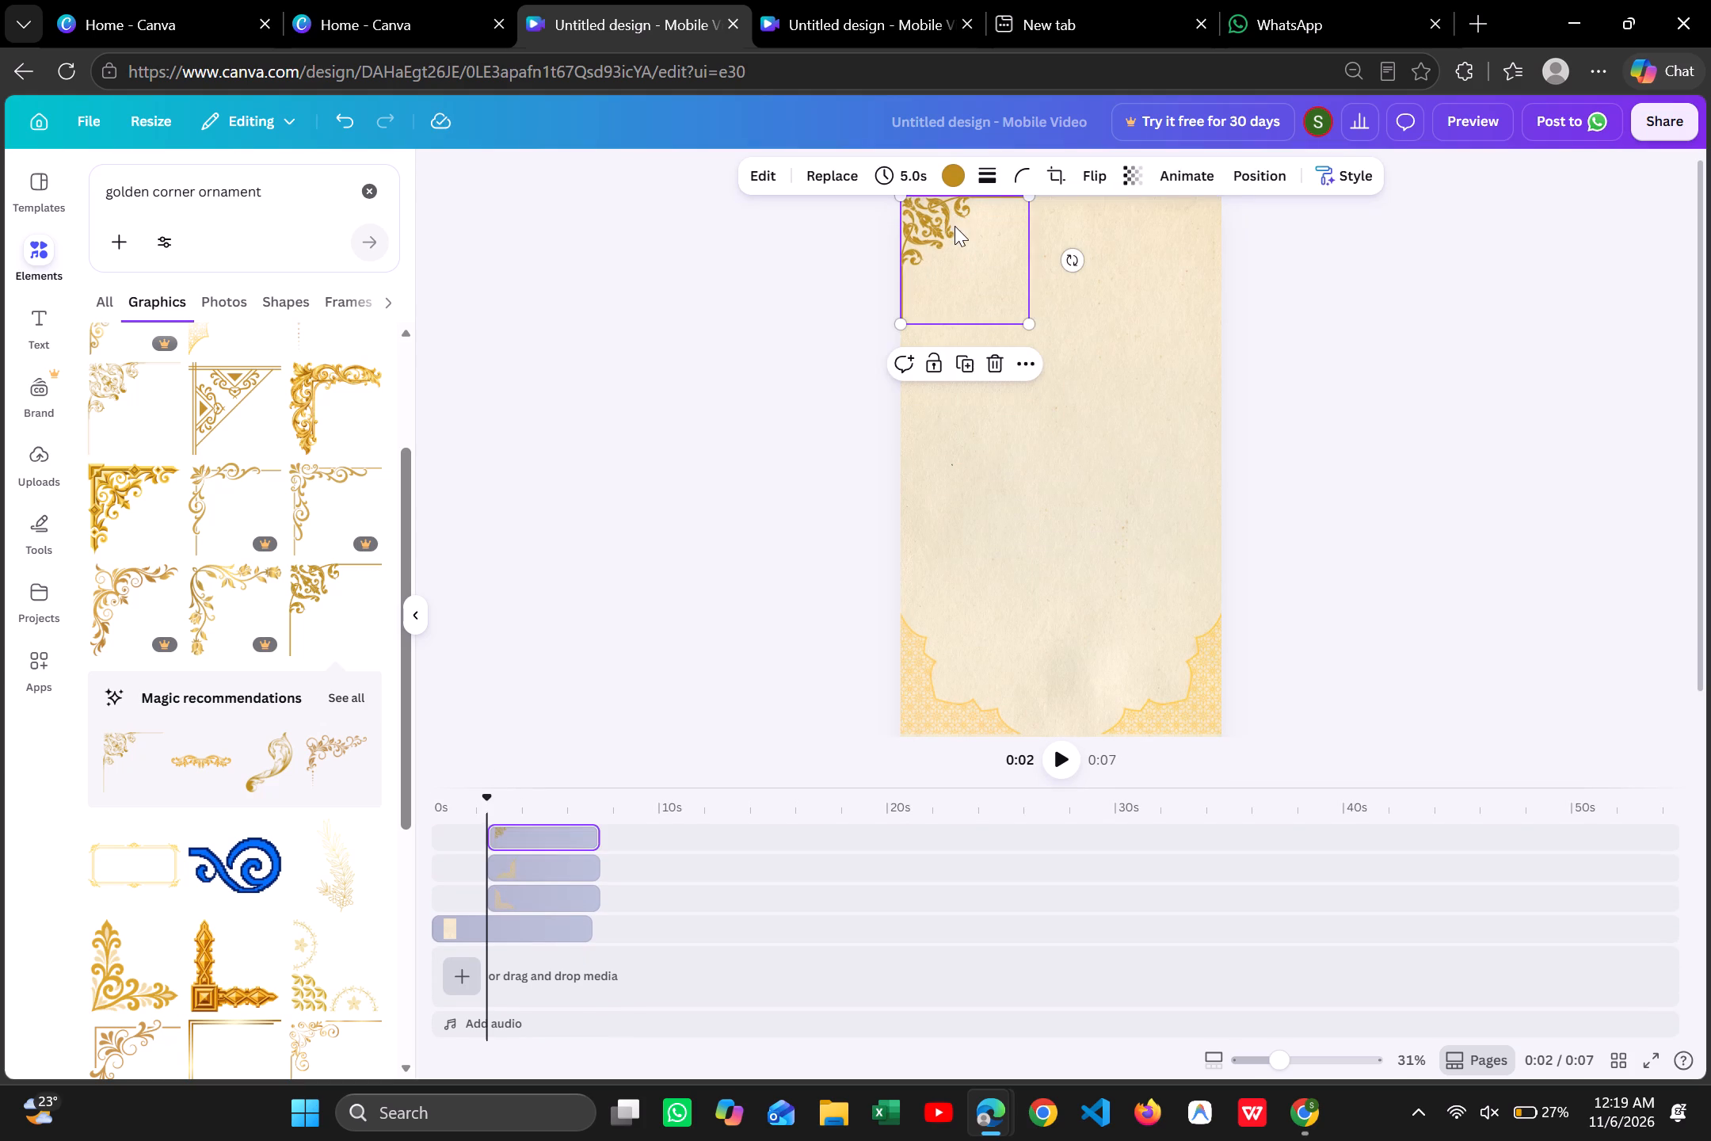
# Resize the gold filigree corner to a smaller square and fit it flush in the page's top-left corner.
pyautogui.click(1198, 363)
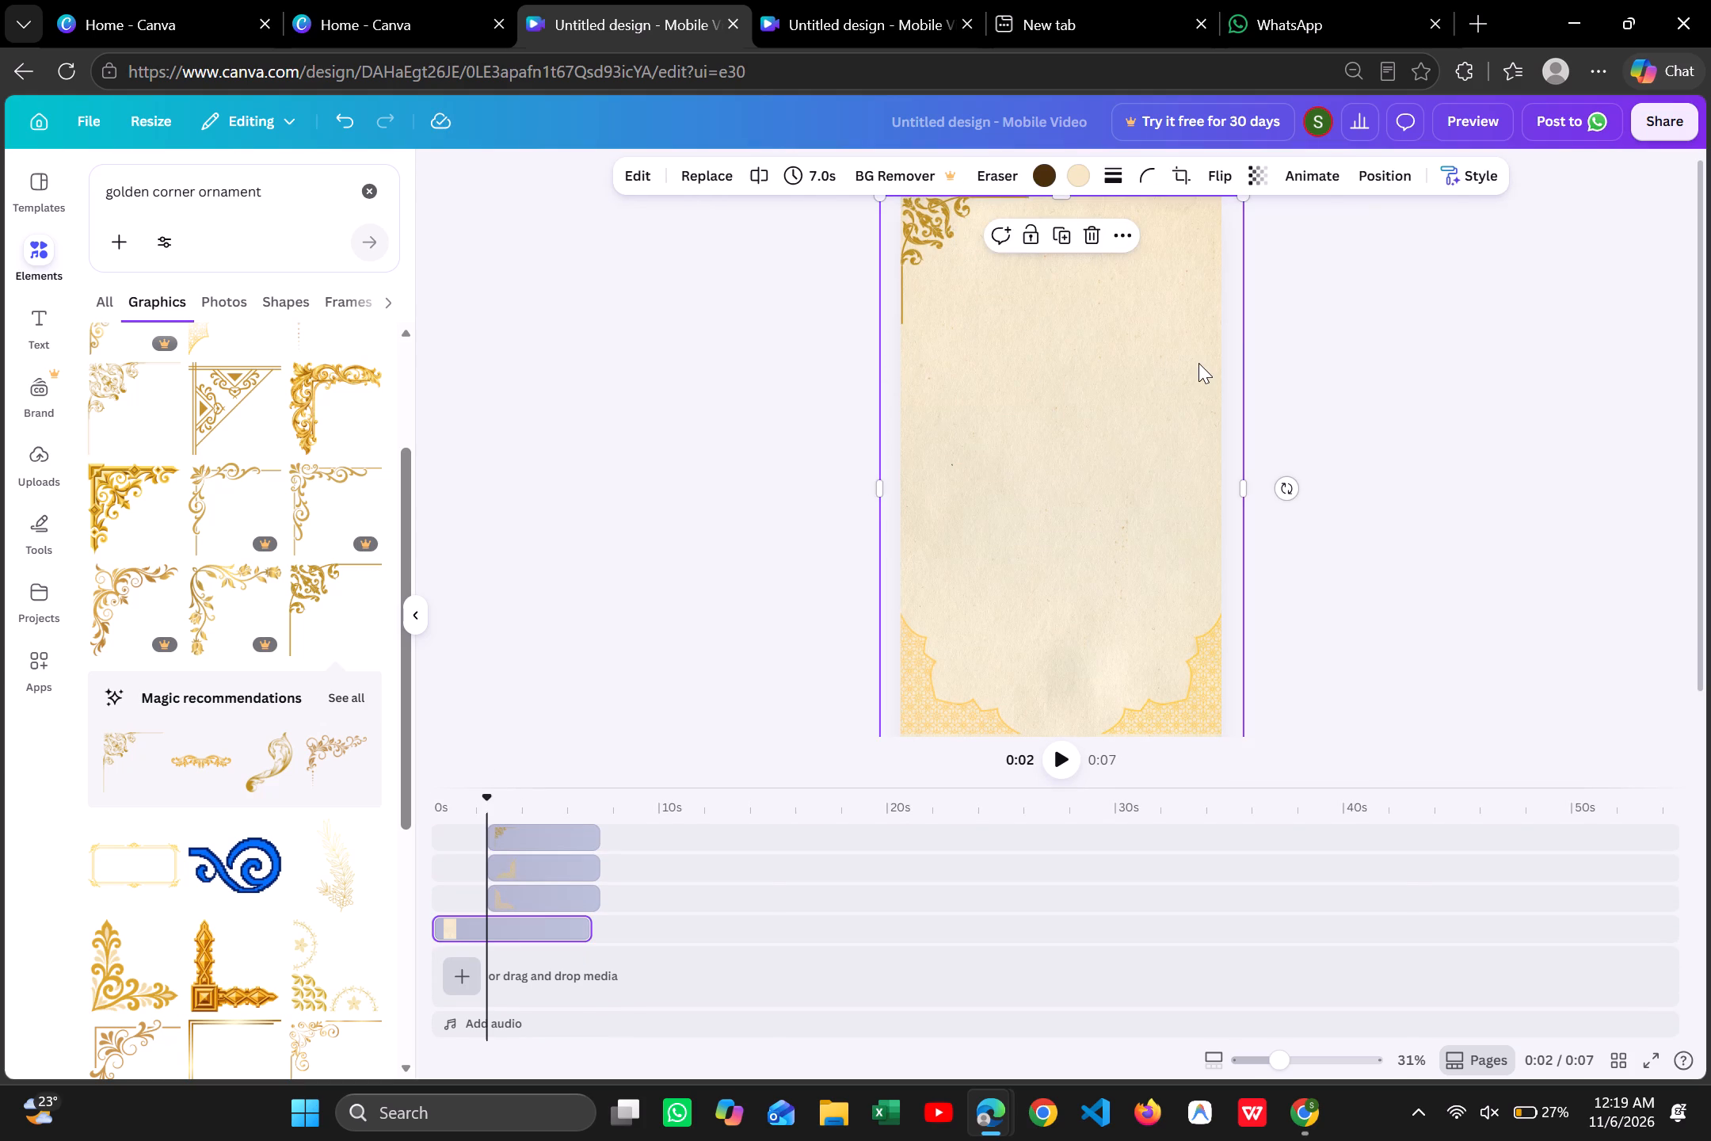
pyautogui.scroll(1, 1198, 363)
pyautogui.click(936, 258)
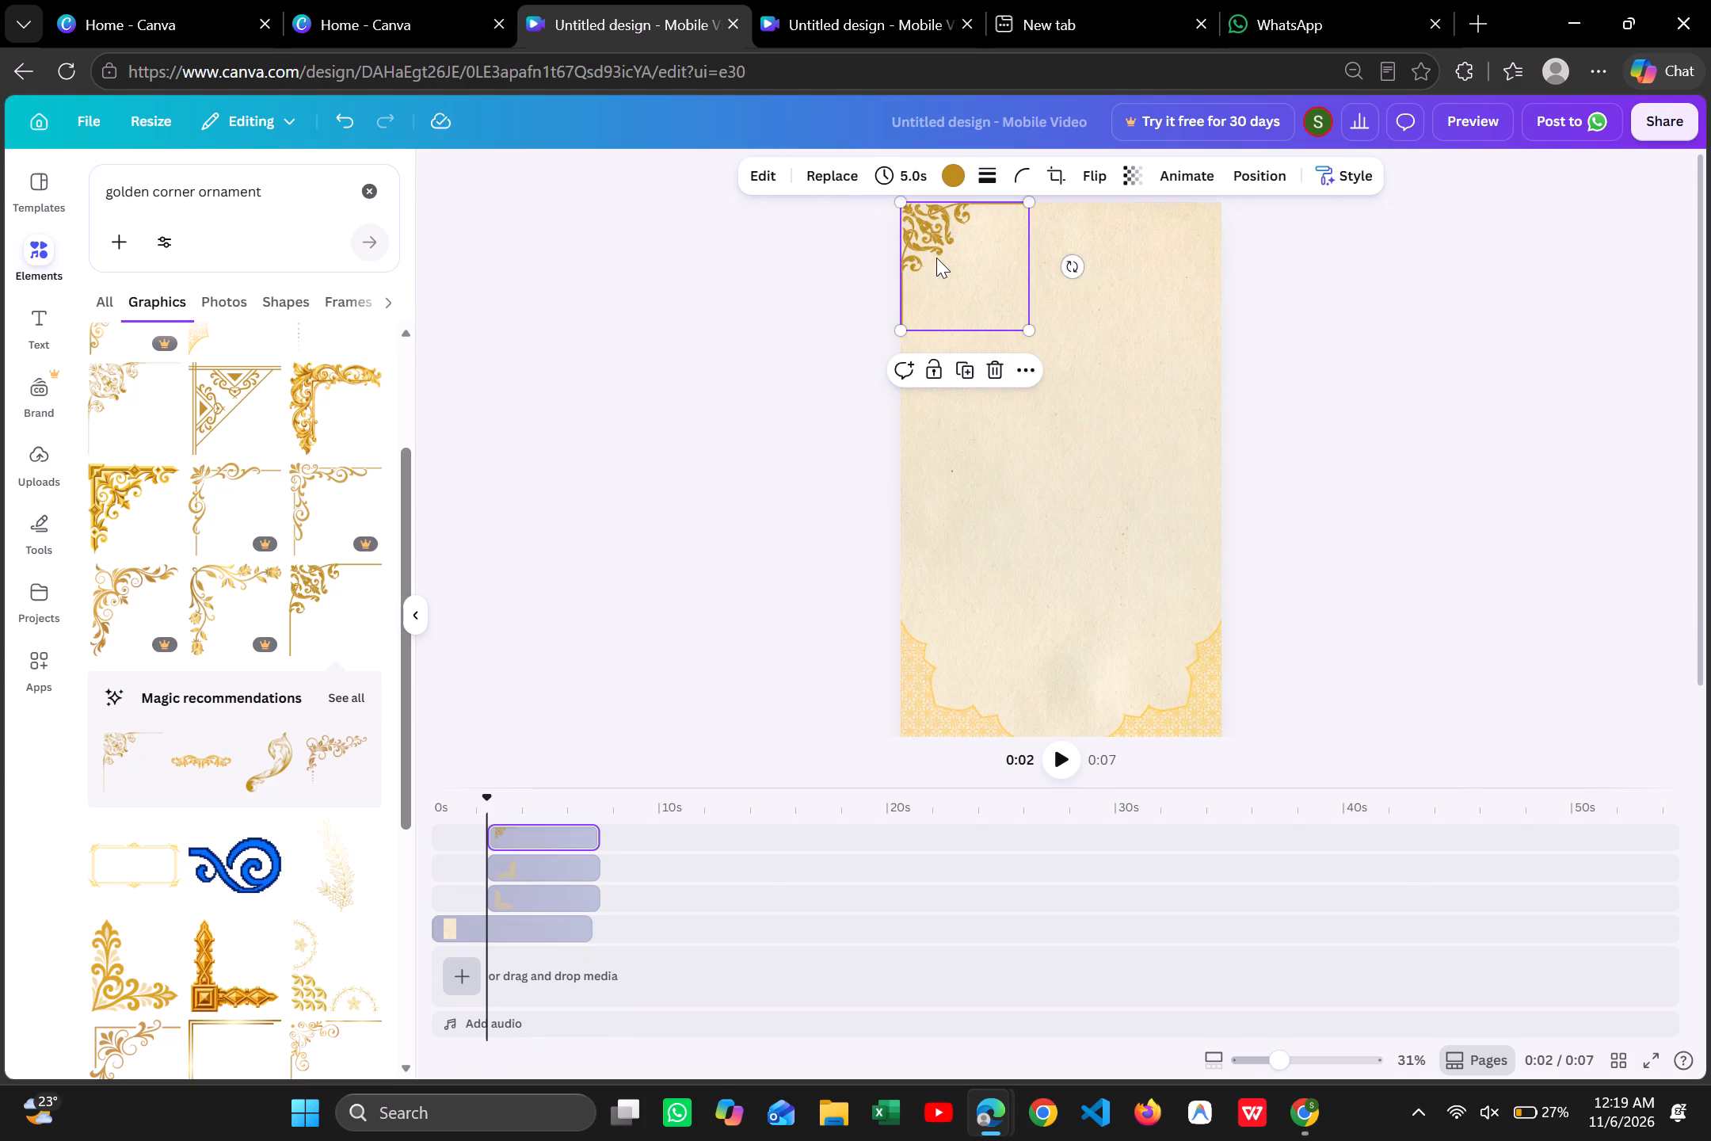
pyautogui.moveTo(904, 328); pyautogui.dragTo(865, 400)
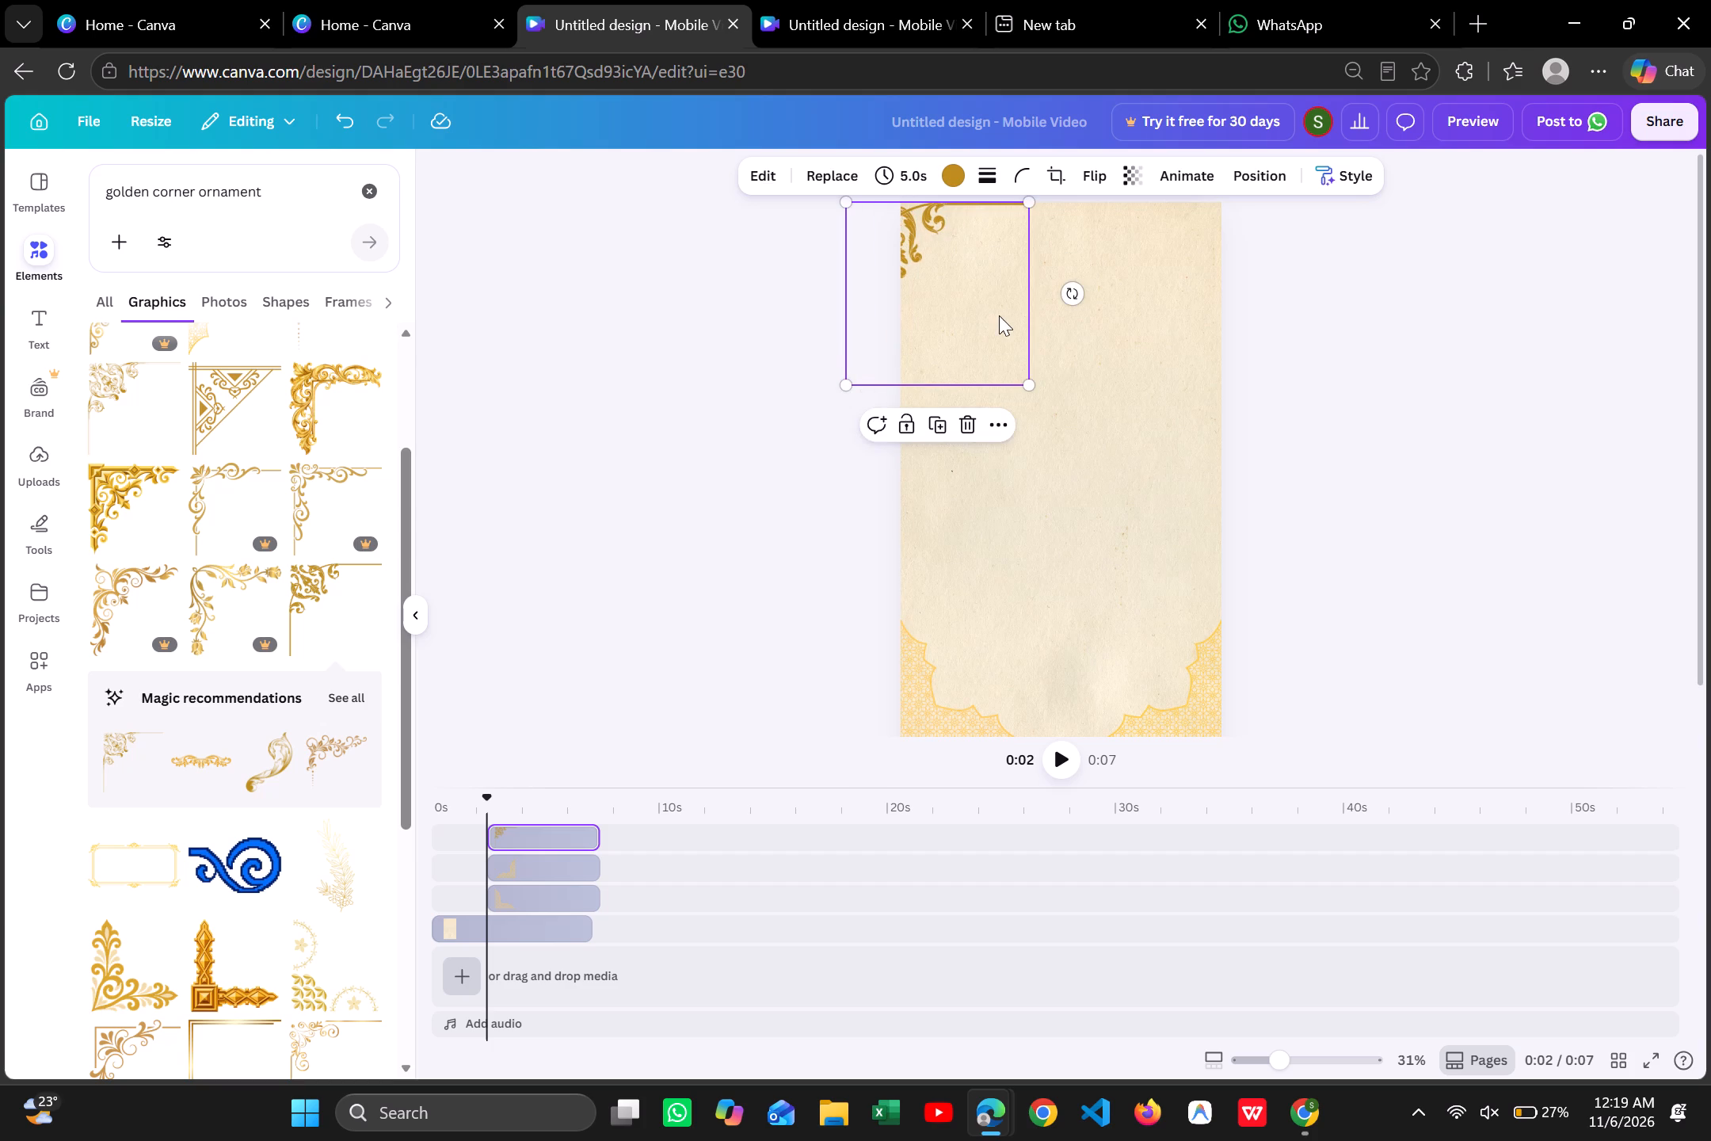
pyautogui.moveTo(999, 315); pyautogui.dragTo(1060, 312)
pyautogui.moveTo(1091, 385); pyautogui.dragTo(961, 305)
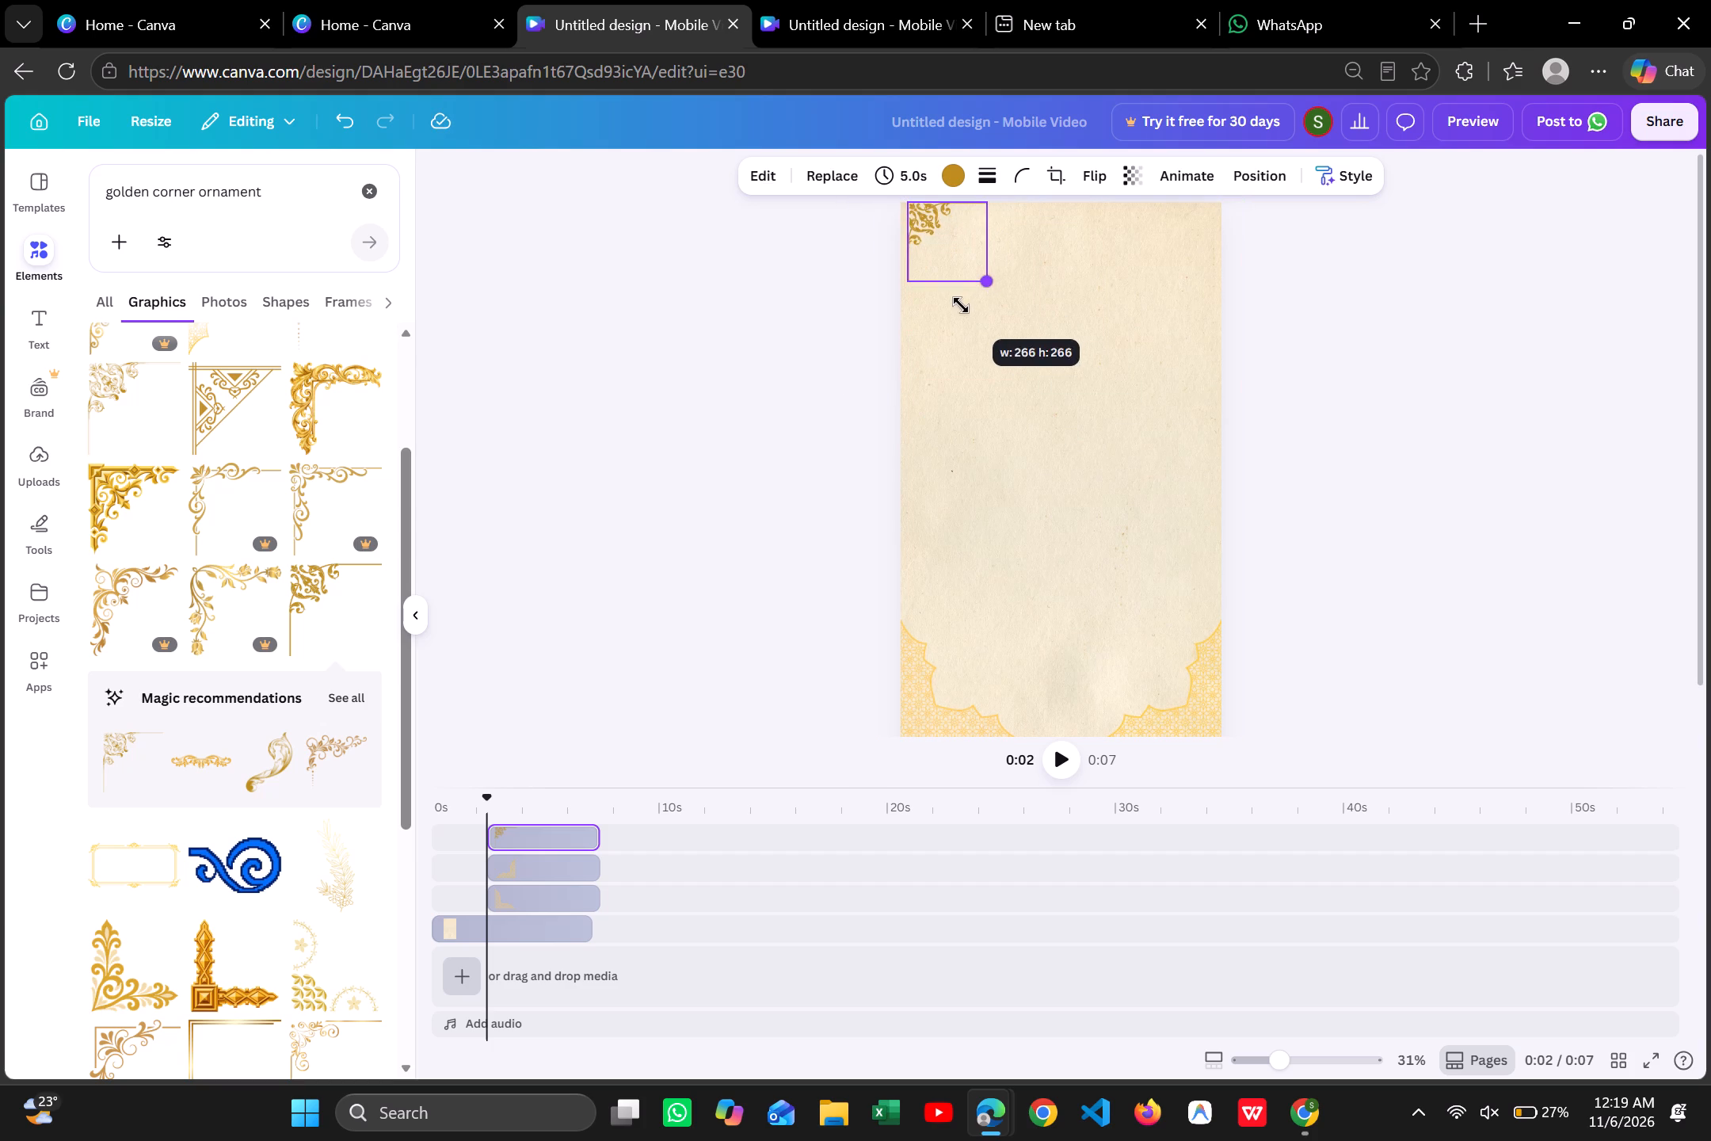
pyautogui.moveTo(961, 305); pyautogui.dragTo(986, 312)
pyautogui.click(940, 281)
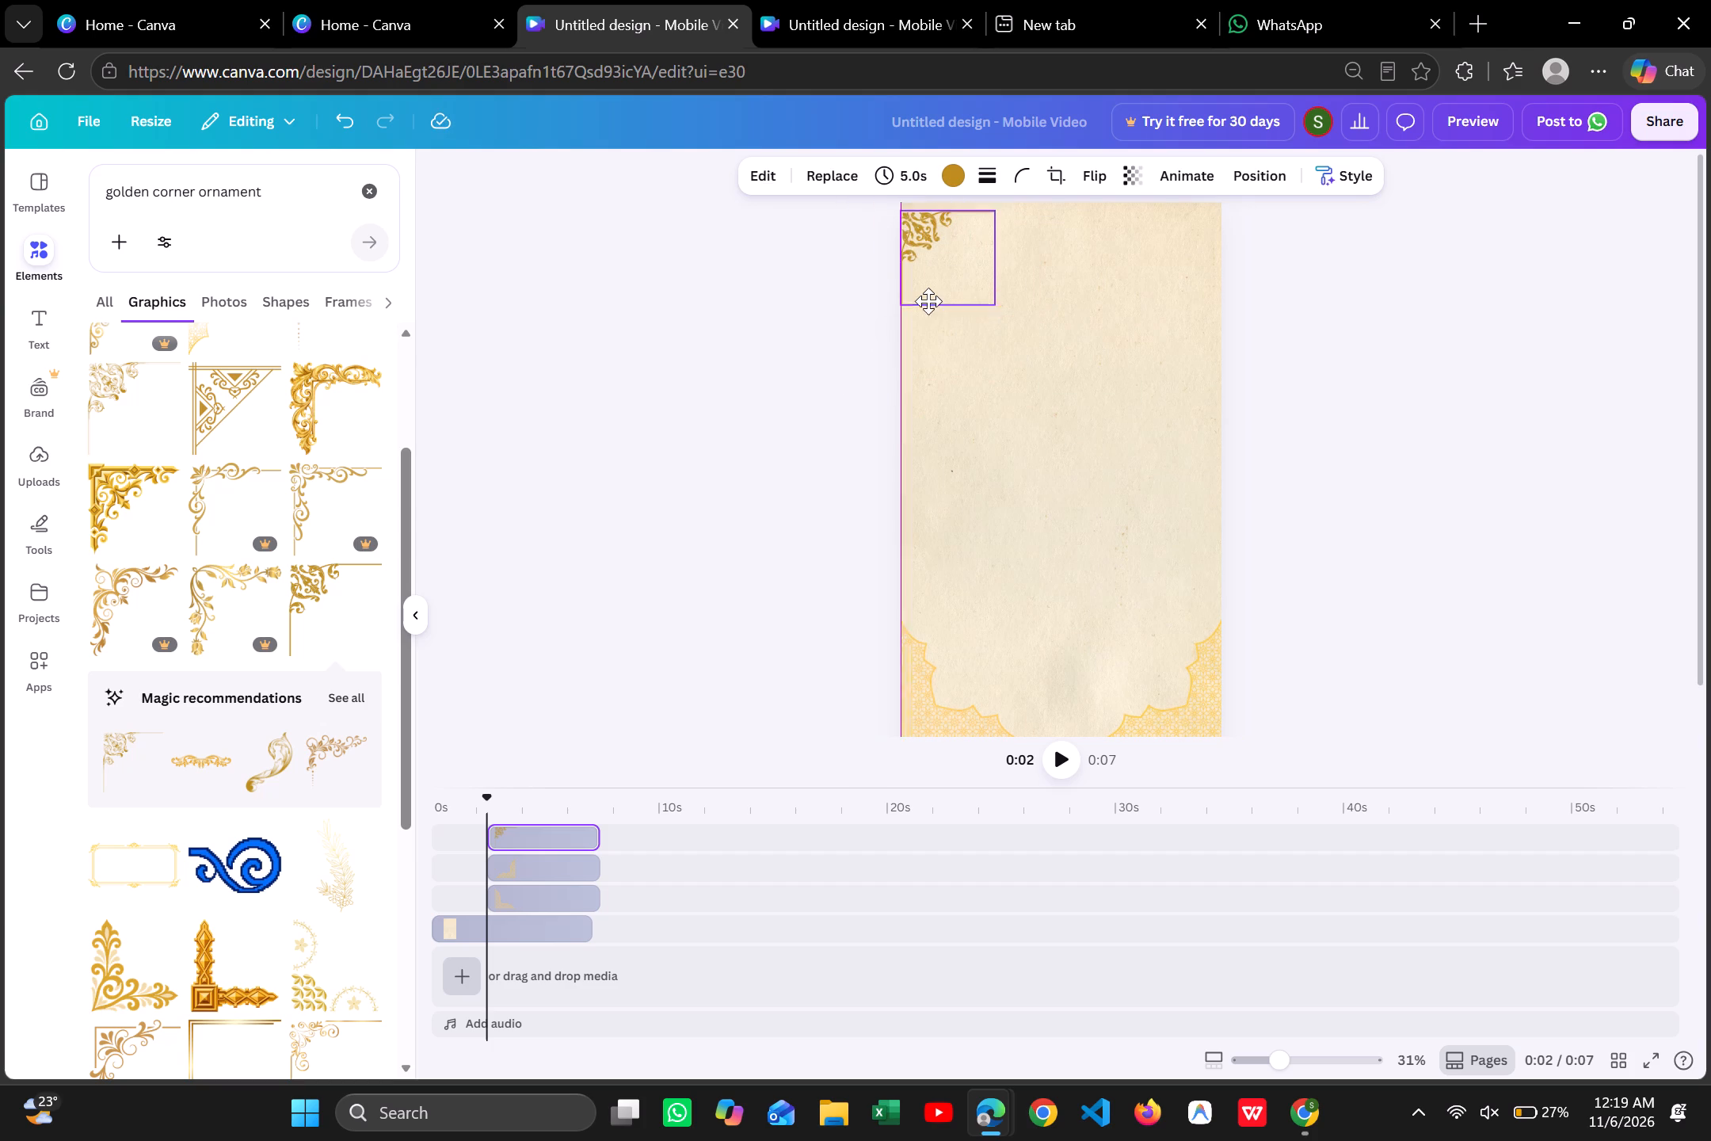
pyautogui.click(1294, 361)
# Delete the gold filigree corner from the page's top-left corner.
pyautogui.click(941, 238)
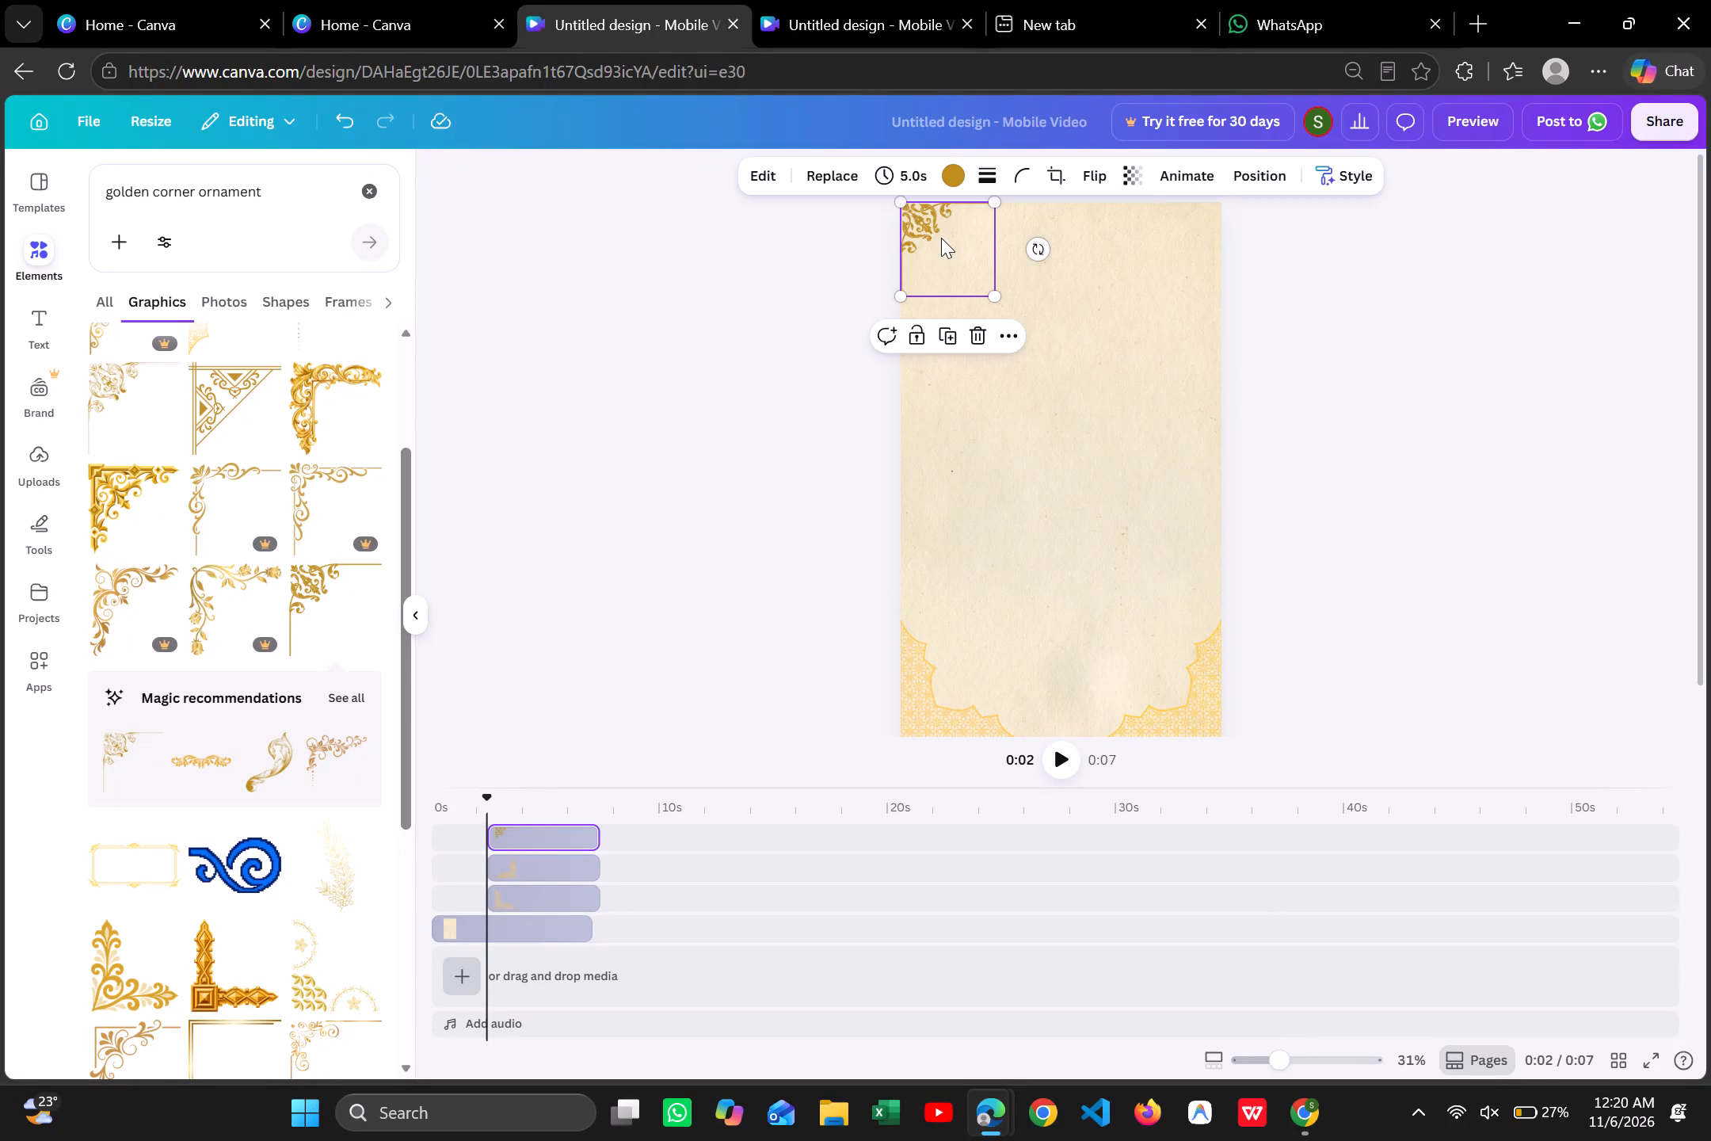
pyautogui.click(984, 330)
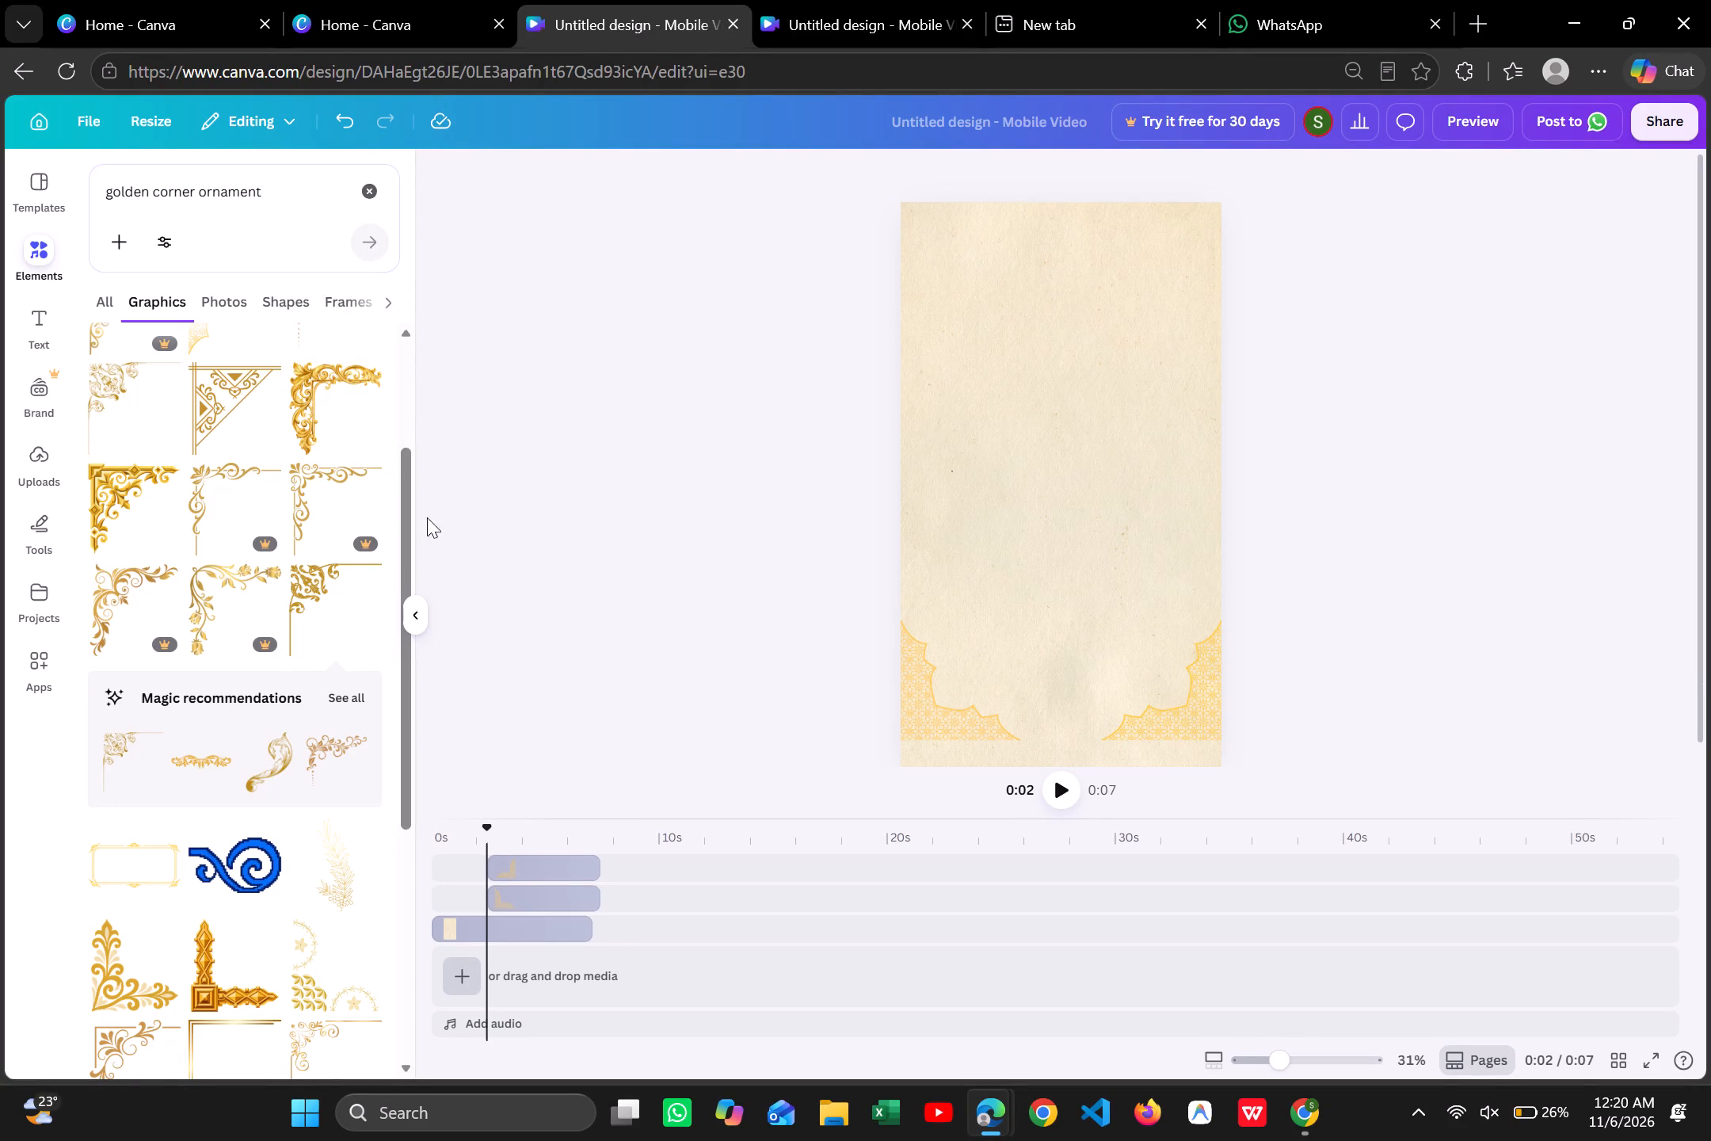
# Browse the golden corner ornament results and add the delicate swirl corner with thin border lines to the page.
pyautogui.scroll(2, 265, 645)
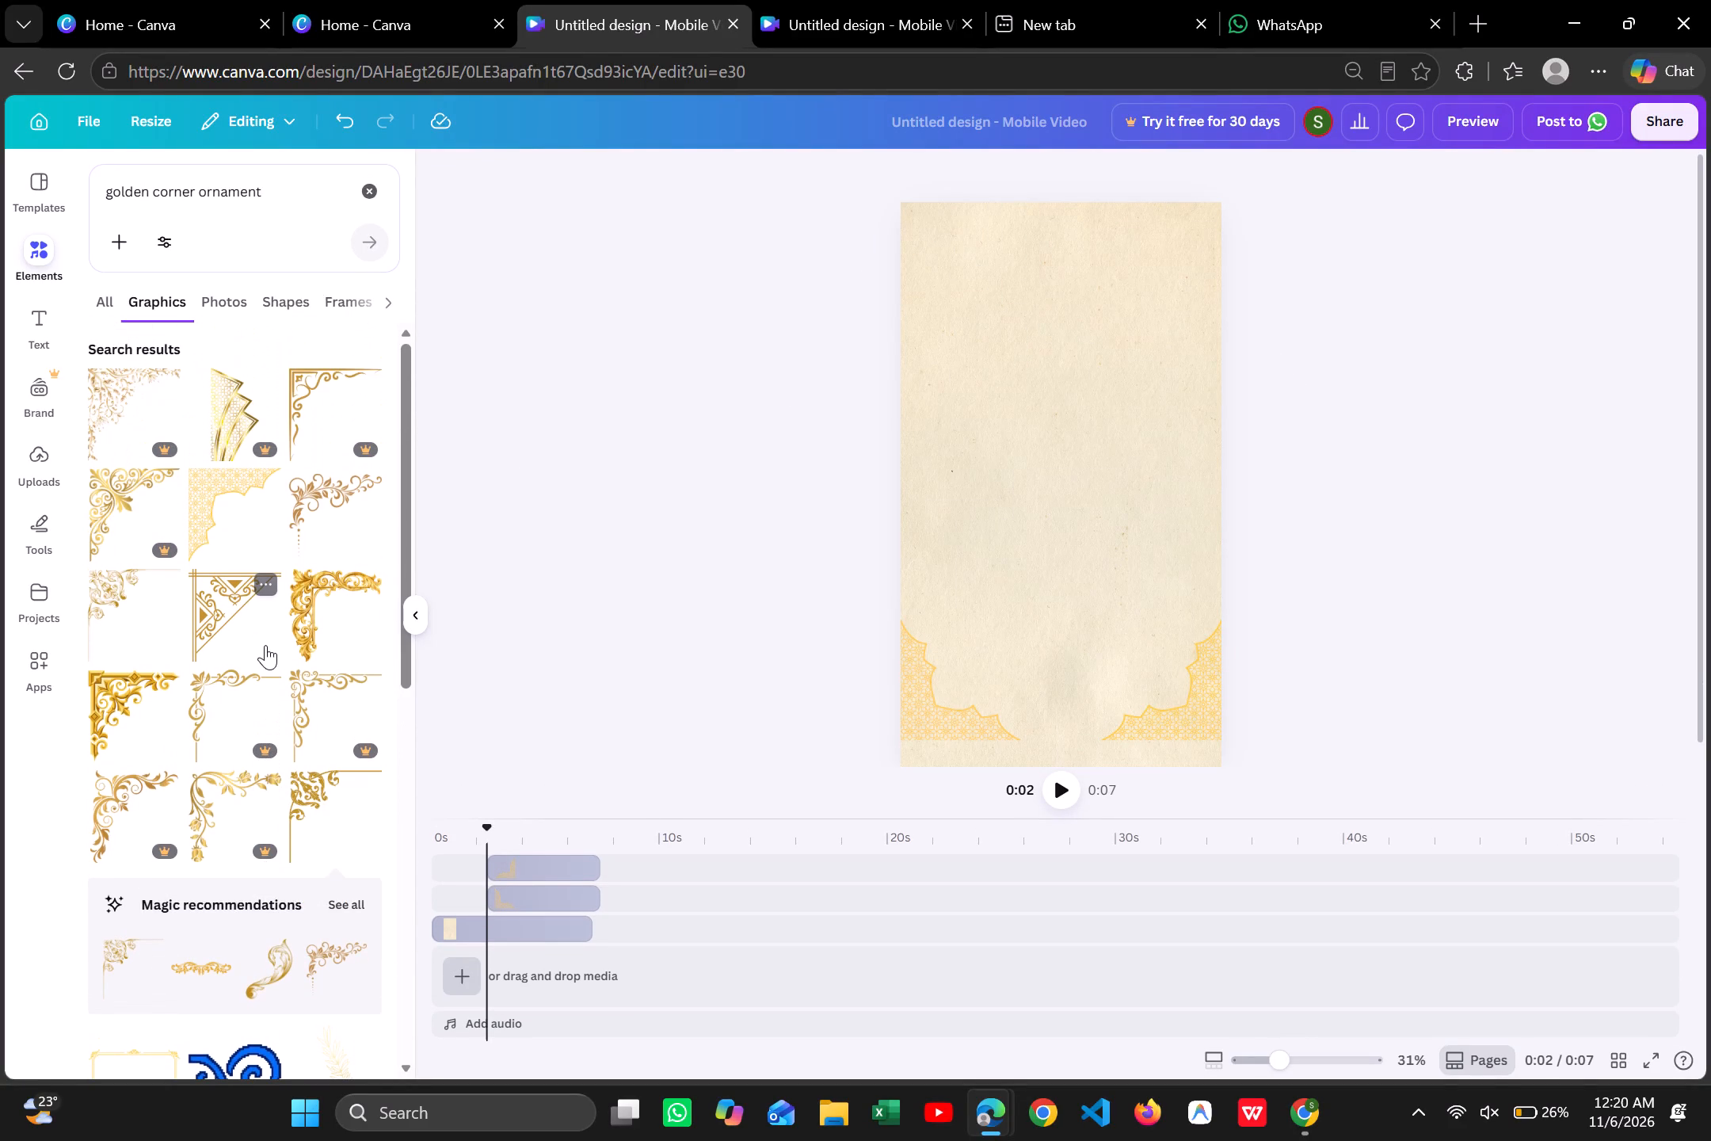
pyautogui.scroll(-1, 333, 693)
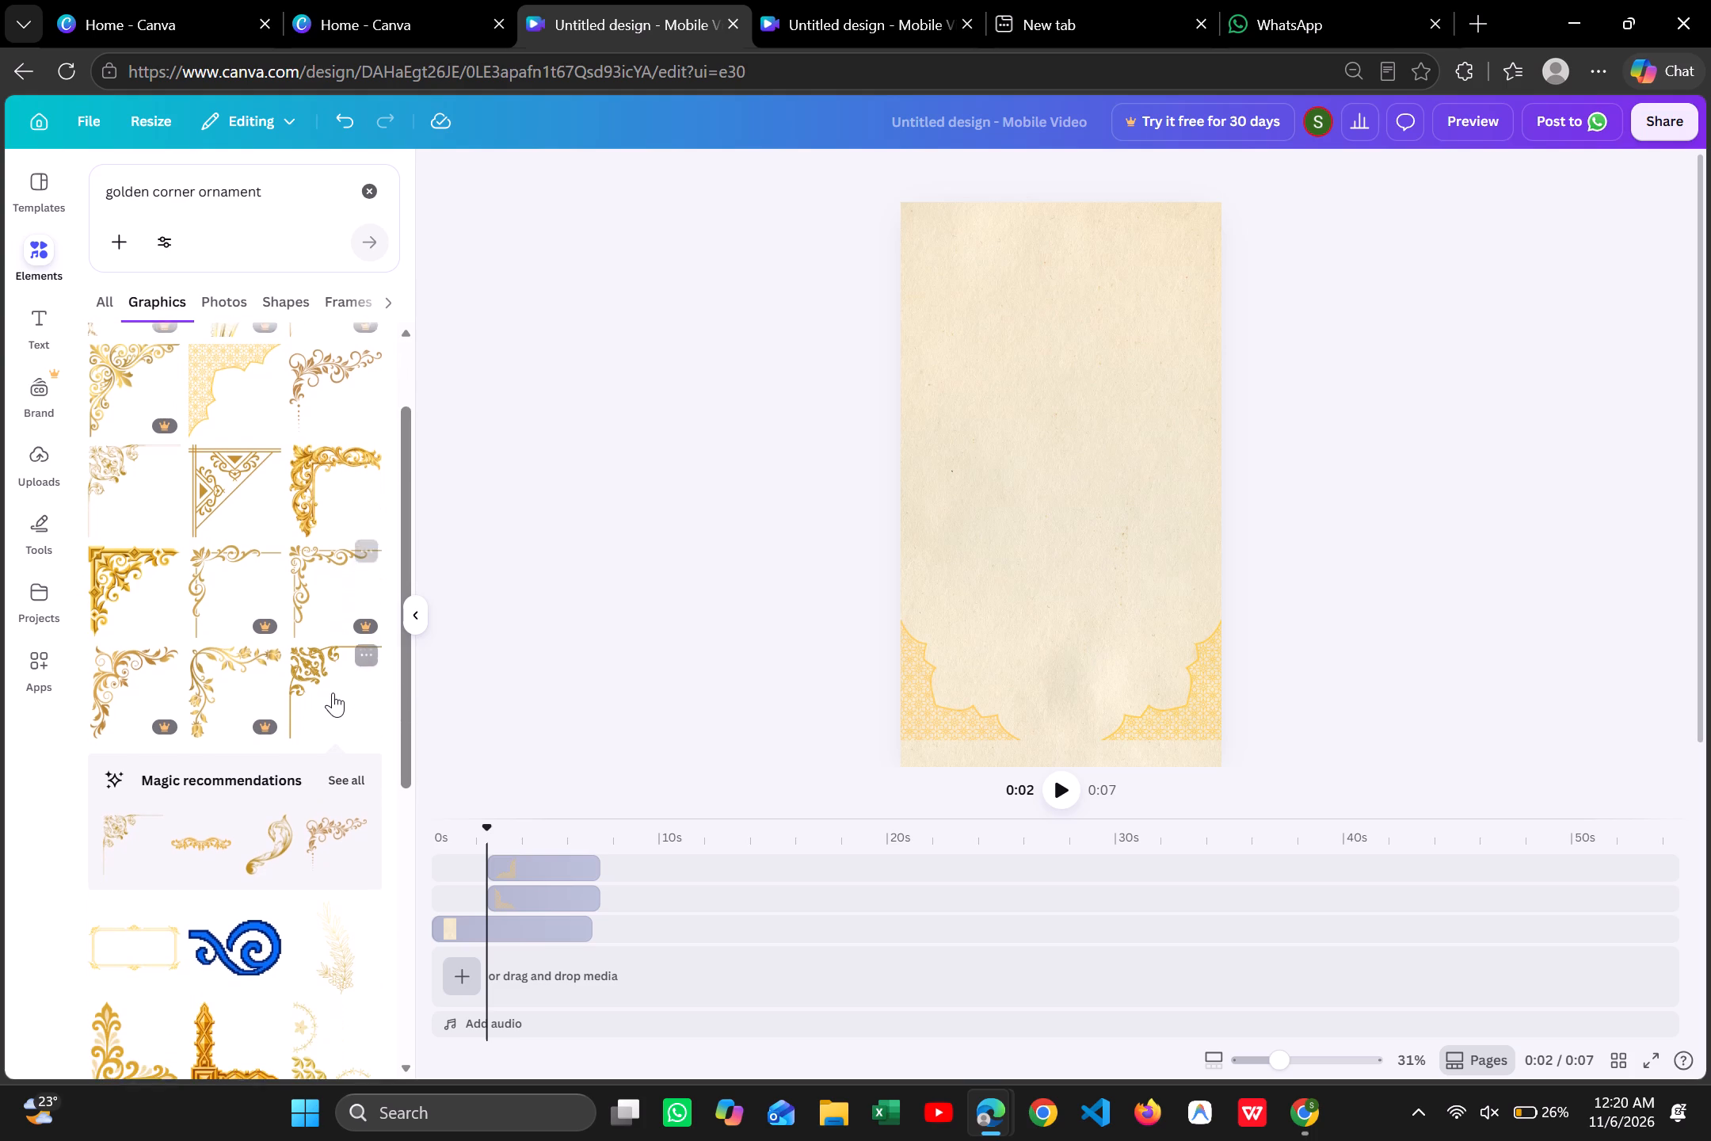
pyautogui.scroll(-3, 333, 693)
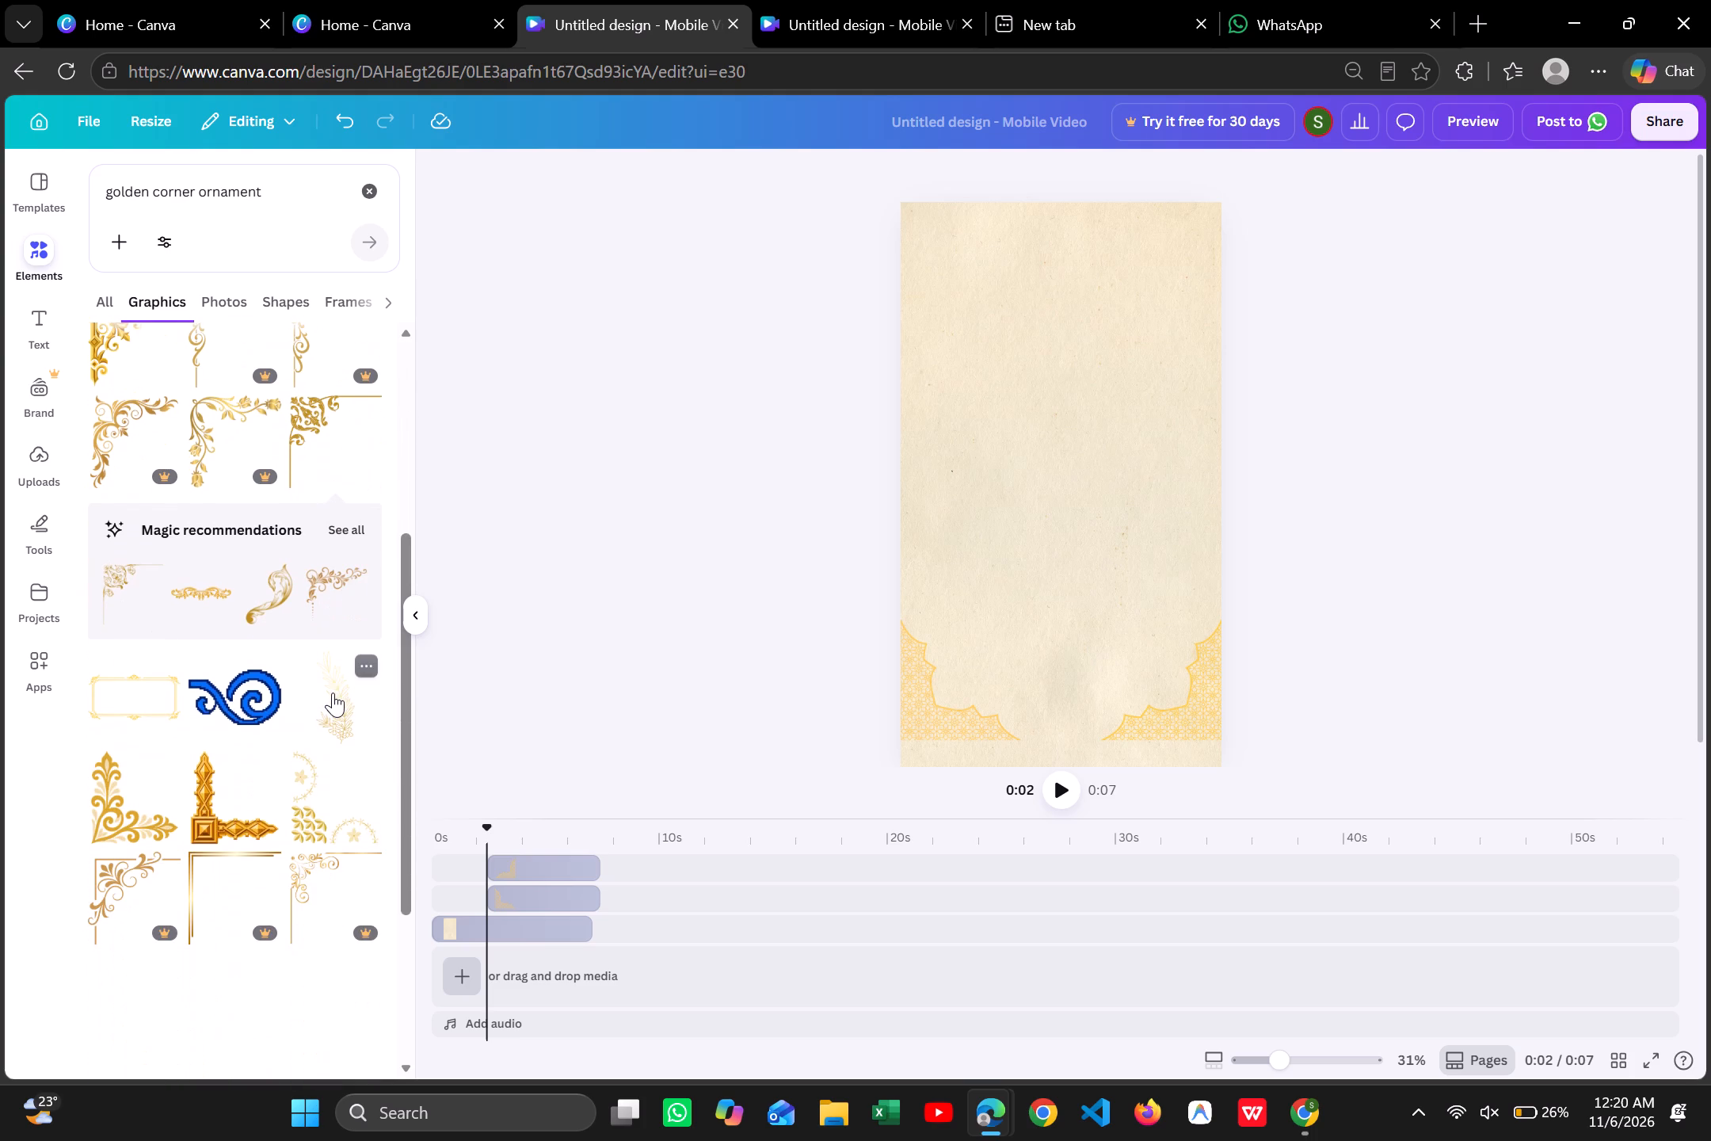
pyautogui.scroll(-4, 333, 693)
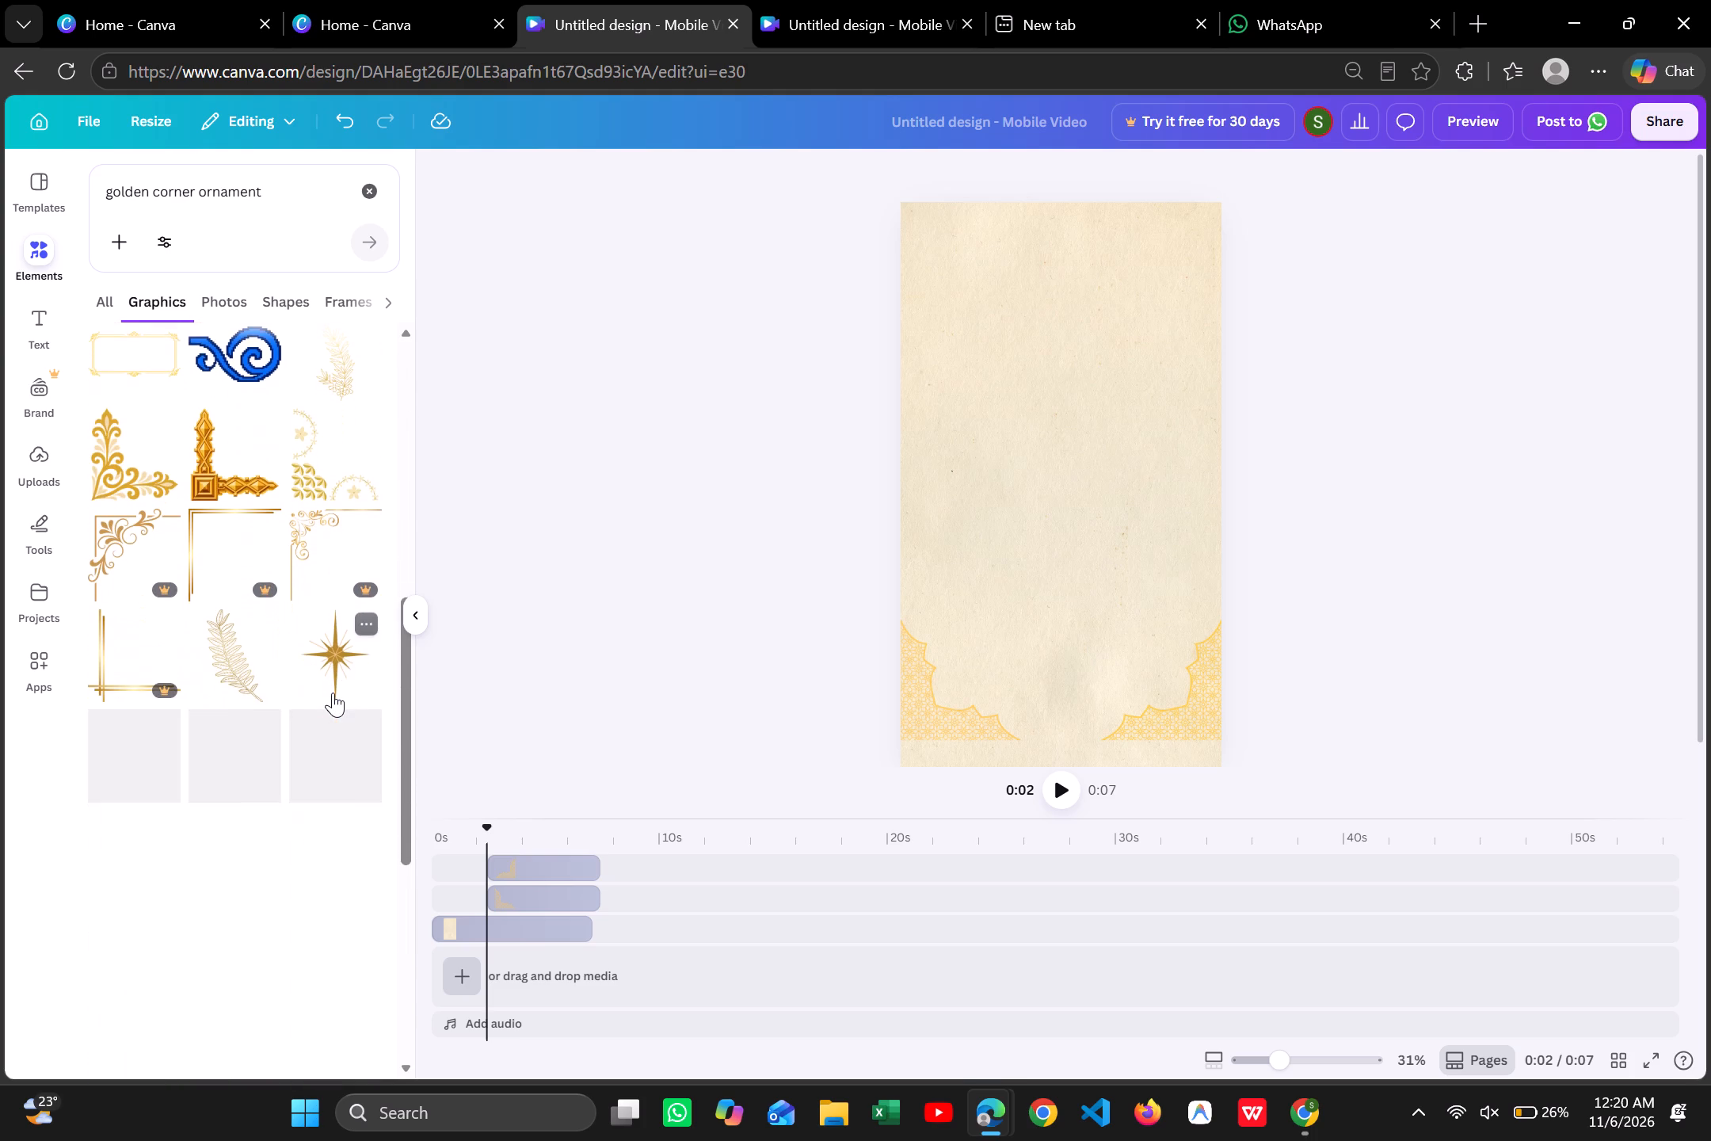
pyautogui.scroll(-1, 333, 693)
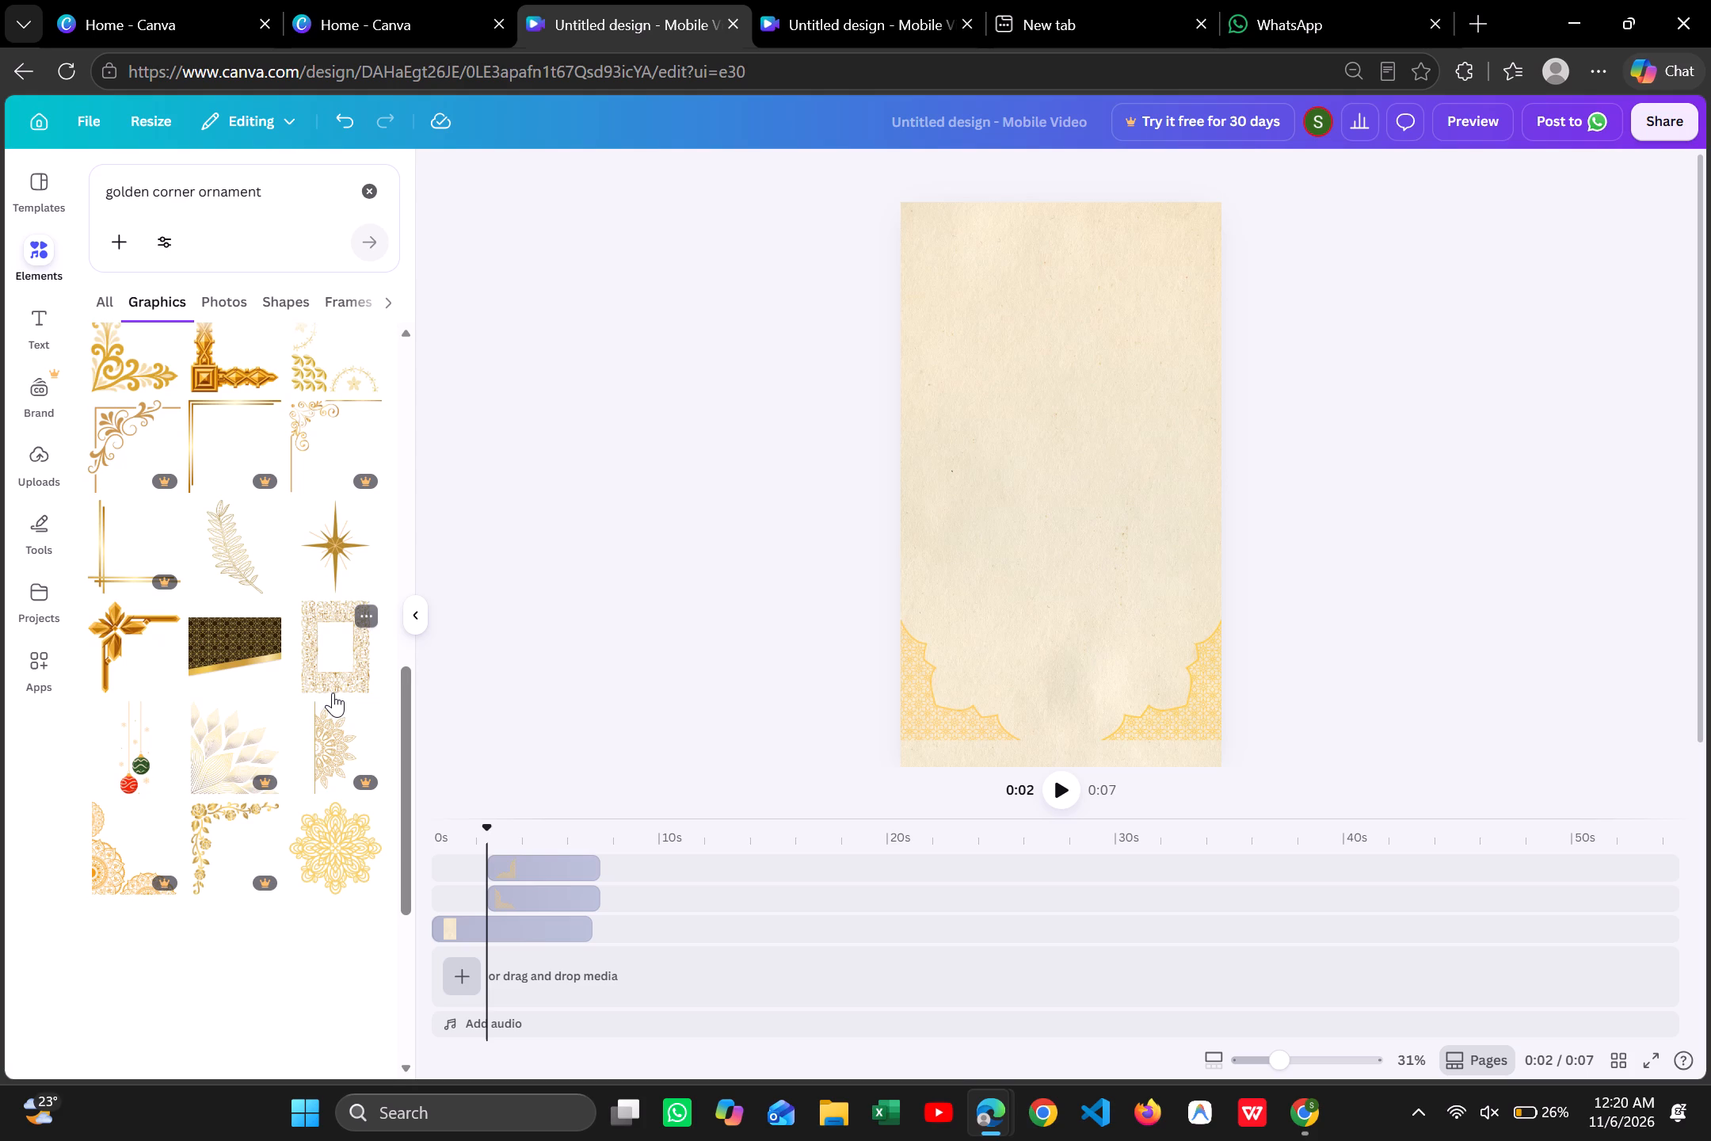
pyautogui.scroll(1, 333, 693)
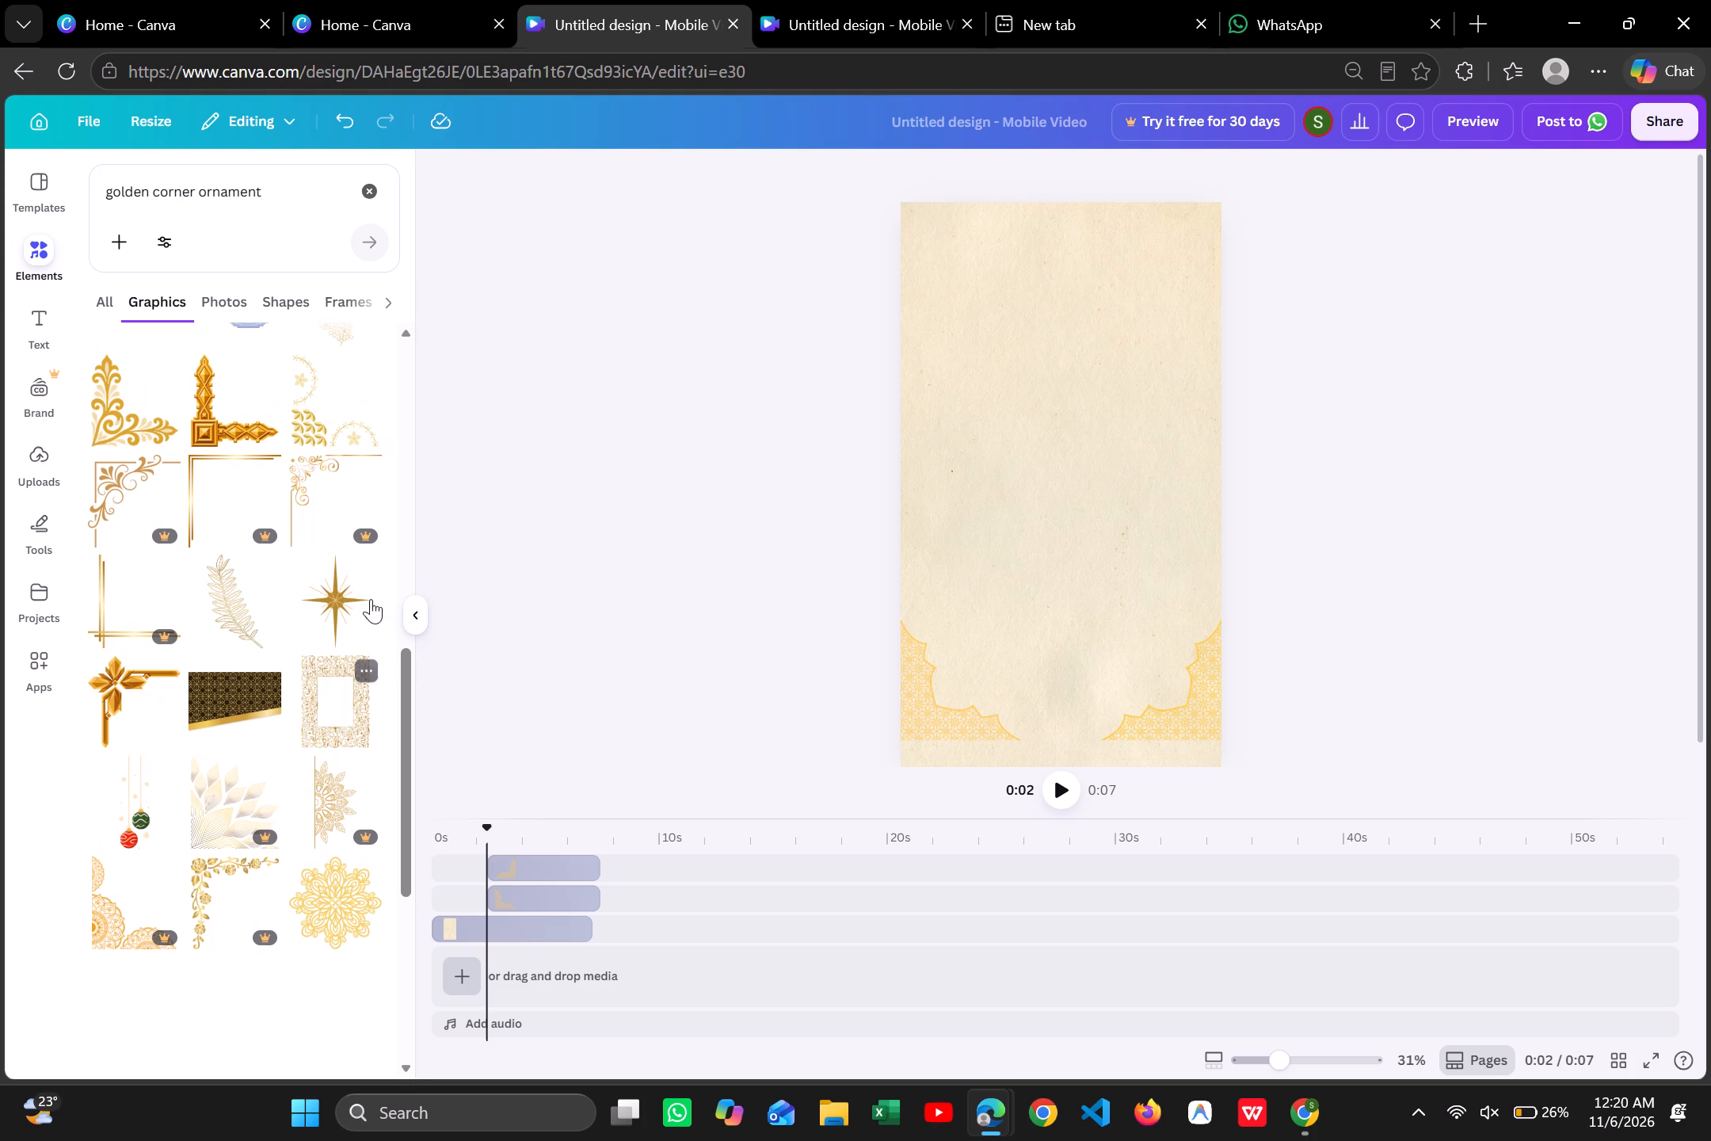
pyautogui.scroll(1, 322, 508)
pyautogui.click(323, 633)
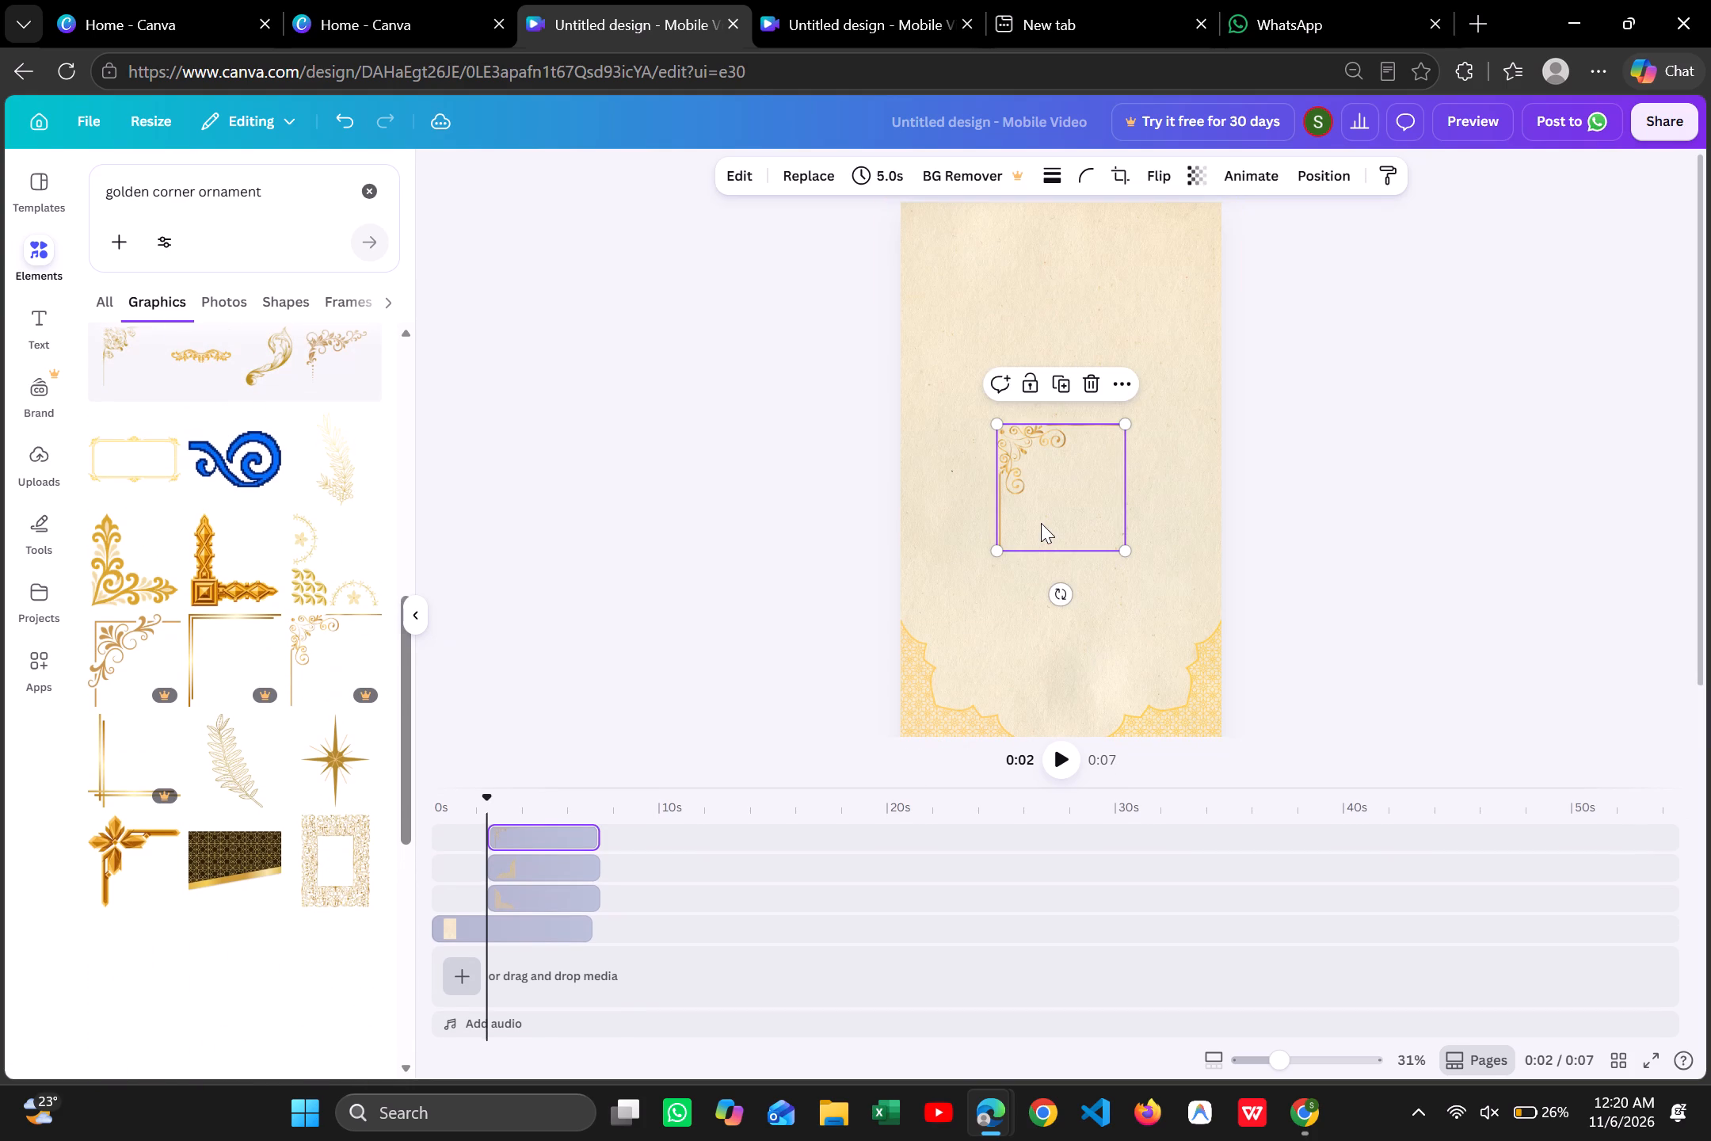
# Place the delicate swirl corner in the page's top-left corner with a small margin from both edges.
pyautogui.moveTo(1041, 523); pyautogui.dragTo(944, 310)
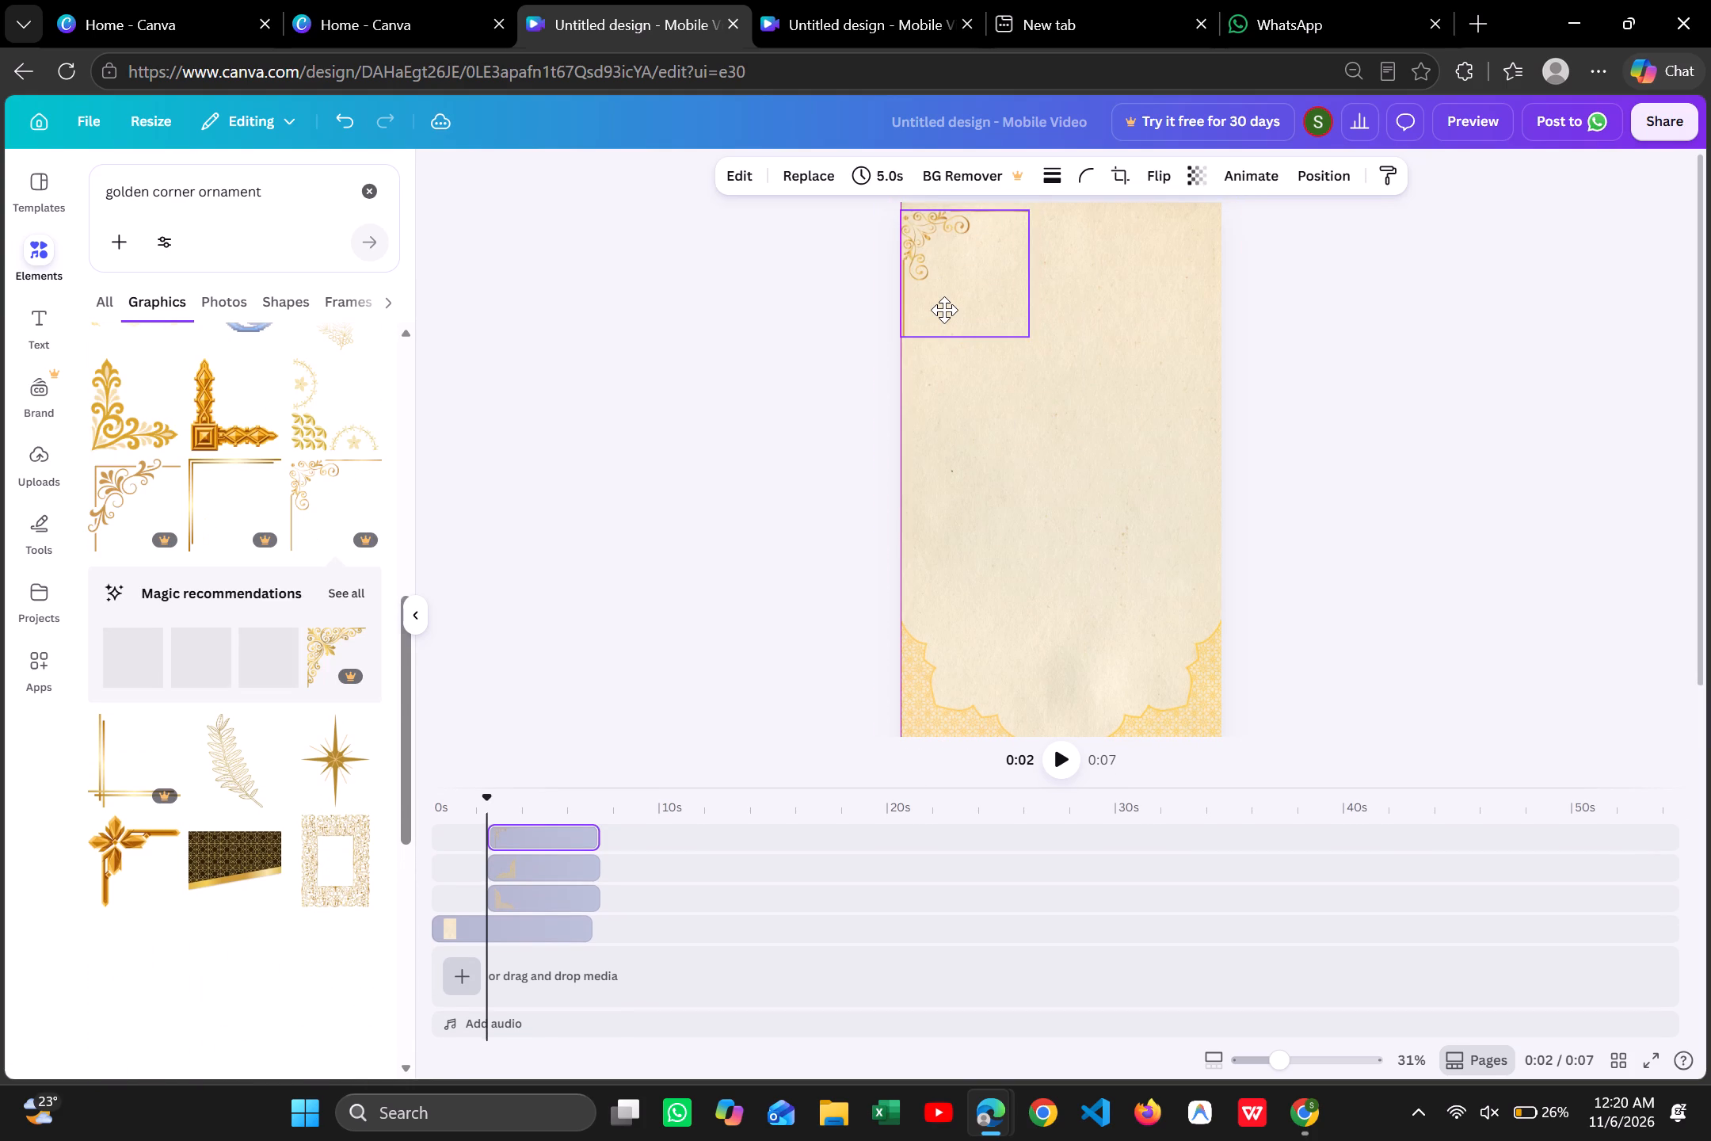
pyautogui.moveTo(944, 310); pyautogui.dragTo(949, 304)
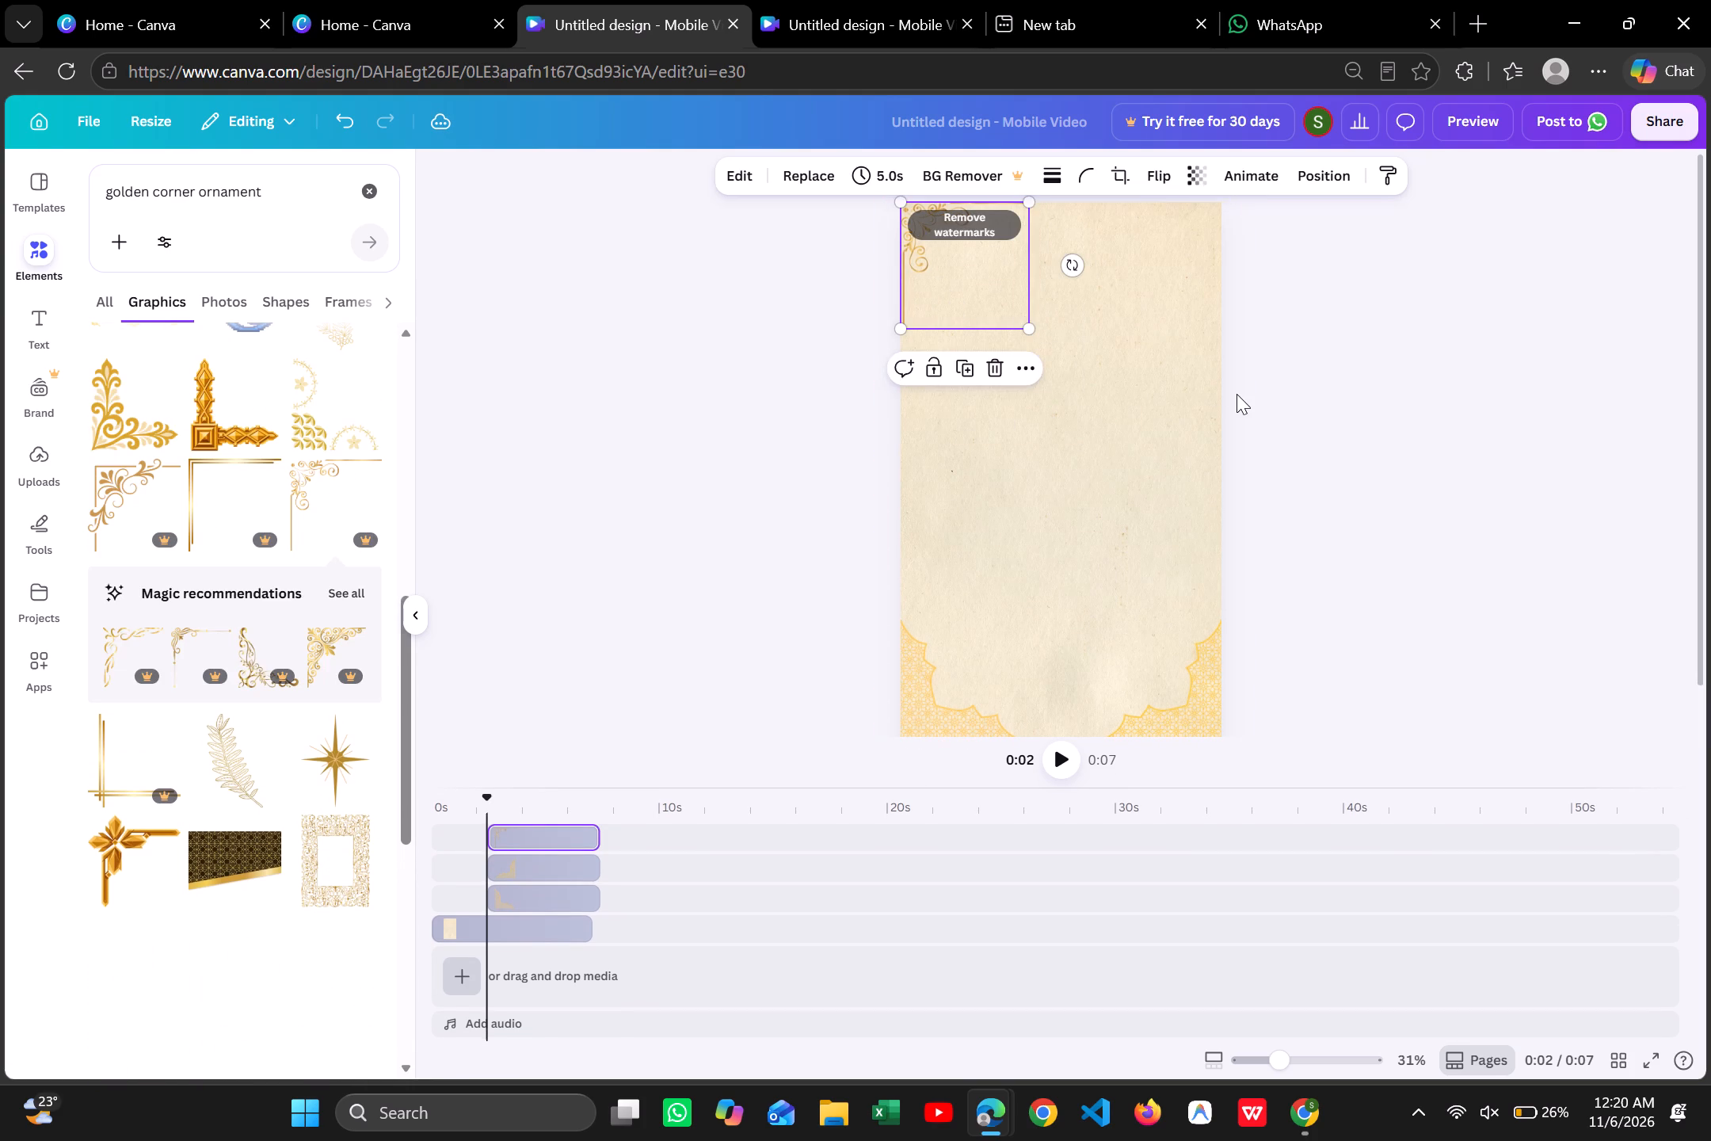
pyautogui.click(1237, 394)
pyautogui.moveTo(954, 277); pyautogui.dragTo(960, 286)
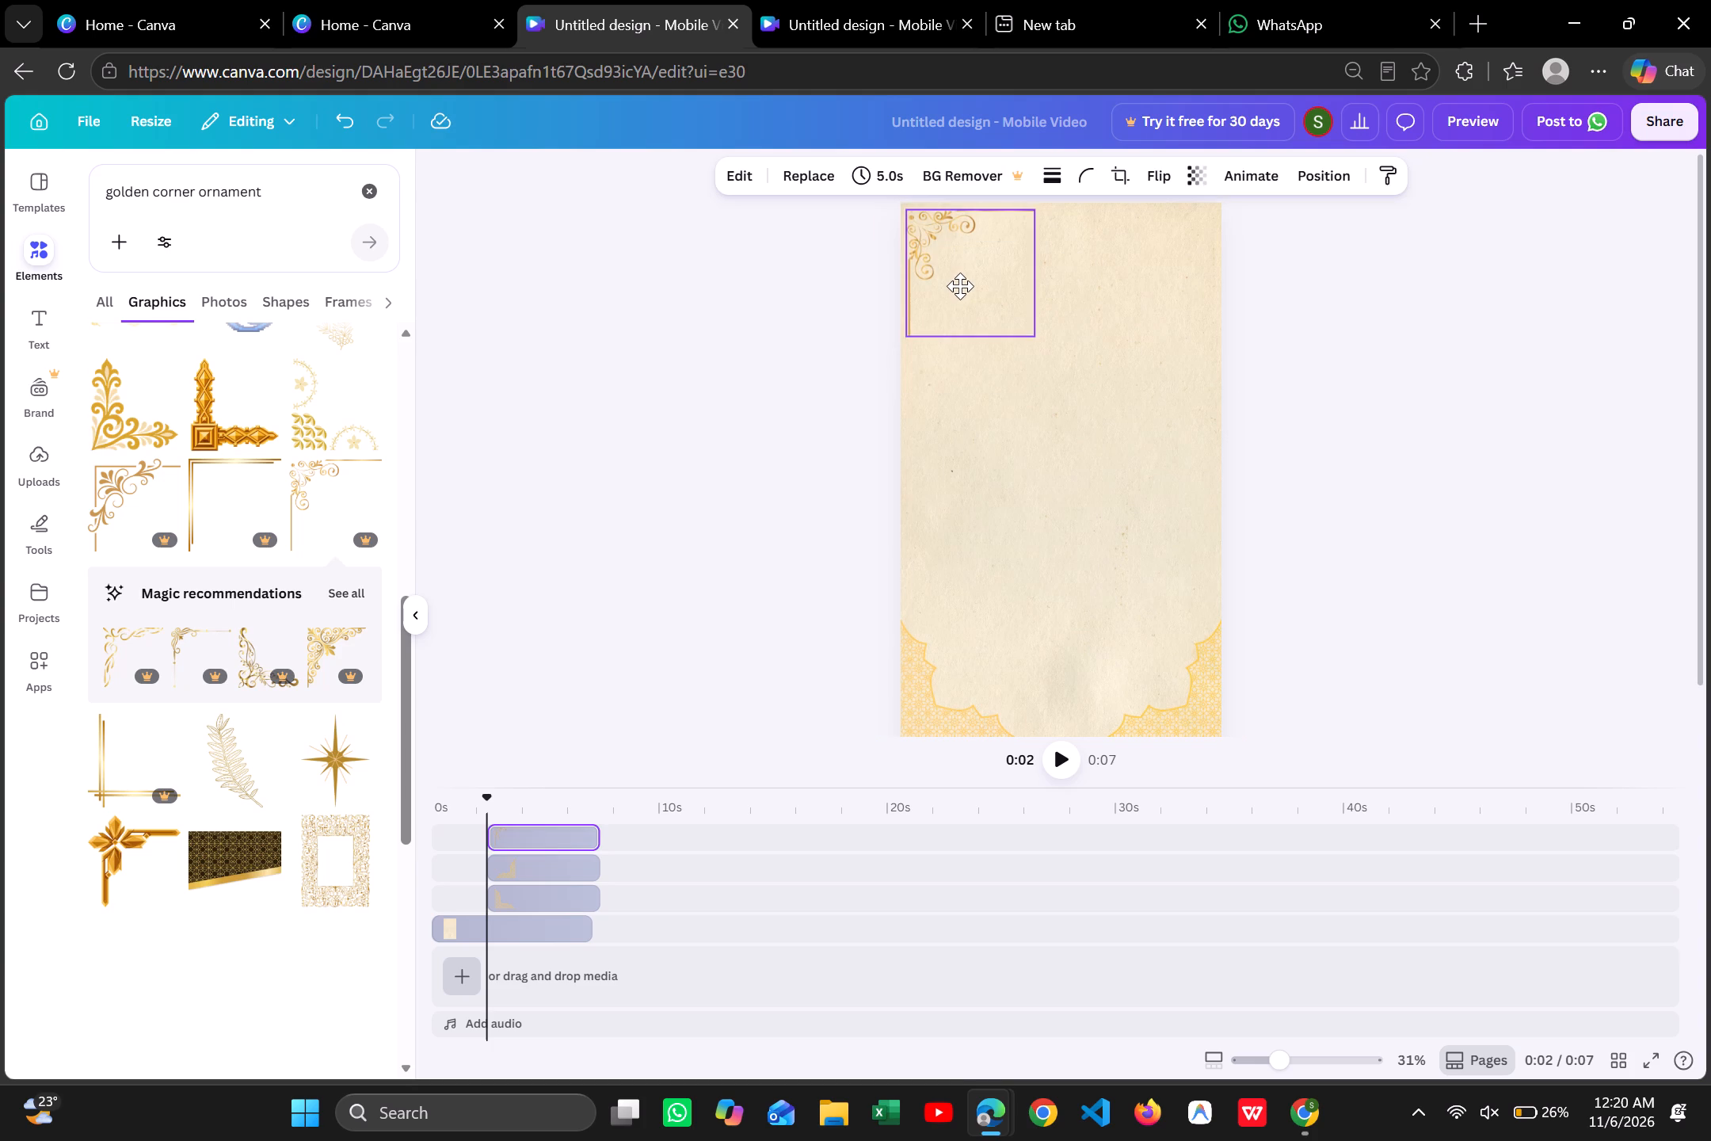
pyautogui.moveTo(960, 286); pyautogui.dragTo(963, 286)
pyautogui.click(1291, 307)
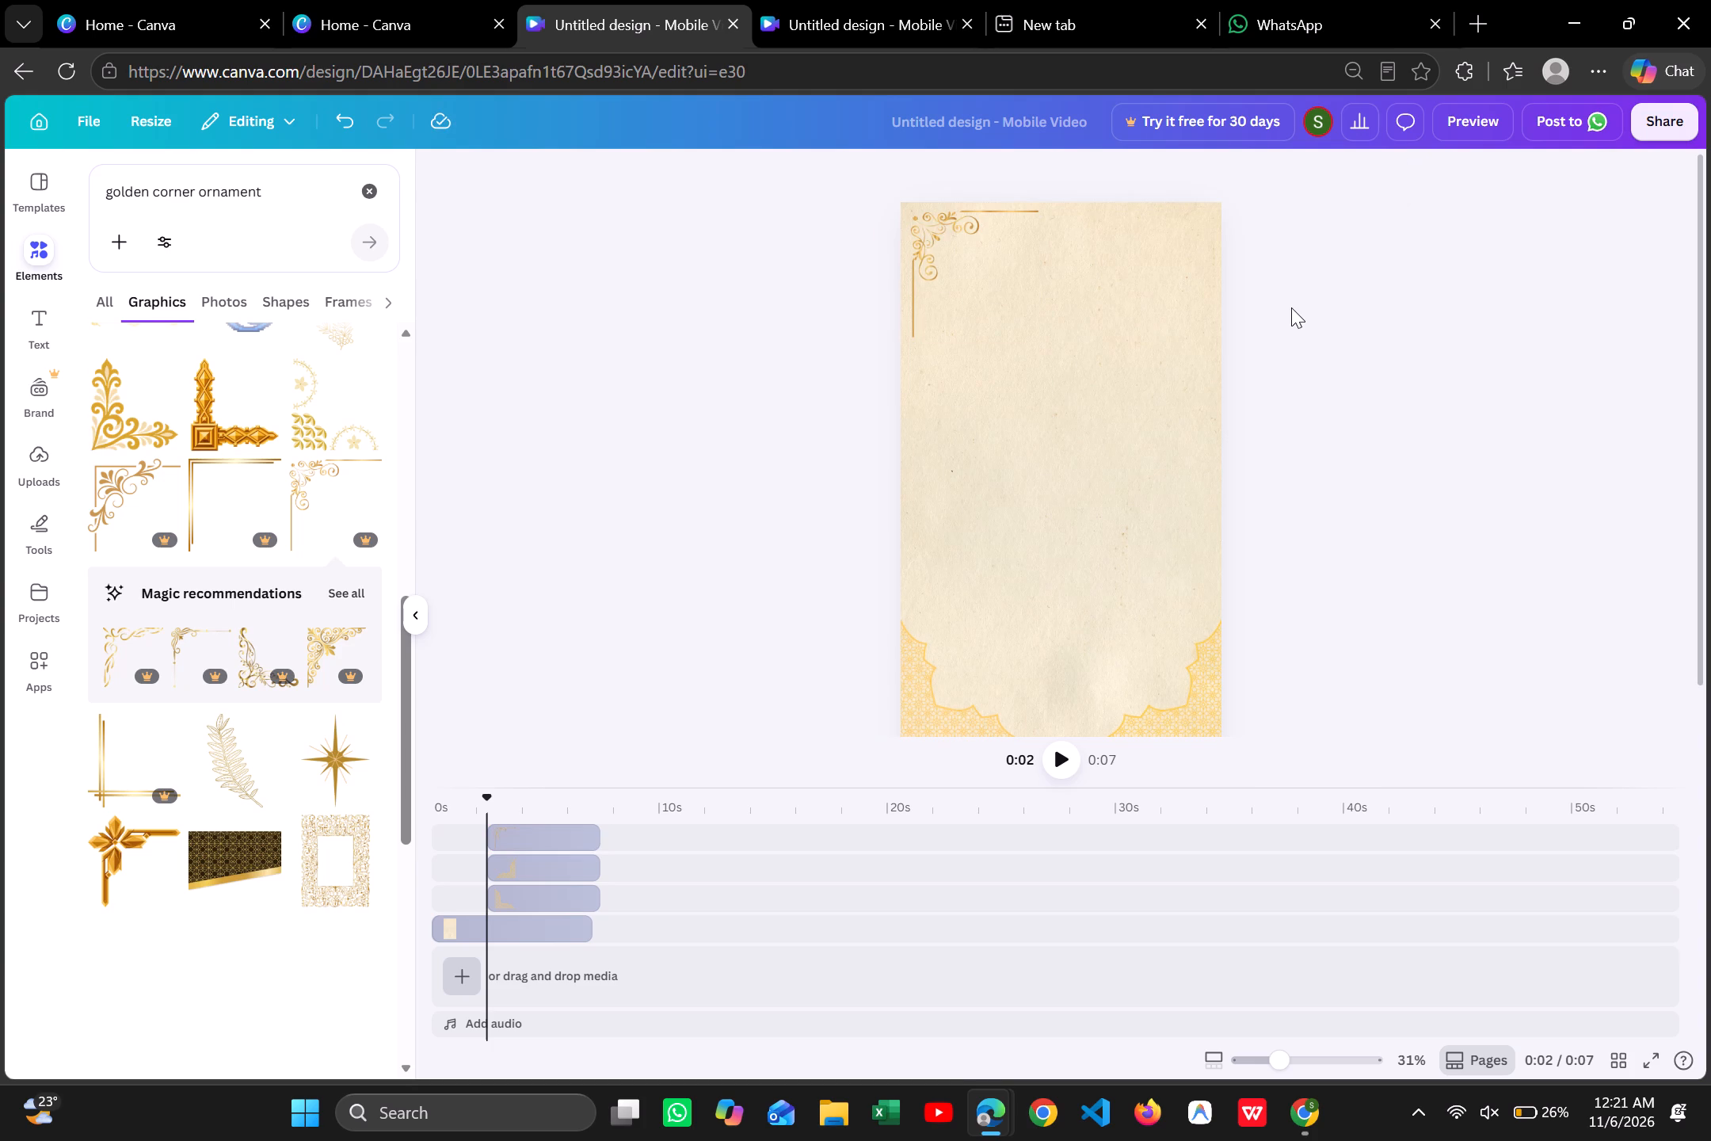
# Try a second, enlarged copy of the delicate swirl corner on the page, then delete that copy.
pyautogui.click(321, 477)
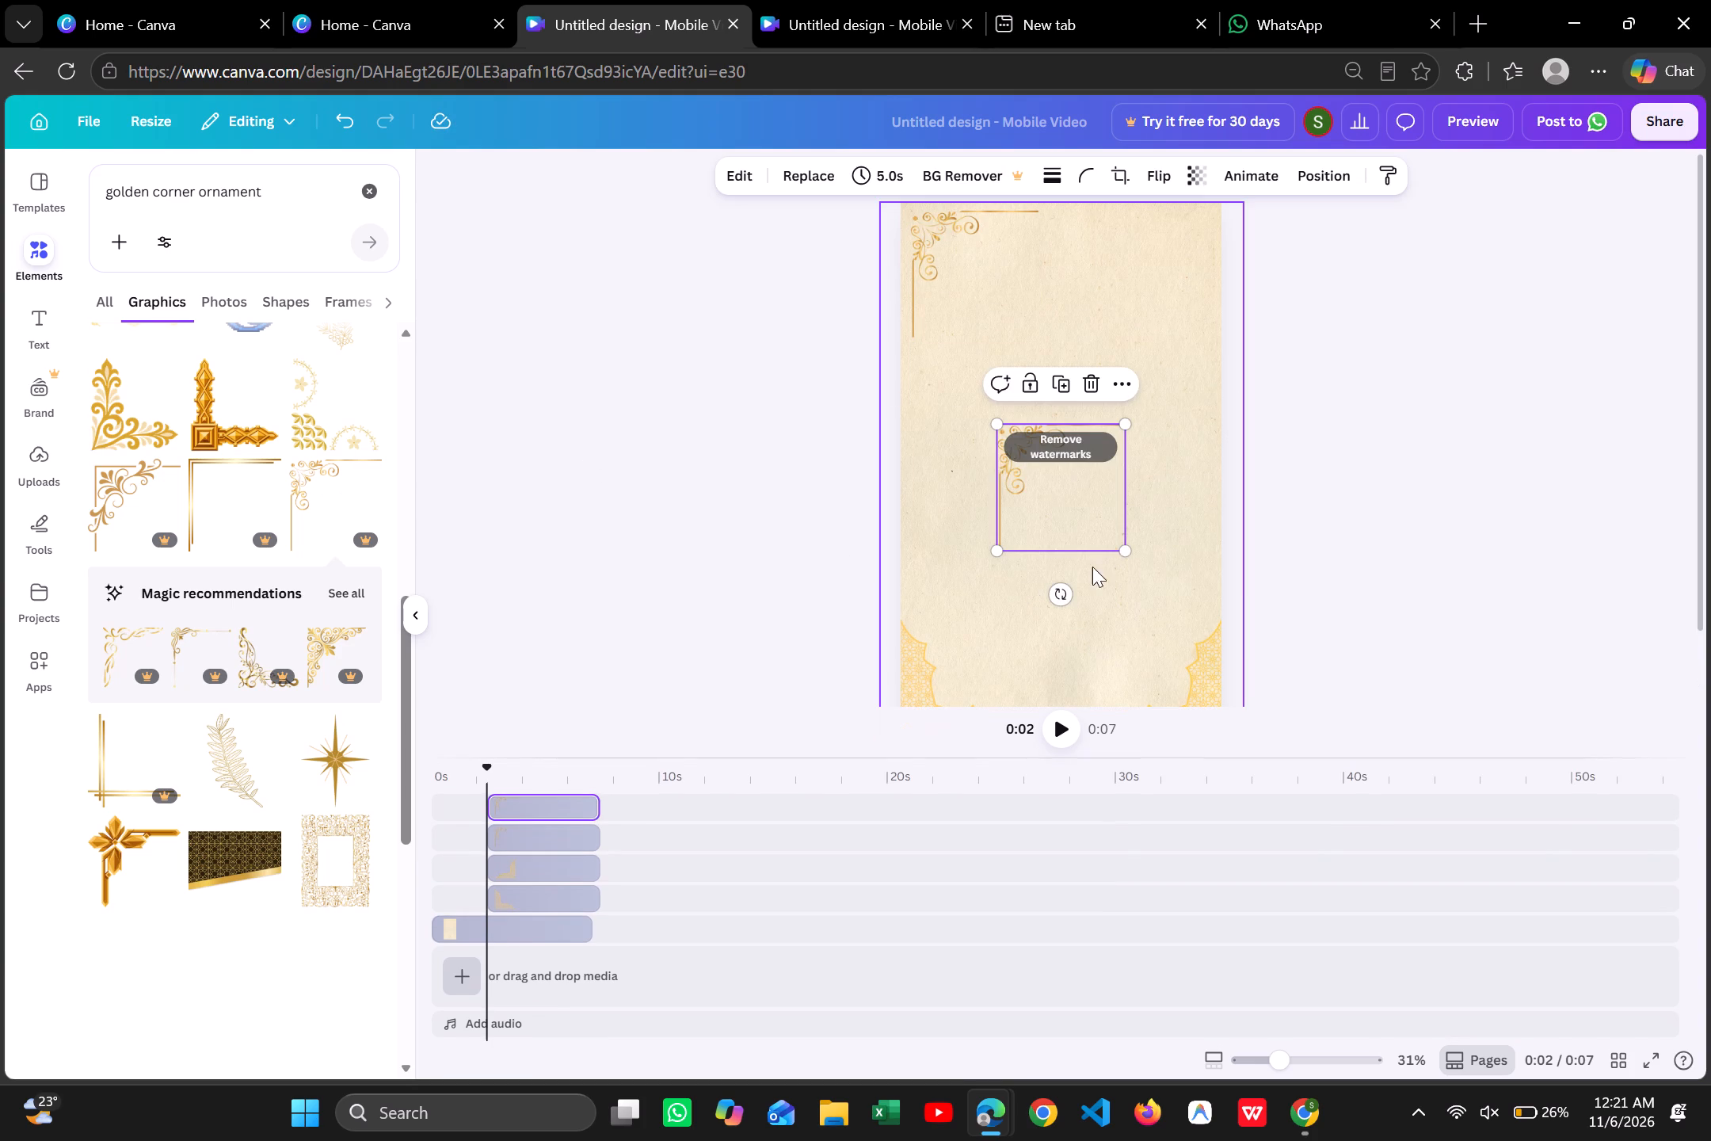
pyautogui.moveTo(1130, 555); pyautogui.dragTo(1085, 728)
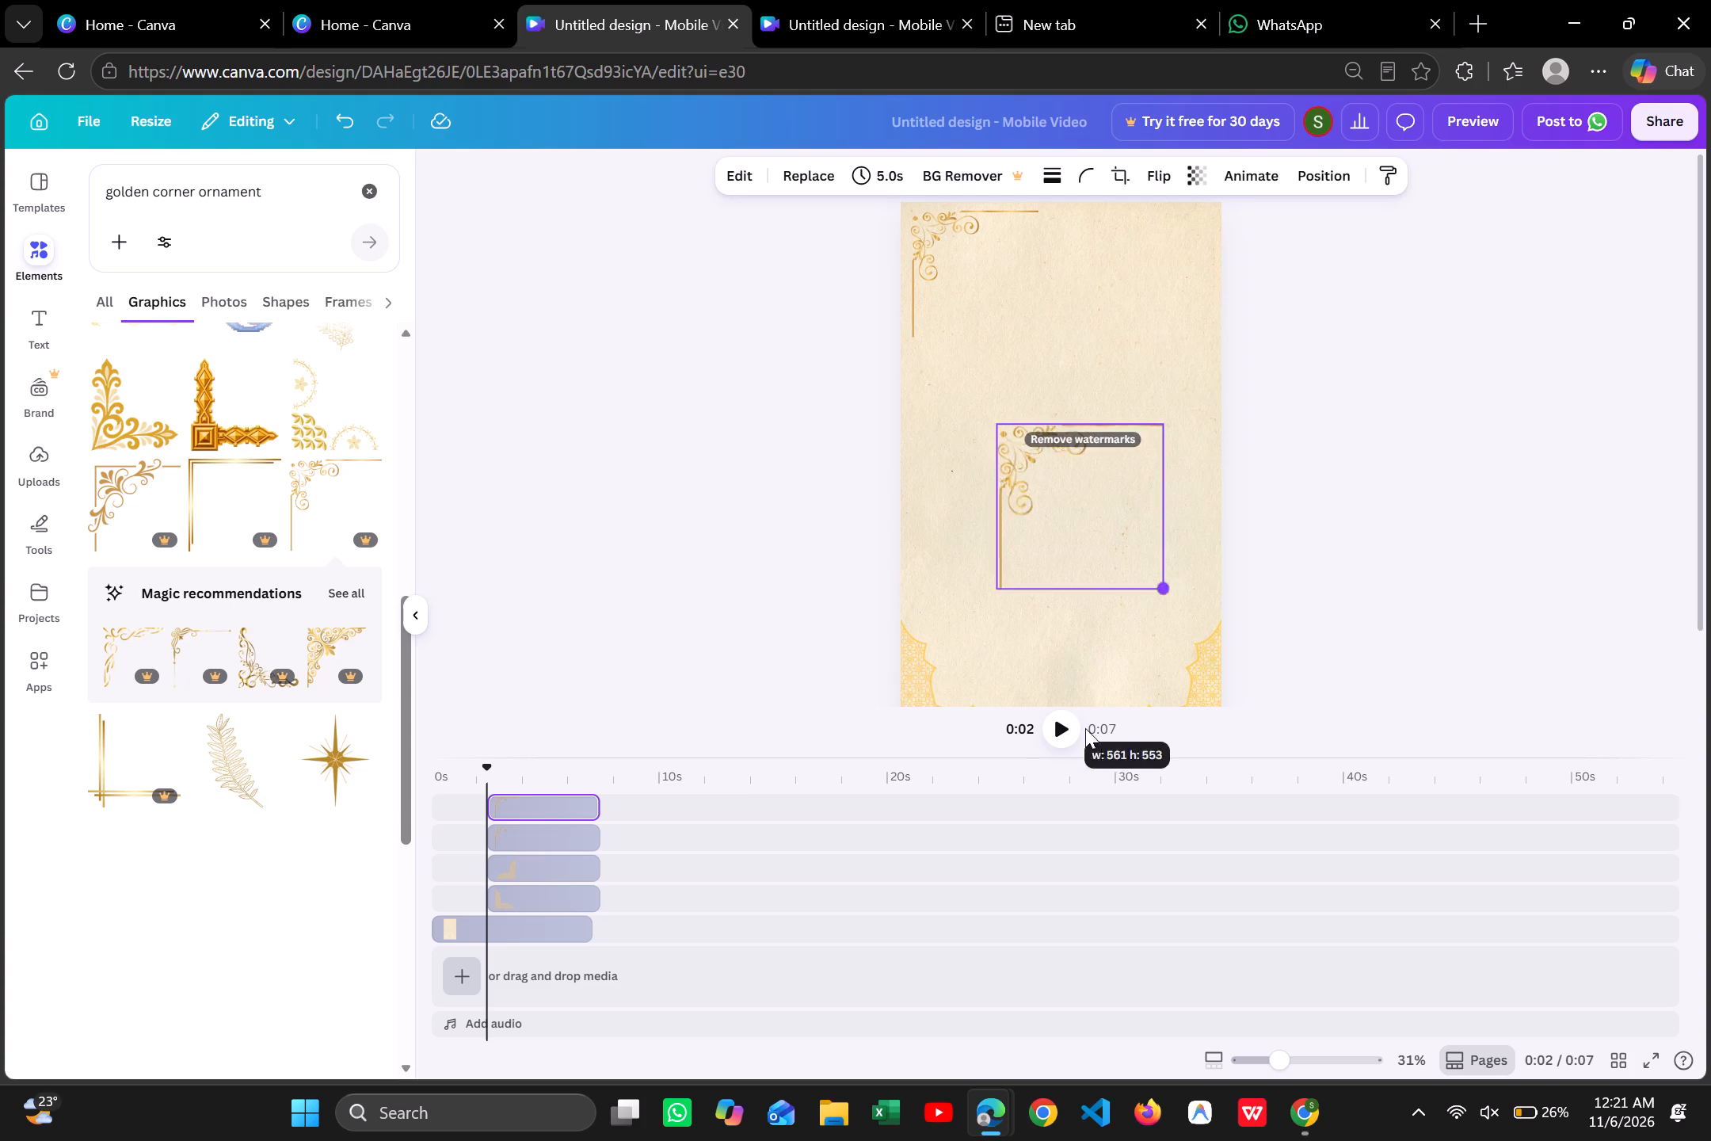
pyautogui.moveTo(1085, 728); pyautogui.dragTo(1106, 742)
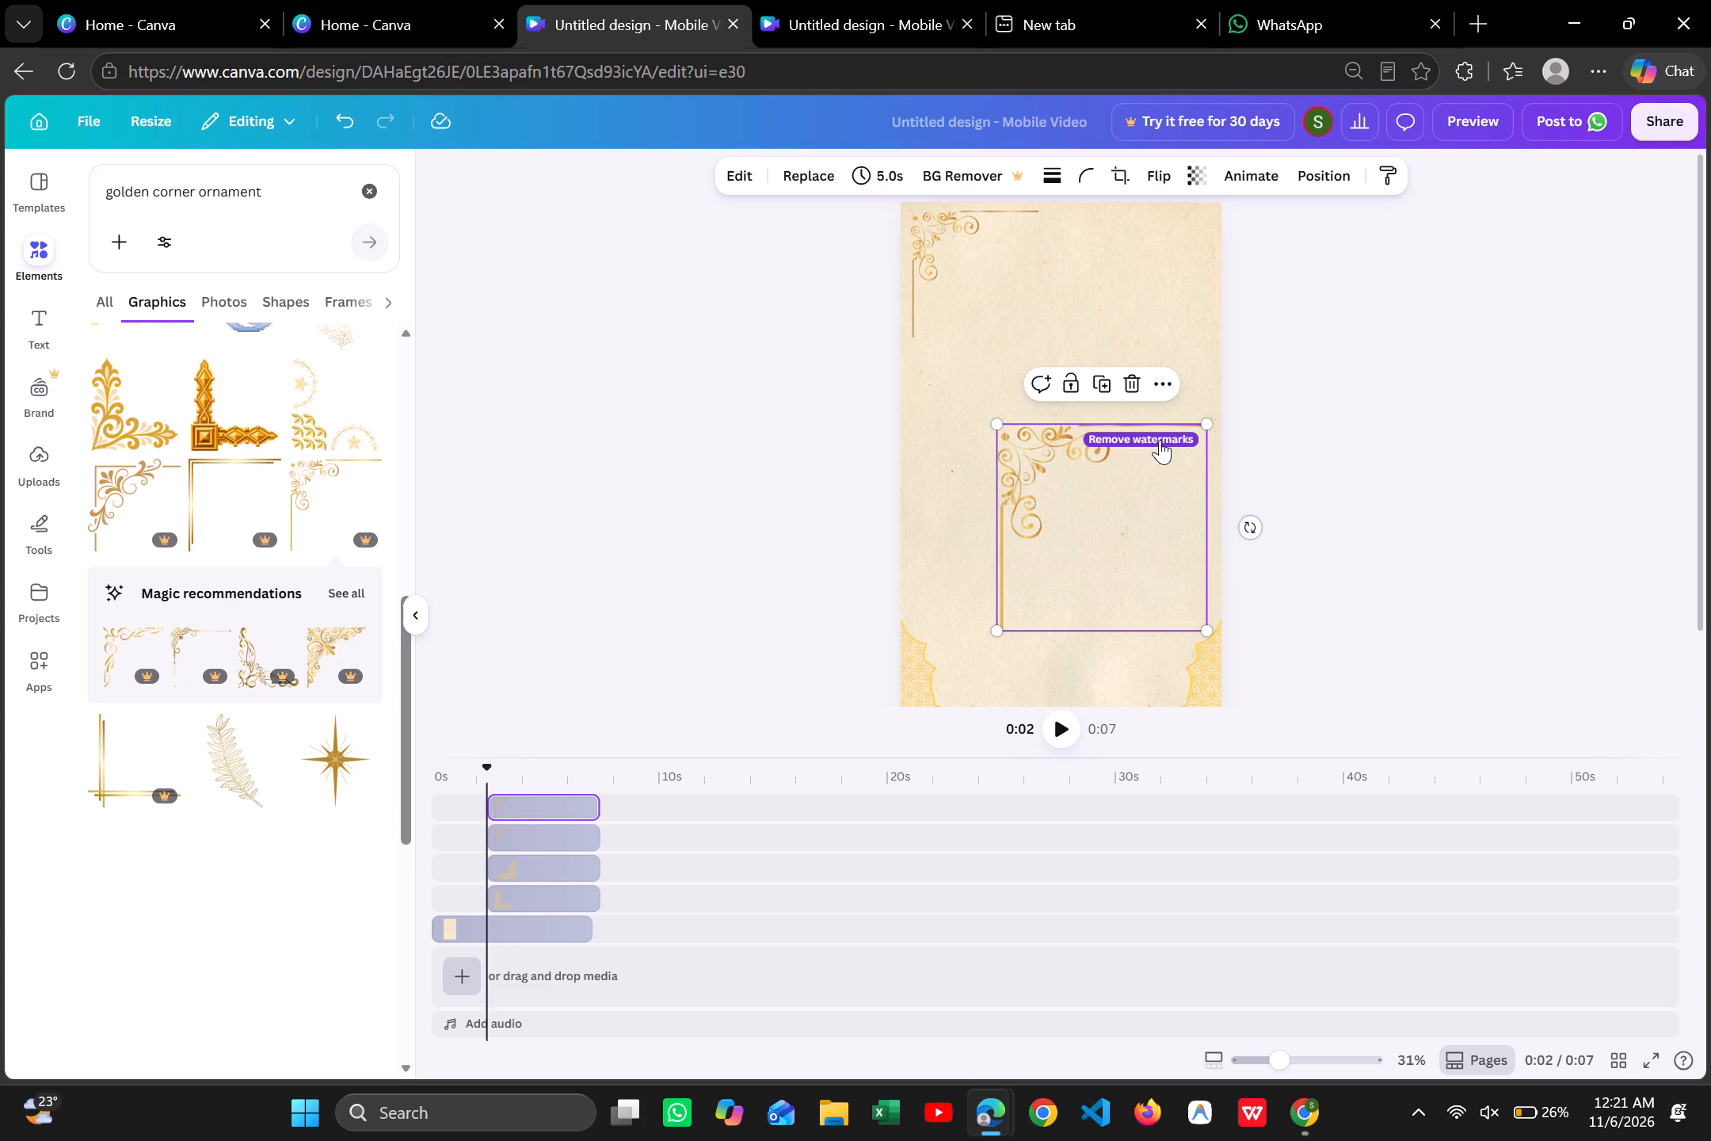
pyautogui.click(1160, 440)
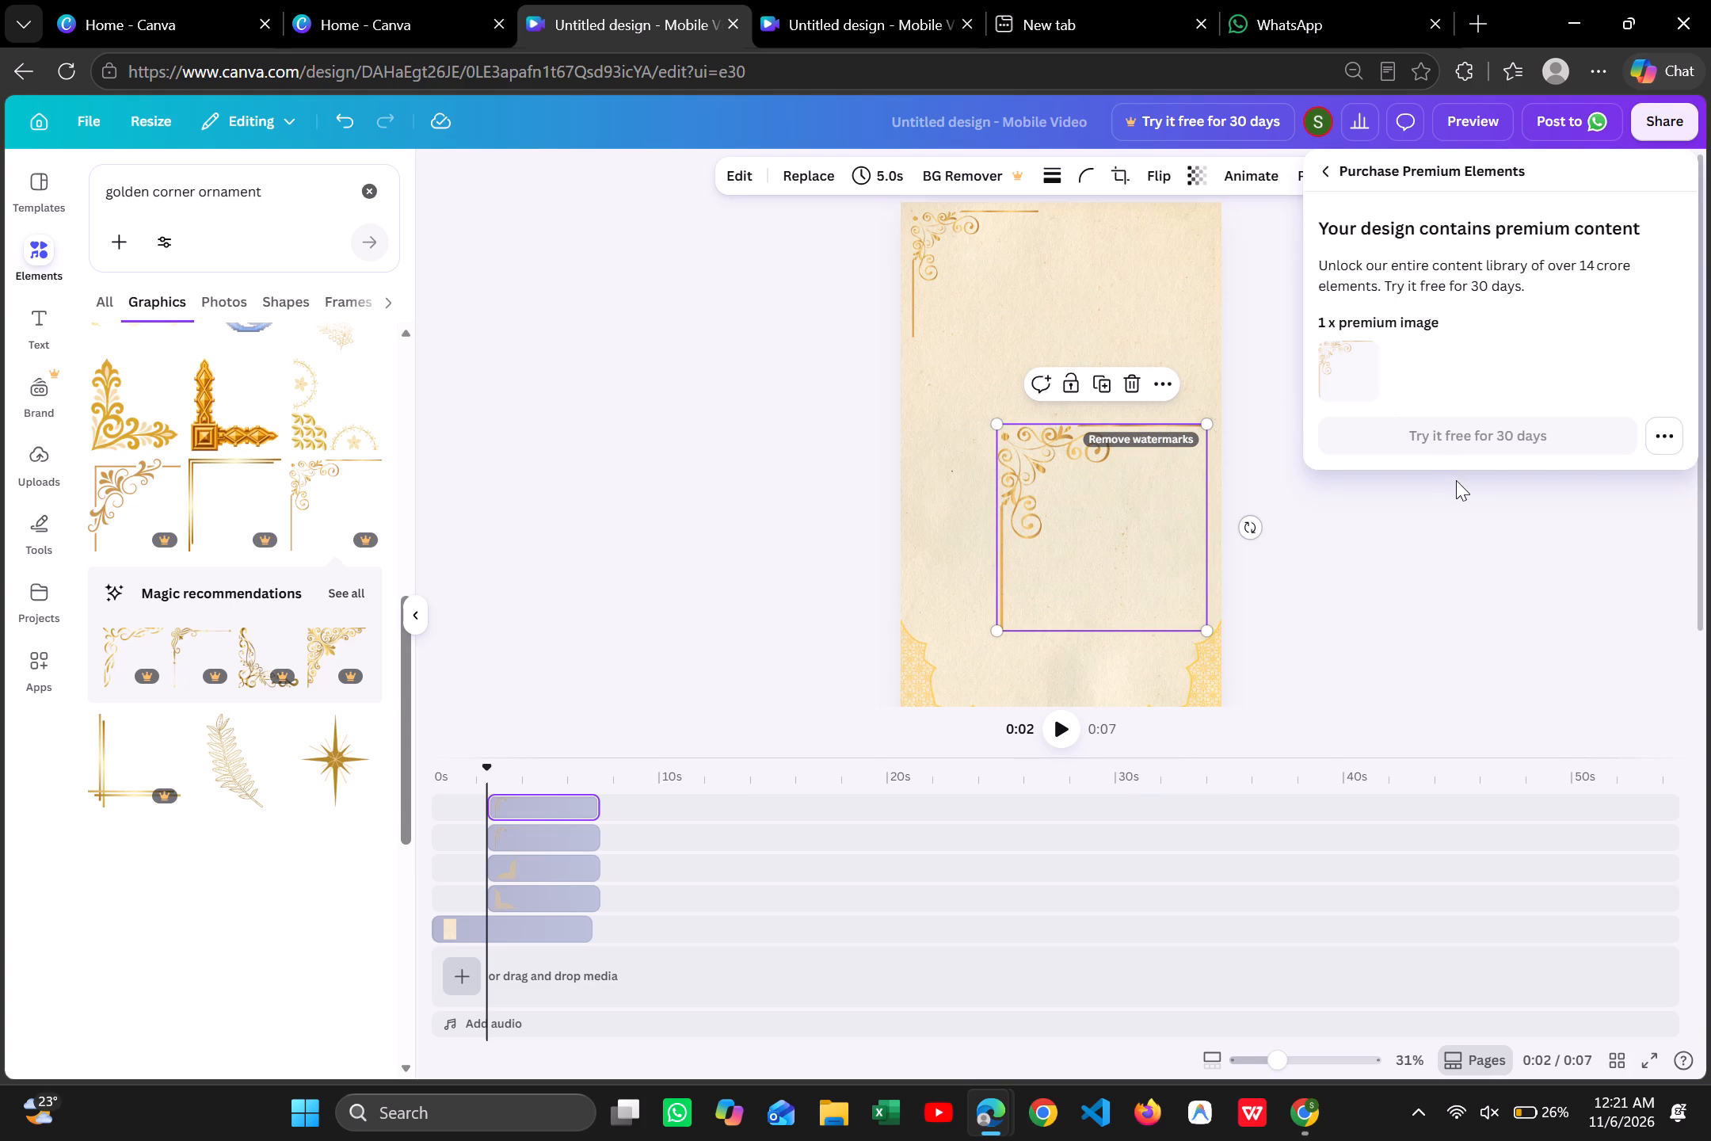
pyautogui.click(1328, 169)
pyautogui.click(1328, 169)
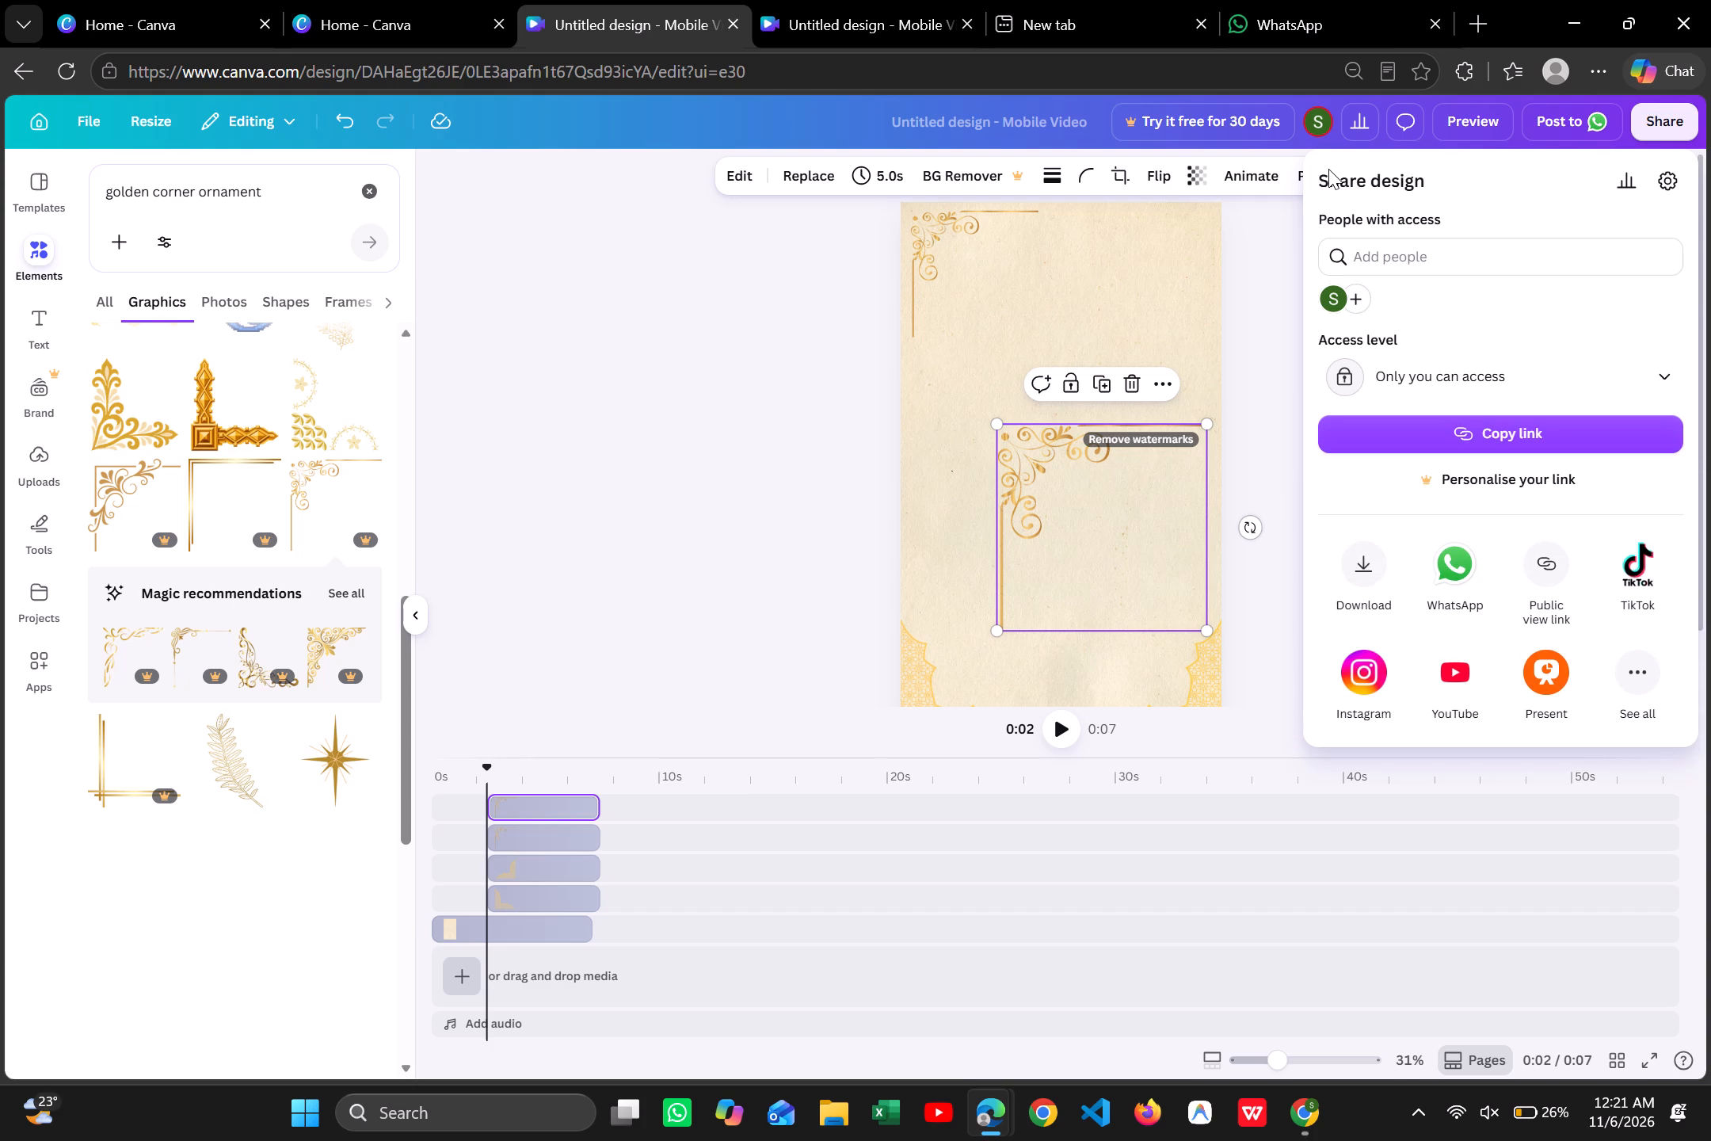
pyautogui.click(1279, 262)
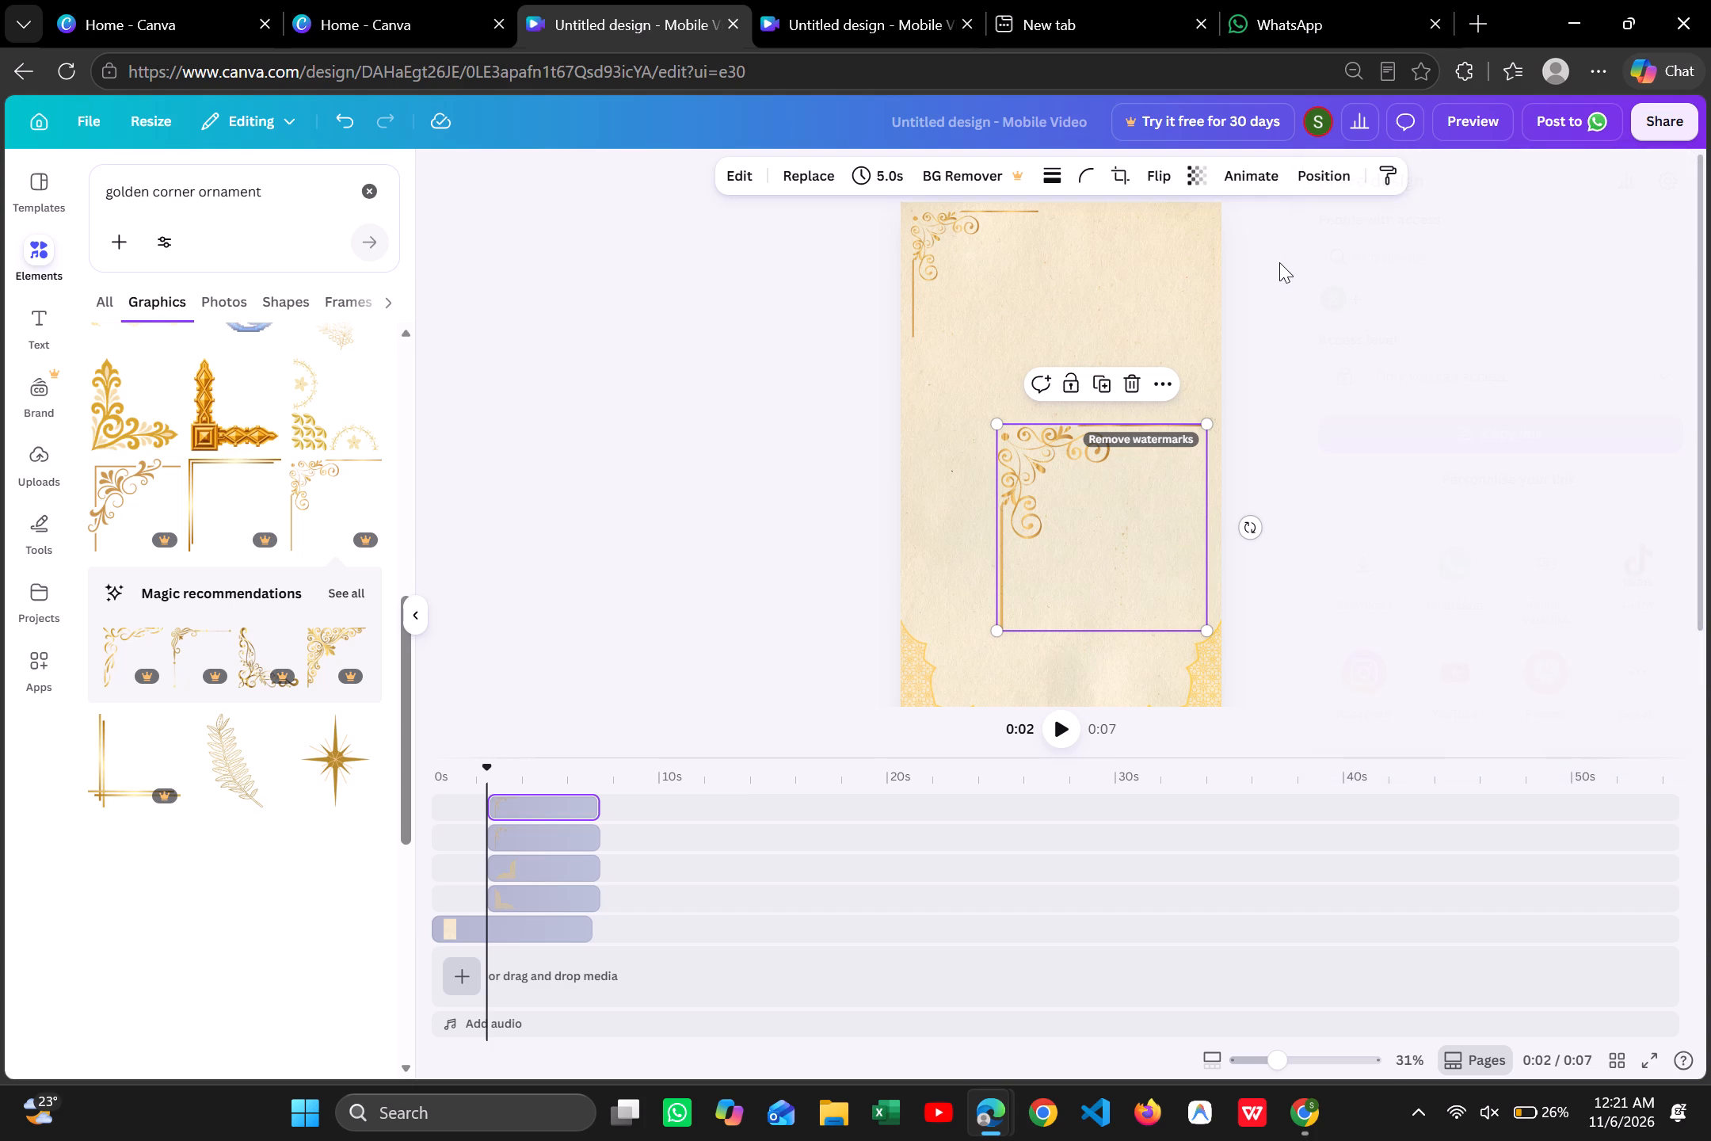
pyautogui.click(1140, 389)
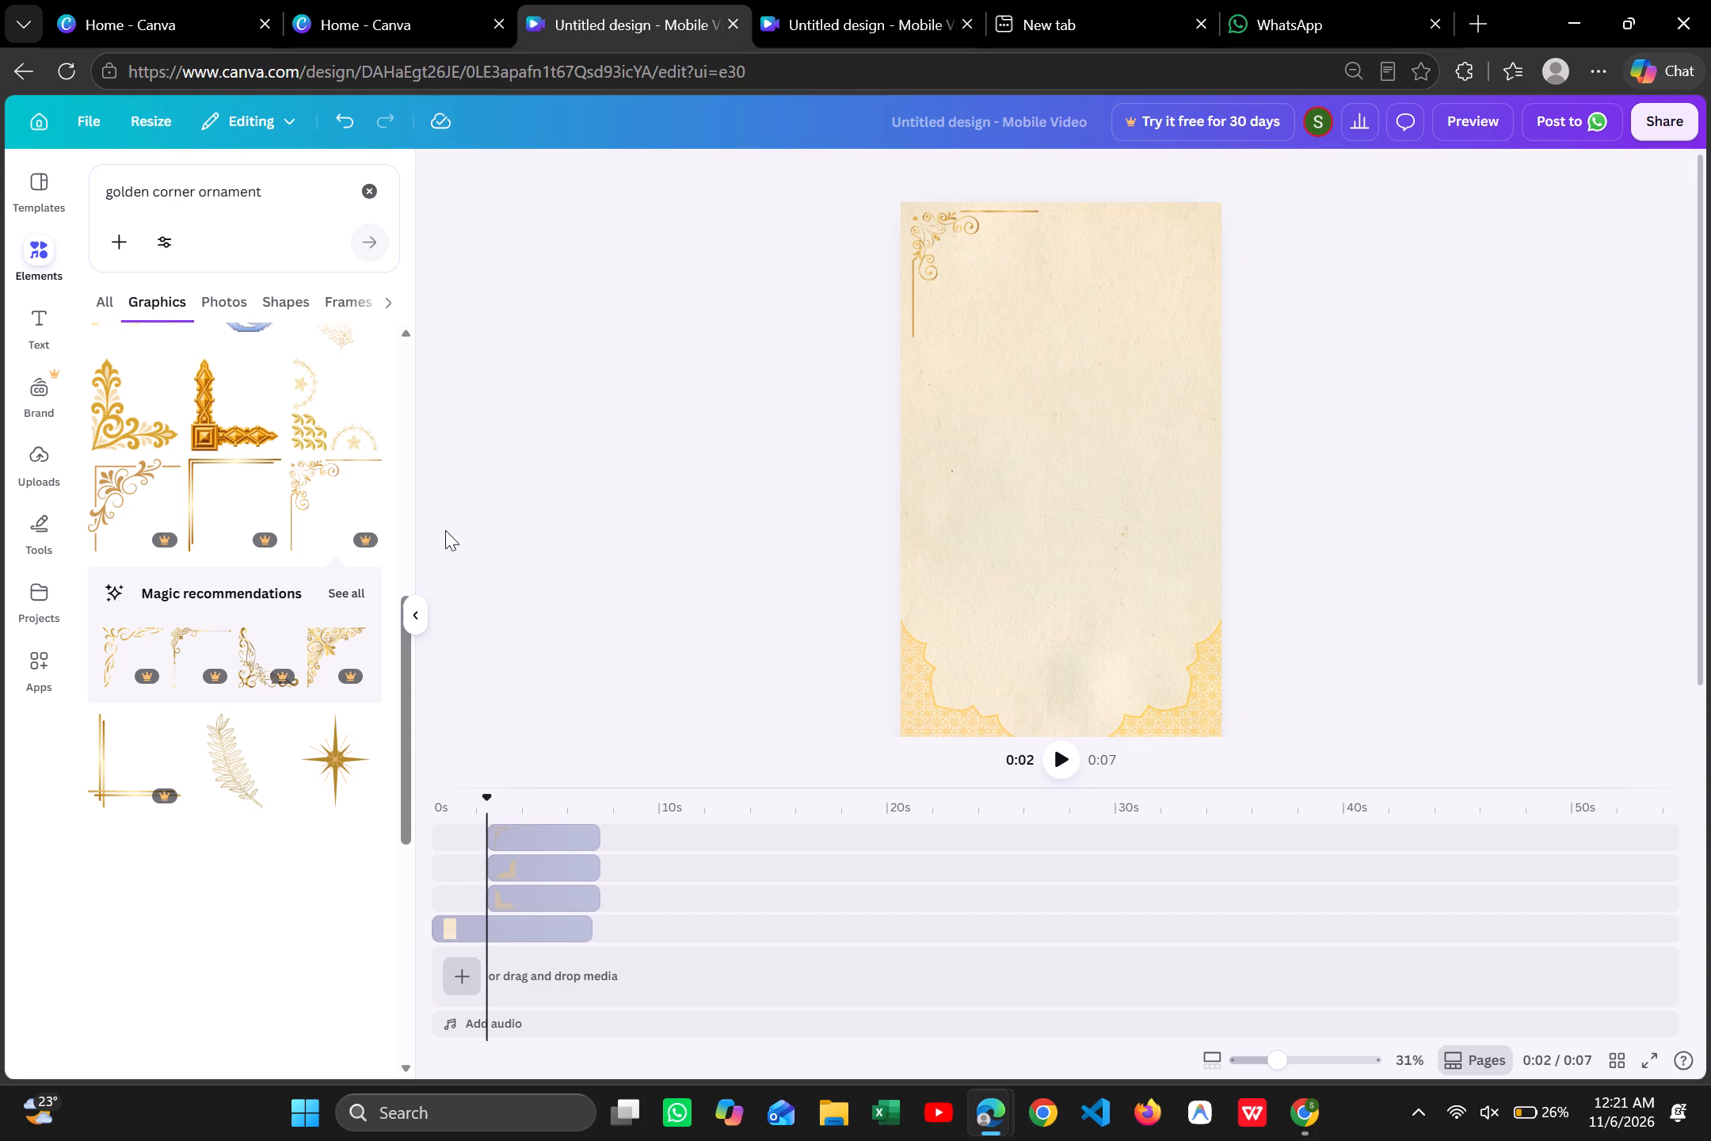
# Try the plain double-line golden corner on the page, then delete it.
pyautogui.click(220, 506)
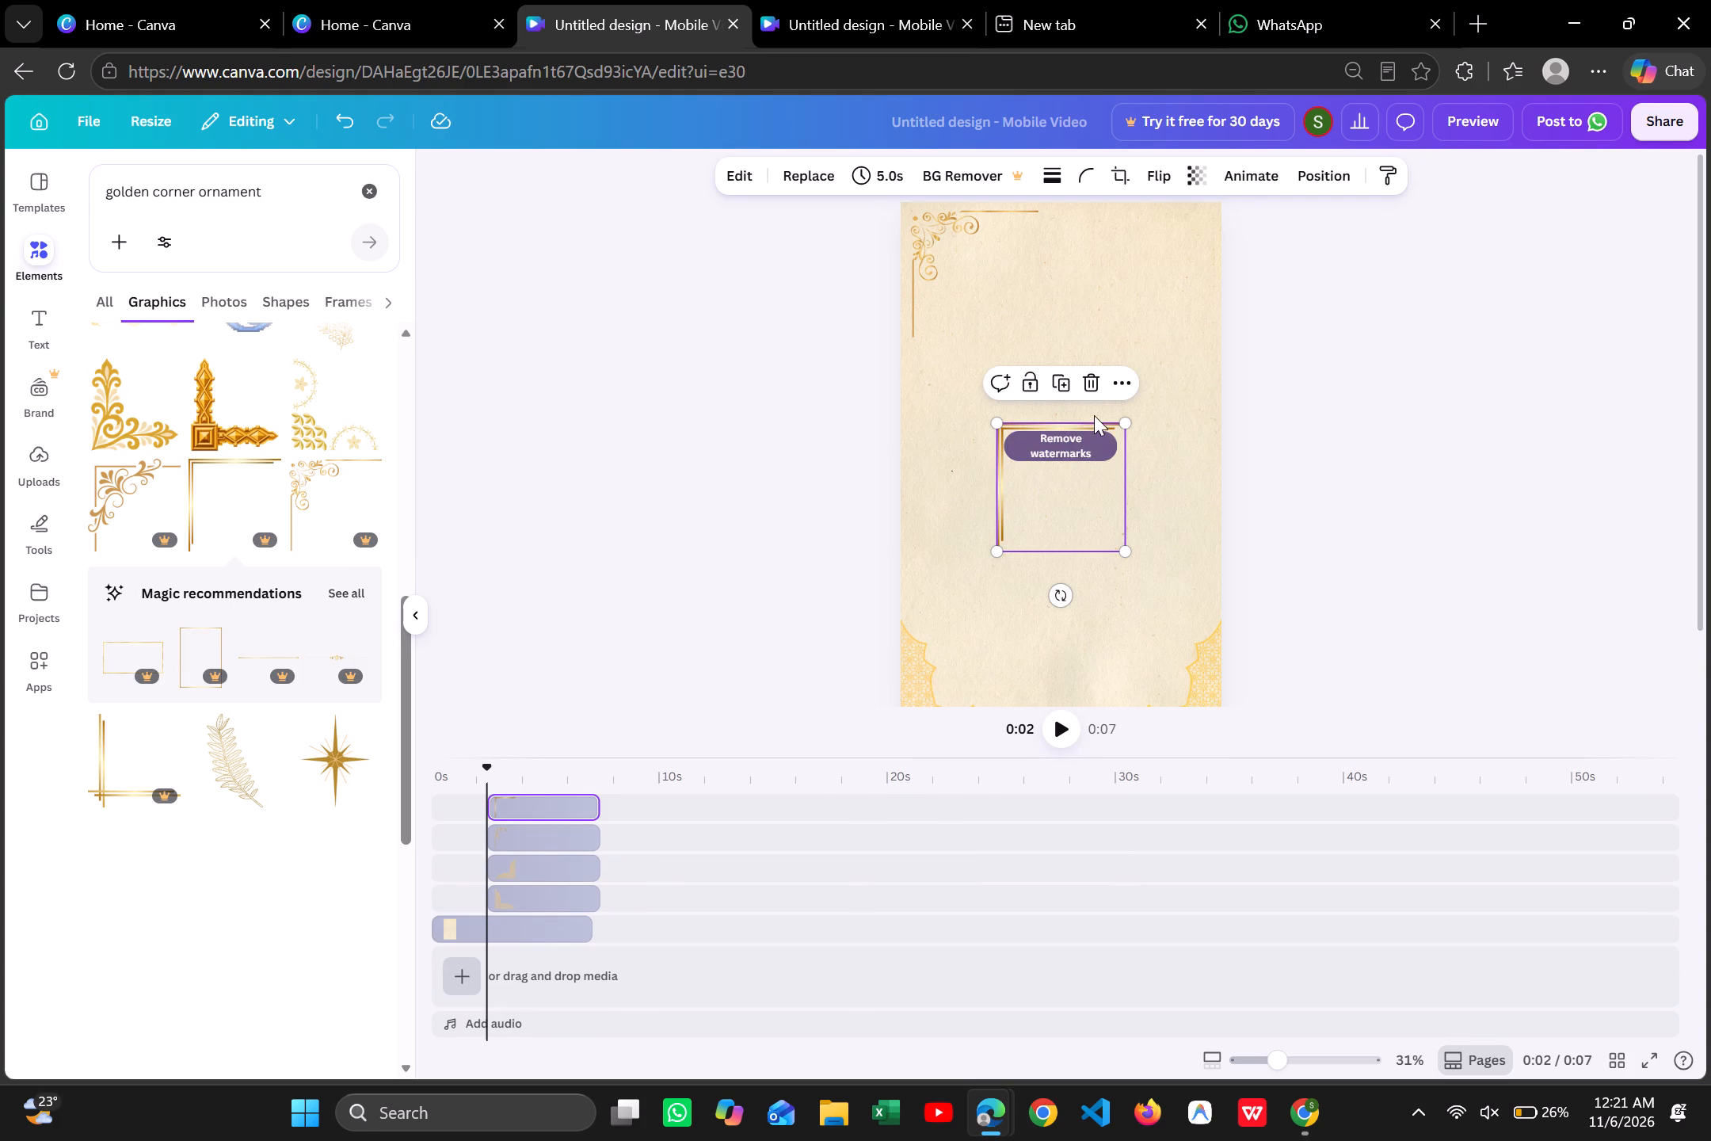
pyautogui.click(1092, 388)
# Delete both yellow lattice ornaments from the page's bottom corners.
pyautogui.scroll(-1, 1092, 388)
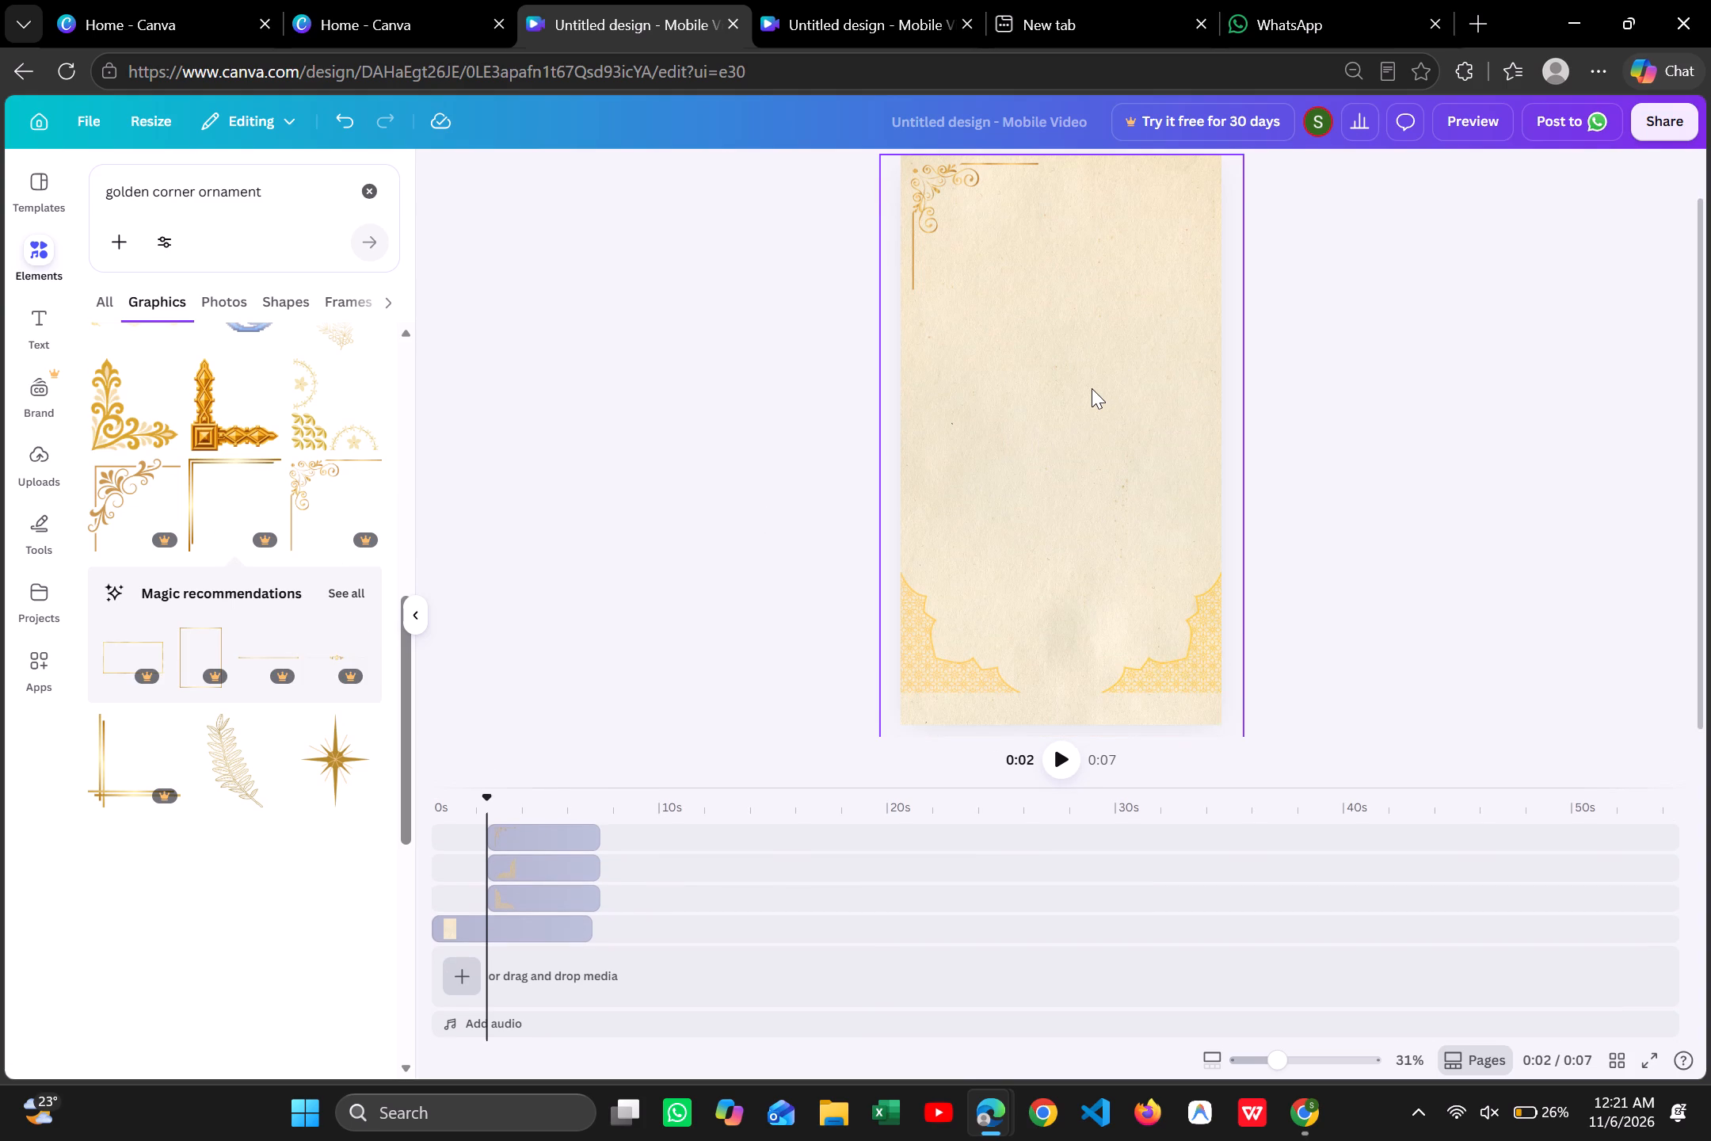
pyautogui.scroll(-1, 1092, 388)
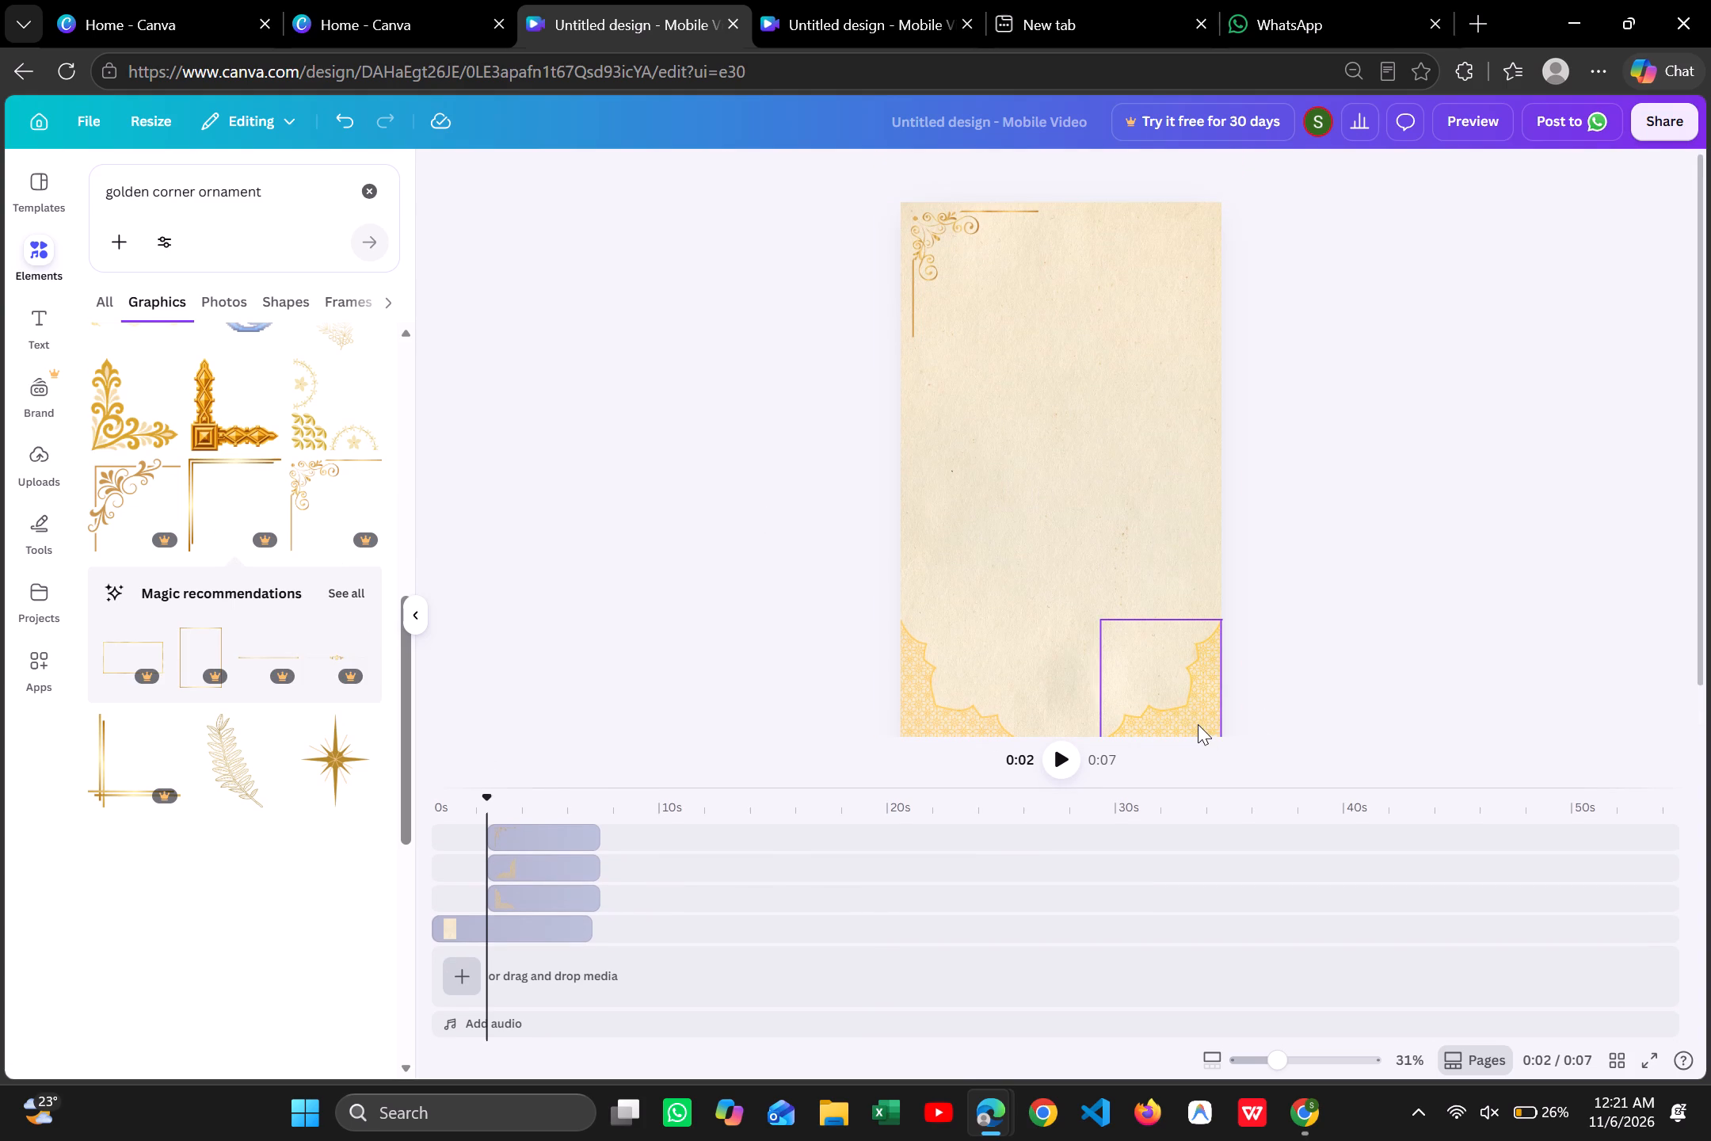
pyautogui.click(1198, 723)
pyautogui.click(1191, 586)
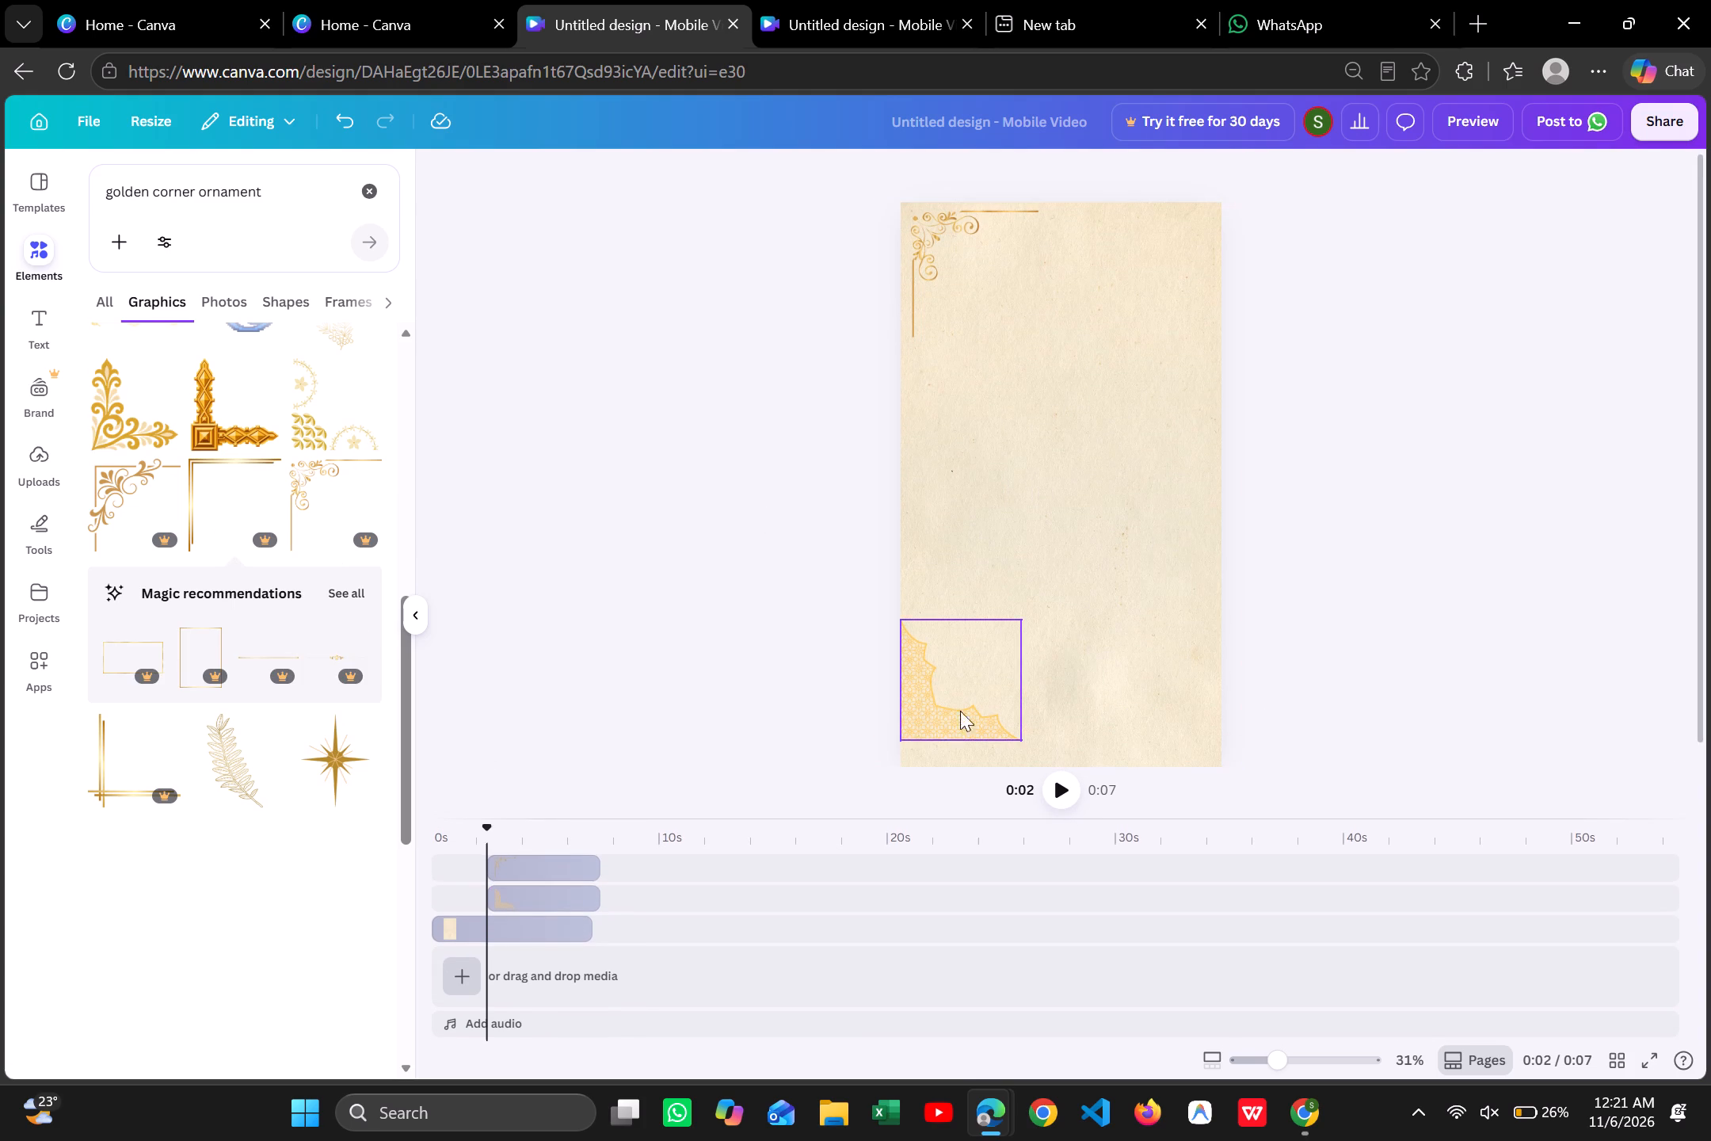
pyautogui.click(946, 721)
pyautogui.click(996, 593)
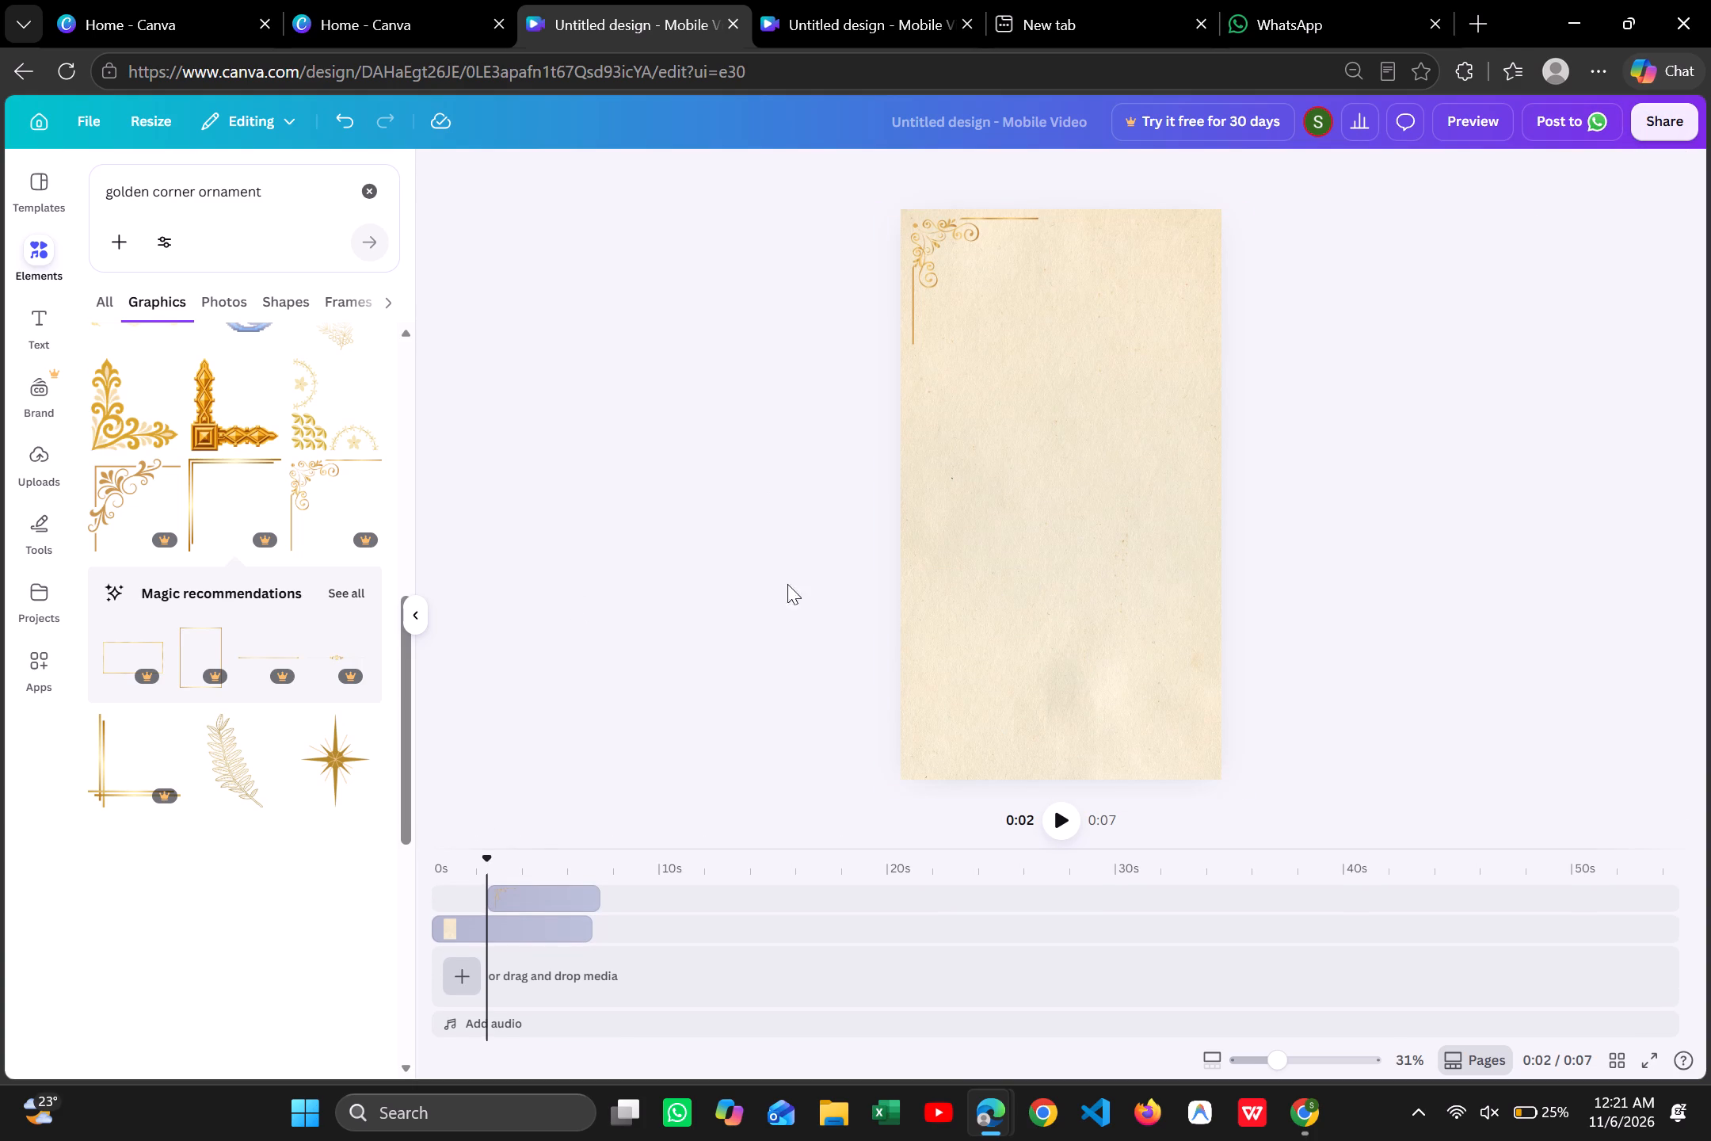
# Add the free floral scroll corner with thin border lines from the golden corner ornament results and make it slightly smaller.
pyautogui.scroll(7, 292, 490)
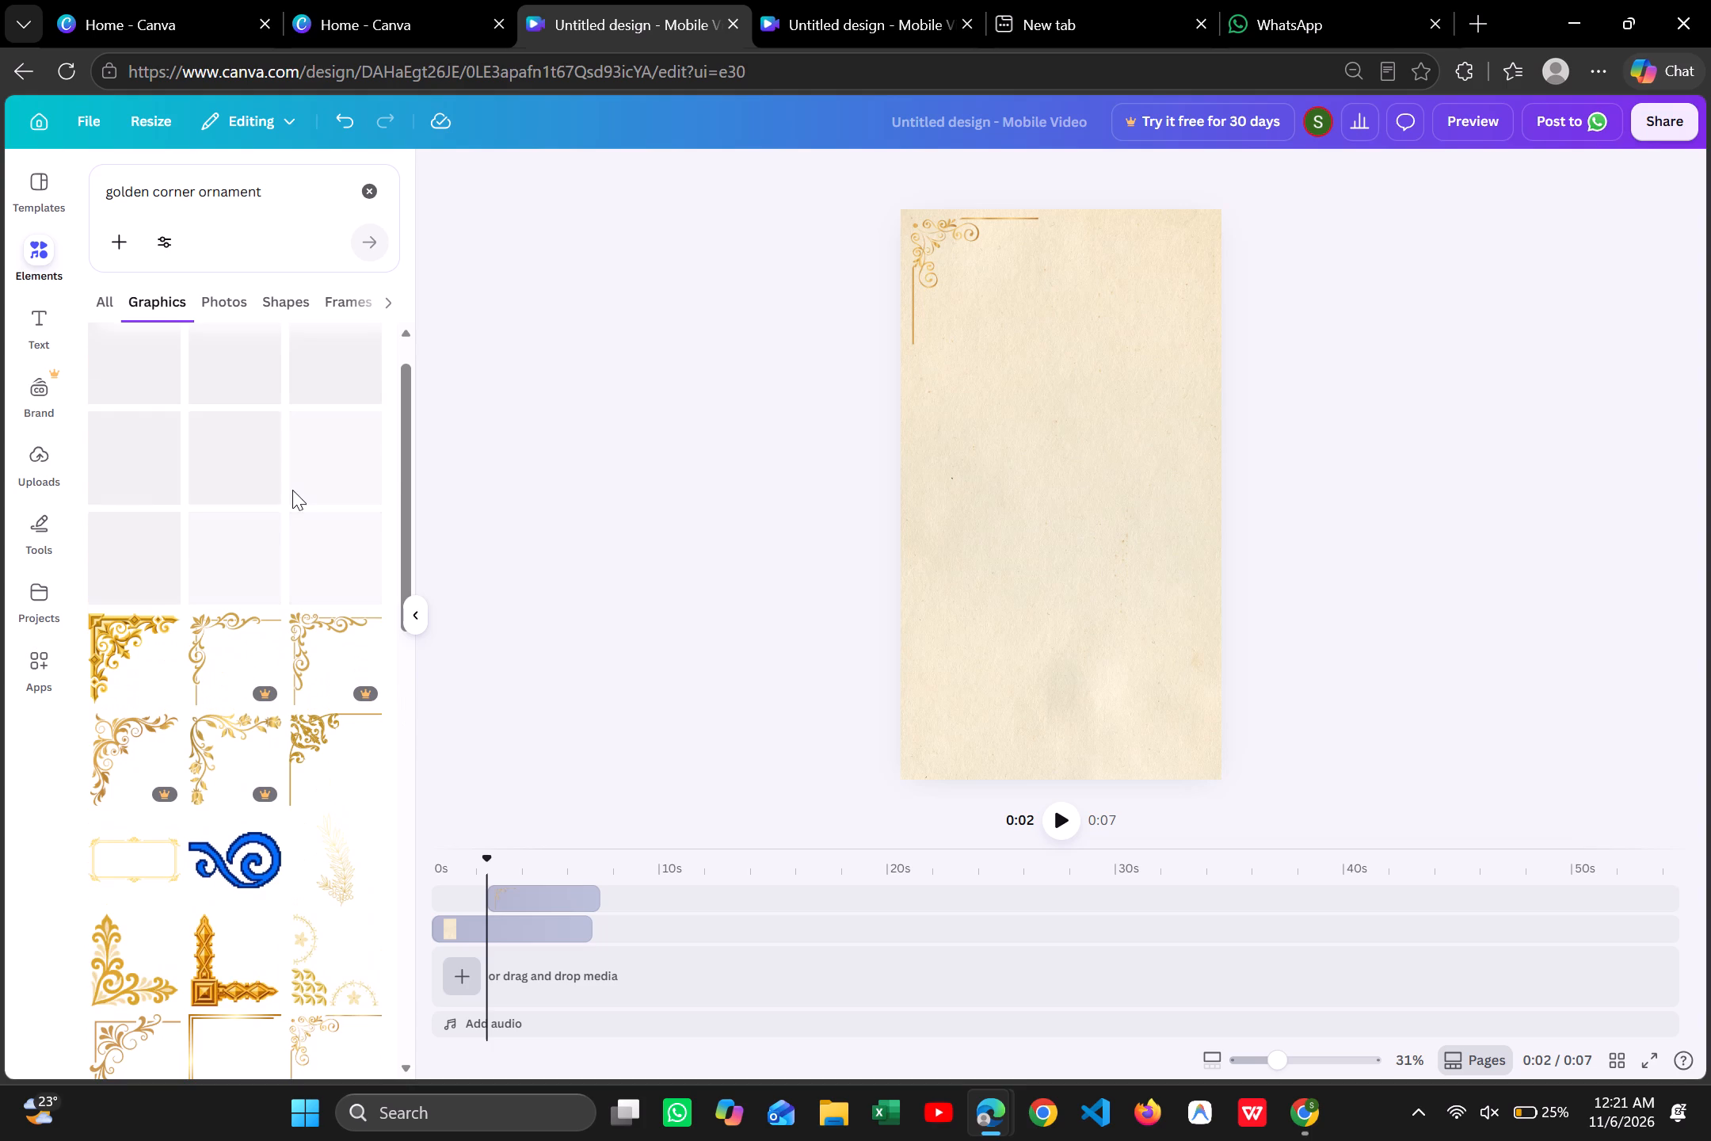
pyautogui.scroll(2, 292, 490)
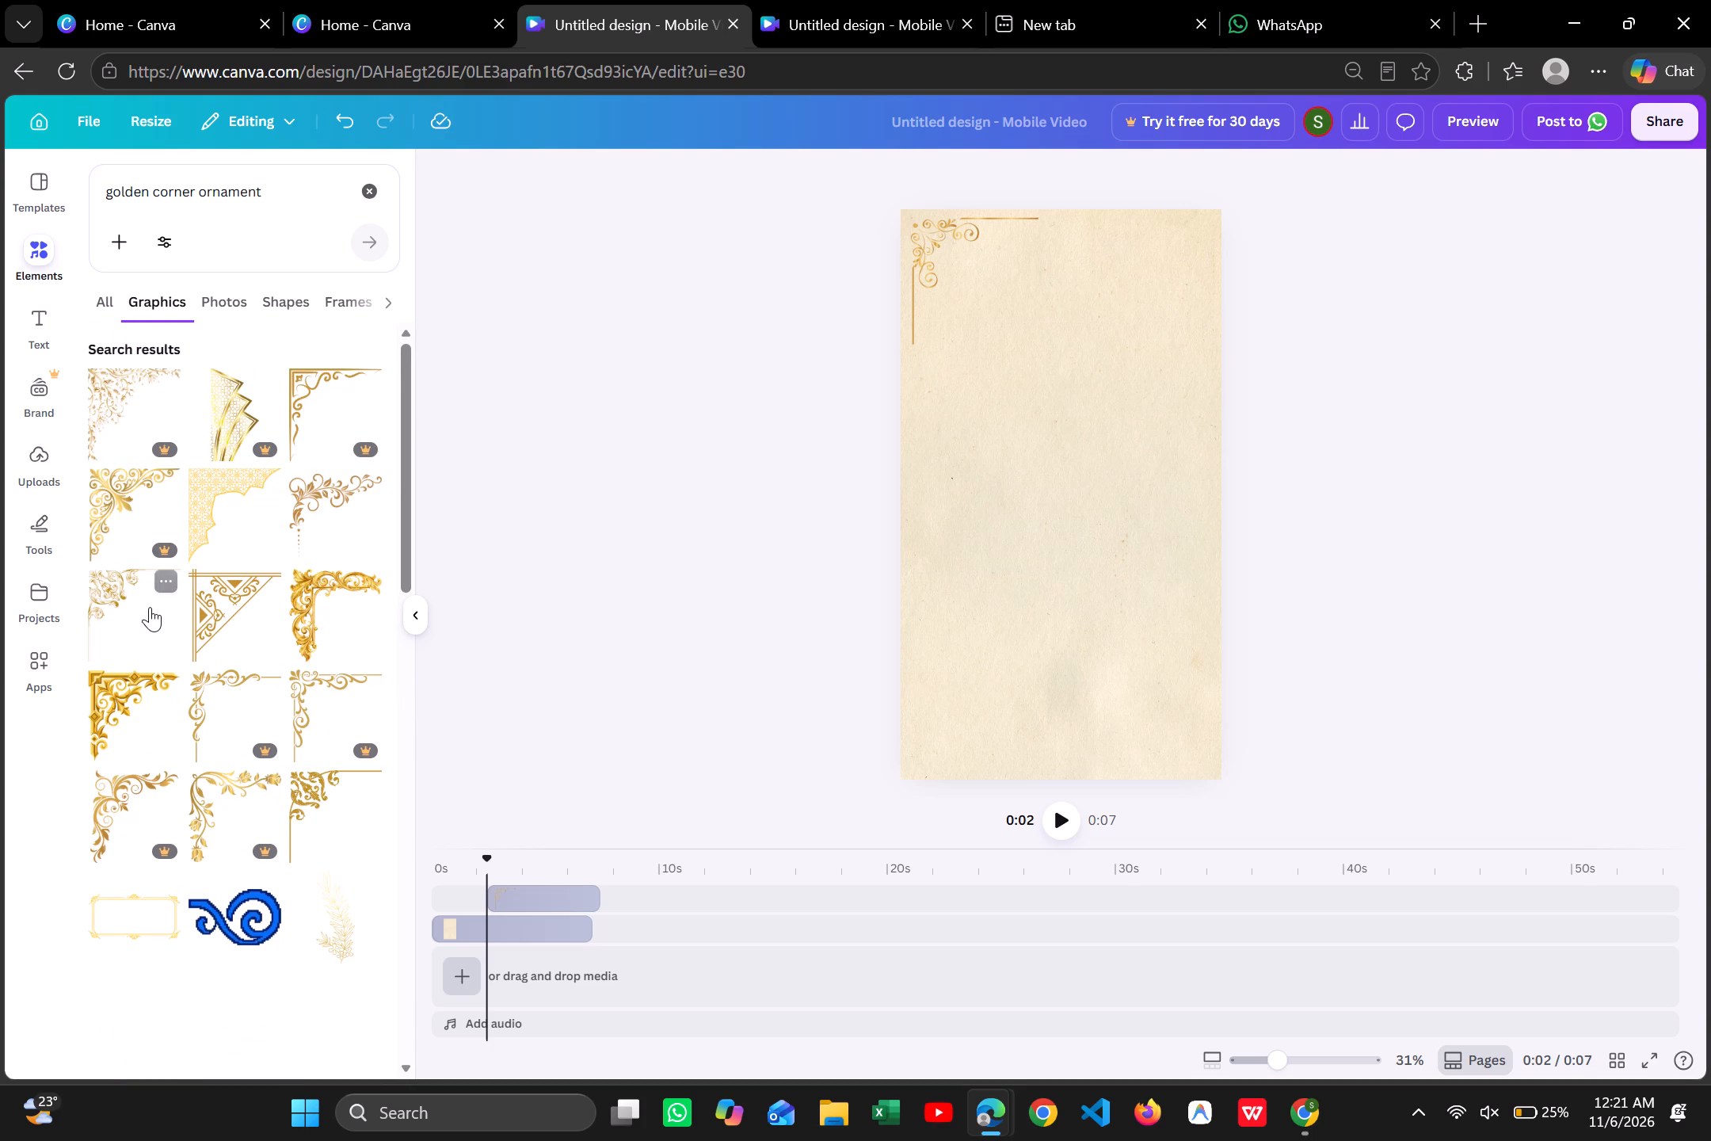
pyautogui.click(149, 607)
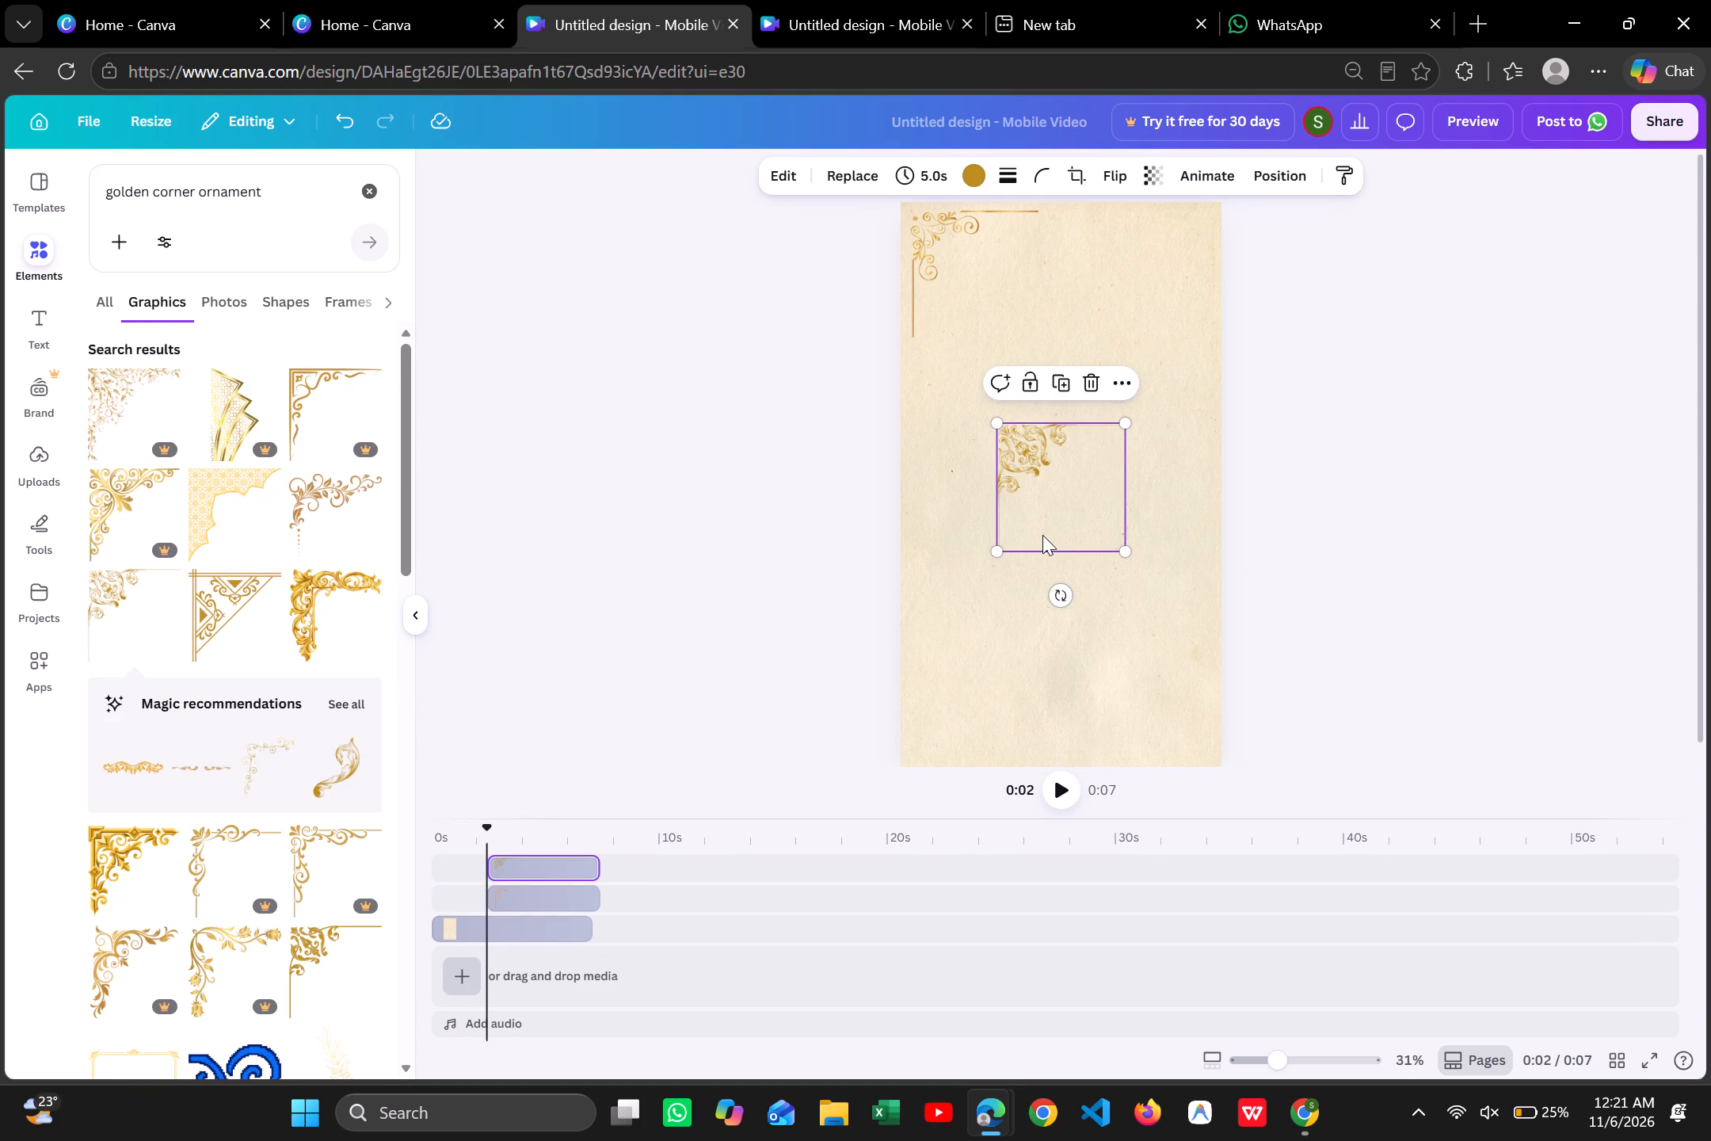
pyautogui.moveTo(993, 548); pyautogui.dragTo(1173, 578)
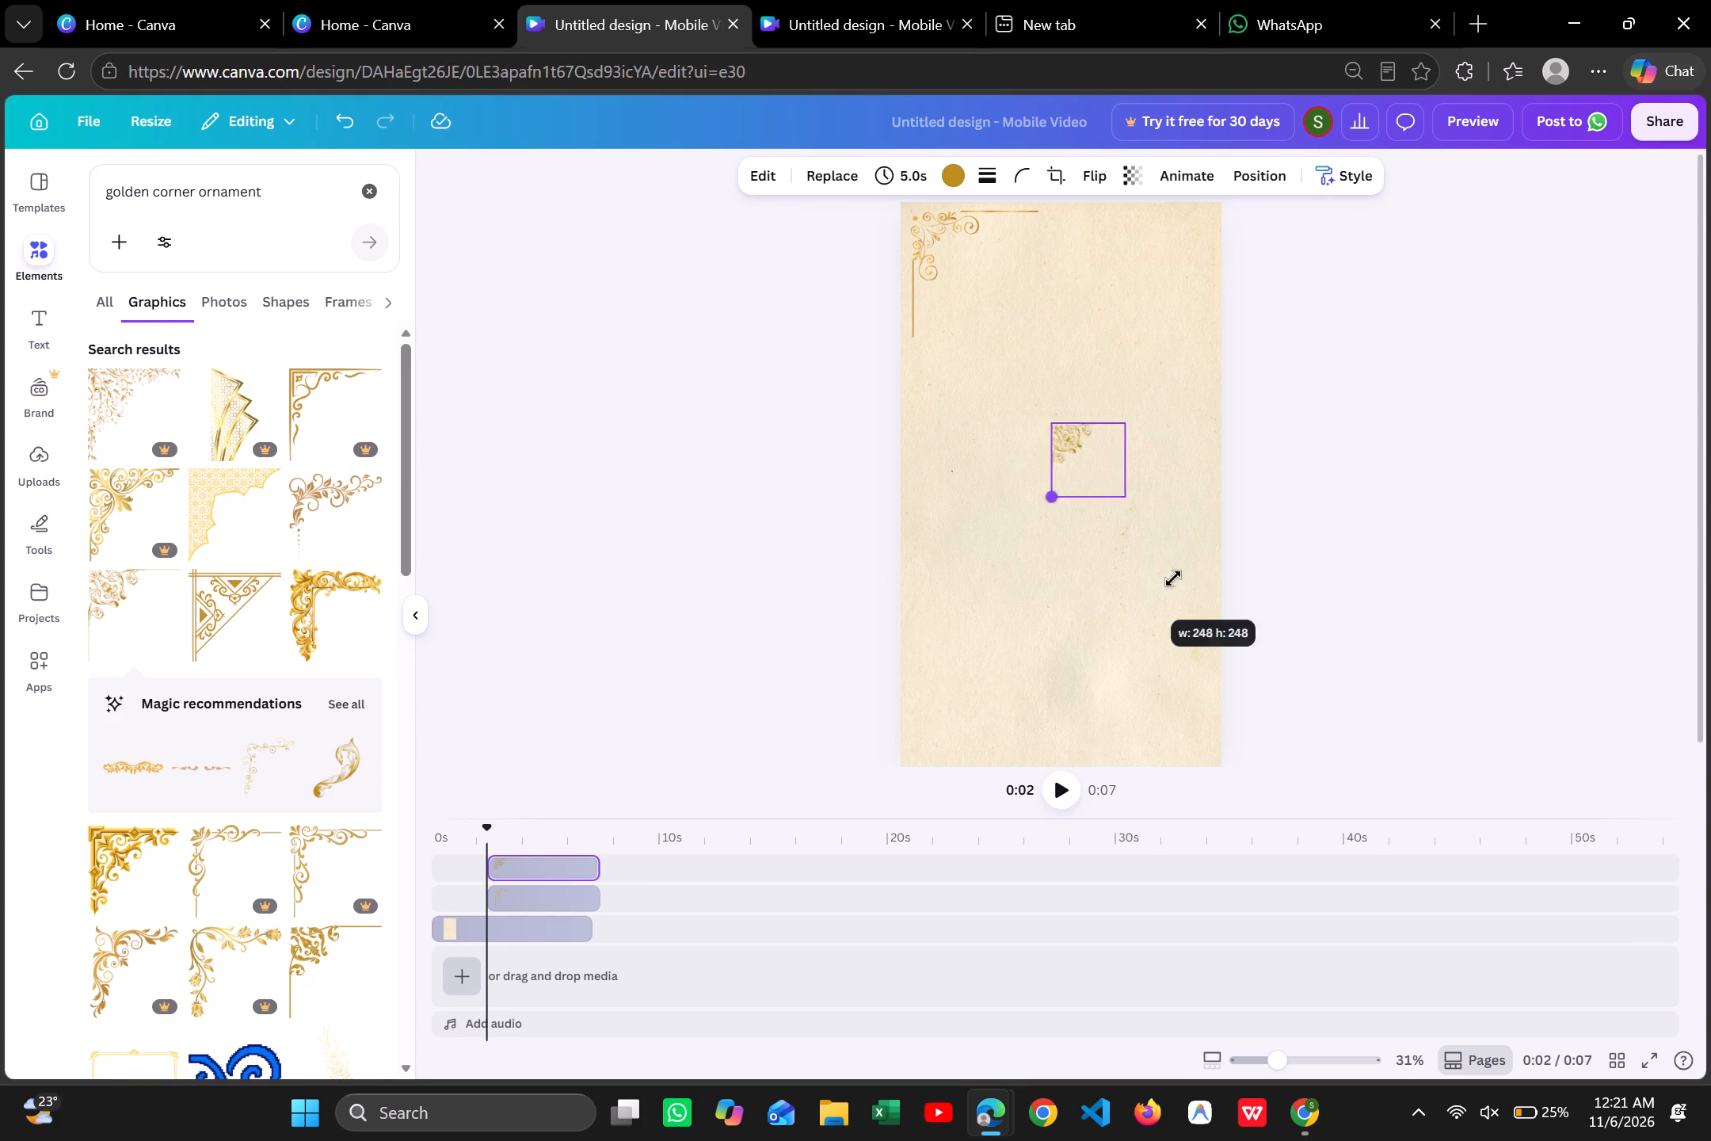
pyautogui.moveTo(1173, 578); pyautogui.dragTo(1080, 597)
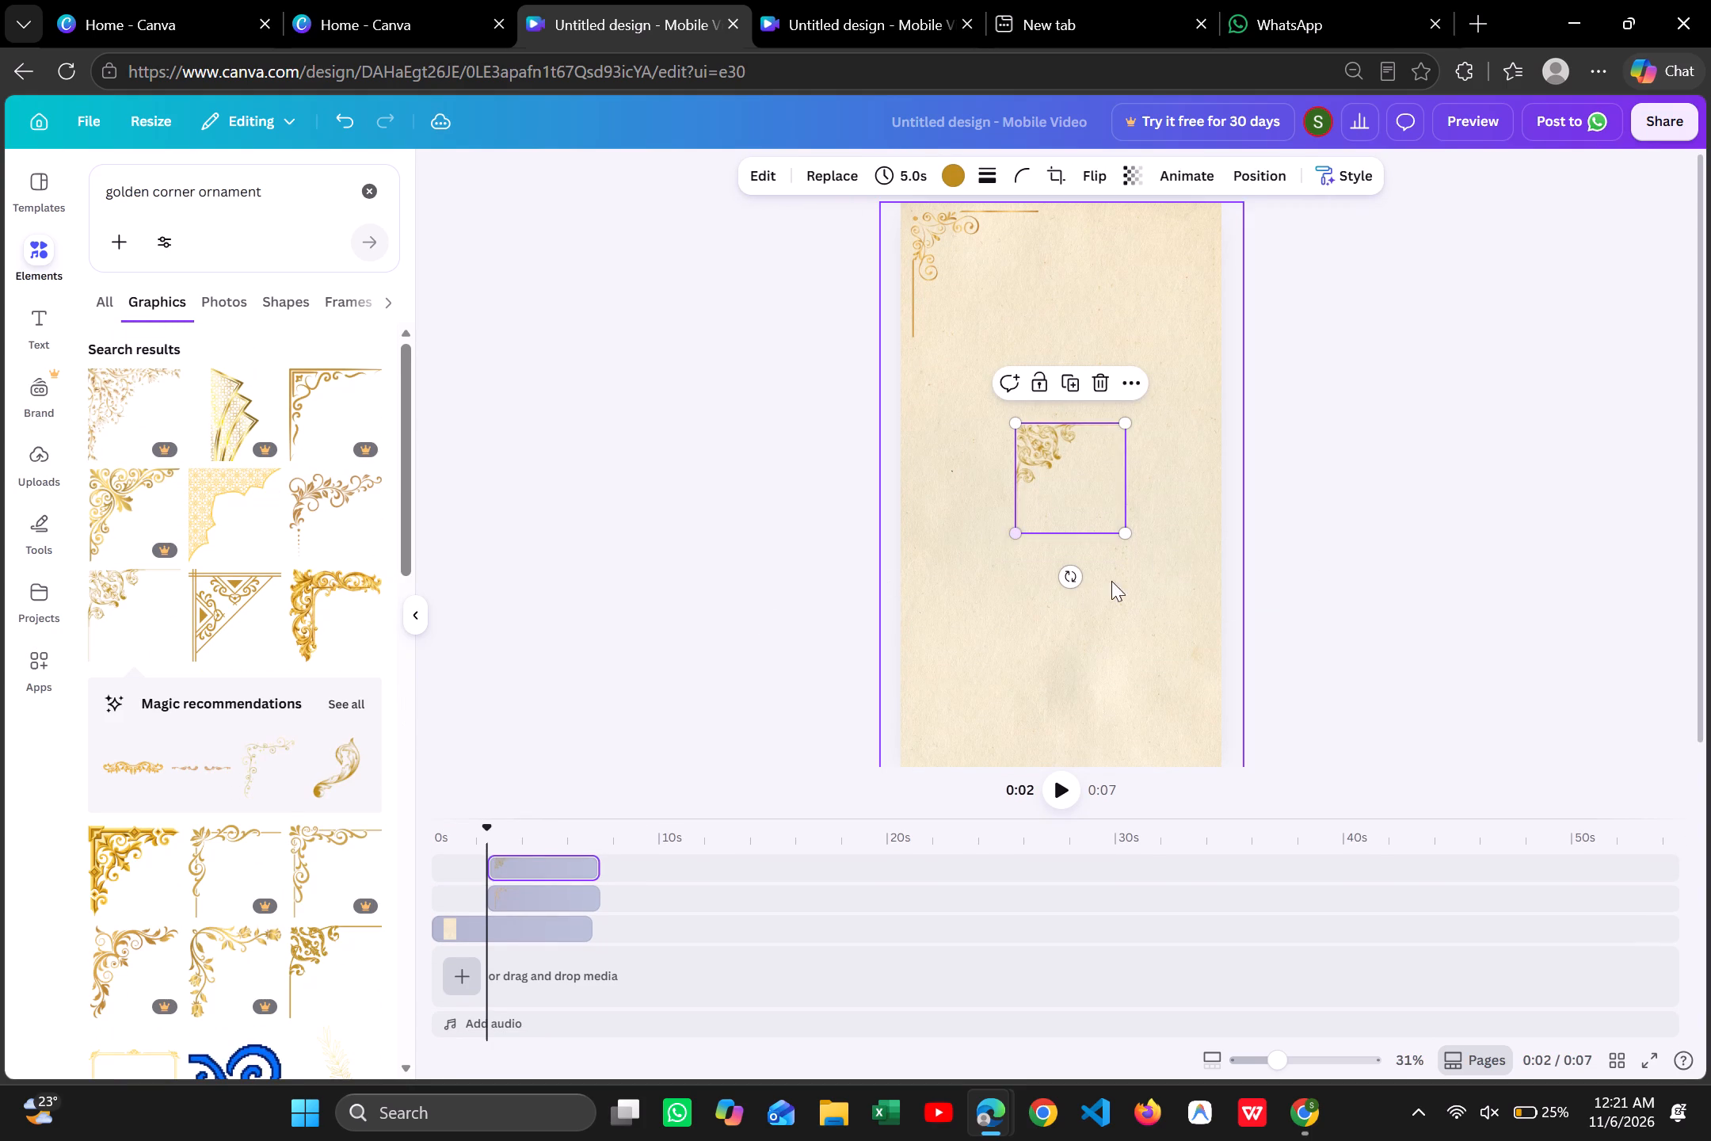
# Rotate the floral corner a quarter turn counterclockwise and place it in the page's bottom-left corner, aligned with the top ornament's outer edge.
pyautogui.moveTo(1073, 578); pyautogui.dragTo(1187, 480)
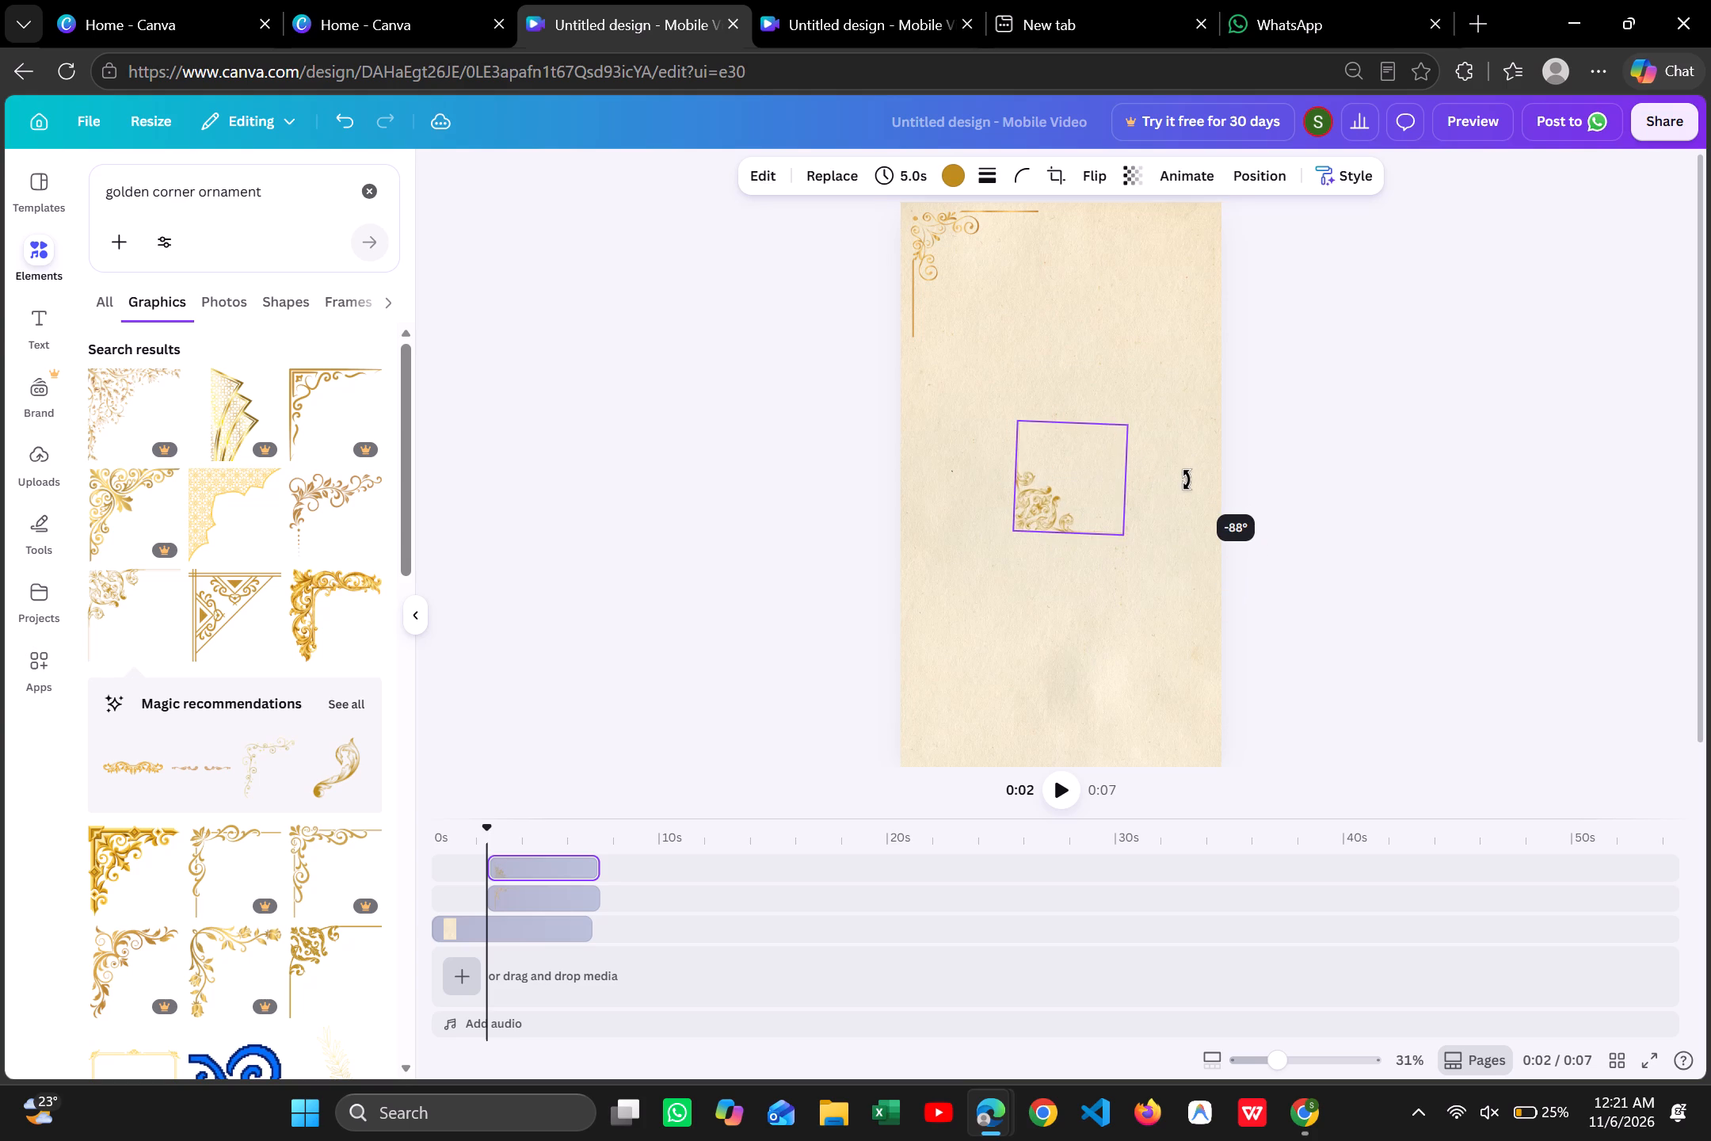
pyautogui.moveTo(1187, 480); pyautogui.dragTo(1187, 477)
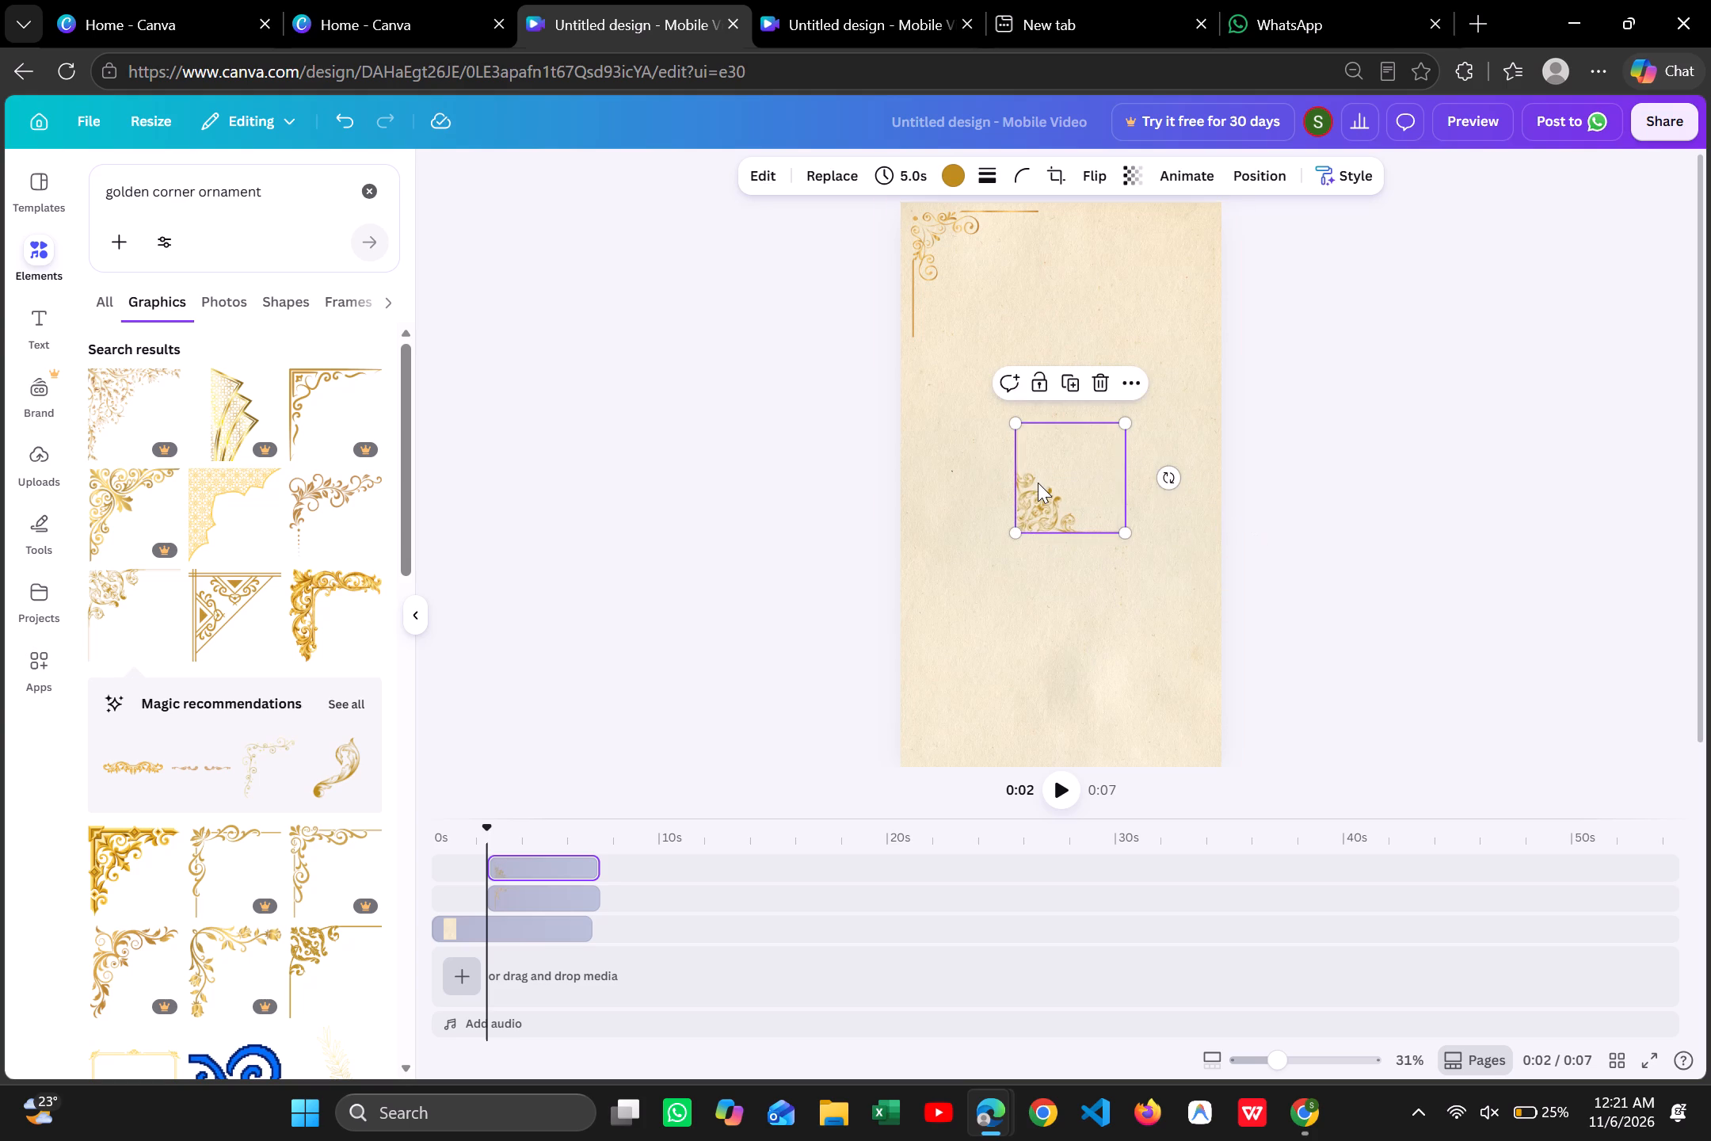
pyautogui.moveTo(1038, 483); pyautogui.dragTo(935, 700)
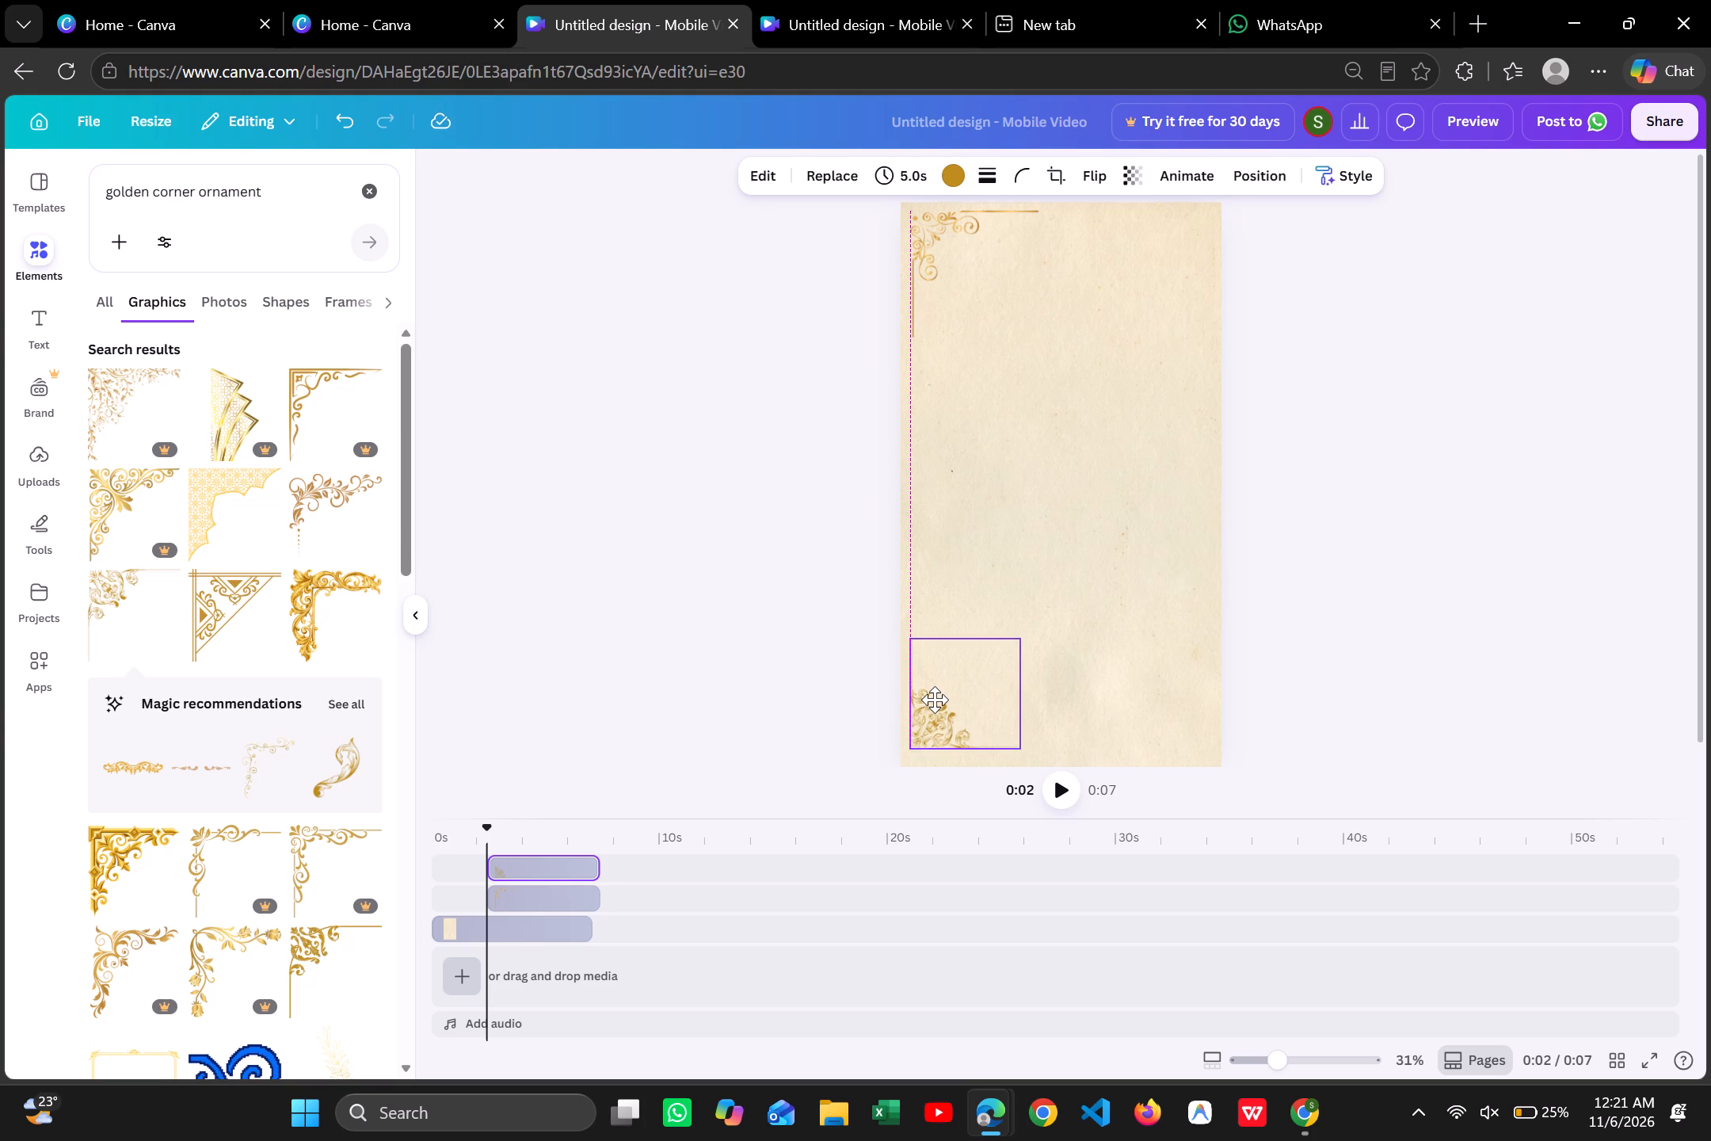
pyautogui.moveTo(935, 700); pyautogui.dragTo(937, 706)
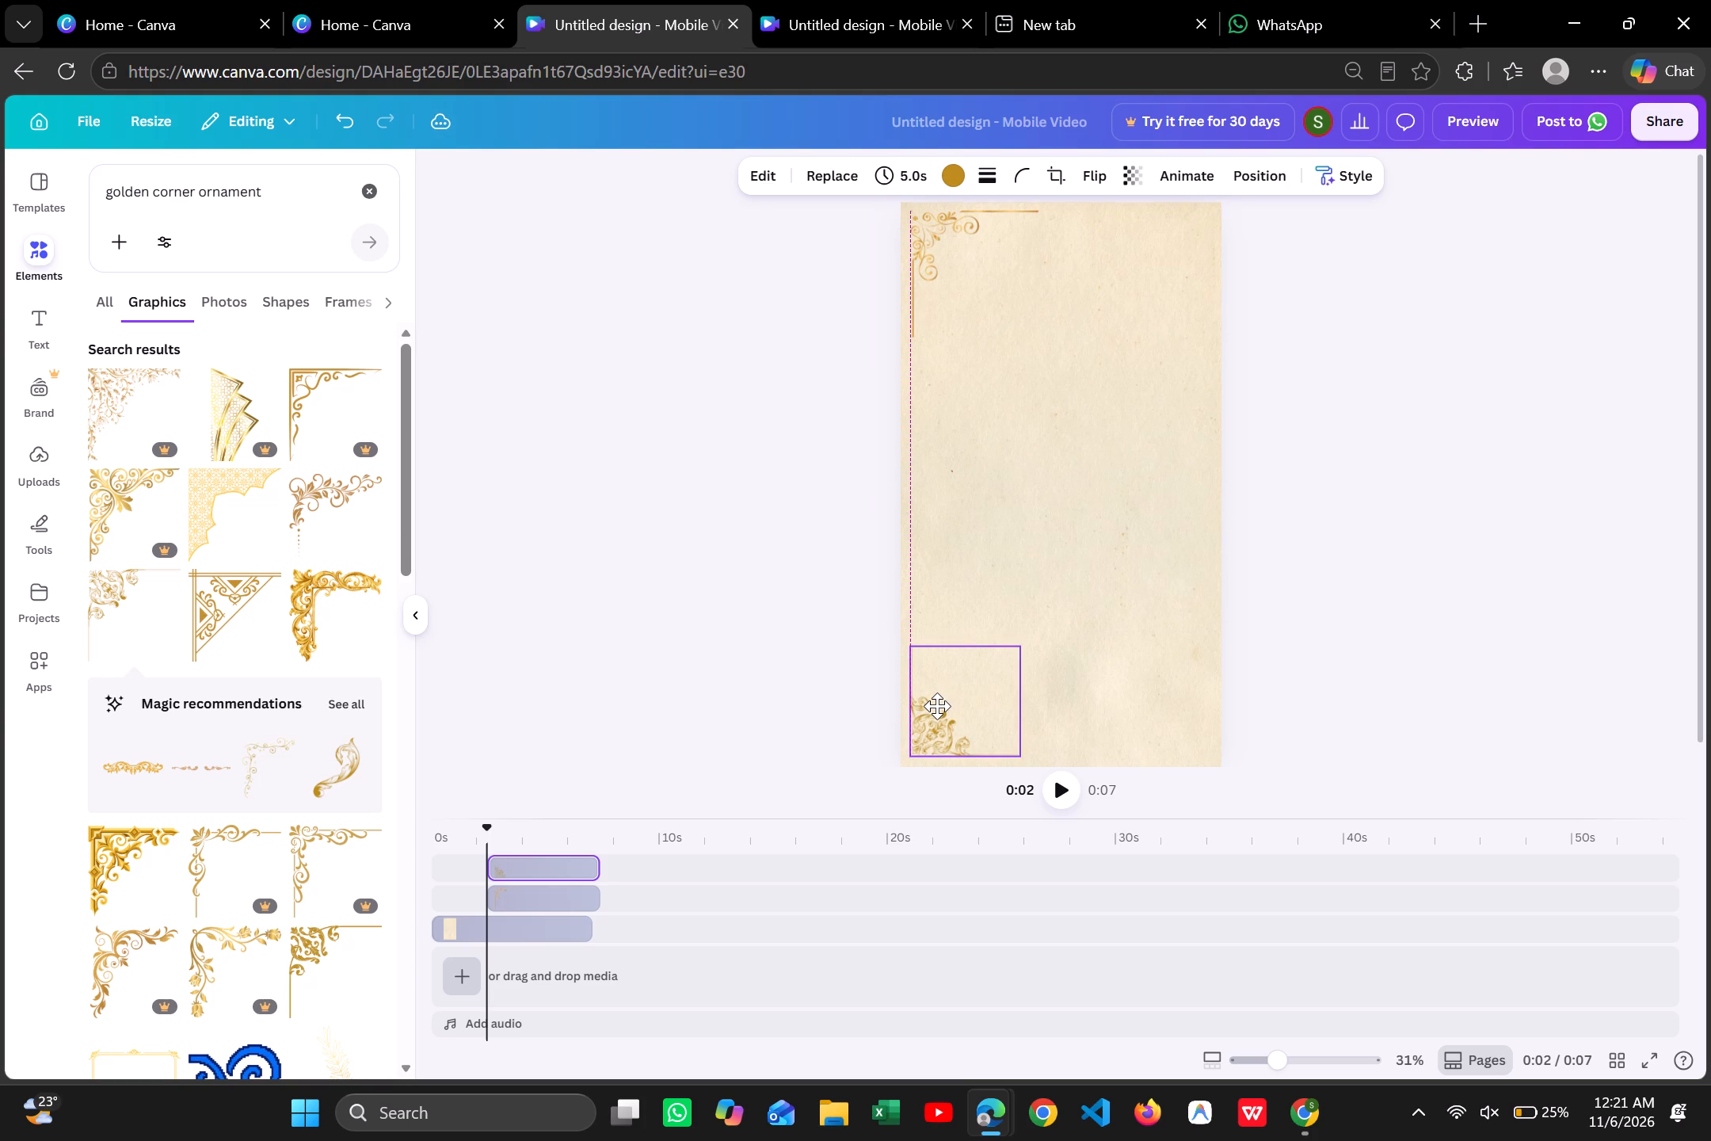
pyautogui.moveTo(937, 706); pyautogui.dragTo(937, 708)
pyautogui.click(1402, 654)
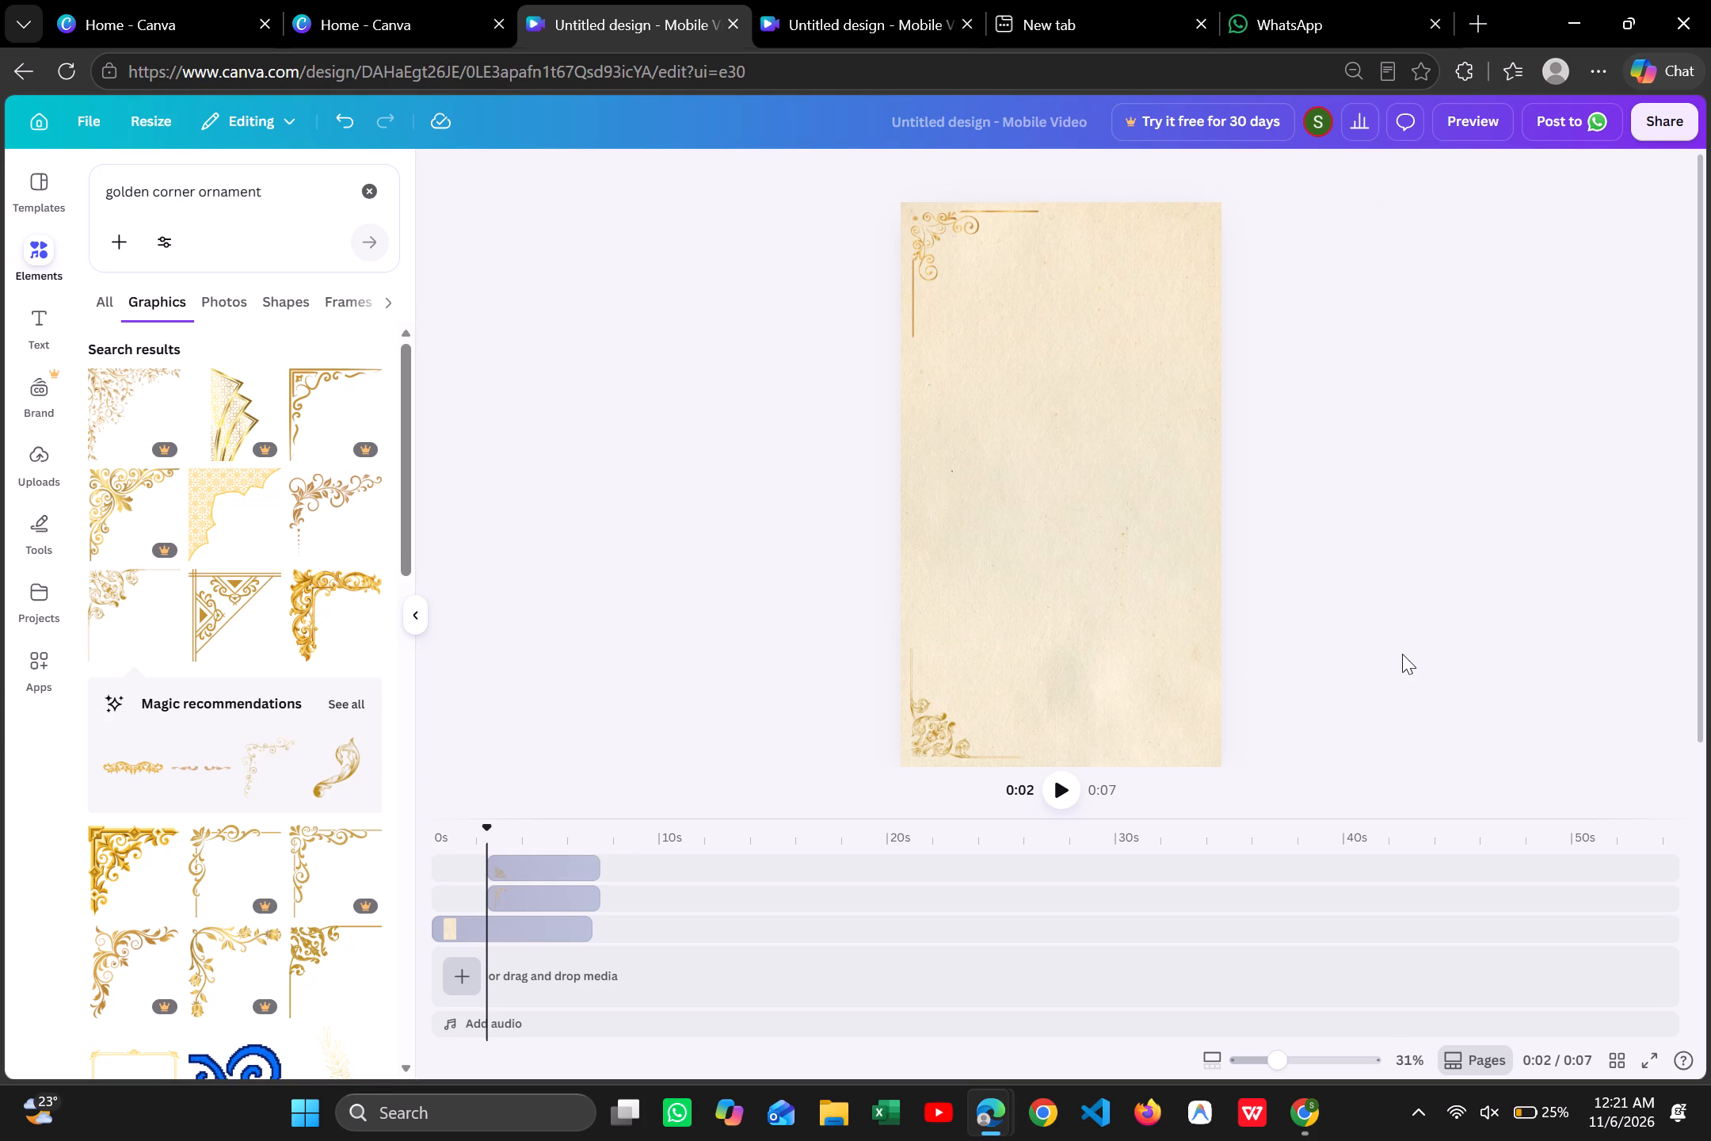
# Search the colours for "golden", try yellow, and recolour the bottom-left floral corner light orange to suit the top-left ornament.
pyautogui.click(931, 739)
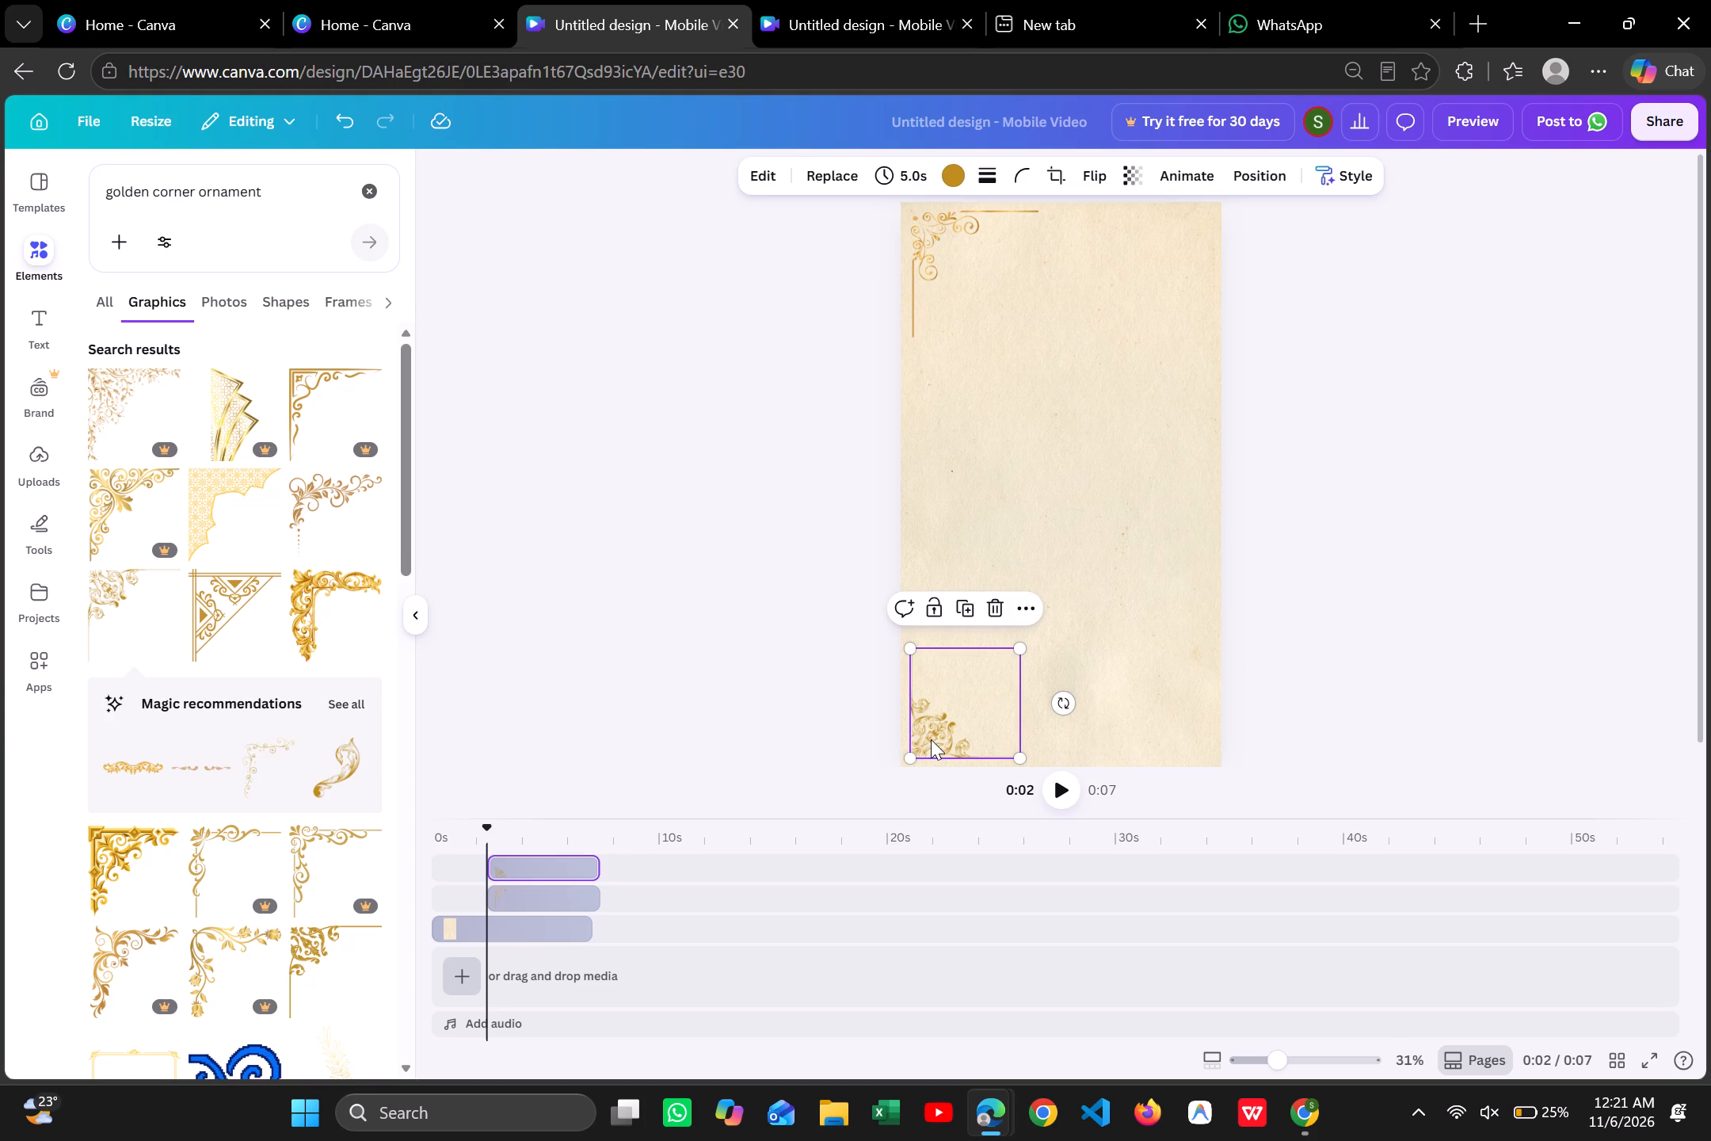
pyautogui.click(940, 256)
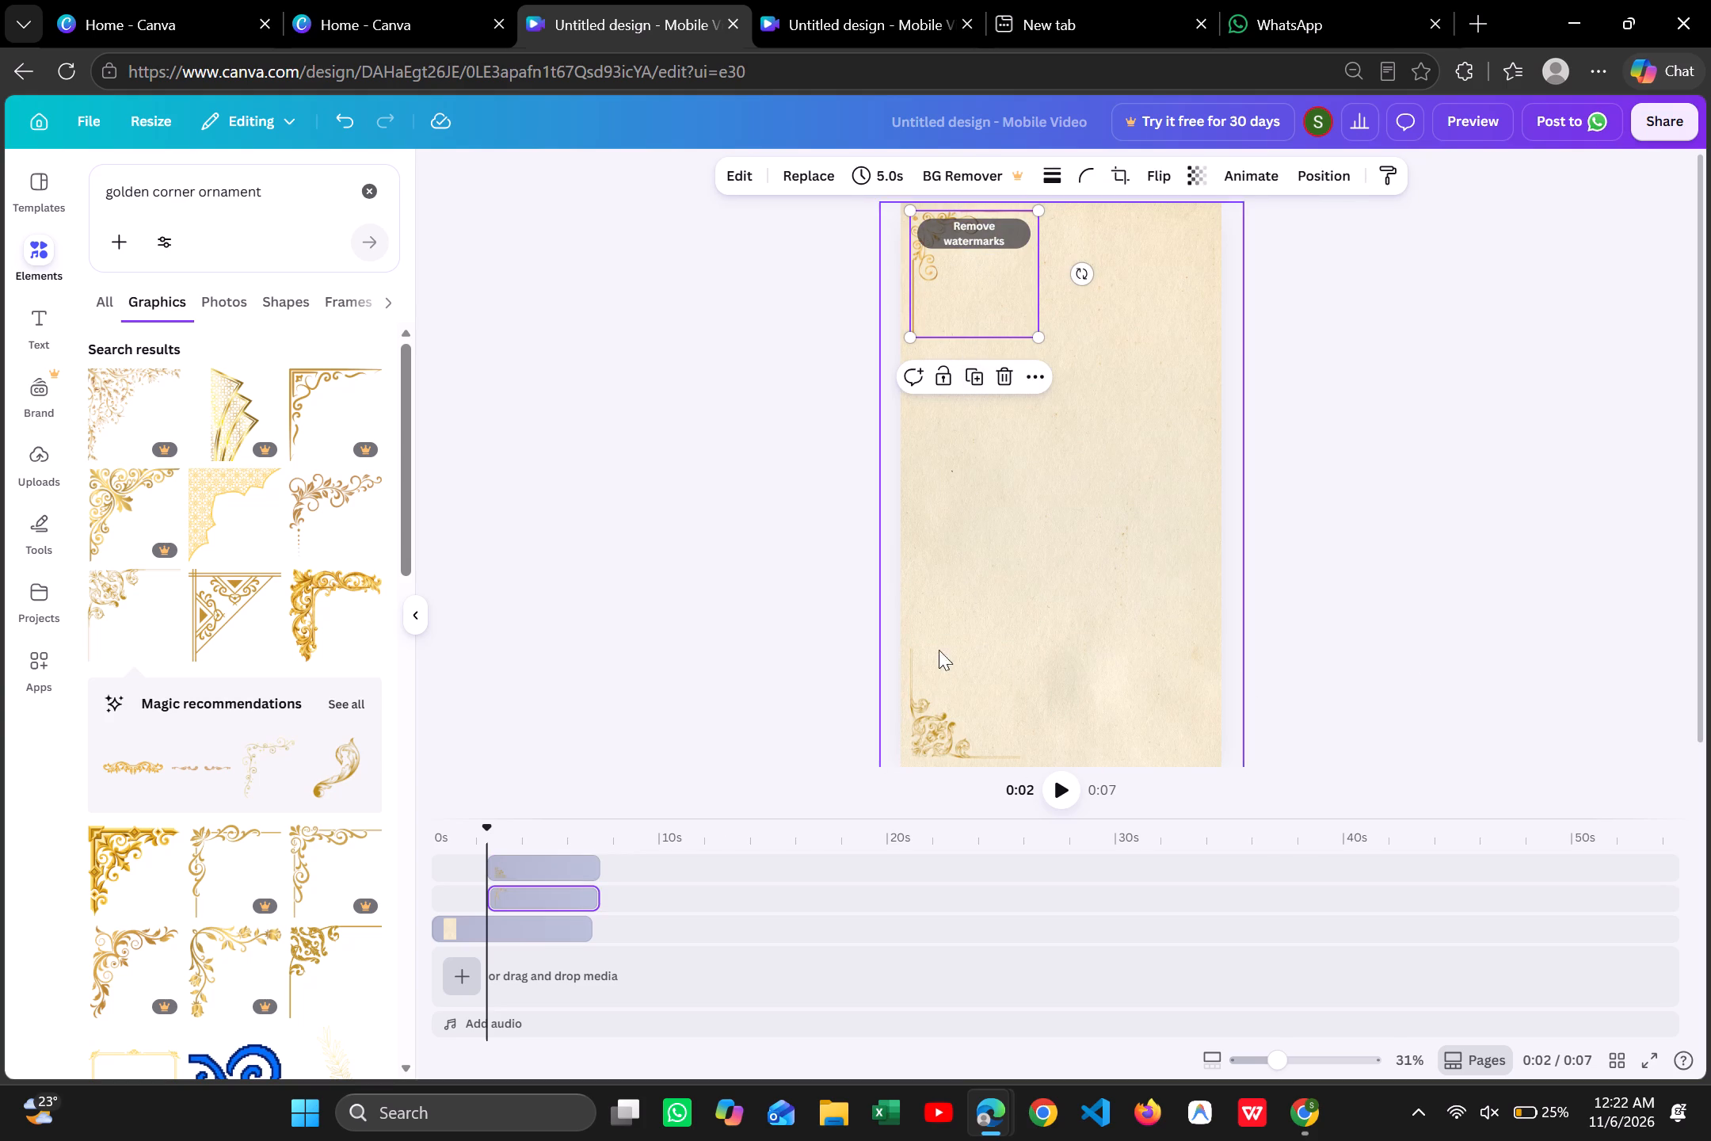
pyautogui.click(932, 710)
pyautogui.click(951, 181)
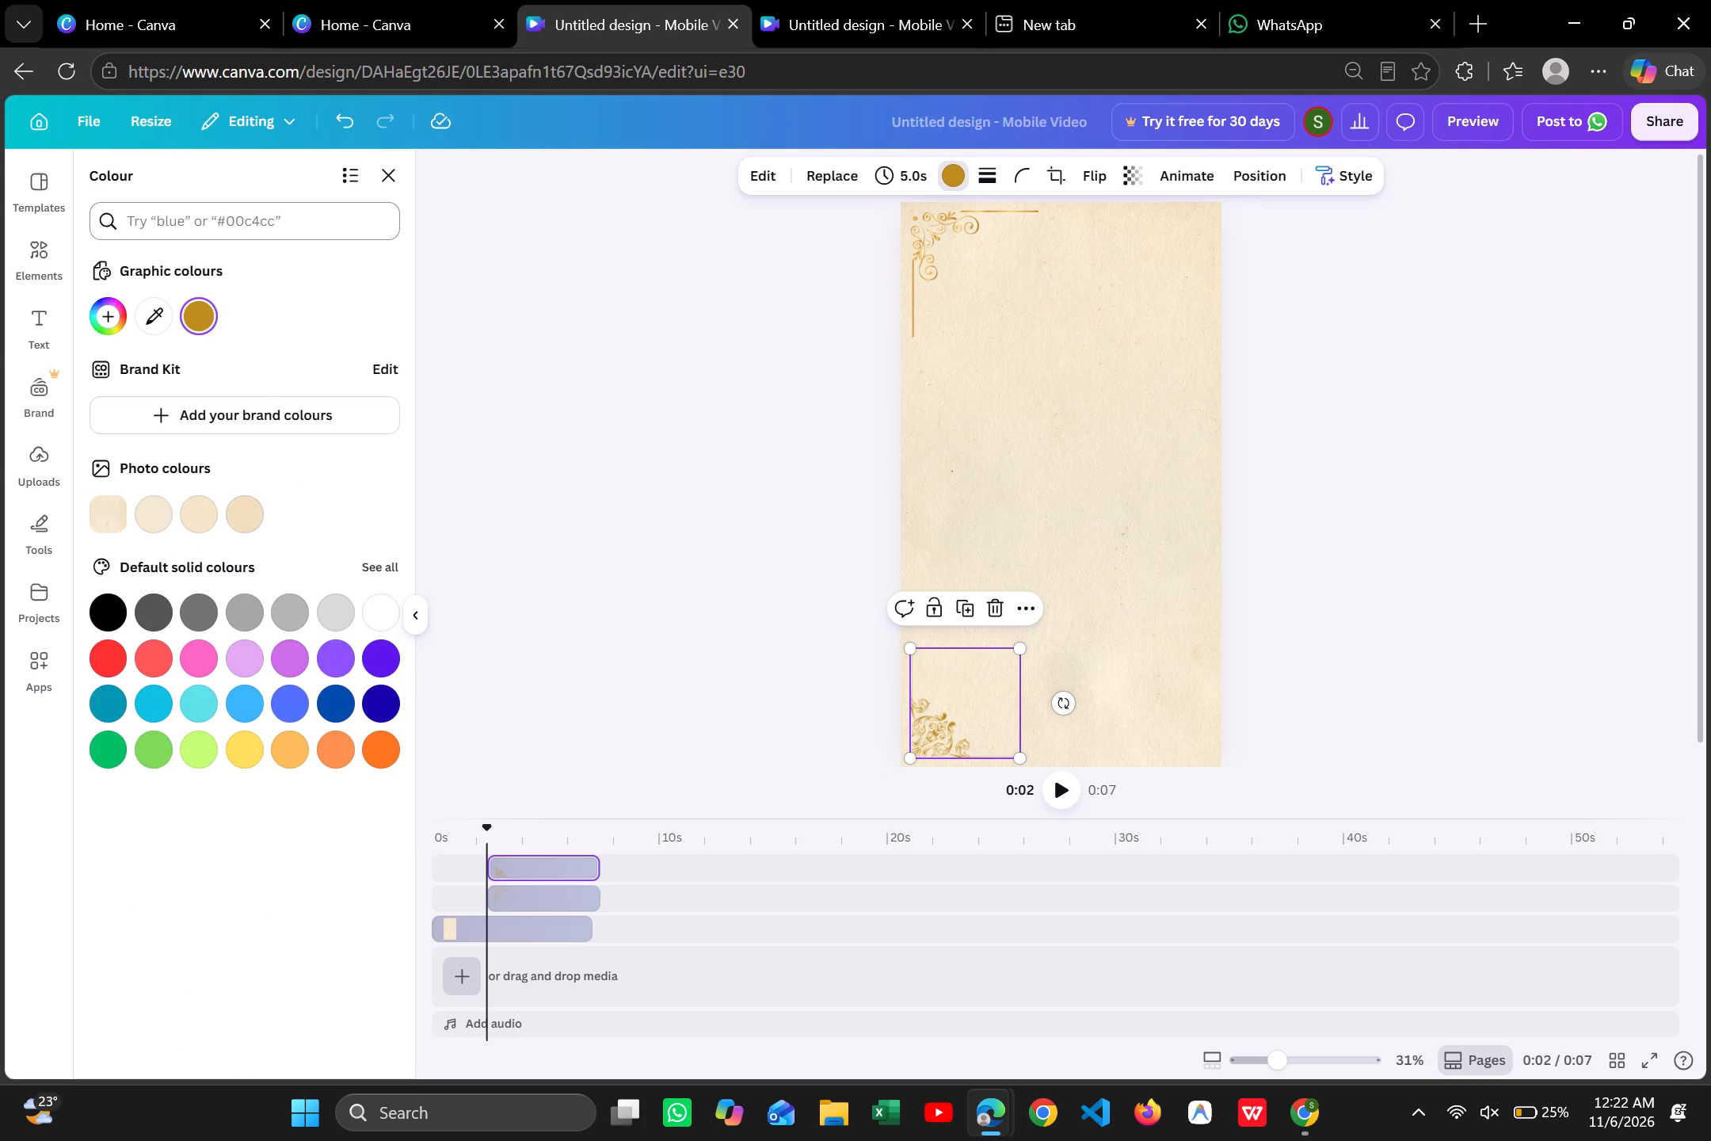
pyautogui.click(257, 229)
pyautogui.write('golden')
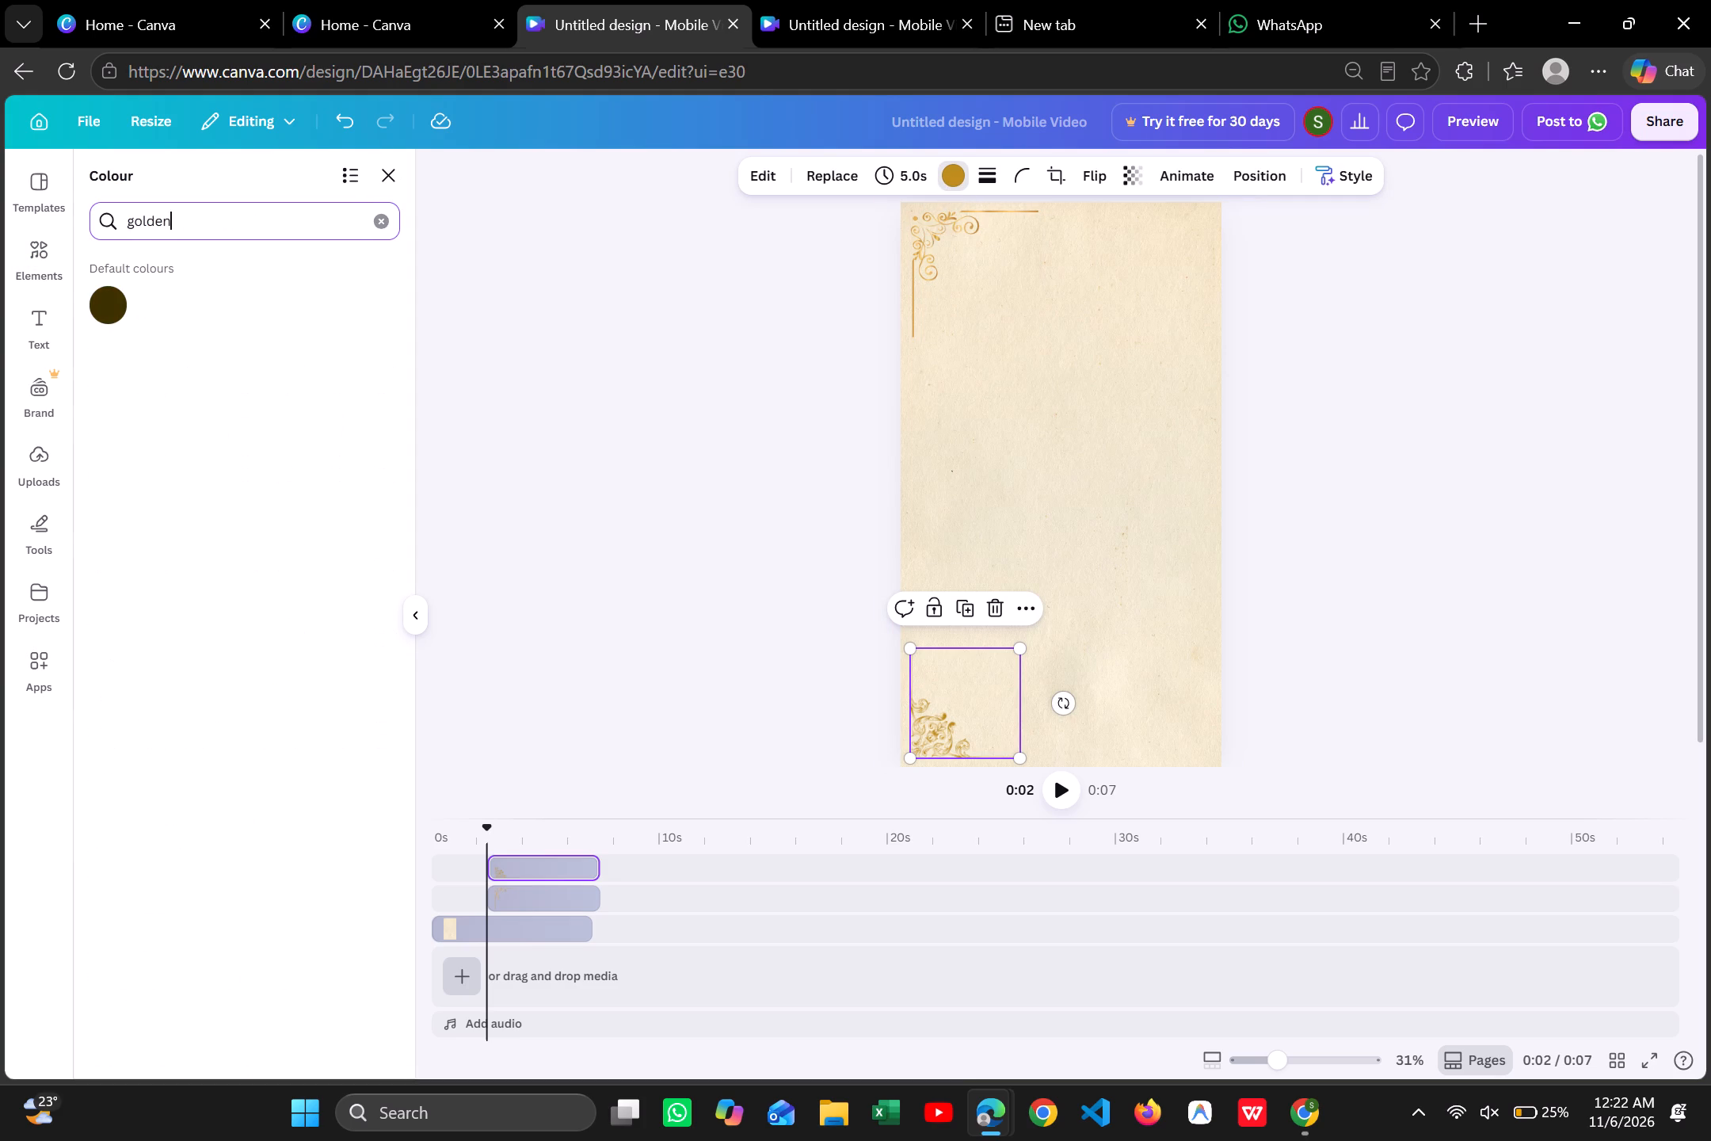
pyautogui.press('Return')
pyautogui.click(389, 222)
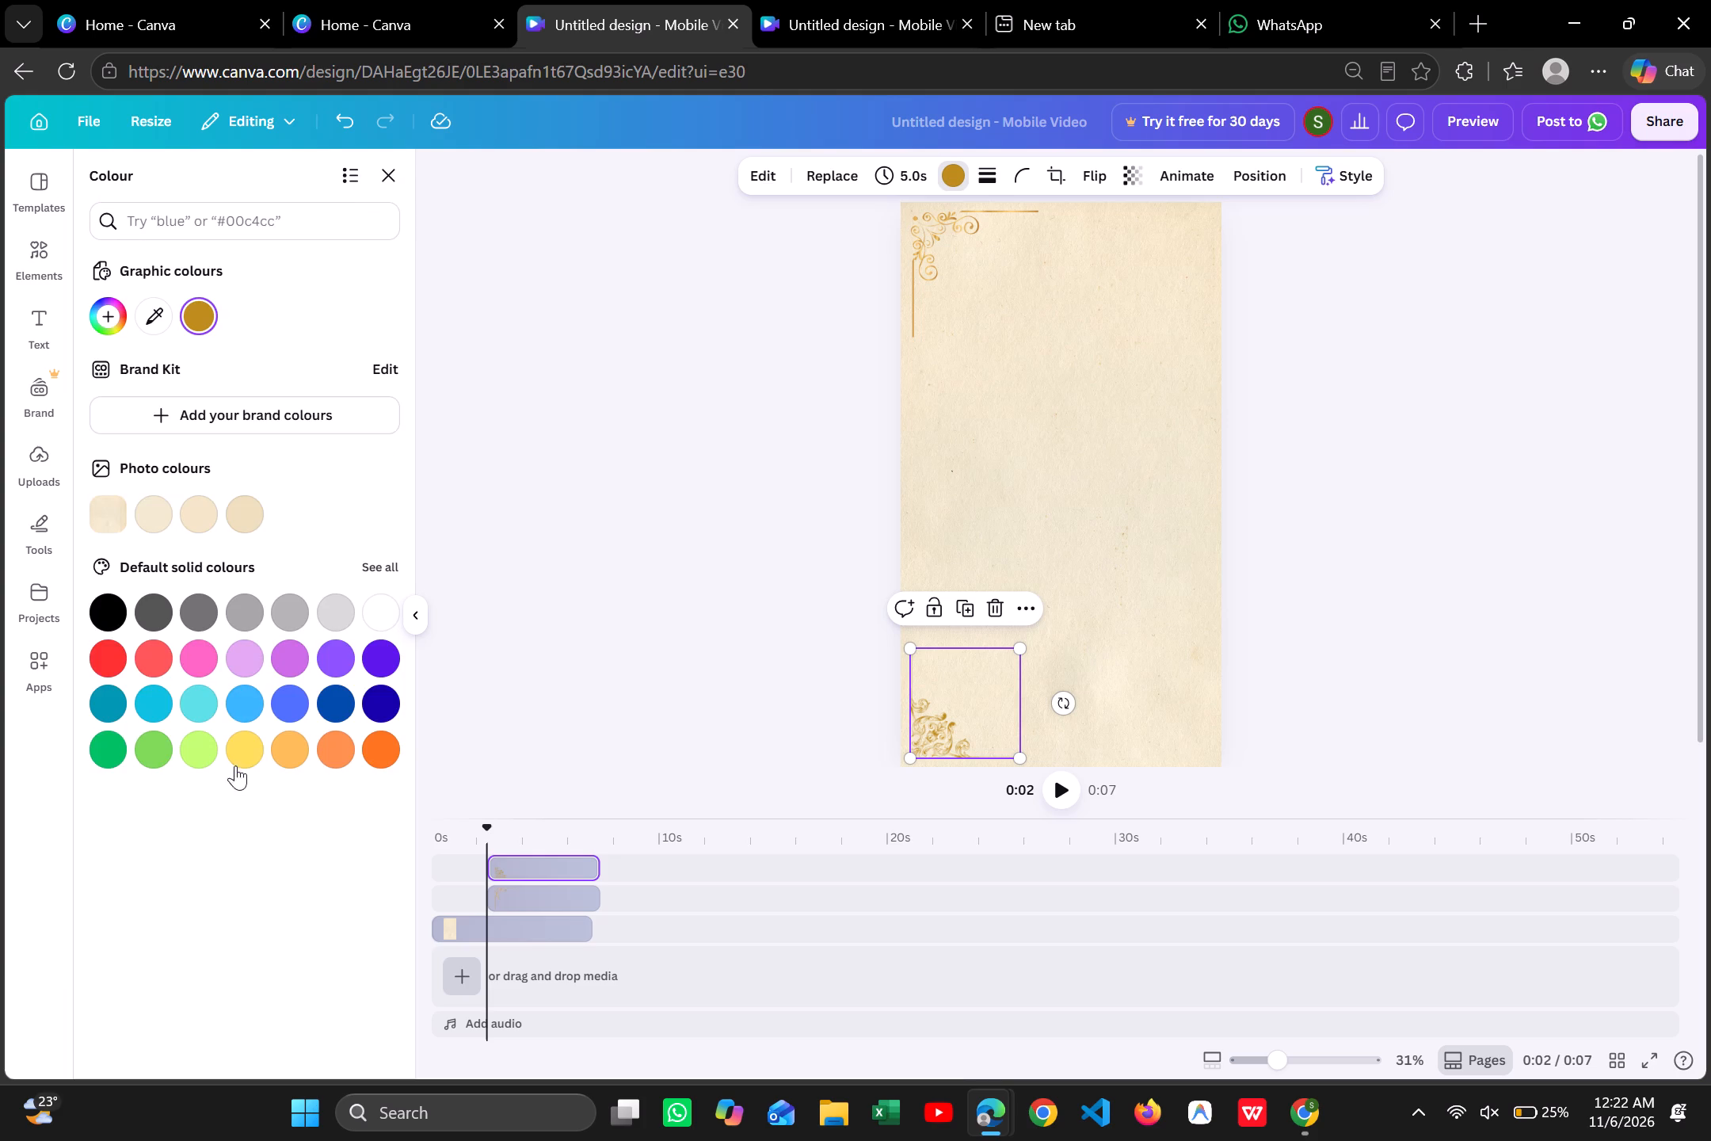
pyautogui.click(257, 761)
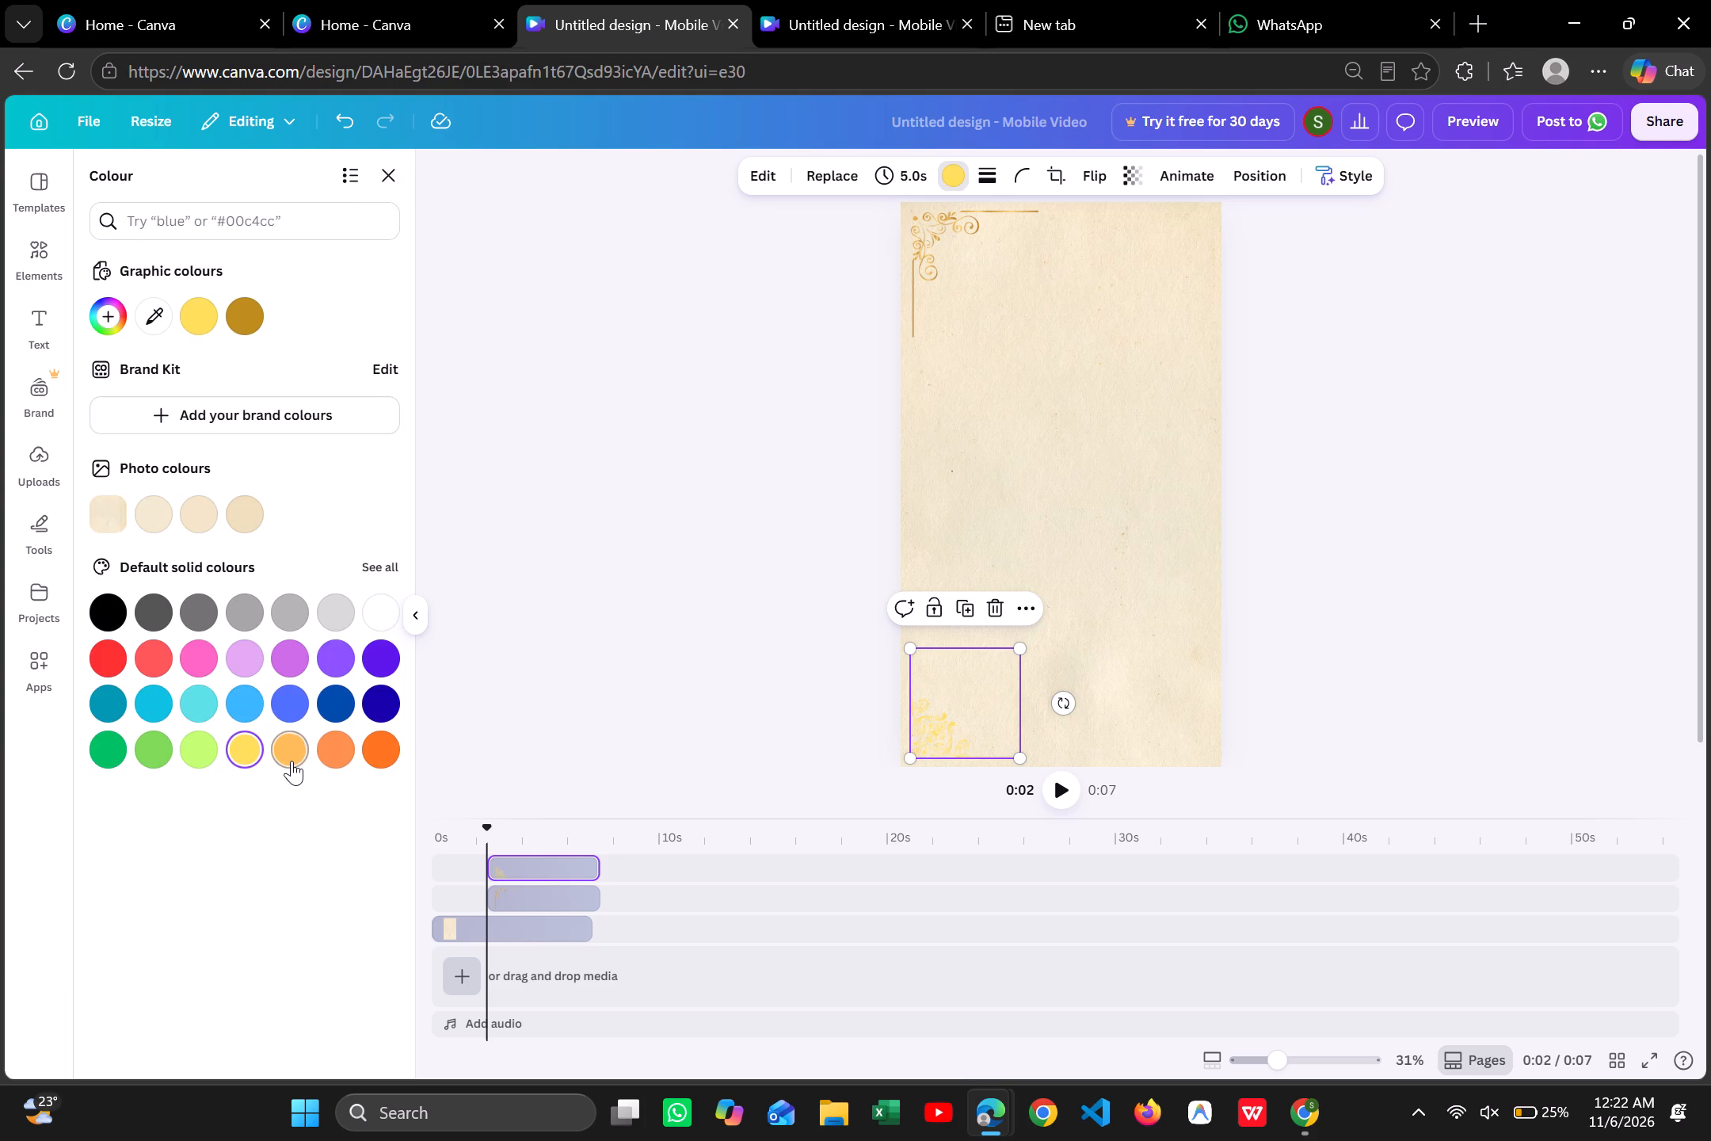
pyautogui.click(292, 761)
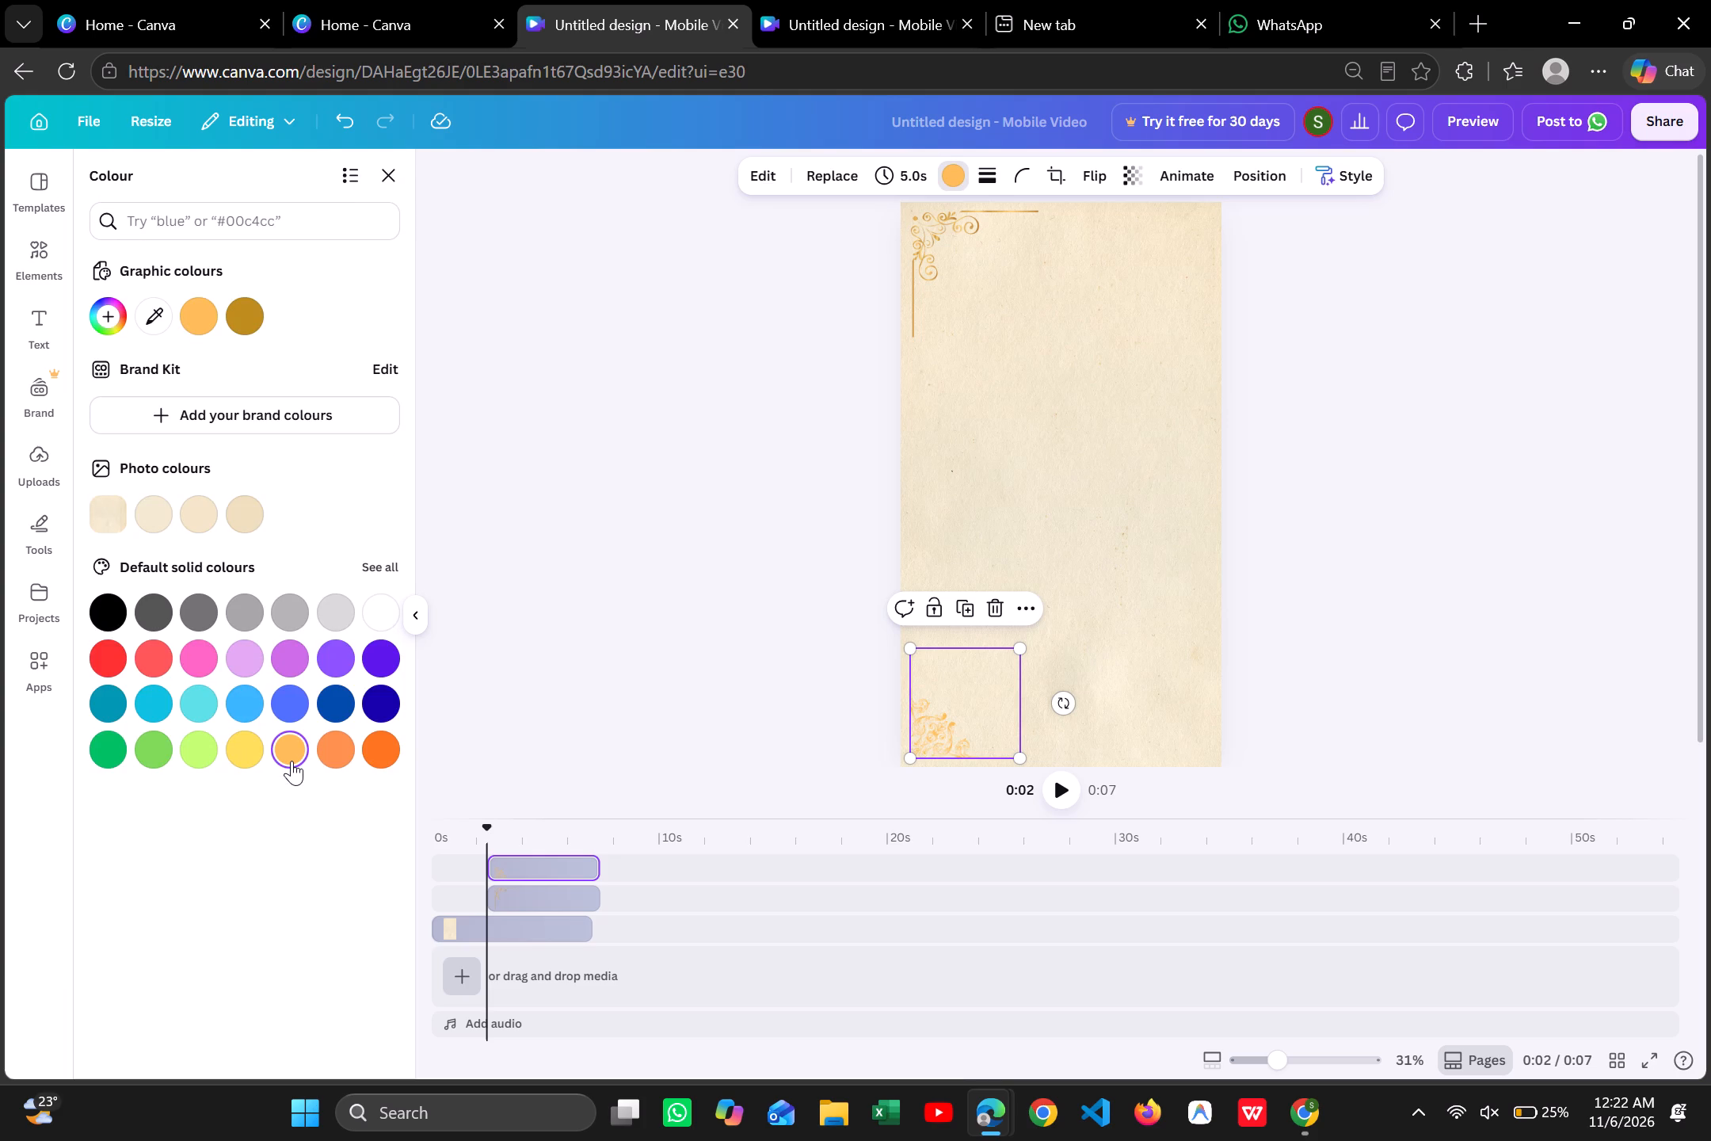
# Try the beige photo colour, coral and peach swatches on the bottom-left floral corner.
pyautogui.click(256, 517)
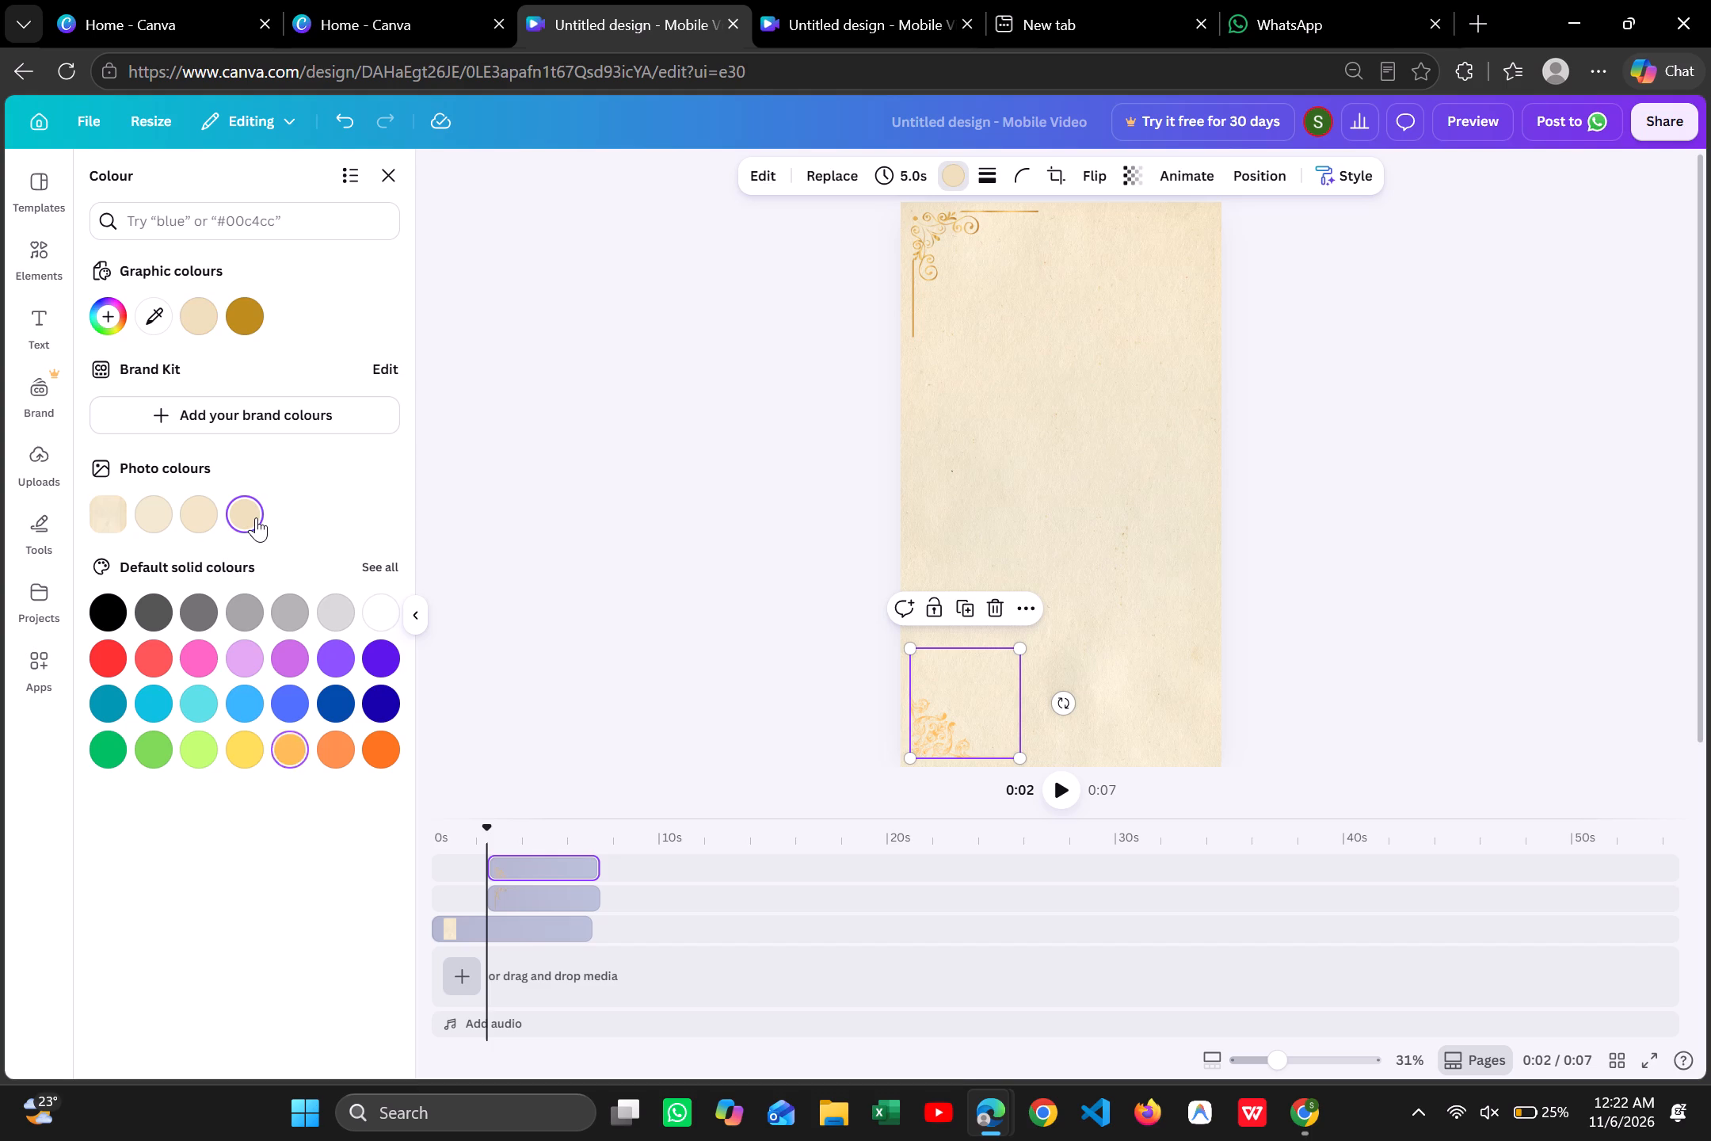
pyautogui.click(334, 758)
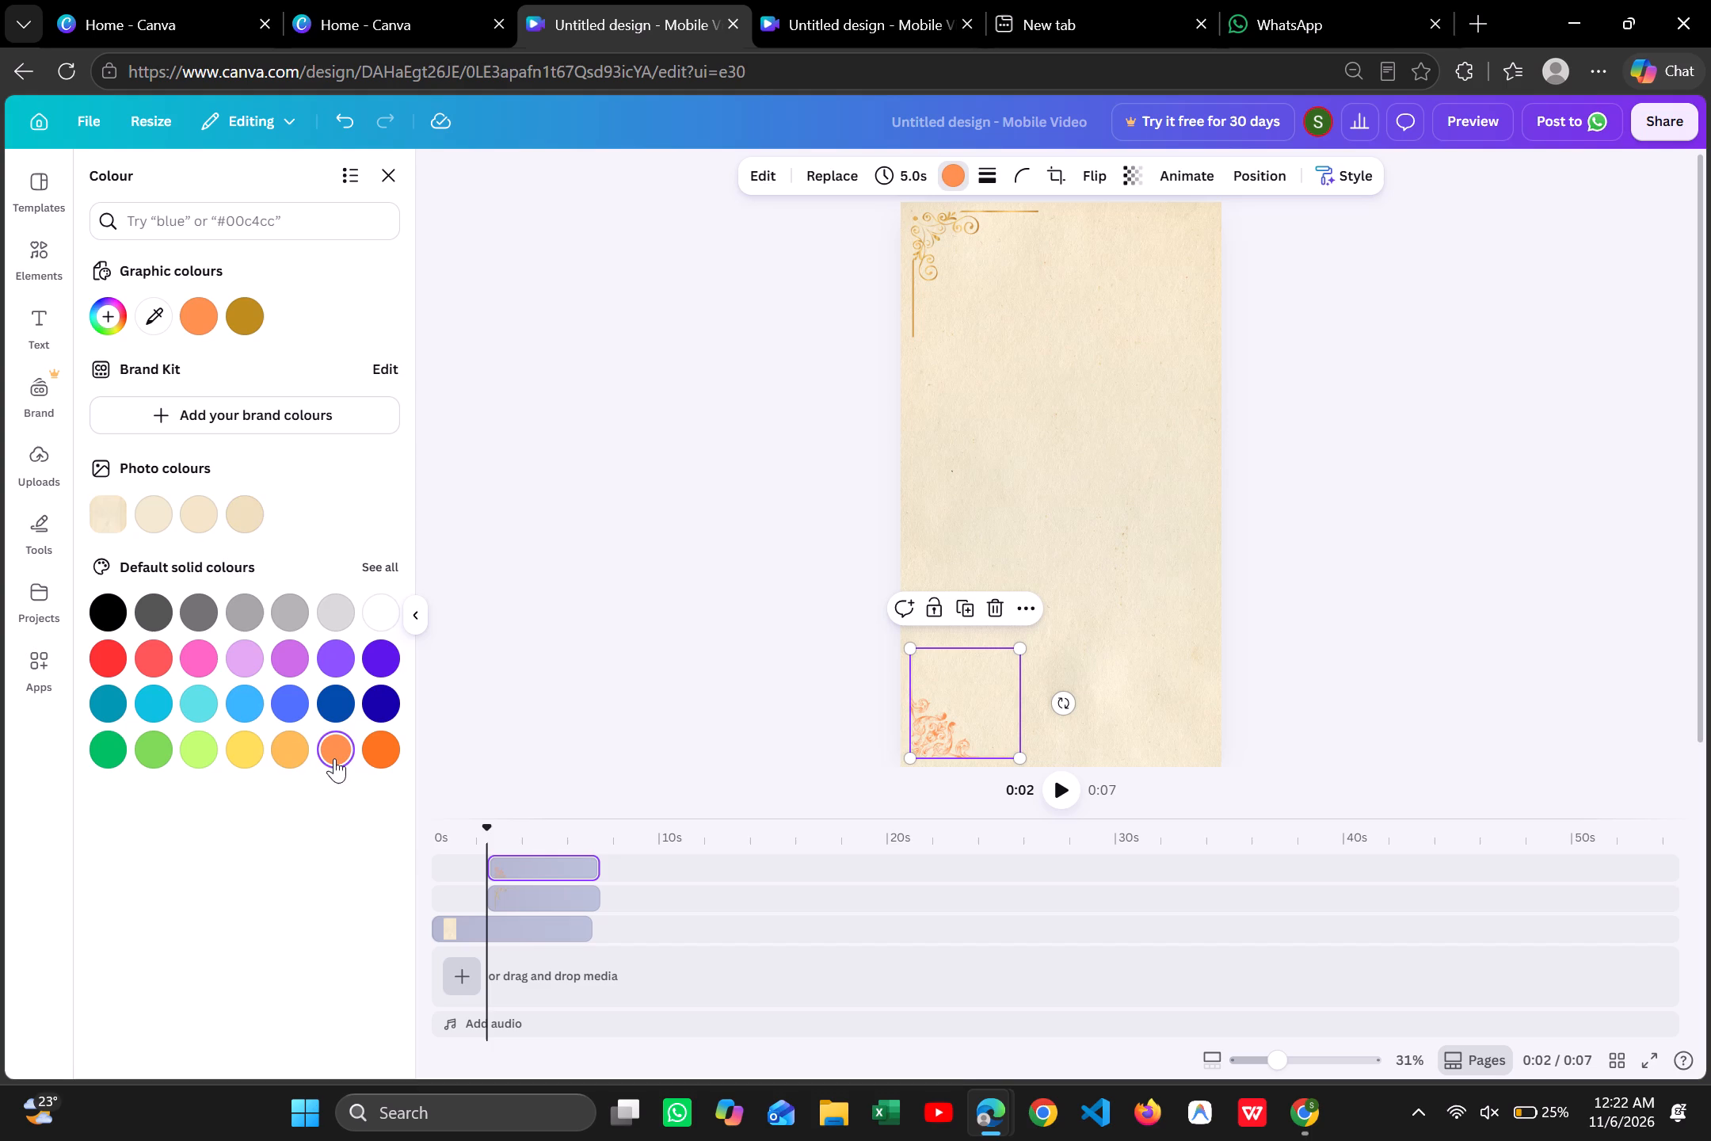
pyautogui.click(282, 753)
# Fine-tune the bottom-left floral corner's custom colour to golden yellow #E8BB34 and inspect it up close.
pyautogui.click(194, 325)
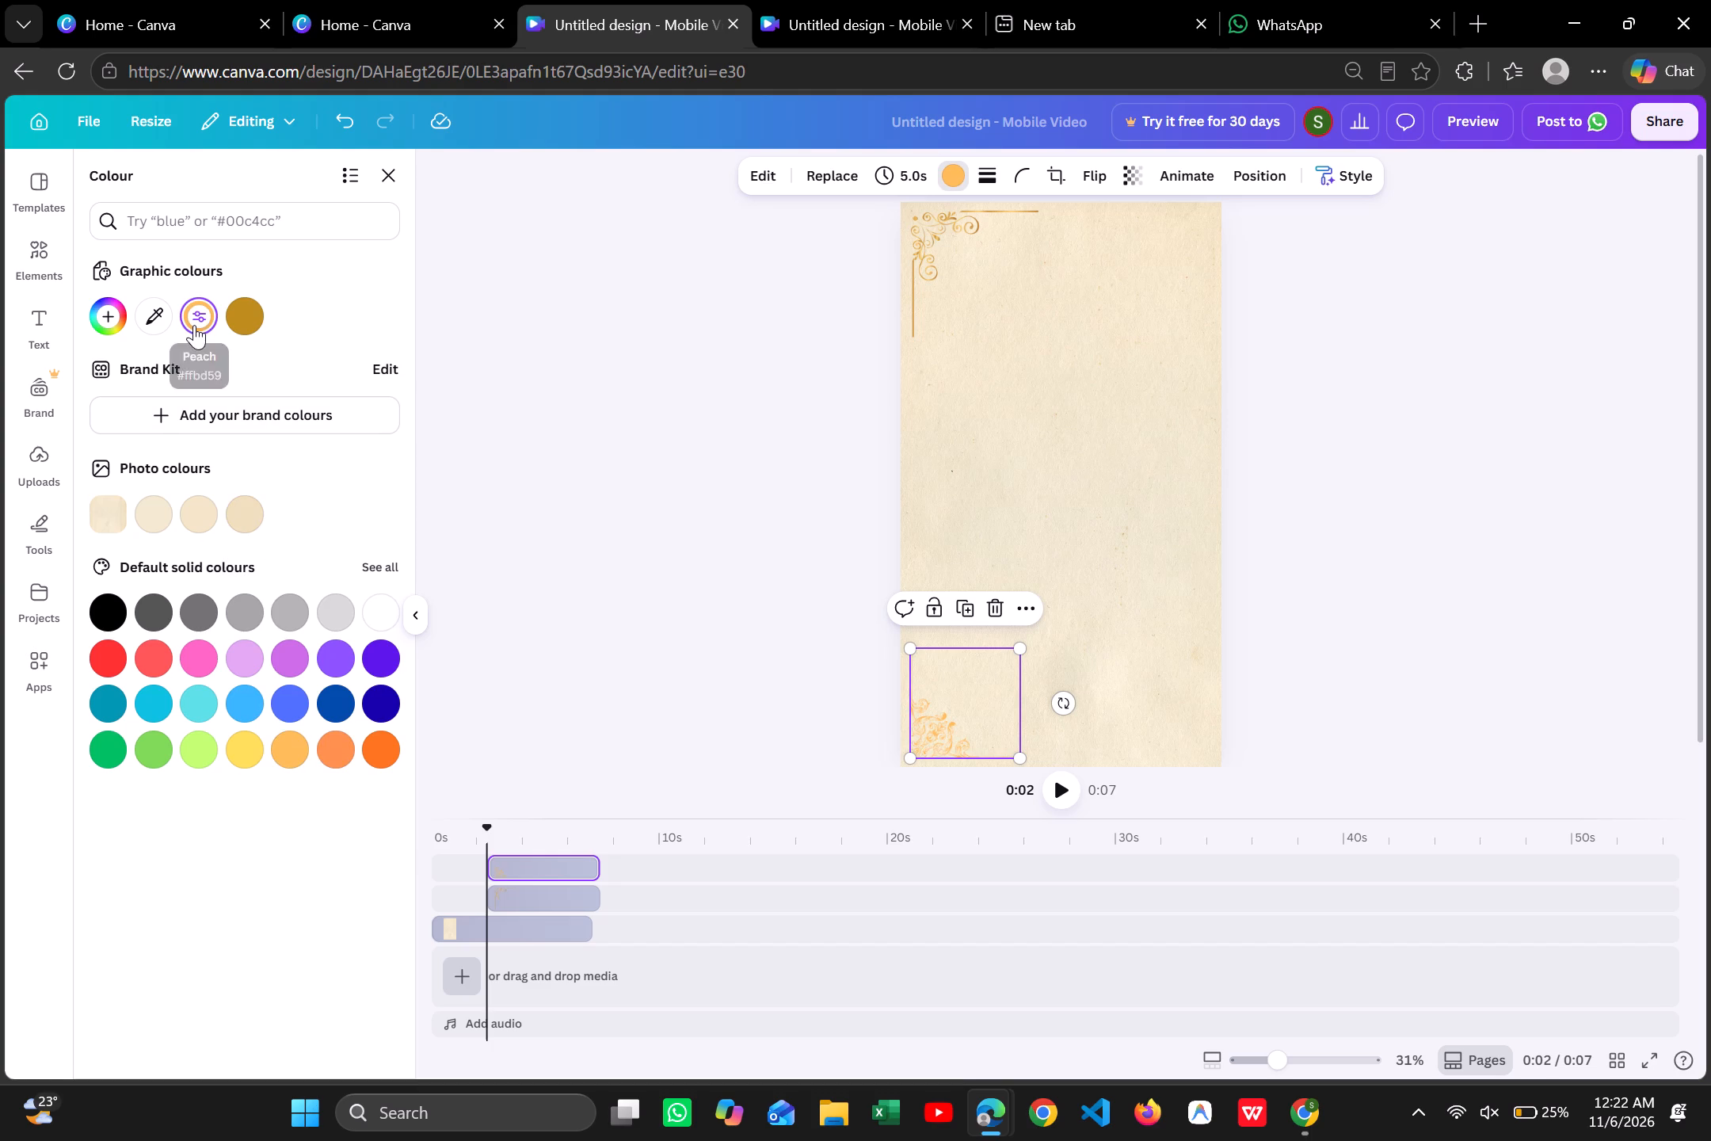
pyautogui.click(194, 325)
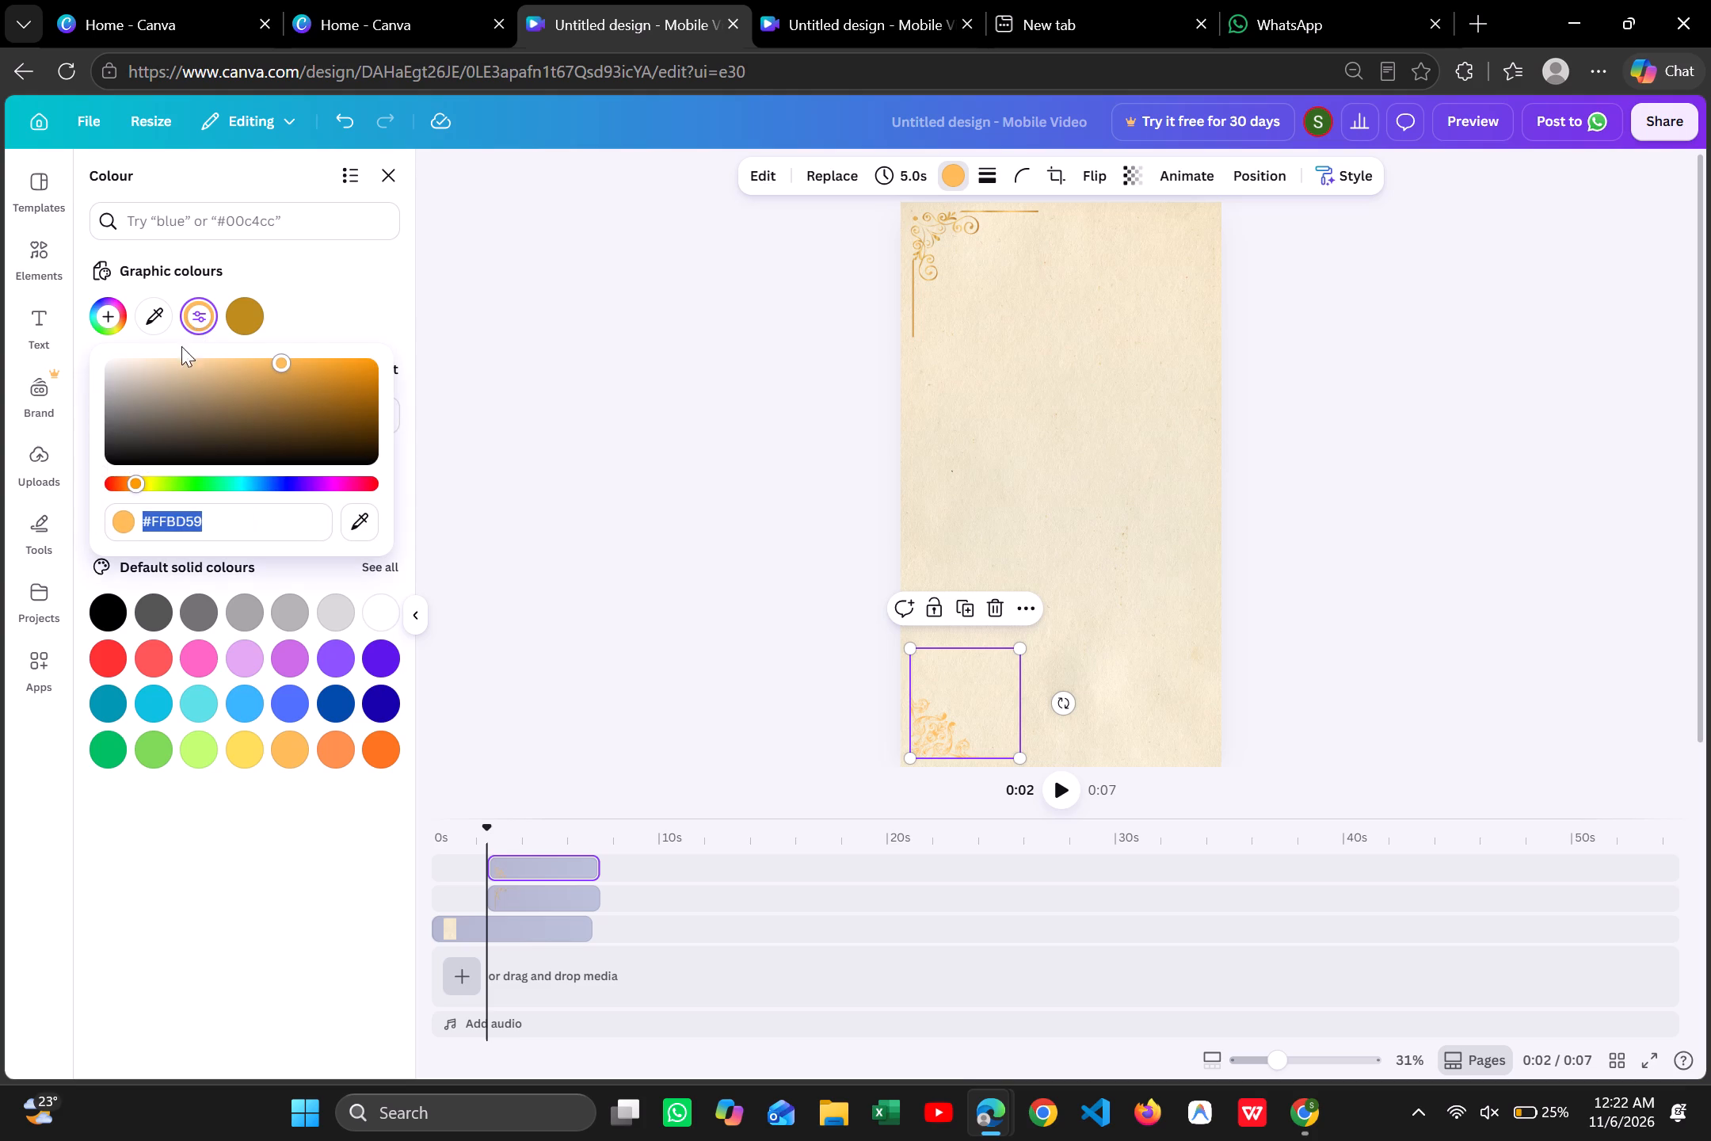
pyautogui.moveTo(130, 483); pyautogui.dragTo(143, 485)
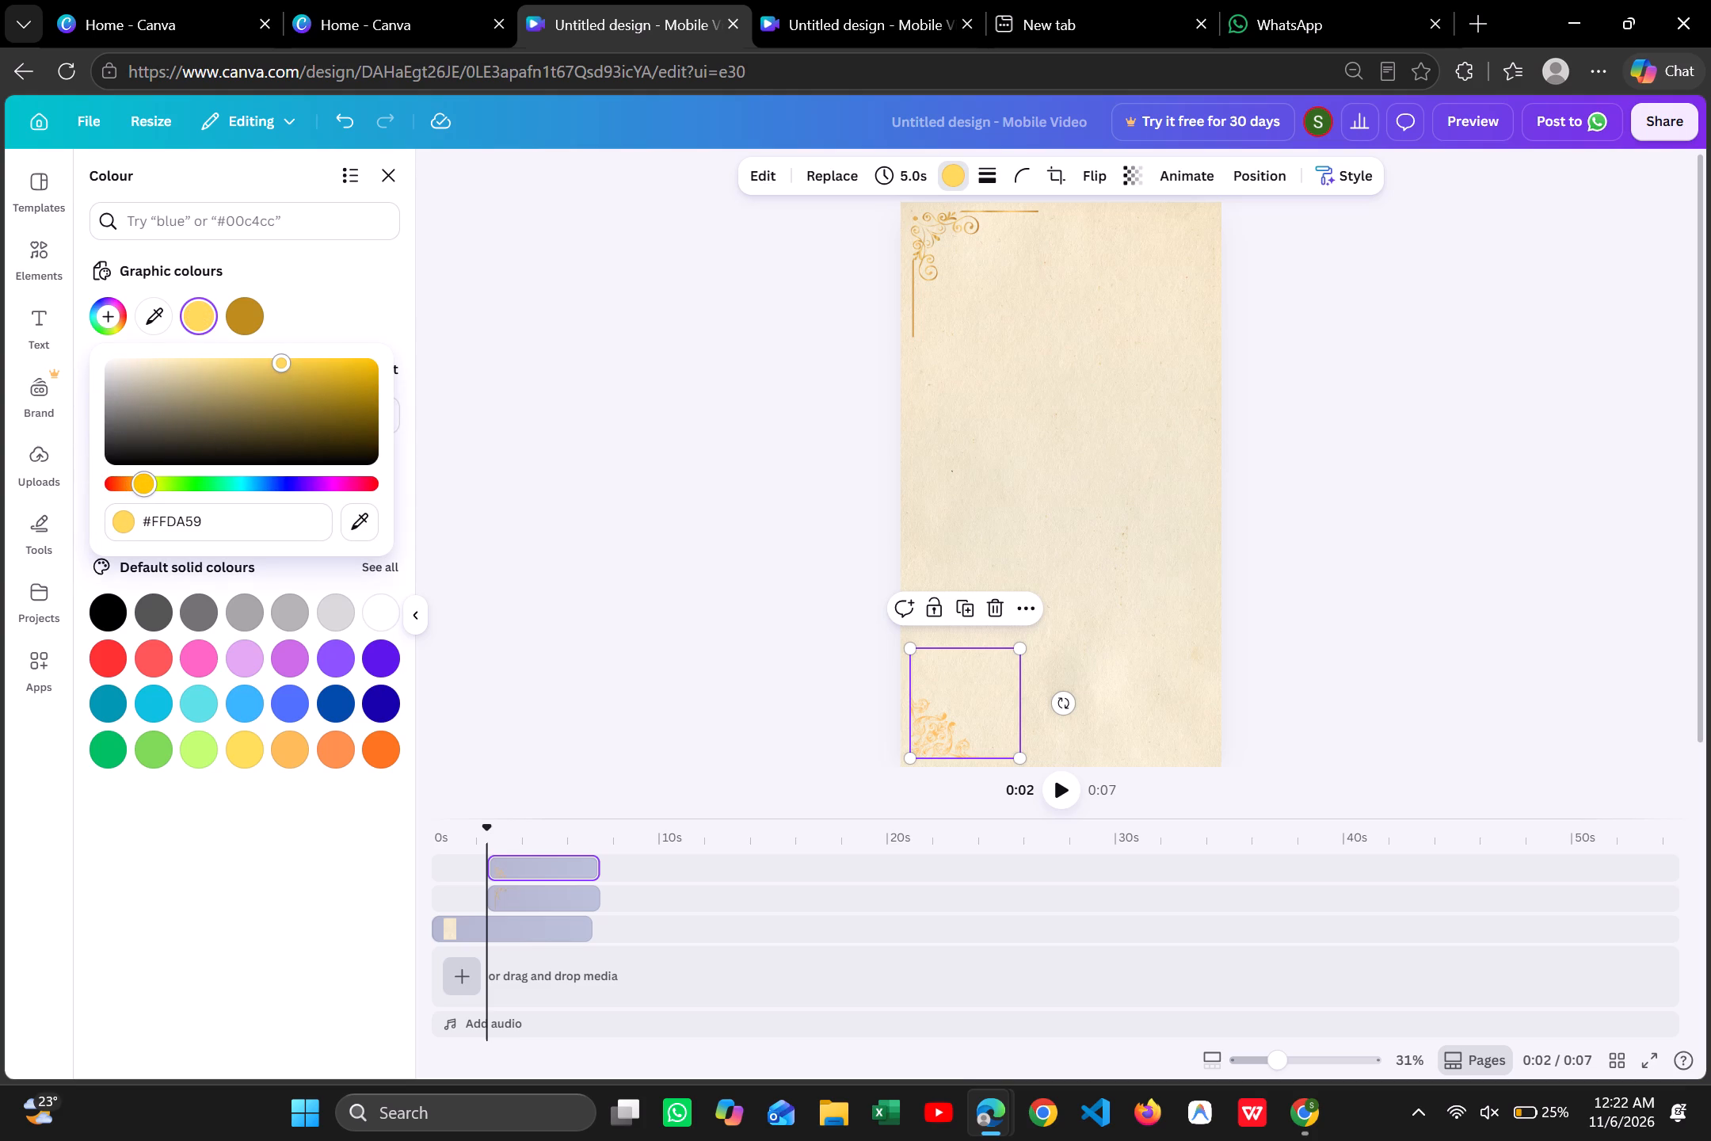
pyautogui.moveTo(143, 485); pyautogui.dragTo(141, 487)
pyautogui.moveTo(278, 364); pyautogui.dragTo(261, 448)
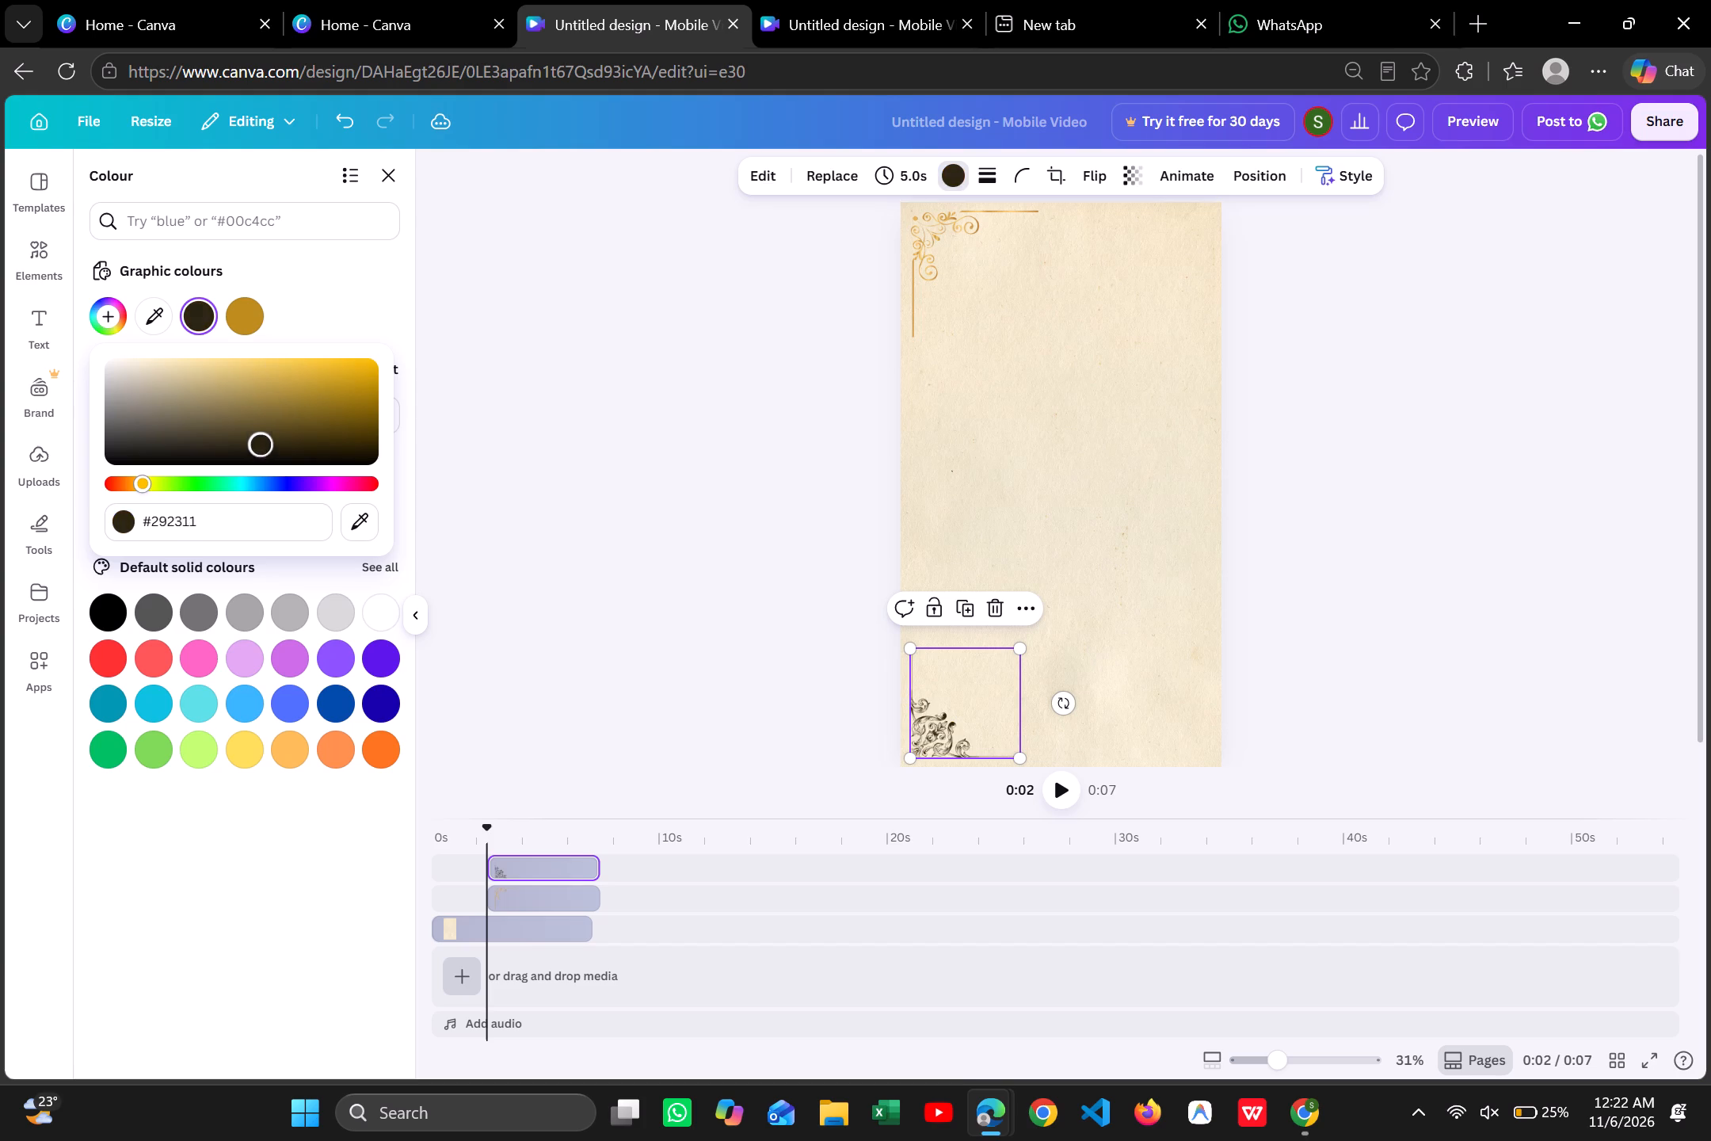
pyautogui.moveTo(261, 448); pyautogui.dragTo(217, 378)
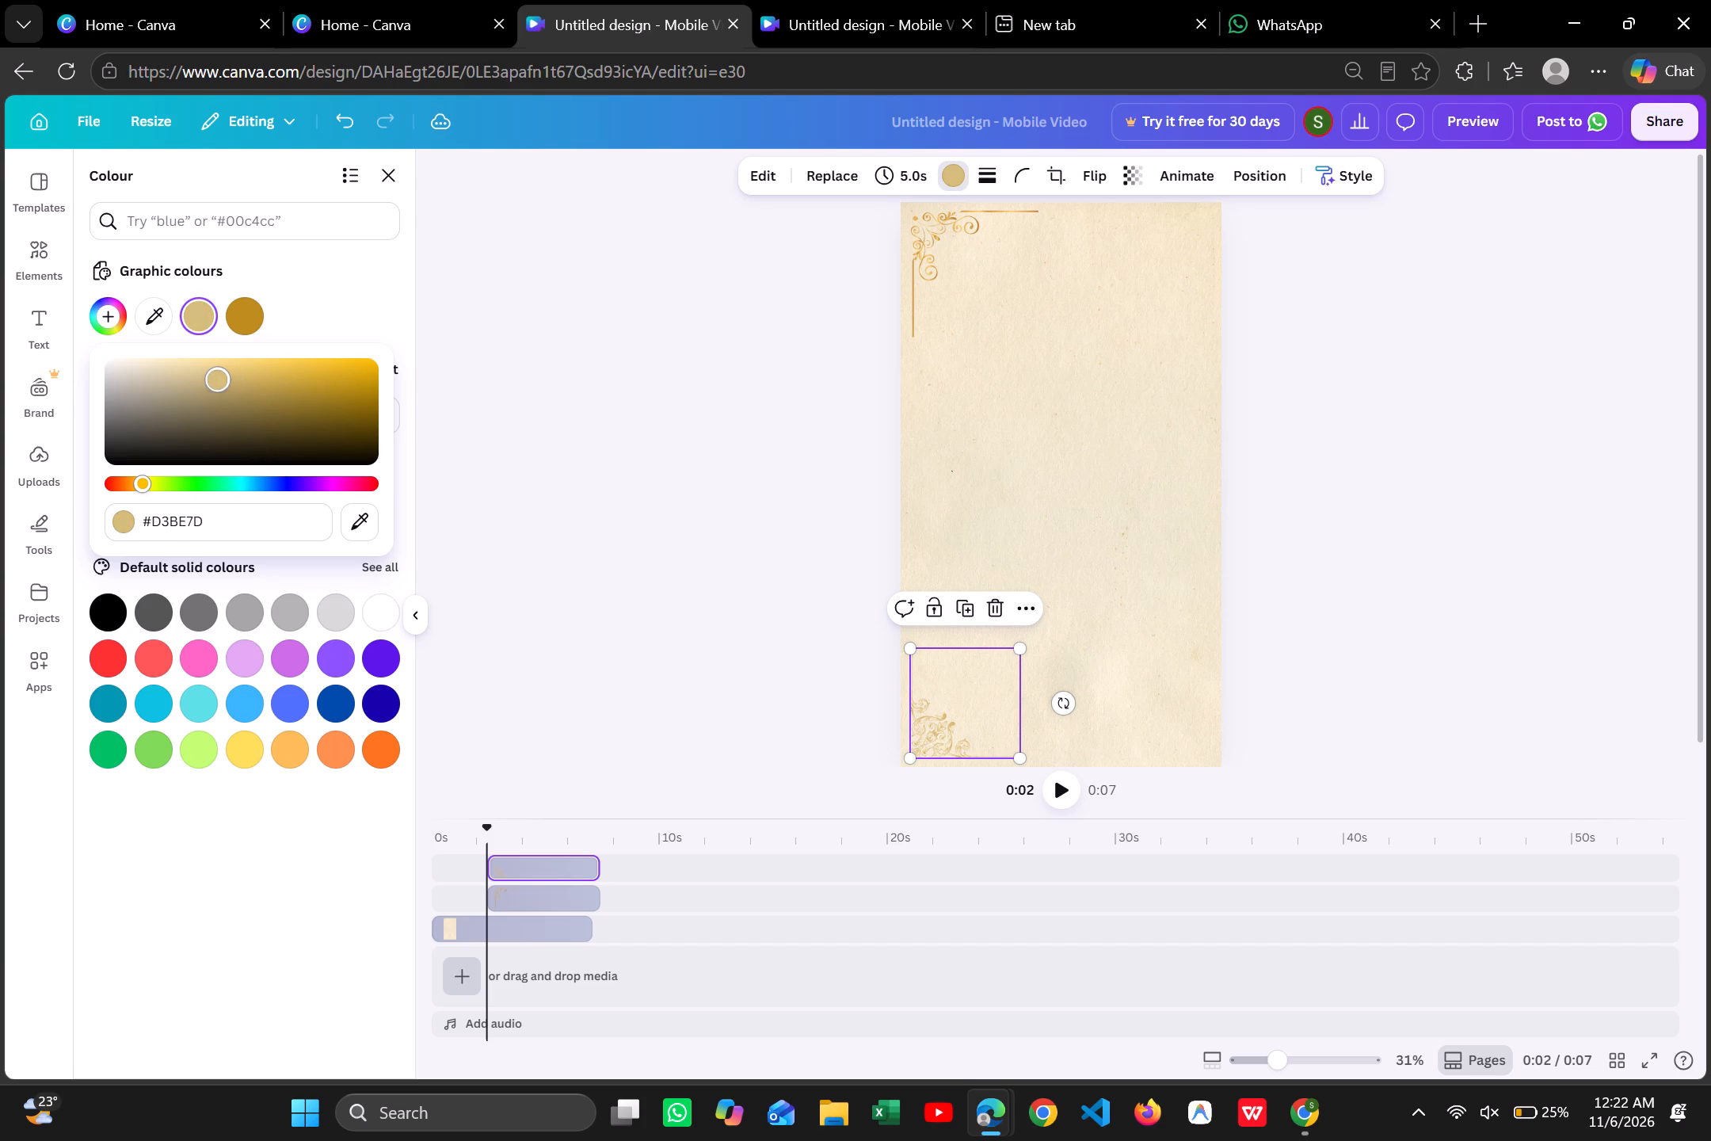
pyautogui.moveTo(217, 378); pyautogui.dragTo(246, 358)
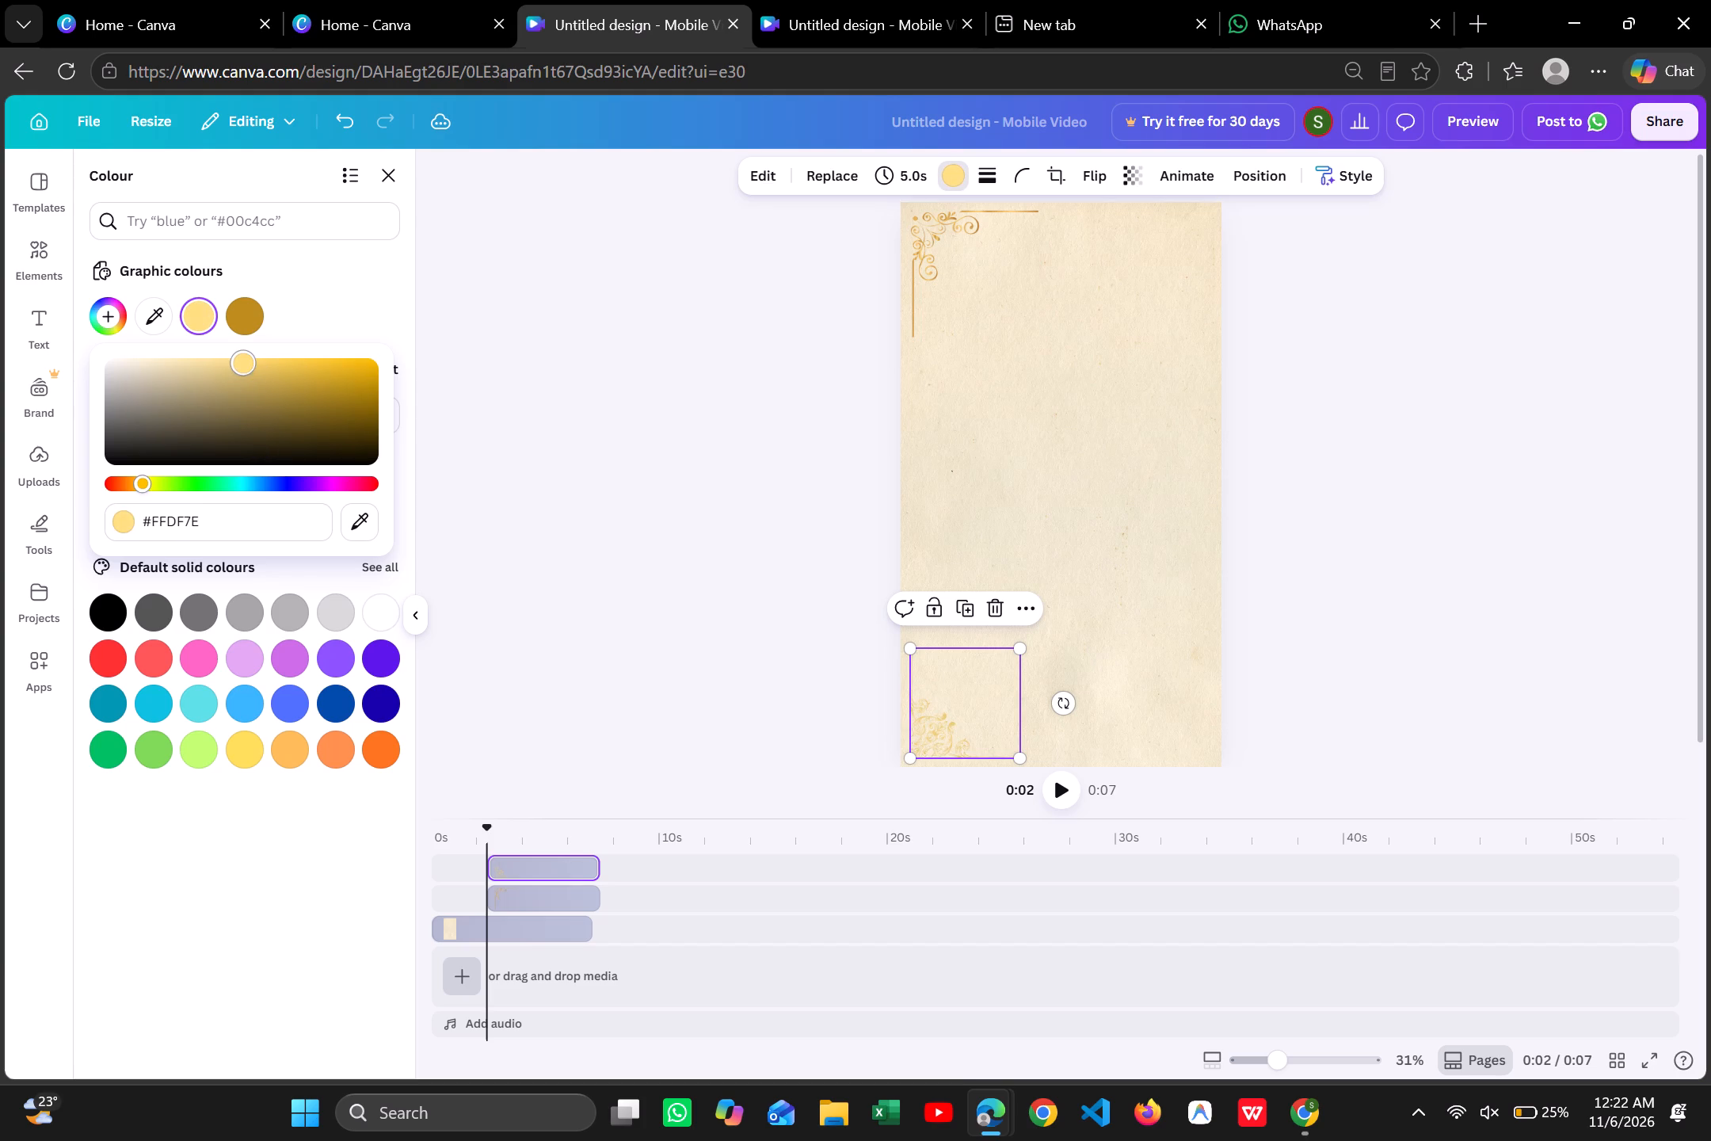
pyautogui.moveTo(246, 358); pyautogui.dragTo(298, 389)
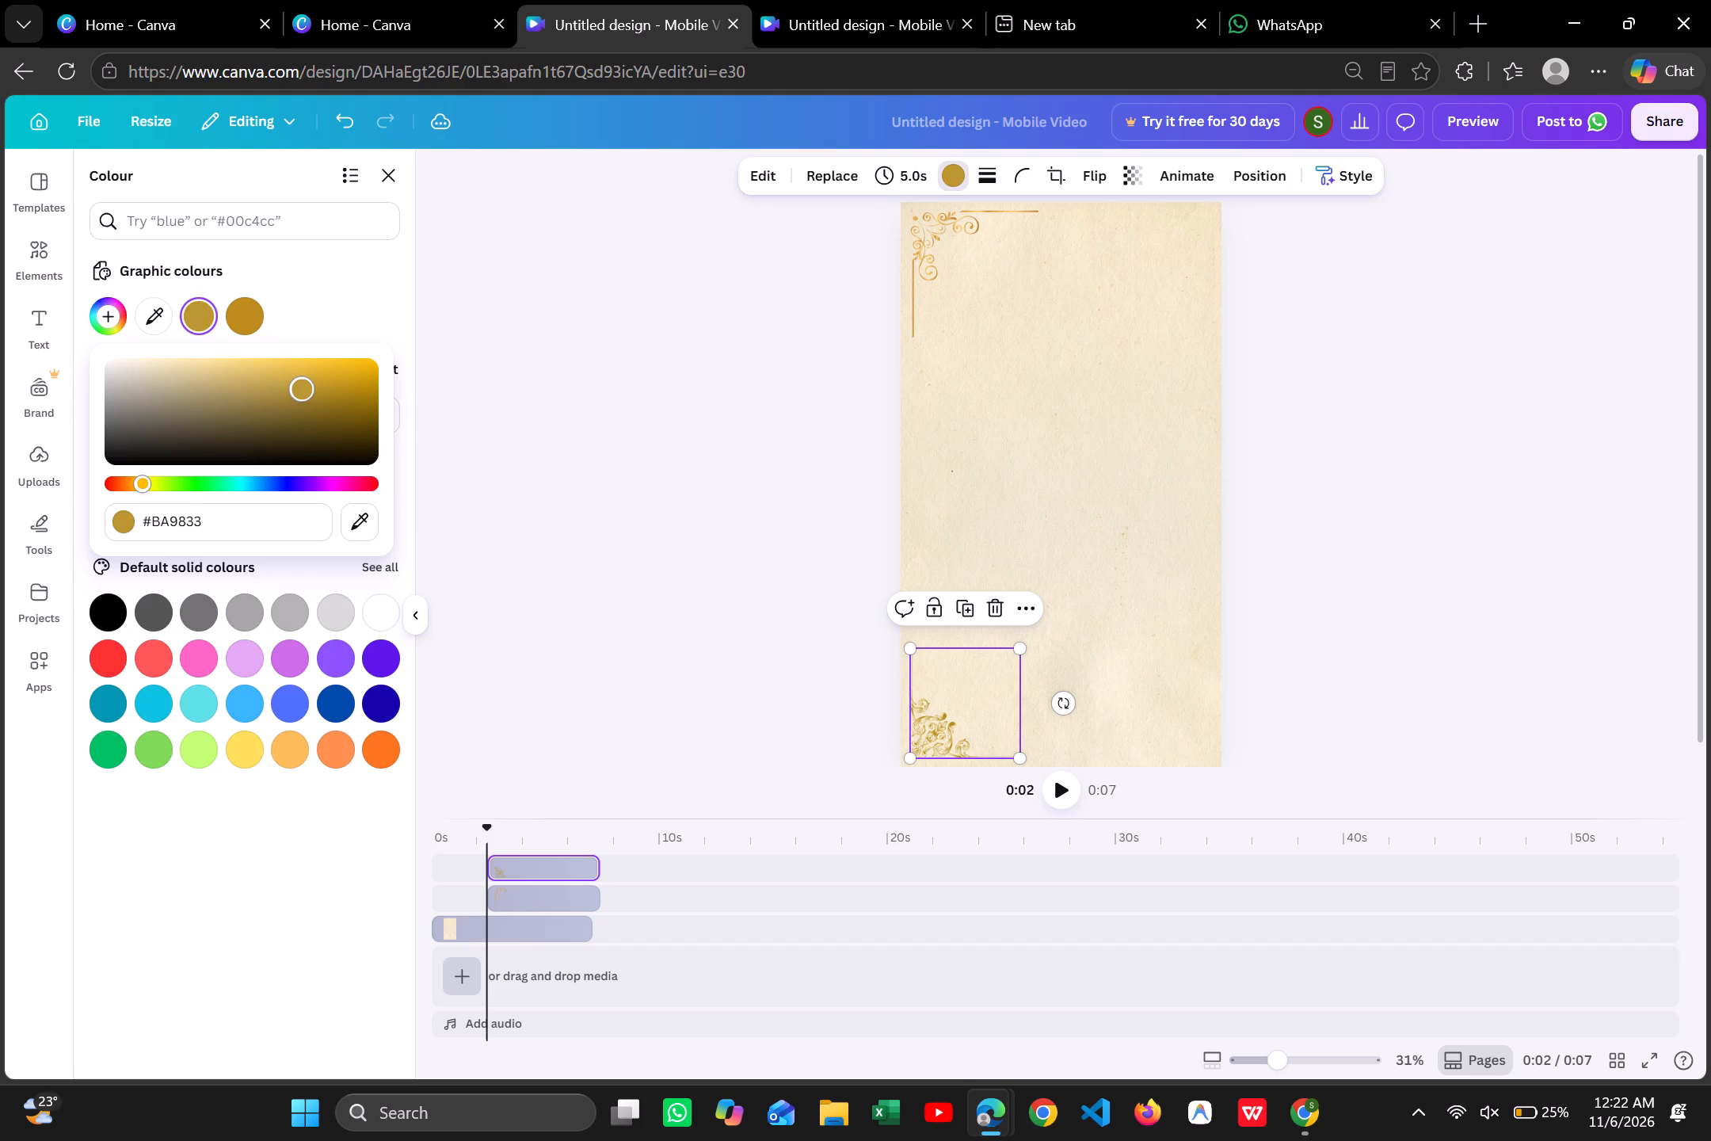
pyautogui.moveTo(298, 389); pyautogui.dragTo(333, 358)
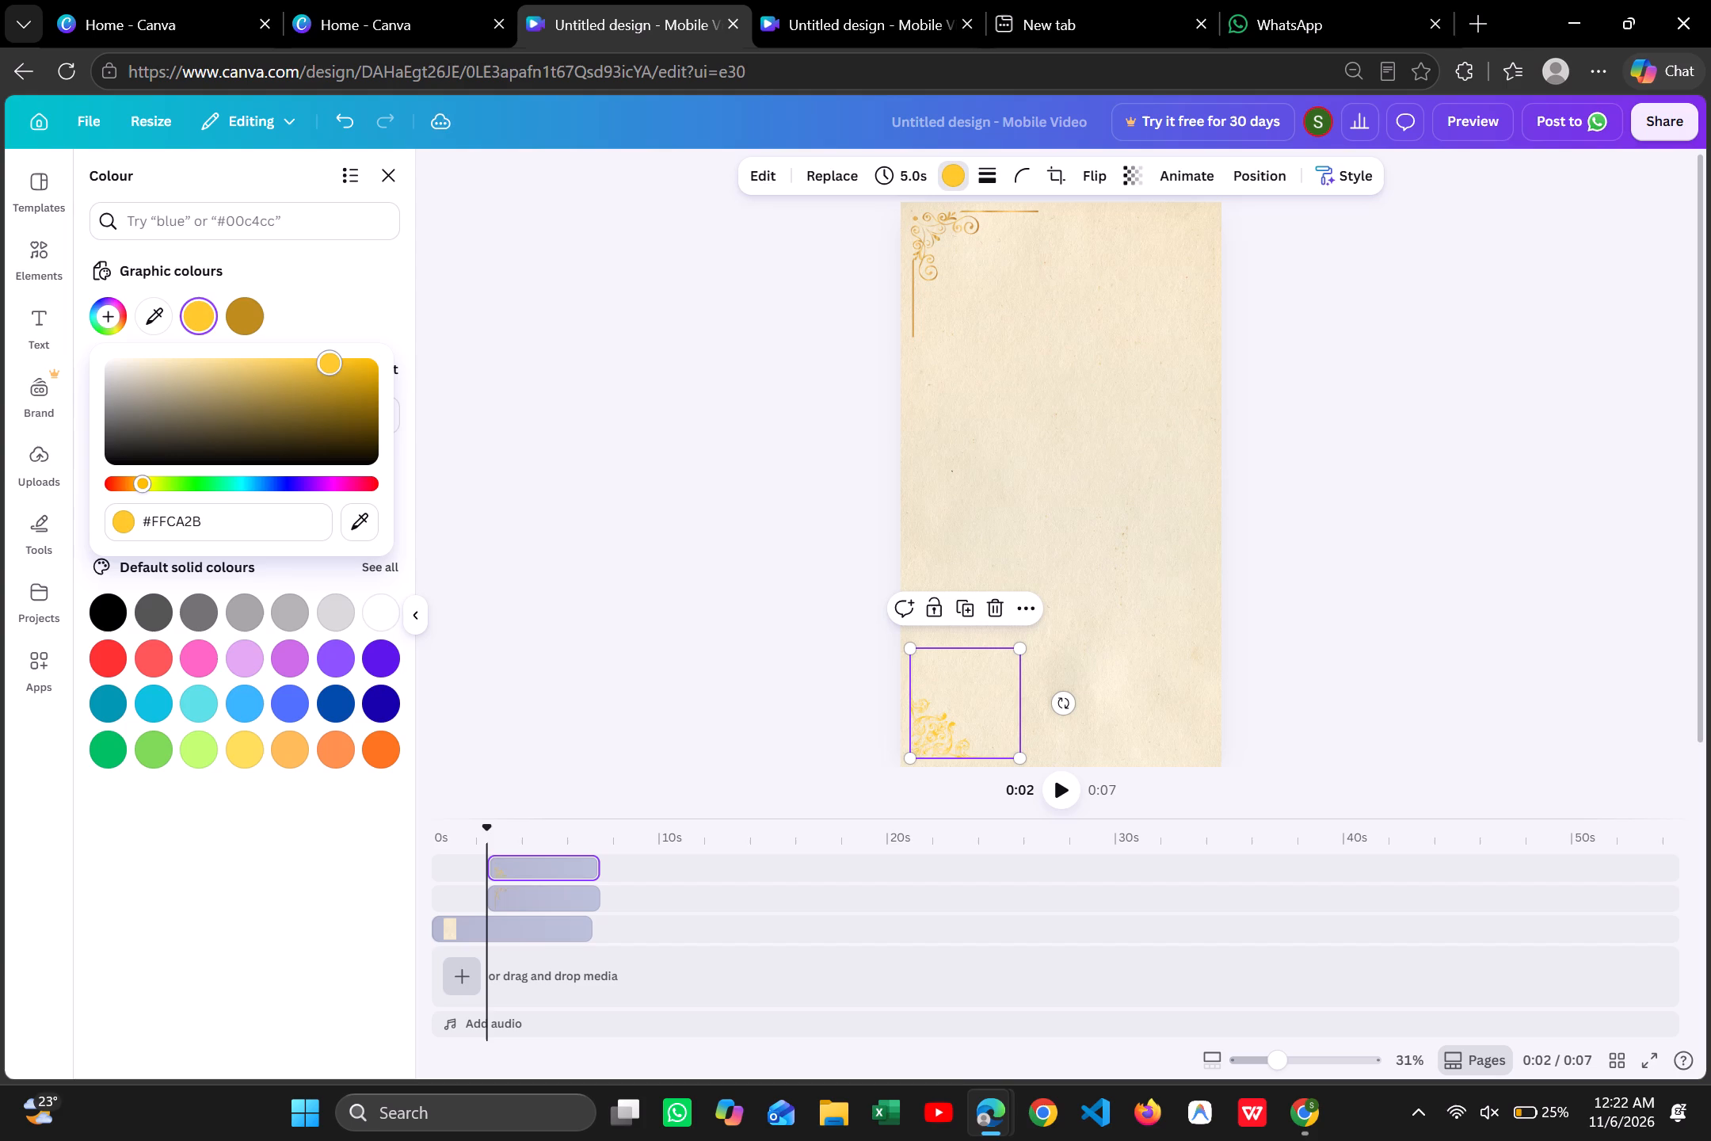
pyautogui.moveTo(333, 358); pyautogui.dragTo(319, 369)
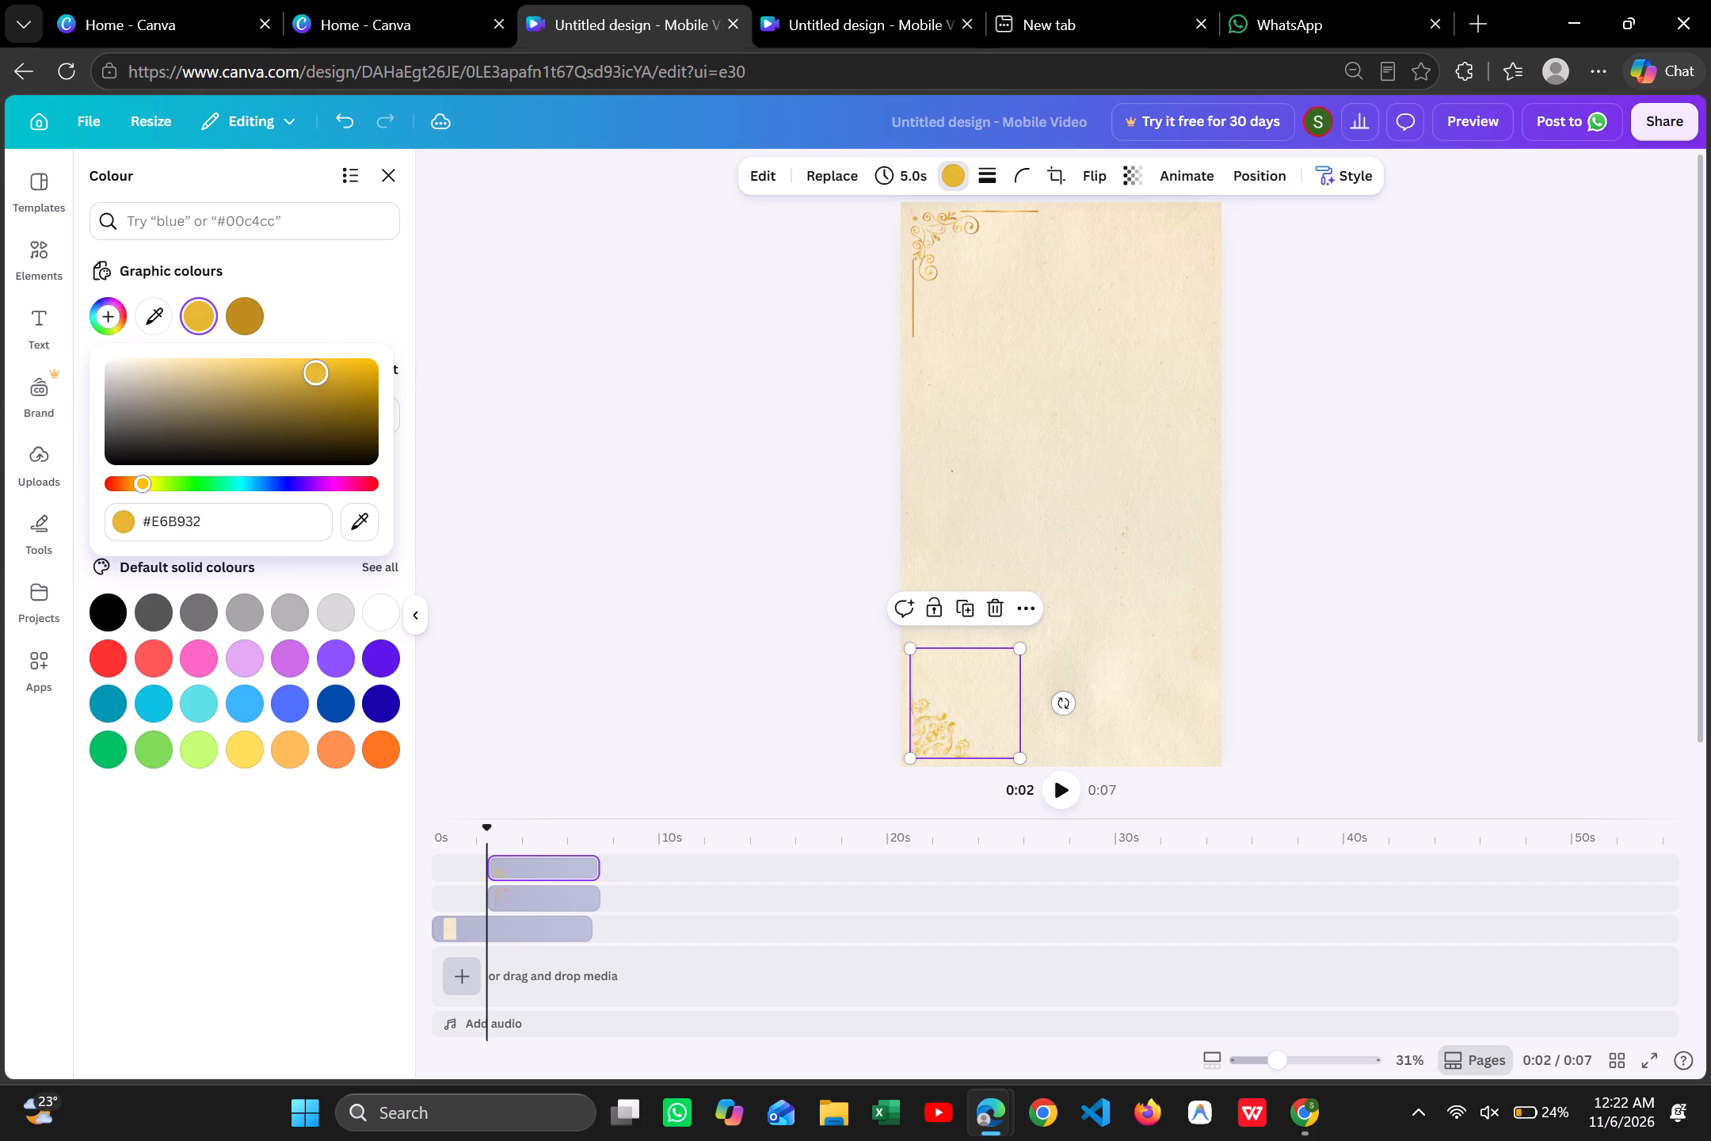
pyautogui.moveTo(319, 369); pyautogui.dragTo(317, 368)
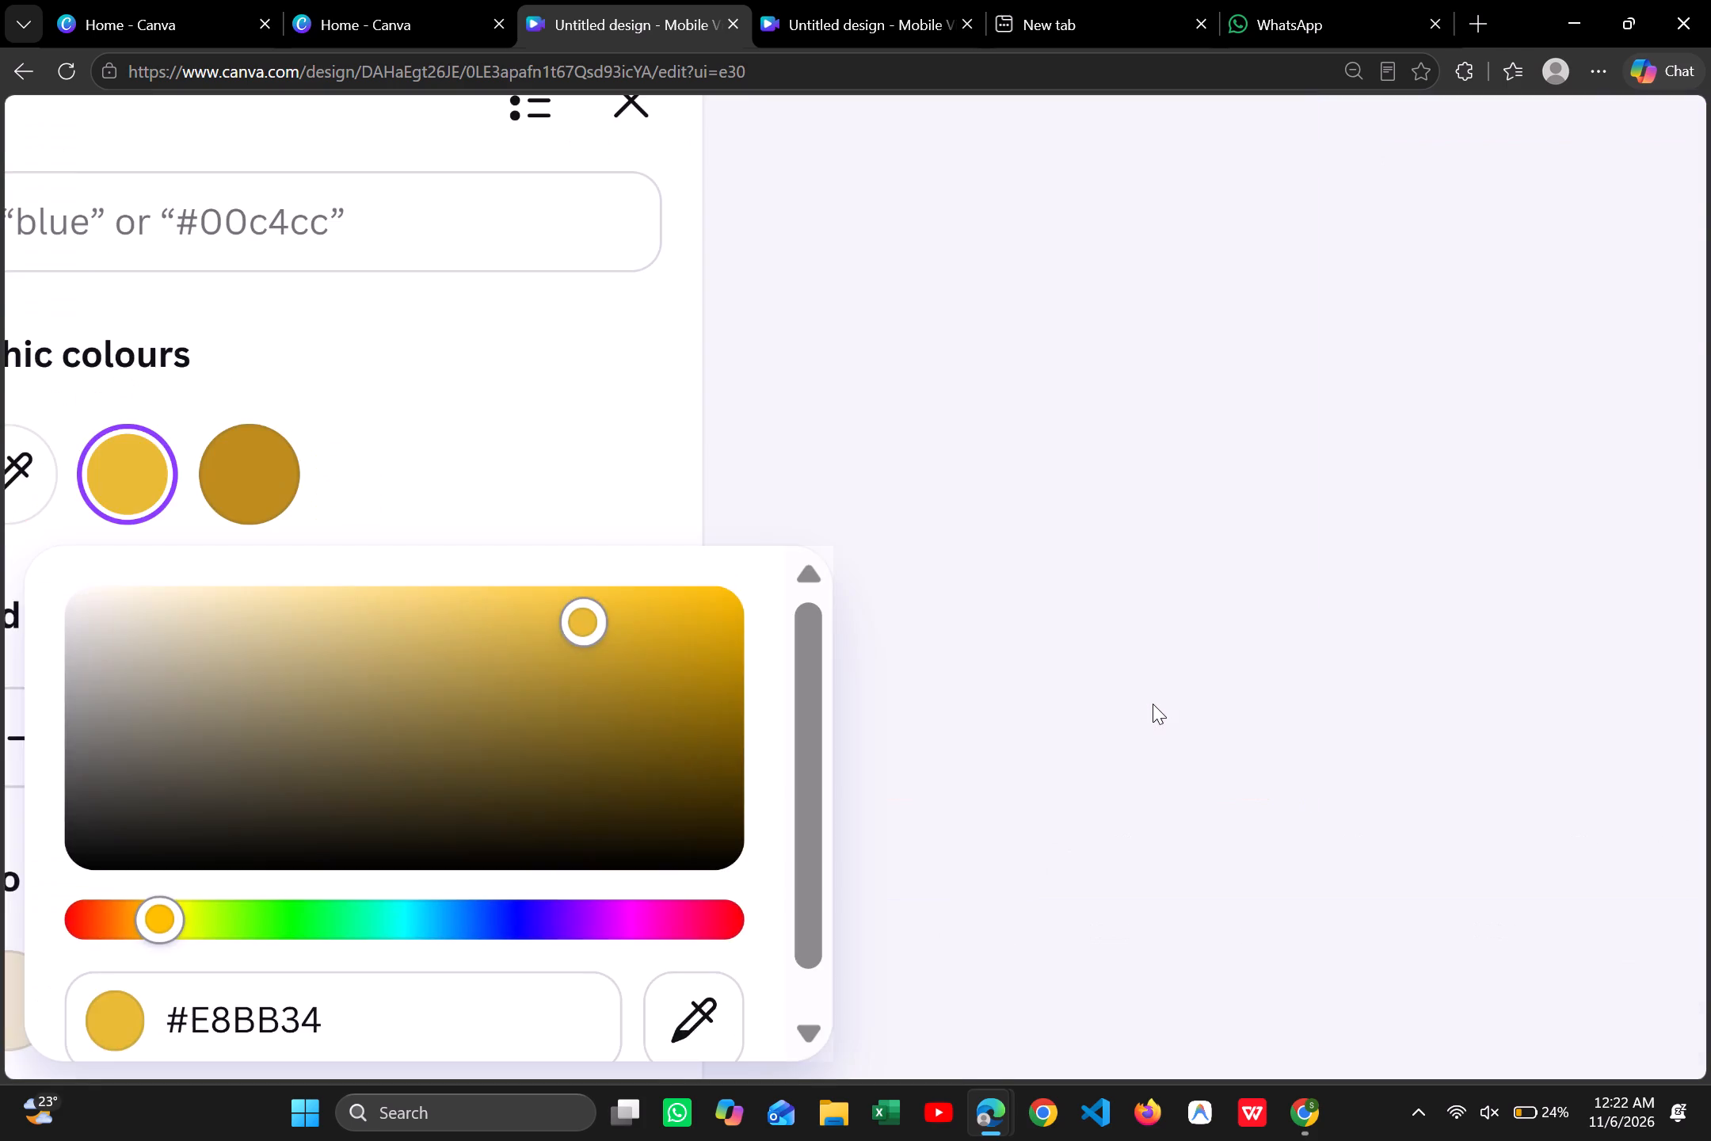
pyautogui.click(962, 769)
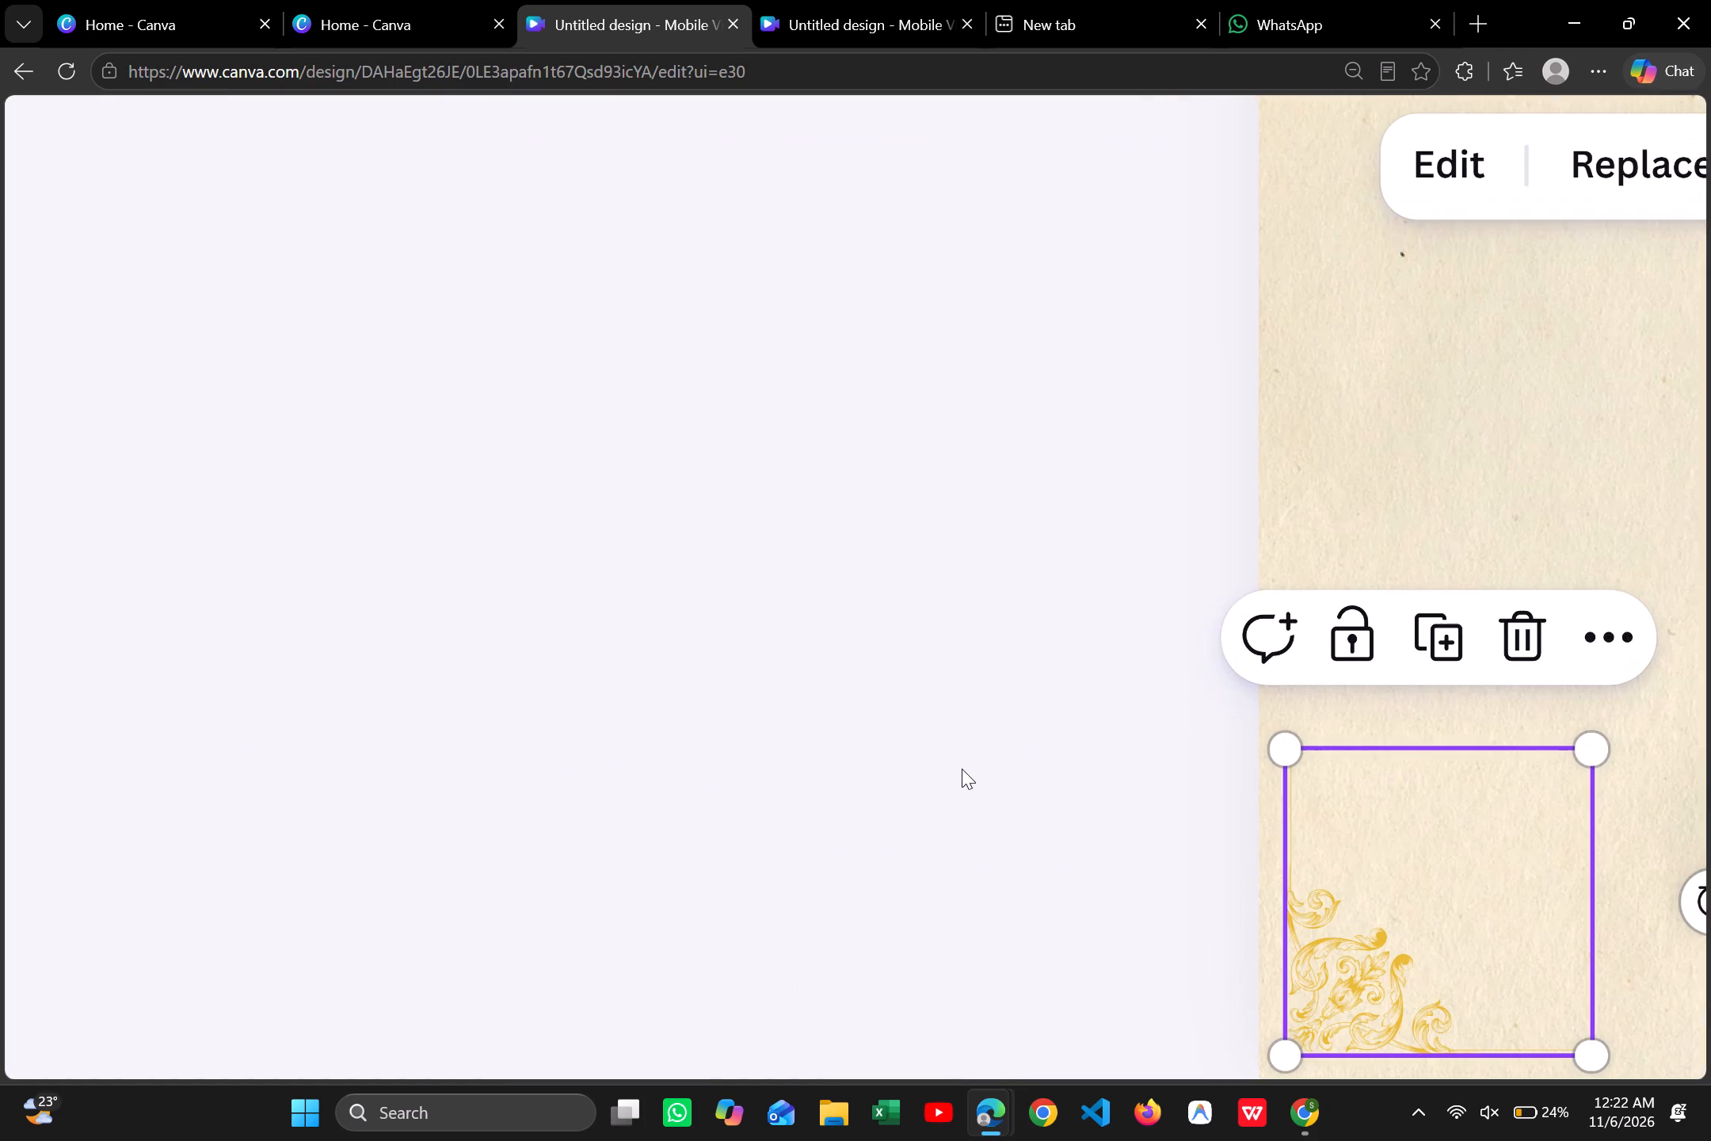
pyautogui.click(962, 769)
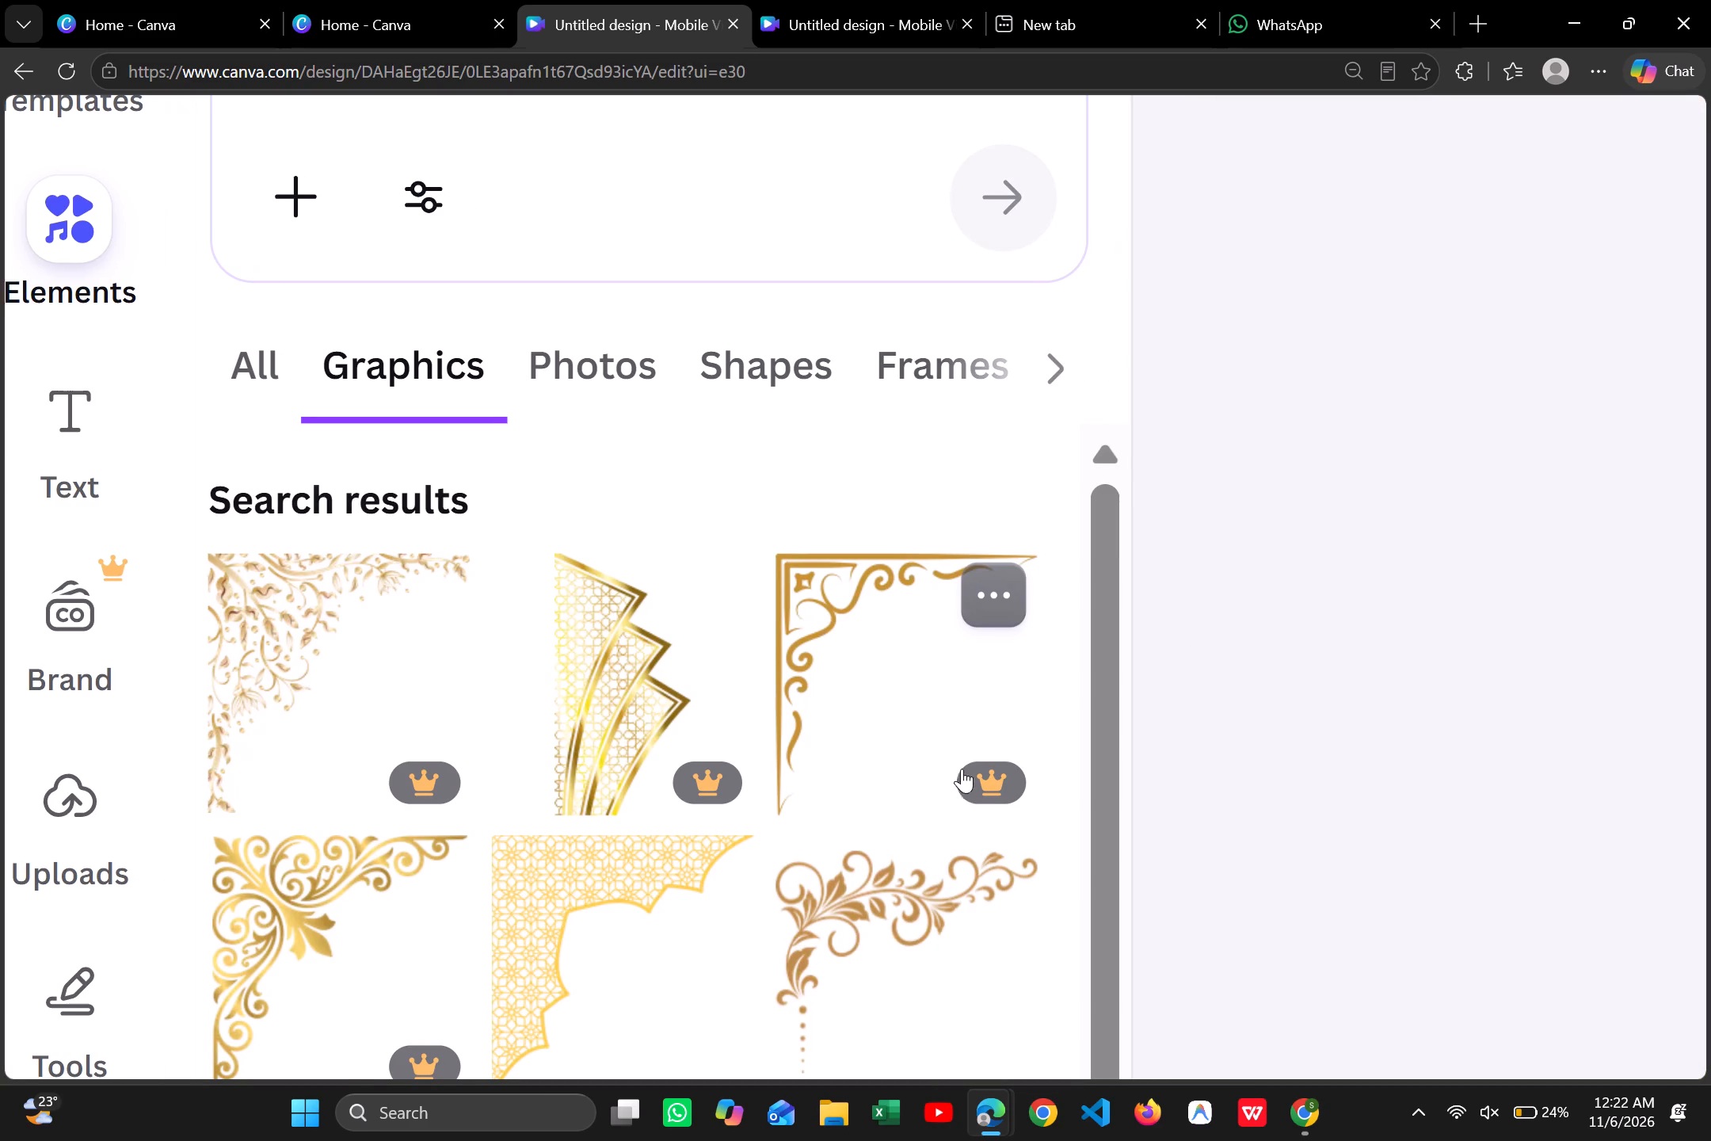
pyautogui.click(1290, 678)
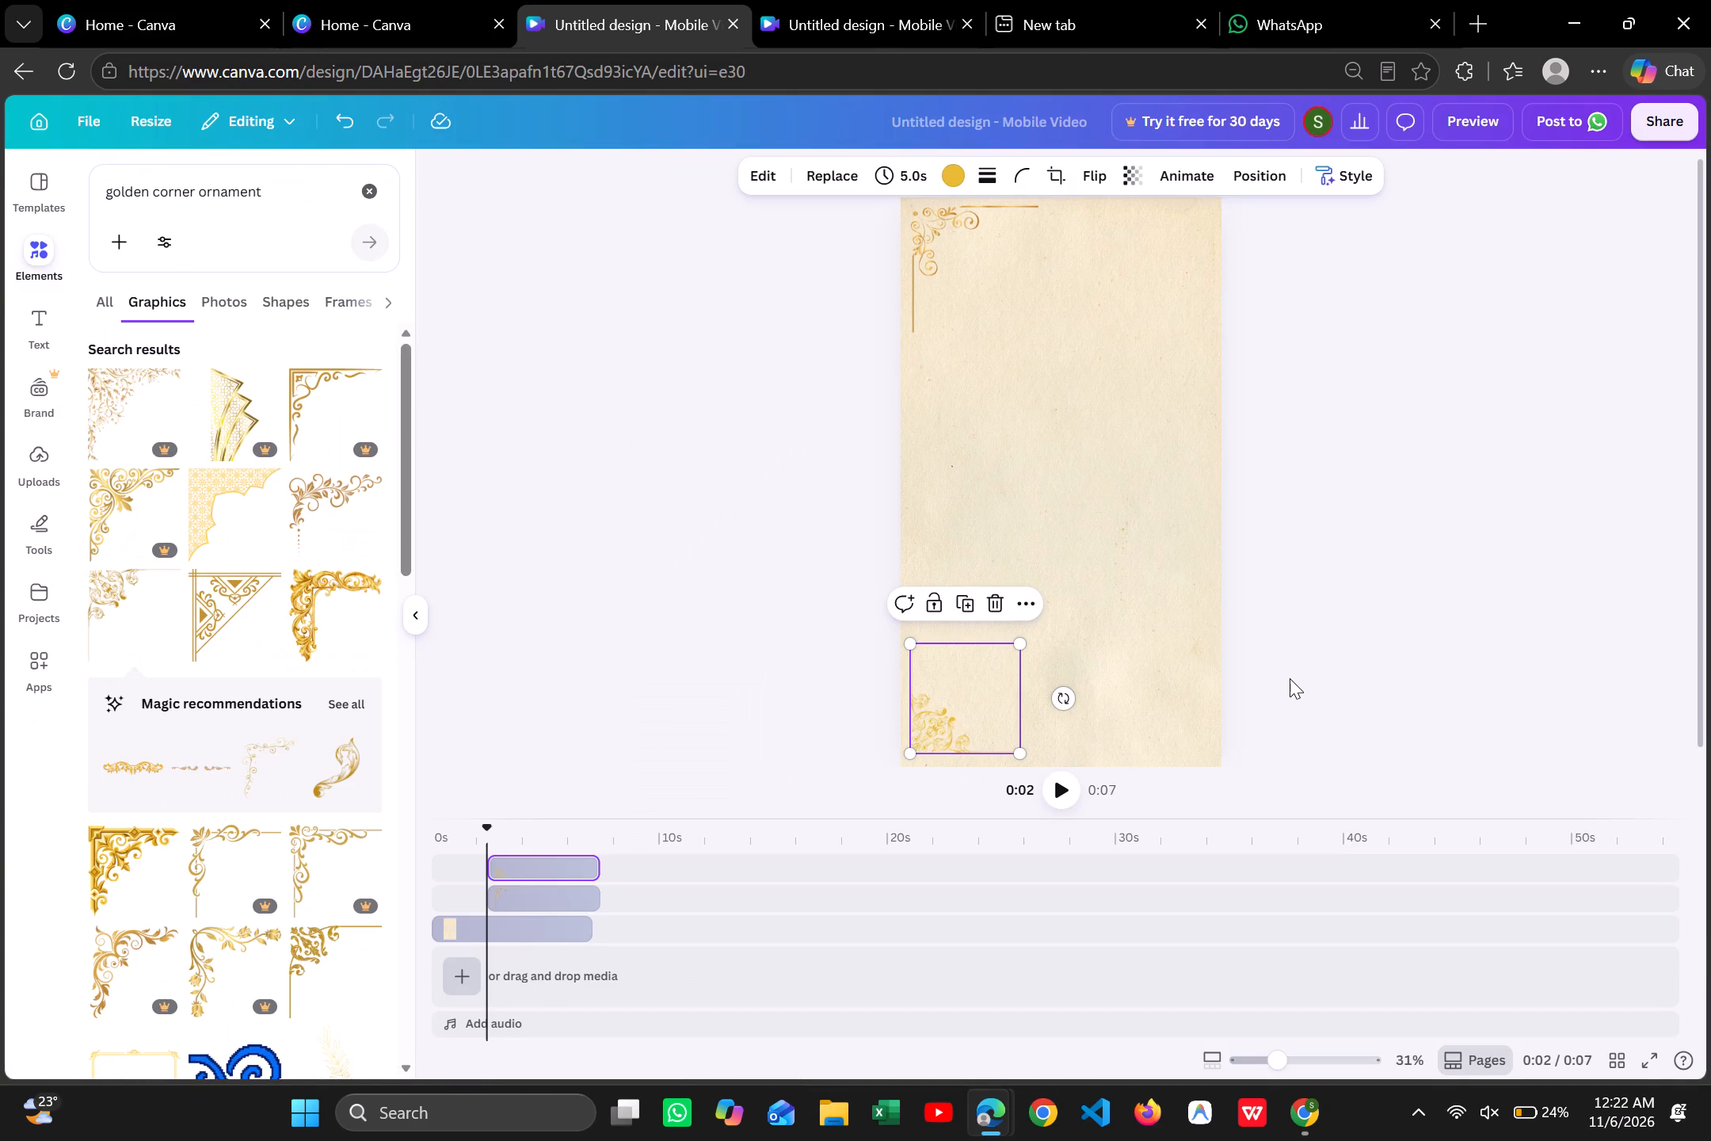
# Delete the floral corner ornament from the page's bottom-left corner.
pyautogui.click(947, 747)
pyautogui.click(993, 609)
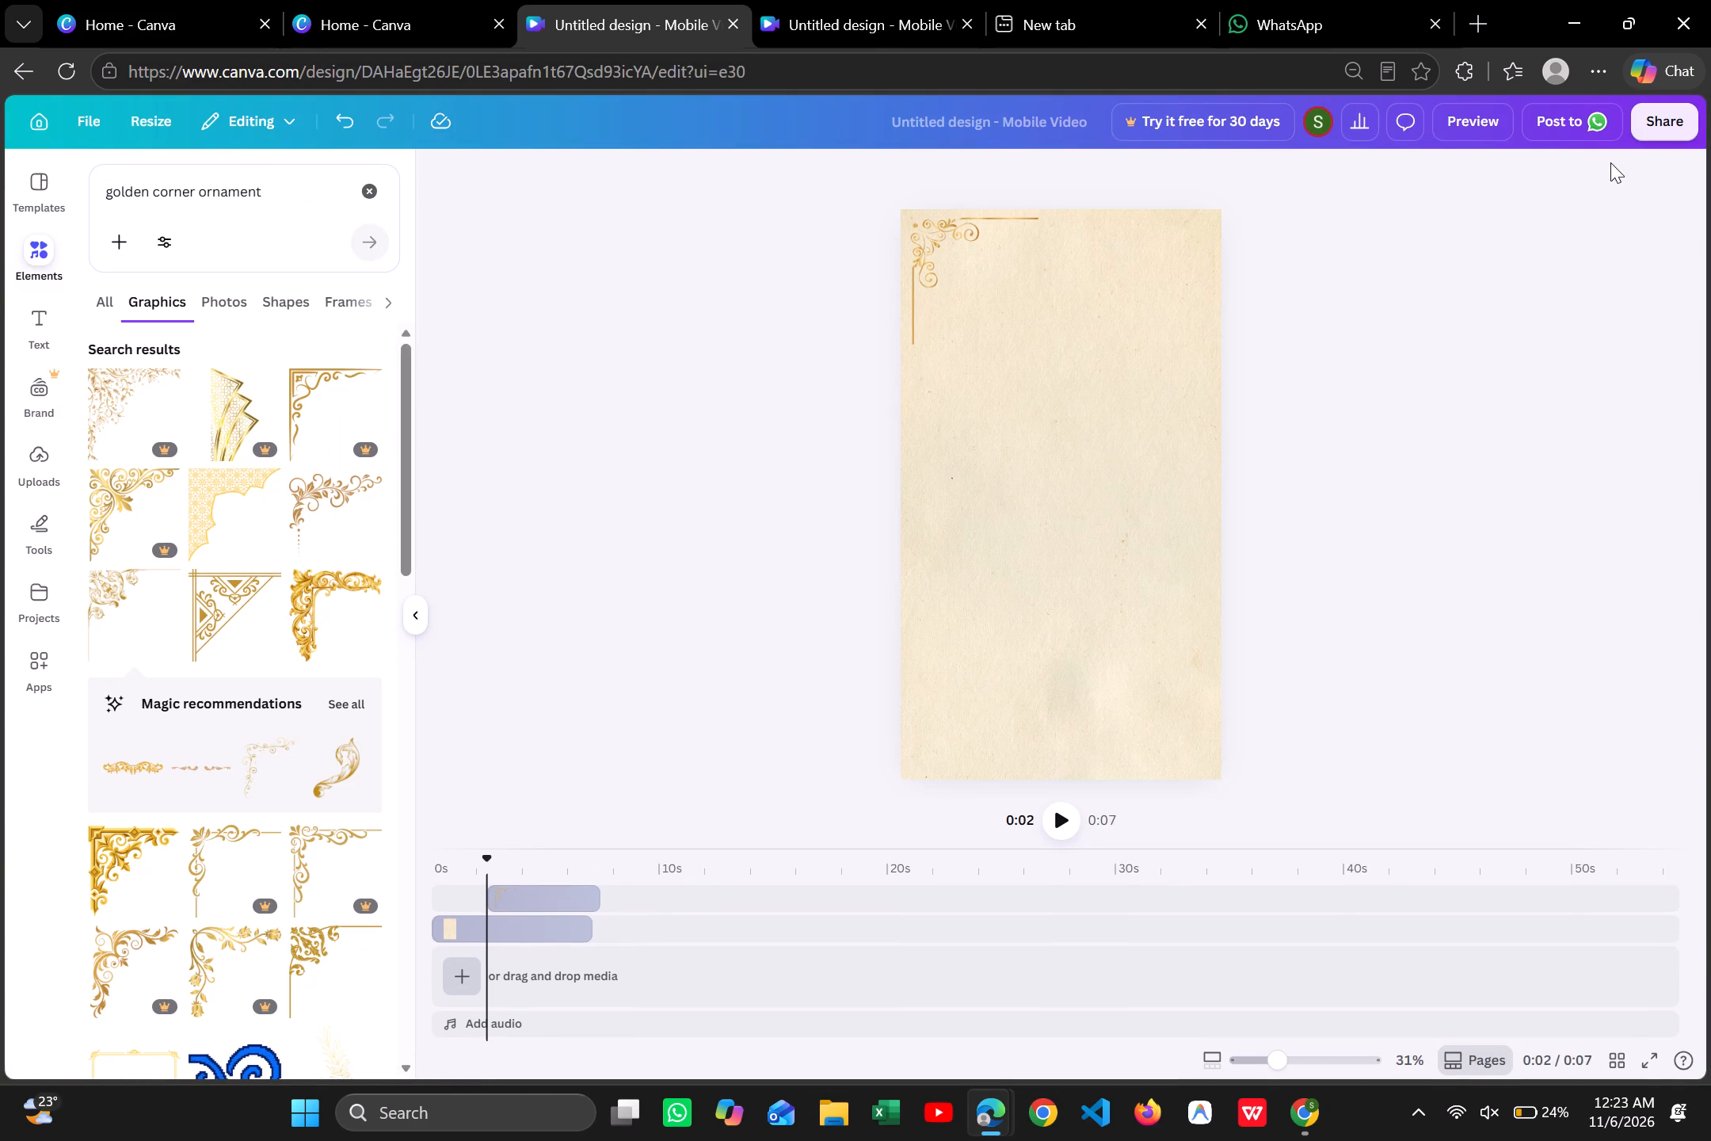
# Check the design's WhatsApp posting and general sharing options, then dismiss them.
pyautogui.click(1585, 113)
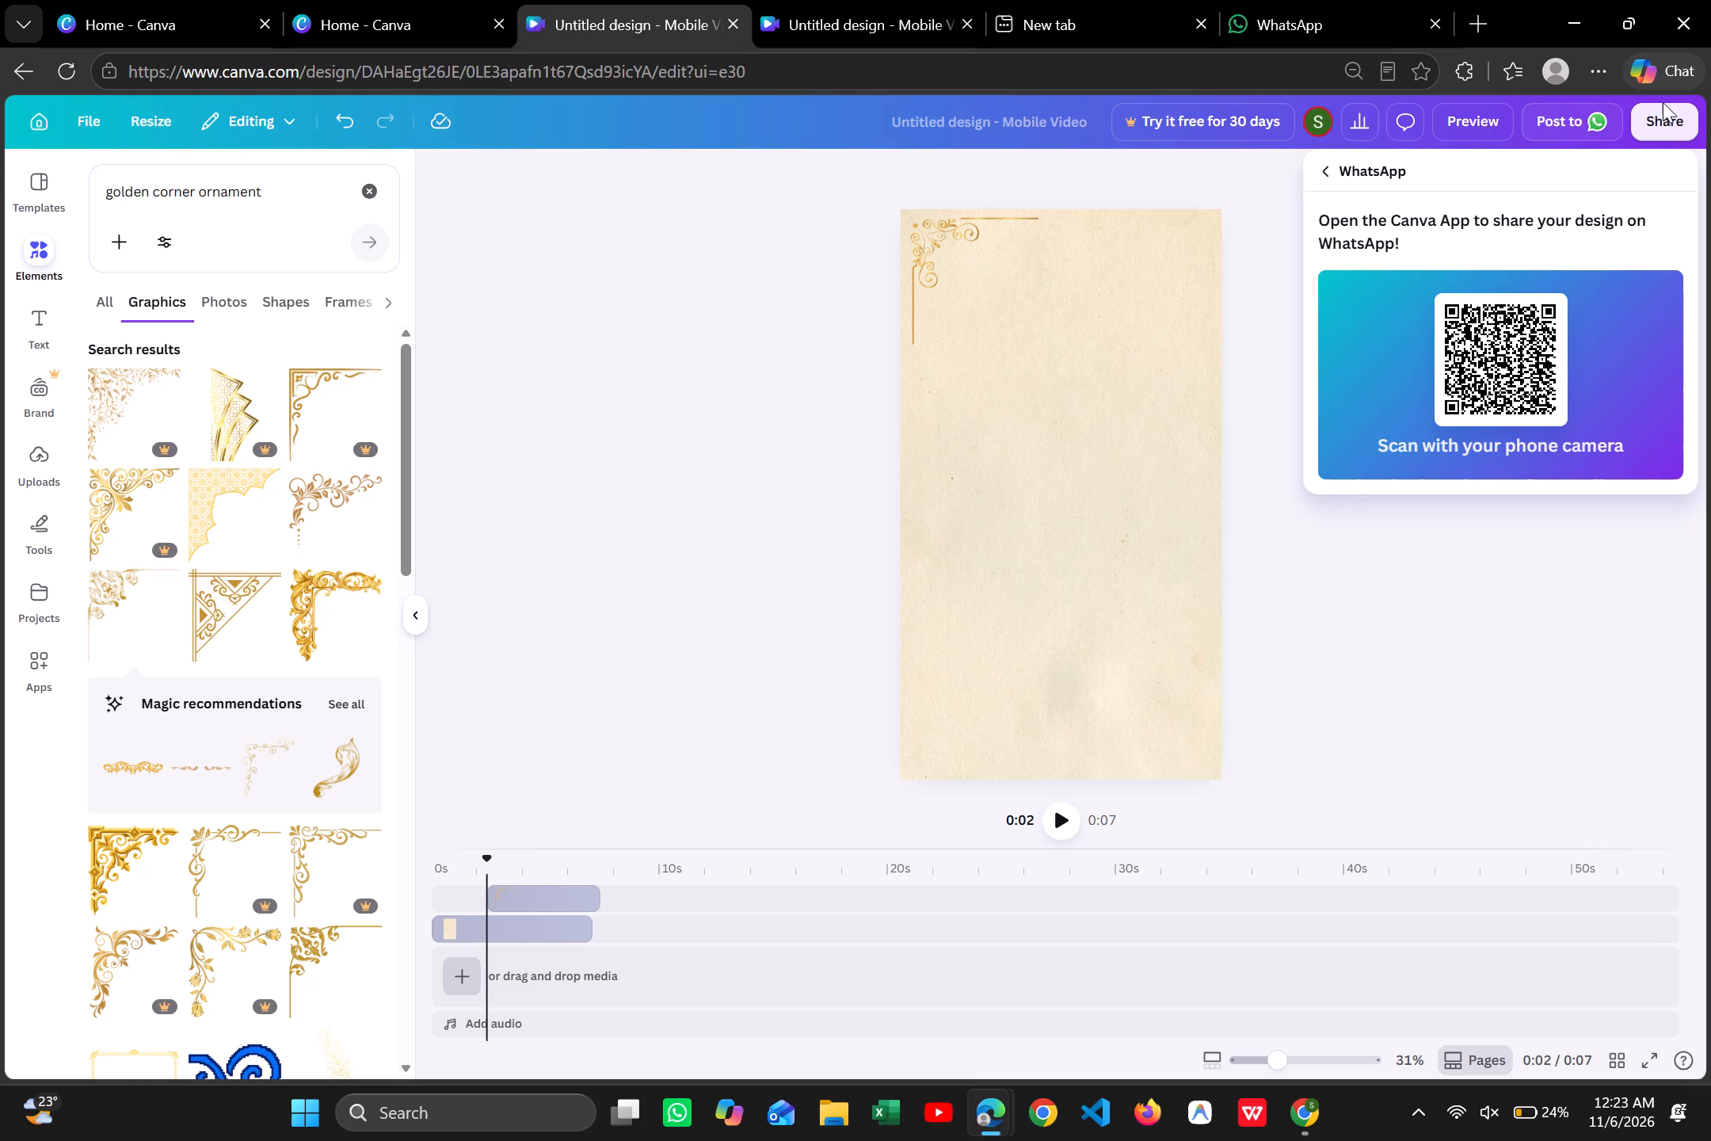
pyautogui.click(1665, 104)
pyautogui.click(1664, 121)
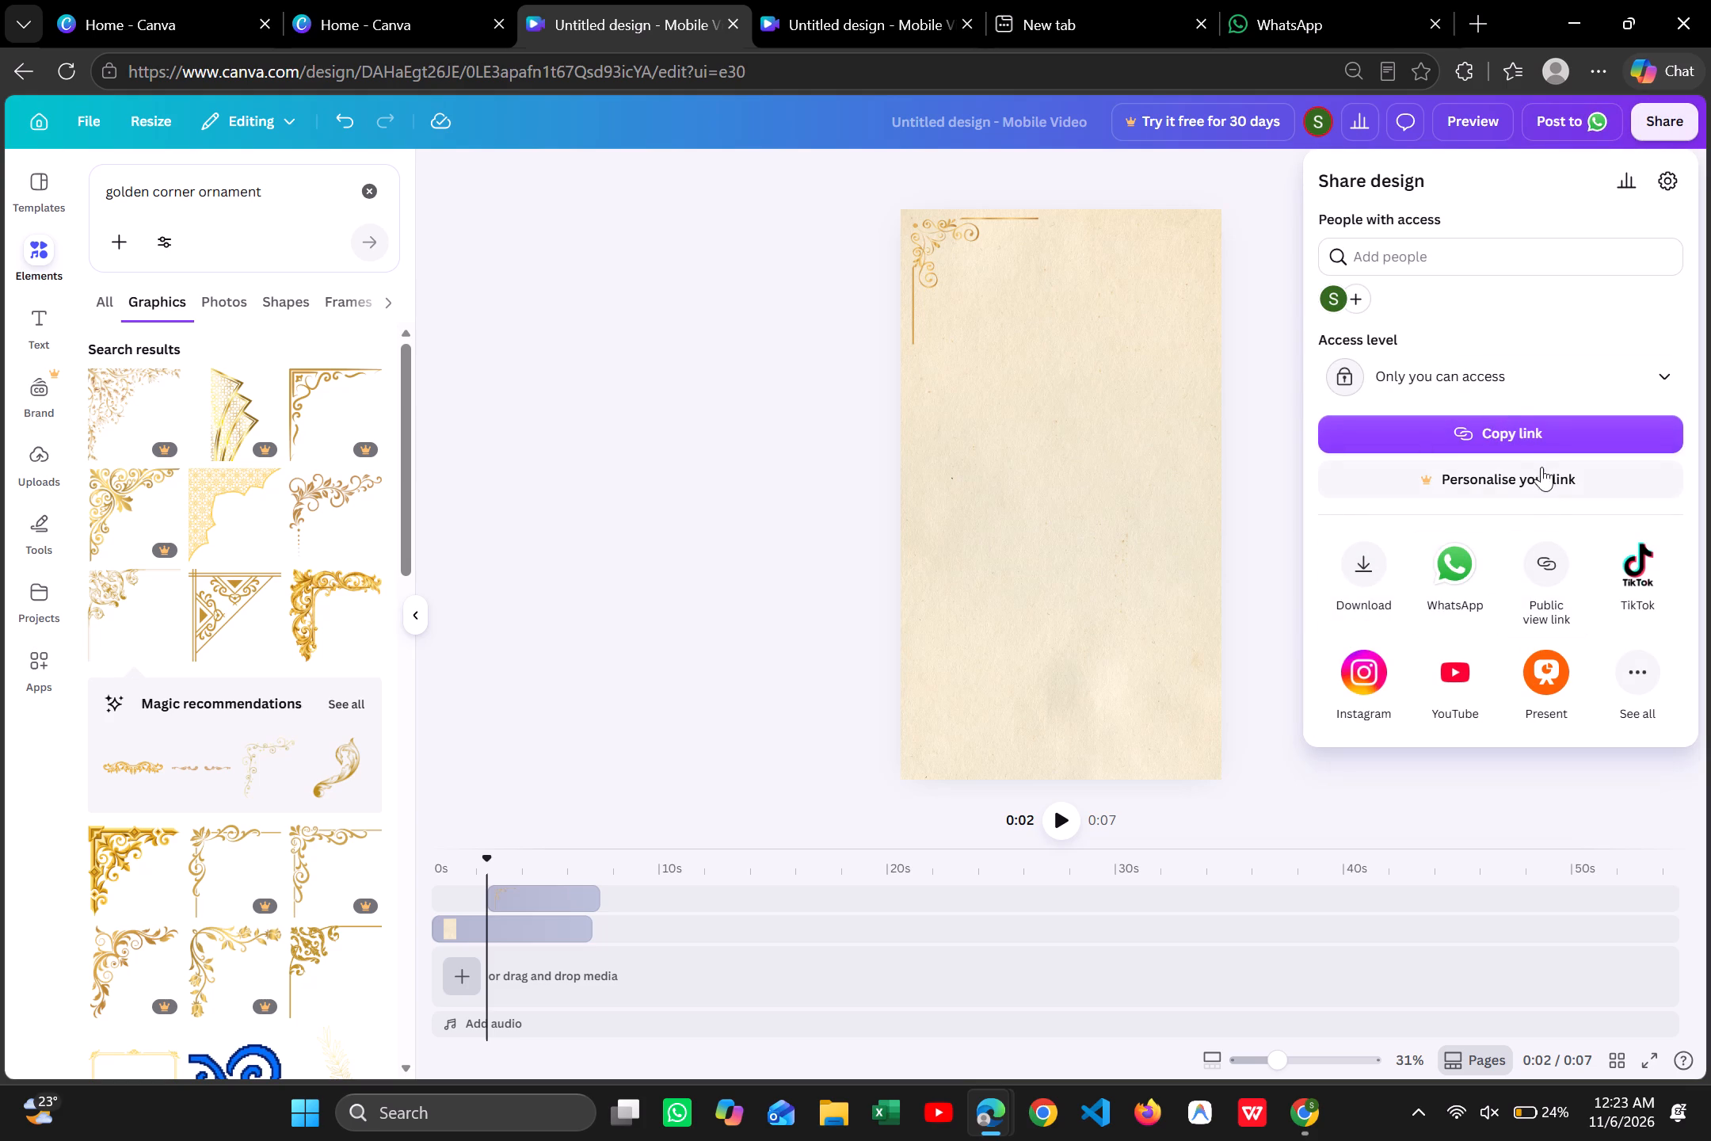
pyautogui.click(1583, 132)
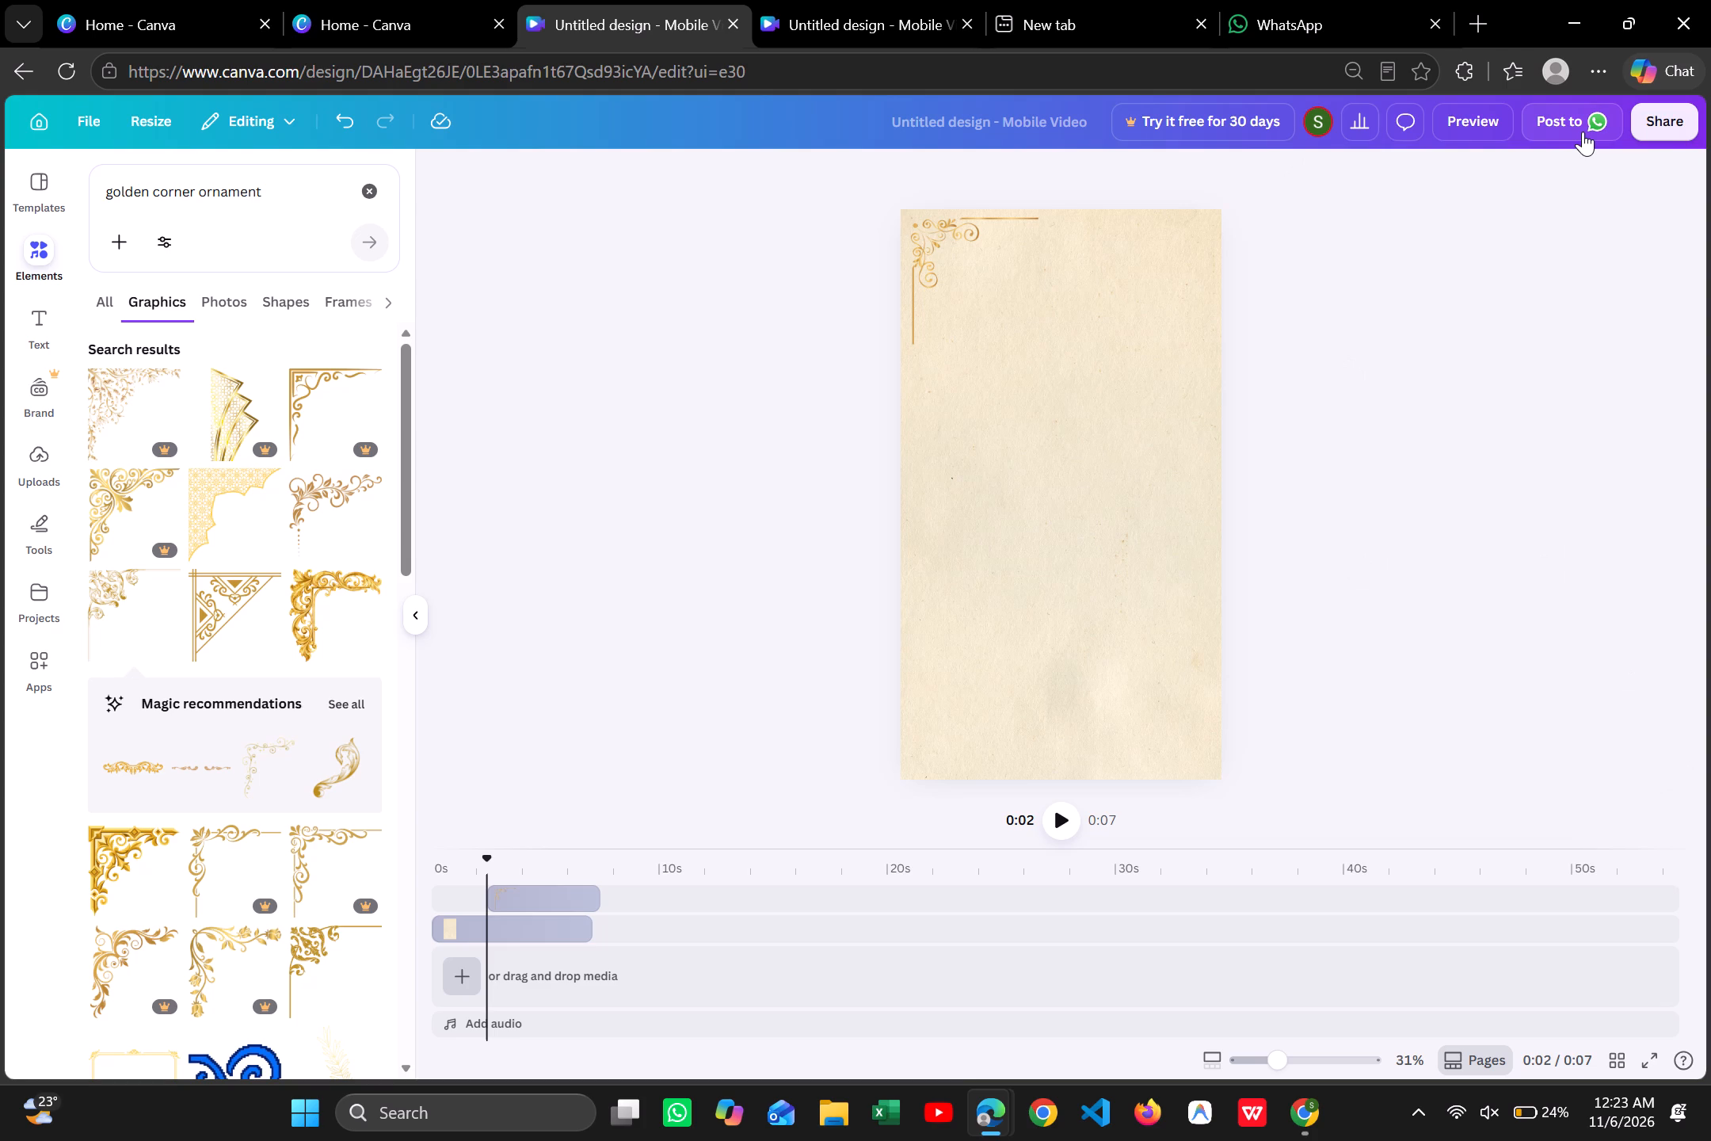
pyautogui.click(1583, 132)
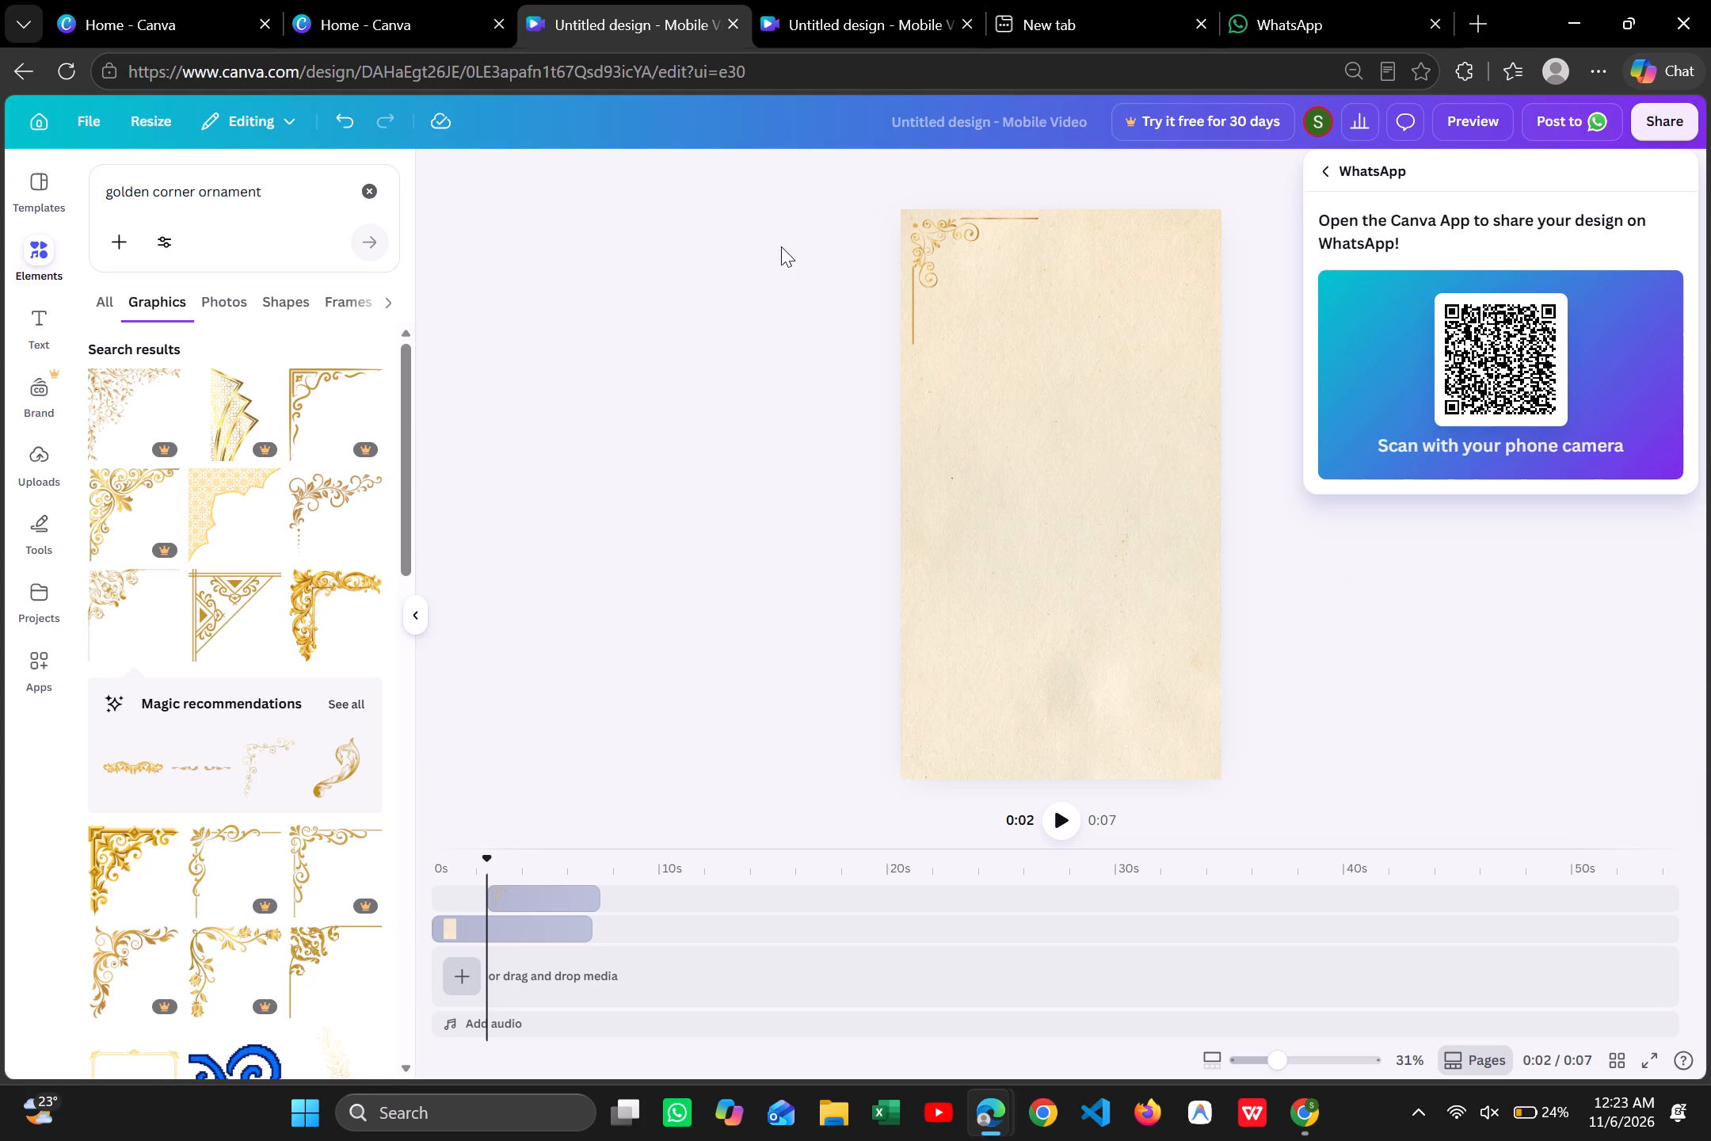
pyautogui.scroll(7, 214, 548)
pyautogui.scroll(-4, 266, 450)
pyautogui.scroll(-3, 232, 812)
pyautogui.click(1273, 568)
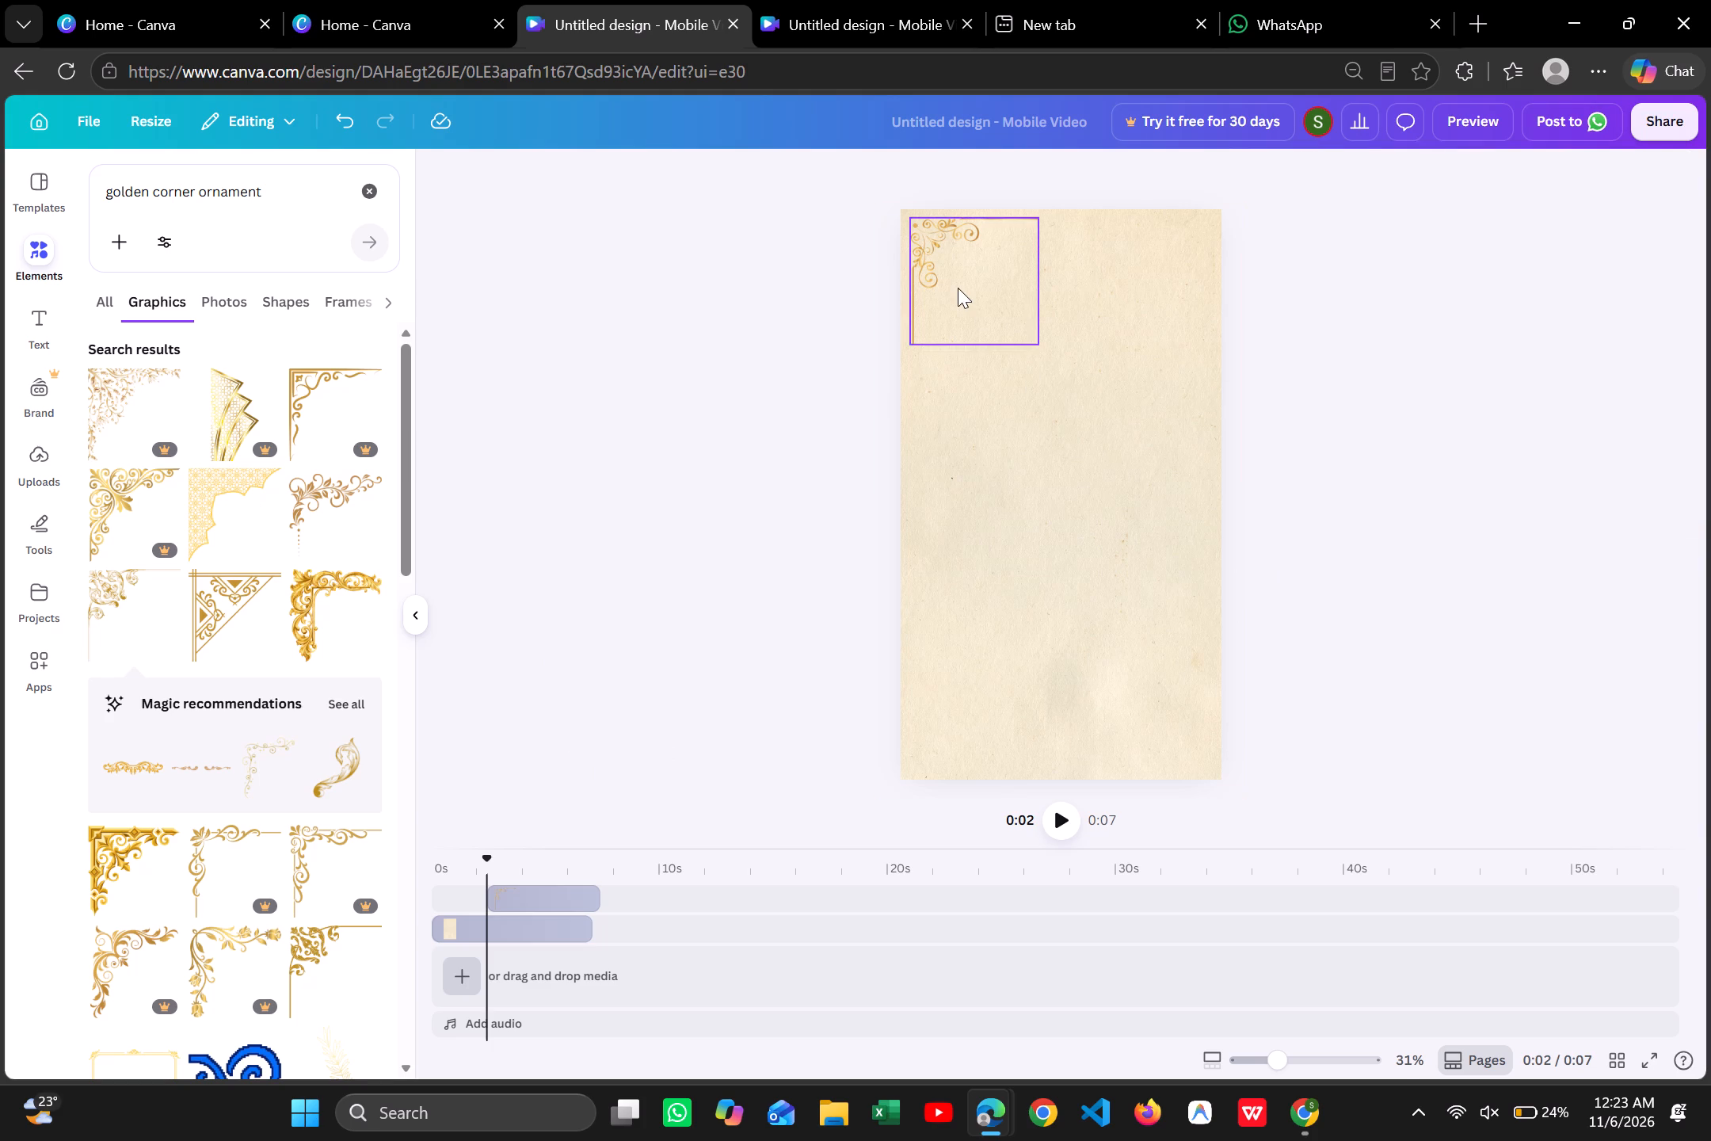
# Delete the golden scroll corner ornament from the page's top-left corner.
pyautogui.click(958, 288)
pyautogui.click(1003, 371)
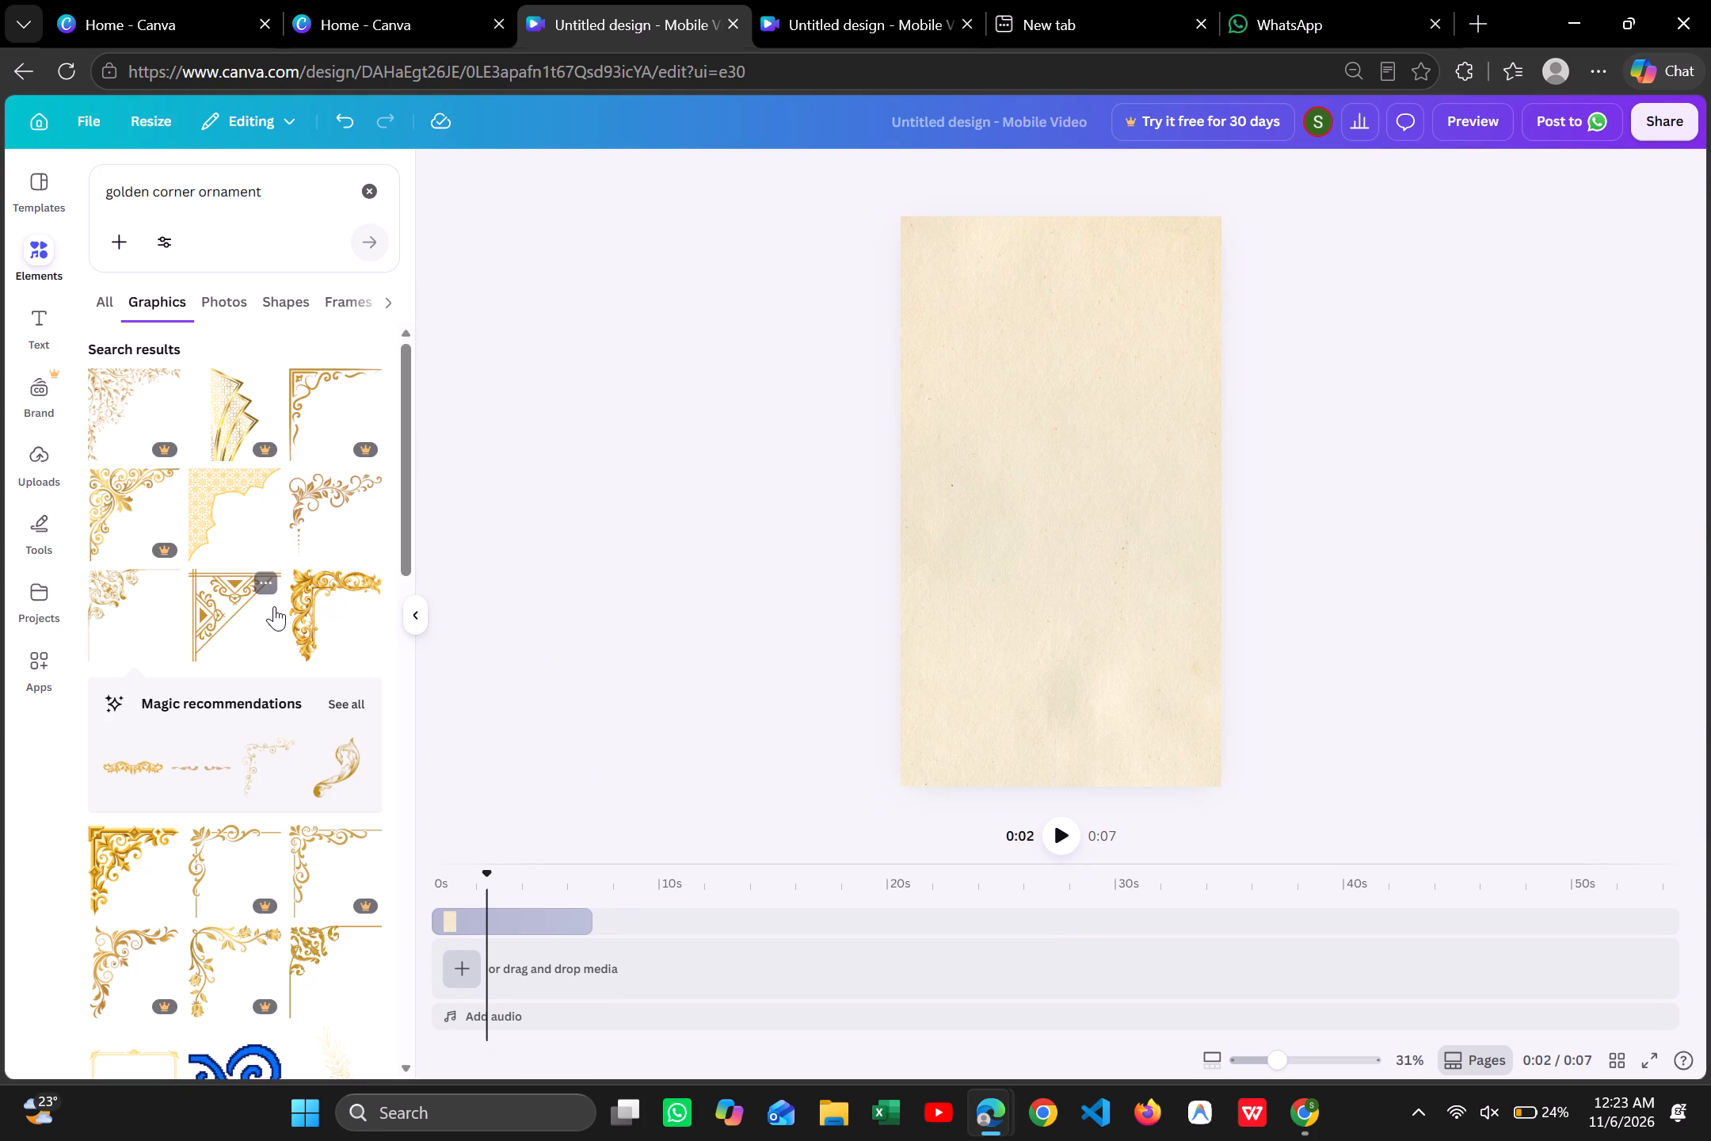
# Browse the "golden corner ornament" graphics for a replacement corner decoration.
pyautogui.hscroll(-3, 274, 606)
pyautogui.scroll(-2, 274, 606)
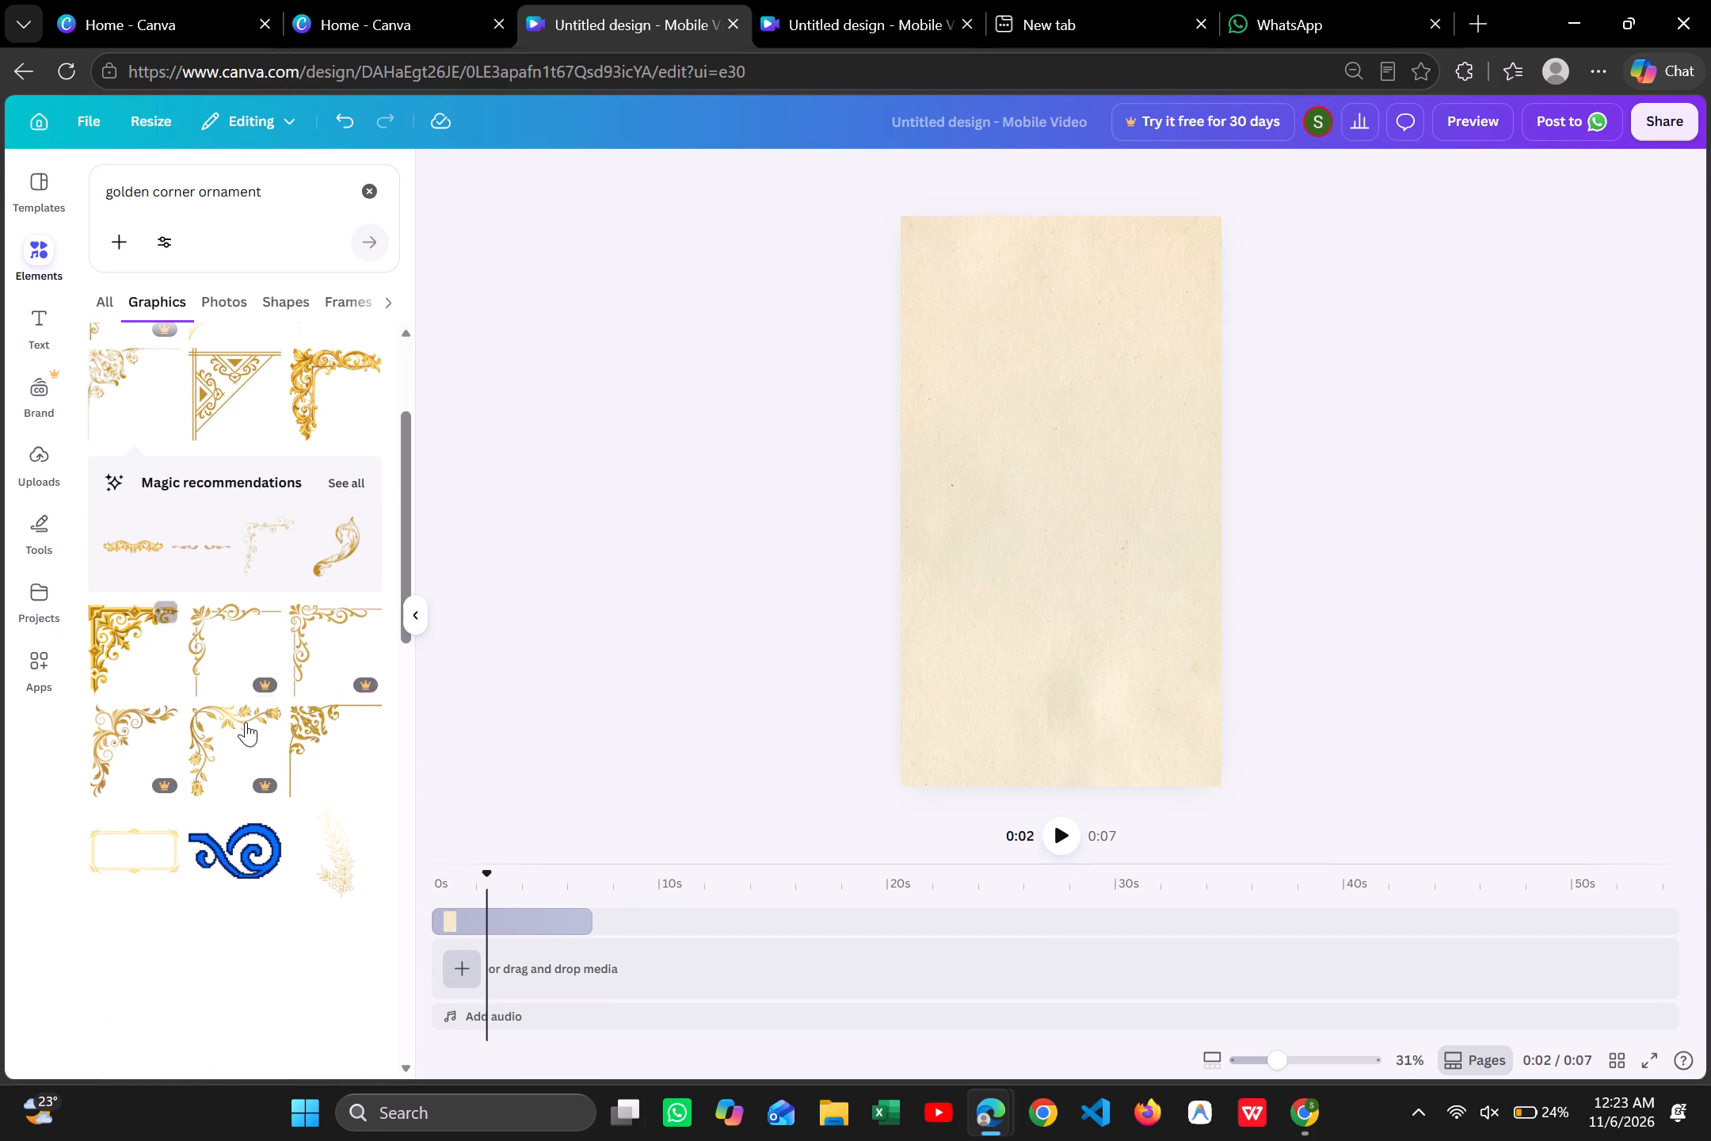
pyautogui.scroll(-1, 246, 723)
pyautogui.hscroll(-1, 311, 647)
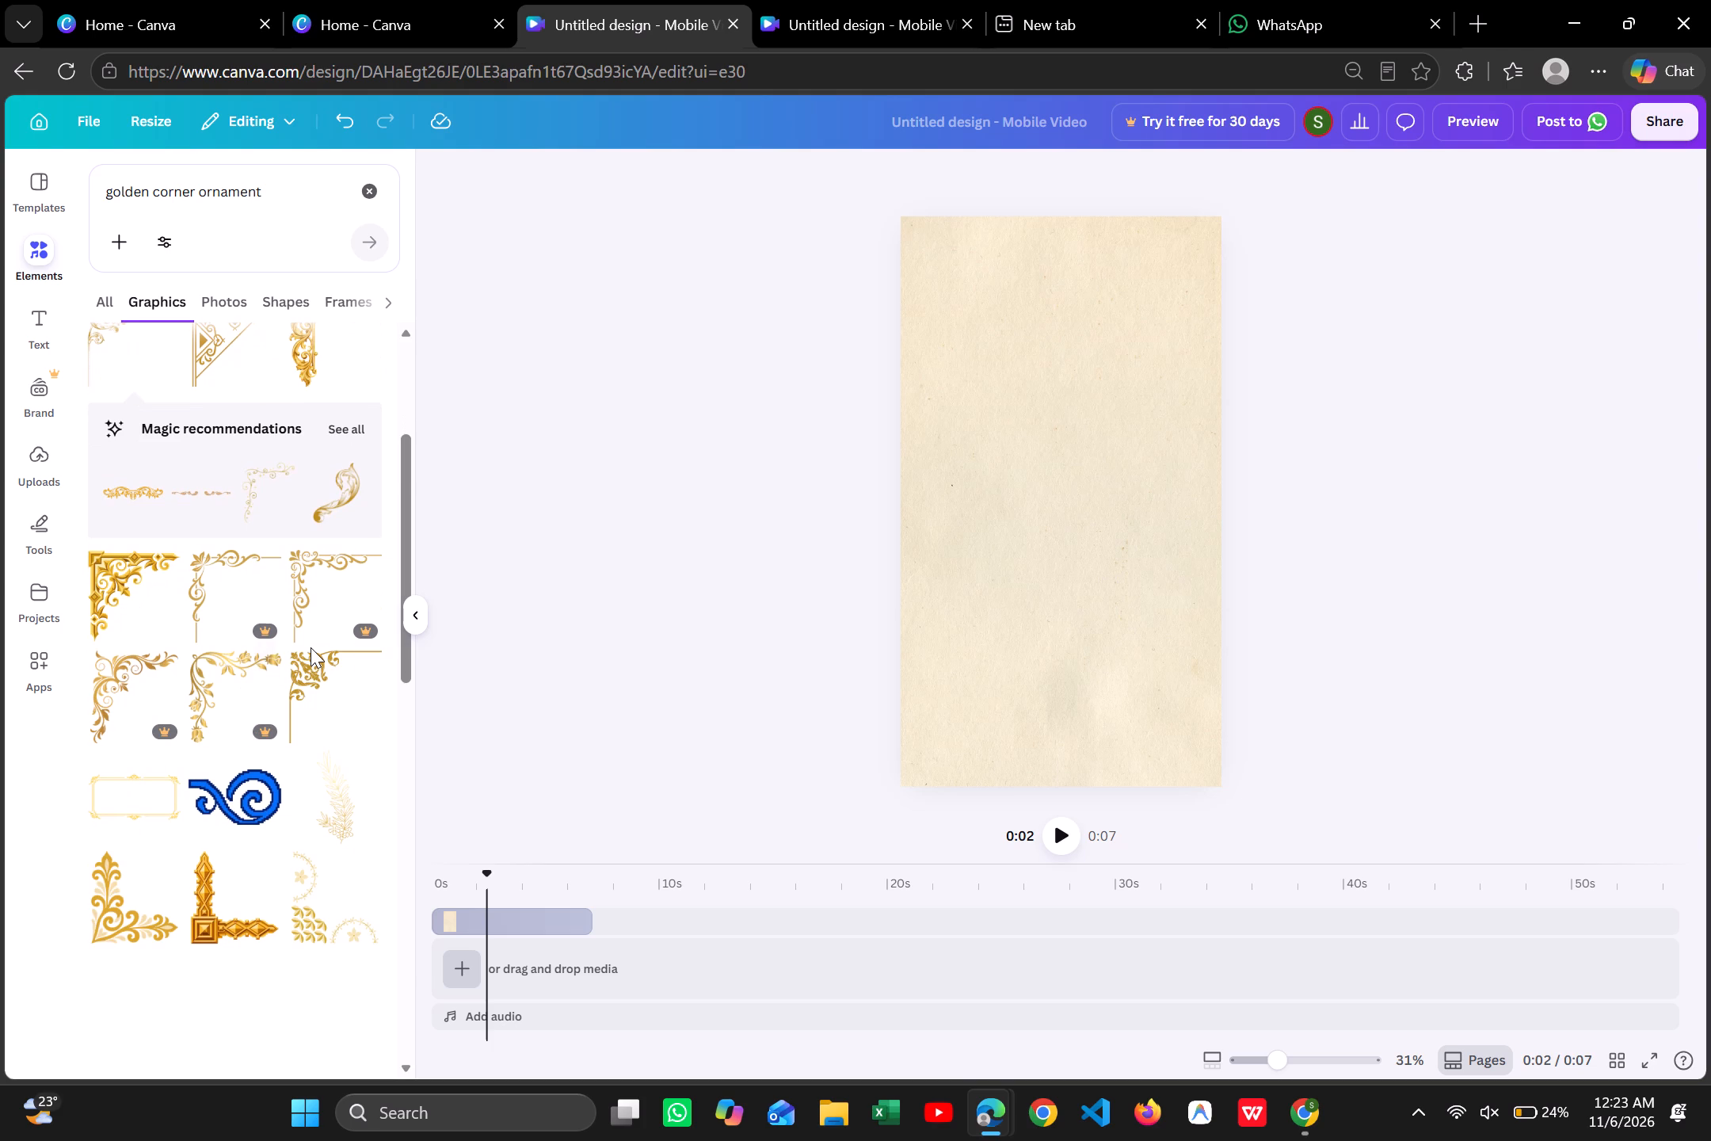
pyautogui.hscroll(-1, 311, 647)
pyautogui.scroll(-3, 311, 647)
pyautogui.scroll(1, 311, 647)
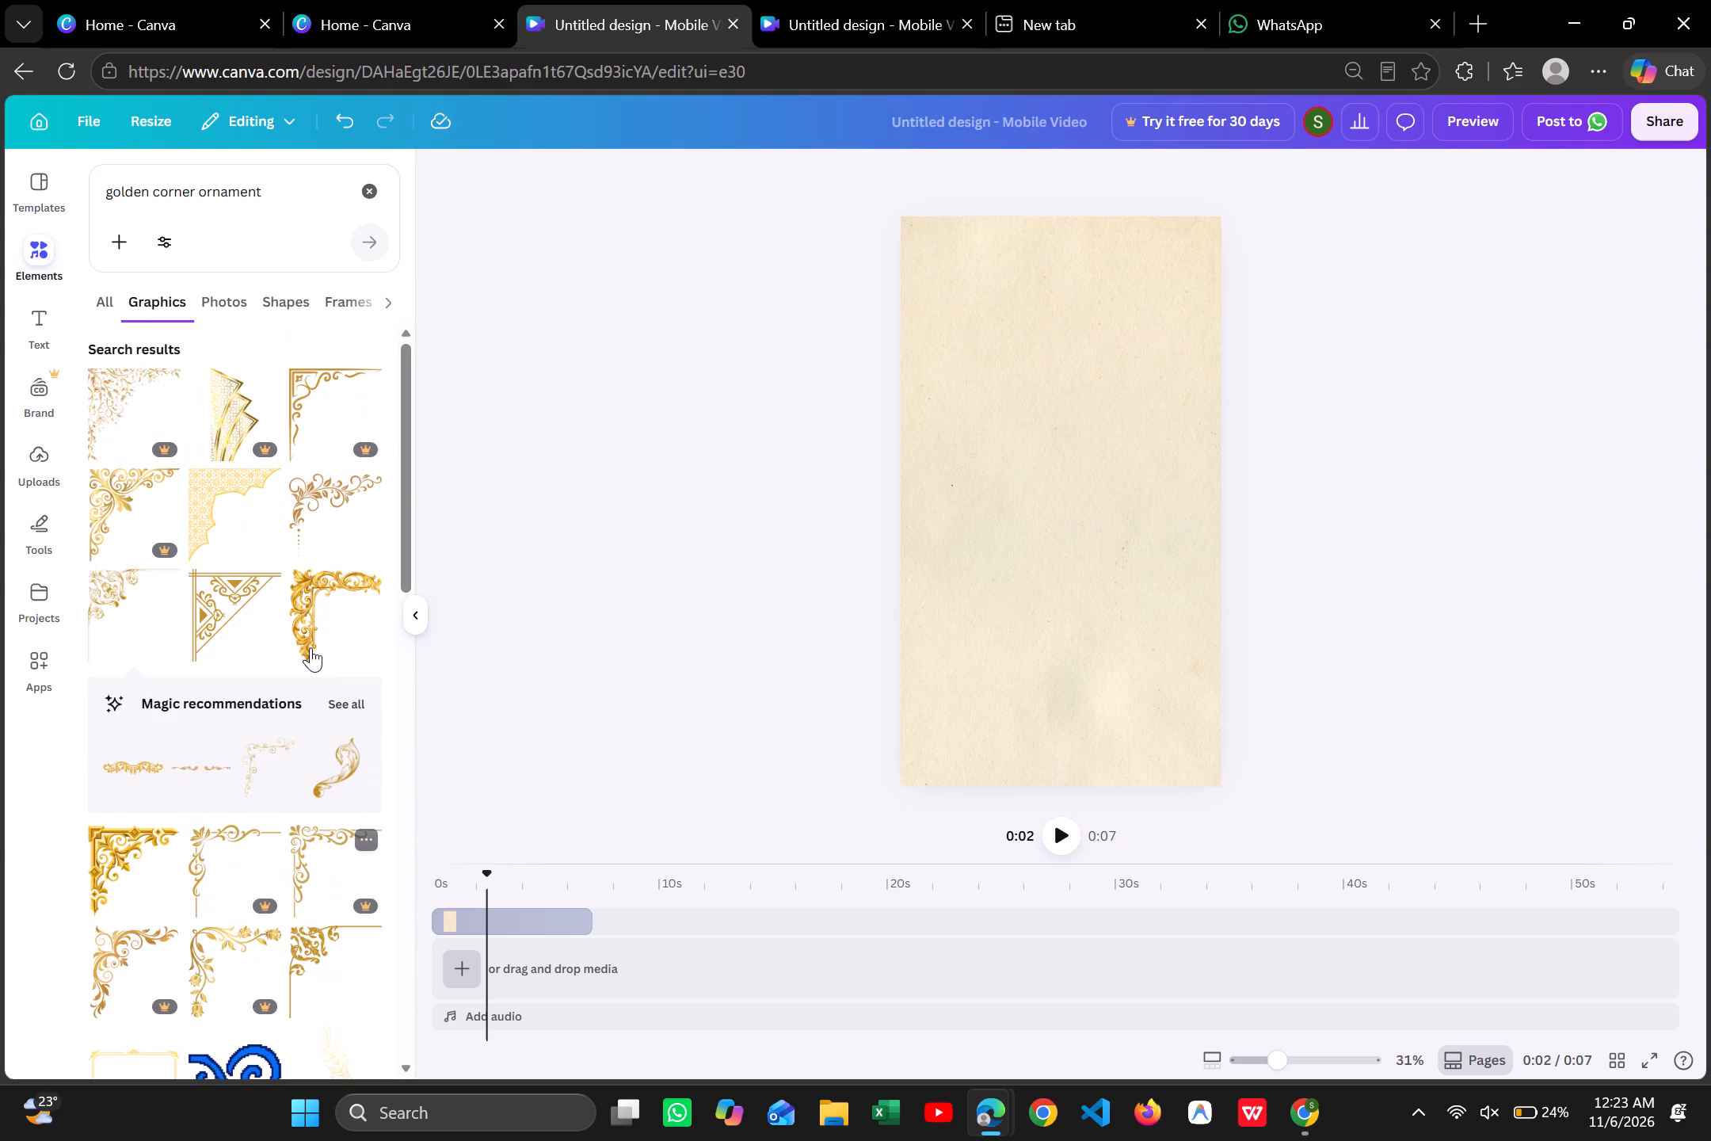
pyautogui.scroll(2, 311, 647)
pyautogui.scroll(-3, 287, 683)
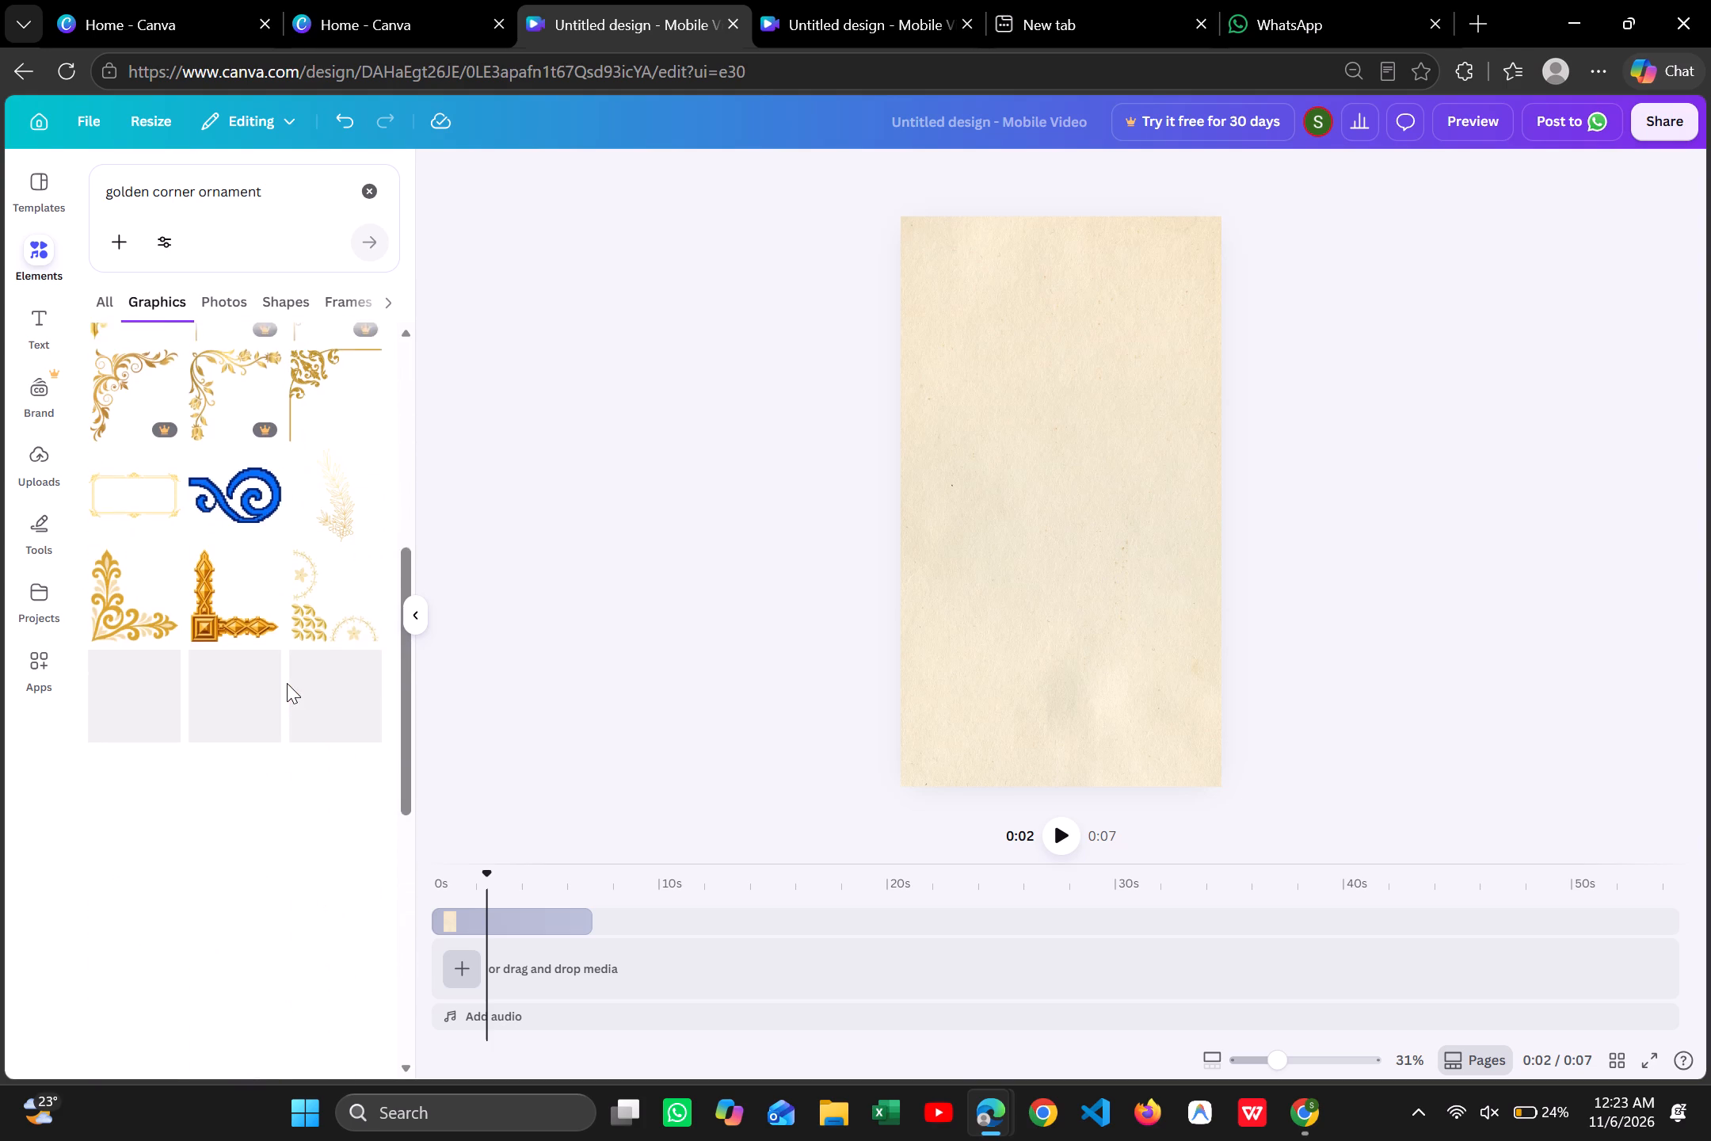
pyautogui.scroll(-3, 287, 683)
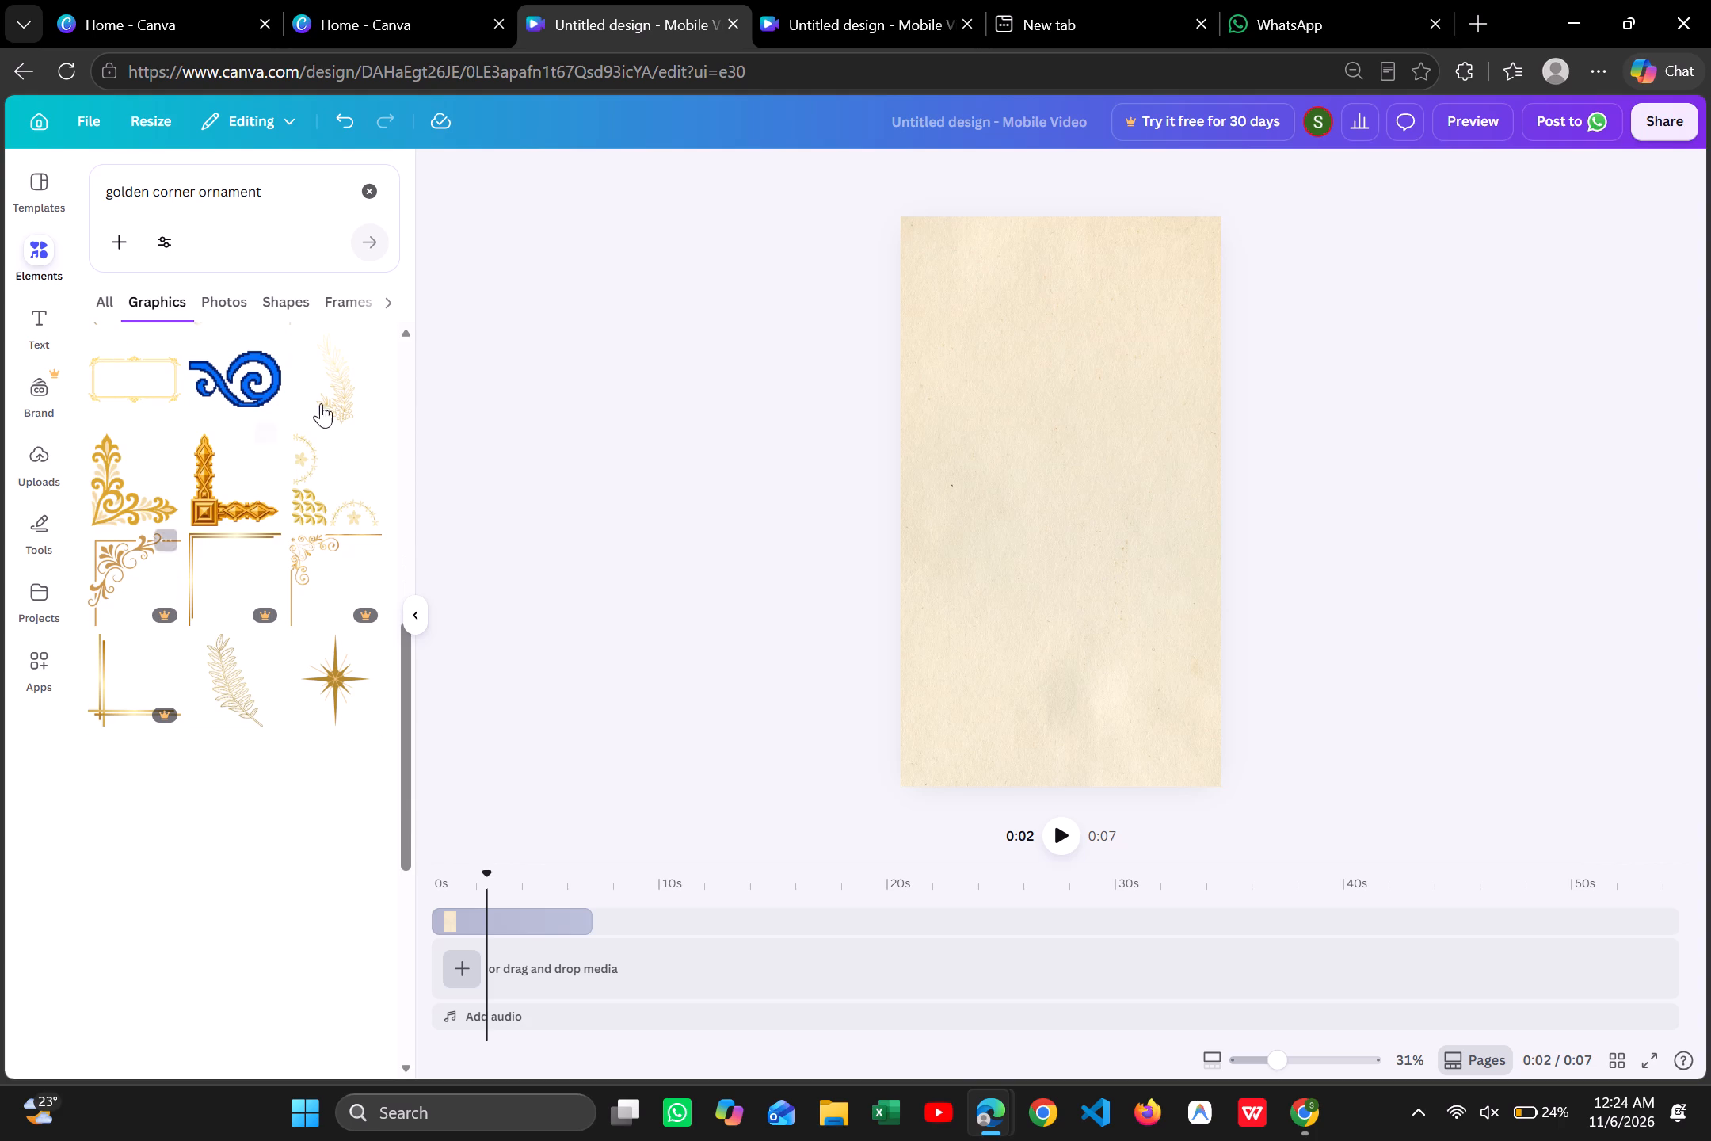
# Change the graphics search to "golden vintage corner ornament".
pyautogui.click(158, 194)
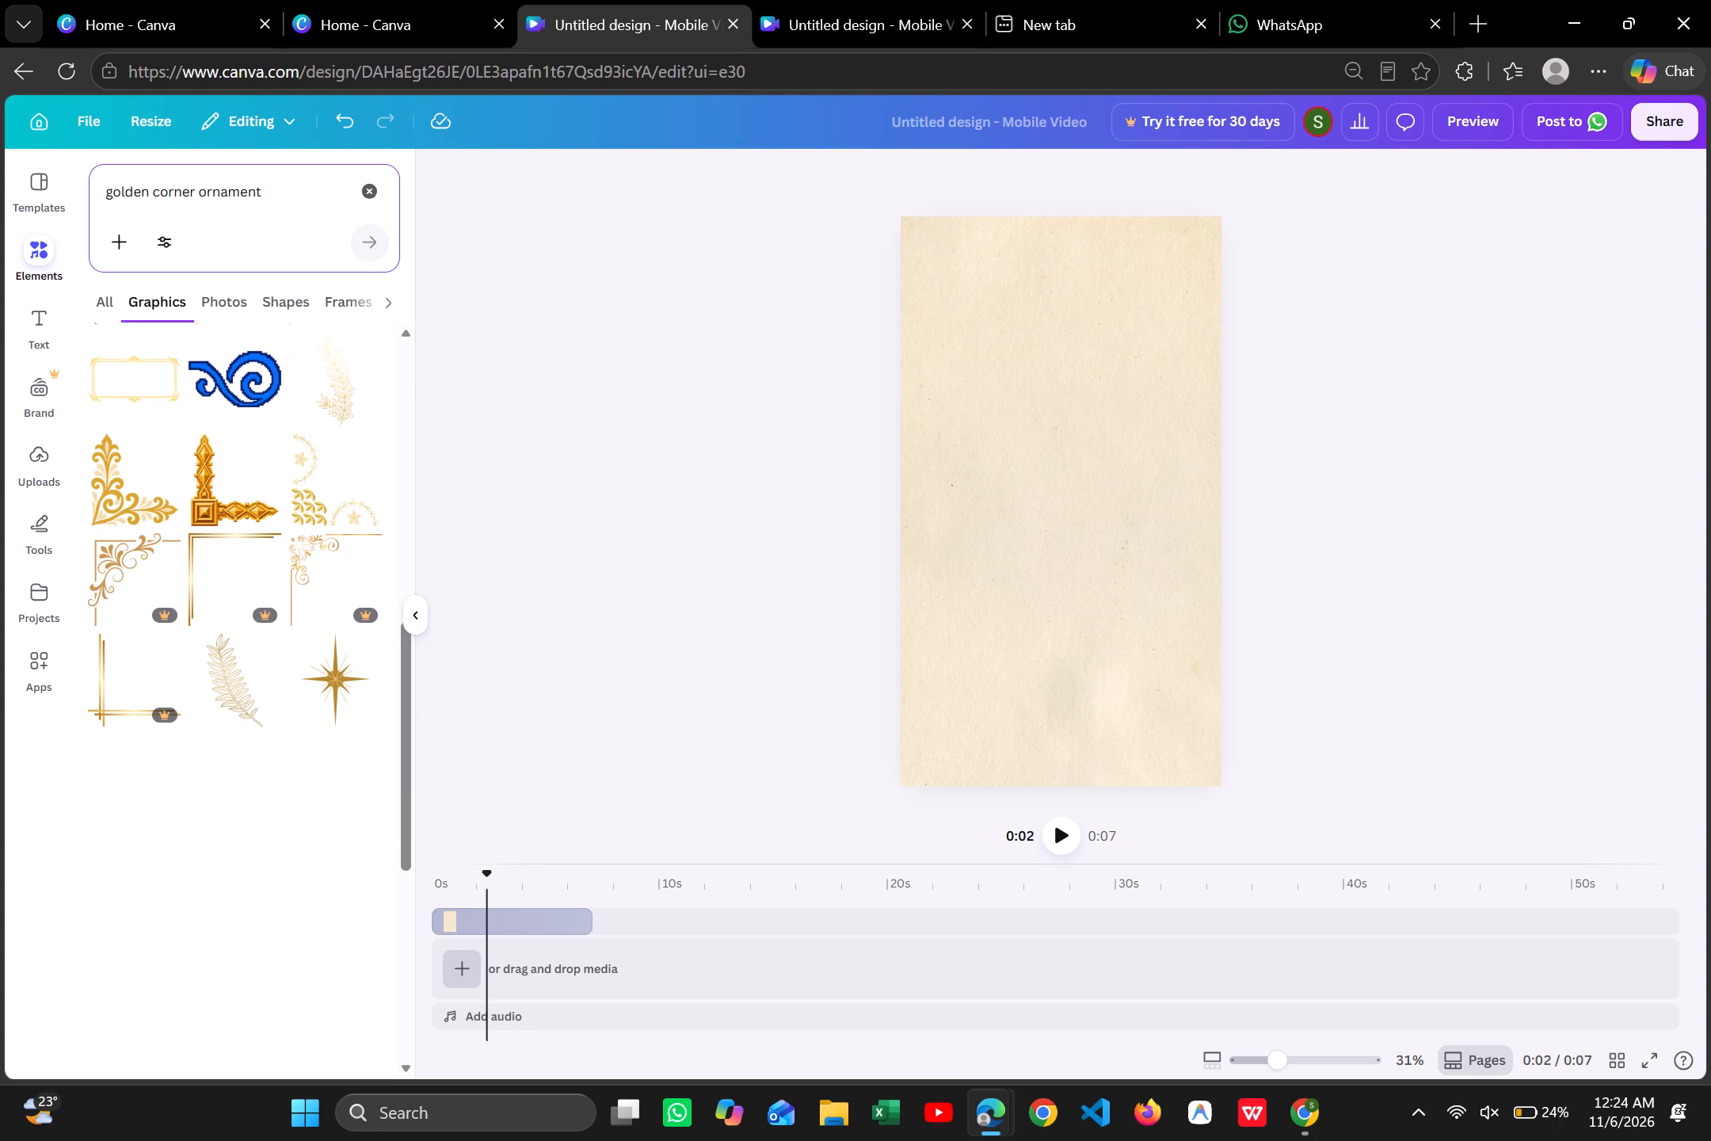
pyautogui.press('Left')
pyautogui.write('vintage')
pyautogui.press('space')
pyautogui.press('Return')
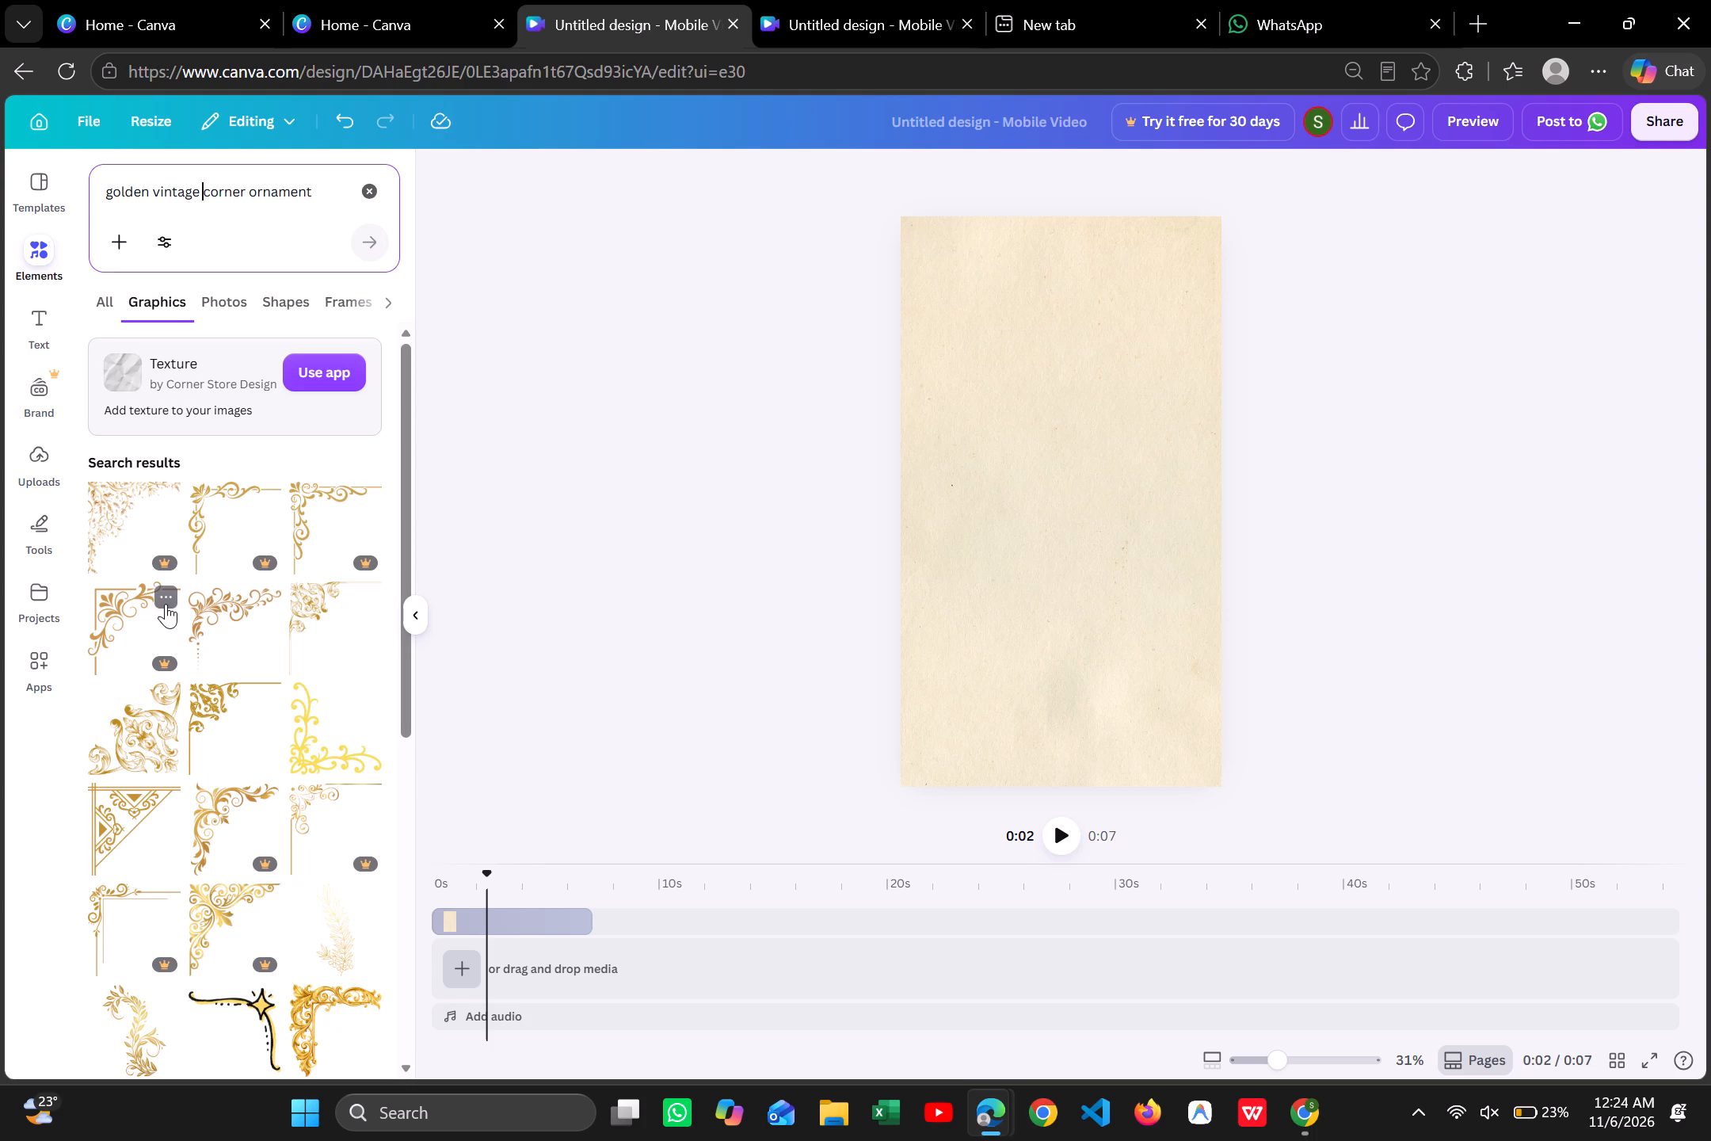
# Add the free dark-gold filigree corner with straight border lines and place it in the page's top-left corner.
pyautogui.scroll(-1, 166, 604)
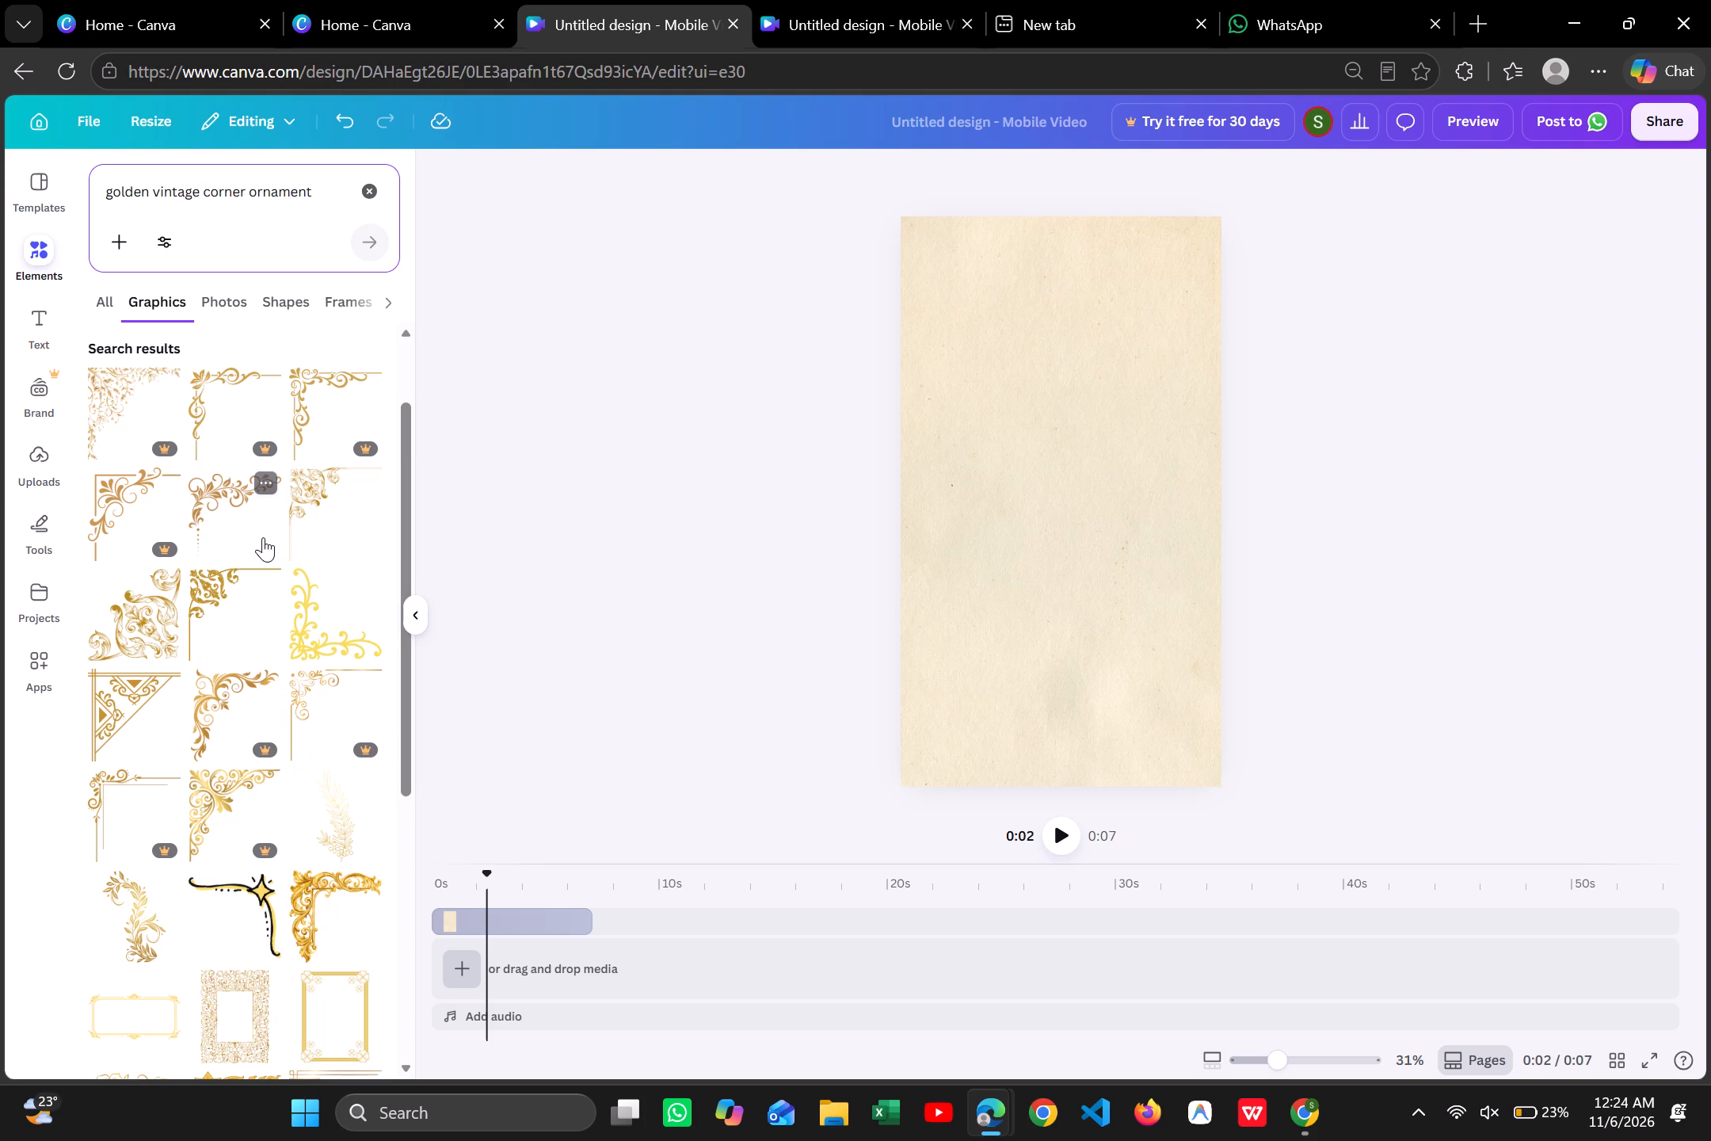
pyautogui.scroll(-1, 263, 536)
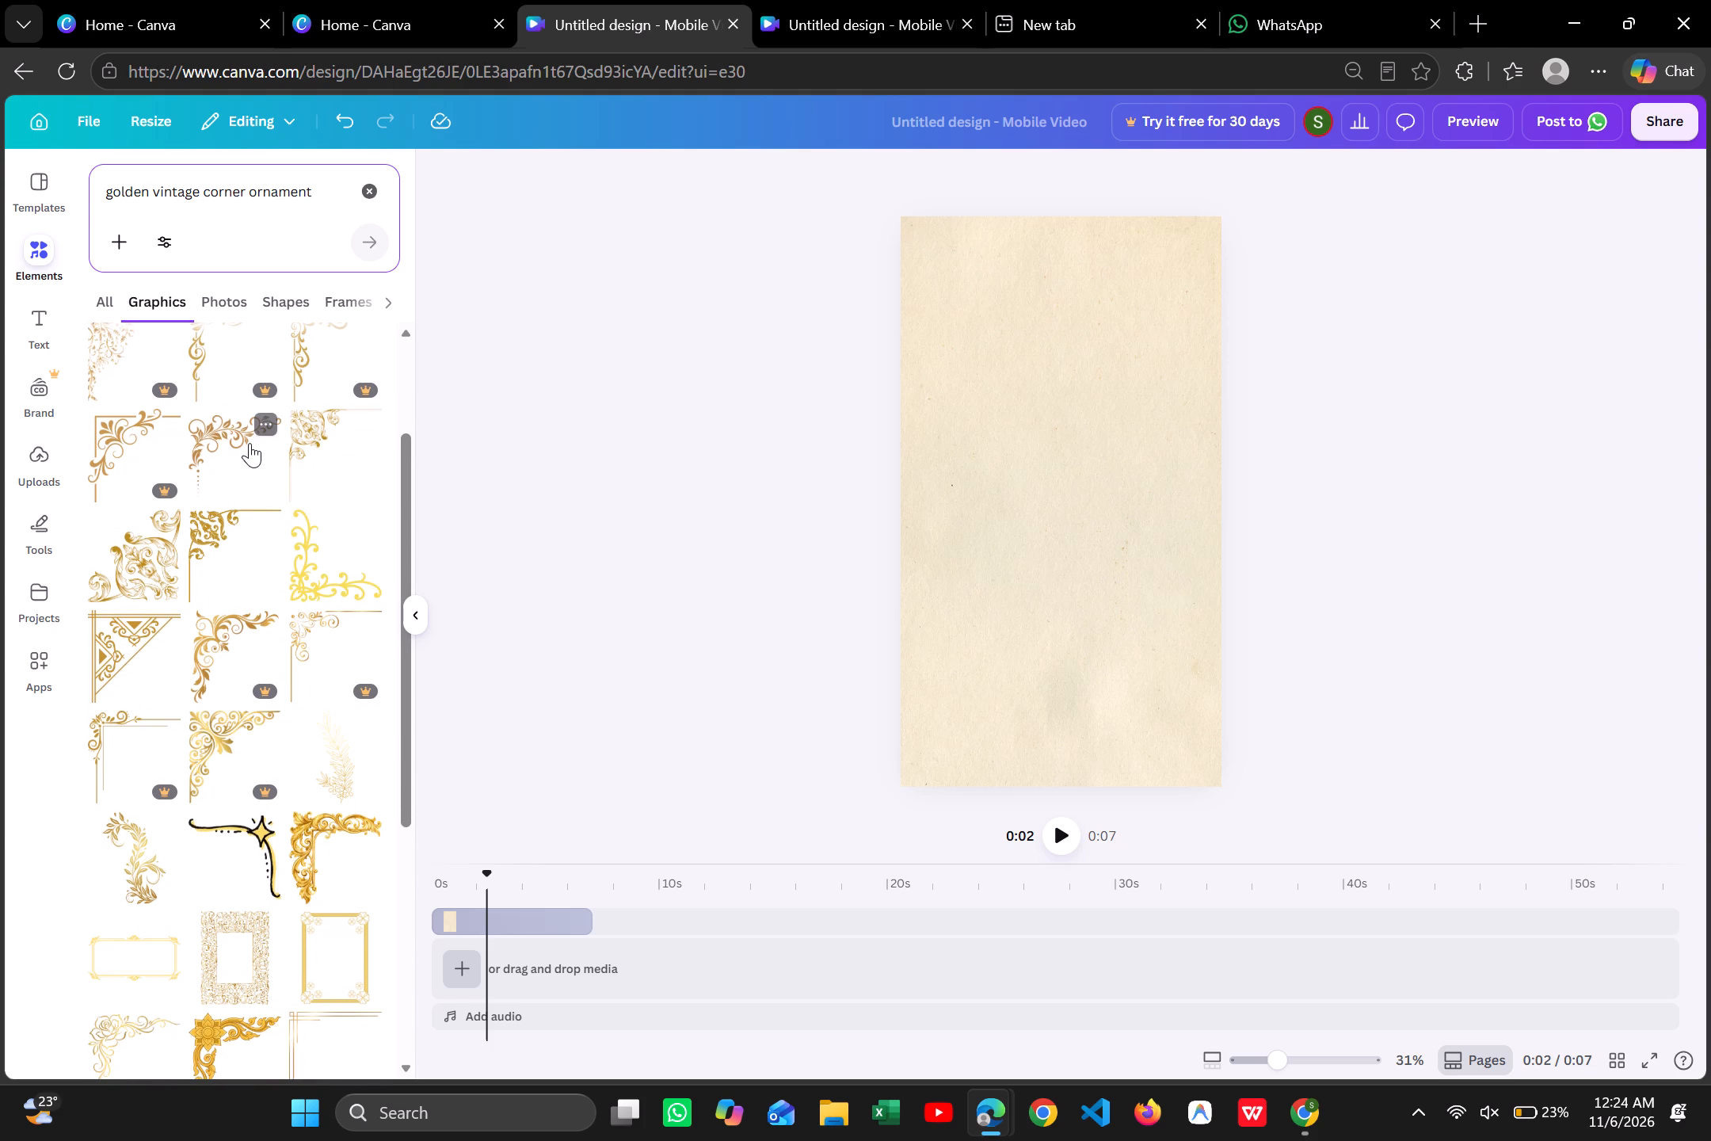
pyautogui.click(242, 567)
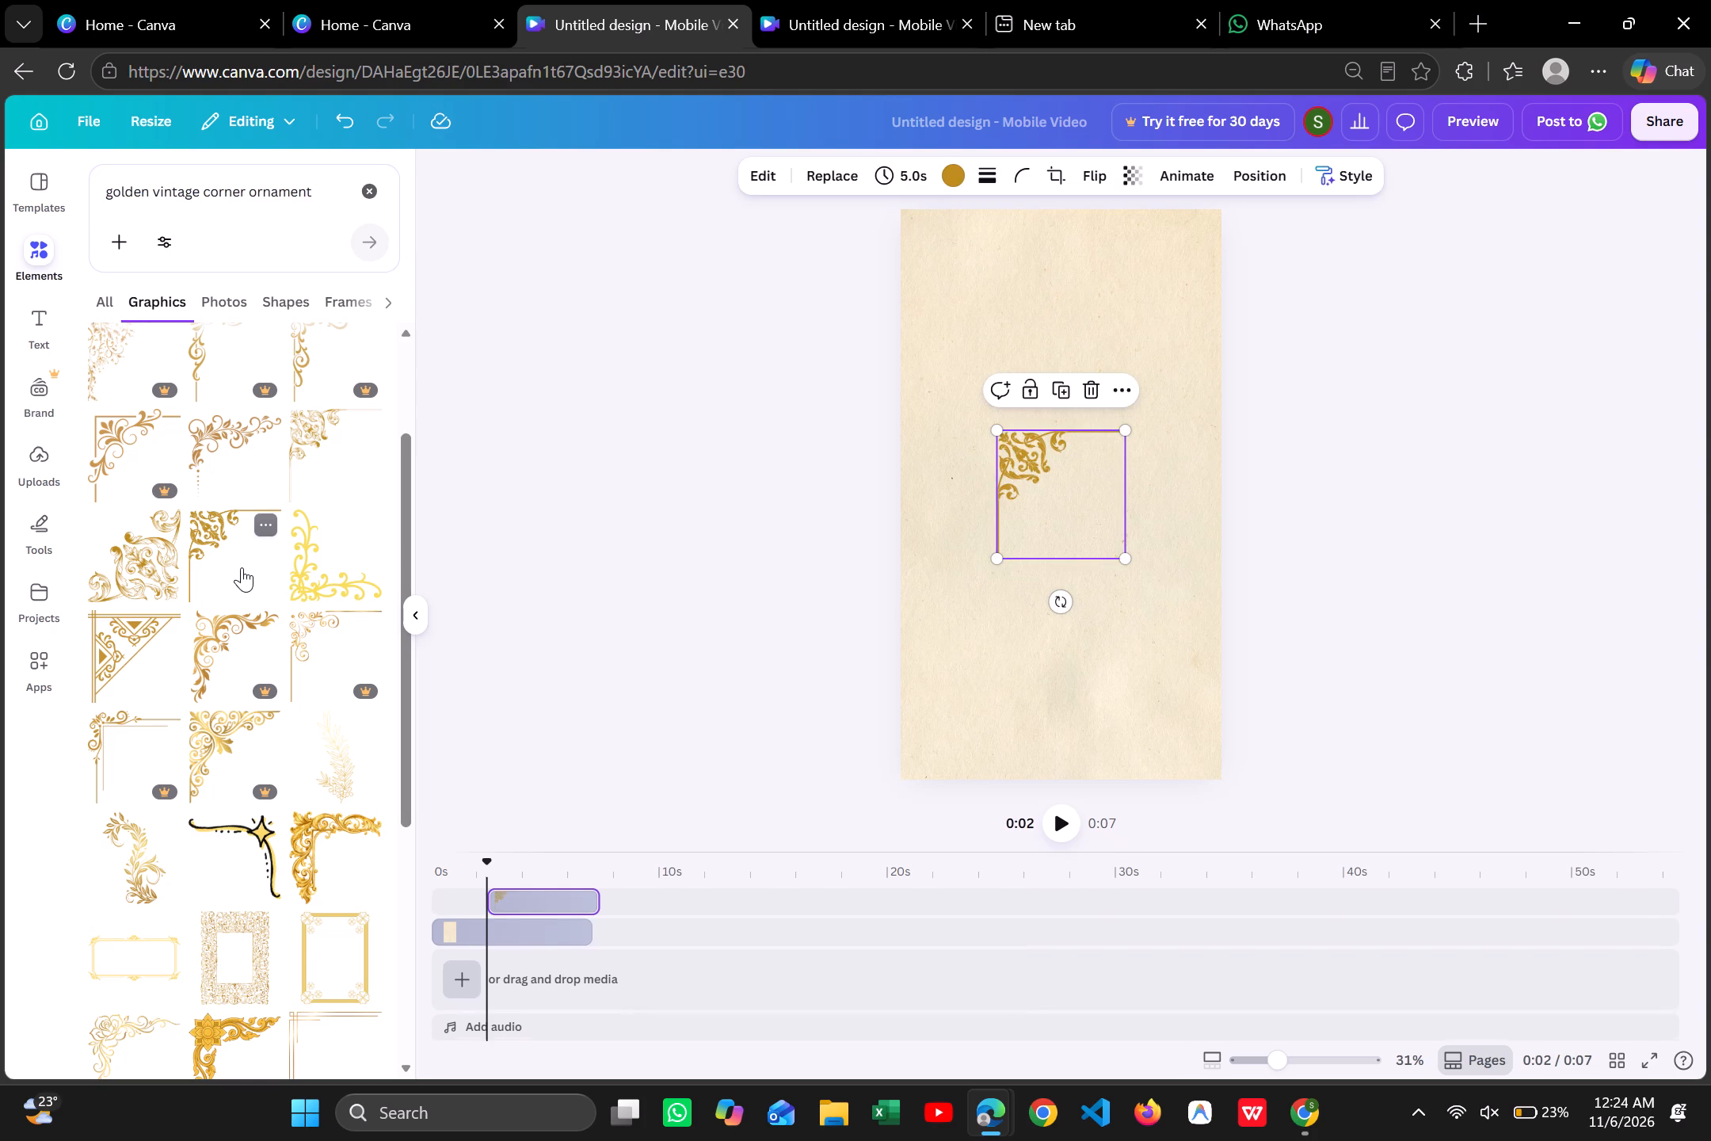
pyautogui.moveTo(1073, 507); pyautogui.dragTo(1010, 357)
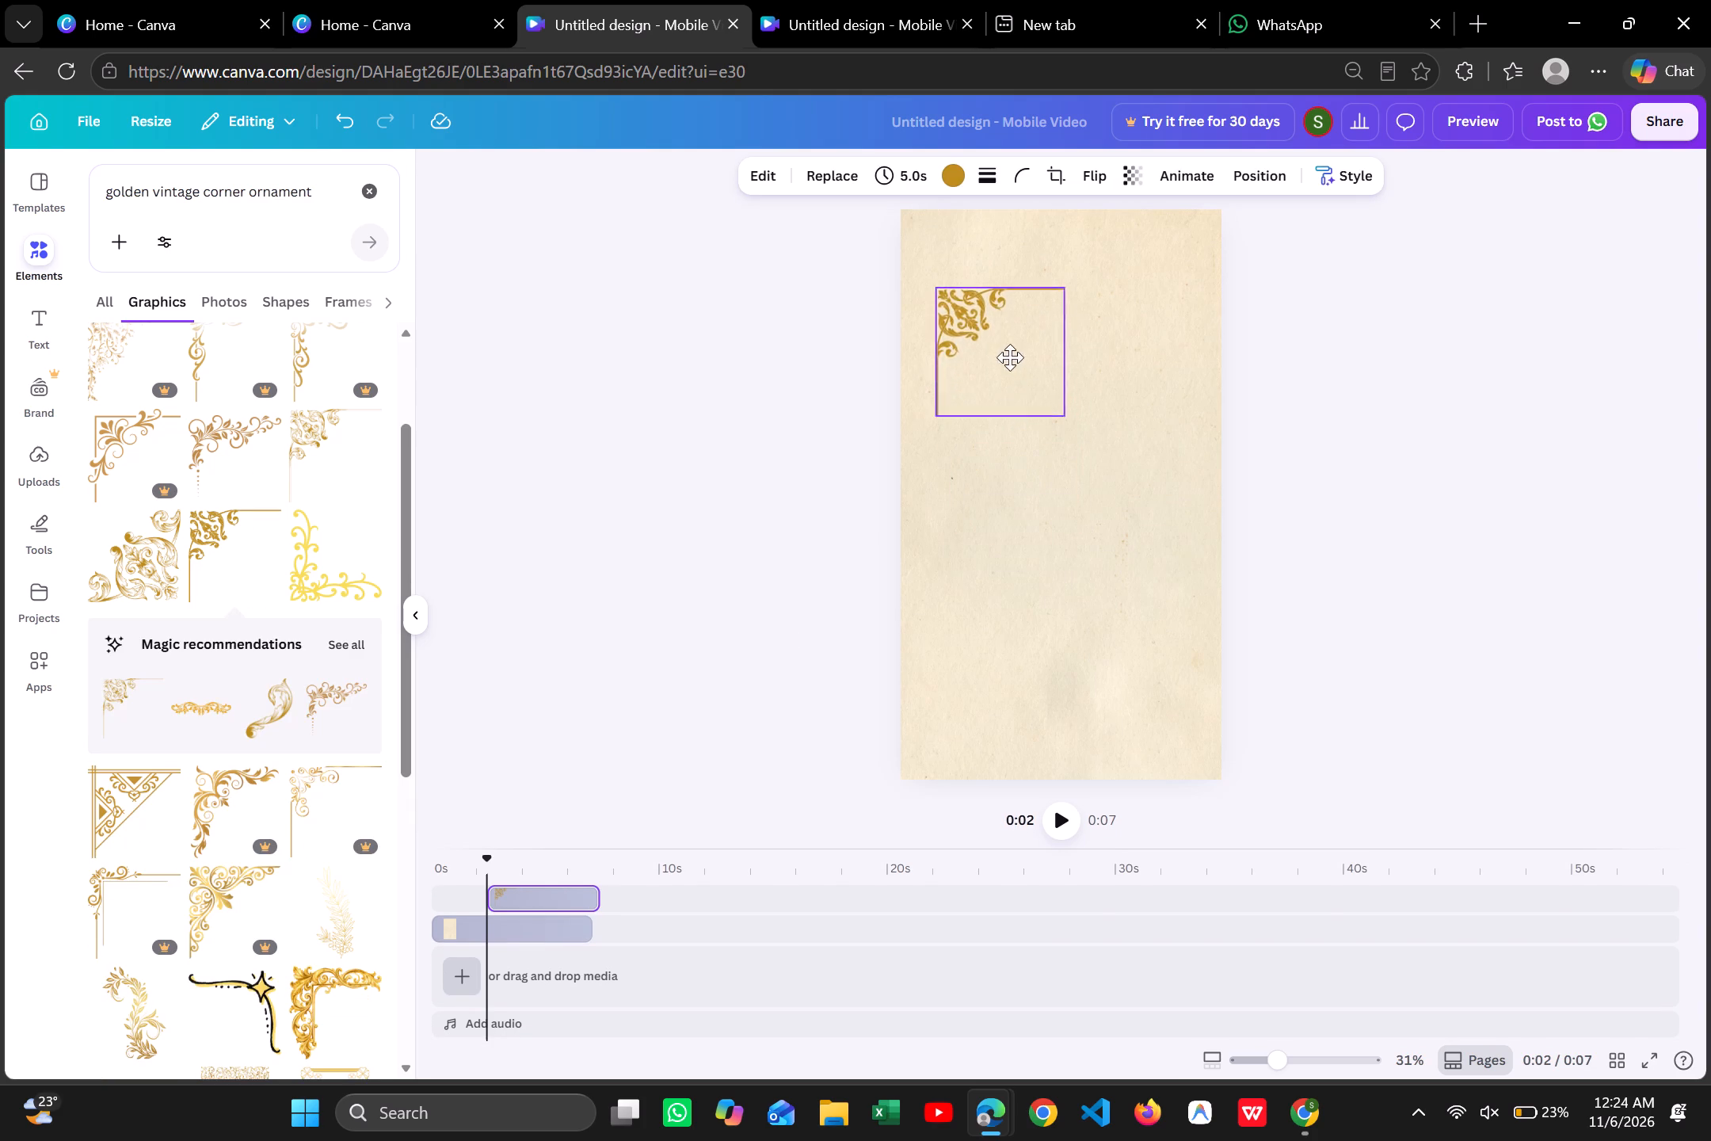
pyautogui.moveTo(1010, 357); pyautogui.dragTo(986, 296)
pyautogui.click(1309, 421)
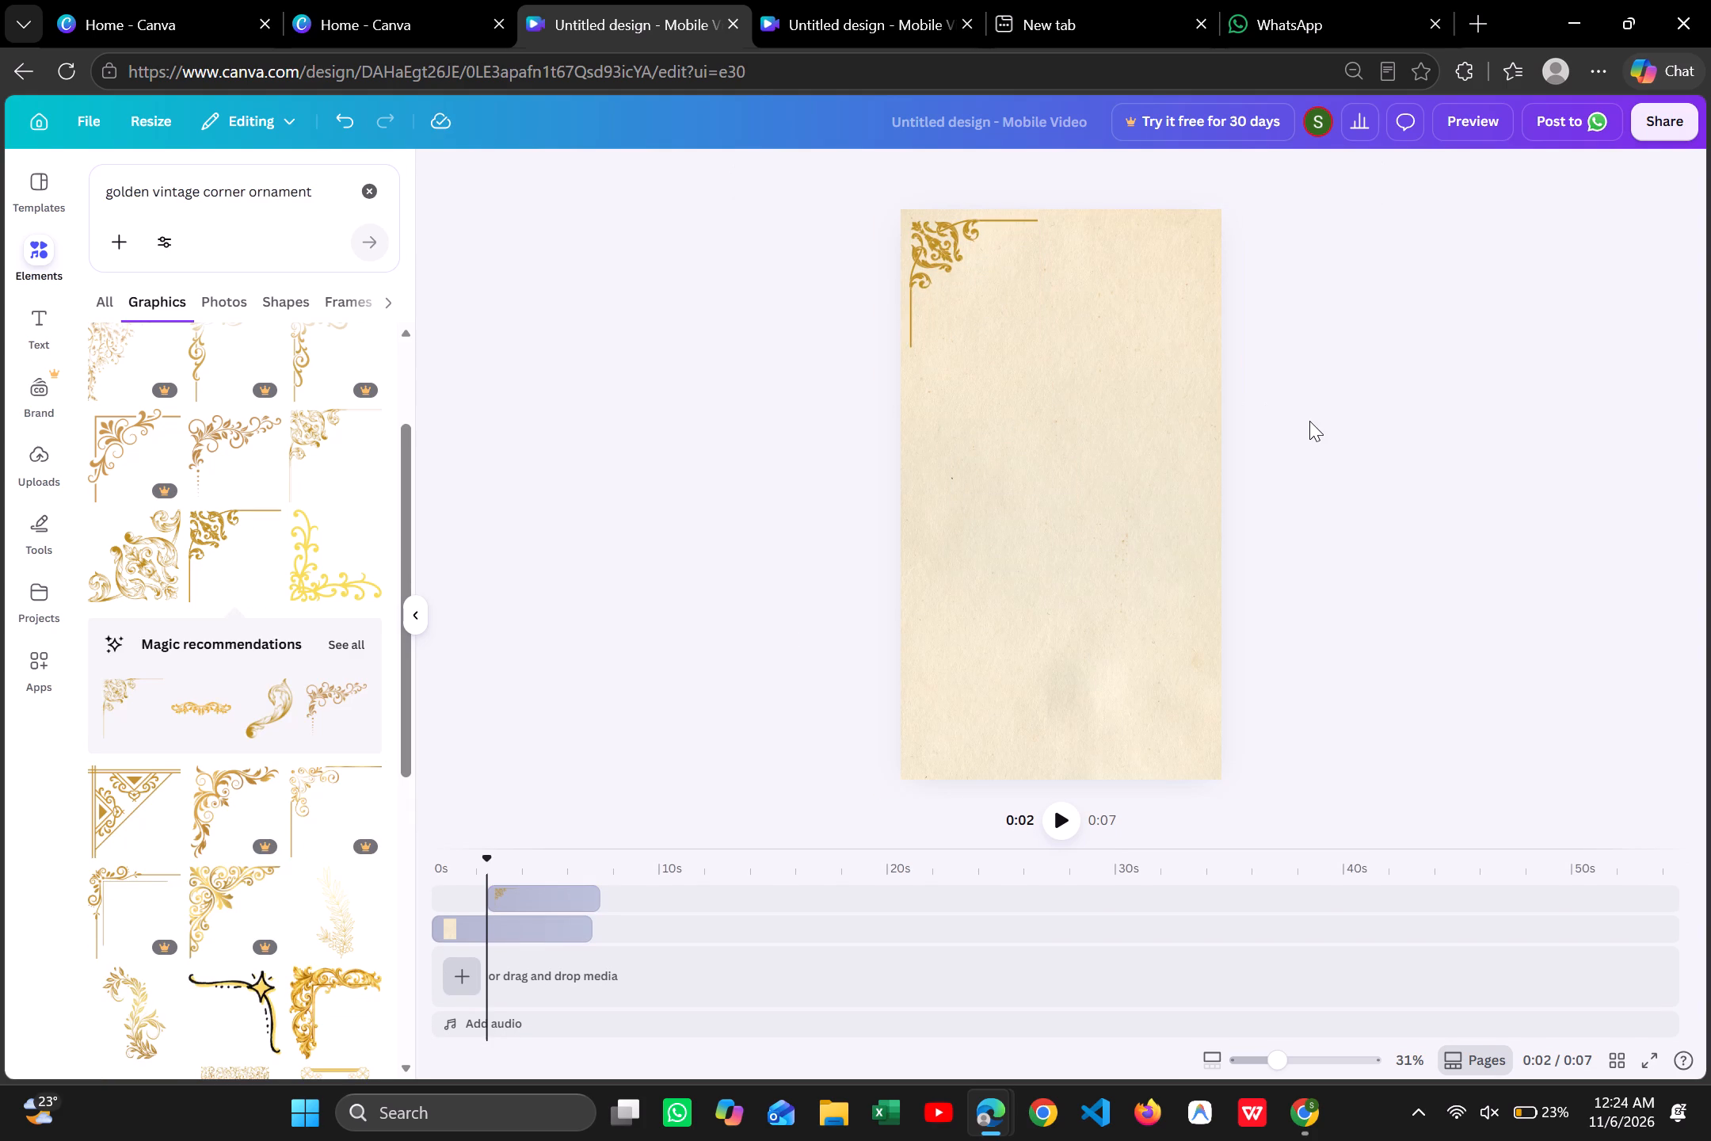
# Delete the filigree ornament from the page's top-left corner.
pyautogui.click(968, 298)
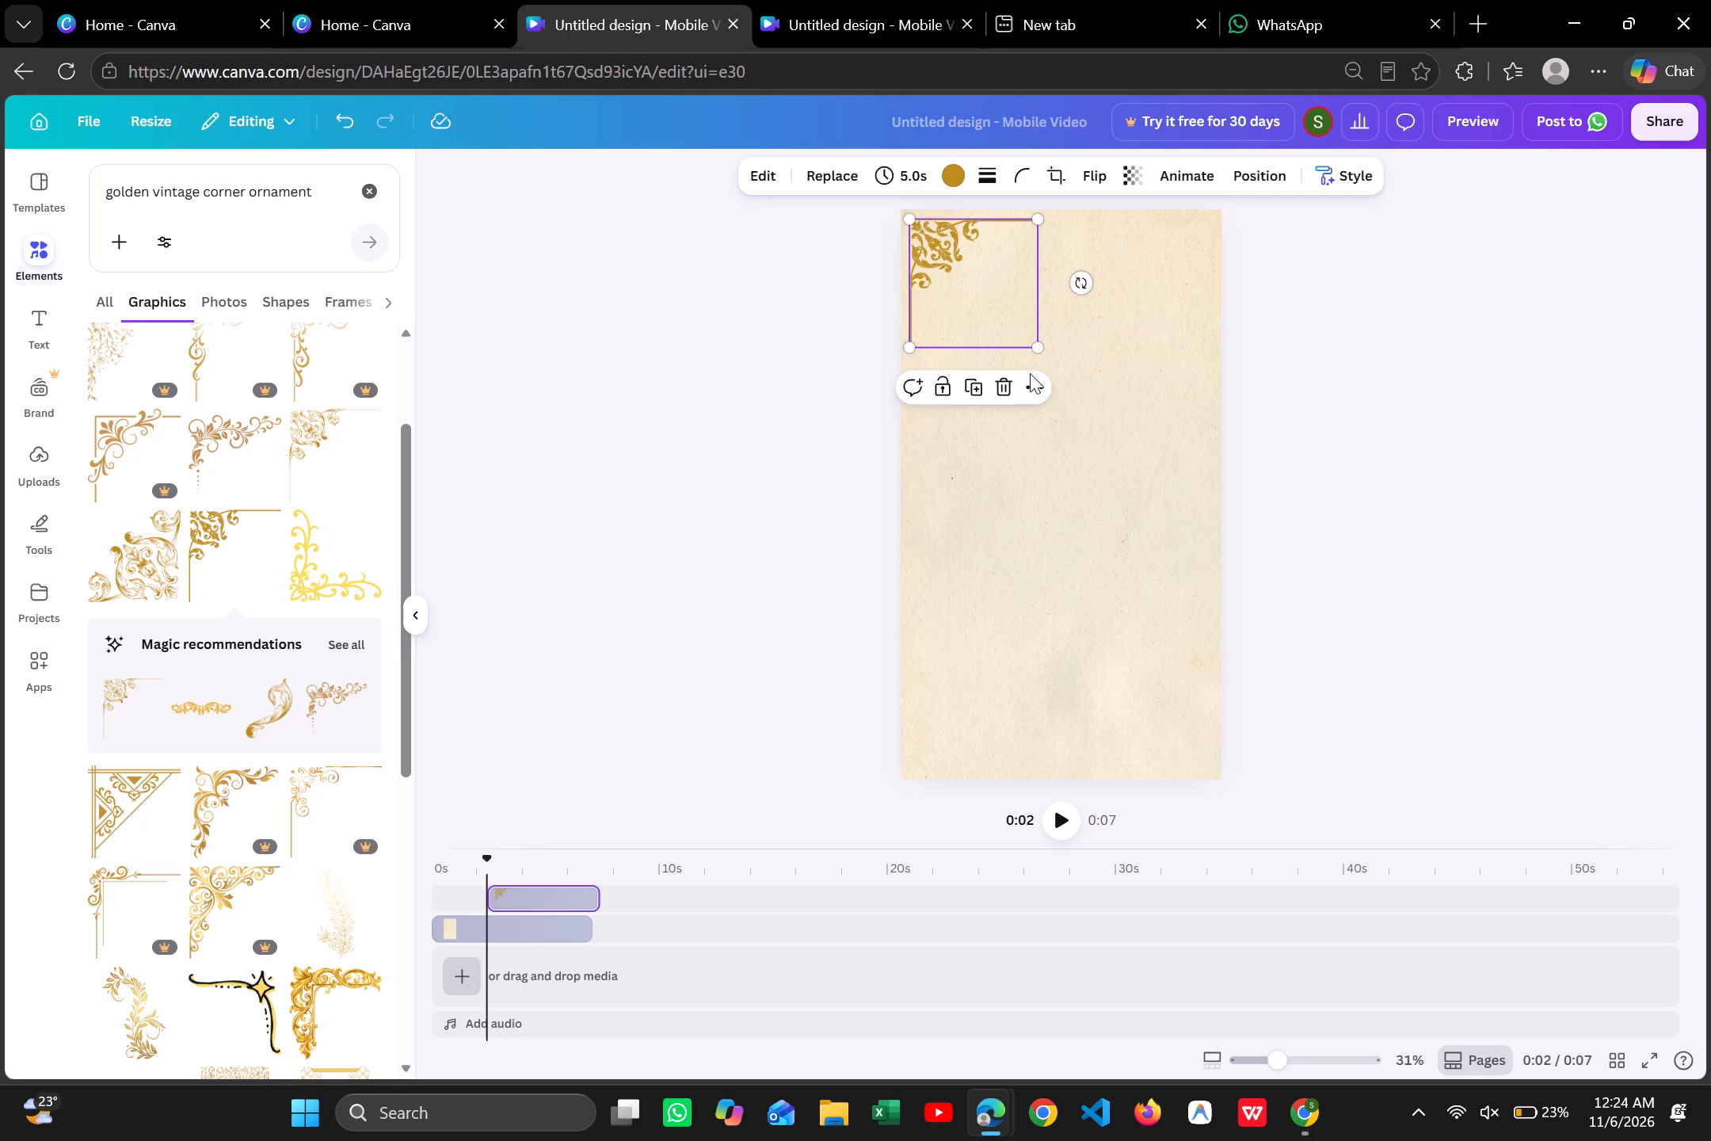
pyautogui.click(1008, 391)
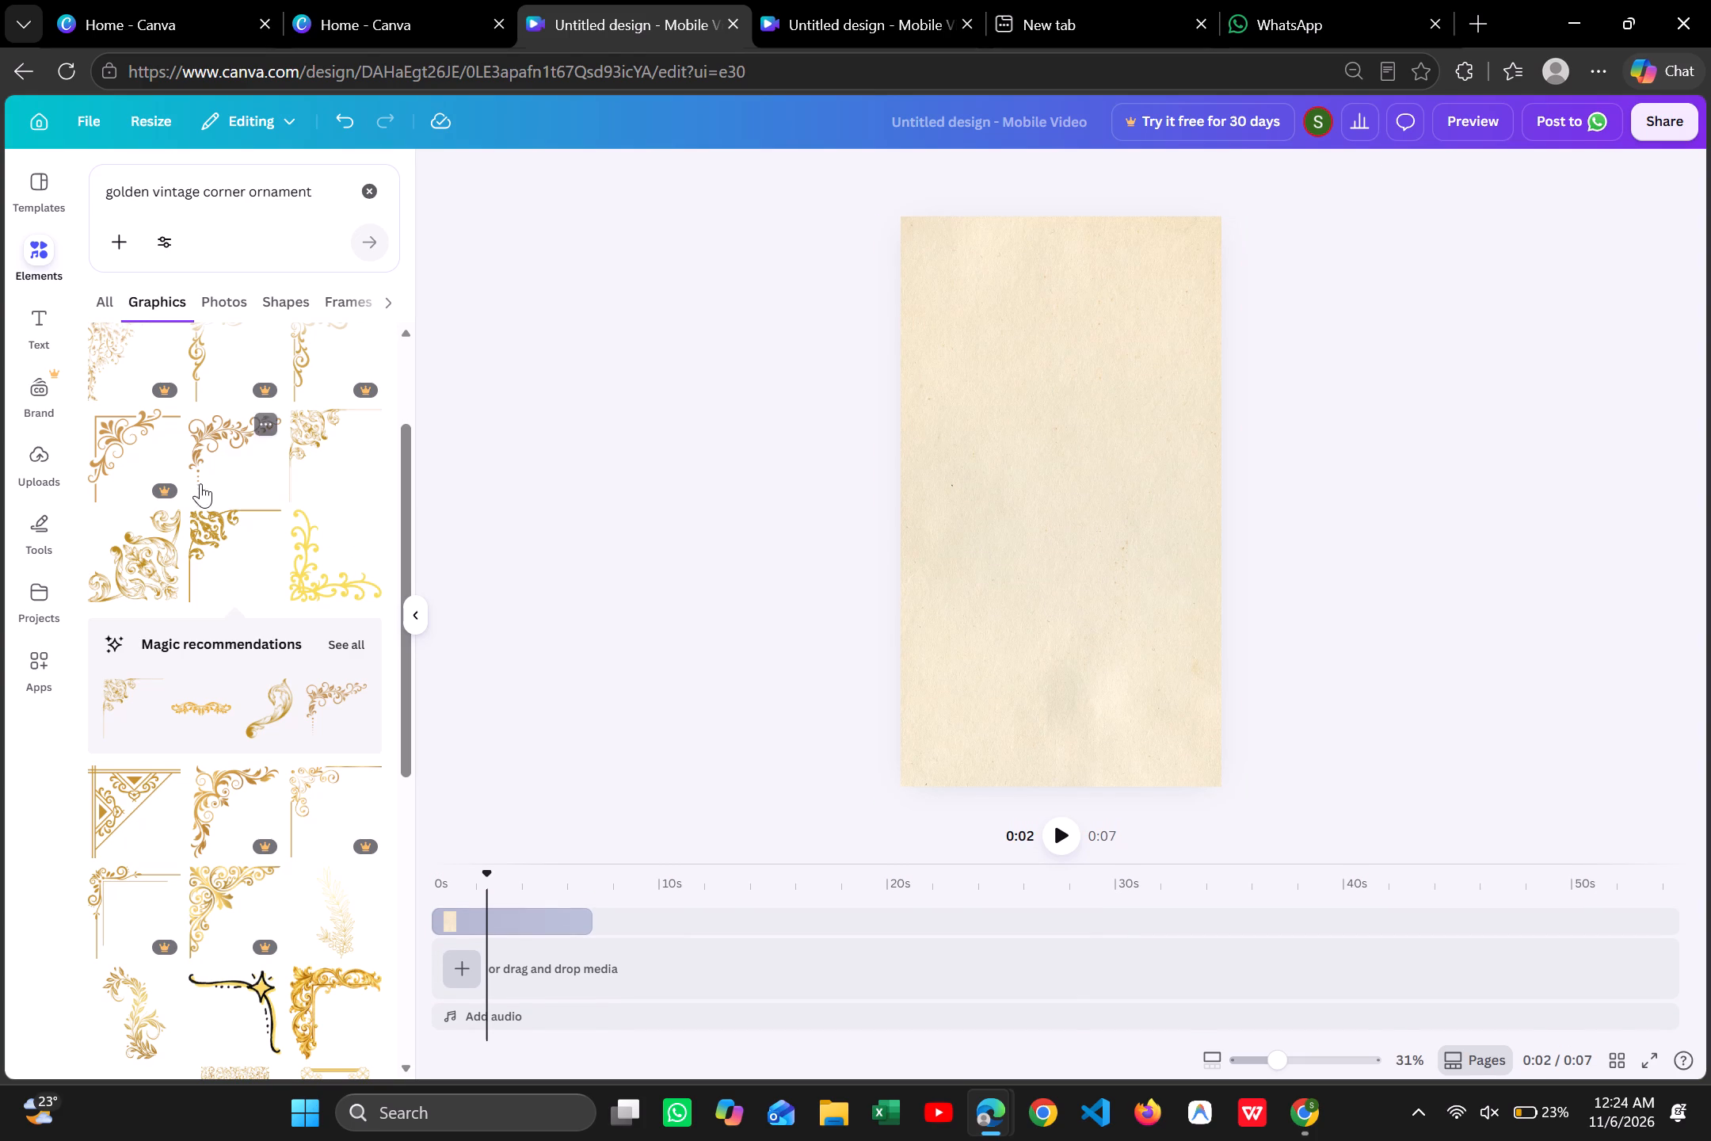
# Add the free triangular golden corner ornament with double border lines and place it in the page's top-left corner.
pyautogui.scroll(-1, 294, 754)
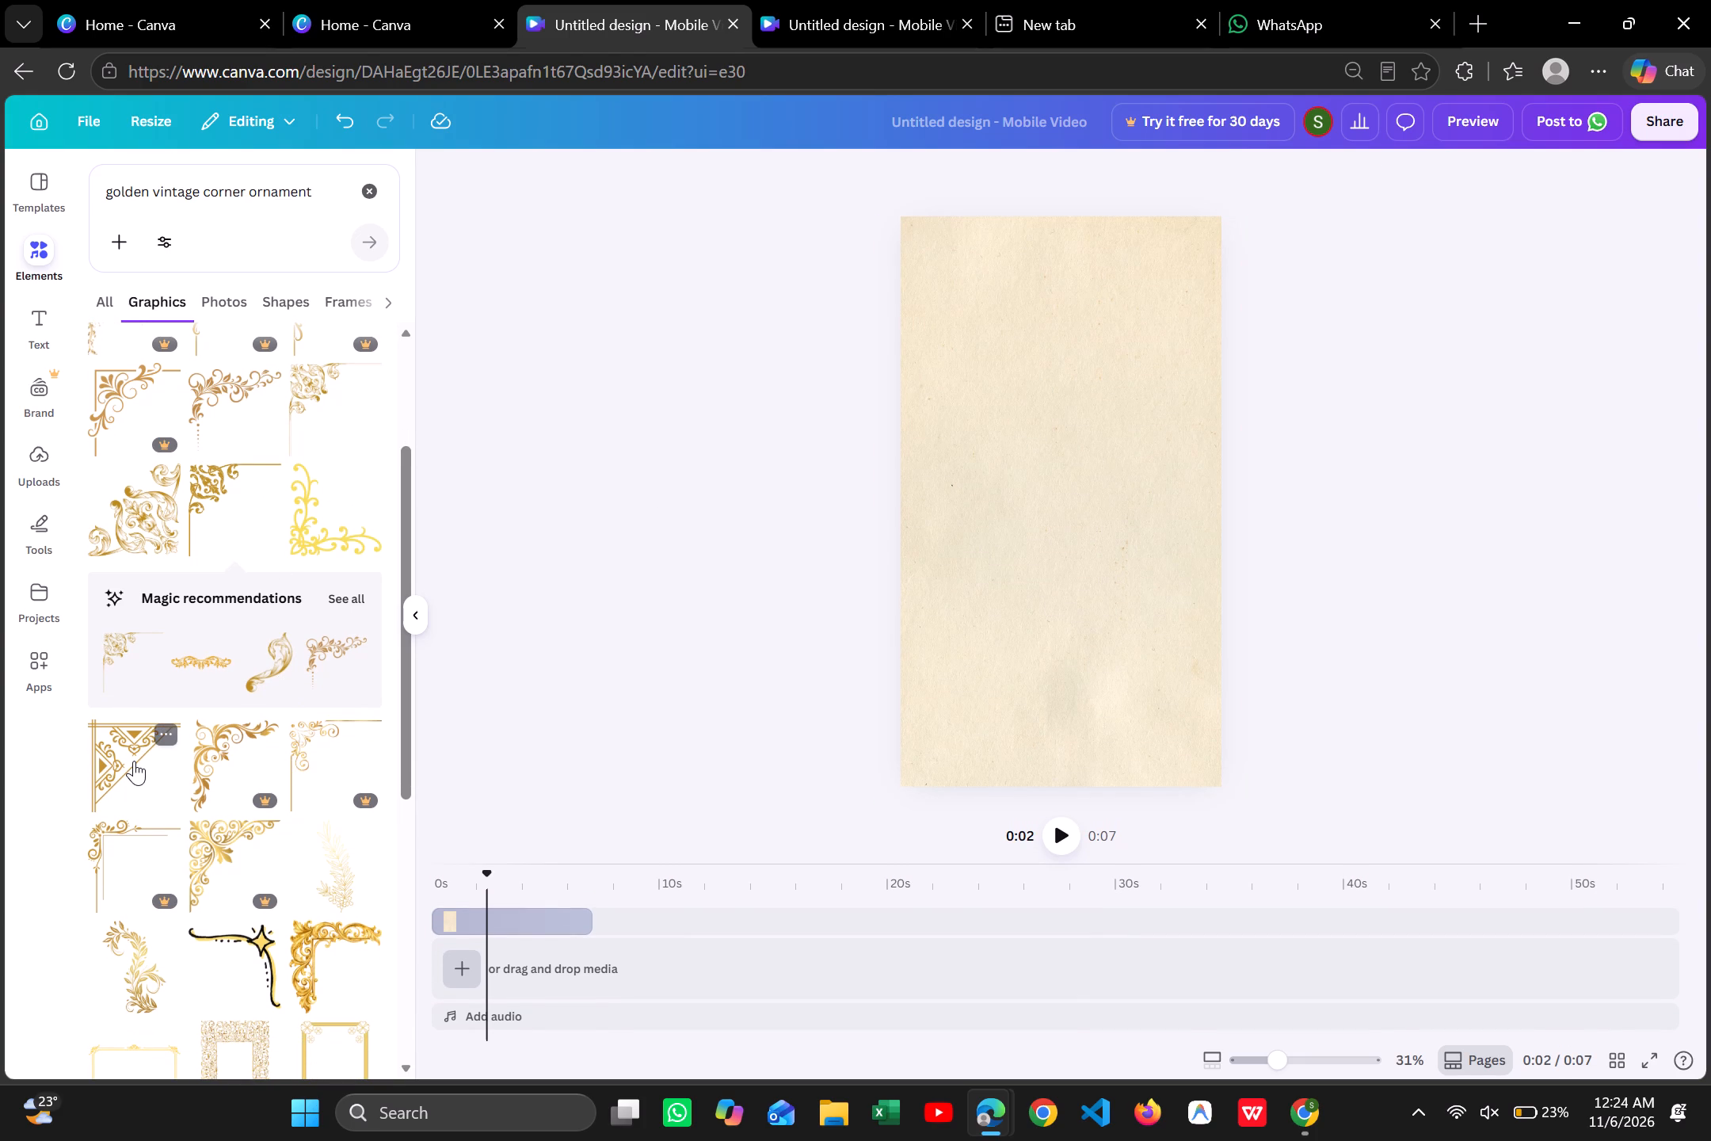
pyautogui.click(134, 761)
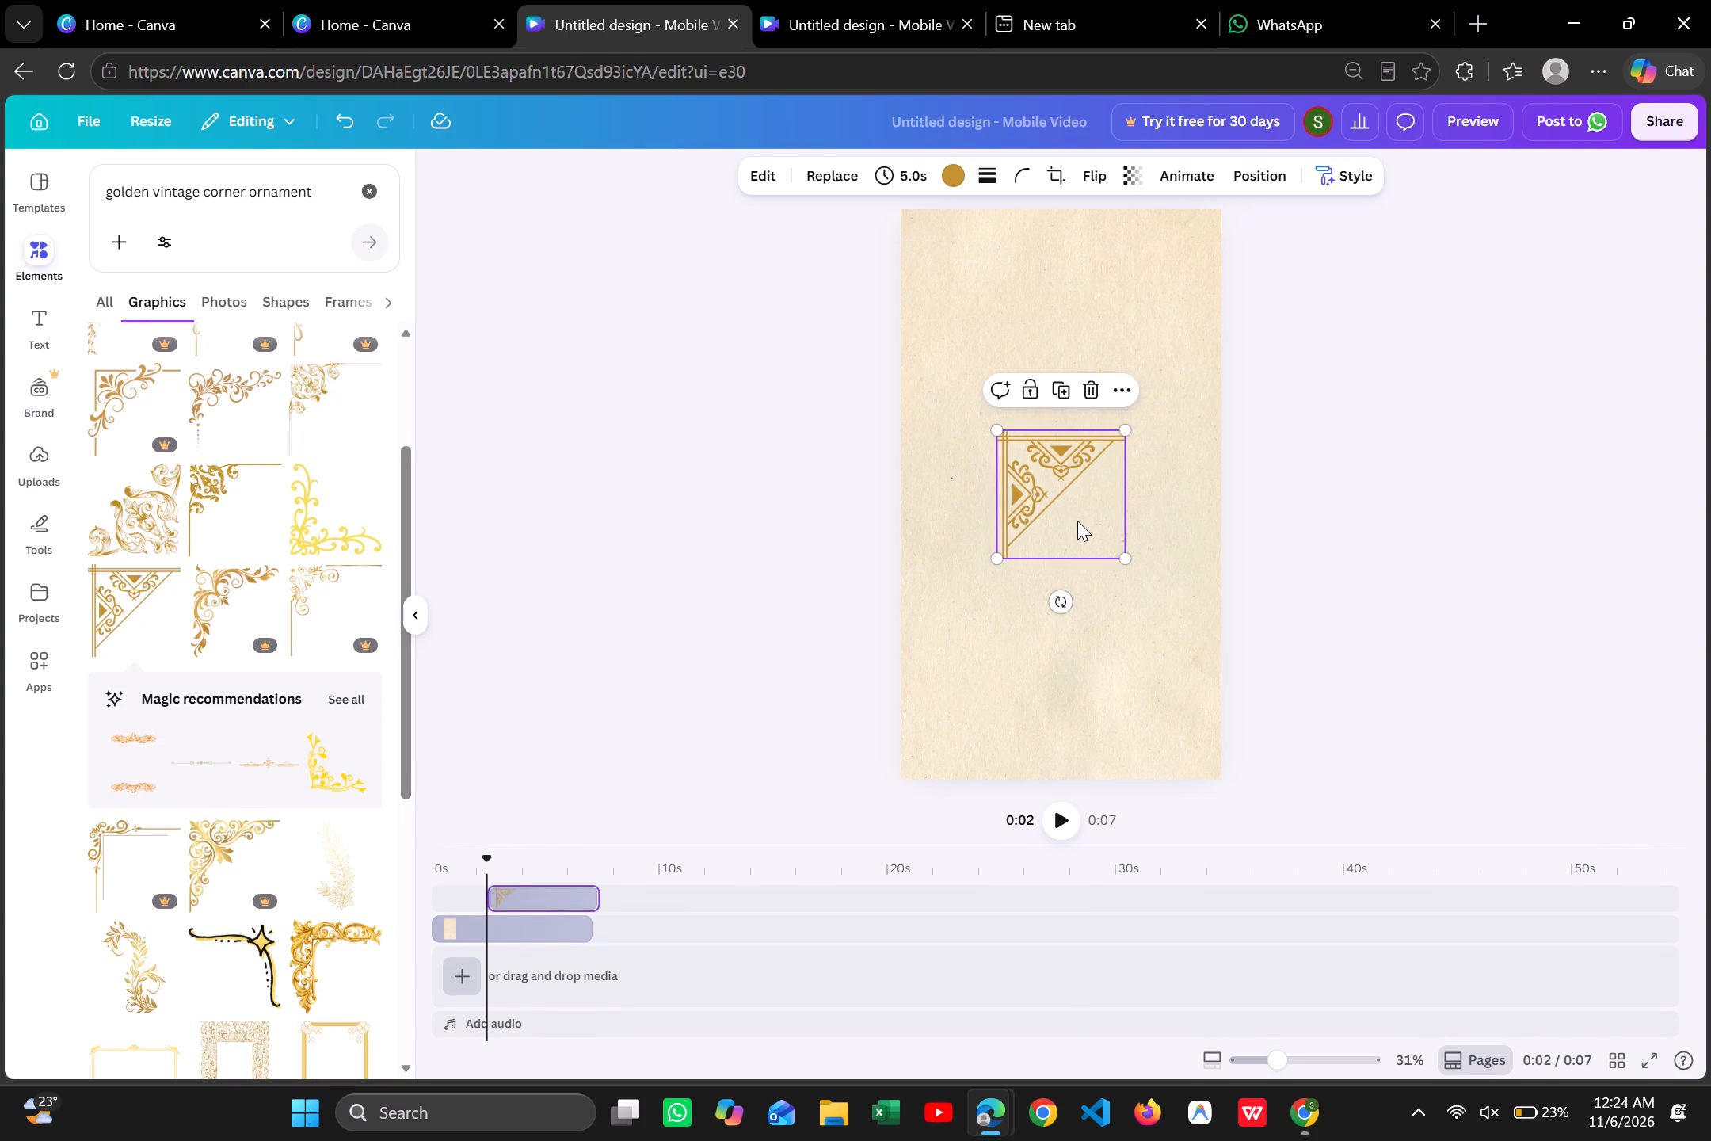
pyautogui.moveTo(1076, 517); pyautogui.dragTo(985, 300)
pyautogui.click(739, 445)
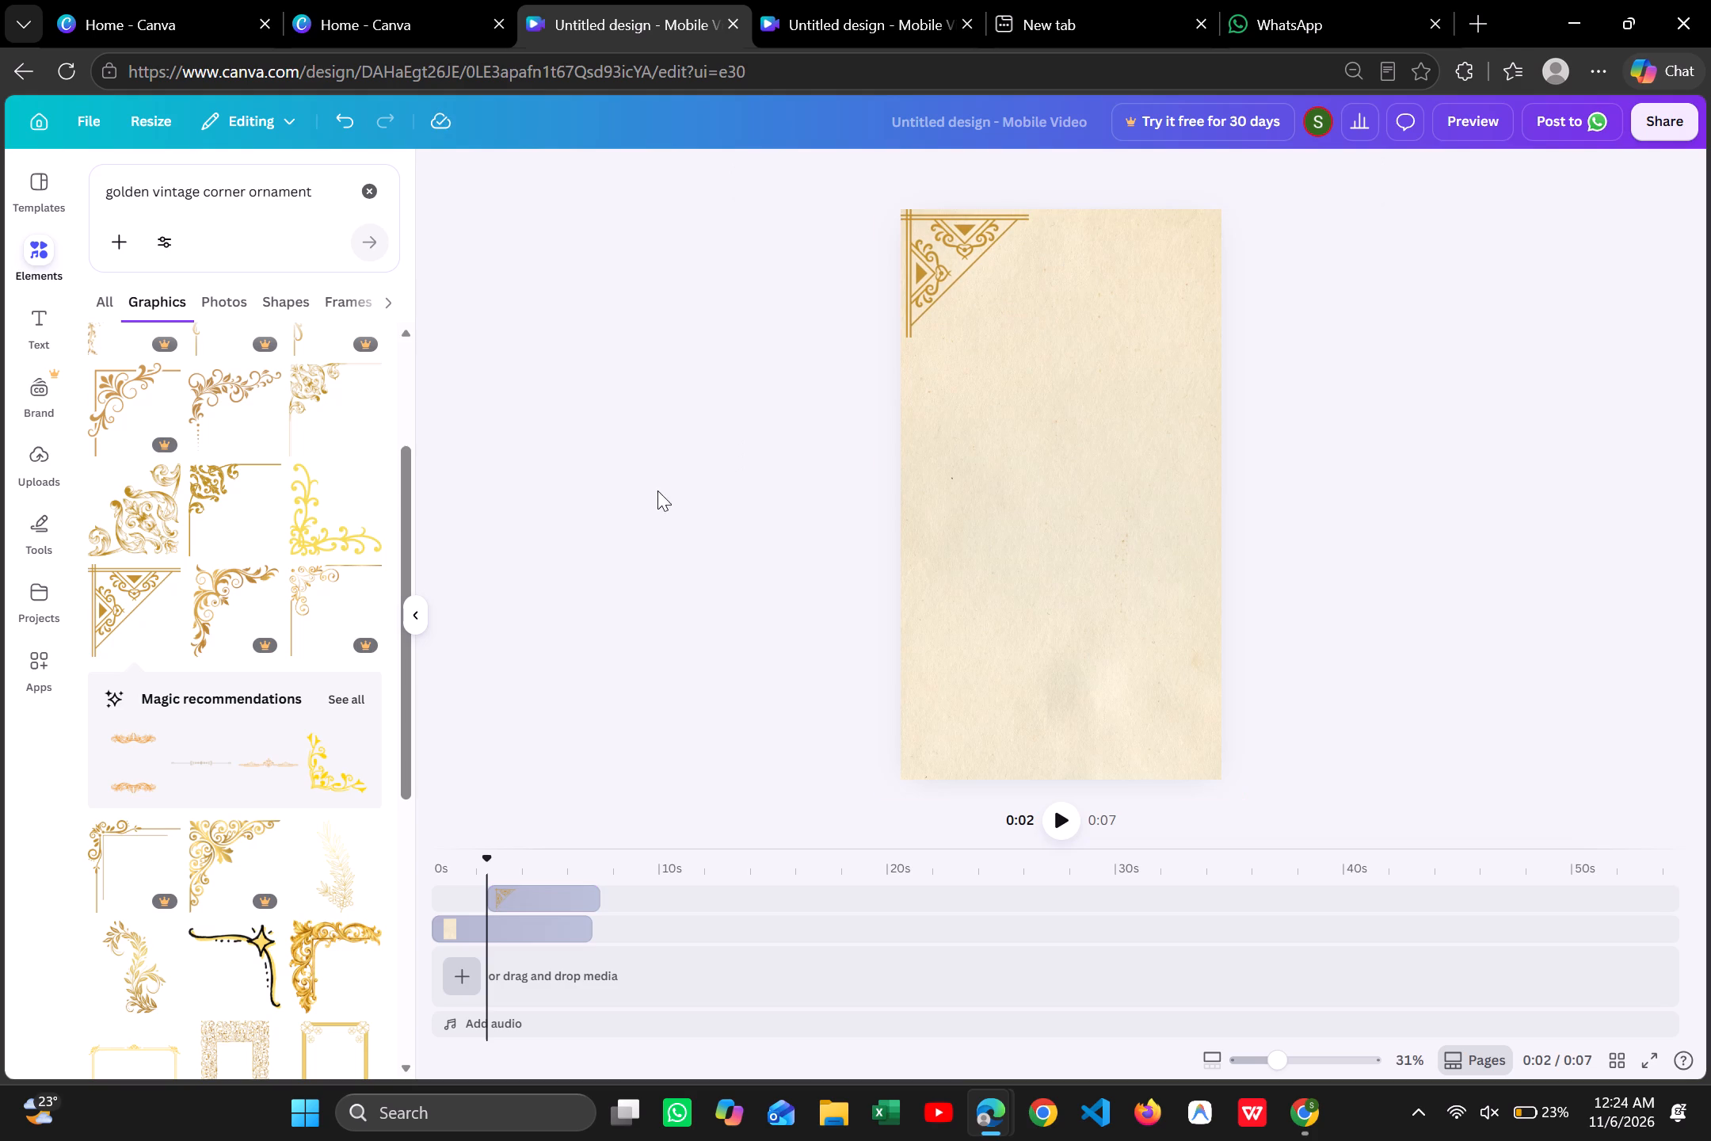
# Add the free golden floral swirl corner with dotted tail, flip it horizontally, shrink it and place it in the page's top-right corner.
pyautogui.scroll(1, 295, 779)
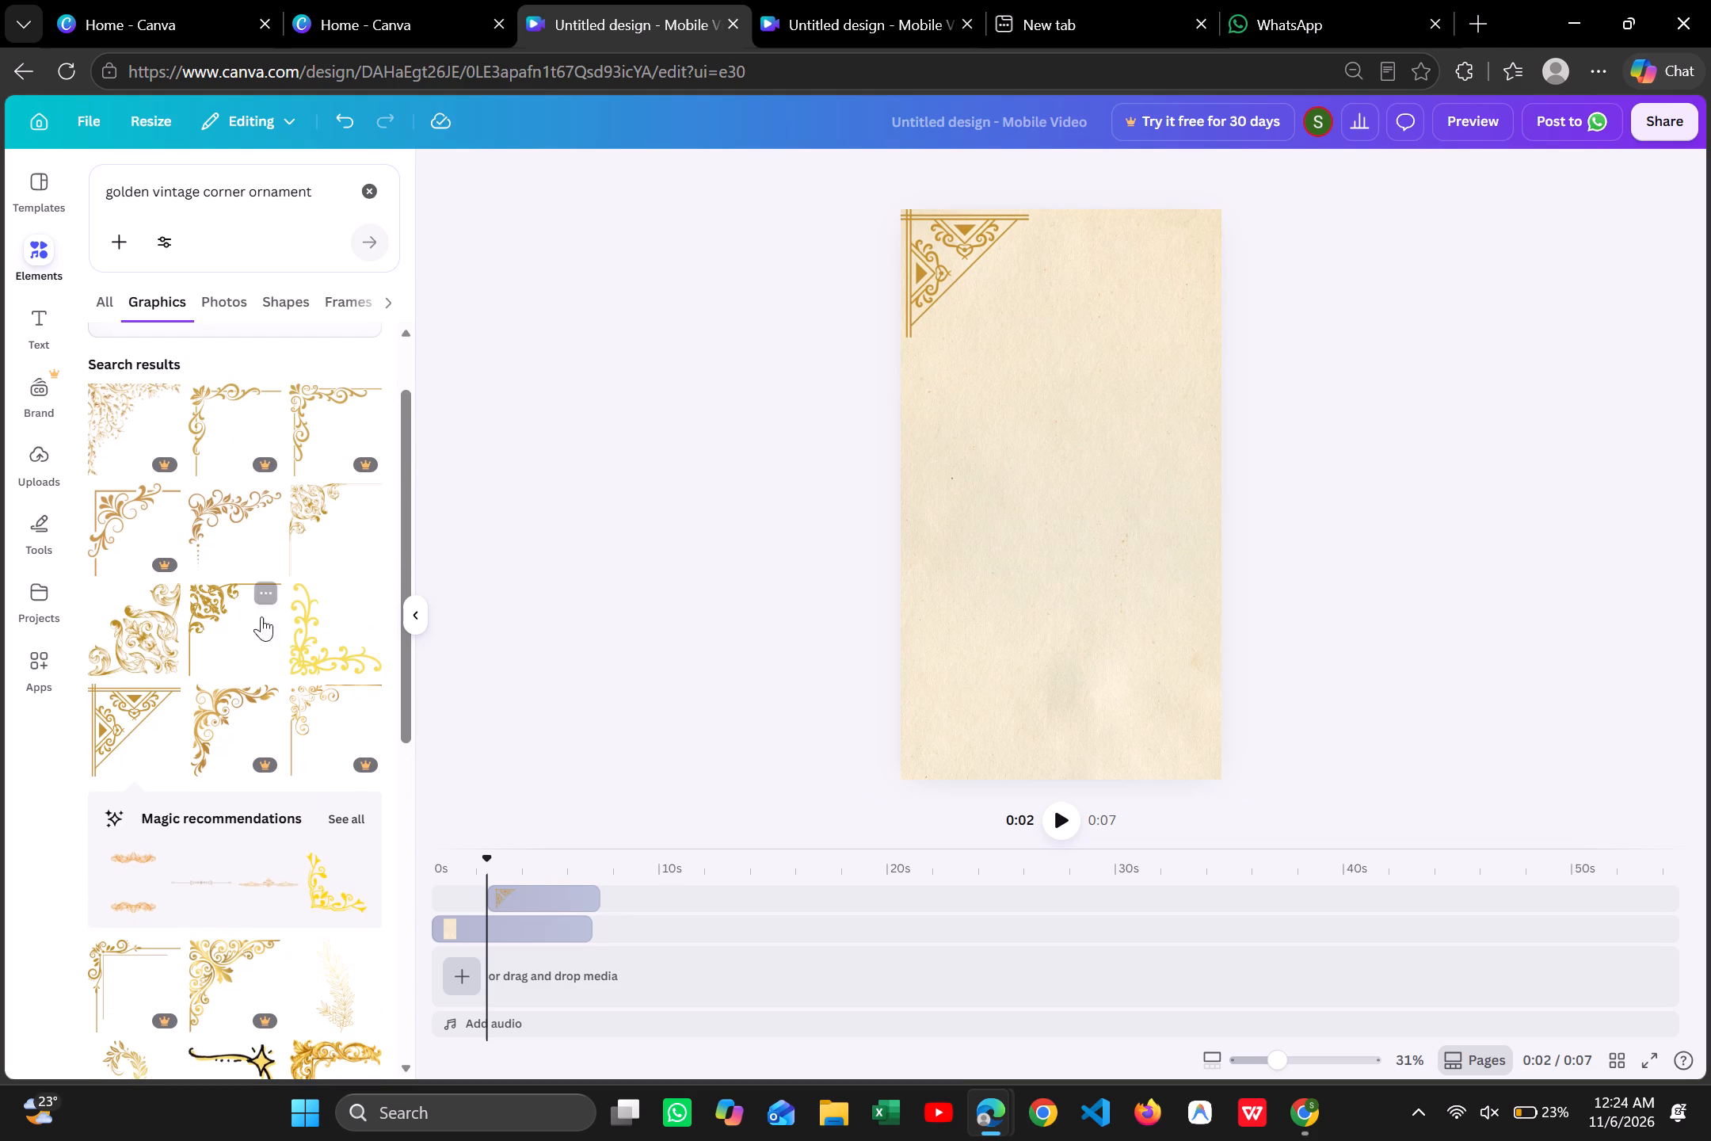
pyautogui.click(246, 546)
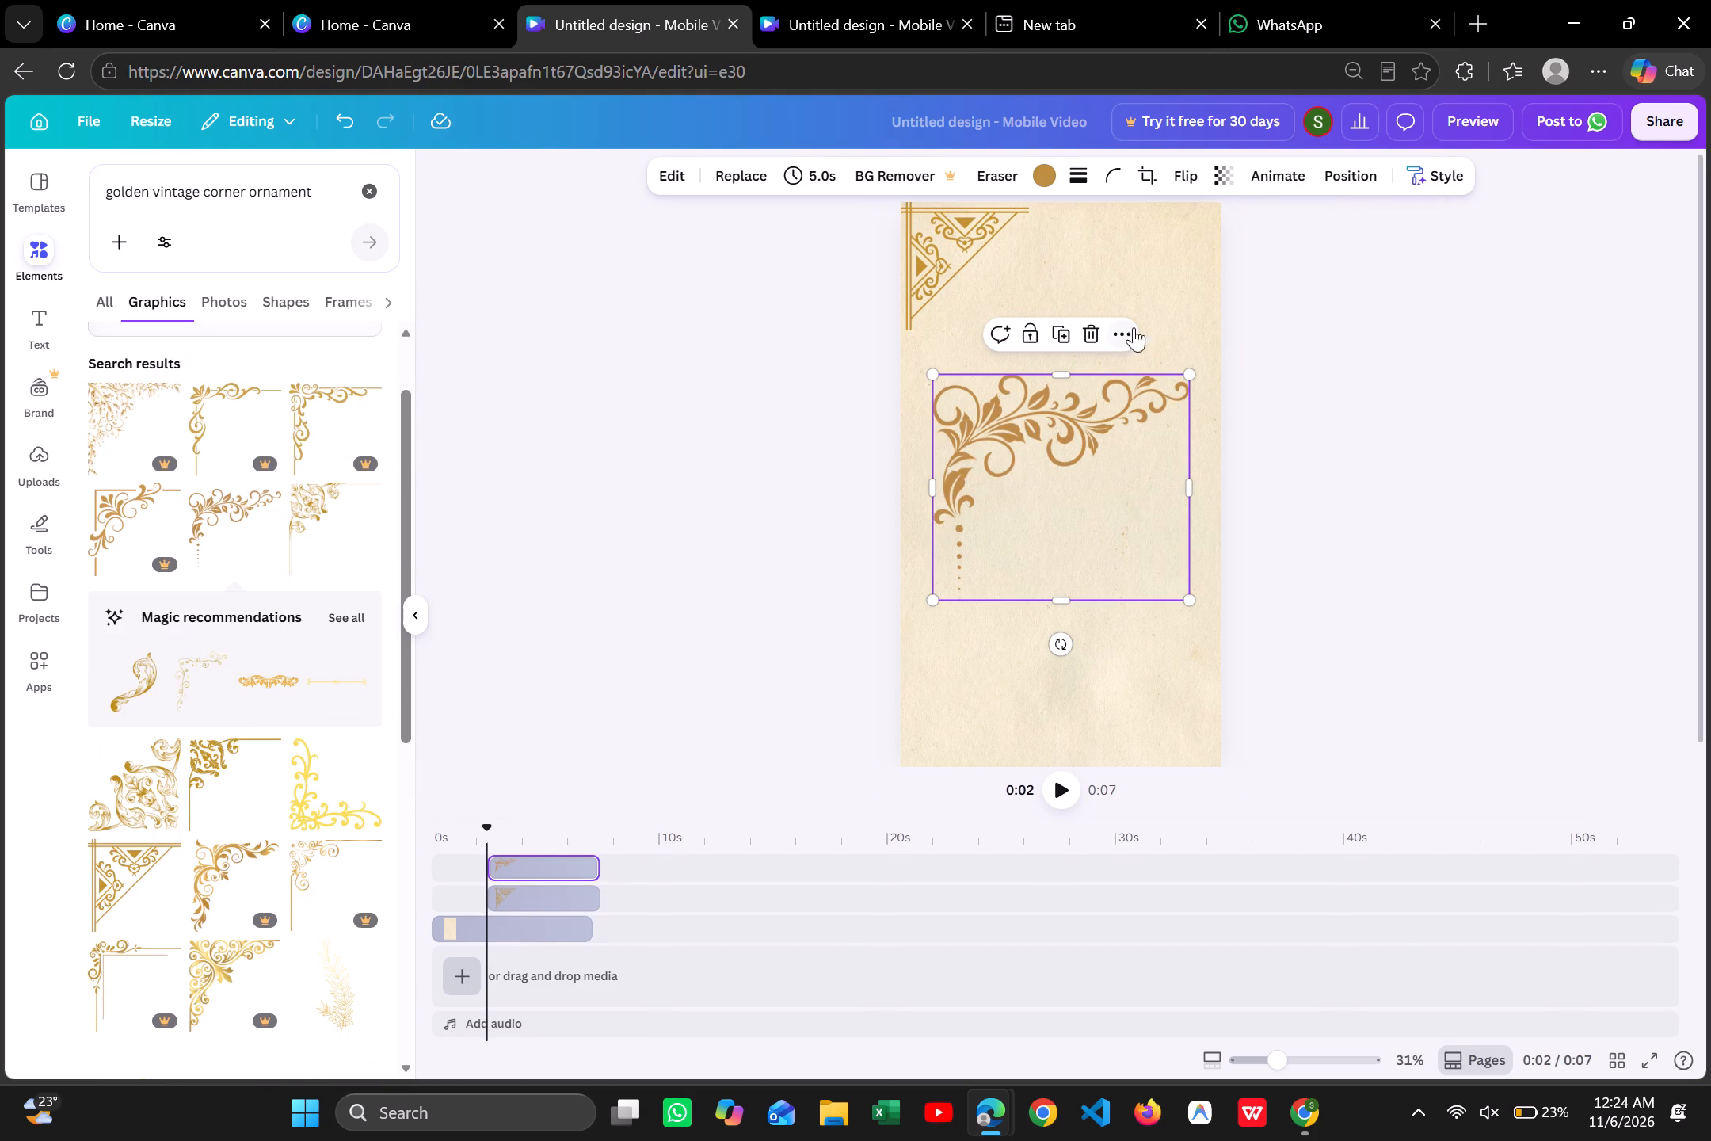
pyautogui.click(1167, 177)
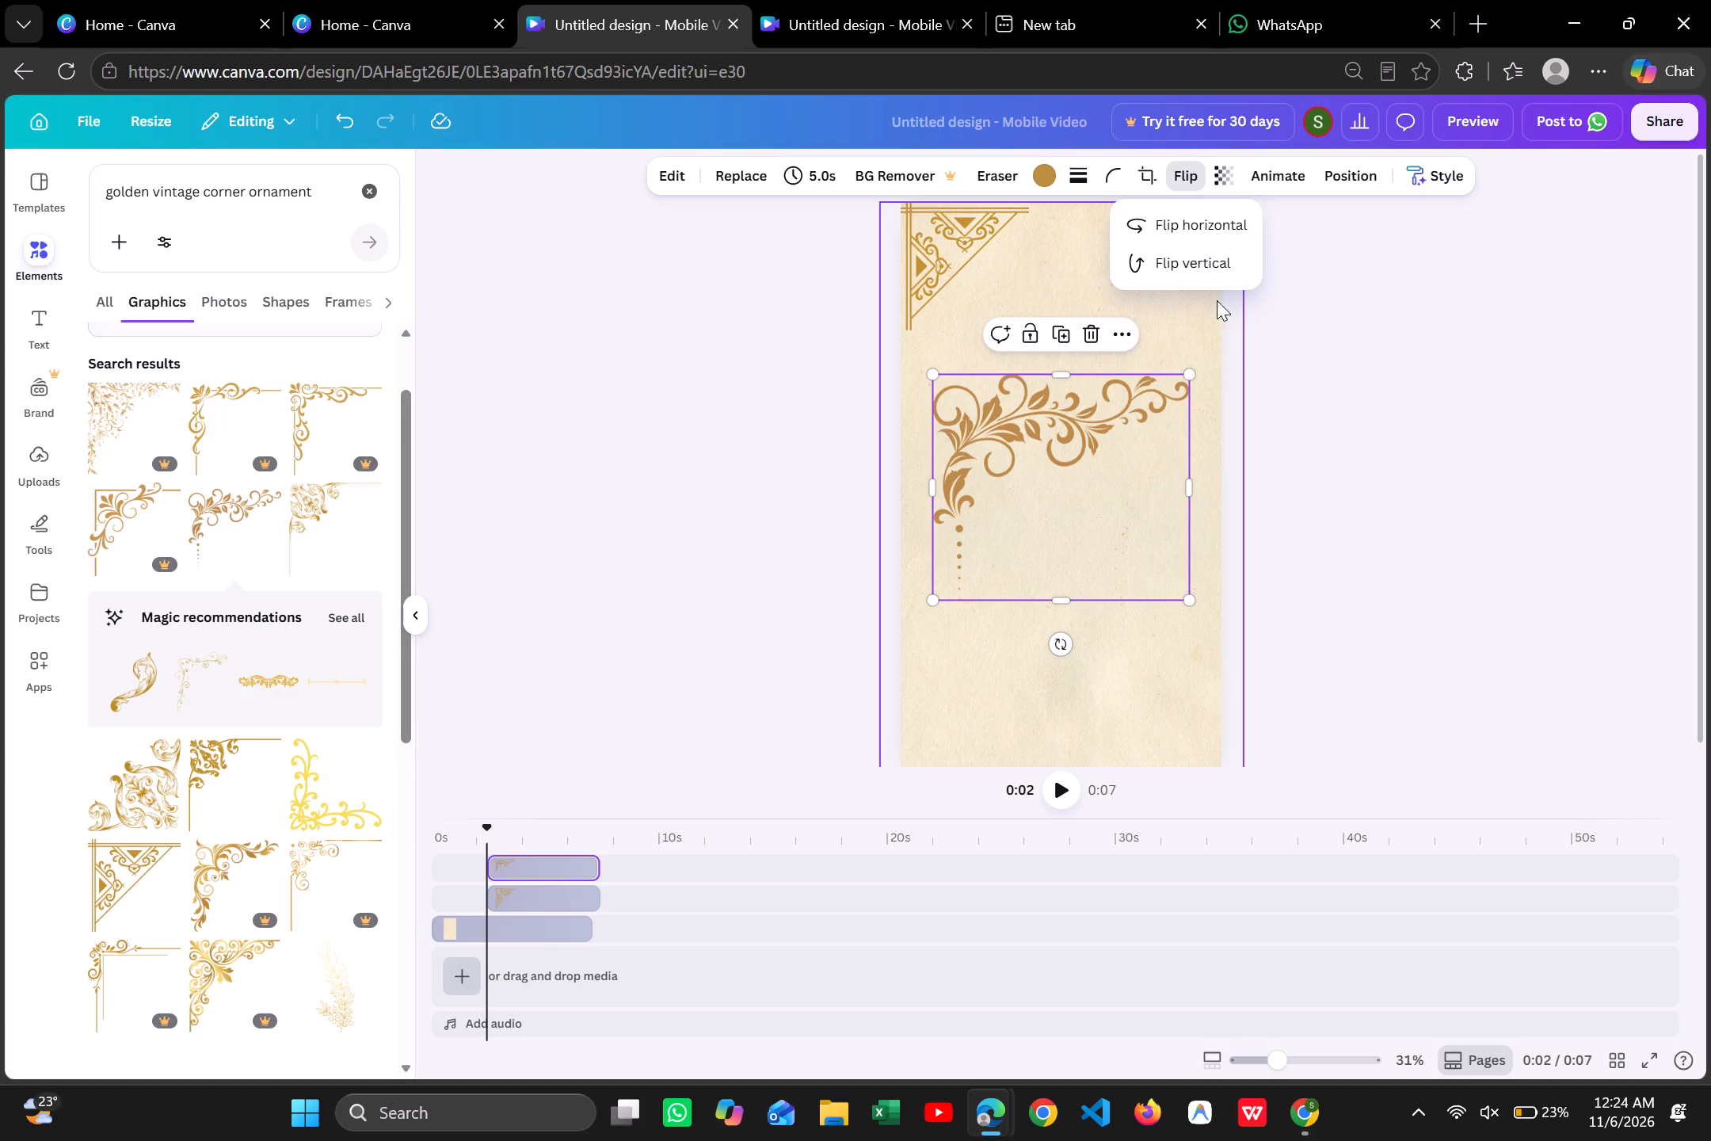
pyautogui.click(1214, 233)
pyautogui.moveTo(1096, 497); pyautogui.dragTo(1142, 383)
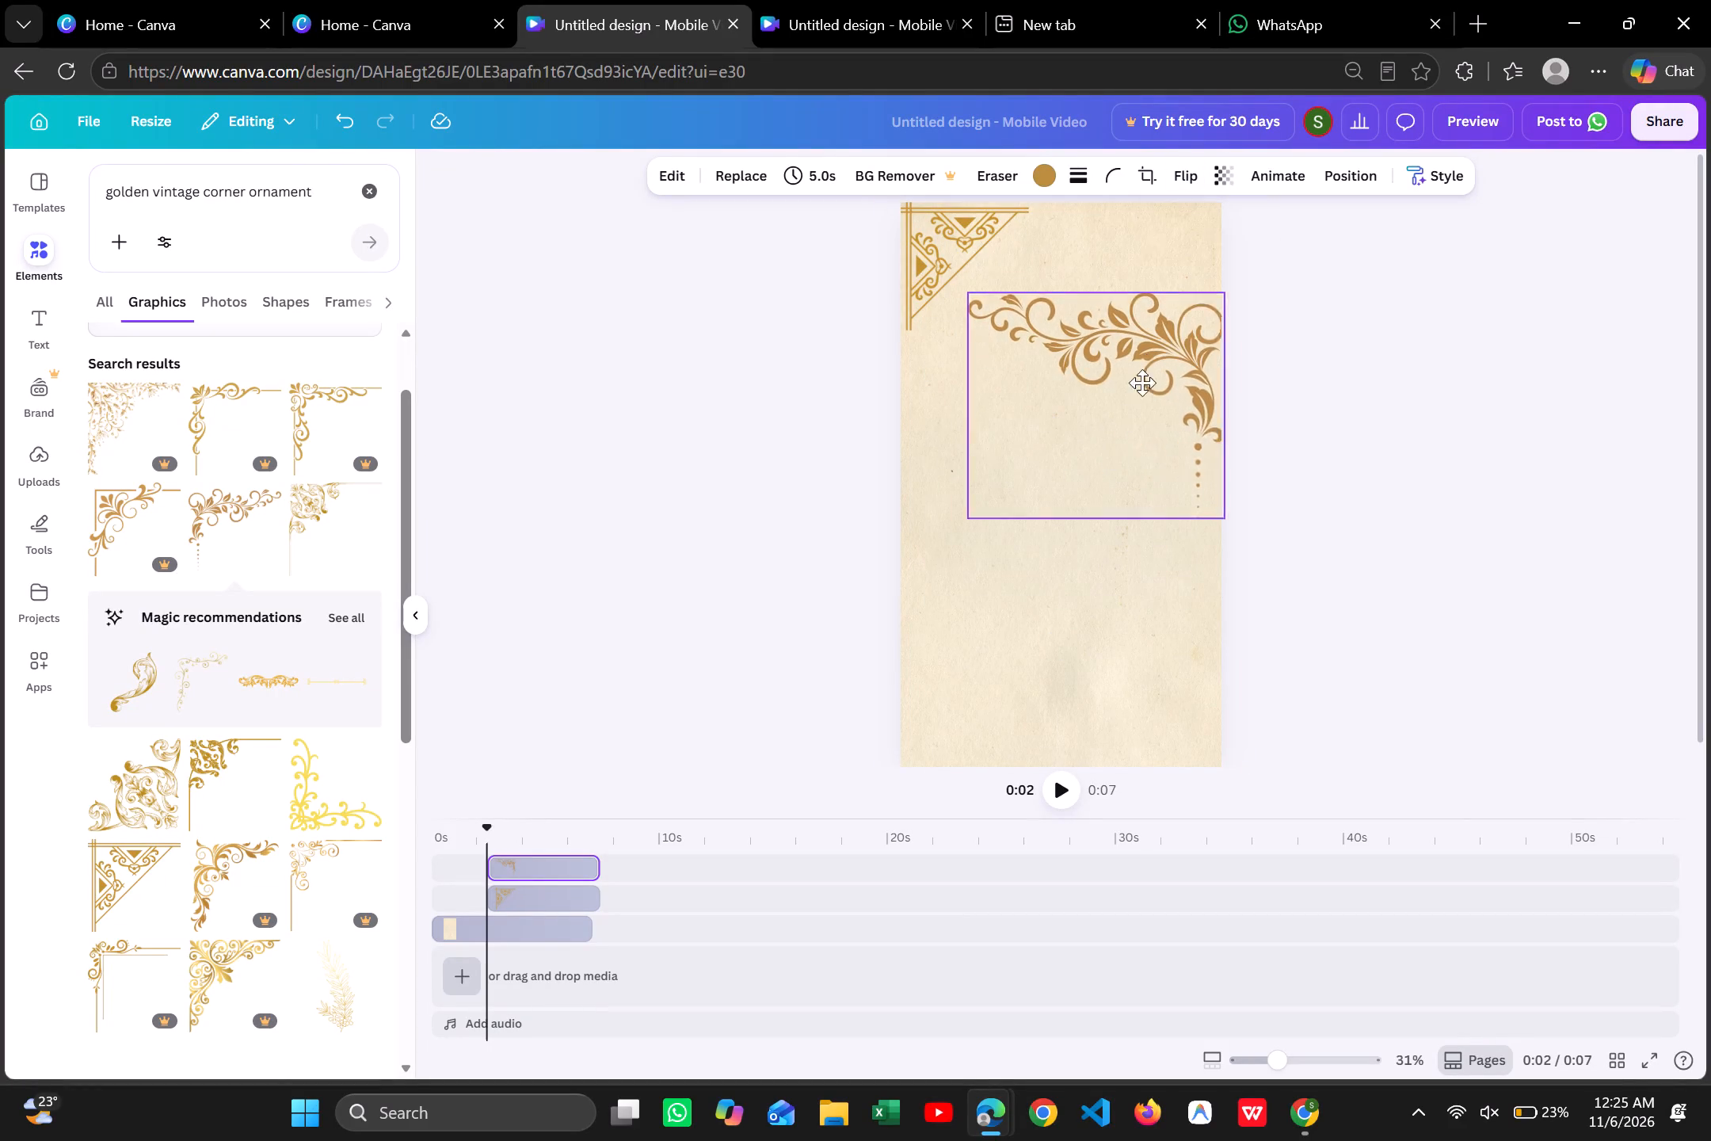
pyautogui.moveTo(1142, 383); pyautogui.dragTo(1117, 336)
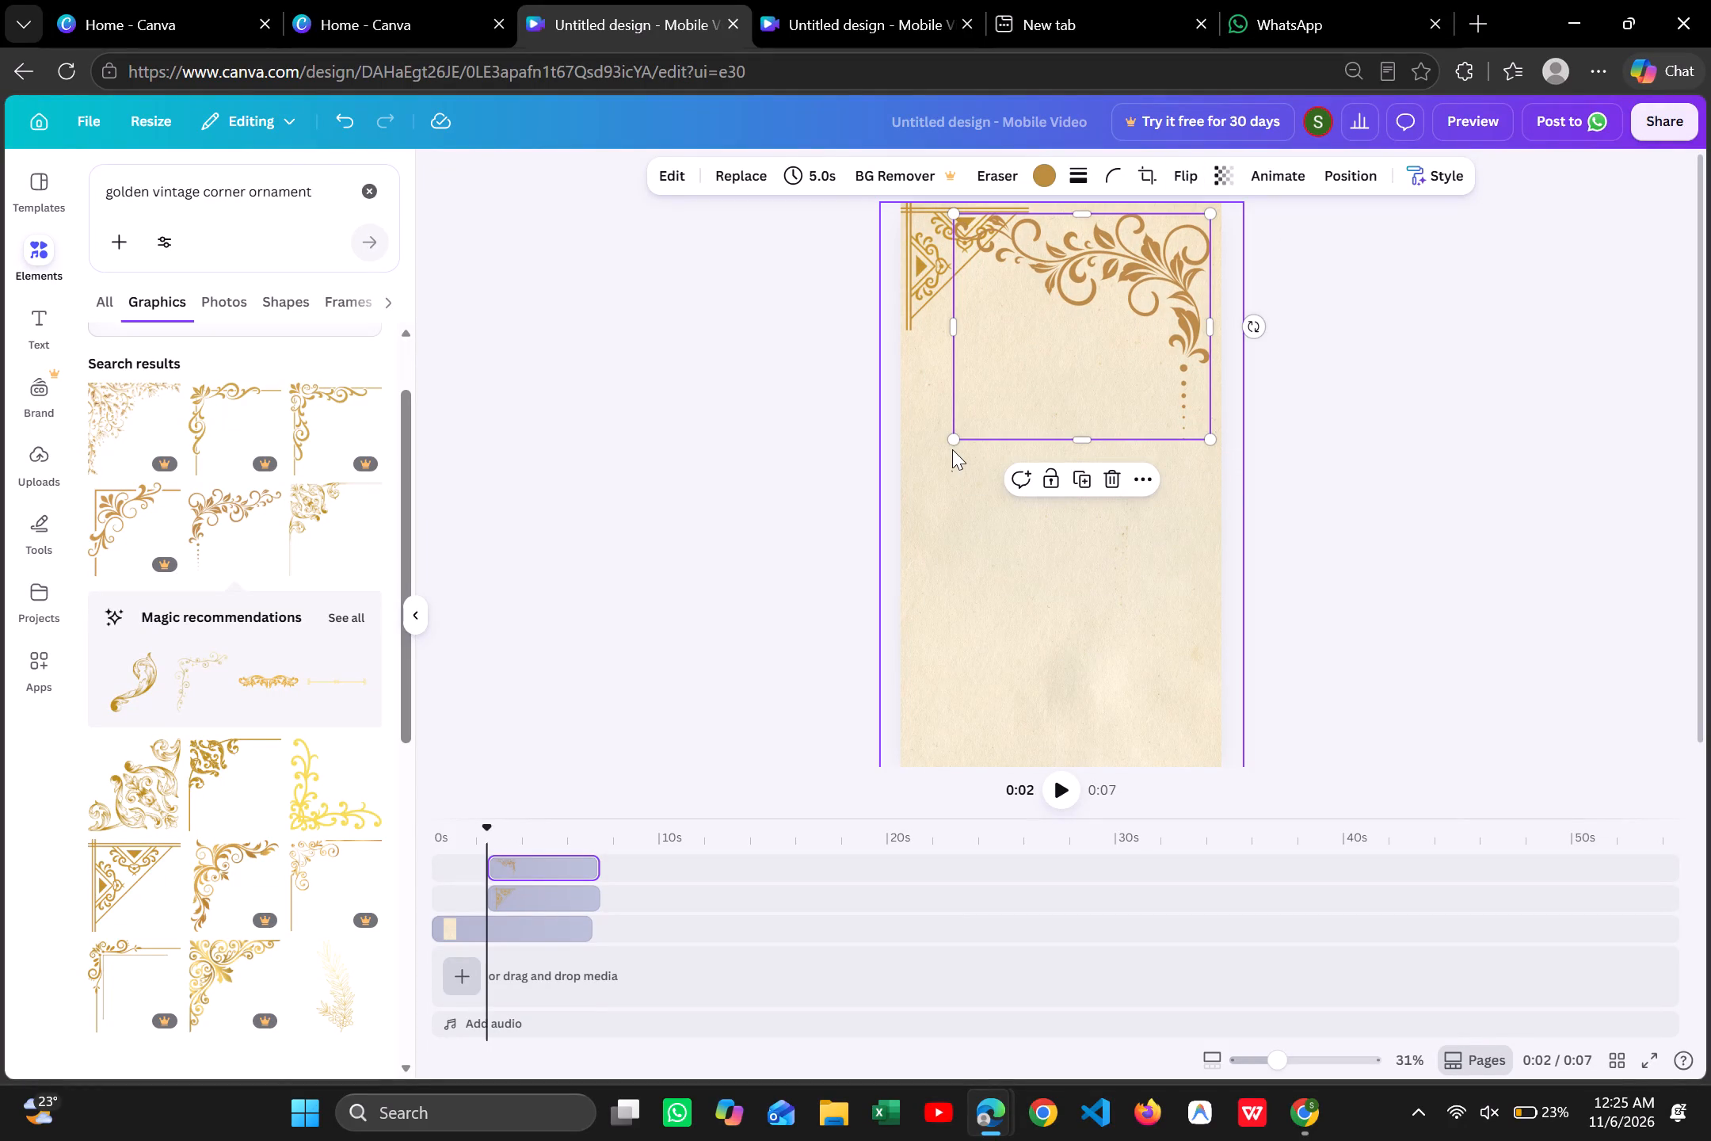
pyautogui.moveTo(951, 432); pyautogui.dragTo(1113, 326)
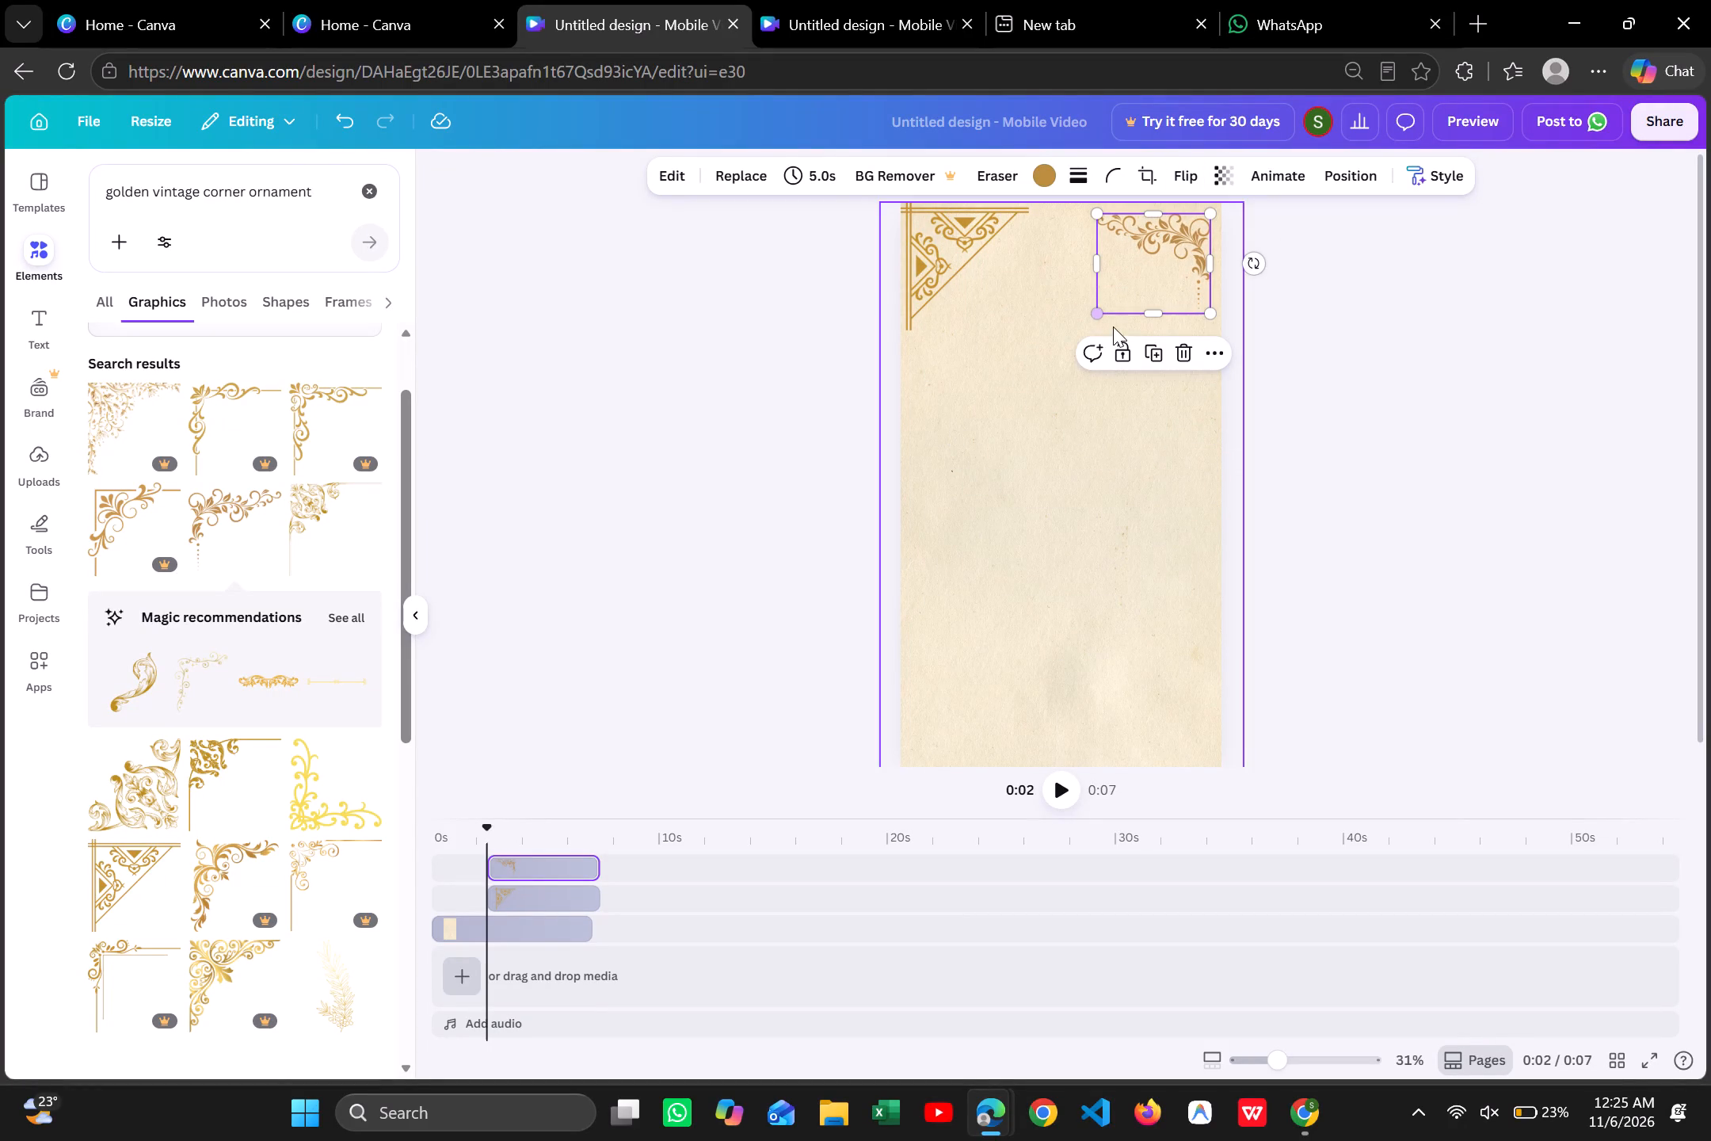
pyautogui.moveTo(1157, 273); pyautogui.dragTo(1158, 261)
pyautogui.moveTo(1168, 264); pyautogui.dragTo(1173, 265)
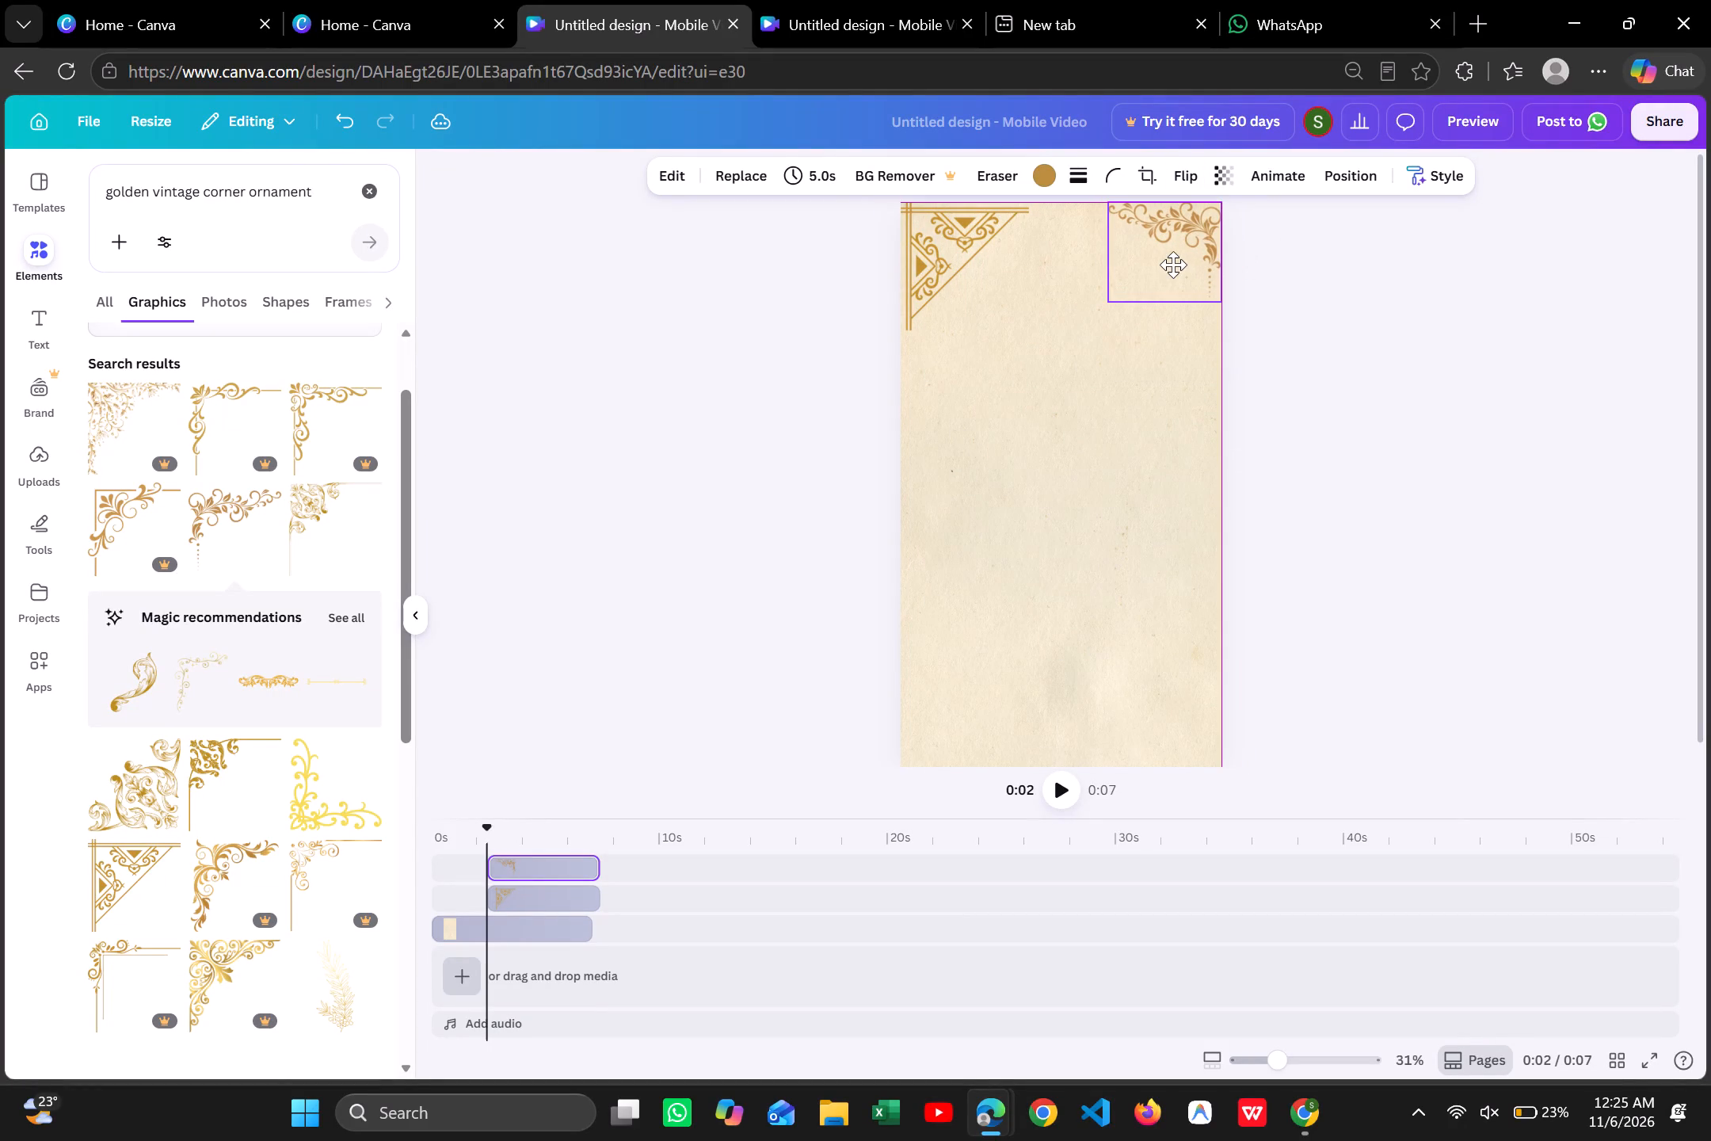
pyautogui.moveTo(1173, 265); pyautogui.dragTo(1172, 272)
pyautogui.click(1280, 349)
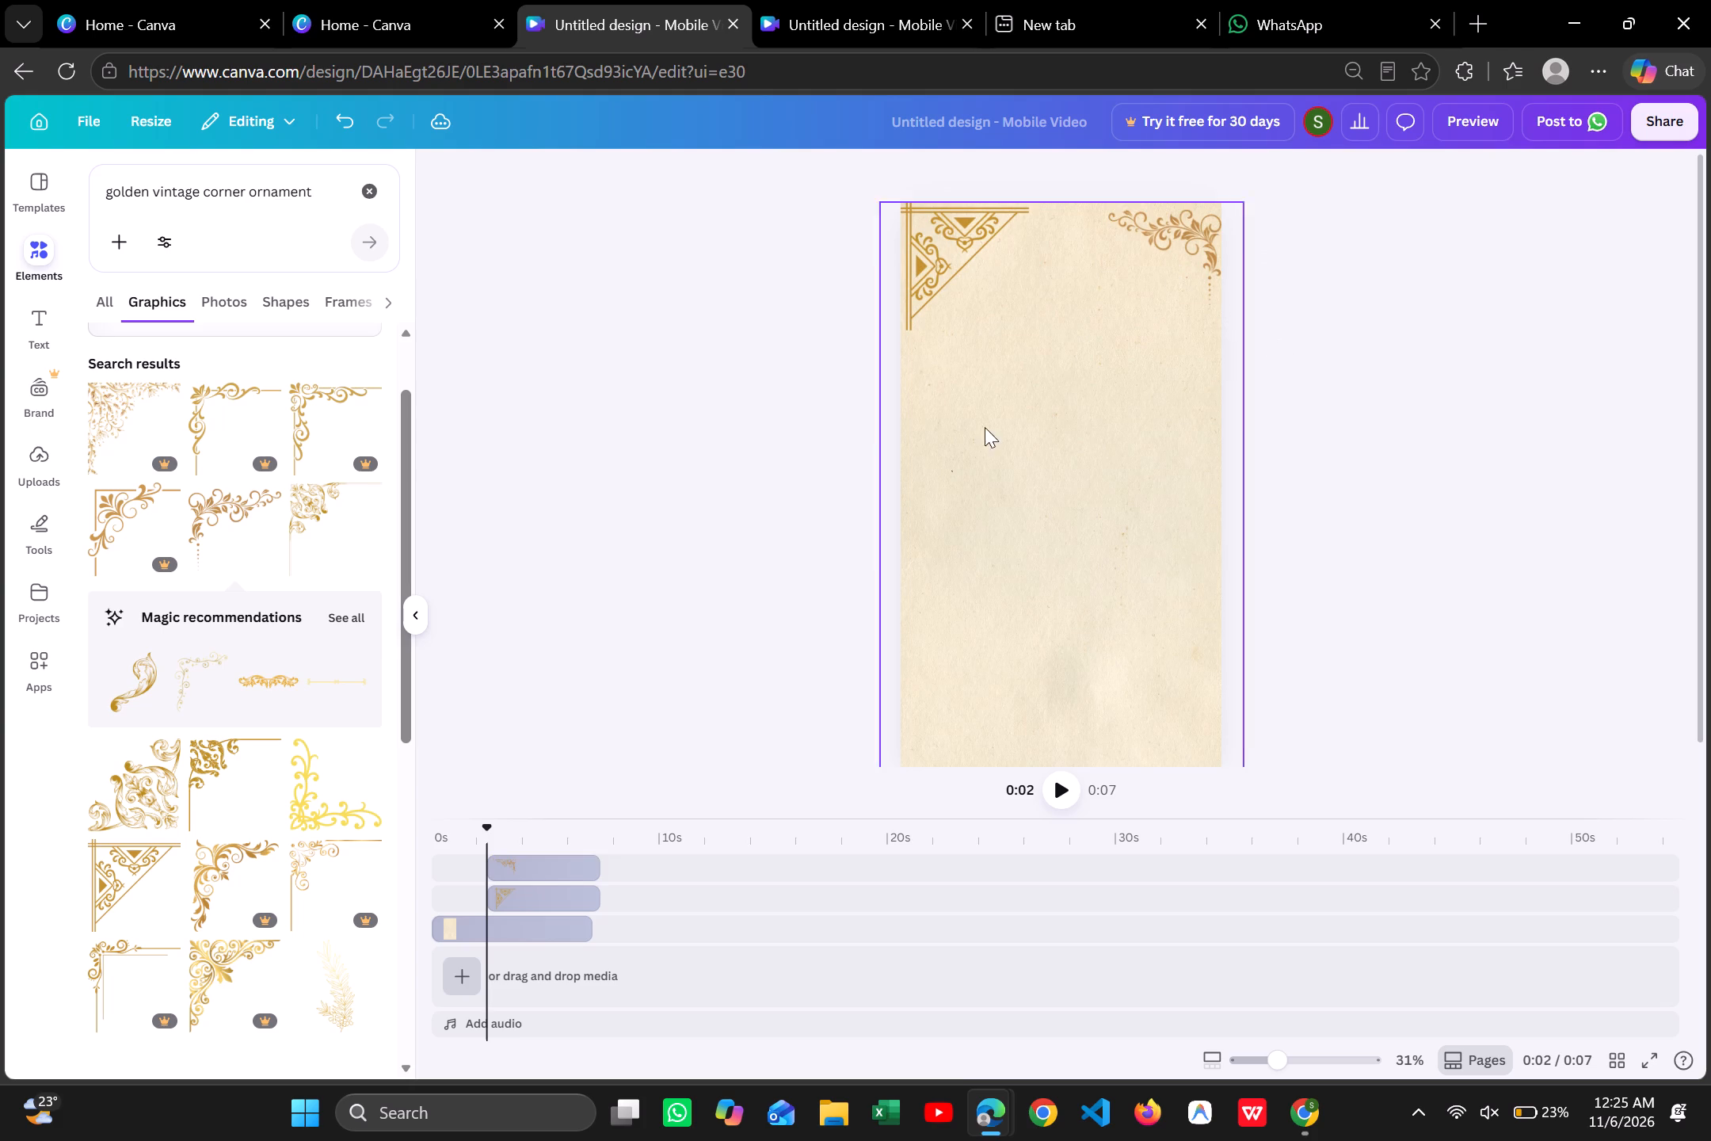
# Add the free yellow-gold lattice corner ornament with a scalloped edge to the page.
pyautogui.scroll(-3, 359, 673)
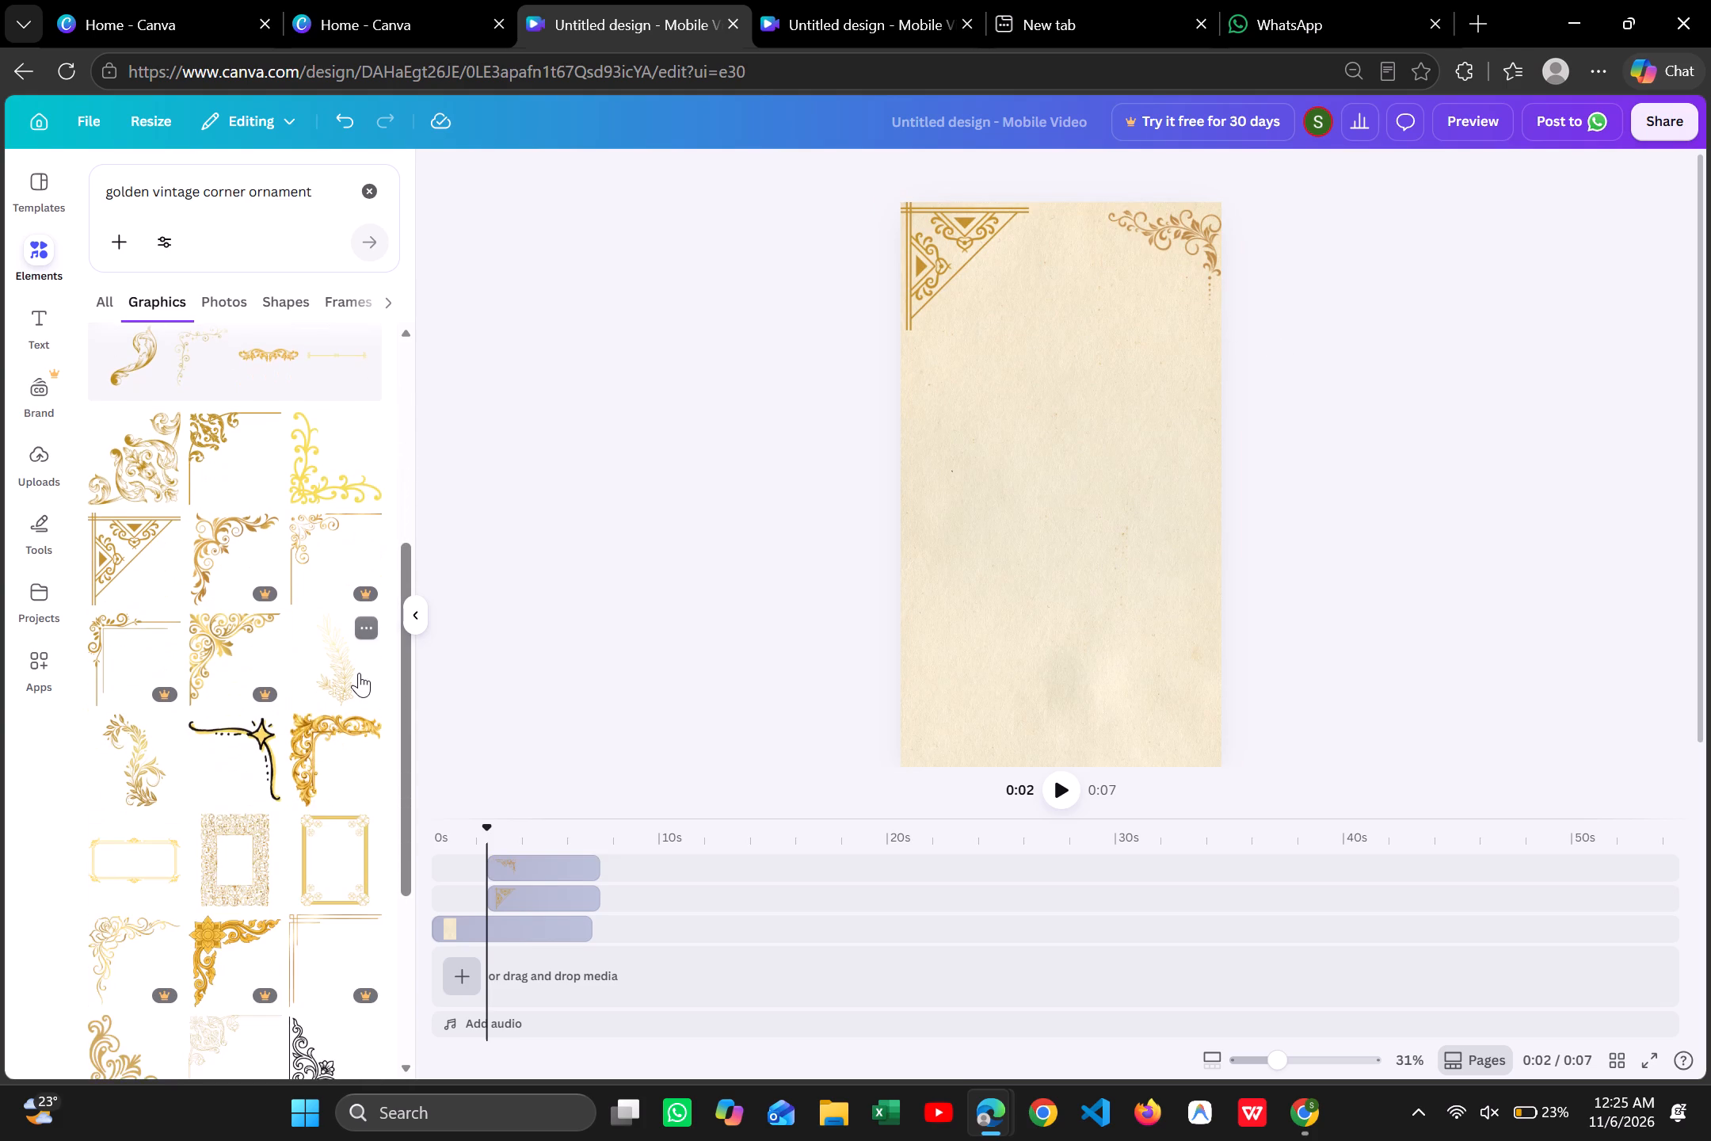
pyautogui.scroll(-7, 359, 673)
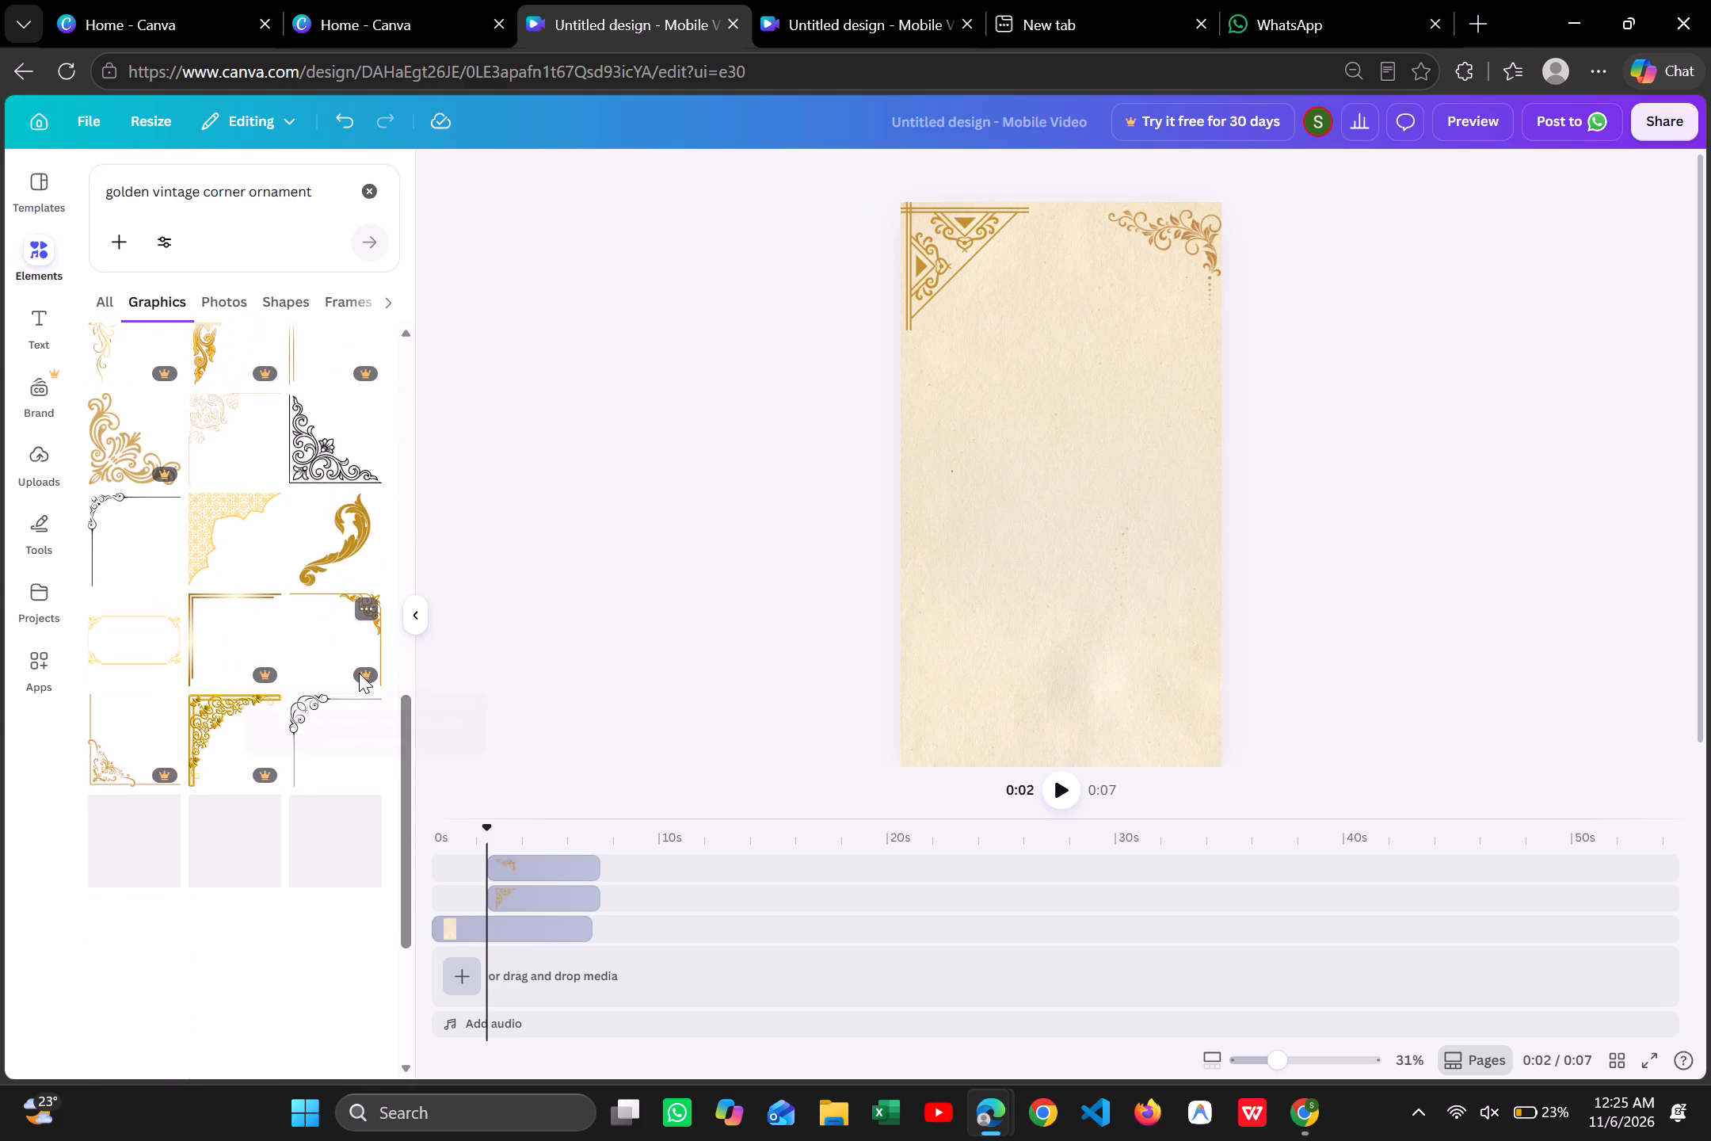
pyautogui.click(231, 574)
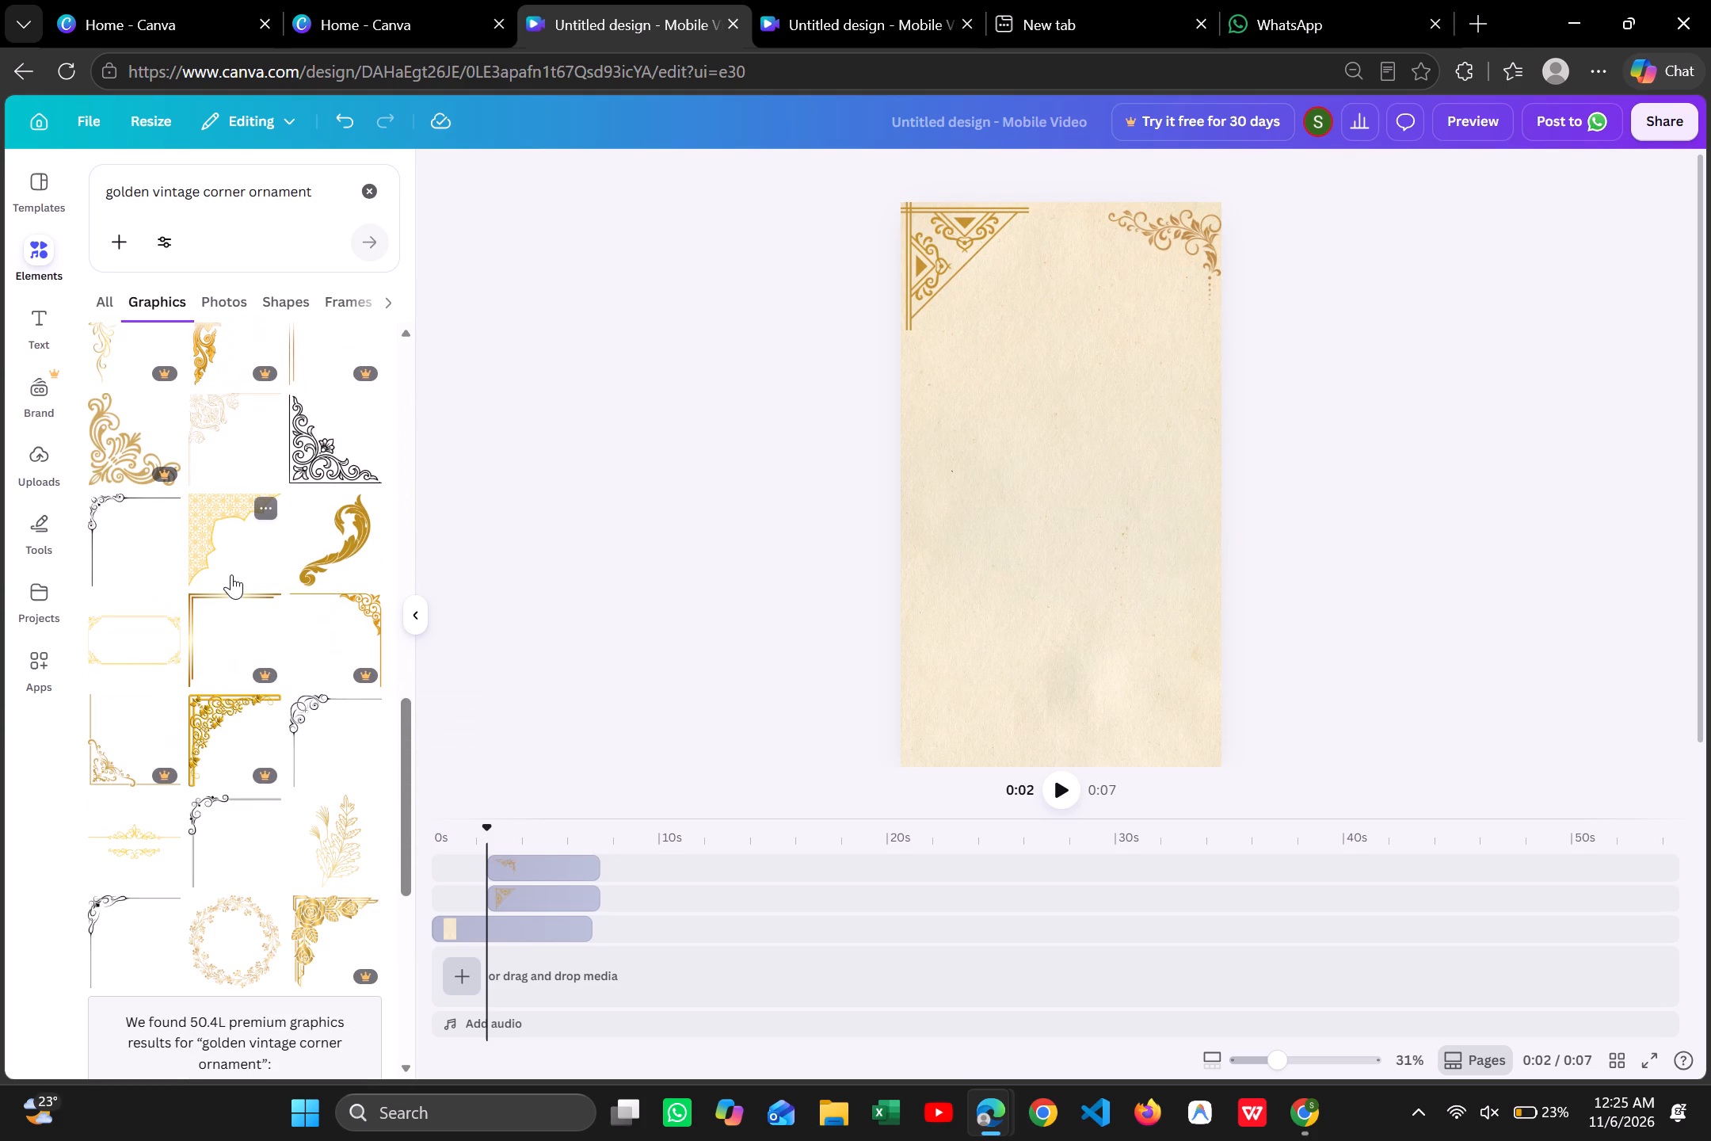
# Browse further through the golden vintage corner ornament results for other suitable graphics.
pyautogui.scroll(-2, 237, 811)
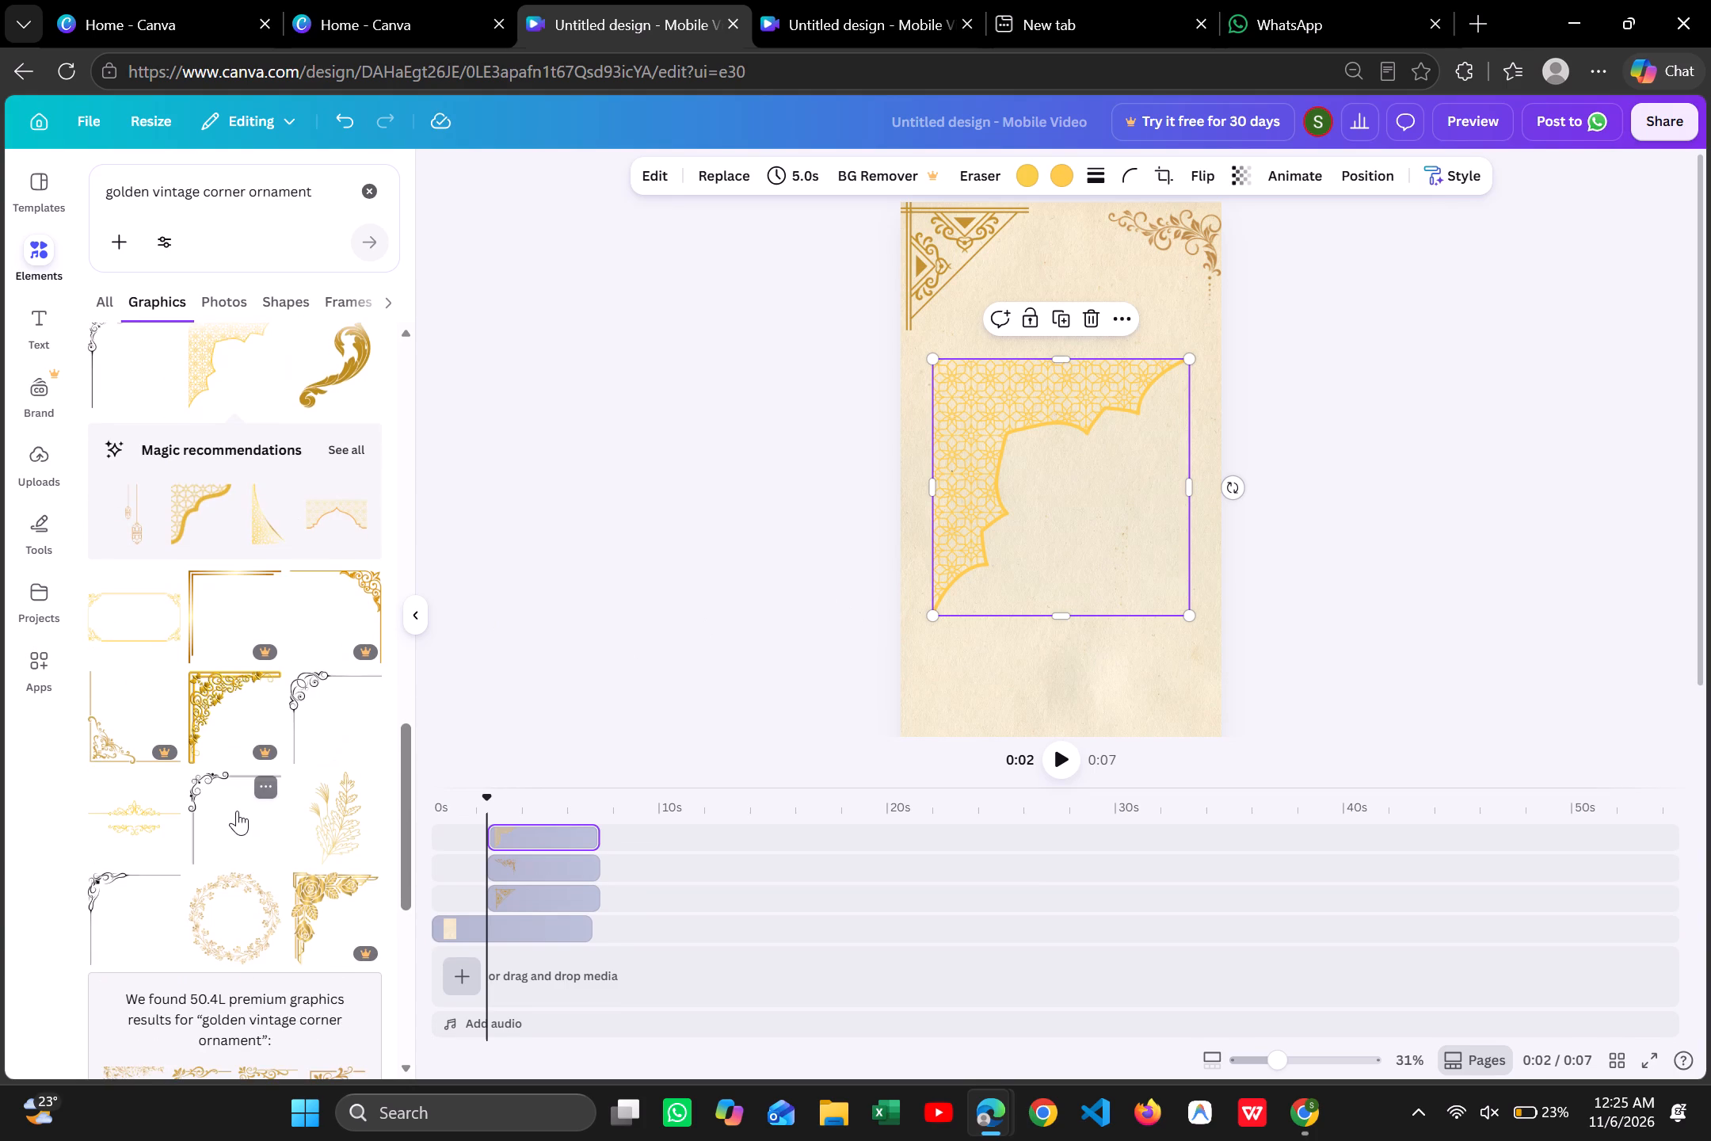
pyautogui.scroll(-6, 237, 811)
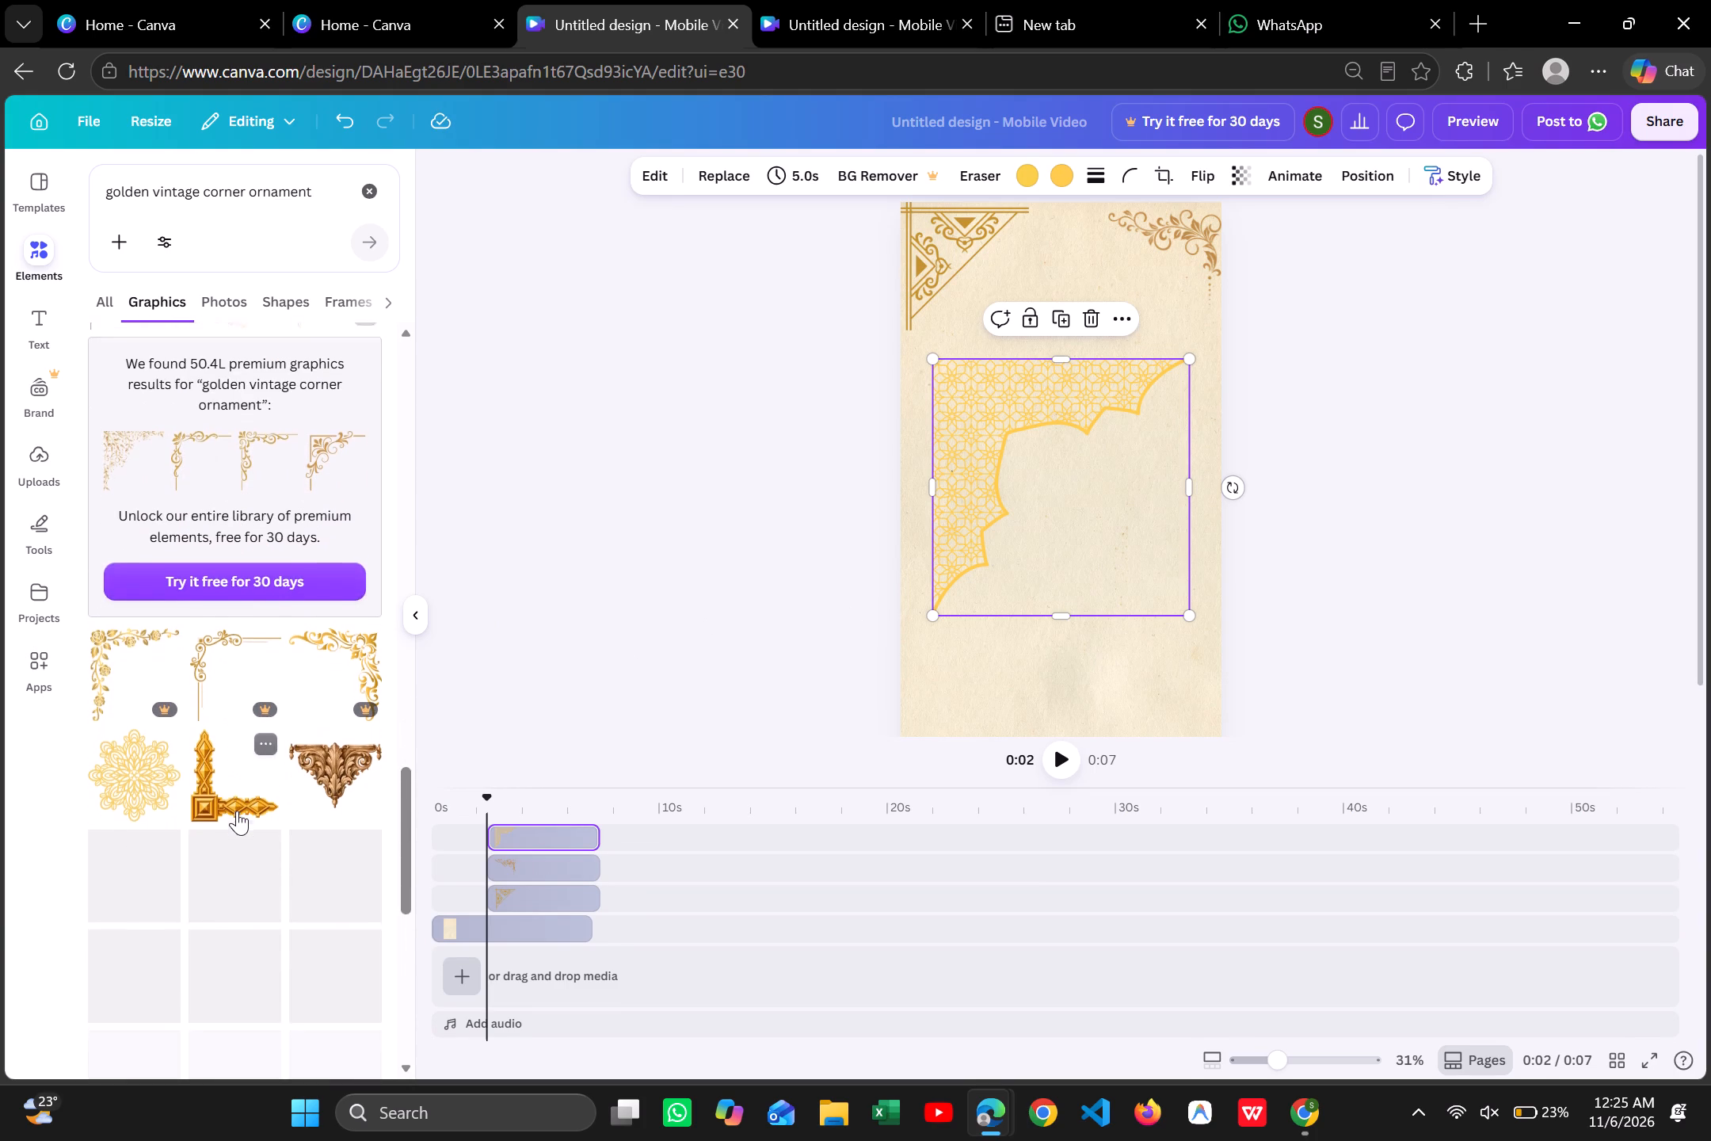
pyautogui.scroll(-3, 237, 811)
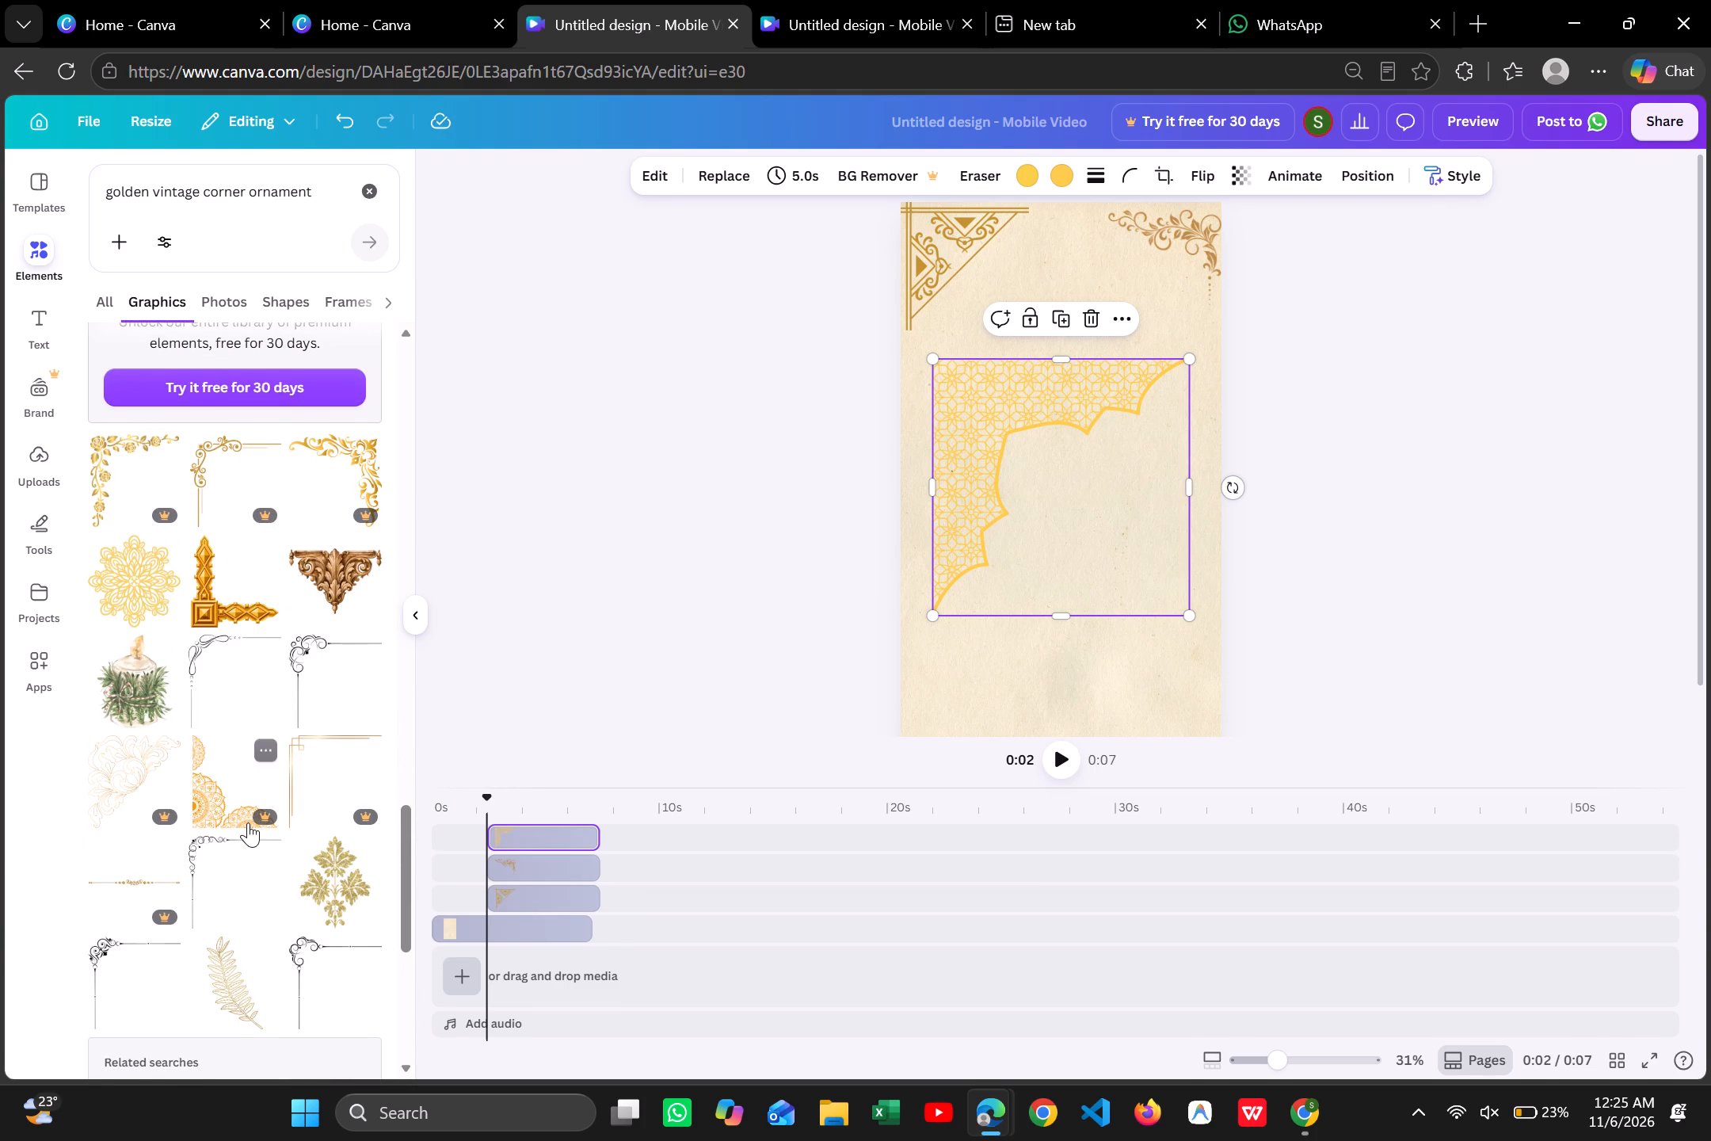
pyautogui.scroll(-5, 248, 822)
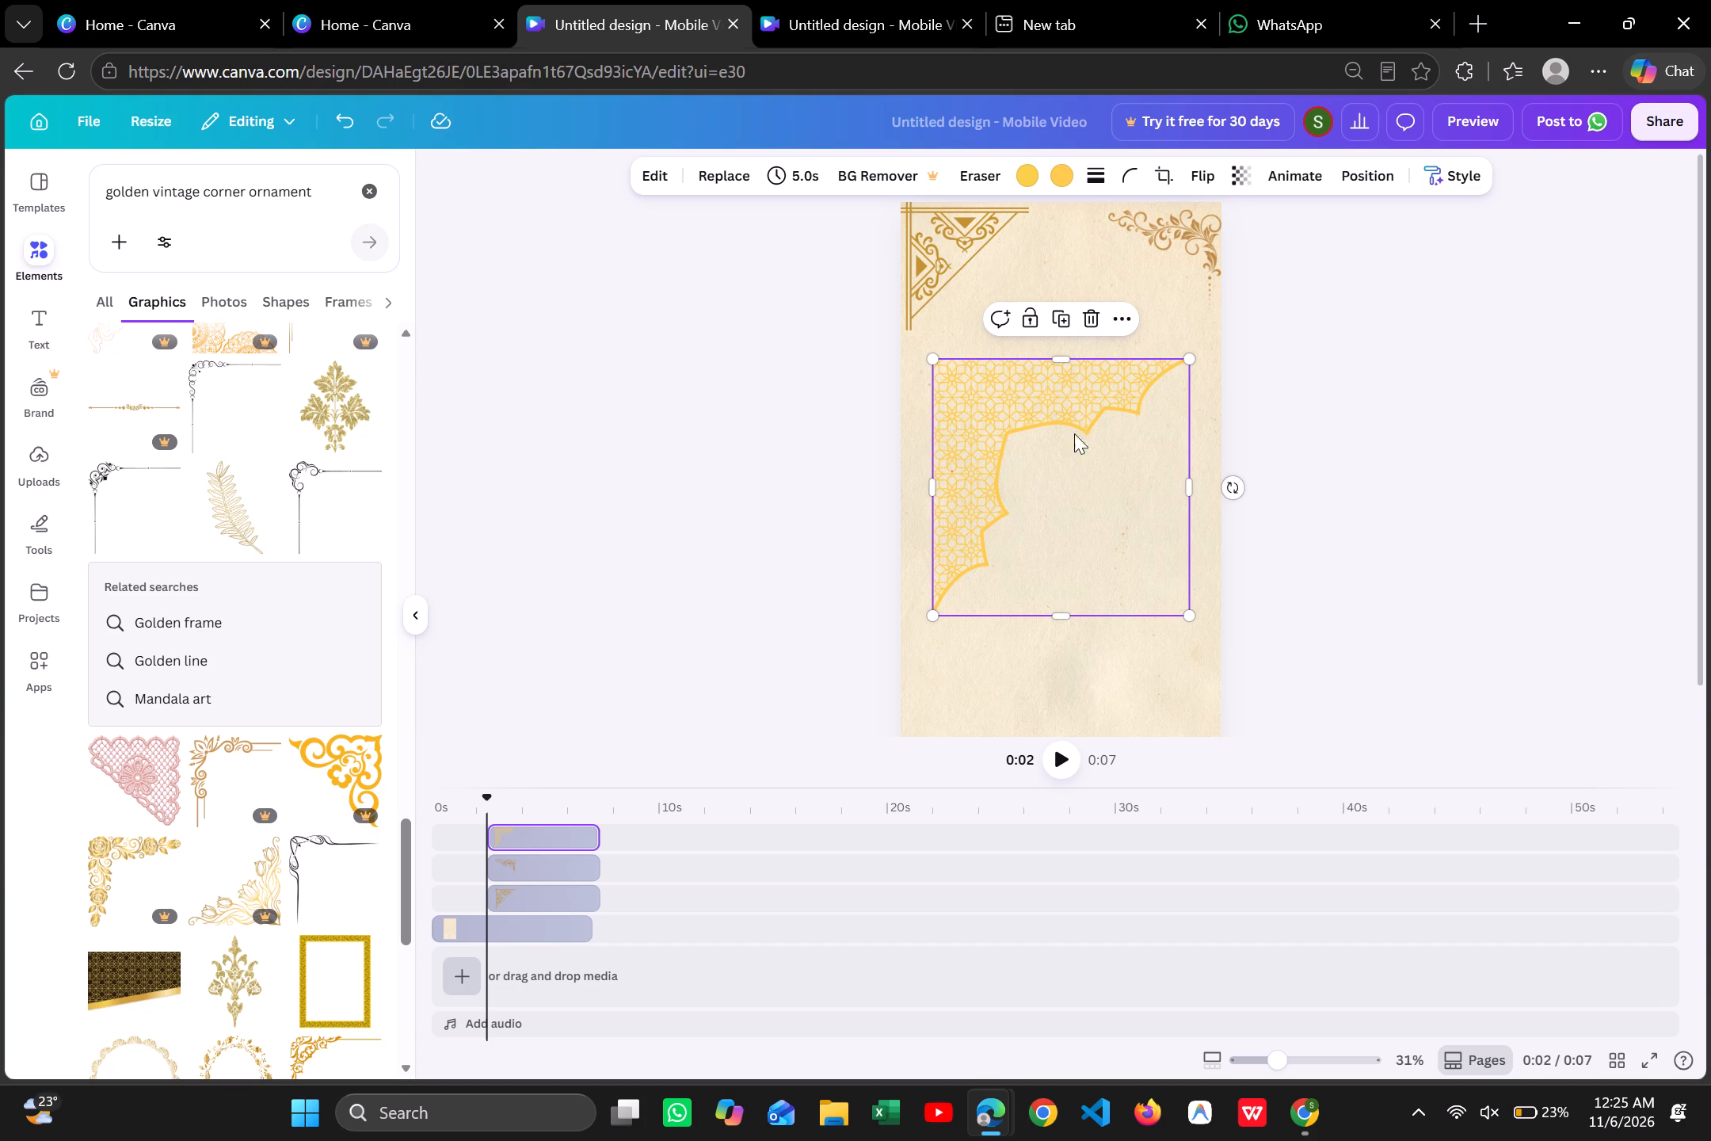
# Rotate the lattice corner ornament about 180°, shrink it and fit it flush into the page's bottom-right corner.
pyautogui.moveTo(1228, 493); pyautogui.dragTo(995, 522)
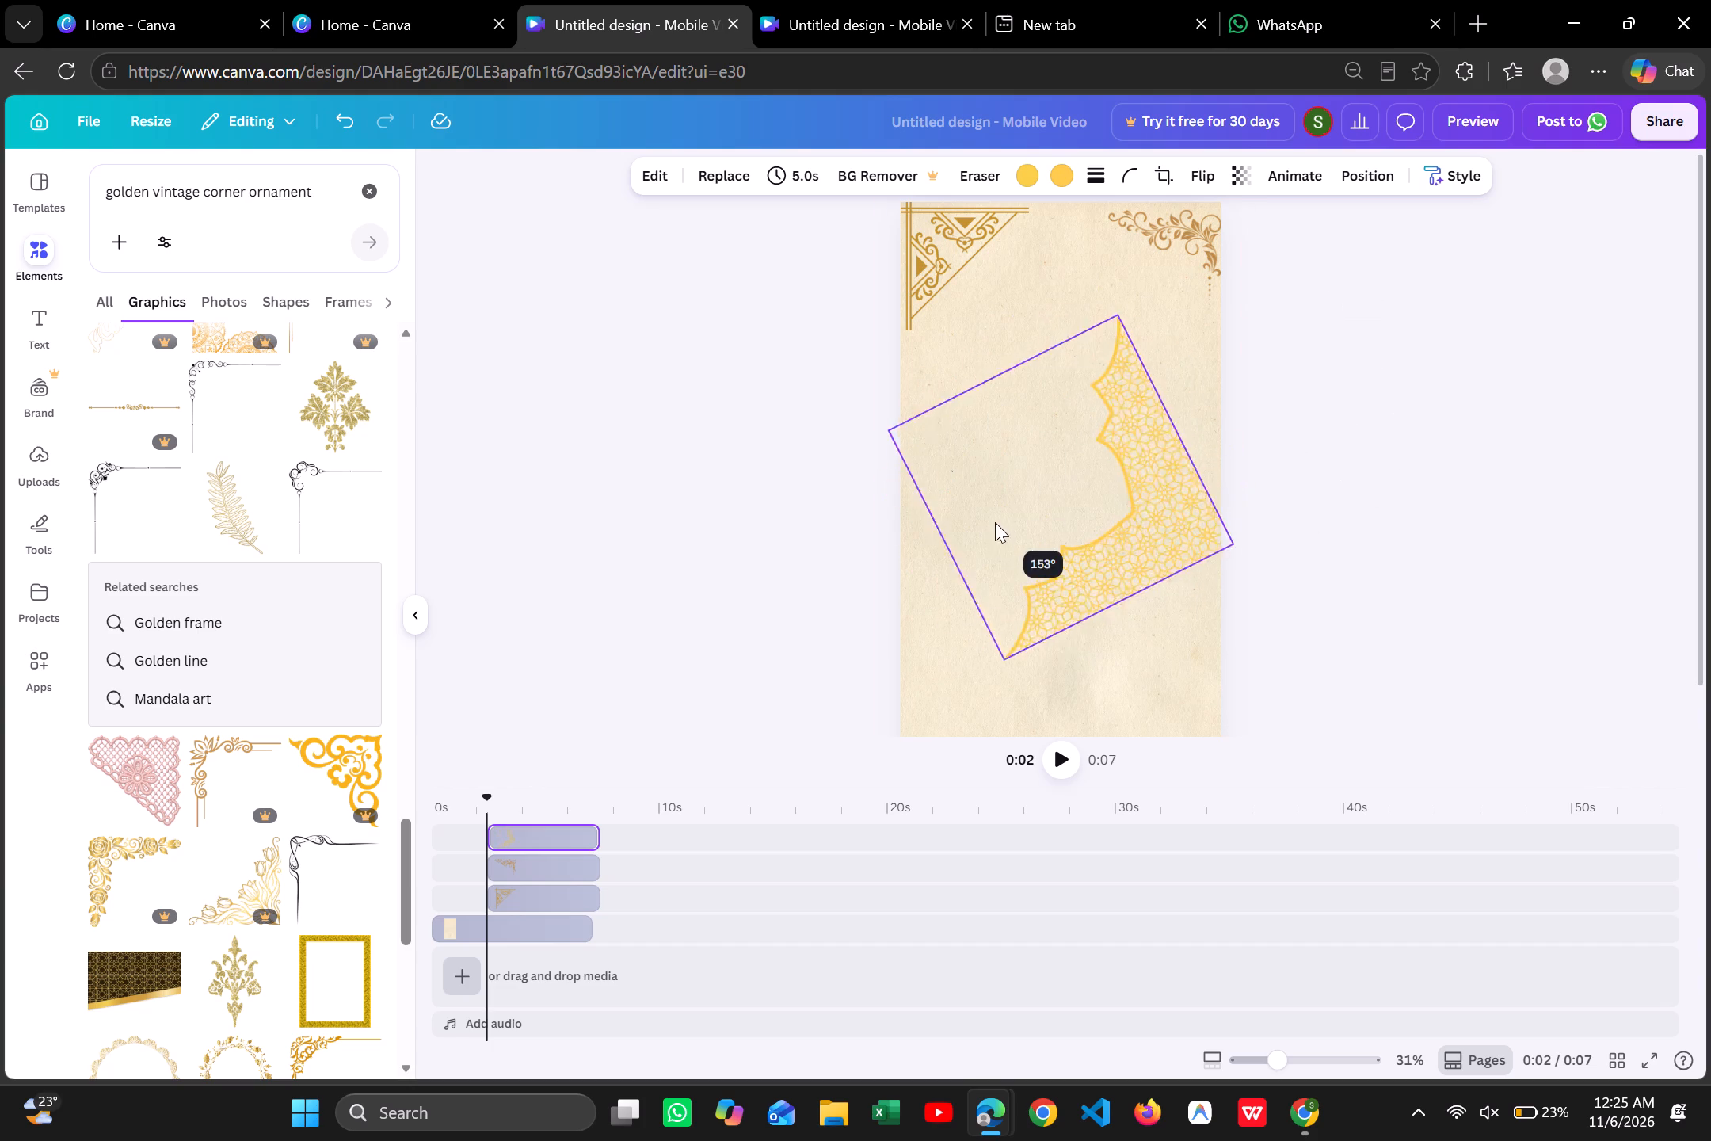
pyautogui.moveTo(995, 522); pyautogui.dragTo(961, 479)
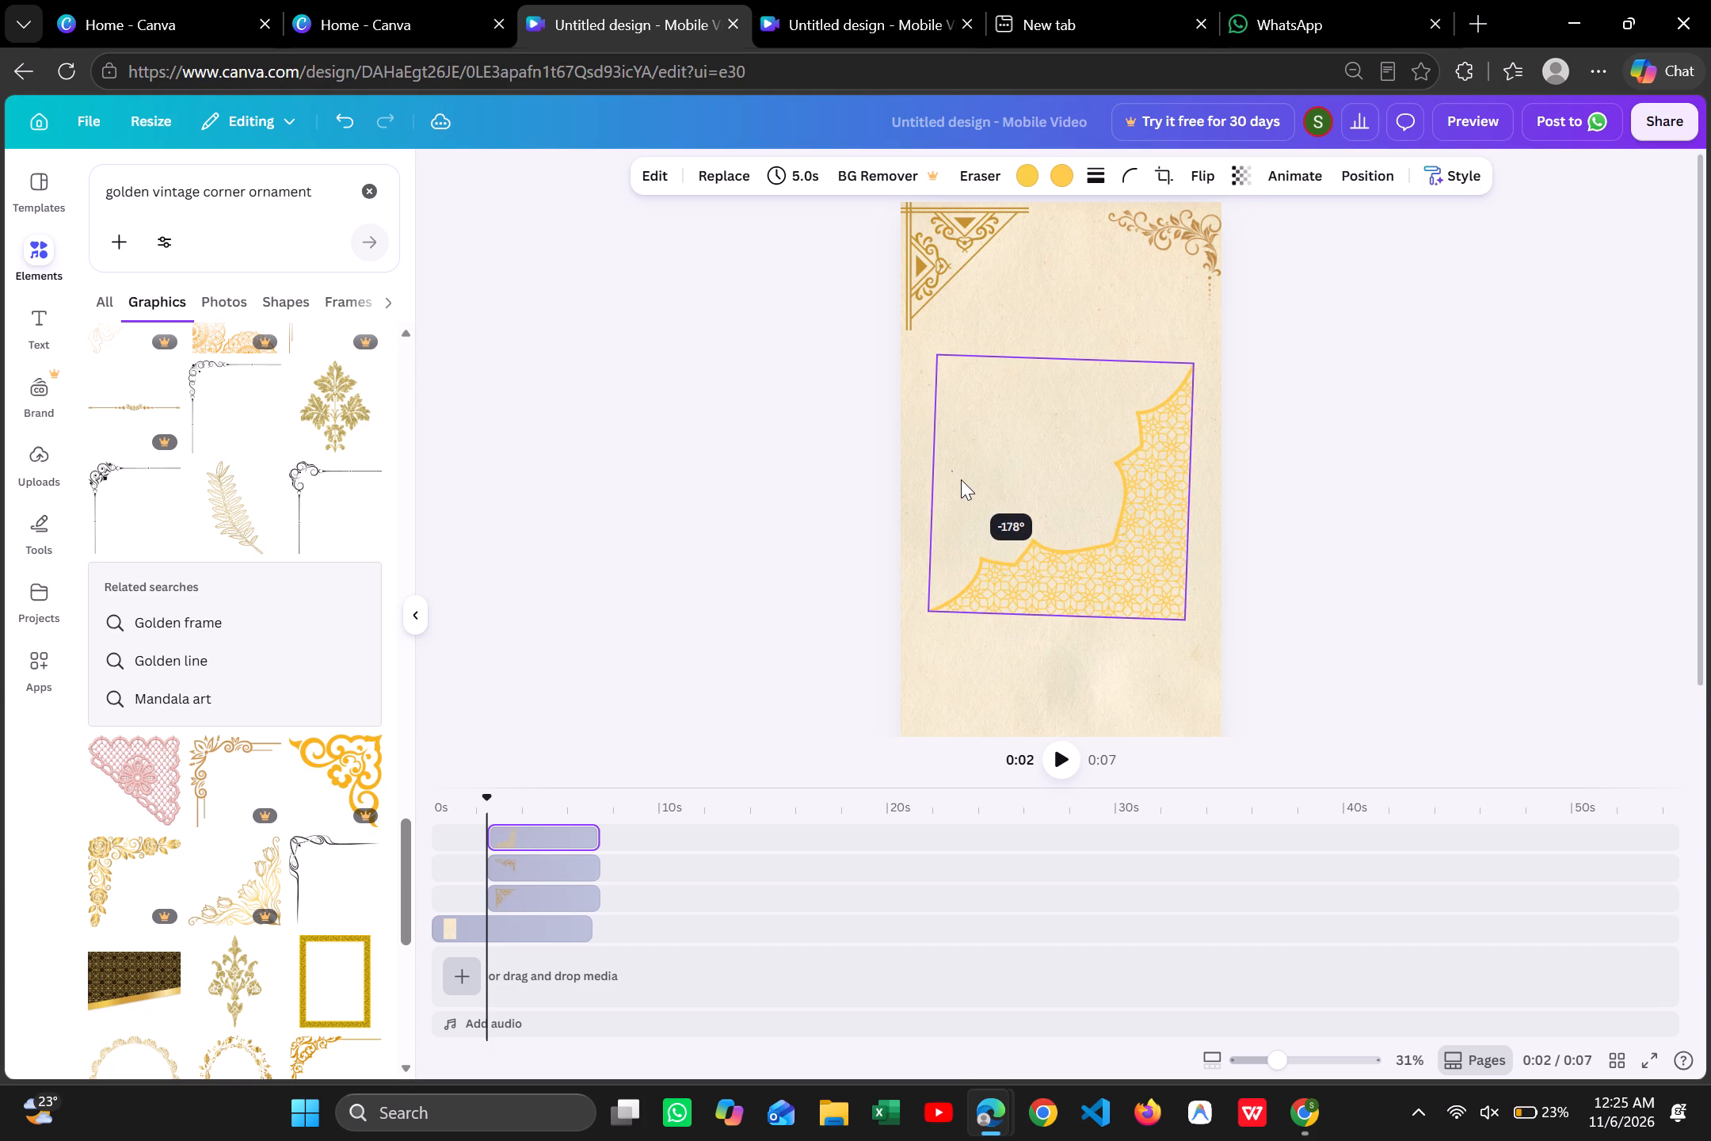
pyautogui.moveTo(961, 479); pyautogui.dragTo(960, 483)
pyautogui.moveTo(1183, 357); pyautogui.dragTo(1025, 506)
pyautogui.moveTo(1002, 555); pyautogui.dragTo(1185, 679)
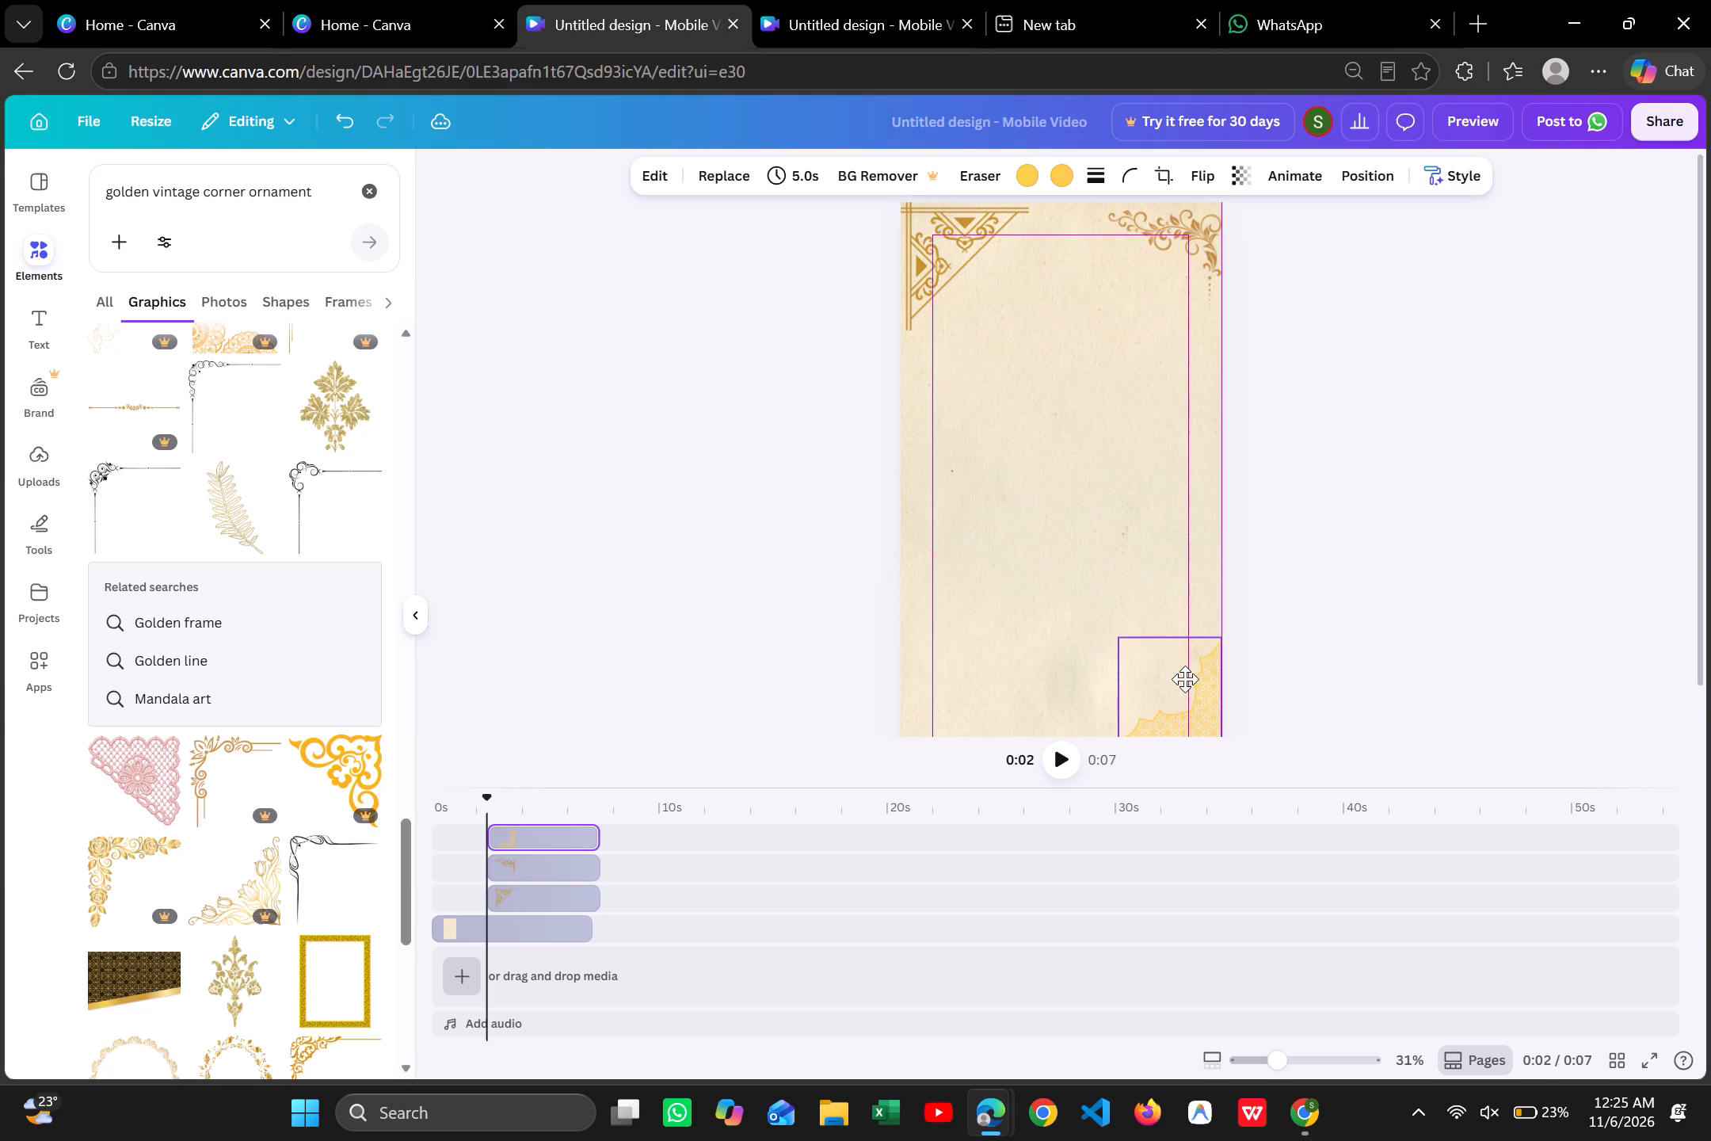
pyautogui.moveTo(1185, 679); pyautogui.dragTo(1187, 677)
pyautogui.click(1370, 704)
pyautogui.scroll(-1, 1370, 704)
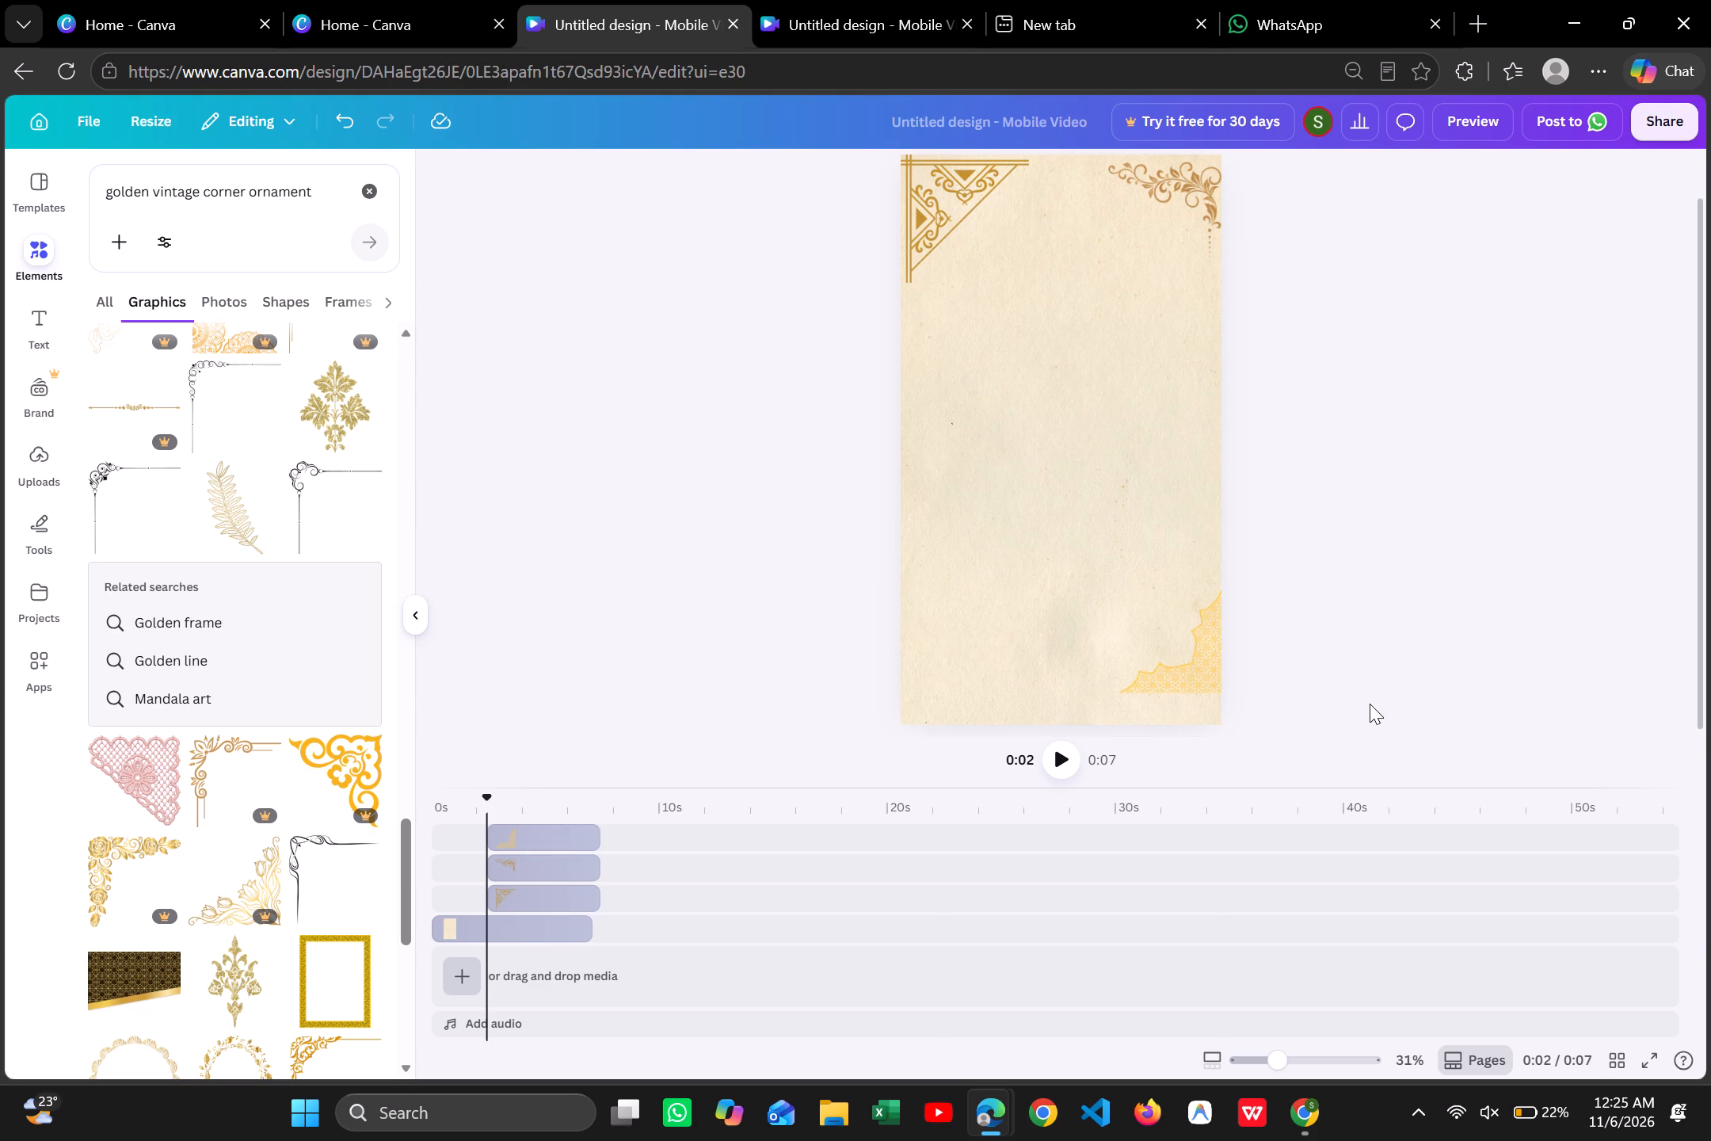
pyautogui.scroll(-1, 1370, 704)
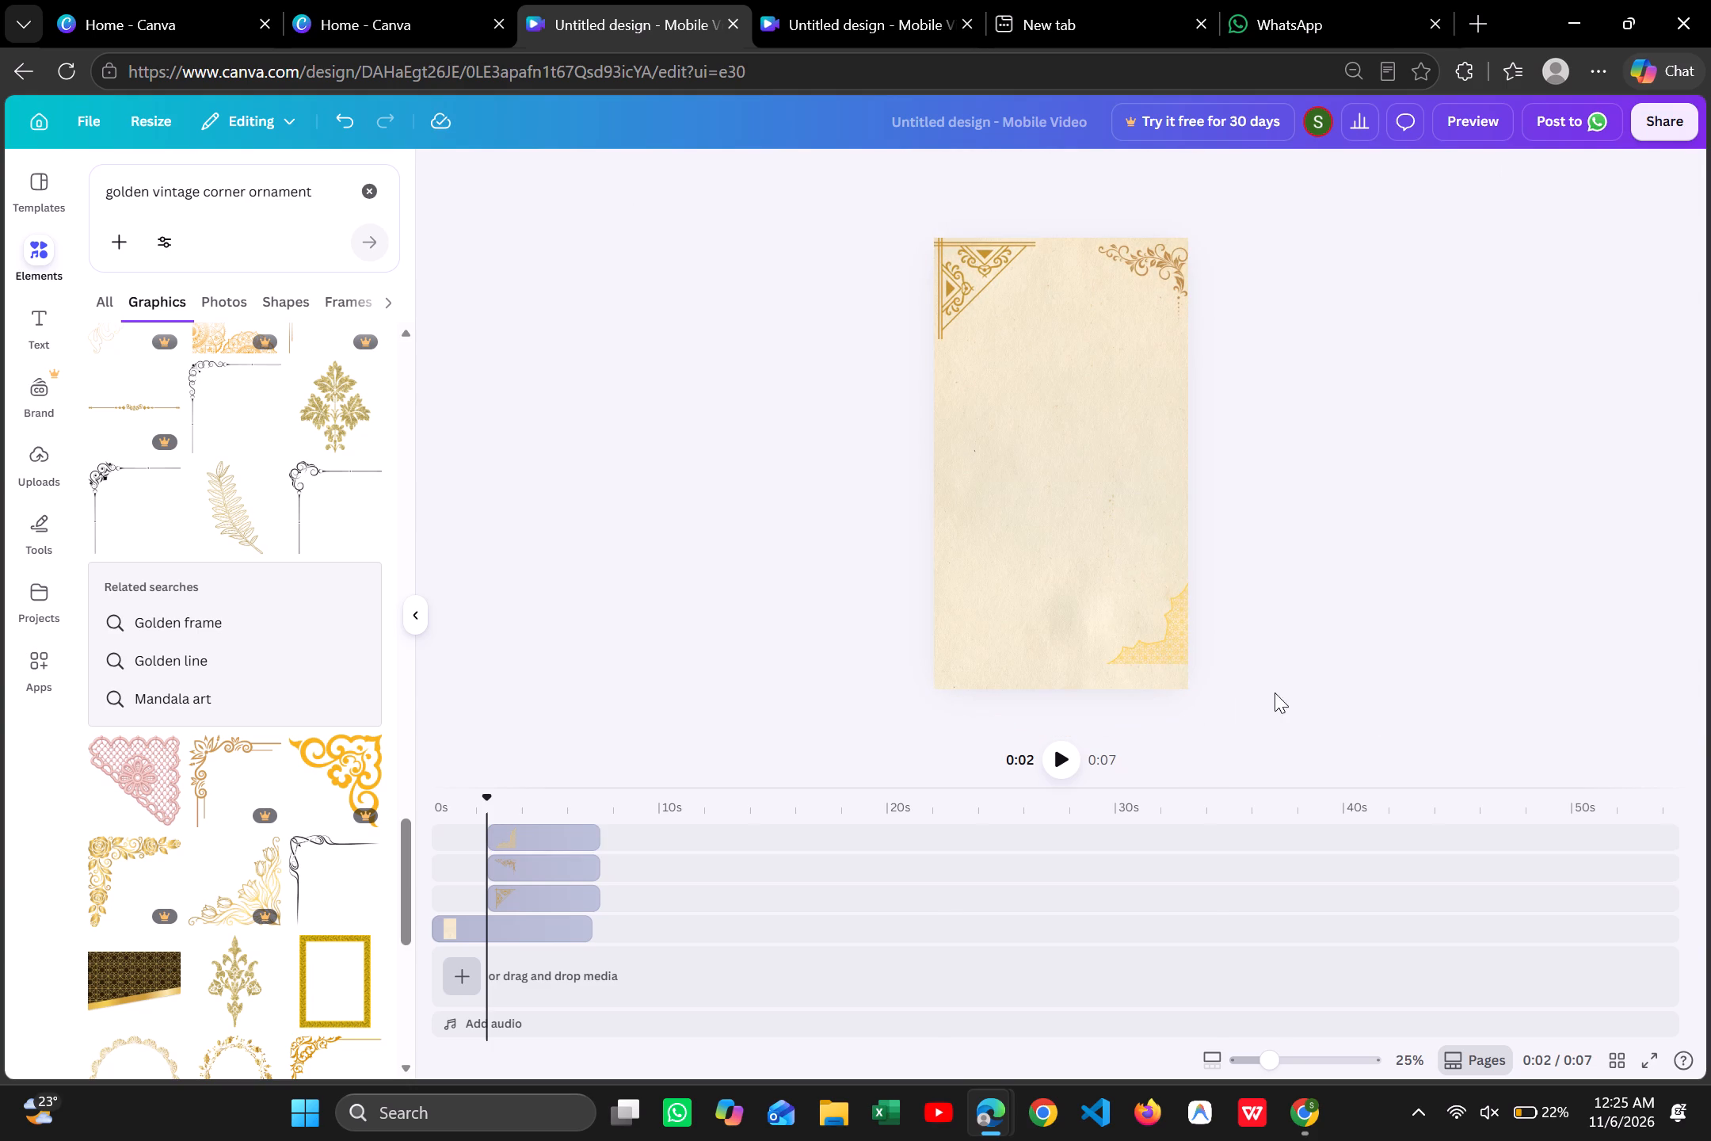
pyautogui.moveTo(1179, 653); pyautogui.dragTo(1179, 680)
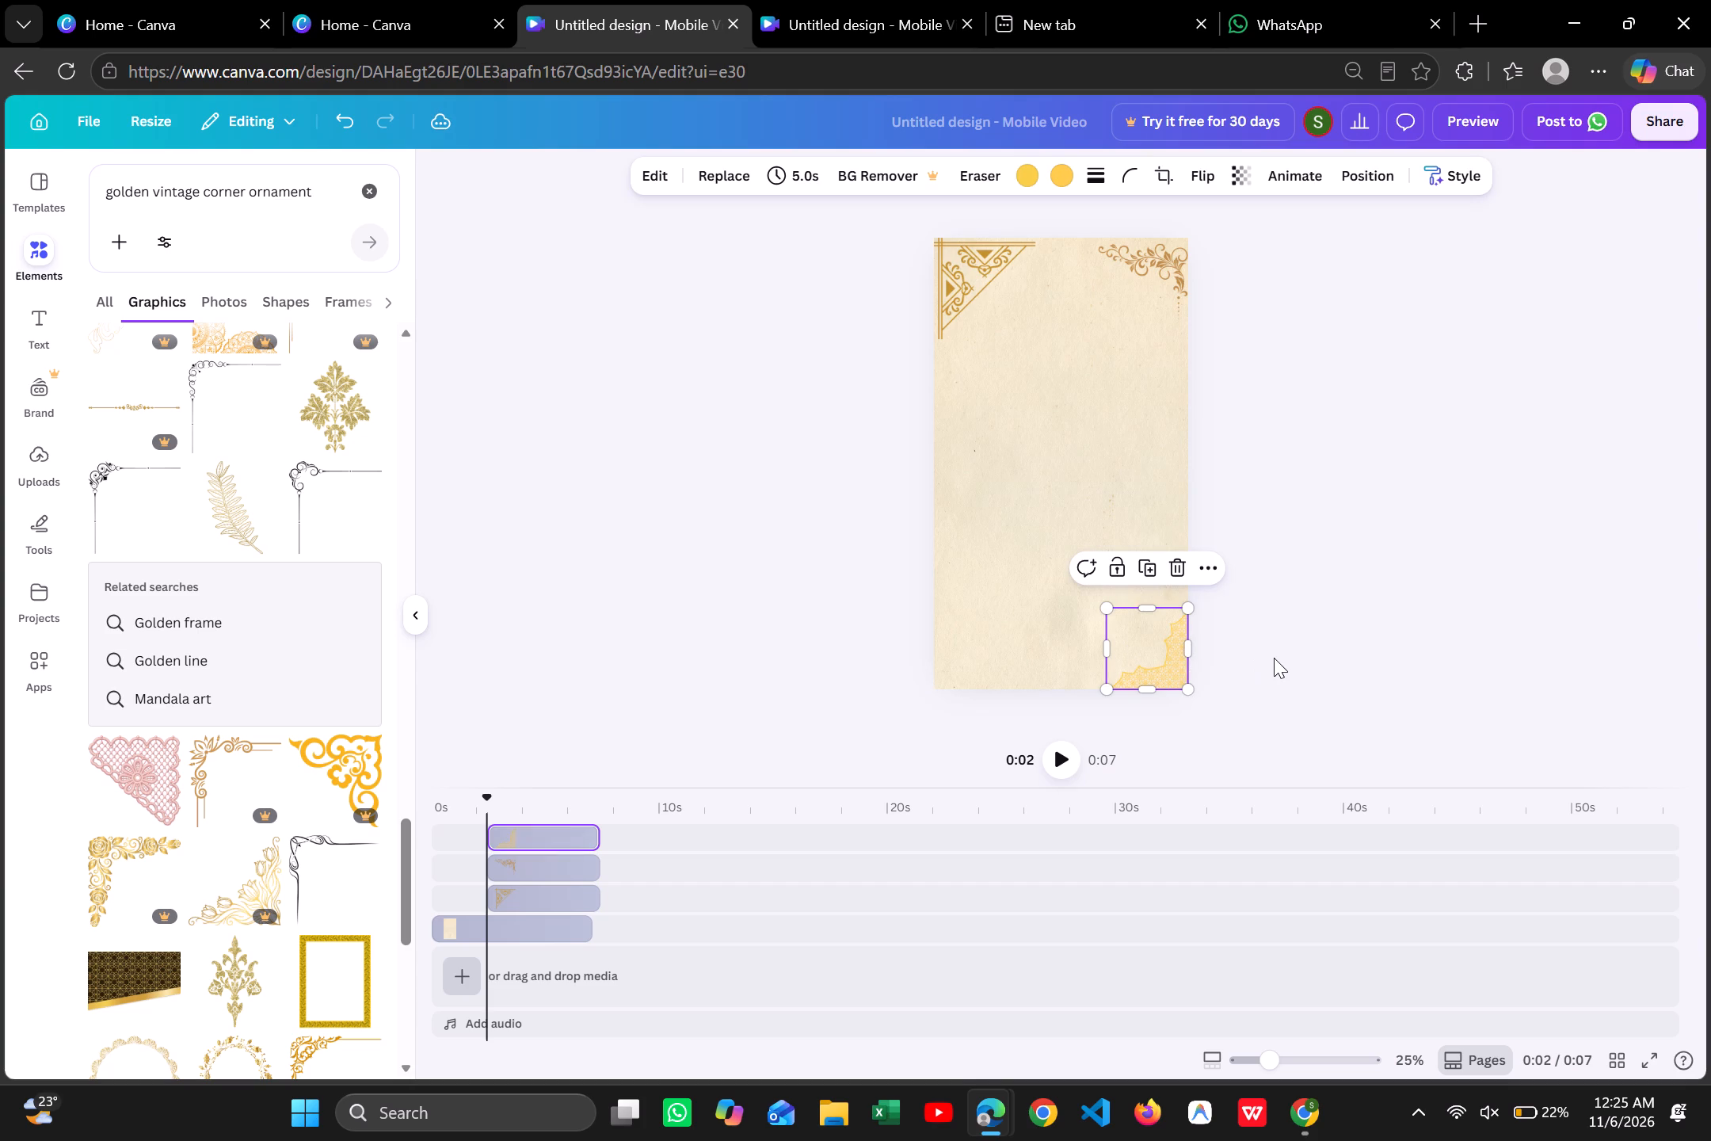
pyautogui.click(1274, 658)
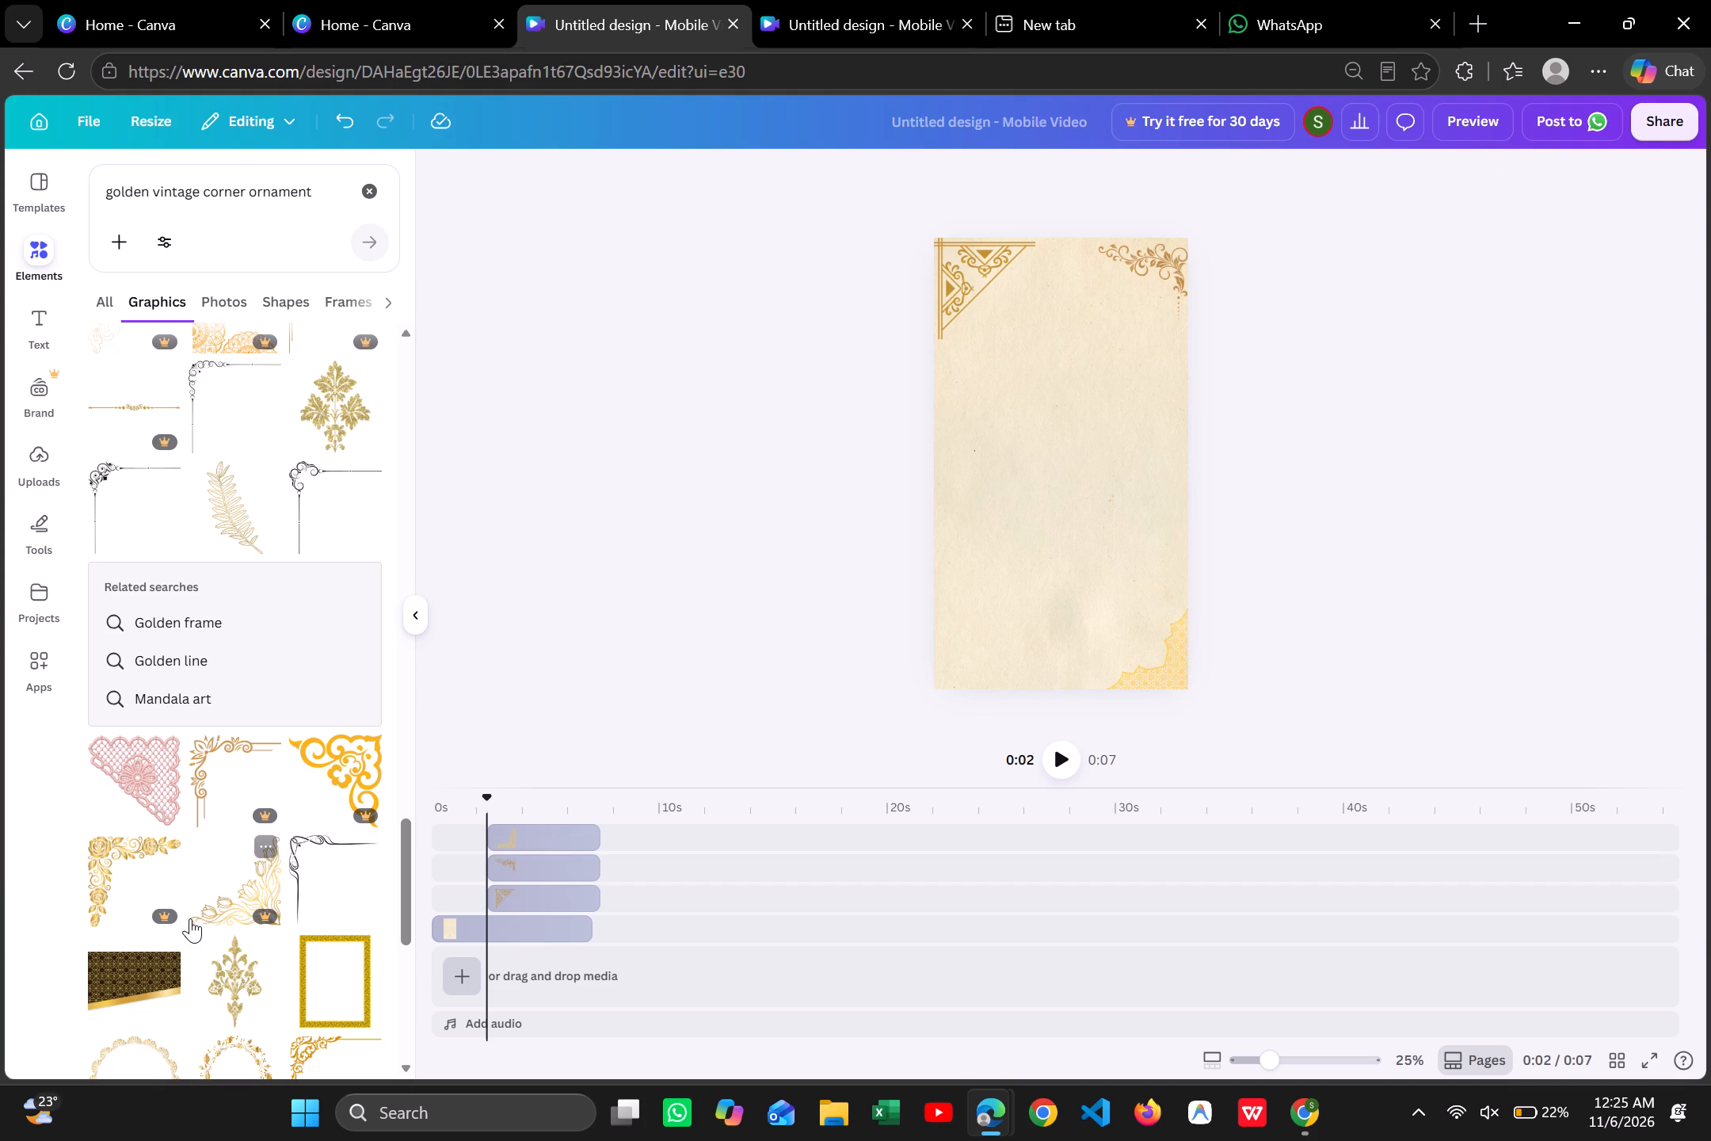
# Add the free round golden lace frame, enlarge it to about 710 px wide and centre it horizontally around the page's middle.
pyautogui.scroll(-3, 190, 918)
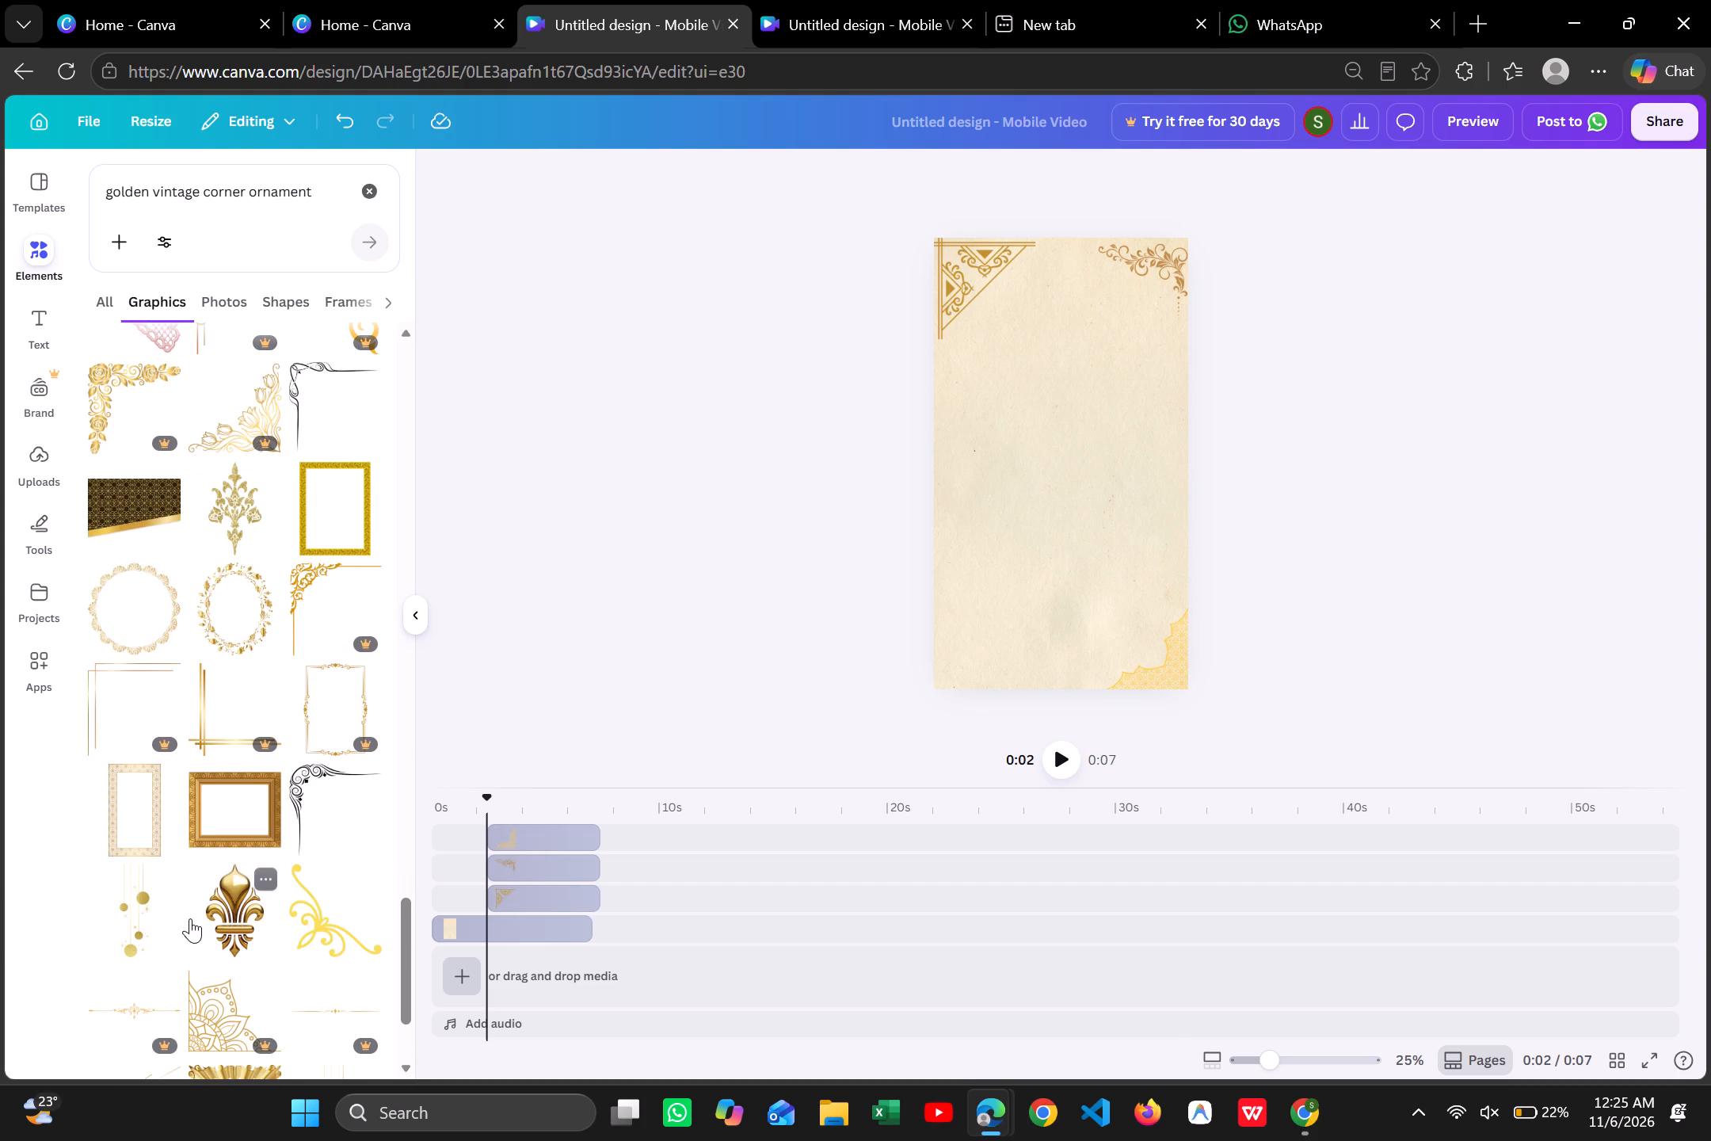
pyautogui.click(146, 635)
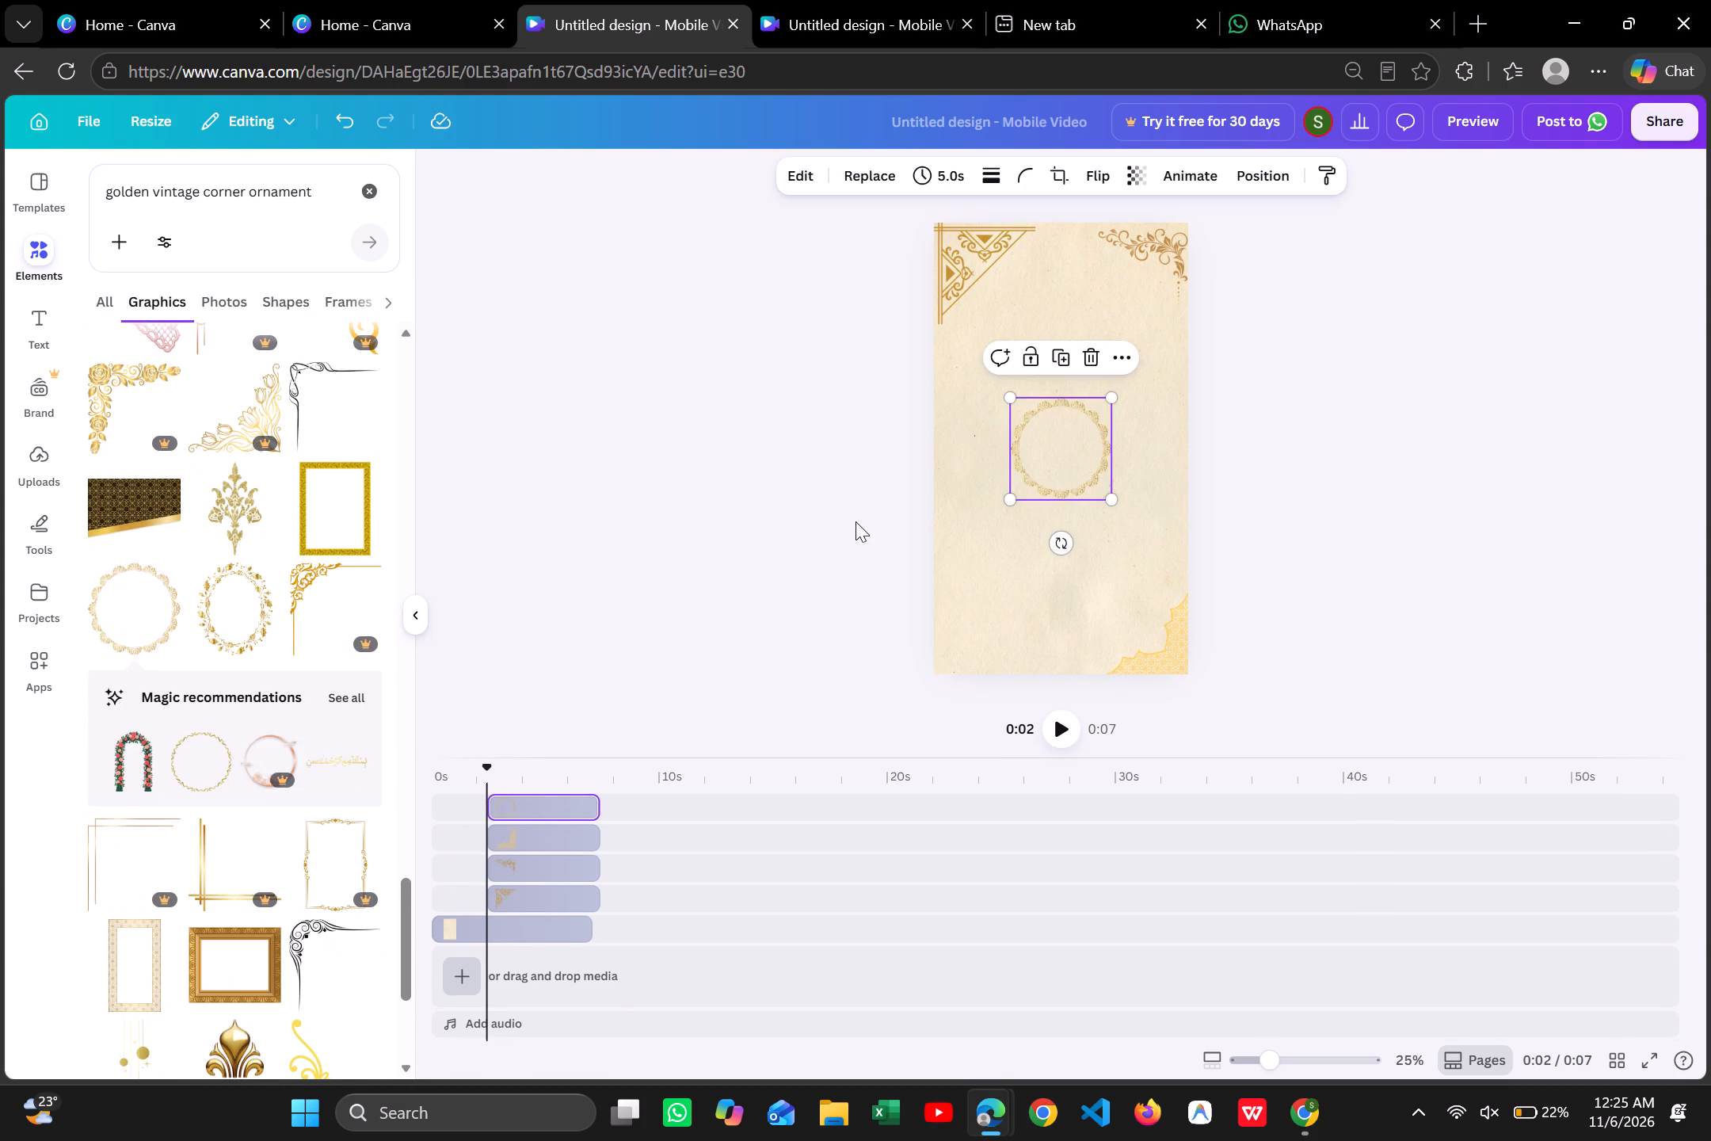
pyautogui.moveTo(1011, 502); pyautogui.dragTo(931, 553)
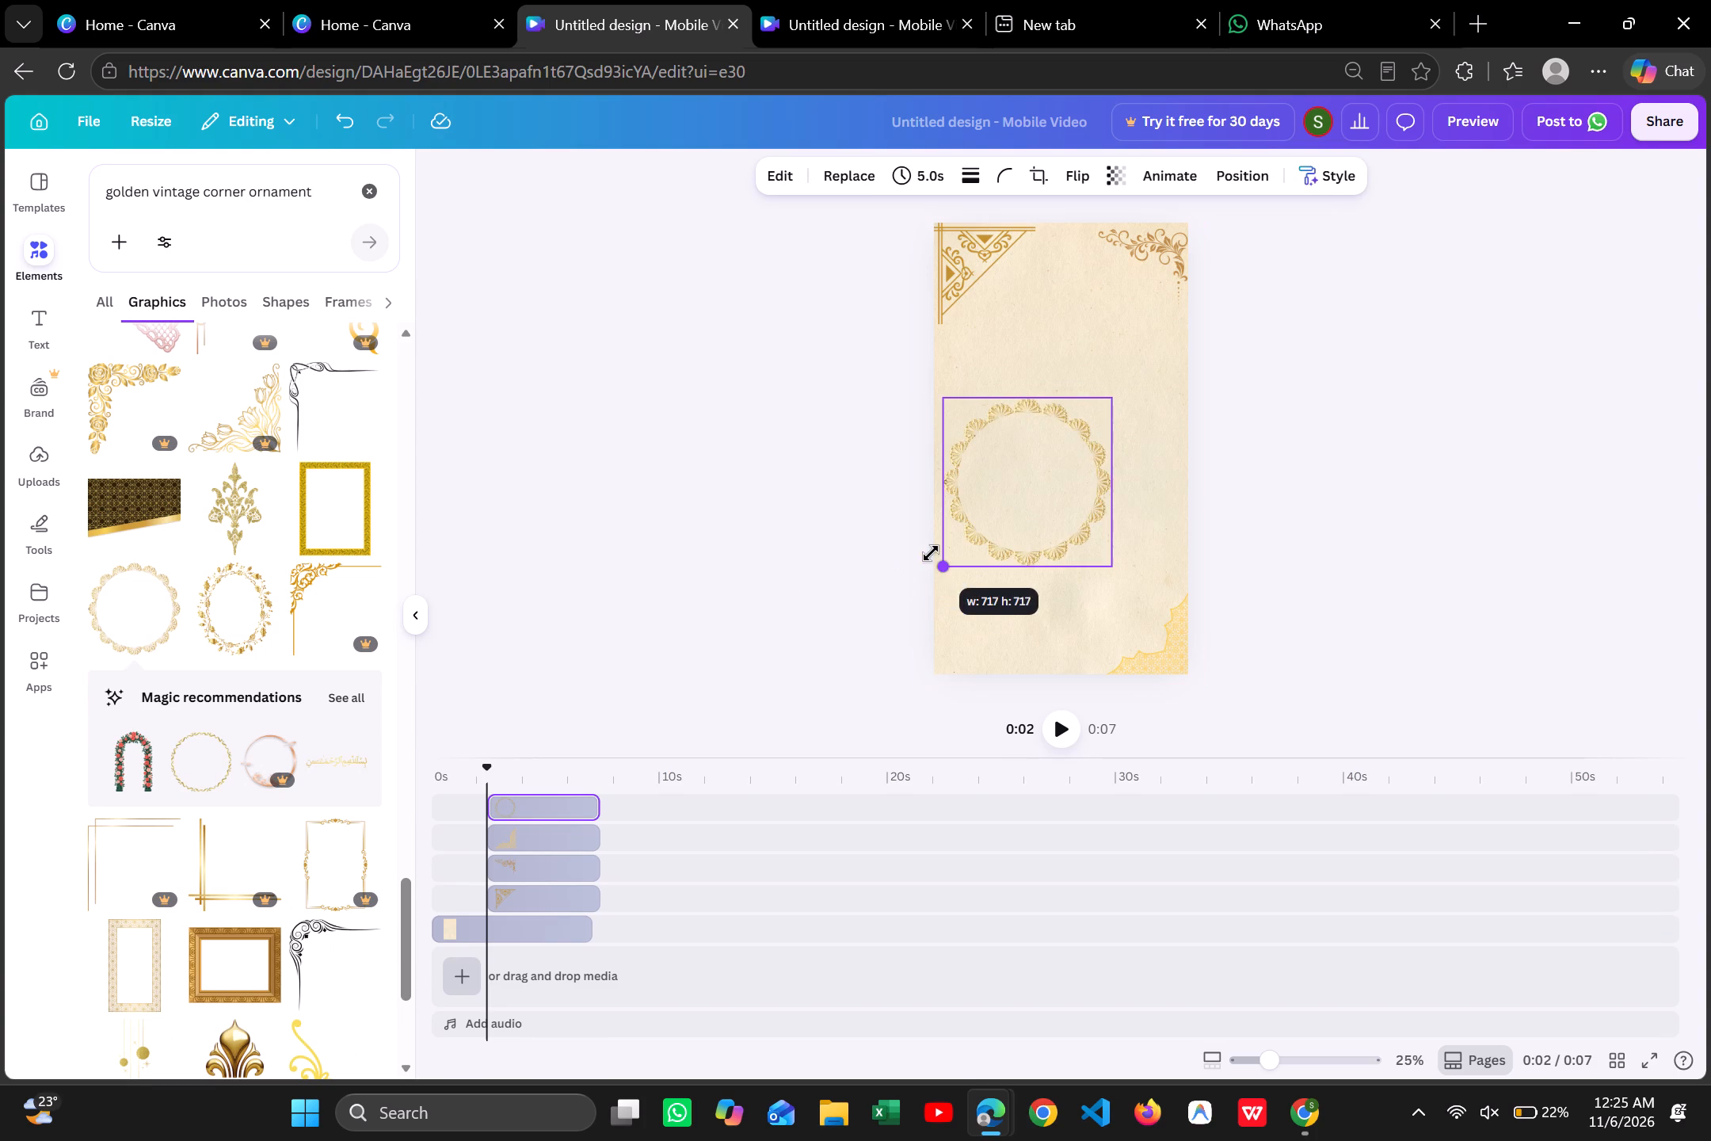
pyautogui.moveTo(931, 553); pyautogui.dragTo(933, 551)
pyautogui.moveTo(1036, 495); pyautogui.dragTo(1083, 453)
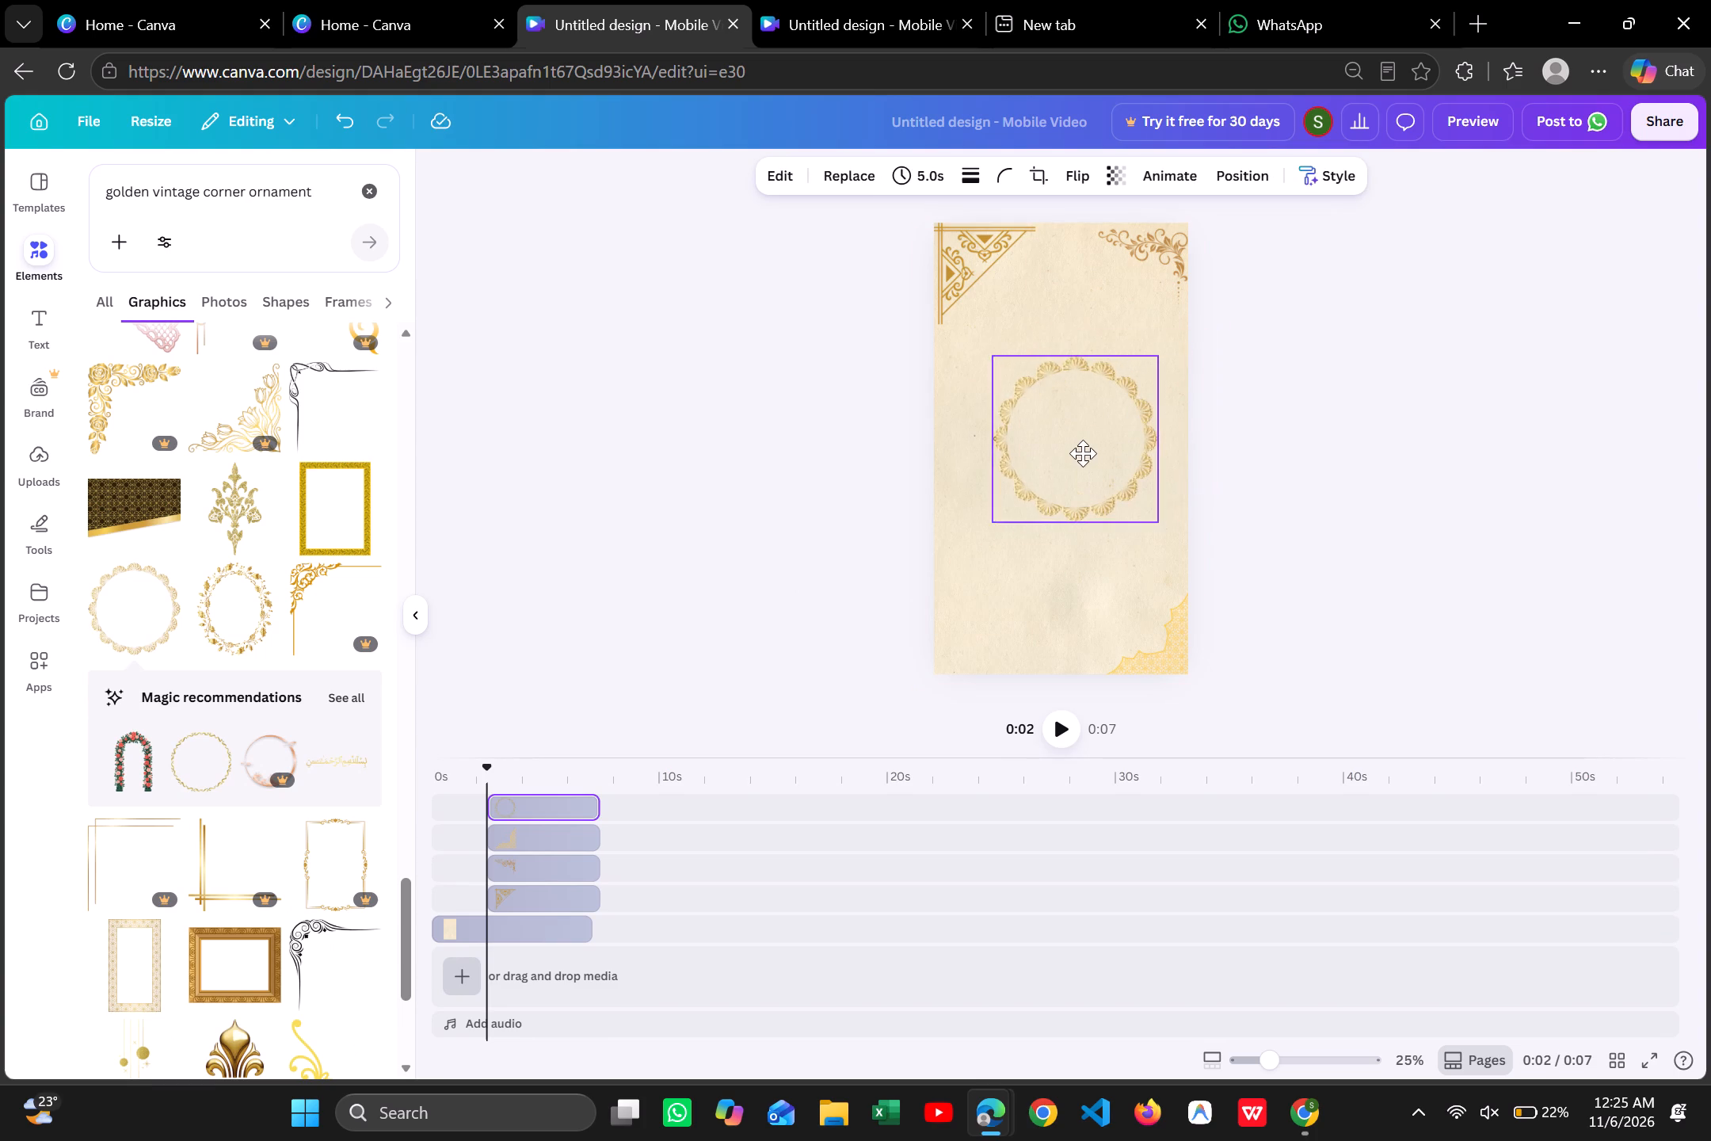
pyautogui.moveTo(1083, 453); pyautogui.dragTo(1069, 452)
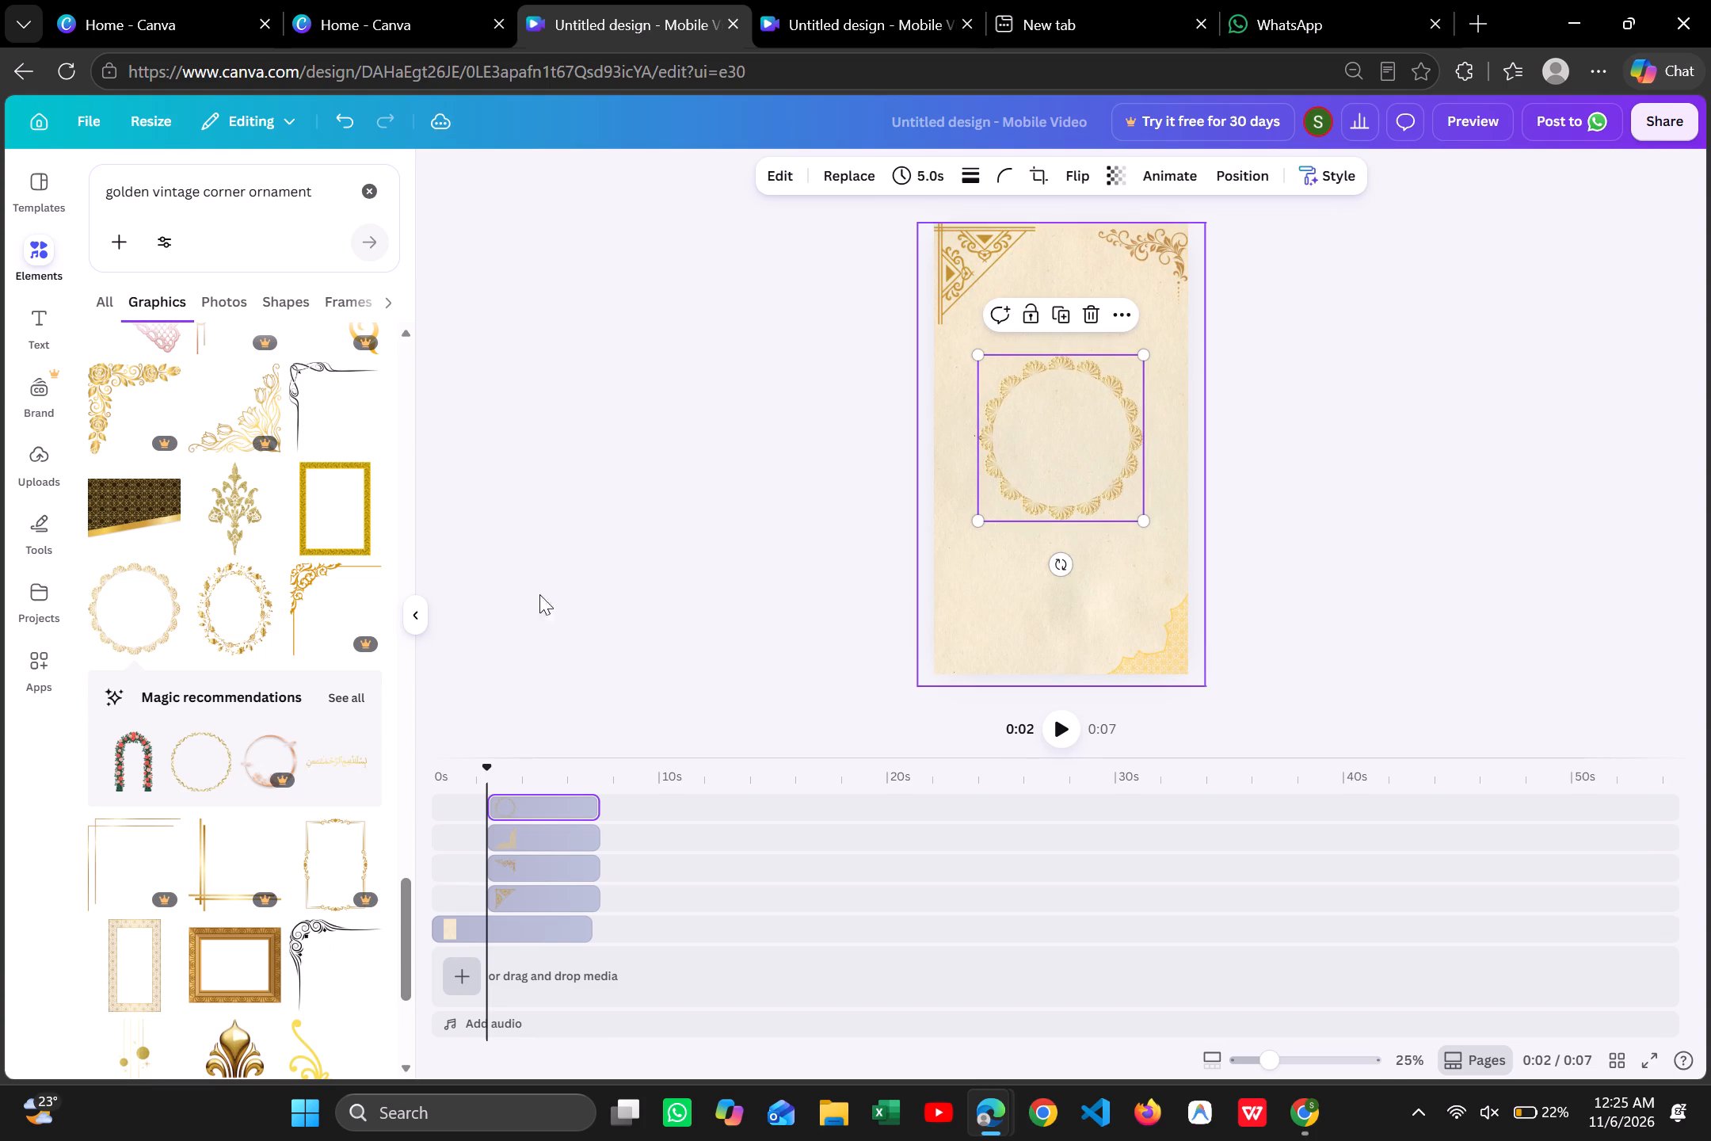
# Add the free graphic of five golden ornaments hanging on strings to the page.
pyautogui.scroll(-6, 246, 716)
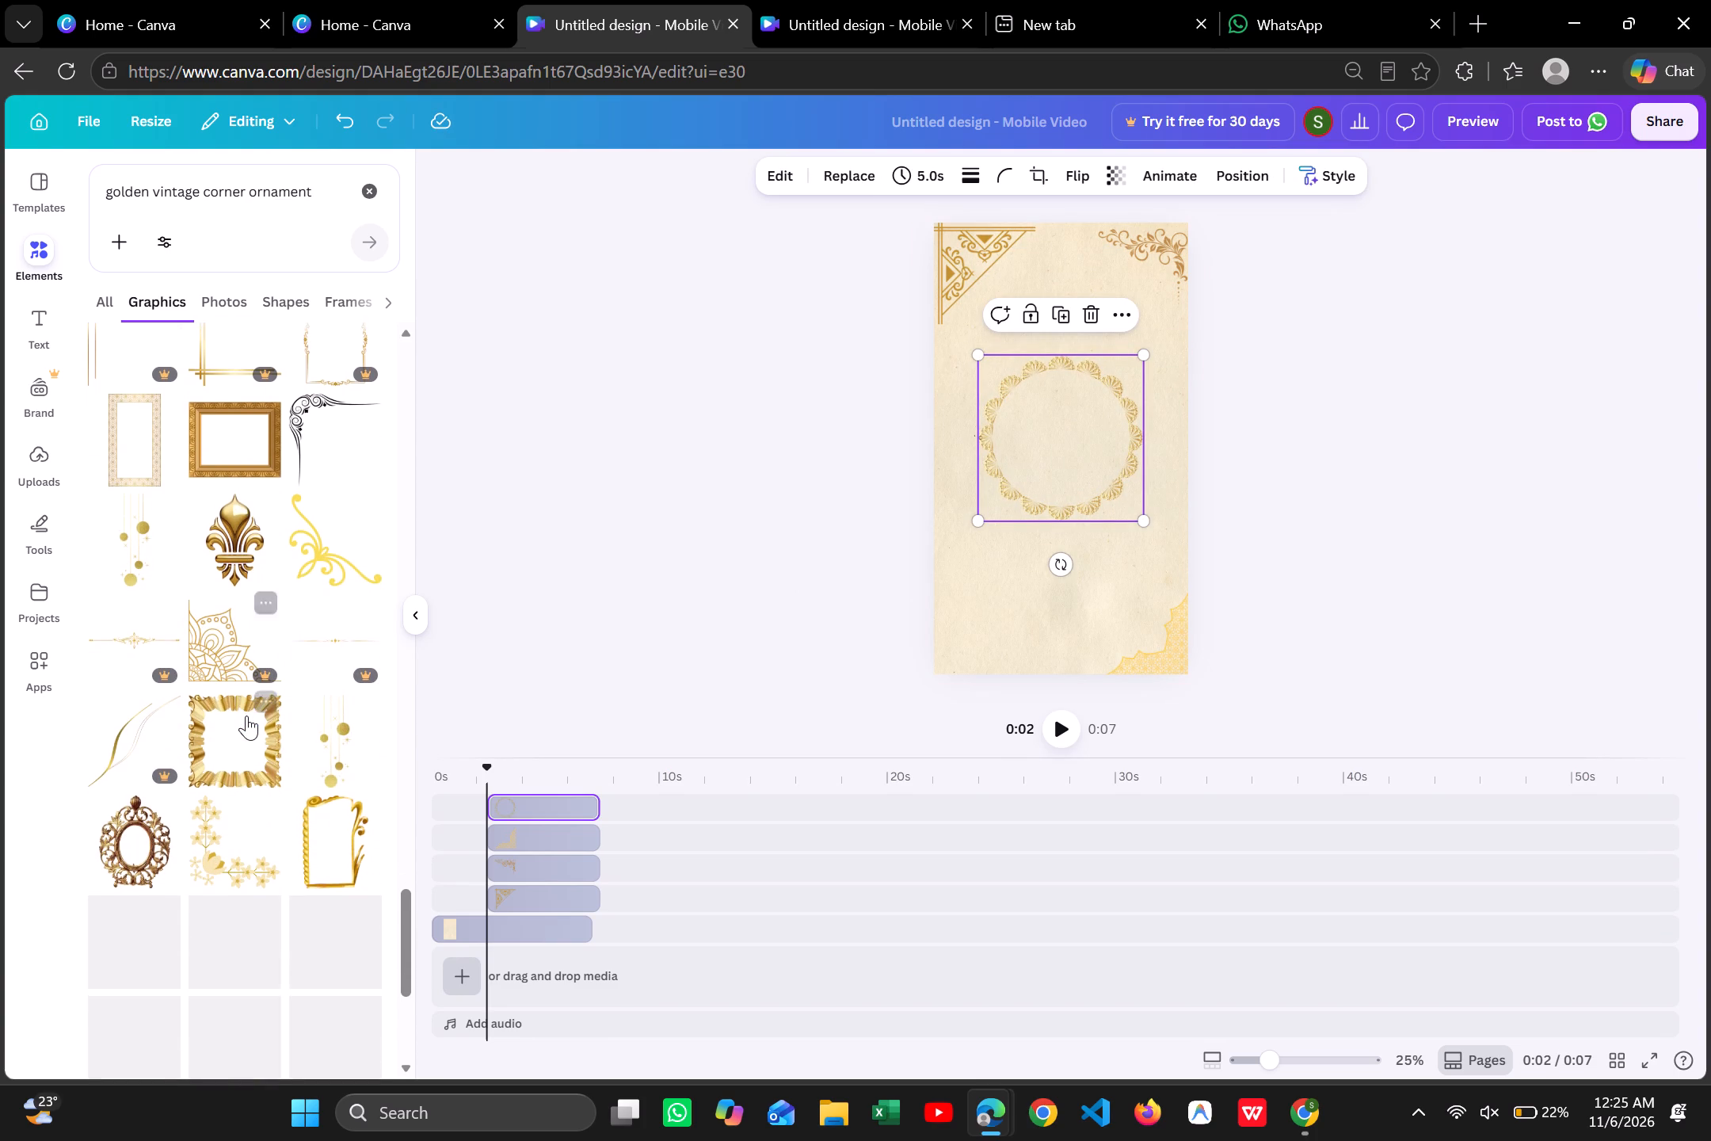
pyautogui.scroll(-4, 246, 716)
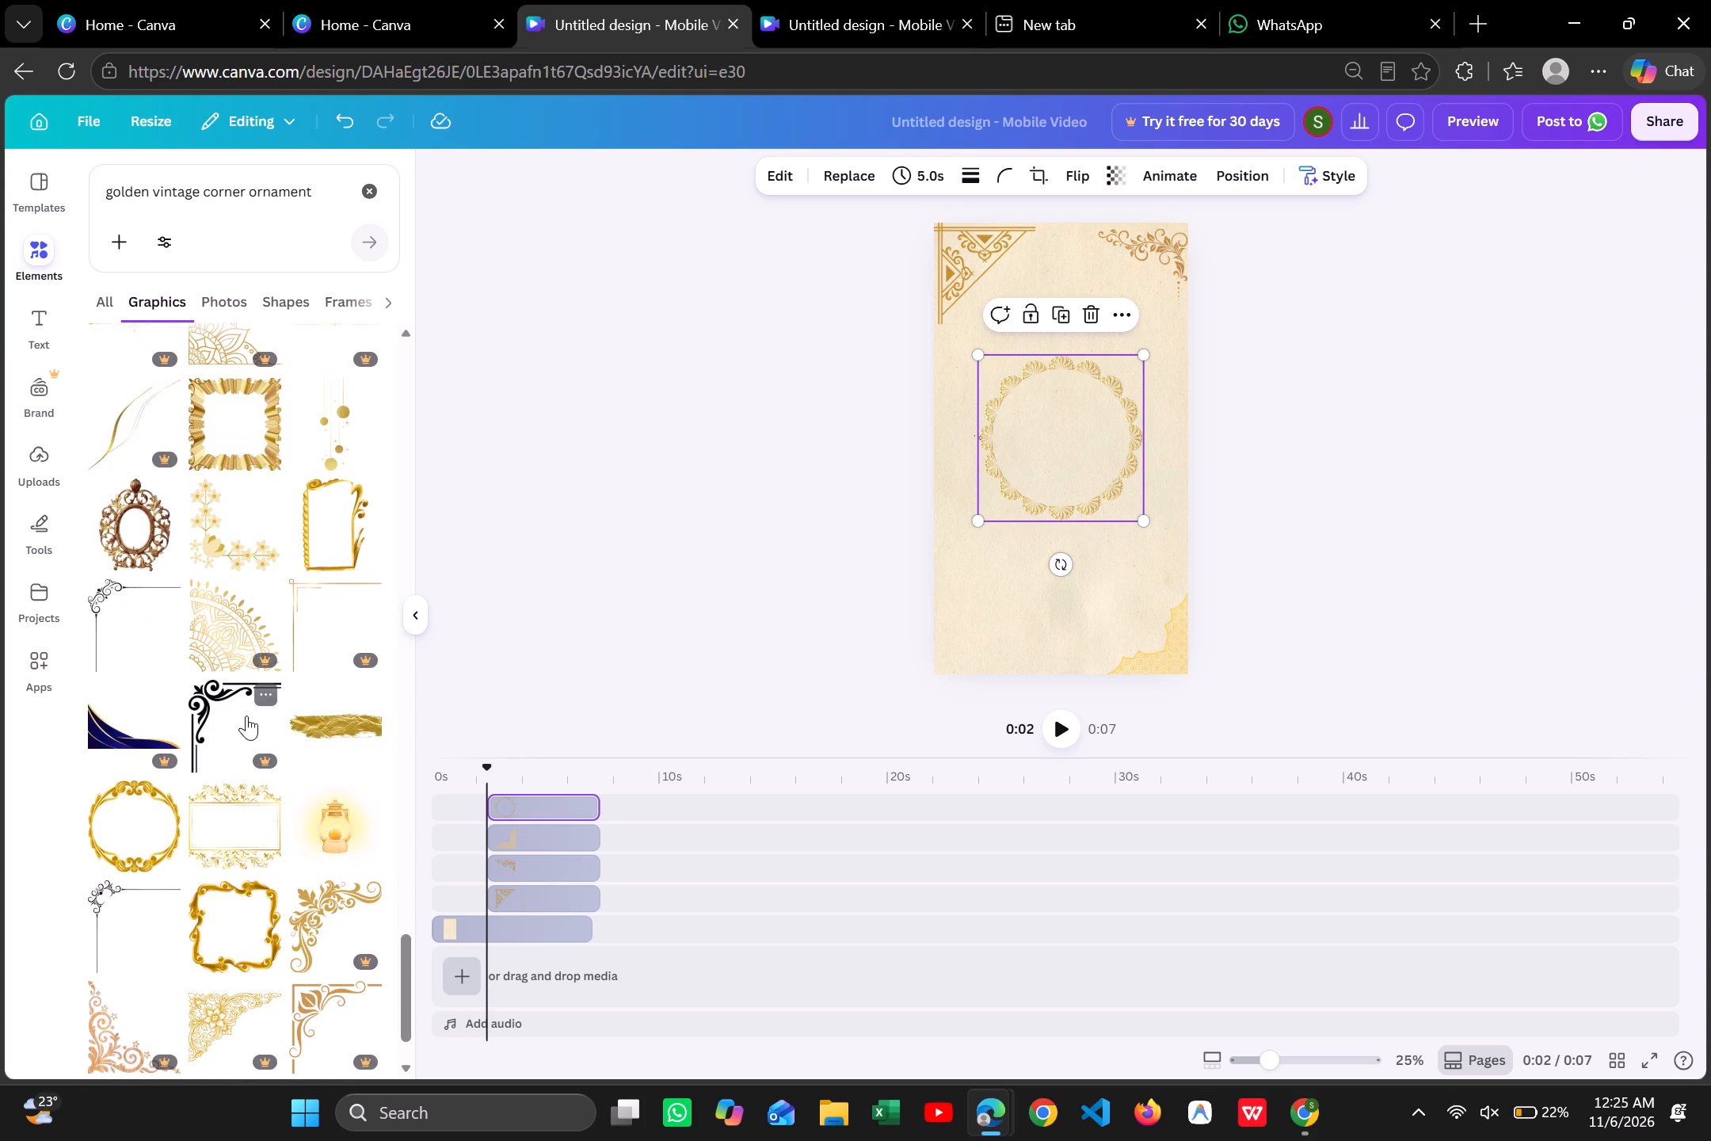
pyautogui.scroll(-1, 246, 716)
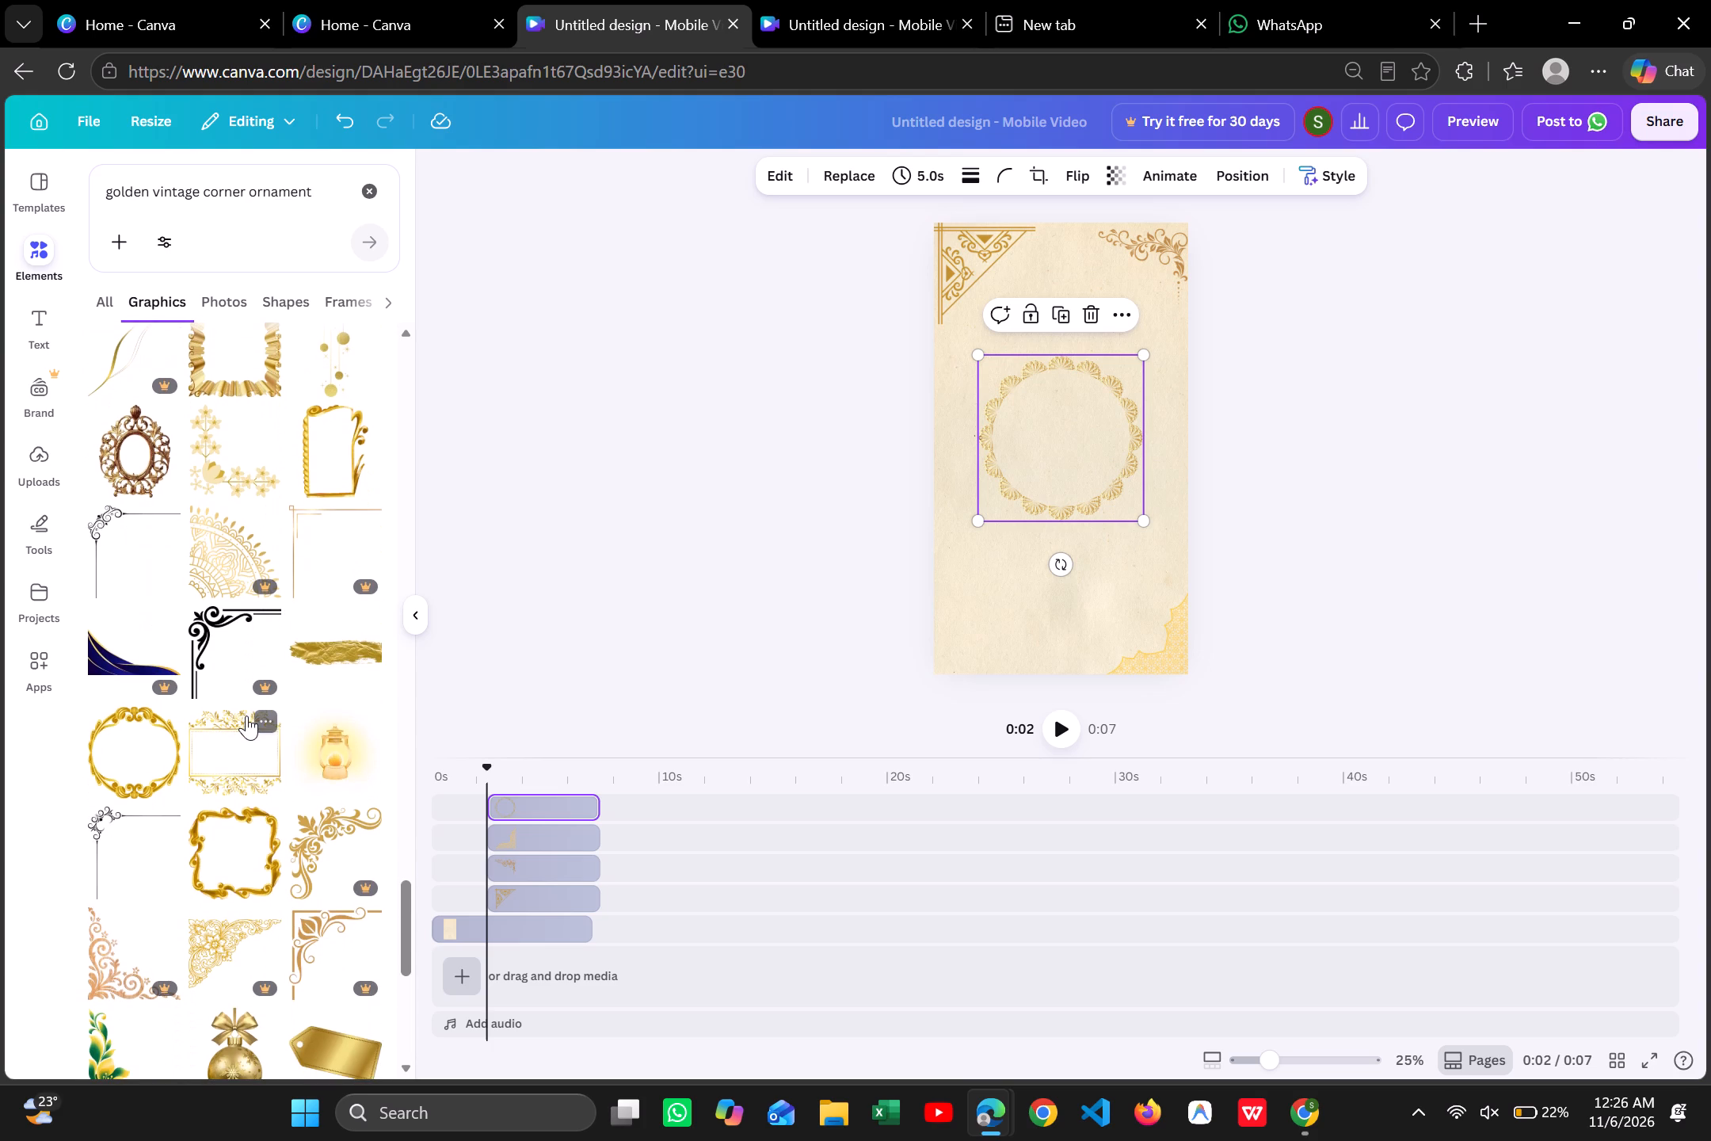
pyautogui.scroll(-2, 246, 716)
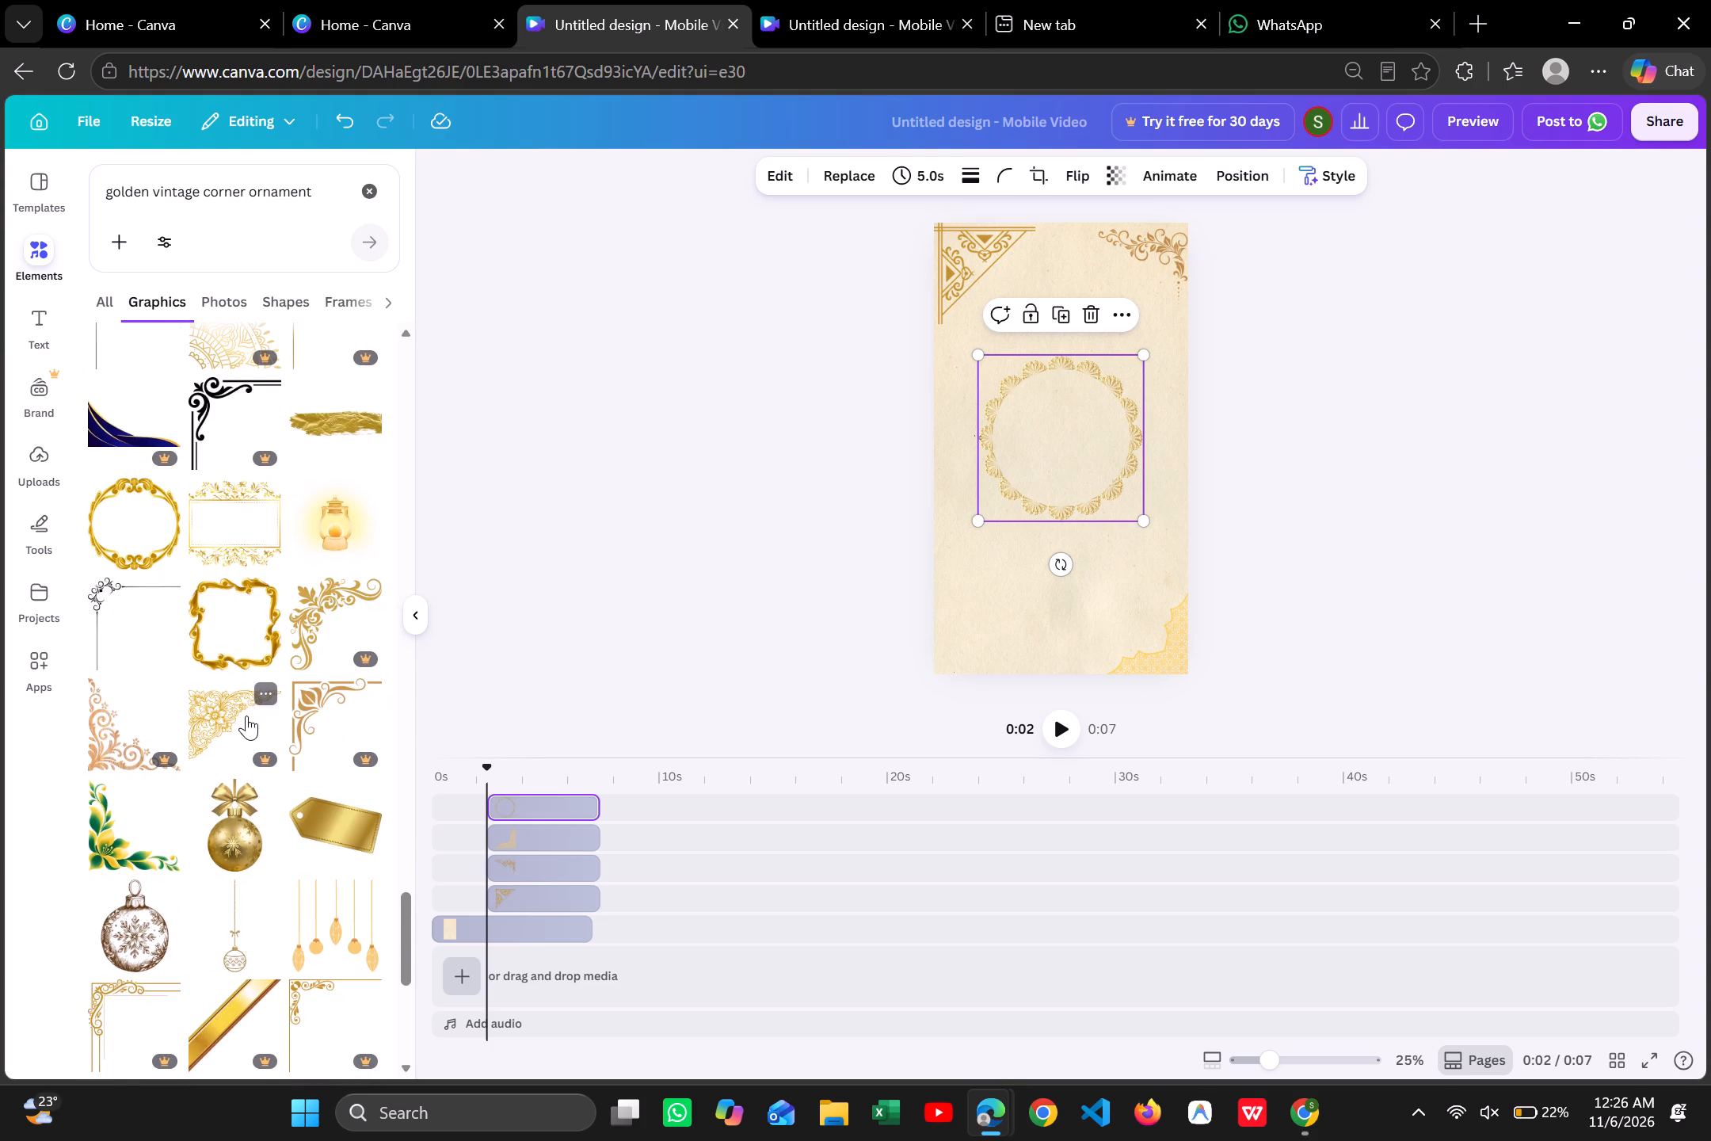
pyautogui.scroll(-4, 246, 716)
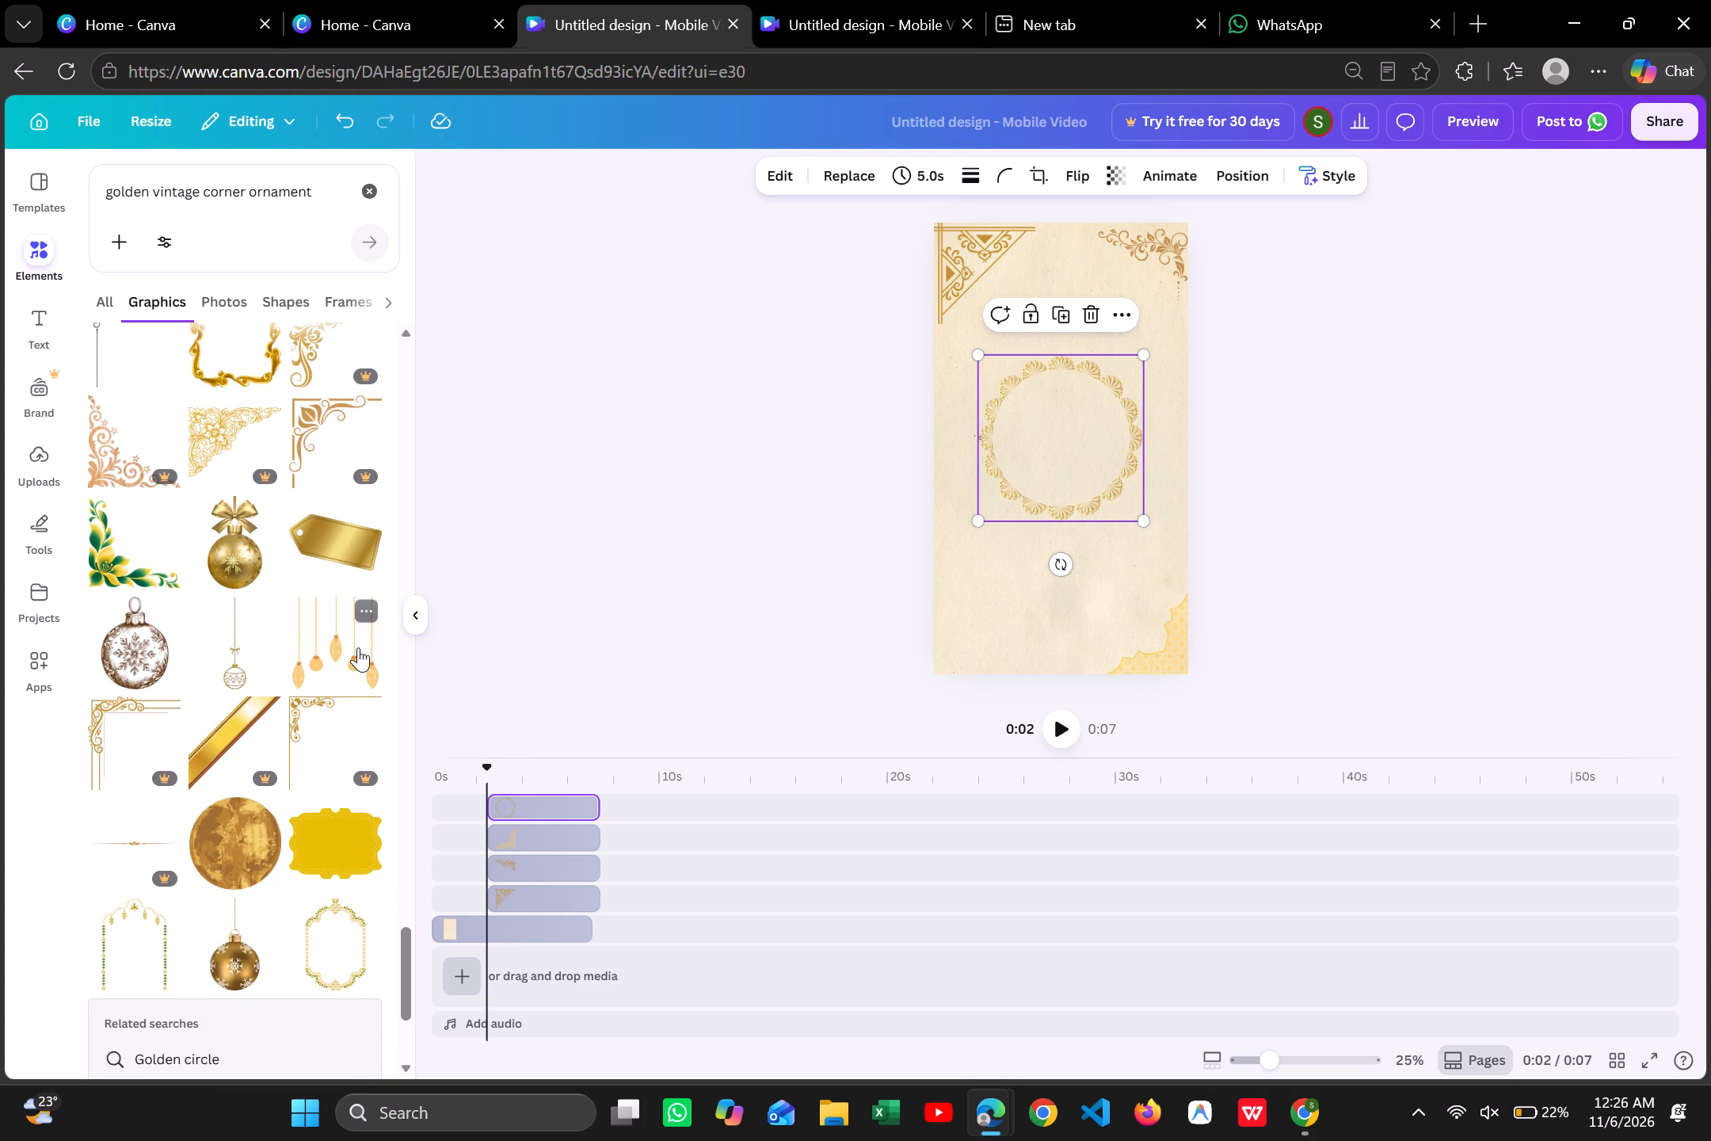
pyautogui.click(358, 647)
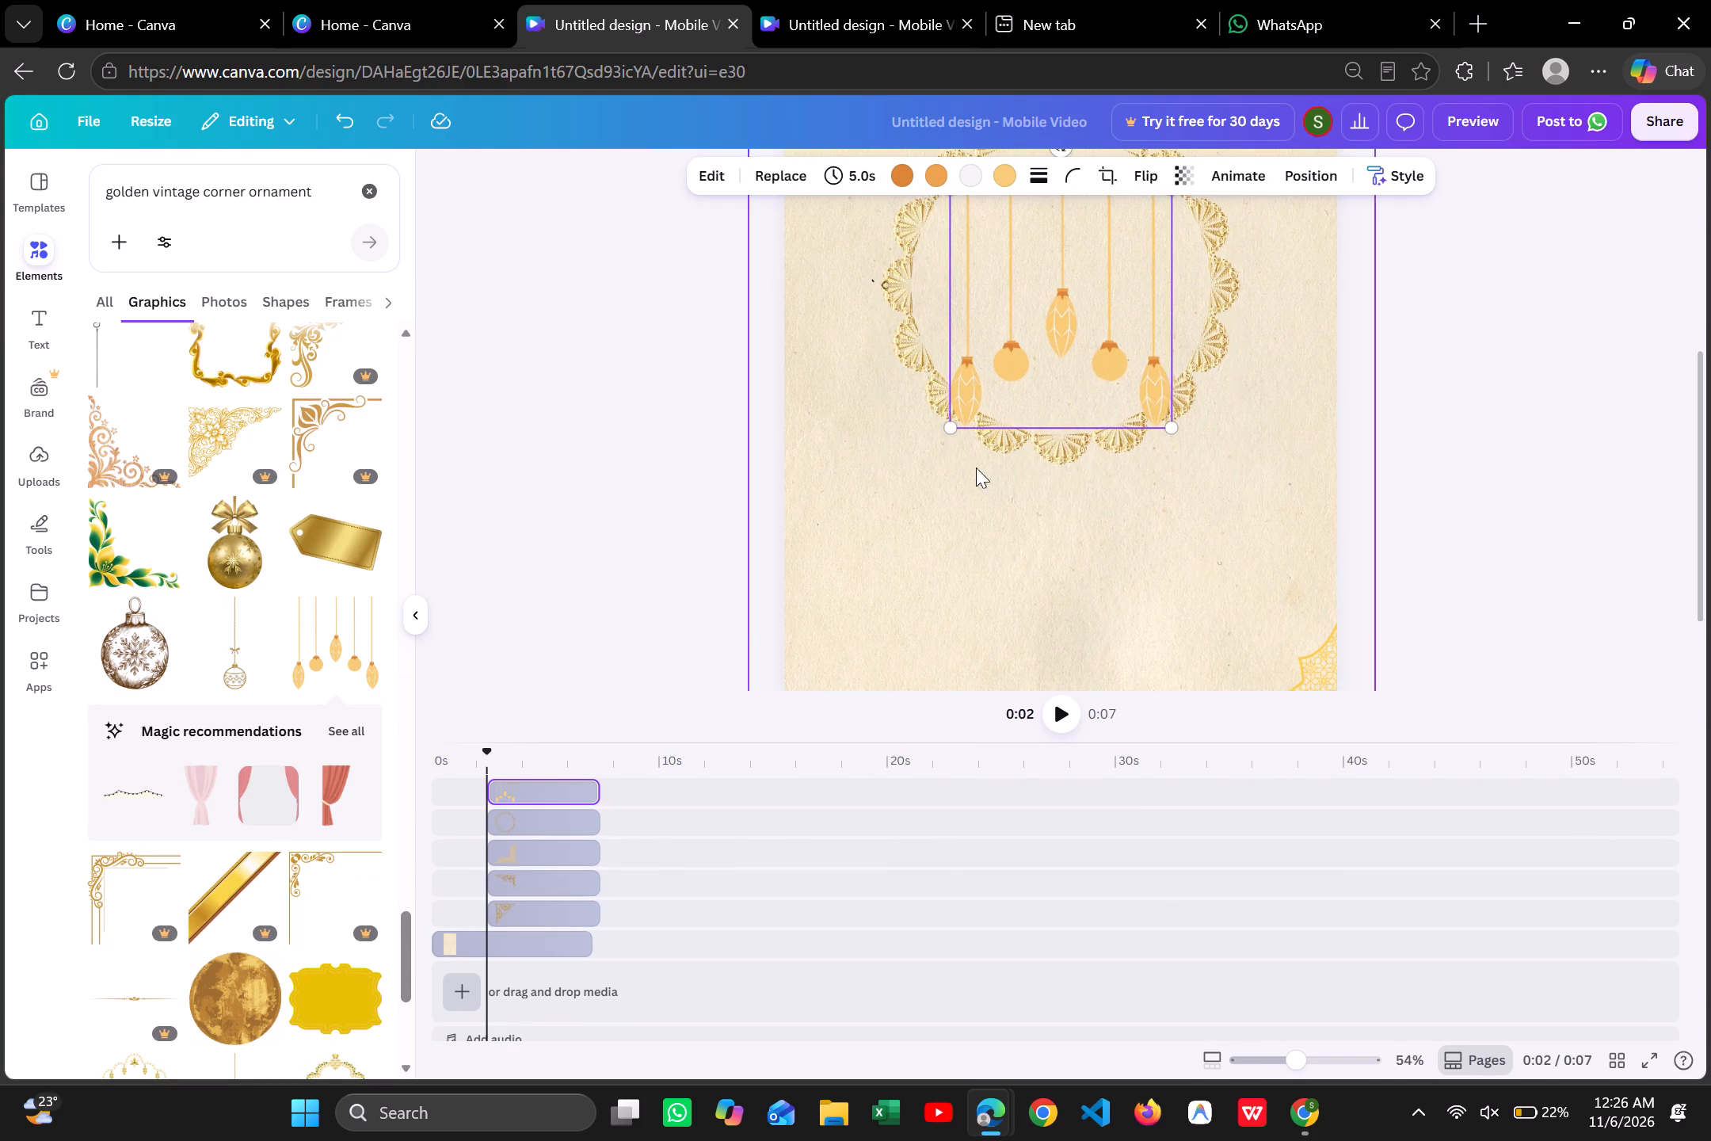
# Delete the graphic of five hanging golden ornaments from inside the round lace frame.
pyautogui.scroll(2, 1122, 326)
pyautogui.click(1088, 658)
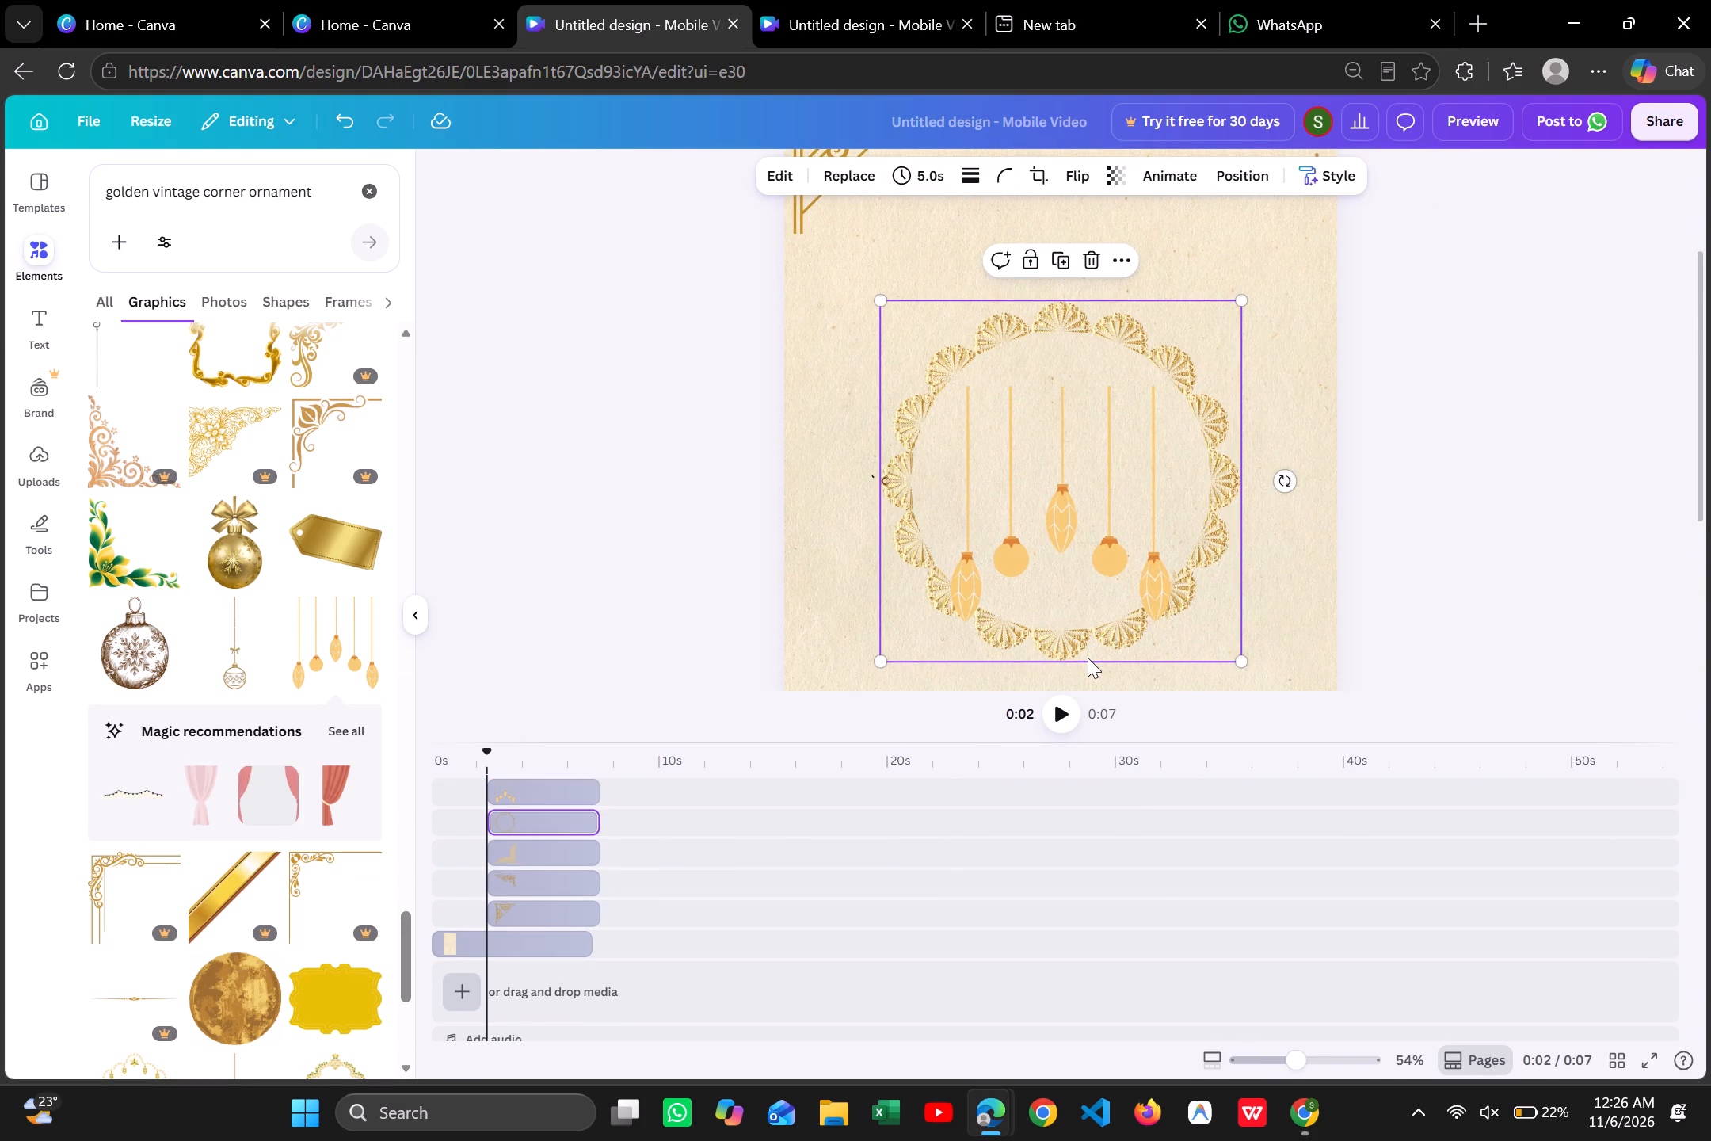
pyautogui.click(1073, 565)
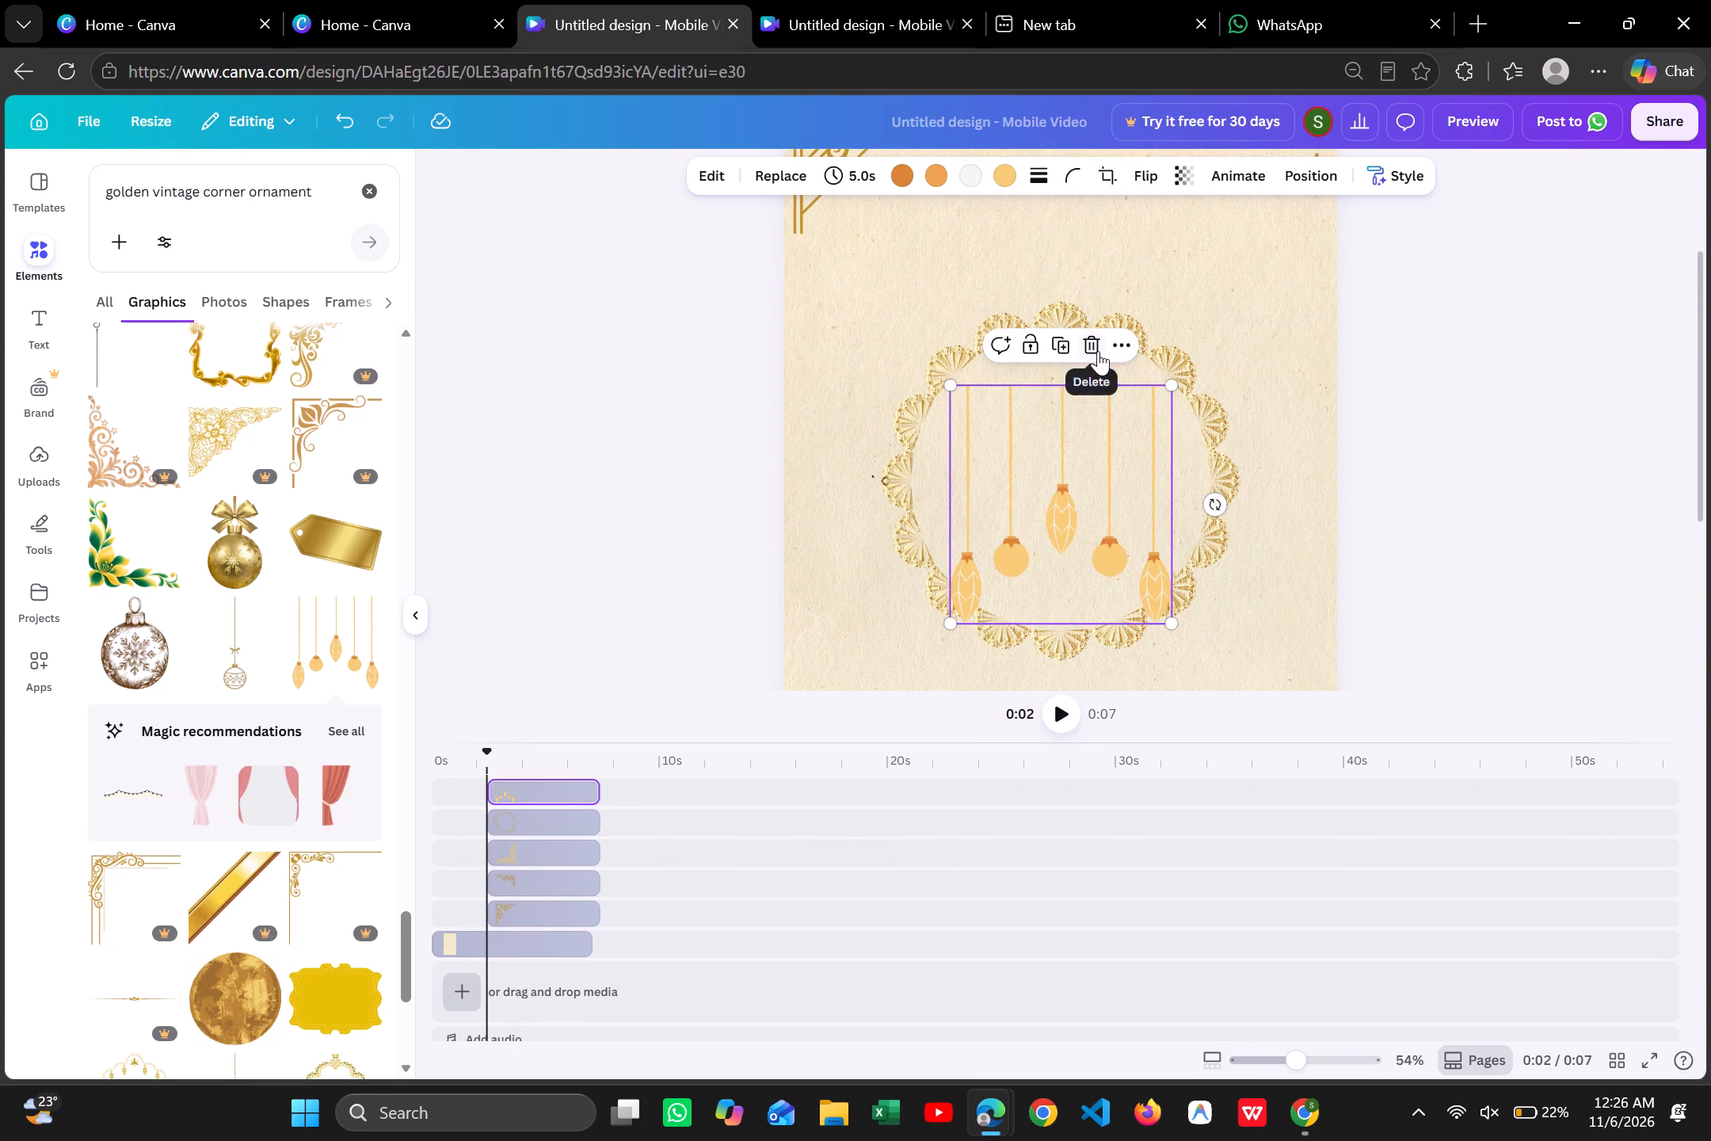
pyautogui.click(1098, 351)
# Search the elements for goddess laxmi and add the free red-and-purple Lakshmi graphic with the bowl of gold coins.
pyautogui.scroll(-1, 234, 773)
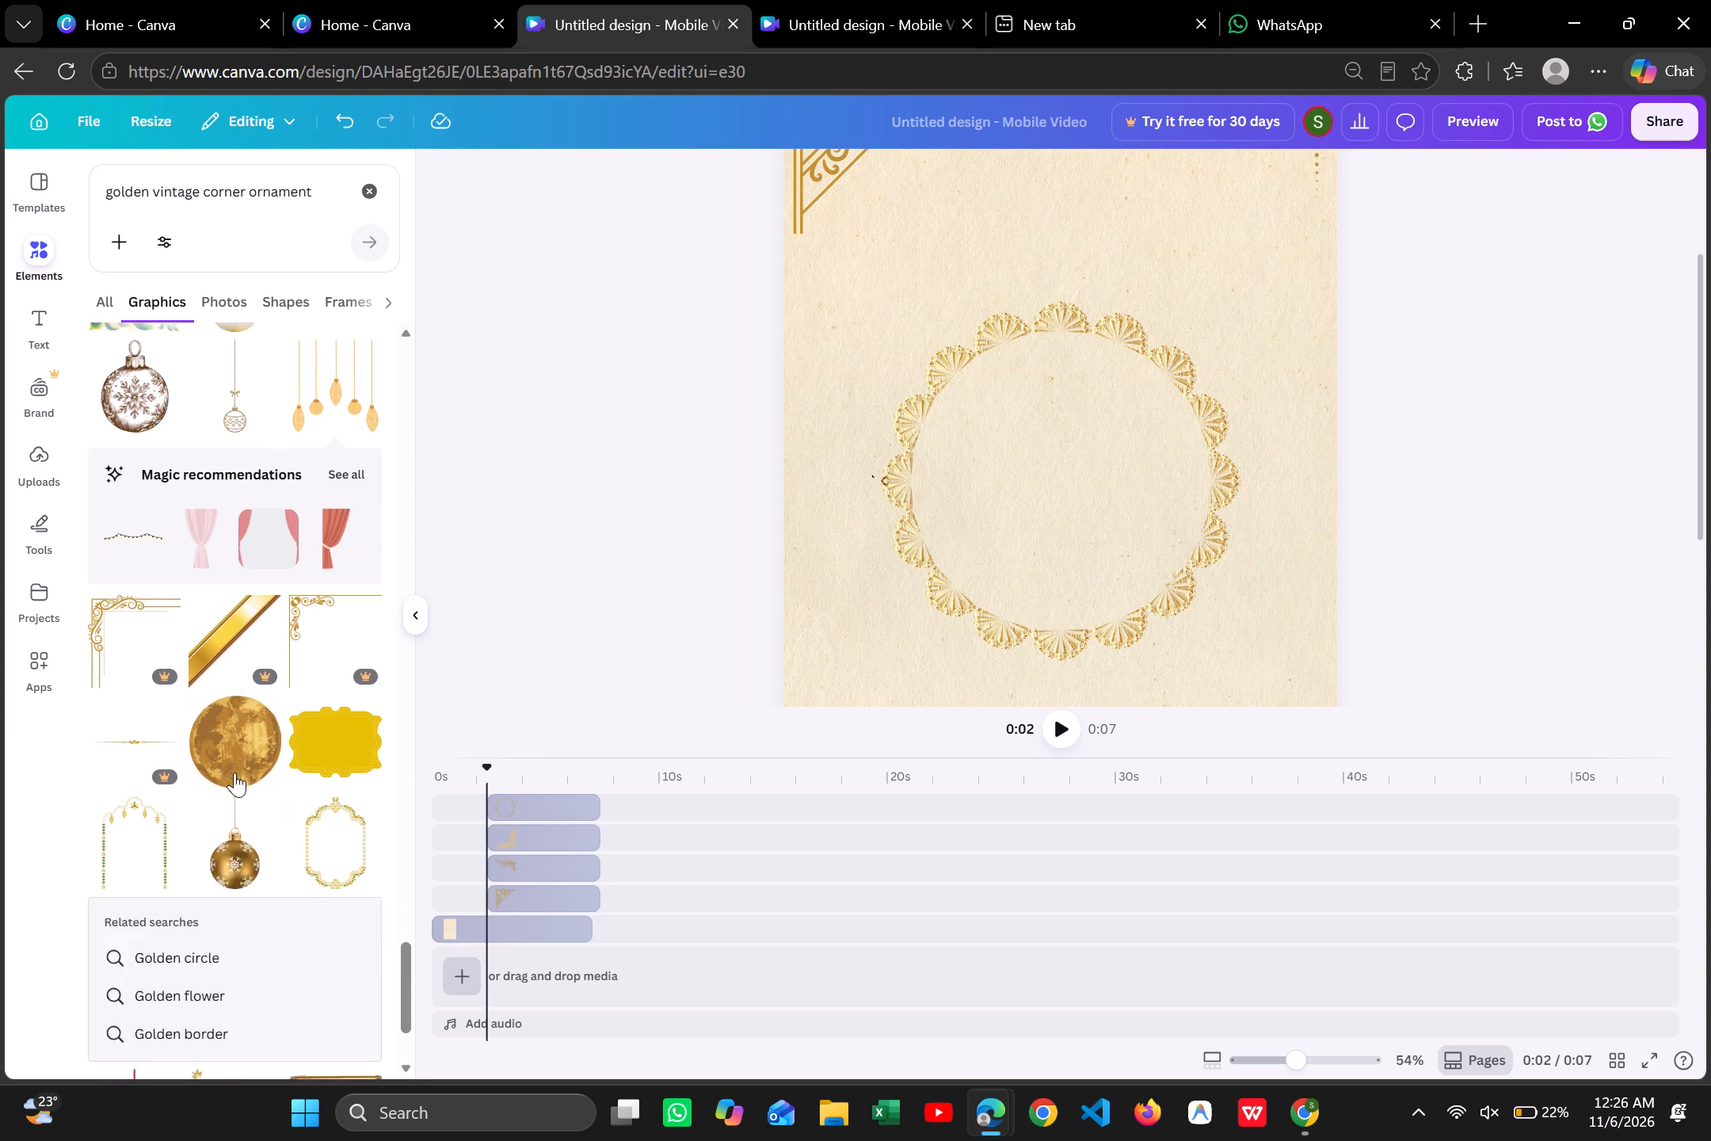
pyautogui.scroll(-2, 234, 773)
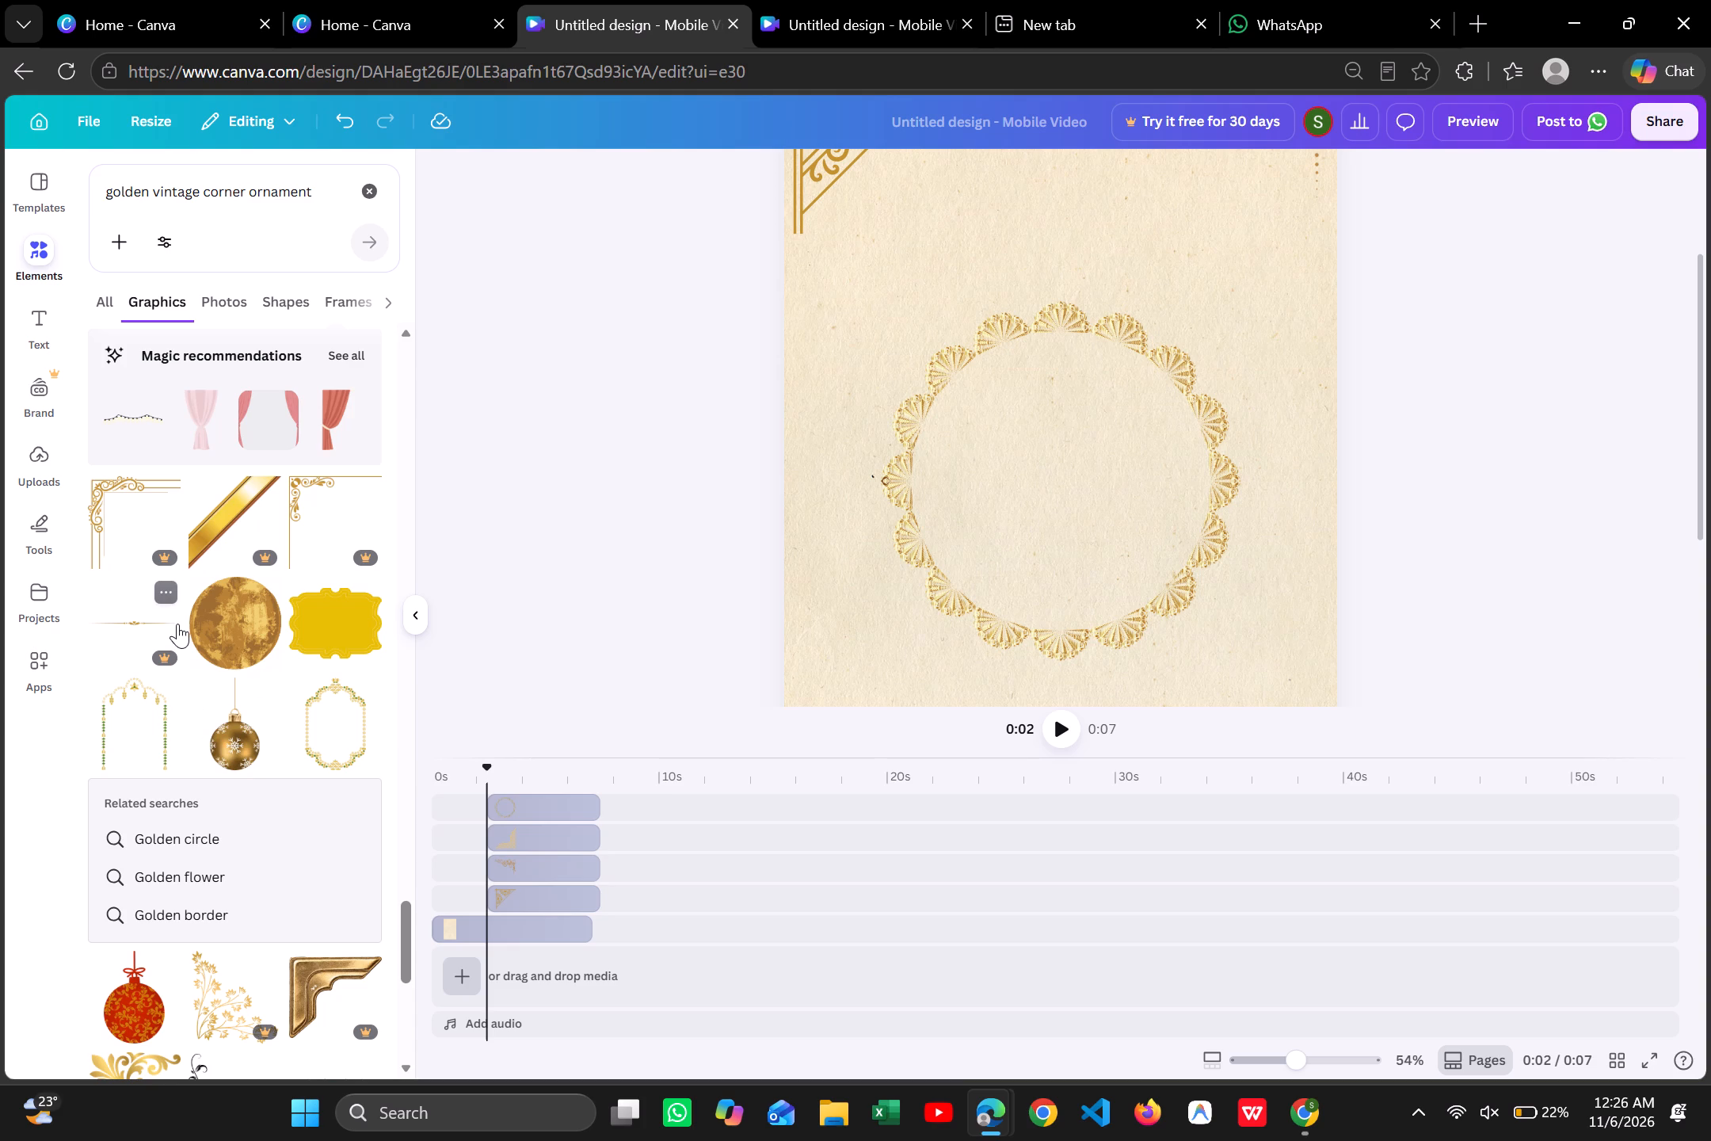
pyautogui.click(372, 196)
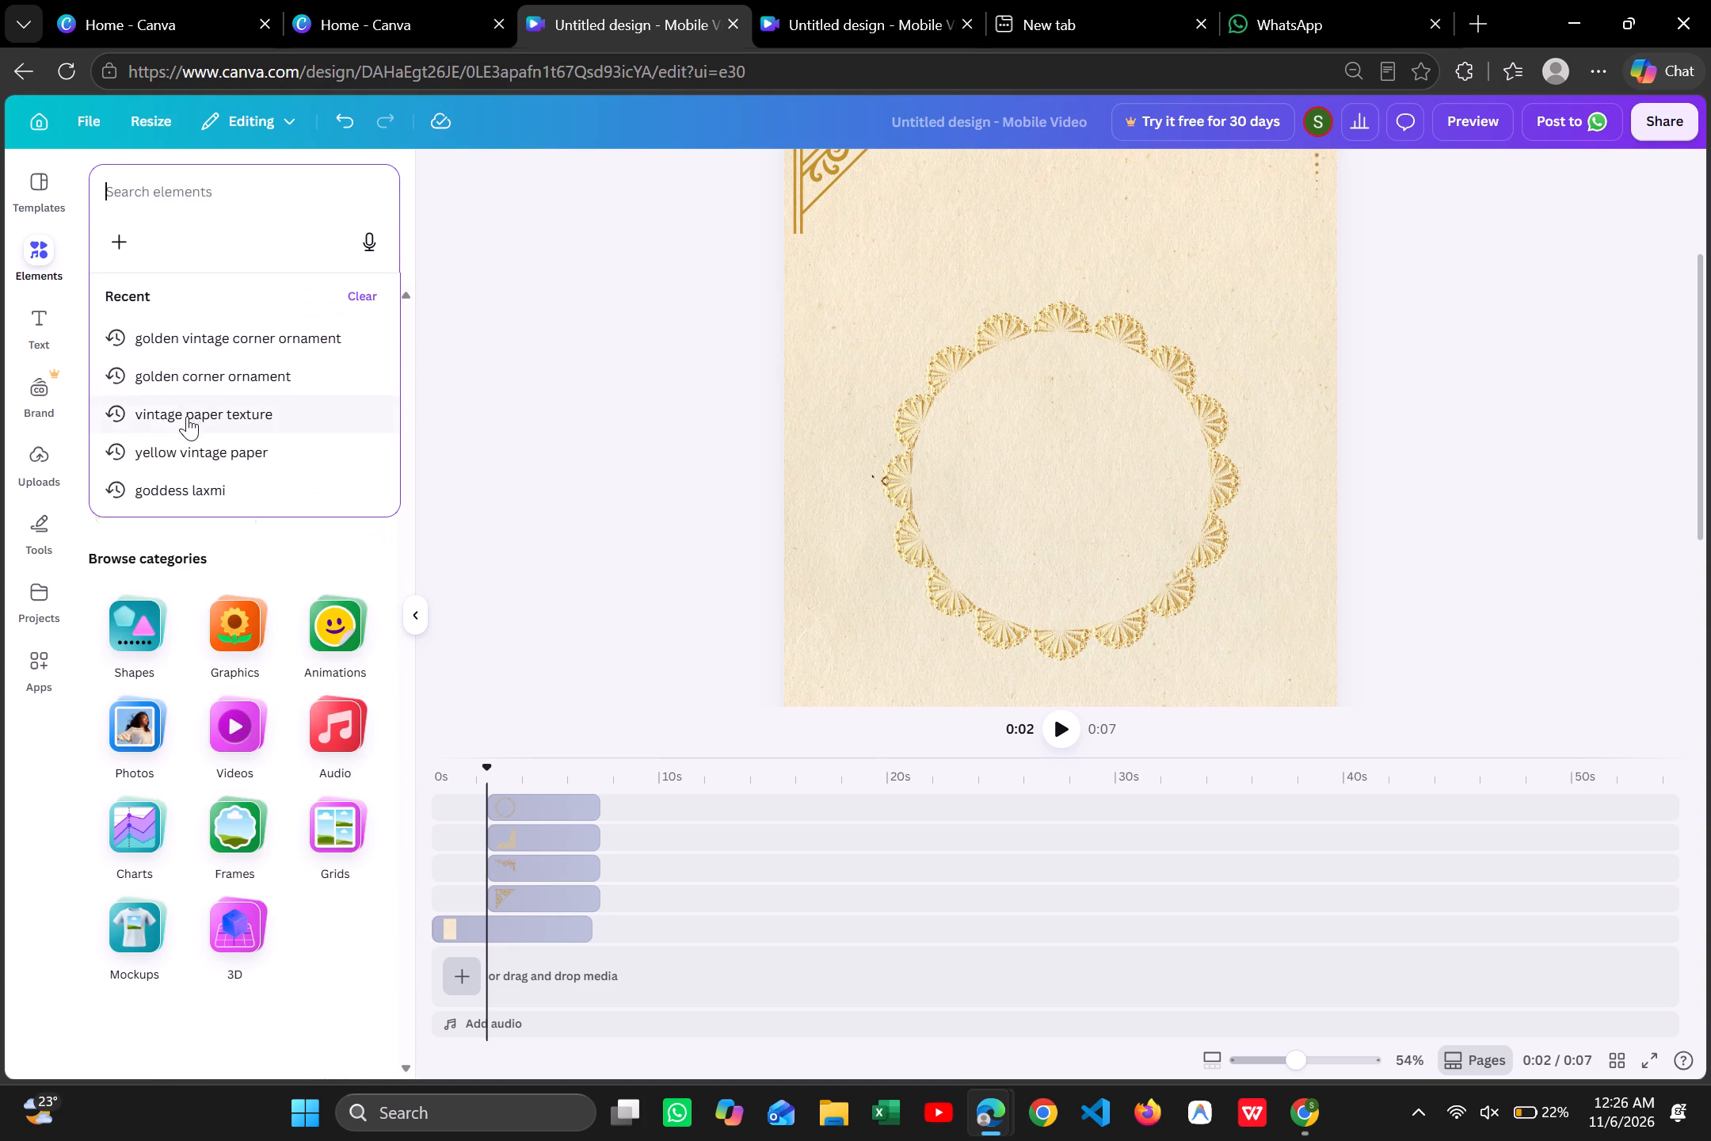
pyautogui.click(189, 485)
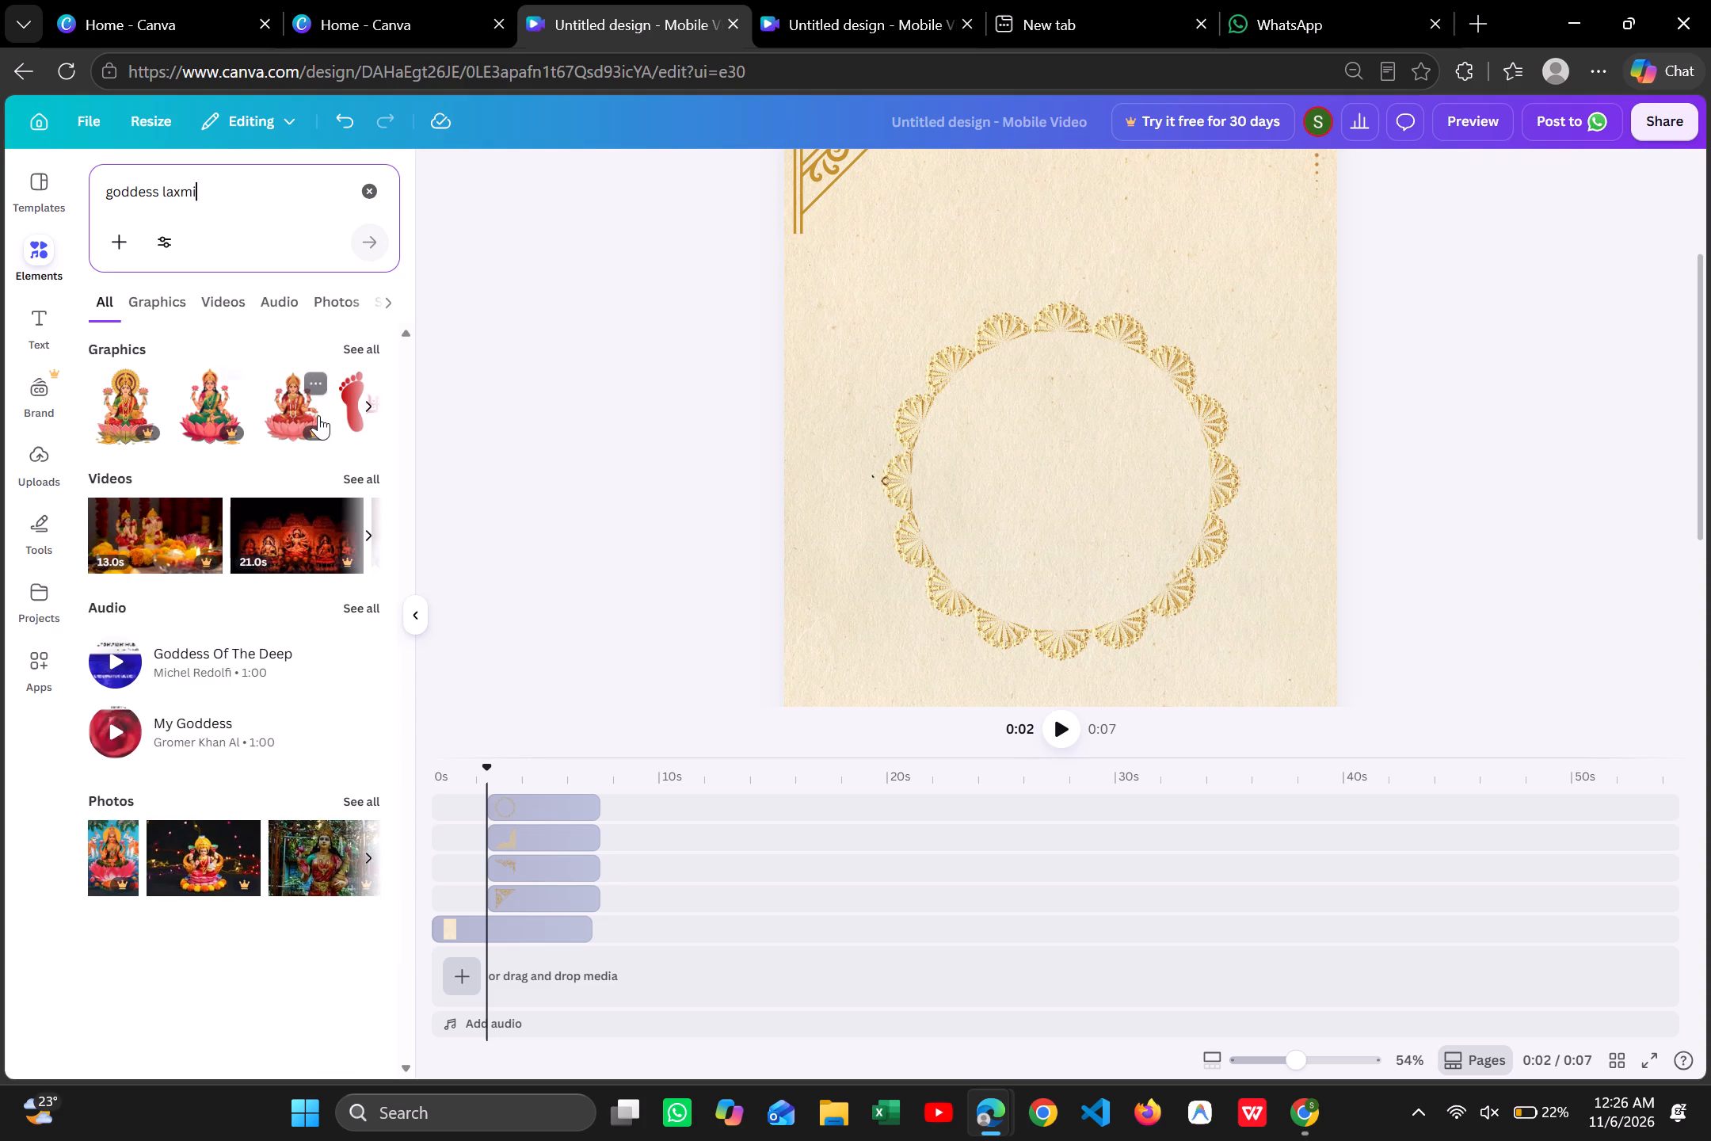
pyautogui.hscroll(-4, 318, 415)
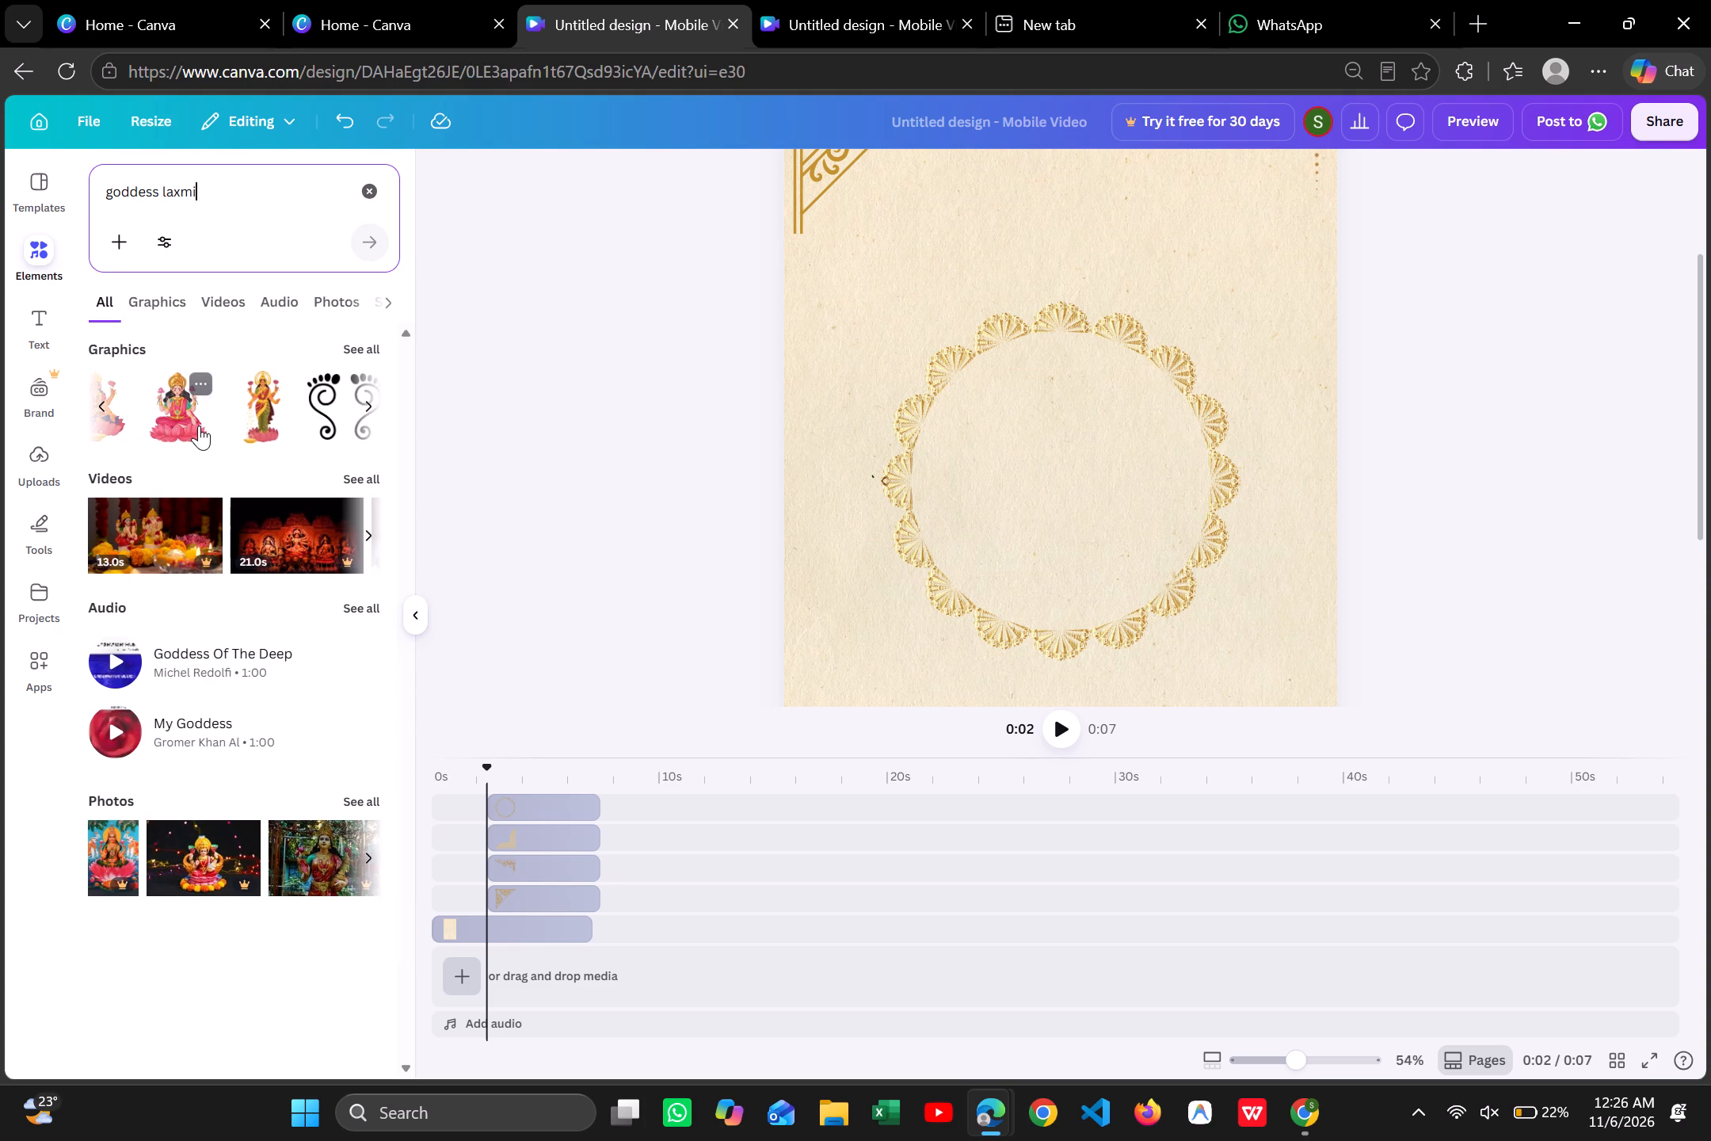
pyautogui.hscroll(1, 199, 425)
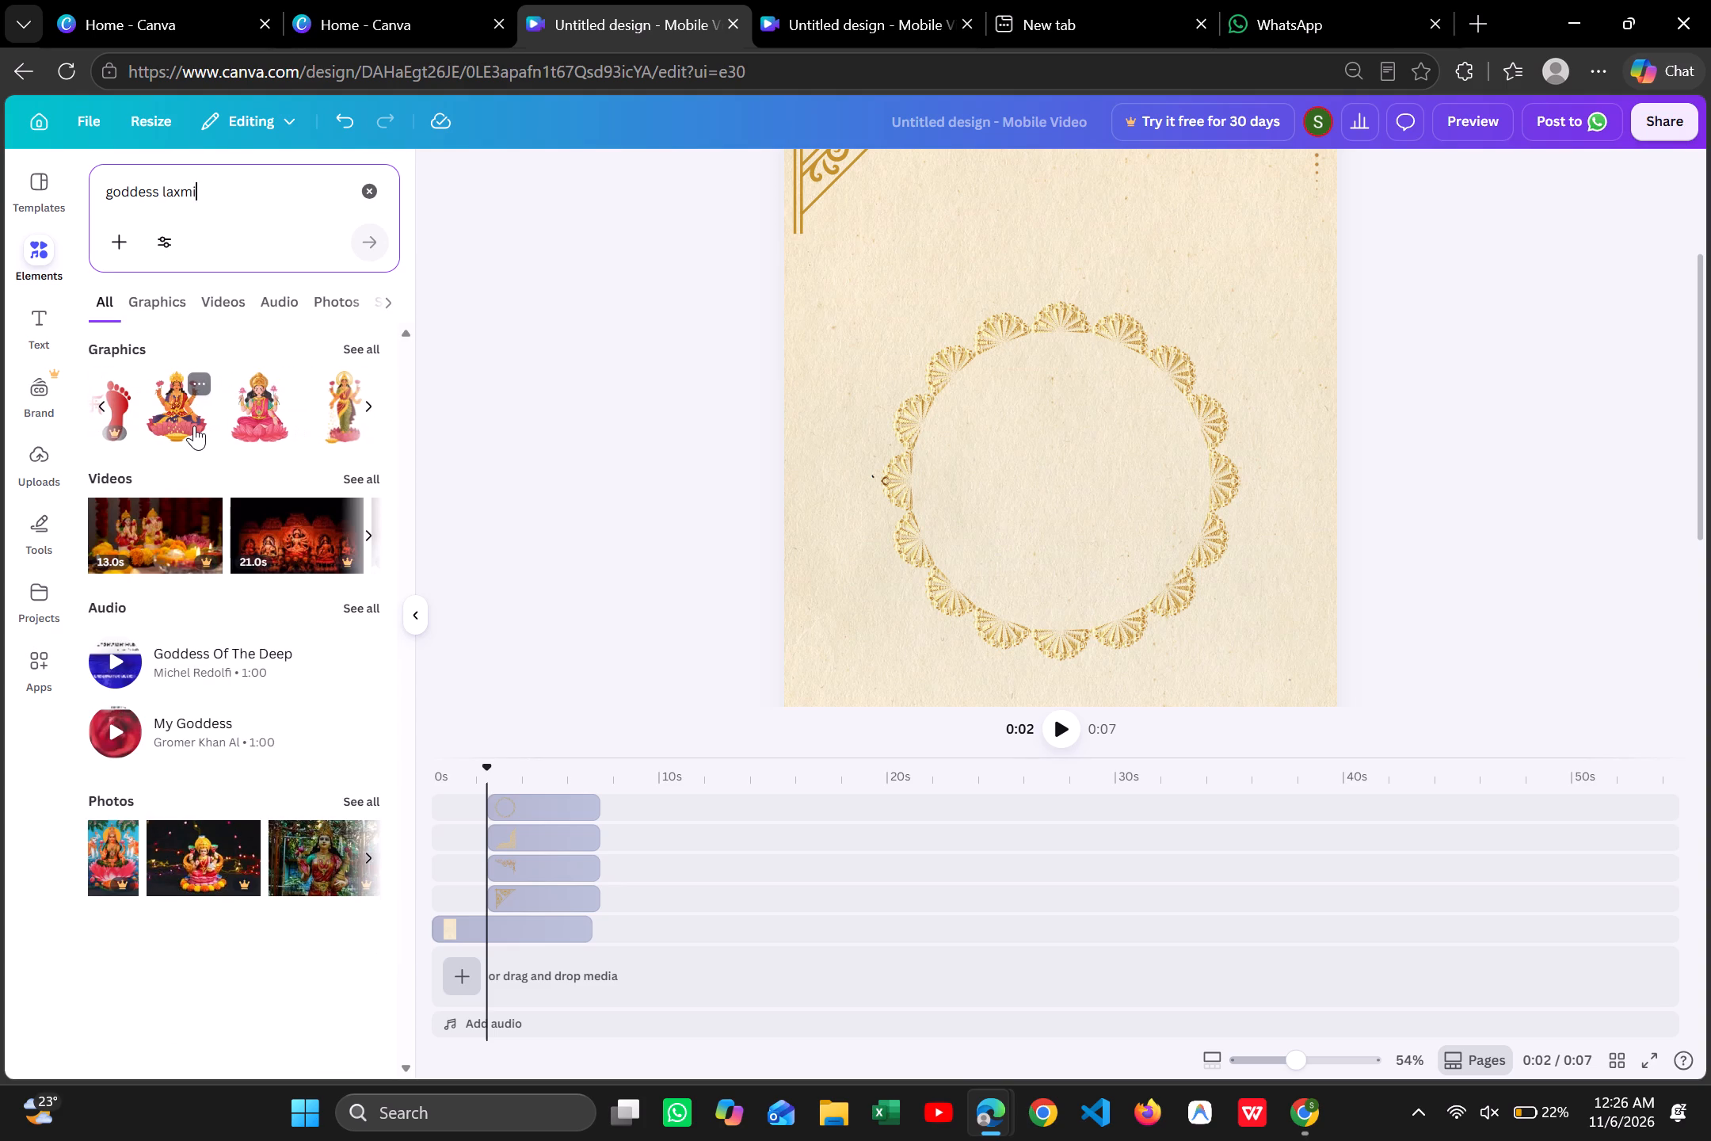
pyautogui.click(194, 425)
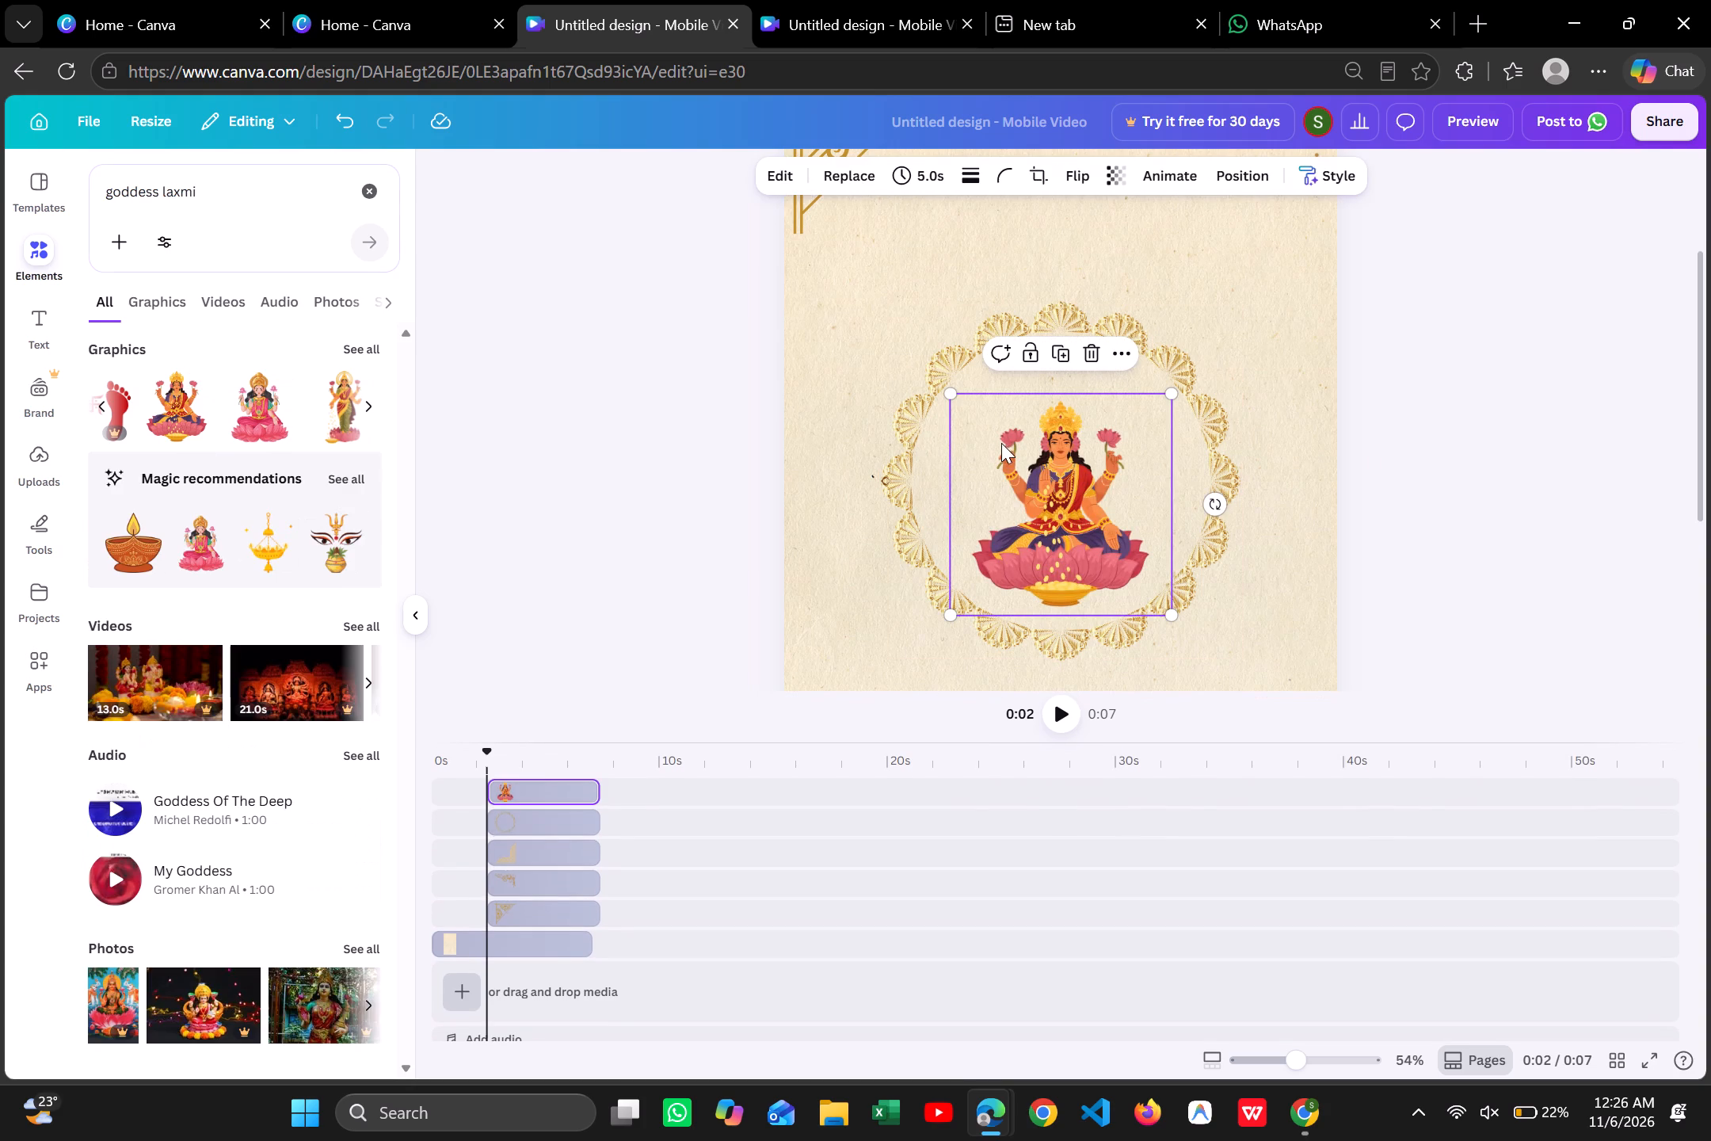
# Add the free Lakshmi graphic in a pink sari and move it beside the round frame's upper-left edge.
pyautogui.click(271, 423)
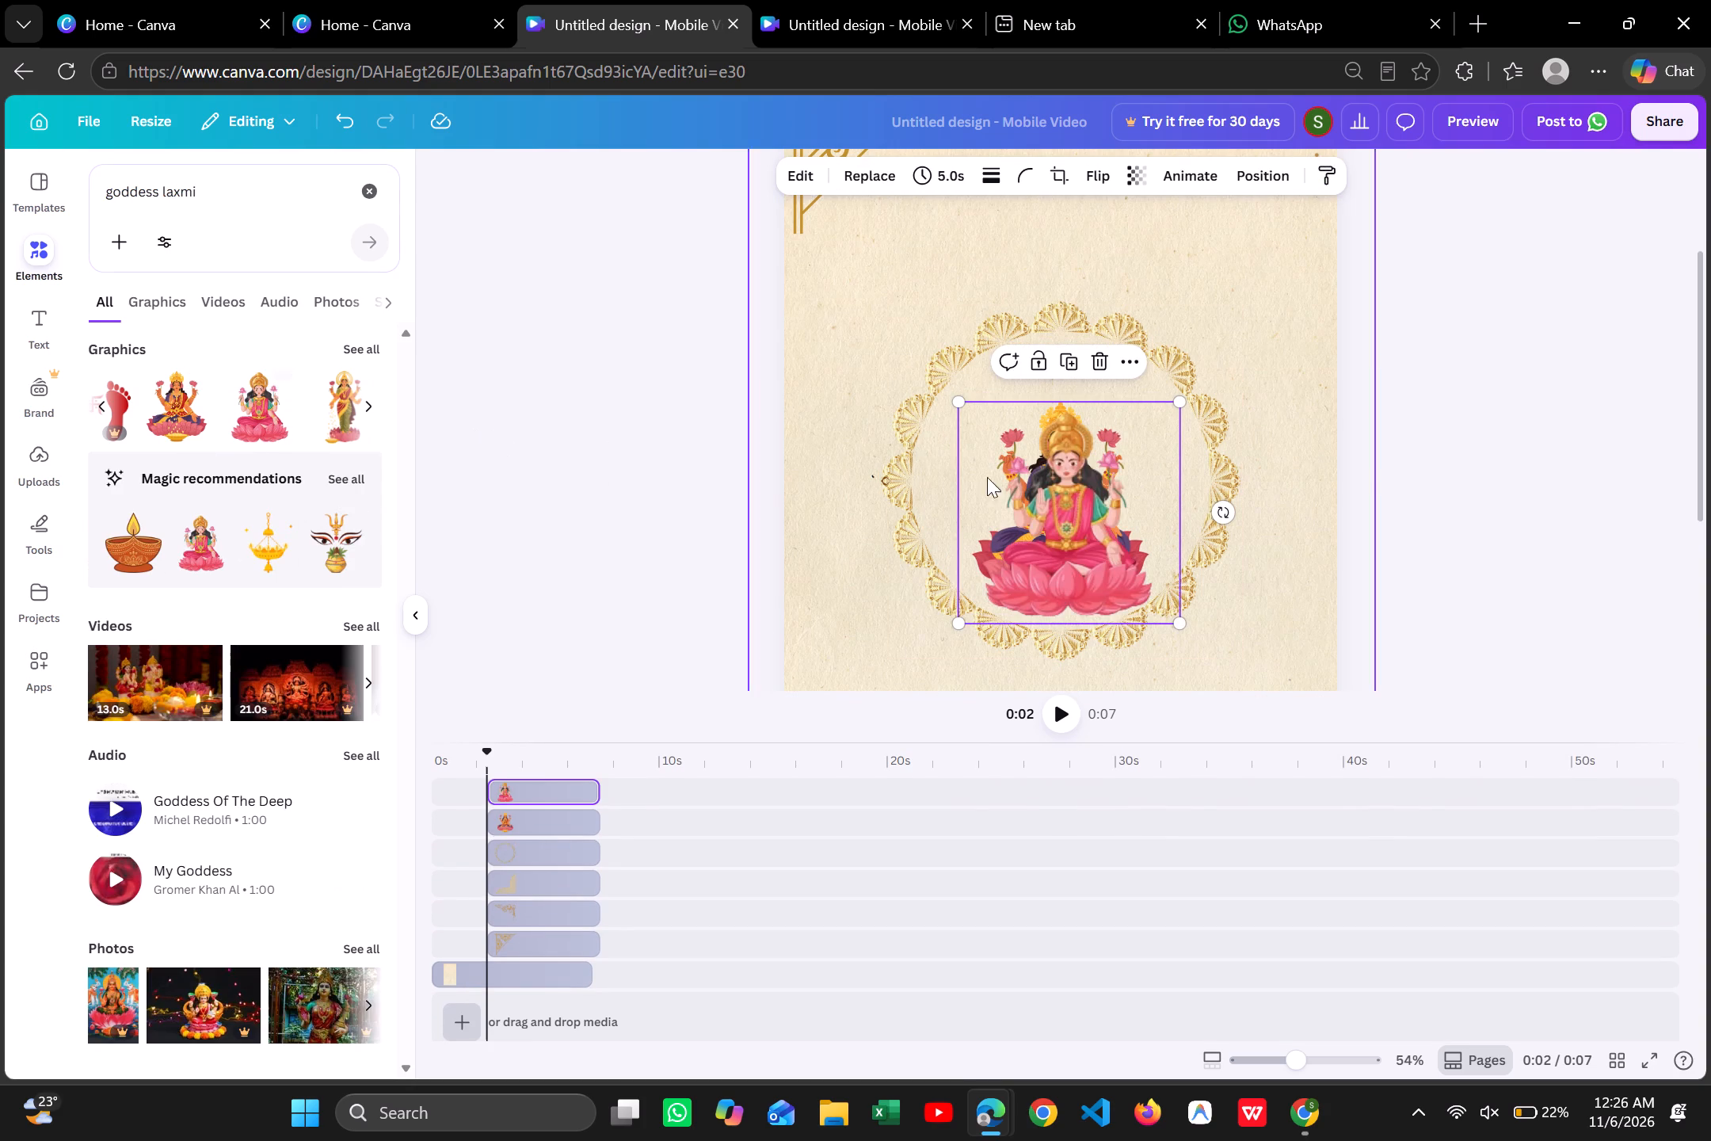
pyautogui.moveTo(1097, 522); pyautogui.dragTo(882, 475)
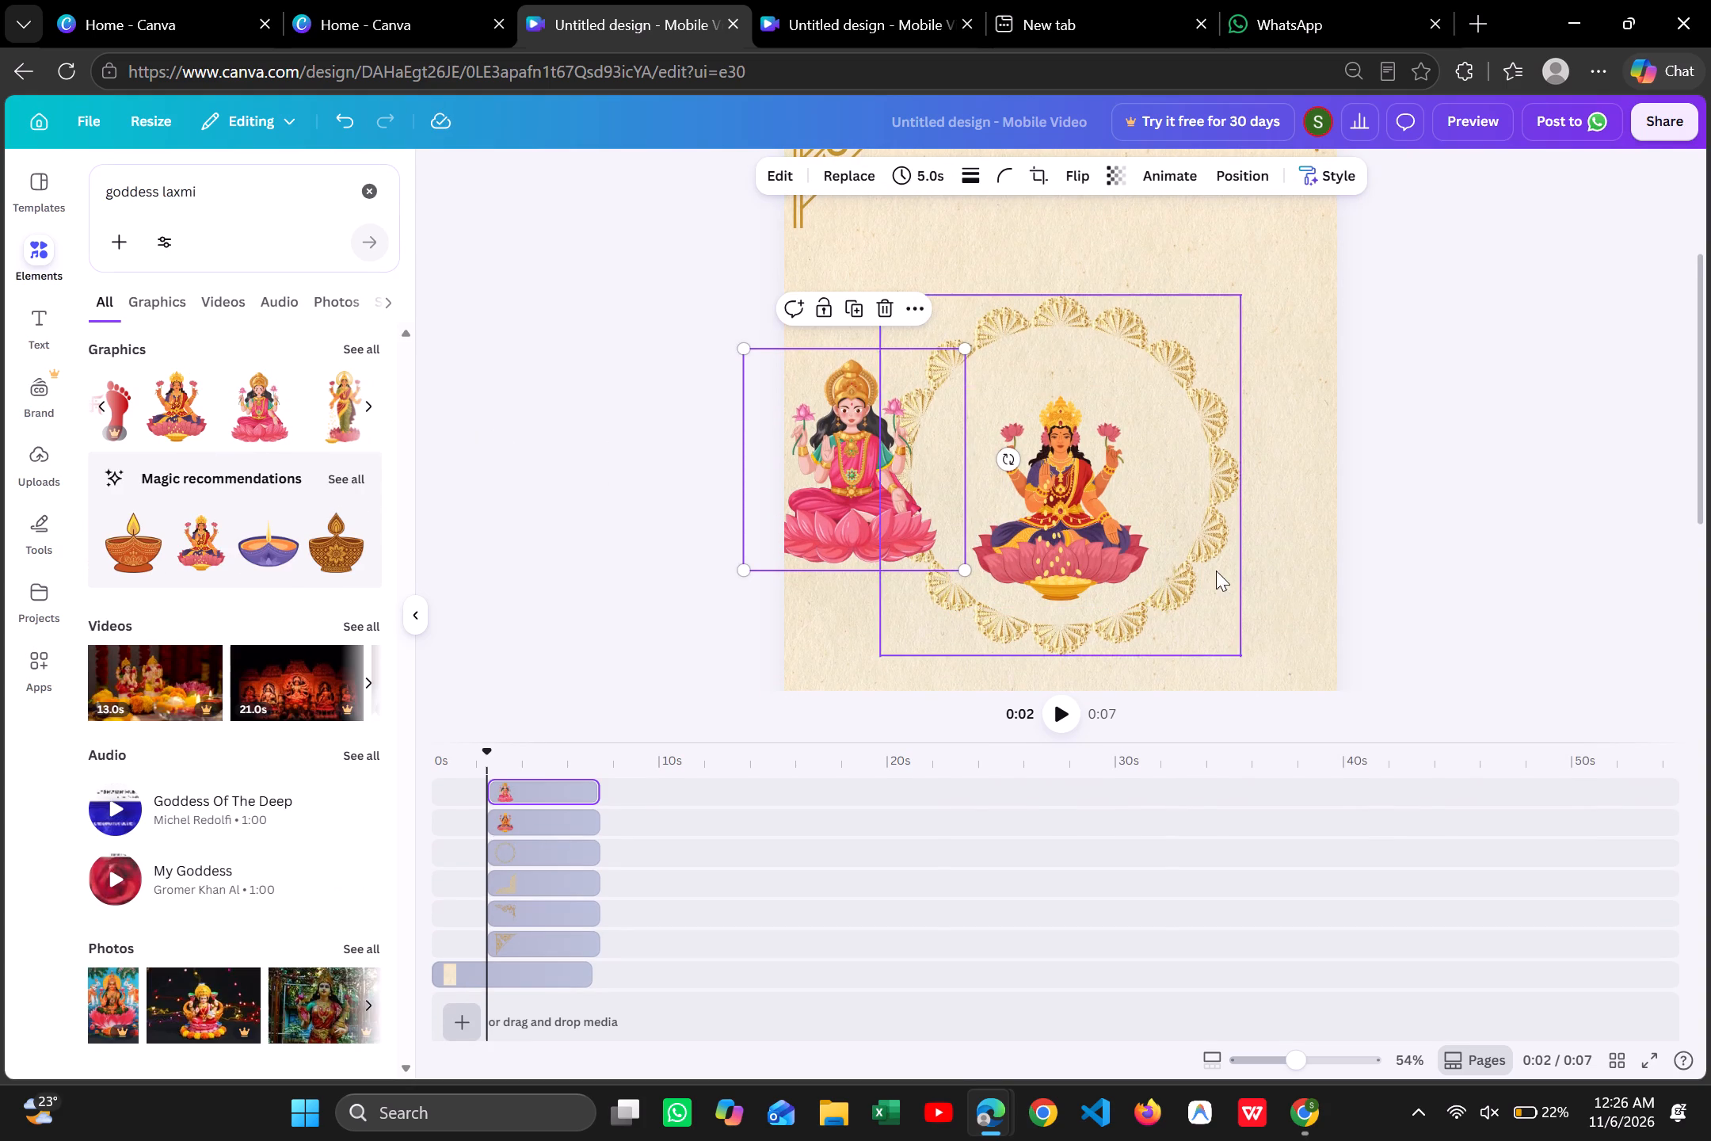
pyautogui.moveTo(882, 520); pyautogui.dragTo(937, 469)
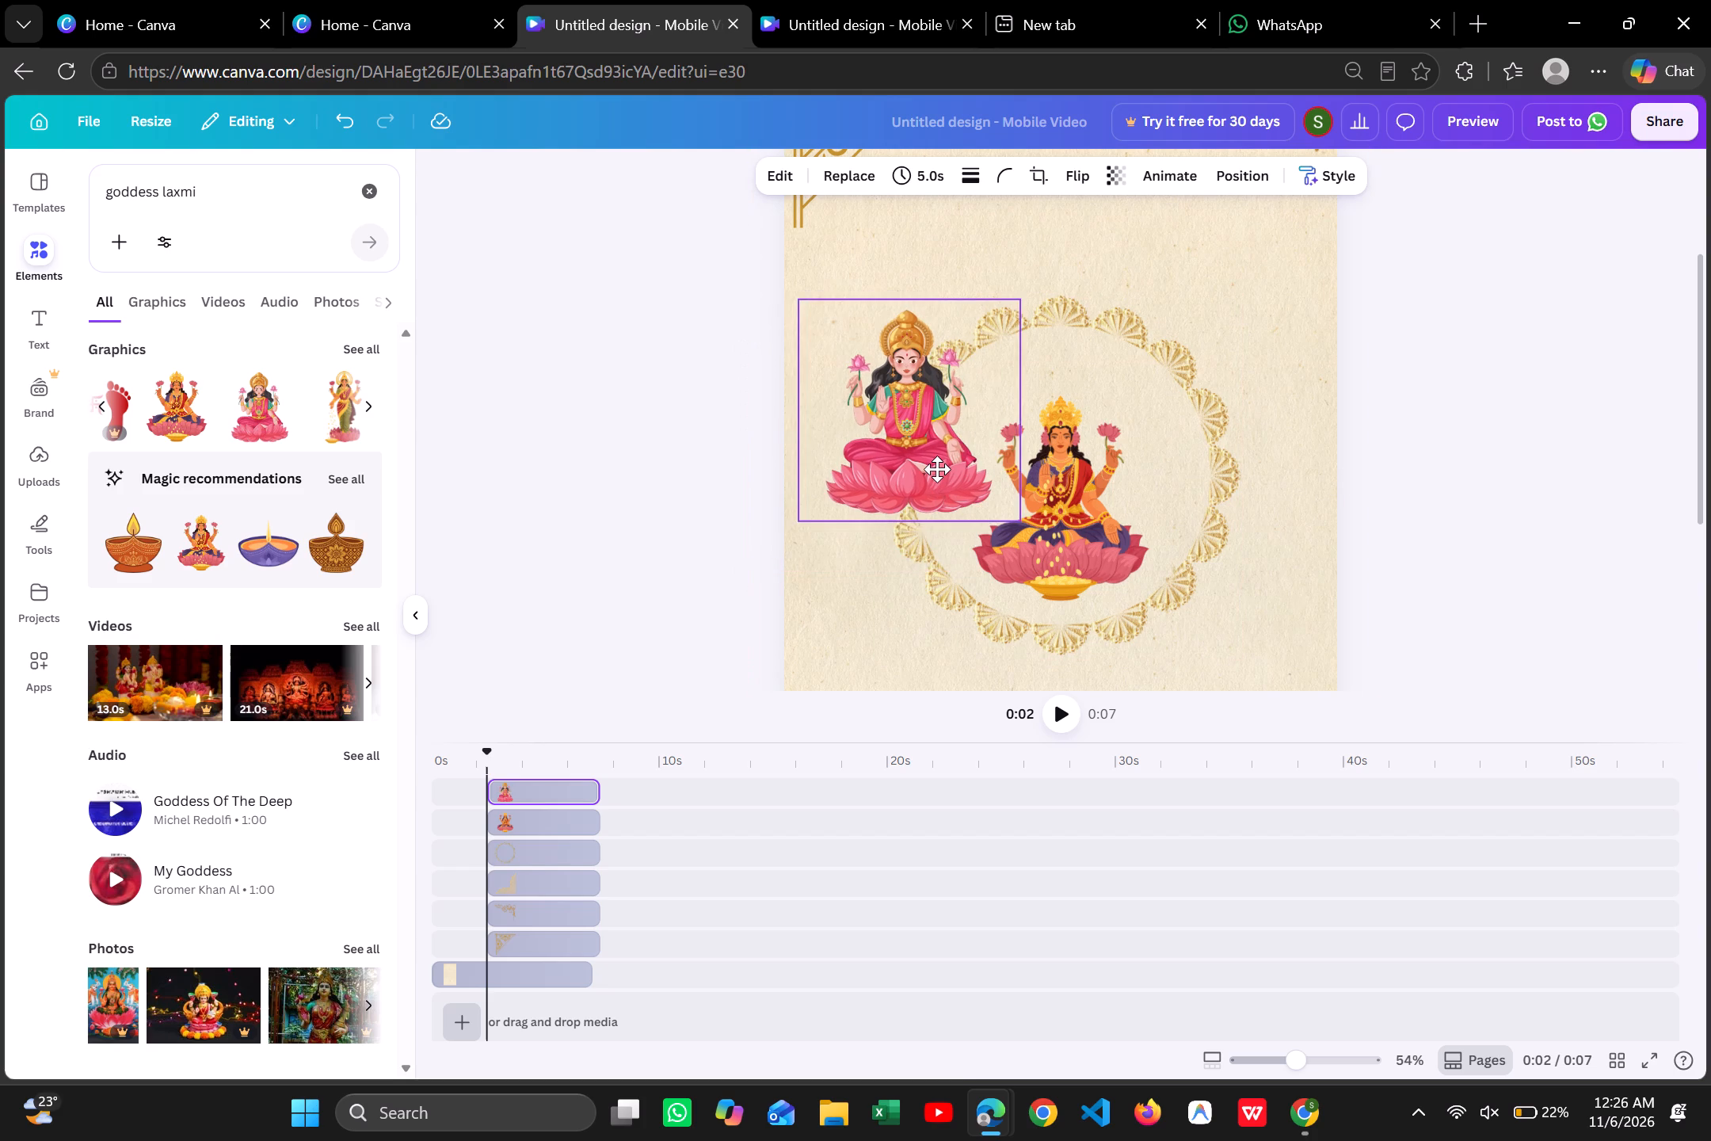
pyautogui.moveTo(937, 469); pyautogui.dragTo(898, 409)
# Enlarge the red-and-purple Lakshmi graphic to nearly fill the round golden frame and centre it inside.
pyautogui.click(1065, 540)
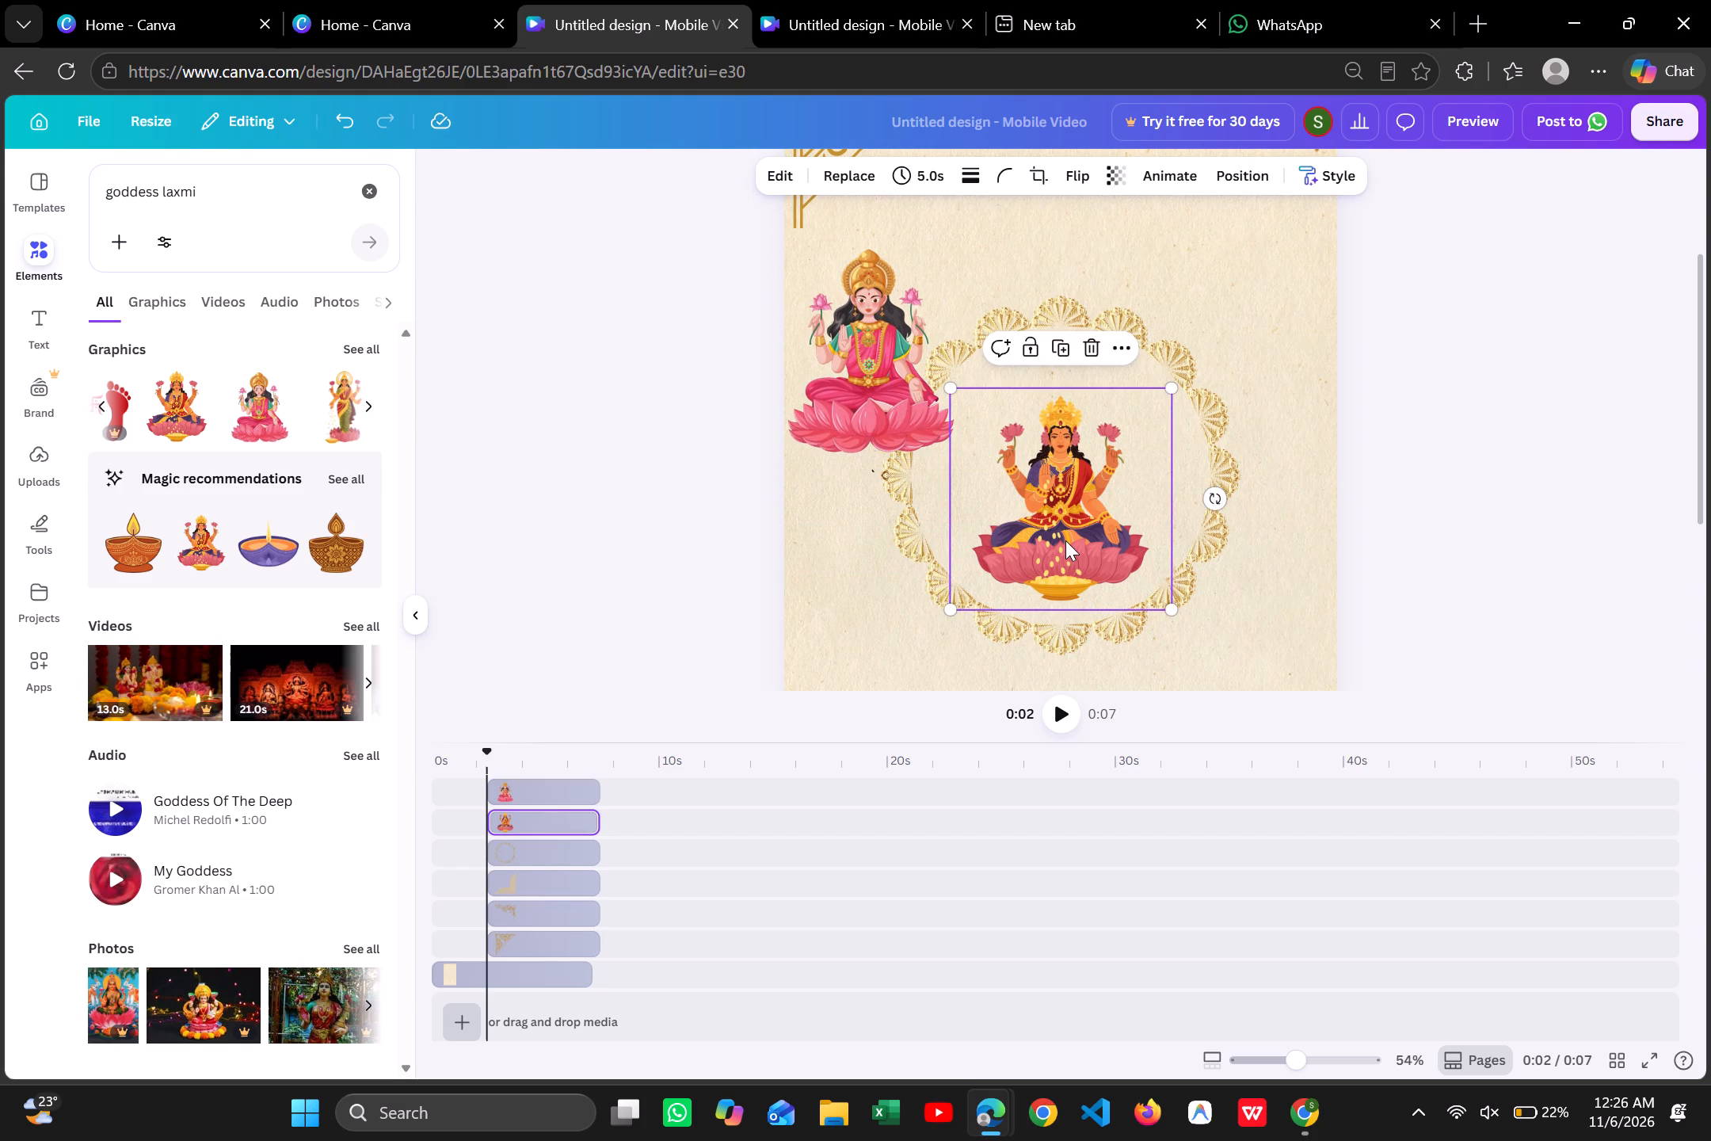
pyautogui.moveTo(1168, 392); pyautogui.dragTo(1287, 308)
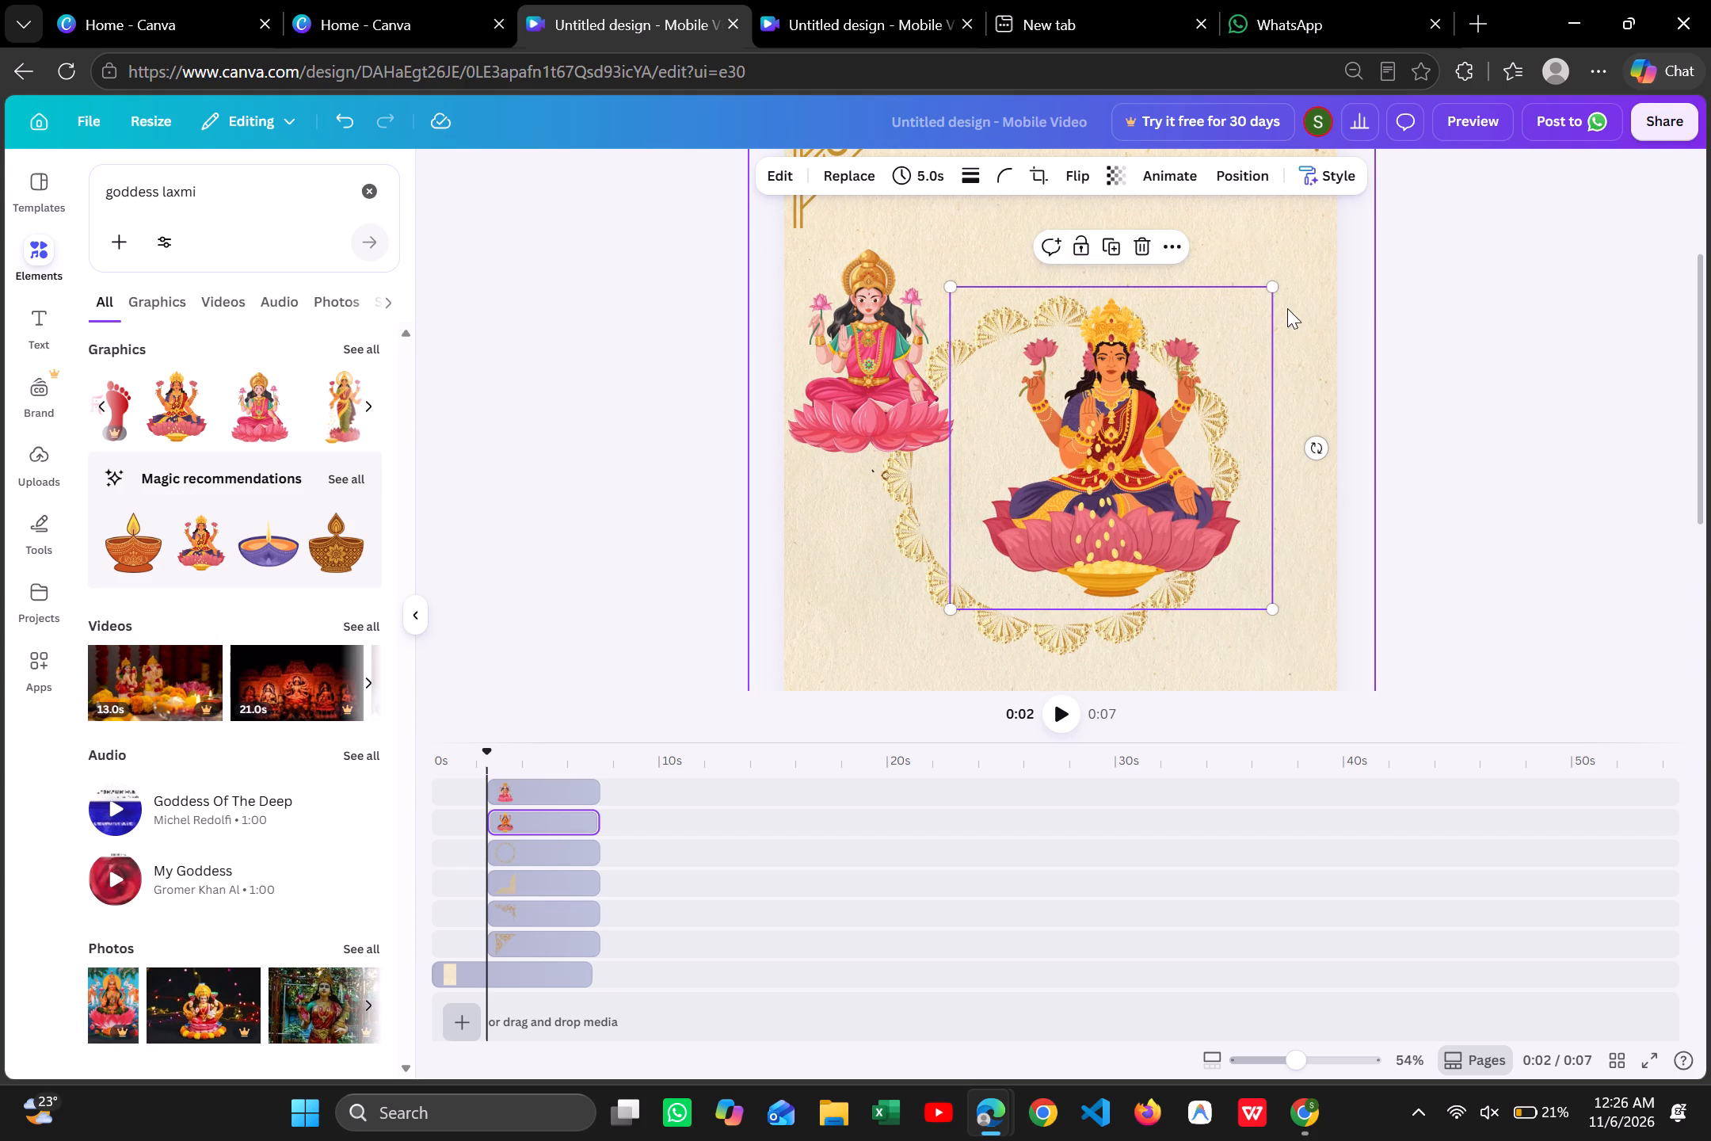
pyautogui.moveTo(1137, 433); pyautogui.dragTo(1090, 448)
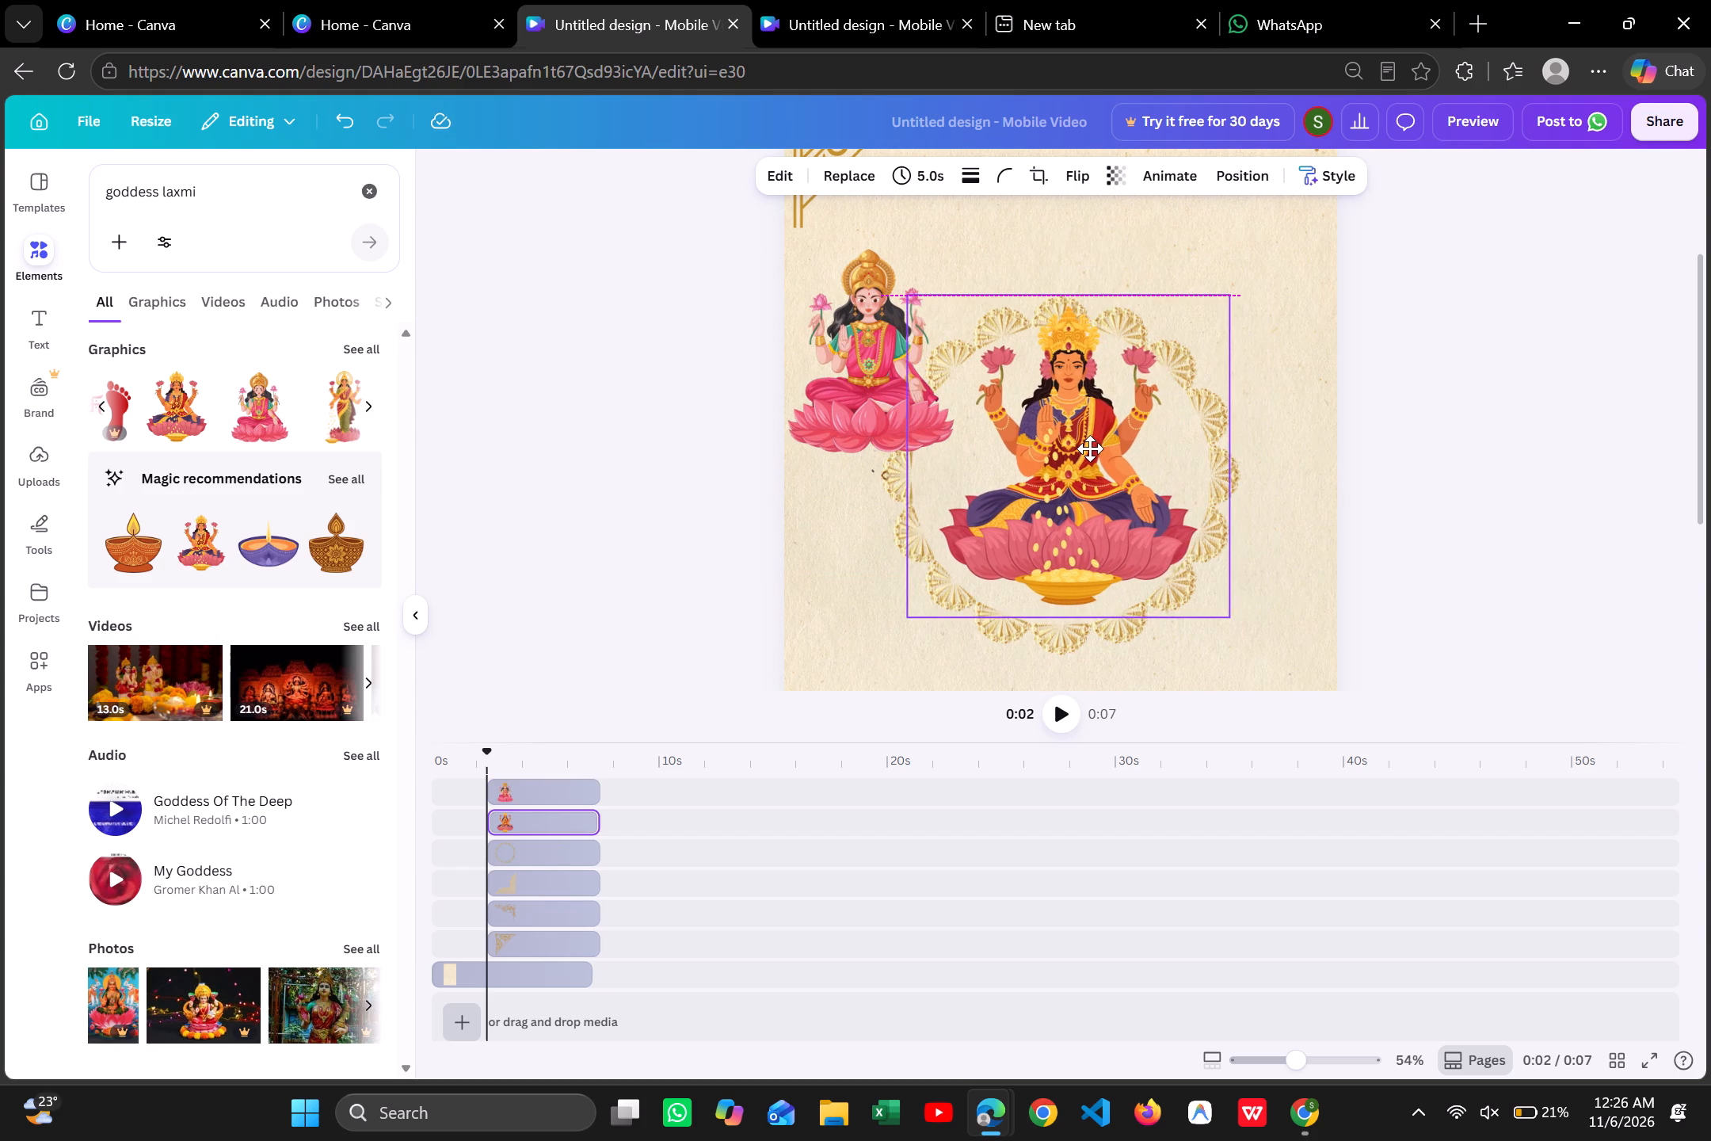
pyautogui.moveTo(1090, 448); pyautogui.dragTo(1092, 455)
pyautogui.moveTo(1221, 318); pyautogui.dragTo(1211, 326)
pyautogui.moveTo(1120, 425); pyautogui.dragTo(1128, 418)
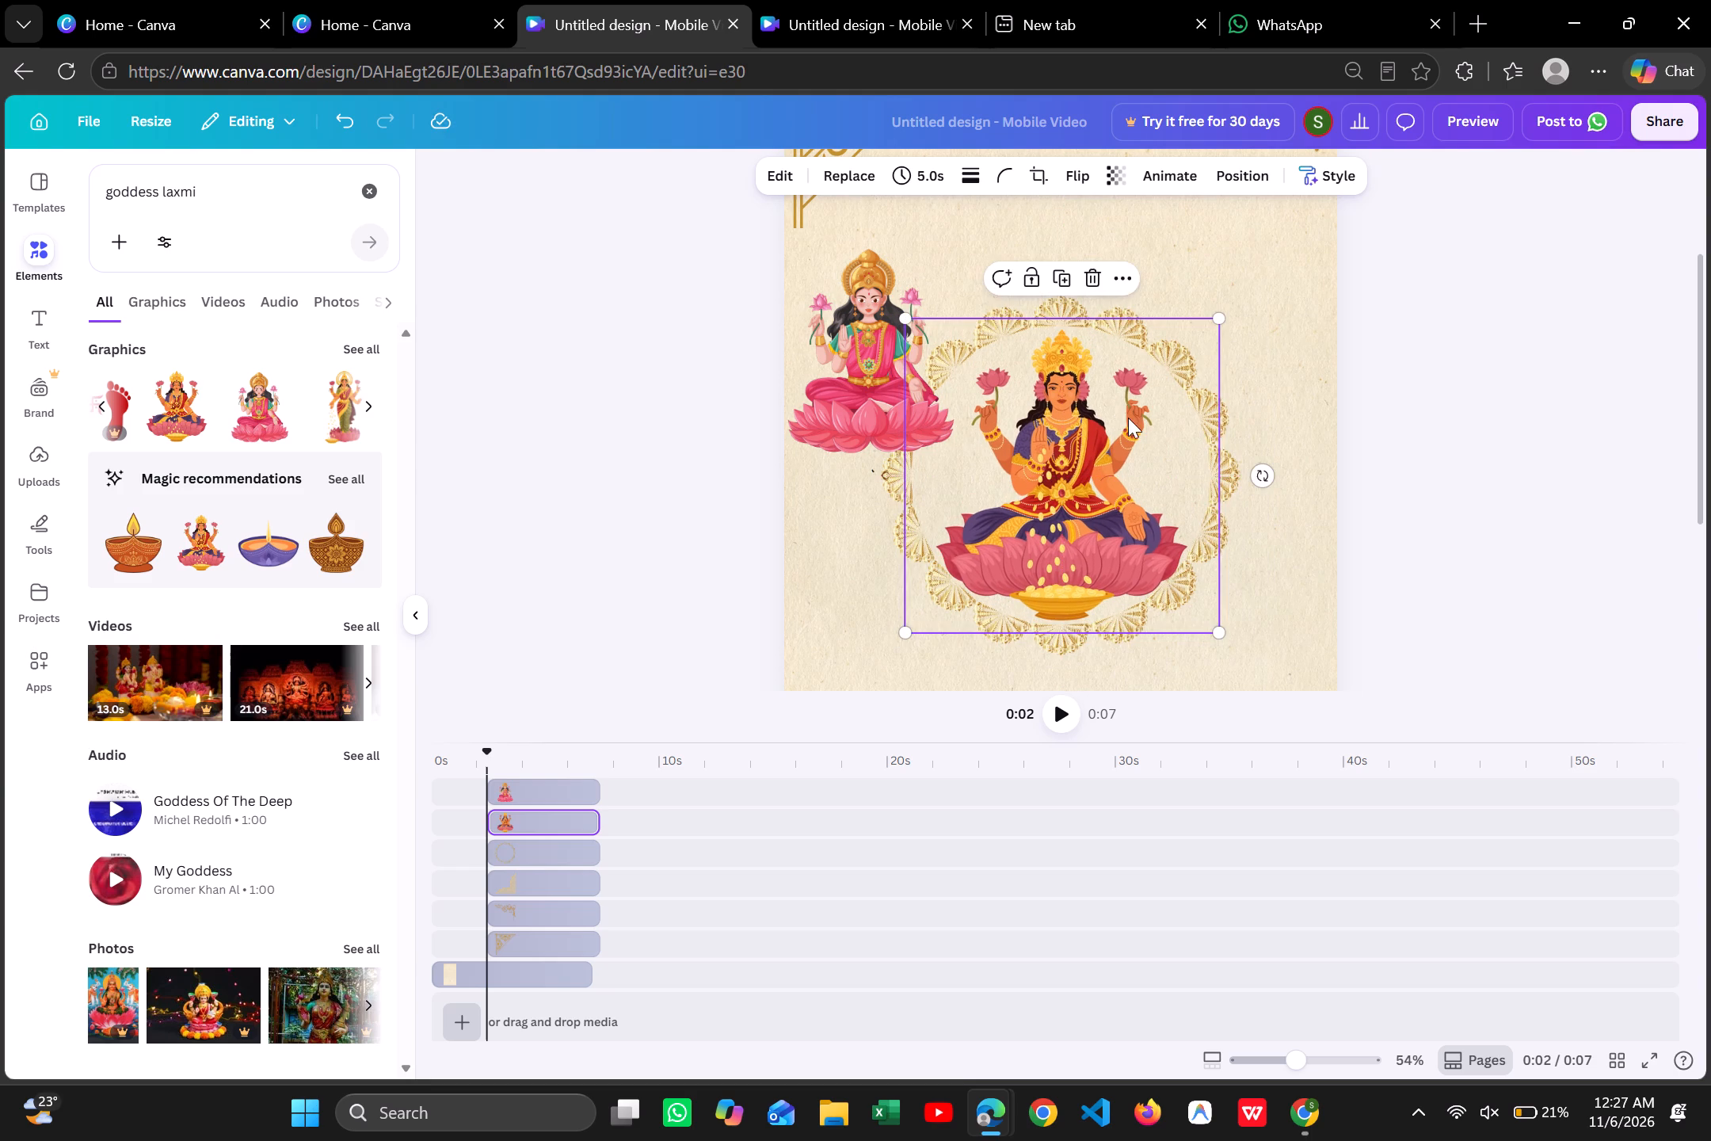
pyautogui.click(1413, 391)
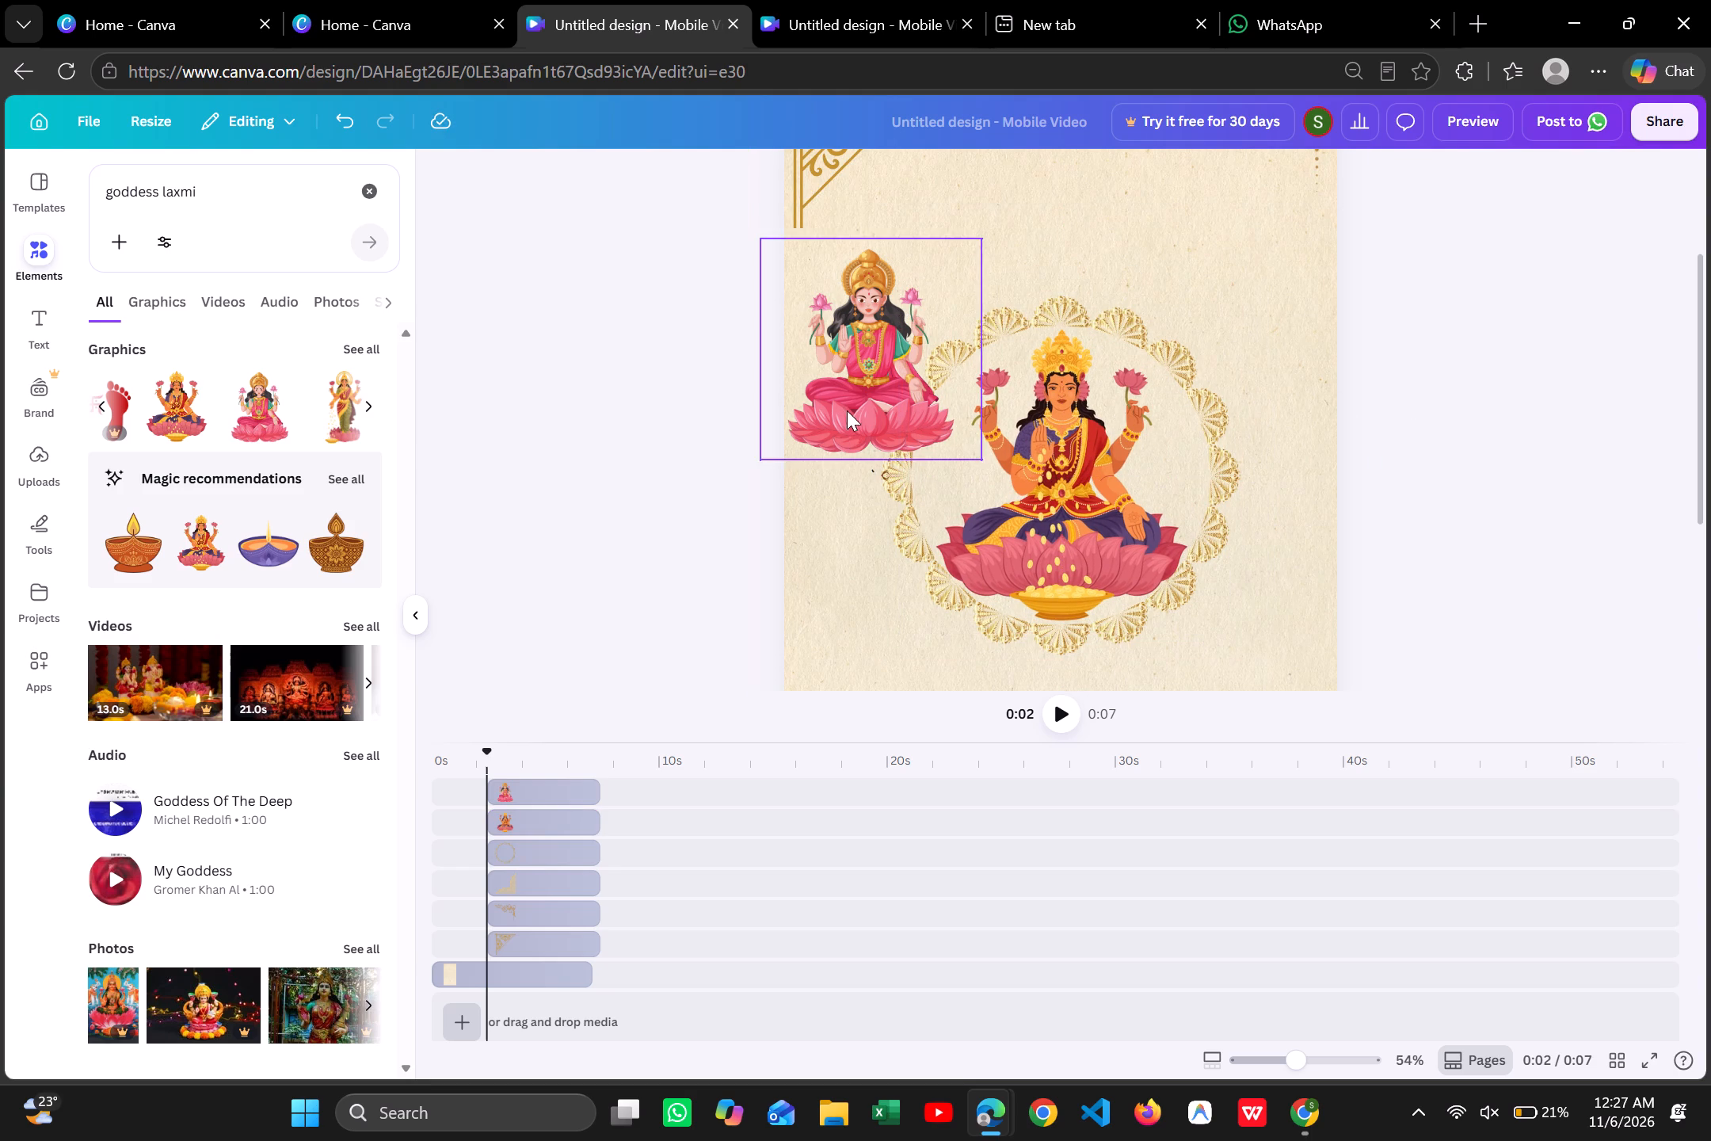
# Move the pink-sari Lakshmi over the round frame, enlarge it to about the frame's width and centre it horizontally.
pyautogui.moveTo(847, 410); pyautogui.dragTo(1025, 573)
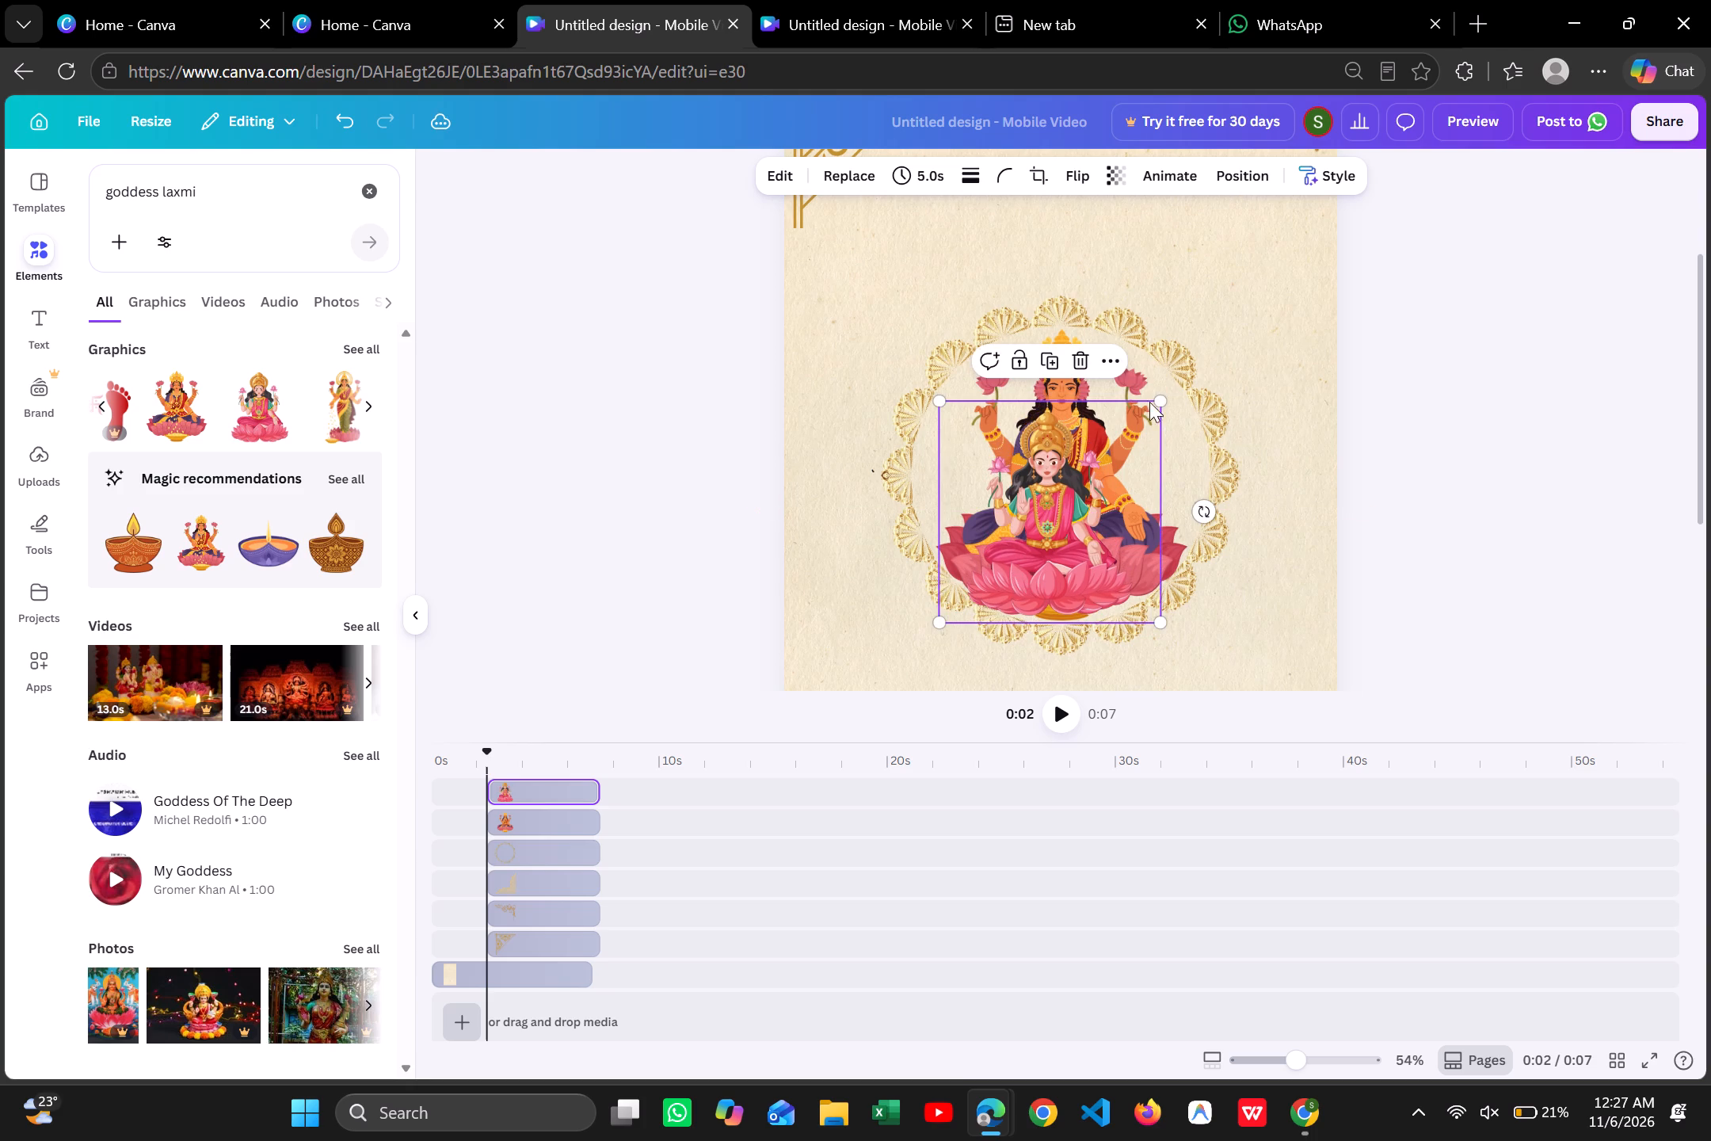
pyautogui.moveTo(1159, 399); pyautogui.dragTo(1363, 319)
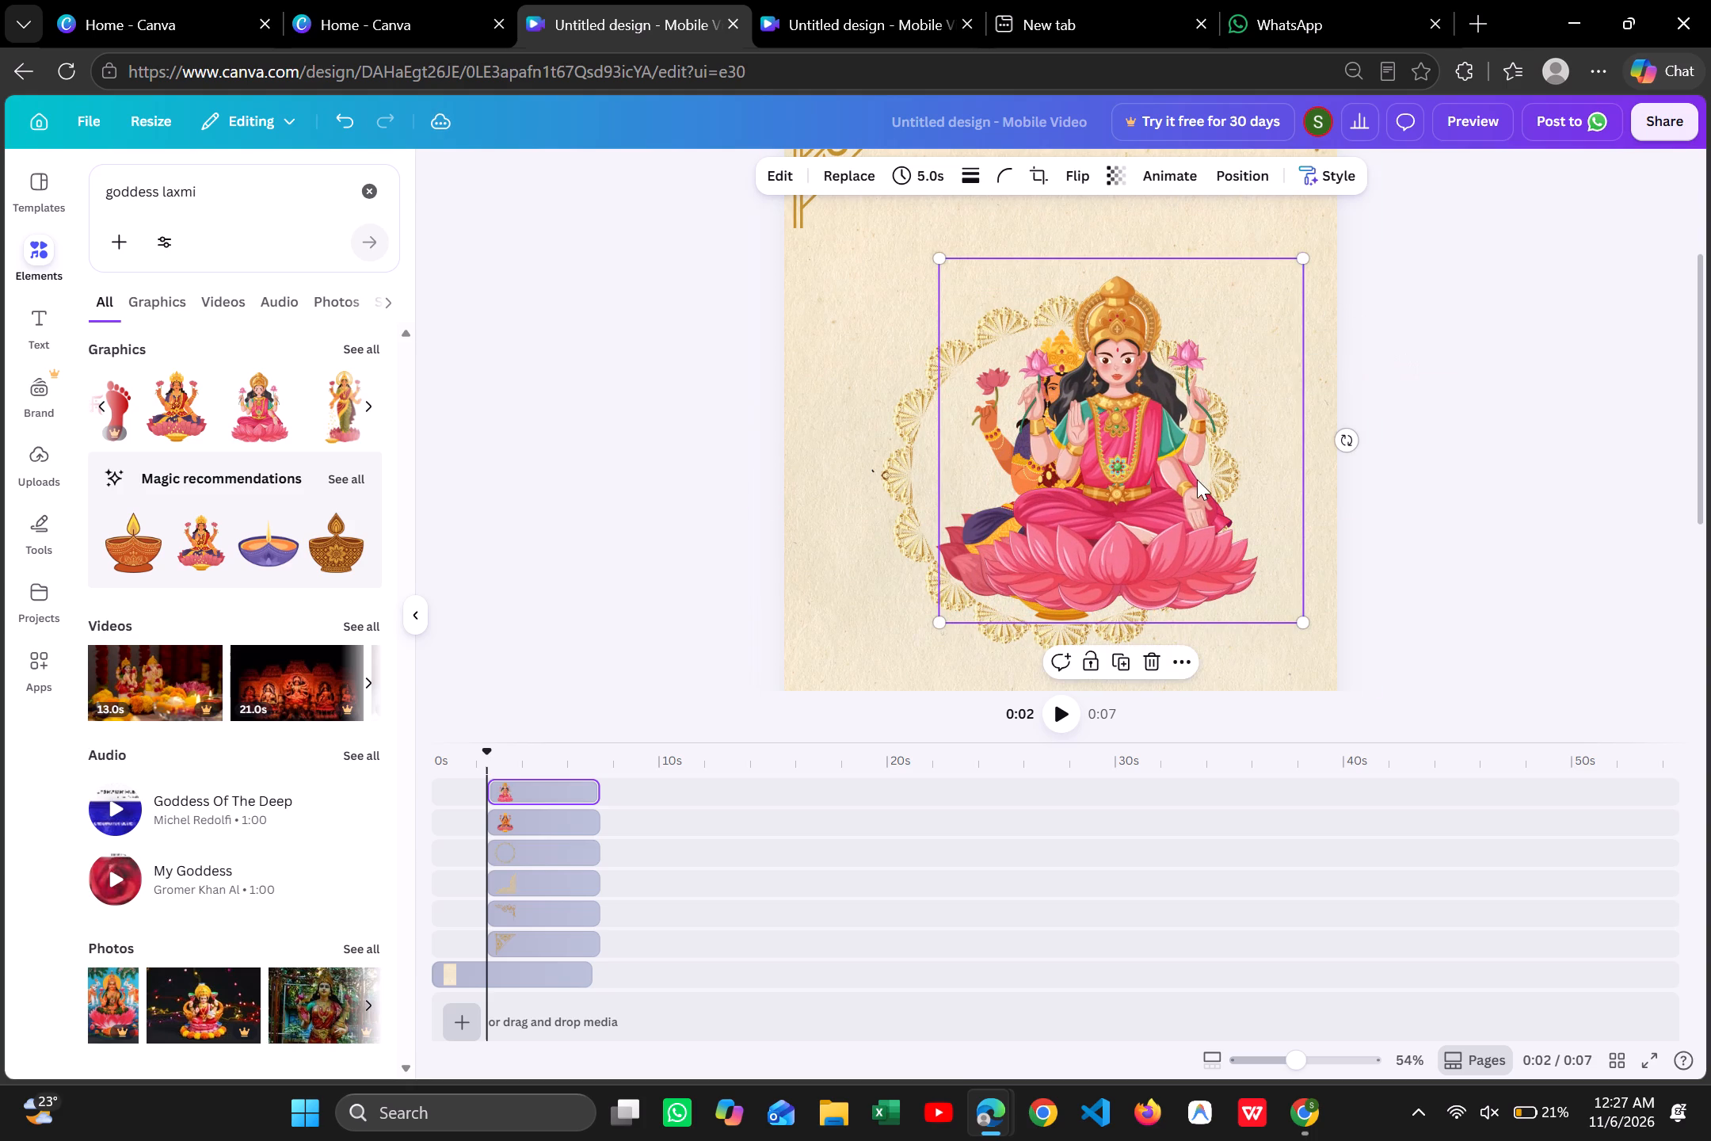
pyautogui.moveTo(1197, 479); pyautogui.dragTo(1141, 486)
pyautogui.moveTo(1141, 486); pyautogui.dragTo(1144, 500)
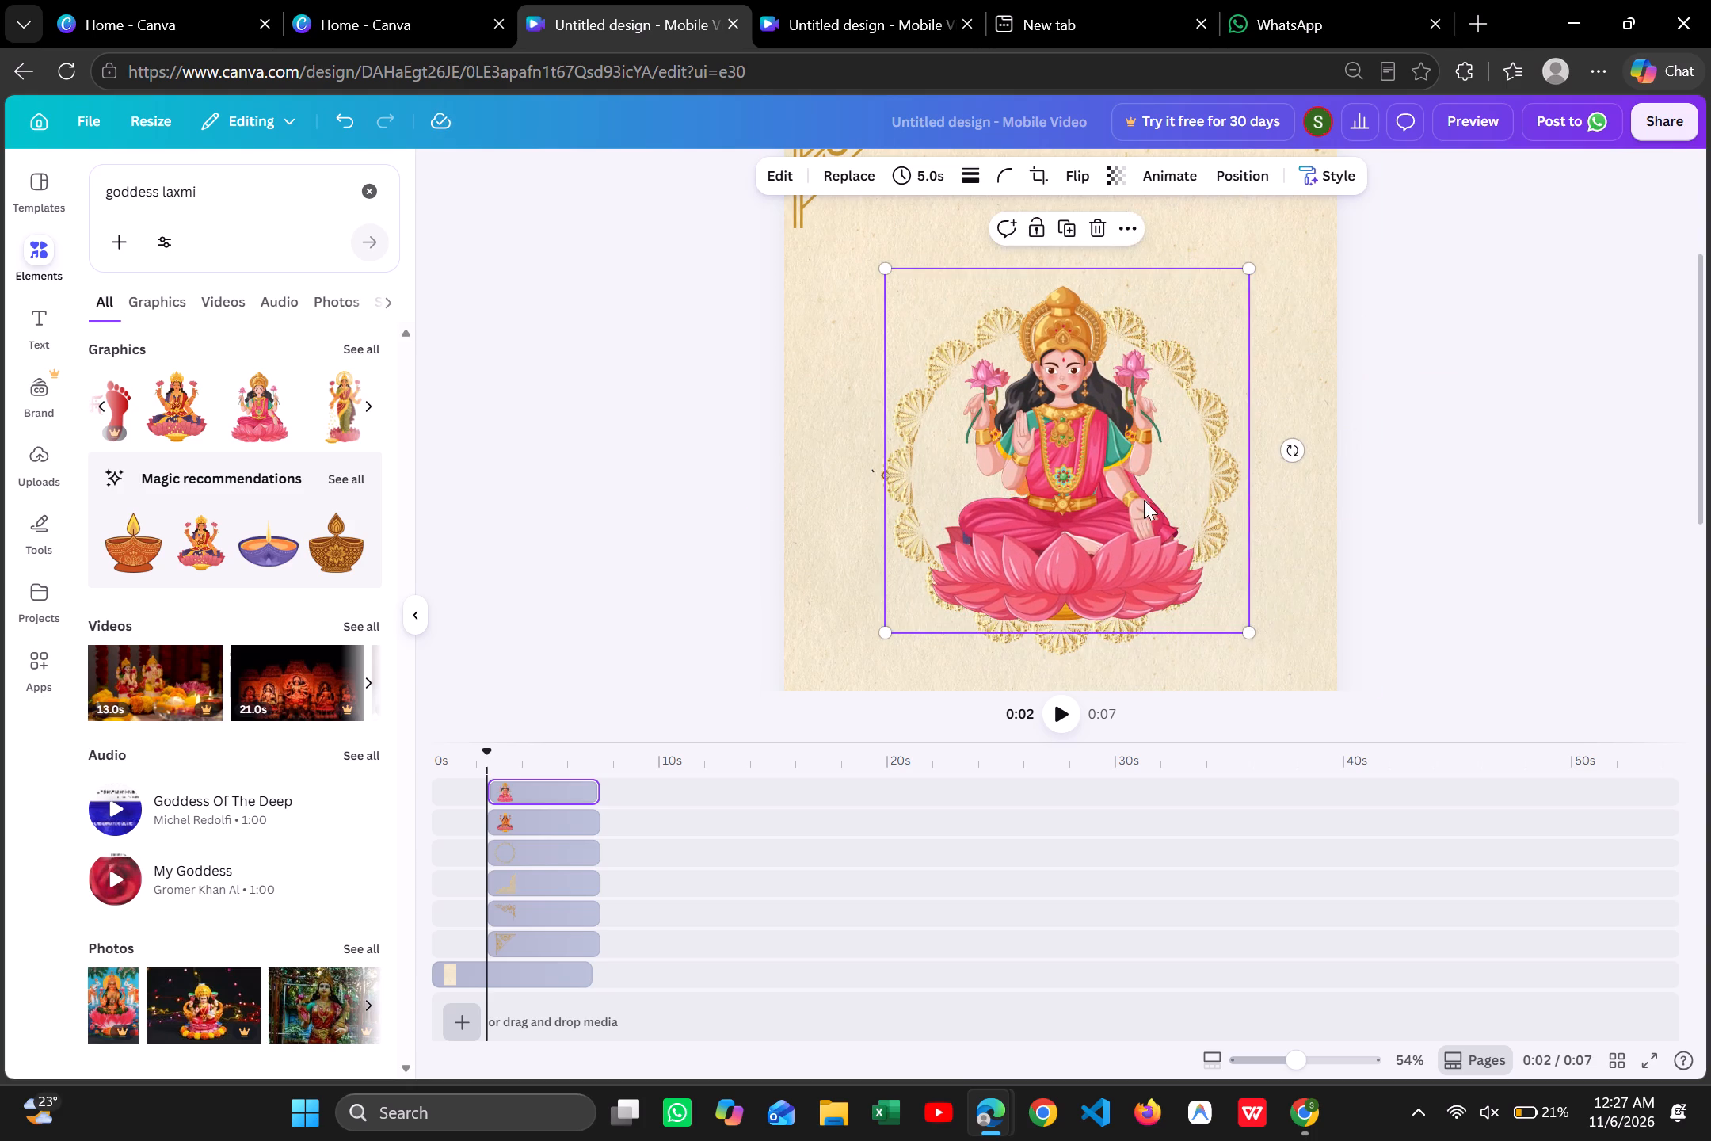
pyautogui.moveTo(1144, 500); pyautogui.dragTo(1135, 471)
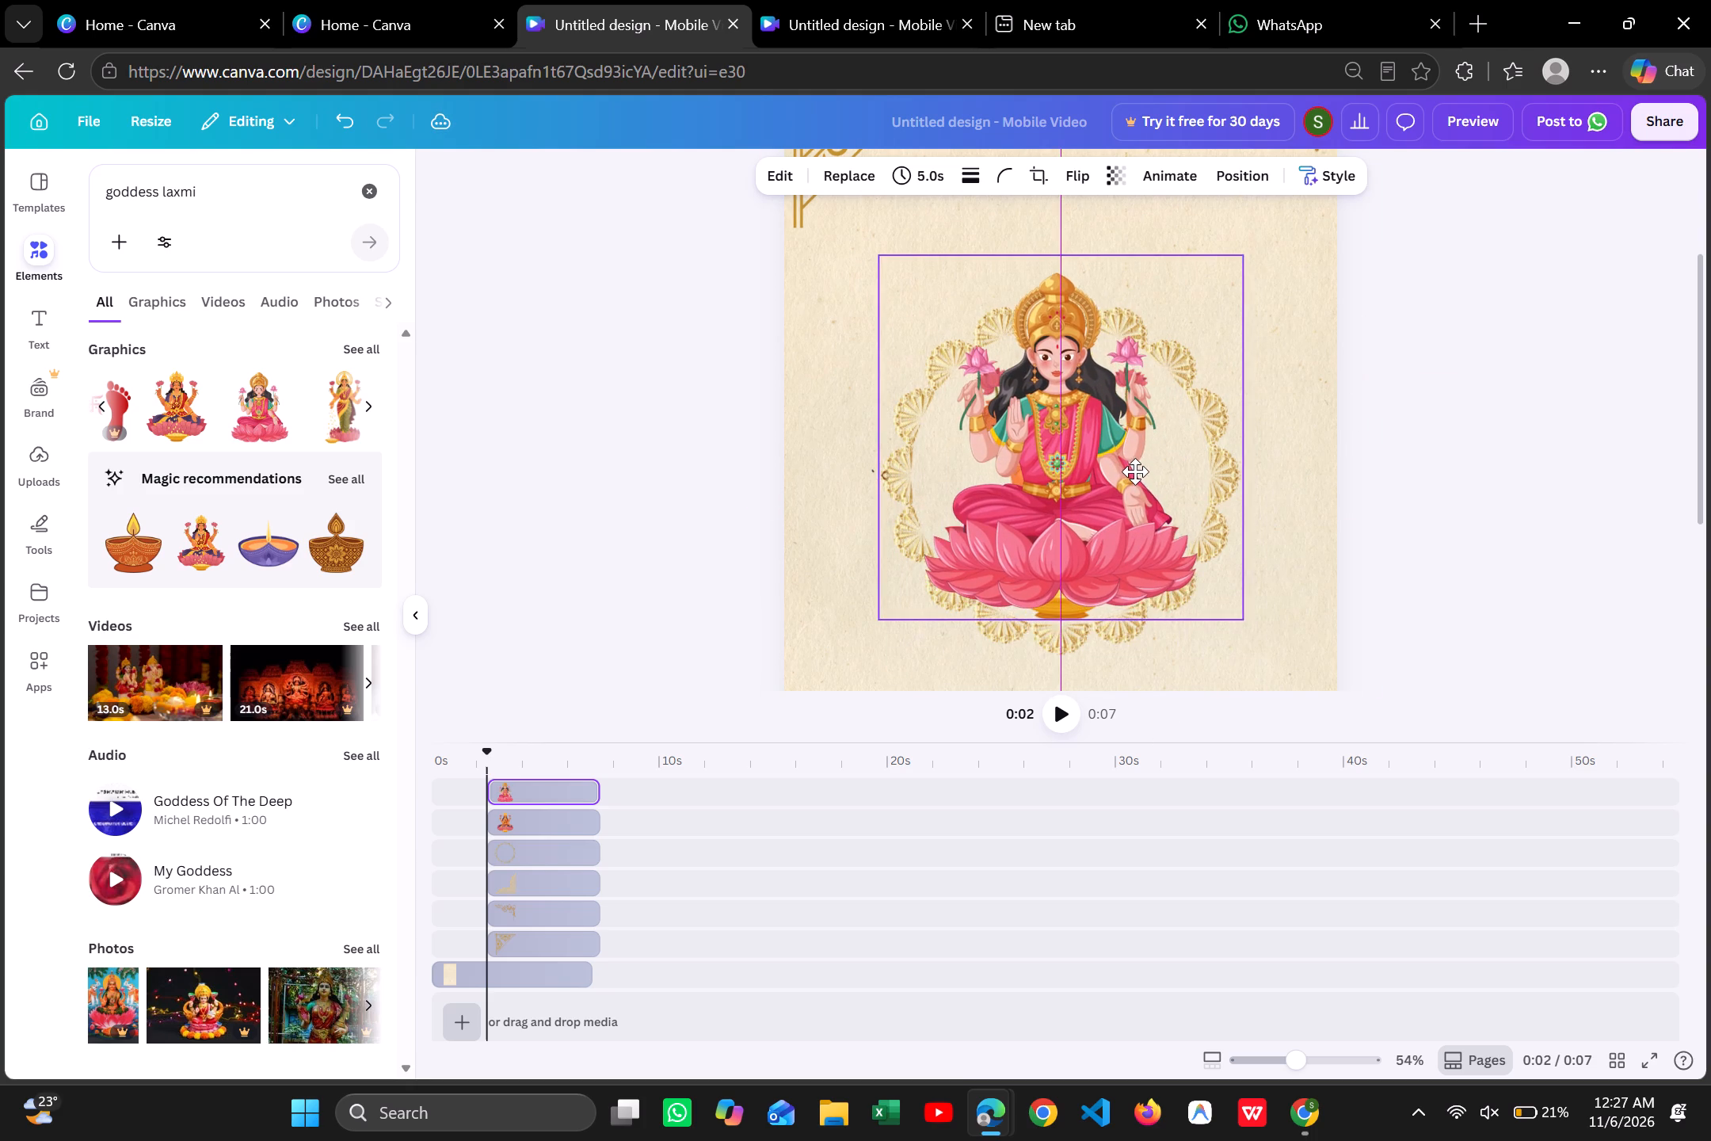
pyautogui.moveTo(1135, 471); pyautogui.dragTo(1141, 471)
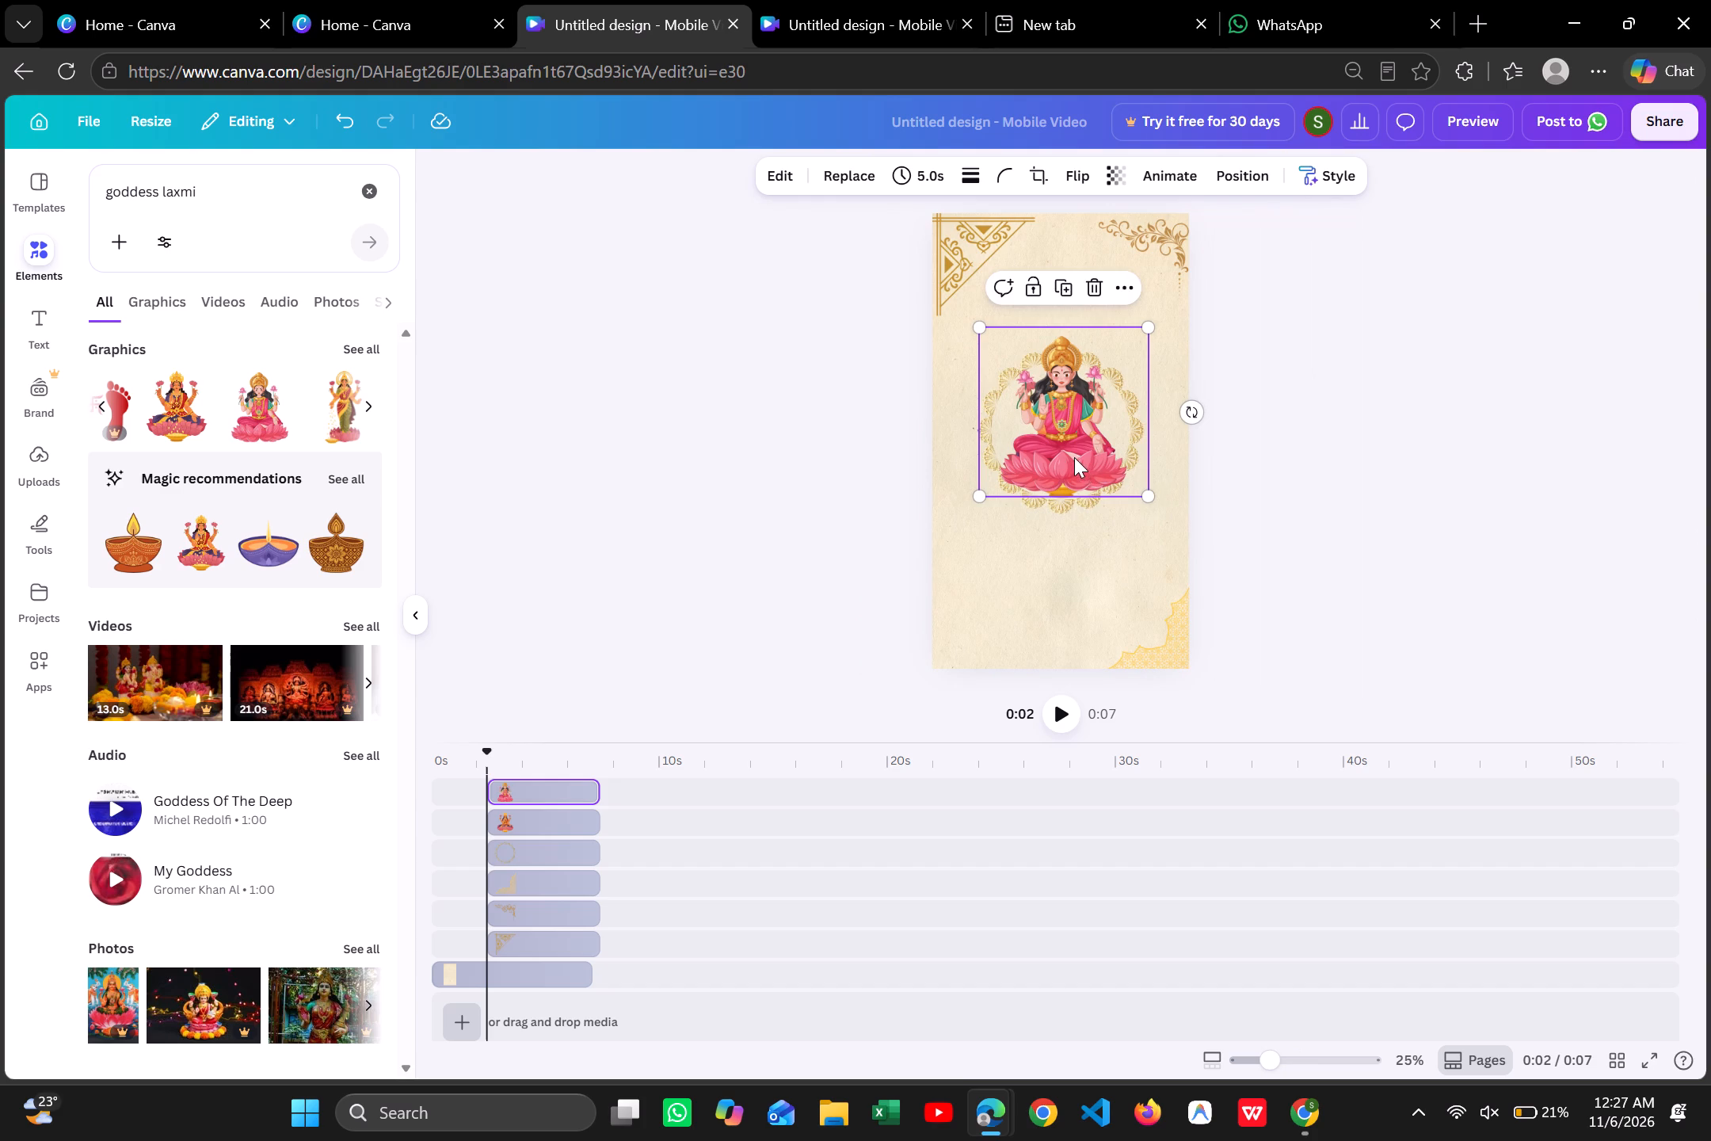
# Shrink the pink-sari Lakshmi slightly at the bottom of the page and place it back inside the round frame.
pyautogui.moveTo(1074, 456); pyautogui.dragTo(1035, 641)
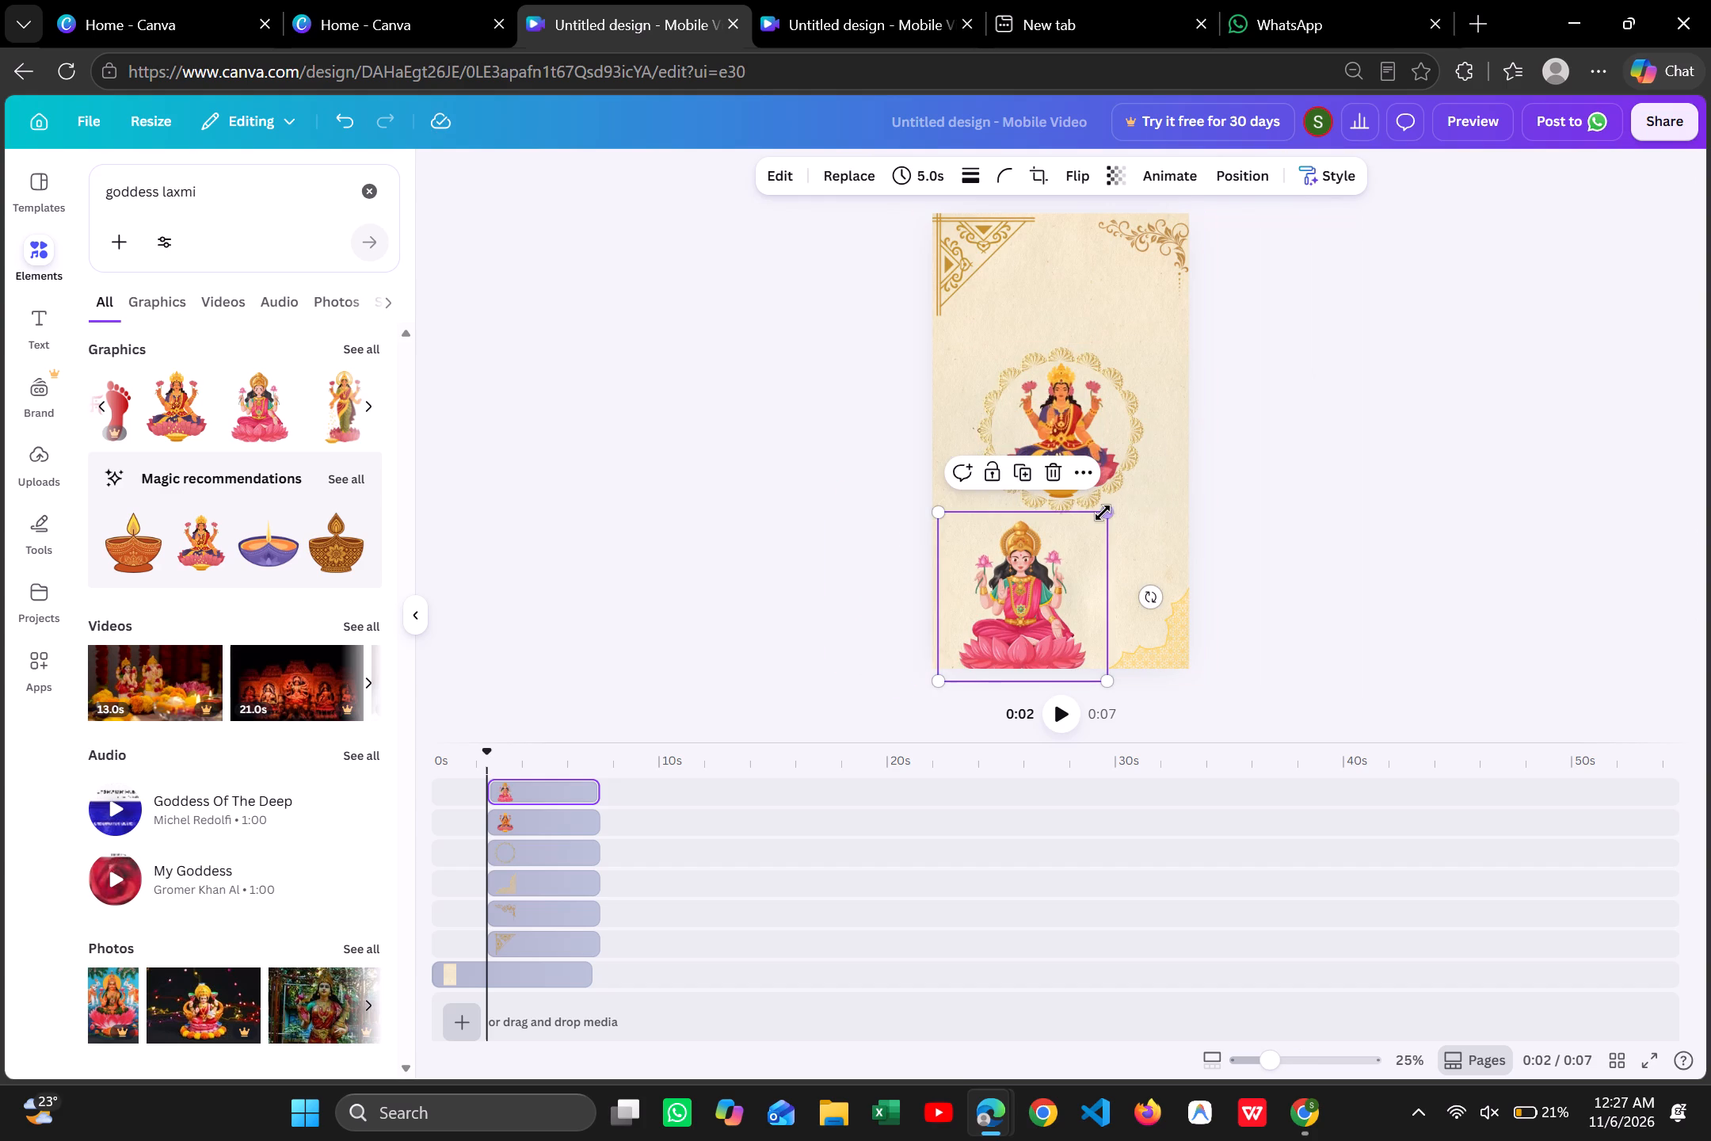
pyautogui.moveTo(1107, 513); pyautogui.dragTo(1084, 536)
pyautogui.moveTo(1026, 599); pyautogui.dragTo(1071, 479)
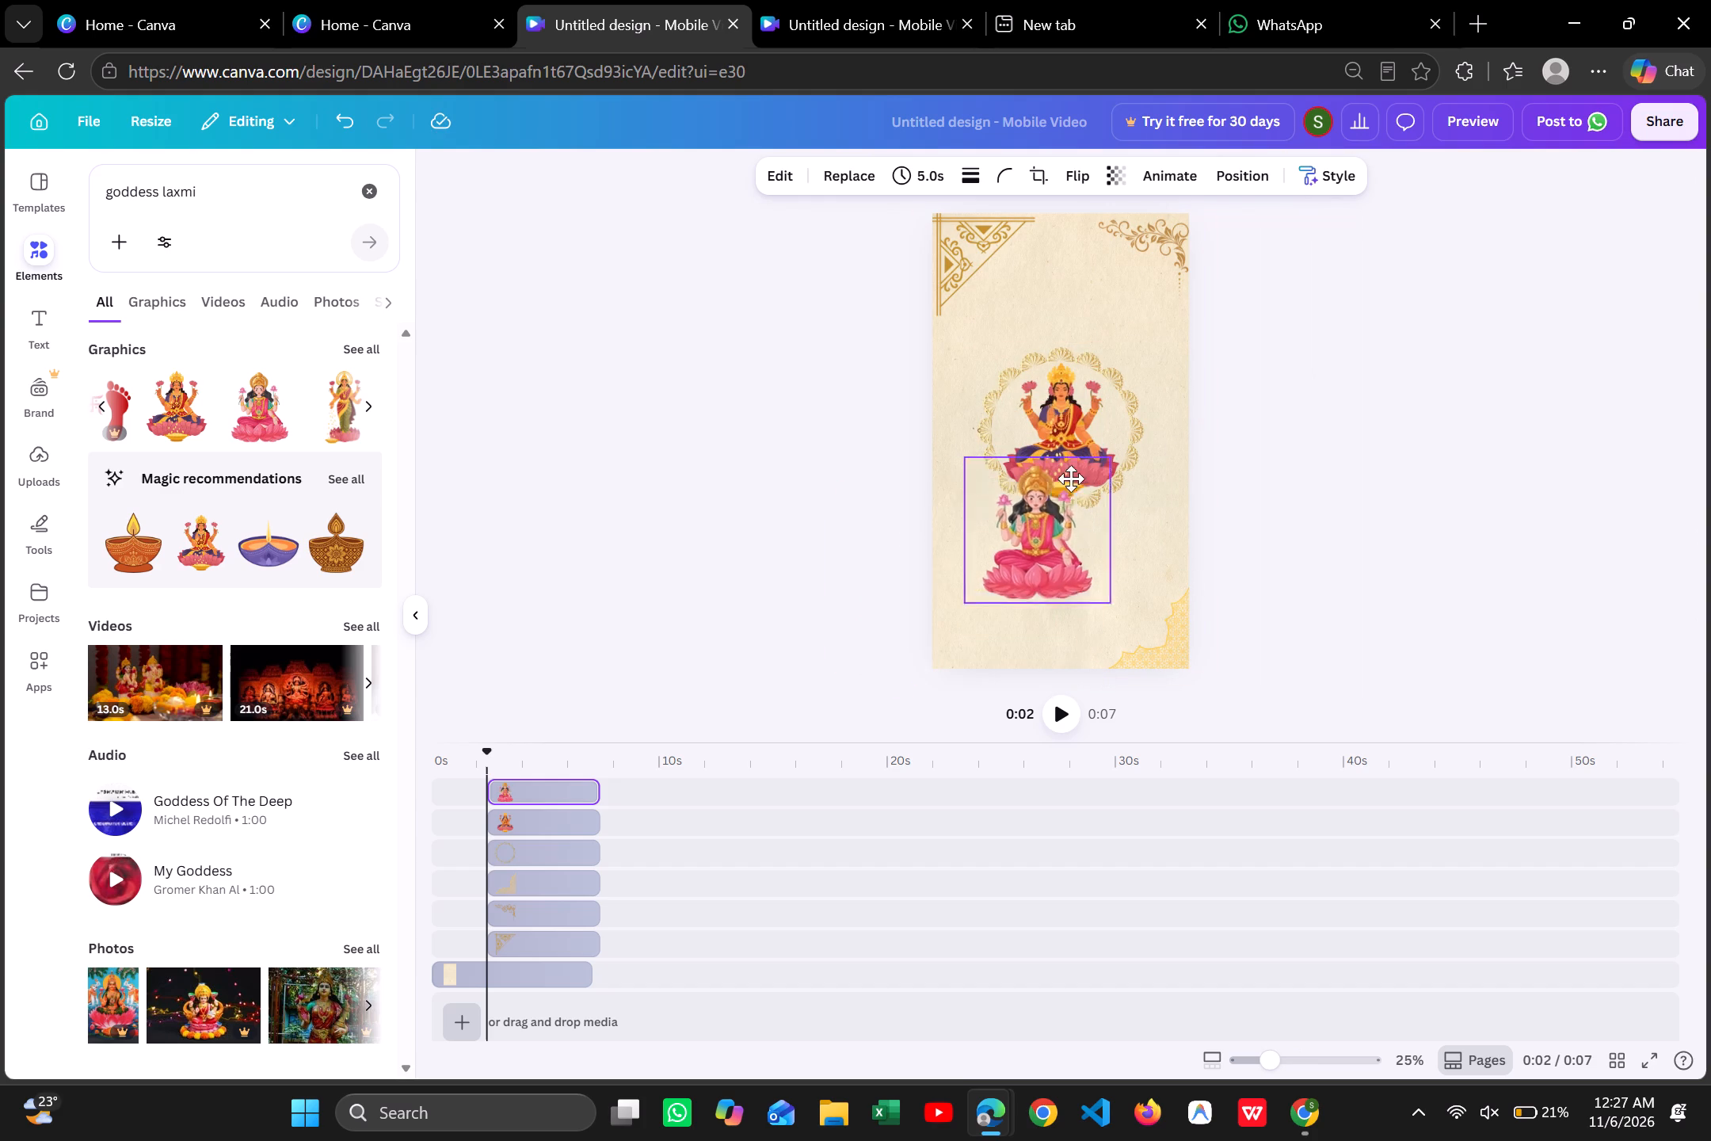
pyautogui.moveTo(1071, 479); pyautogui.dragTo(1078, 410)
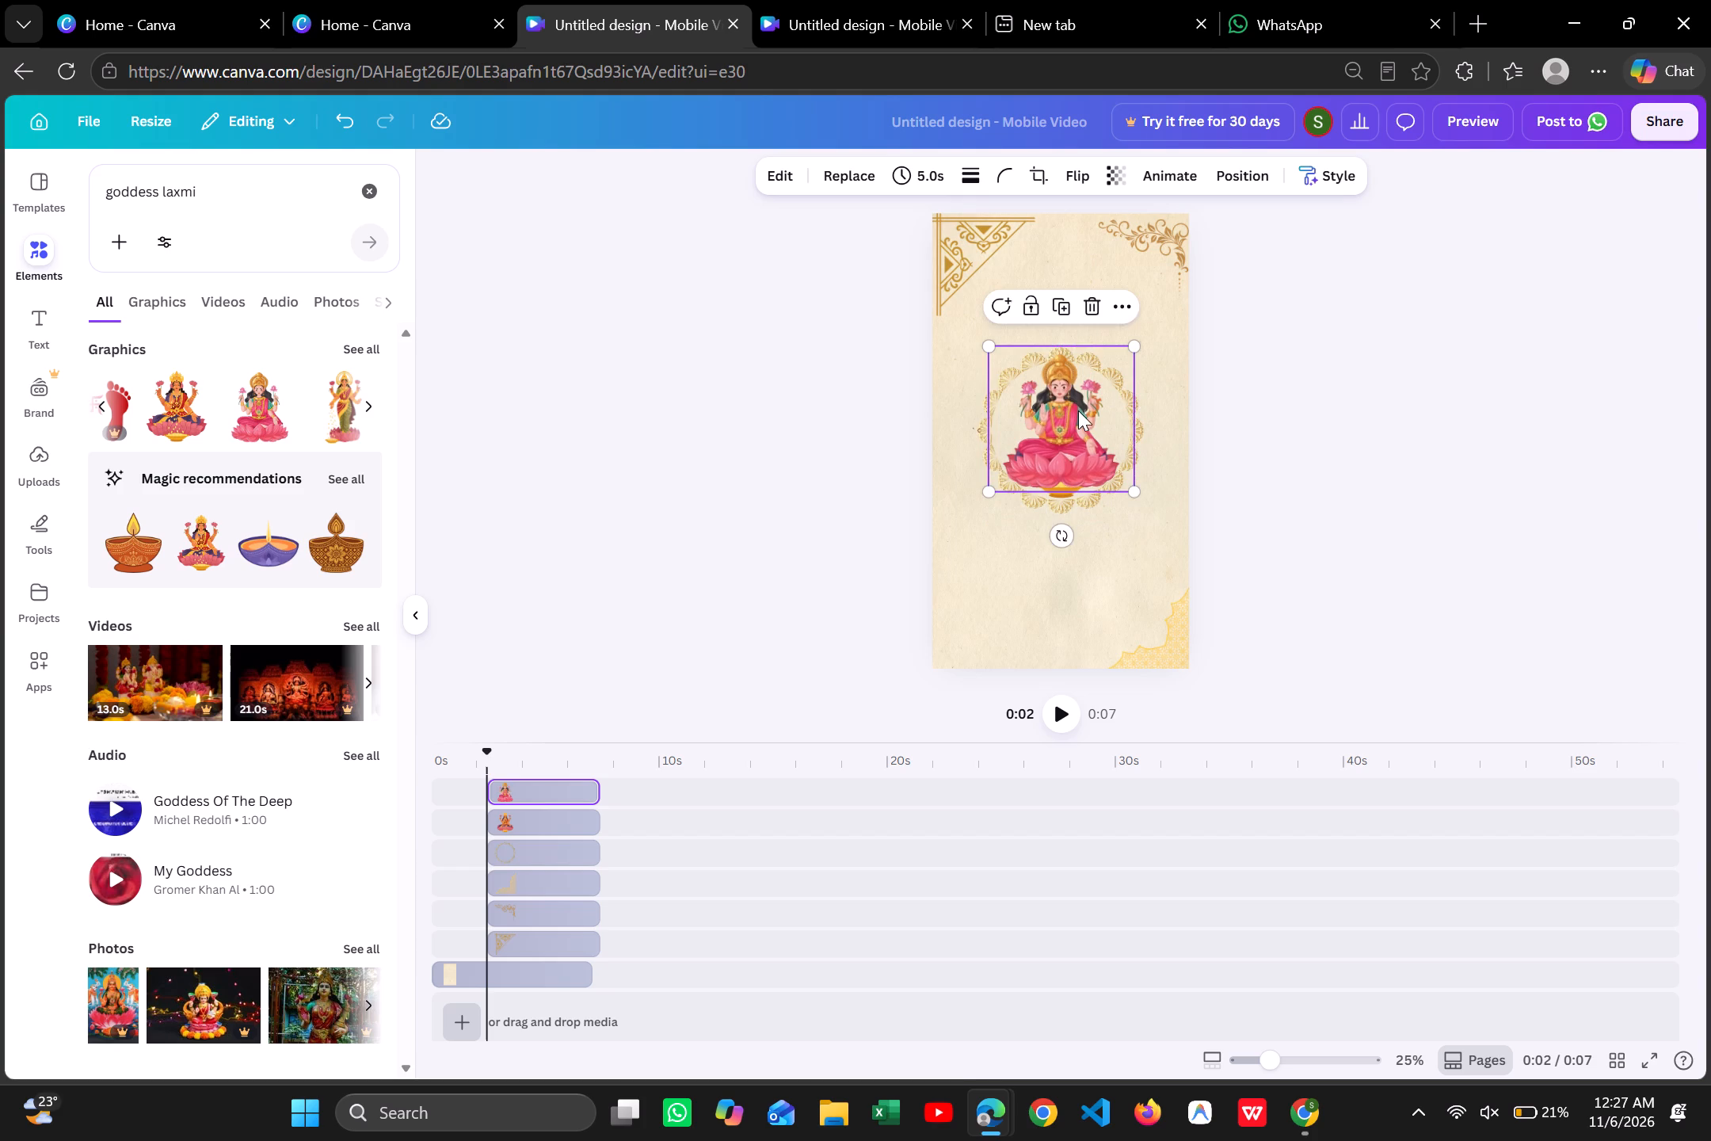
pyautogui.click(1298, 447)
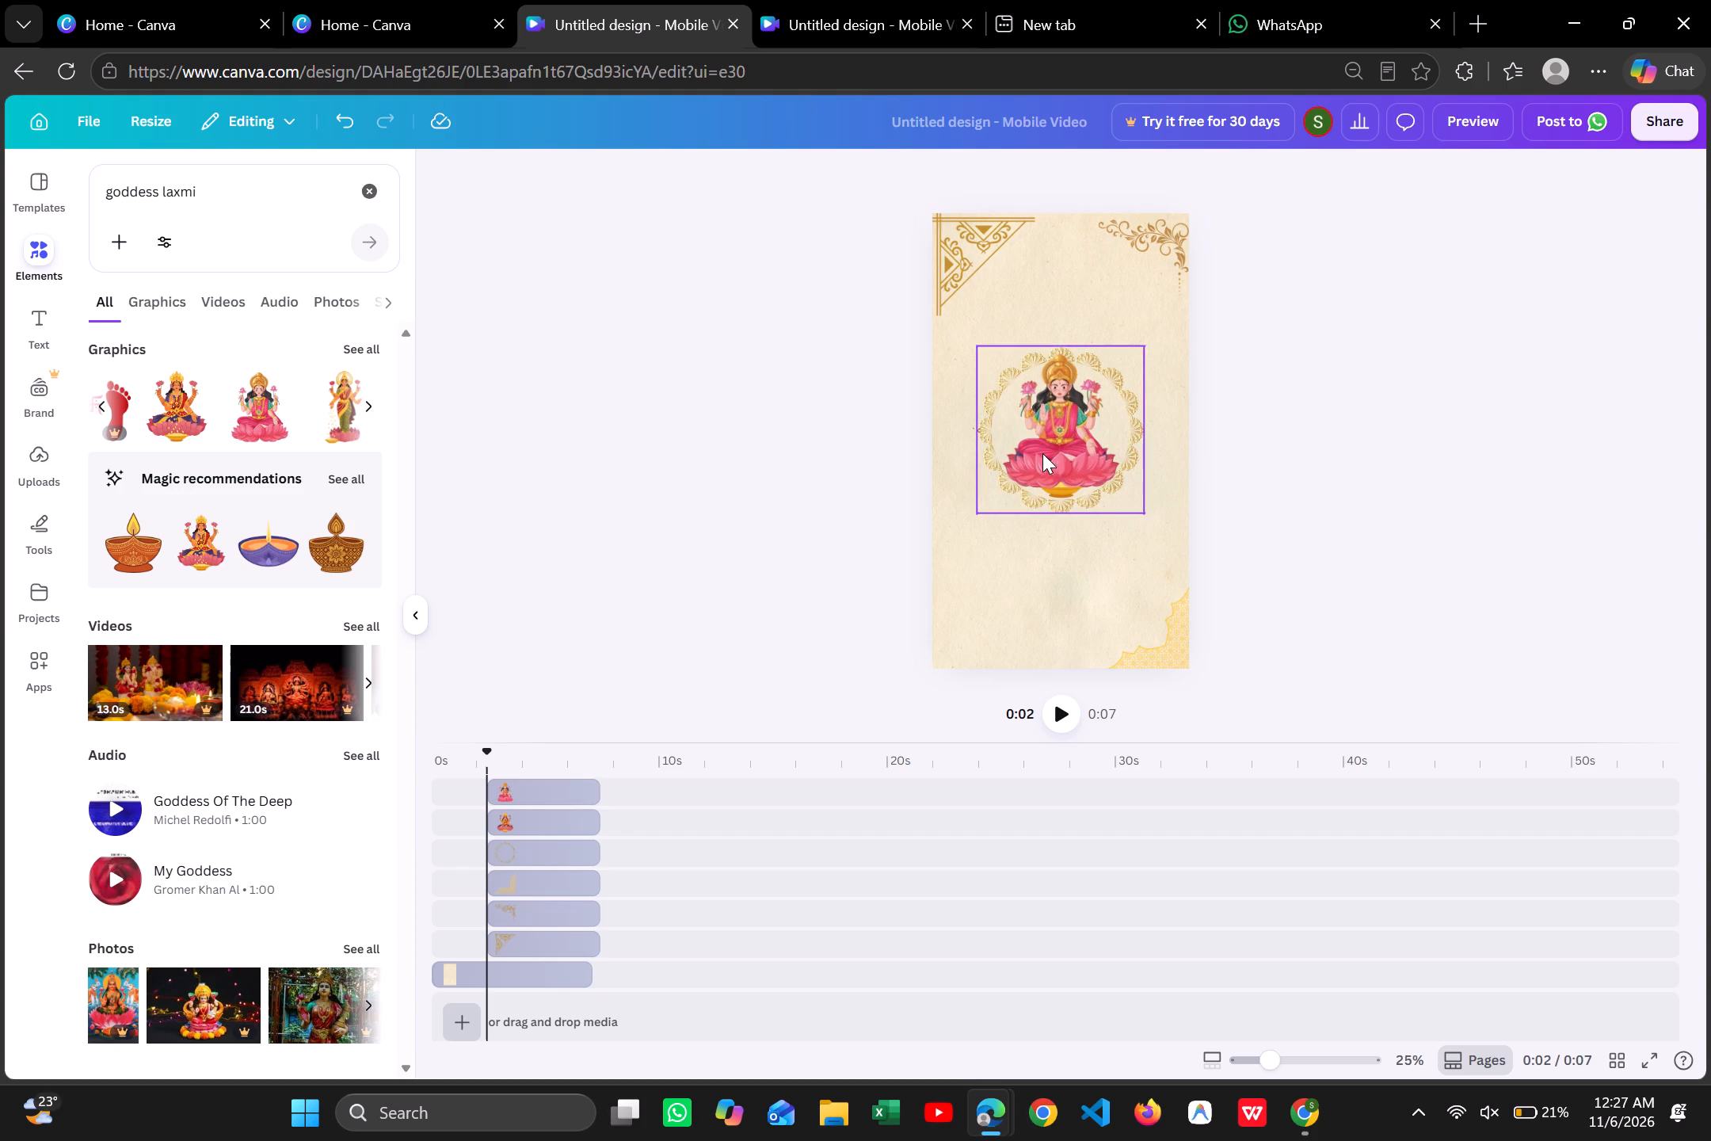
# Fine-tune the pink-sari Lakshmi's position over the other Lakshmi figure inside the round frame.
pyautogui.click(1042, 453)
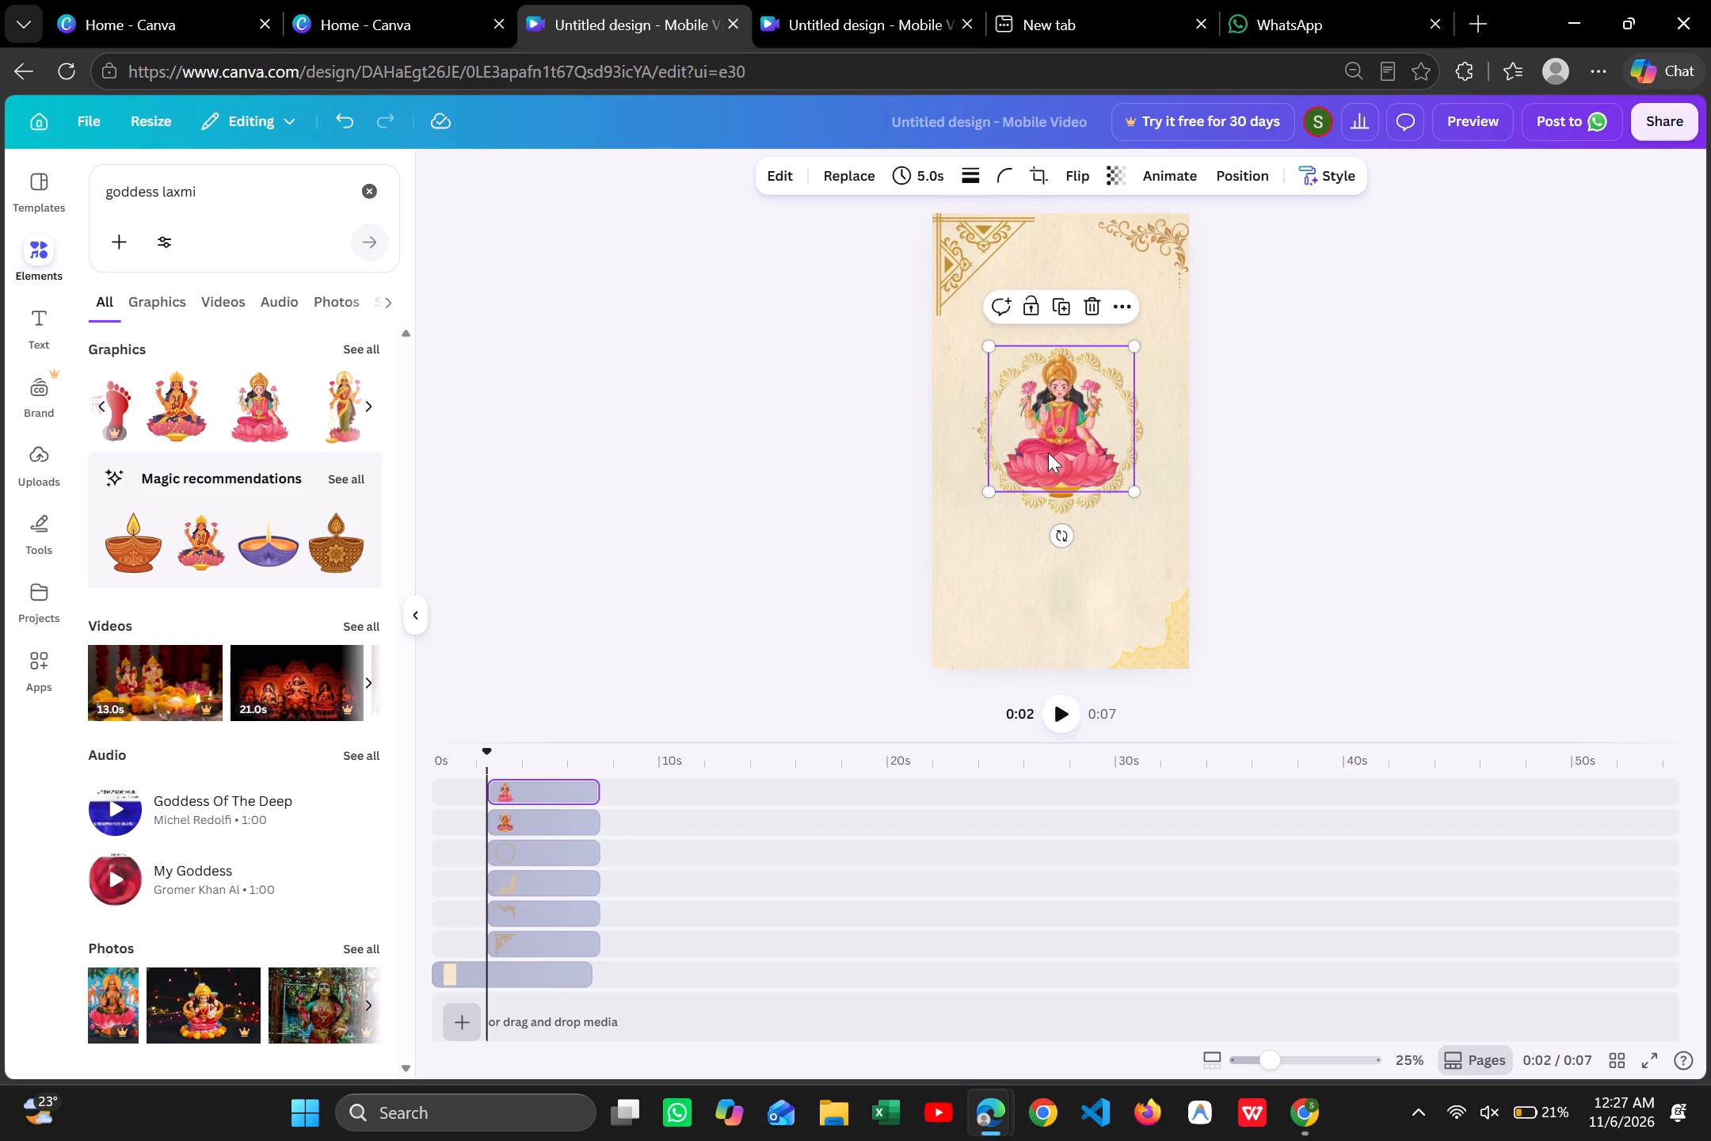
pyautogui.scroll(1, 1048, 452)
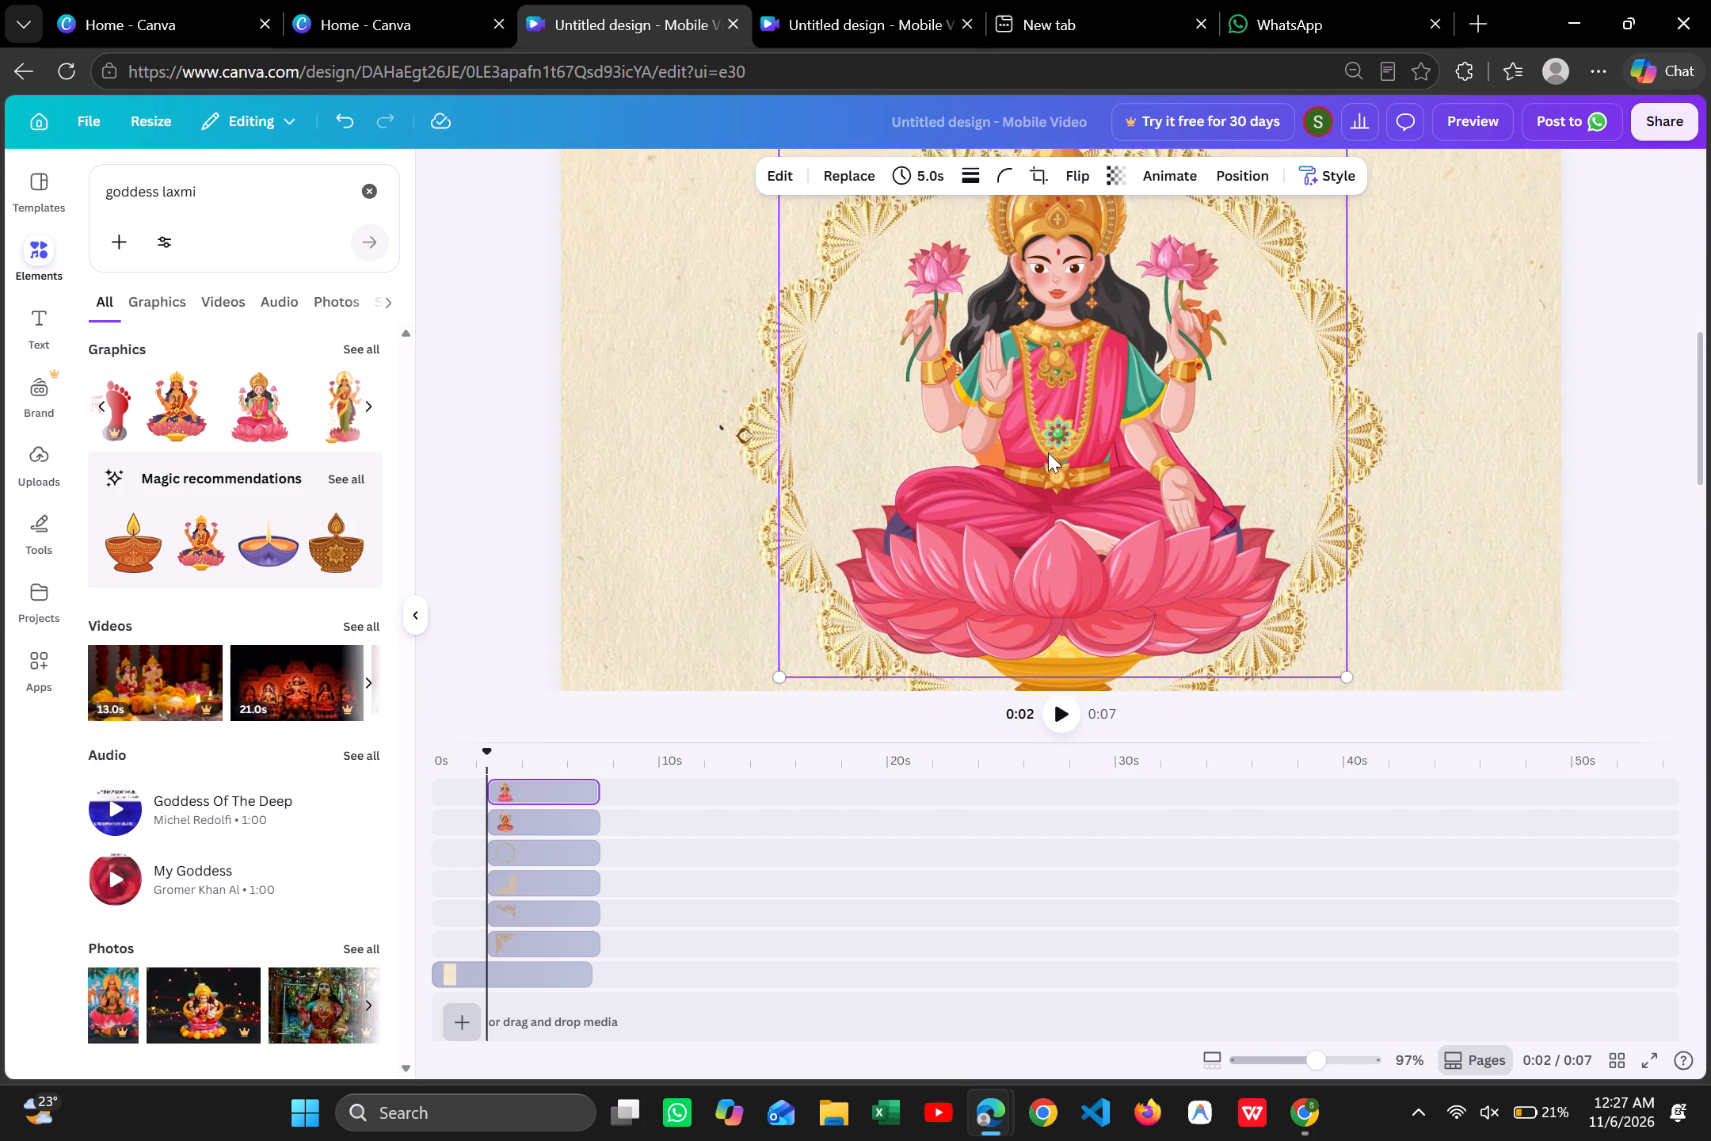
pyautogui.scroll(1, 1048, 452)
pyautogui.moveTo(1048, 452); pyautogui.dragTo(1076, 454)
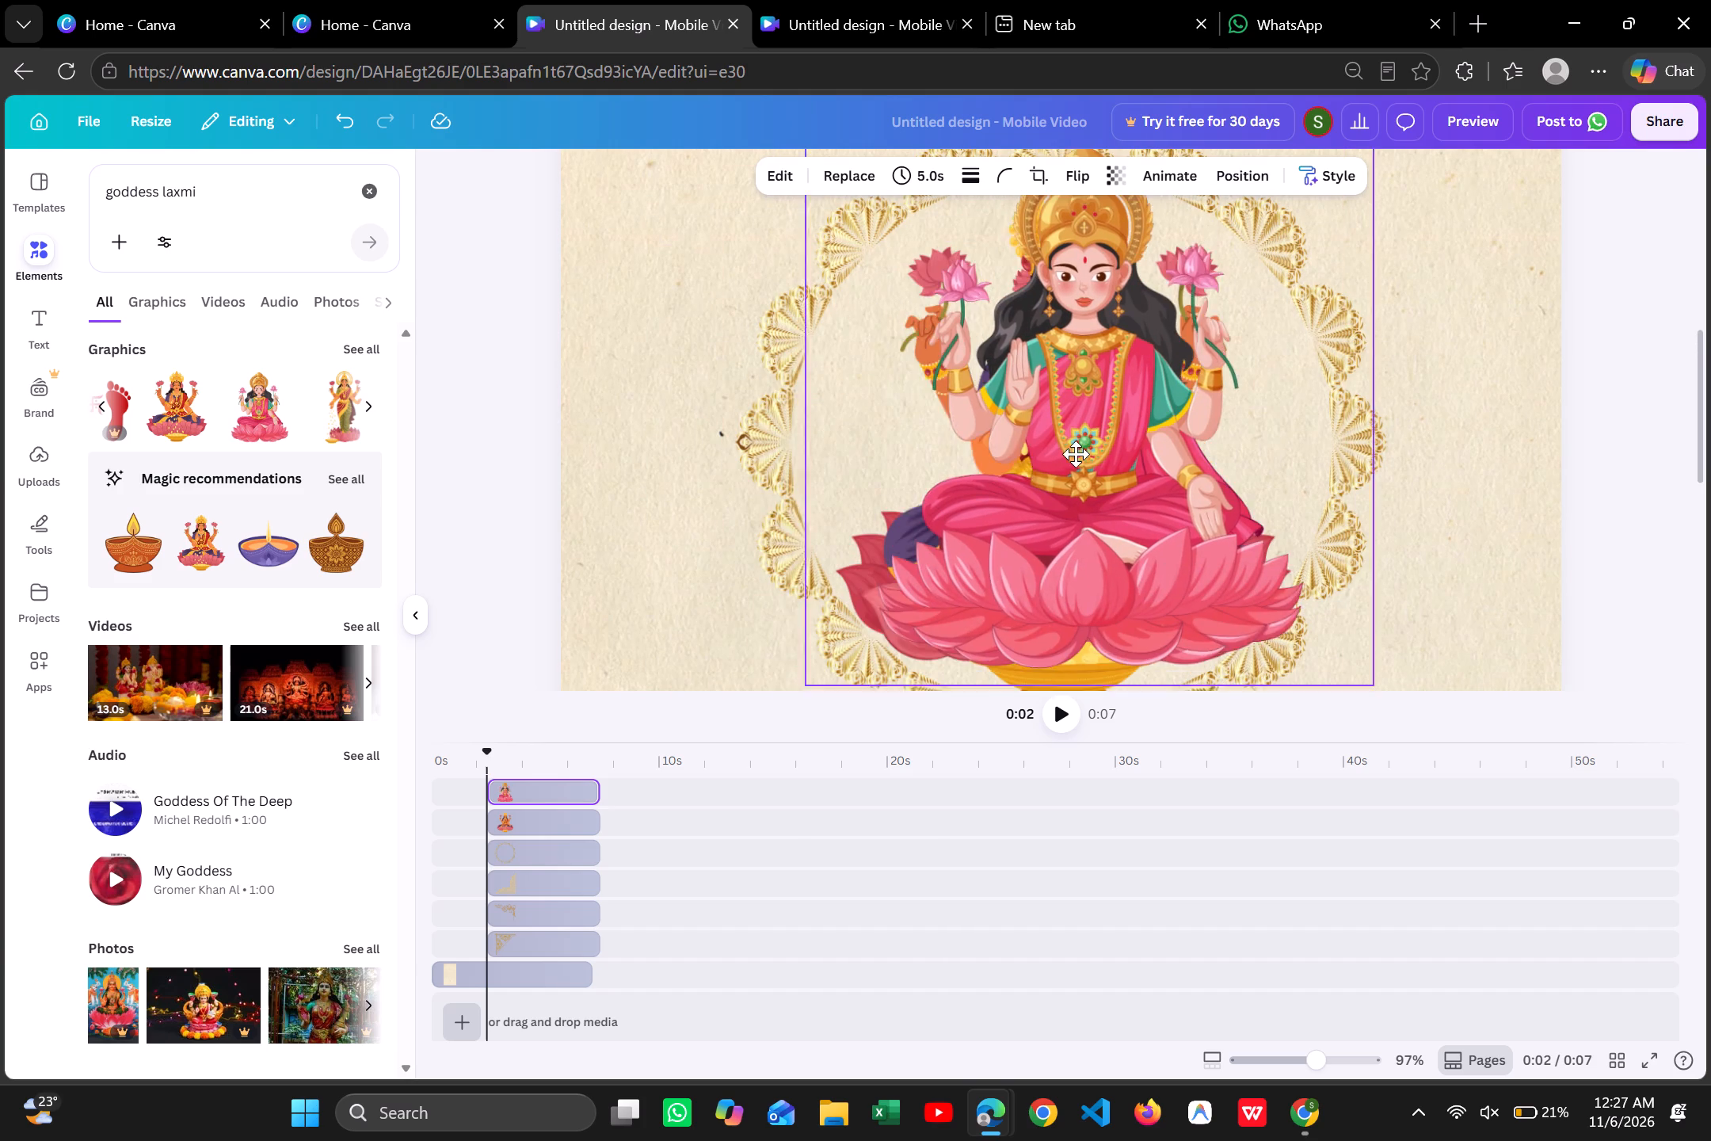
pyautogui.moveTo(1076, 454); pyautogui.dragTo(1054, 456)
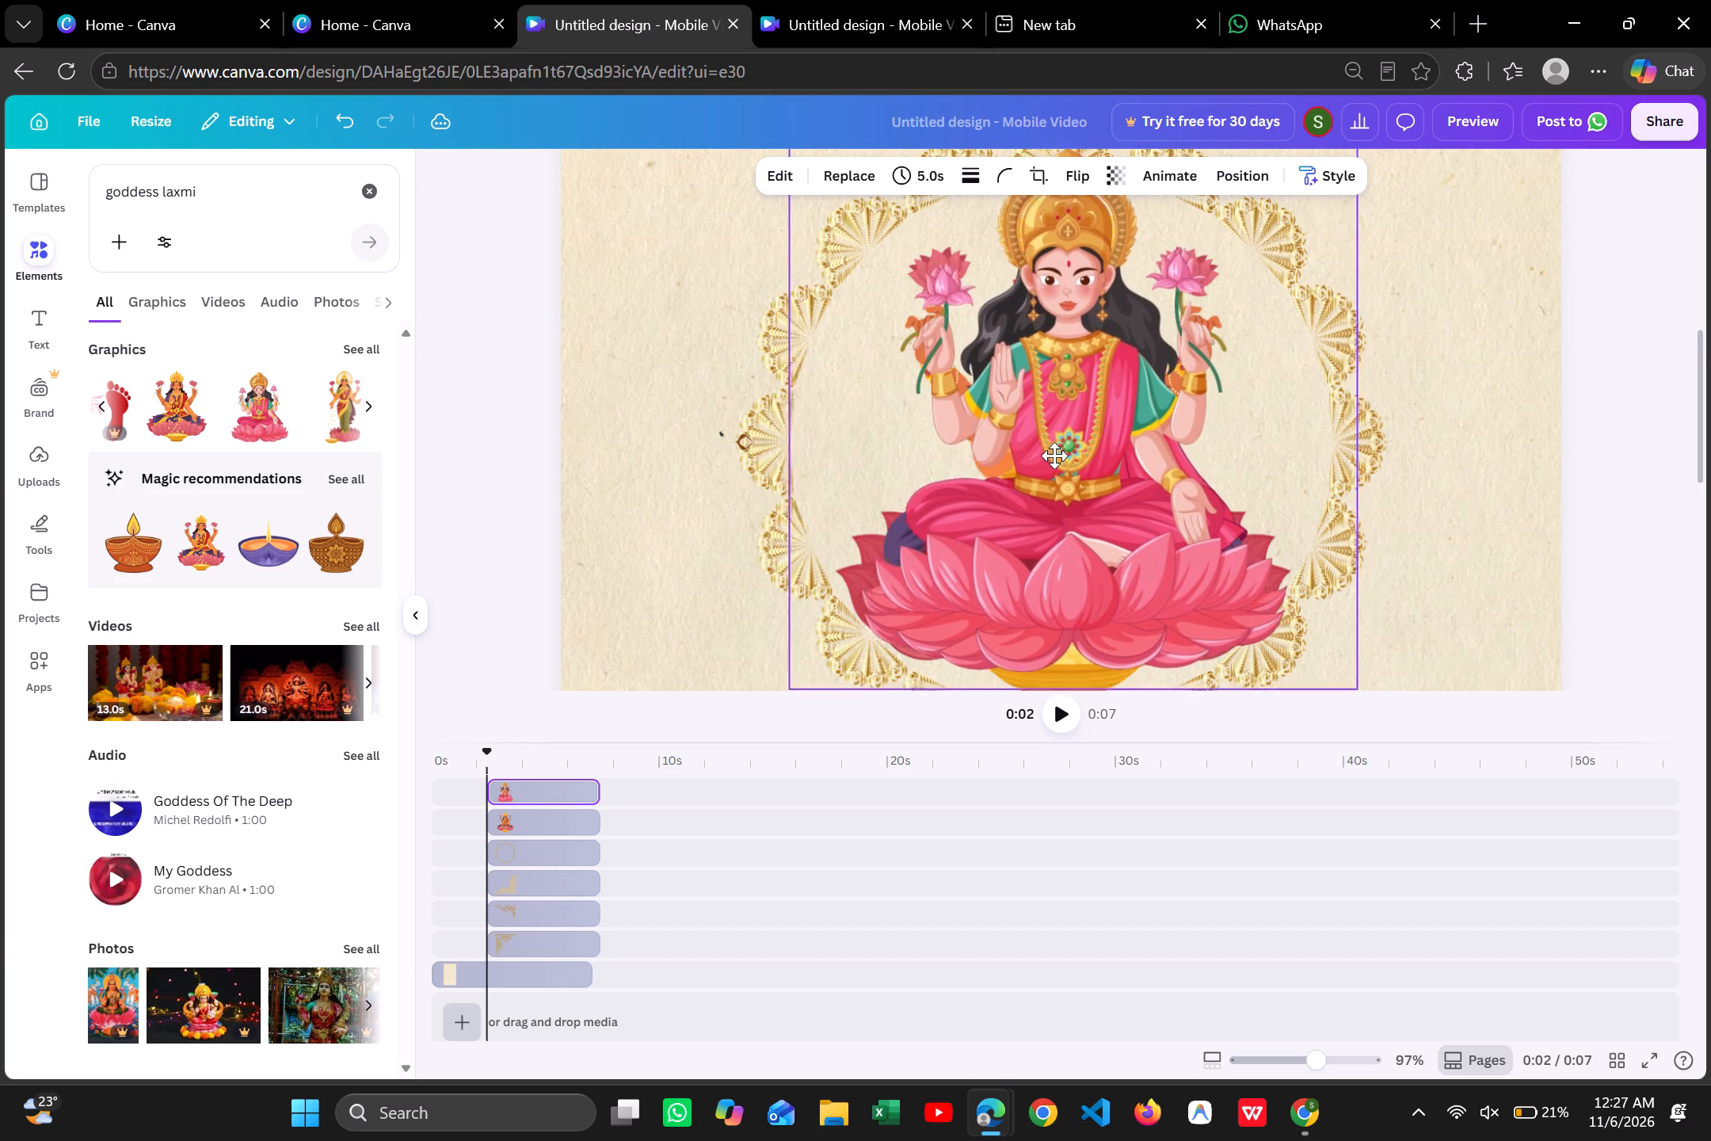
pyautogui.moveTo(1054, 456); pyautogui.dragTo(1056, 440)
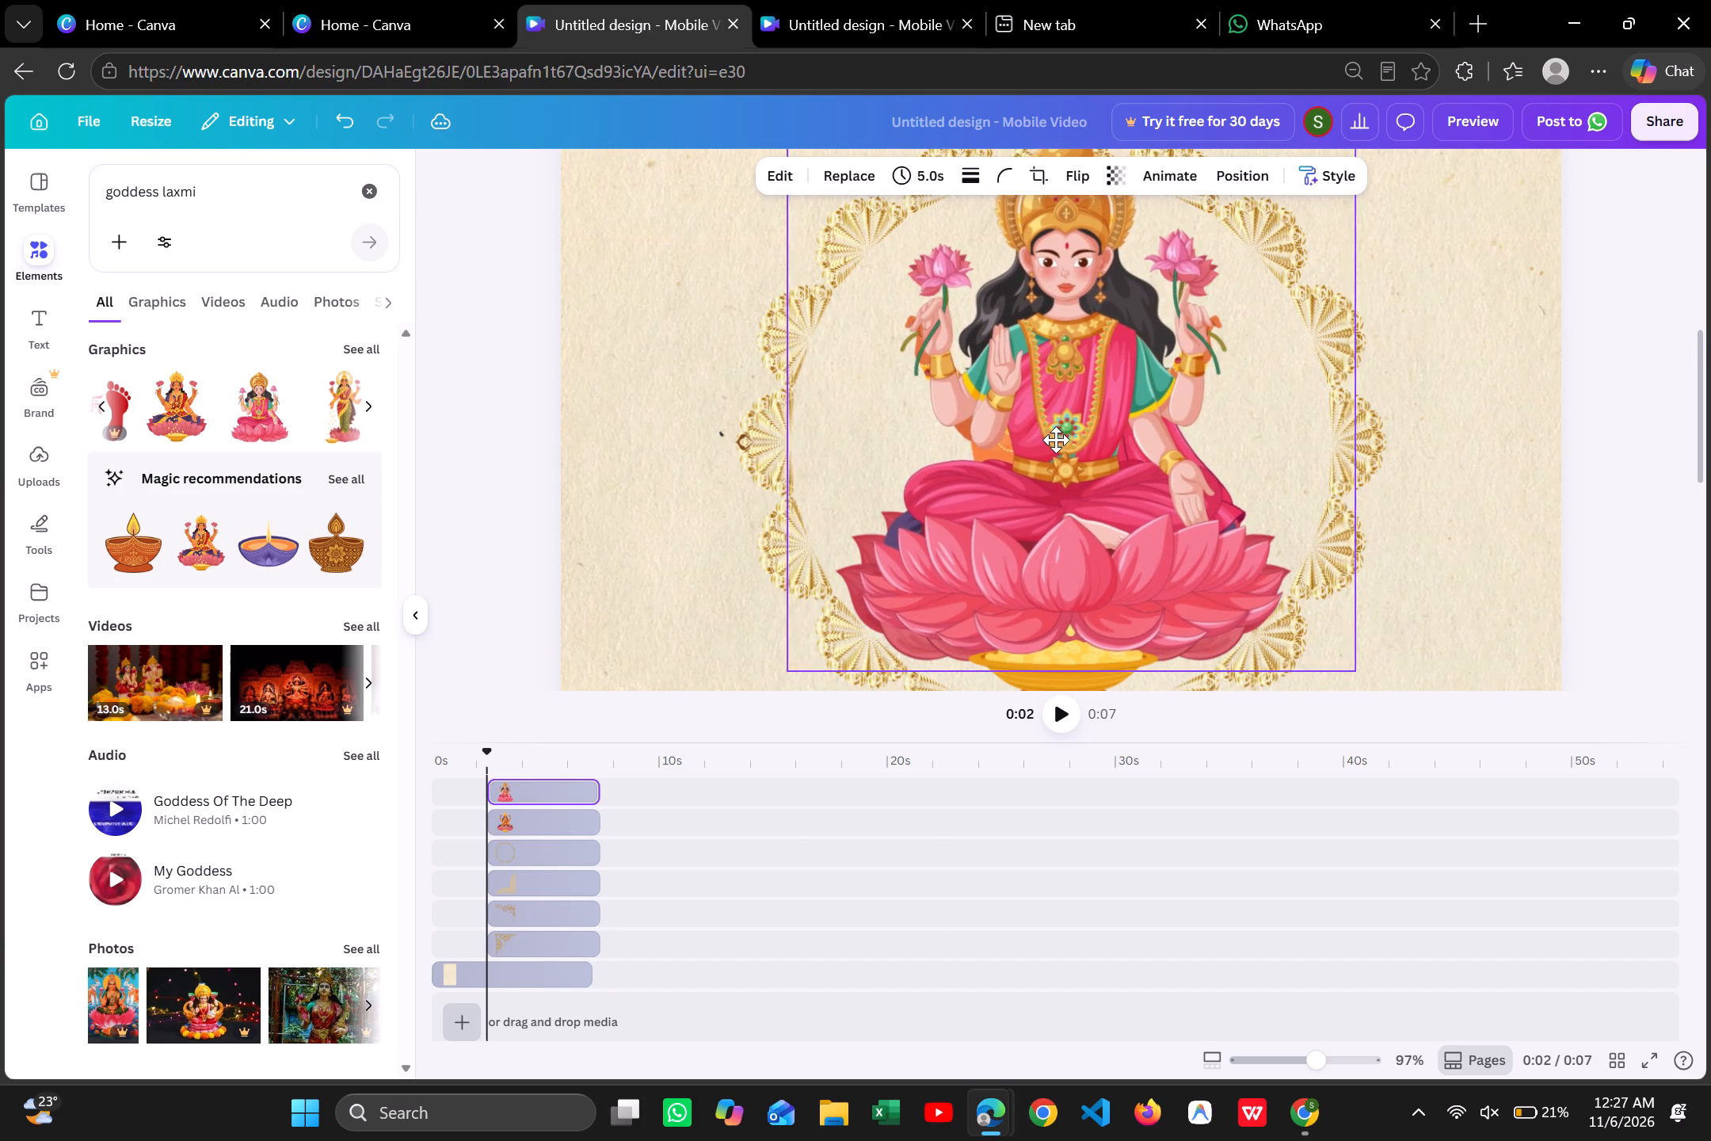
pyautogui.moveTo(1056, 440); pyautogui.dragTo(1058, 445)
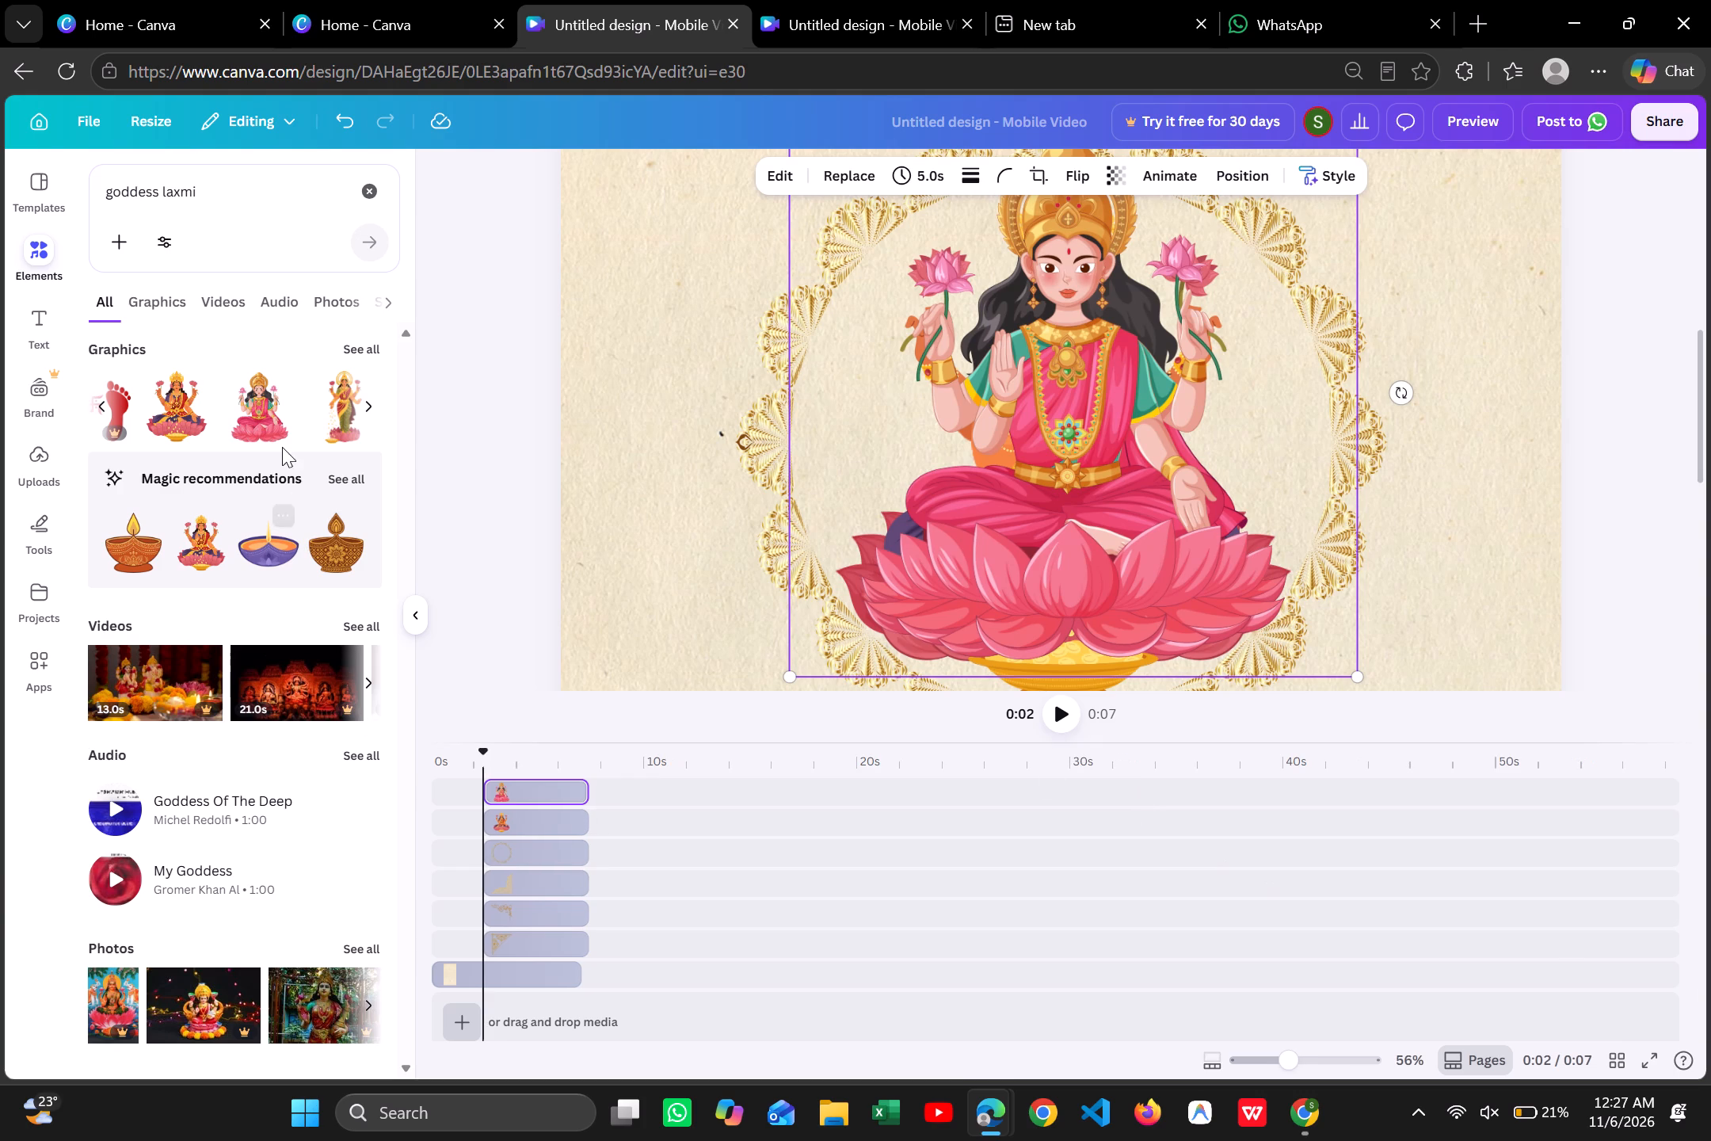
# Look through the goddess laxmi graphics for another Lakshmi illustration suited to the round frame.
pyautogui.hscroll(-1, 238, 376)
pyautogui.rightClick(200, 408)
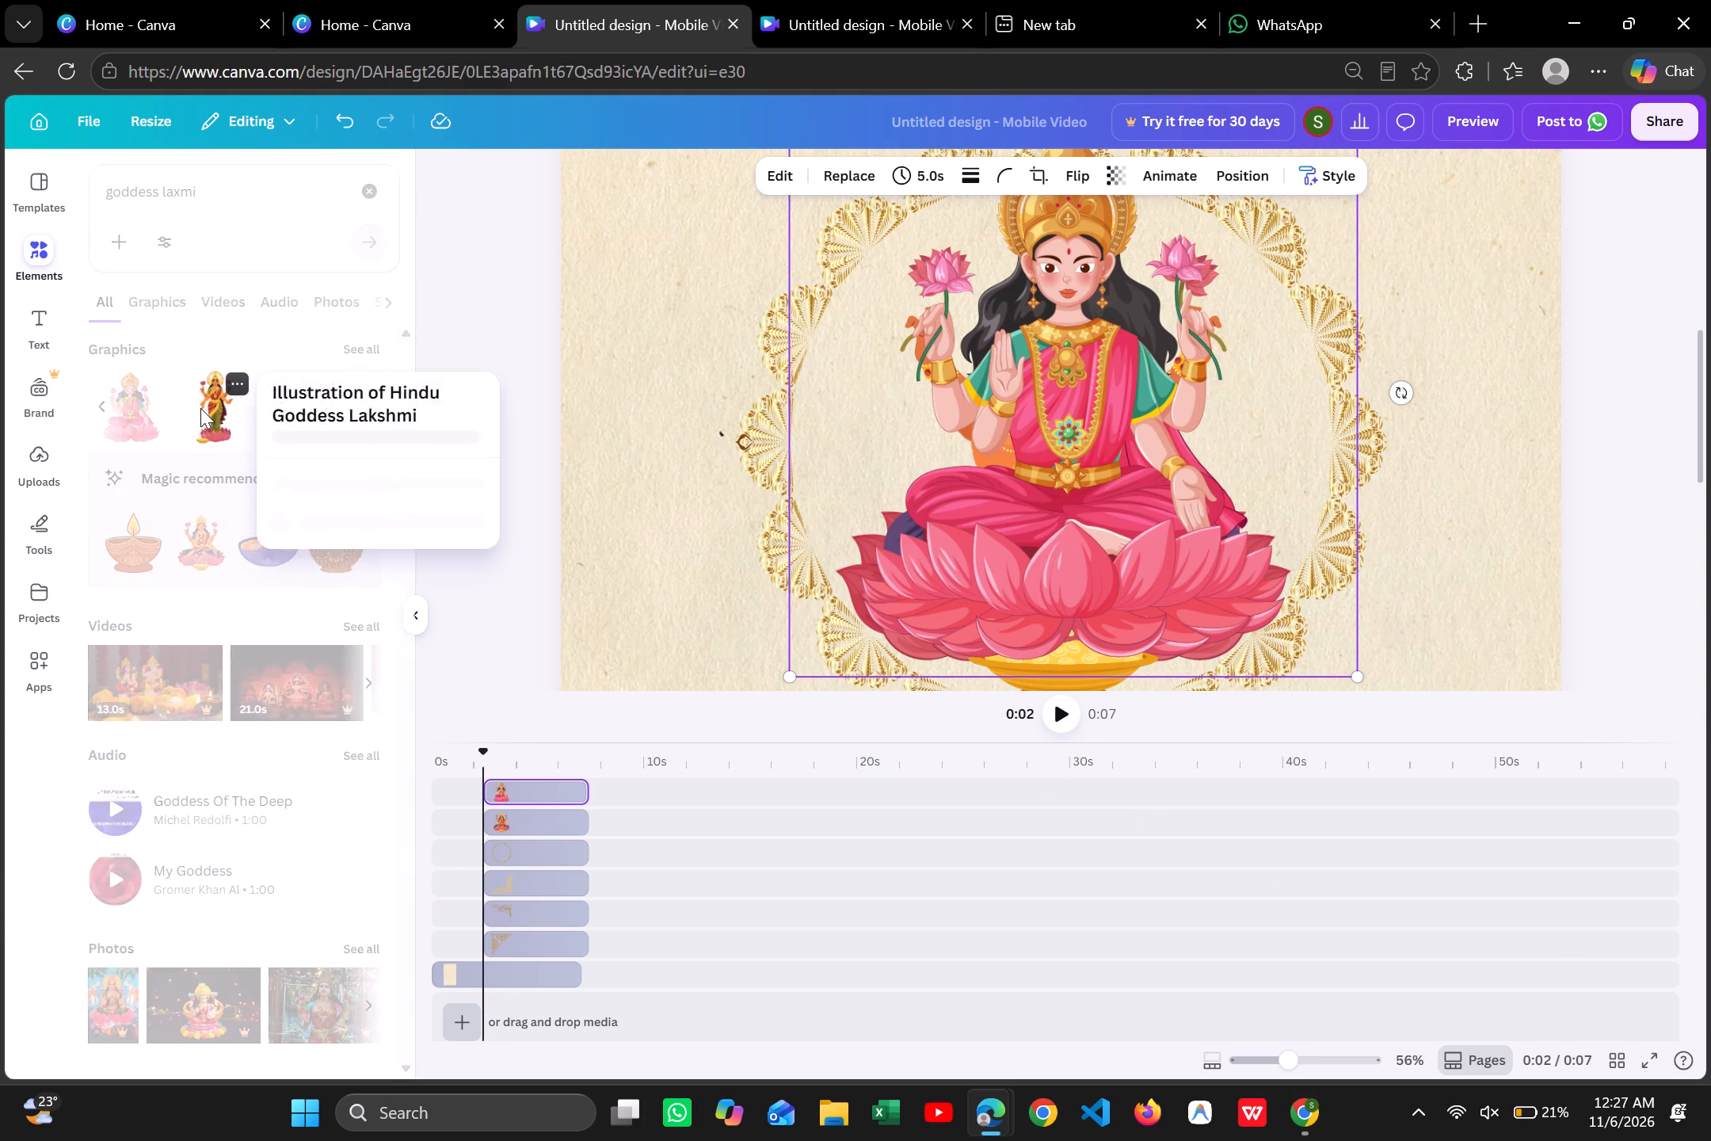
pyautogui.click(514, 303)
pyautogui.hscroll(-1, 312, 409)
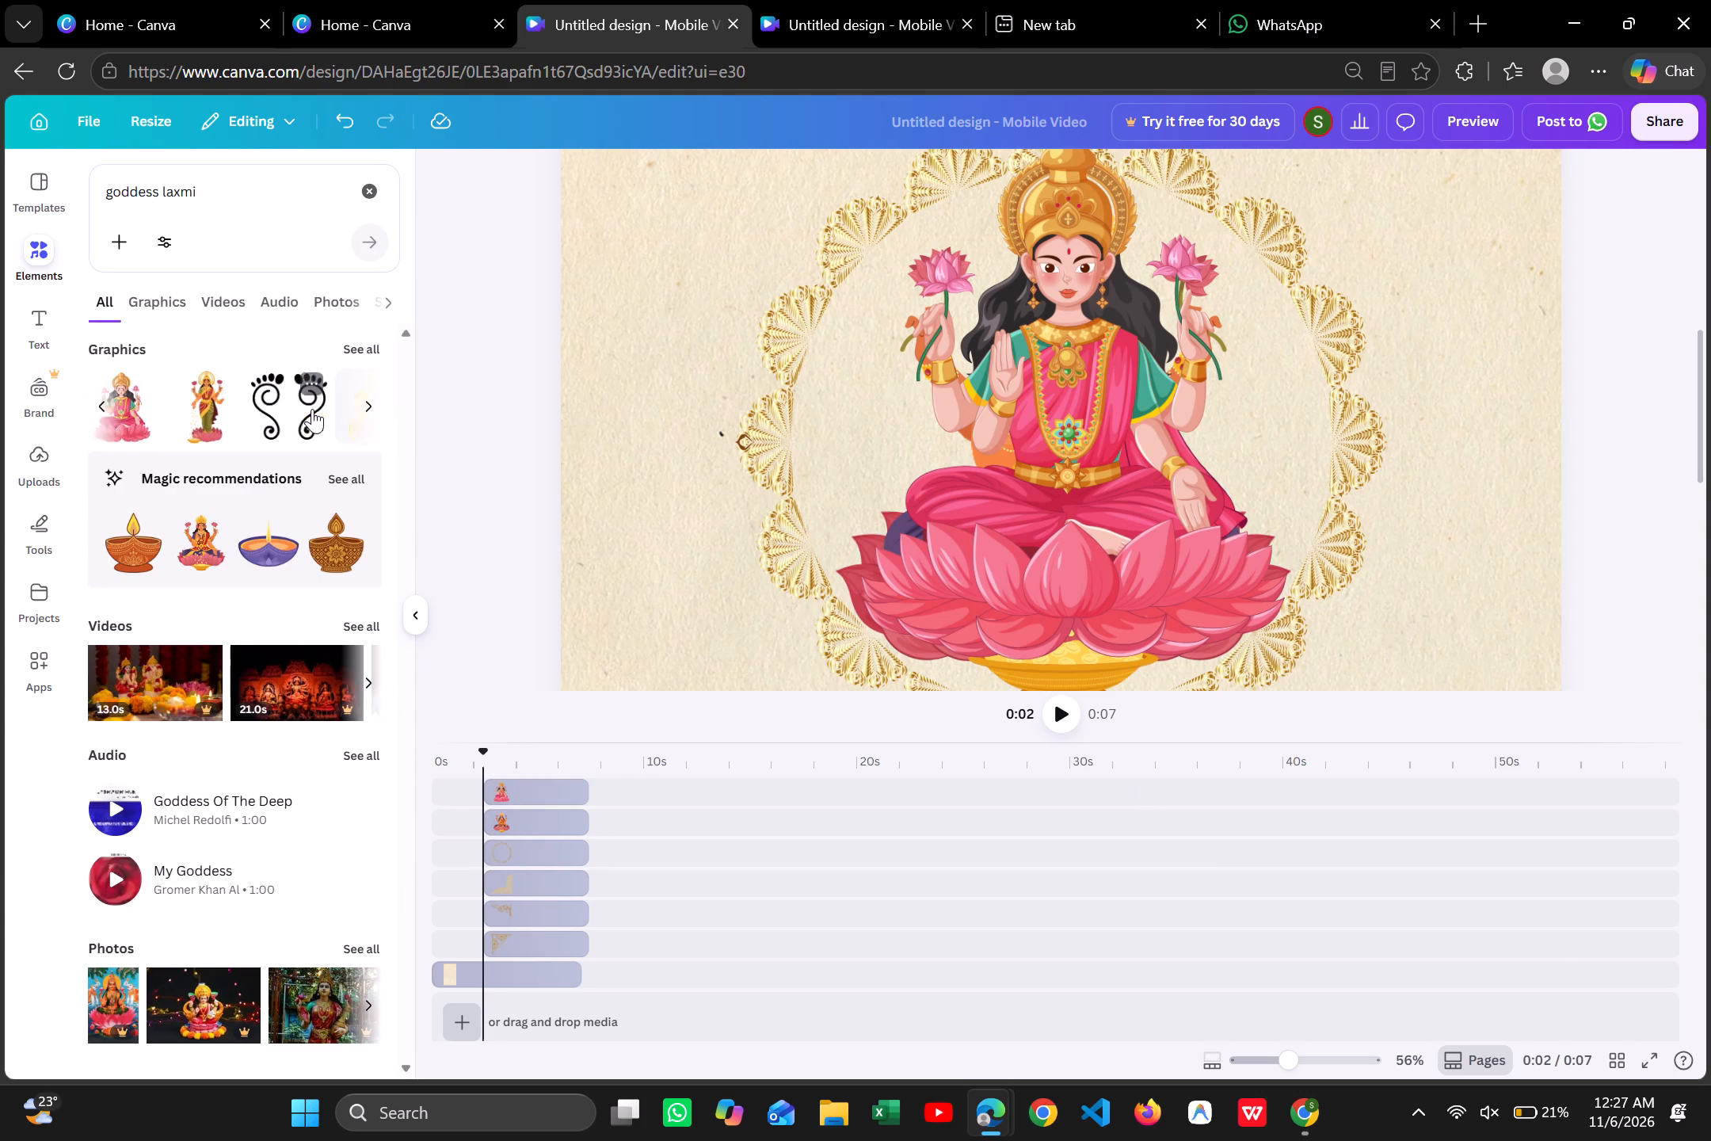
pyautogui.hscroll(-7, 312, 409)
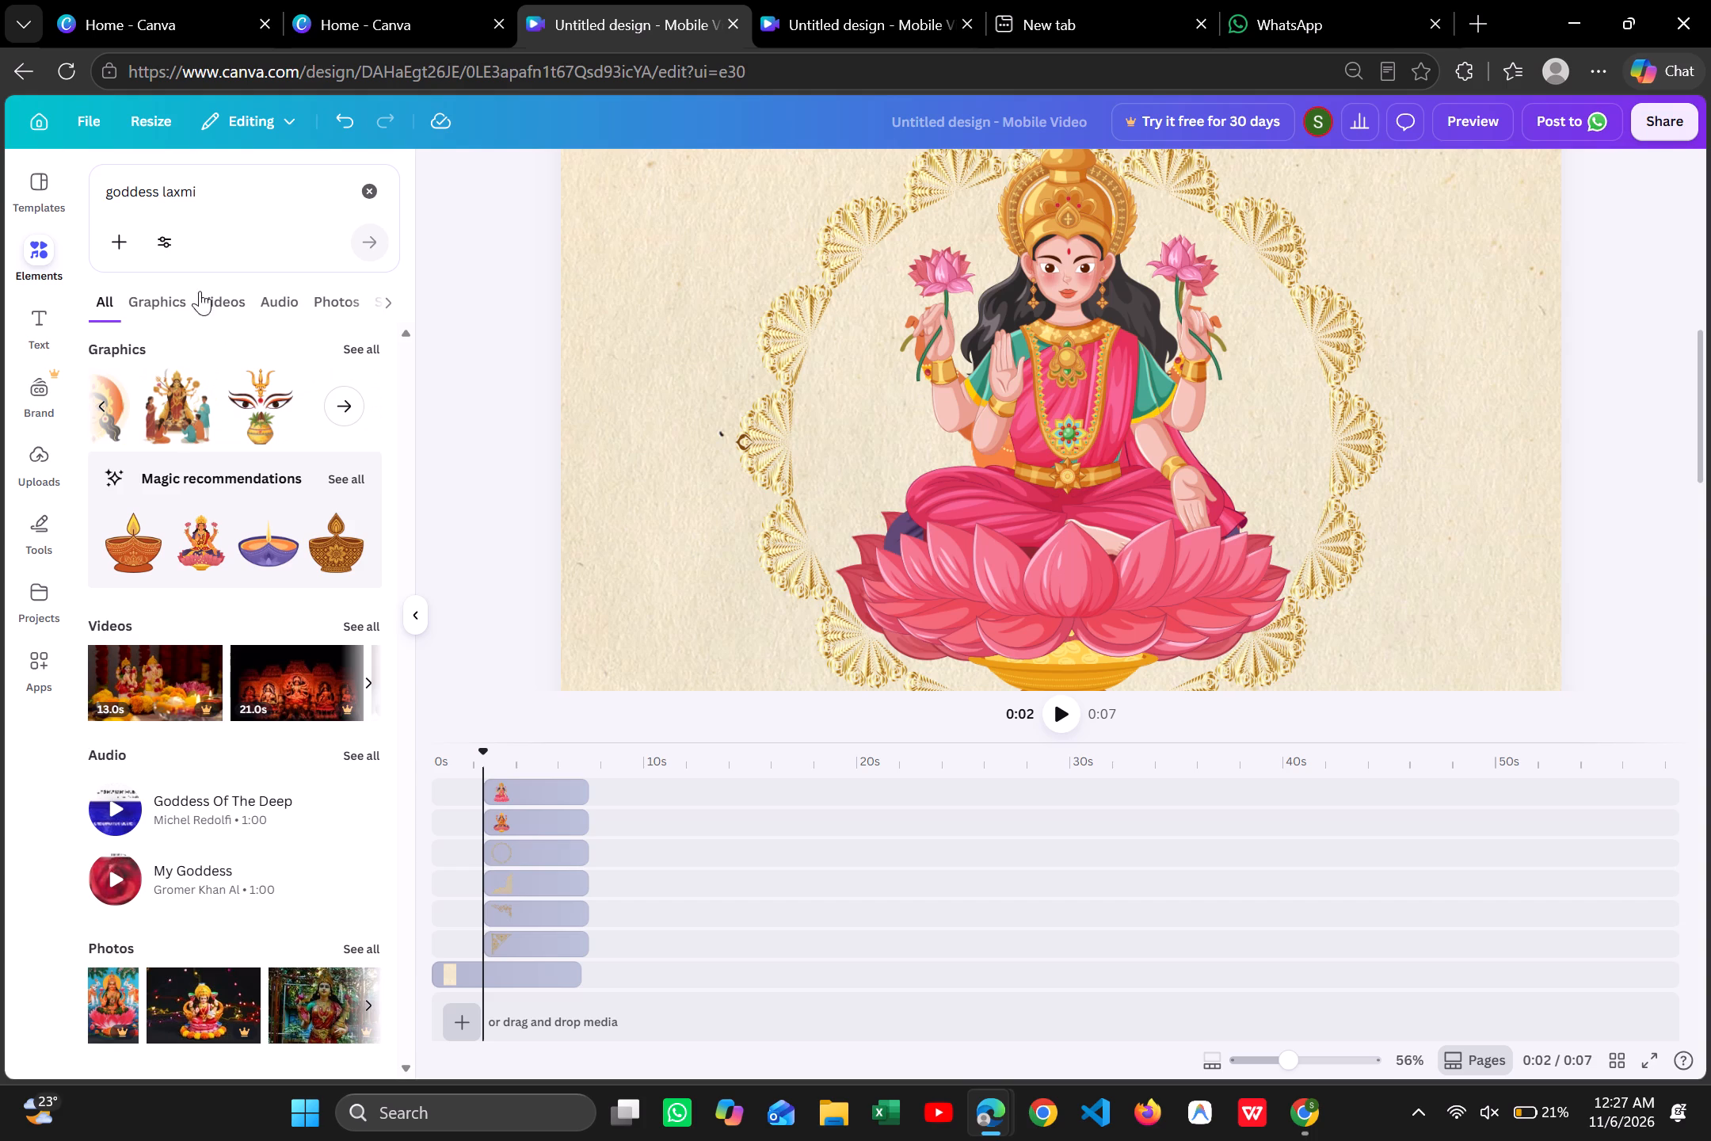
# Search the elements for "goddess laxmi illustrations" and look through the graphics found.
pyautogui.click(232, 188)
pyautogui.press('space')
pyautogui.write('ill')
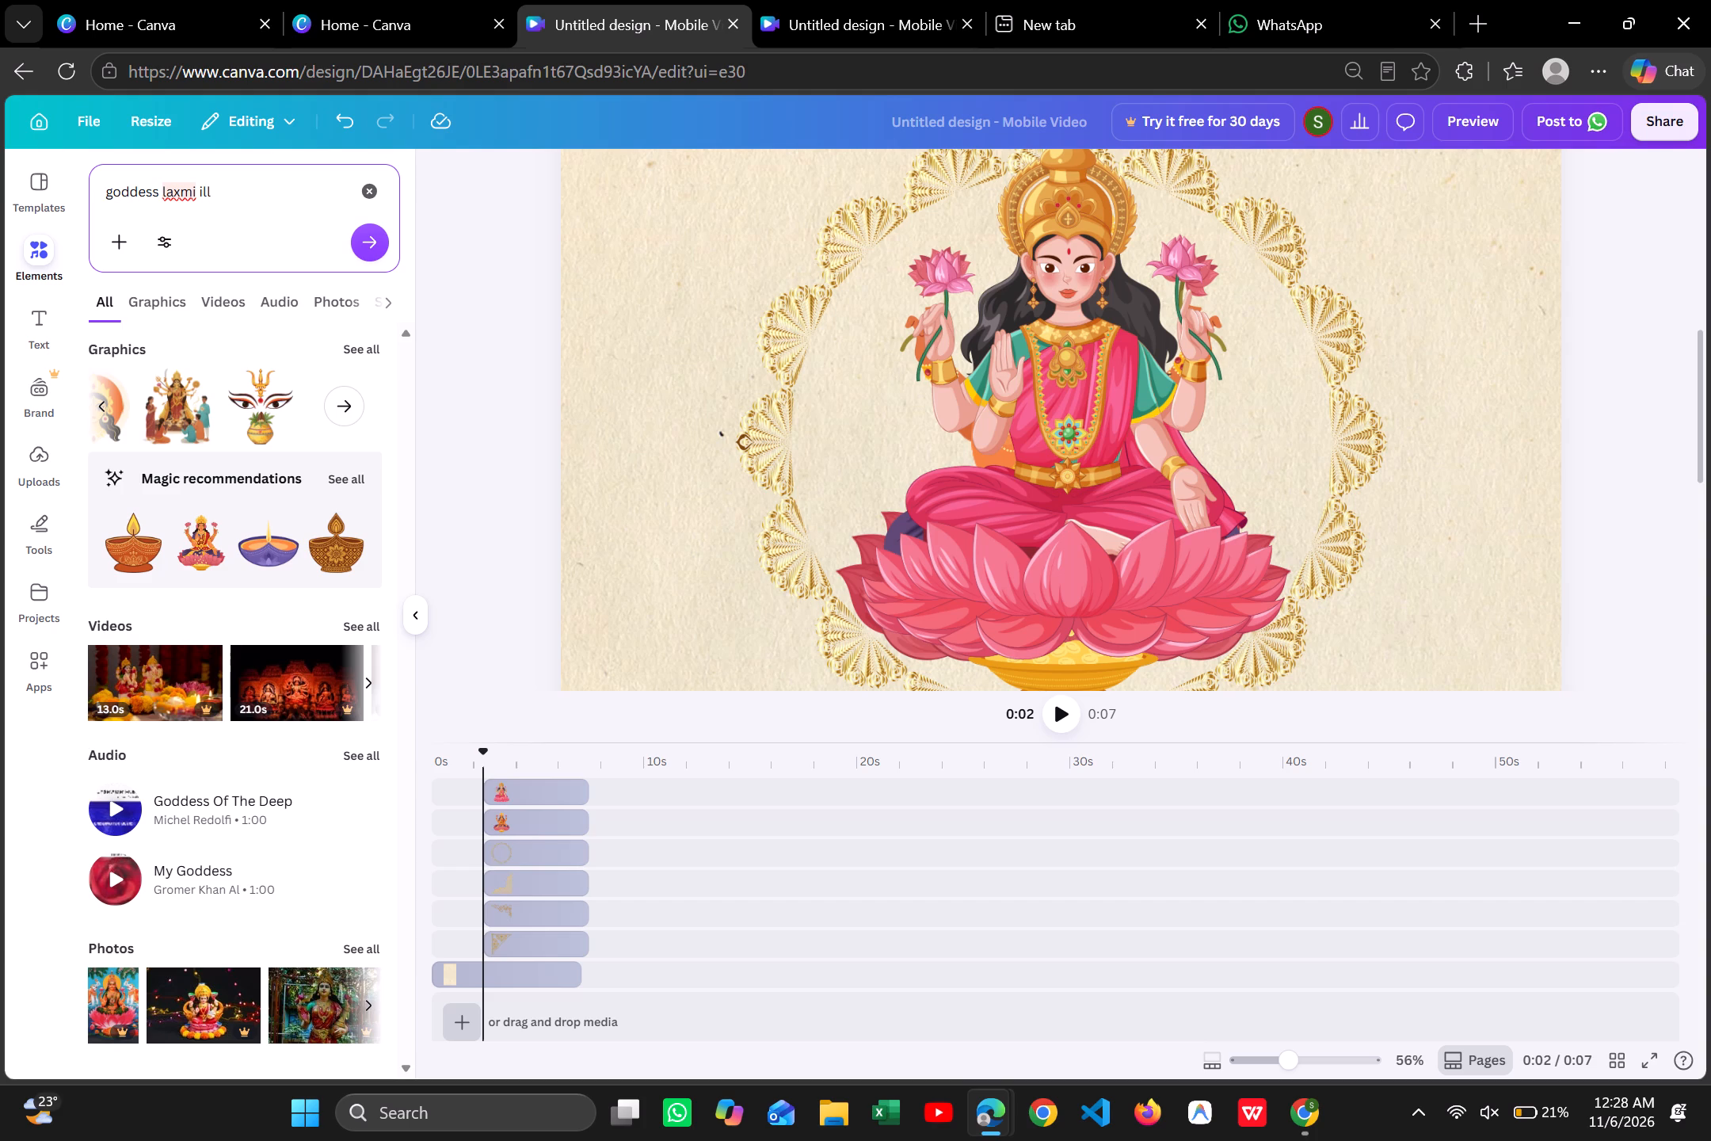
pyautogui.write('ustrations')
pyautogui.press('Return')
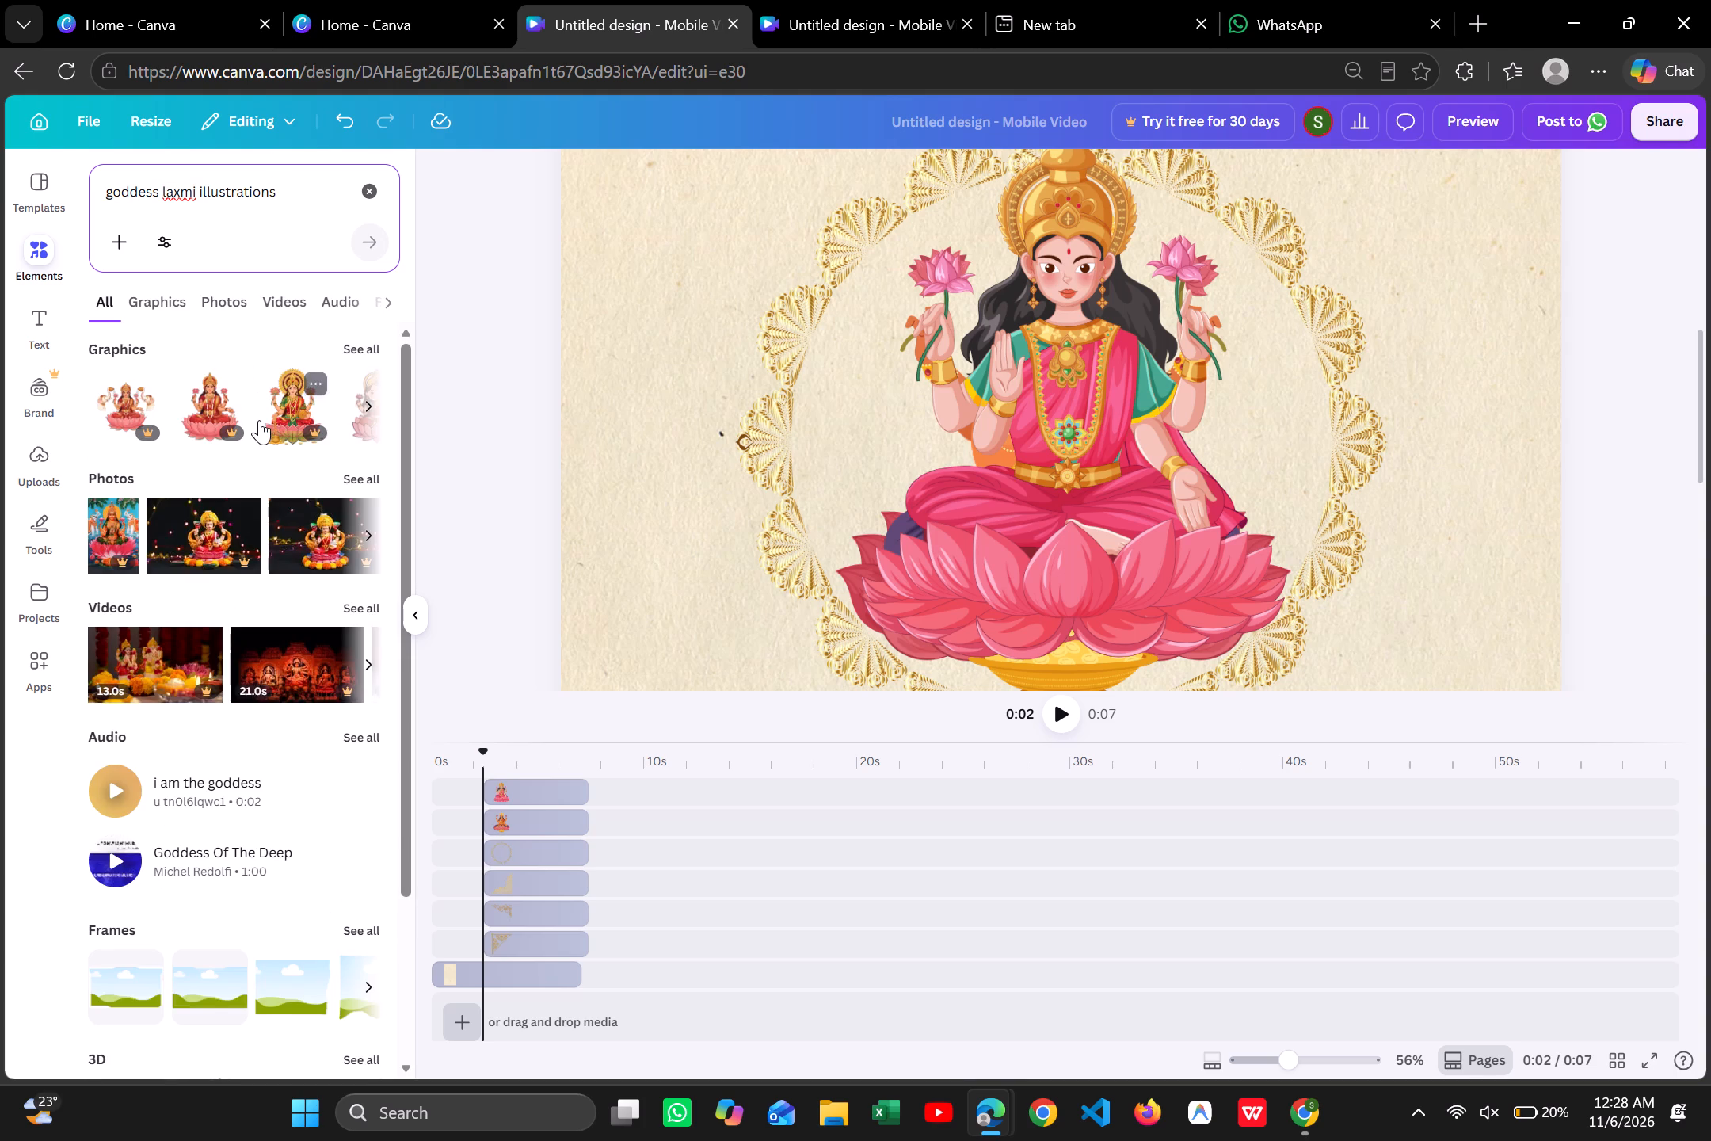
pyautogui.hscroll(-2, 259, 420)
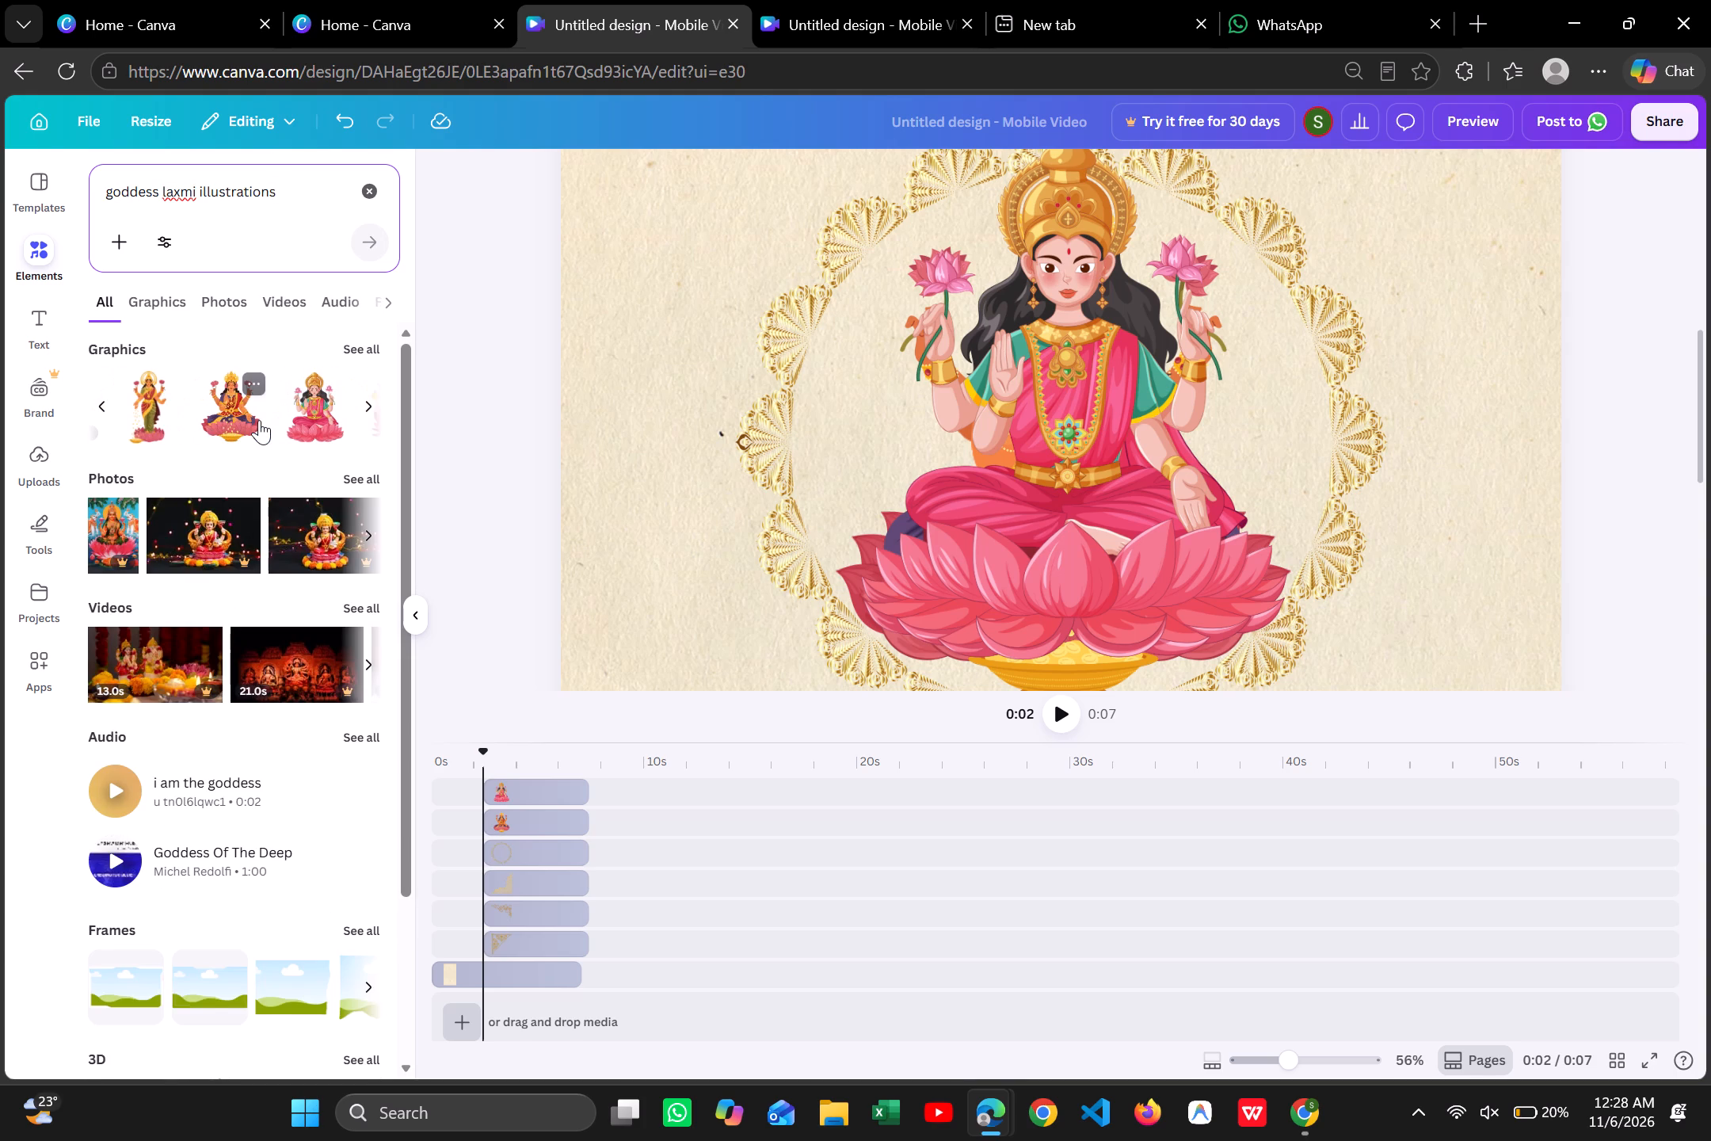
pyautogui.hscroll(-2, 308, 417)
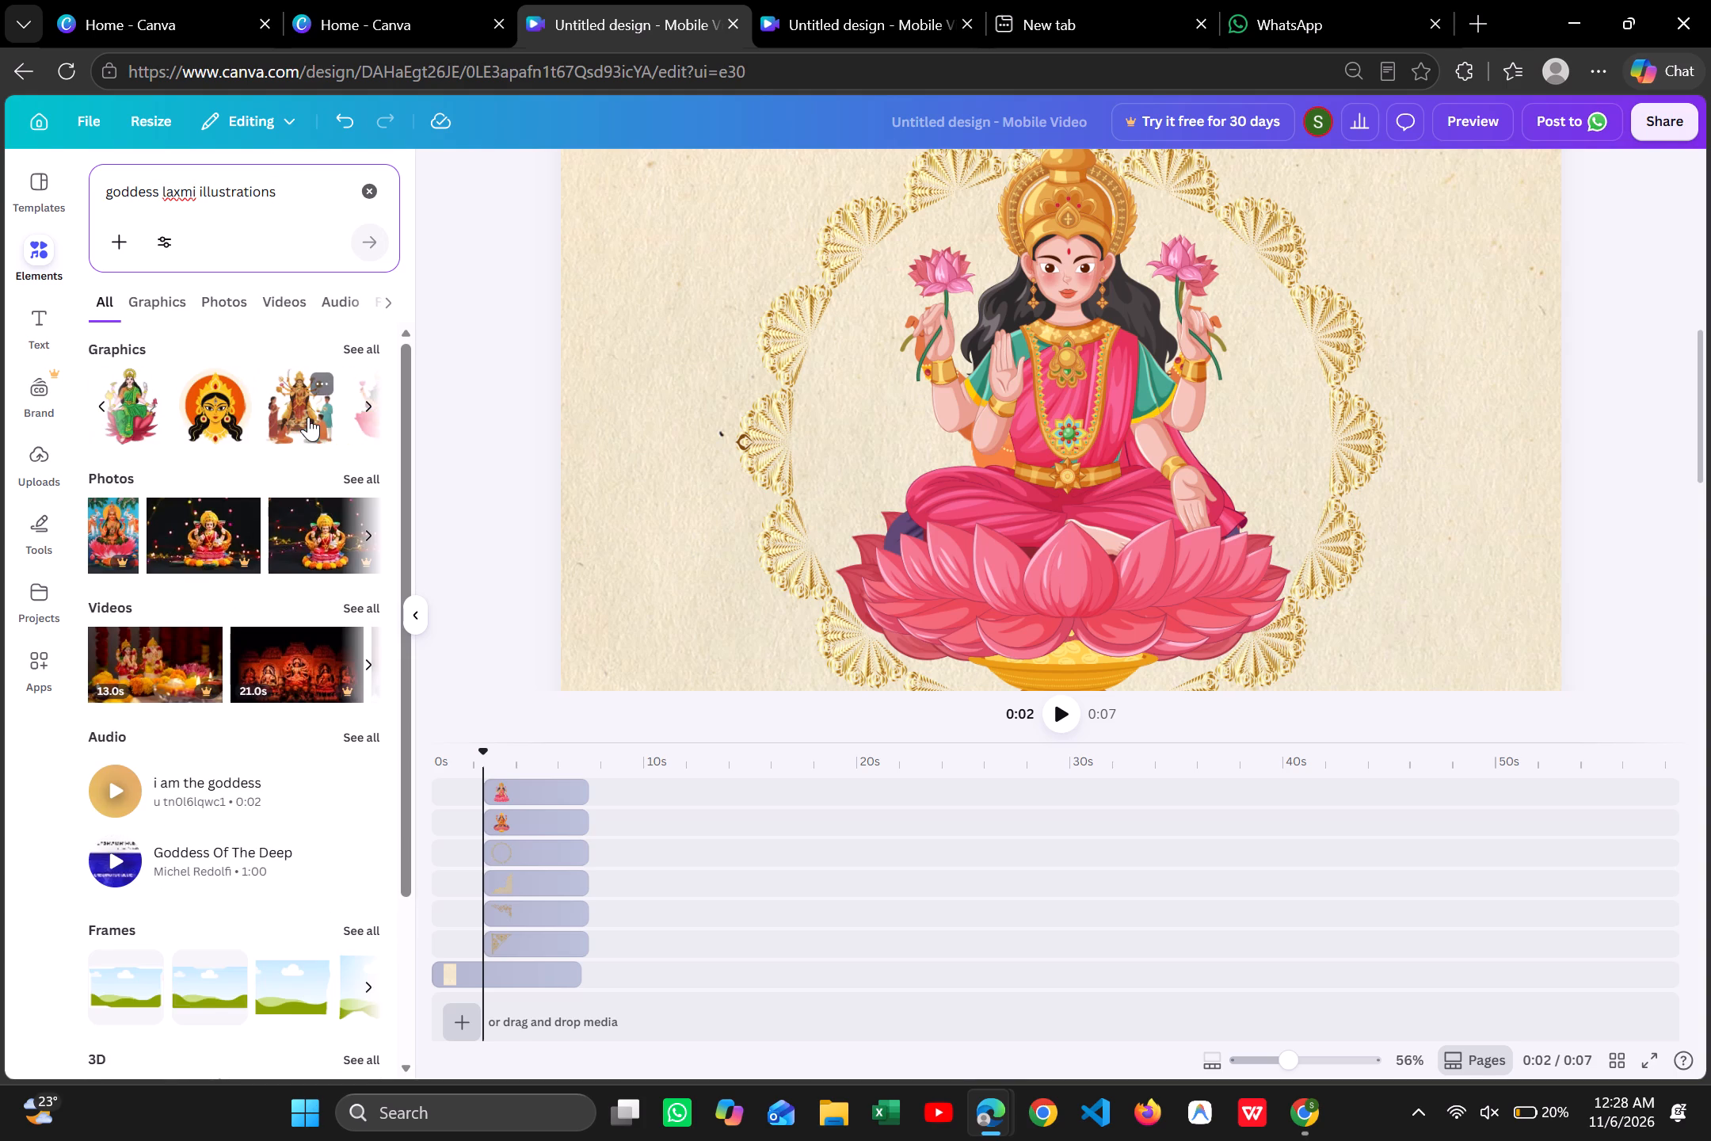
pyautogui.hscroll(-1, 308, 417)
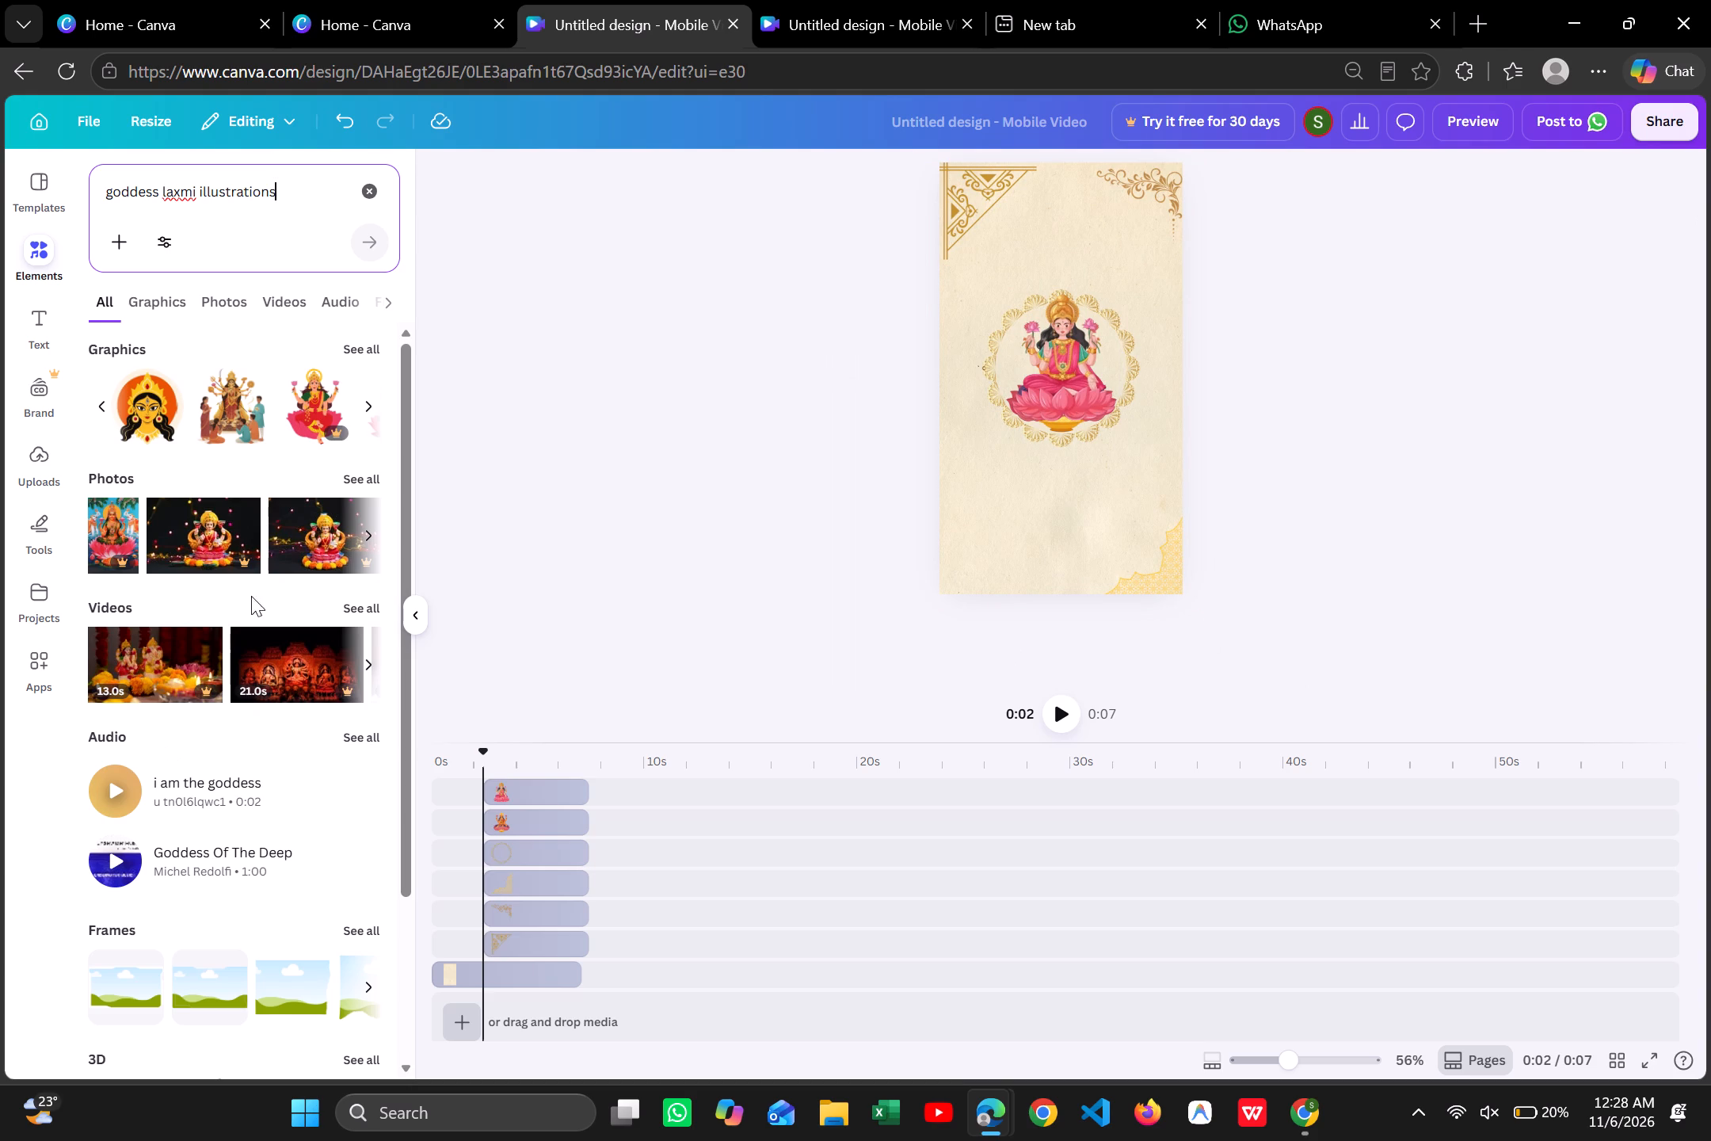
# Delete the red-and-purple Lakshmi behind the pink-sari Lakshmi, keeping only the pink-sari figure centred horizontally inside the round frame.
pyautogui.moveTo(1058, 375); pyautogui.dragTo(899, 555)
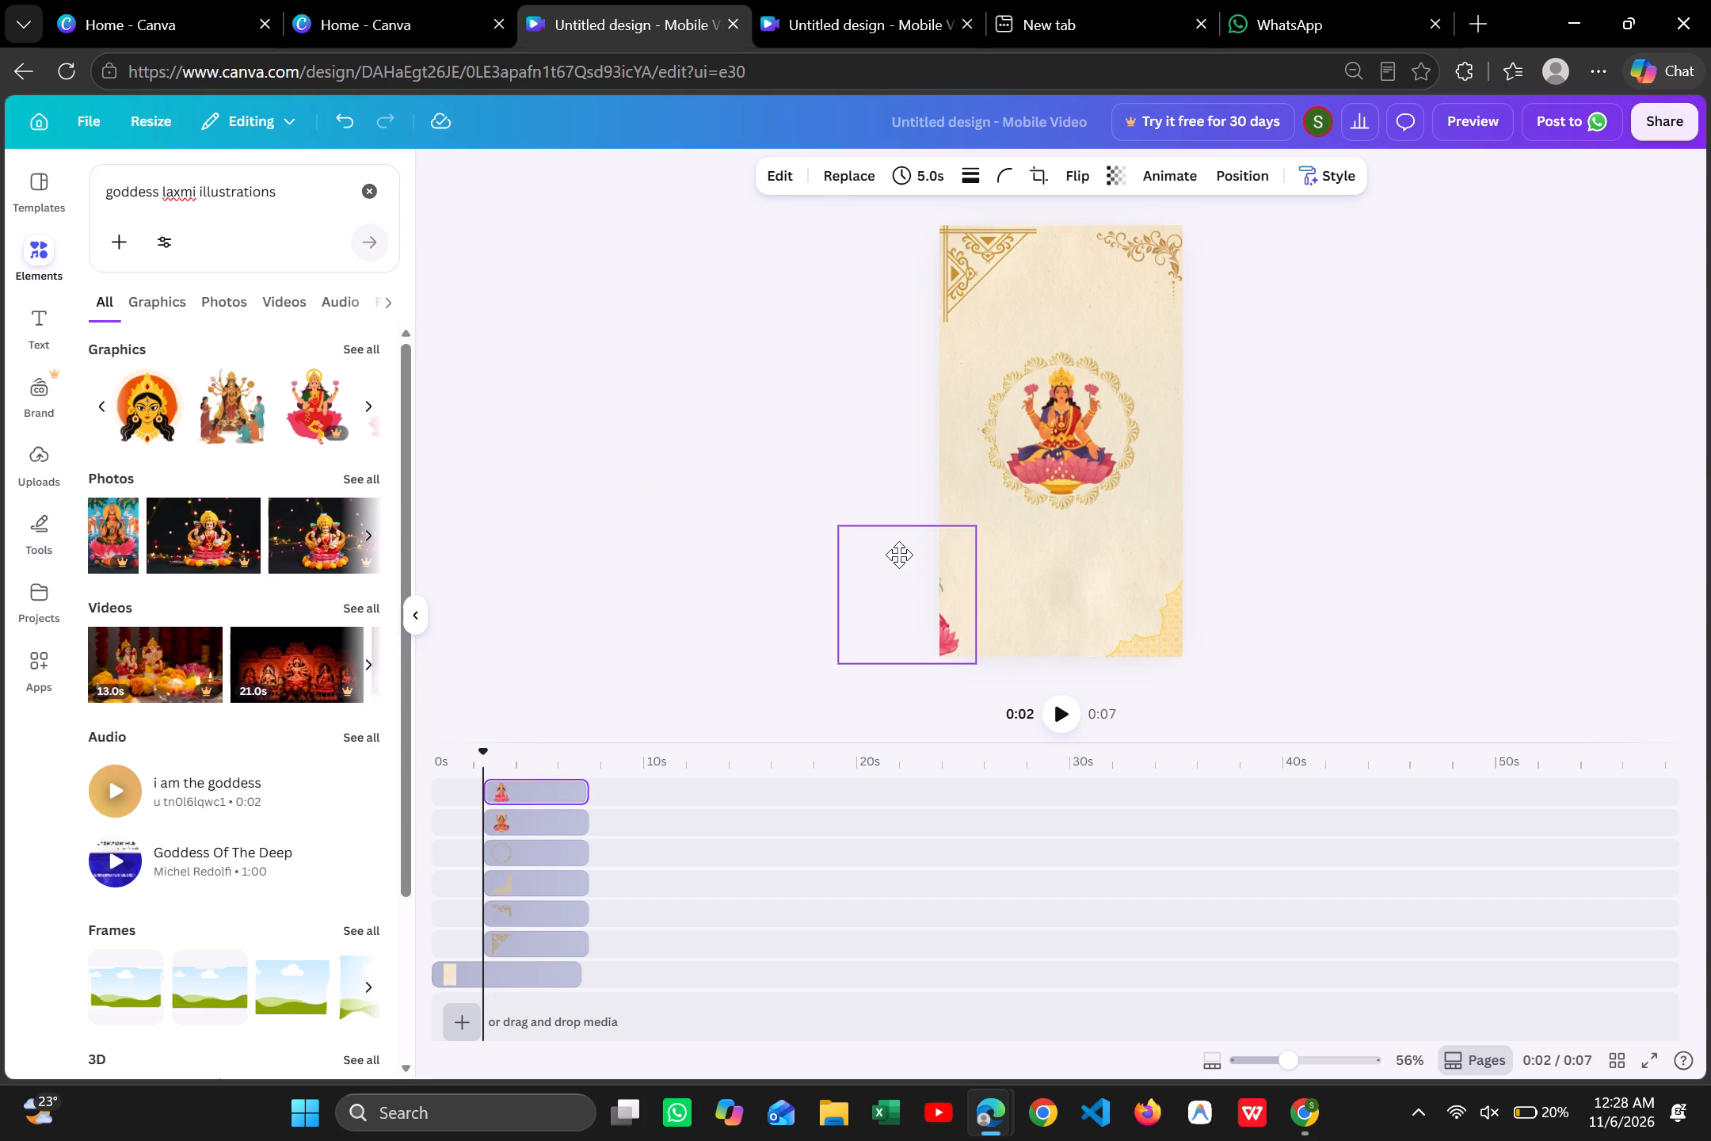
pyautogui.moveTo(899, 555); pyautogui.dragTo(1025, 468)
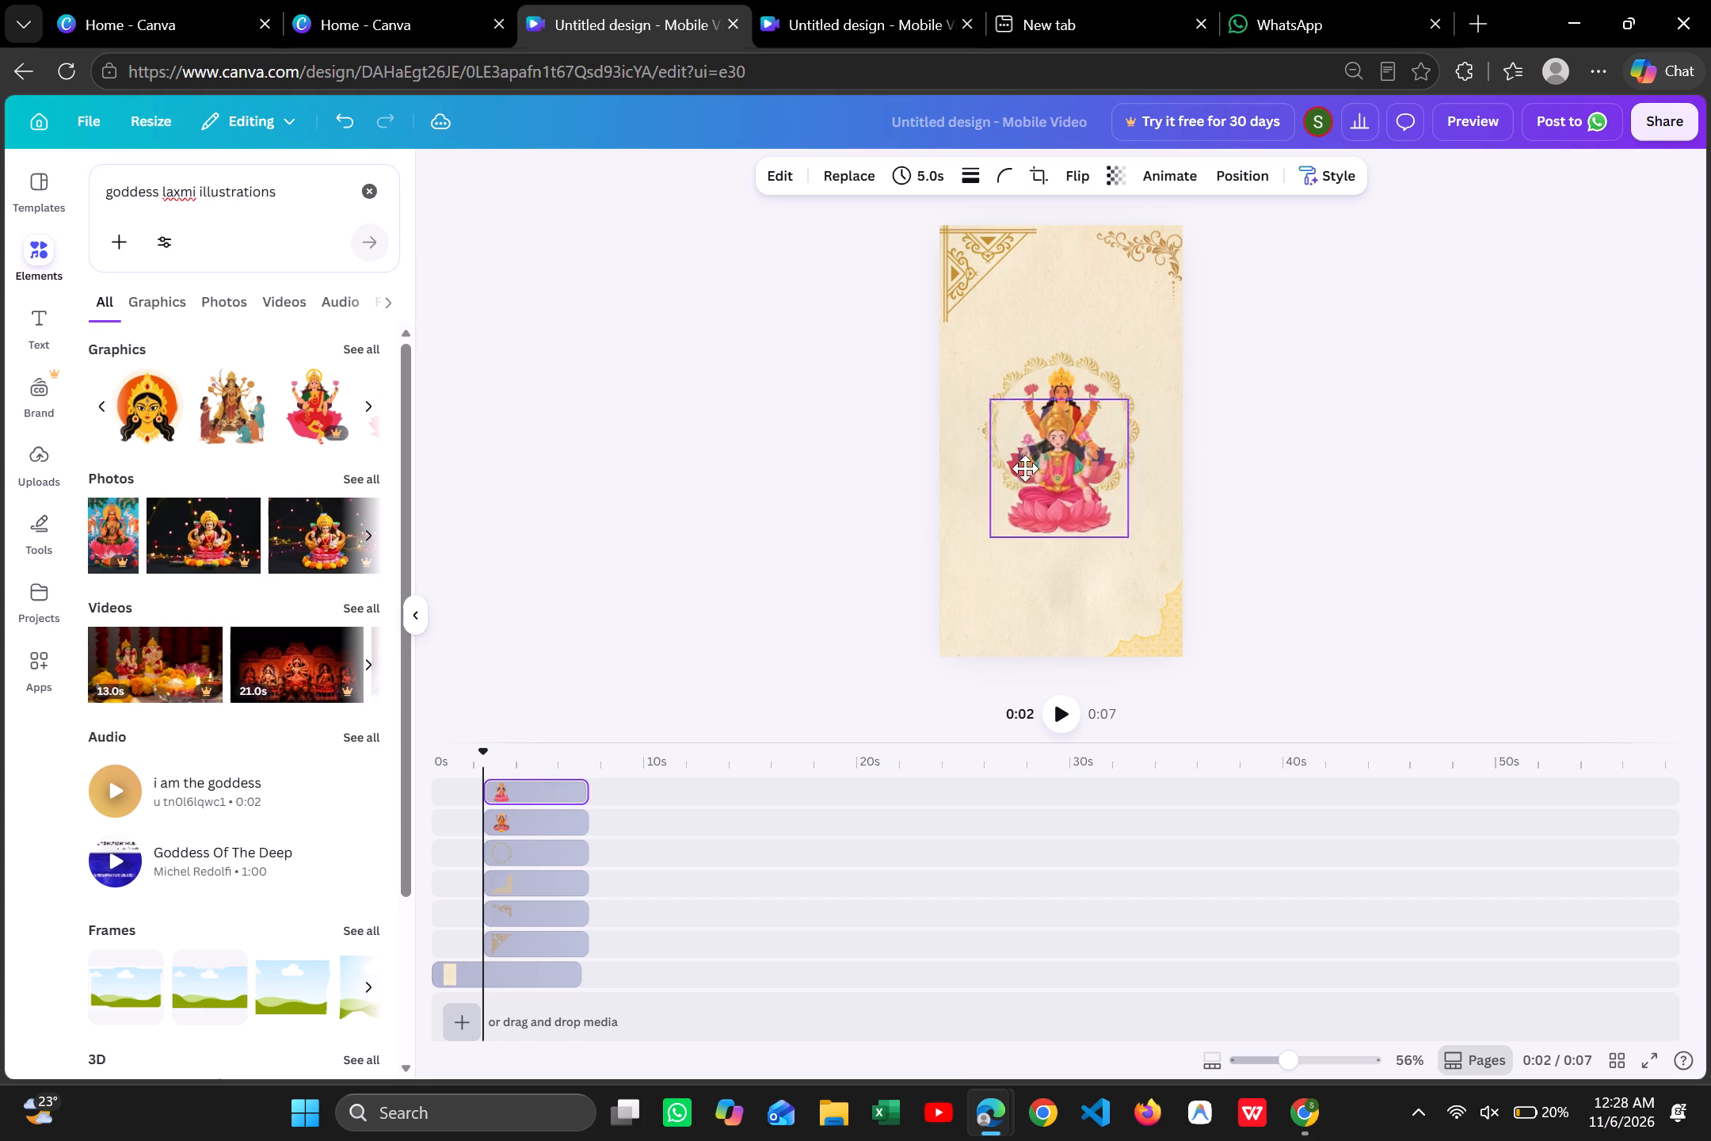
pyautogui.moveTo(1025, 468); pyautogui.dragTo(1023, 503)
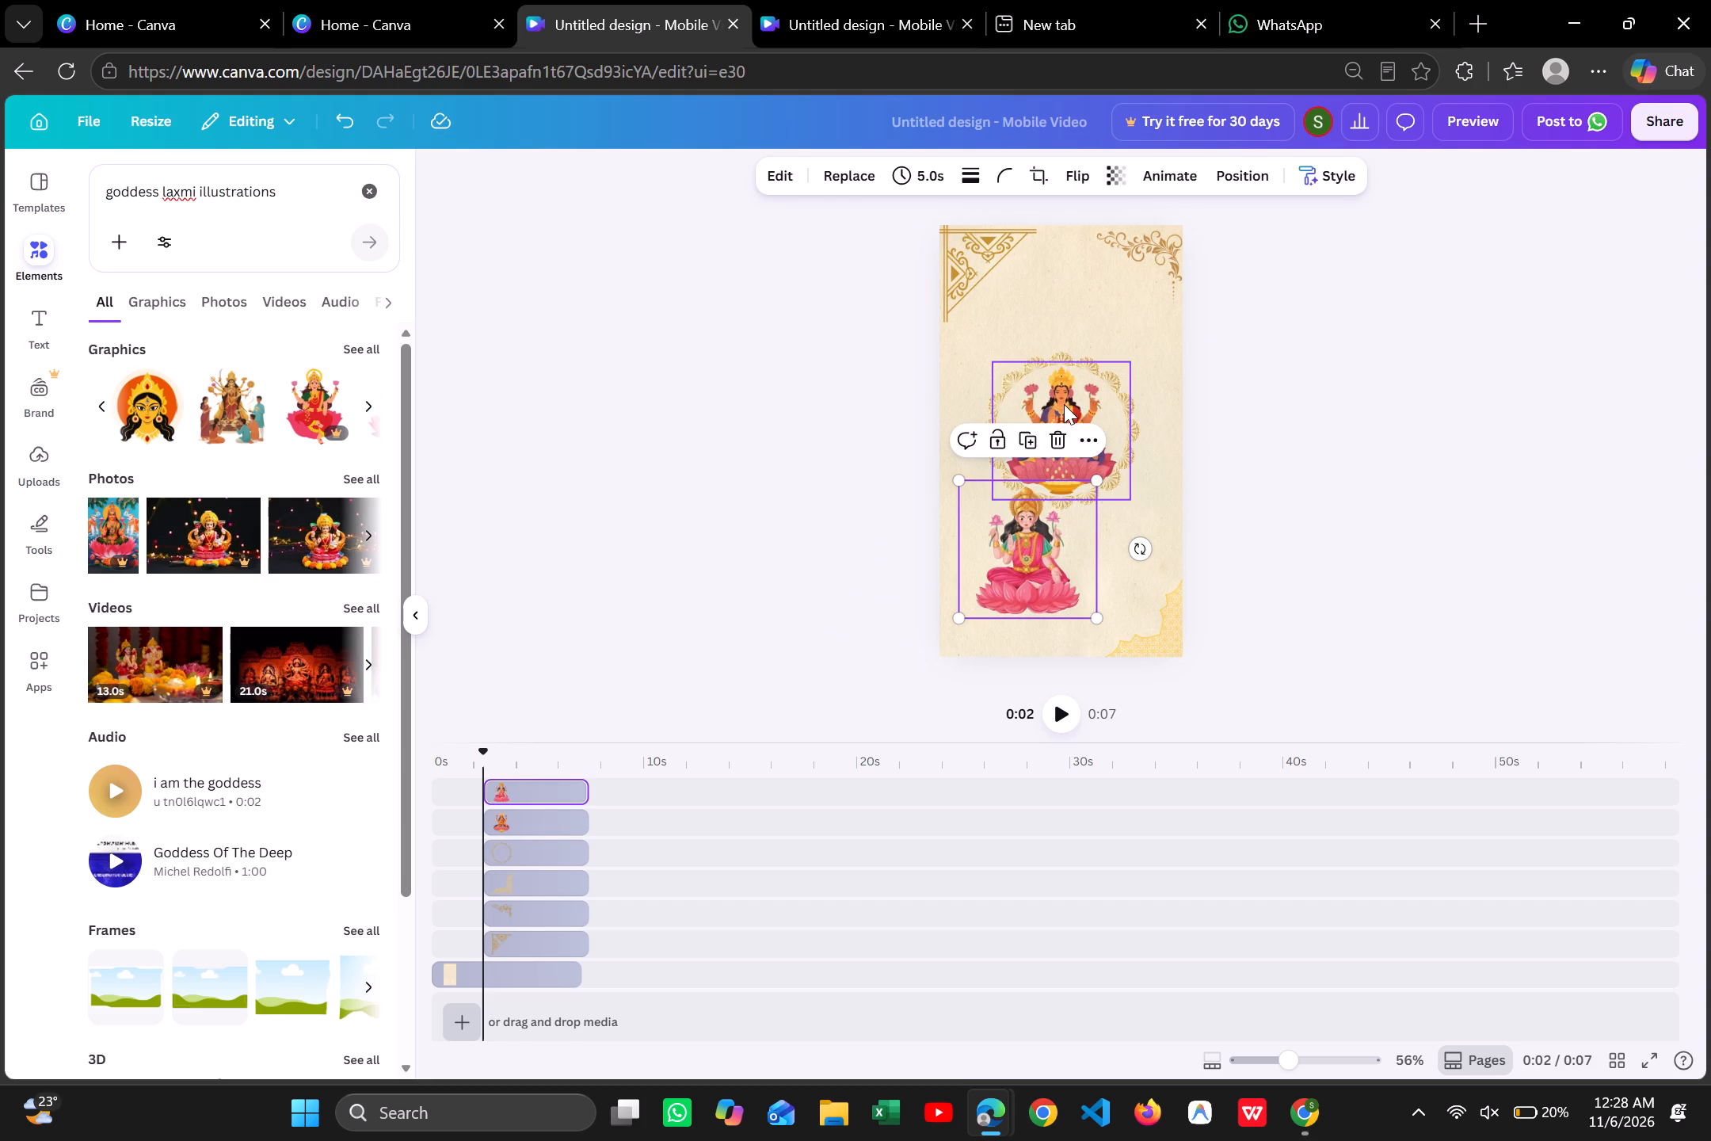
pyautogui.click(1064, 404)
pyautogui.click(1089, 315)
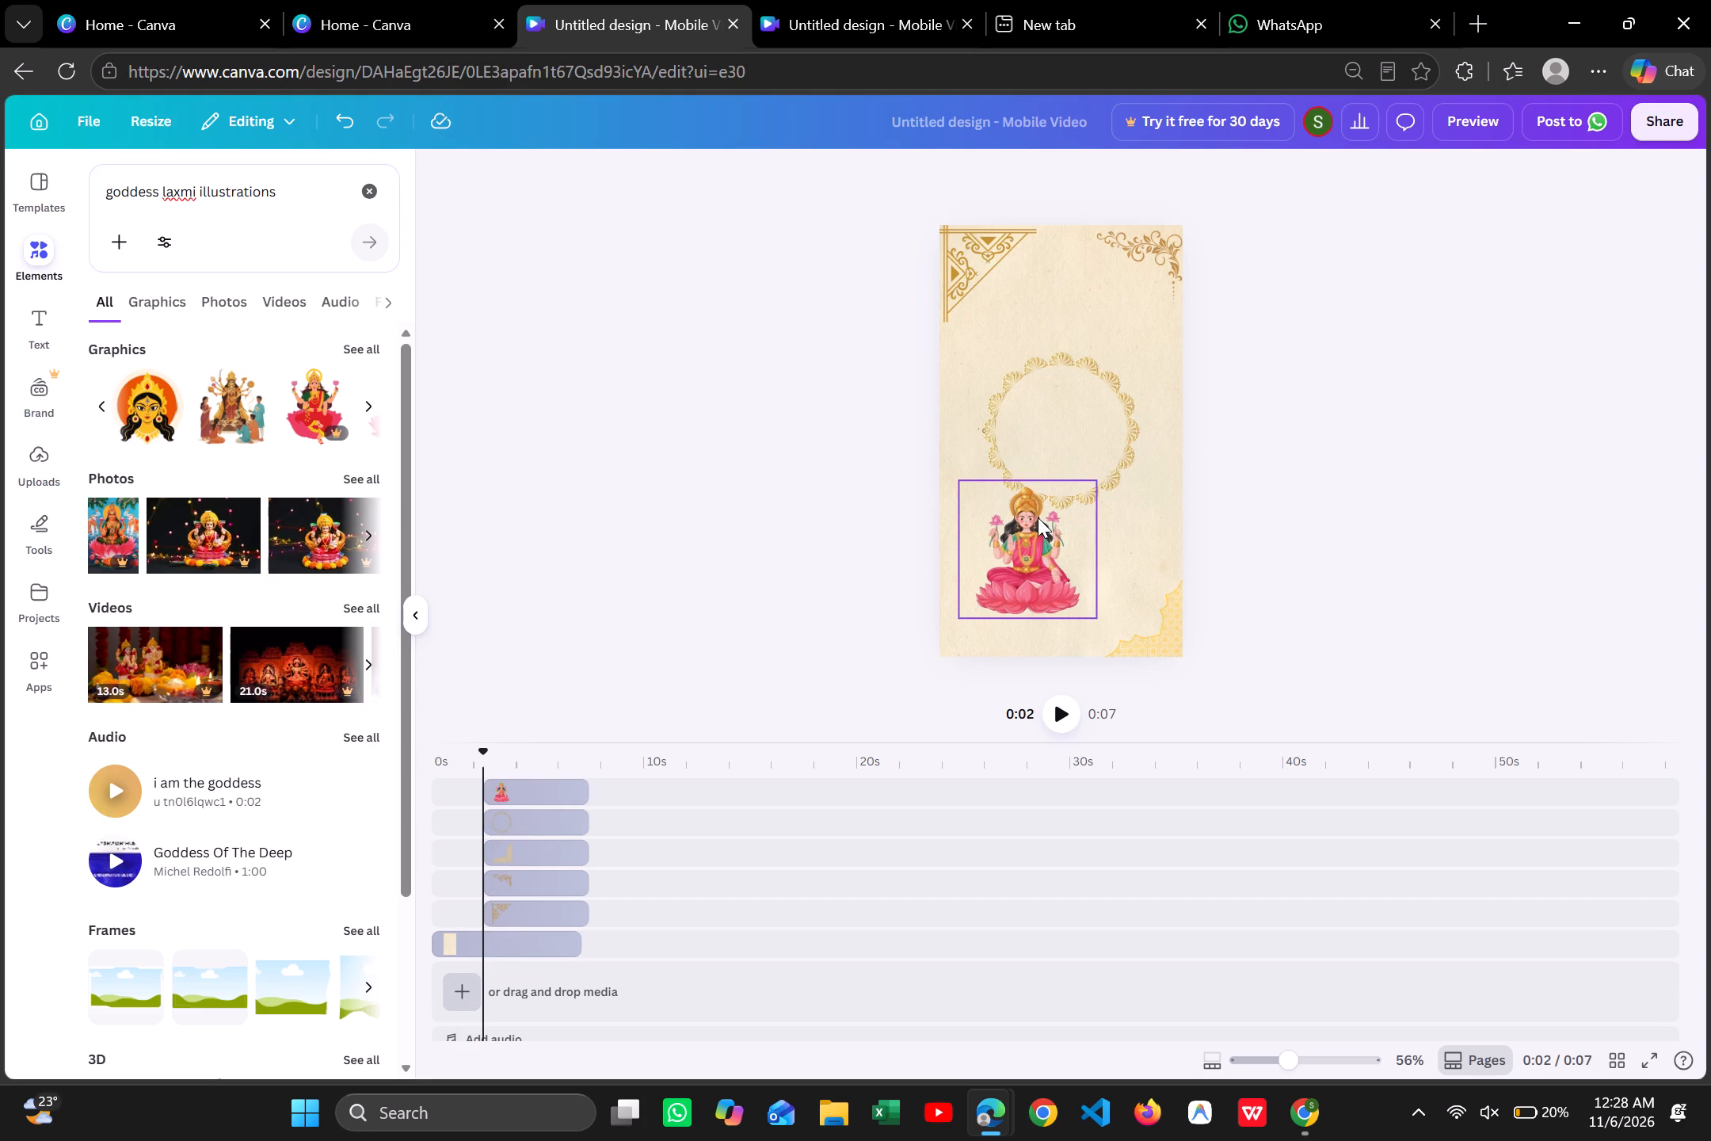
pyautogui.moveTo(1036, 547); pyautogui.dragTo(1070, 422)
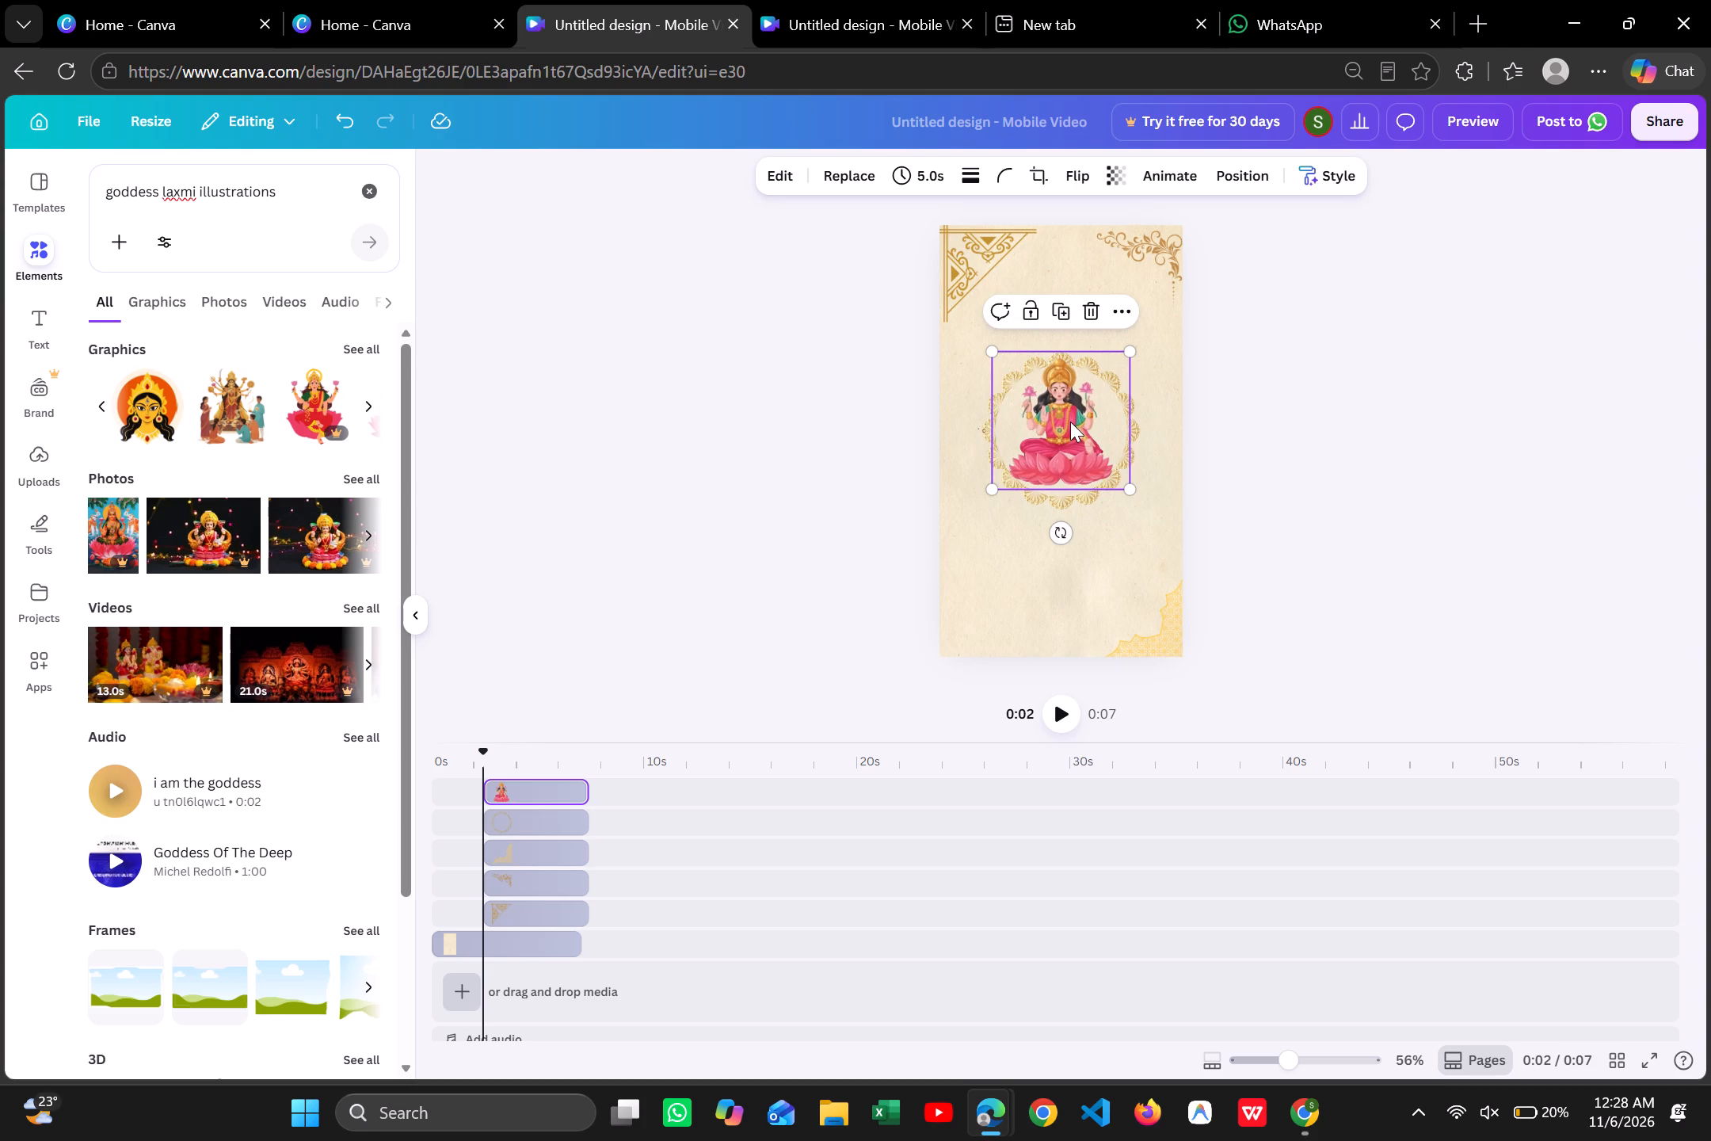
# Add the red-and-purple Lakshmi illustration again, enlarge it to slightly wider than the round frame and place it over the frame.
pyautogui.hscroll(-2, 245, 378)
pyautogui.hscroll(1, 245, 378)
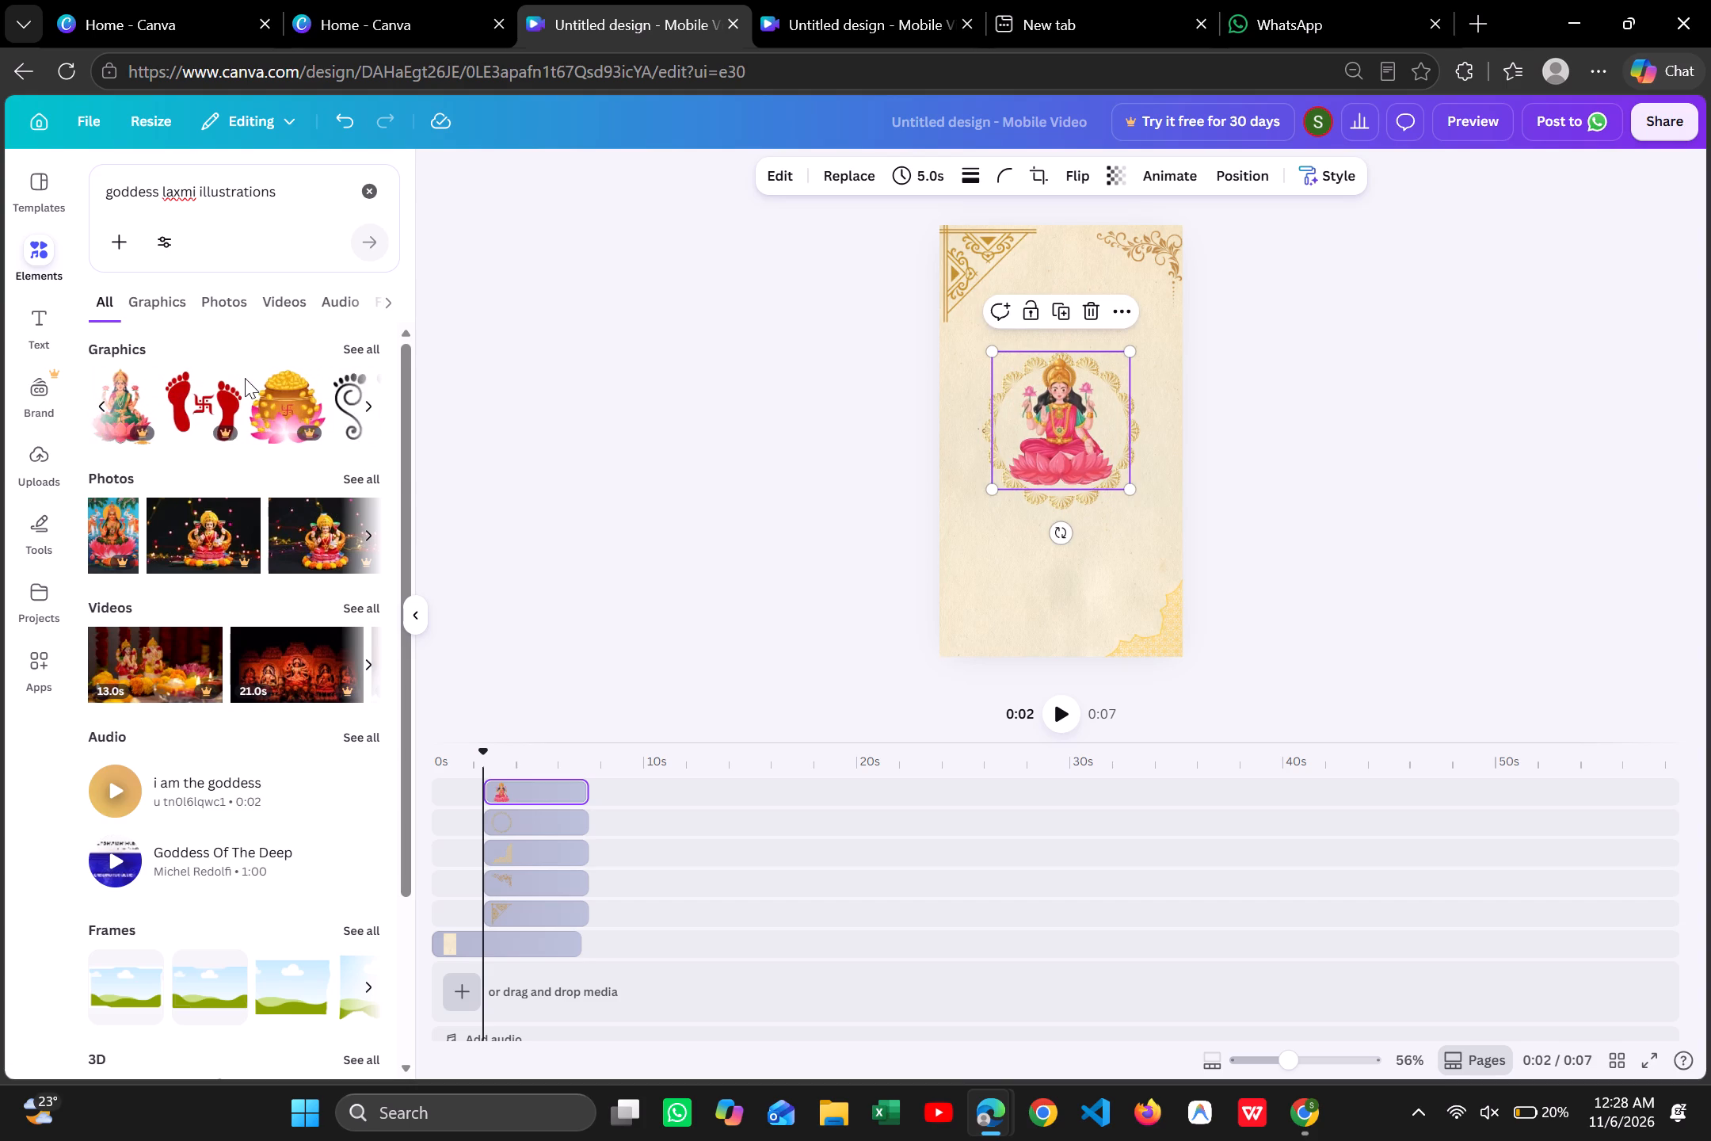
pyautogui.hscroll(1, 245, 378)
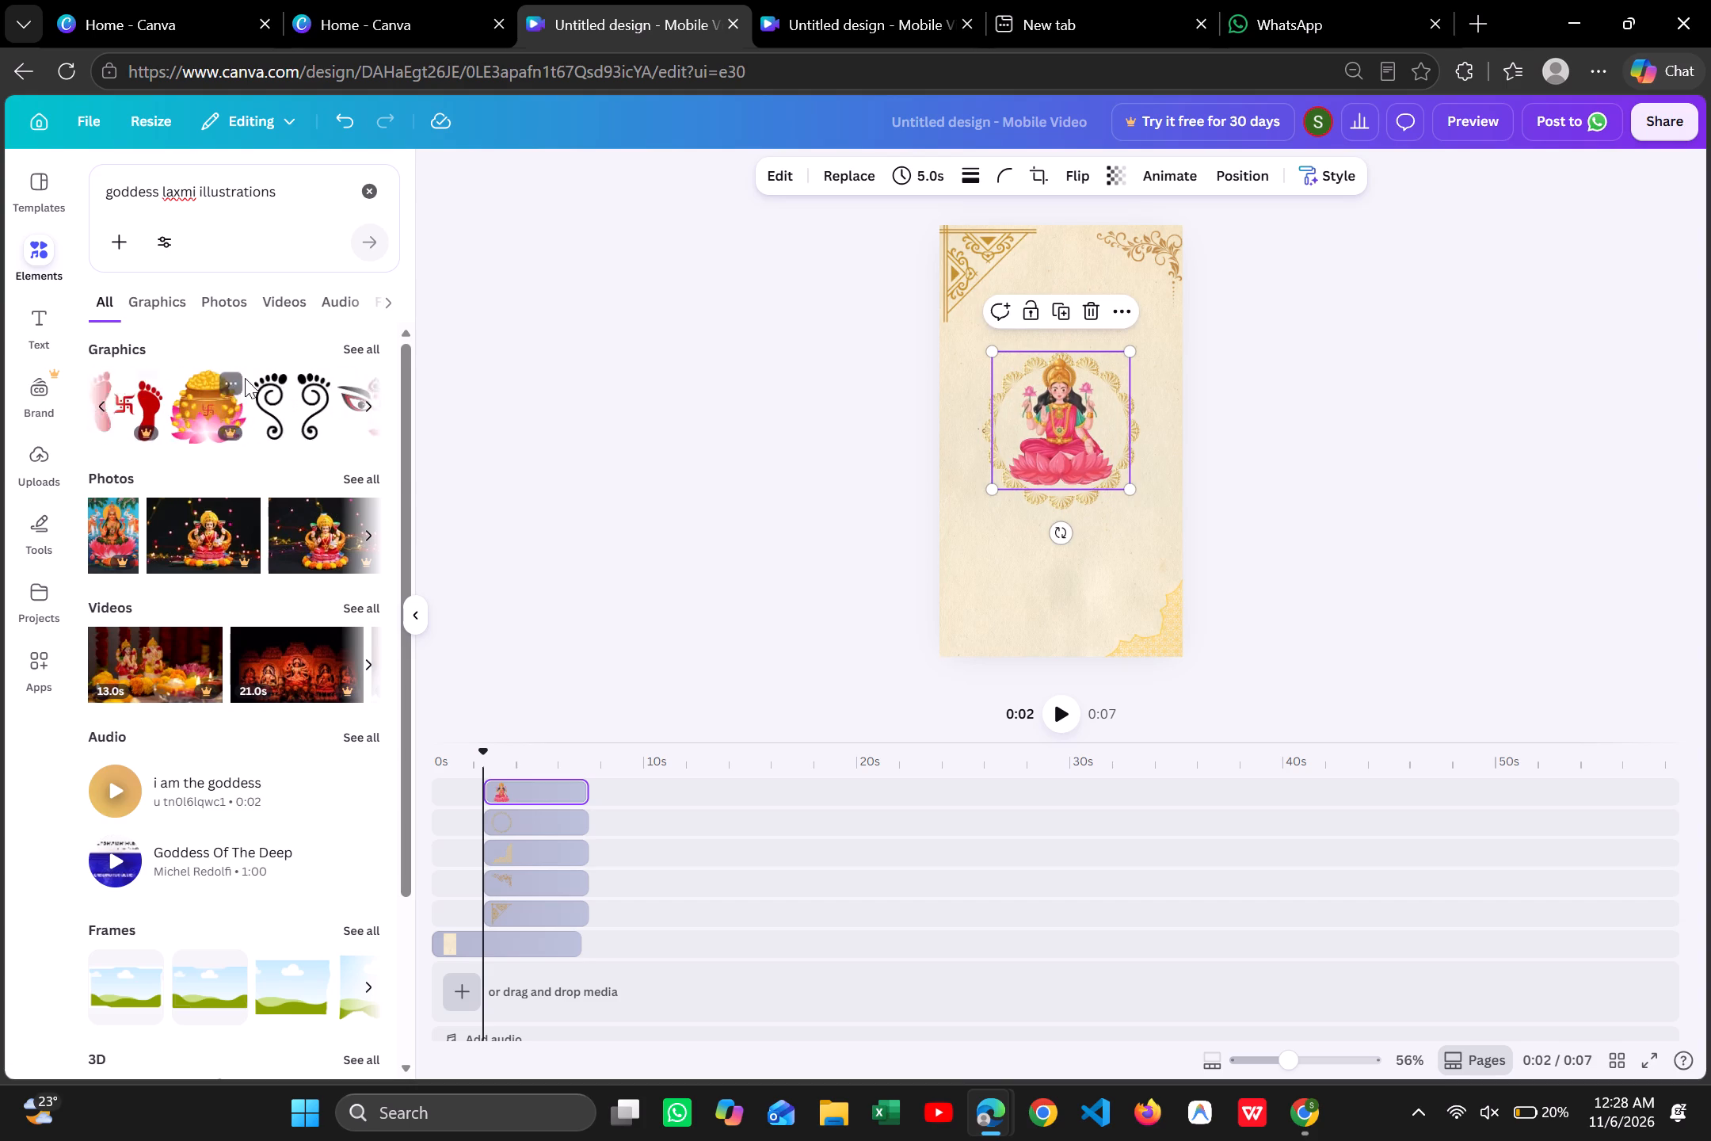
pyautogui.hscroll(1, 245, 378)
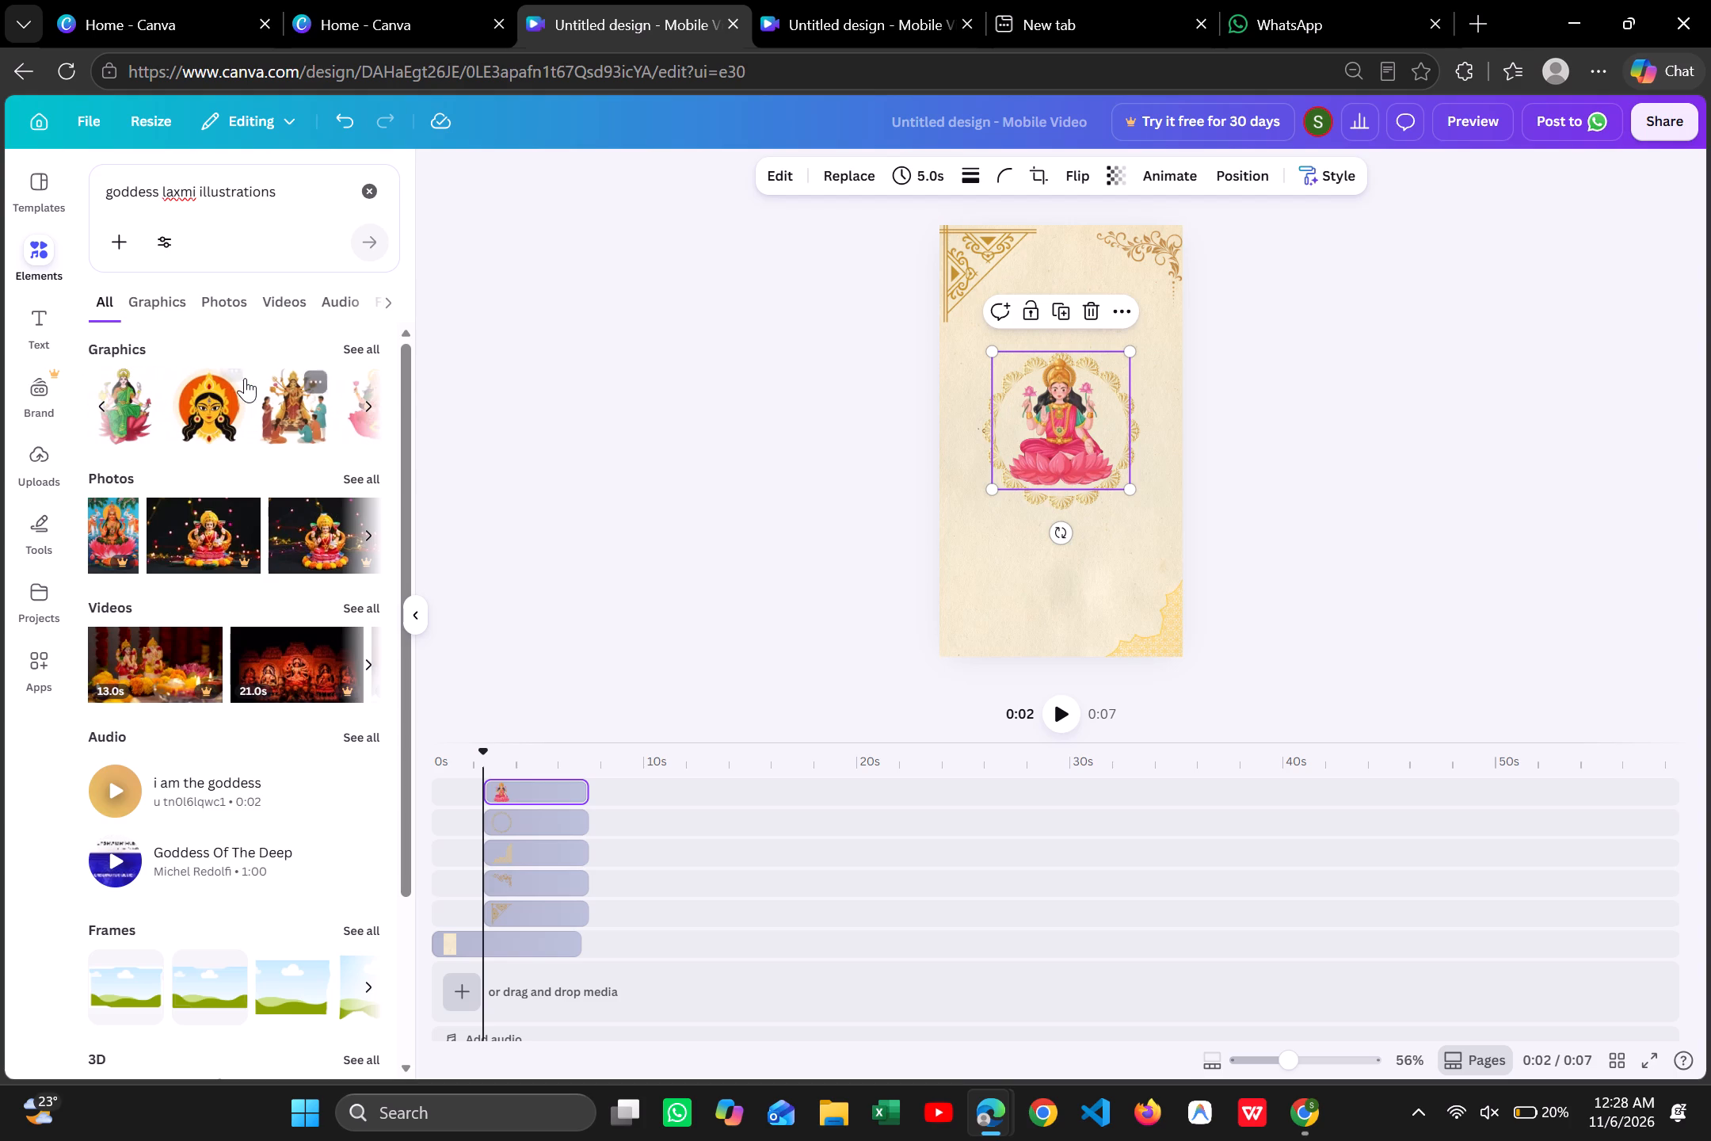
pyautogui.hscroll(2, 245, 378)
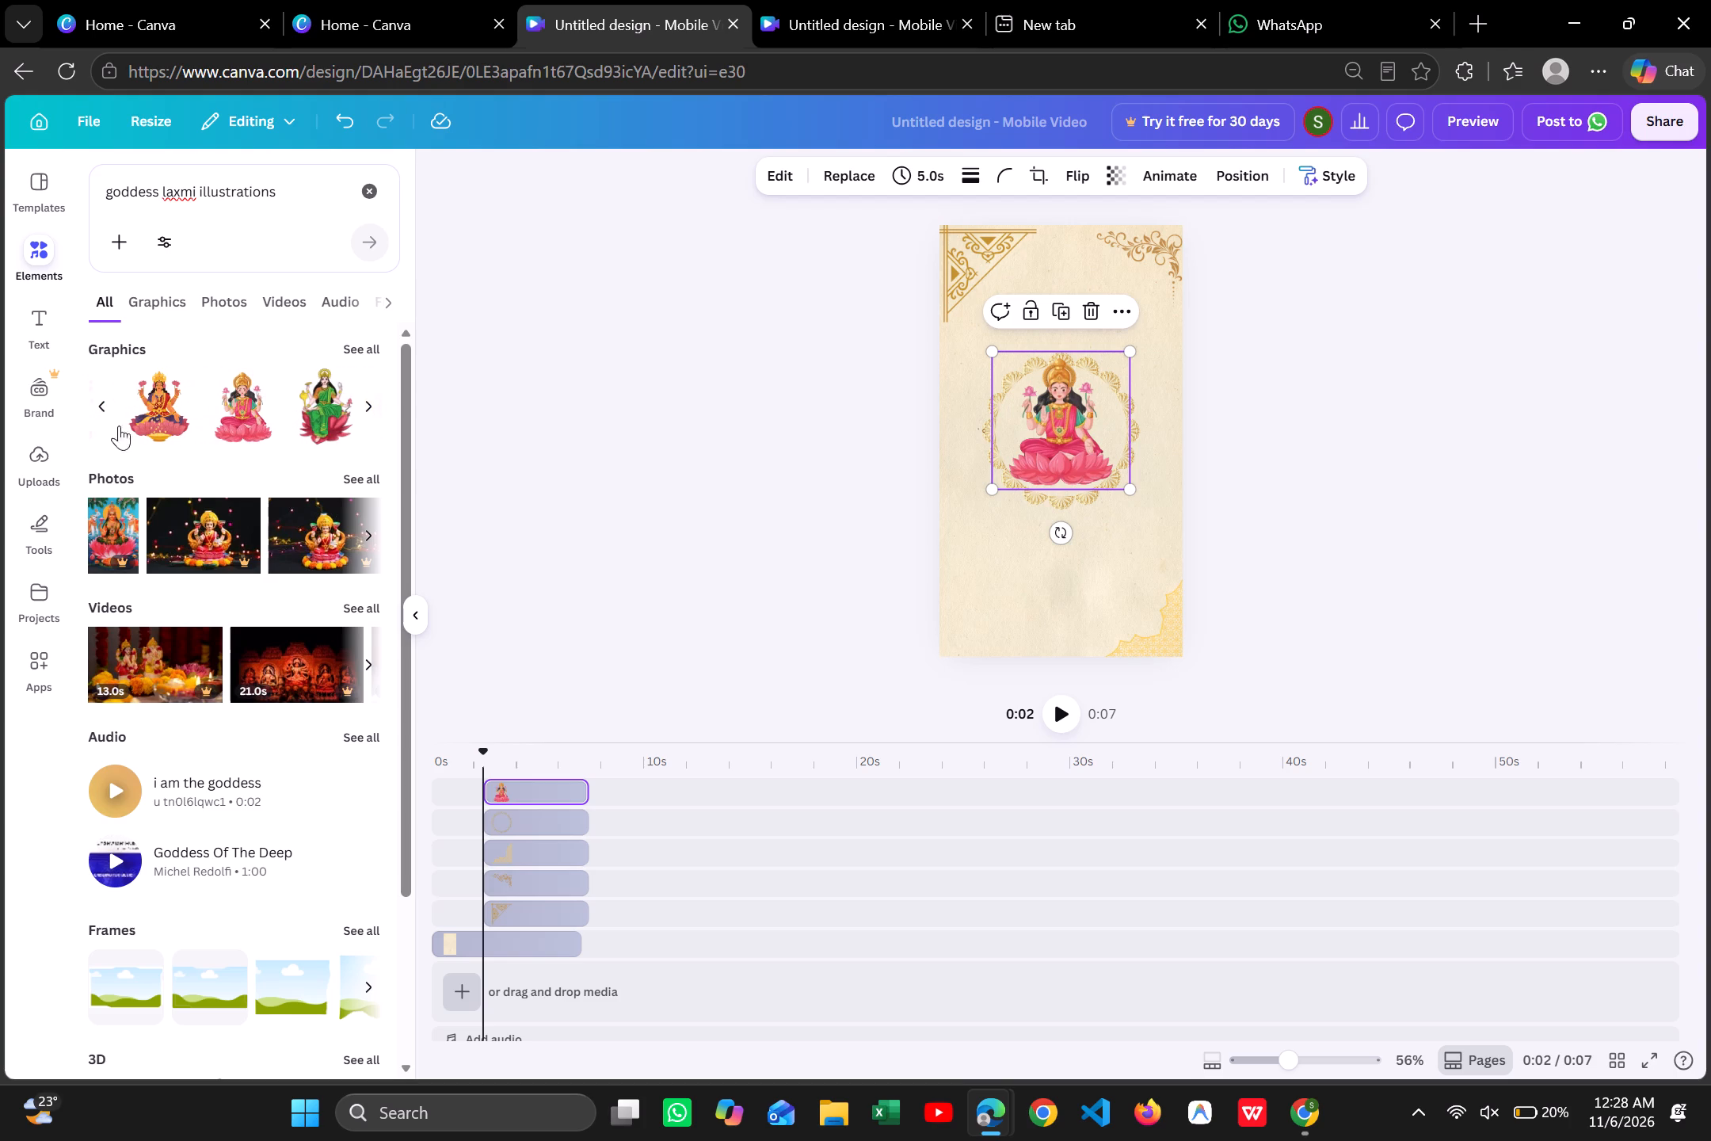
pyautogui.click(158, 414)
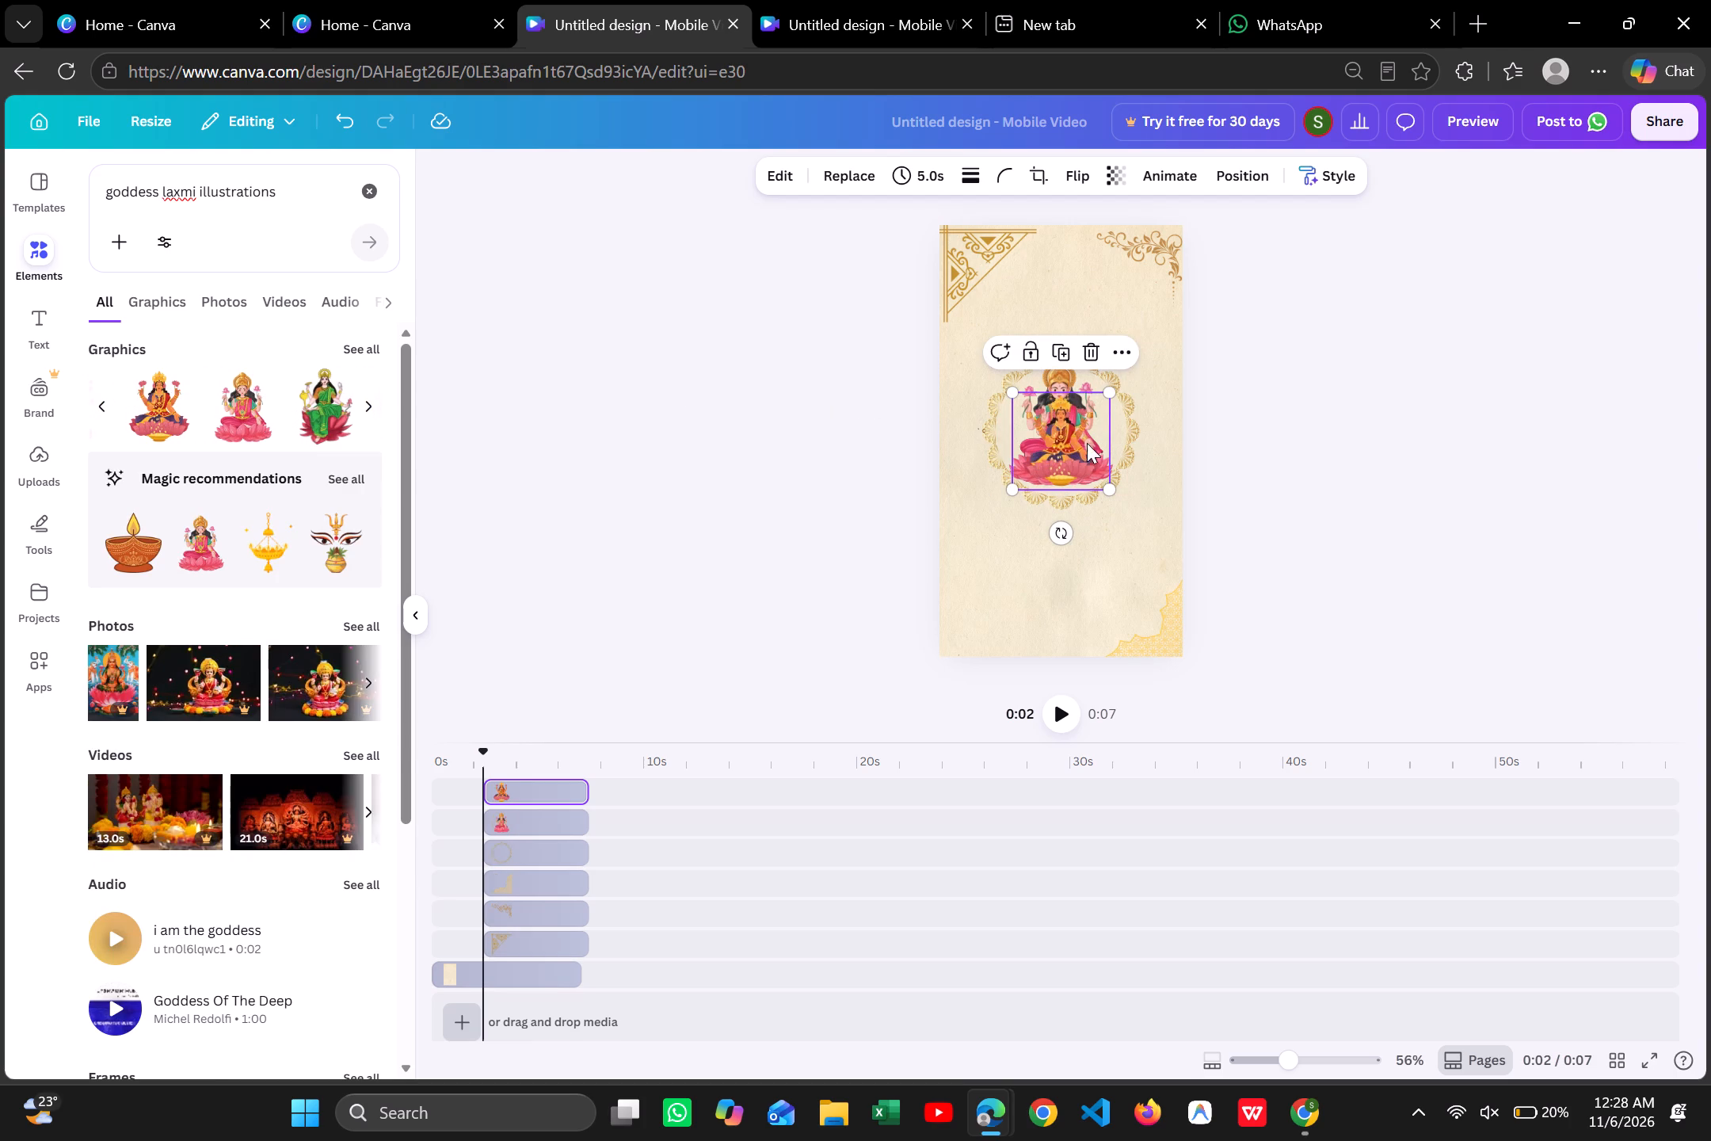
pyautogui.moveTo(1008, 394); pyautogui.dragTo(897, 372)
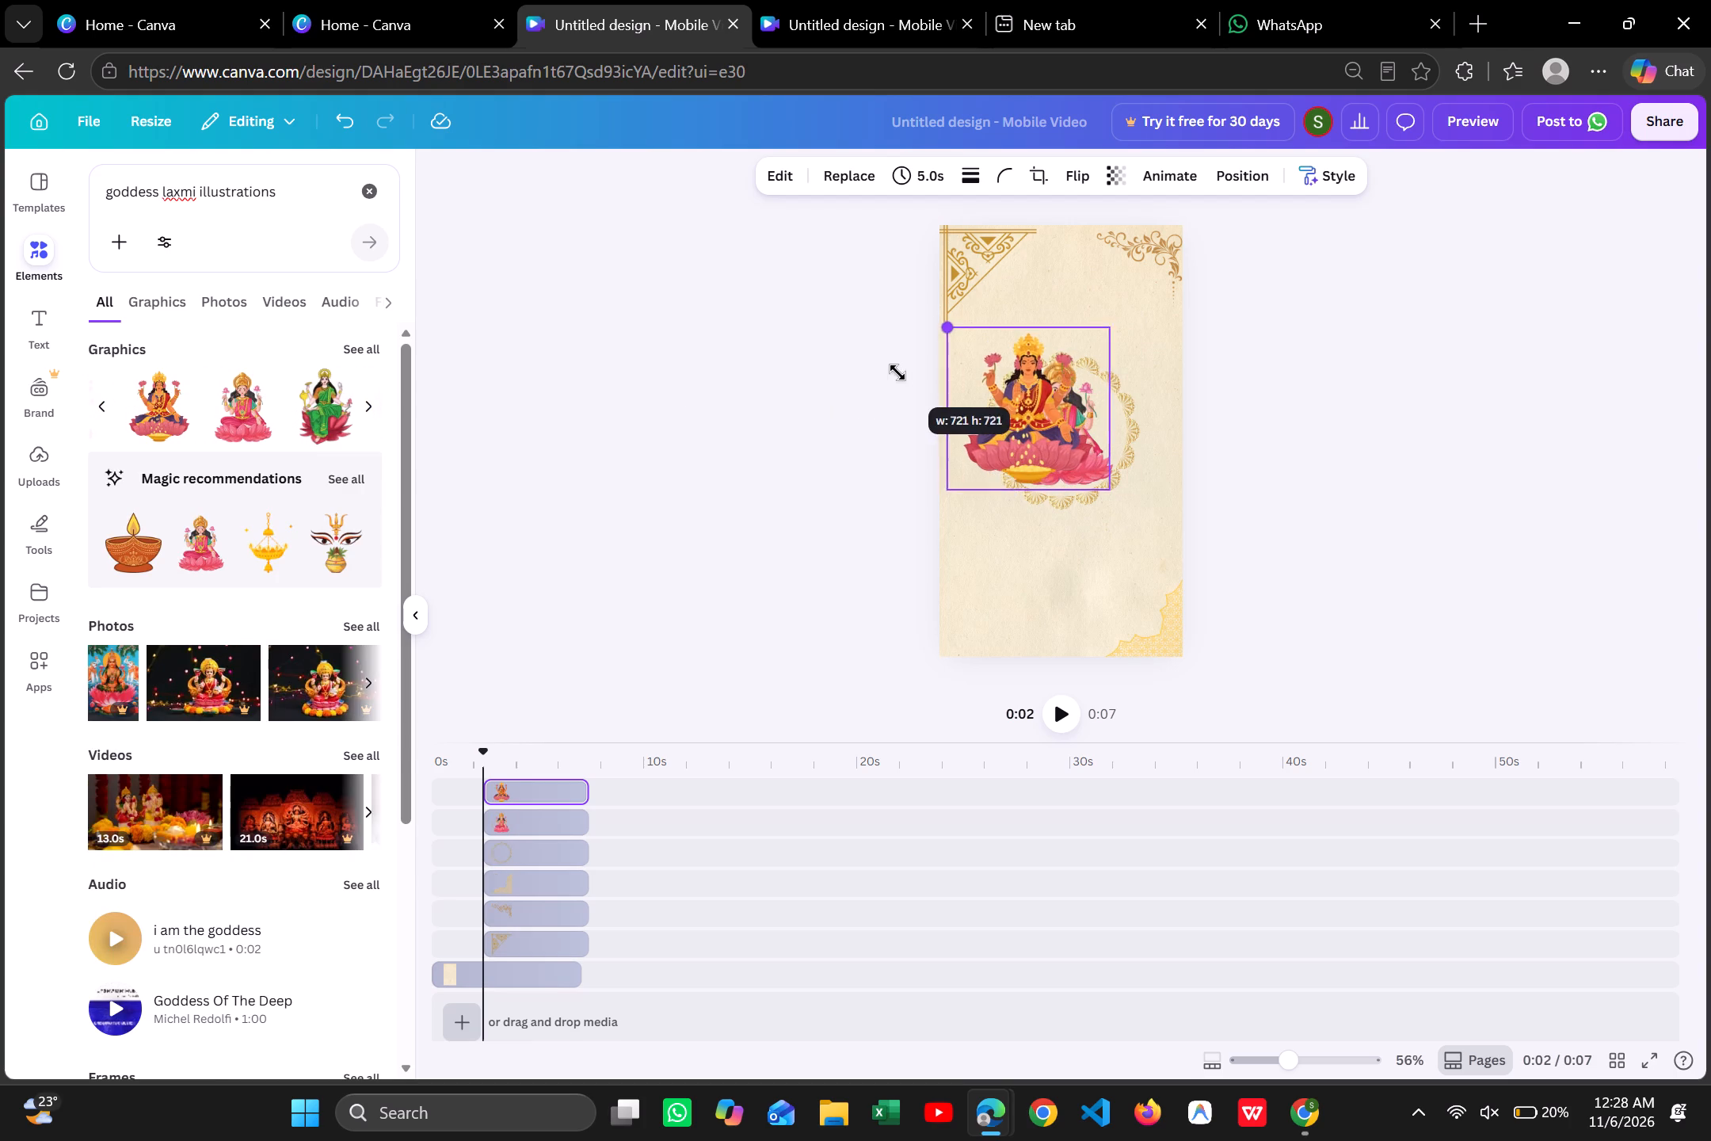
pyautogui.moveTo(897, 372); pyautogui.dragTo(880, 362)
pyautogui.moveTo(1066, 411); pyautogui.dragTo(1113, 432)
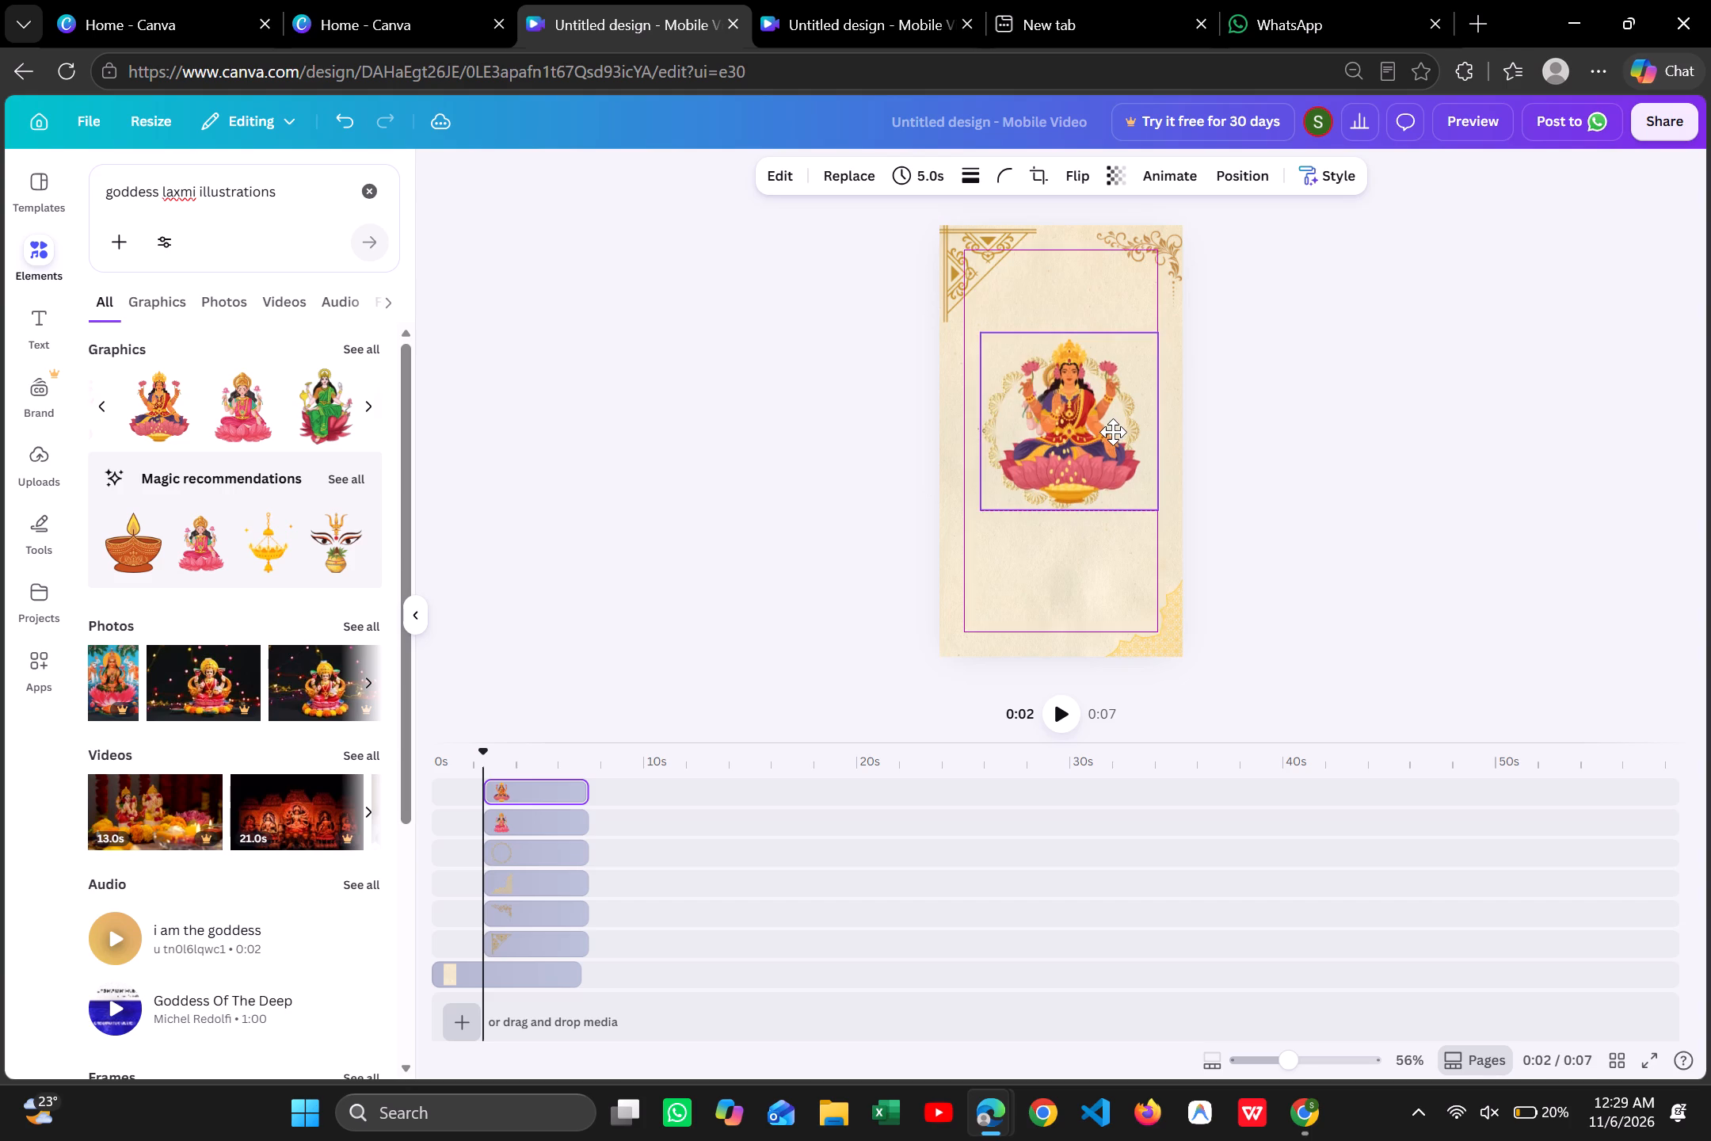
pyautogui.moveTo(1113, 432); pyautogui.dragTo(1112, 432)
# Move the red-and-purple Lakshmi off the round frame down to the bottom of the page.
pyautogui.hscroll(-2, 1112, 432)
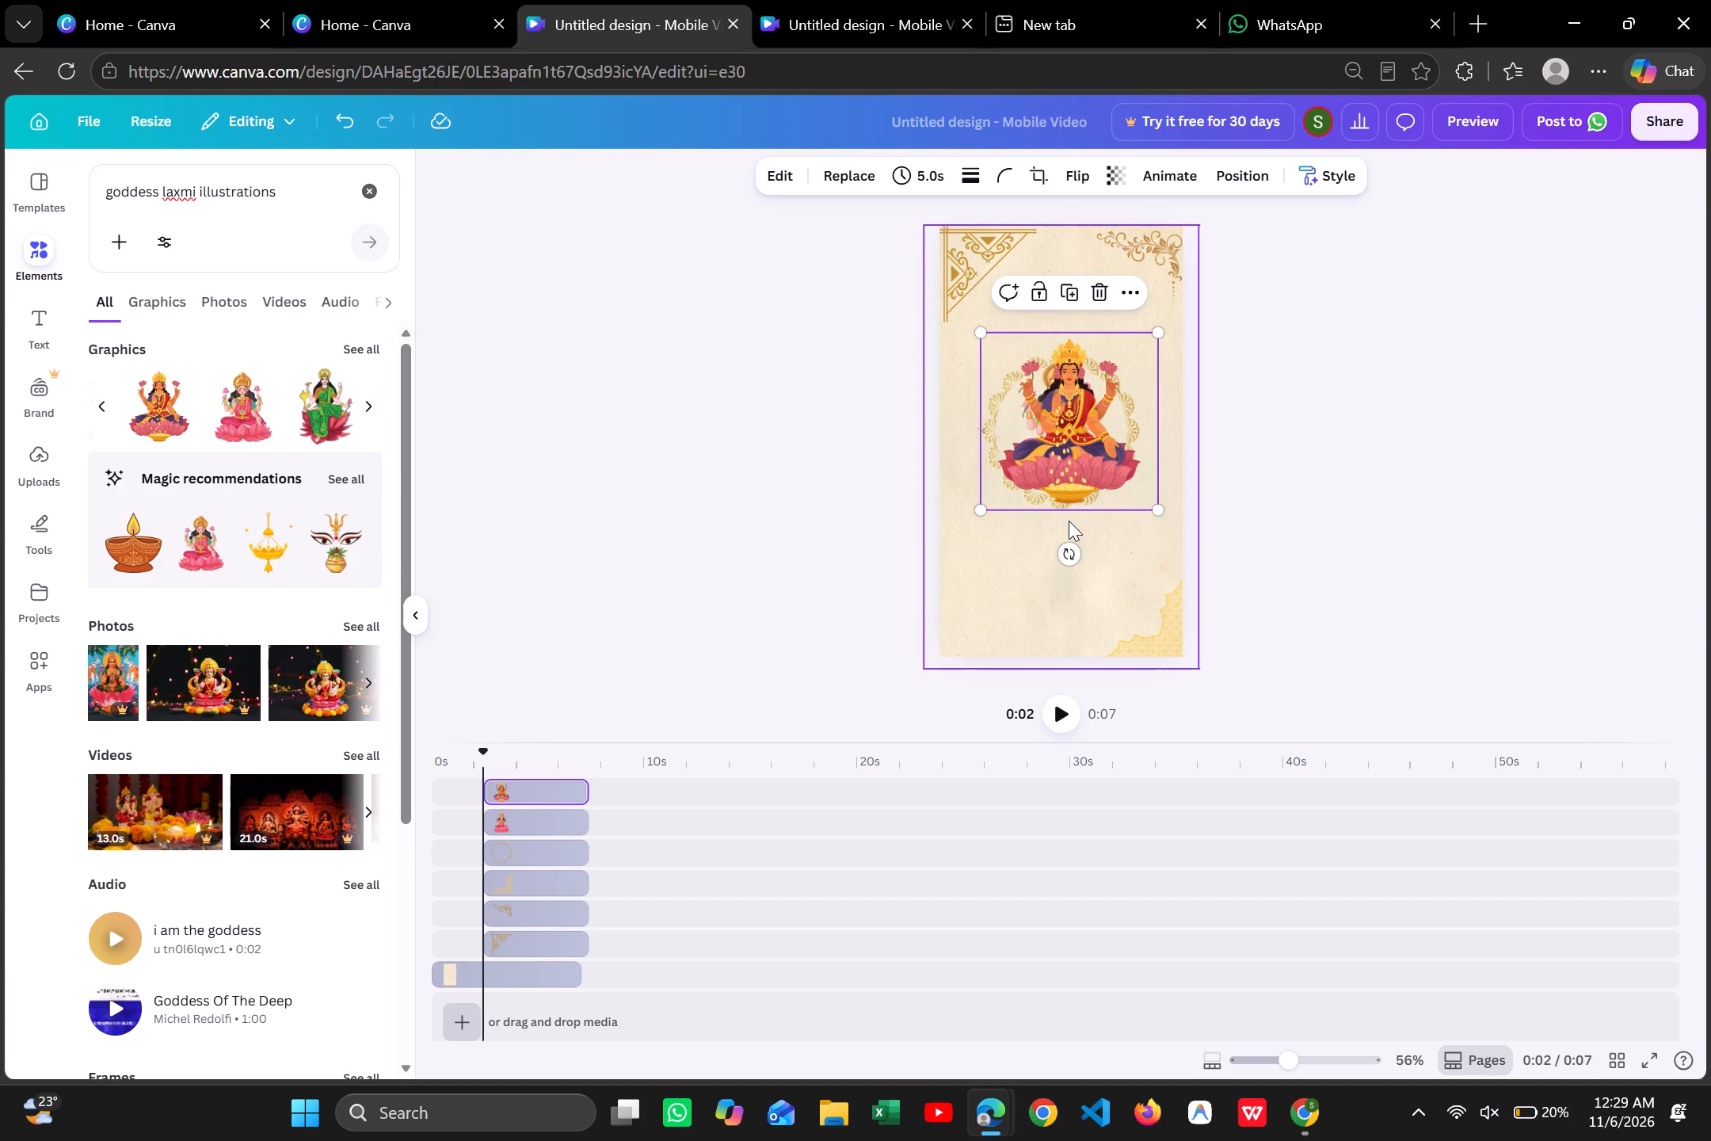
pyautogui.click(1323, 507)
pyautogui.hscroll(1, 1323, 507)
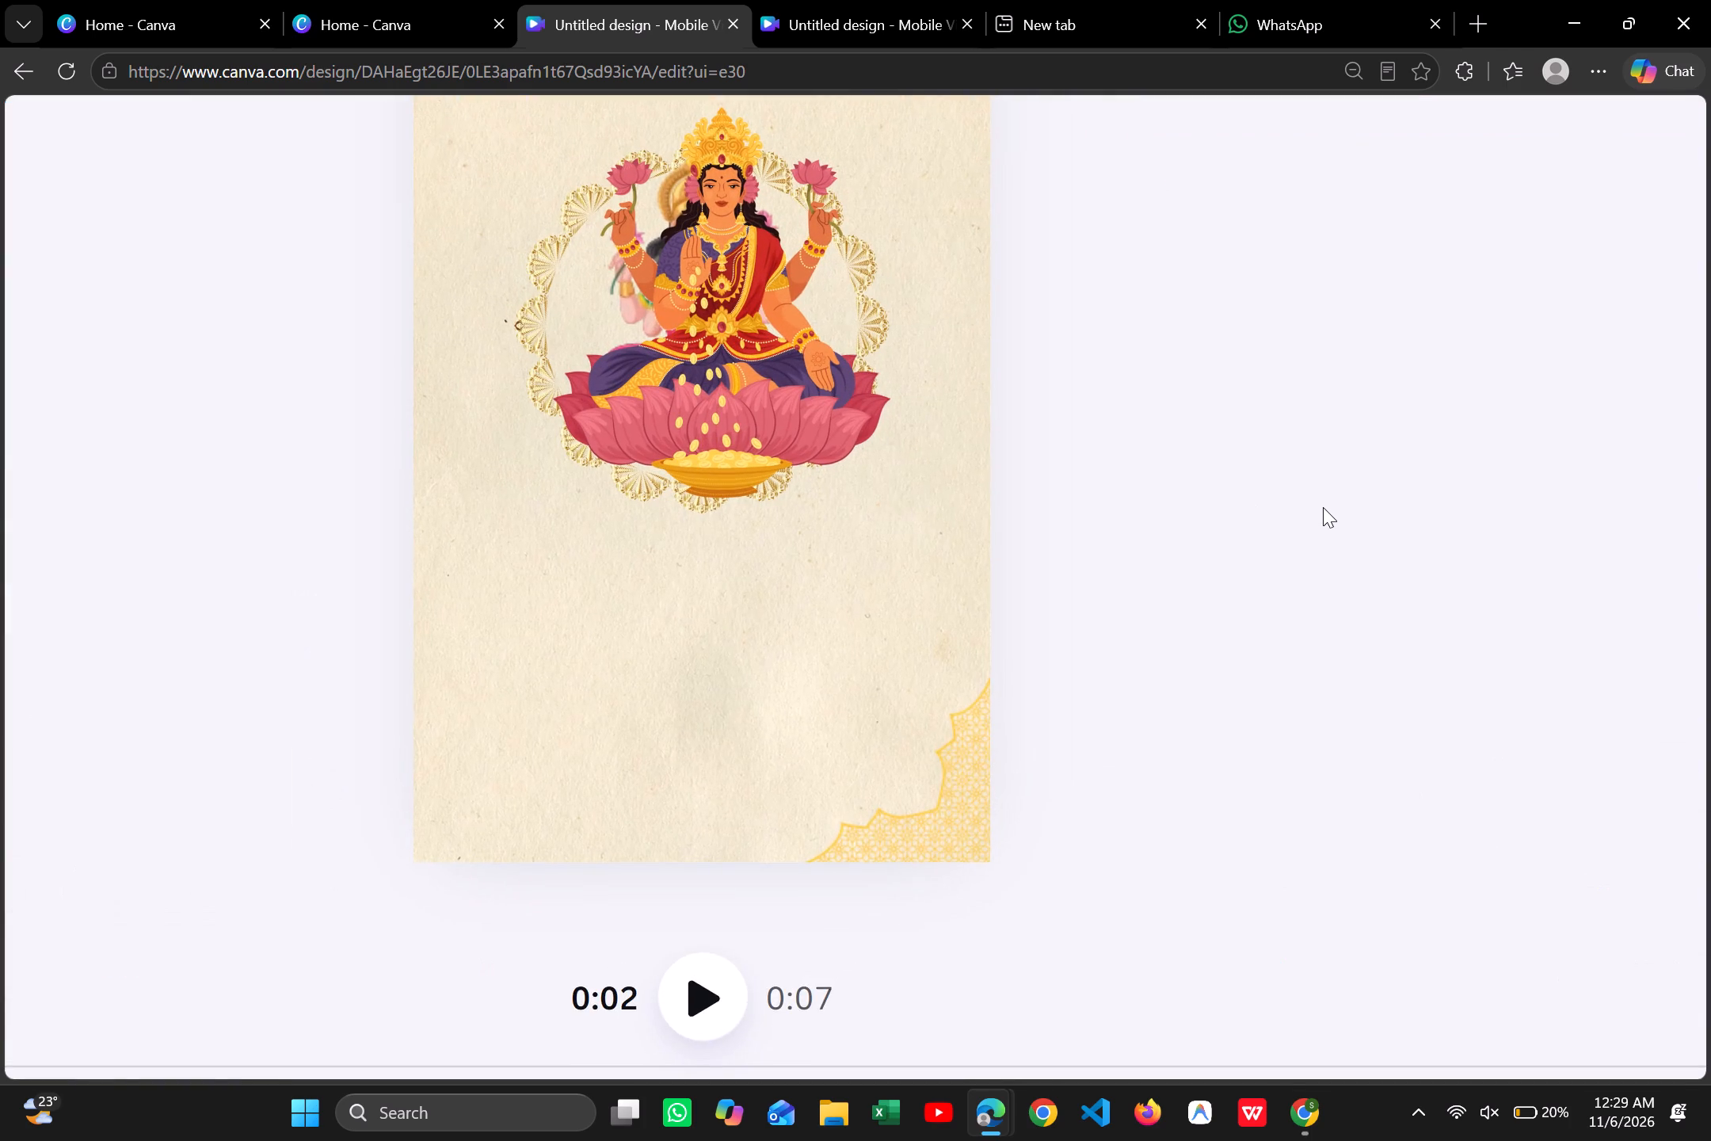
pyautogui.hscroll(2, 1323, 507)
pyautogui.scroll(2, 1323, 507)
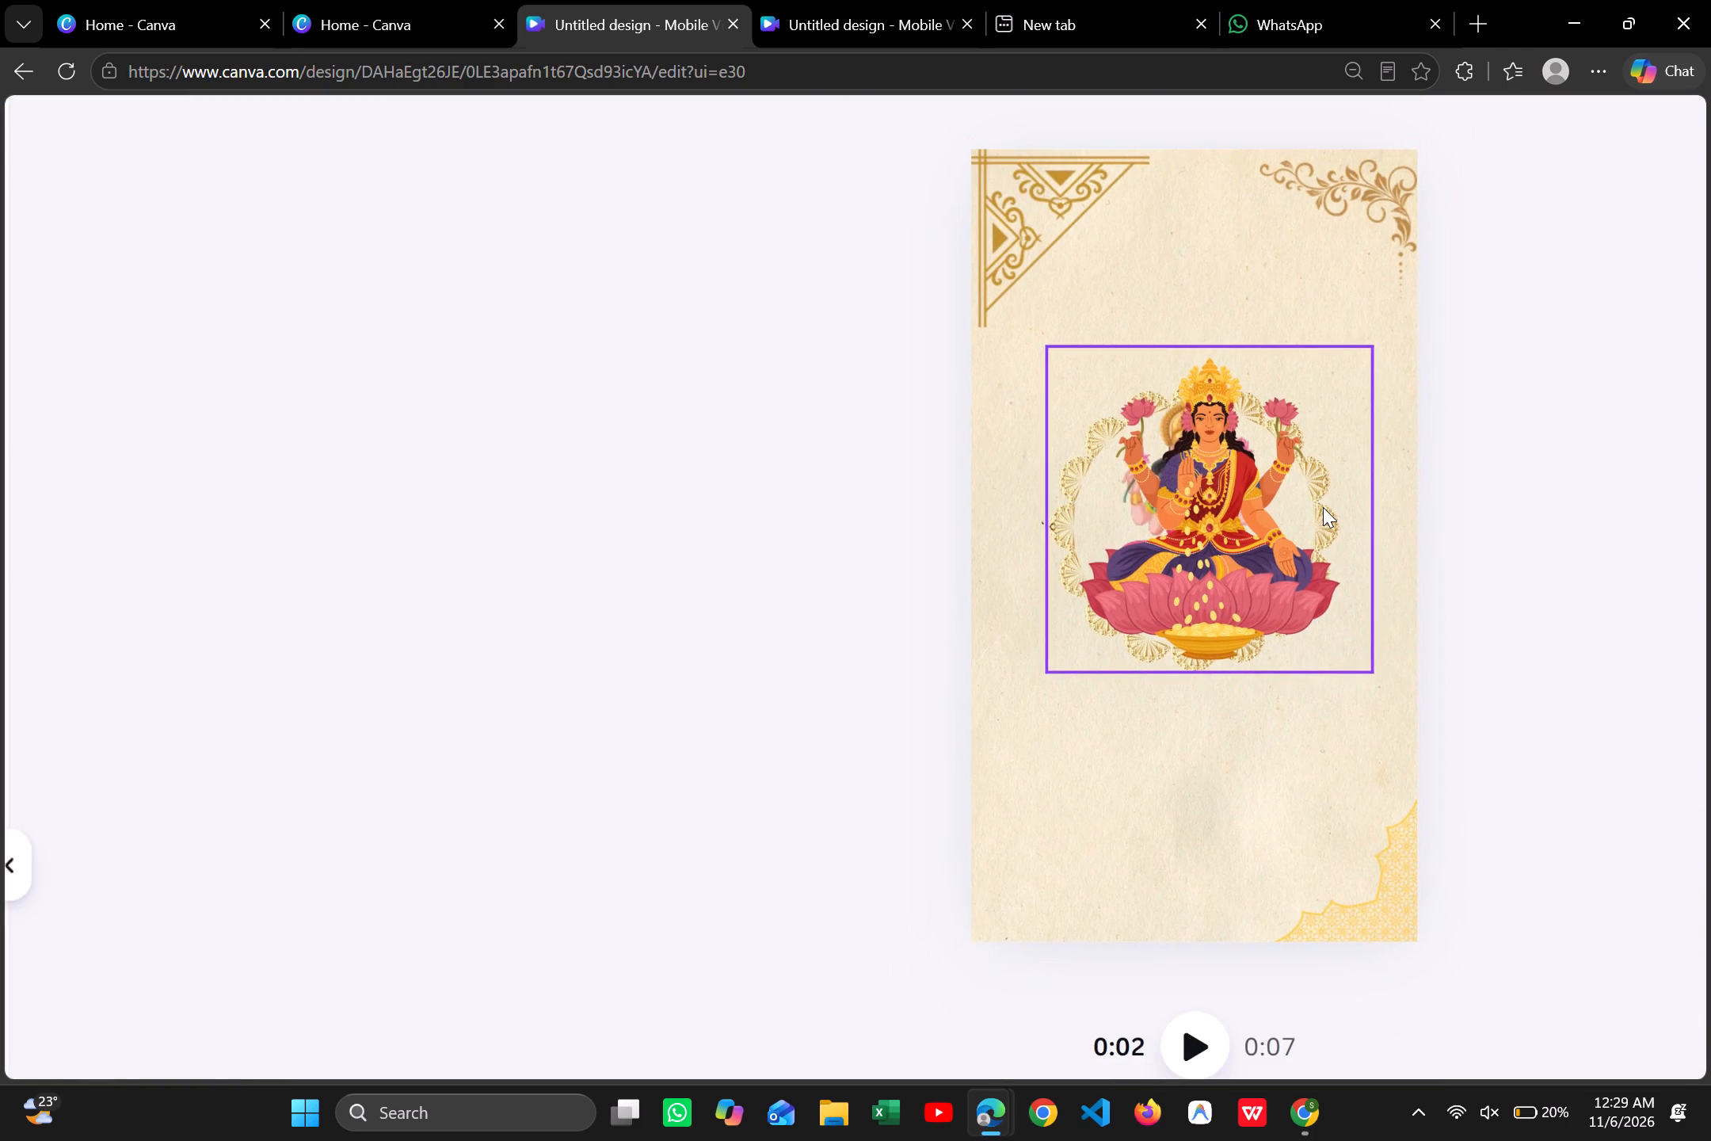
pyautogui.moveTo(1260, 518); pyautogui.dragTo(1210, 829)
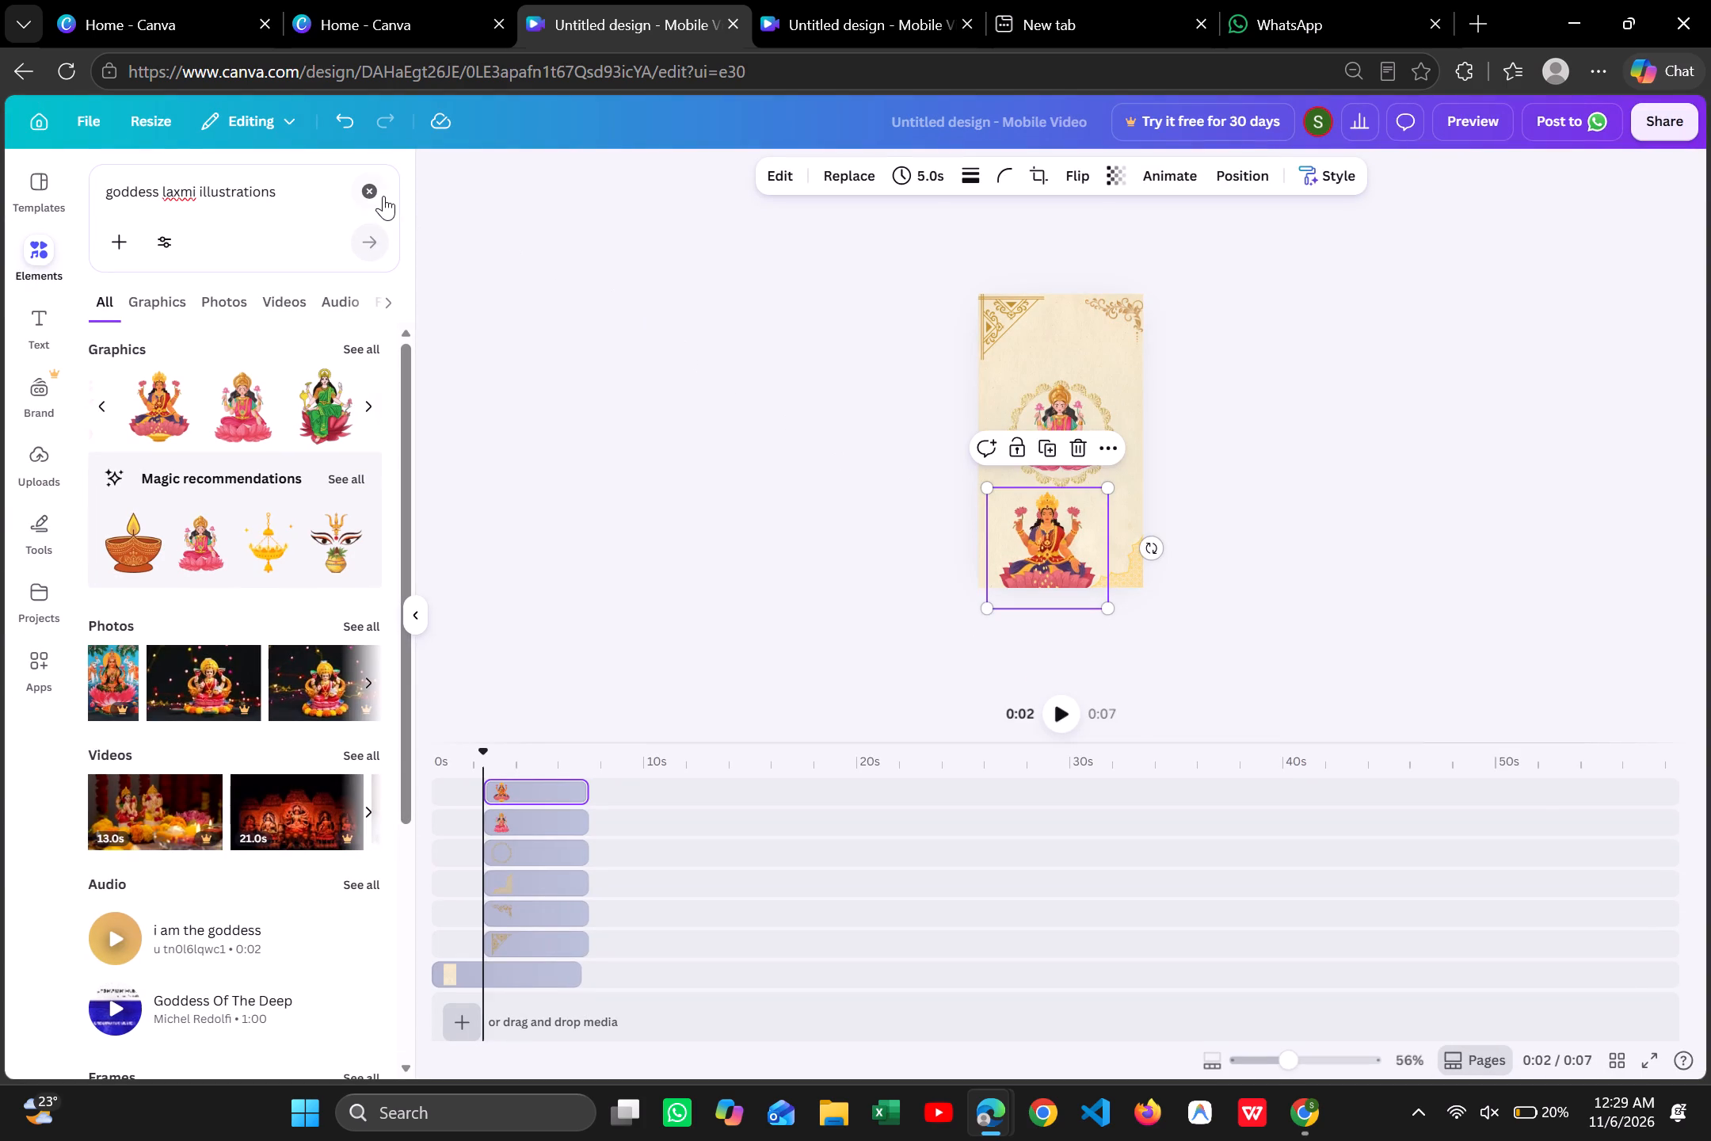
# Search the elements for "background sparkles" and look through the graphics.
pyautogui.click(381, 195)
pyautogui.write('background a')
pyautogui.press('BackSpace')
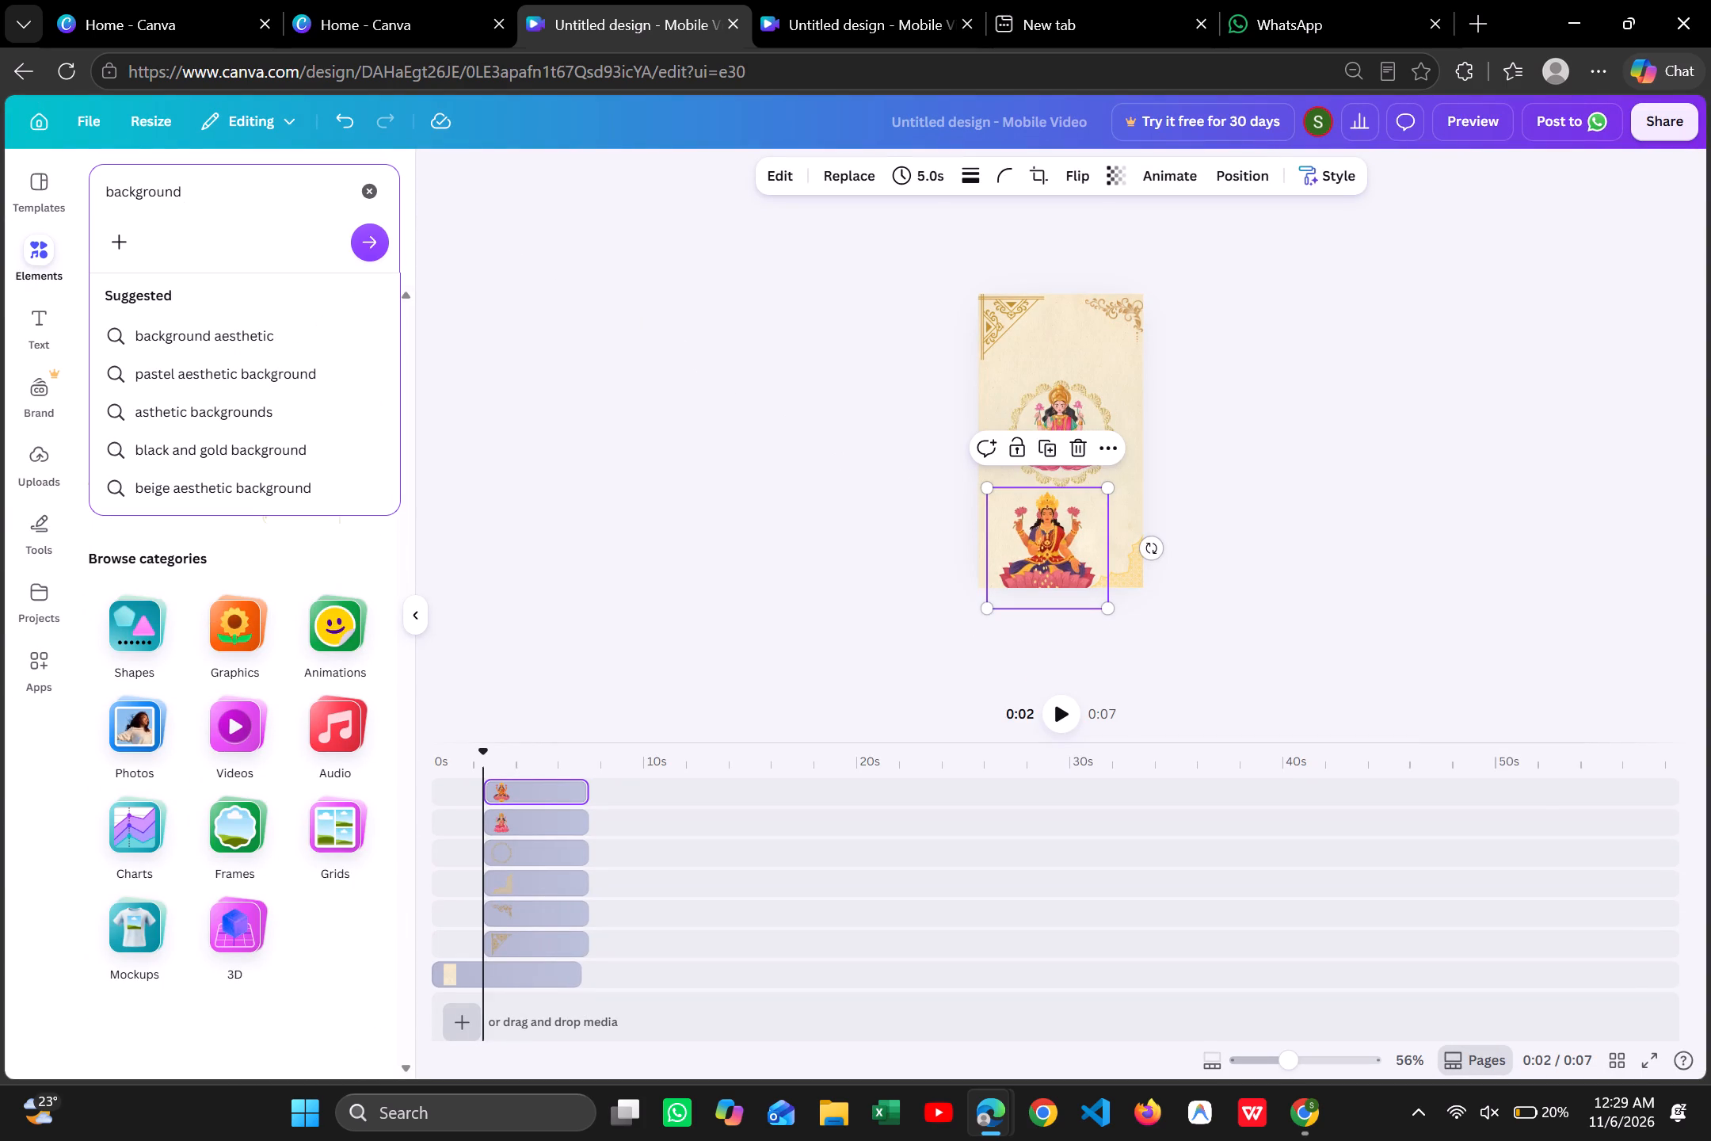
pyautogui.write('sparkles')
pyautogui.press('Return')
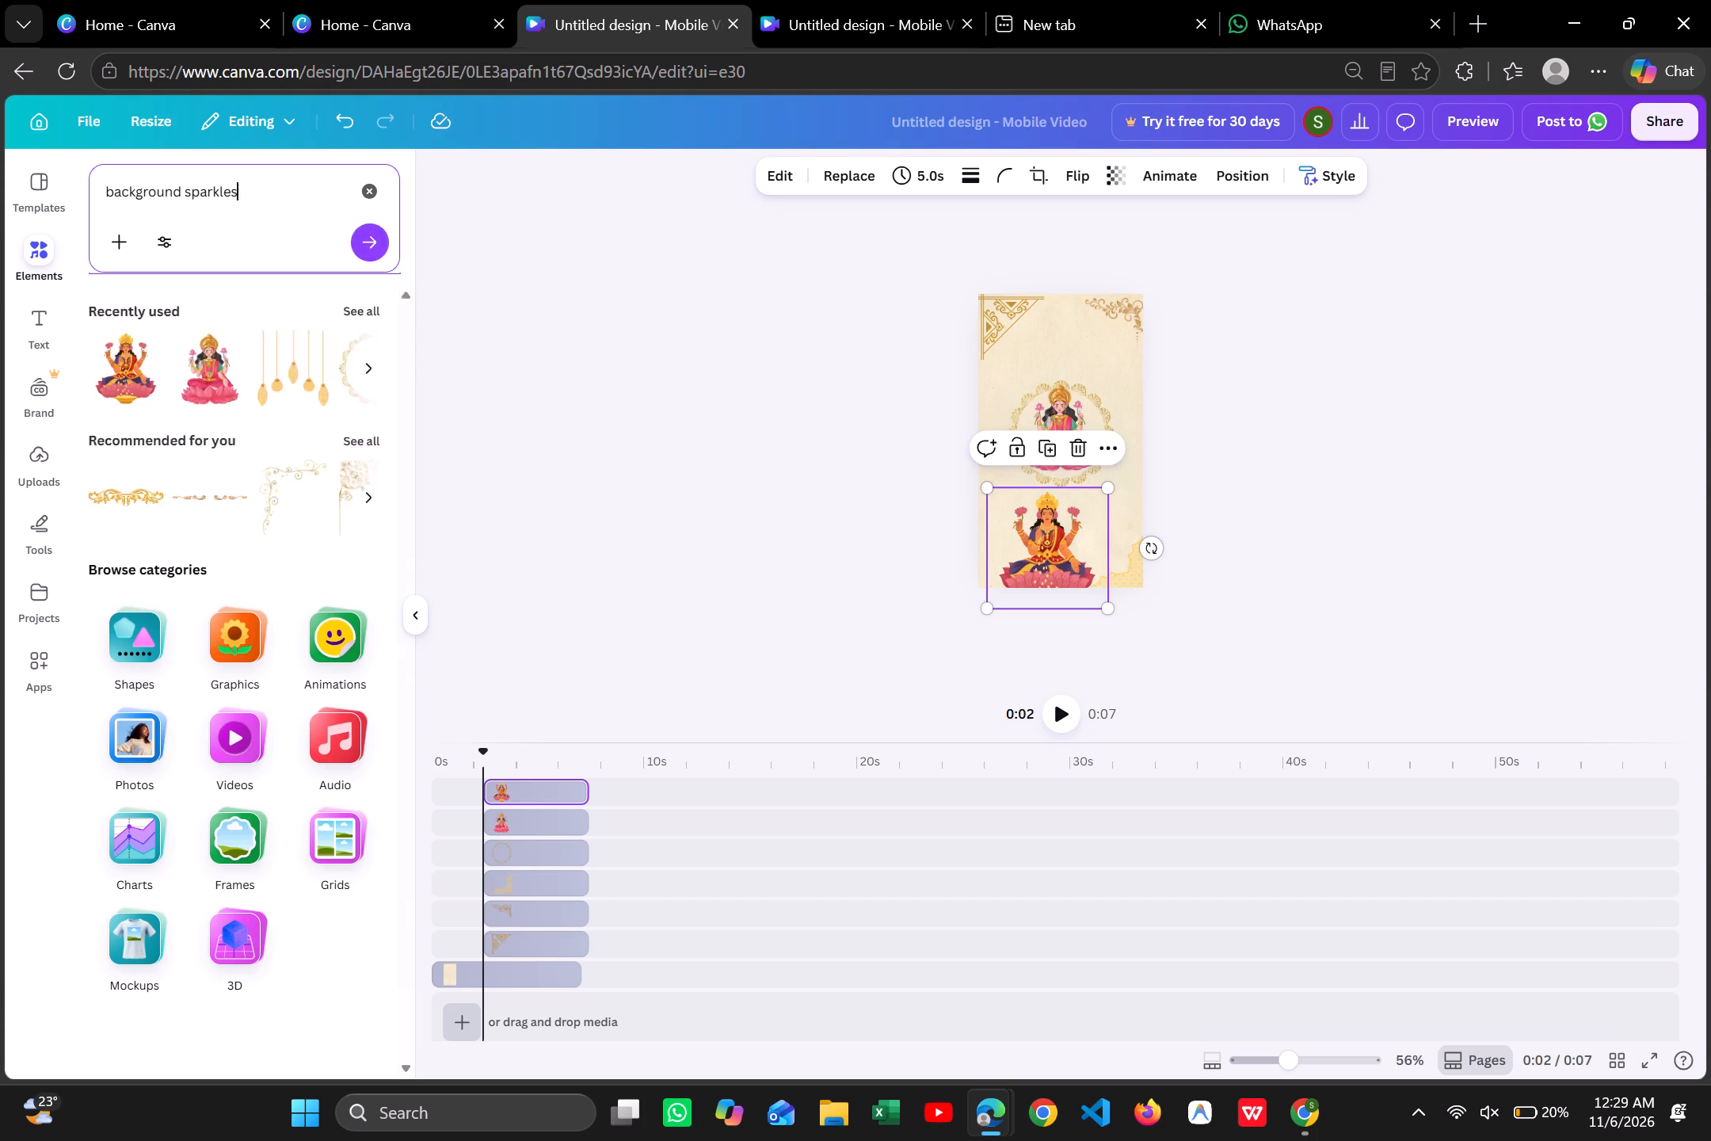
pyautogui.hscroll(-1, 280, 380)
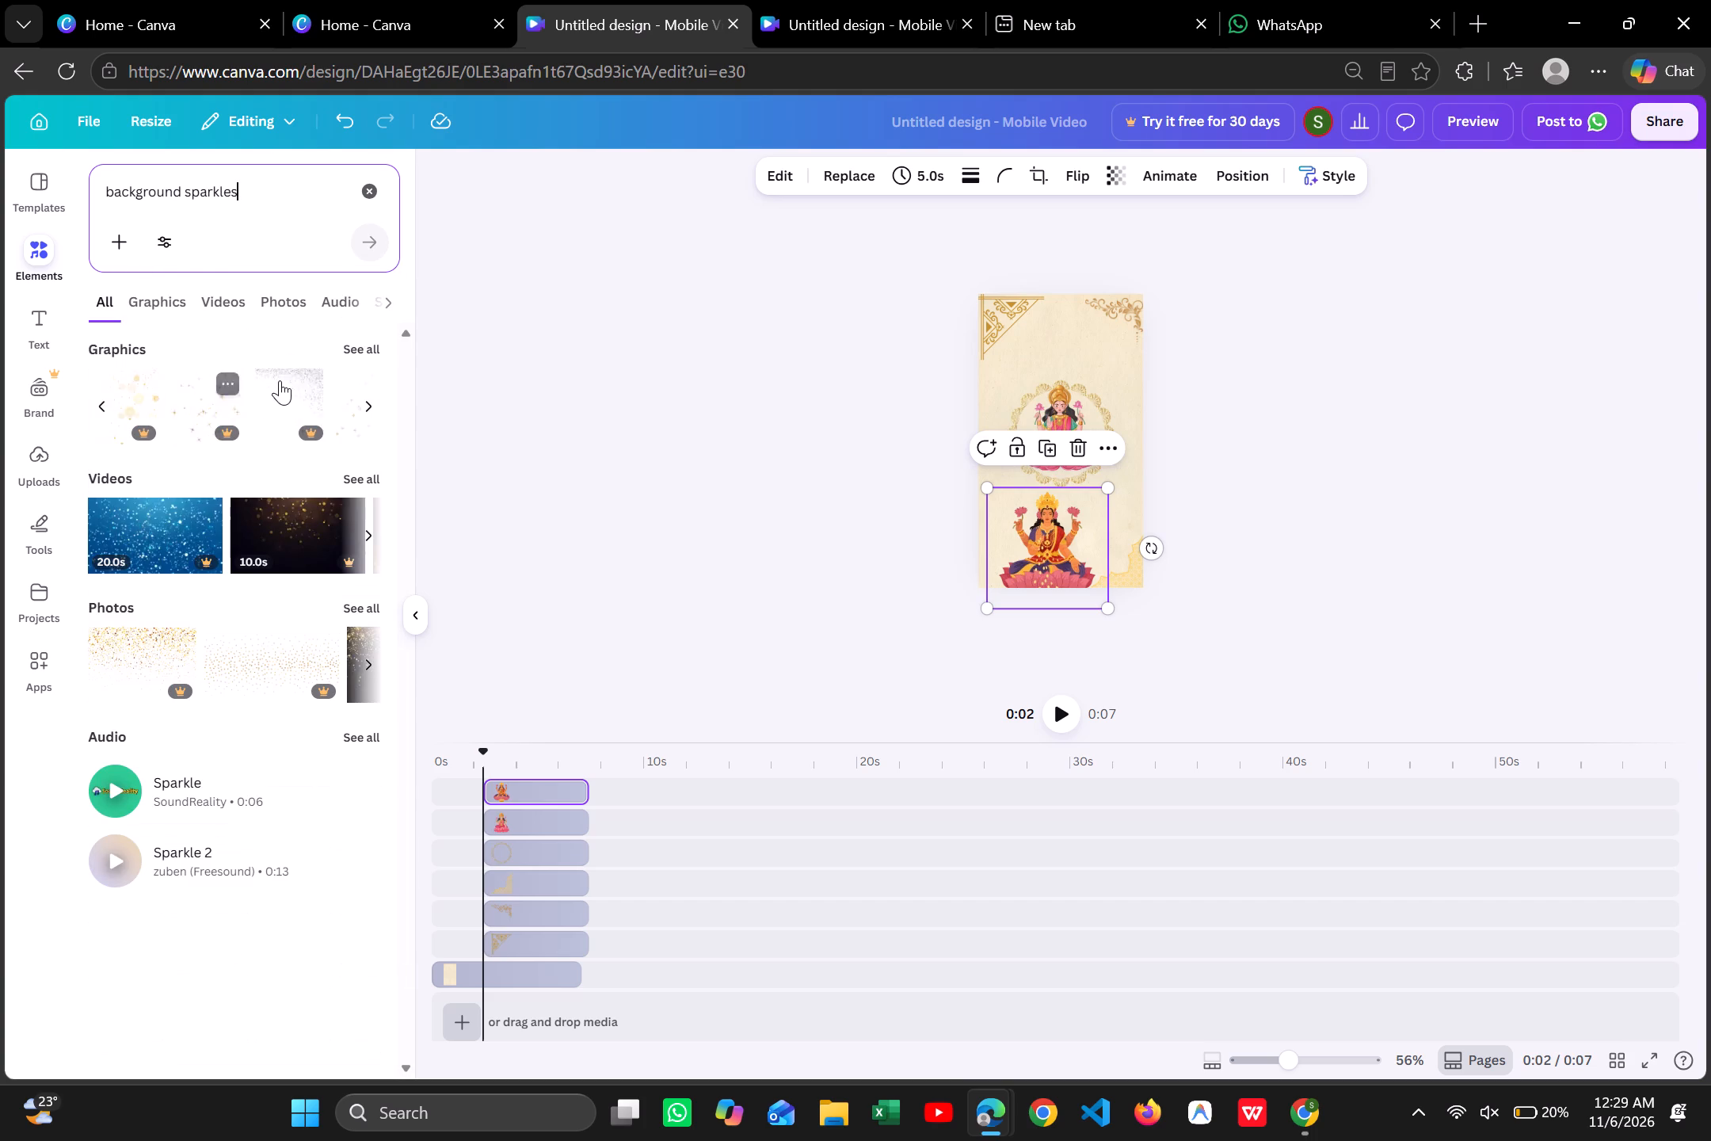
pyautogui.hscroll(-2, 280, 380)
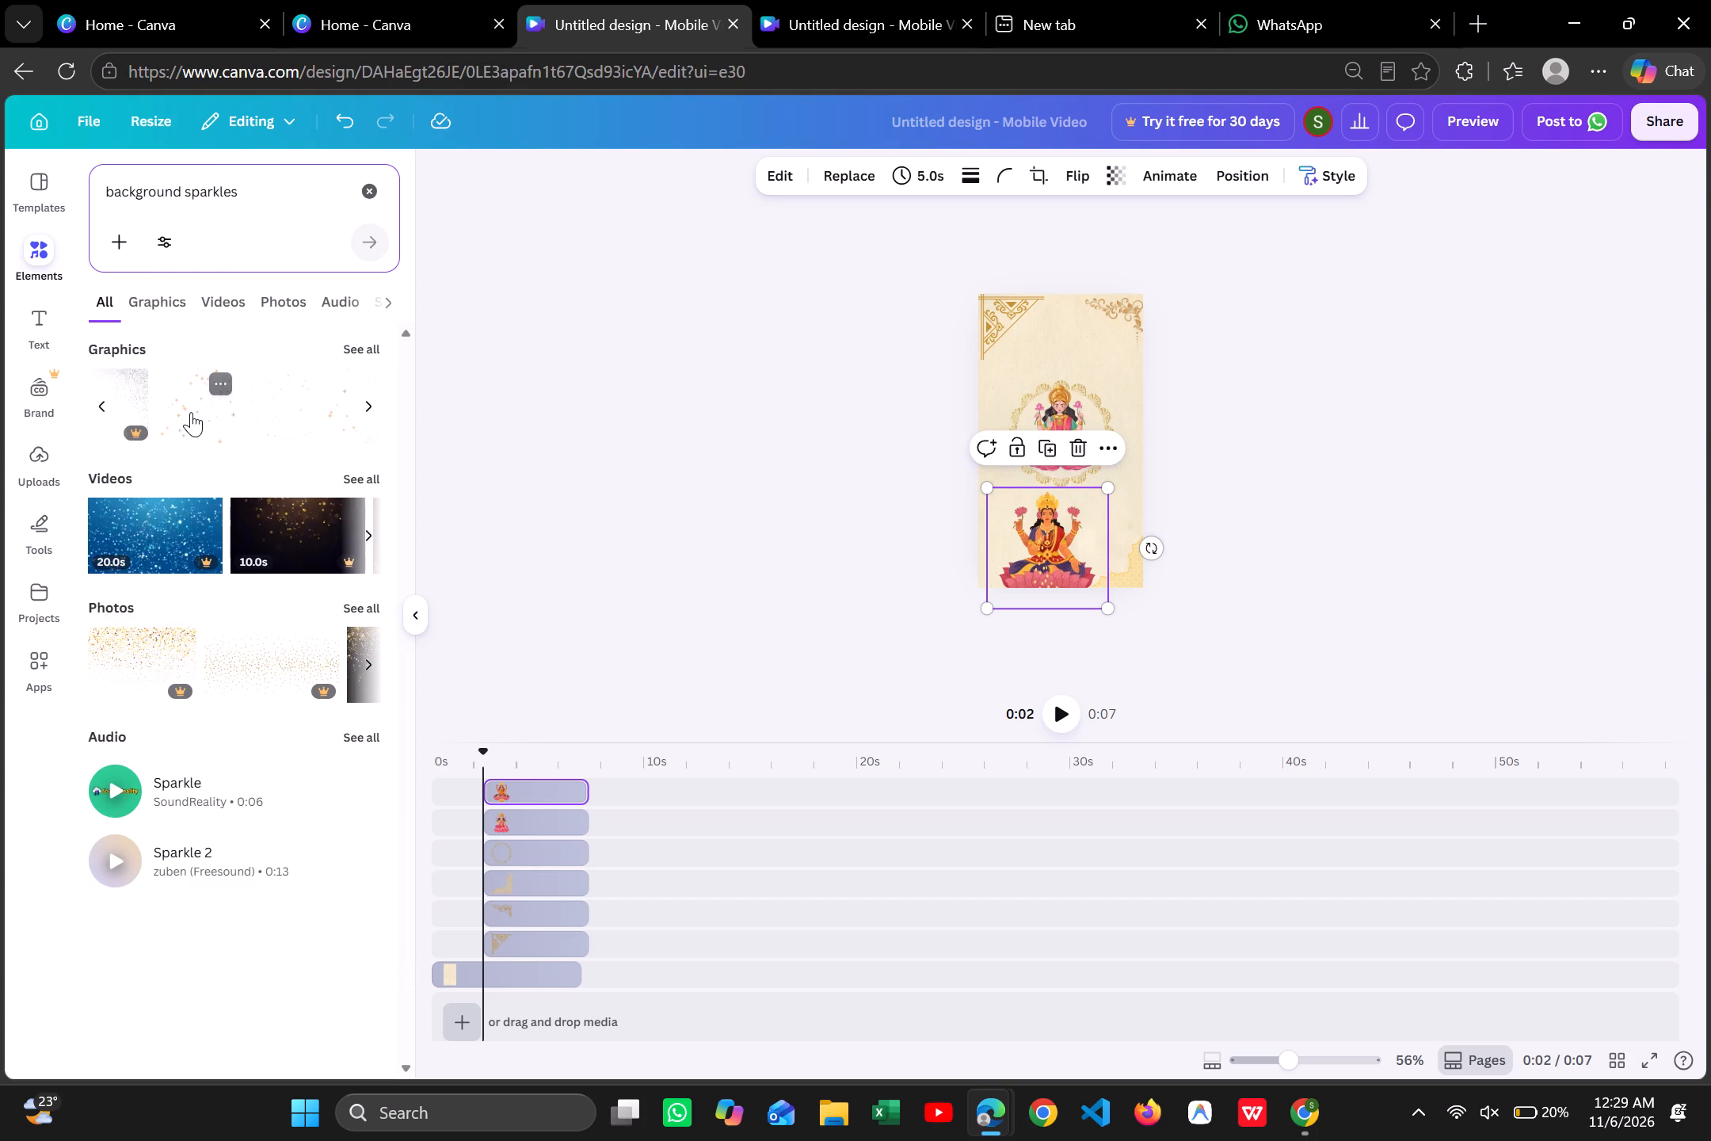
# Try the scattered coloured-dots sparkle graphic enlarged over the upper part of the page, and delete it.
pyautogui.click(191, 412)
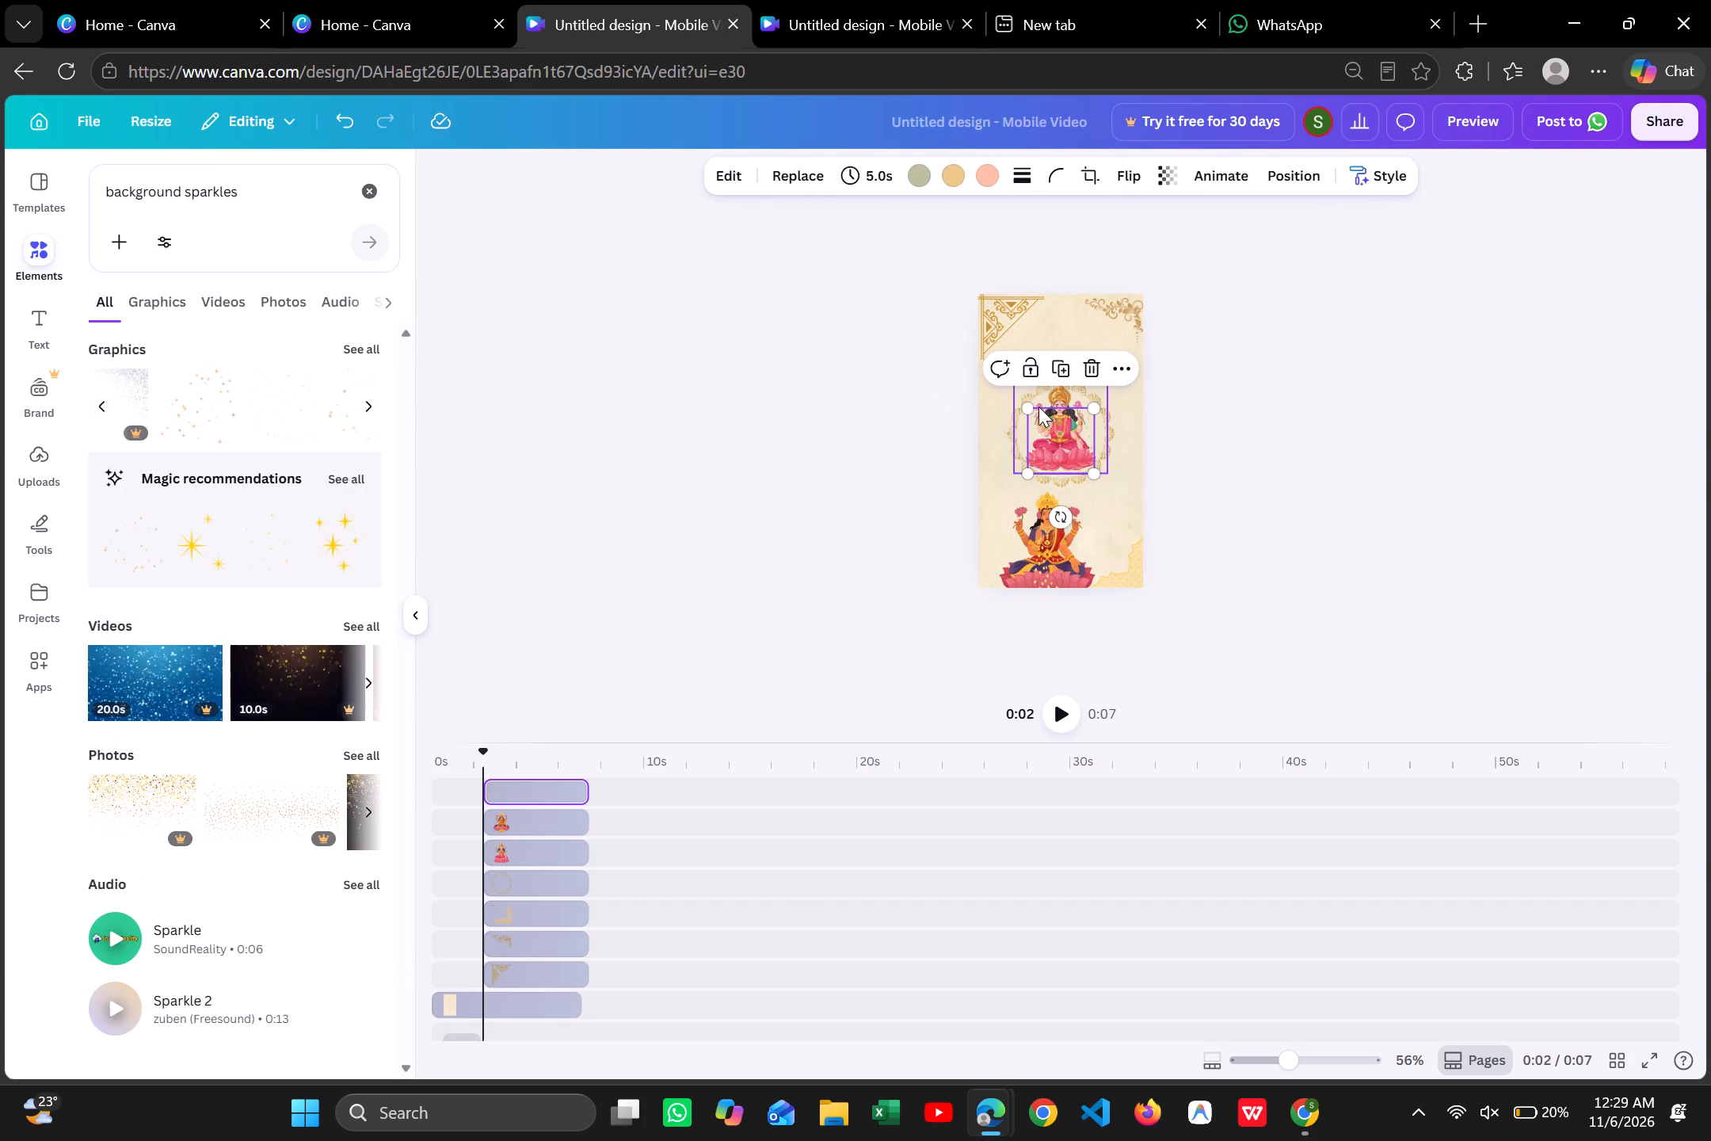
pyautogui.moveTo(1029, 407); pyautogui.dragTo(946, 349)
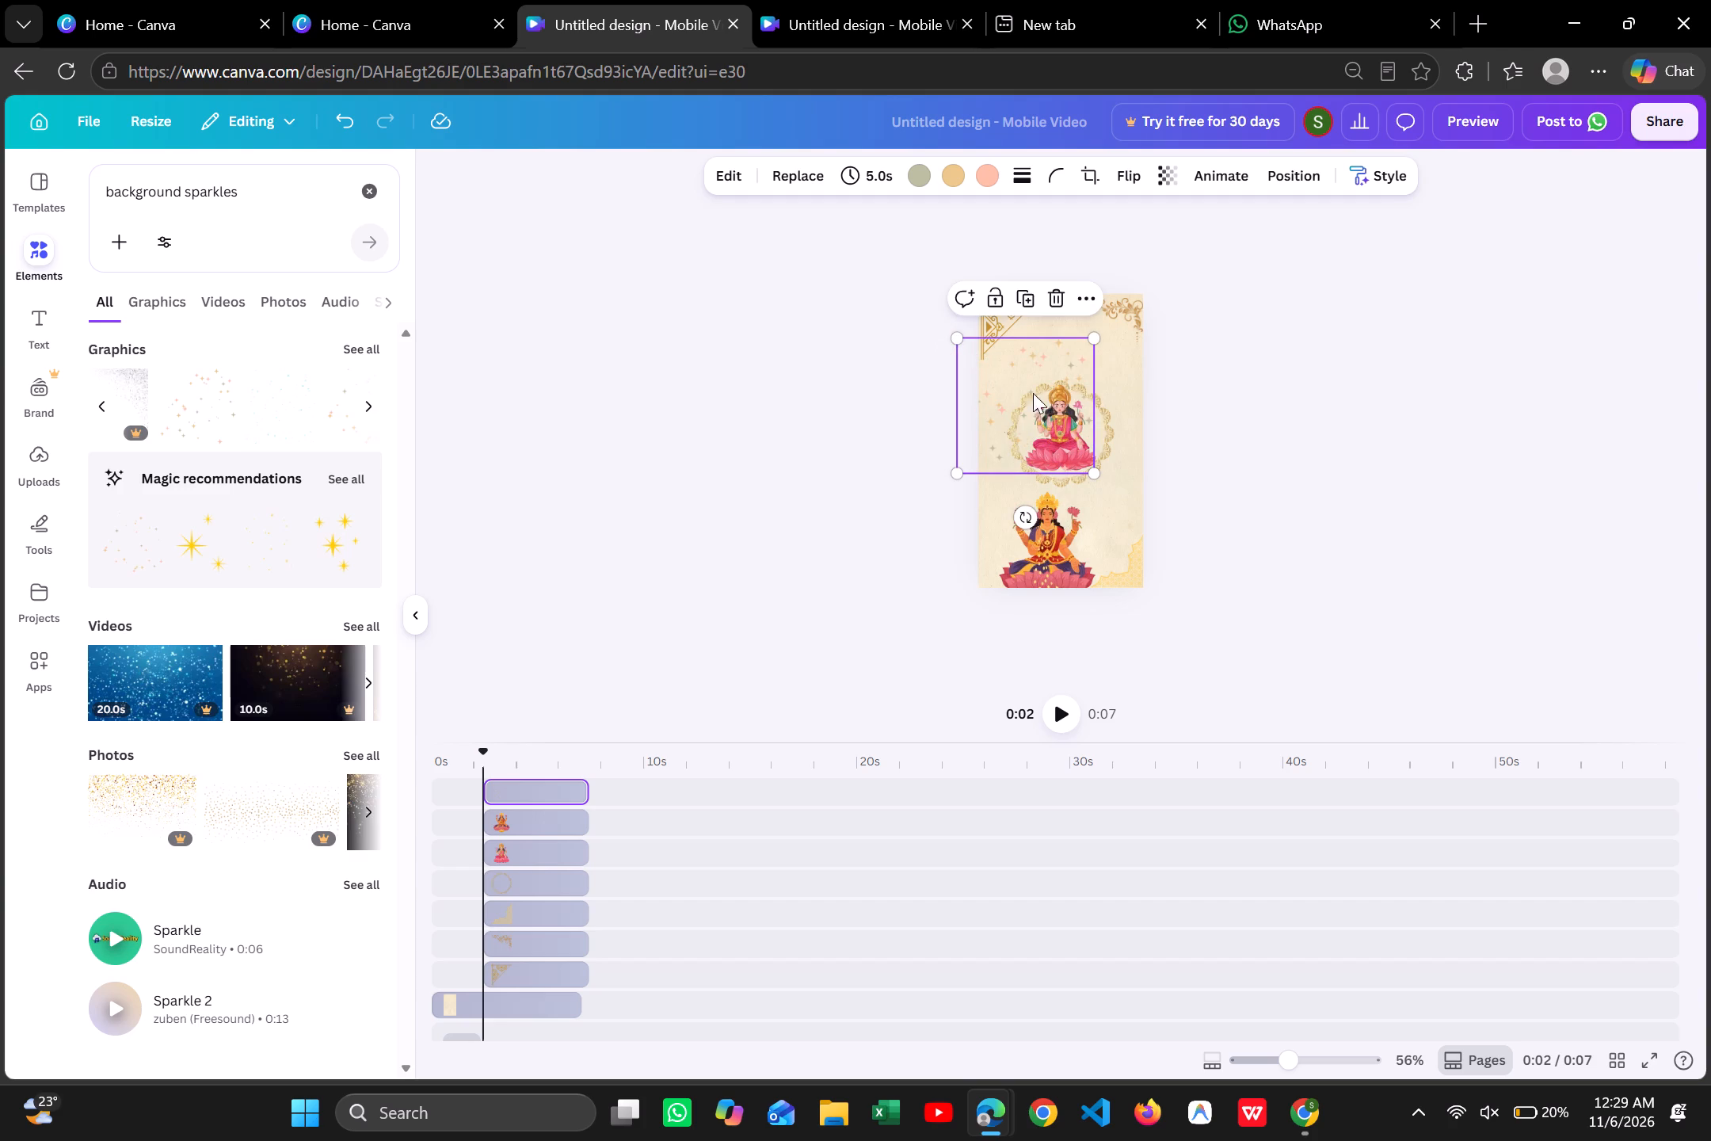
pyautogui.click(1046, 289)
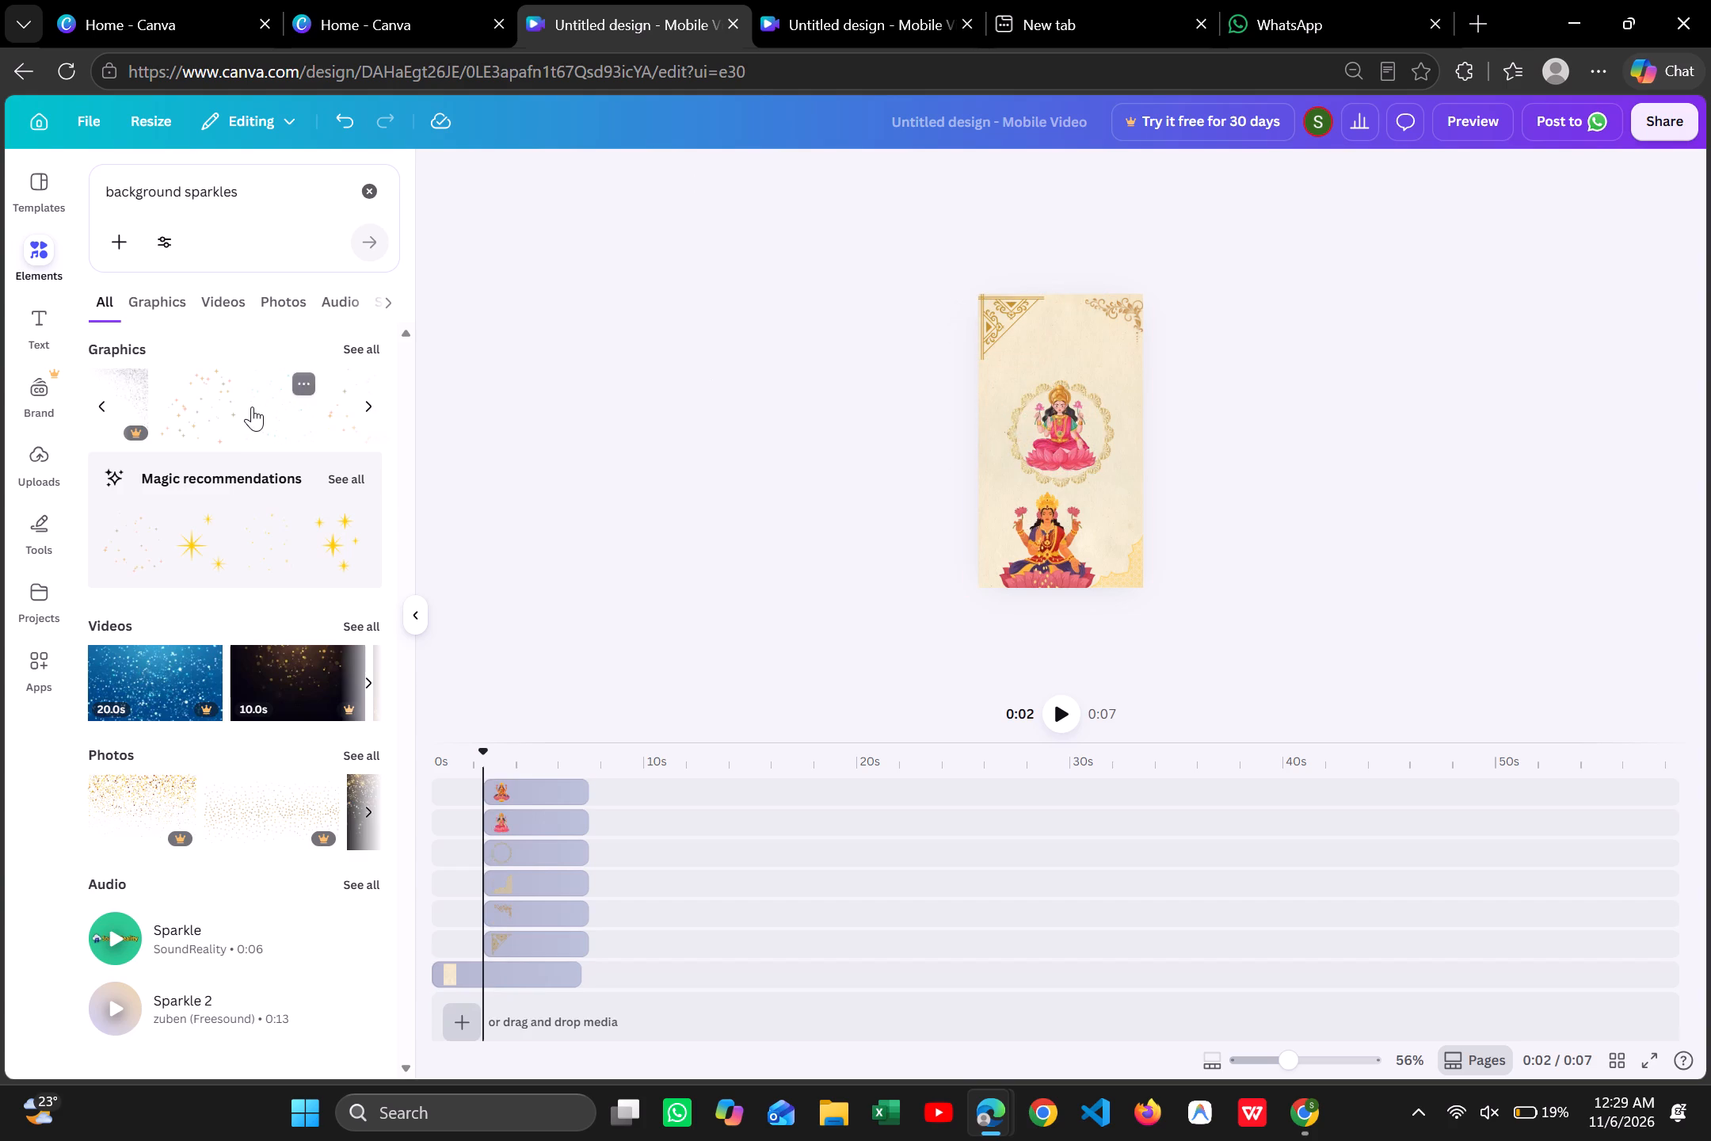
# Examine the full set of background sparkles graphics for a sparkle overlay that suits the page.
pyautogui.hscroll(-4, 252, 406)
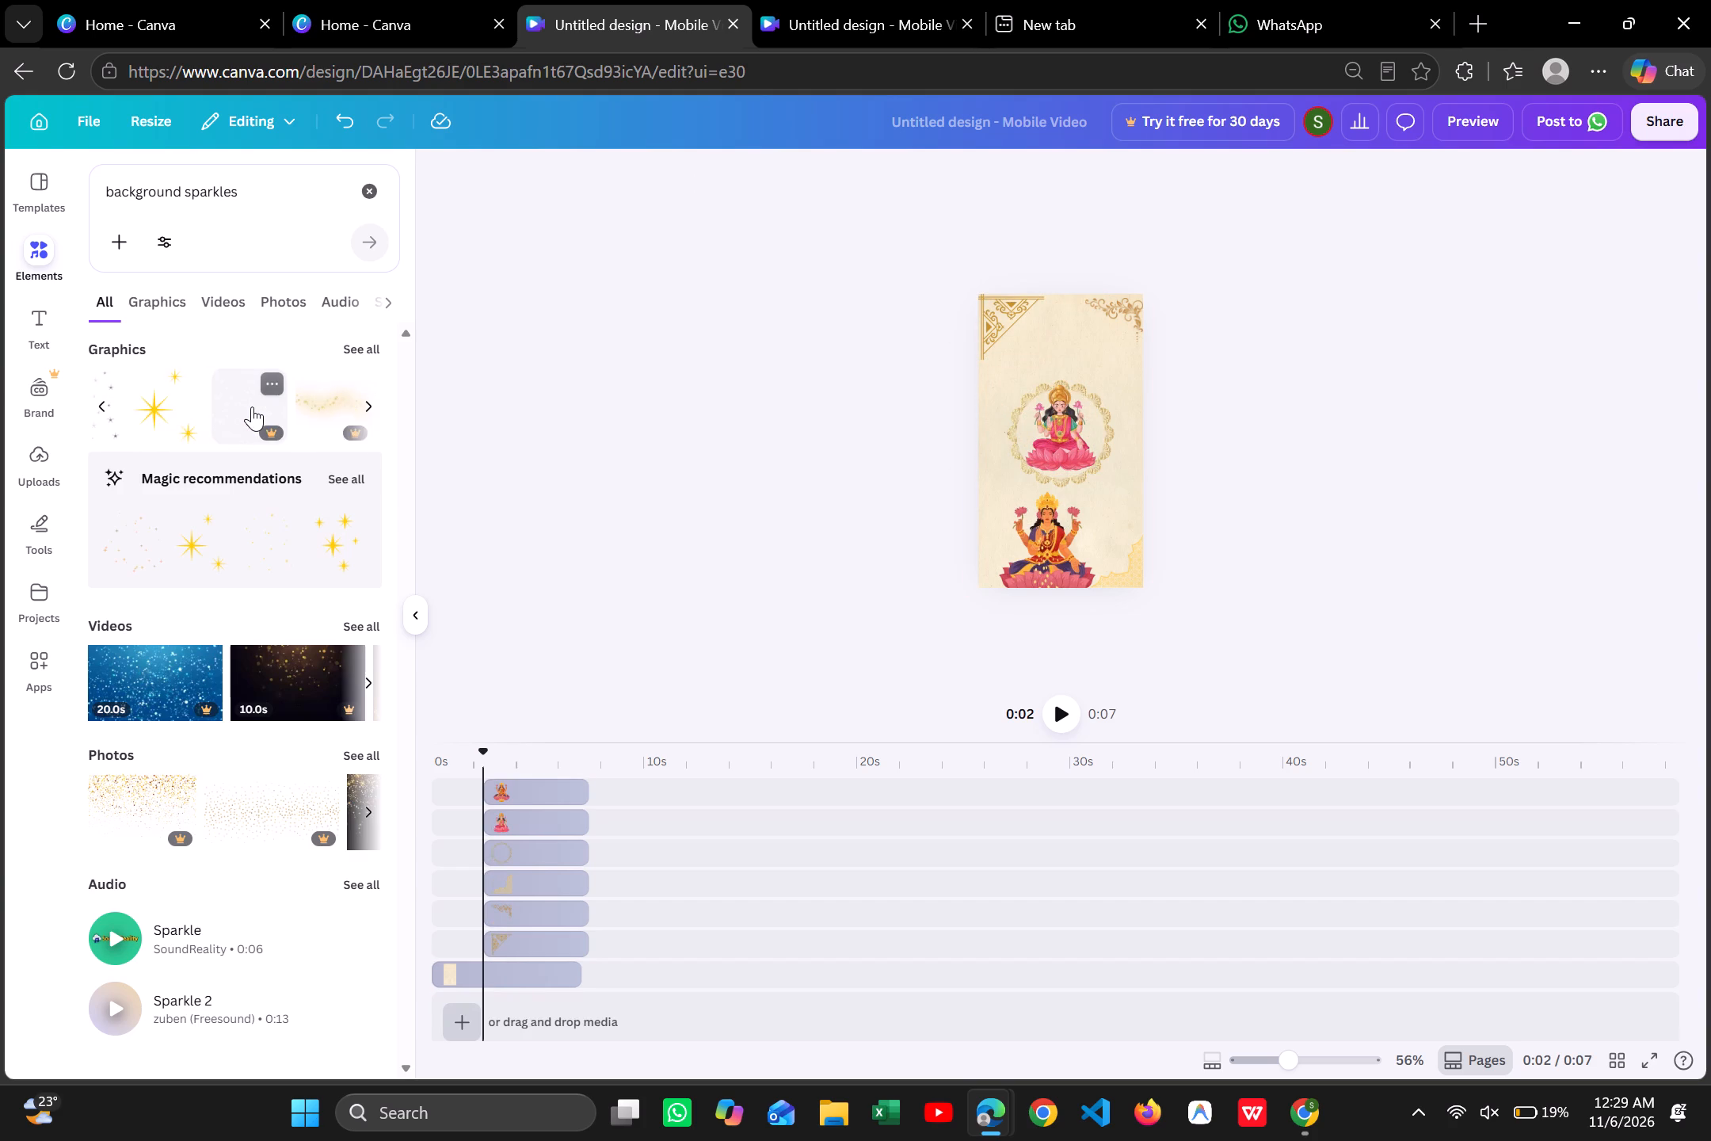
pyautogui.hscroll(-5, 252, 406)
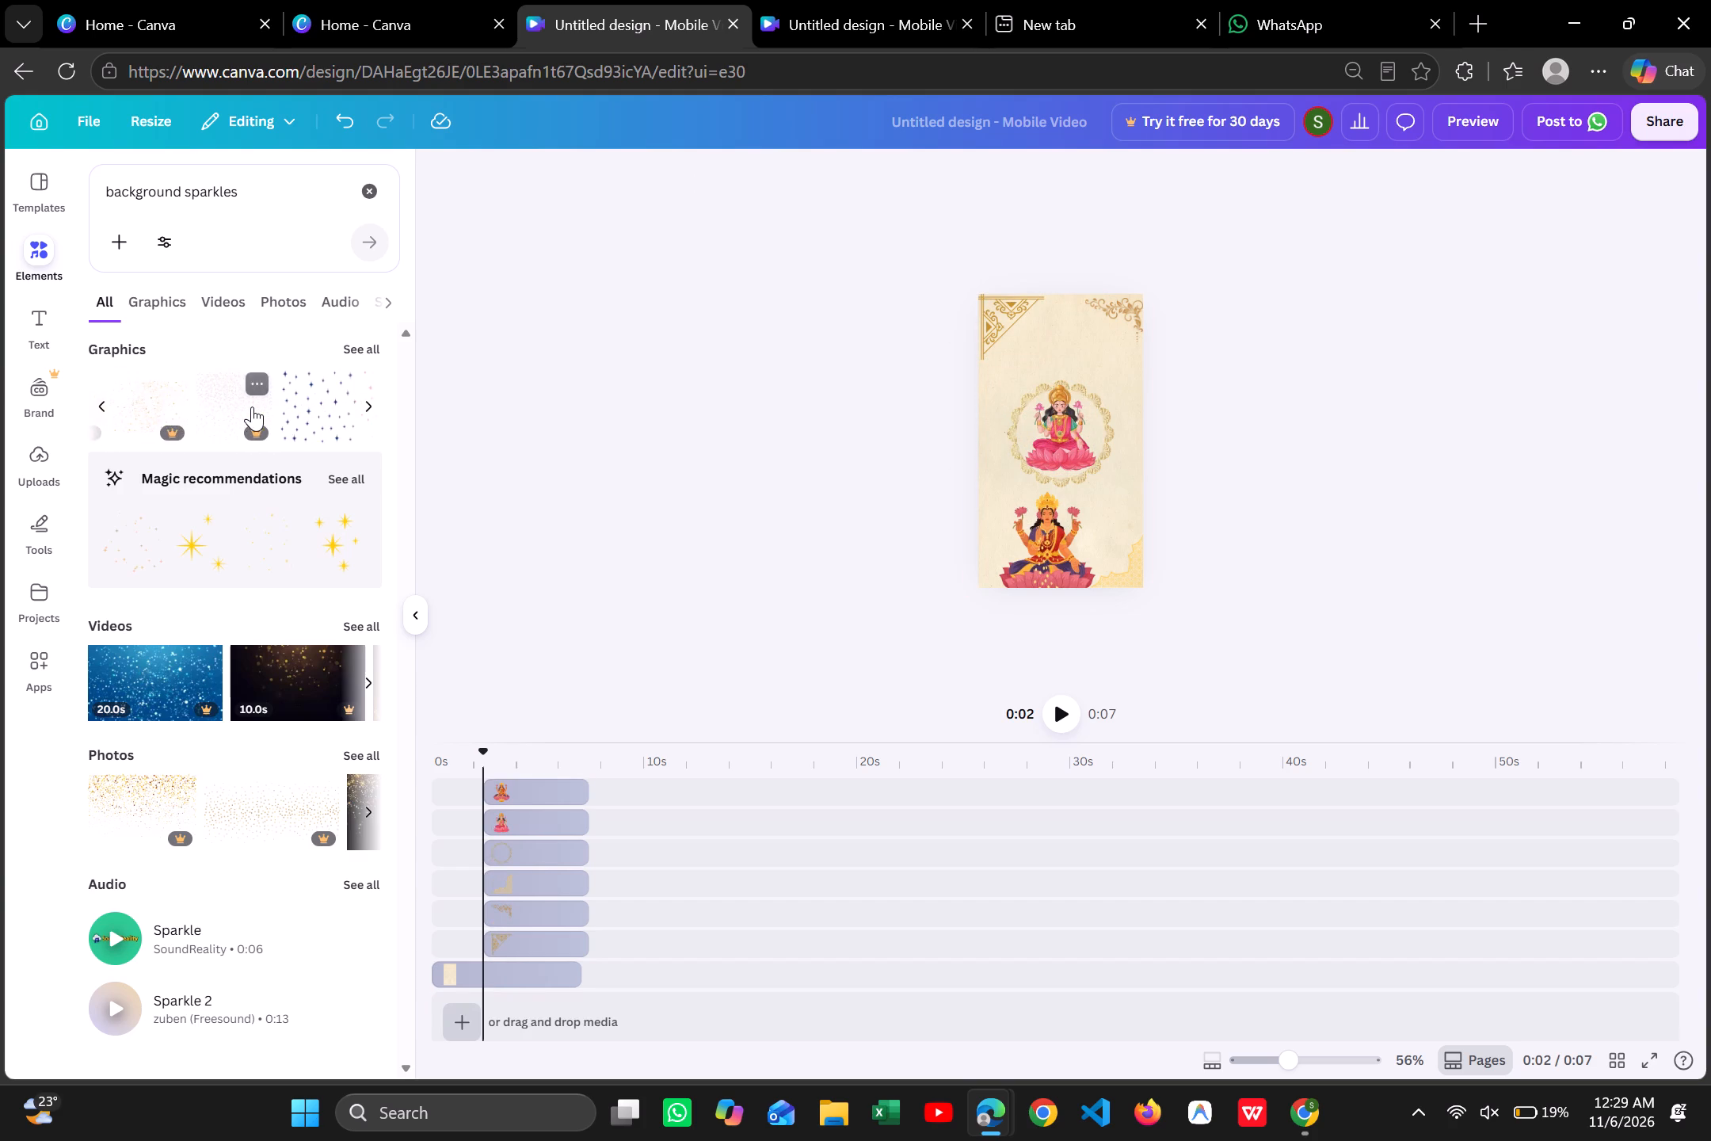
pyautogui.hscroll(-7, 252, 406)
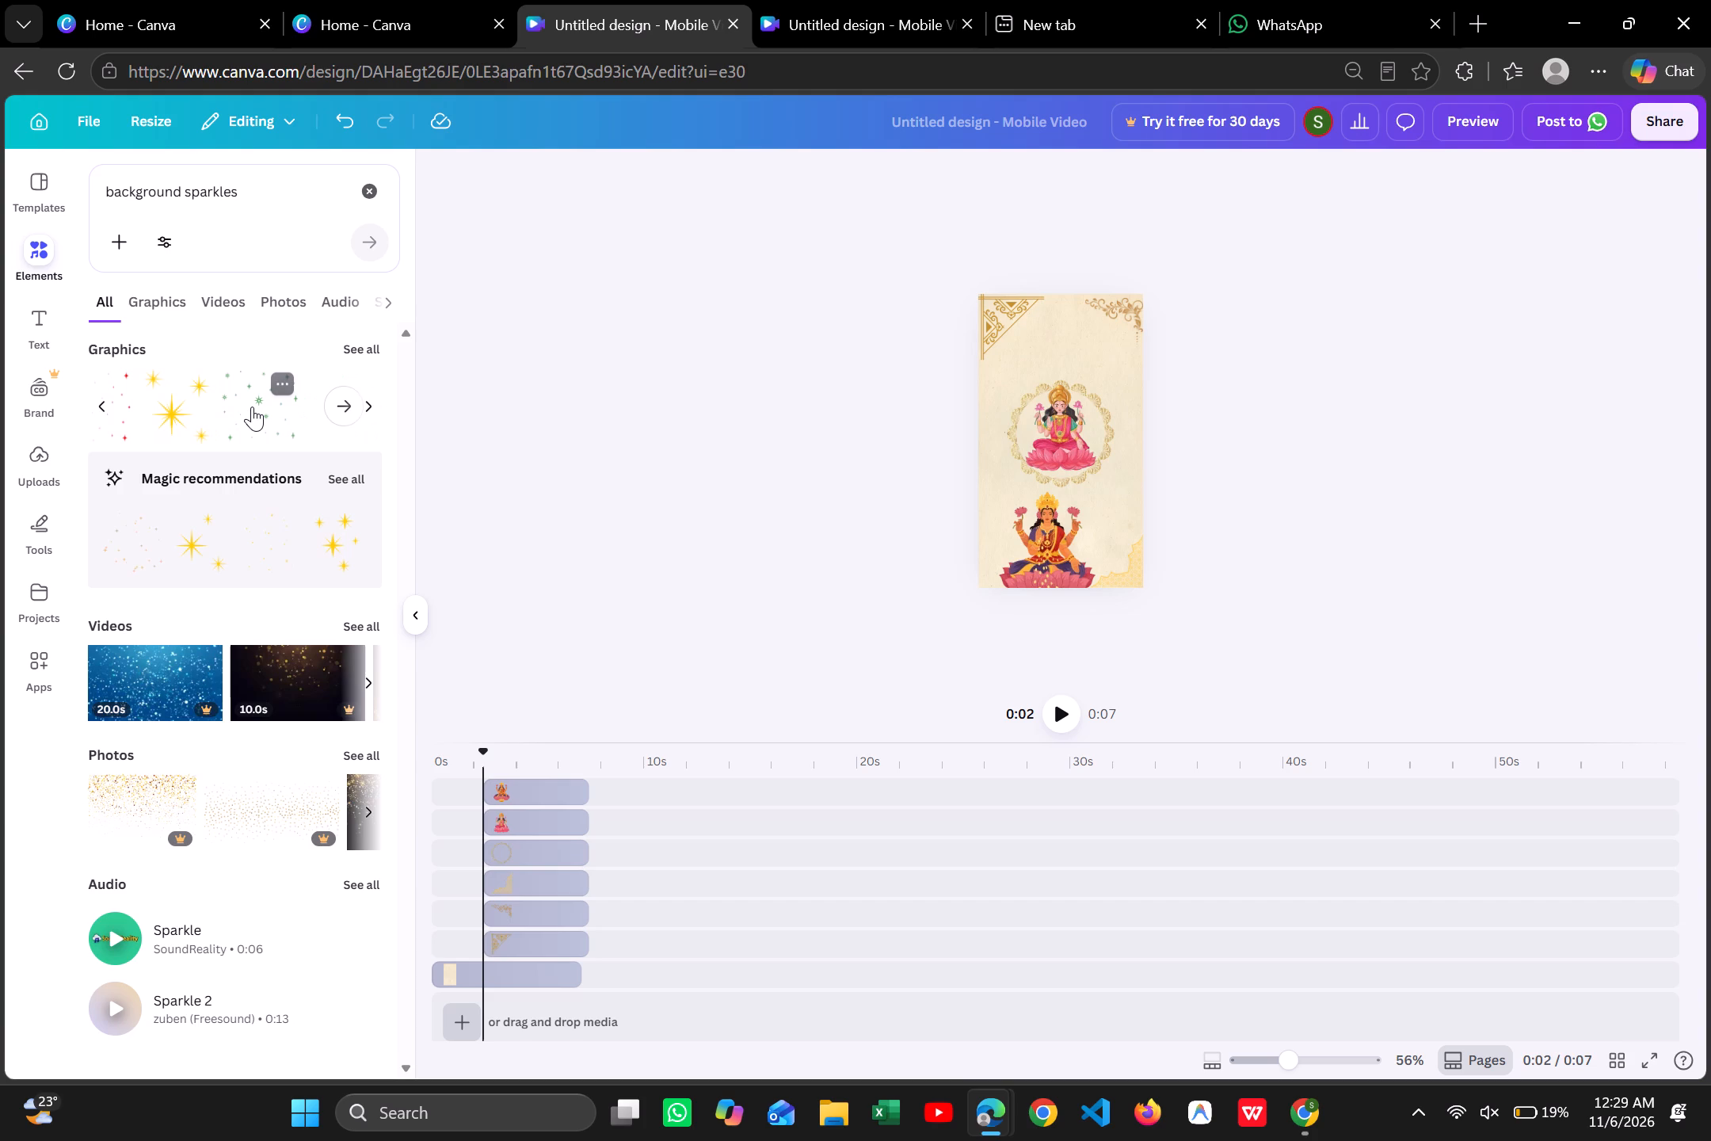
pyautogui.click(337, 402)
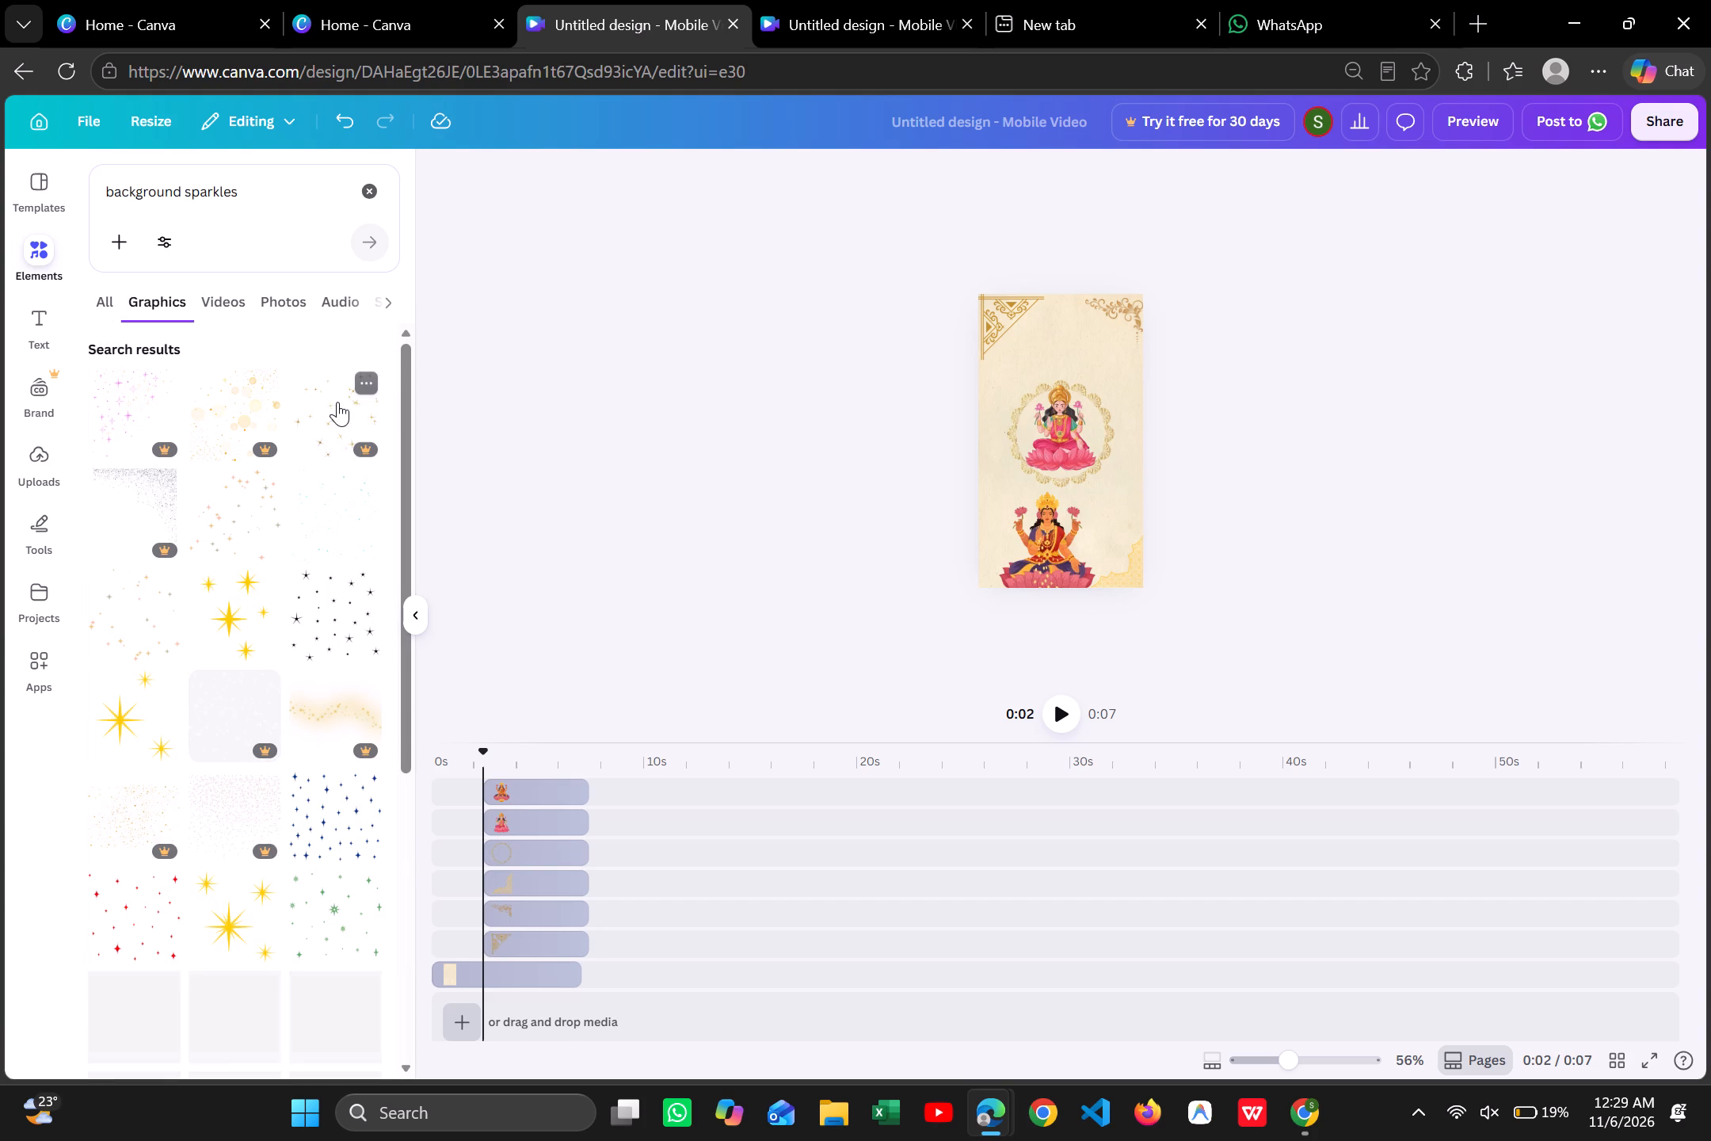
pyautogui.scroll(-2, 303, 759)
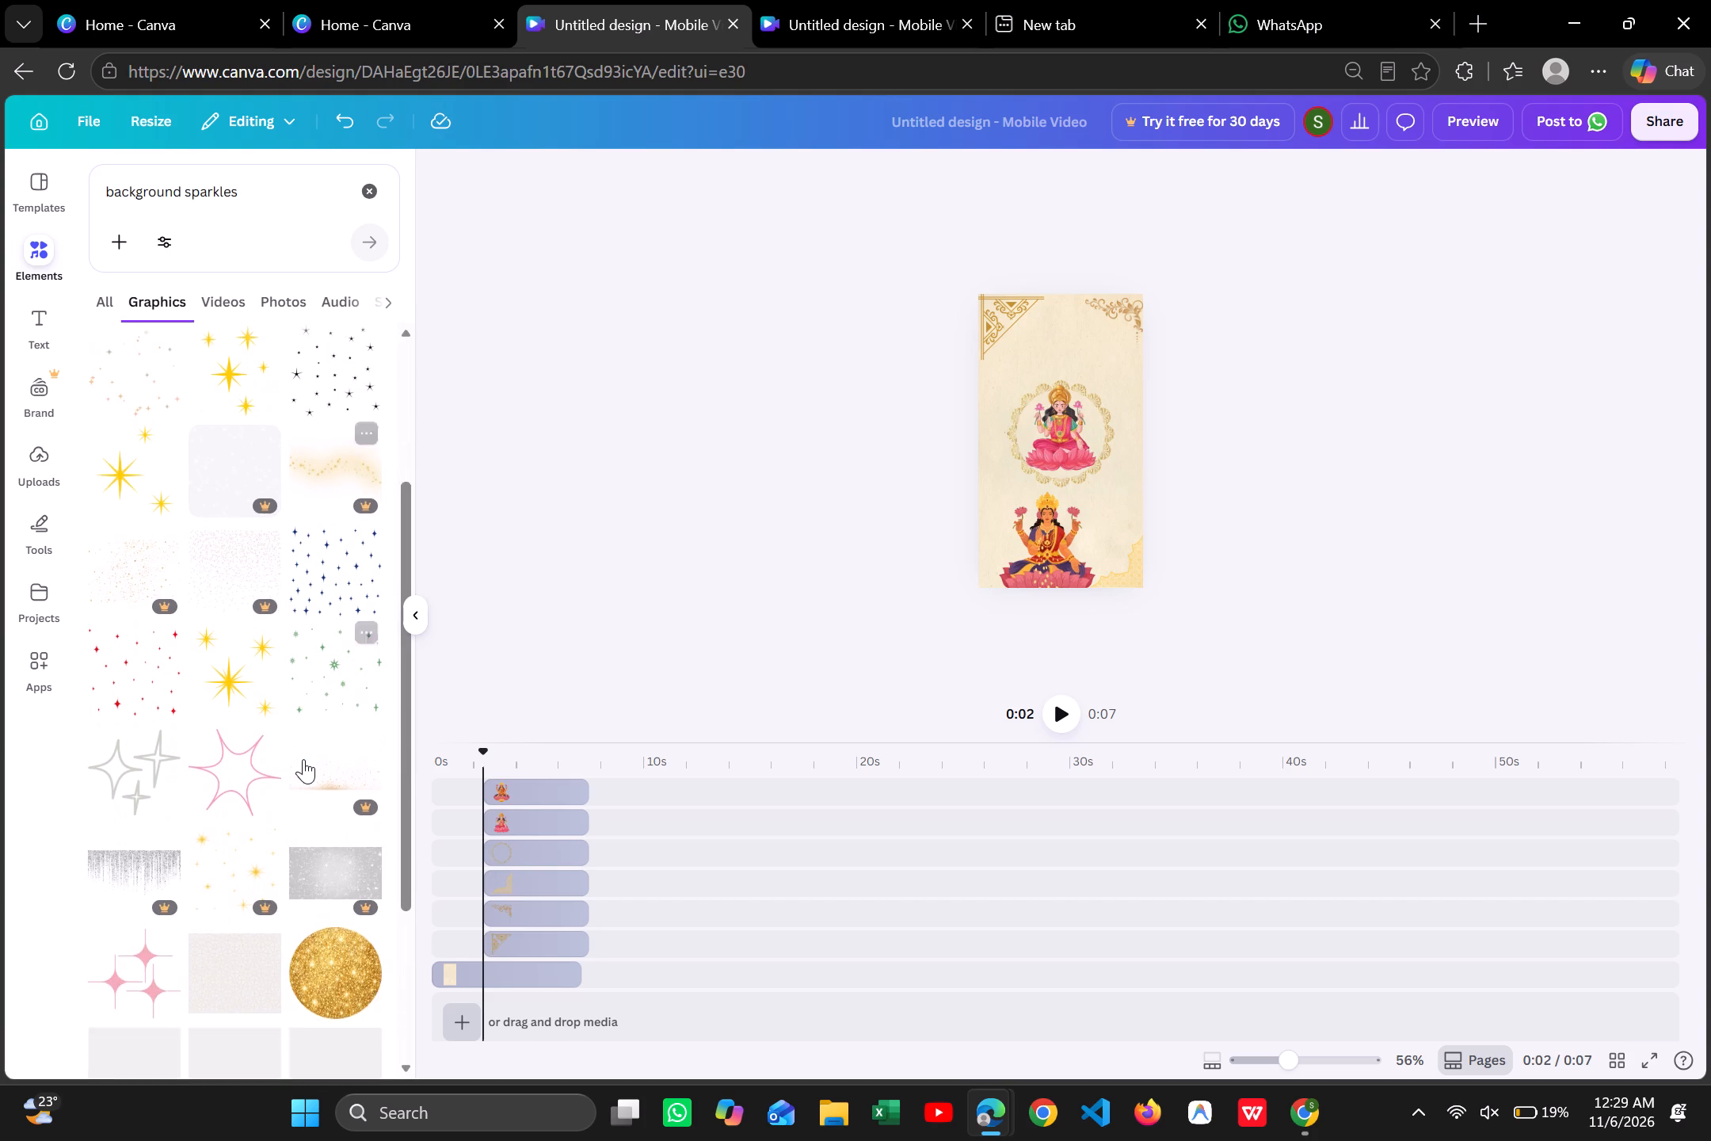
pyautogui.scroll(-5, 303, 759)
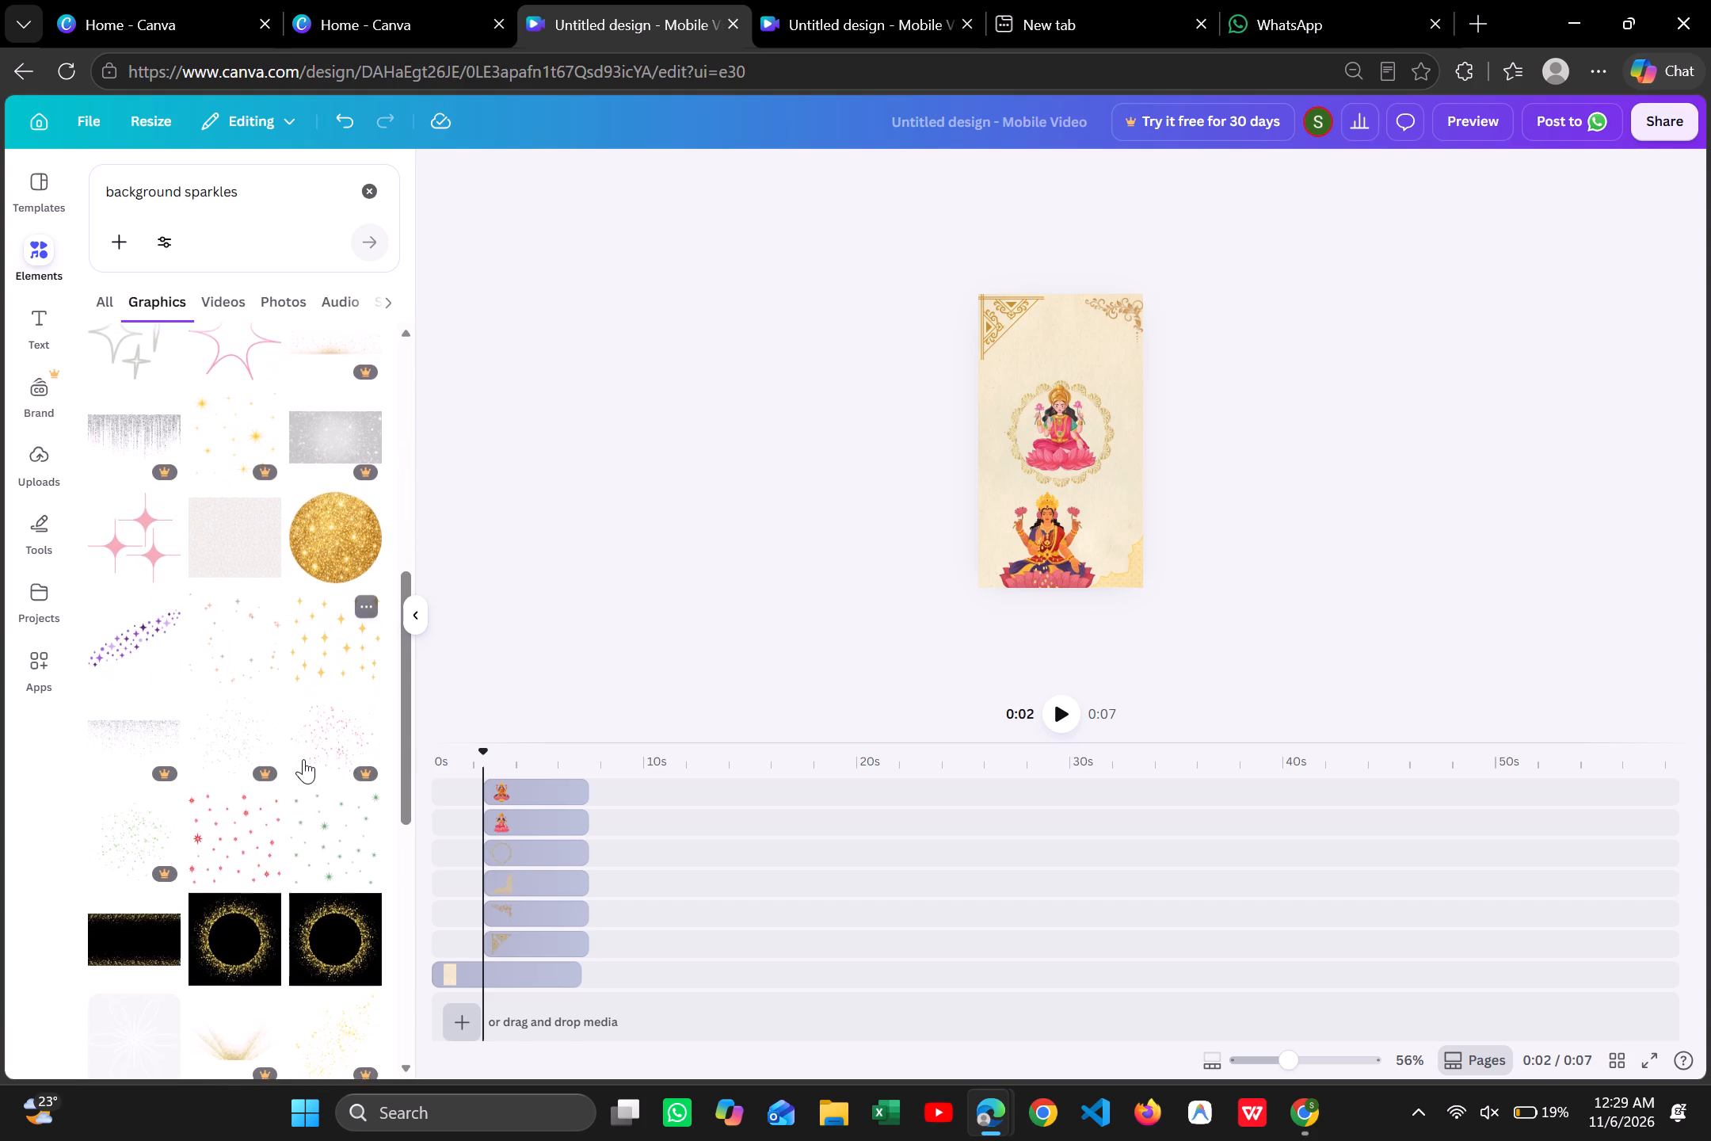
pyautogui.scroll(-7, 303, 759)
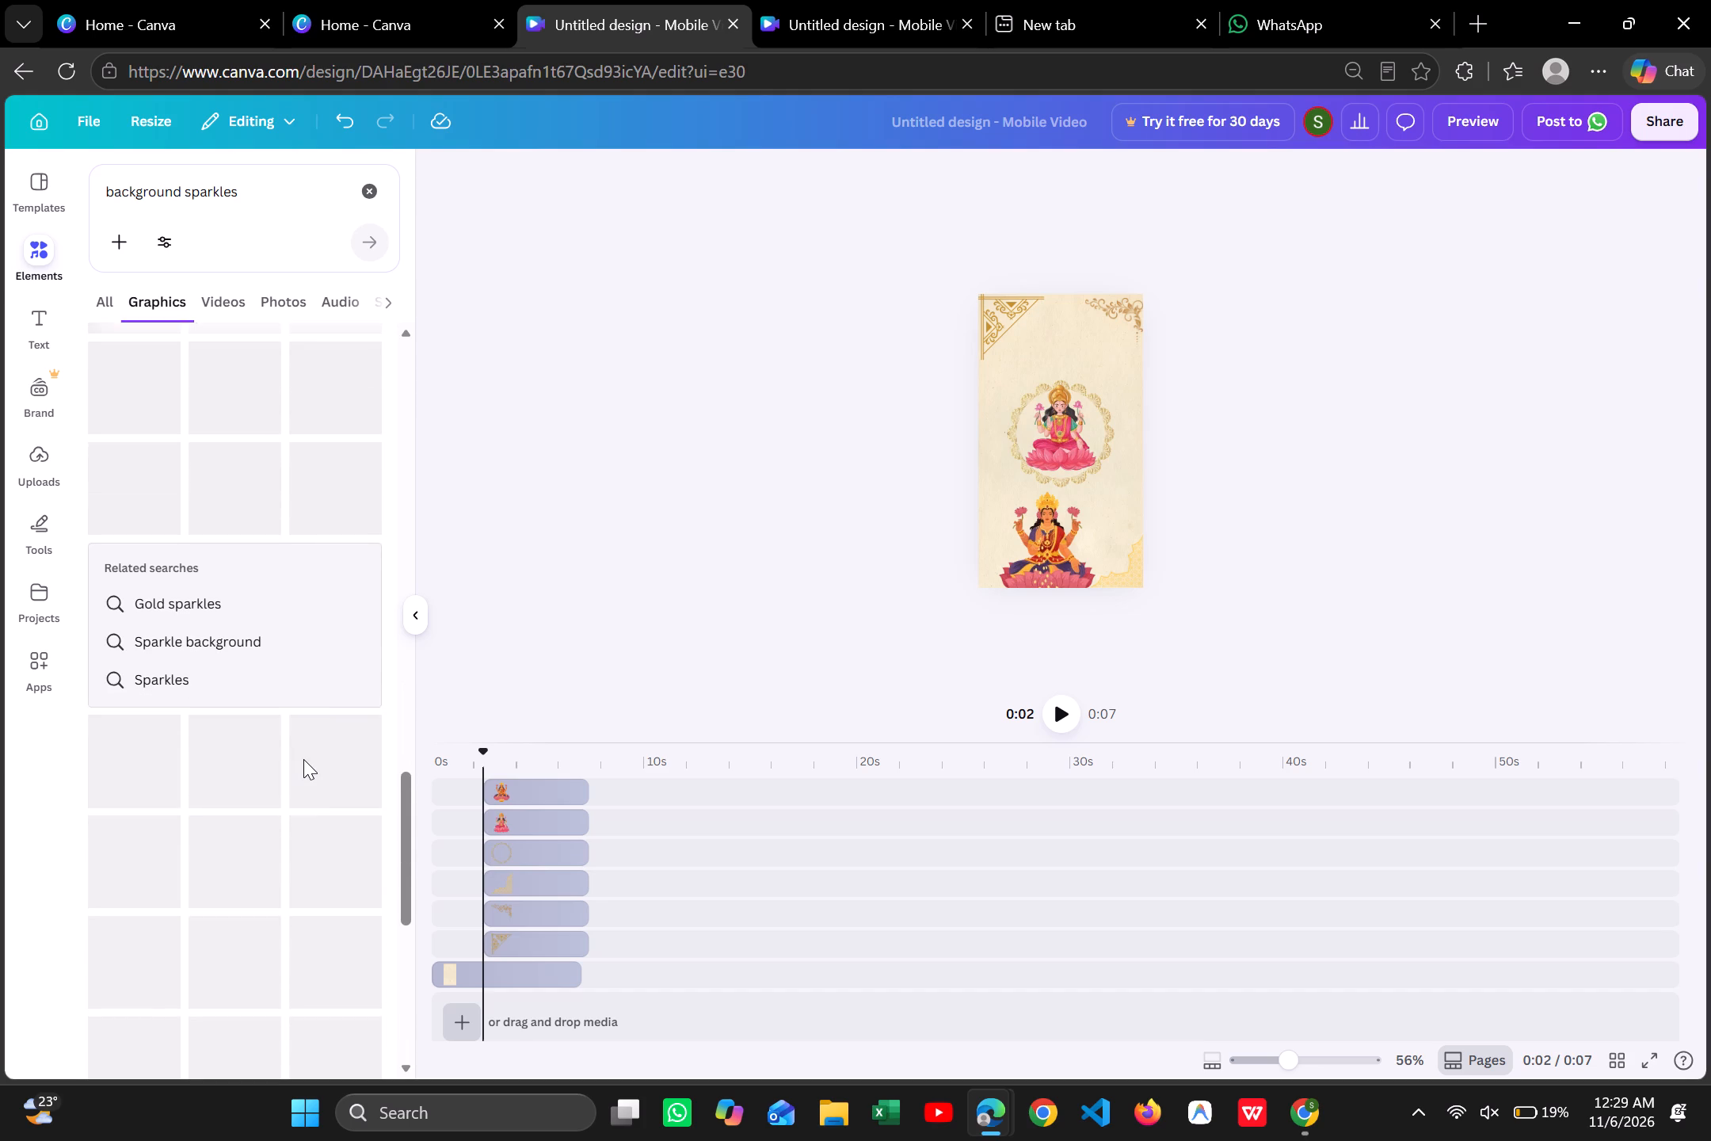
pyautogui.scroll(-1, 303, 759)
pyautogui.scroll(1, 303, 759)
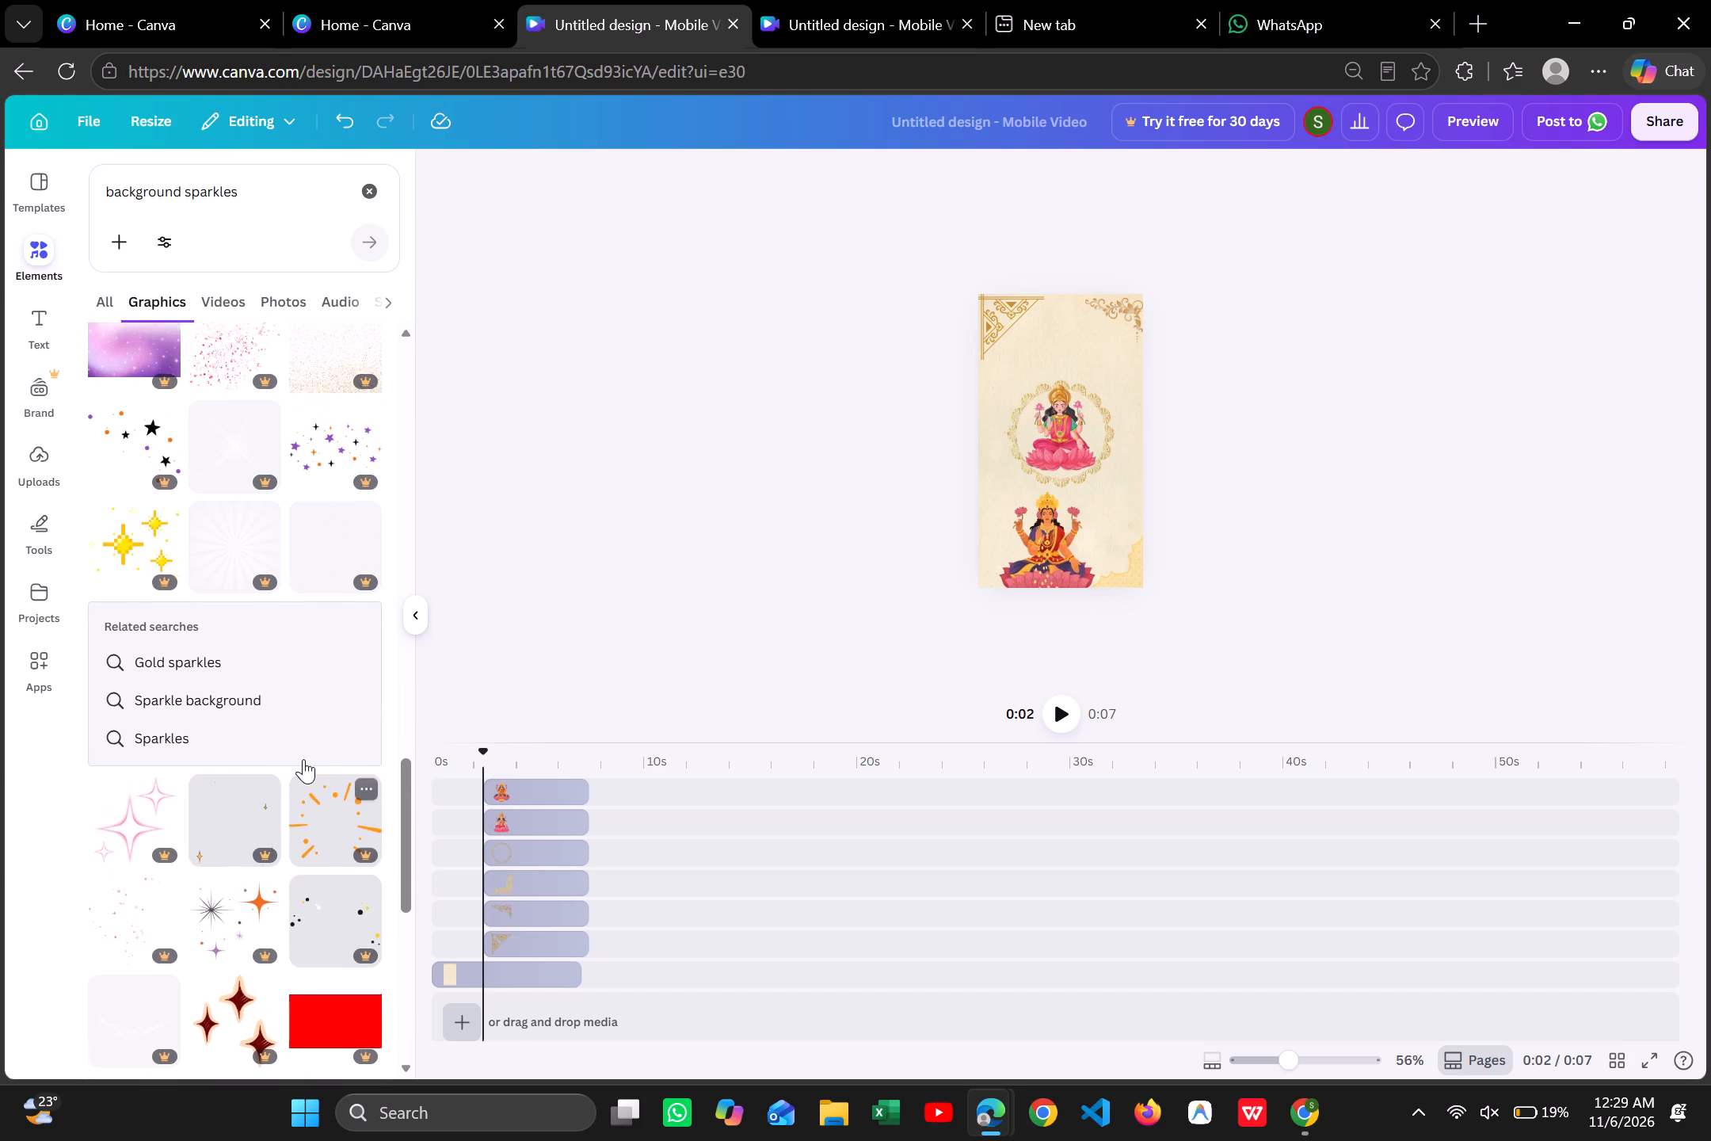
pyautogui.scroll(1, 303, 759)
# Search the graphics for the related term "Gold sparkles".
pyautogui.click(230, 759)
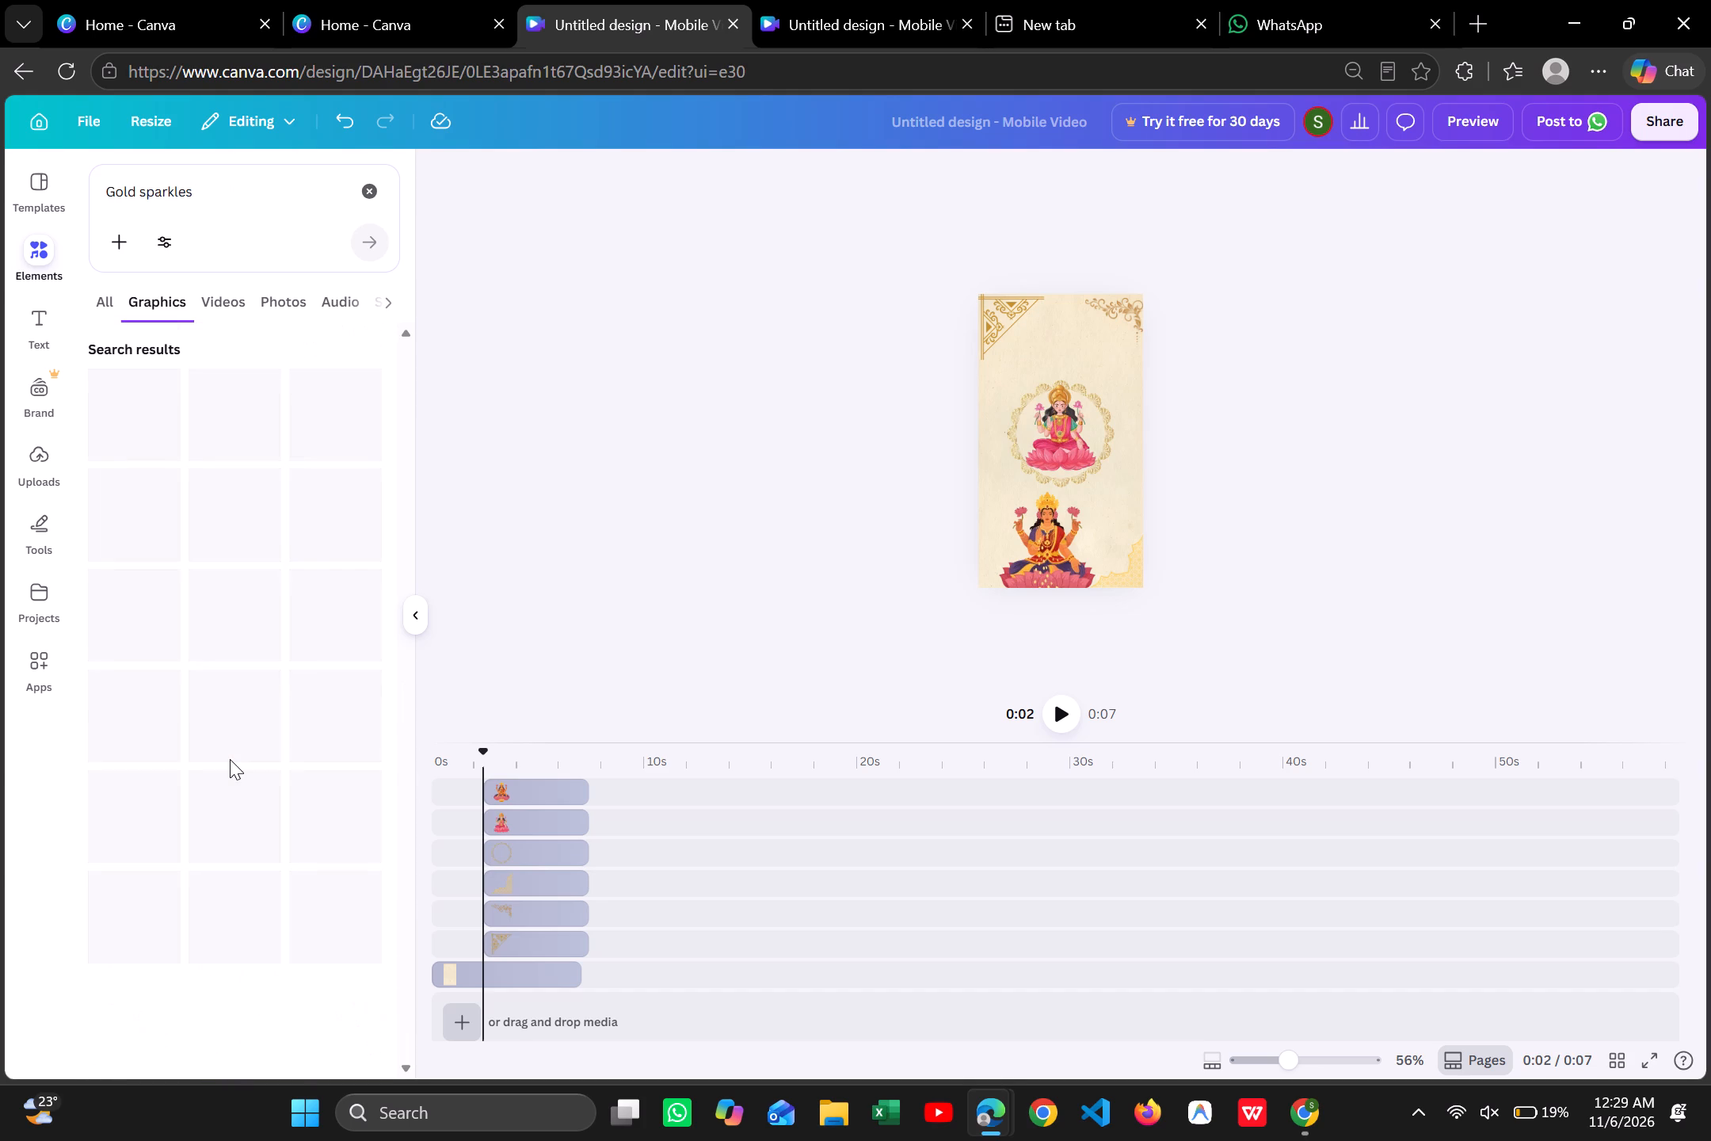
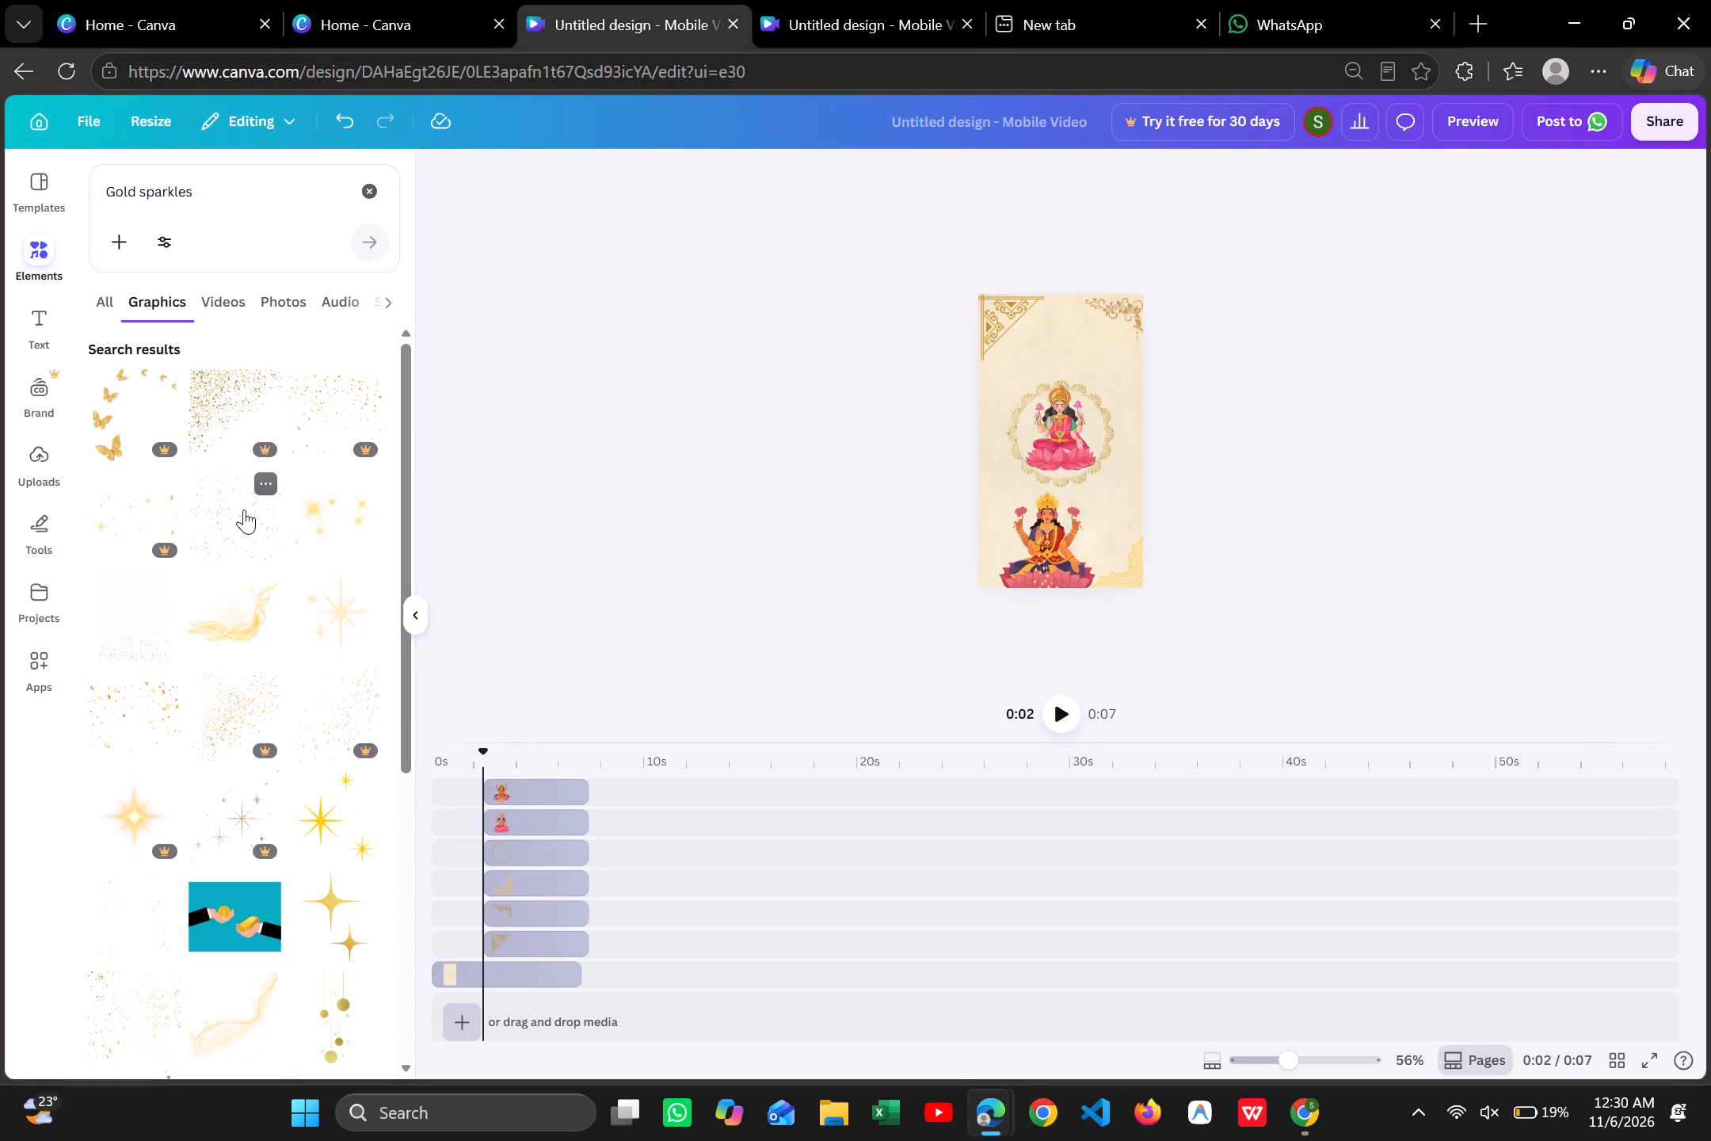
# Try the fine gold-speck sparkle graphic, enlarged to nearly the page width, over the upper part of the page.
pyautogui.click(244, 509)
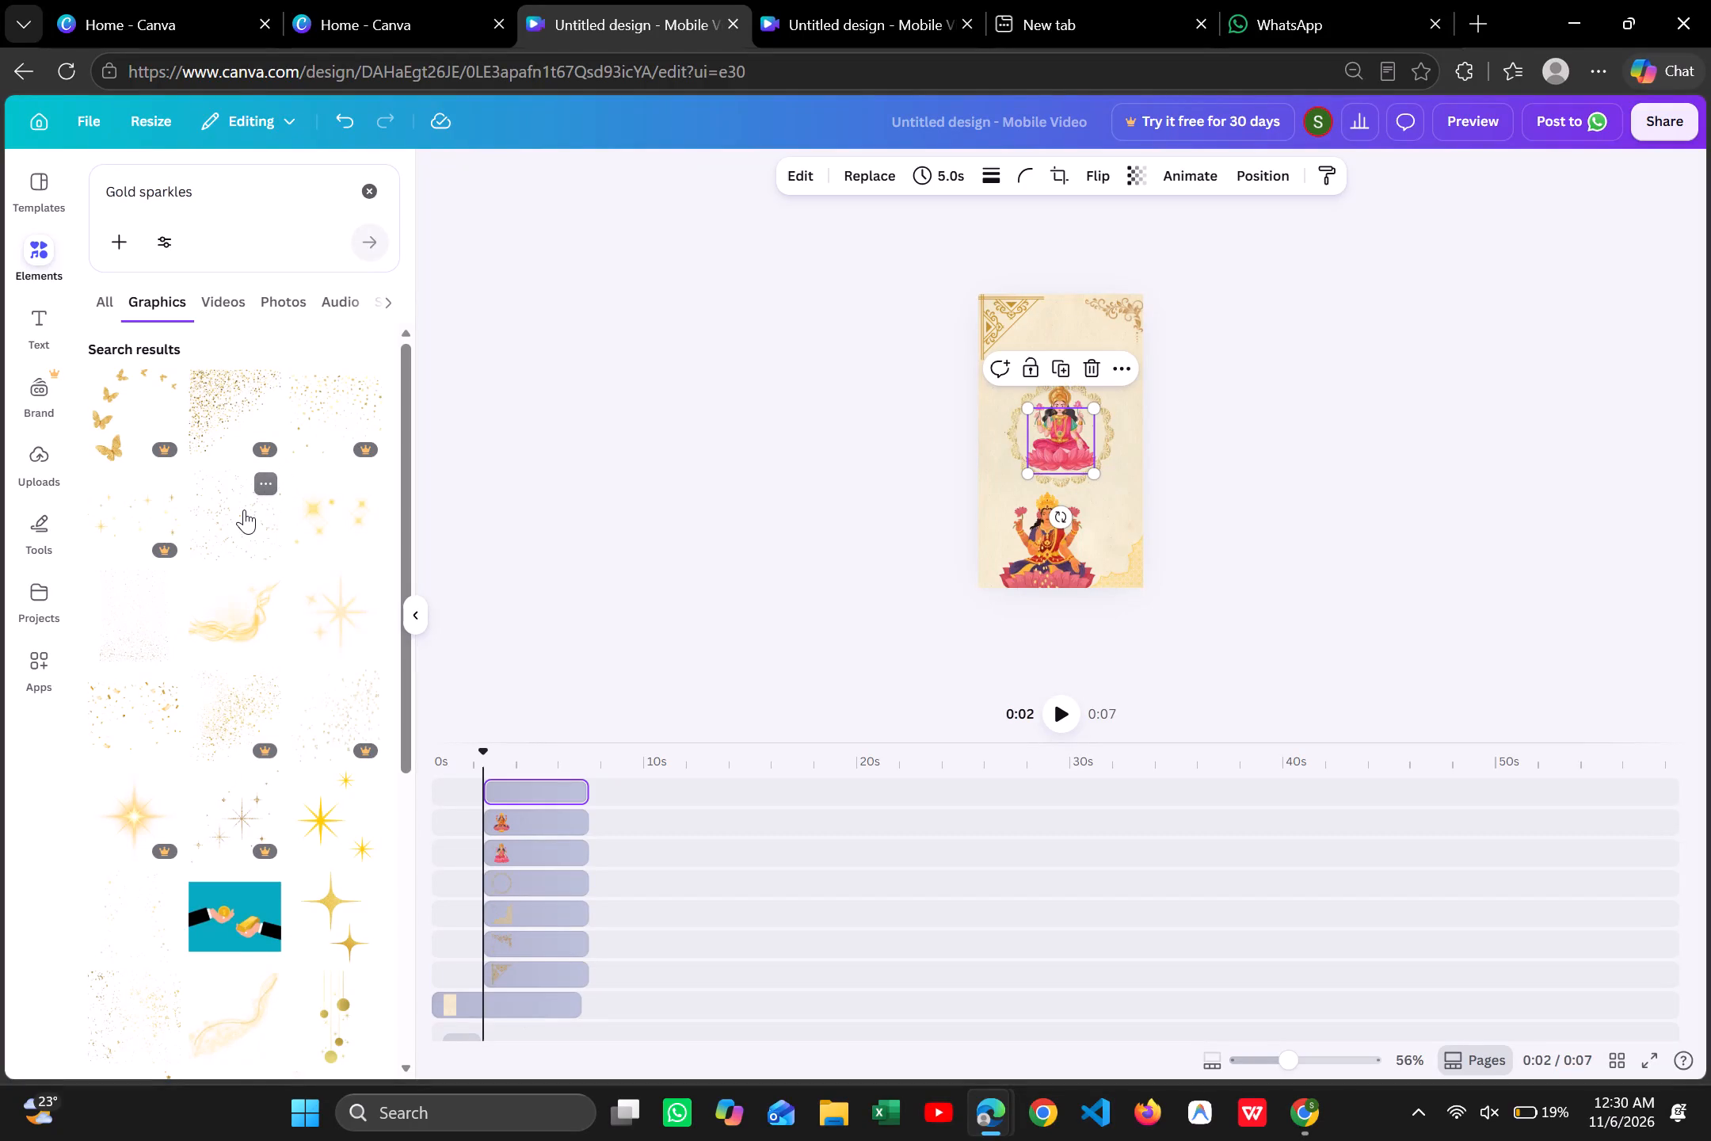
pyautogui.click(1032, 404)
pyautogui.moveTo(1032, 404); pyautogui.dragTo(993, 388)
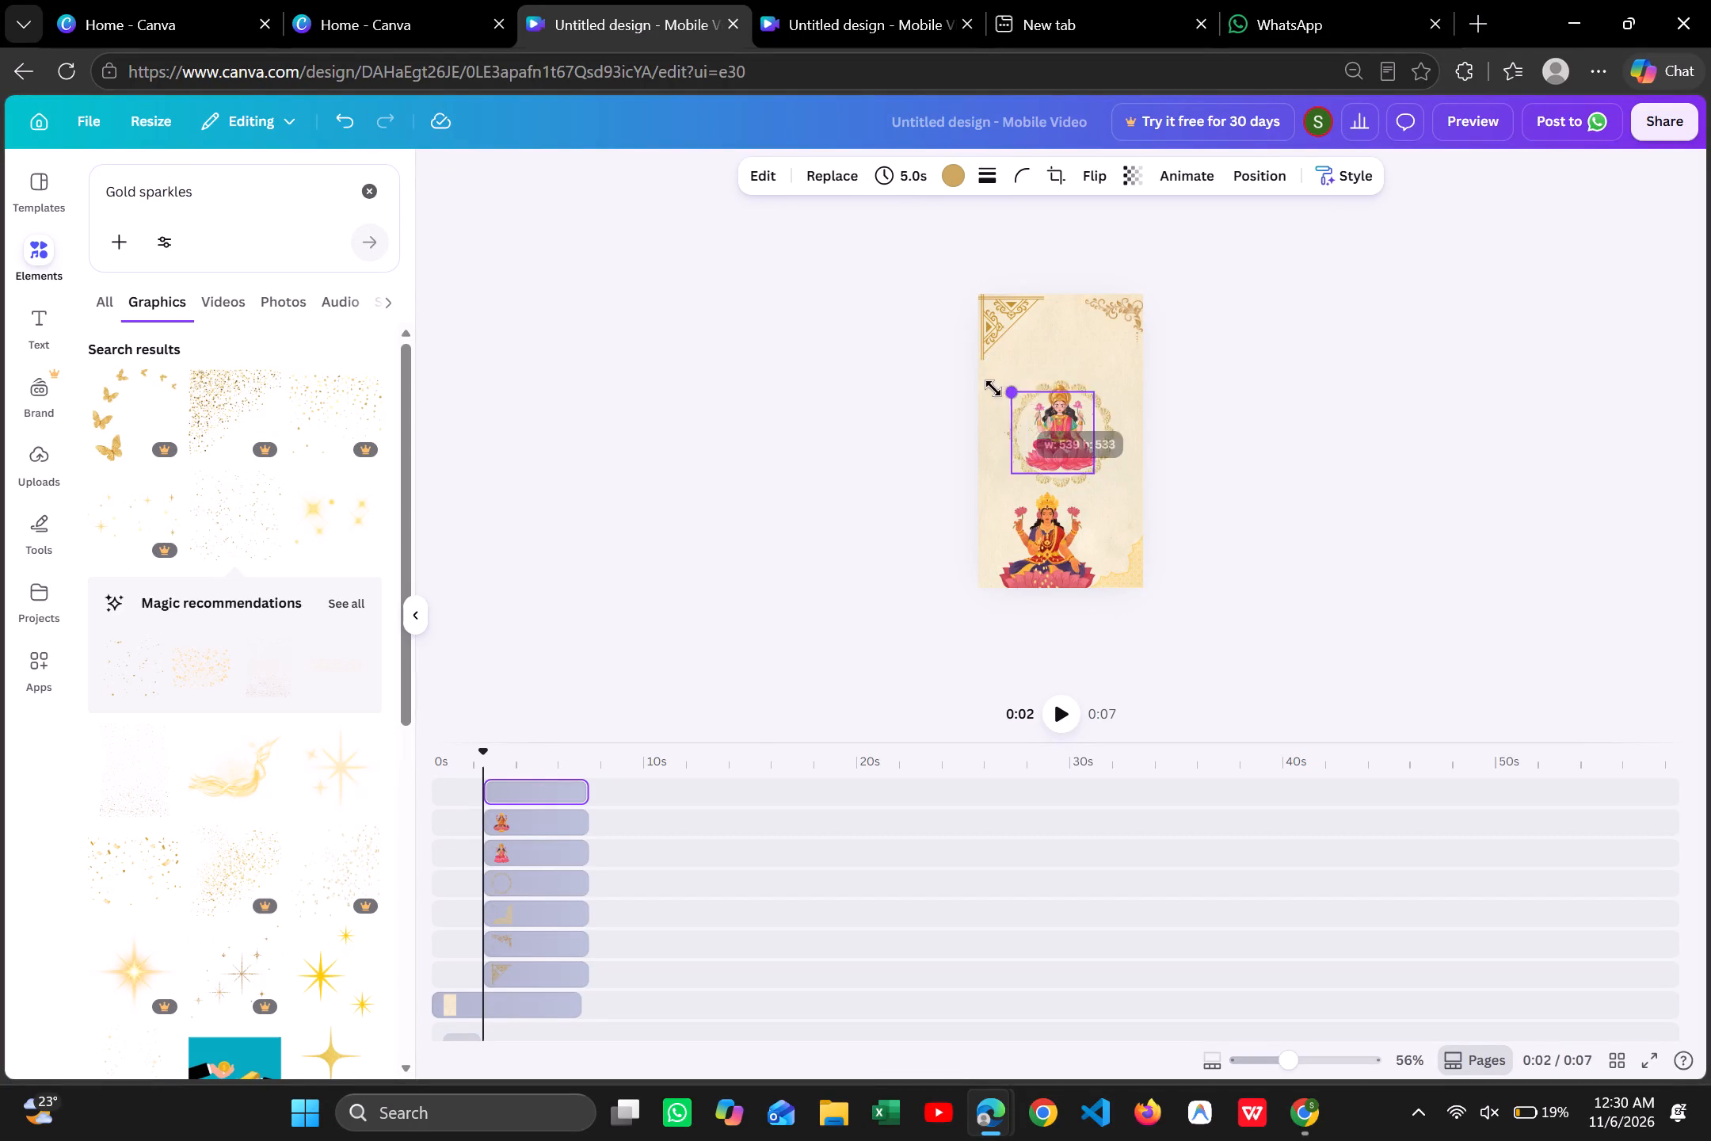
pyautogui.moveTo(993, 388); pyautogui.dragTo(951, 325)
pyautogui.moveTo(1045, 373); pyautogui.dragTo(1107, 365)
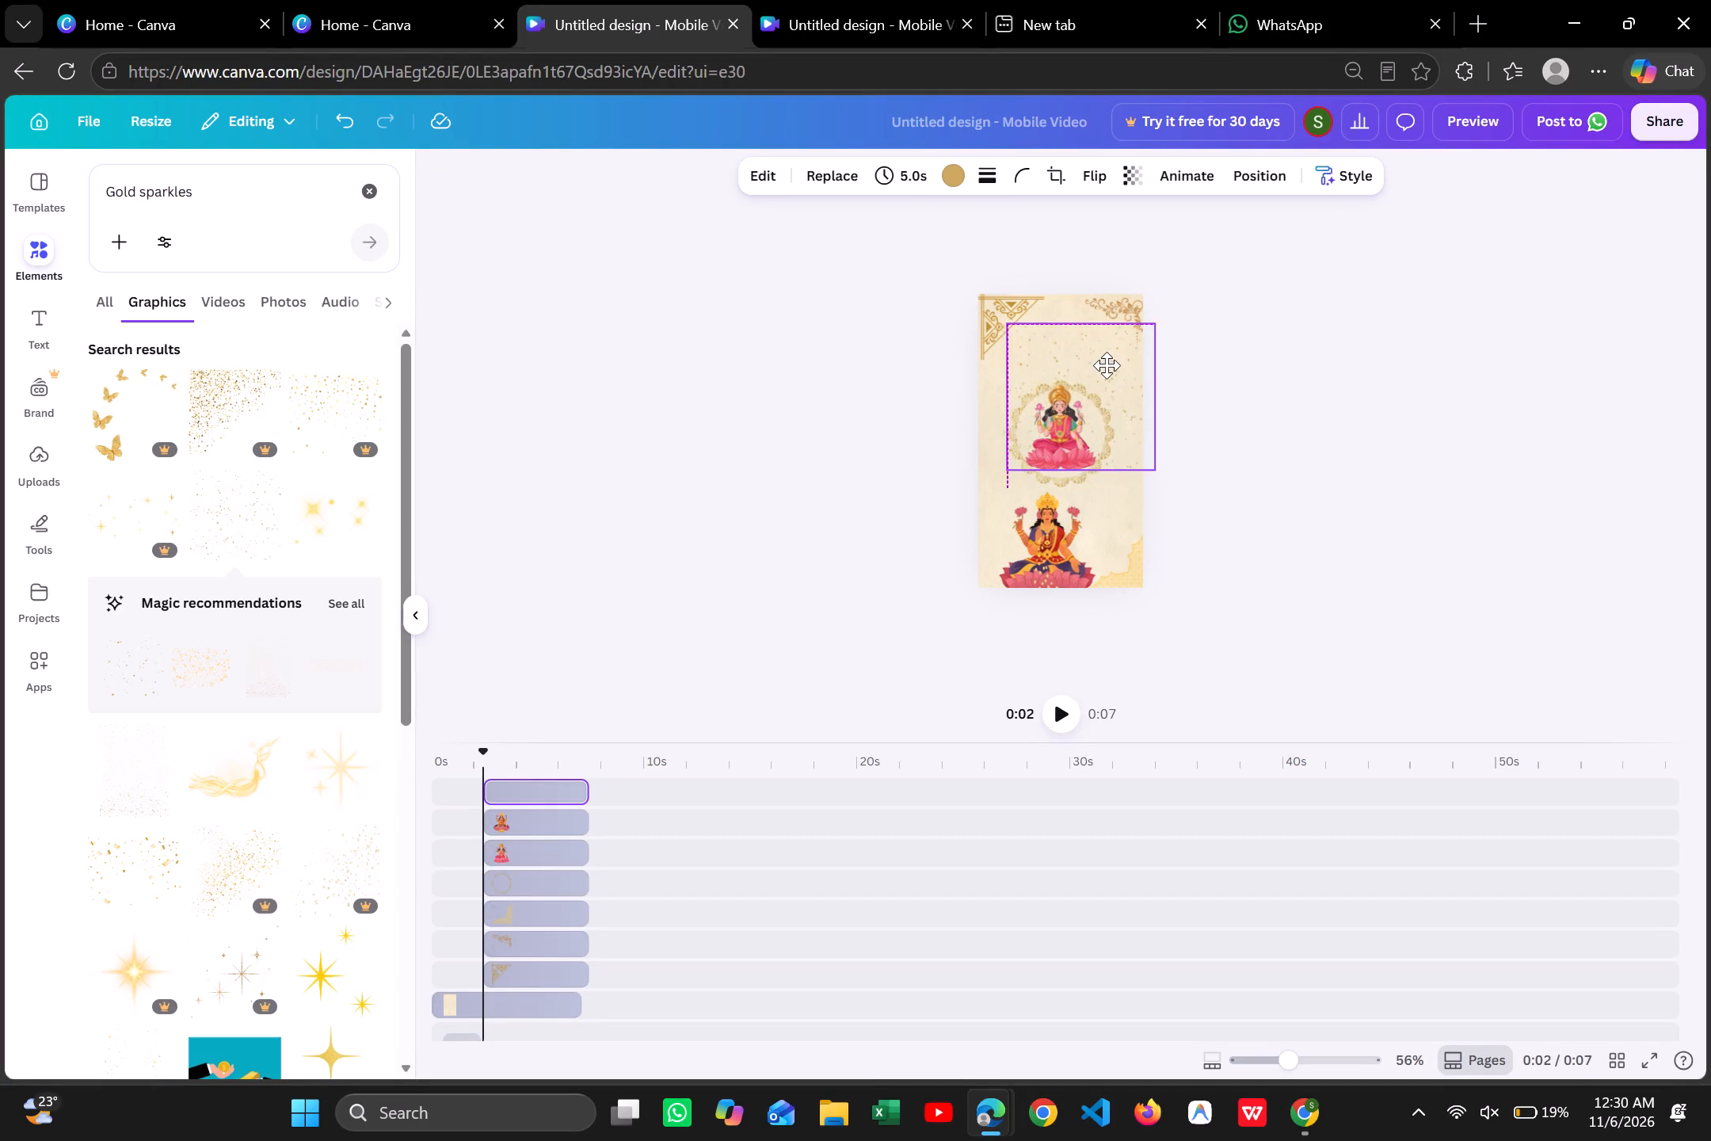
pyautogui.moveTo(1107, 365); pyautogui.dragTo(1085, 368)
# Add the pale yellow scattered-dots graphic from the Gold sparkles results and place it over the lower part of the page.
pyautogui.scroll(-1, 268, 753)
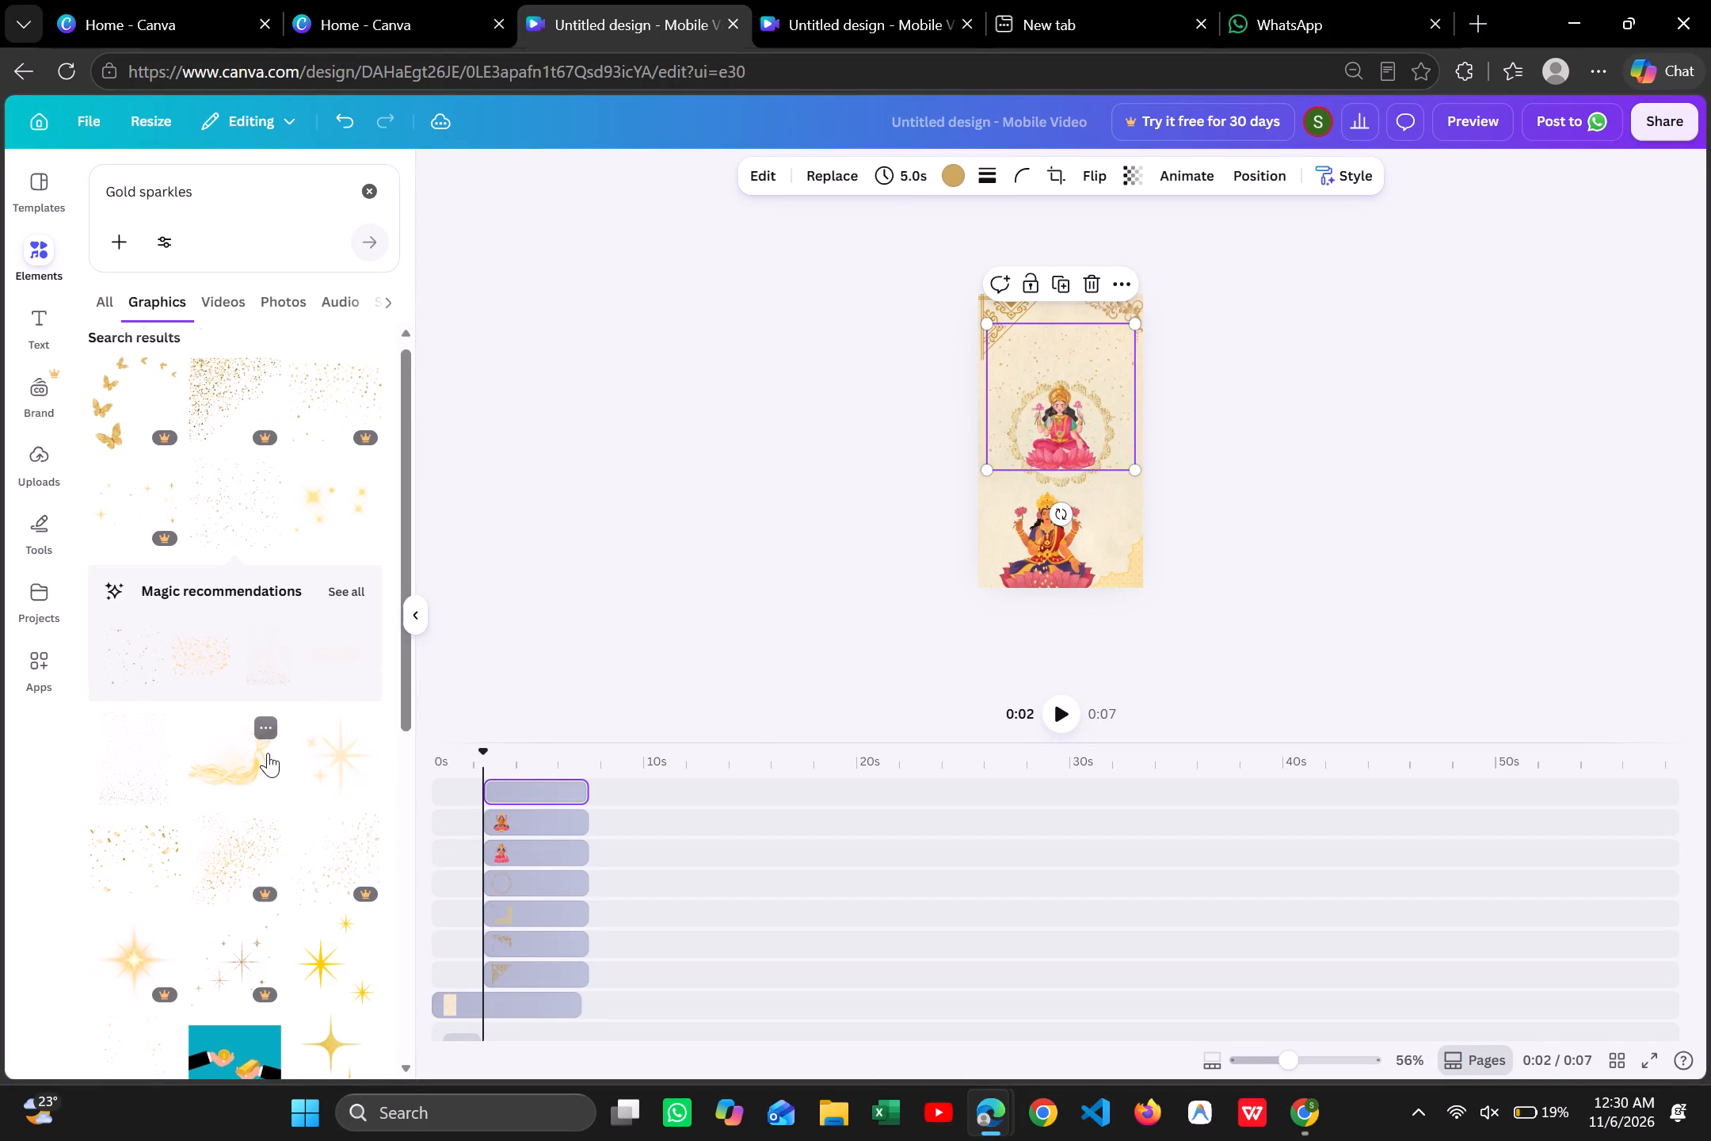
pyautogui.scroll(-1, 268, 753)
pyautogui.scroll(-1, 368, 776)
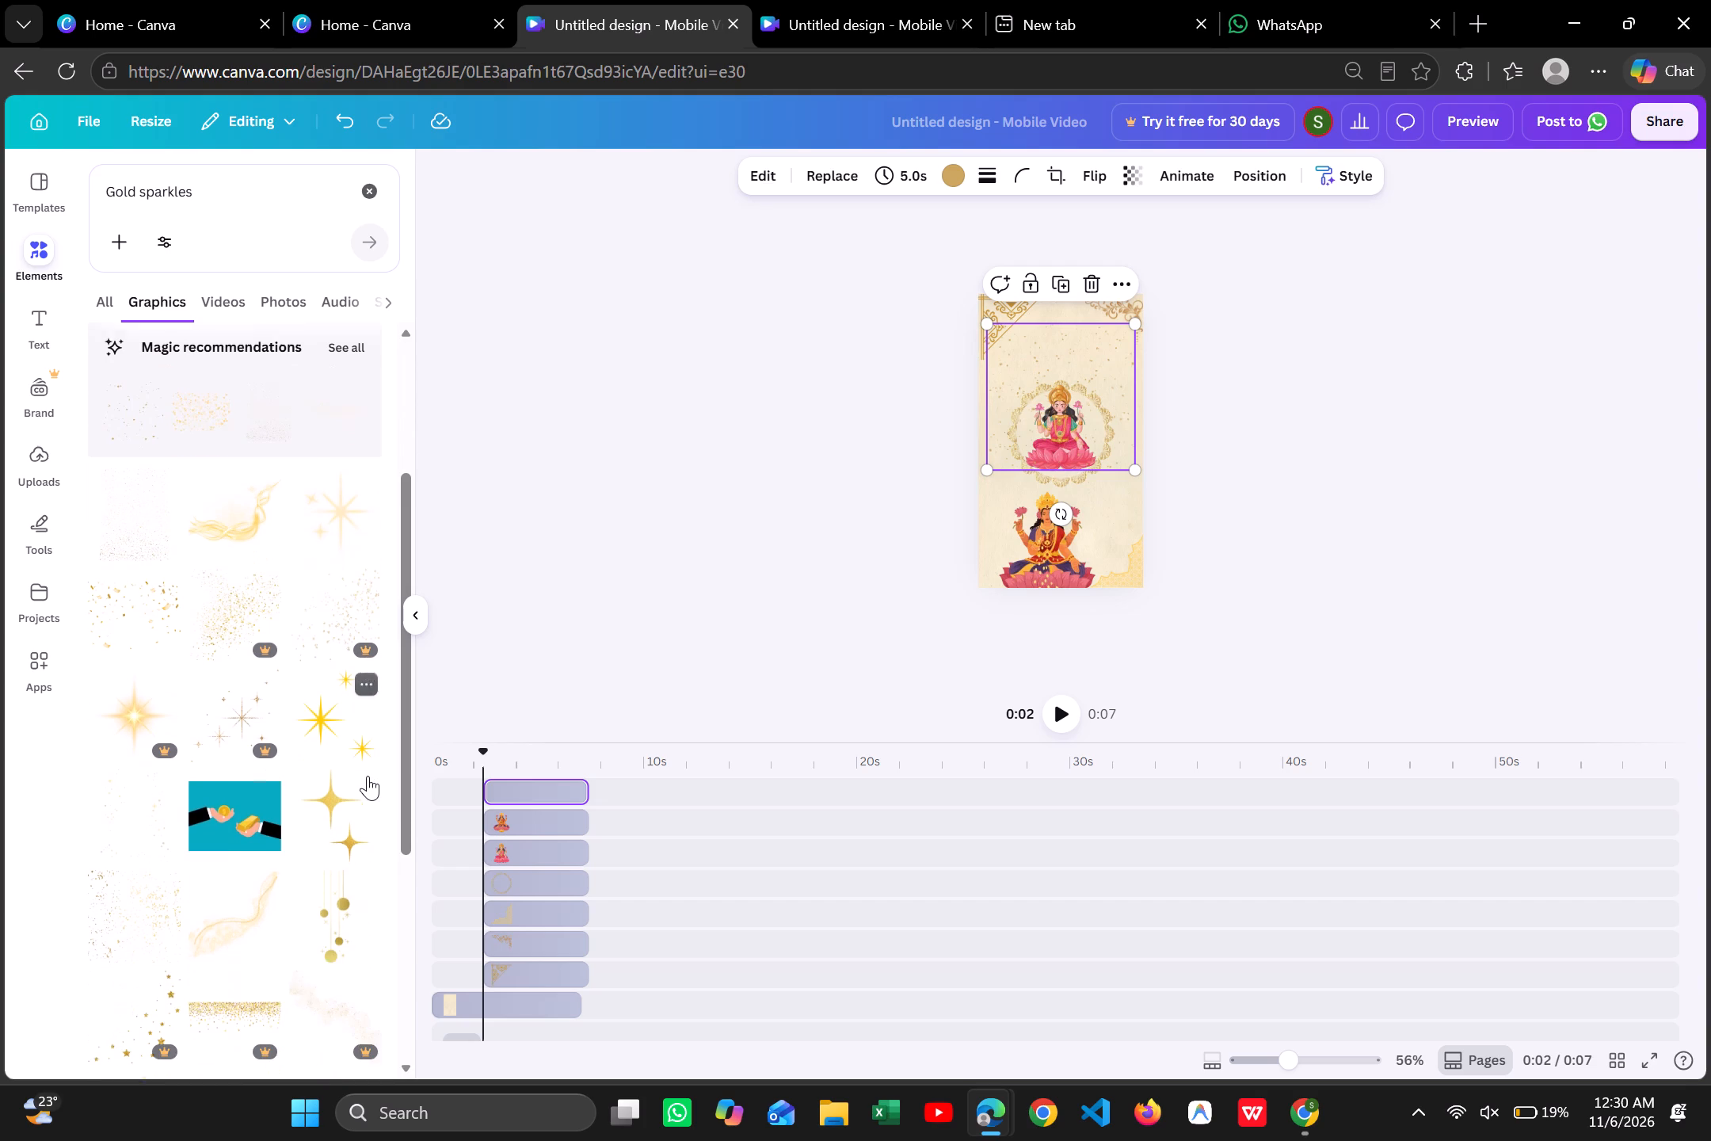
pyautogui.scroll(-4, 368, 776)
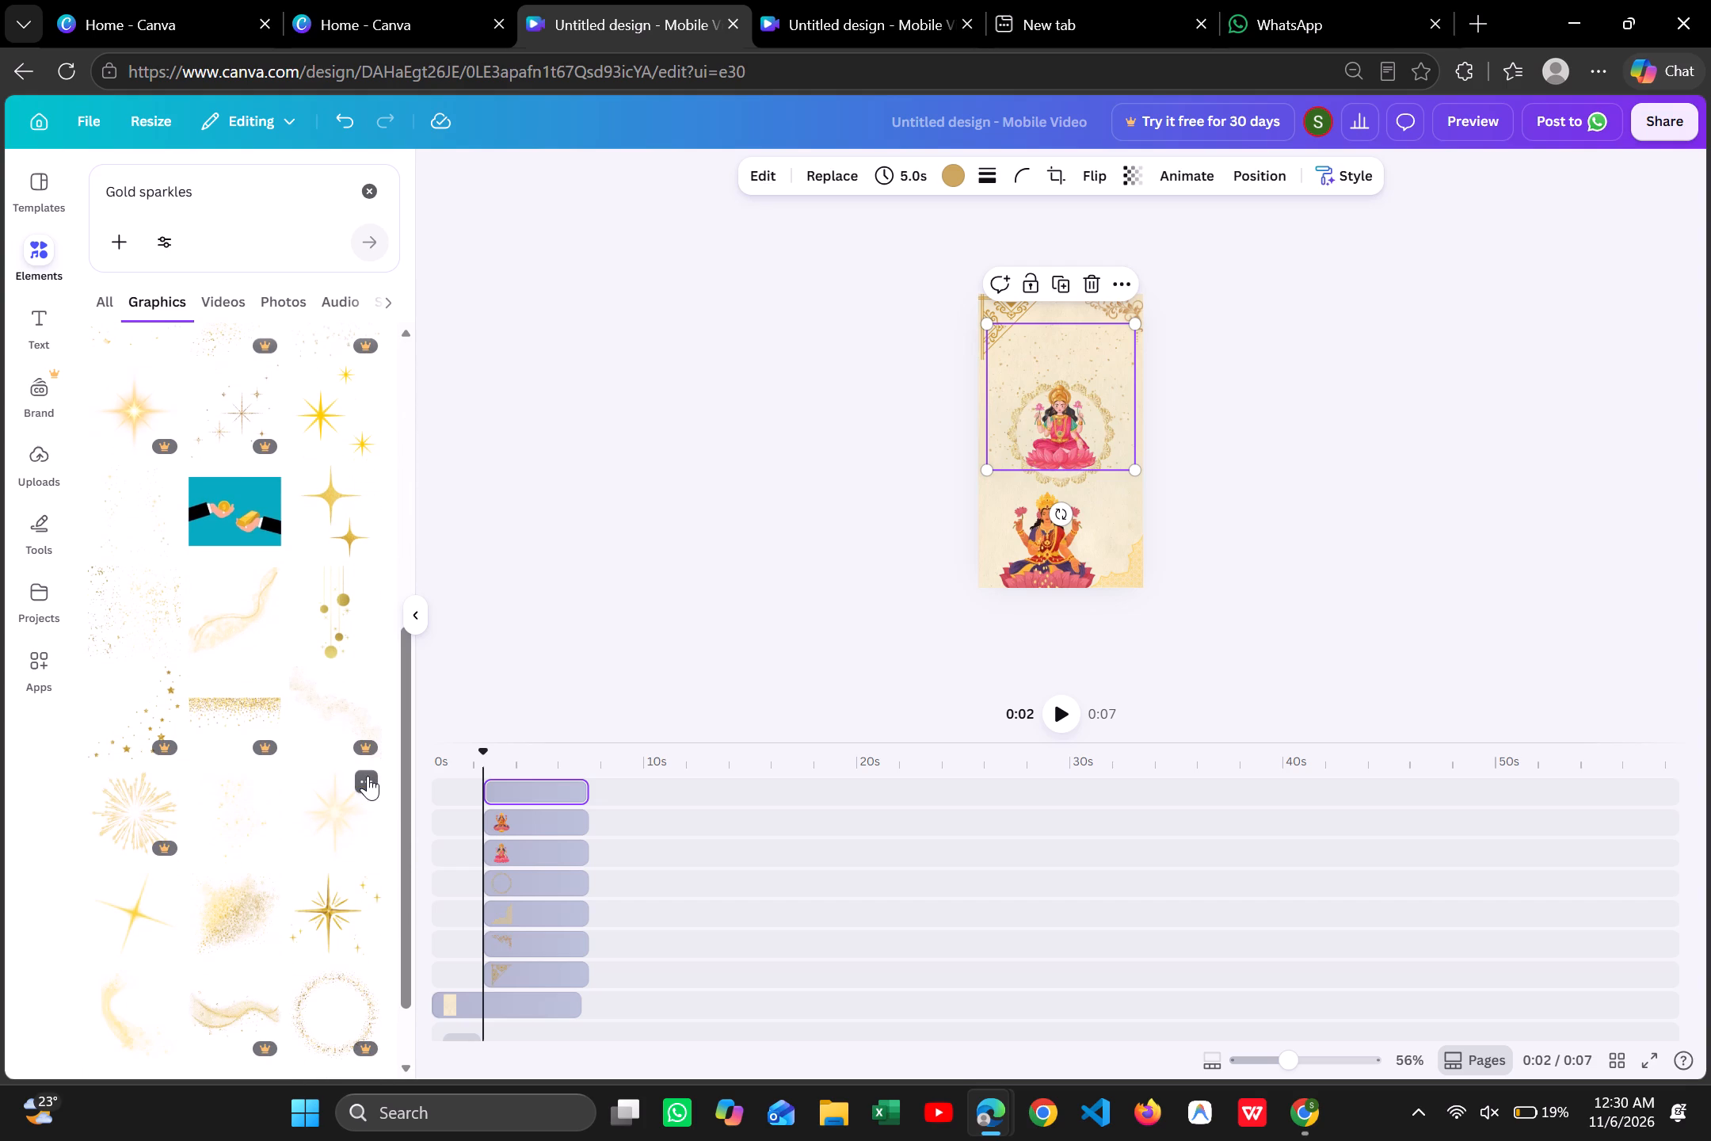
pyautogui.click(234, 822)
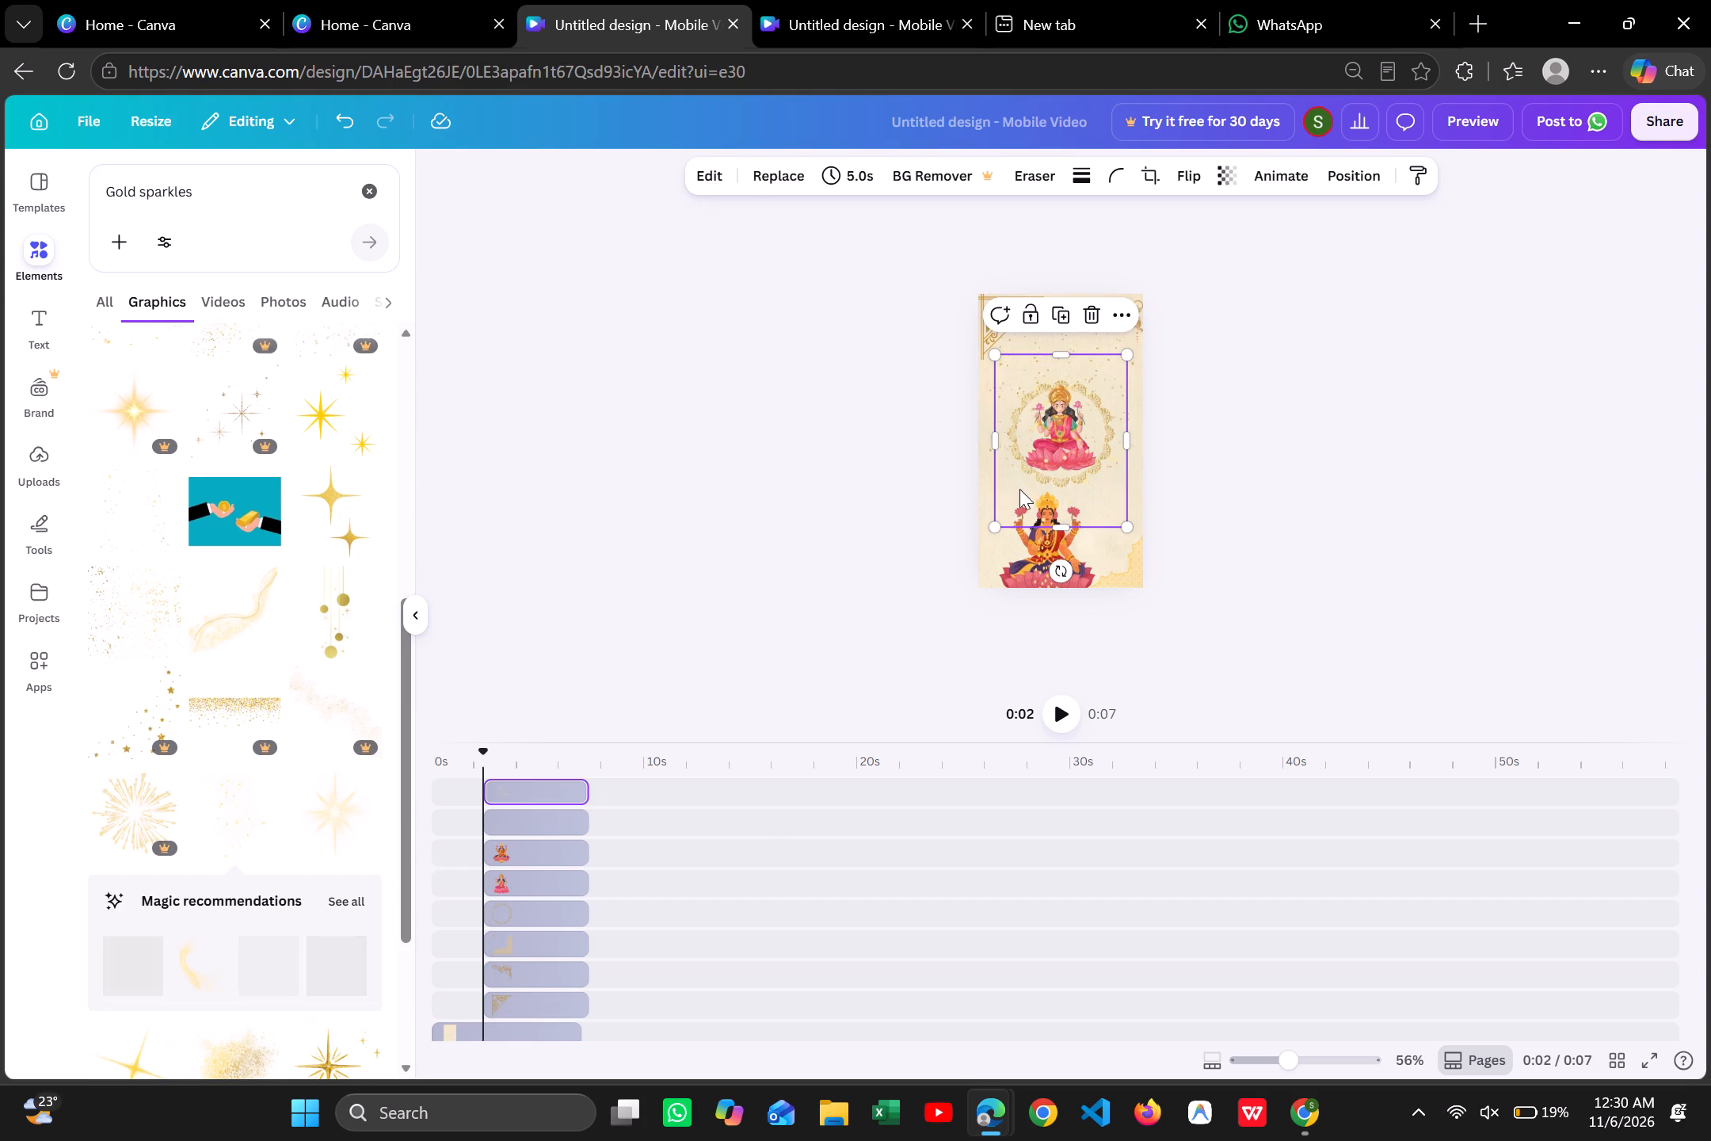
pyautogui.moveTo(1031, 493); pyautogui.dragTo(1023, 551)
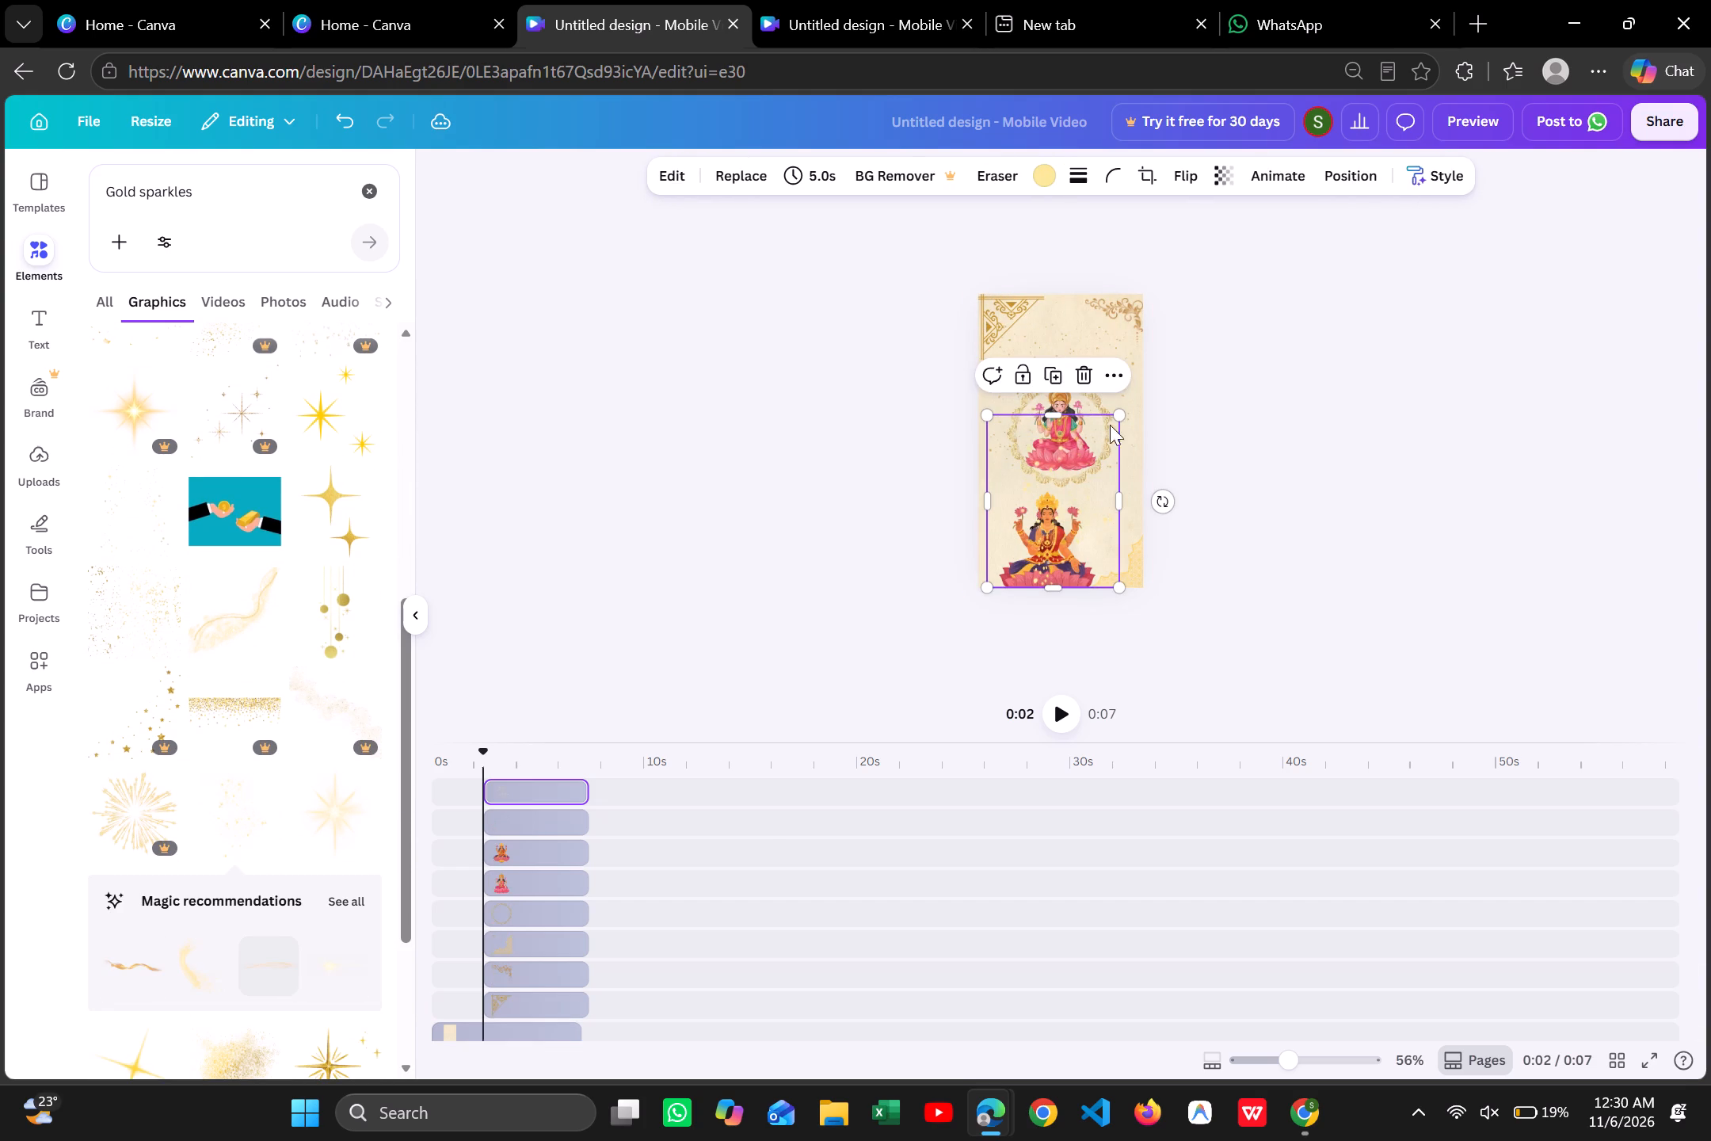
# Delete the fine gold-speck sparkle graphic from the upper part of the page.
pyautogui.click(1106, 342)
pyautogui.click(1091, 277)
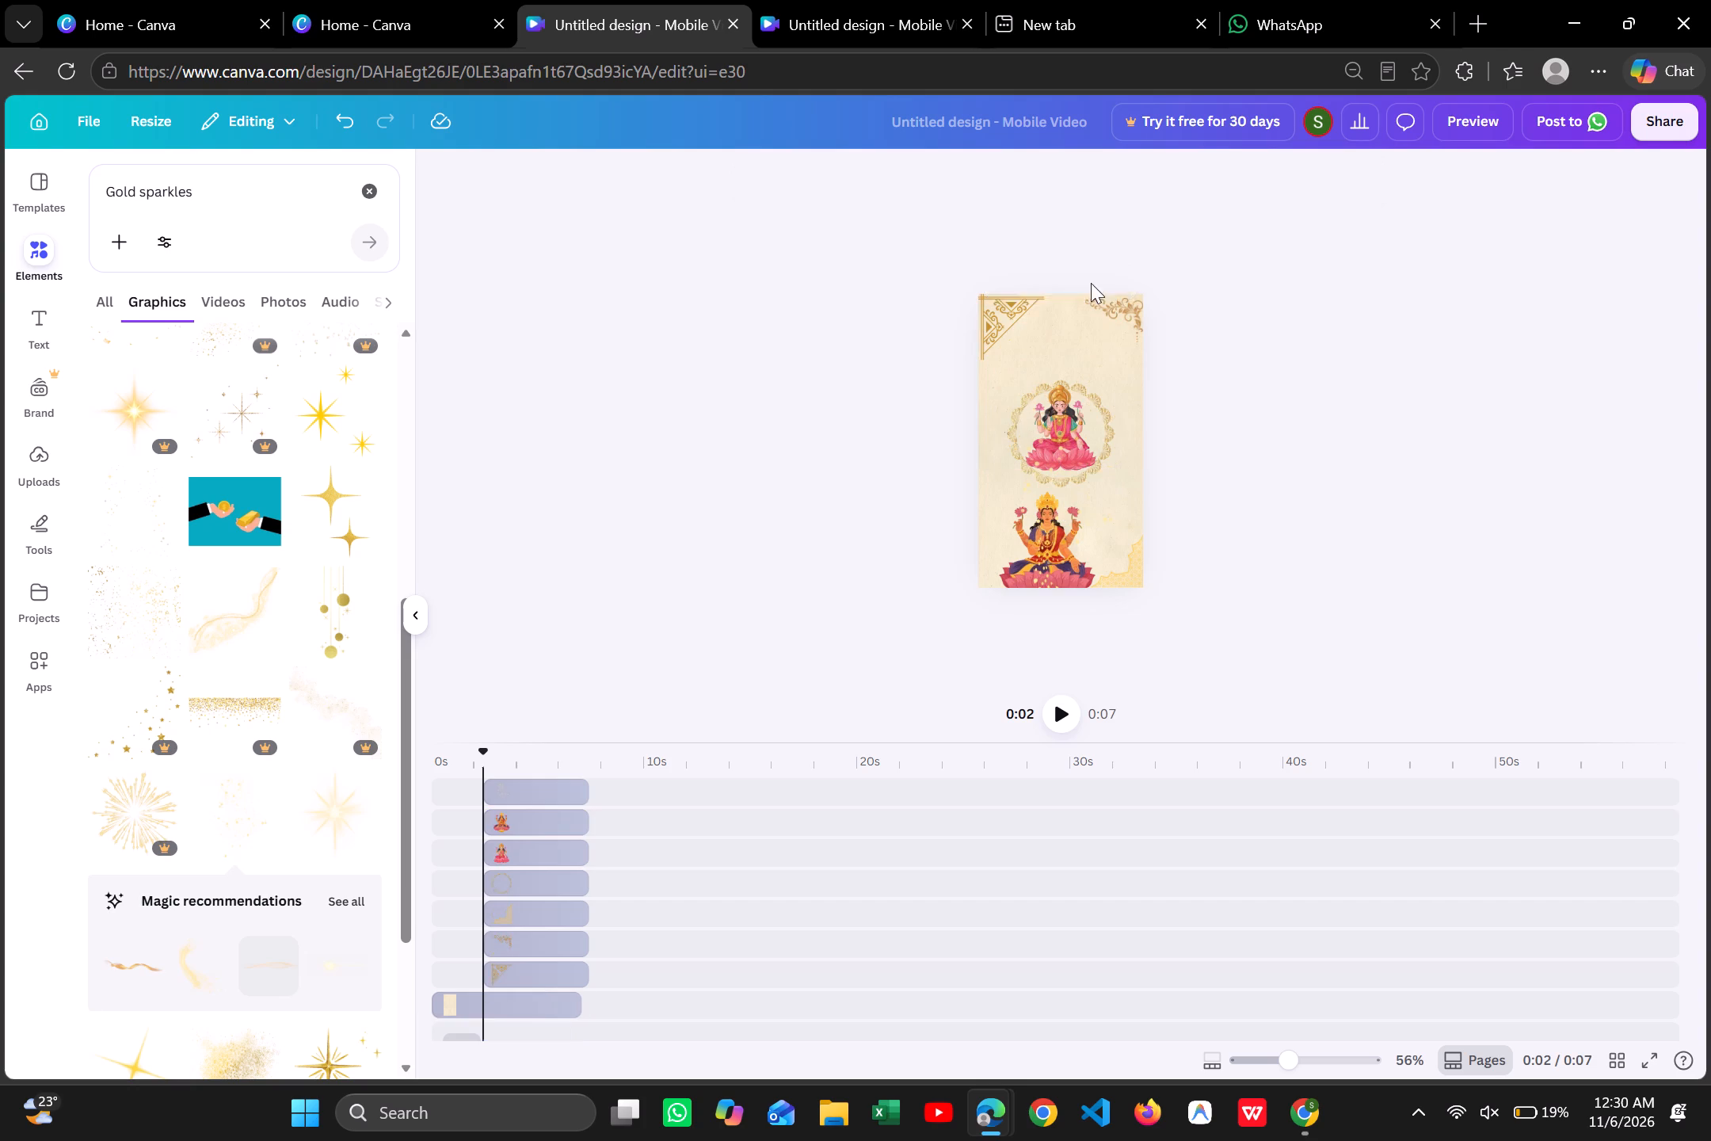
# Move the pale yellow dots graphic to the upper part of the page and widen it to span the full page width.
pyautogui.moveTo(1099, 506); pyautogui.dragTo(1101, 385)
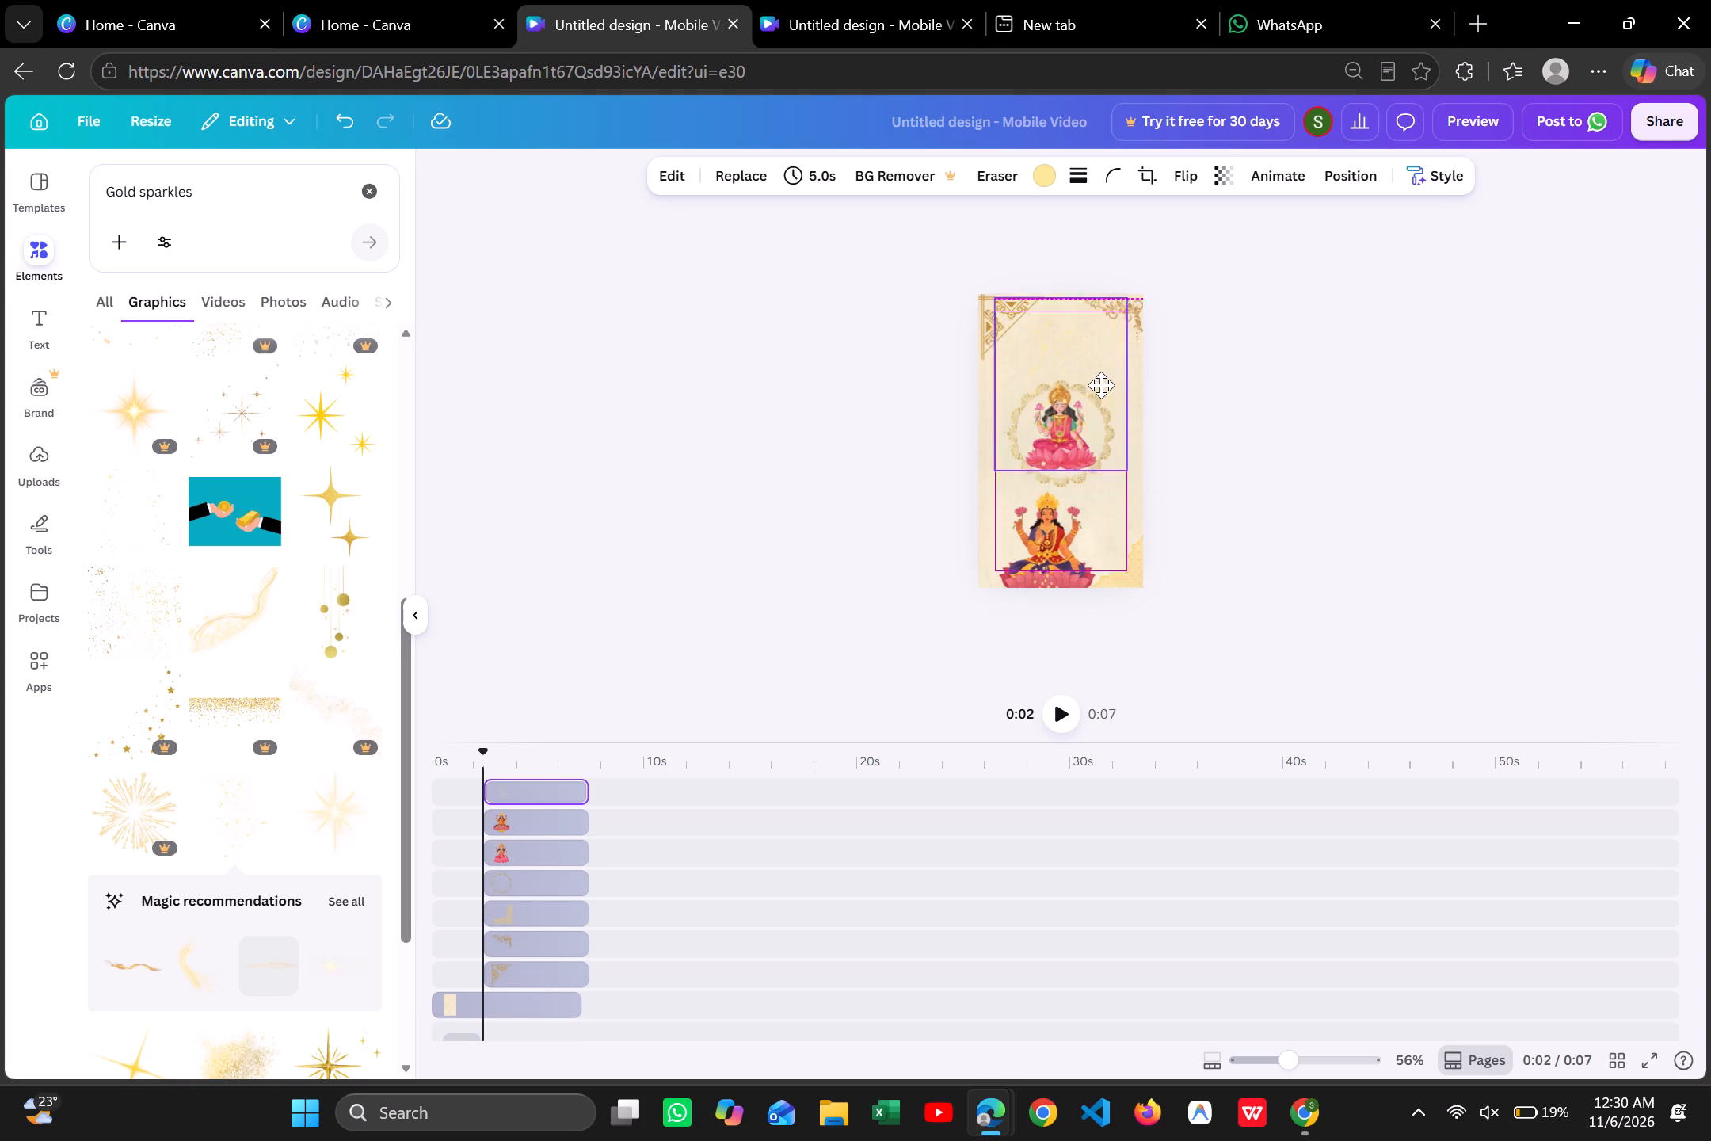
pyautogui.moveTo(1101, 385); pyautogui.dragTo(1087, 384)
pyautogui.hscroll(-1, 1087, 384)
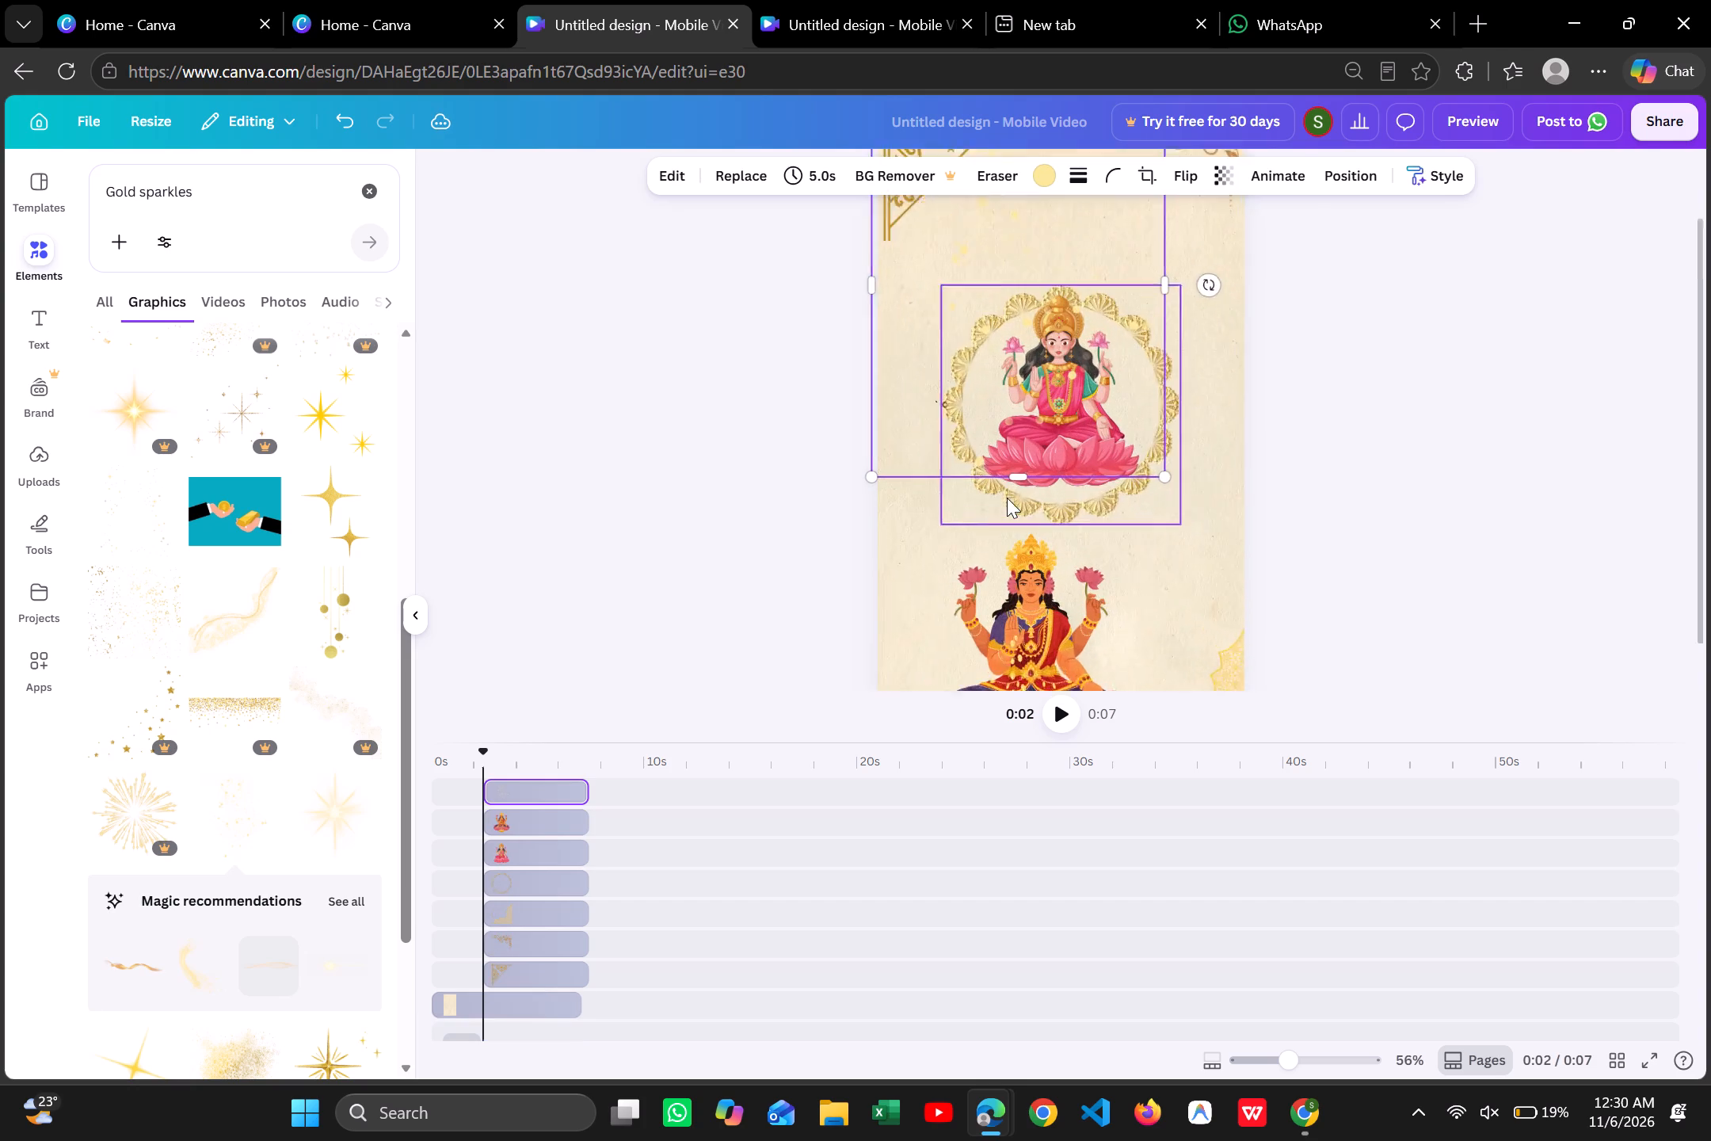
pyautogui.scroll(2, 1007, 498)
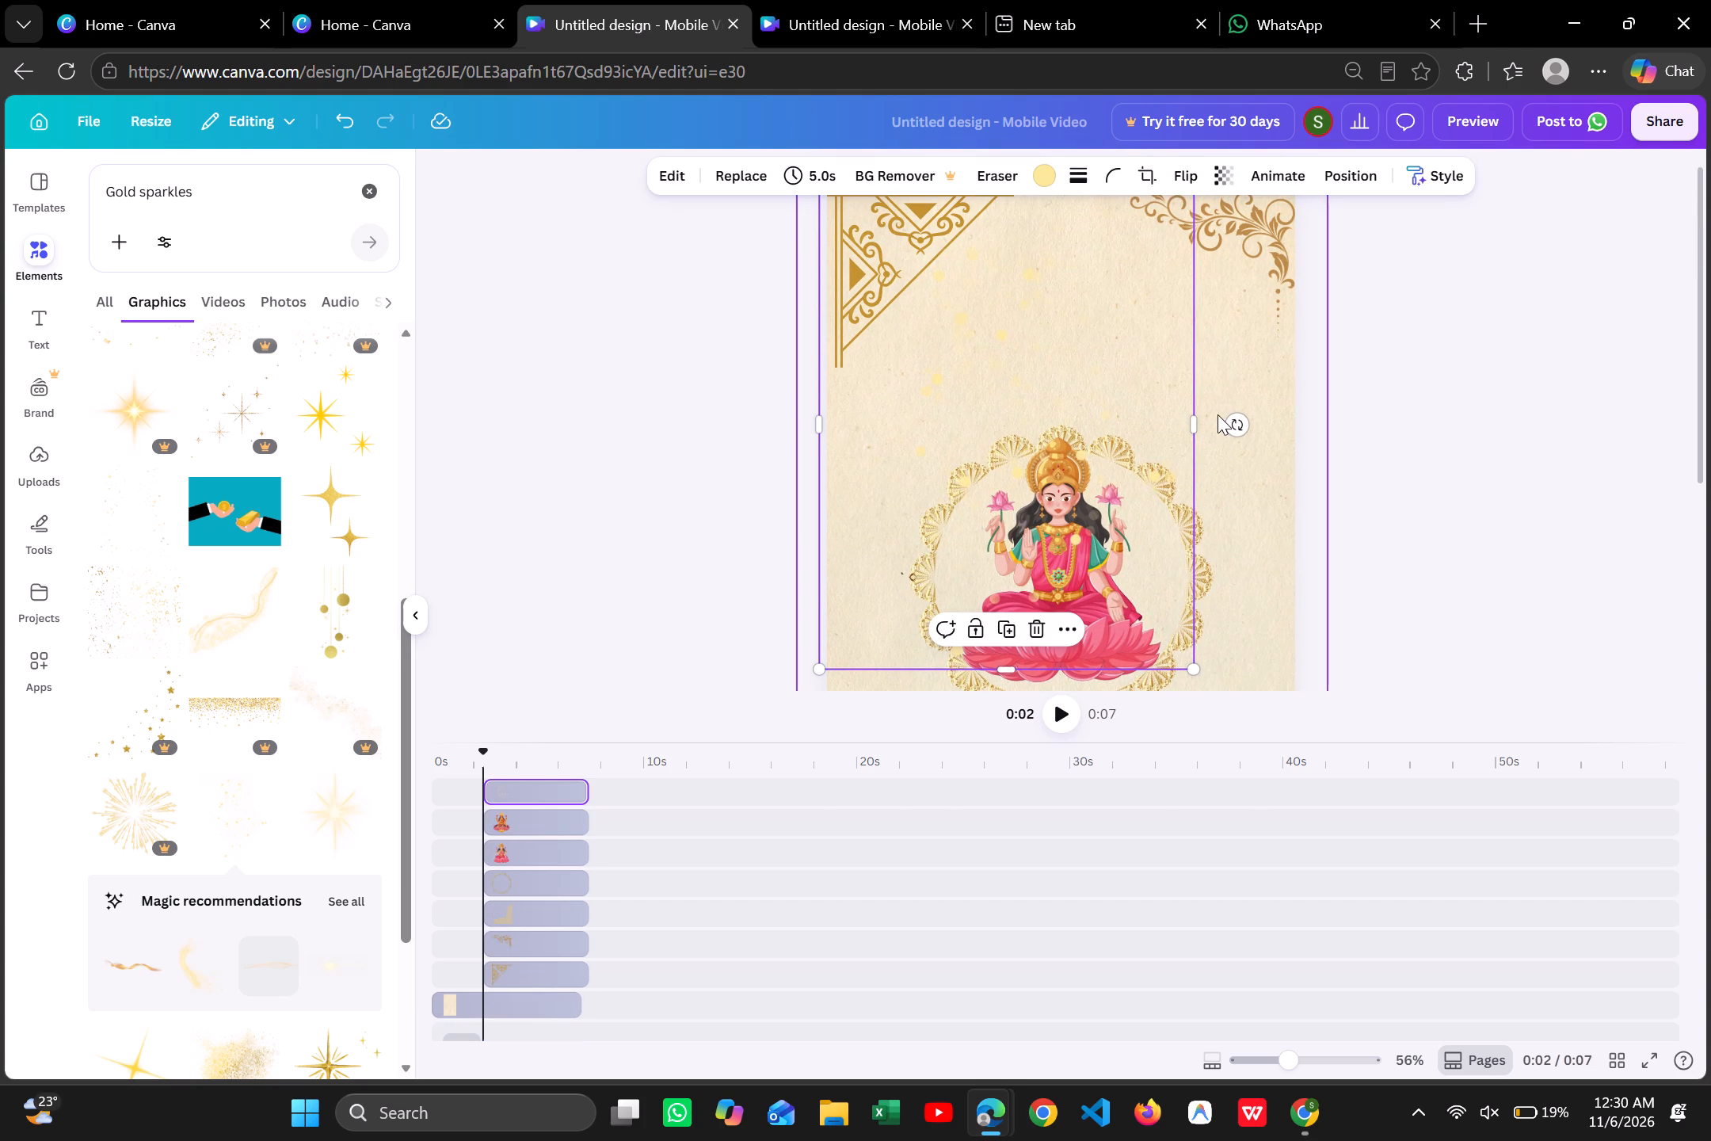
pyautogui.moveTo(1196, 427); pyautogui.dragTo(1306, 426)
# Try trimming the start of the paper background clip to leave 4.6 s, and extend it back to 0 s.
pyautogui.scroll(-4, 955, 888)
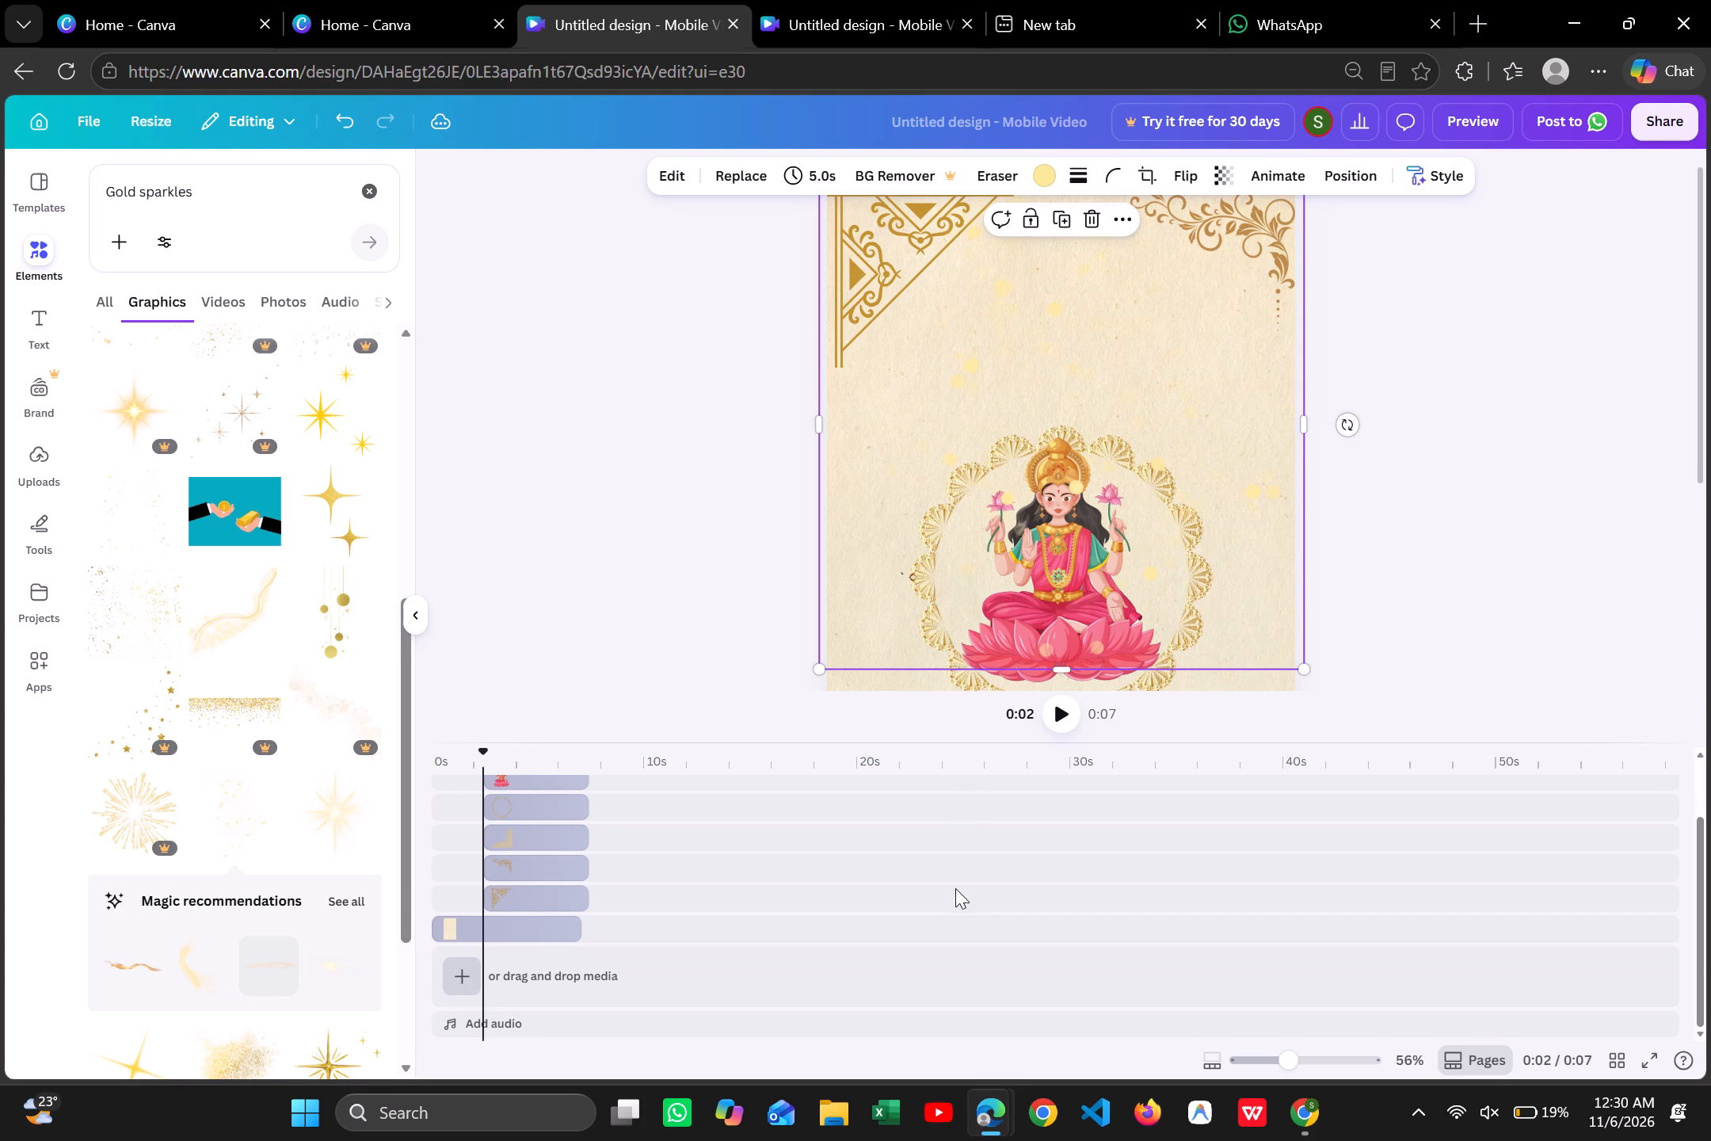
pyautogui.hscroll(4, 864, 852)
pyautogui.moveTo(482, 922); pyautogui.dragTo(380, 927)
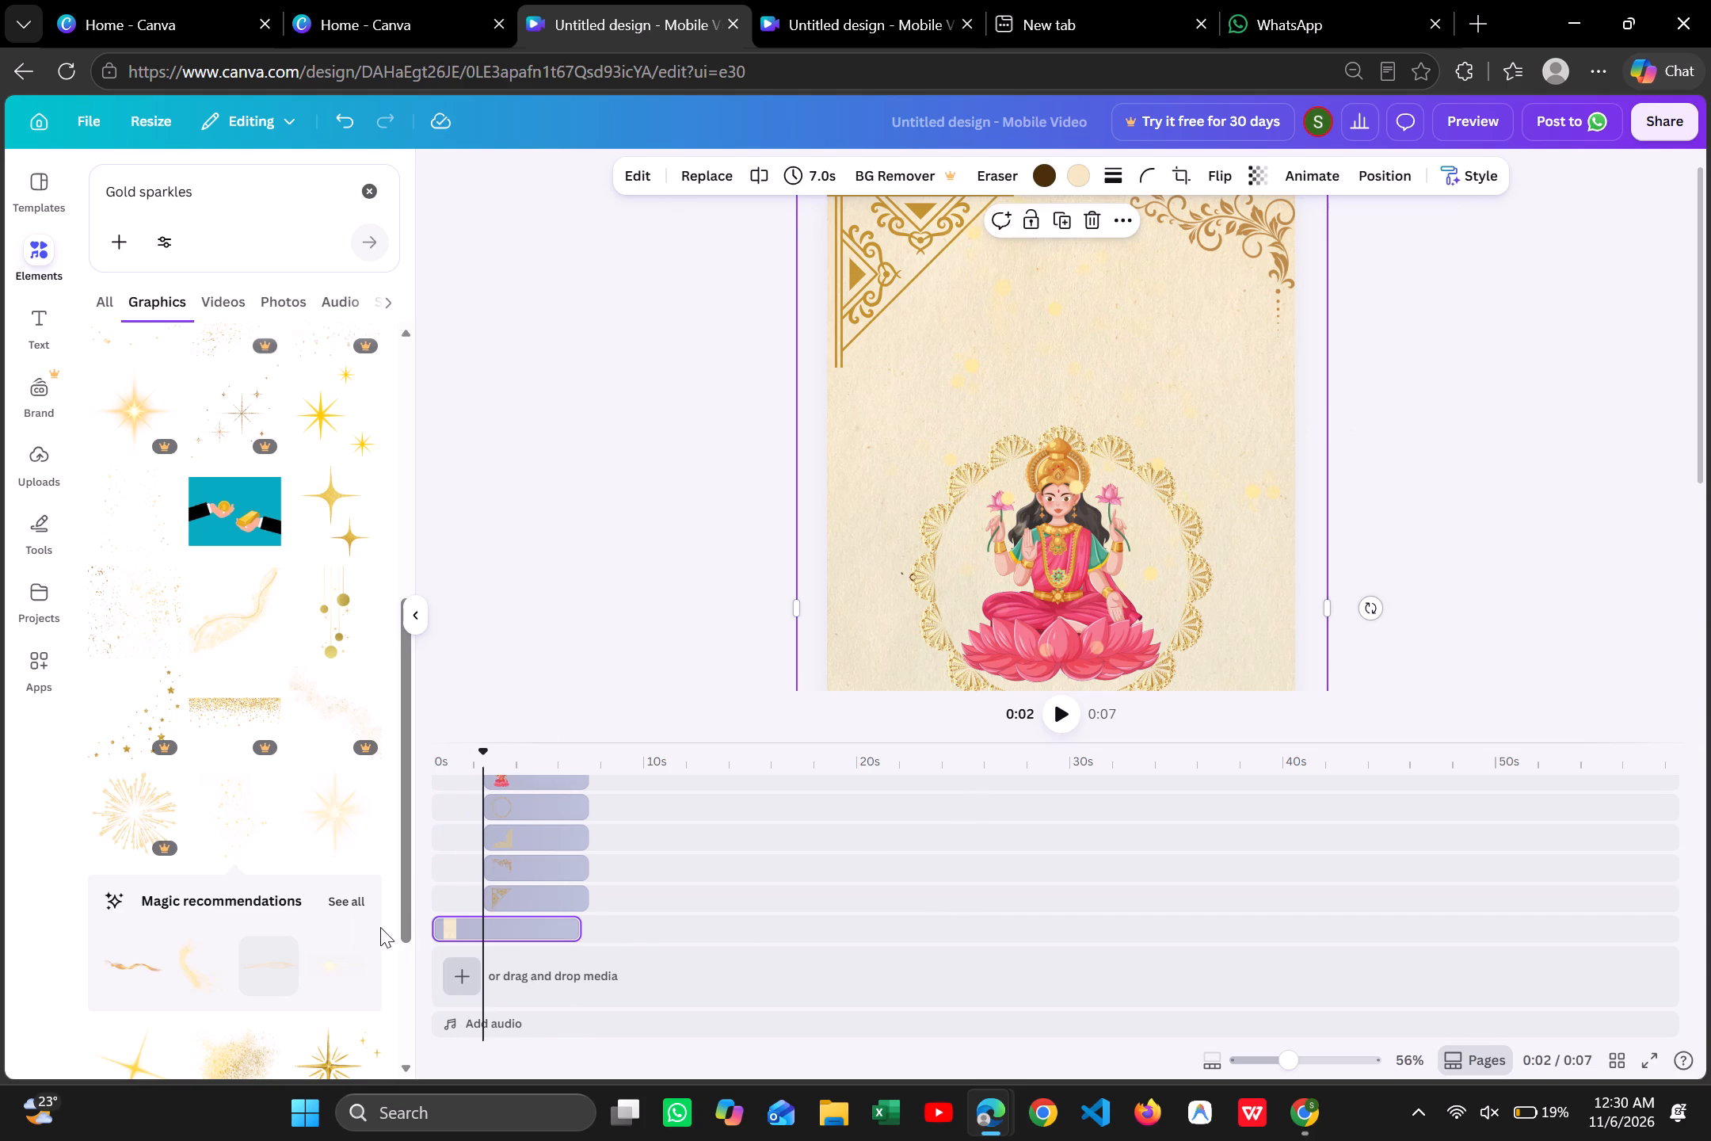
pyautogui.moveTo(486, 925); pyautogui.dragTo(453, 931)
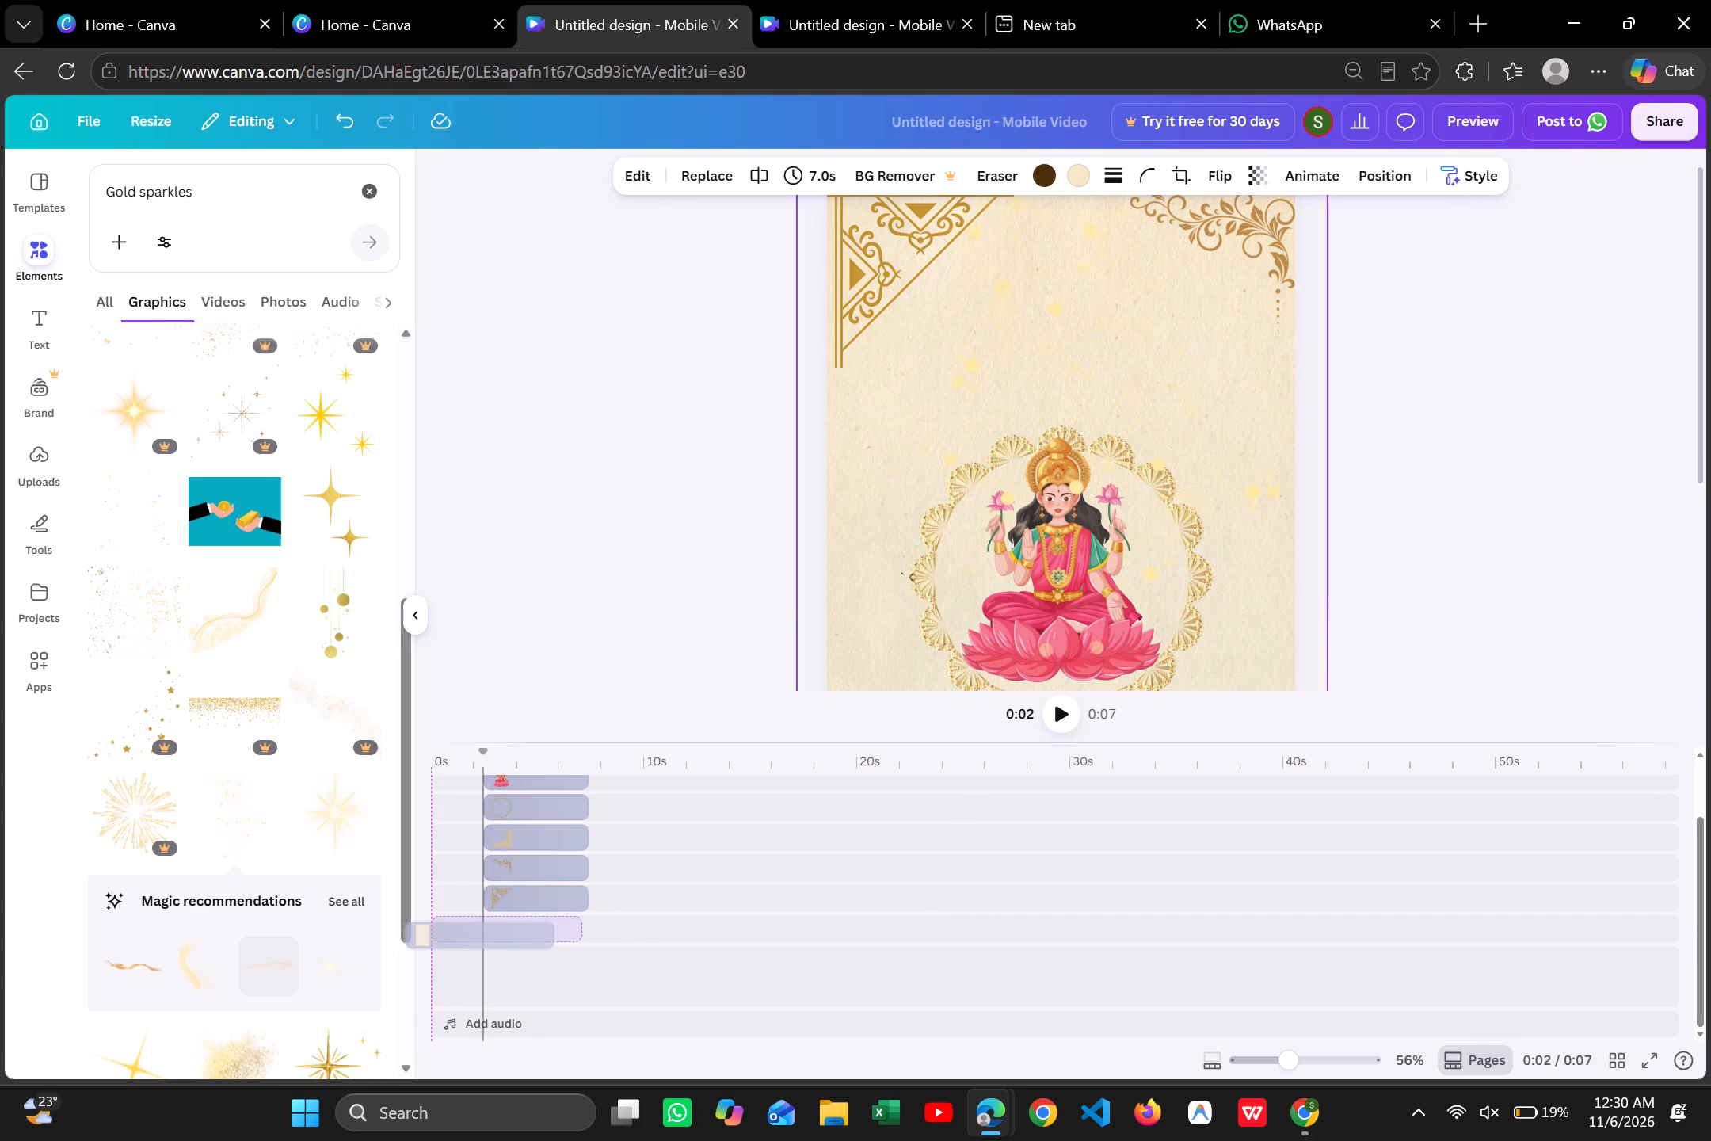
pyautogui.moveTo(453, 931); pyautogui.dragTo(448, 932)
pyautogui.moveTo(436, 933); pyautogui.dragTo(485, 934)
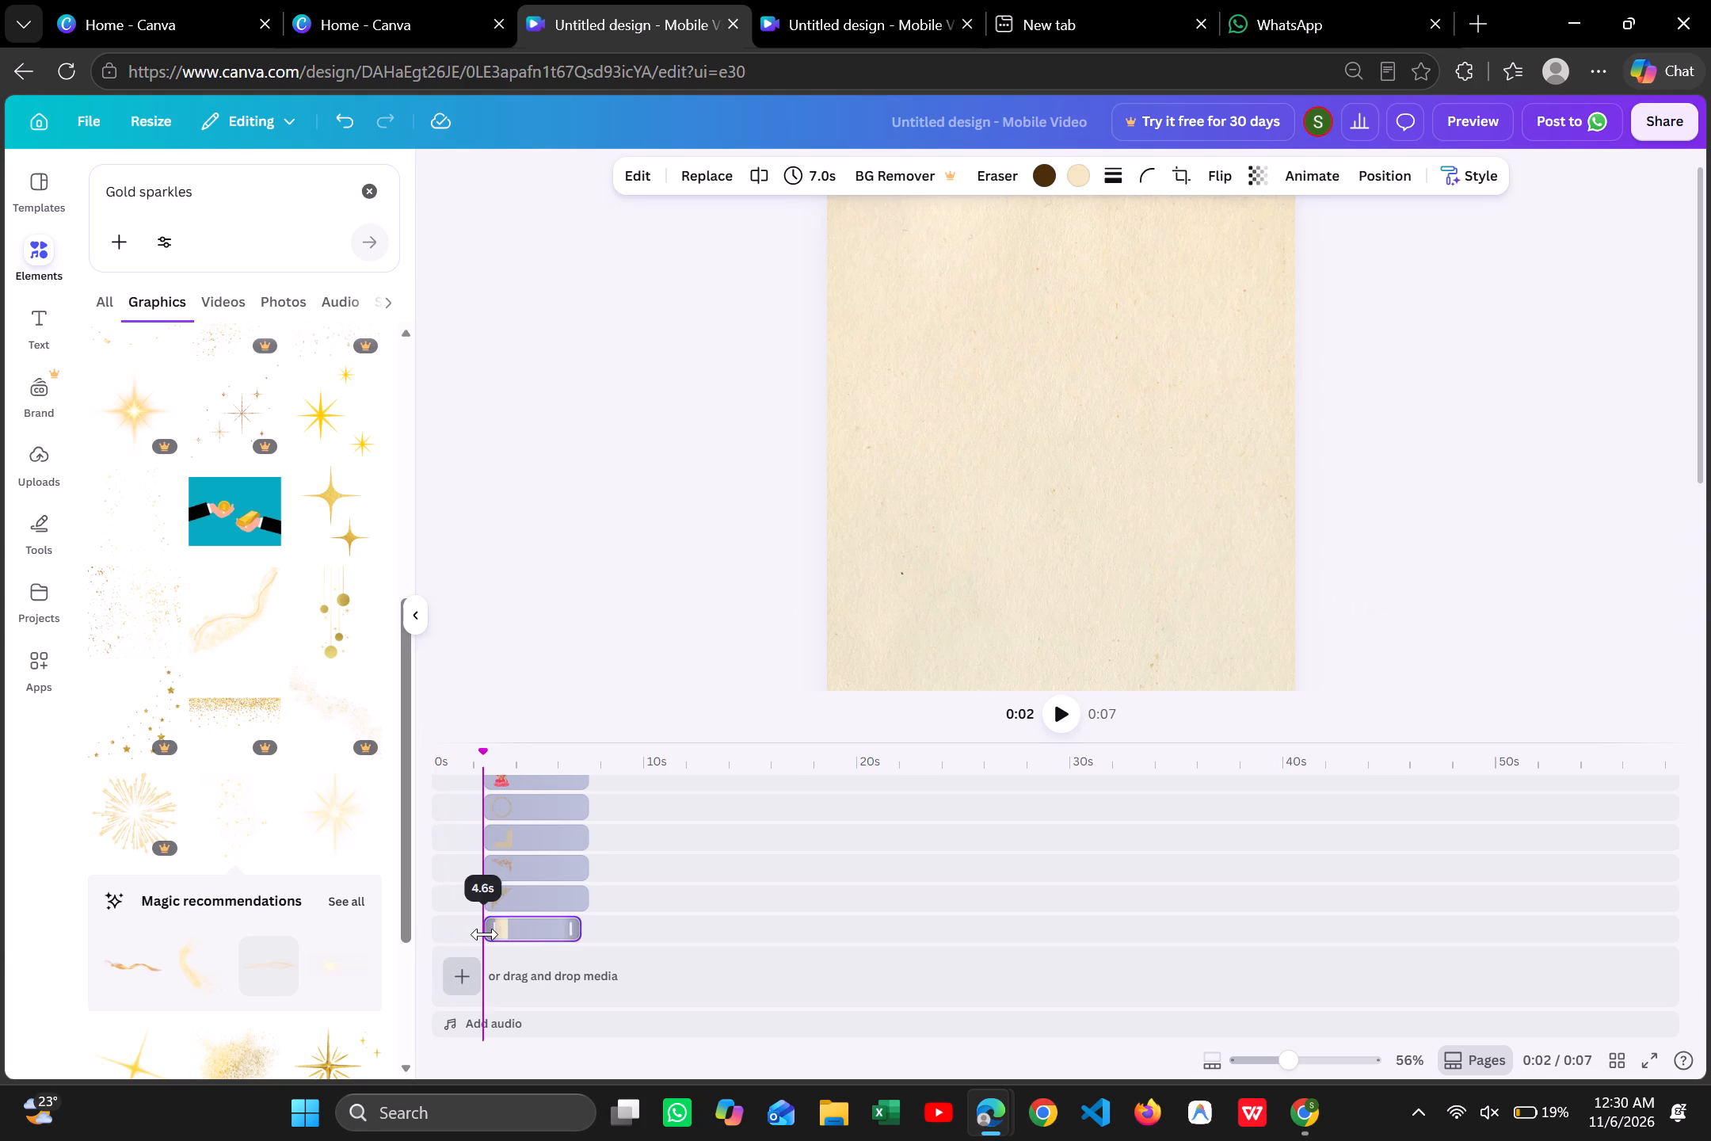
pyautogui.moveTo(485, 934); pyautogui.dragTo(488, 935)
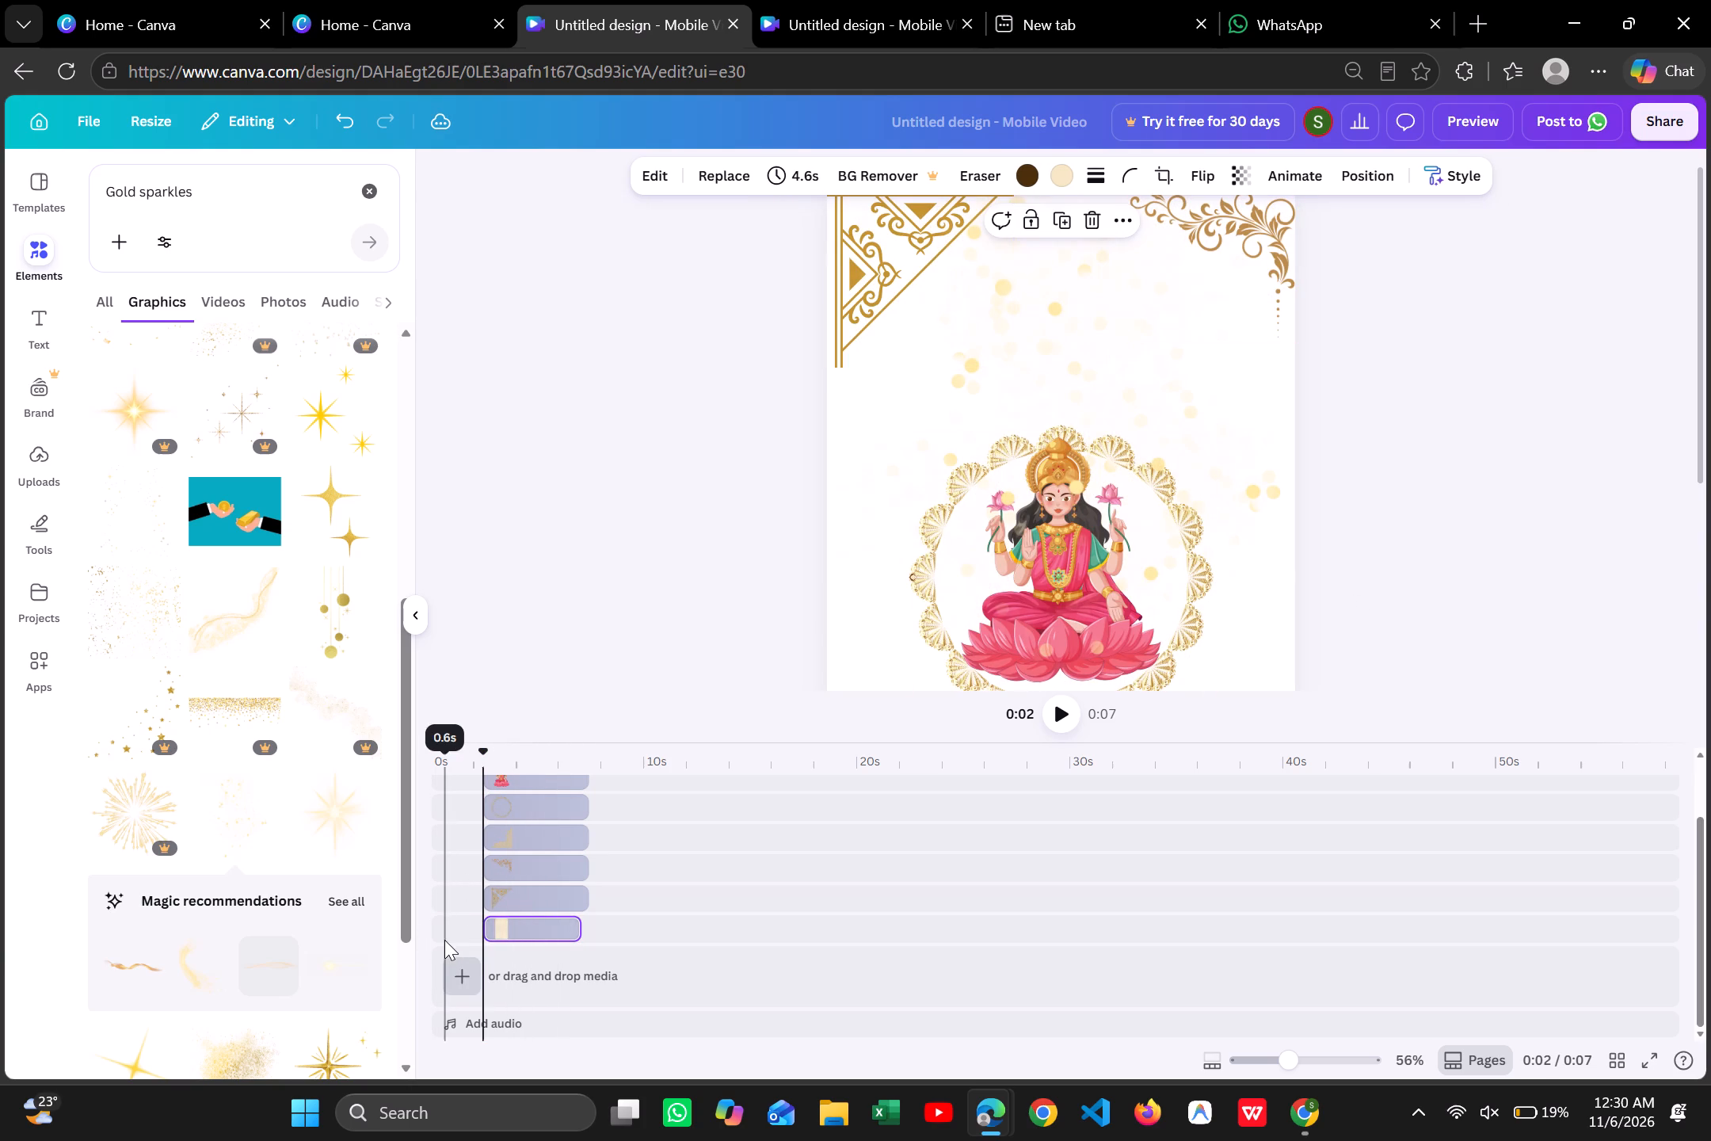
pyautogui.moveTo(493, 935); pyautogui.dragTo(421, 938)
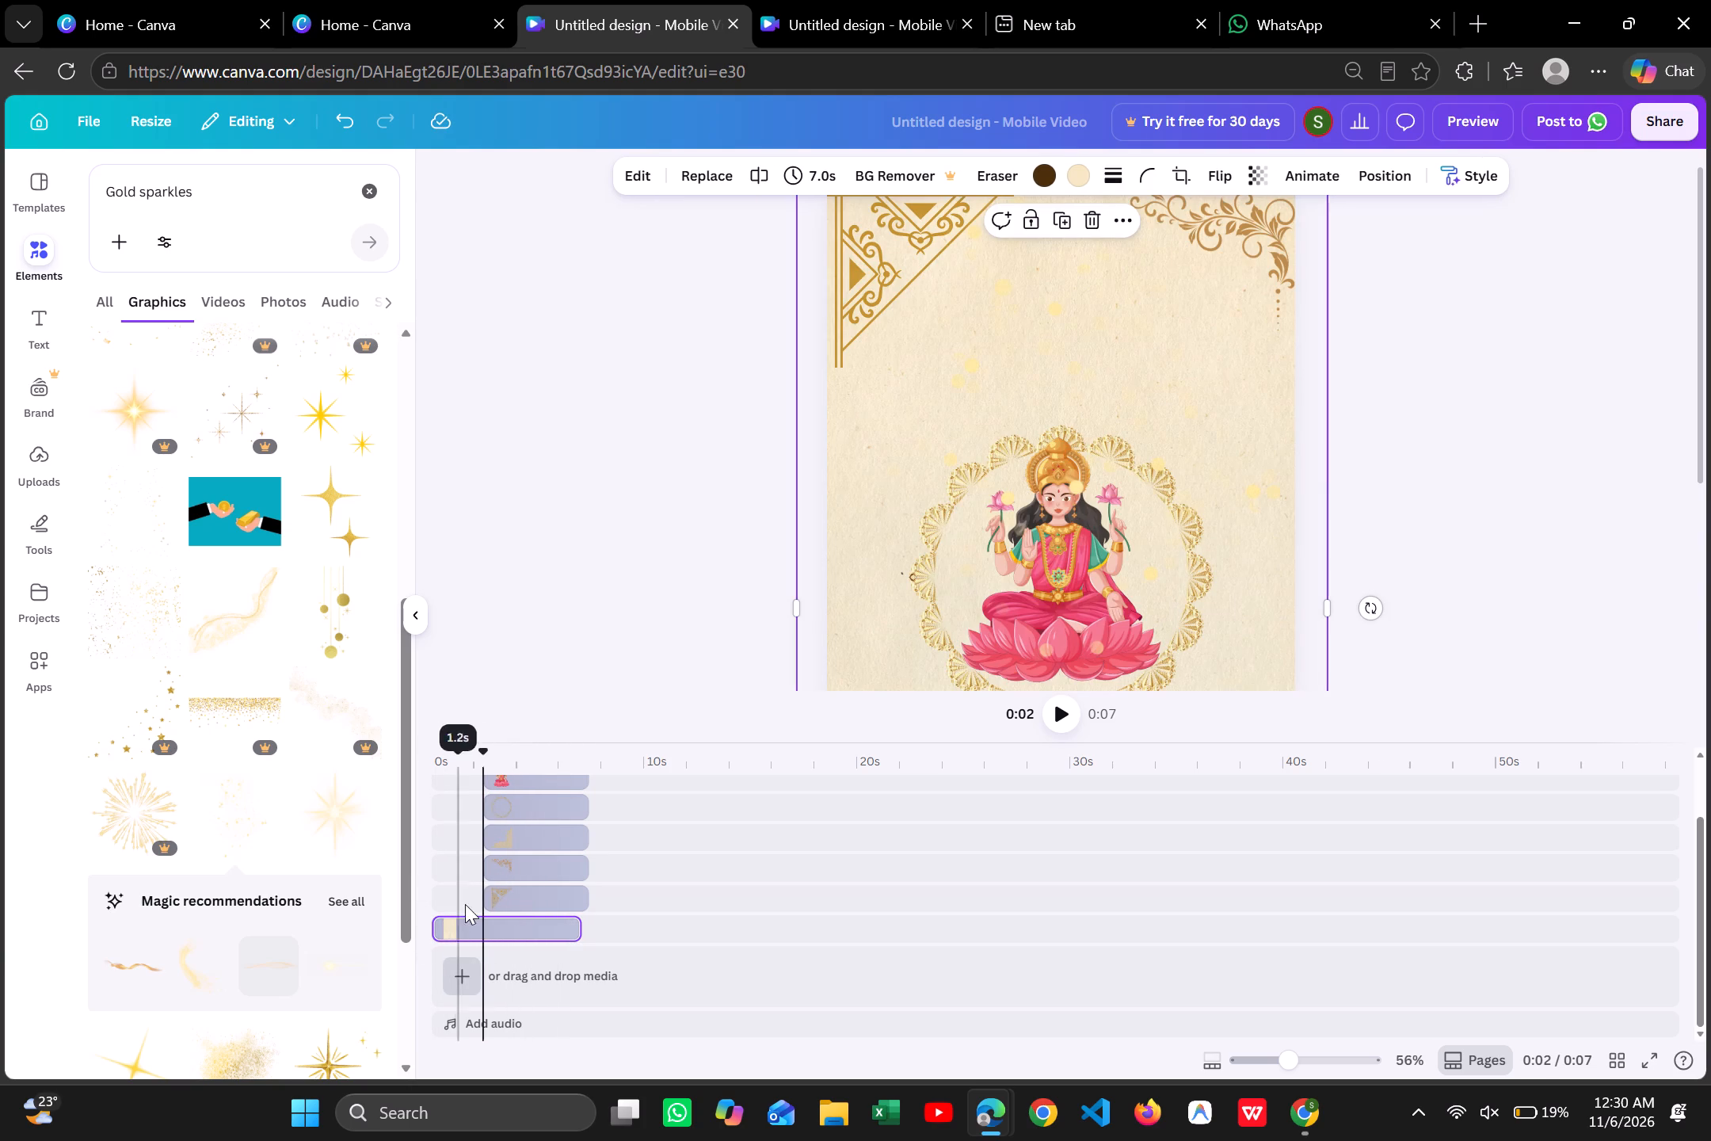
# Extend the corner ornament, round frame, both goddess and sparkle clips back to 0 s so each lasts 7.4 s.
pyautogui.moveTo(484, 896); pyautogui.dragTo(399, 906)
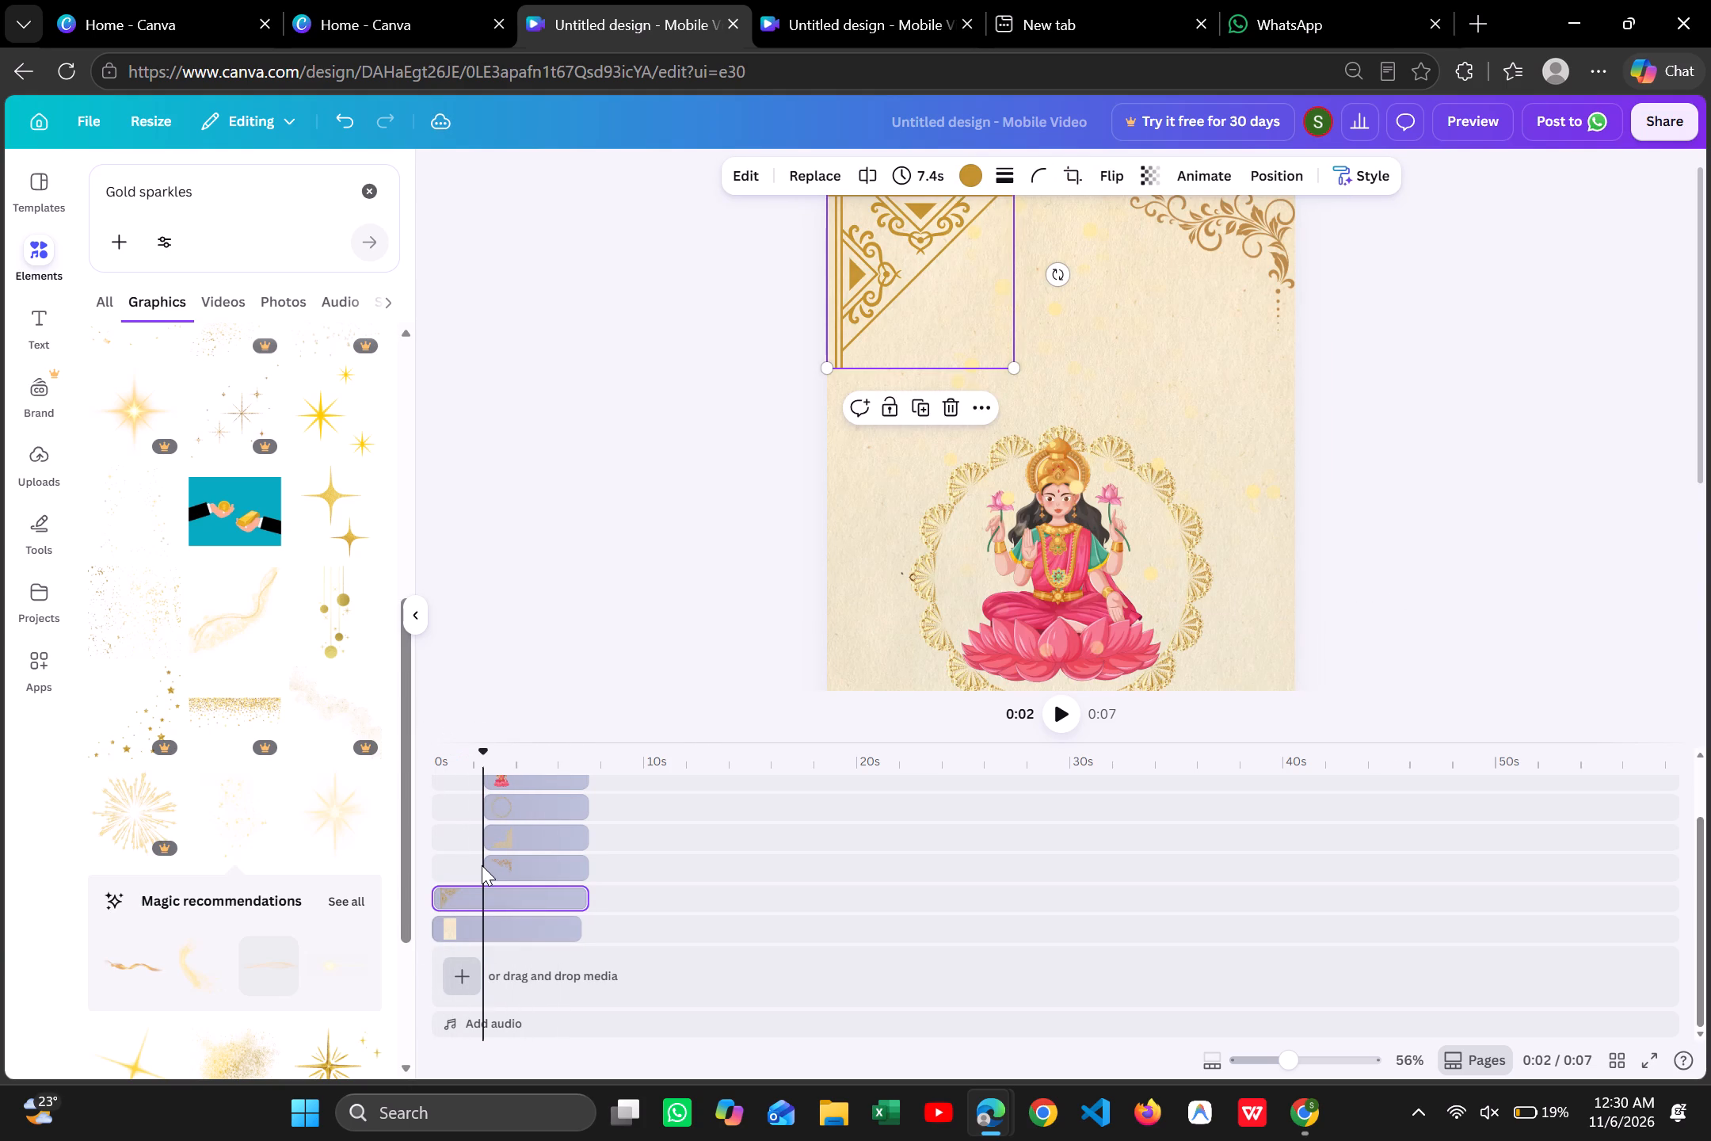
pyautogui.moveTo(484, 865); pyautogui.dragTo(362, 884)
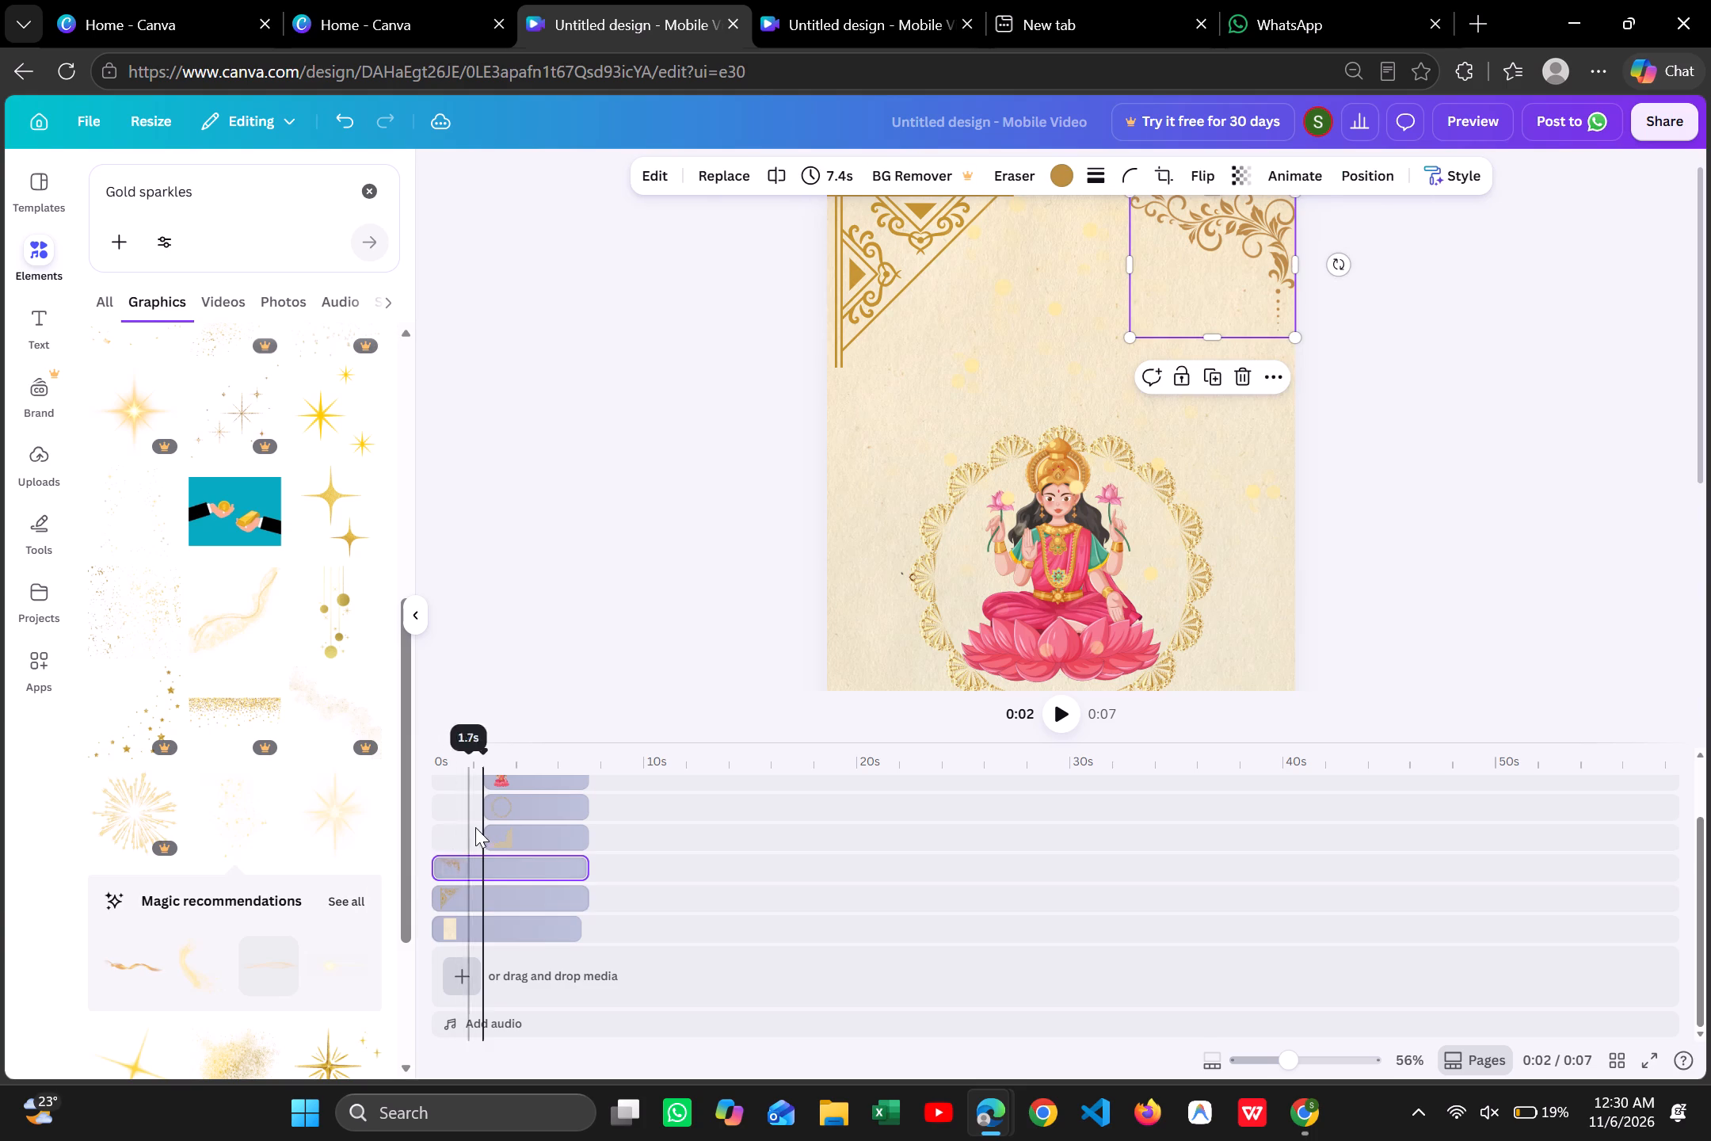
pyautogui.moveTo(487, 830); pyautogui.dragTo(371, 845)
pyautogui.scroll(1, 371, 845)
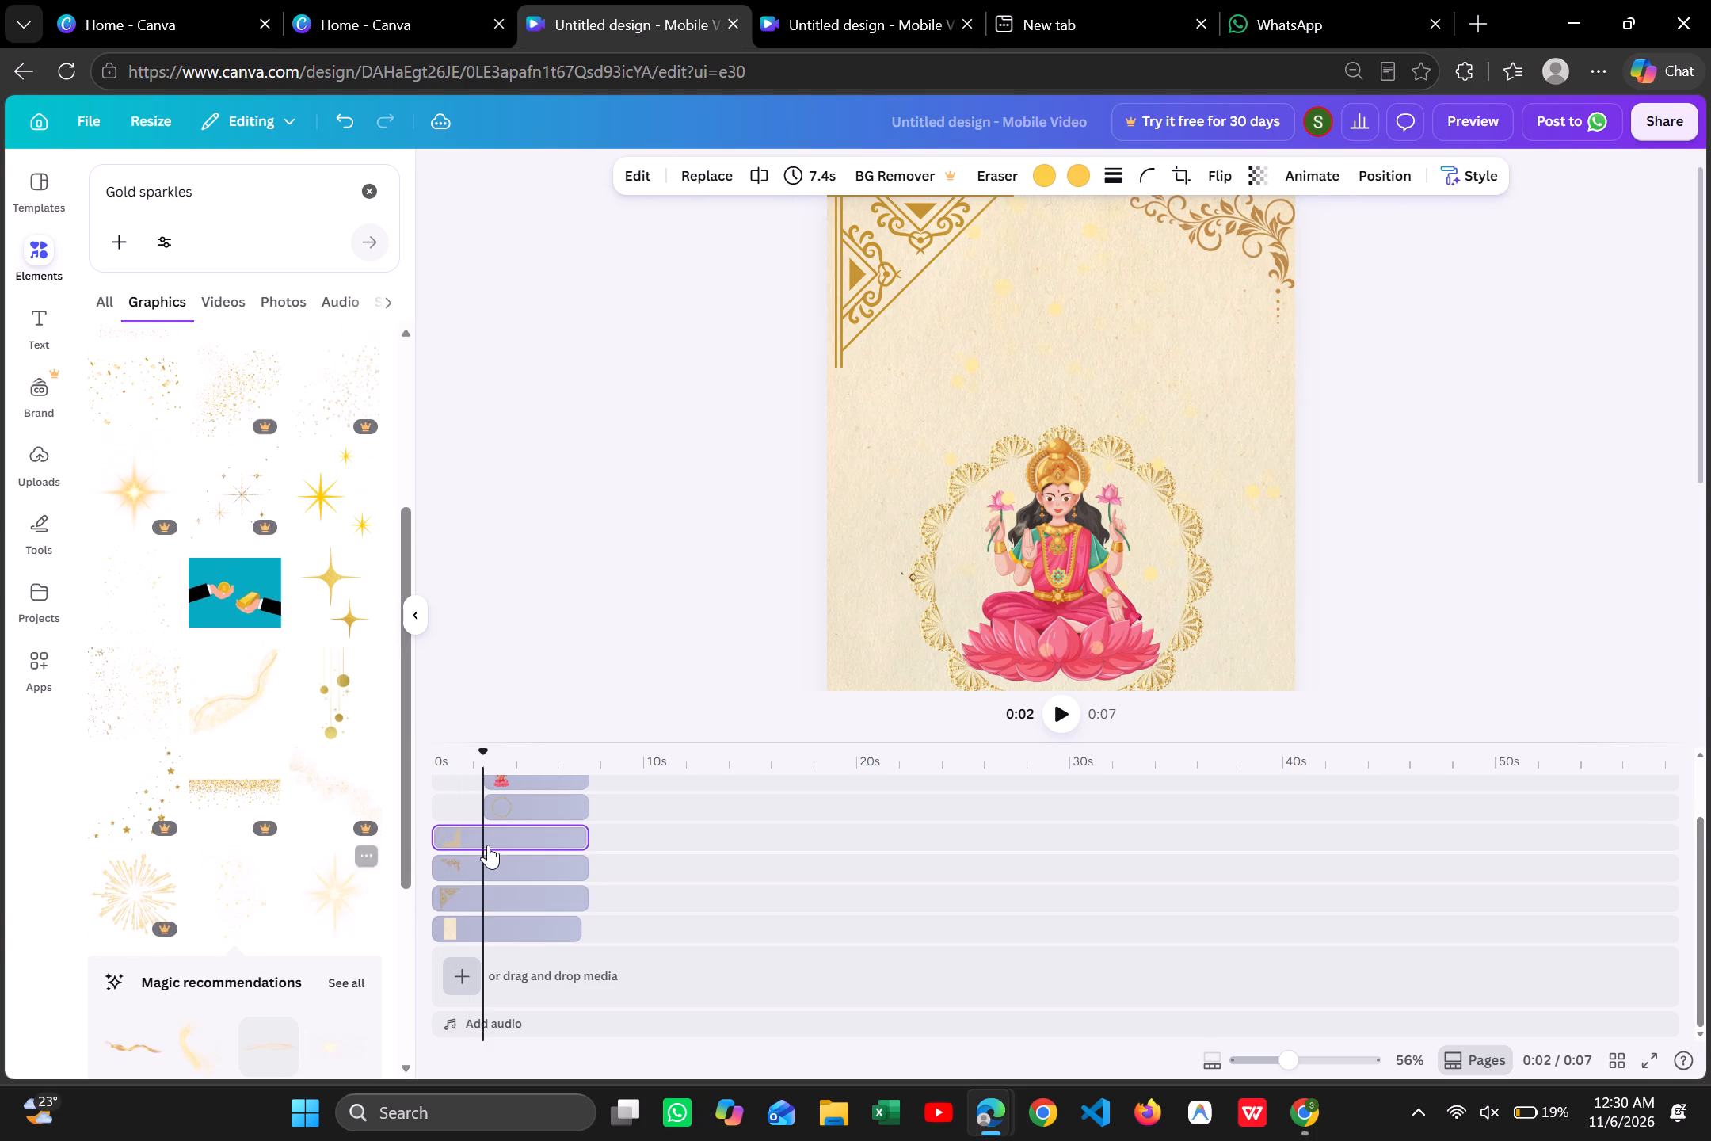
pyautogui.scroll(2, 488, 845)
pyautogui.moveTo(497, 880); pyautogui.dragTo(366, 873)
pyautogui.moveTo(486, 857); pyautogui.dragTo(396, 845)
pyautogui.moveTo(493, 818); pyautogui.dragTo(390, 819)
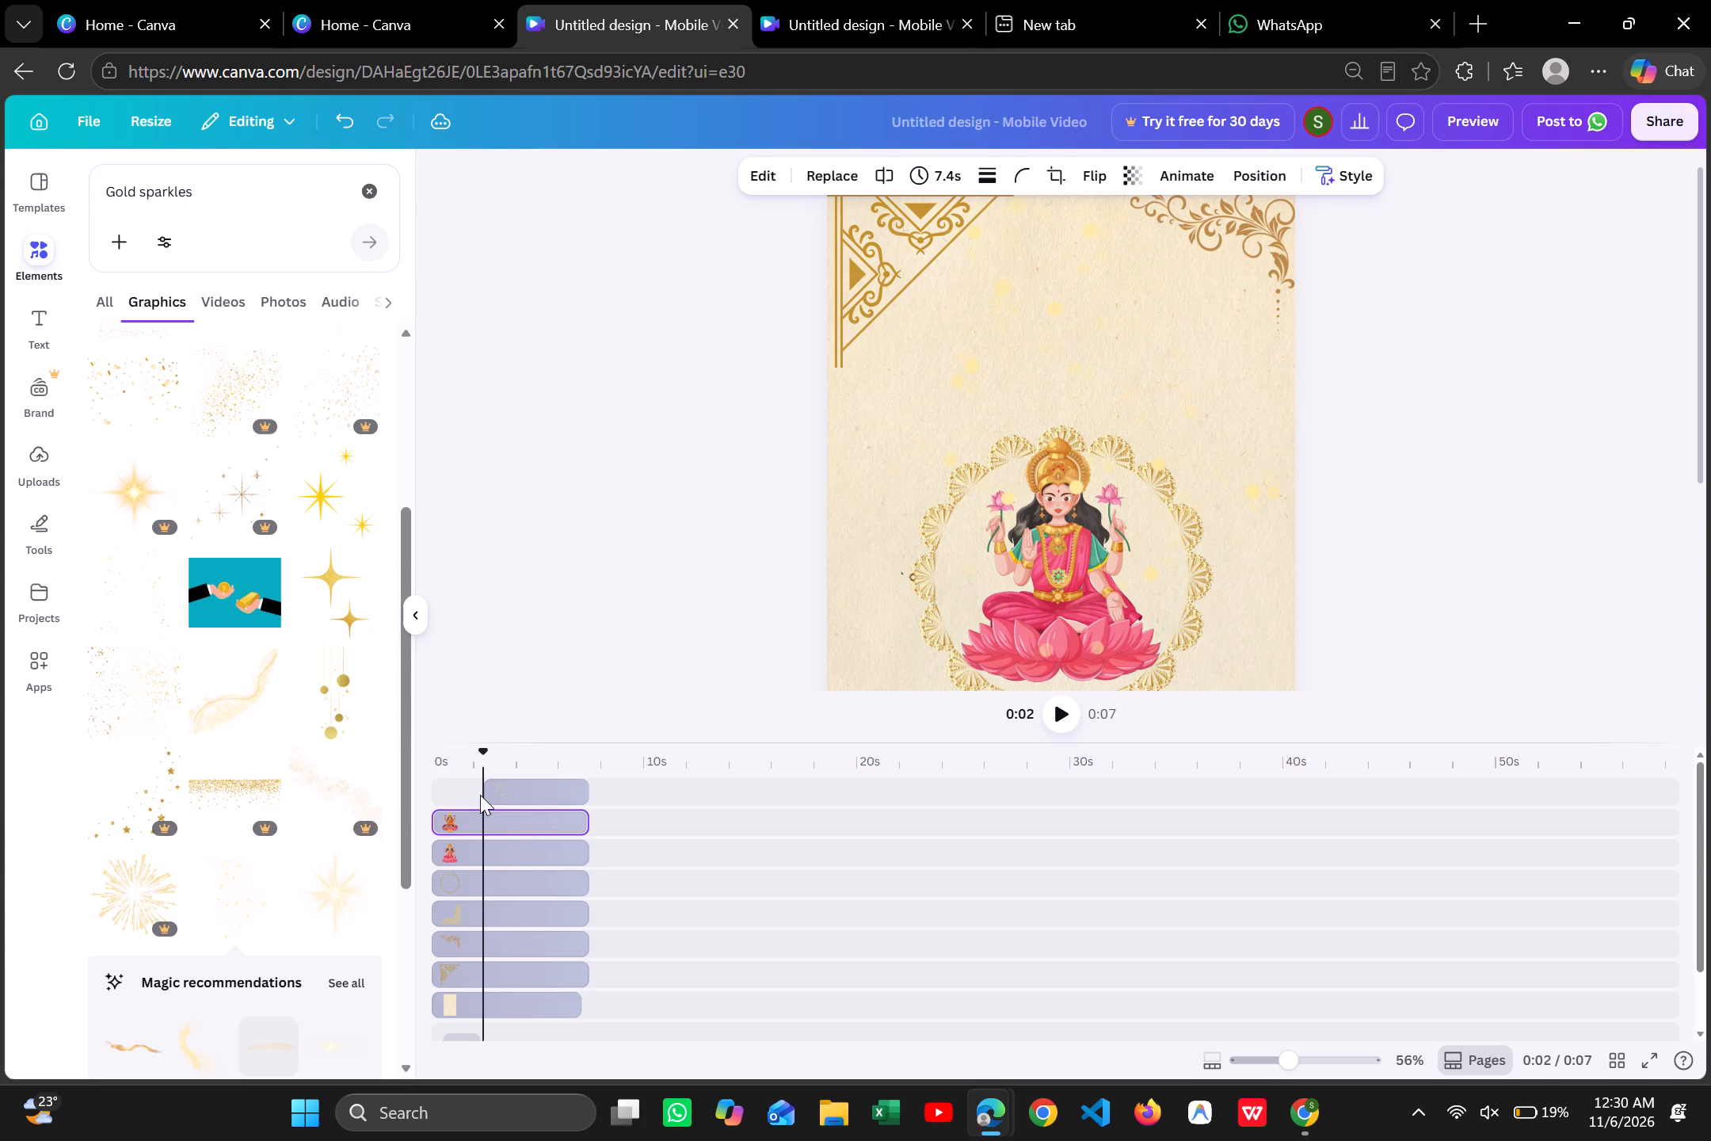
pyautogui.moveTo(485, 788); pyautogui.dragTo(388, 784)
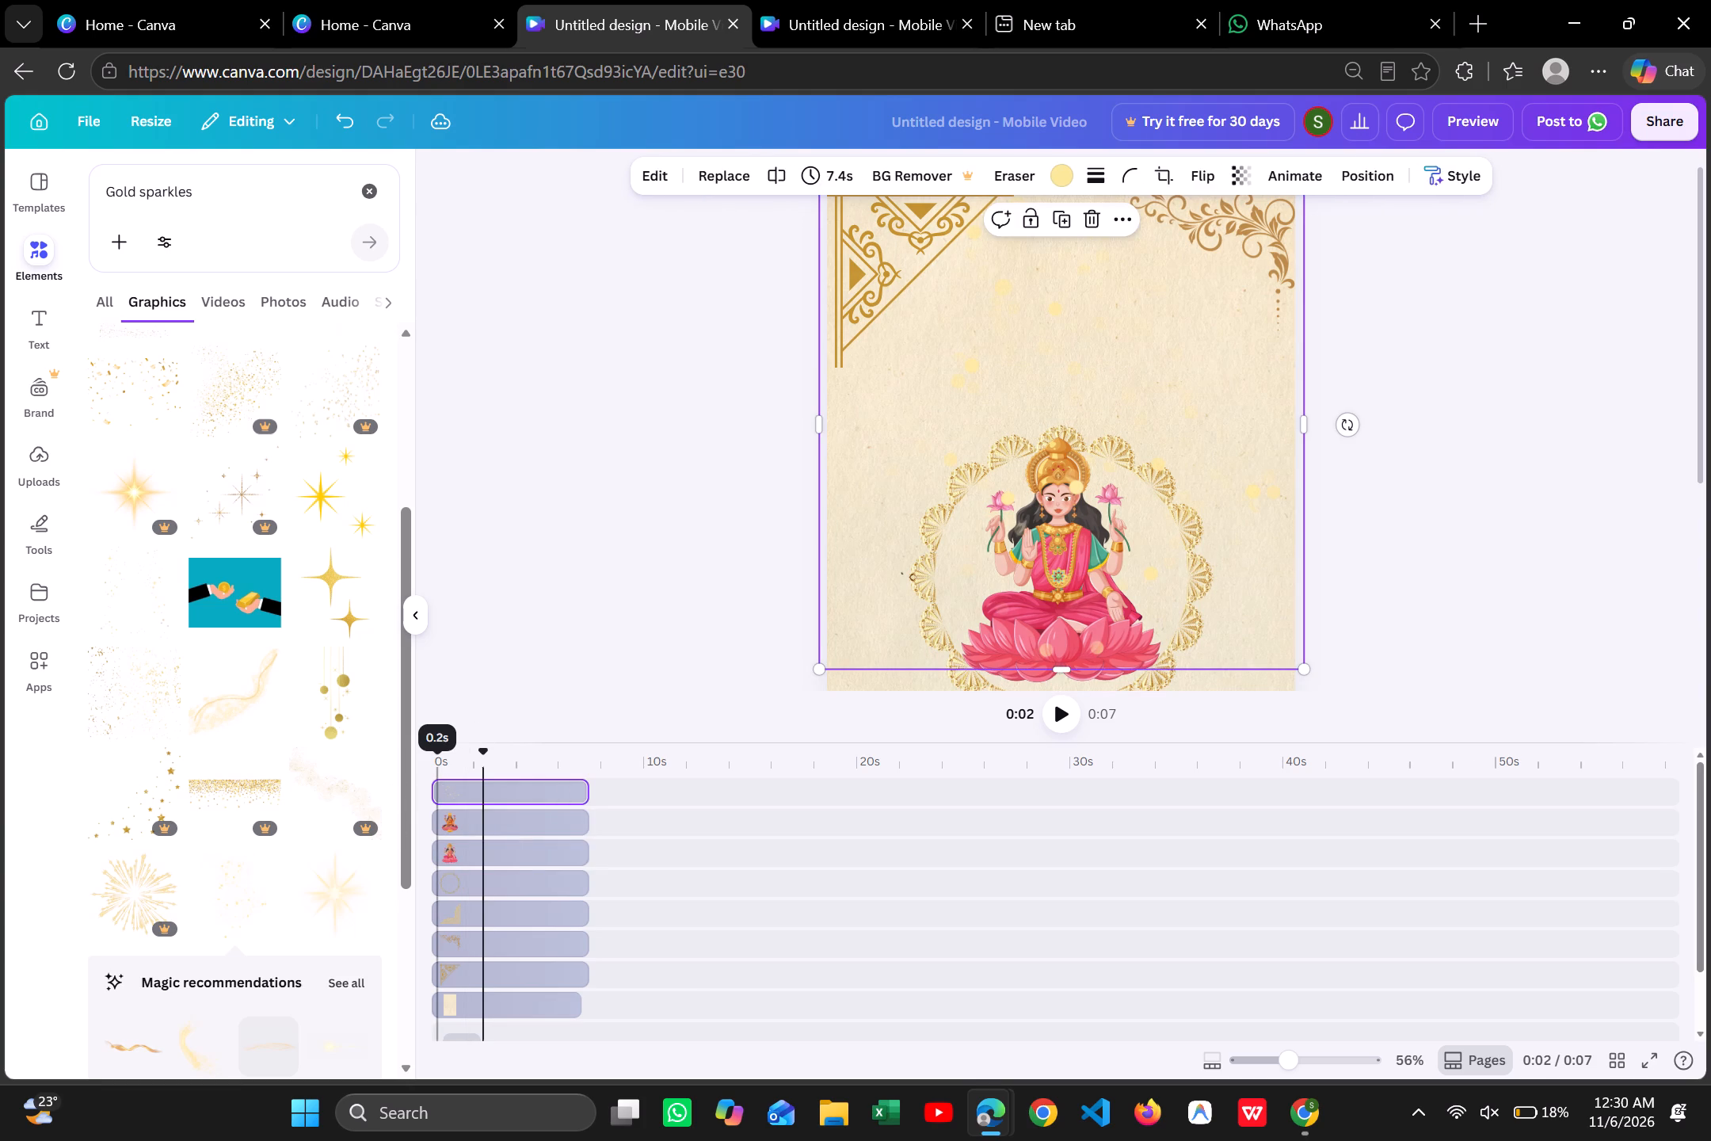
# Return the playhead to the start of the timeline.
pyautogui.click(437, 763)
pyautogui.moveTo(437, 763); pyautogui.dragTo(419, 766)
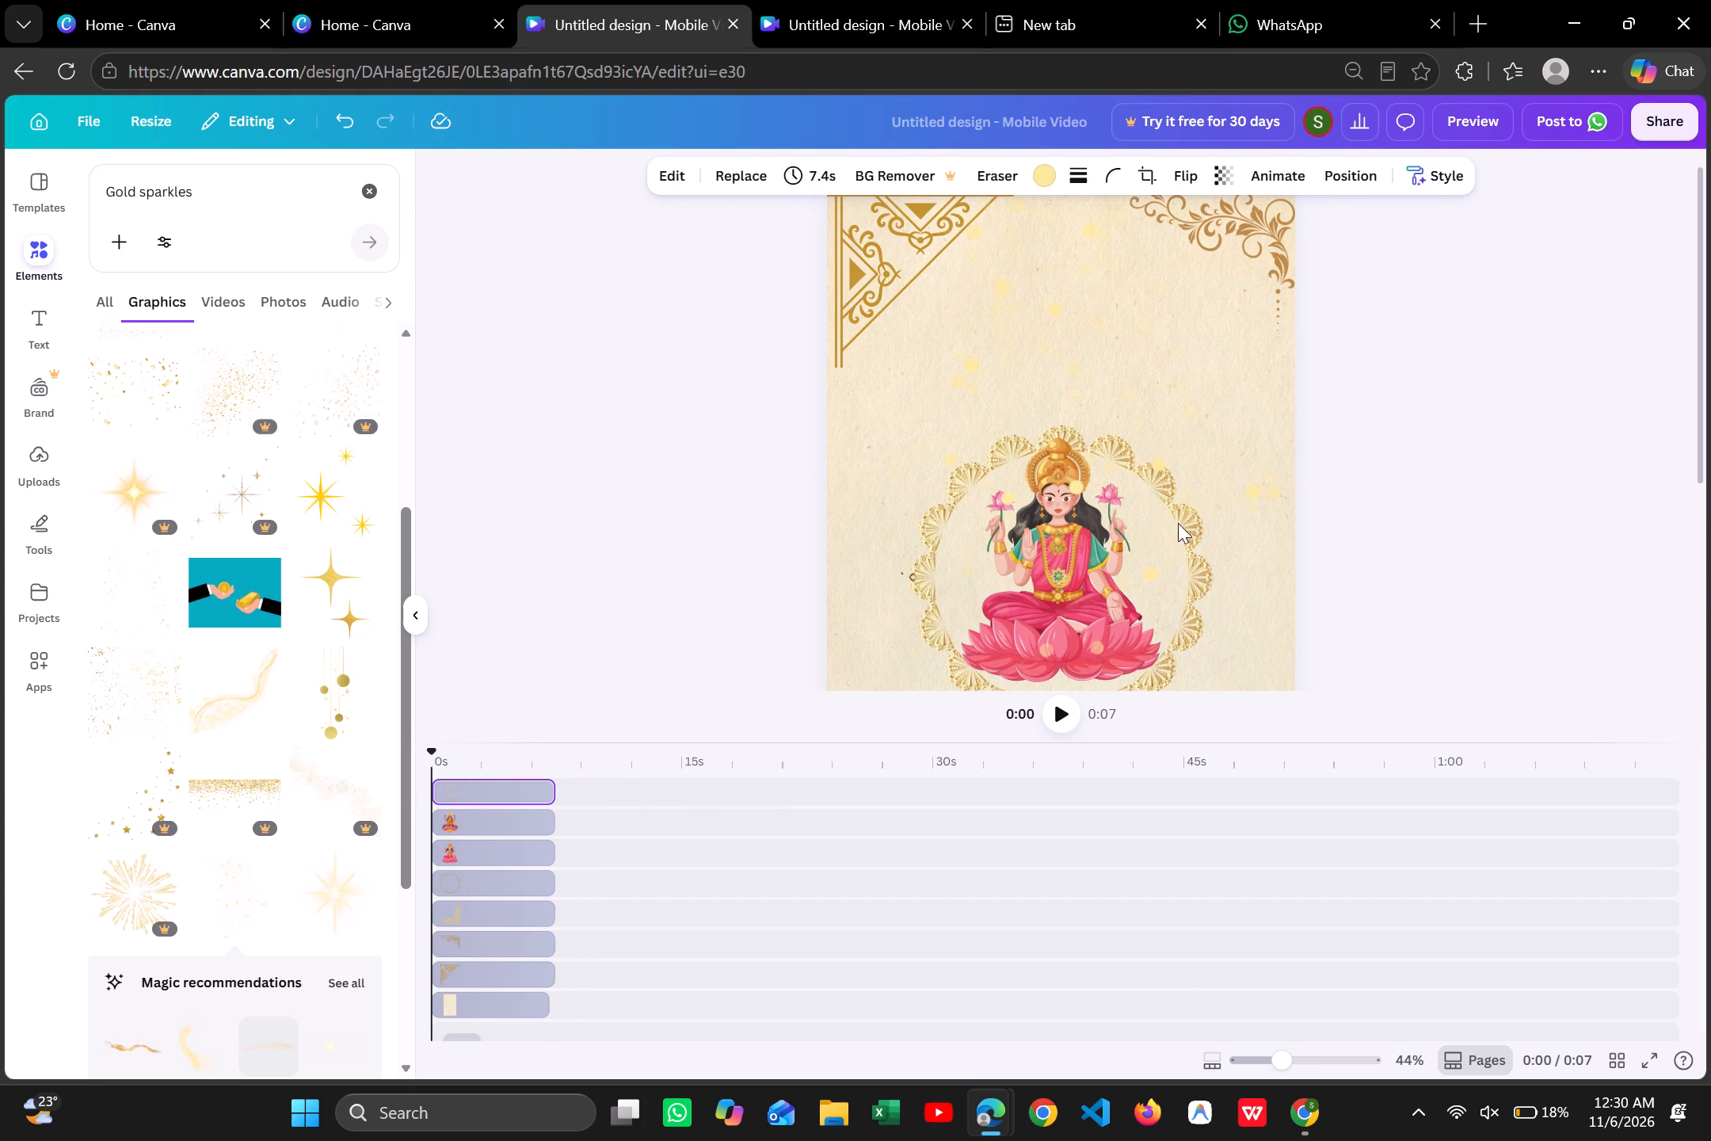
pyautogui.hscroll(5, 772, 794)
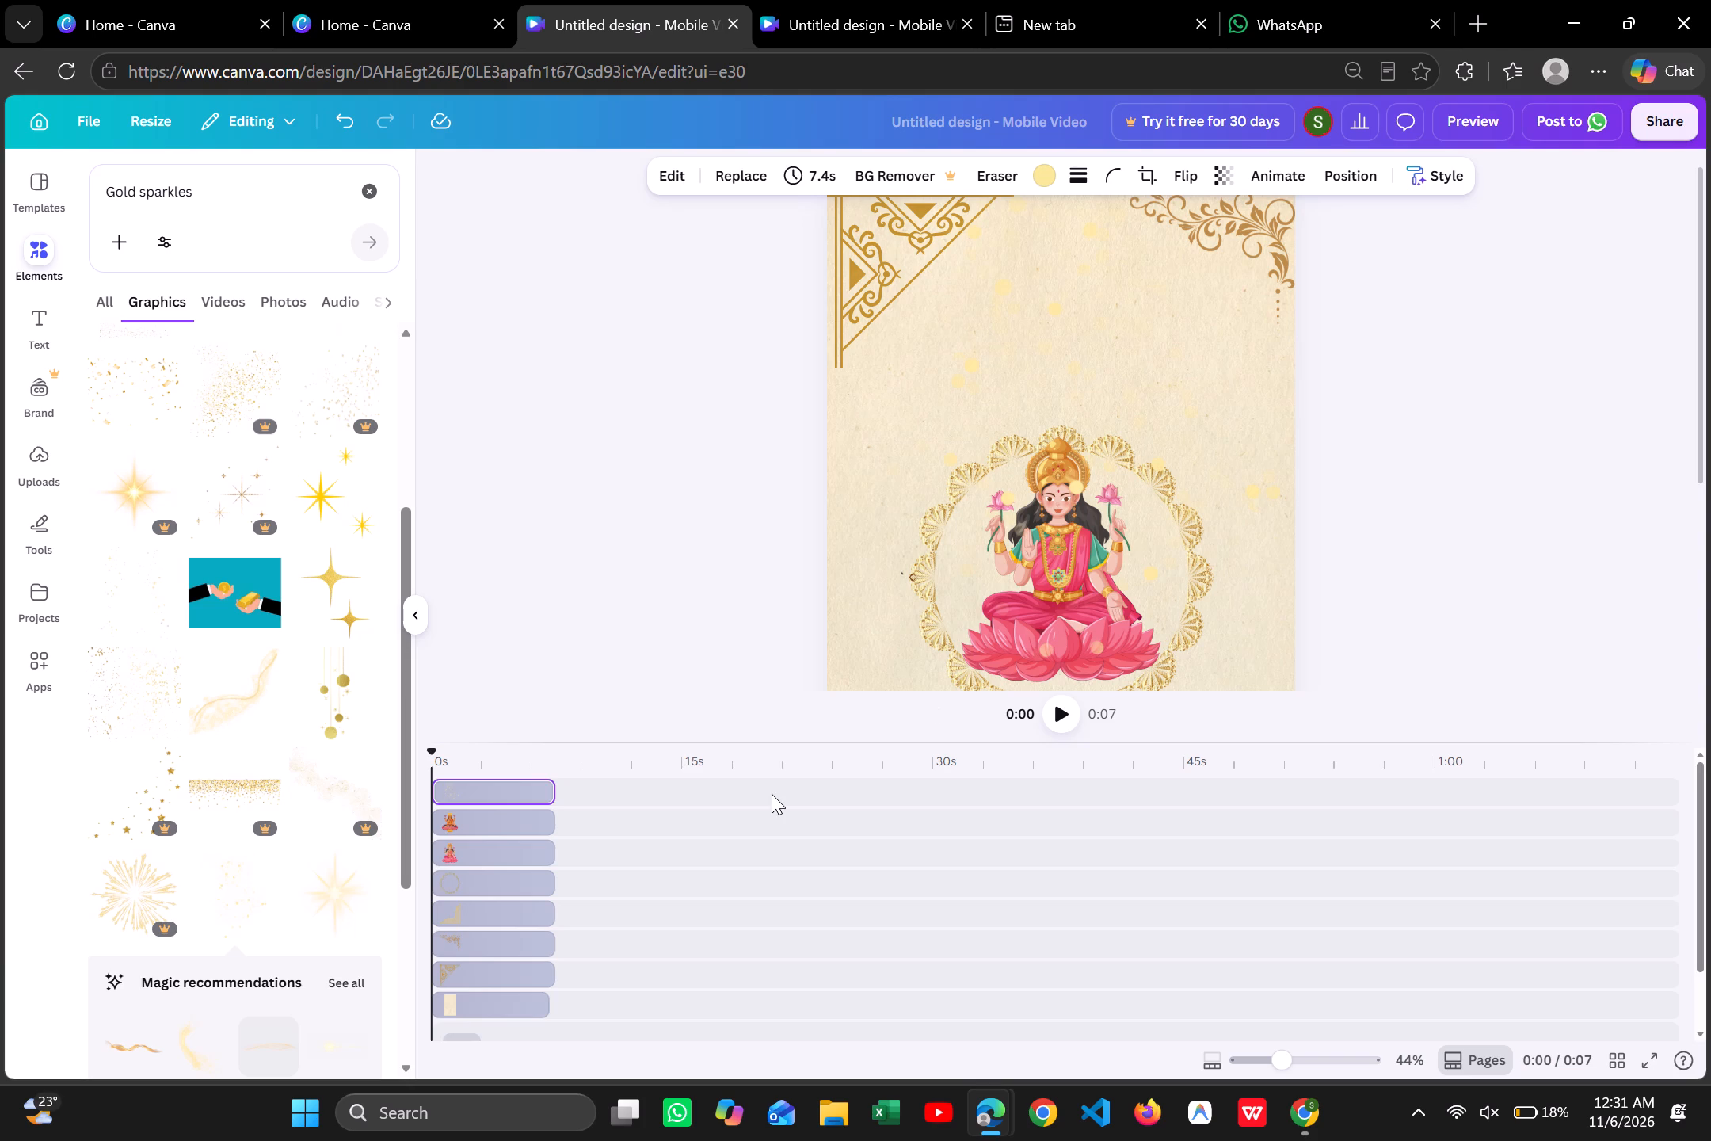
# Recolour the paper background's light tone, comparing beige and brown photo colours and applying light orange #eedfbb.
pyautogui.click(484, 997)
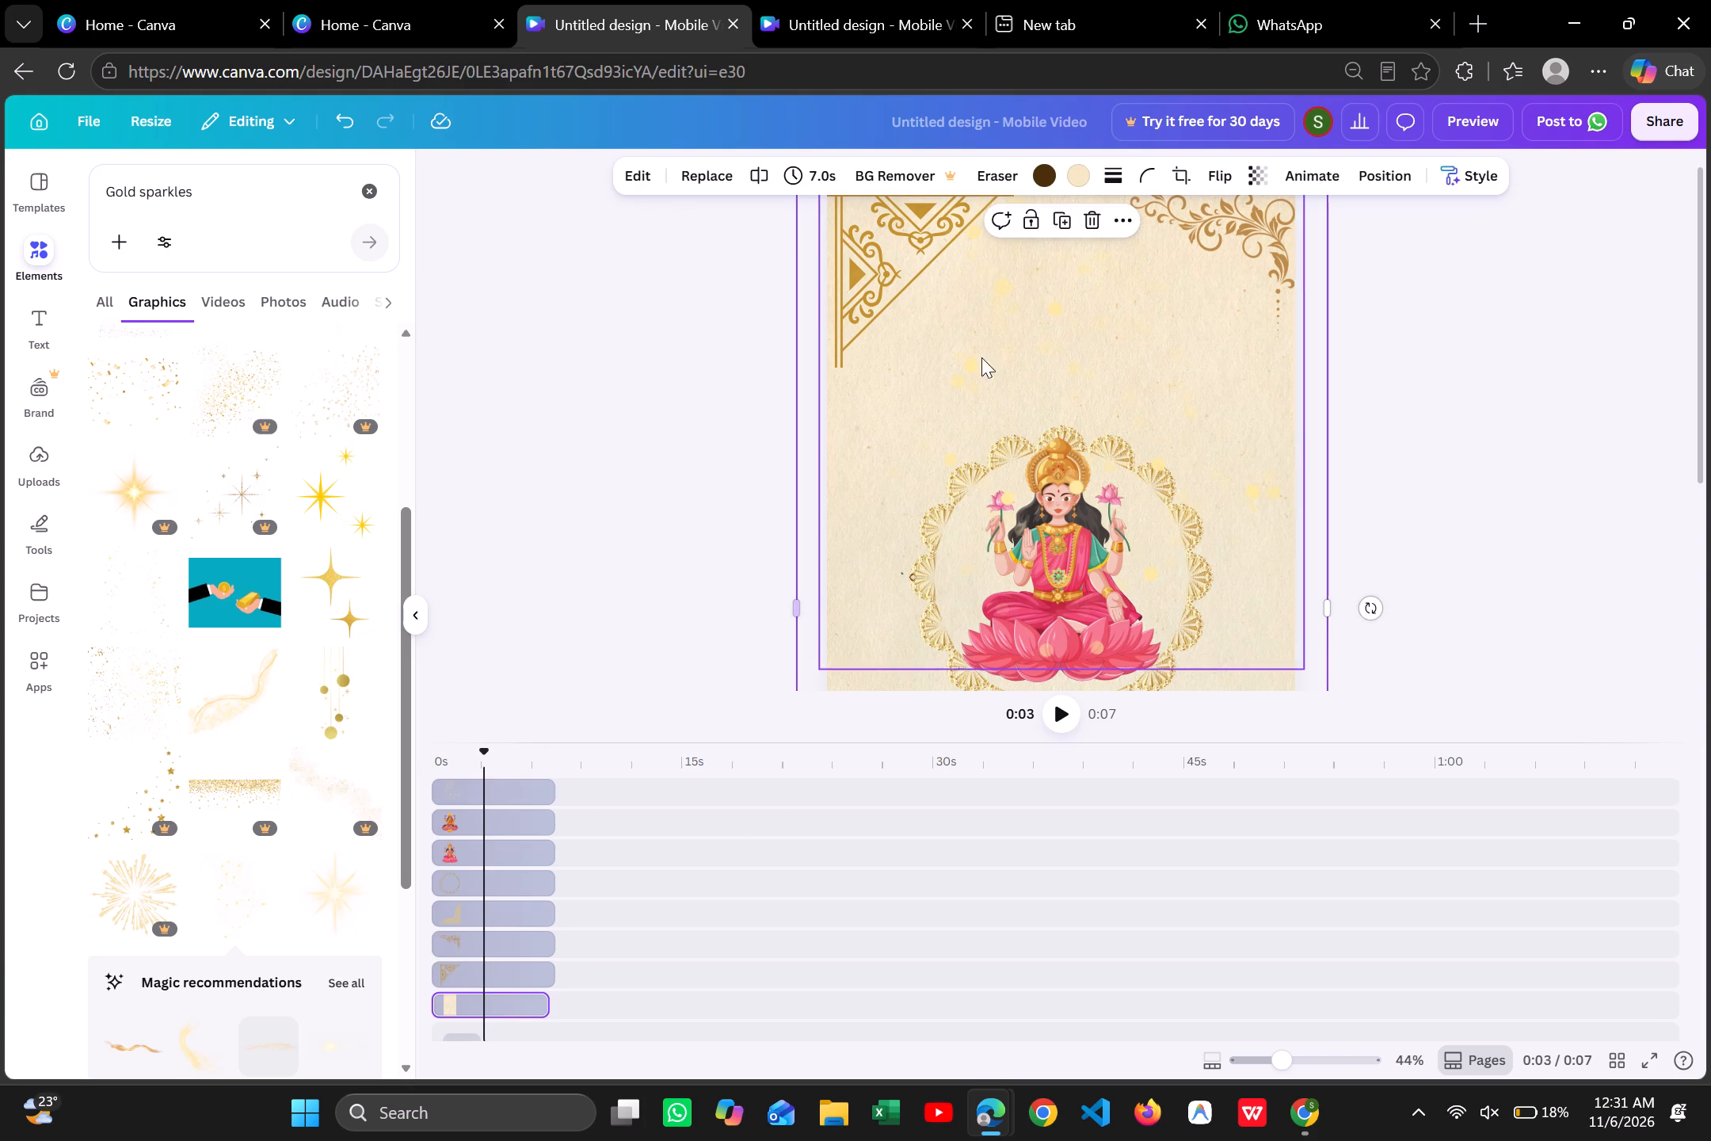
pyautogui.click(1077, 159)
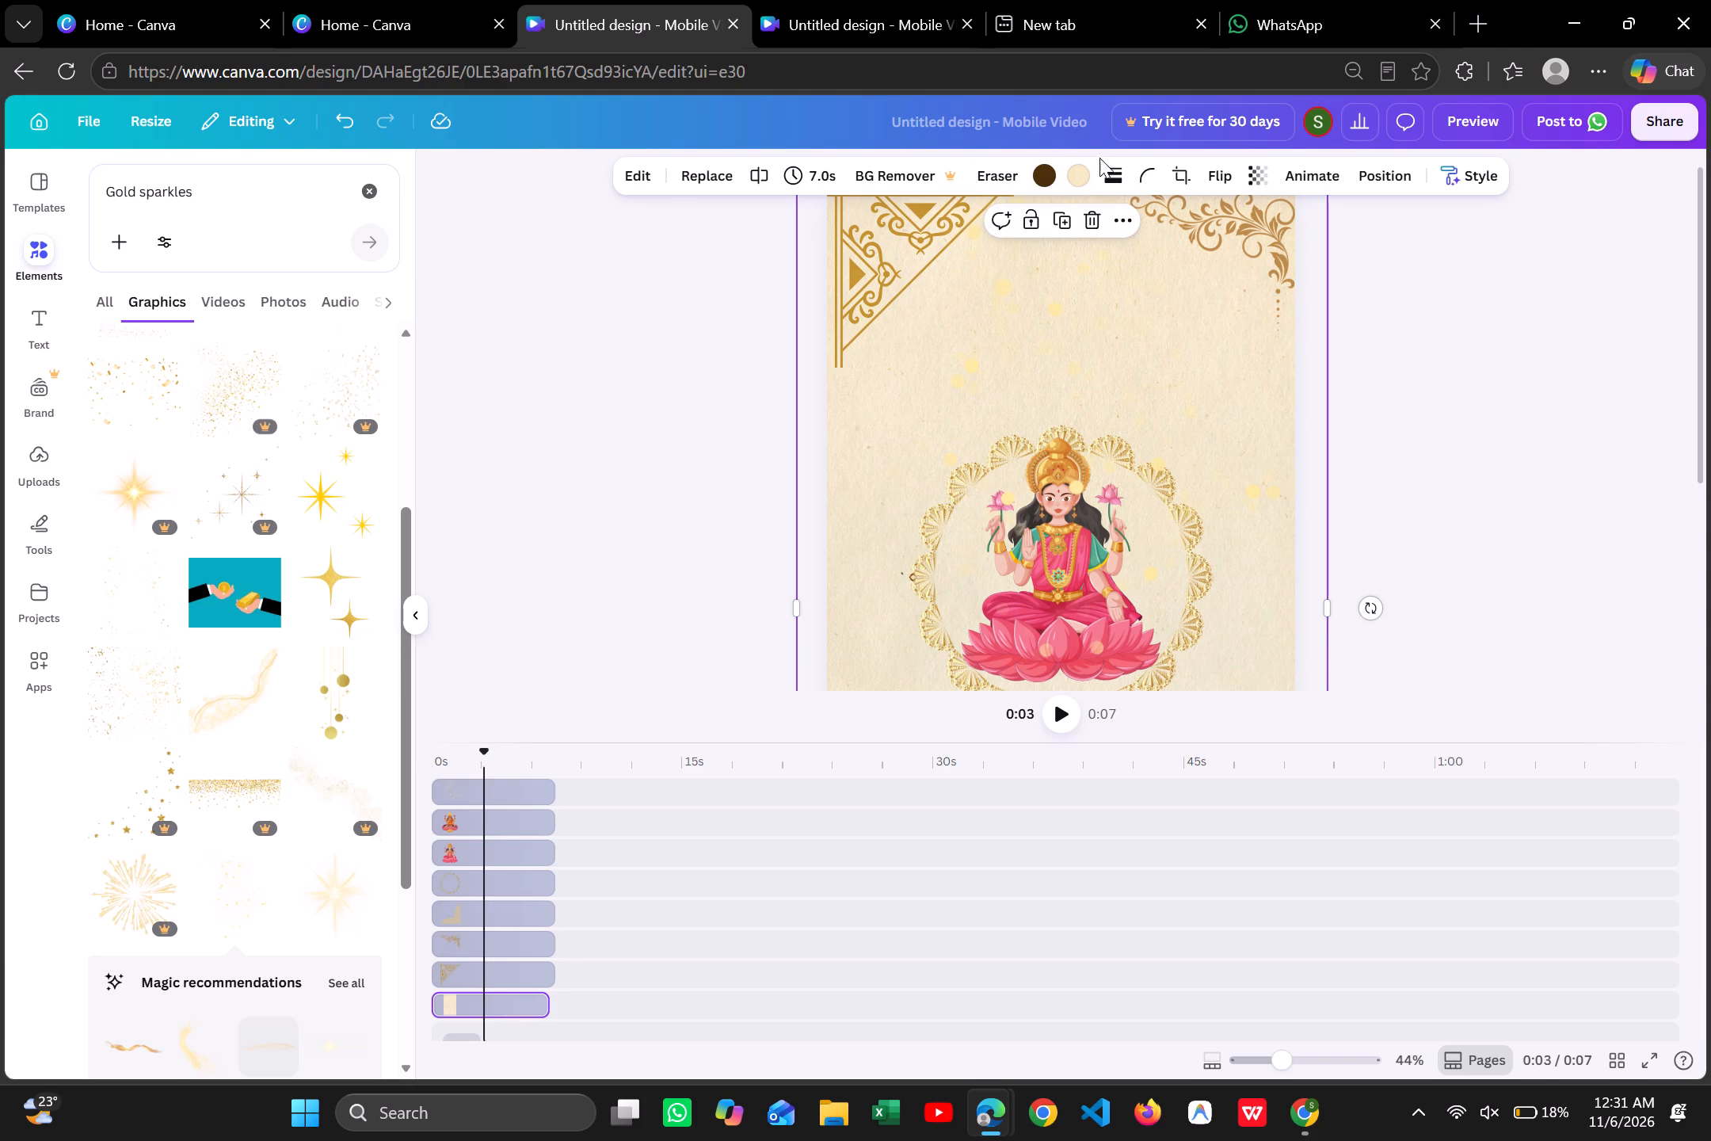
pyautogui.click(1073, 189)
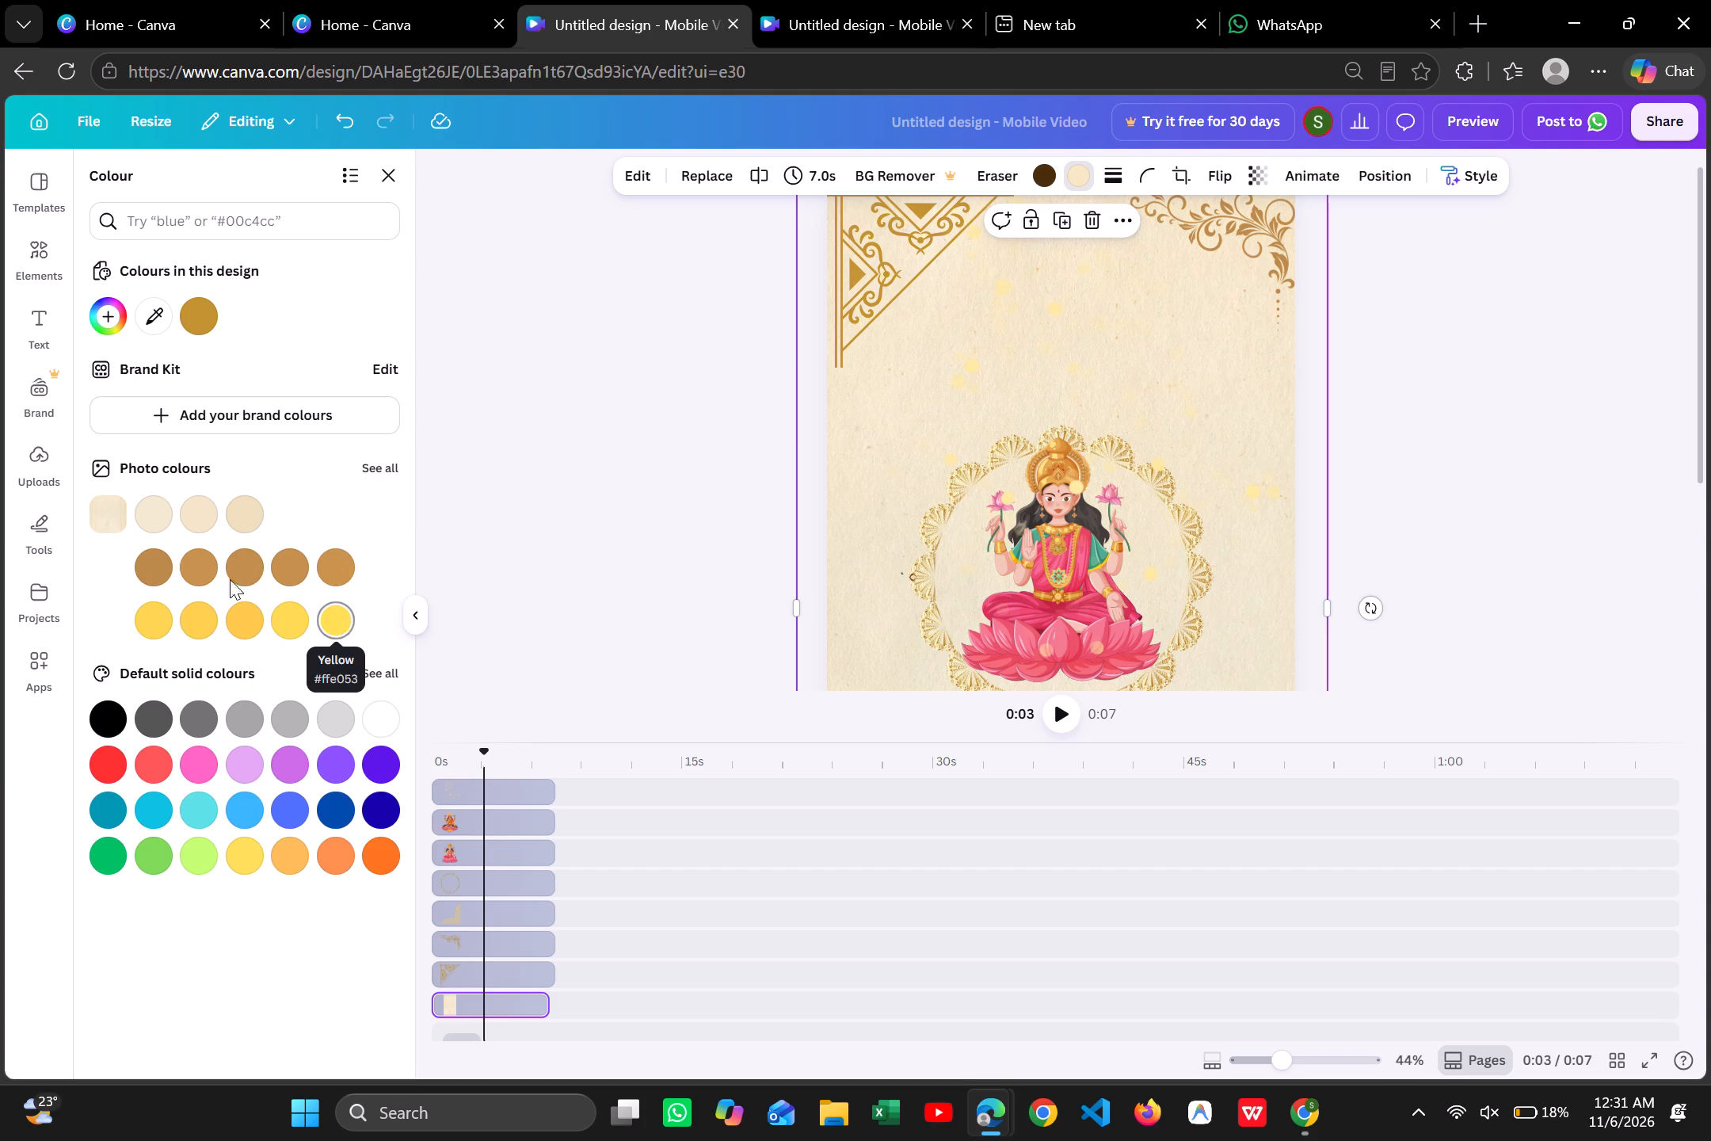
pyautogui.click(114, 506)
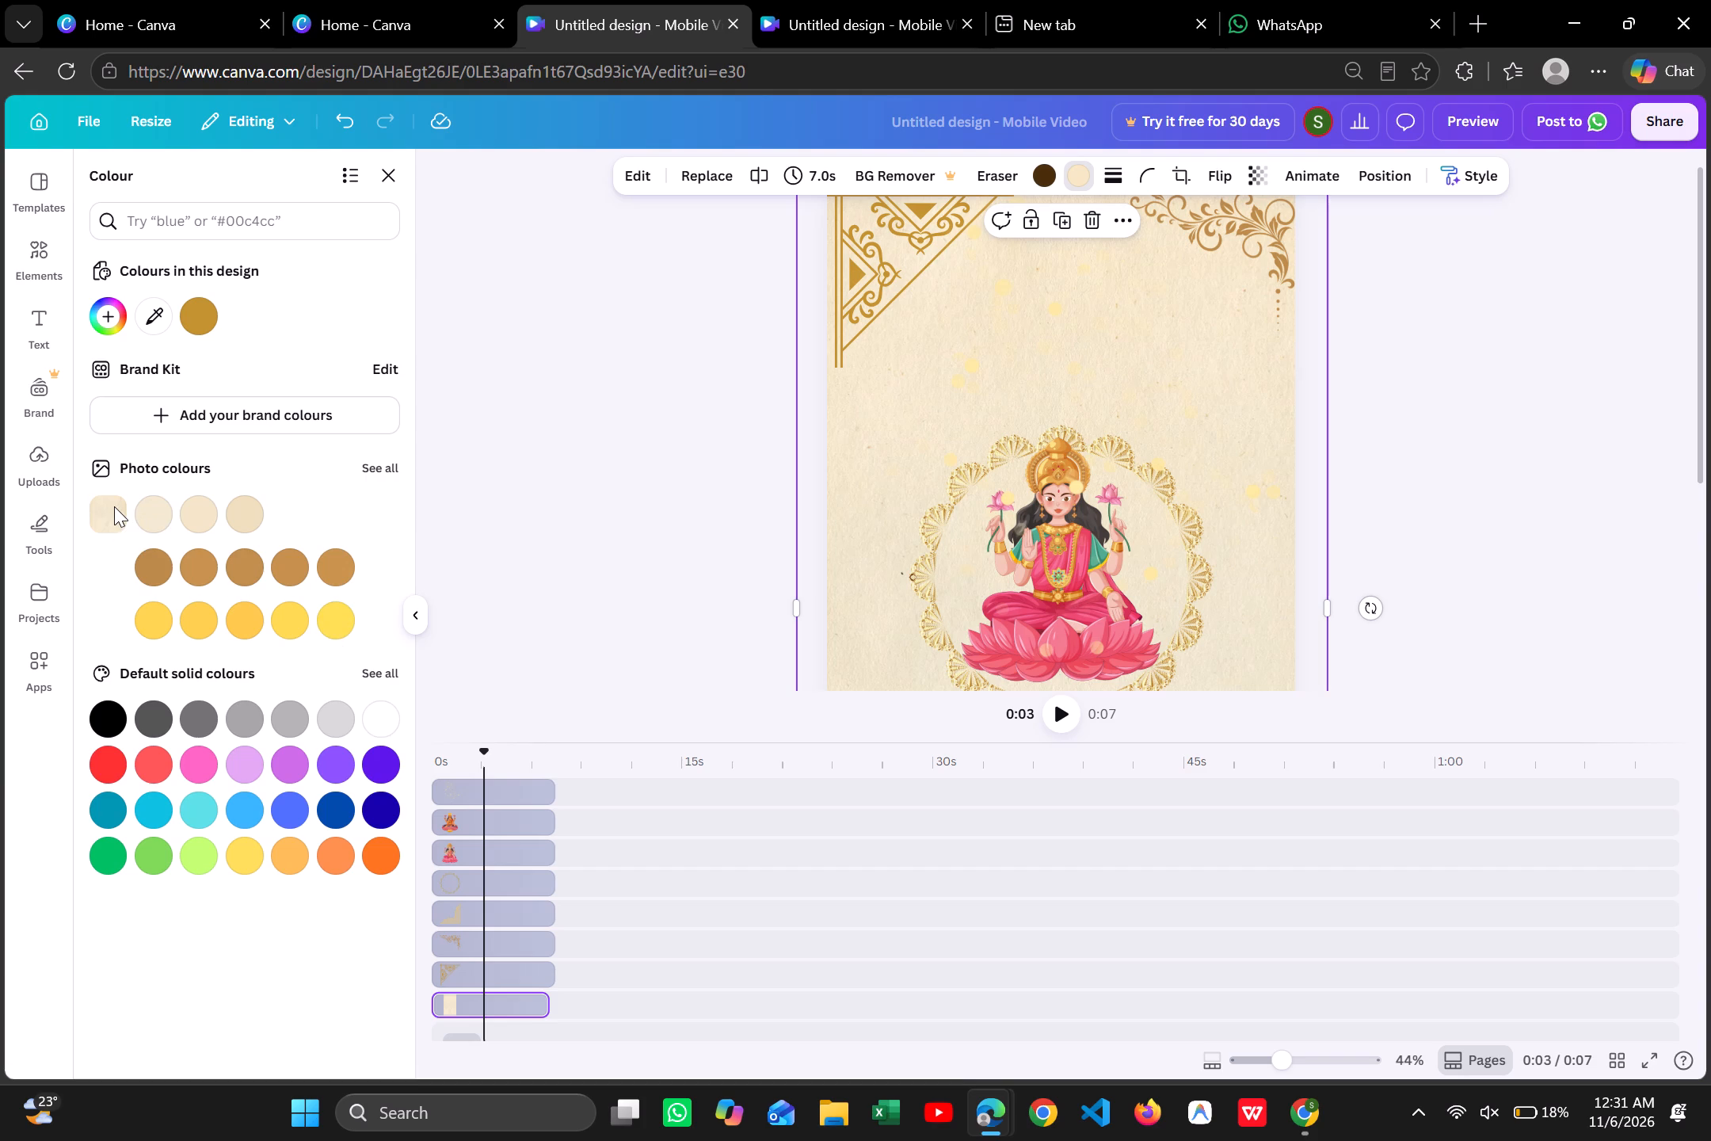
pyautogui.click(154, 514)
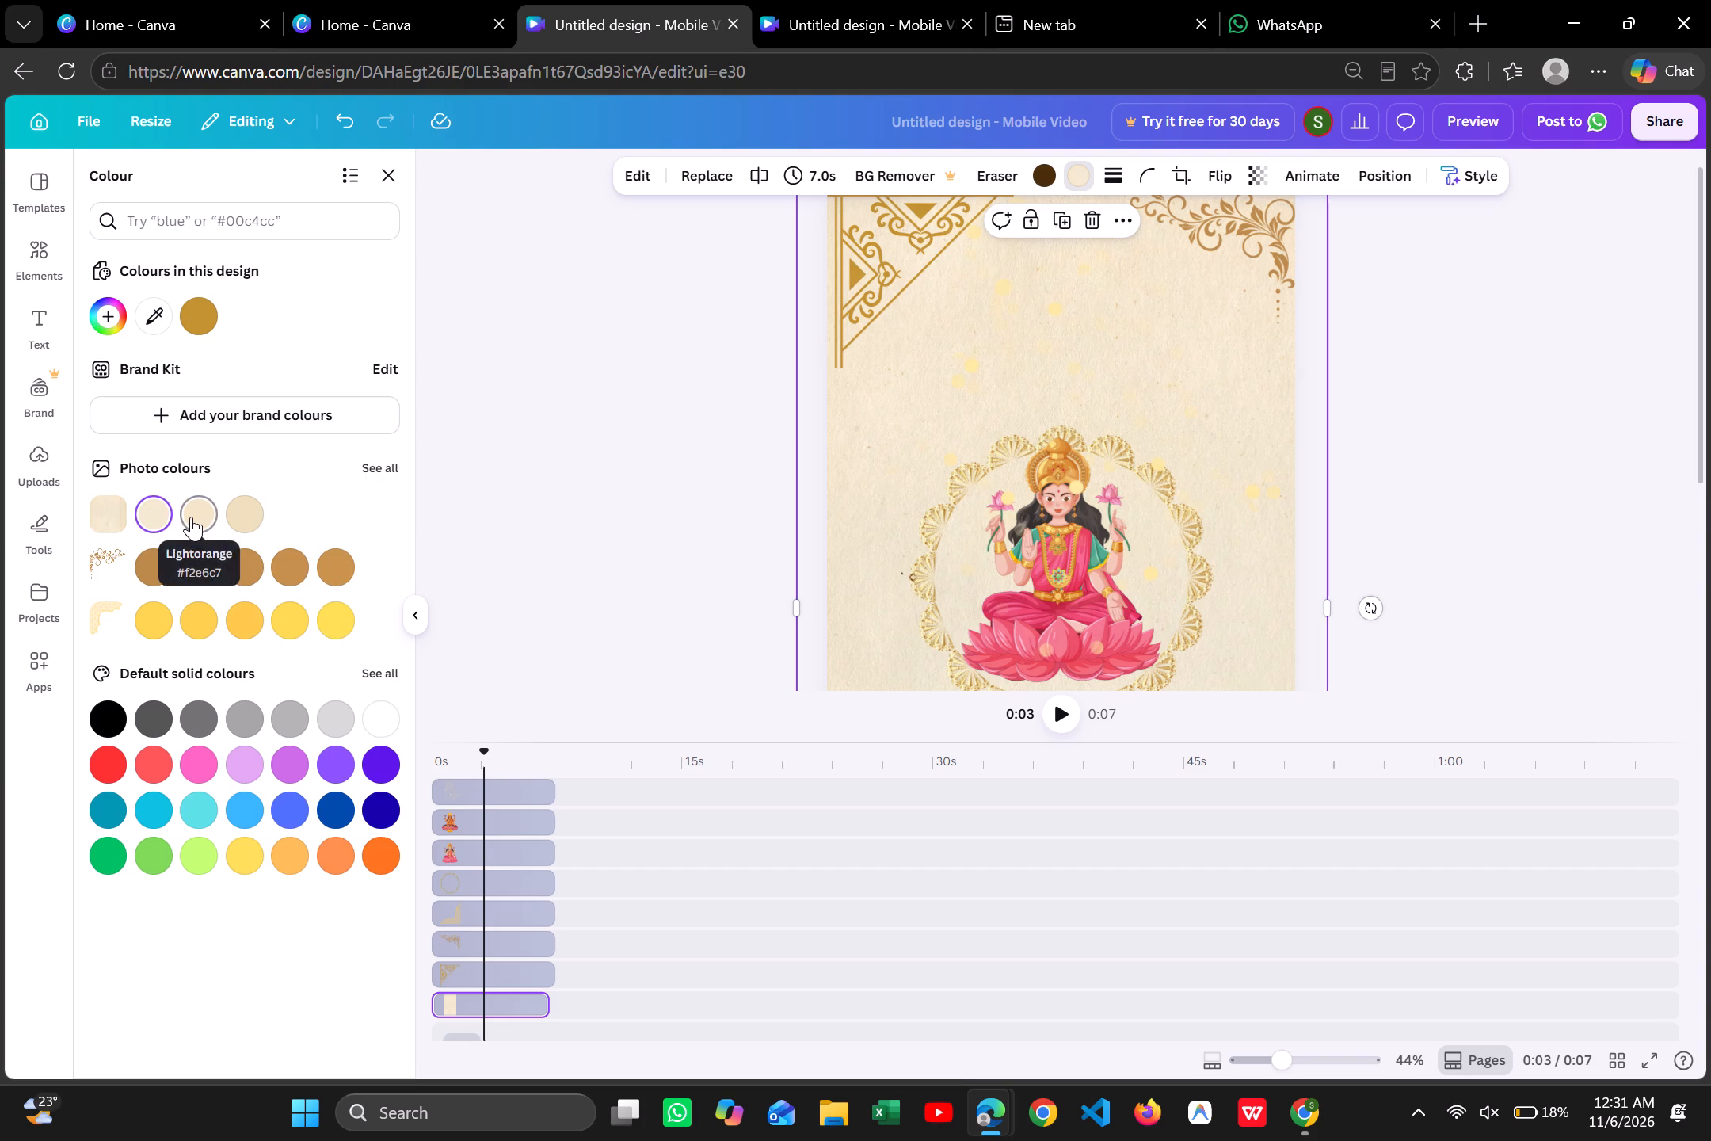
pyautogui.click(191, 517)
pyautogui.click(238, 513)
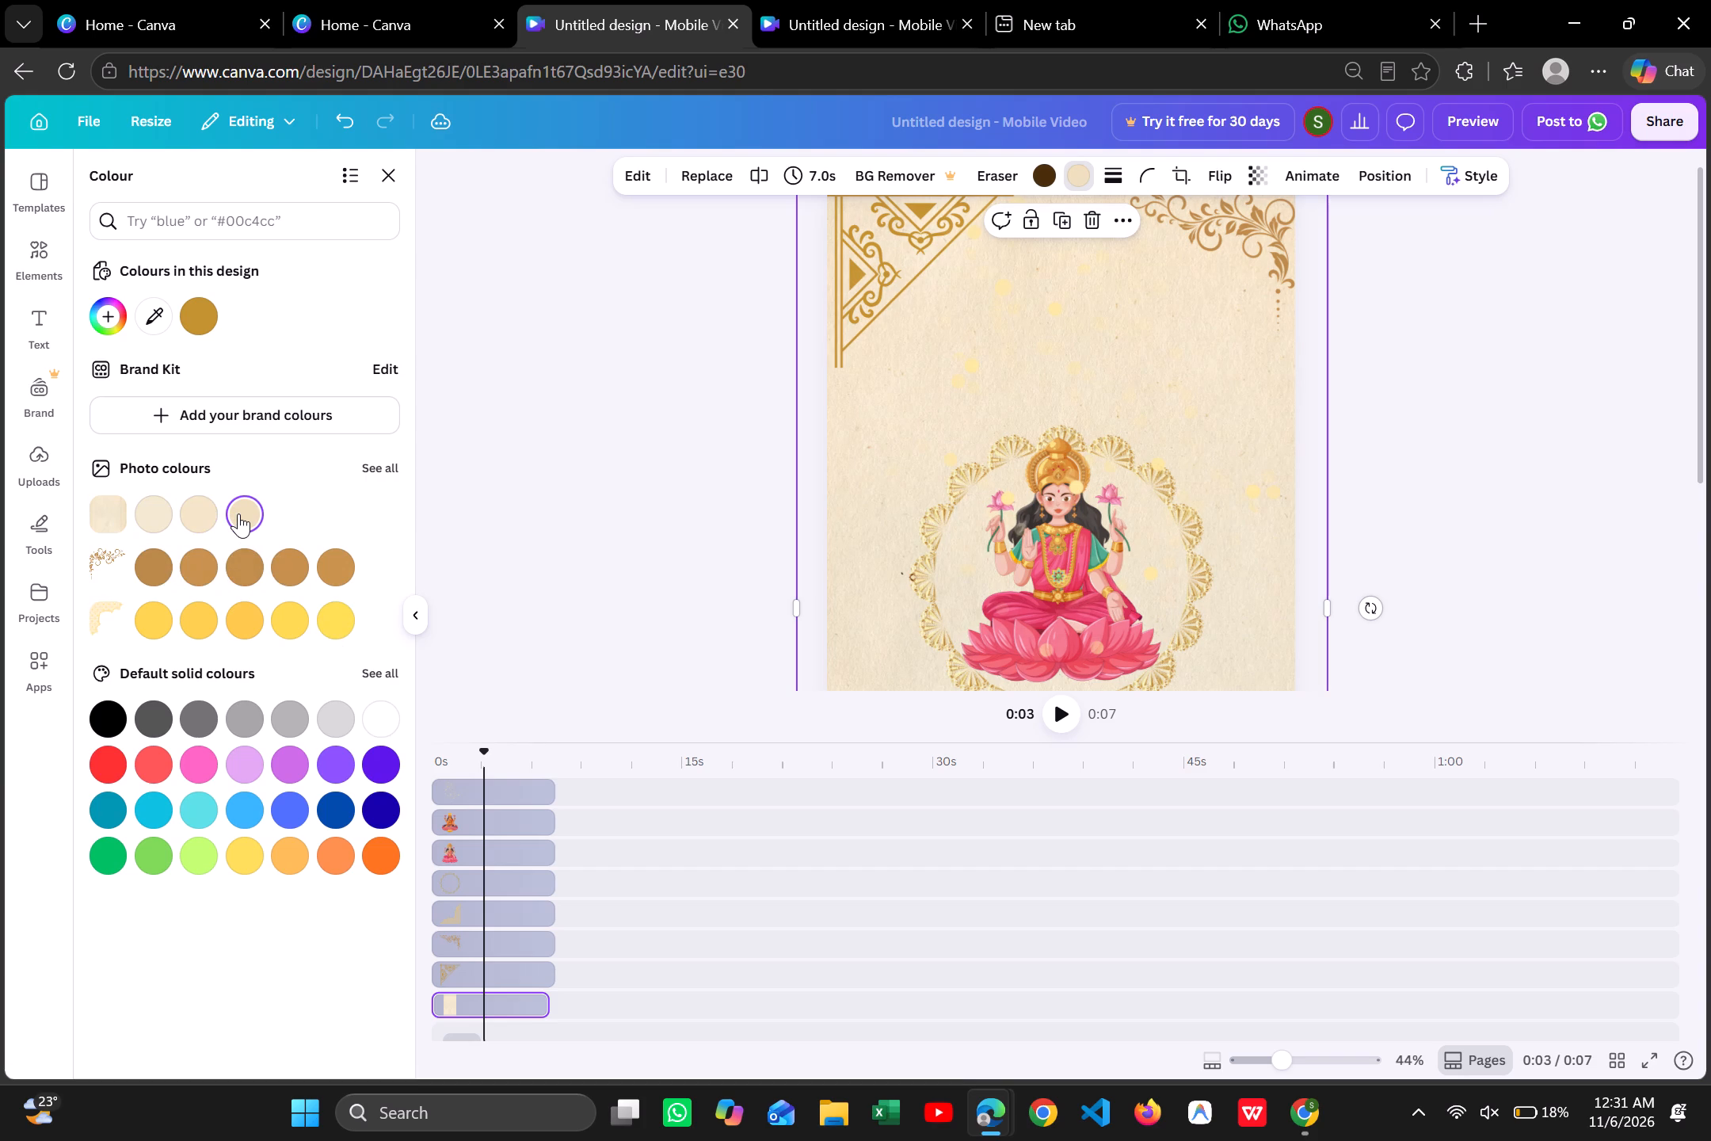
pyautogui.click(238, 513)
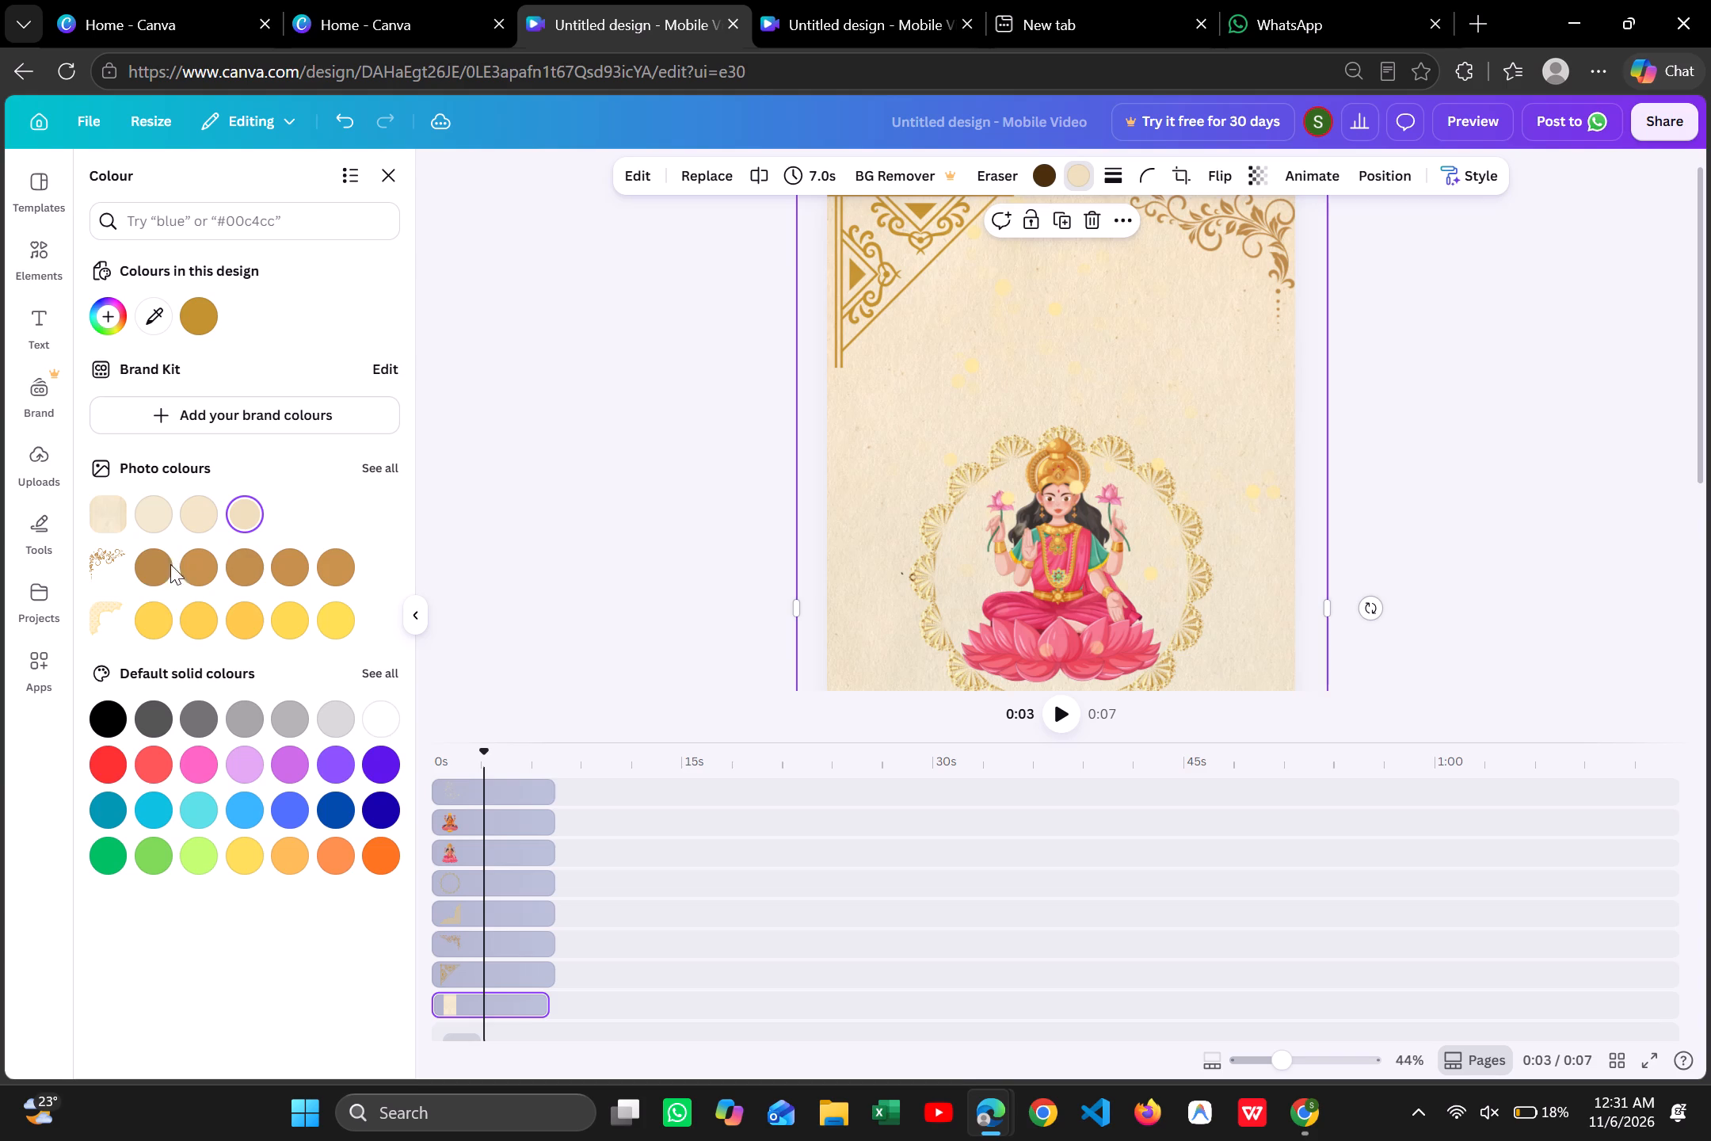
pyautogui.click(154, 570)
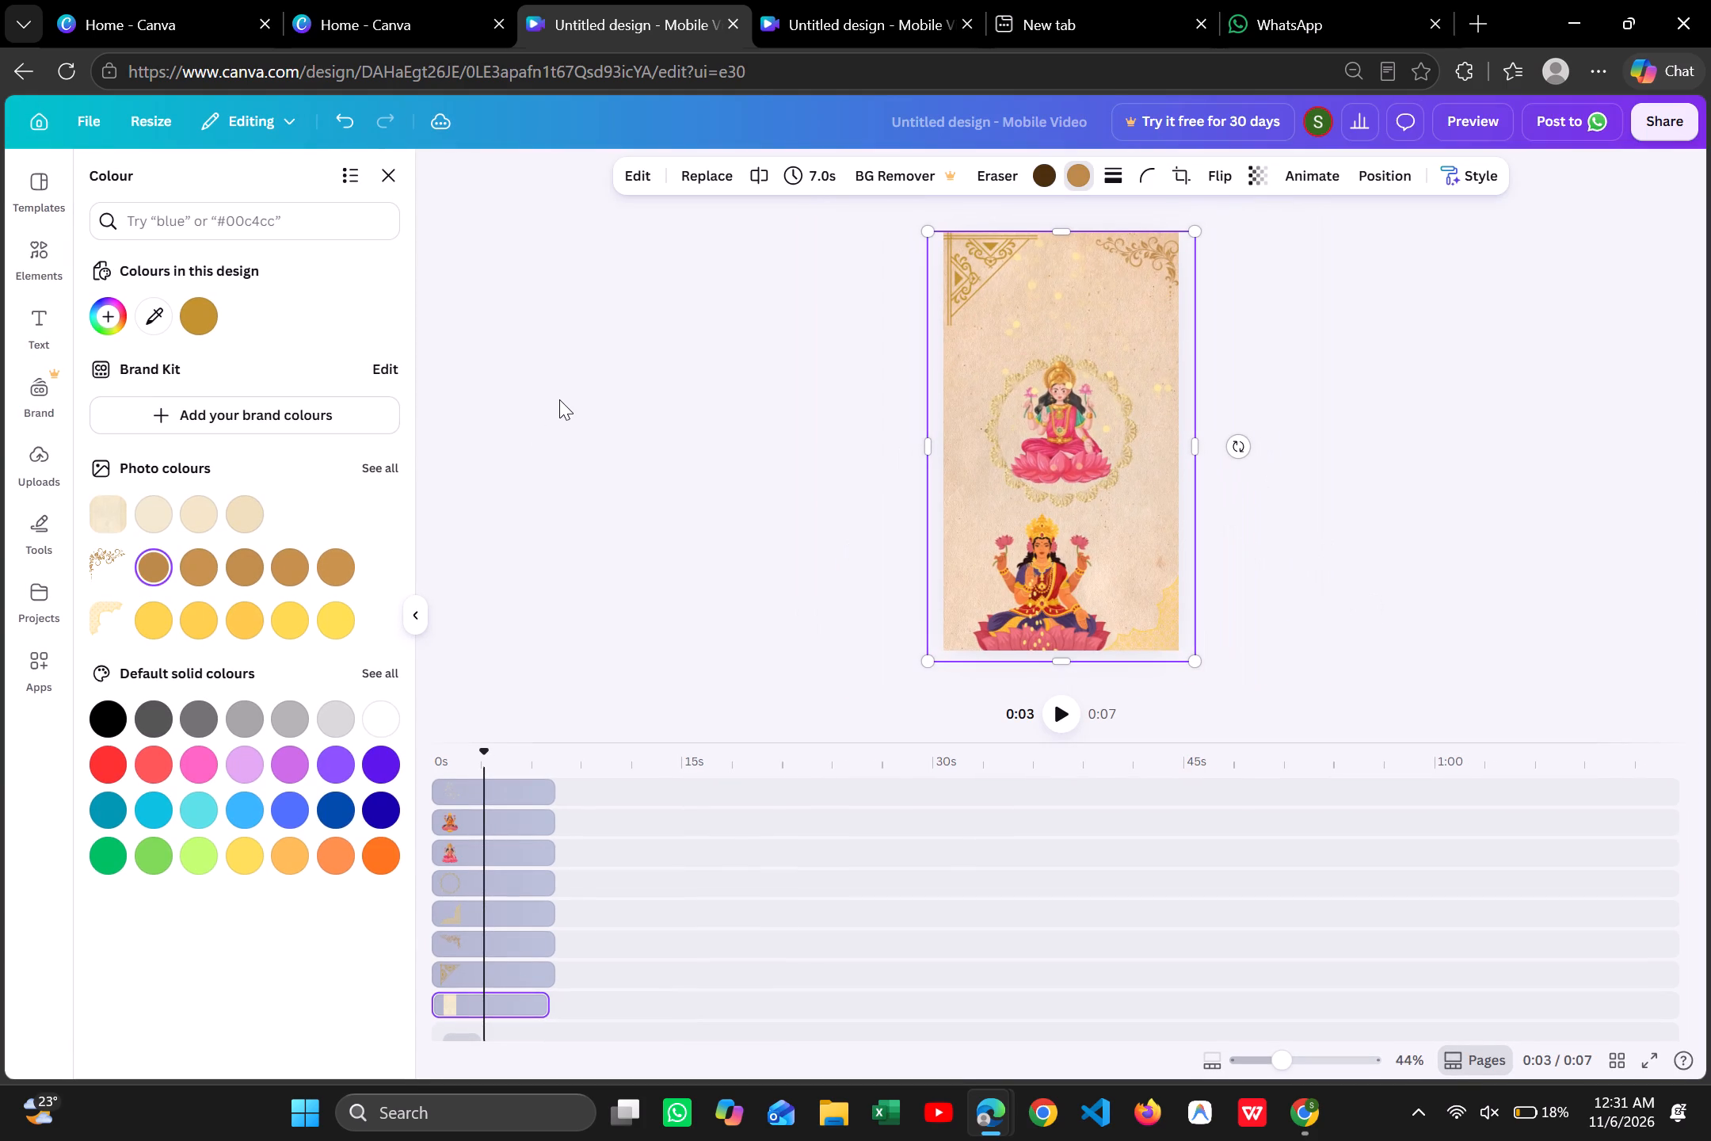
pyautogui.click(240, 524)
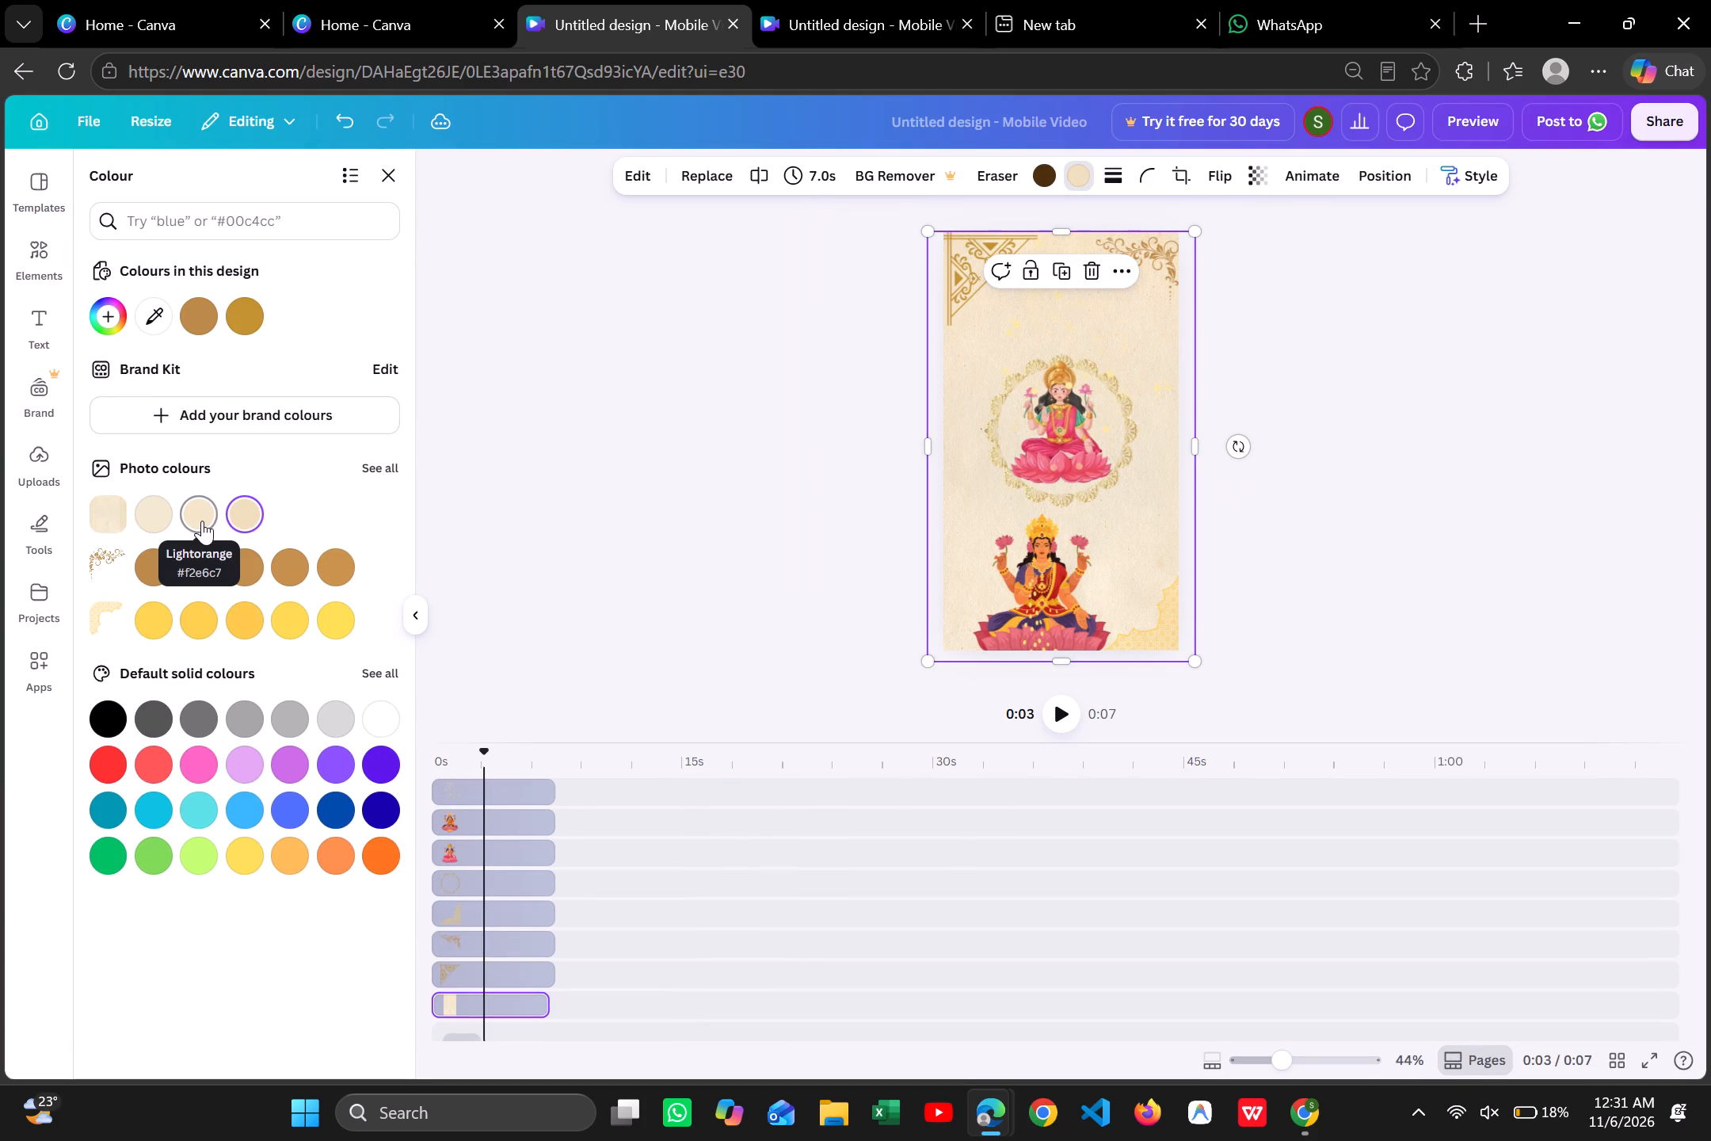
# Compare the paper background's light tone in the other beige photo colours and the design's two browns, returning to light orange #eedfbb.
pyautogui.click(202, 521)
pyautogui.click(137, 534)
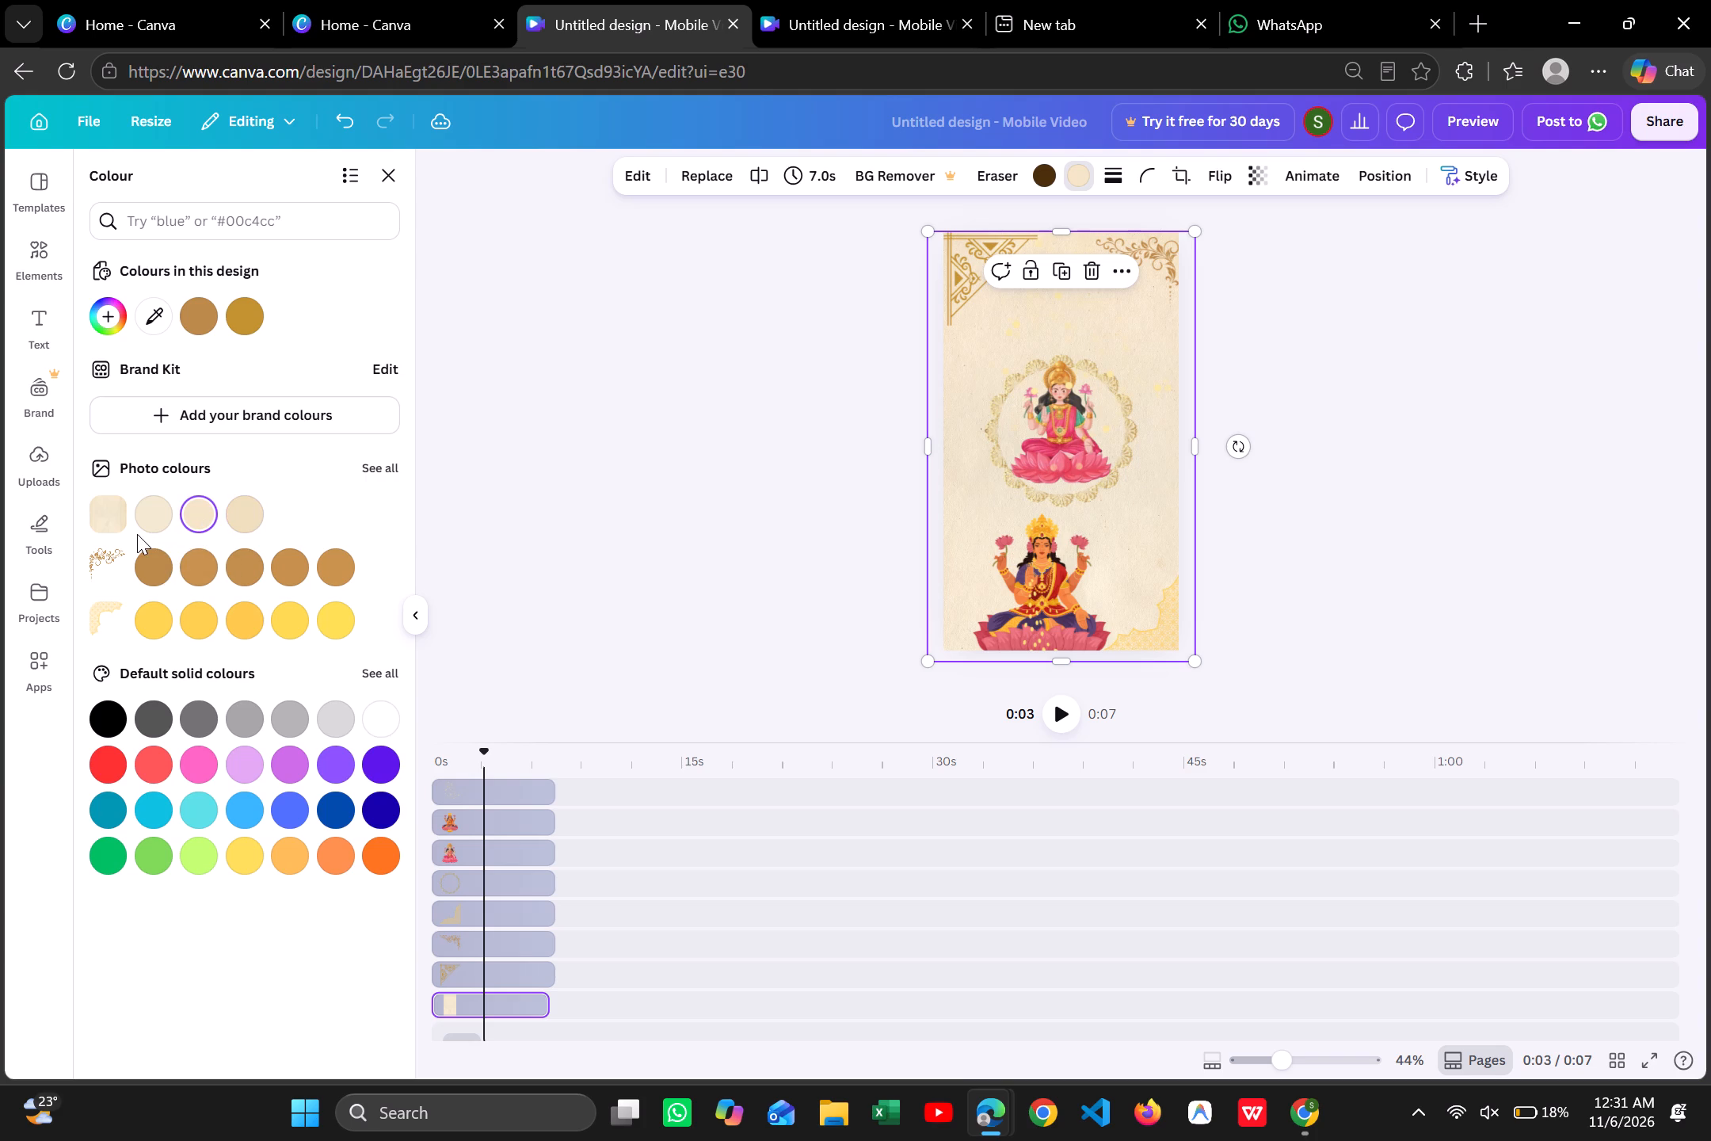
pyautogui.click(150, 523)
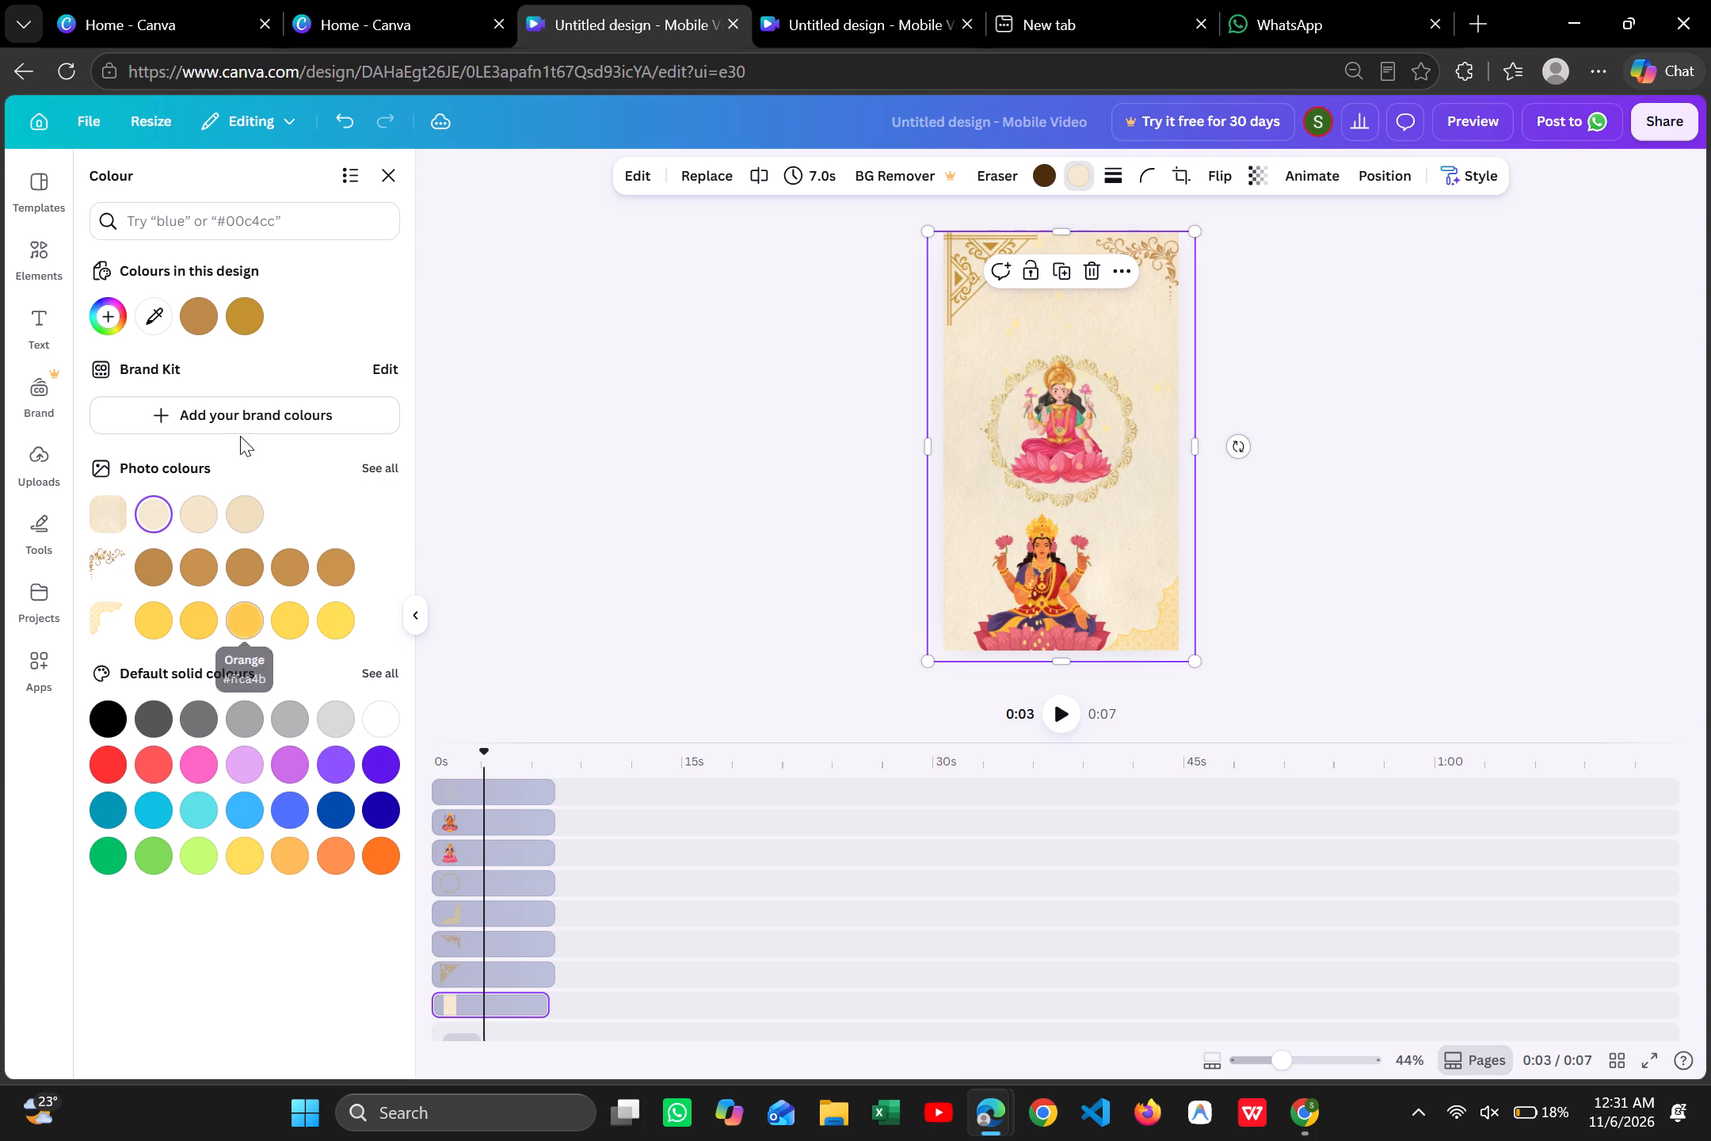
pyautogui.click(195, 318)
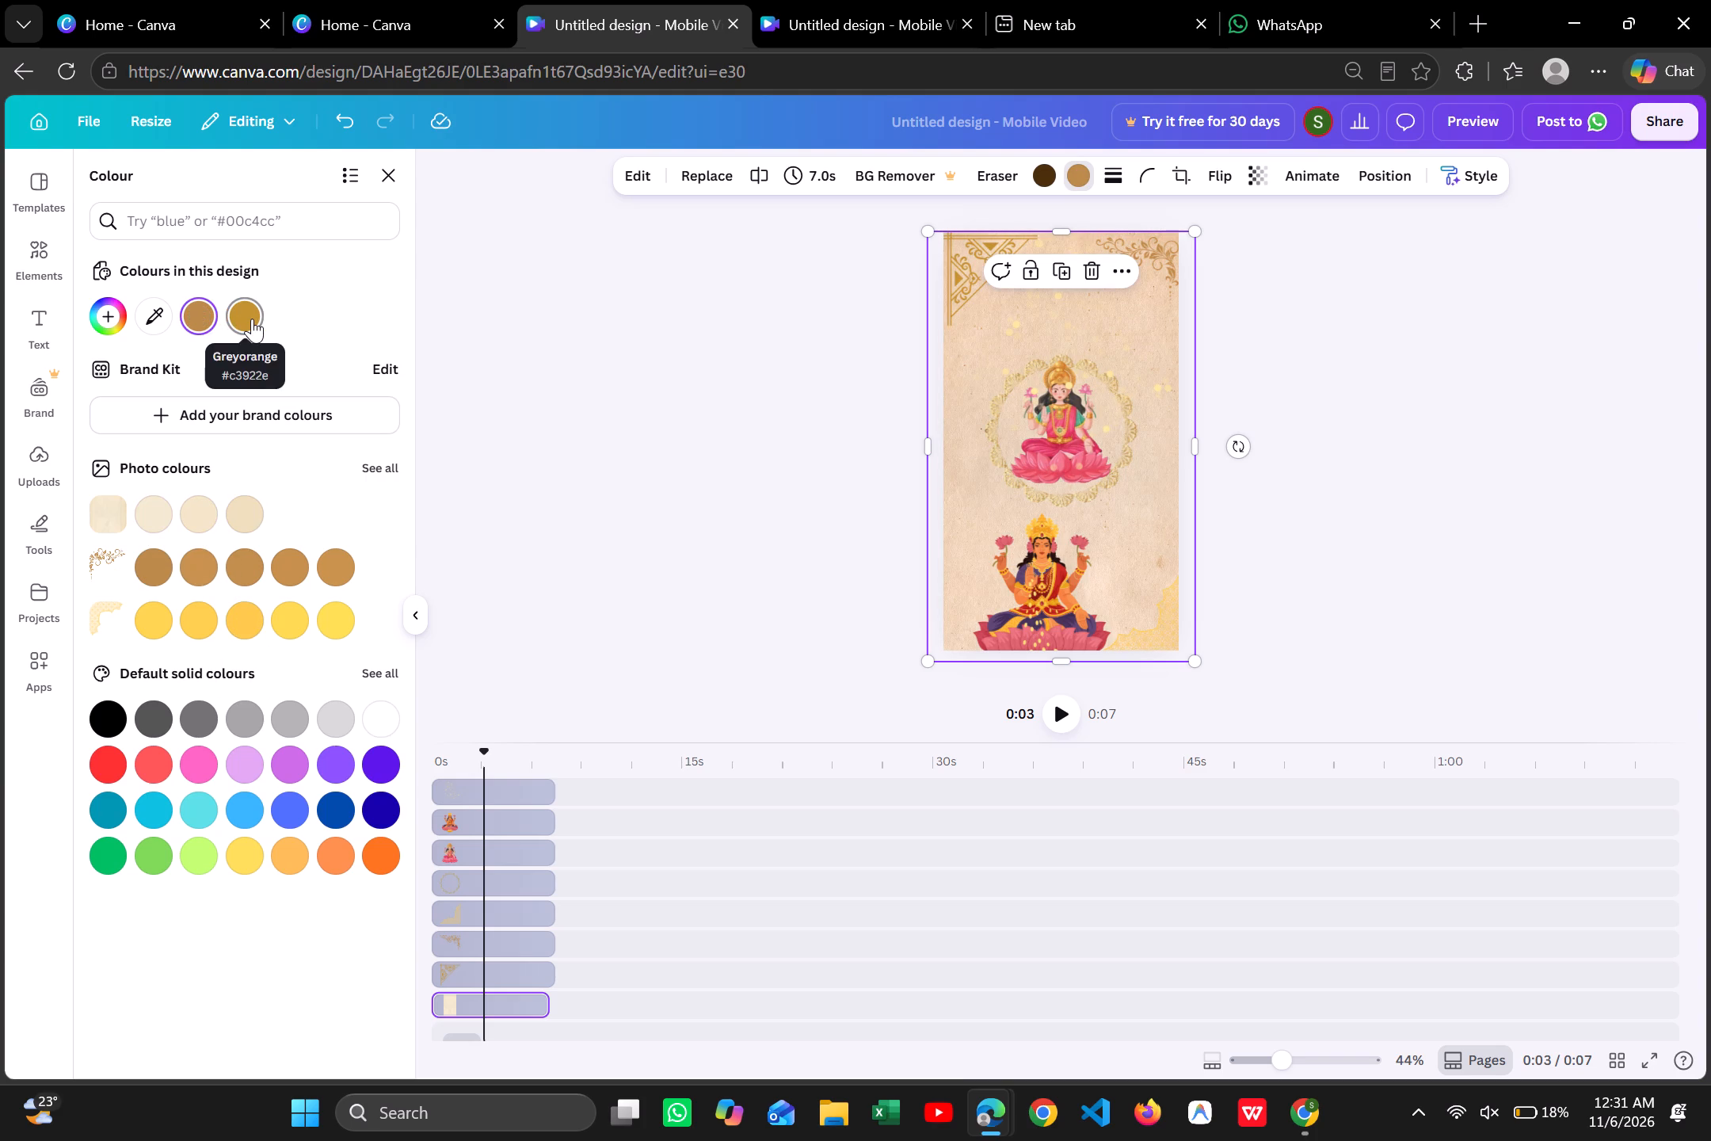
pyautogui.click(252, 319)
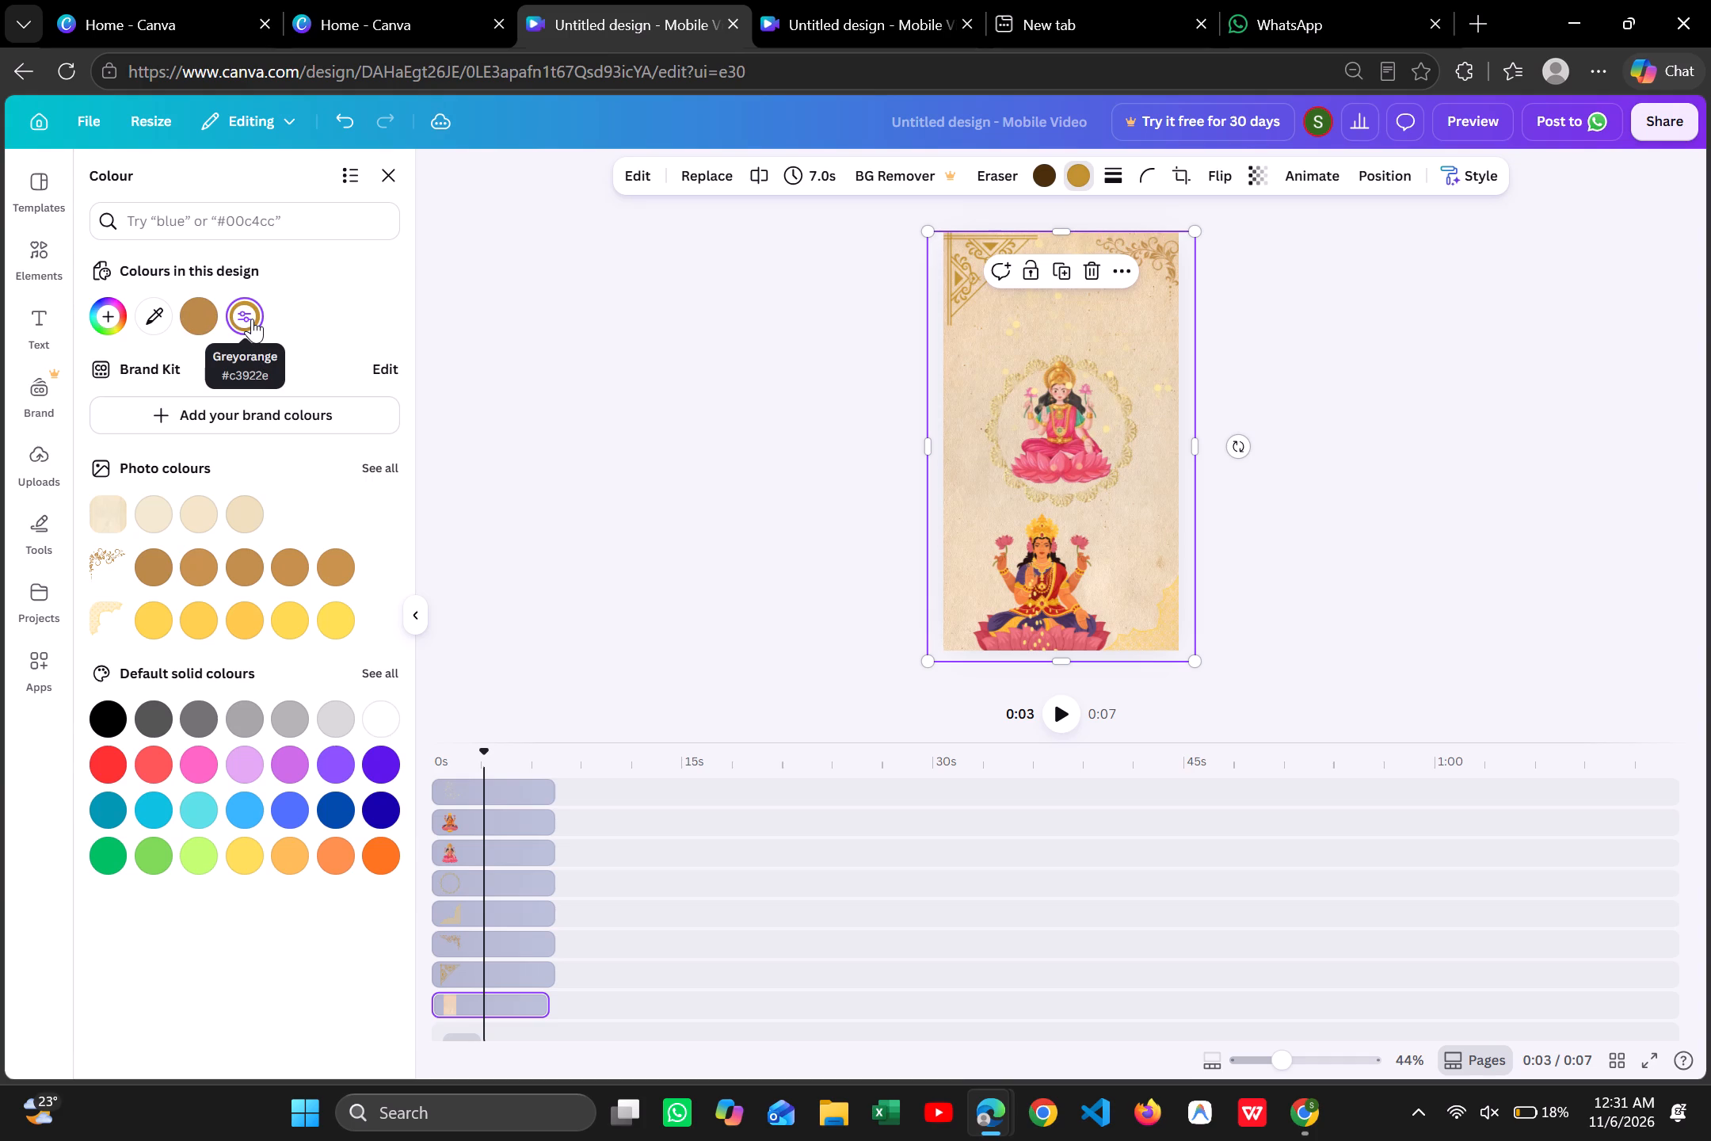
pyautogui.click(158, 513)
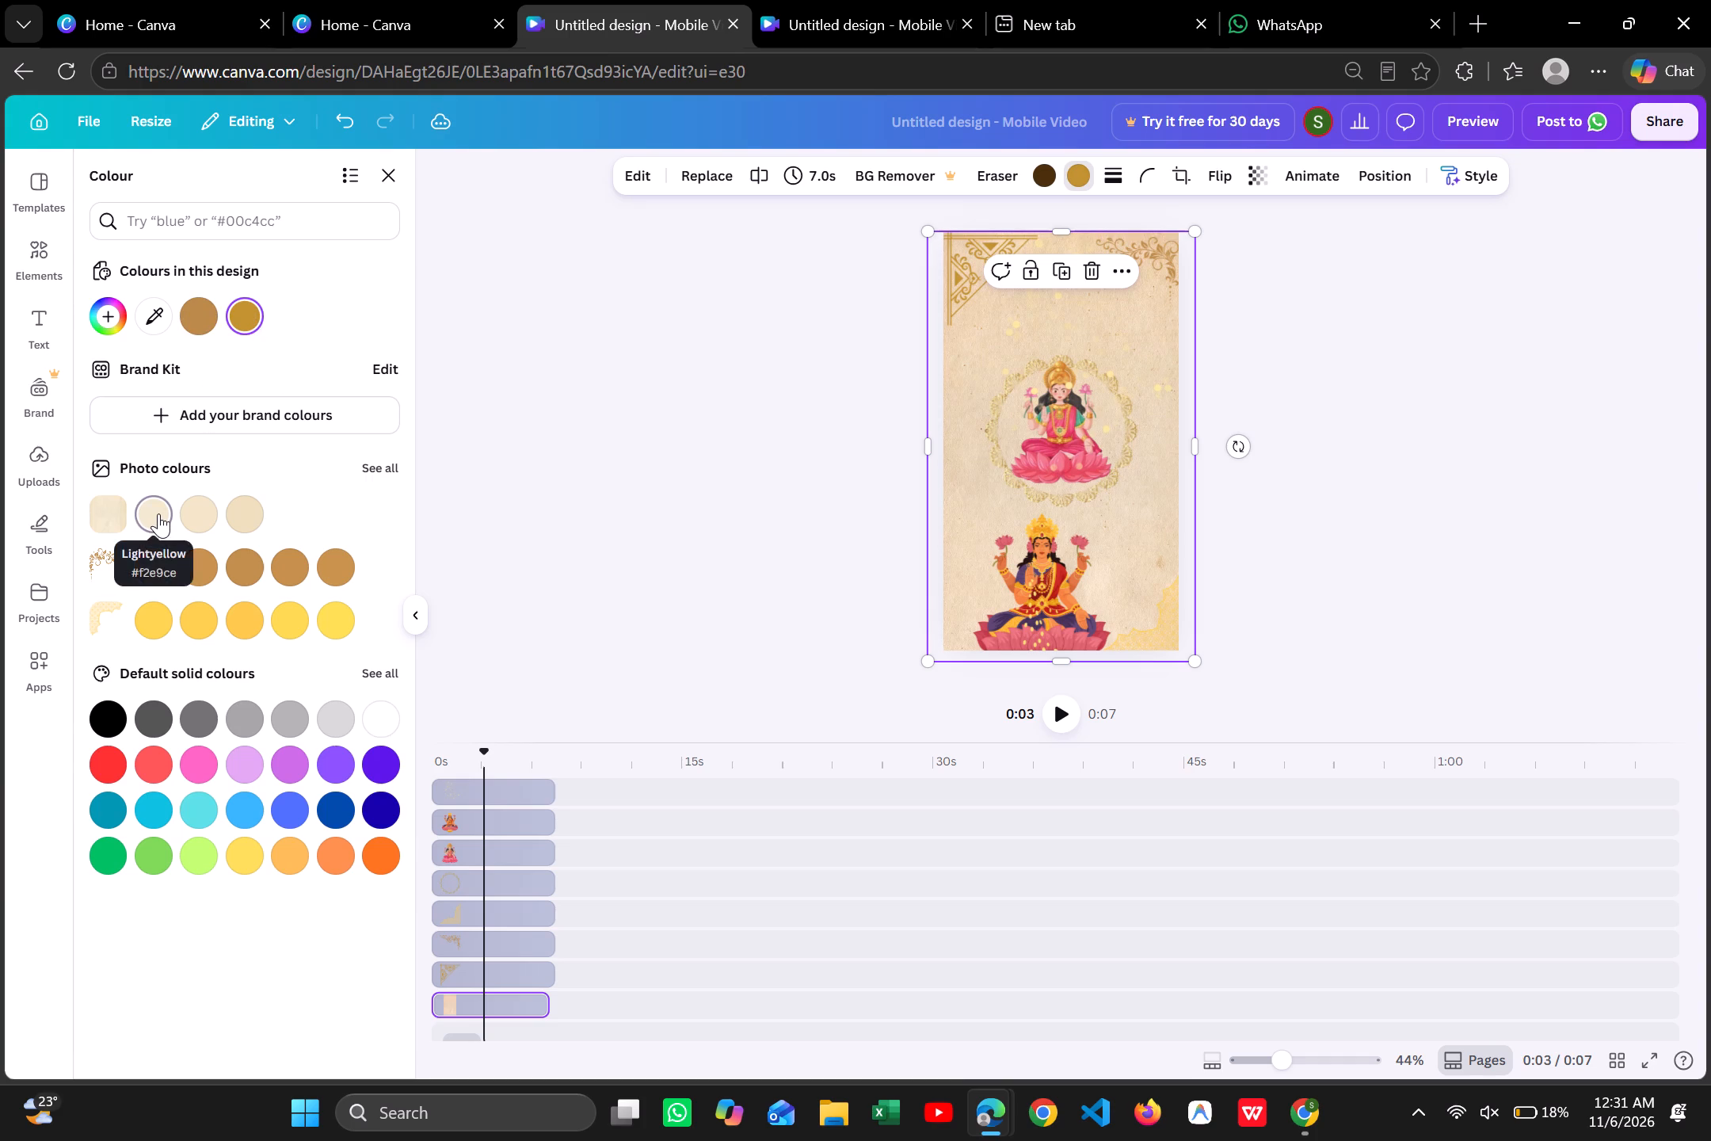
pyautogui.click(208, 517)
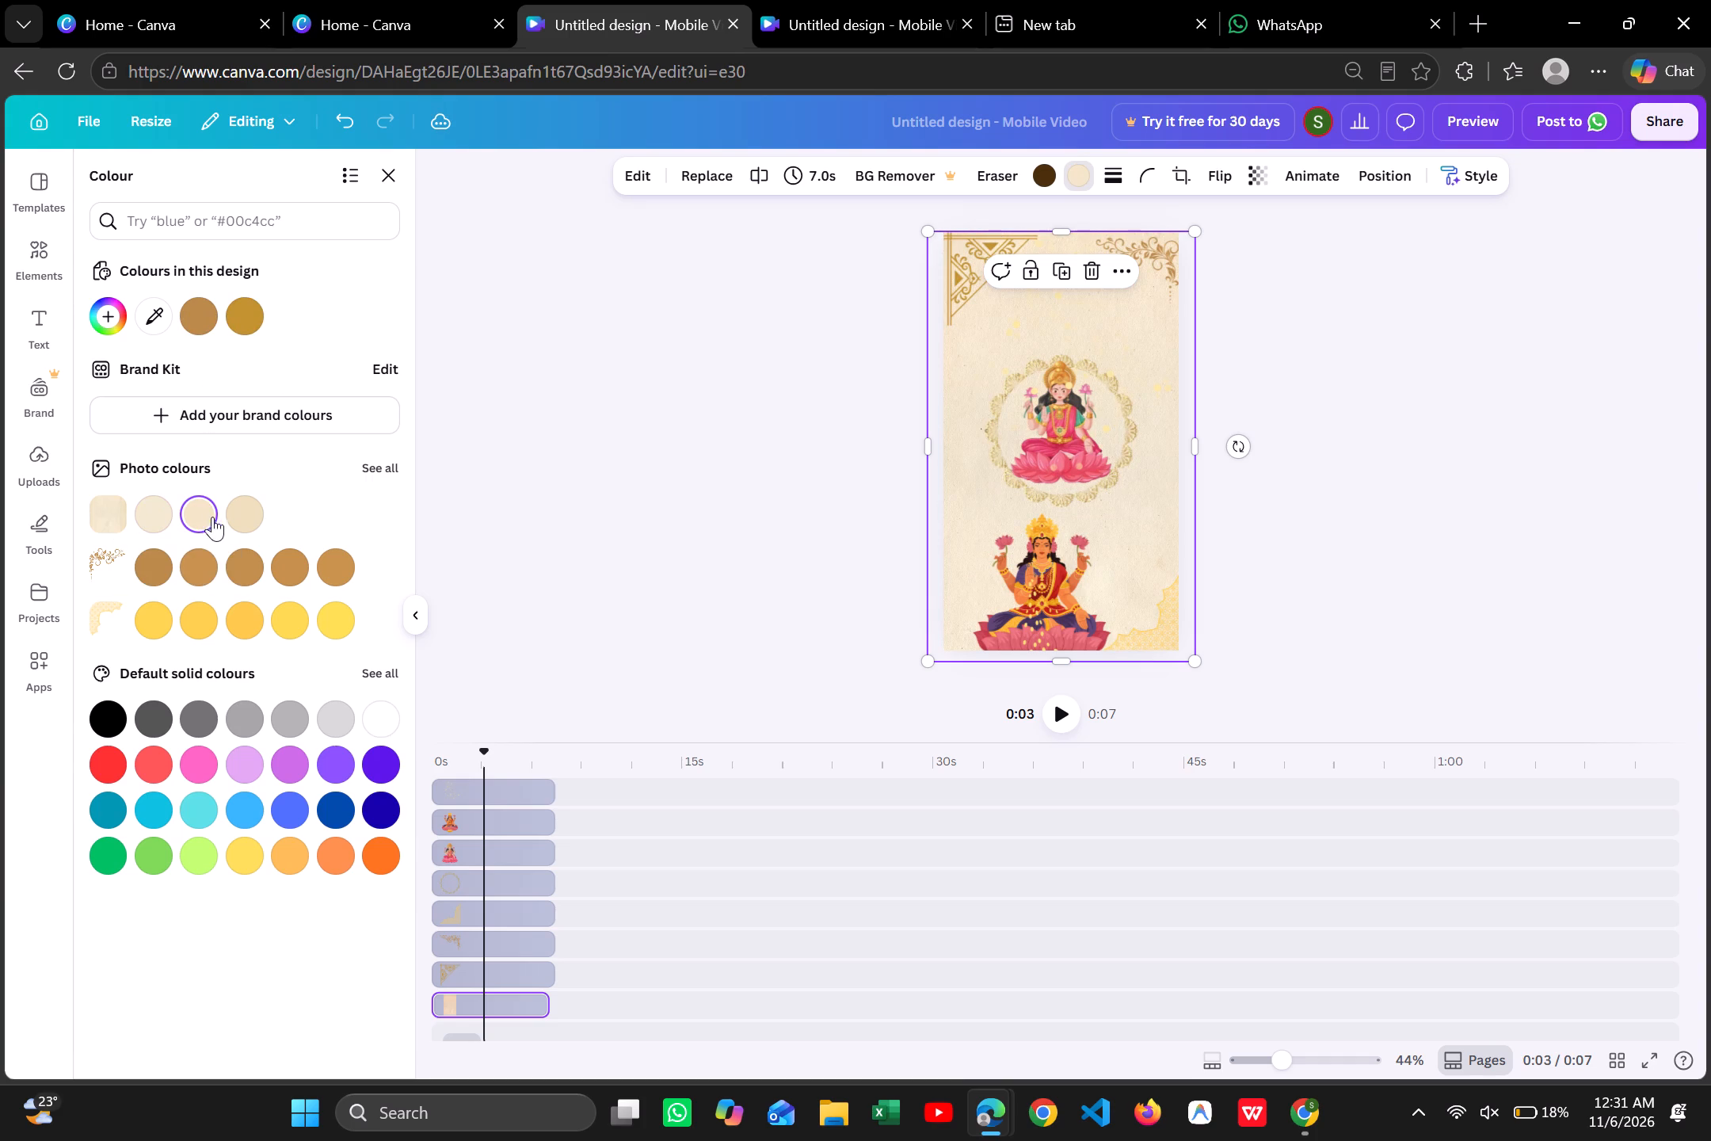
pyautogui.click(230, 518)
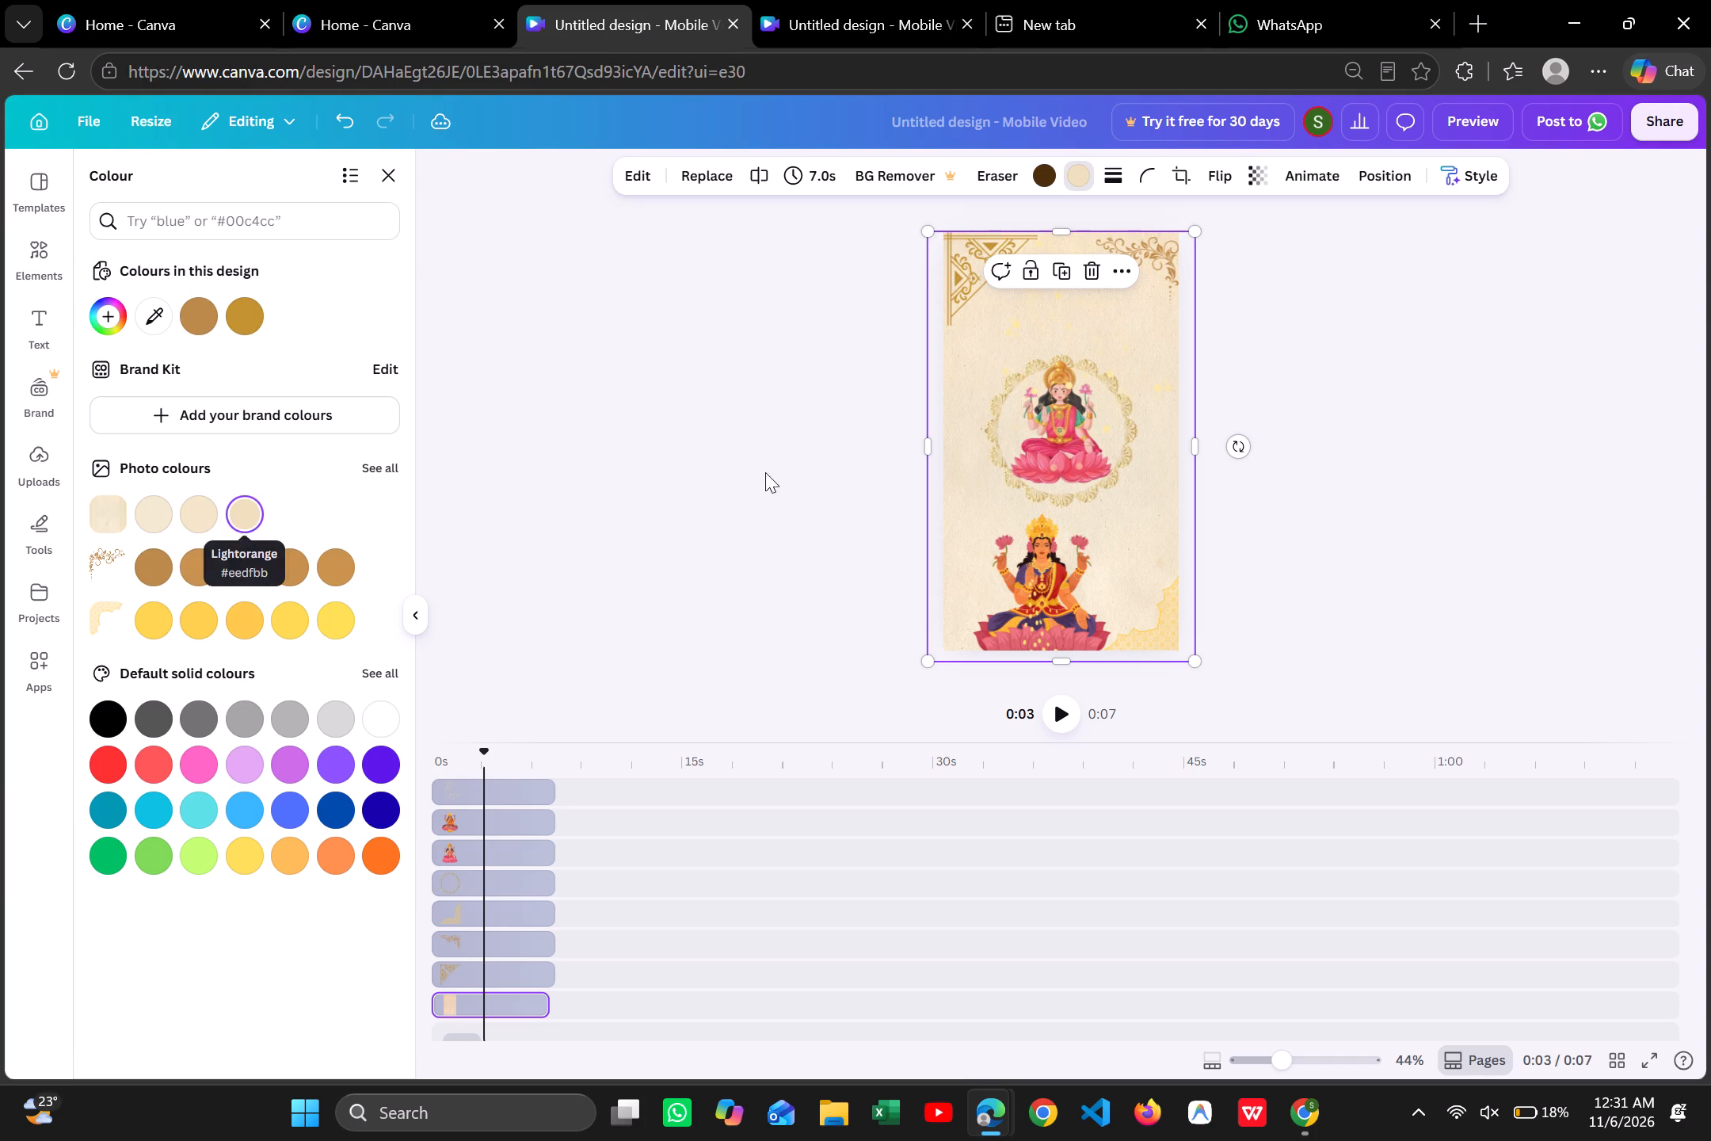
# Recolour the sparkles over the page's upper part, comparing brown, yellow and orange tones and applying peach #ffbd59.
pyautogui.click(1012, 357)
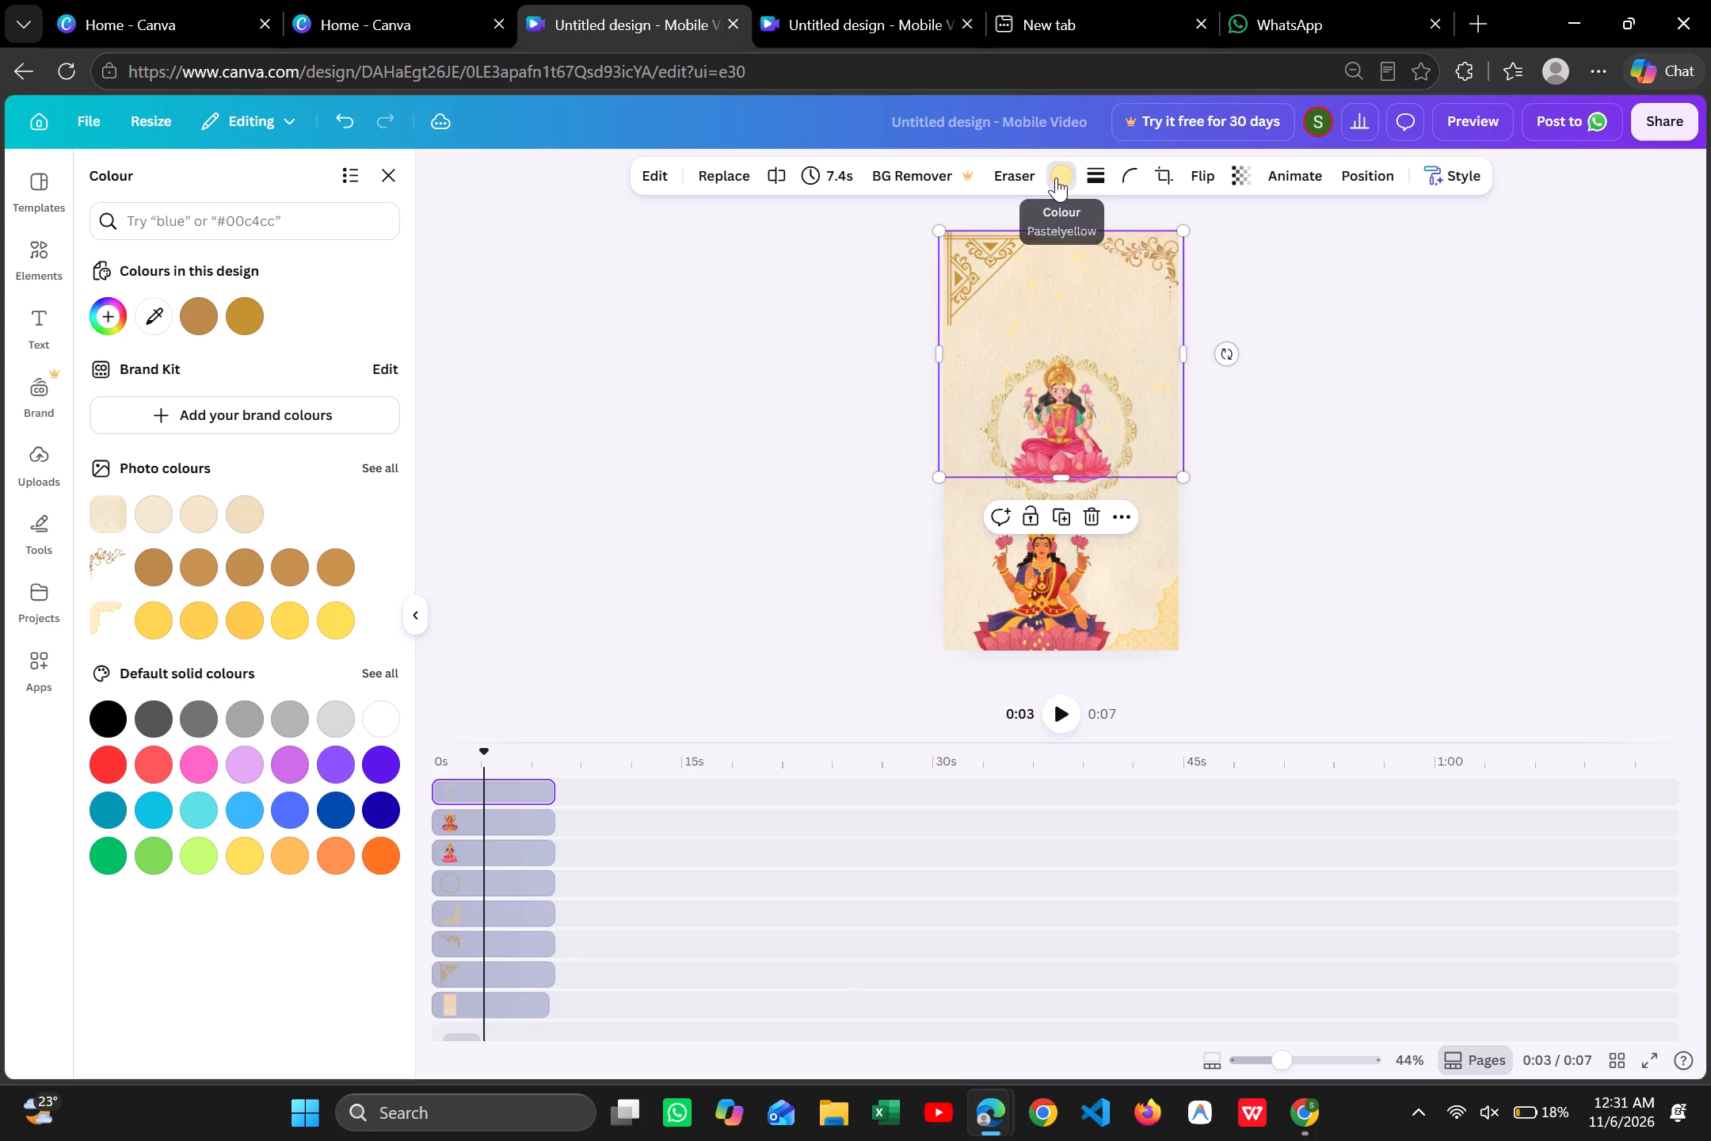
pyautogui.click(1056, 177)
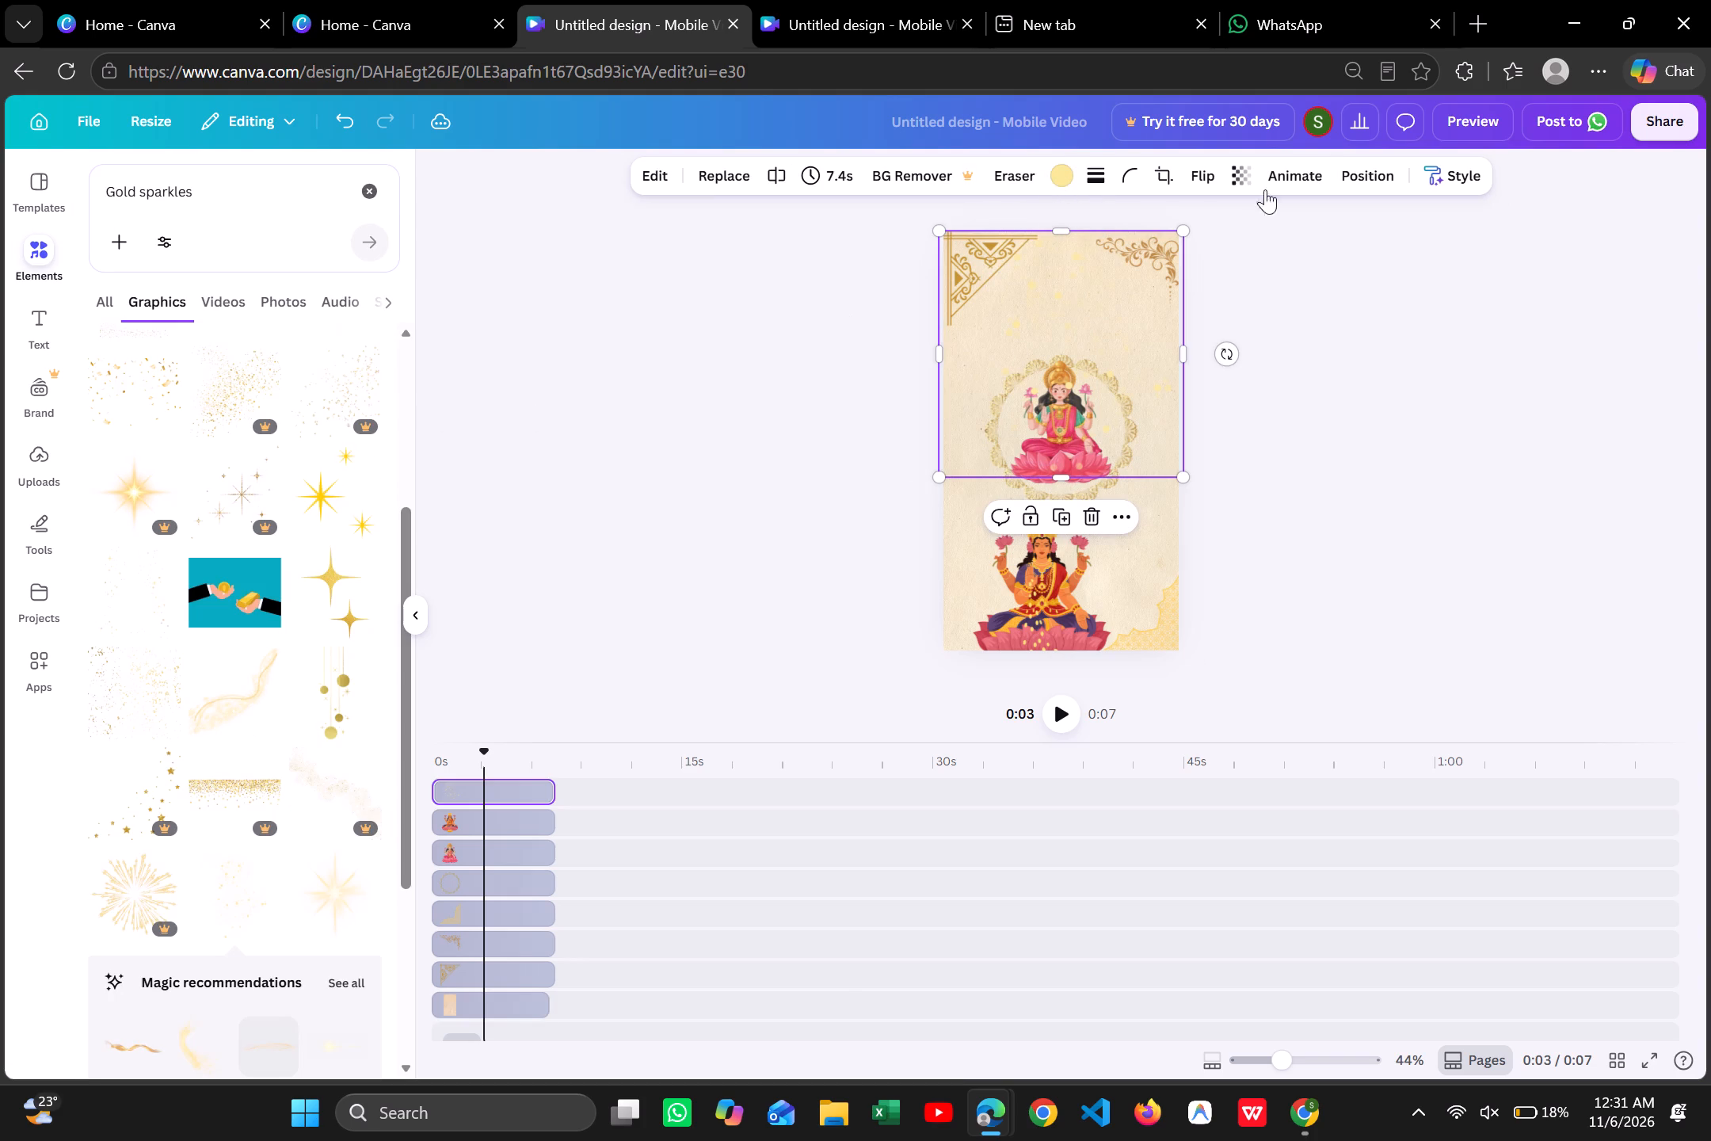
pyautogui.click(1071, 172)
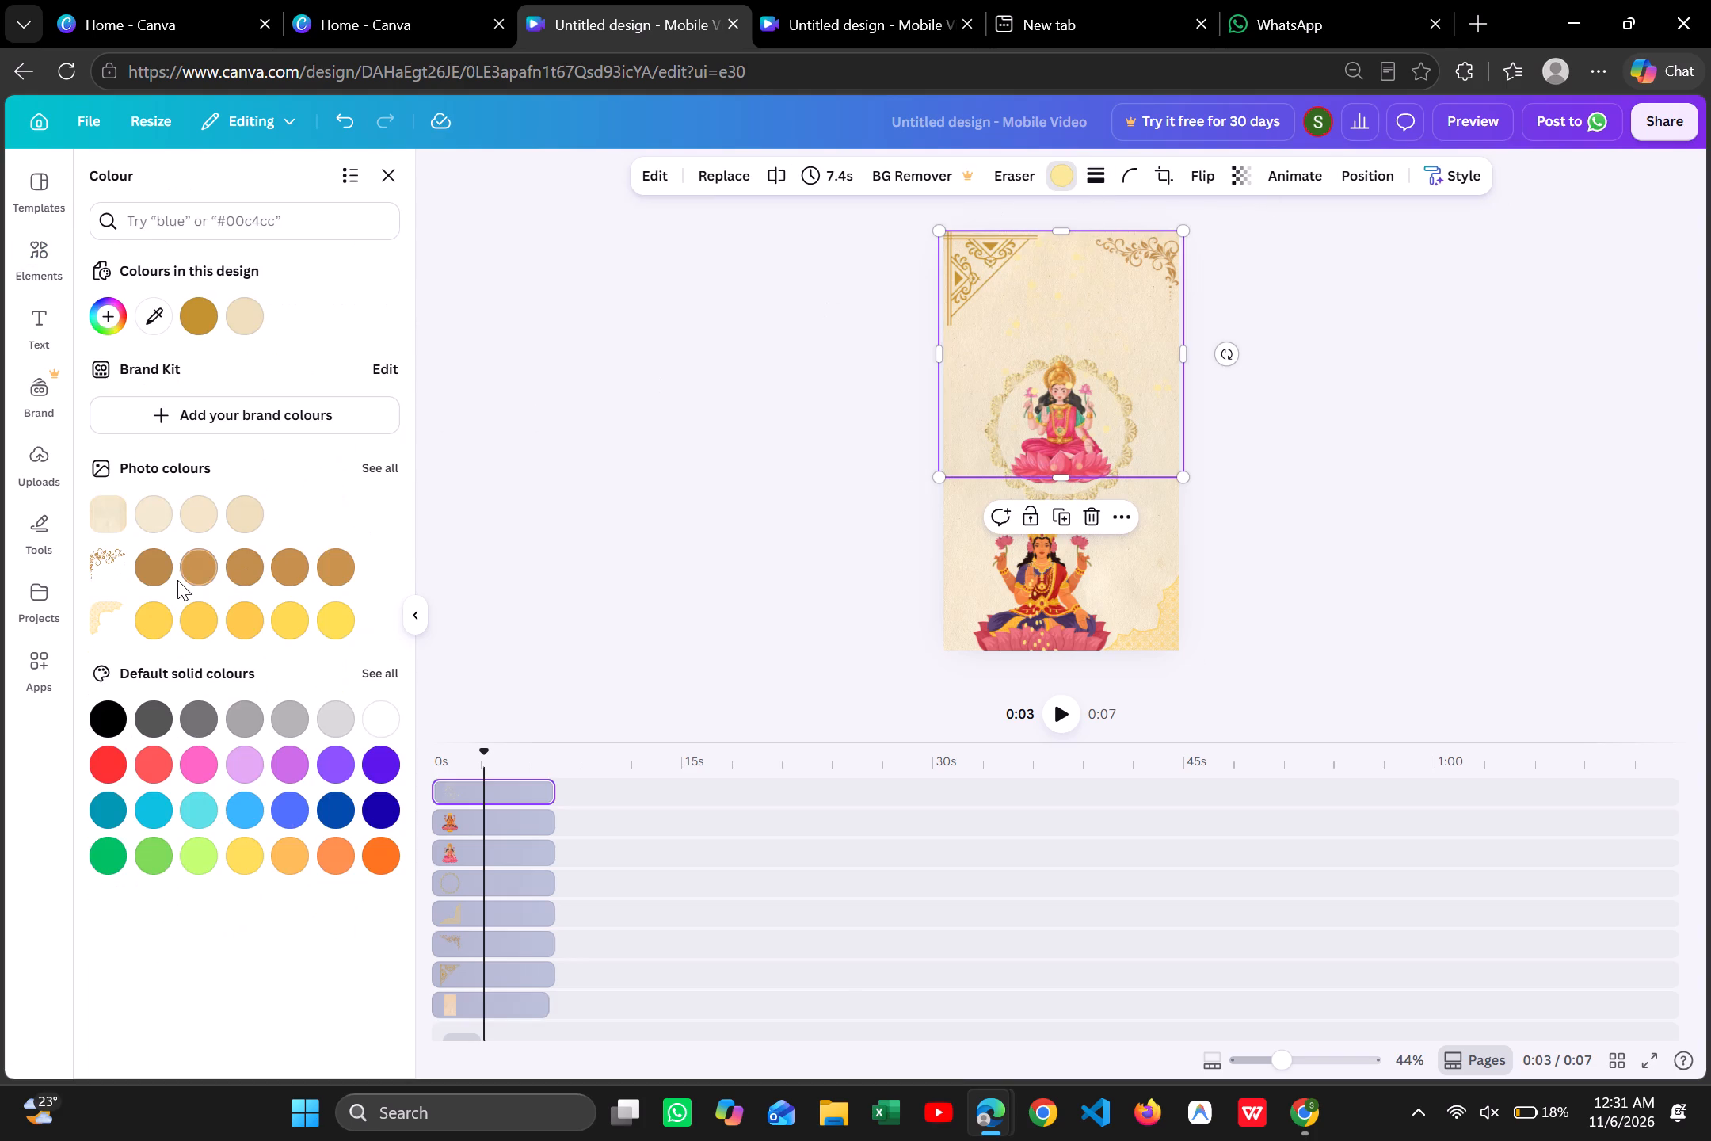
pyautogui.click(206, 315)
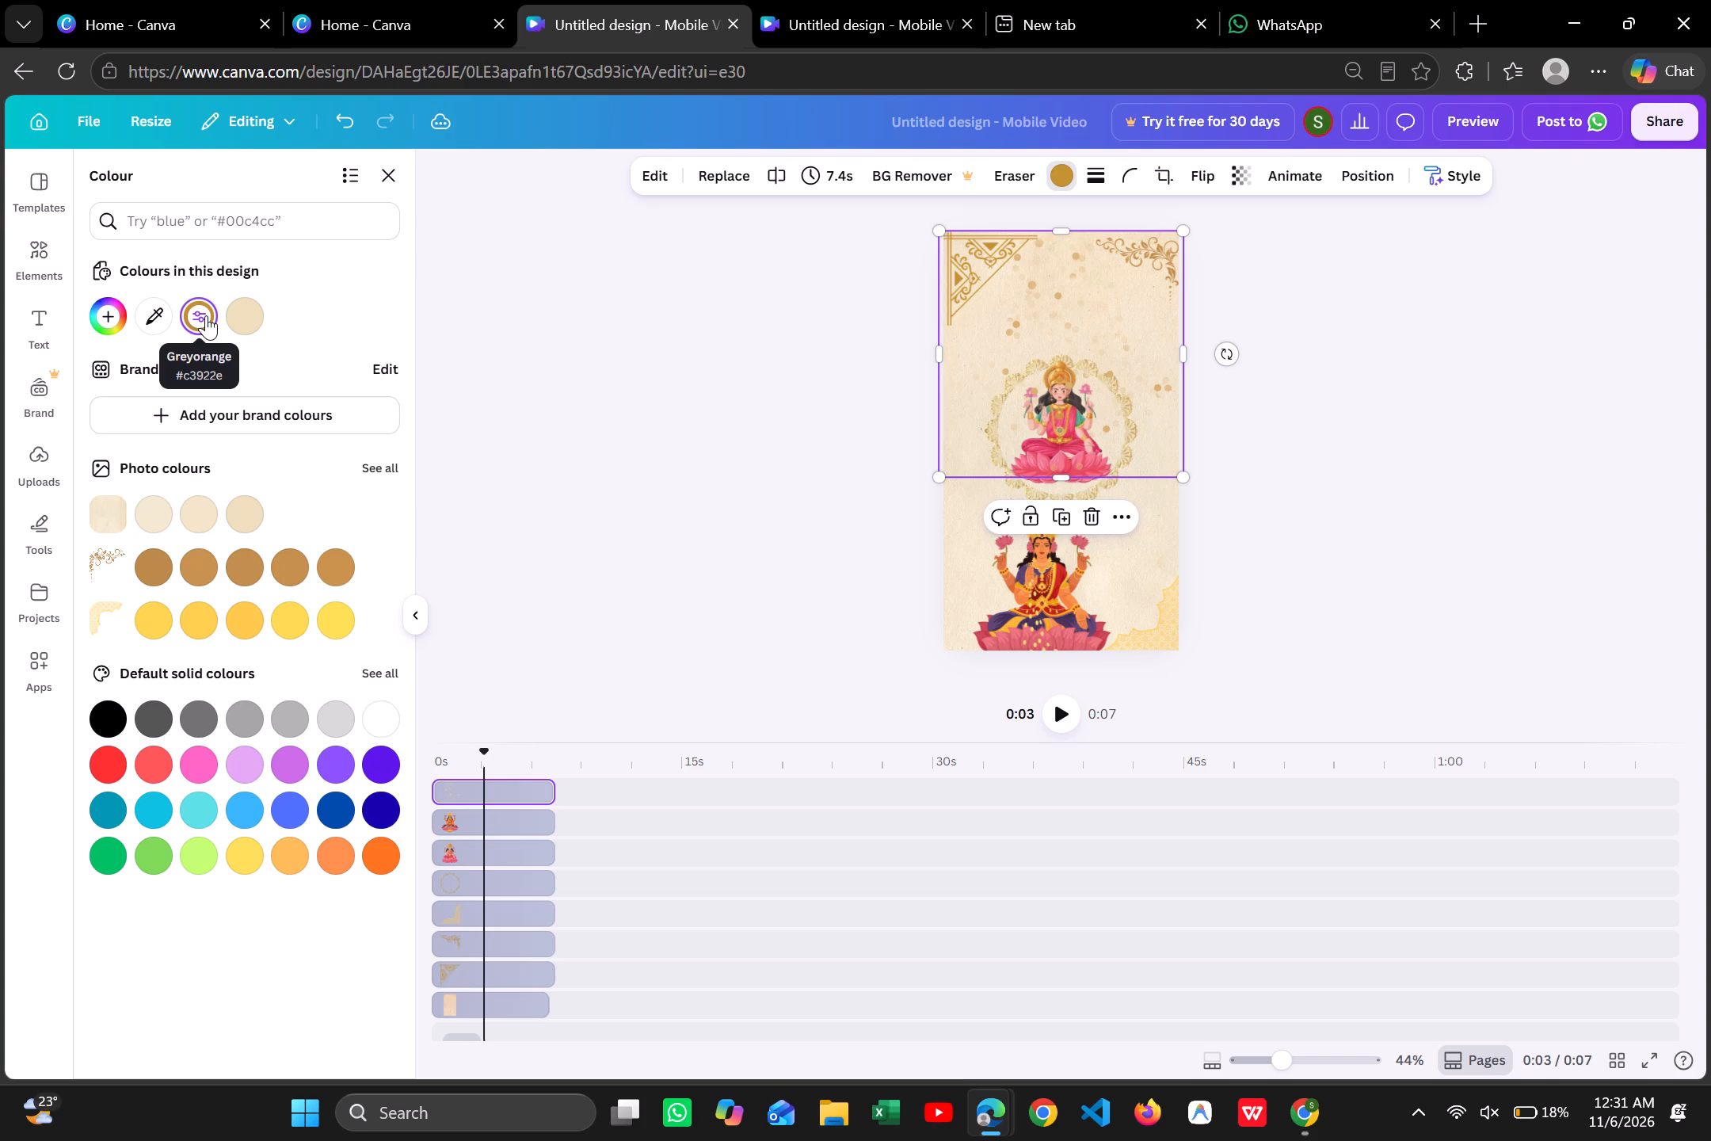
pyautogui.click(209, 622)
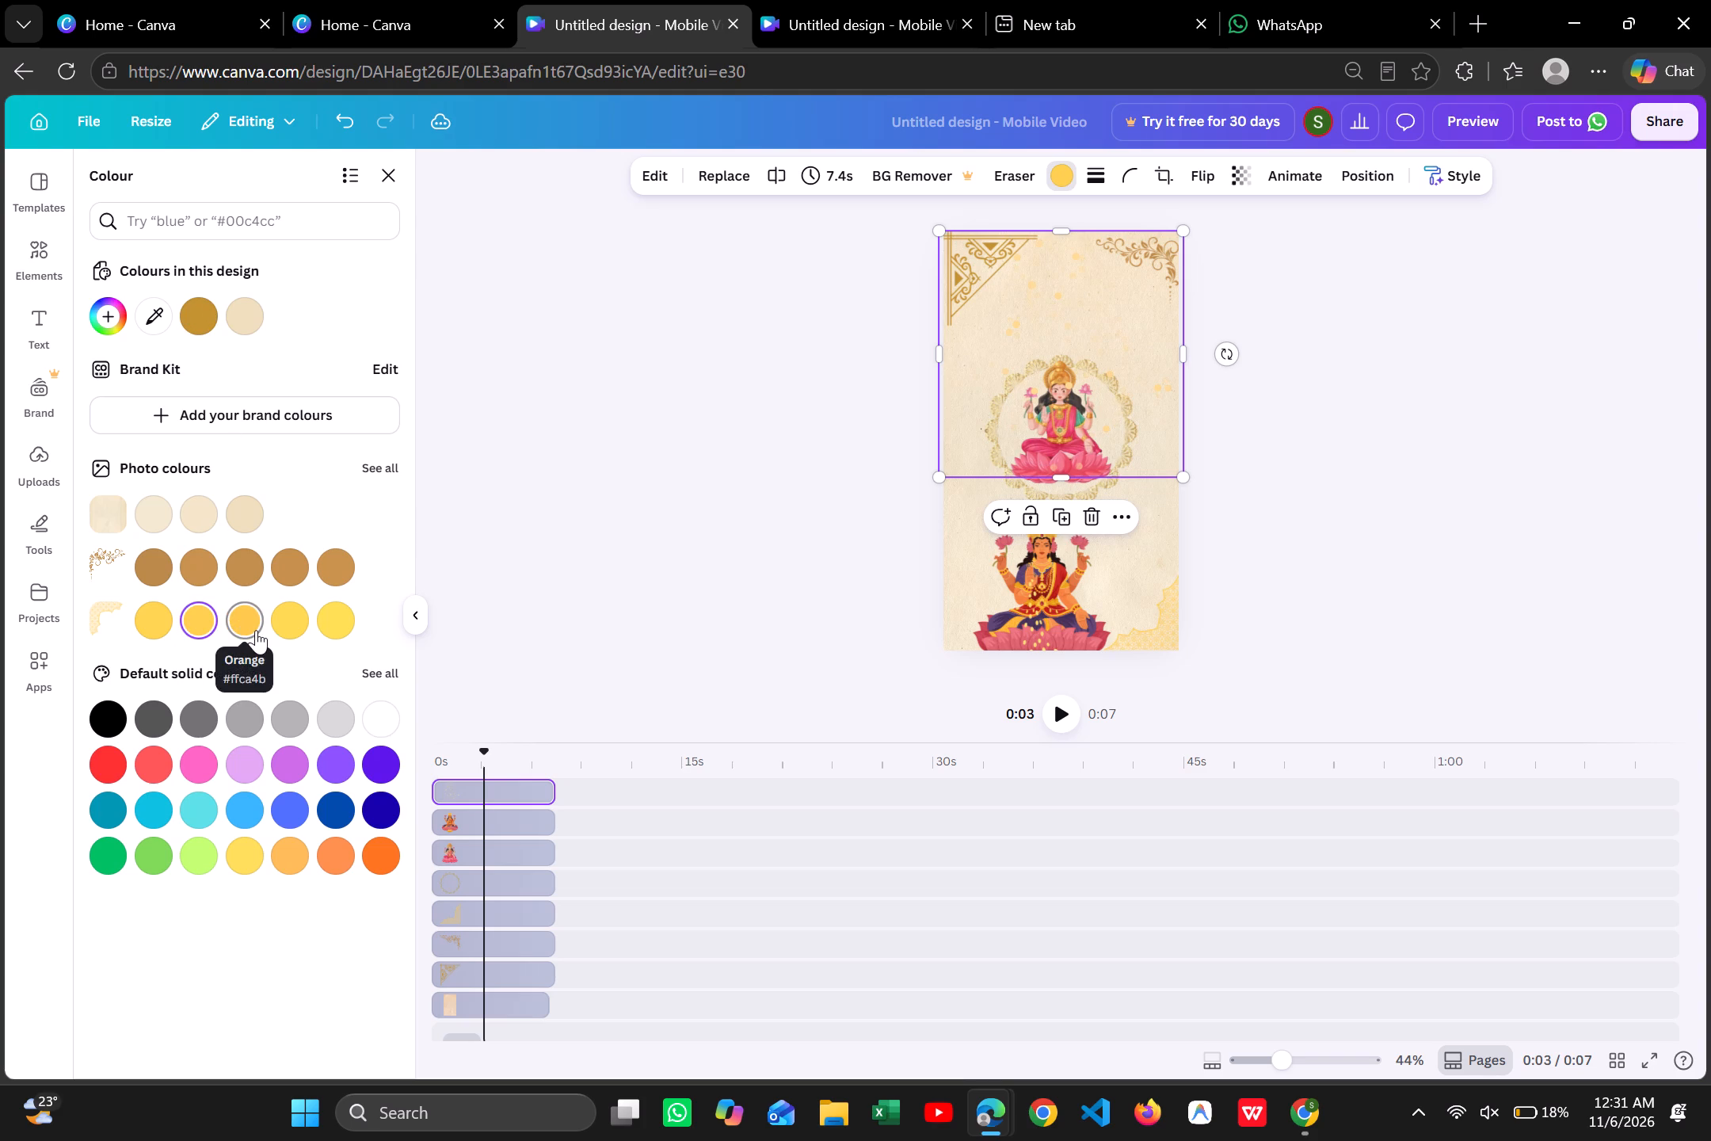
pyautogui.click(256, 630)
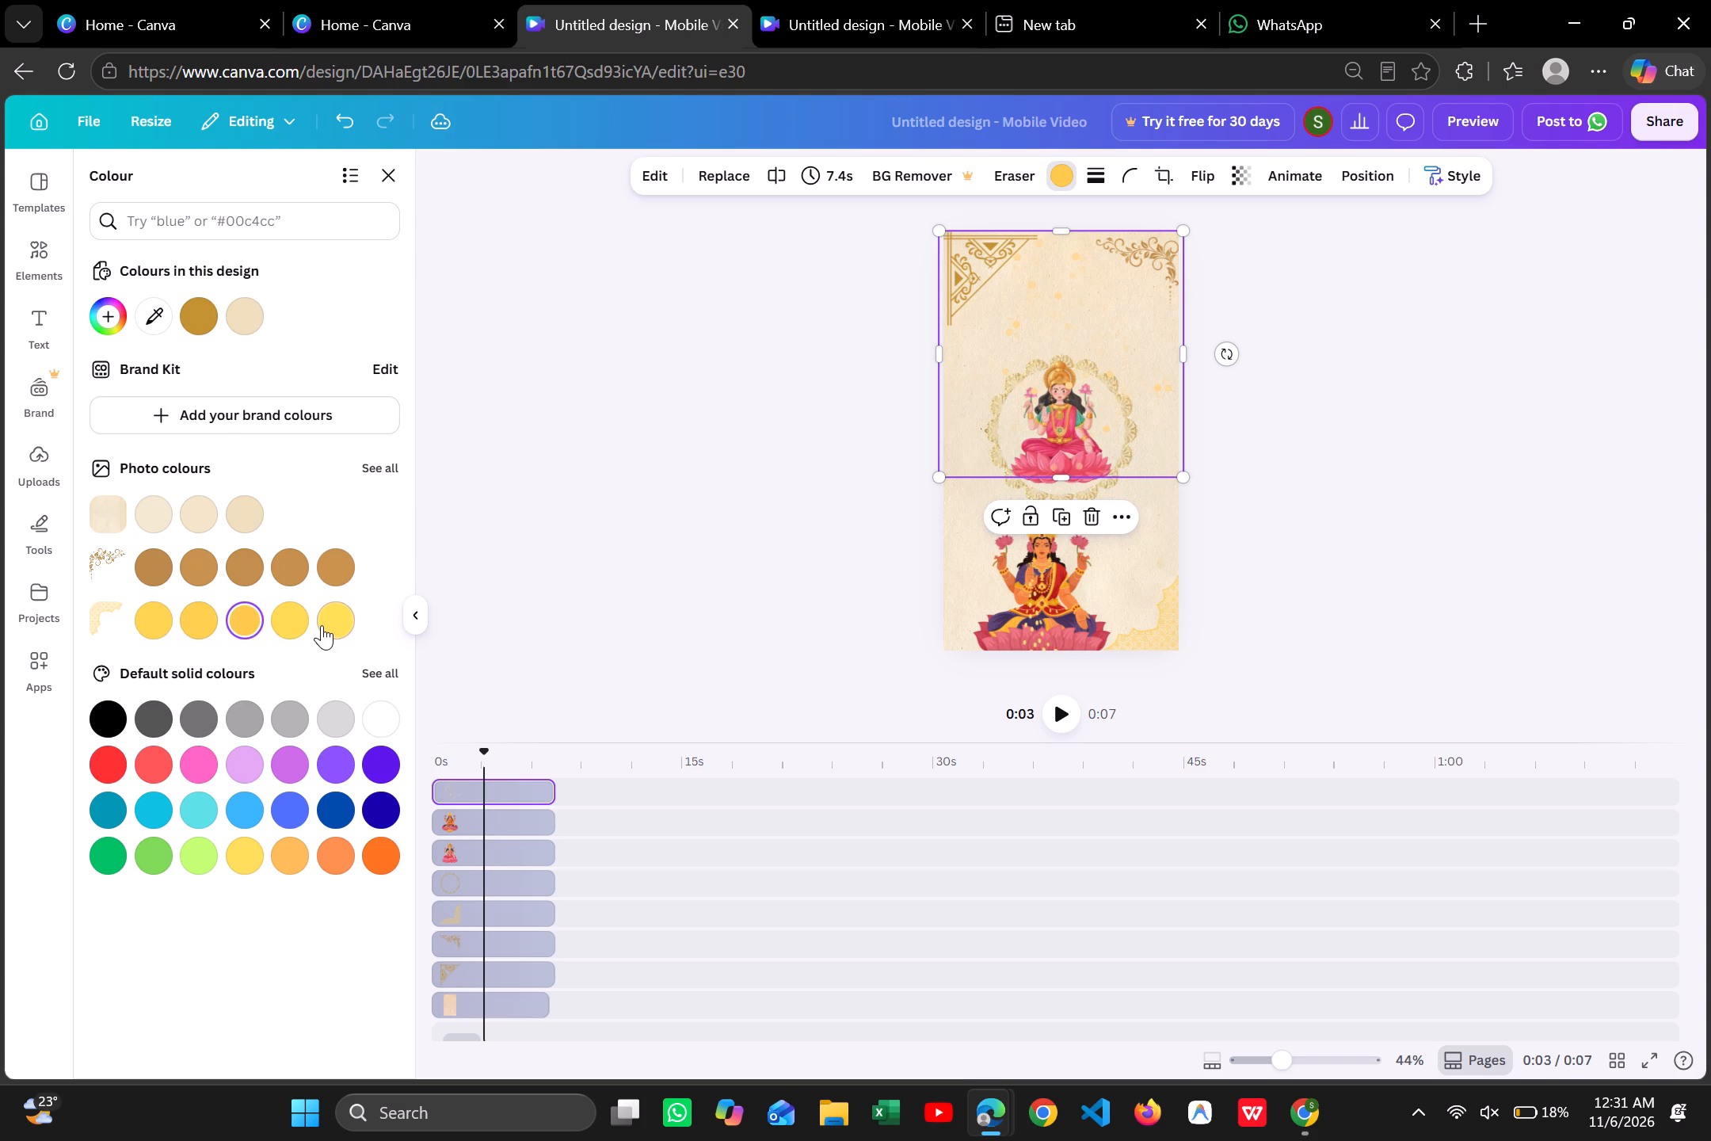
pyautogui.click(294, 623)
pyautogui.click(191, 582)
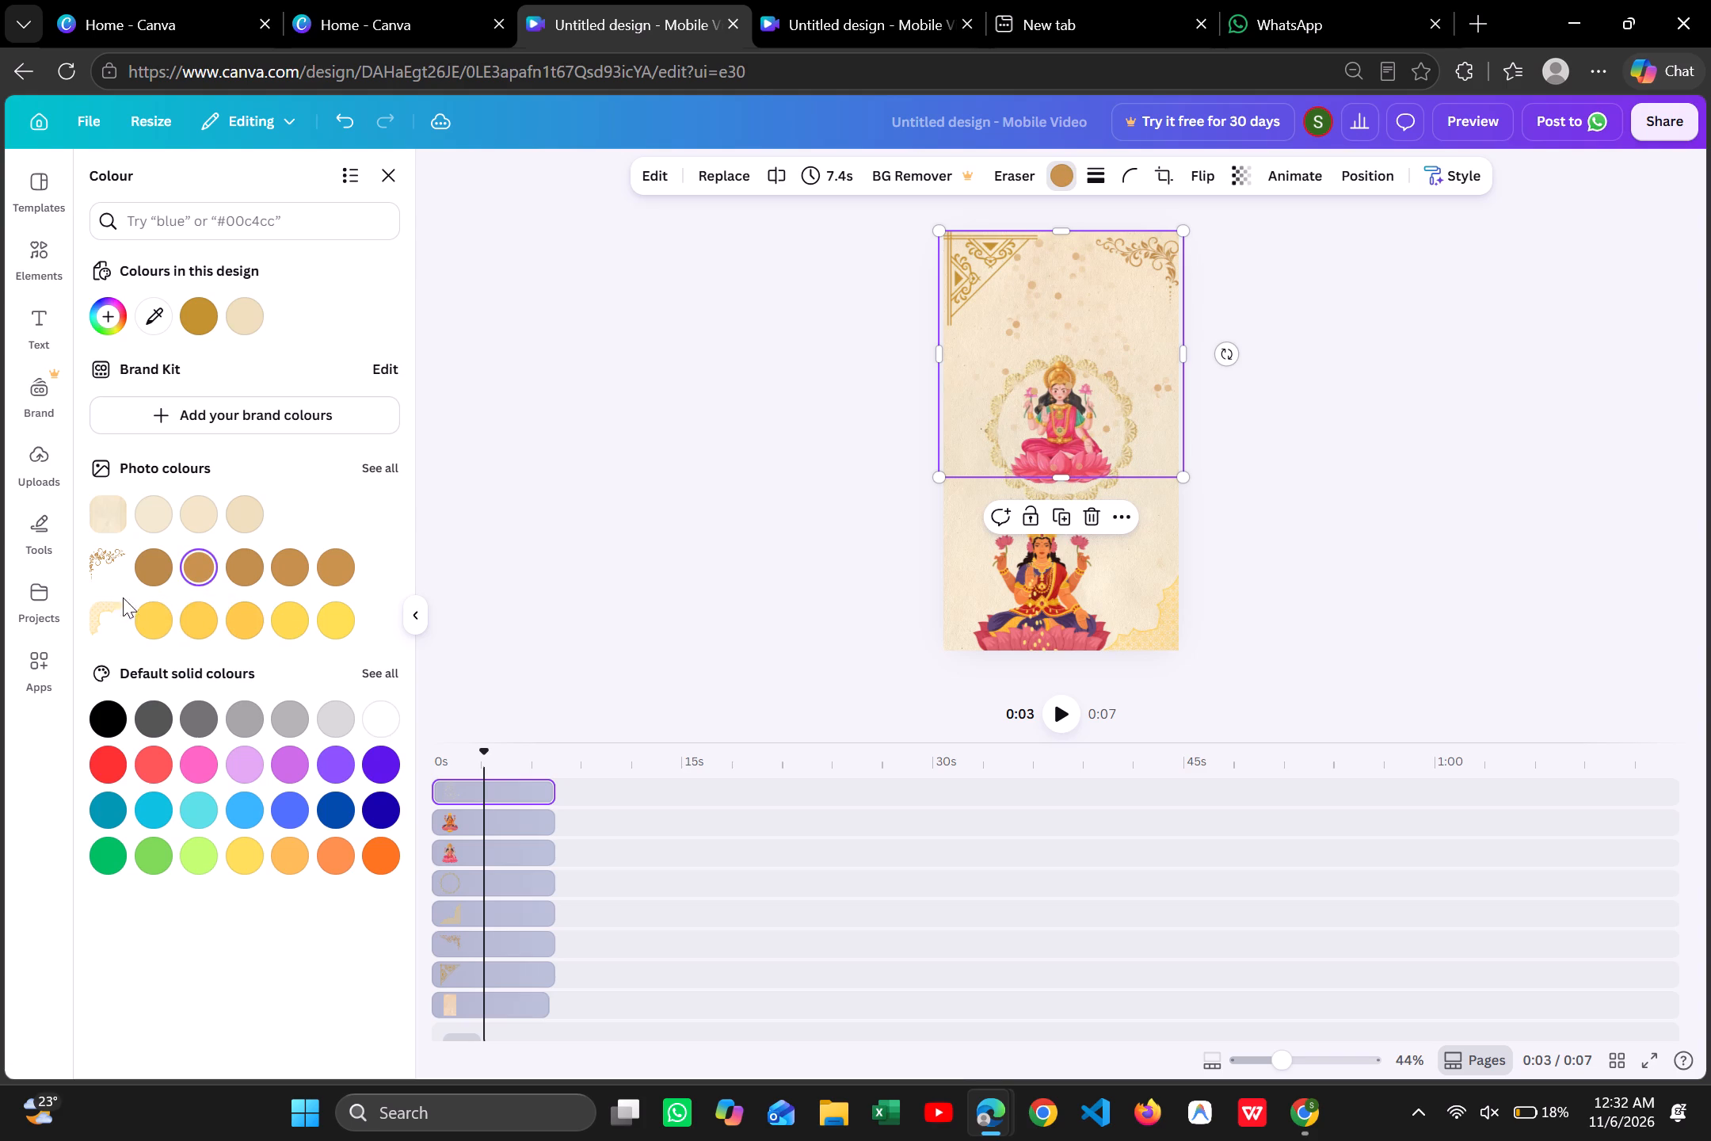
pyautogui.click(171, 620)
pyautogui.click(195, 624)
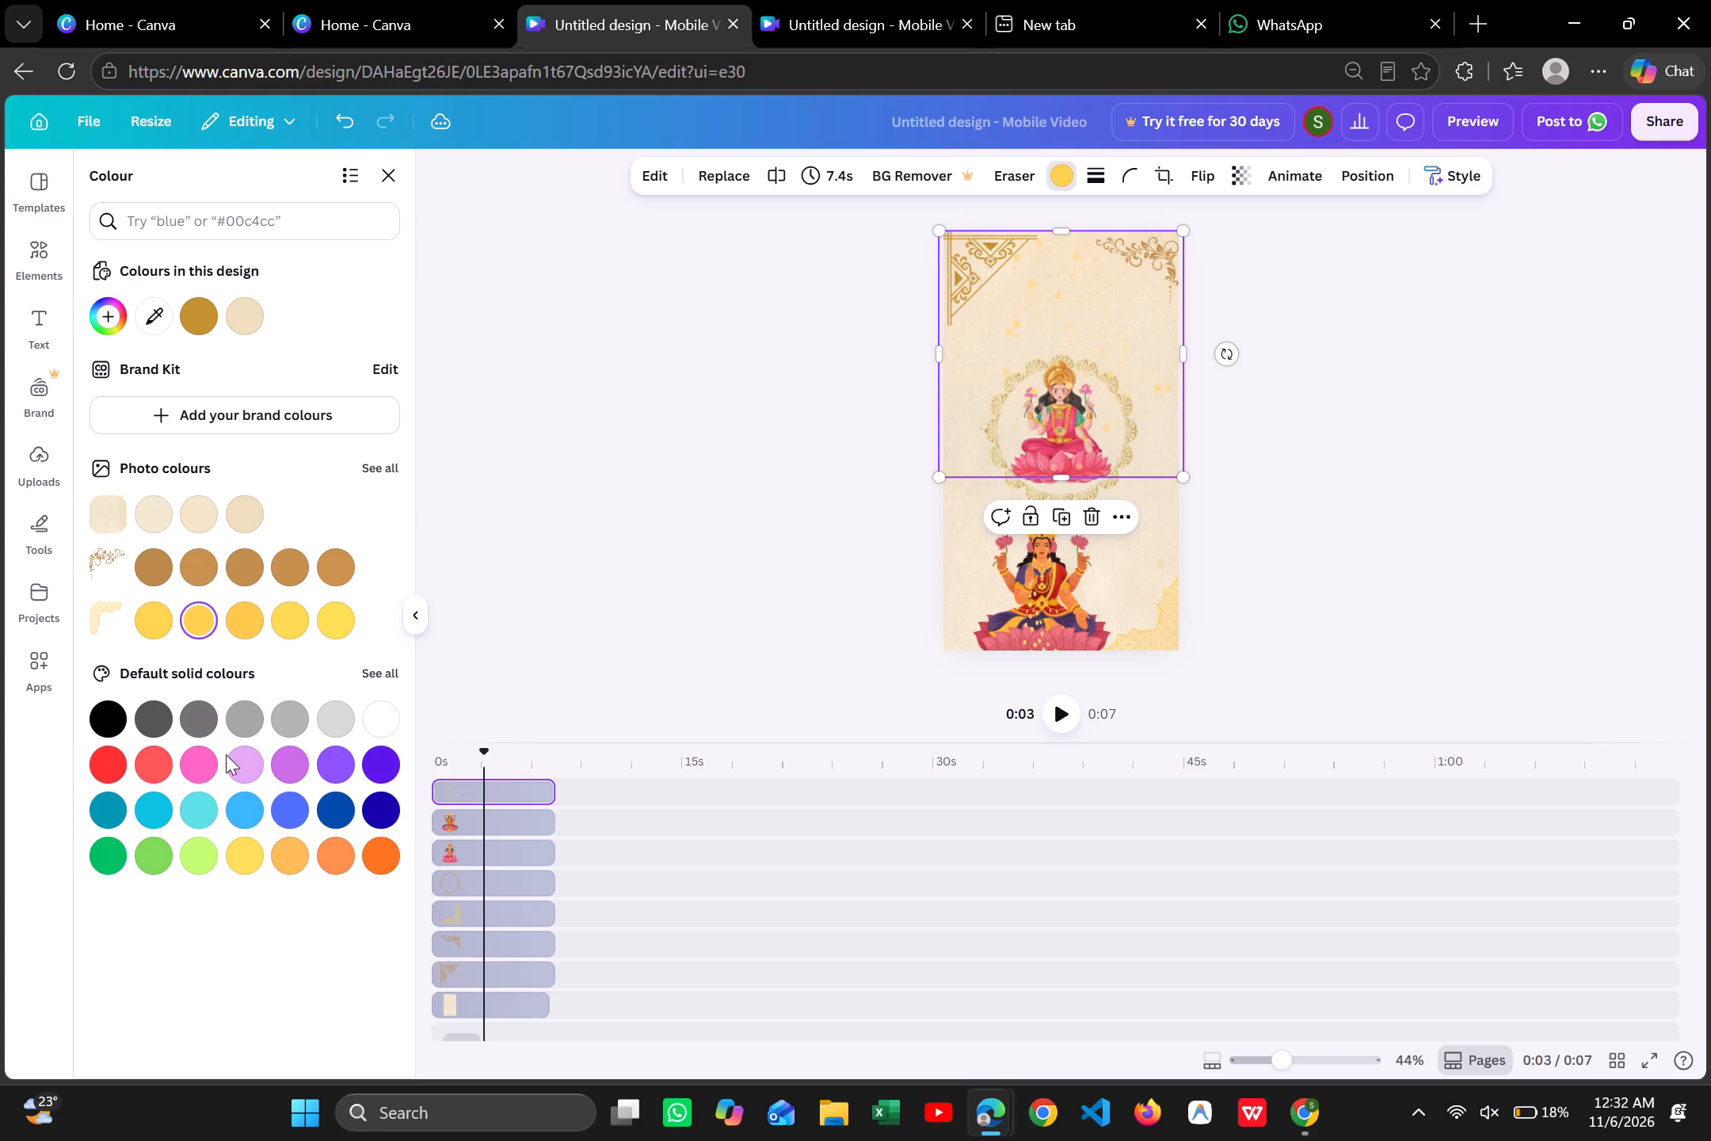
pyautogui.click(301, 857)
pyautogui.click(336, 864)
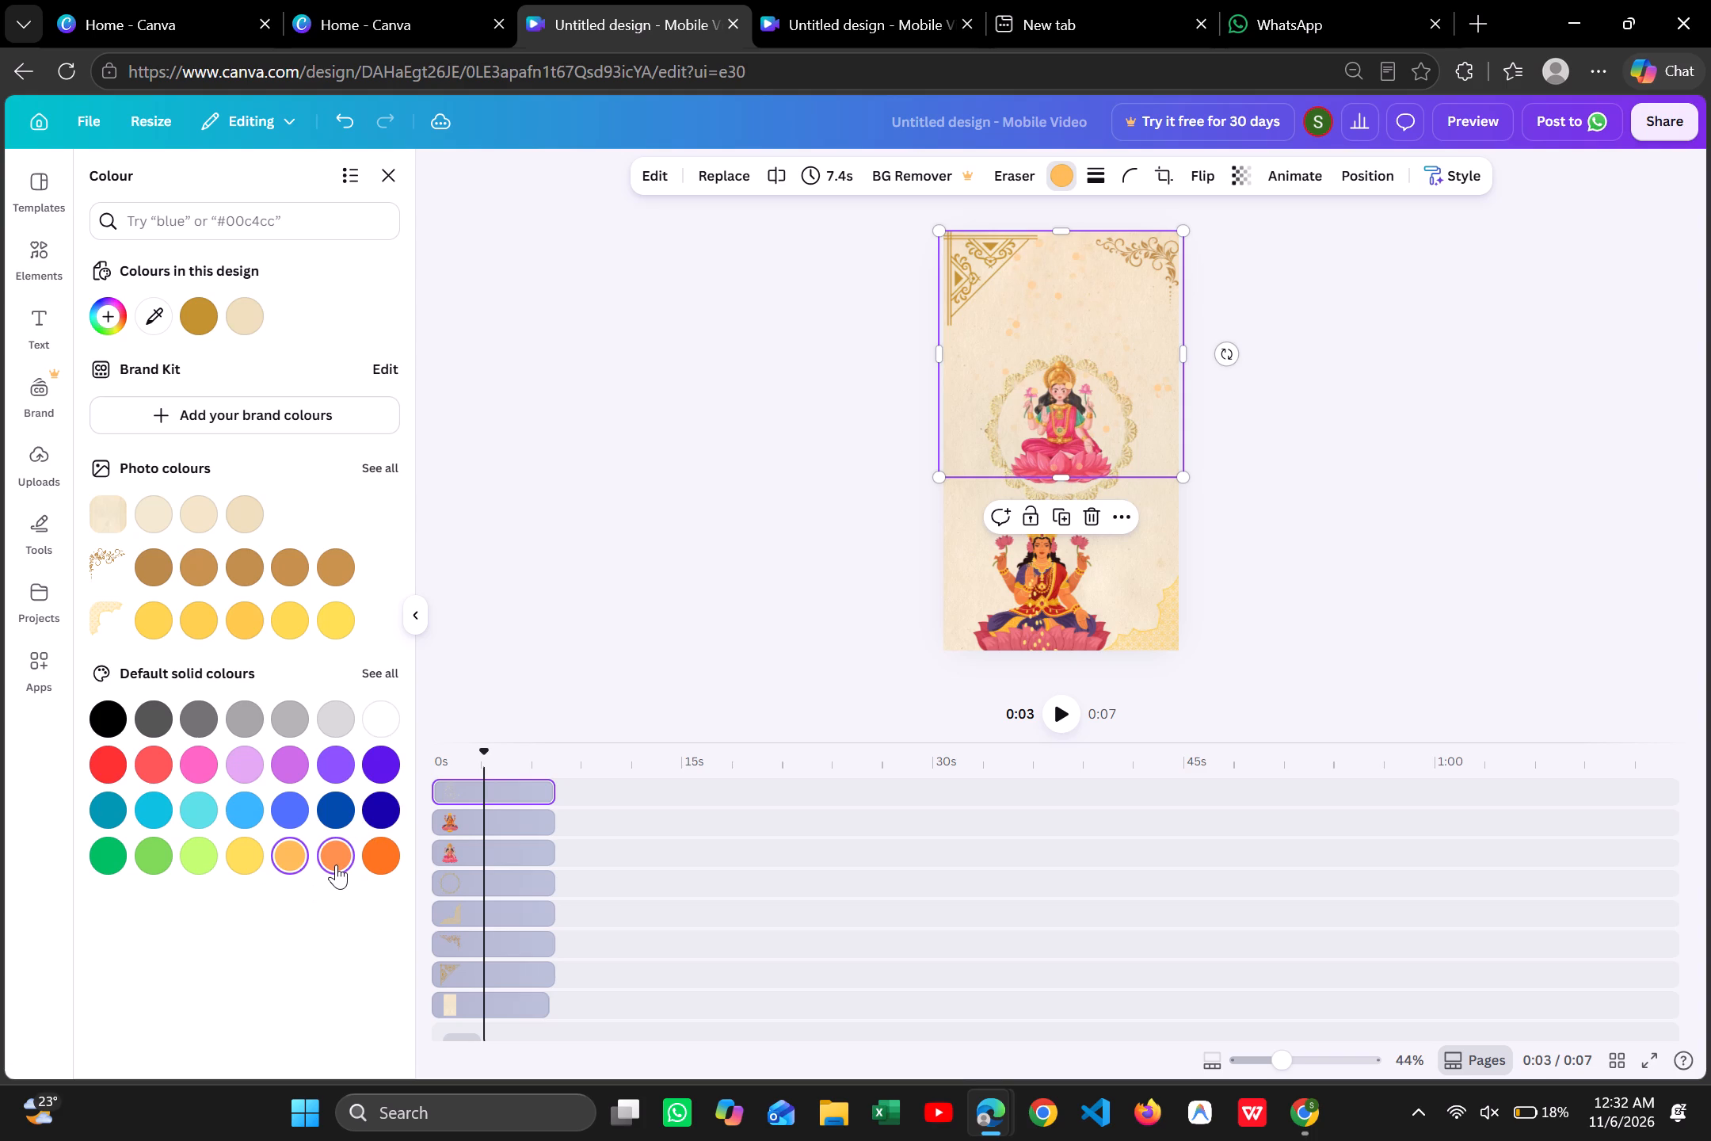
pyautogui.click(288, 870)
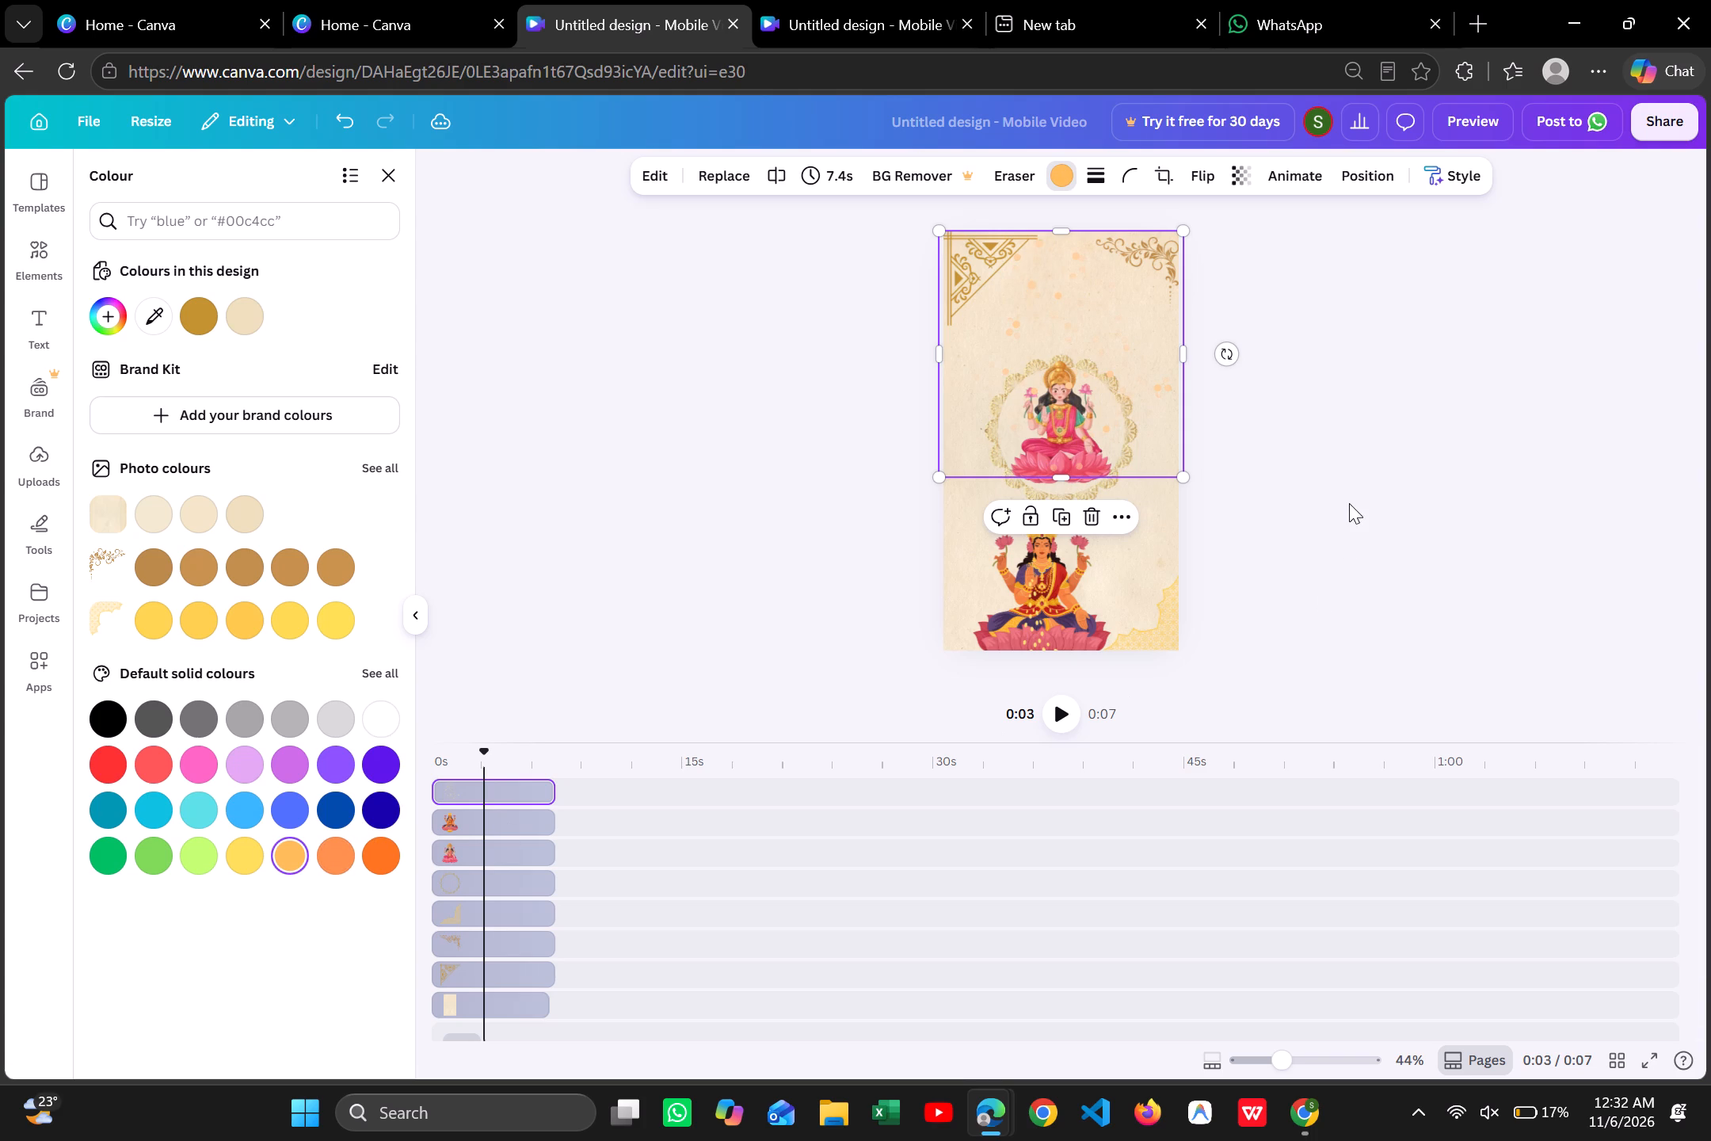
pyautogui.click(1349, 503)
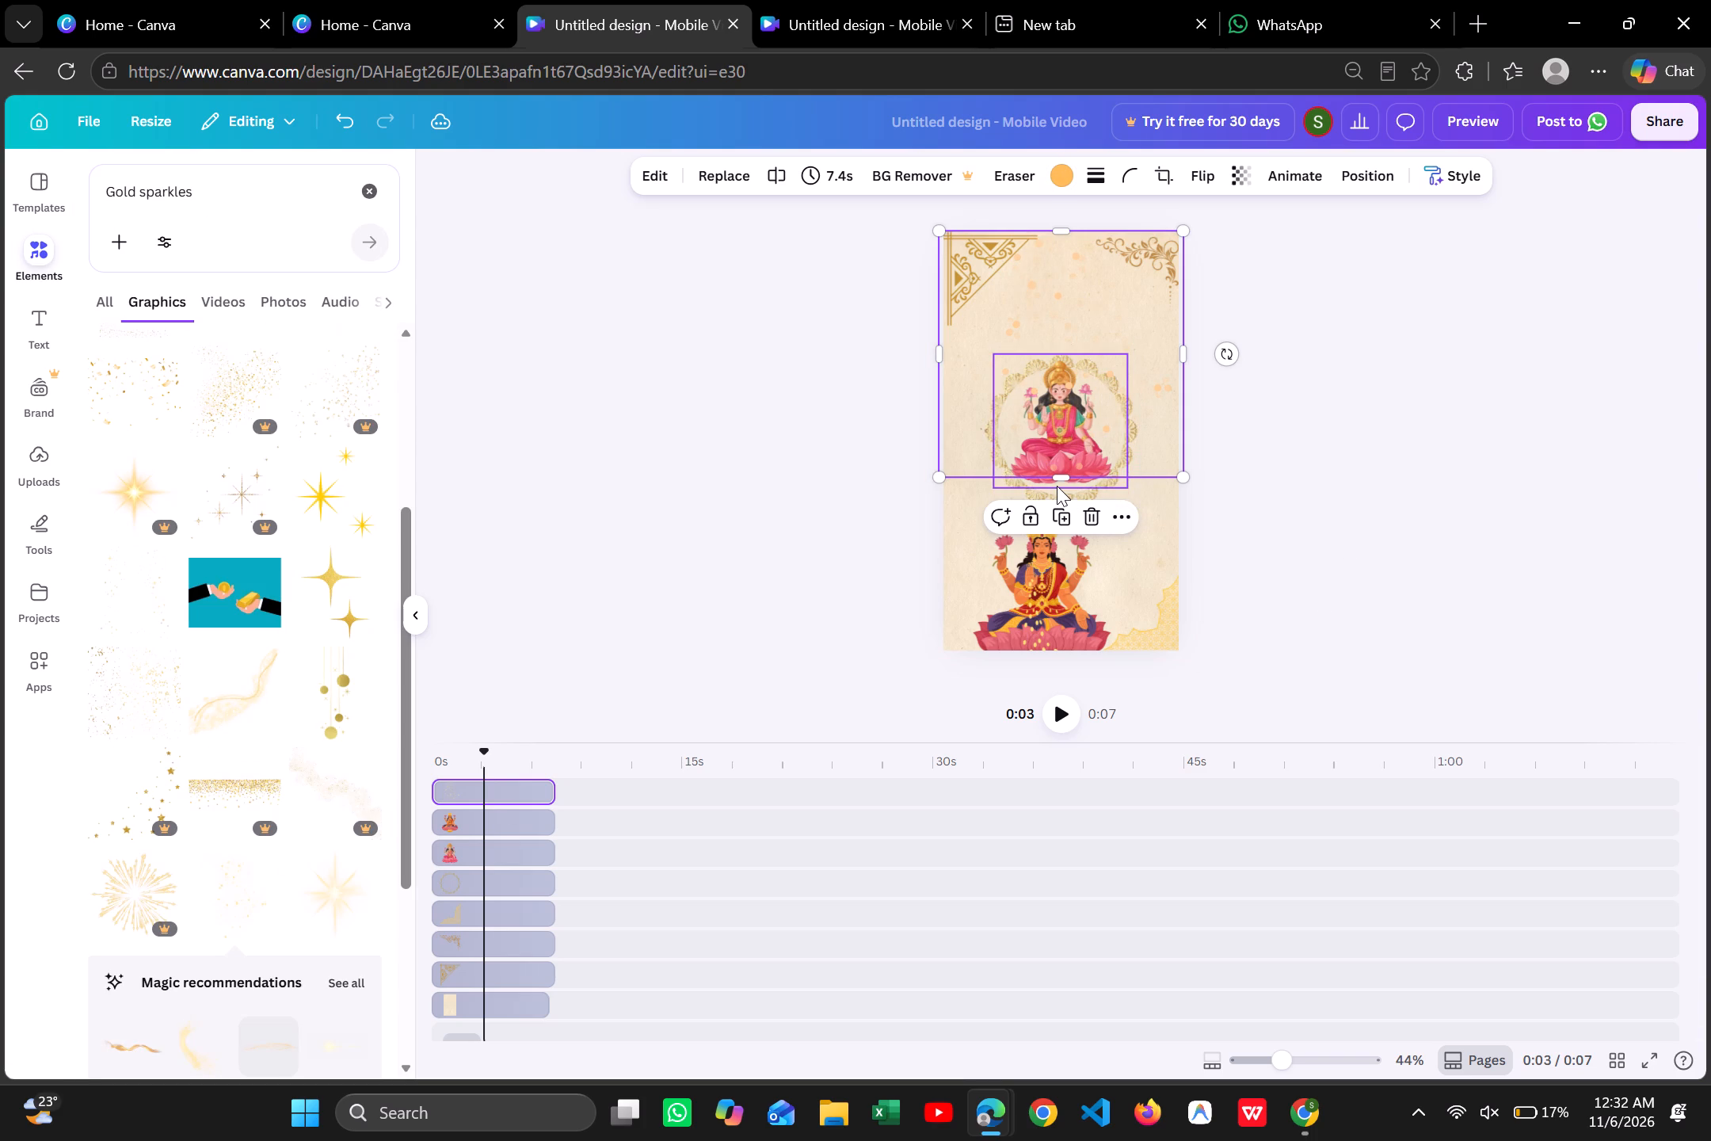
# Add the faint scattered sparkles graphic above the Magic recommendations in the Gold sparkles results and place it over the framed goddess.
pyautogui.scroll(-2, 240, 681)
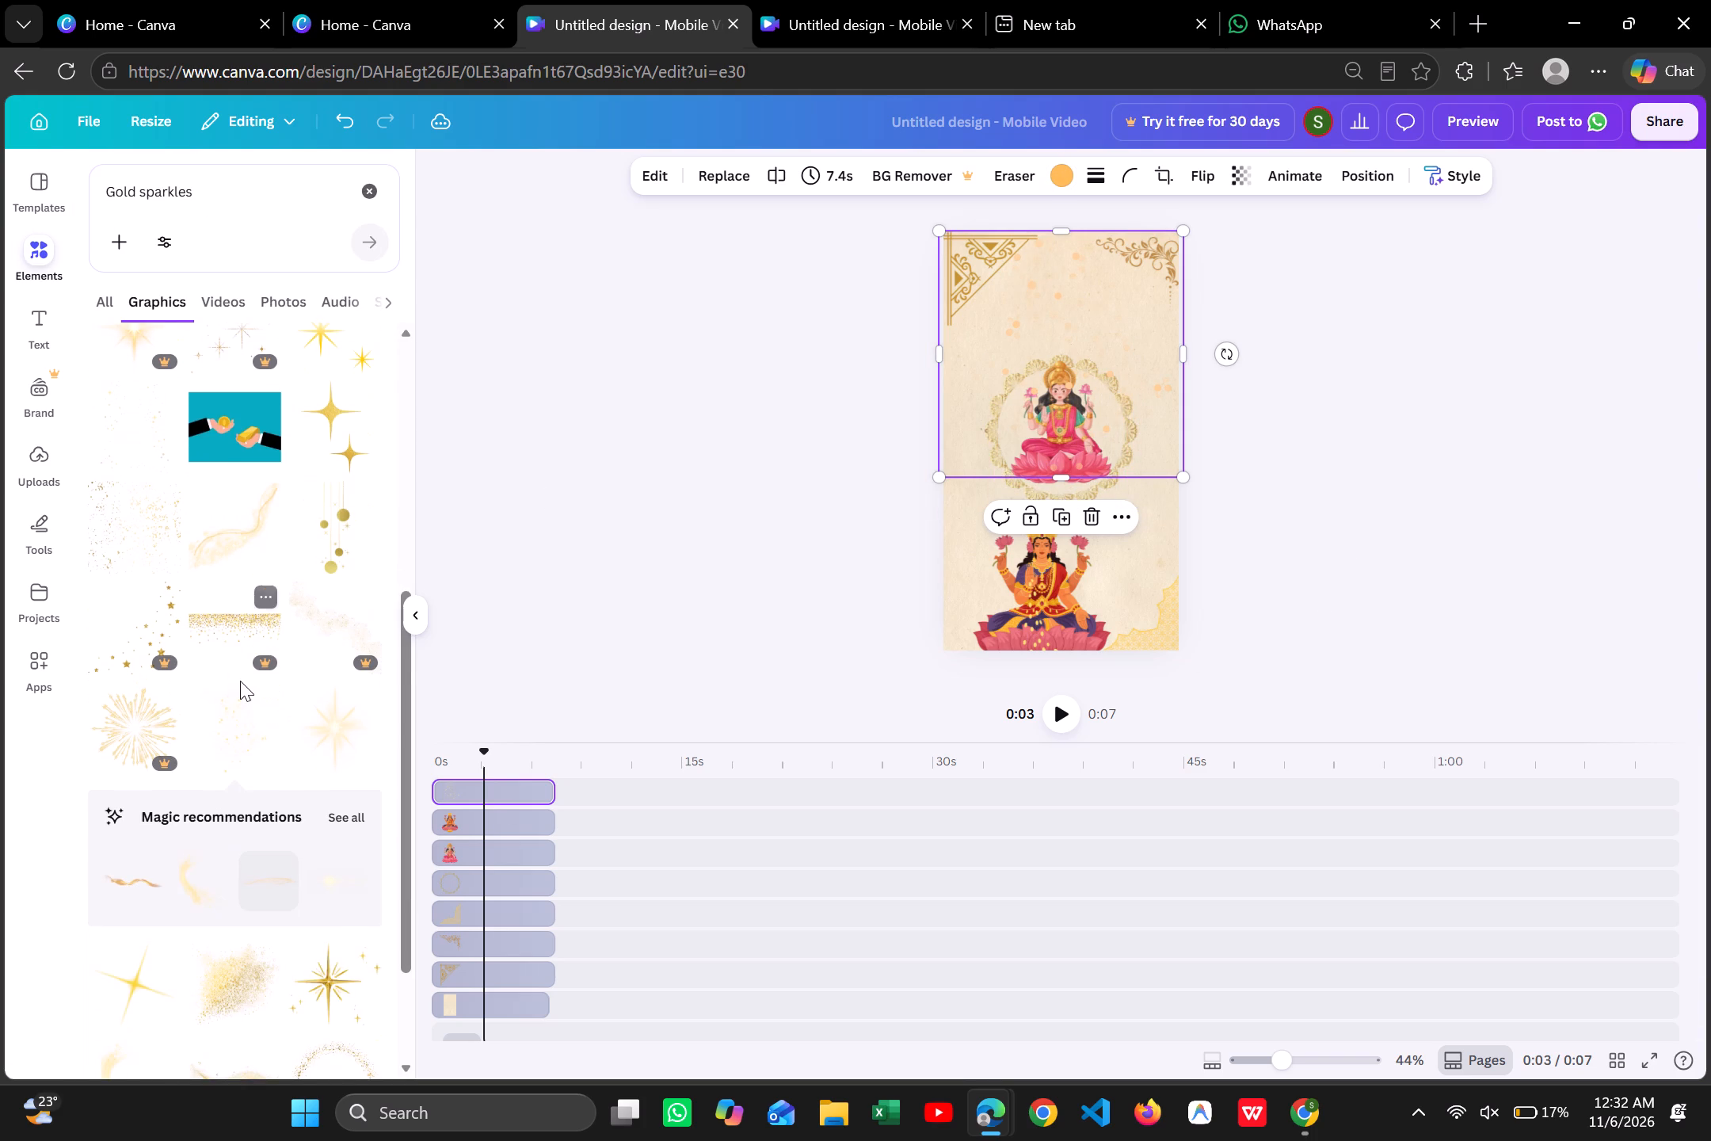
pyautogui.scroll(-2, 240, 681)
pyautogui.click(238, 614)
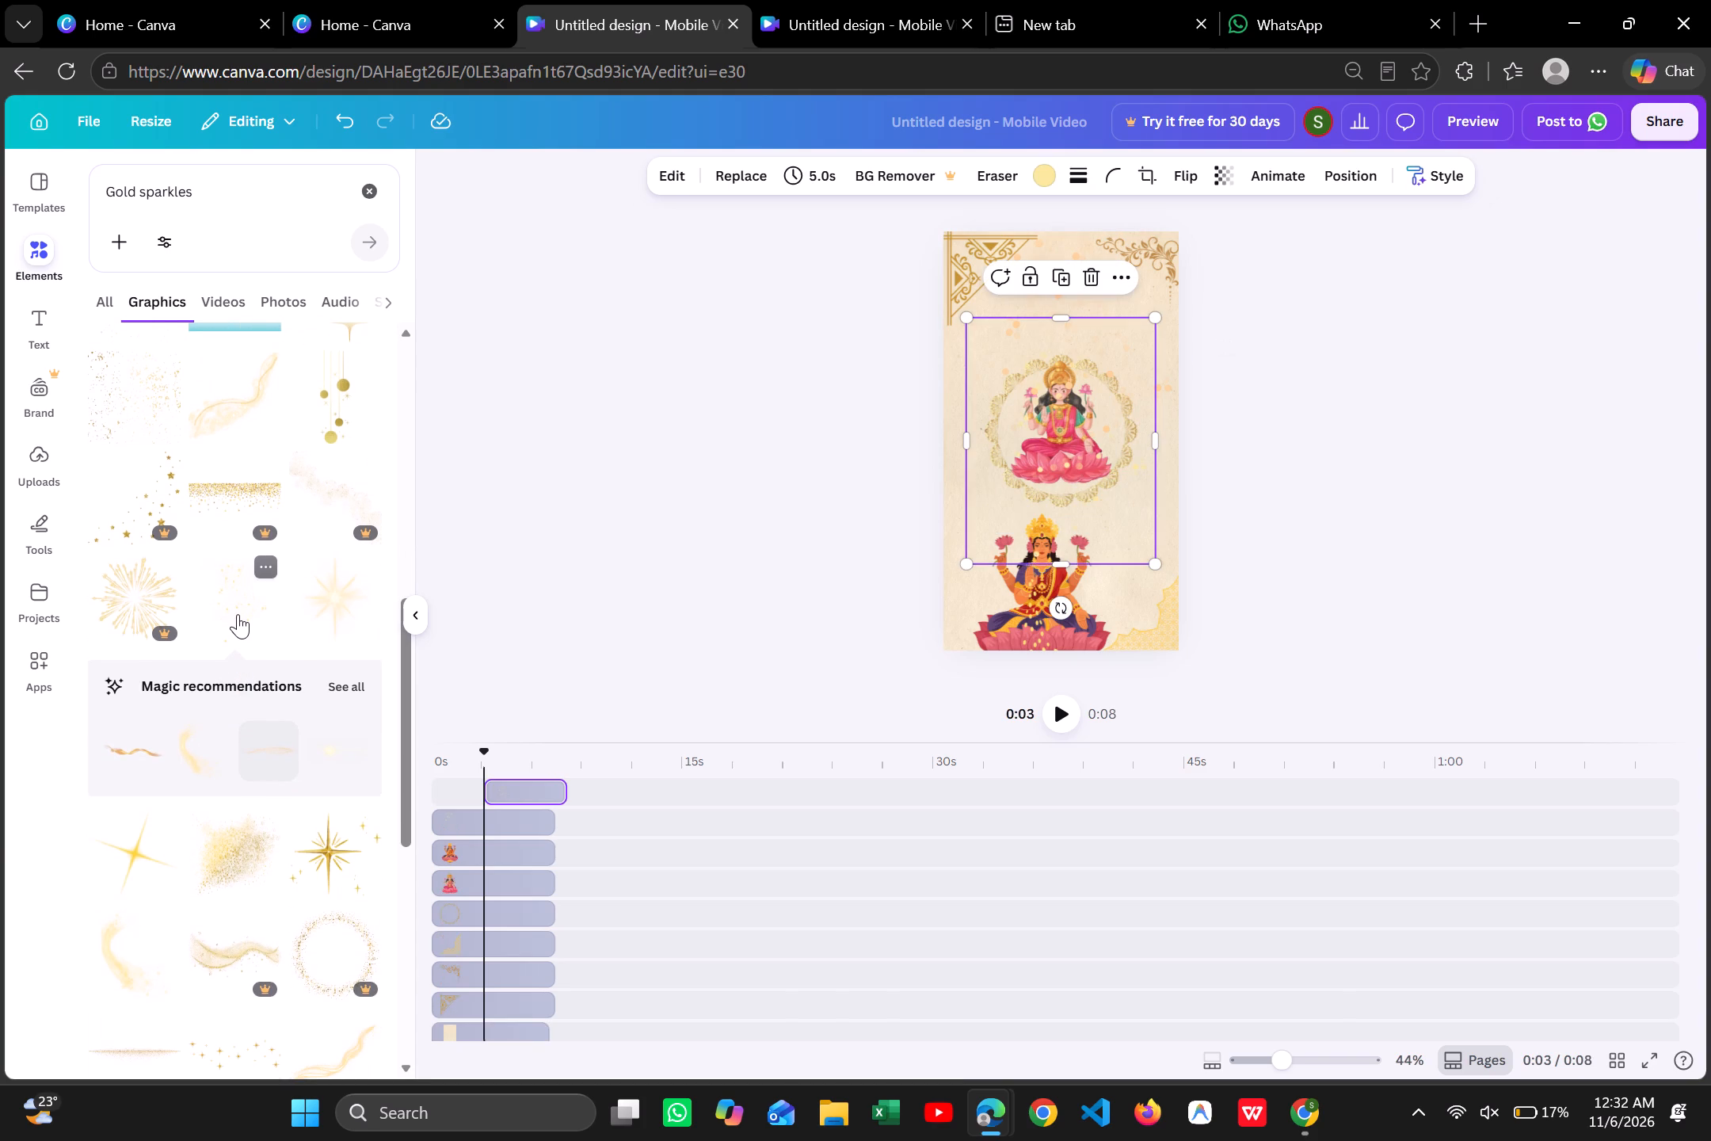
pyautogui.moveTo(1099, 490); pyautogui.dragTo(1094, 493)
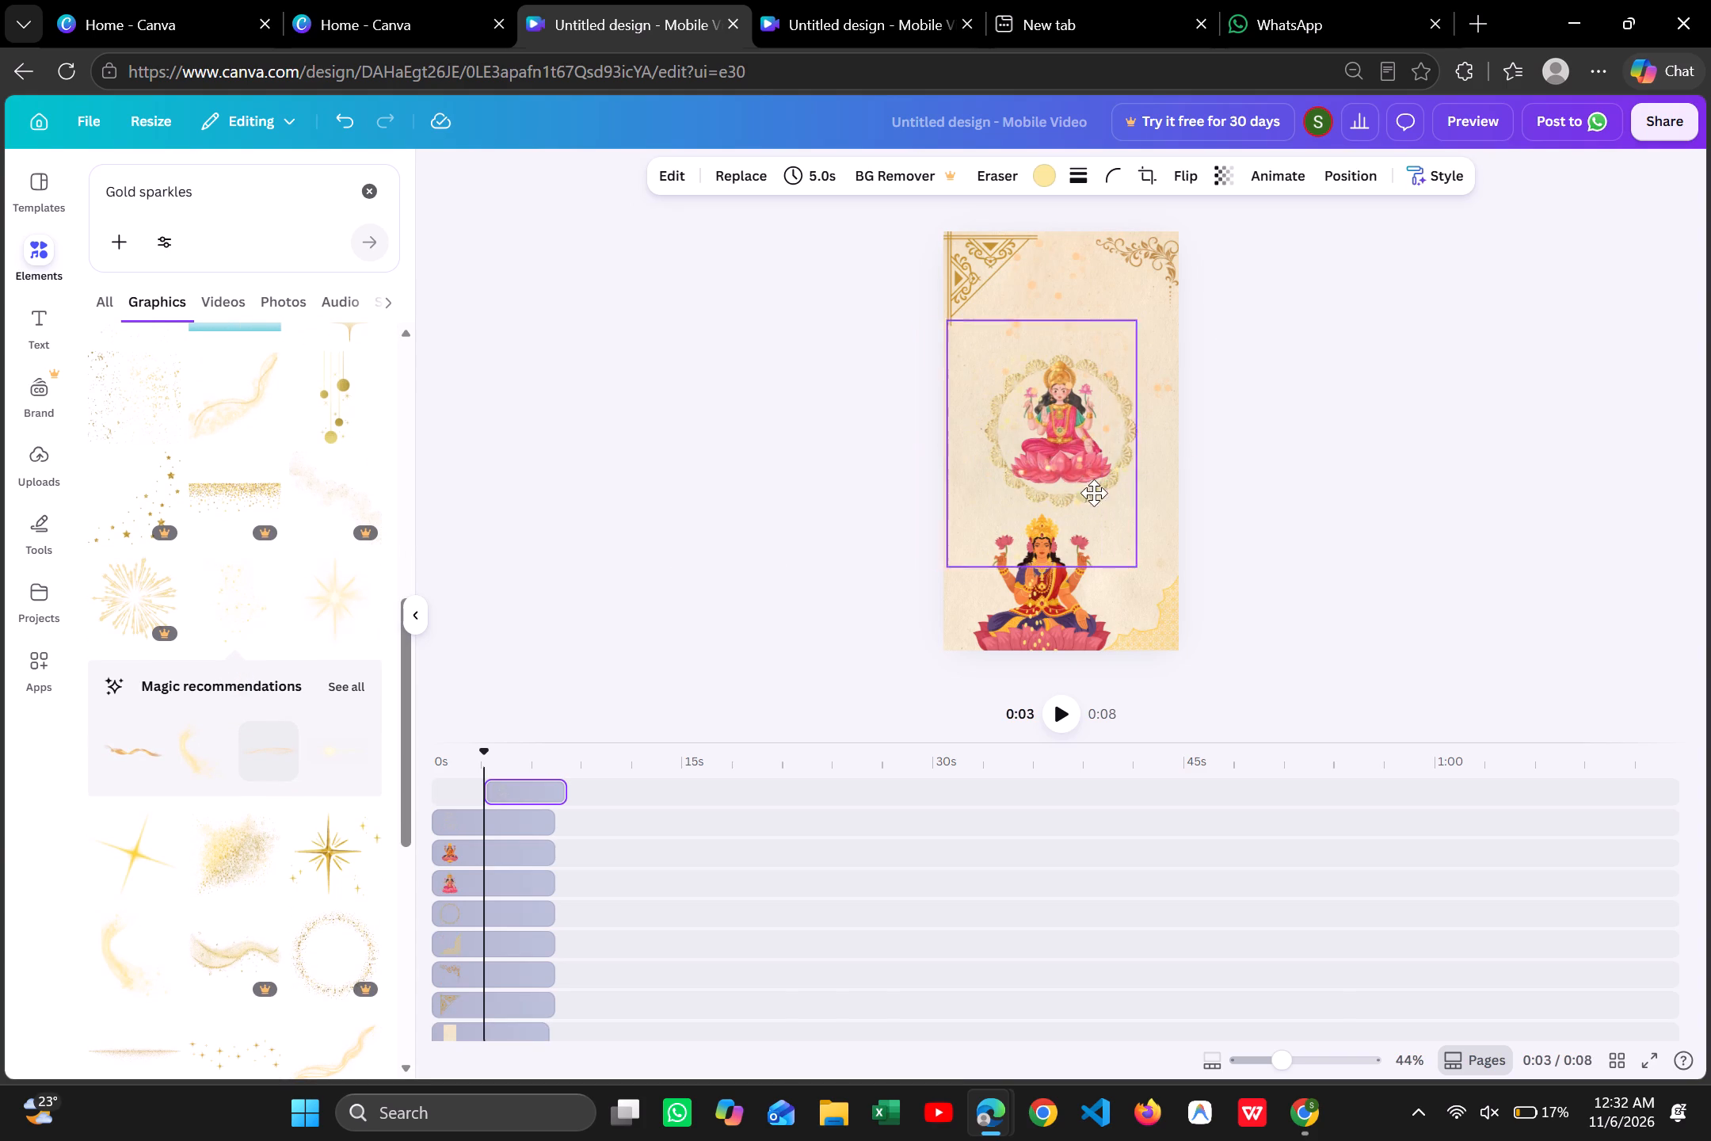
pyautogui.moveTo(1094, 493); pyautogui.dragTo(1119, 490)
pyautogui.moveTo(1119, 490); pyautogui.dragTo(1062, 475)
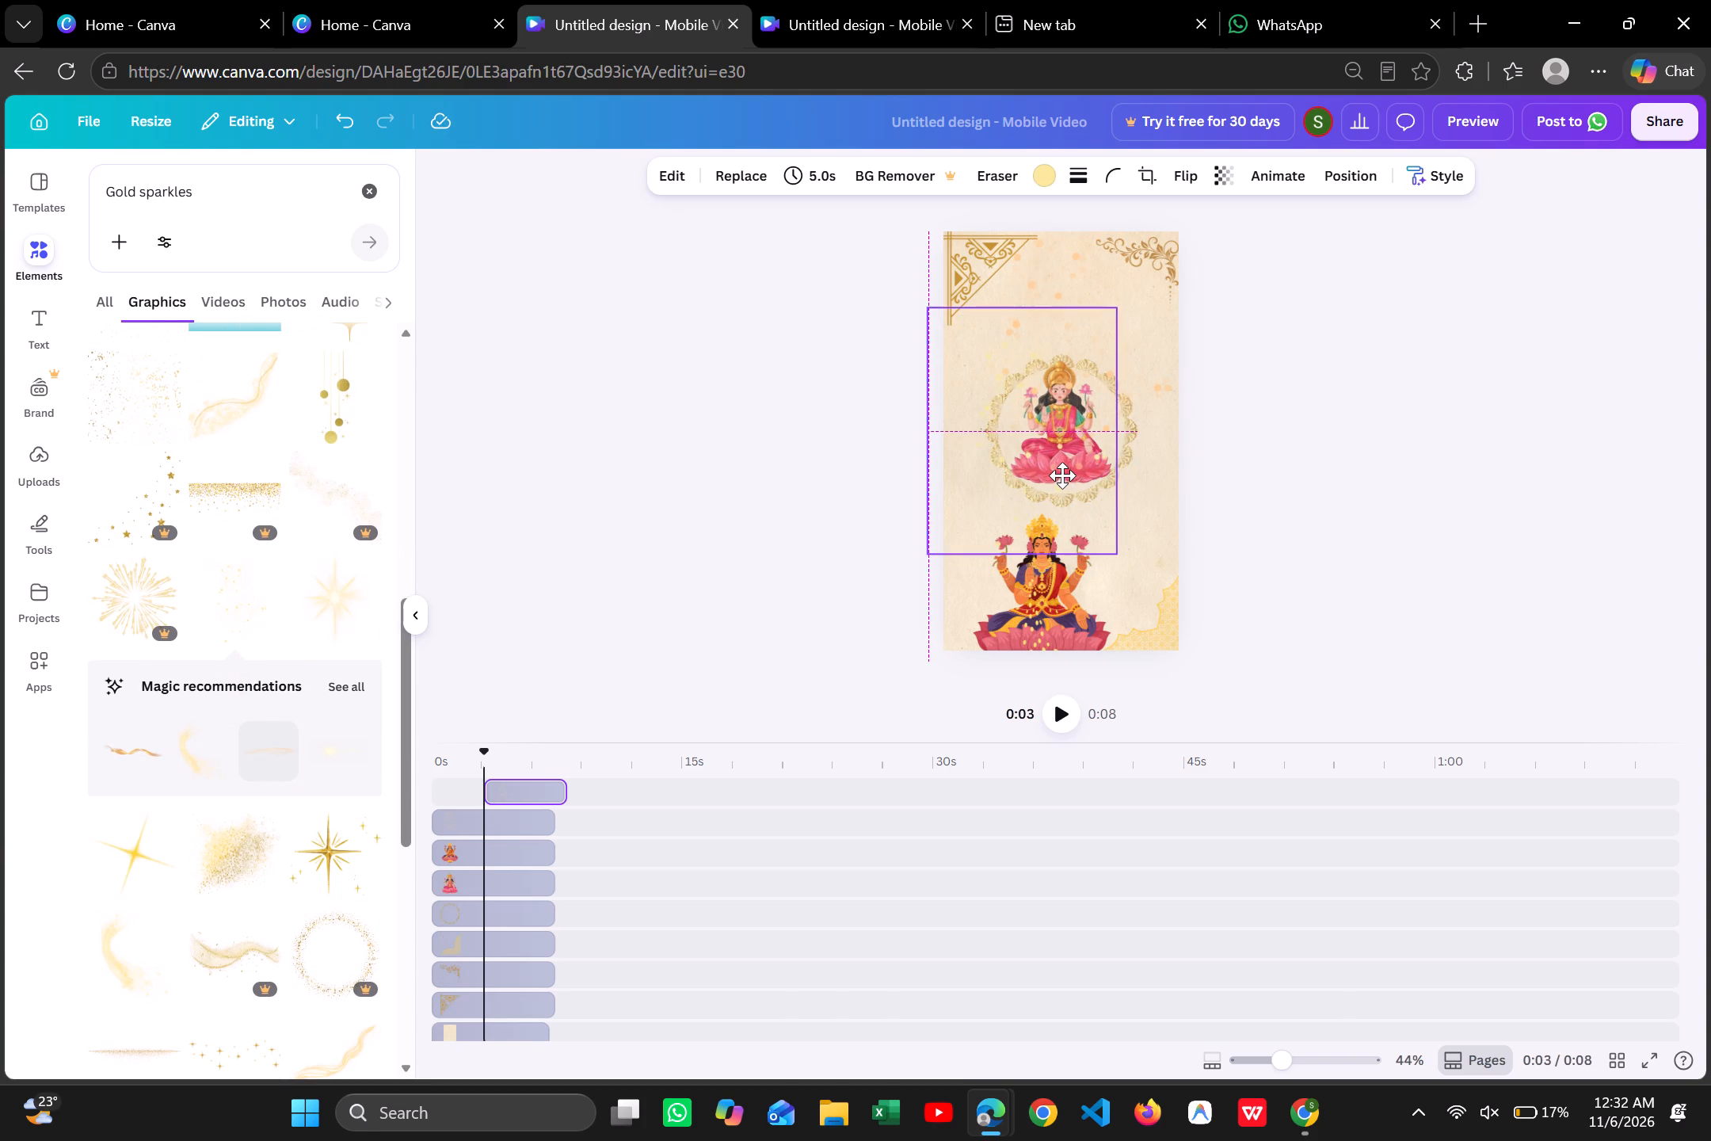
pyautogui.moveTo(1062, 475); pyautogui.dragTo(1086, 437)
# Recolour the new sparkles, comparing brown and peach, and apply the first yellow photo colour from the bottom corner ornament.
pyautogui.click(1044, 181)
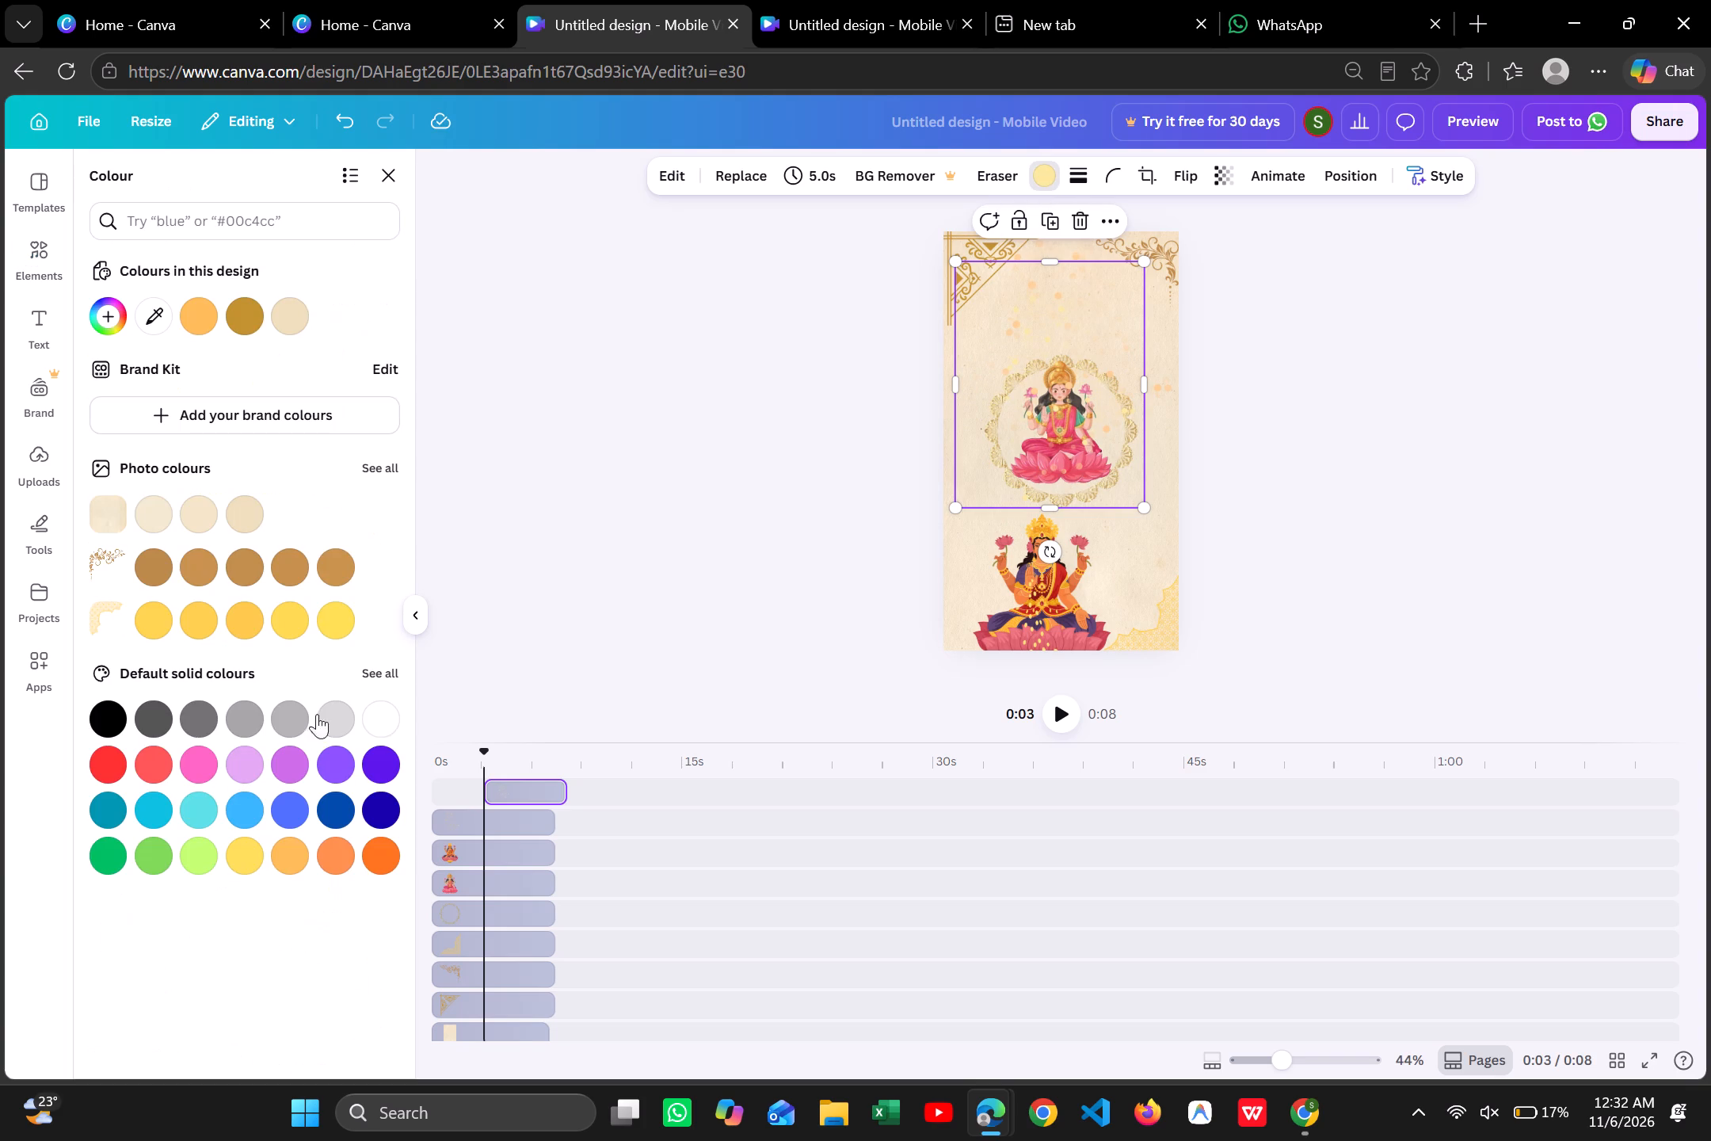
pyautogui.click(331, 626)
pyautogui.click(341, 567)
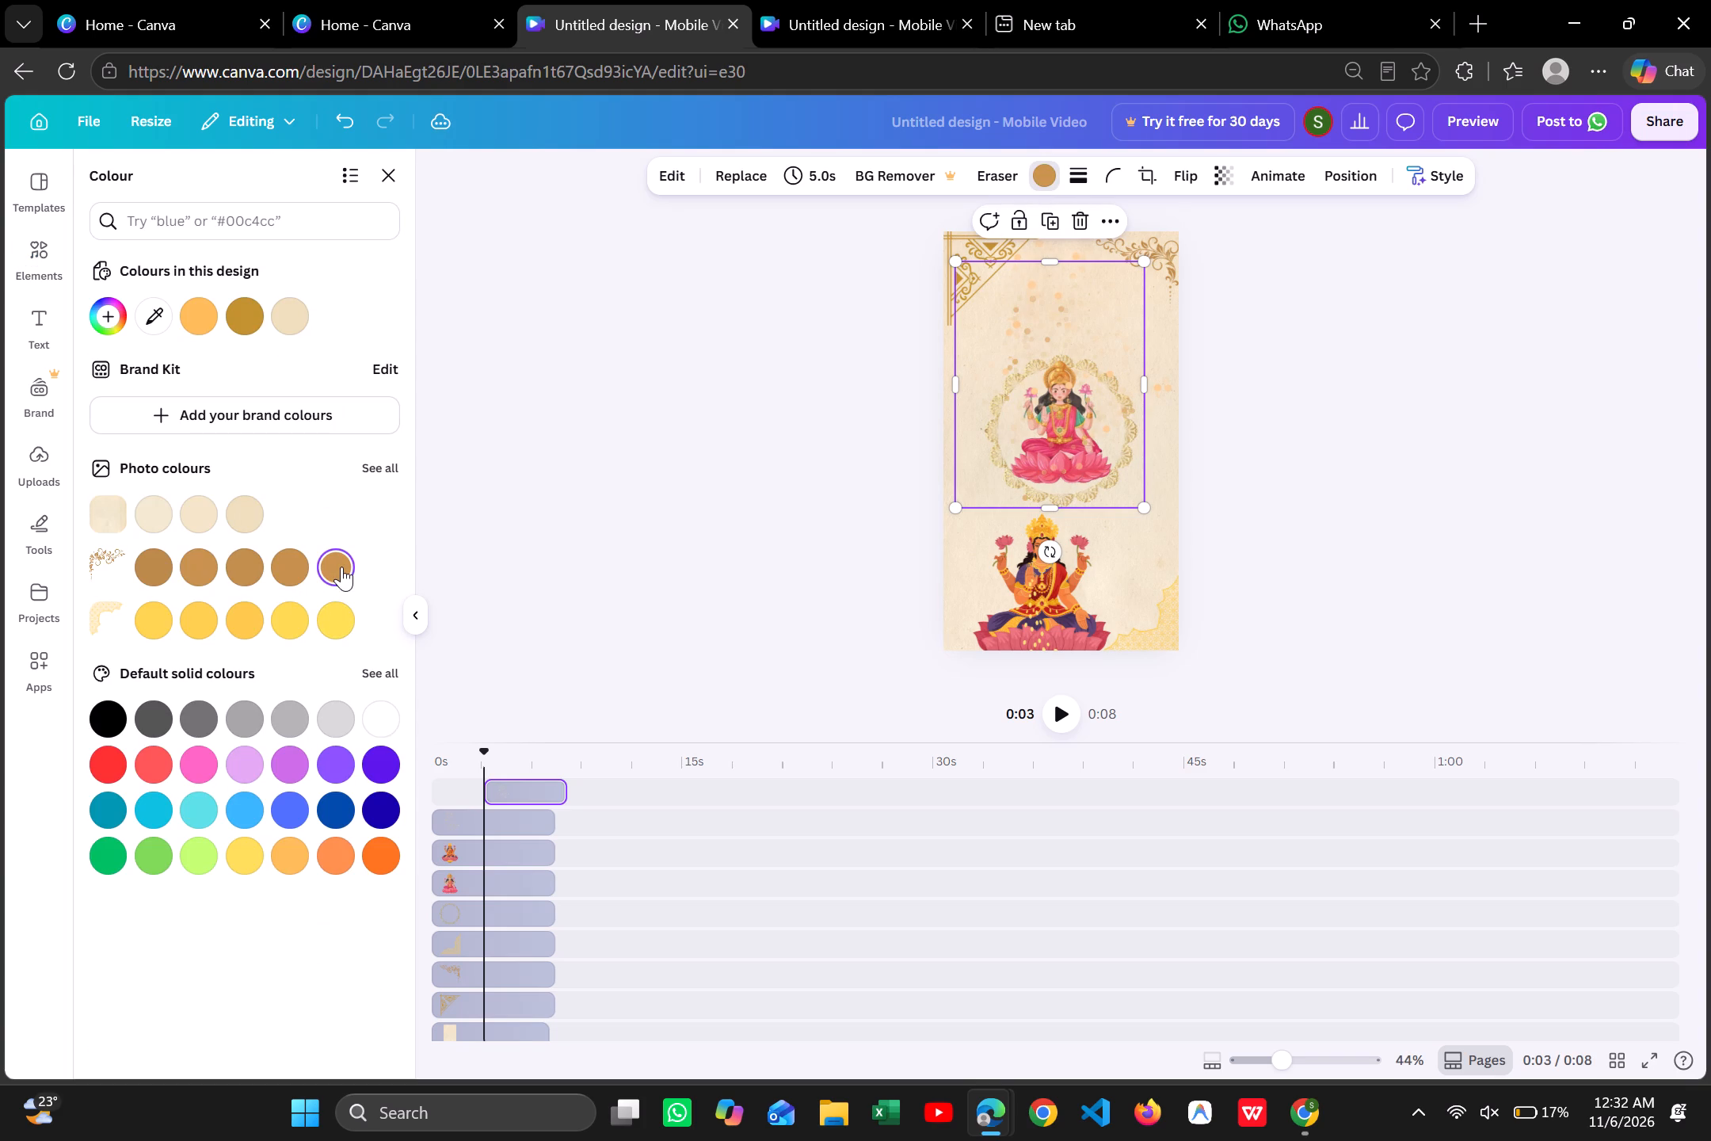
pyautogui.click(281, 857)
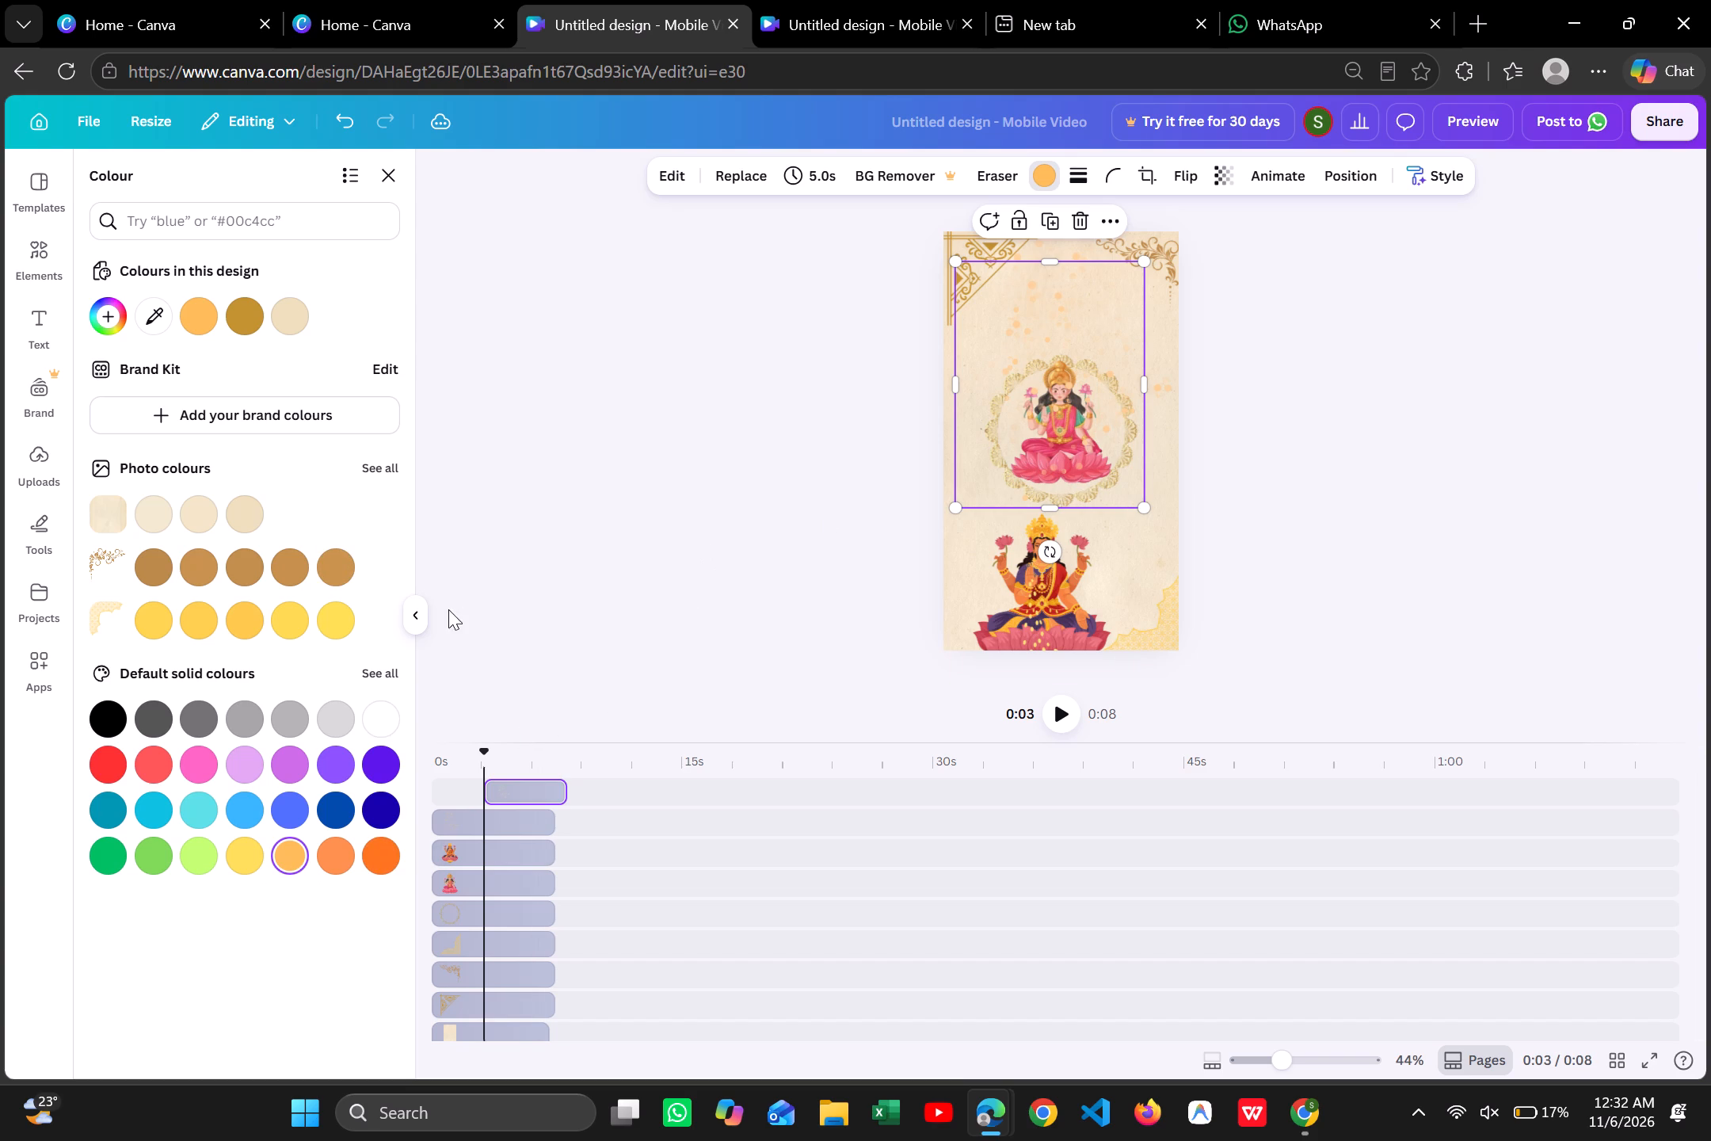
pyautogui.click(136, 605)
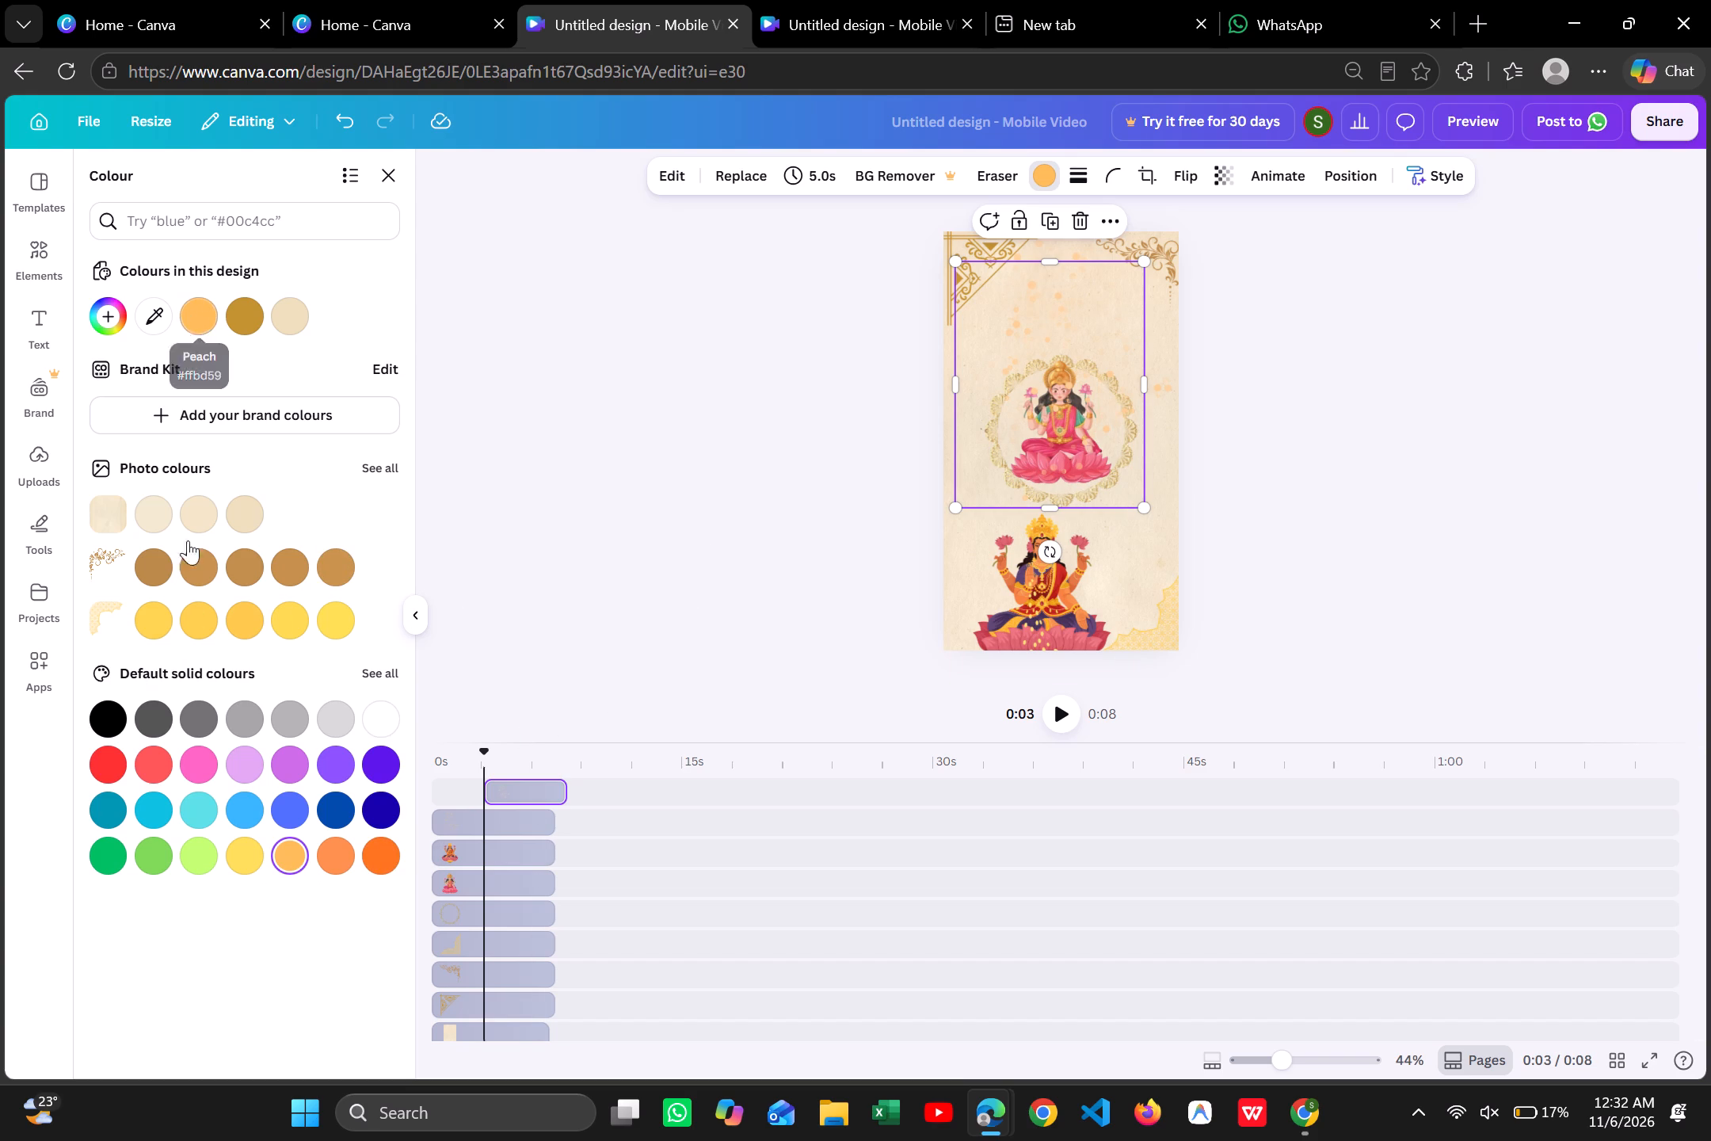
pyautogui.click(164, 616)
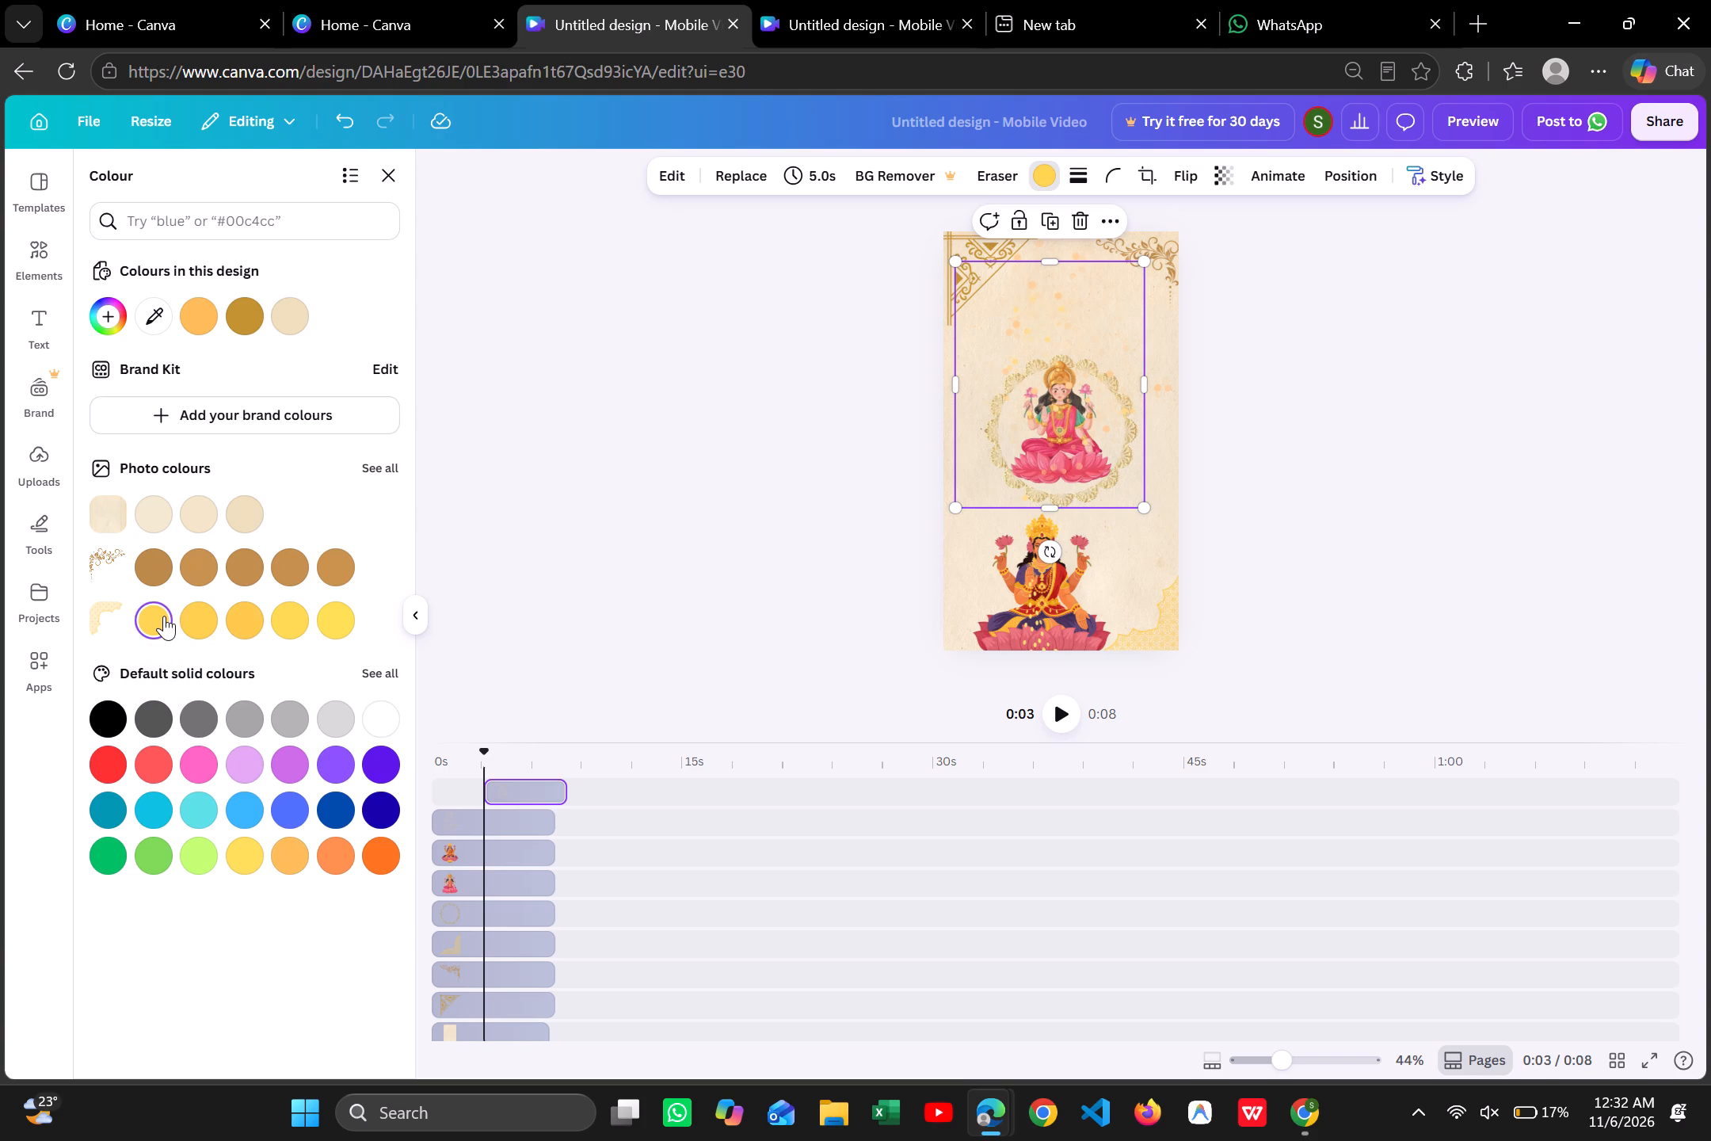
pyautogui.click(835, 586)
# Move the new yellow sparkles down out of the way and remove the peach sparkles by taking them off the page.
pyautogui.moveTo(1054, 395); pyautogui.dragTo(1122, 413)
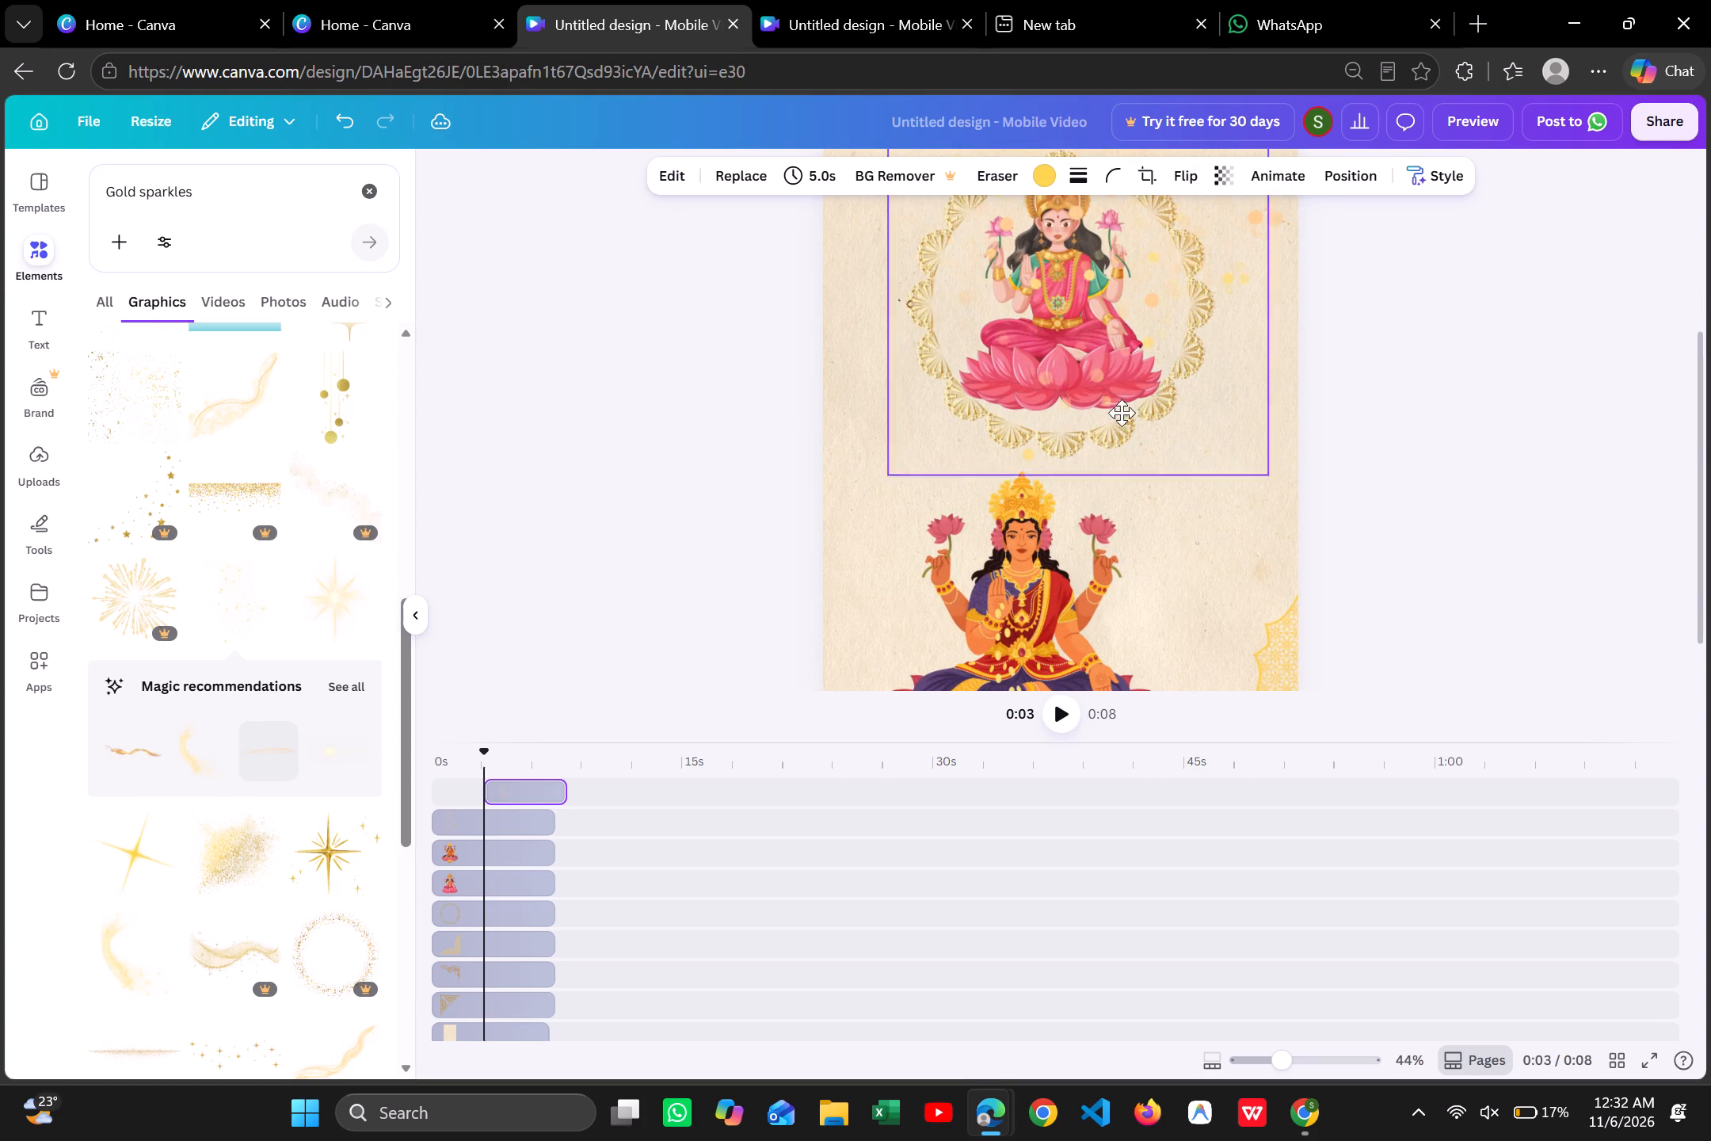
pyautogui.moveTo(1122, 413); pyautogui.dragTo(1017, 603)
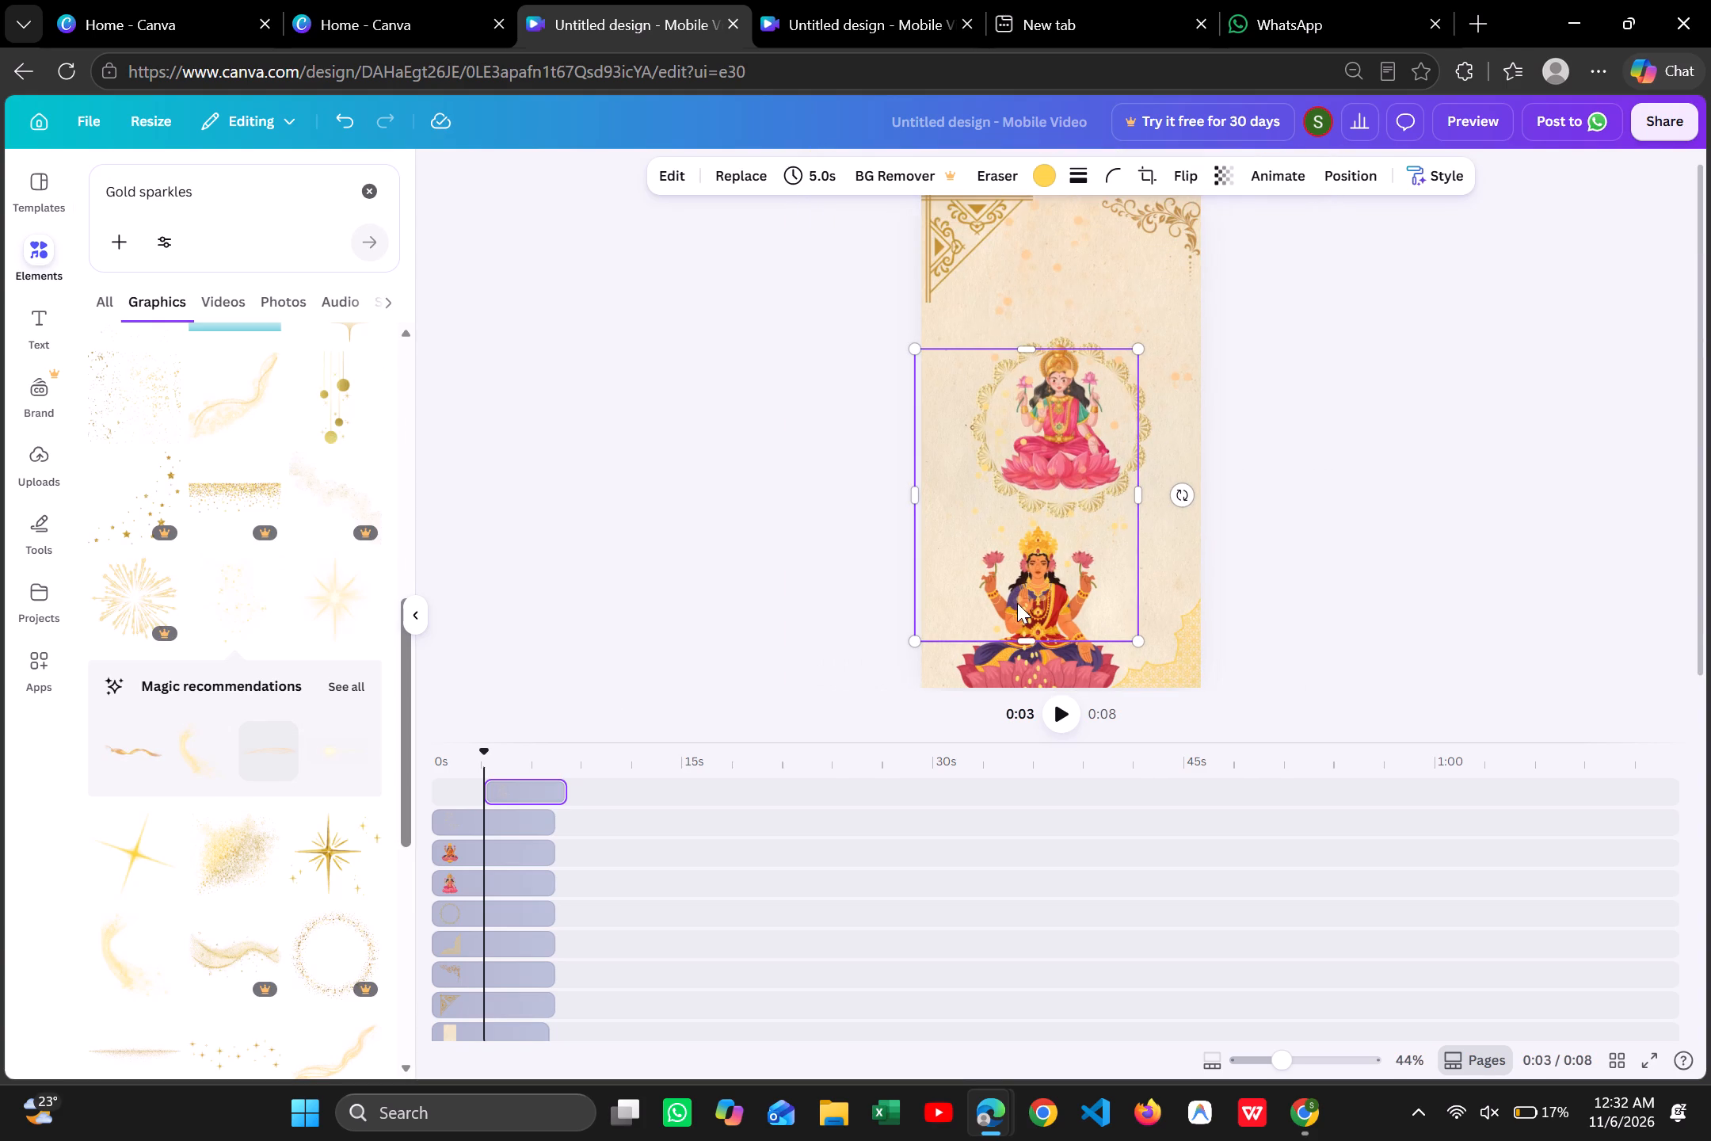
pyautogui.moveTo(1052, 227); pyautogui.dragTo(1085, 303)
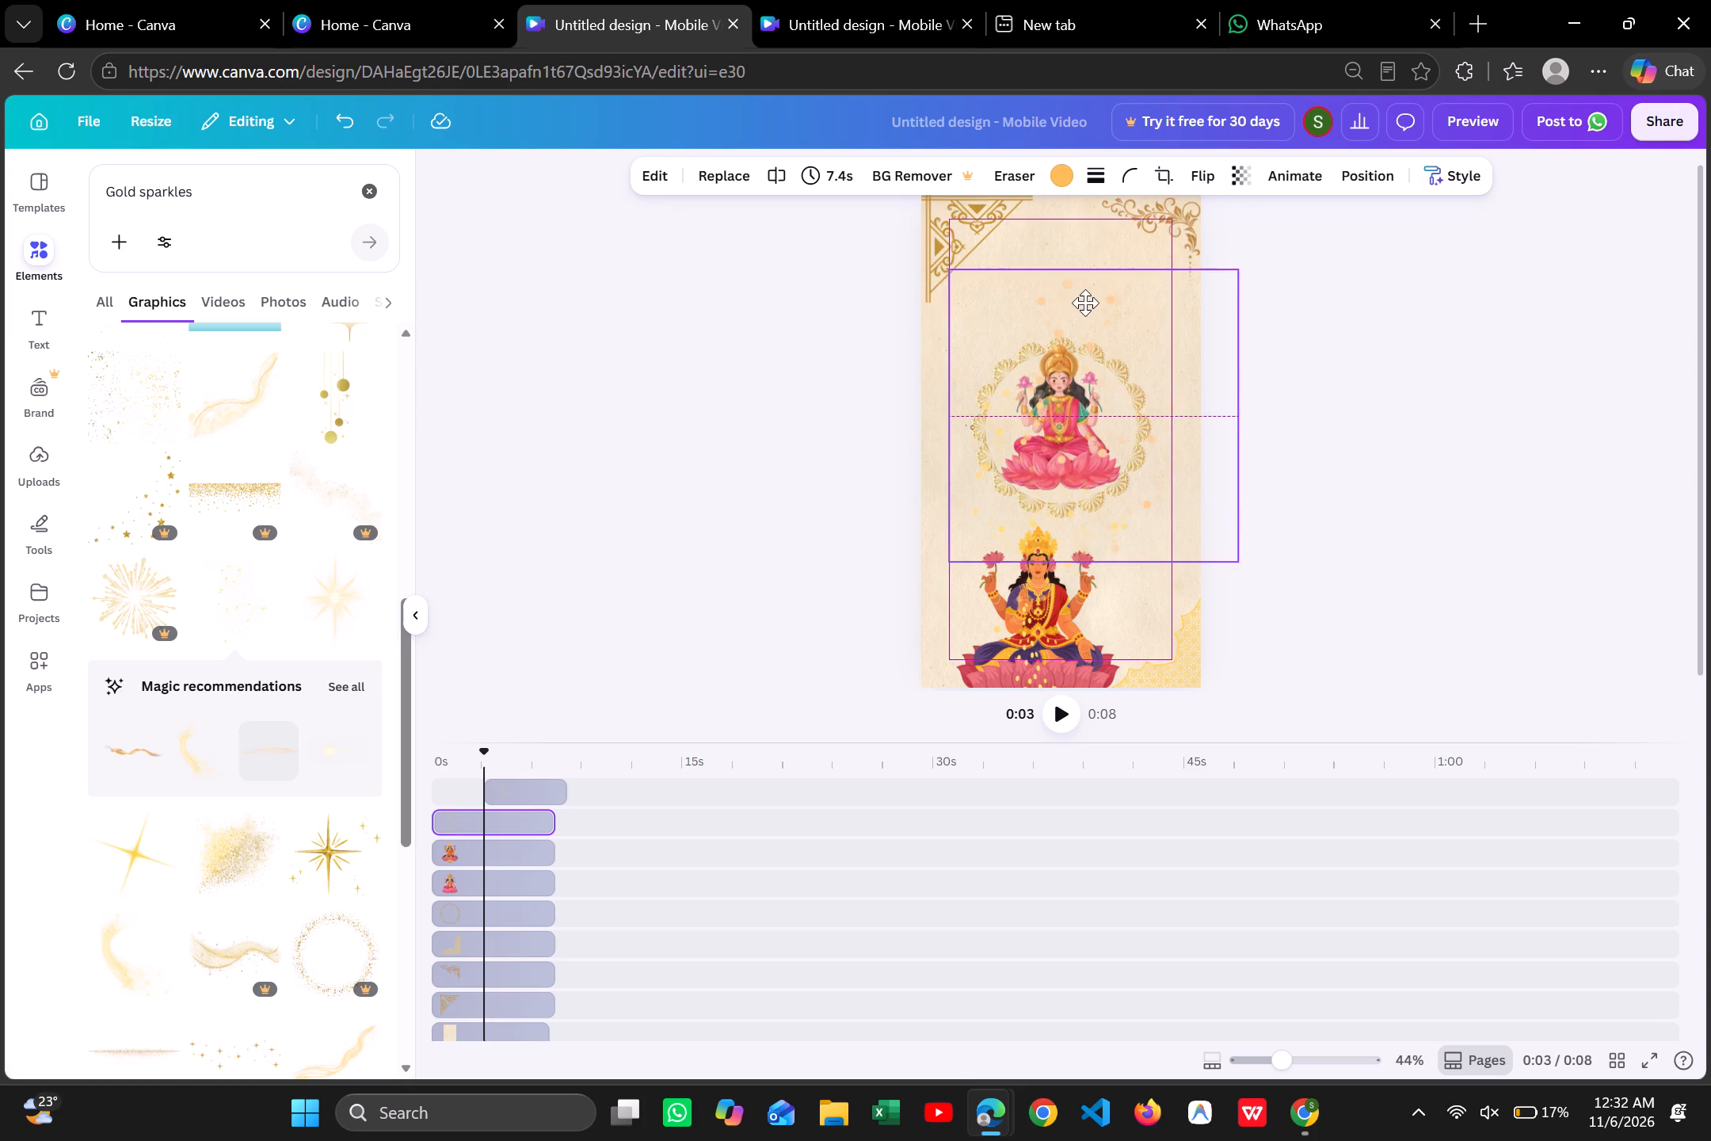
pyautogui.moveTo(1085, 303); pyautogui.dragTo(1360, 386)
# Try the yellow sparkles at other spots around the framed goddess and remove them by taking them off the page.
pyautogui.moveTo(1098, 525); pyautogui.dragTo(1103, 399)
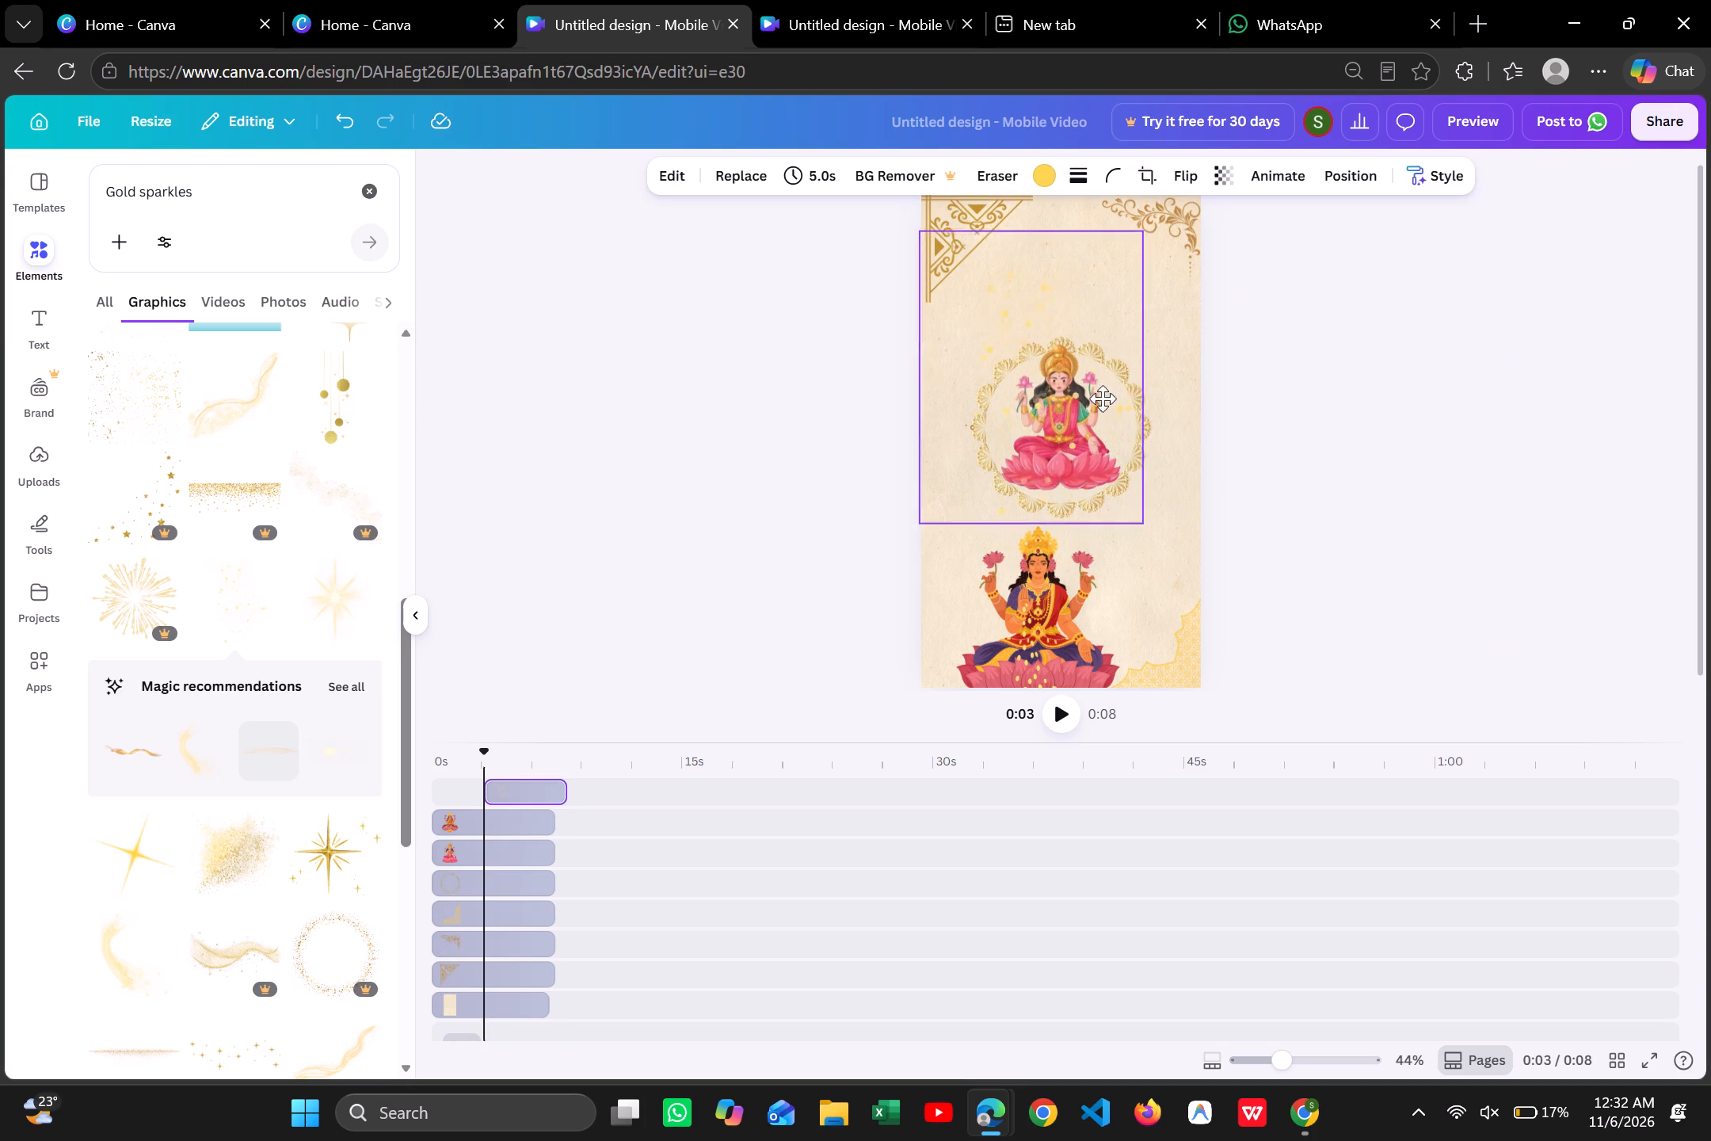
pyautogui.moveTo(1103, 399); pyautogui.dragTo(1217, 536)
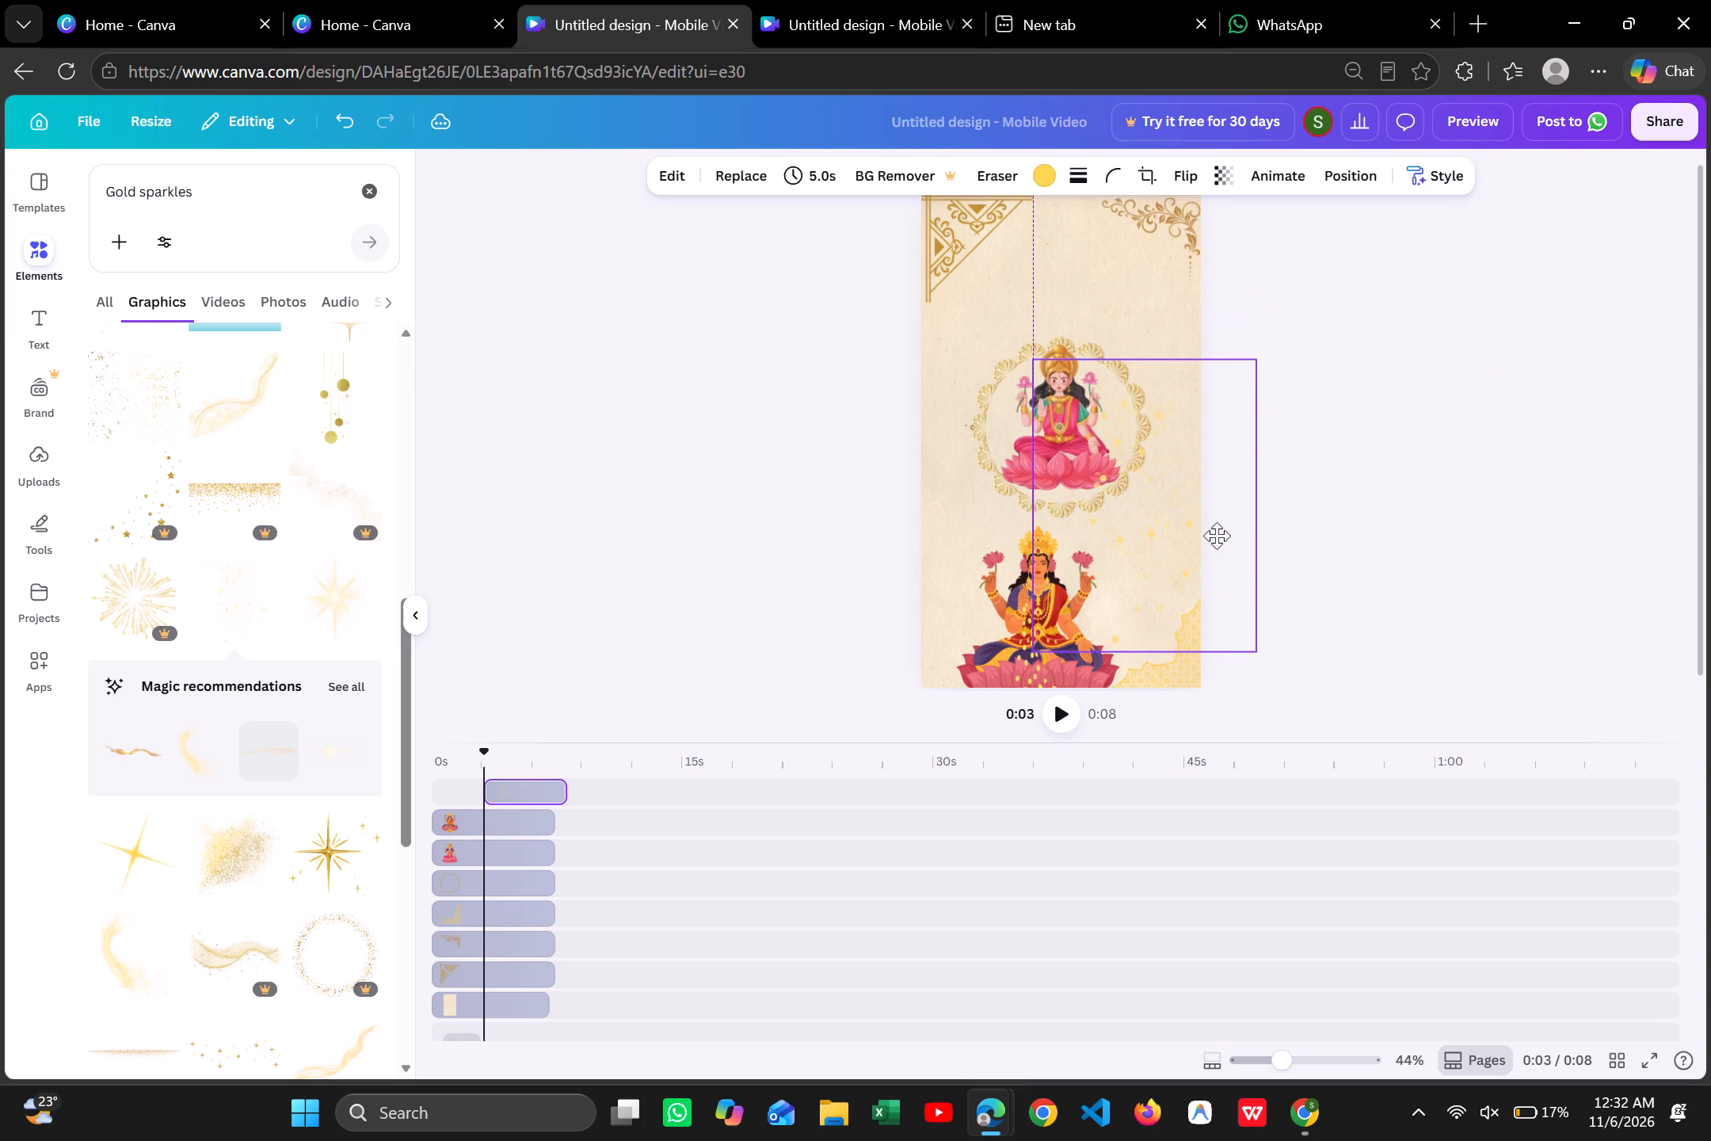
pyautogui.moveTo(1217, 536); pyautogui.dragTo(1442, 448)
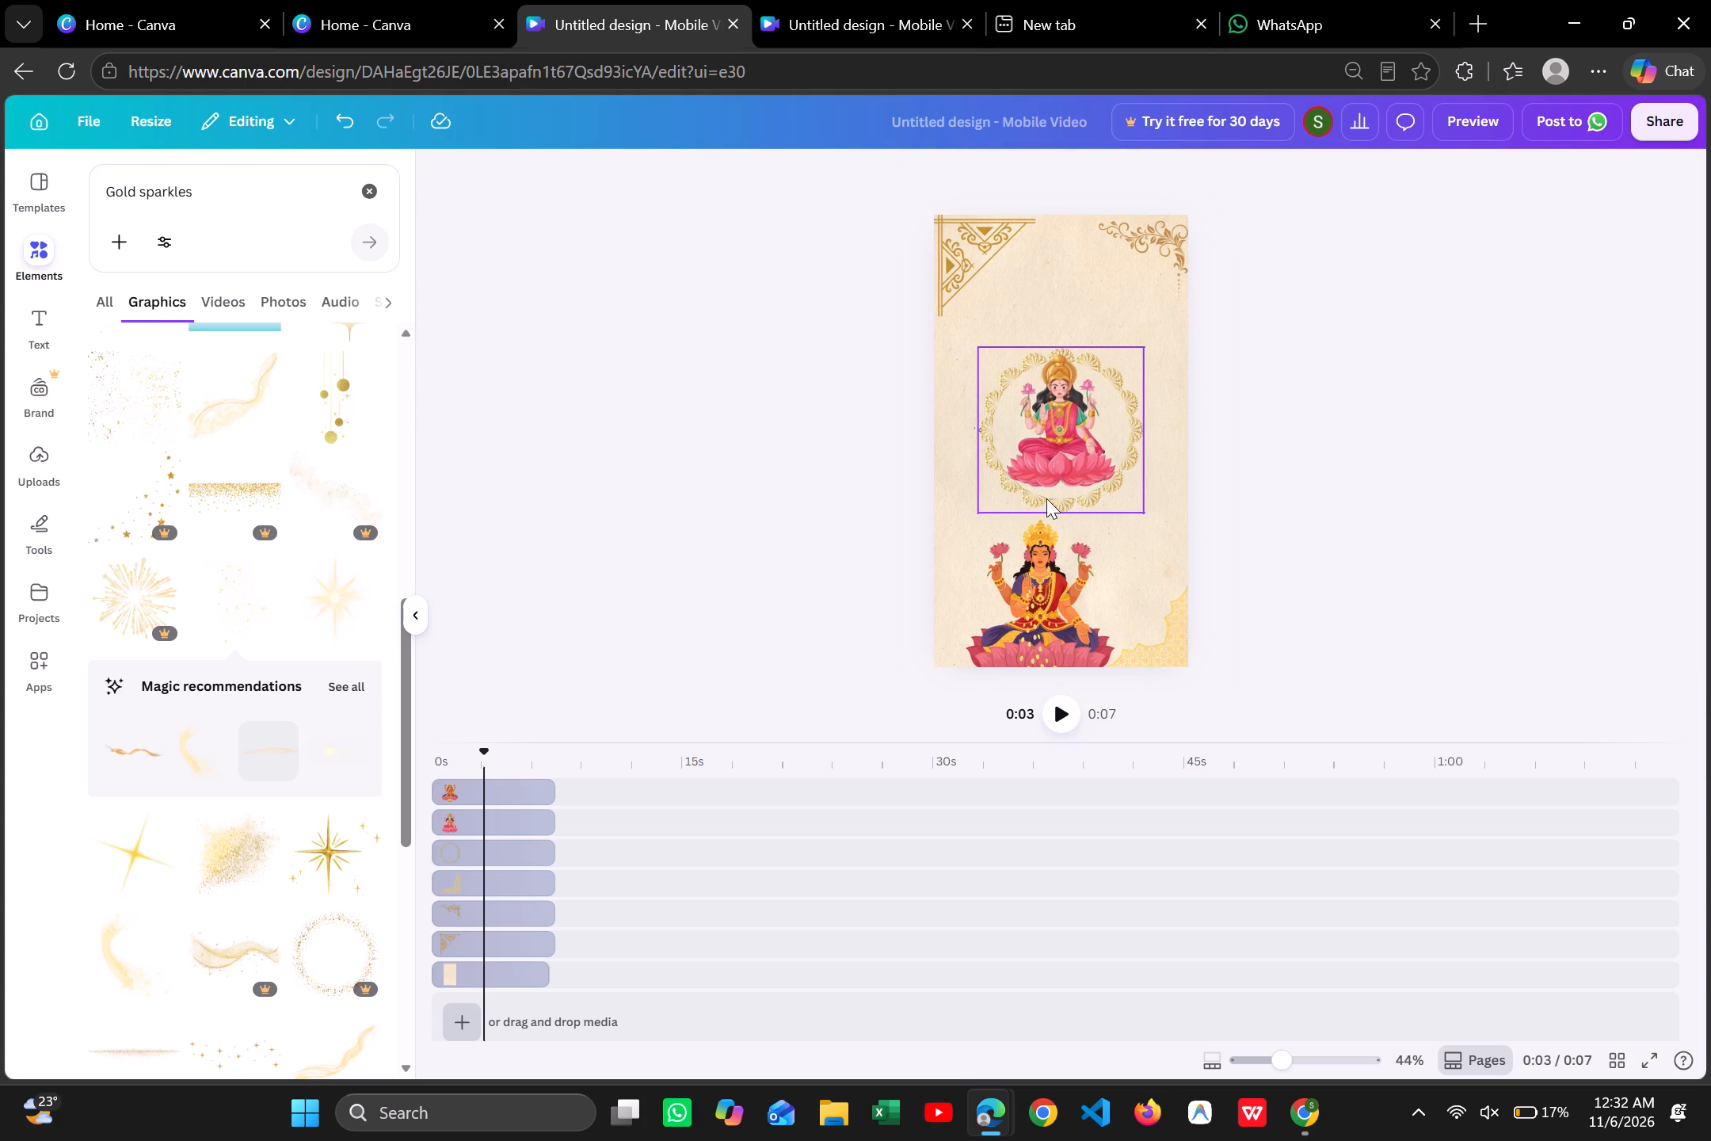
# Move the lower goddess illustration into the page's bottom-left corner and shrink it to about three quarters of its size.
pyautogui.scroll(-1, 1046, 498)
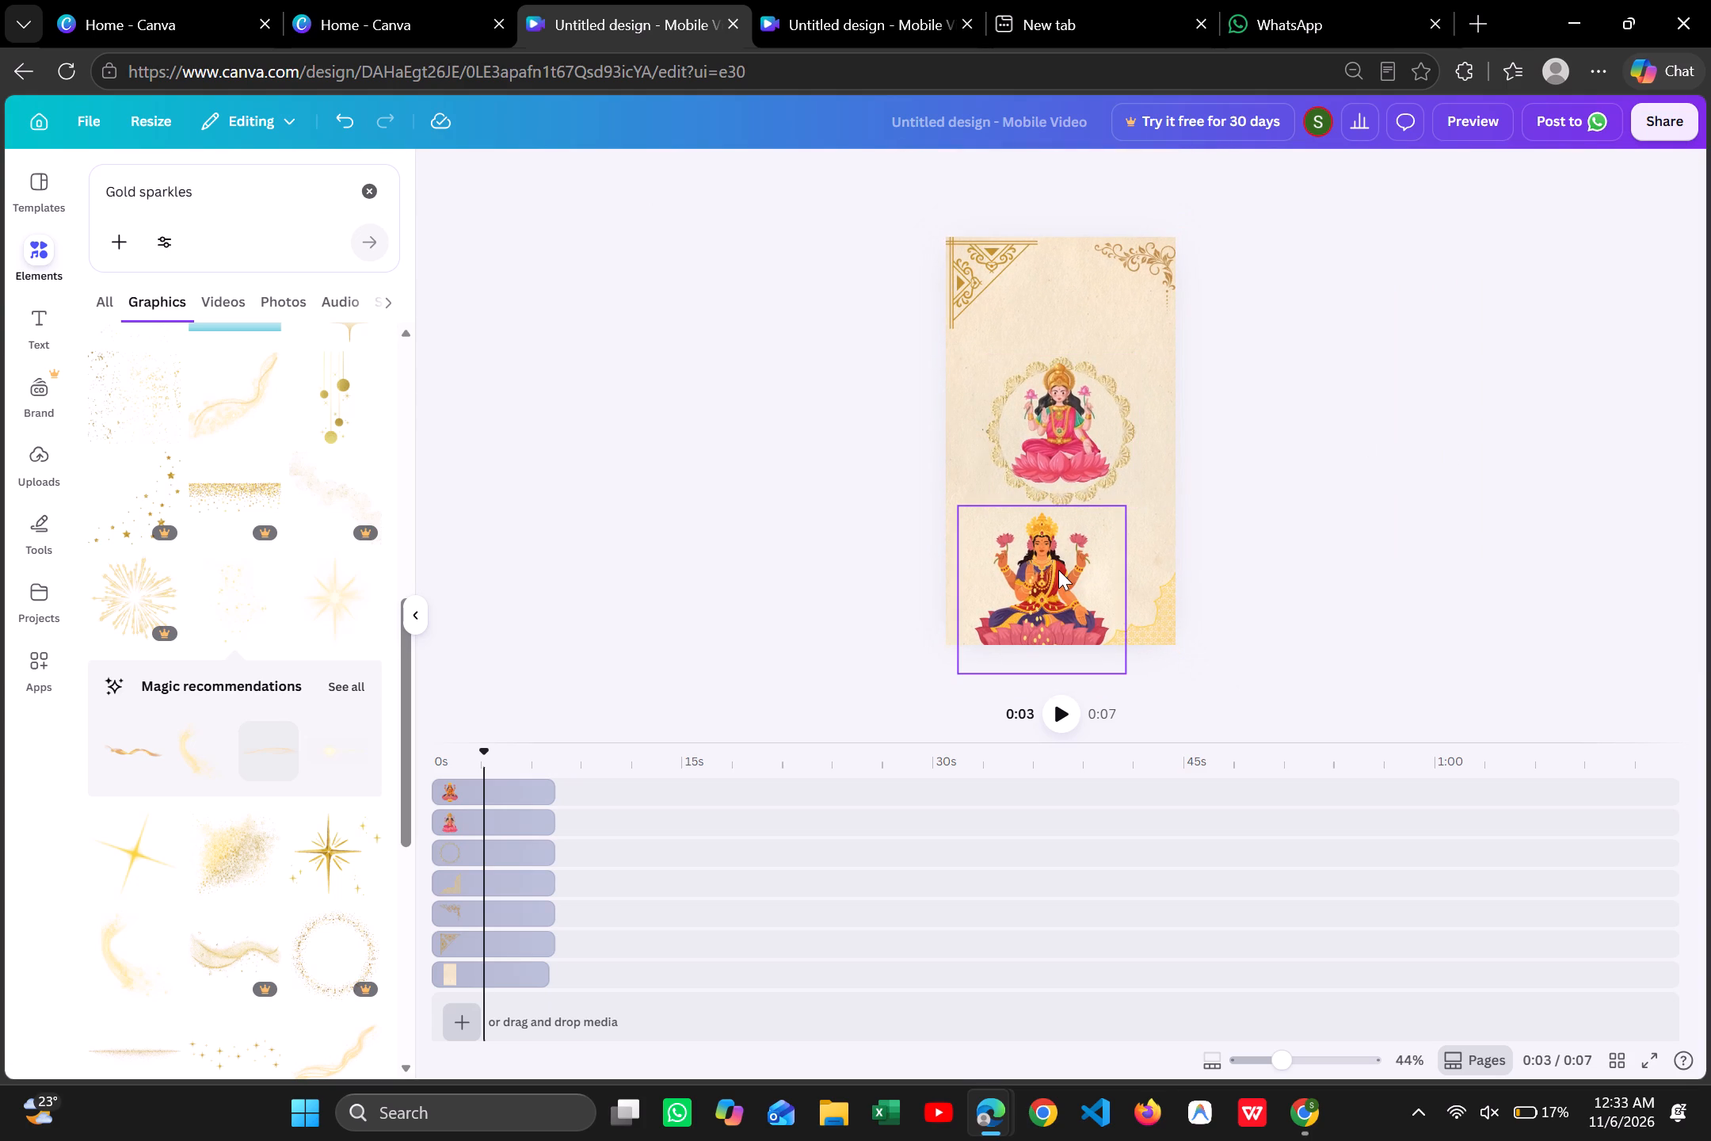
pyautogui.moveTo(1058, 570); pyautogui.dragTo(1032, 548)
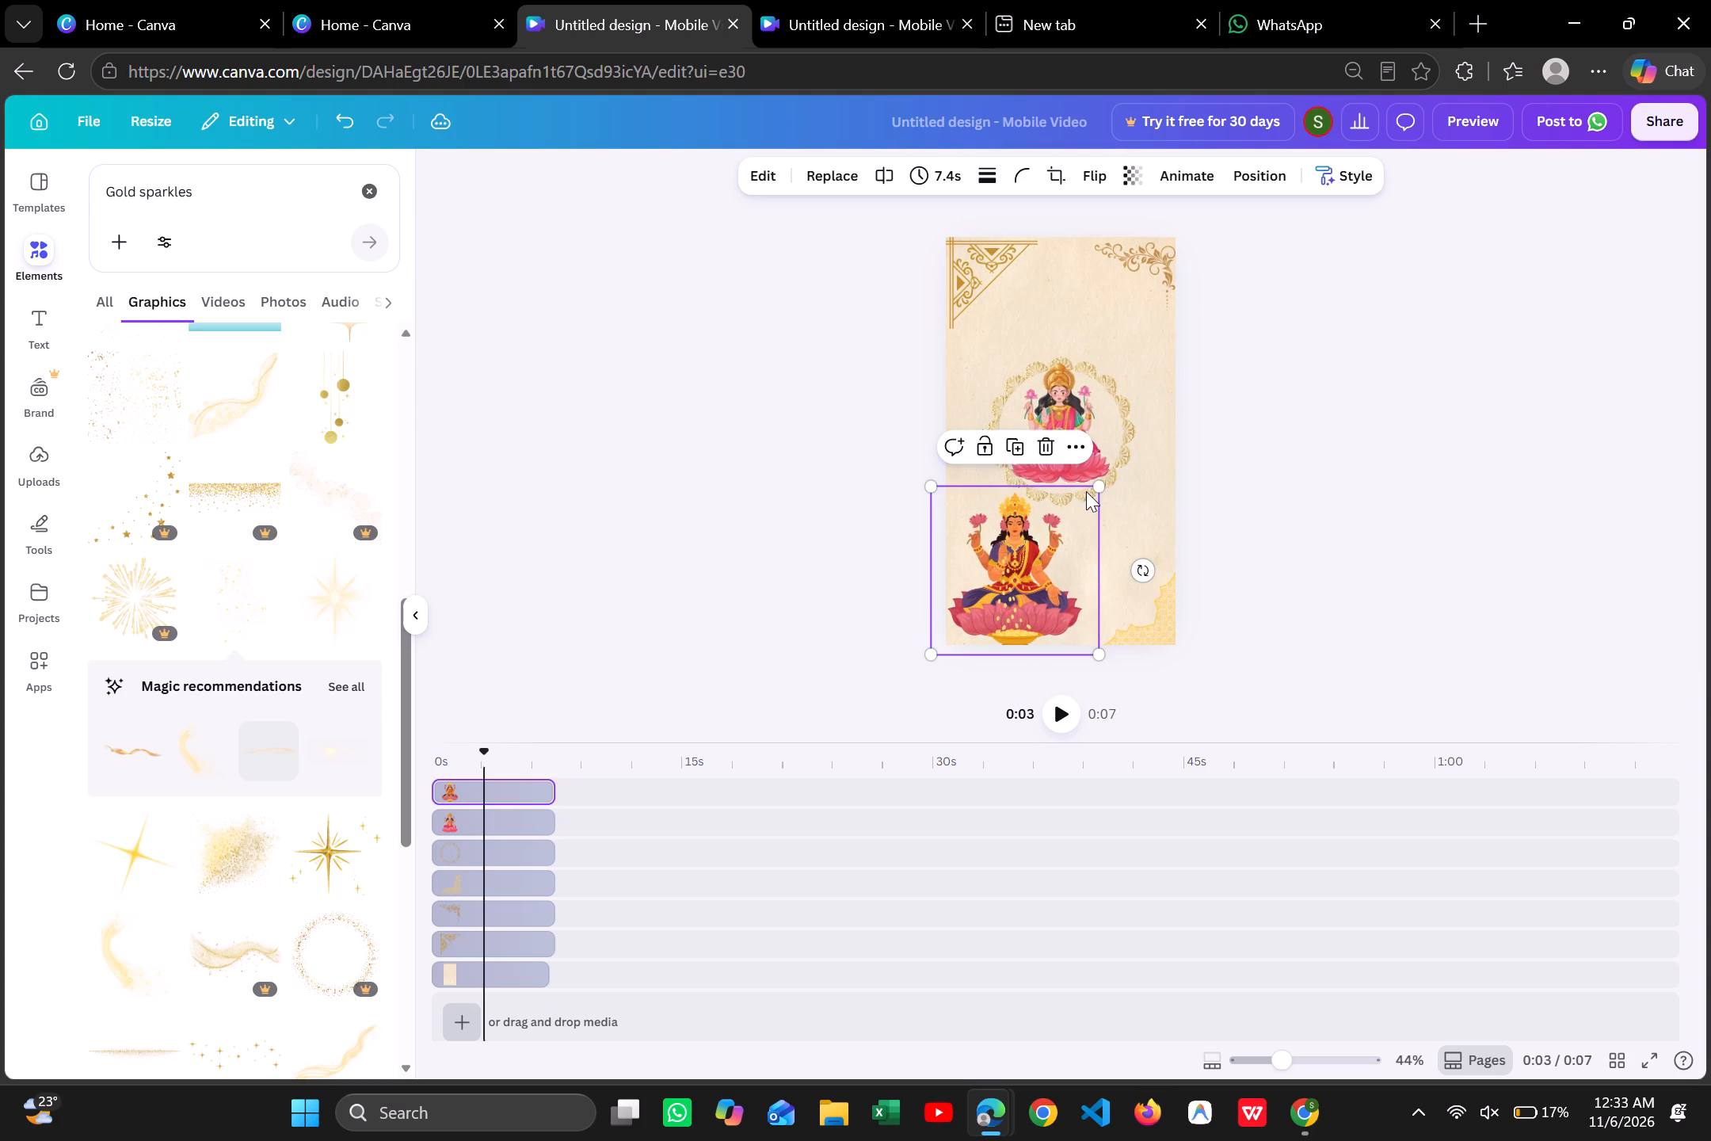
pyautogui.moveTo(1098, 482); pyautogui.dragTo(1054, 528)
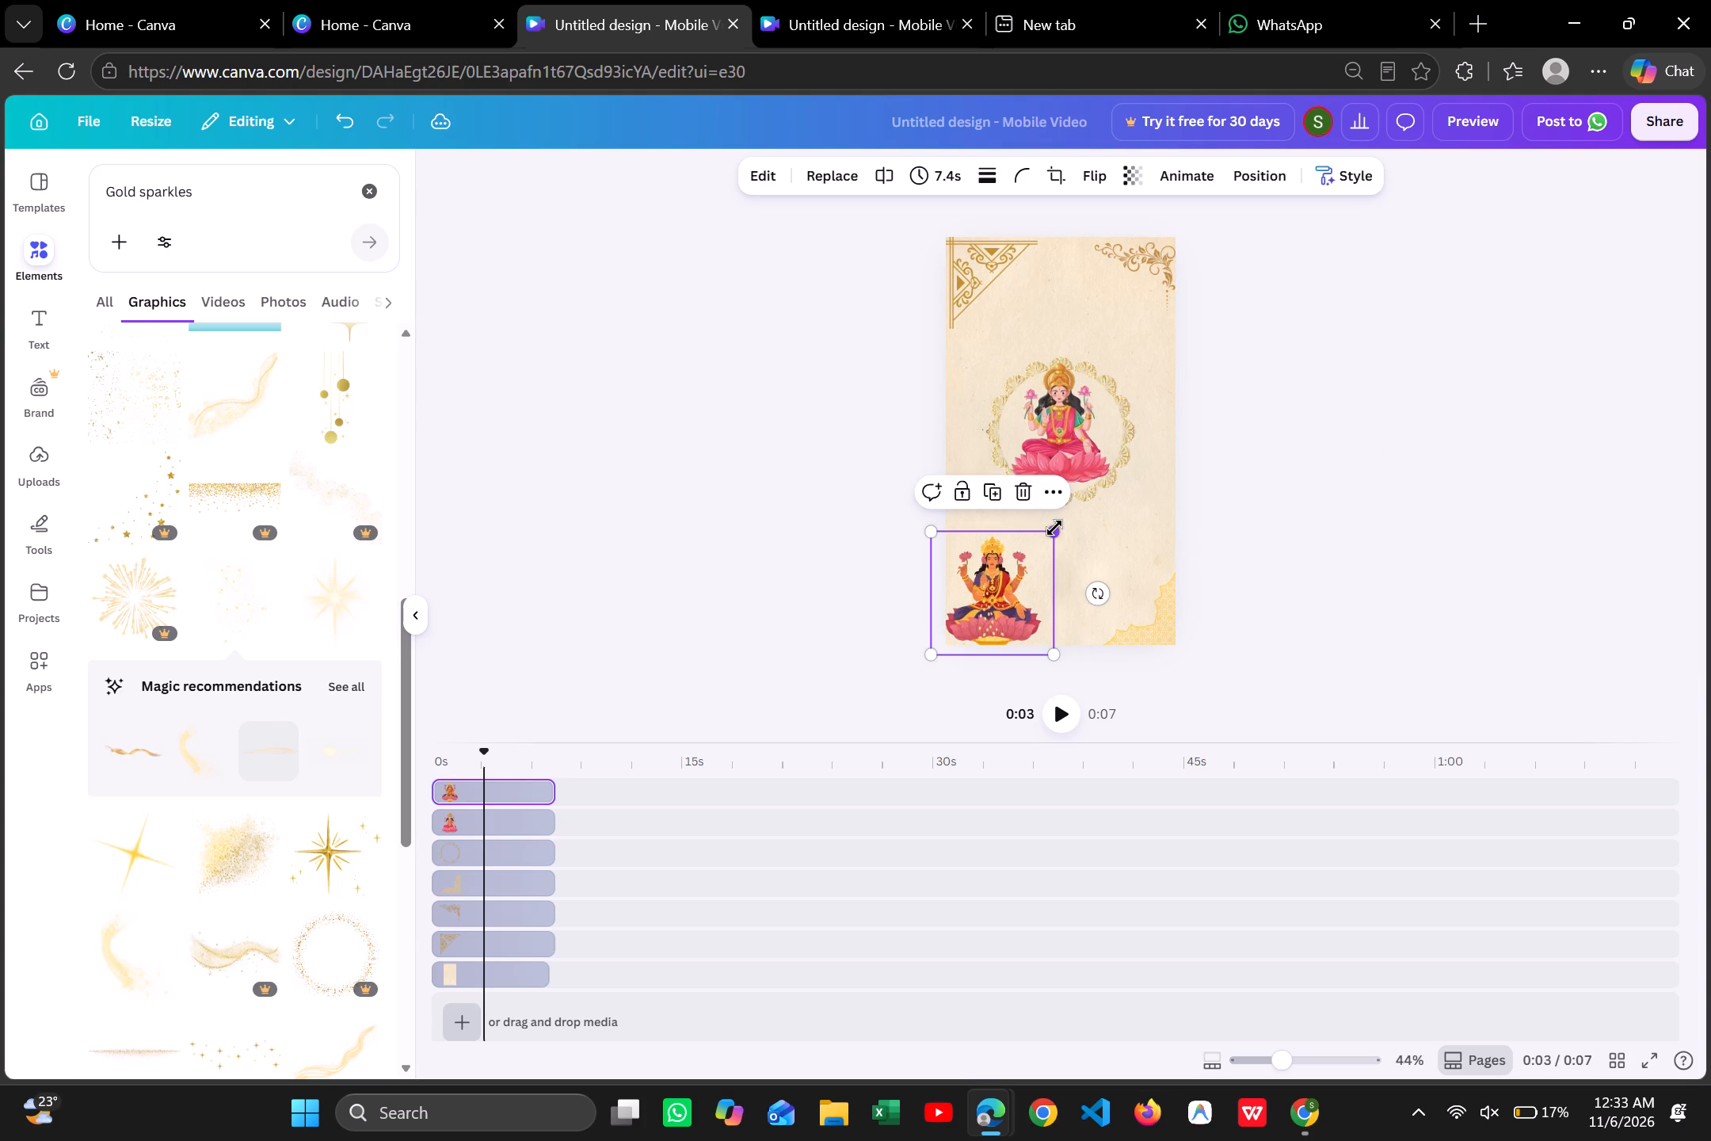
# Enlarge the framed pink goddess slightly and move her out of the round frame to the page bottom, beside the smaller goddess.
pyautogui.click(1121, 427)
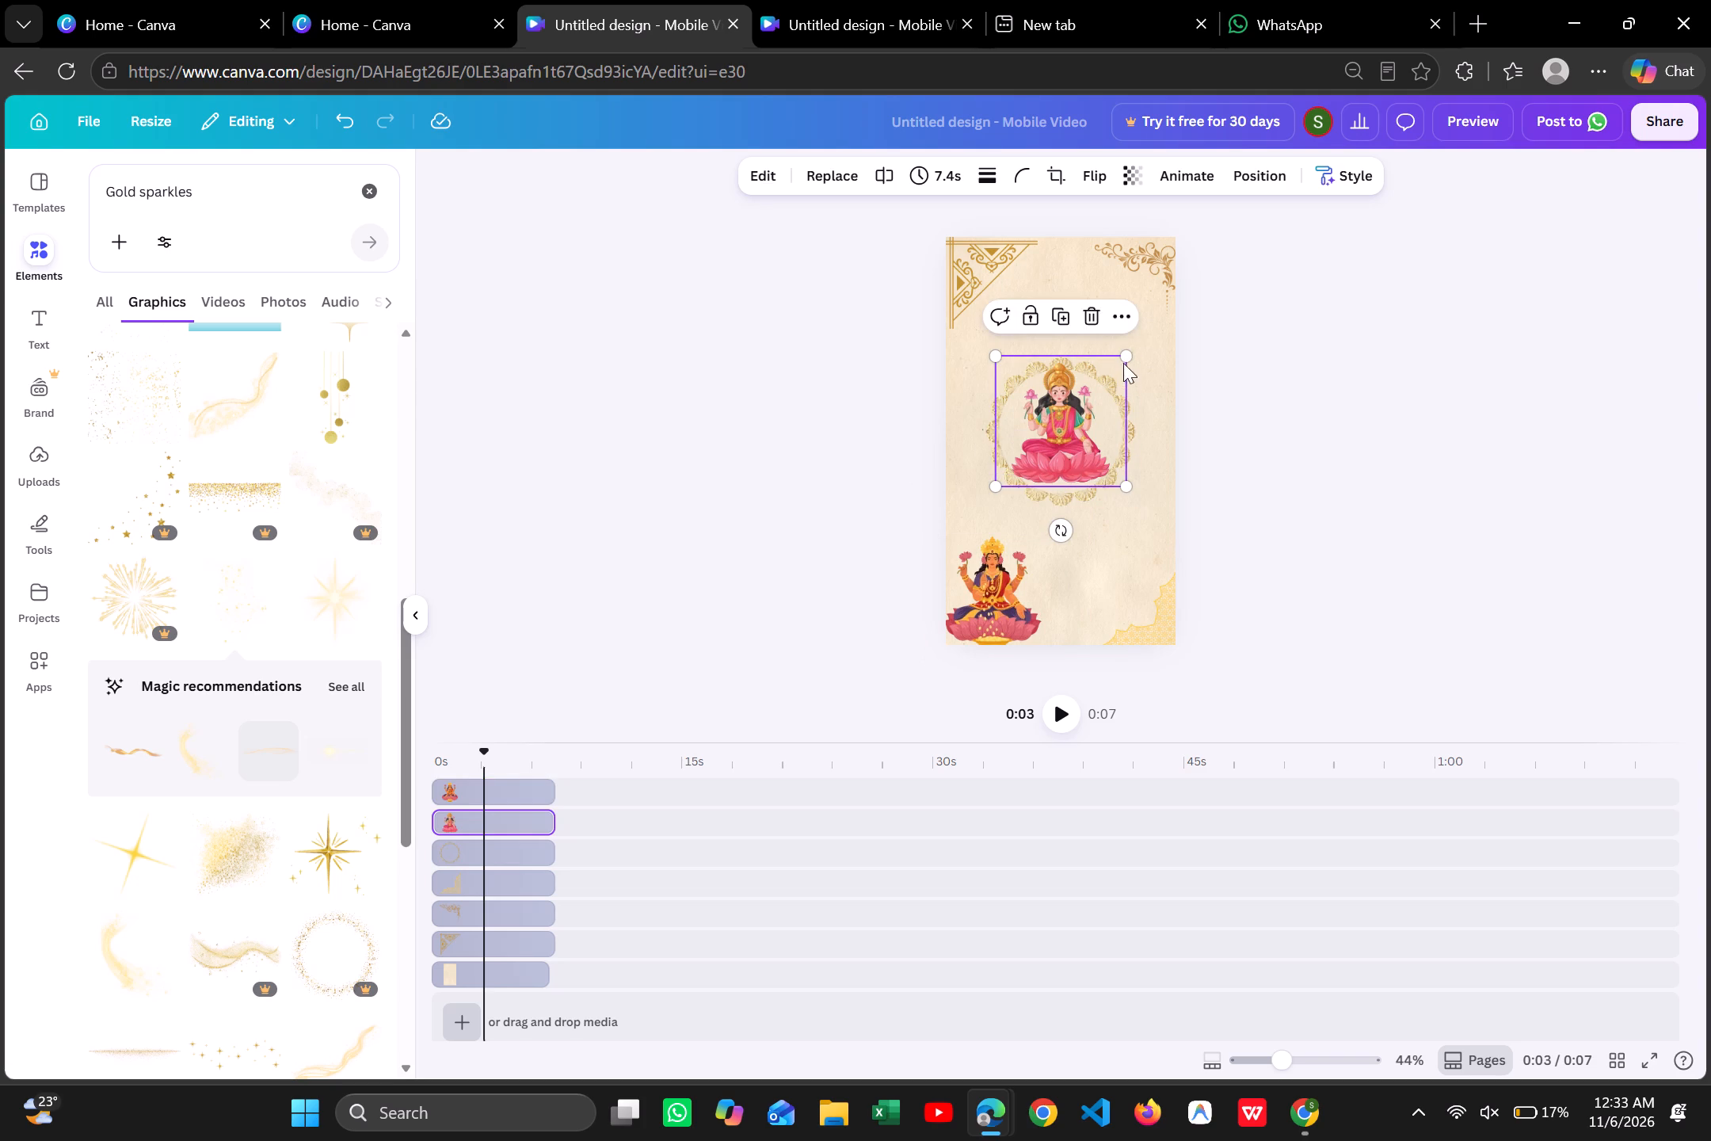
pyautogui.moveTo(1123, 358); pyautogui.dragTo(1144, 342)
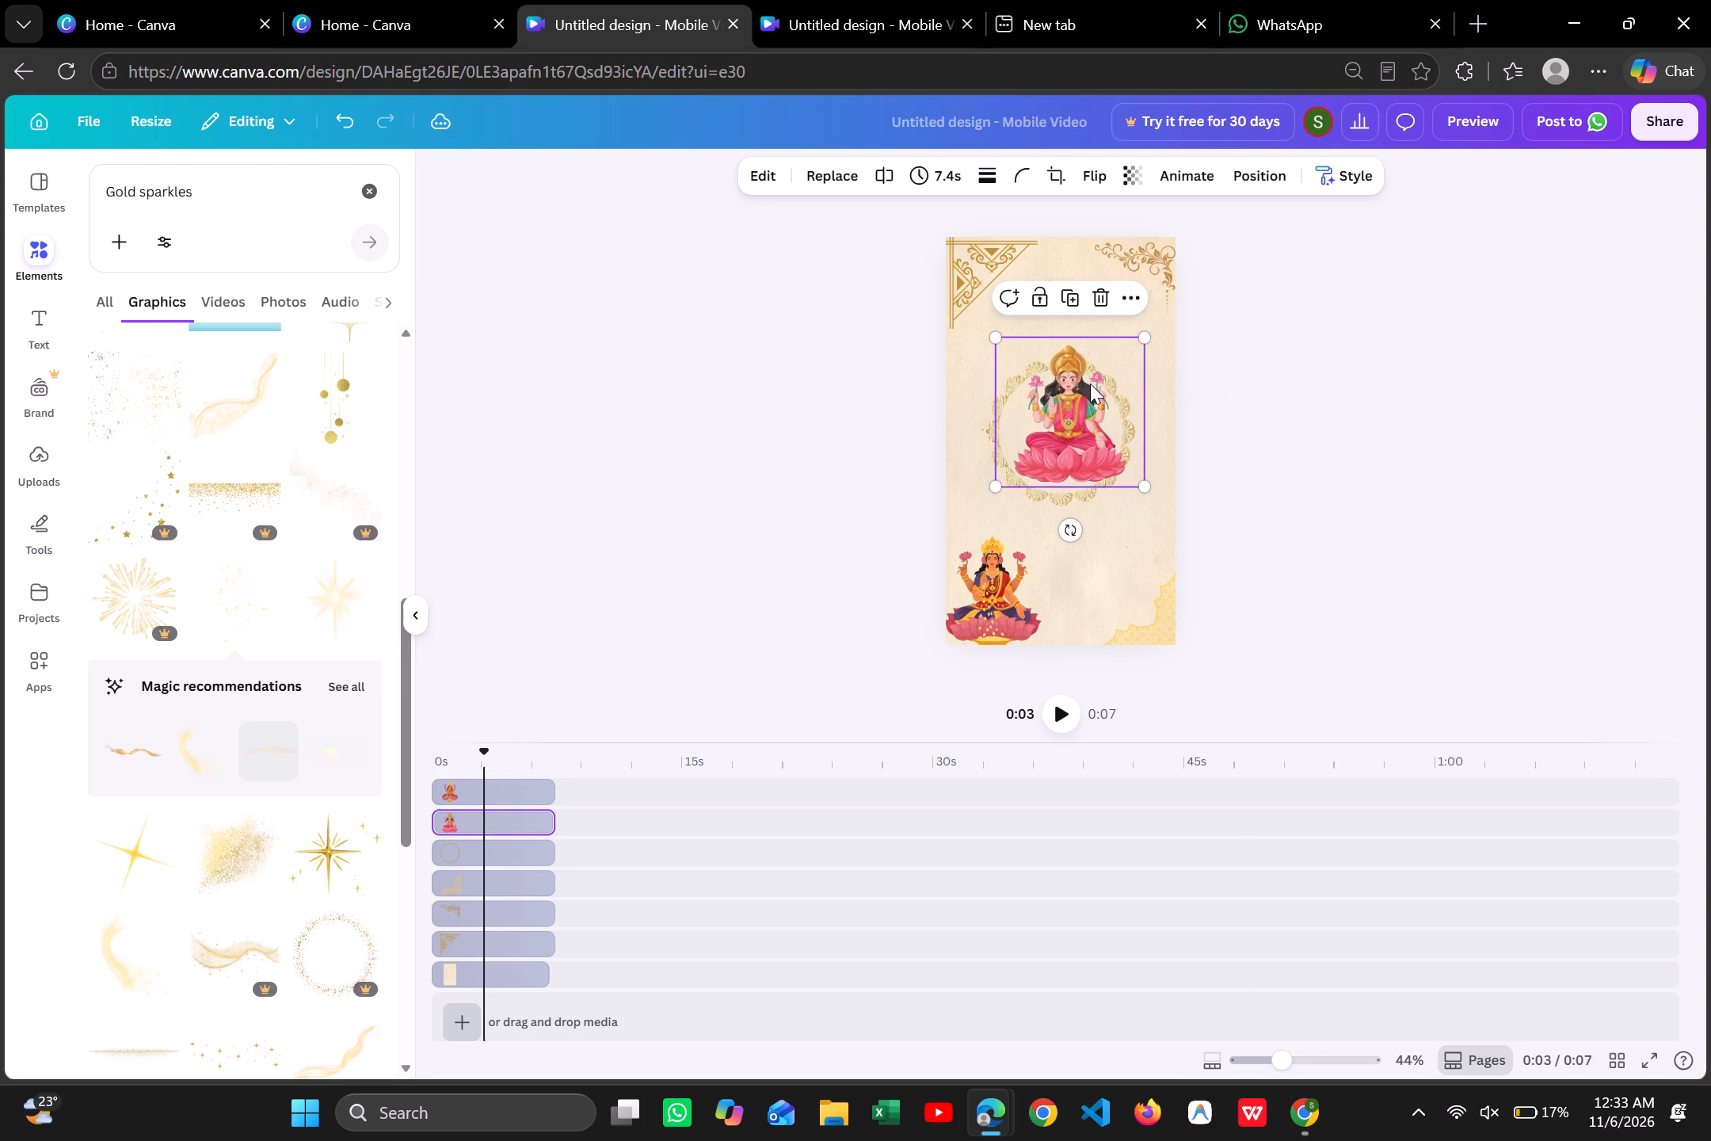
pyautogui.moveTo(1090, 384); pyautogui.dragTo(1082, 557)
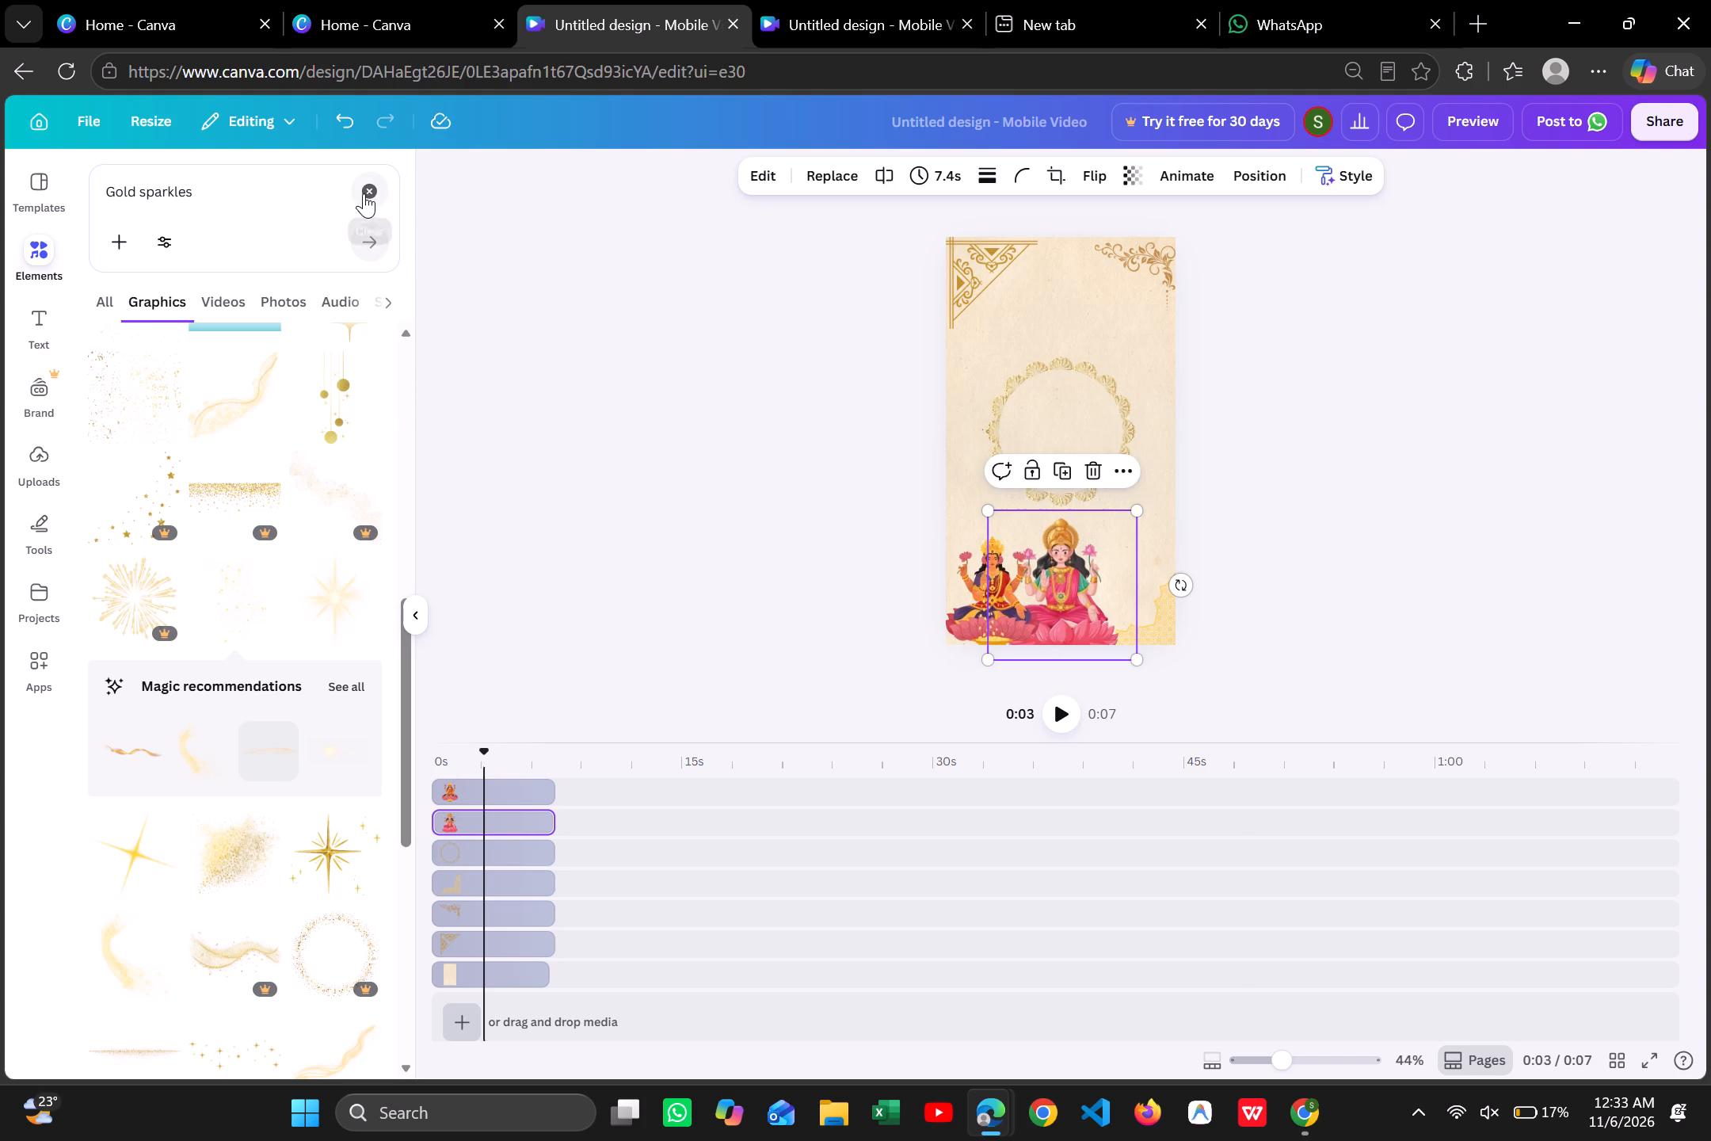
# Replace the element search with "rangoli ilustrations".
pyautogui.click(364, 193)
pyautogui.click(287, 200)
pyautogui.write('rangoli ilustrations')
pyautogui.press('Return')
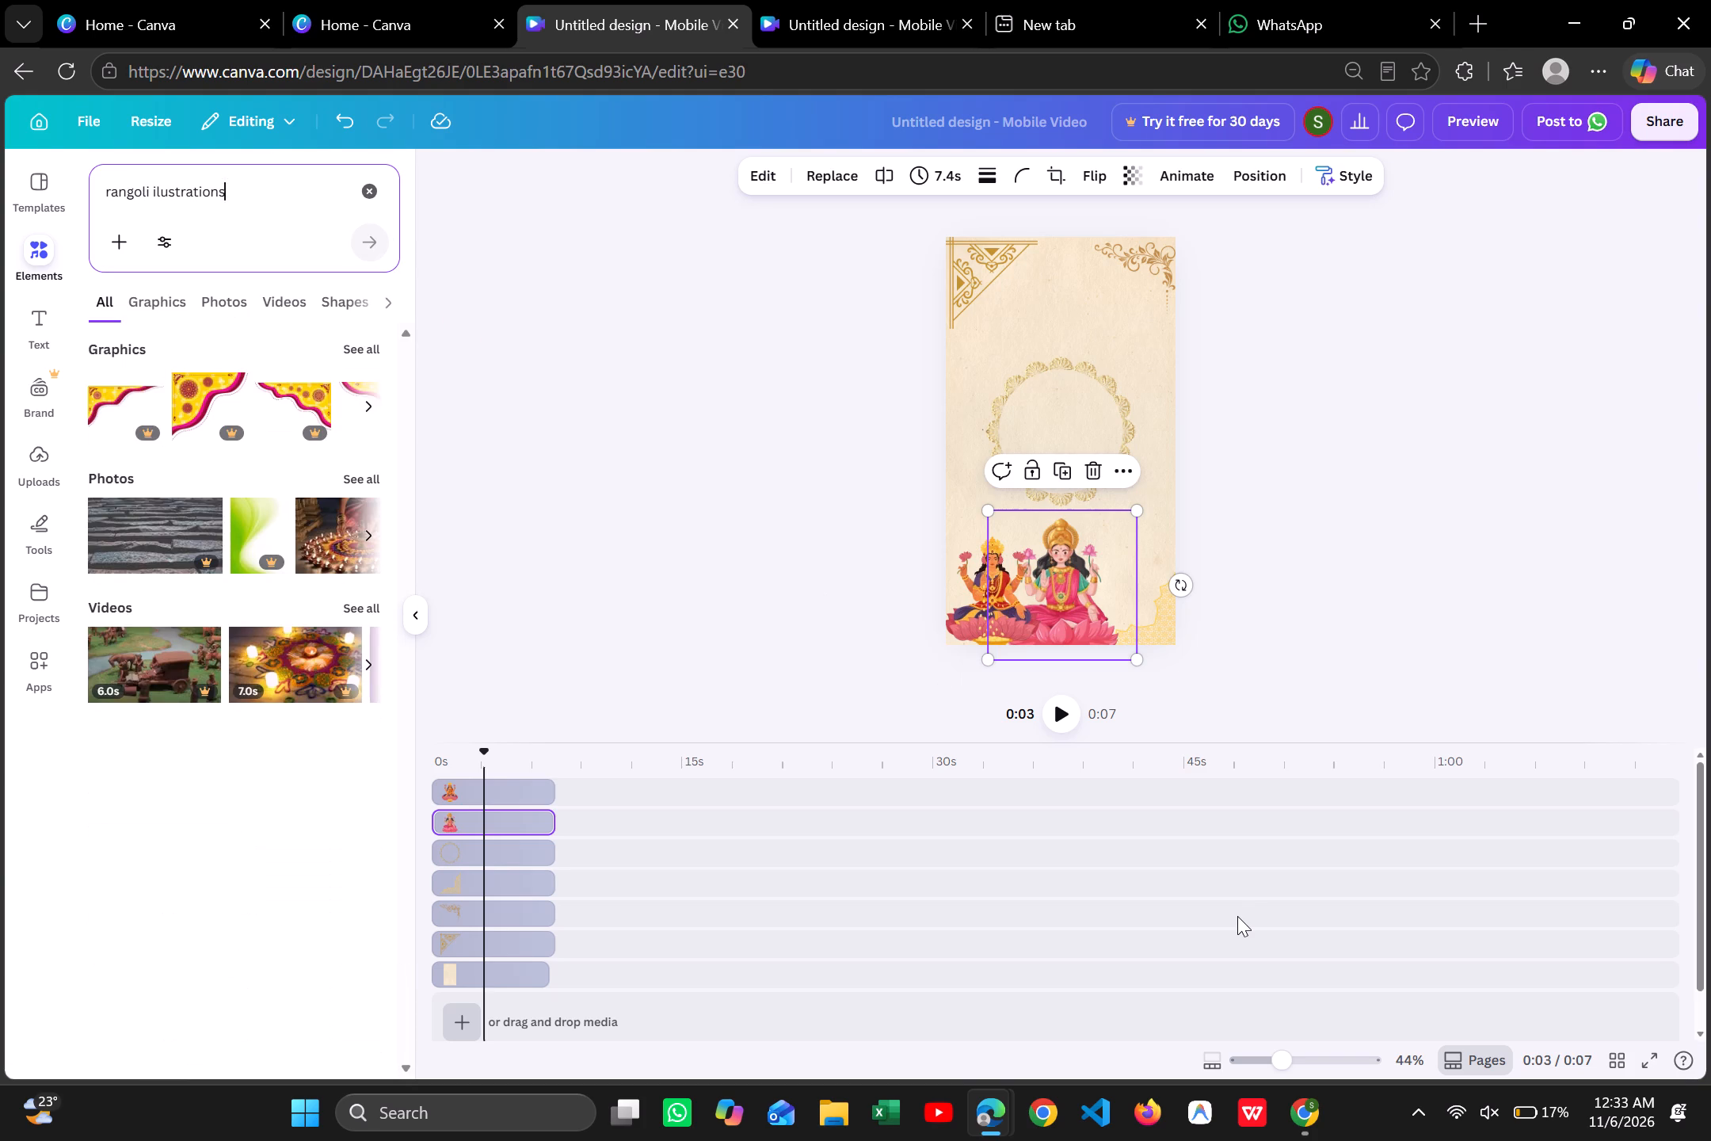
# Open Kiro from the desktop.
pyautogui.doubleClick(1629, 996)
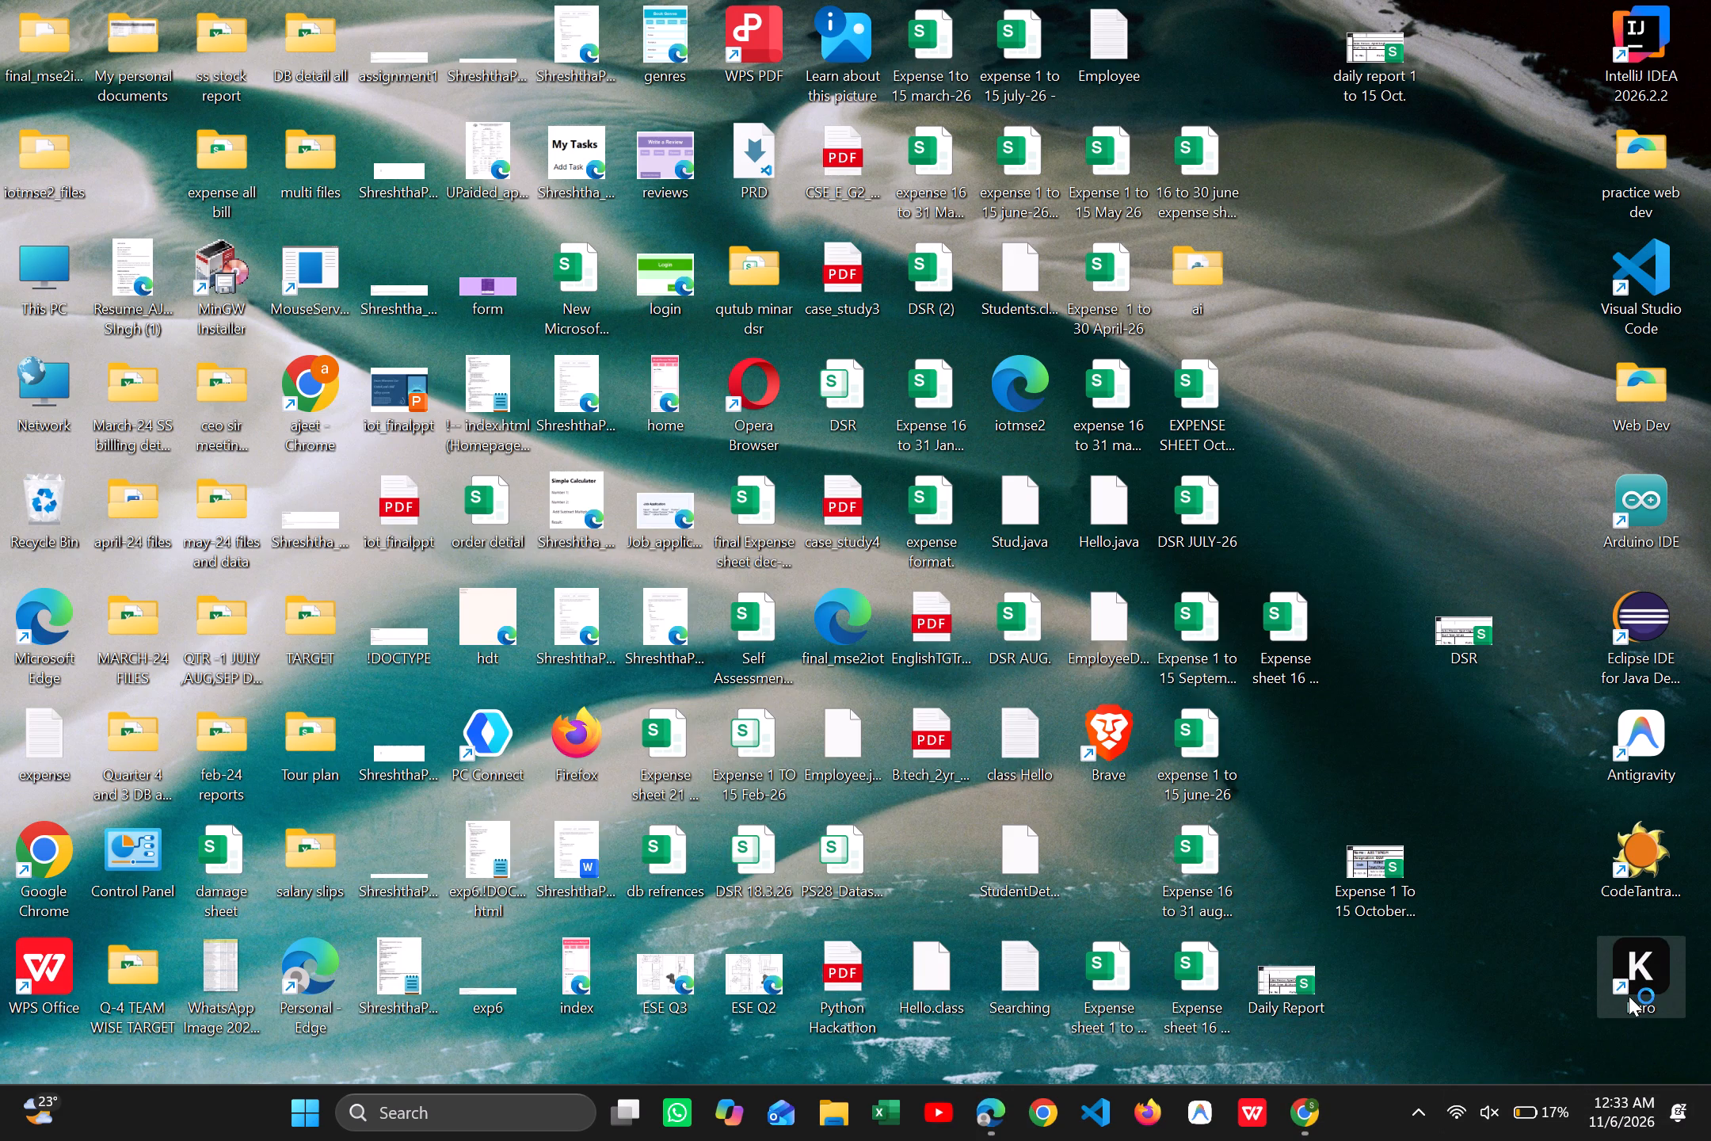
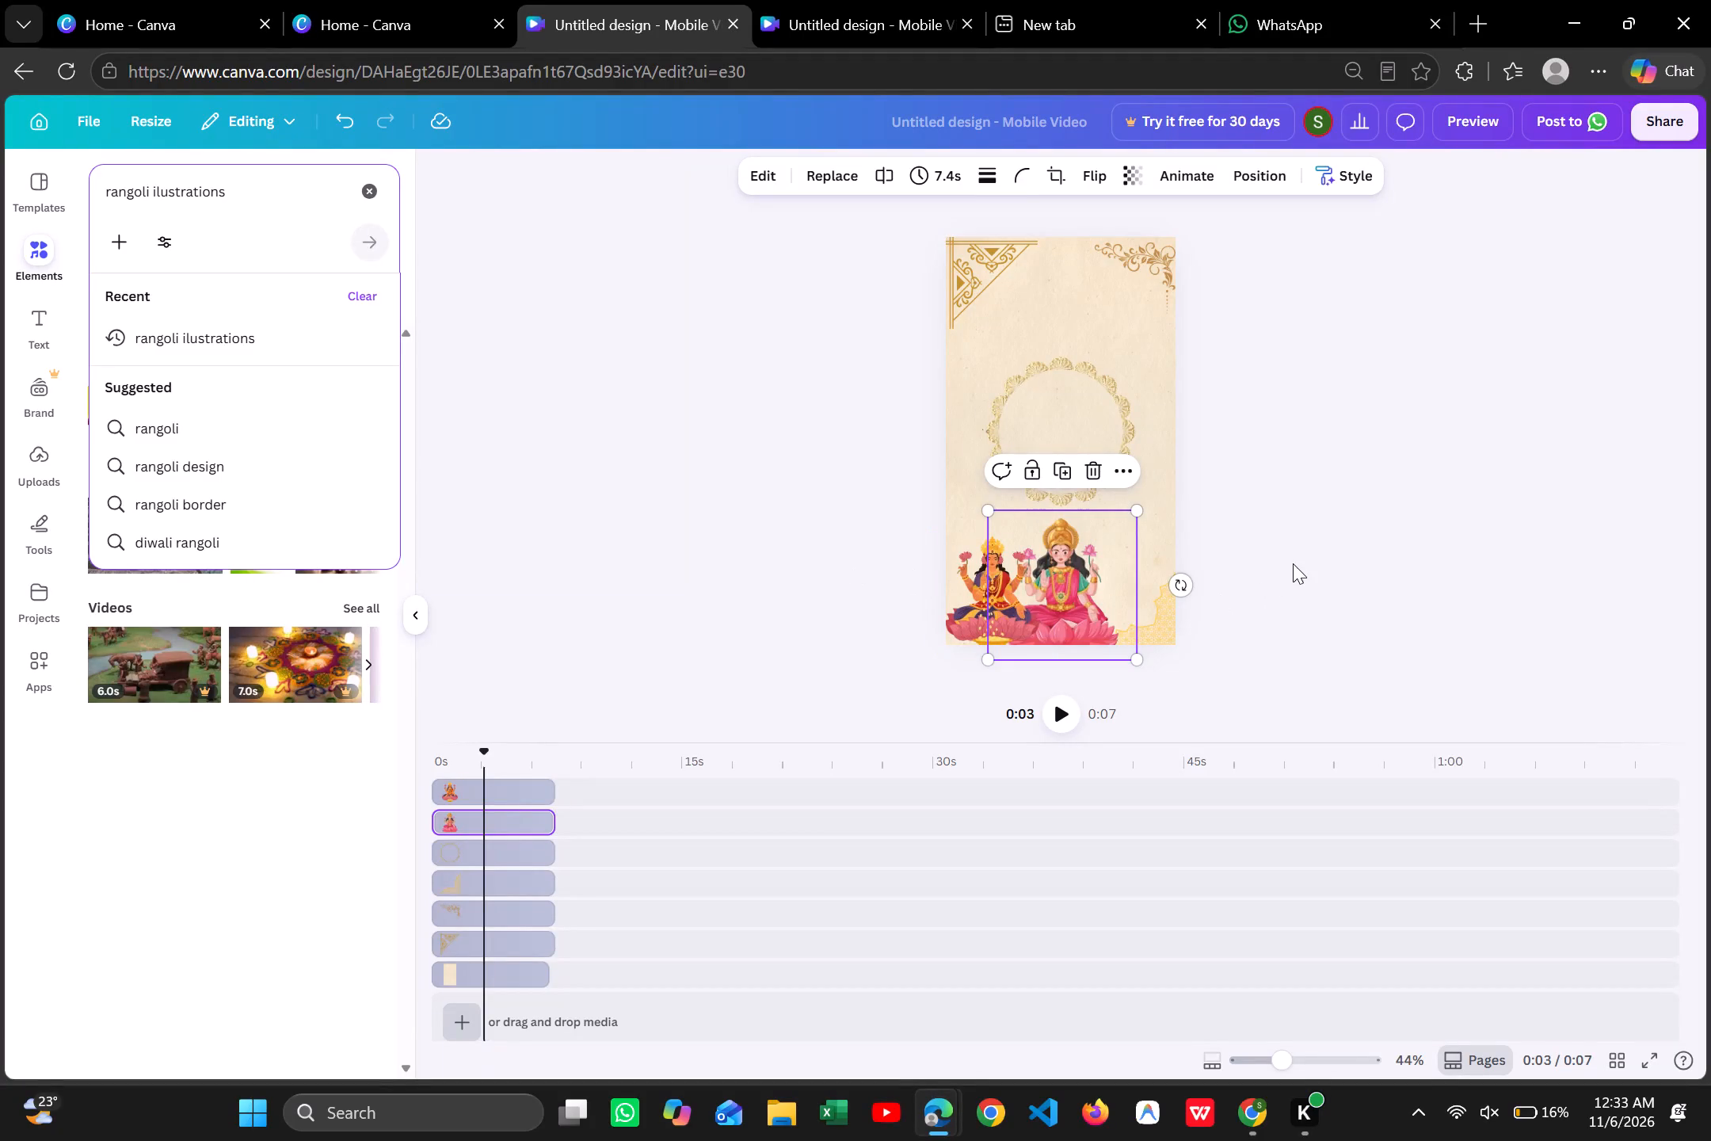
# Move the pink goddess slightly up and away from the smaller goddess, and shrink her to about half the page width.
pyautogui.click(1293, 562)
pyautogui.moveTo(1066, 600); pyautogui.dragTo(1086, 585)
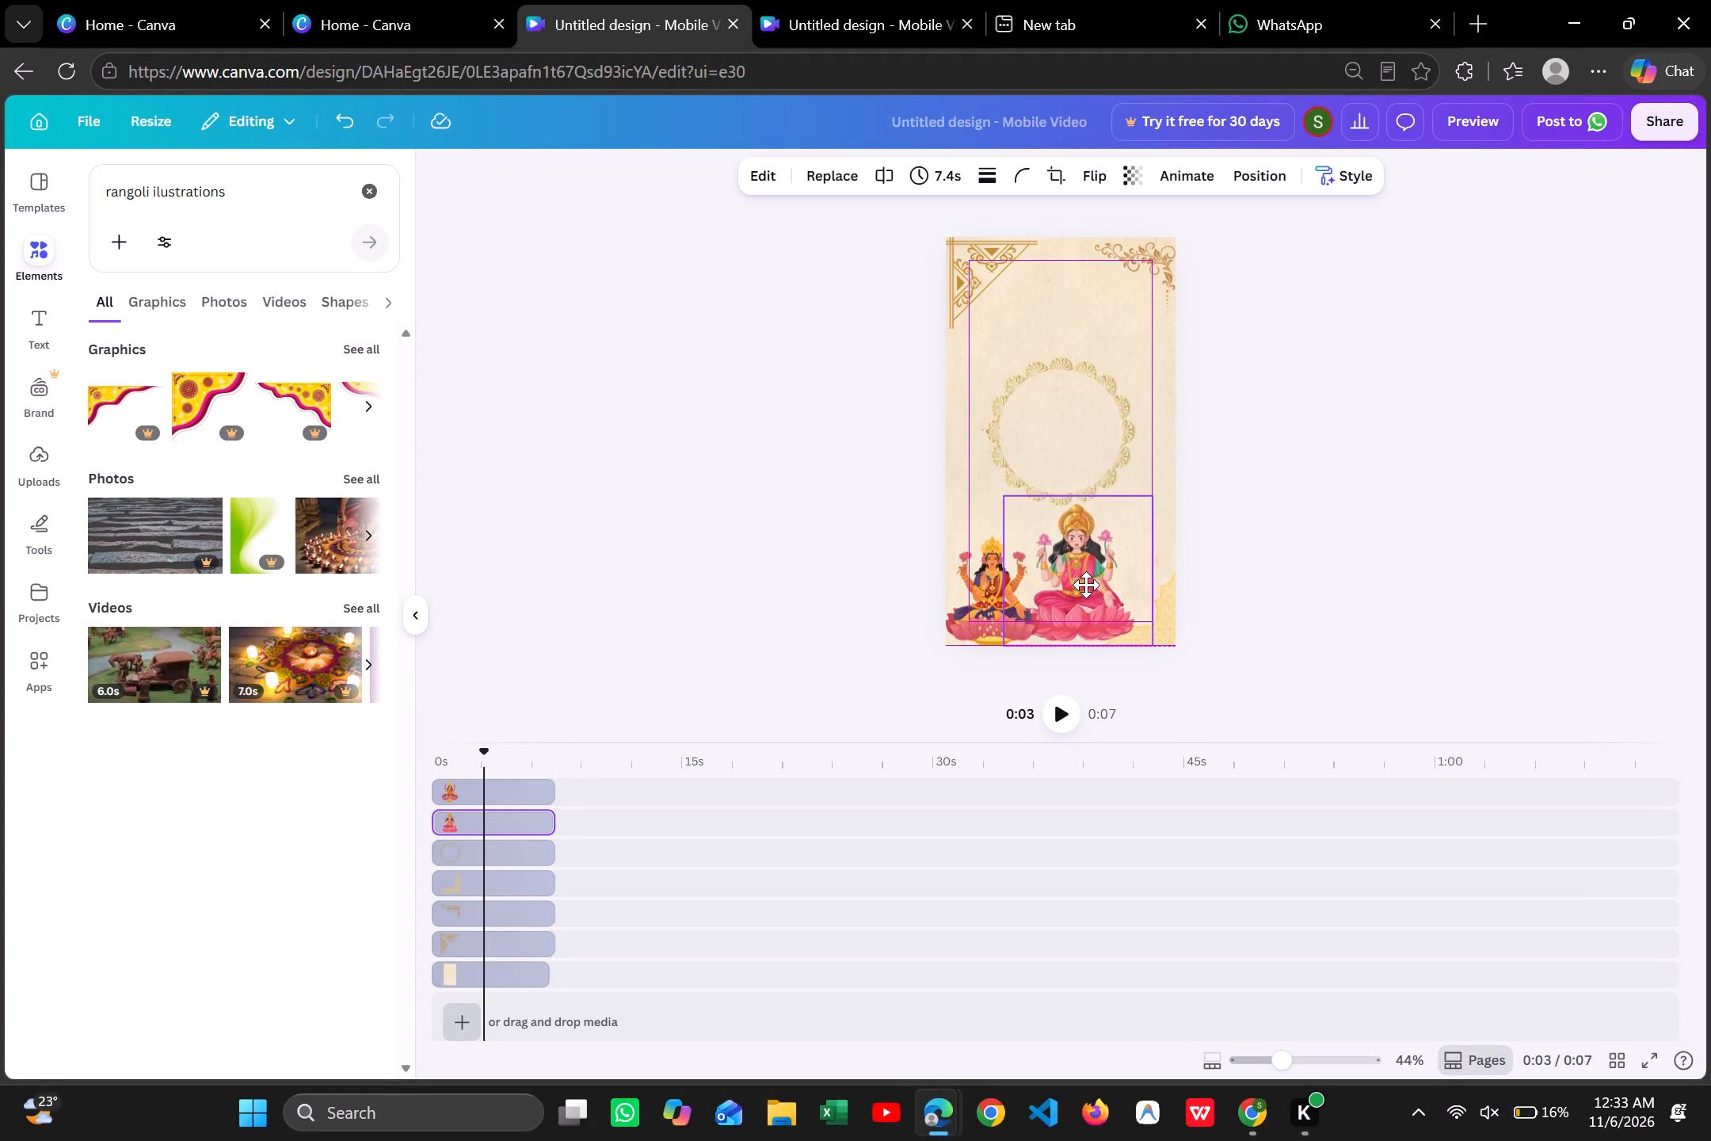
pyautogui.moveTo(1086, 585); pyautogui.dragTo(1114, 563)
pyautogui.moveTo(1184, 478); pyautogui.dragTo(1163, 502)
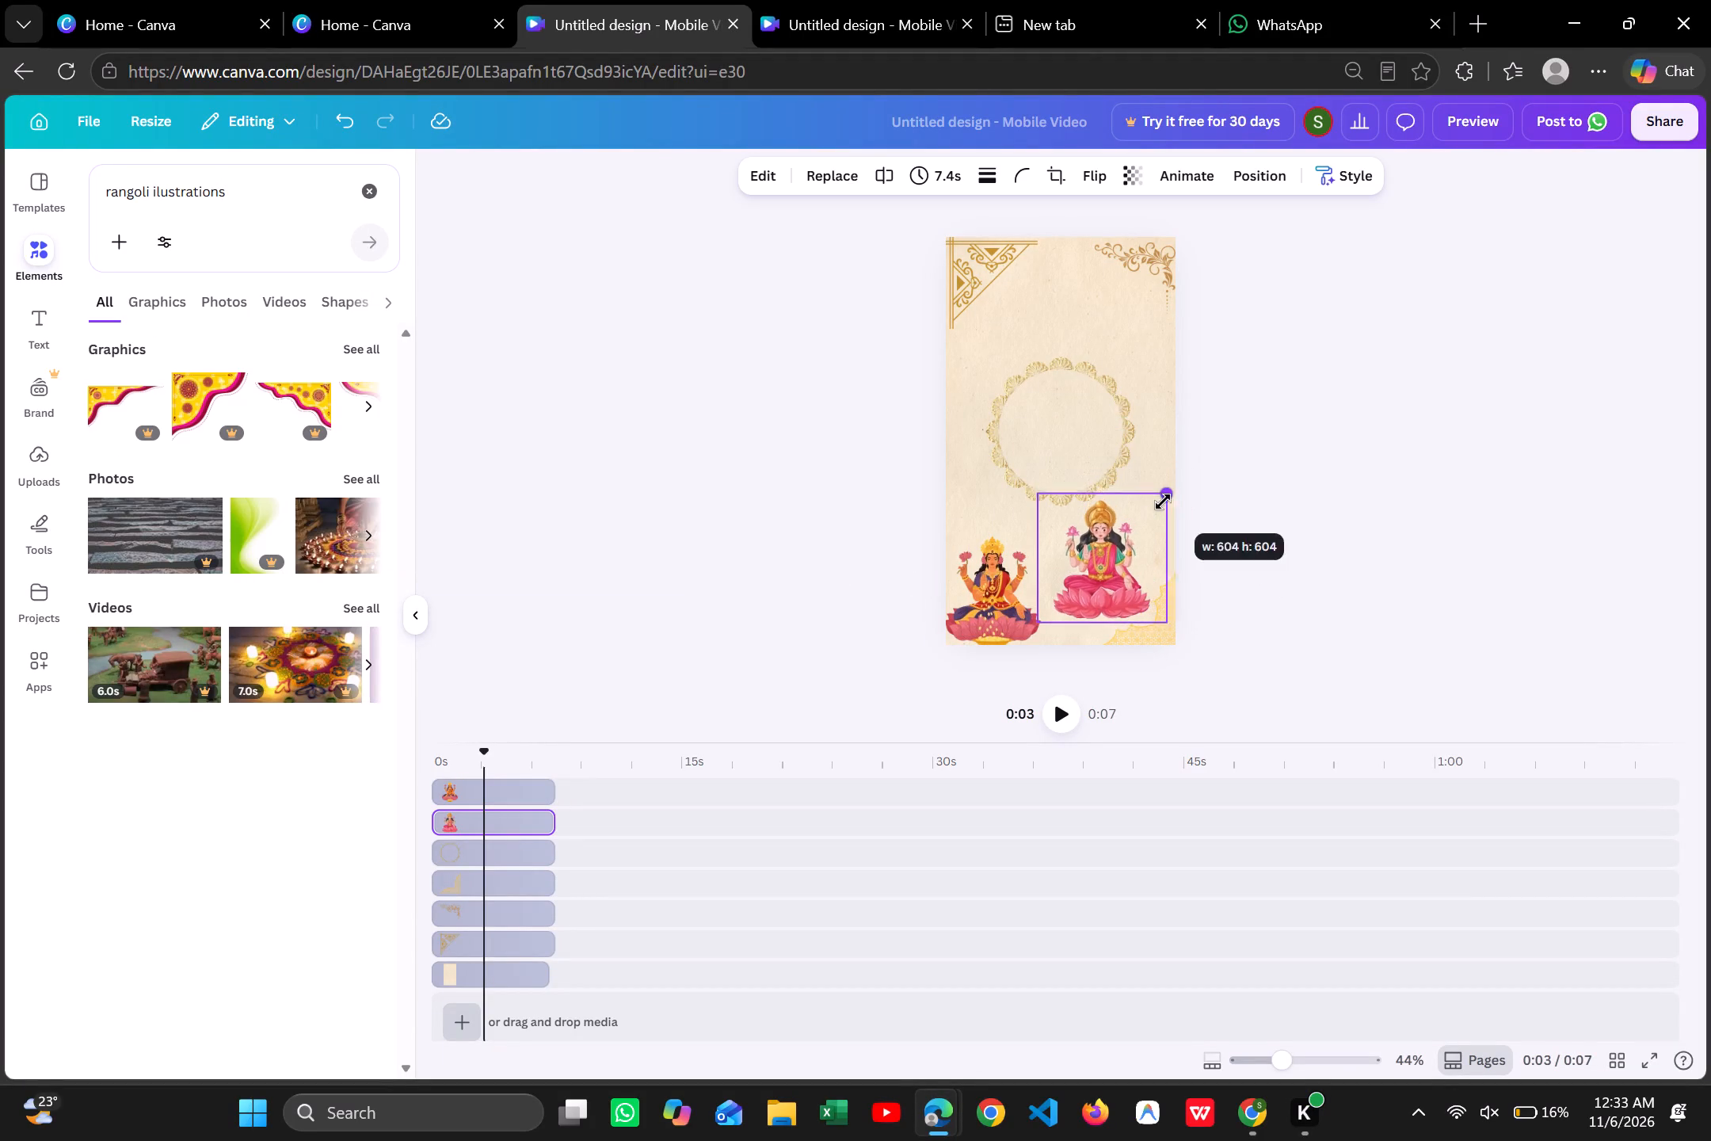
pyautogui.moveTo(1163, 502); pyautogui.dragTo(1154, 509)
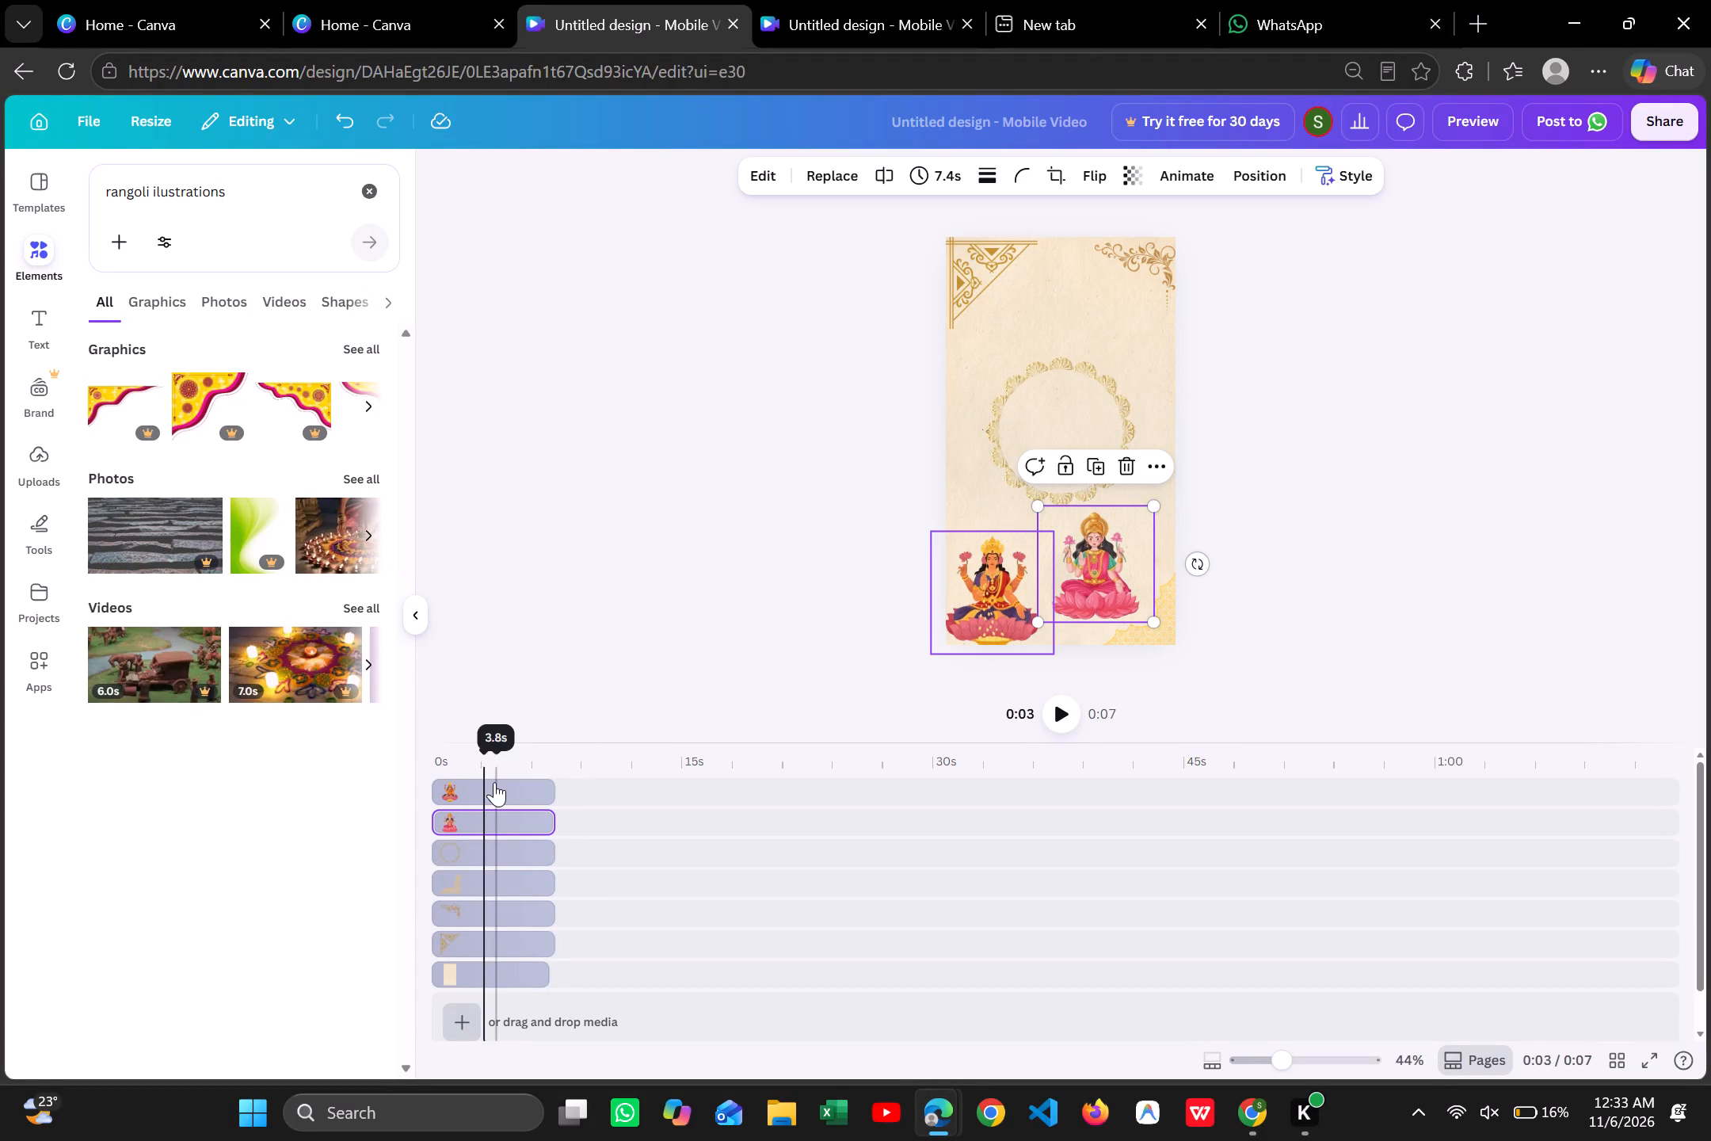
# Return the timeline playhead to the start of the video.
pyautogui.moveTo(482, 769); pyautogui.dragTo(406, 766)
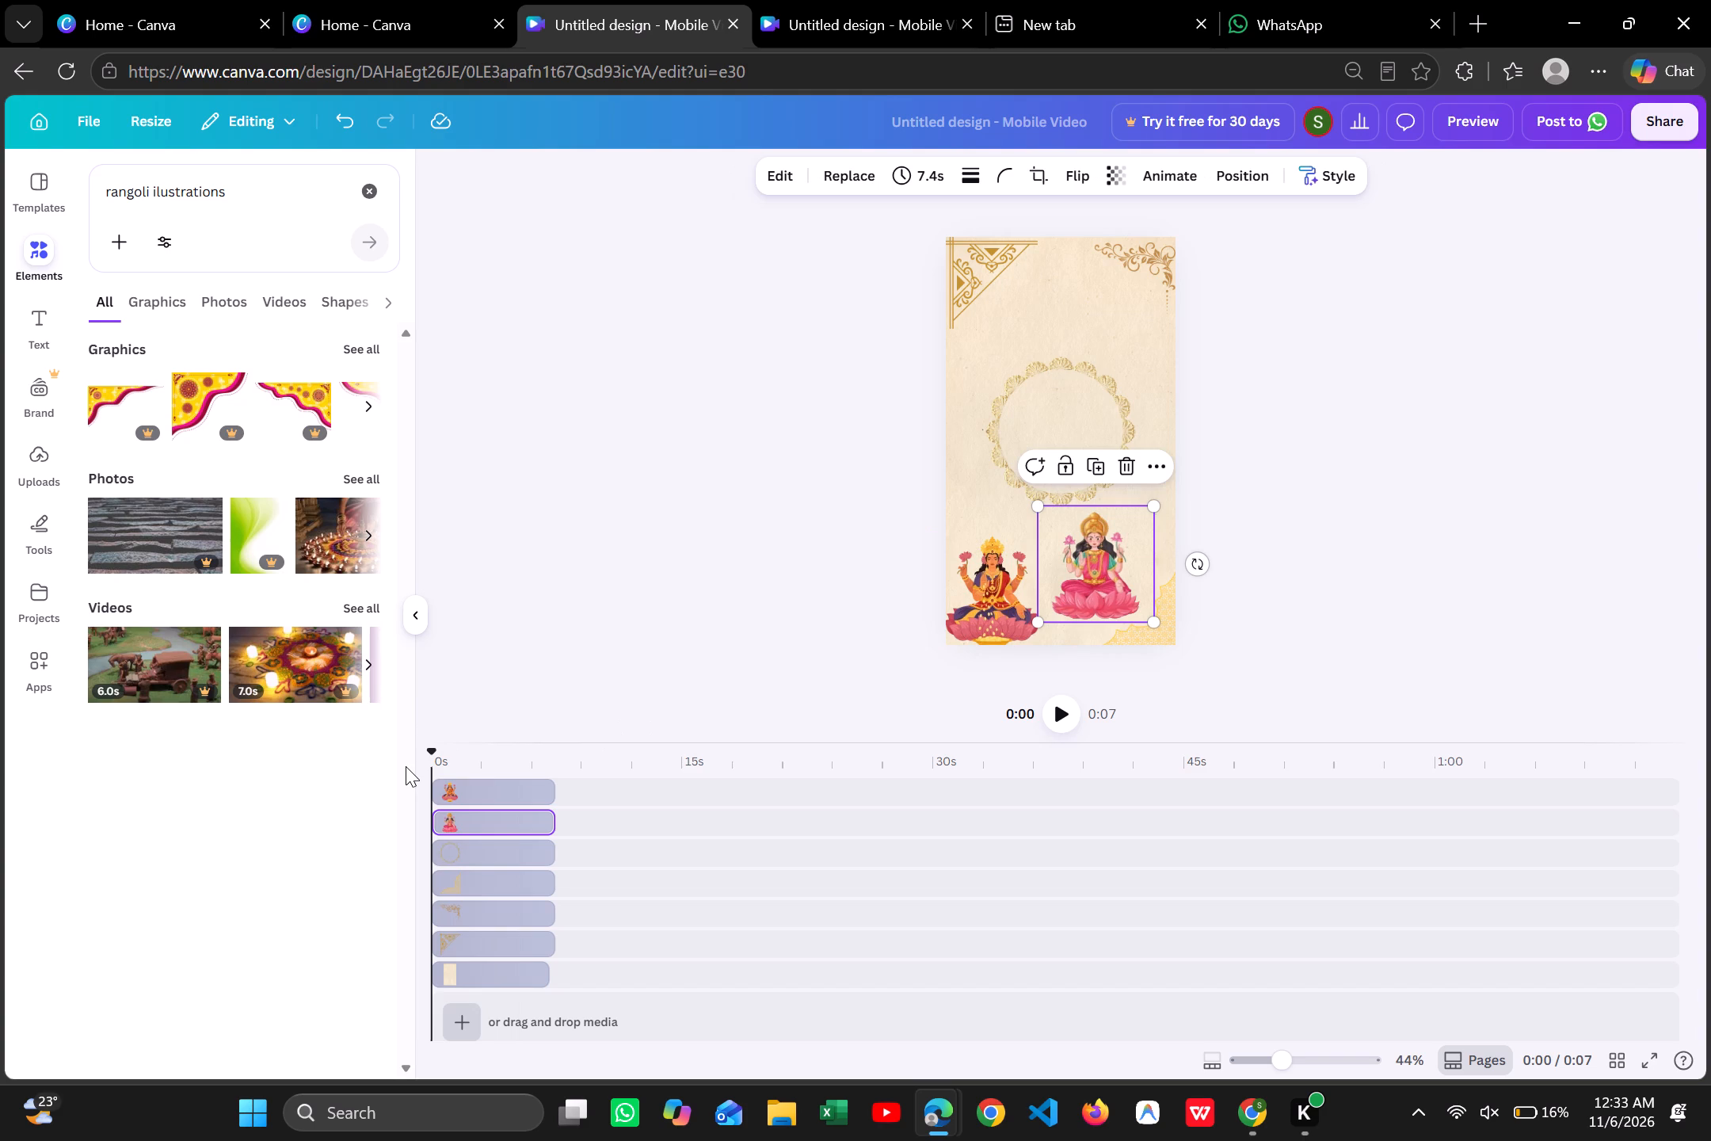
# Search the elements for "rangoli design" and add the pale golden circular mandala to the page.
pyautogui.click(269, 174)
pyautogui.click(248, 209)
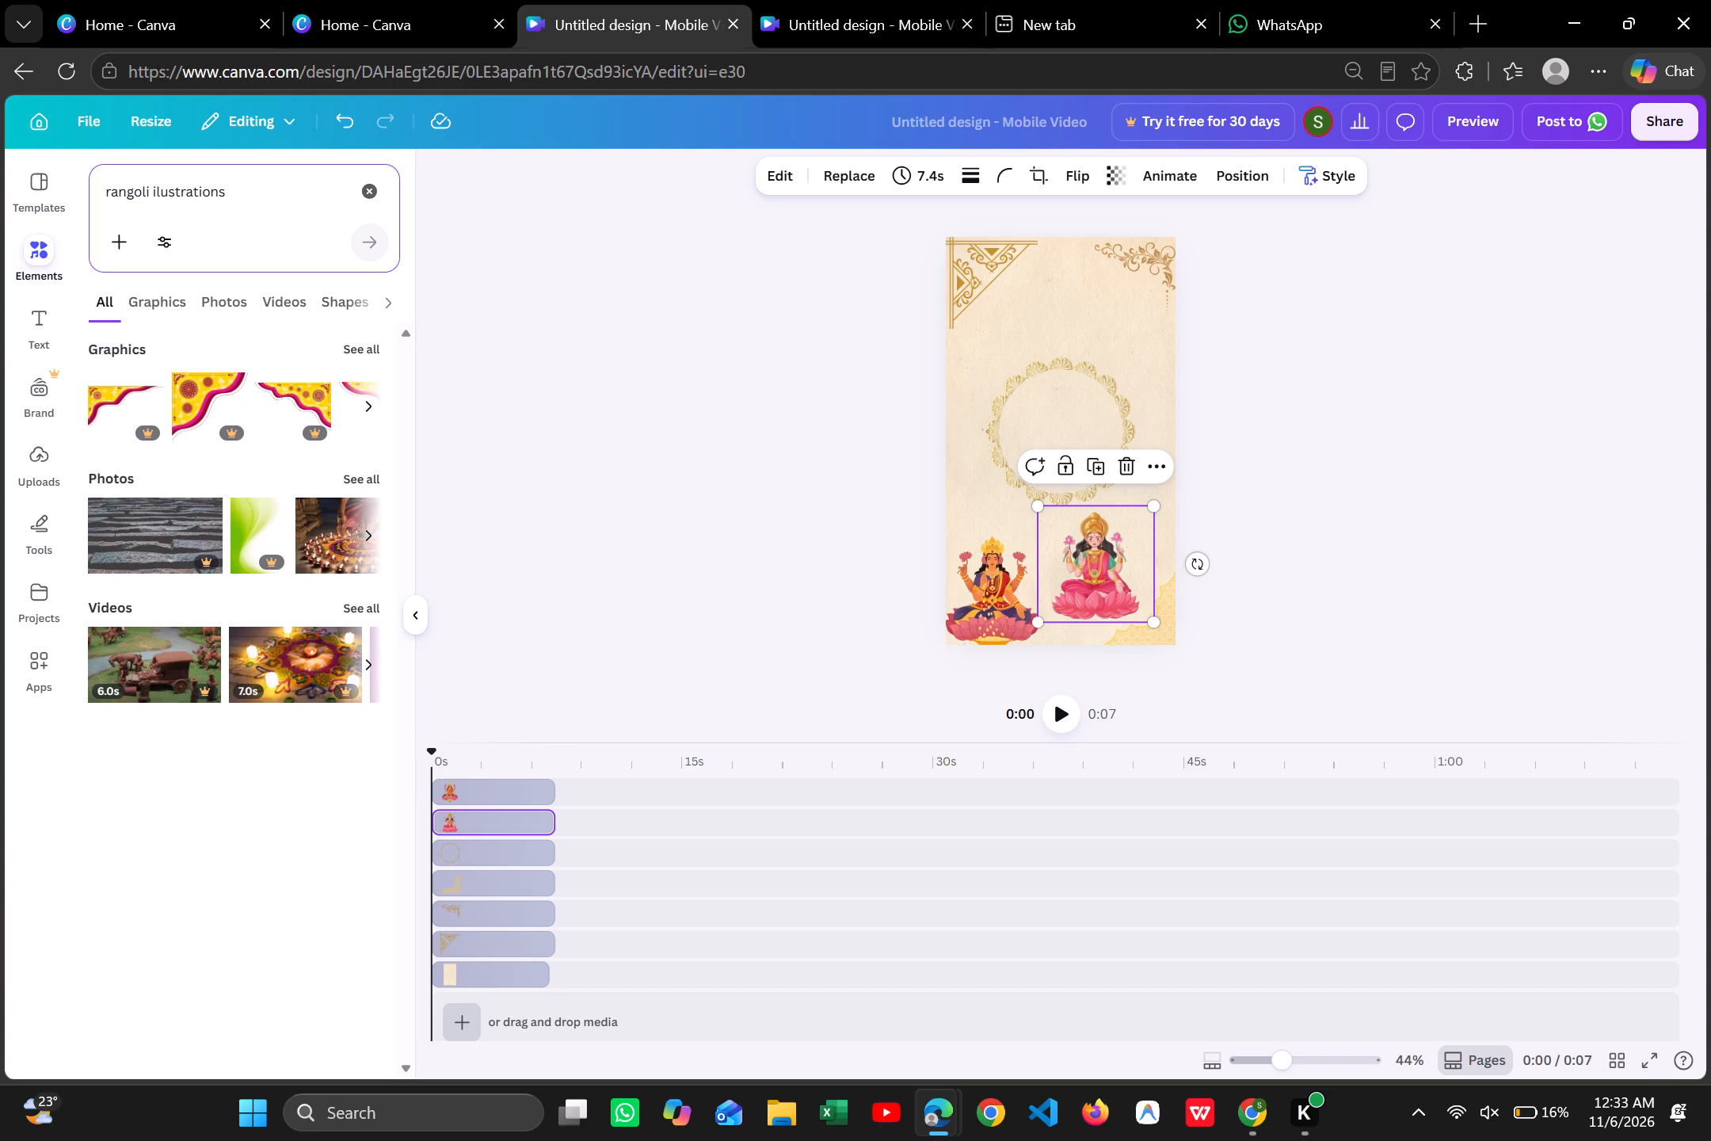
pyautogui.click(248, 209)
pyautogui.click(234, 192)
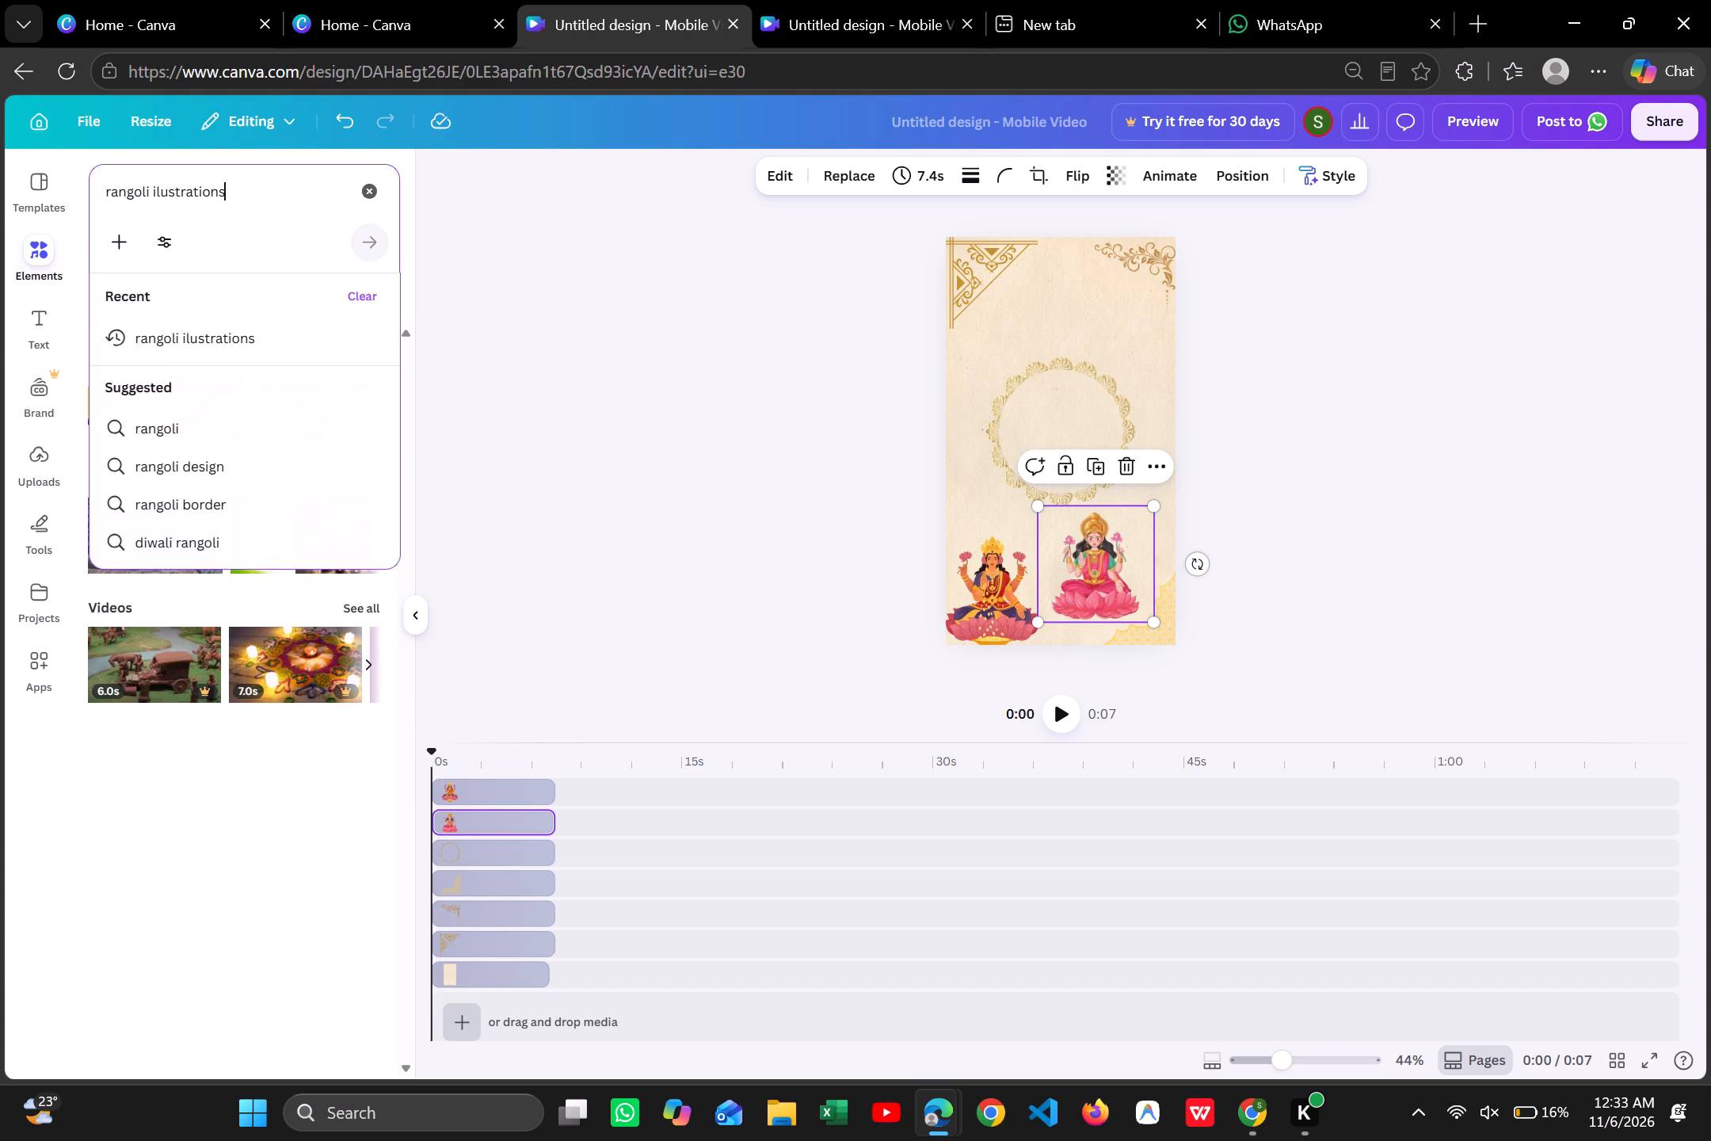
pyautogui.press('Return')
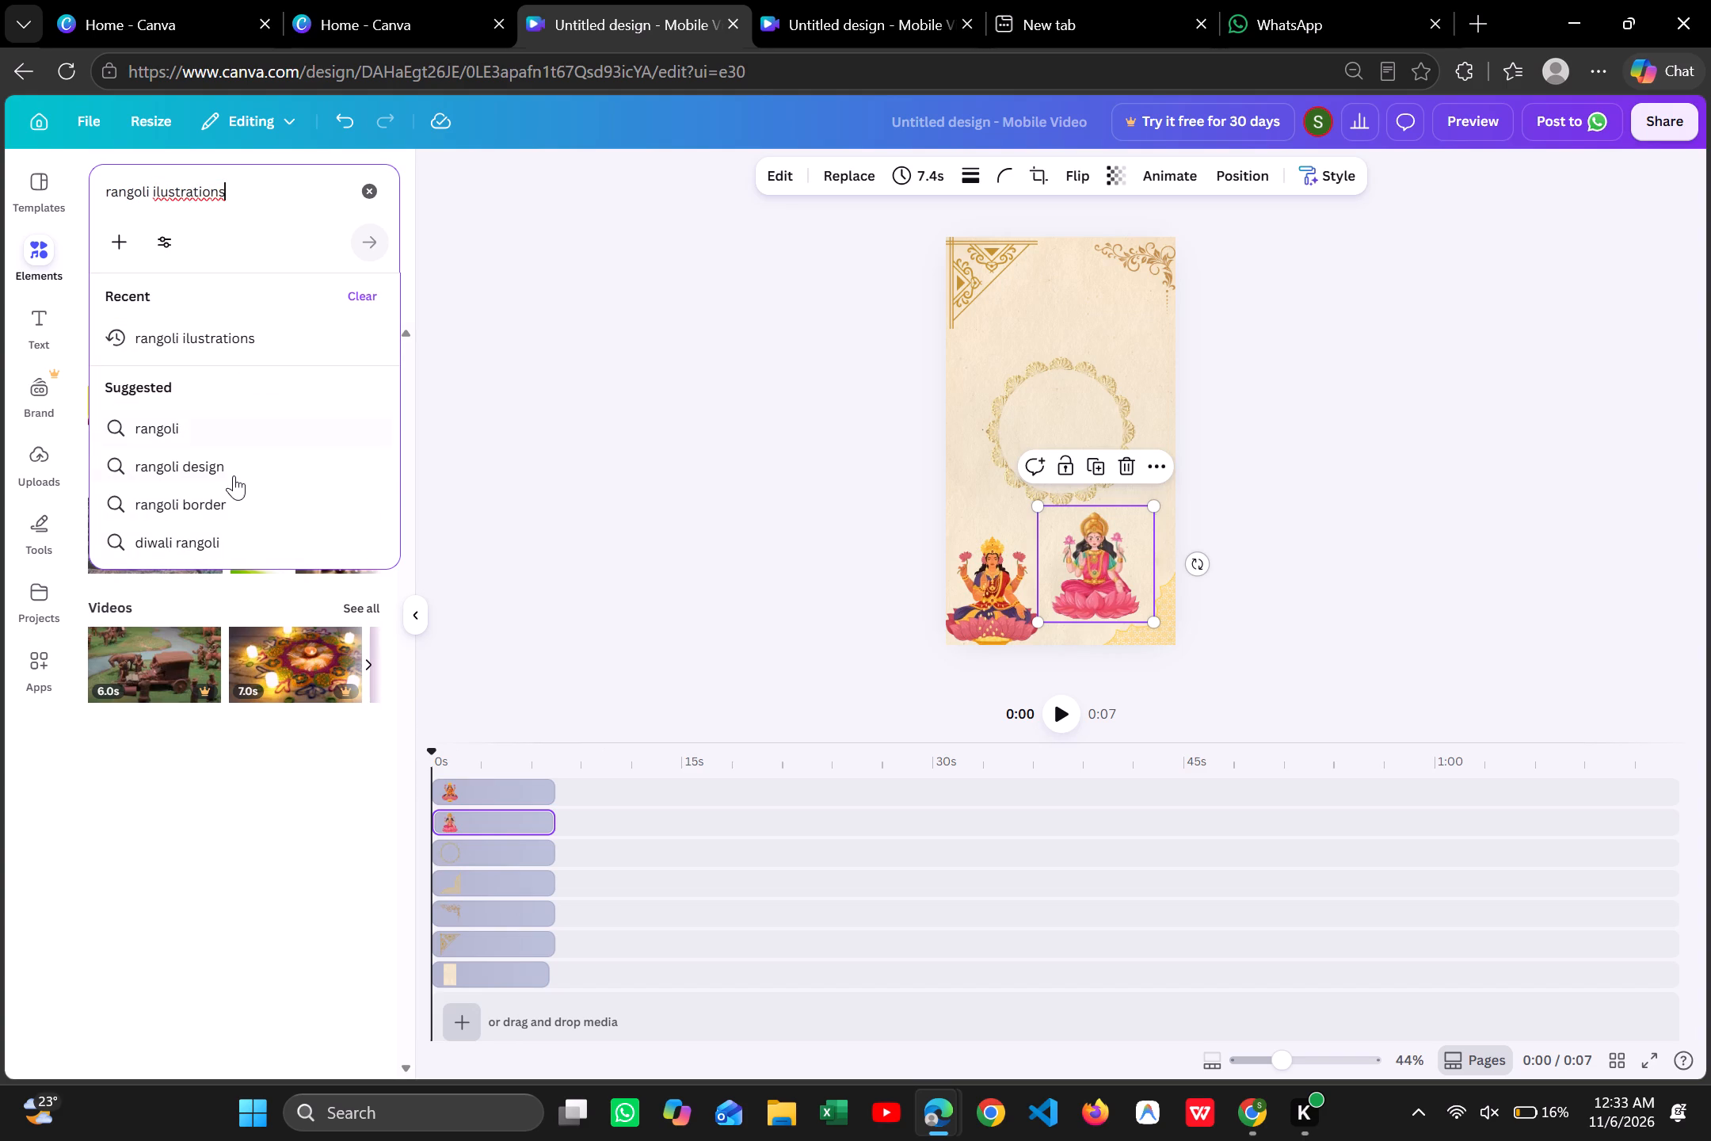
pyautogui.click(235, 476)
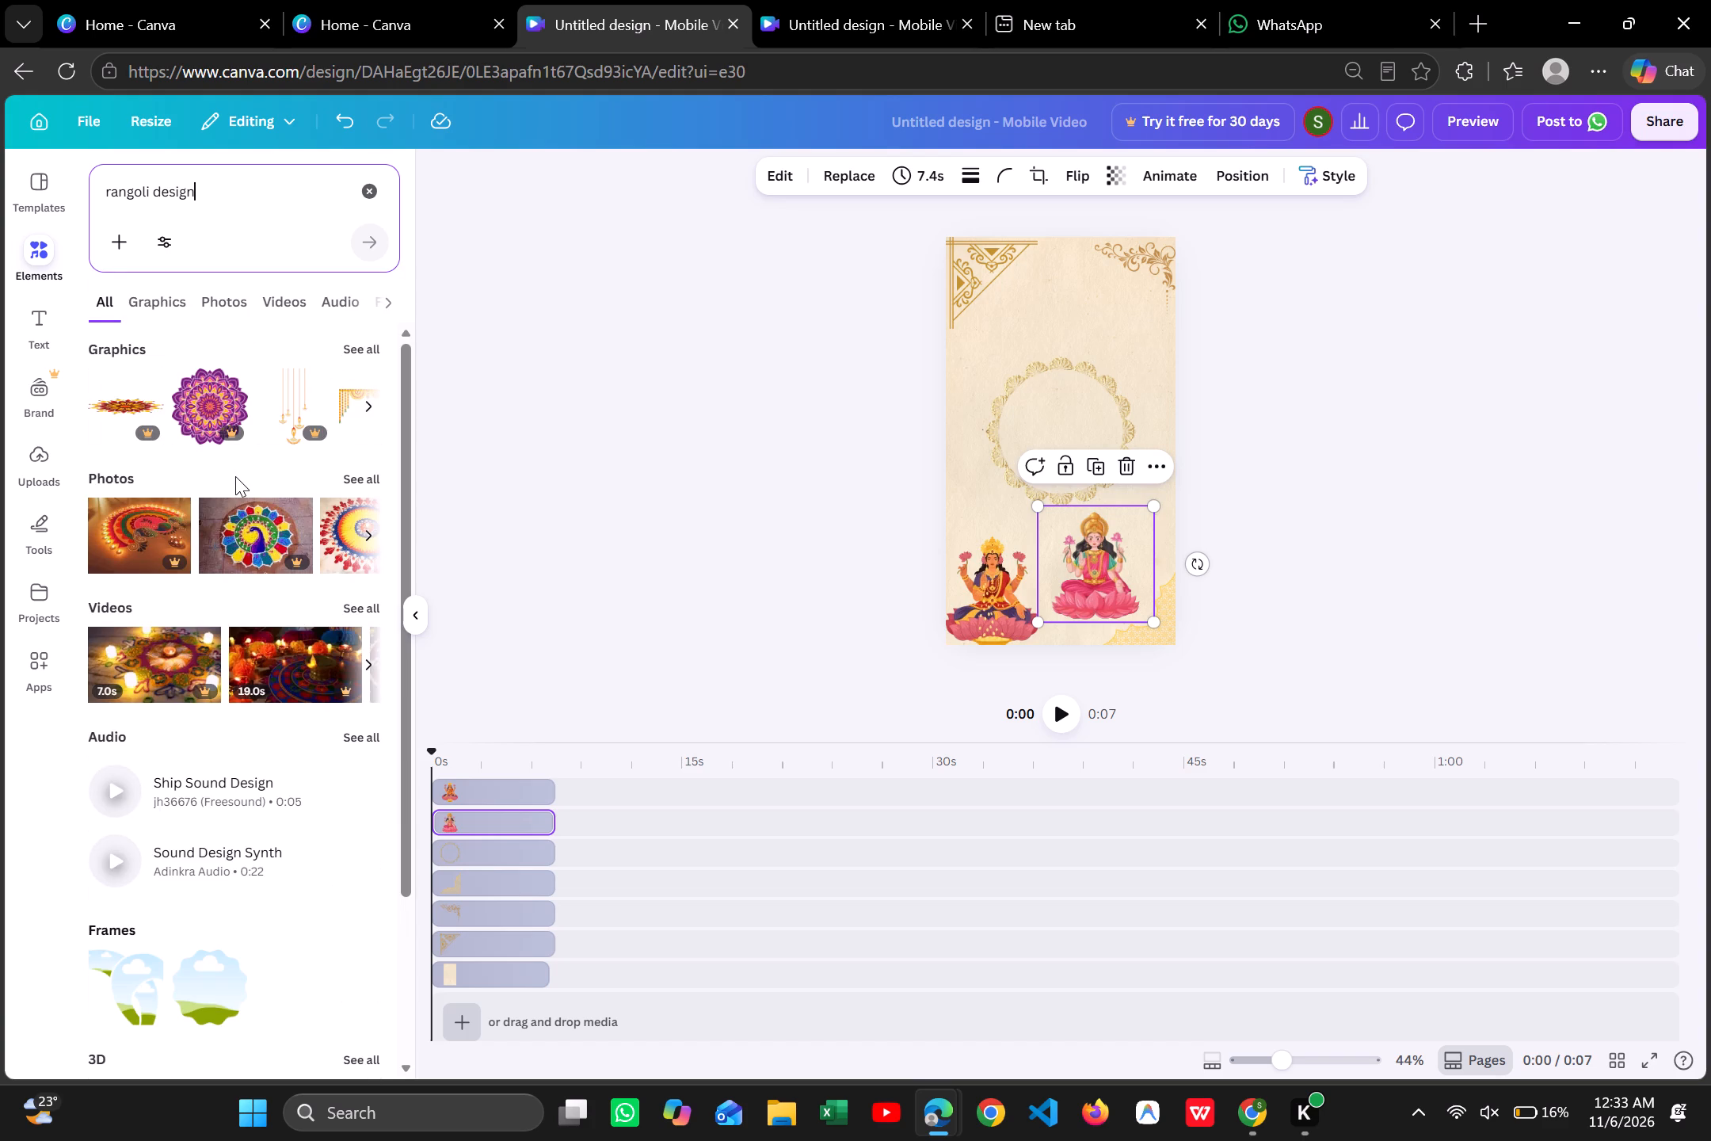
pyautogui.hscroll(-3, 293, 415)
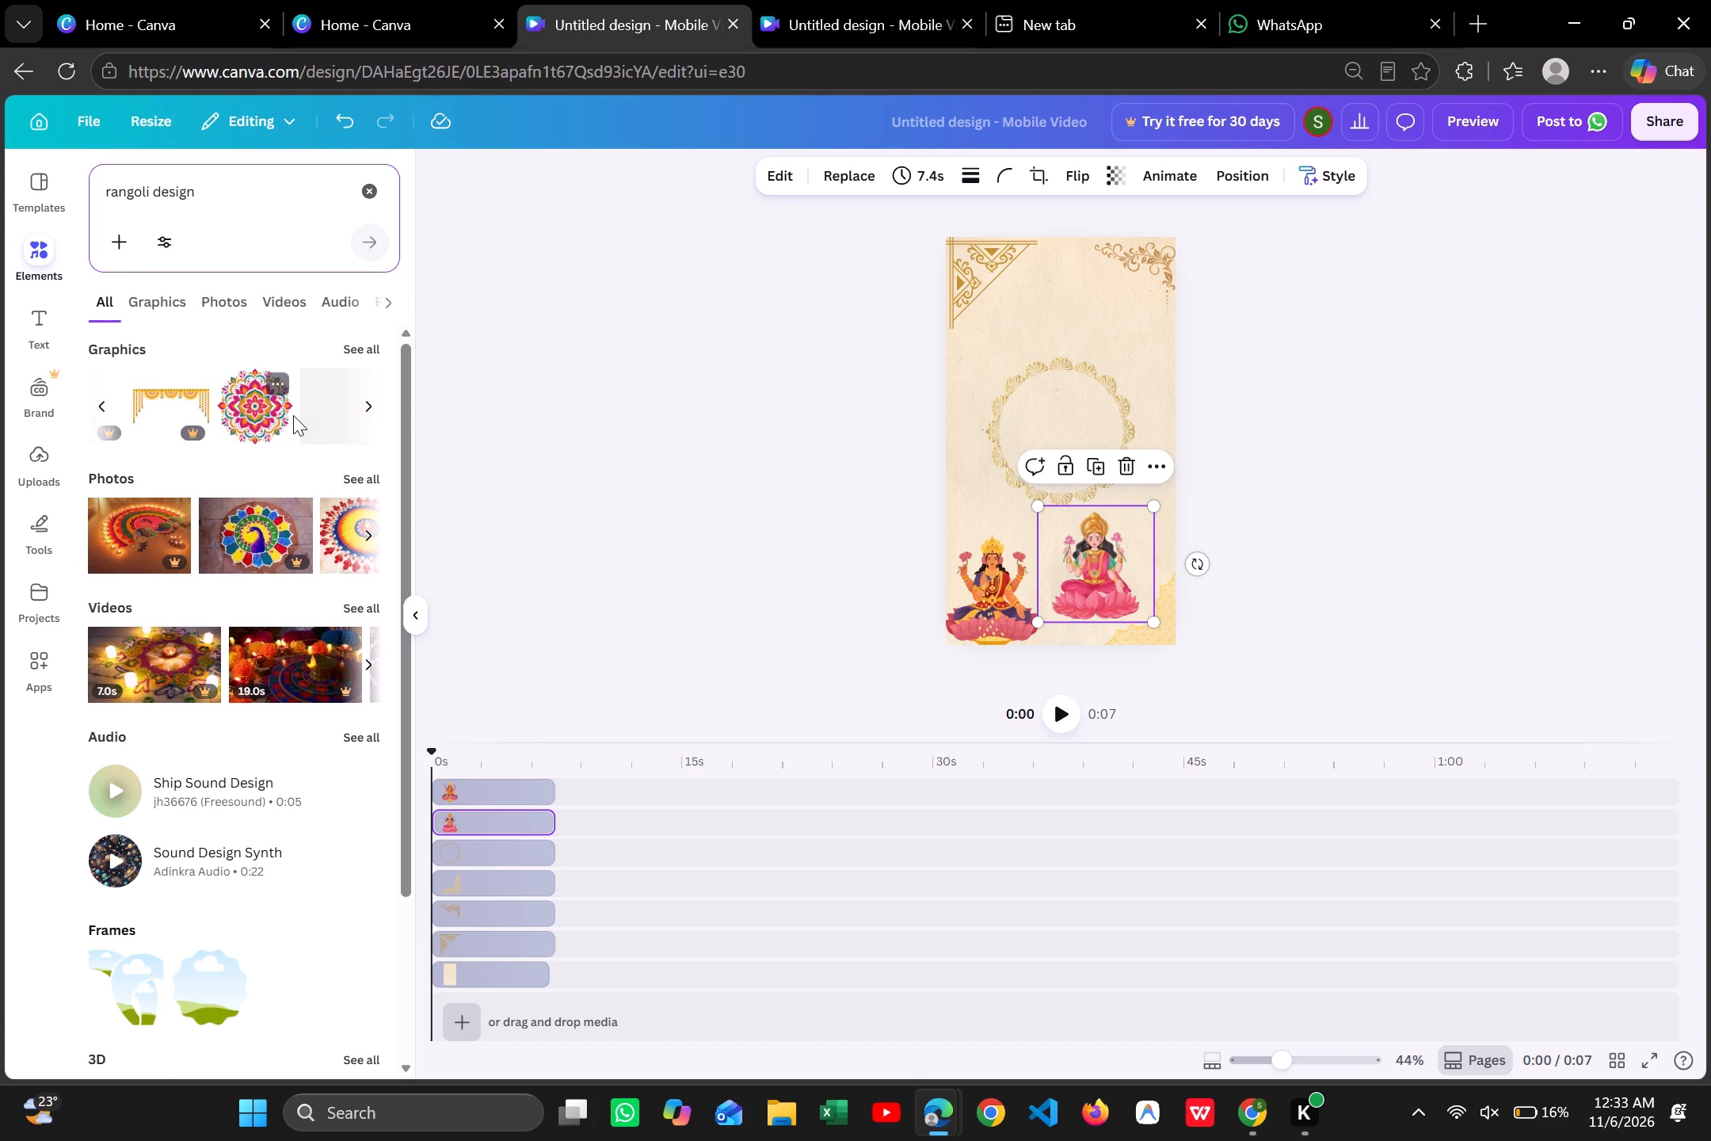
pyautogui.hscroll(-1, 293, 415)
pyautogui.hscroll(1, 293, 415)
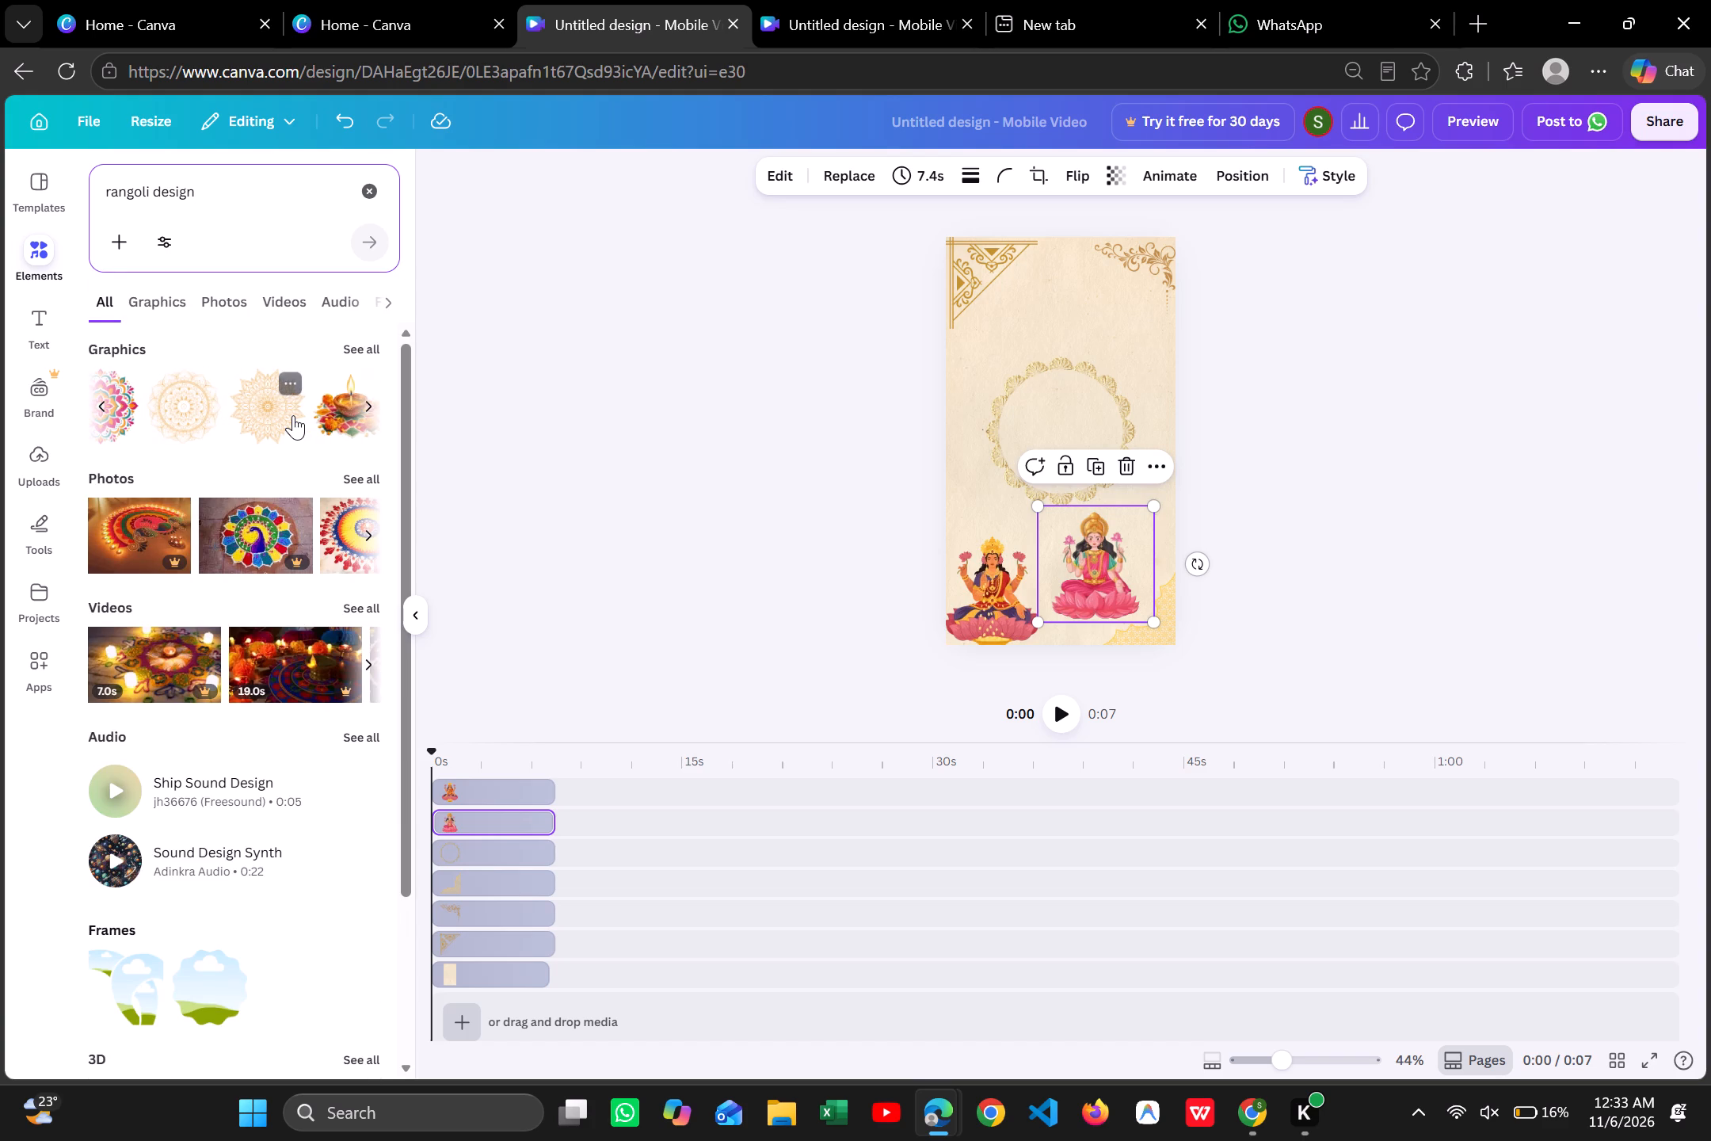
pyautogui.click(191, 393)
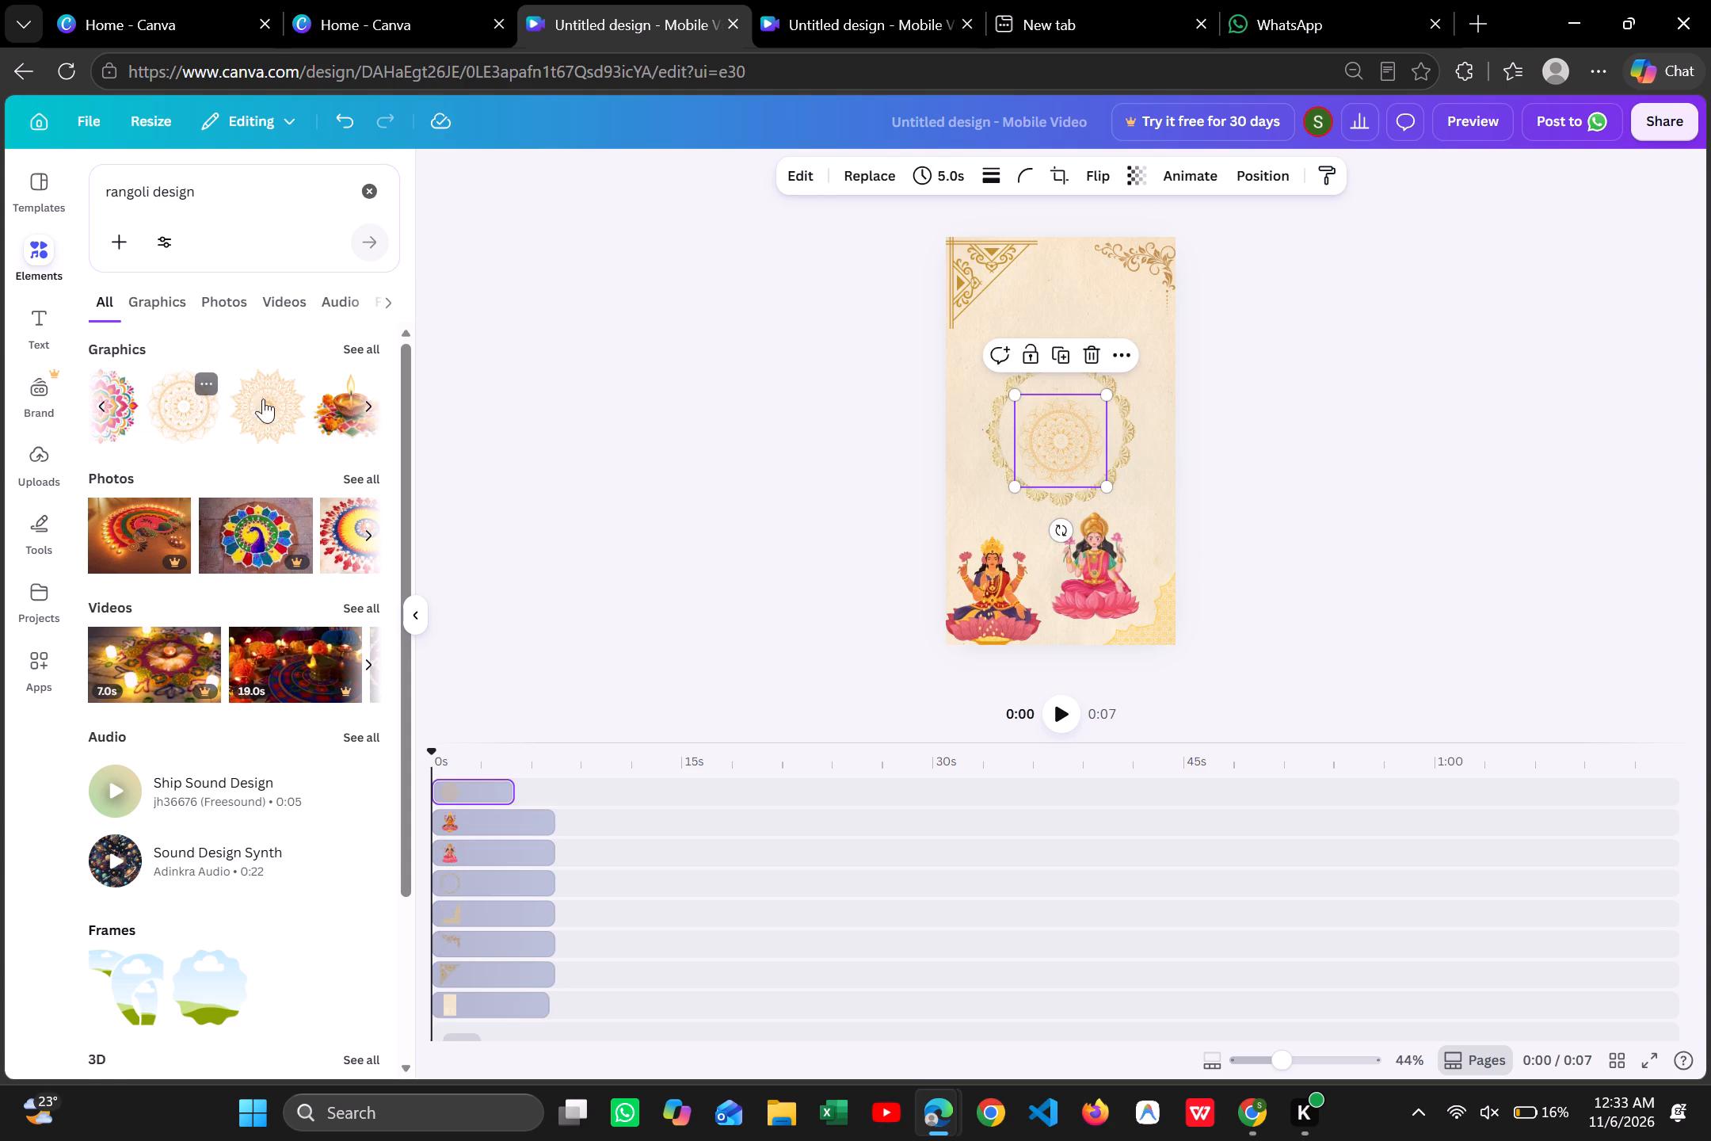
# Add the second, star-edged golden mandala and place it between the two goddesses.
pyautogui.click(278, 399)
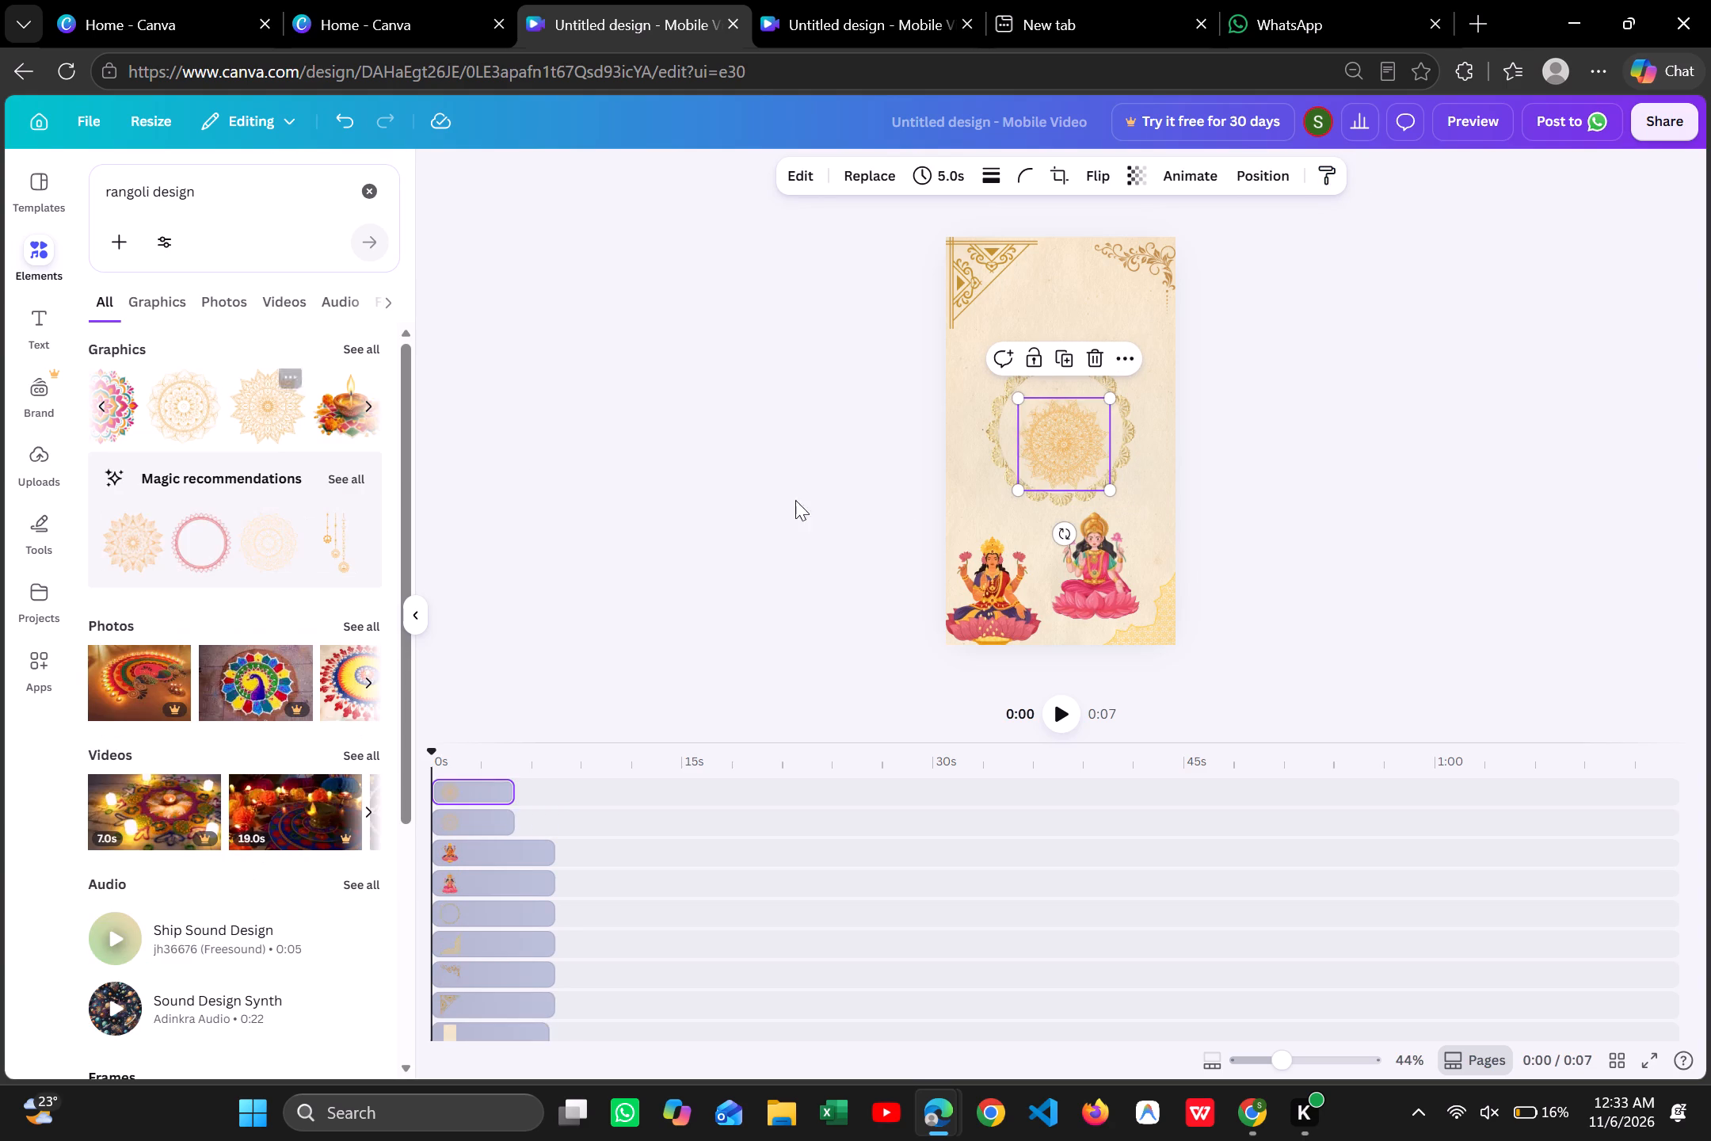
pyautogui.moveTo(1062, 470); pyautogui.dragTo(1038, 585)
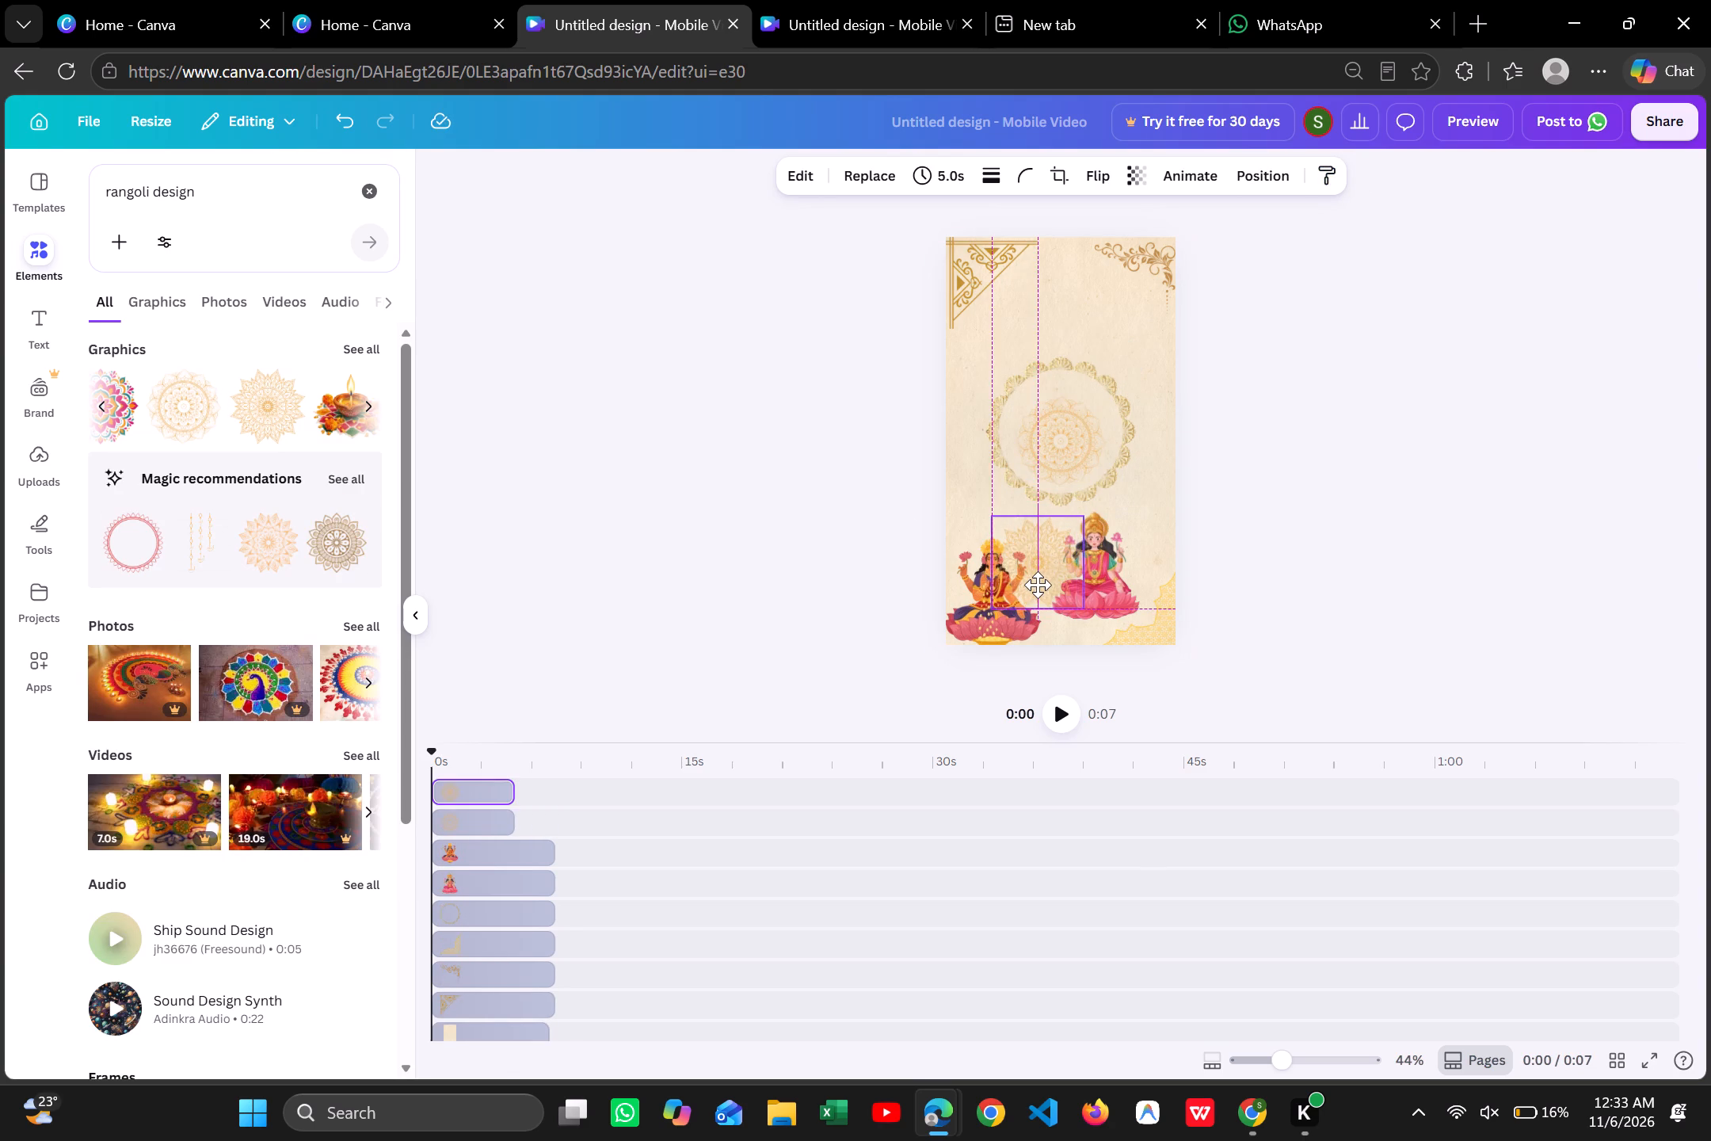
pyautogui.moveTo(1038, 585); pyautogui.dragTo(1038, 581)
# Delete the golden round frame from the page centre.
pyautogui.click(1126, 429)
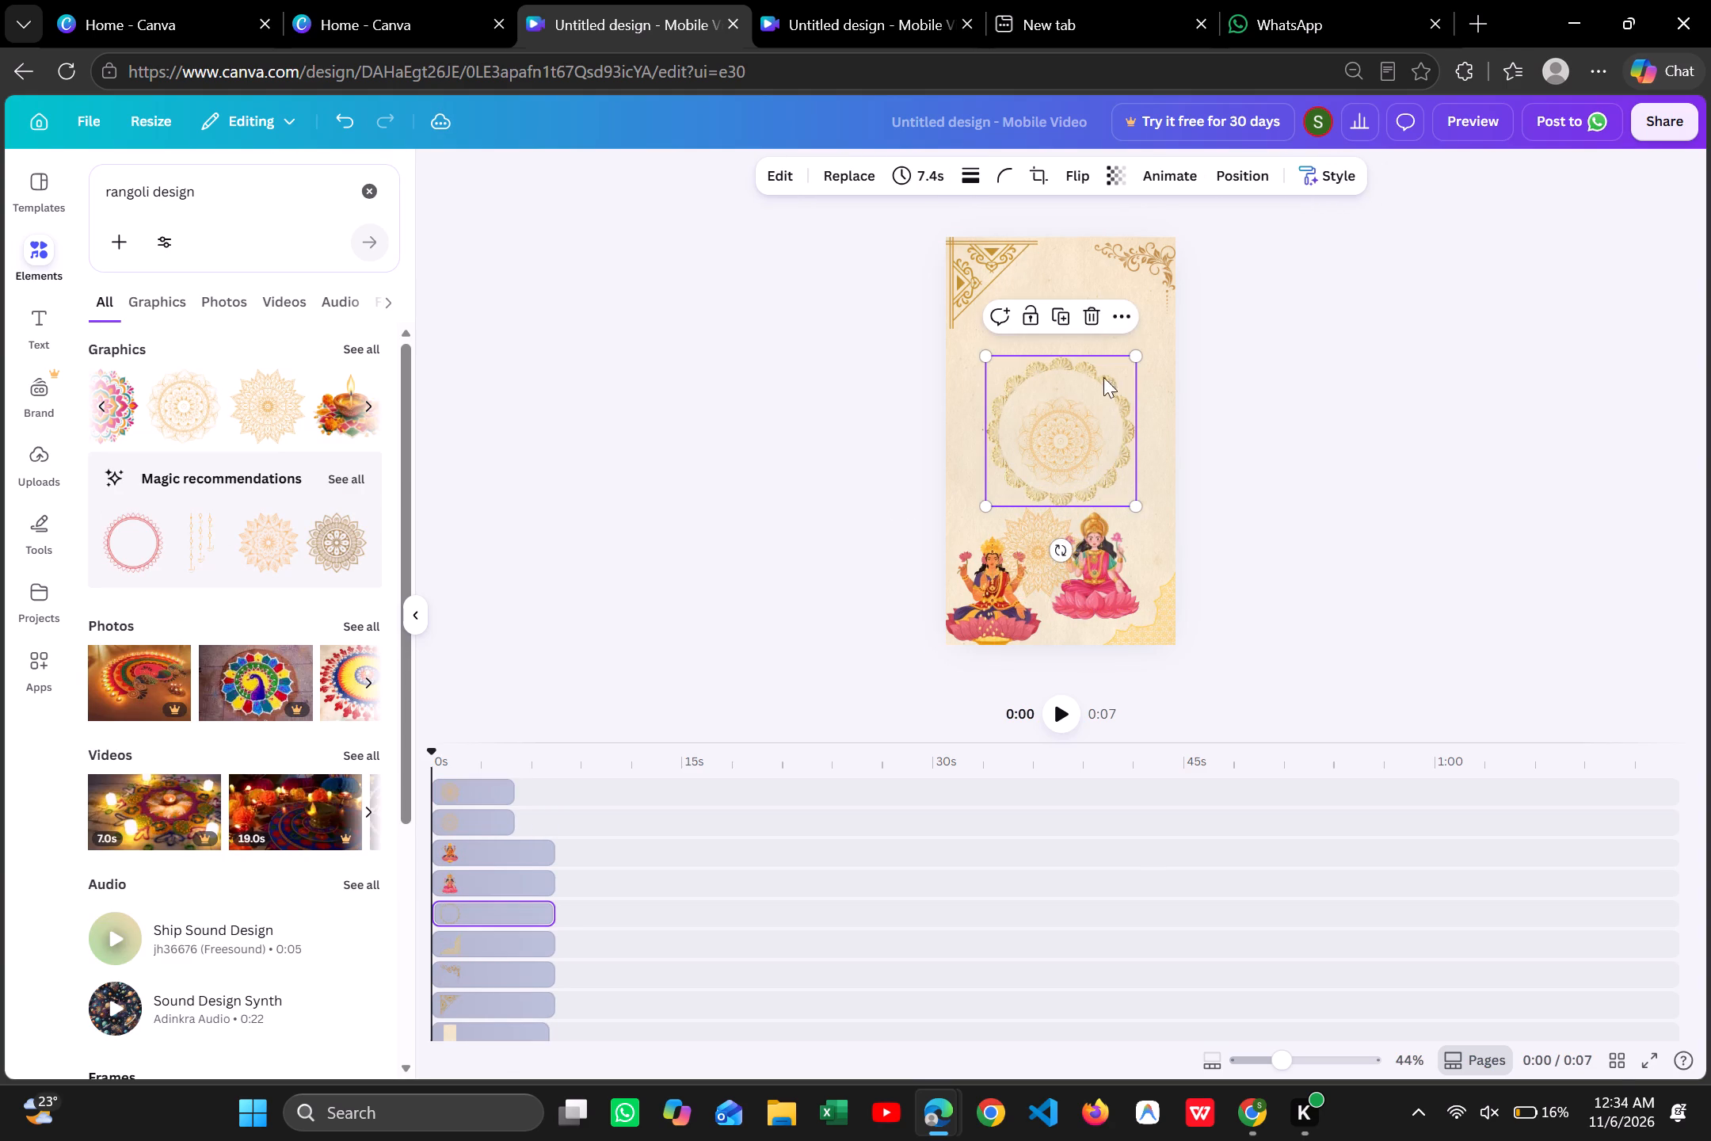
pyautogui.click(1088, 322)
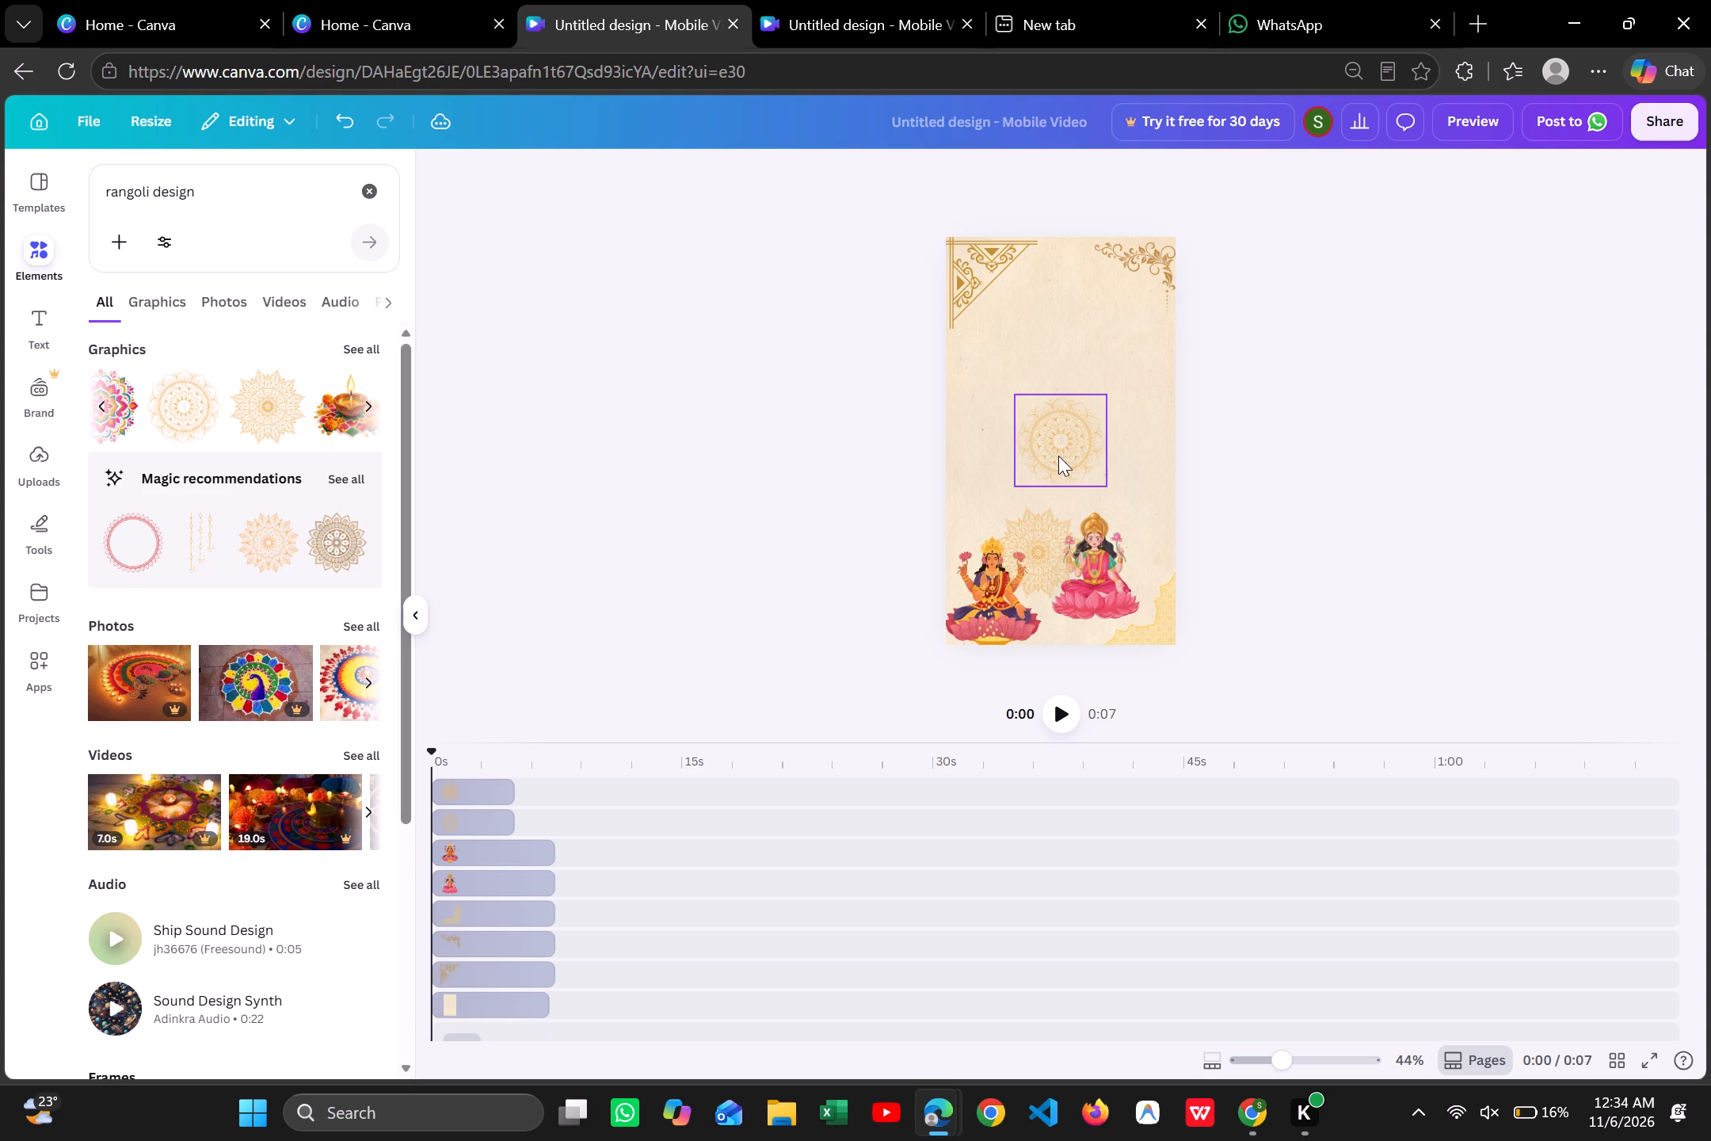
# Enlarge the circular mandala to about twice its size and move it to the upper part of the page.
pyautogui.click(1058, 456)
pyautogui.moveTo(1013, 397); pyautogui.dragTo(878, 354)
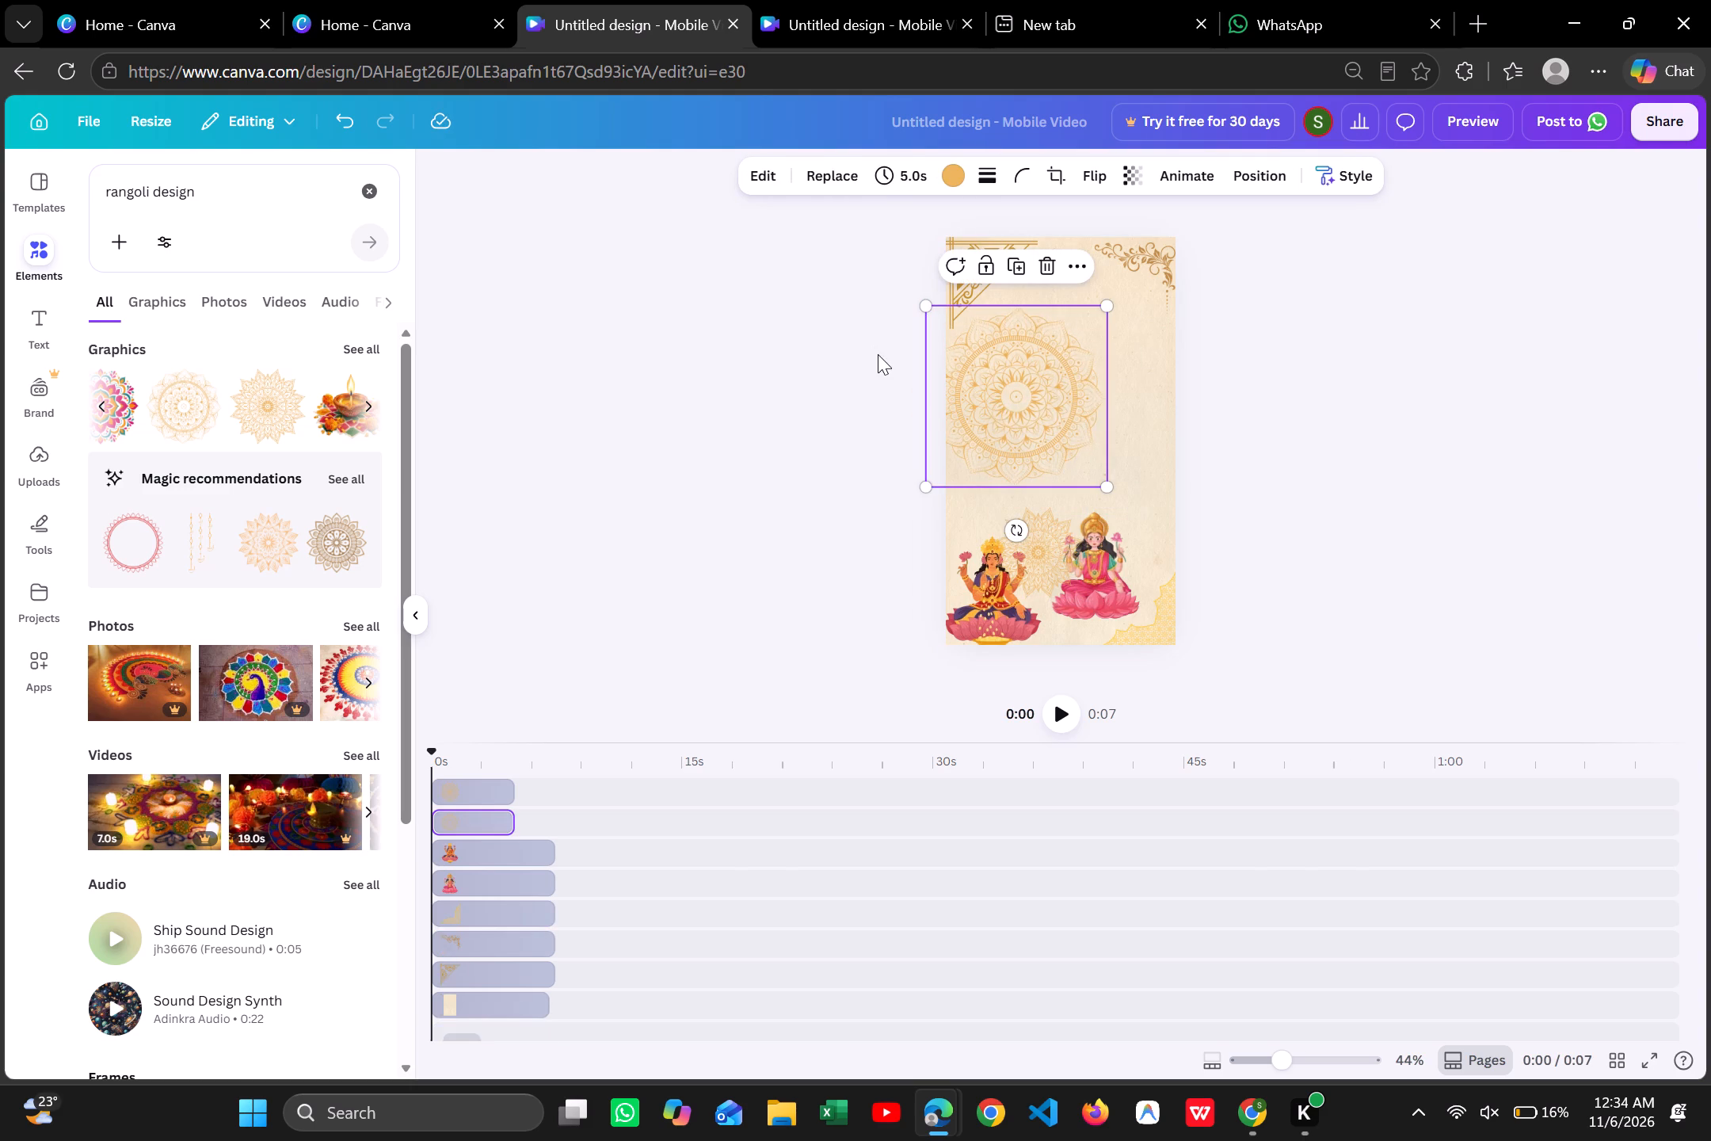
pyautogui.moveTo(1012, 406); pyautogui.dragTo(1065, 444)
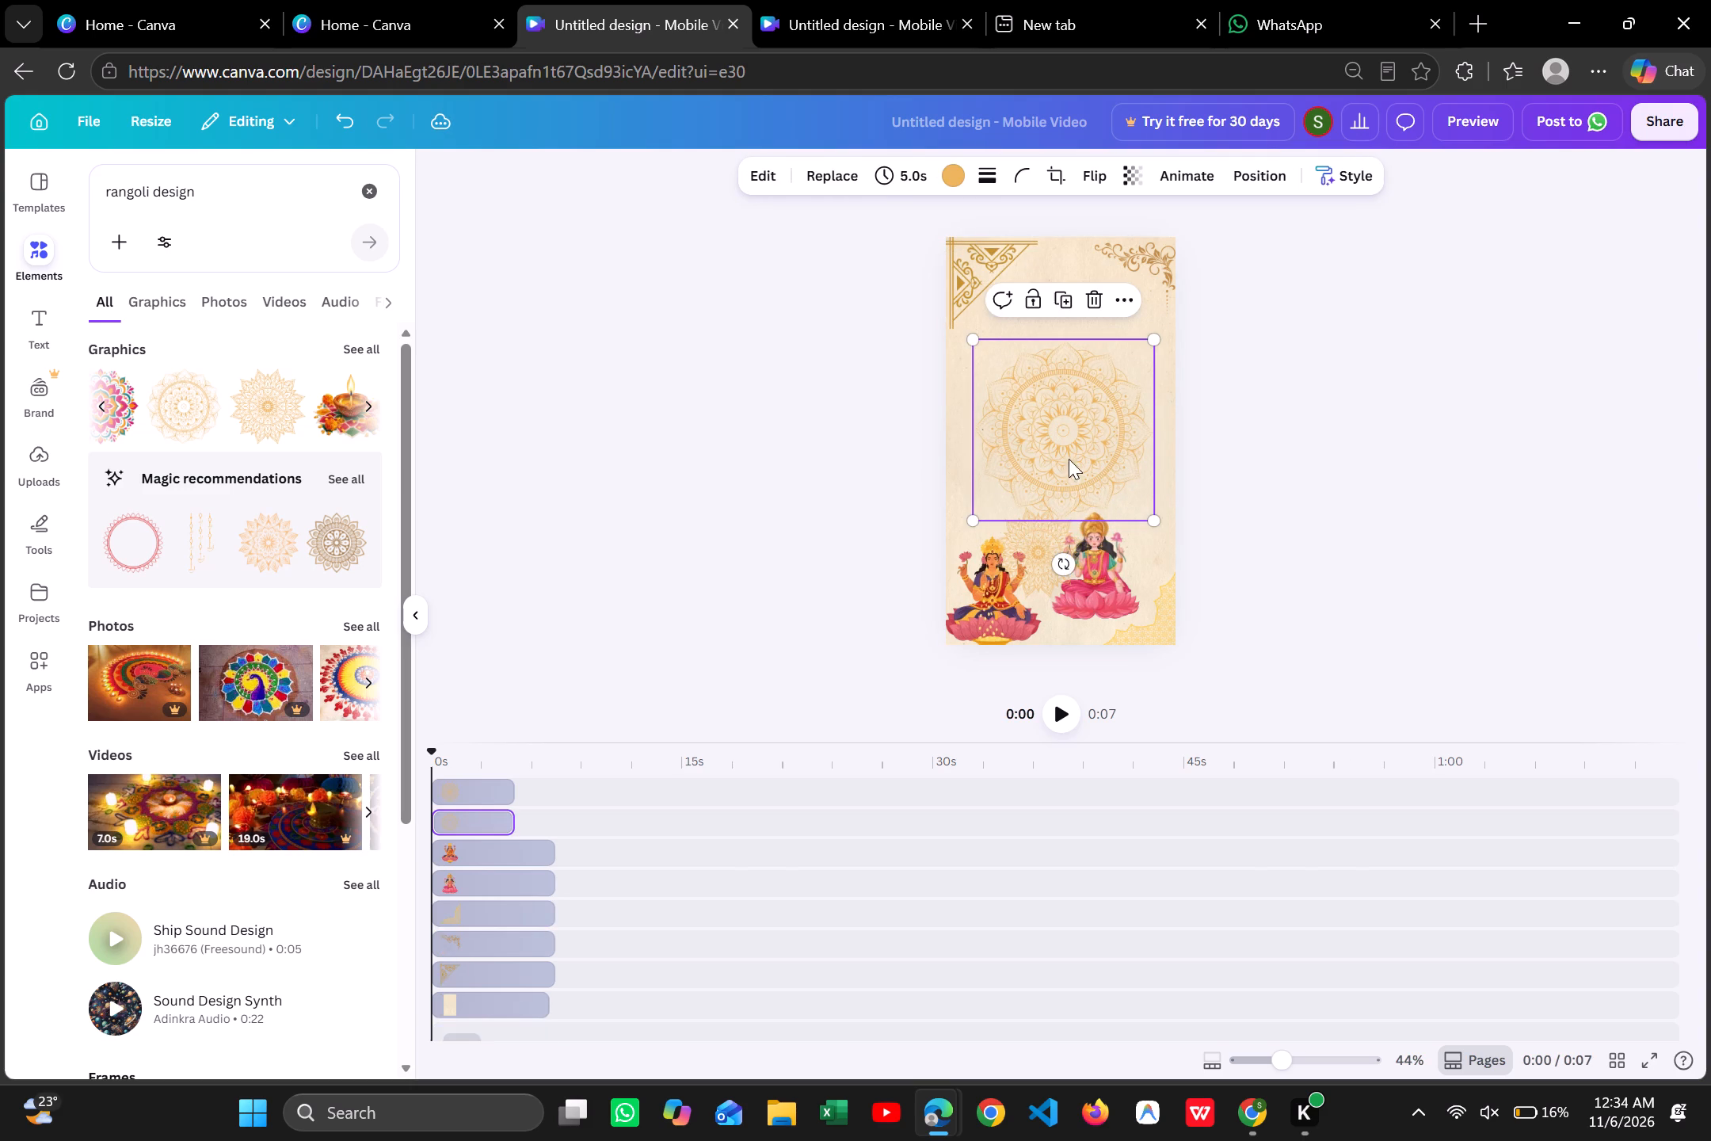
pyautogui.click(1054, 562)
pyautogui.moveTo(1061, 436); pyautogui.dragTo(1056, 368)
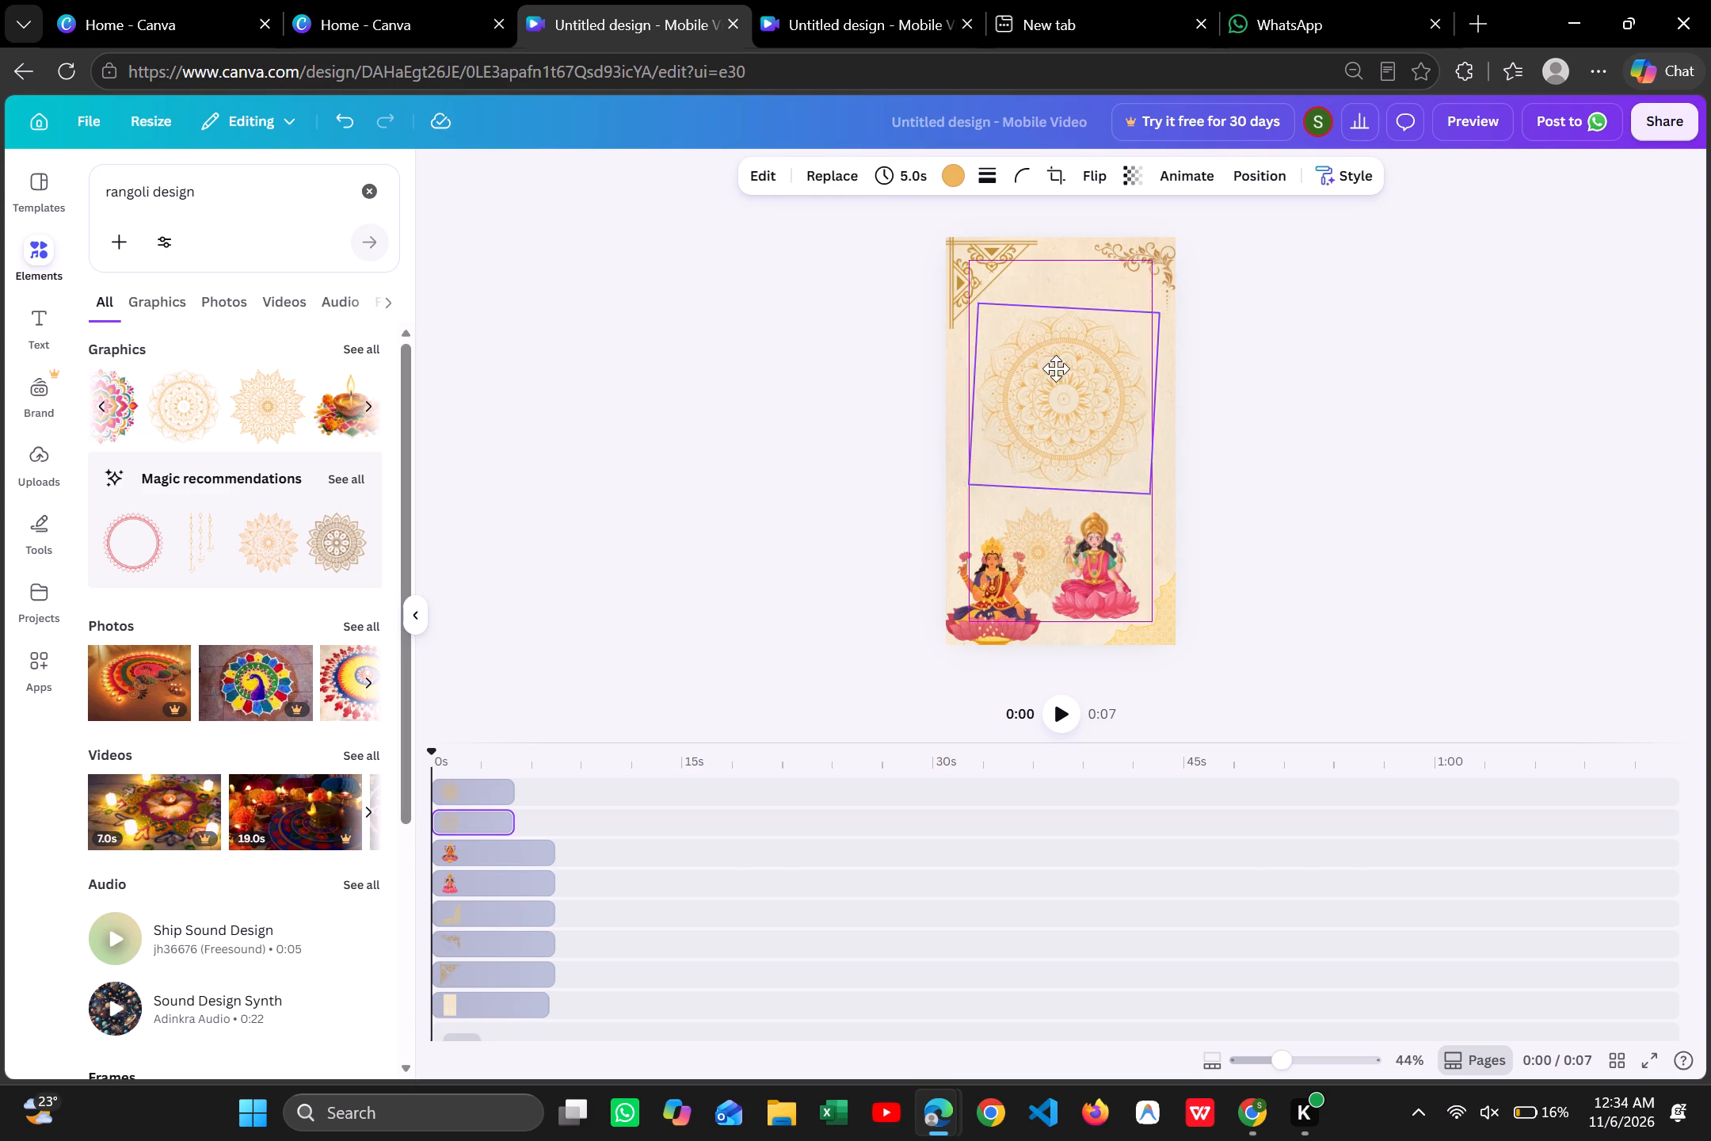
pyautogui.moveTo(1056, 368); pyautogui.dragTo(1053, 333)
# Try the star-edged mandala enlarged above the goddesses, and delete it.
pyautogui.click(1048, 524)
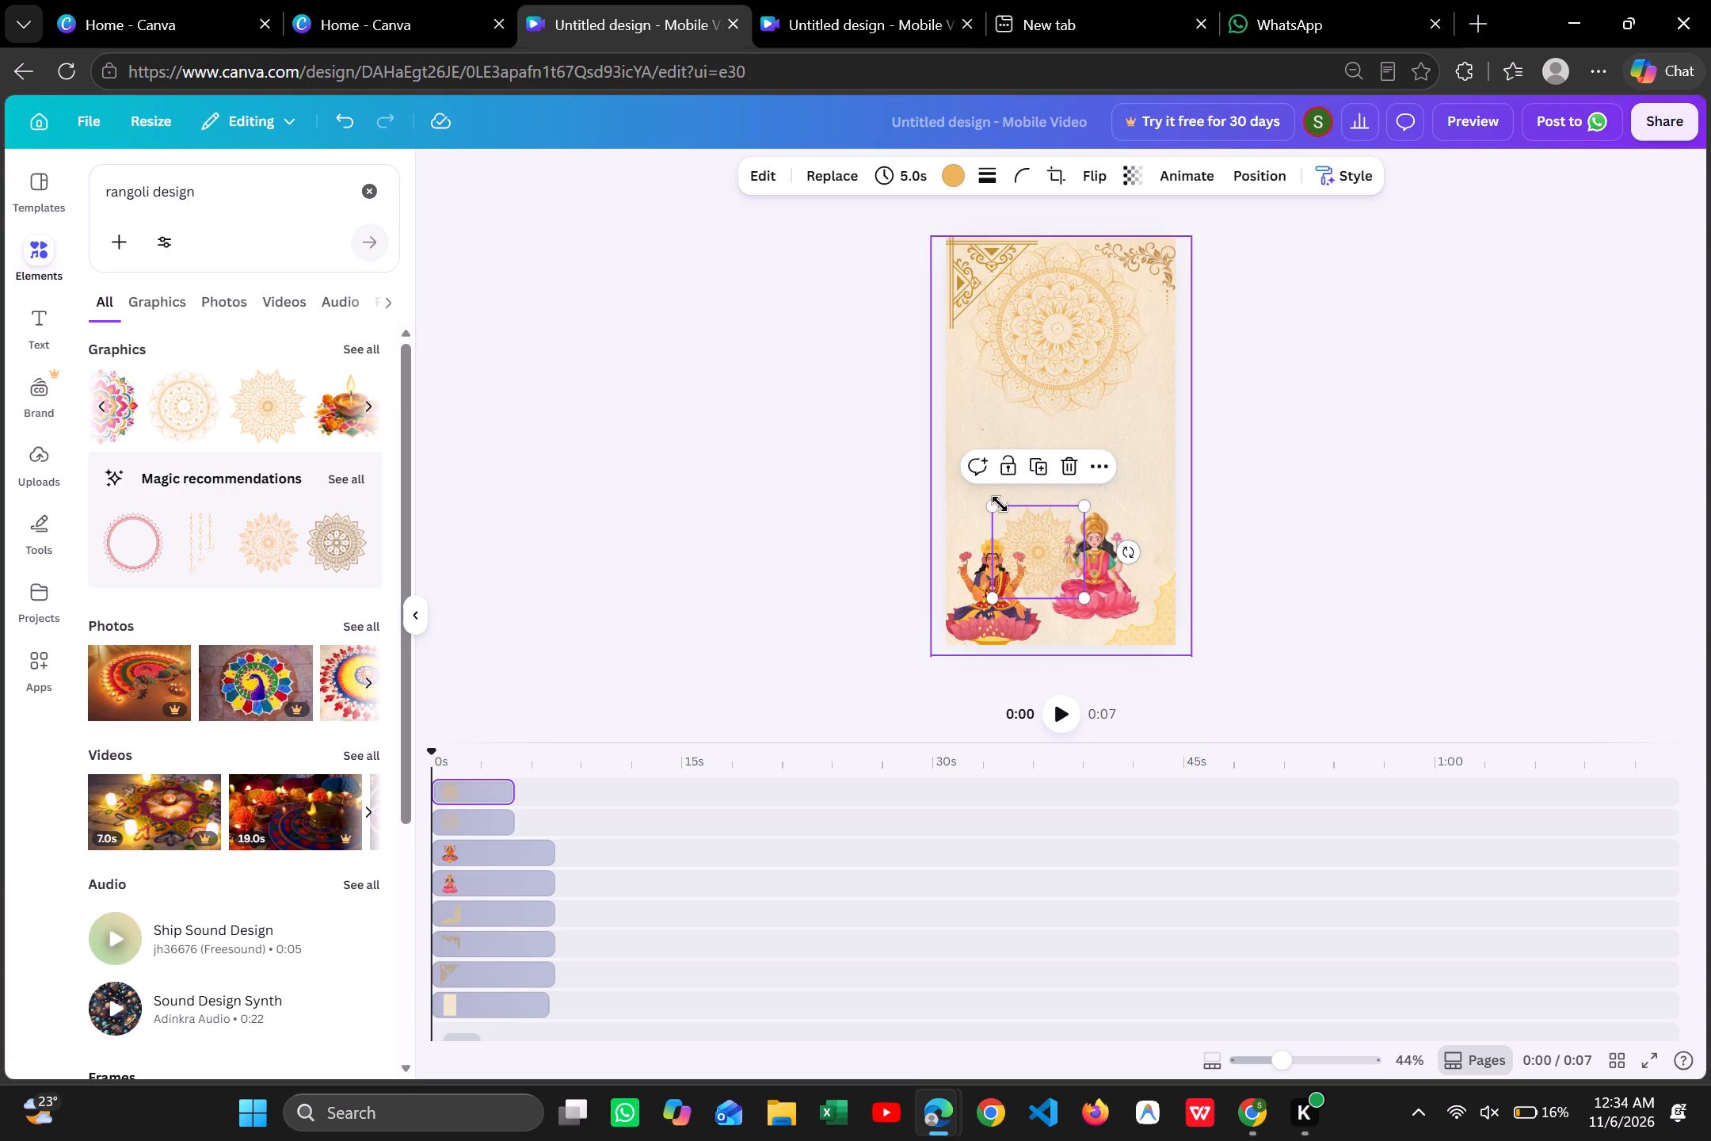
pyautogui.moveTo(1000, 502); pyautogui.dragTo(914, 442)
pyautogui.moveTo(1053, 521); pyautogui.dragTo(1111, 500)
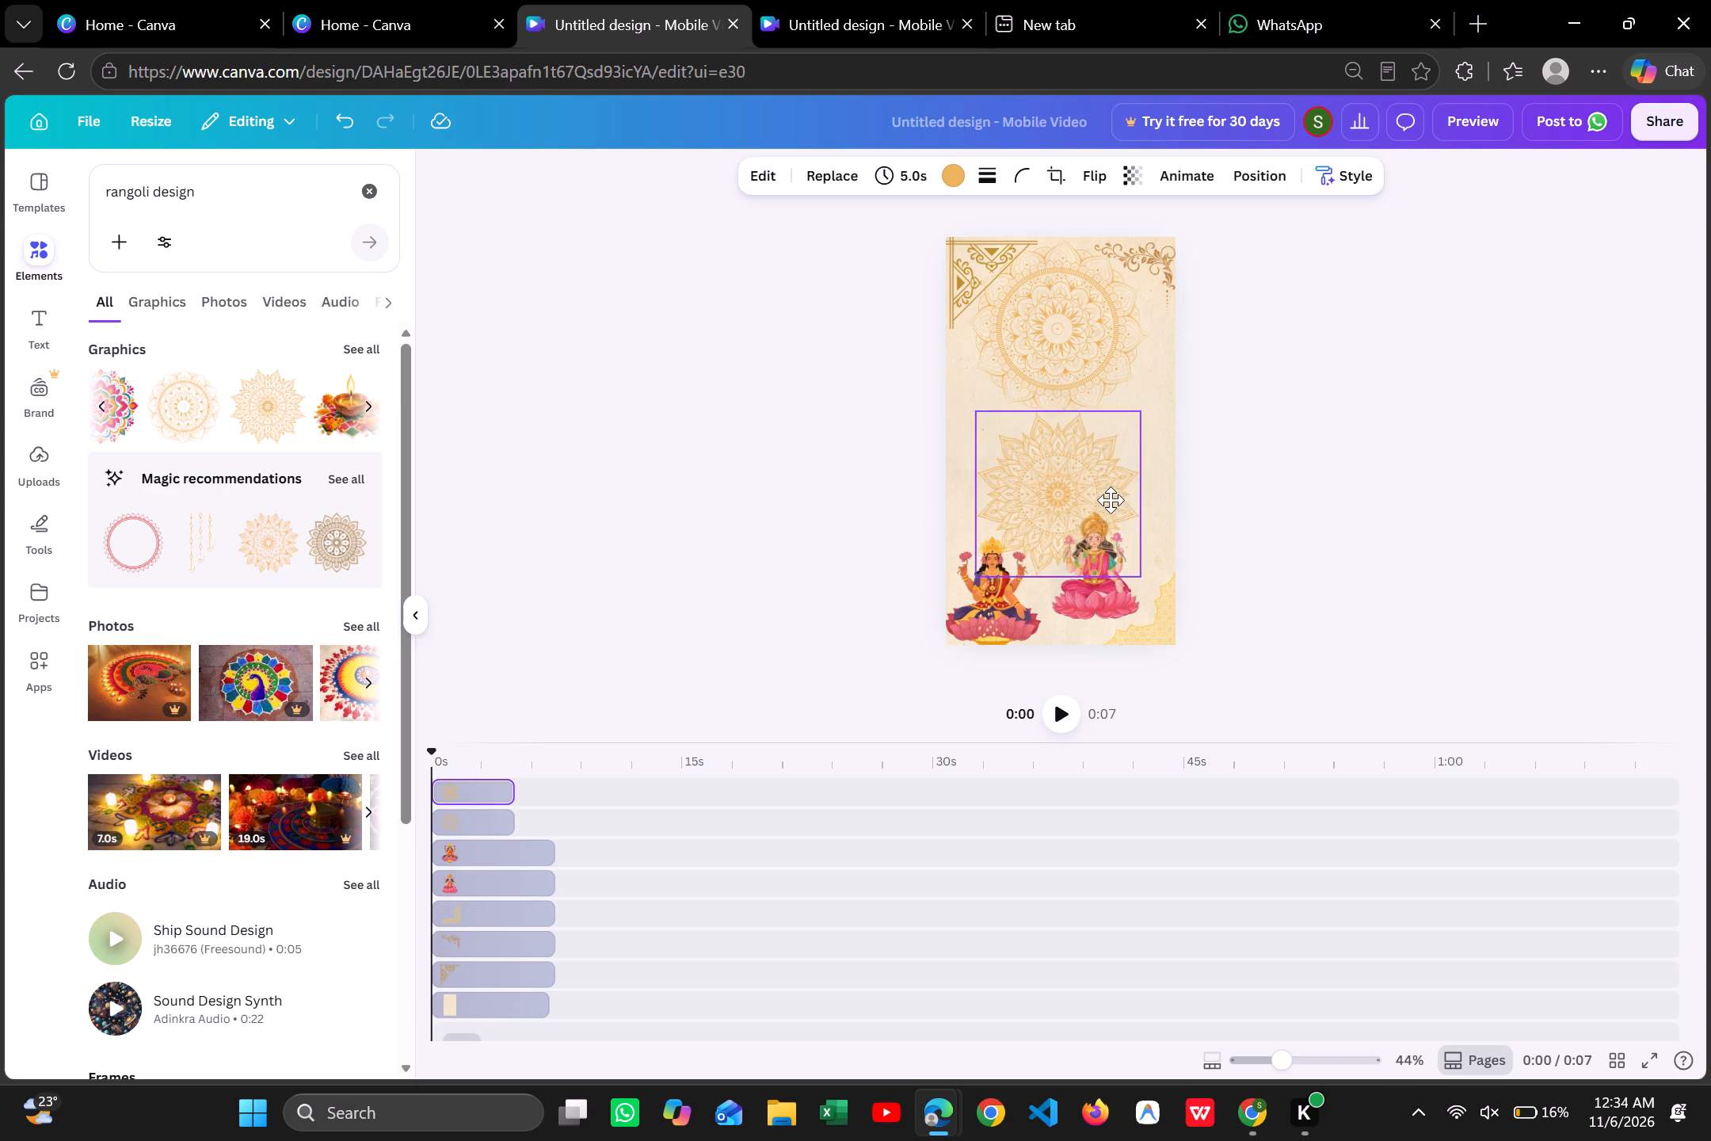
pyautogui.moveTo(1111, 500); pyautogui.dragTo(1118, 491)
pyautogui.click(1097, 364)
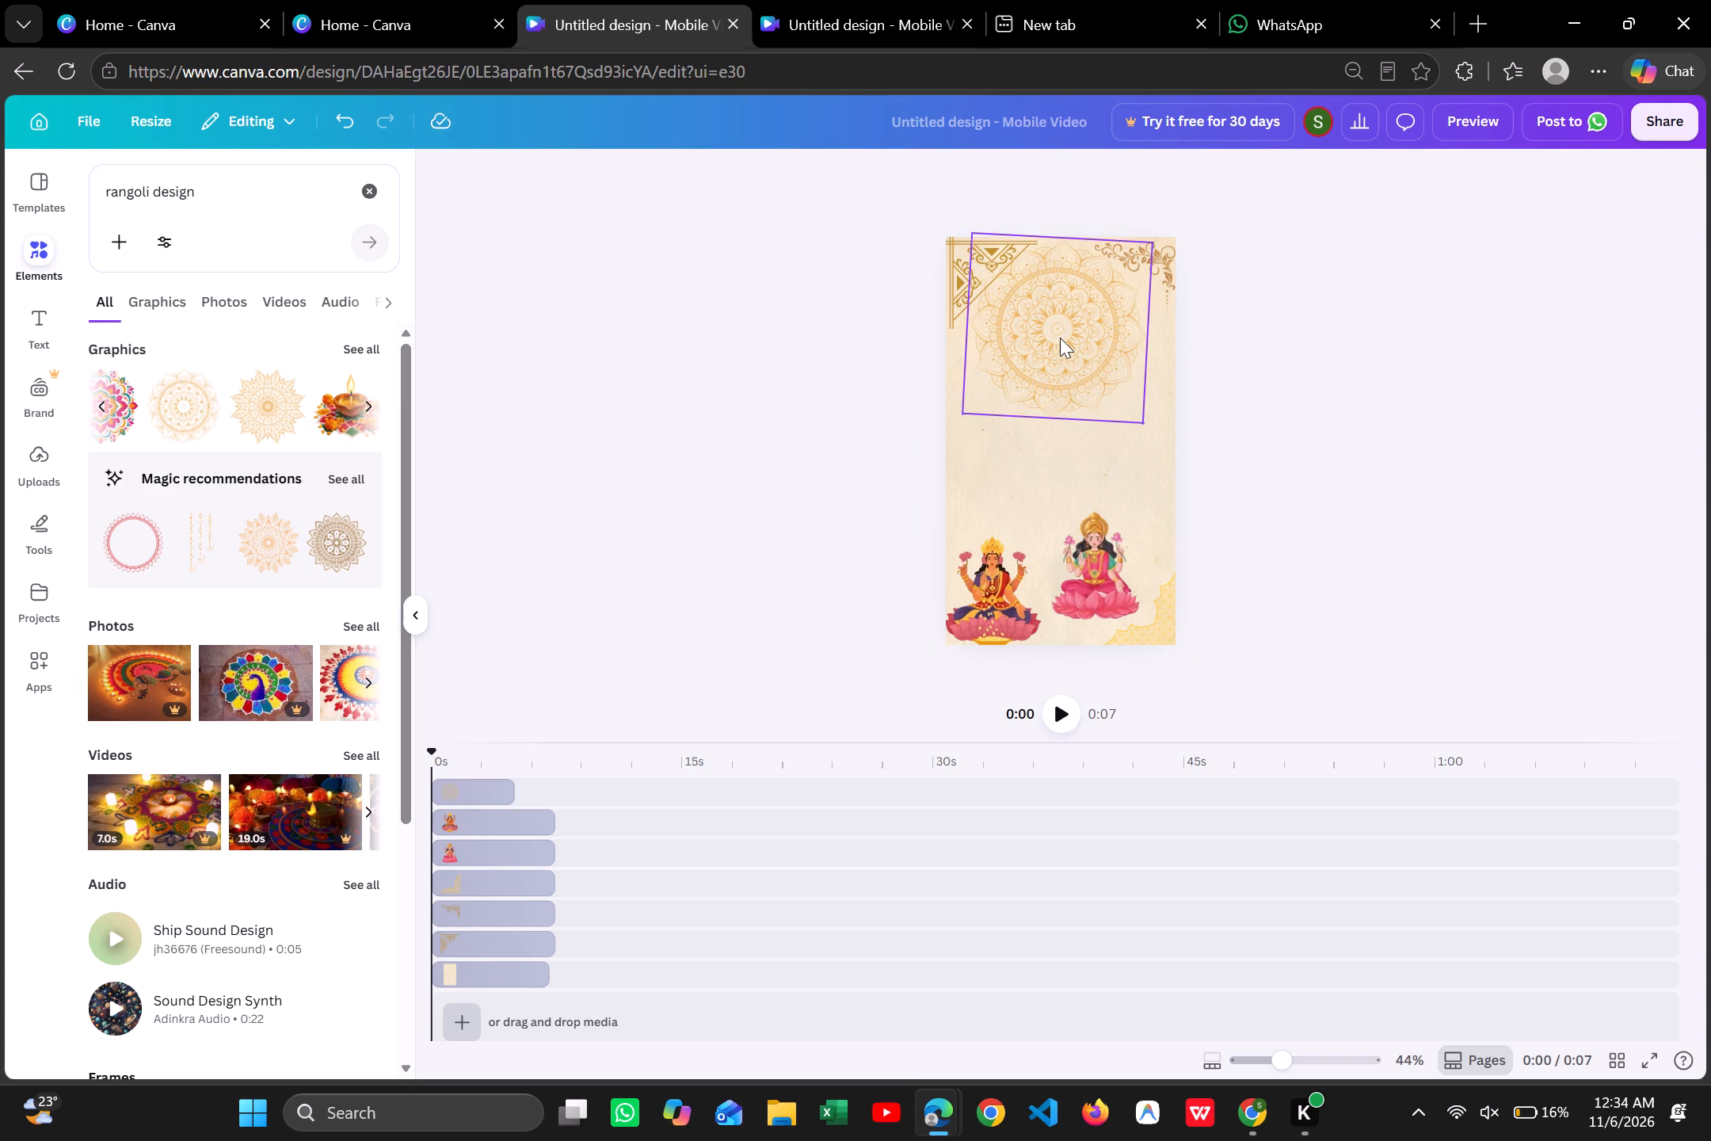
# Straighten the remaining mandala to 0° rotation and move it to the middle of the page.
pyautogui.click(1060, 338)
pyautogui.moveTo(1182, 328); pyautogui.dragTo(1184, 322)
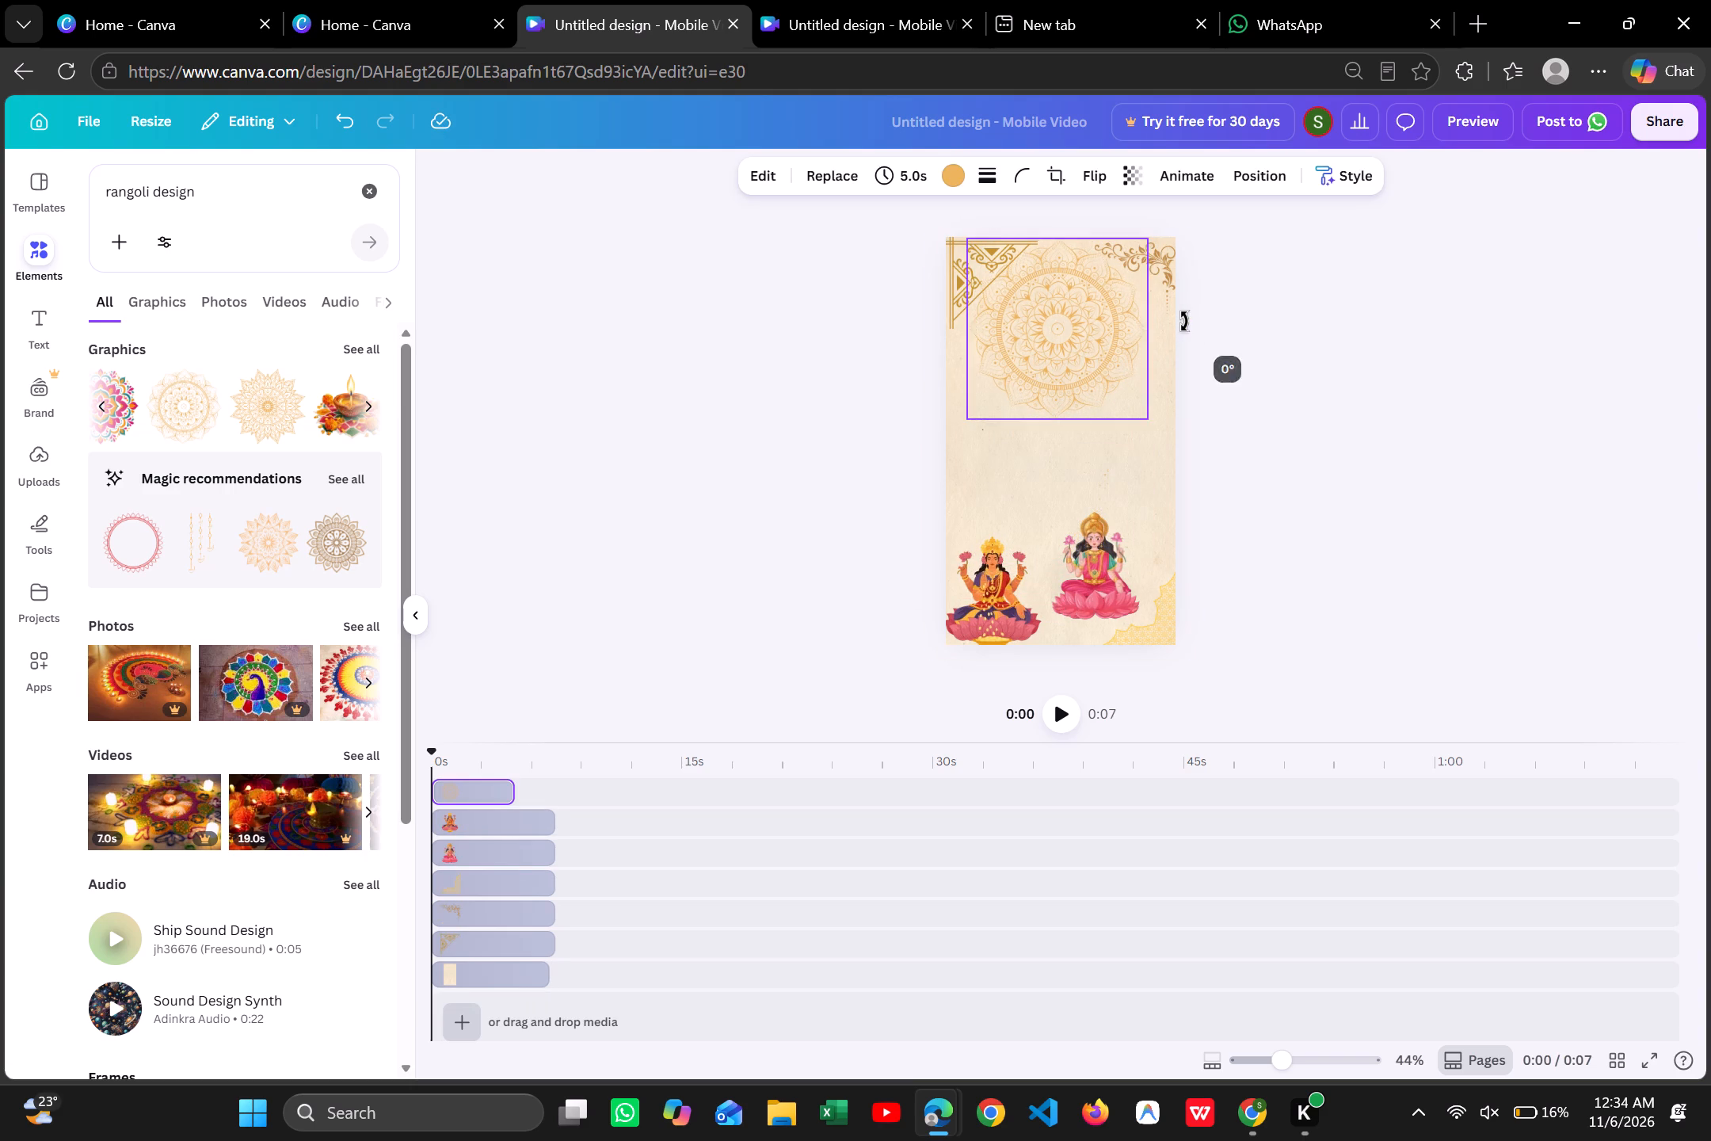
pyautogui.moveTo(1184, 322); pyautogui.dragTo(1183, 321)
pyautogui.moveTo(1089, 339); pyautogui.dragTo(1107, 466)
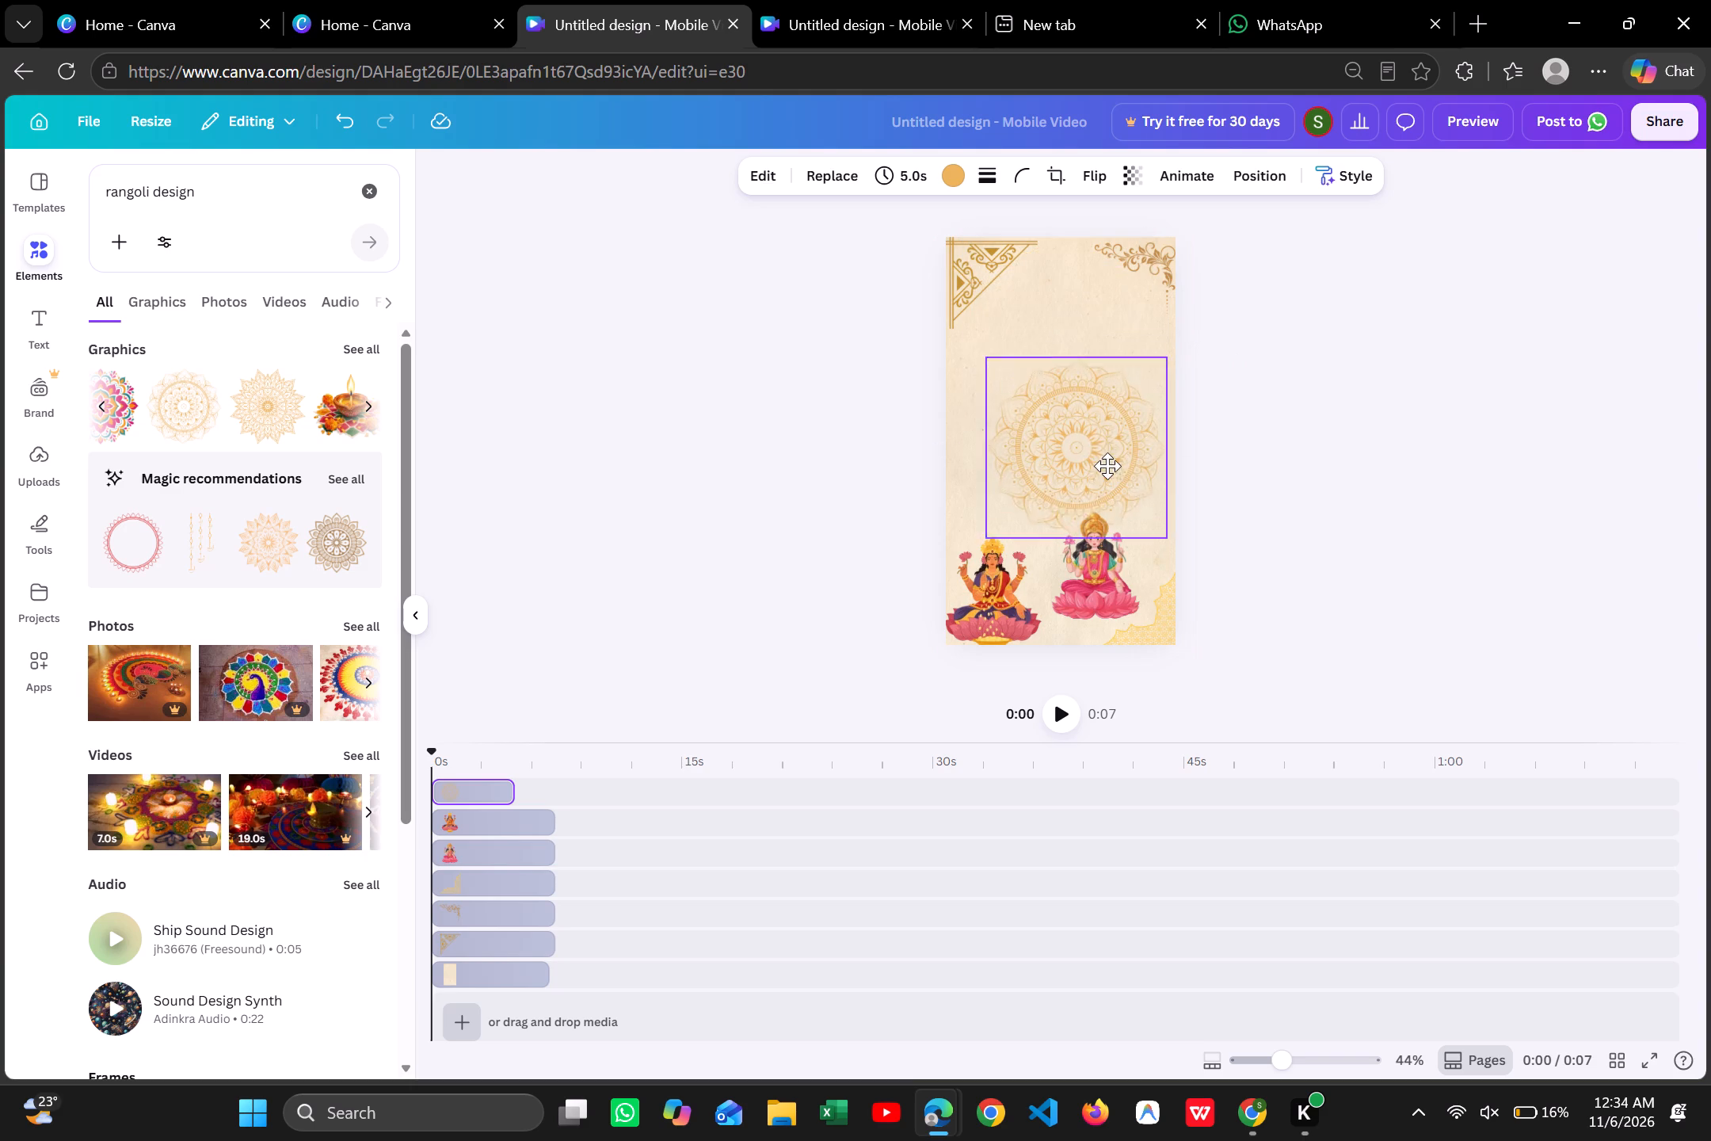
pyautogui.moveTo(1107, 466); pyautogui.dragTo(1091, 450)
# Move the pink goddess onto the centre of the mandala.
pyautogui.moveTo(1117, 583); pyautogui.dragTo(1081, 464)
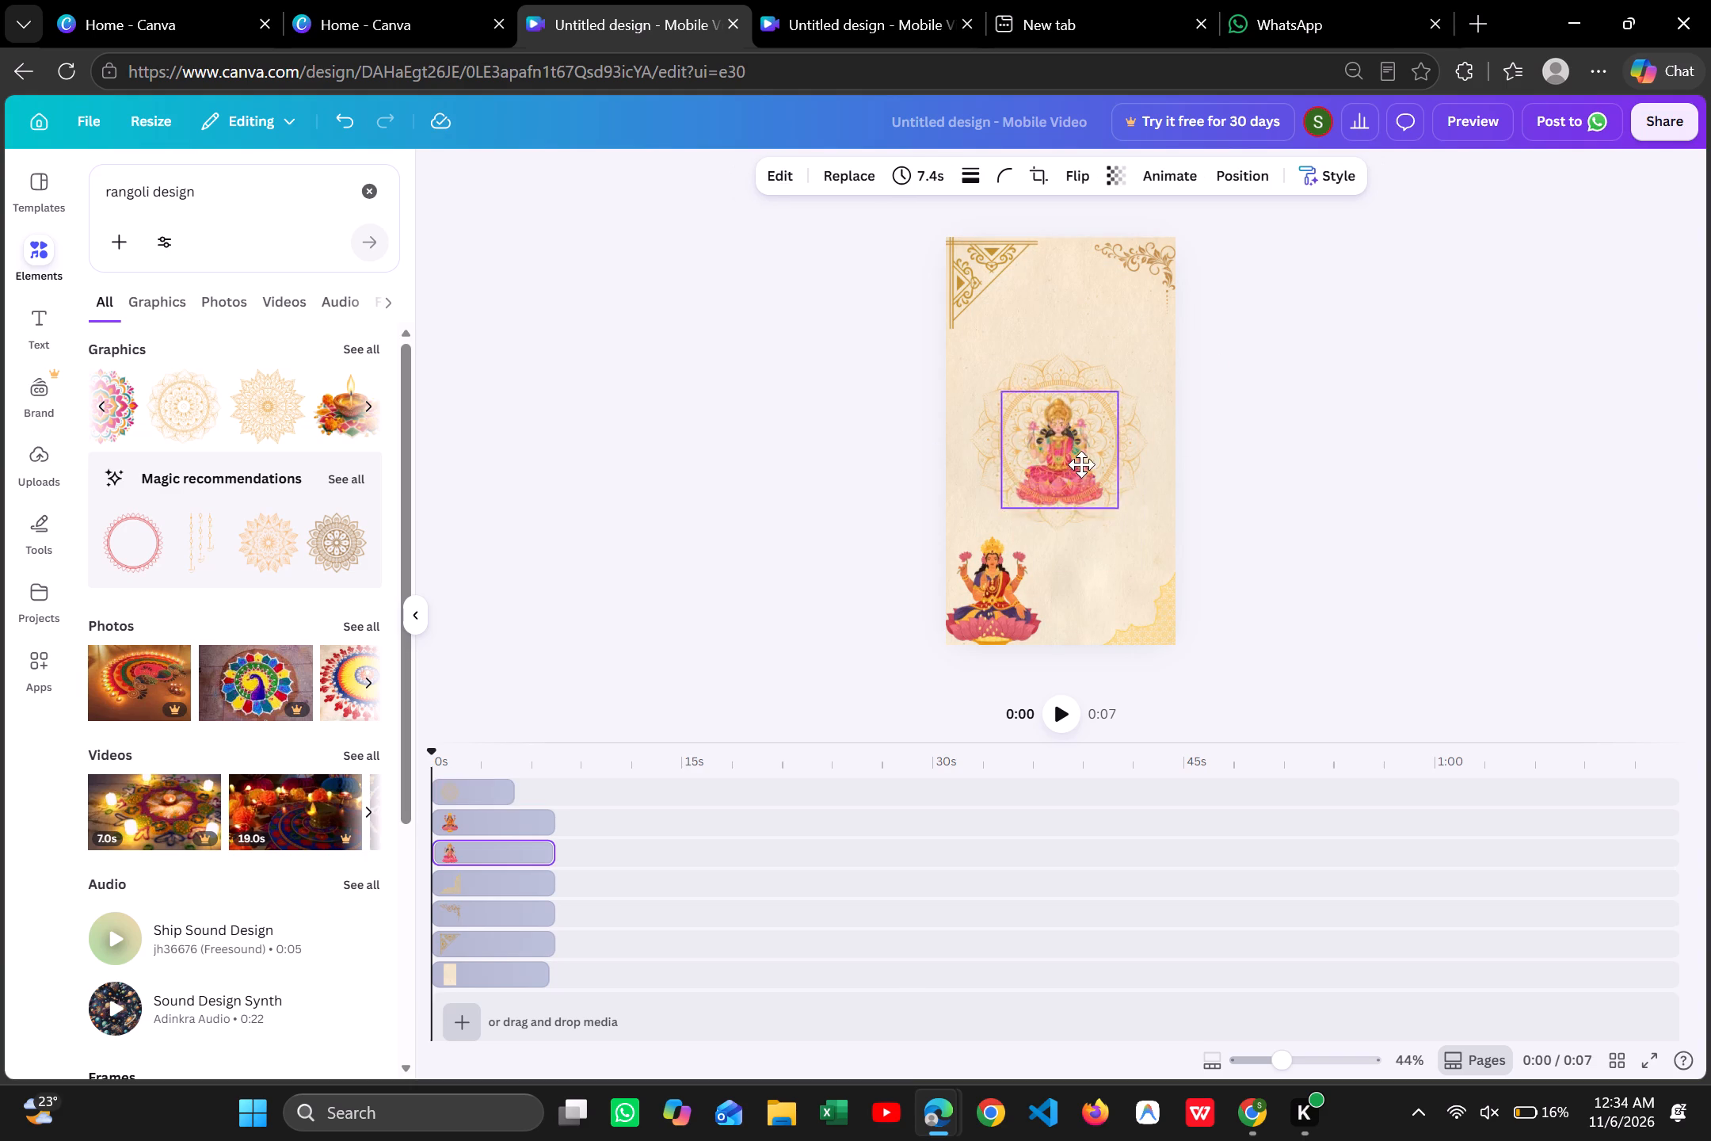
pyautogui.moveTo(1081, 464); pyautogui.dragTo(1080, 453)
# Bring the pink goddess forward so she is layered in front of the mandala.
pyautogui.click(1080, 453)
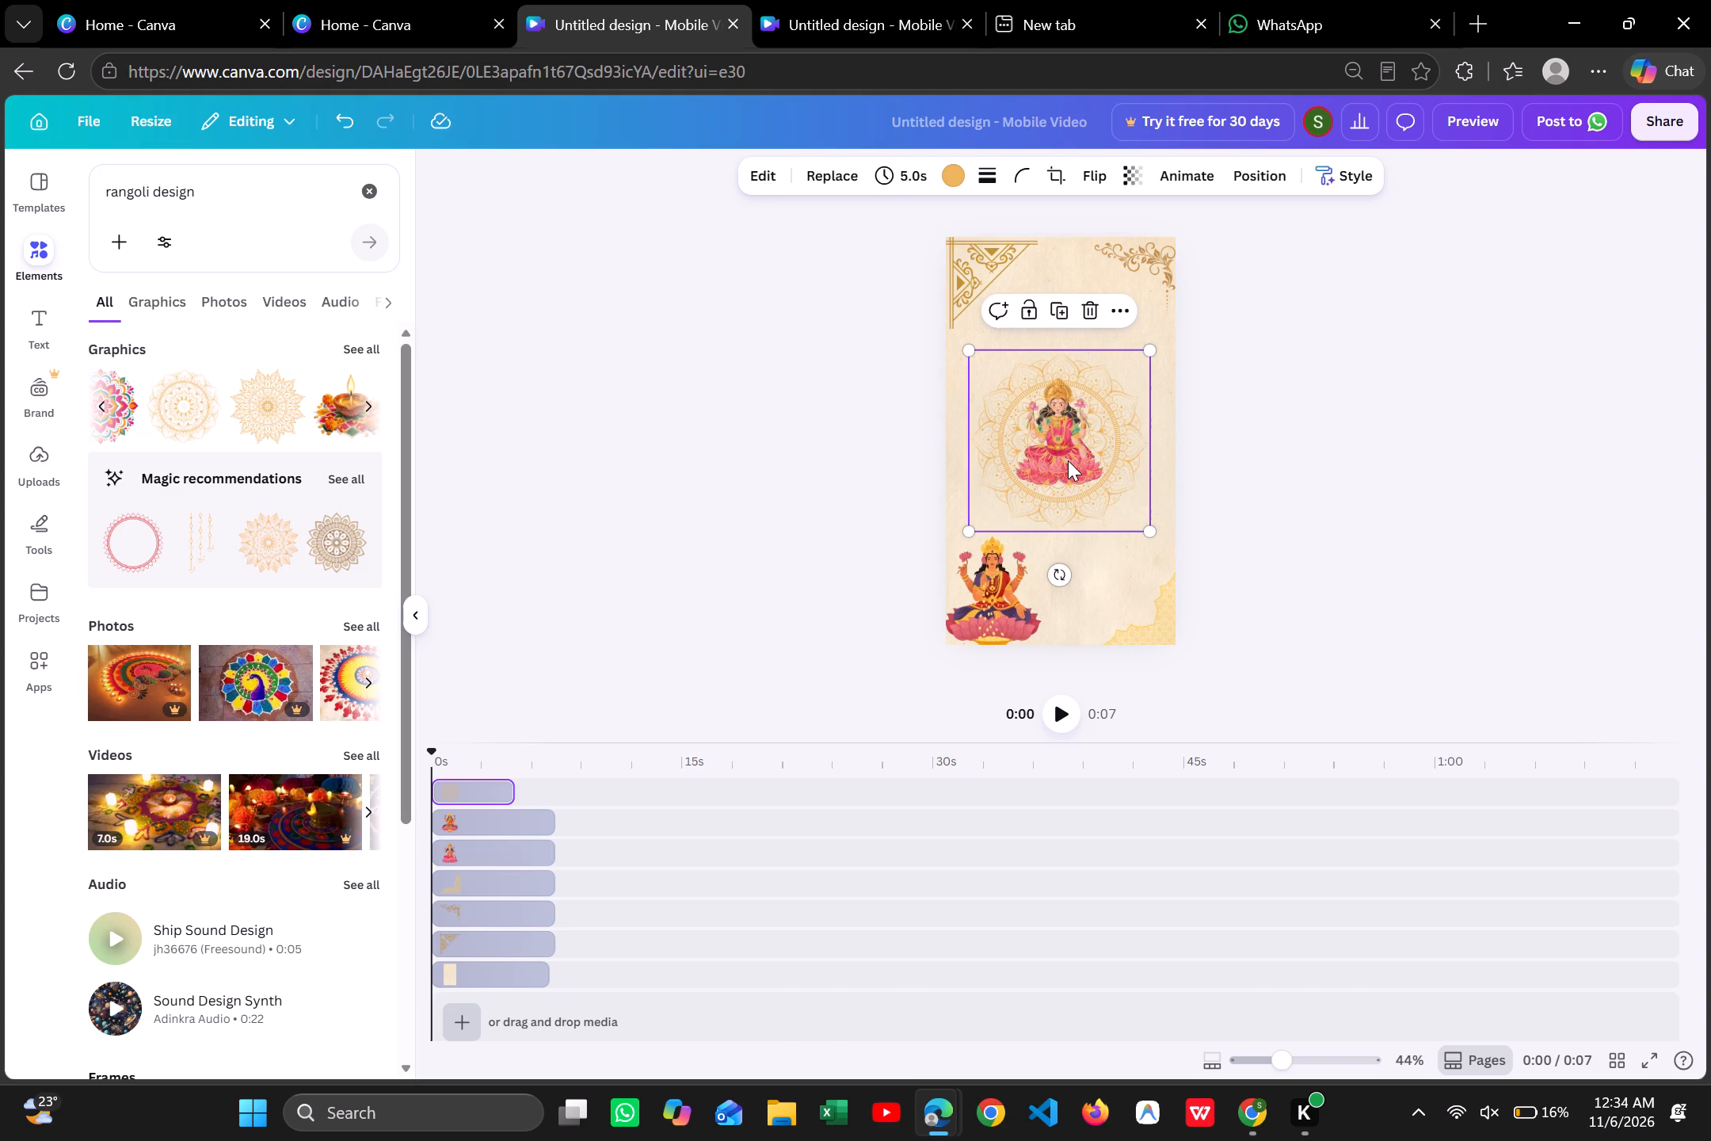
pyautogui.click(459, 841)
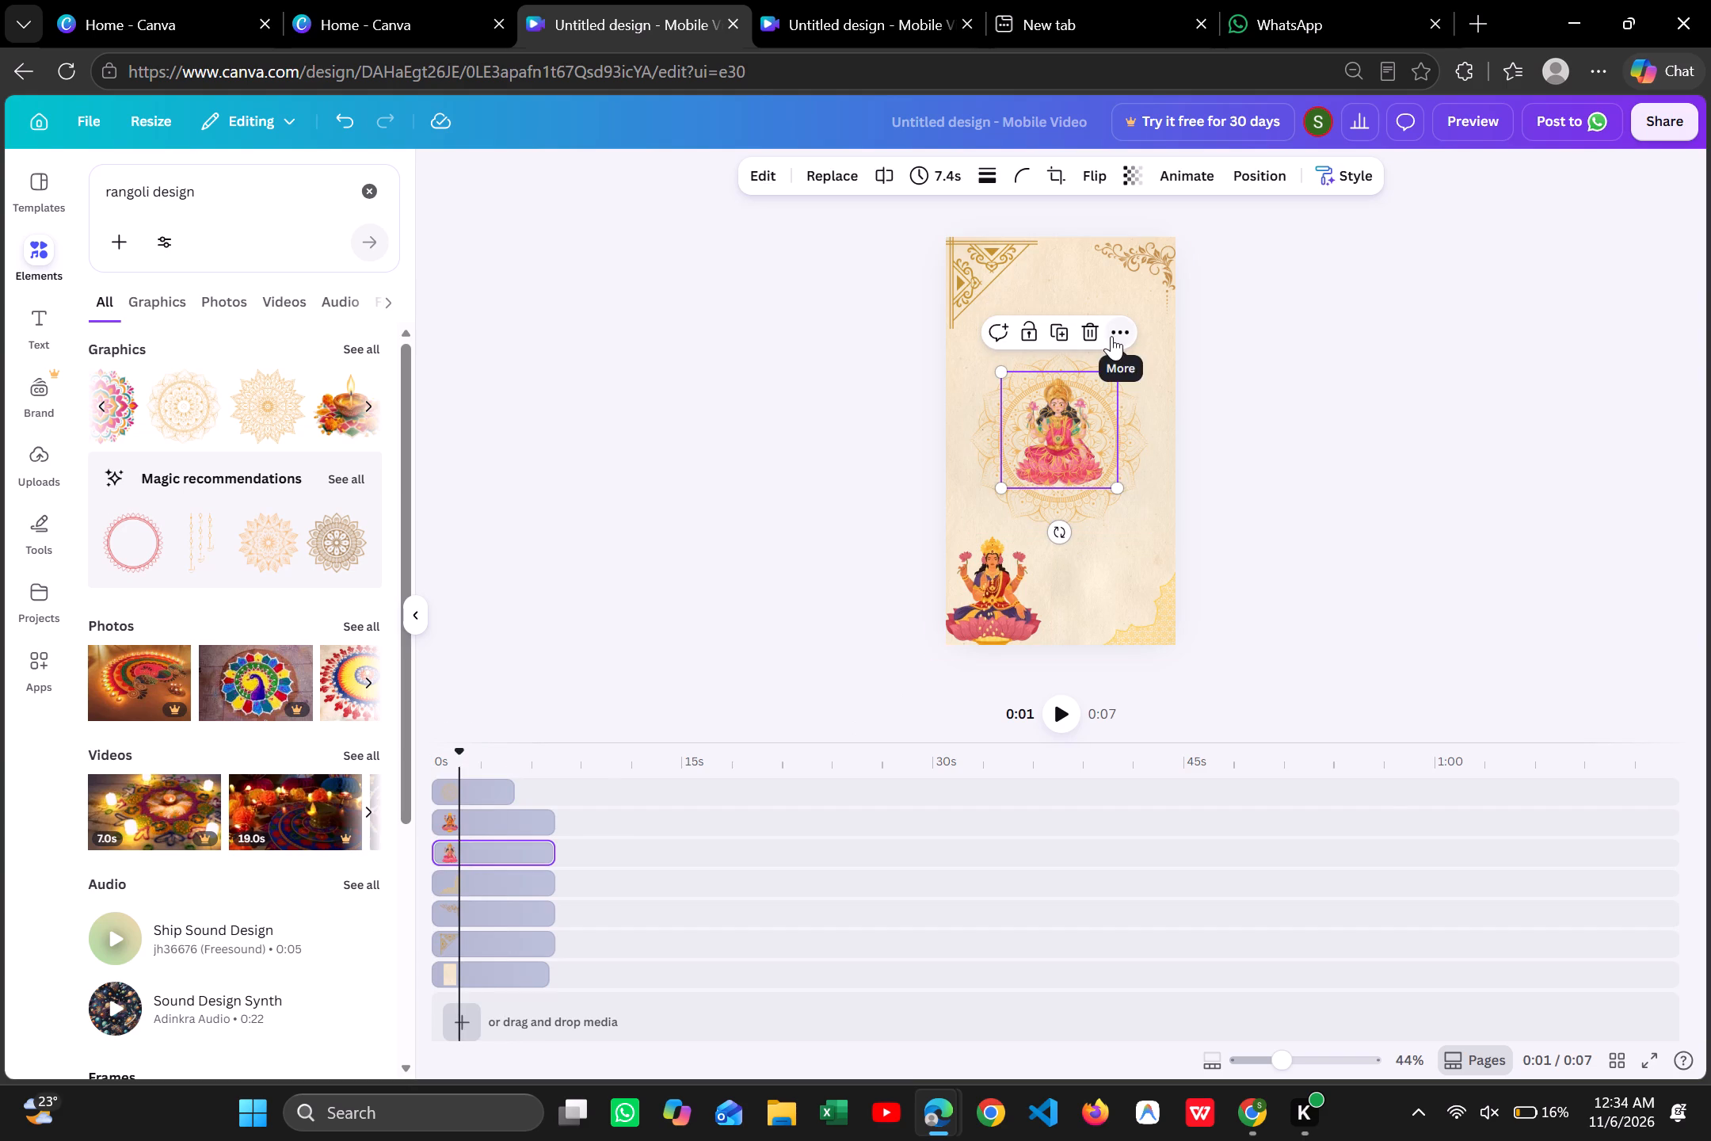
pyautogui.click(1111, 336)
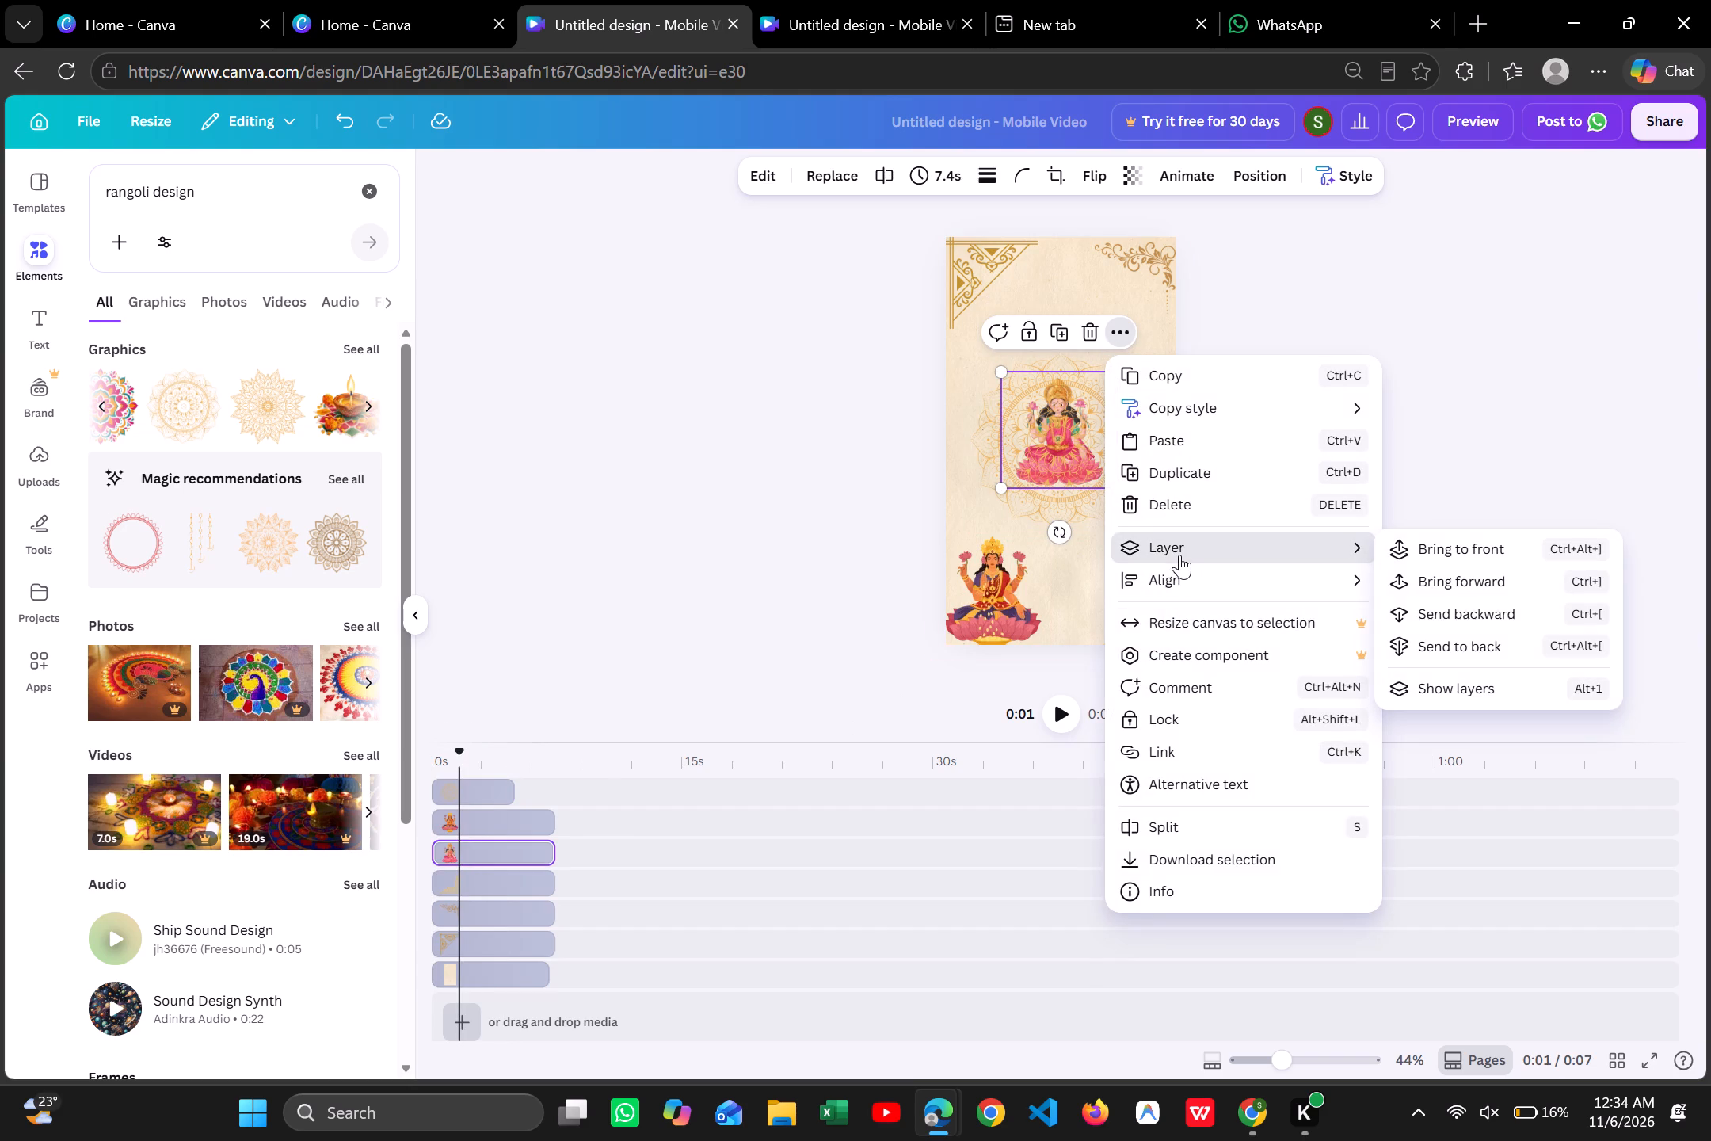
pyautogui.click(1413, 584)
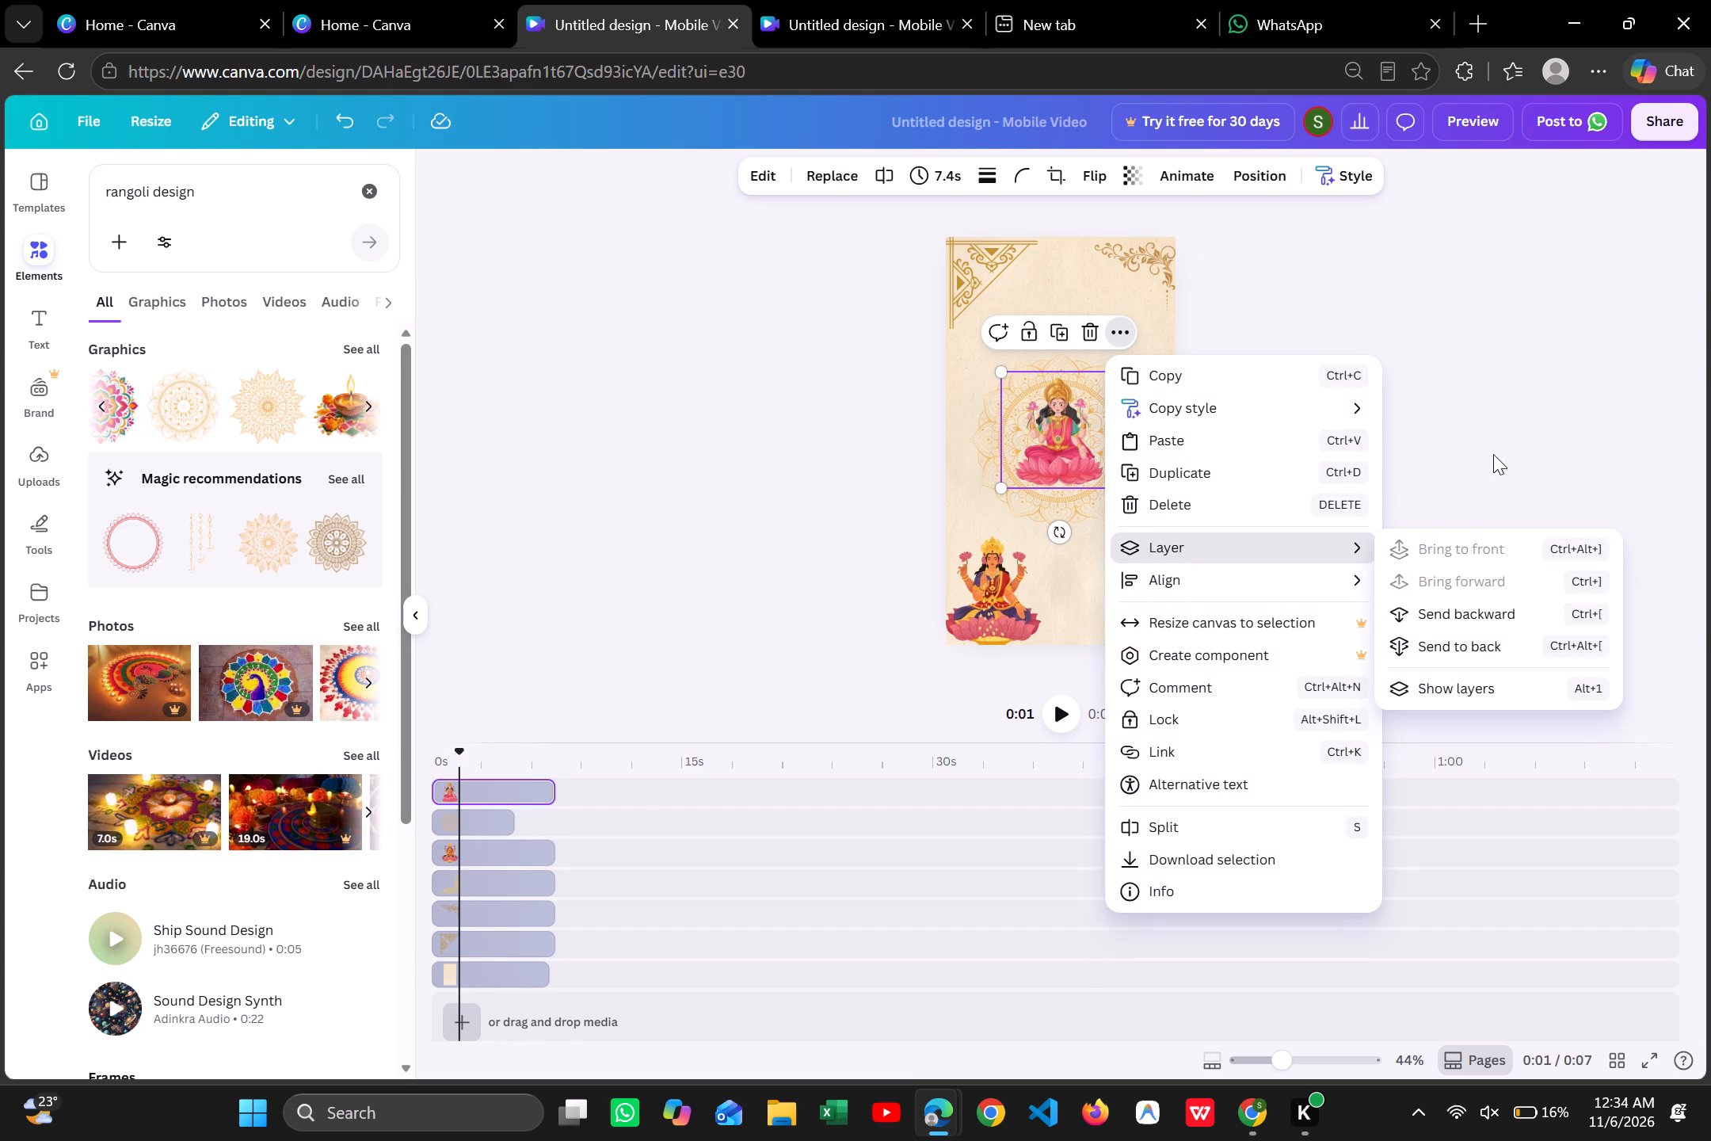
pyautogui.click(1493, 454)
pyautogui.click(1069, 462)
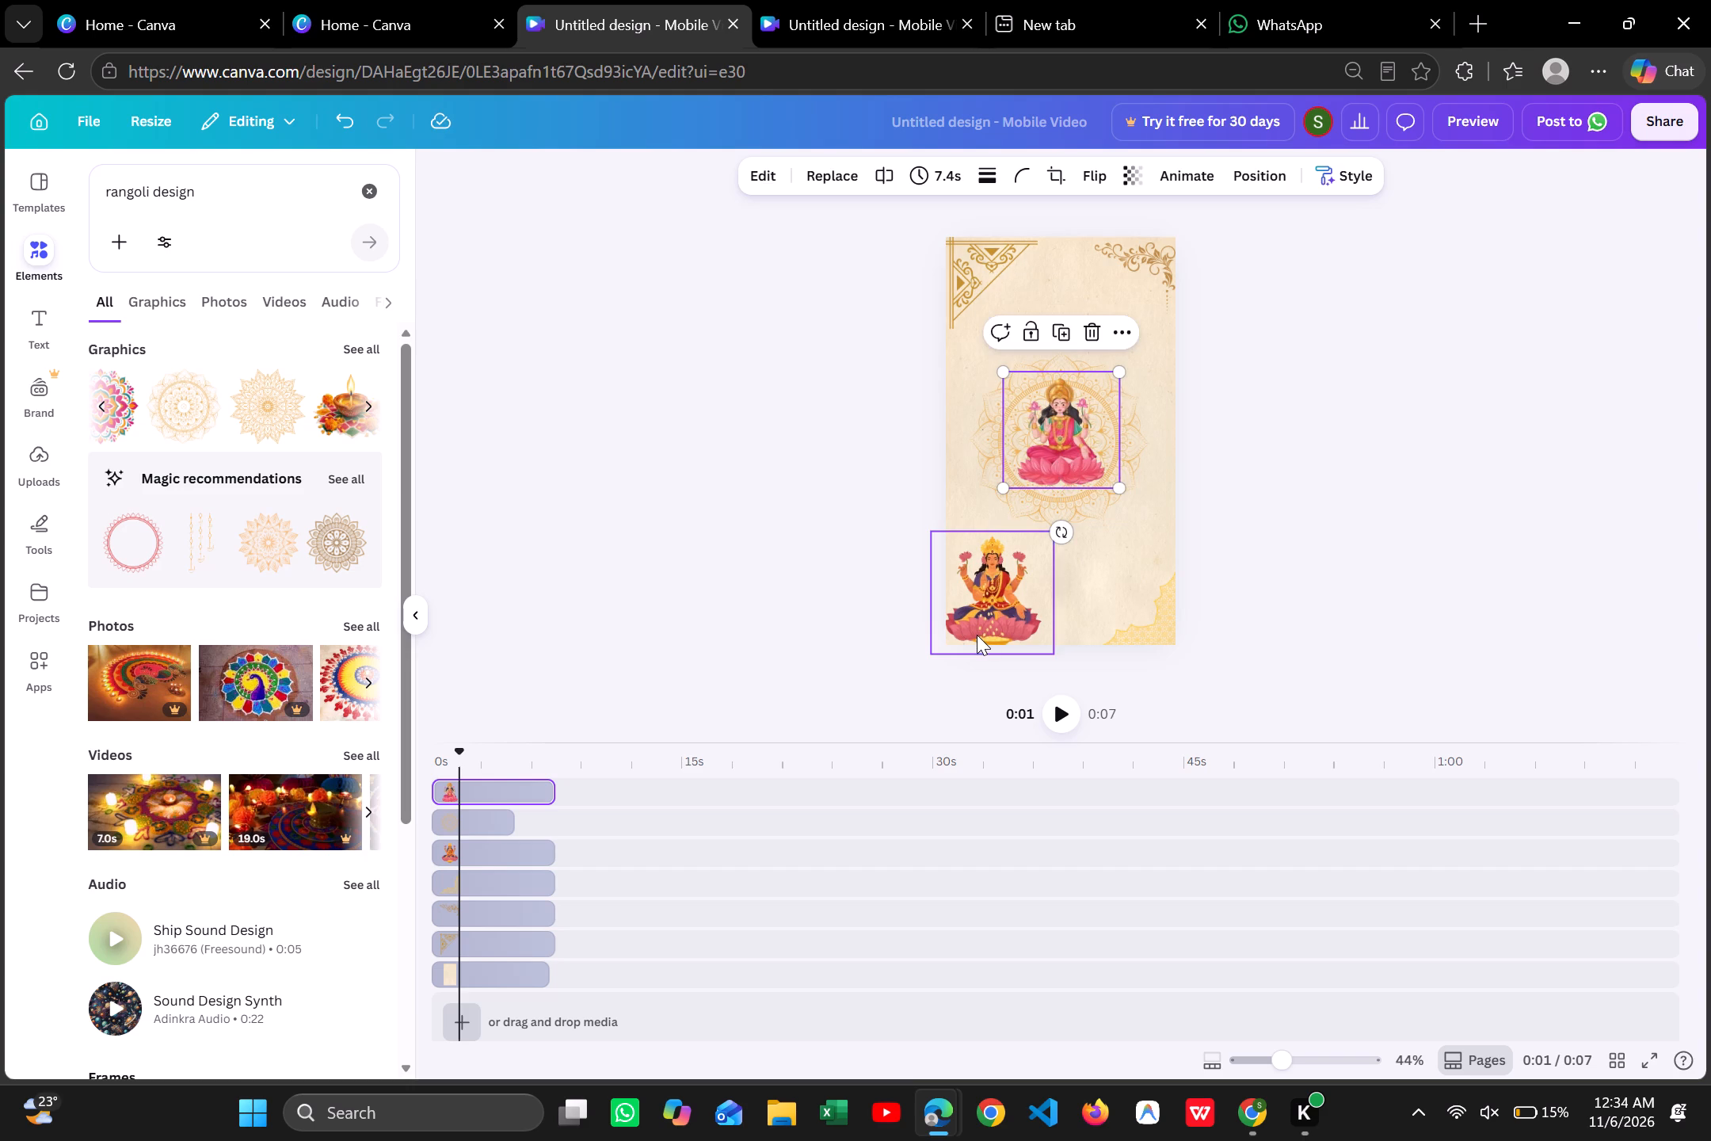
# Search the elements for "coins" and browse the graphics.
pyautogui.click(365, 208)
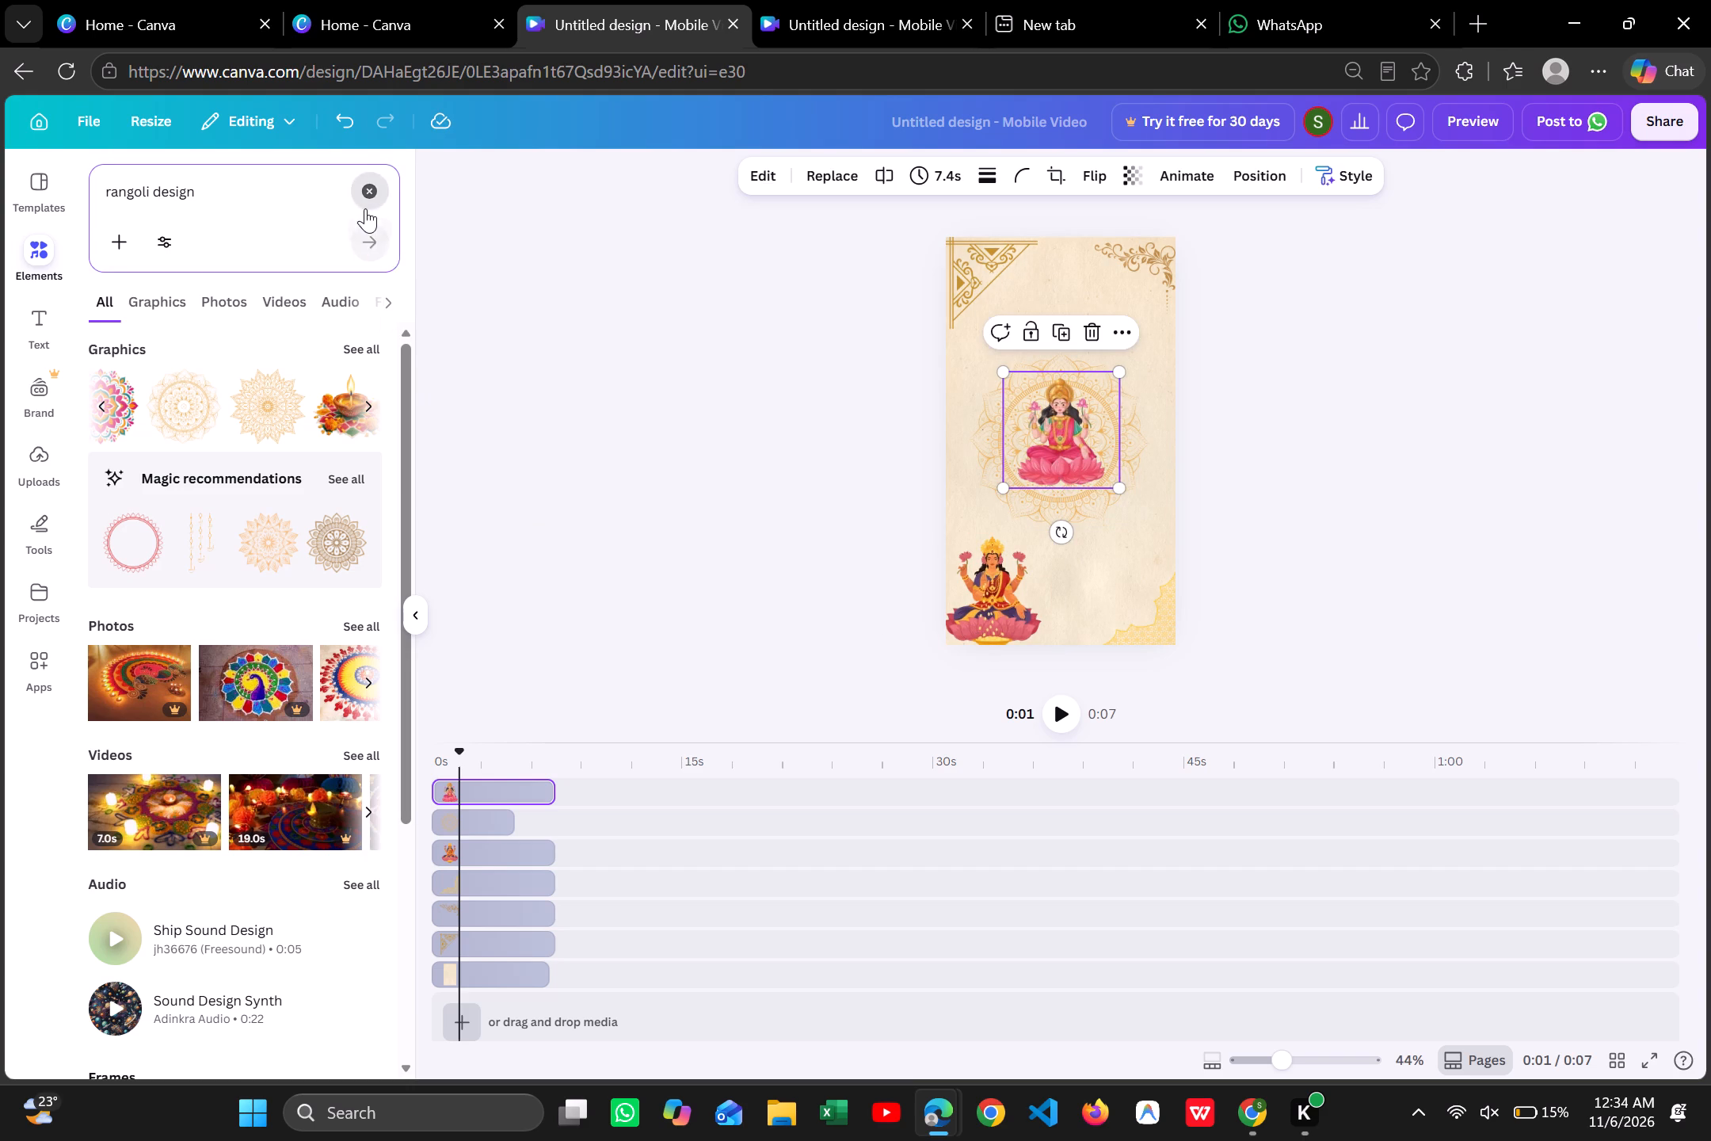
pyautogui.click(249, 196)
pyautogui.write('coins')
pyautogui.press('Return')
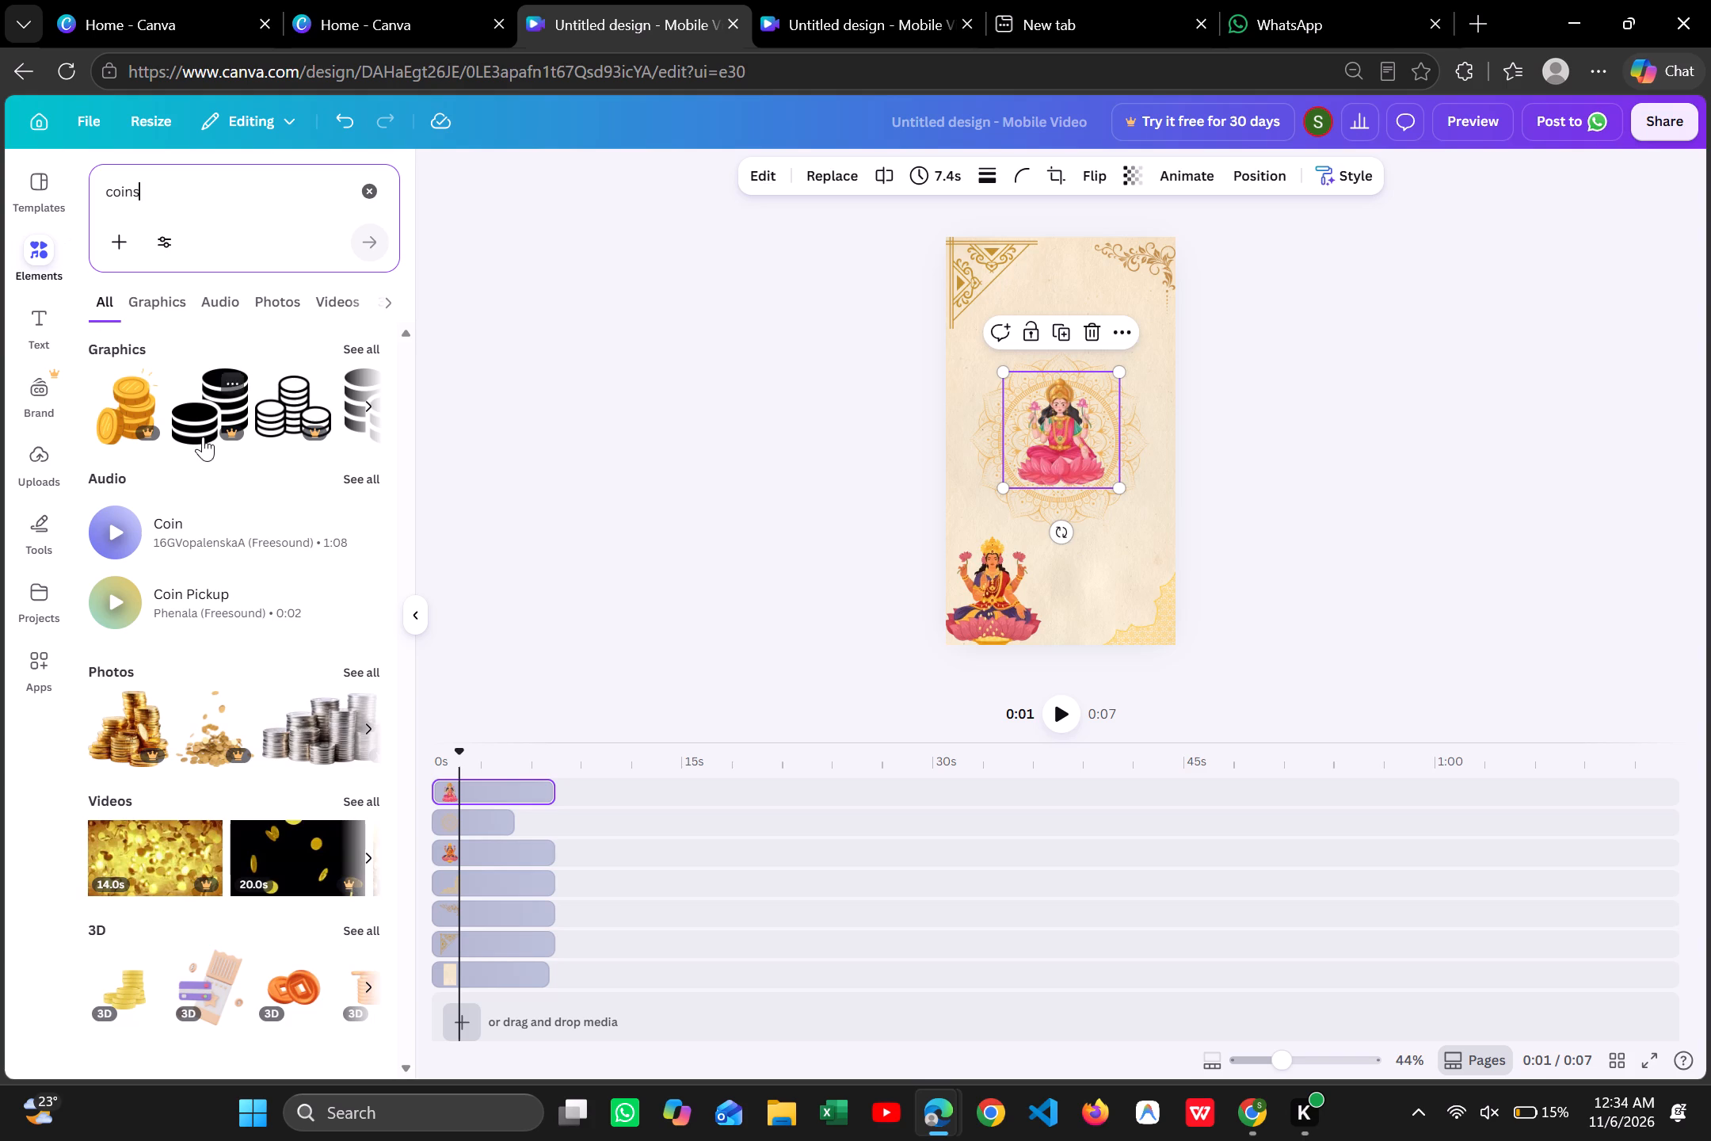
pyautogui.hscroll(-6, 203, 437)
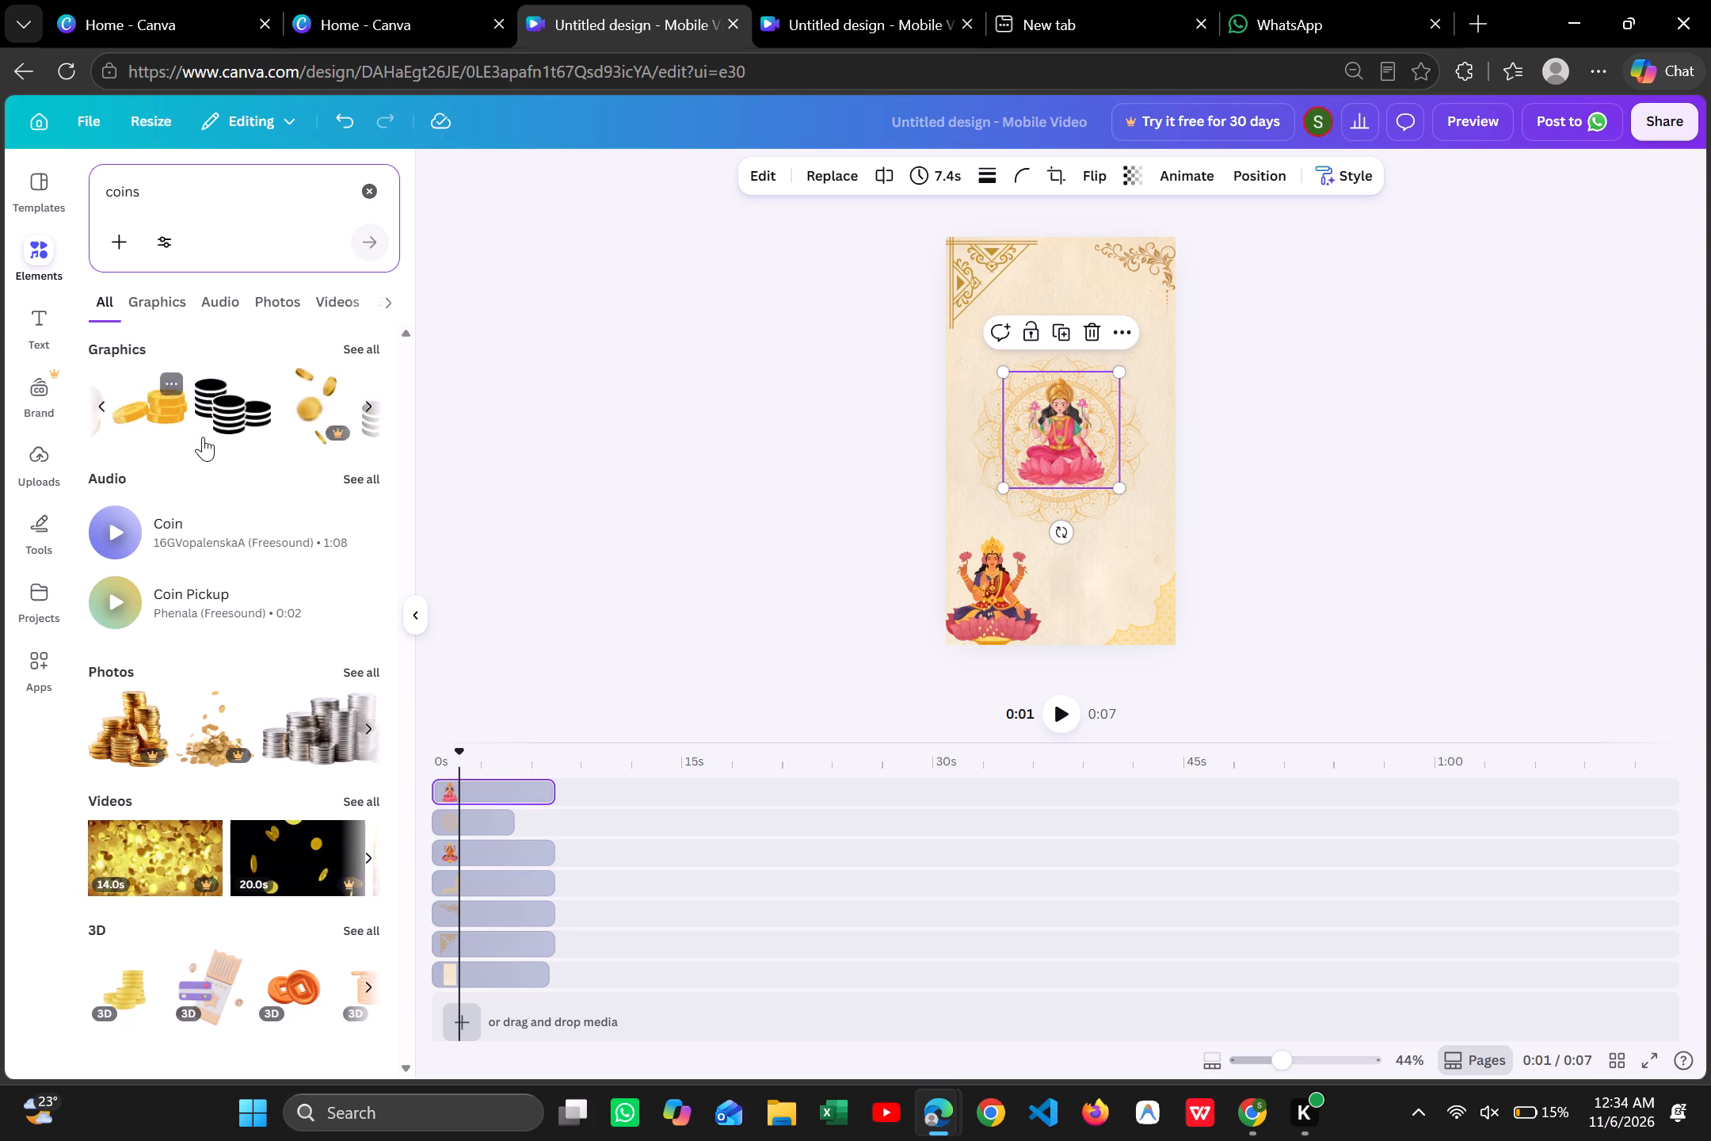
pyautogui.hscroll(-1, 203, 437)
pyautogui.hscroll(1, 203, 437)
# Refine the element search to "coins illustrations".
pyautogui.click(264, 200)
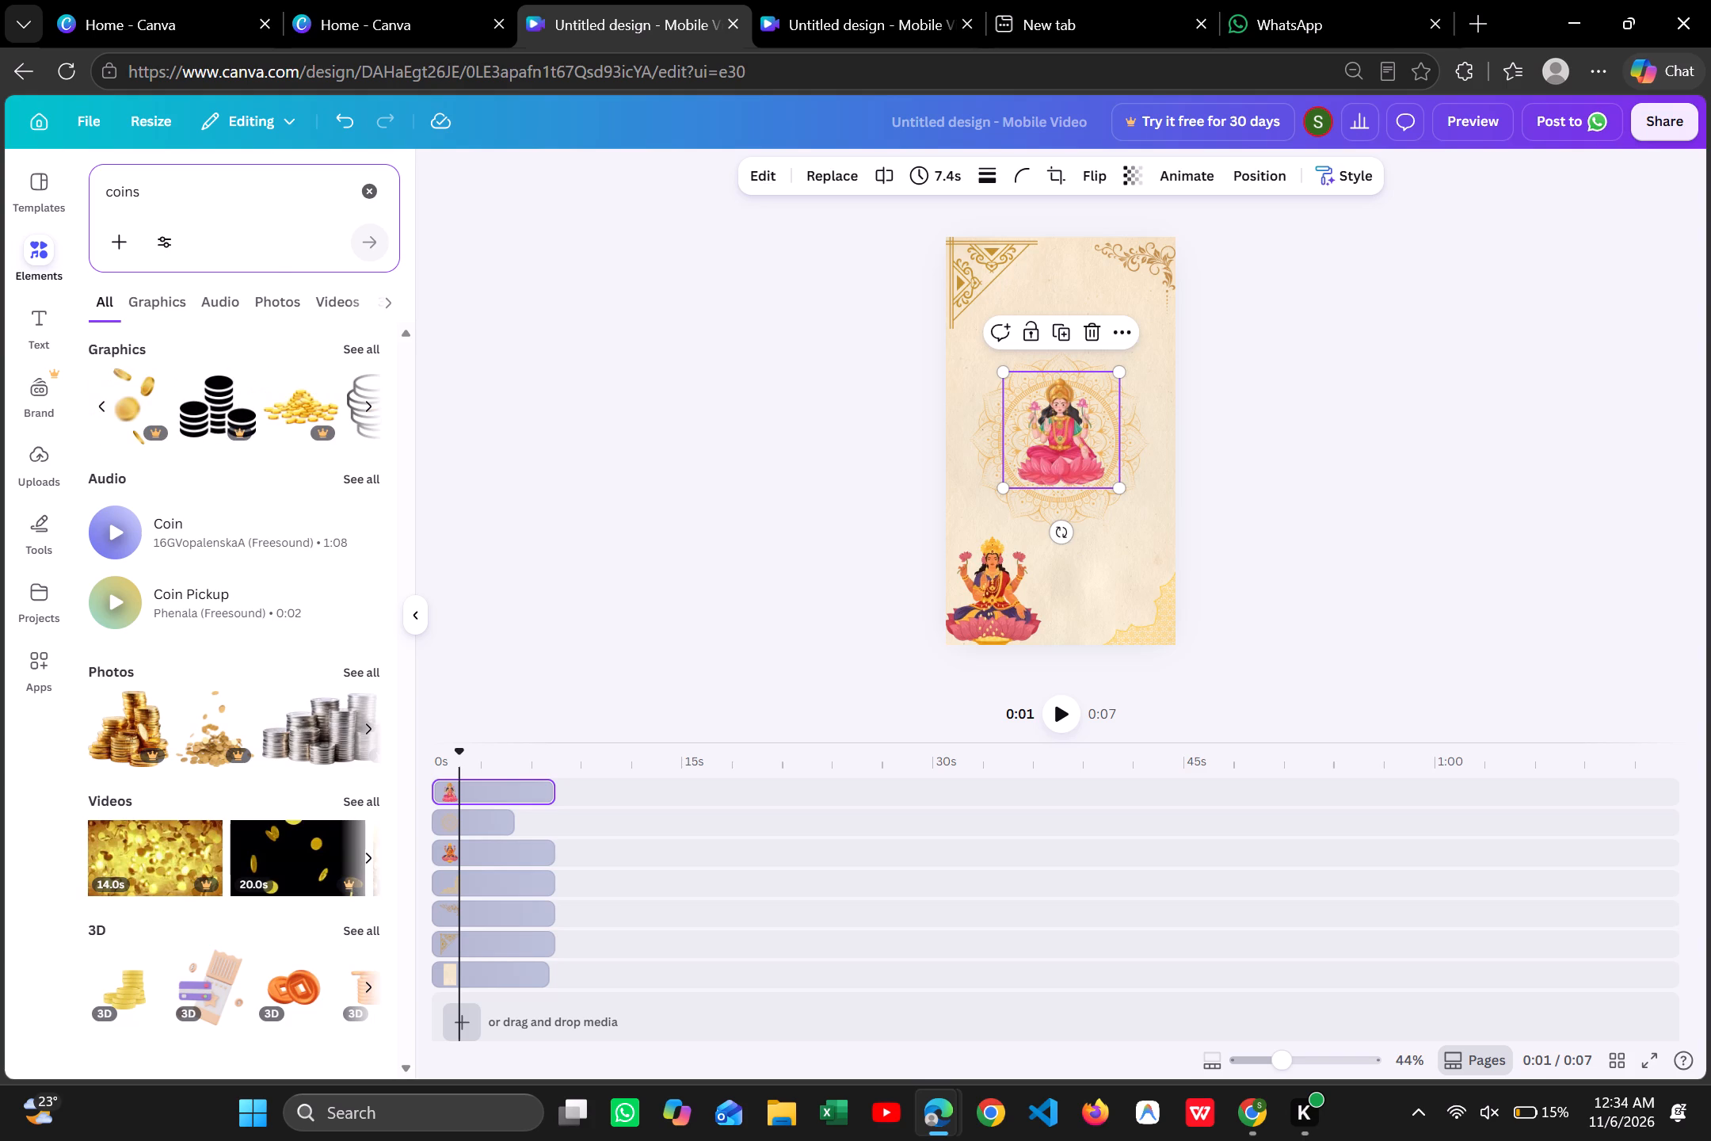
pyautogui.press('space')
pyautogui.write('ill')
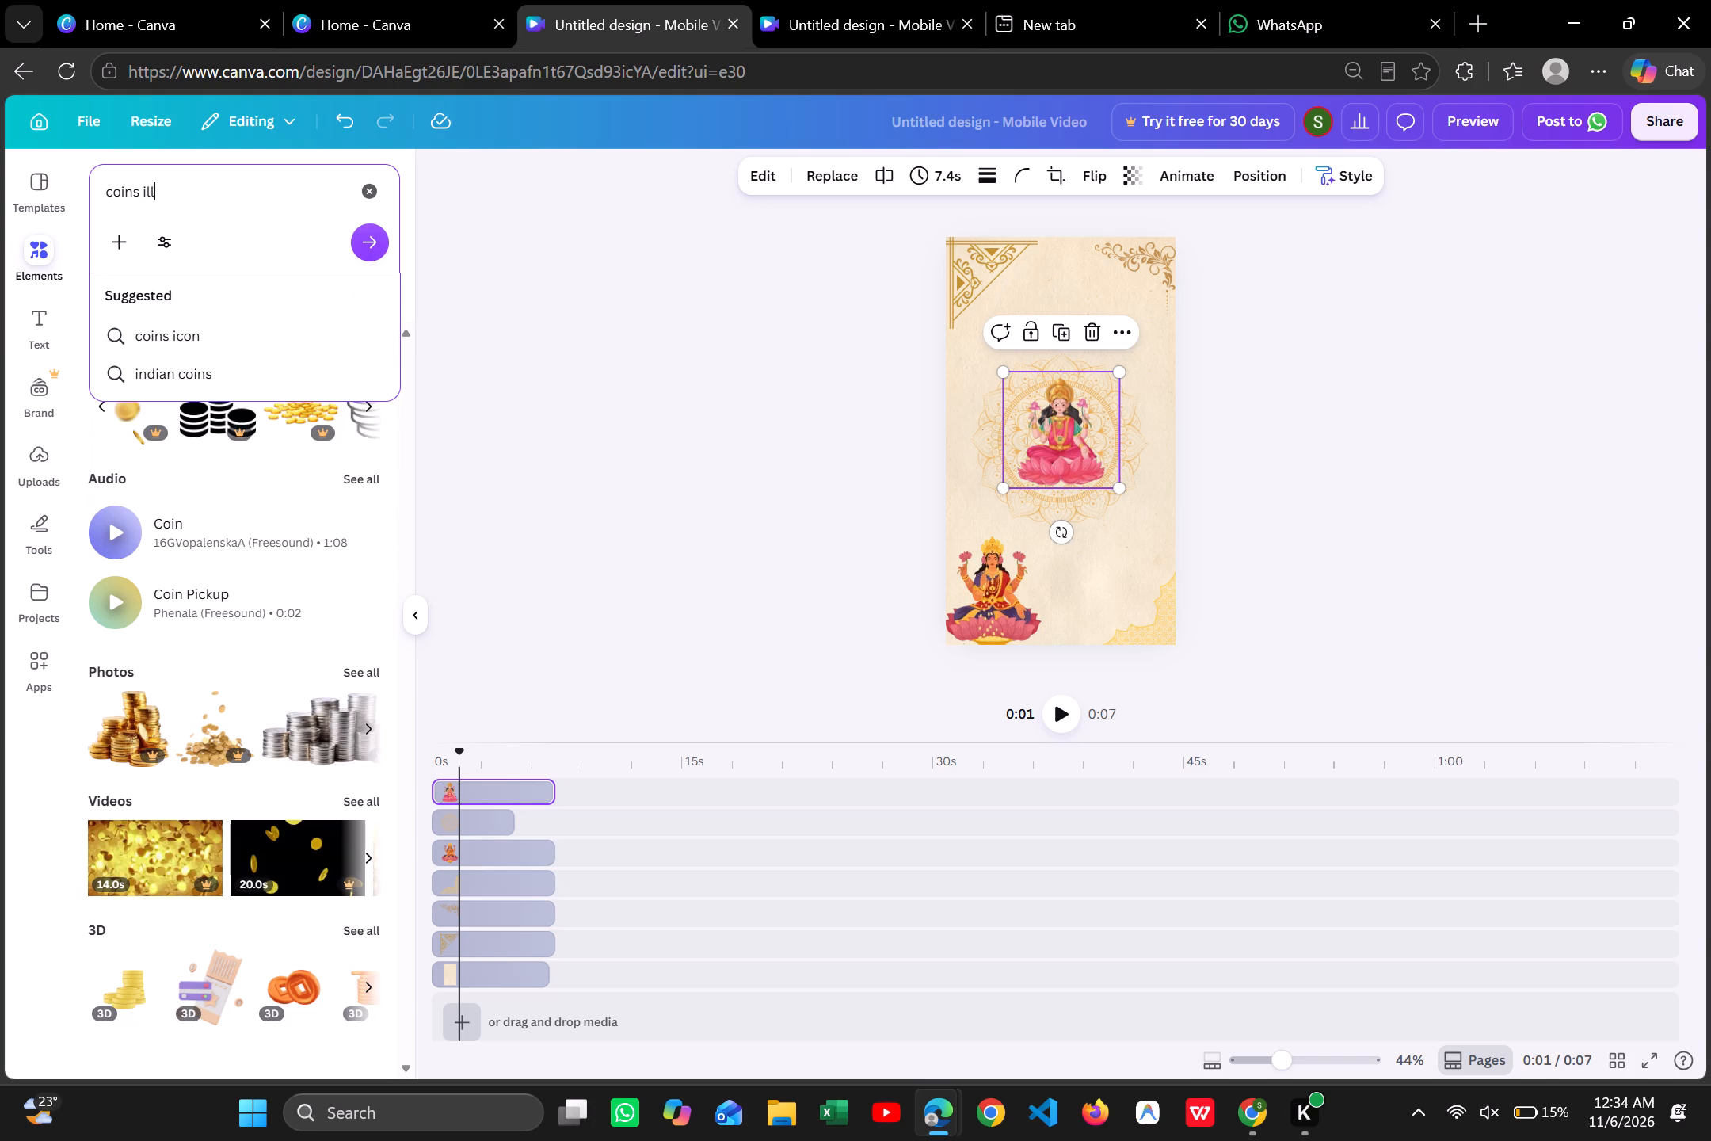
pyautogui.write('ustrations')
pyautogui.press('Return')
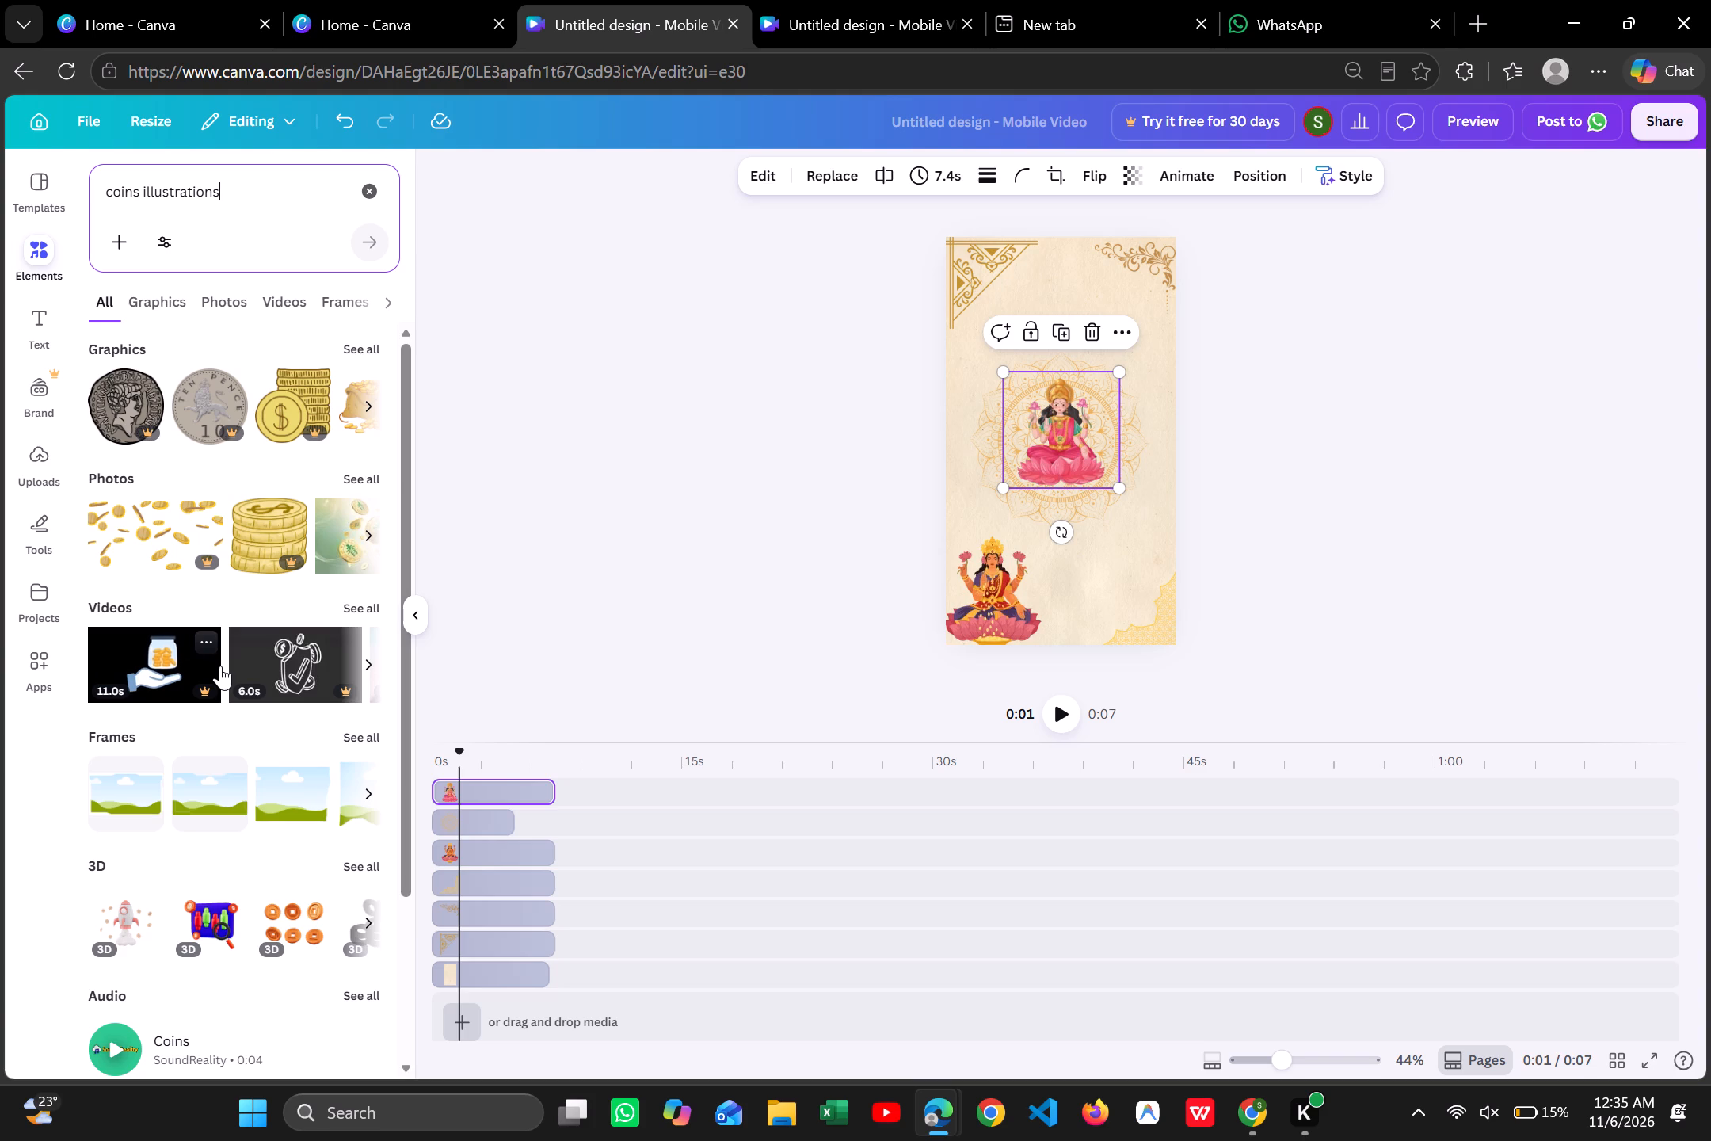
# Refine the element search to "golden coins illustrations" and browse the graphics results.
pyautogui.click(109, 204)
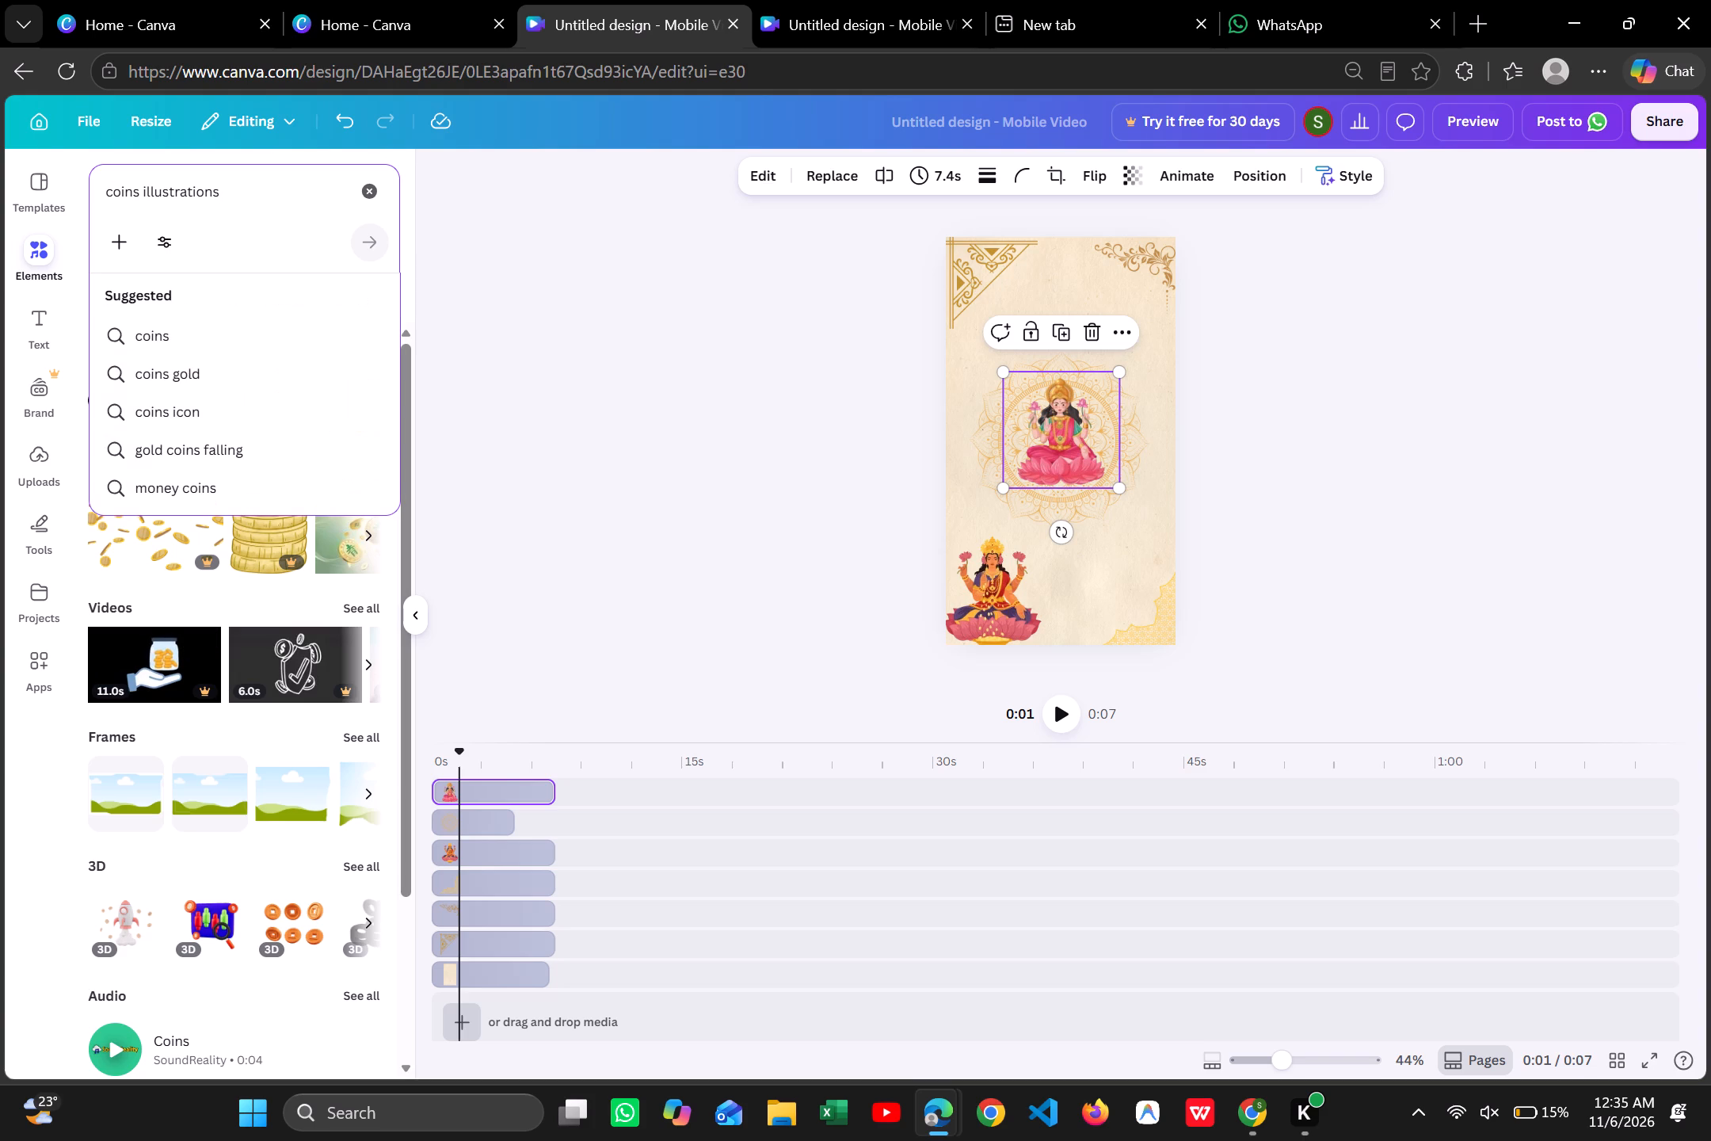
pyautogui.press('Left')
pyautogui.write('golden')
pyautogui.press('space')
pyautogui.press('Return')
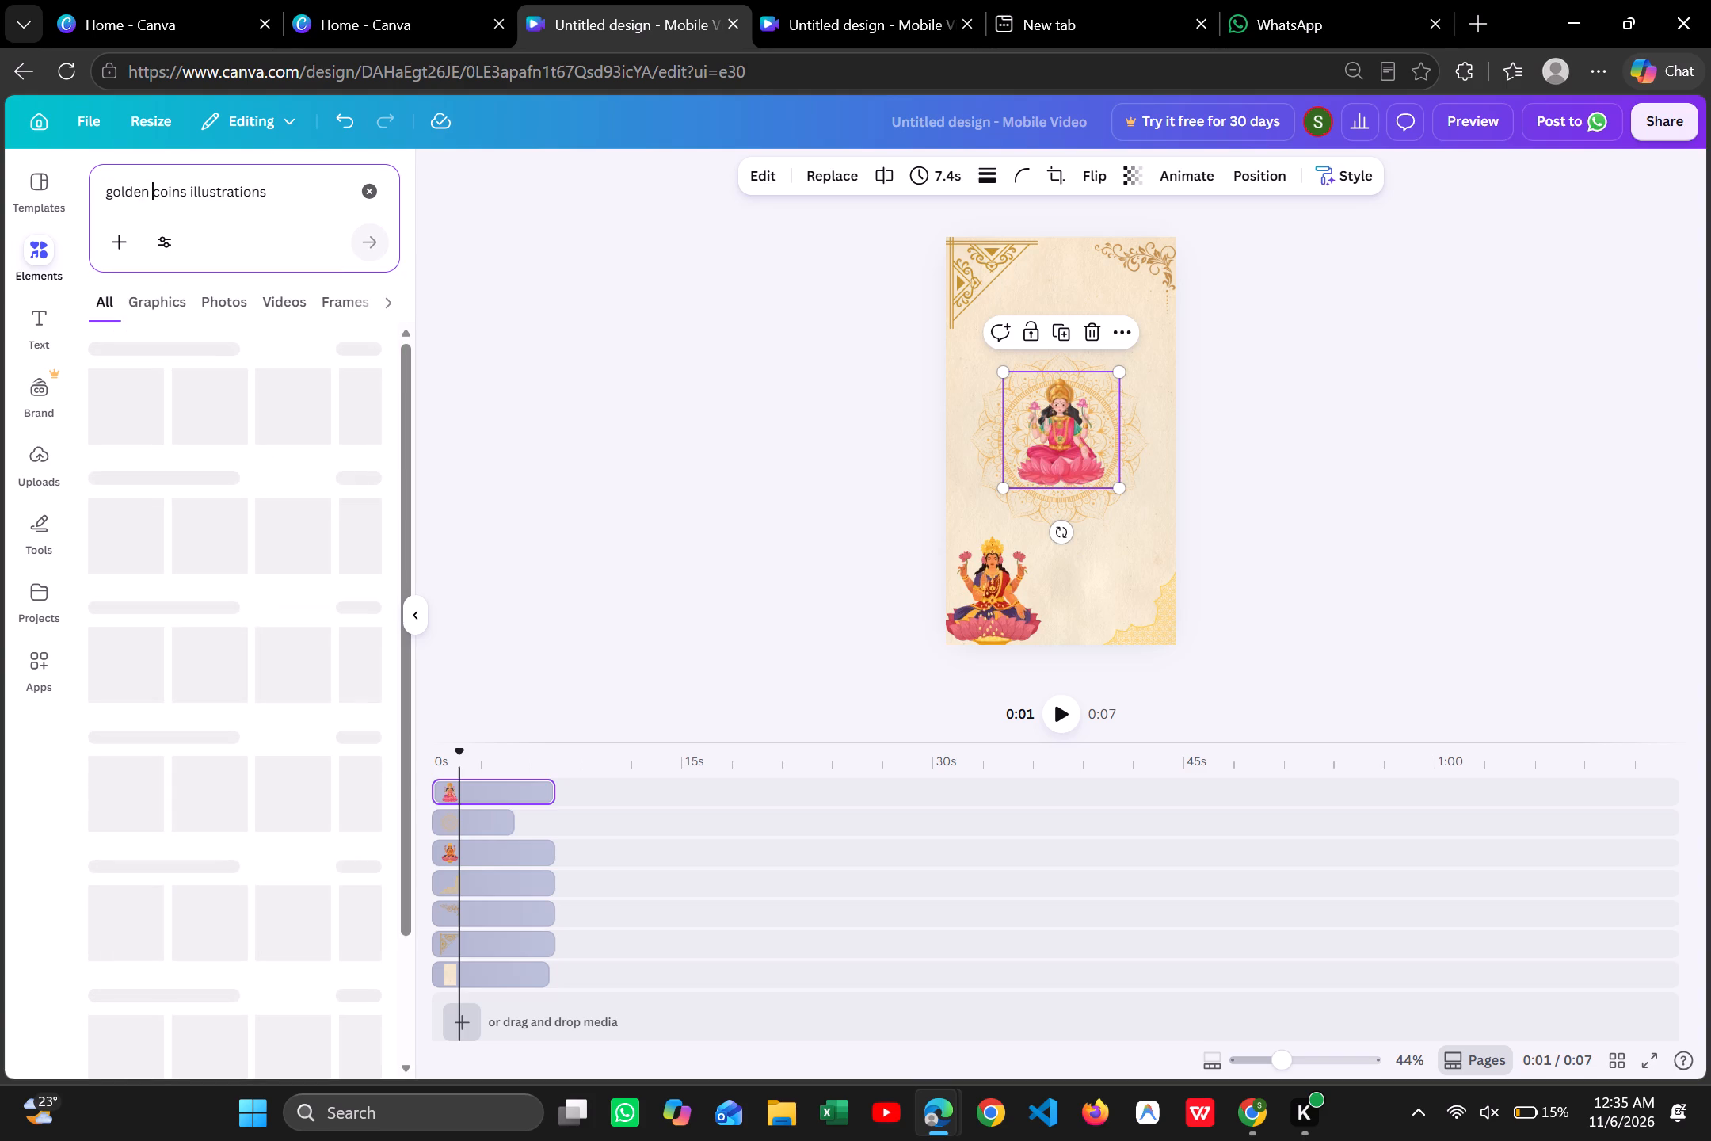
pyautogui.scroll(1, 190, 464)
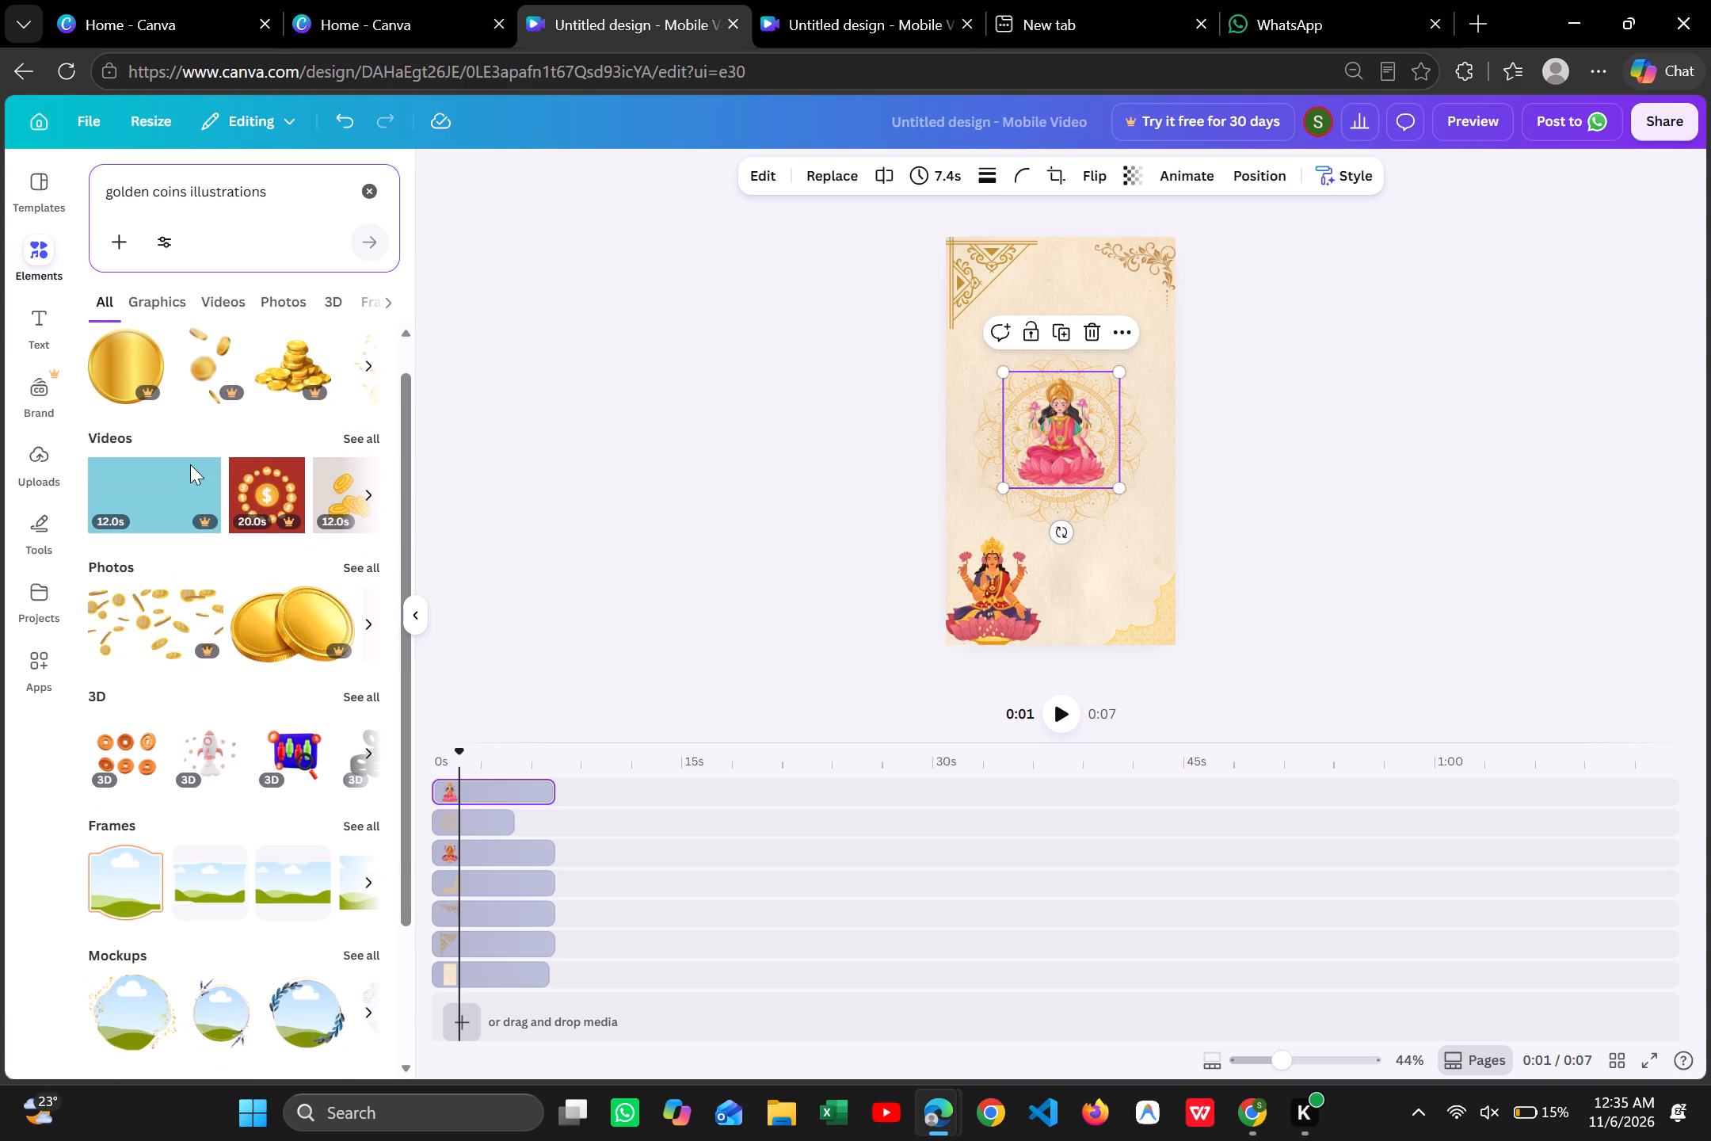
pyautogui.scroll(1, 190, 464)
pyautogui.hscroll(-5, 251, 399)
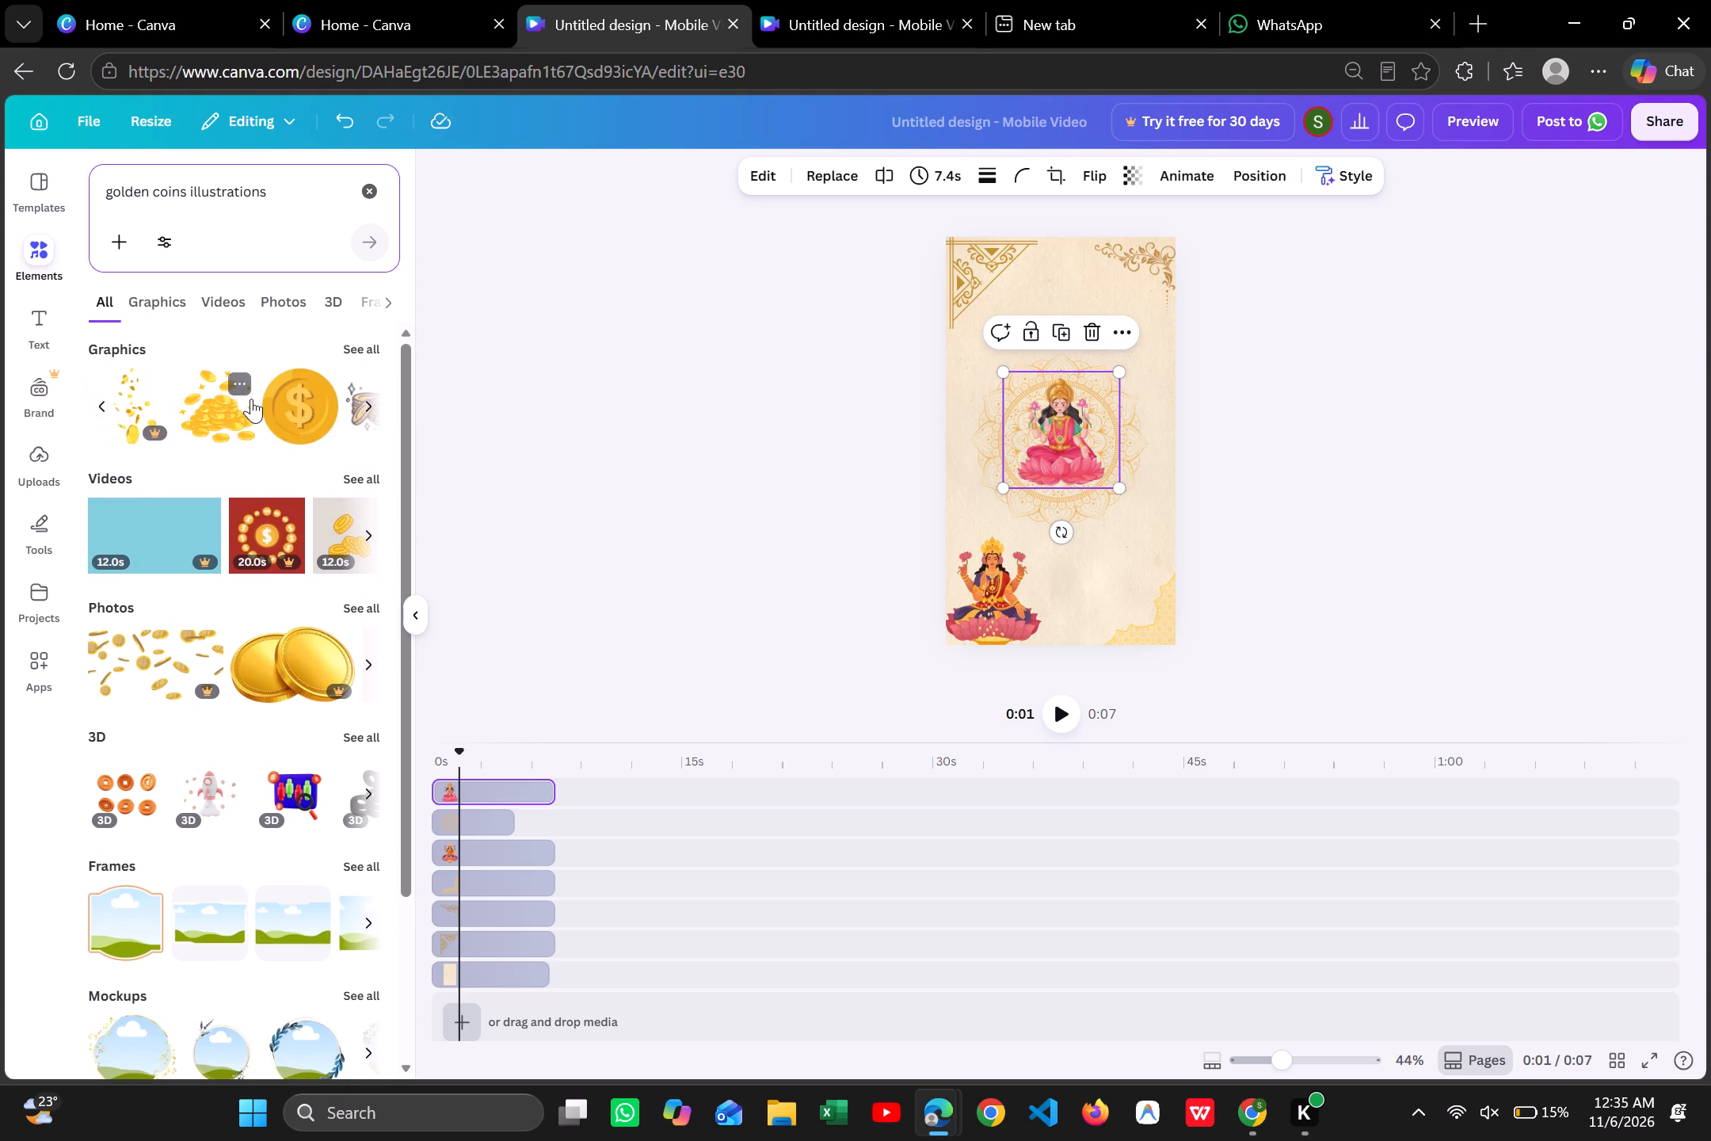
pyautogui.hscroll(-4, 251, 399)
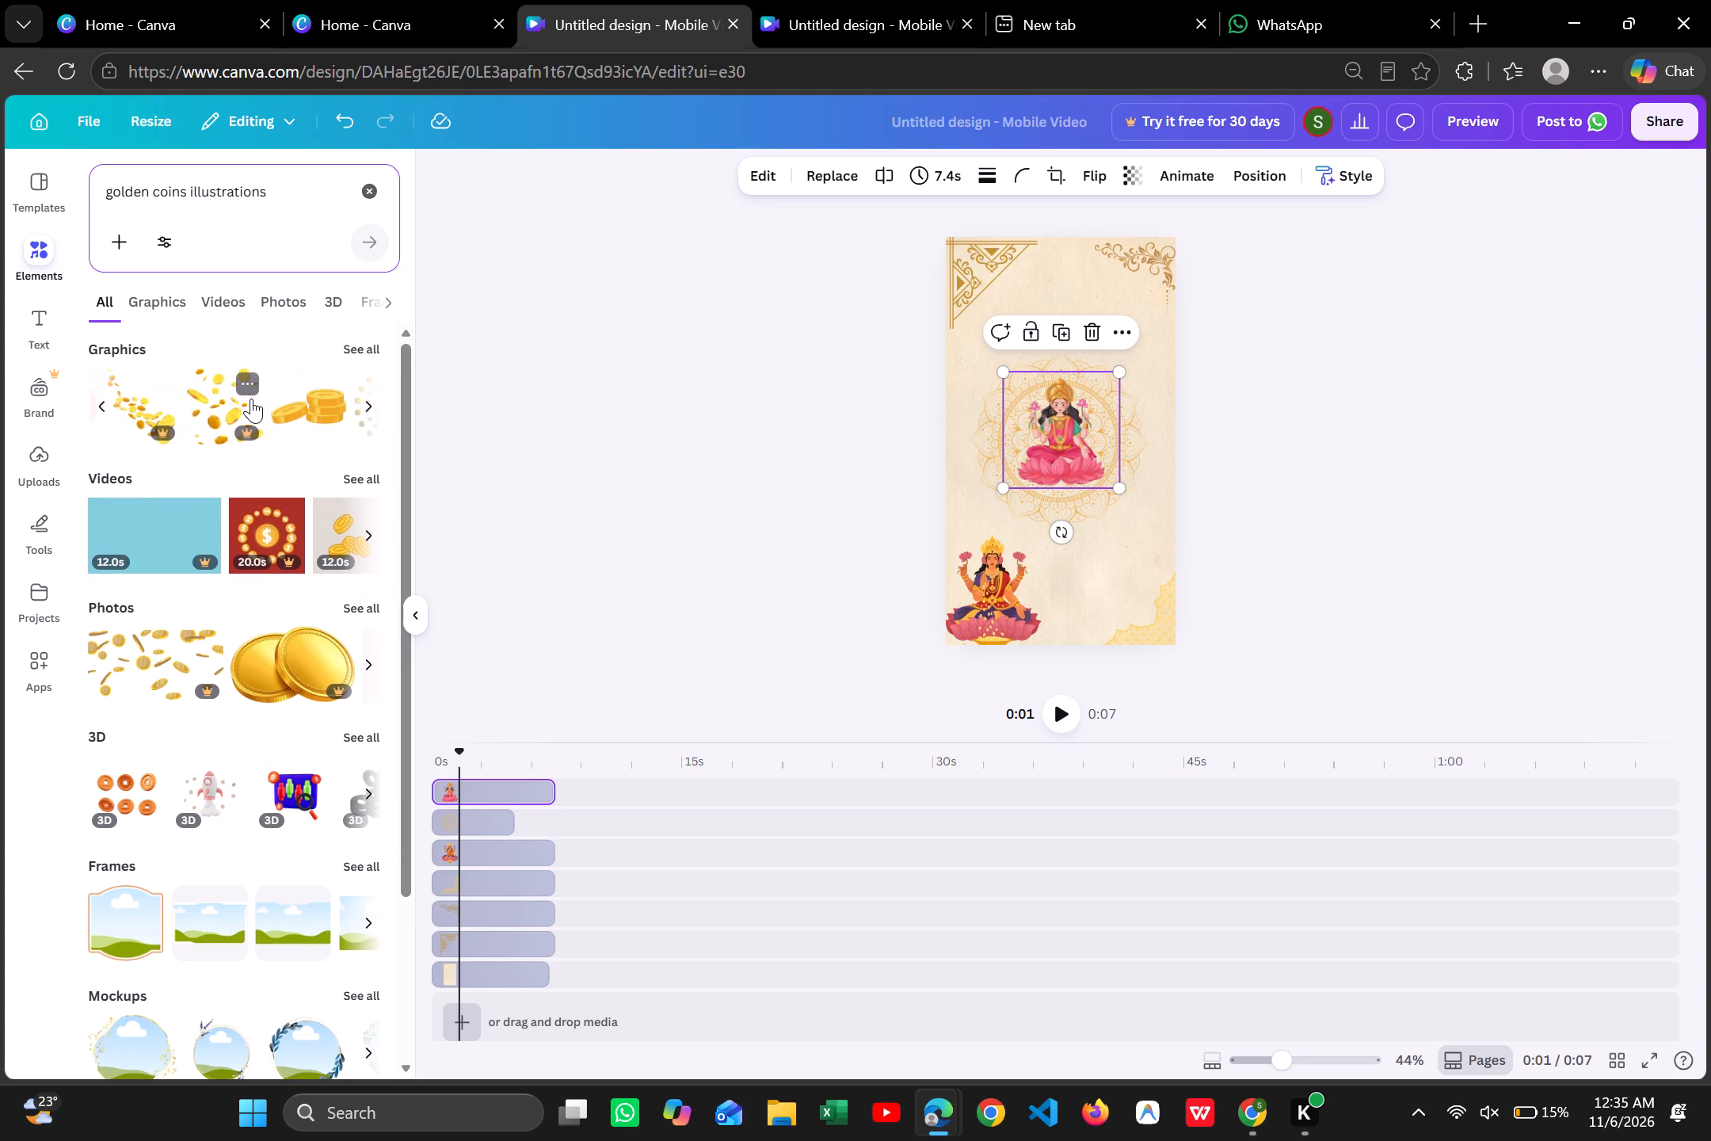
pyautogui.hscroll(-3, 251, 399)
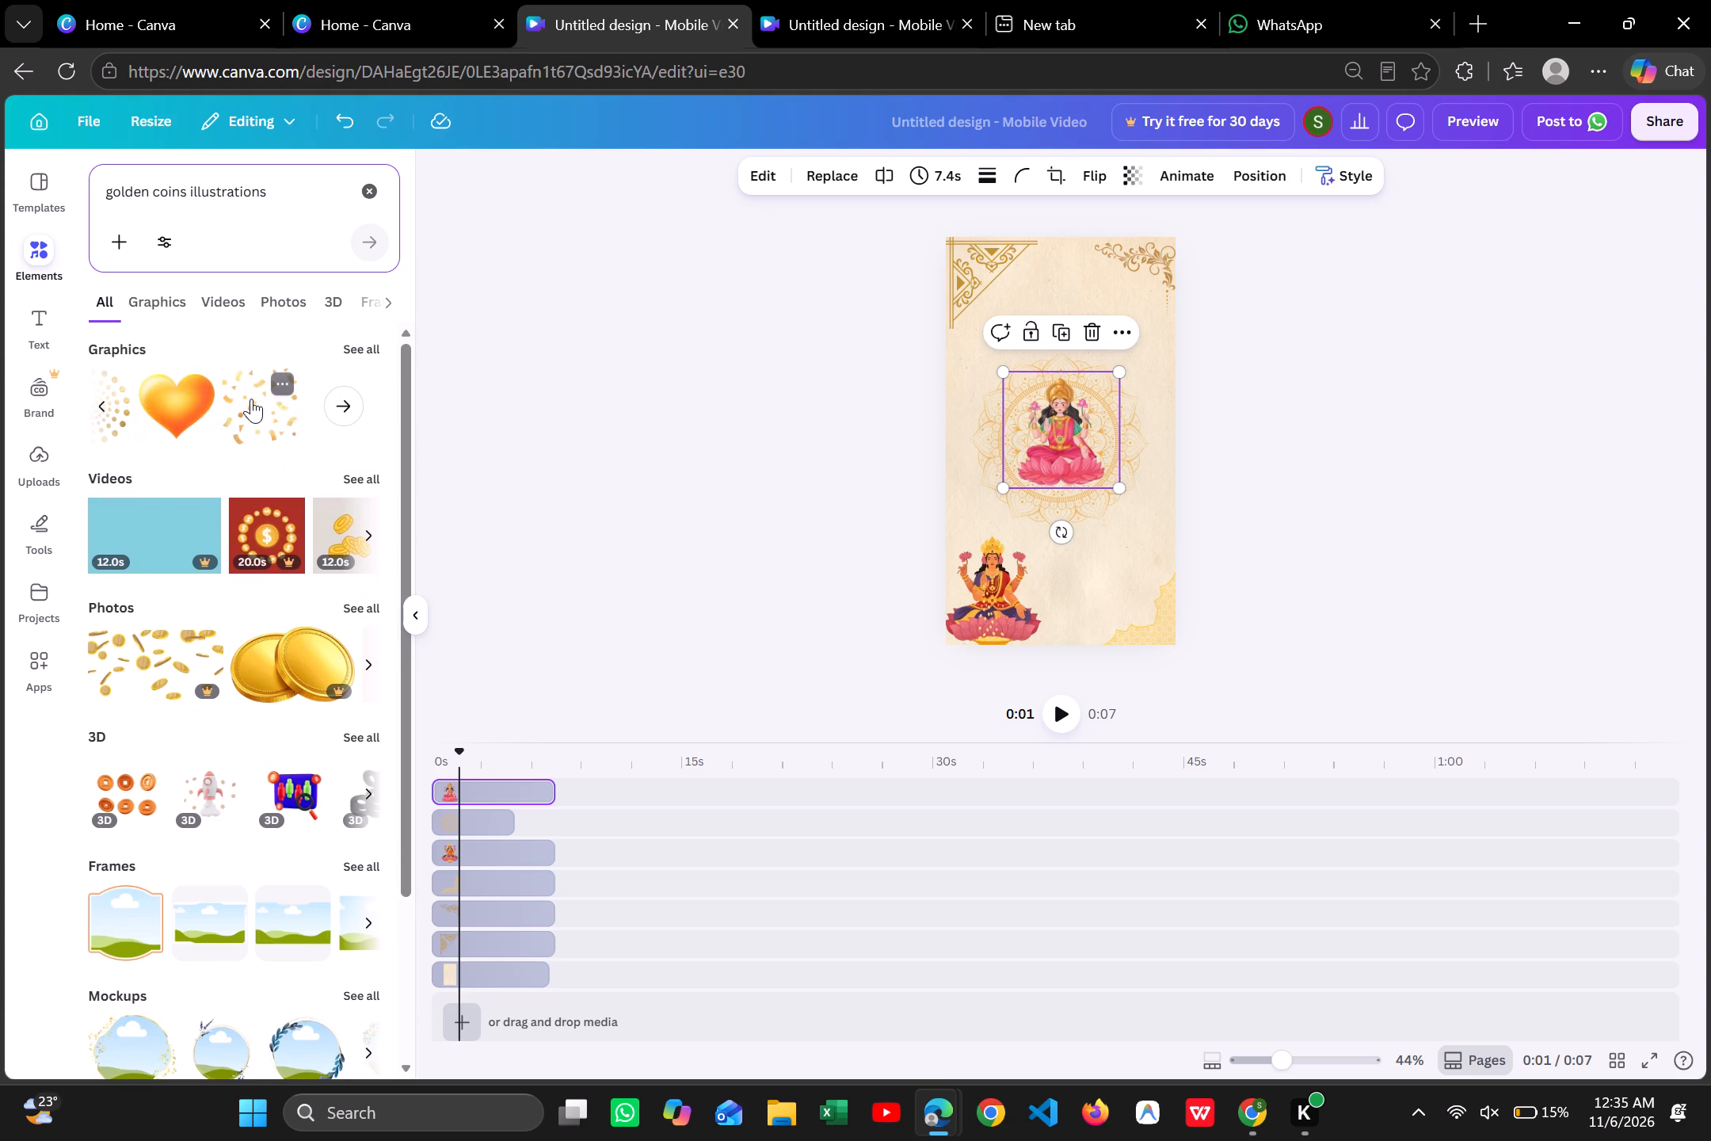
pyautogui.hscroll(-2, 251, 399)
# Browse the photo results of the golden coins illustrations search for a suitable coin image.
pyautogui.scroll(-2, 251, 399)
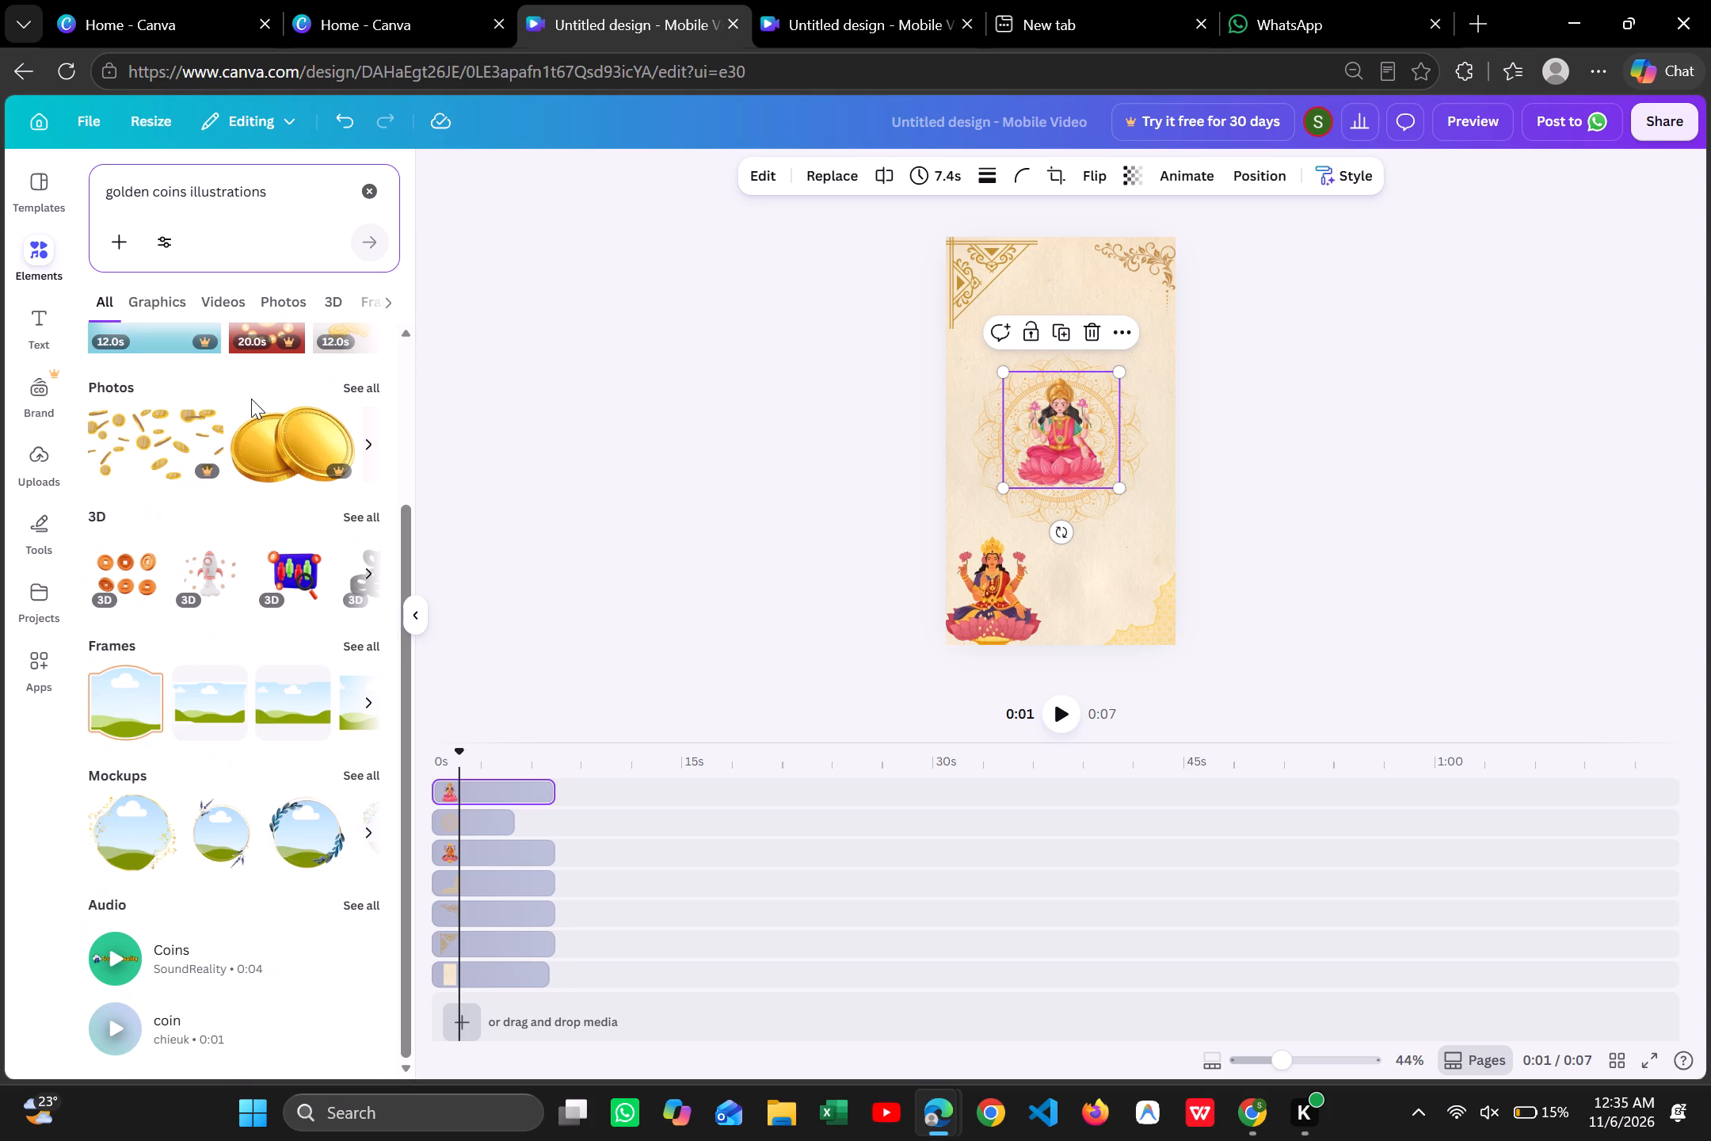
pyautogui.hscroll(-4, 273, 436)
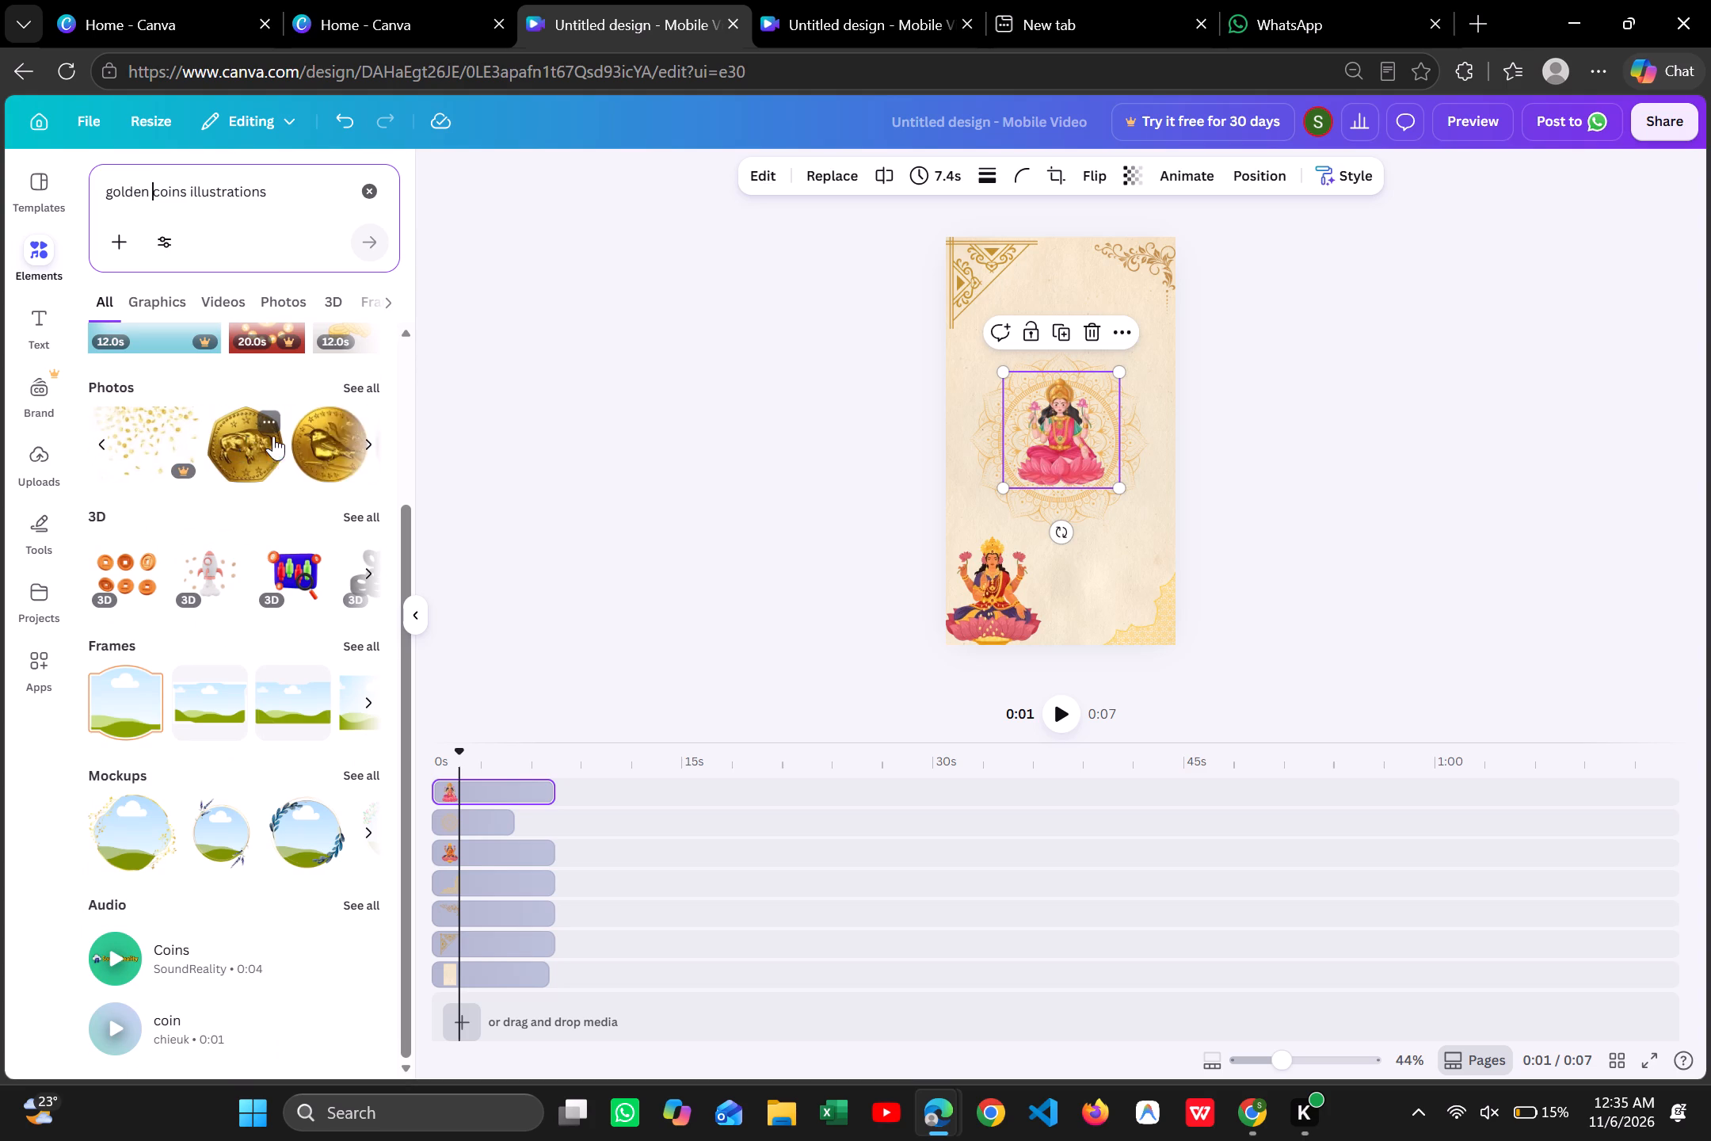
pyautogui.hscroll(-2, 273, 436)
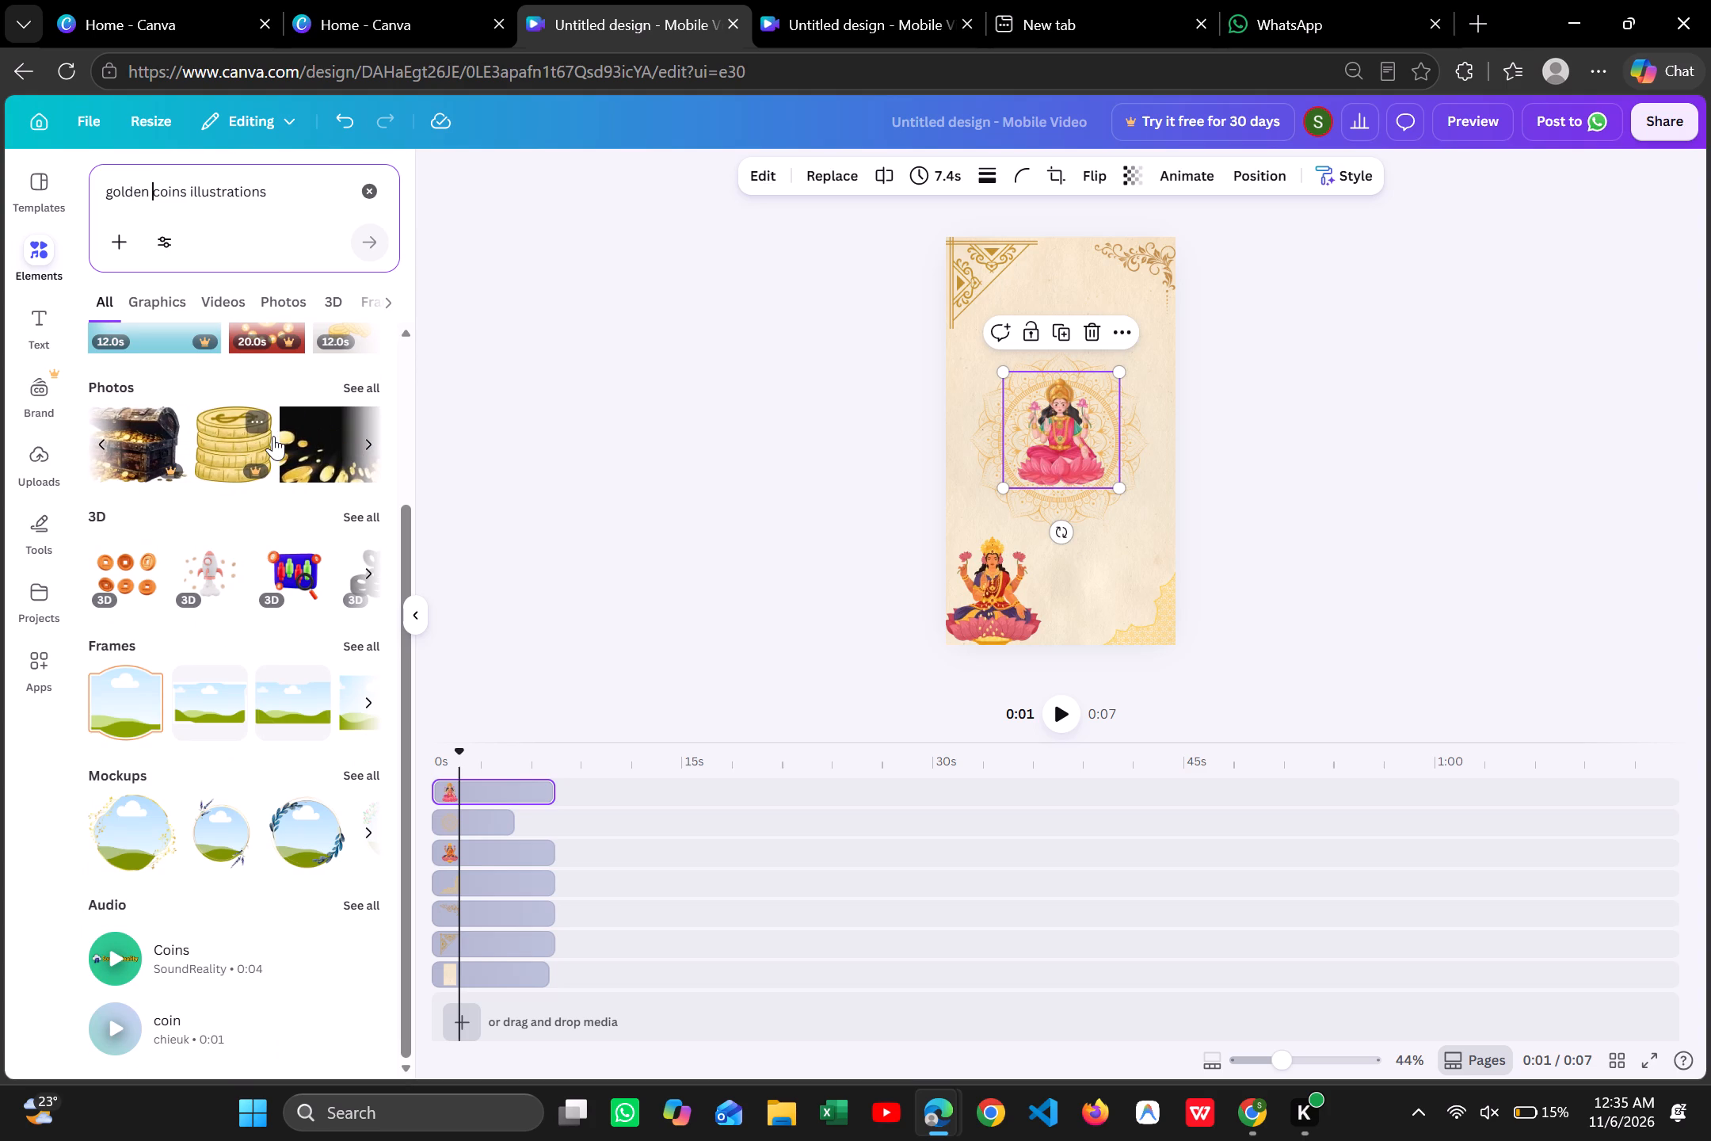
pyautogui.hscroll(-2, 273, 436)
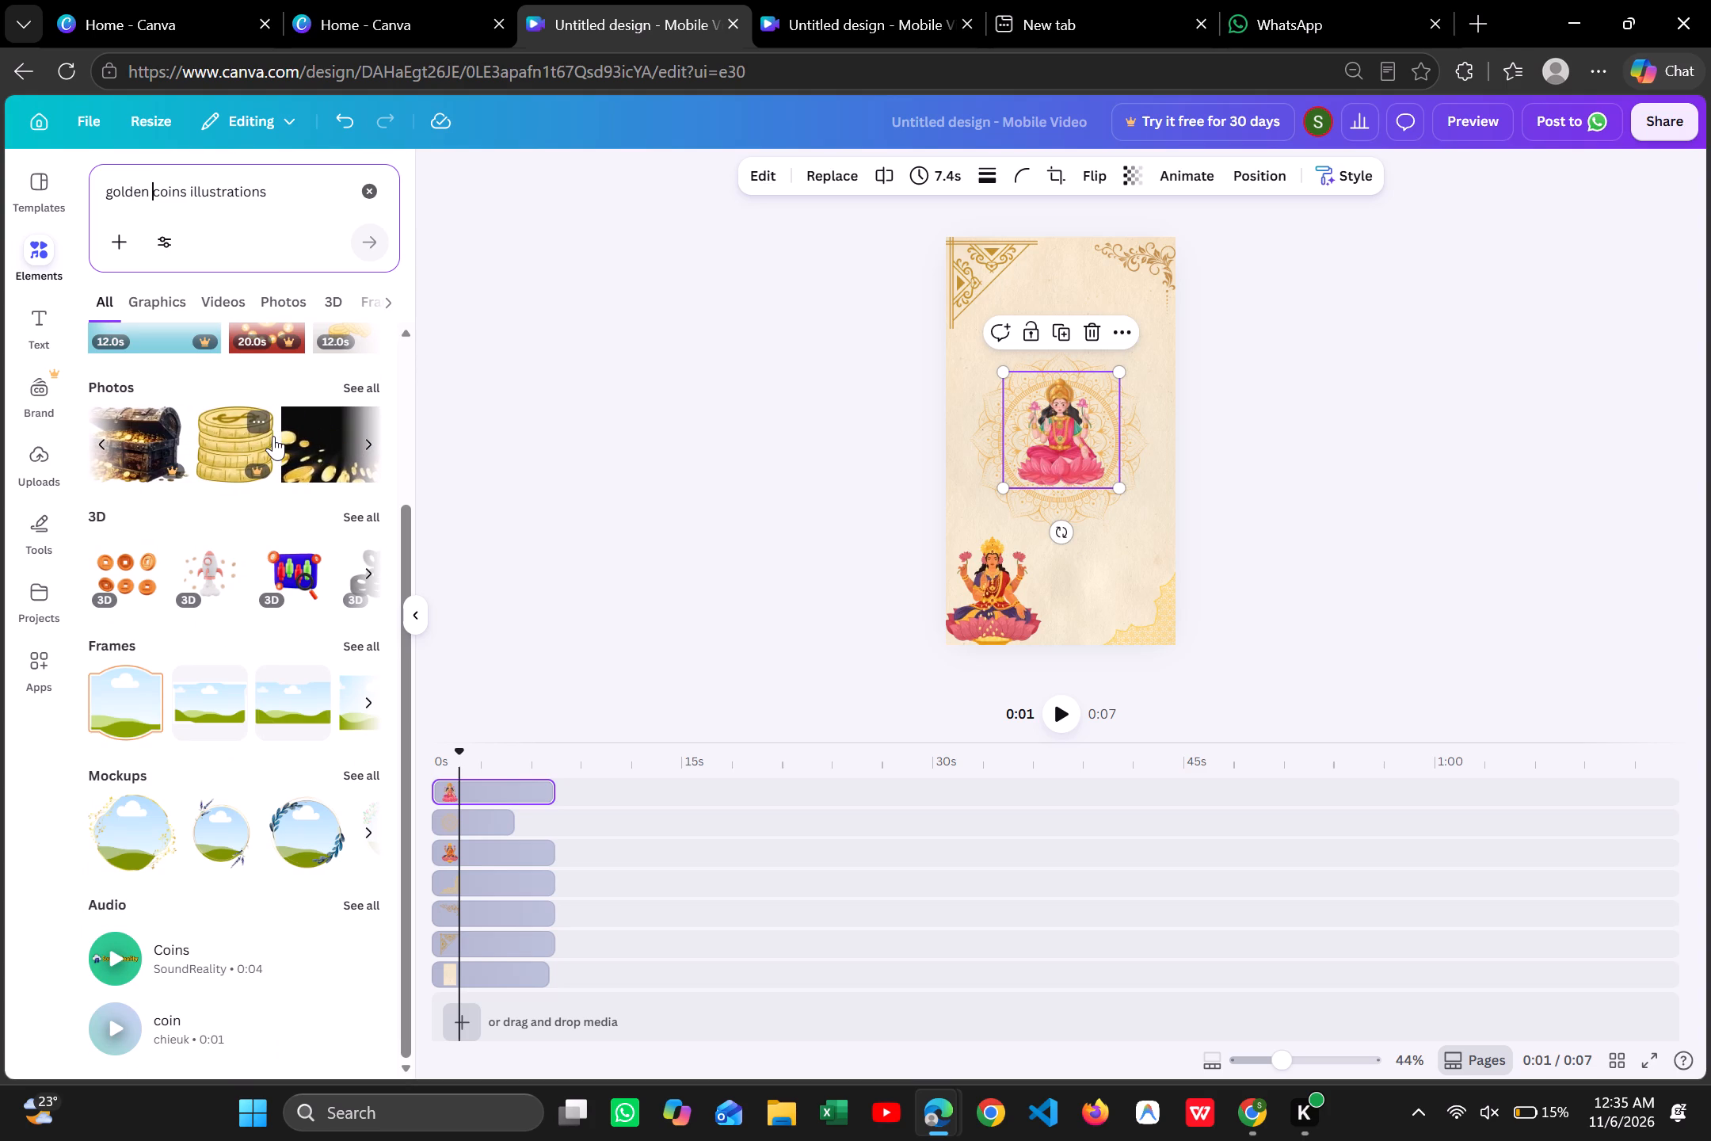
pyautogui.hscroll(-5, 273, 436)
# Shorten the element search to "golden coins" and browse only the graphics results.
pyautogui.moveTo(307, 191); pyautogui.dragTo(186, 202)
pyautogui.press('BackSpace')
pyautogui.press('Return')
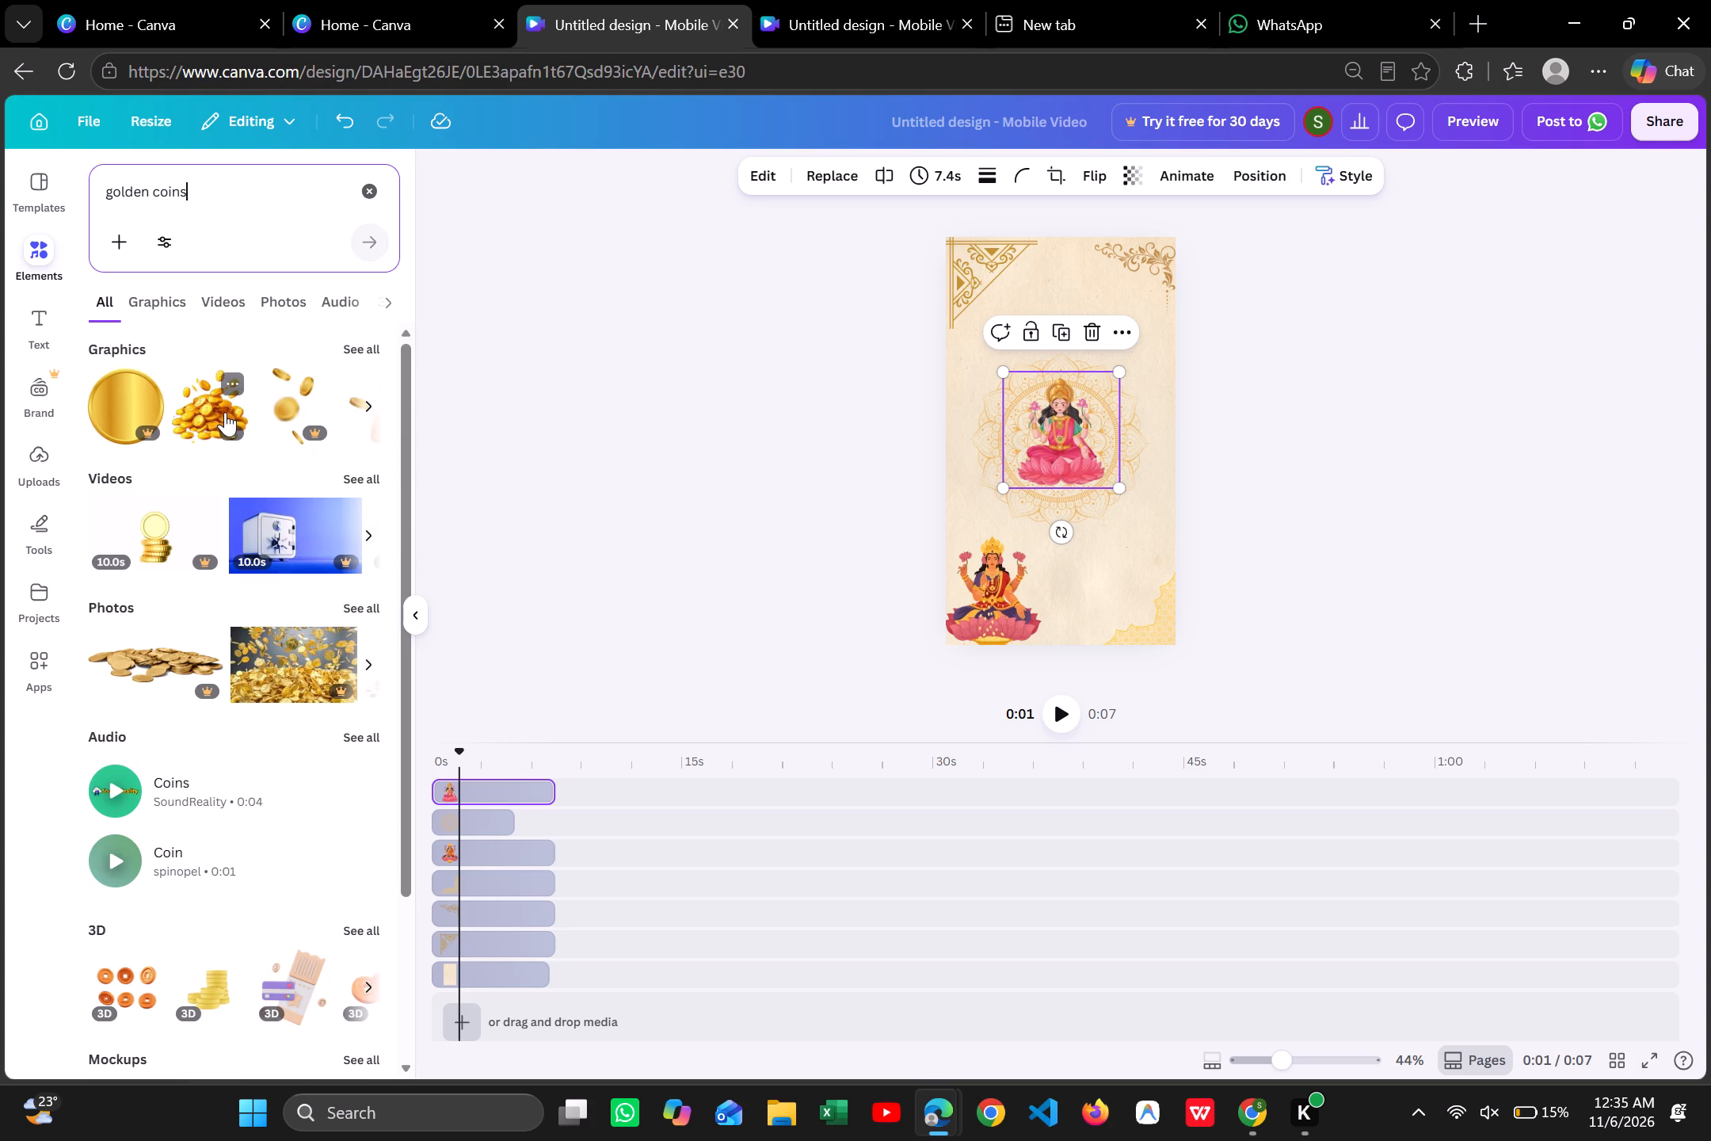
pyautogui.hscroll(-2, 225, 412)
pyautogui.click(165, 304)
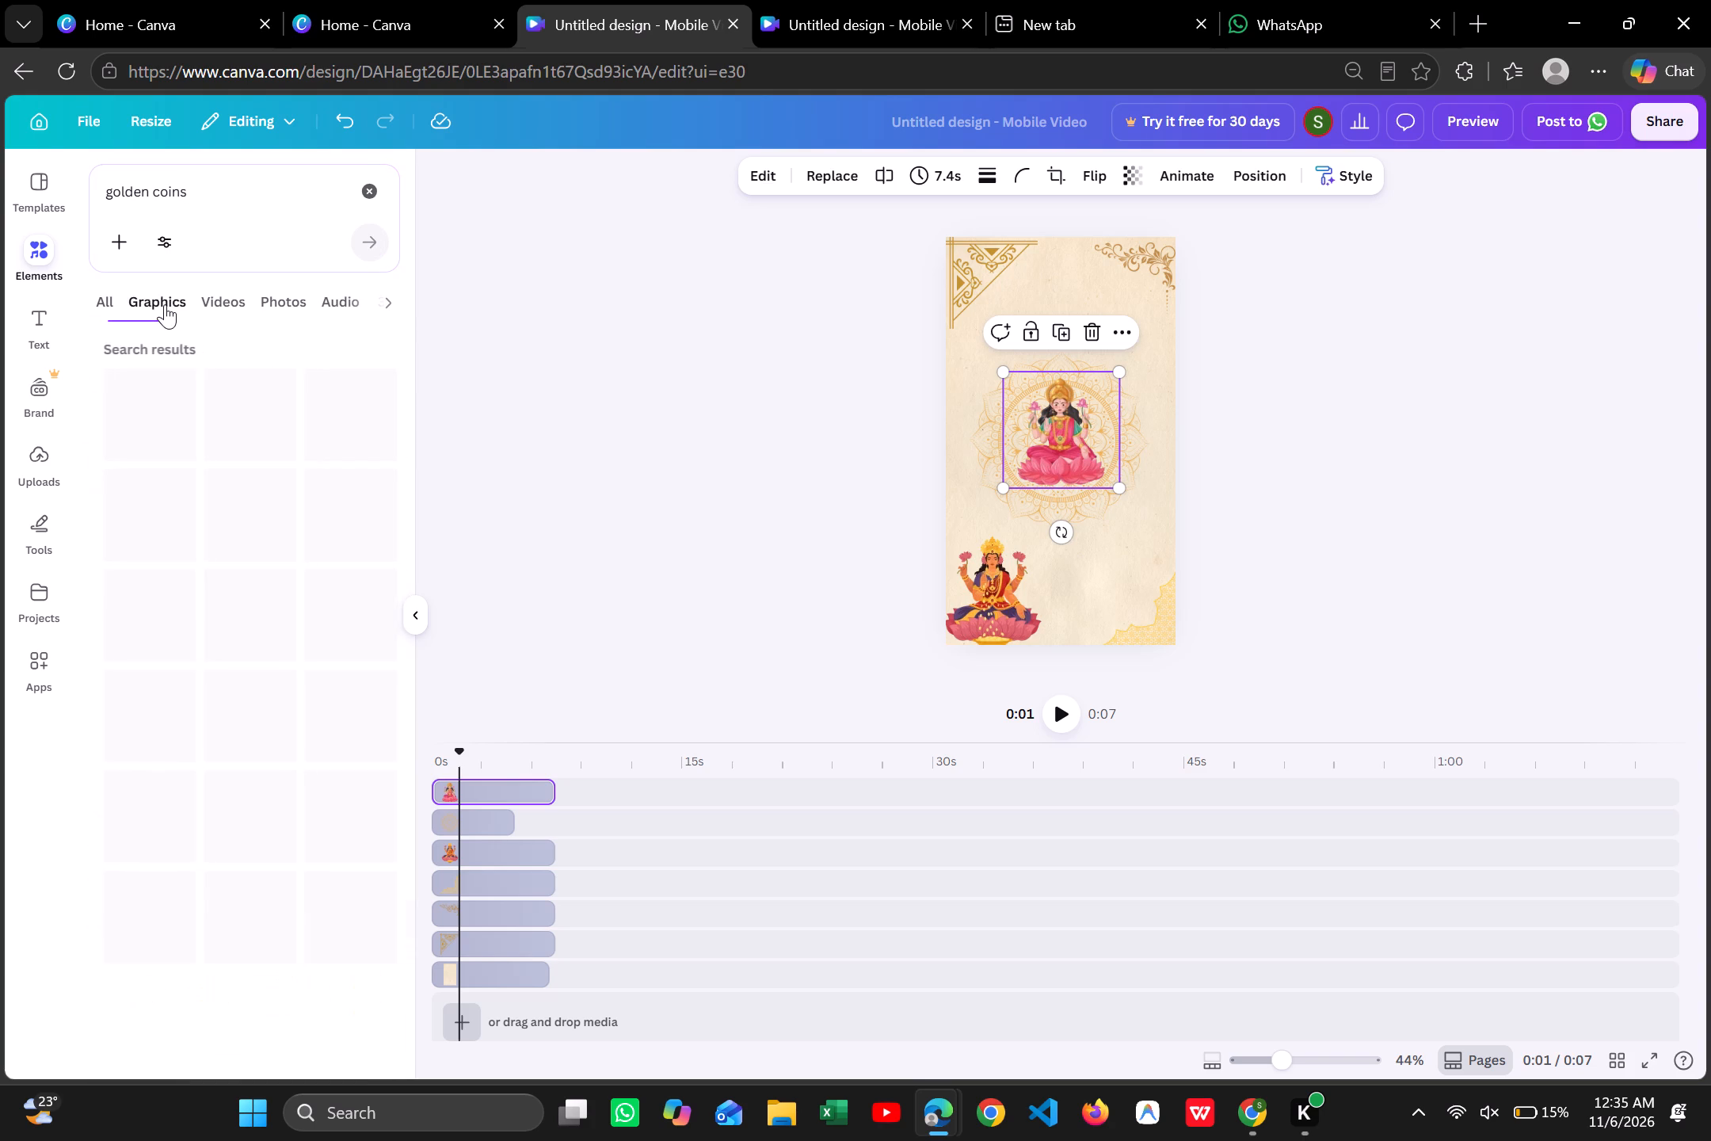
pyautogui.scroll(-1, 279, 664)
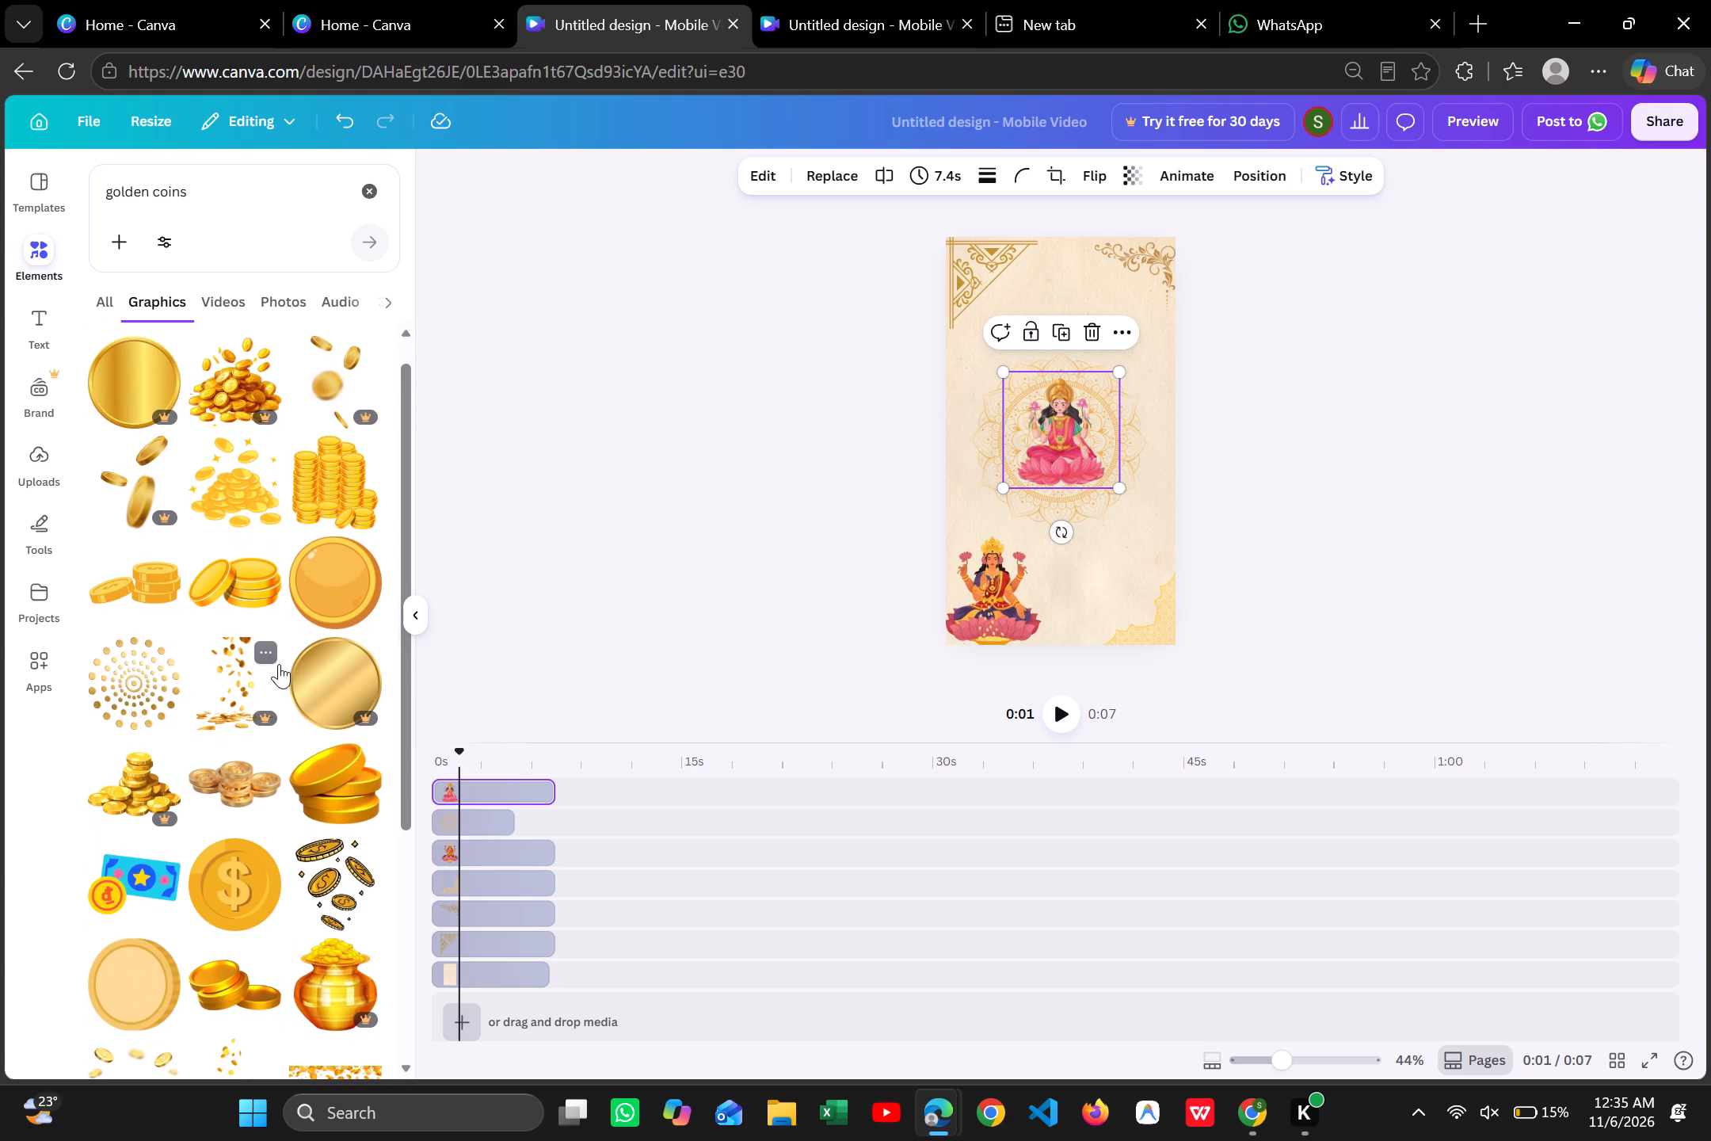
pyautogui.scroll(-2, 279, 664)
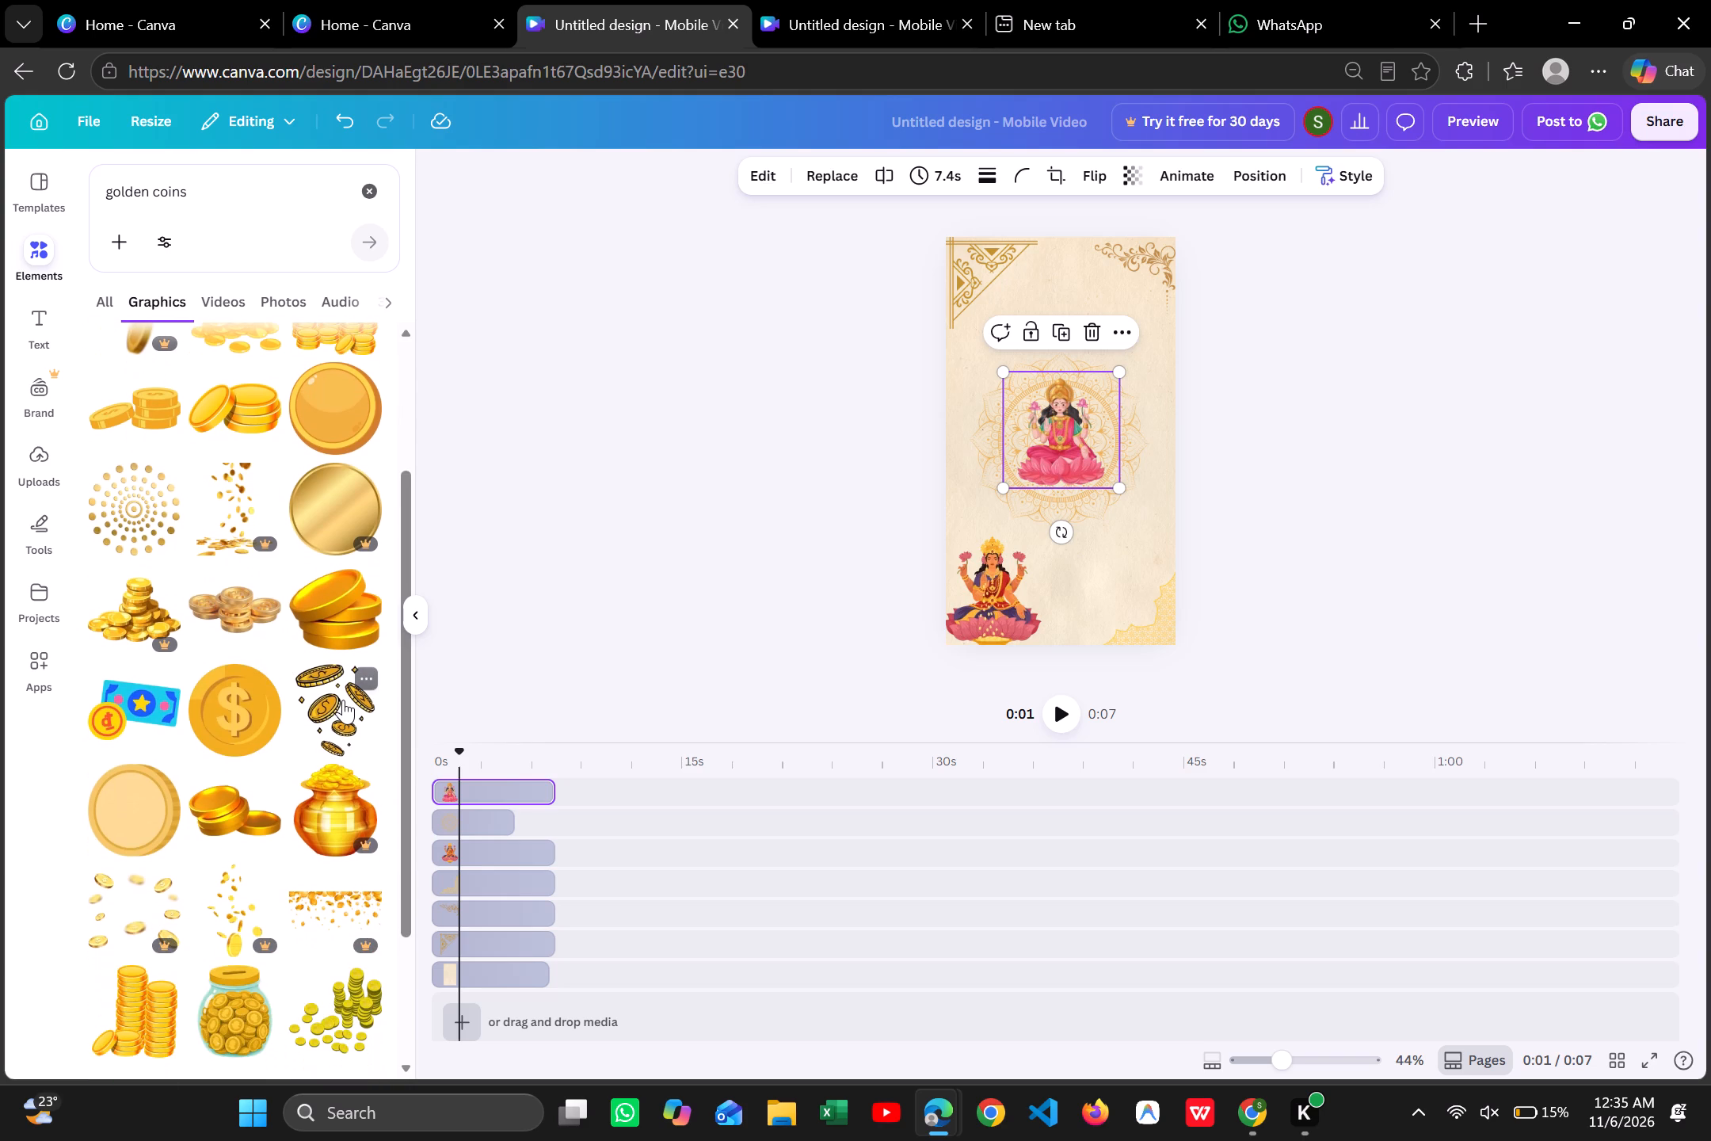
pyautogui.scroll(-2, 343, 700)
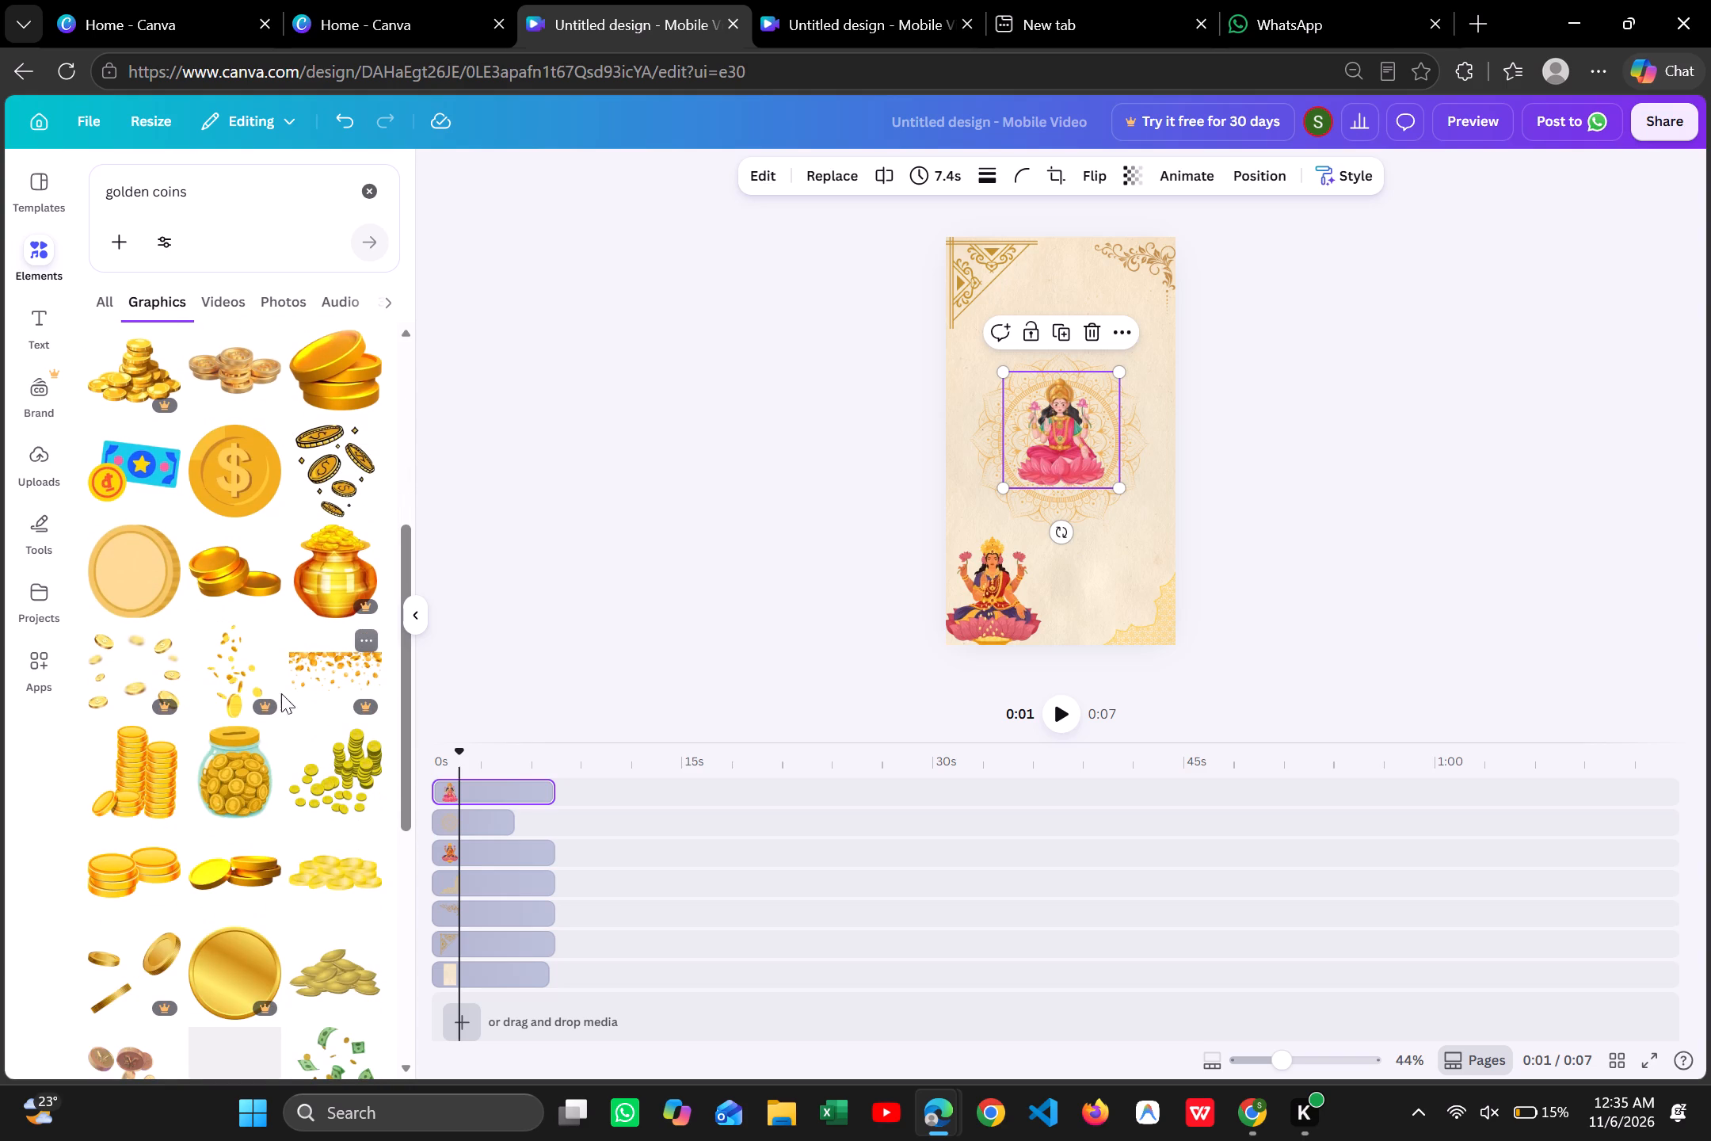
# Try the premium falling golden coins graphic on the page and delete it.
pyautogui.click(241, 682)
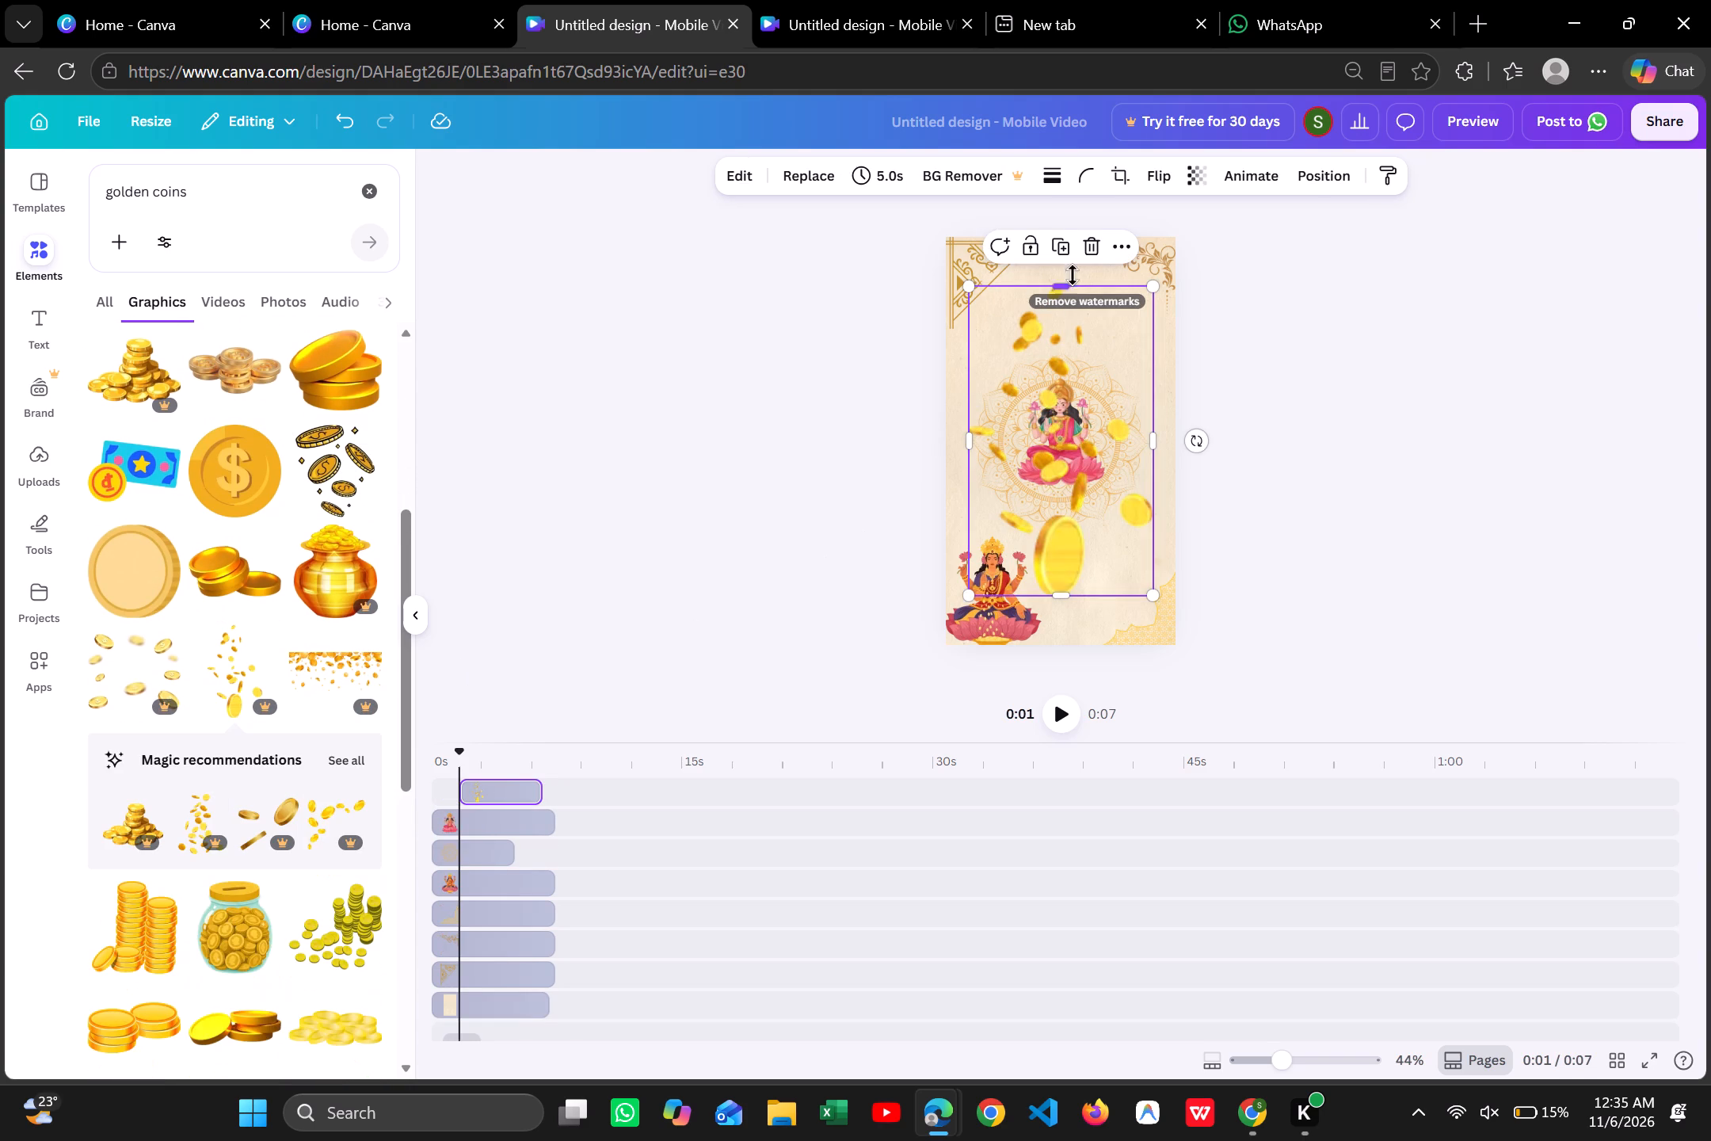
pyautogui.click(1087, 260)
# Look further through the "golden coins" graphics for a suitable coin illustration.
pyautogui.scroll(-1, 276, 921)
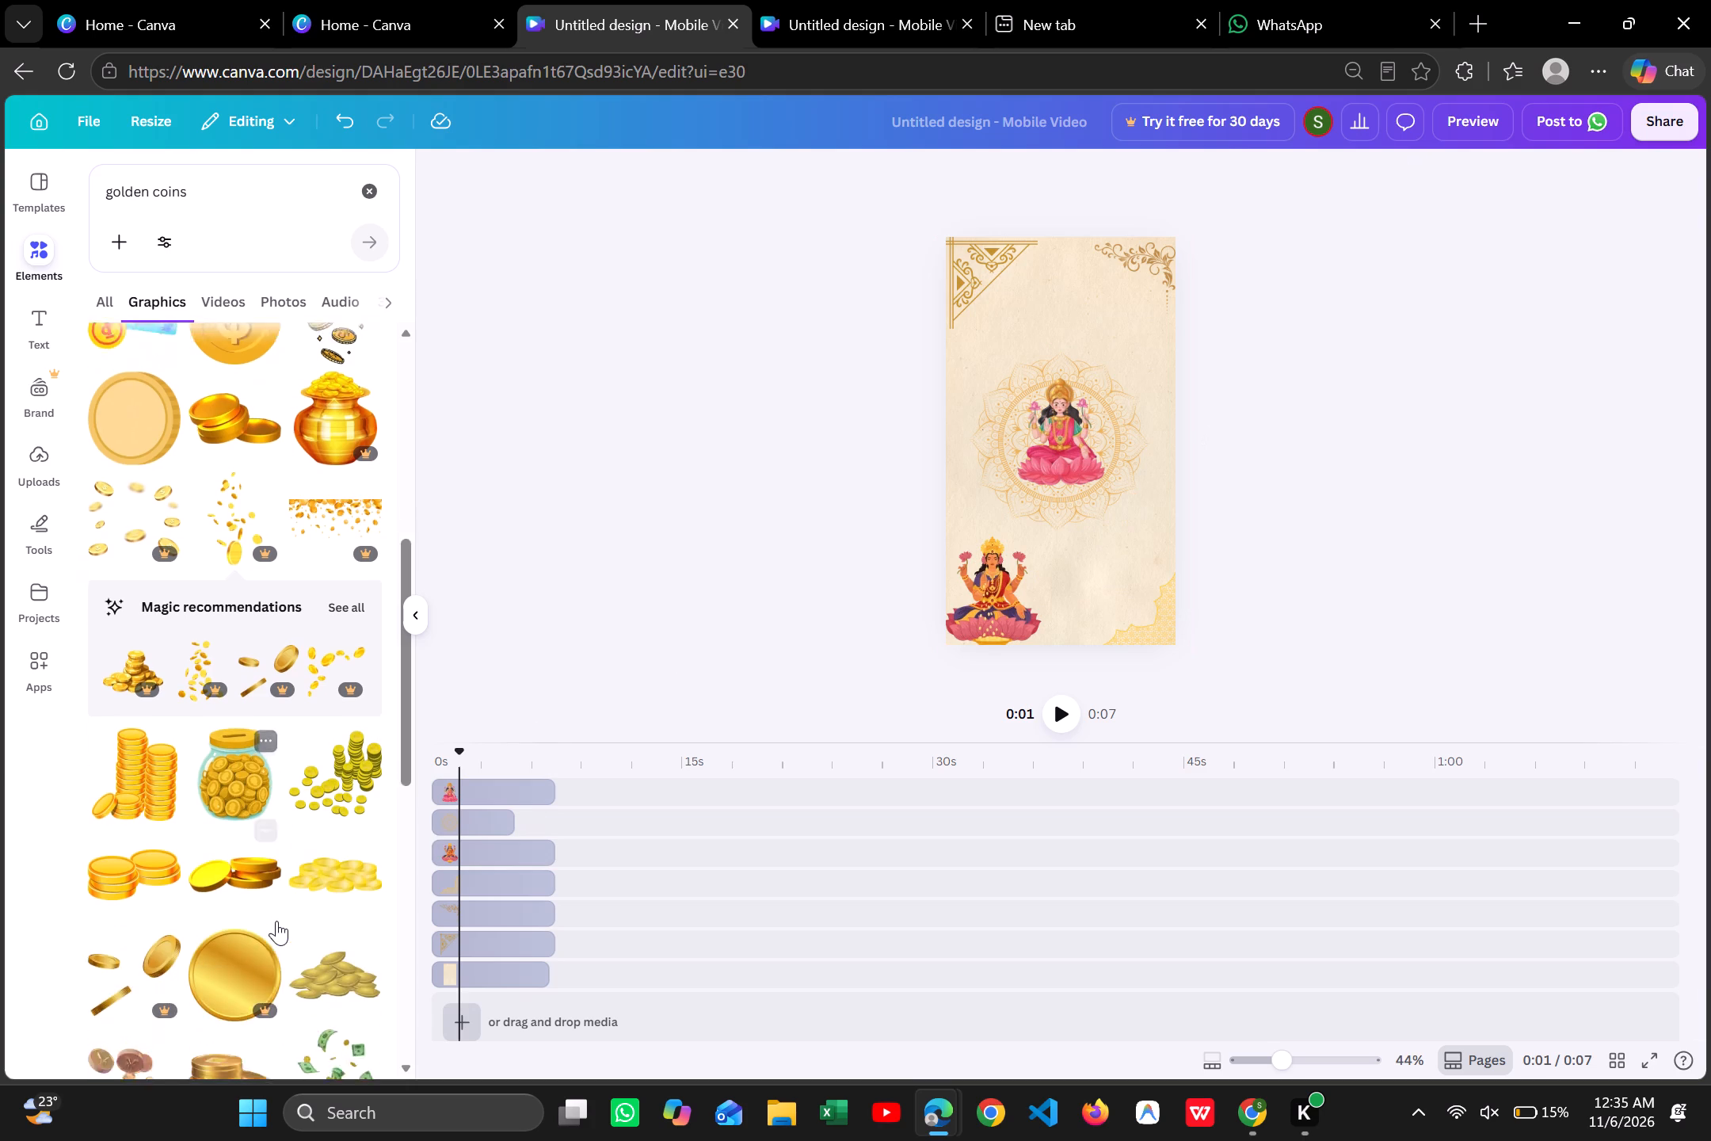
pyautogui.scroll(-7, 276, 921)
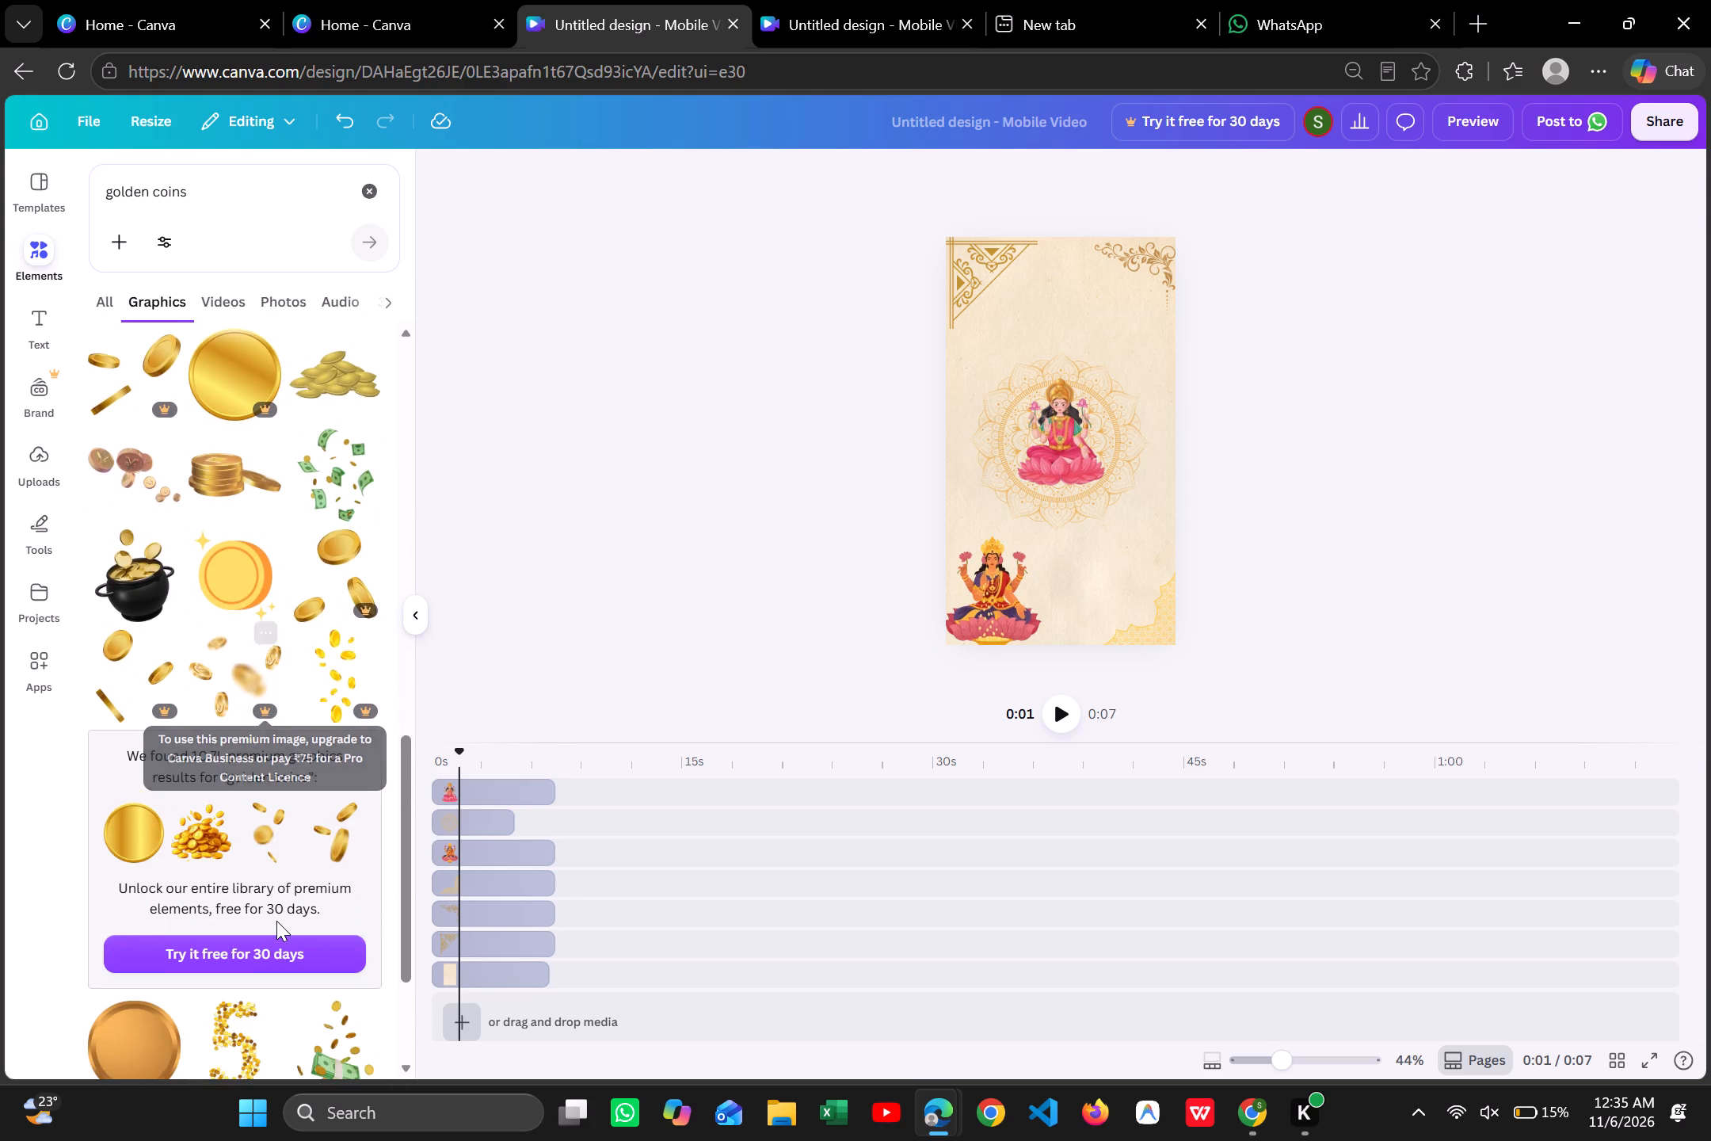
pyautogui.scroll(-5, 276, 921)
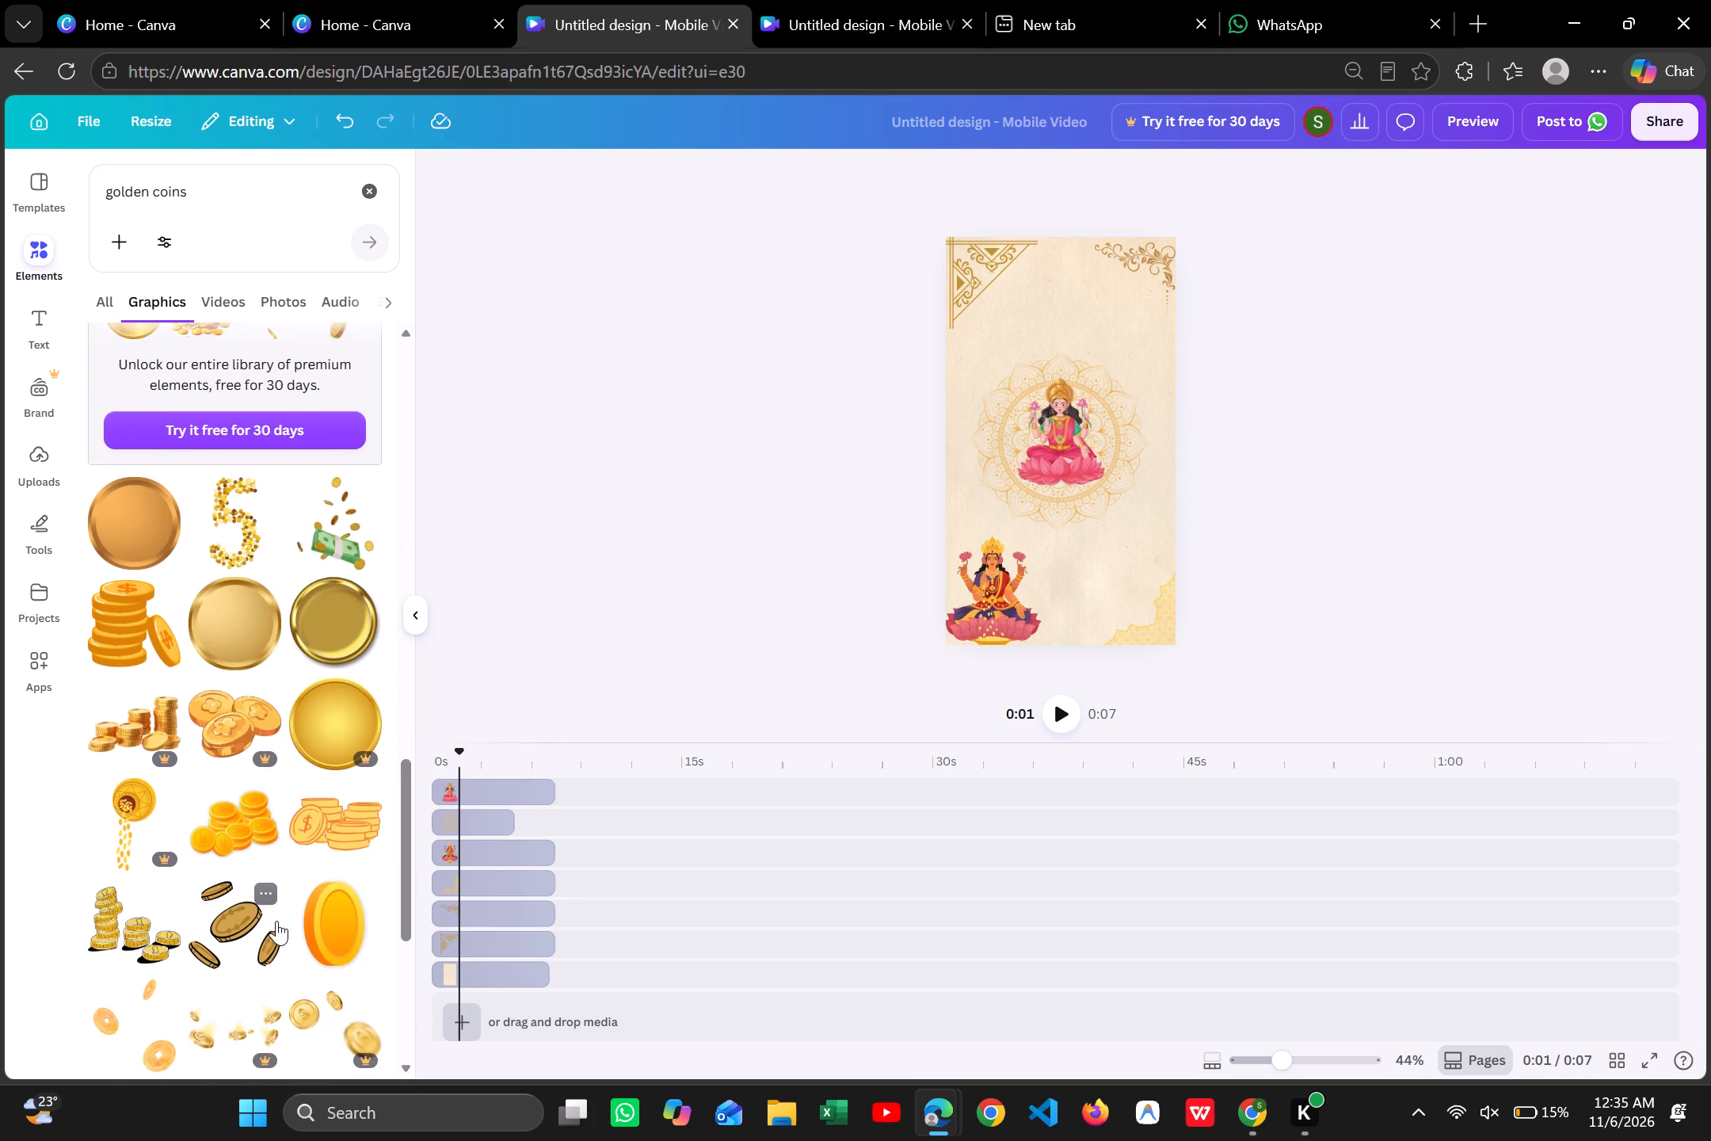
pyautogui.scroll(-2, 276, 921)
pyautogui.scroll(1, 276, 921)
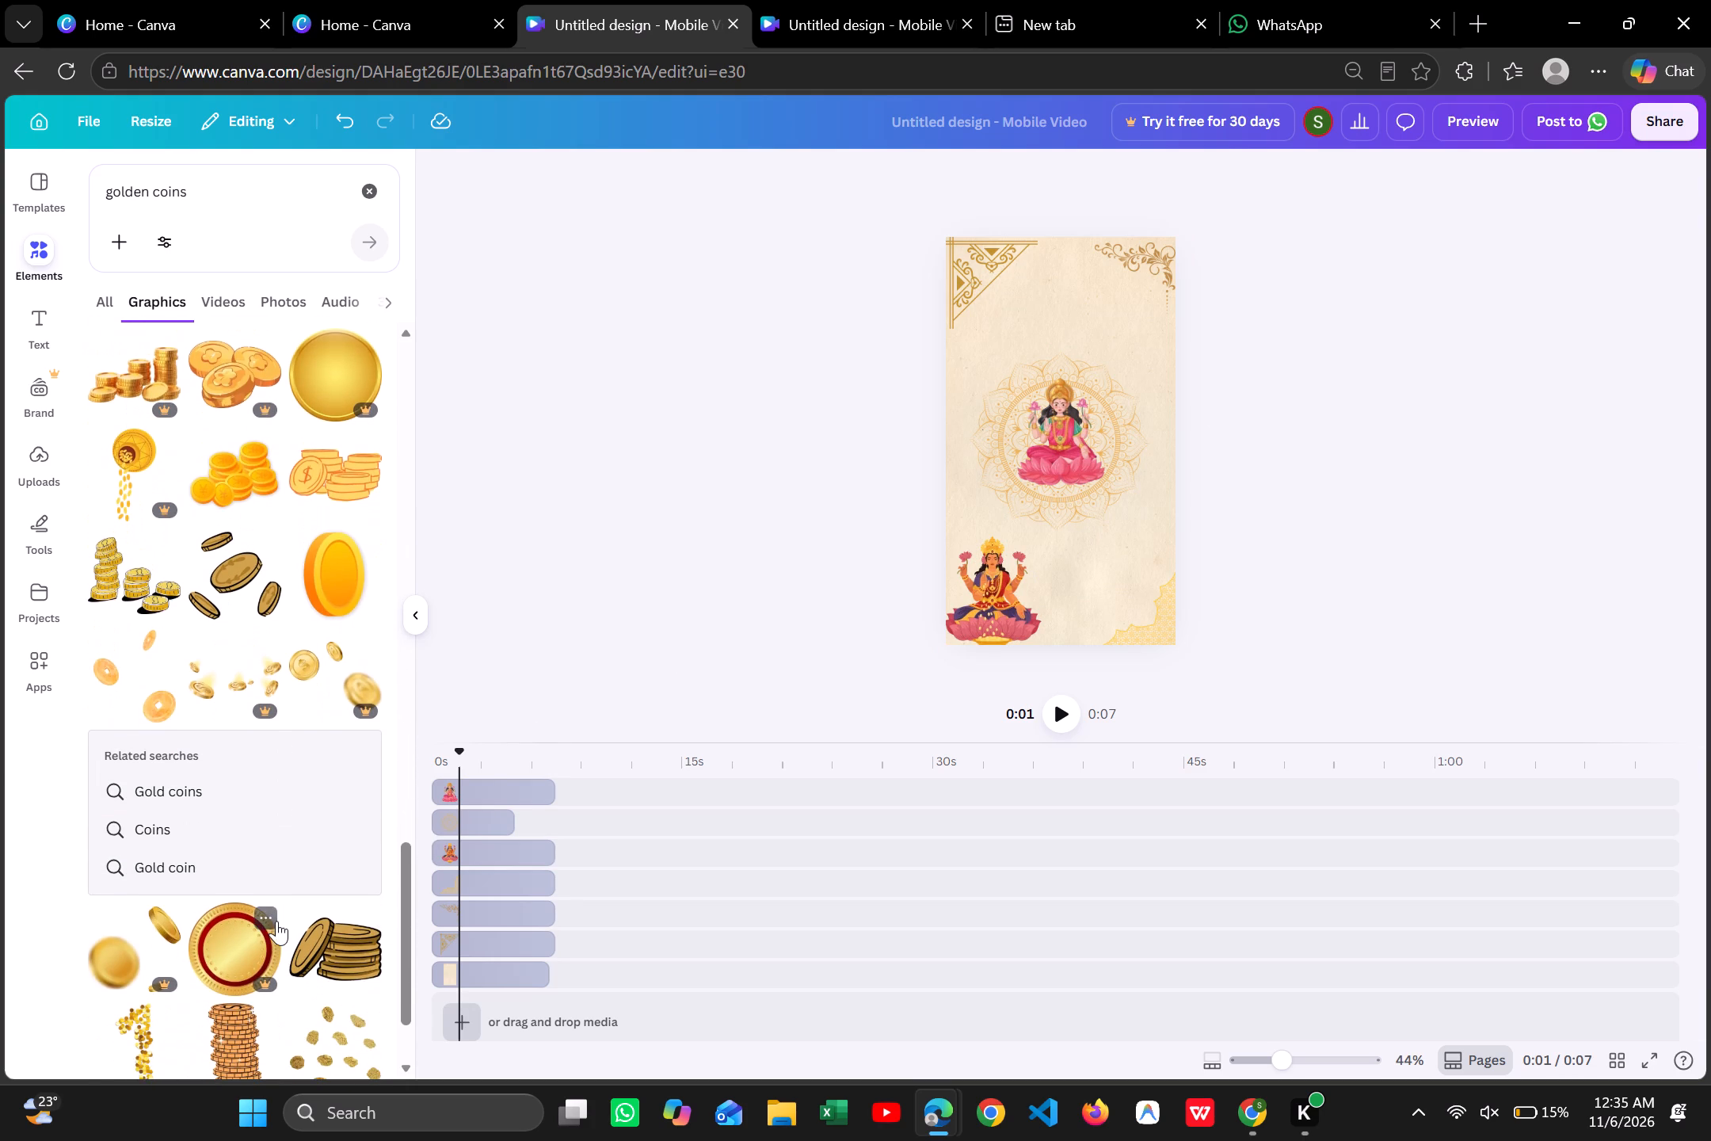
pyautogui.scroll(1, 276, 921)
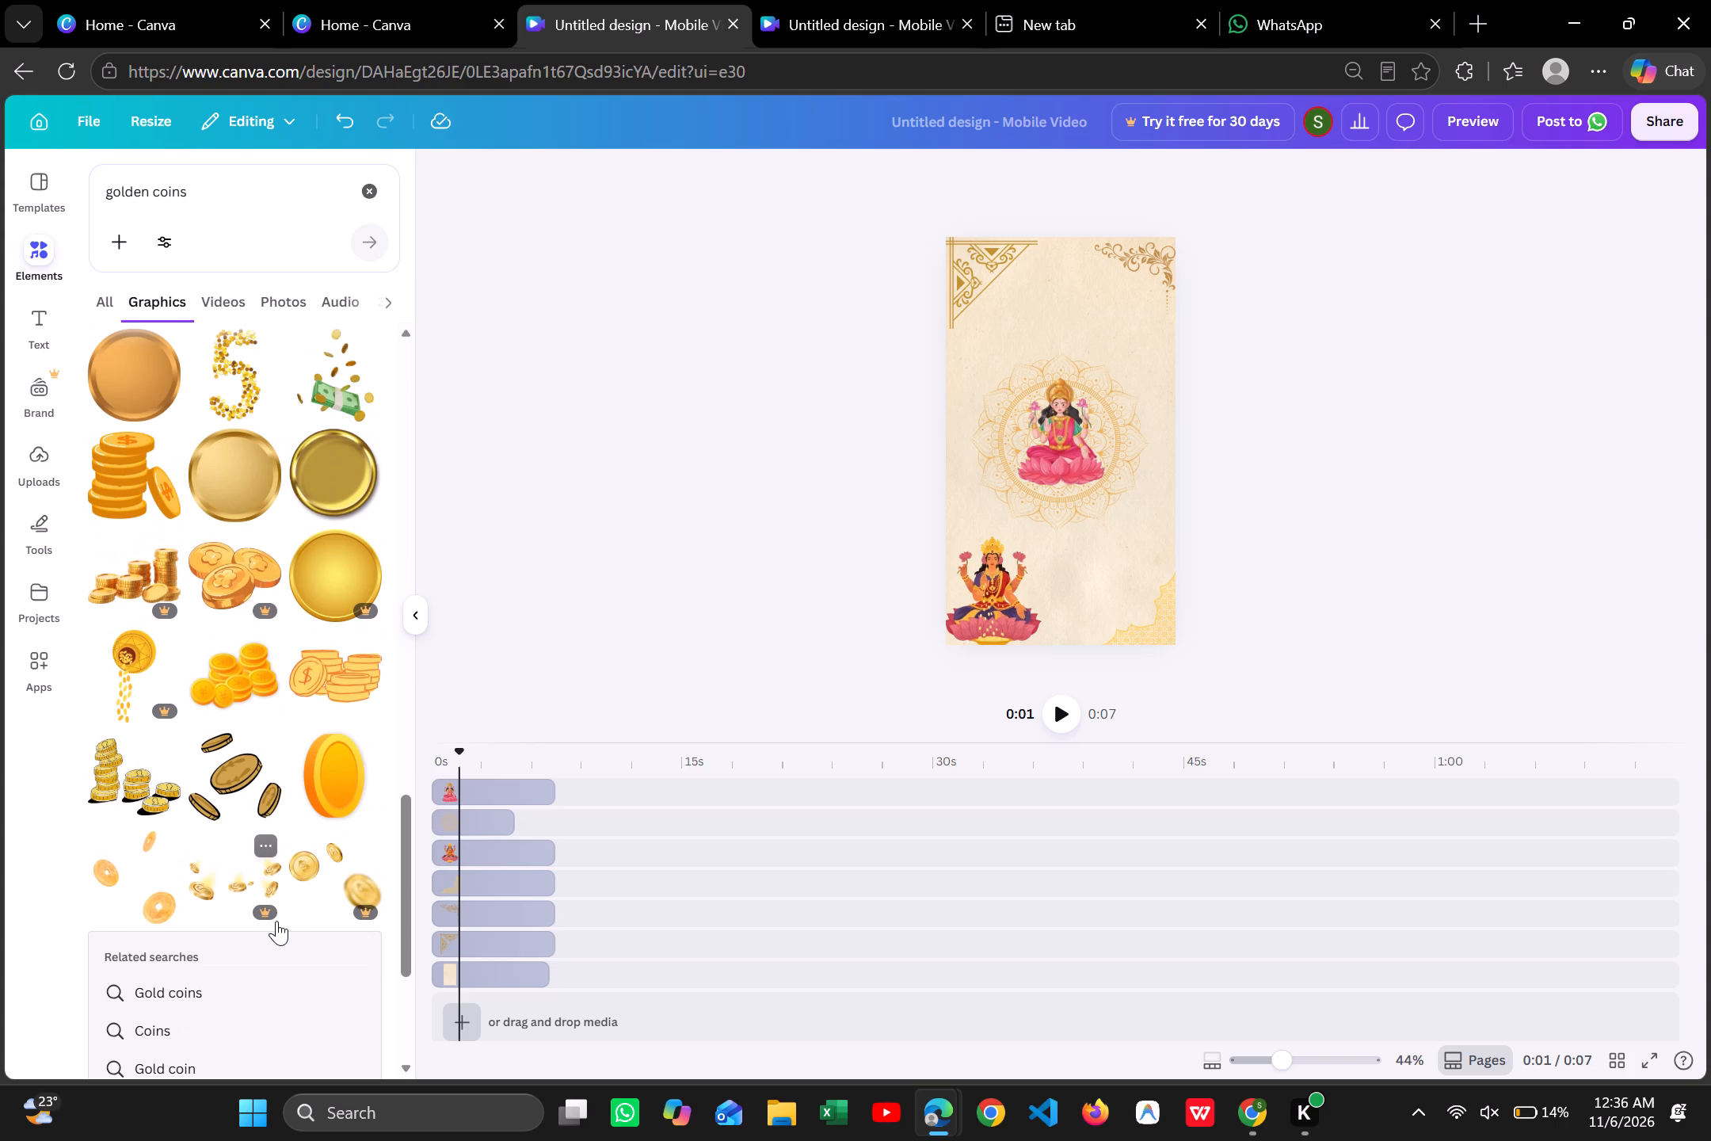
pyautogui.scroll(-6, 276, 921)
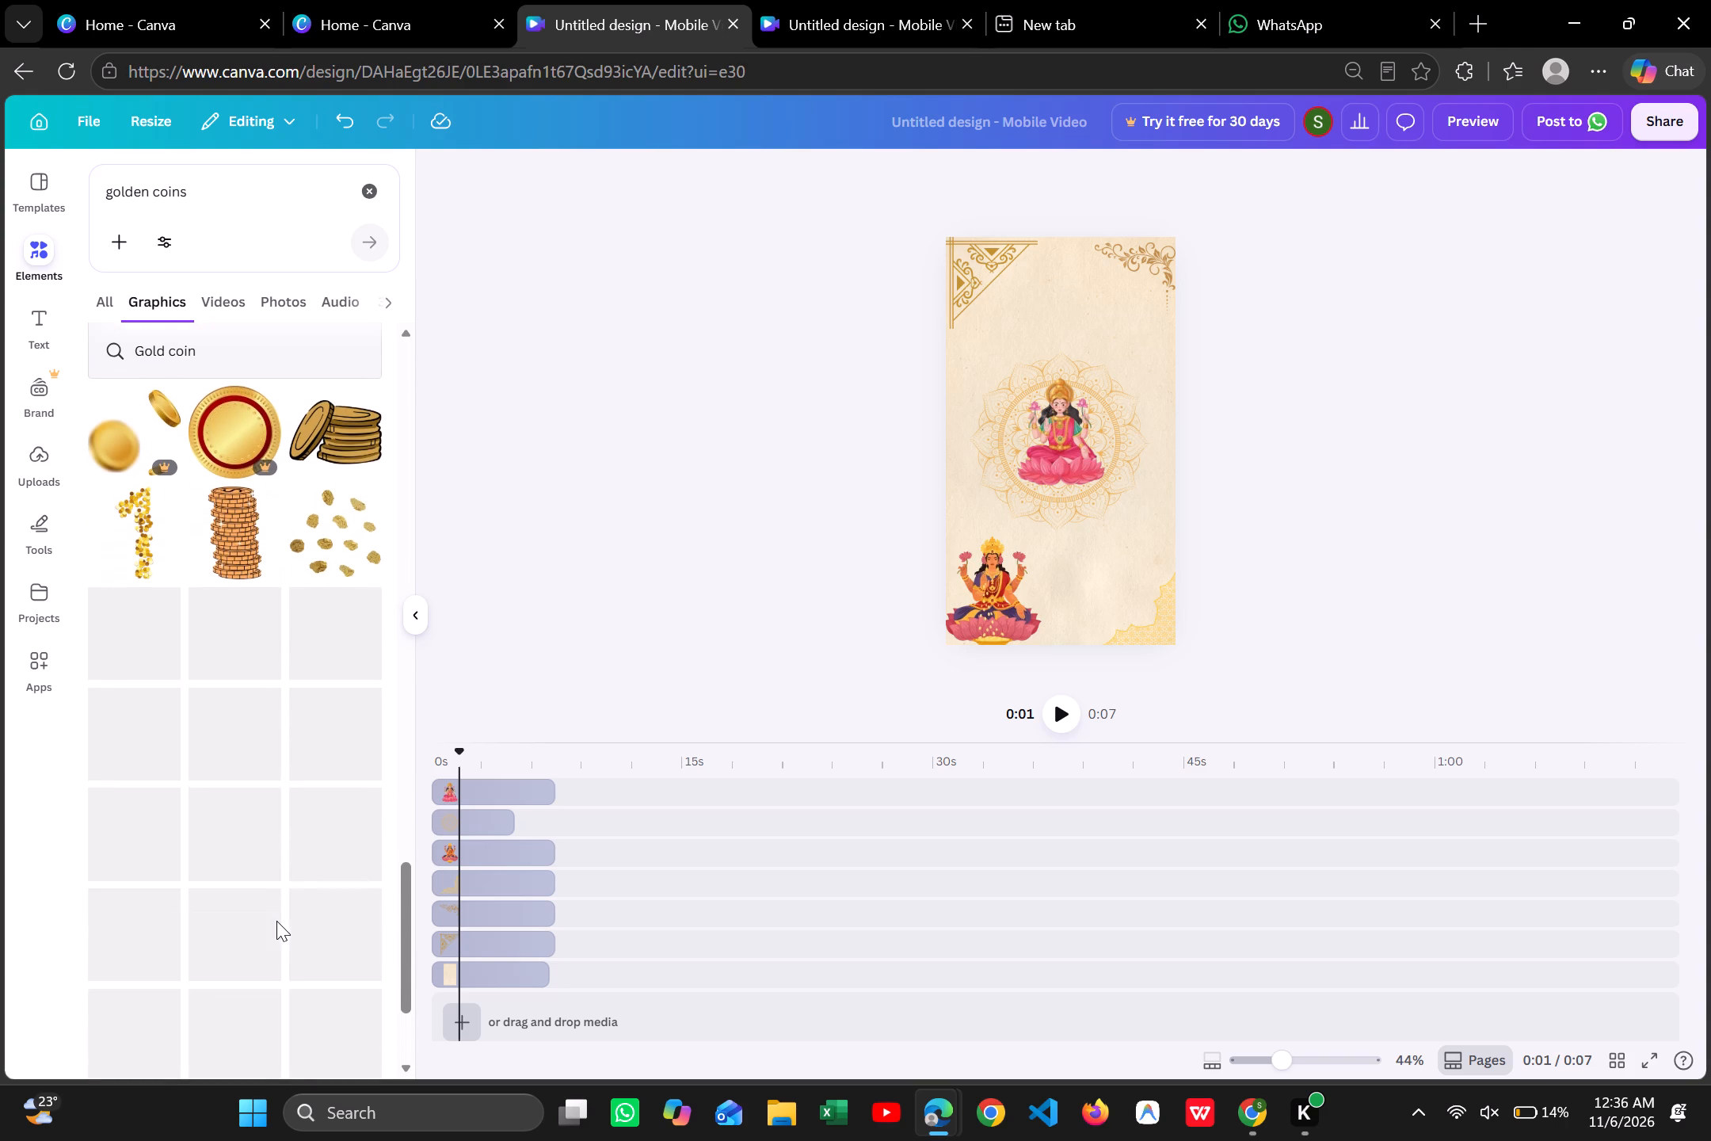
pyautogui.scroll(-1, 276, 921)
# Open the uploaded images to look over the available artwork.
pyautogui.click(33, 471)
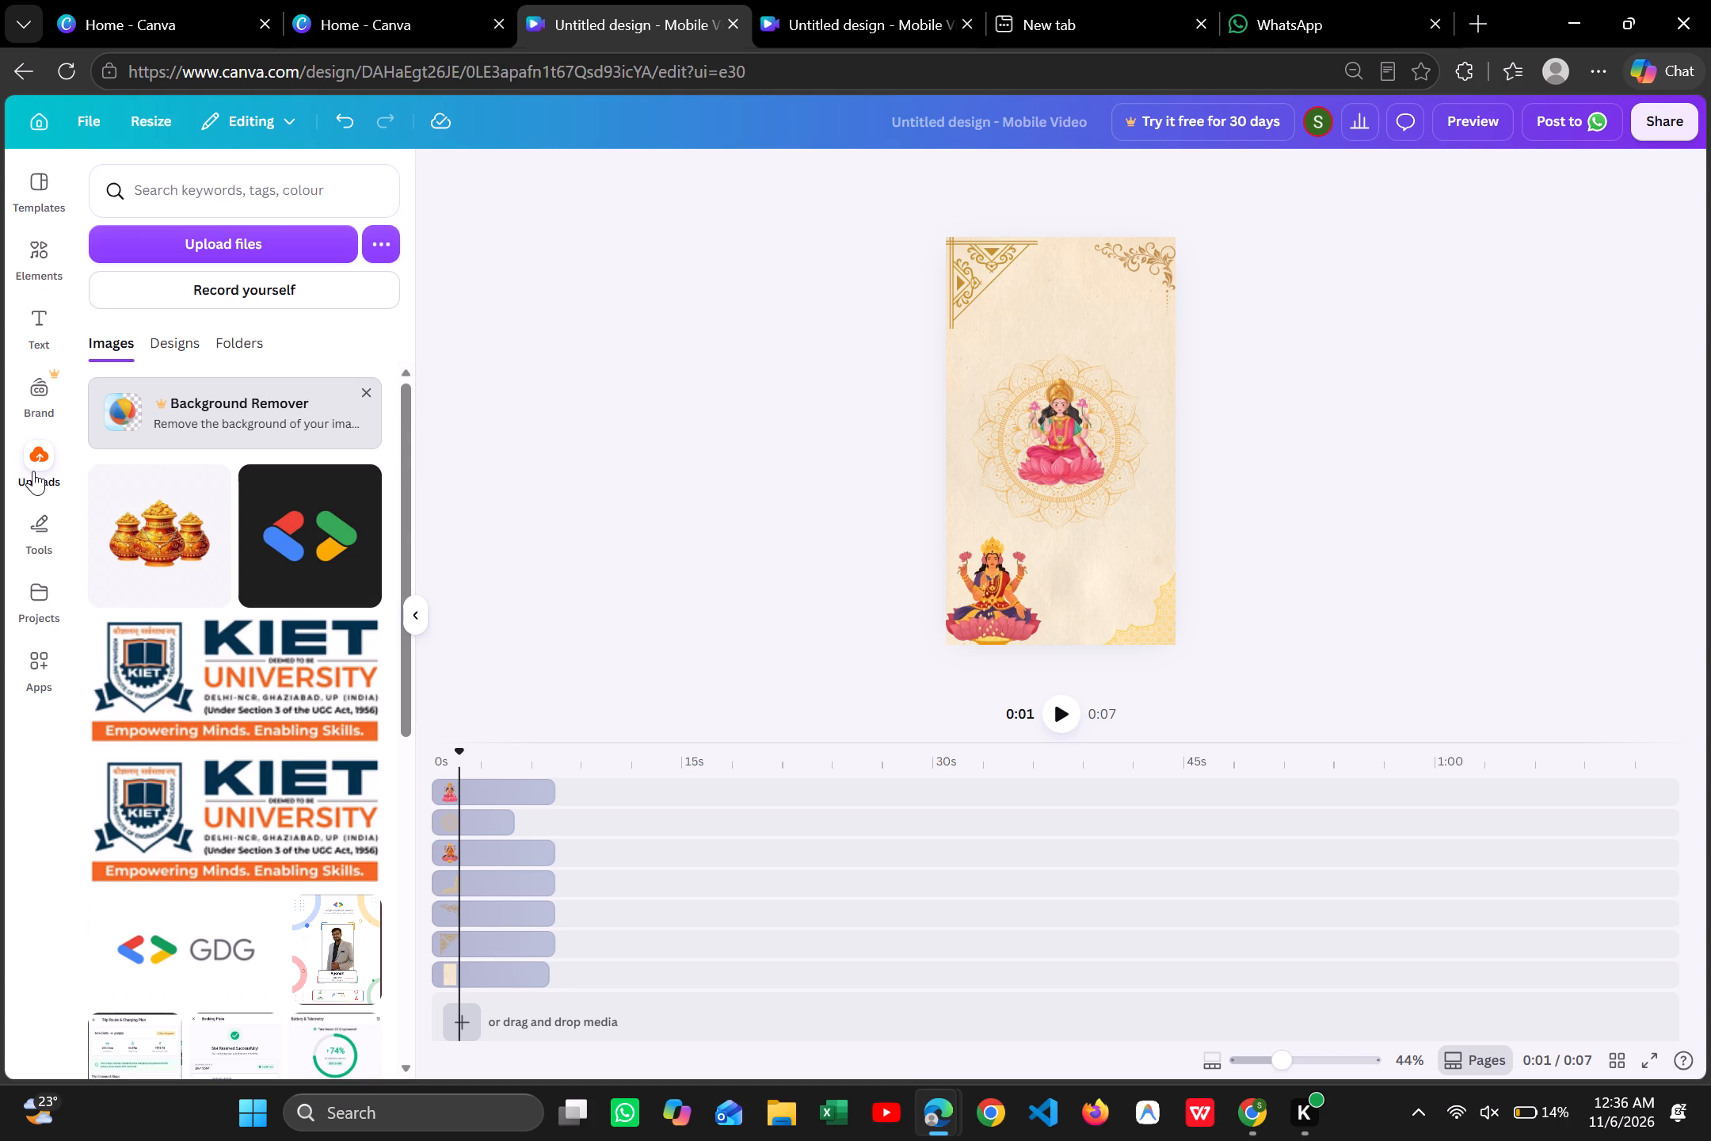
# Switch to the second Canva home page tab.
pyautogui.click(357, 11)
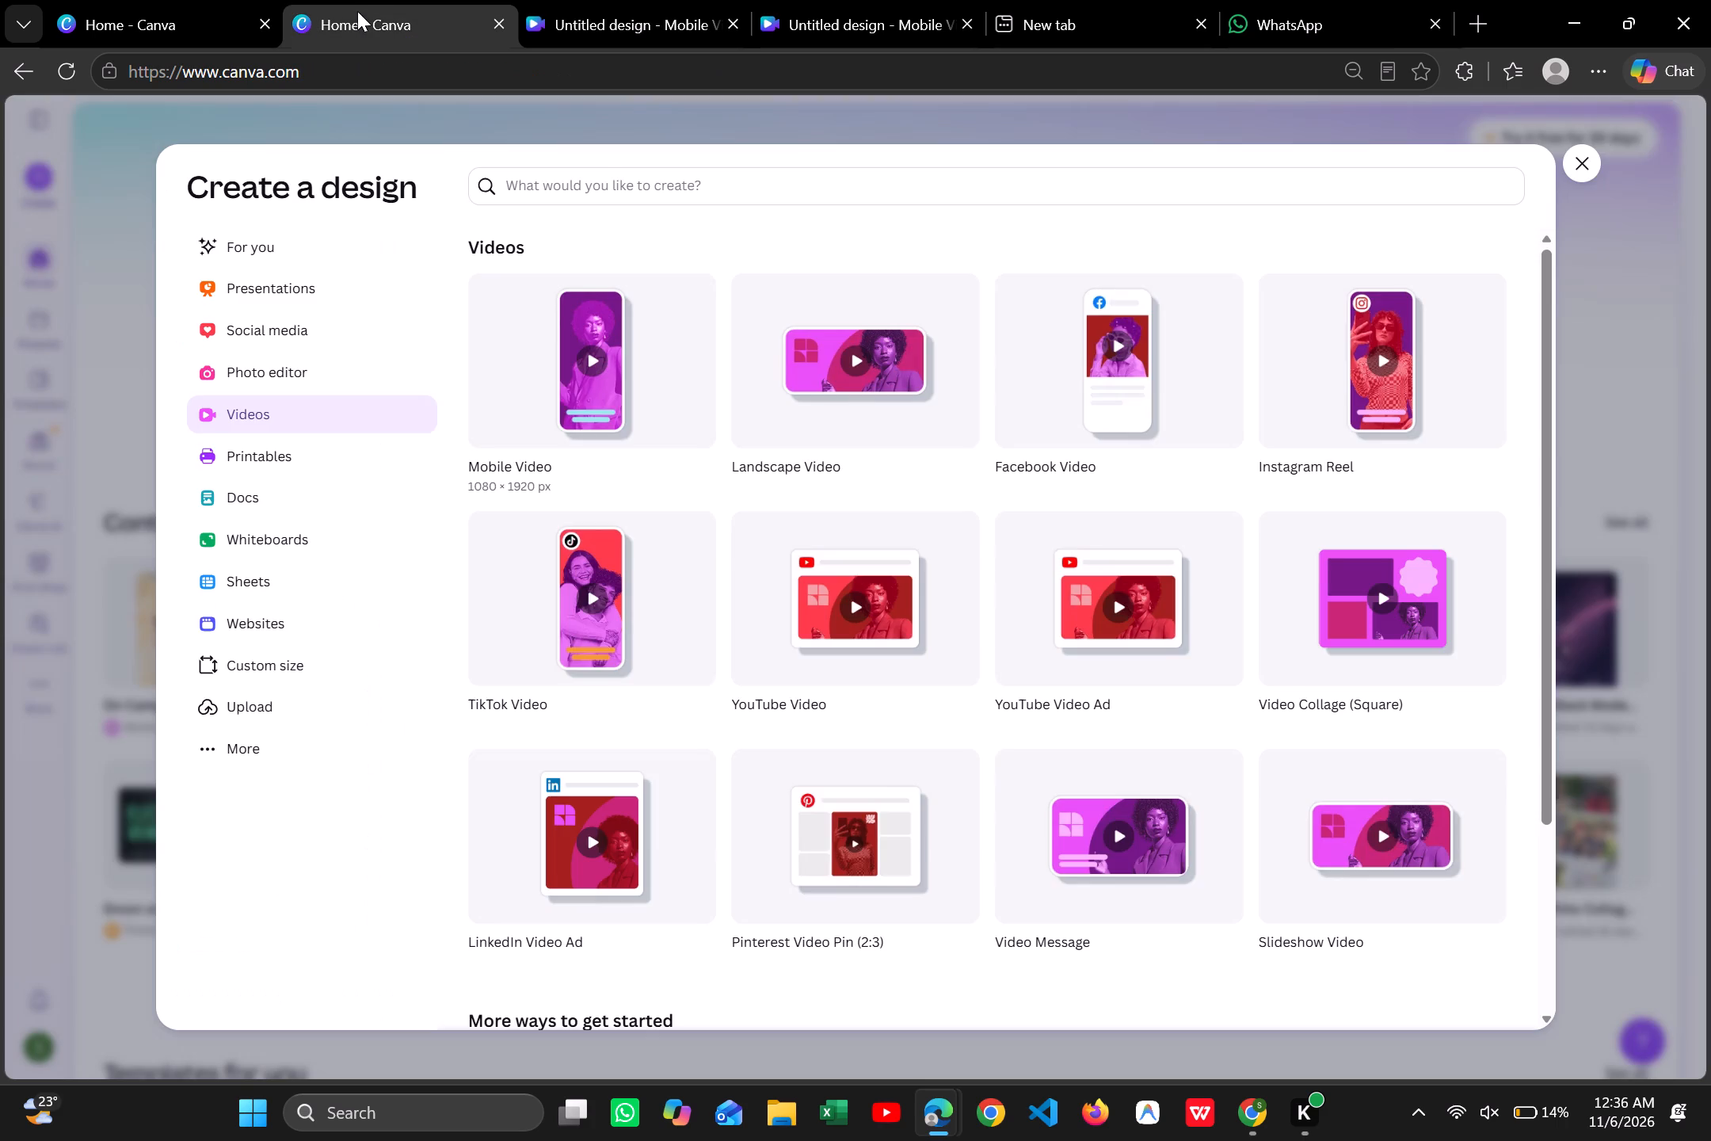
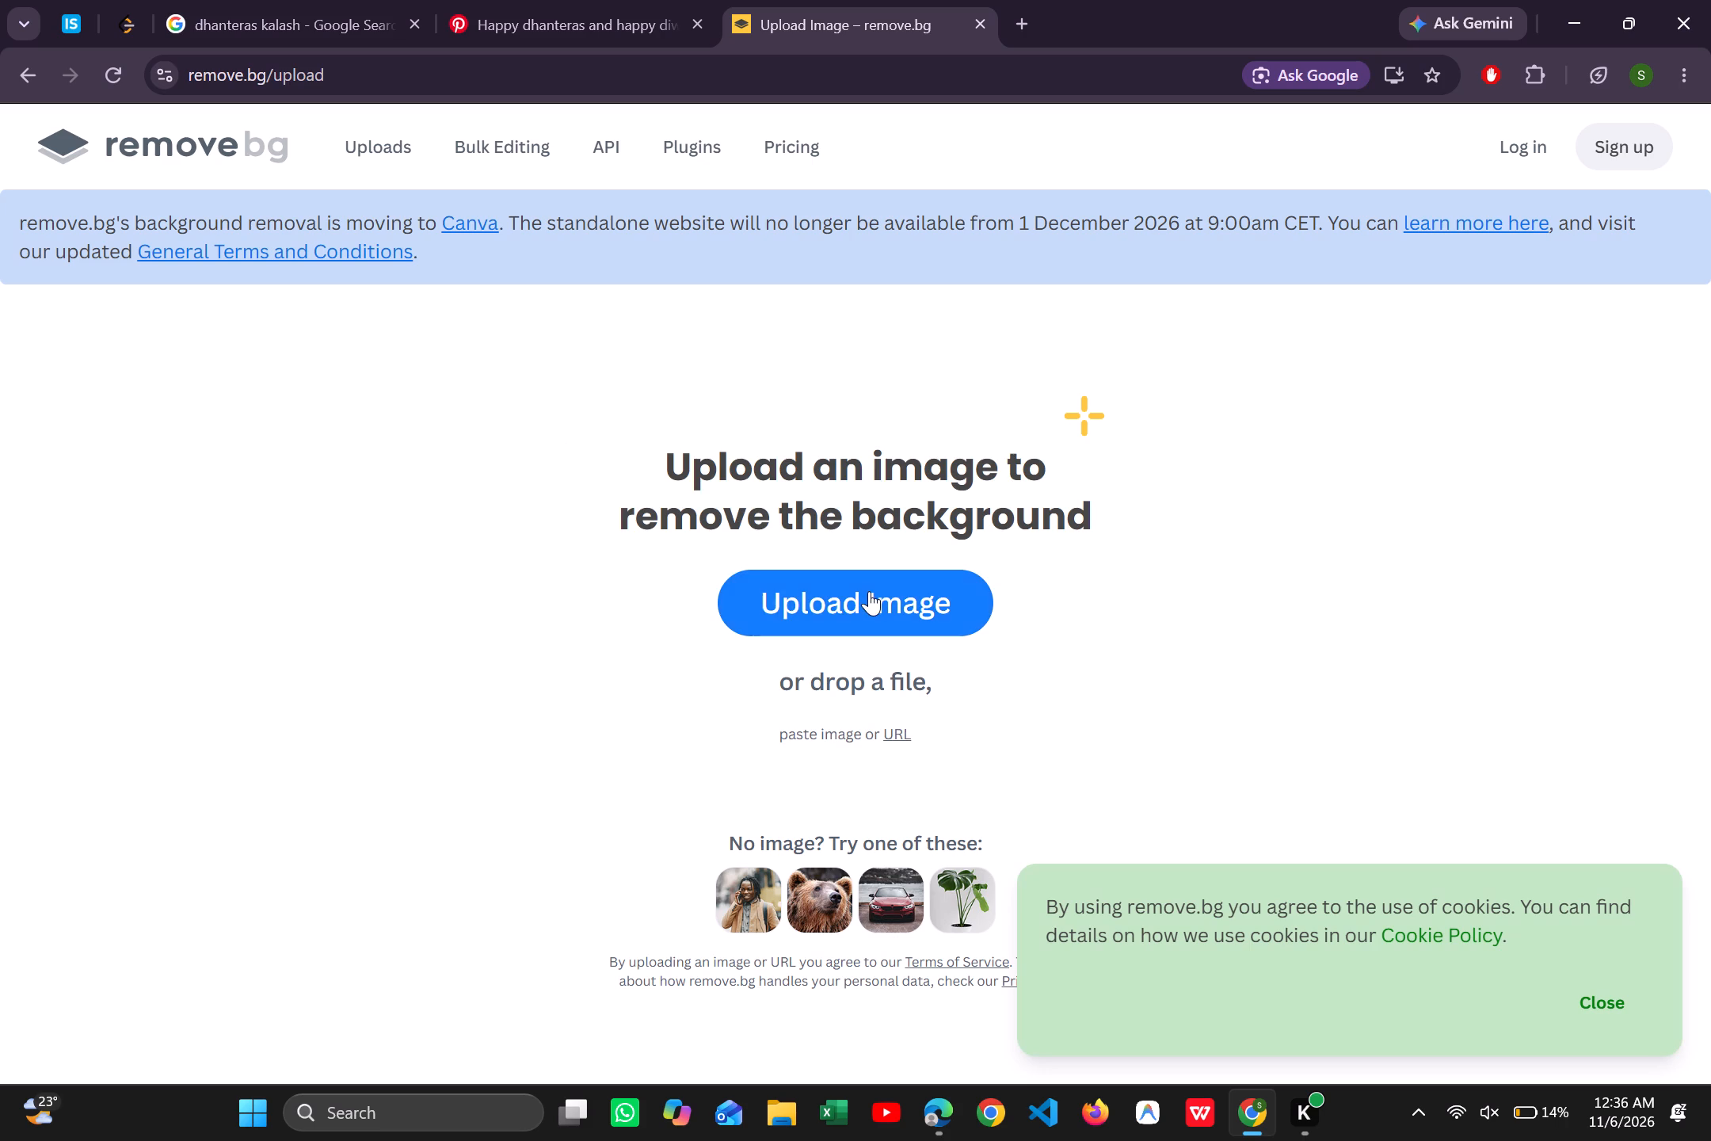
# Upload "WhatsApp Image 2026-11-05 at 11.35.16 PM (1)" from Downloads to remove.bg for background removal.
pyautogui.click(869, 591)
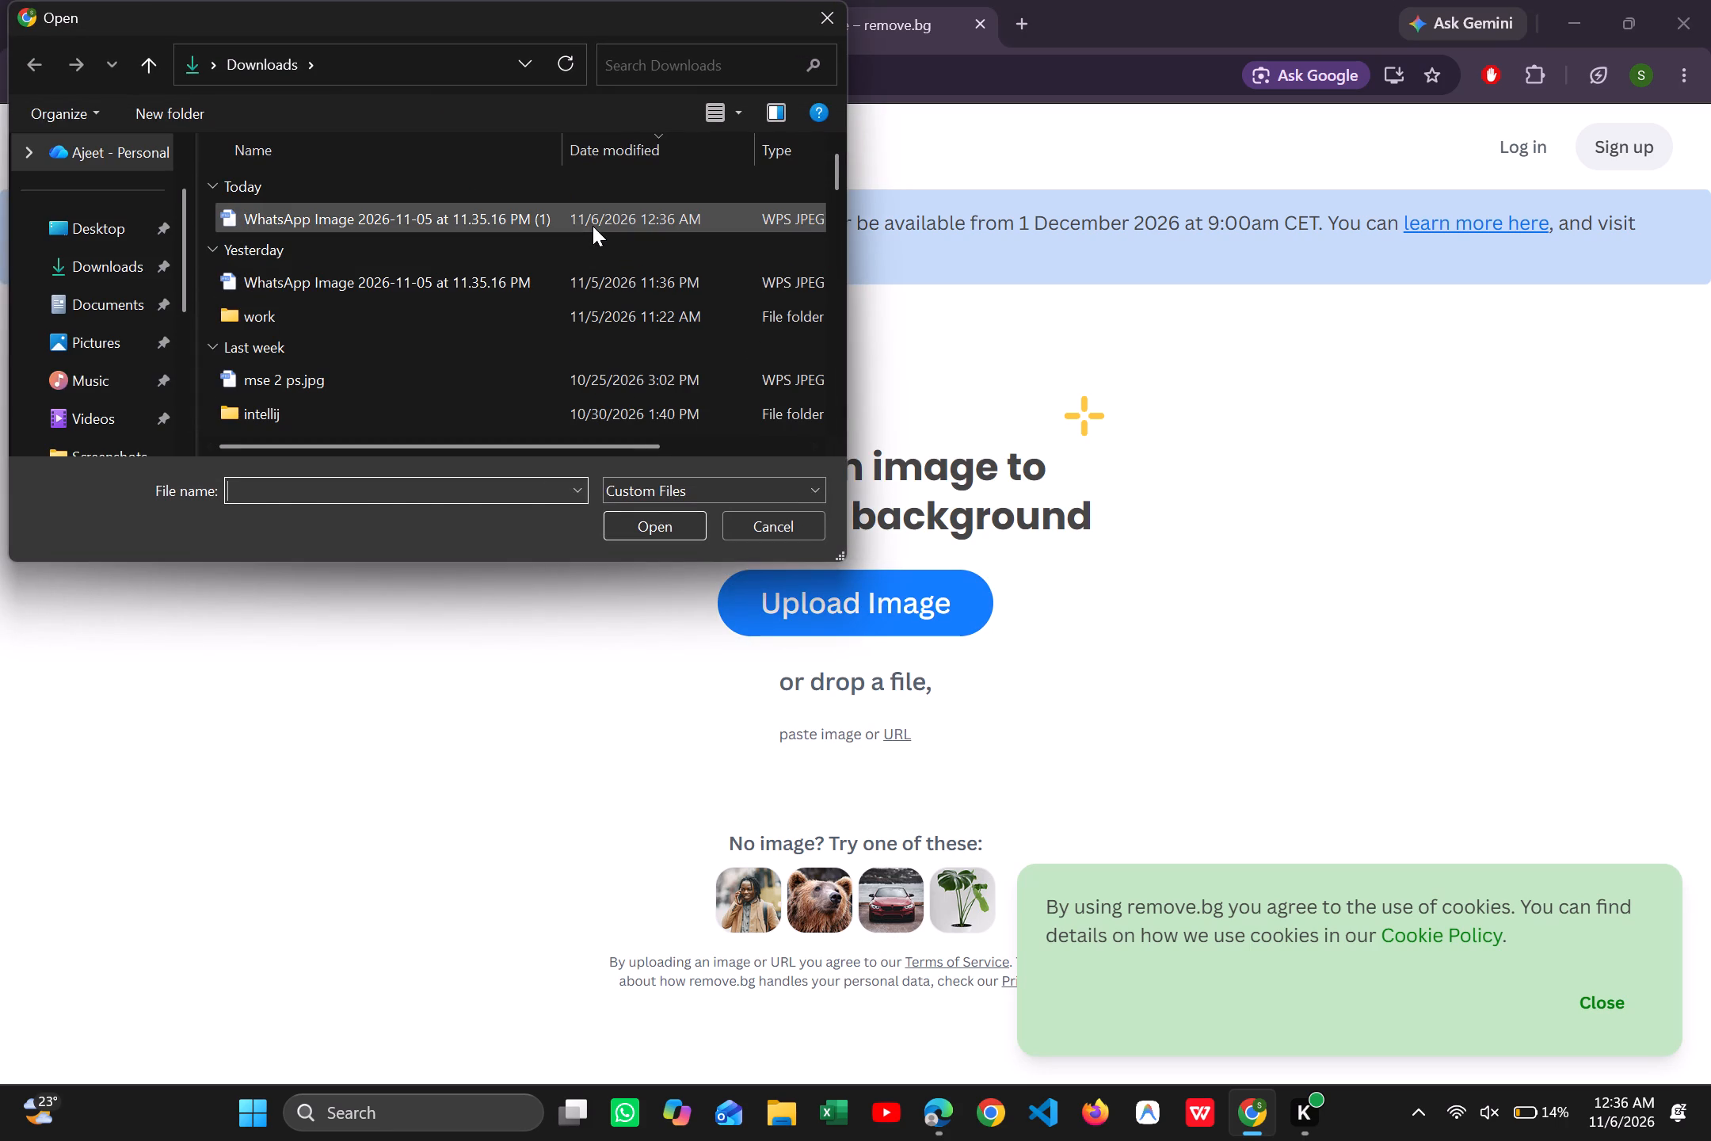
pyautogui.click(593, 226)
pyautogui.click(650, 525)
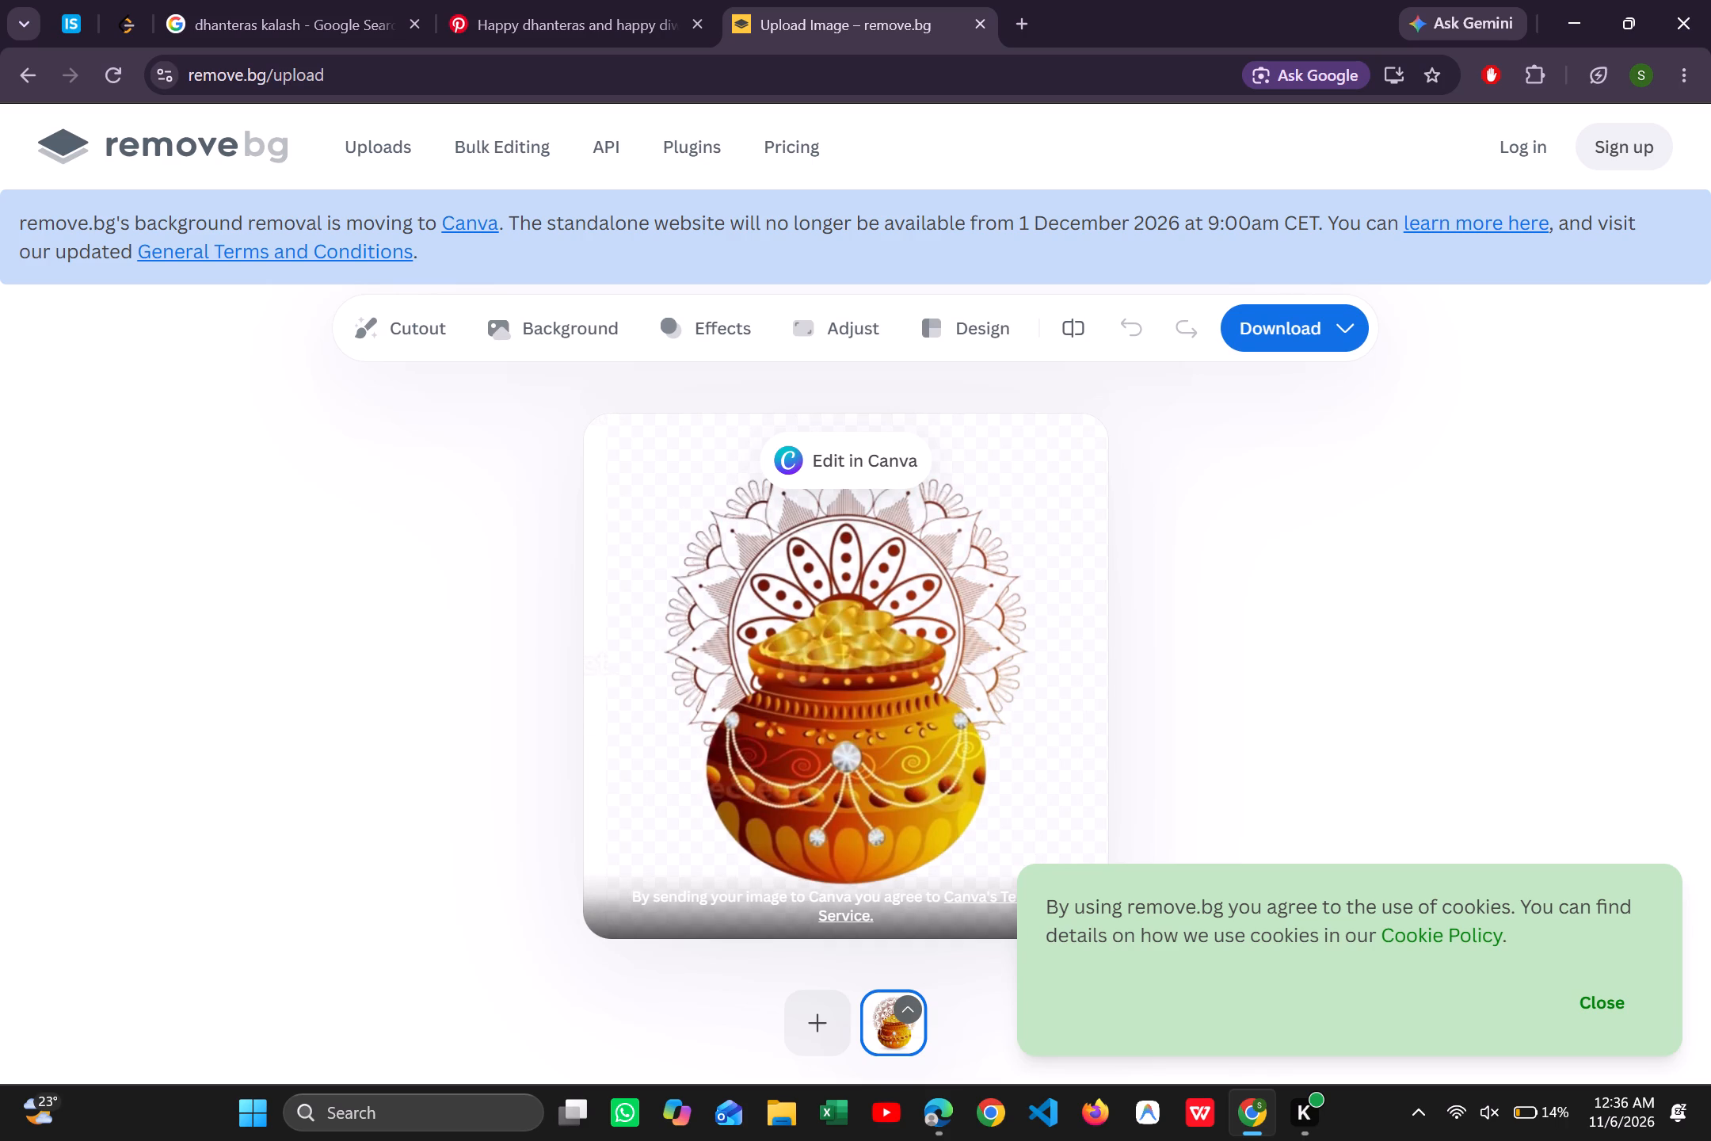
# Erase the upper-right portion of the mandala behind the kalash with the cutout Magic Brush.
pyautogui.click(407, 324)
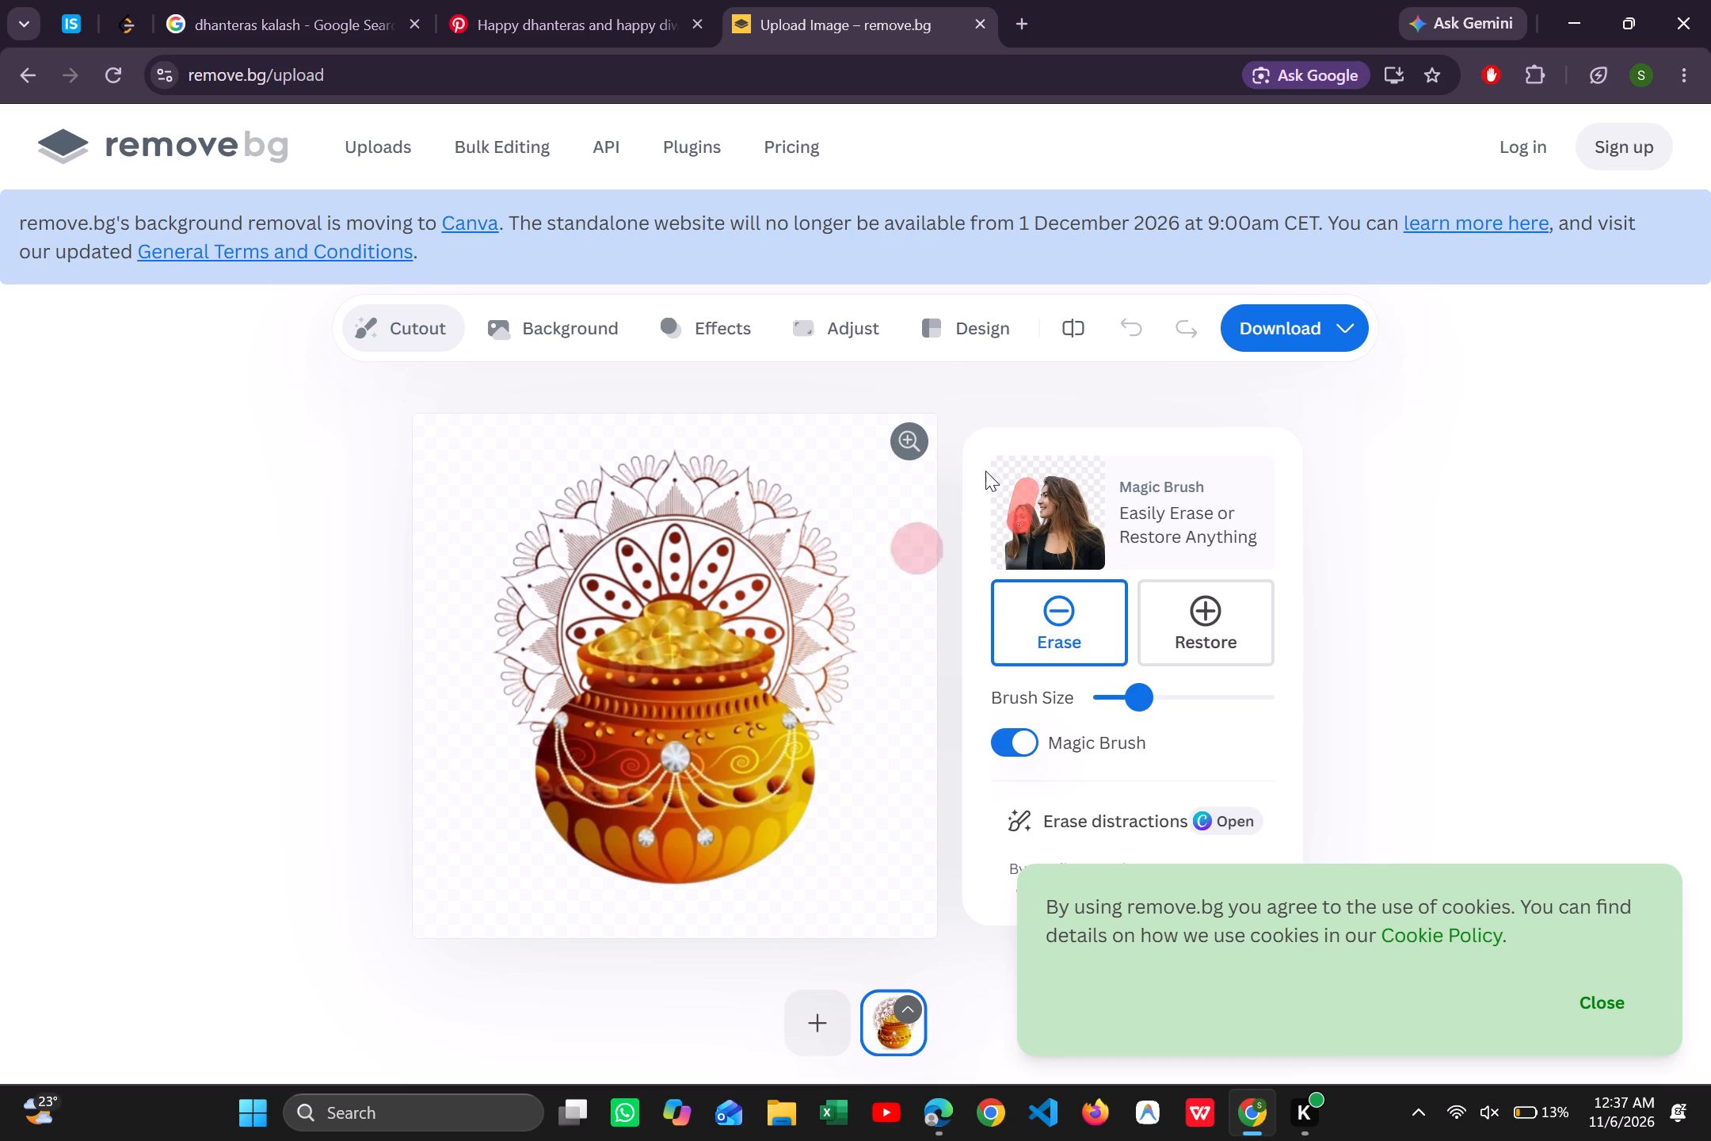
pyautogui.click(774, 561)
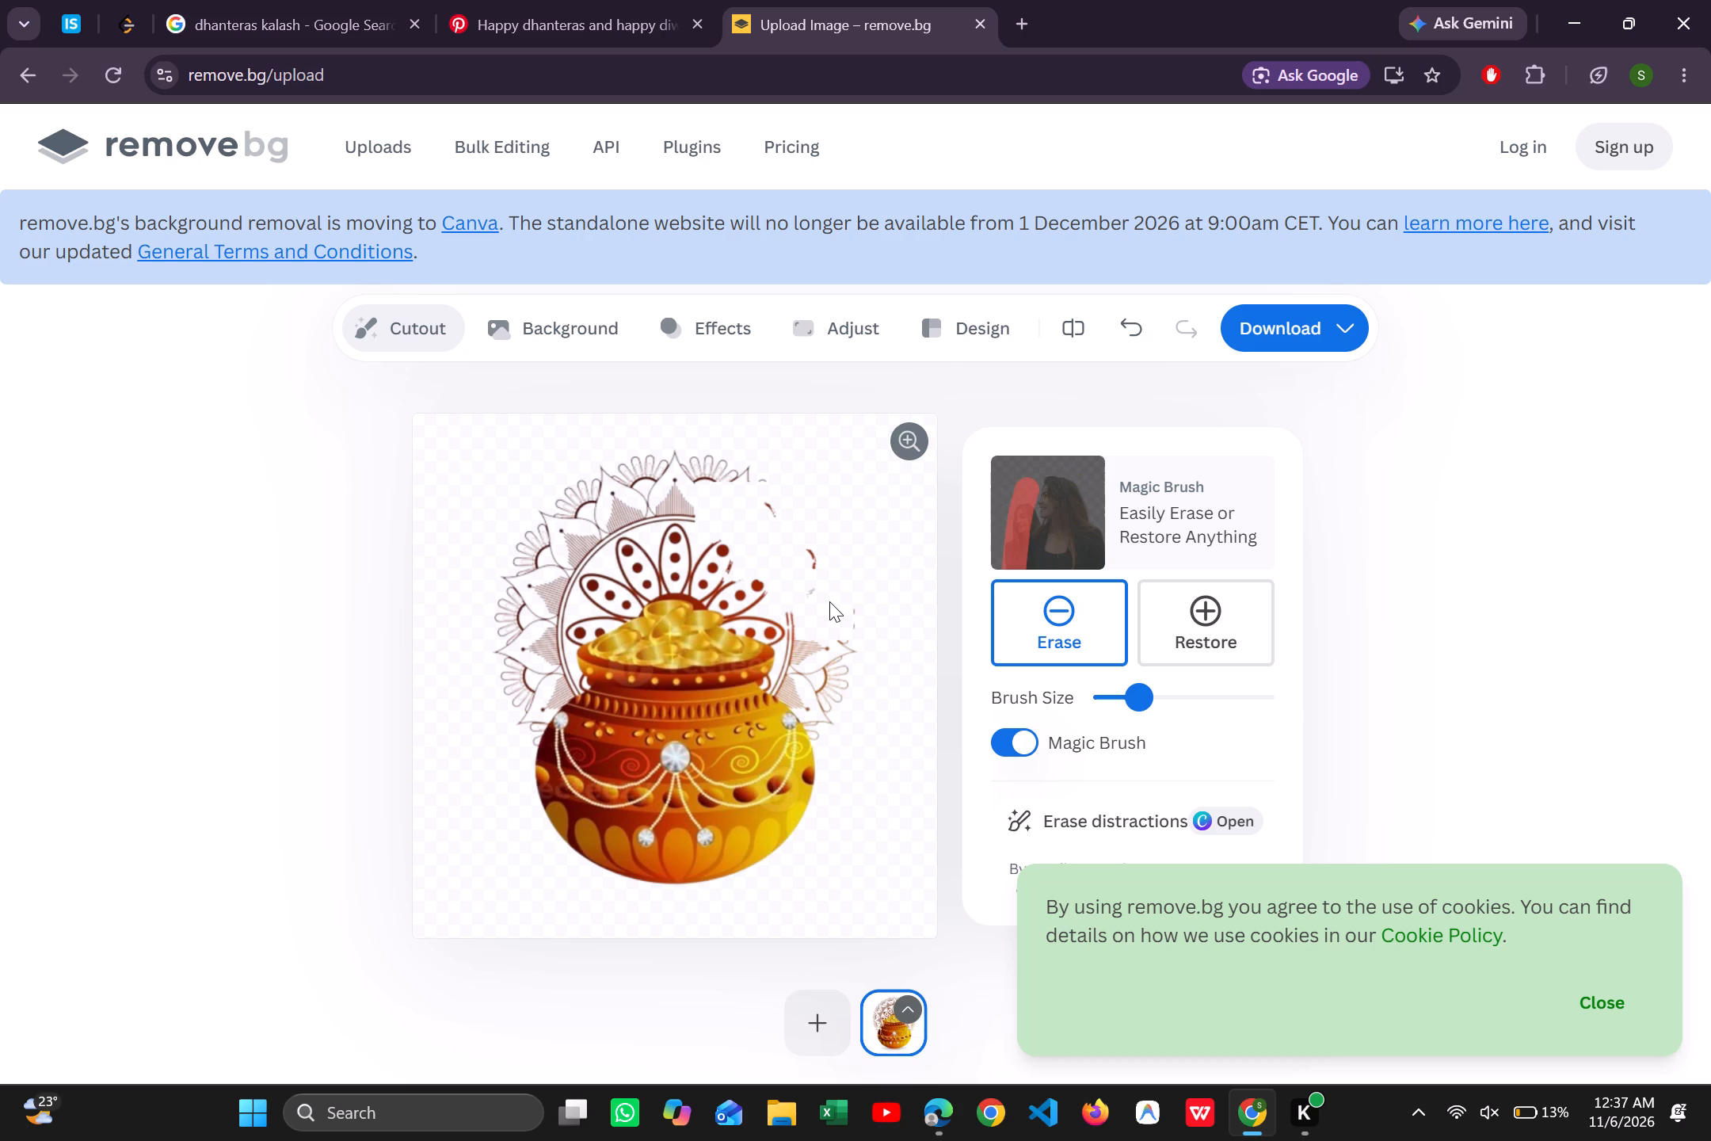
pyautogui.scroll(-3, 829, 601)
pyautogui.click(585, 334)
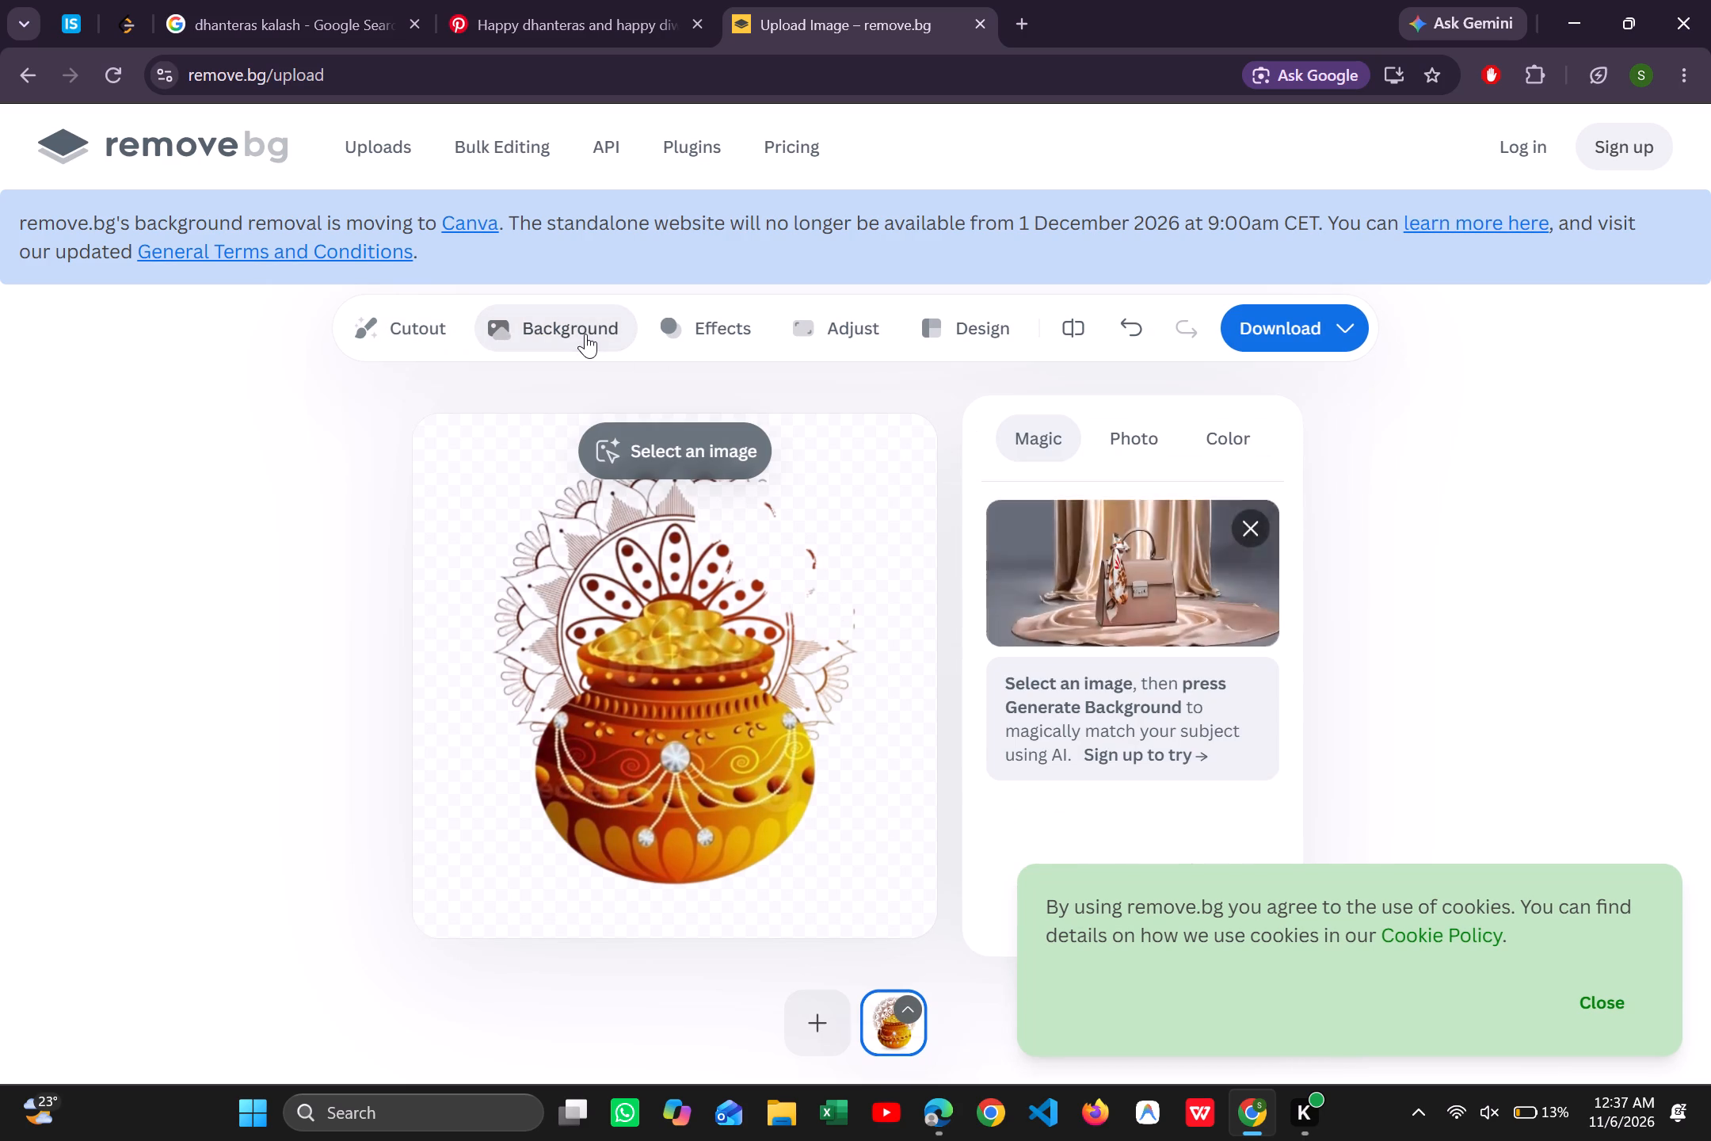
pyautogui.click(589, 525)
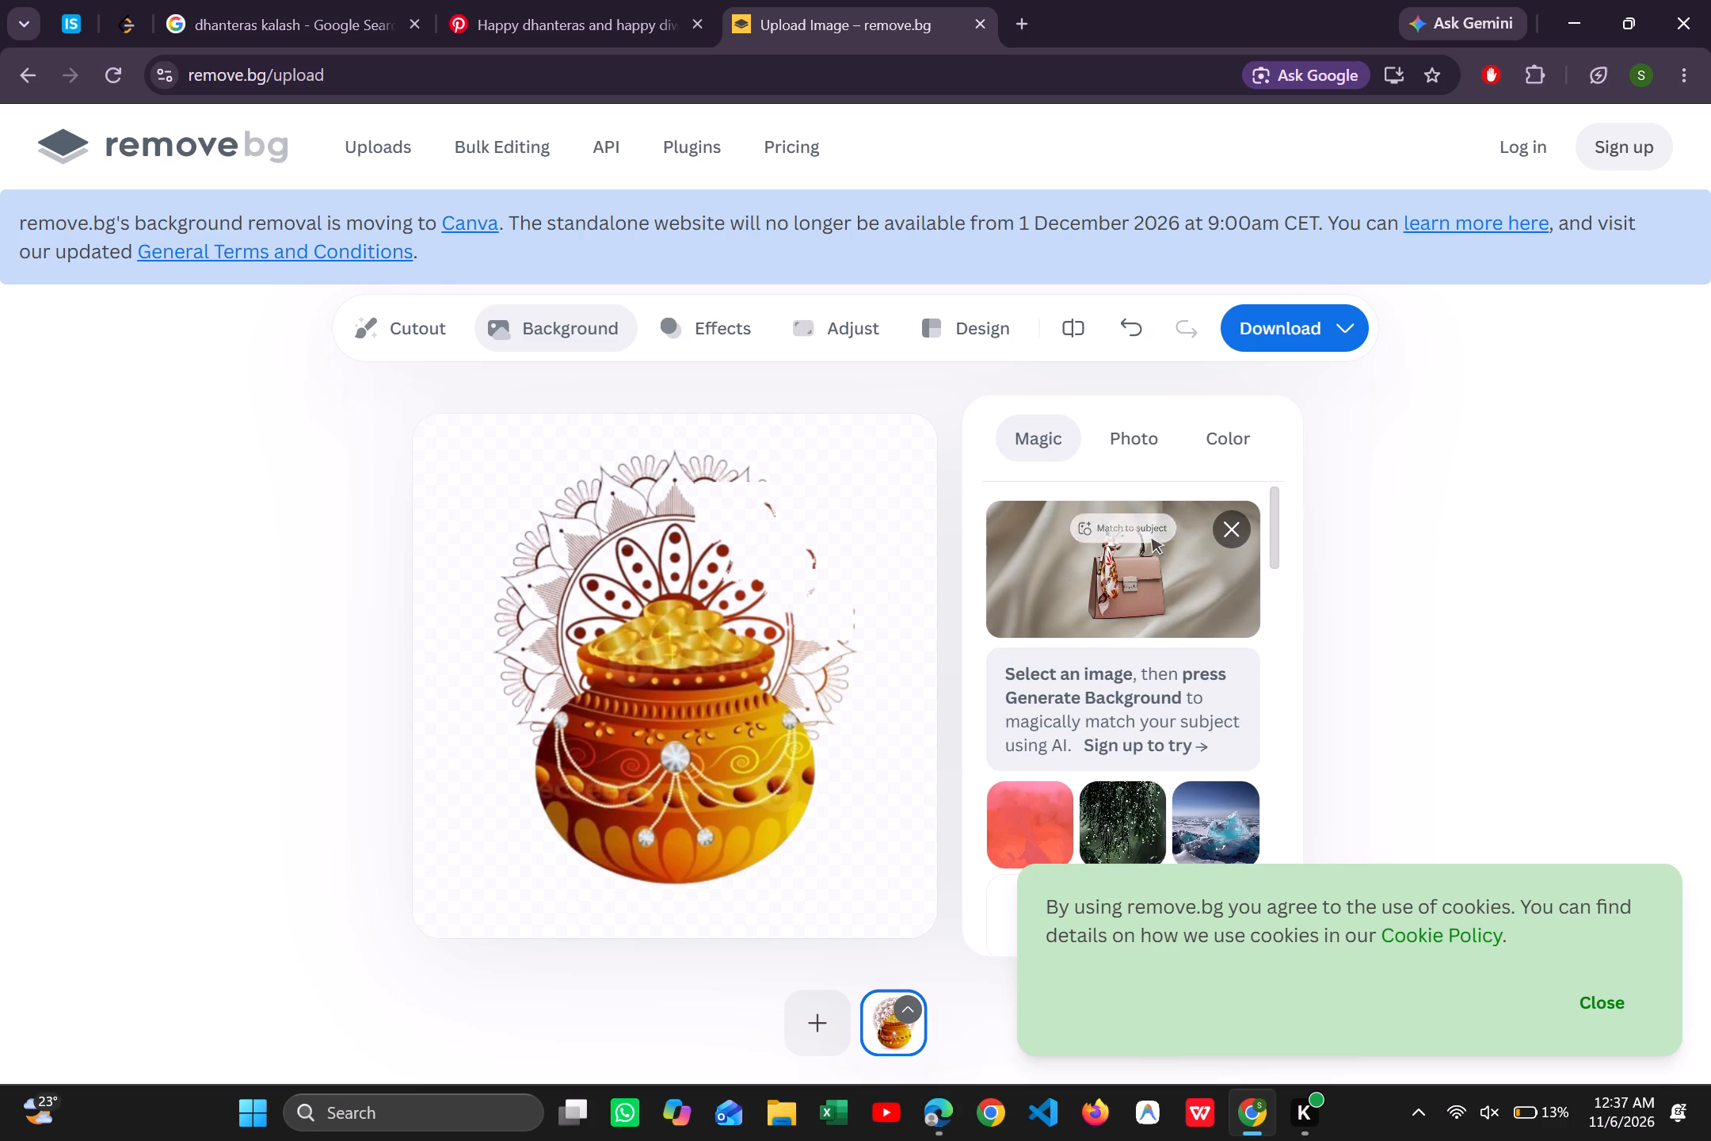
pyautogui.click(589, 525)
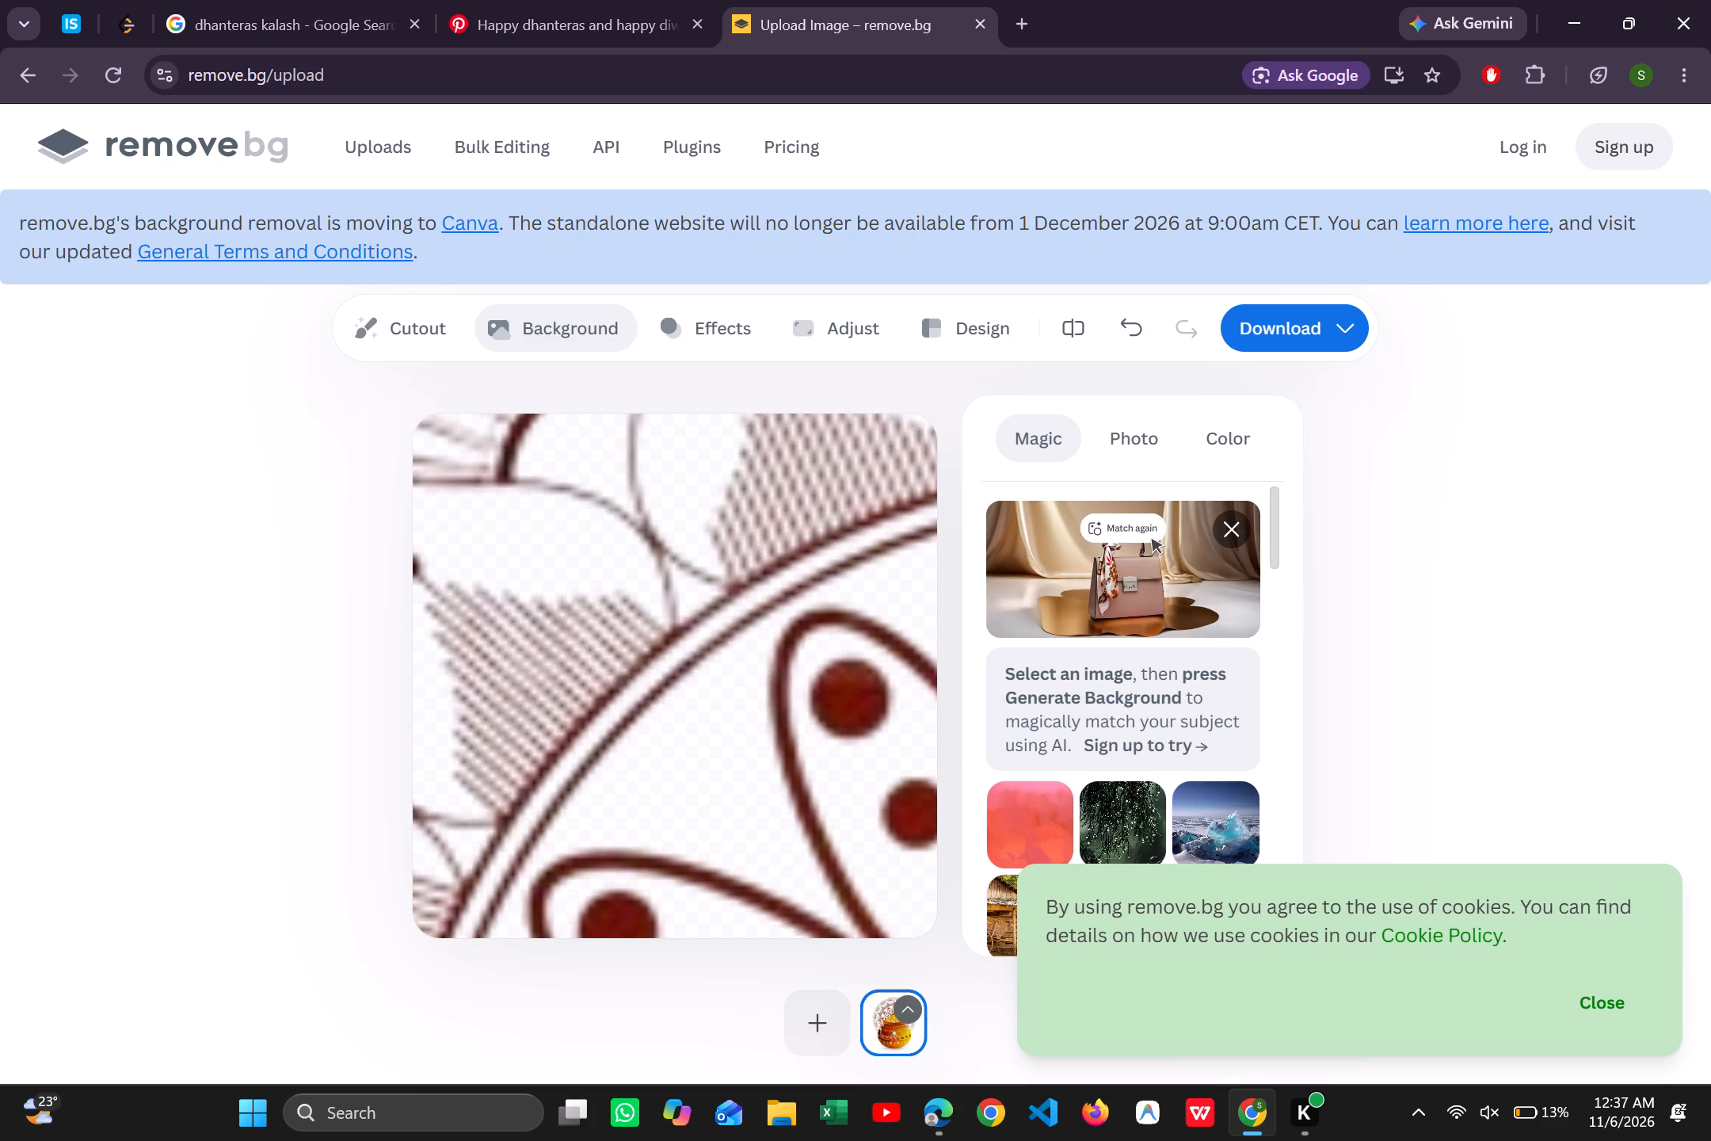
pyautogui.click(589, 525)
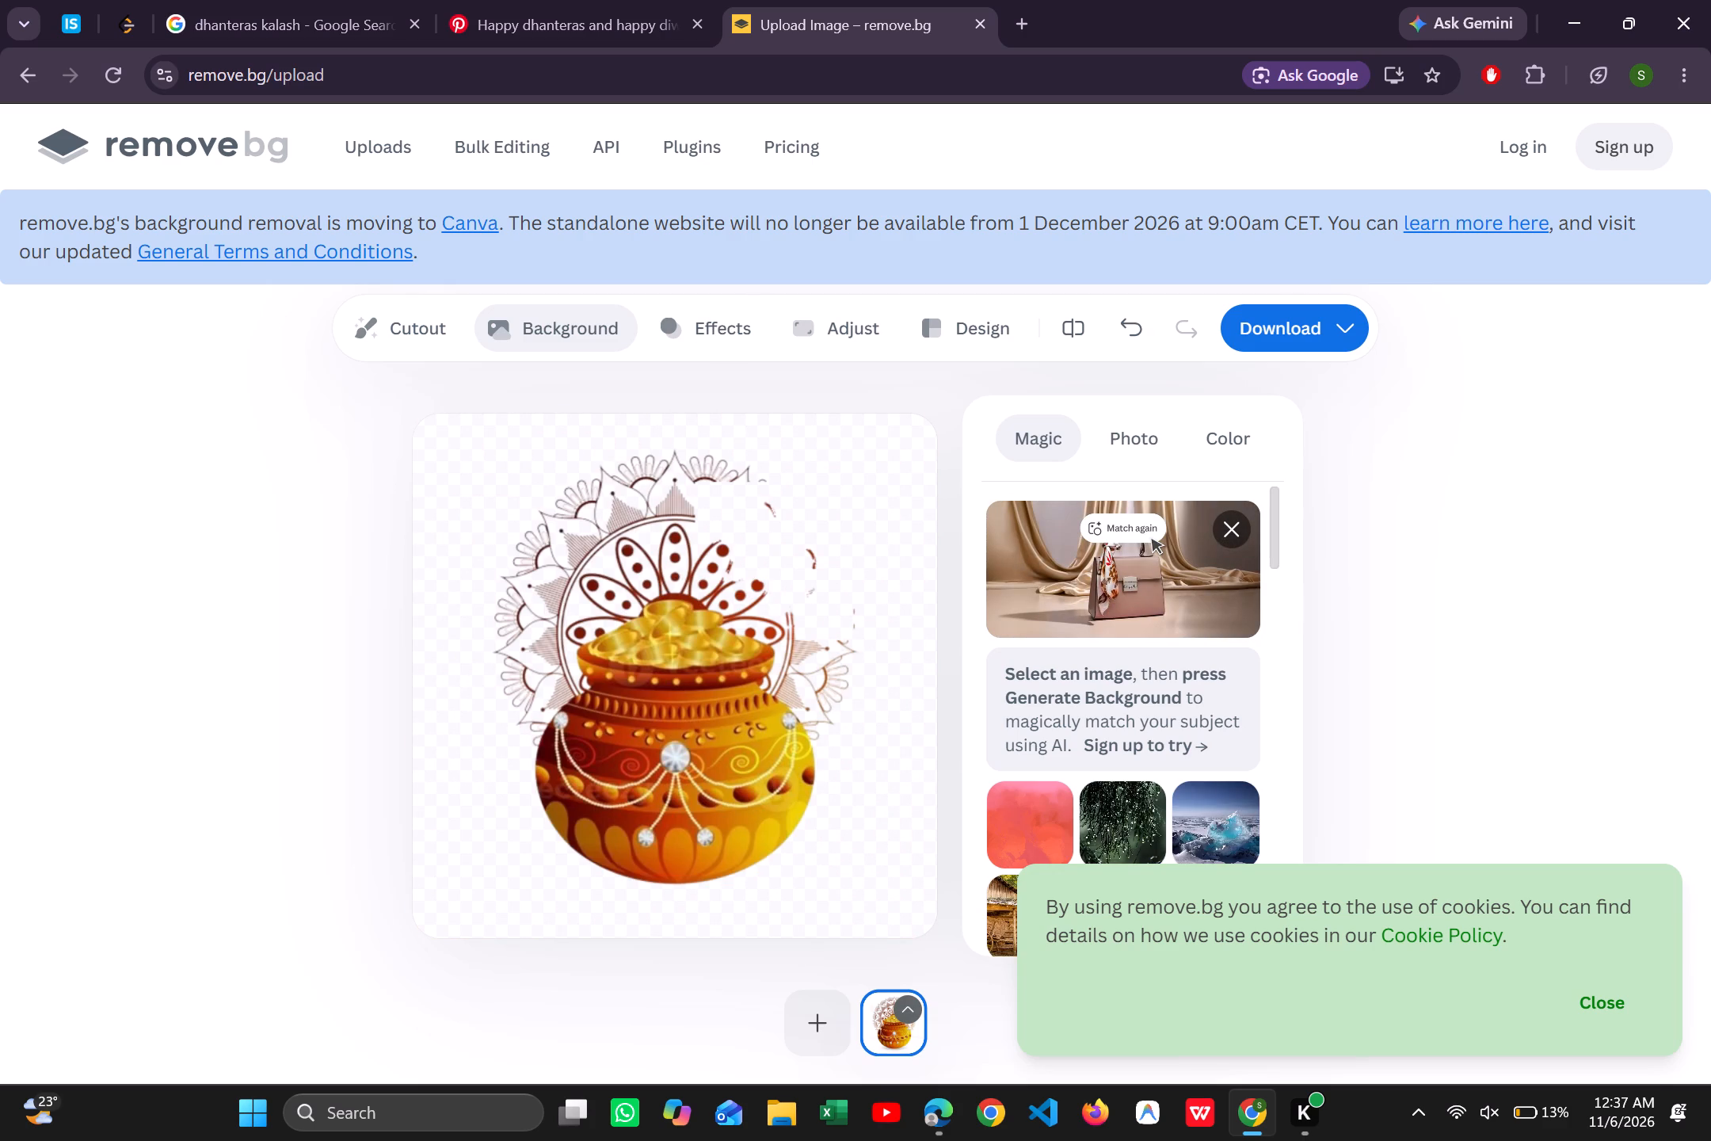
# Erase the rest of the mandala around the kalash with the Magic Brush, leaving only the coin-filled pot, and dismiss the cookie notice.
pyautogui.click(422, 339)
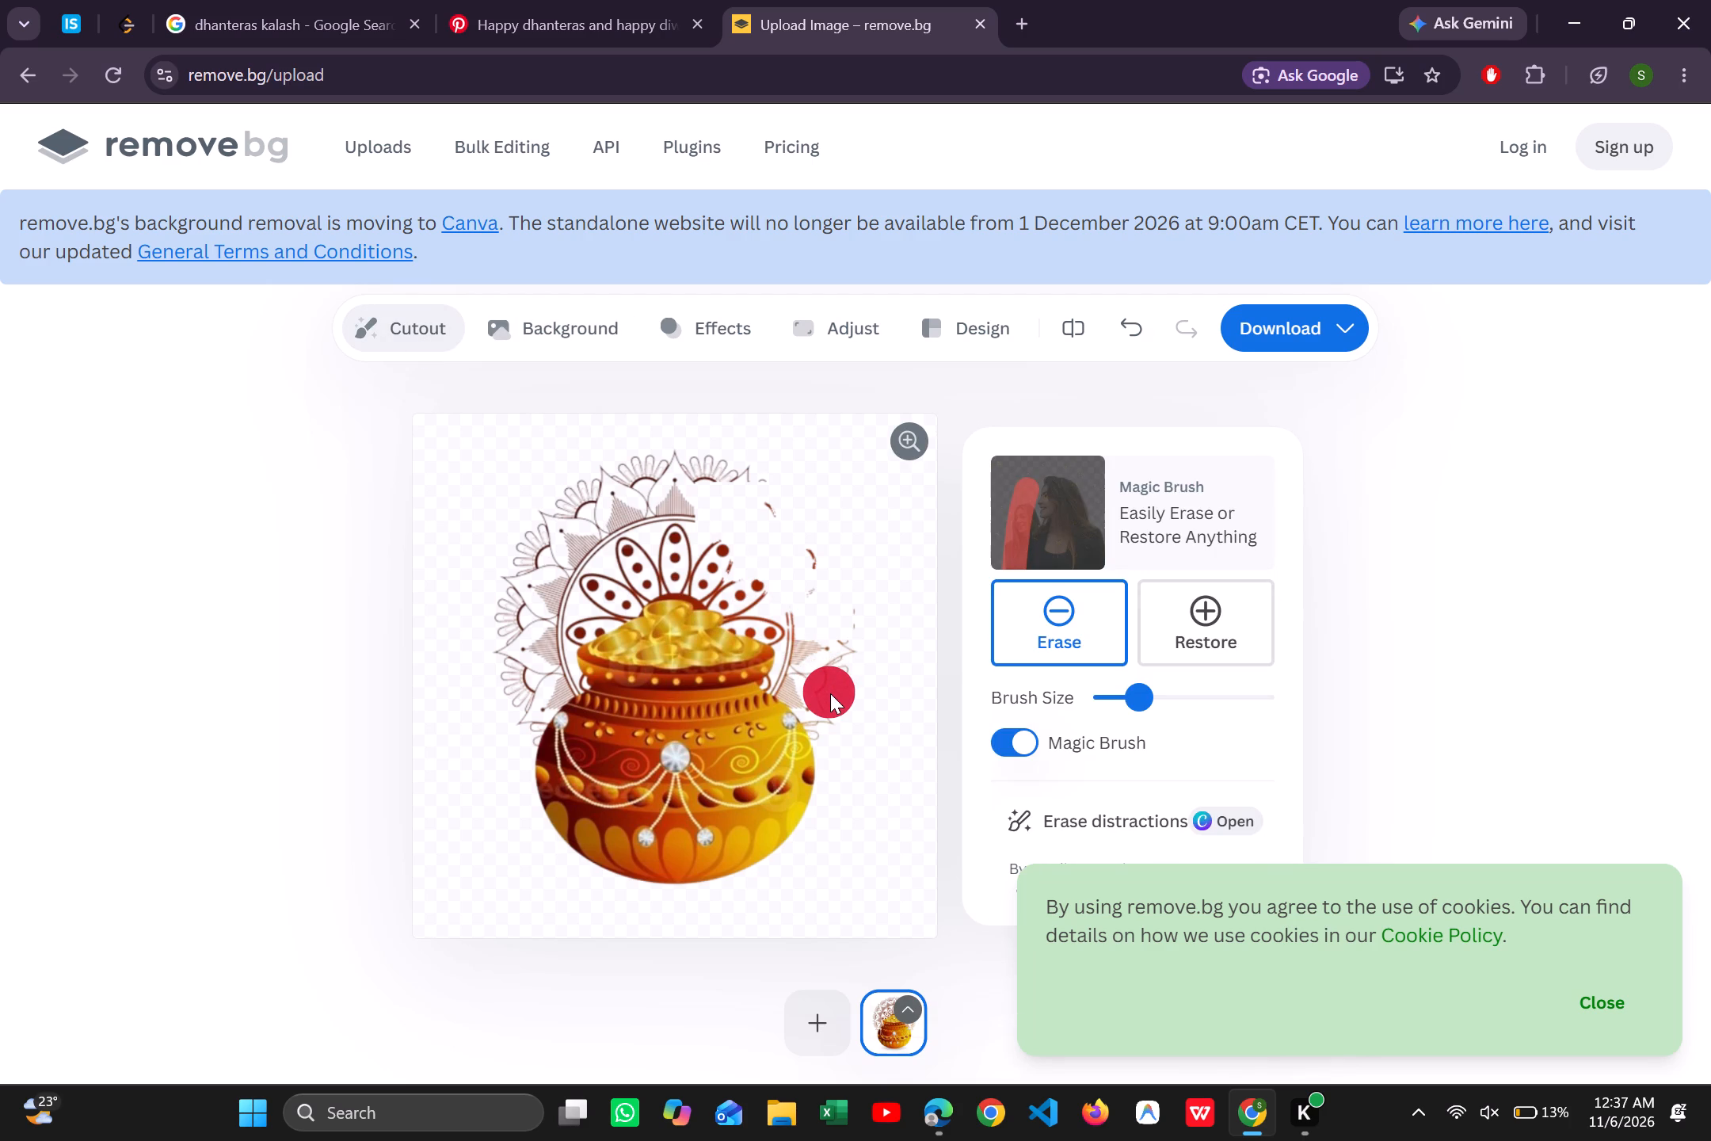
pyautogui.moveTo(830, 693); pyautogui.dragTo(793, 612)
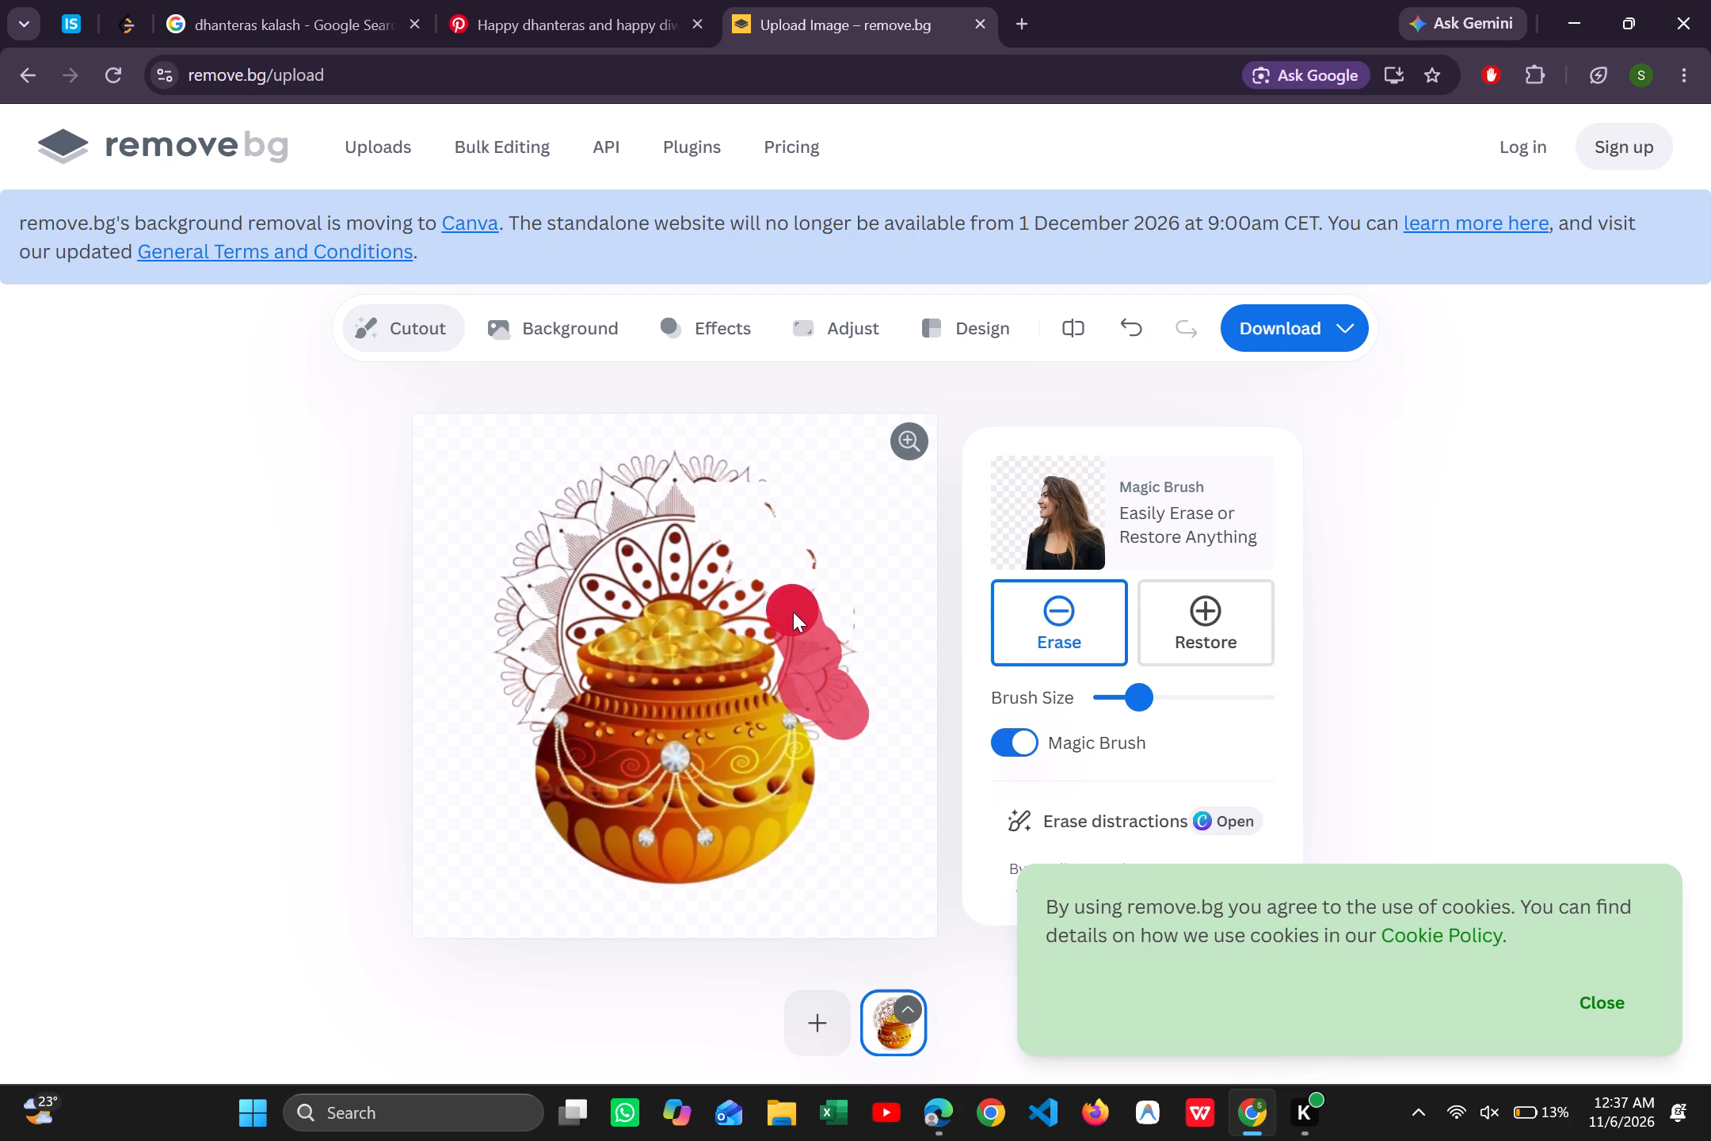
pyautogui.moveTo(793, 612); pyautogui.dragTo(569, 537)
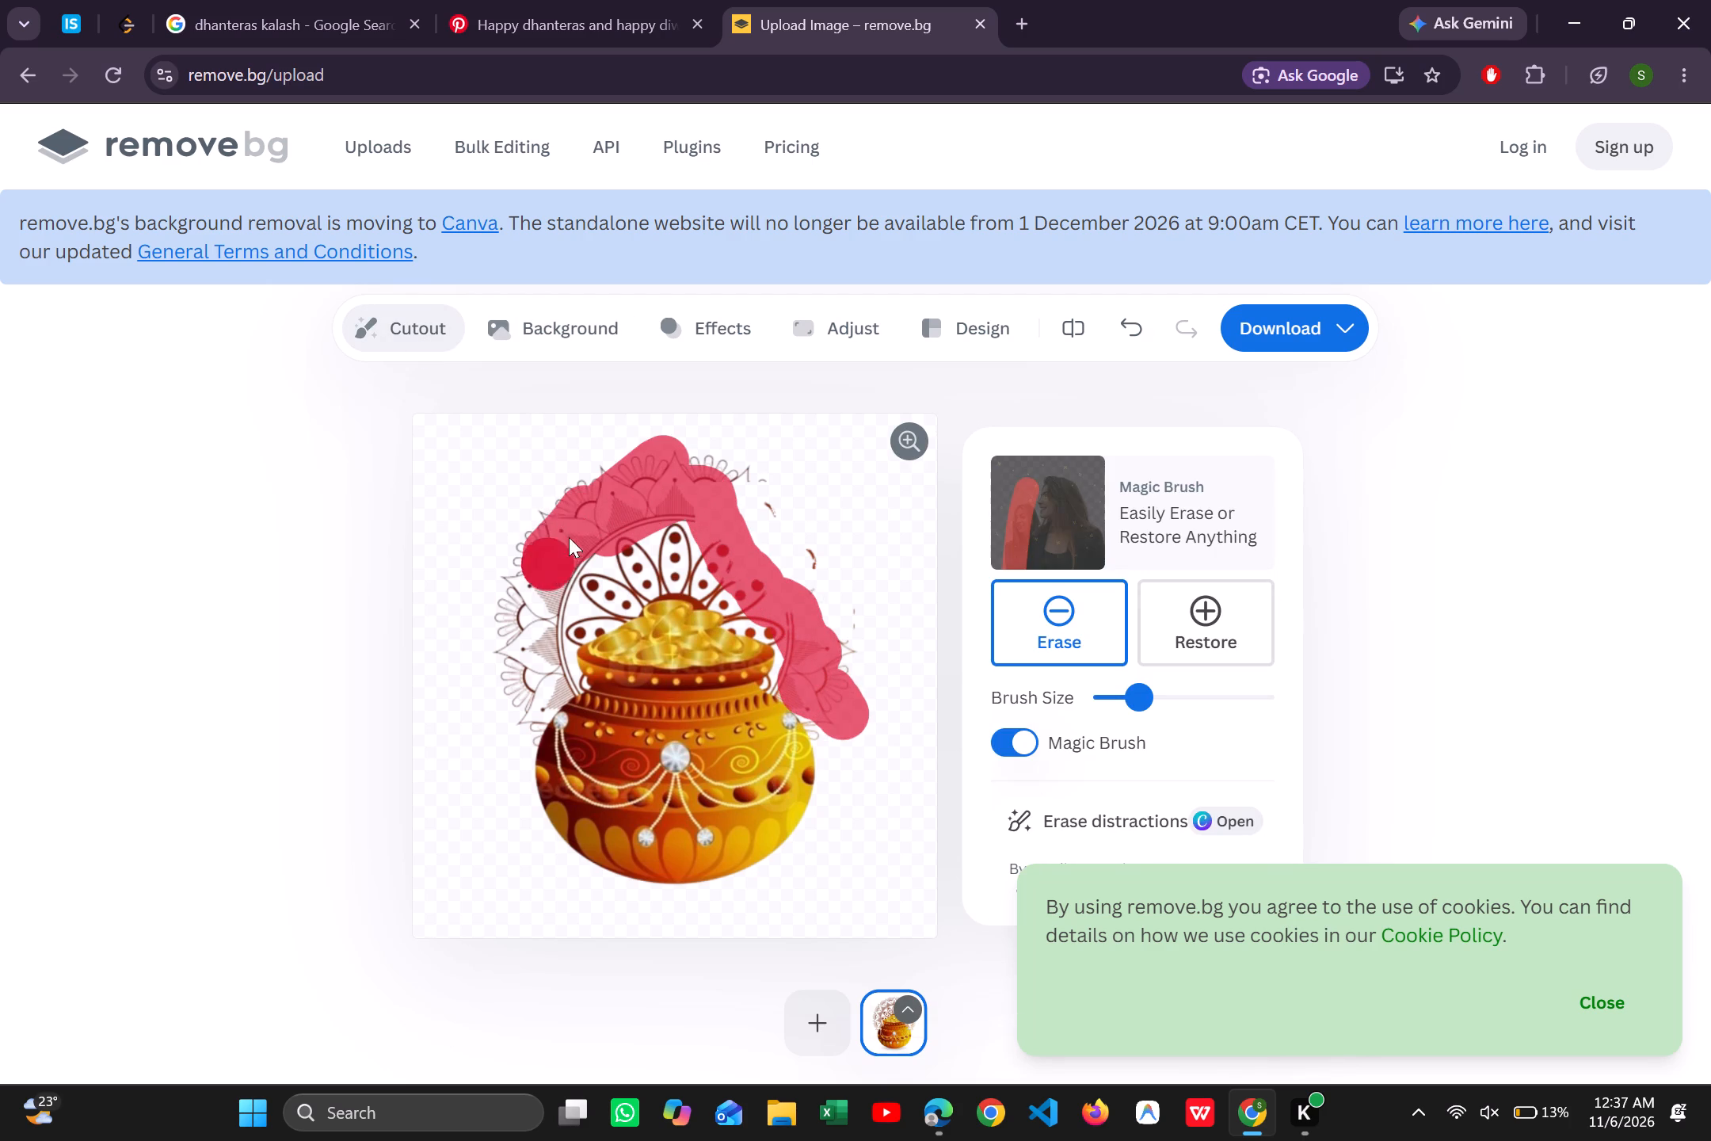
pyautogui.moveTo(569, 537); pyautogui.dragTo(577, 607)
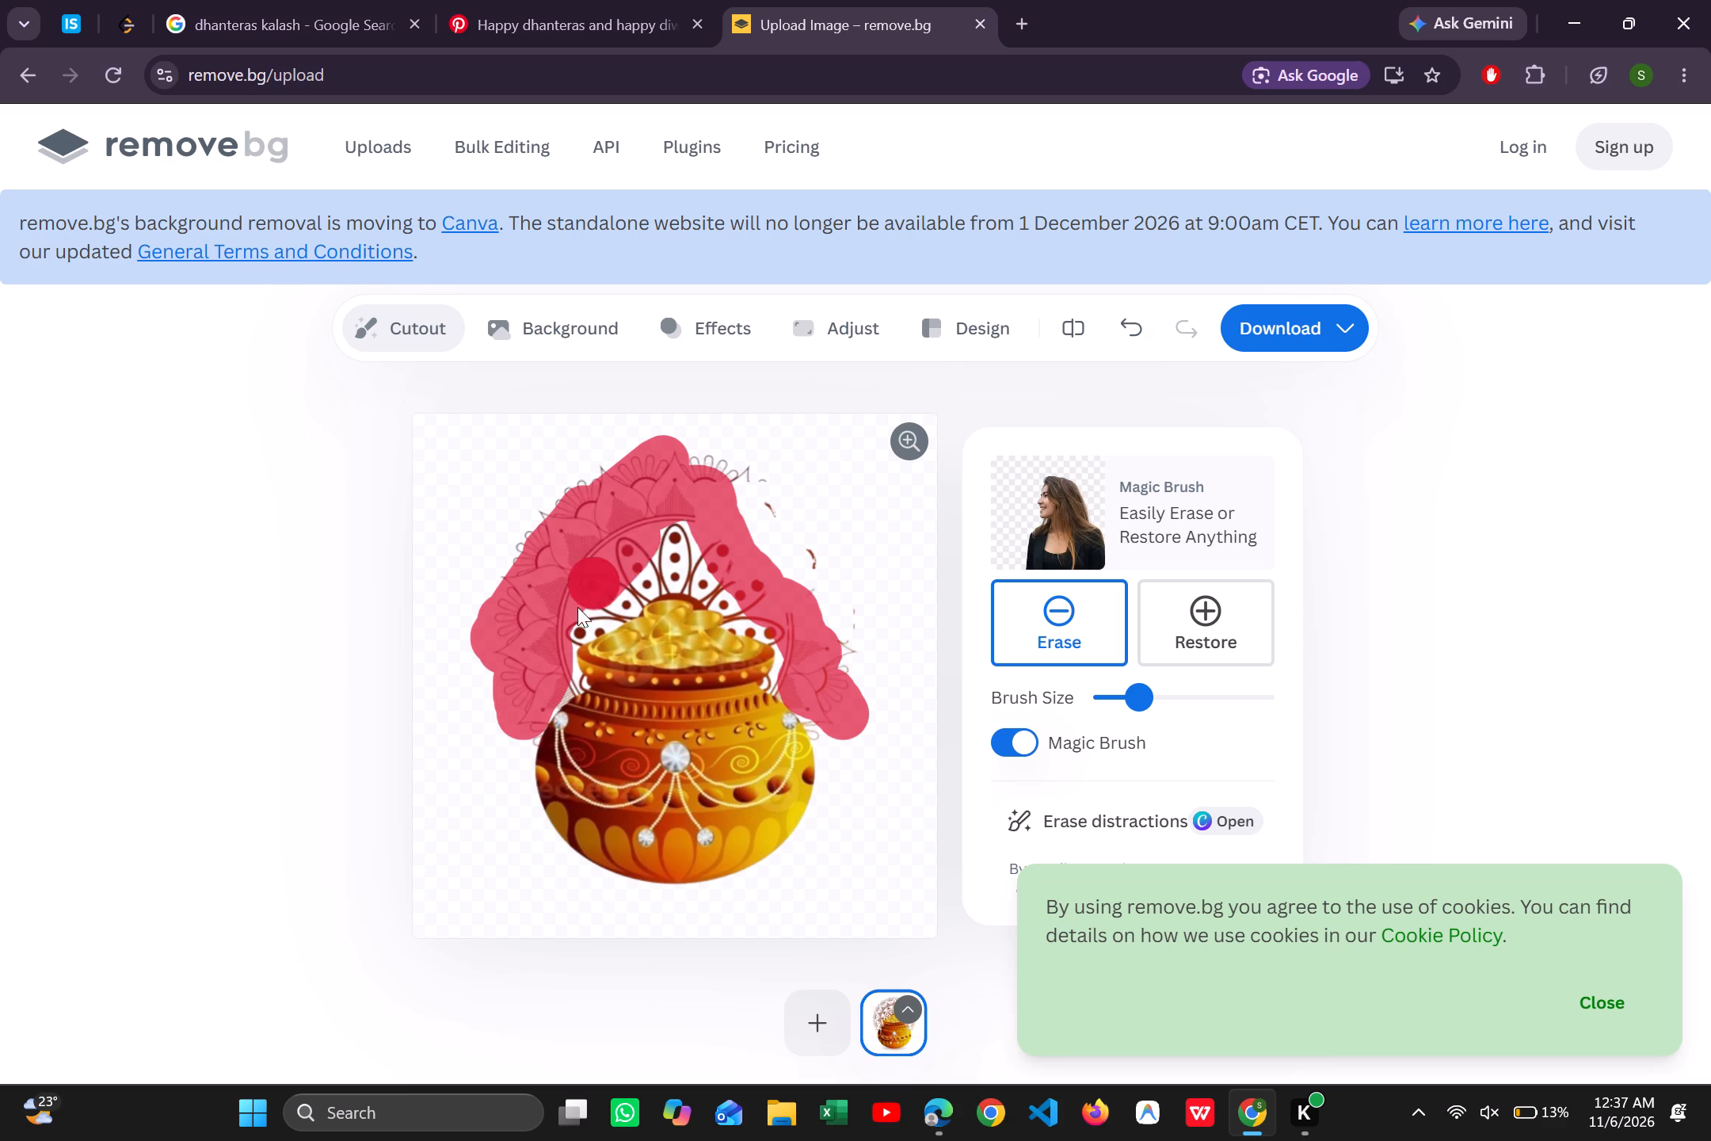
pyautogui.moveTo(577, 607); pyautogui.dragTo(737, 568)
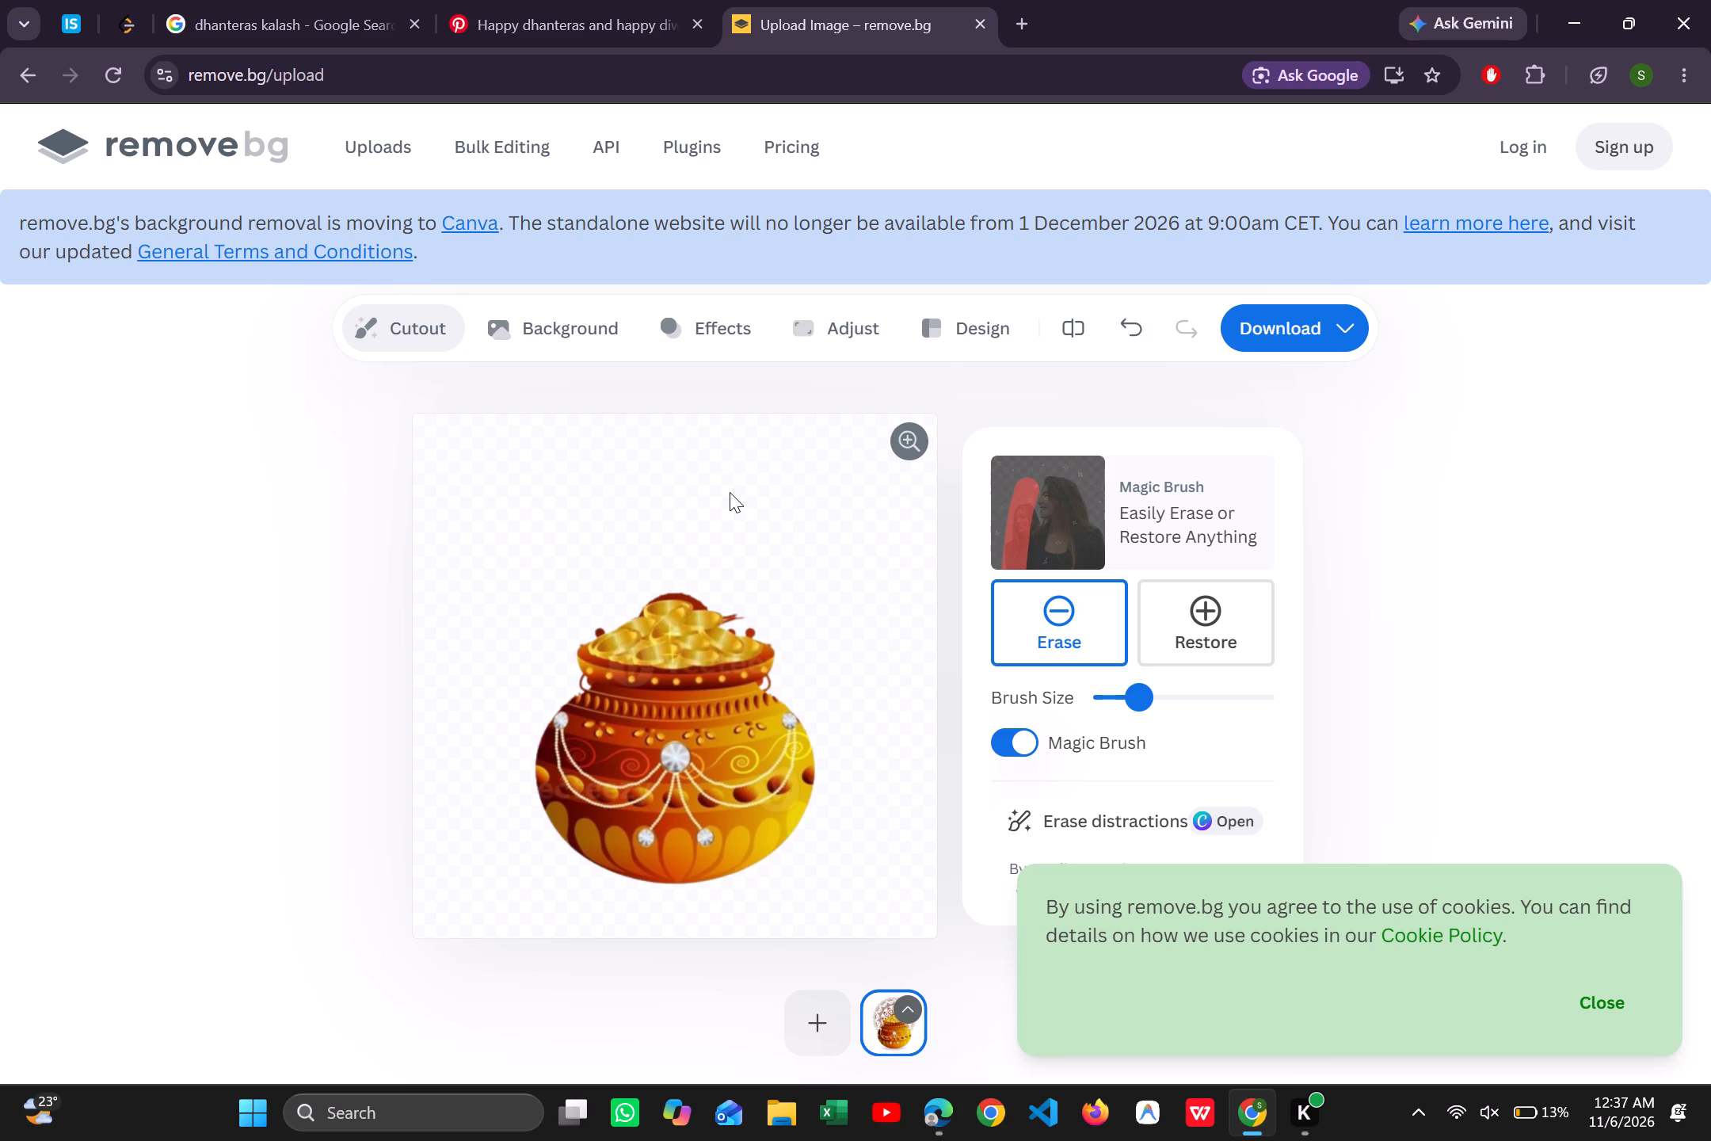
pyautogui.scroll(-3, 730, 492)
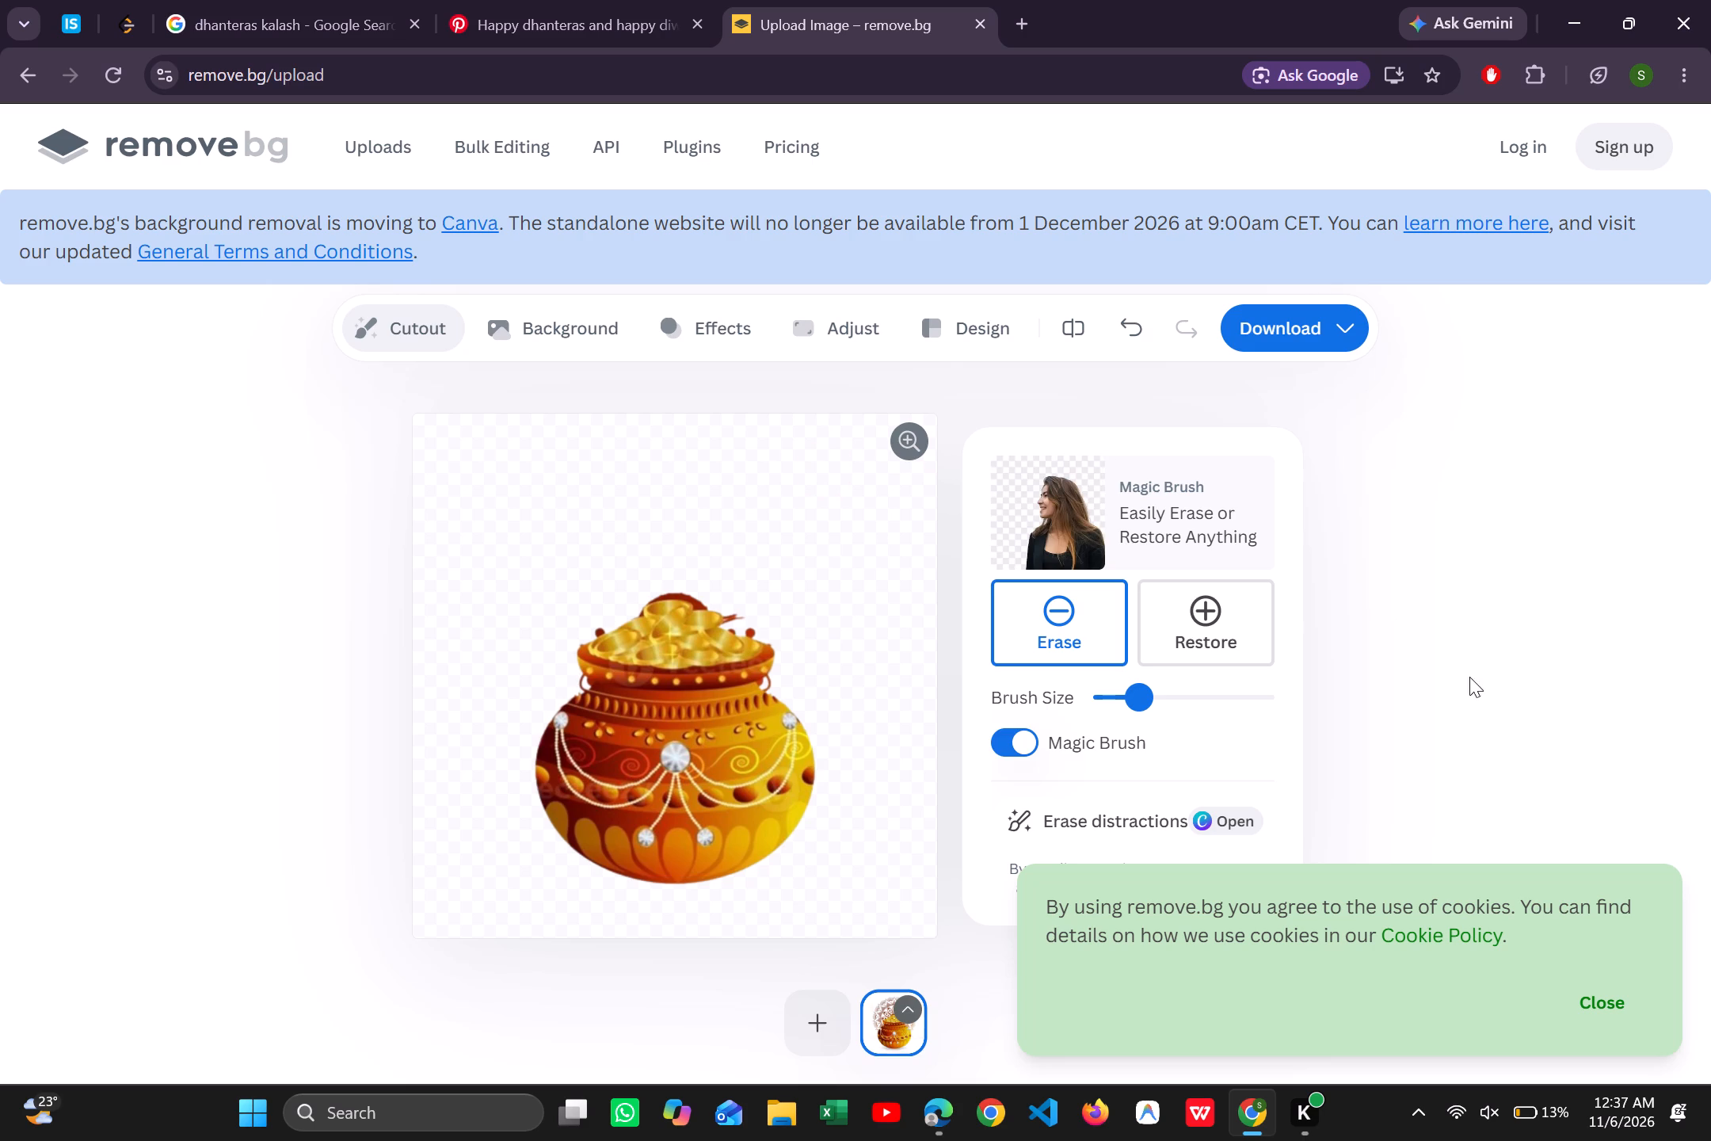
pyautogui.click(1596, 996)
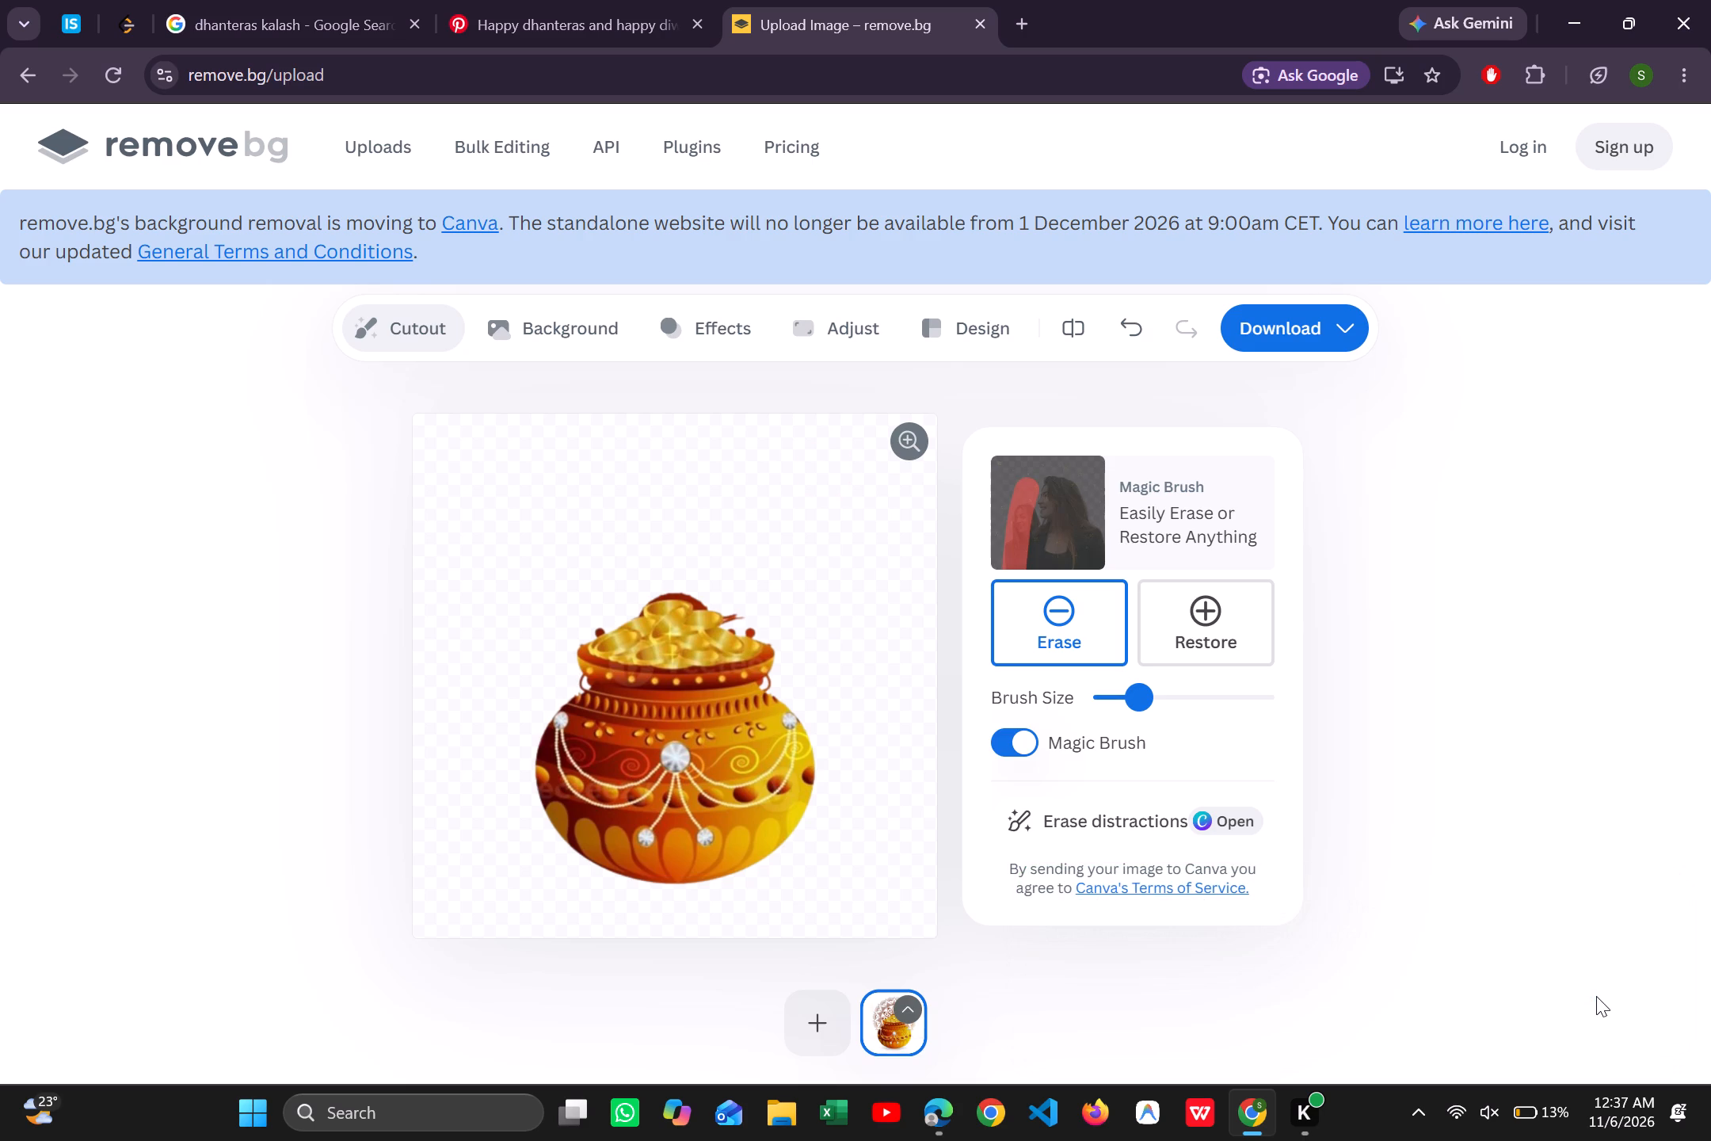
# Go back from remove.bg to the "background remover online" search results.
pyautogui.hscroll(14, 999, 775)
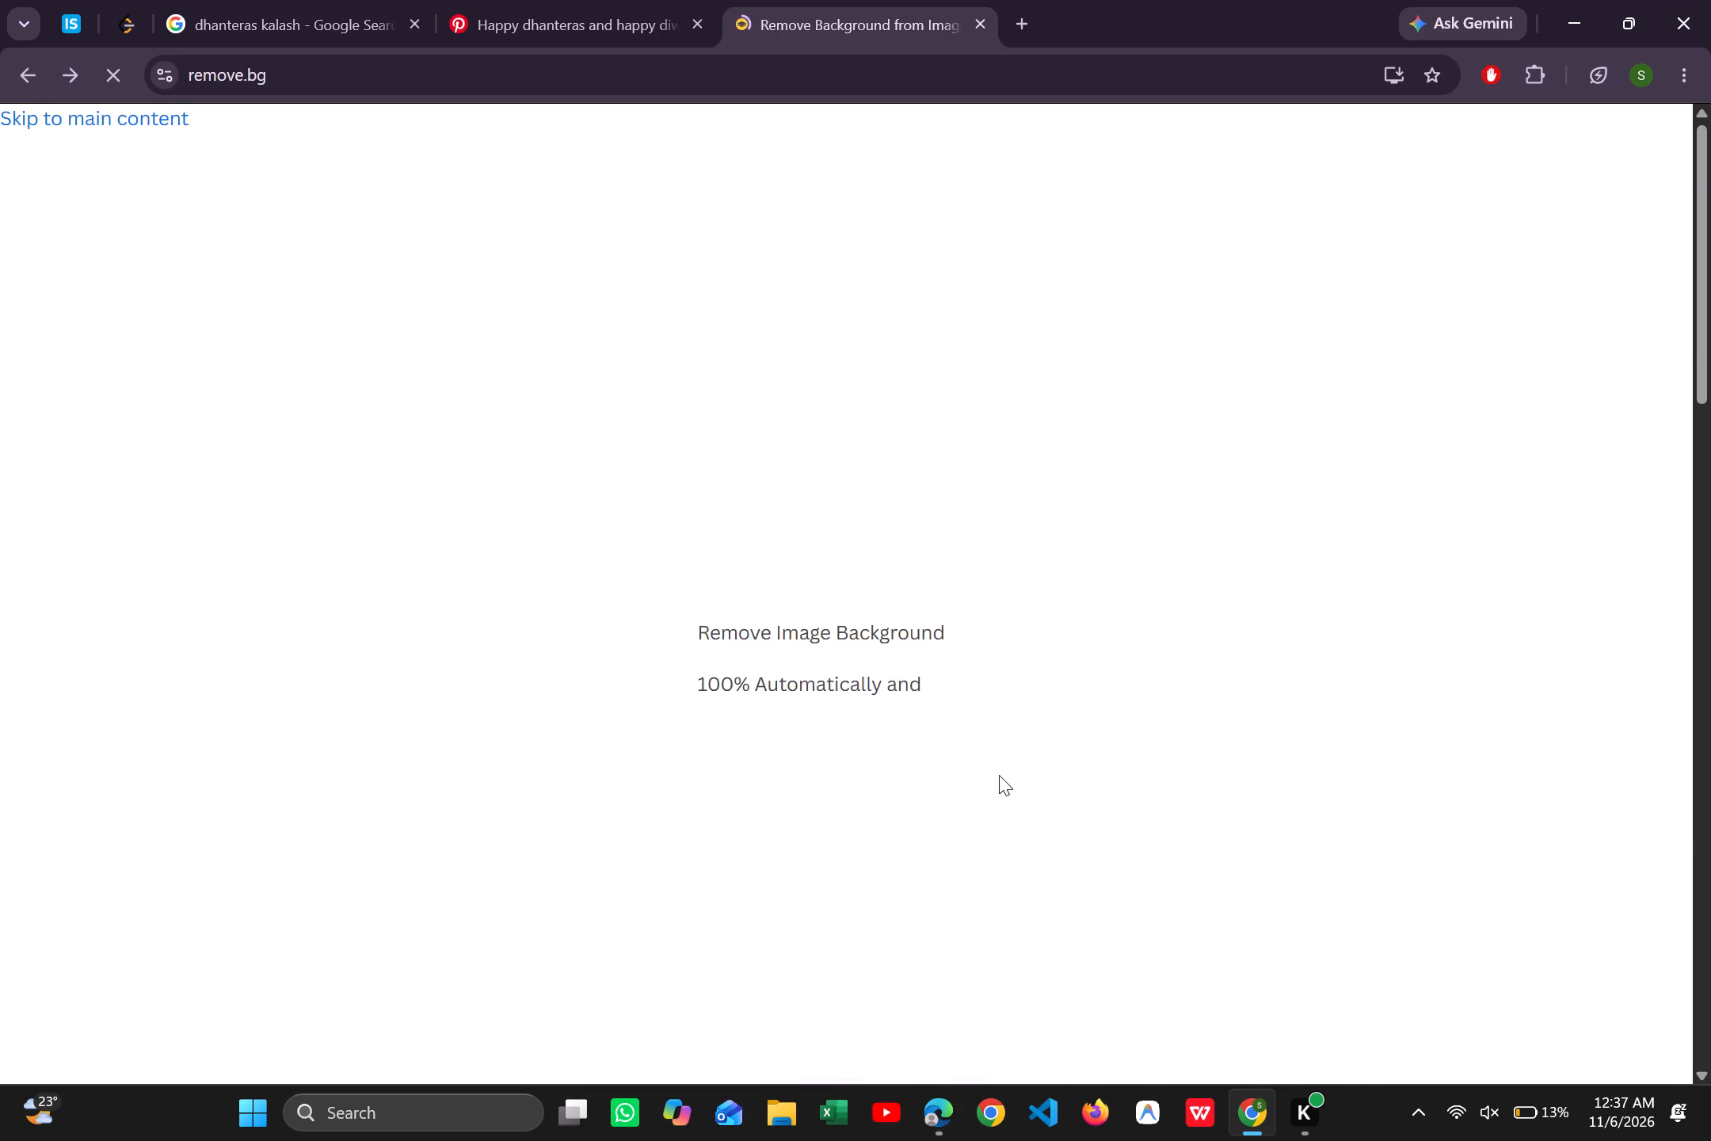
pyautogui.hscroll(9, 999, 775)
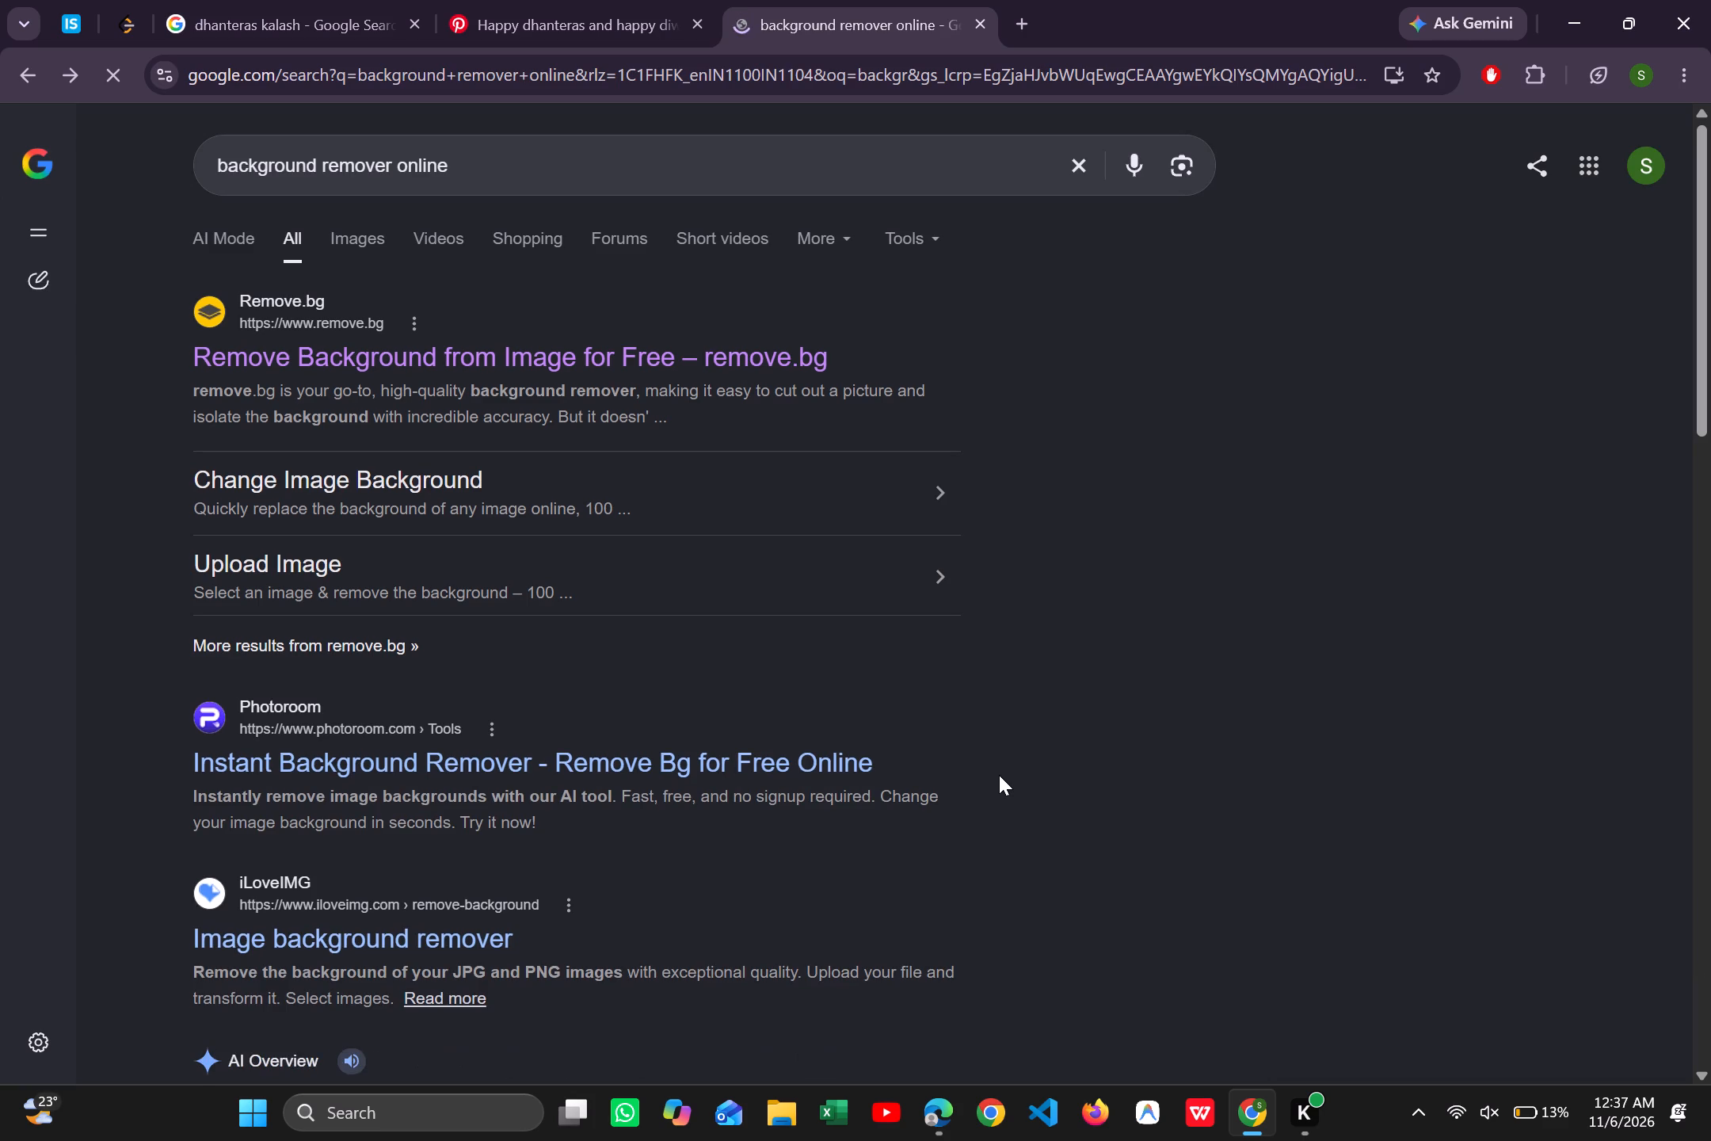
pyautogui.moveTo(999, 775); pyautogui.dragTo(982, 761)
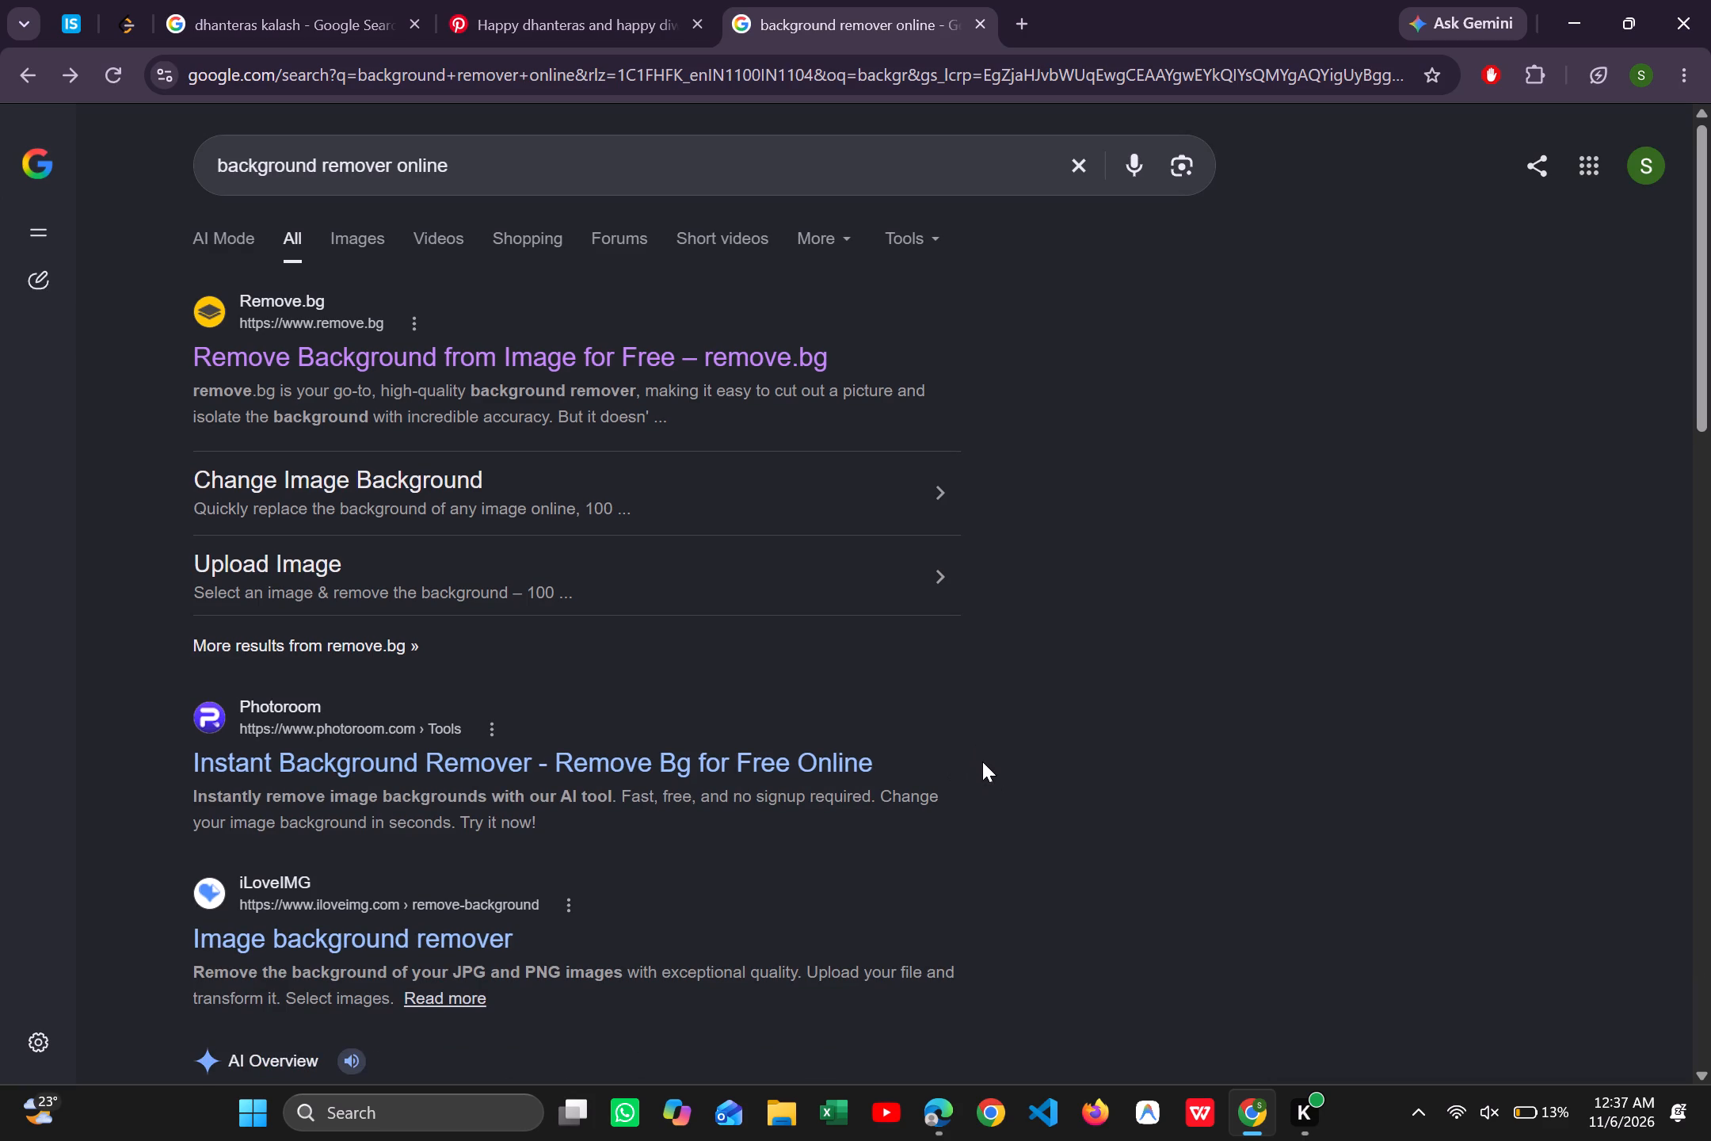
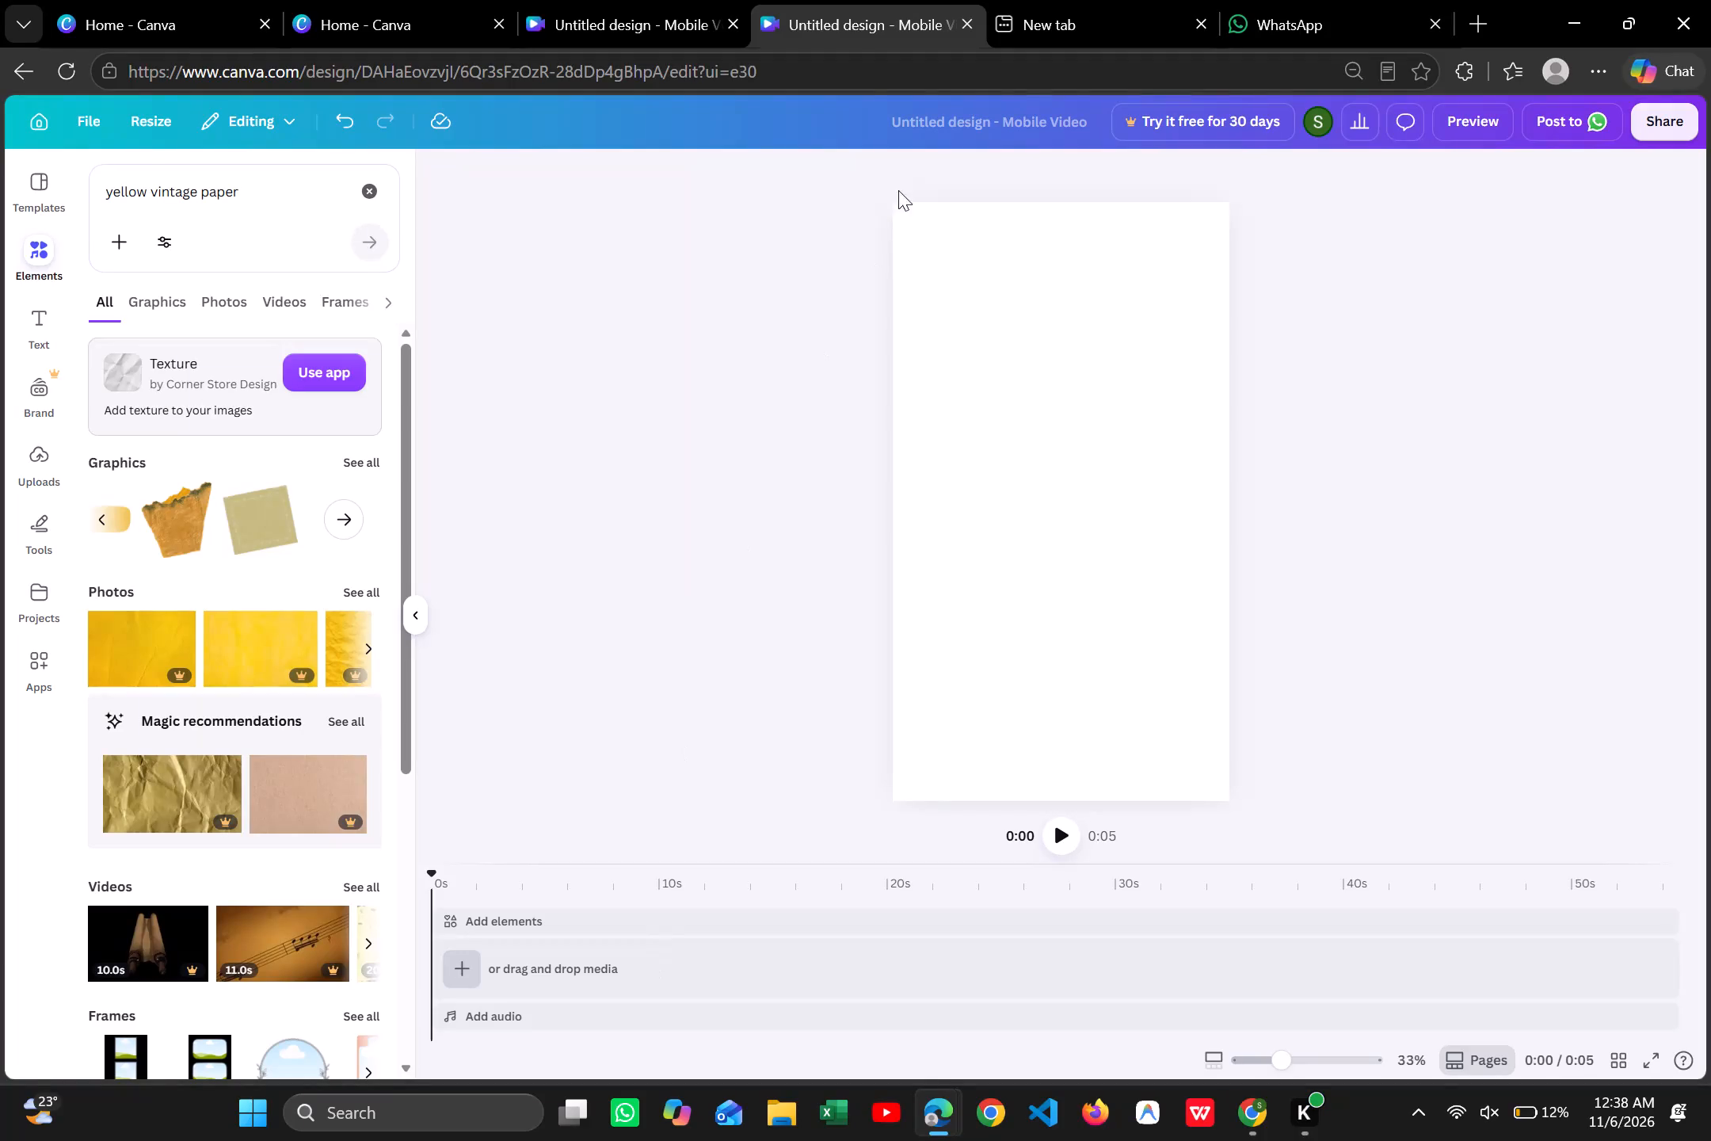
# Close the blank untitled design tab and return to the Dhanteras mobile video design.
pyautogui.click(964, 21)
pyautogui.click(665, 35)
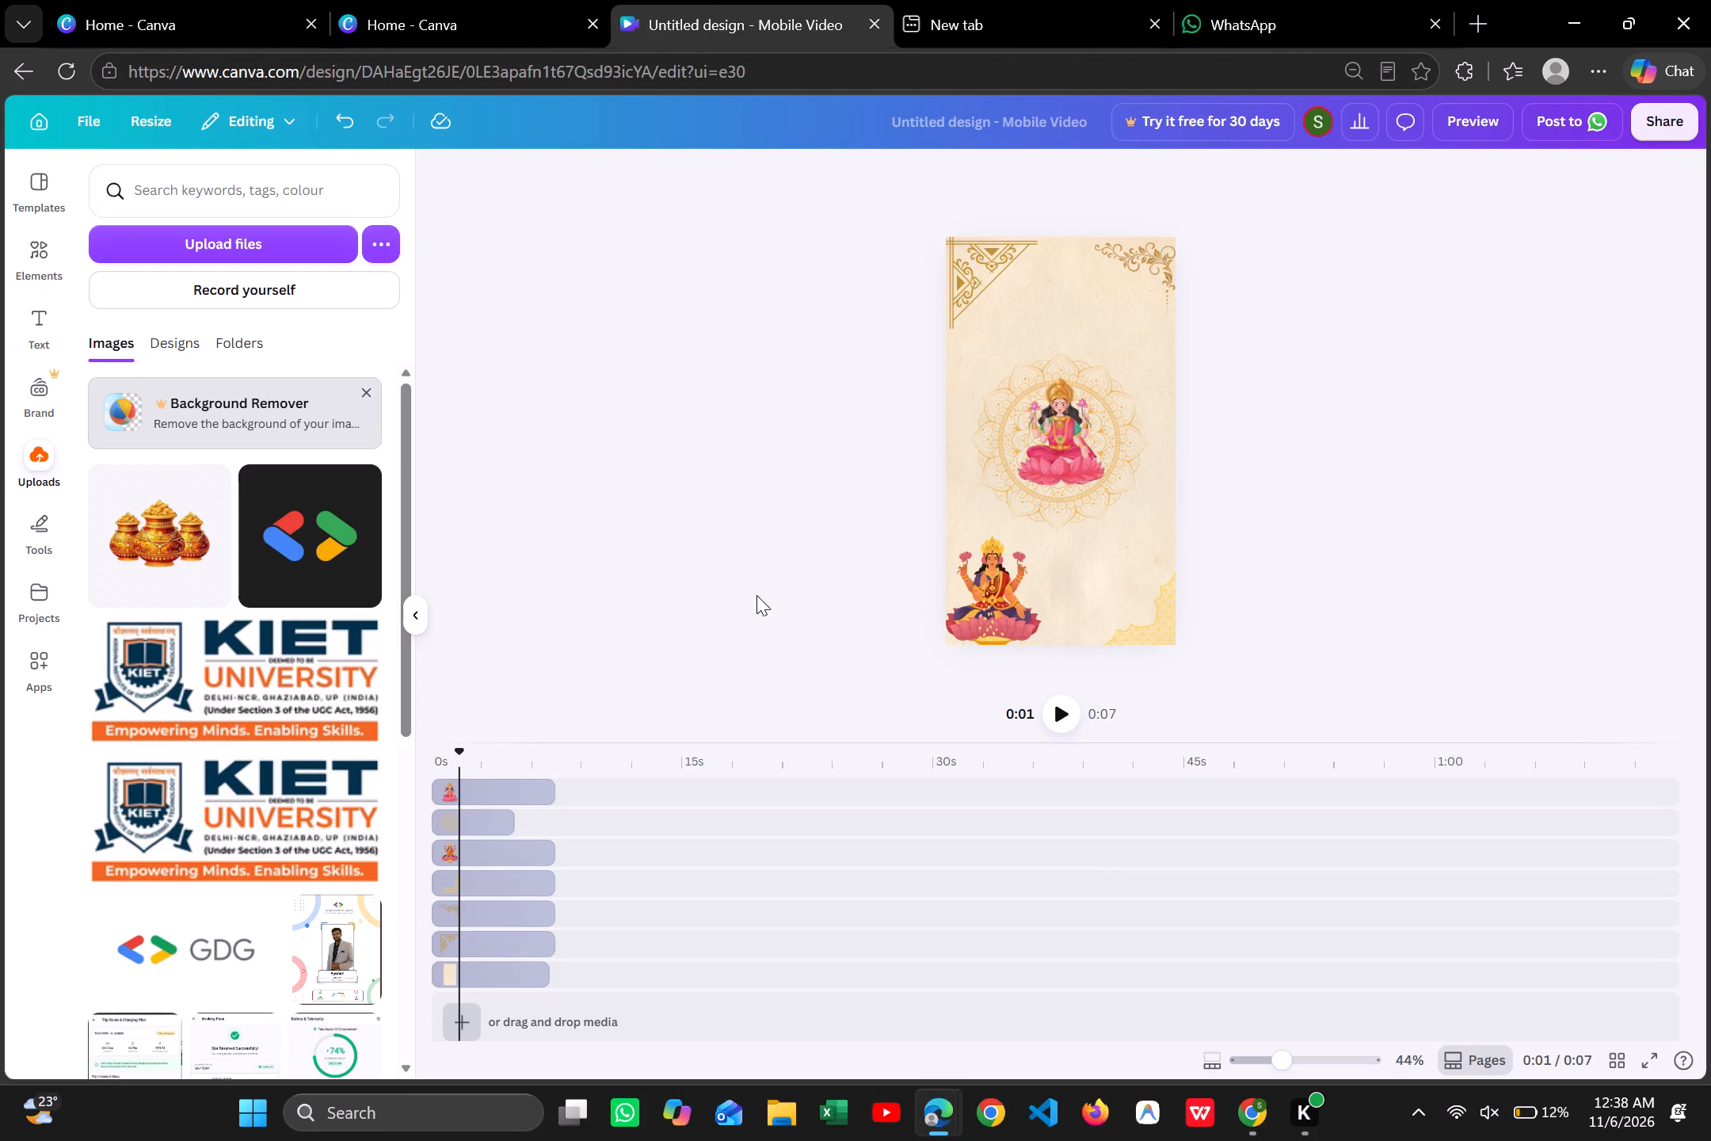
# Add the uploaded image of three coin-filled kalash pots to the video timeline as two clips.
pyautogui.scroll(-1, 167, 616)
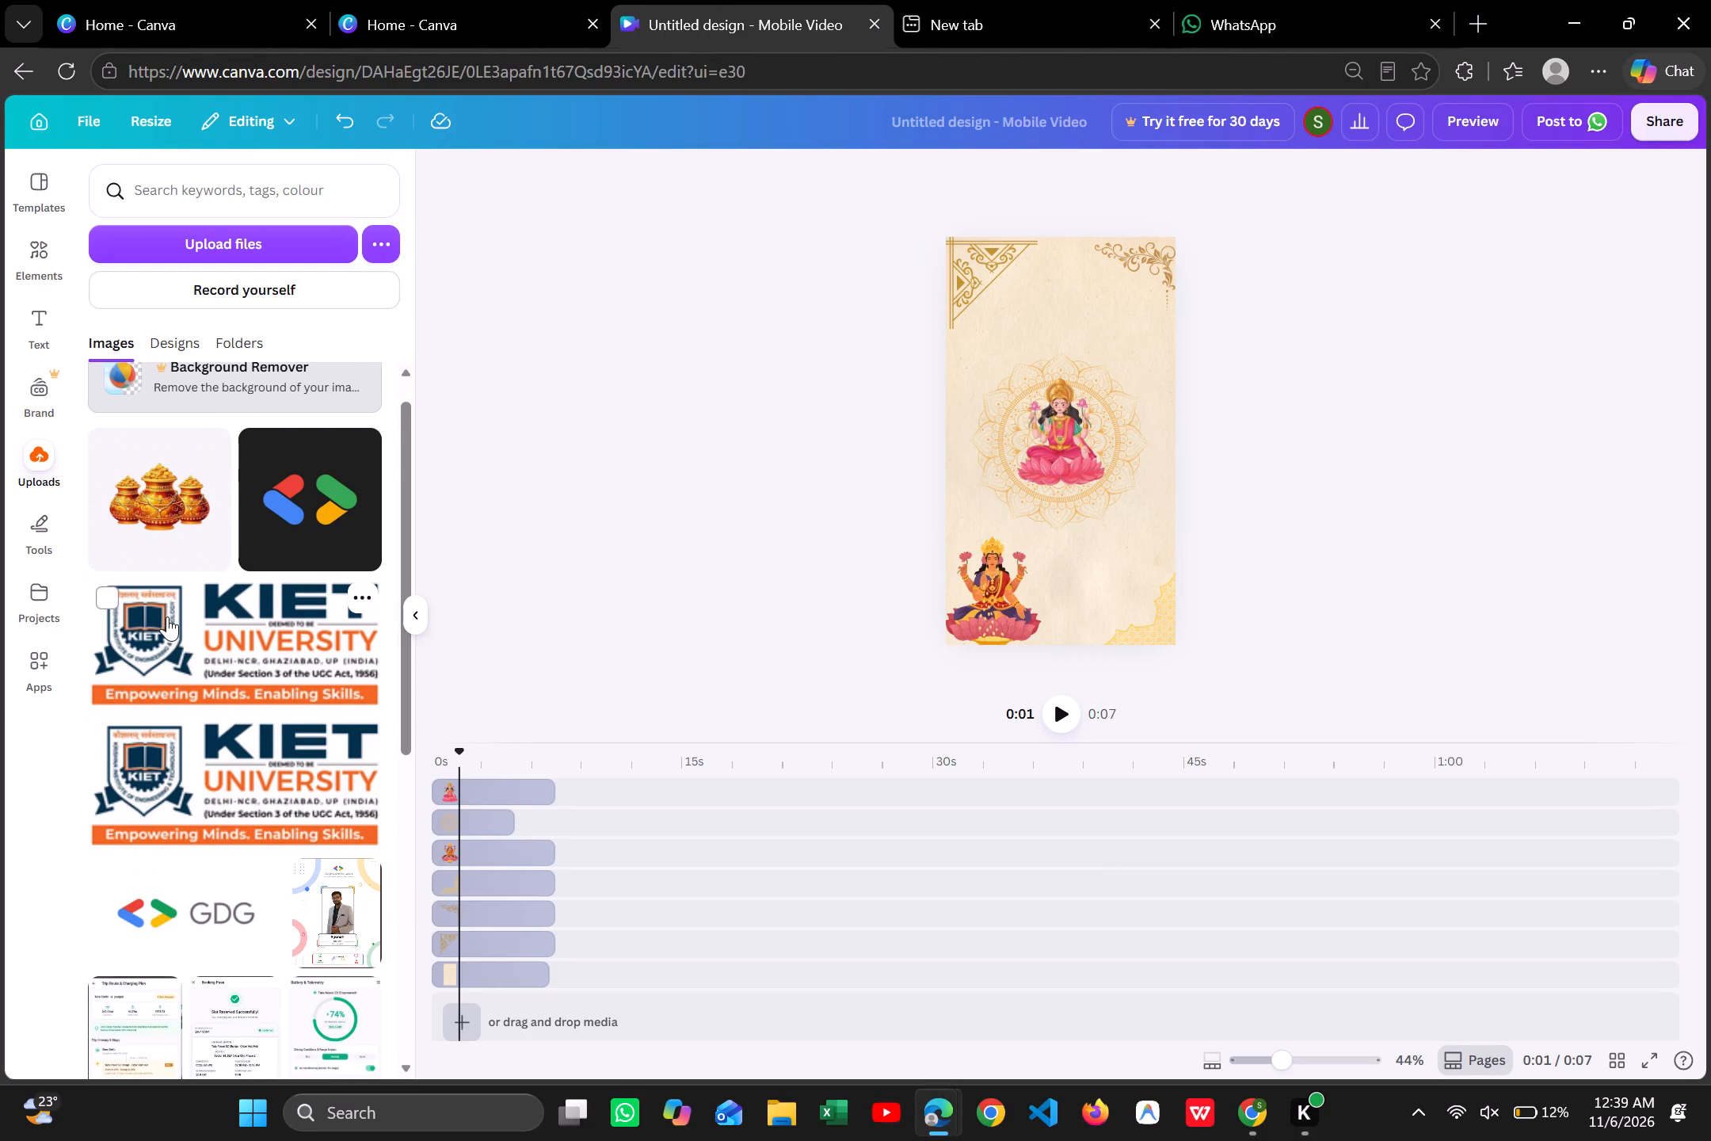
pyautogui.scroll(-1, 167, 616)
pyautogui.click(143, 428)
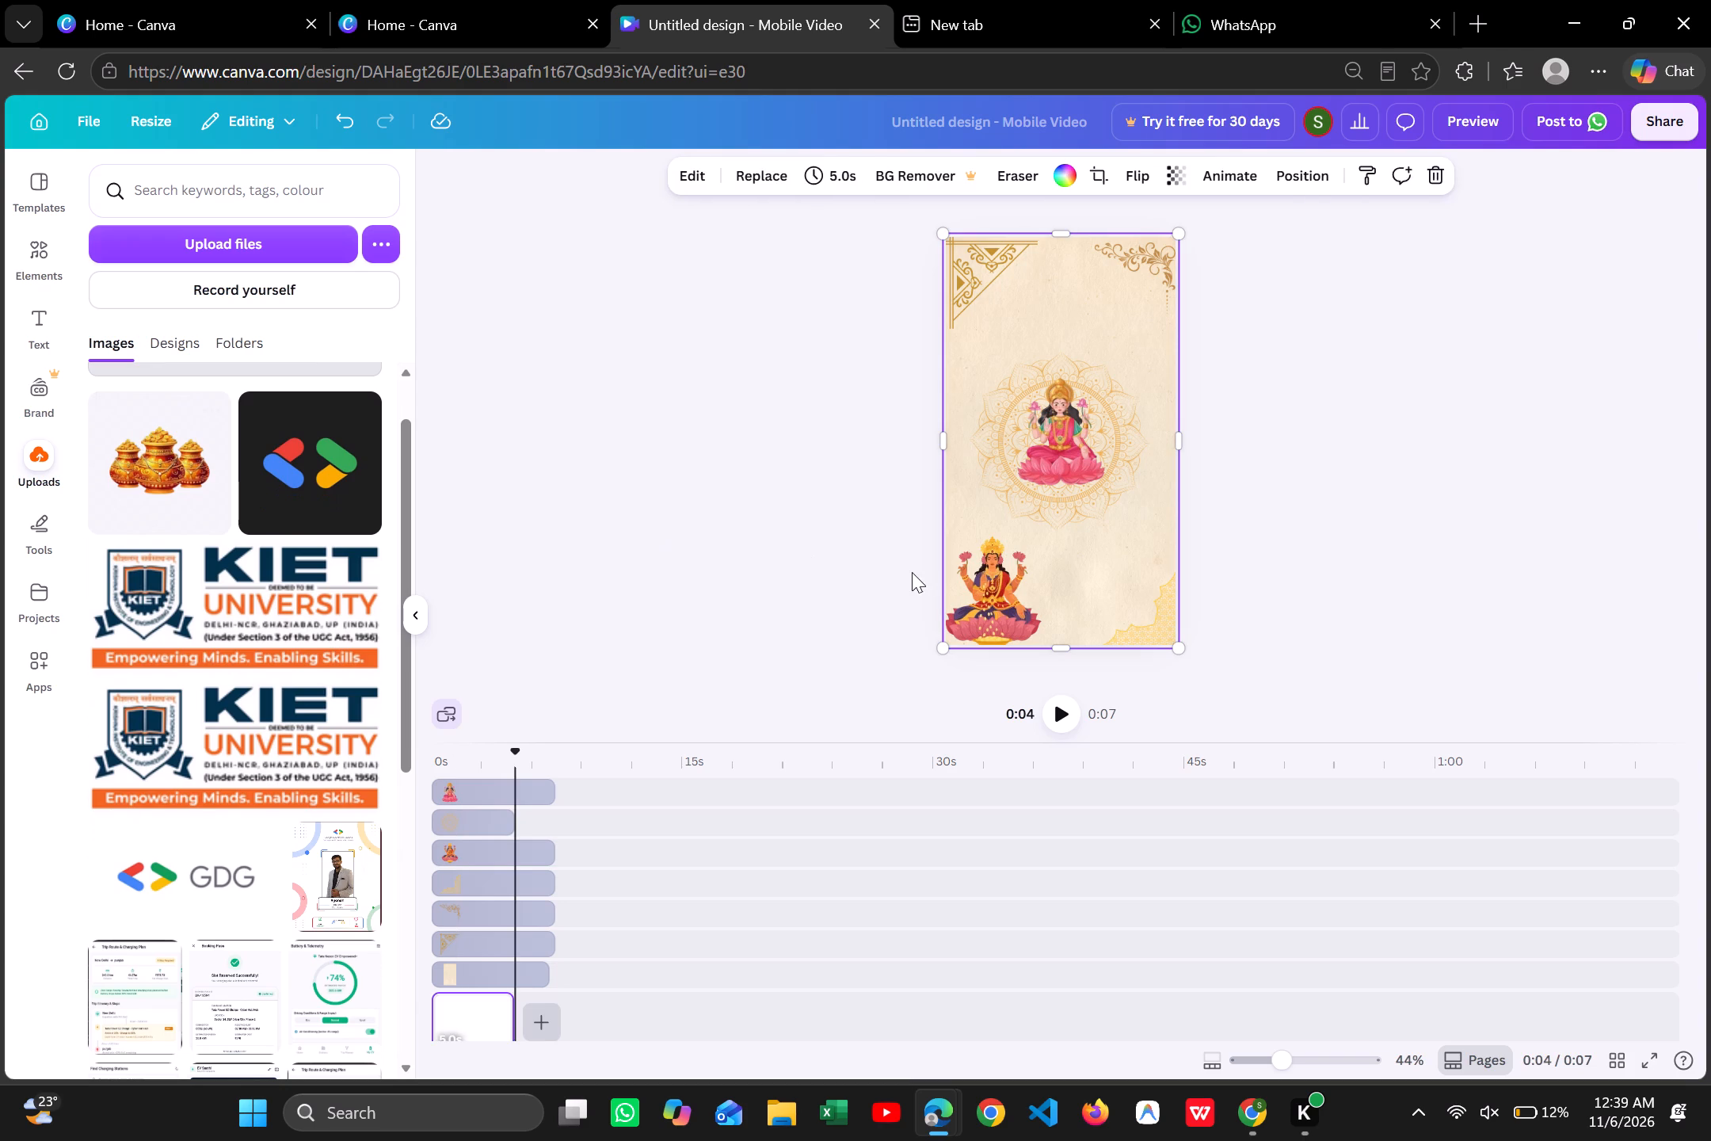
pyautogui.click(164, 472)
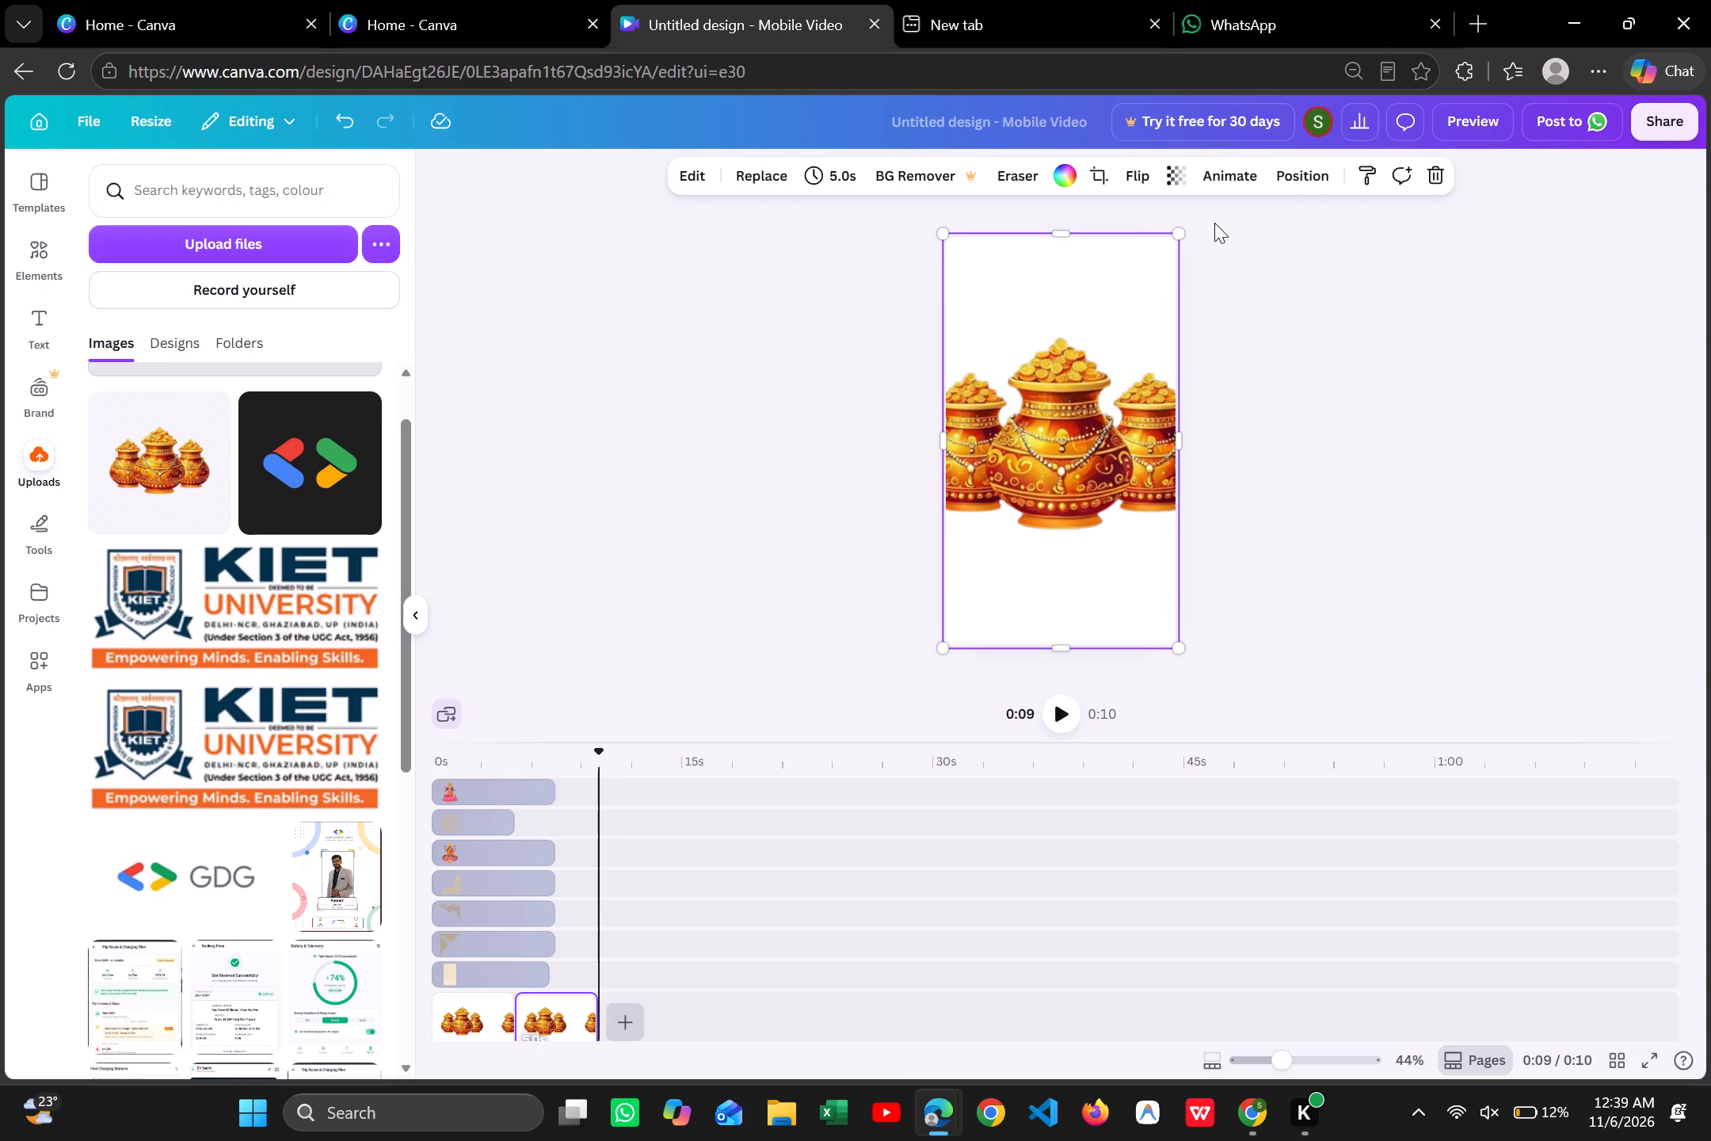
# Shrink the second kalash clip toward the page's lower-left corner and extend its timing back to the start of the video.
pyautogui.moveTo(1181, 233); pyautogui.dragTo(1093, 400)
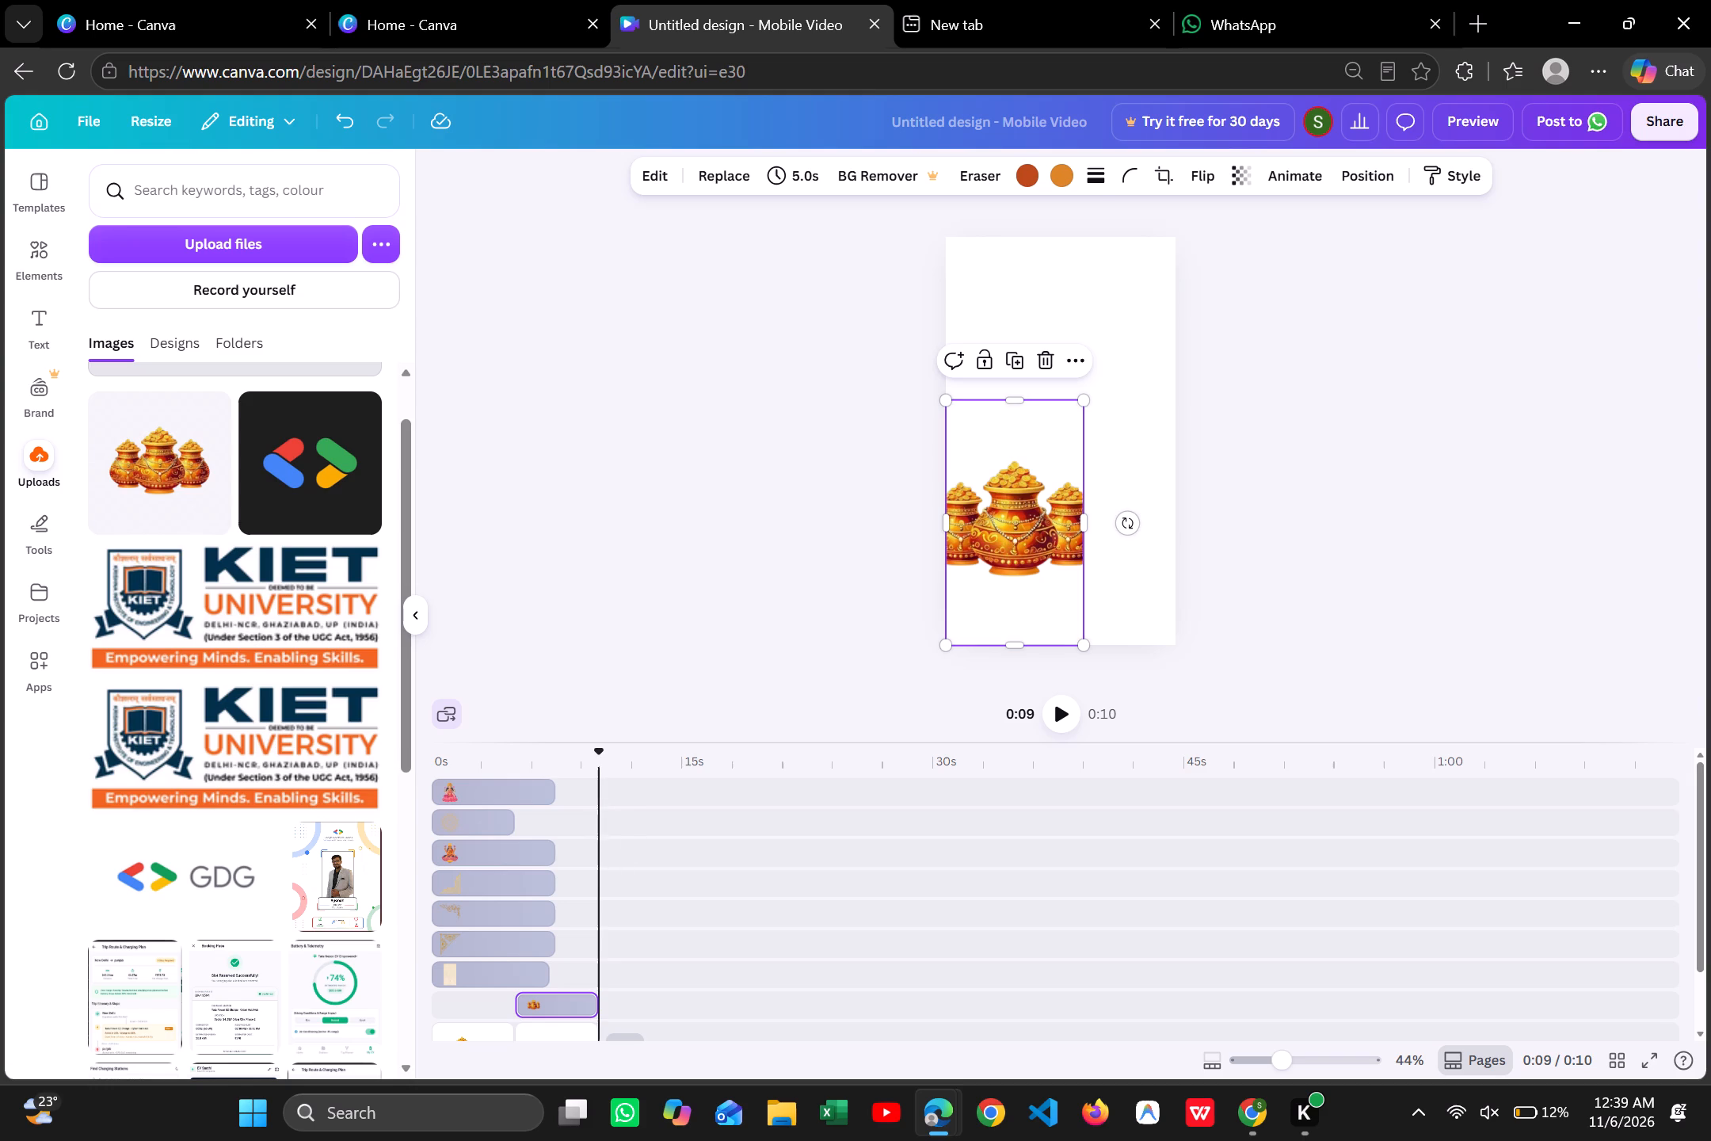
pyautogui.moveTo(596, 768); pyautogui.dragTo(421, 800)
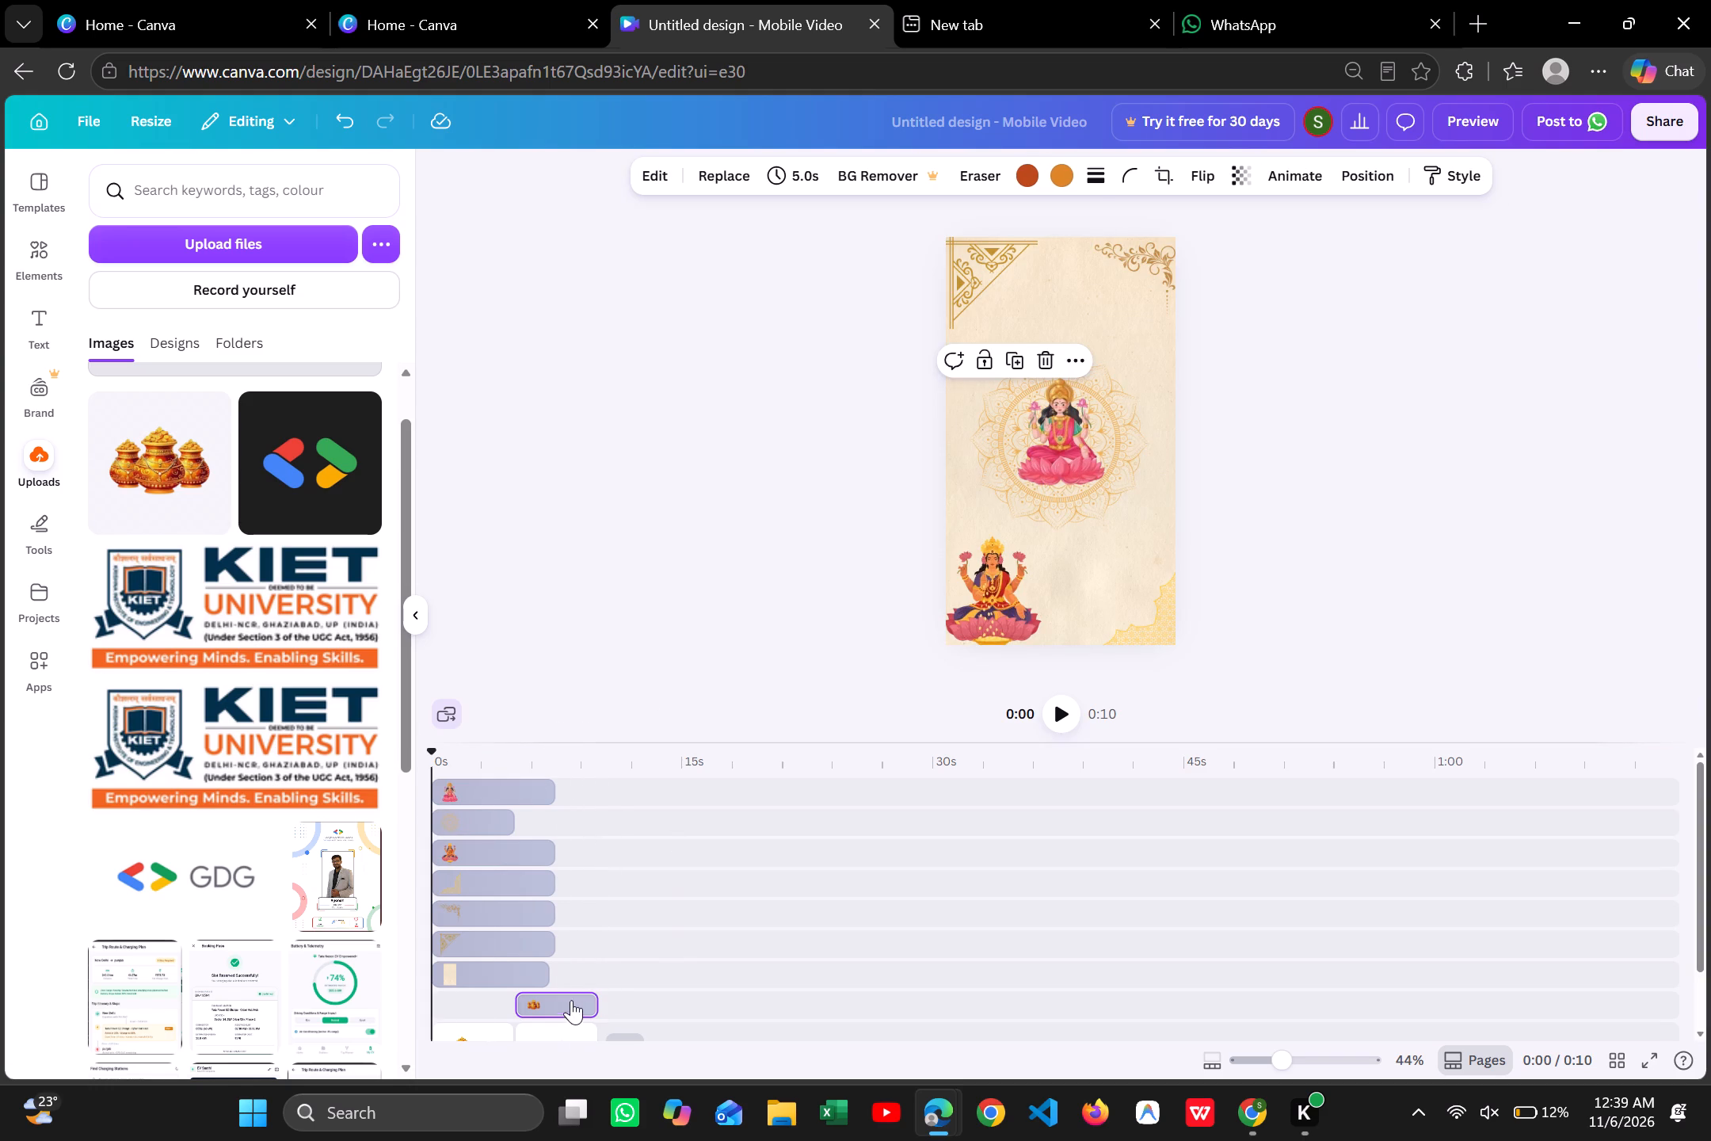
# Extend the kalash clip's start back to 0 s on the timeline and trim its end for a 6.8 s duration.
pyautogui.moveTo(522, 1007); pyautogui.dragTo(387, 1024)
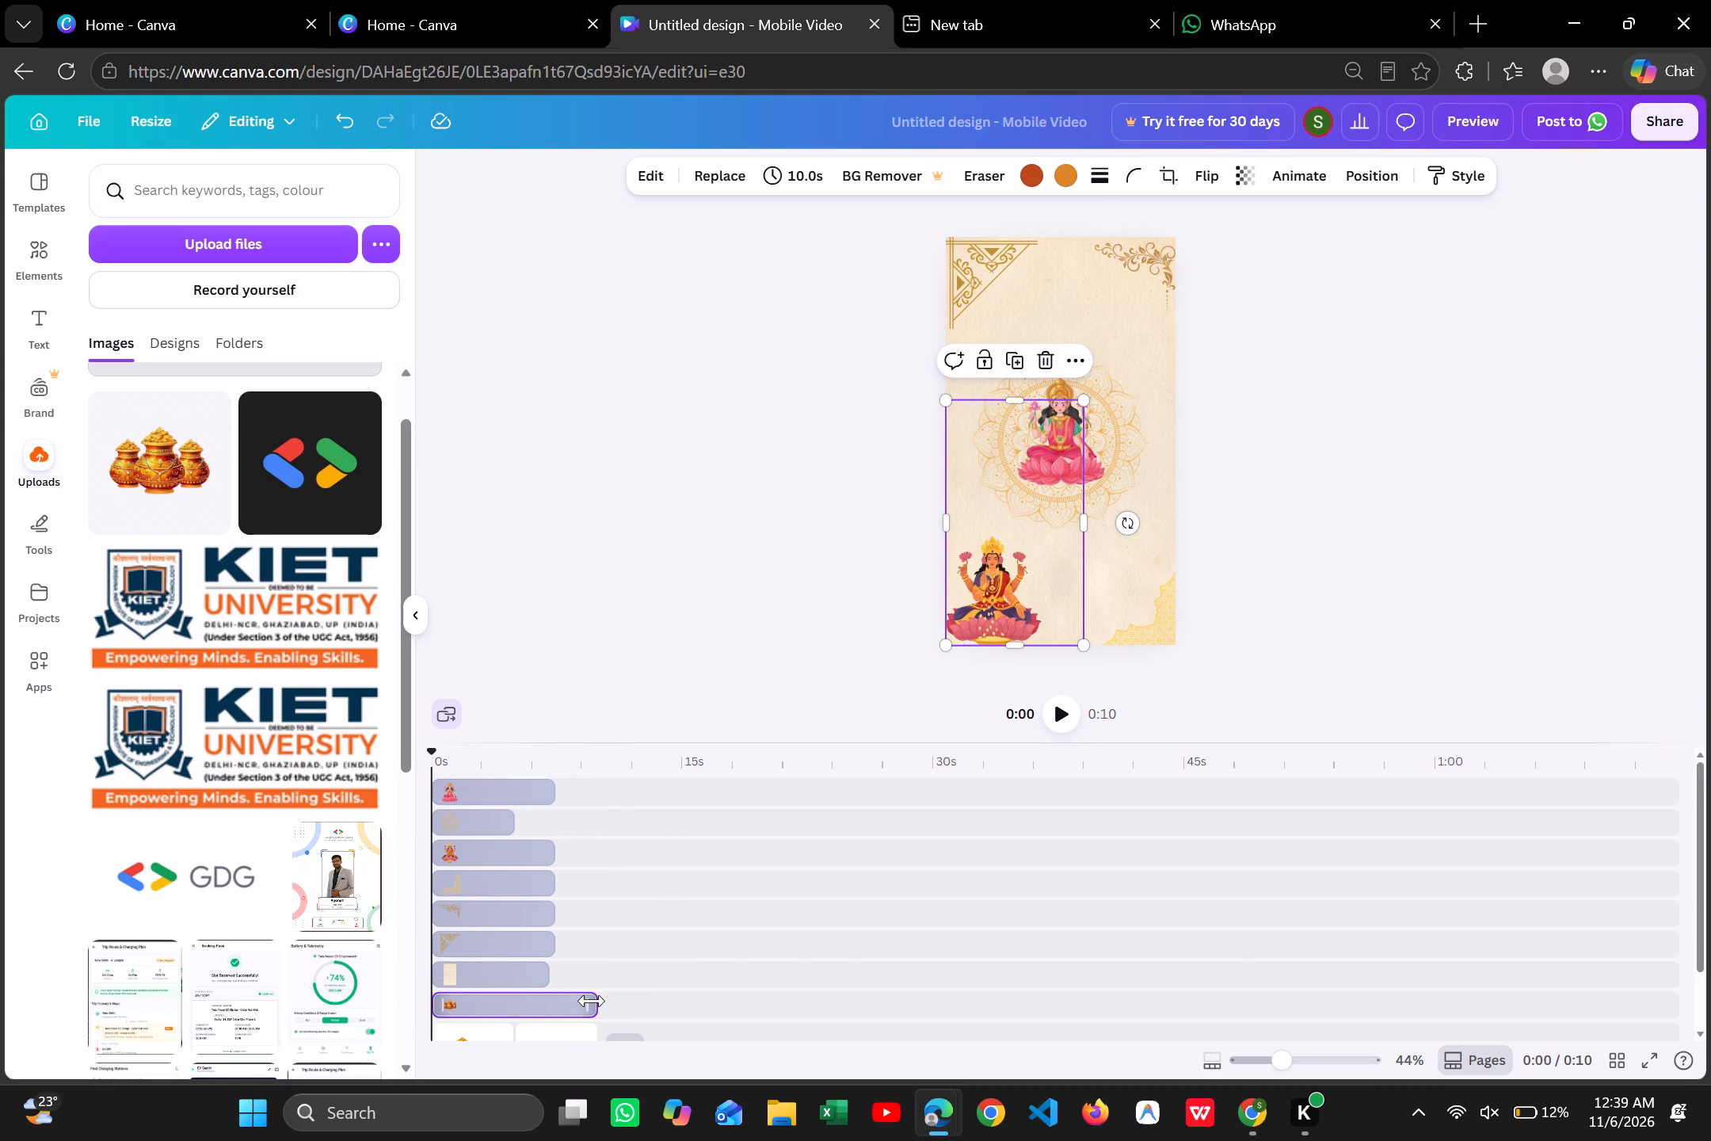
pyautogui.moveTo(594, 1001); pyautogui.dragTo(556, 1010)
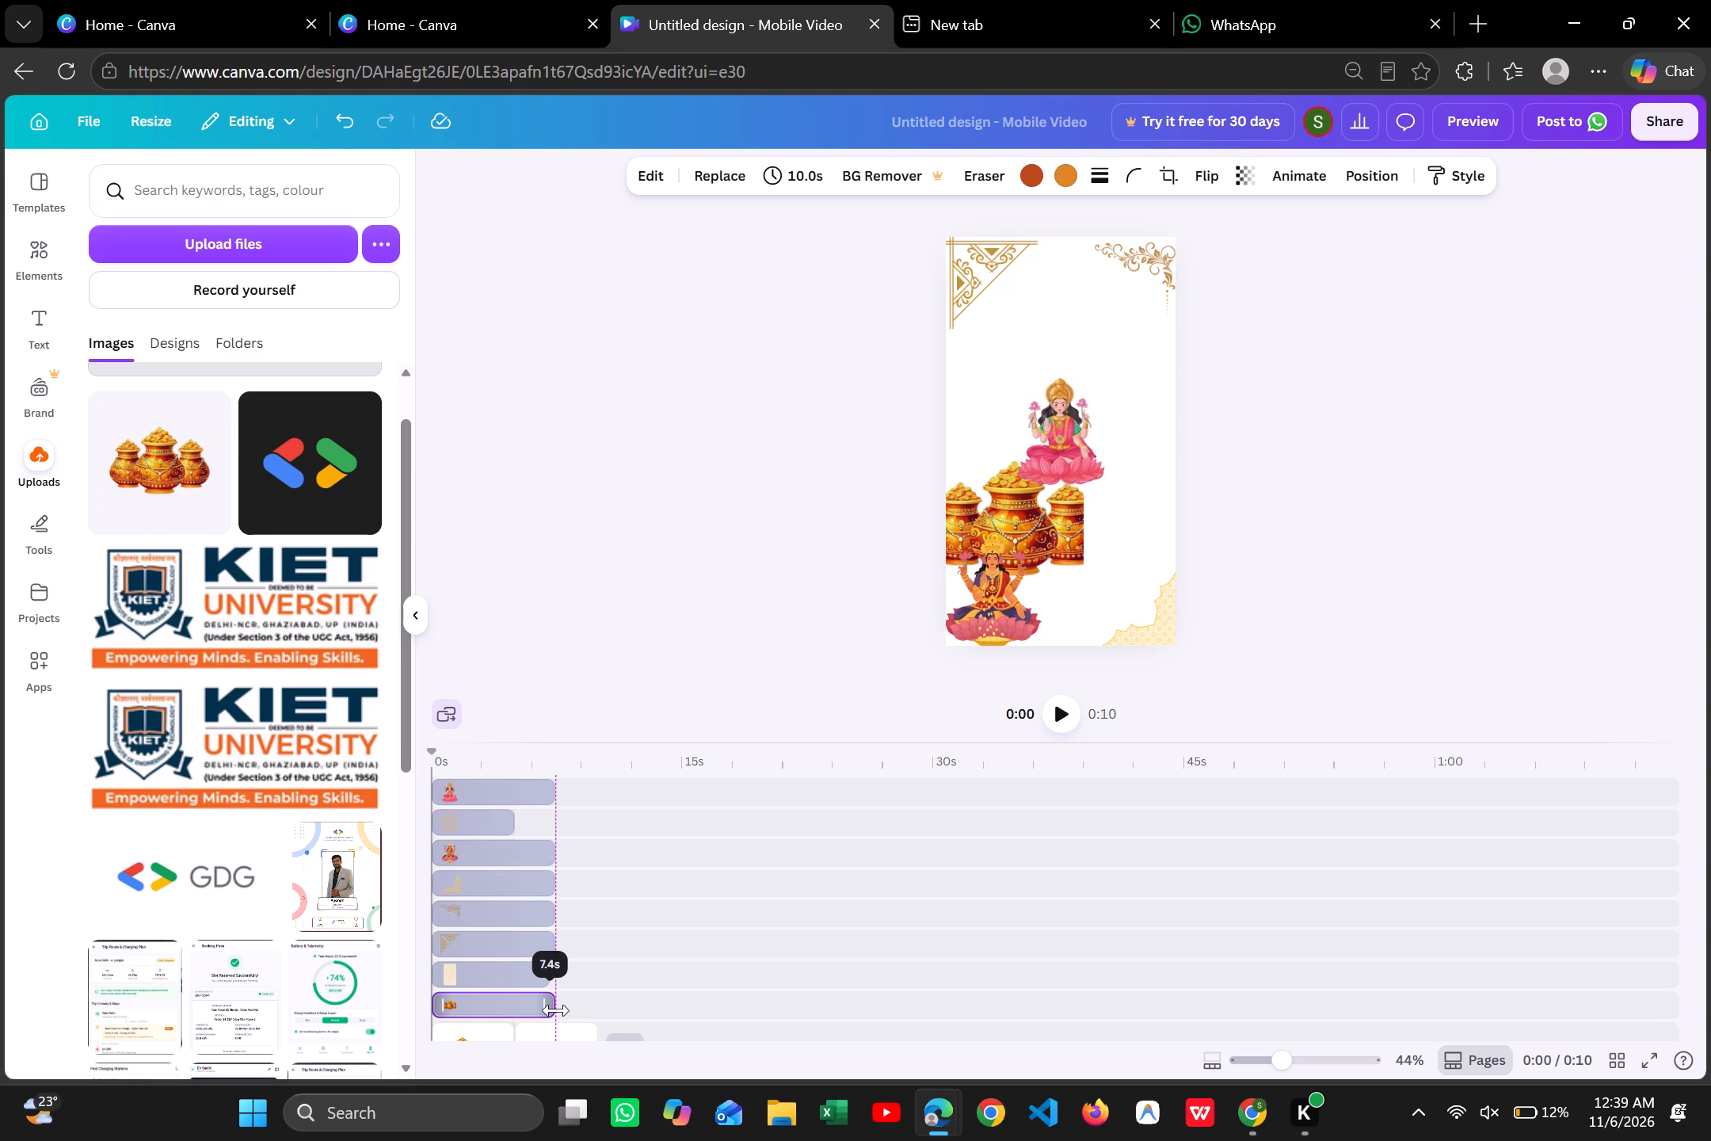
pyautogui.moveTo(556, 1010); pyautogui.dragTo(547, 1016)
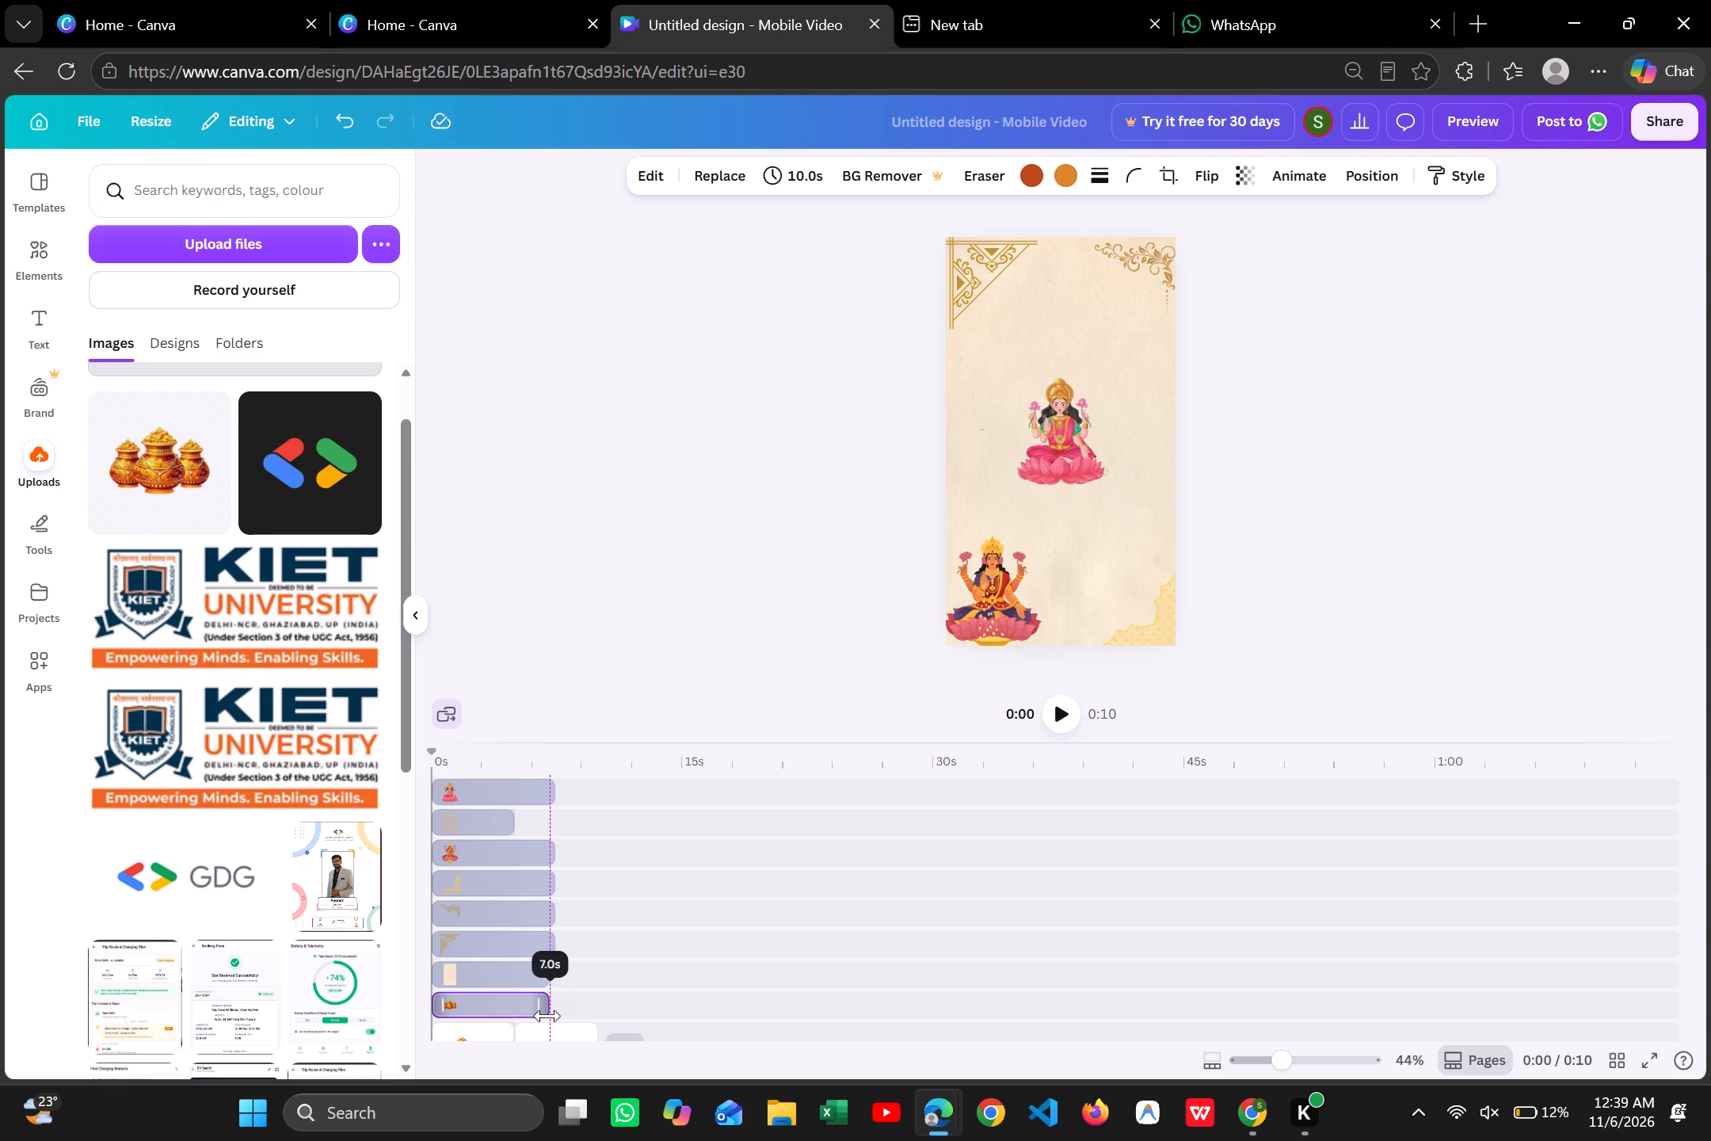
pyautogui.moveTo(547, 1016); pyautogui.dragTo(543, 1016)
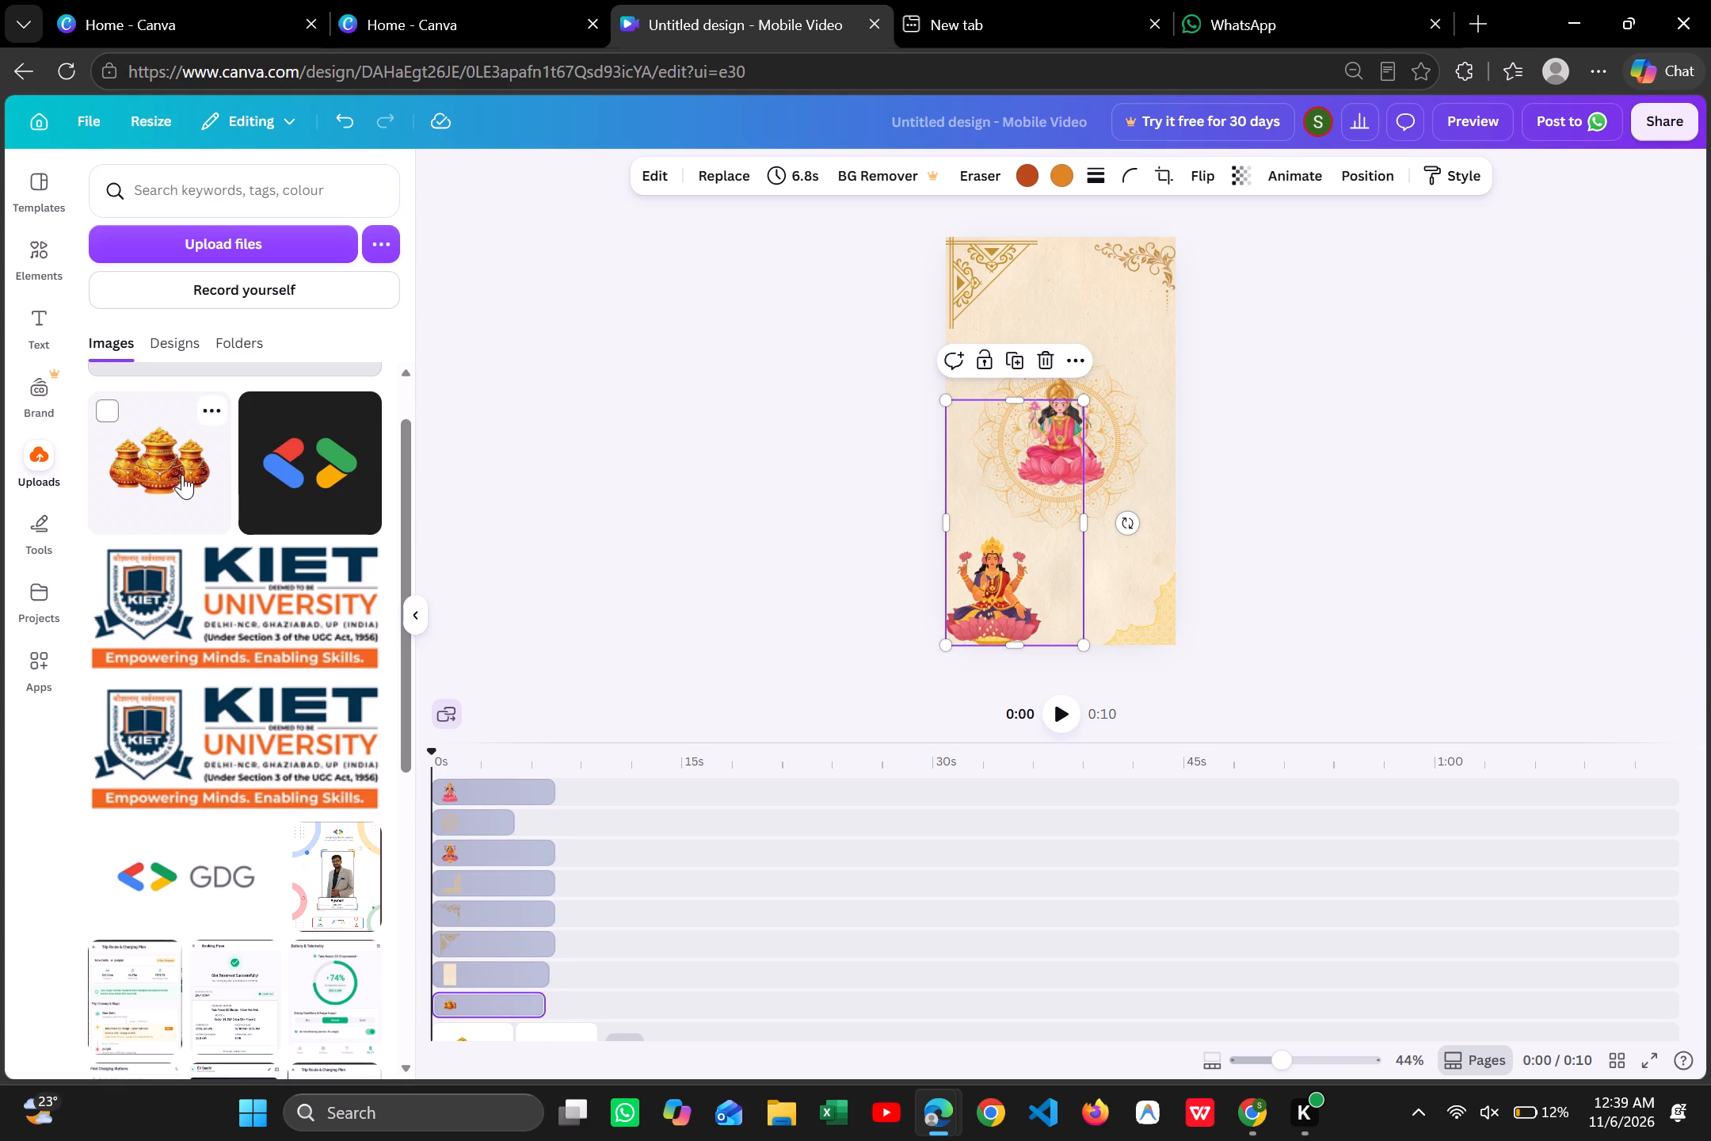
pyautogui.click(116, 406)
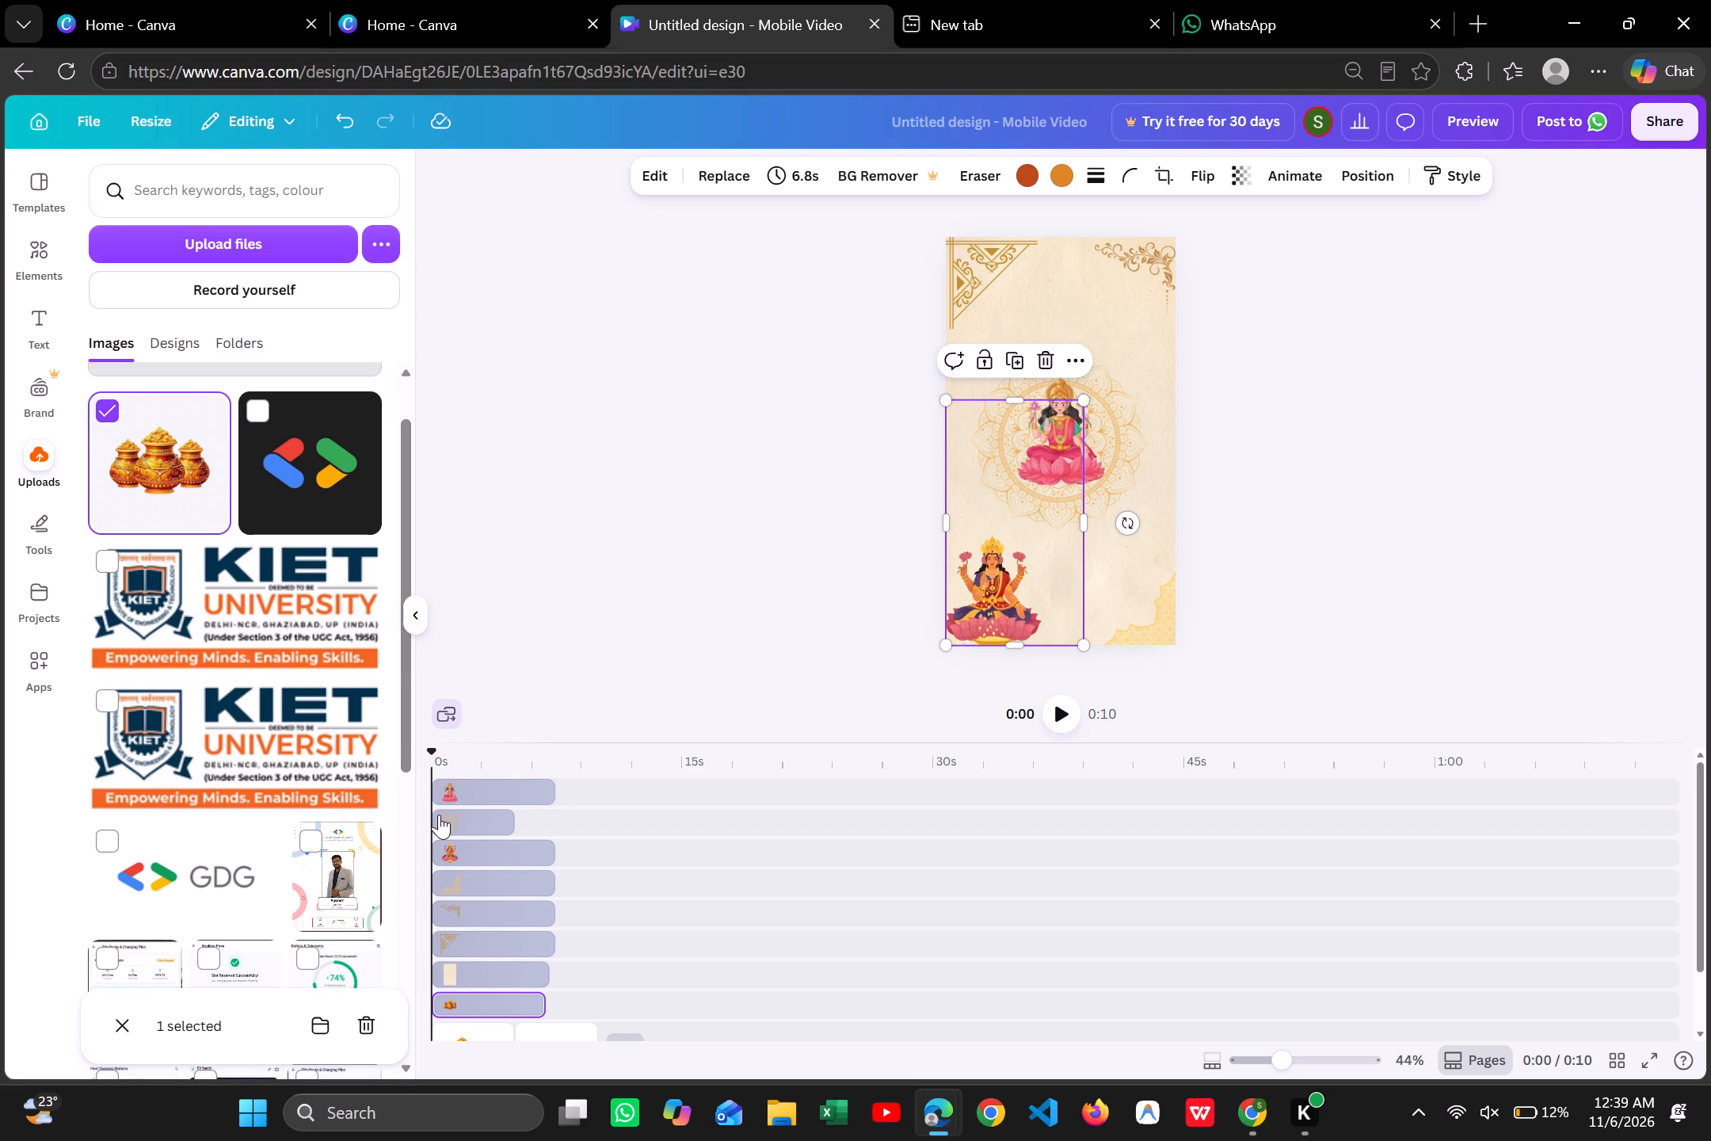
pyautogui.click(674, 653)
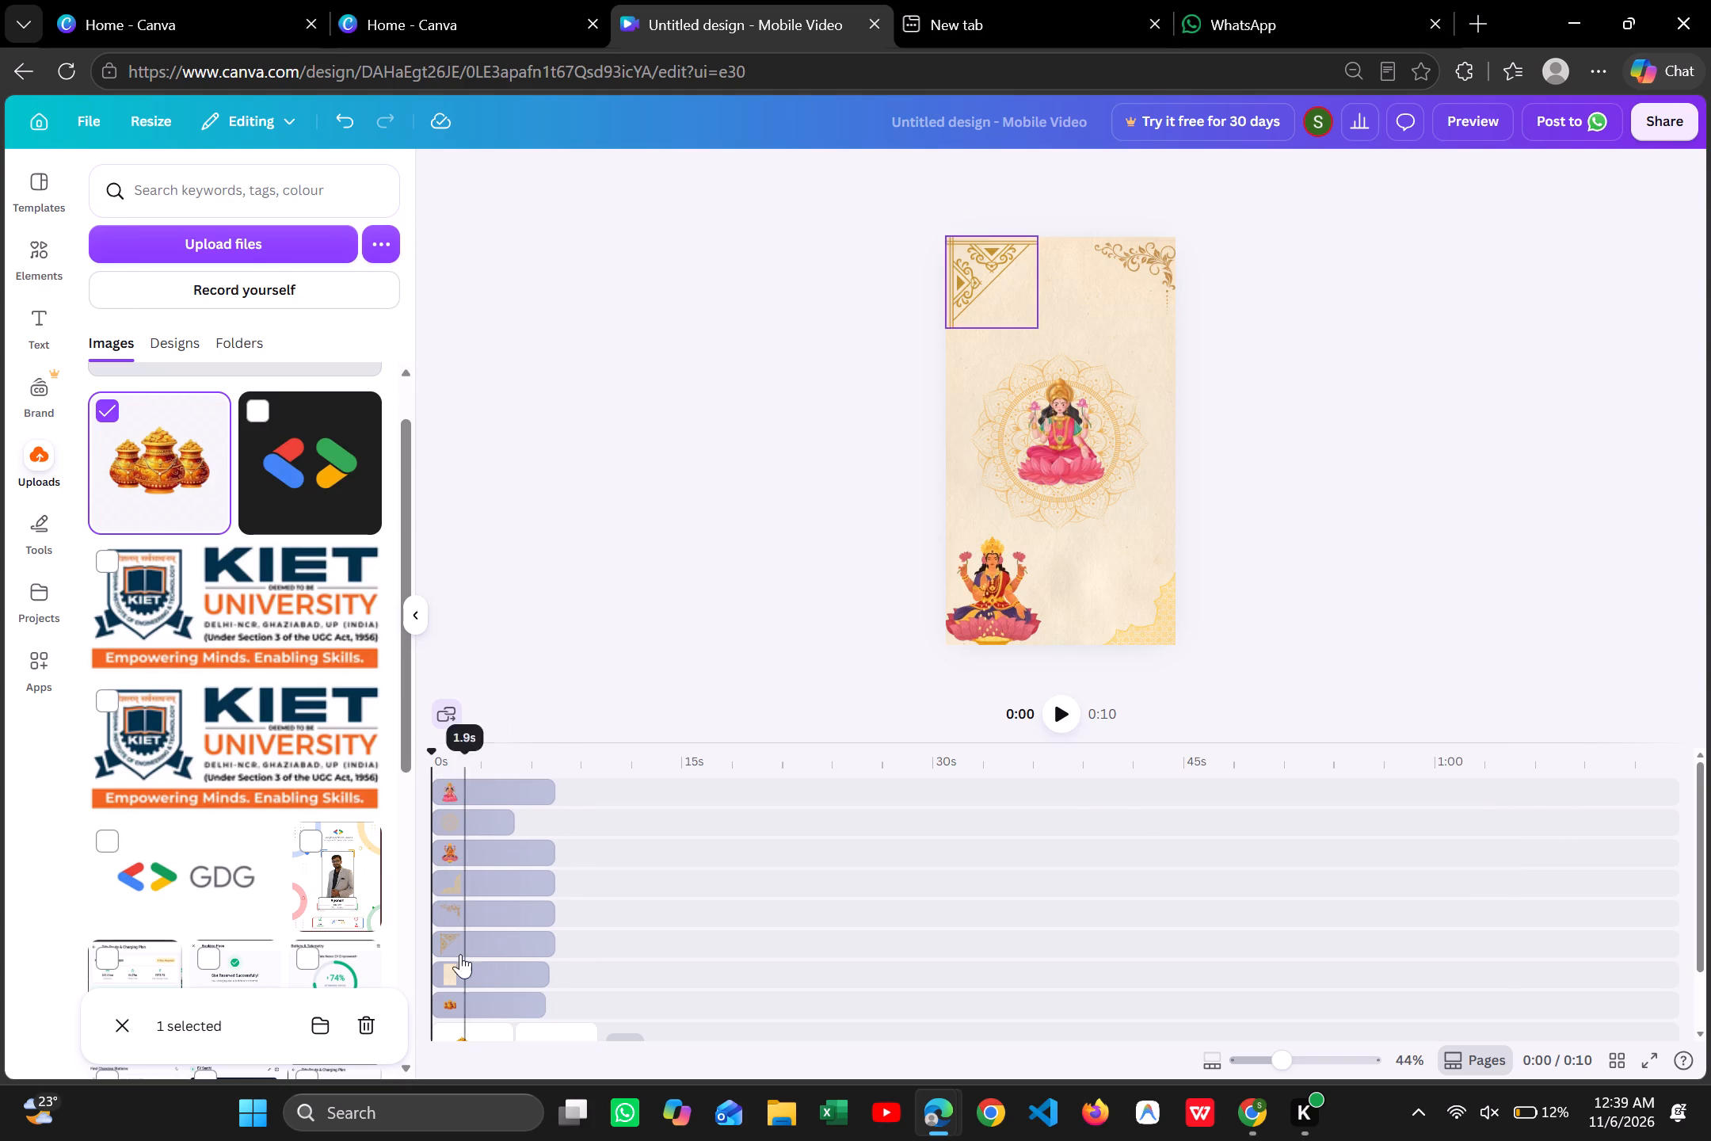
# Lengthen the kalash clip at its end to a duration of 11.9 s.
pyautogui.click(455, 1012)
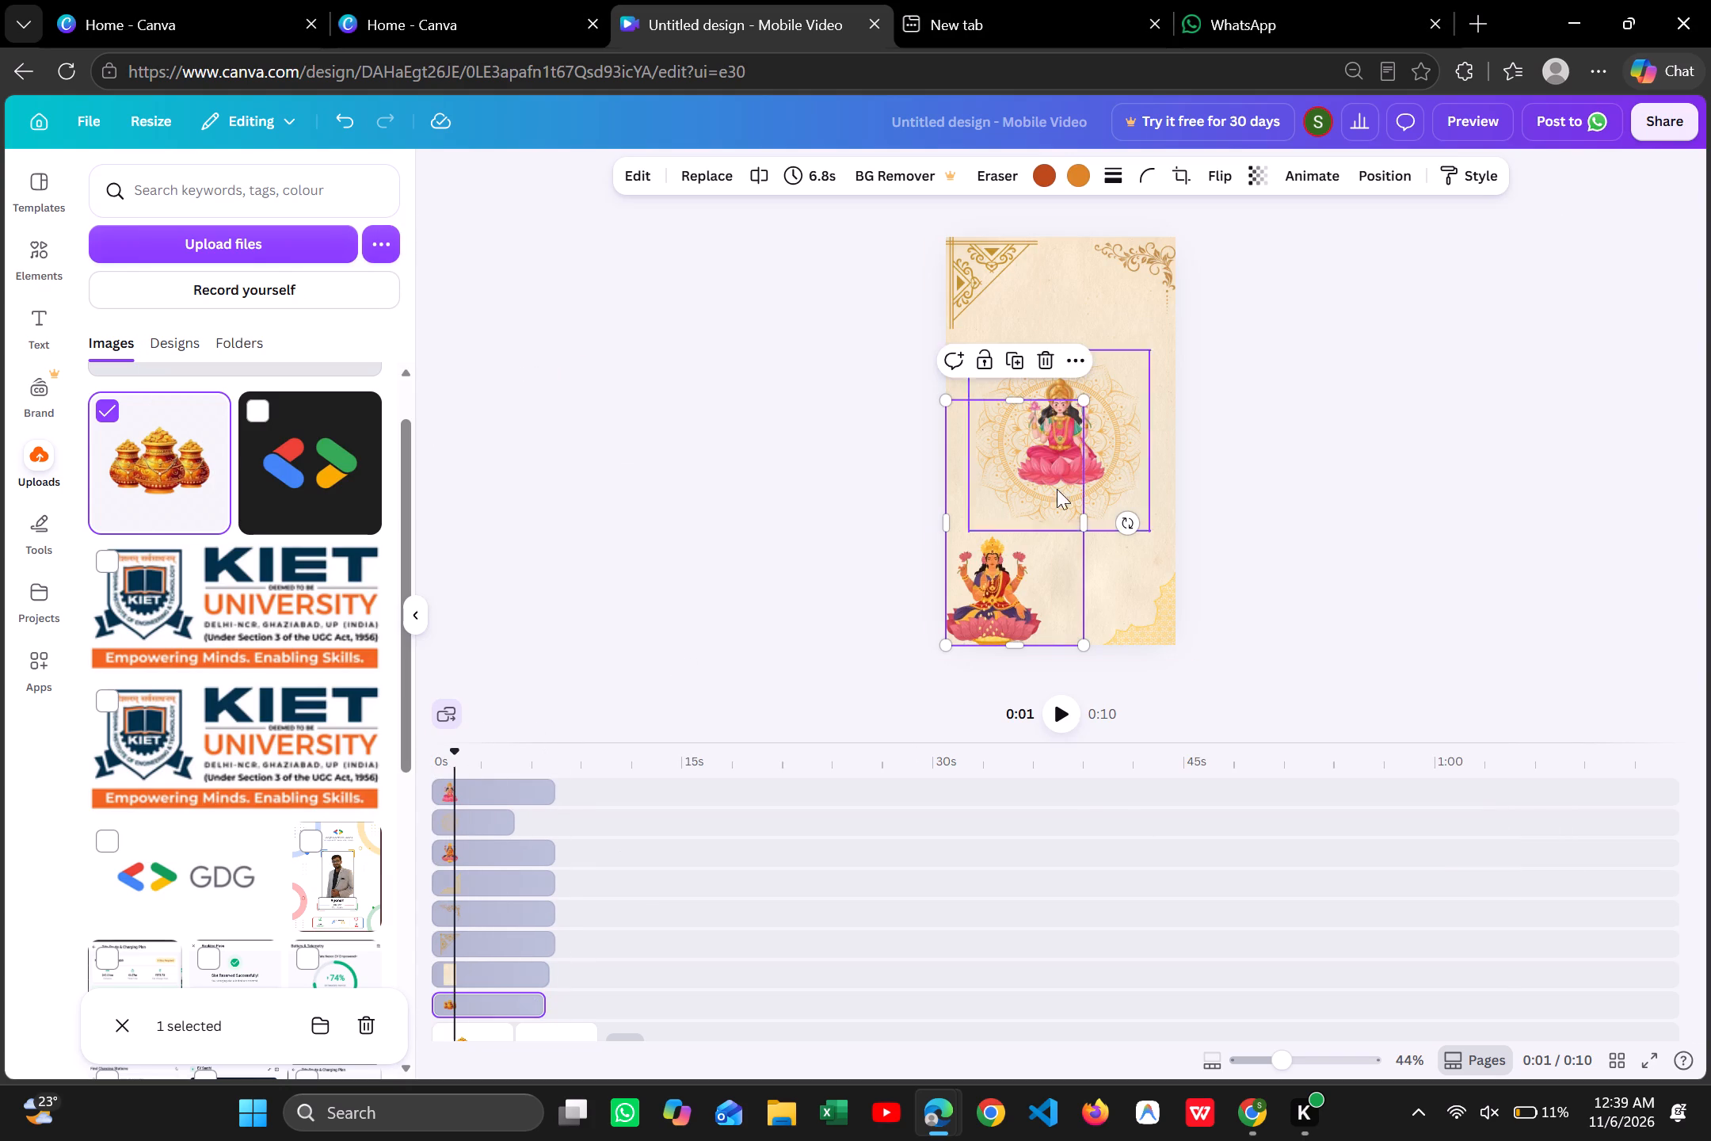
pyautogui.moveTo(527, 1013); pyautogui.dragTo(612, 982)
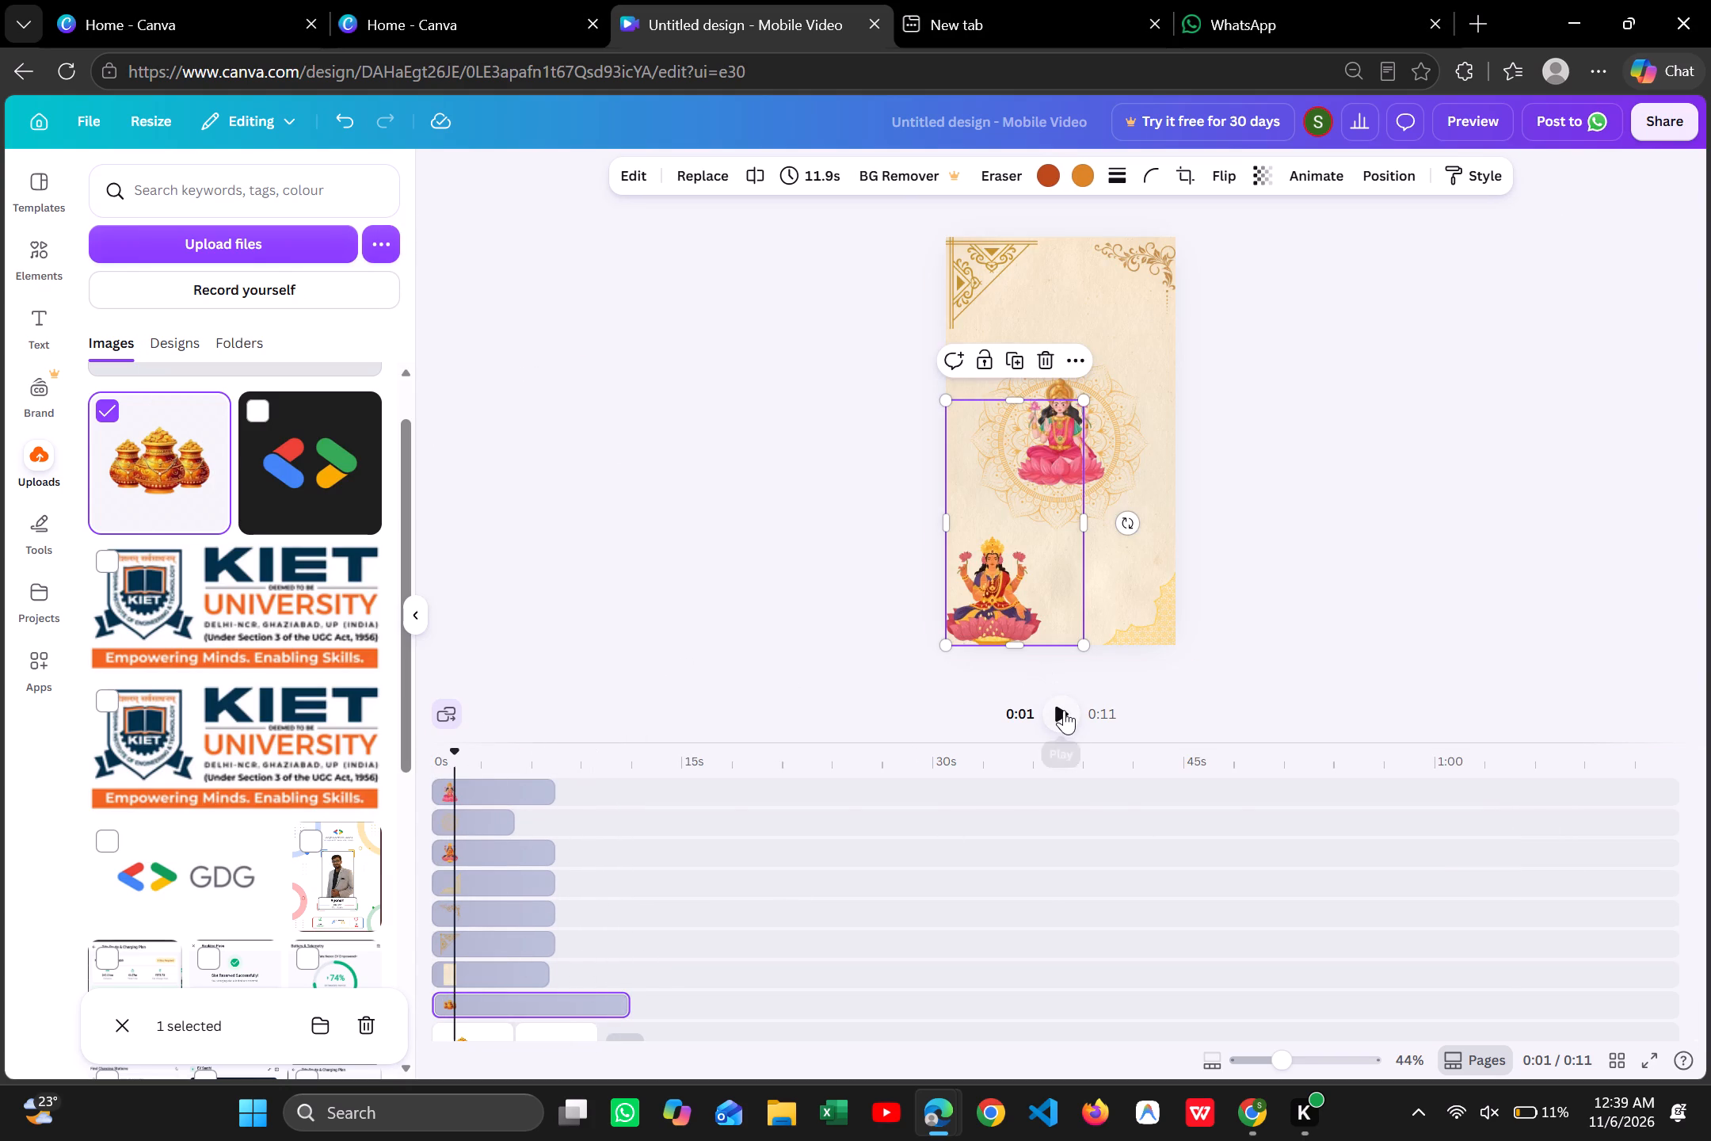
# Play the video and check the kalash clip at about 8.8 s, past the end of the other layers.
pyautogui.click(1064, 710)
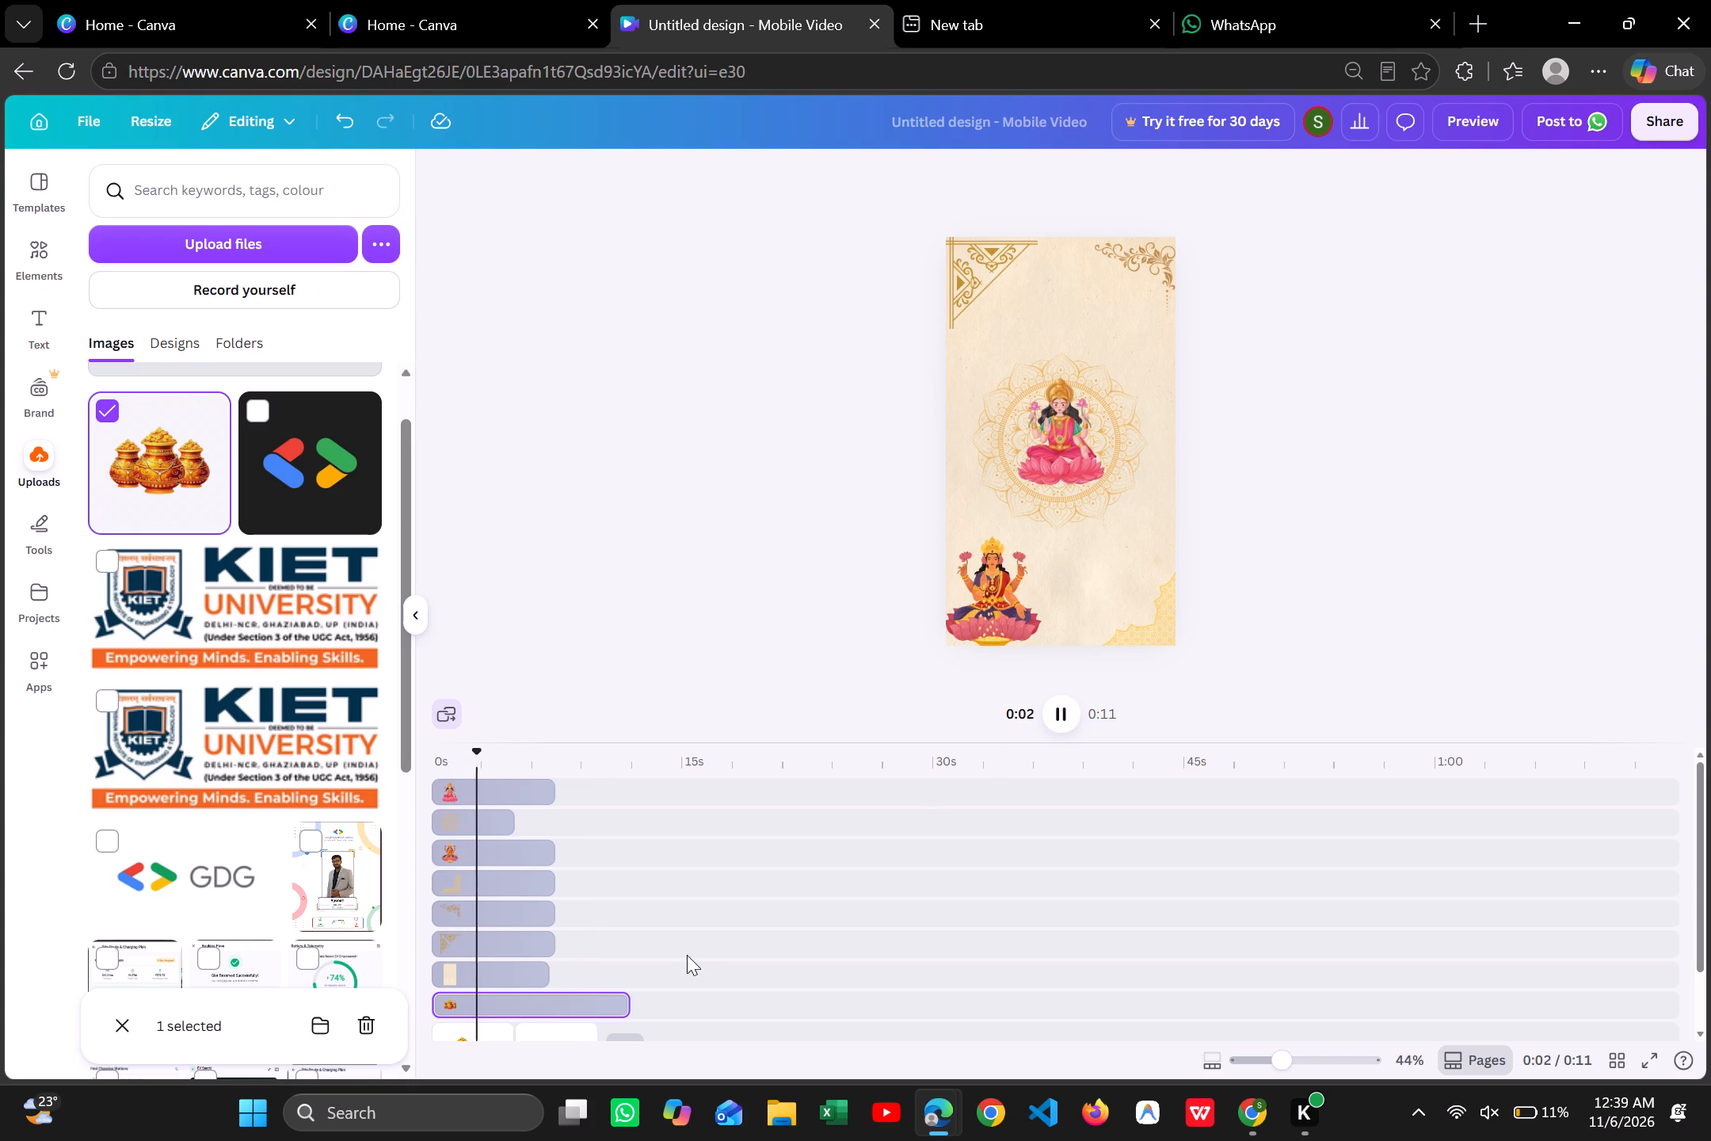
pyautogui.hscroll(-1, 687, 955)
pyautogui.click(580, 1011)
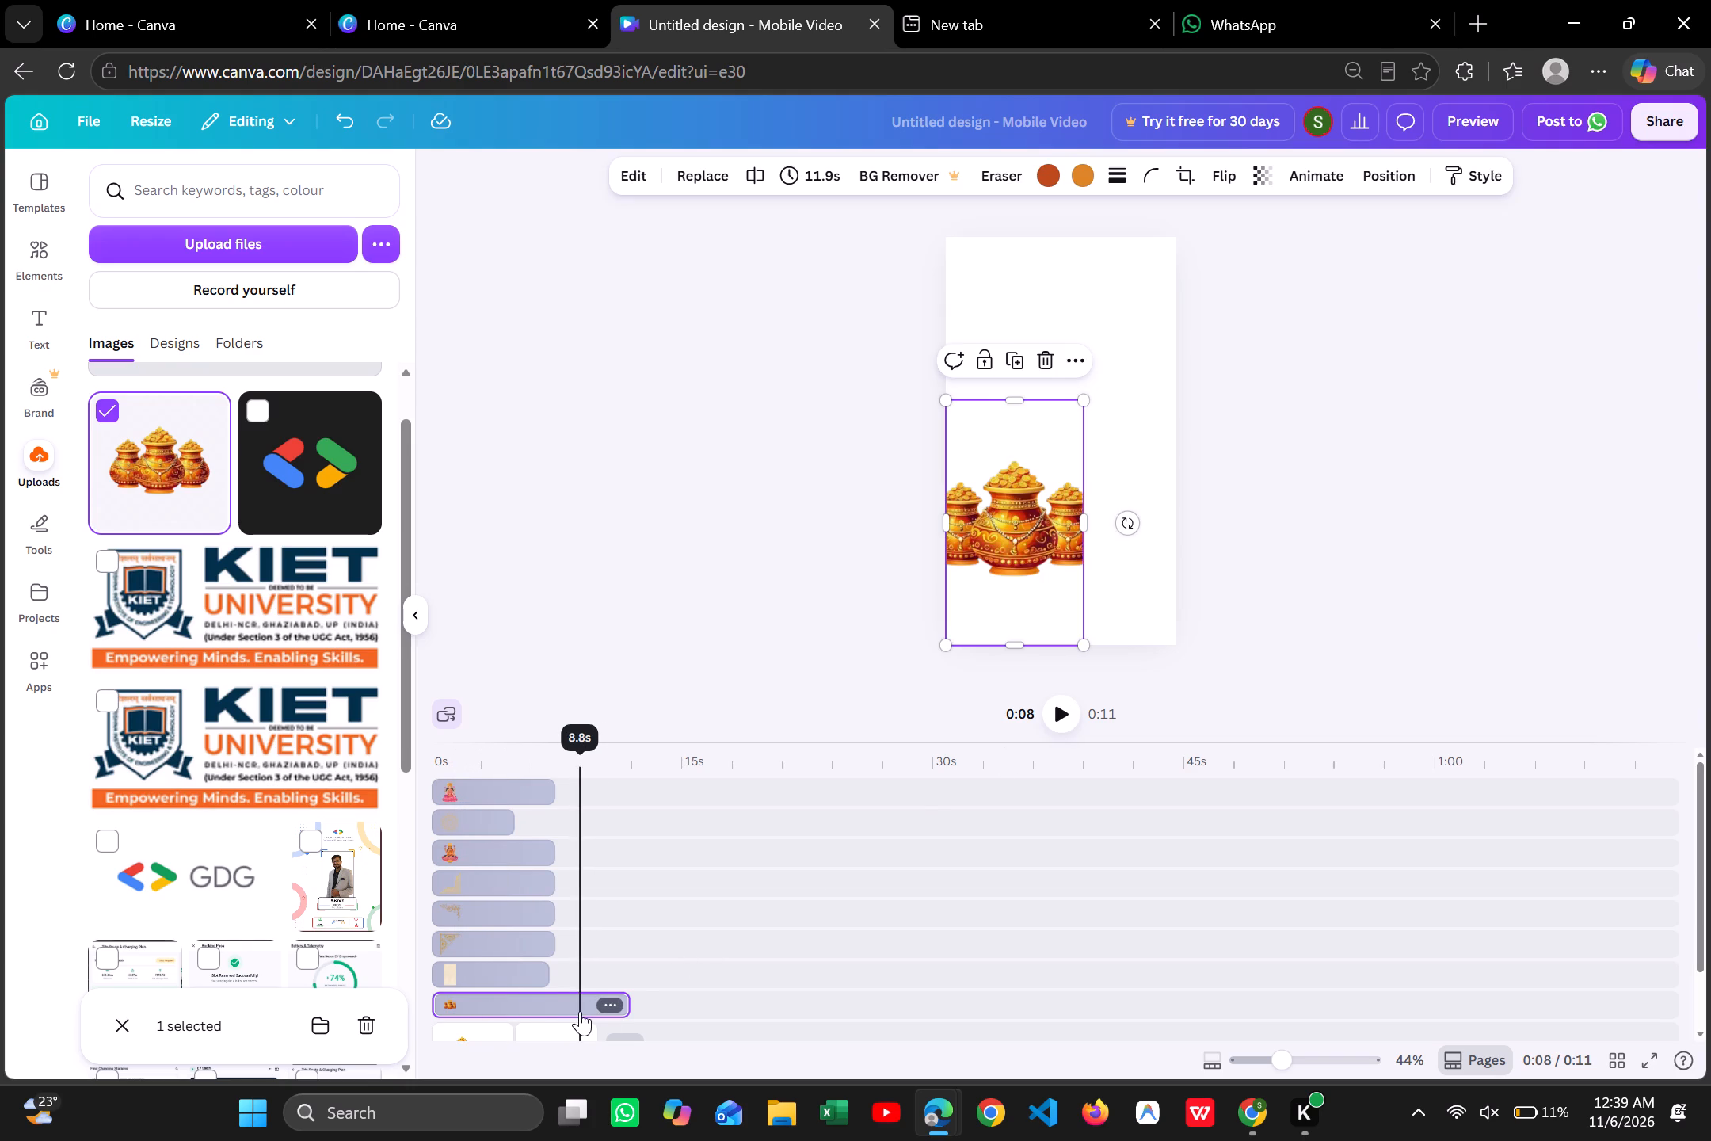
# Copy the kalash image and paste it at the start of the video, over the Lakshmi scene.
pyautogui.click(1077, 357)
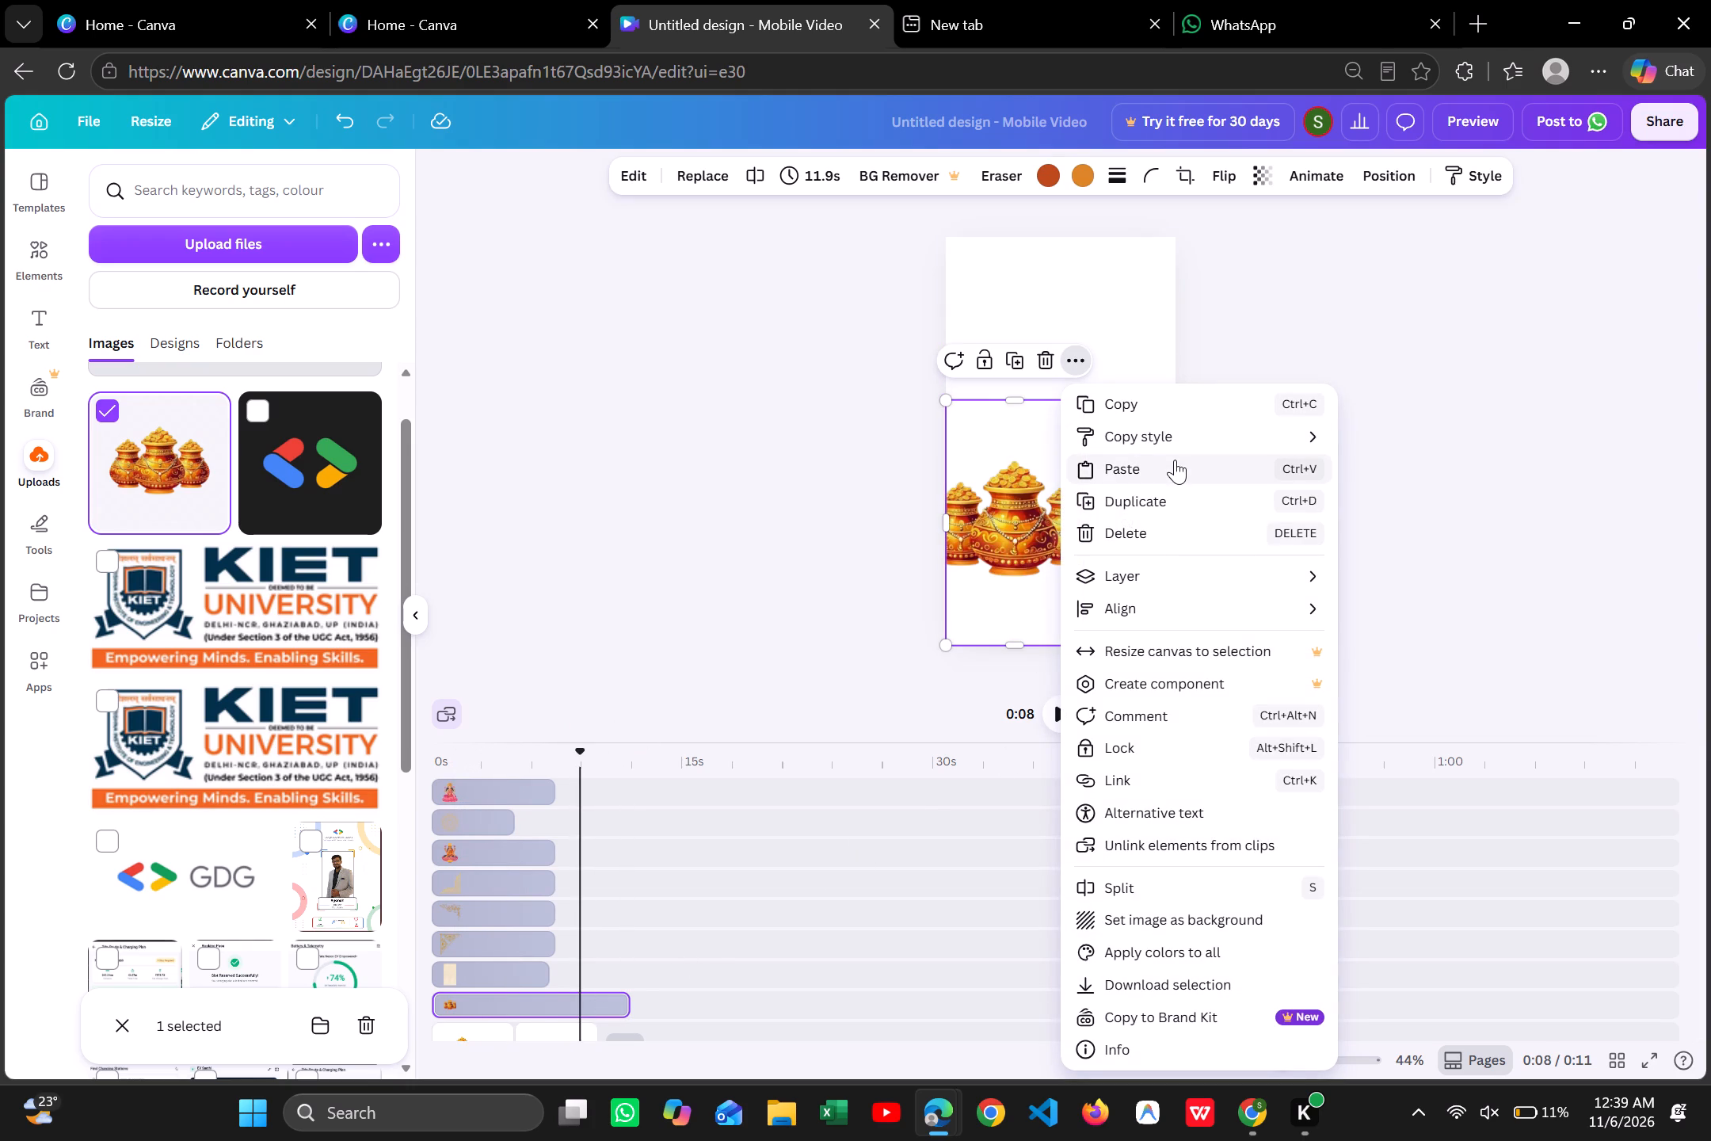
pyautogui.click(1172, 418)
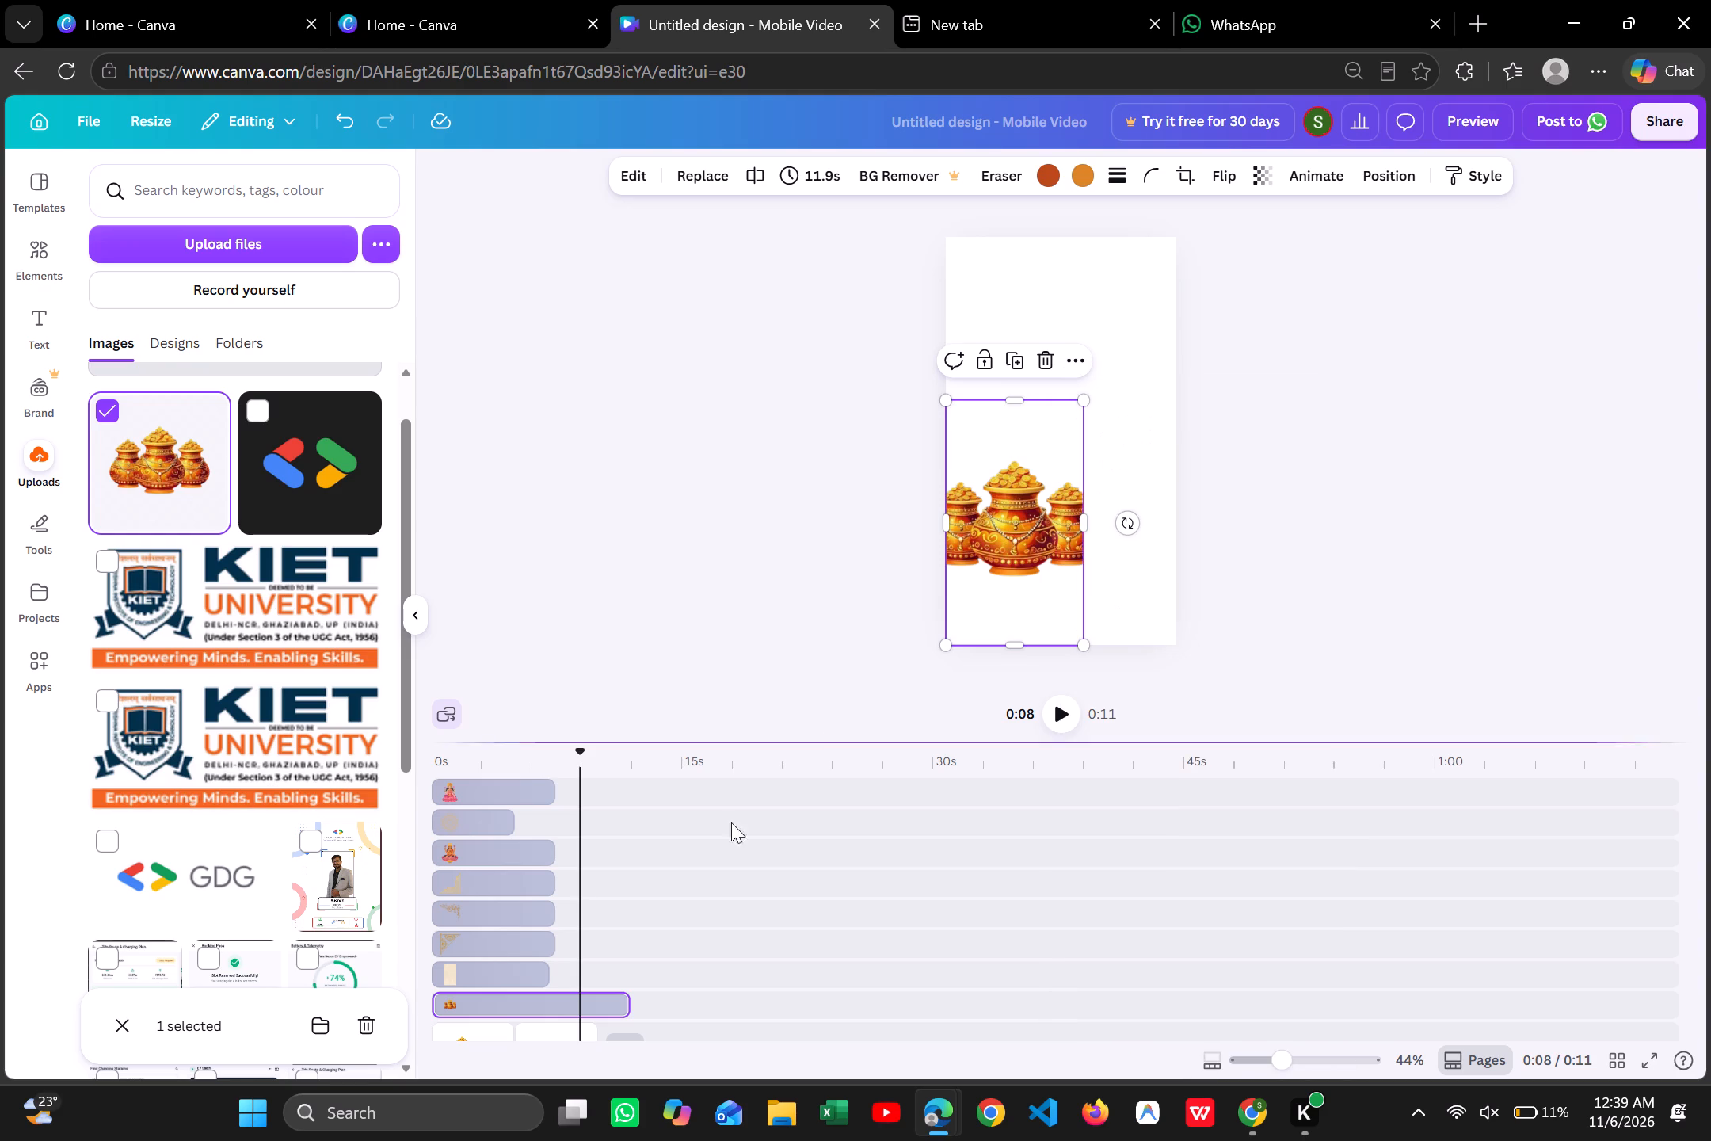
pyautogui.click(439, 991)
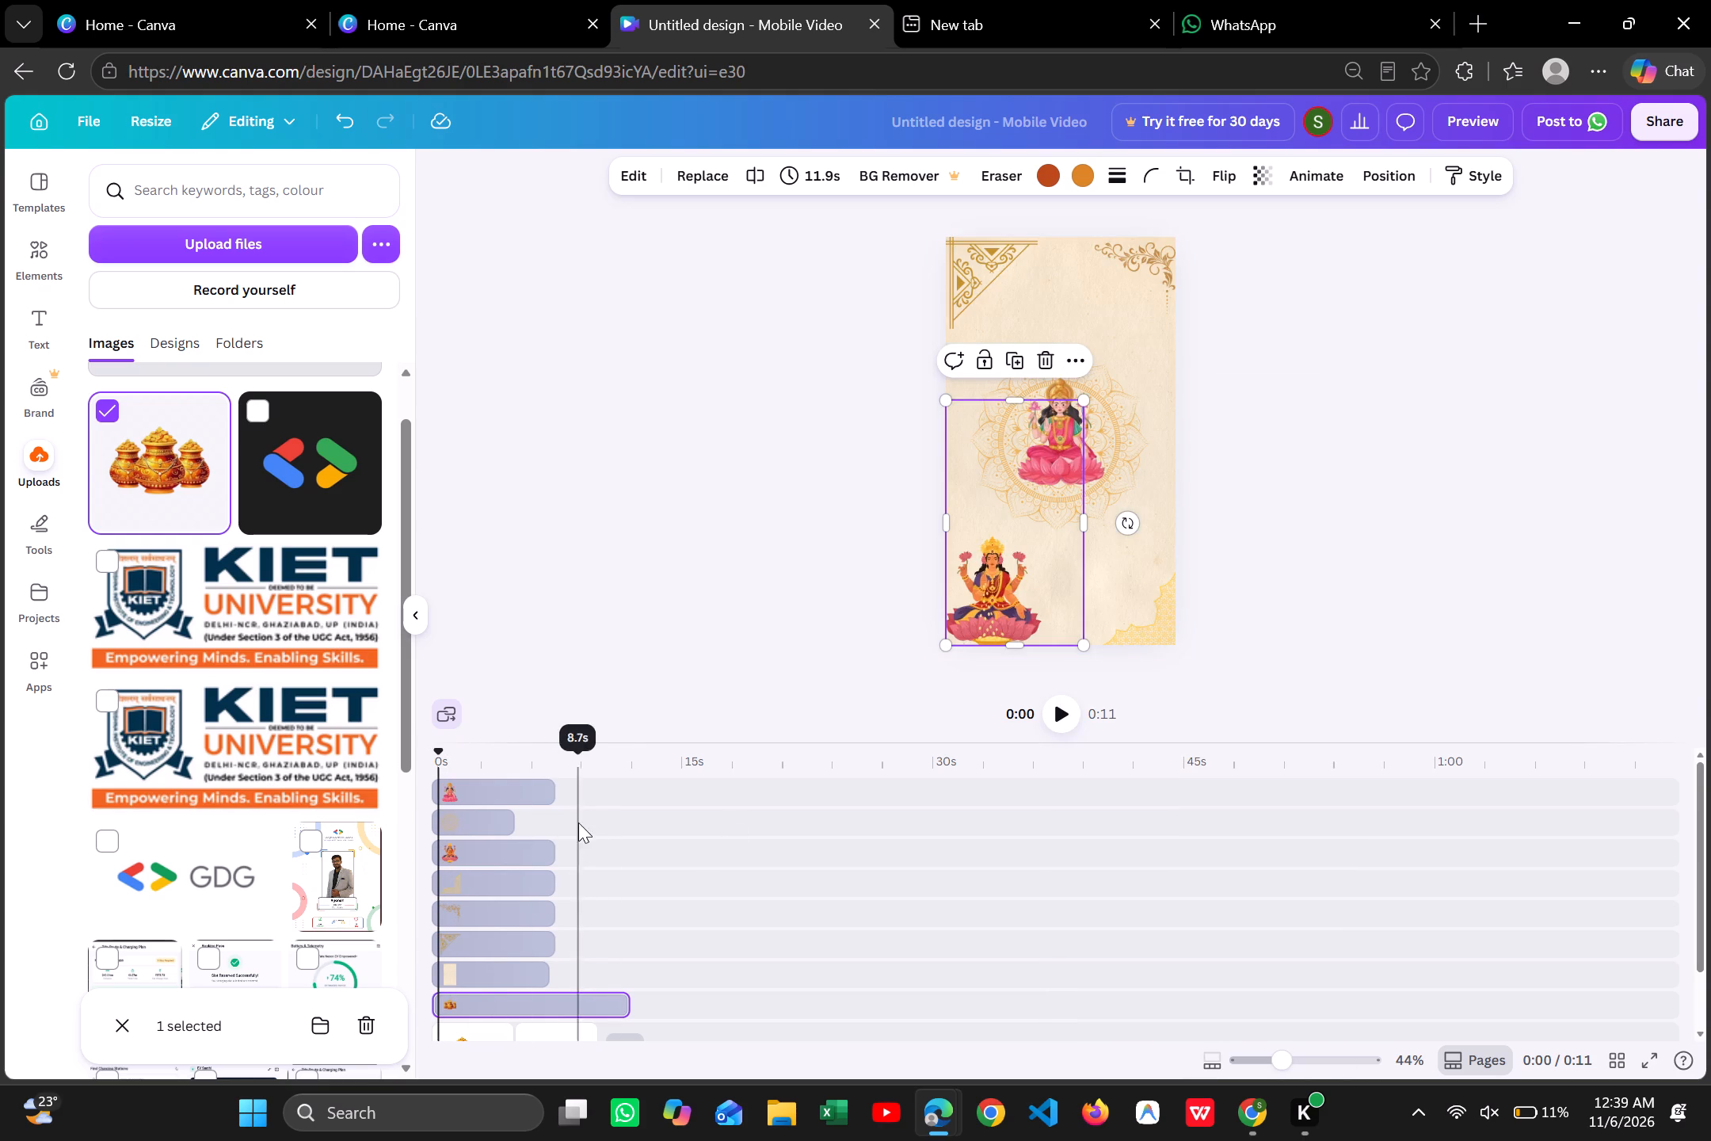
pyautogui.click(1263, 444)
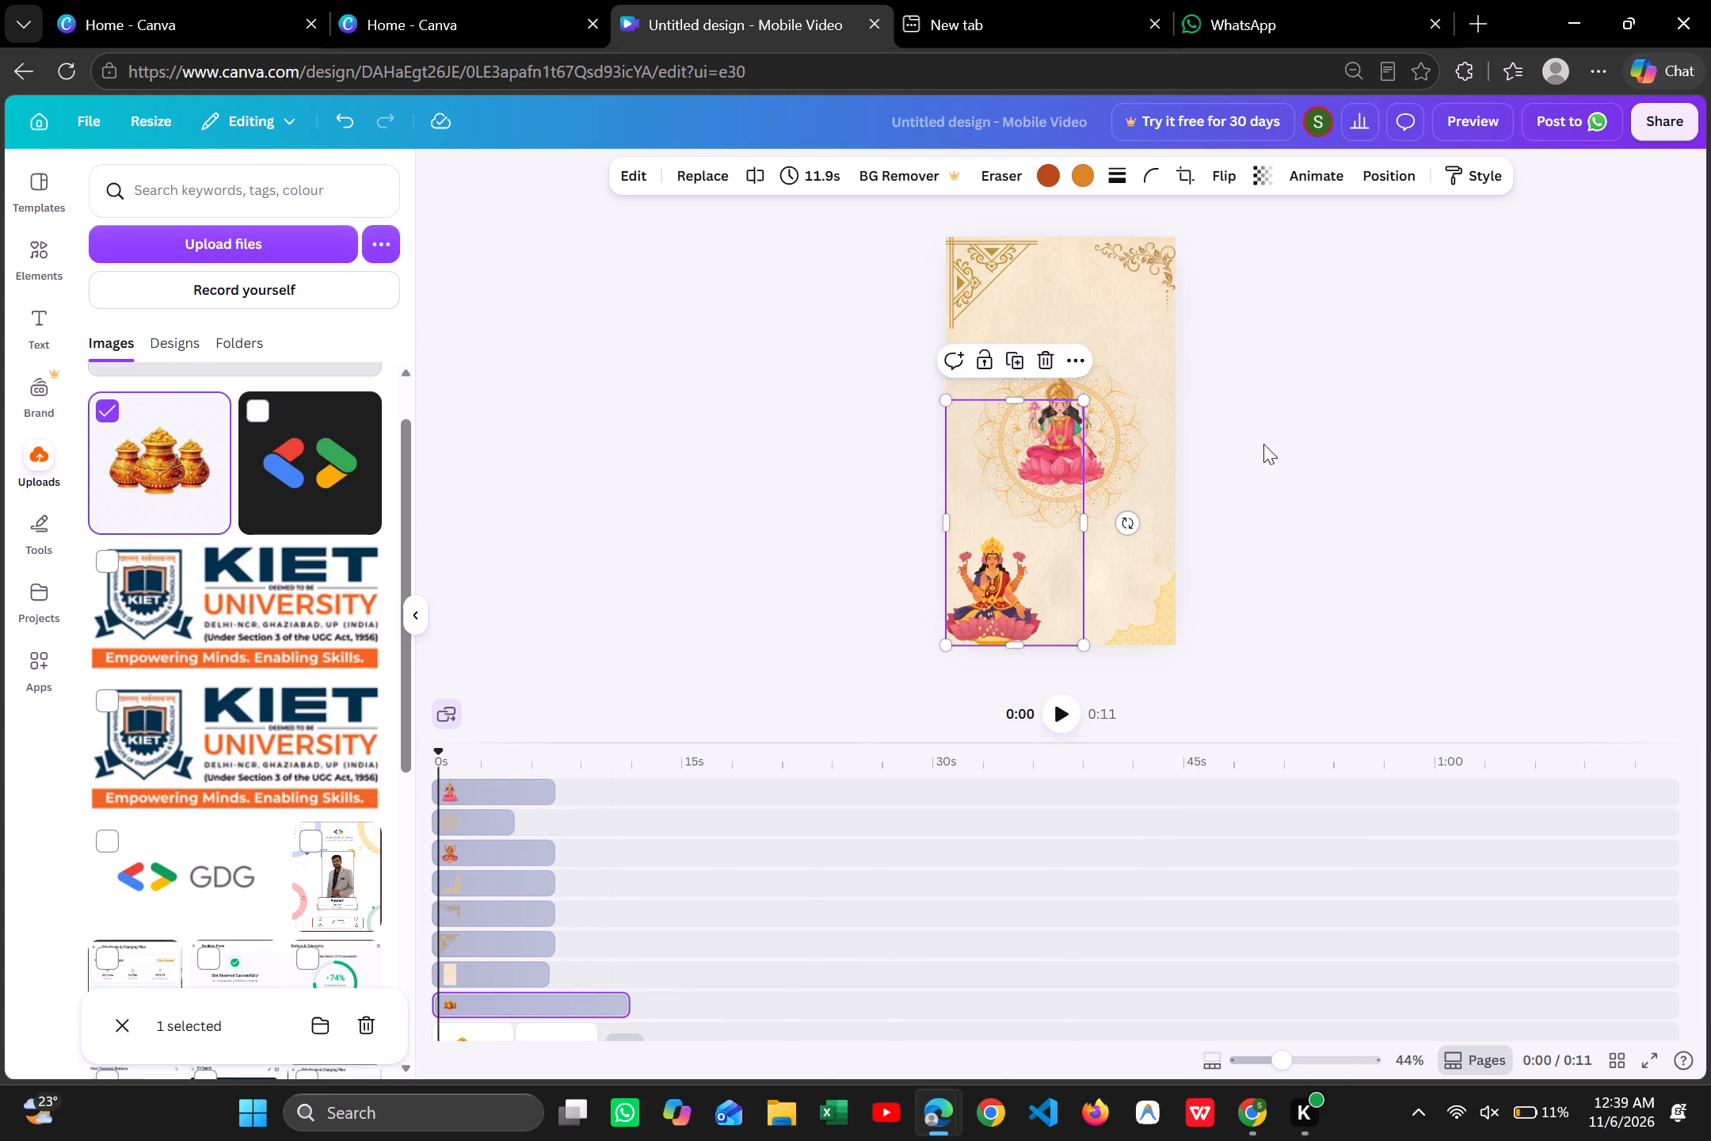
pyautogui.hotkey('ctrl', 'v')
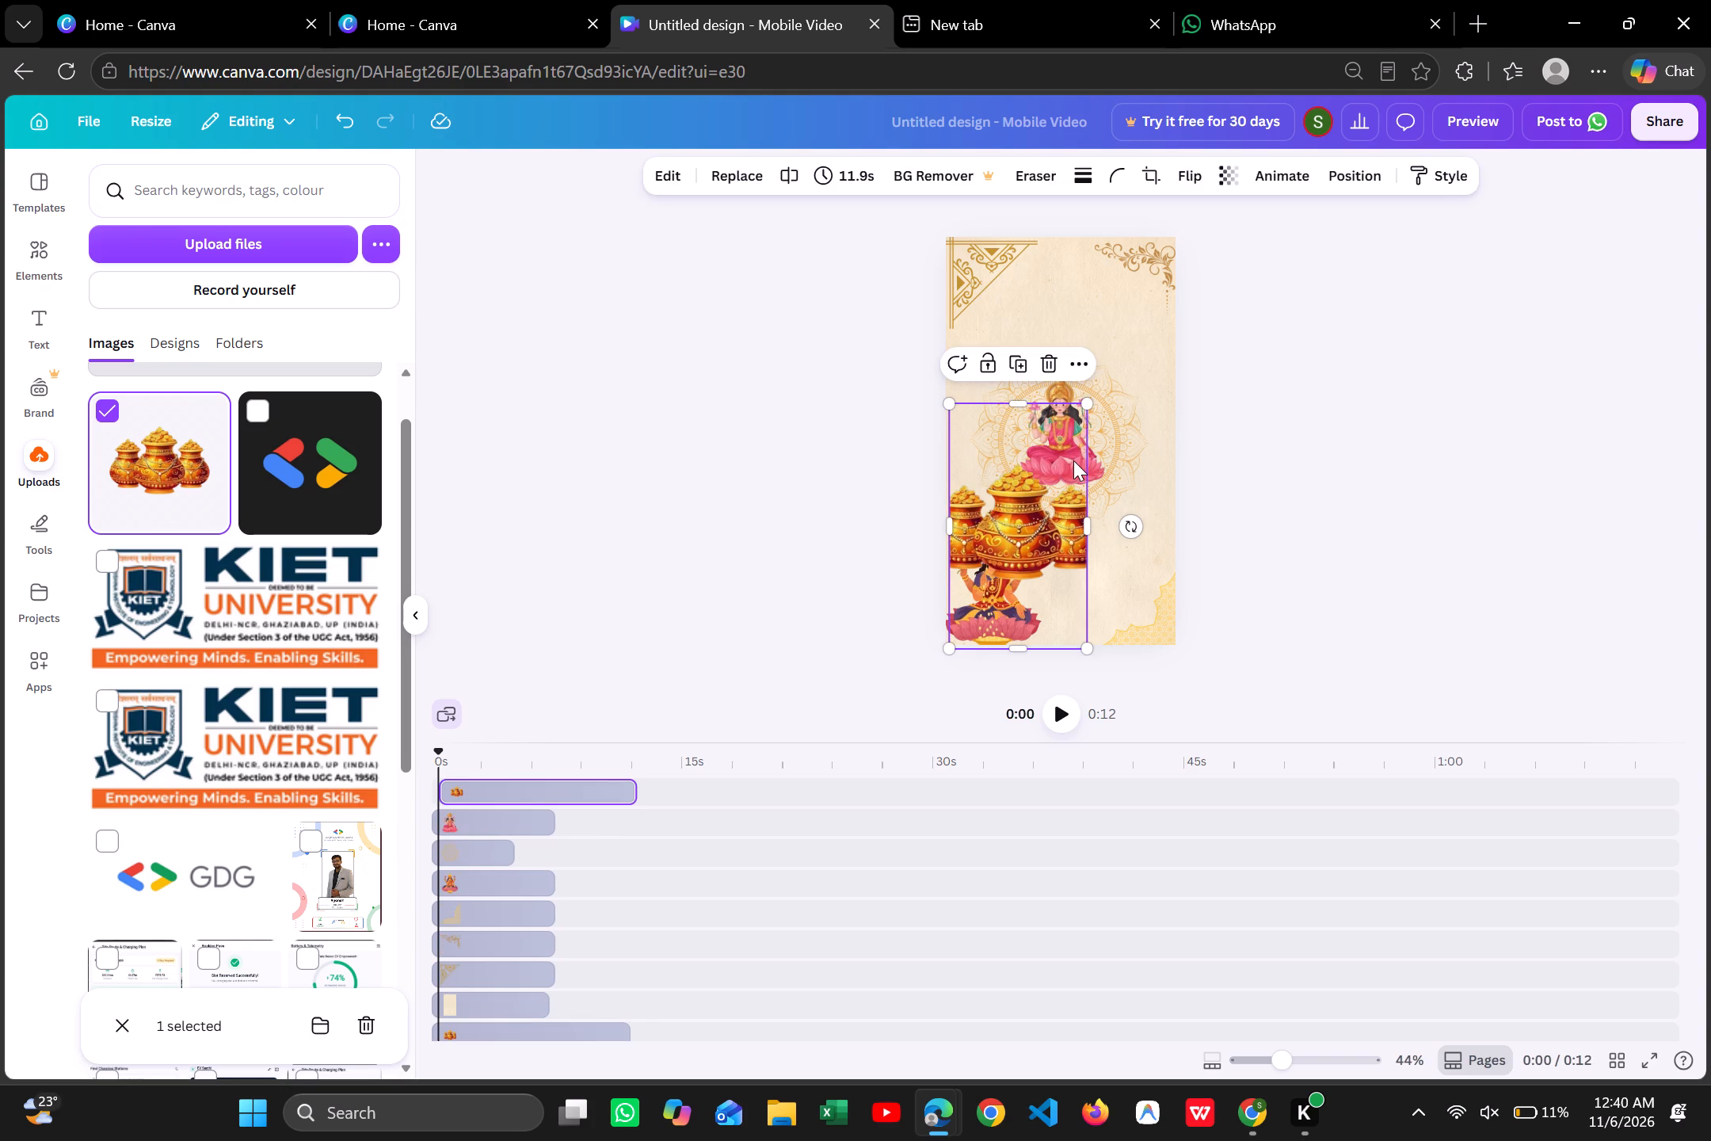
# Crop the pasted kalash image closely above and below, widen its frame to show all three pots, and centre it under Lakshmi.
pyautogui.moveTo(1019, 403); pyautogui.dragTo(1030, 469)
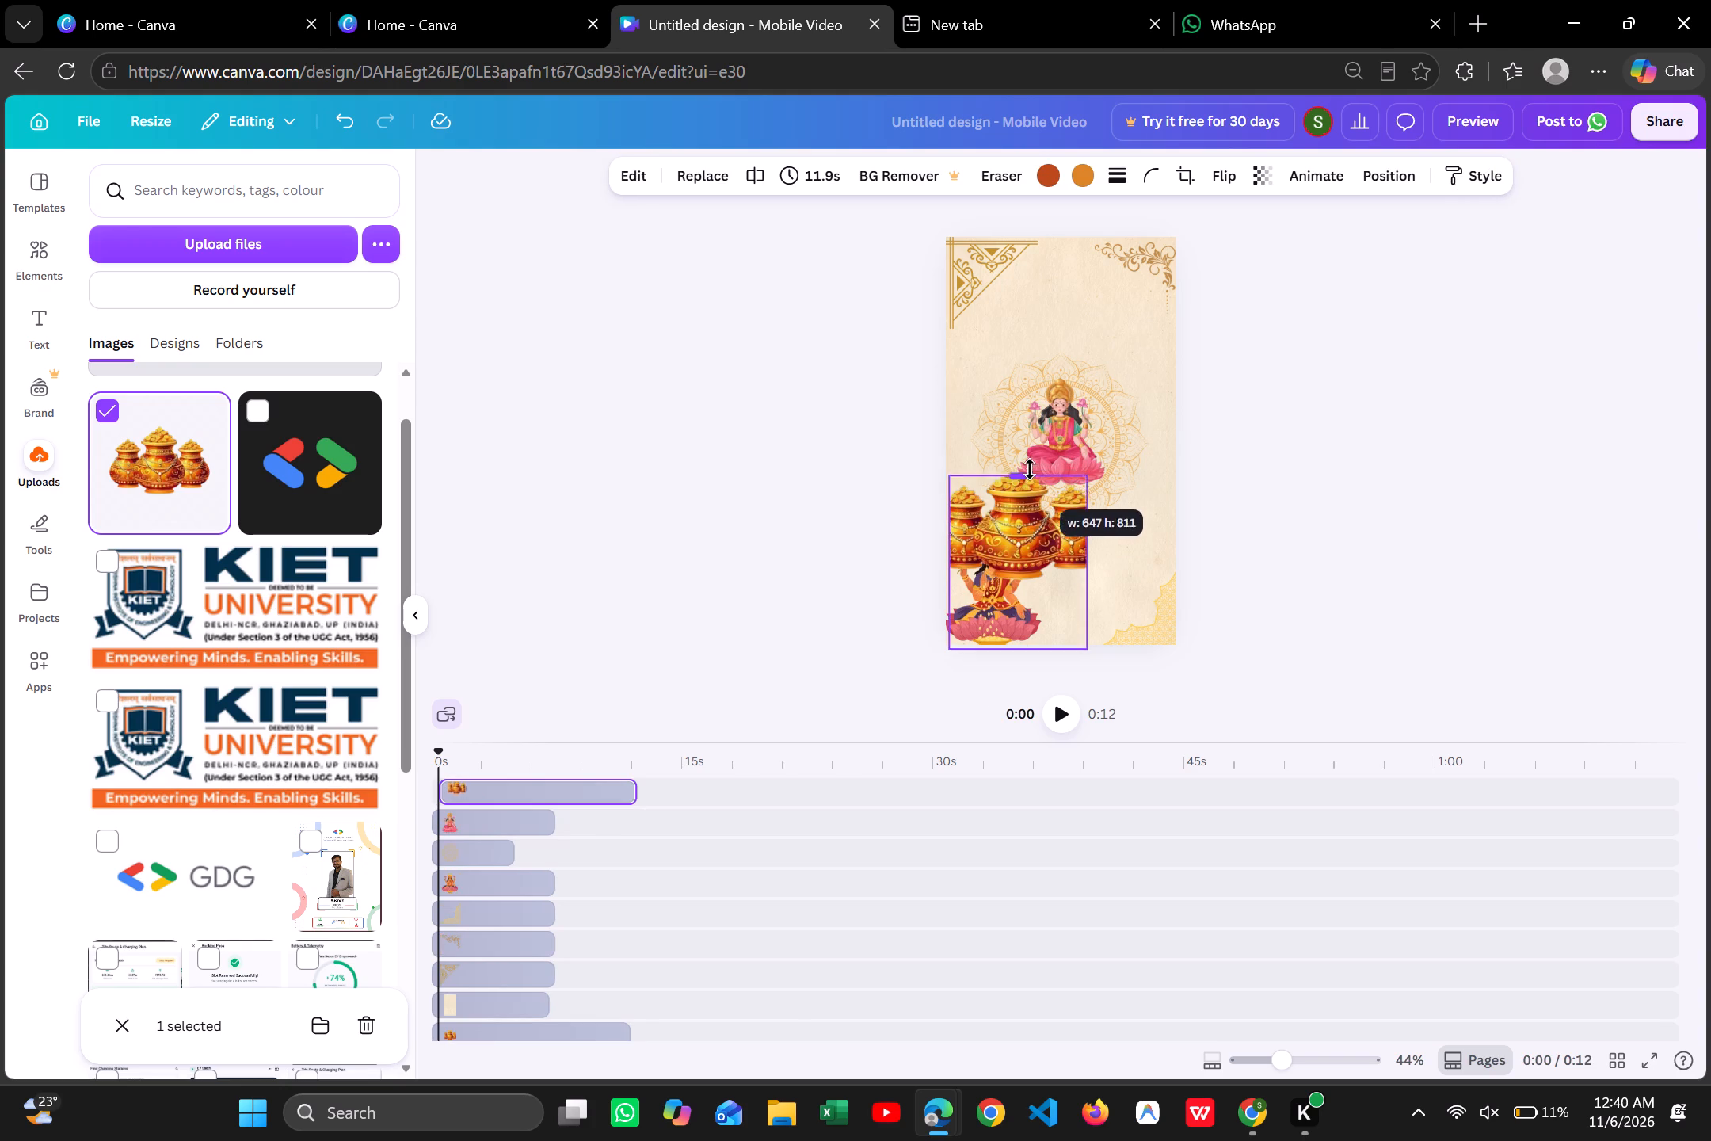
pyautogui.moveTo(1030, 469); pyautogui.dragTo(1032, 433)
pyautogui.moveTo(1089, 538); pyautogui.dragTo(1094, 538)
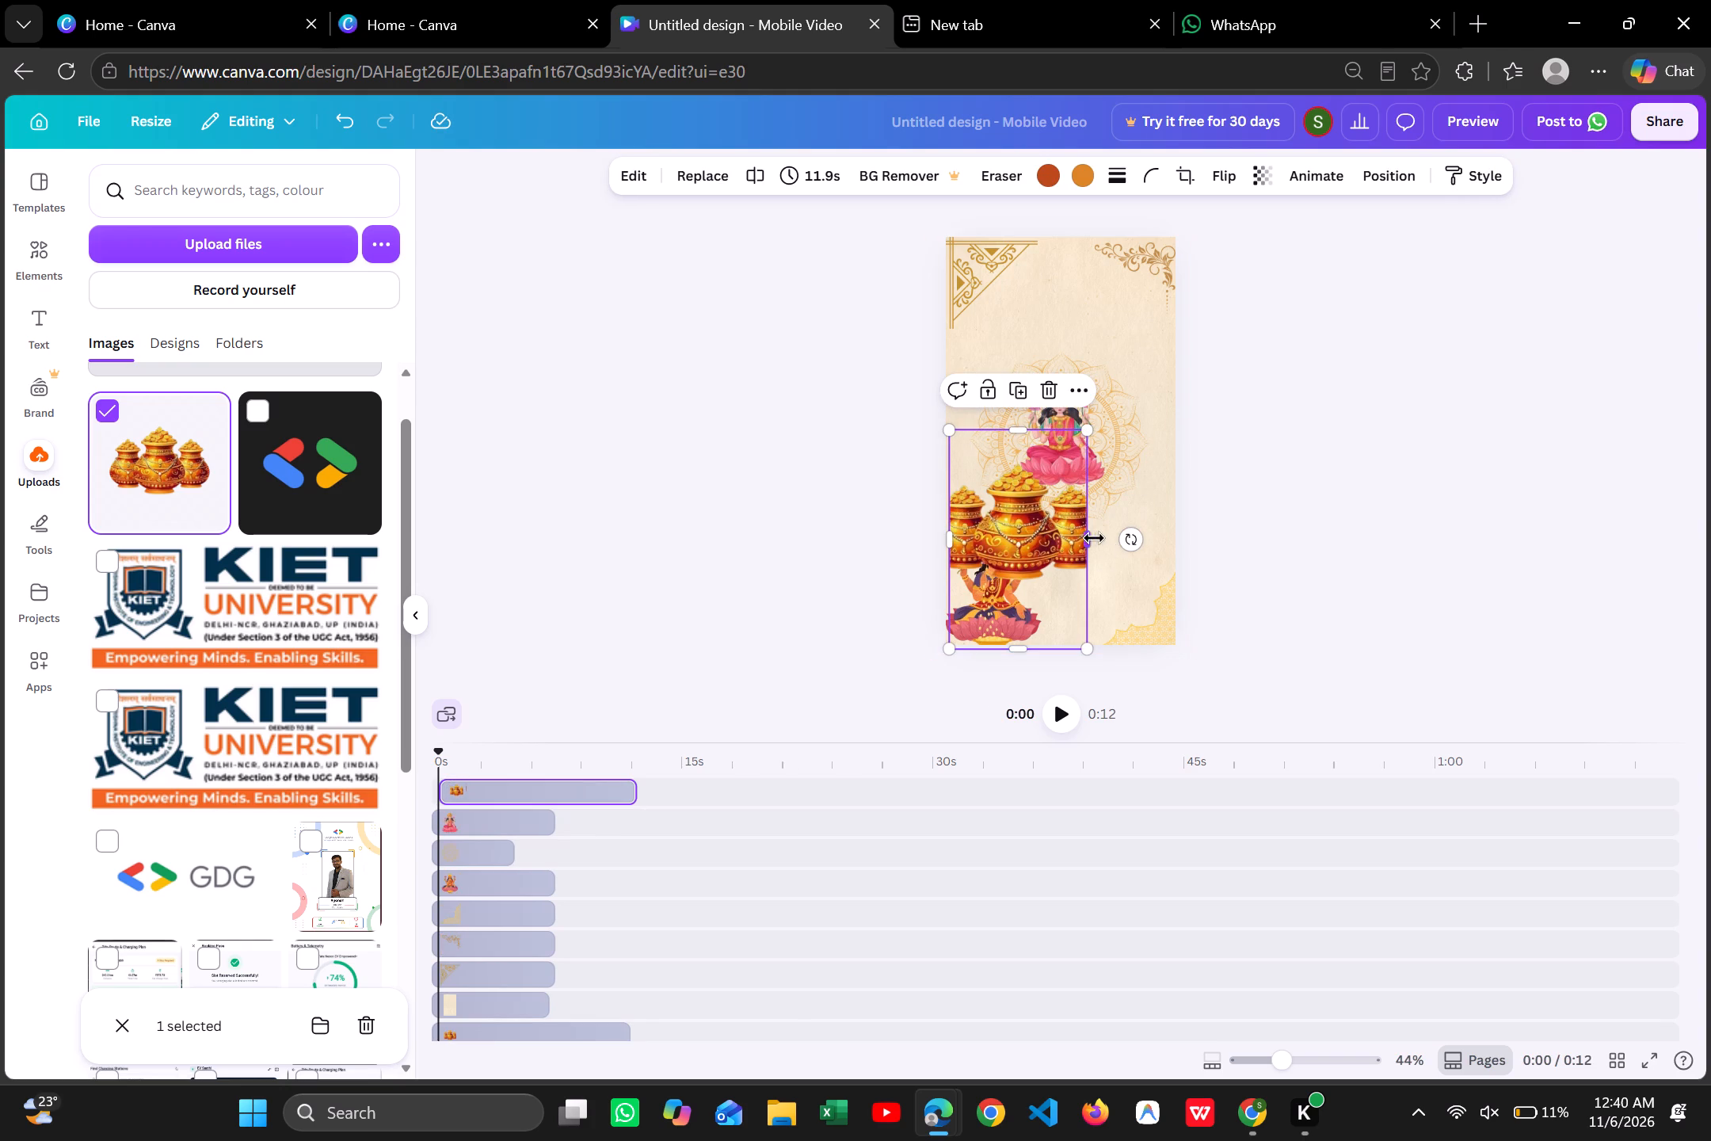
pyautogui.moveTo(1094, 538); pyautogui.dragTo(1126, 532)
pyautogui.moveTo(1045, 534); pyautogui.dragTo(1079, 532)
pyautogui.moveTo(985, 538); pyautogui.dragTo(926, 541)
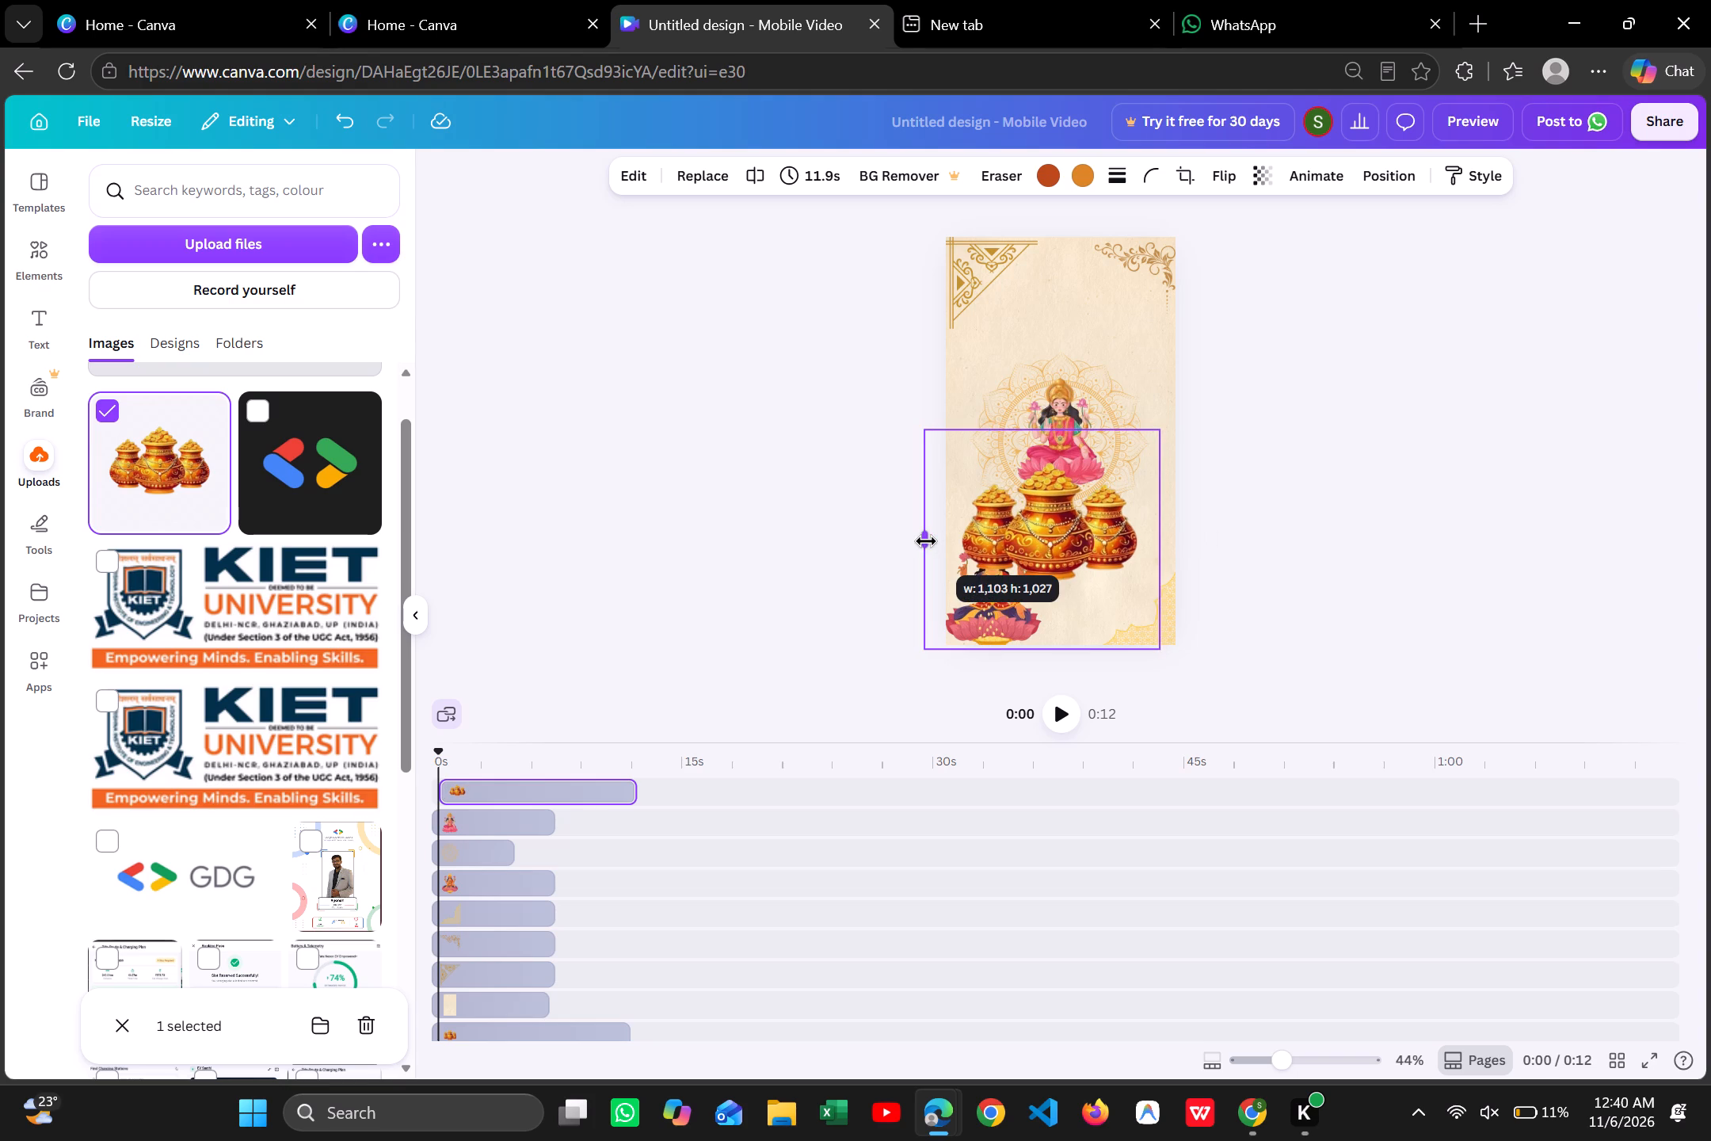
pyautogui.moveTo(926, 541); pyautogui.dragTo(938, 536)
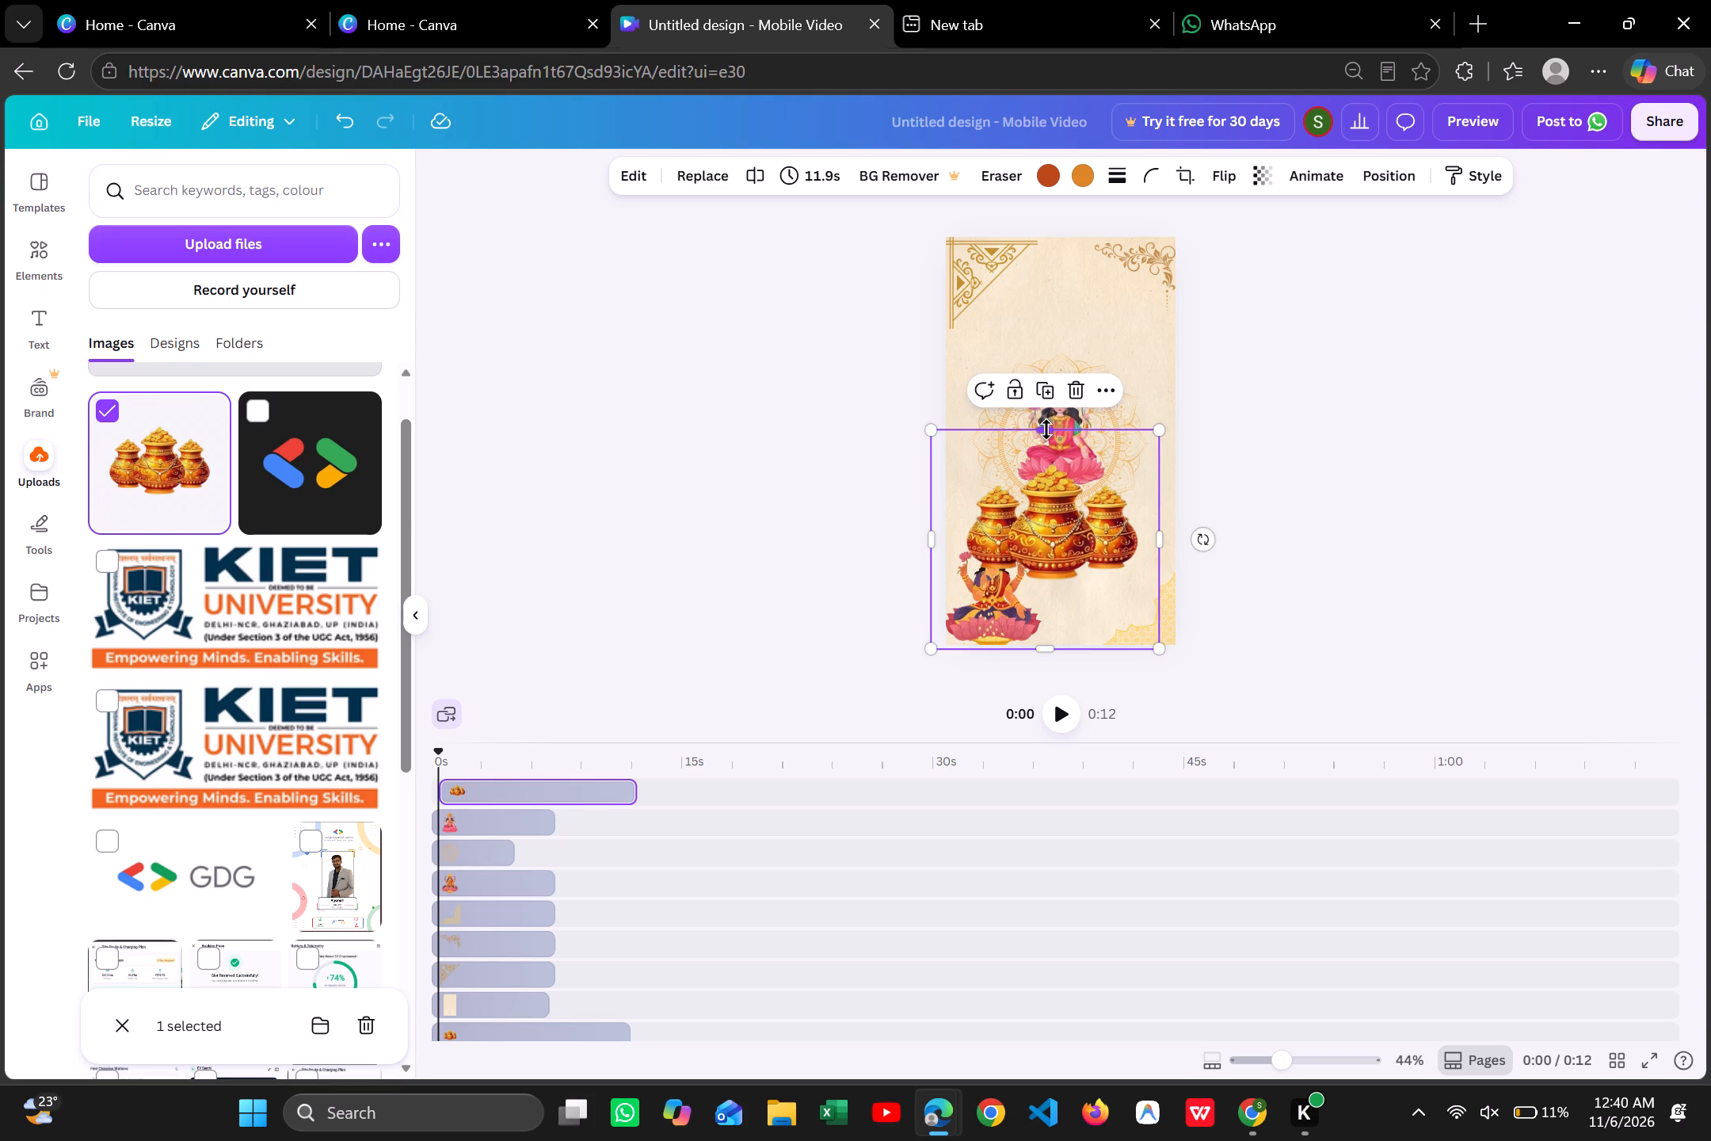
pyautogui.moveTo(1046, 429); pyautogui.dragTo(1046, 461)
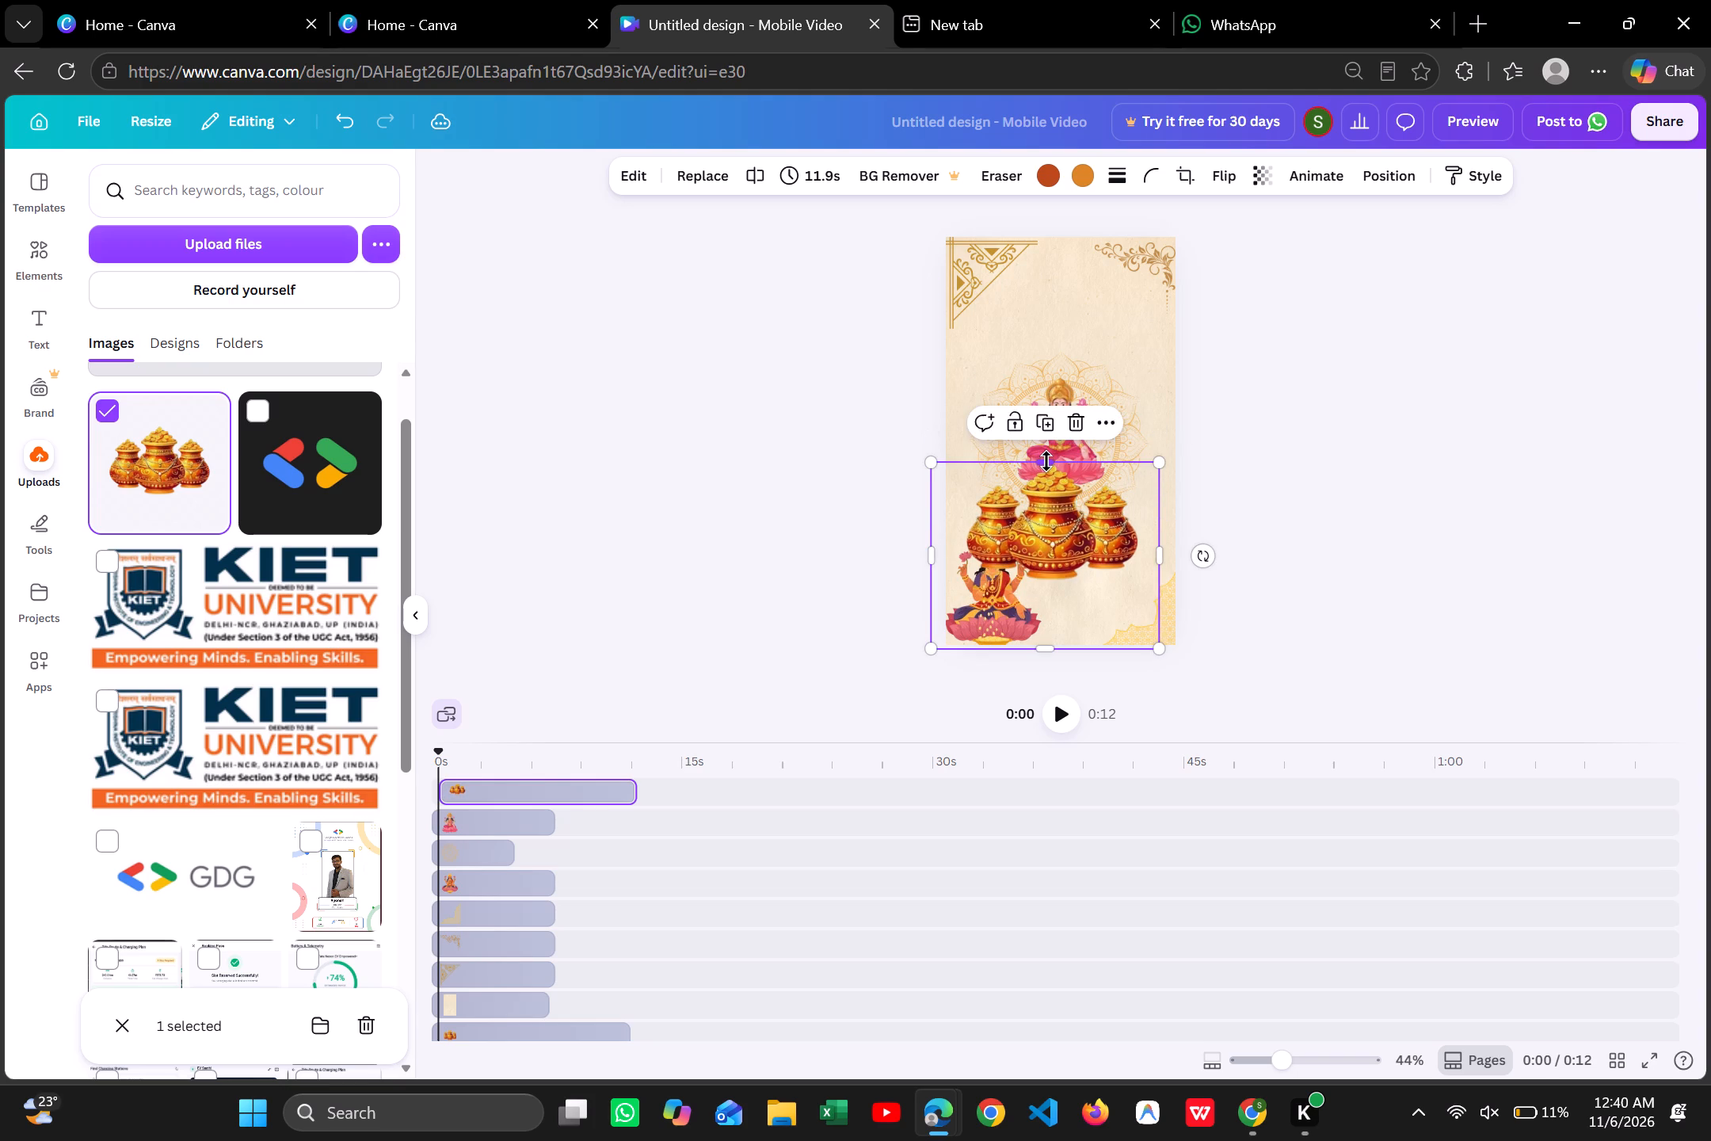
pyautogui.click(1050, 656)
pyautogui.moveTo(1047, 650); pyautogui.dragTo(1043, 629)
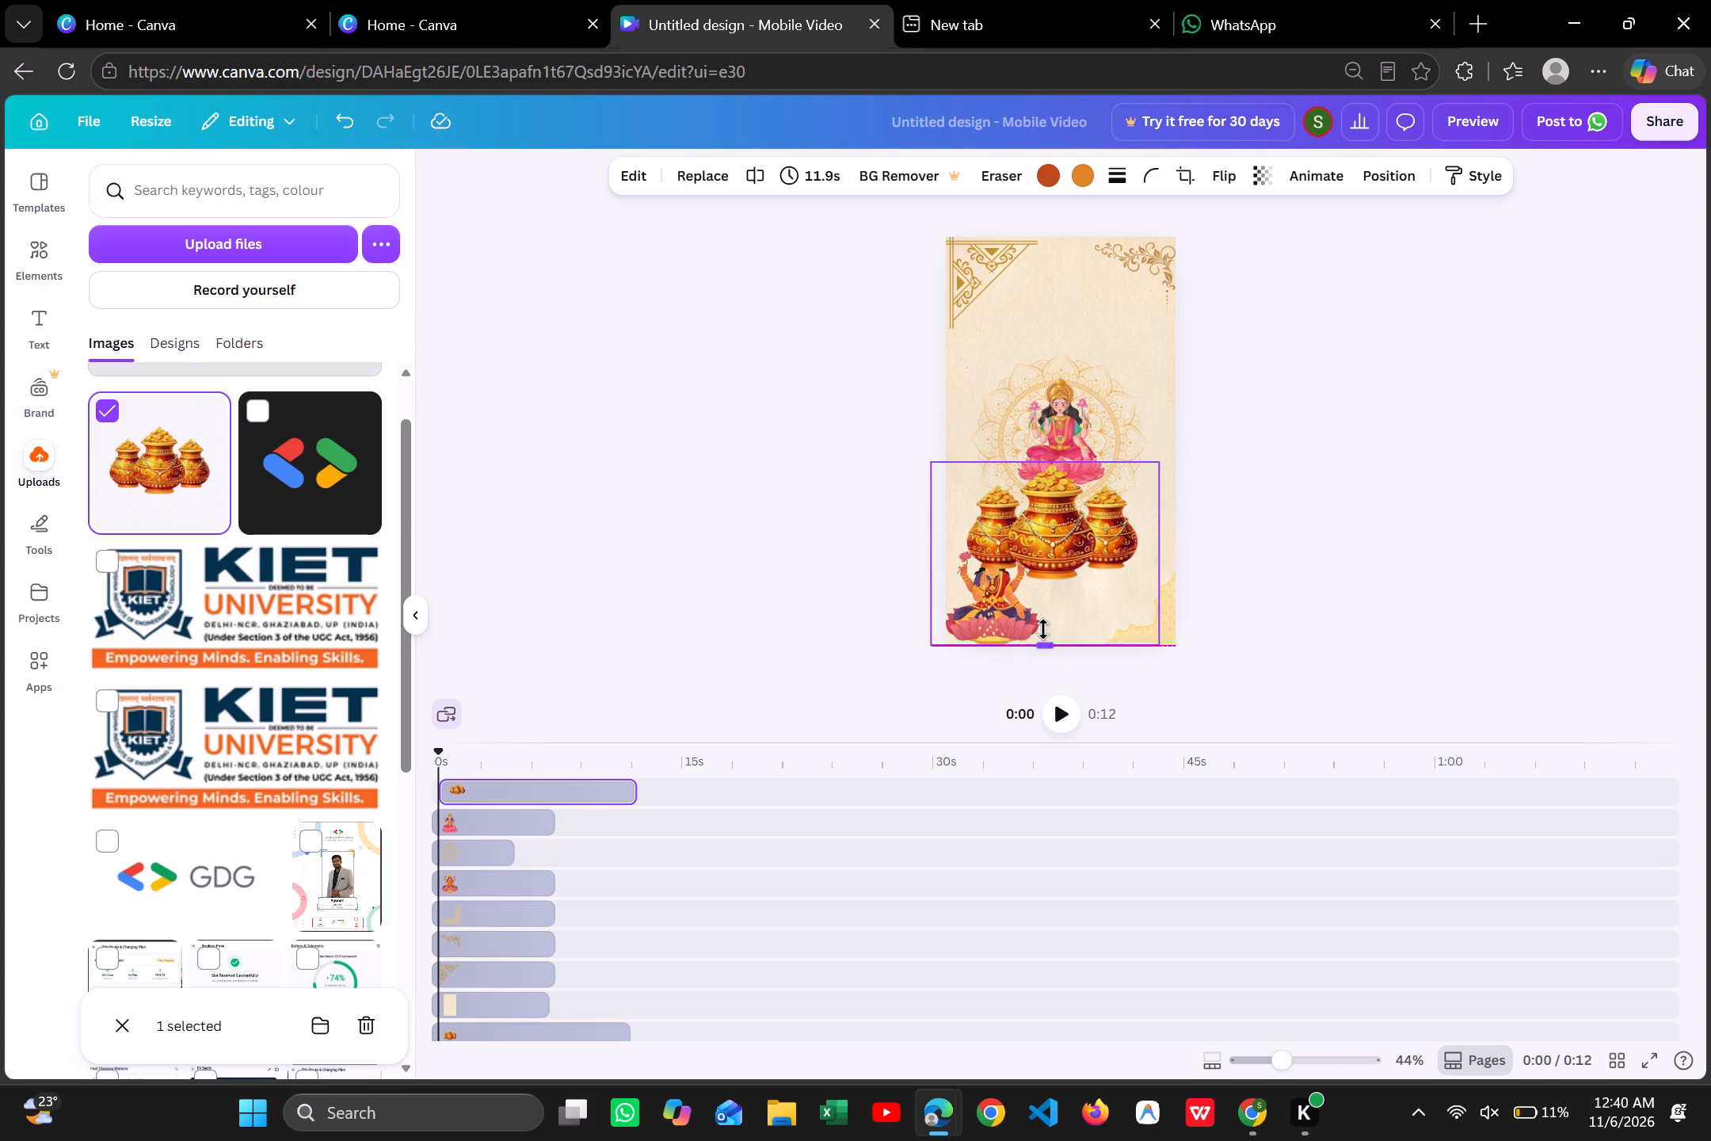
pyautogui.moveTo(1043, 629); pyautogui.dragTo(1042, 578)
pyautogui.moveTo(1042, 543); pyautogui.dragTo(1053, 557)
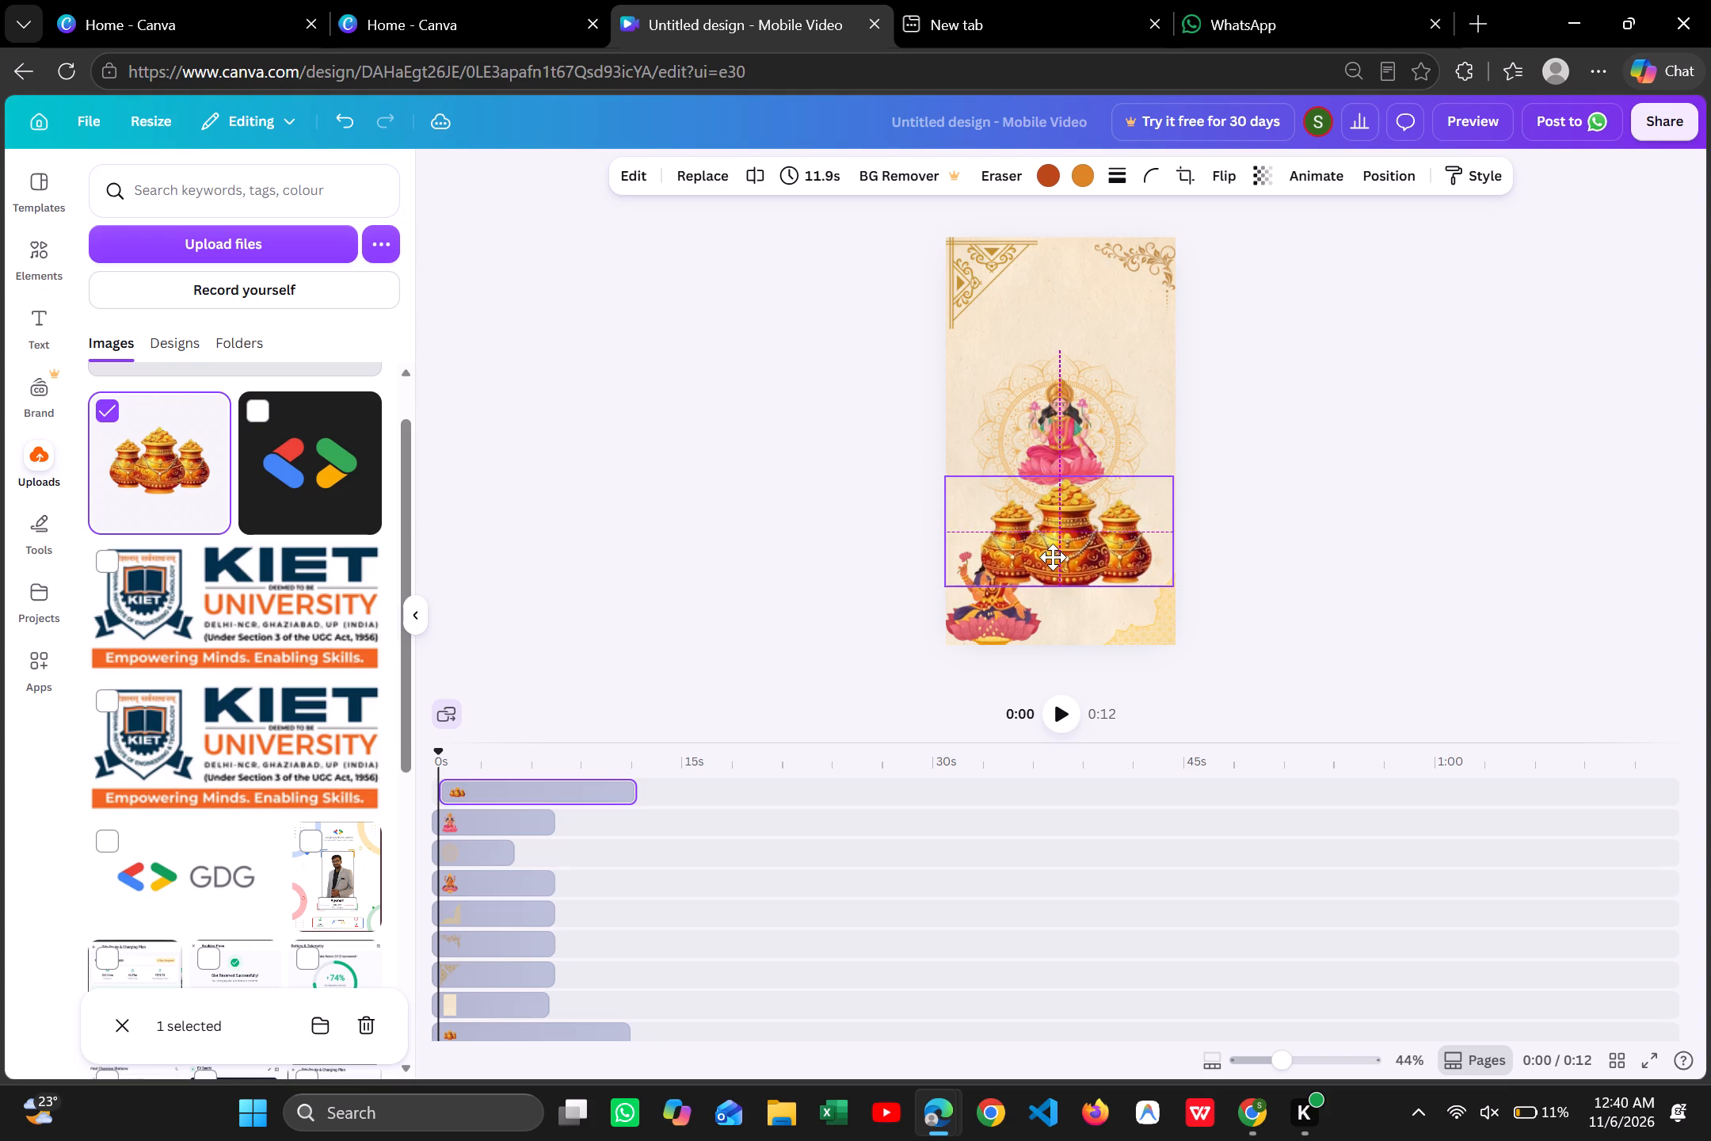
pyautogui.moveTo(1053, 557); pyautogui.dragTo(1050, 559)
# Delete the extra goddess Lakshmi graphic in the page's lower-left corner.
pyautogui.click(1013, 616)
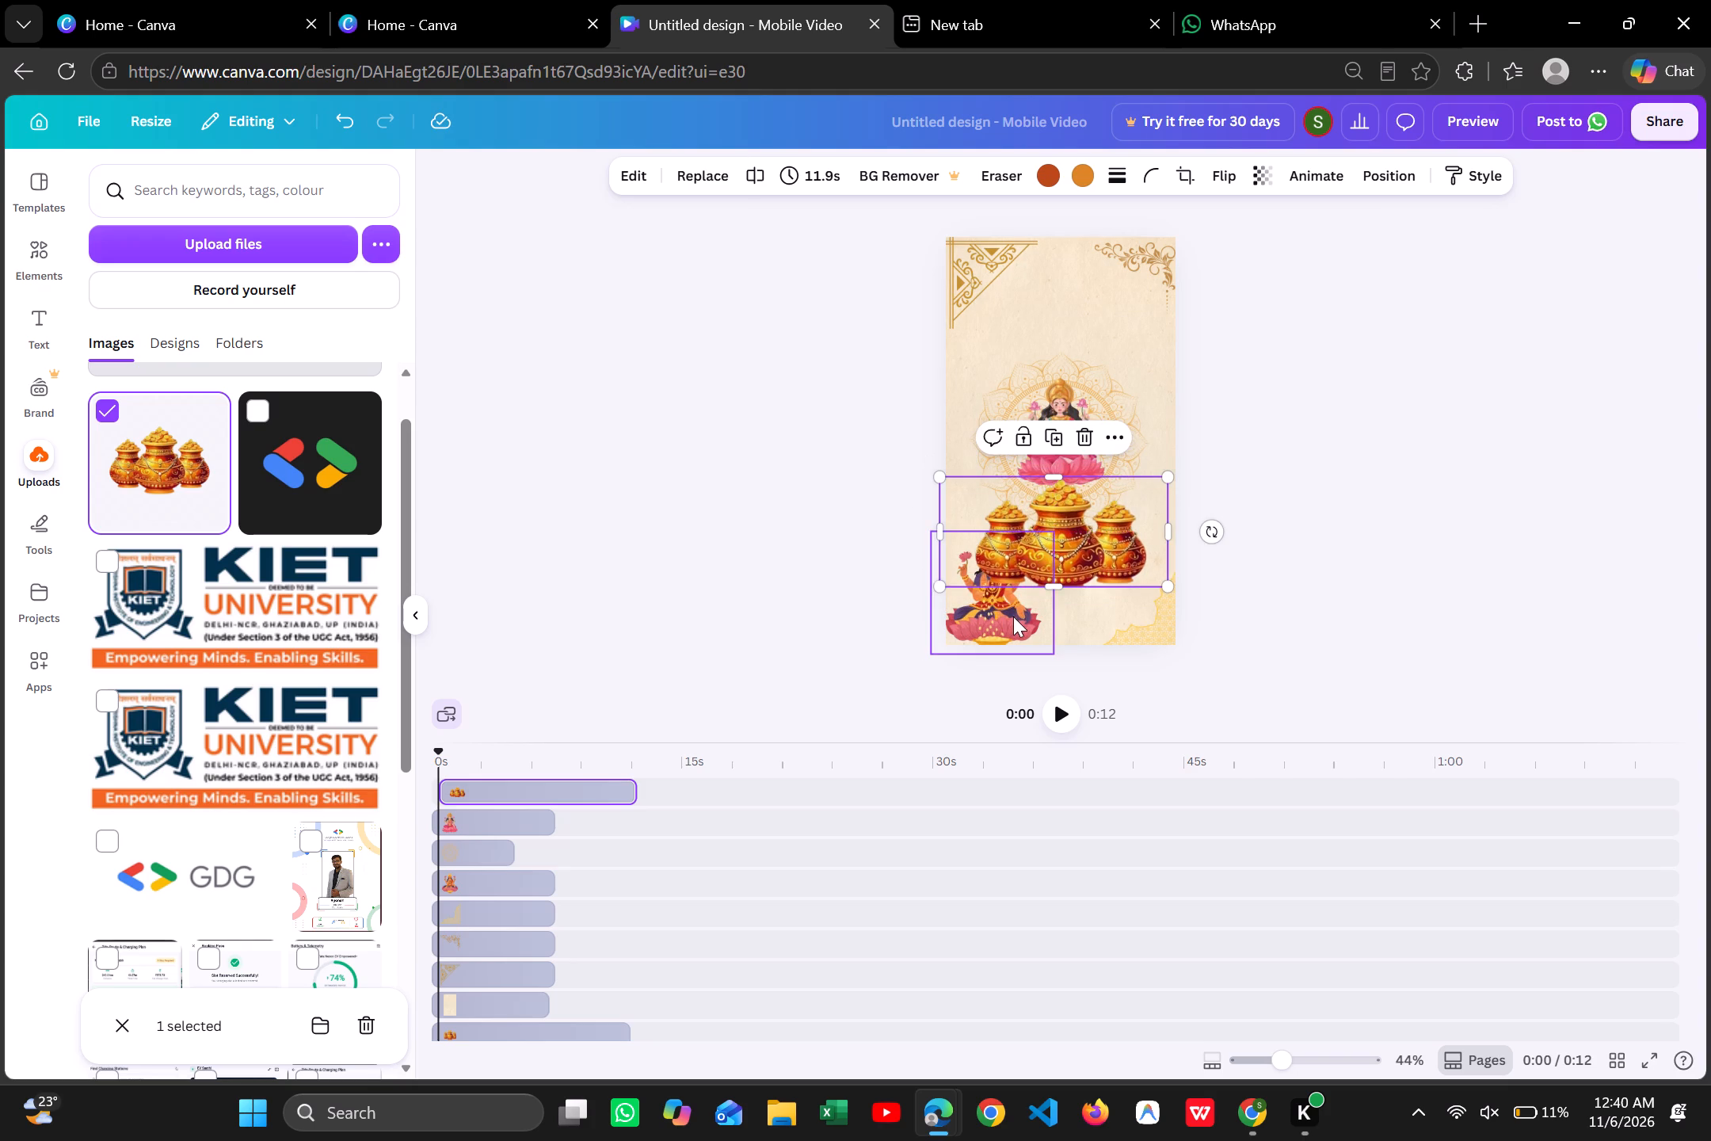
pyautogui.click(1020, 493)
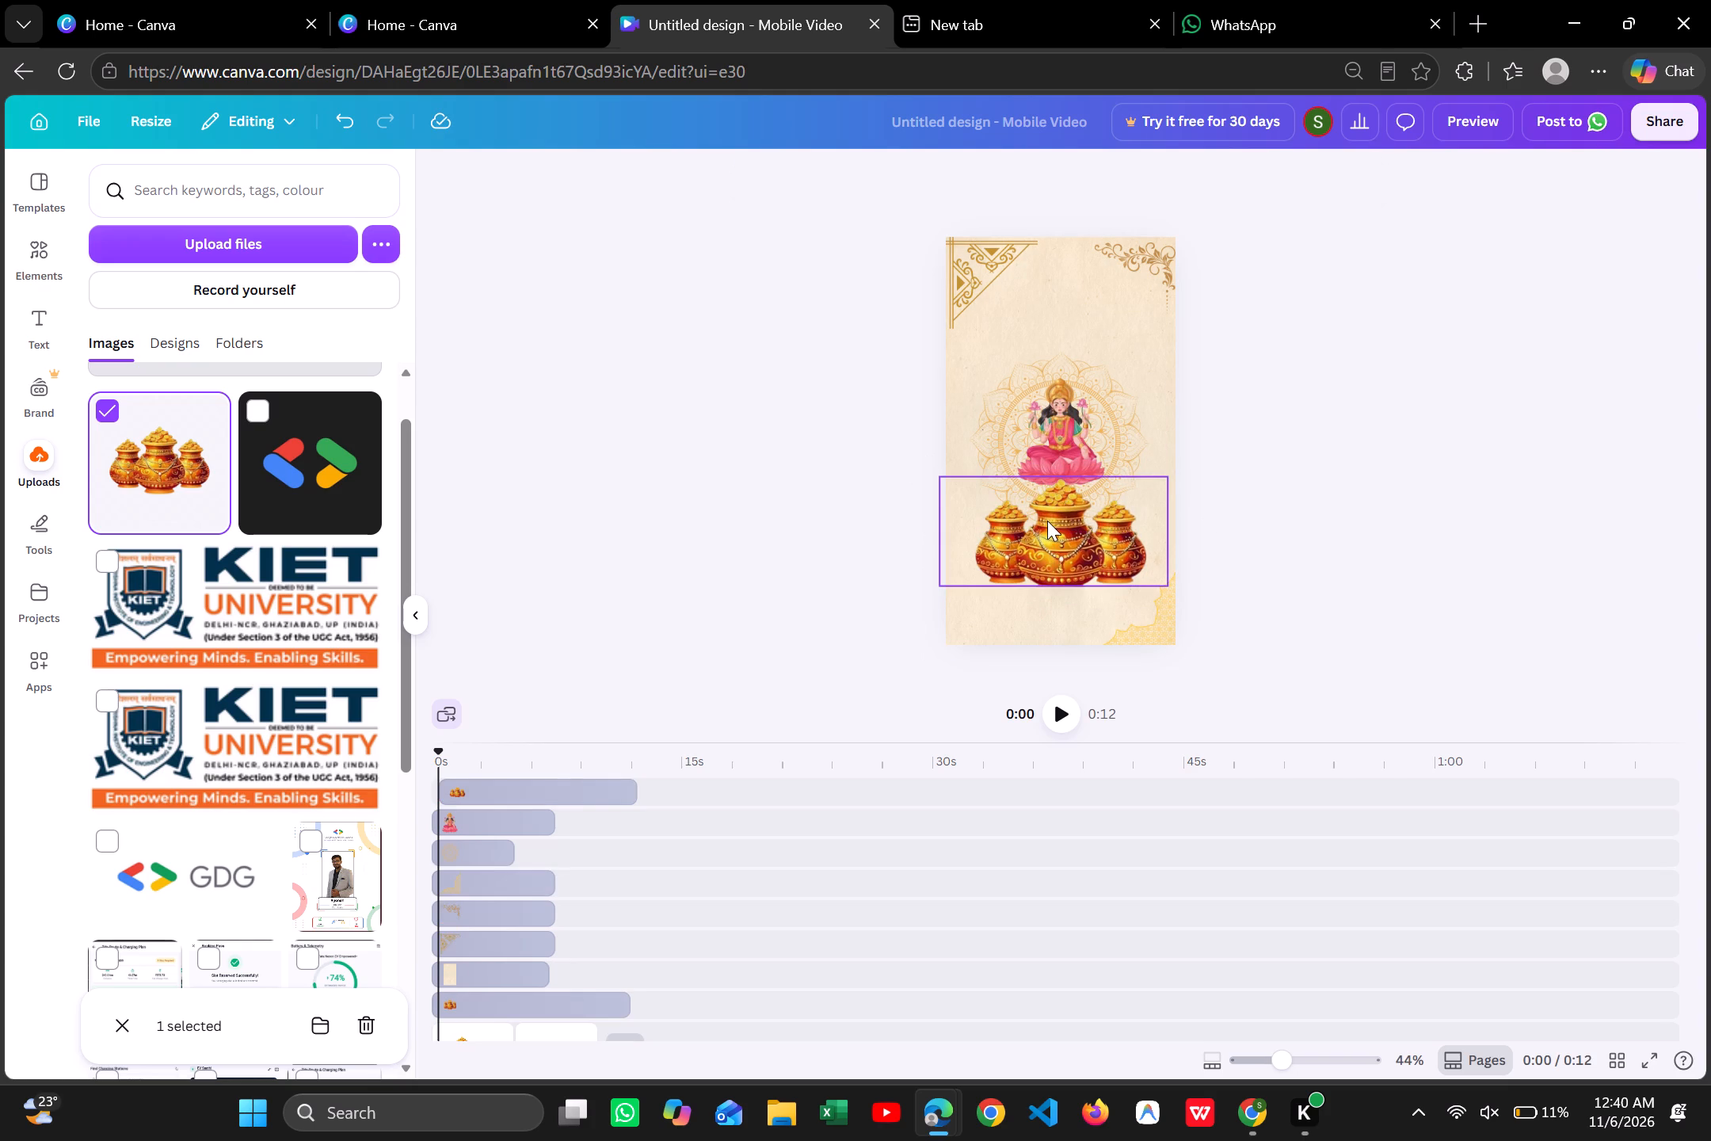
# Scale down the three-pot kalash image and place it below the mandala, slightly right of centre near the page's bottom edge.
pyautogui.click(1047, 521)
pyautogui.moveTo(1174, 475); pyautogui.dragTo(1134, 496)
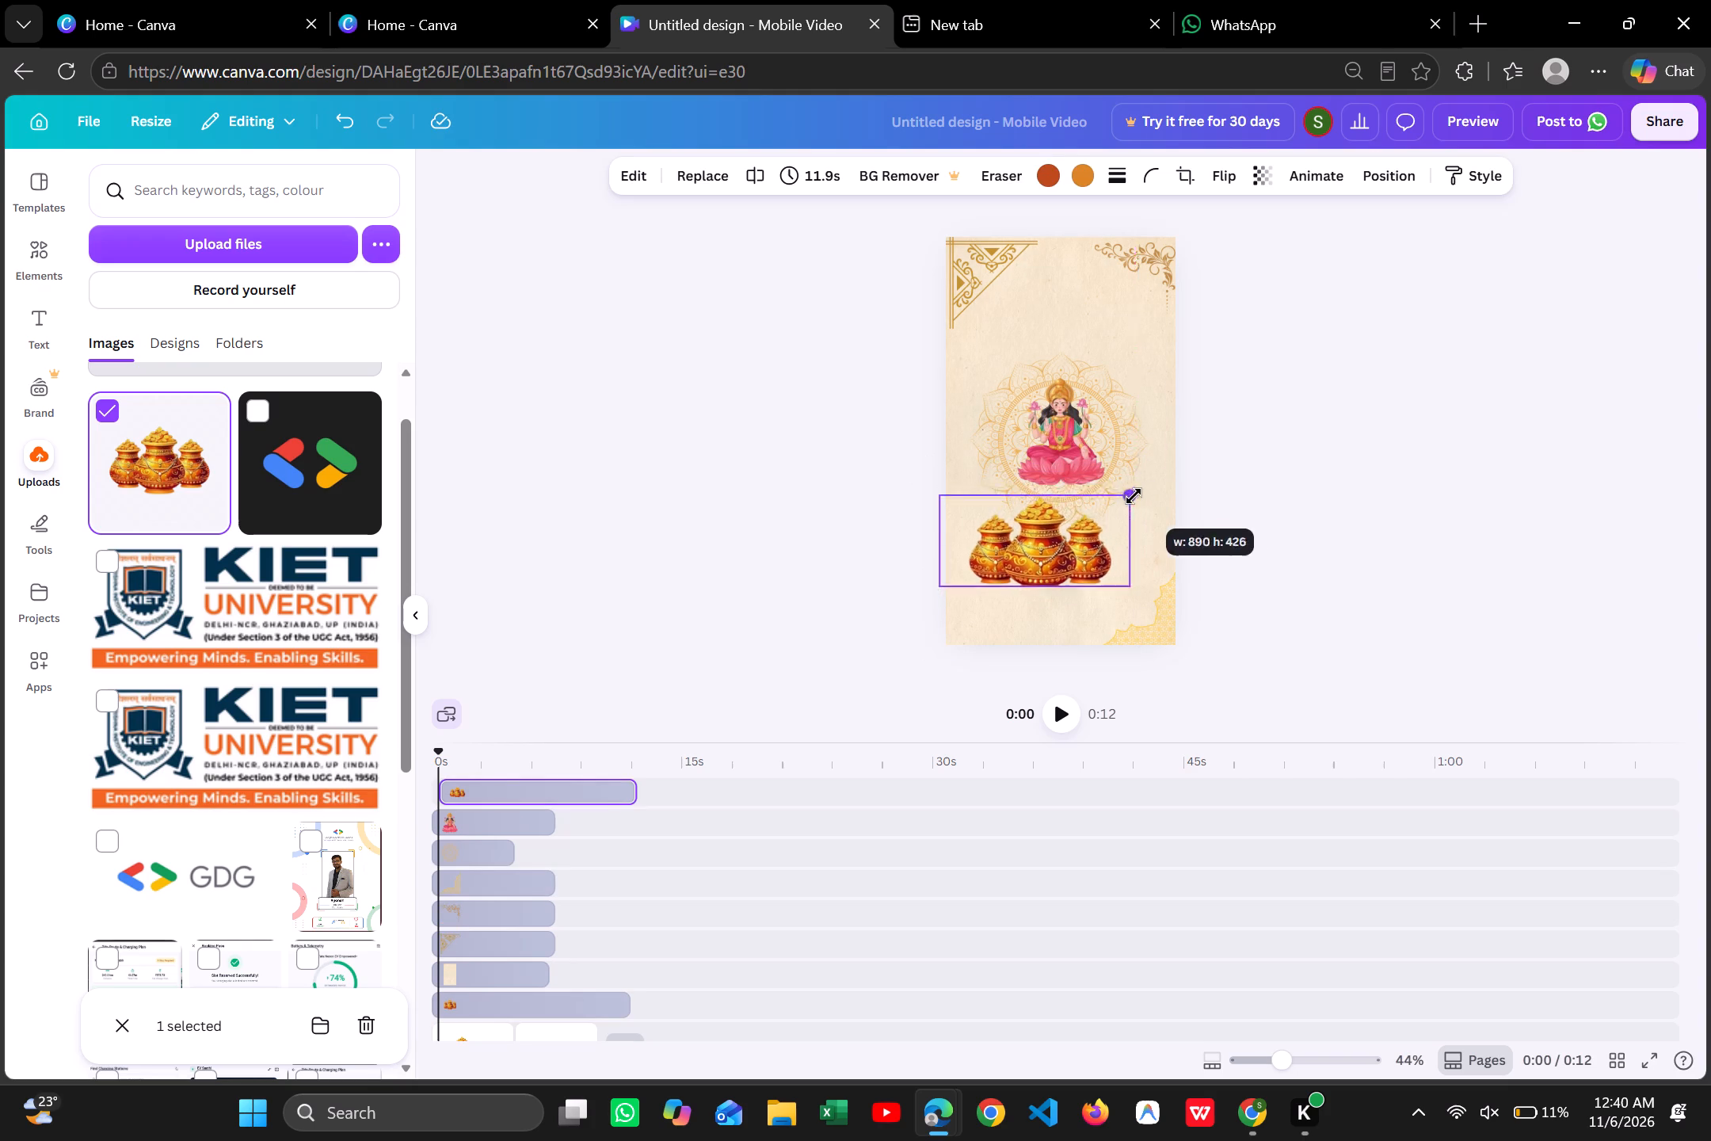
pyautogui.moveTo(1134, 496); pyautogui.dragTo(1127, 500)
pyautogui.moveTo(1035, 558); pyautogui.dragTo(1067, 590)
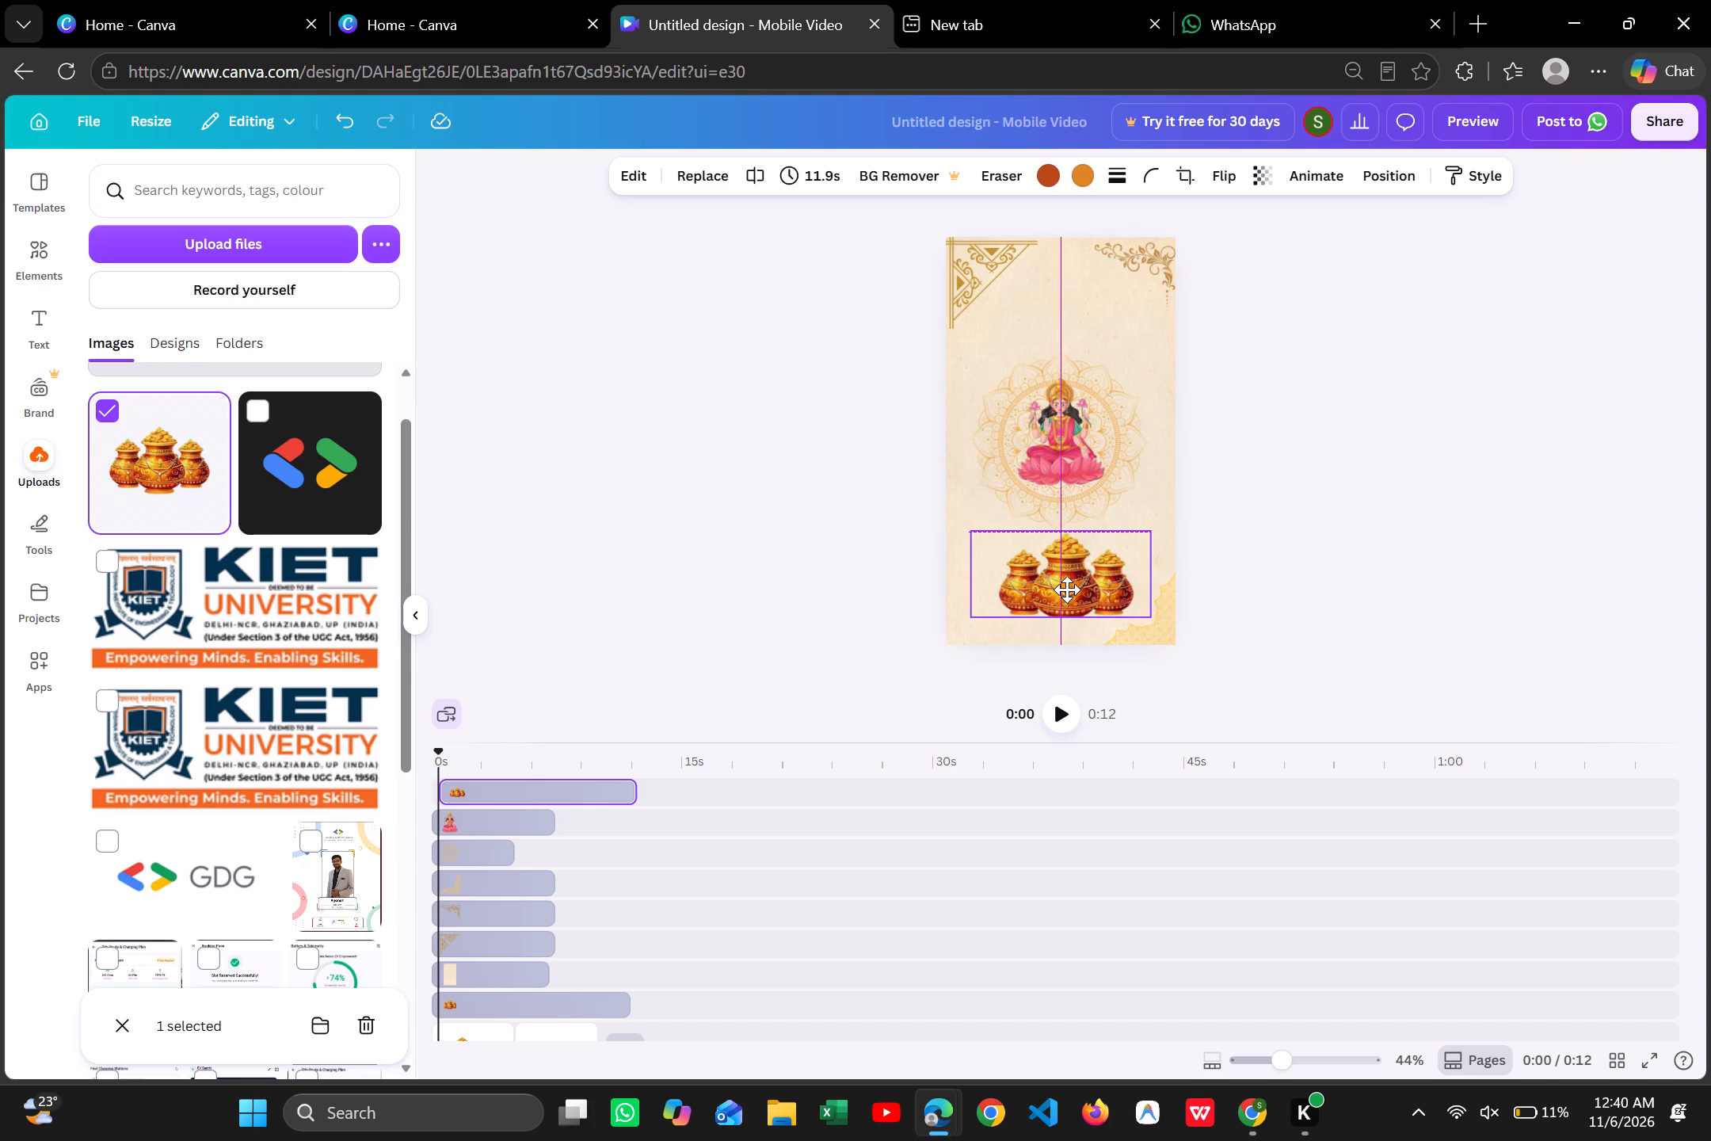
pyautogui.moveTo(1067, 590); pyautogui.dragTo(1069, 599)
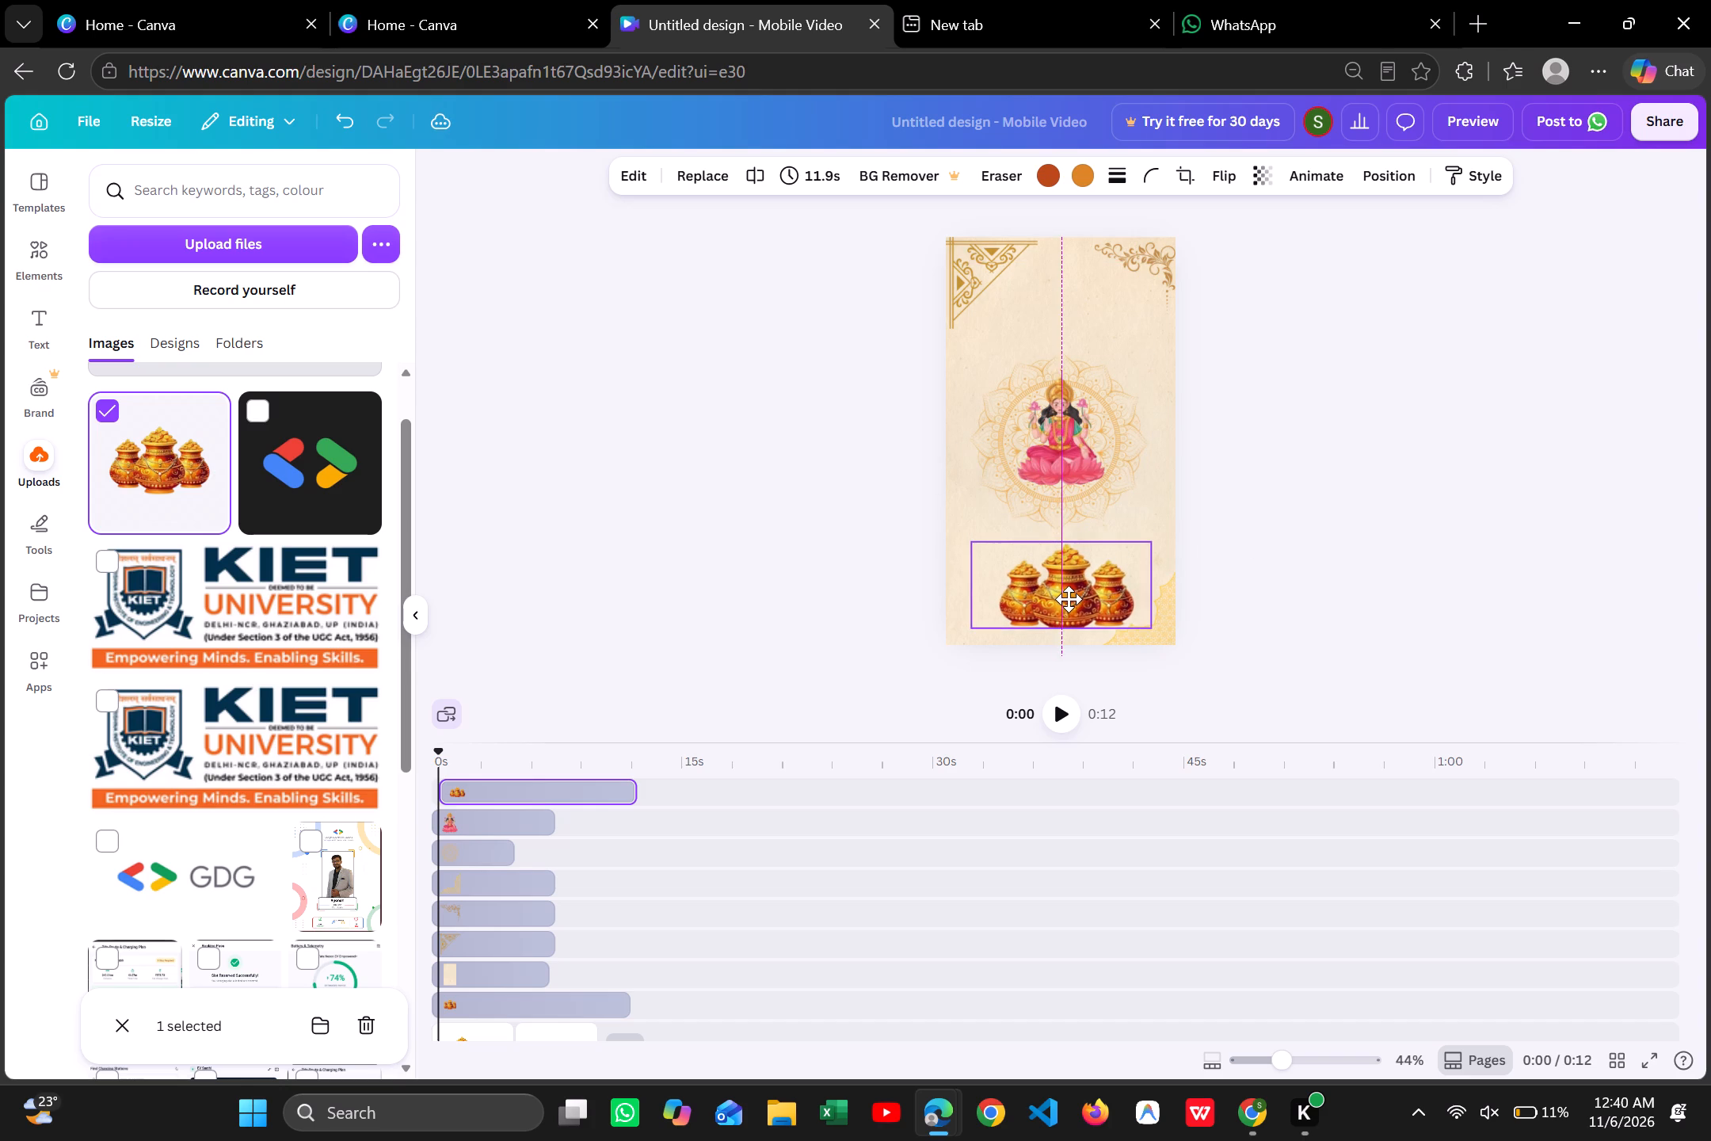
pyautogui.moveTo(1069, 599); pyautogui.dragTo(1083, 598)
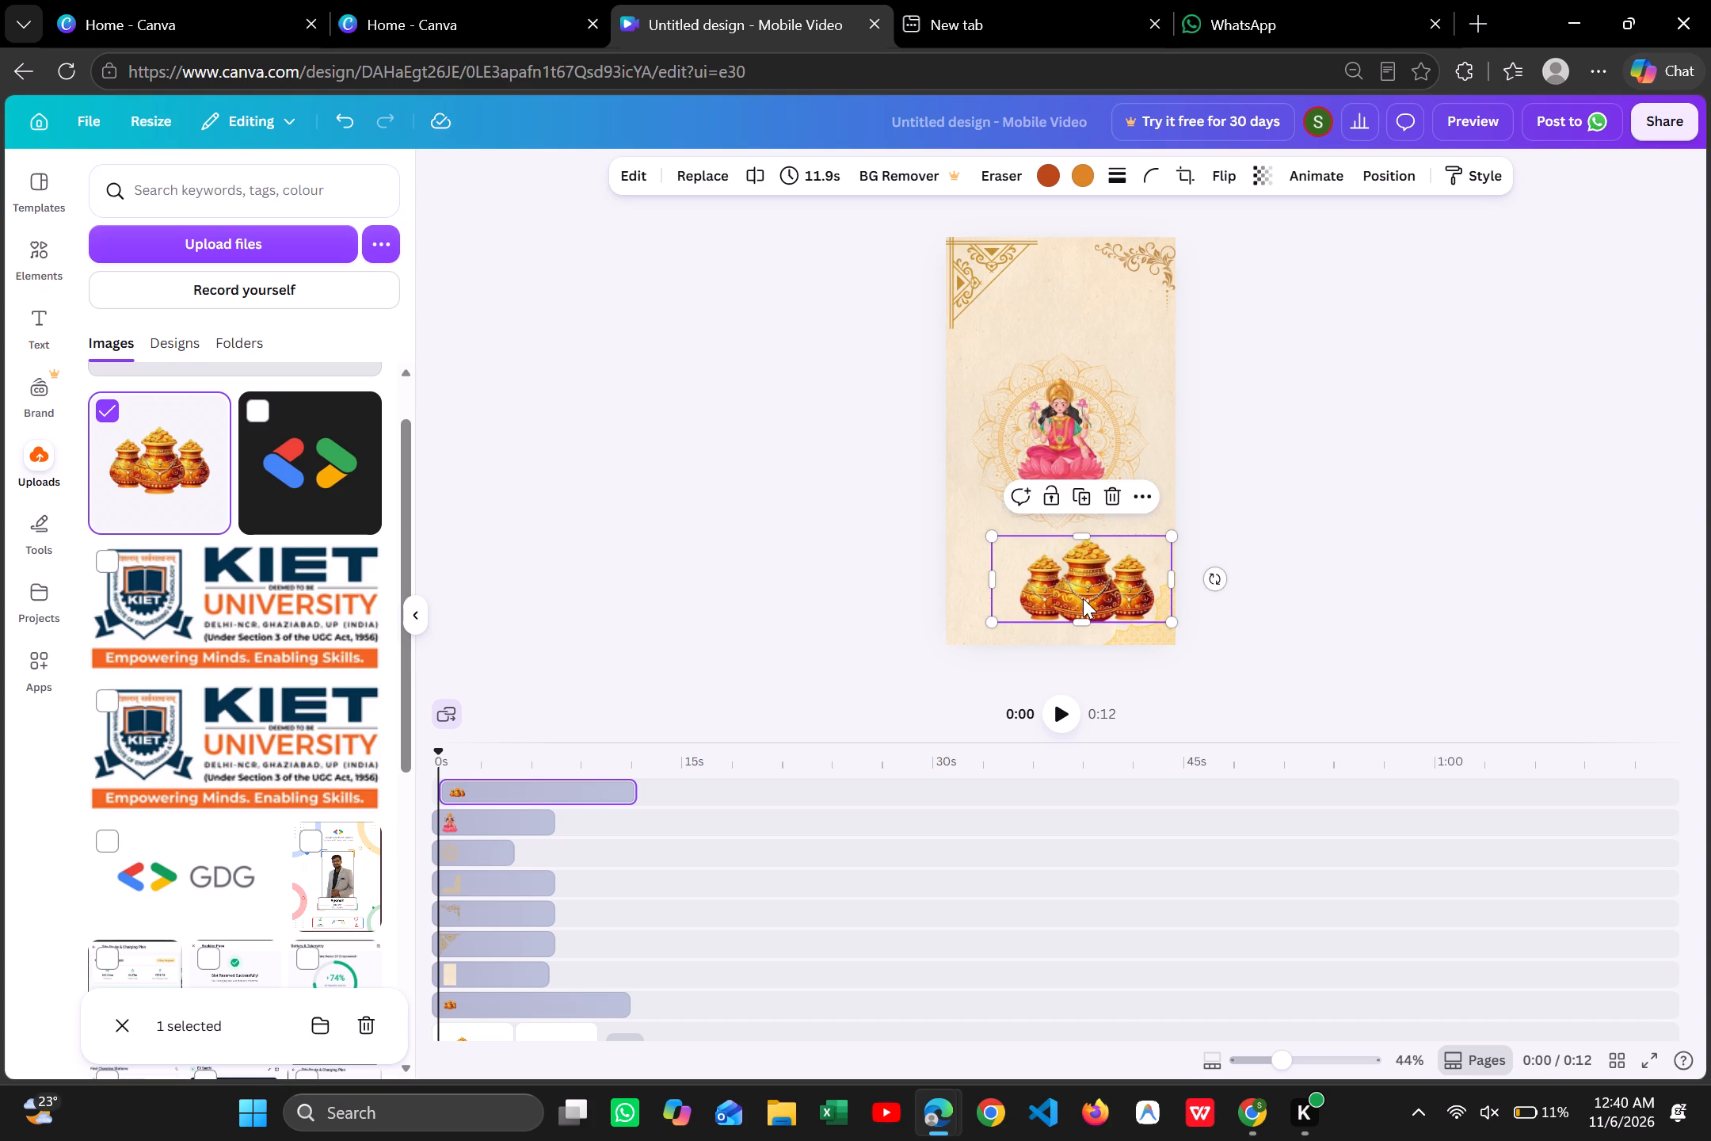
pyautogui.click(1384, 561)
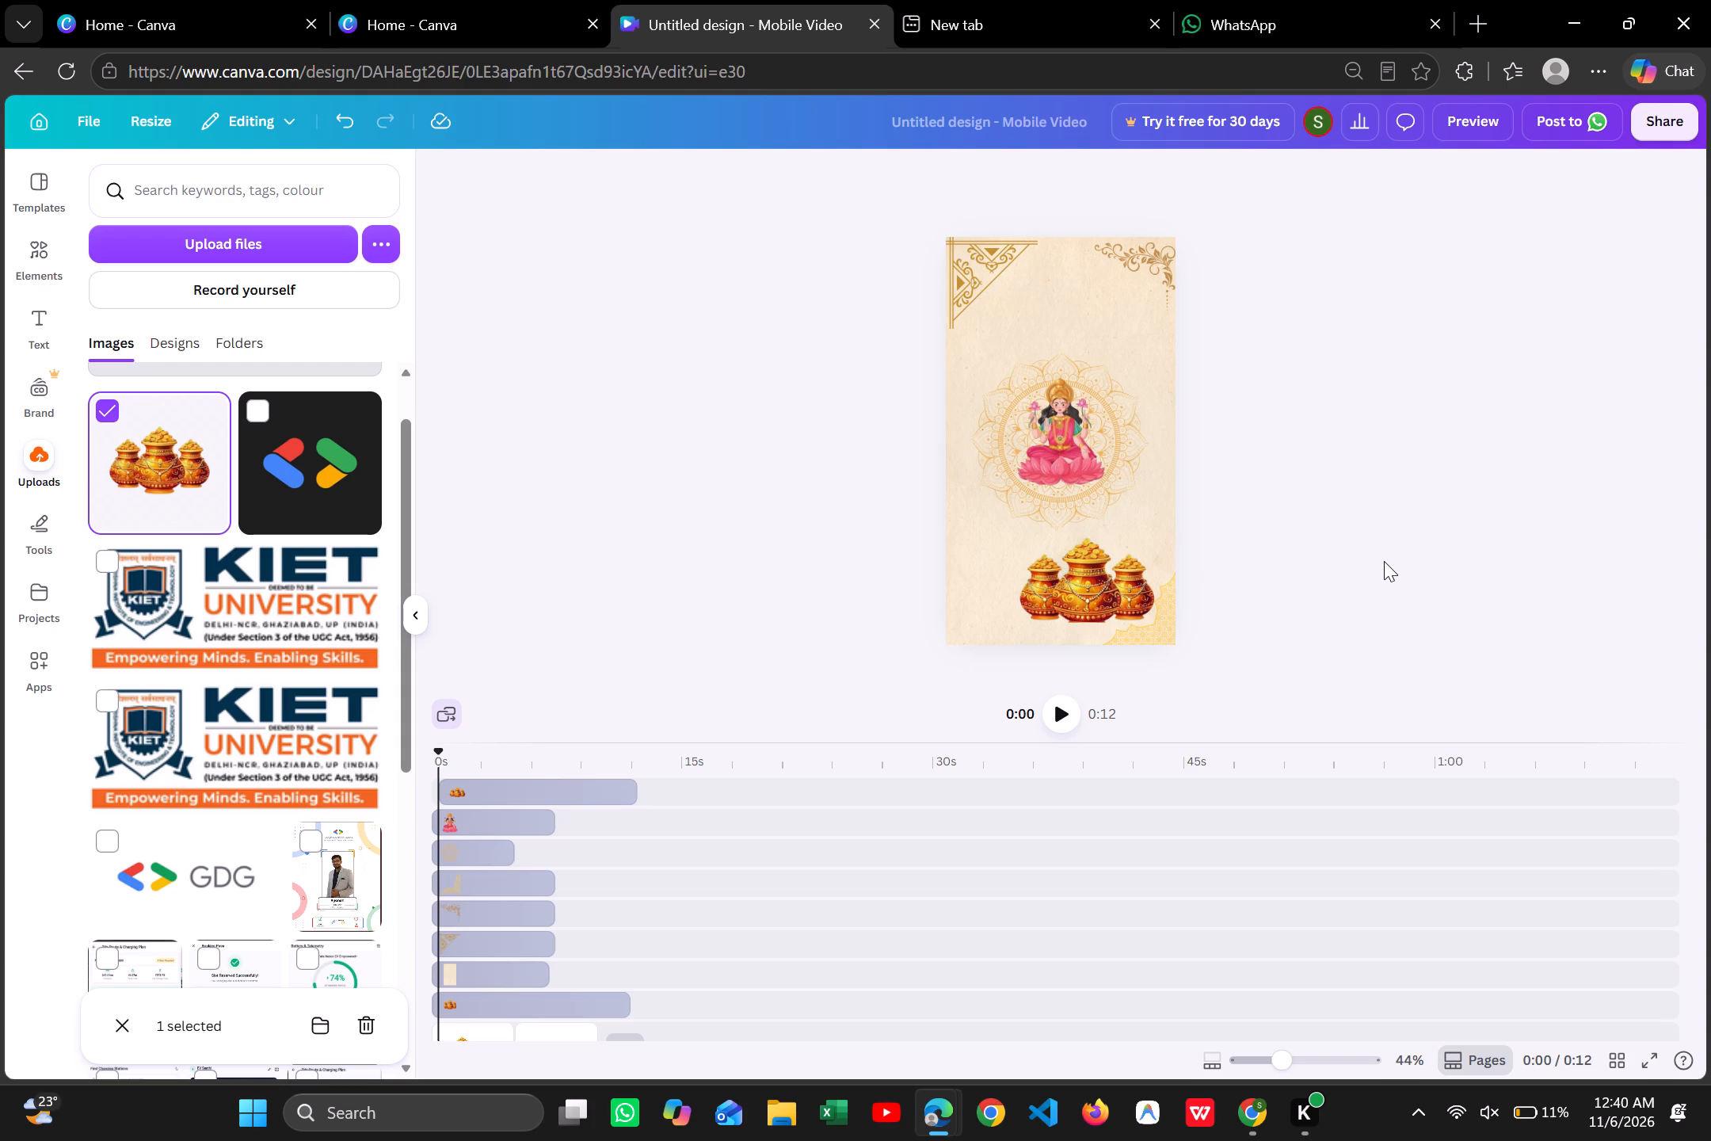
# Change the first colour of the page's bottom-right corner ornament to the design's golden brown #C3922E.
pyautogui.click(1150, 630)
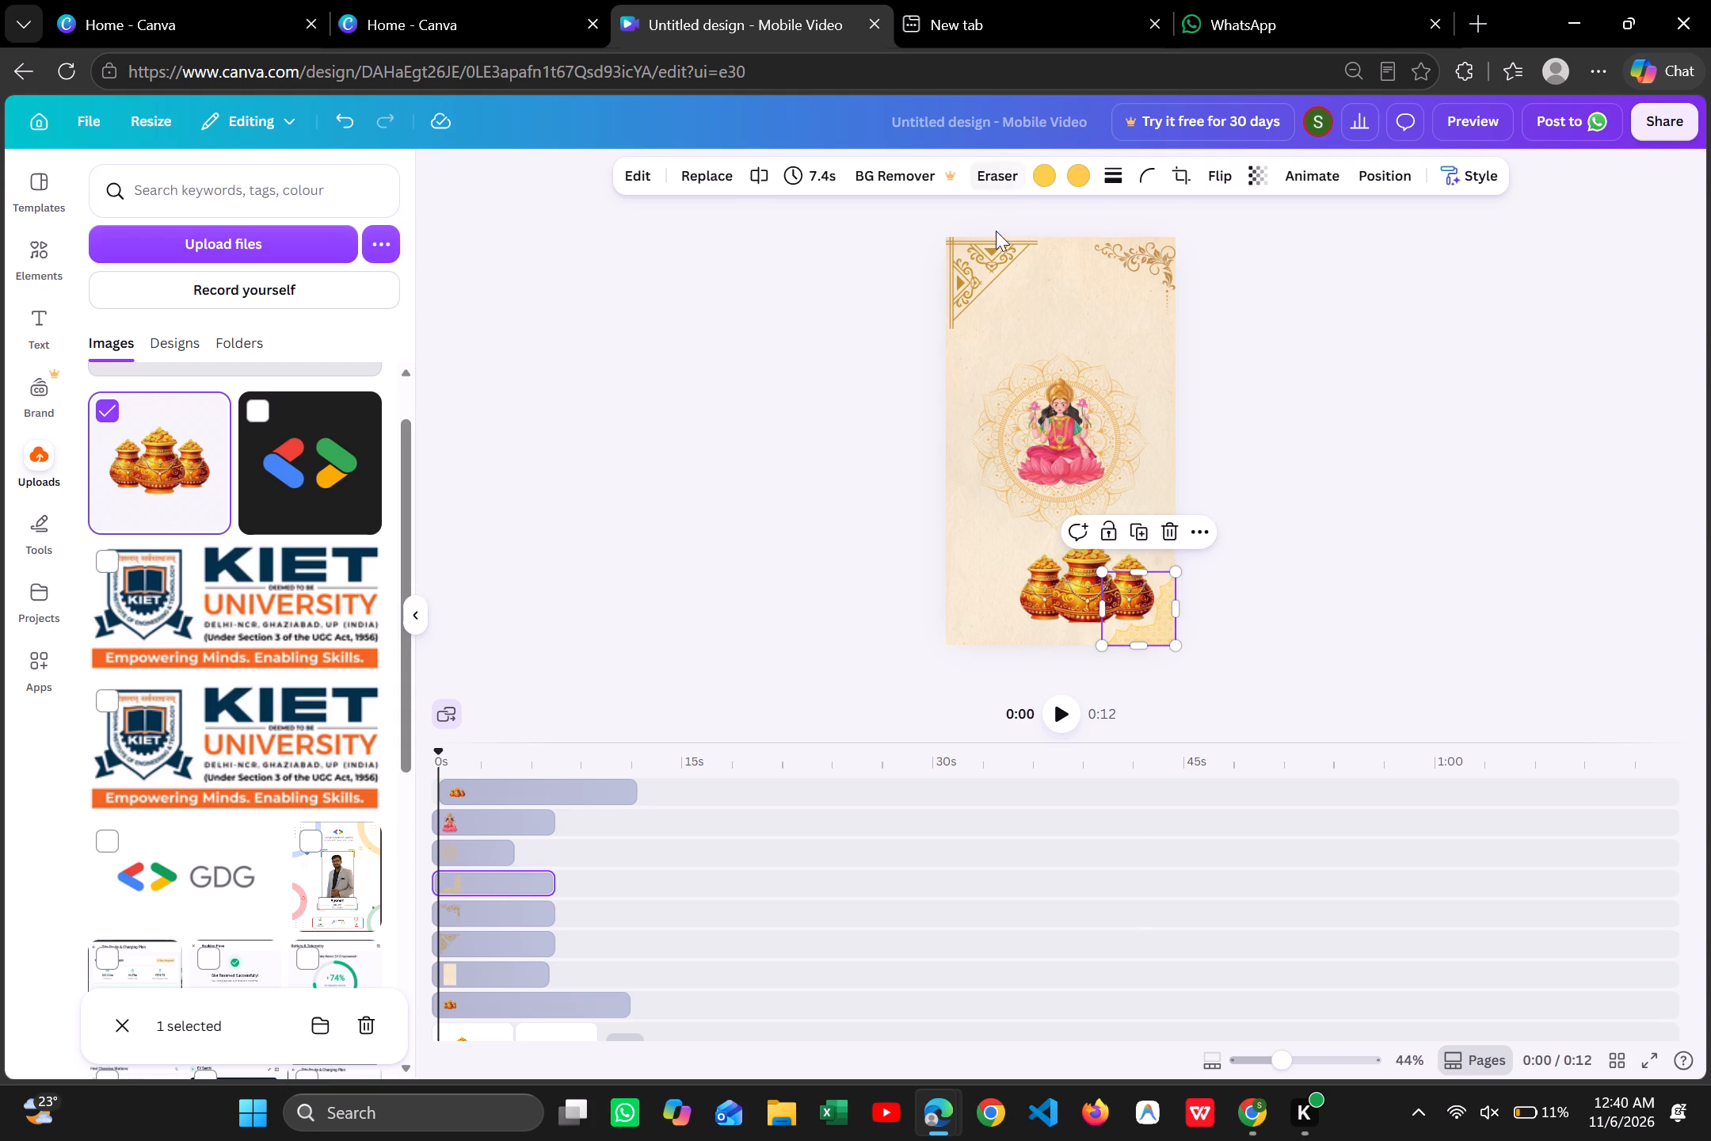
pyautogui.click(986, 250)
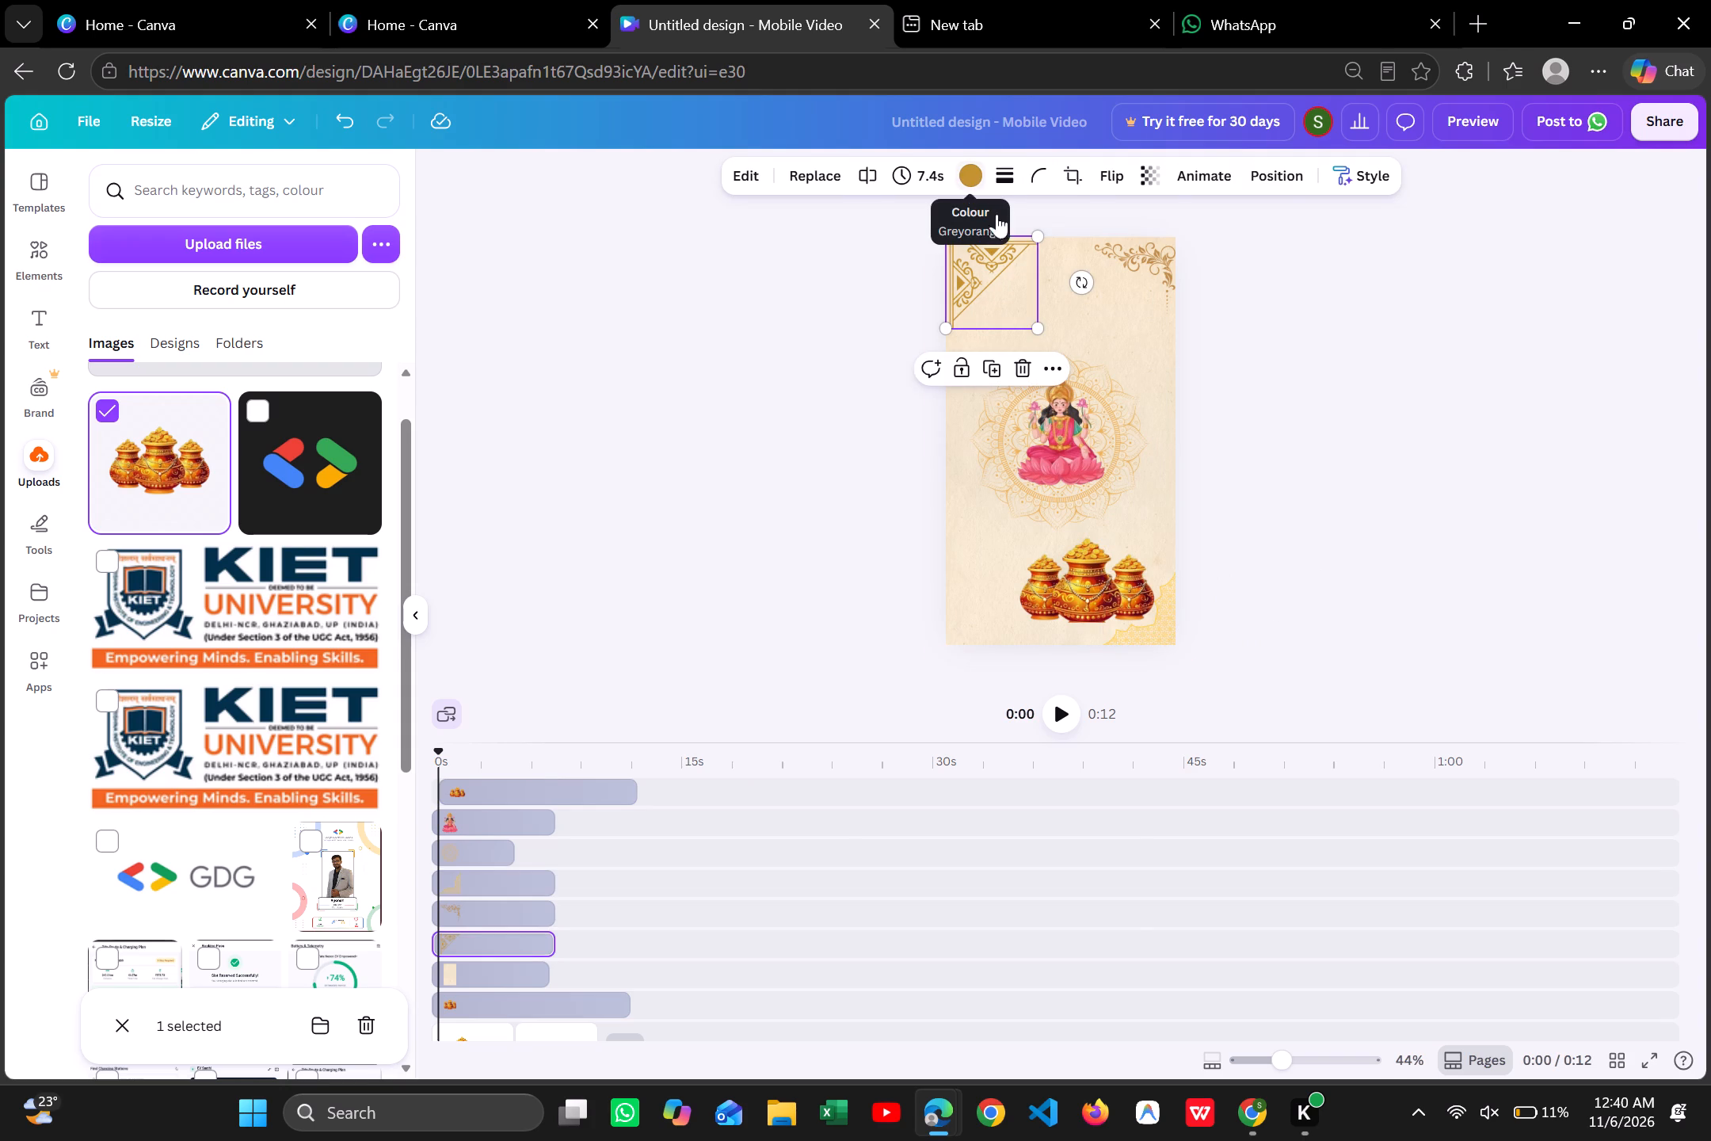
pyautogui.click(1161, 621)
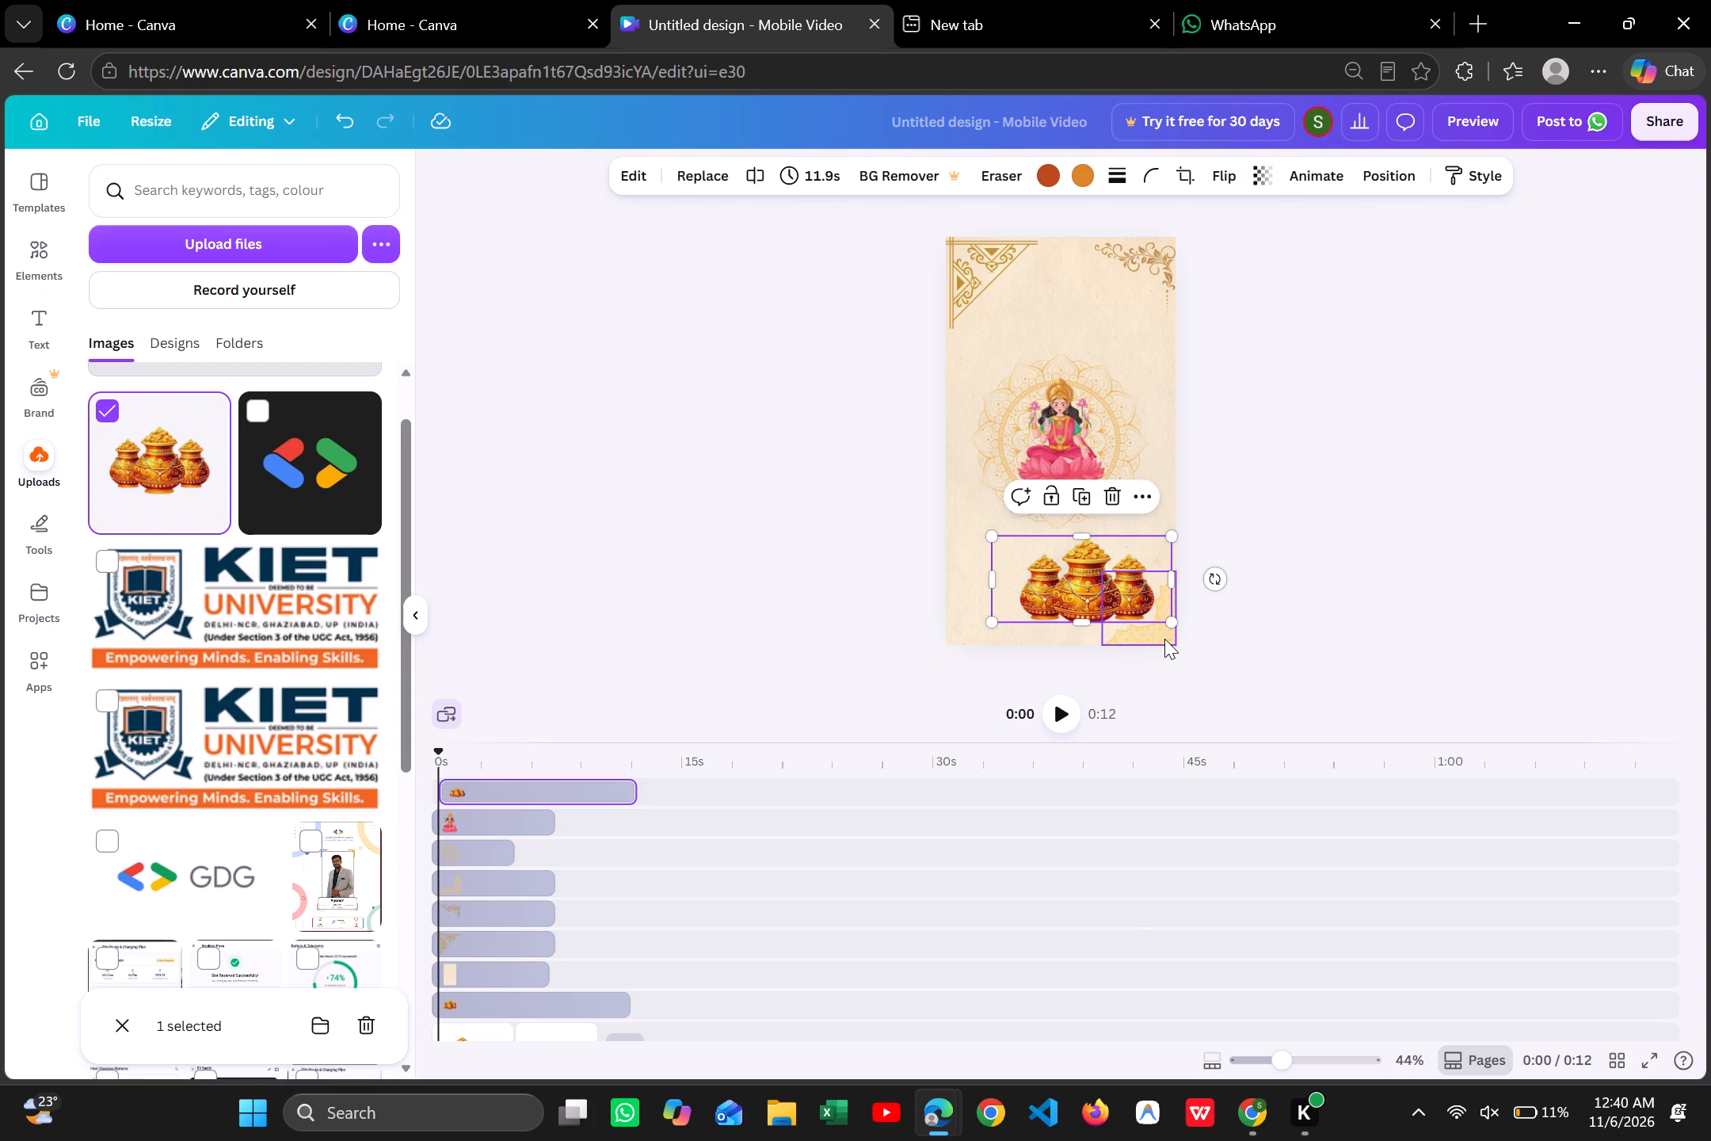
pyautogui.click(1164, 638)
pyautogui.click(1043, 182)
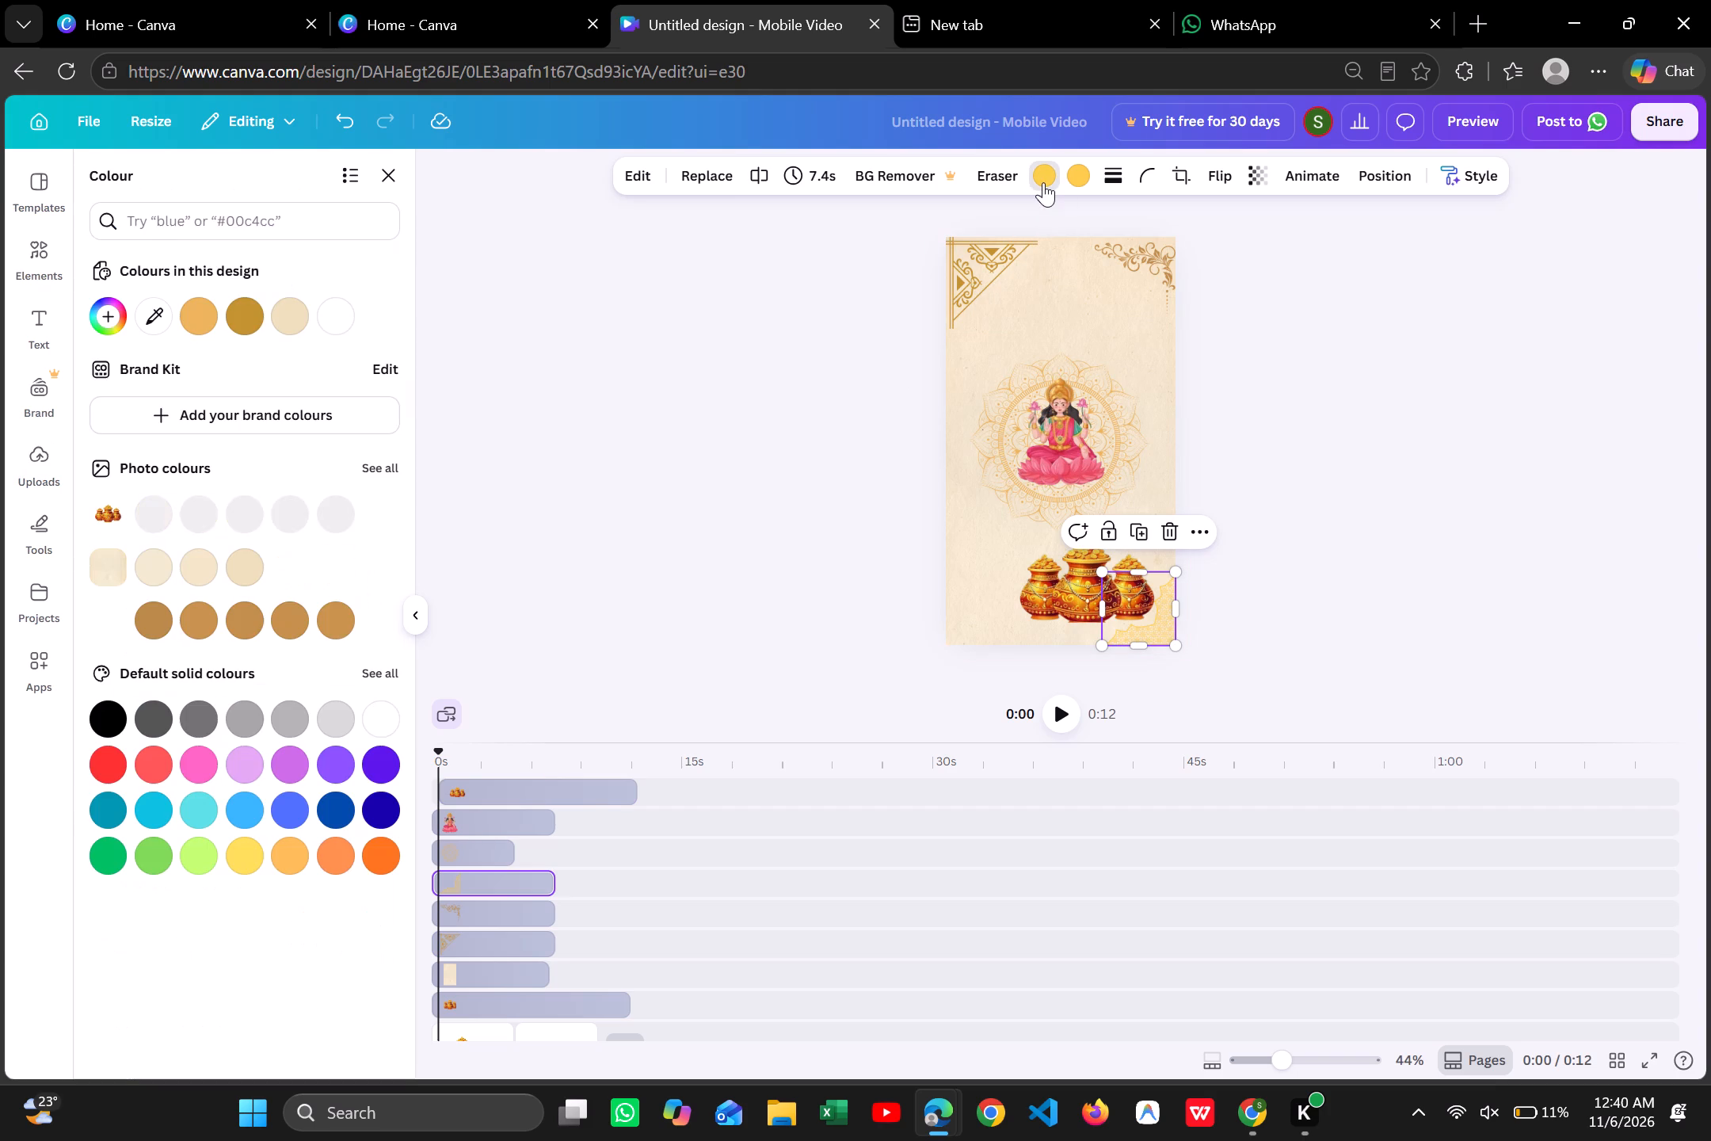
pyautogui.click(241, 327)
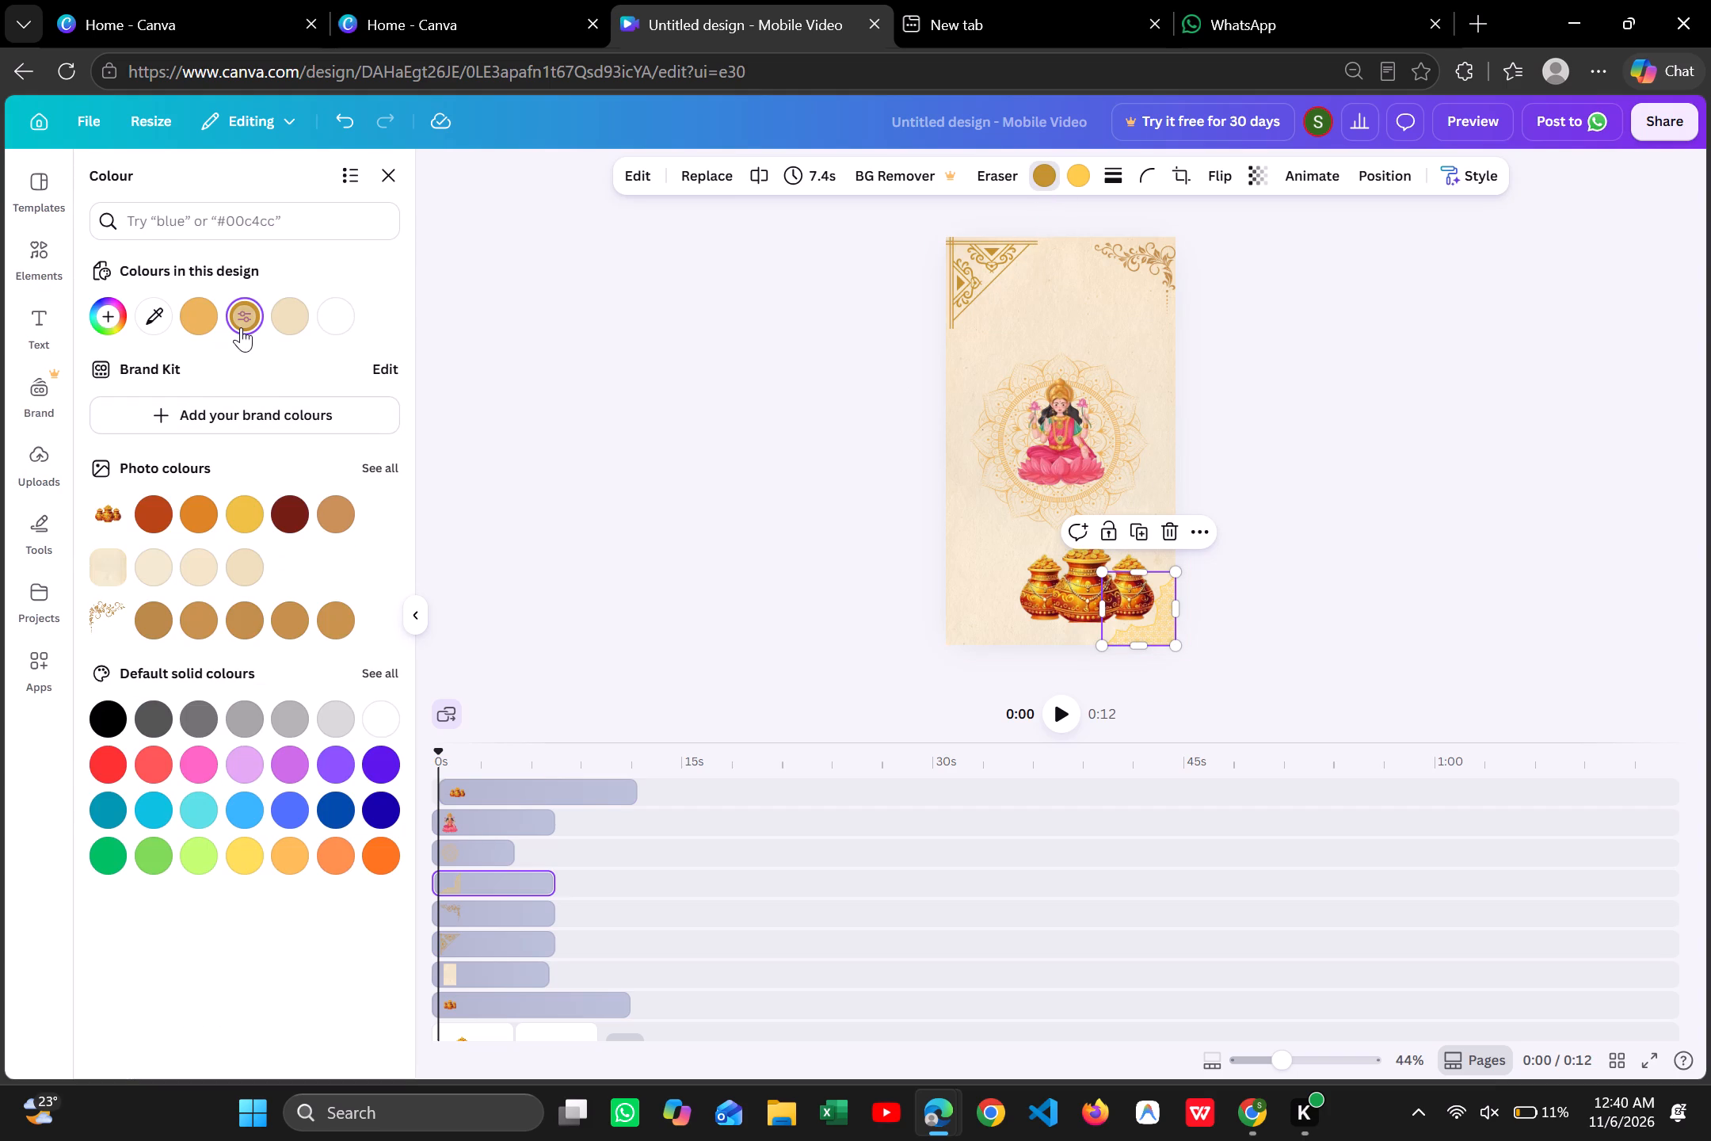
pyautogui.click(241, 327)
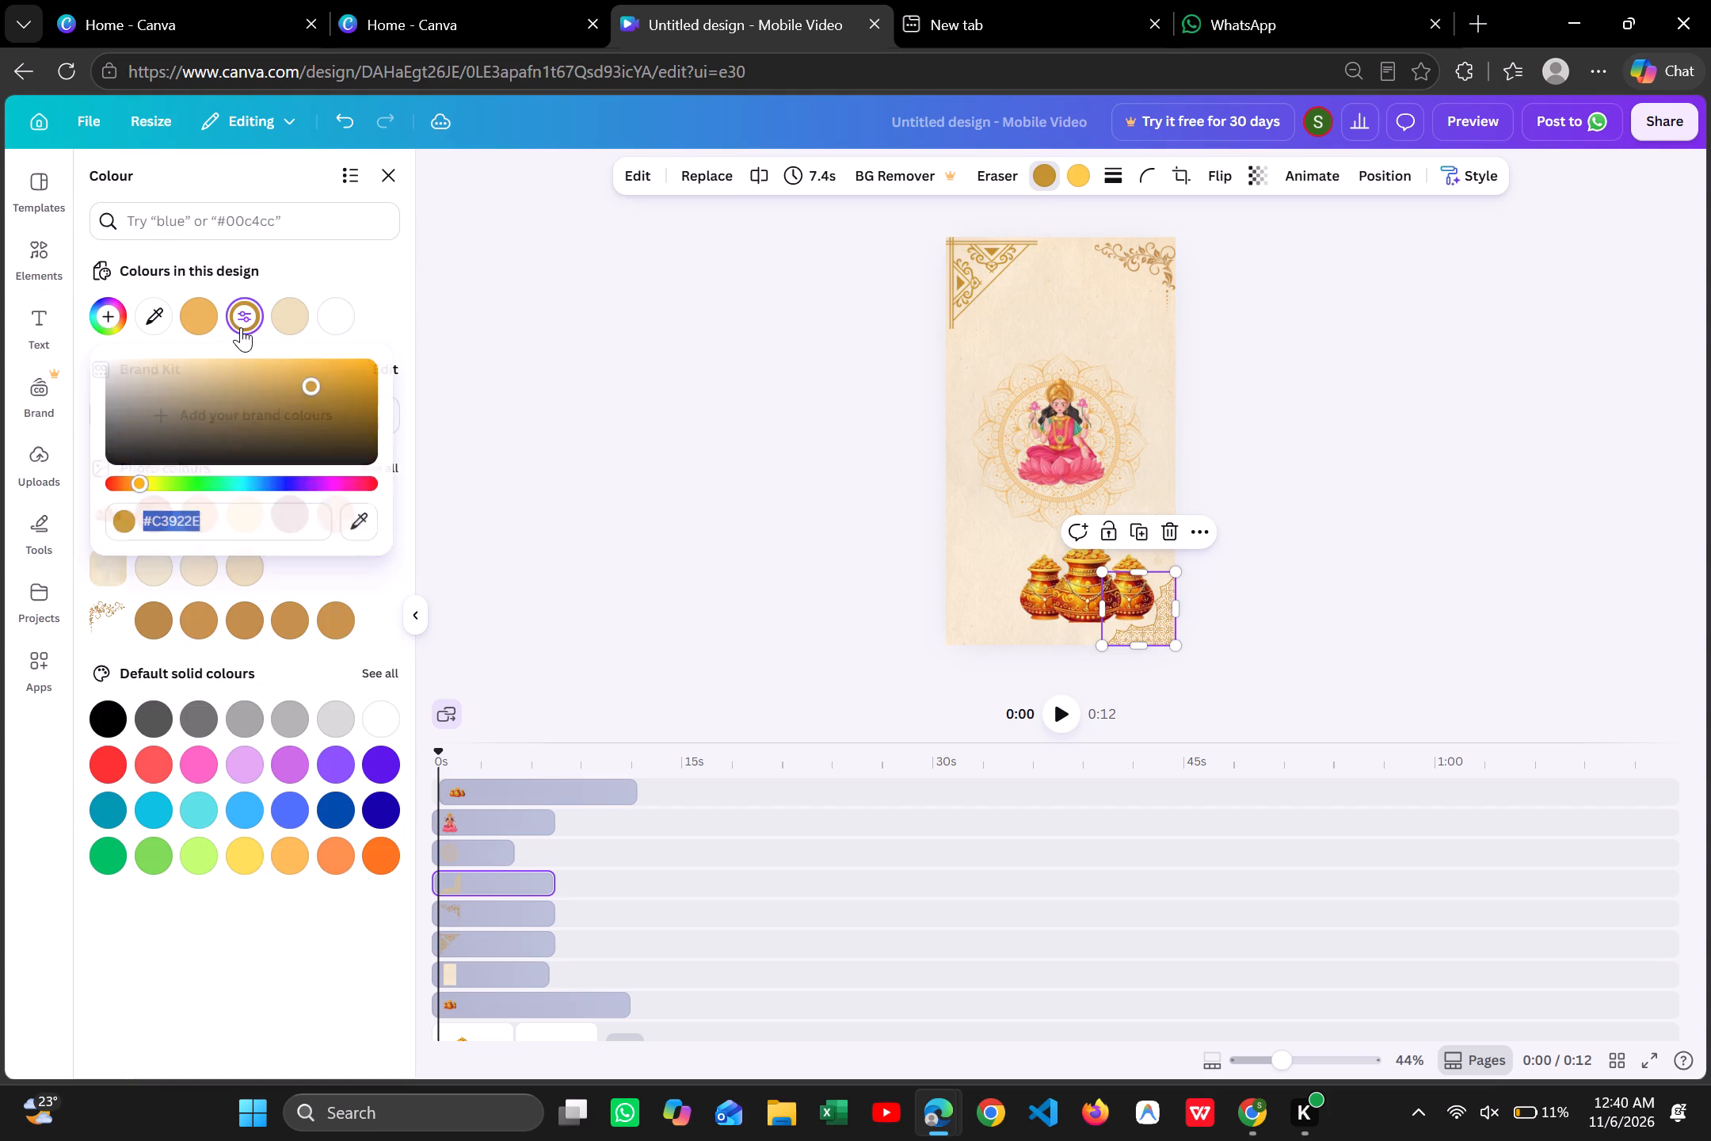
# Try the design's light orange and #C3922E on the corner ornament's second colour, ending with the beige design colour.
pyautogui.click(1079, 179)
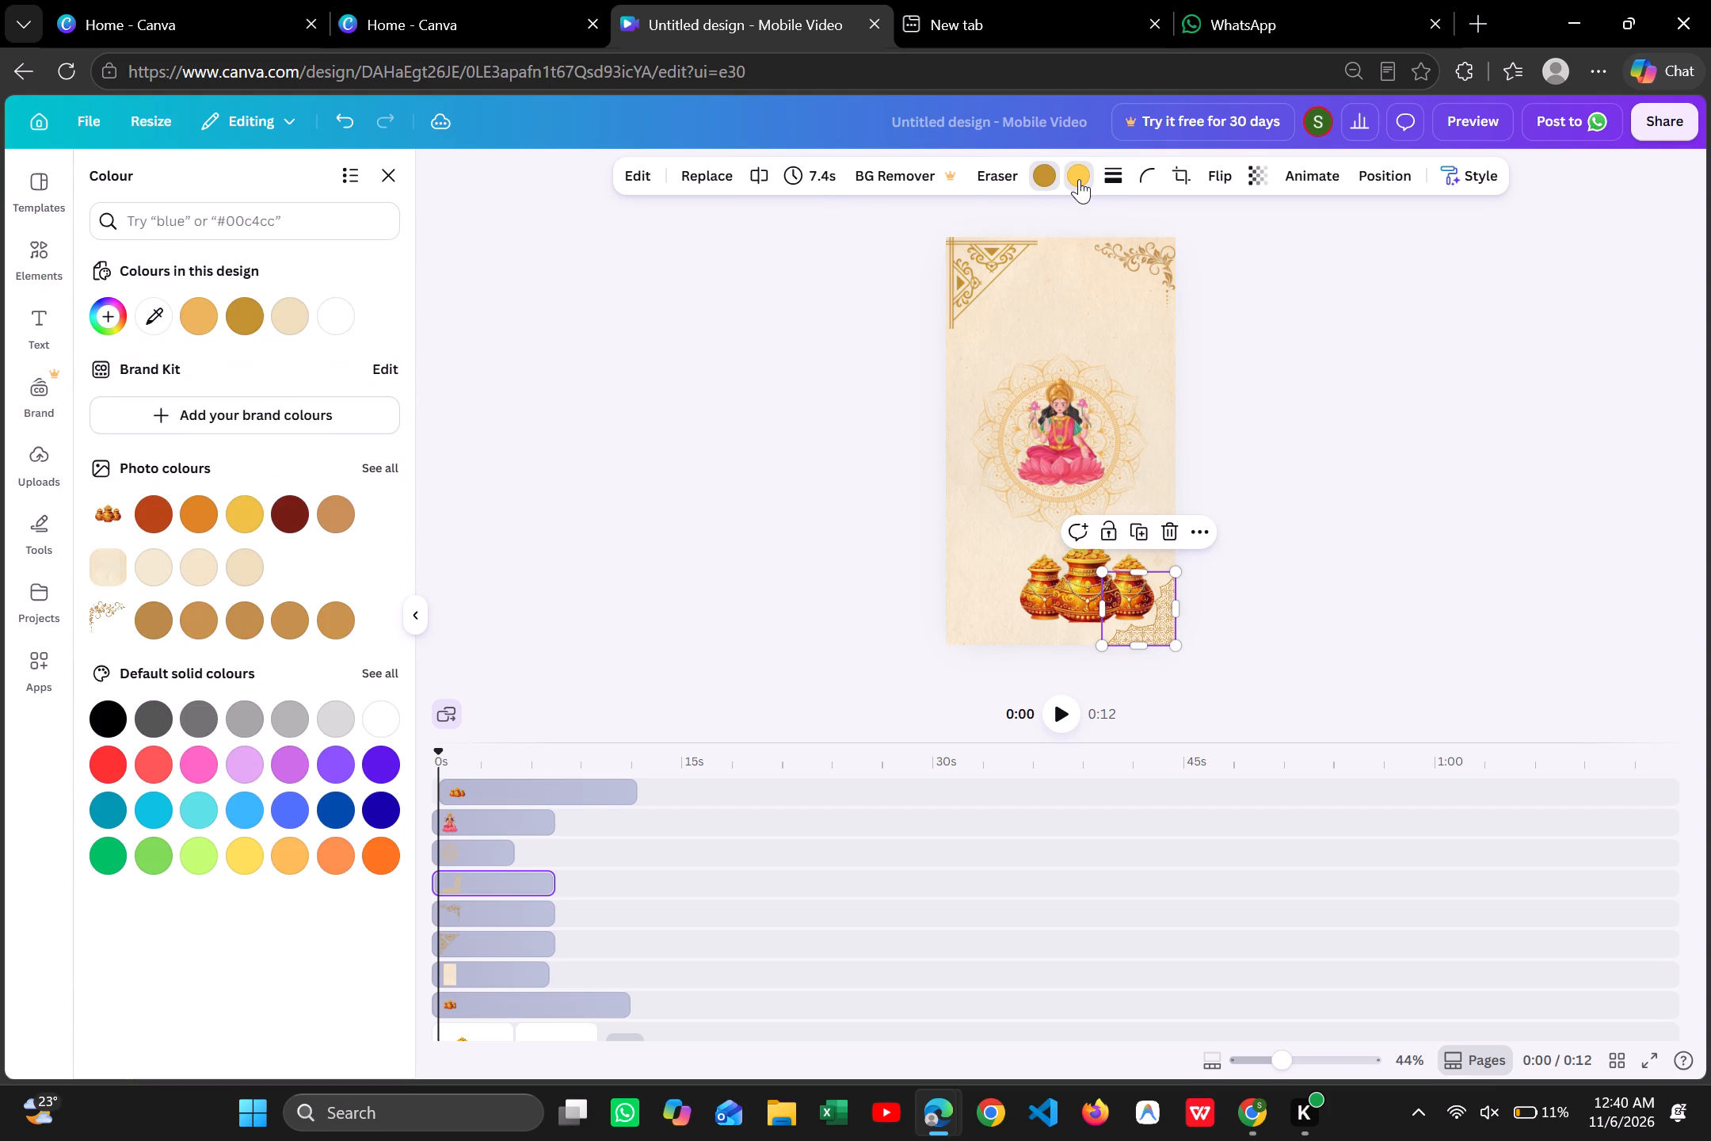
pyautogui.click(204, 319)
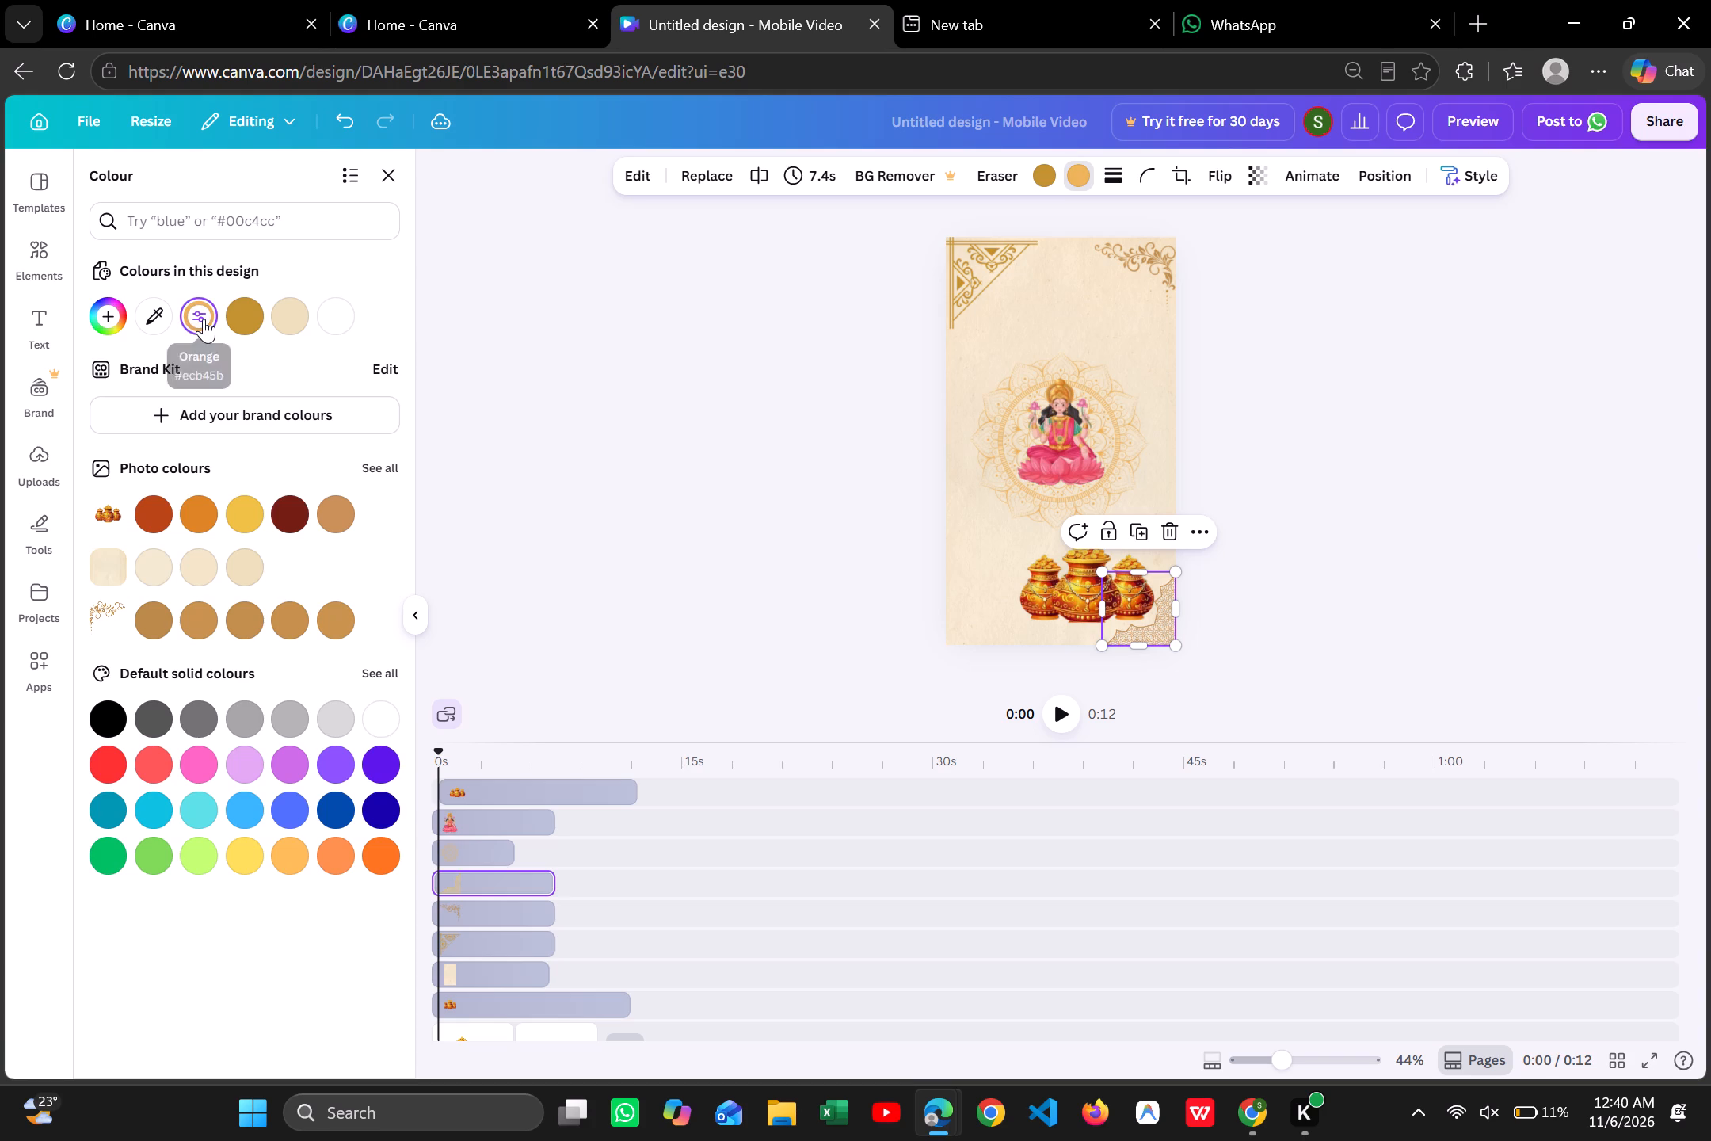
pyautogui.click(253, 322)
pyautogui.click(285, 328)
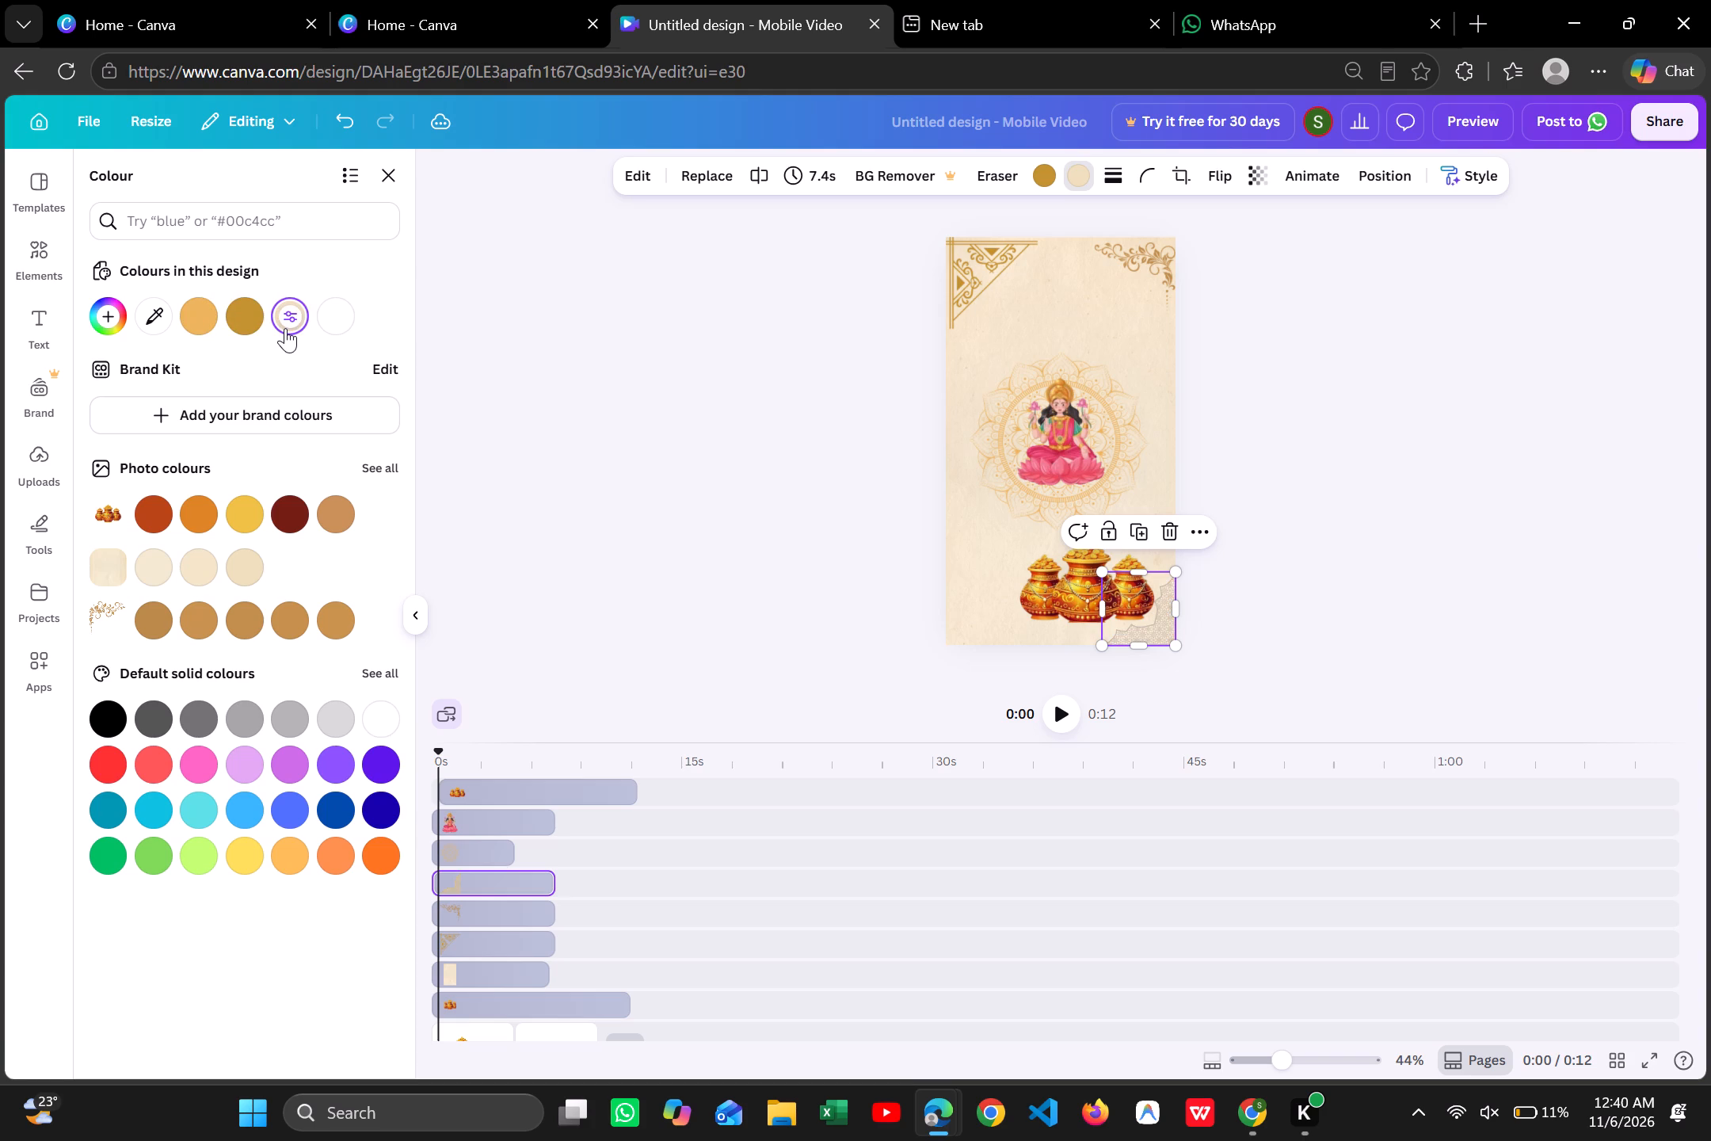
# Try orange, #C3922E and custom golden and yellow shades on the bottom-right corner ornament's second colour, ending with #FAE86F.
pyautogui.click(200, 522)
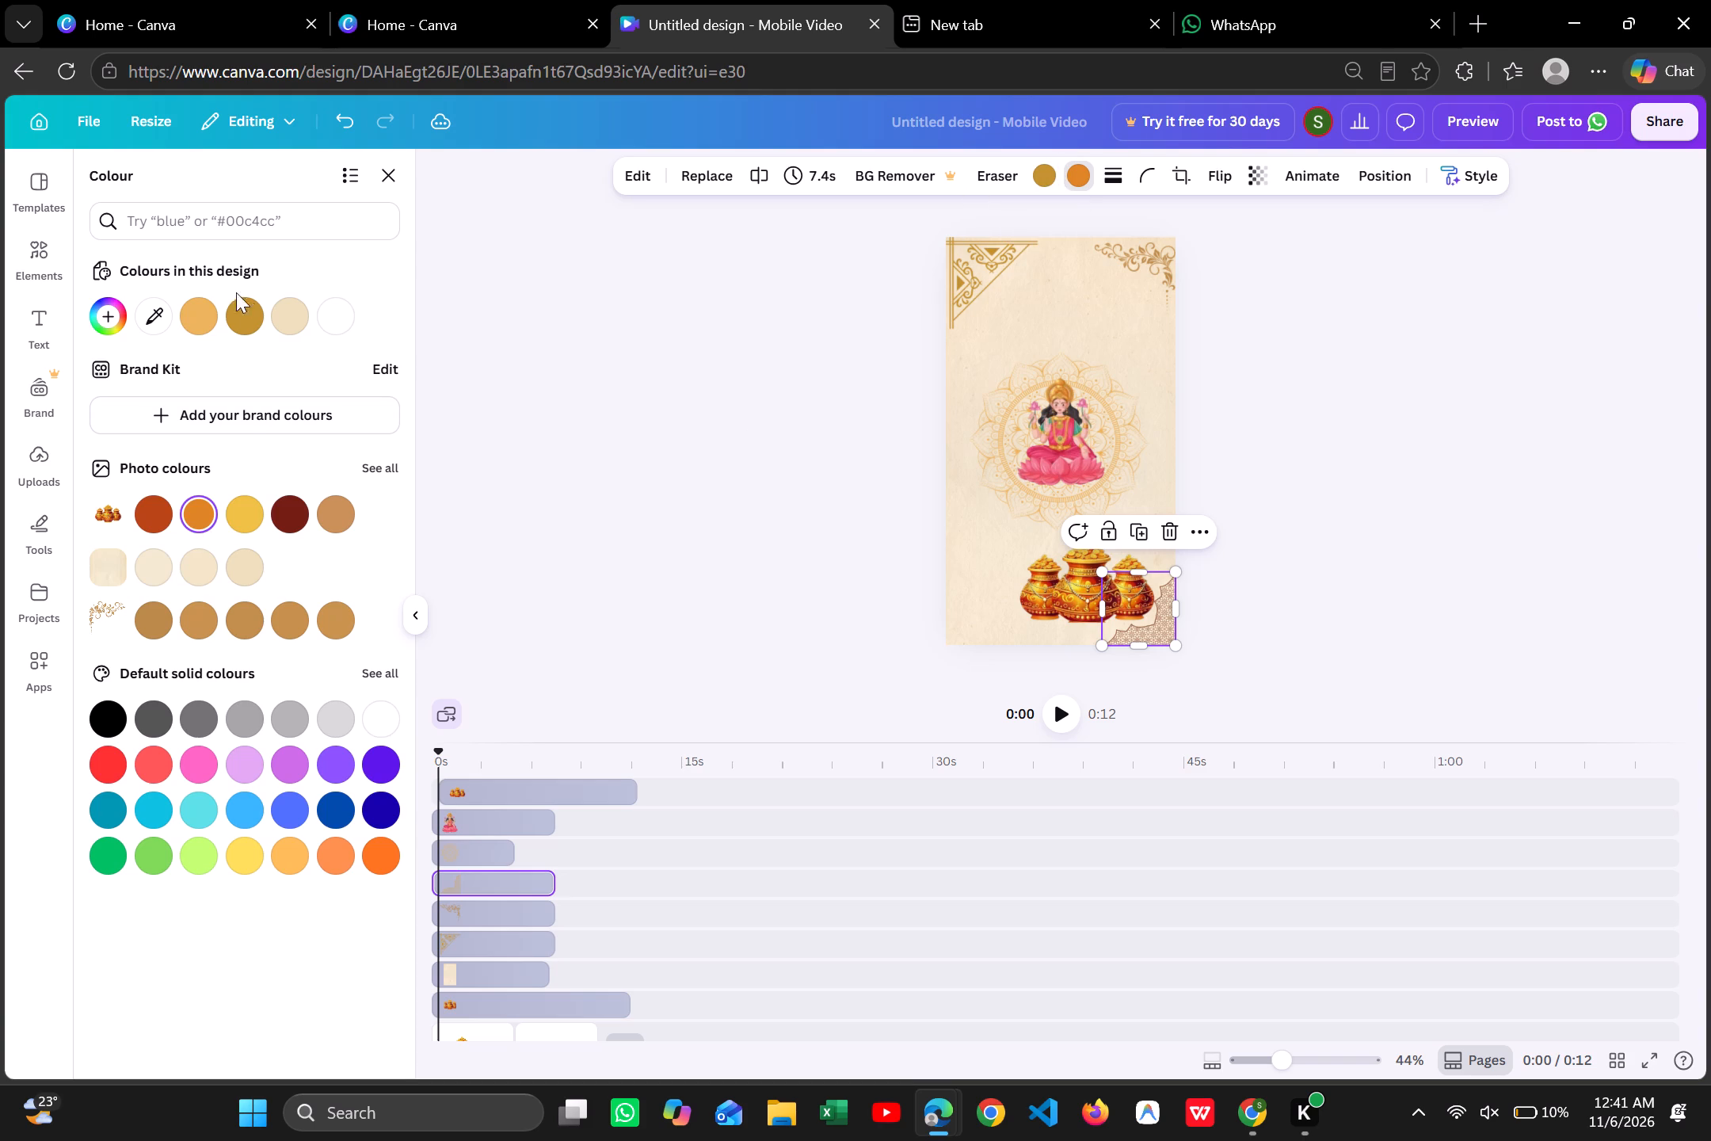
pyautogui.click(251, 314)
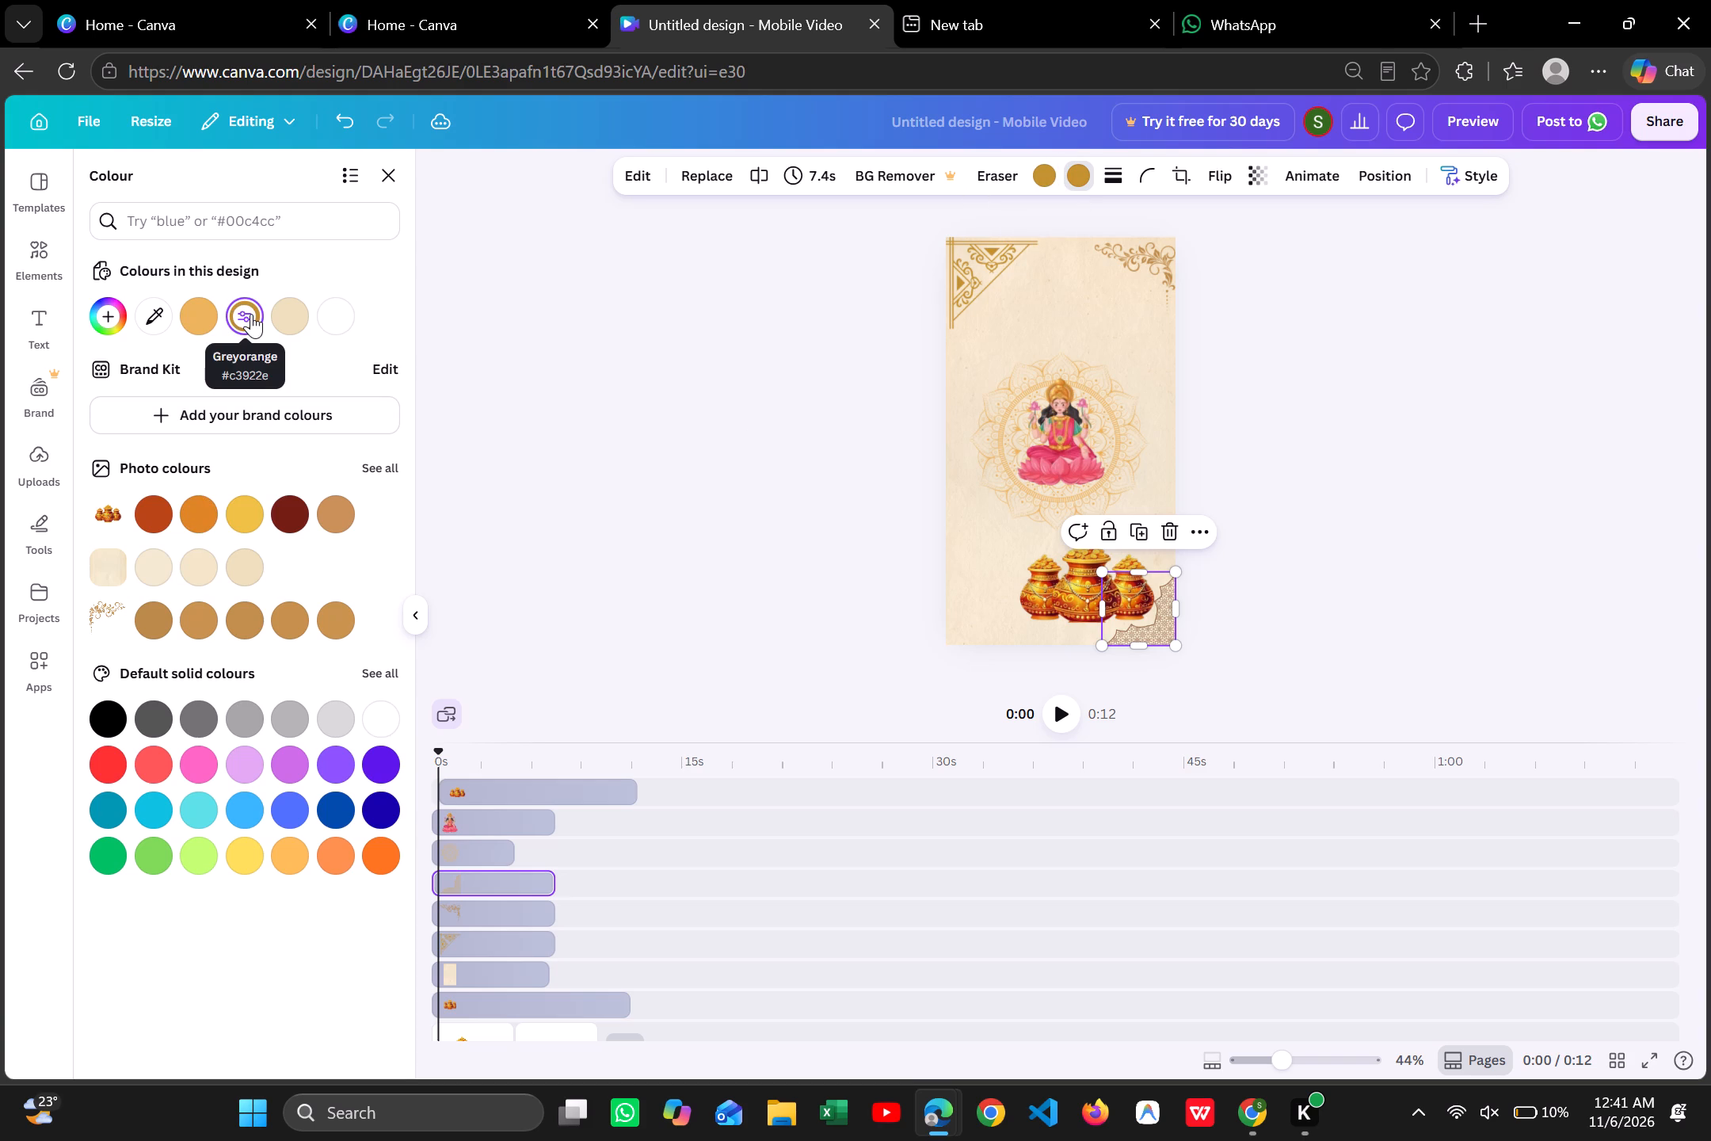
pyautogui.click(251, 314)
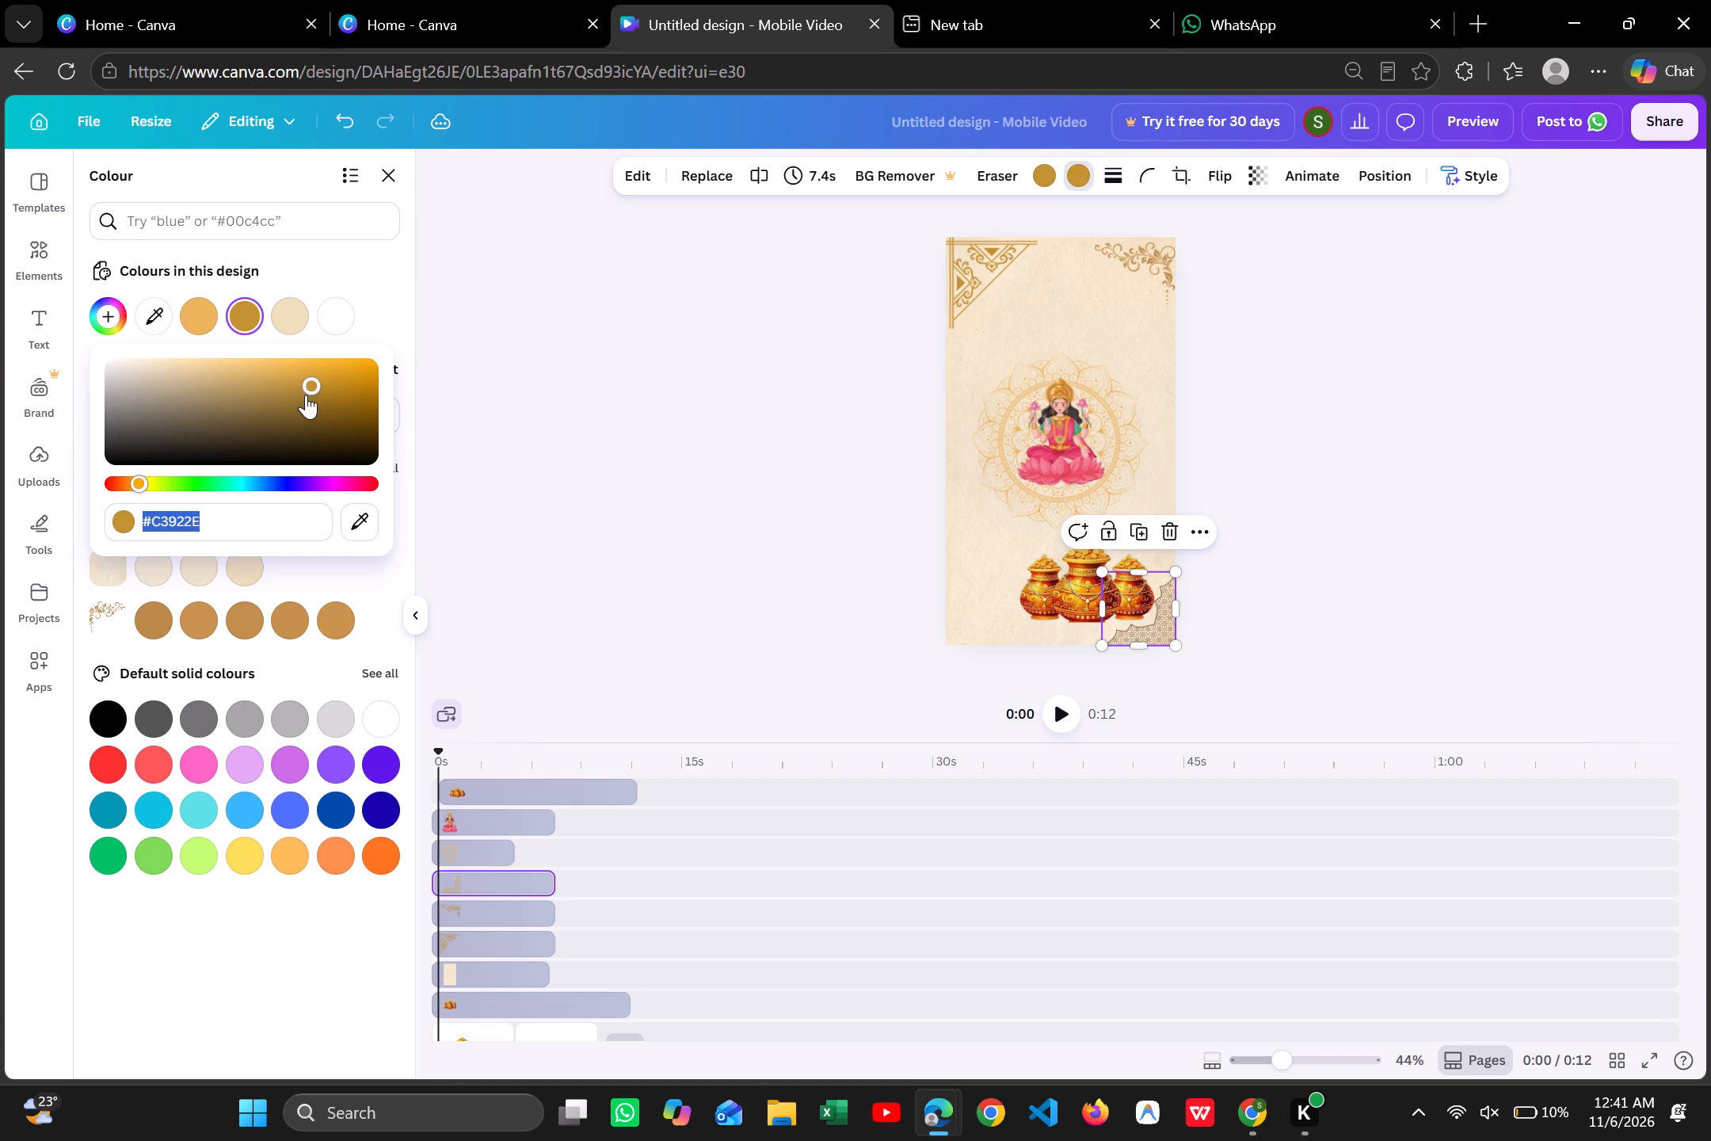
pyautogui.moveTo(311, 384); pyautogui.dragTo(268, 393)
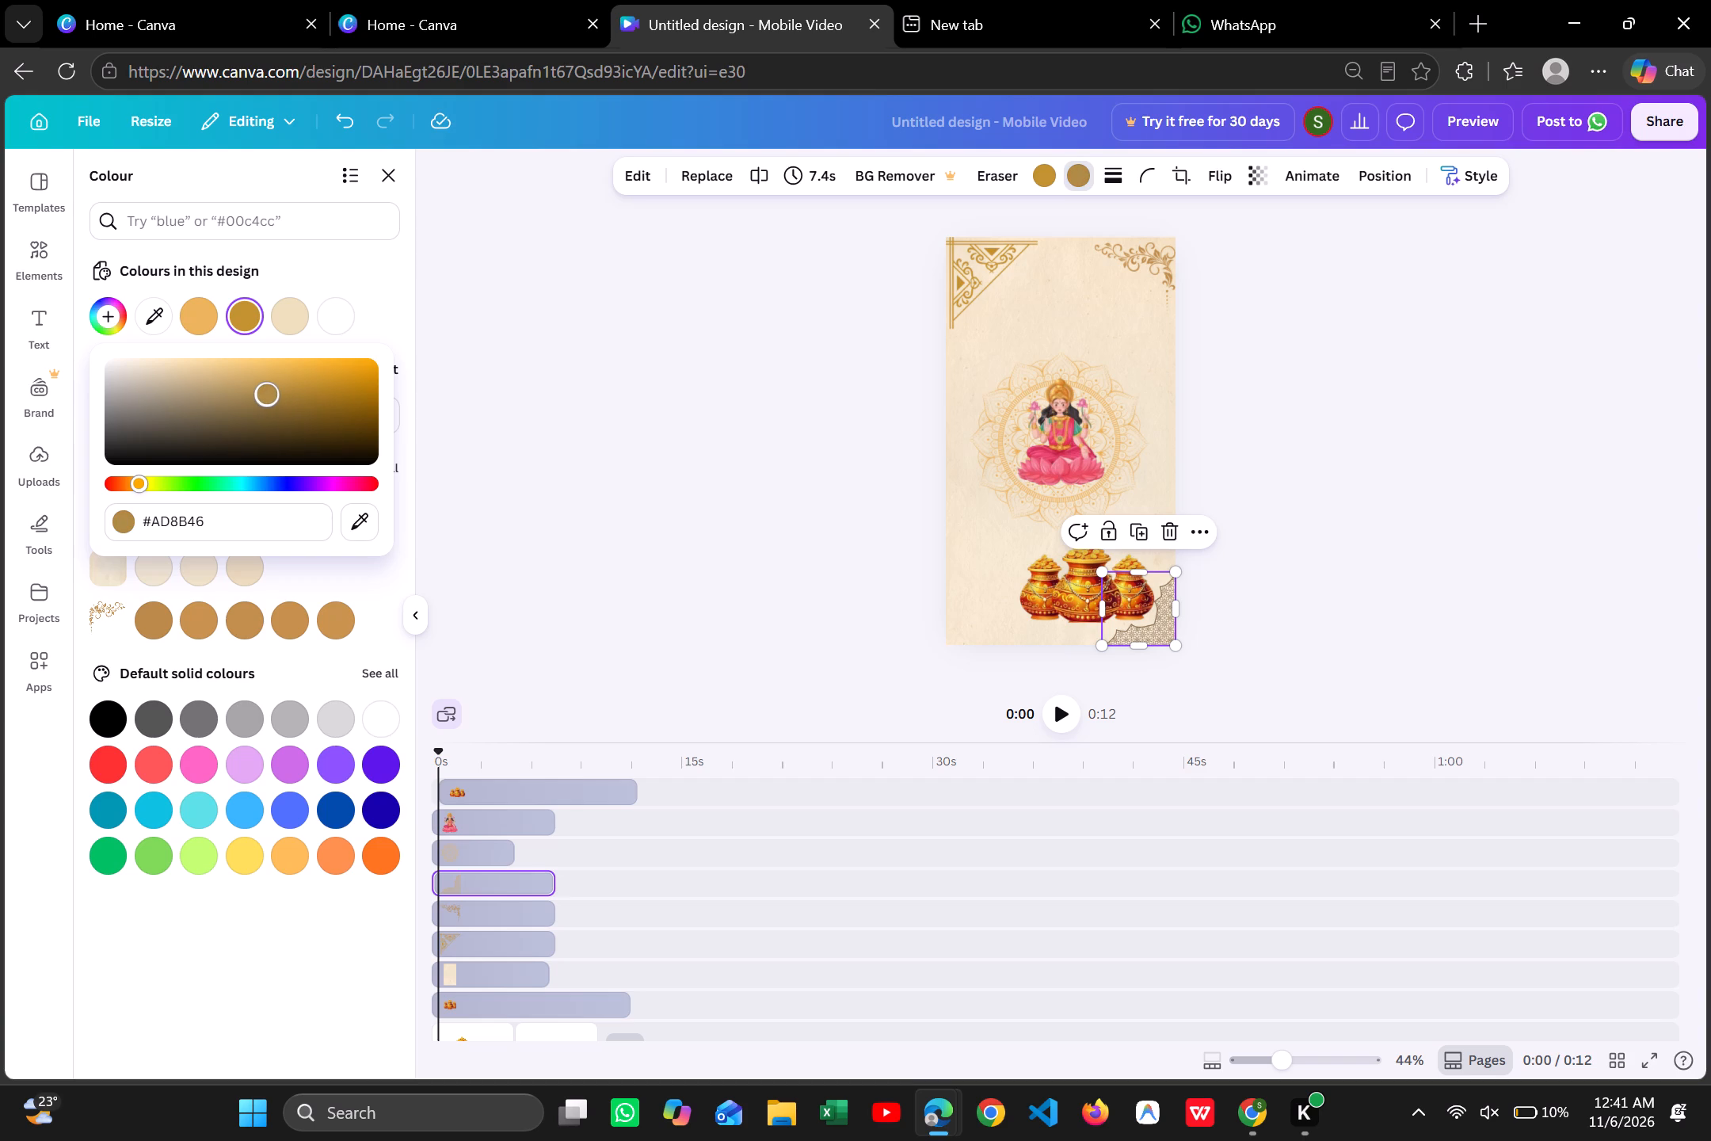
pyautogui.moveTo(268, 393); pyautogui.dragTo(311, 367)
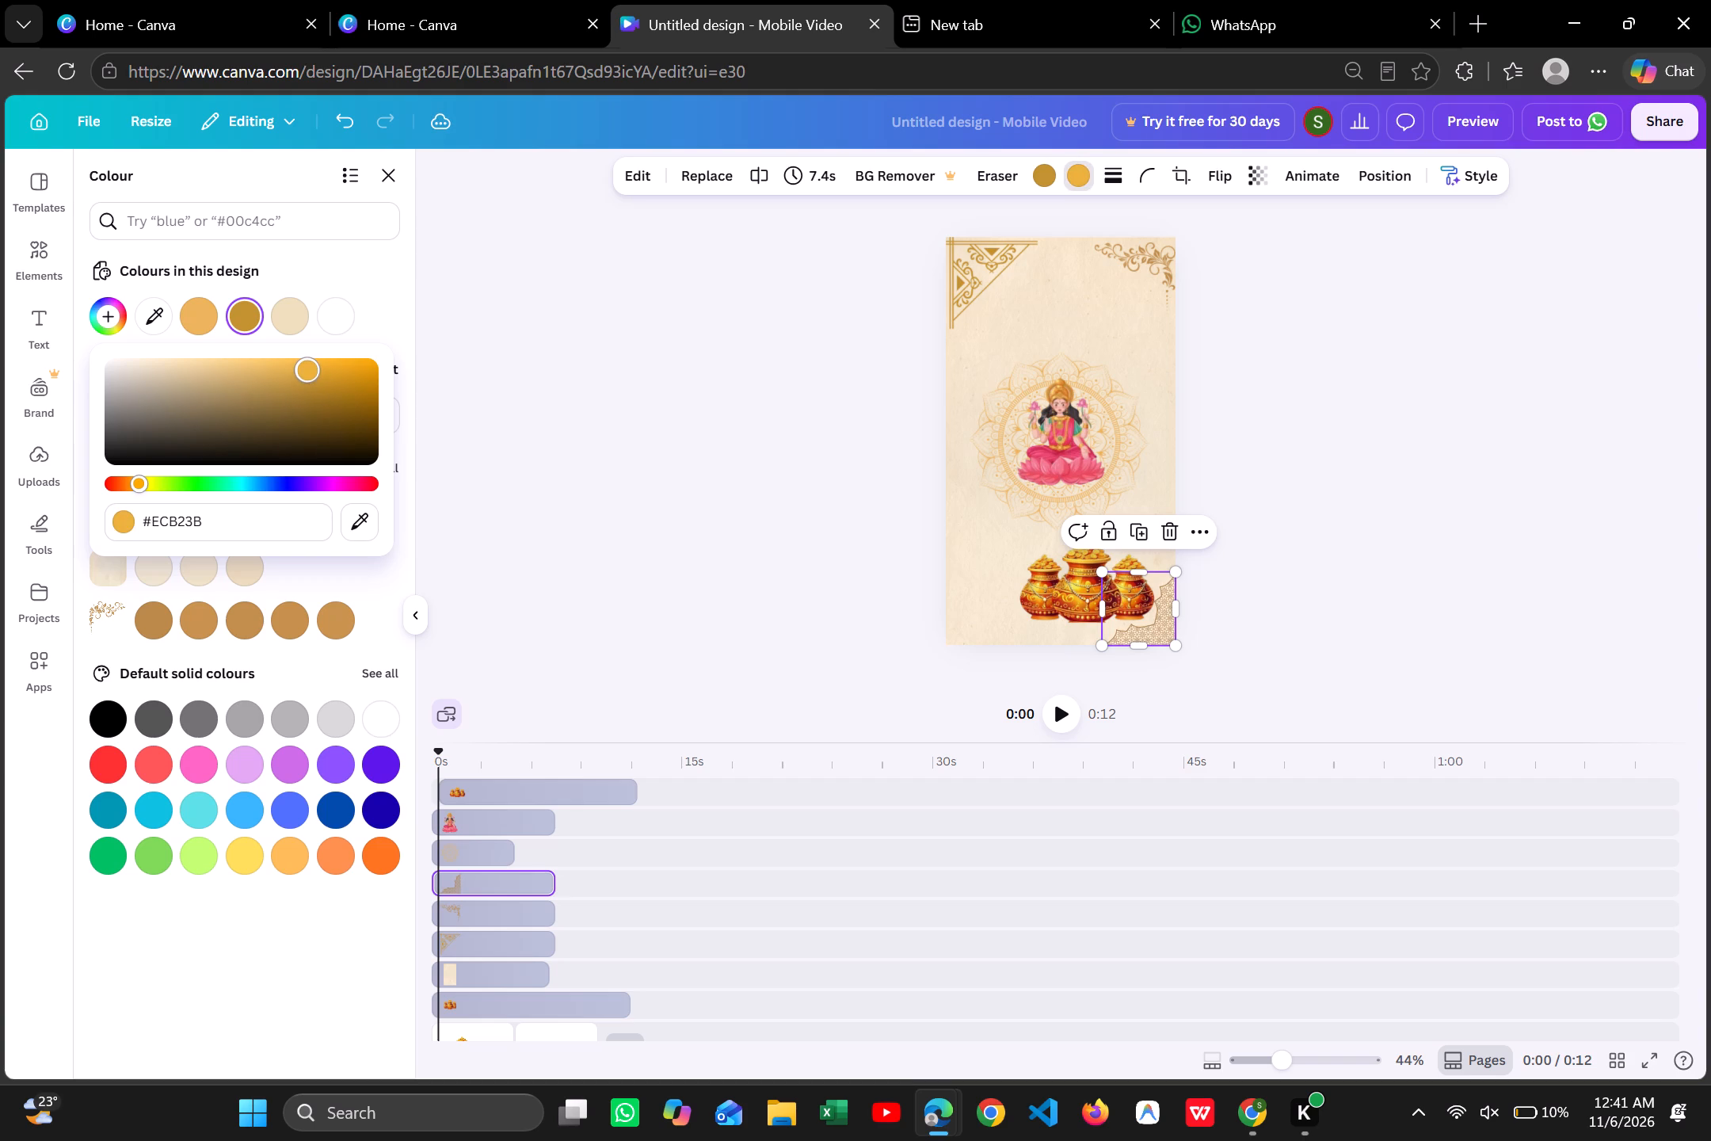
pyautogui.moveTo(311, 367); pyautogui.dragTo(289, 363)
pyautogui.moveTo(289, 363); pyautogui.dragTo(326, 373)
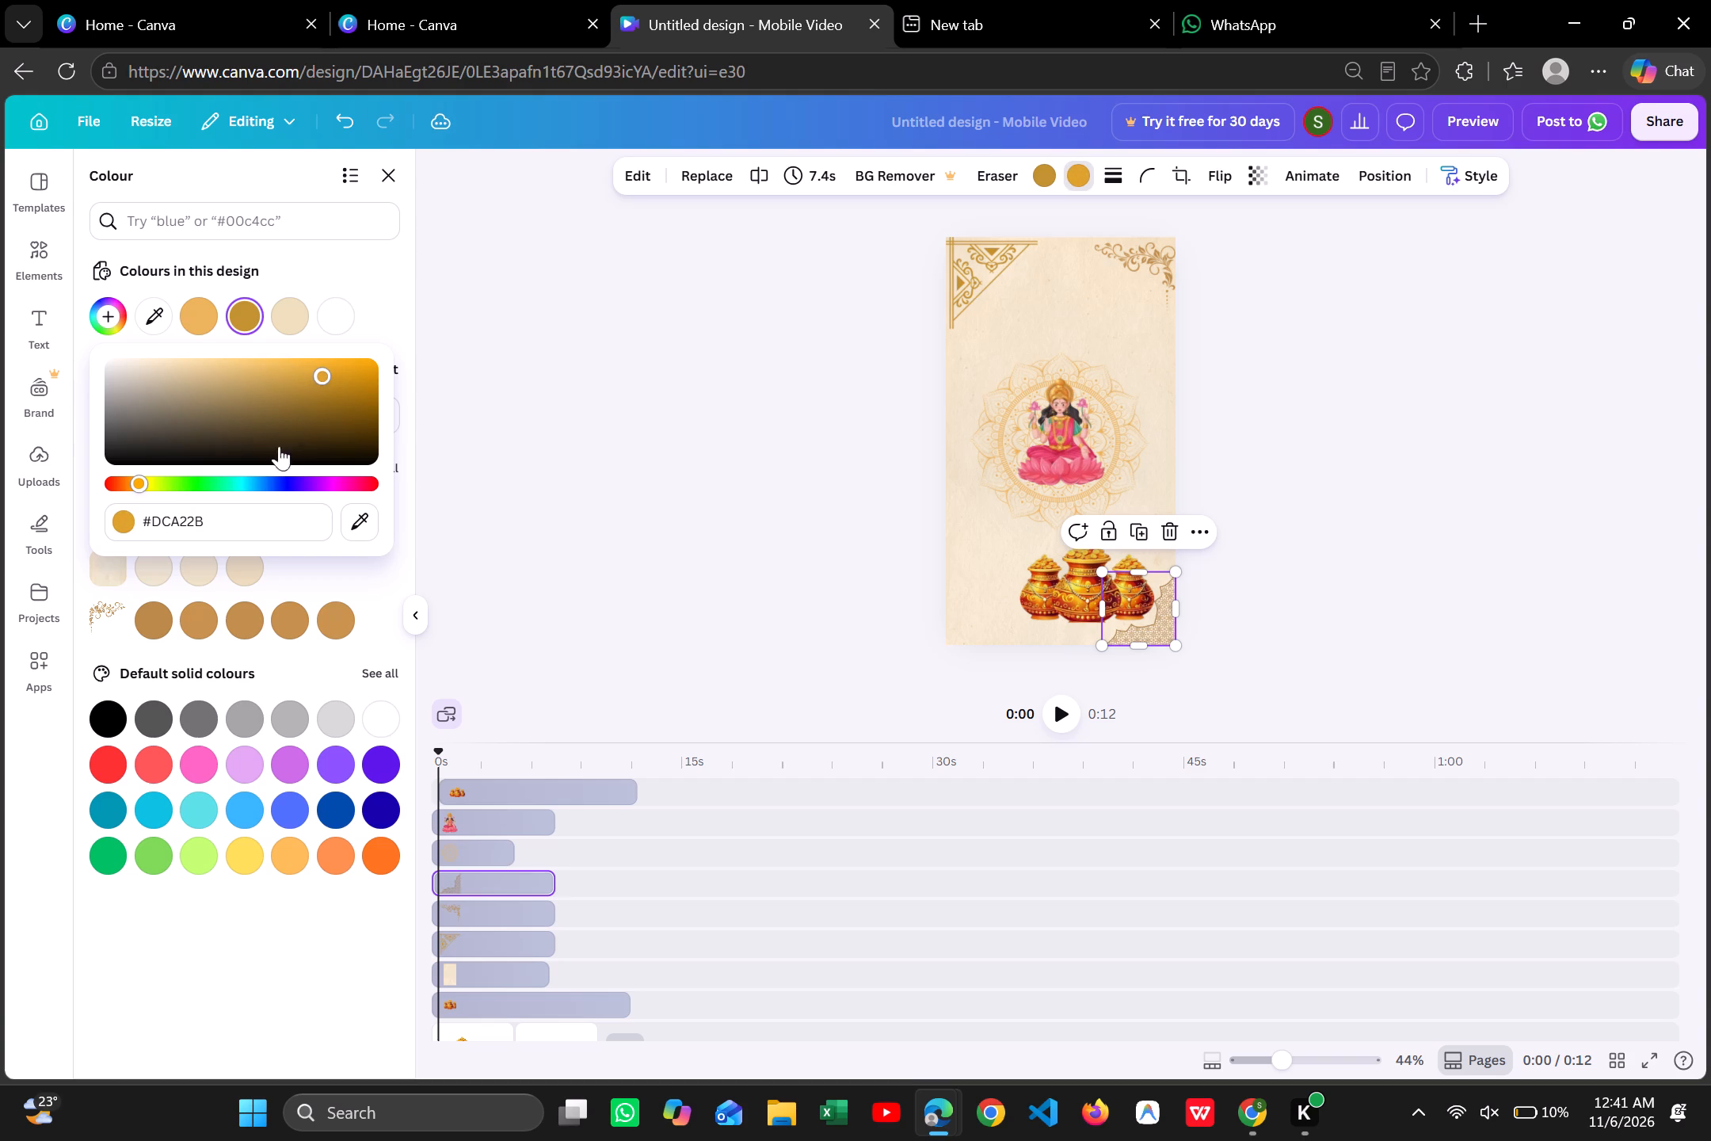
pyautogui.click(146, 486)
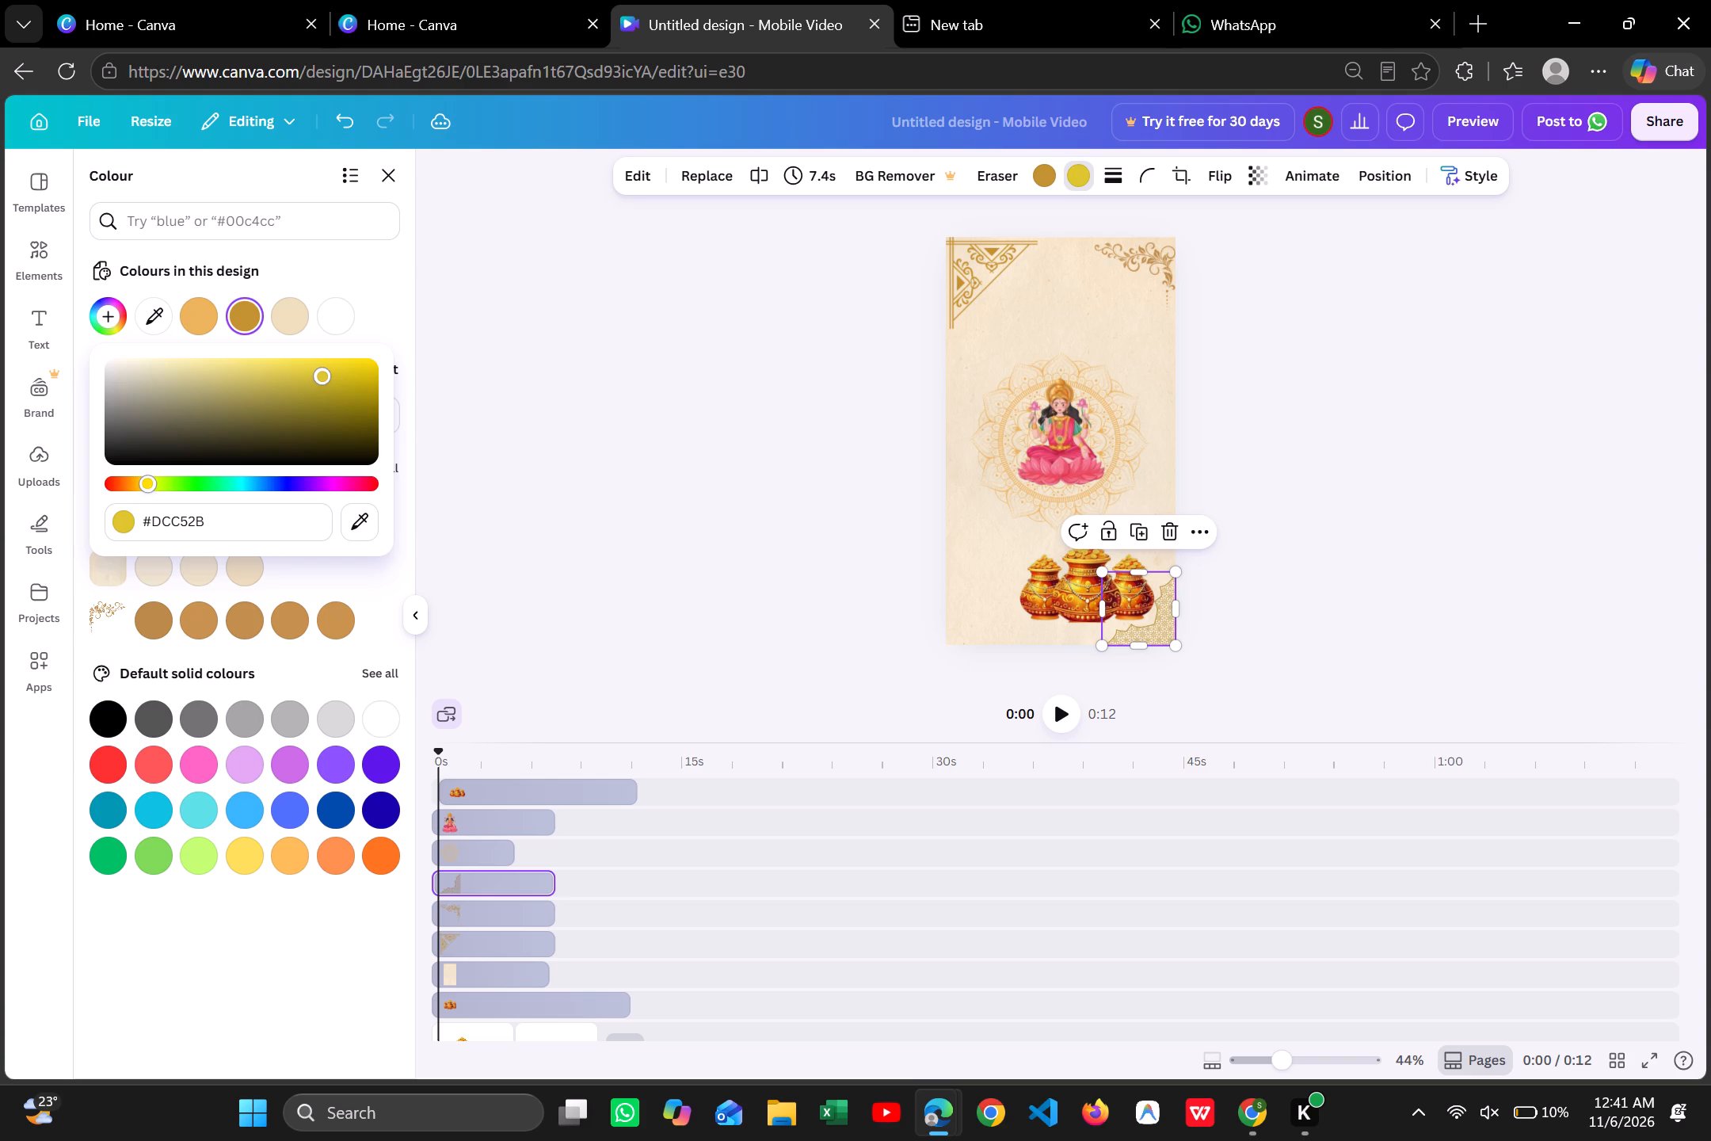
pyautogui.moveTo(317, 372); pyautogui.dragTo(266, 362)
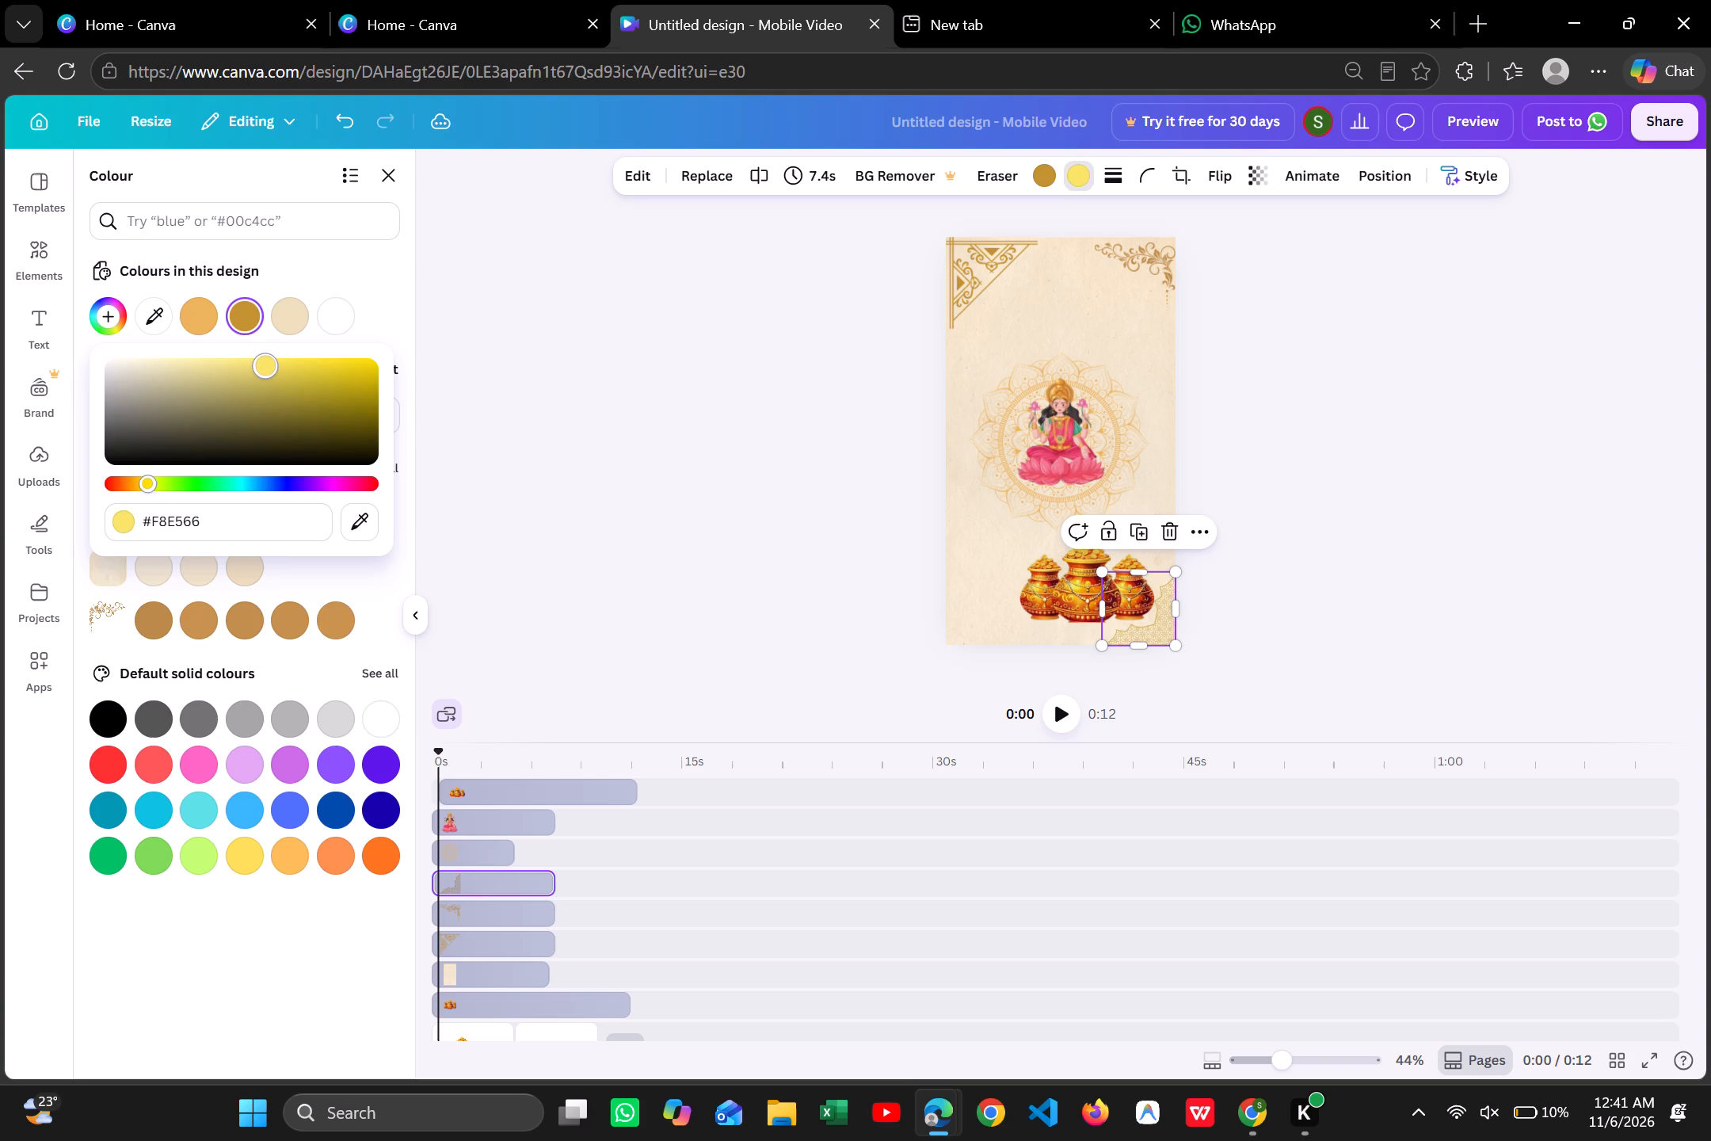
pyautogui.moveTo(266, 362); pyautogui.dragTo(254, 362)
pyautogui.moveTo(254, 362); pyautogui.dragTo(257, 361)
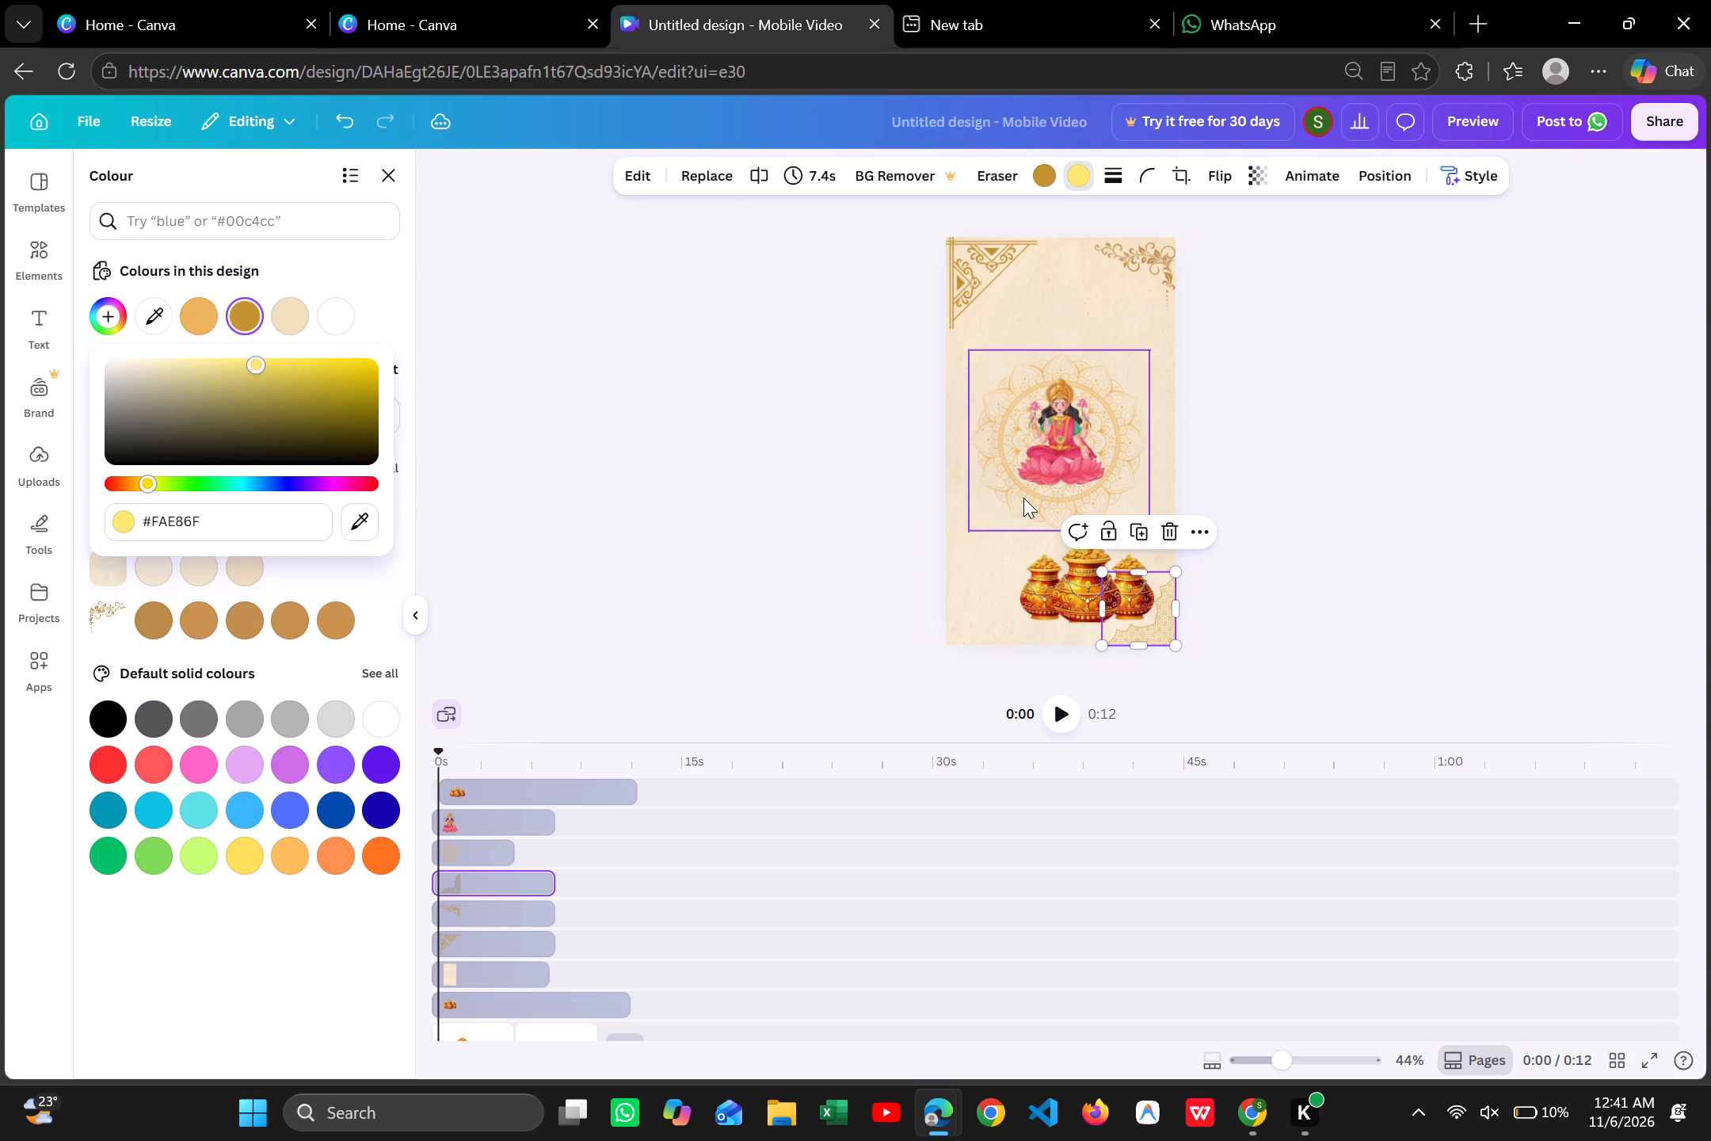
# Change the first colour of the page's bottom-right corner ornament to the design's orange #ECB45B.
pyautogui.click(1023, 498)
pyautogui.click(964, 181)
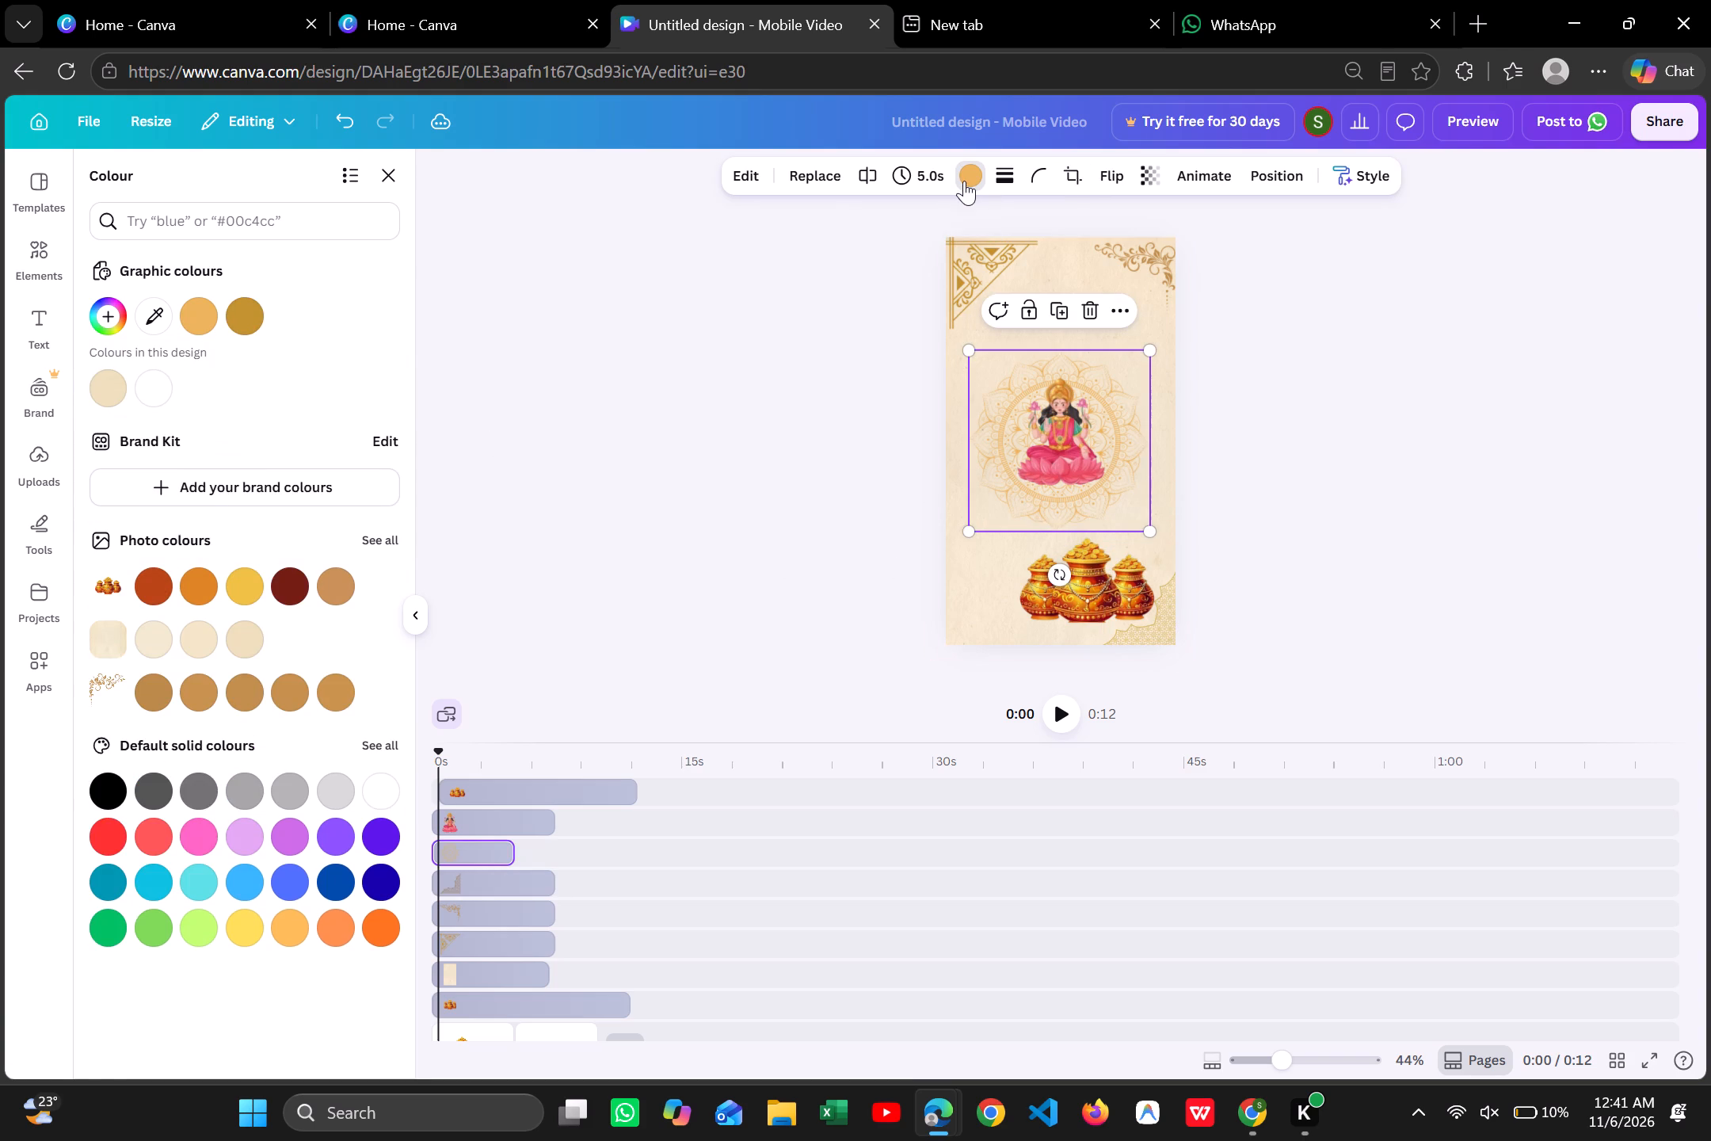
pyautogui.click(1150, 632)
pyautogui.click(1061, 181)
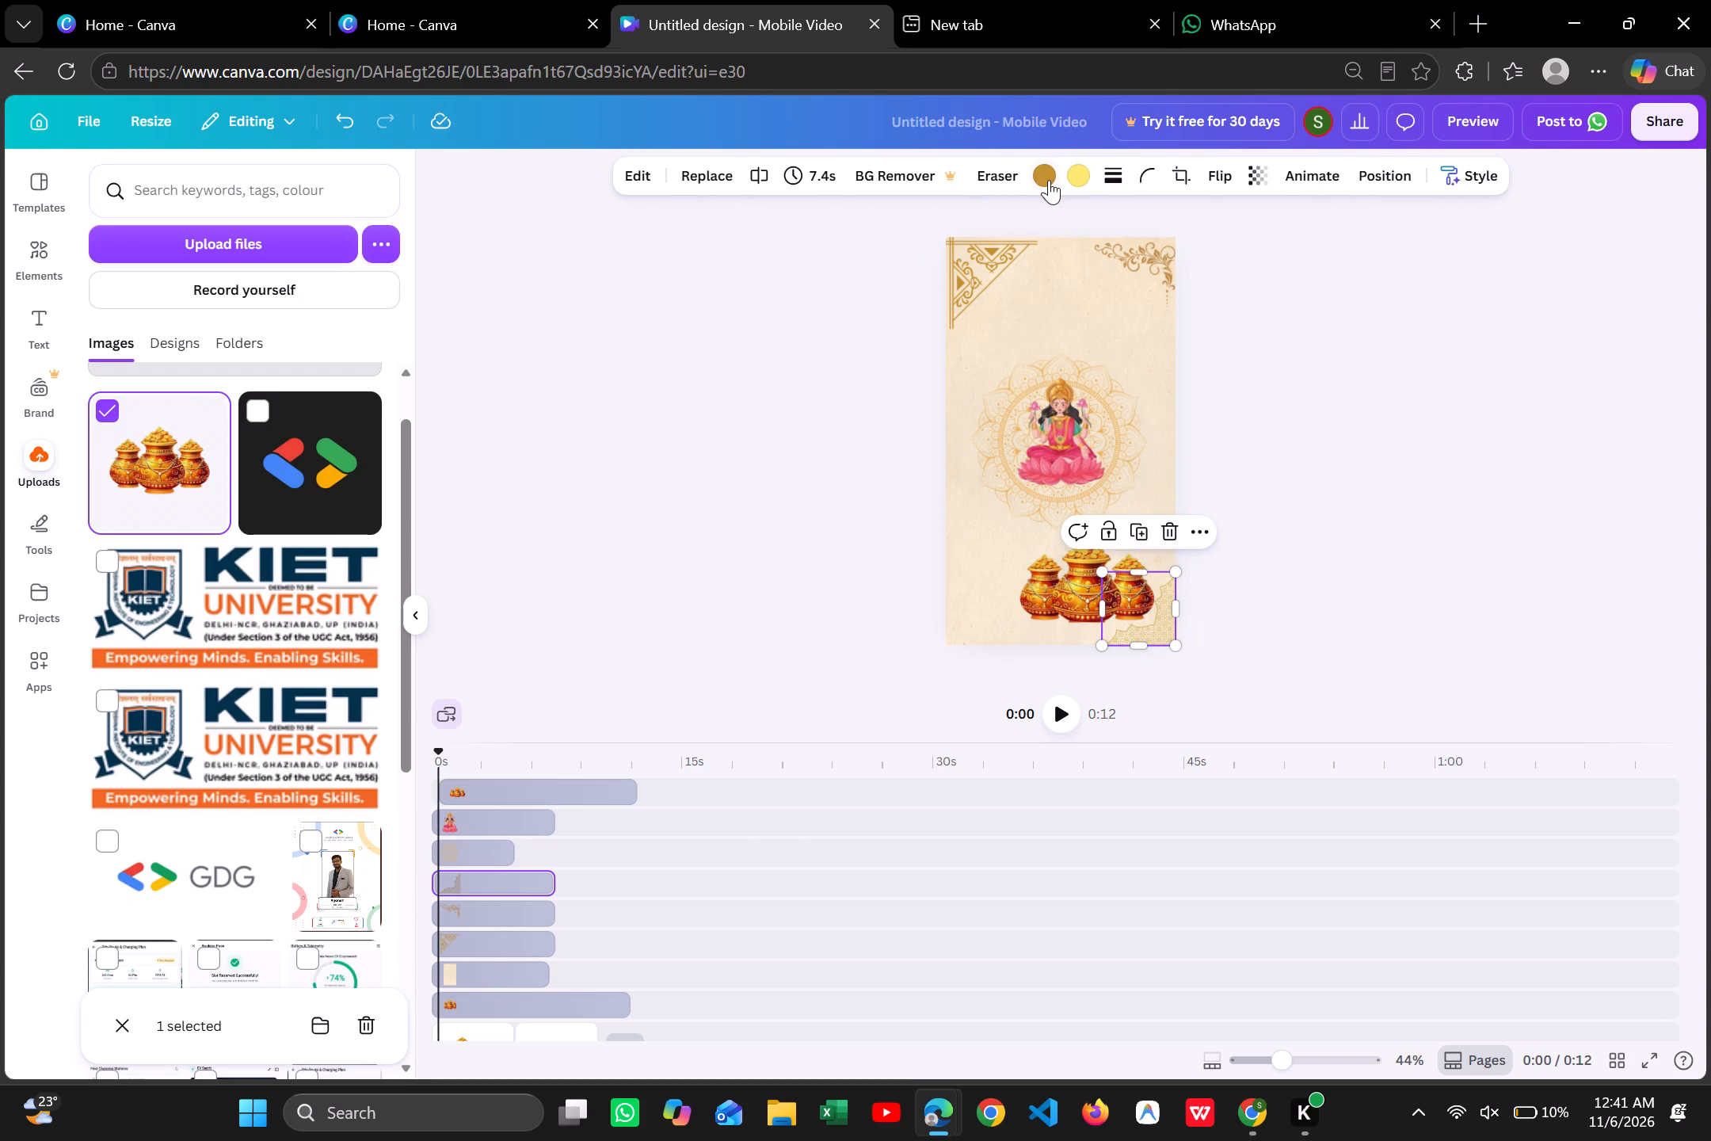
pyautogui.click(1049, 180)
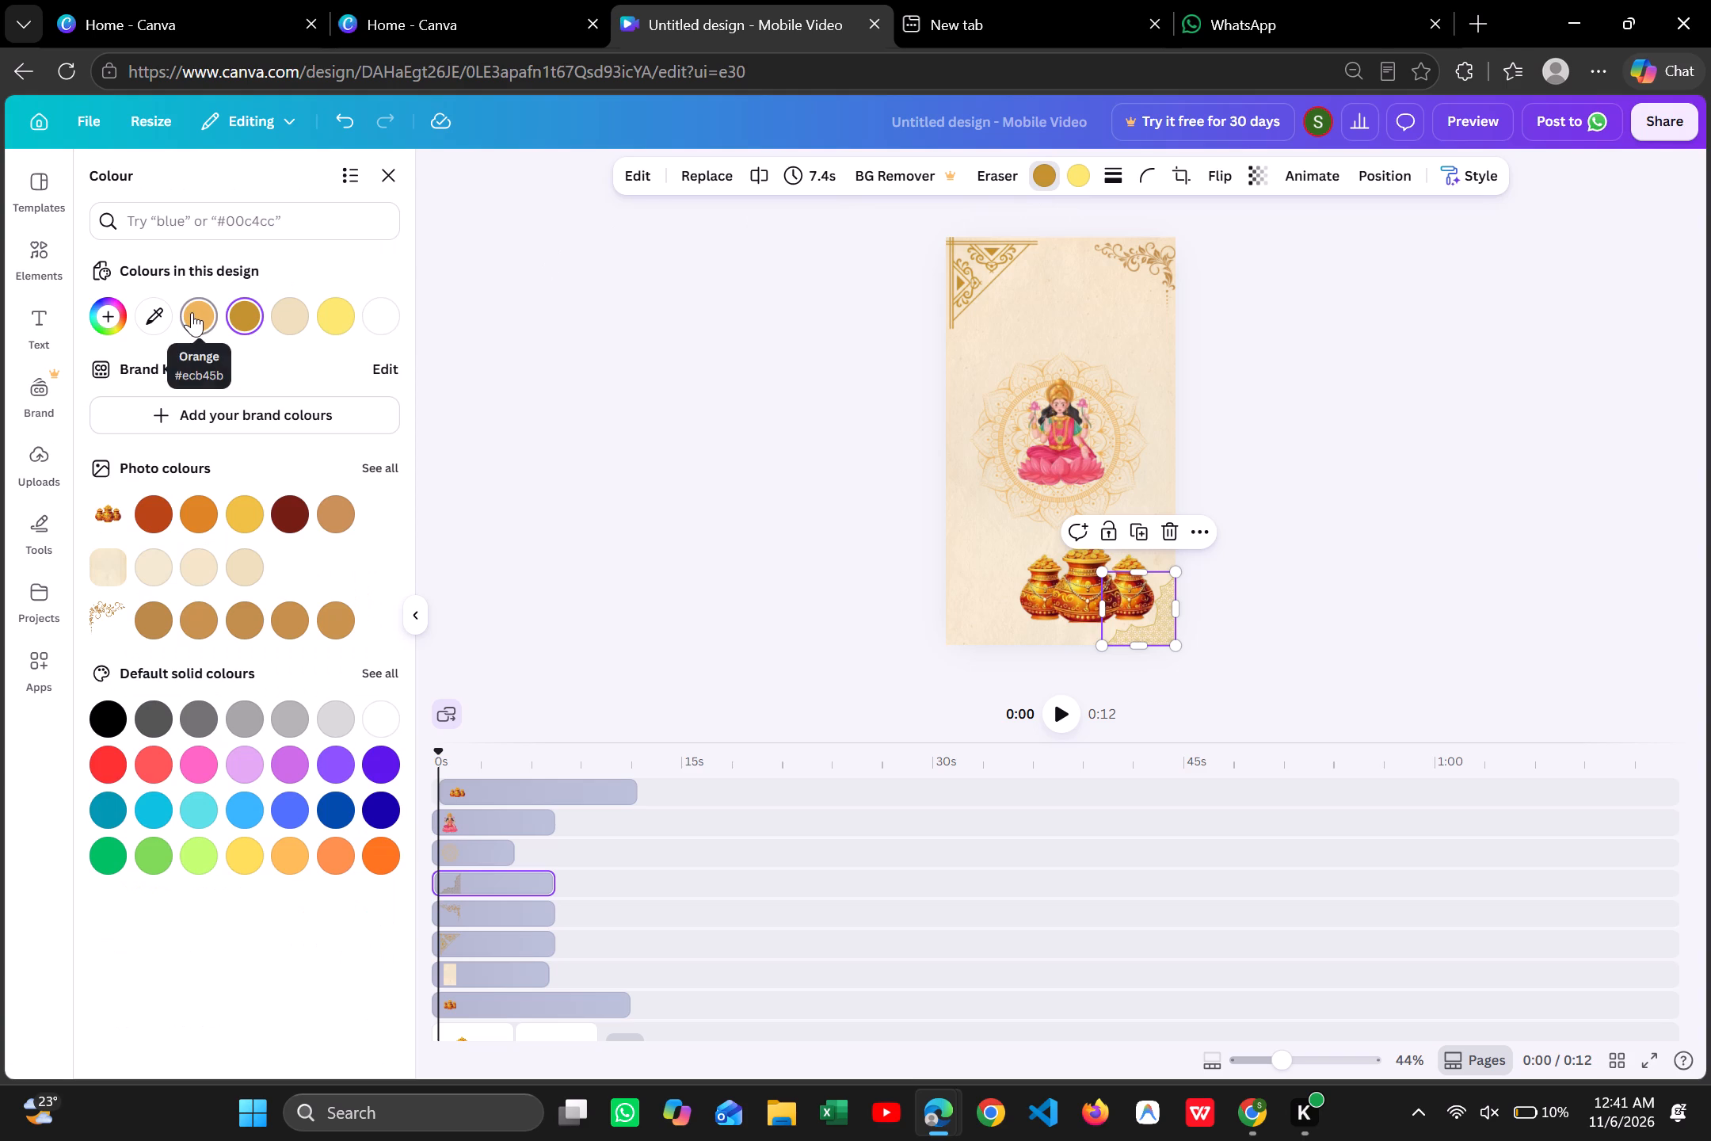
pyautogui.click(192, 312)
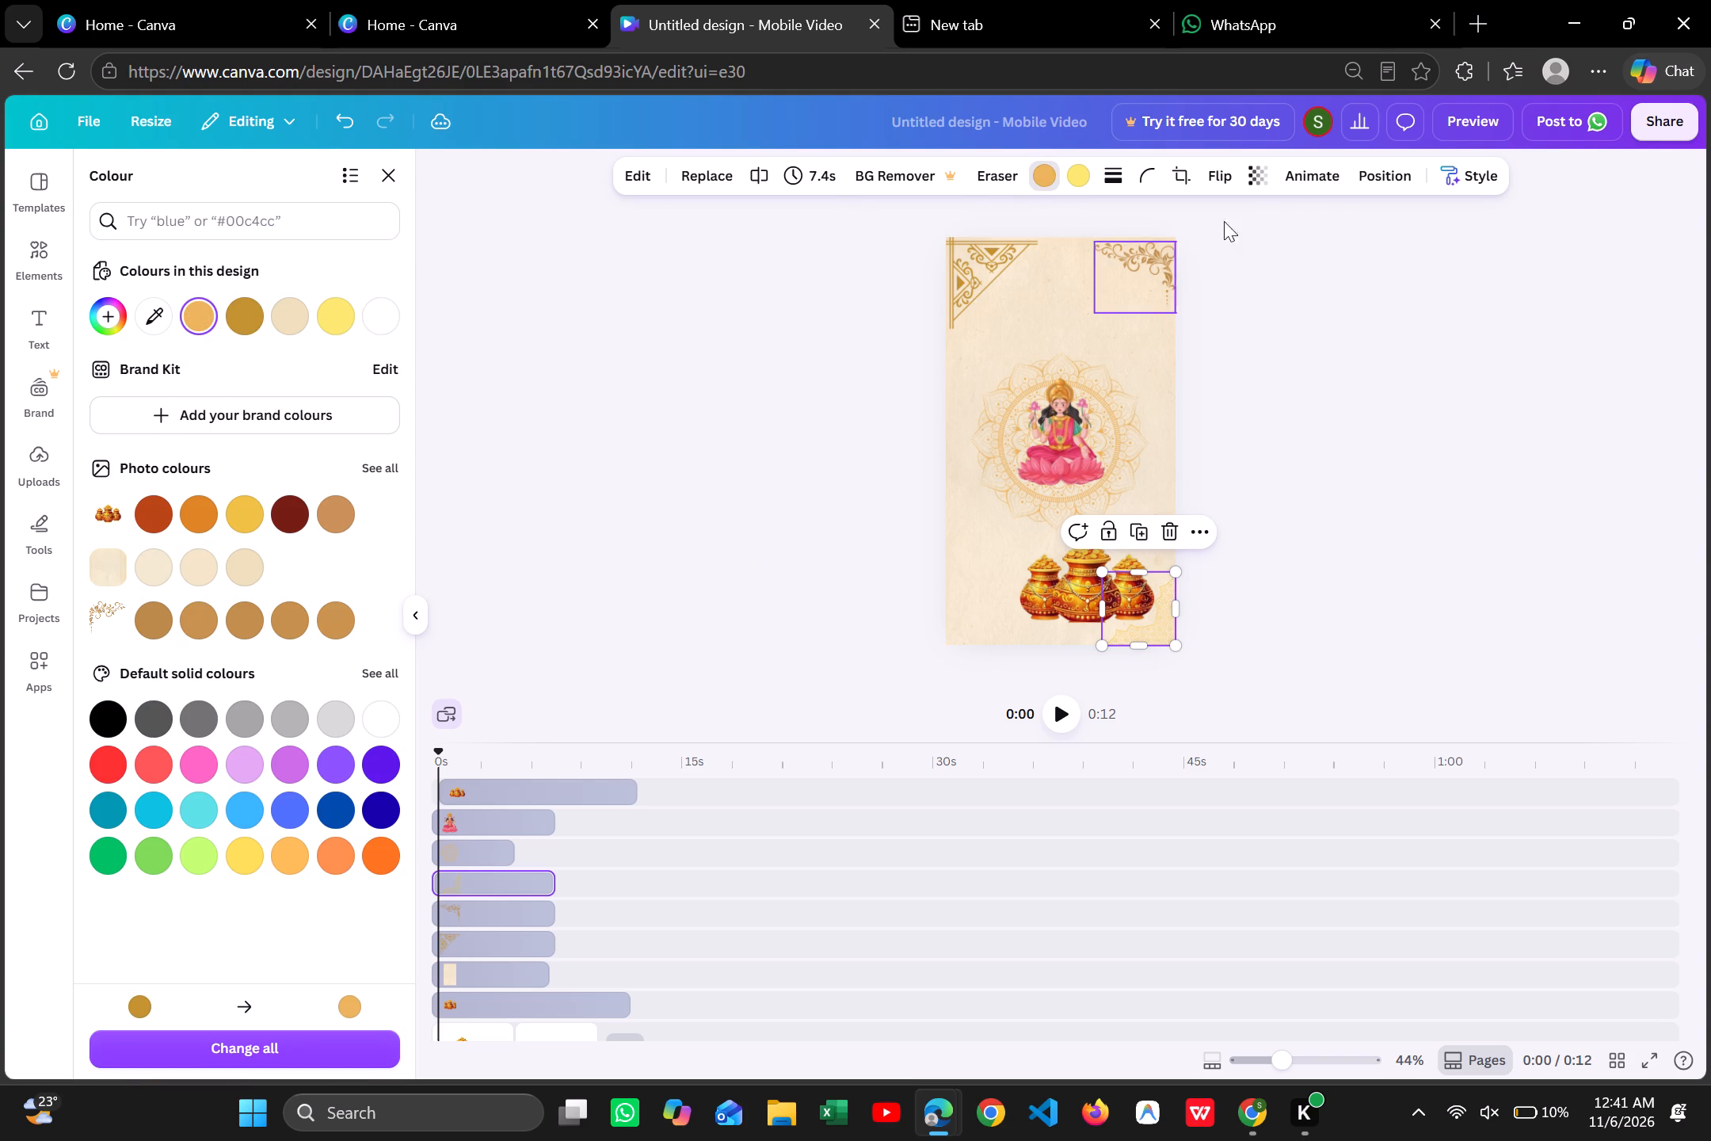
pyautogui.click(1264, 176)
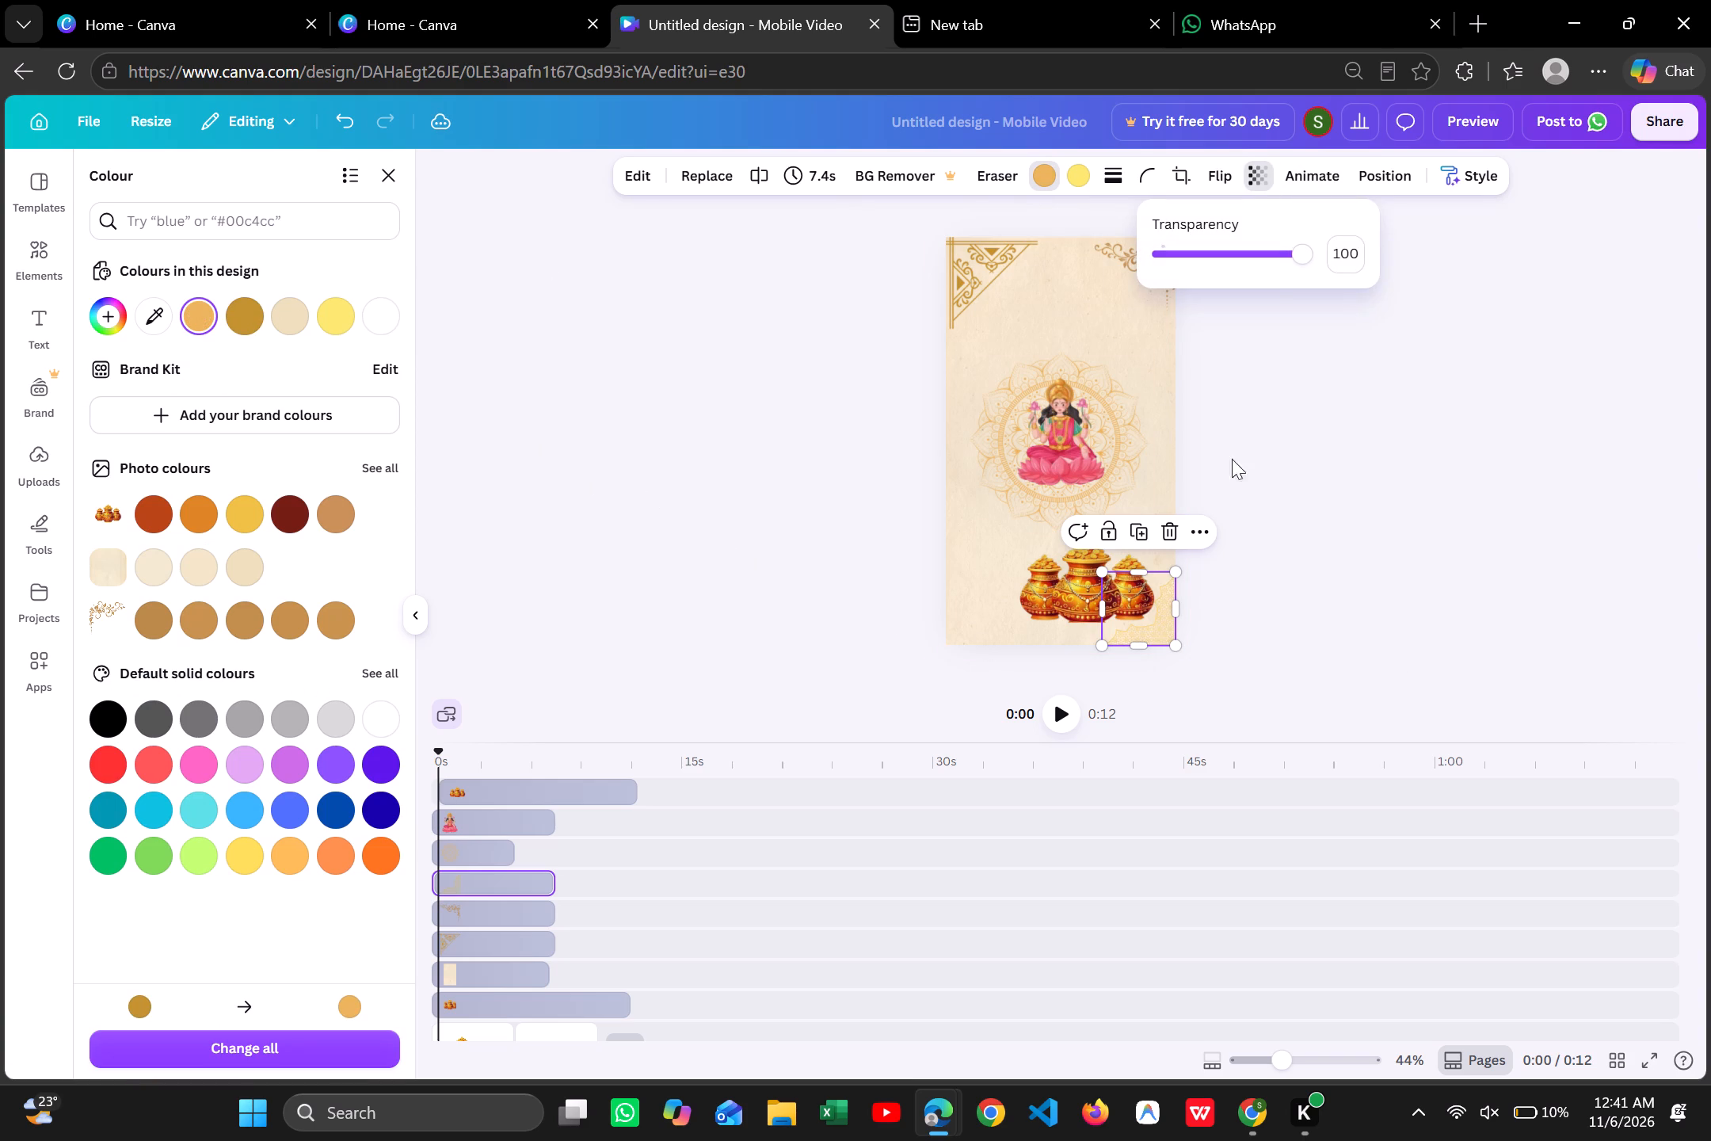
pyautogui.click(1237, 617)
pyautogui.click(1237, 617)
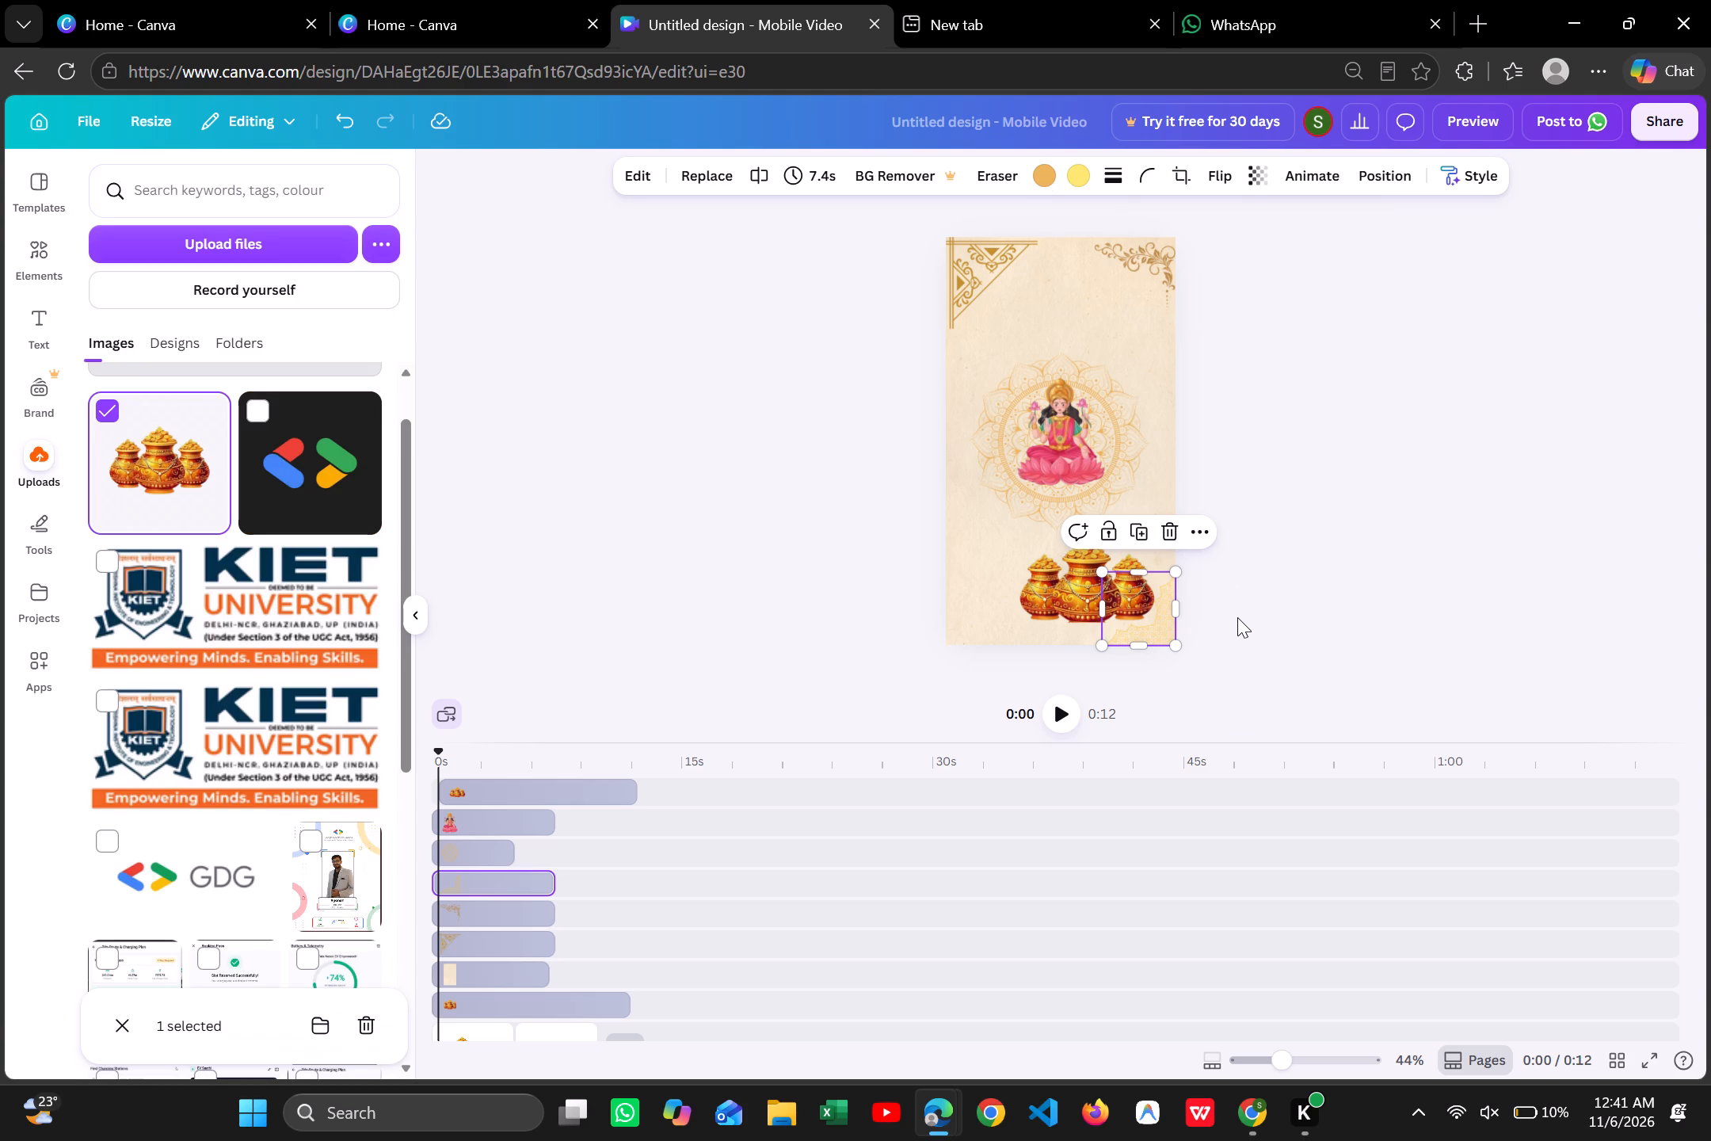
pyautogui.click(1227, 578)
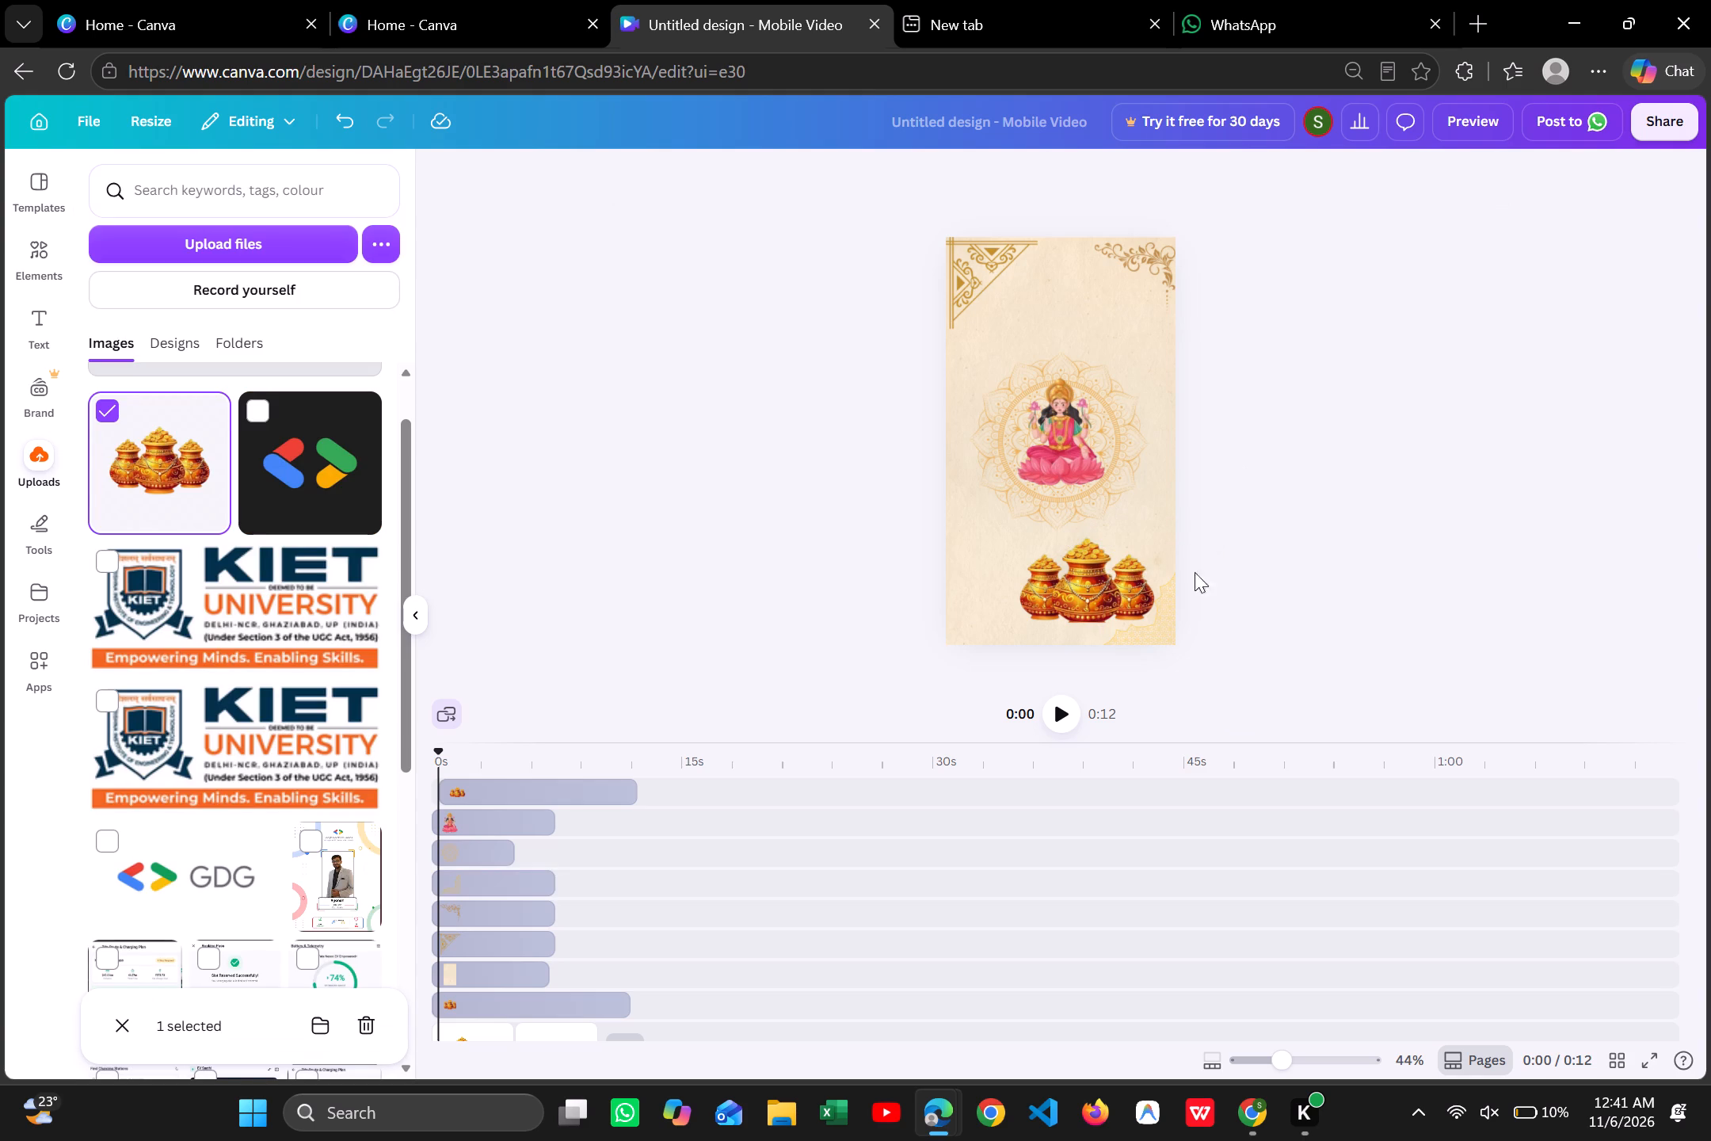
# Change the second colour of the bottom-right corner ornament to the design's orange #ECB45B.
pyautogui.click(1126, 637)
pyautogui.click(1069, 170)
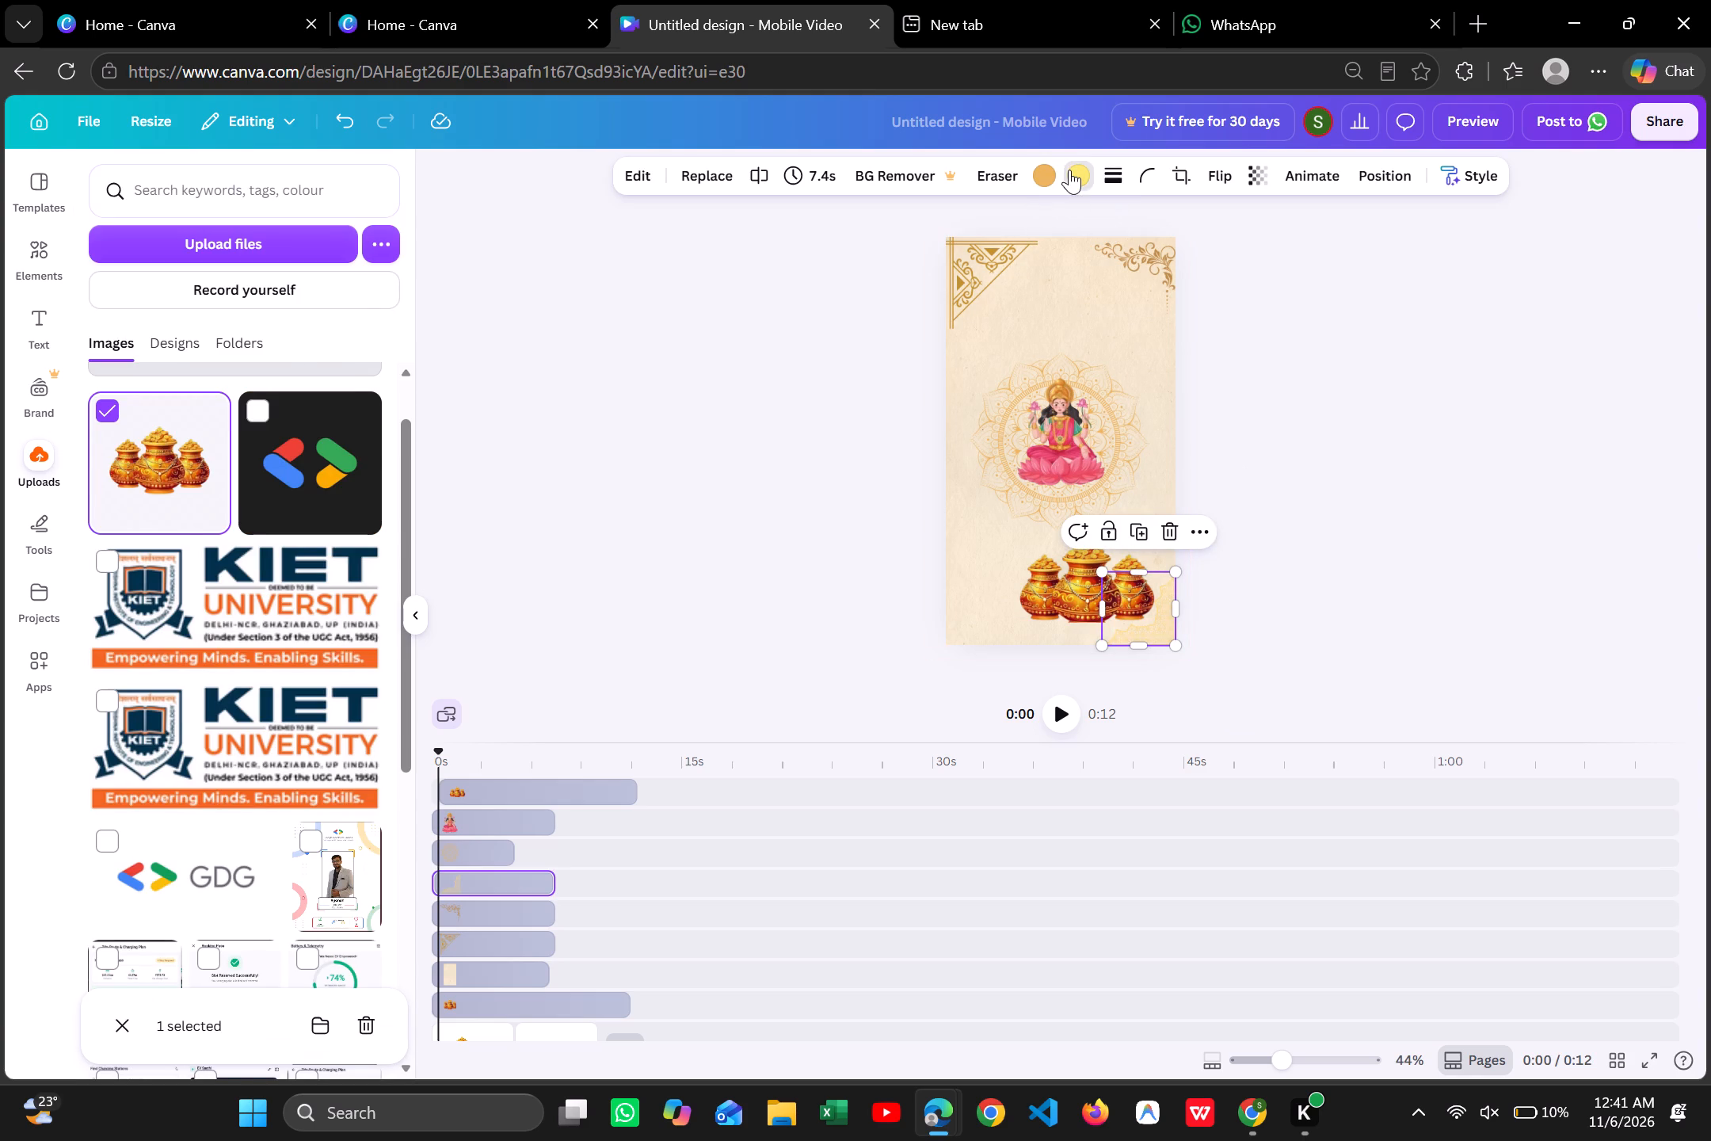
pyautogui.click(204, 320)
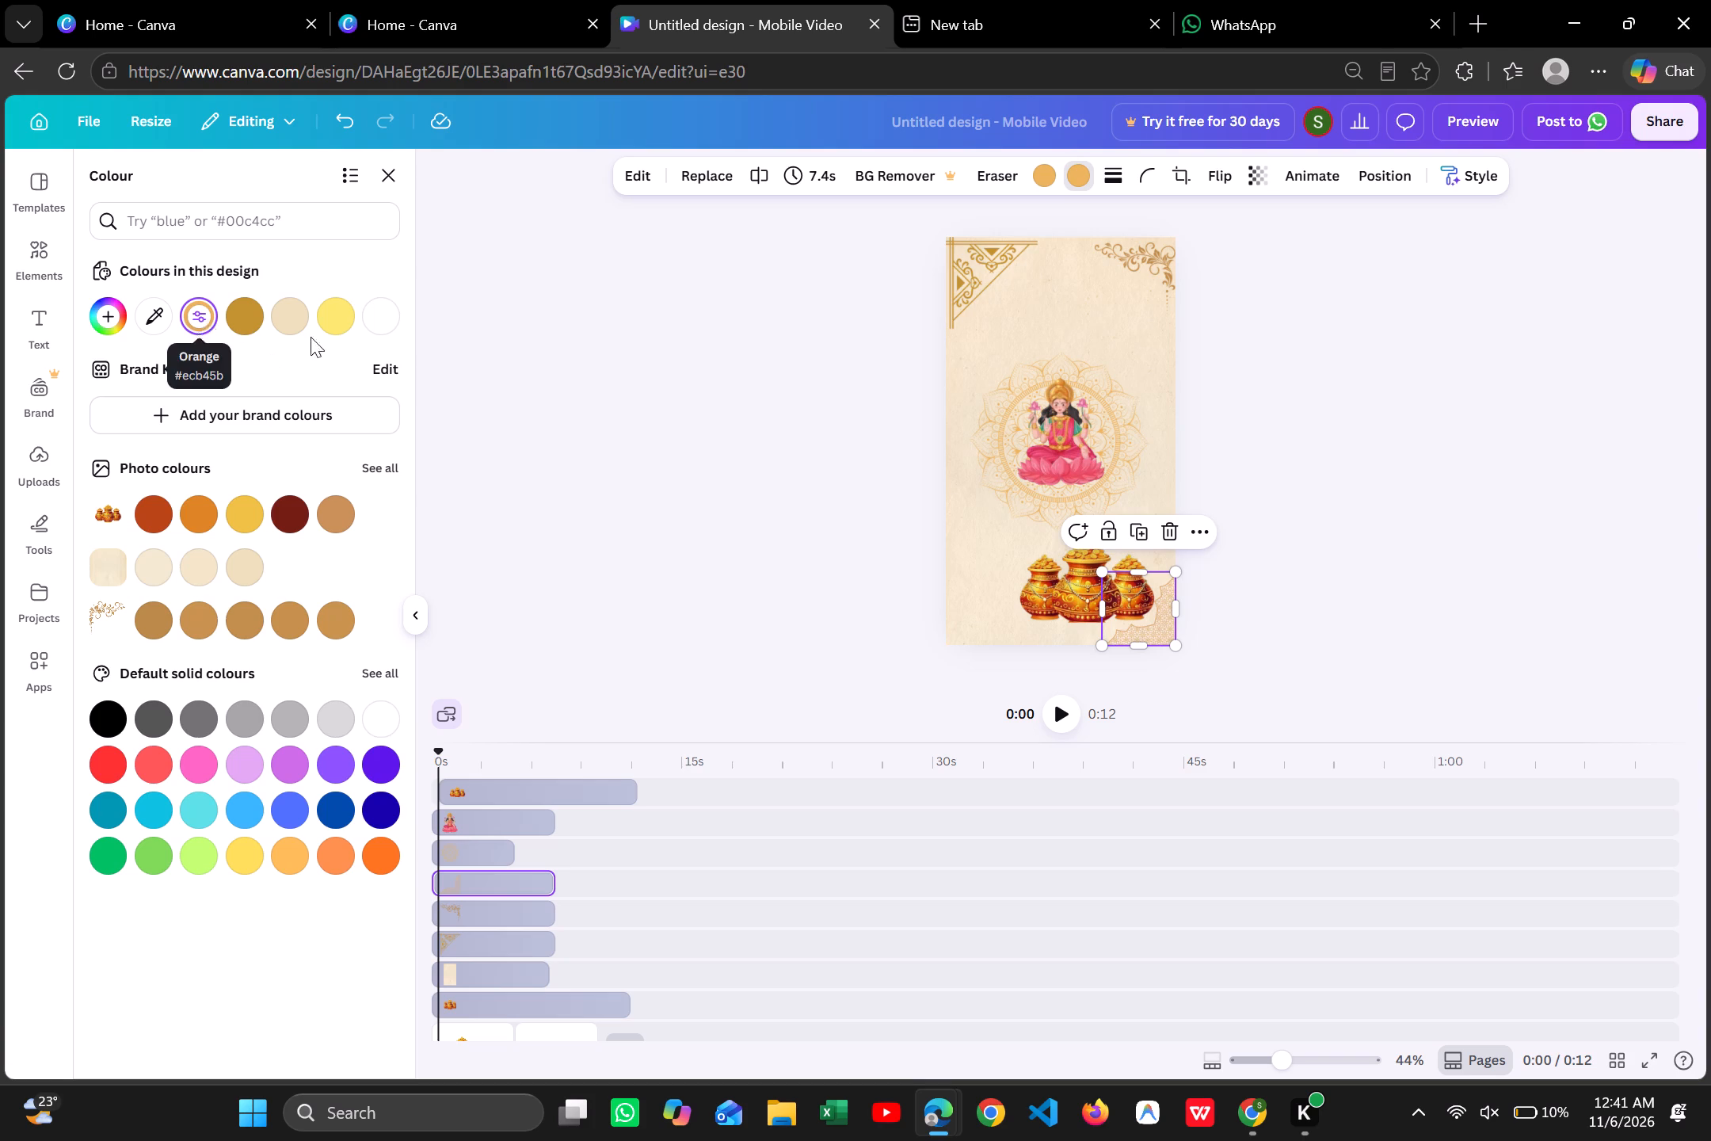
pyautogui.click(512, 445)
pyautogui.scroll(-1, 512, 445)
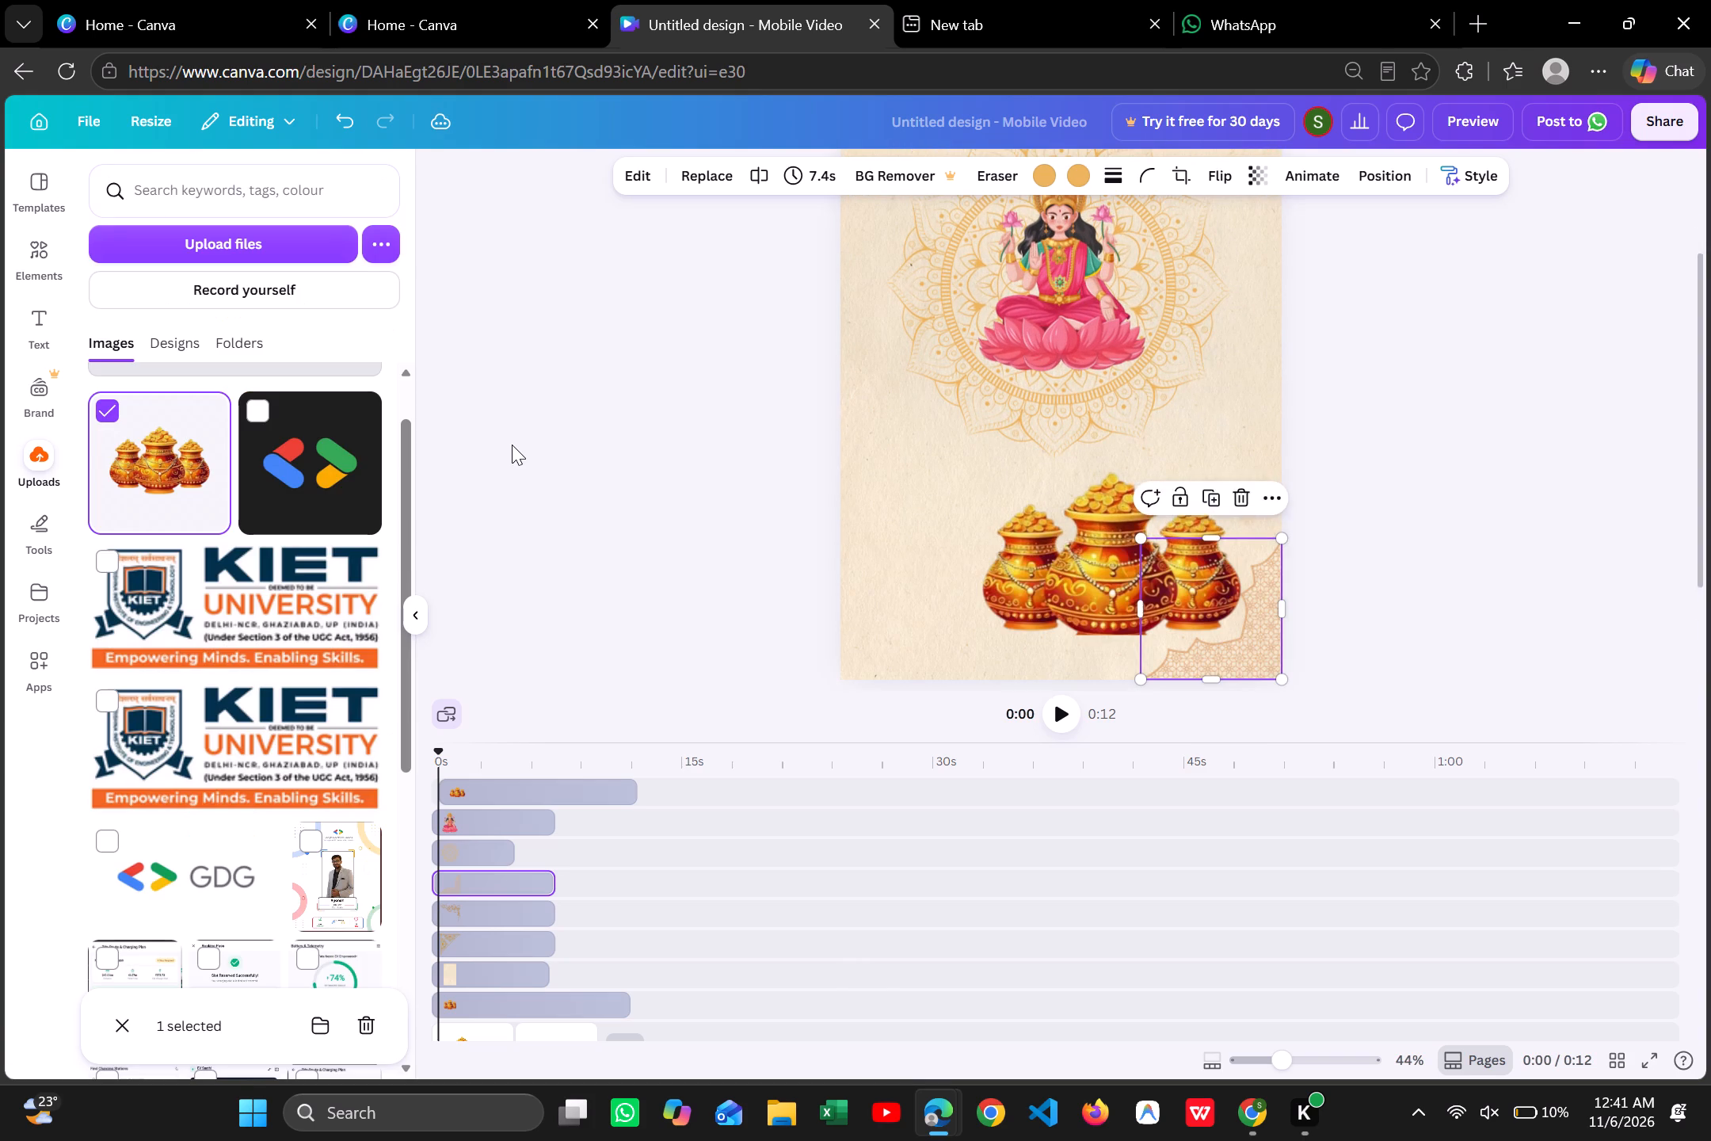
pyautogui.scroll(-2, 512, 445)
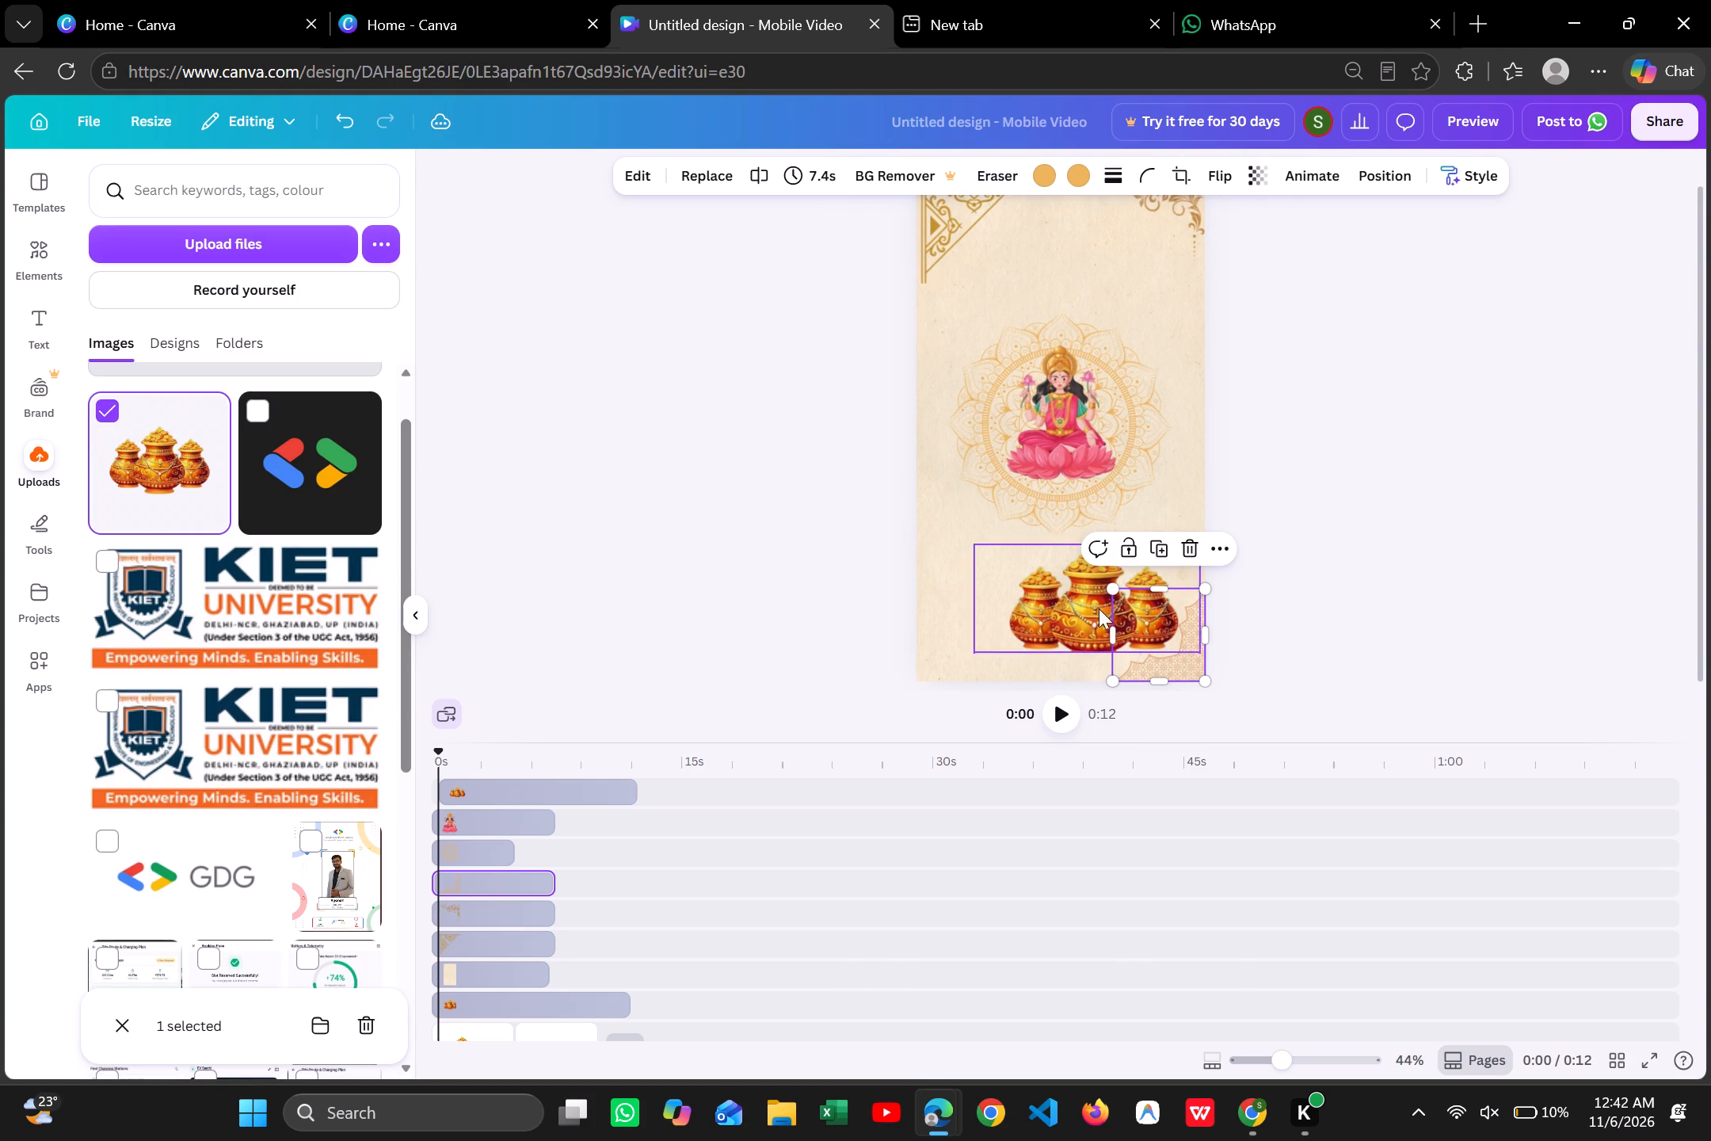
pyautogui.click(1329, 640)
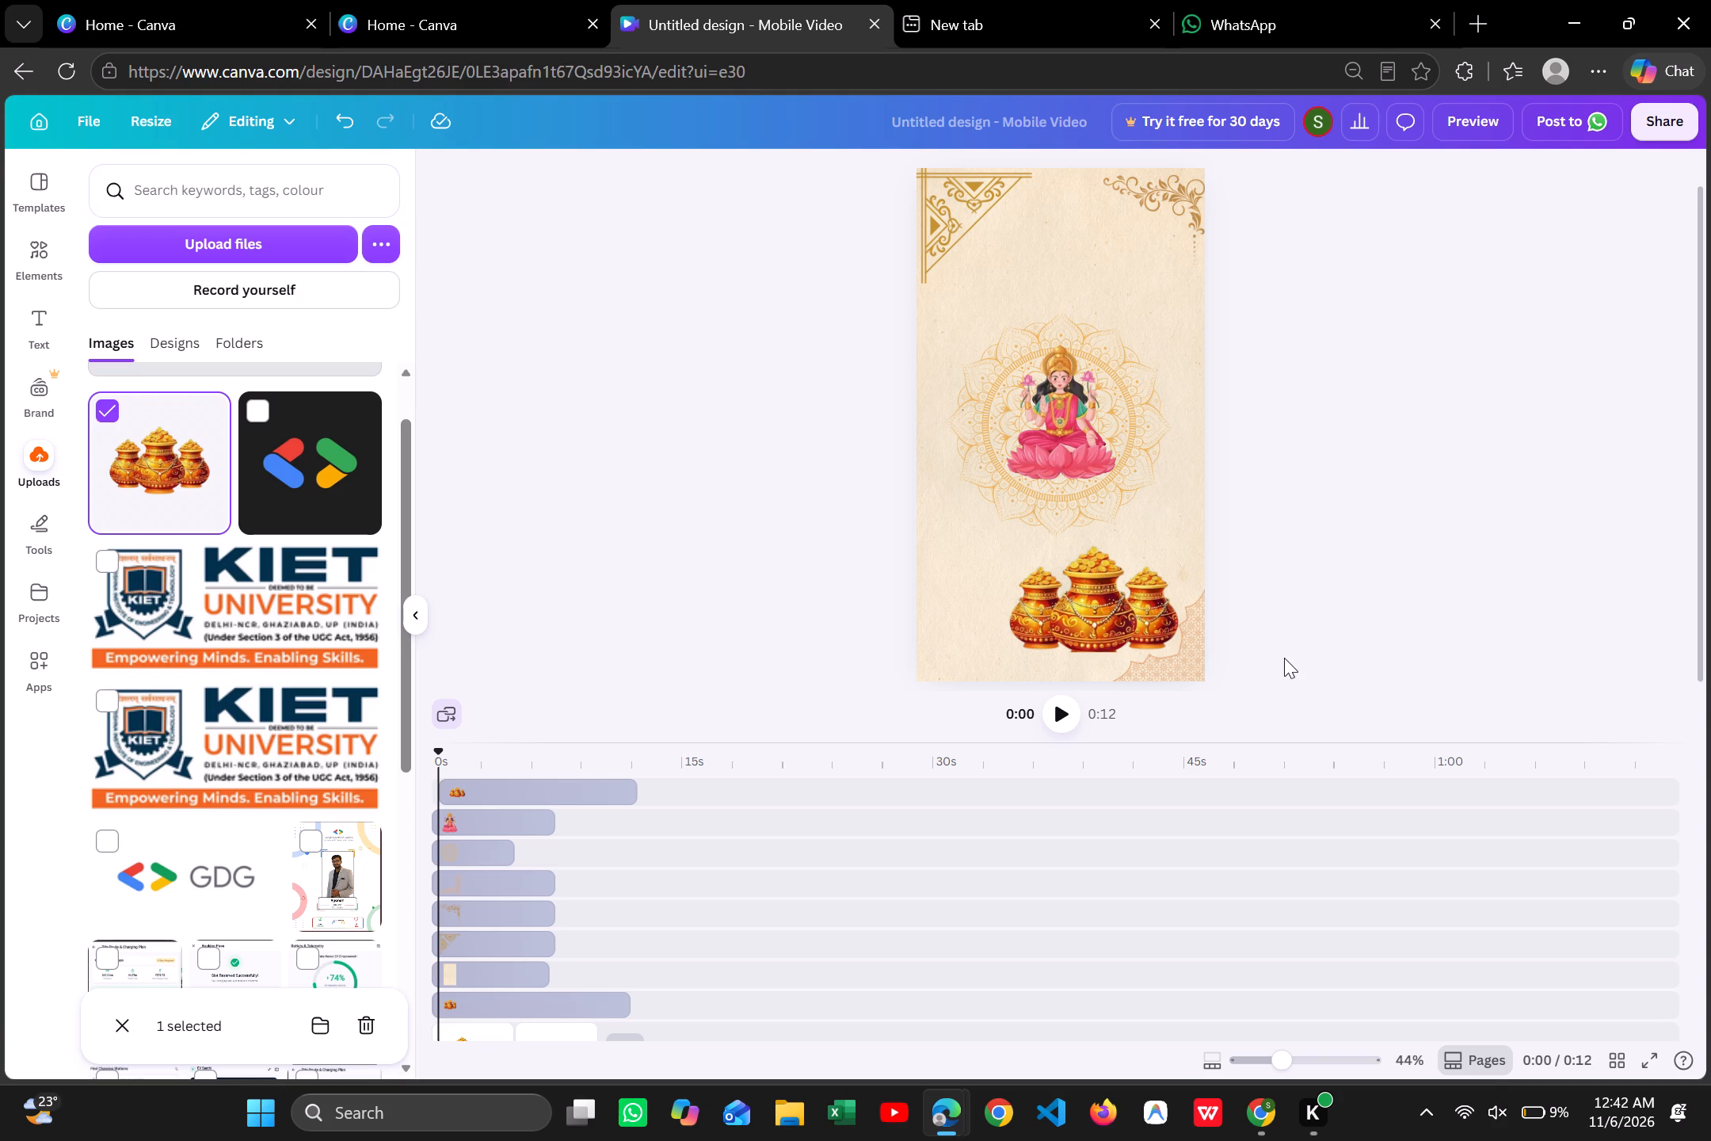
# Move the three-pot kalash image slightly left and down so it sits roughly centred below the mandala.
pyautogui.click(1127, 621)
pyautogui.moveTo(1127, 621); pyautogui.dragTo(1096, 628)
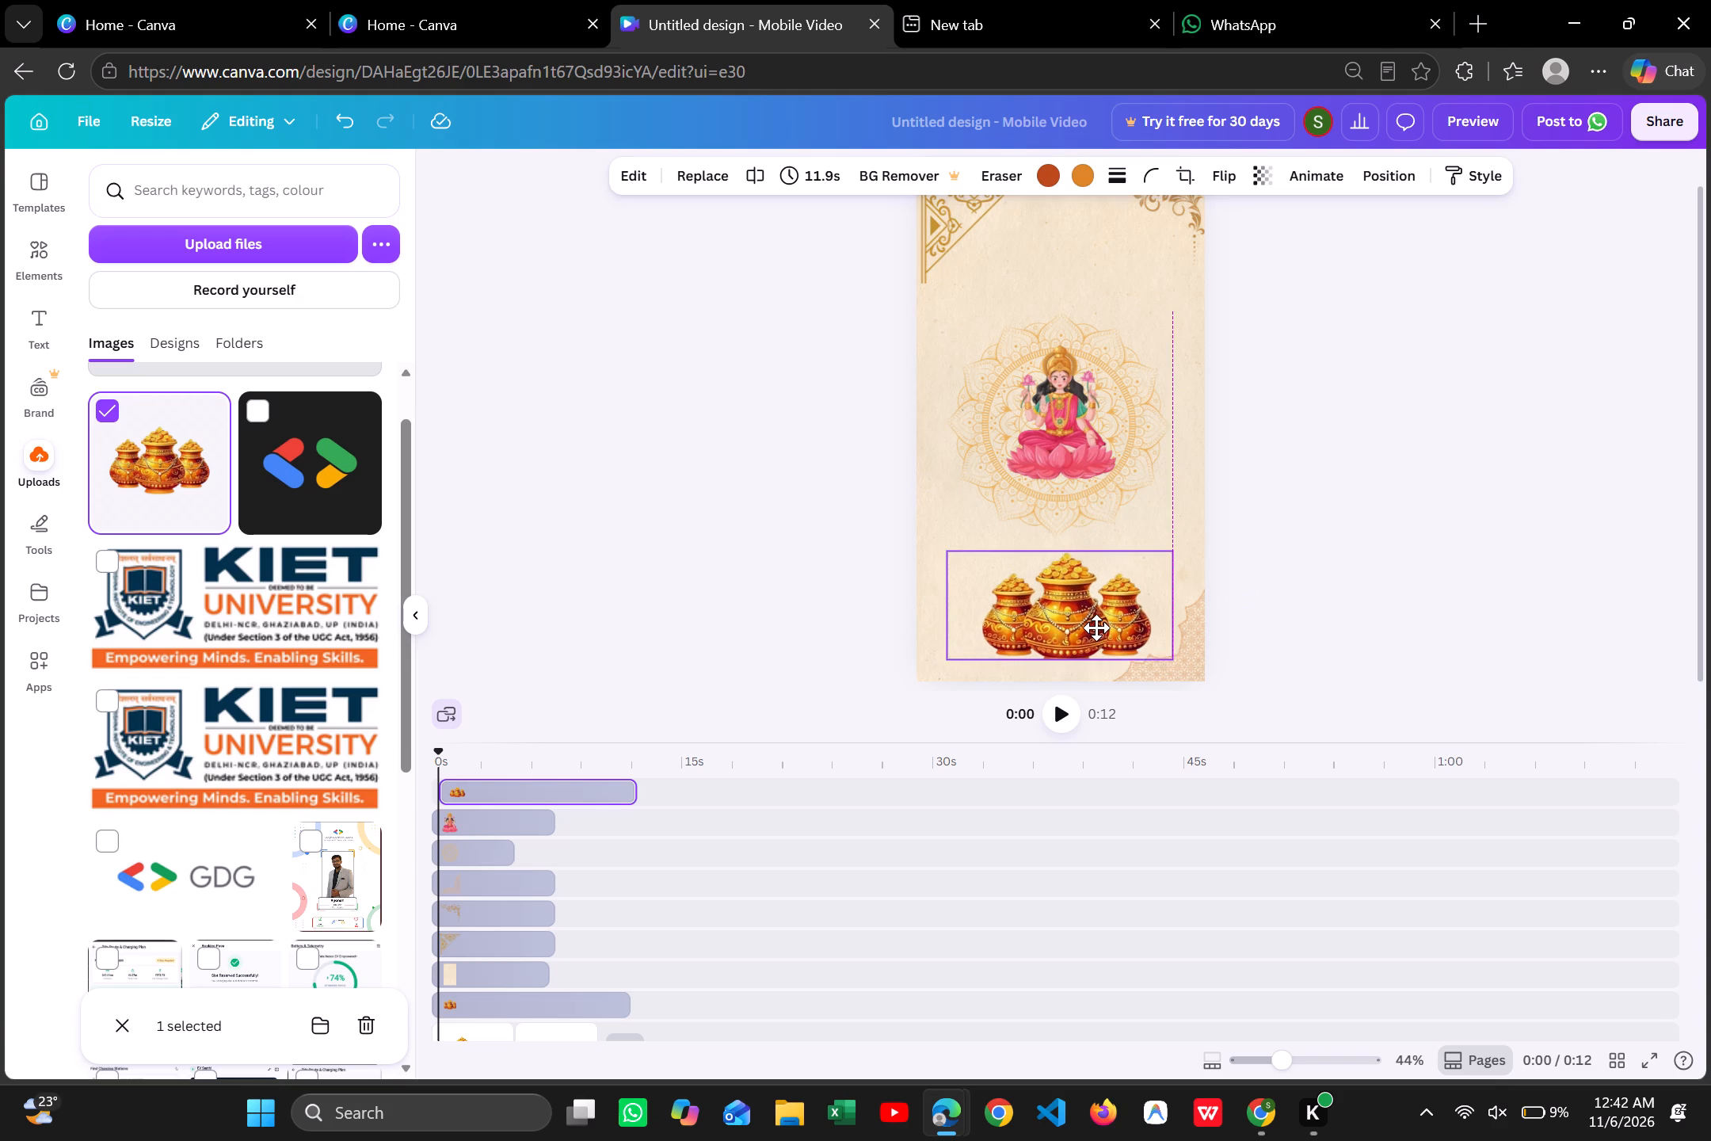
pyautogui.moveTo(1096, 628); pyautogui.dragTo(1099, 627)
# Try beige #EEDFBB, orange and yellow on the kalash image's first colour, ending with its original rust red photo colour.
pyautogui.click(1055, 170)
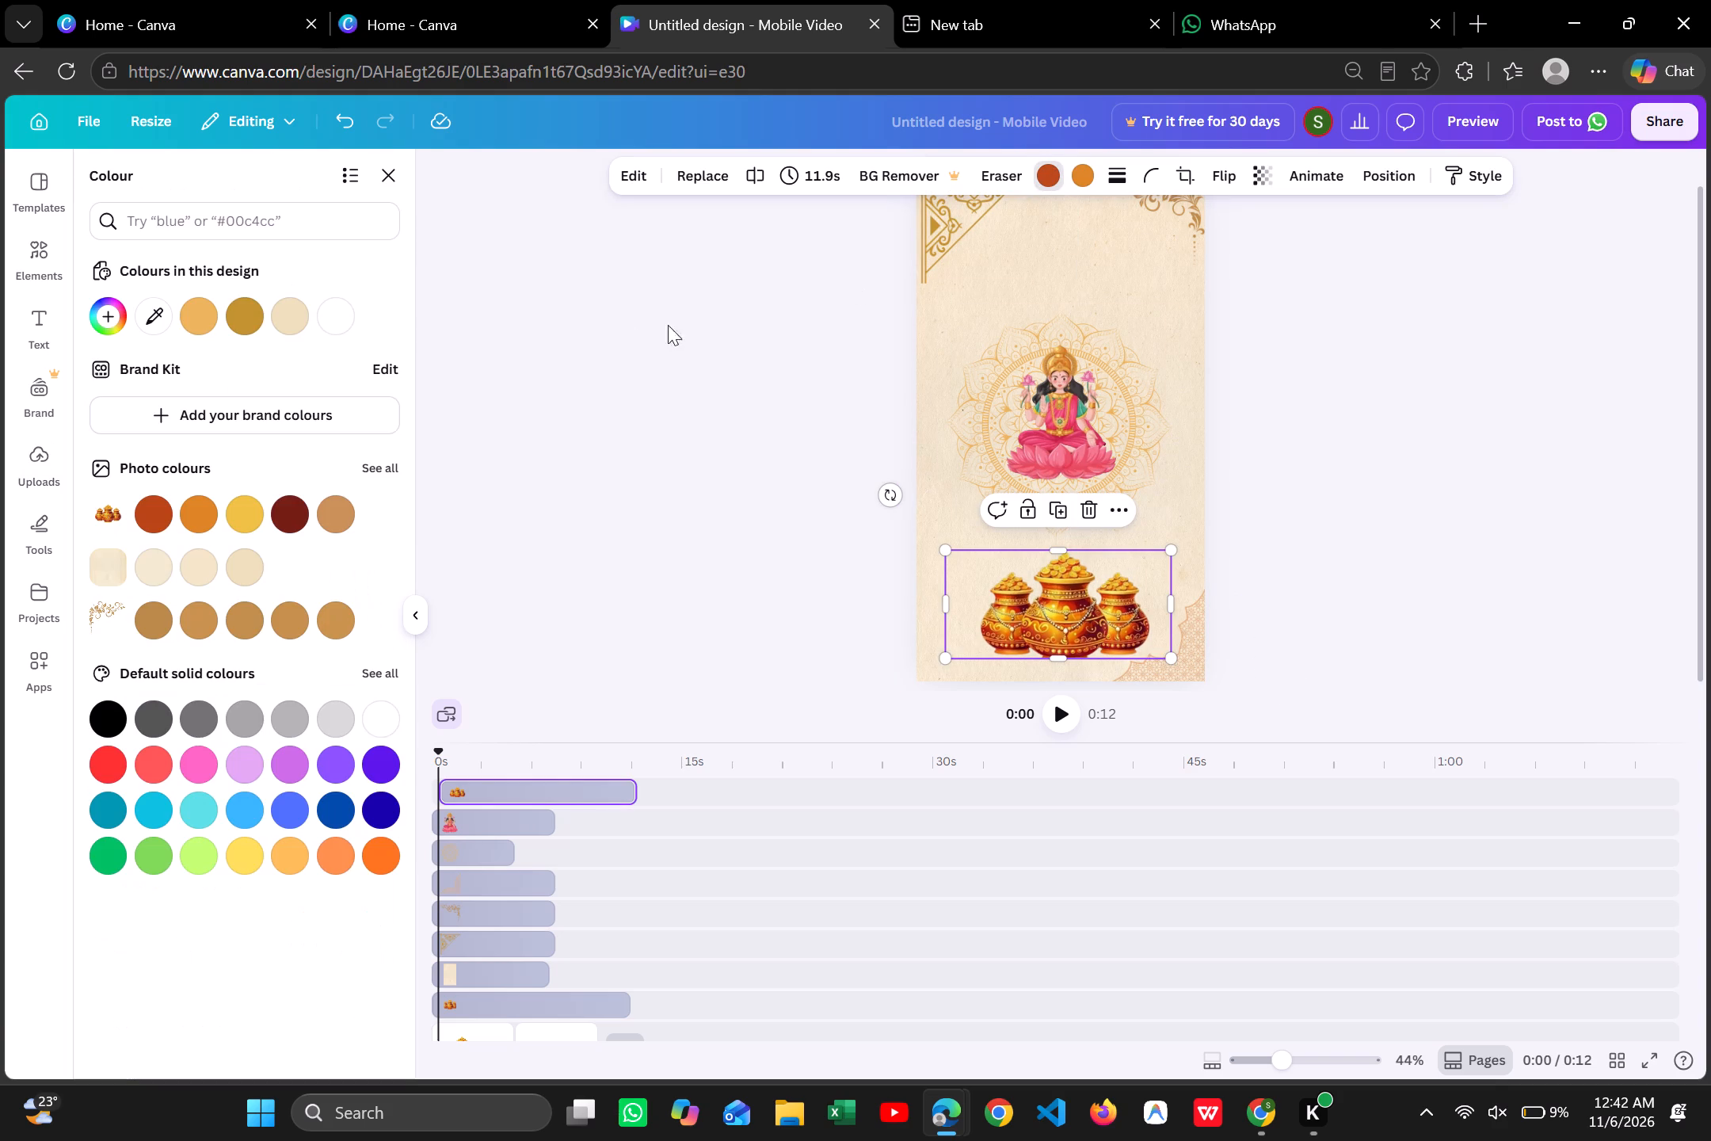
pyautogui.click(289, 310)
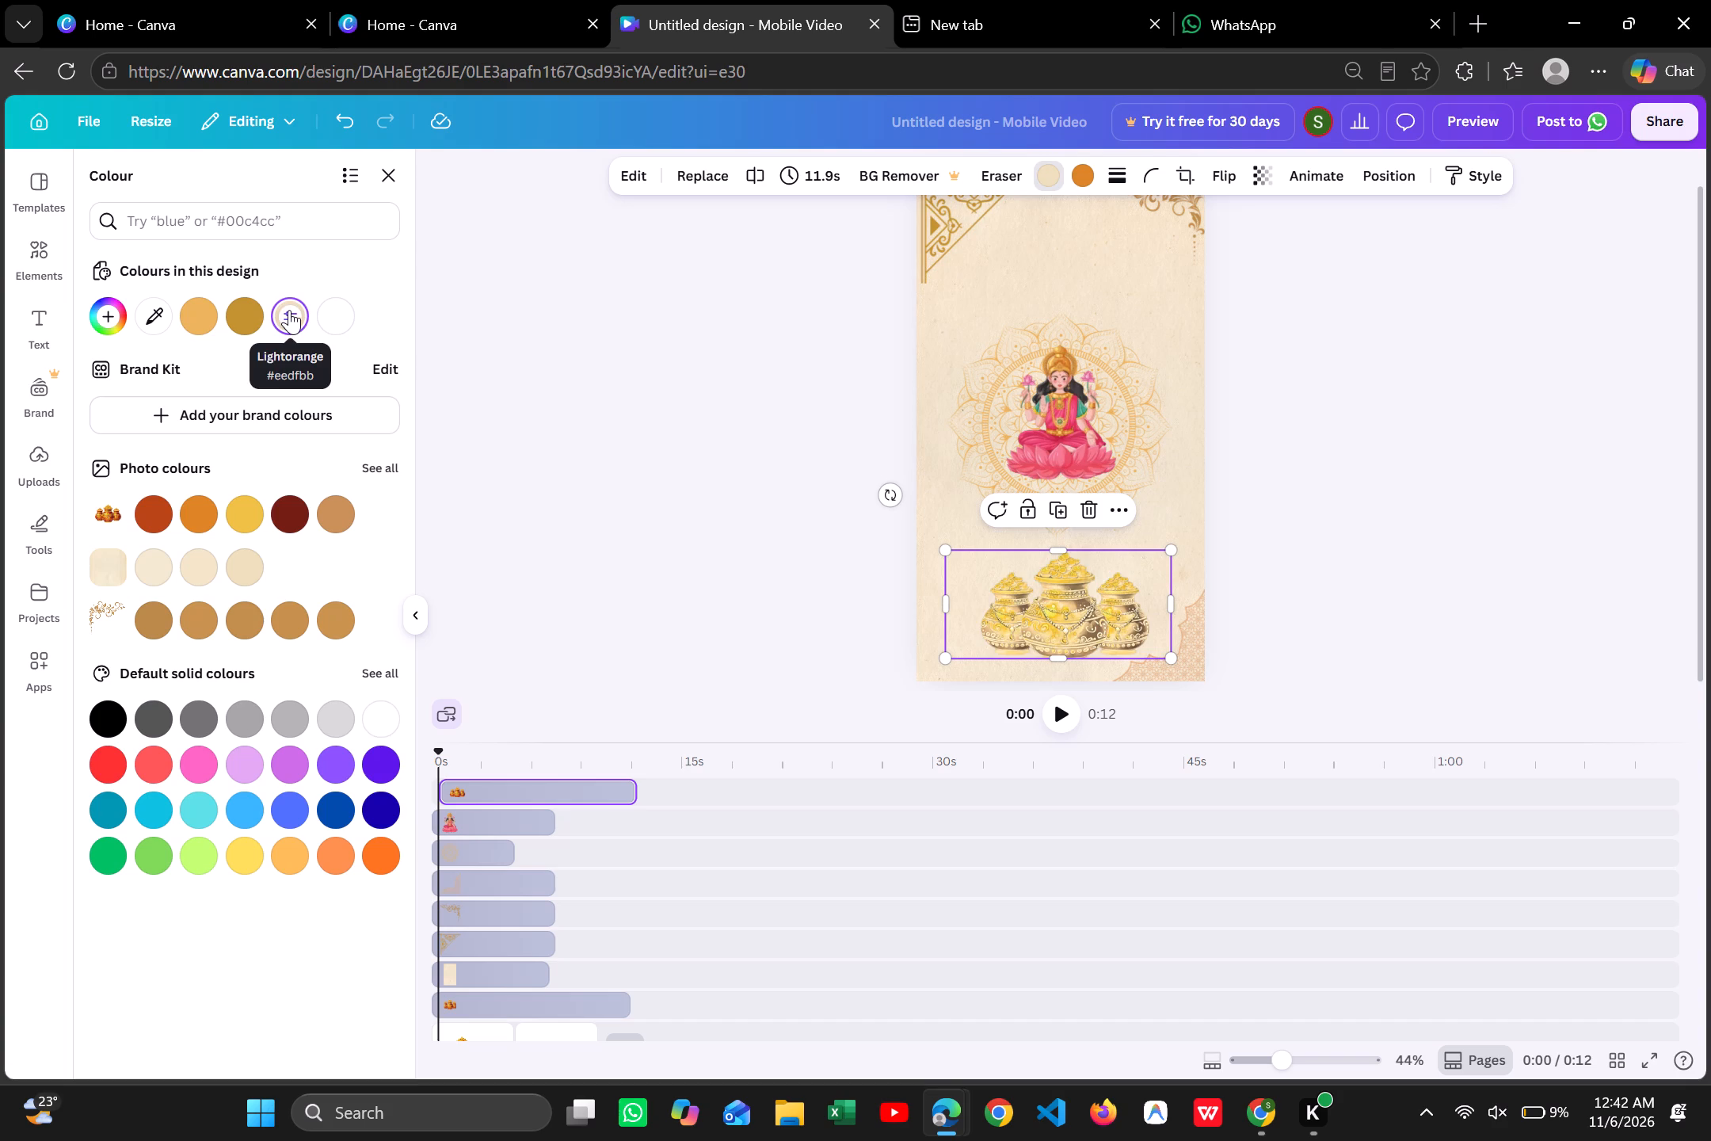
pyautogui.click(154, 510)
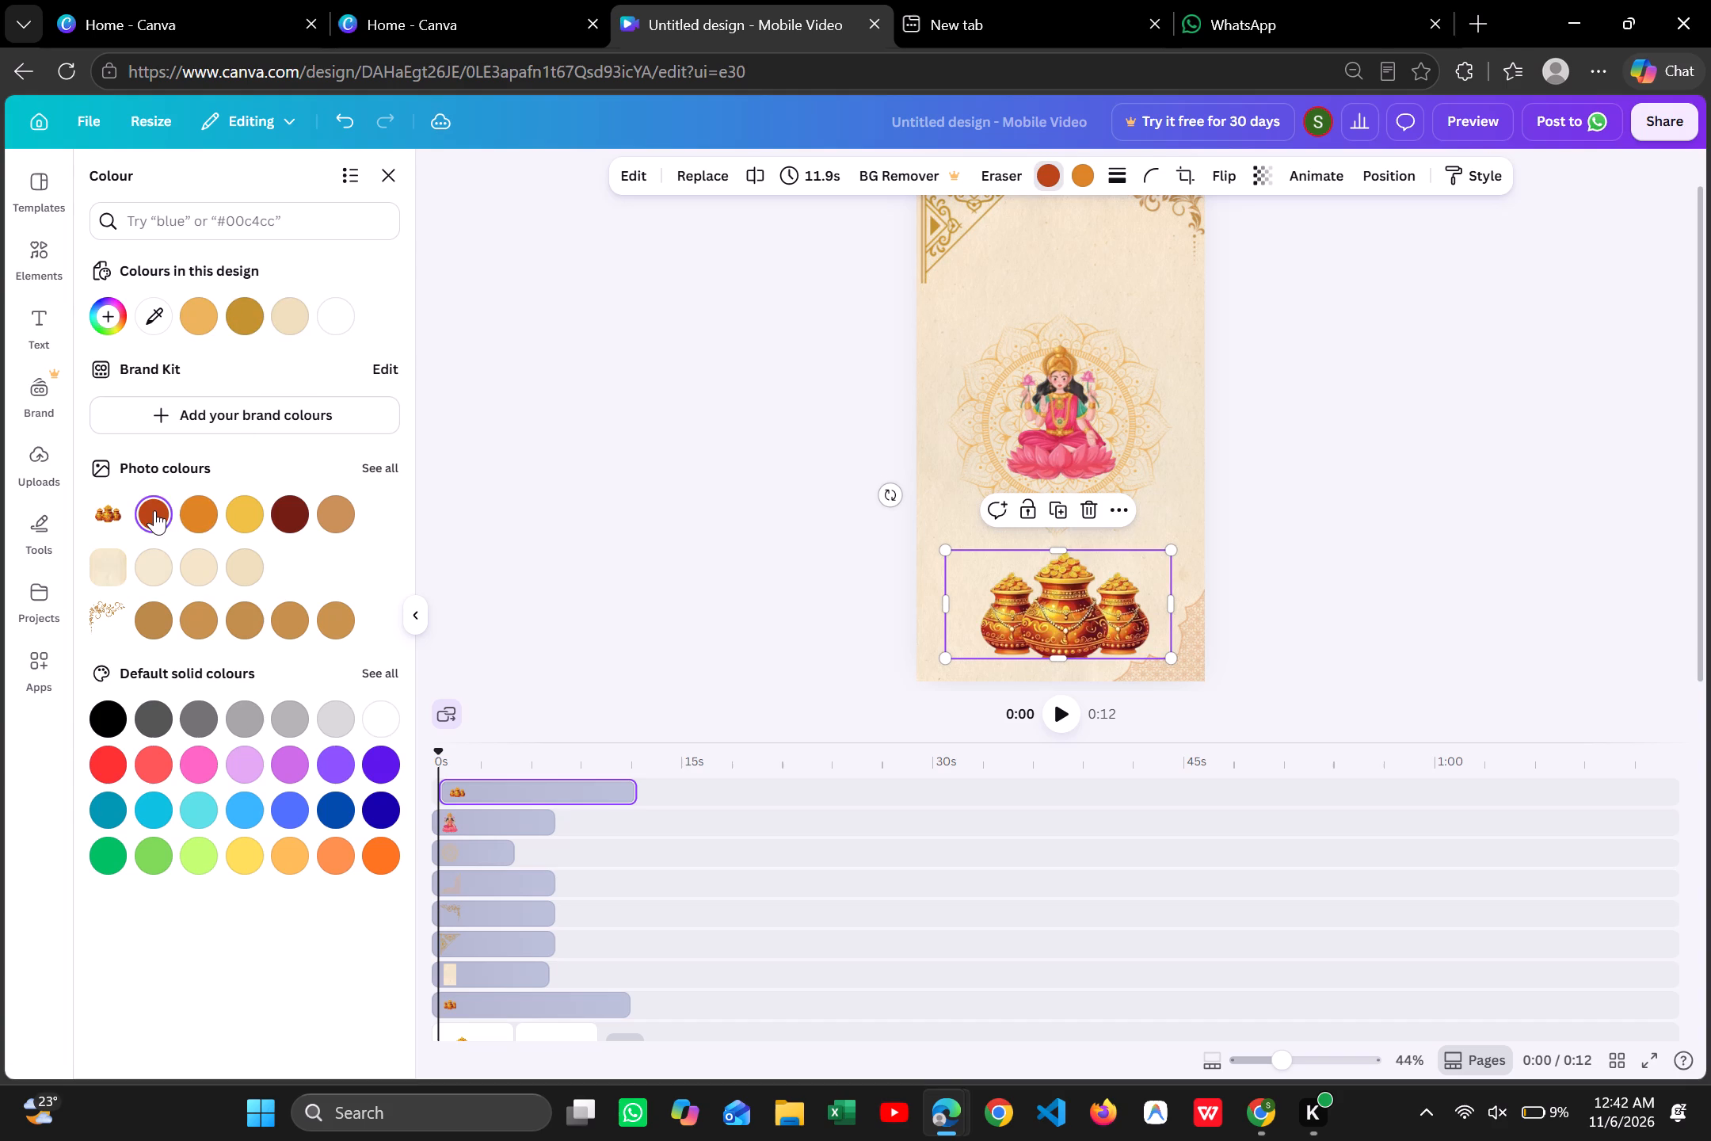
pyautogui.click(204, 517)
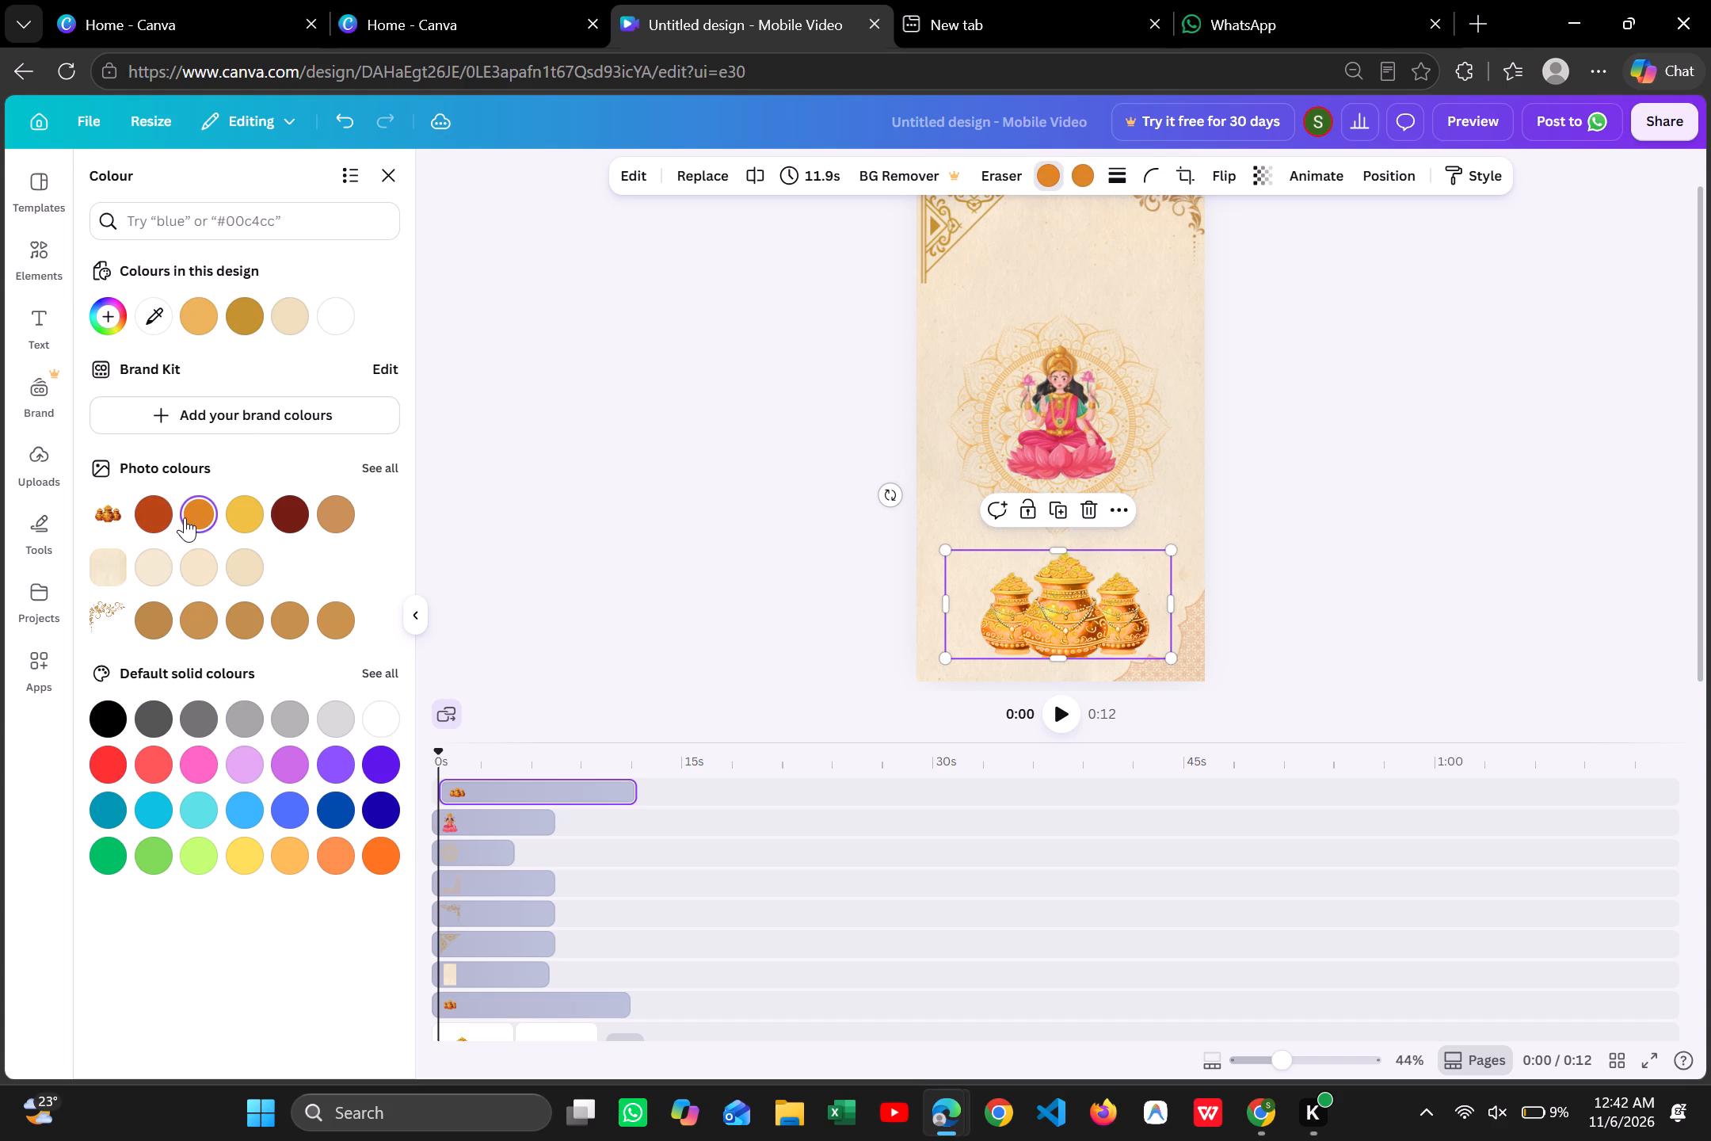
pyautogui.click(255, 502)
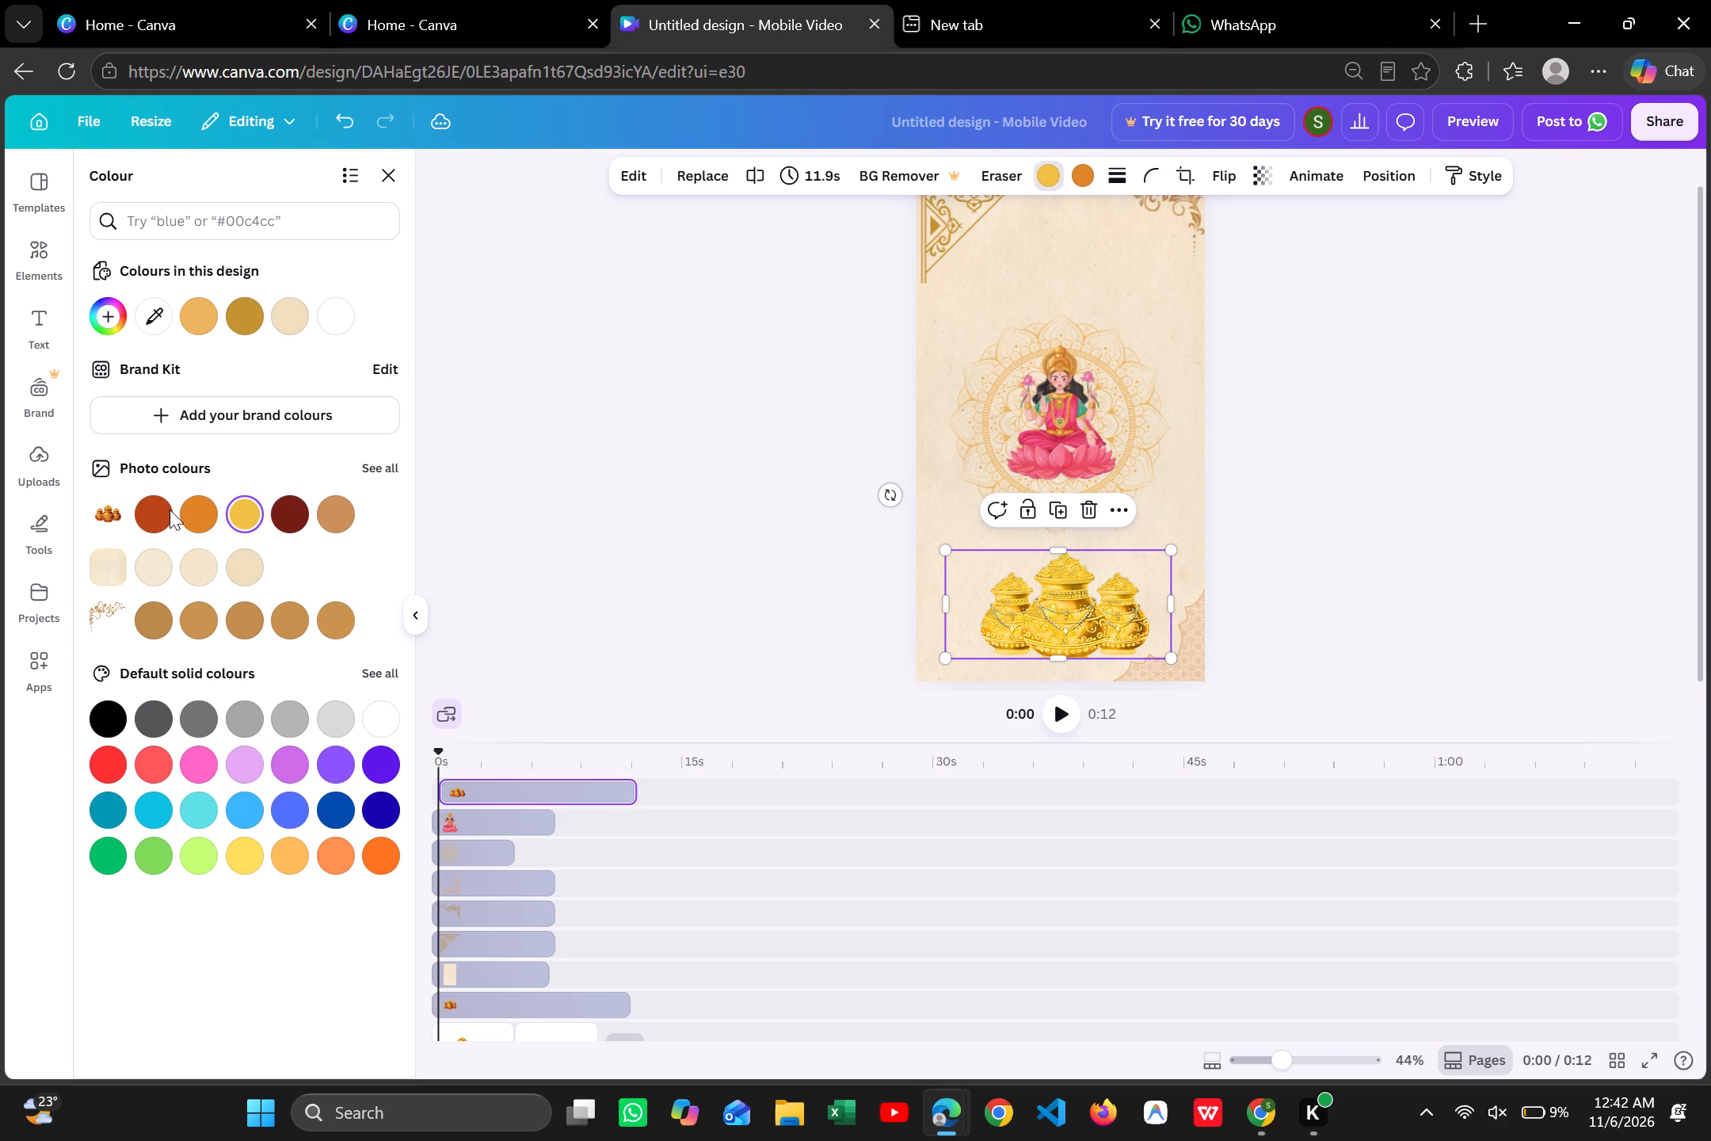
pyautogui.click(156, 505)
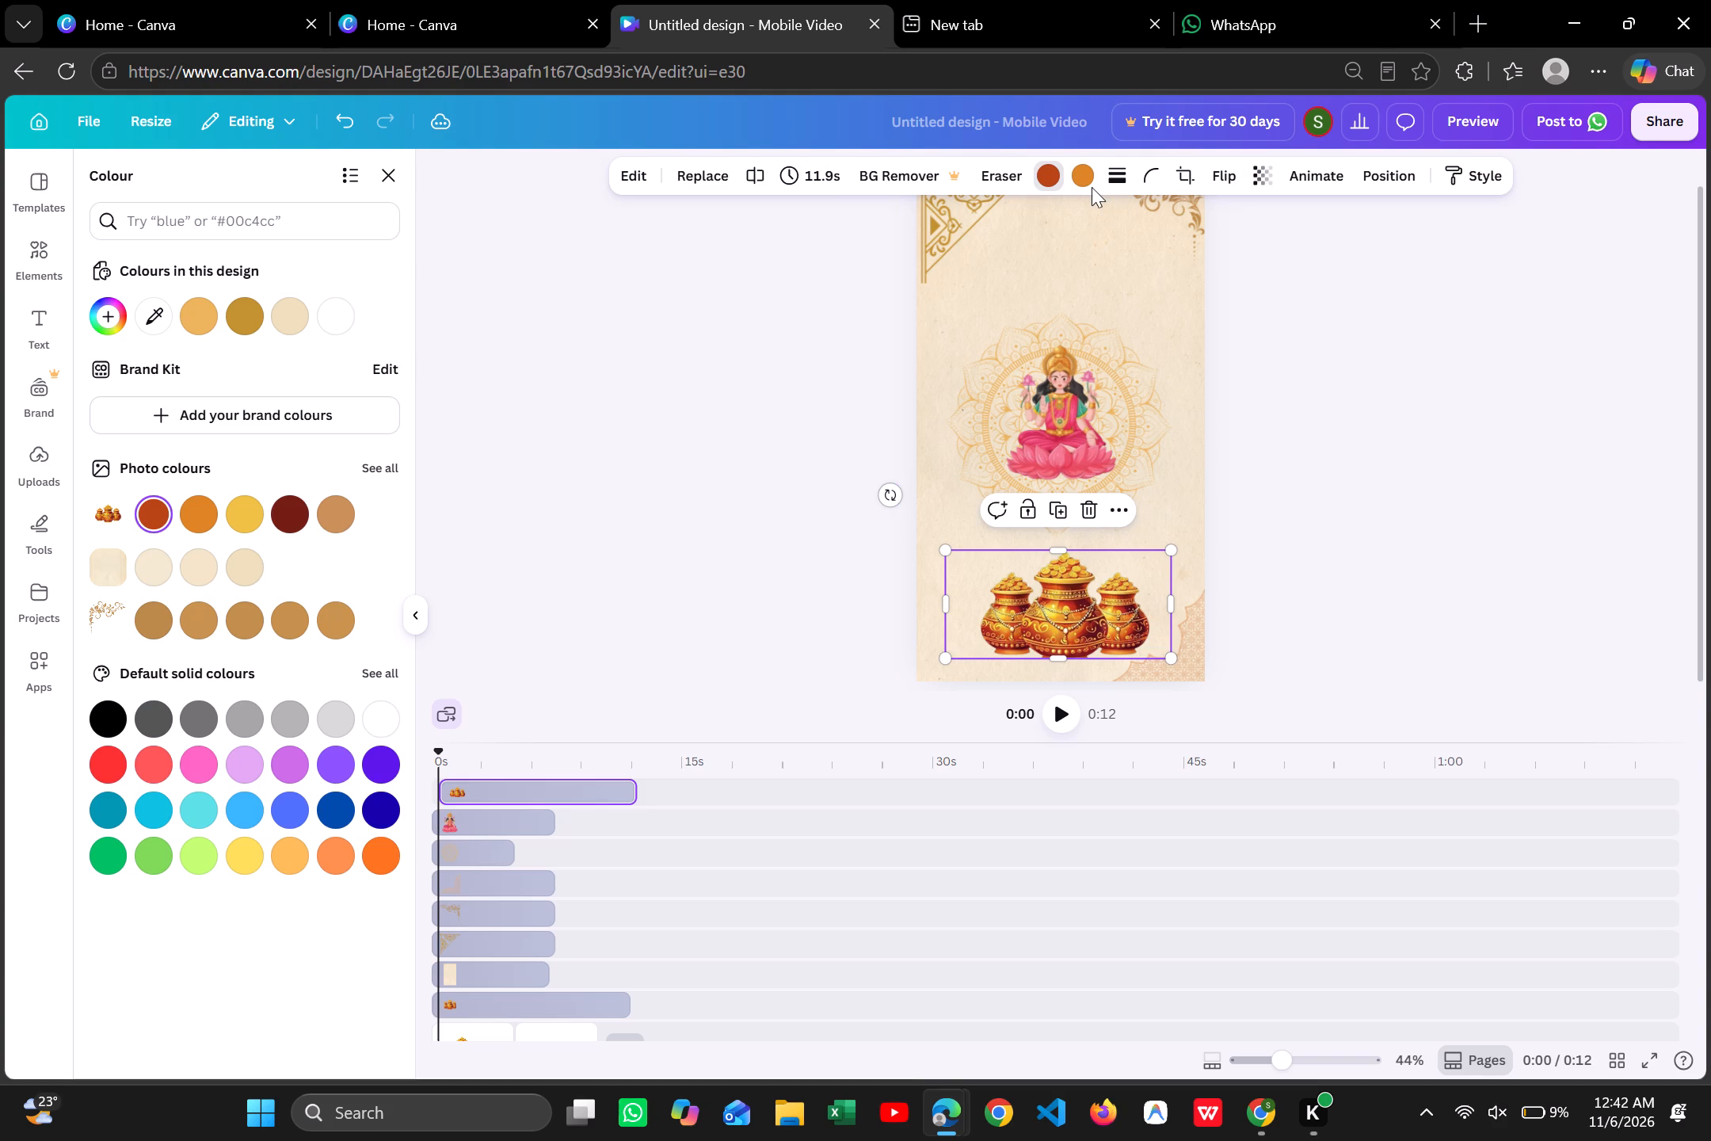
# Adjust the kalash image's second colour to the custom deep orange #CD7514.
pyautogui.click(1088, 183)
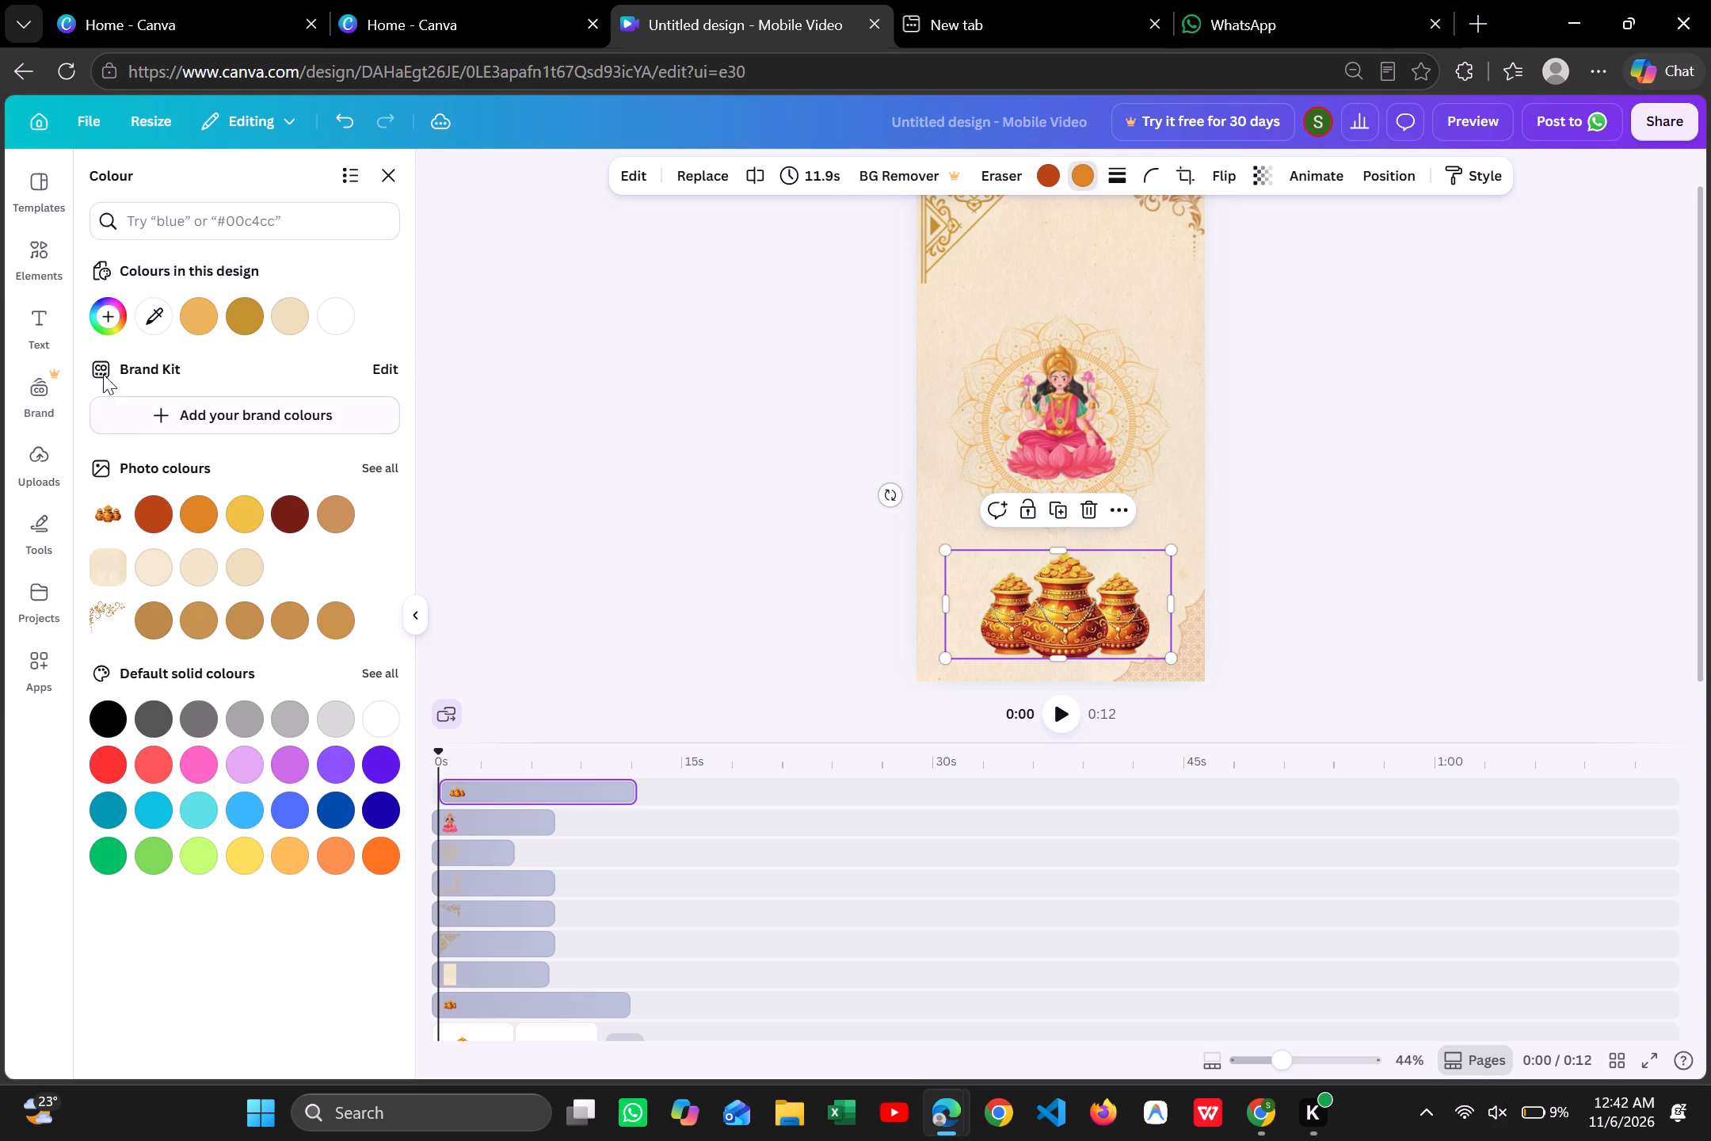
pyautogui.click(105, 321)
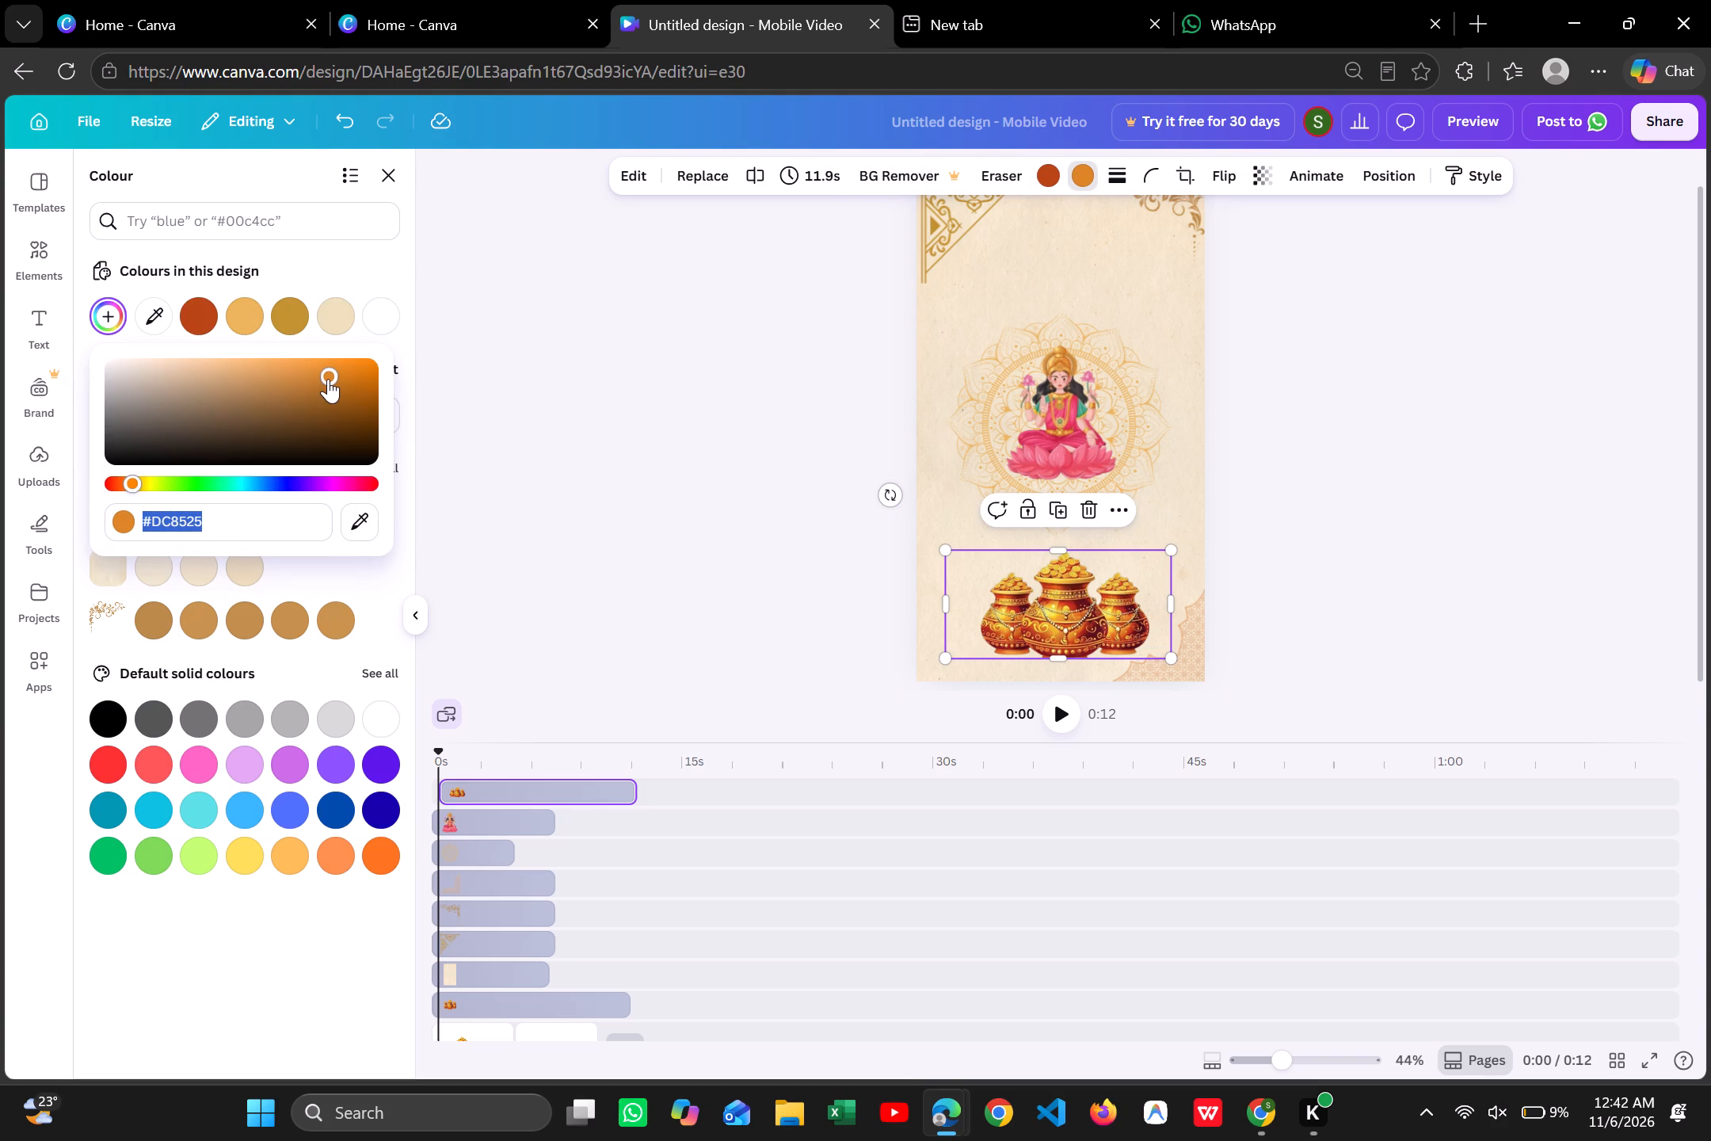
pyautogui.moveTo(328, 379); pyautogui.dragTo(243, 375)
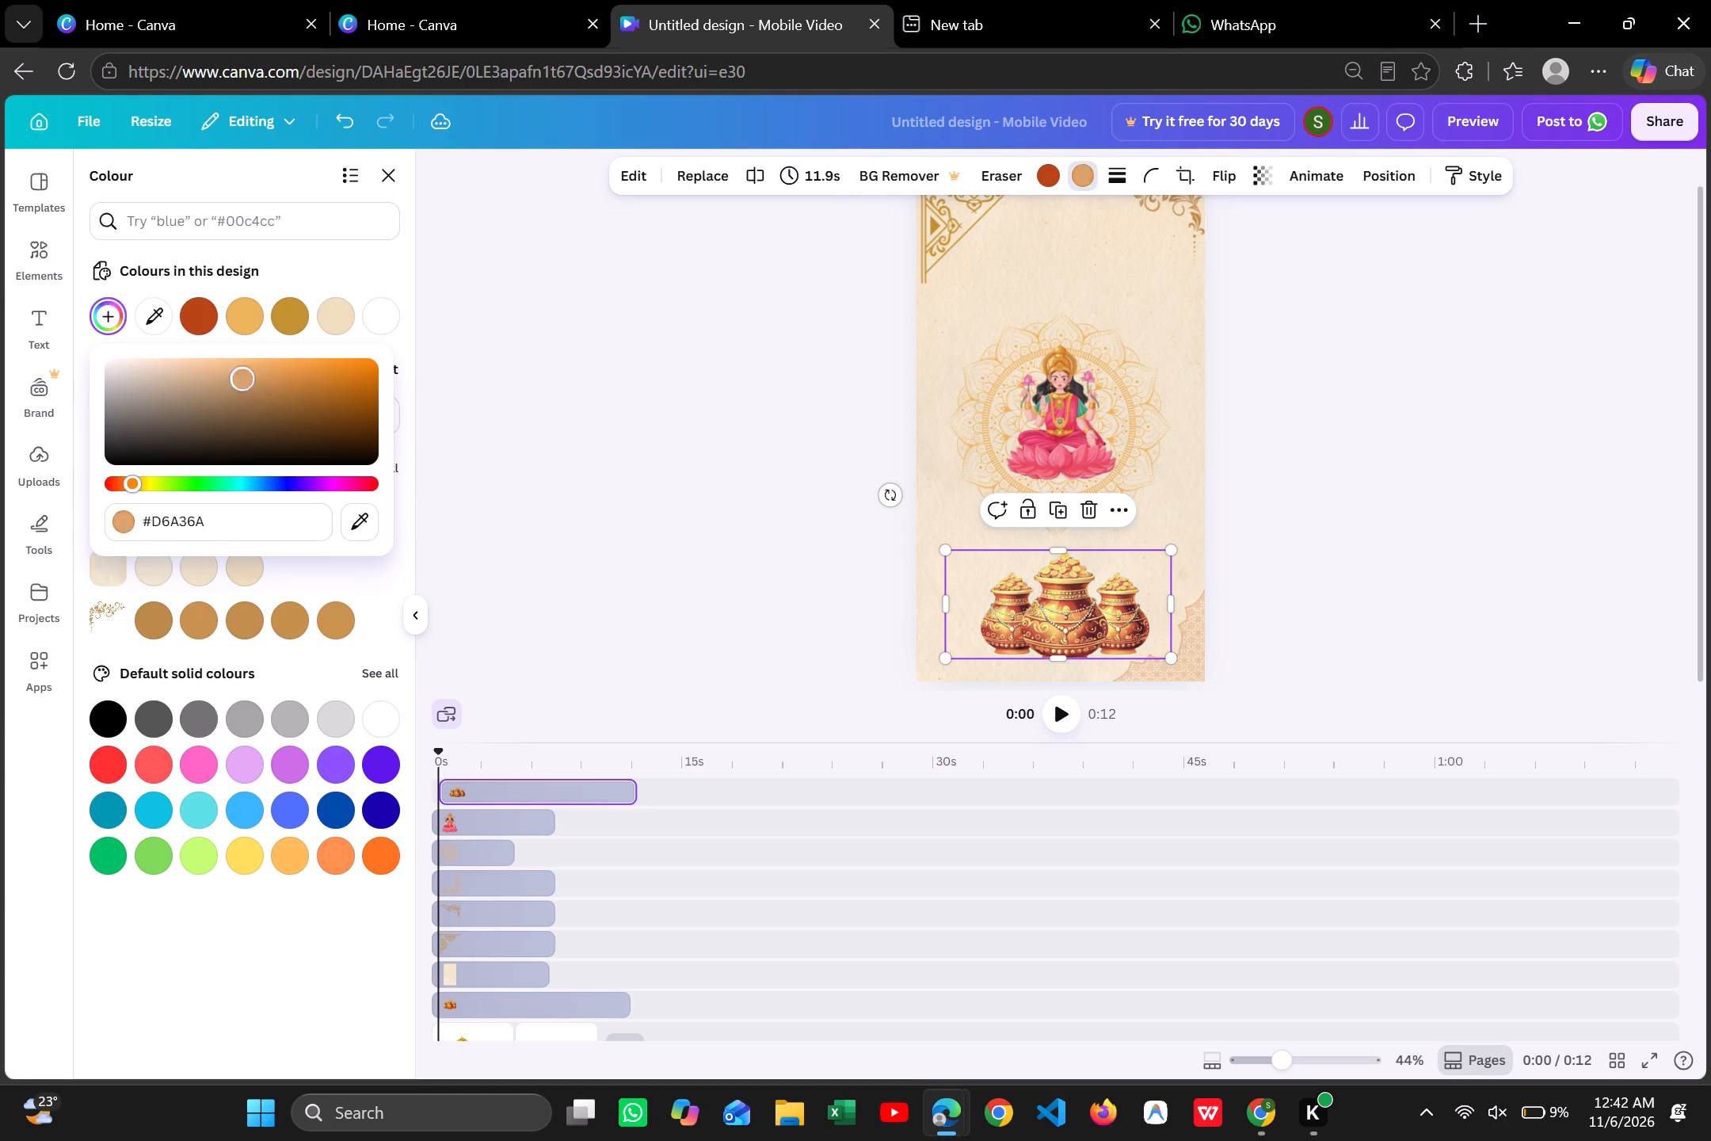
pyautogui.moveTo(243, 375); pyautogui.dragTo(349, 380)
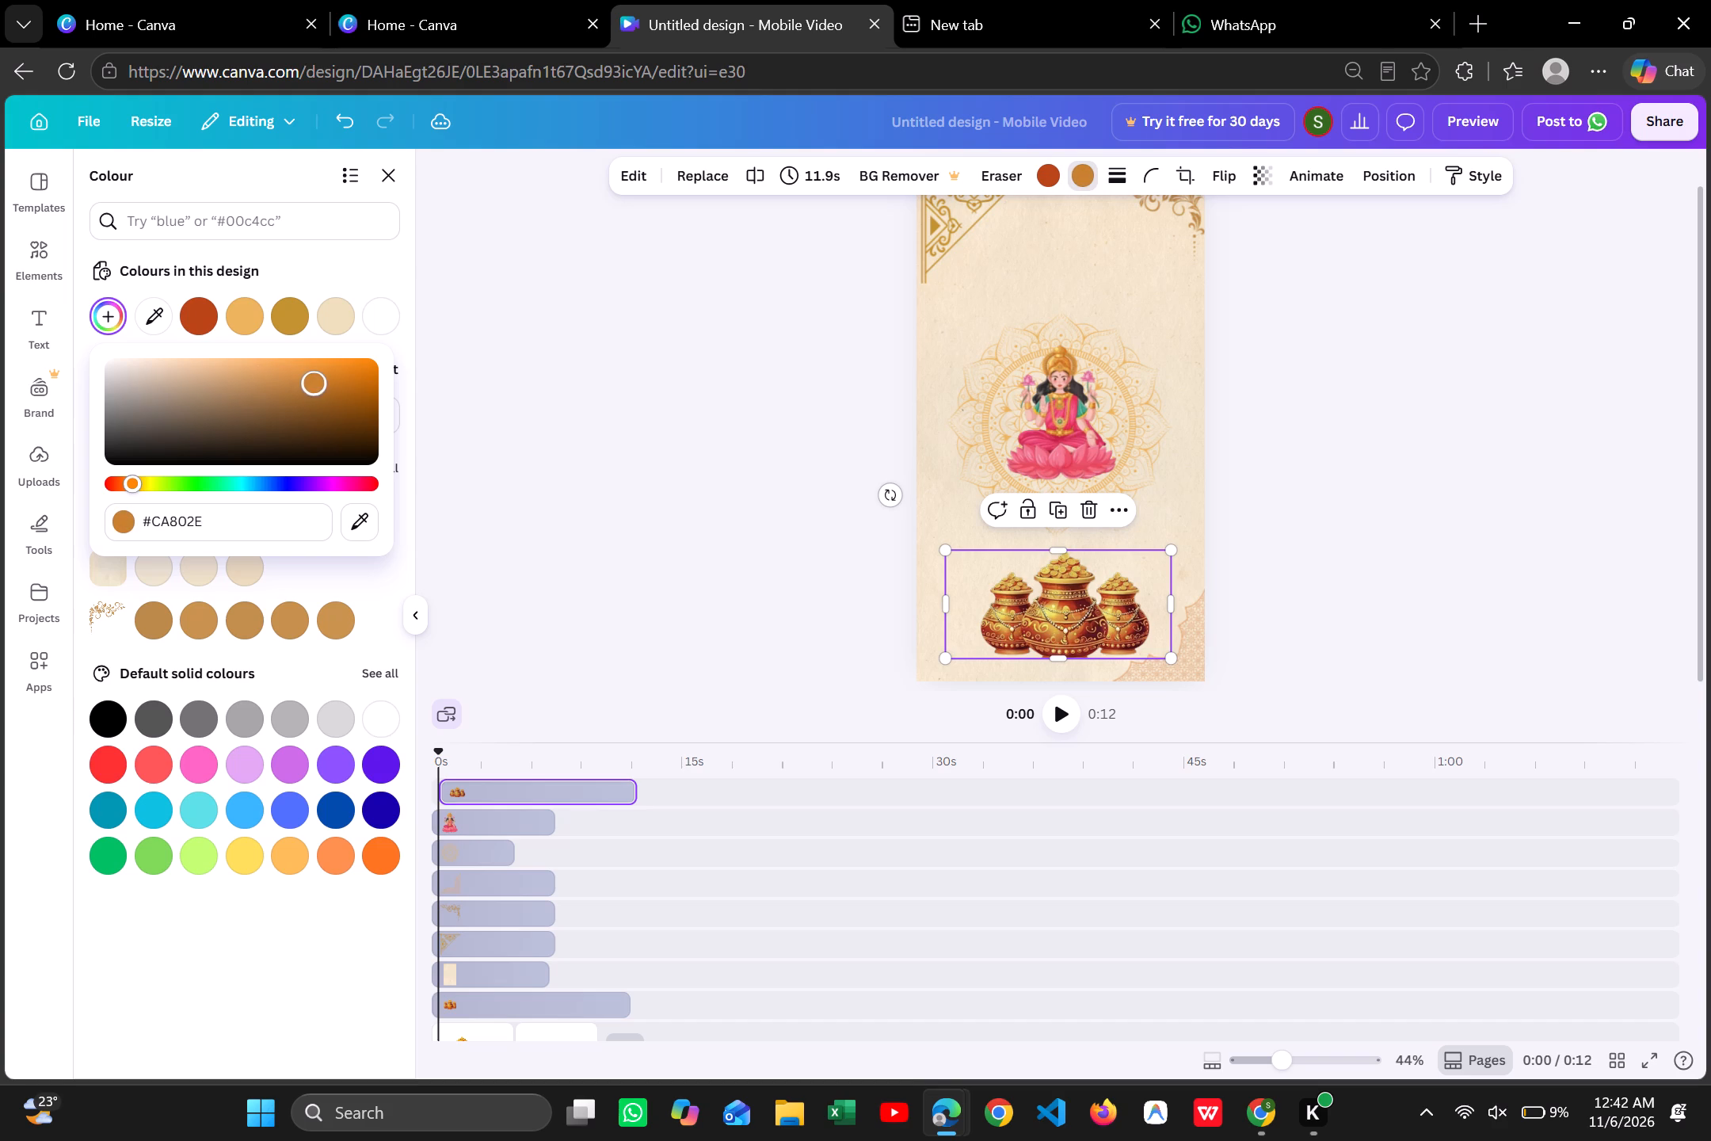
pyautogui.moveTo(349, 380); pyautogui.dragTo(352, 380)
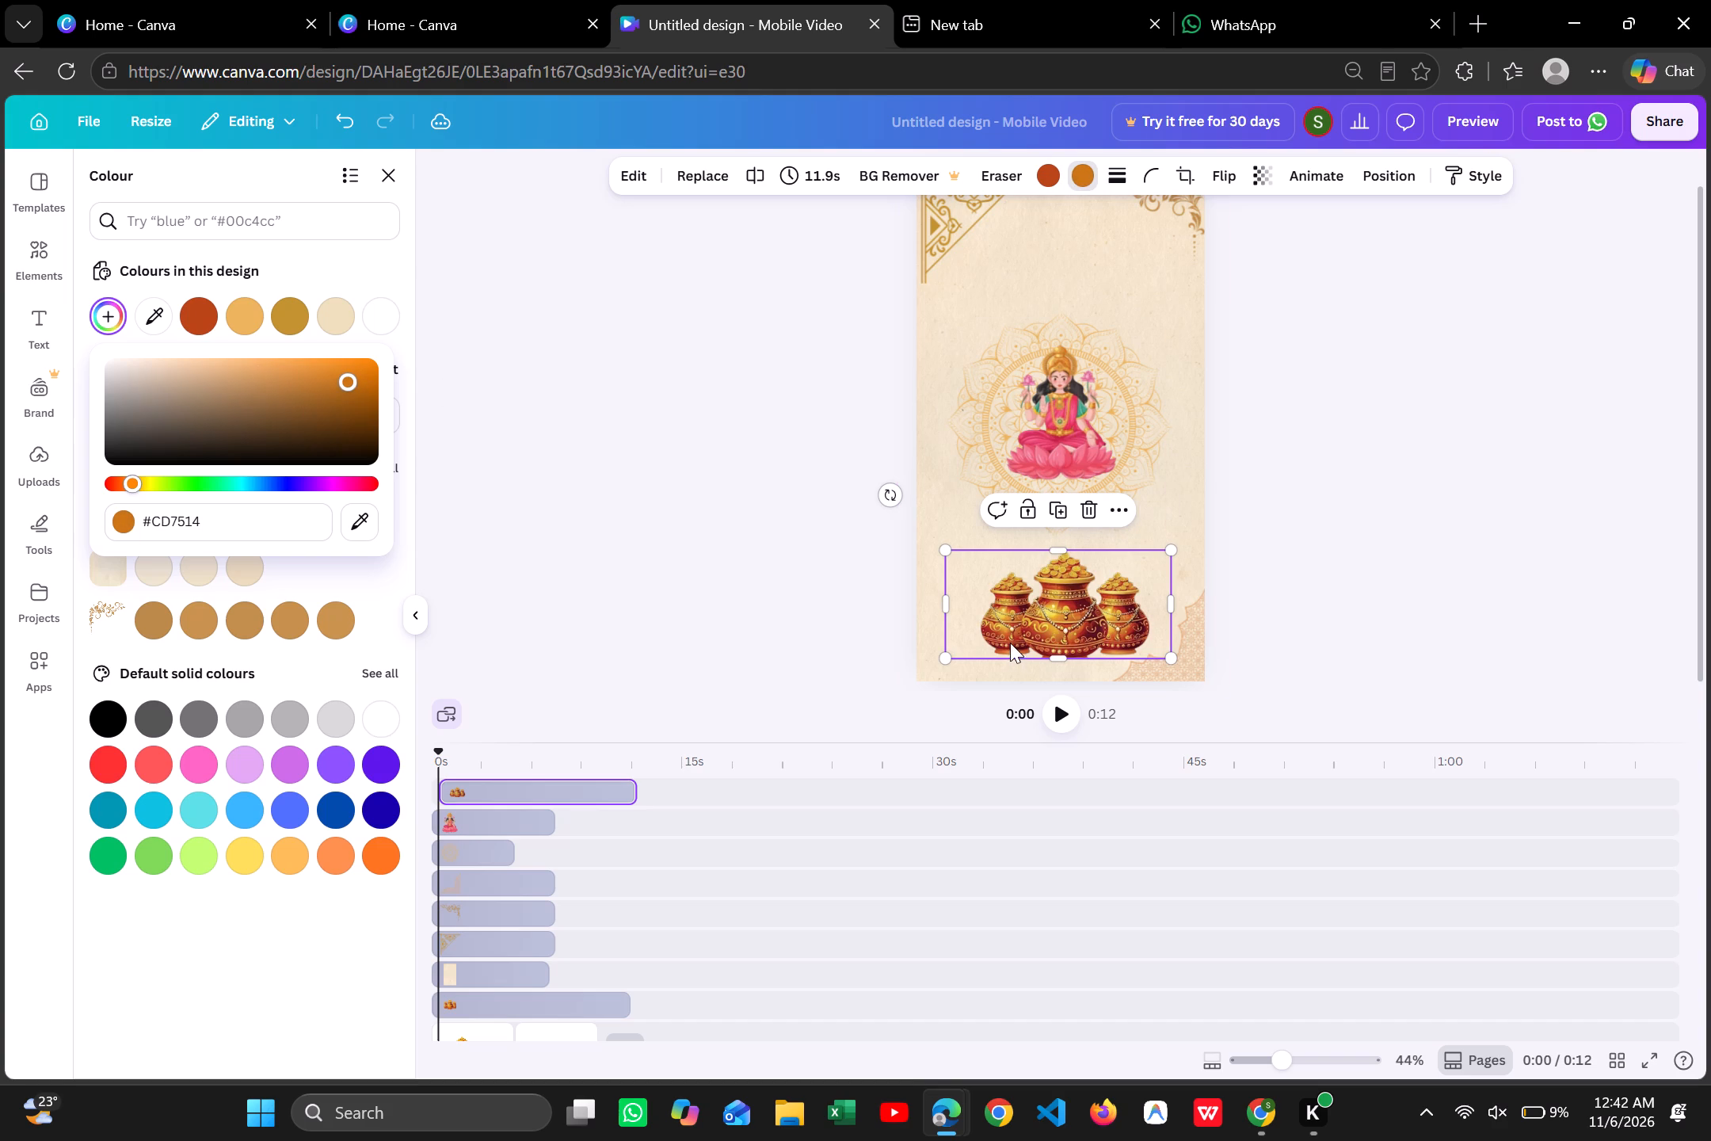
# Delete the recoloured three-pot kalash image below the mandala.
pyautogui.click(1089, 517)
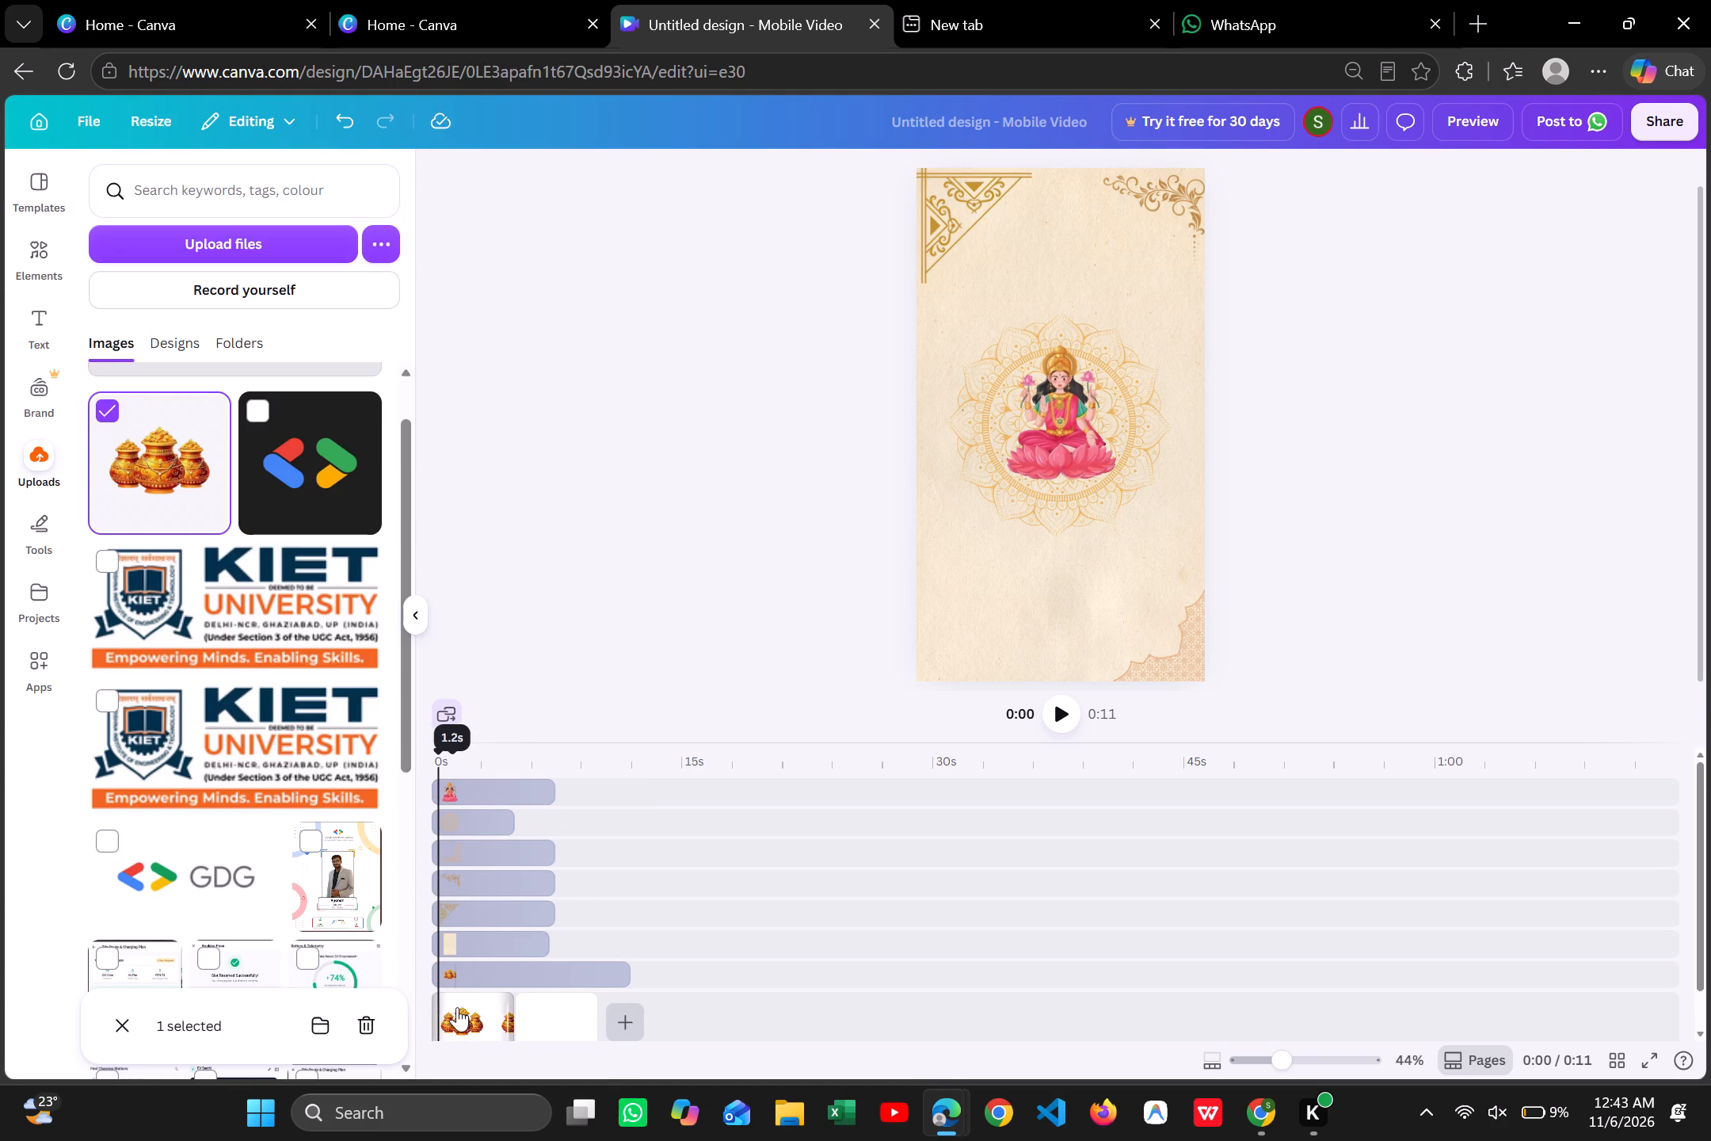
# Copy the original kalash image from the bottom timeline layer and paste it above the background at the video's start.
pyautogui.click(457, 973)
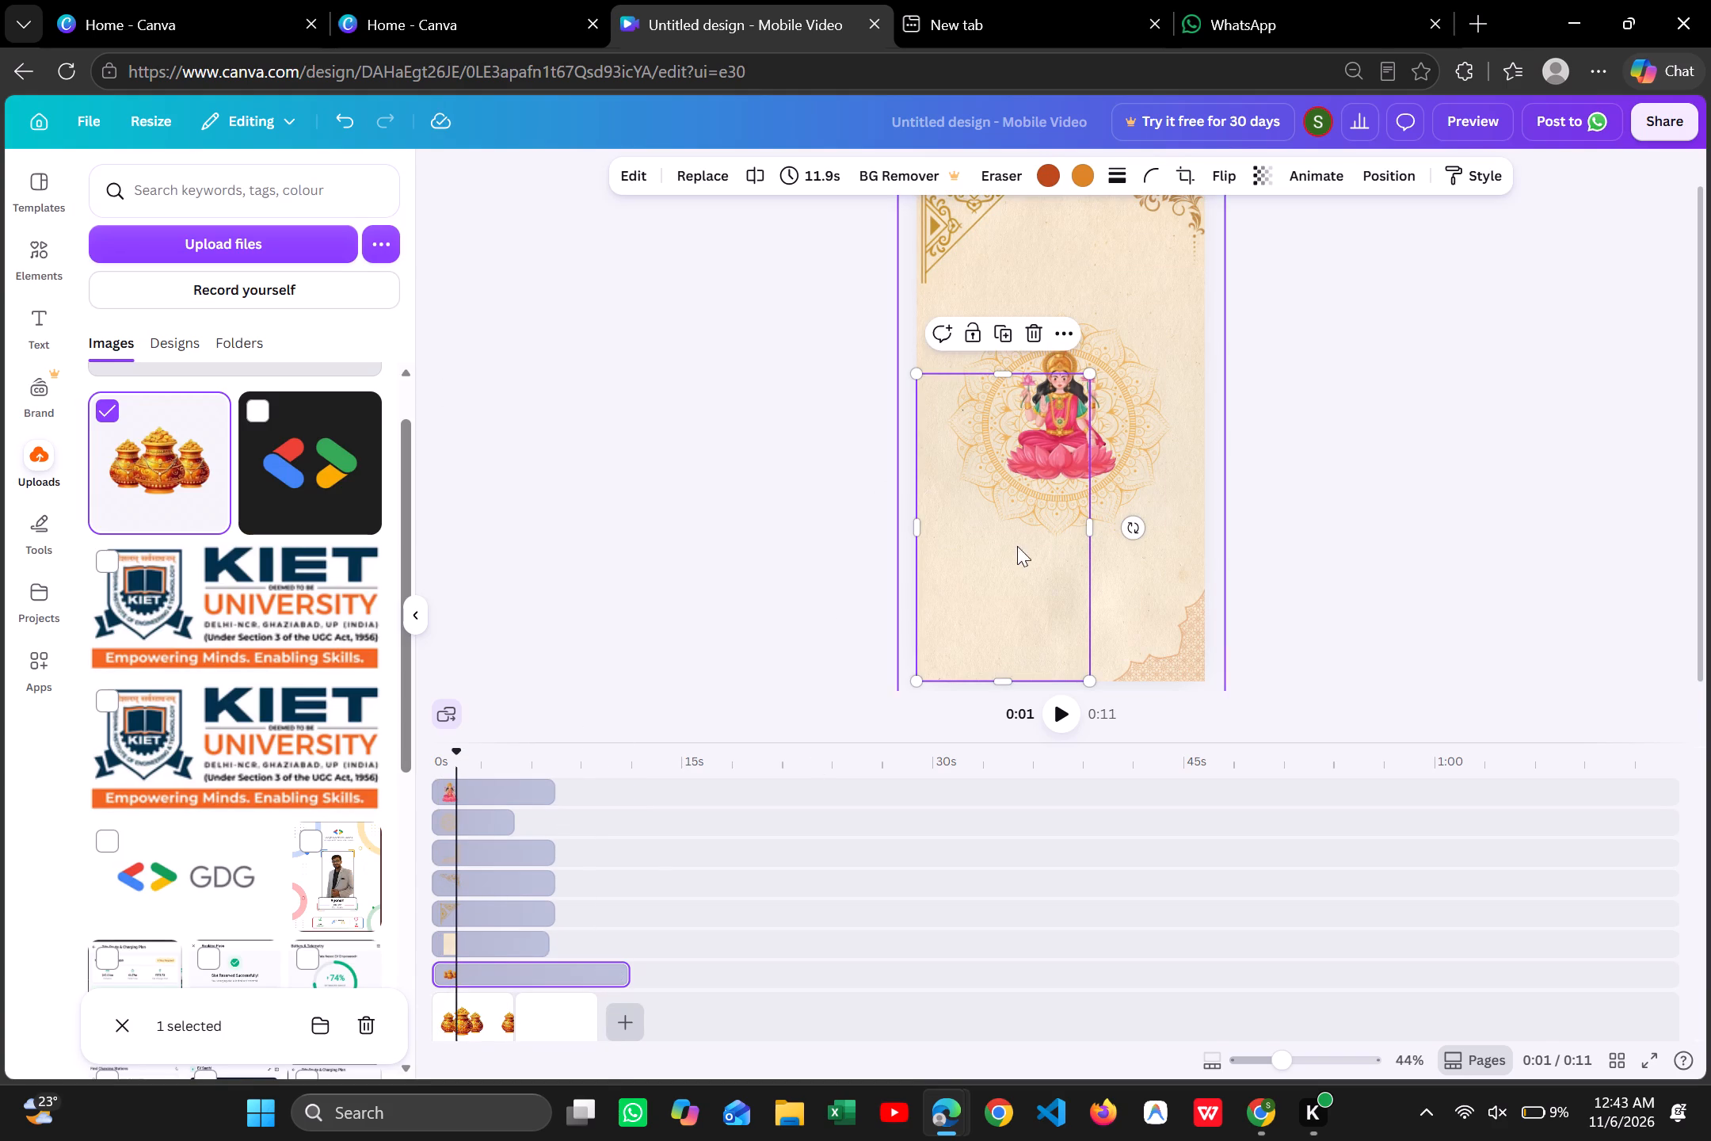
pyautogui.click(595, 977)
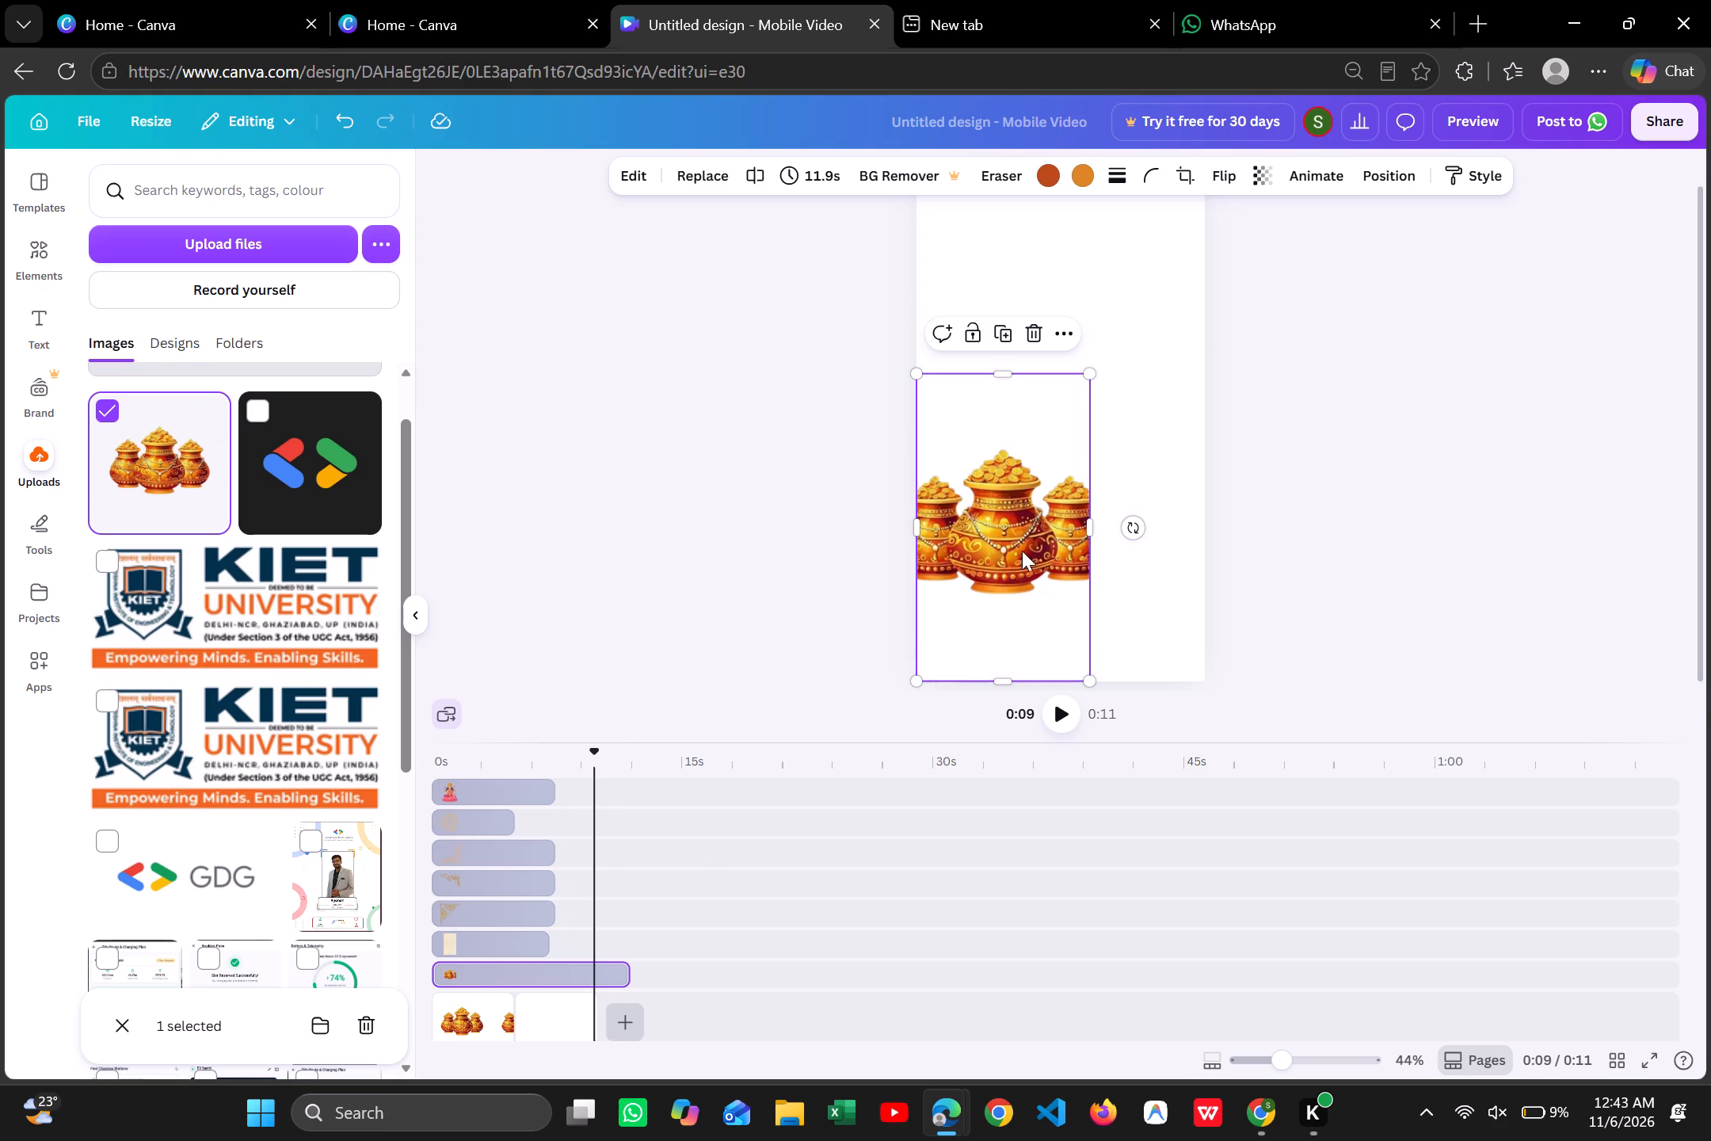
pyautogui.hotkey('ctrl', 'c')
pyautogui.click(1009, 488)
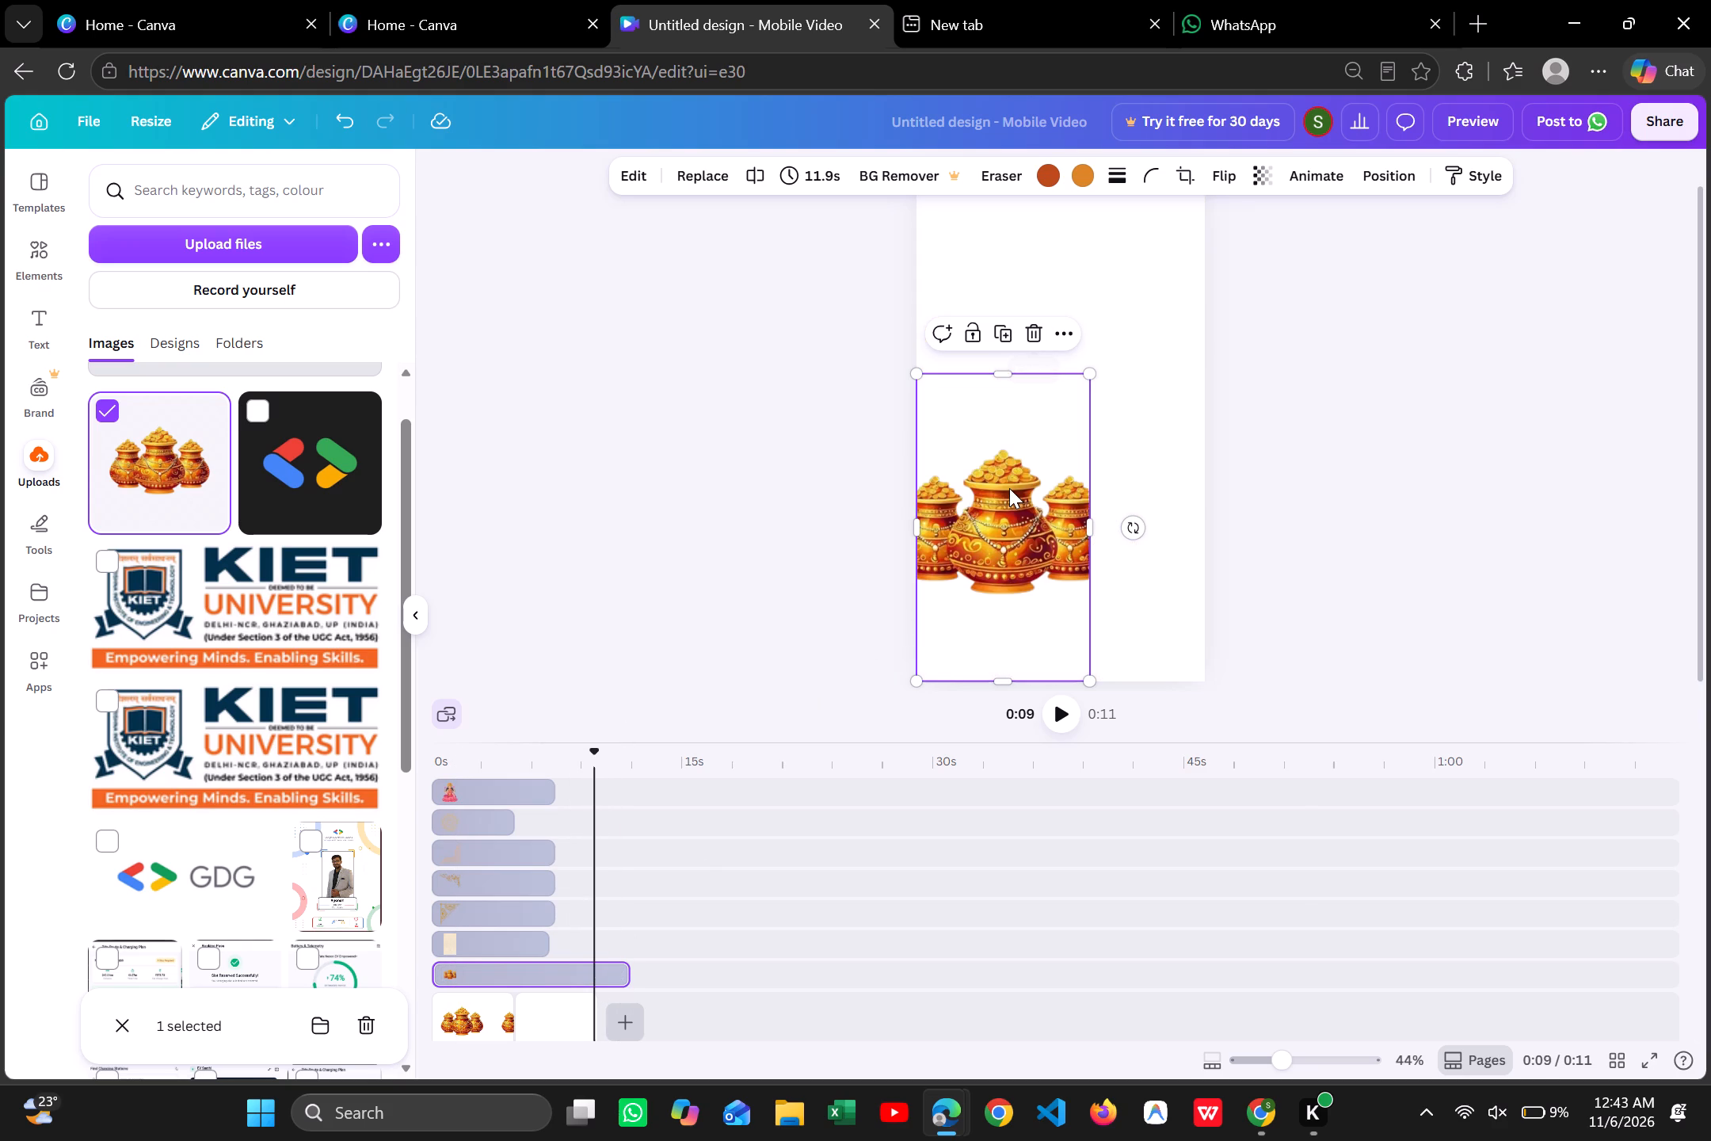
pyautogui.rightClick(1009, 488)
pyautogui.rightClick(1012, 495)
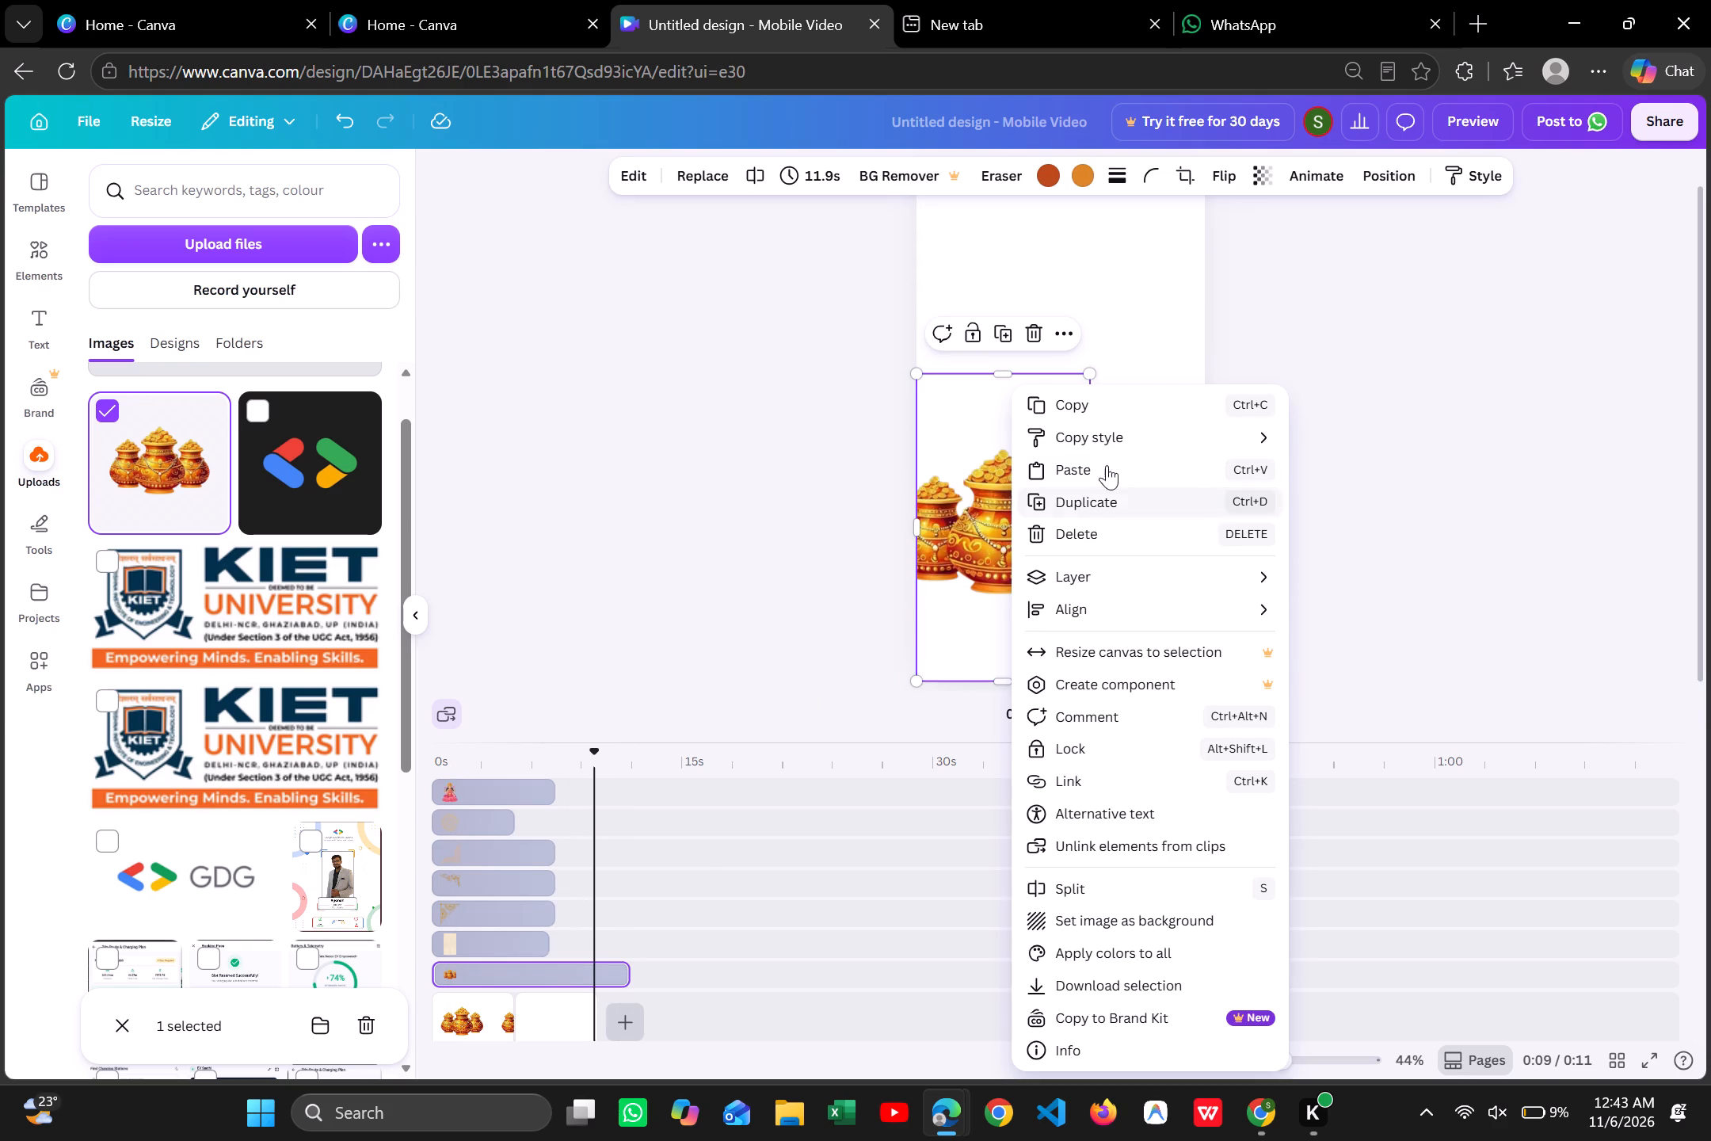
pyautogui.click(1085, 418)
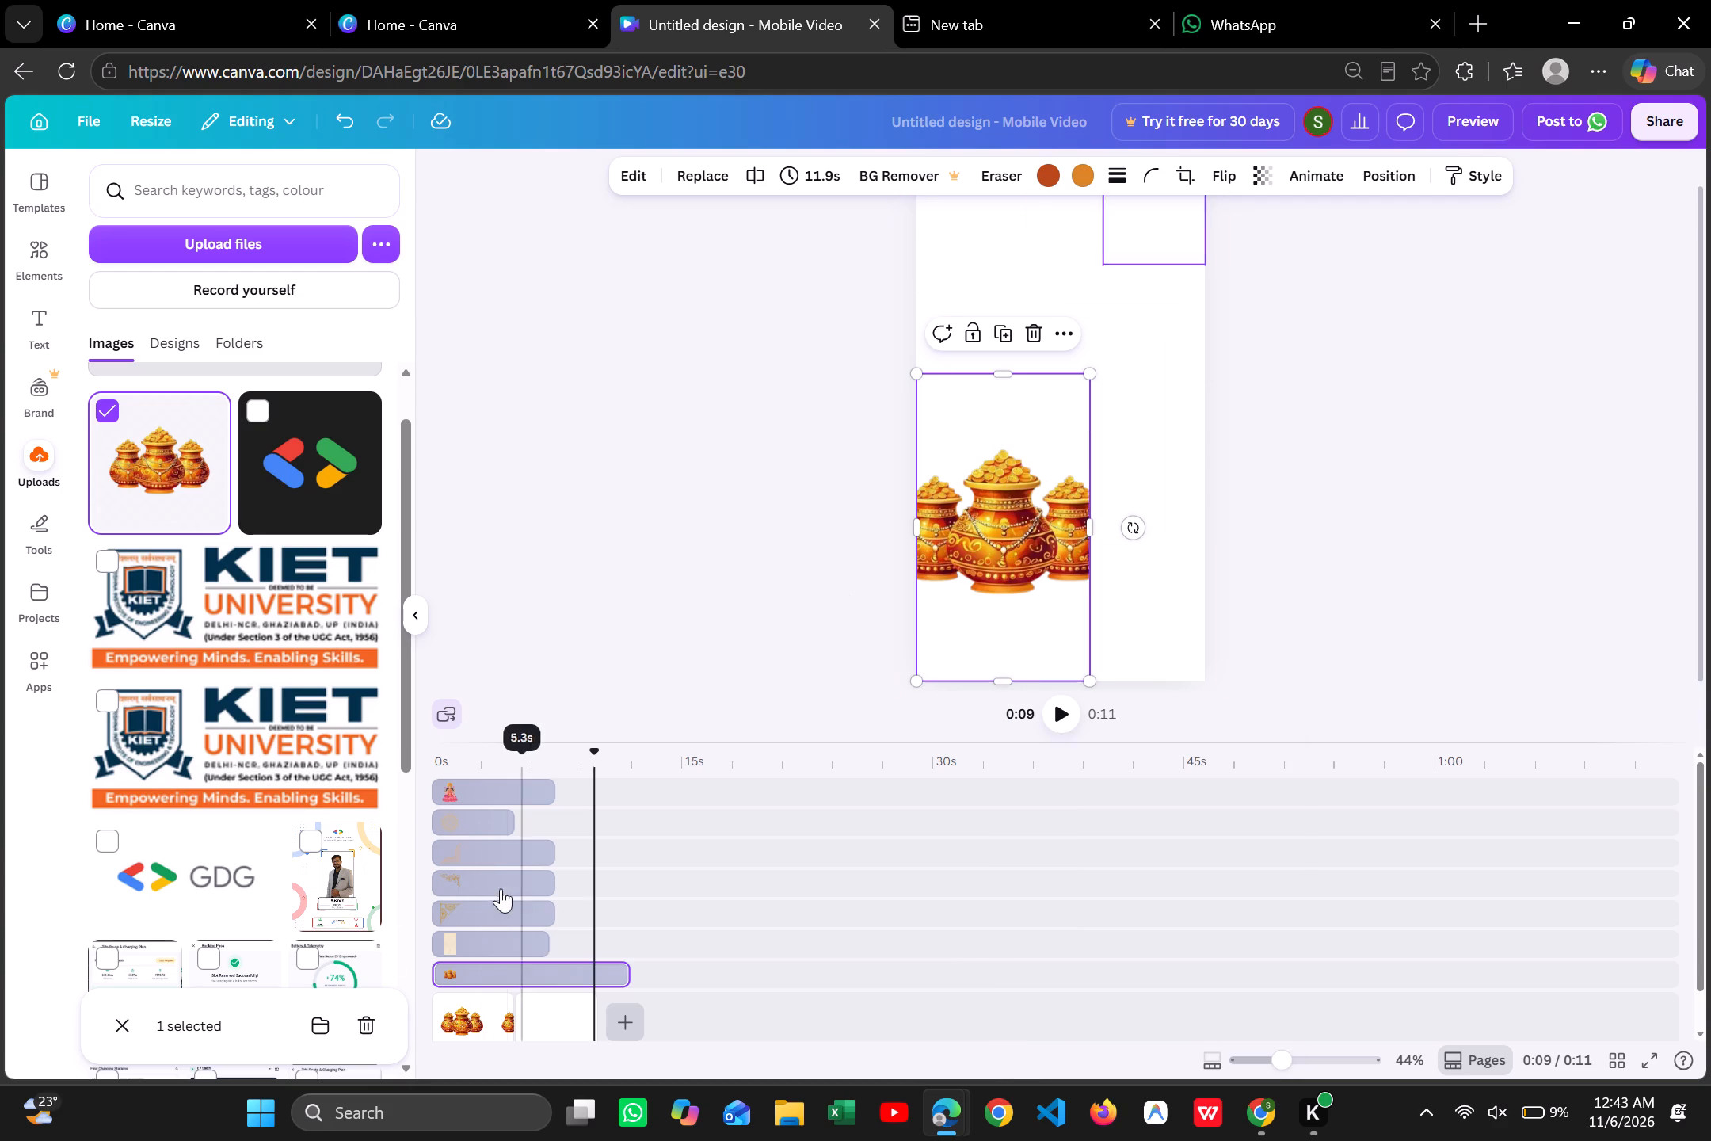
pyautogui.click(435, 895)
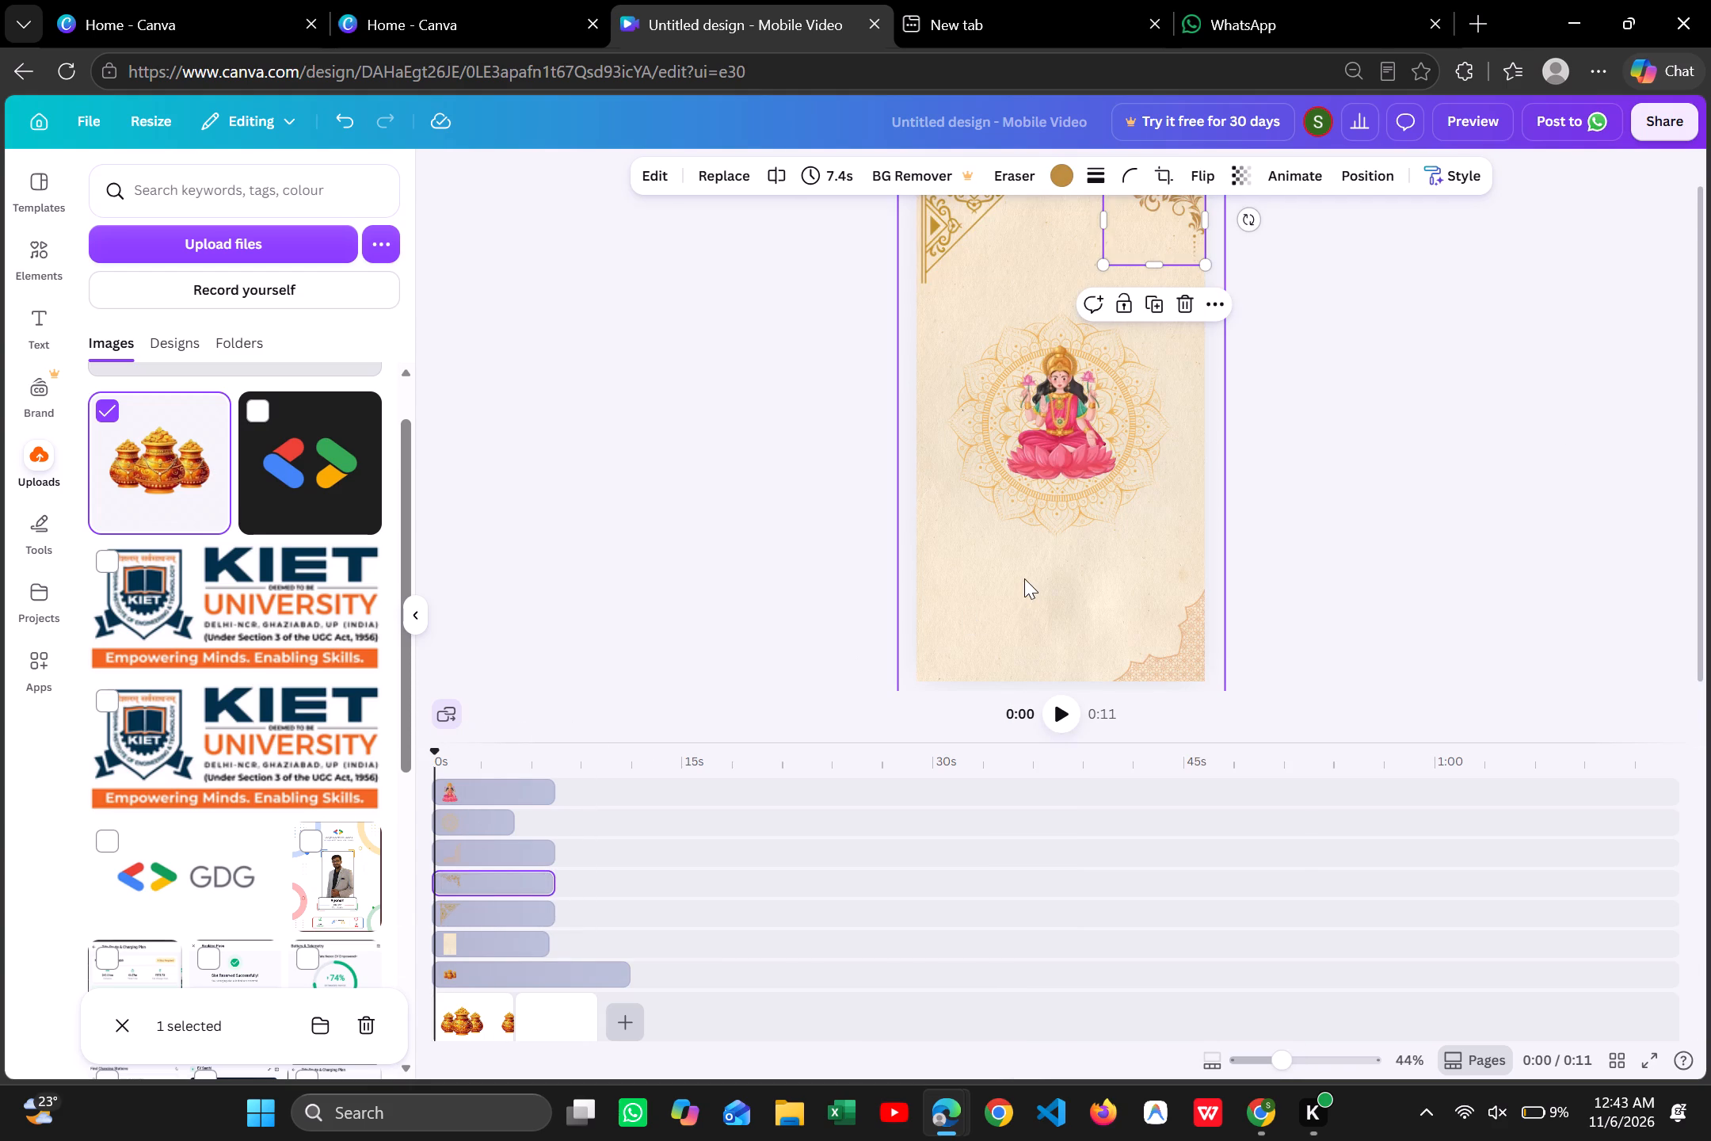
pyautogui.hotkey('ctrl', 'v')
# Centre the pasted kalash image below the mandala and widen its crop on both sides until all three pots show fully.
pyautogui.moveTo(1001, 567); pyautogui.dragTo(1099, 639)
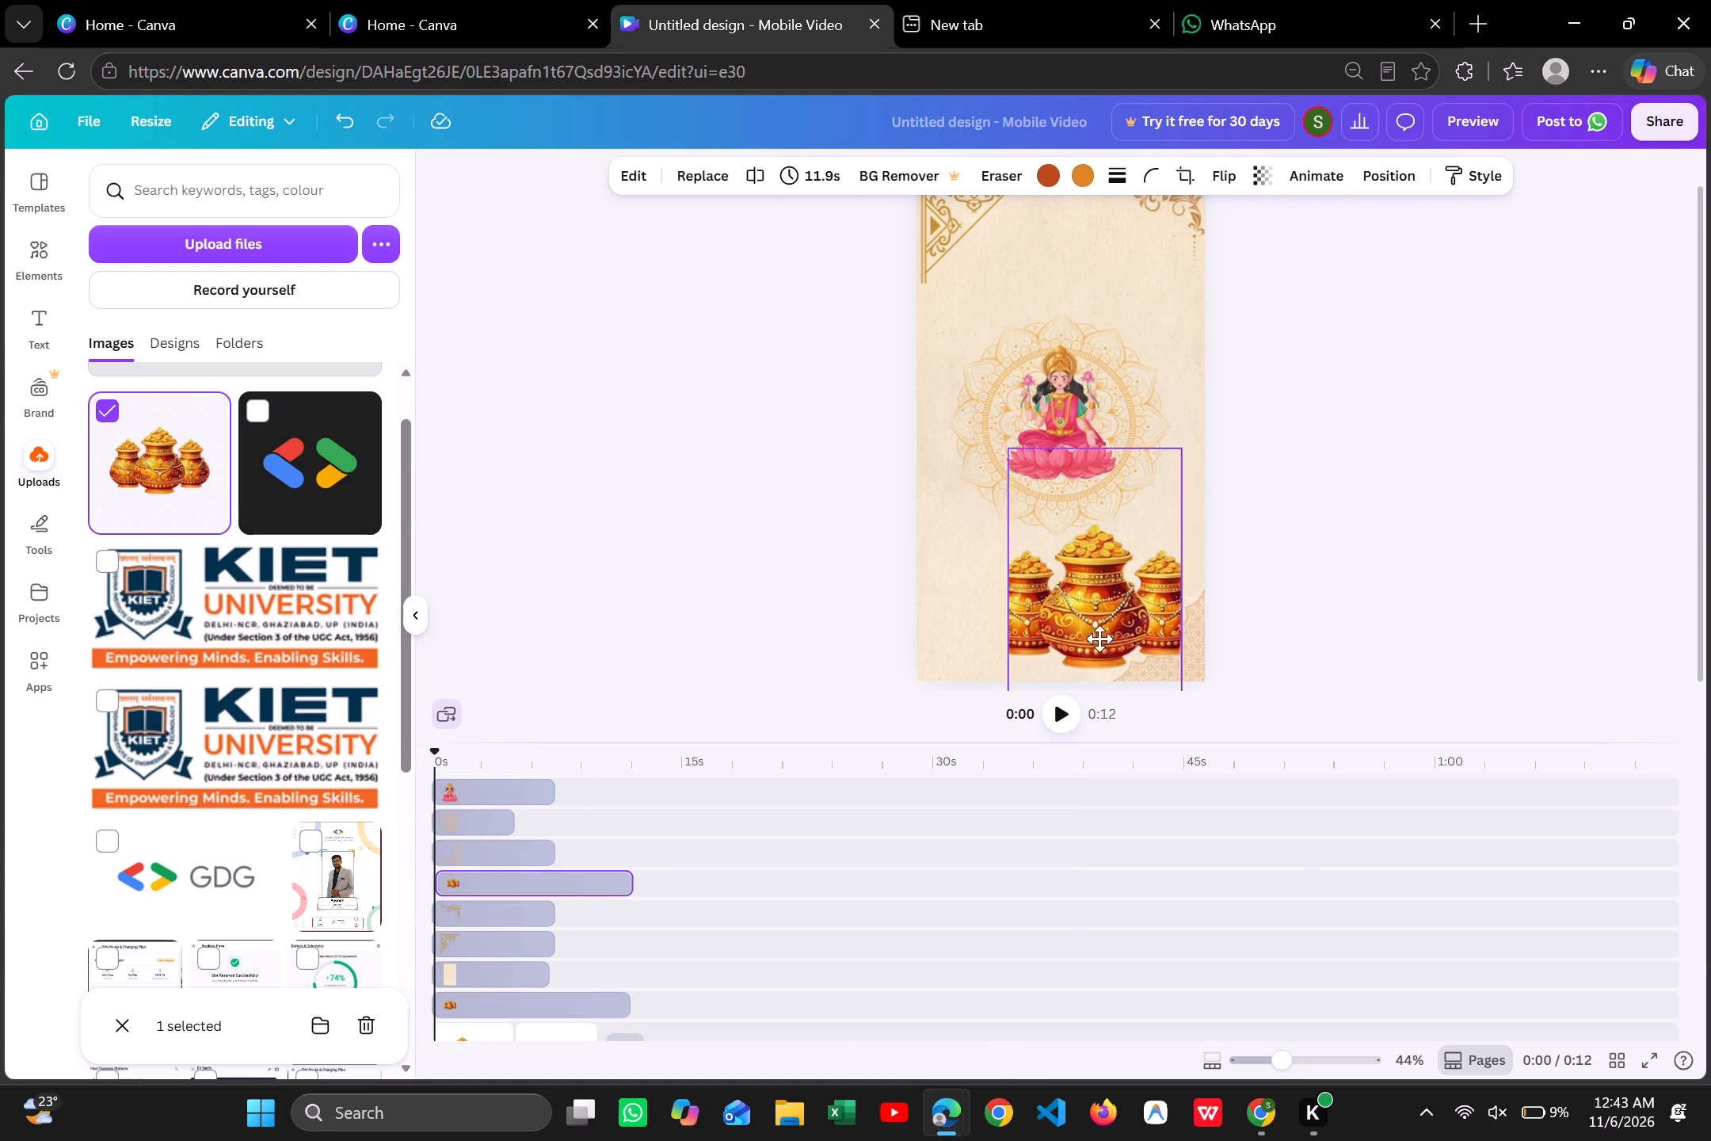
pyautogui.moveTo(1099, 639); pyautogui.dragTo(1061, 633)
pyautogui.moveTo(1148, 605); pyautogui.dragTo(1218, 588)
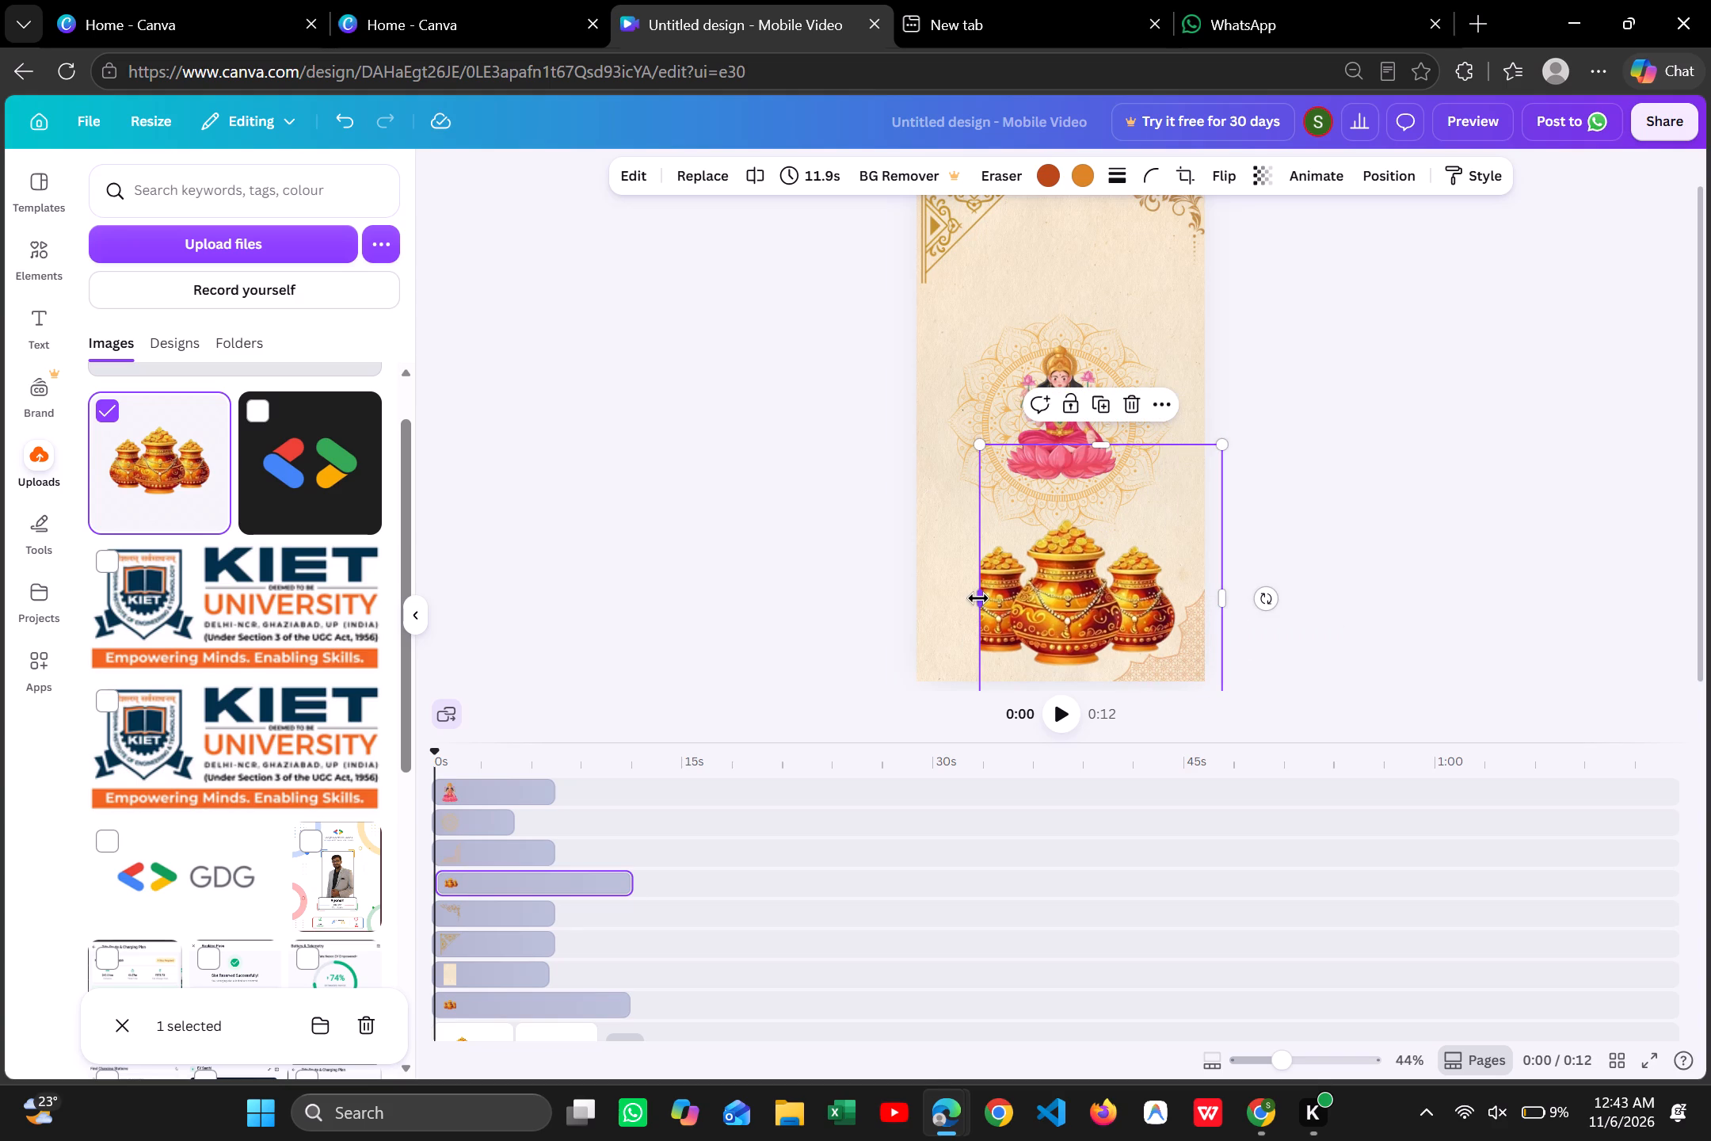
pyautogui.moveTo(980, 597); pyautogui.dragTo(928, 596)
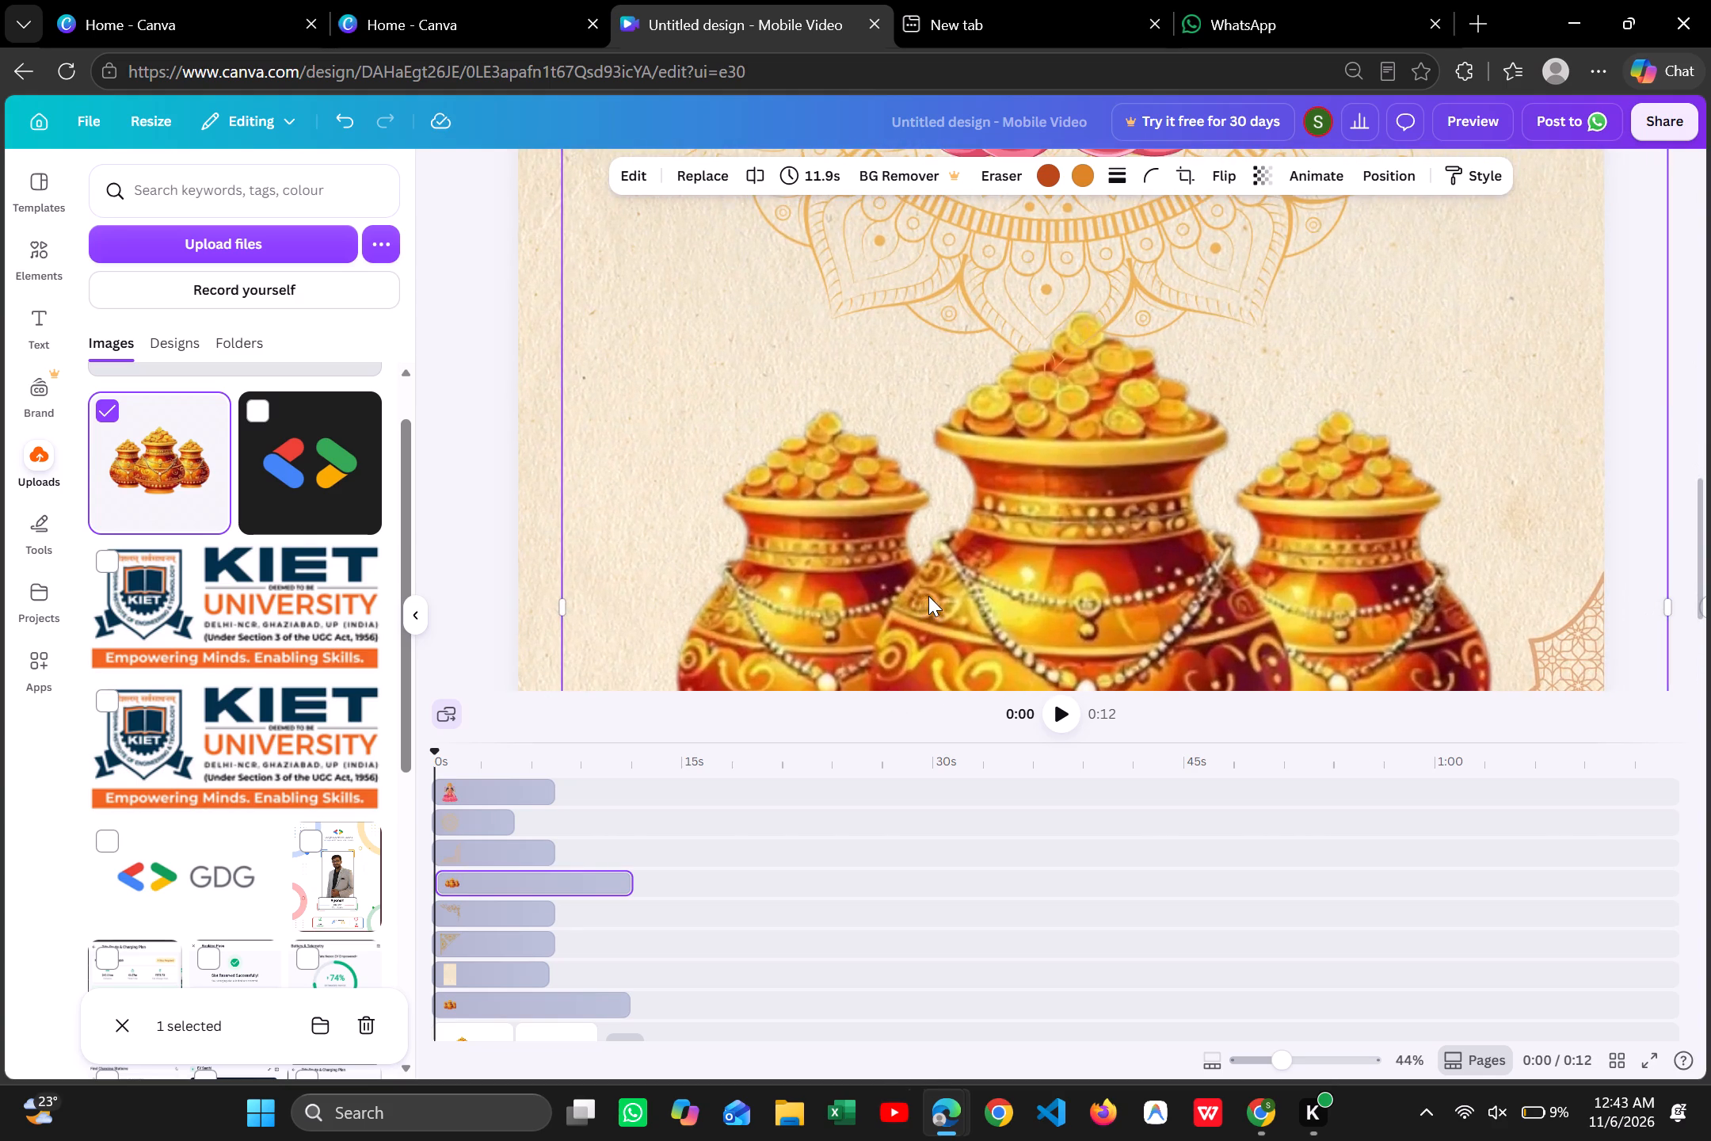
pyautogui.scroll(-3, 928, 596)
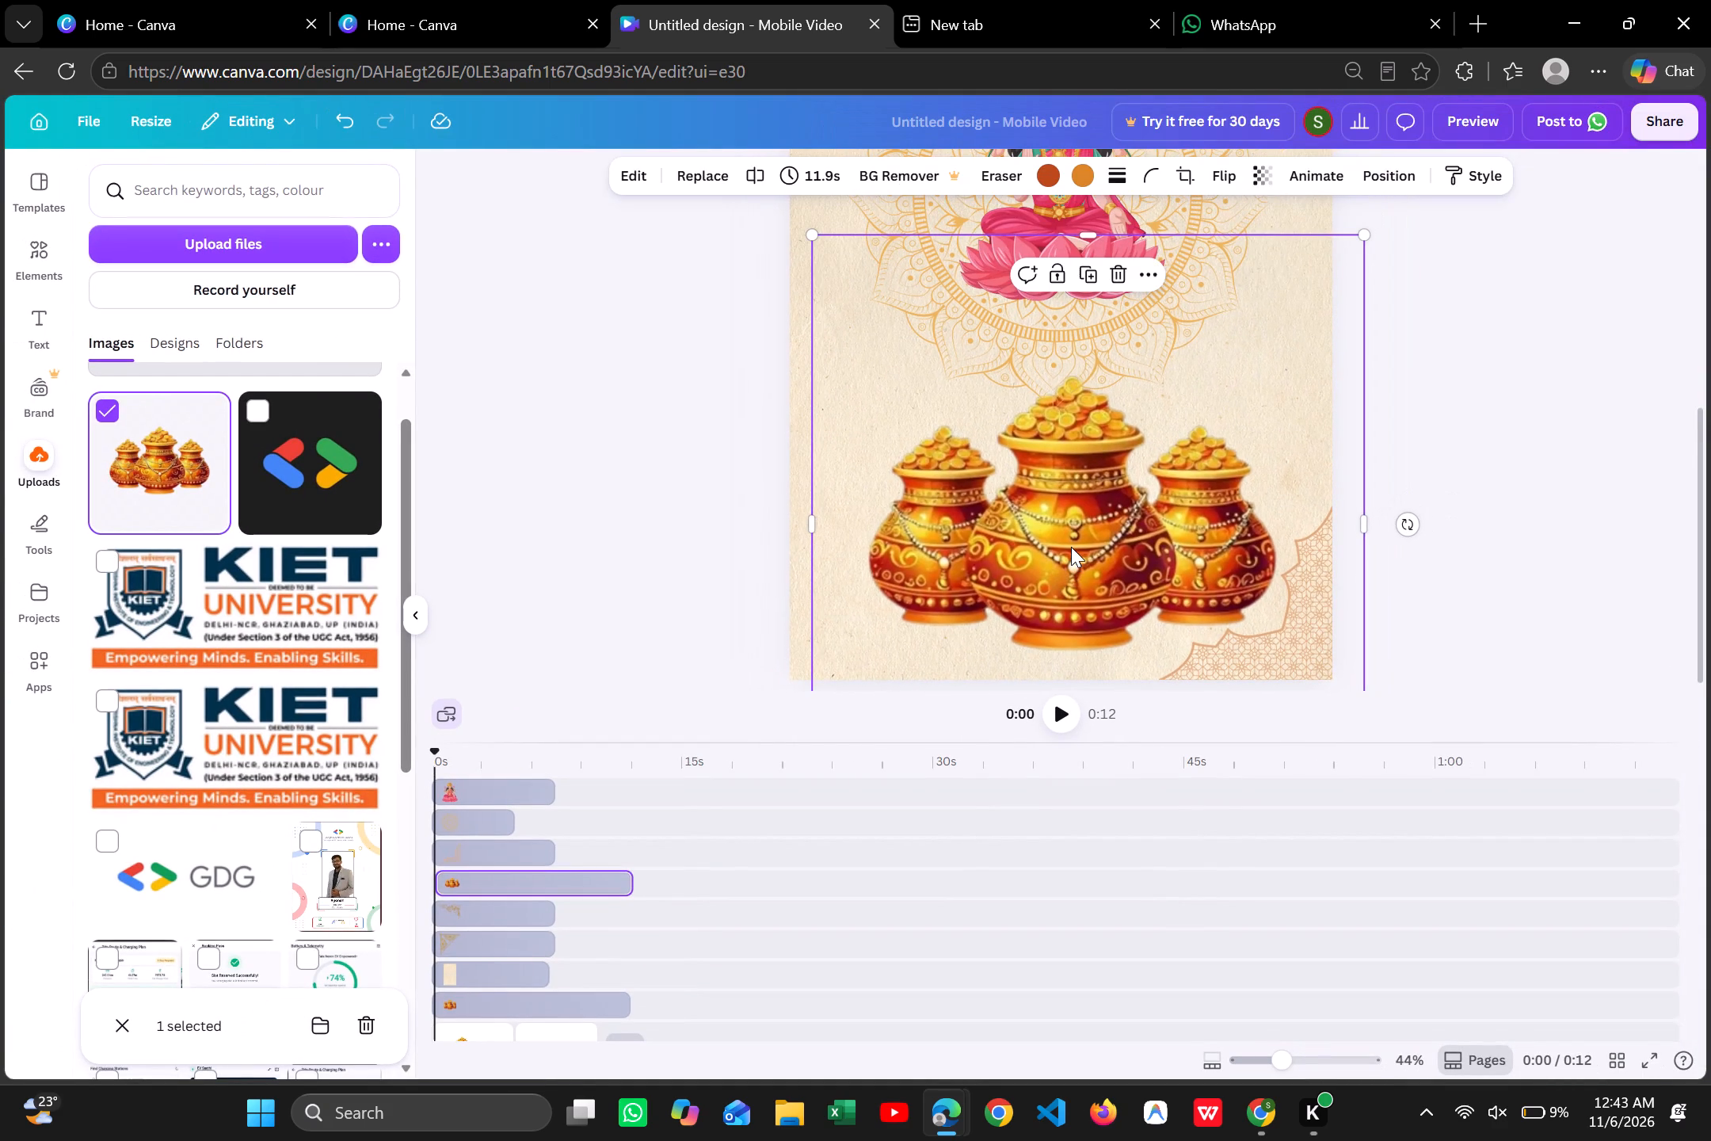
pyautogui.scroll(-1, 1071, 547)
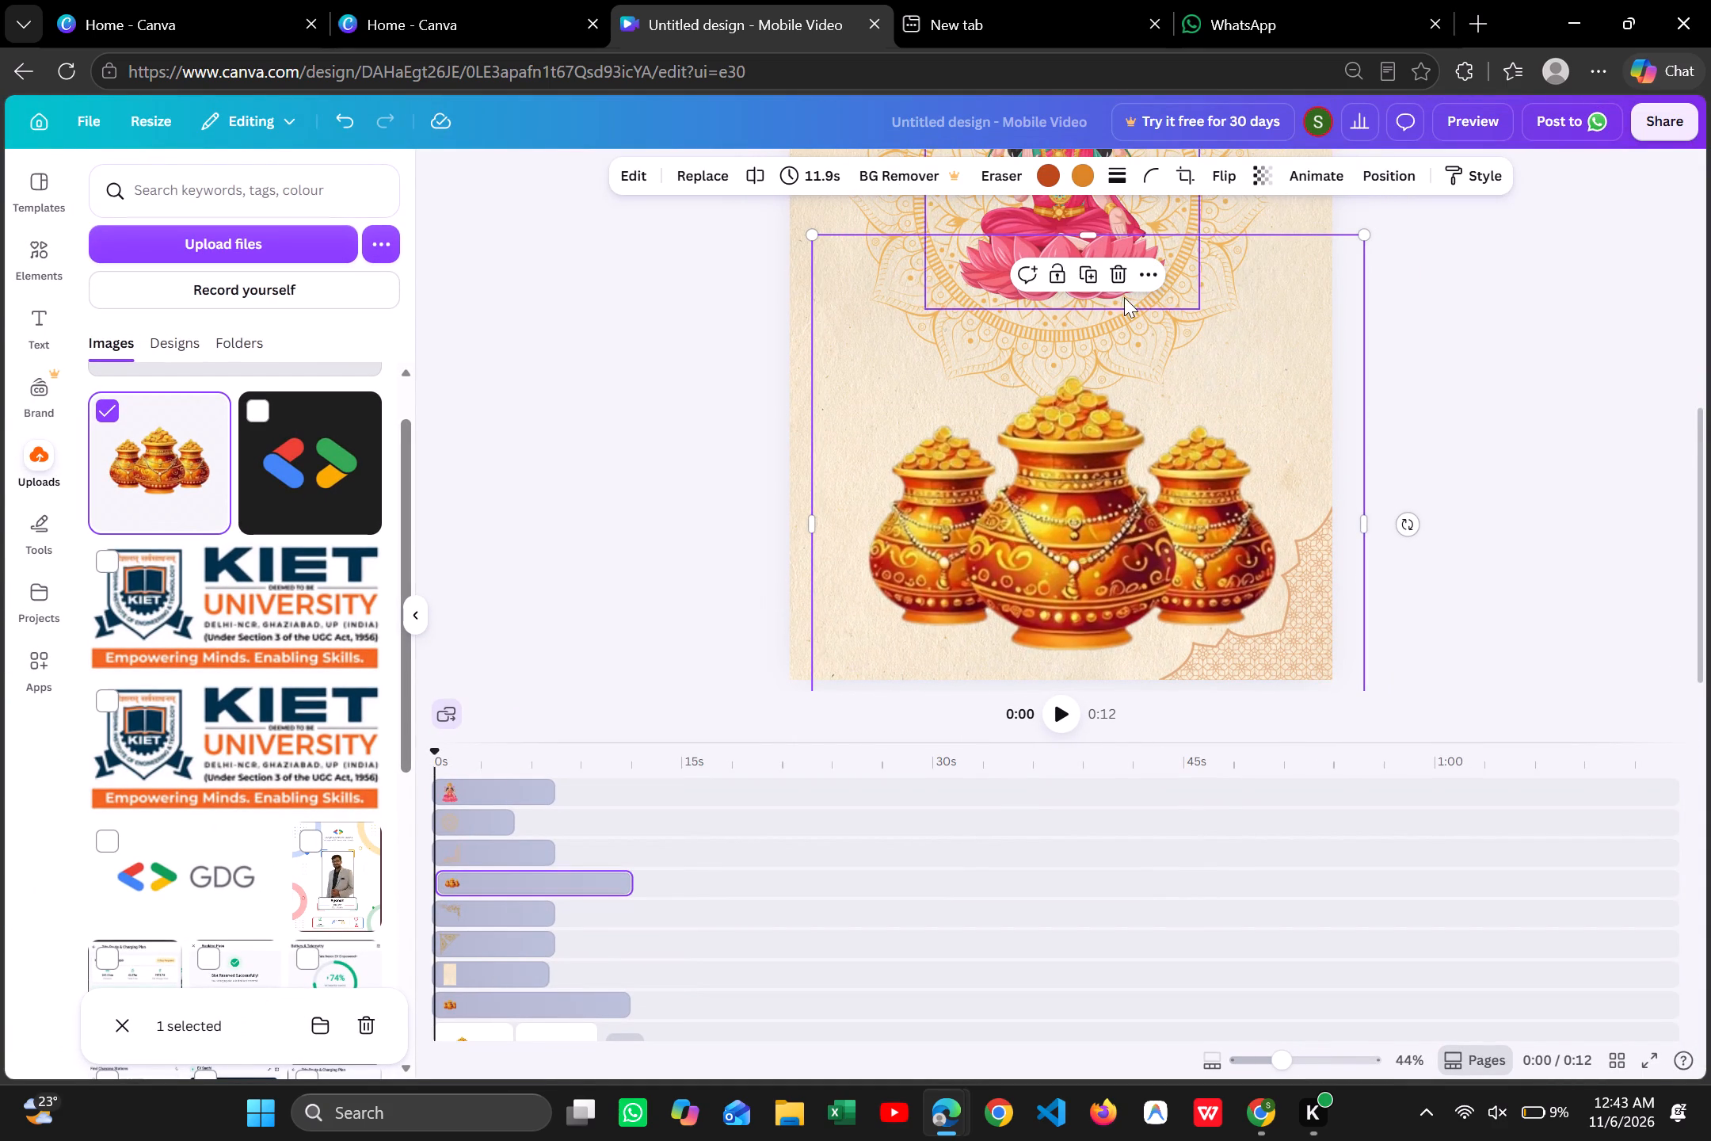
# Search the uploaded images for "golden kalesh".
pyautogui.click(315, 196)
pyautogui.write('golden kalesh')
pyautogui.press('Return')
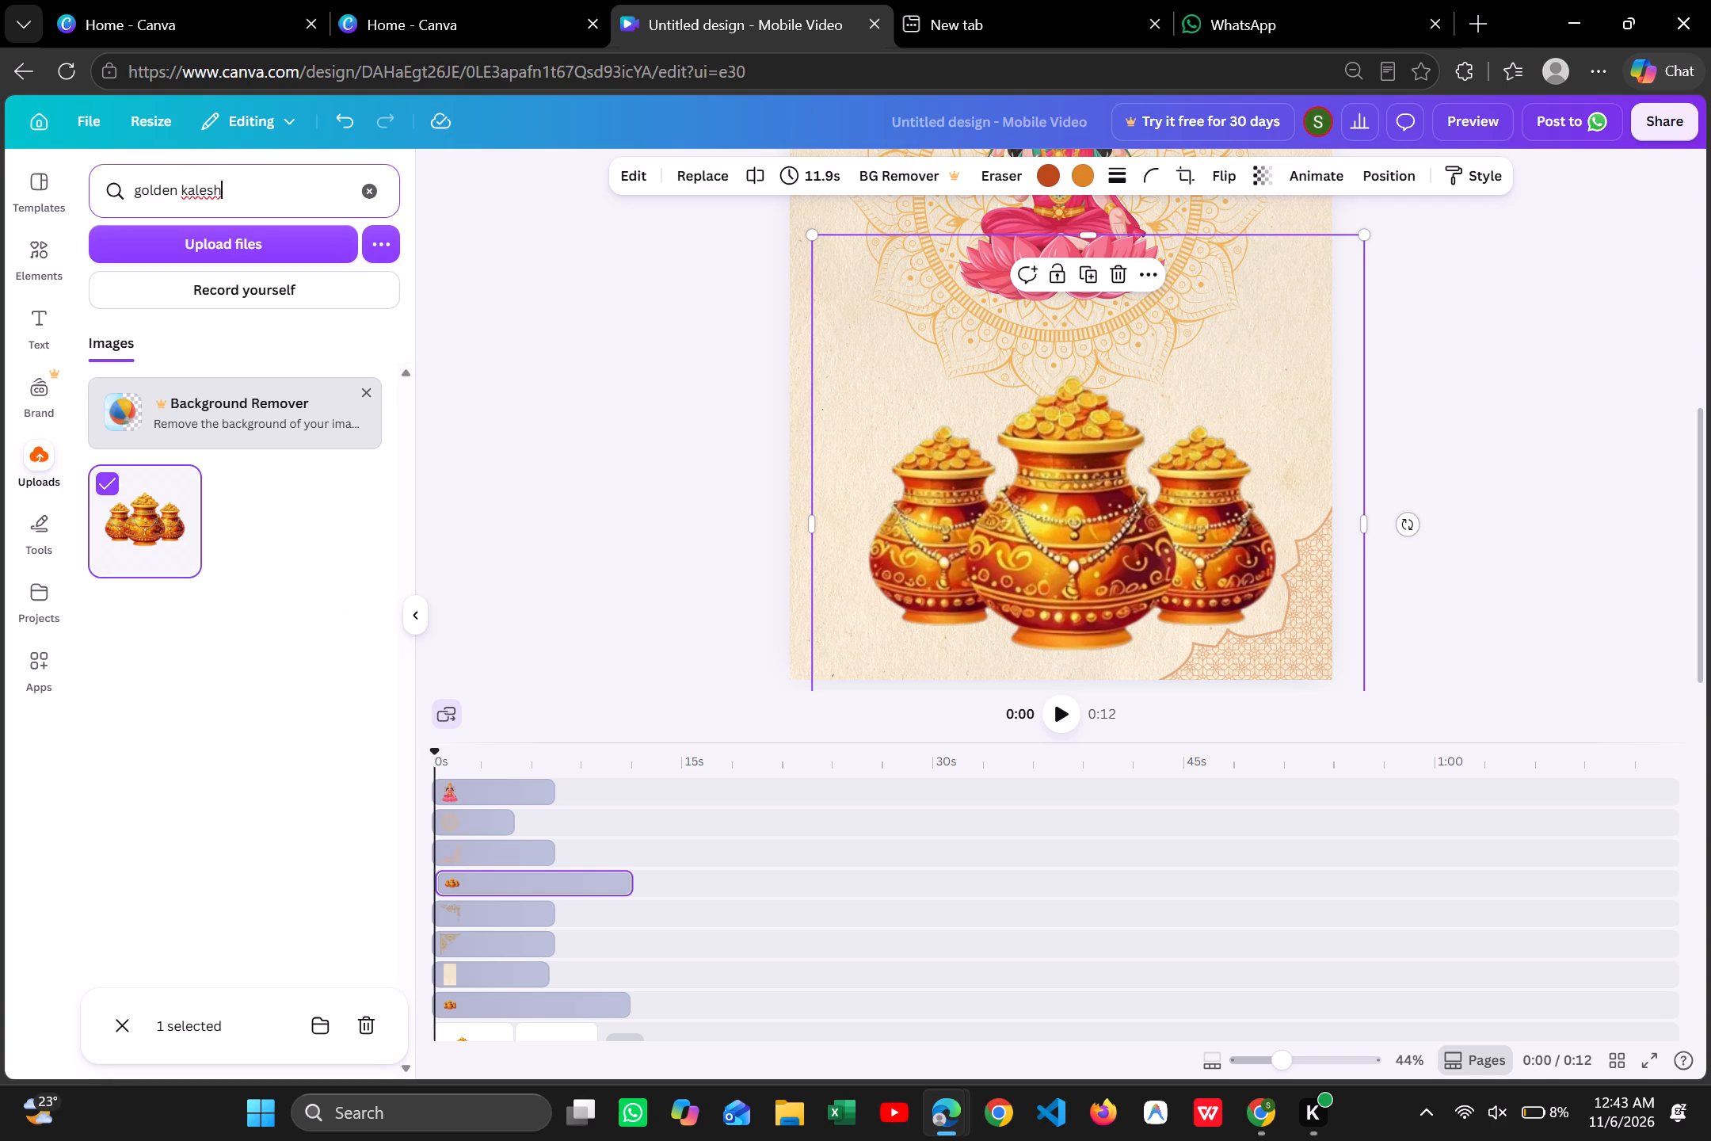
pyautogui.press('BackSpace')
pyautogui.press('BackSpace')
pyautogui.press('BackSpace')
pyautogui.press('BackSpace')
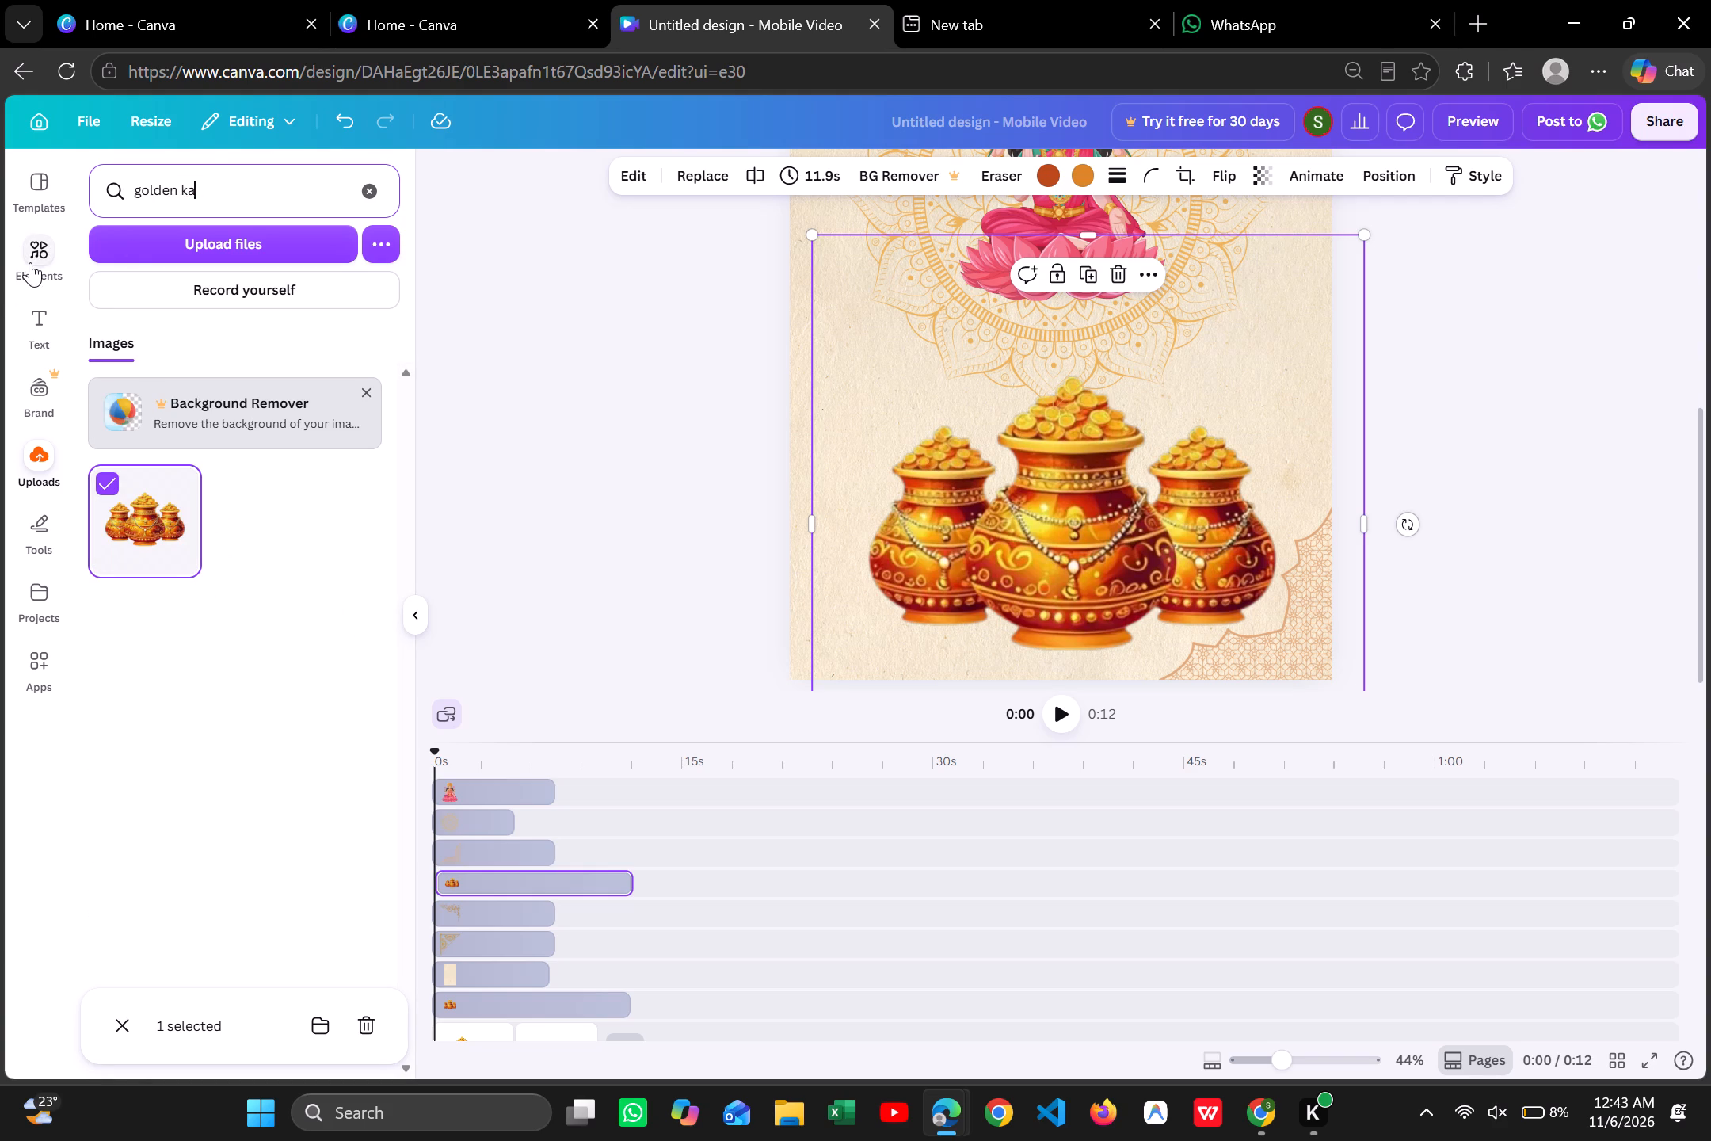
# Return to the golden coins results in the graphics library and look through them.
pyautogui.click(30, 262)
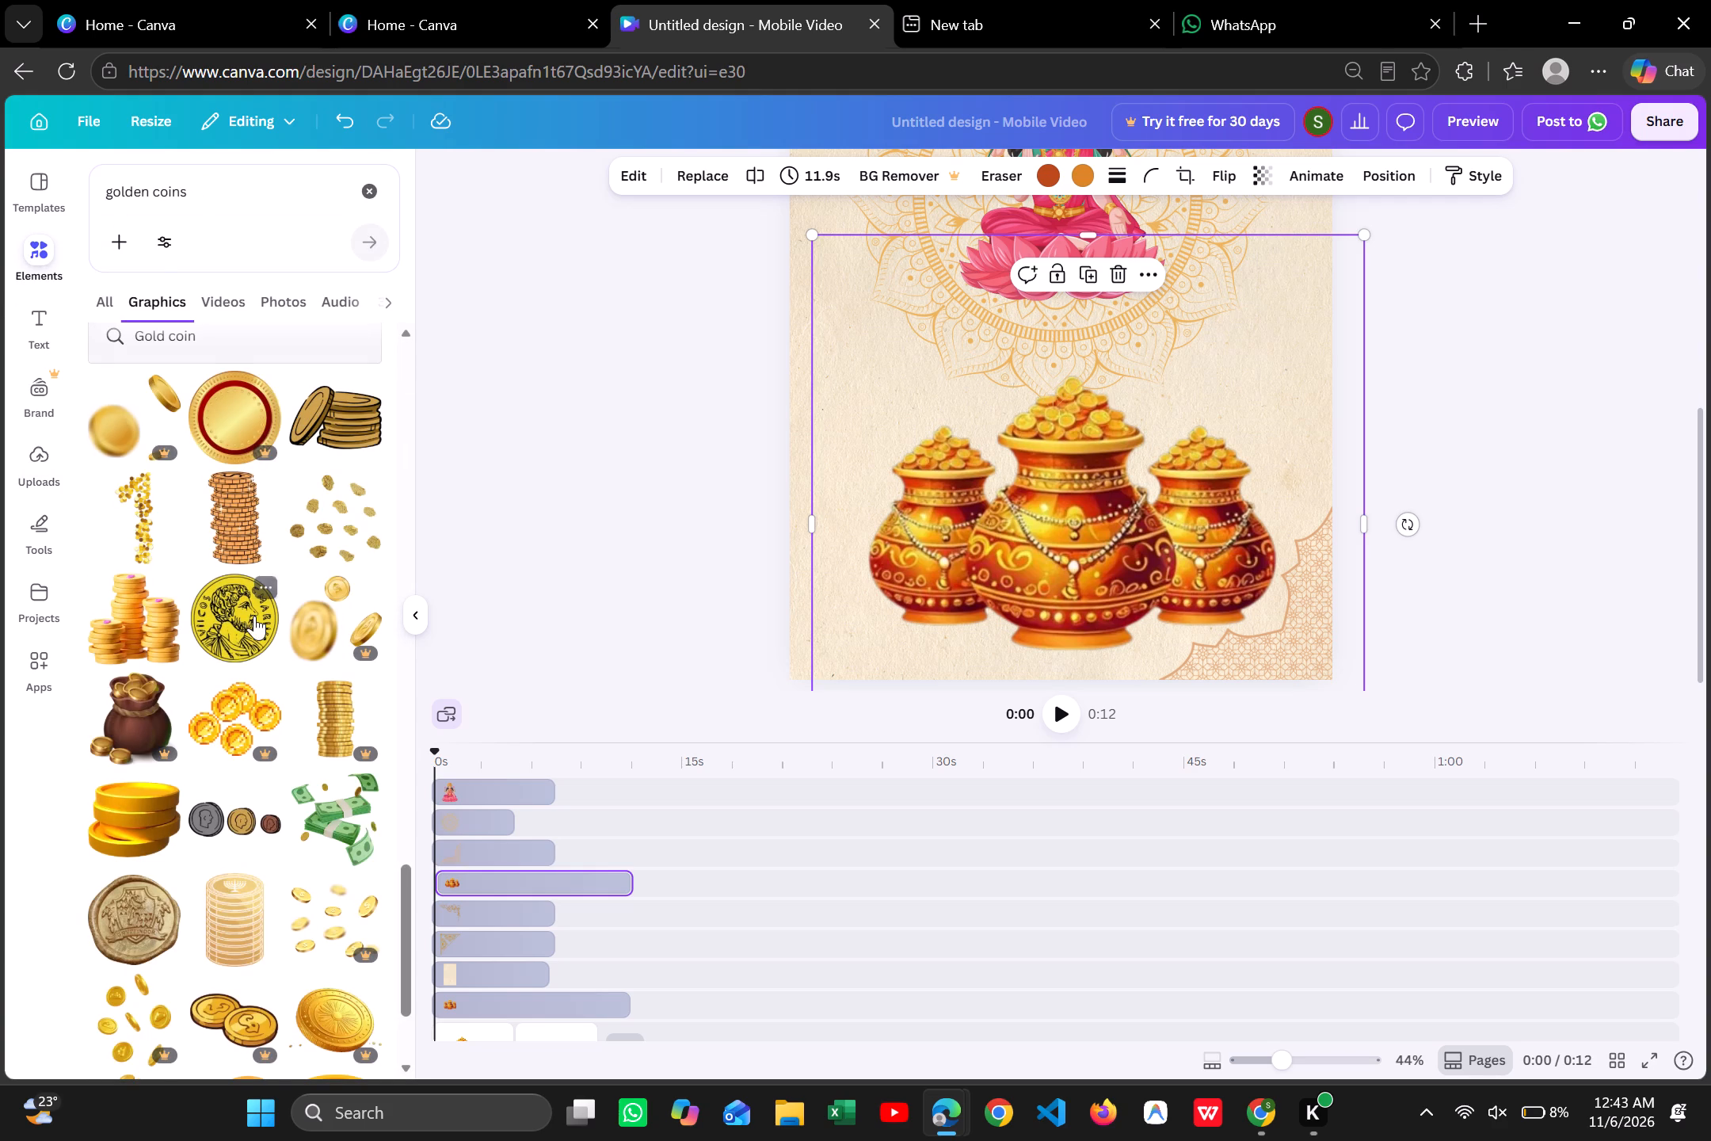
pyautogui.scroll(-6, 254, 616)
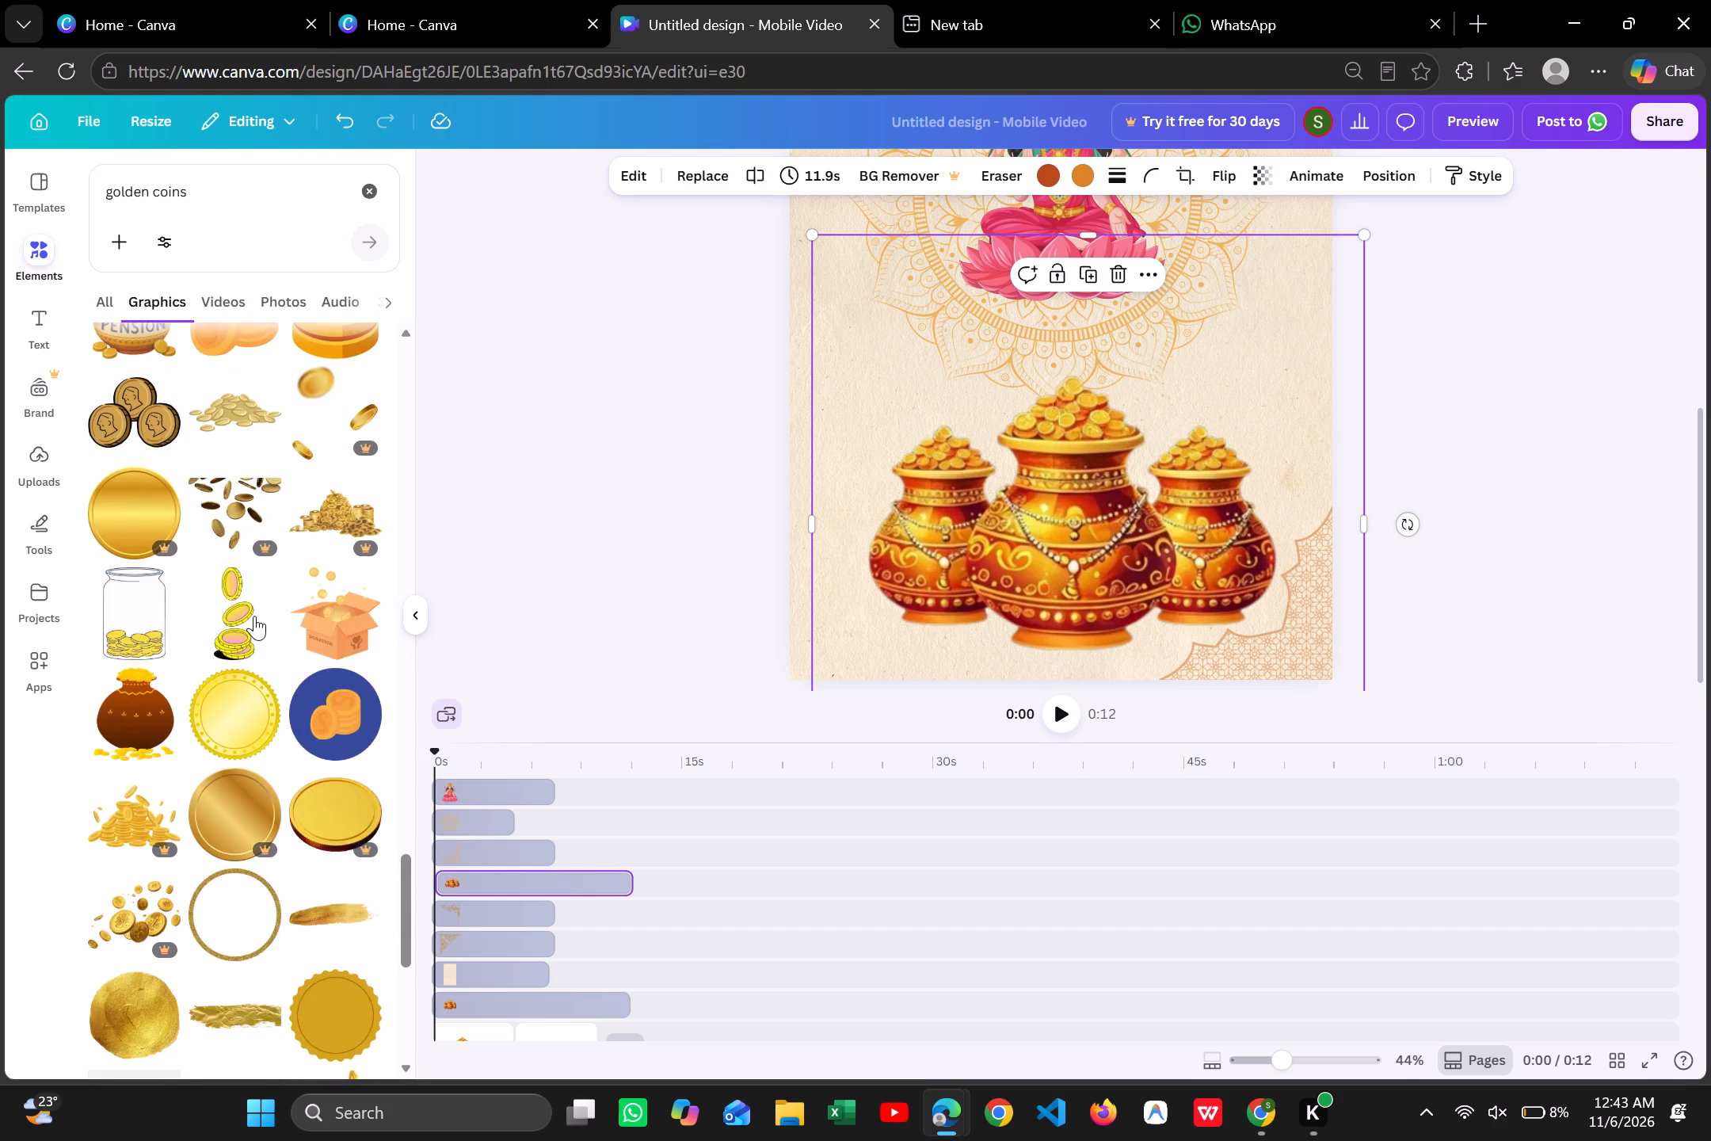
pyautogui.scroll(8, 254, 616)
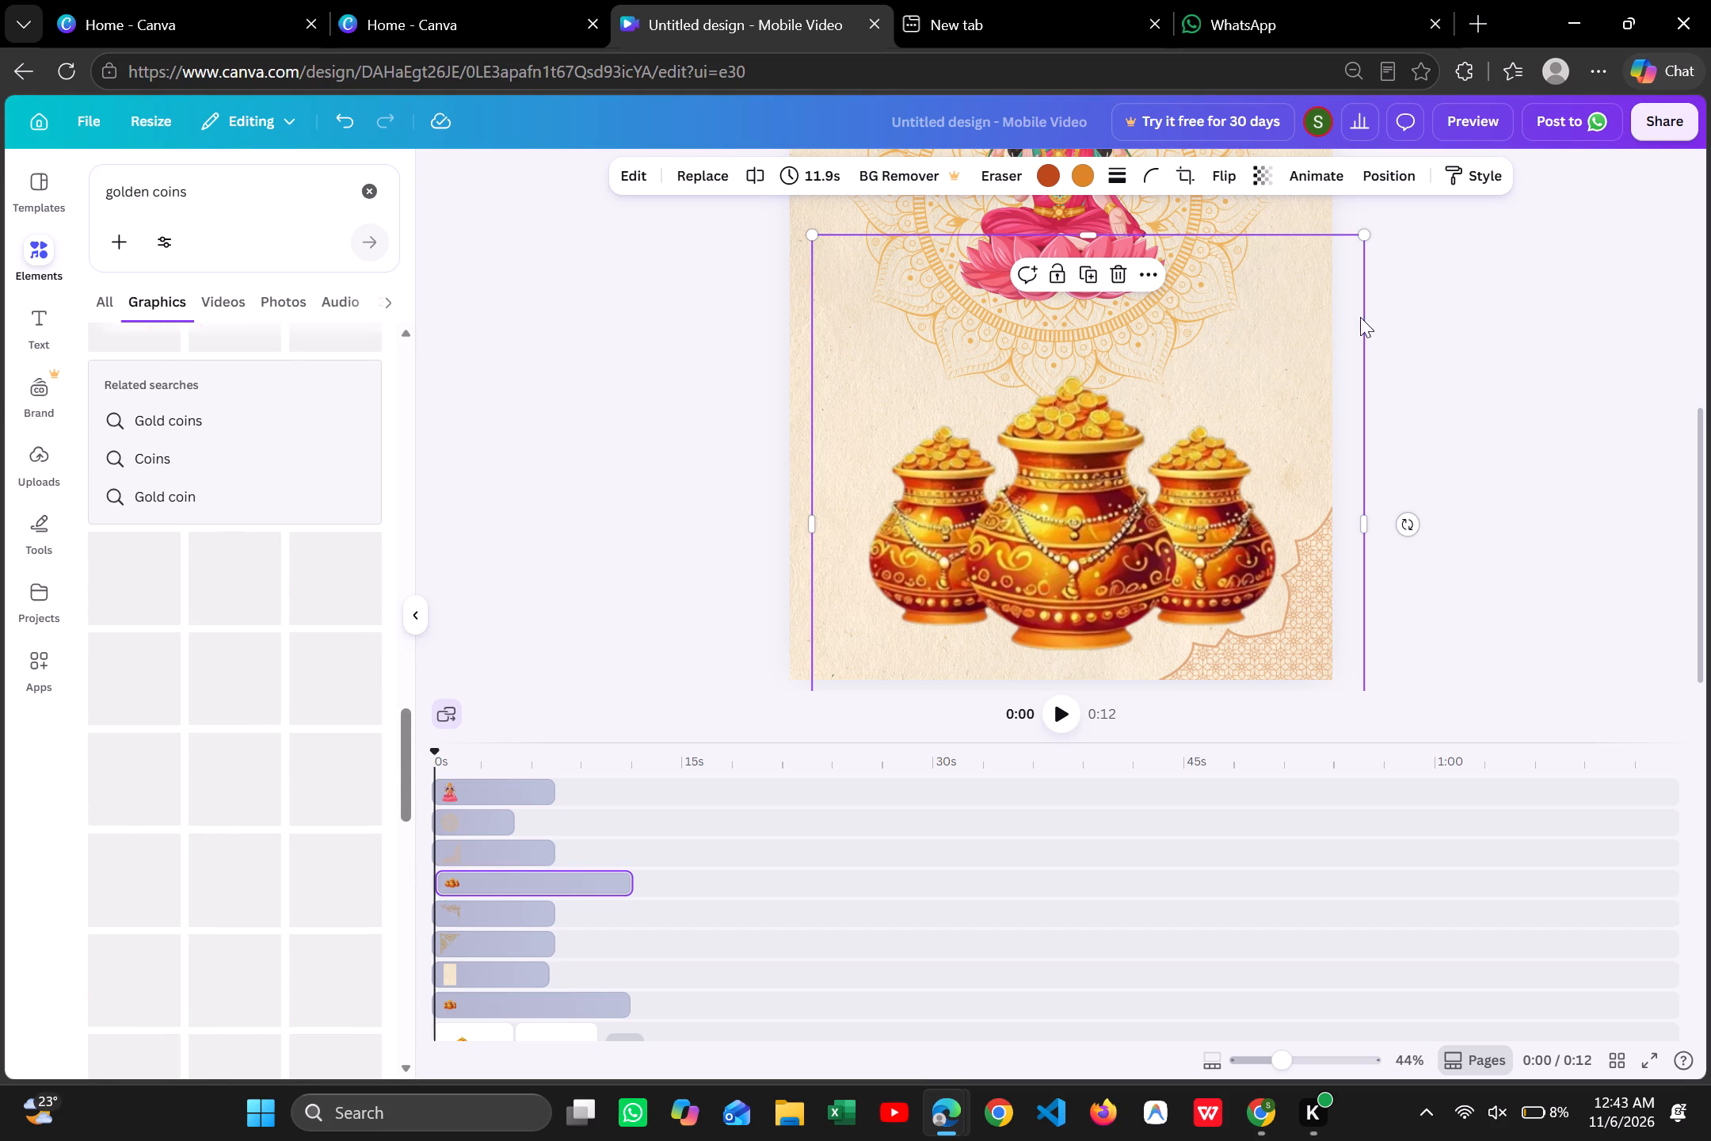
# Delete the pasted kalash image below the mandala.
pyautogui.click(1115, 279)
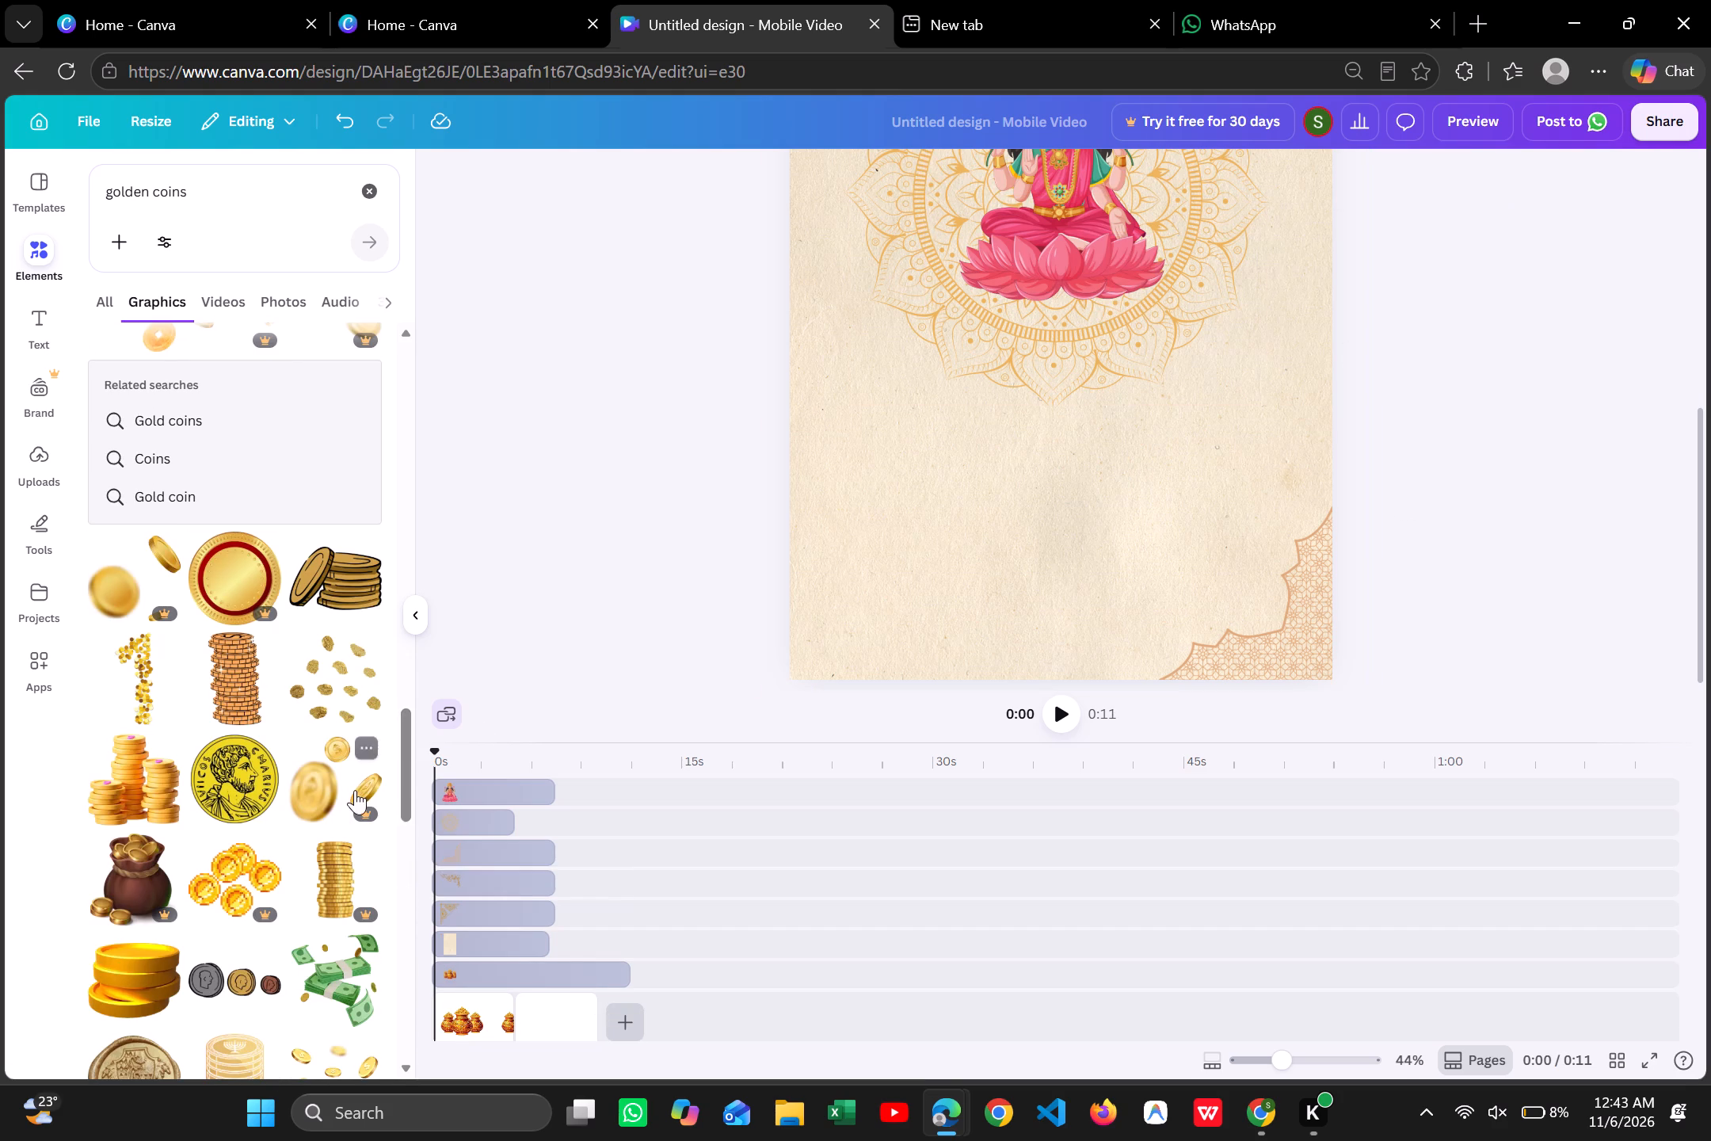
# Add the tall golden coin stacks graphic from the golden coins results, shrink it, and place it in the page's bottom-left corner.
pyautogui.scroll(-3, 224, 854)
pyautogui.scroll(6, 224, 854)
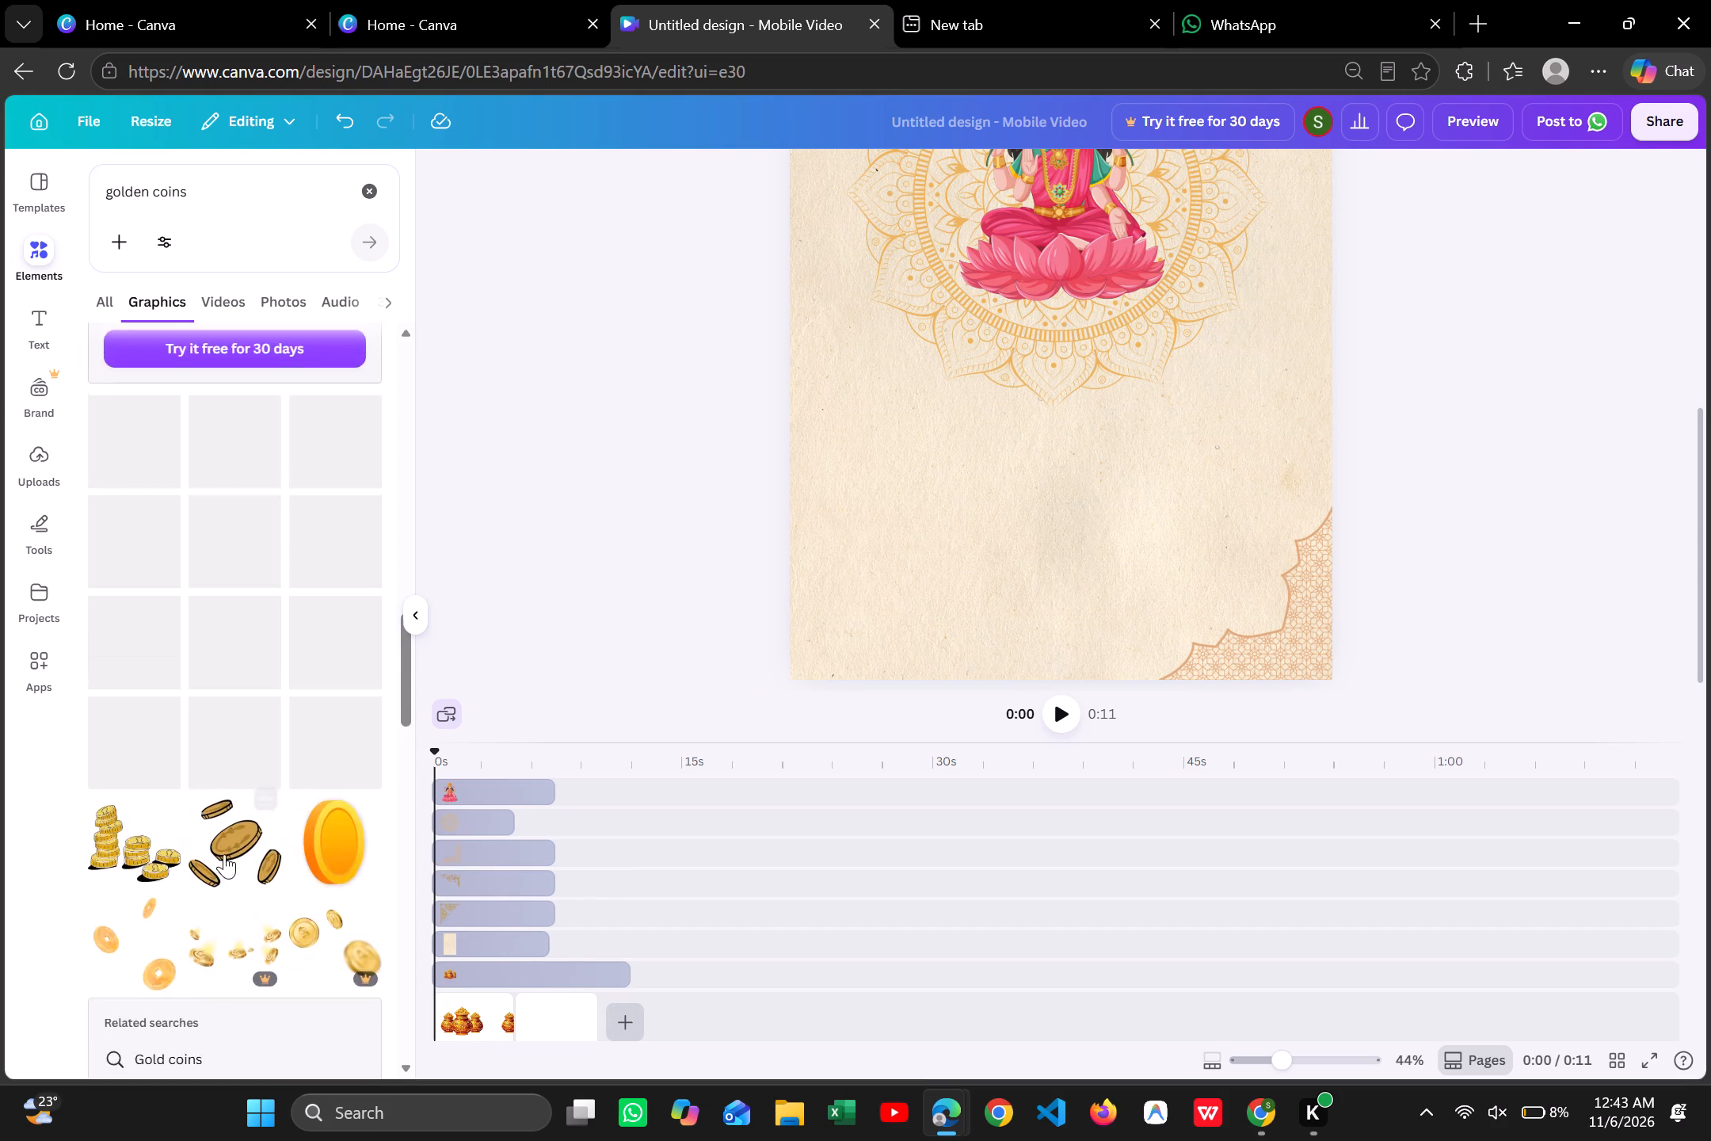
pyautogui.scroll(6, 224, 854)
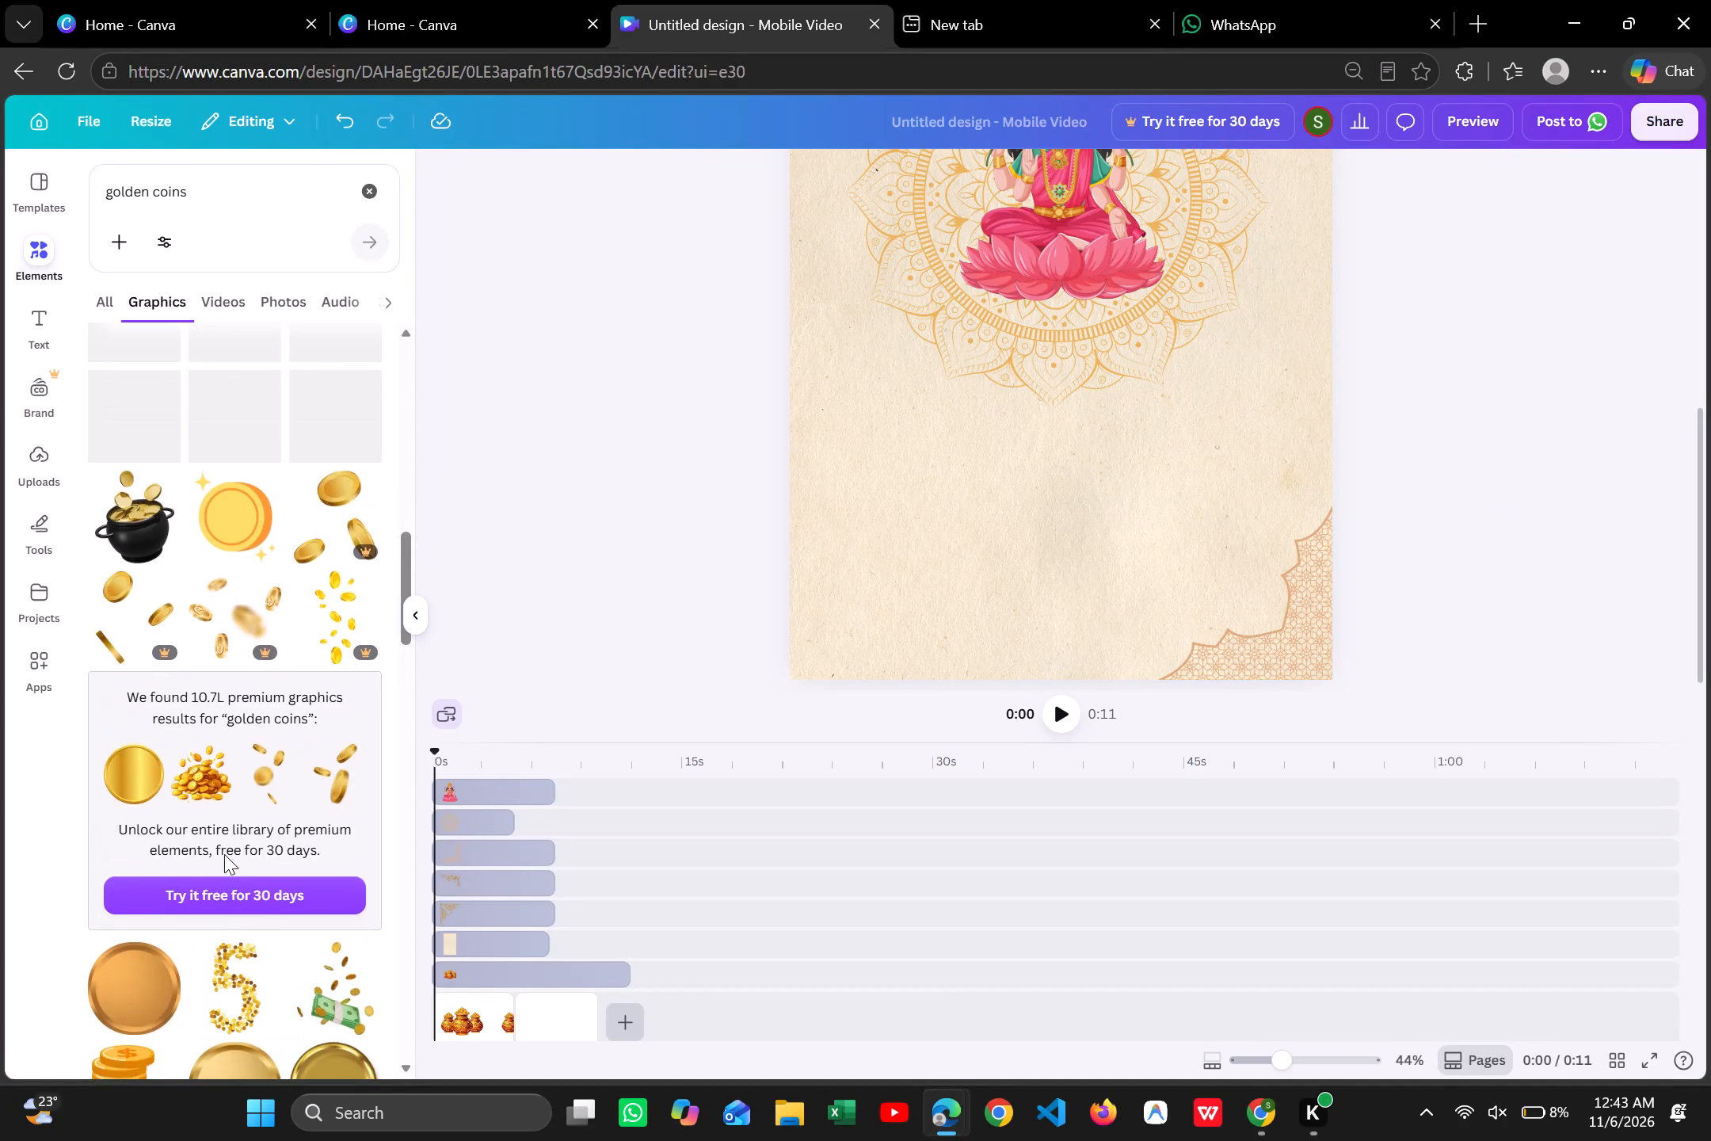
pyautogui.scroll(4, 224, 854)
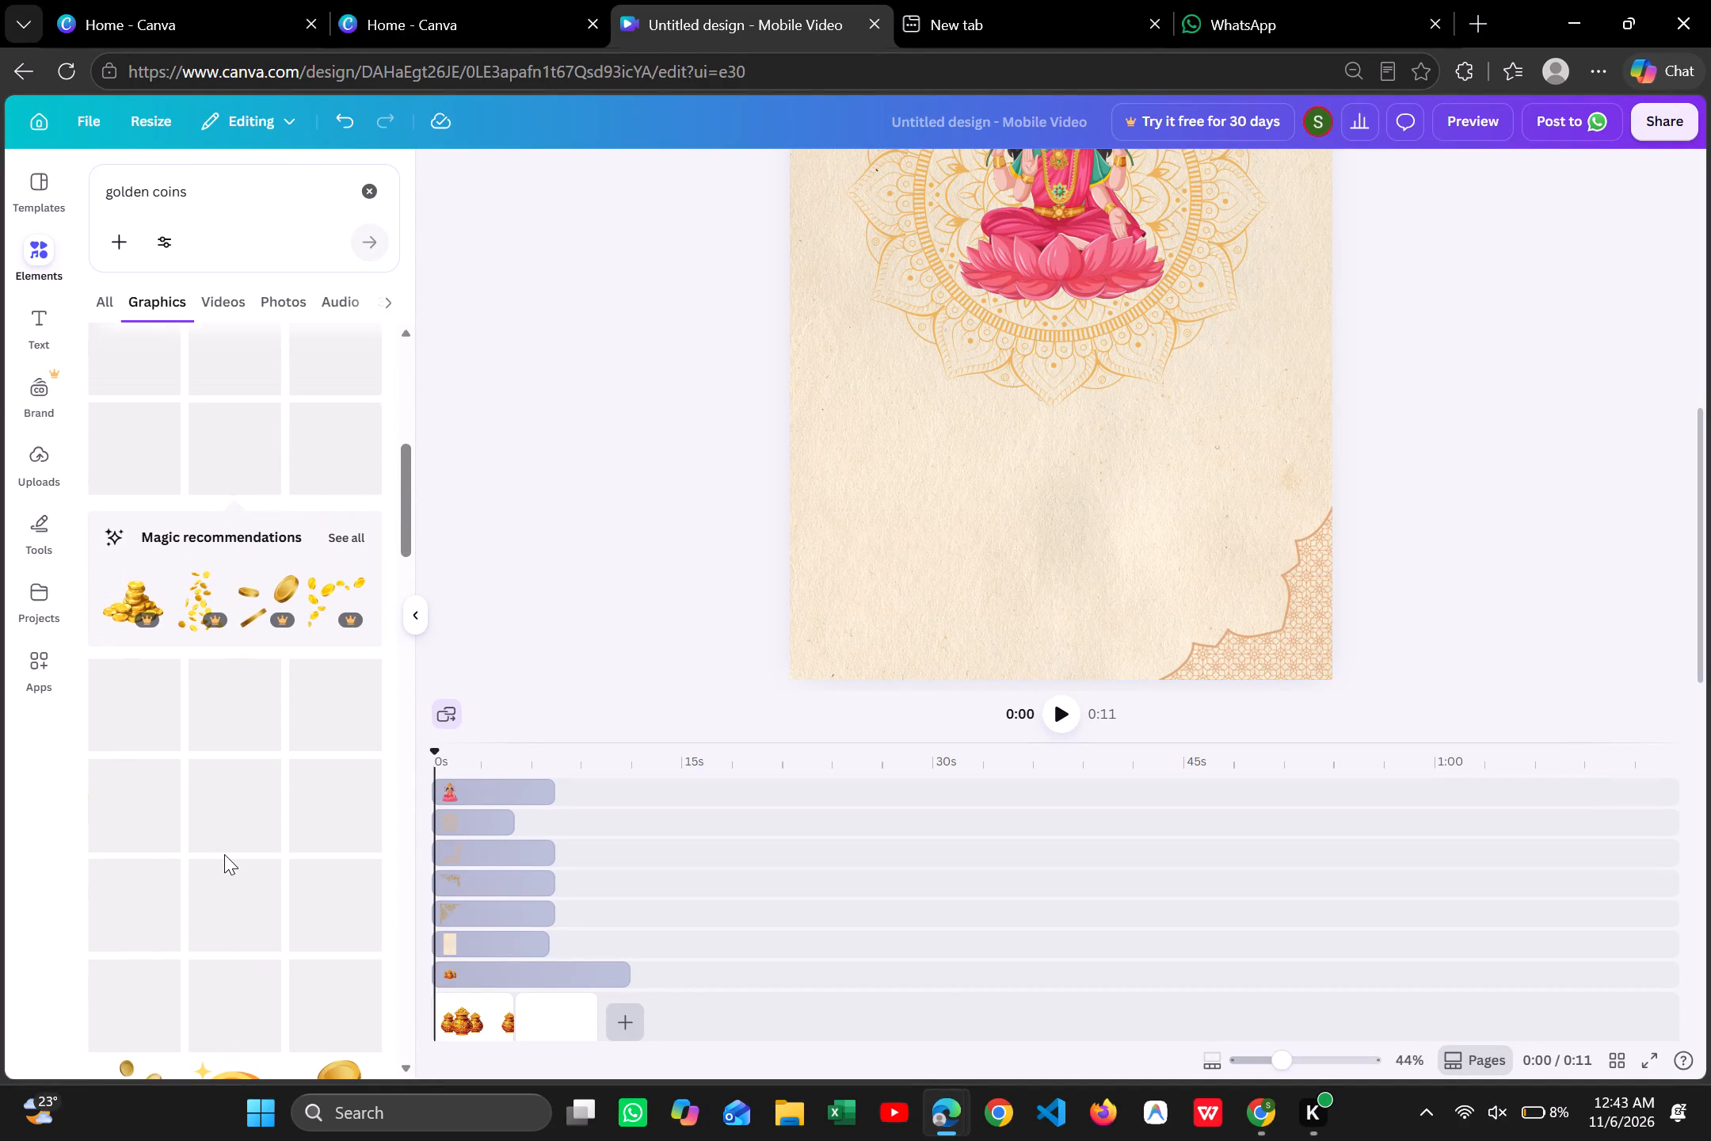
pyautogui.scroll(1, 224, 854)
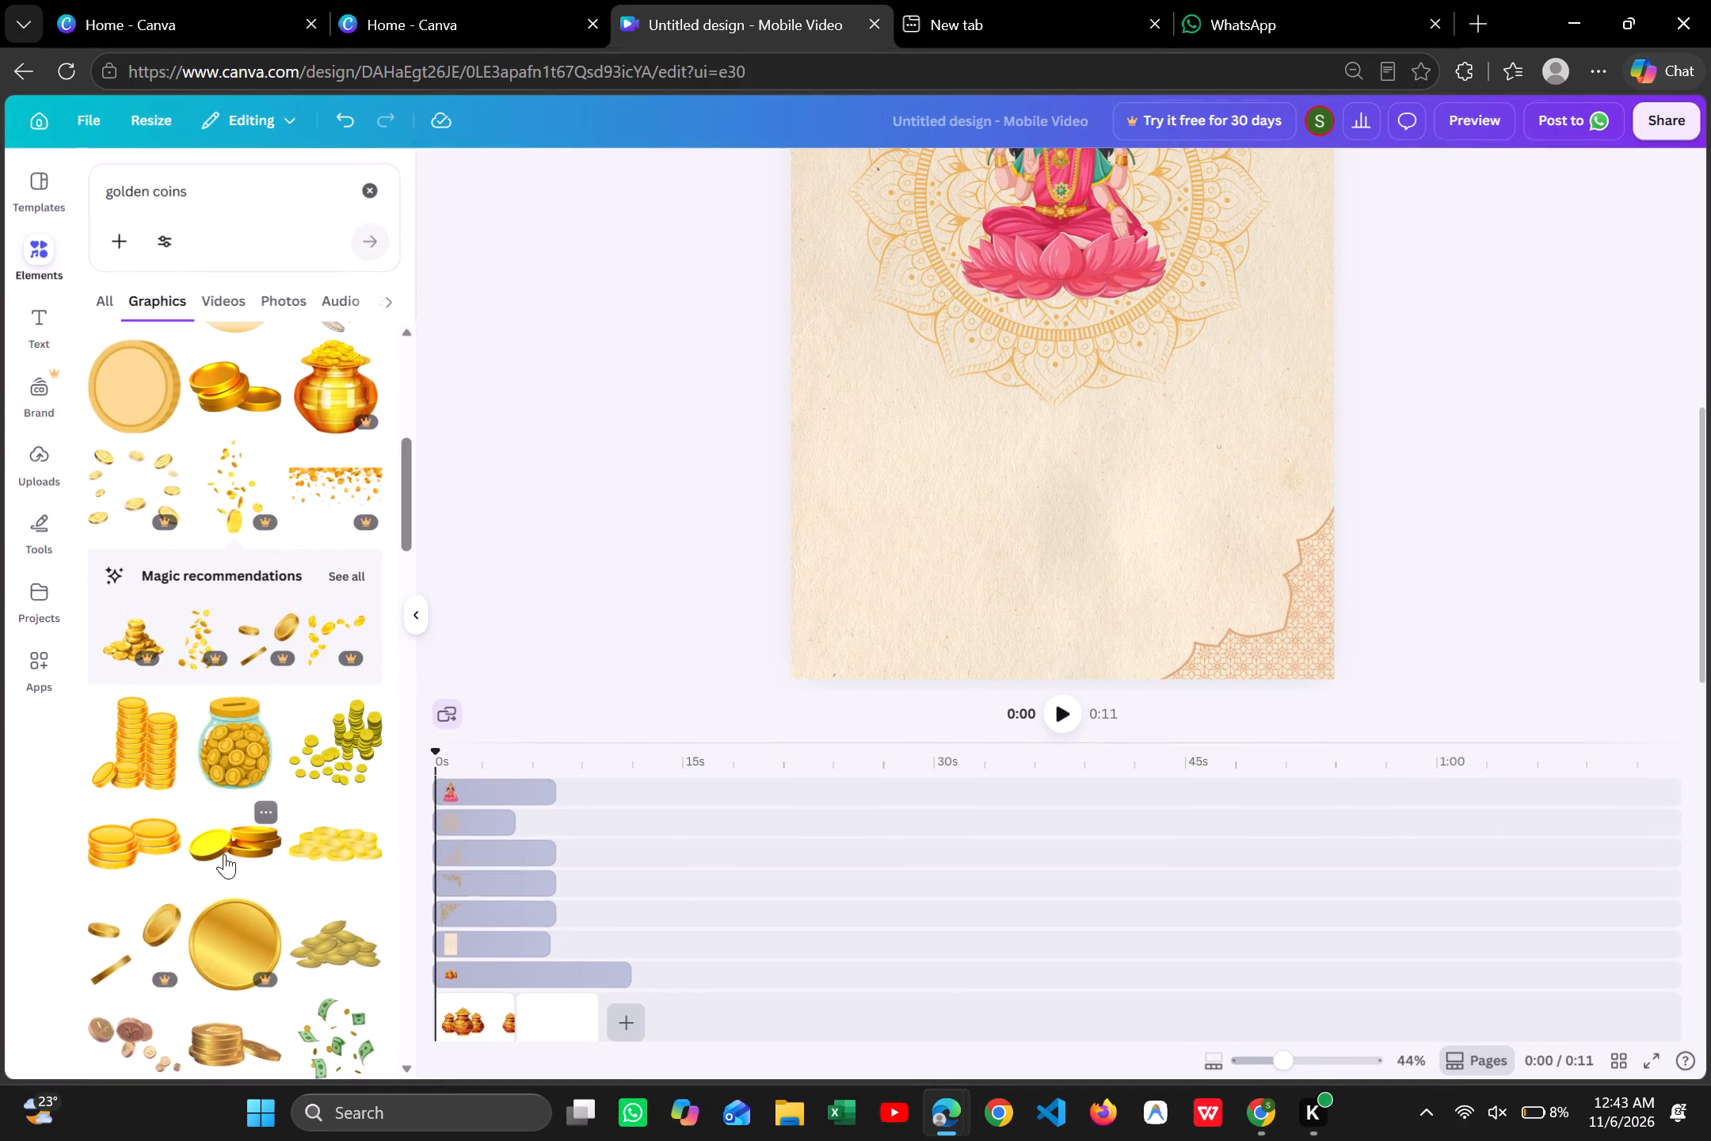
pyautogui.scroll(1, 224, 854)
pyautogui.click(139, 790)
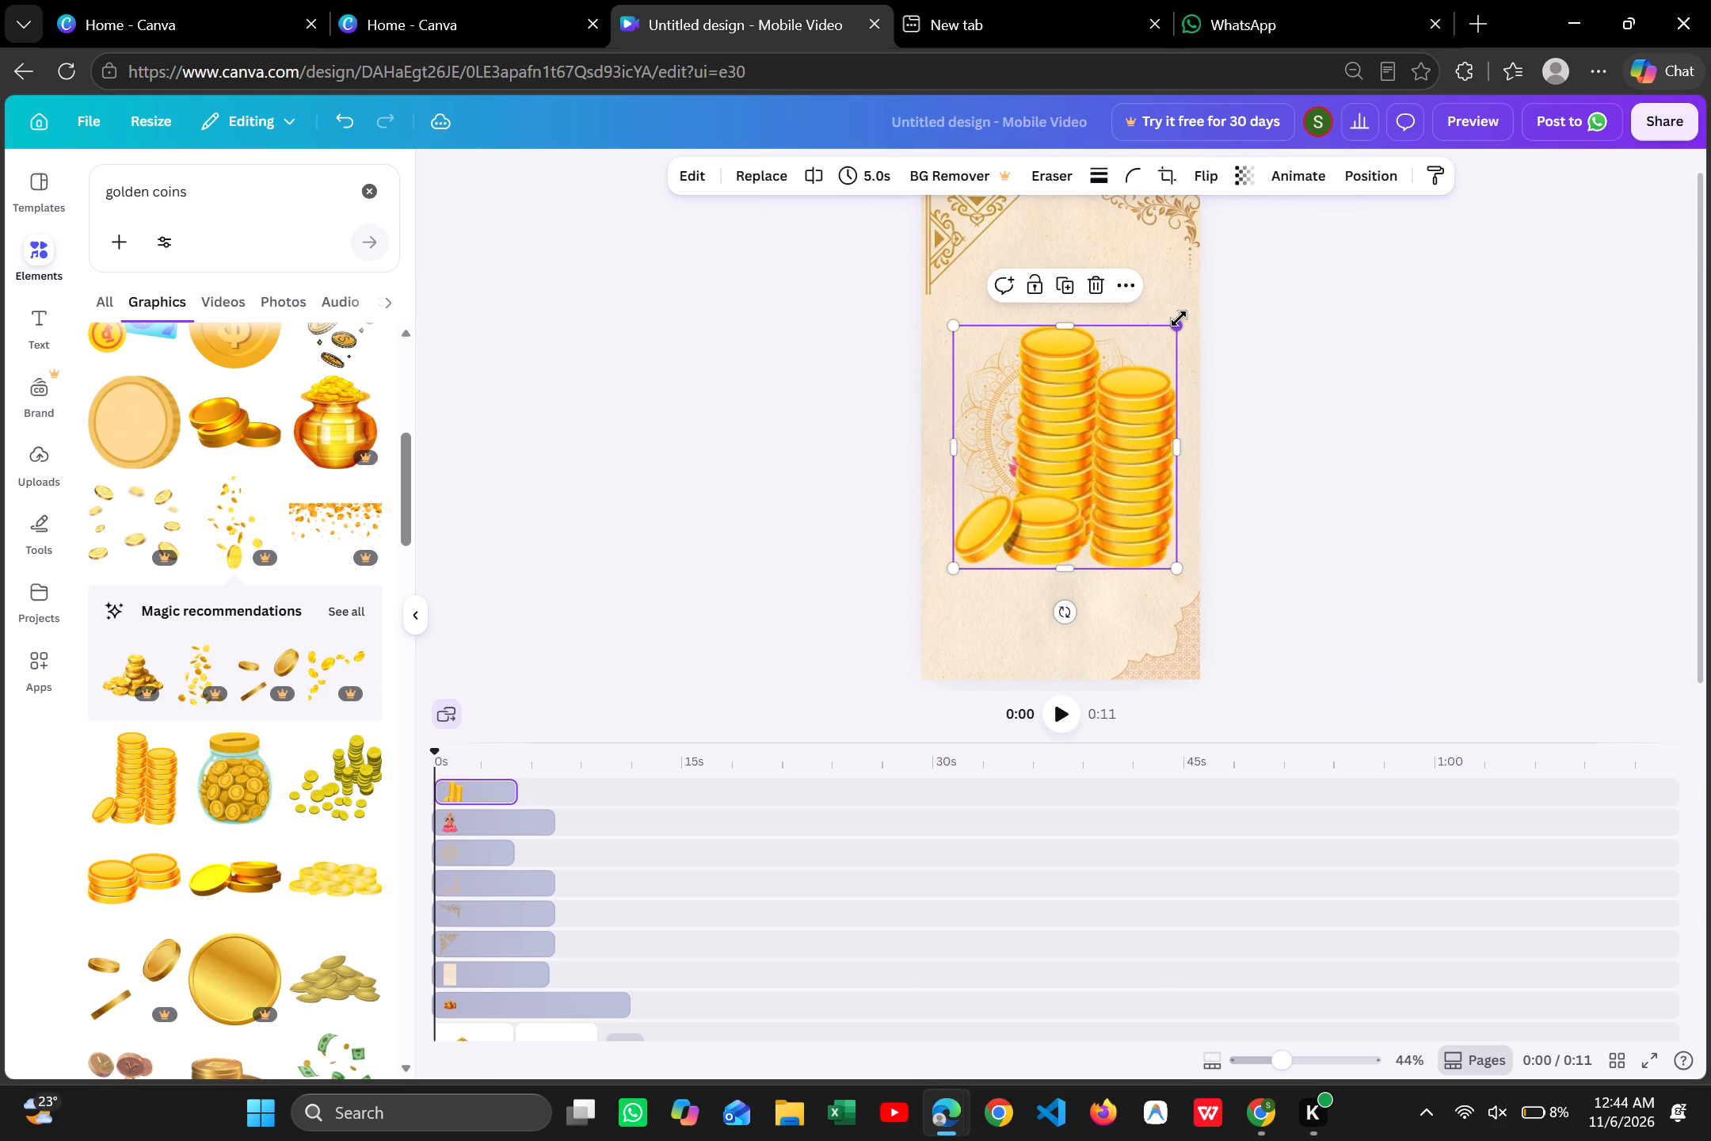
pyautogui.moveTo(1179, 319); pyautogui.dragTo(1027, 532)
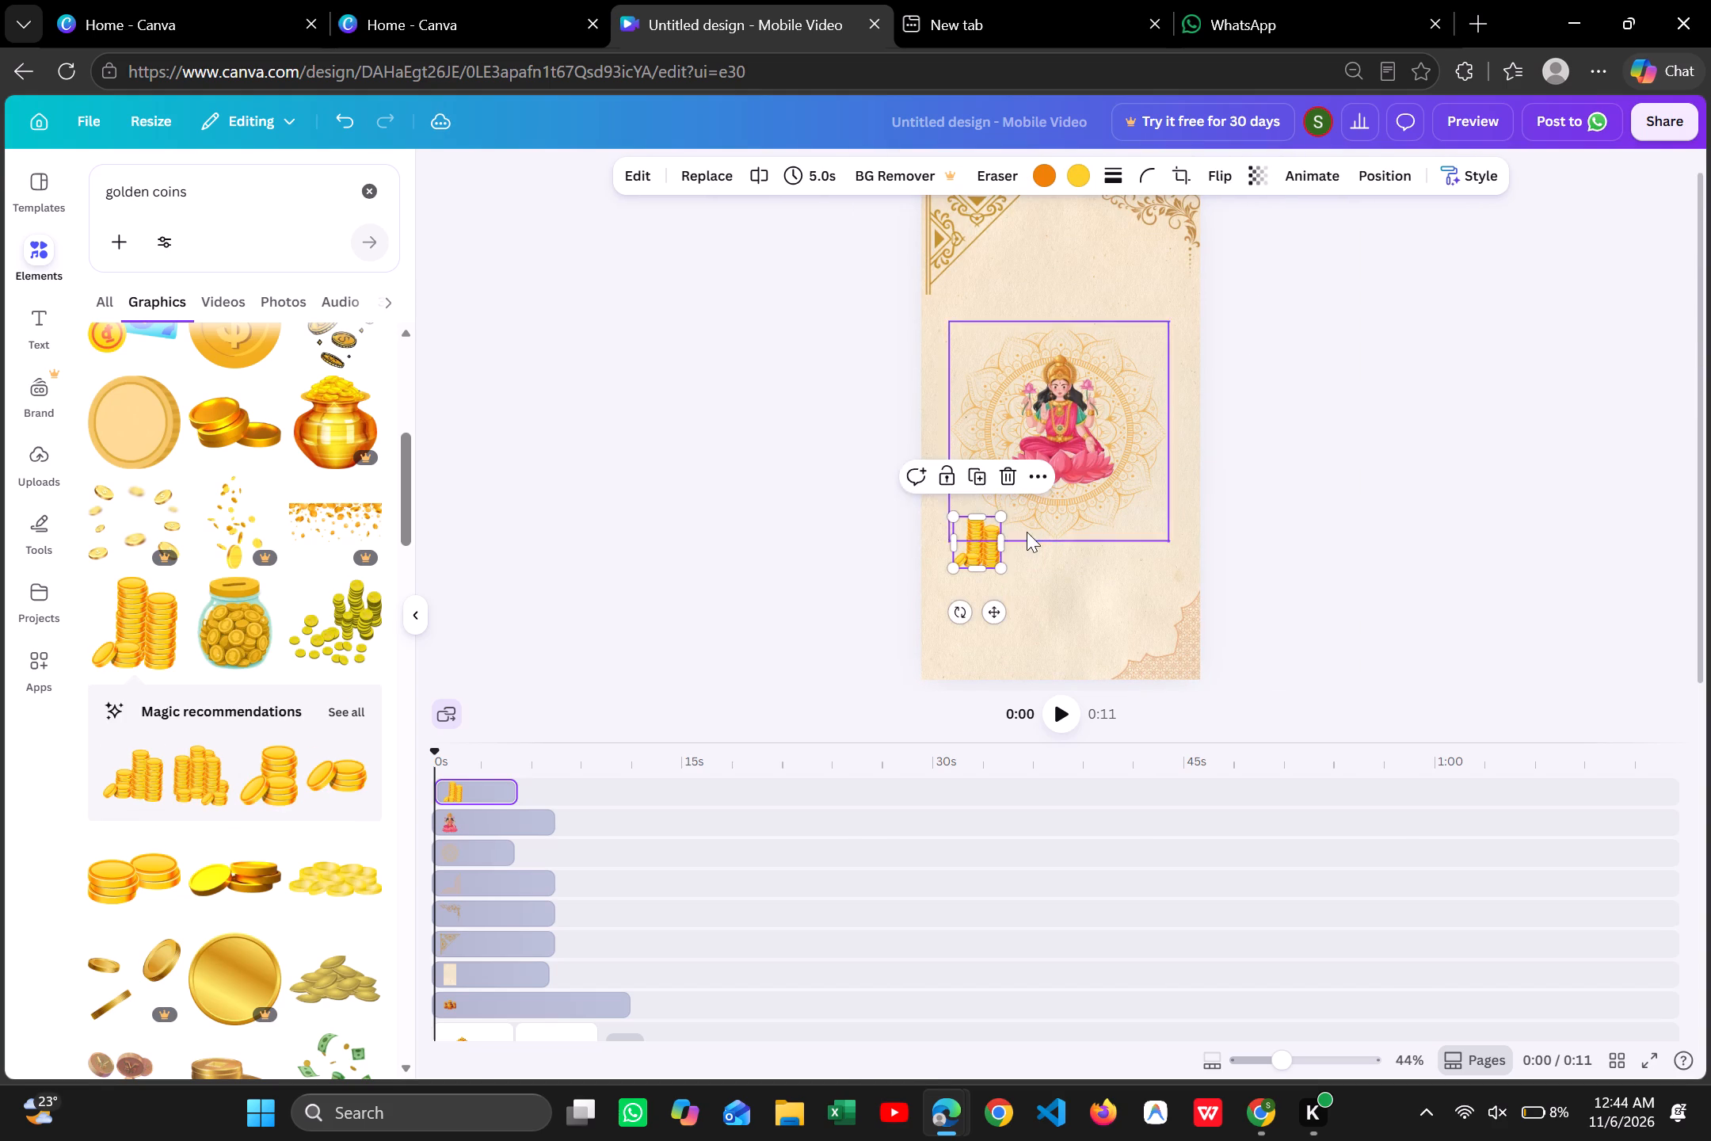
pyautogui.moveTo(989, 556); pyautogui.dragTo(961, 672)
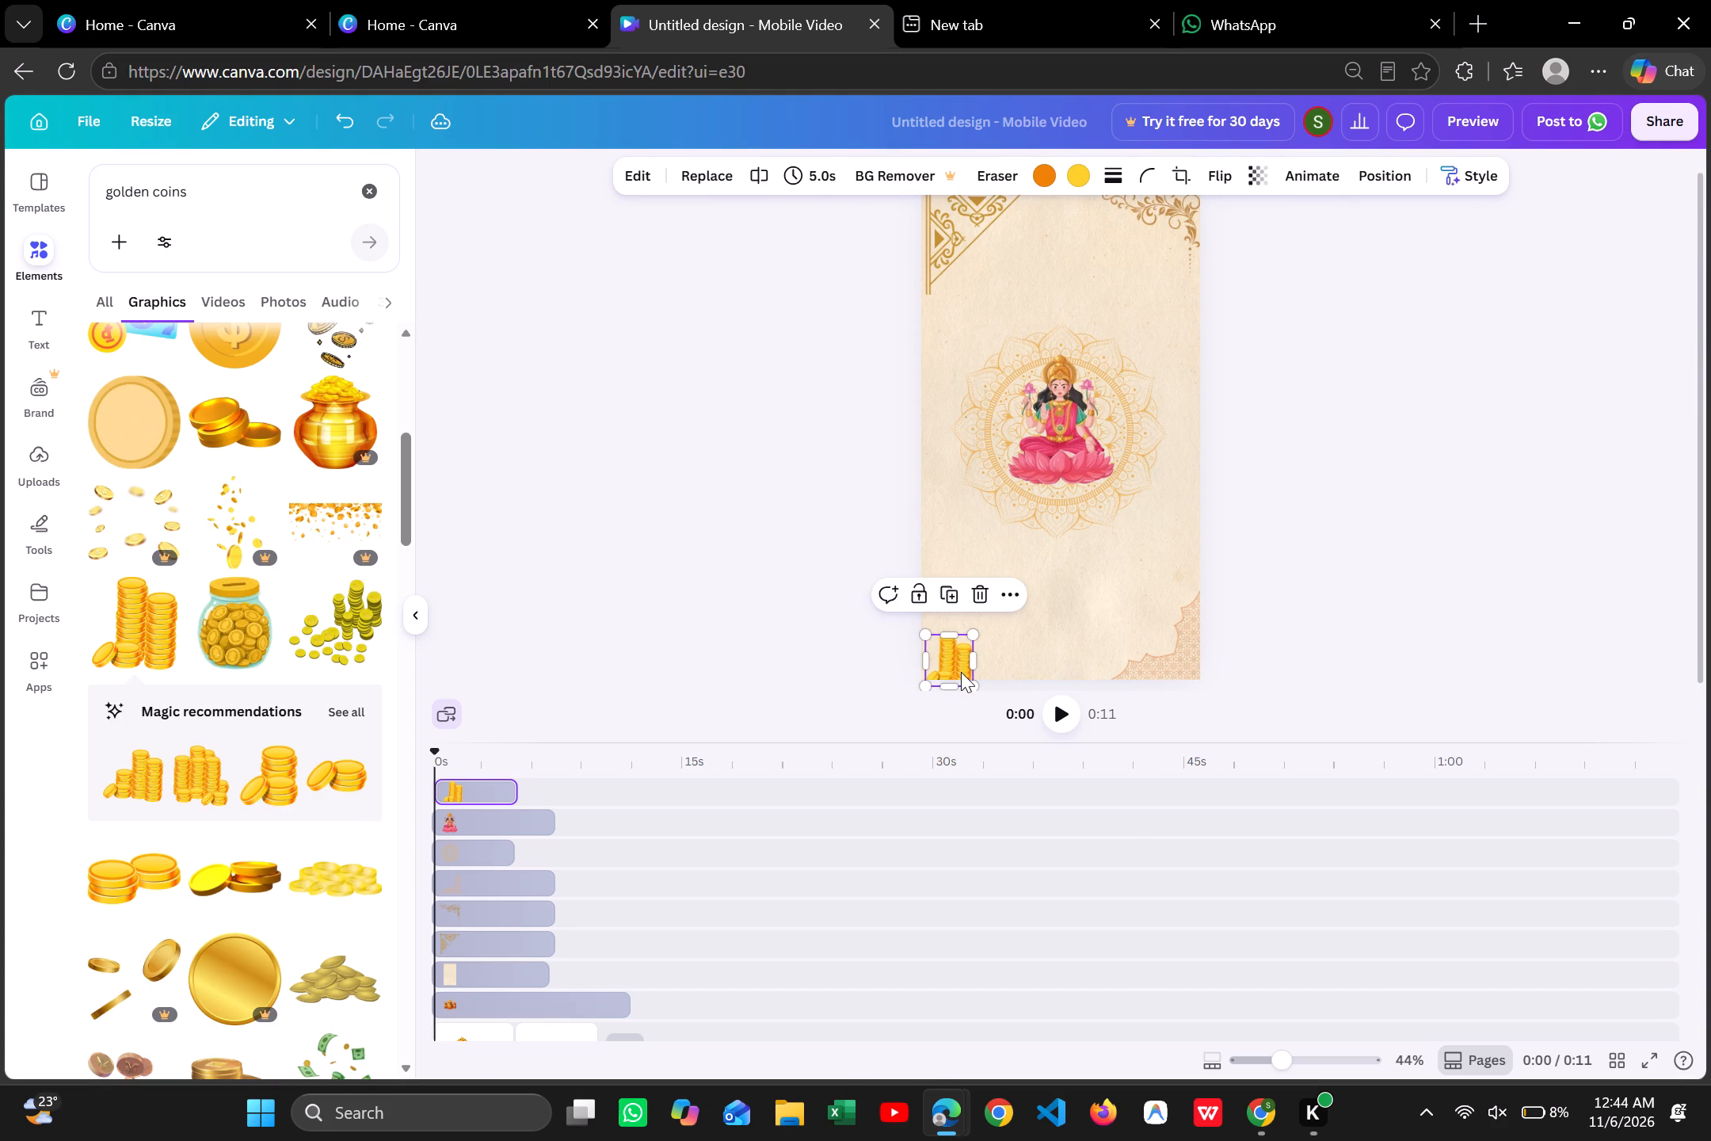
# Try the larger multi-stack coins graphic, removing it after opening the full list of similar coin graphics.
pyautogui.click(201, 796)
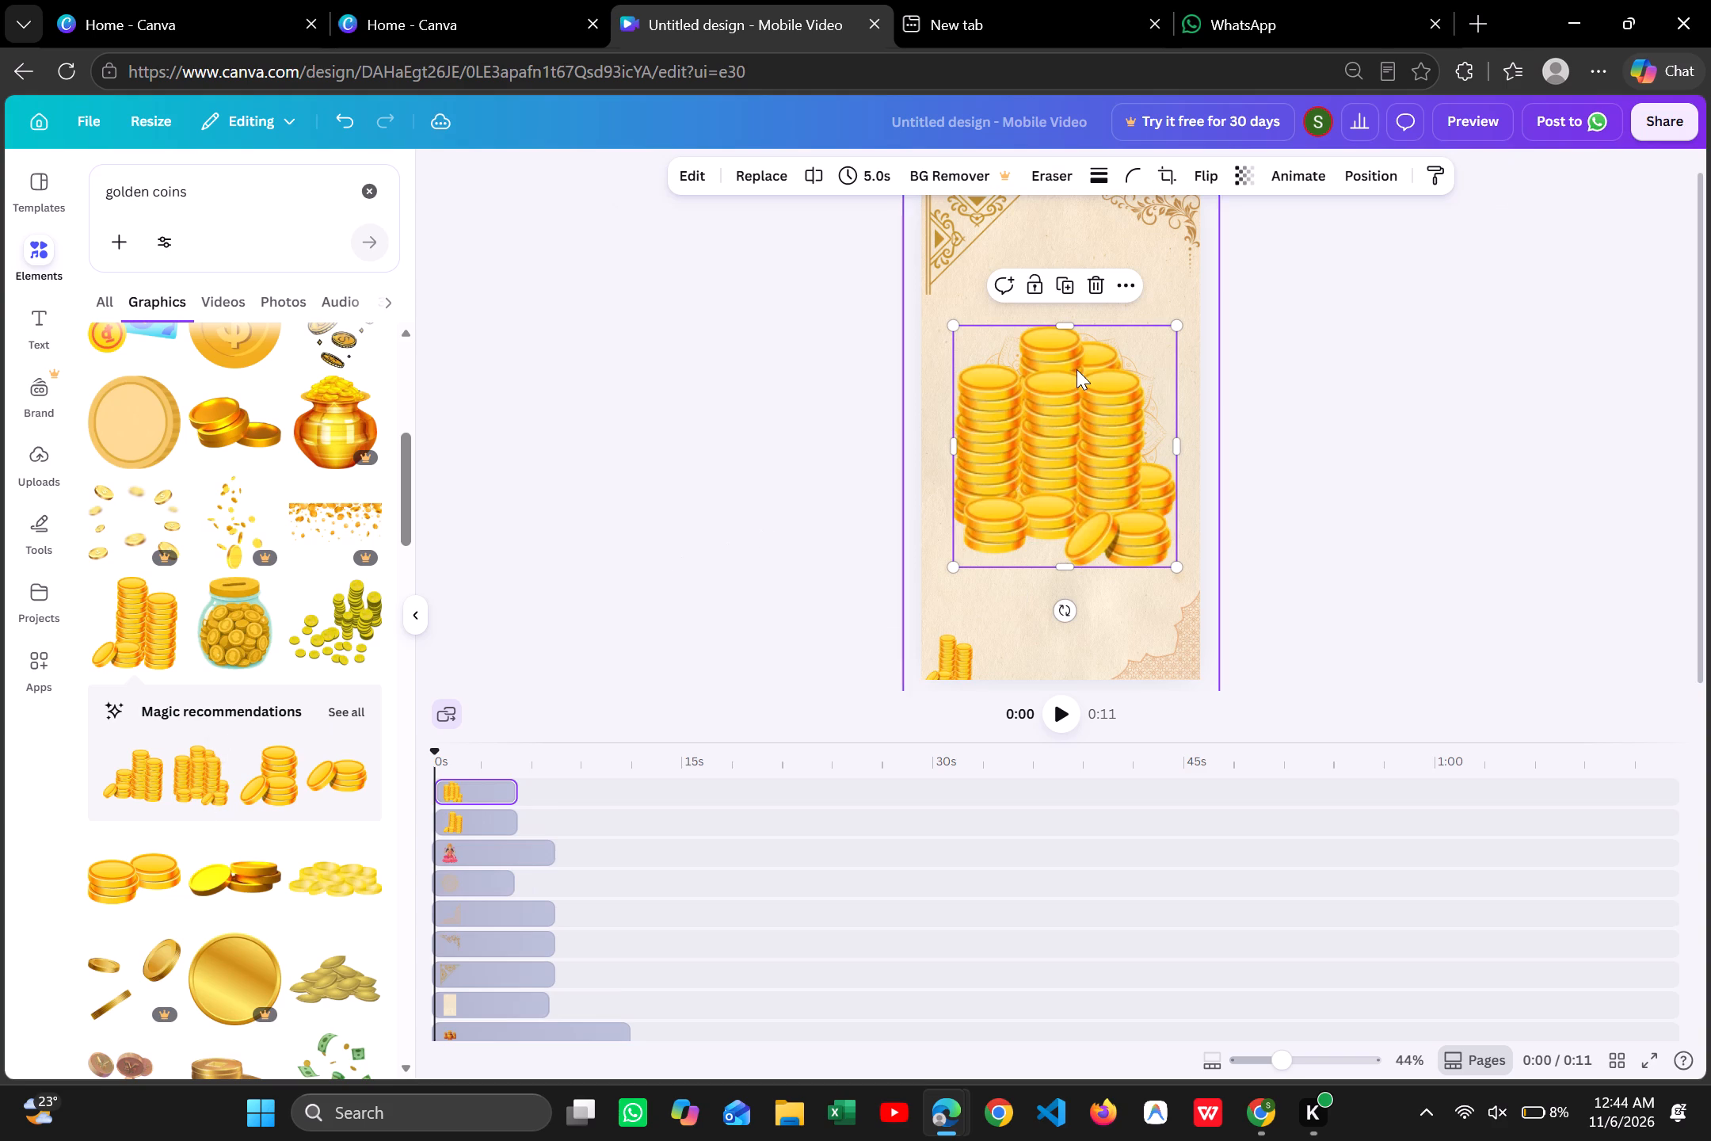
pyautogui.click(363, 706)
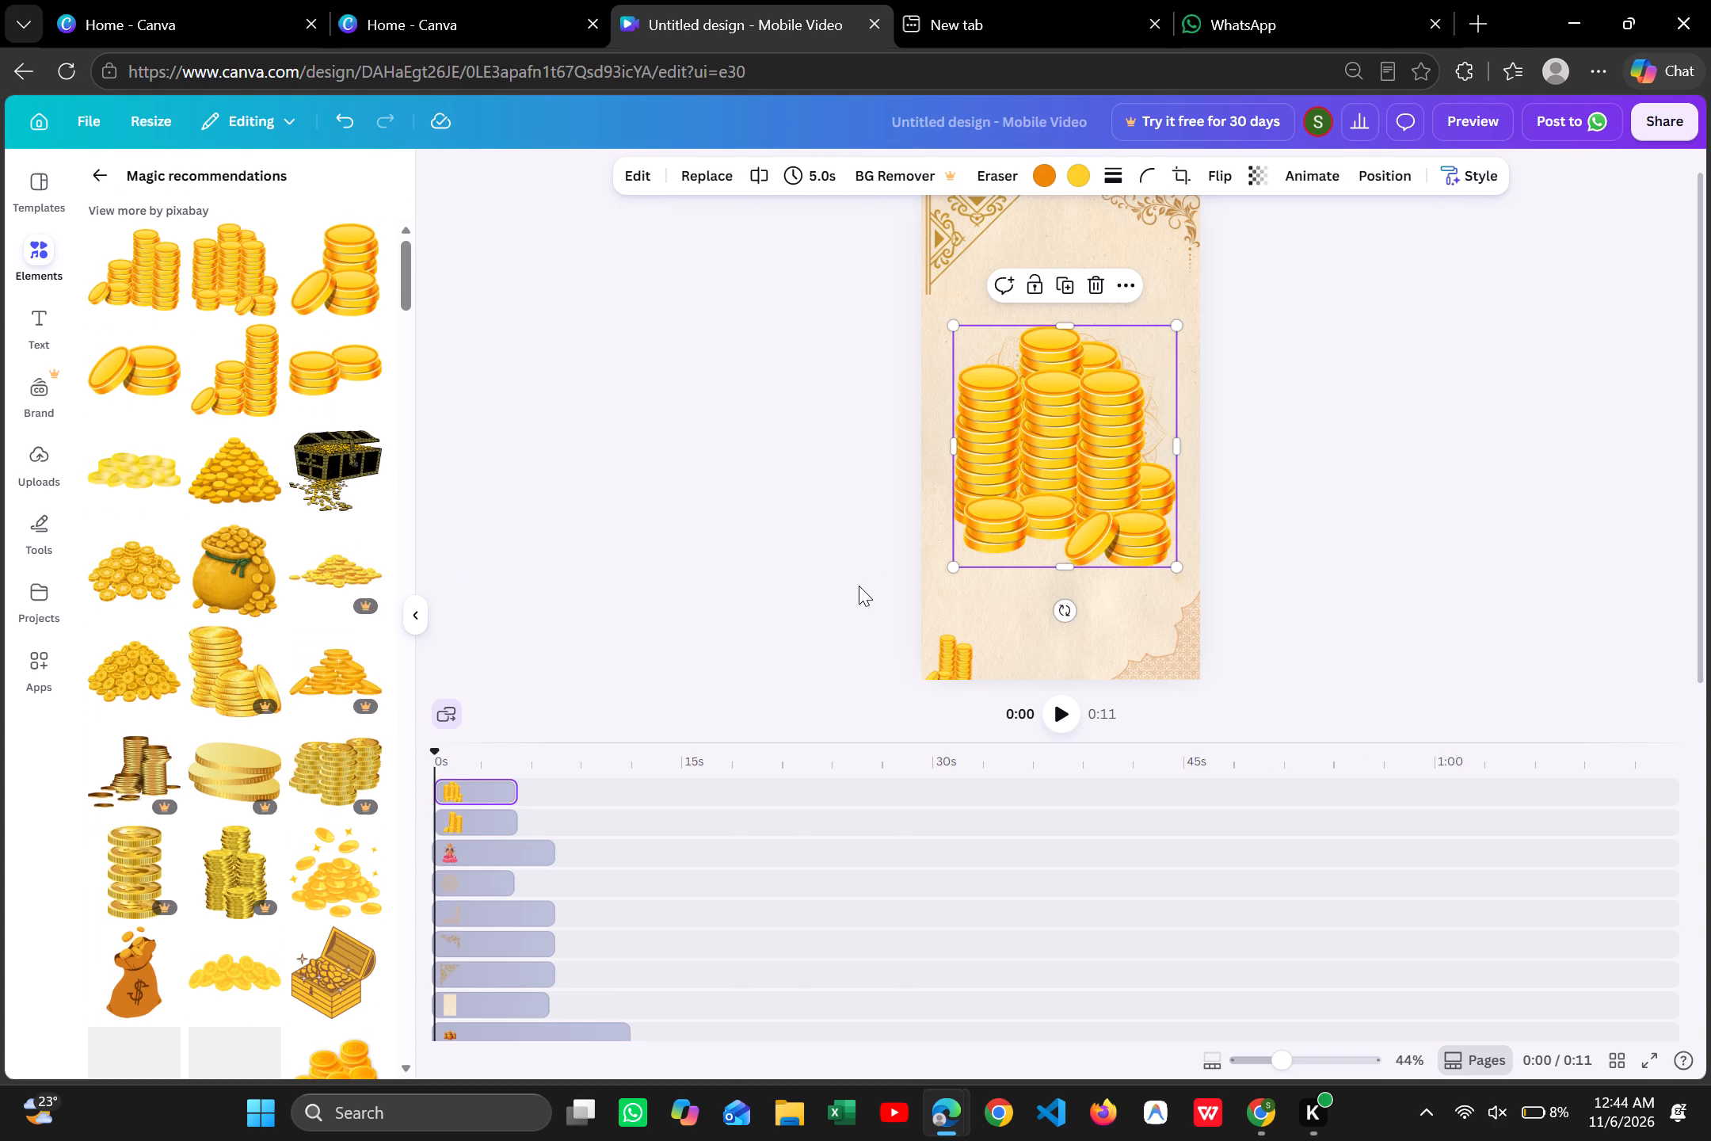
pyautogui.click(1092, 291)
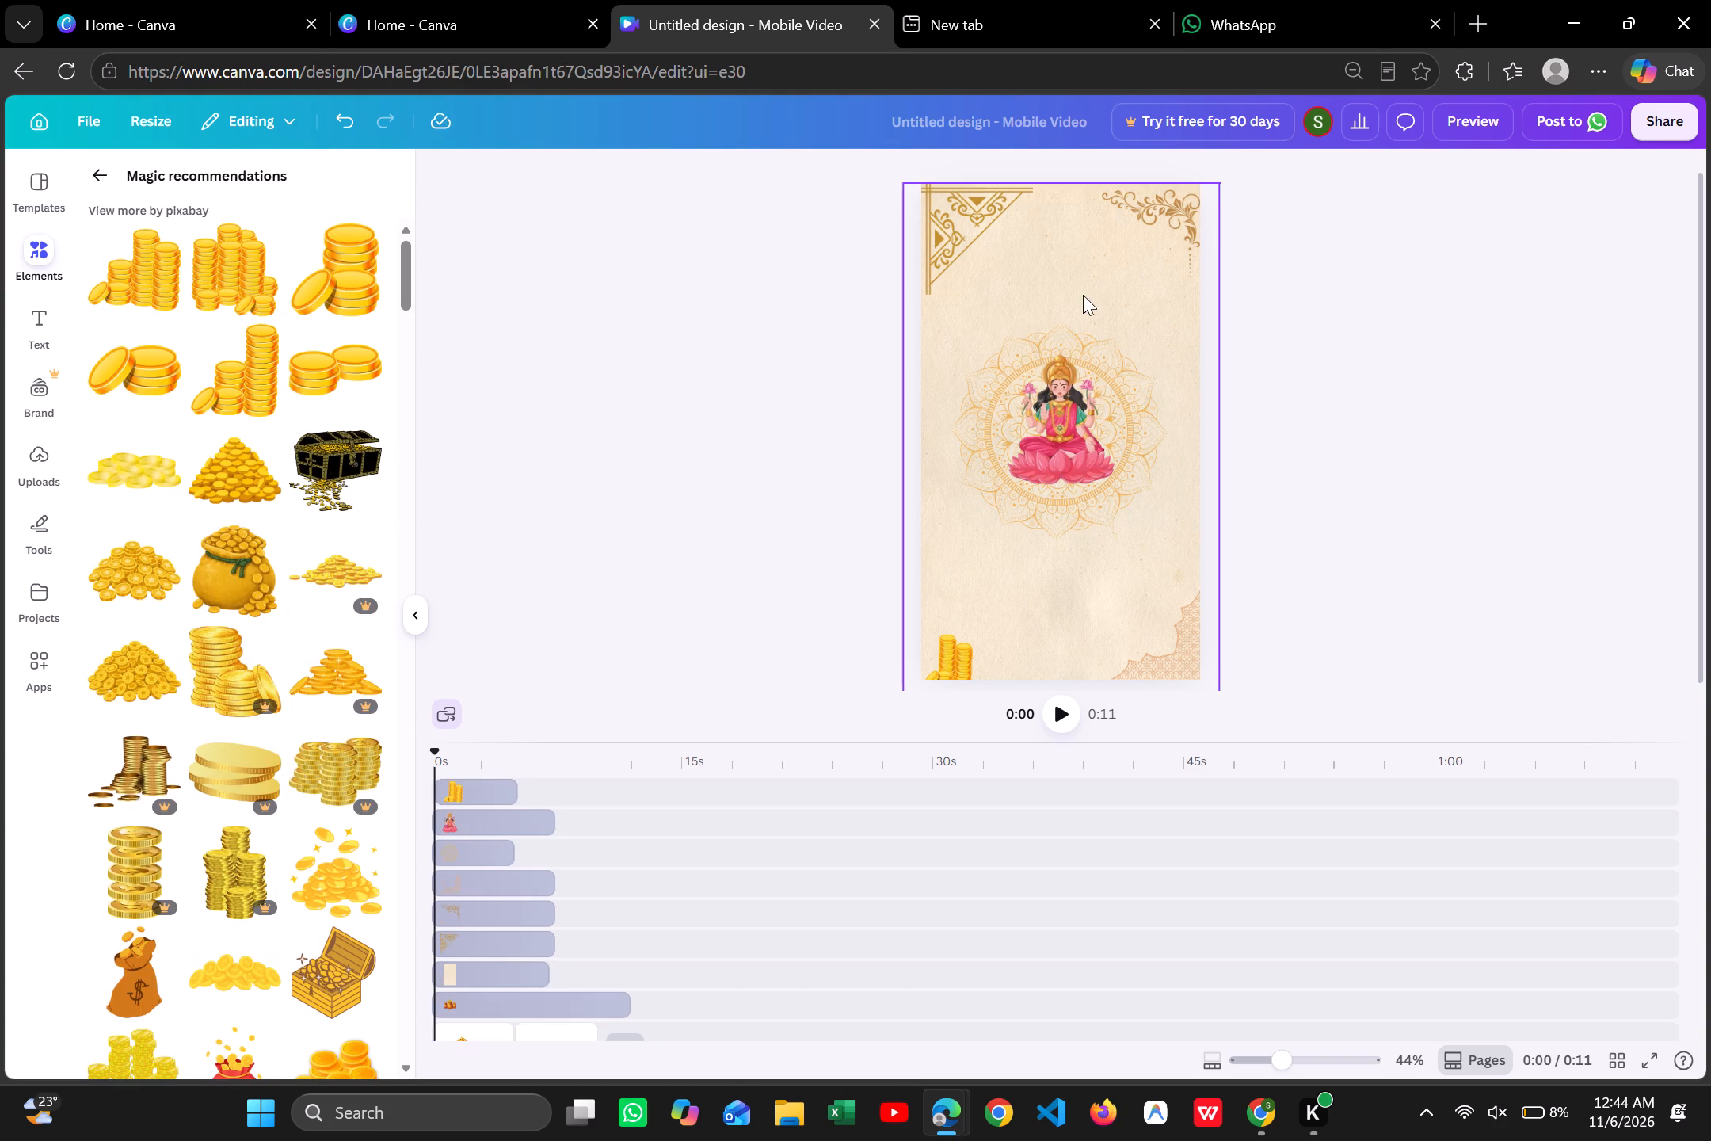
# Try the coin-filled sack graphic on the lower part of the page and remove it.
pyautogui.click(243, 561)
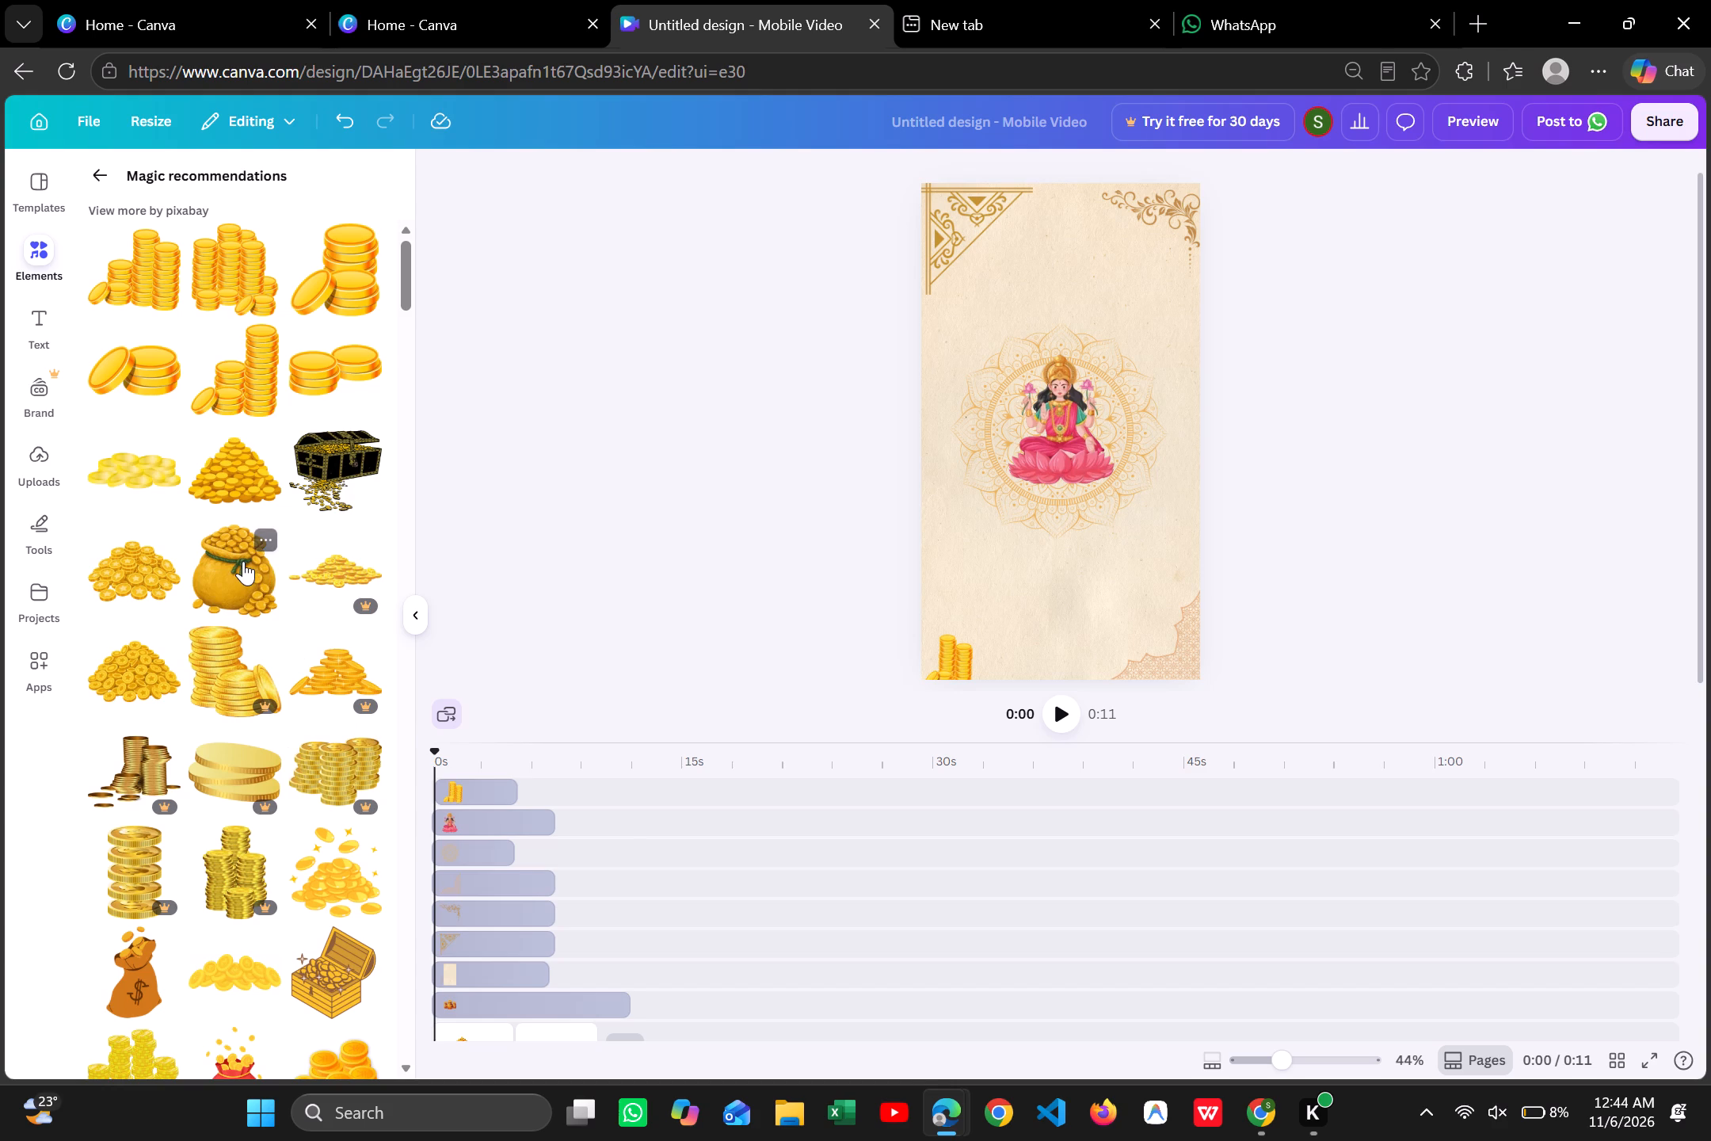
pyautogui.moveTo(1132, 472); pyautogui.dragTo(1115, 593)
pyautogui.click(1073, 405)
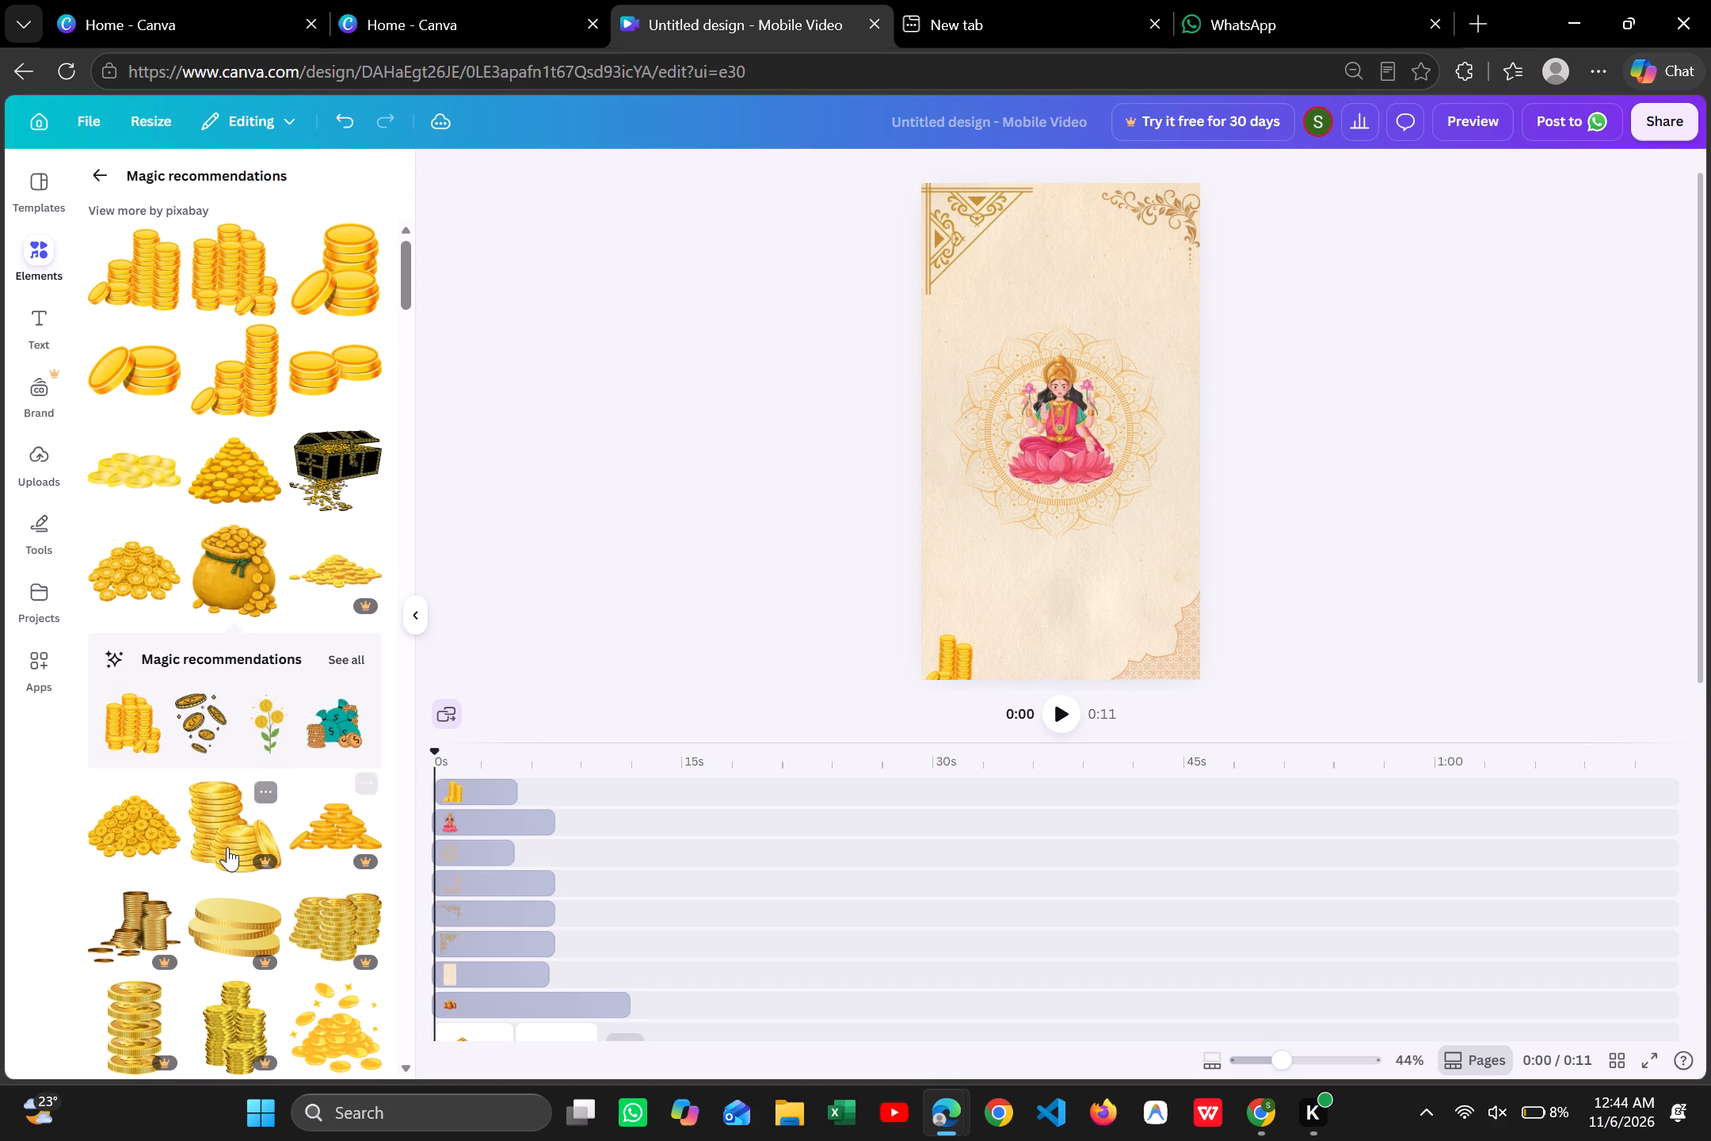
# Add the coin heap with falling coins and sparkles, shrink it, and place it below the mandala near the page's bottom centre.
pyautogui.scroll(-5, 227, 847)
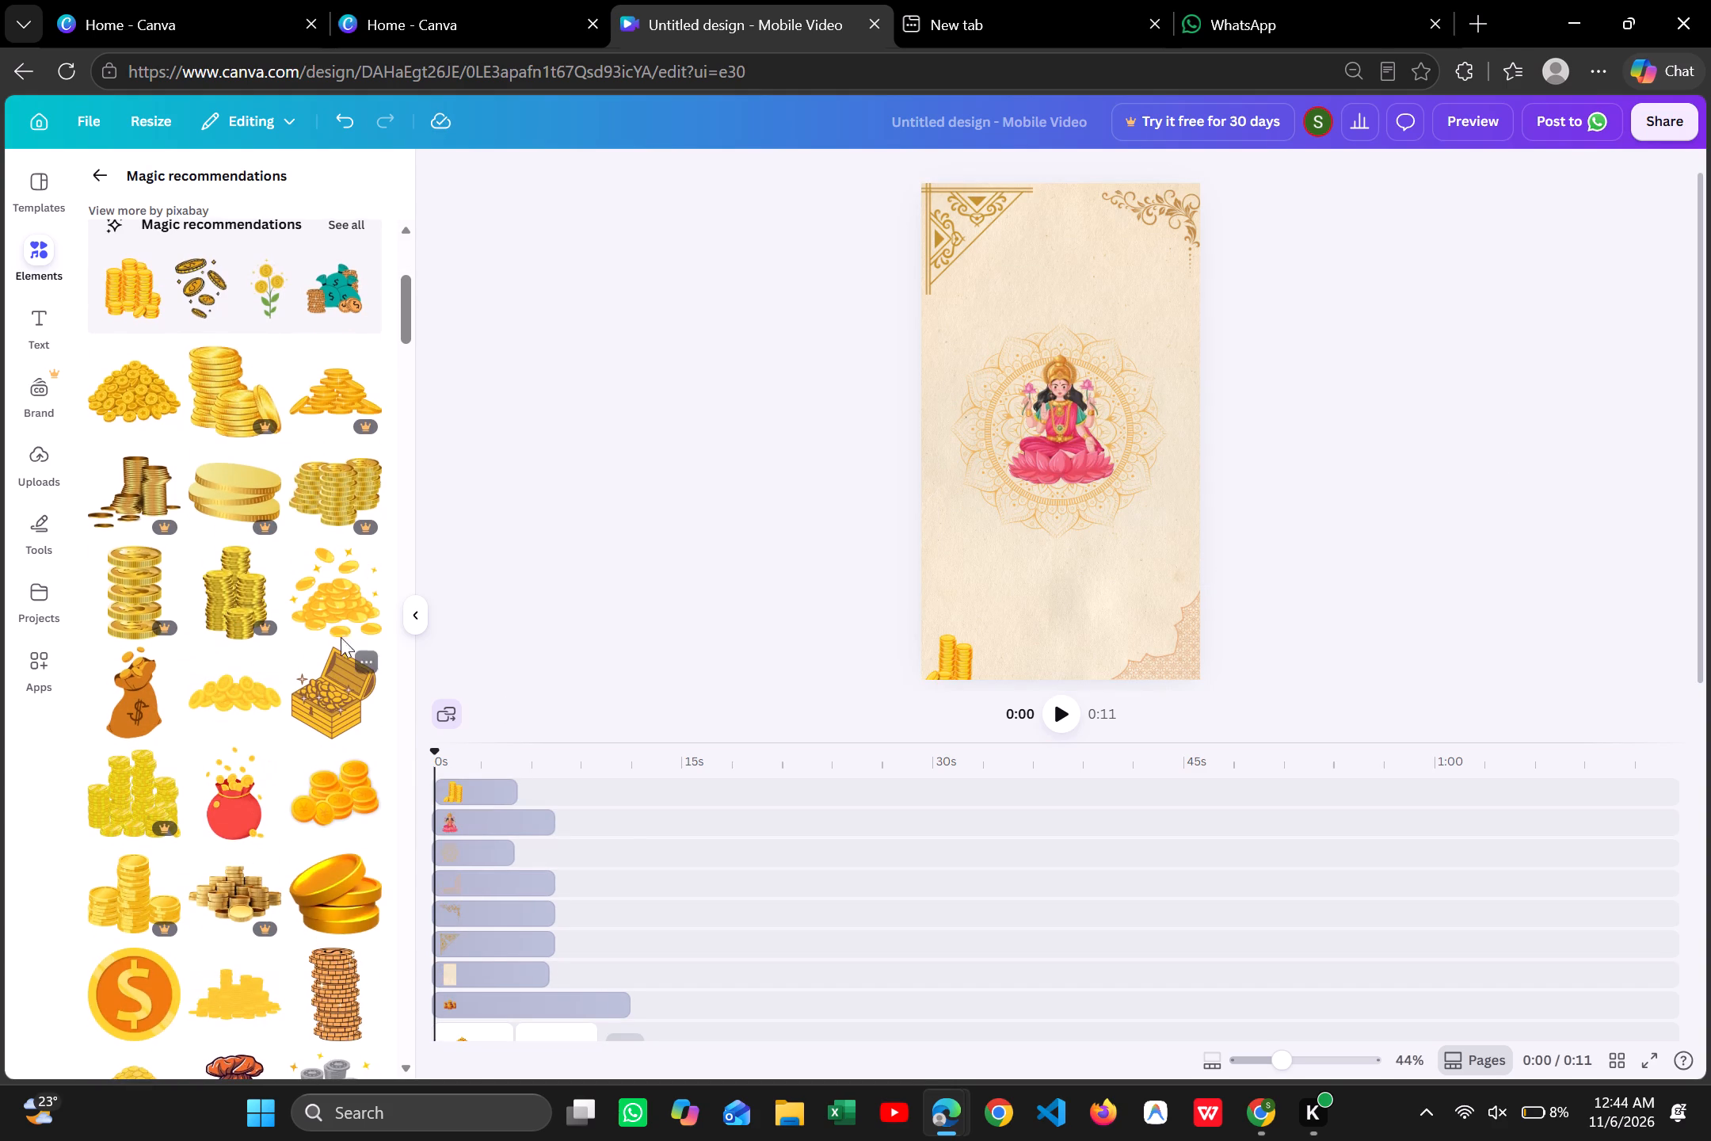
pyautogui.click(344, 616)
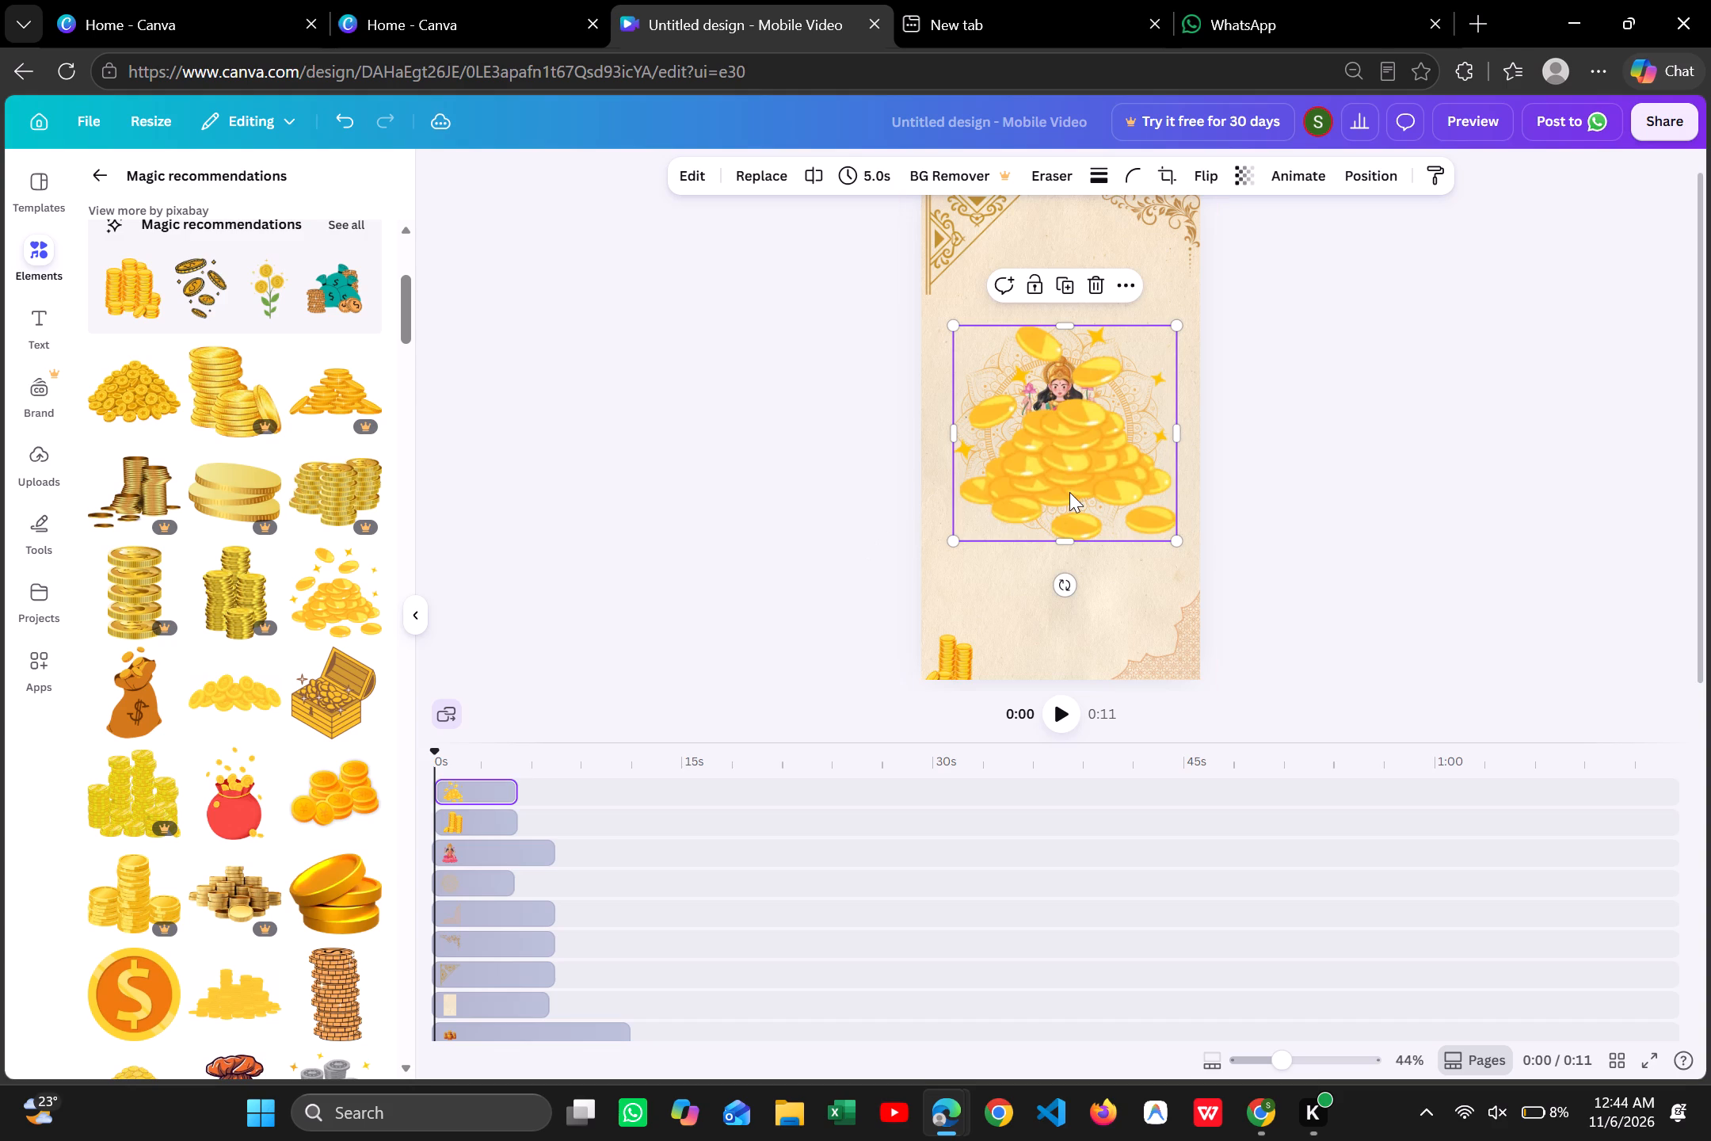
pyautogui.moveTo(1069, 492); pyautogui.dragTo(1082, 652)
pyautogui.moveTo(1186, 486); pyautogui.dragTo(1055, 603)
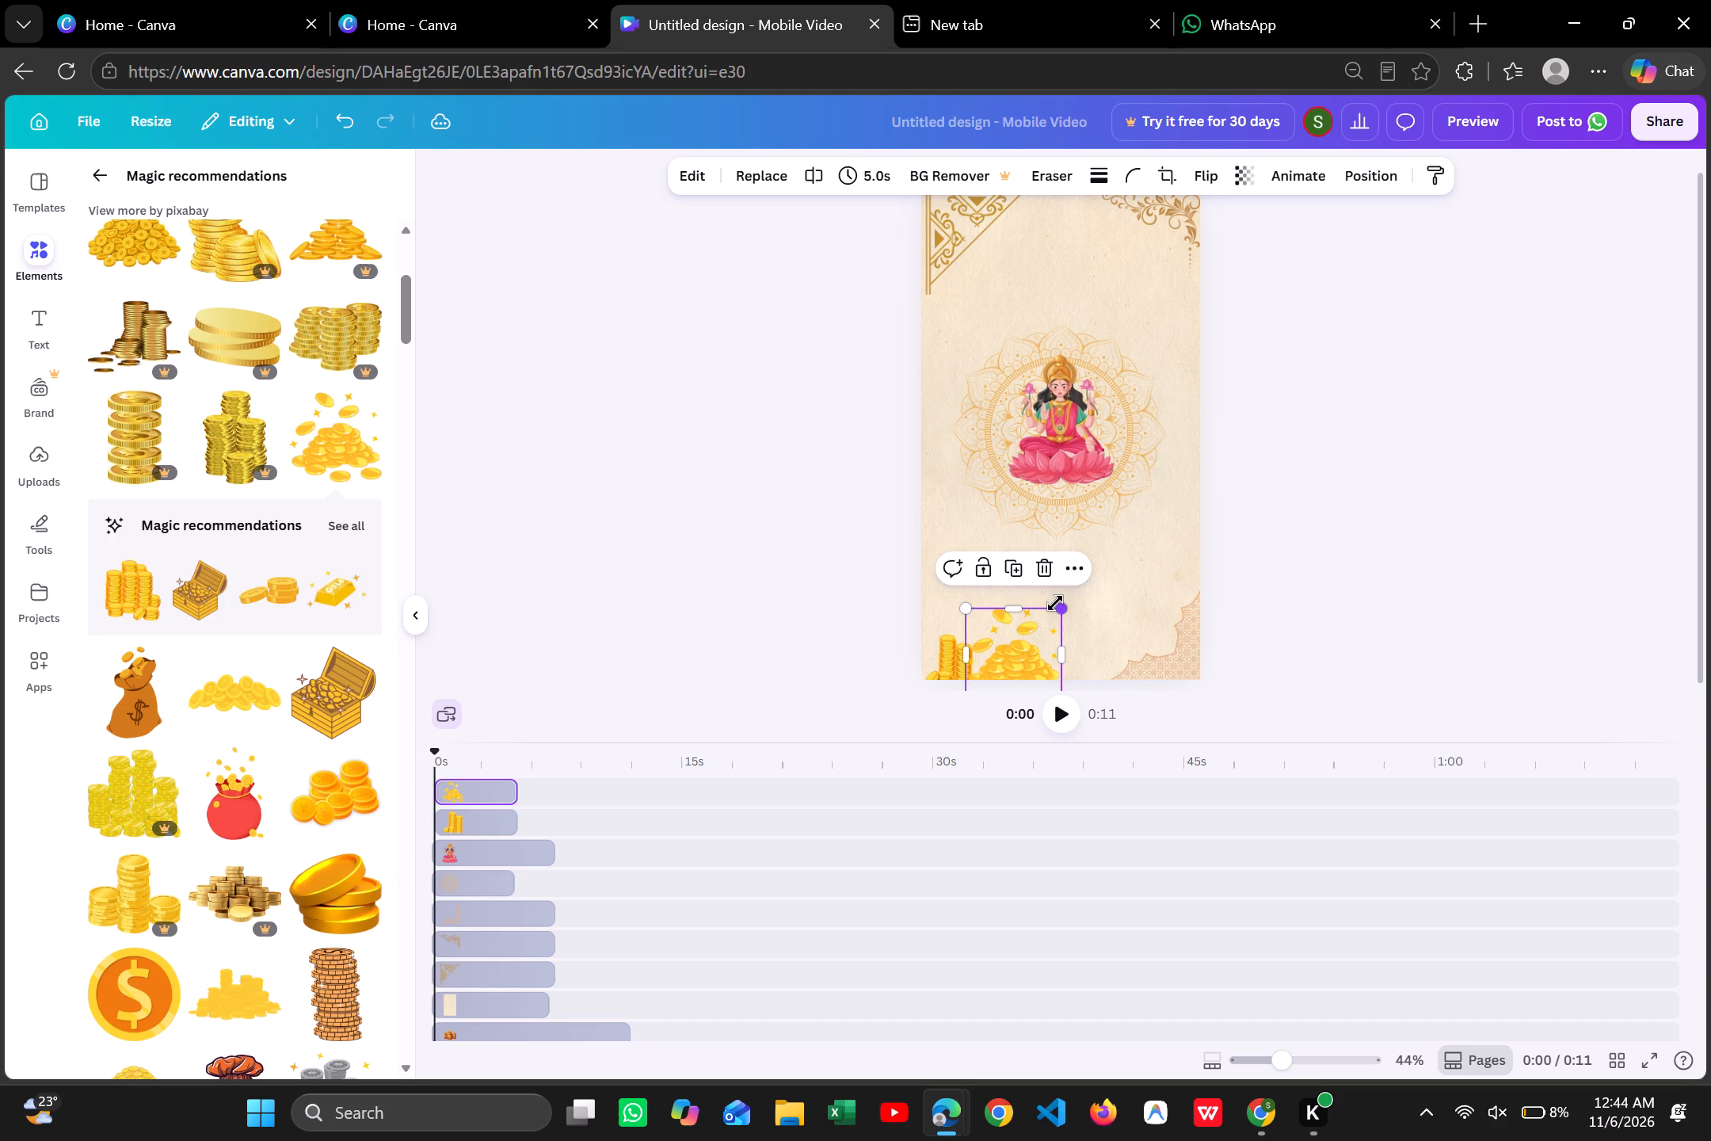
pyautogui.moveTo(1028, 645); pyautogui.dragTo(1084, 611)
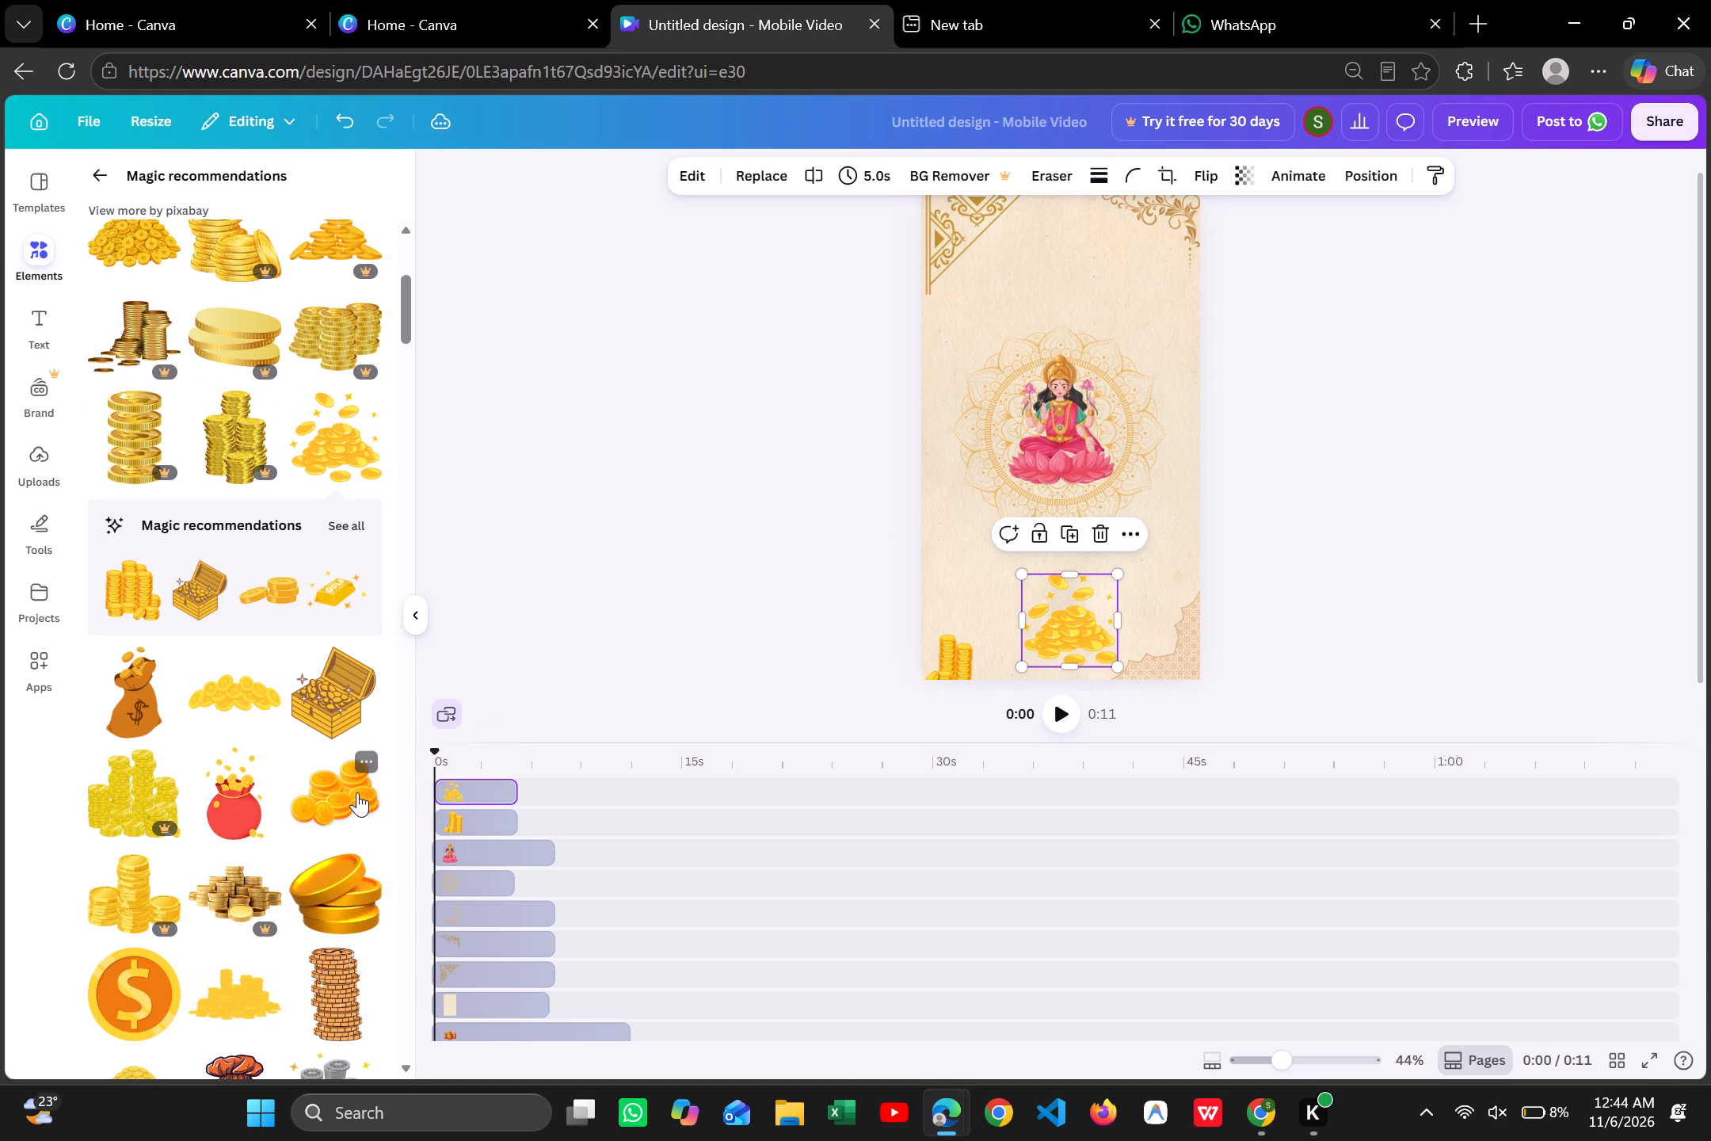
# Add the loose pile of orange-gold coins, shrink it, and place it just above the coin stacks in the page's bottom-left corner.
pyautogui.click(361, 796)
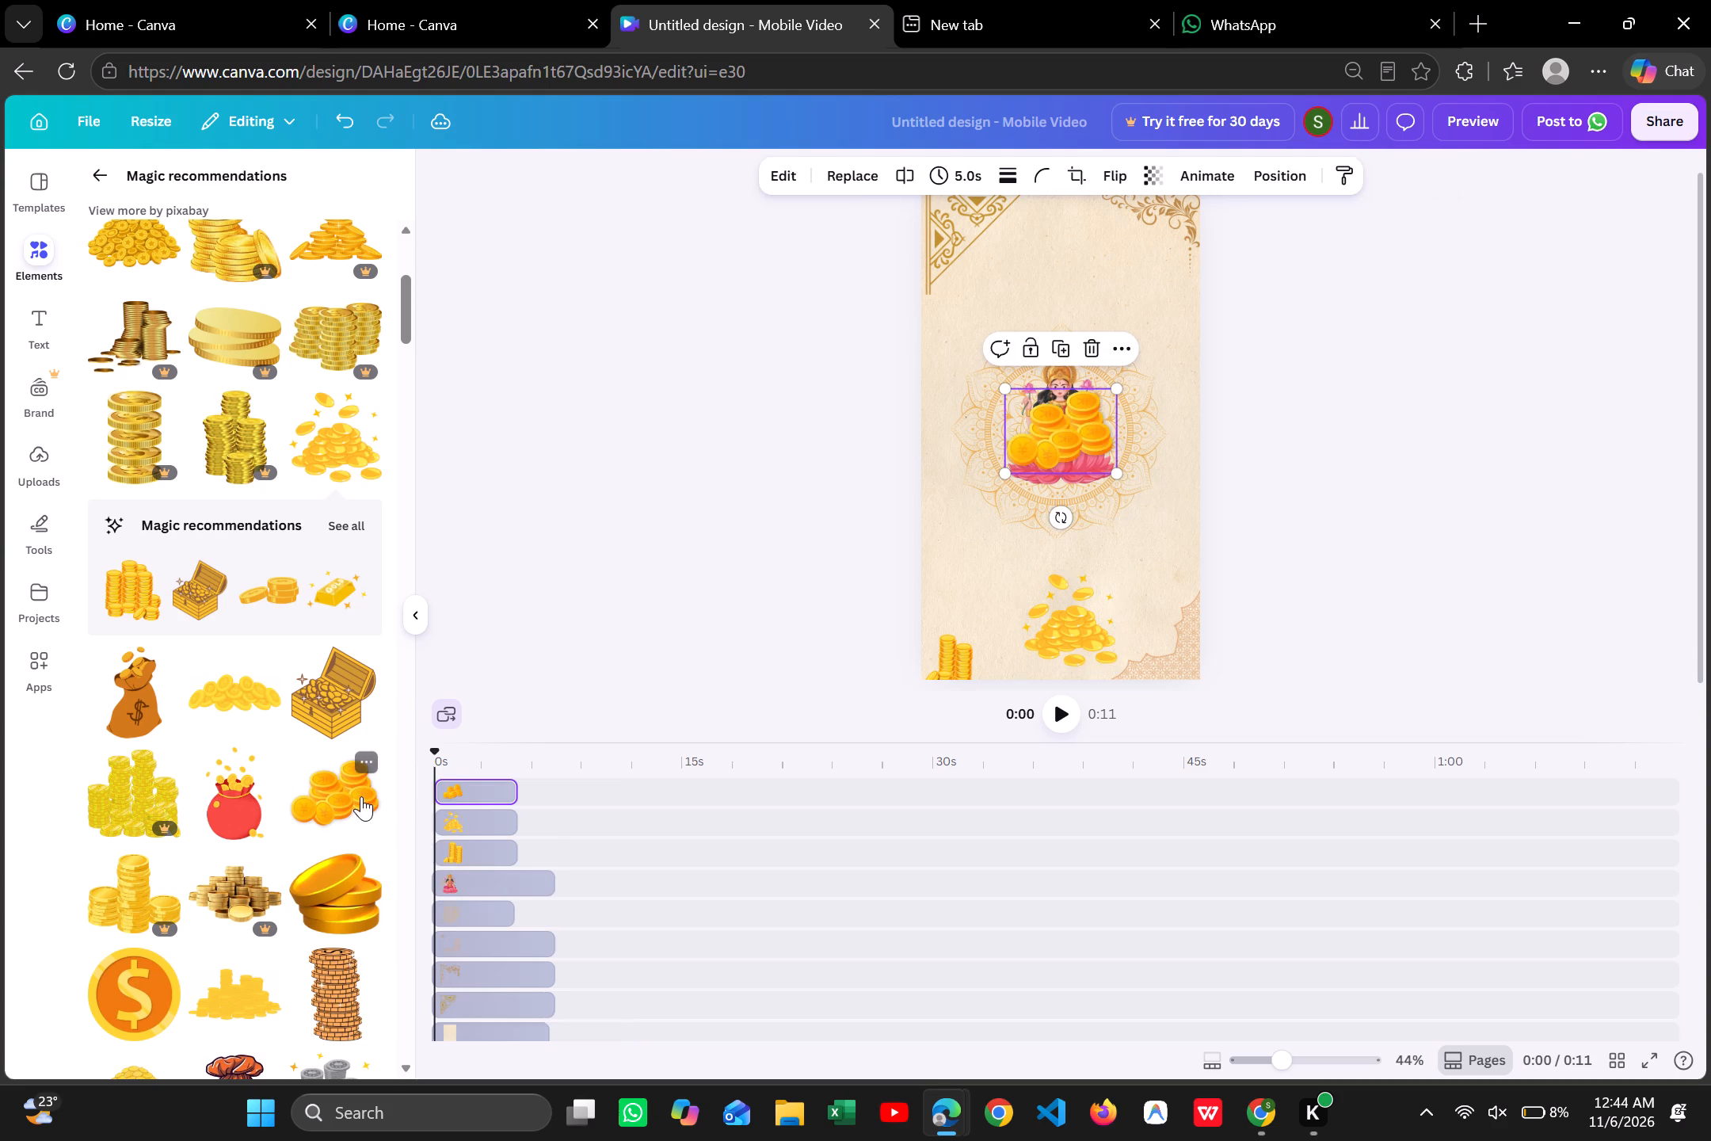
pyautogui.moveTo(1078, 420); pyautogui.dragTo(989, 596)
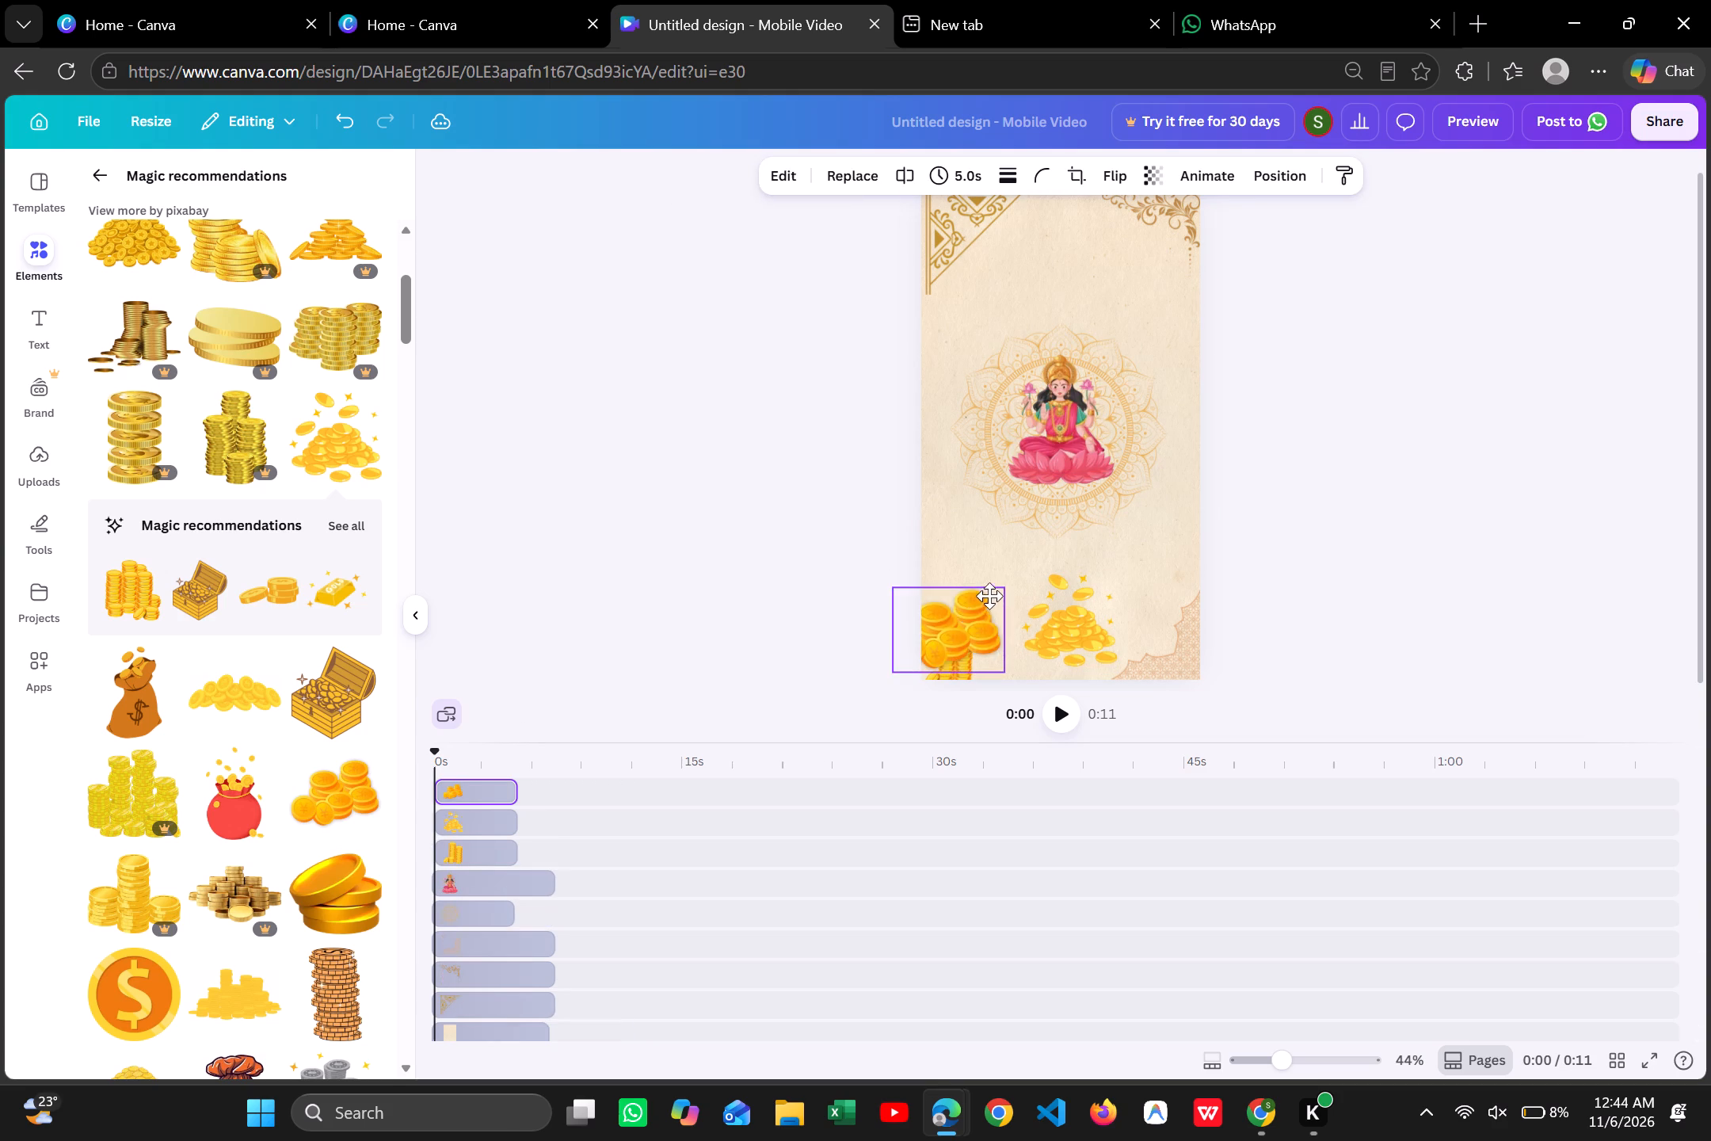
pyautogui.moveTo(989, 596); pyautogui.dragTo(1014, 572)
pyautogui.click(1046, 540)
pyautogui.moveTo(1046, 540); pyautogui.dragTo(1006, 574)
# Add the wide golden coin mound from the similar graphics, shrink it, and place it at the page's lower right edge below the mandala.
pyautogui.scroll(-1, 238, 577)
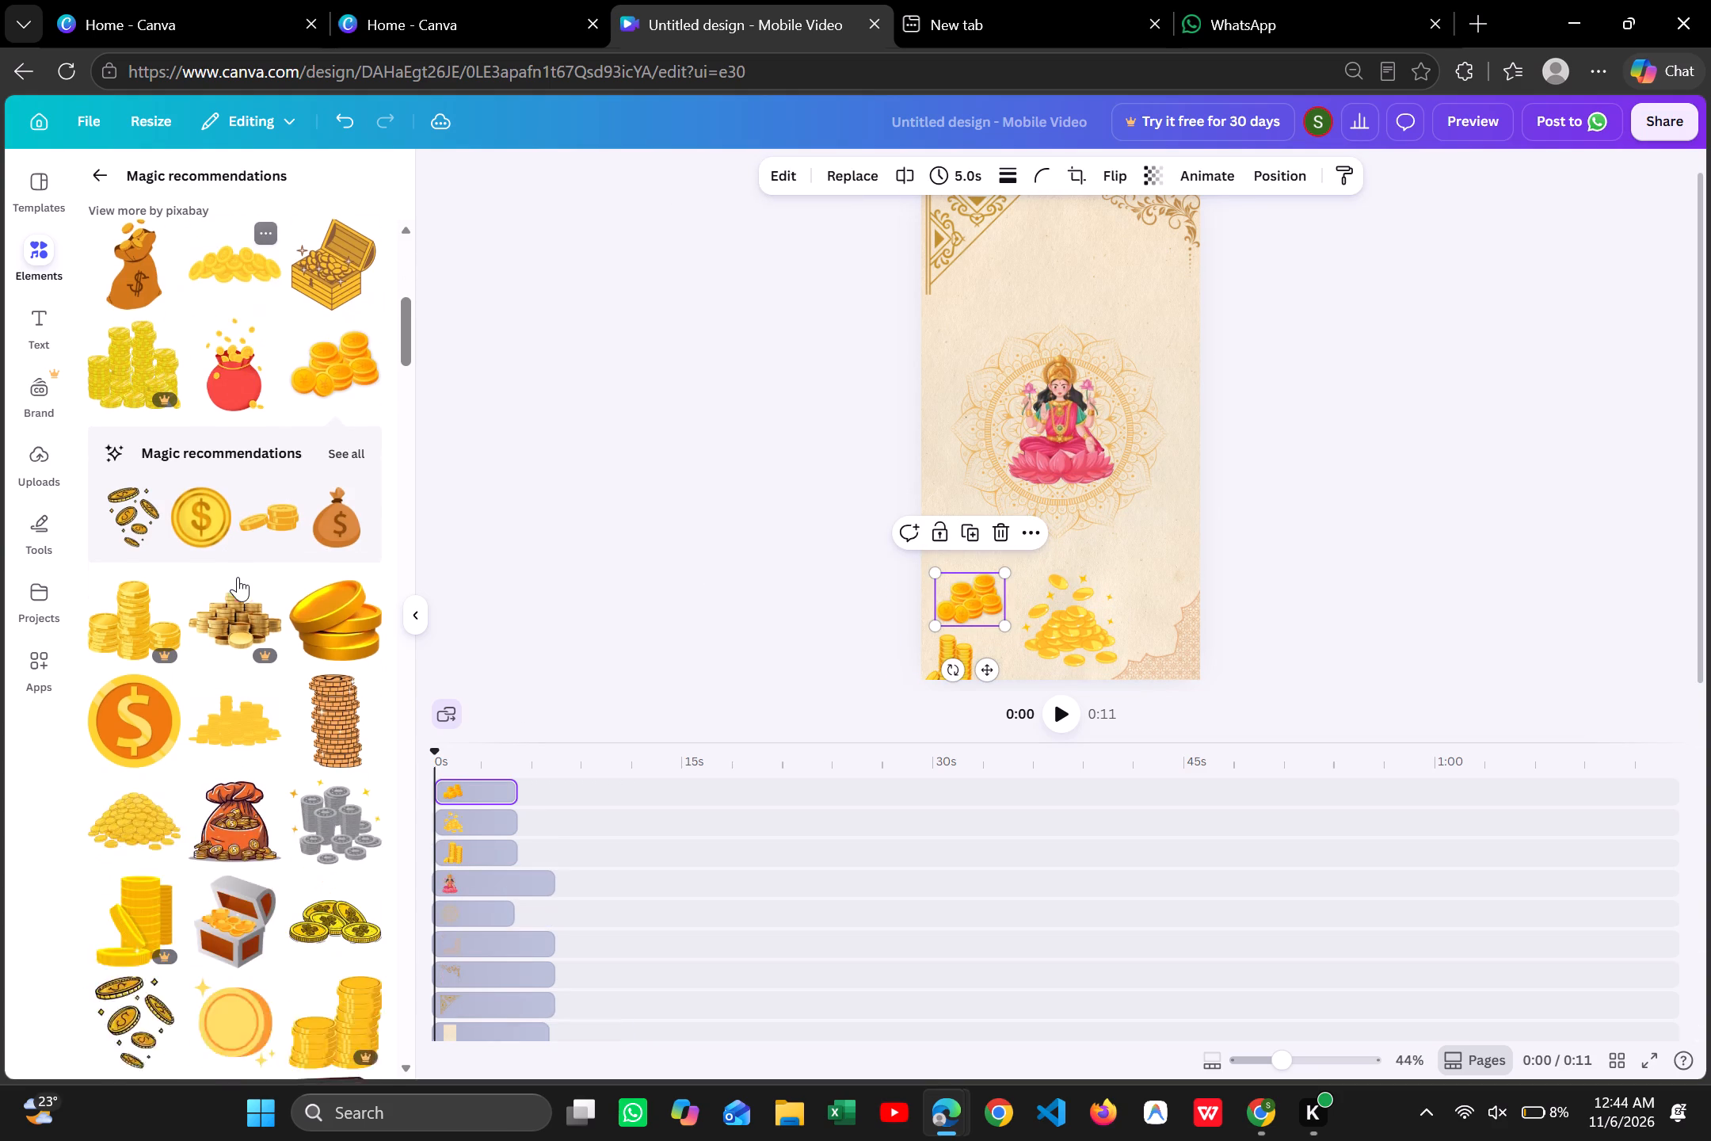
pyautogui.scroll(-2, 238, 577)
pyautogui.scroll(4, 238, 577)
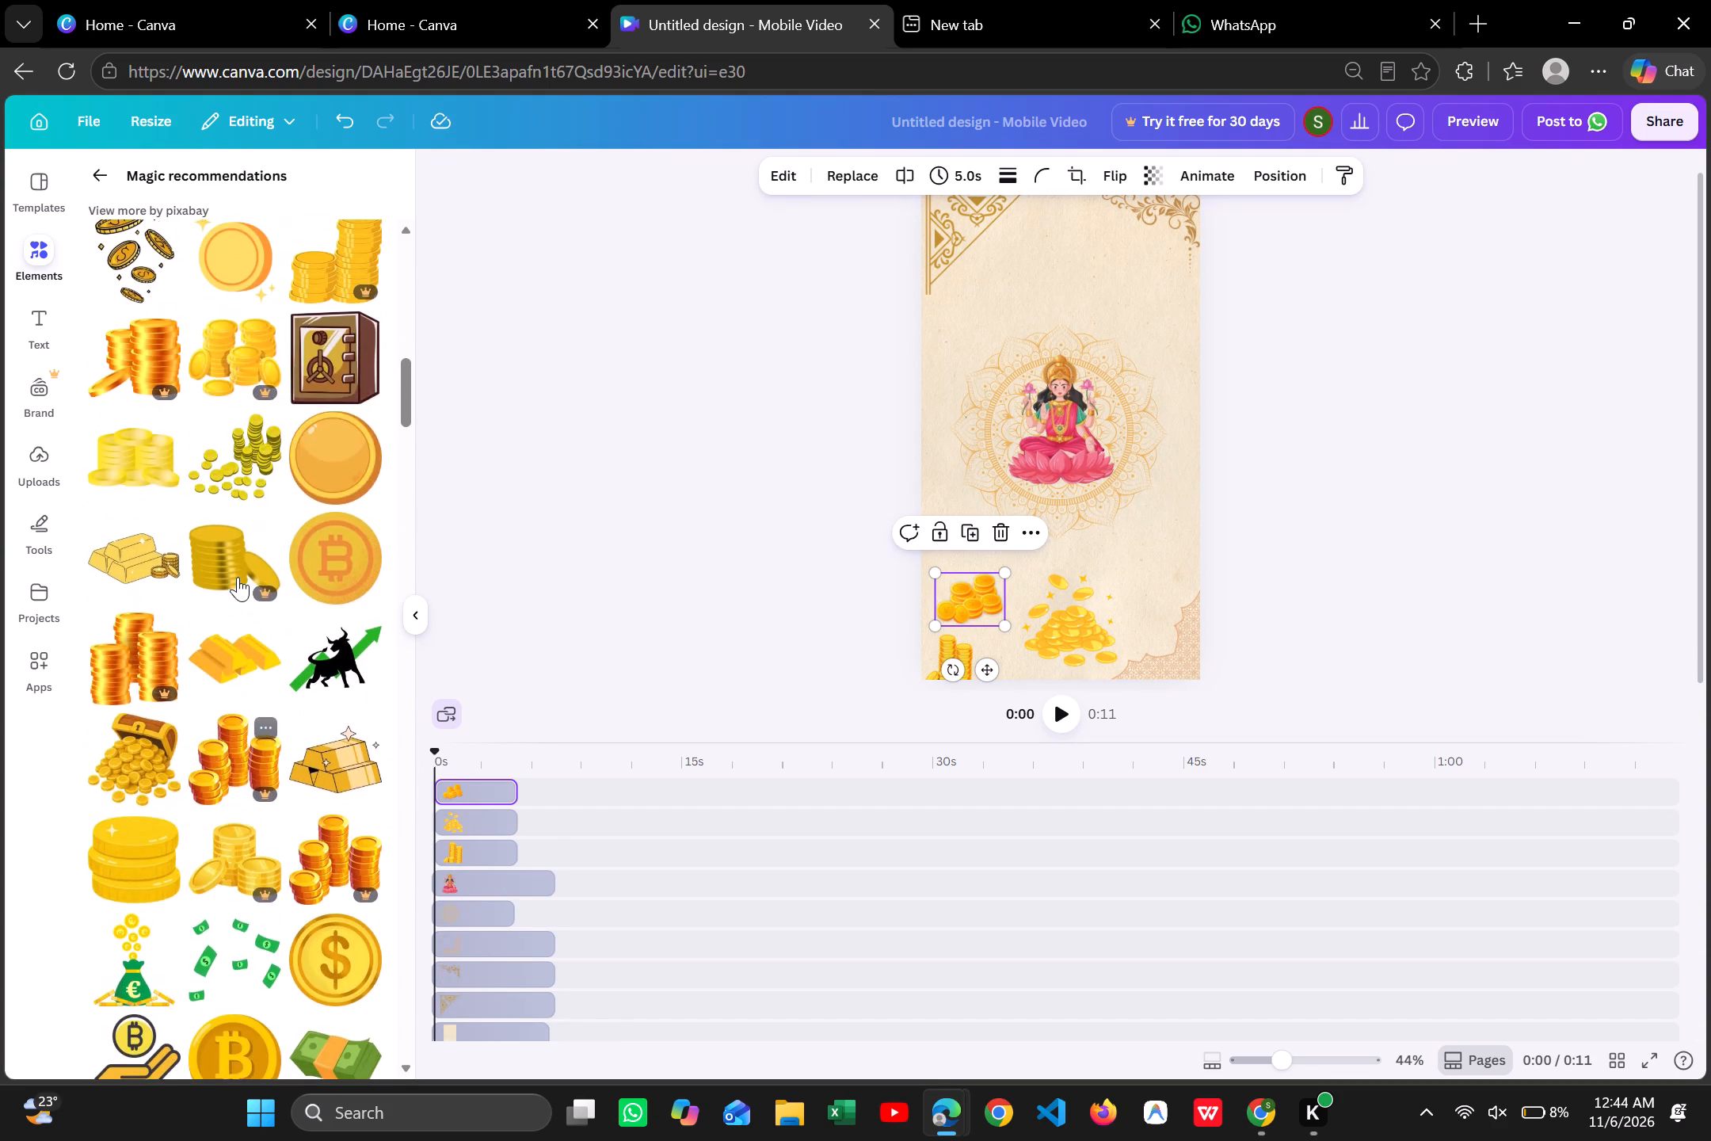
pyautogui.scroll(4, 238, 577)
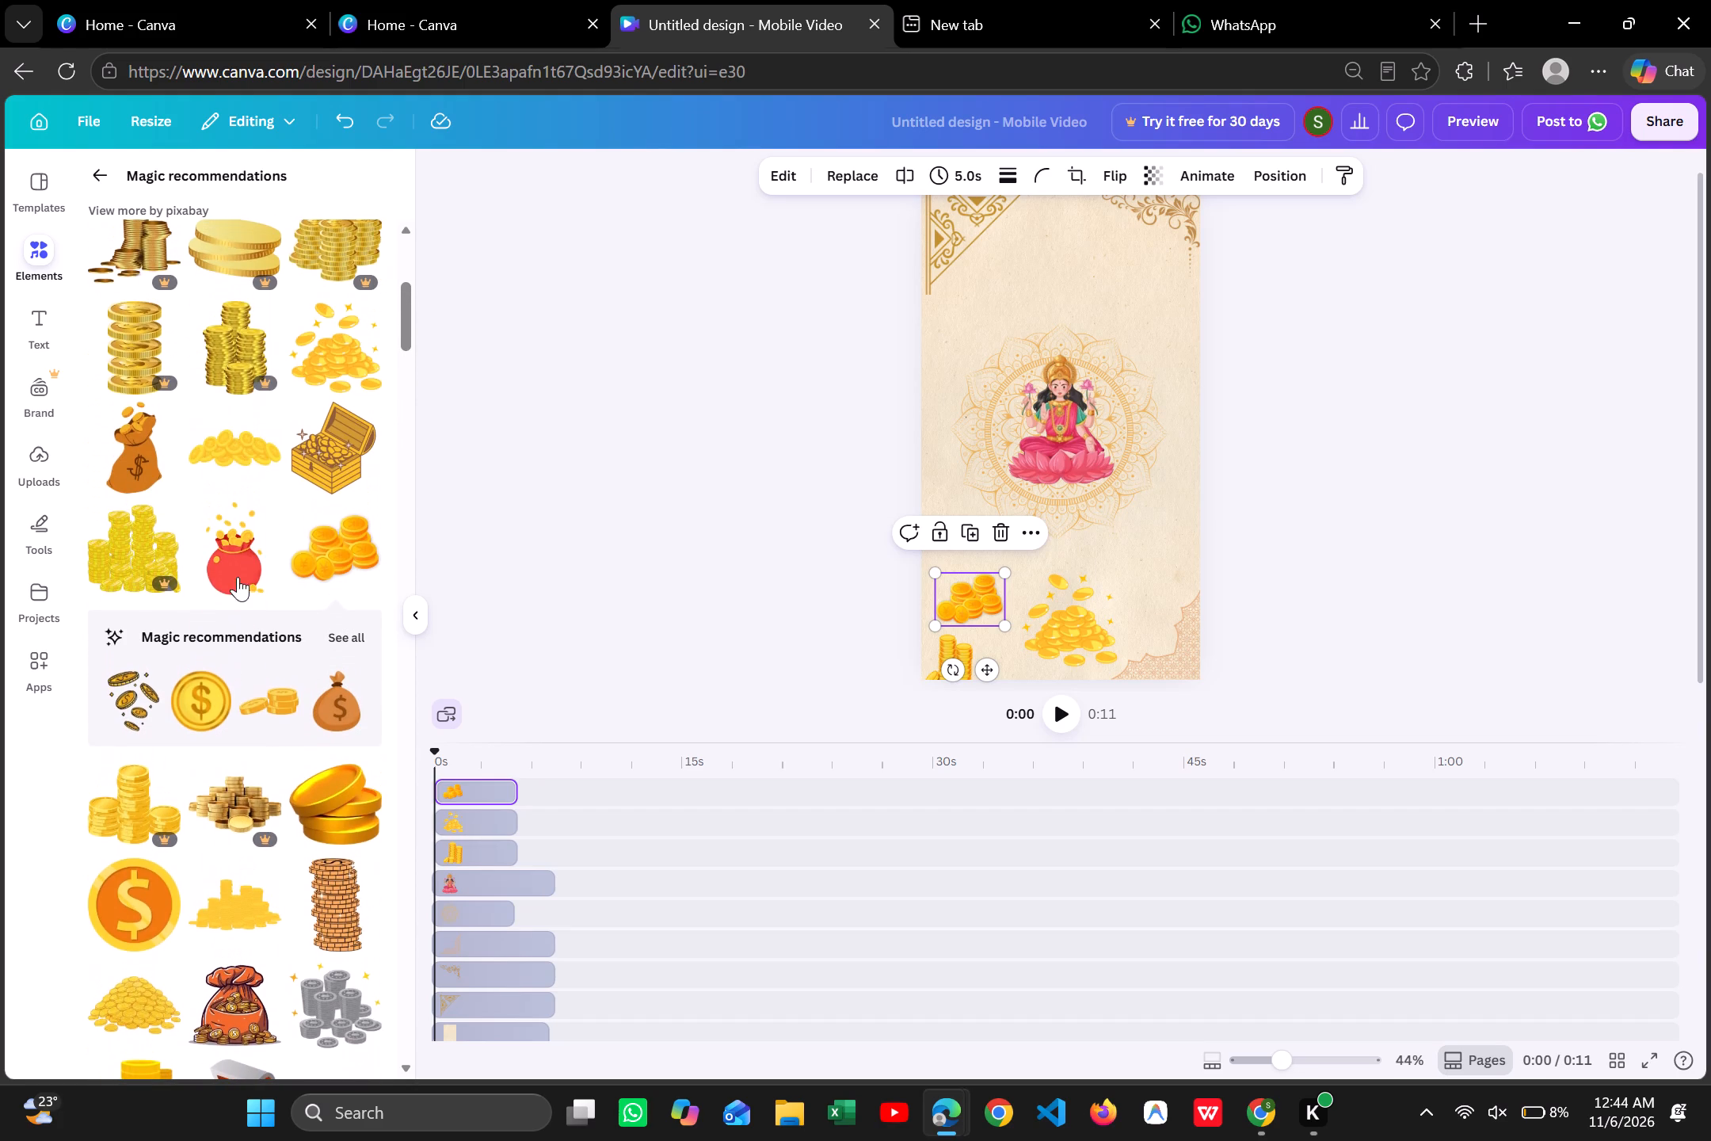
pyautogui.click(135, 983)
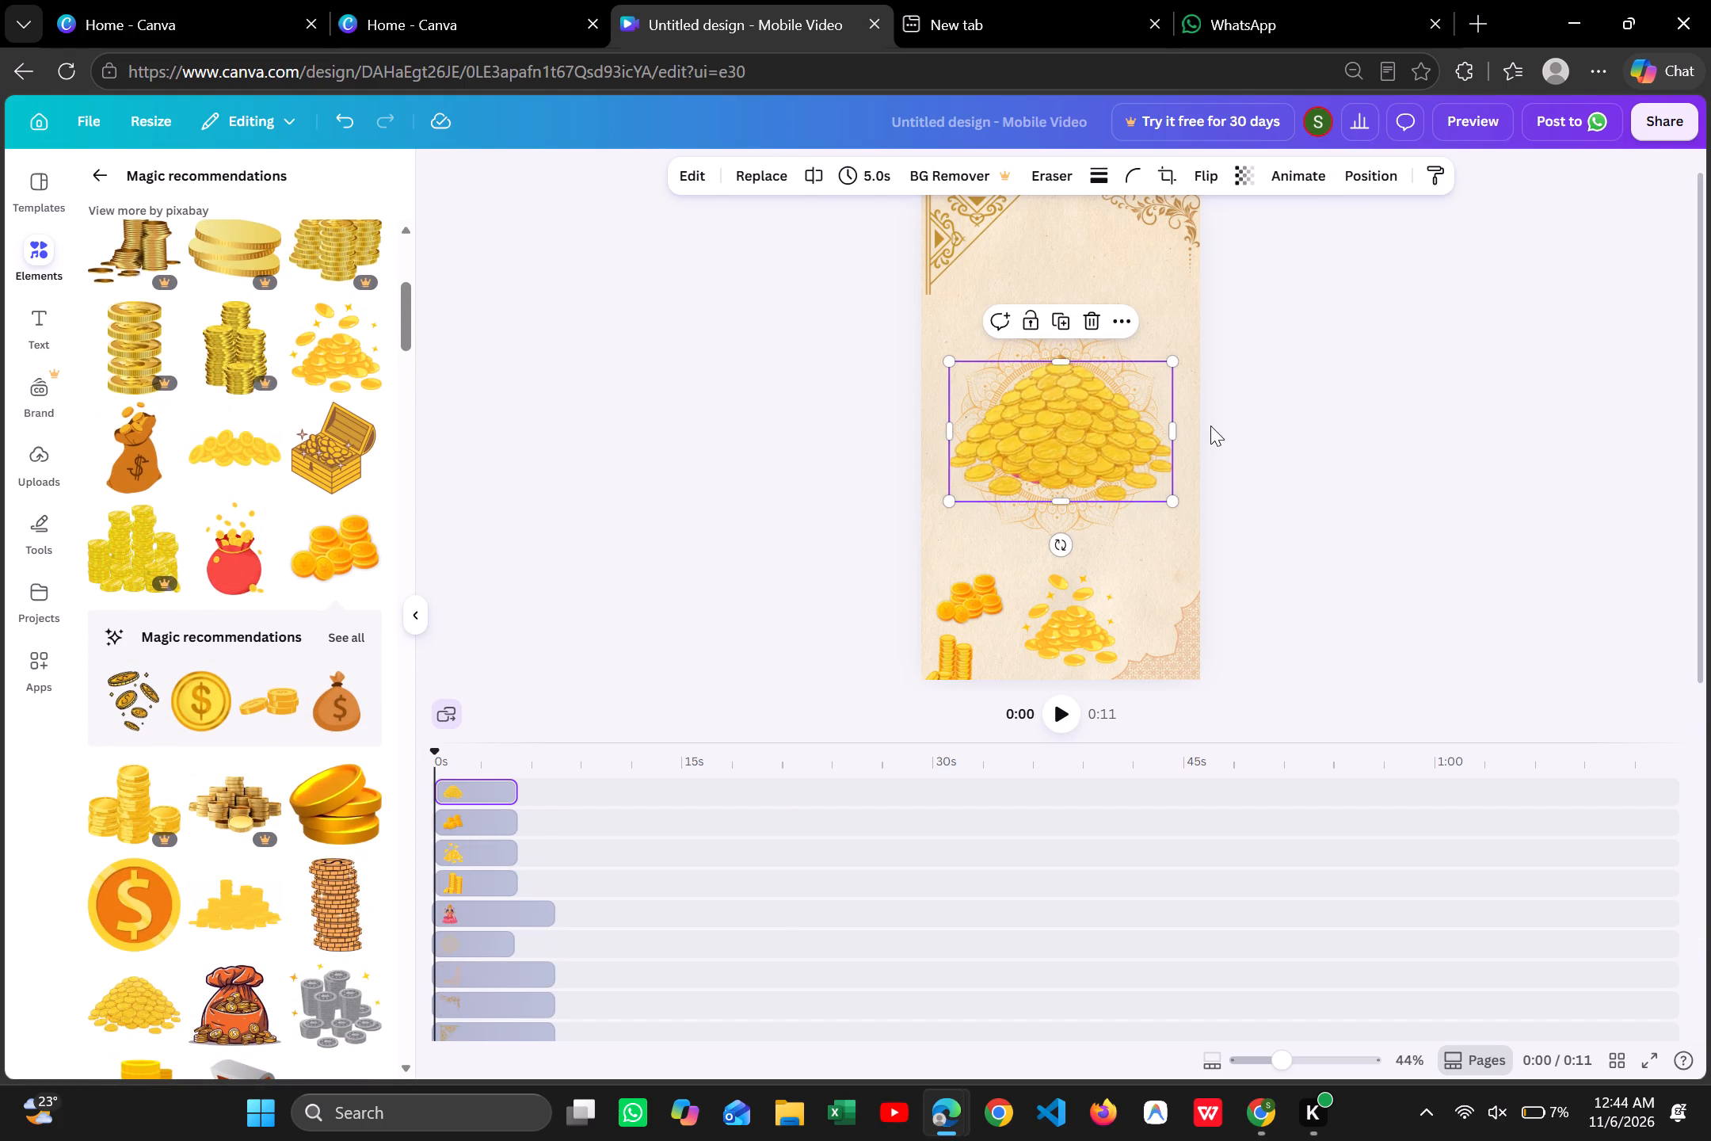
pyautogui.moveTo(1172, 358); pyautogui.dragTo(1104, 460)
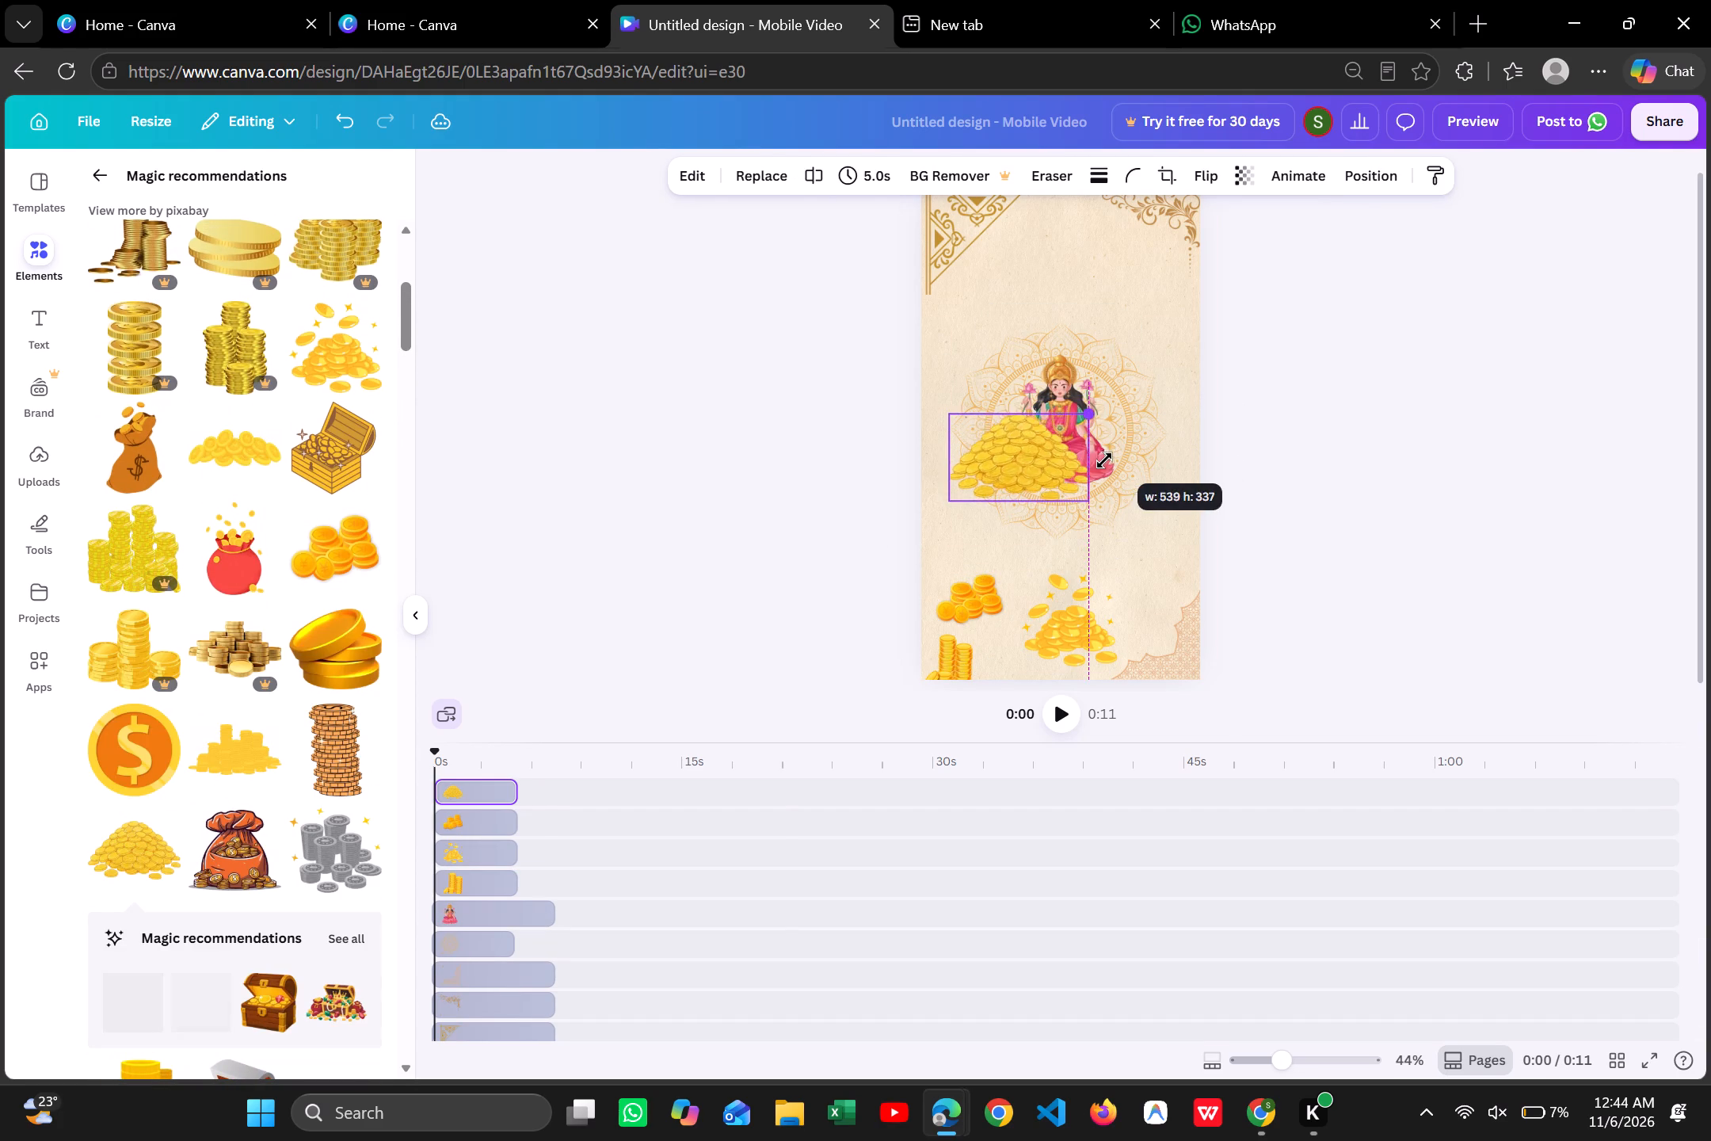
pyautogui.moveTo(1104, 460); pyautogui.dragTo(1088, 478)
pyautogui.moveTo(1031, 479); pyautogui.dragTo(1172, 573)
# Look through the similar coin graphics for another one that suits the lower part of the page.
pyautogui.scroll(4, 260, 616)
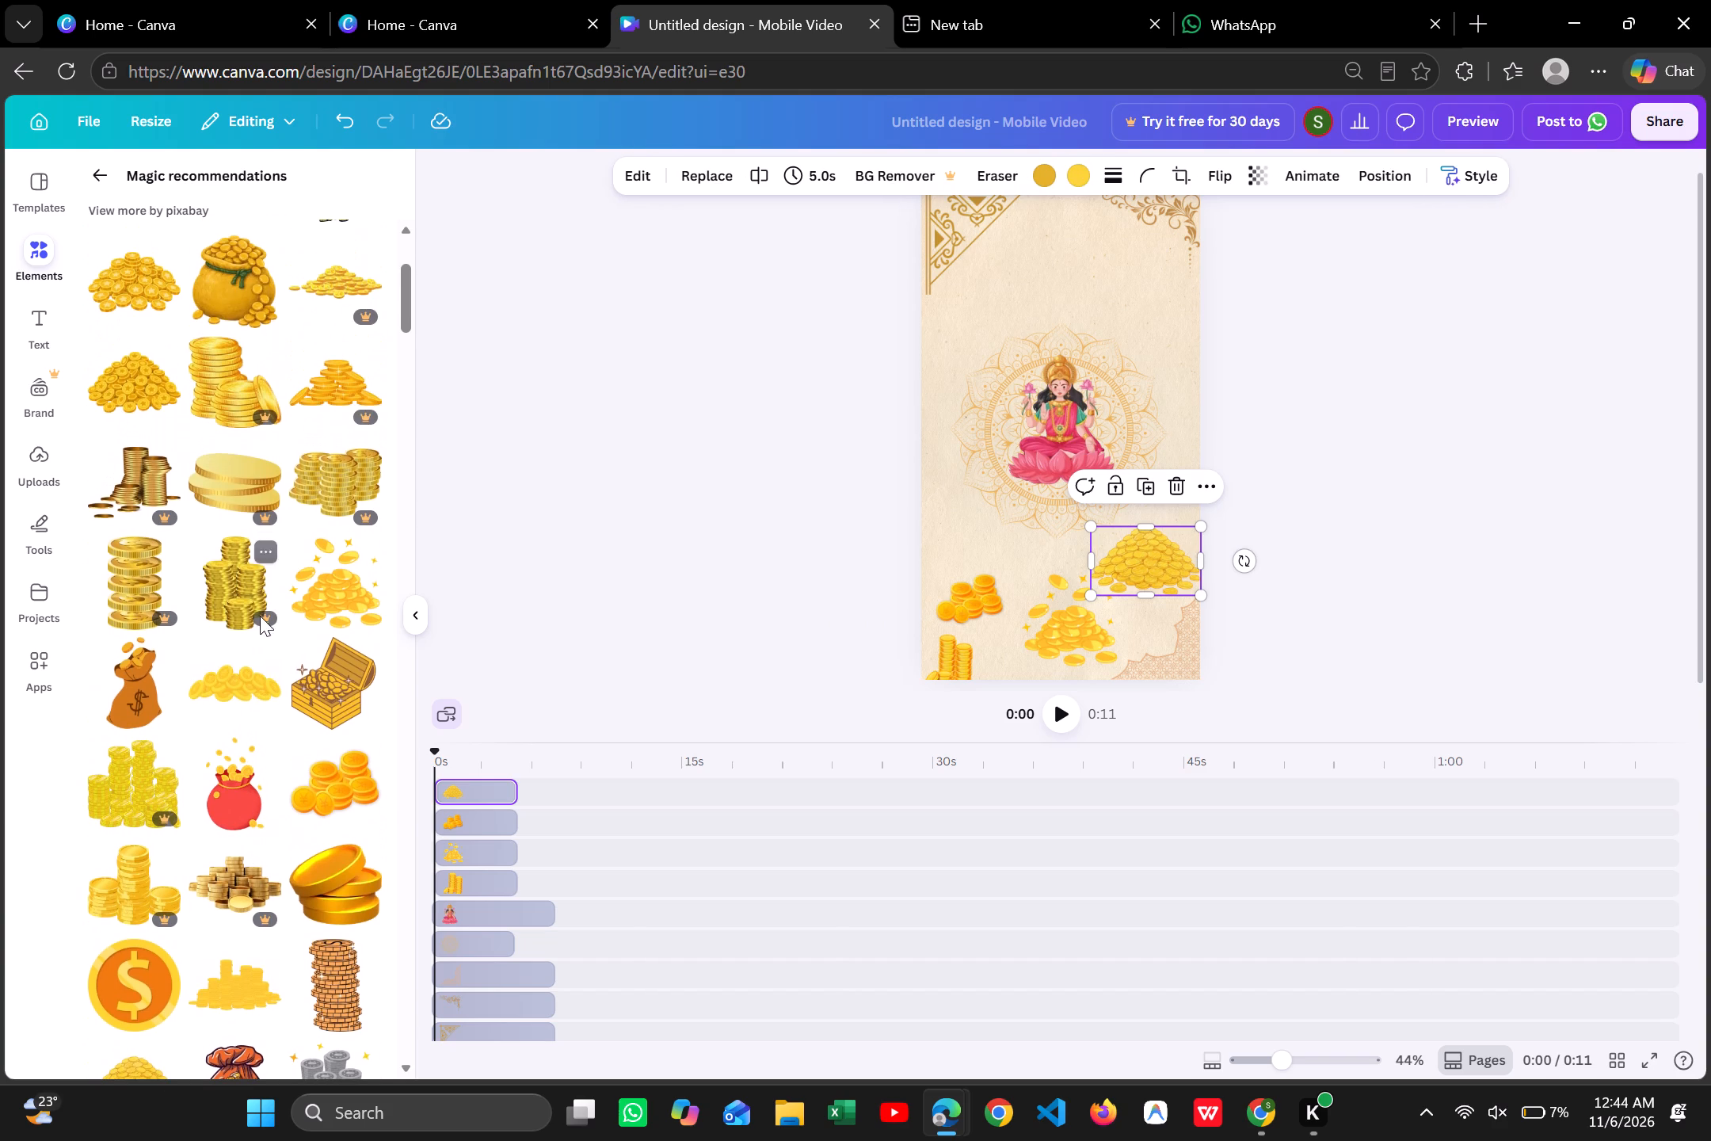
pyautogui.scroll(3, 231, 590)
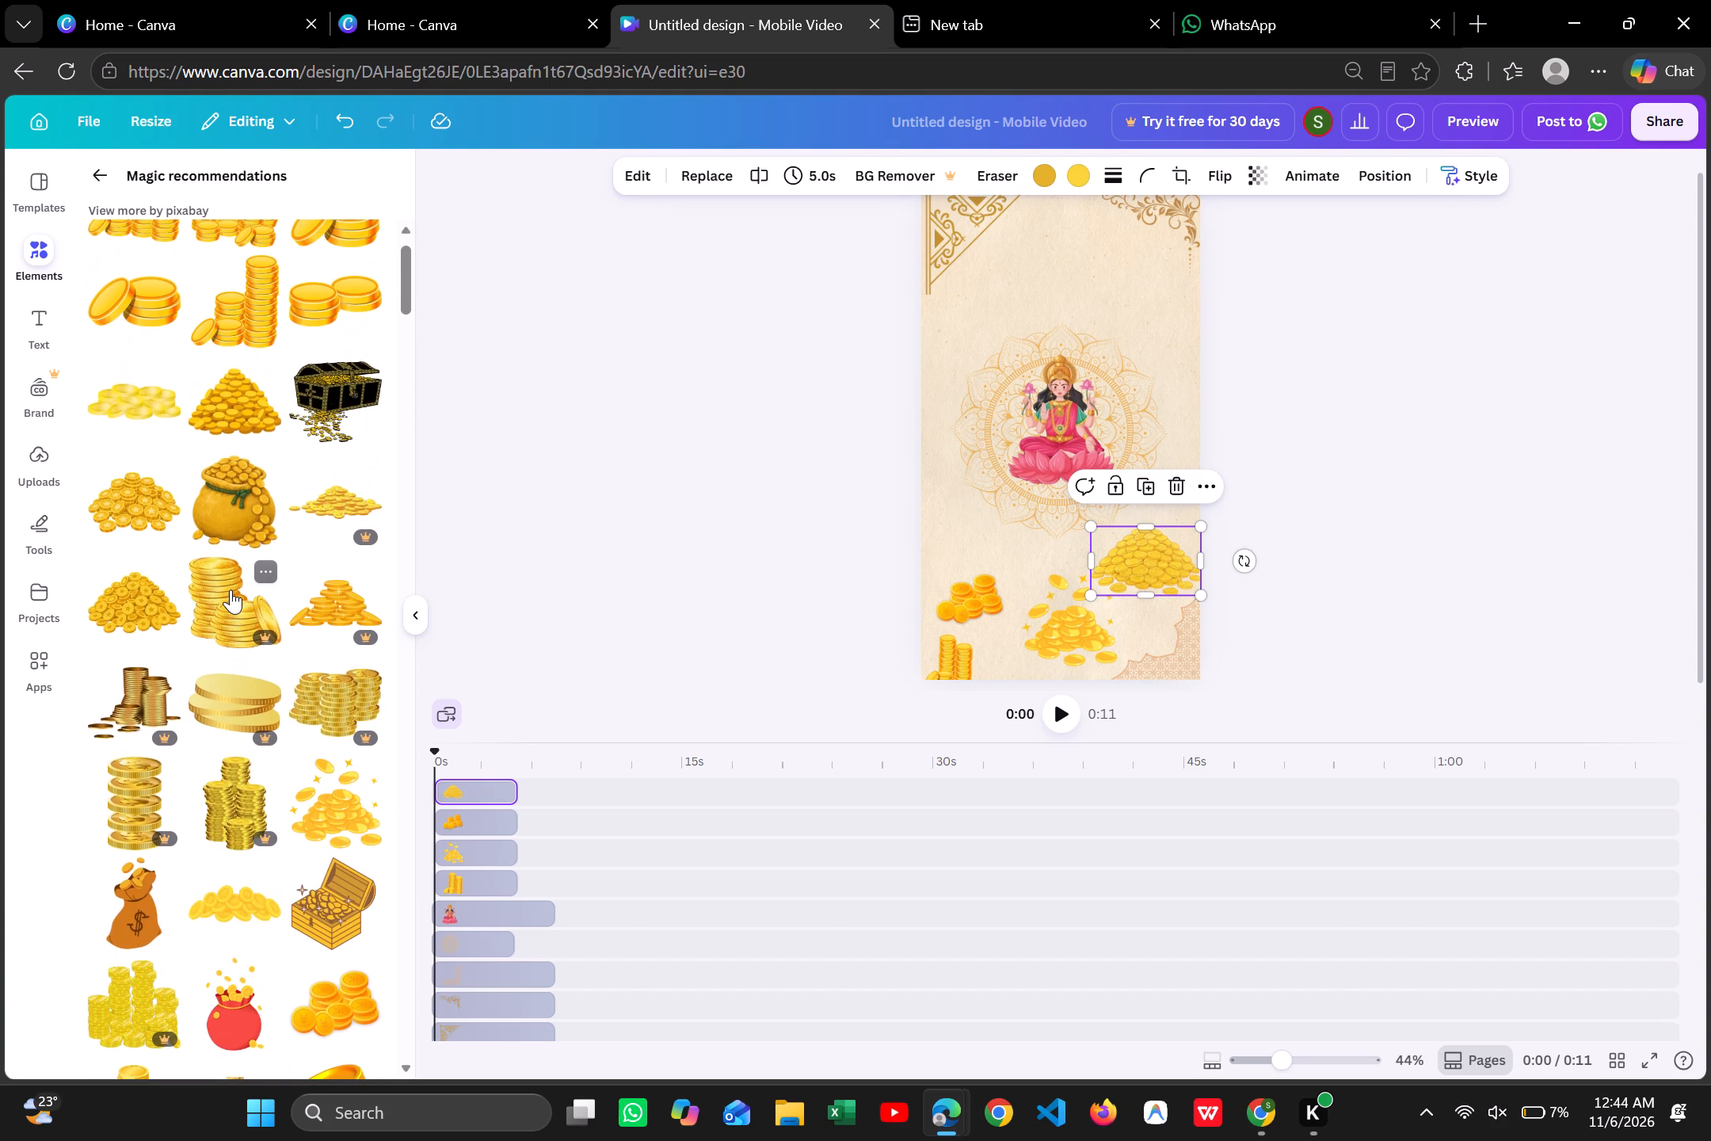
pyautogui.scroll(8, 231, 590)
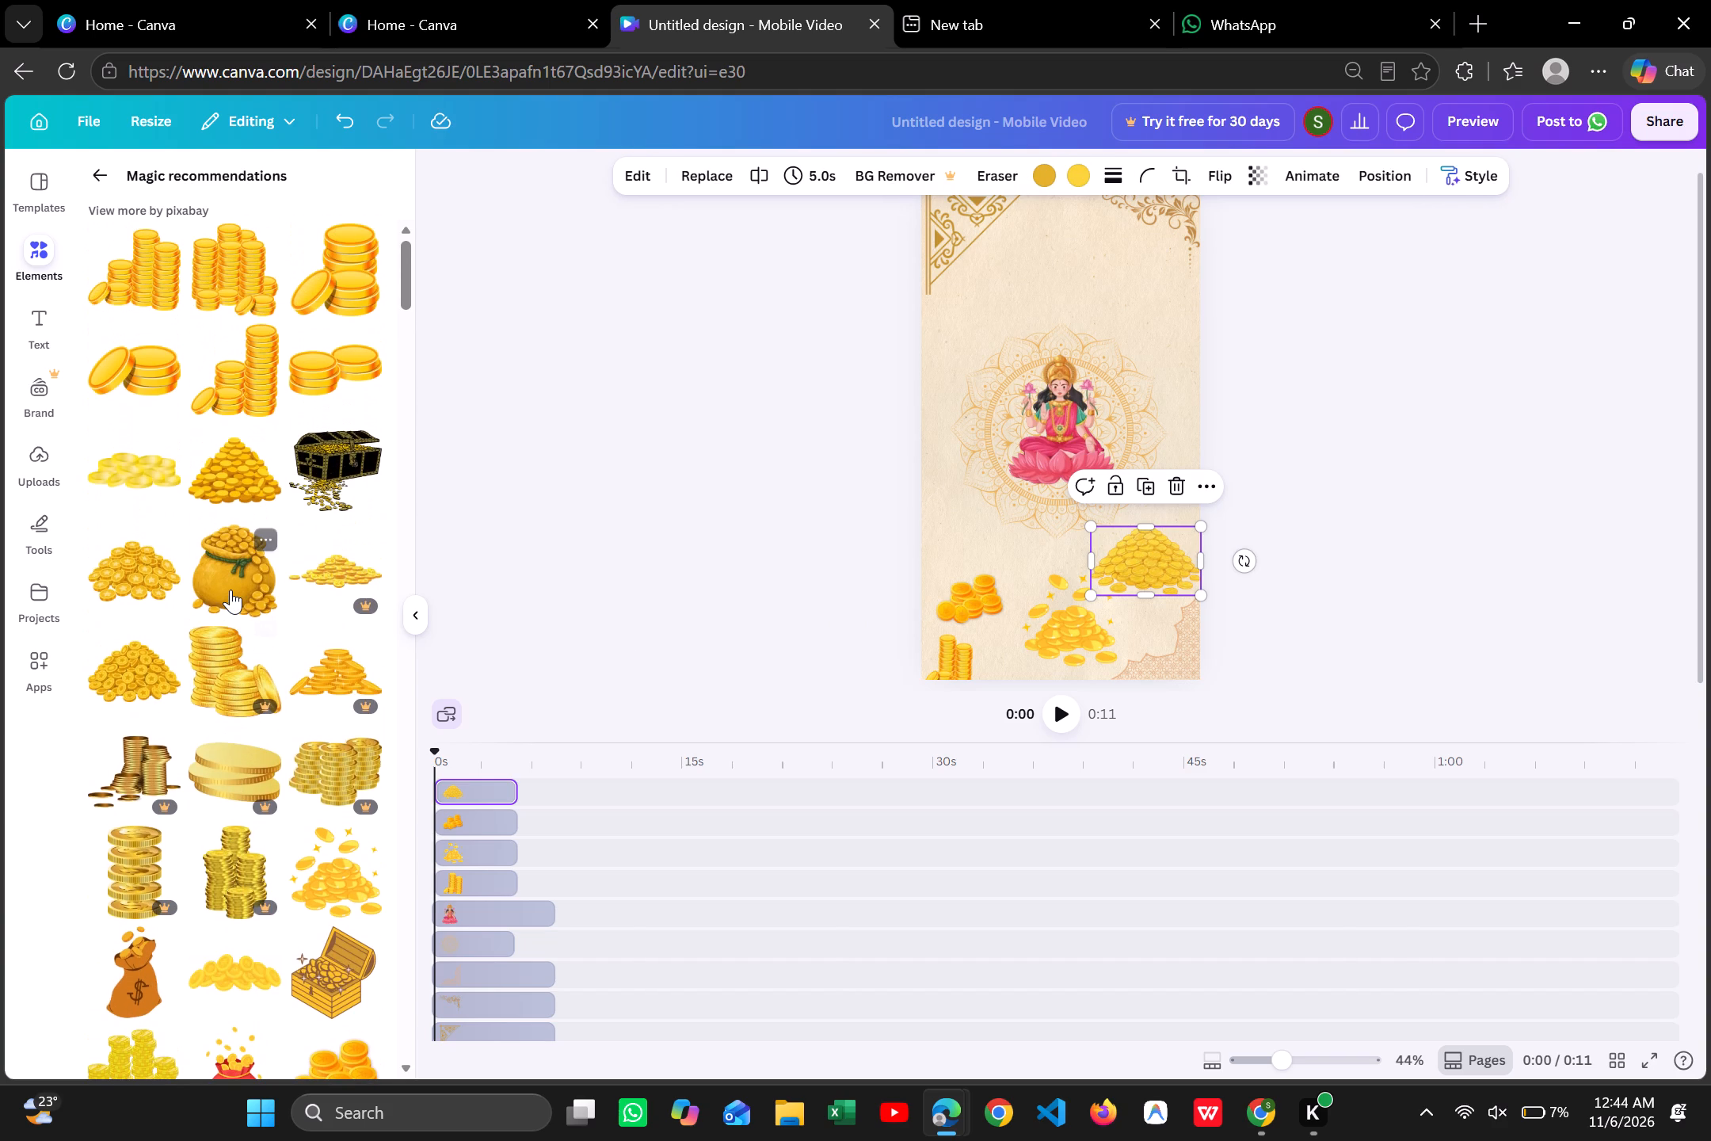
pyautogui.scroll(1, 231, 590)
pyautogui.scroll(-8, 231, 590)
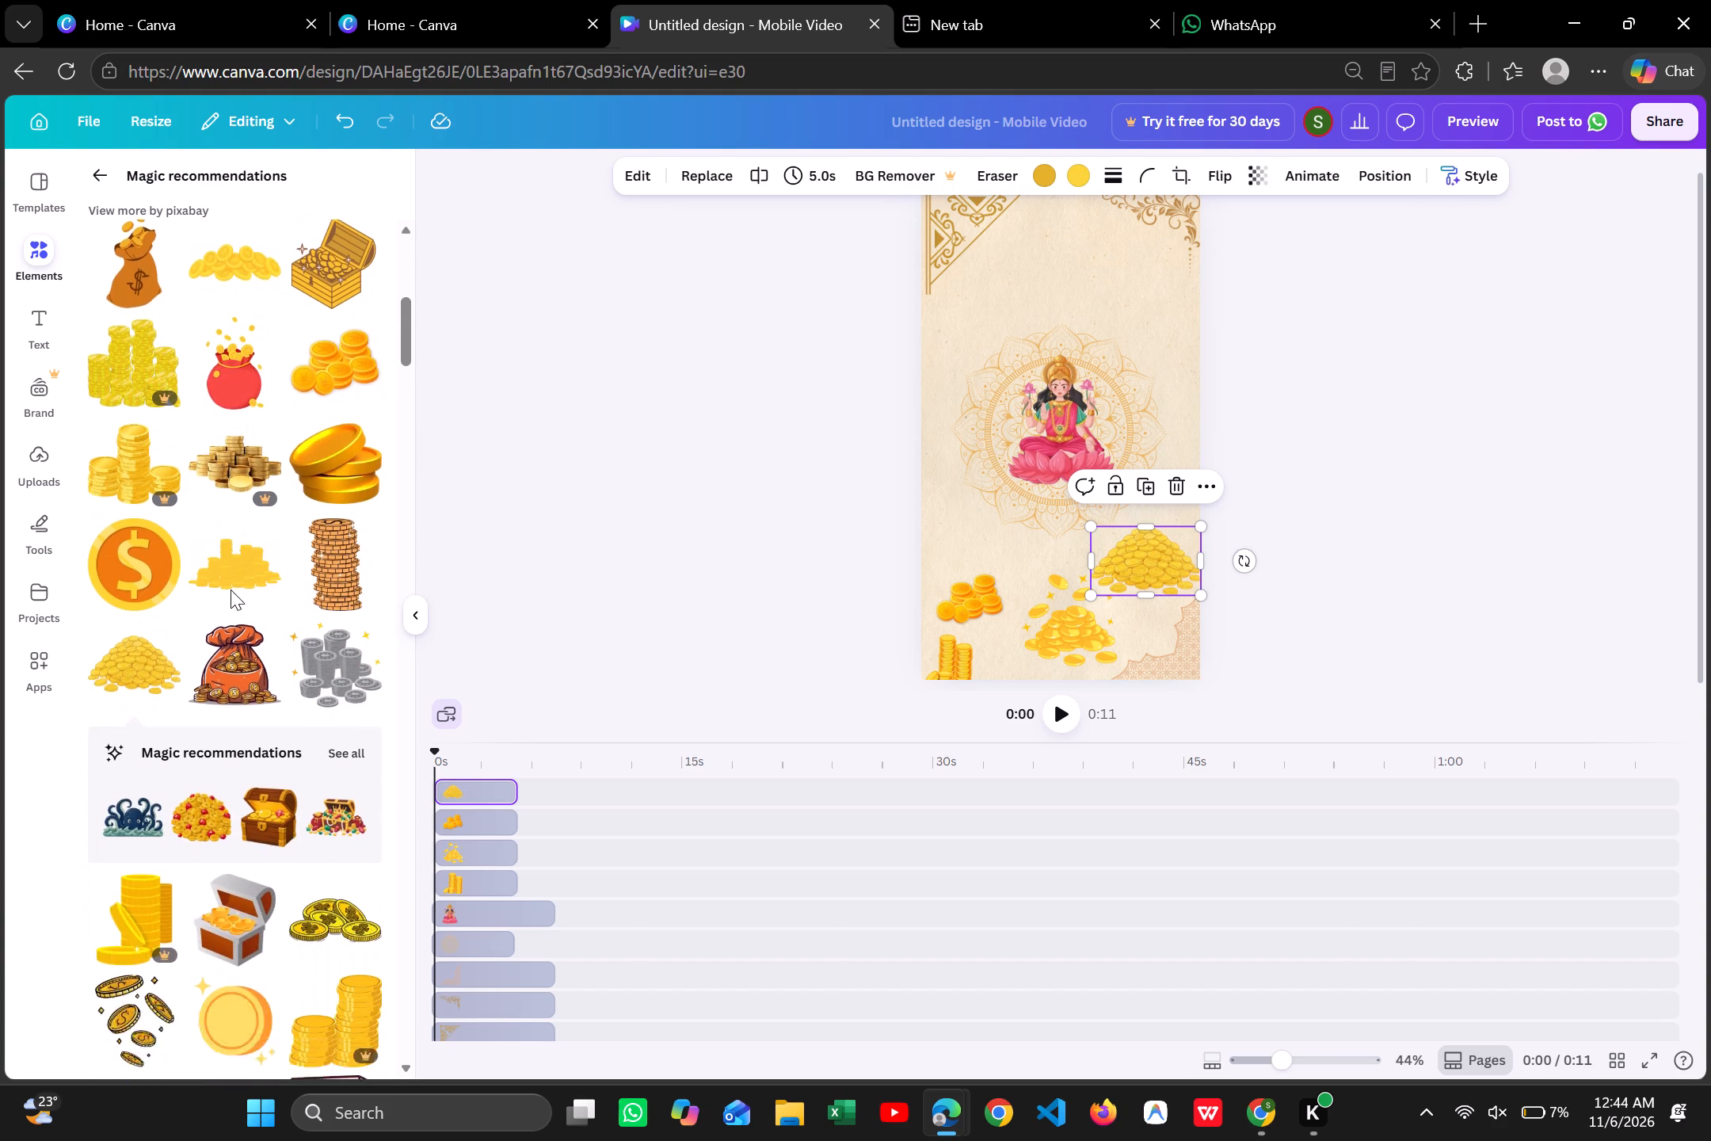
pyautogui.scroll(-12, 231, 590)
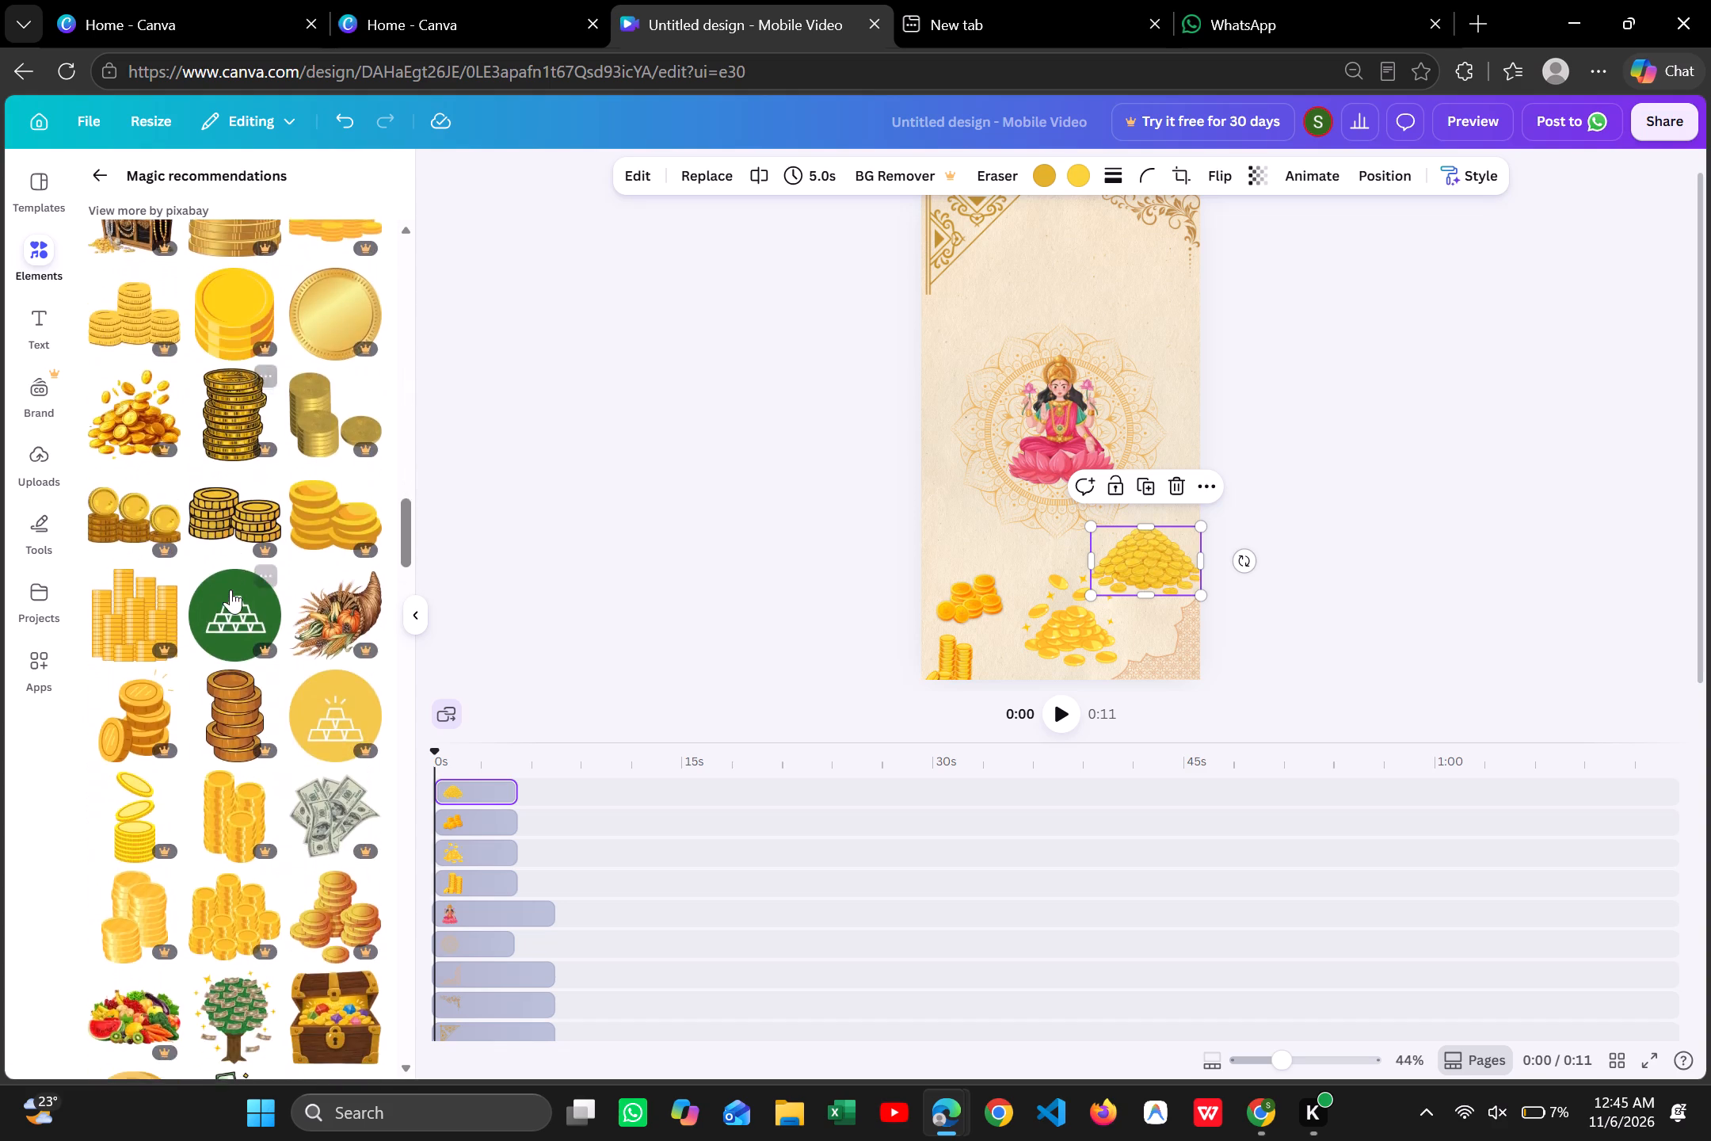
pyautogui.scroll(-7, 231, 590)
pyautogui.scroll(3, 231, 590)
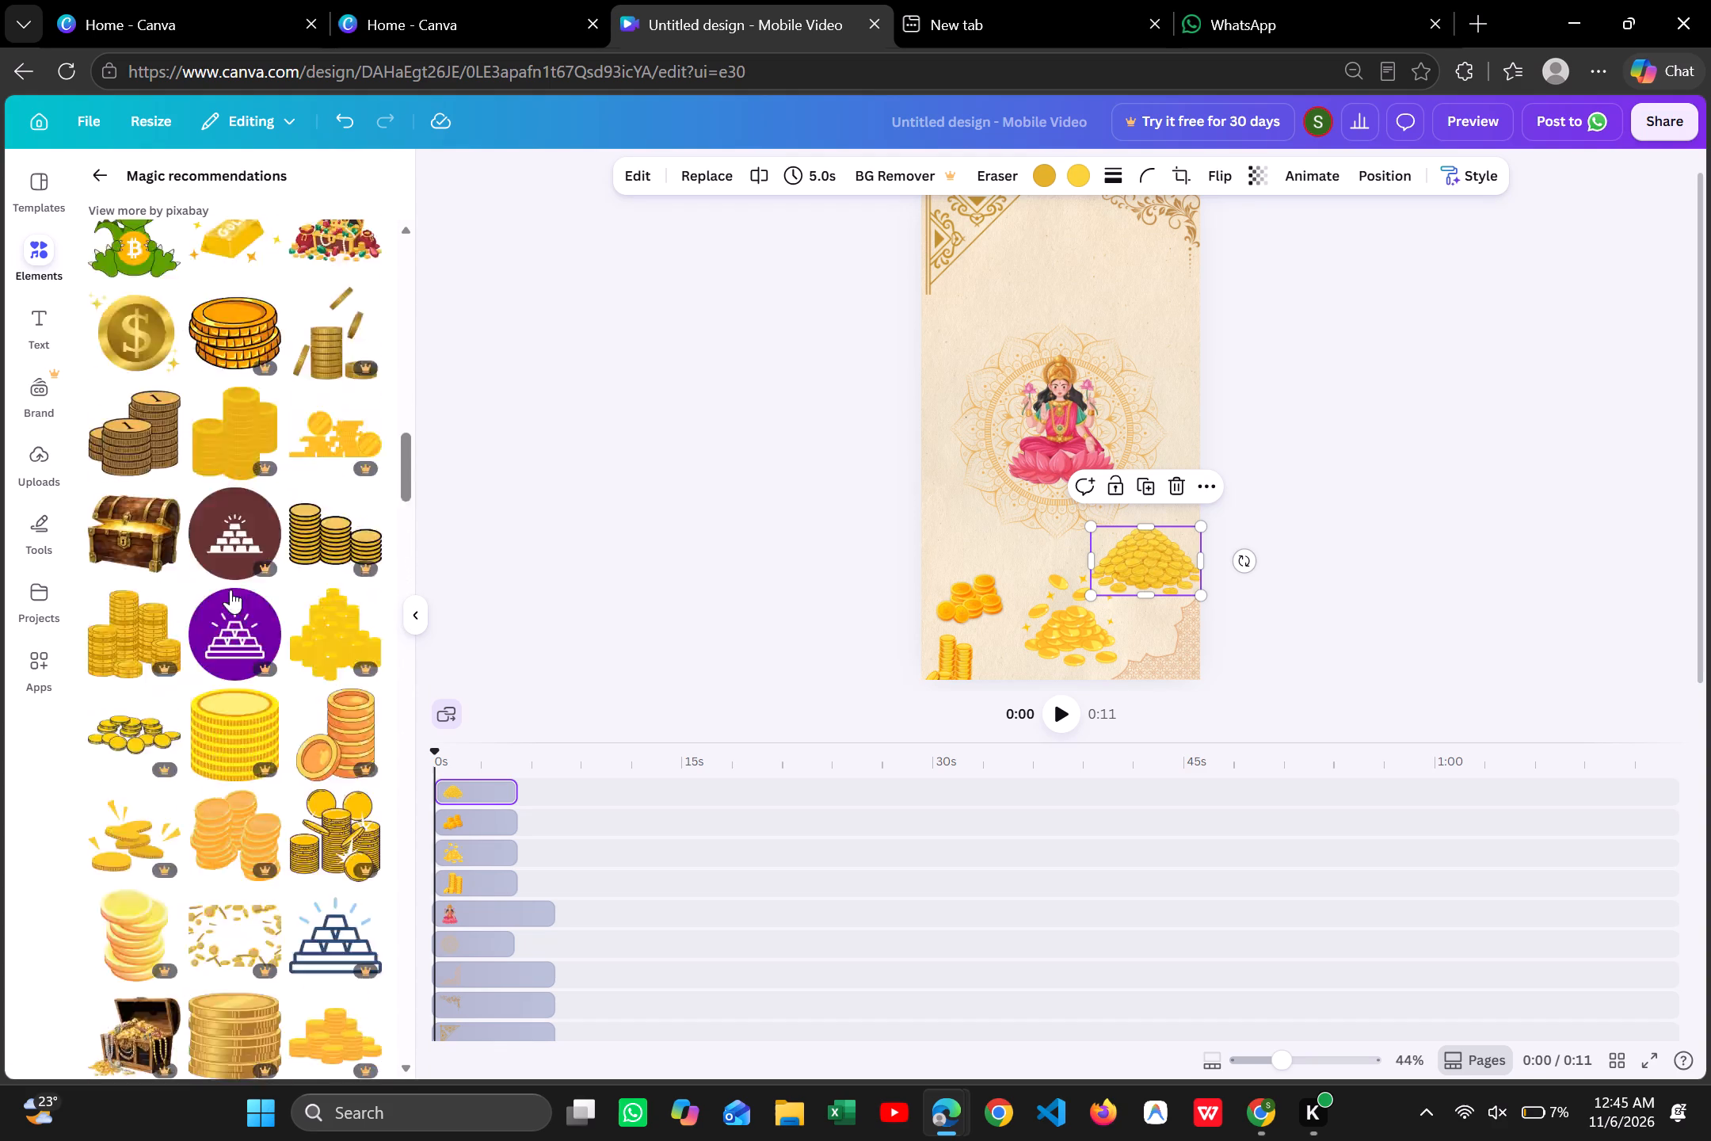
pyautogui.scroll(9, 231, 590)
# Return to the golden coins search results and look through them for another coin graphic.
pyautogui.click(93, 166)
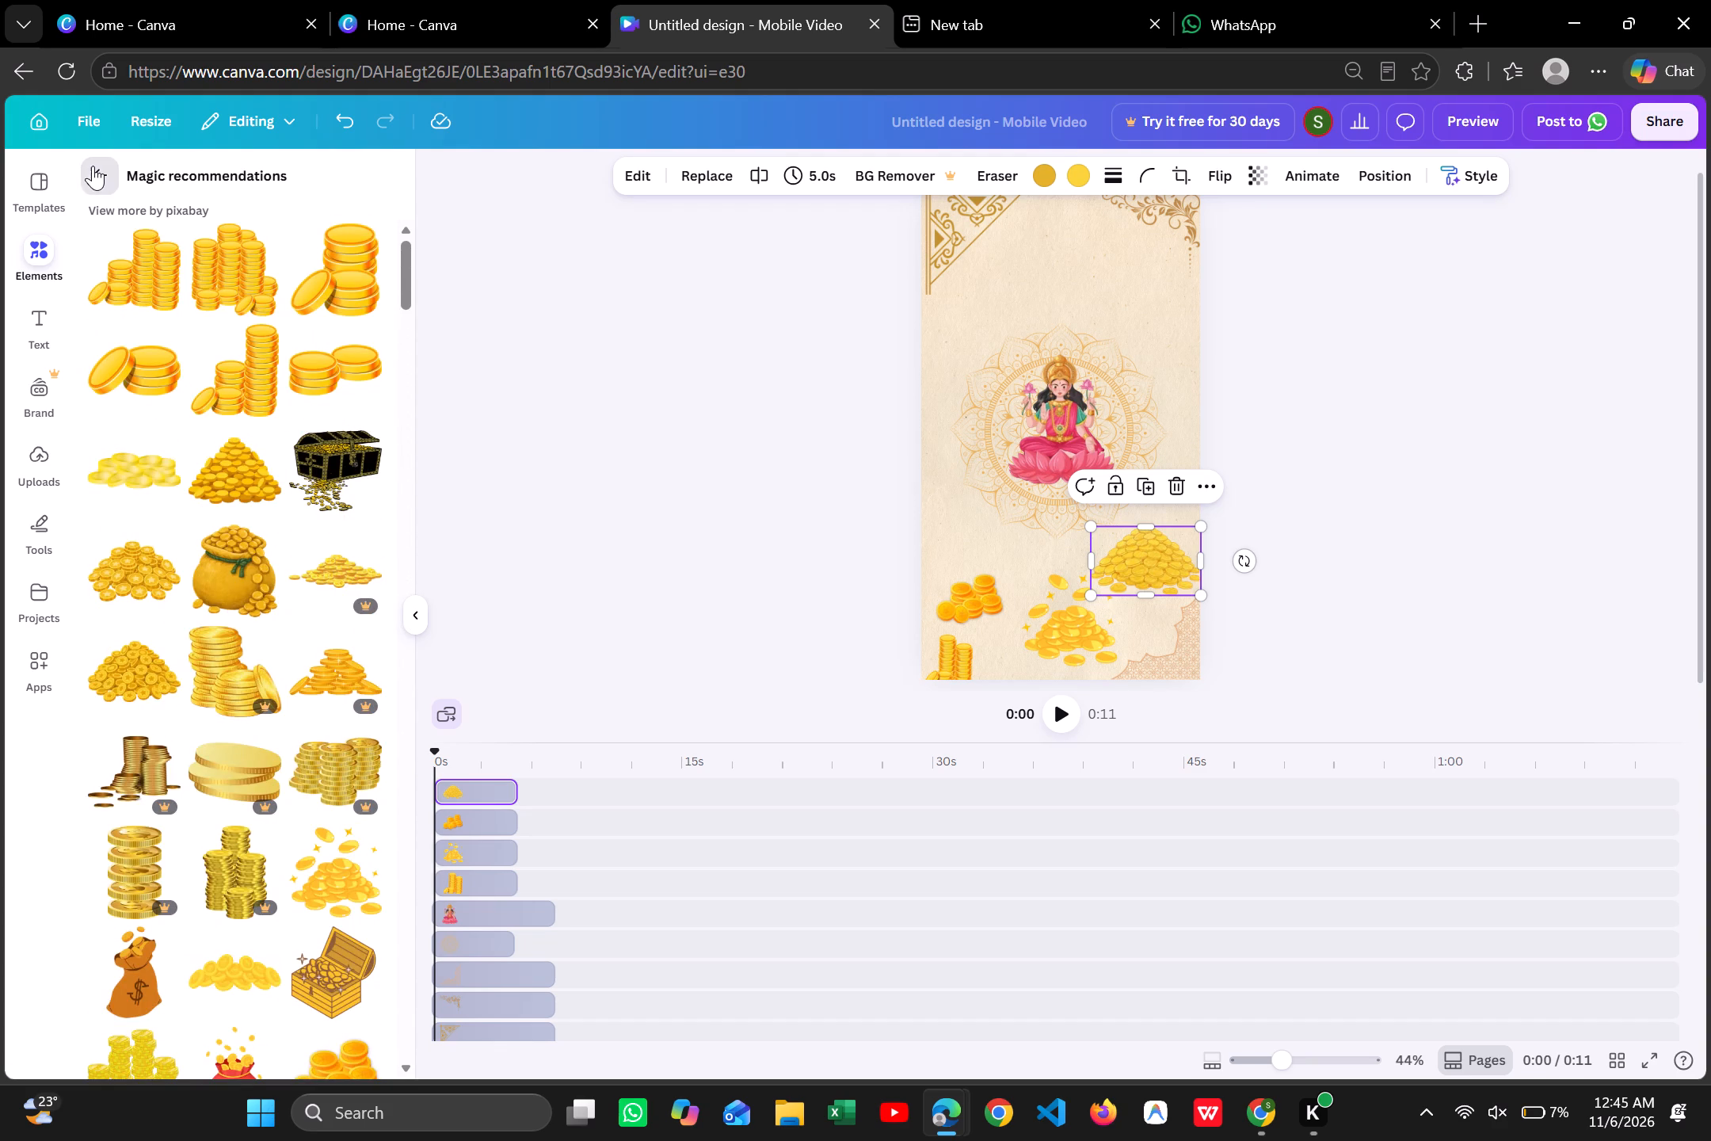
pyautogui.click(93, 166)
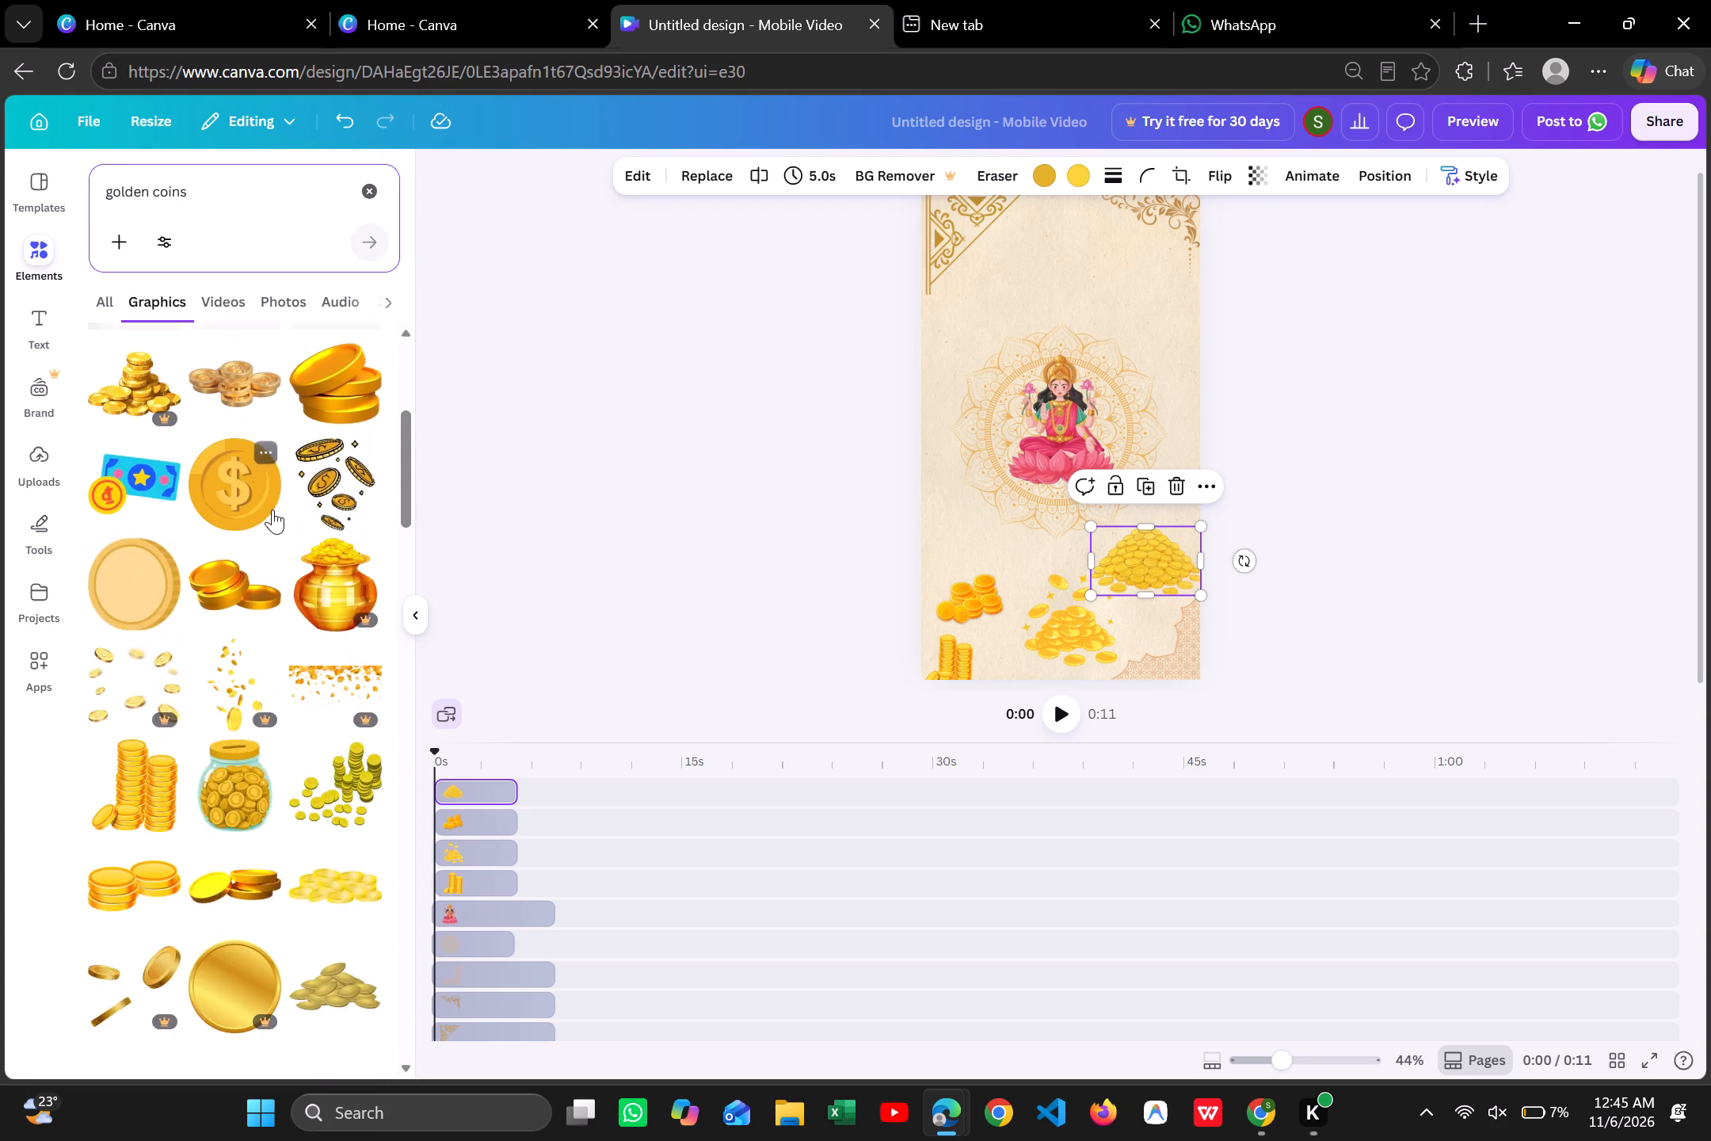
pyautogui.scroll(4, 268, 567)
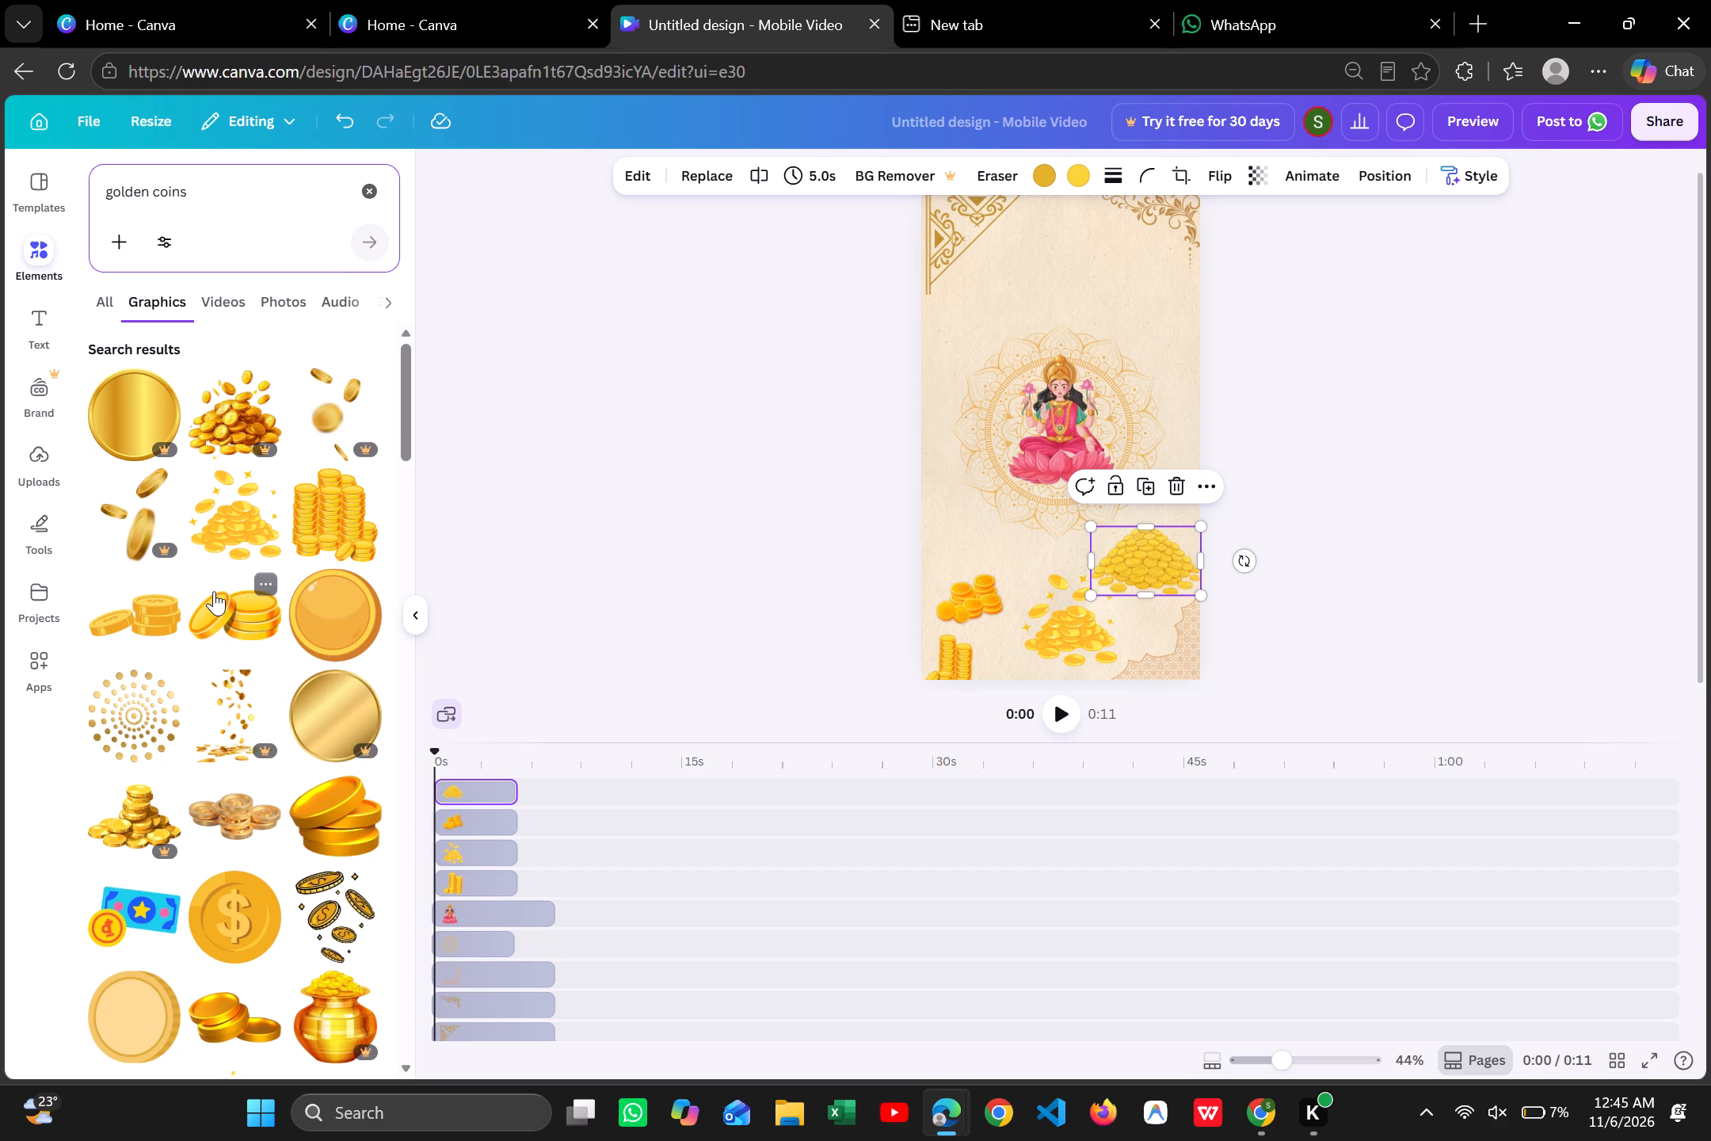
pyautogui.scroll(2, 214, 591)
pyautogui.scroll(-4, 277, 736)
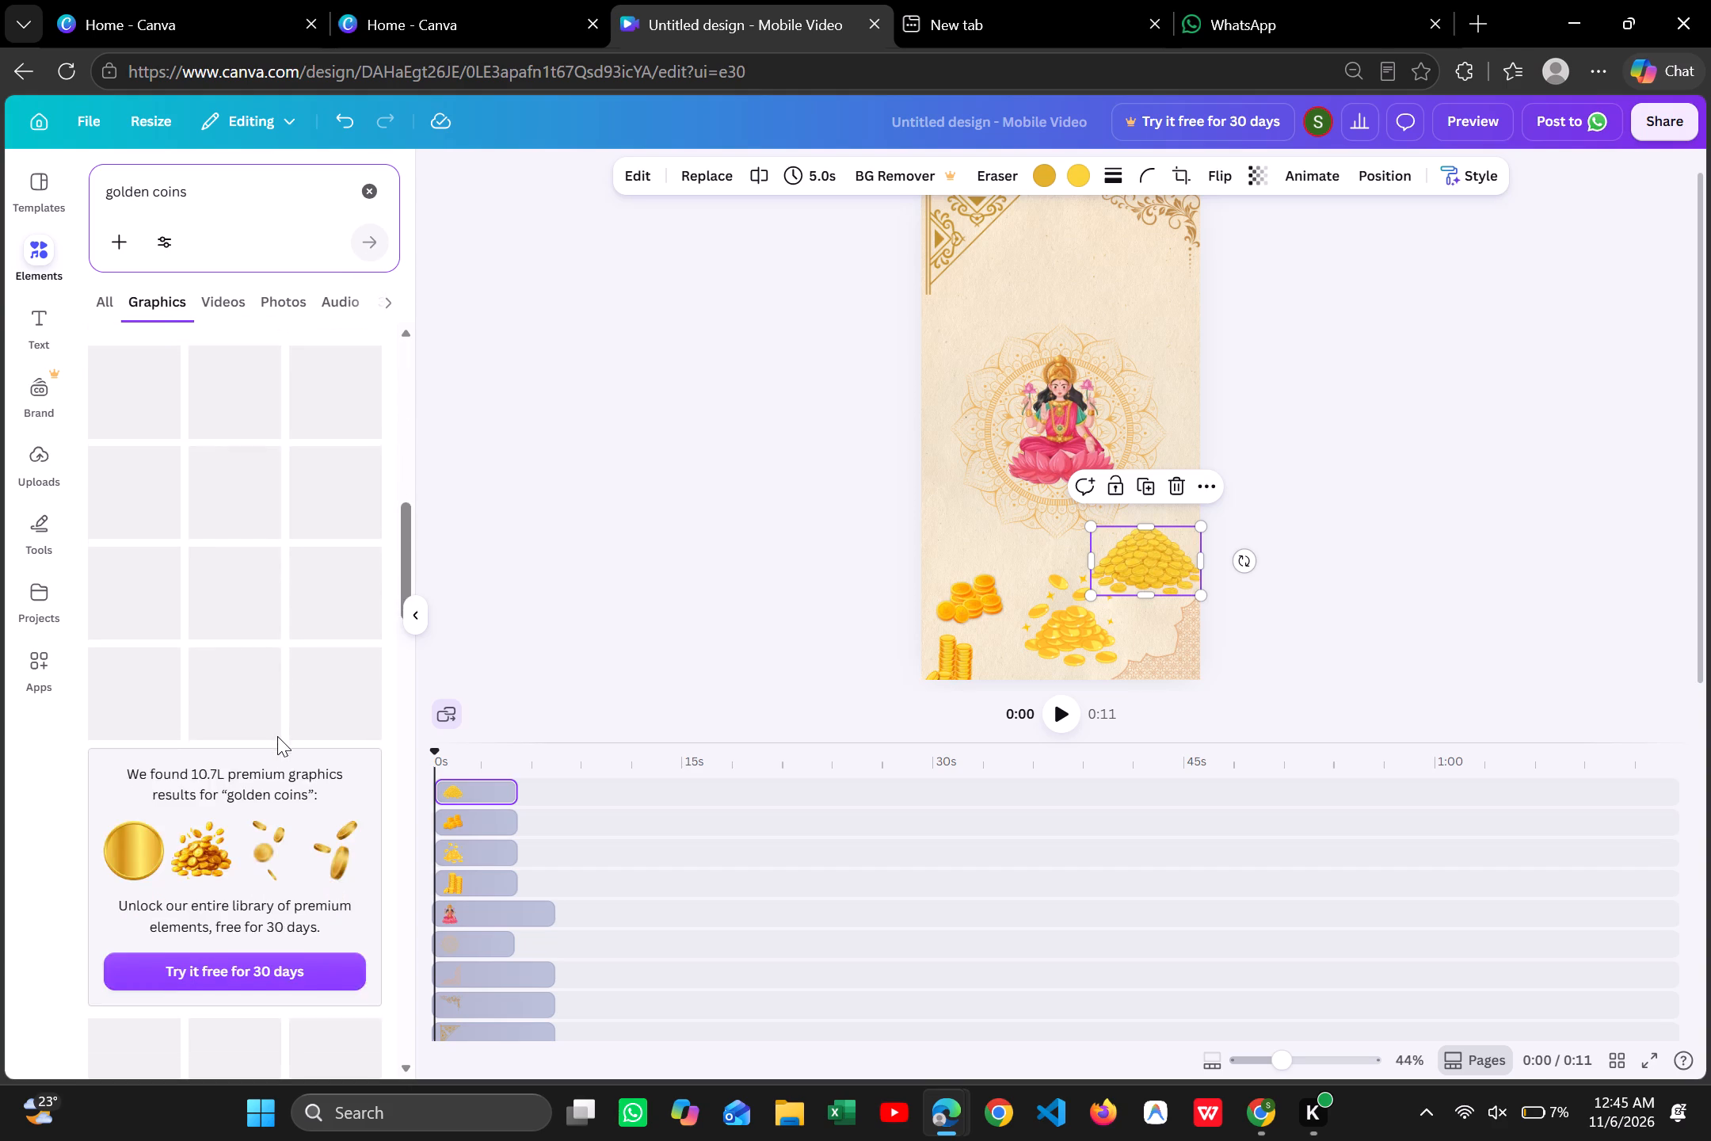
pyautogui.scroll(-2, 262, 740)
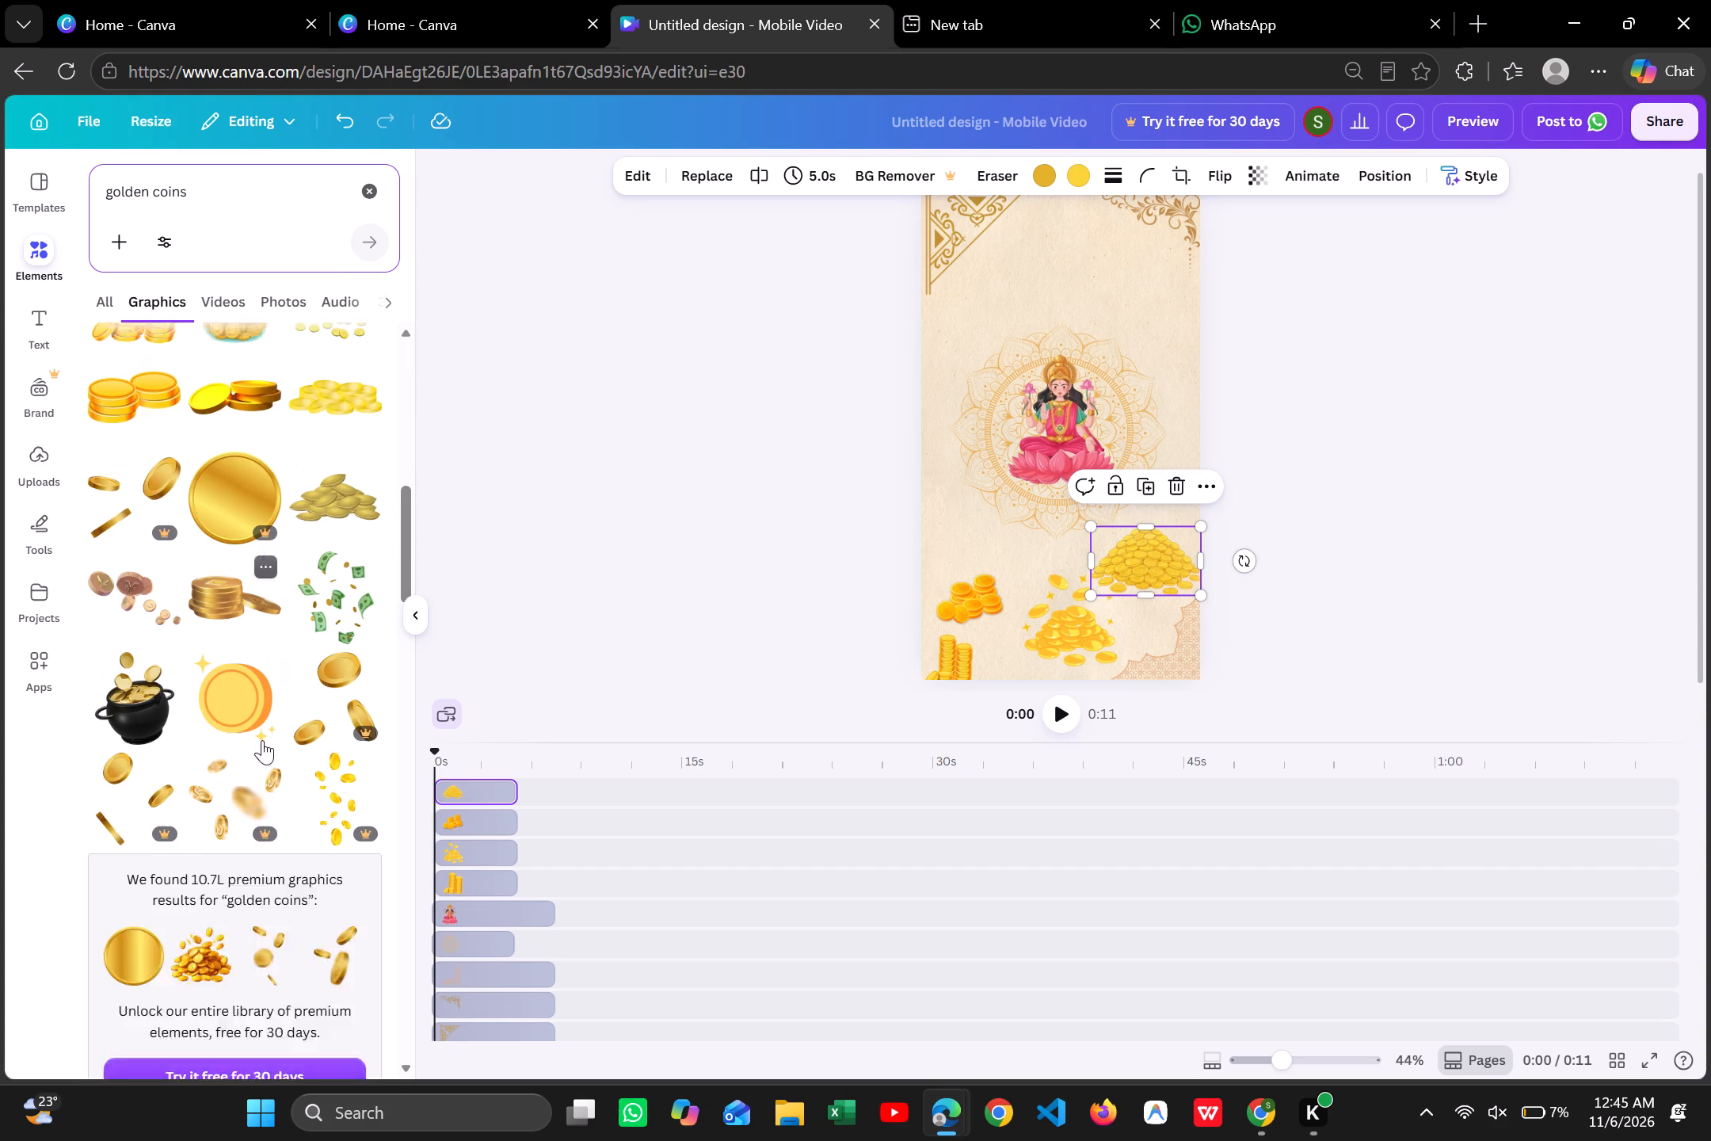
pyautogui.scroll(-5, 262, 740)
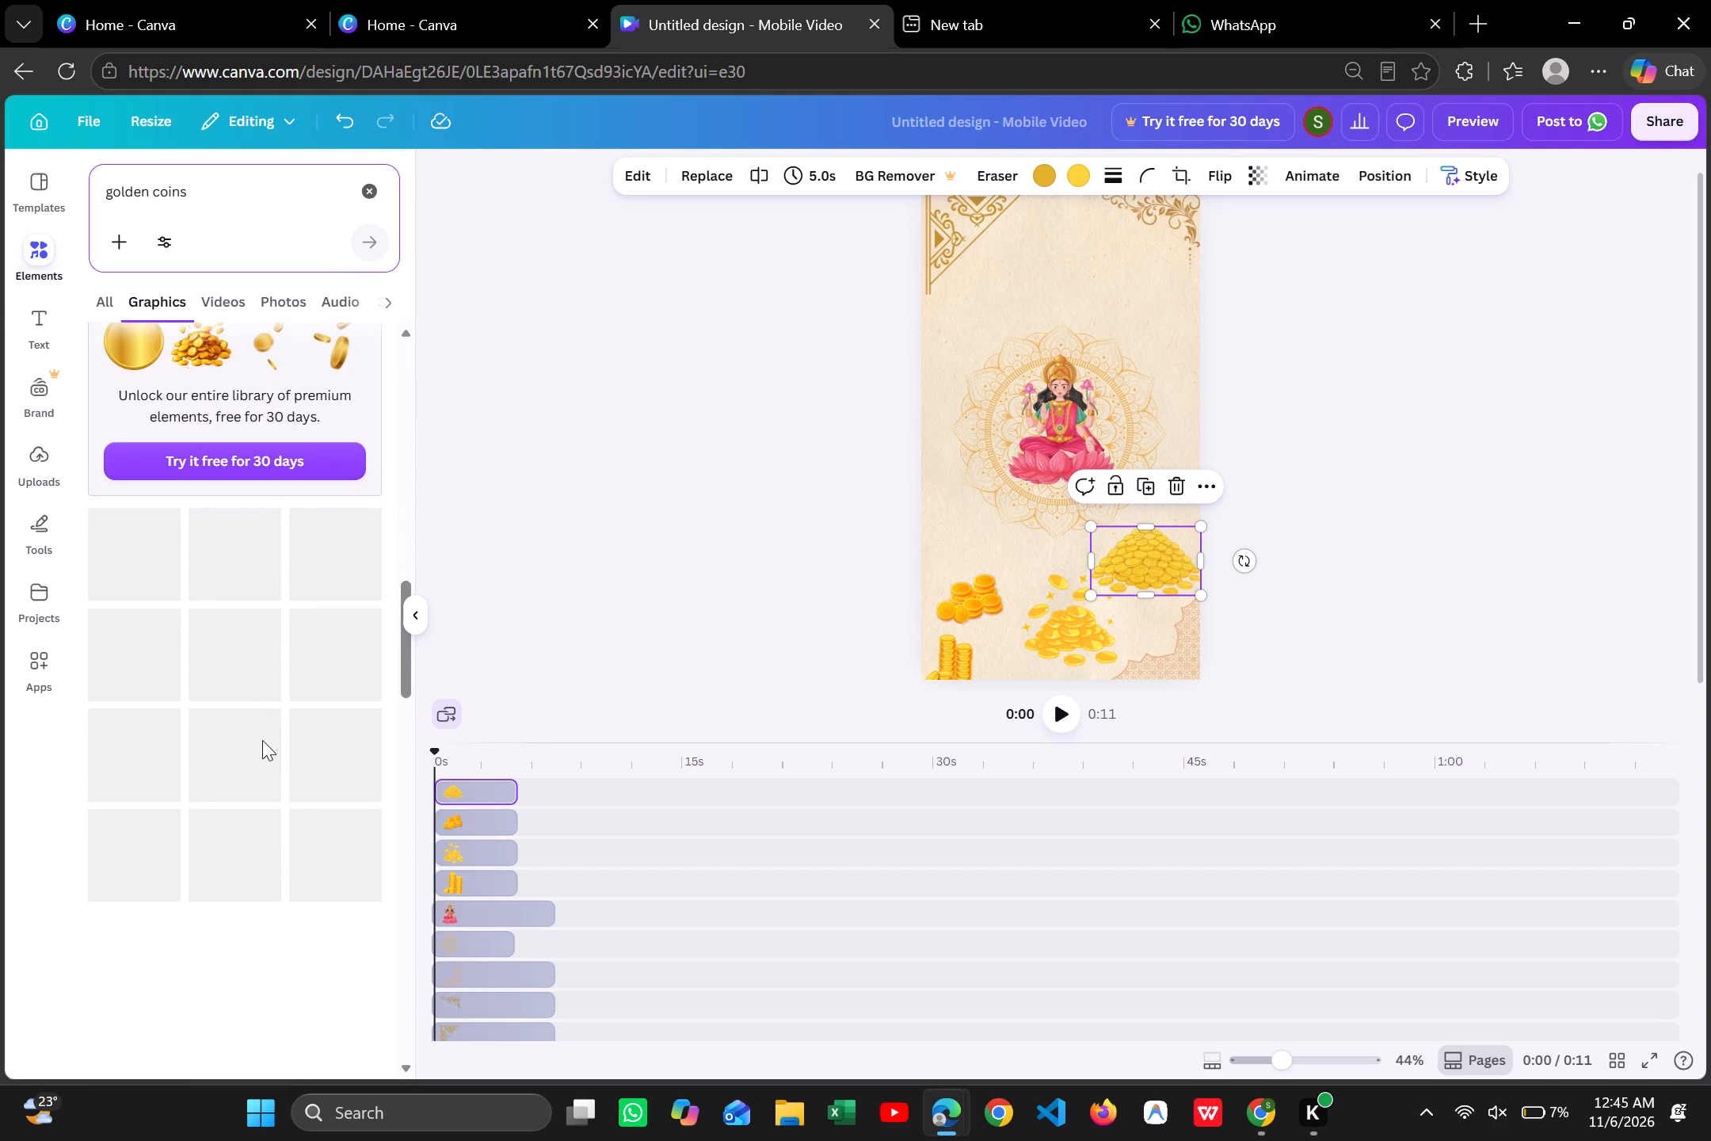
pyautogui.scroll(7, 262, 740)
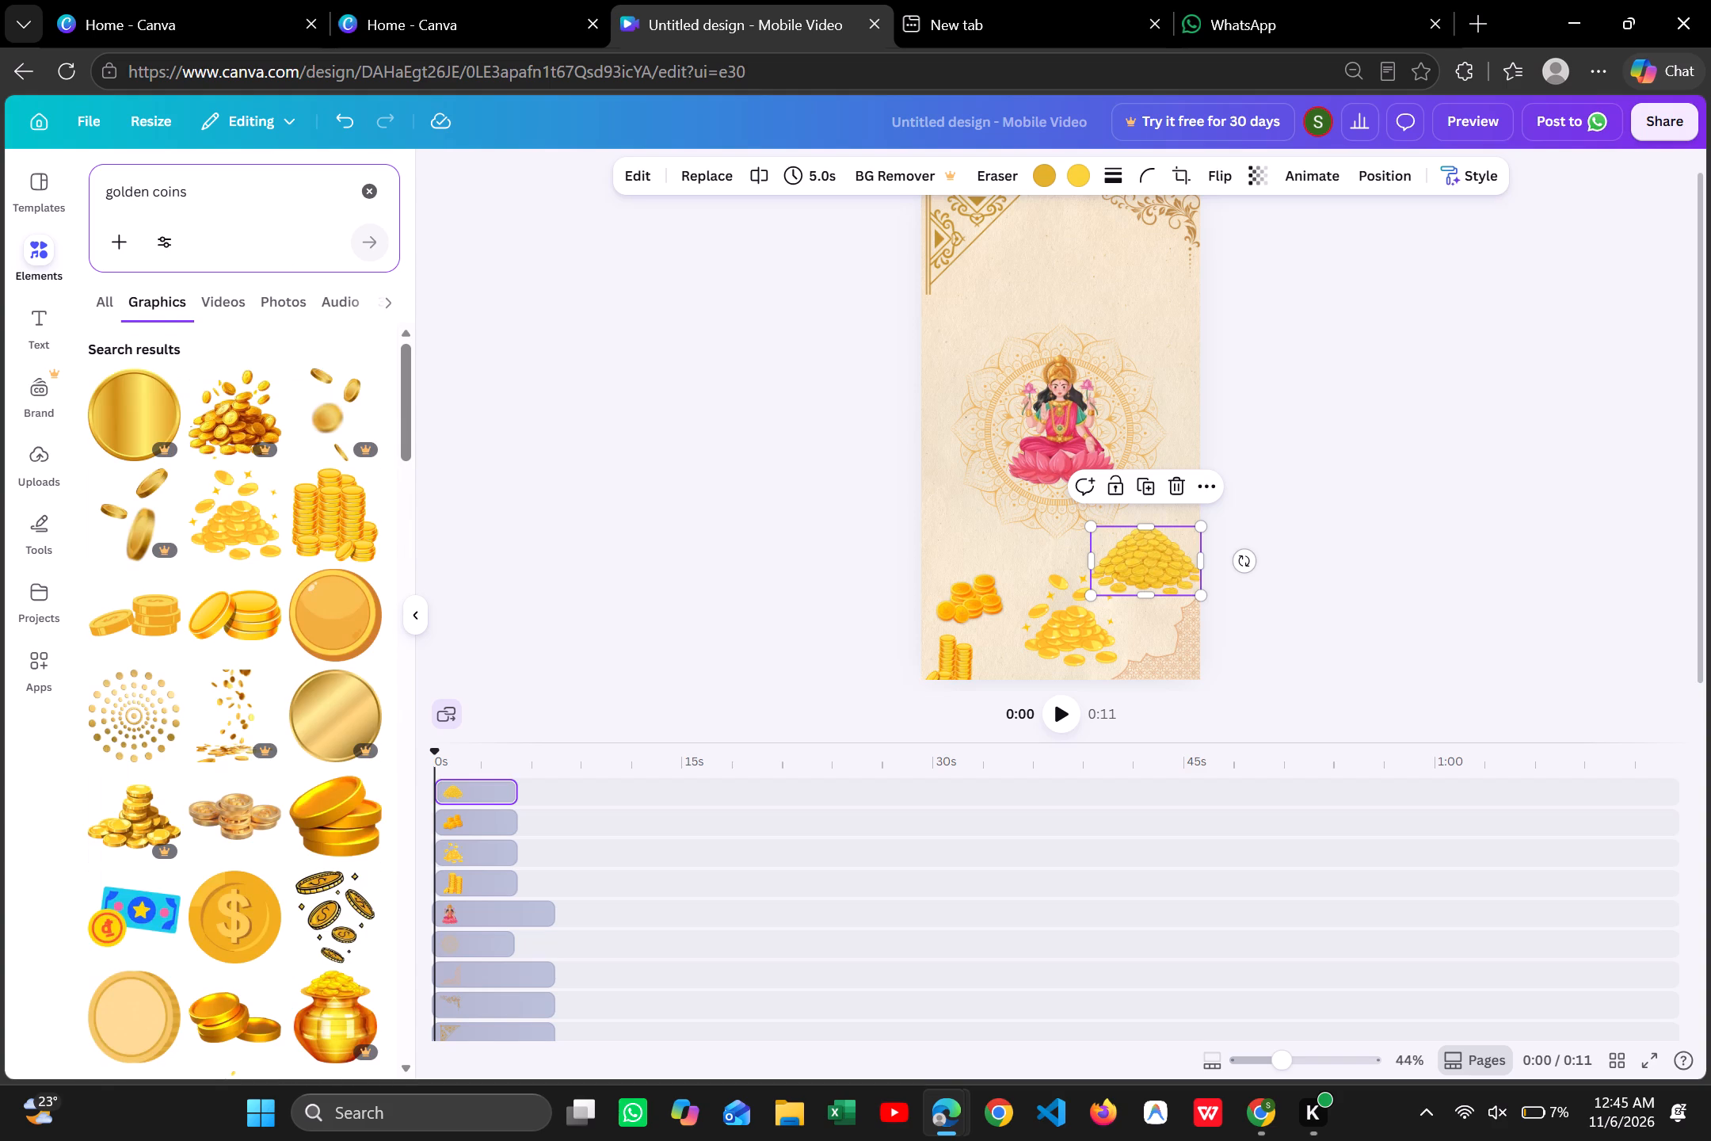
# Search elements for "gold coins png", add the wide strip of scattered gold coins, and place it just below Lakshmi across the mandala's lower edge.
pyautogui.click(368, 191)
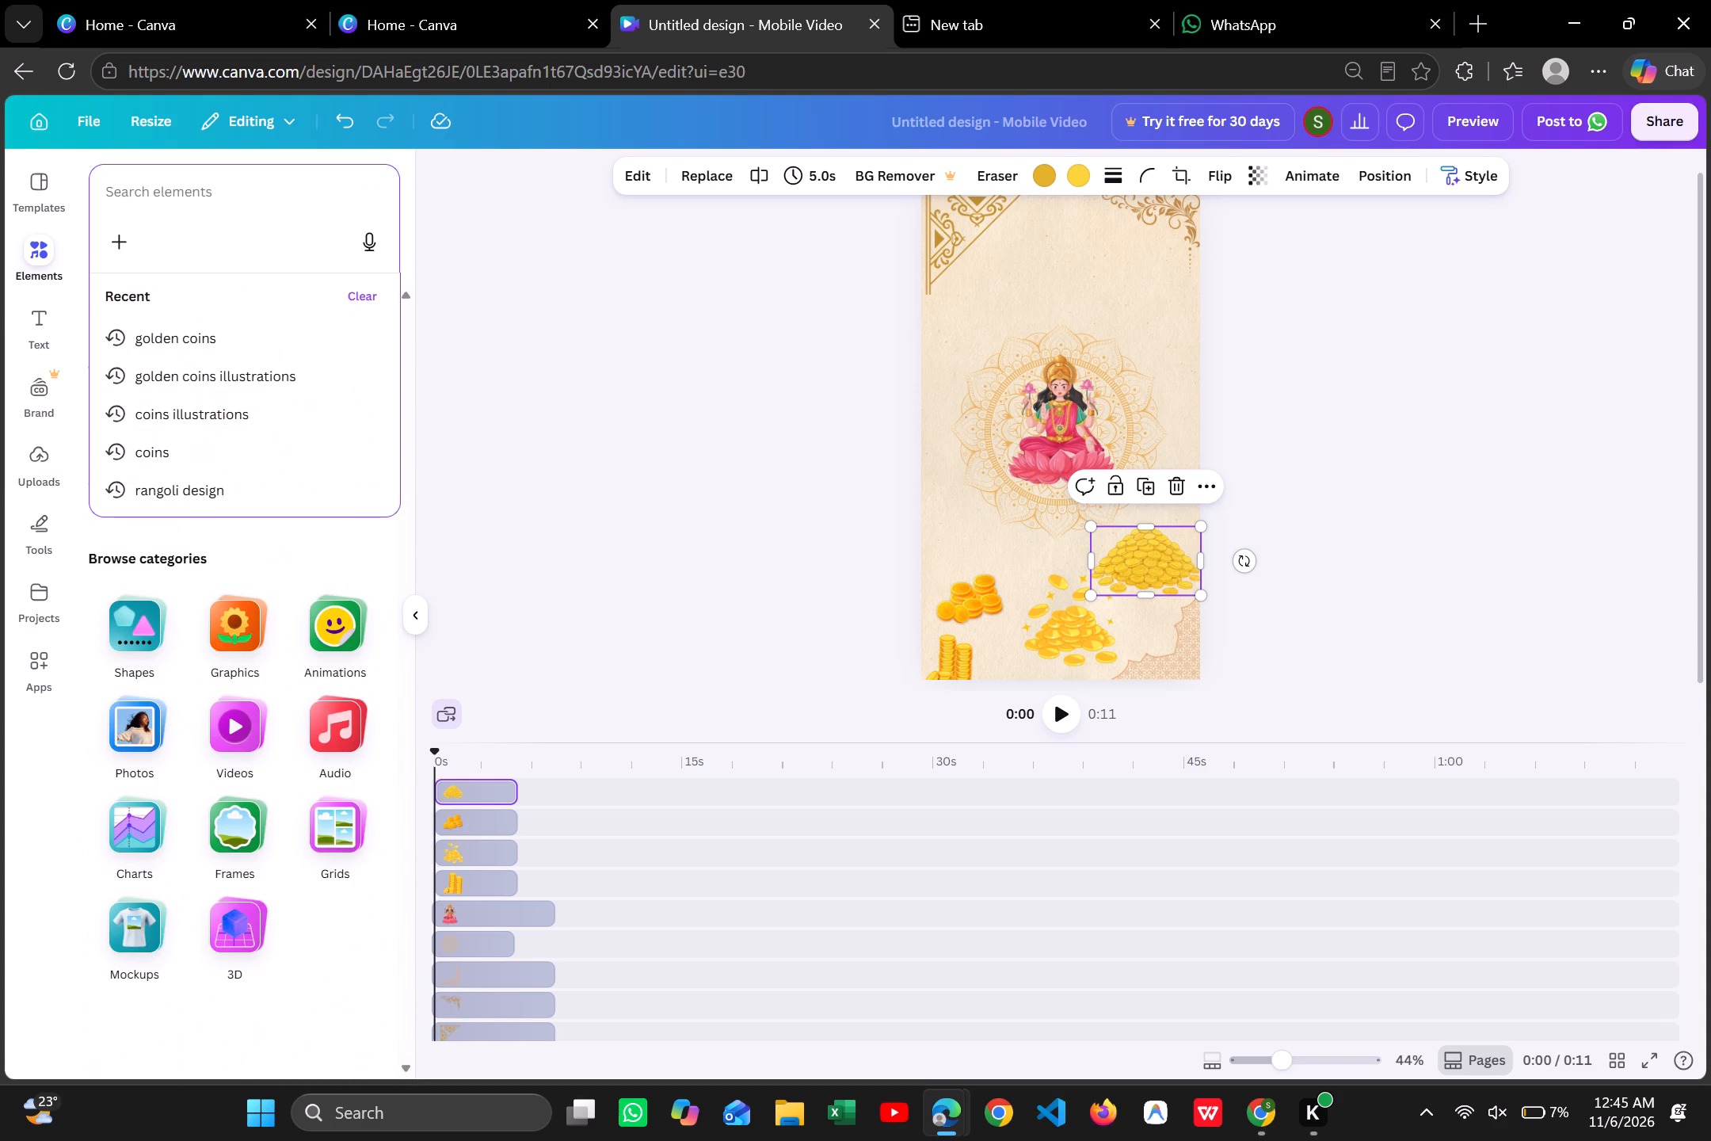
pyautogui.click(256, 193)
pyautogui.write('gold coins png')
pyautogui.press('Return')
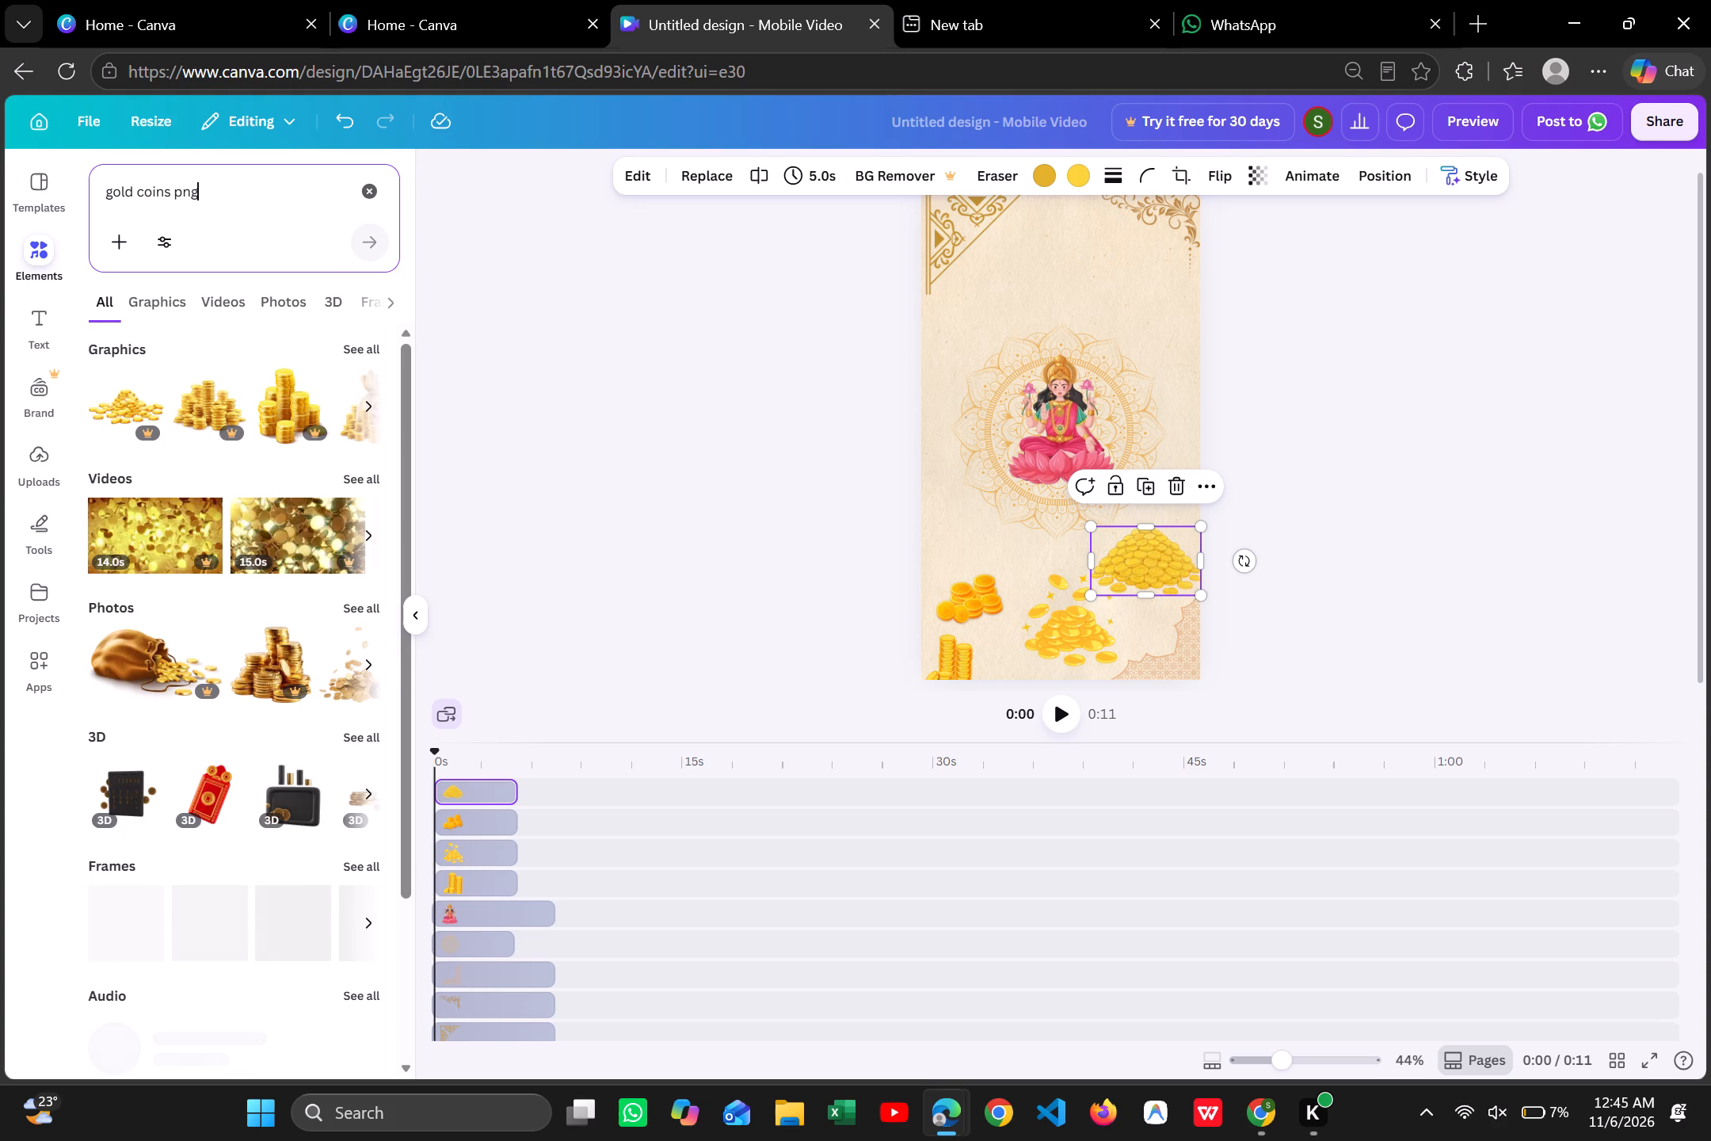
pyautogui.hscroll(-2, 180, 403)
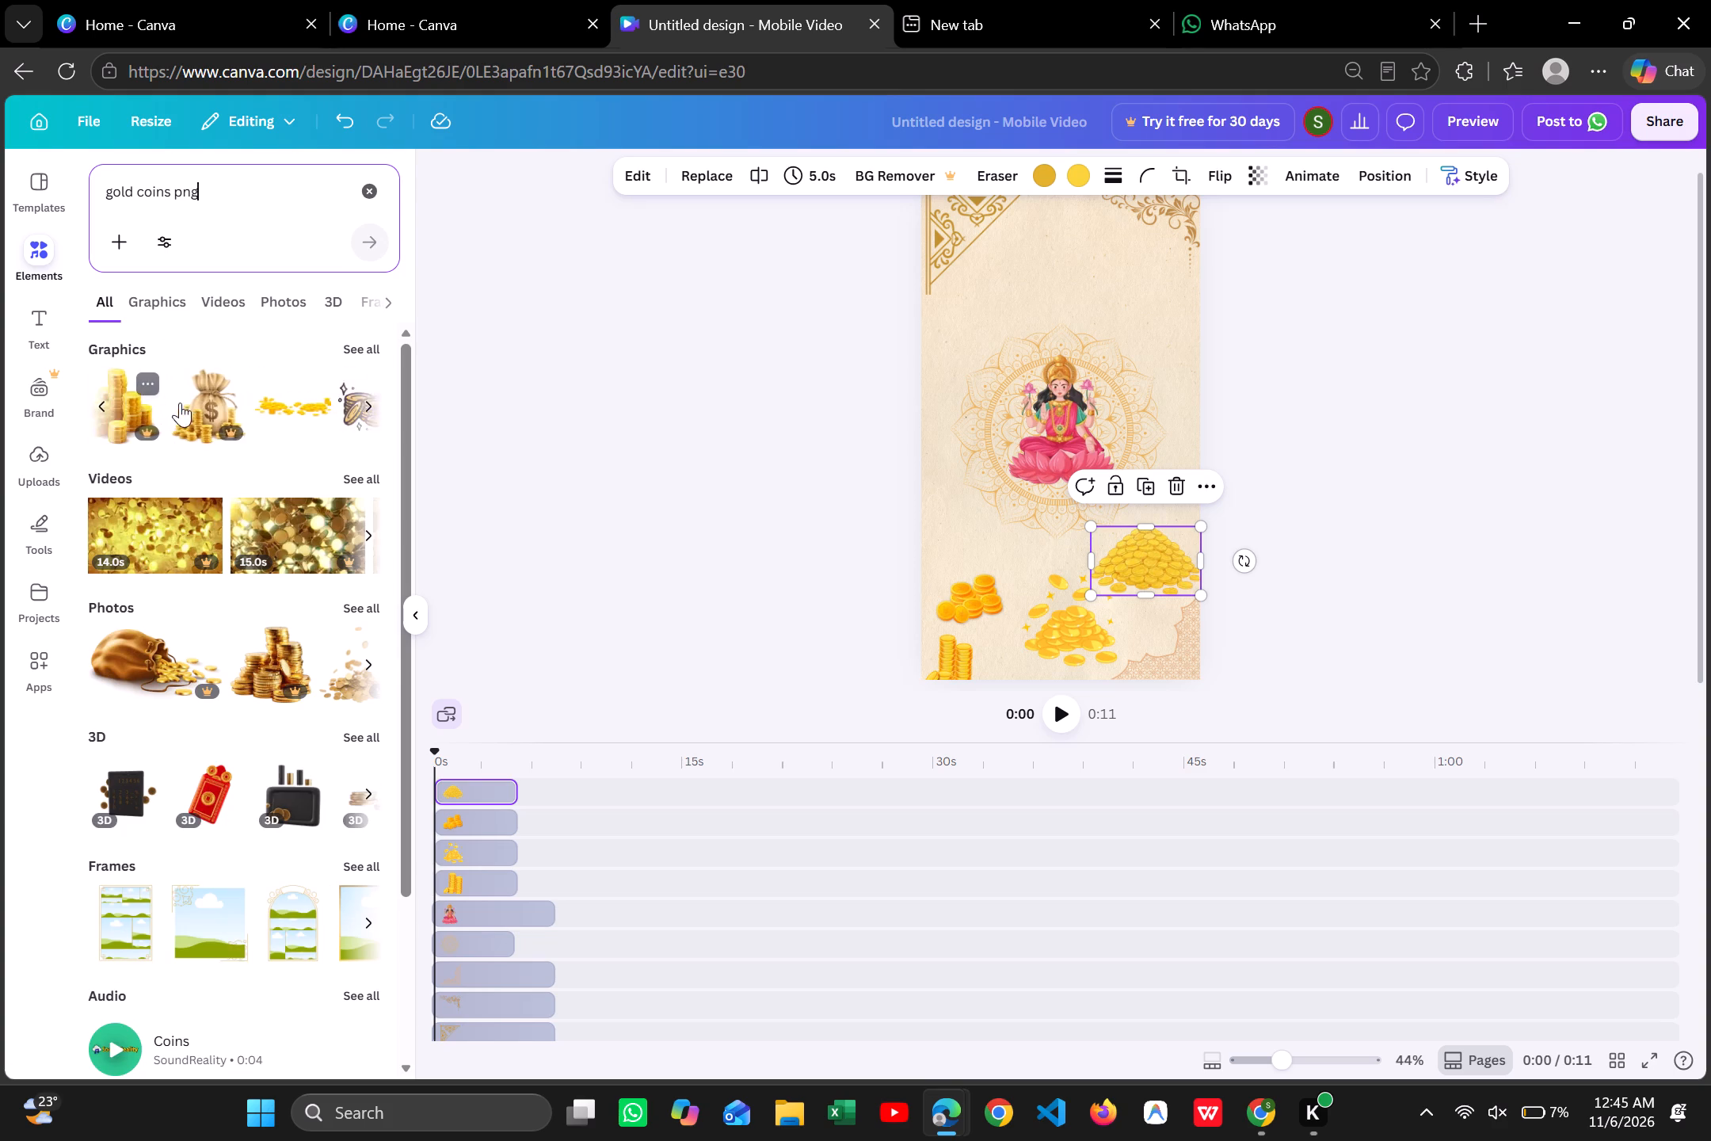
pyautogui.hscroll(-1, 180, 403)
pyautogui.click(242, 404)
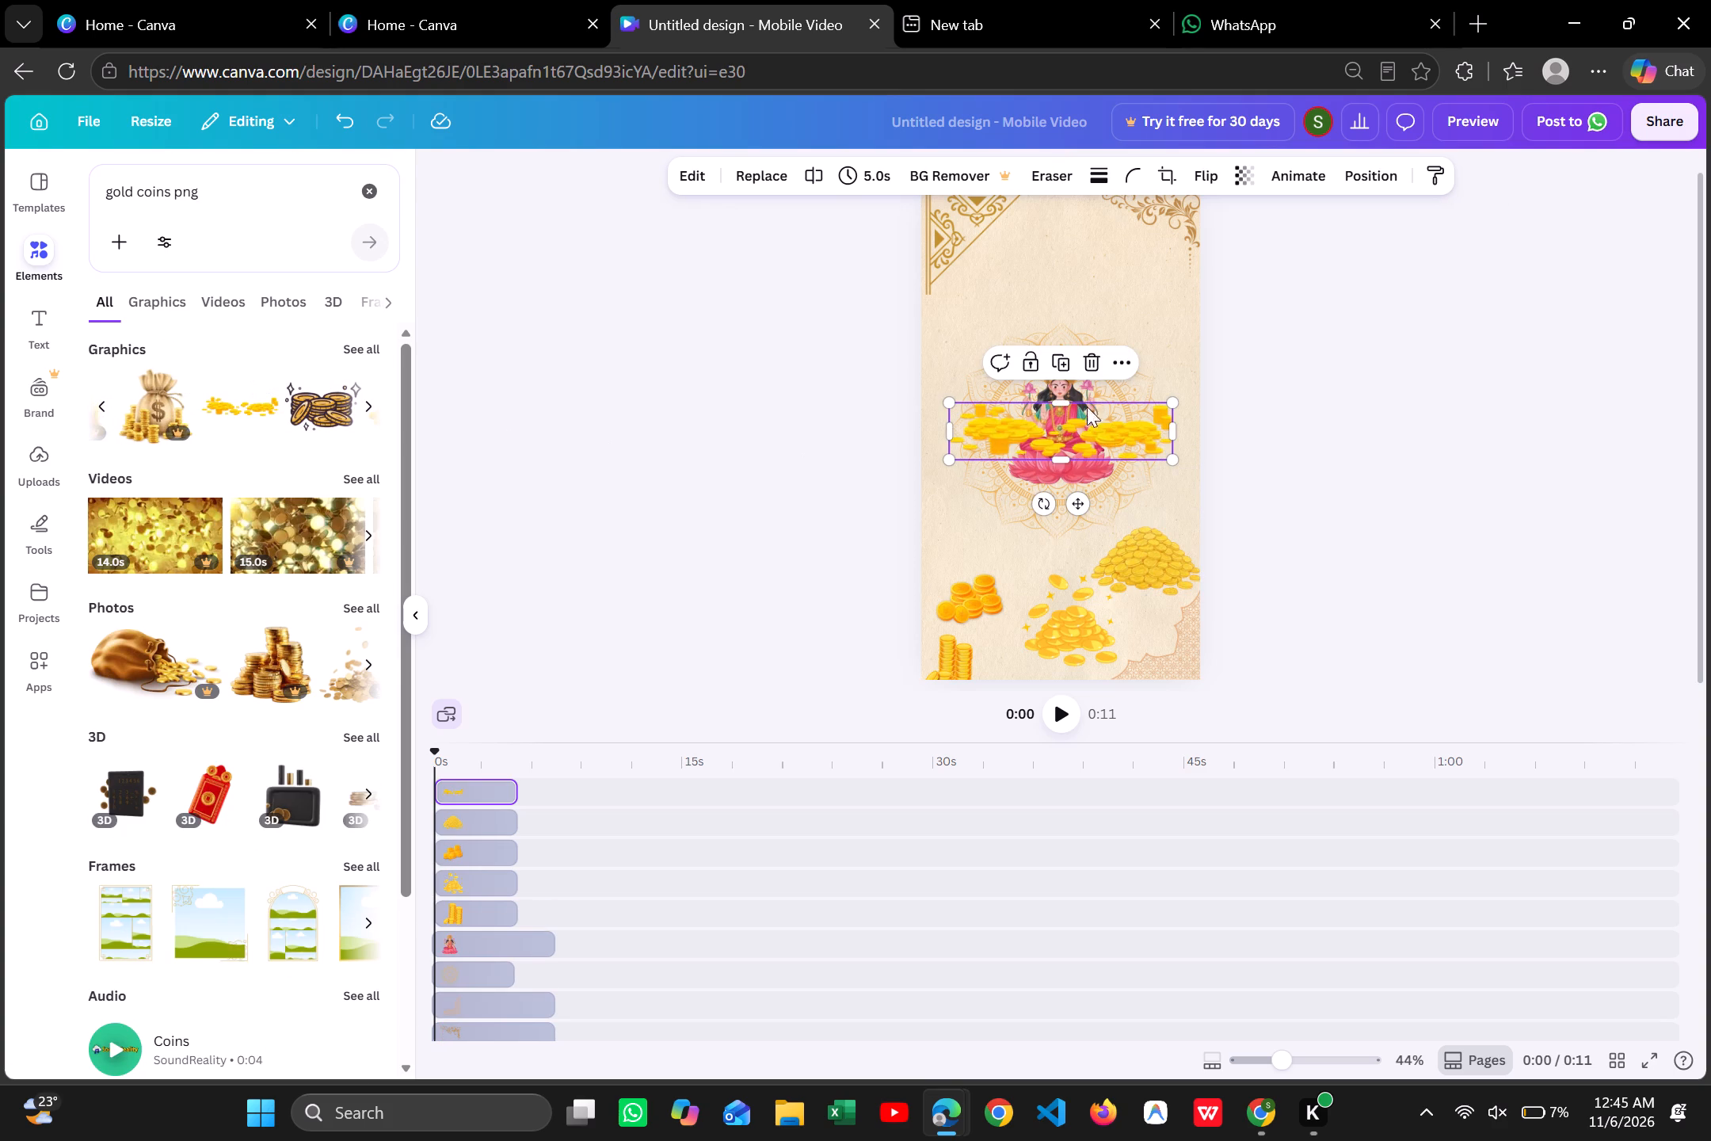
pyautogui.moveTo(1080, 428); pyautogui.dragTo(1078, 522)
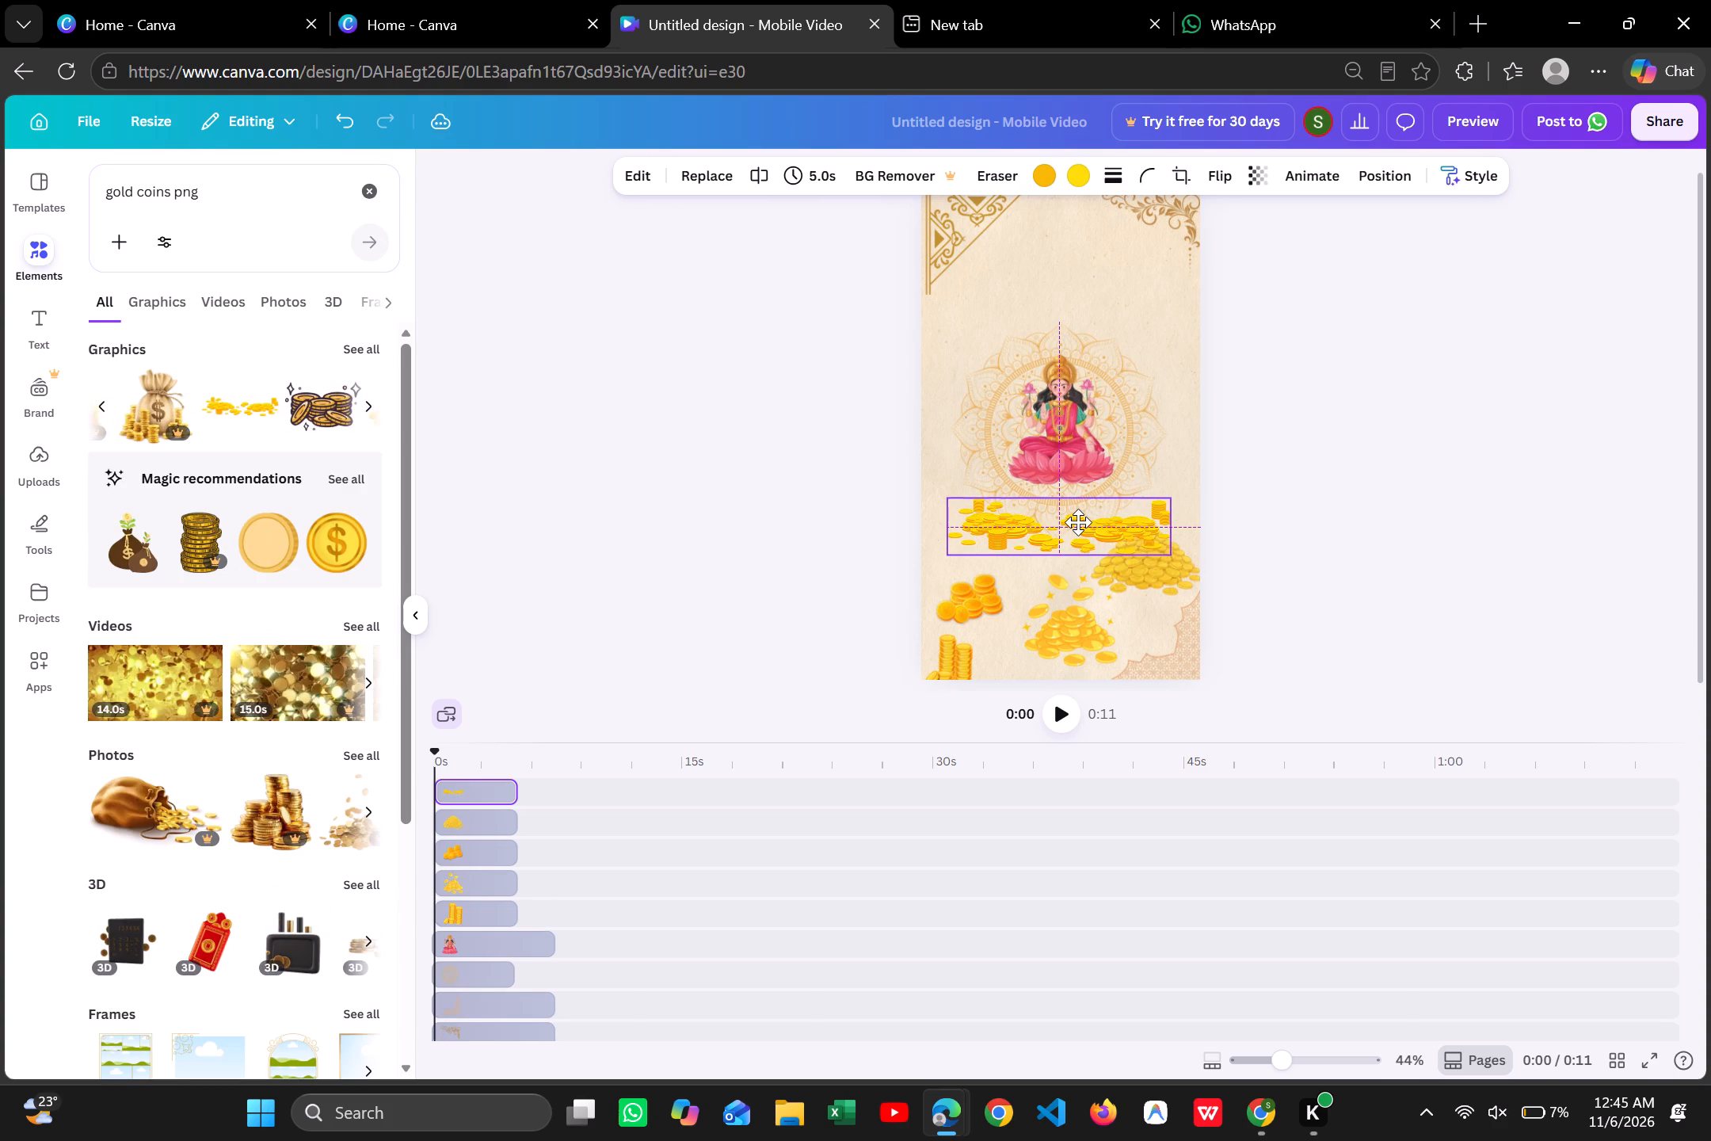
pyautogui.moveTo(1078, 522); pyautogui.dragTo(1073, 532)
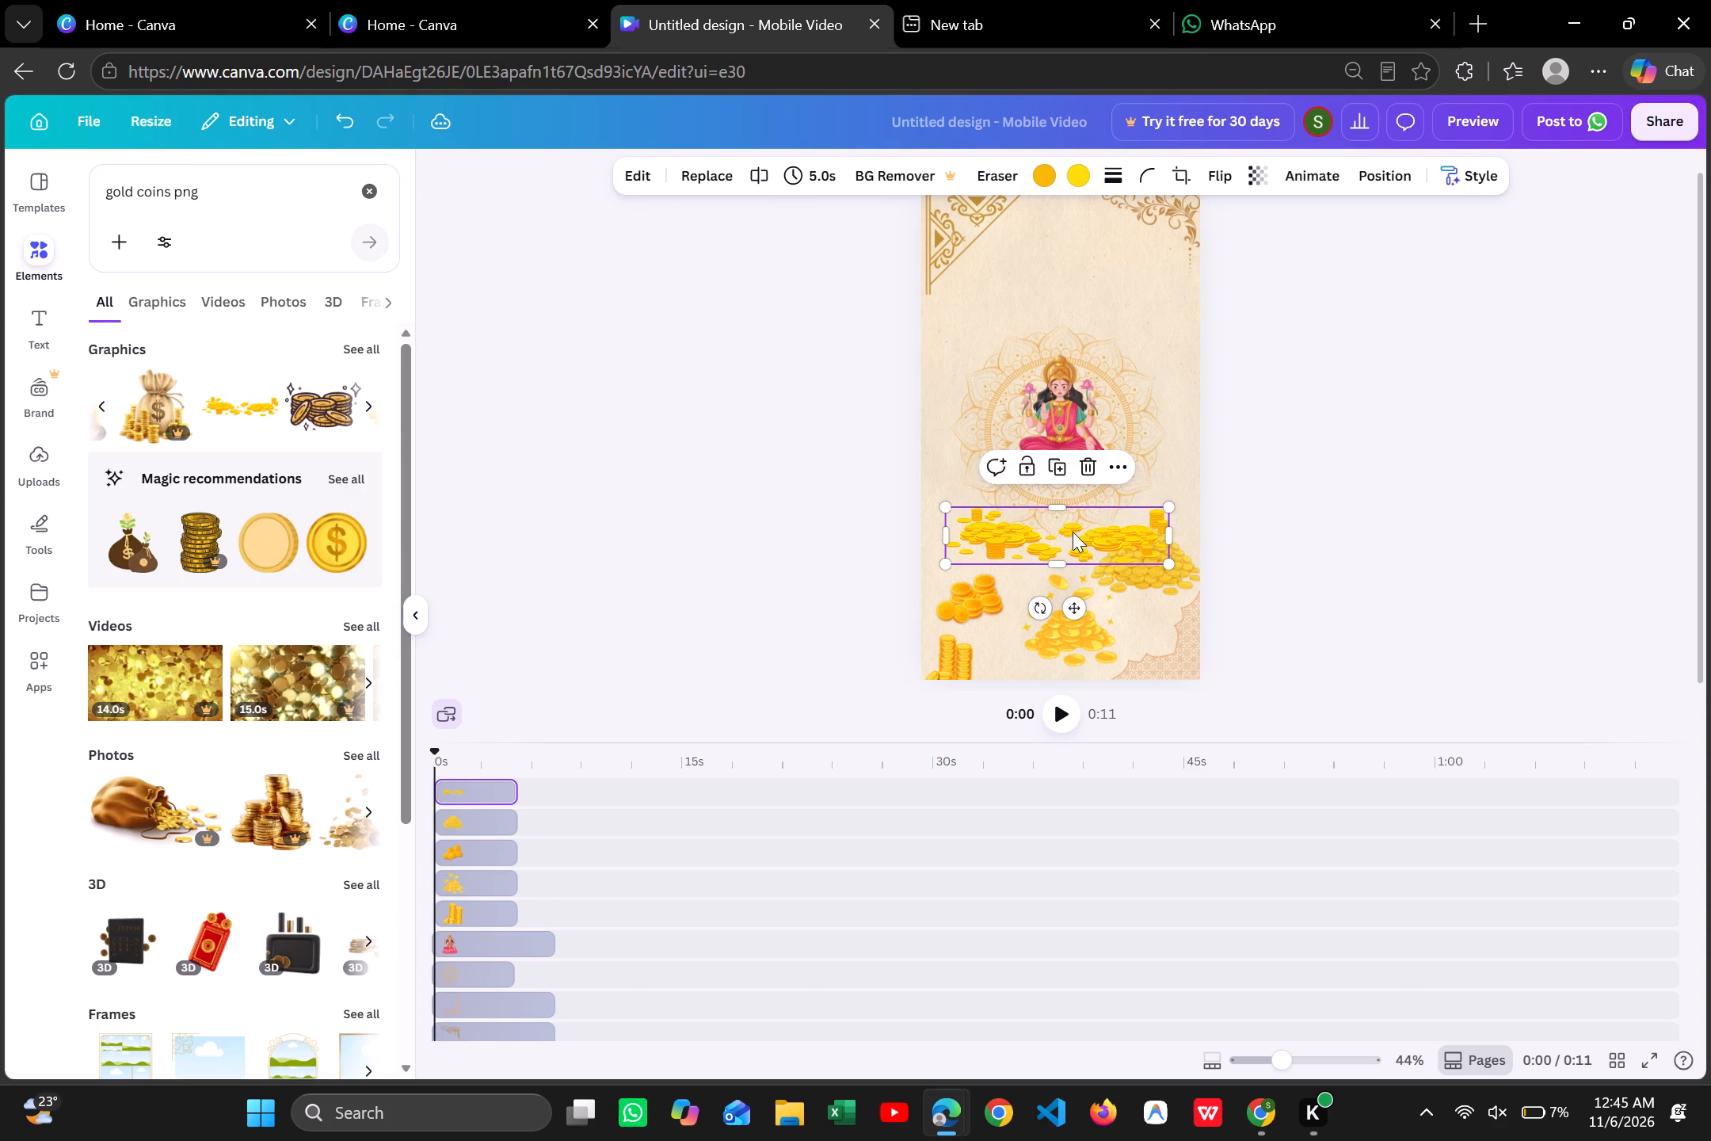
# Search elements for "golden pot" and look through the graphics results for a suitable pot.
pyautogui.click(360, 193)
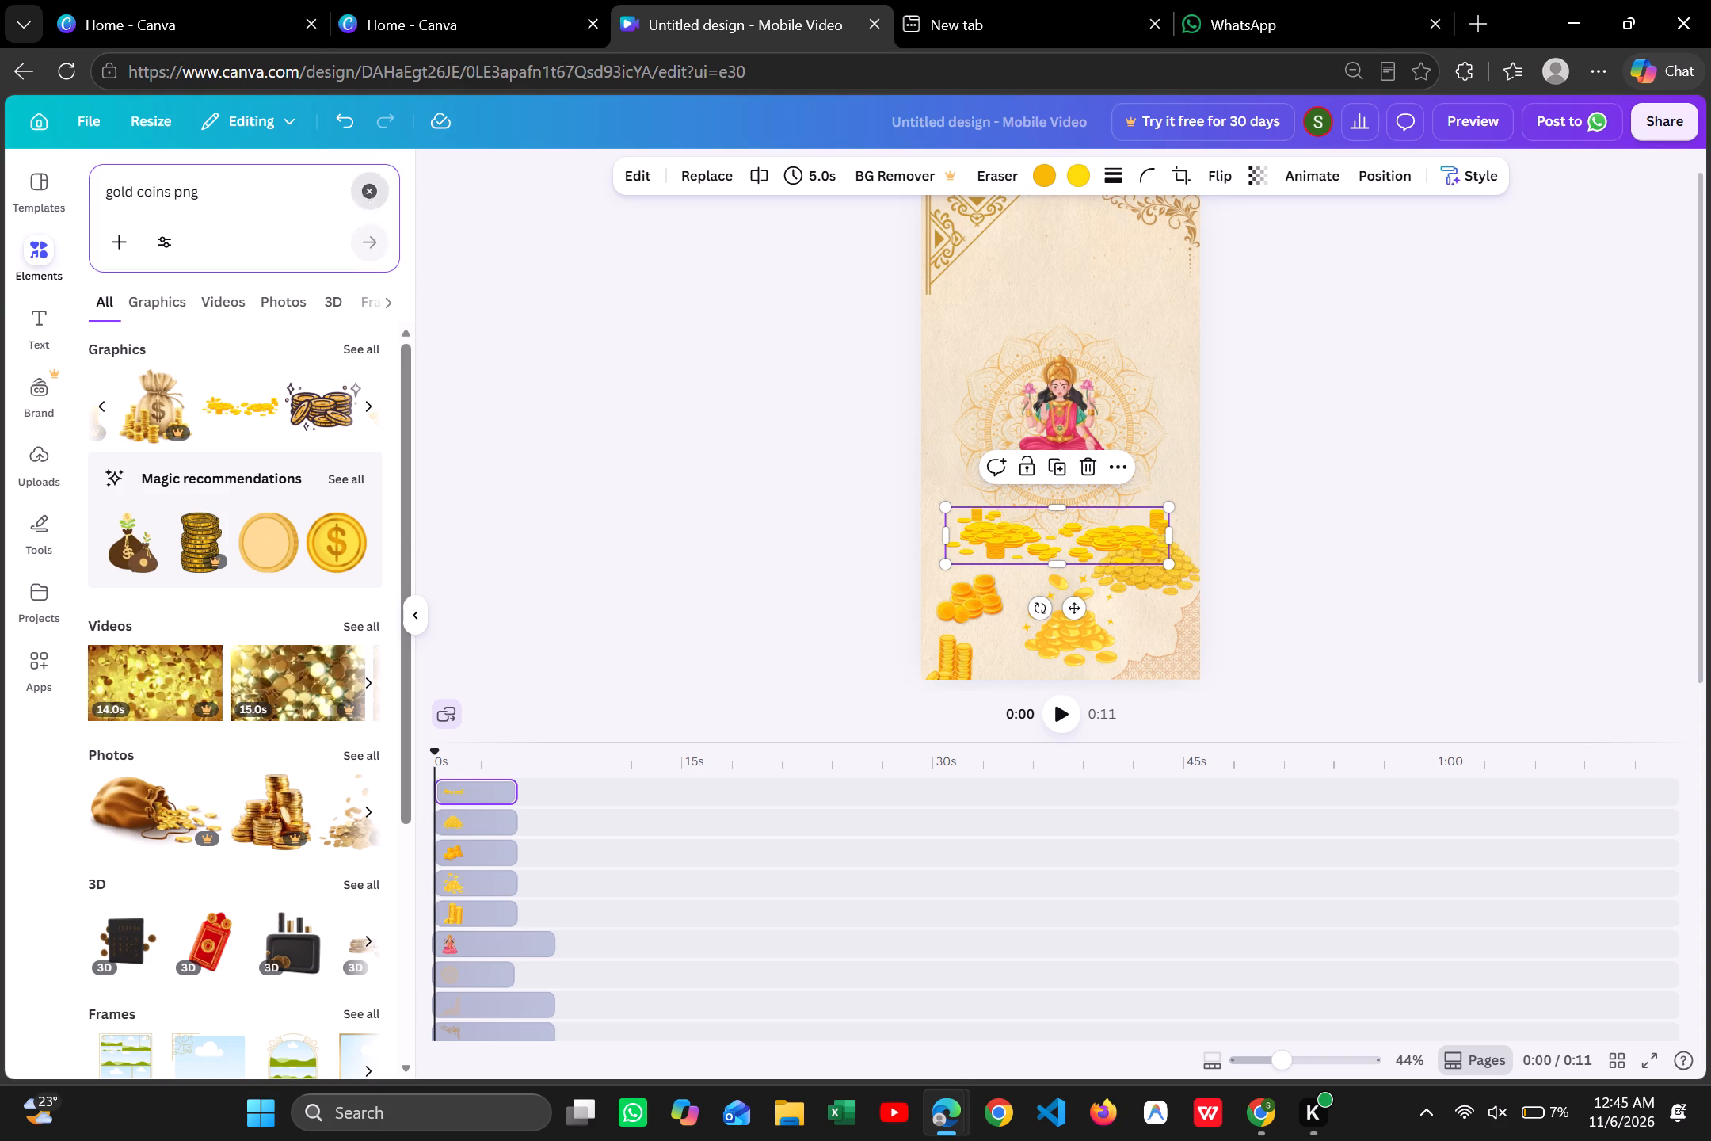
pyautogui.press('p')
pyautogui.press('BackSpace')
pyautogui.write('golden pot')
pyautogui.press('Return')
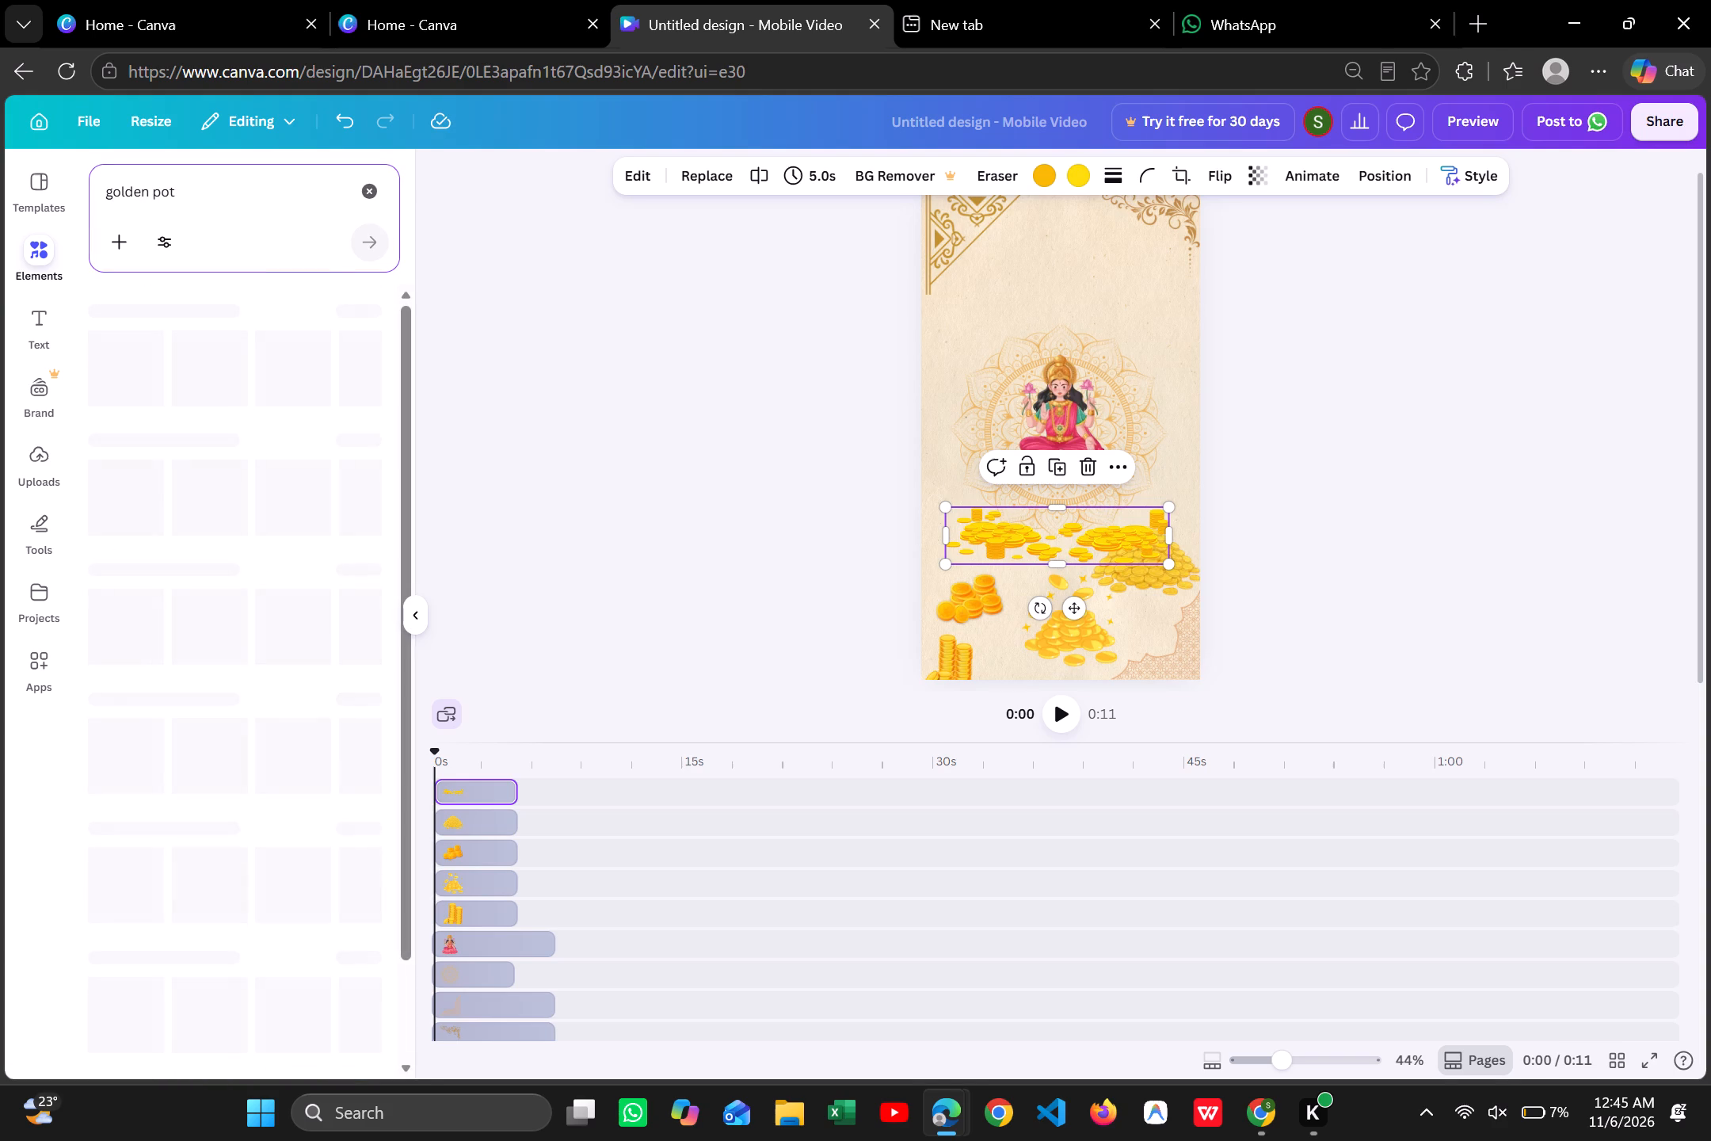
pyautogui.hscroll(-2, 282, 452)
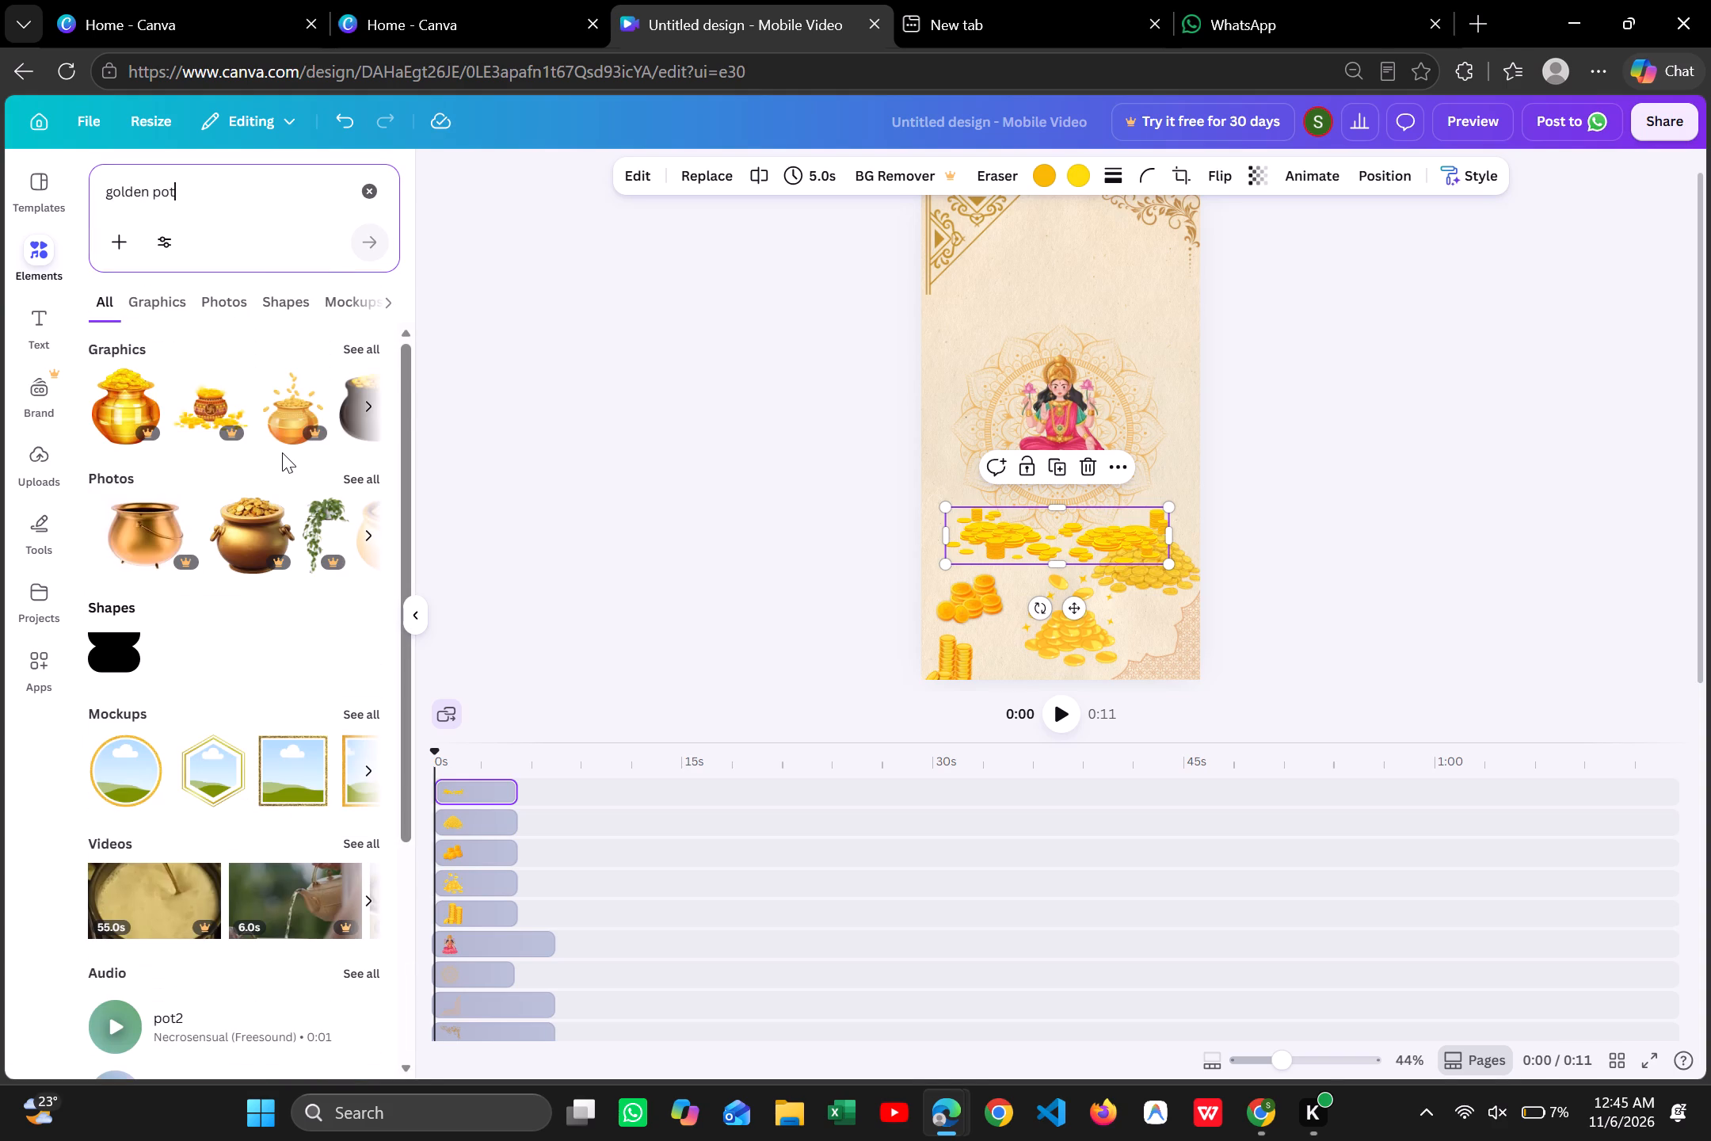
pyautogui.hscroll(-4, 281, 432)
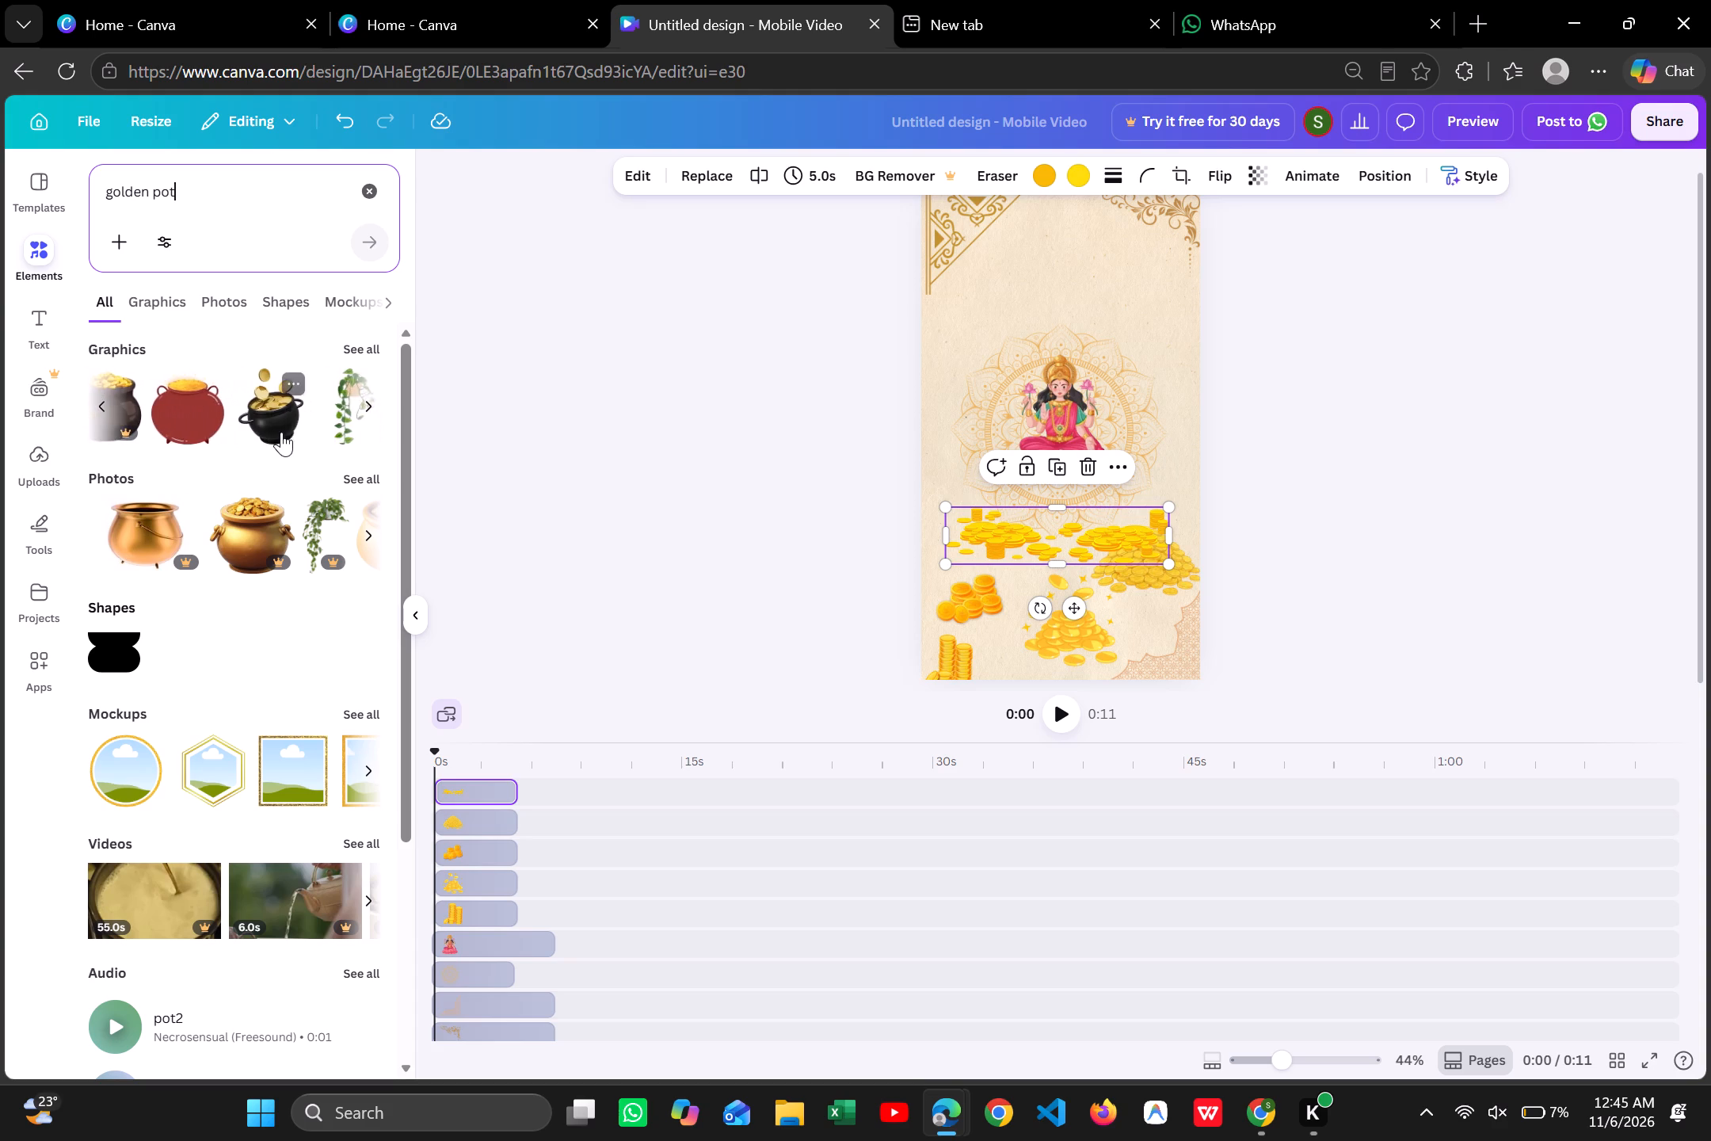
pyautogui.hscroll(-5, 281, 432)
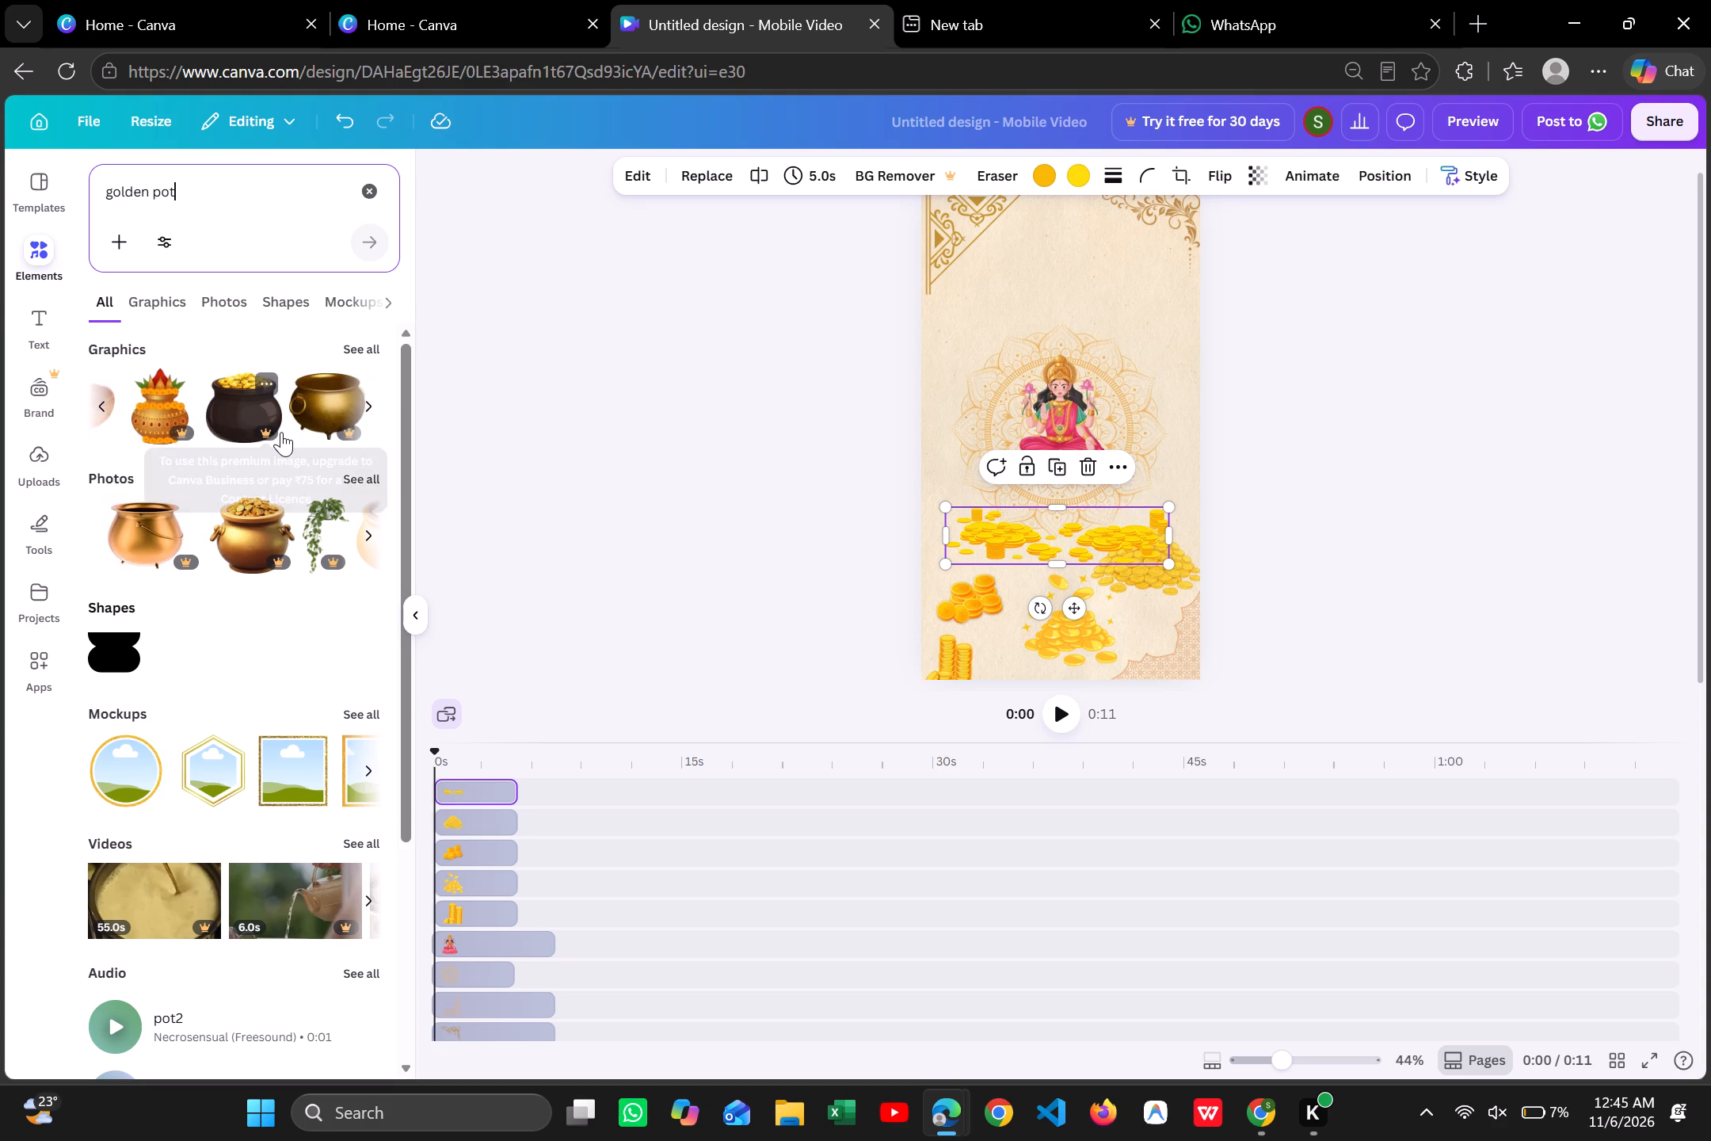
pyautogui.hscroll(-7, 281, 432)
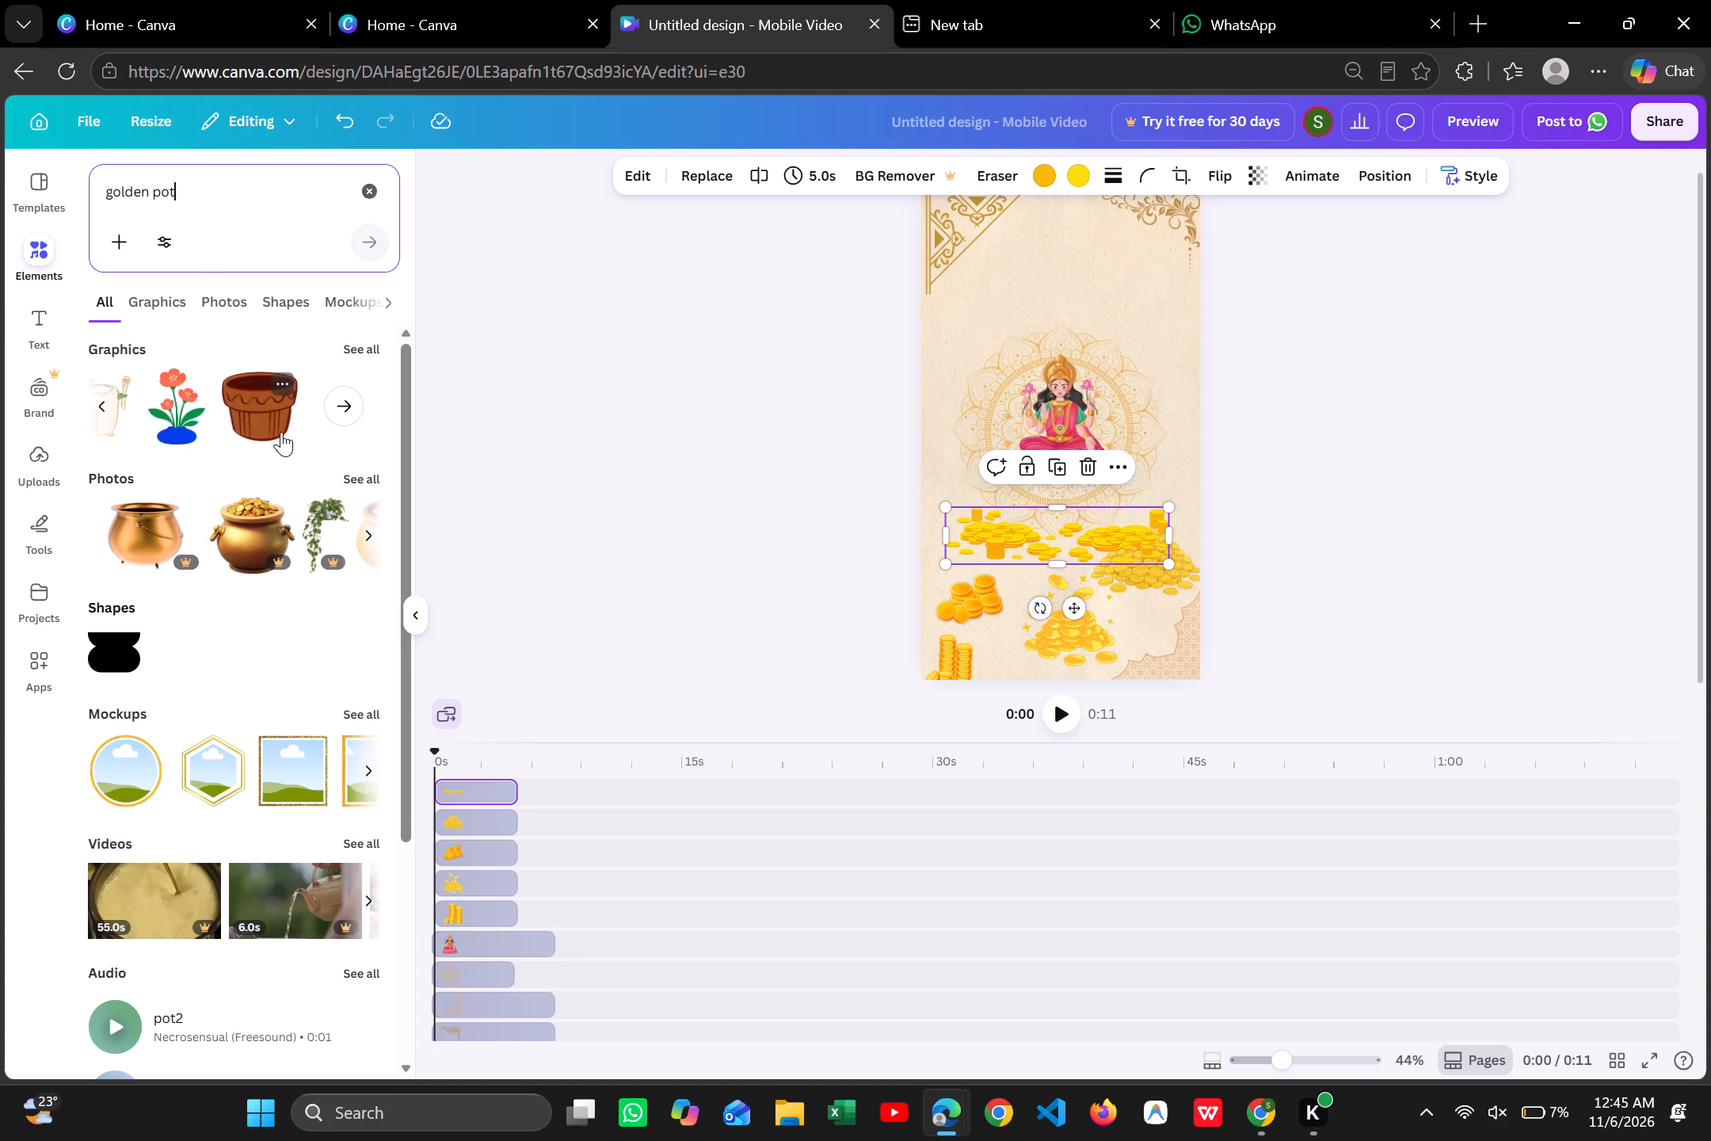
# Refine the search to "golden decorative pot" and look through the graphics results.
pyautogui.click(147, 204)
pyautogui.press('space')
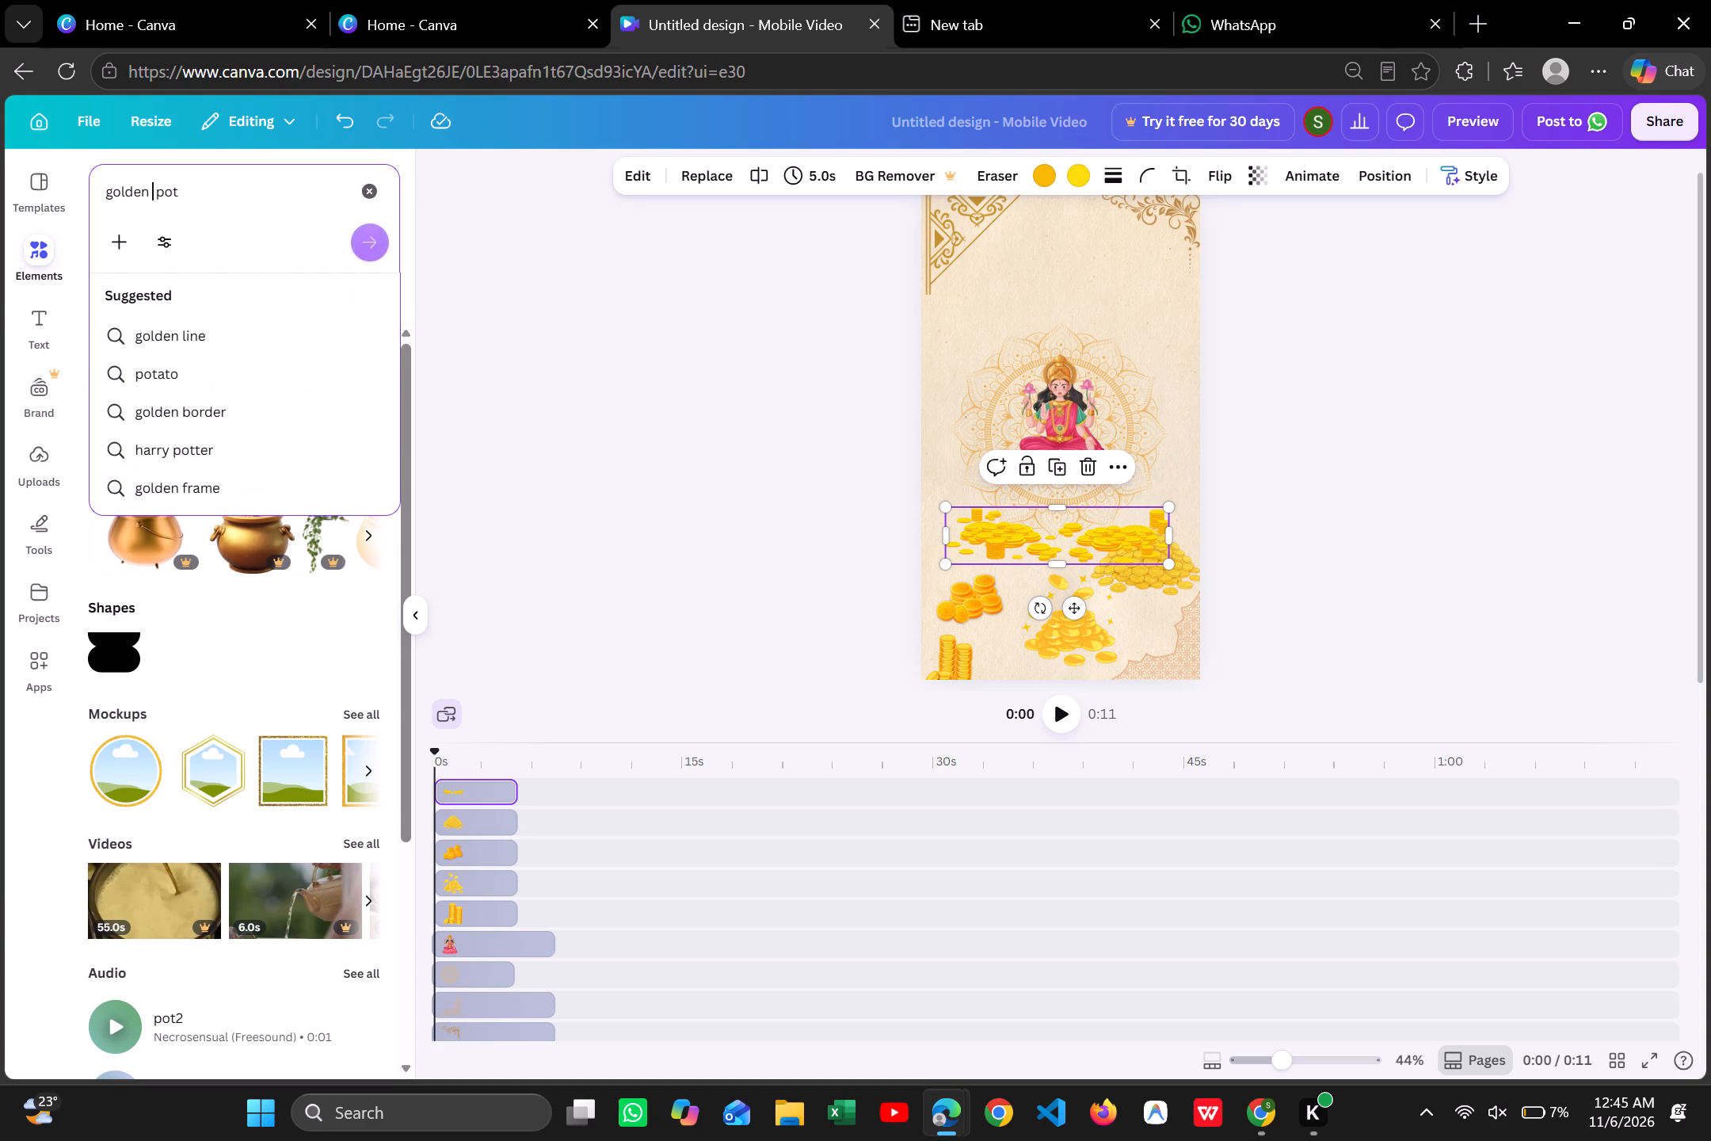
pyautogui.write('e')
pyautogui.press('BackSpace')
pyautogui.write('de')
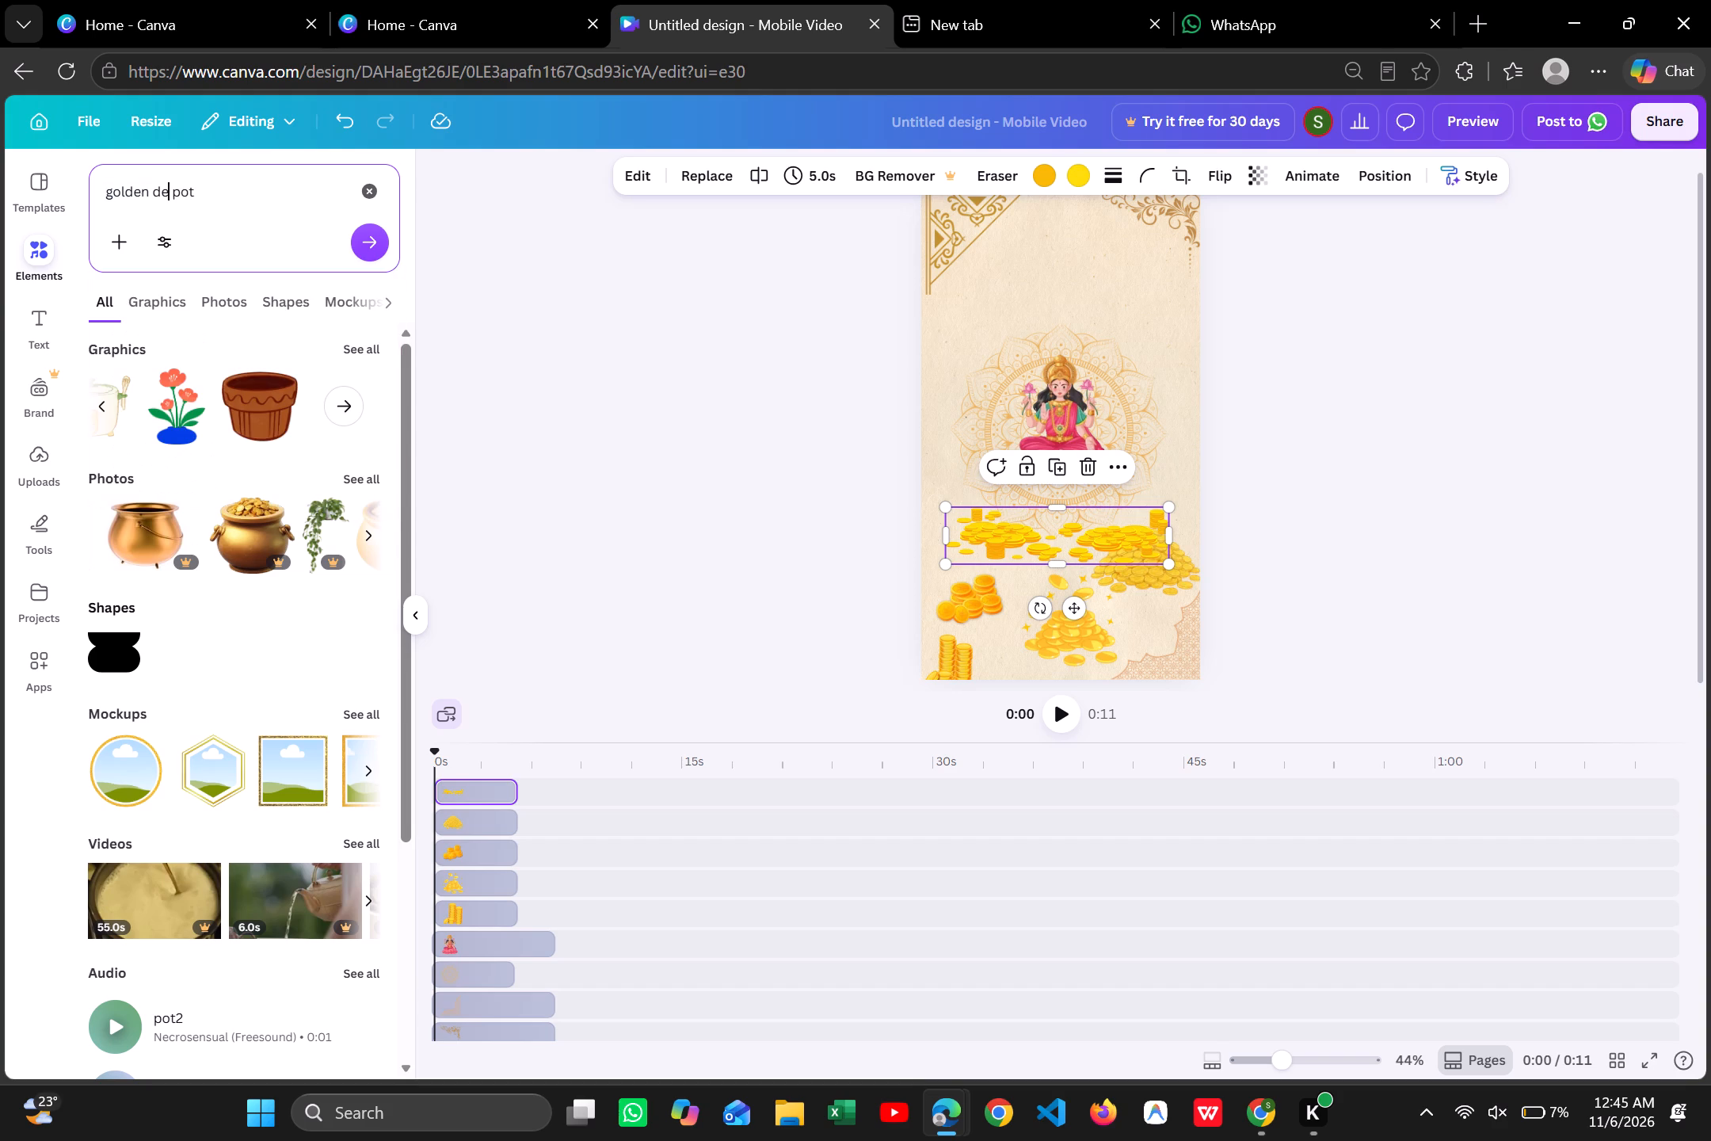
pyautogui.write('corative')
pyautogui.press('space')
pyautogui.press('Return')
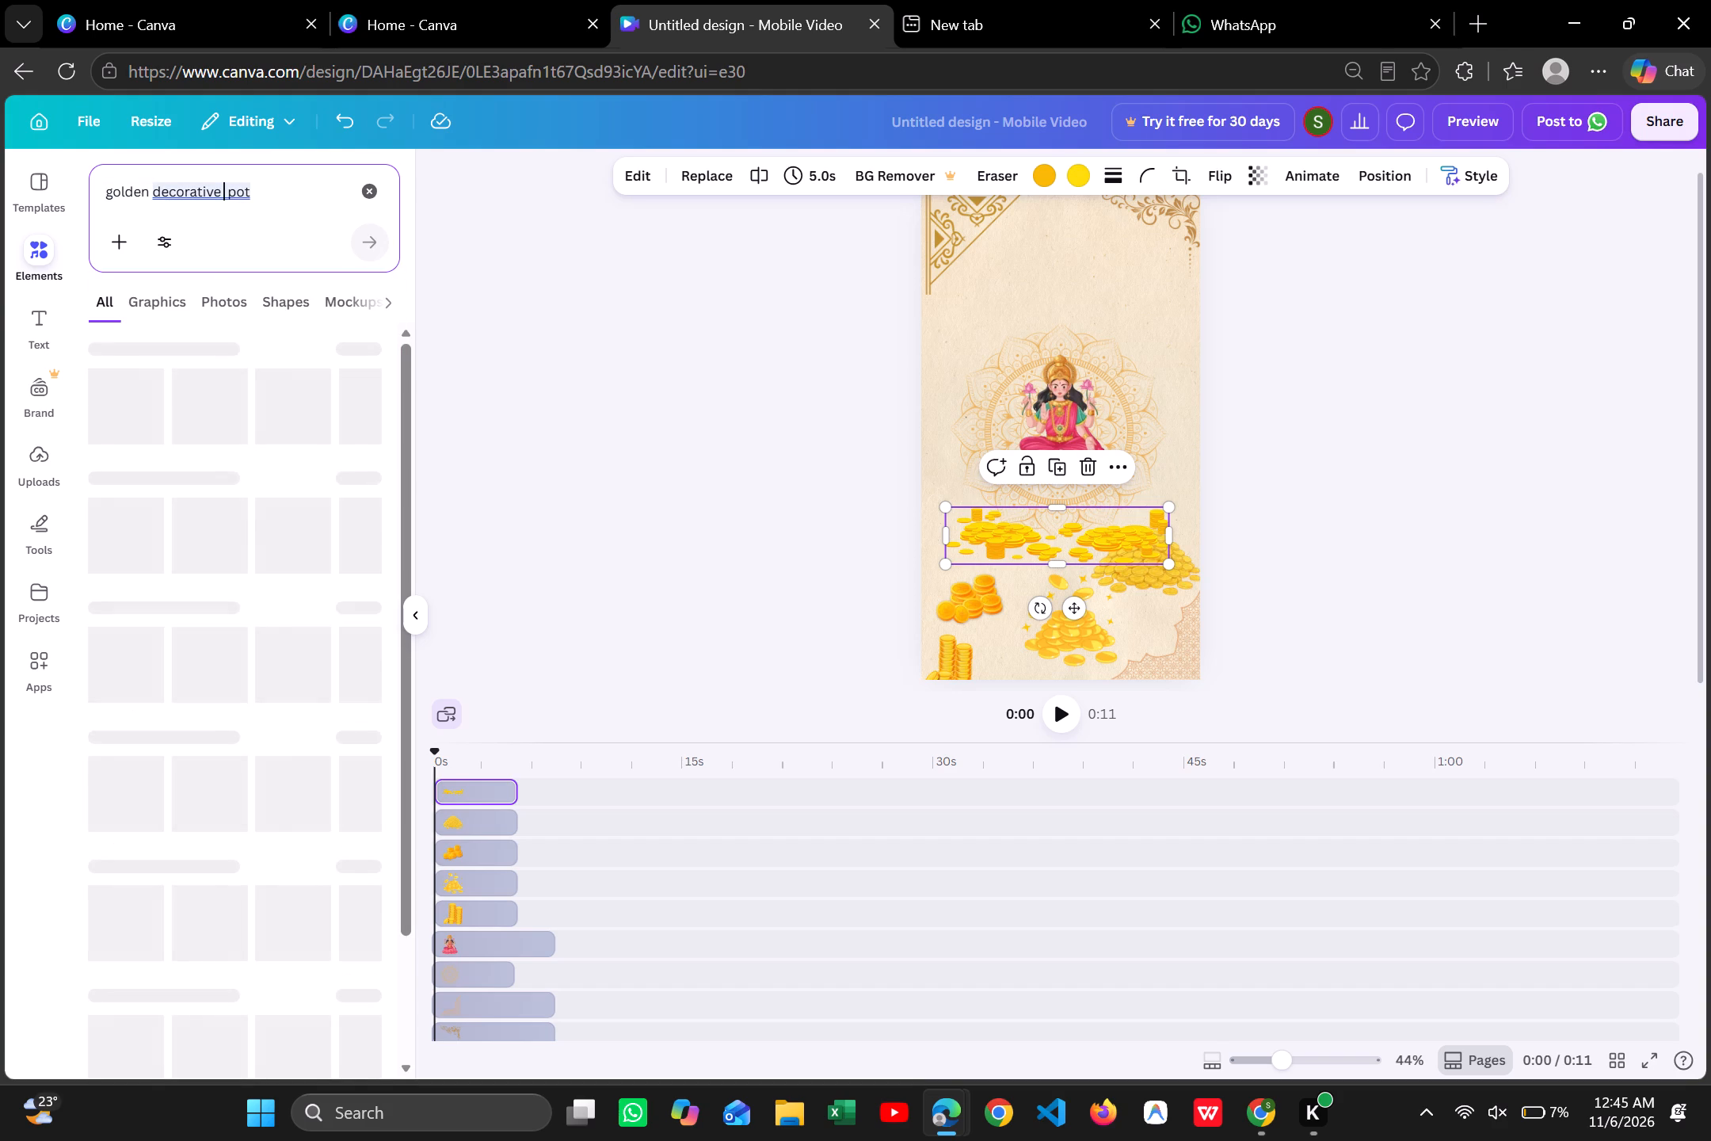
pyautogui.hscroll(-2, 192, 388)
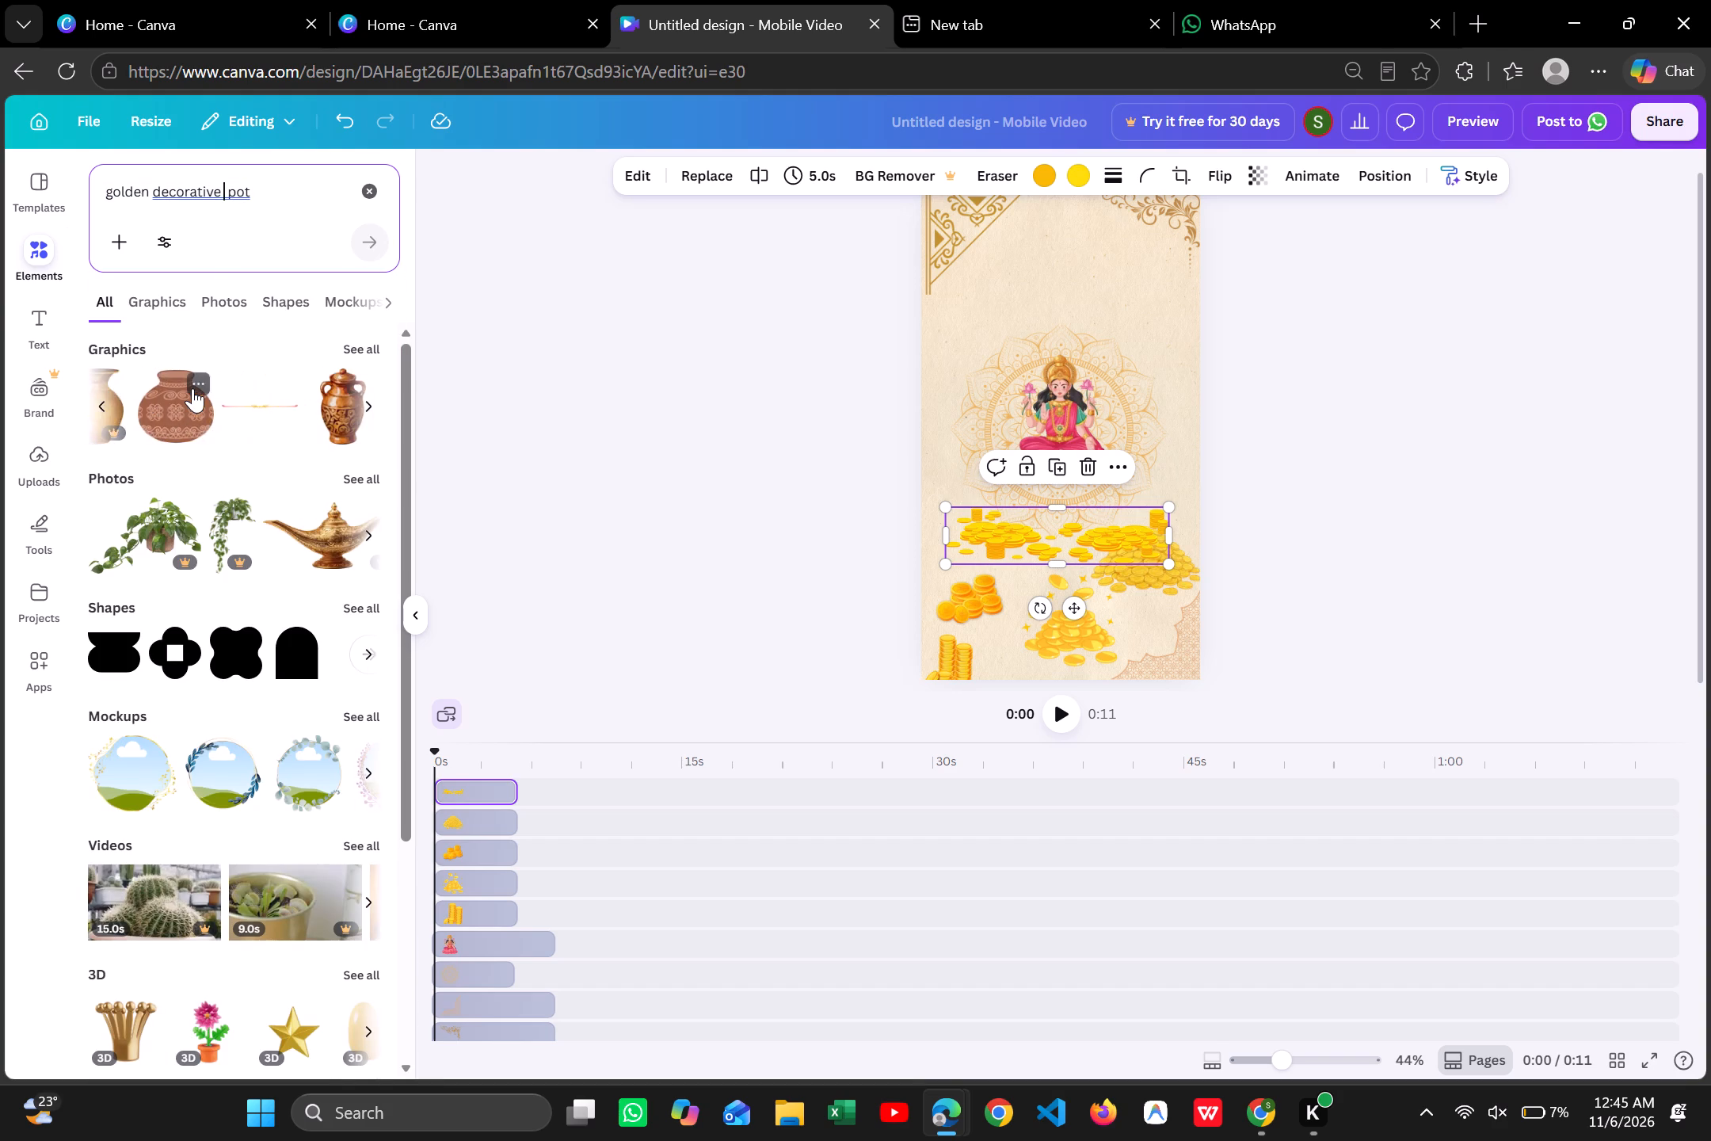
pyautogui.hscroll(-8, 192, 388)
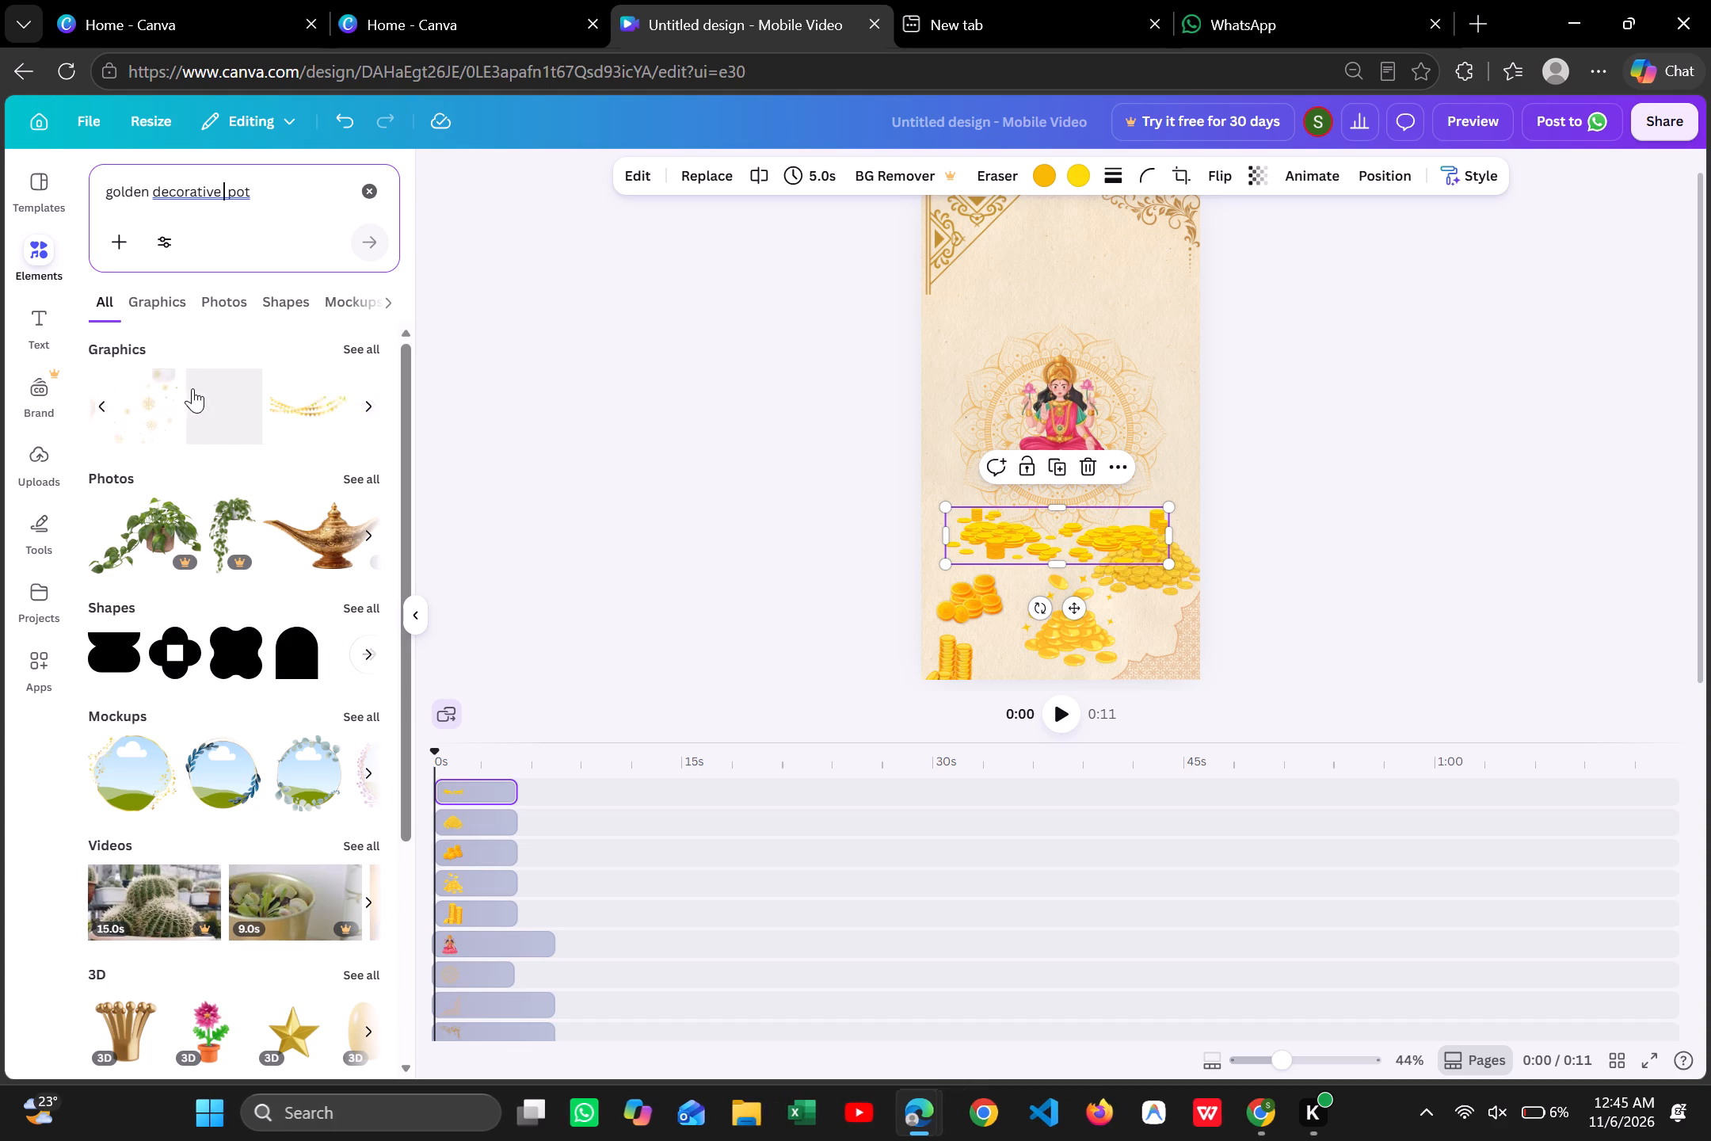
pyautogui.hscroll(-1, 192, 388)
# Dismiss the low-battery notice.
pyautogui.click(924, 602)
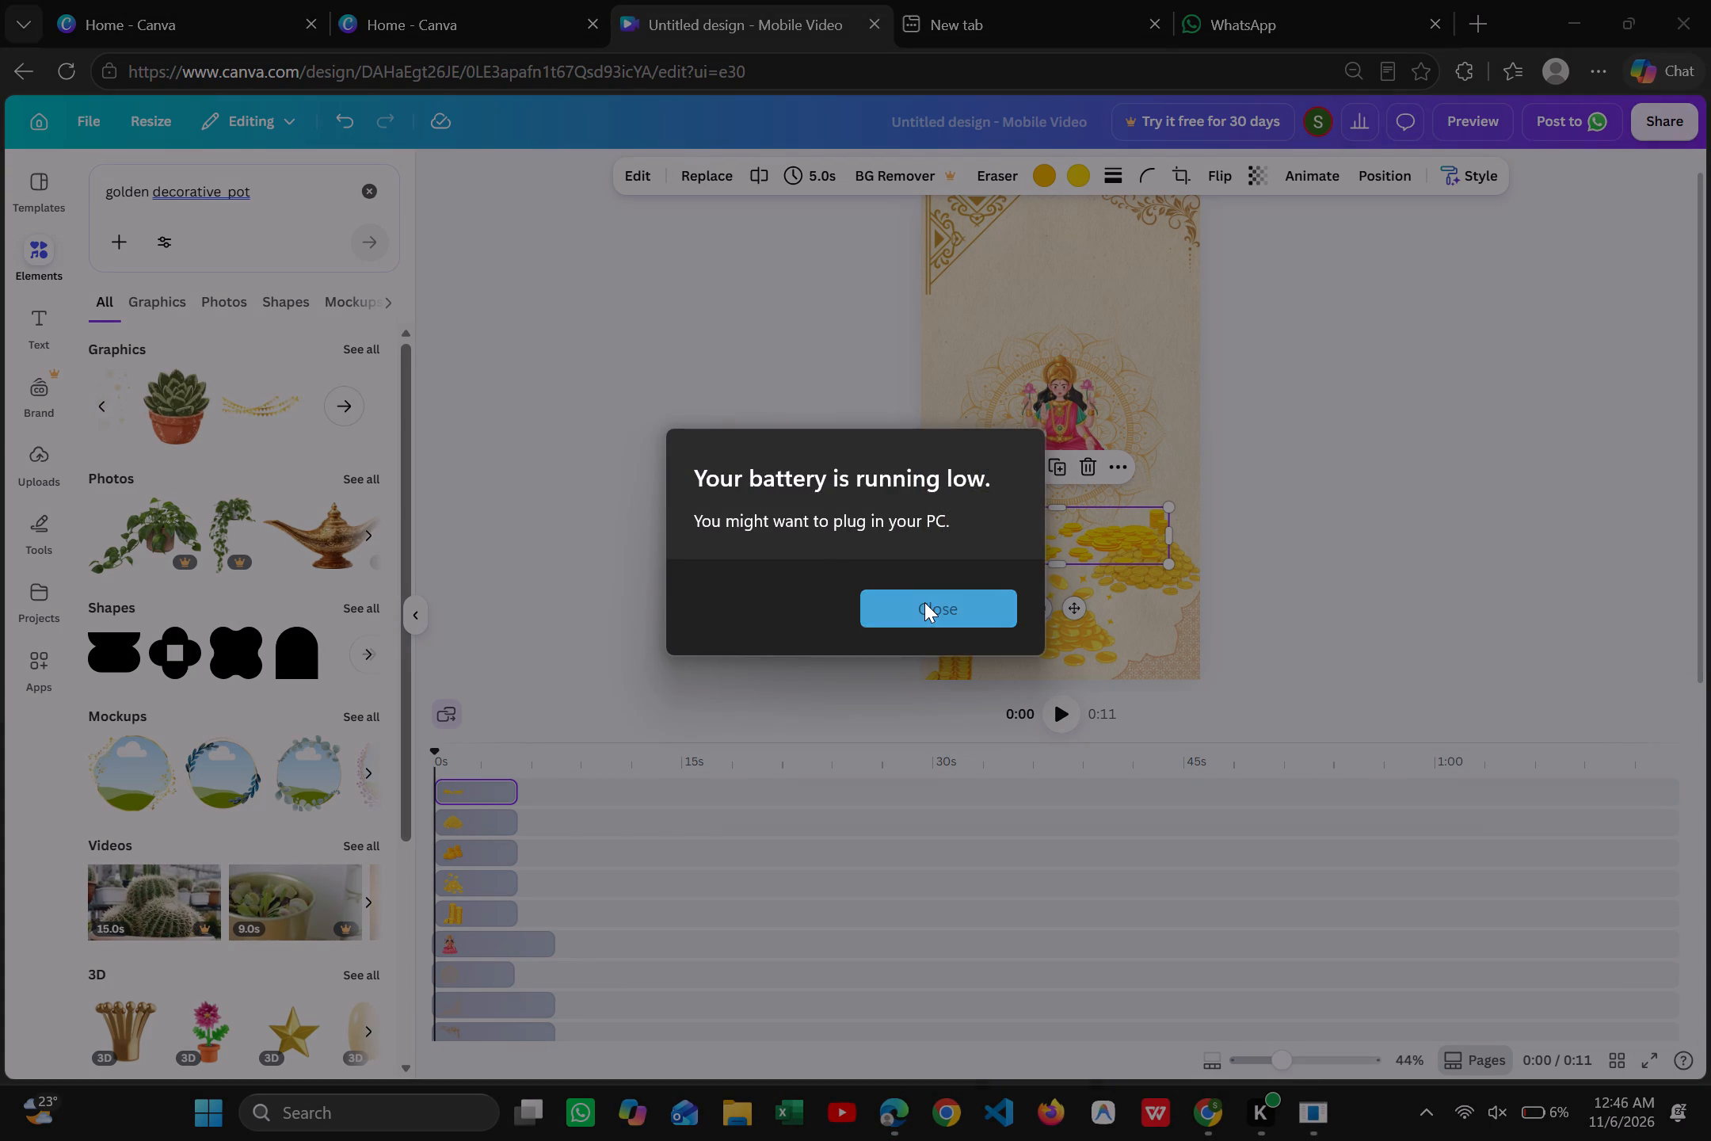
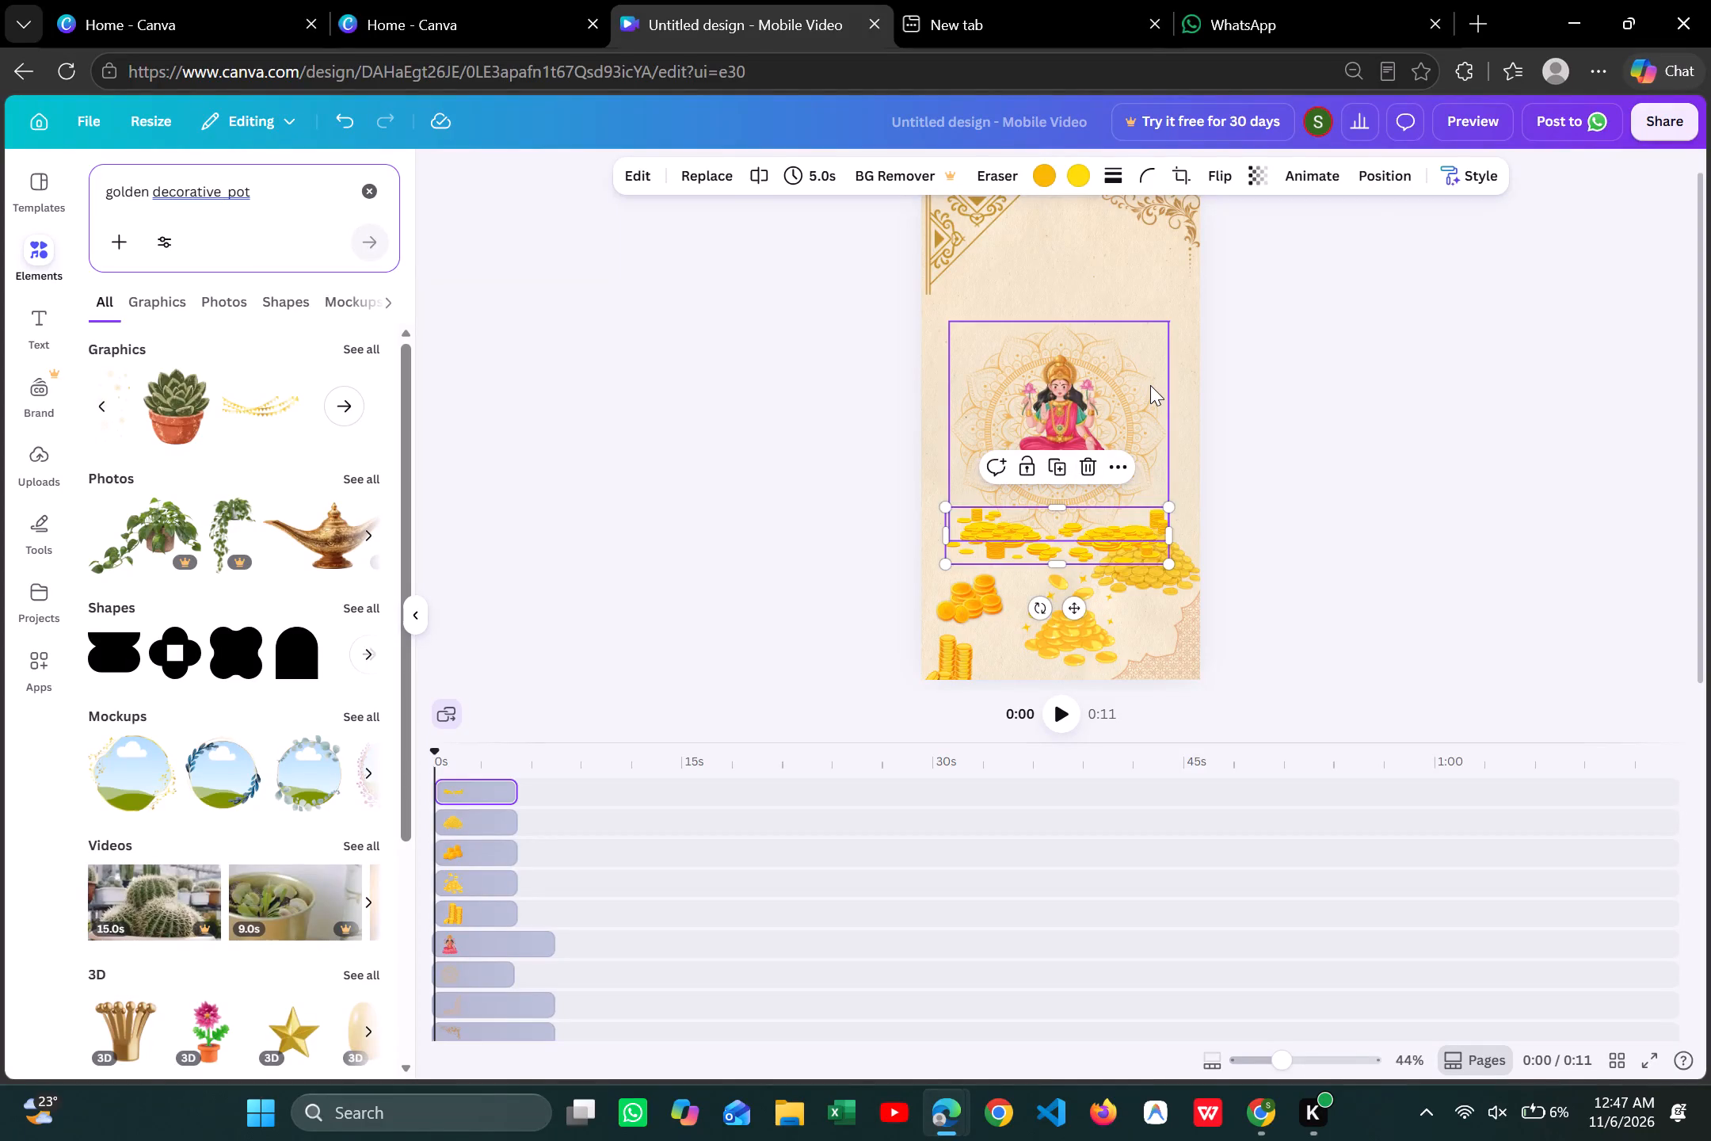
# Deselect the coin strip and search elements for "golden kalash".
pyautogui.click(1150, 385)
pyautogui.click(1301, 550)
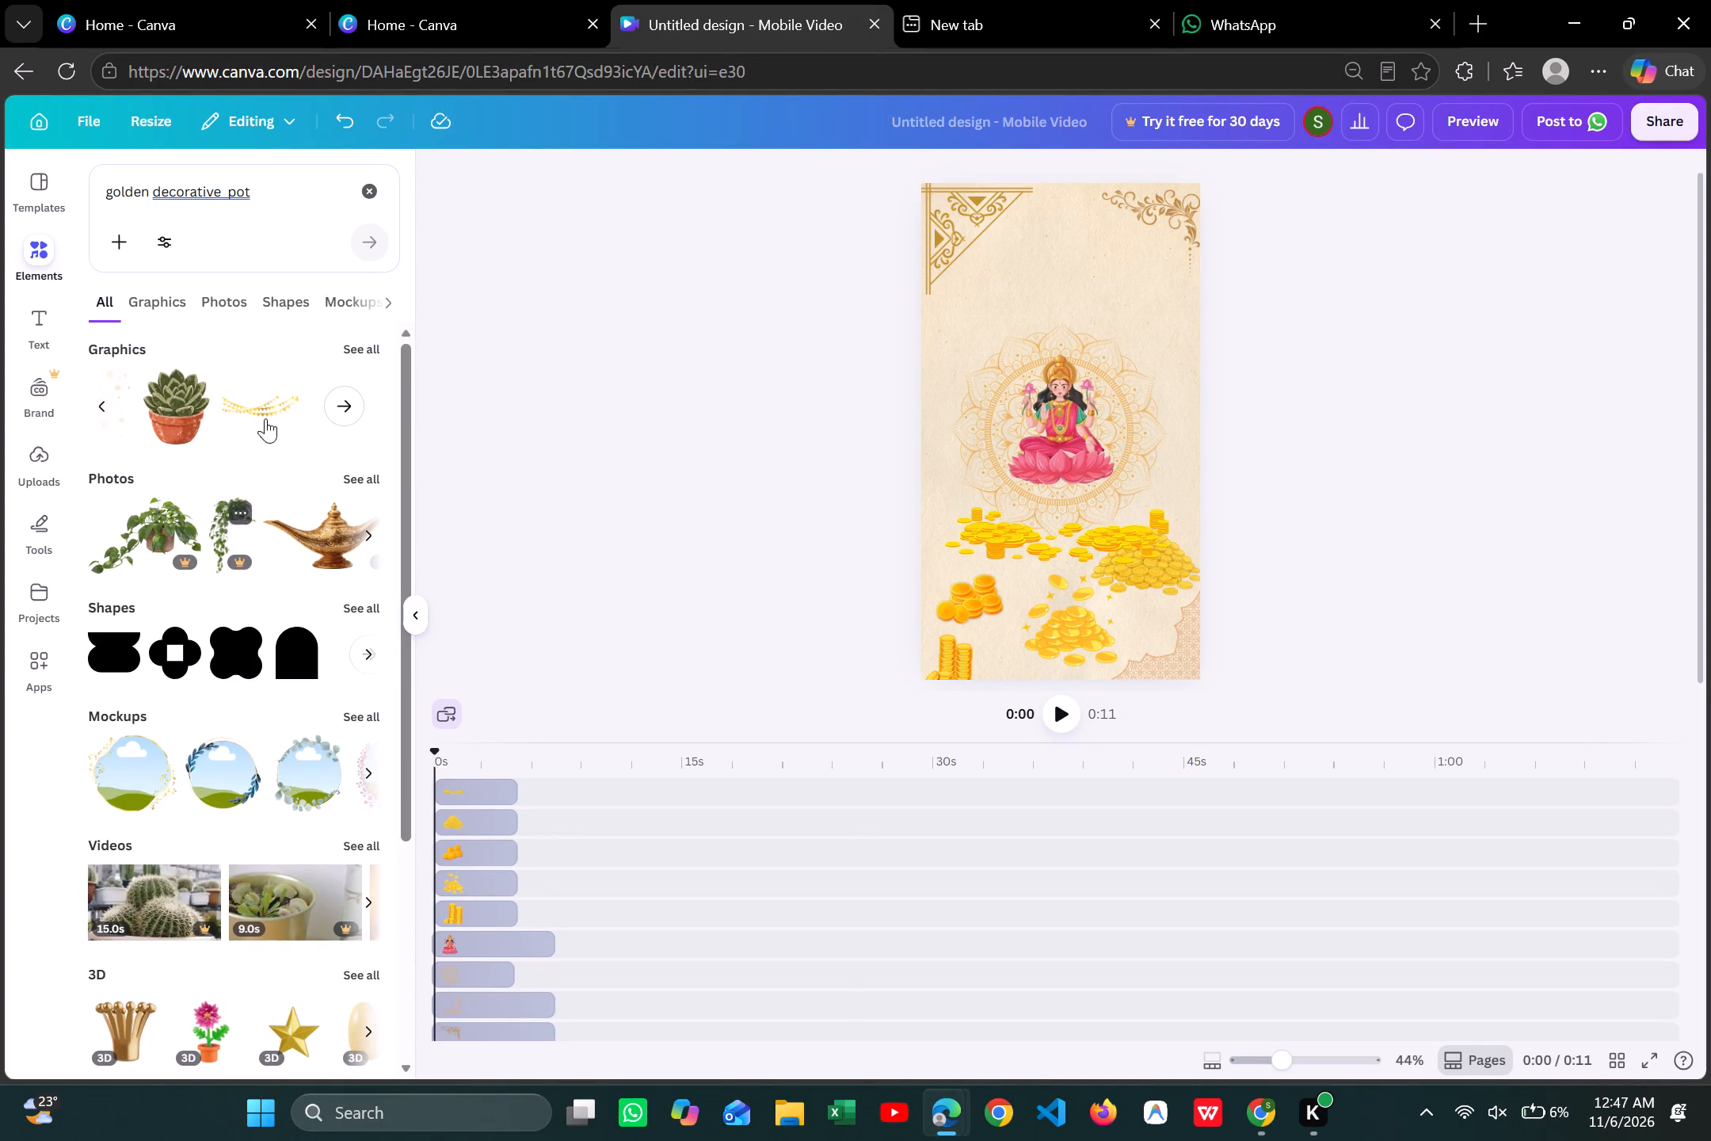
pyautogui.click(373, 199)
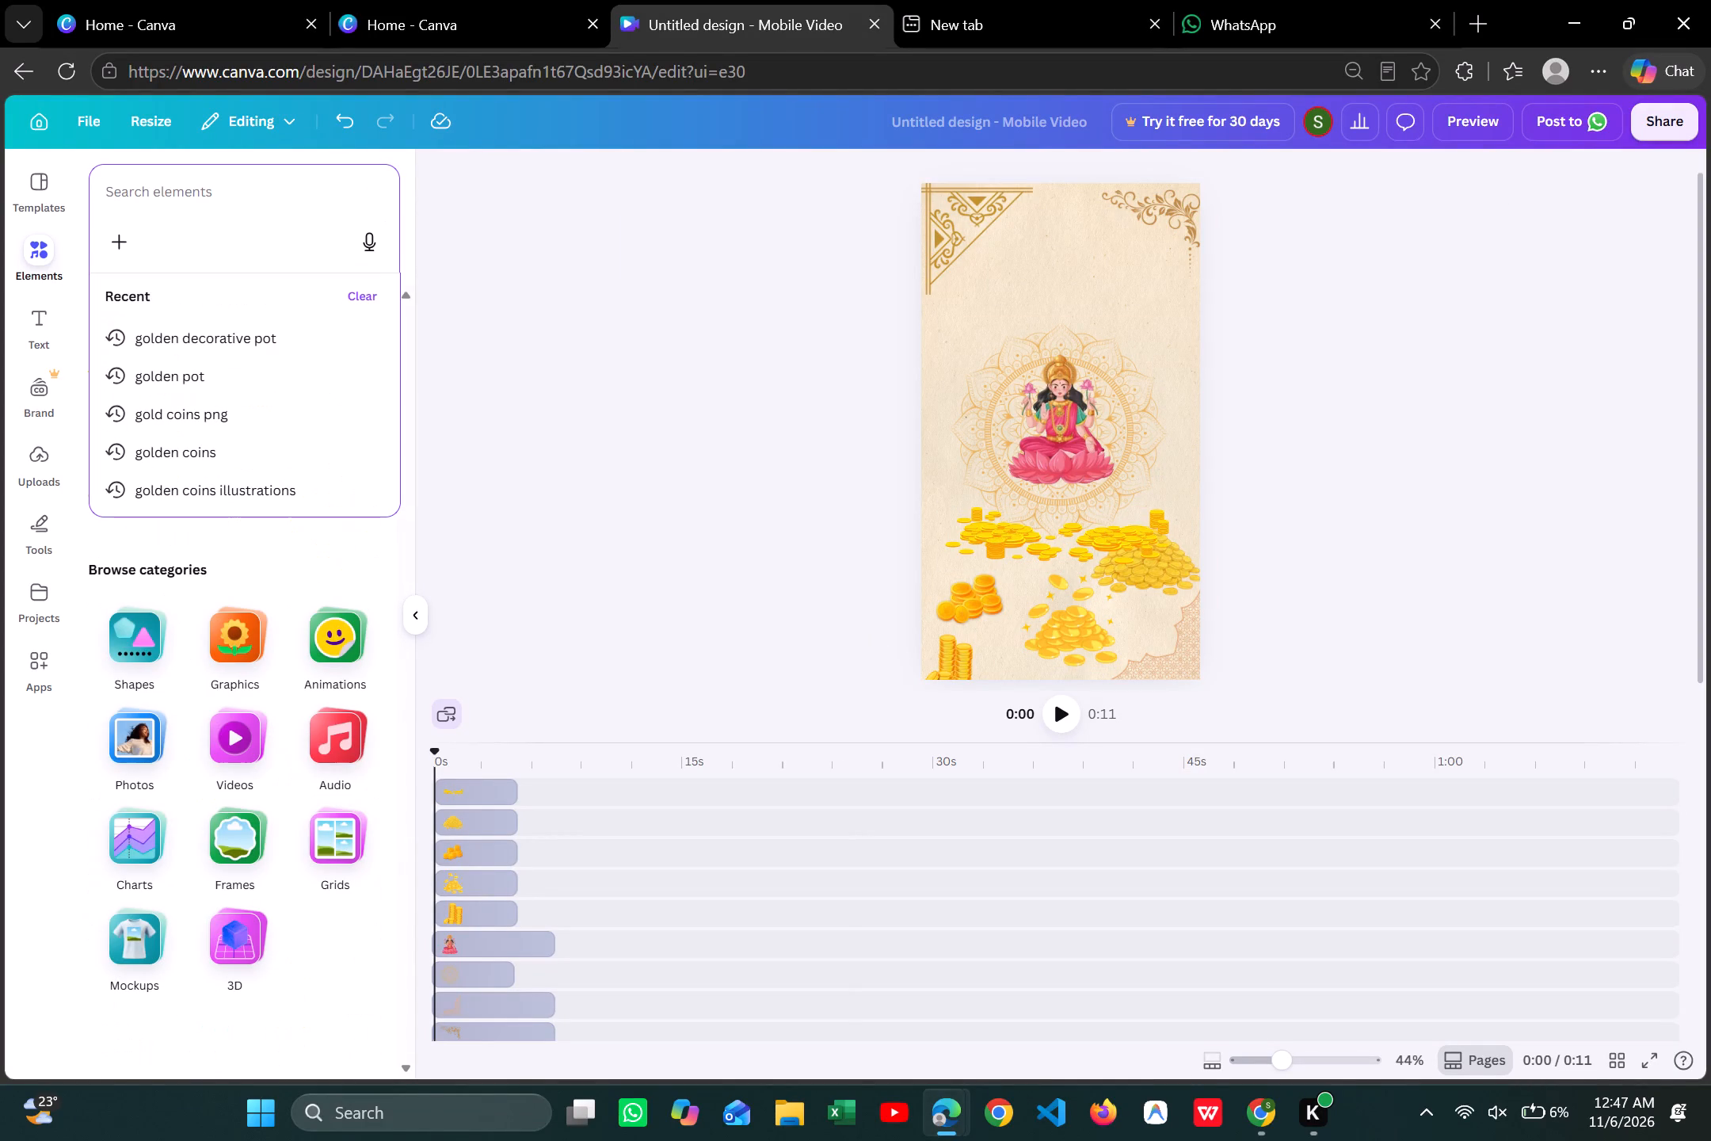
pyautogui.write('golde')
pyautogui.press('space')
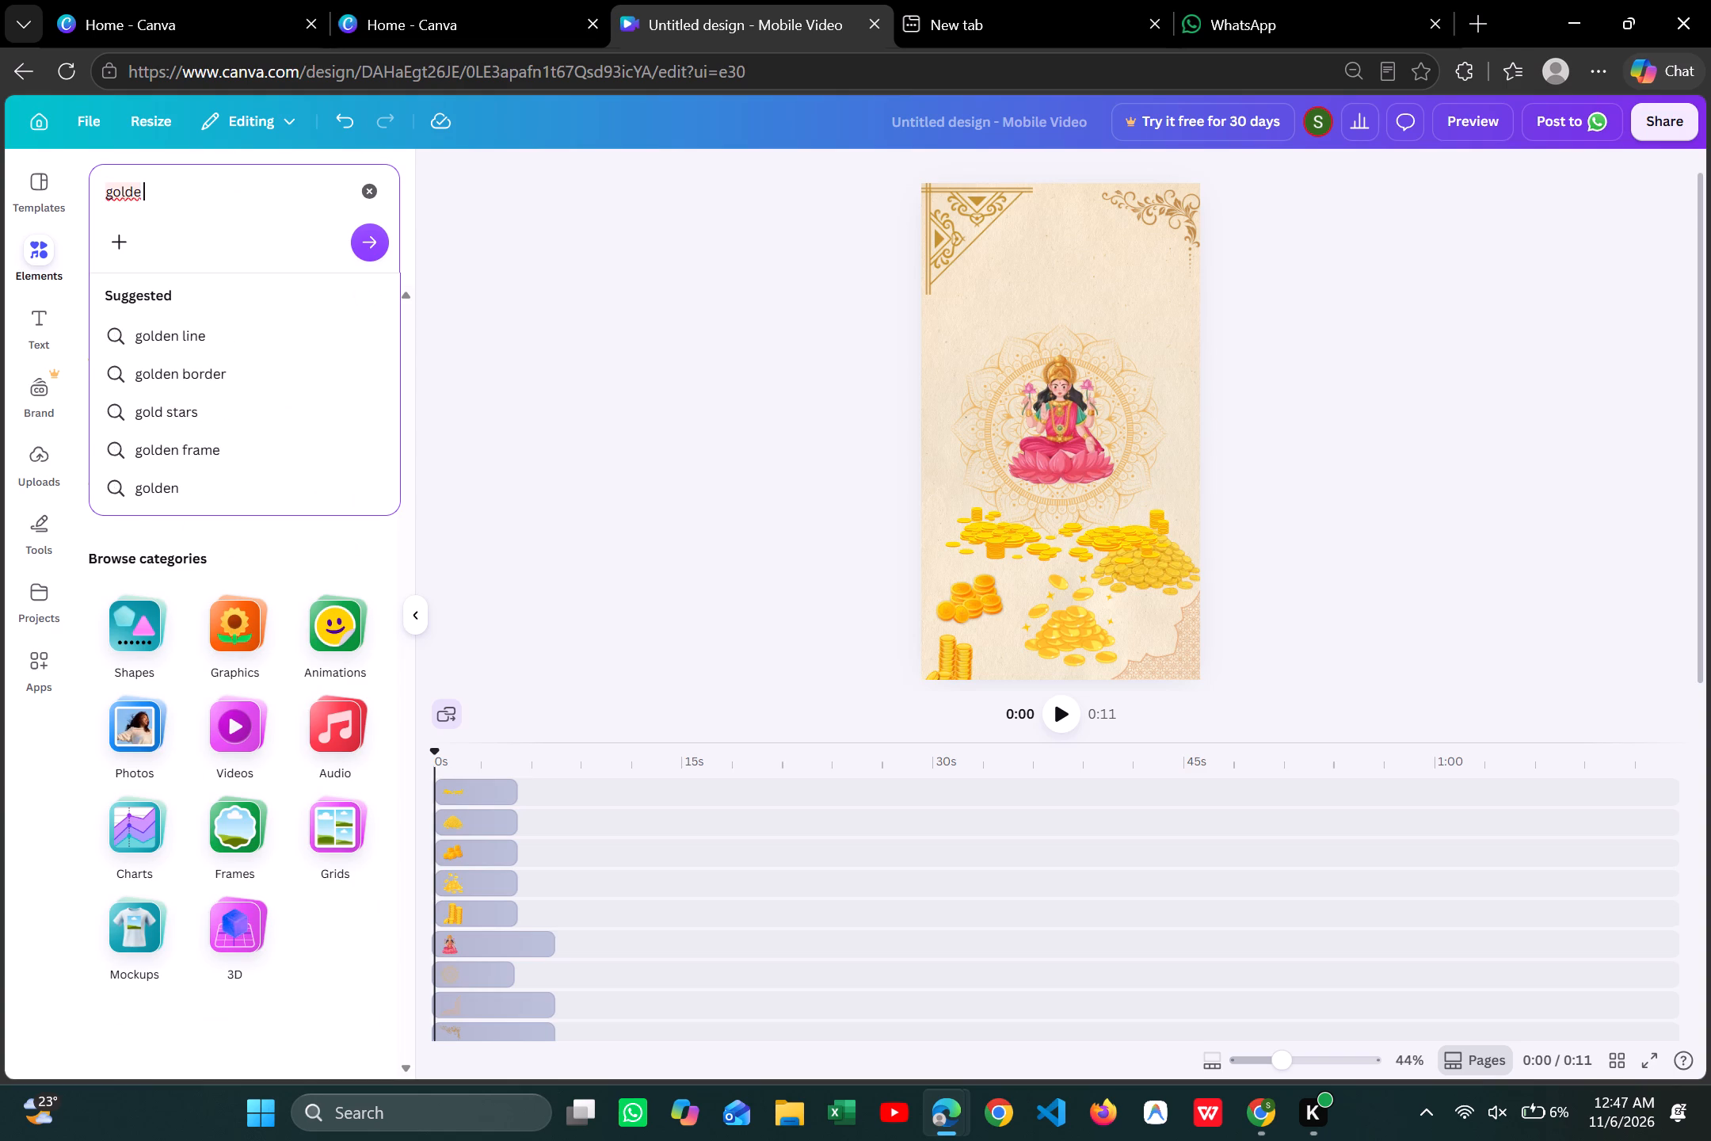
pyautogui.press('BackSpace')
pyautogui.write('n la')
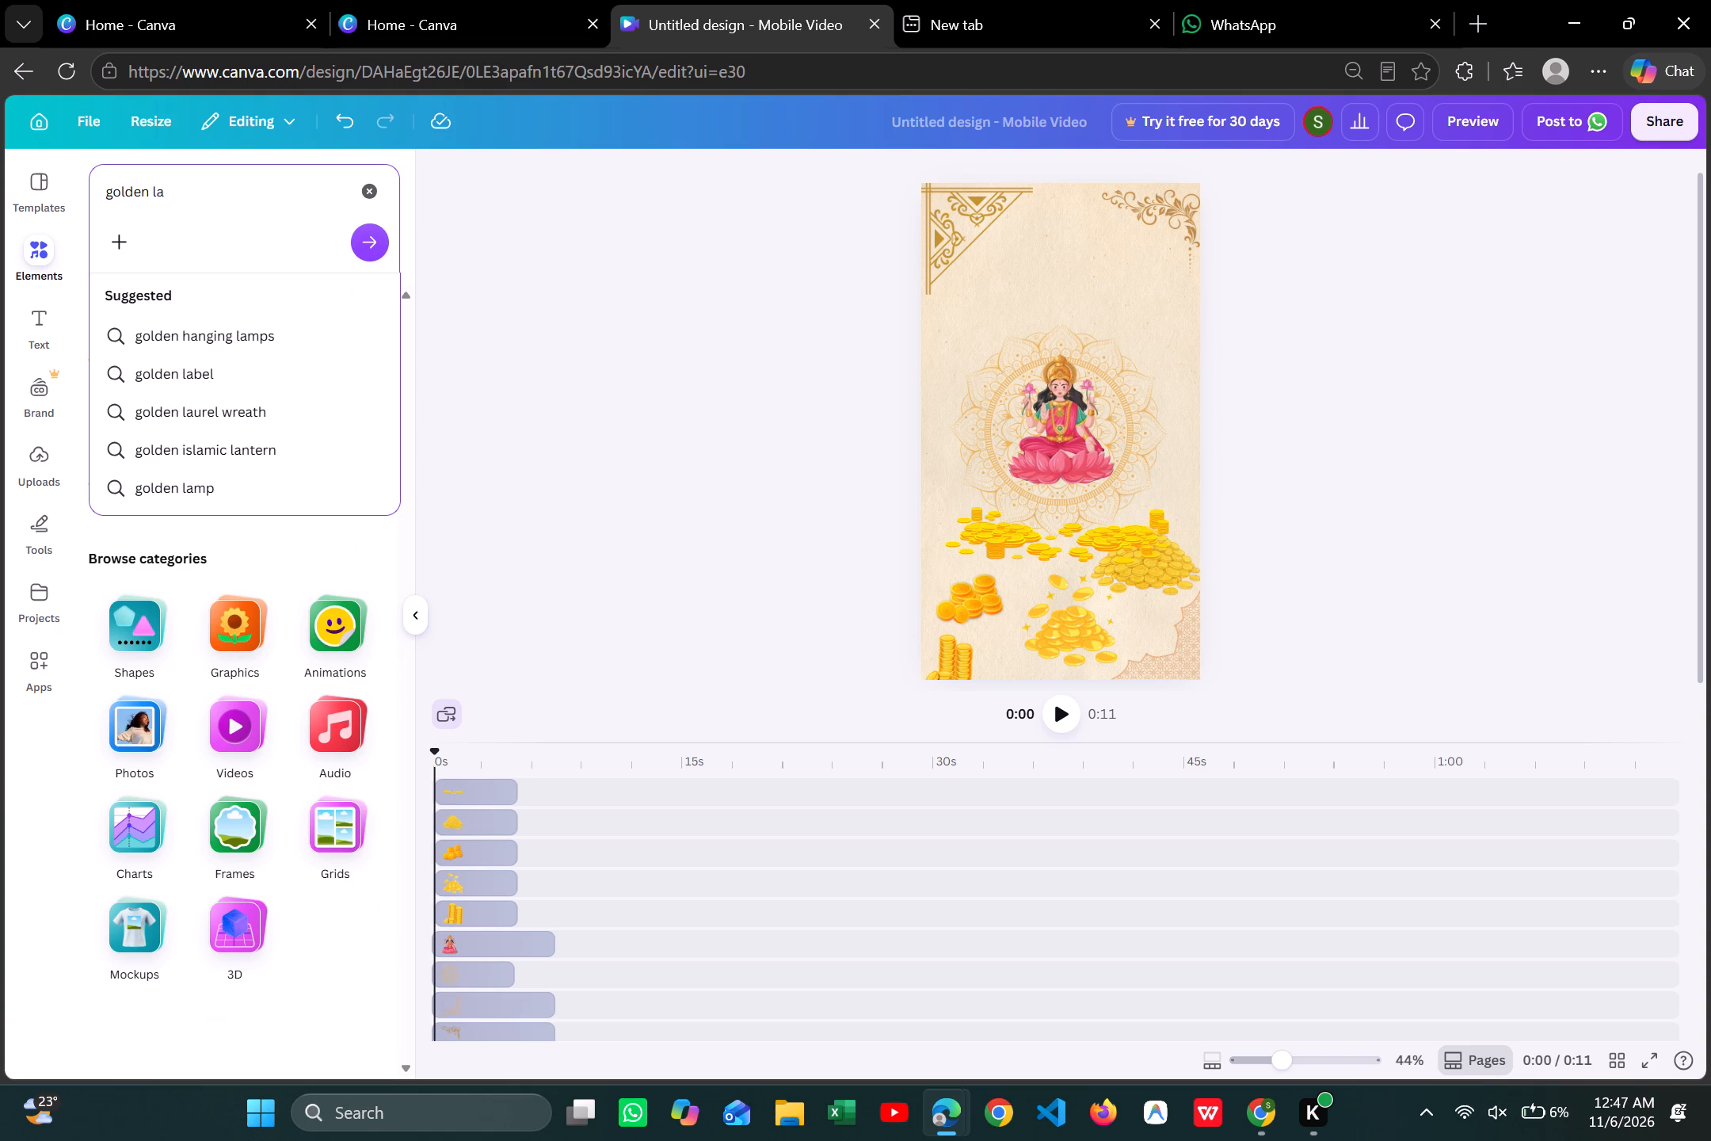
pyautogui.press('BackSpace')
pyautogui.press('BackSpace')
pyautogui.press('BackSpace')
pyautogui.press('space')
pyautogui.write('kalash')
pyautogui.press('Return')
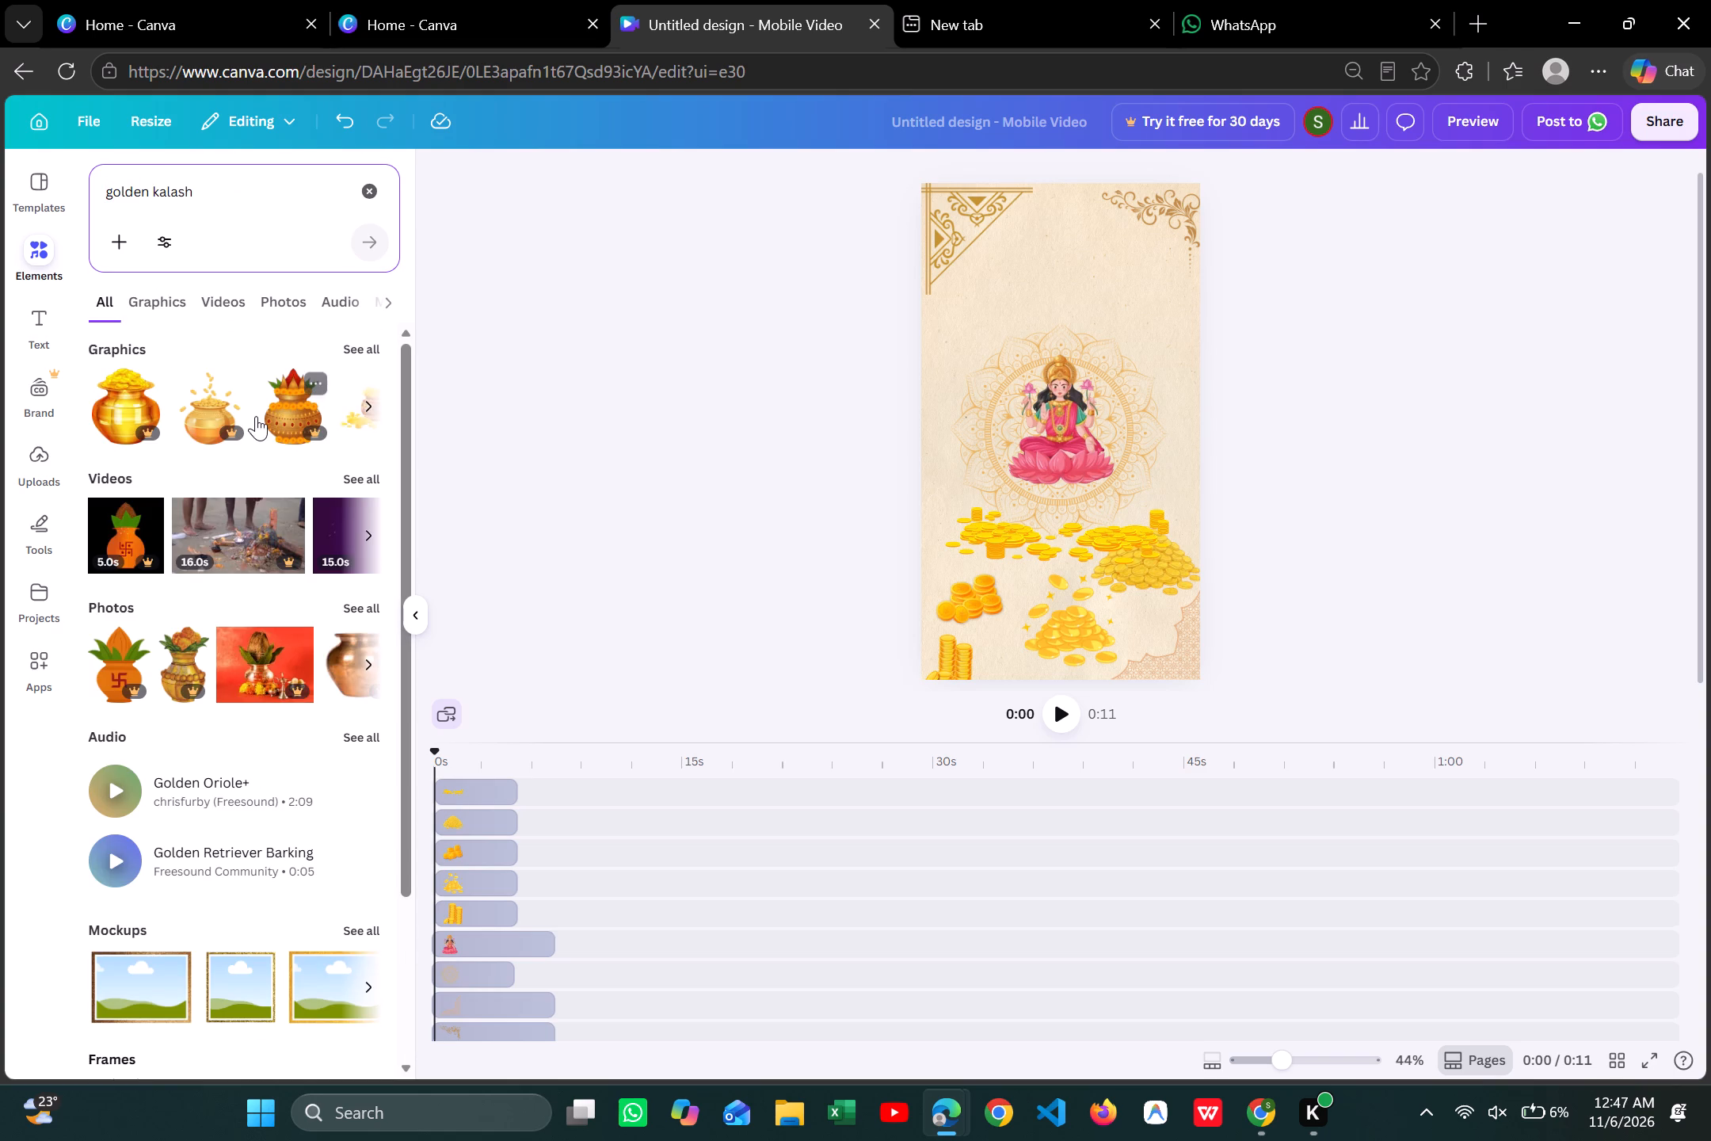
# Look through the row of kalash graphics in the overall results for a suitable pot.
pyautogui.hscroll(-2, 256, 416)
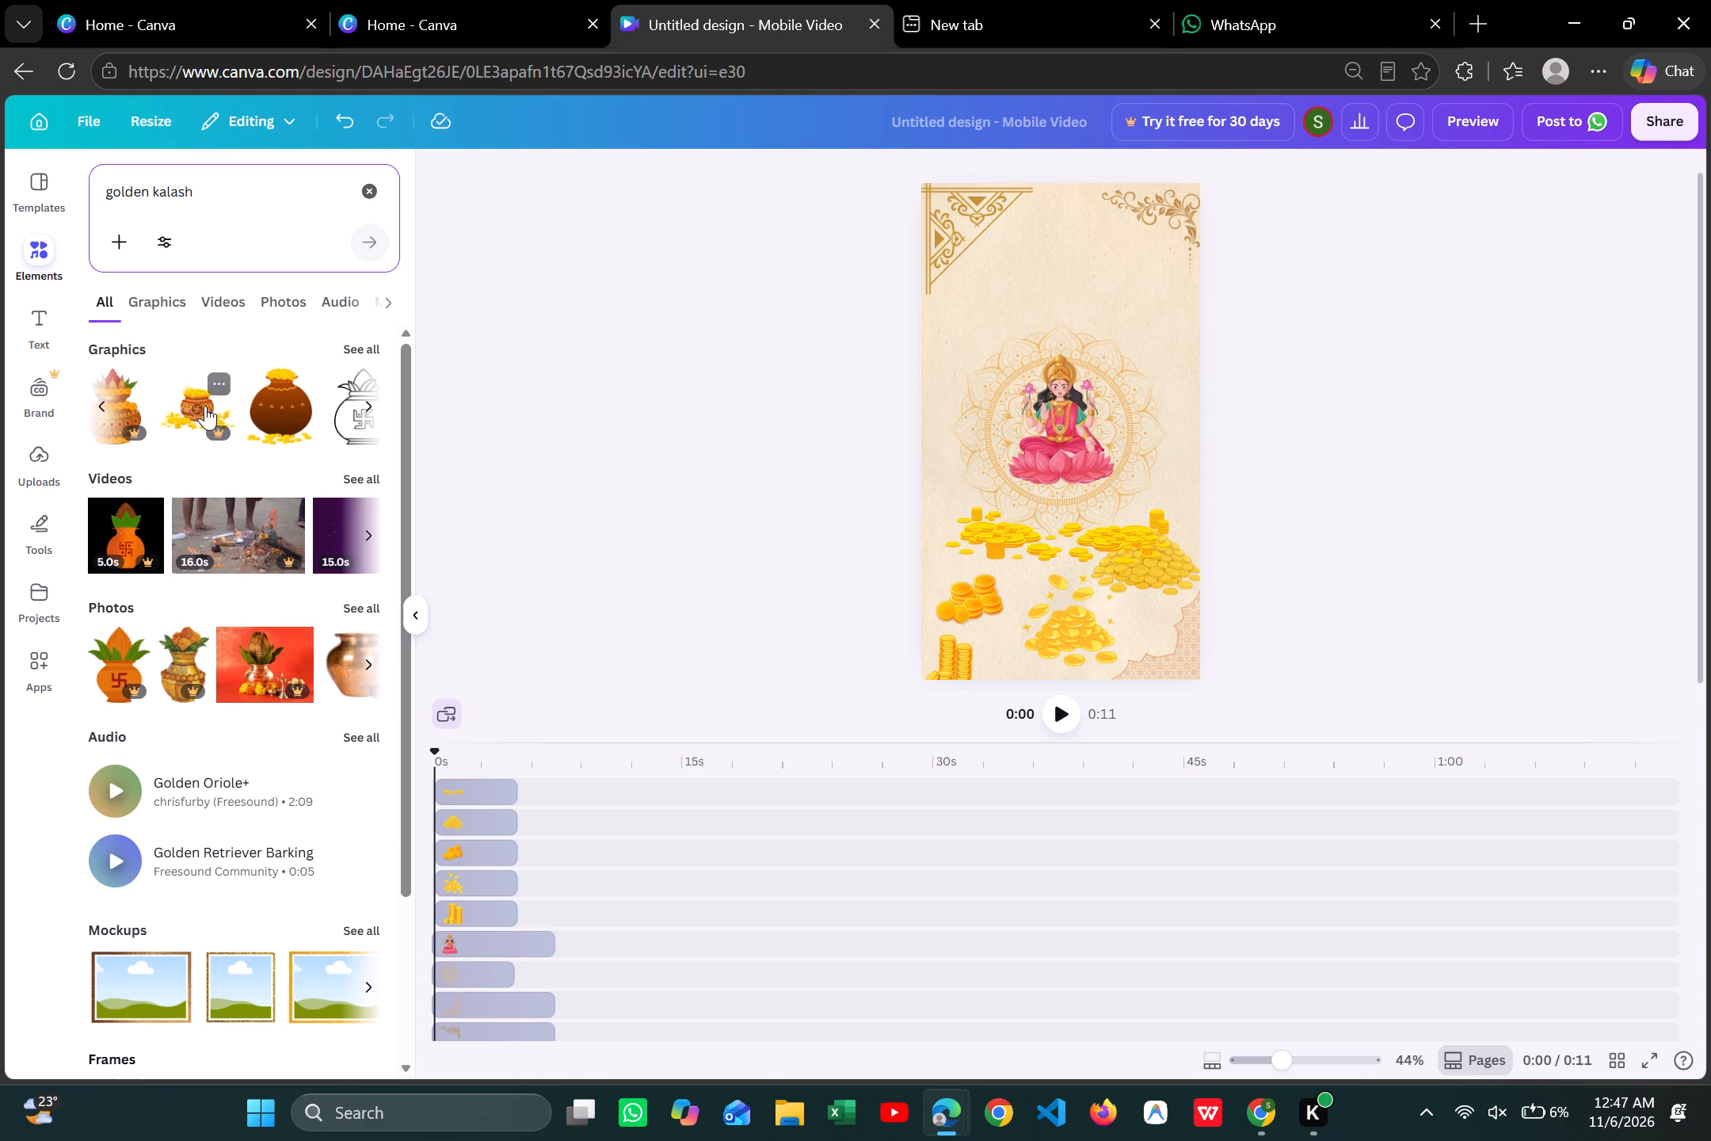
pyautogui.hscroll(-3, 230, 413)
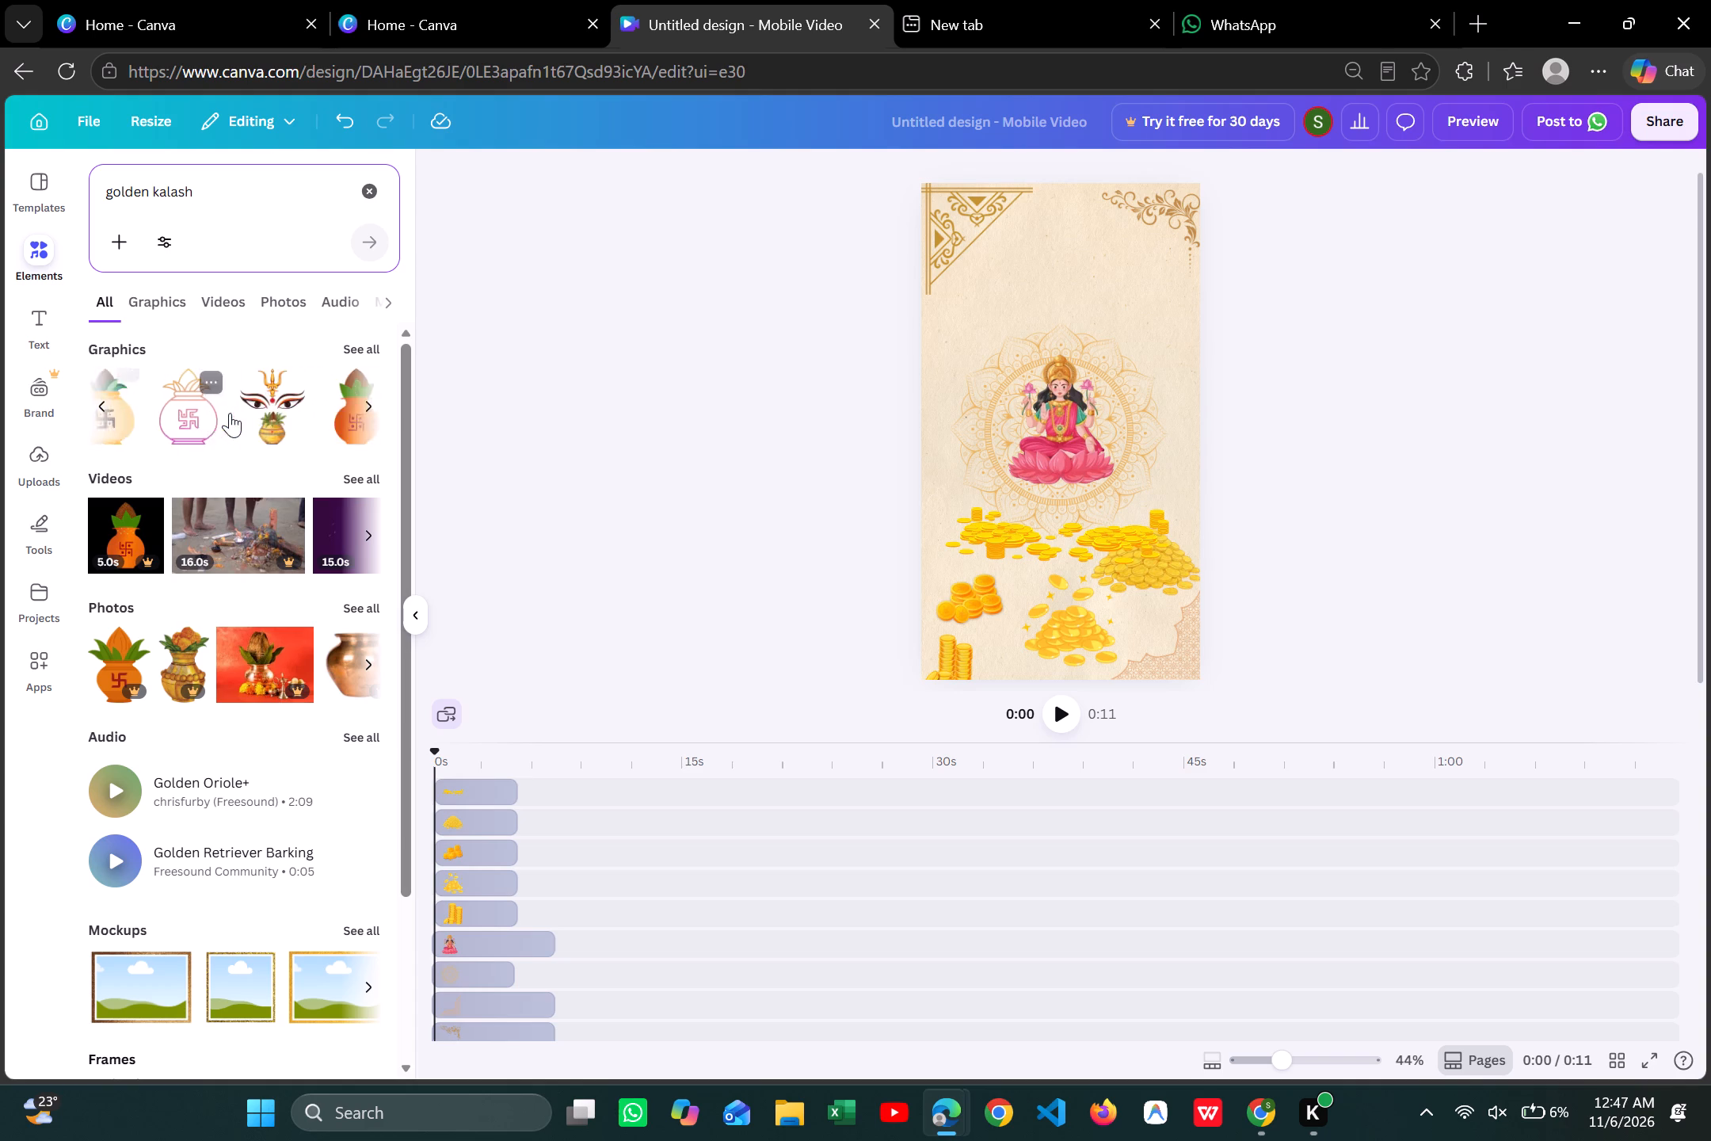
pyautogui.hscroll(-5, 230, 413)
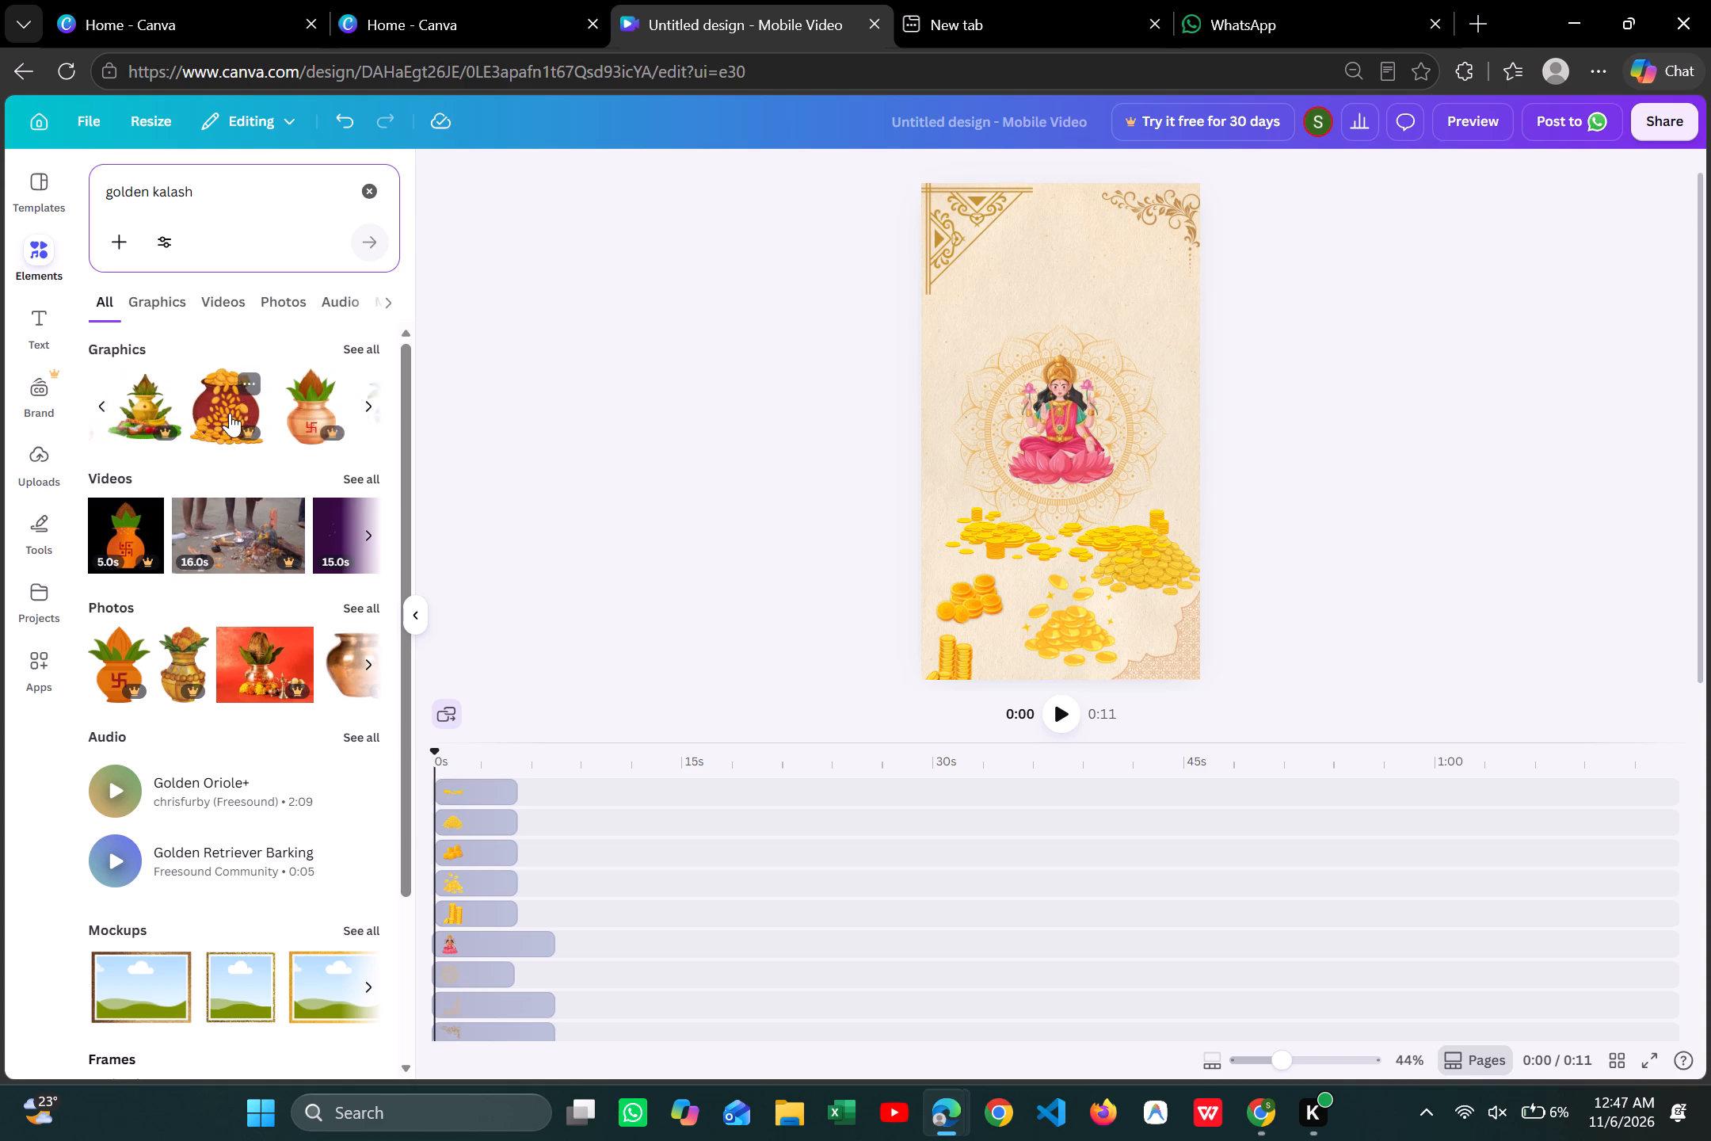
pyautogui.hscroll(-4, 230, 413)
pyautogui.hscroll(4, 230, 413)
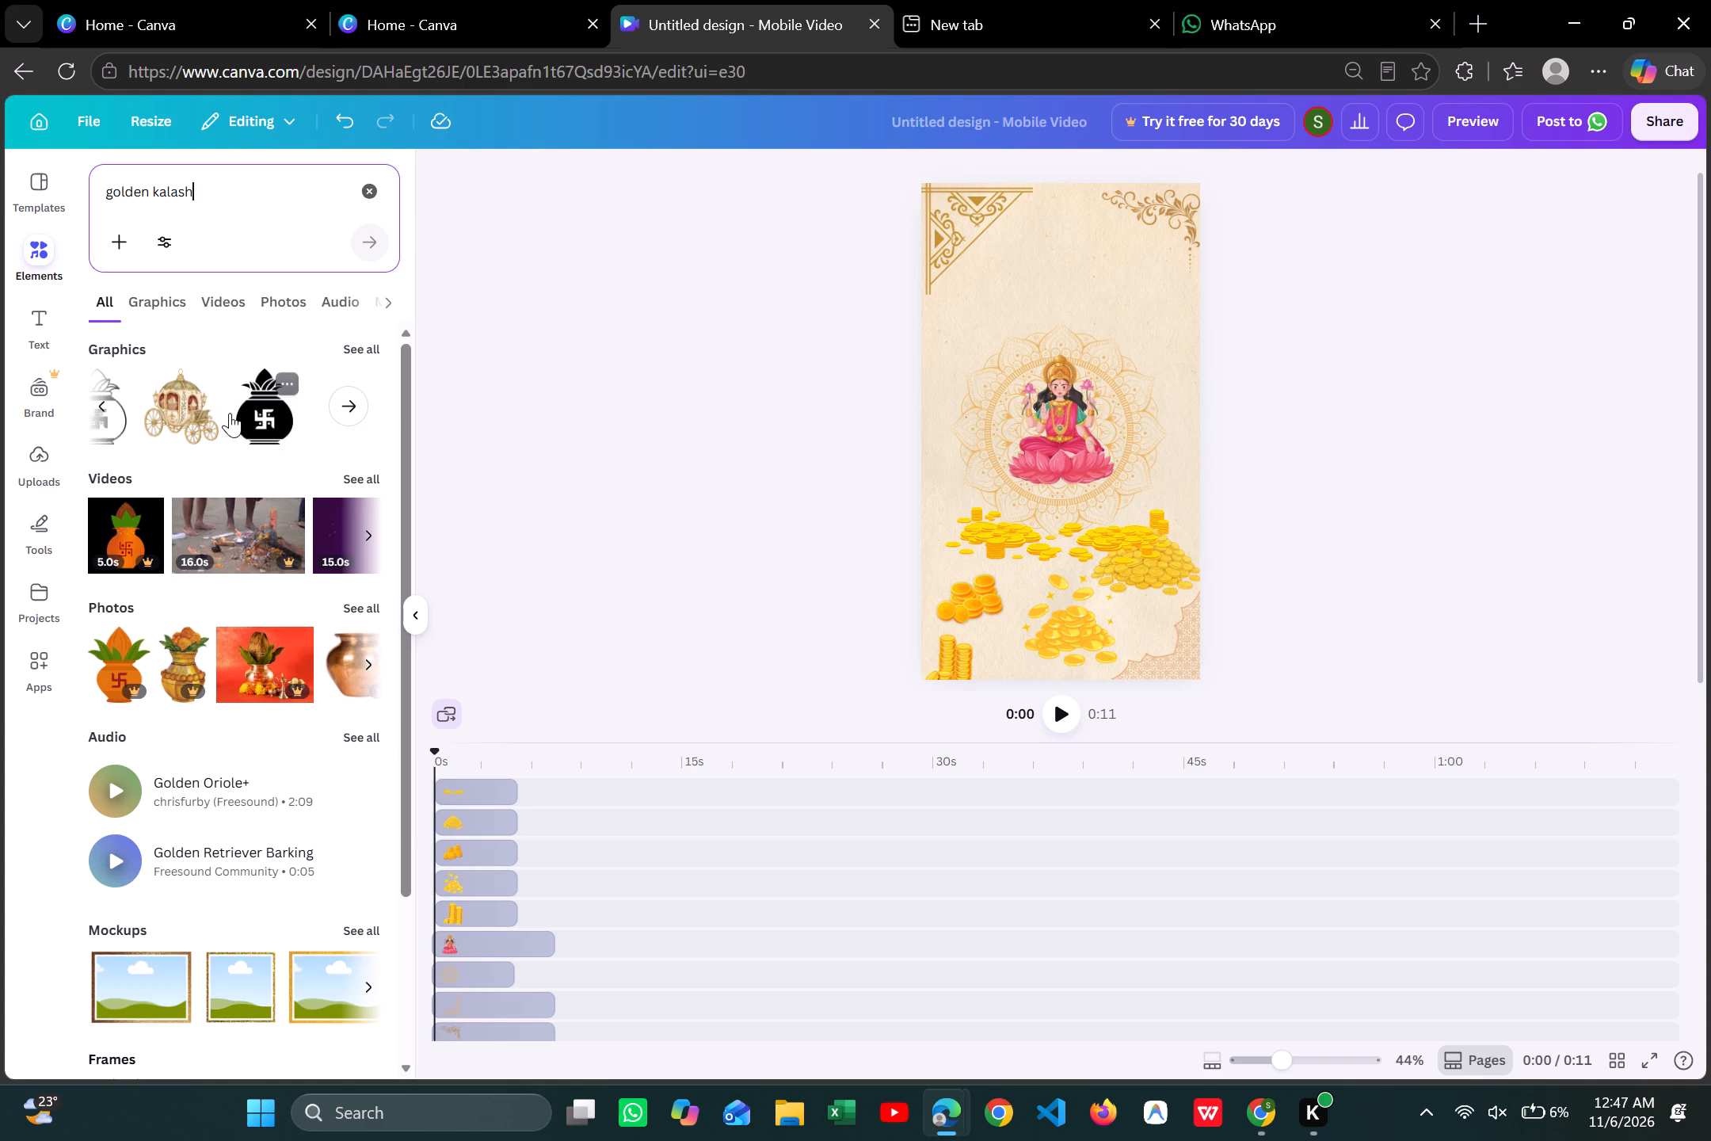
pyautogui.hscroll(4, 230, 413)
# Restrict the "golden kalash" results to graphics and look through them for a usable pot.
pyautogui.moveTo(157, 279); pyautogui.dragTo(157, 292)
pyautogui.click(157, 292)
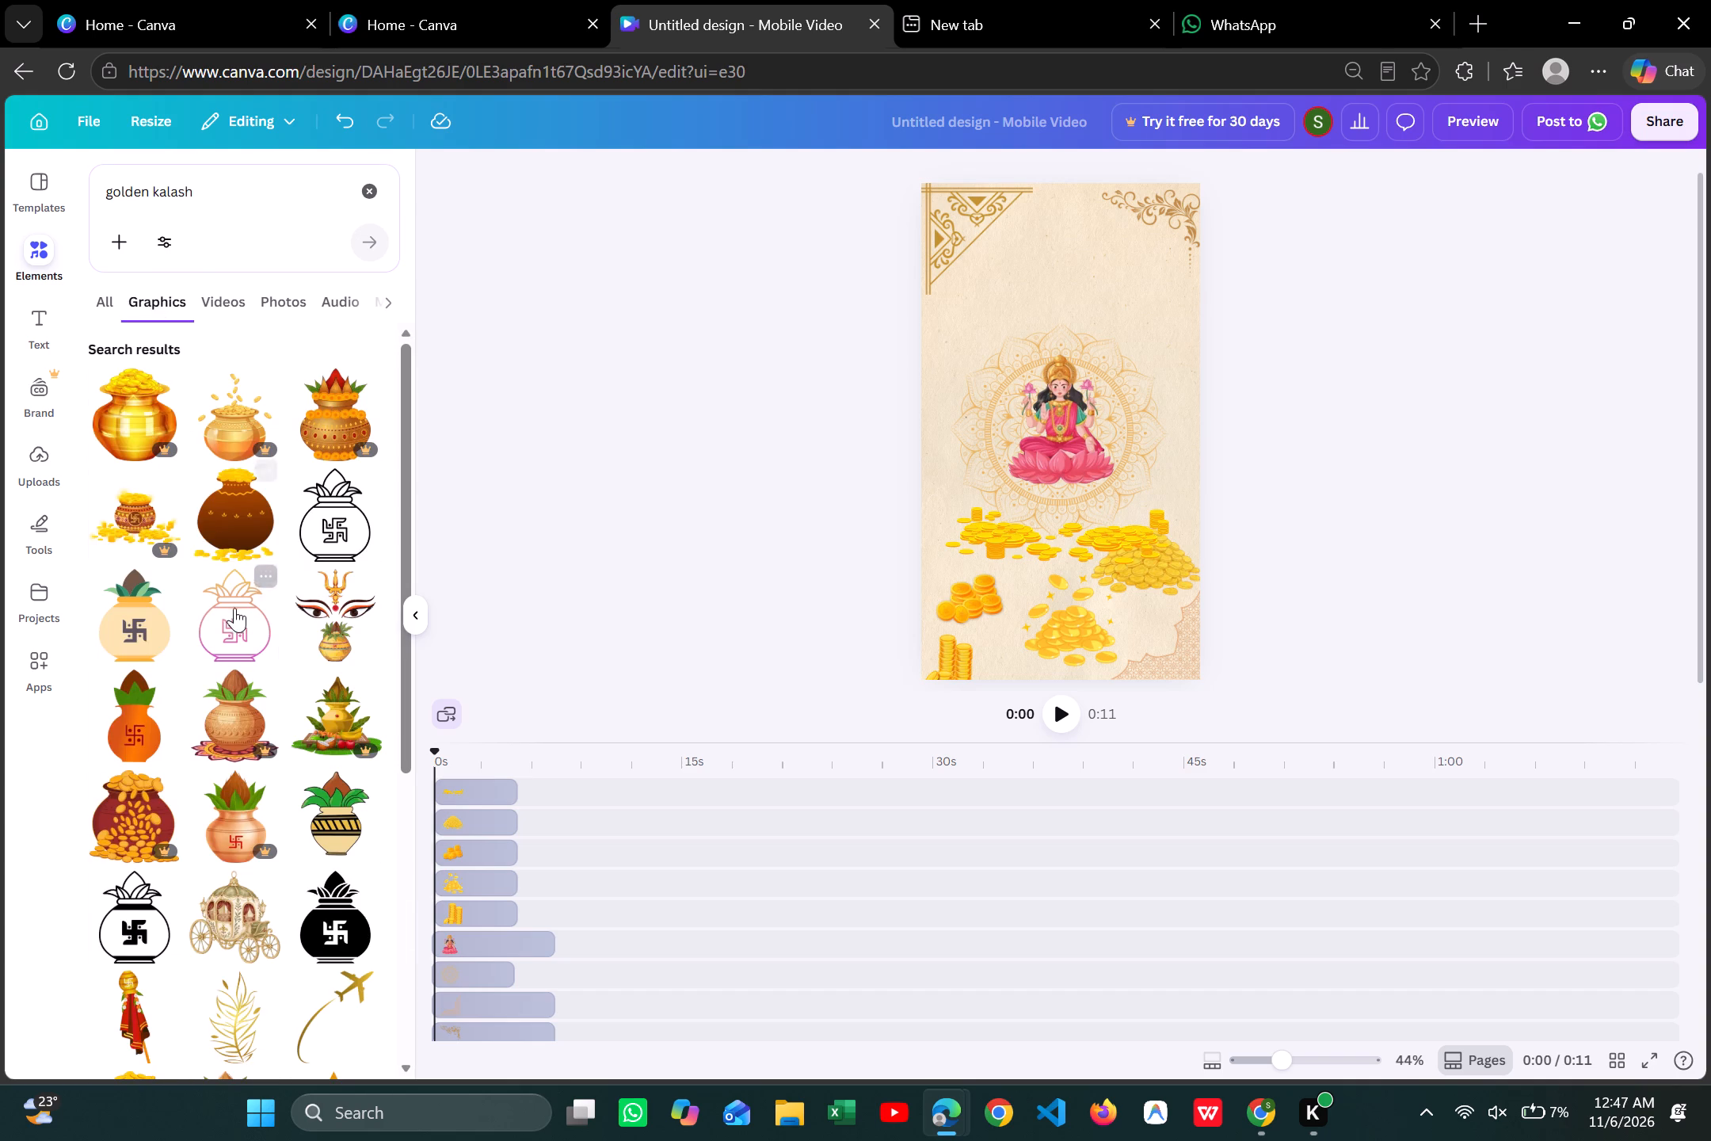
pyautogui.scroll(-3, 236, 607)
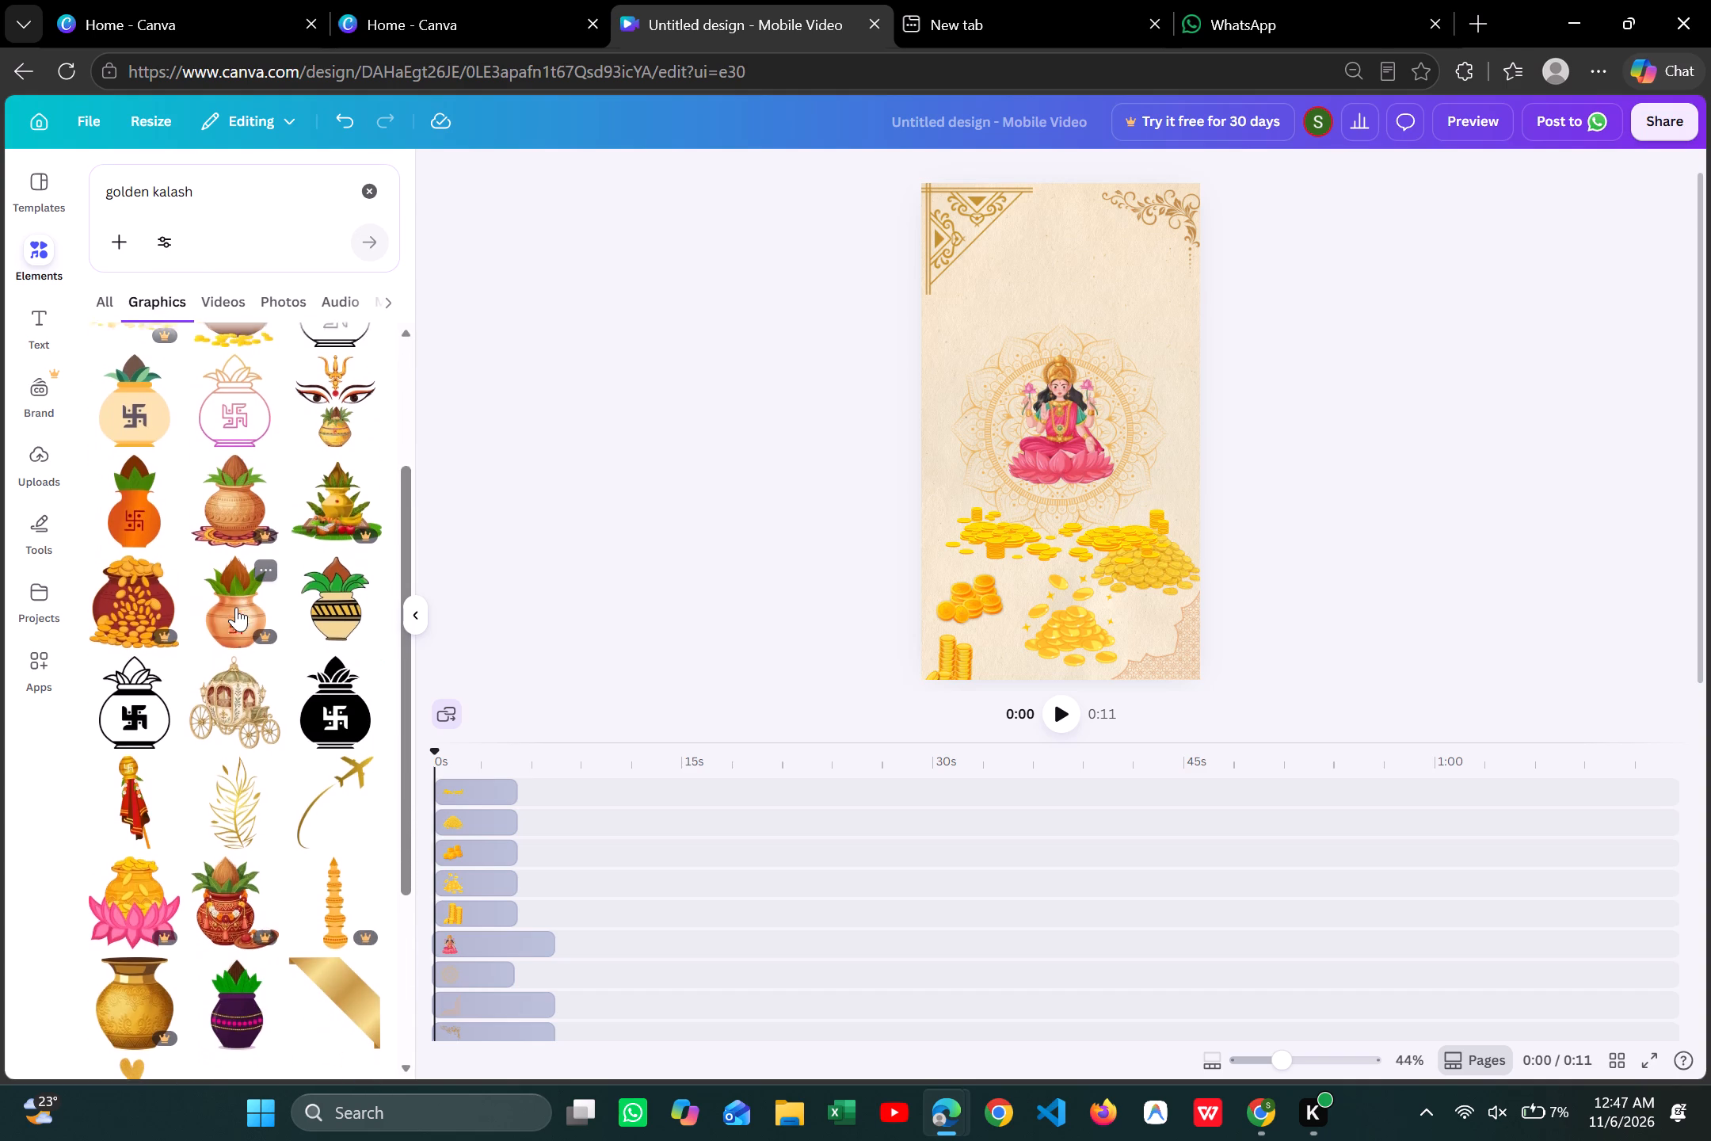
pyautogui.scroll(-3, 236, 607)
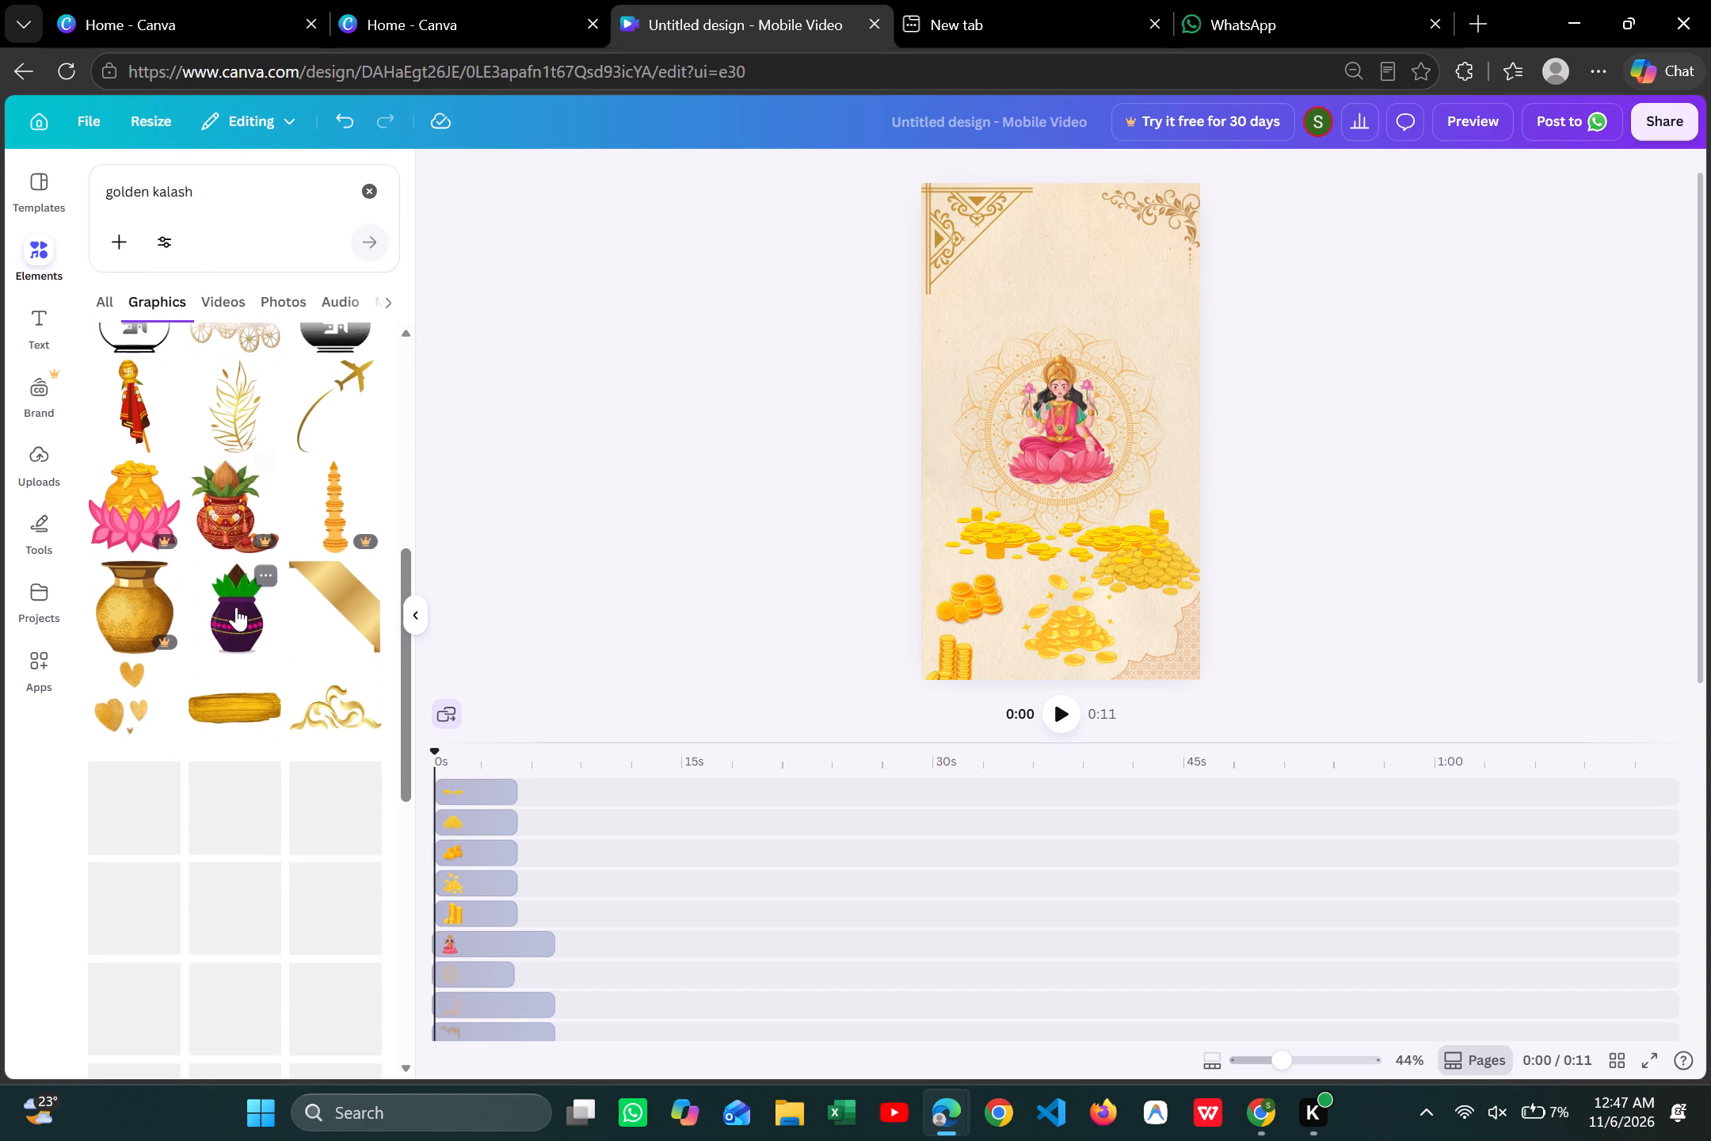
pyautogui.scroll(-2, 236, 607)
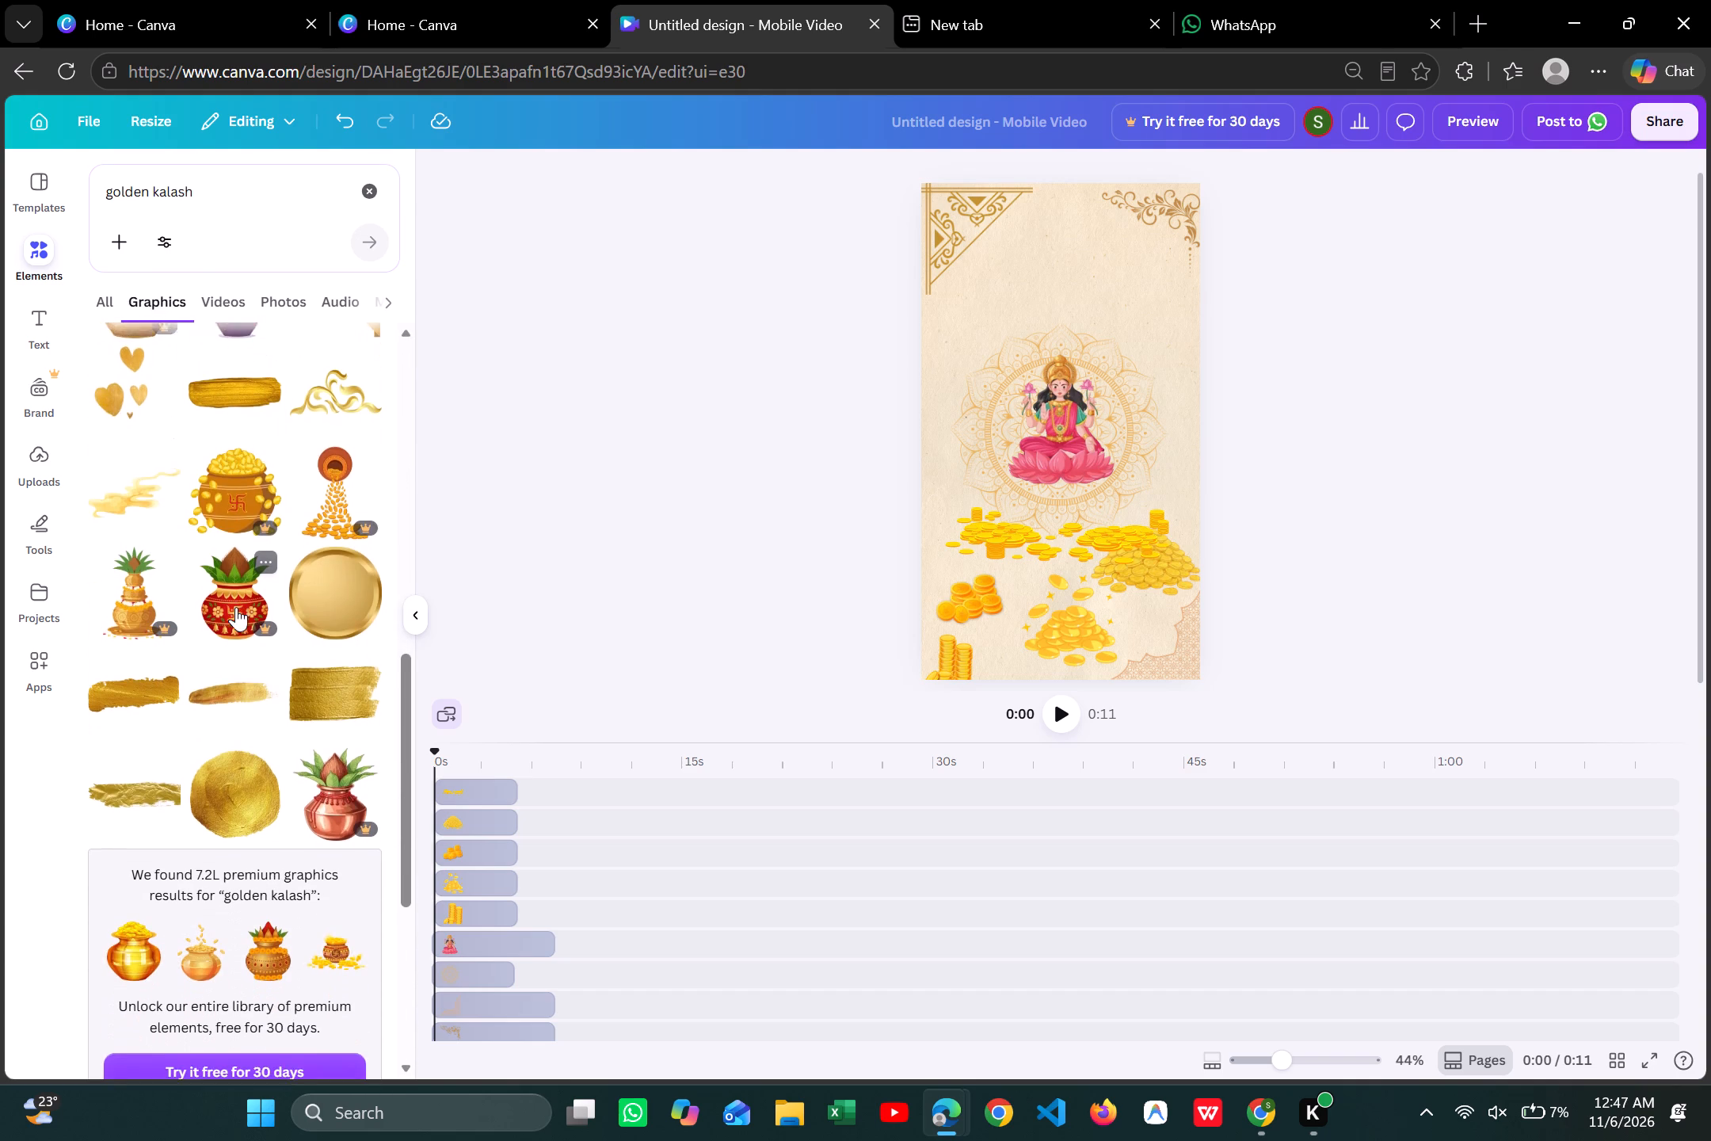
pyautogui.scroll(-5, 236, 607)
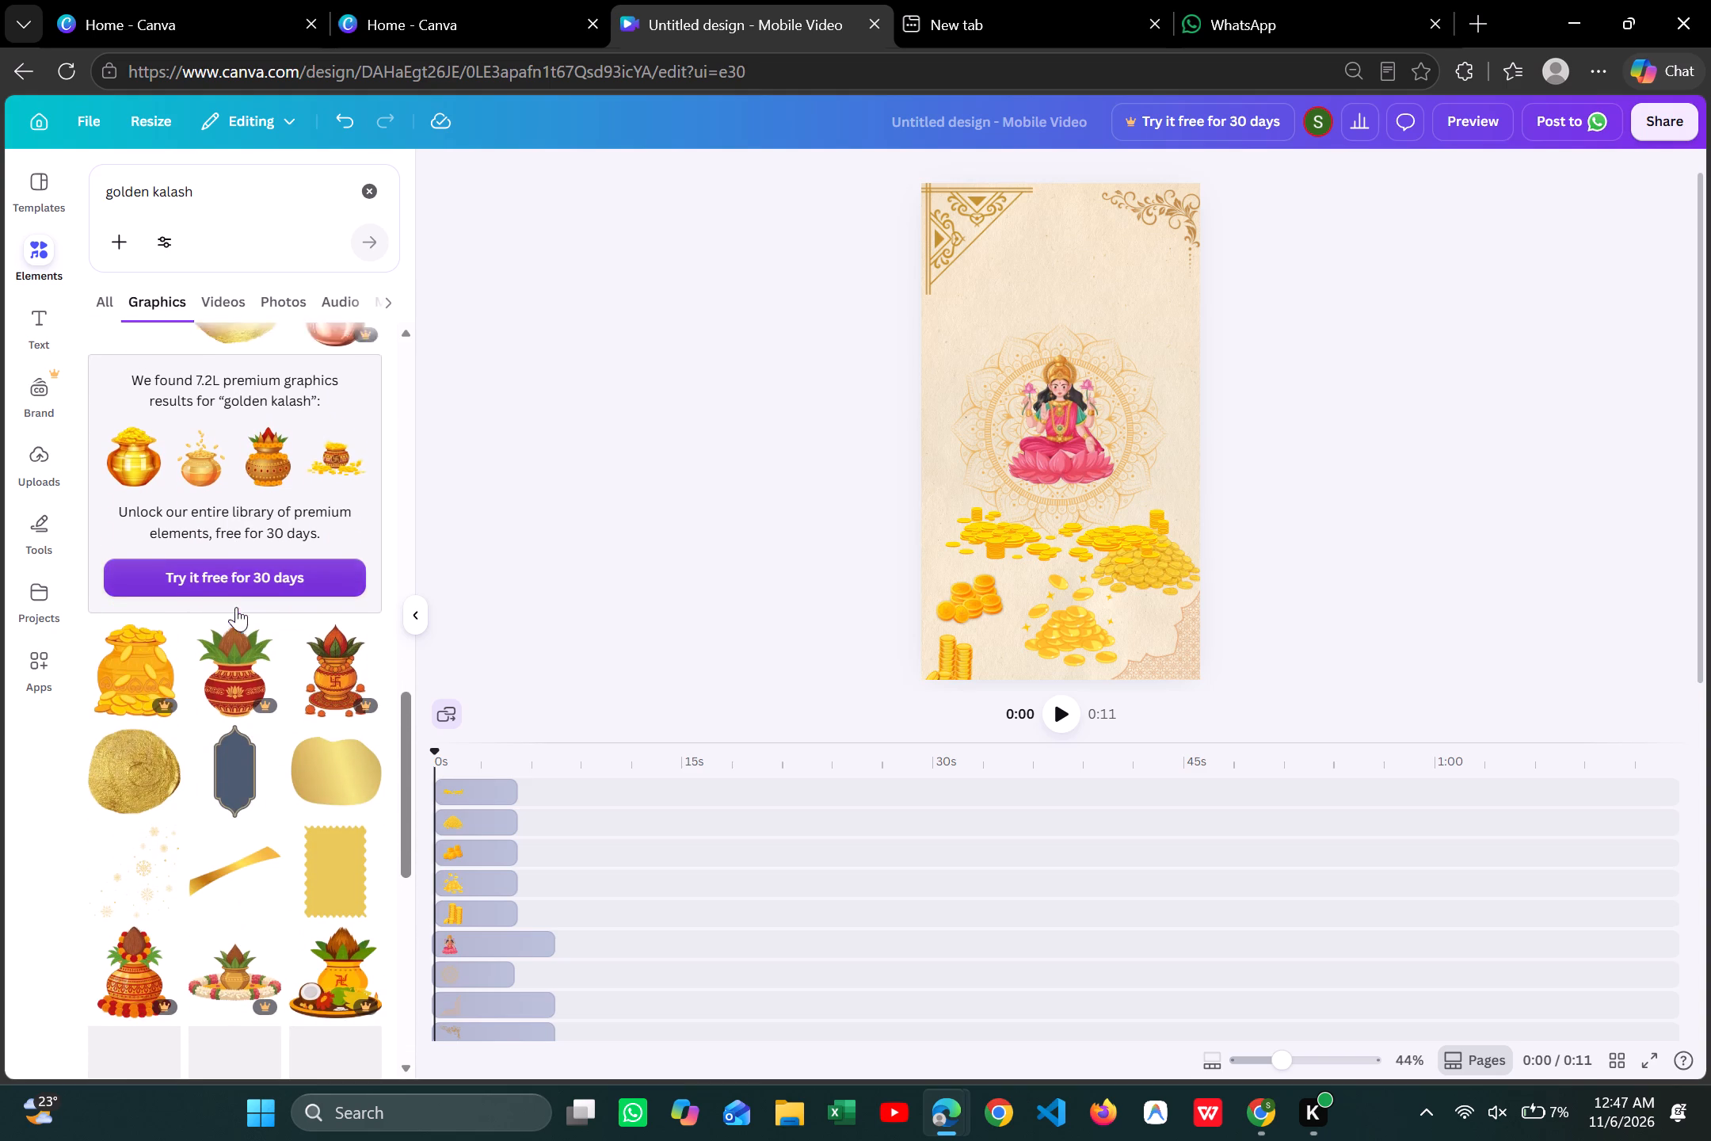
pyautogui.scroll(-2, 236, 607)
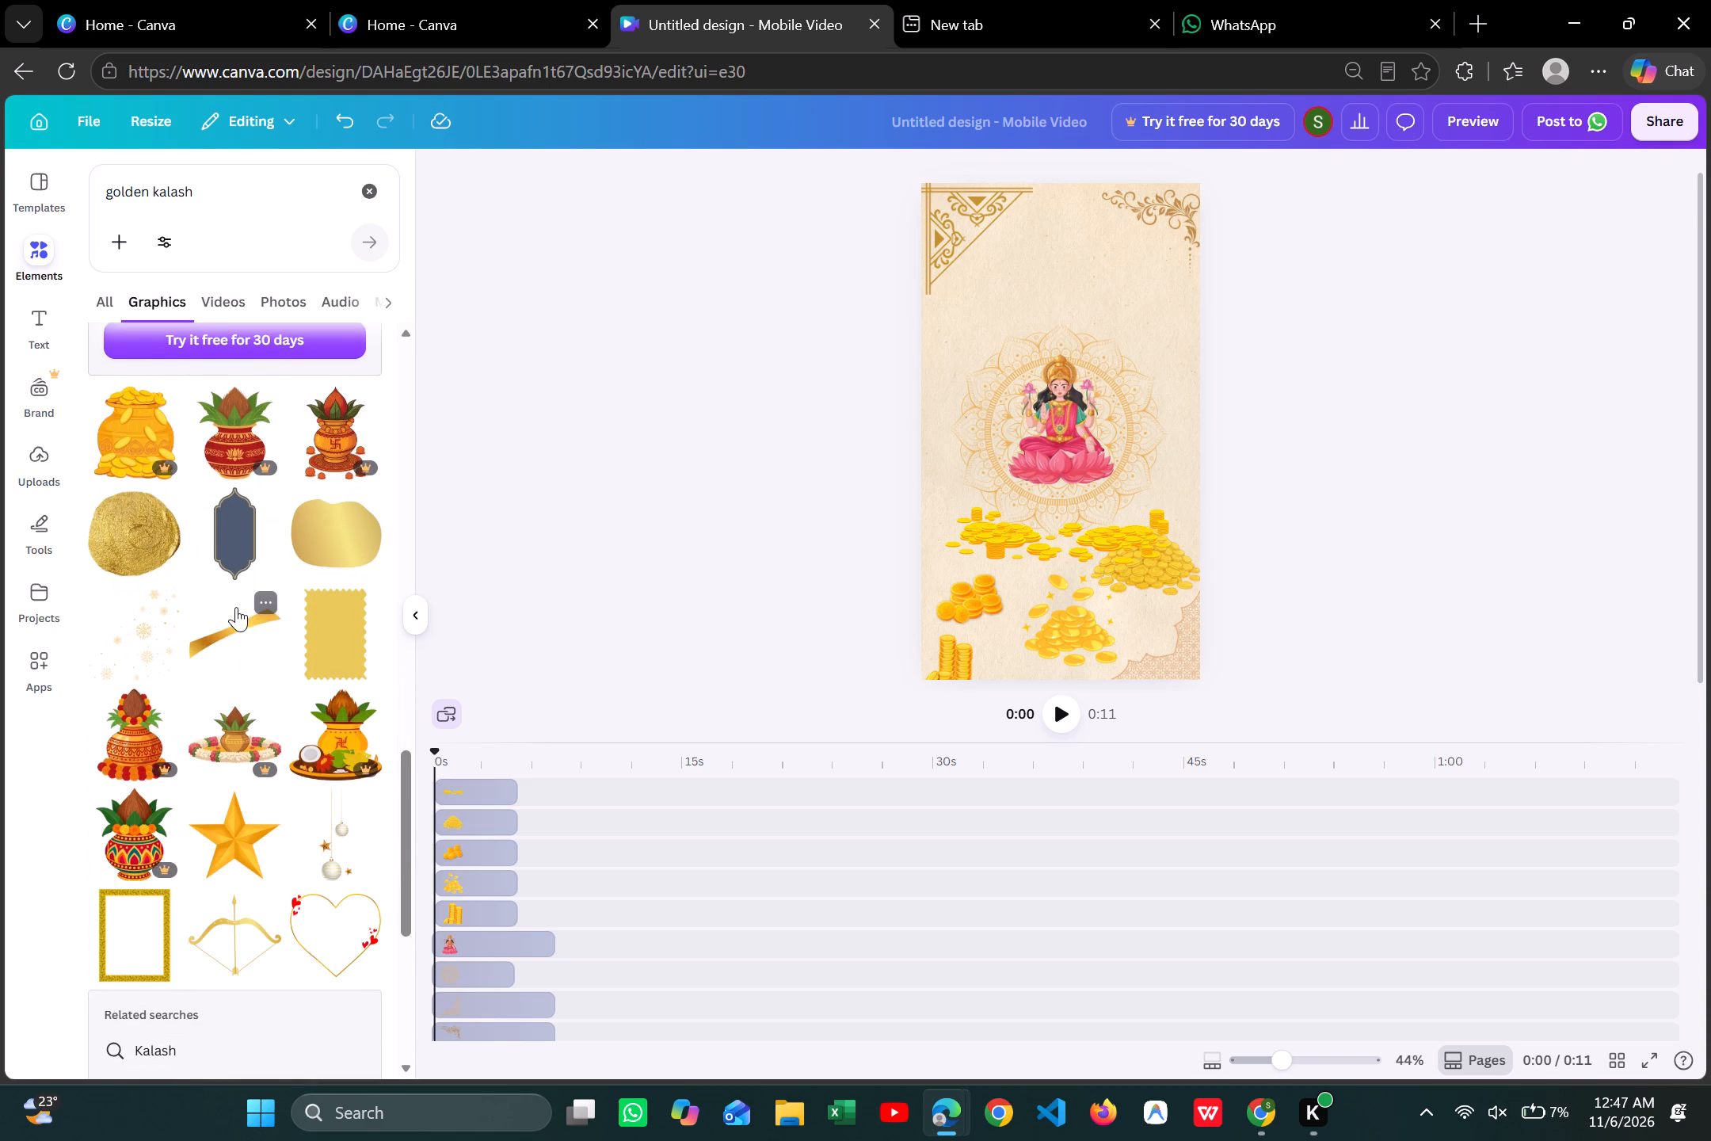
pyautogui.scroll(12, 236, 607)
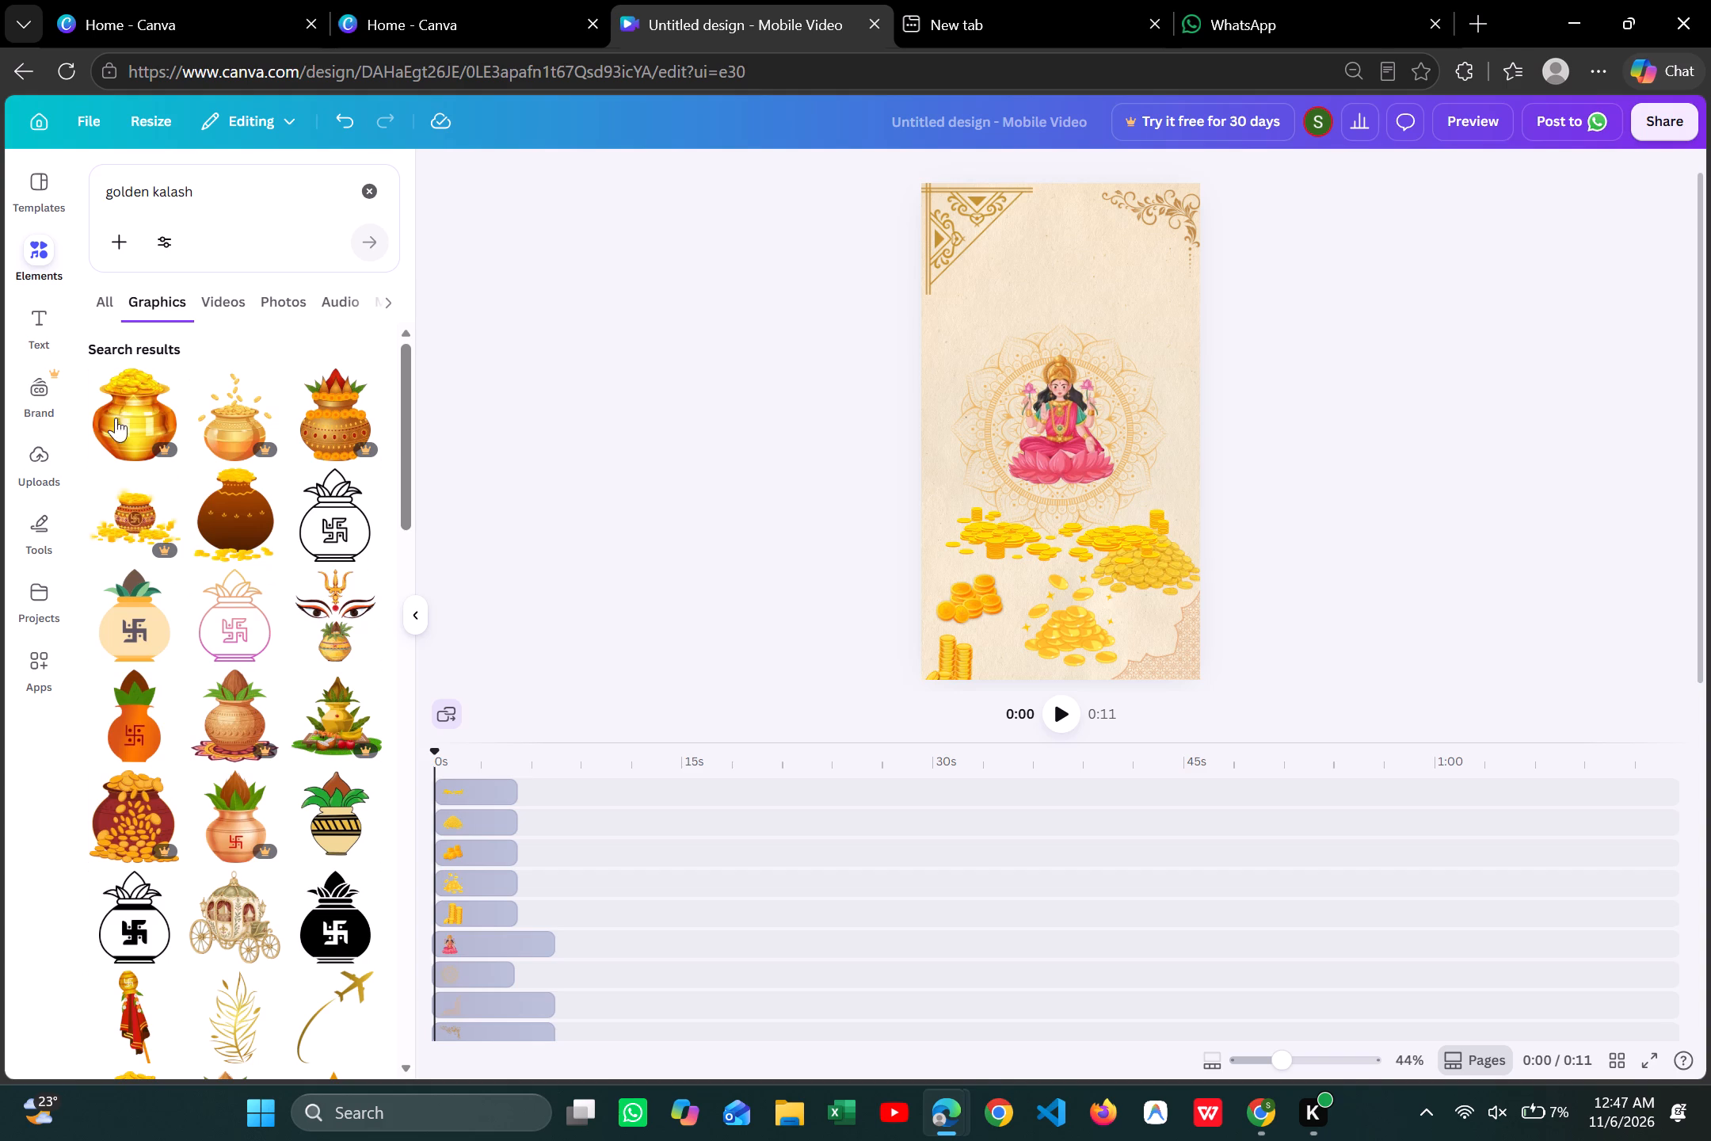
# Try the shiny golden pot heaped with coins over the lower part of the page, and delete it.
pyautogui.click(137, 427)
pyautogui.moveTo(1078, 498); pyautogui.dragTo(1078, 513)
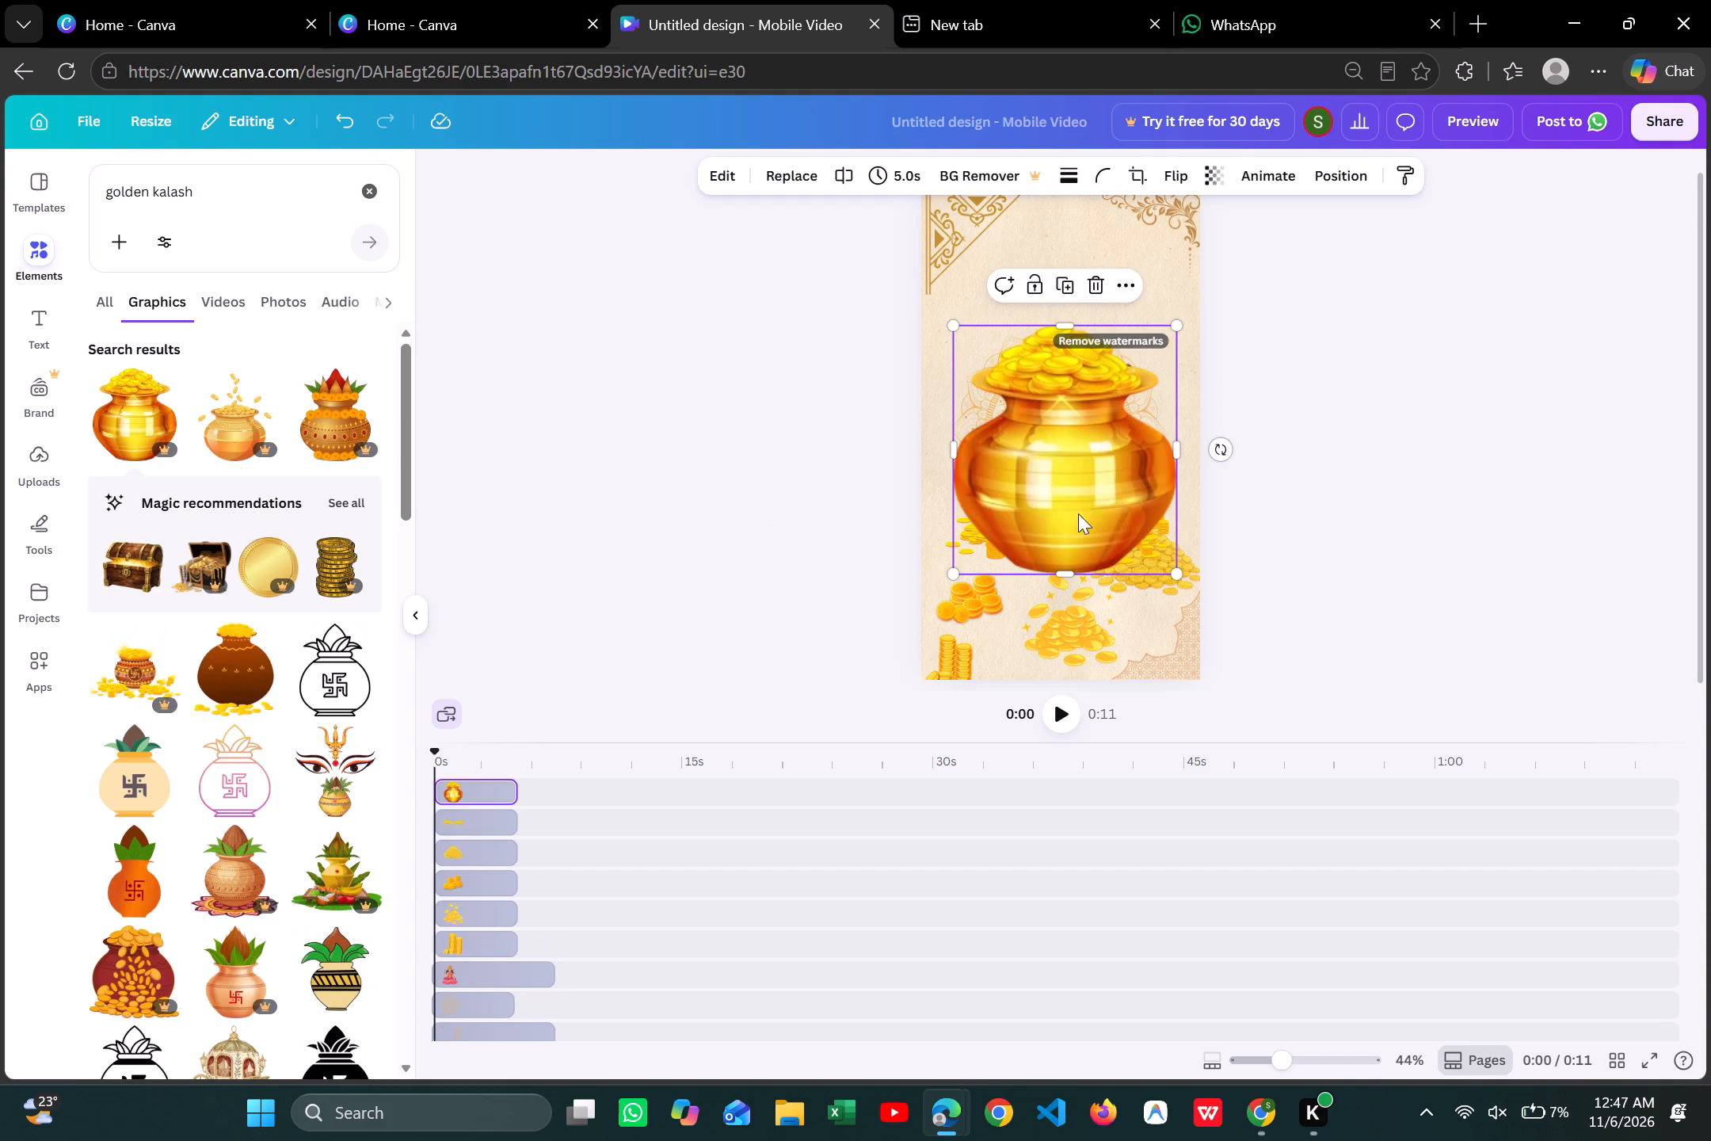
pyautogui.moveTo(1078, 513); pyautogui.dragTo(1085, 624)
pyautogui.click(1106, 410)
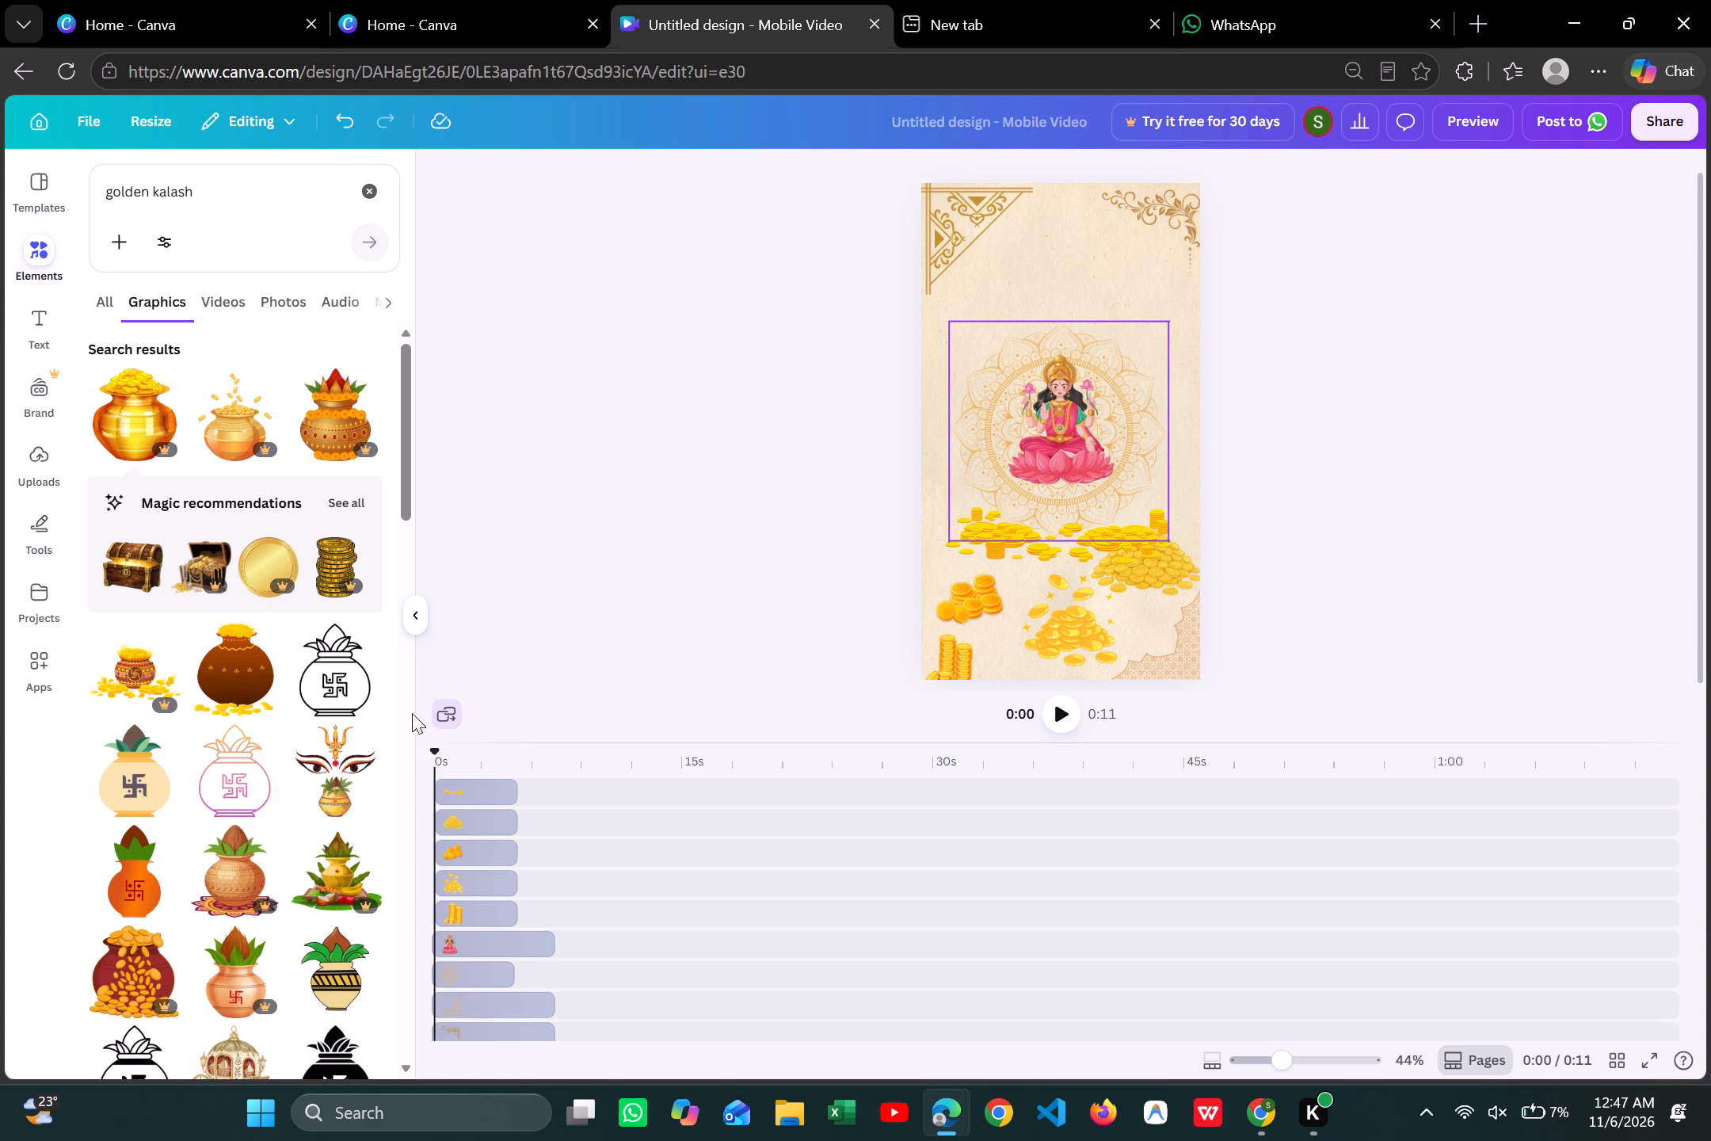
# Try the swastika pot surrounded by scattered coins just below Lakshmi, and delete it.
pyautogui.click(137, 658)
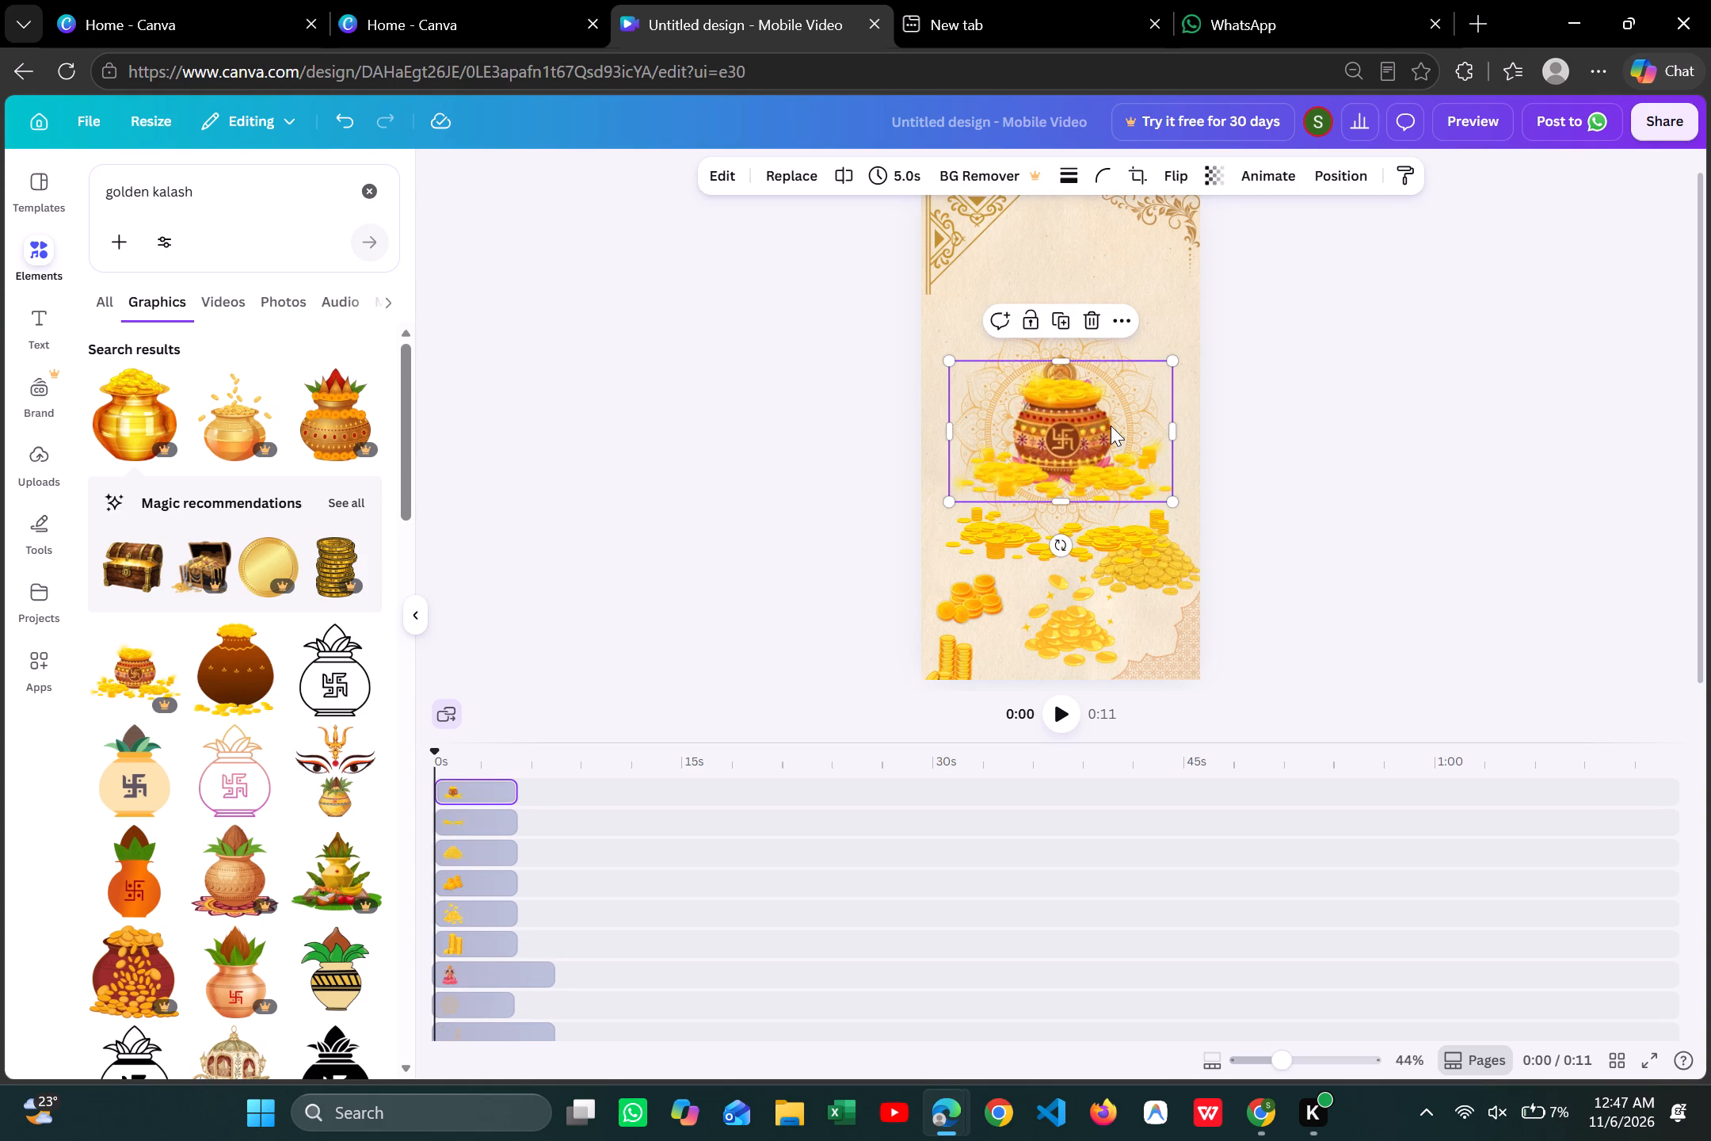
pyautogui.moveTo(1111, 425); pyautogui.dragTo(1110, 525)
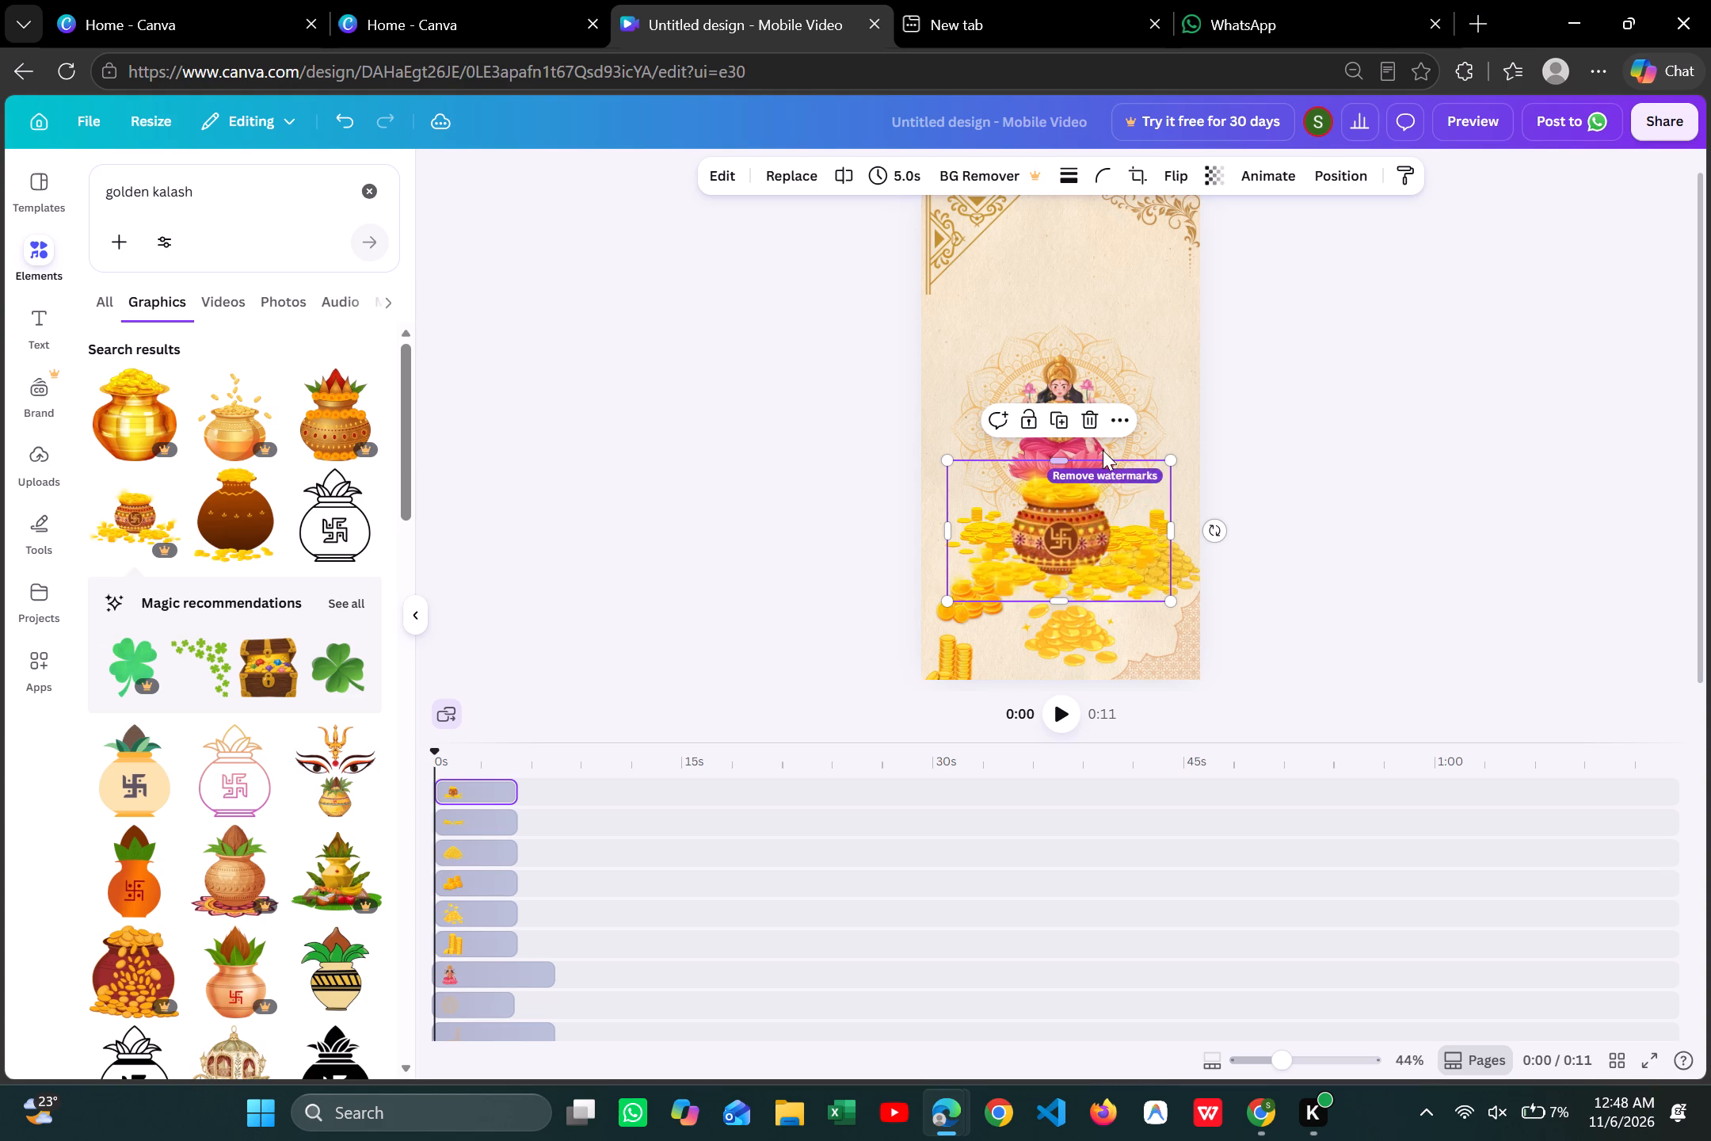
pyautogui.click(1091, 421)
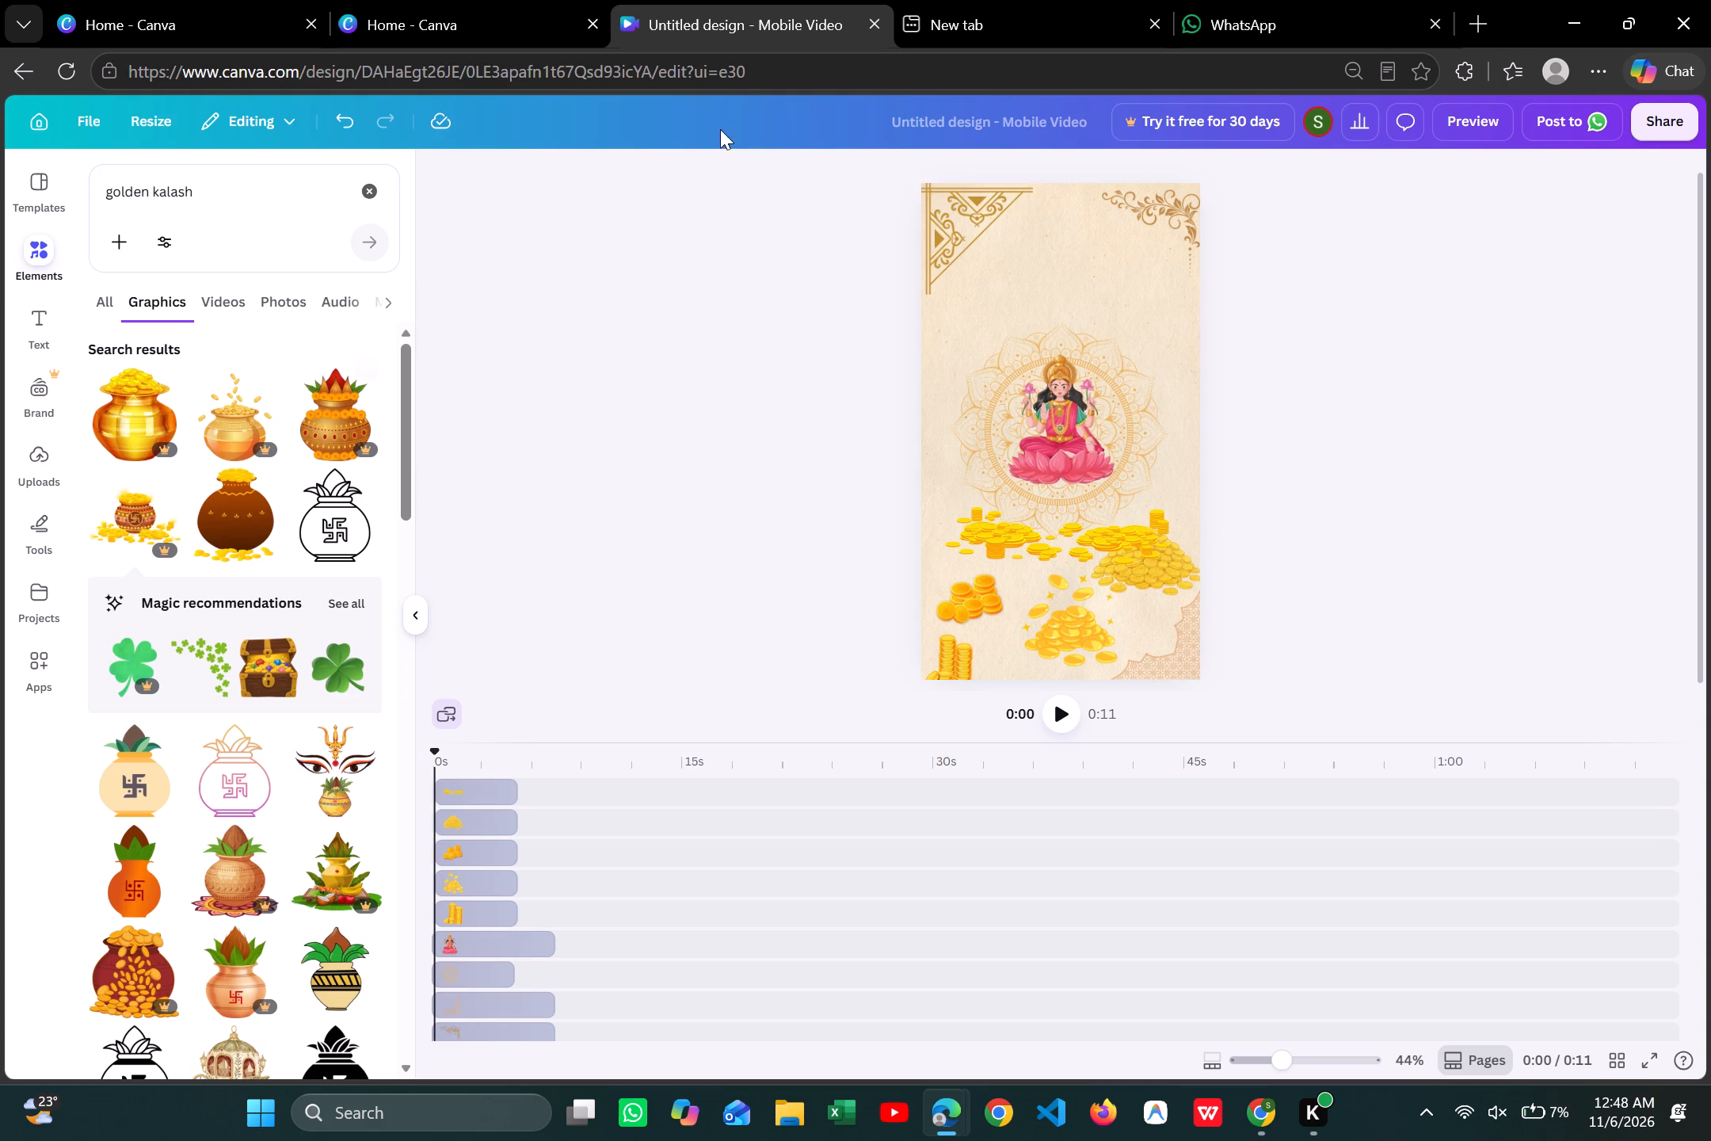
# Switch to the empty browser tab, search the web for "decorative kalash" and show the image results.
pyautogui.click(1038, 33)
pyautogui.click(978, 74)
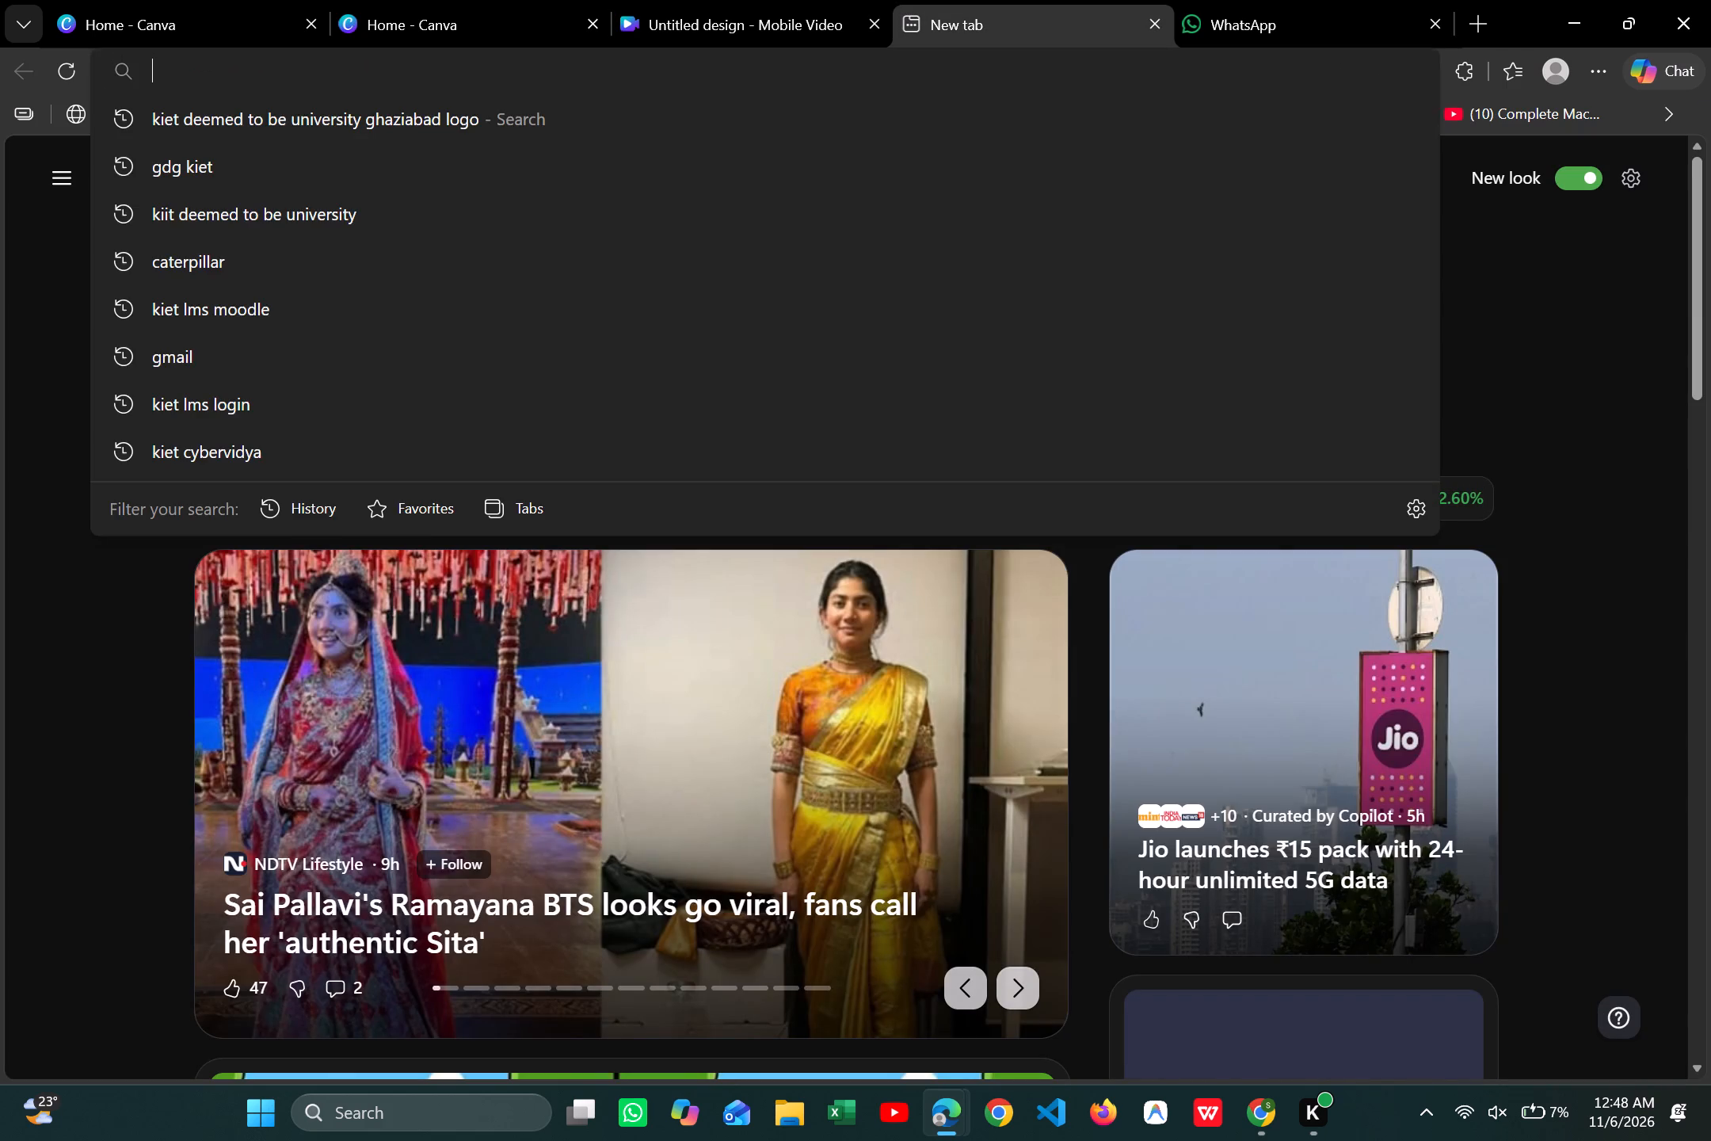
pyautogui.write('decorative')
pyautogui.press('space')
pyautogui.write('kalash')
pyautogui.press('Return')
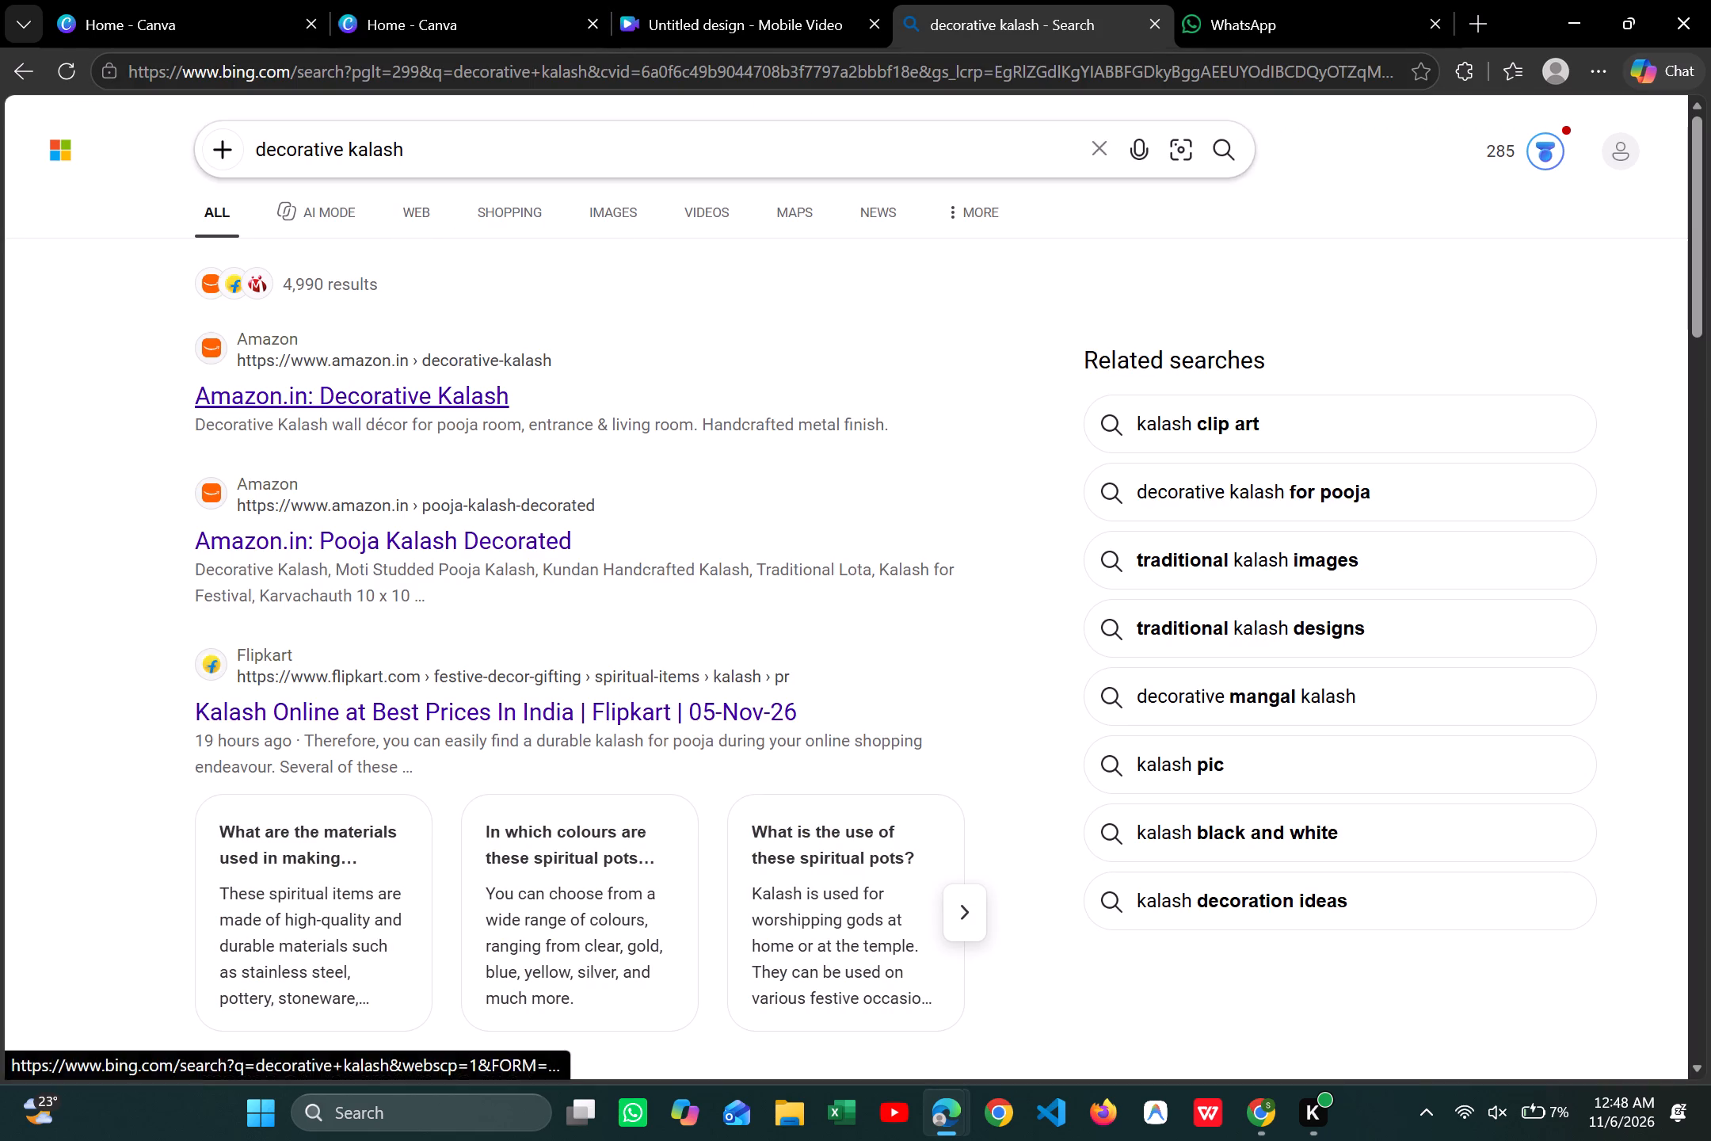
pyautogui.click(627, 204)
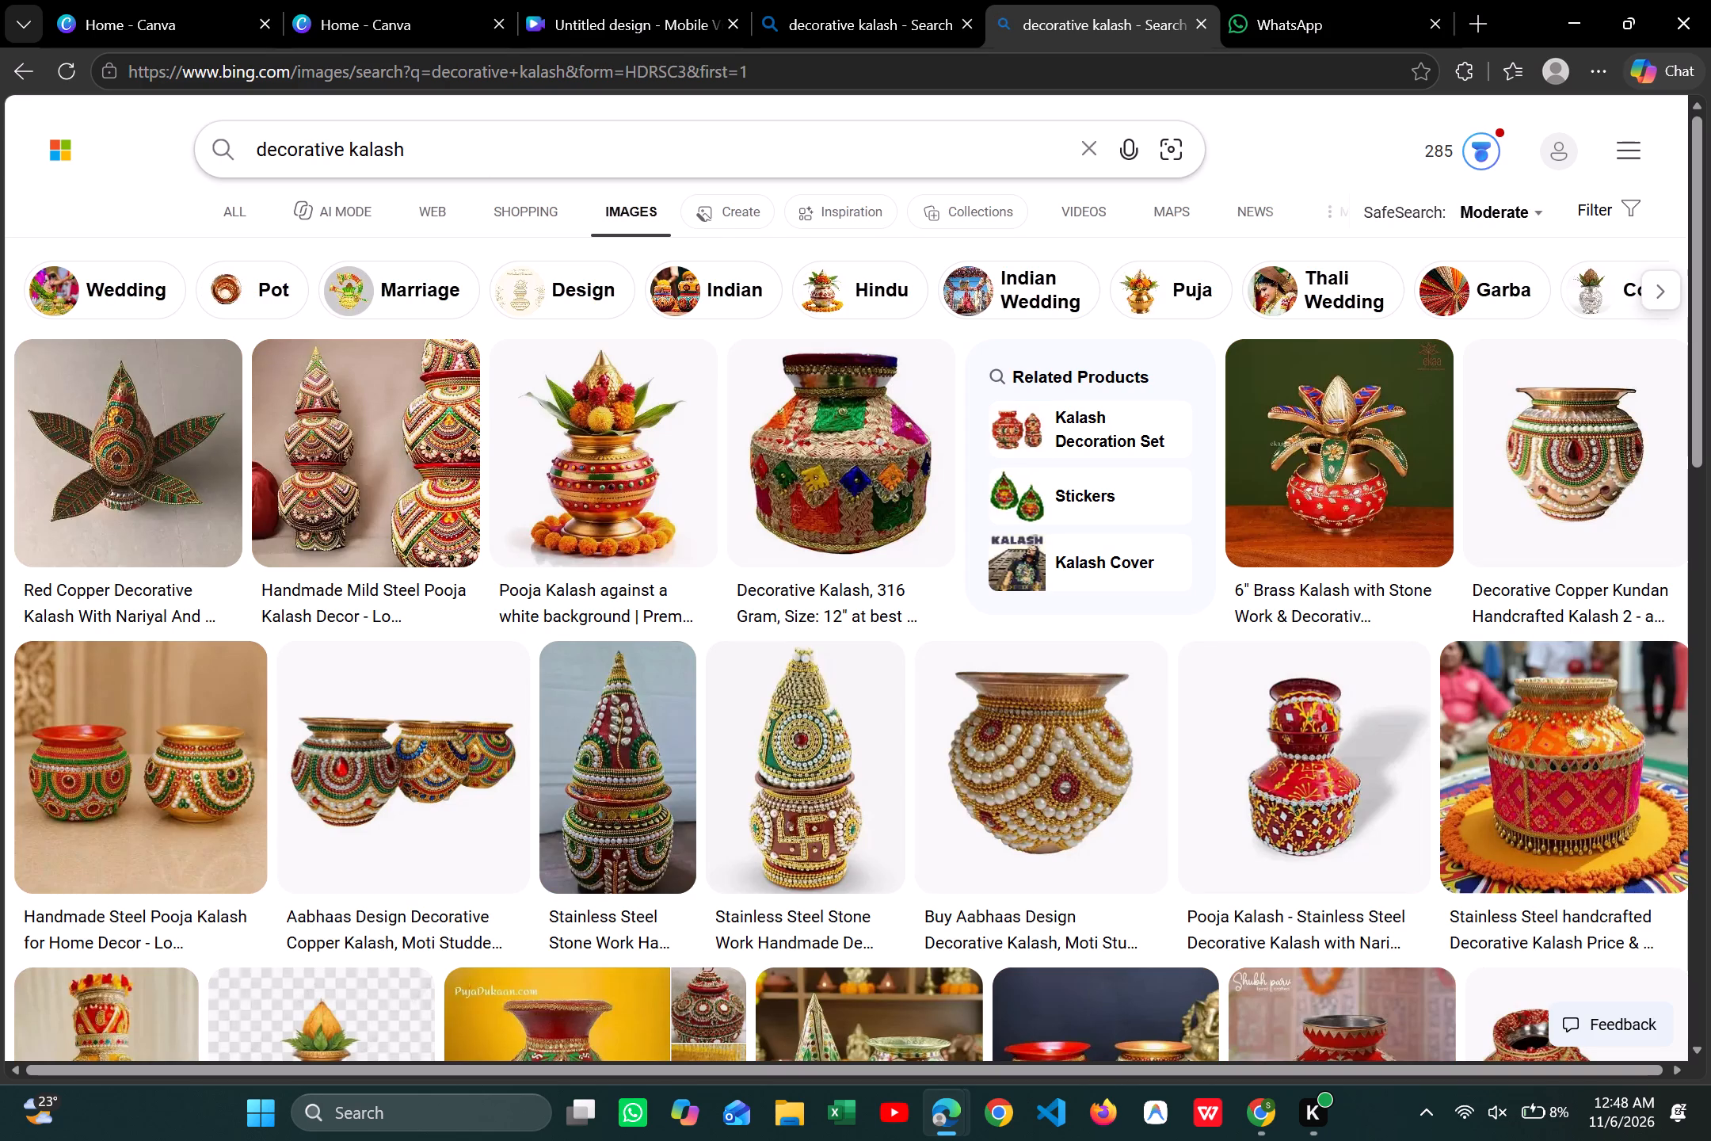
# Refine the image search to "decorative coins kalash".
pyautogui.click(341, 154)
pyautogui.press('space')
pyautogui.write('coins')
pyautogui.press('Return')
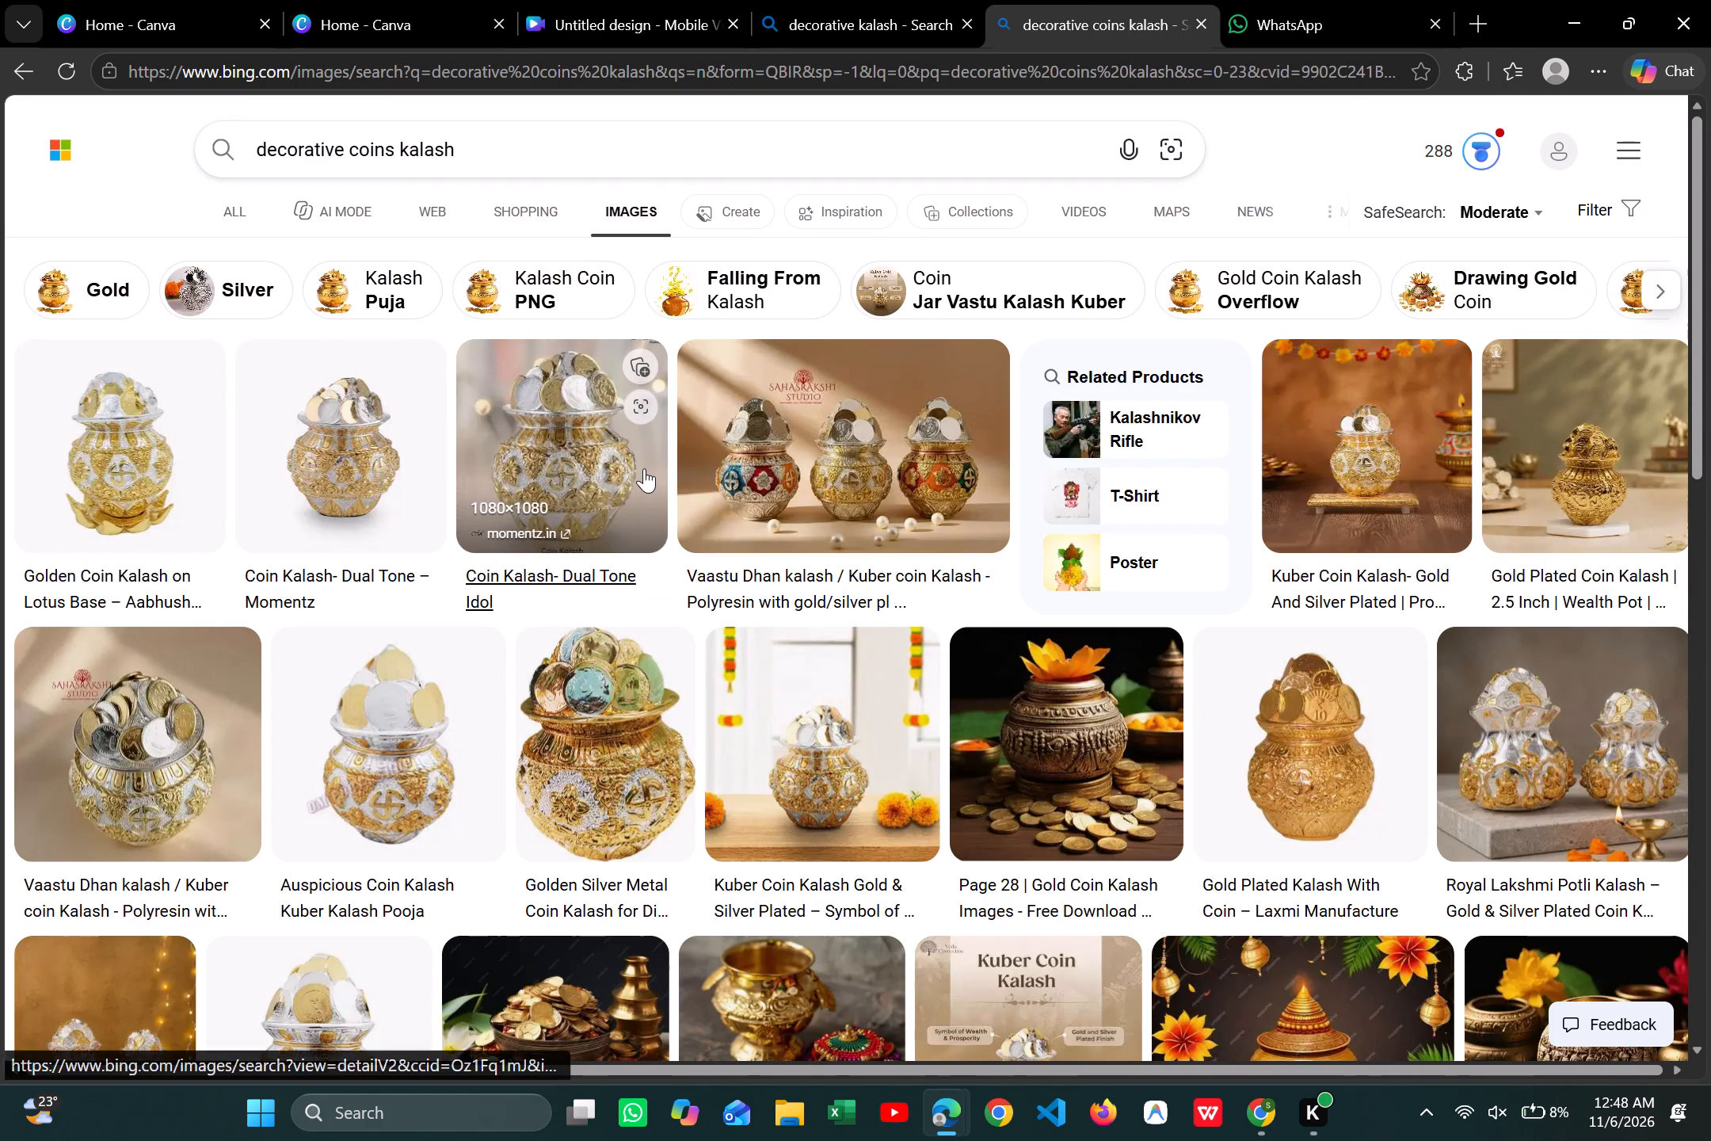
# Change the image search to "decorative golden kalash".
pyautogui.moveTo(398, 157); pyautogui.dragTo(359, 158)
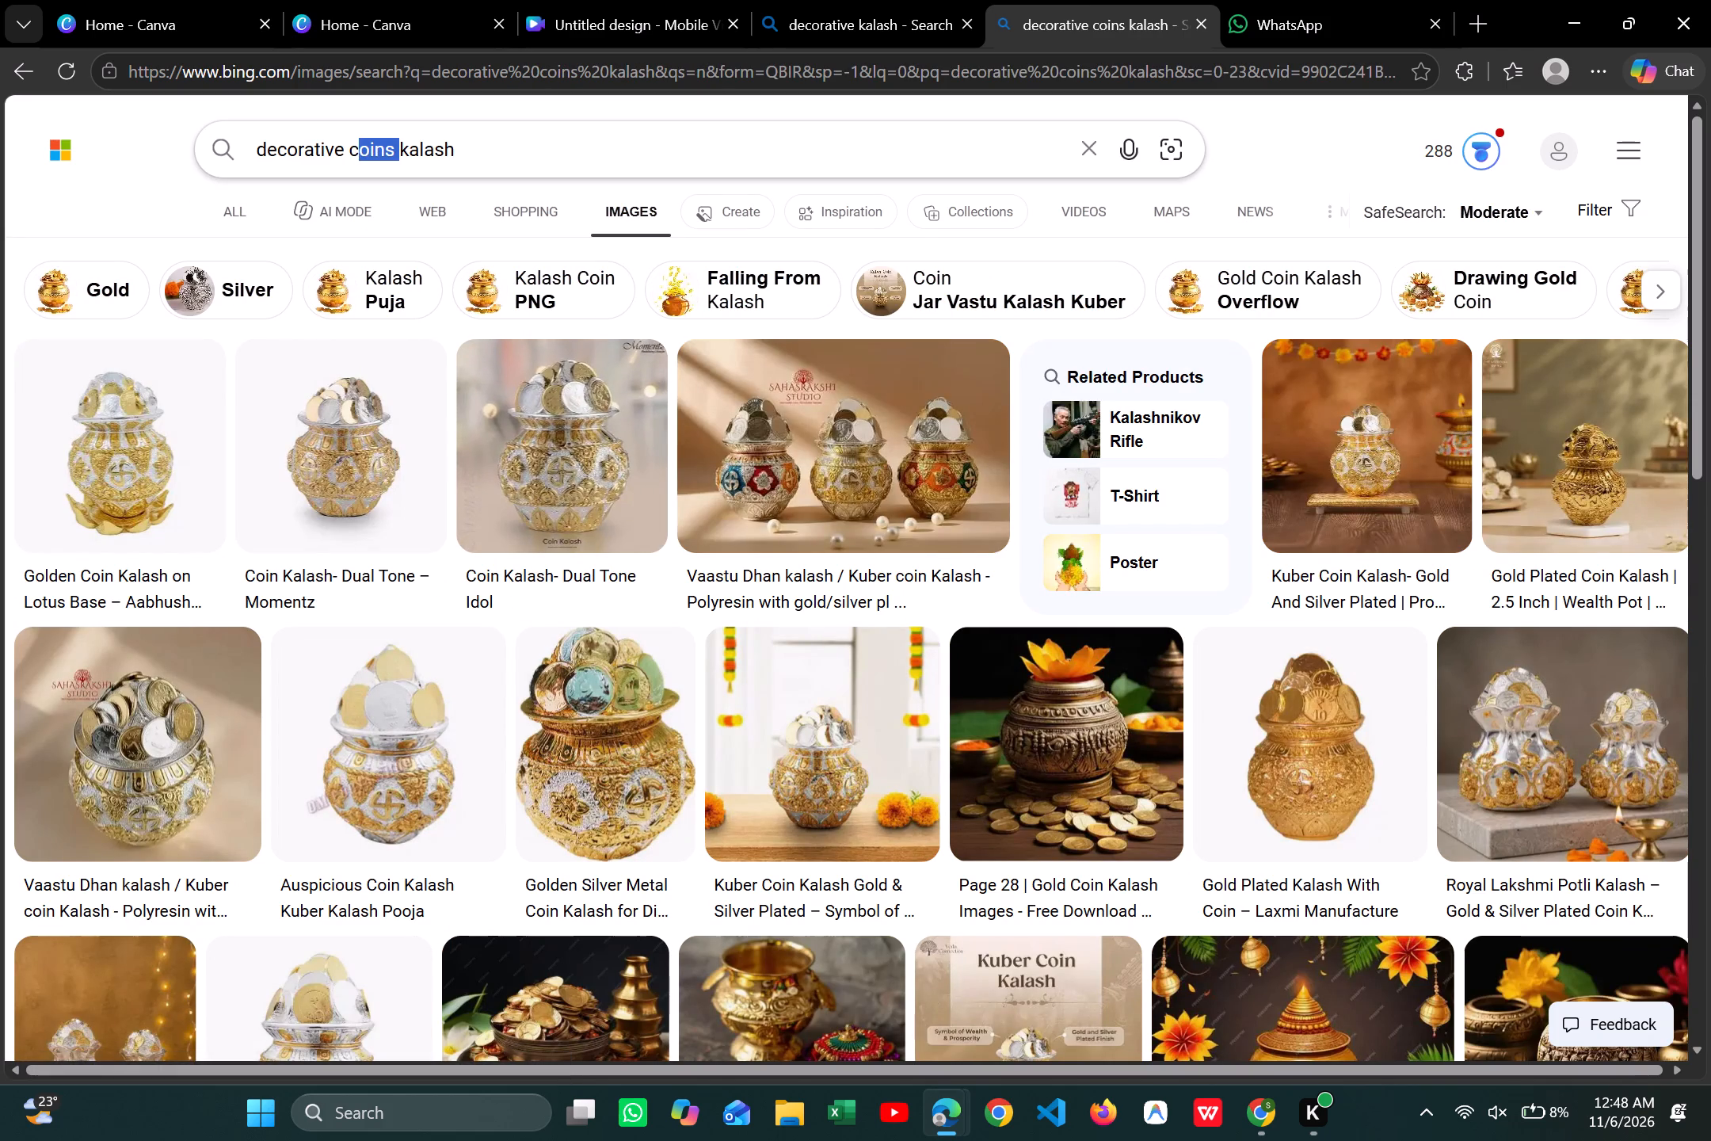
pyautogui.moveTo(359, 158); pyautogui.dragTo(352, 159)
pyautogui.write('golden')
pyautogui.press('space')
pyautogui.press('Return')
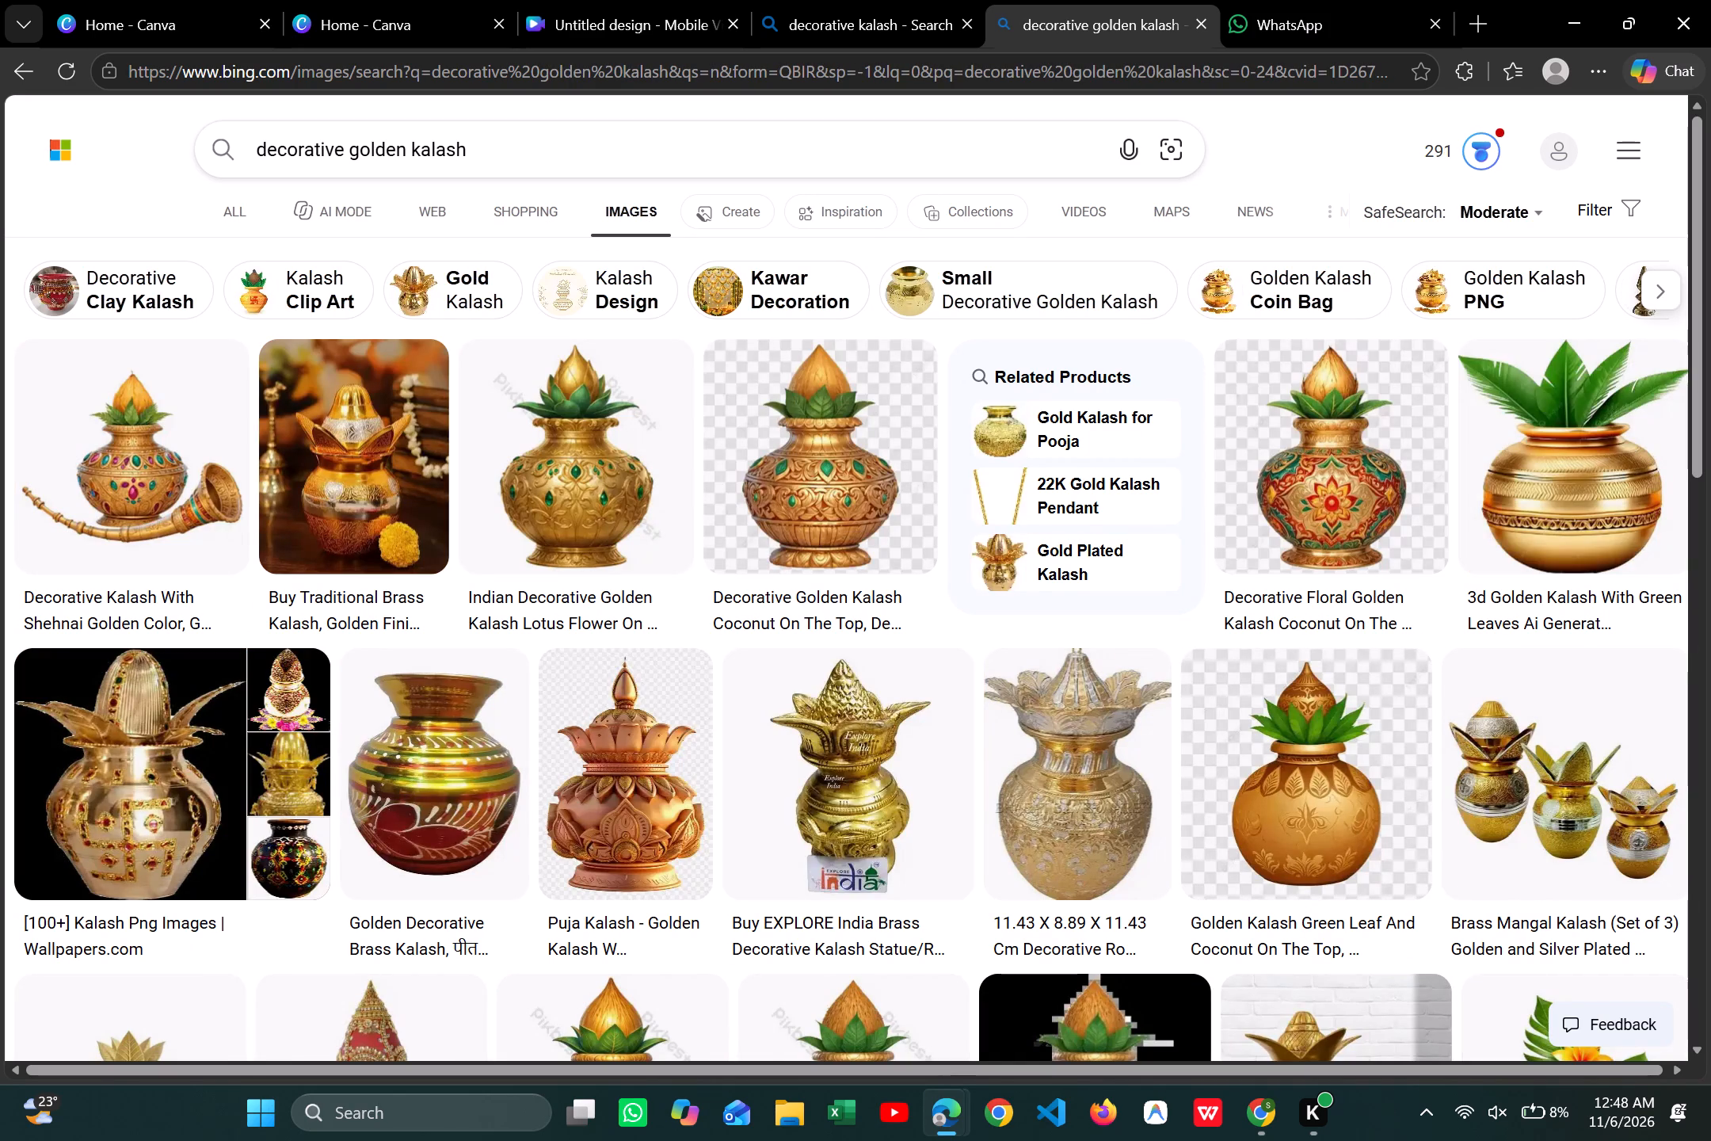
# Look through the "decorative golden kalash" images for a kalash picture that suits the design.
pyautogui.hscroll(-4, 1076, 582)
pyautogui.scroll(-2, 1076, 582)
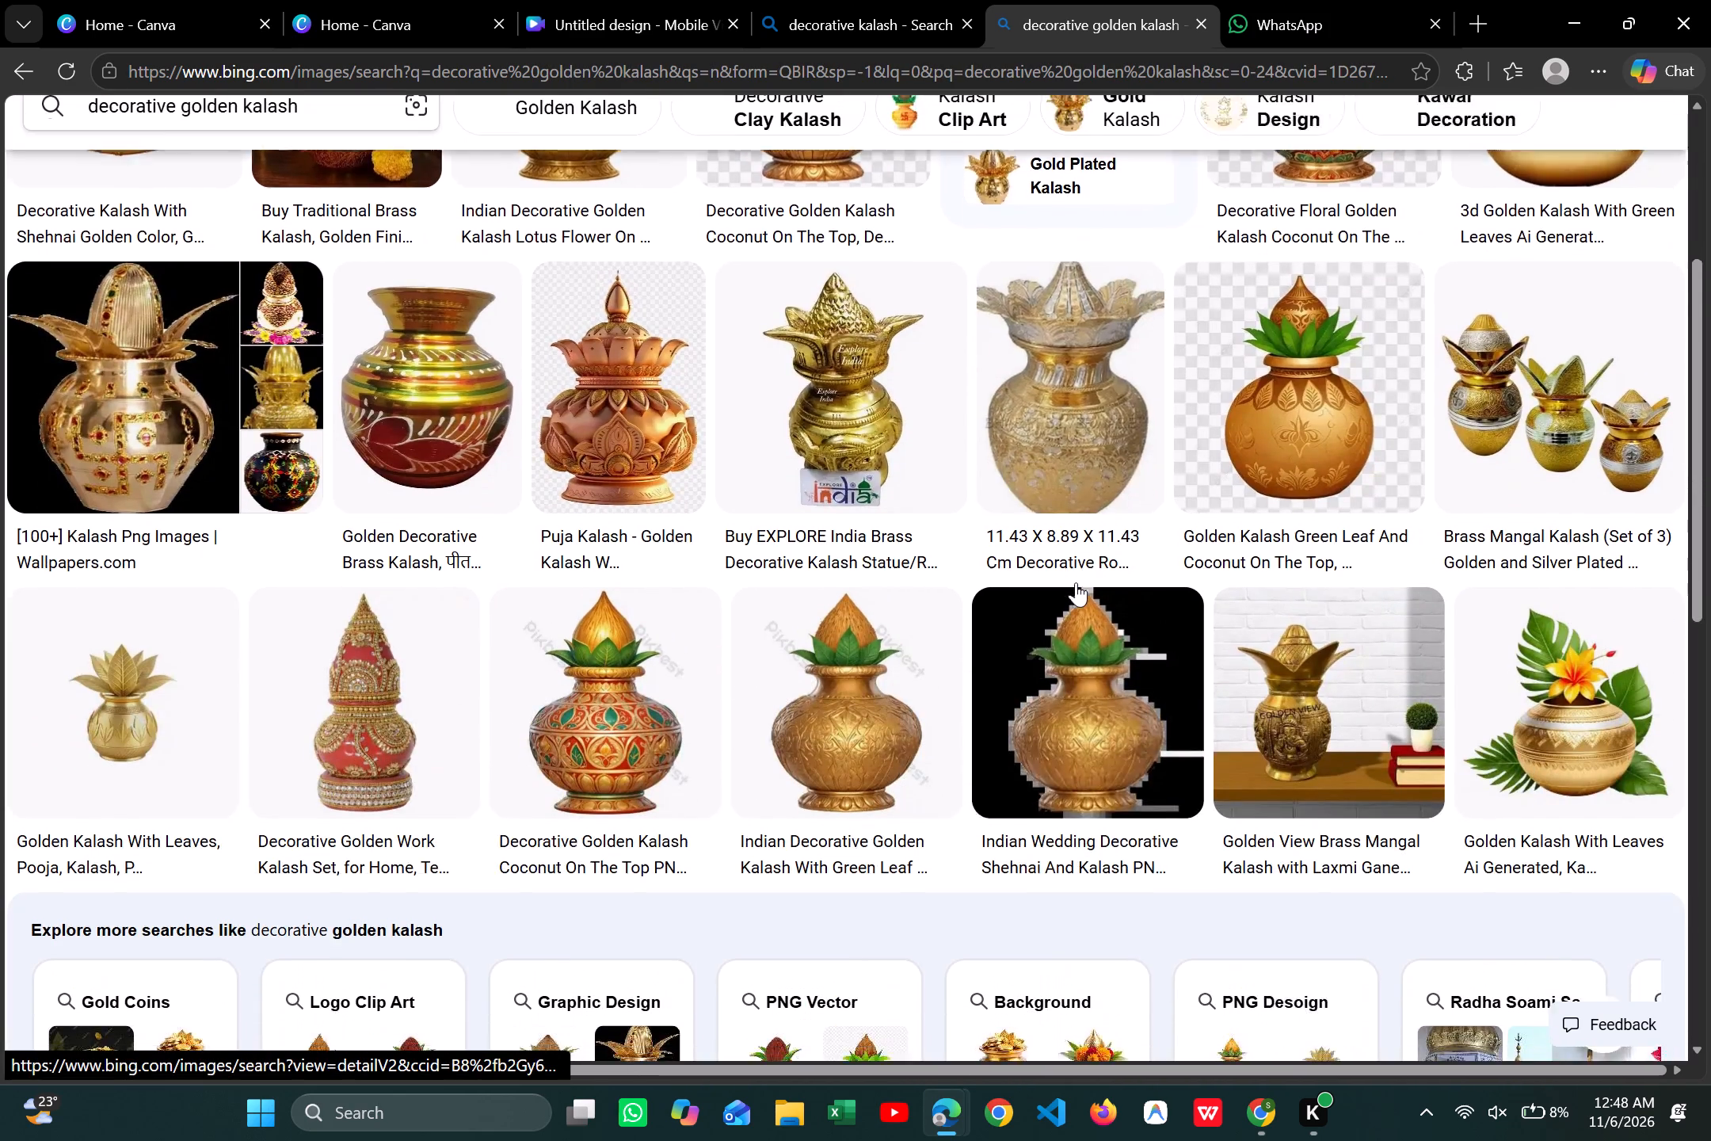
pyautogui.scroll(-5, 1076, 582)
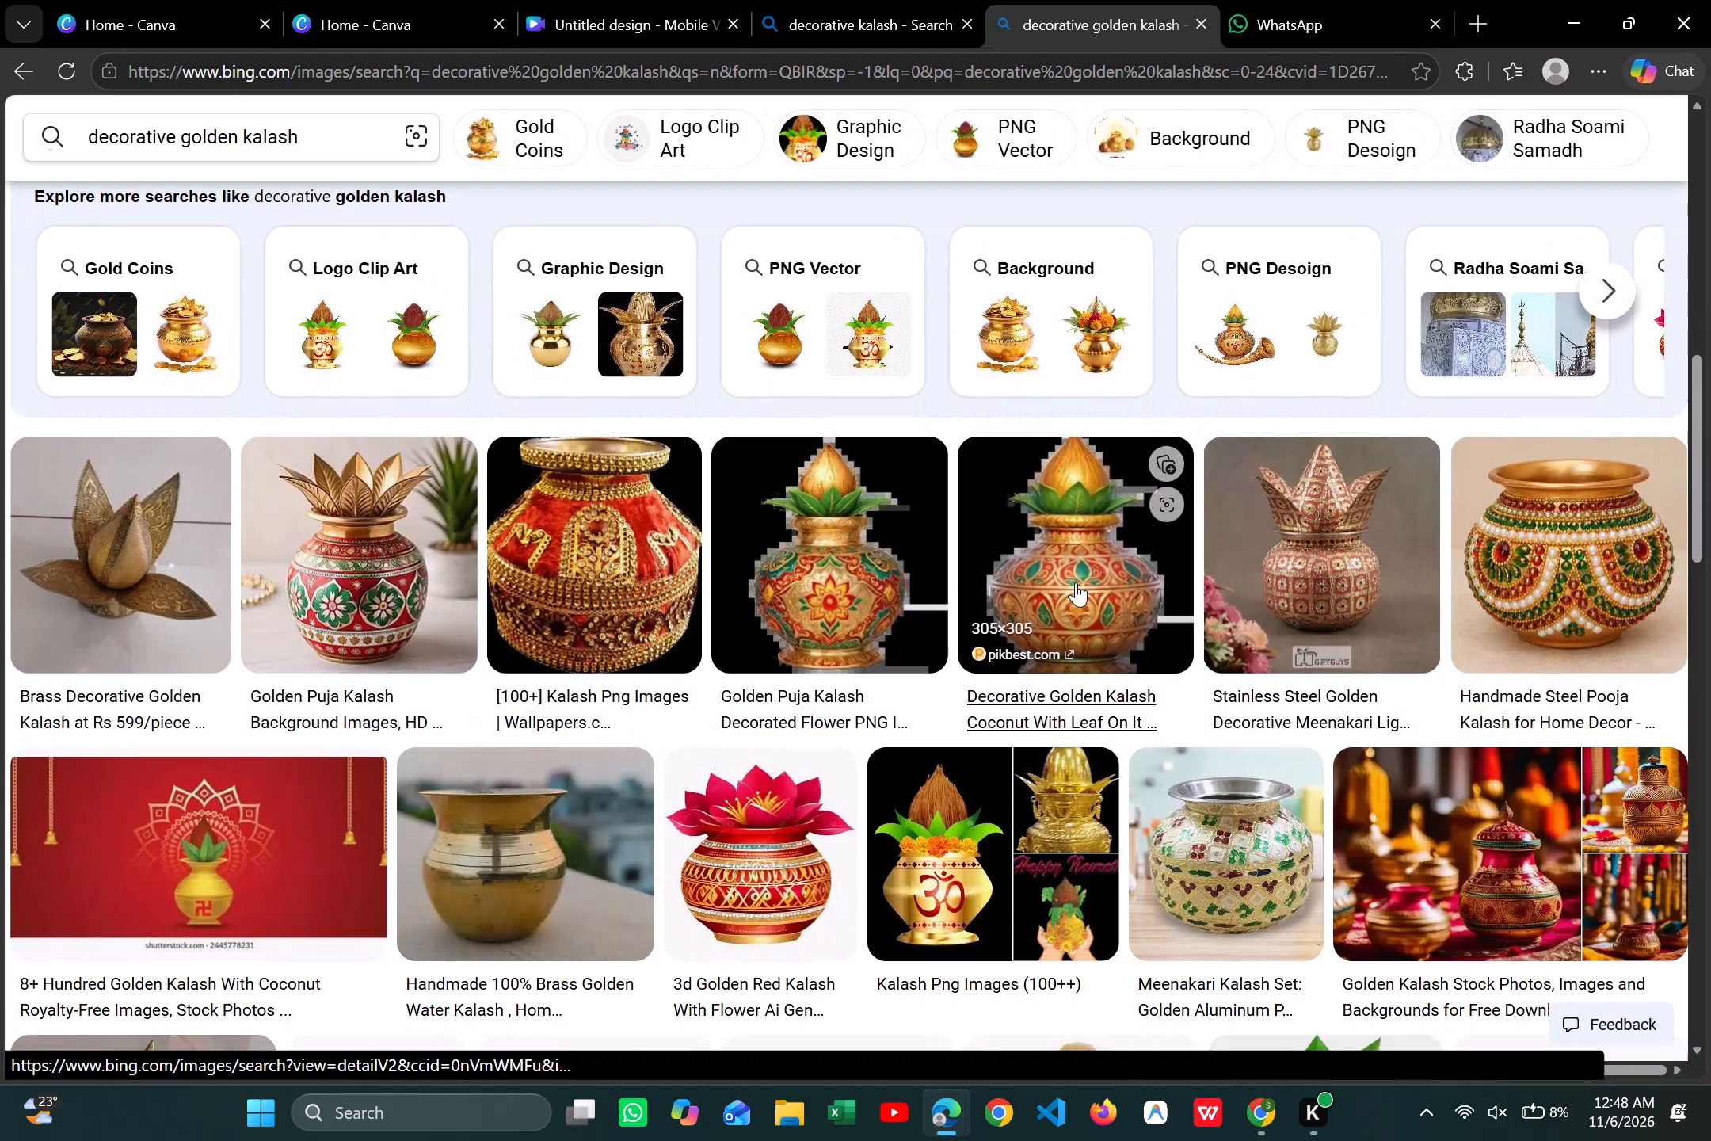
pyautogui.scroll(-7, 1076, 582)
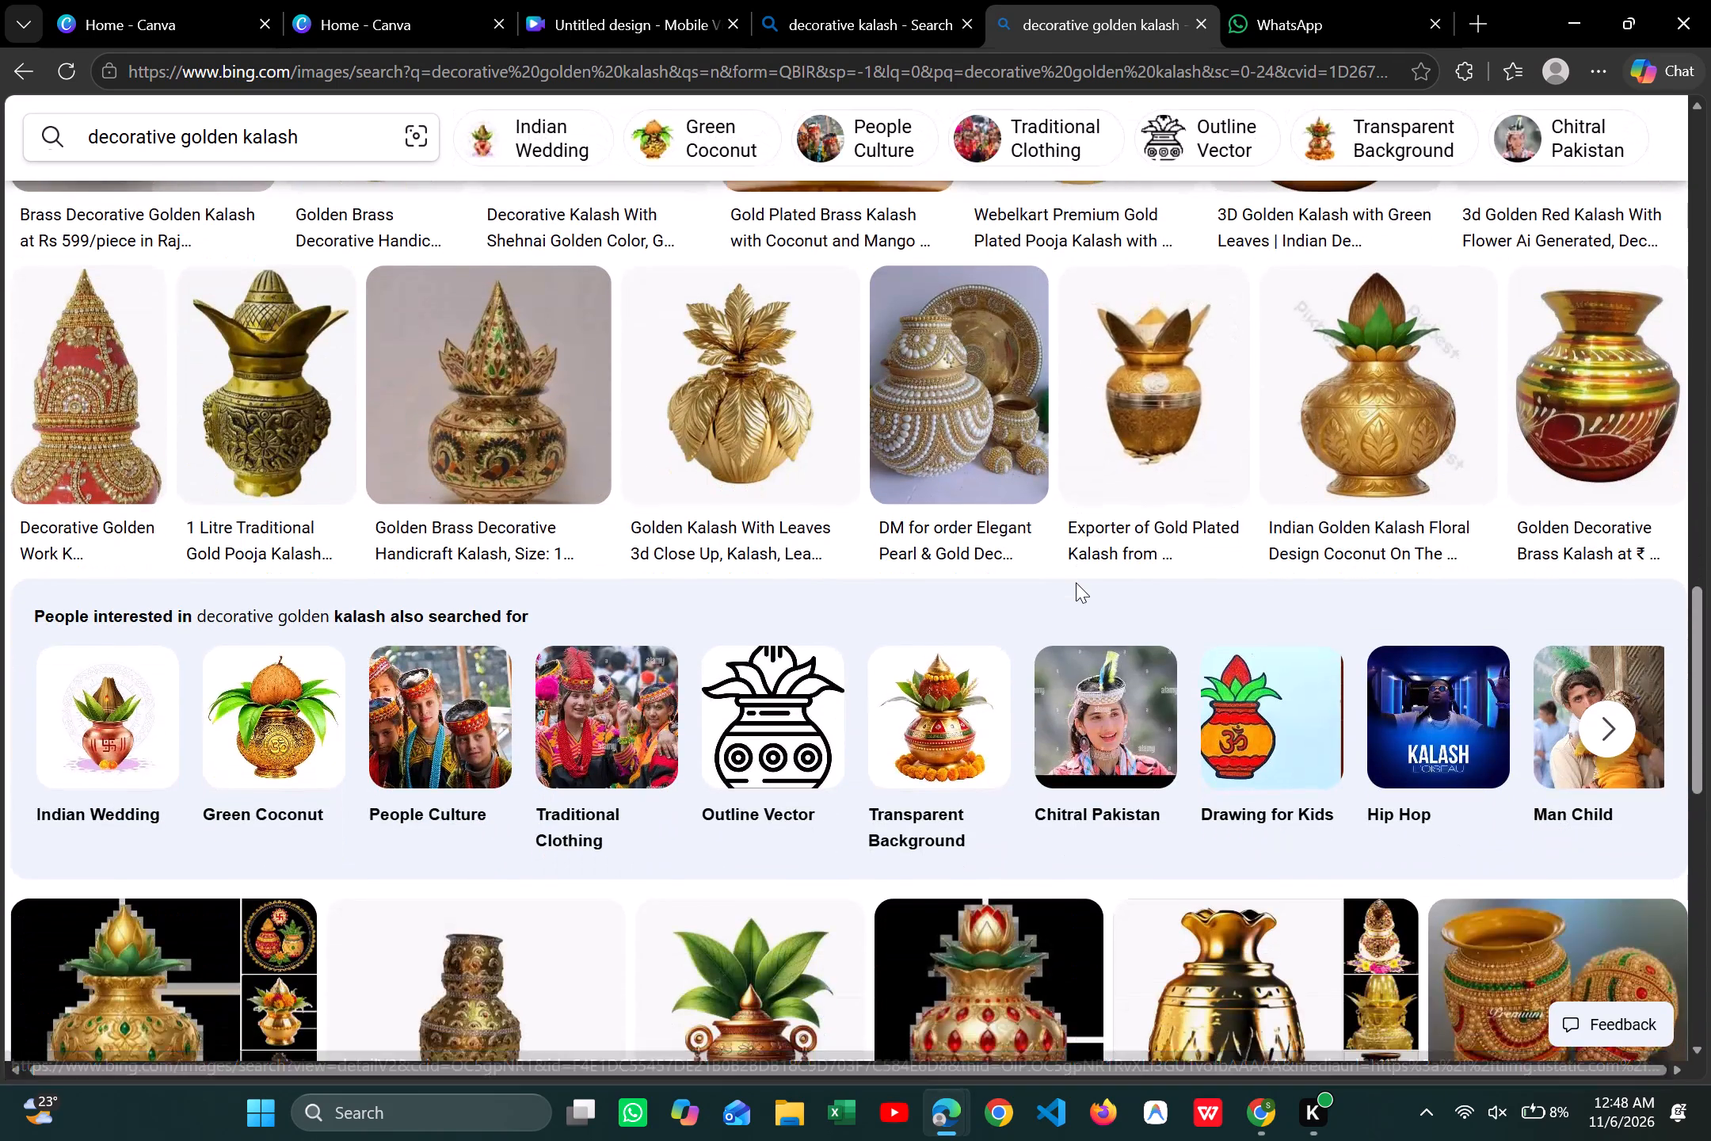
pyautogui.scroll(-7, 1076, 582)
pyautogui.scroll(5, 1076, 582)
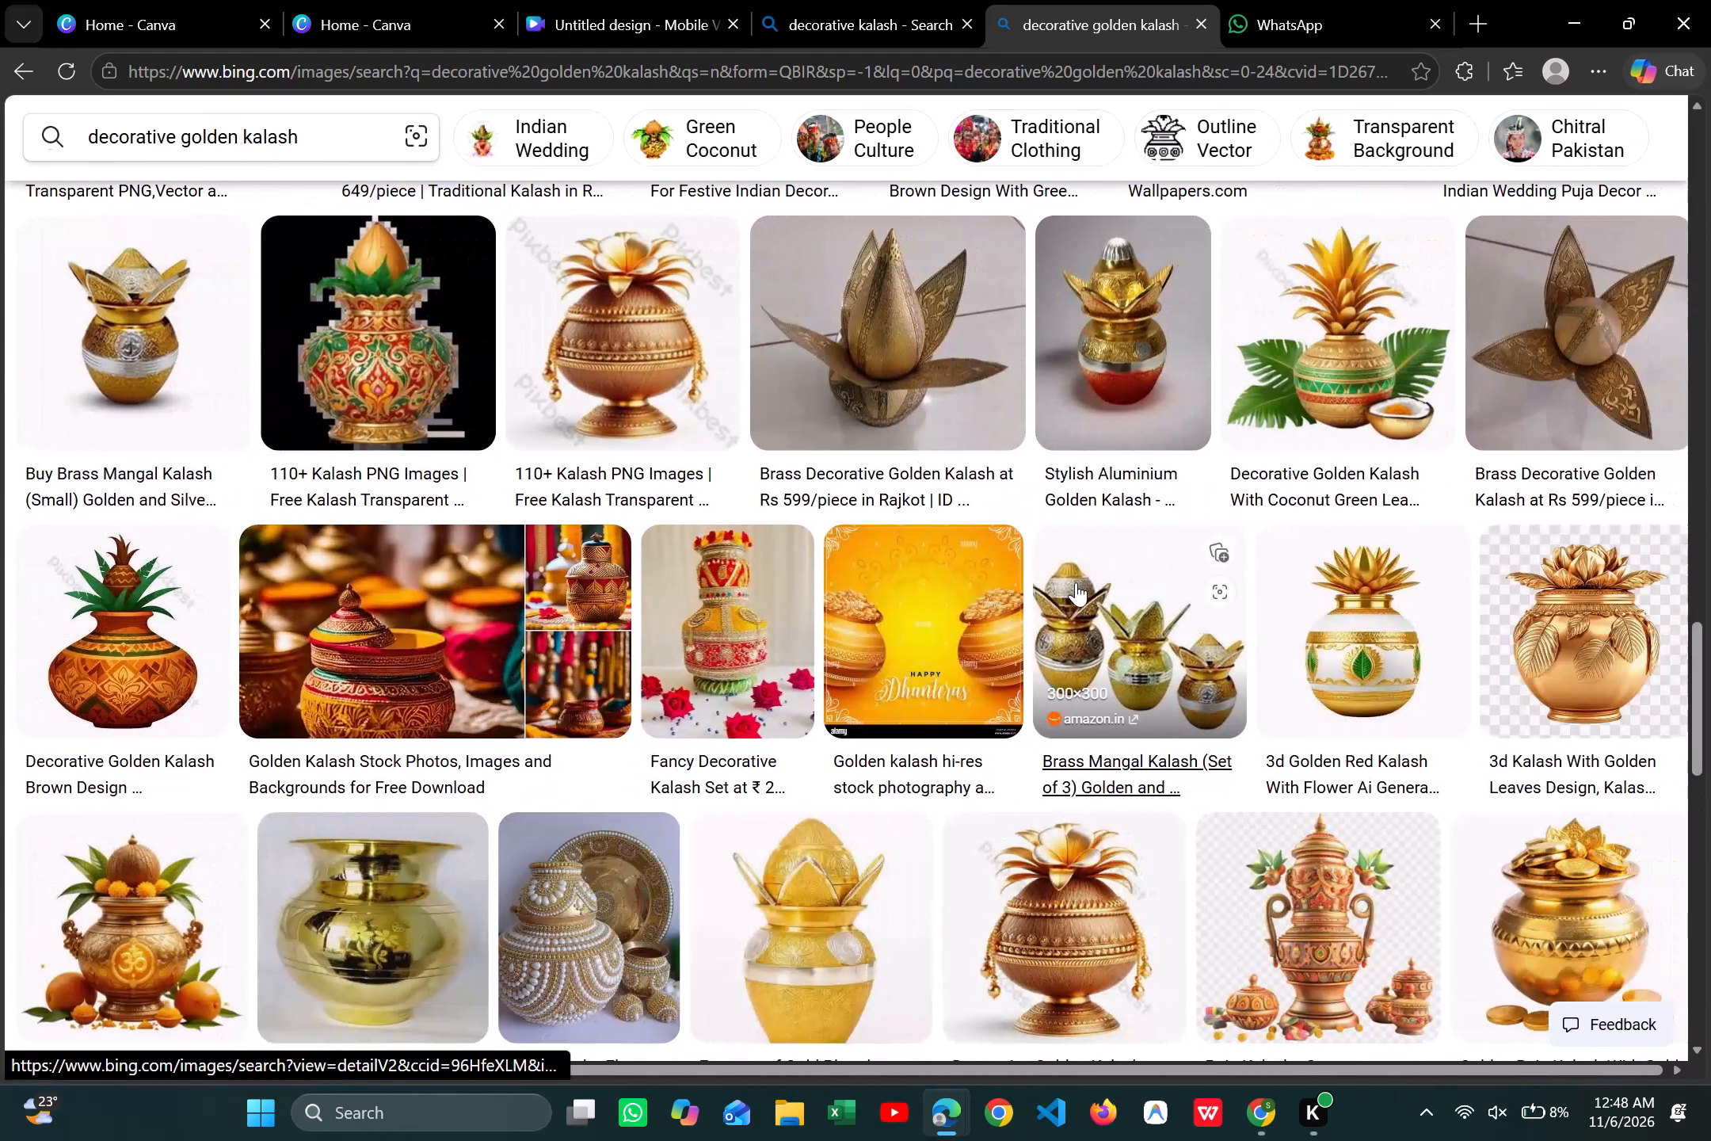
pyautogui.scroll(9, 1076, 582)
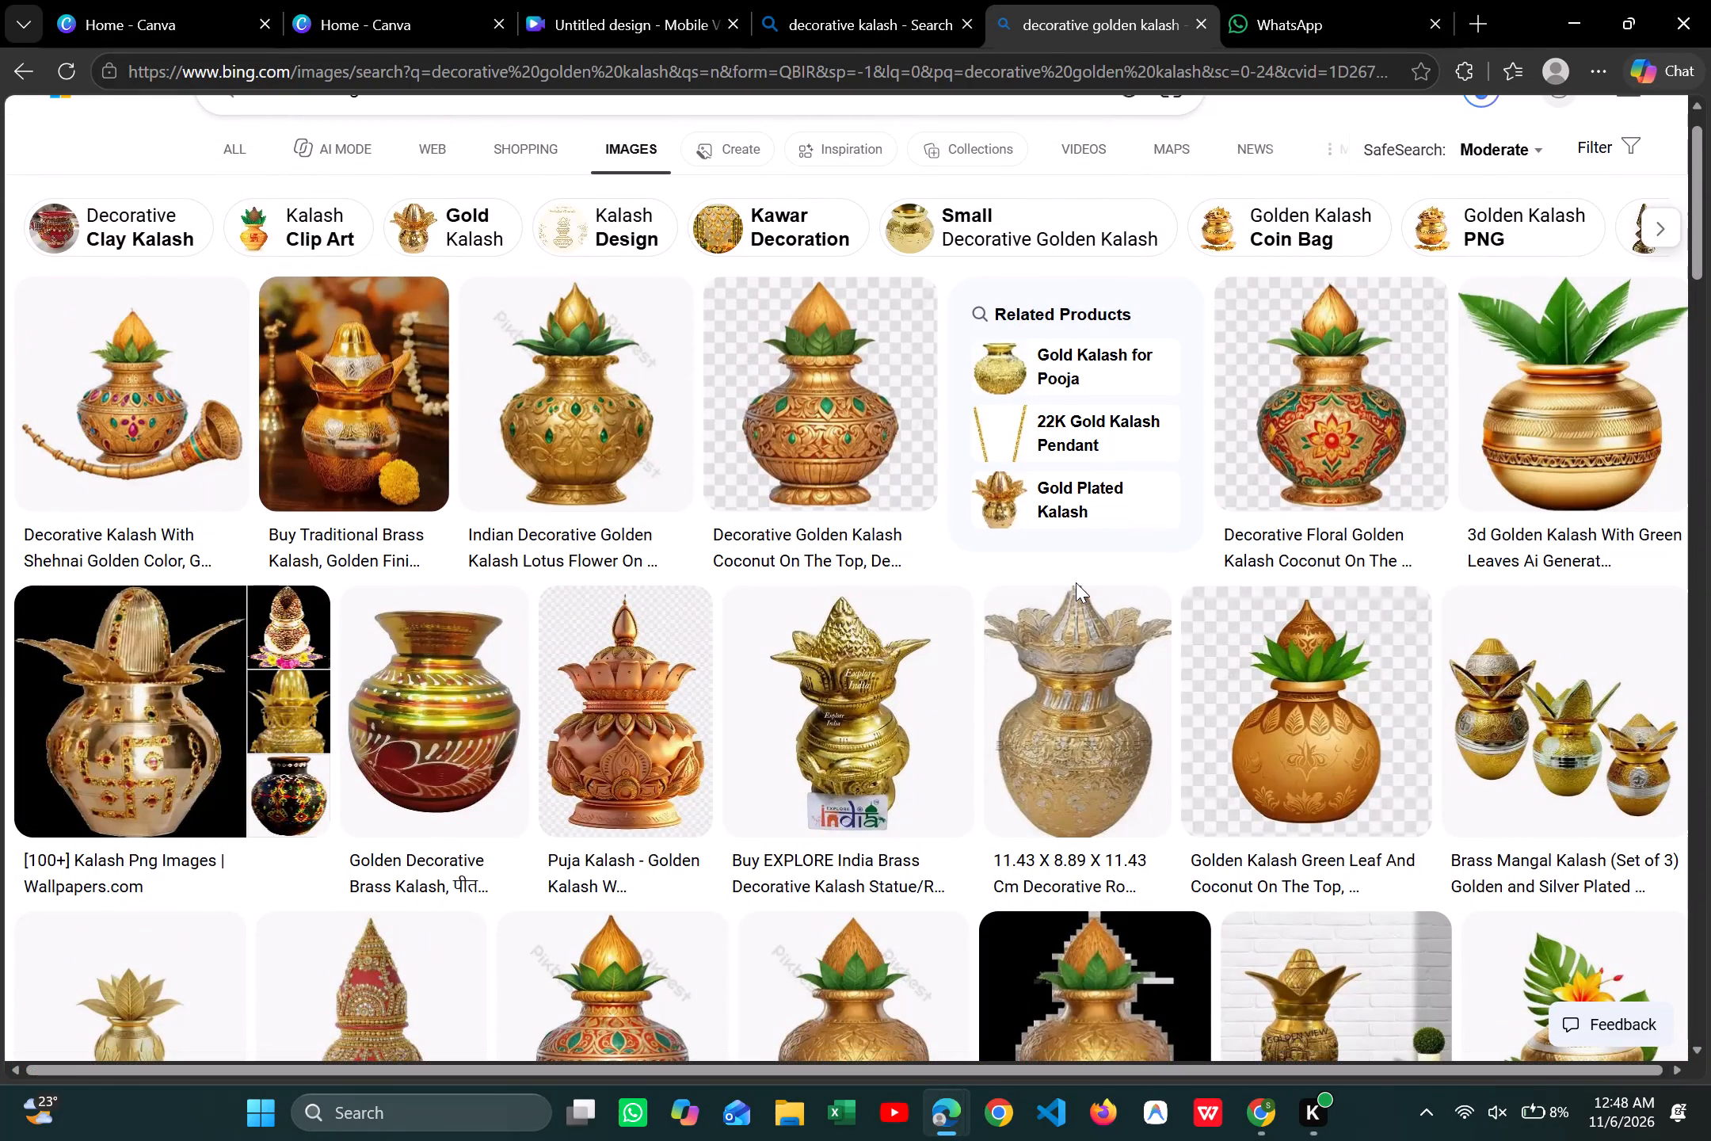
pyautogui.scroll(-5, 1076, 582)
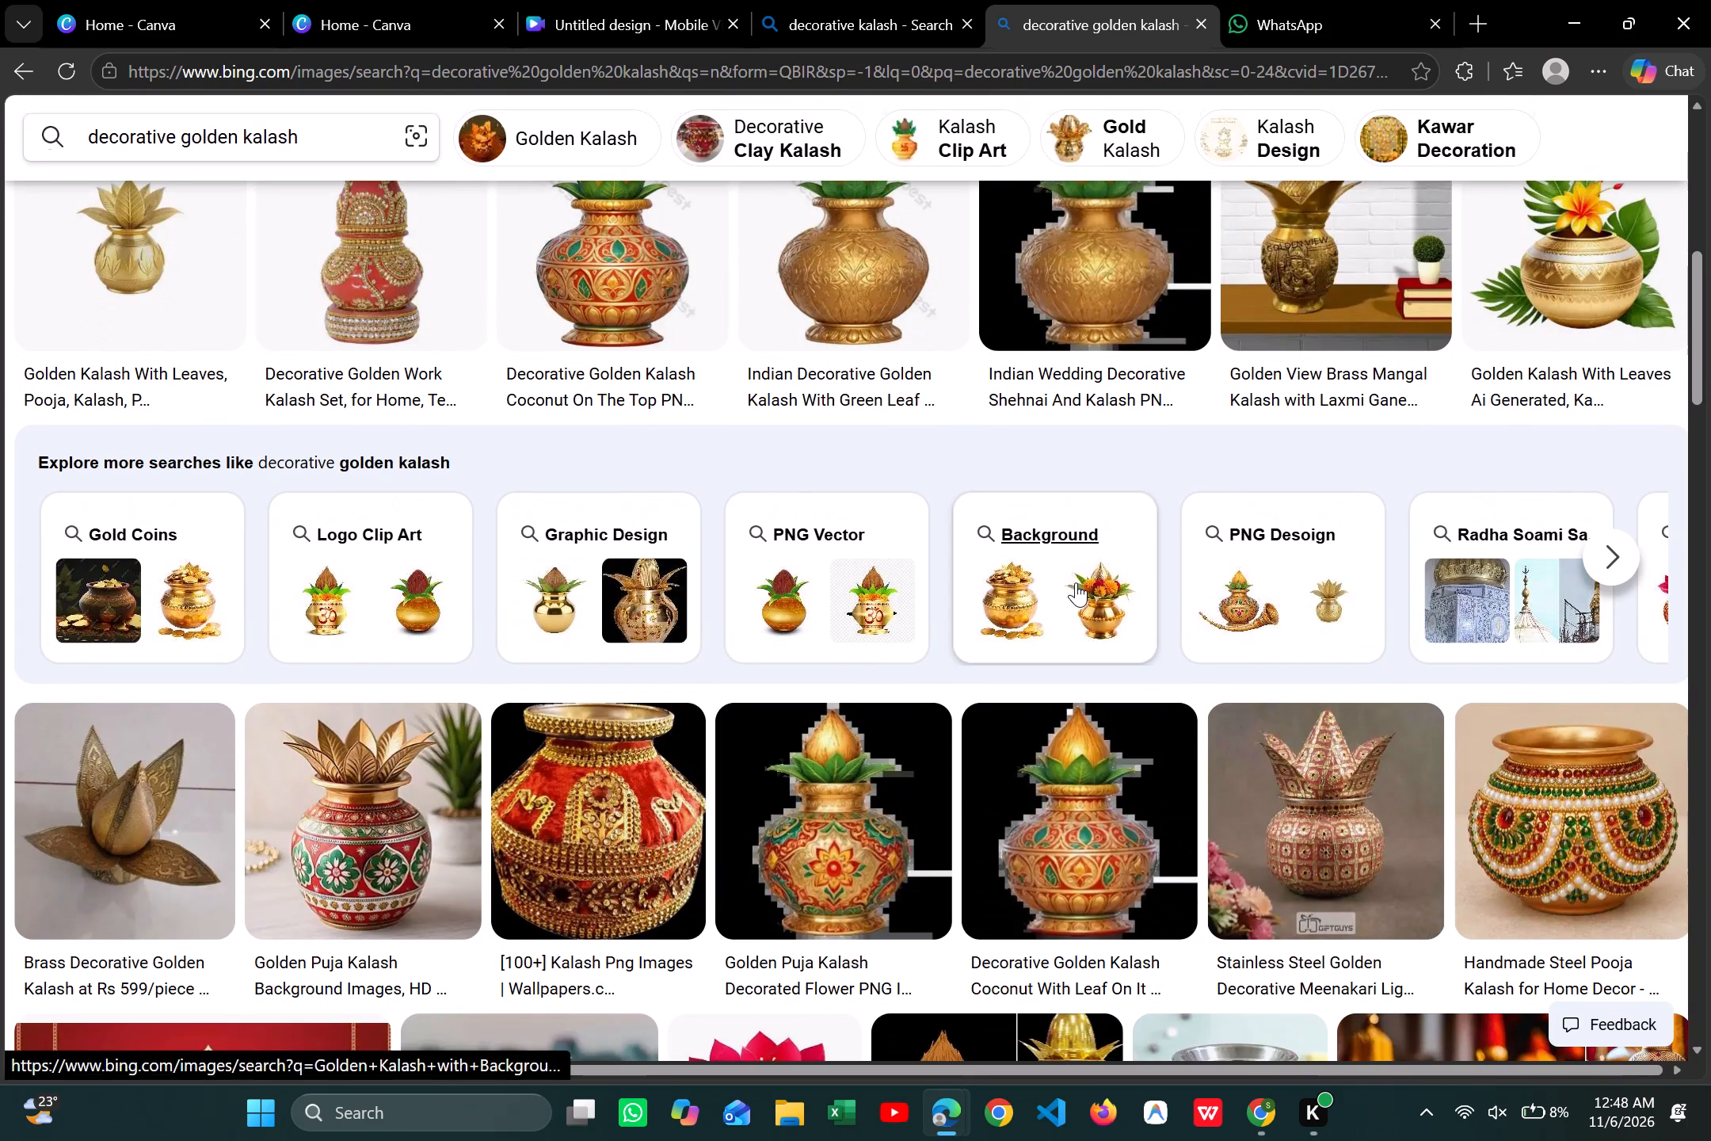
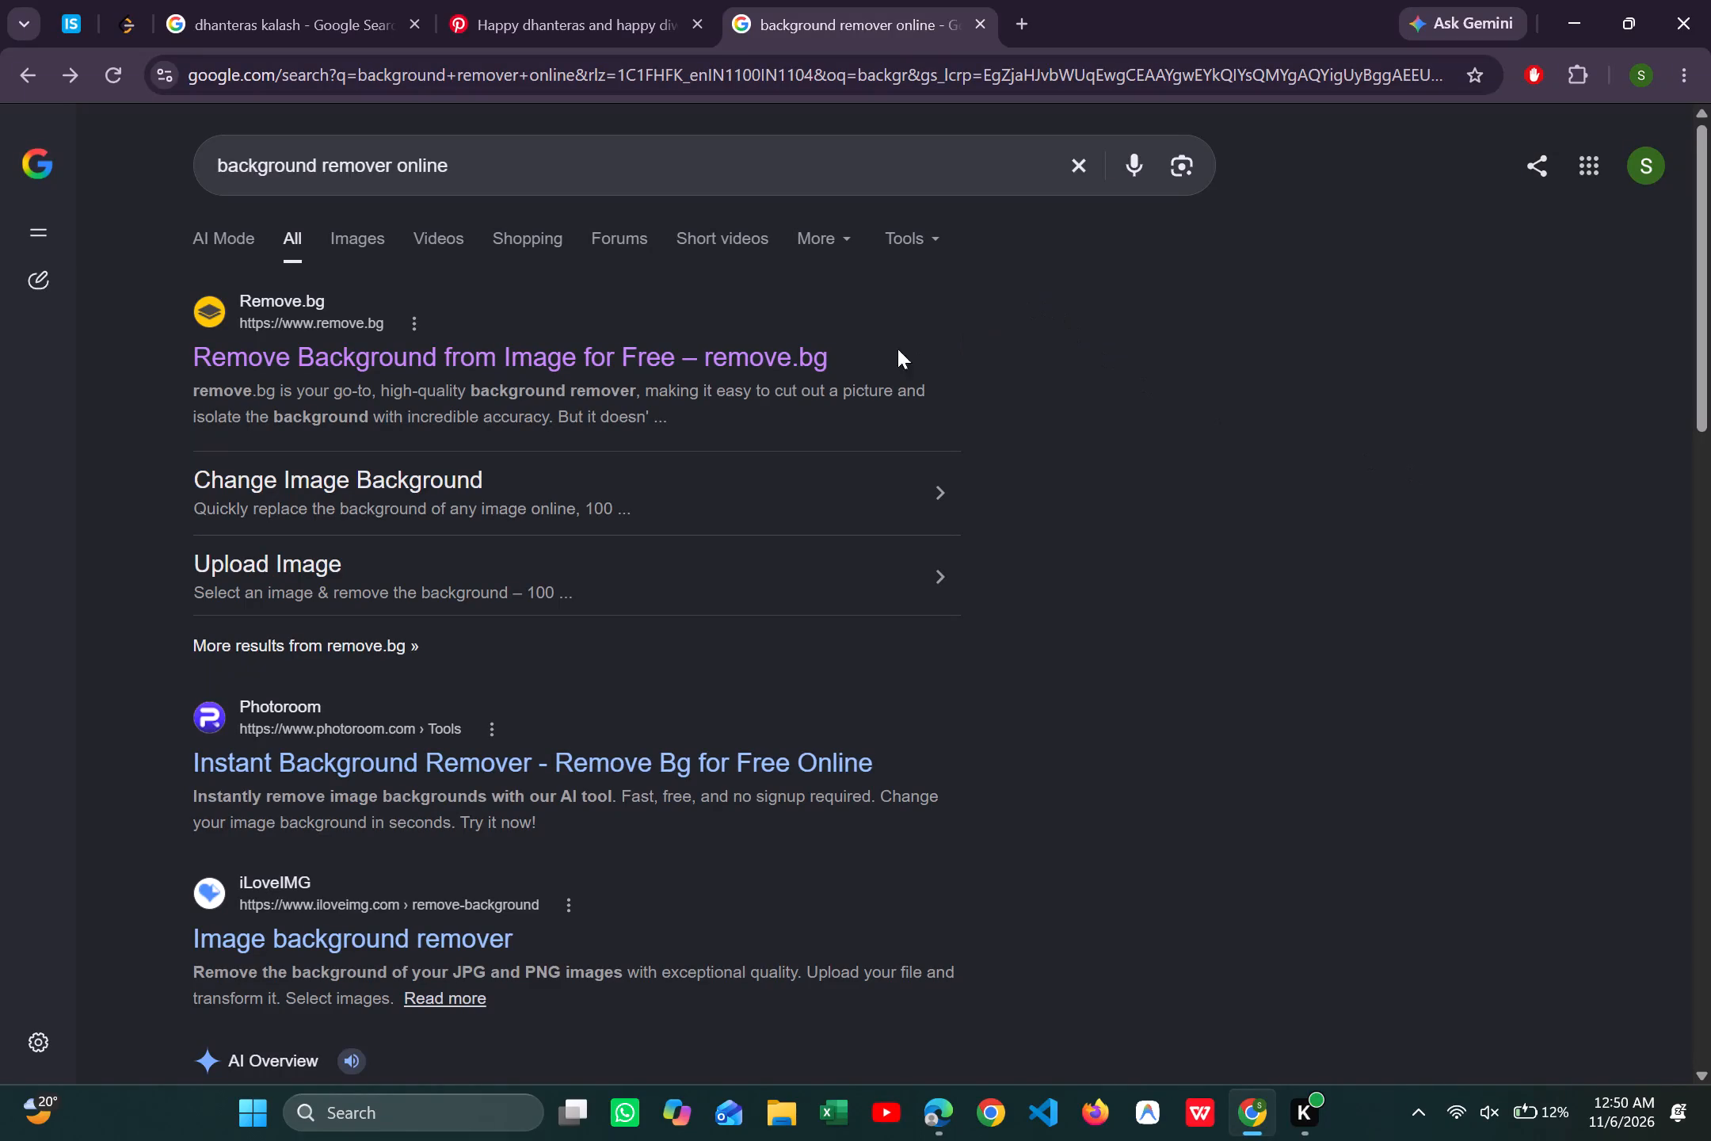
# Open remove.bg and upload the file "WhatsApp Image 2026-11-06 at 12.50.47 AM" from Downloads for background removal.
pyautogui.click(790, 366)
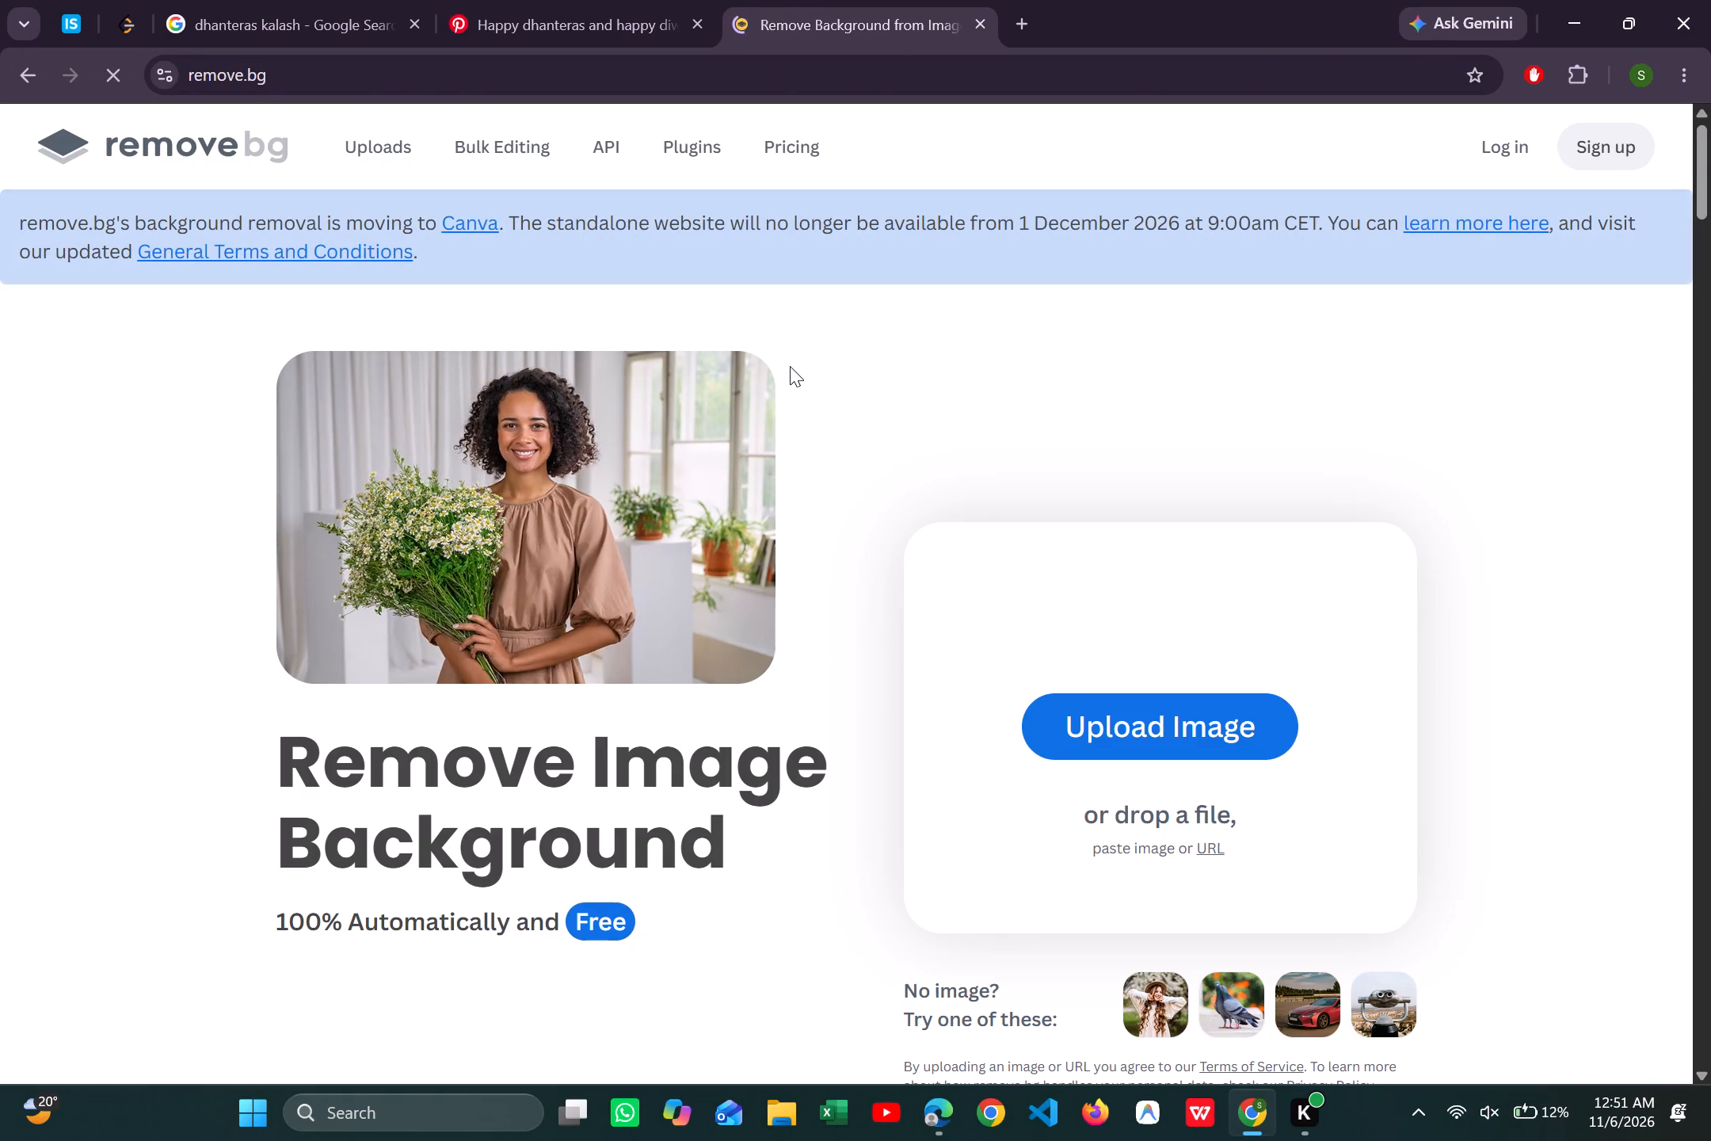
pyautogui.click(1099, 717)
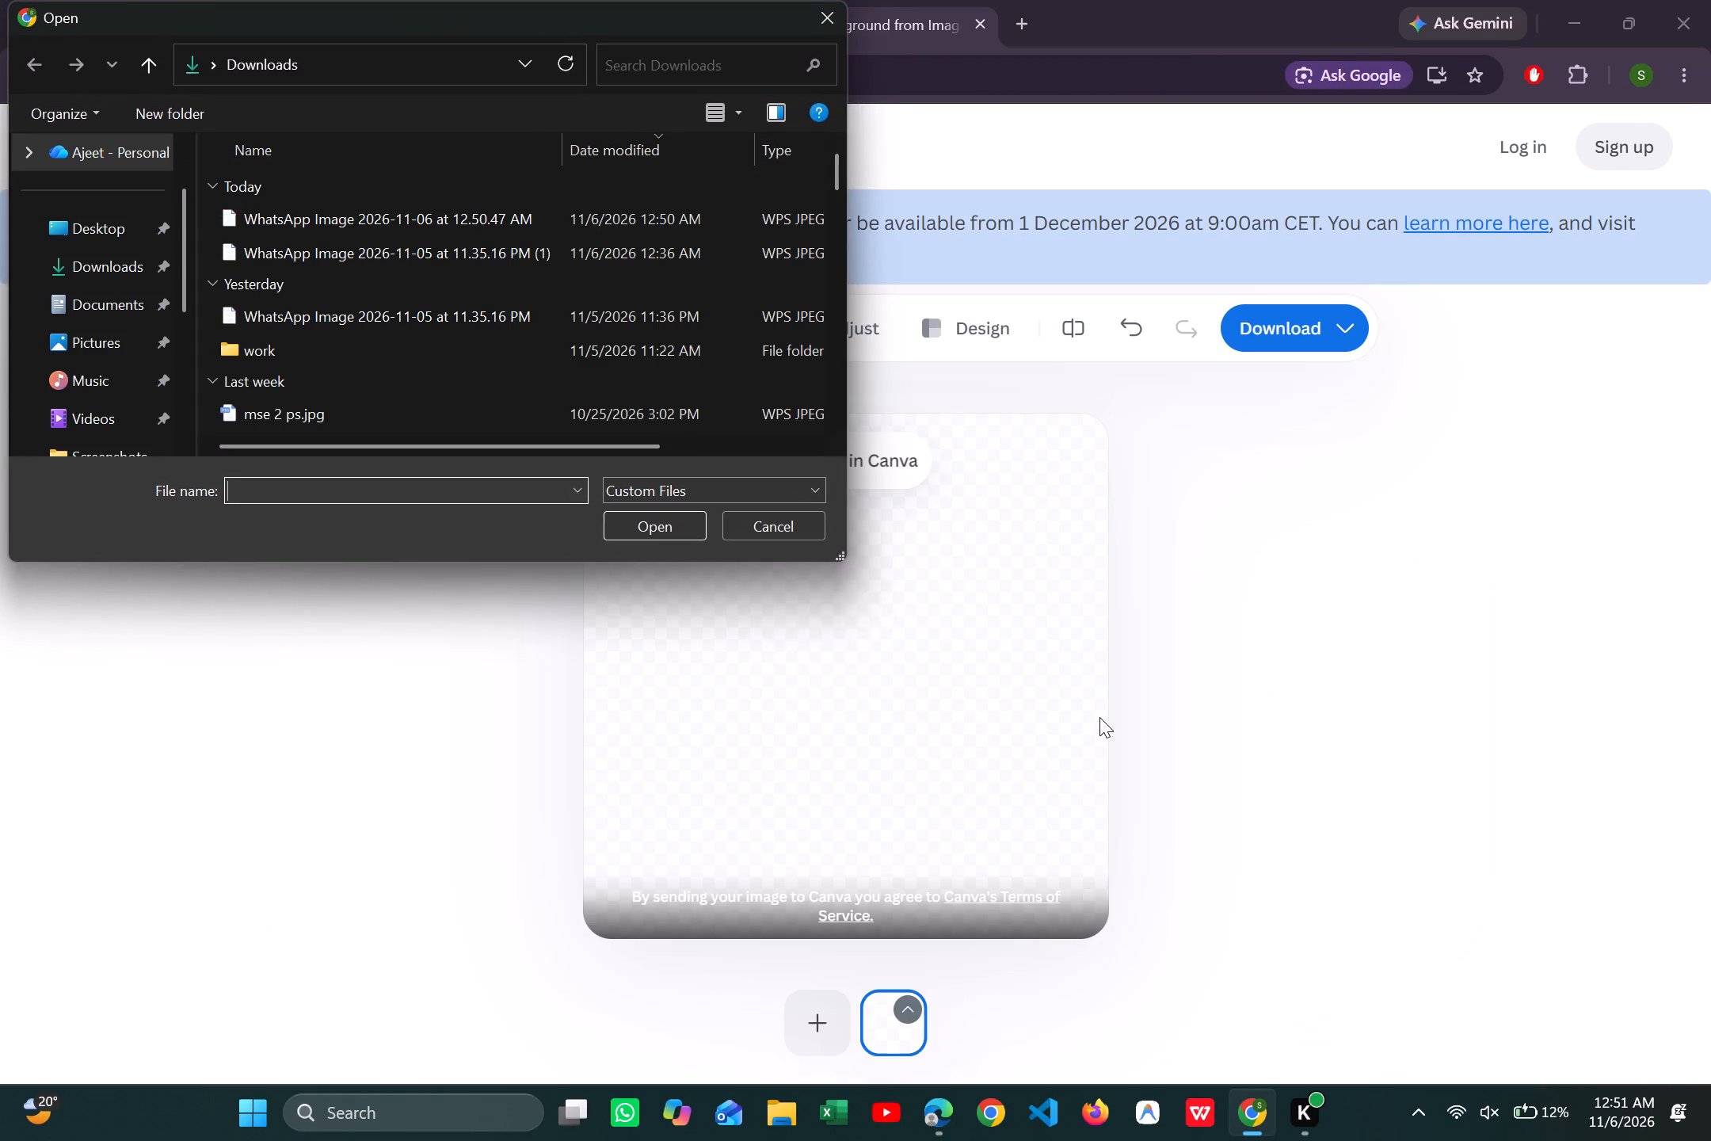
pyautogui.click(626, 233)
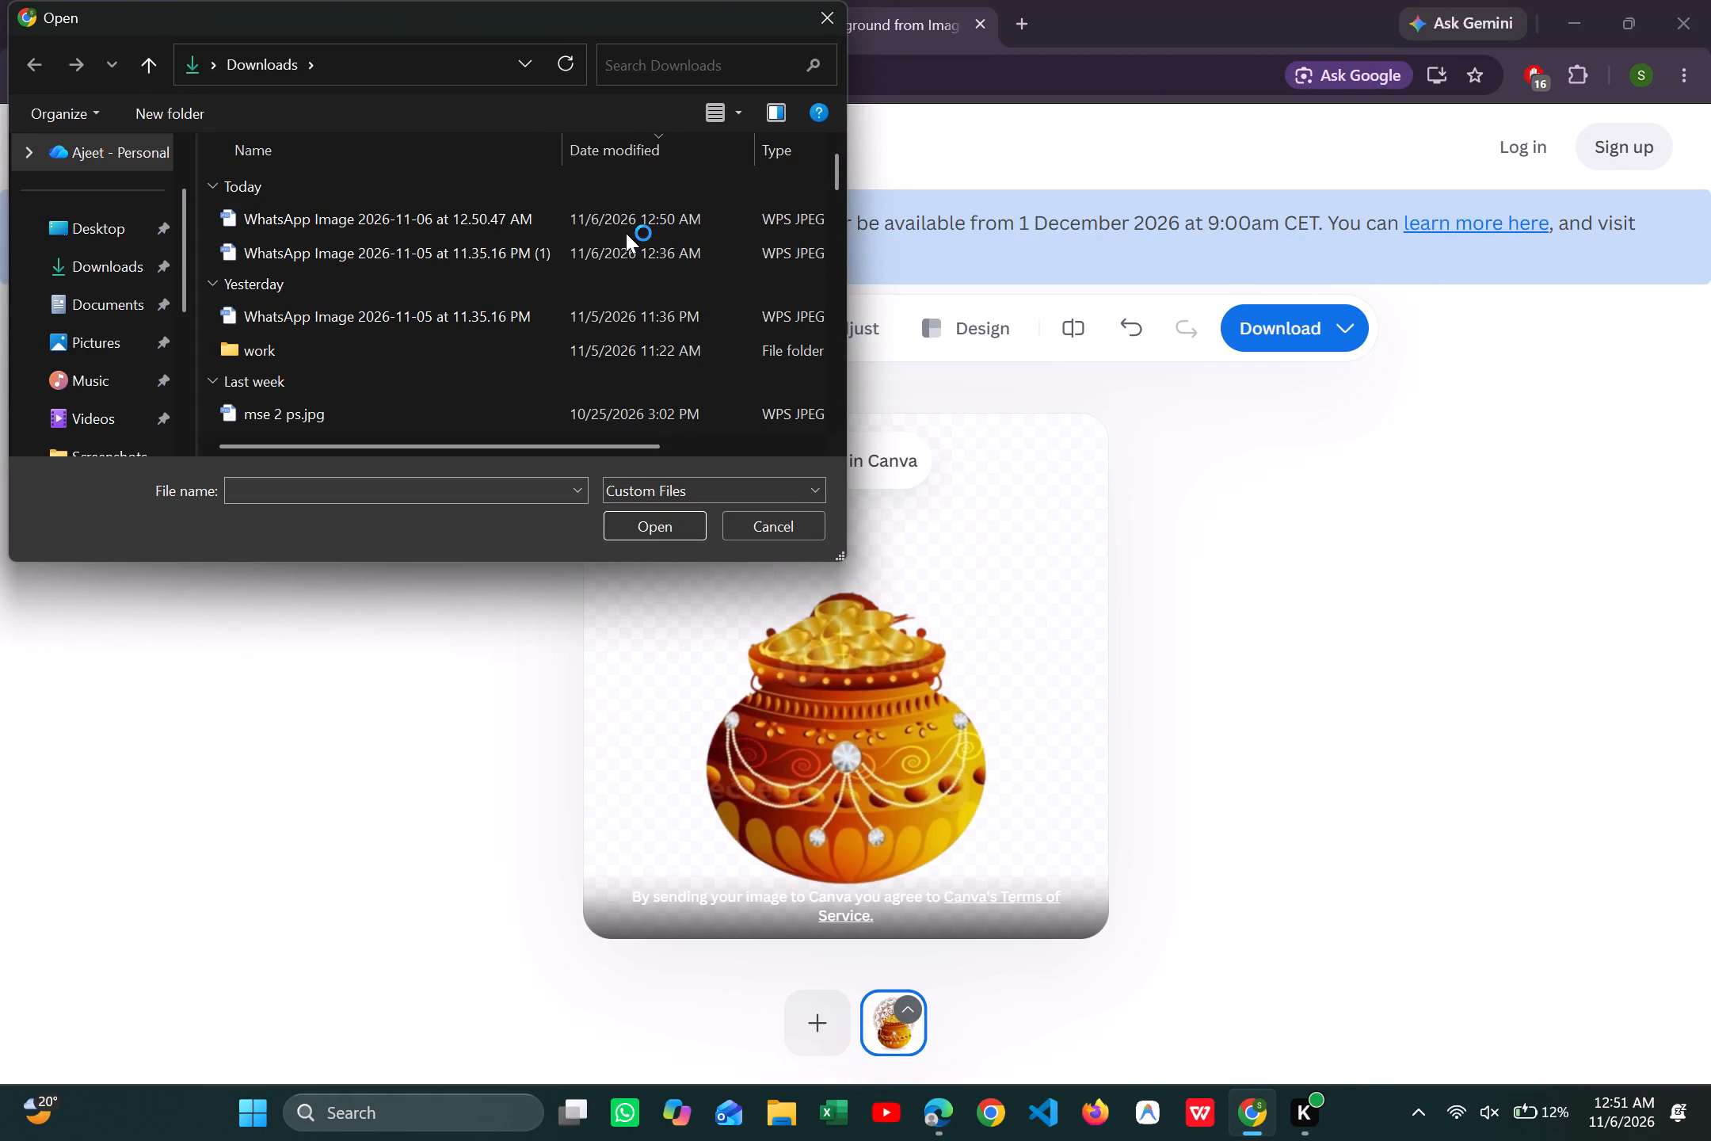
pyautogui.click(631, 218)
pyautogui.click(641, 517)
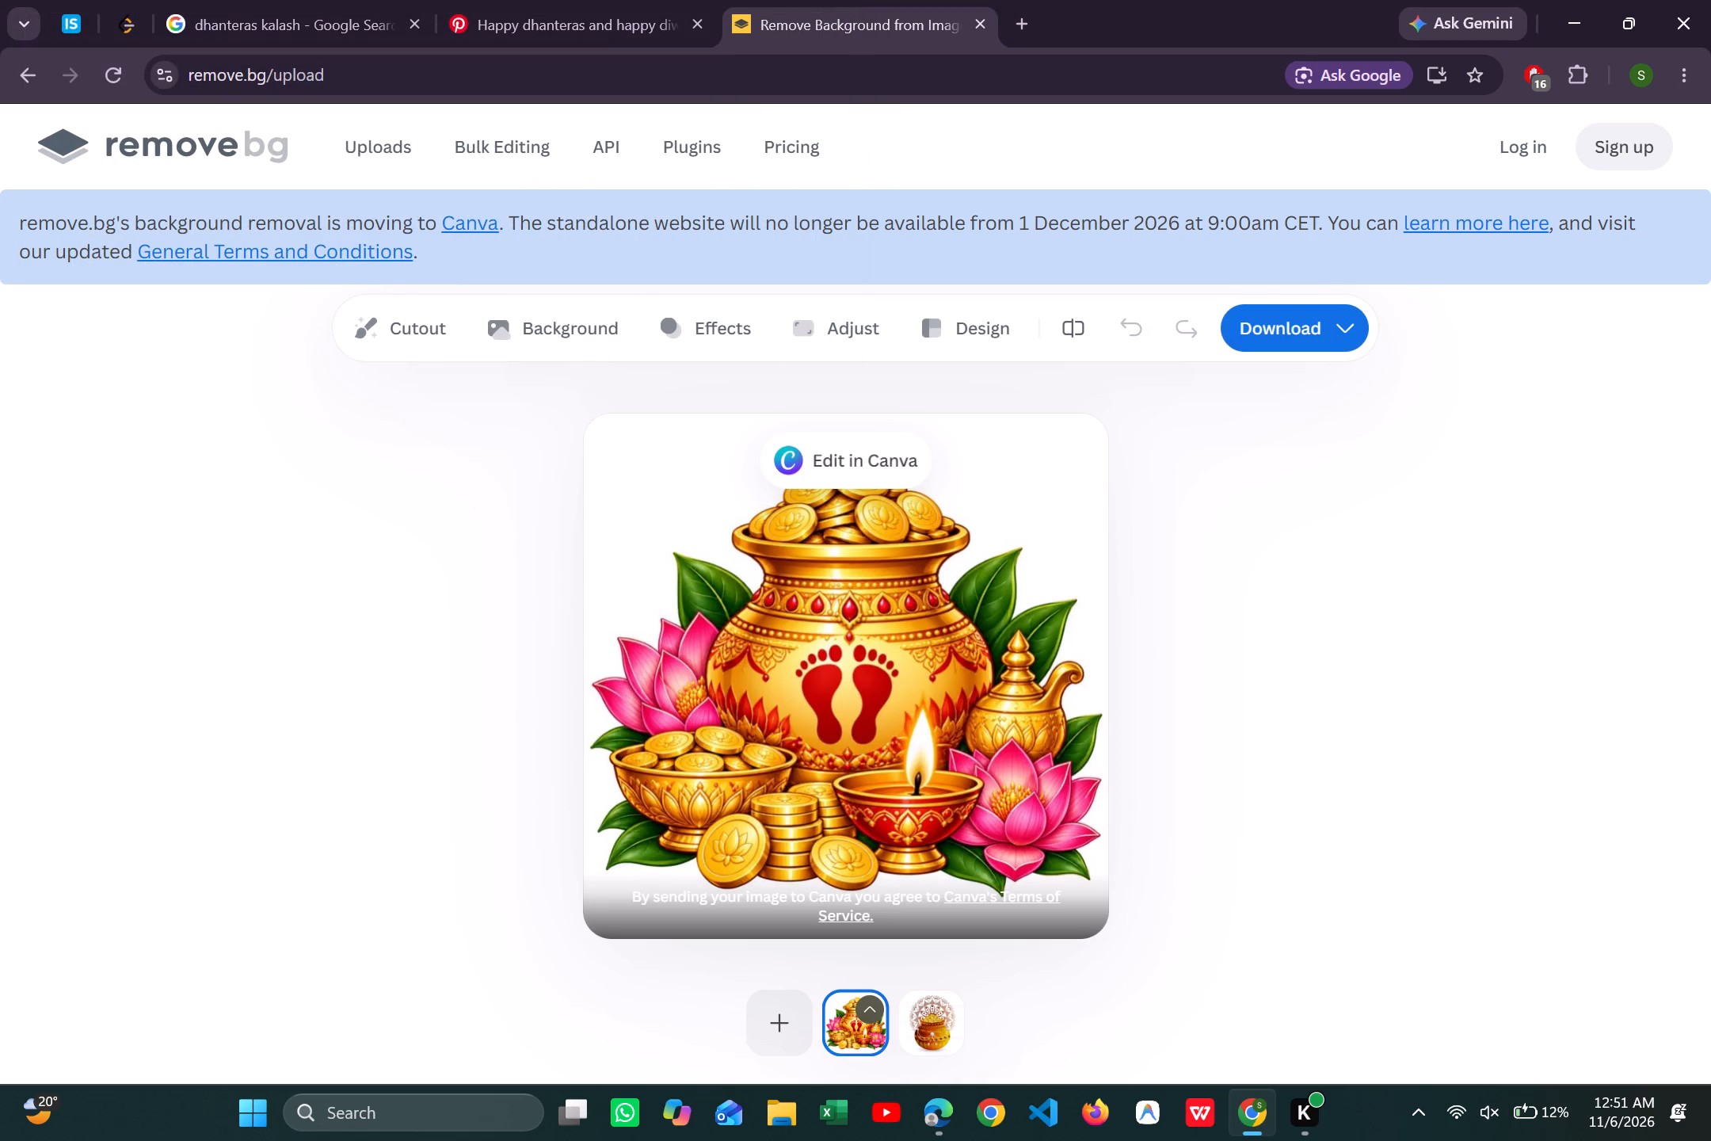
# Copy the cut-out kalash image, paste it into the Canva mobile video design and place it over the mandala.
pyautogui.rightClick(756, 573)
pyautogui.click(866, 631)
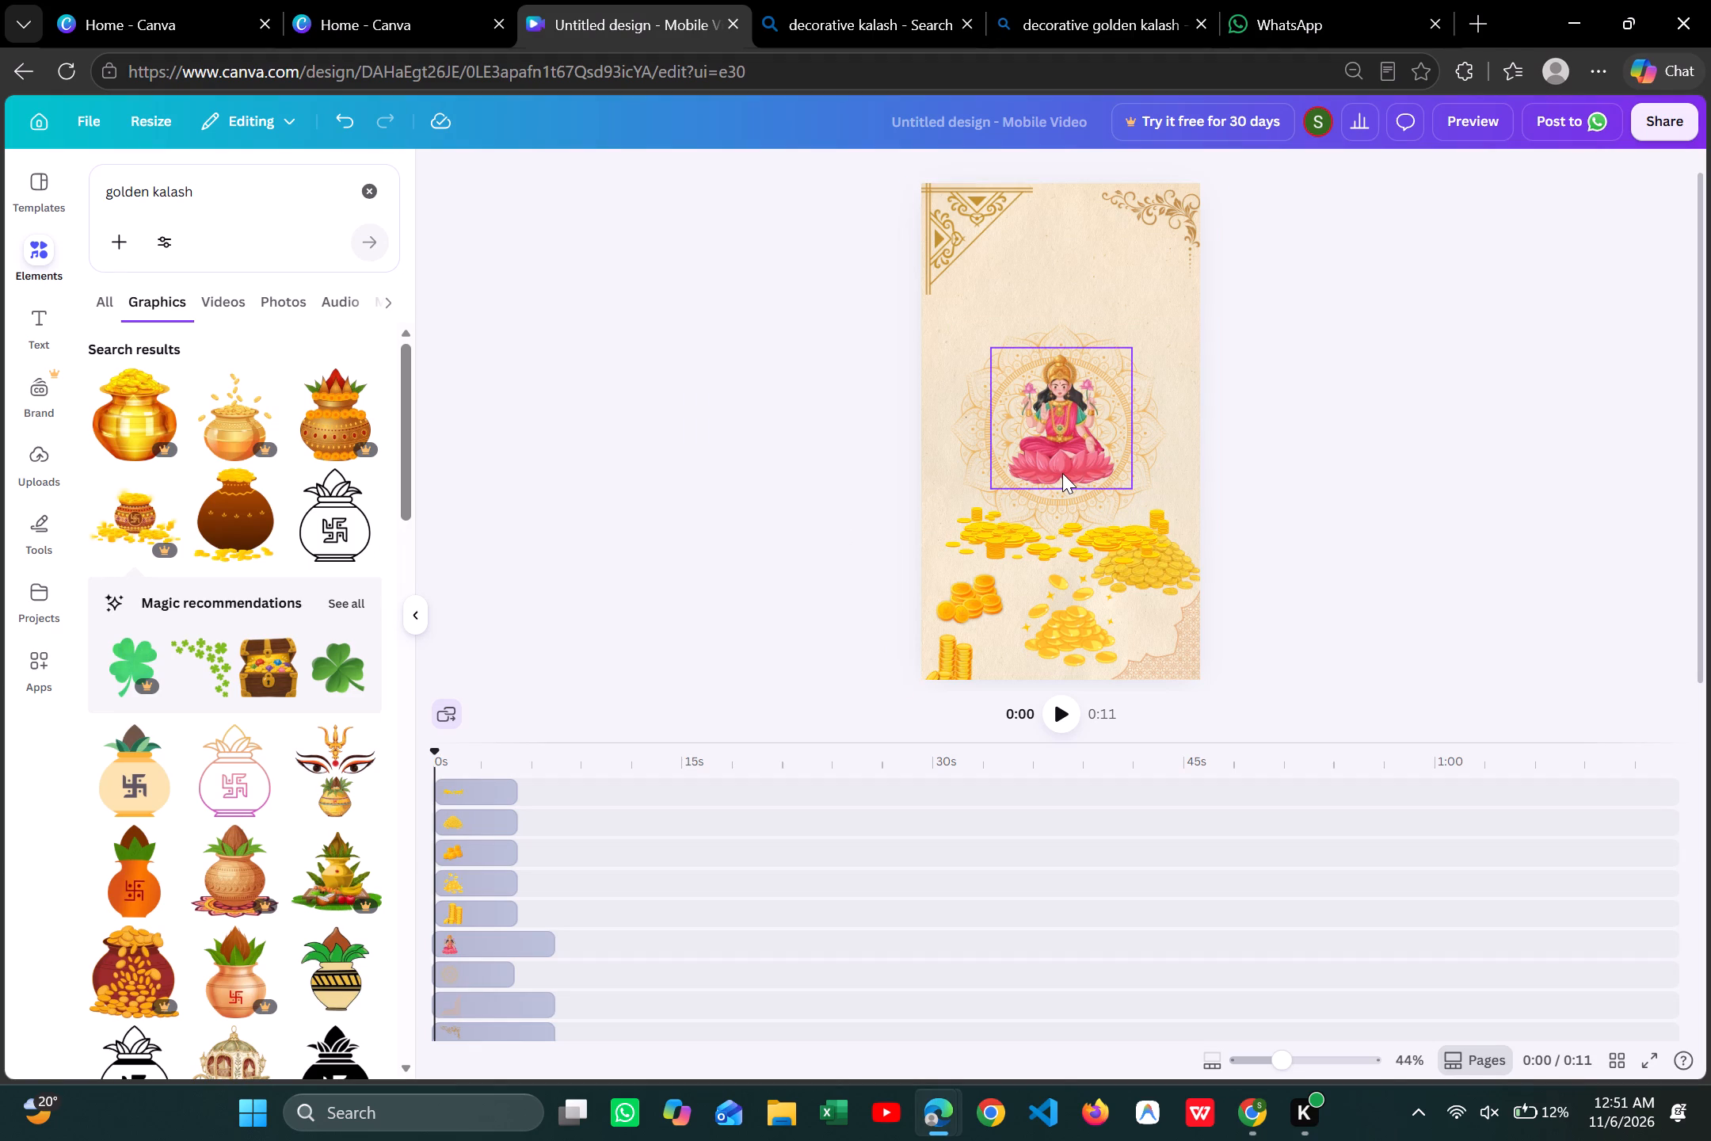
pyautogui.hotkey('ctrl', 'v')
pyautogui.moveTo(1061, 431); pyautogui.dragTo(1034, 428)
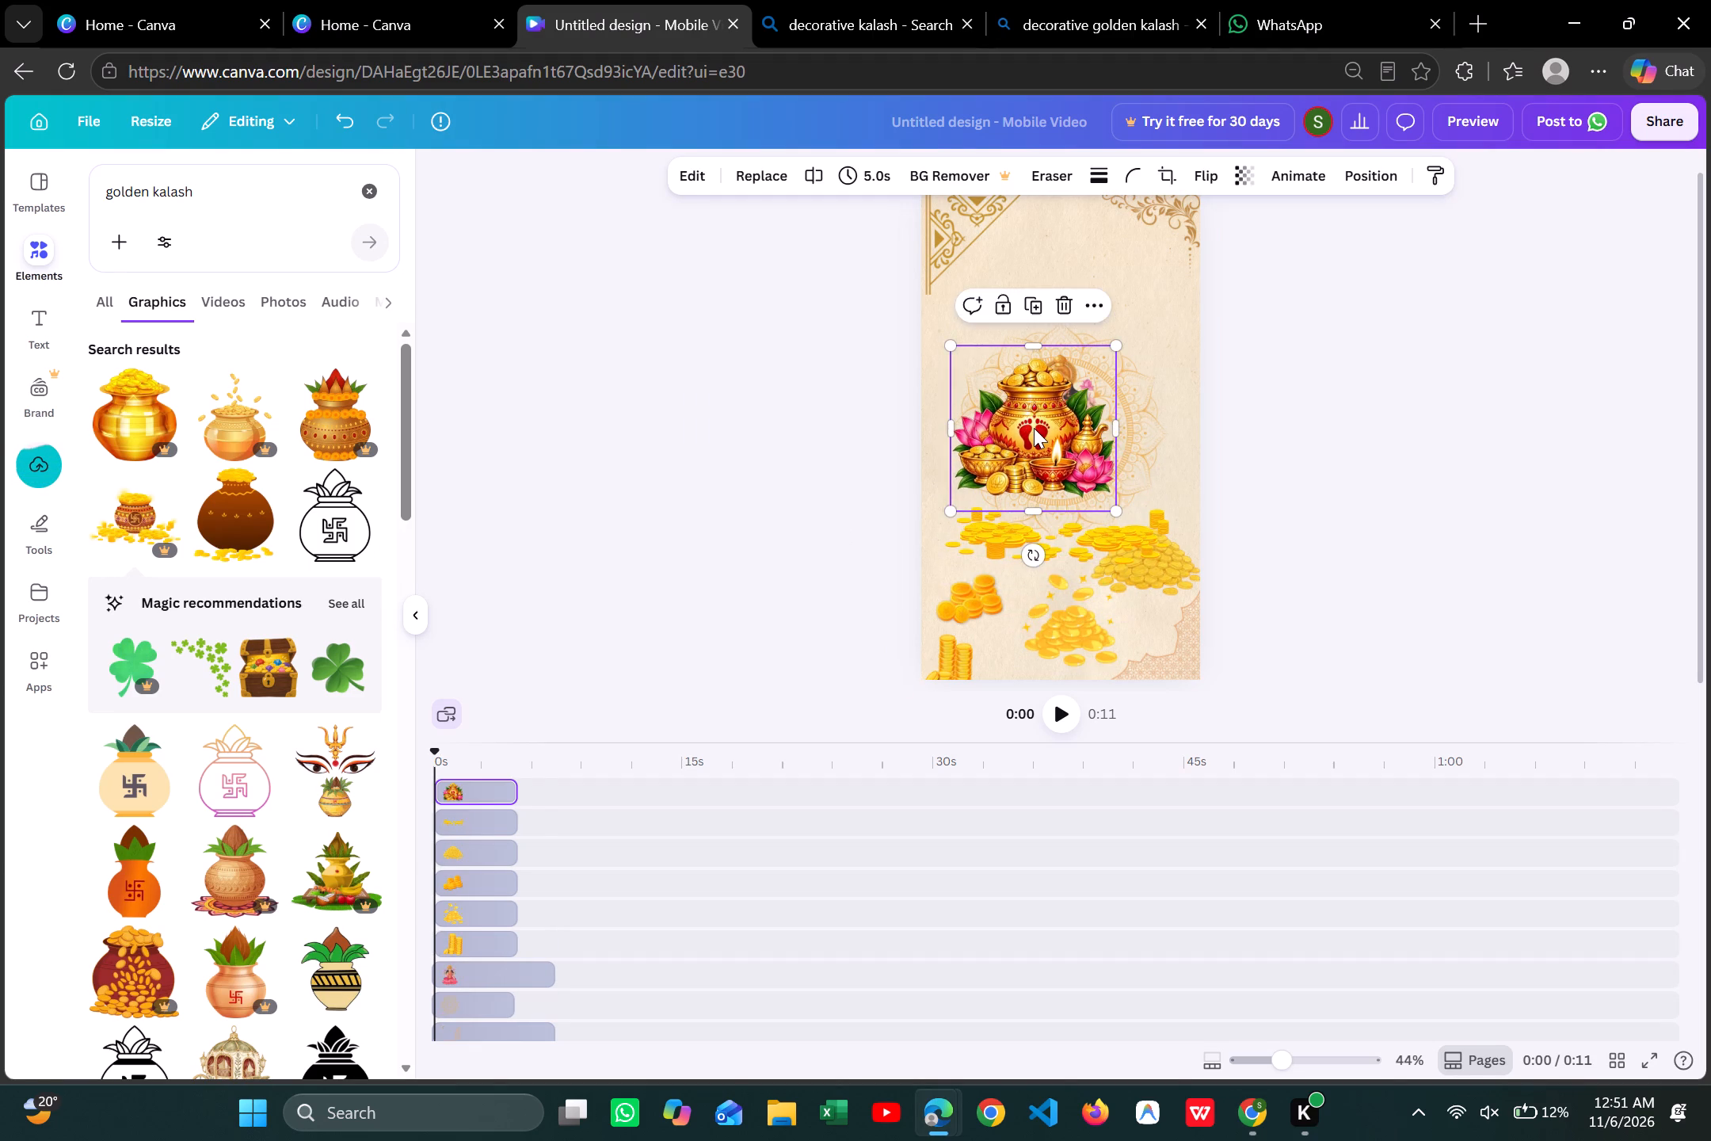
# Delete the large gold coin heap near the page's right edge, below the mandala.
pyautogui.scroll(-4, 1034, 428)
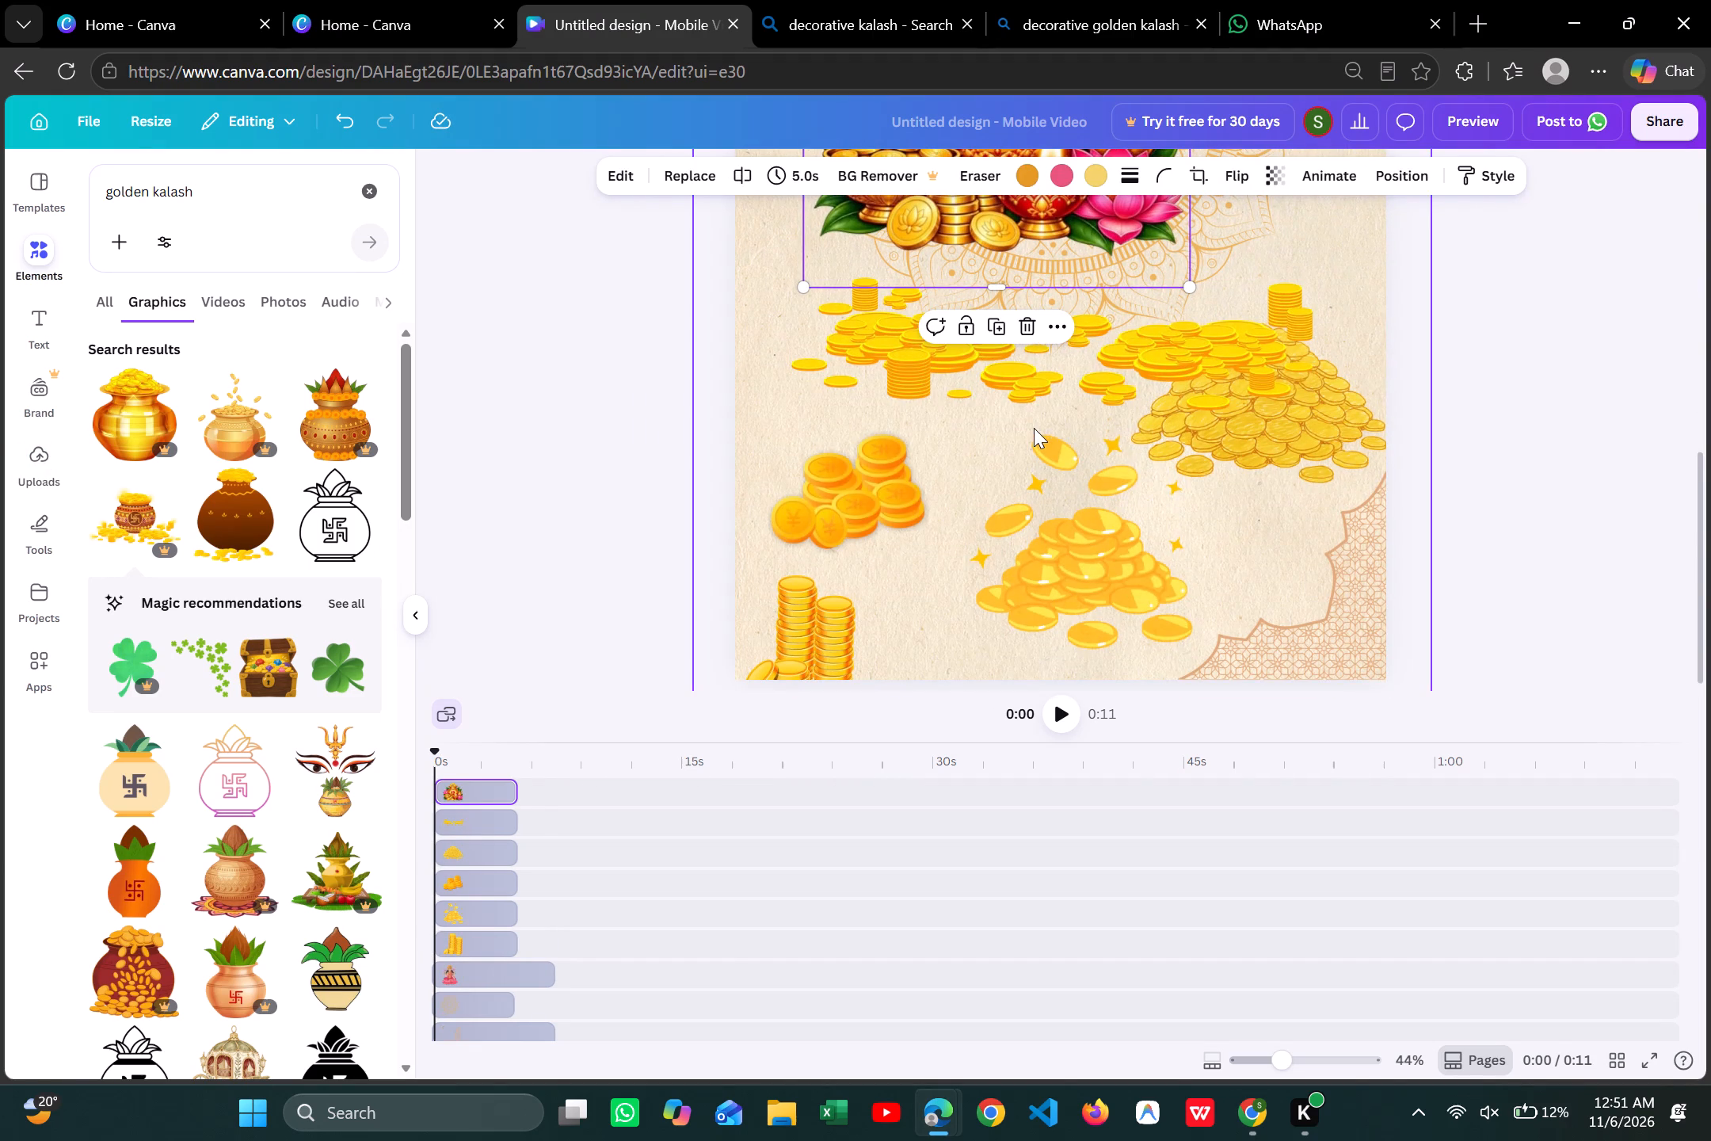
pyautogui.moveTo(1288, 448); pyautogui.dragTo(1277, 541)
pyautogui.click(1275, 381)
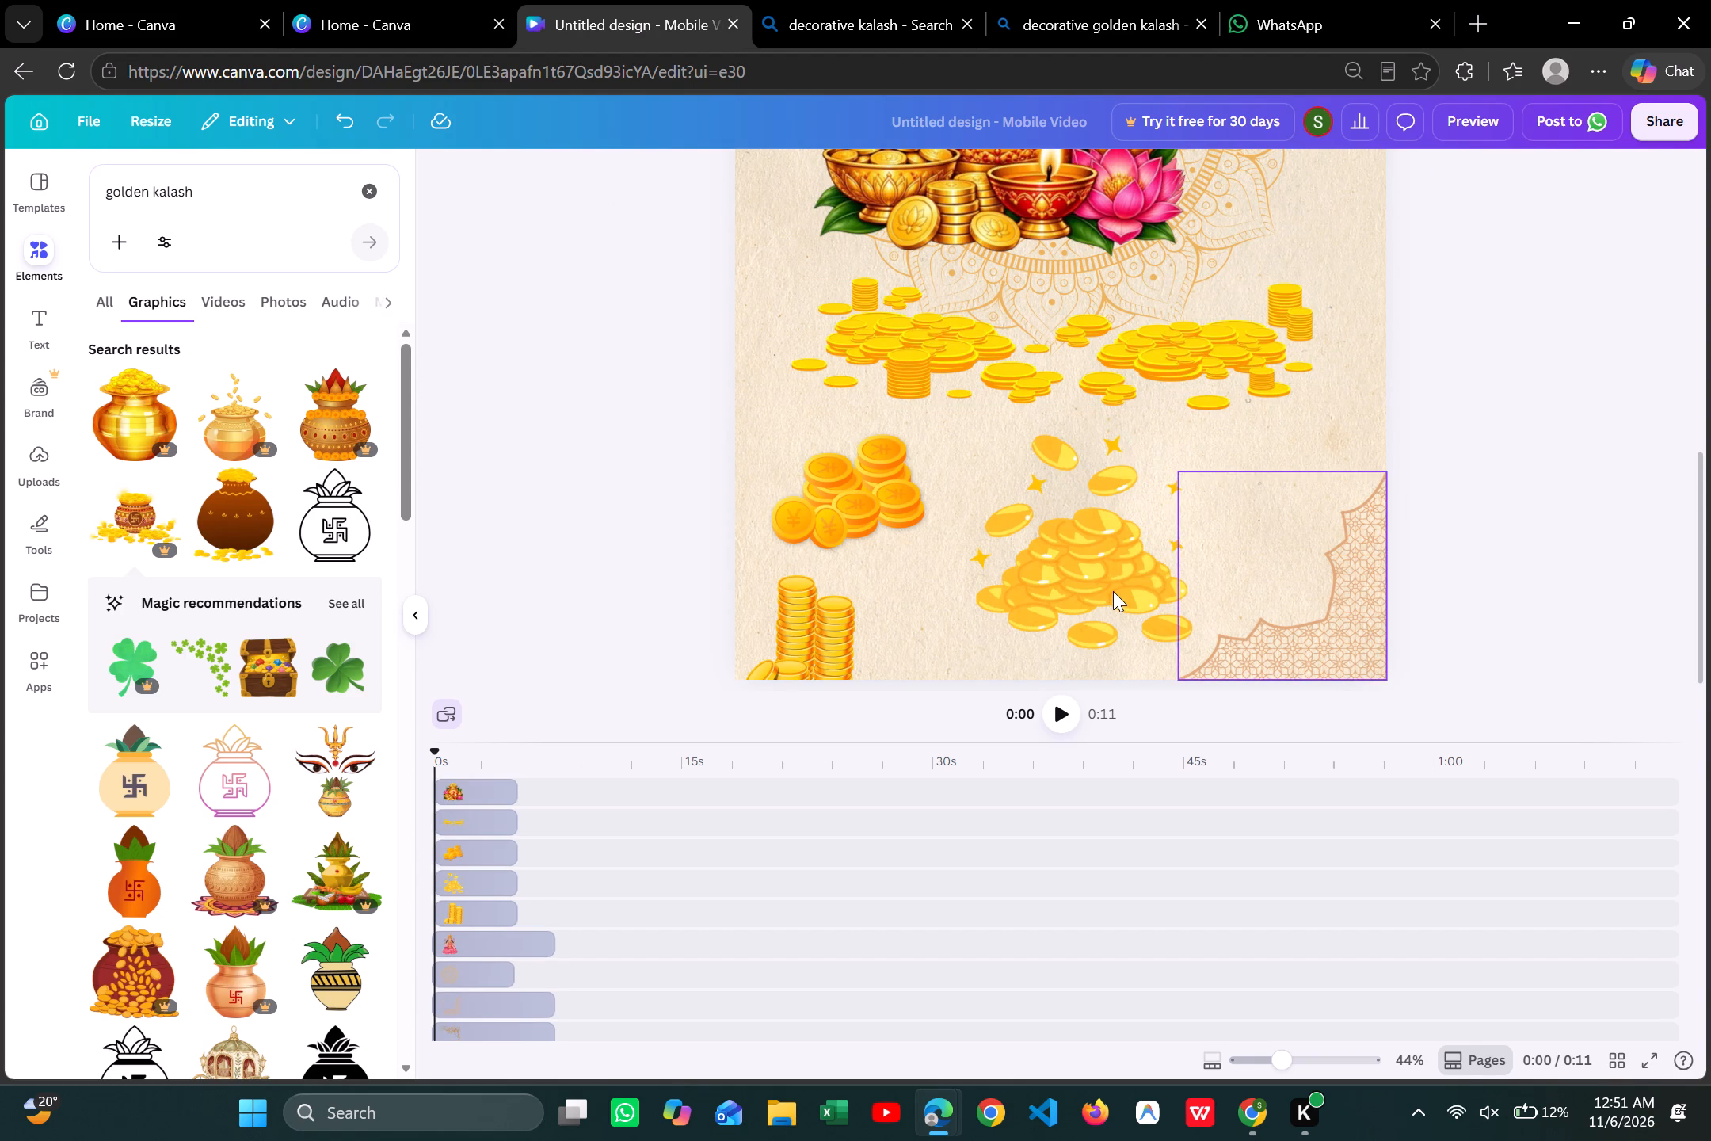
# Move the sparkling coin pile, the wide coin strip and the small coin cluster down to the page's bottom edge.
pyautogui.moveTo(1113, 591); pyautogui.dragTo(1028, 639)
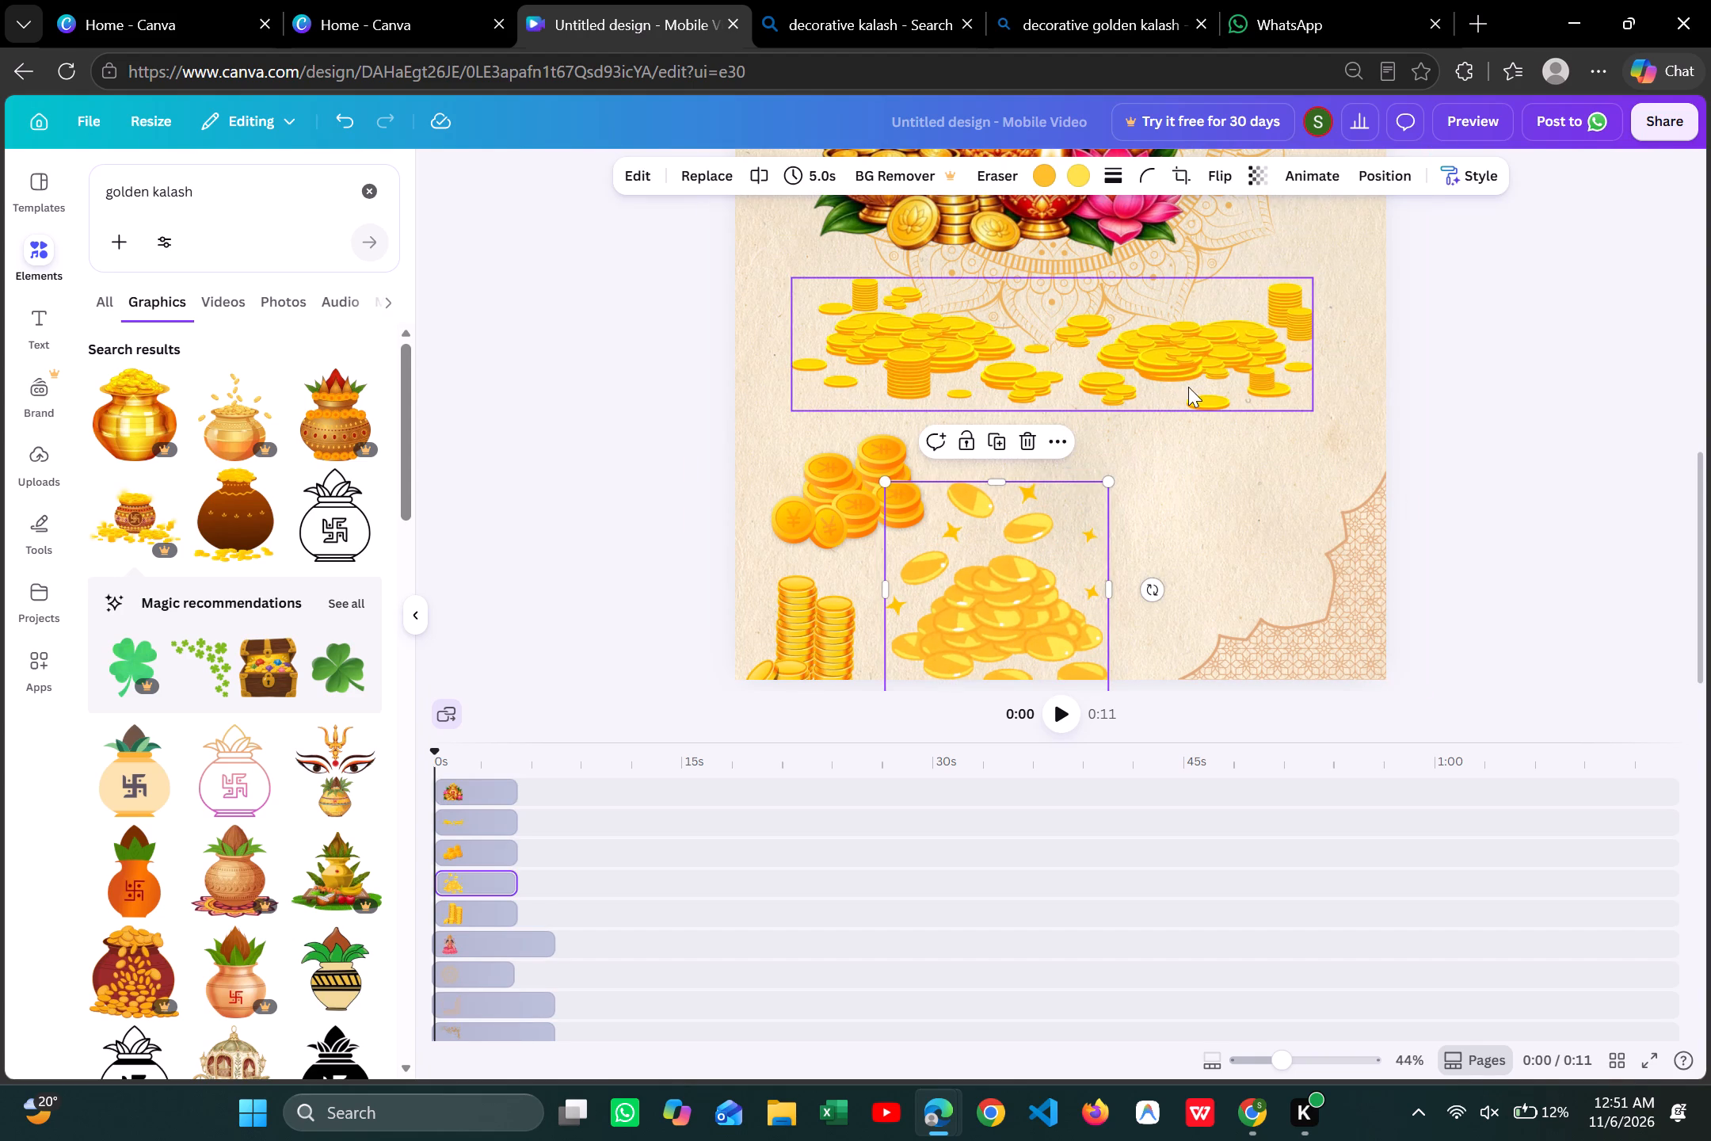
pyautogui.moveTo(1190, 382); pyautogui.dragTo(1225, 657)
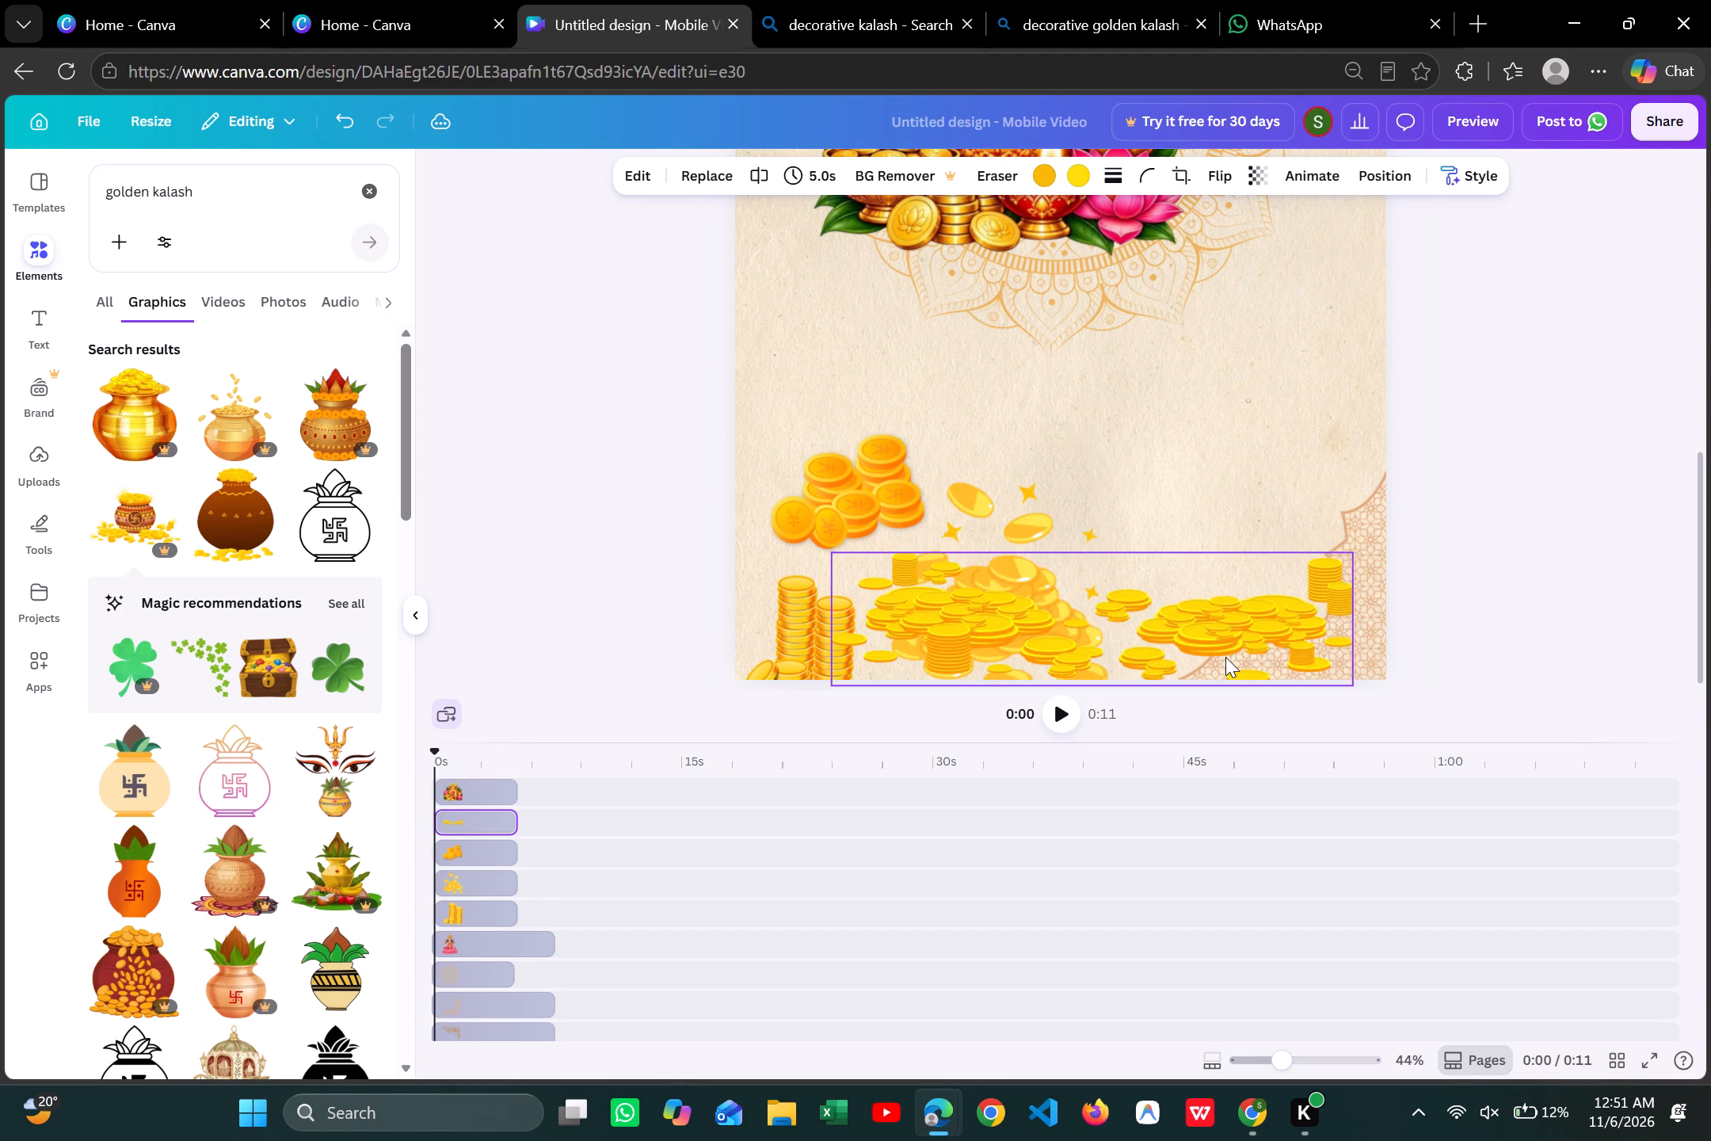
pyautogui.moveTo(898, 490); pyautogui.dragTo(894, 579)
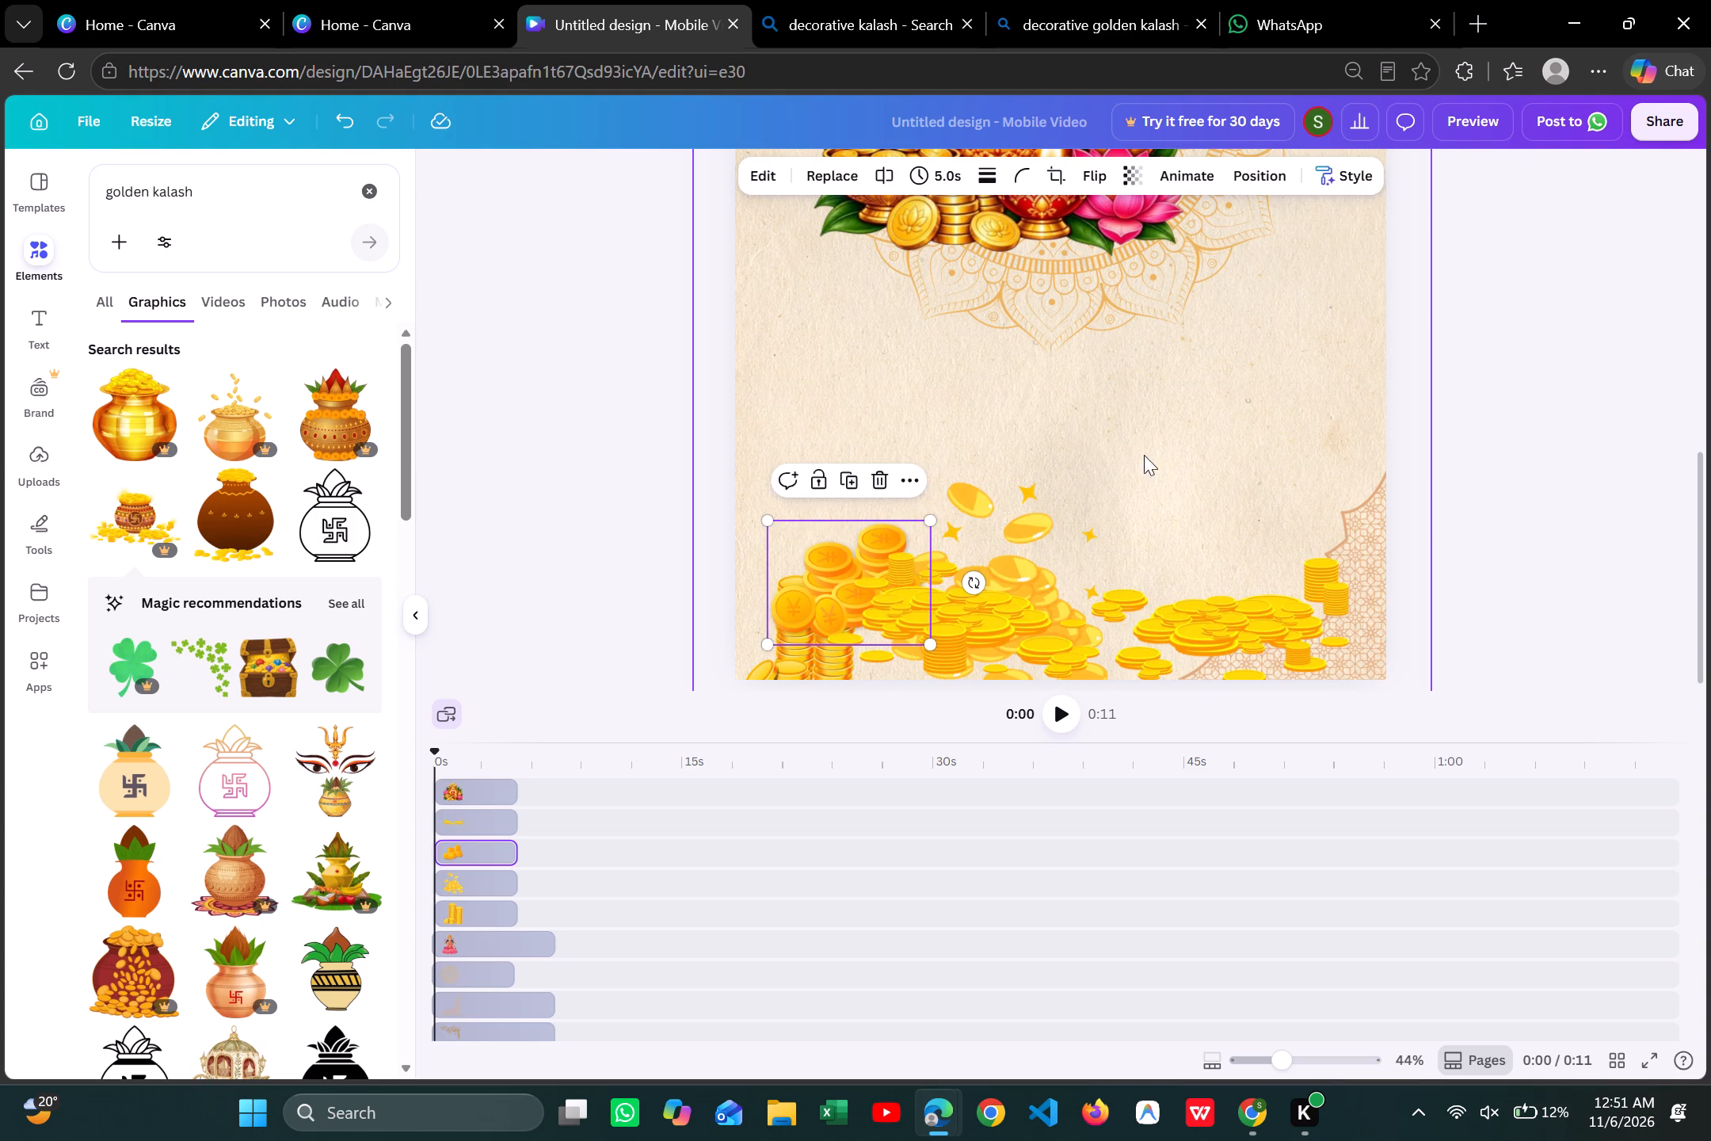
# Move the kalash below Lakshmi and shrink it to fit between her lotus and the bottom coins.
pyautogui.scroll(3, 1202, 409)
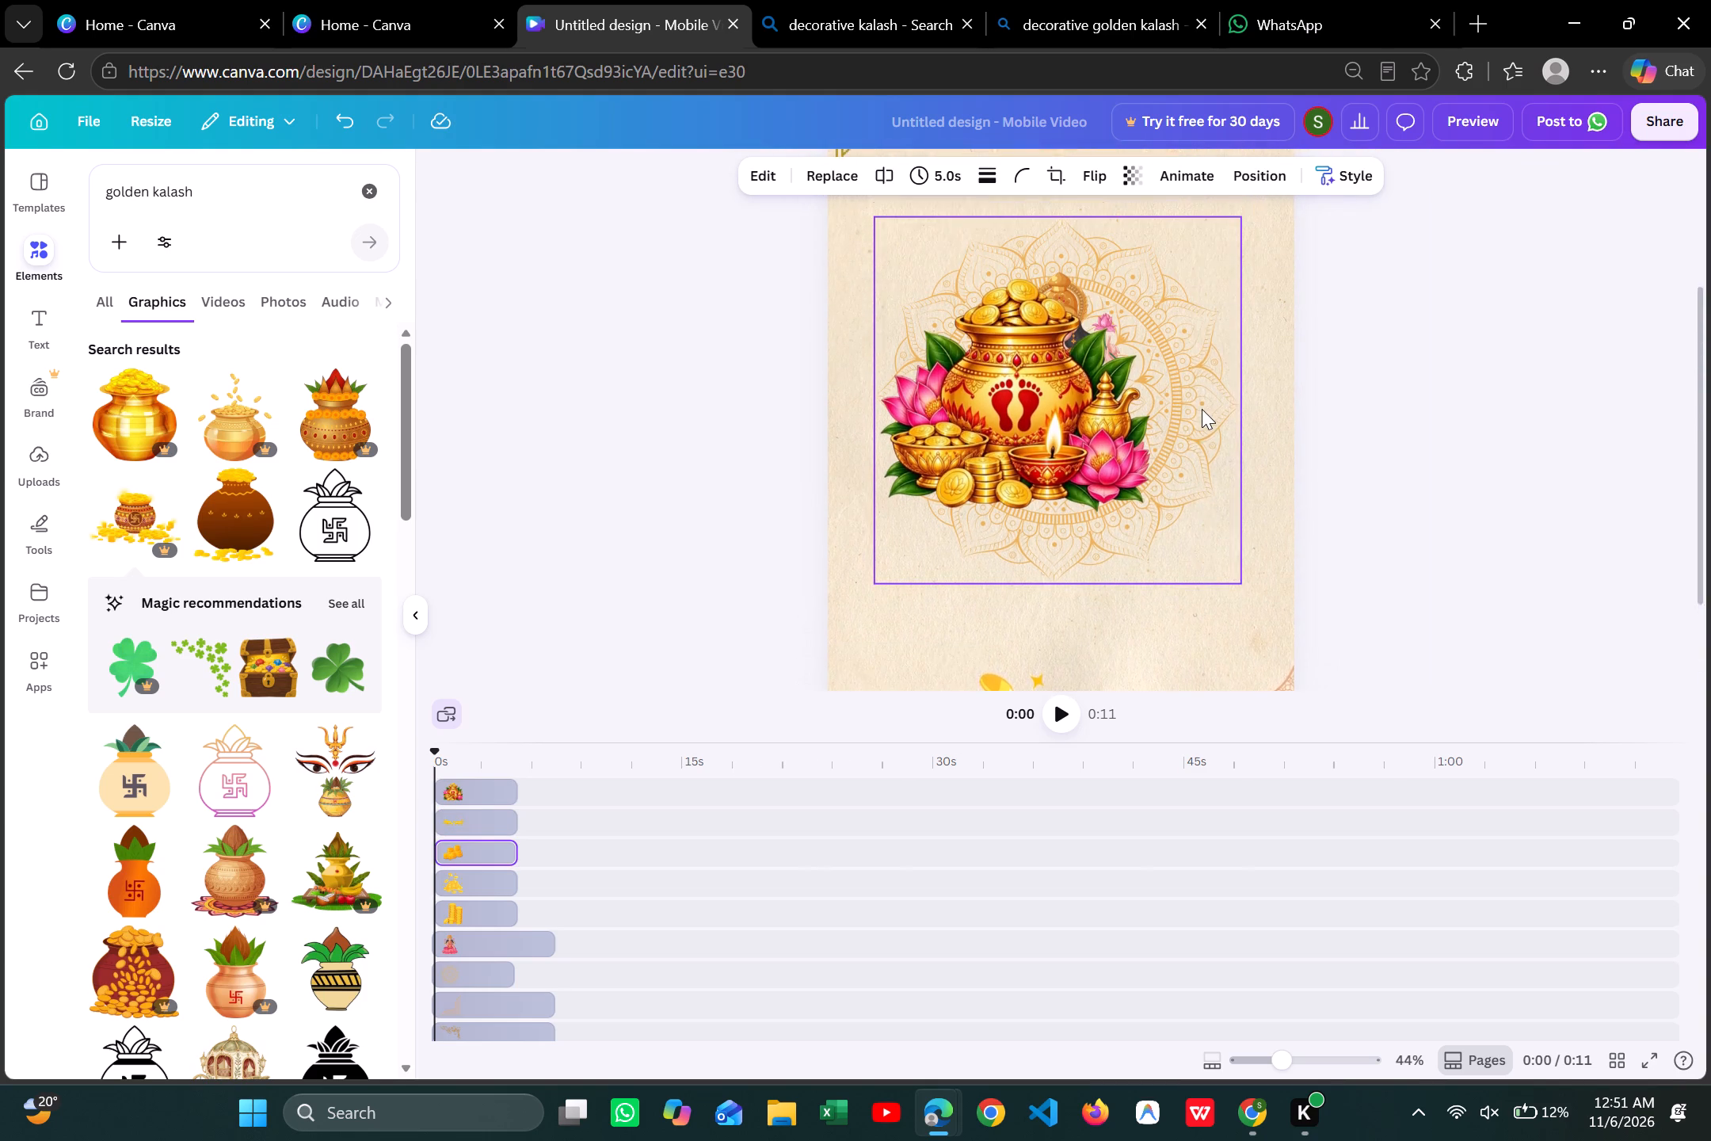
pyautogui.scroll(2, 1202, 409)
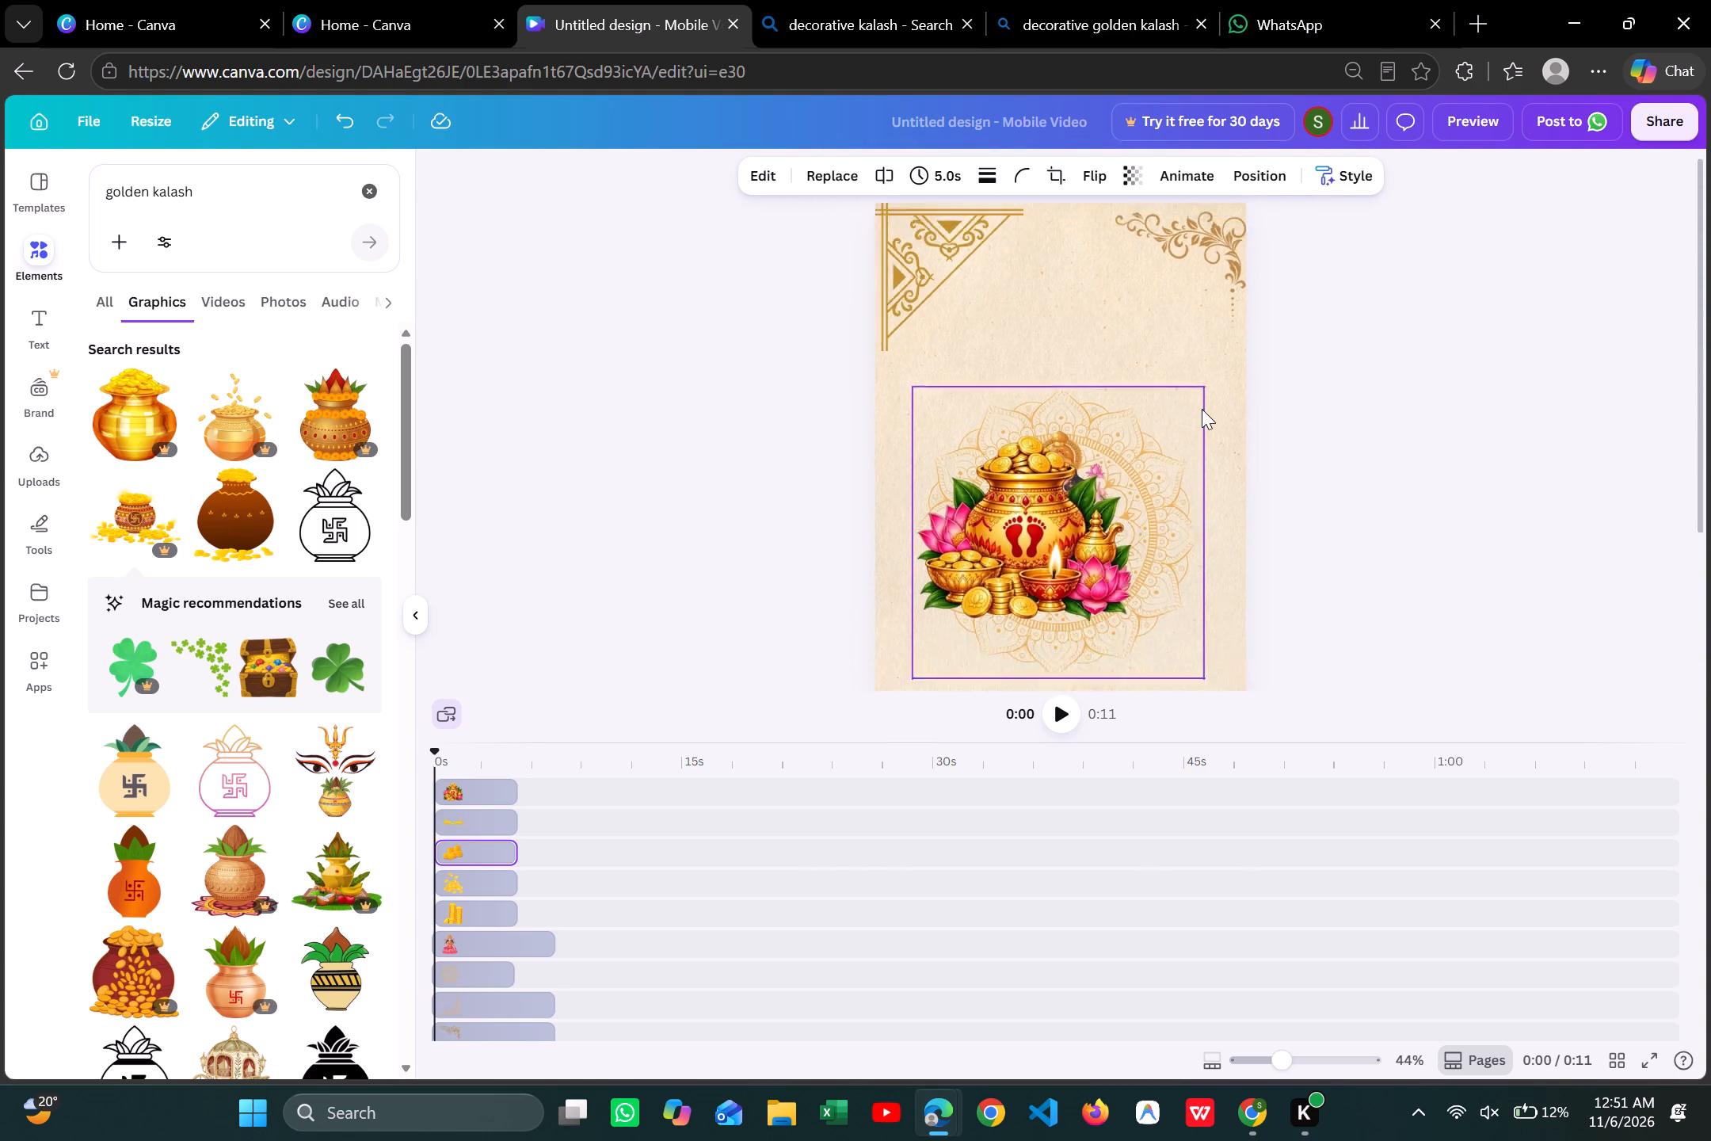
pyautogui.moveTo(1044, 445); pyautogui.dragTo(1081, 528)
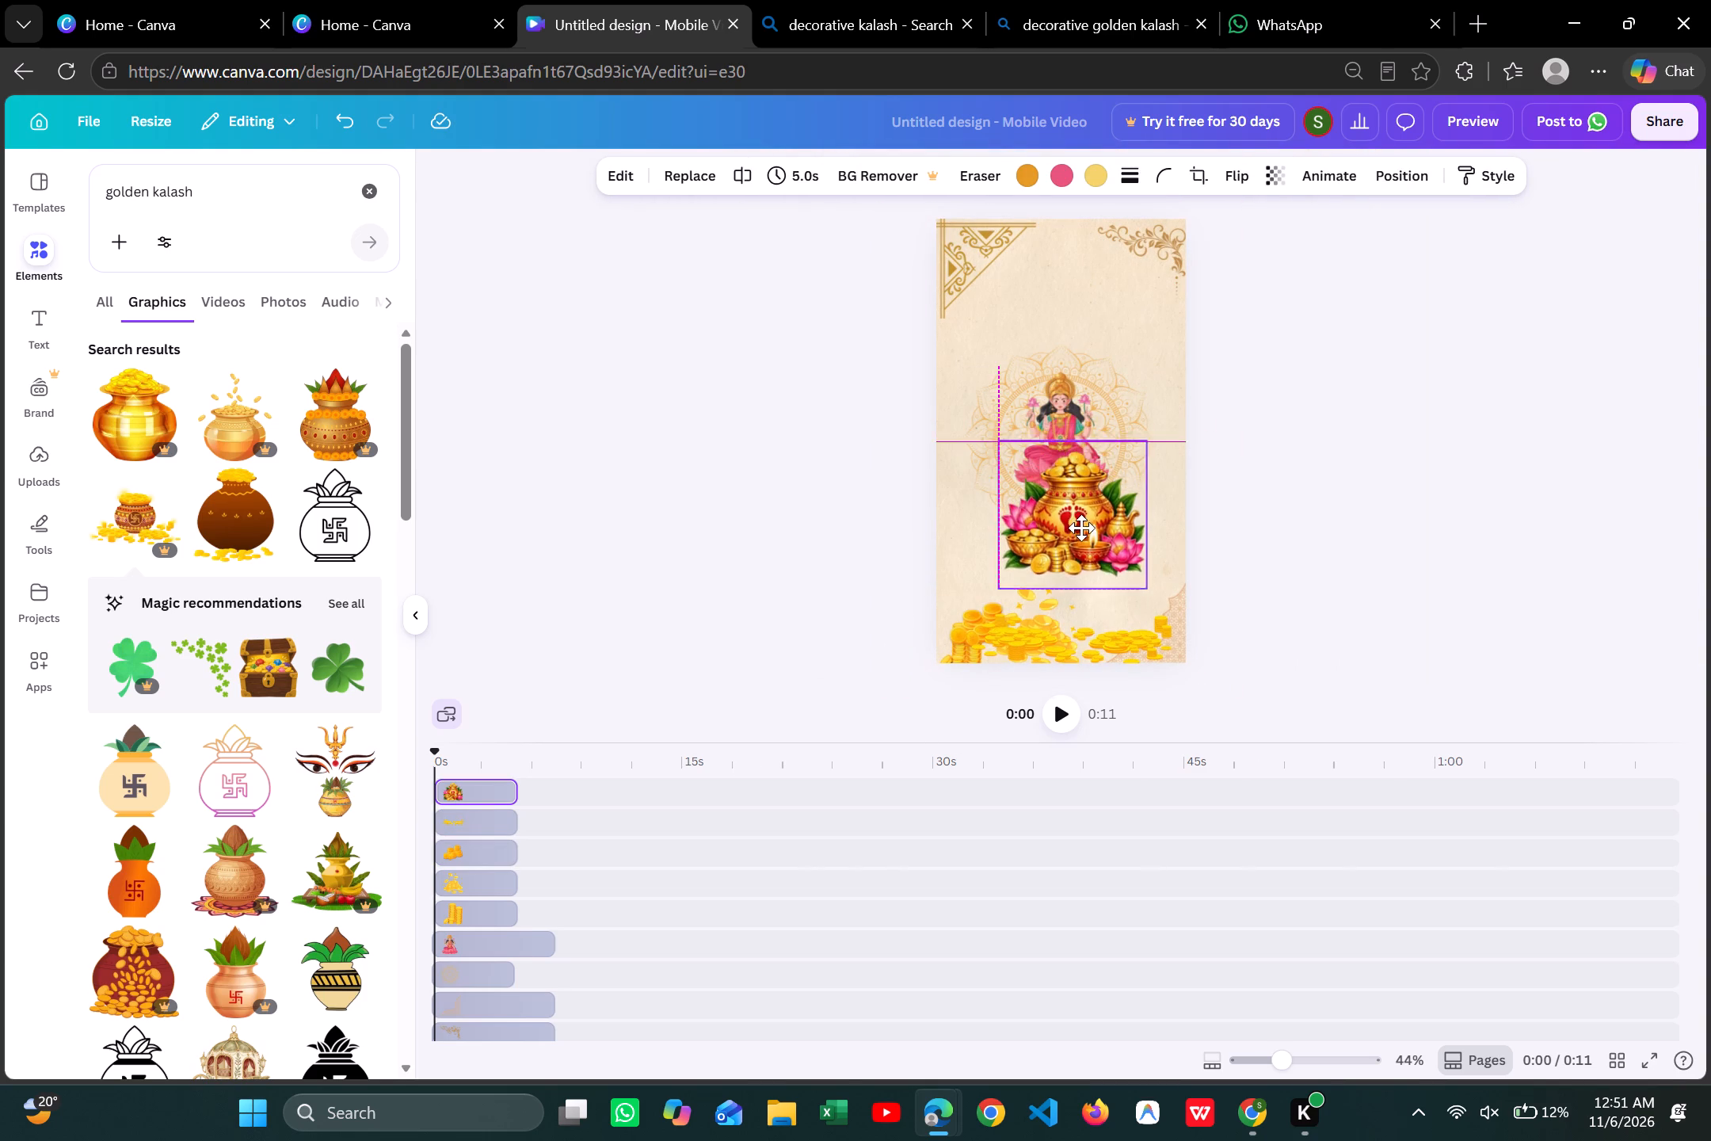
pyautogui.moveTo(1081, 528); pyautogui.dragTo(1059, 551)
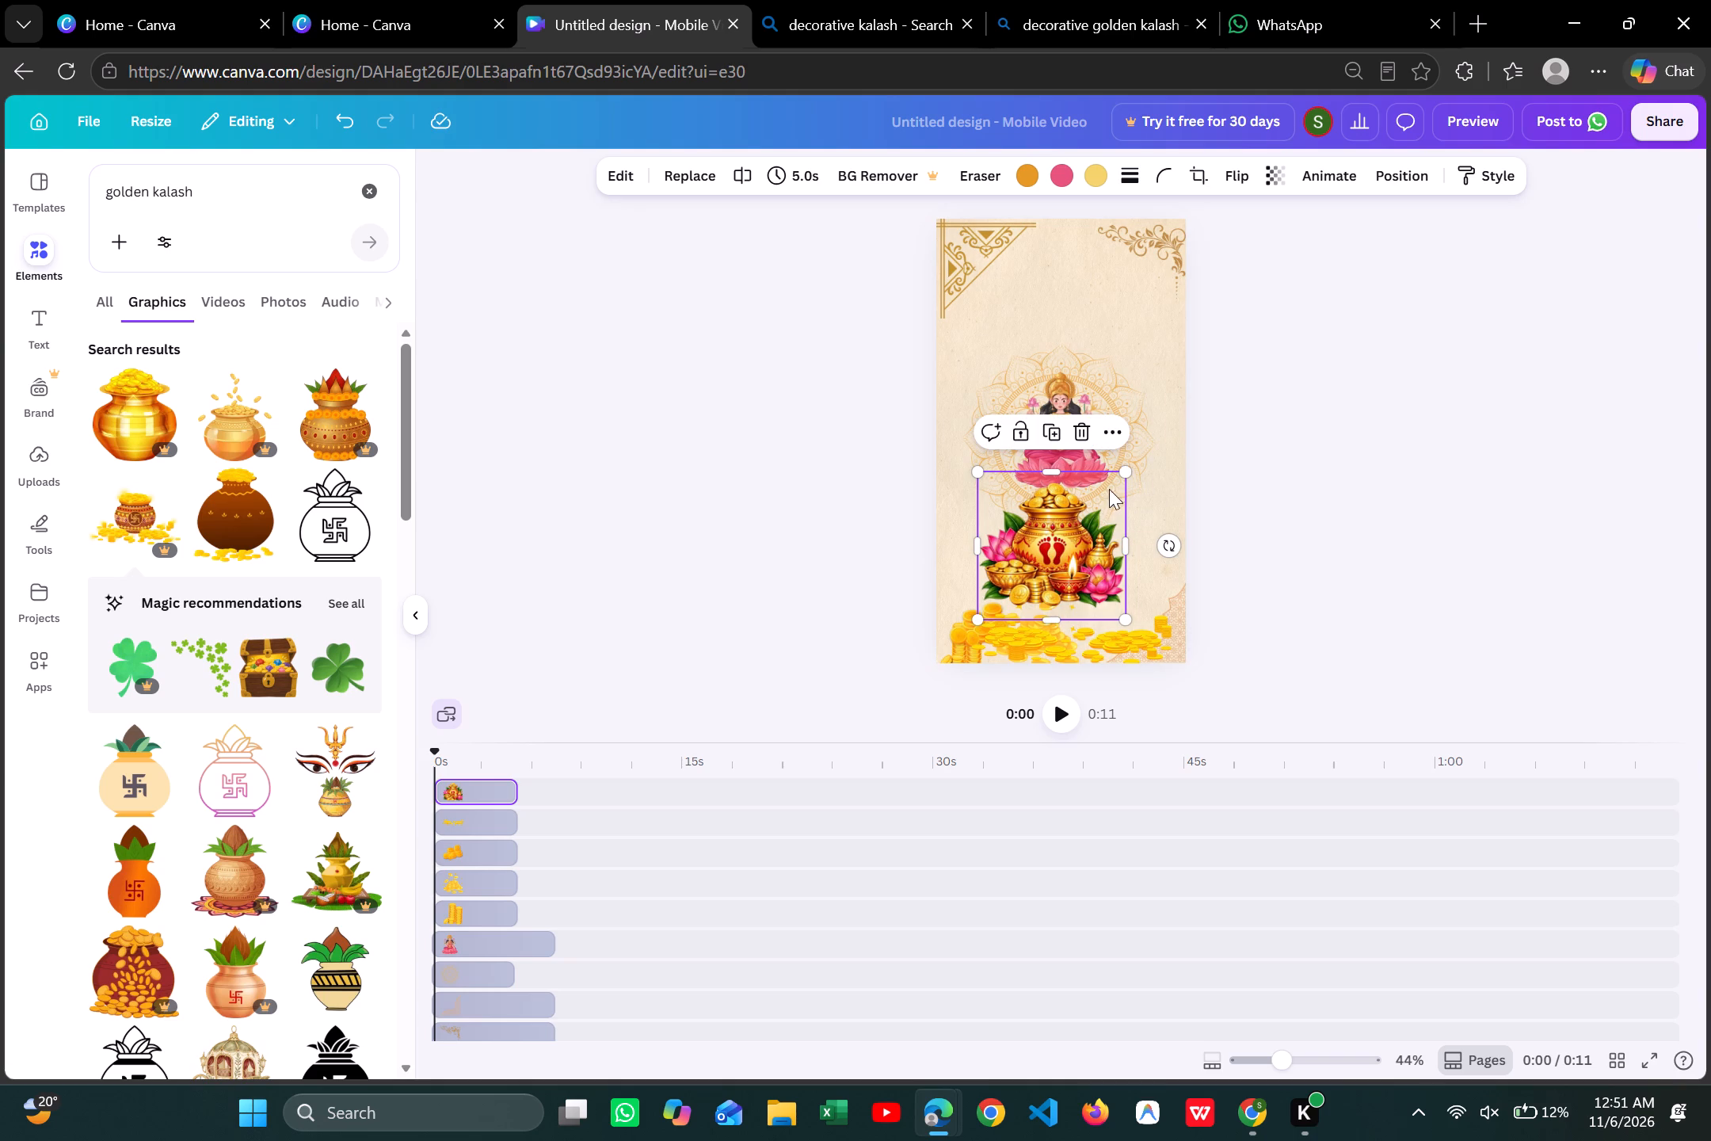
pyautogui.moveTo(1124, 471); pyautogui.dragTo(1098, 516)
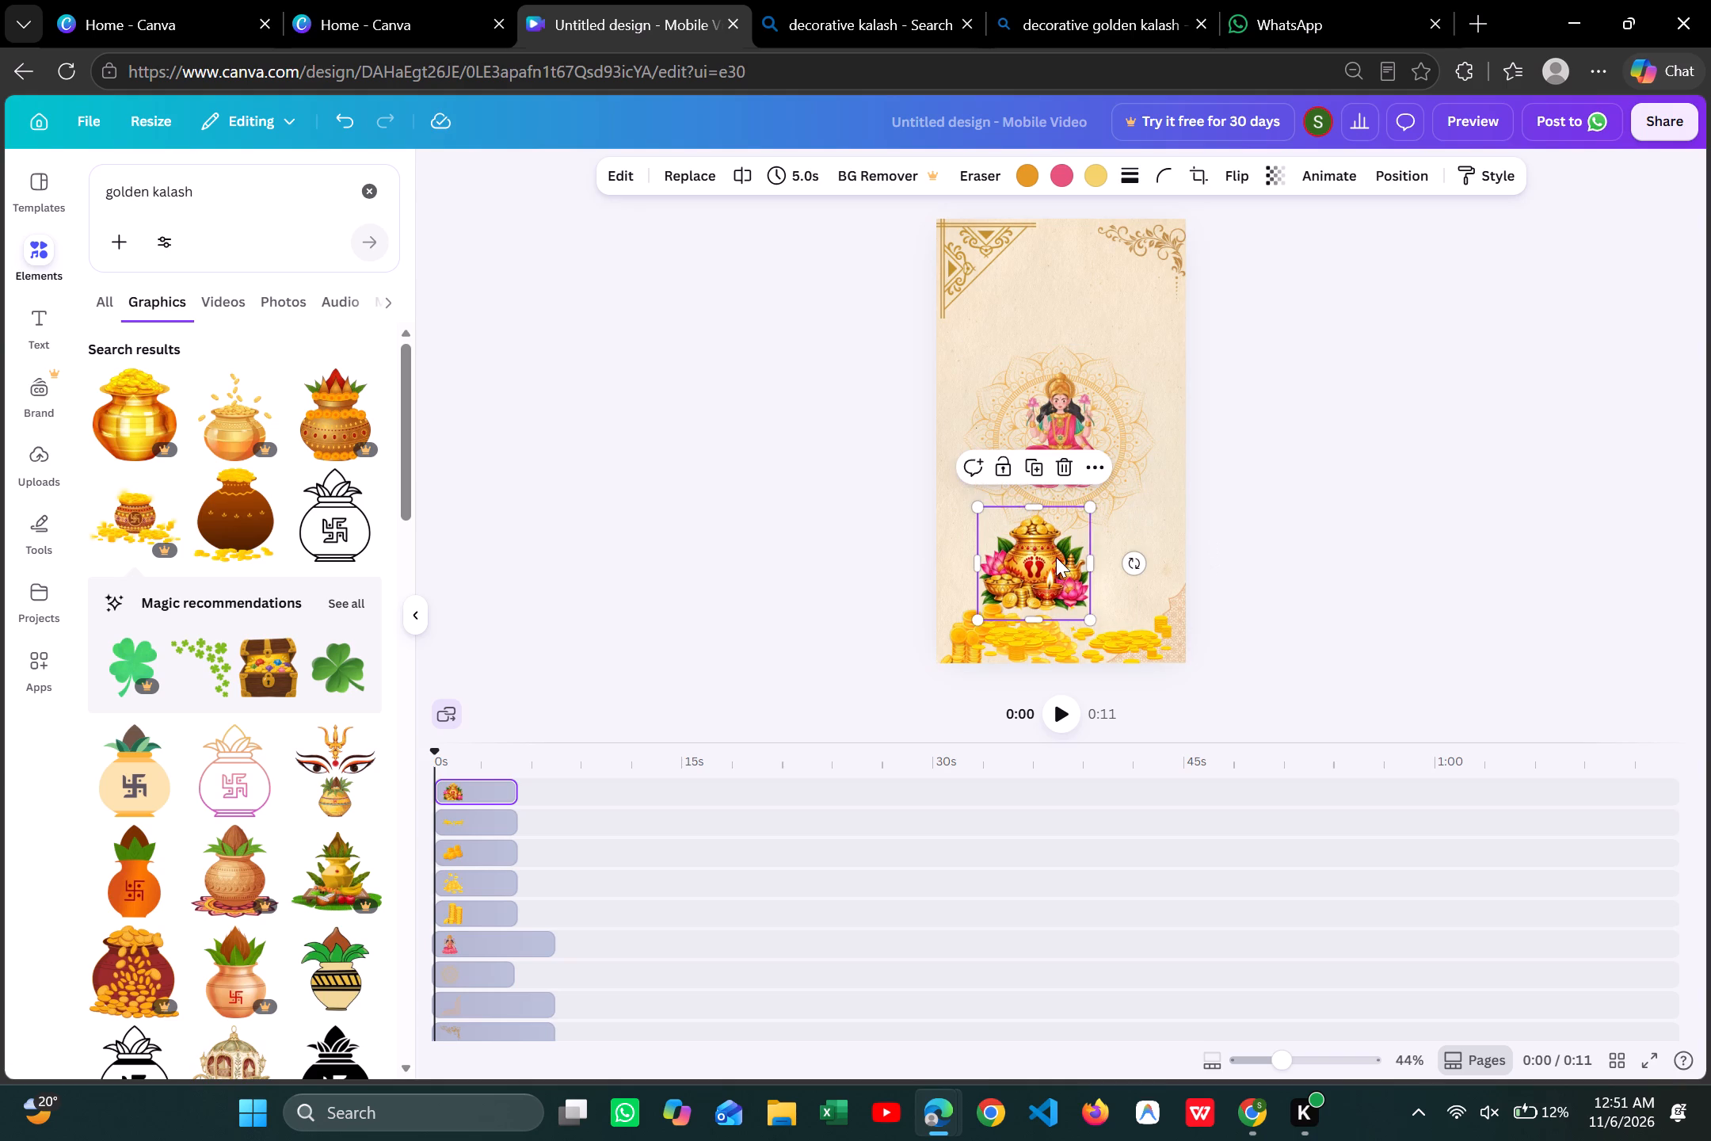
pyautogui.moveTo(1056, 557); pyautogui.dragTo(1076, 536)
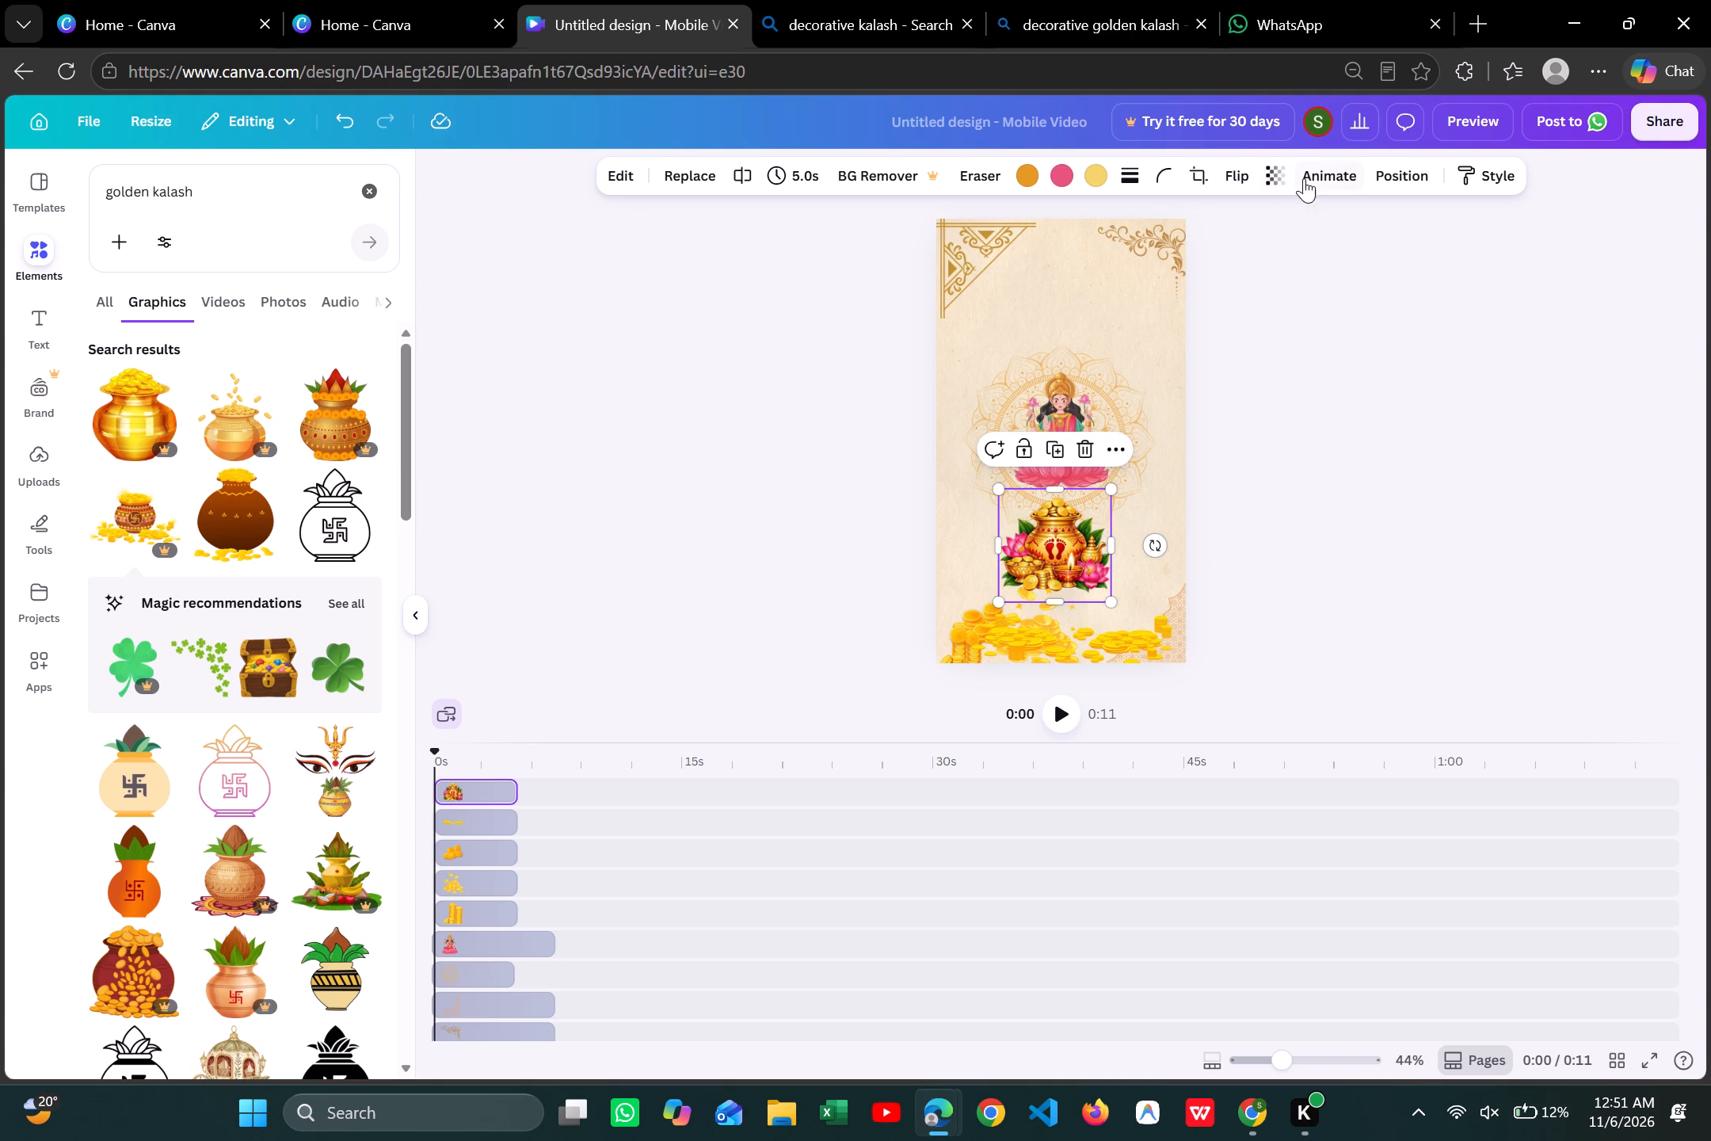
# Set the kalash image's transparency to 87.
pyautogui.click(1278, 179)
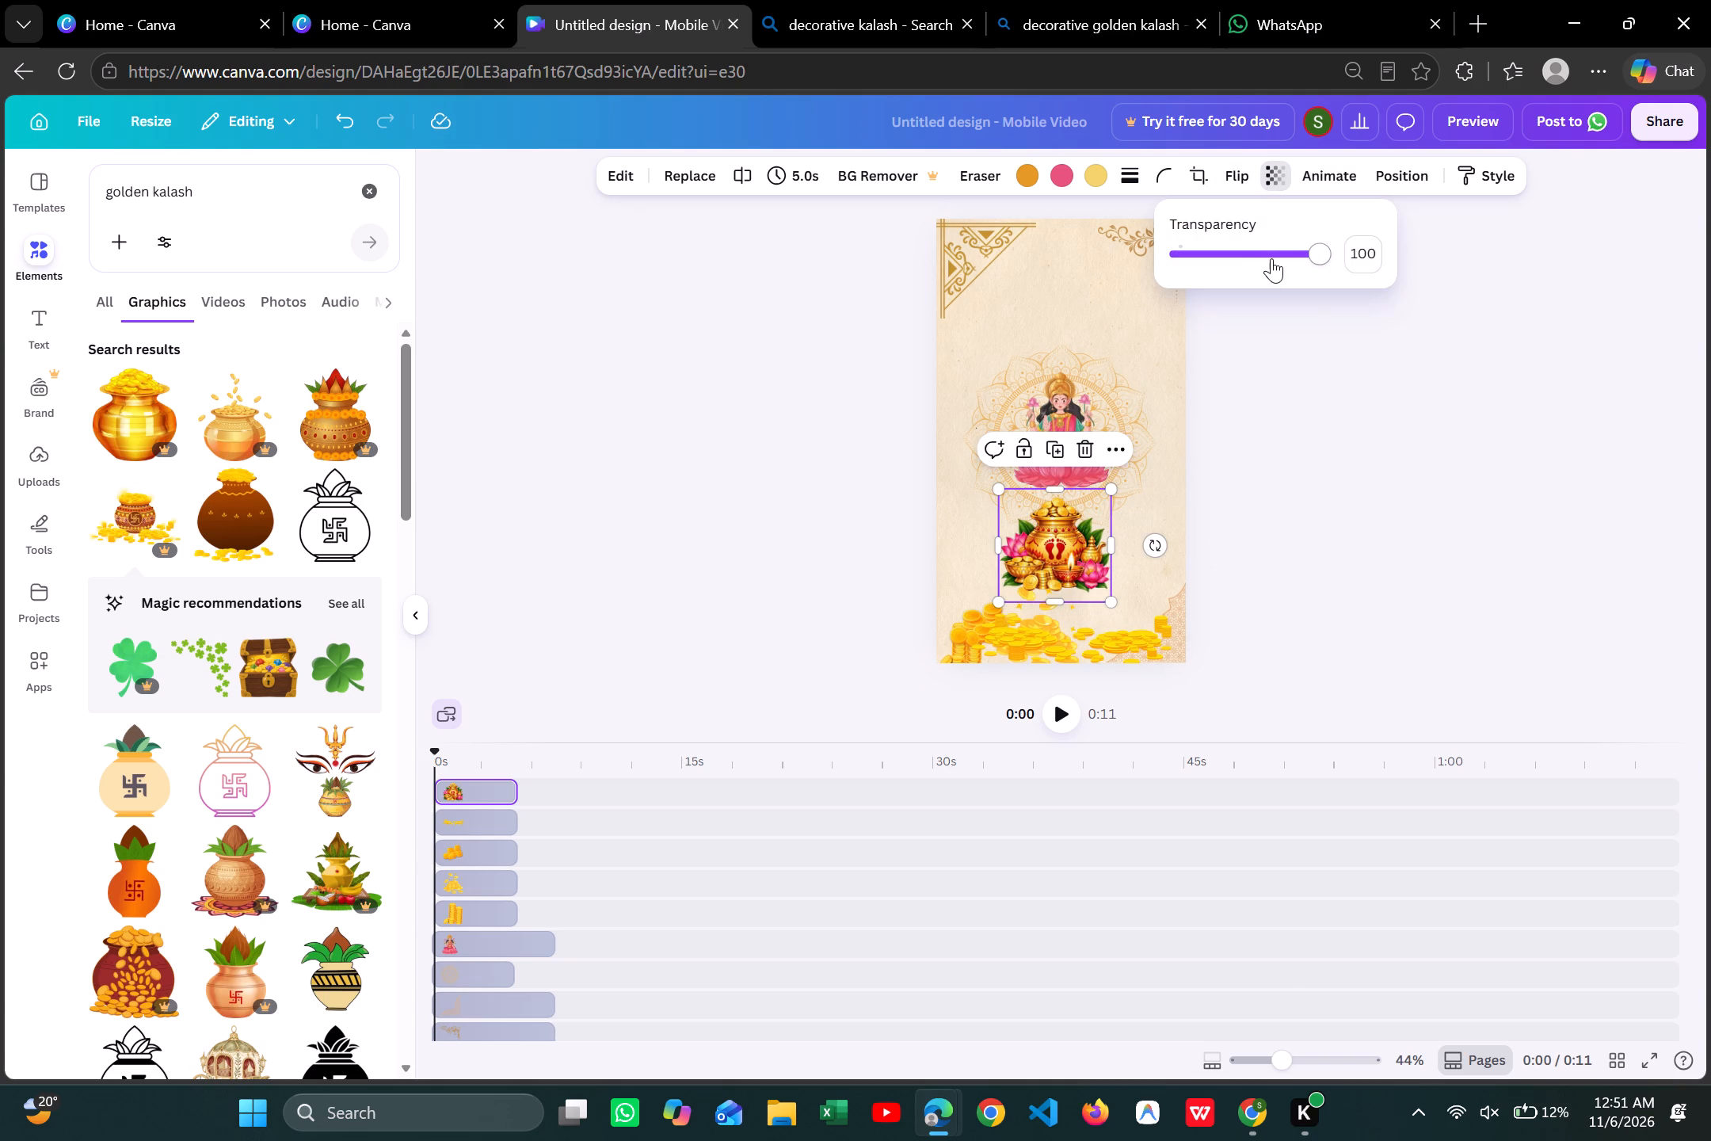
pyautogui.click(1271, 258)
pyautogui.click(1303, 254)
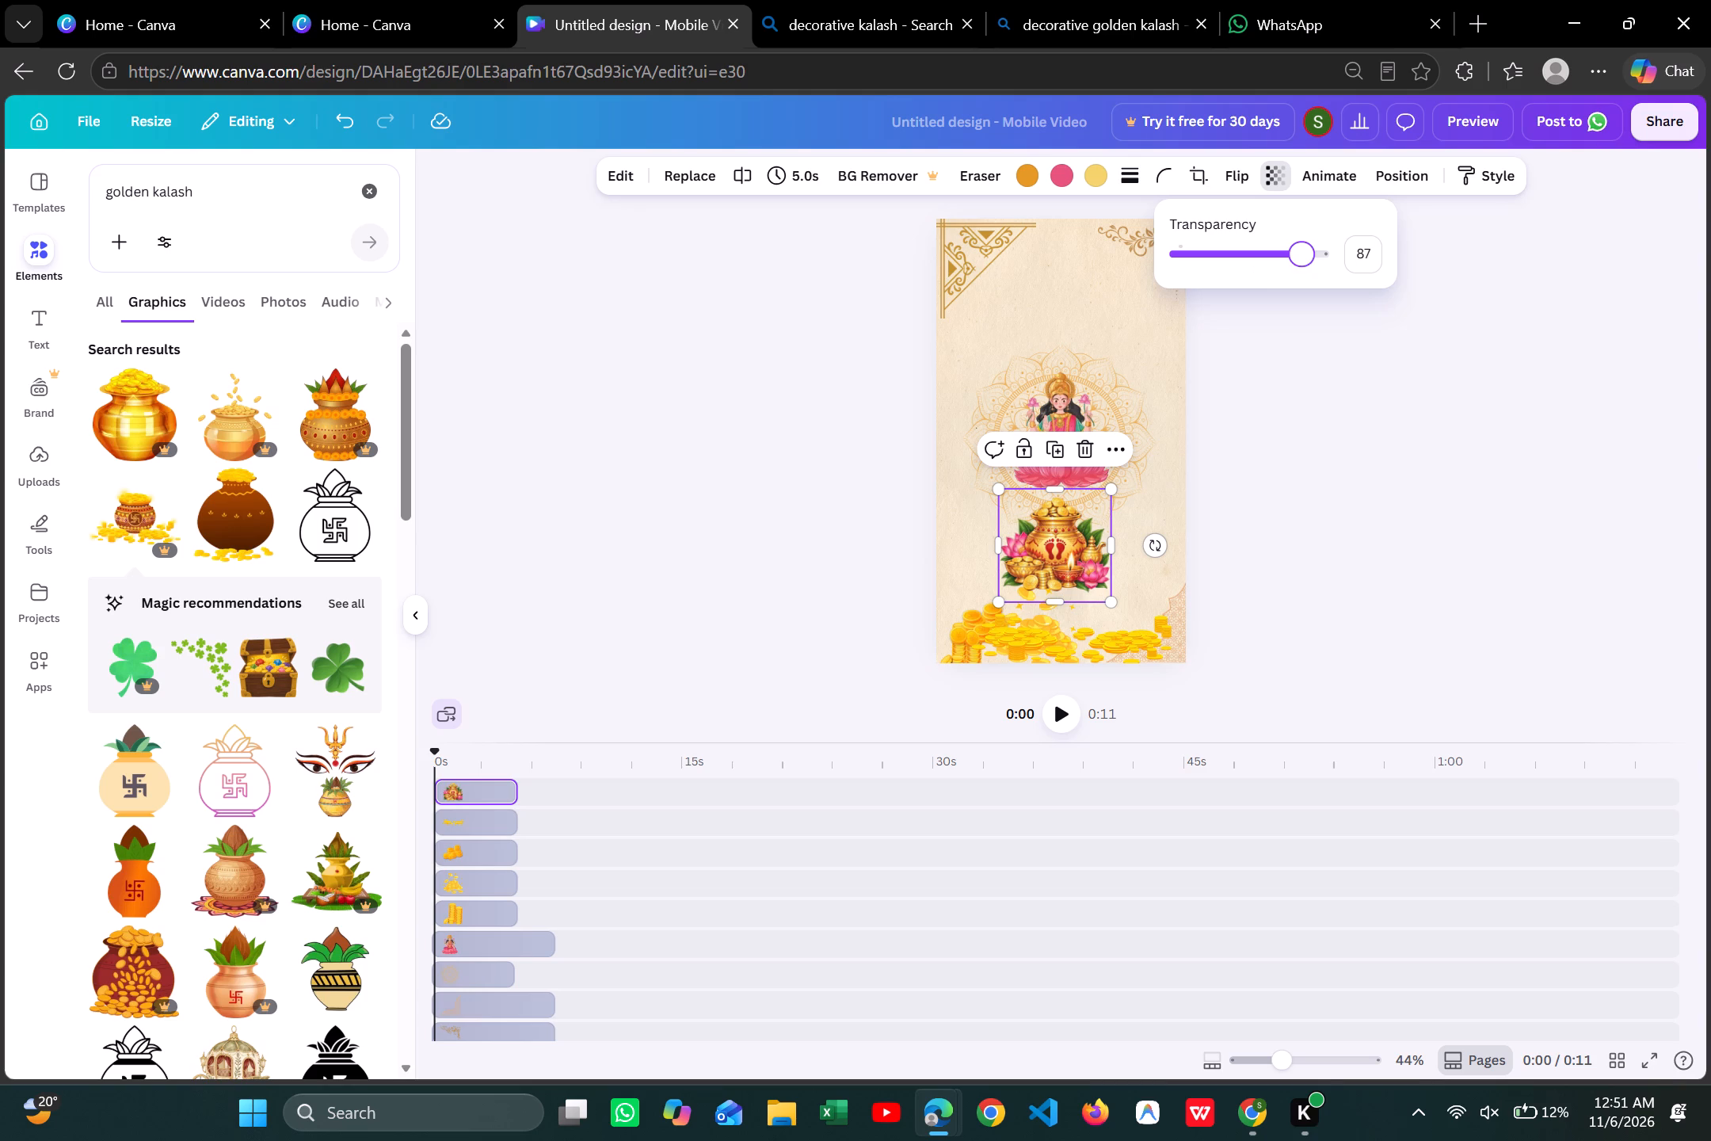
pyautogui.click(1360, 367)
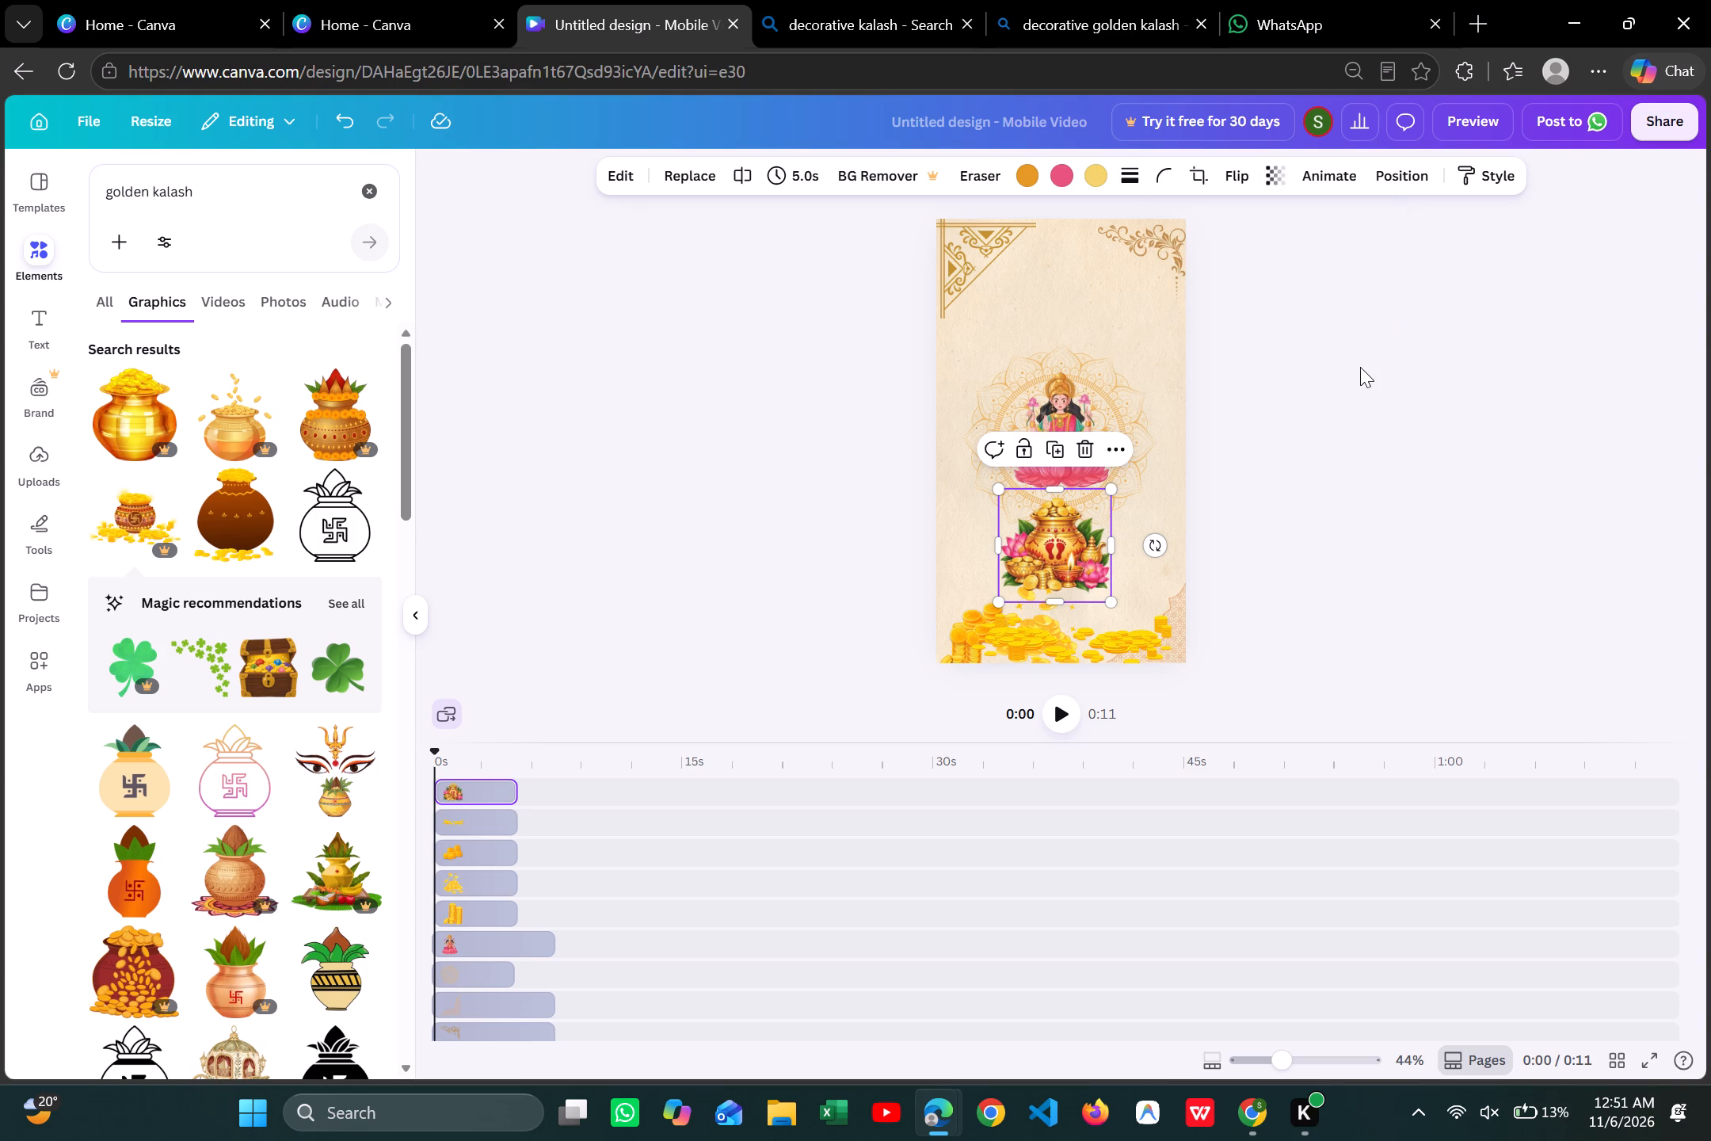
pyautogui.click(1360, 367)
# Centre the kalash horizontally on the page, directly beneath Lakshmi's lotus.
pyautogui.scroll(-1, 1360, 367)
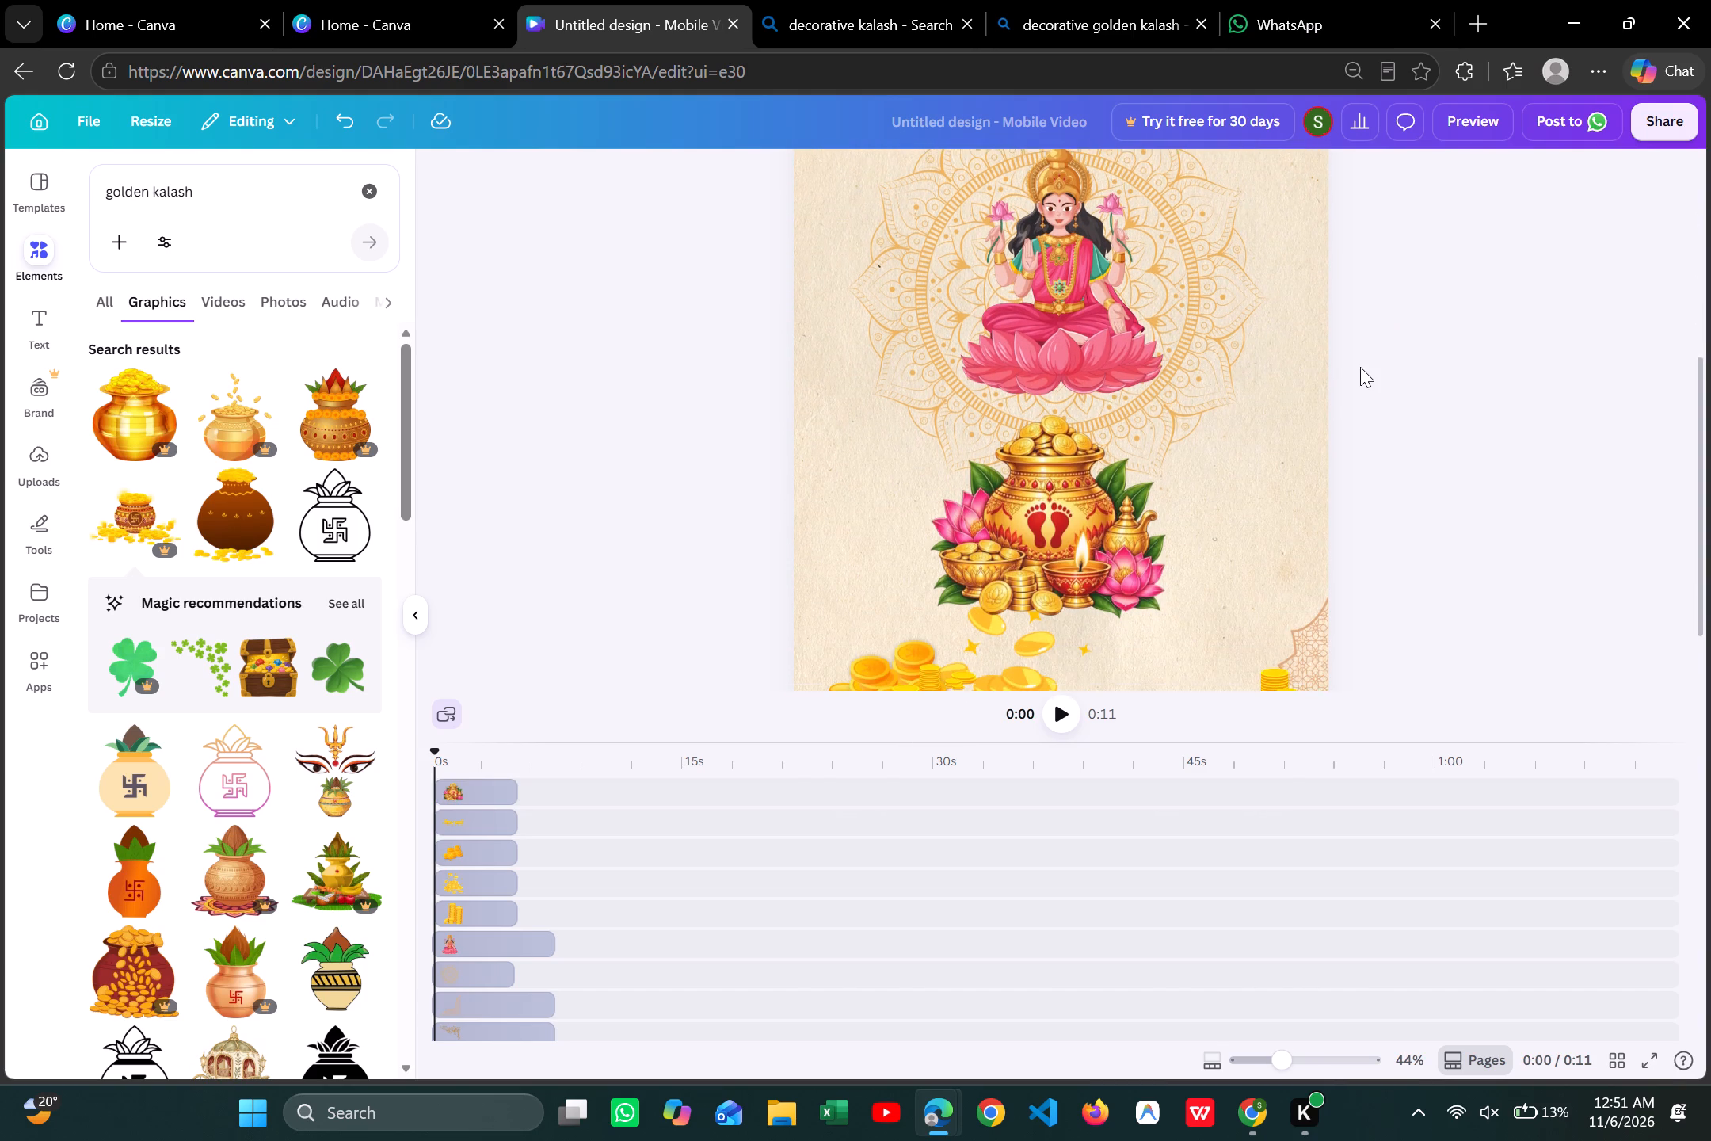
pyautogui.scroll(-1, 1360, 367)
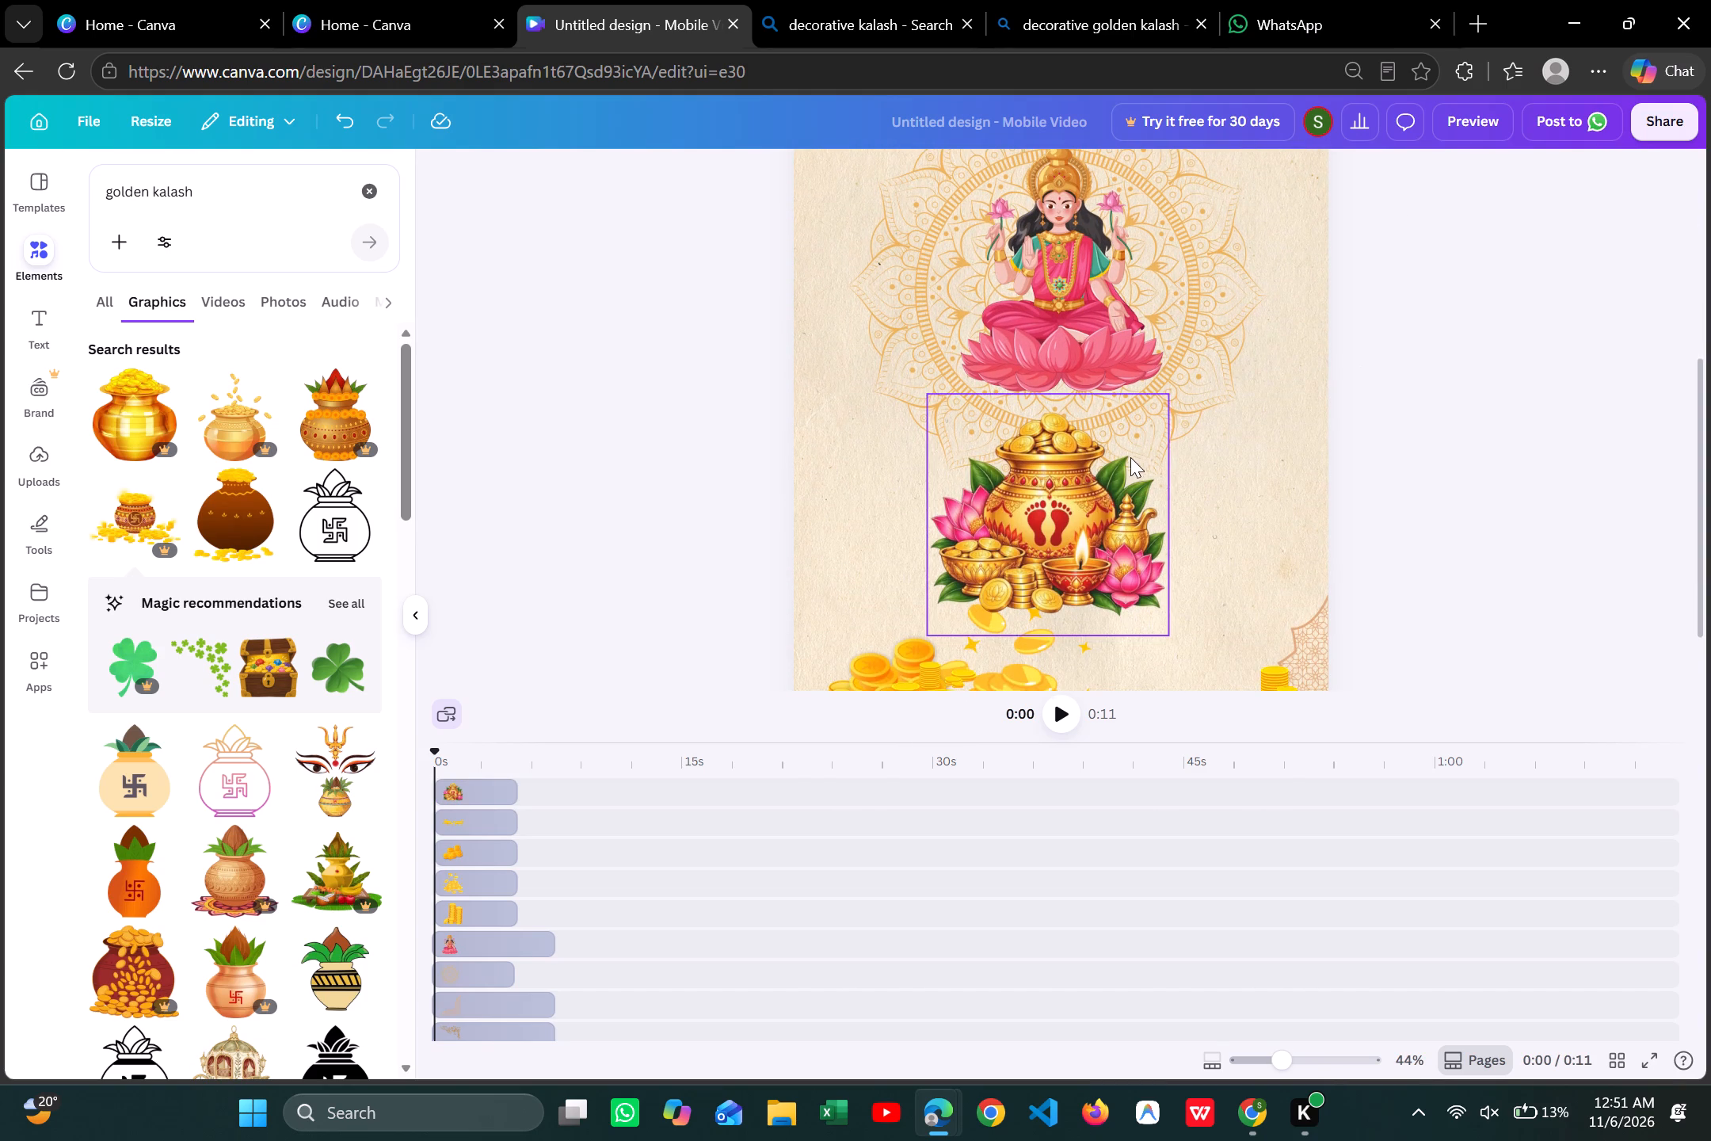
pyautogui.moveTo(1096, 508); pyautogui.dragTo(1113, 472)
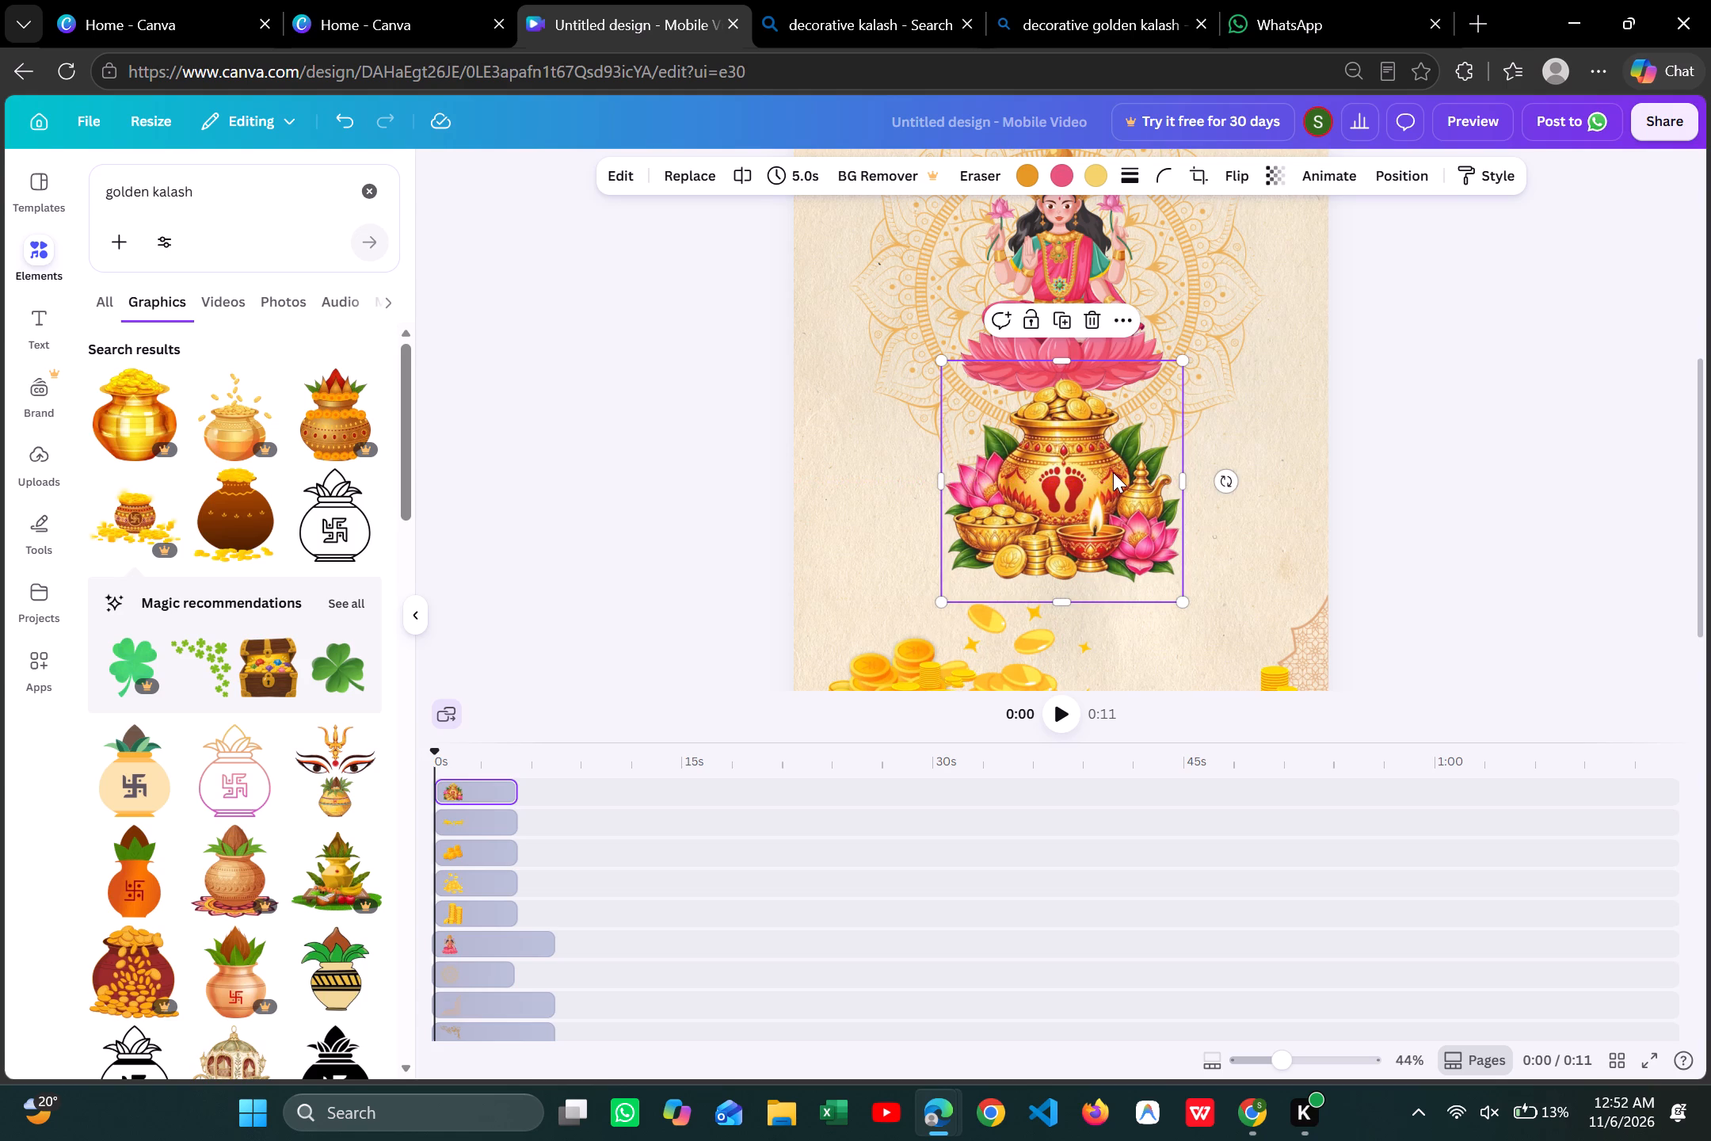
pyautogui.click(1419, 414)
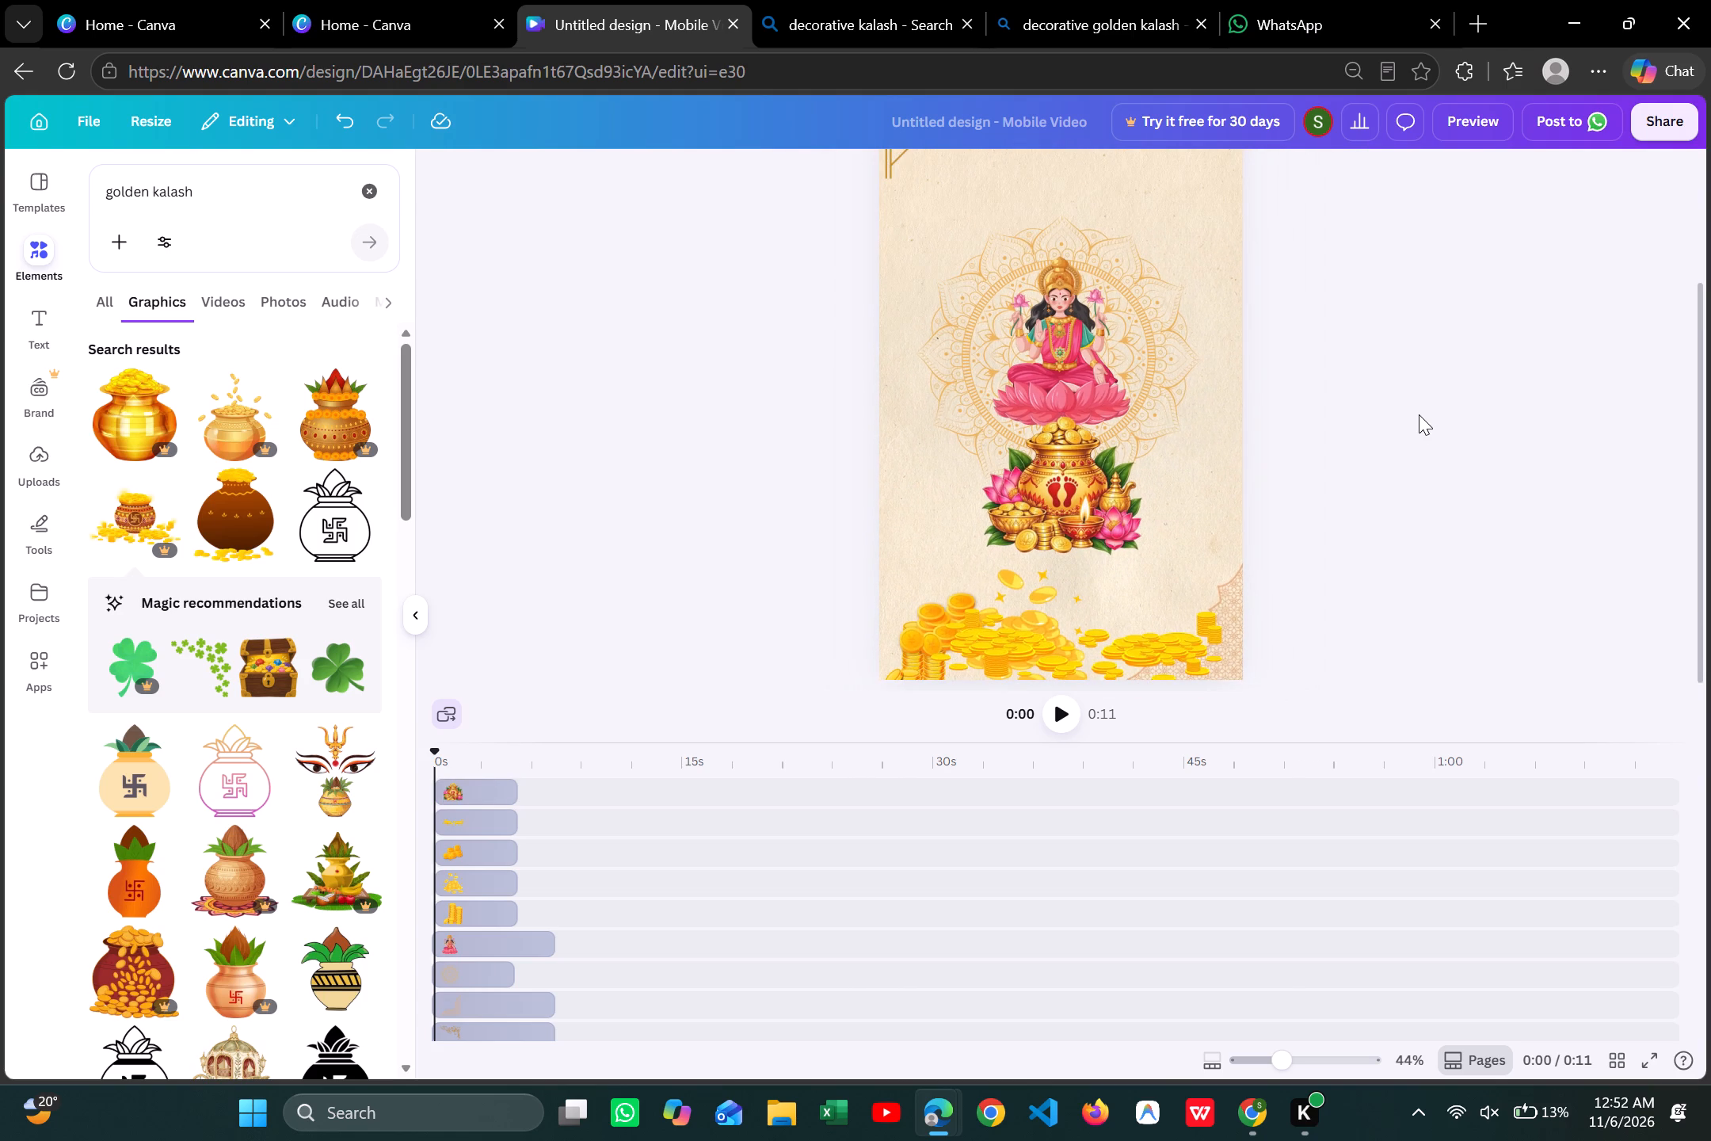
# Enlarge the Lakshmi figure slightly, keeping her centred above the kalash.
pyautogui.click(1107, 401)
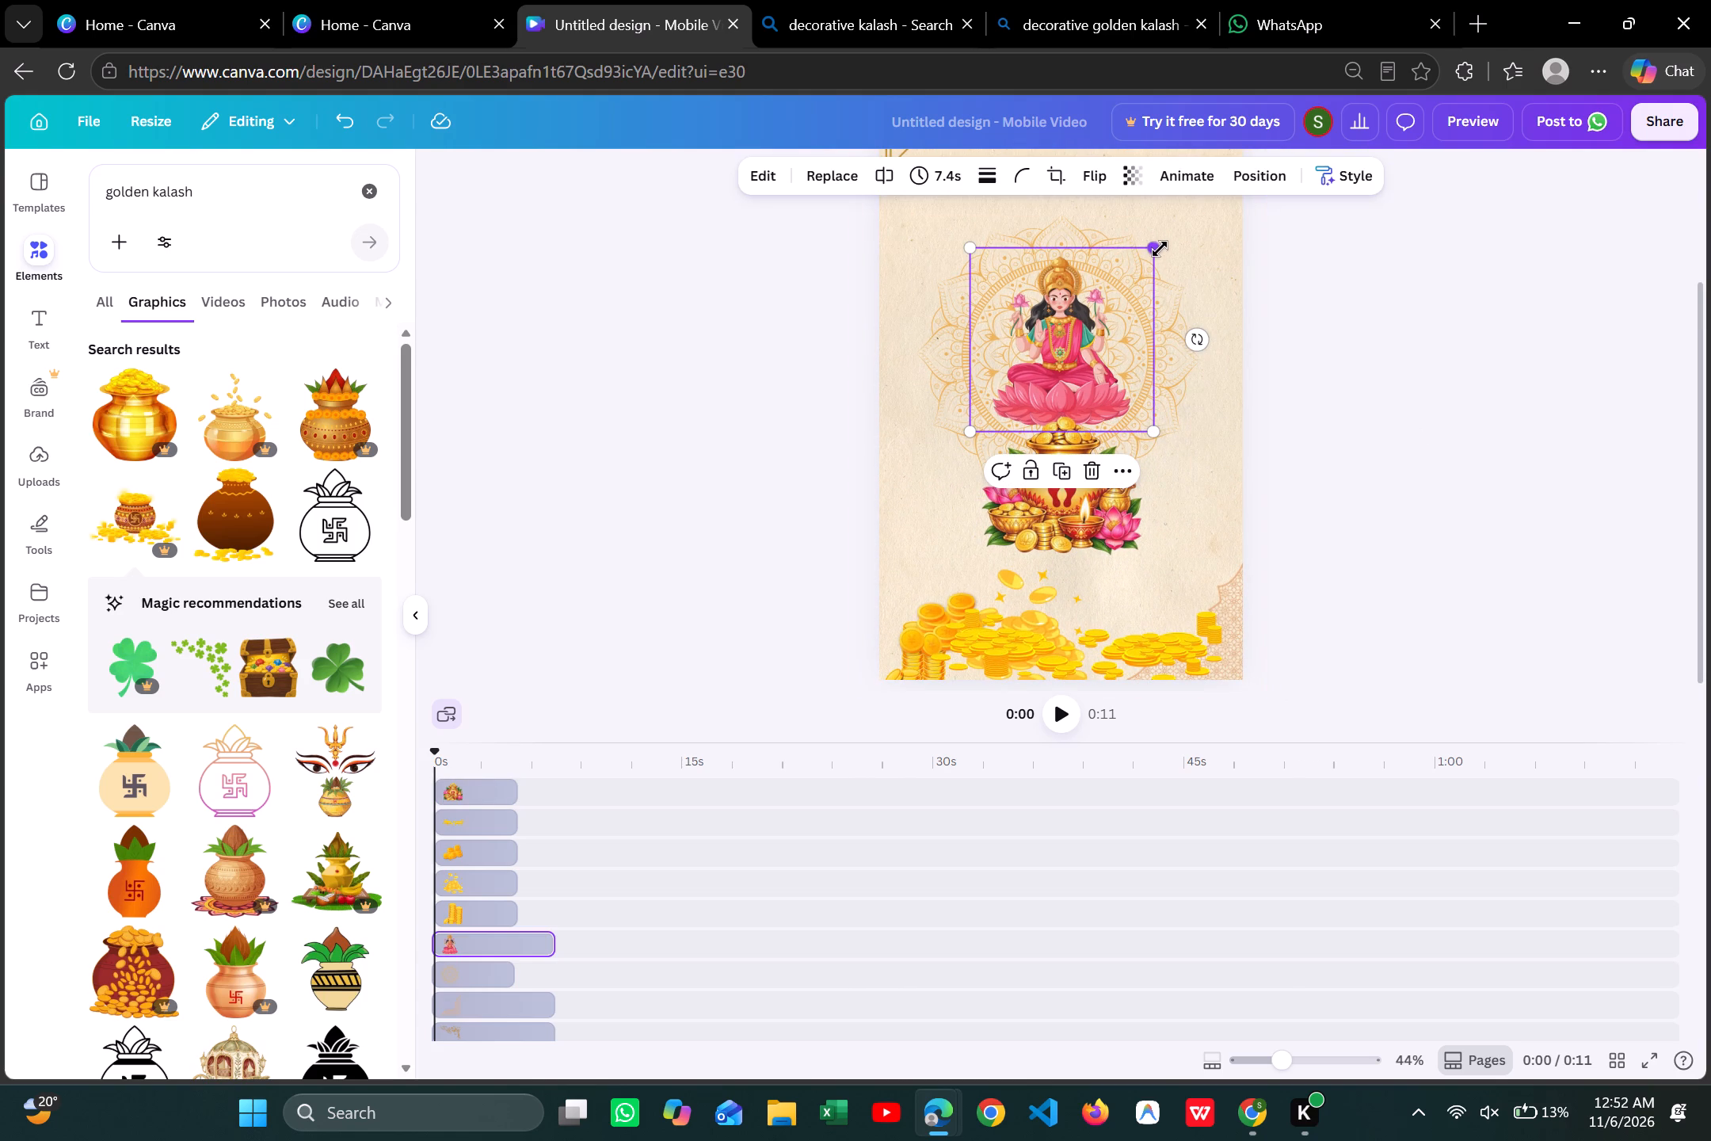
pyautogui.moveTo(1157, 251); pyautogui.dragTo(1172, 235)
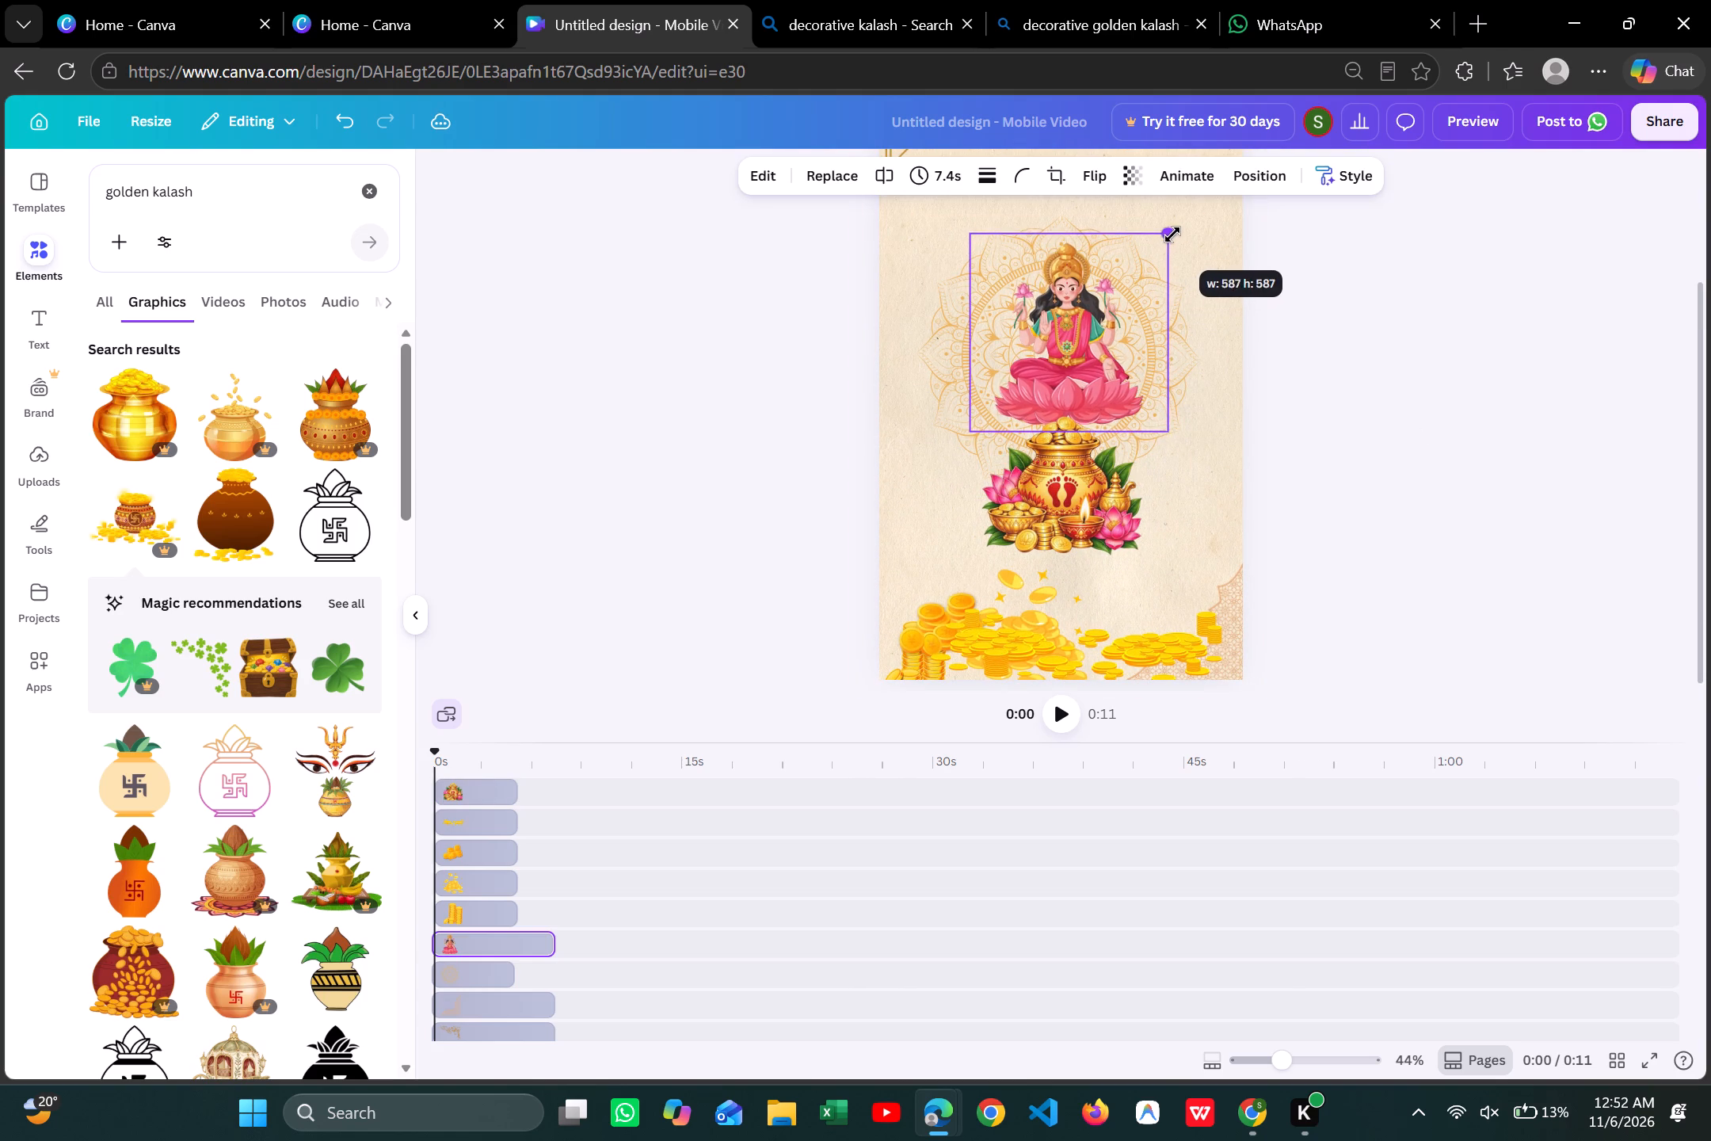
pyautogui.moveTo(1172, 235); pyautogui.dragTo(1180, 227)
pyautogui.click(1096, 327)
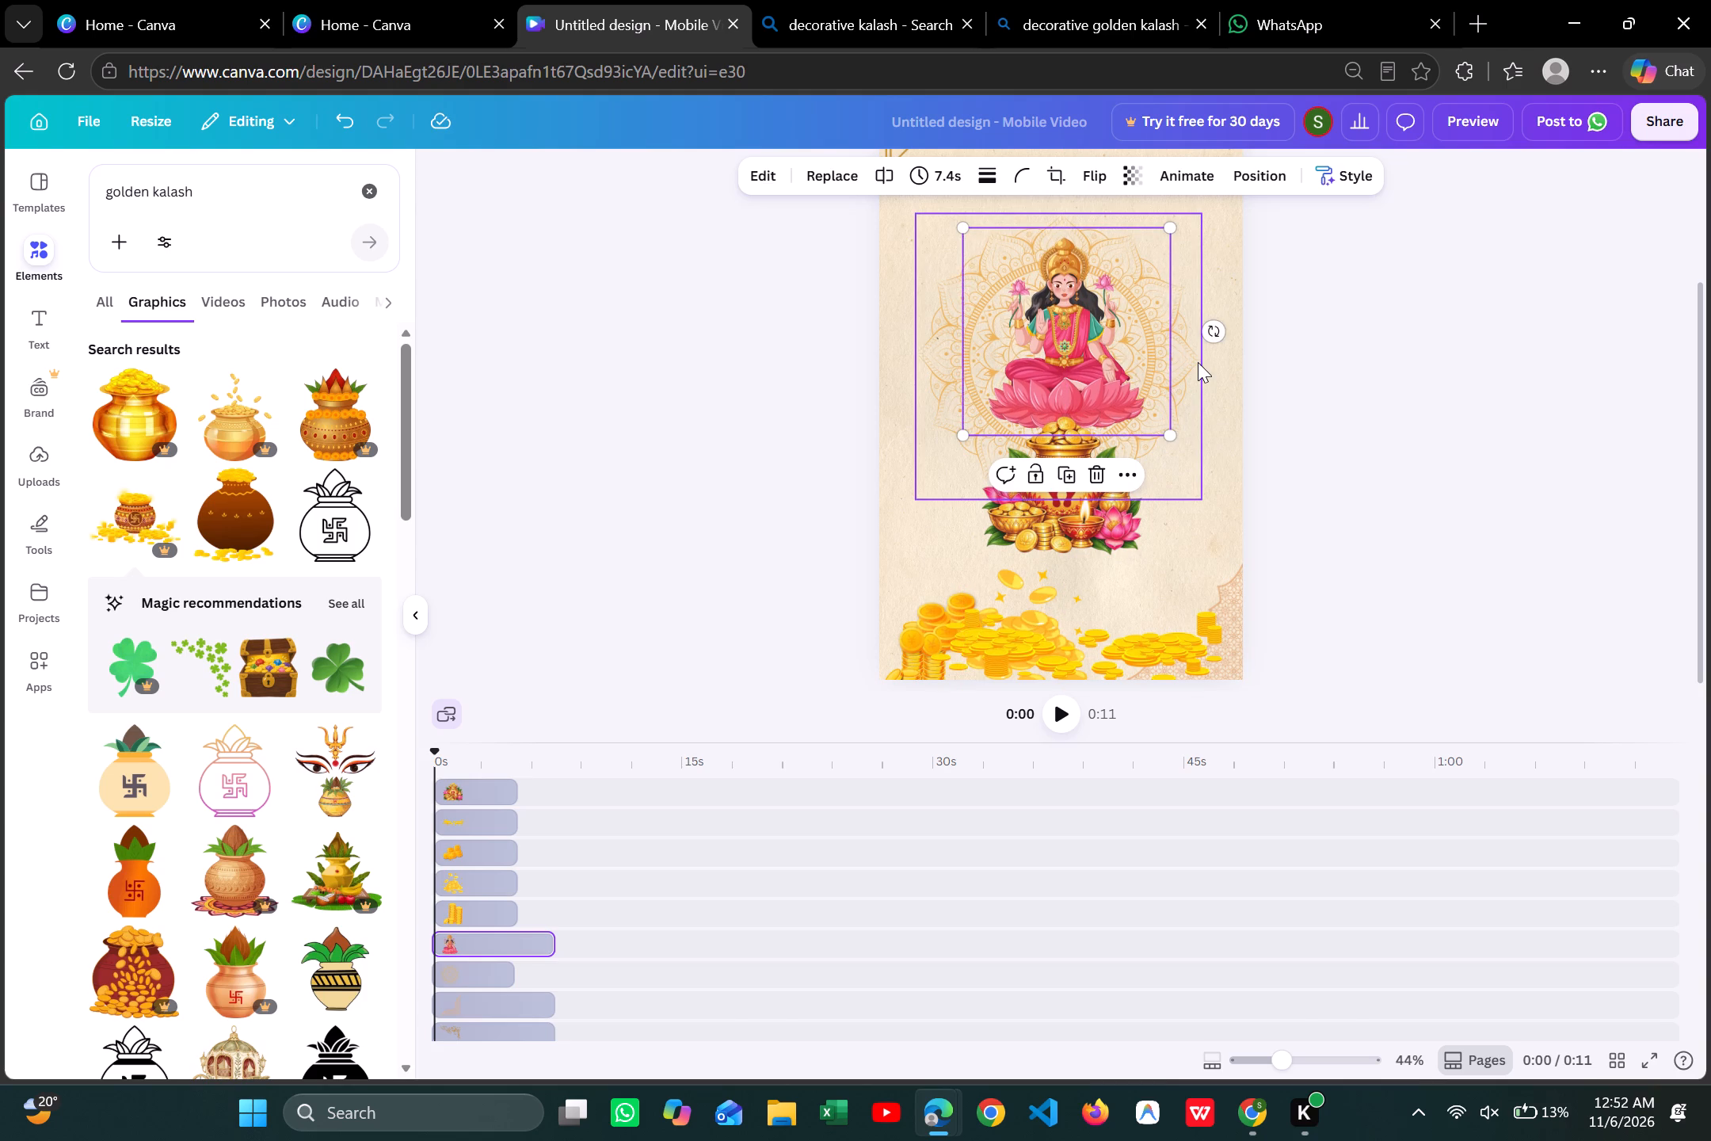
# Enlarge the mandala to about the full page width and centre it behind Lakshmi.
pyautogui.click(1198, 362)
pyautogui.moveTo(1203, 217); pyautogui.dragTo(1253, 176)
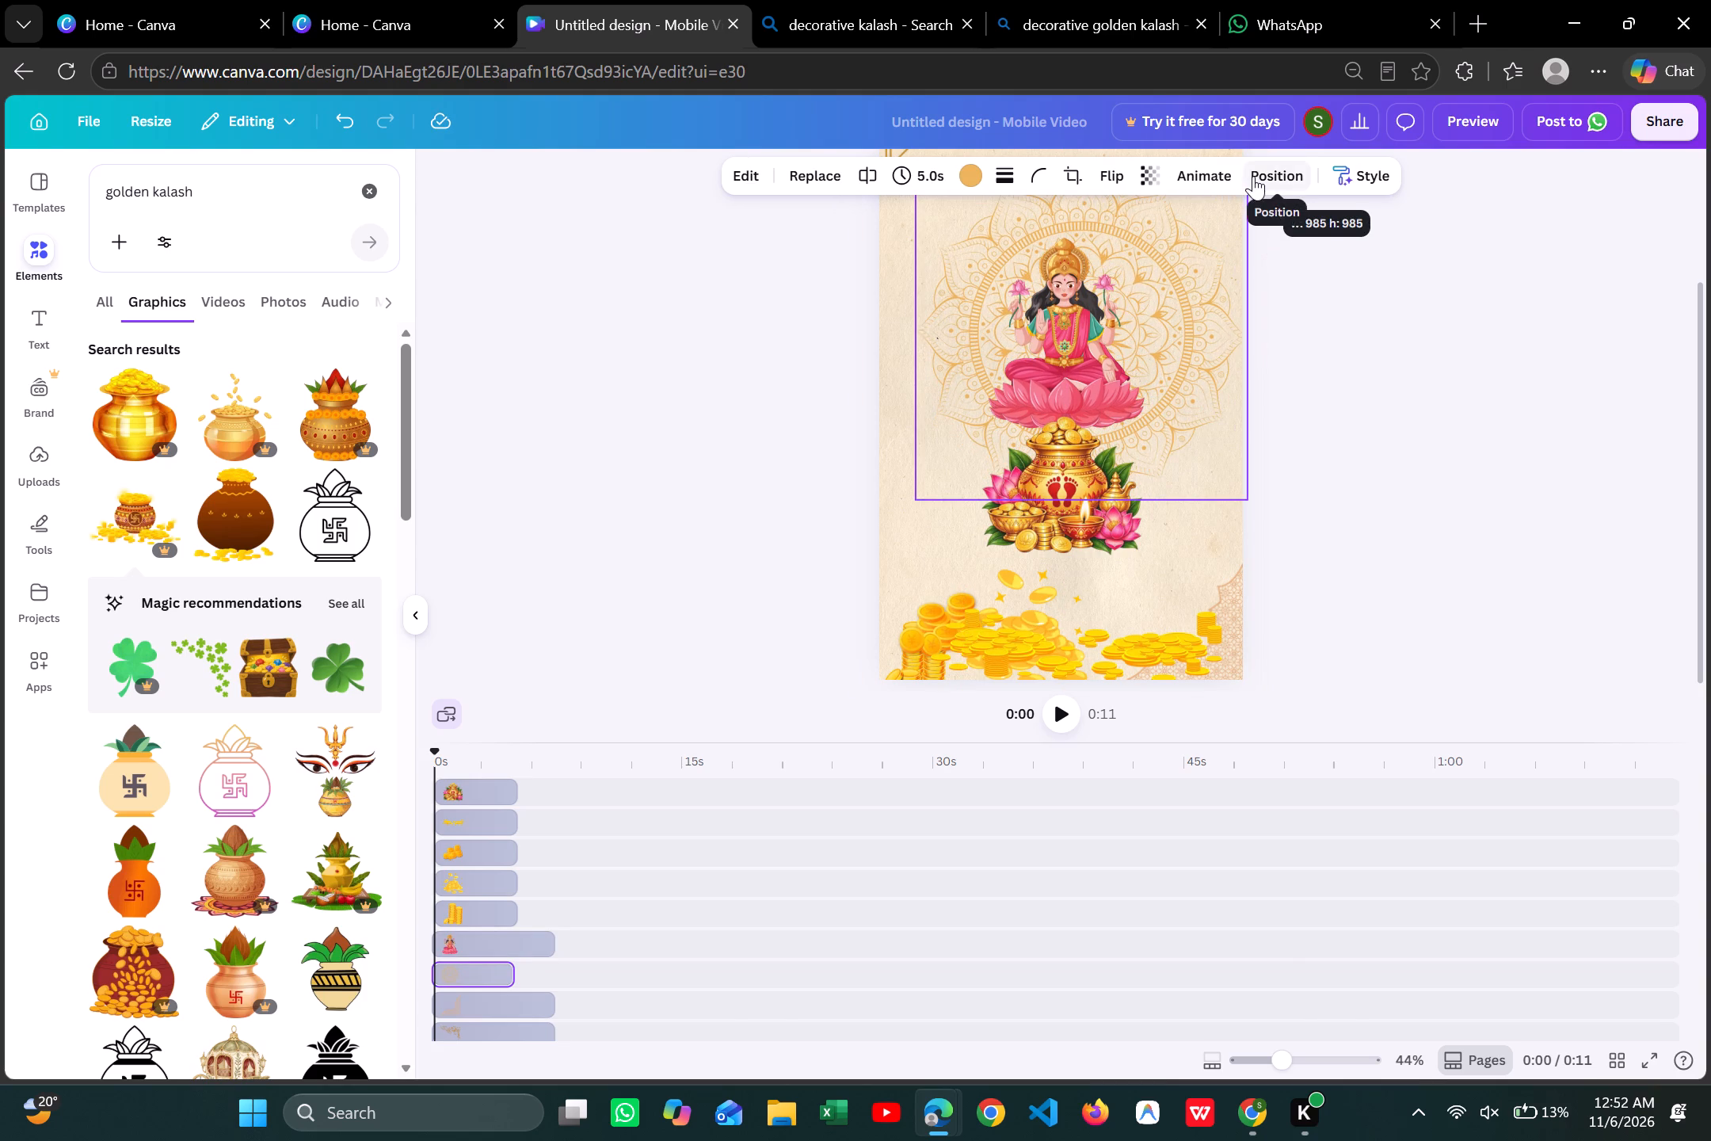
pyautogui.moveTo(1253, 176); pyautogui.dragTo(1259, 174)
pyautogui.moveTo(1202, 281); pyautogui.dragTo(1179, 291)
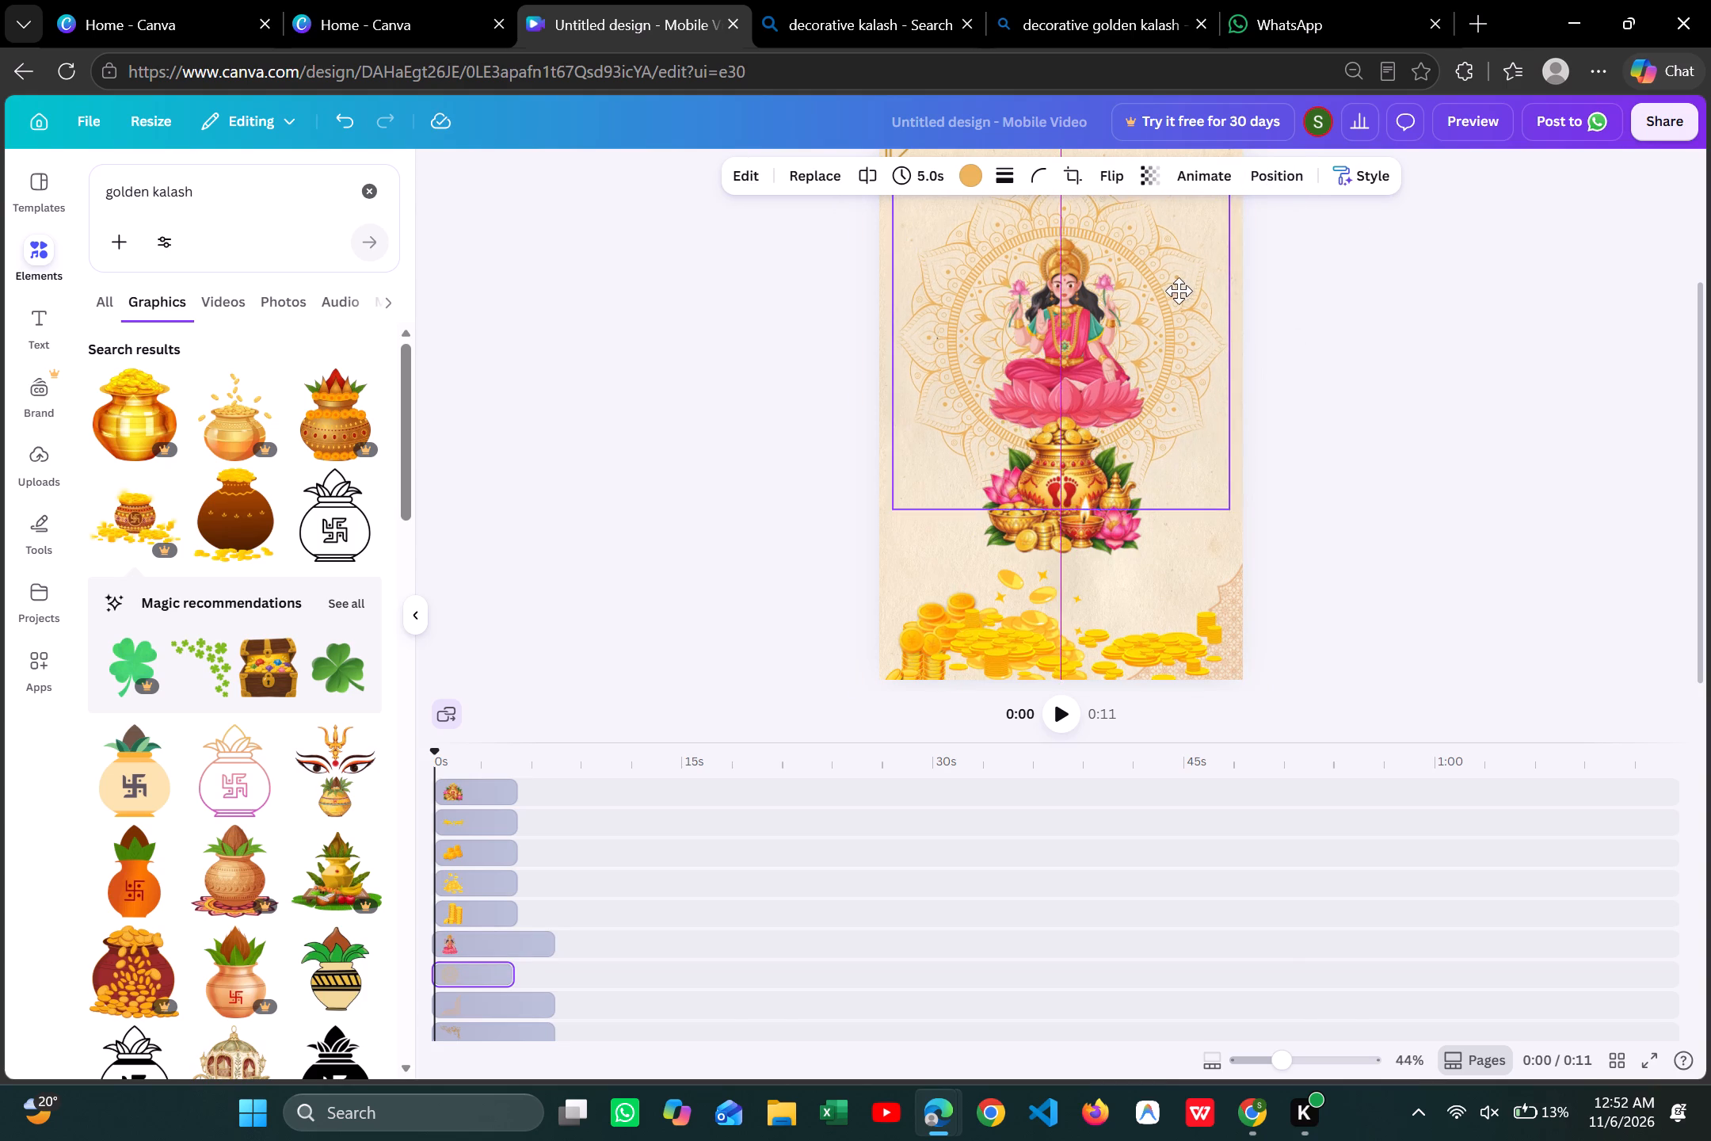
pyautogui.moveTo(1179, 291); pyautogui.dragTo(1182, 310)
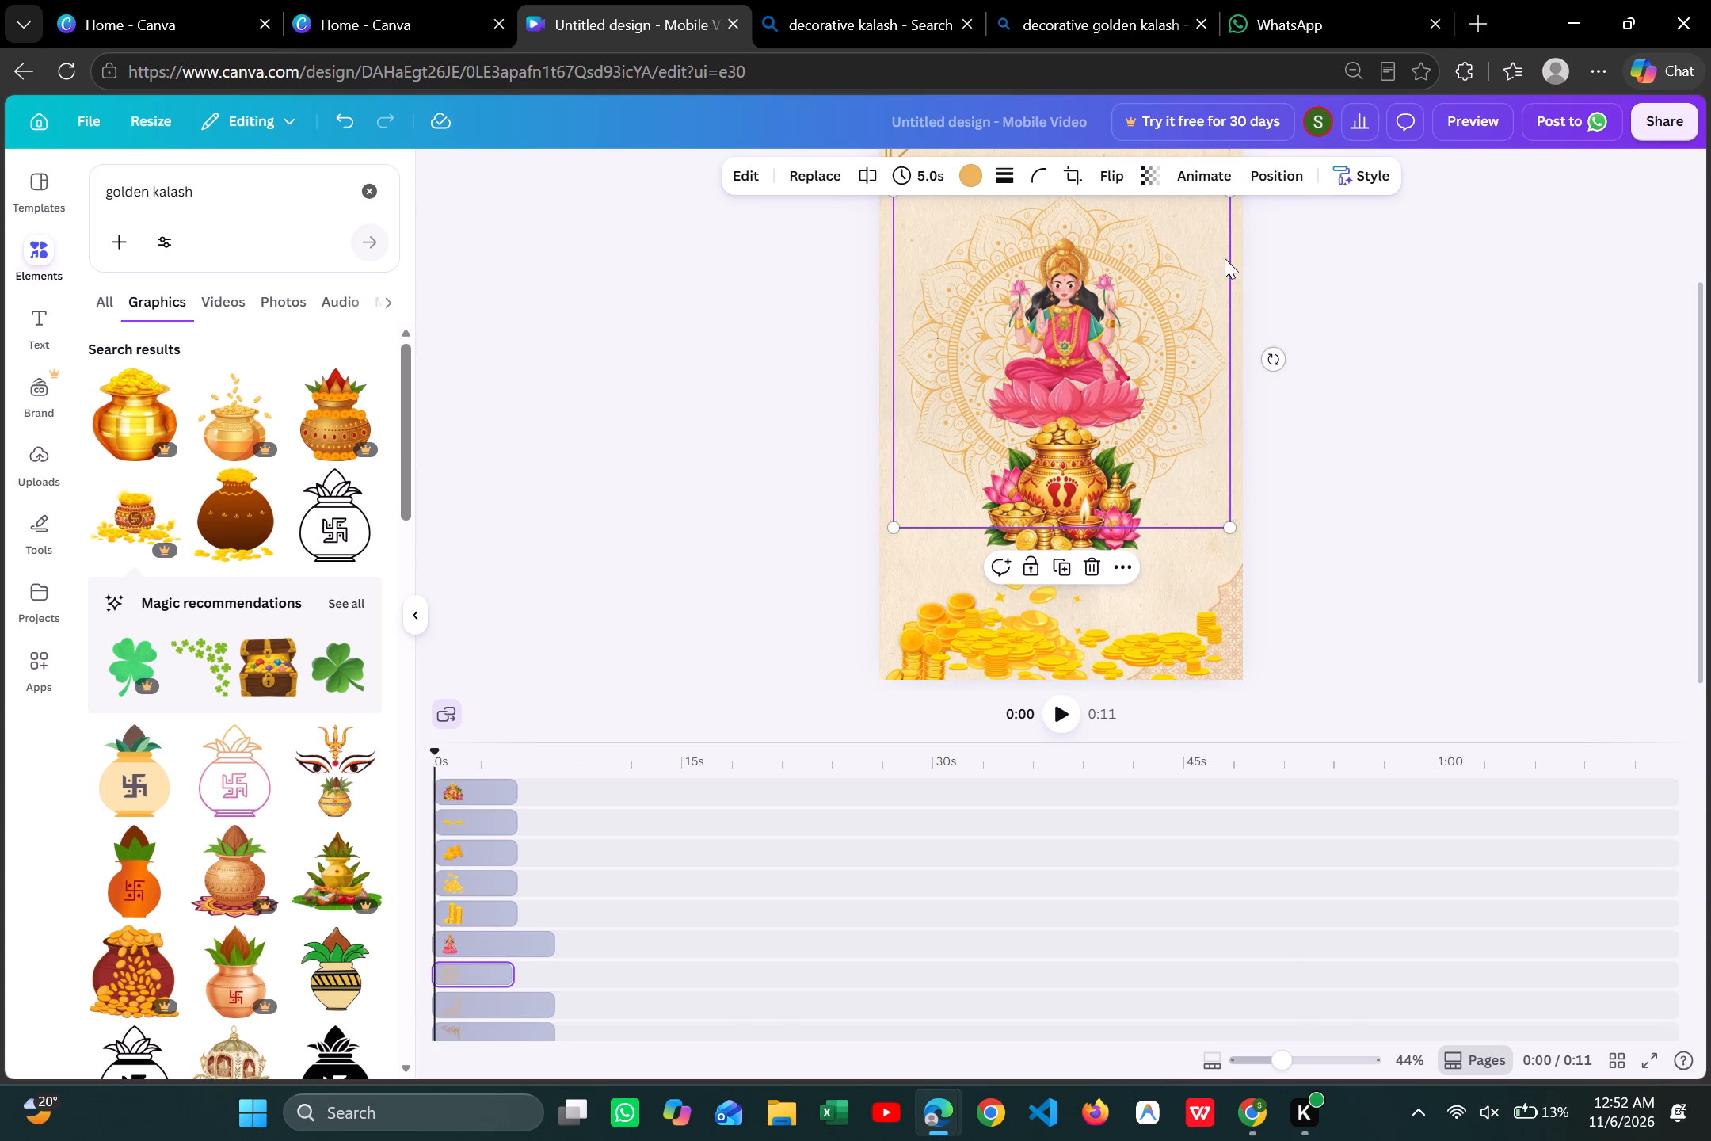
pyautogui.moveTo(1198, 285); pyautogui.dragTo(1204, 269)
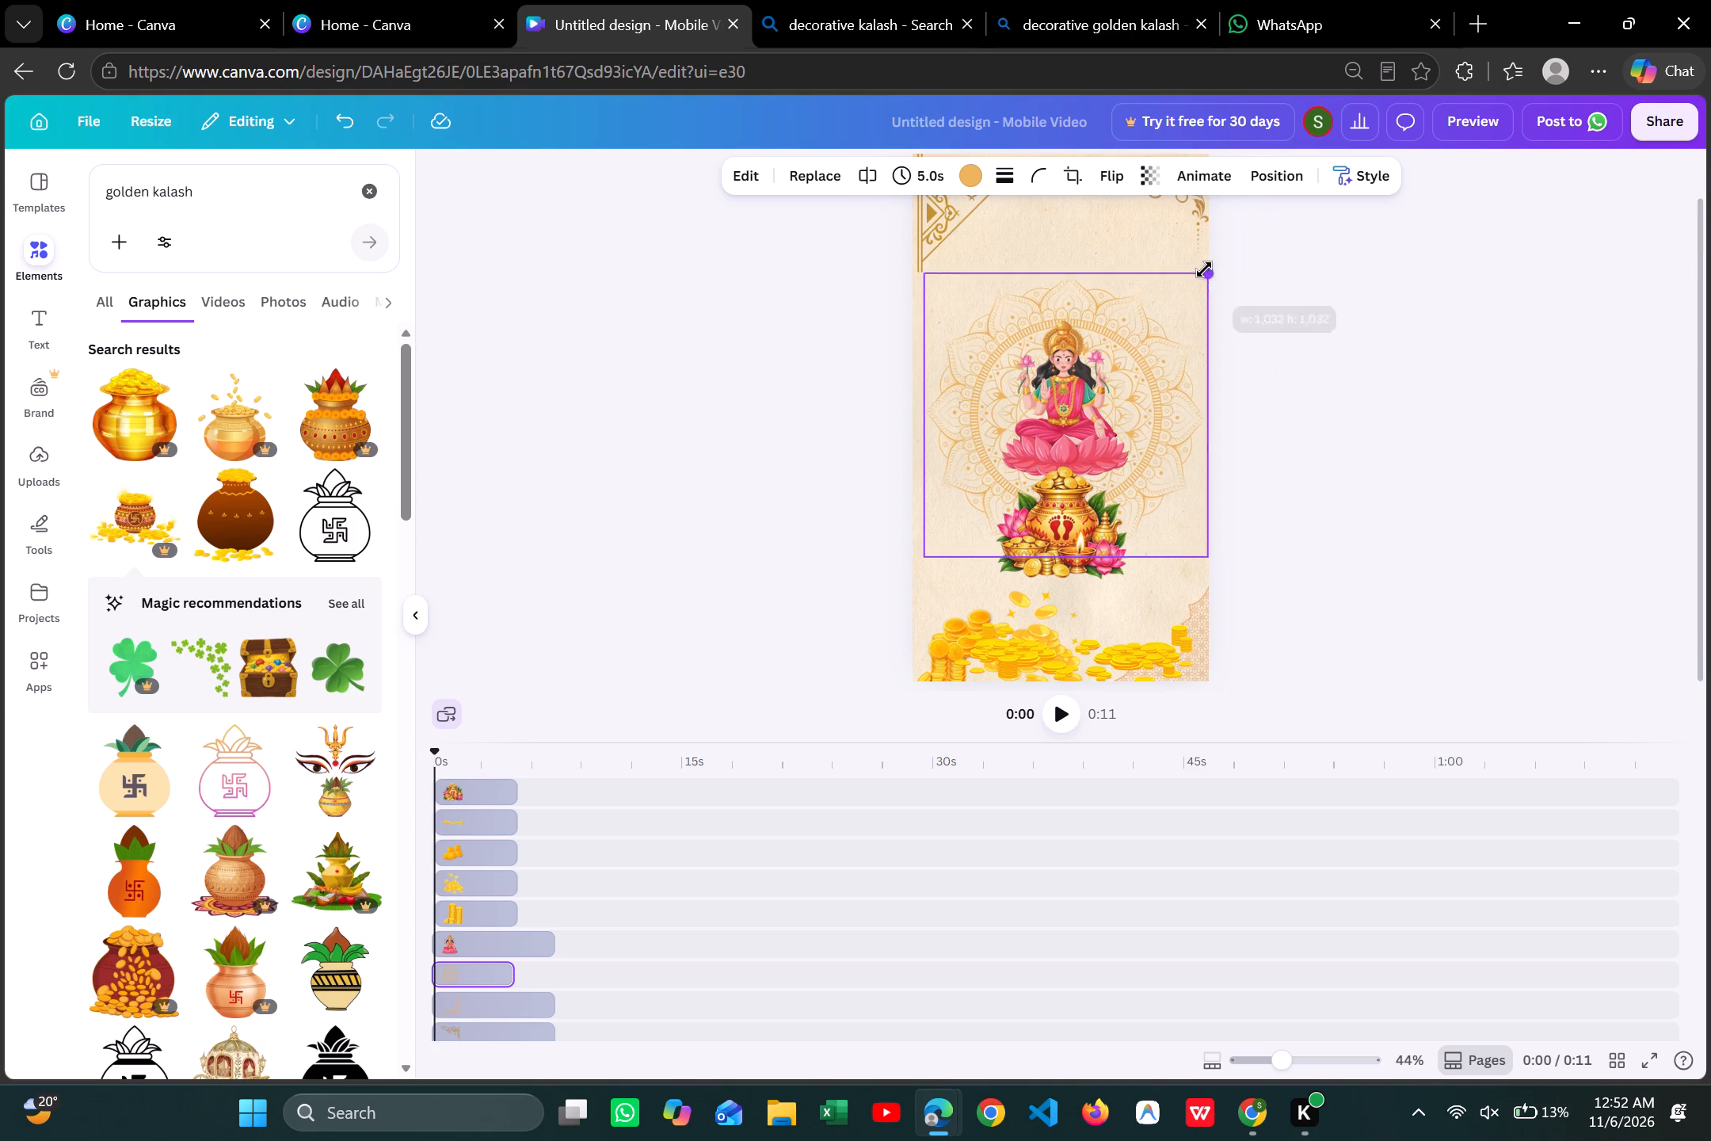
pyautogui.moveTo(1204, 269); pyautogui.dragTo(1206, 252)
pyautogui.moveTo(1182, 292); pyautogui.dragTo(1166, 283)
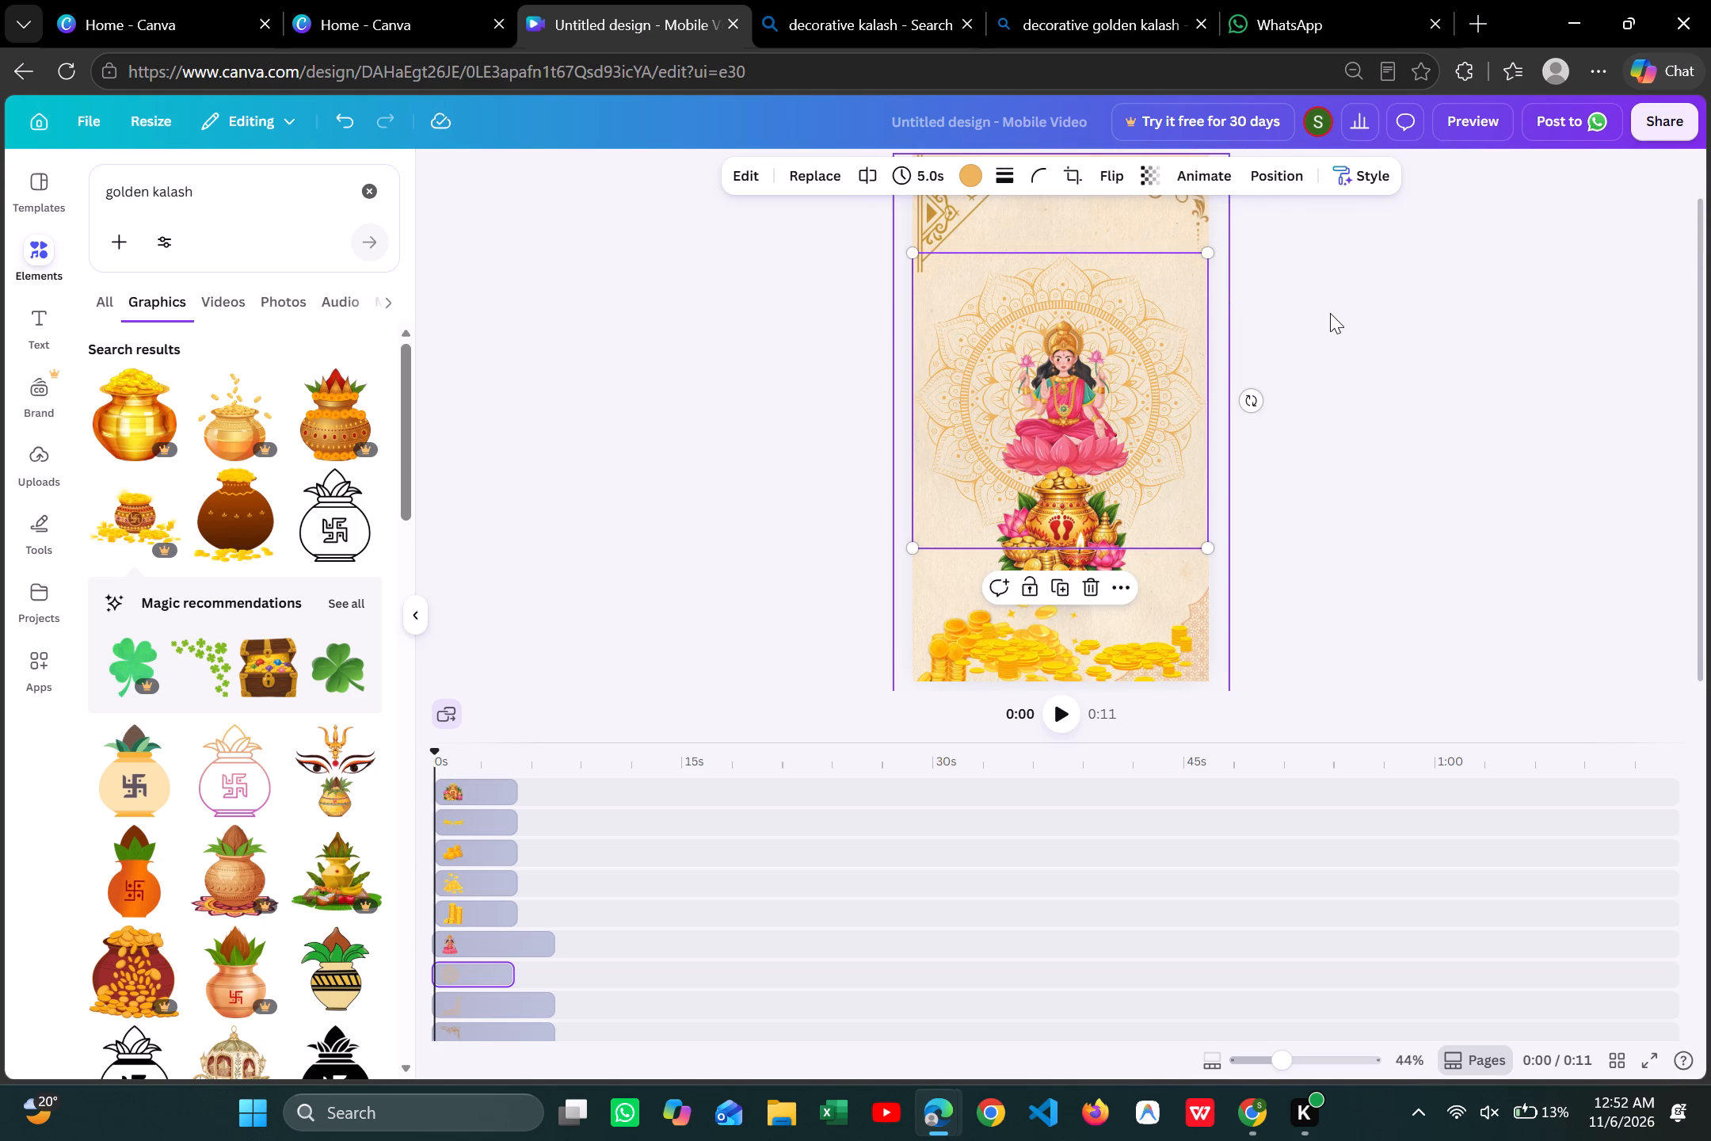
pyautogui.click(1330, 313)
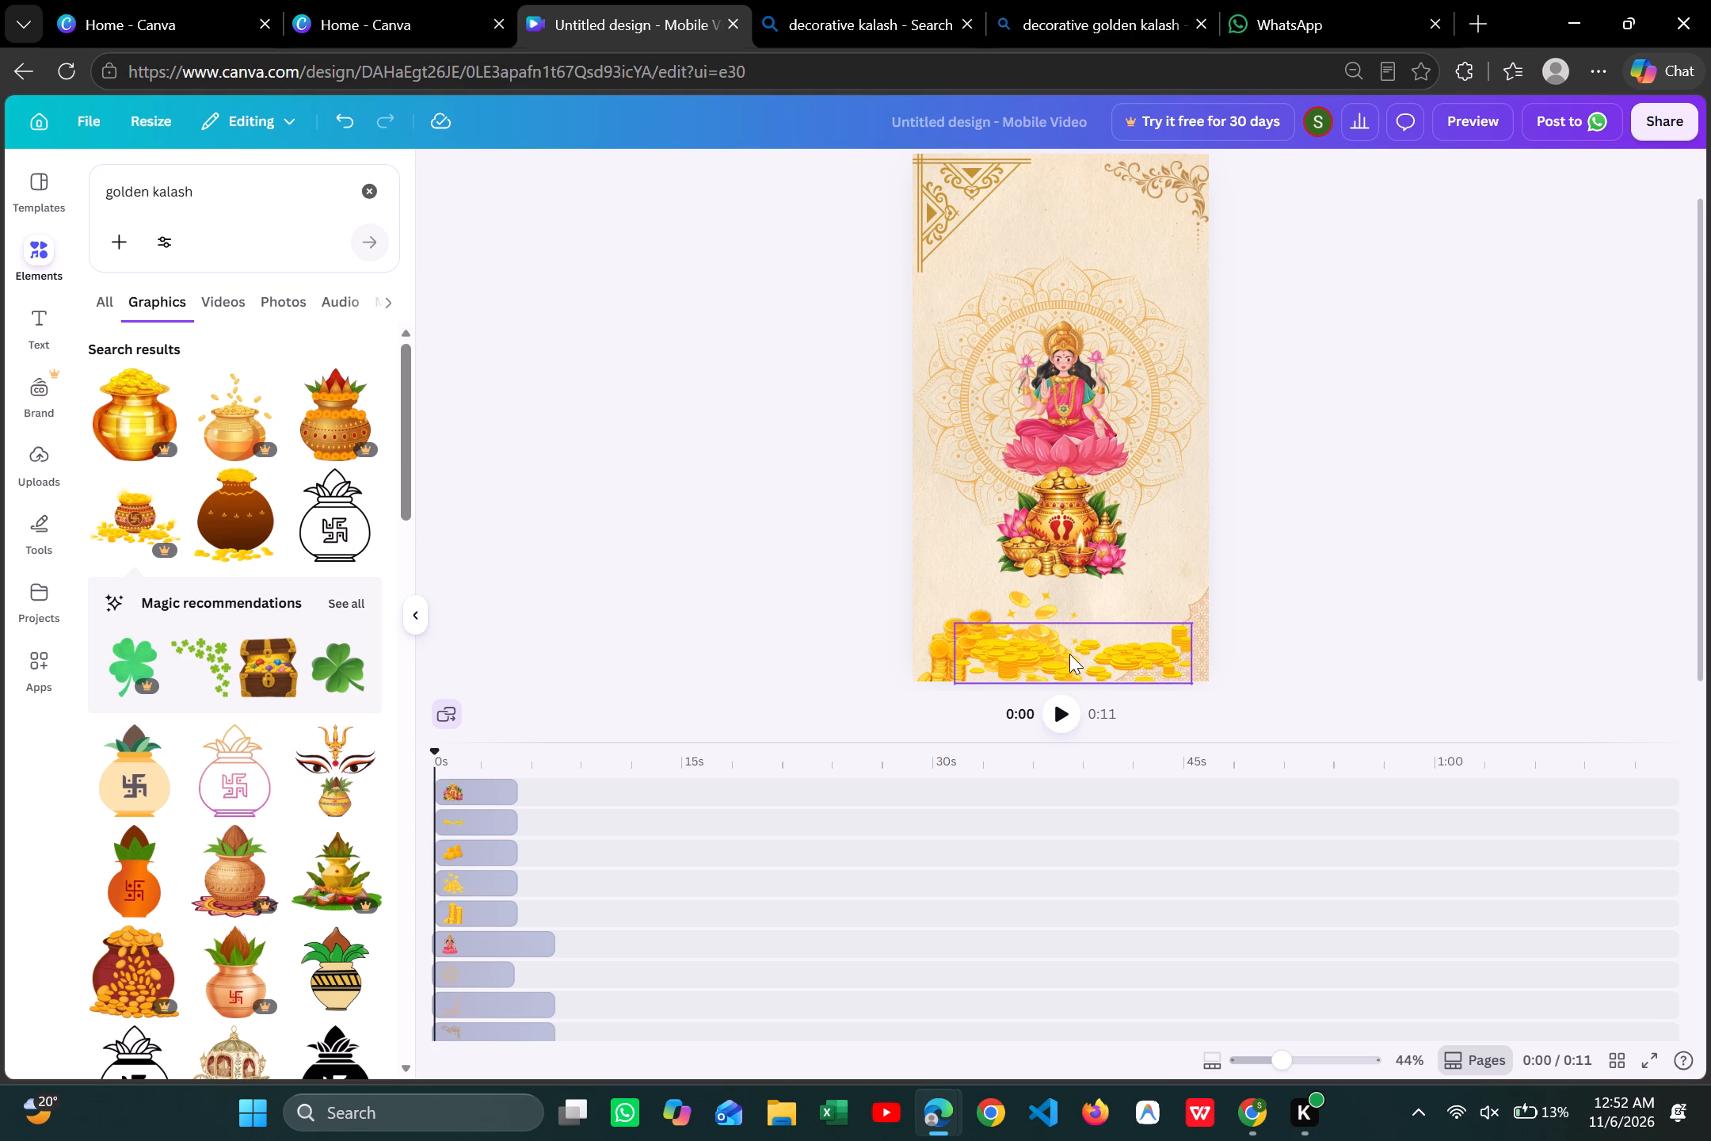
# Move the four gold coin graphics from the page's bottom up to the area around and above Lakshmi.
pyautogui.moveTo(1069, 654); pyautogui.dragTo(1195, 520)
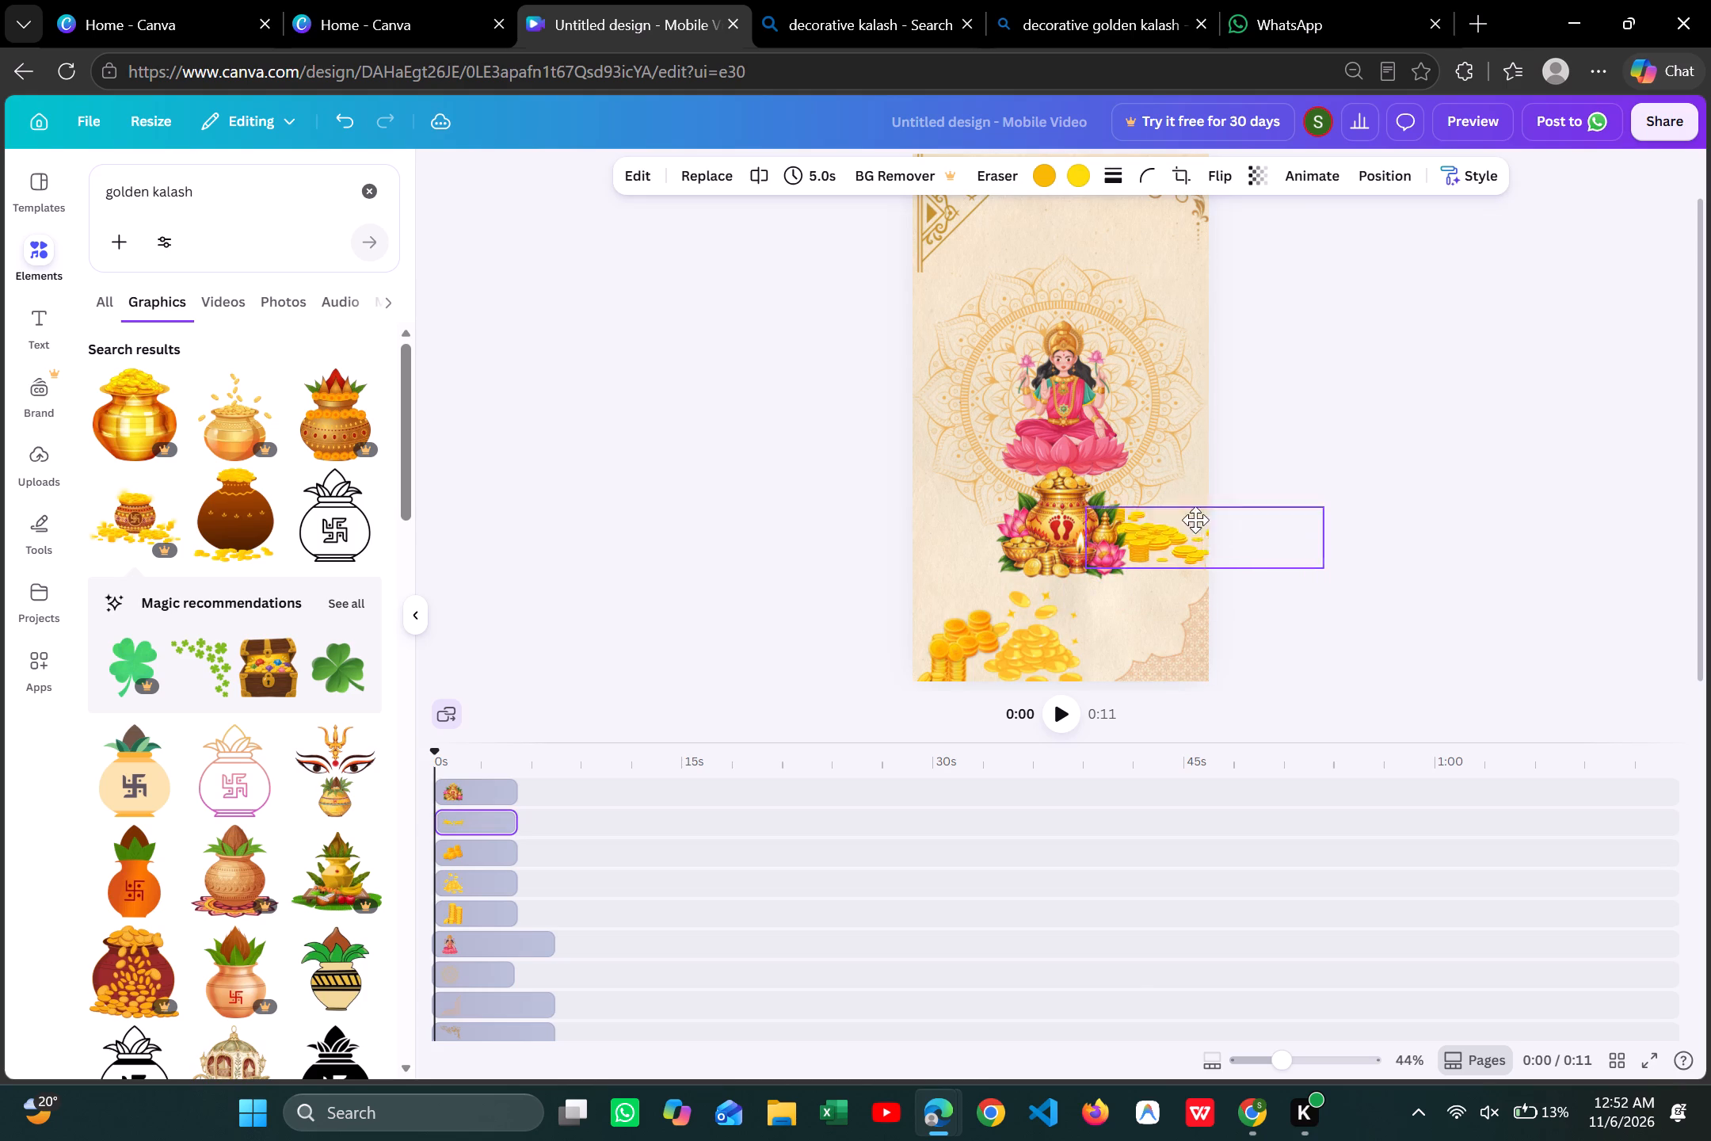
pyautogui.moveTo(1195, 520); pyautogui.dragTo(1179, 307)
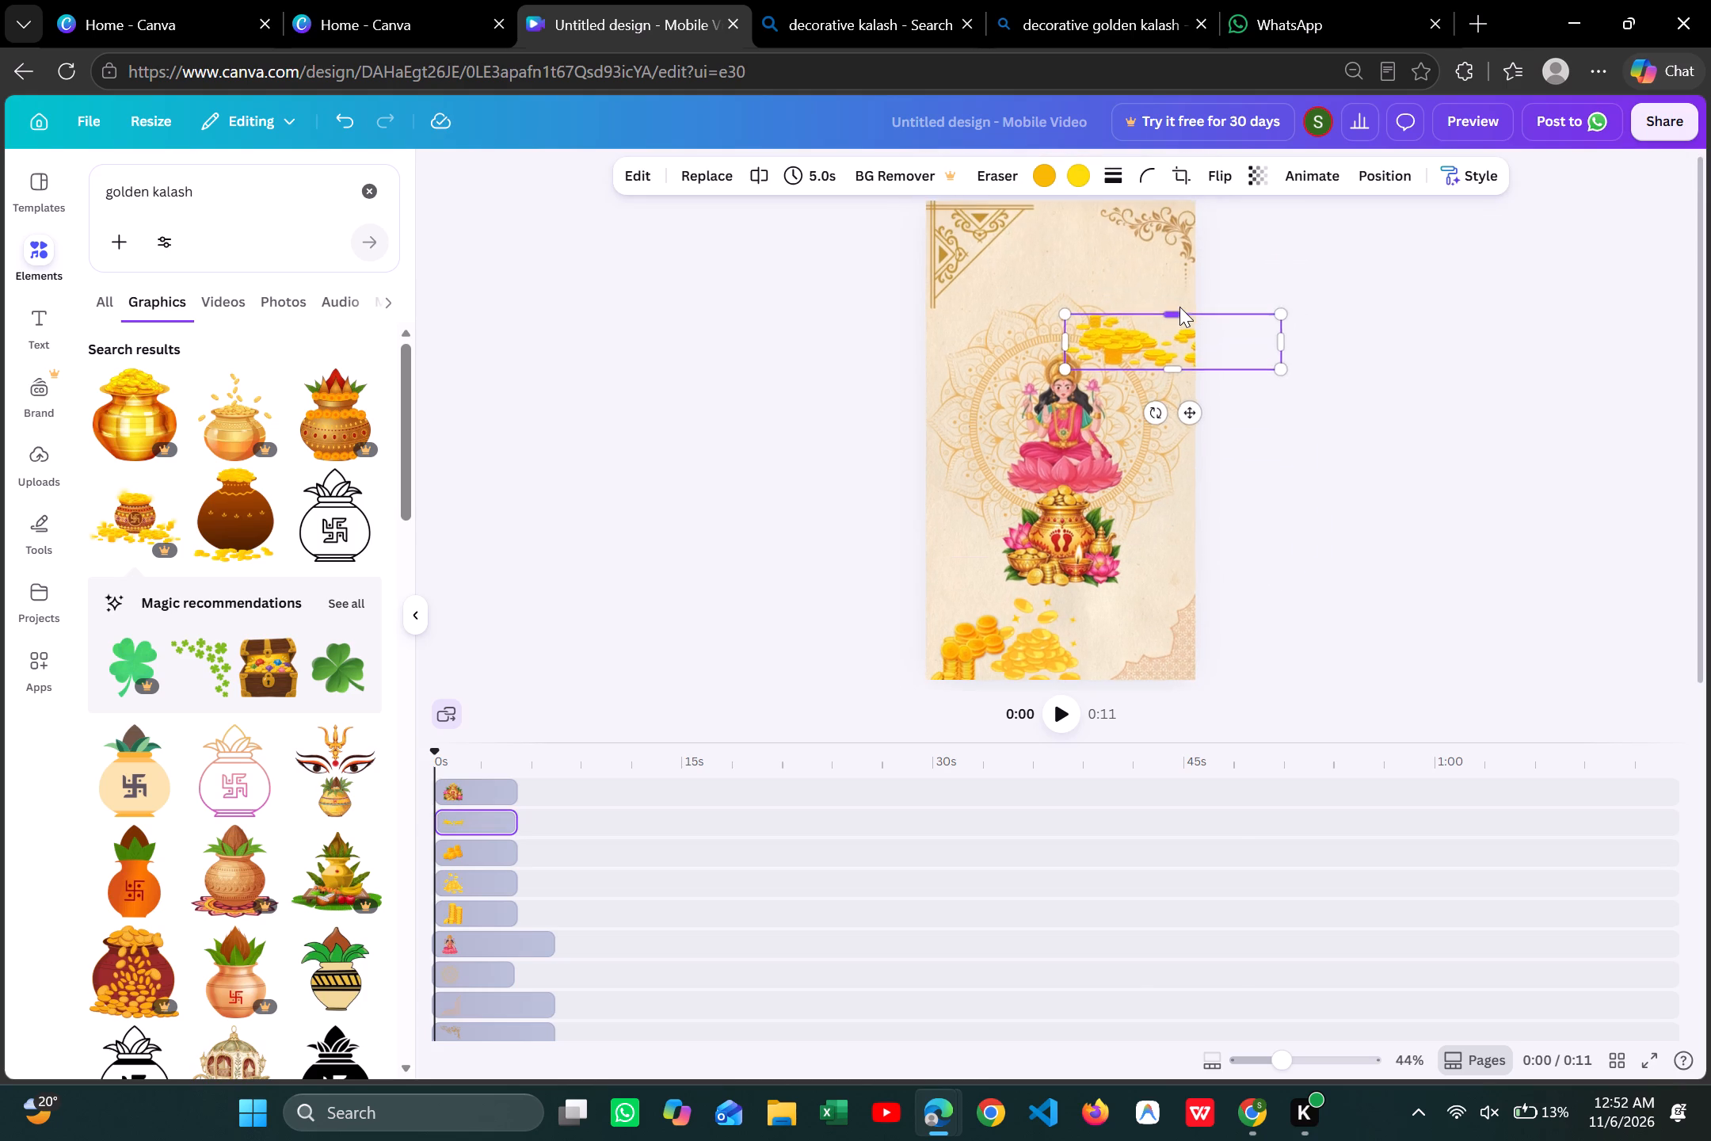
pyautogui.moveTo(1049, 634); pyautogui.dragTo(1009, 428)
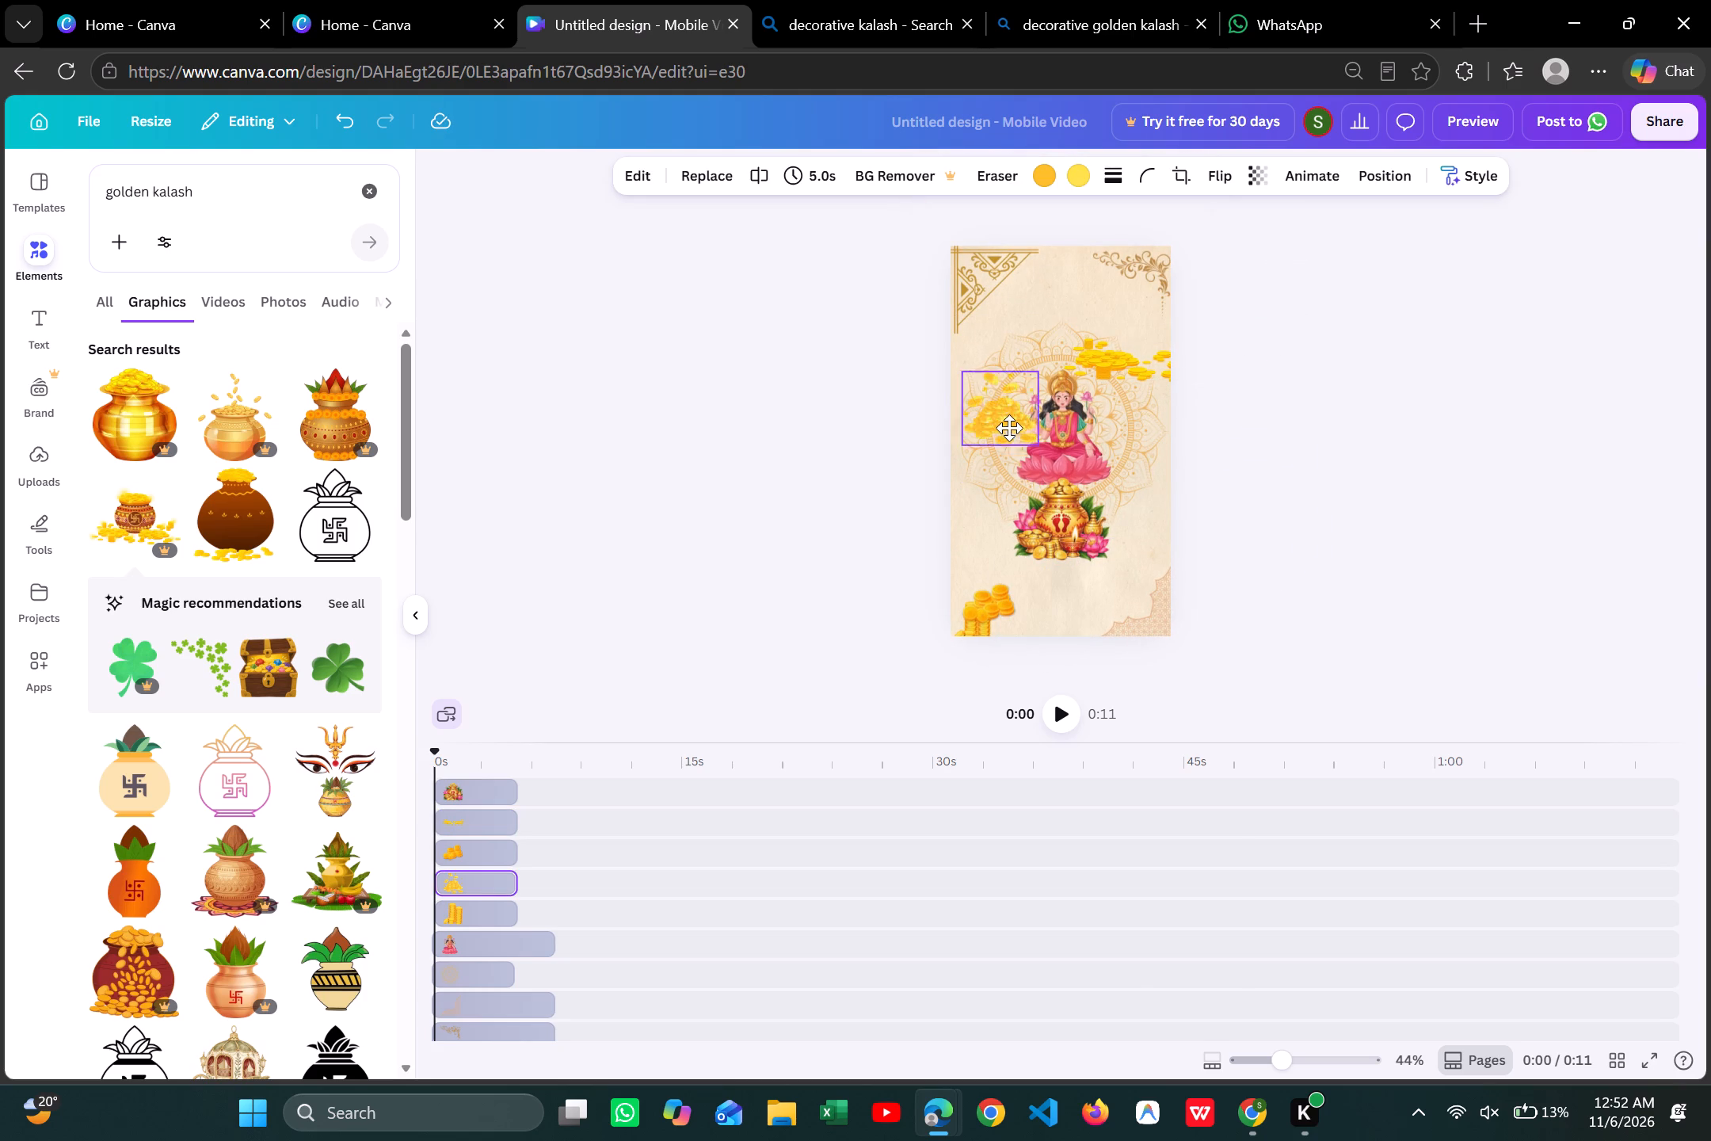
pyautogui.moveTo(1009, 428); pyautogui.dragTo(1011, 414)
pyautogui.moveTo(996, 617); pyautogui.dragTo(1136, 448)
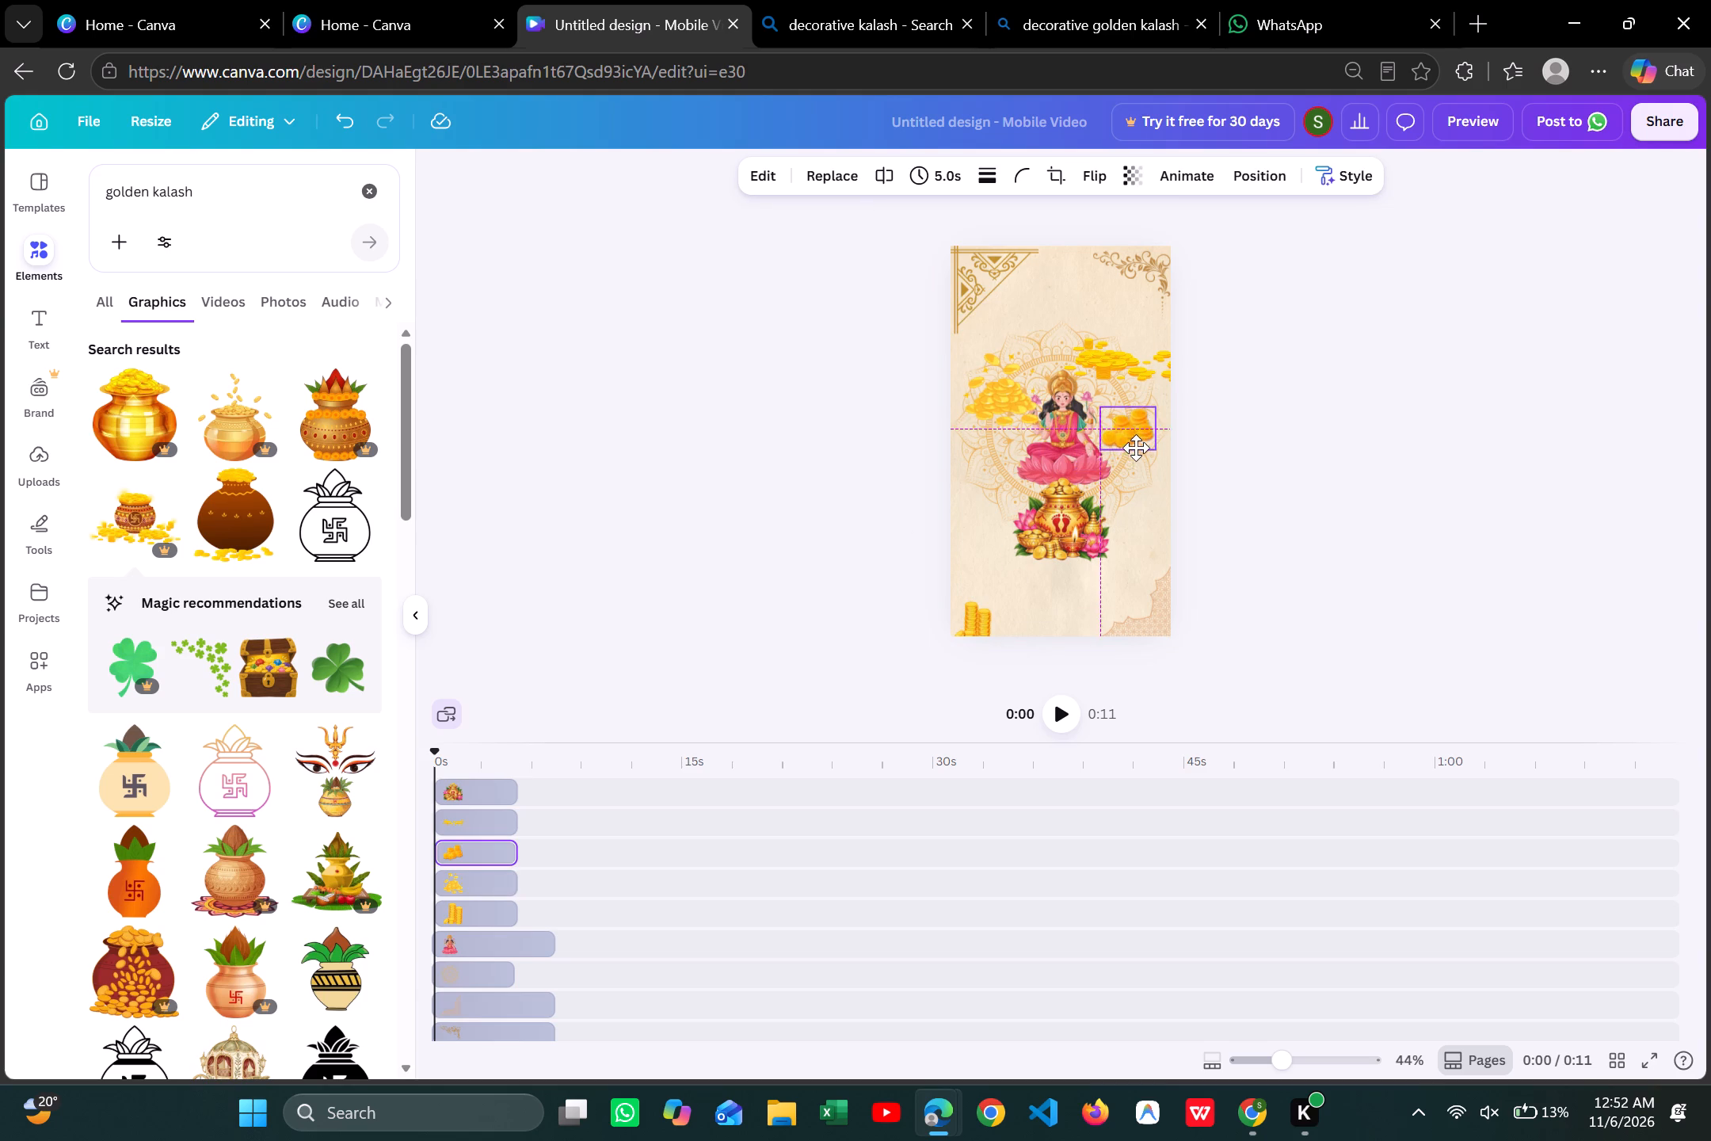
pyautogui.moveTo(1136, 448); pyautogui.dragTo(1137, 446)
pyautogui.moveTo(984, 623); pyautogui.dragTo(1051, 302)
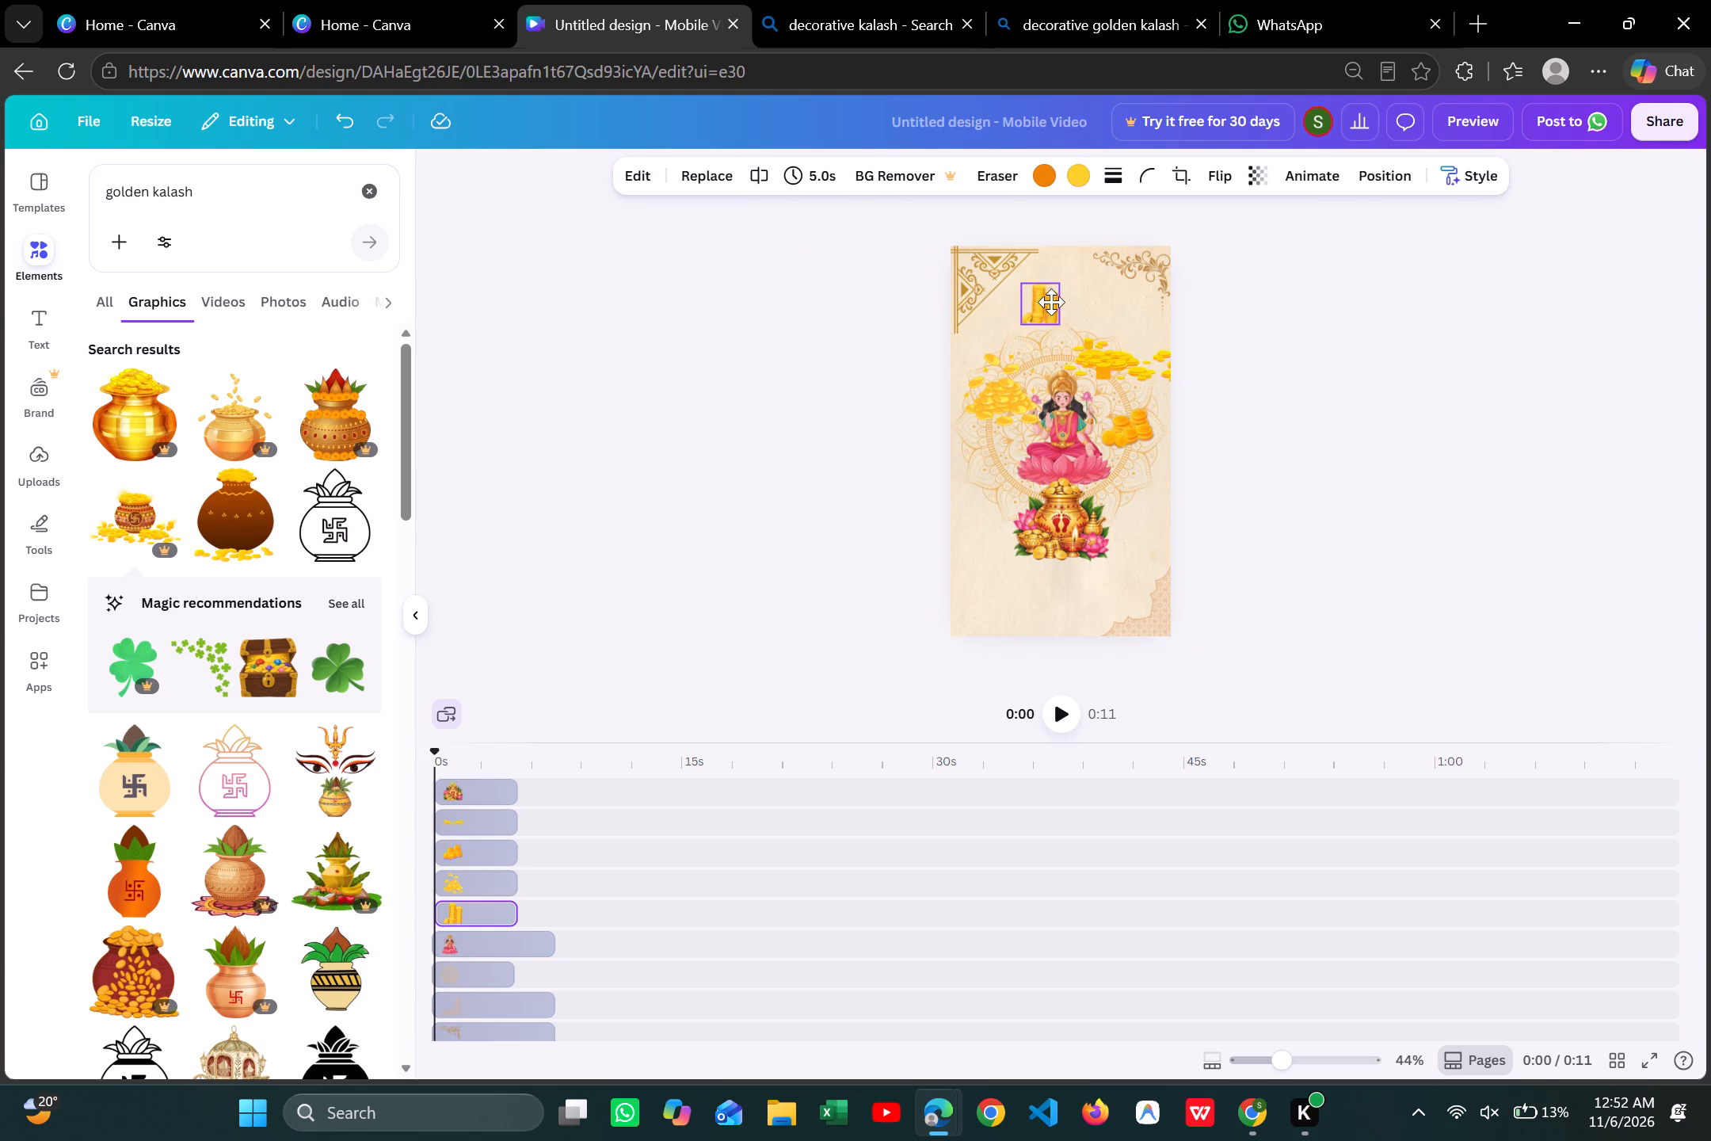
pyautogui.moveTo(1051, 302); pyautogui.dragTo(1052, 300)
# Move the kalash straight down, leaving a gap between it and Lakshmi's lotus.
pyautogui.moveTo(1066, 523); pyautogui.dragTo(1067, 570)
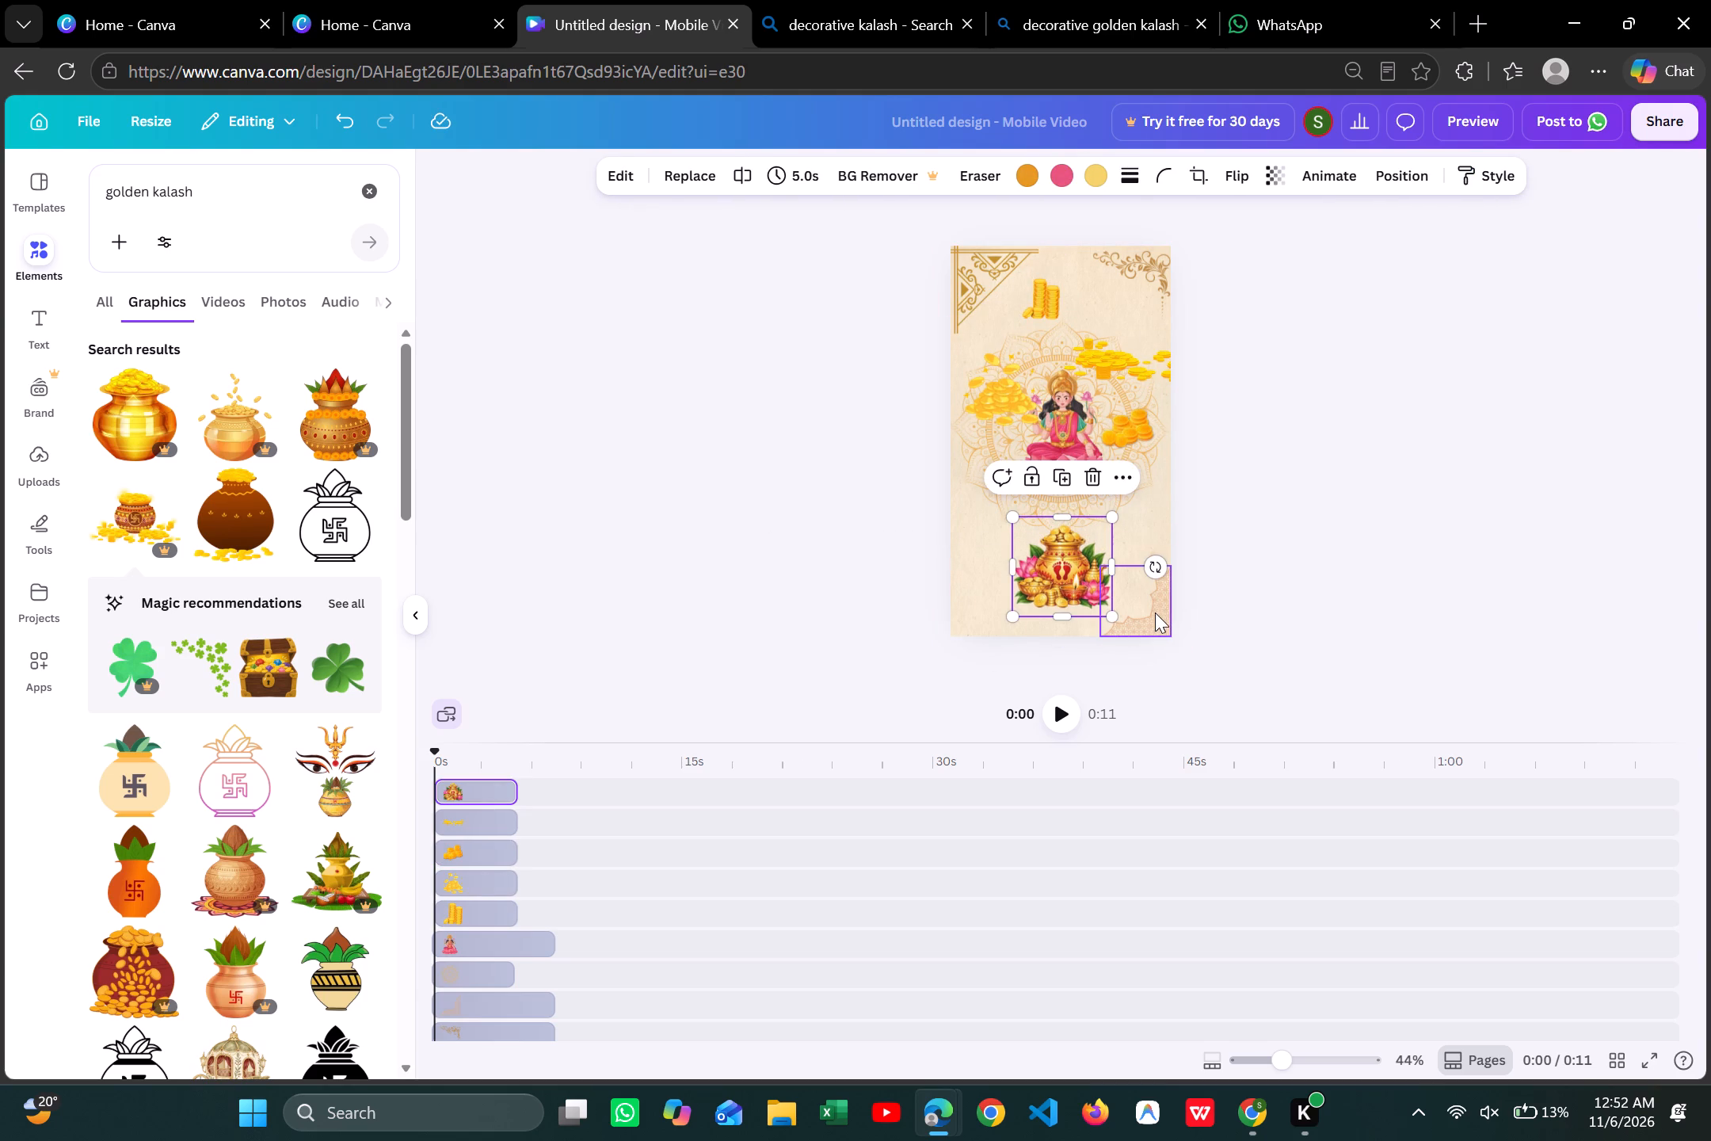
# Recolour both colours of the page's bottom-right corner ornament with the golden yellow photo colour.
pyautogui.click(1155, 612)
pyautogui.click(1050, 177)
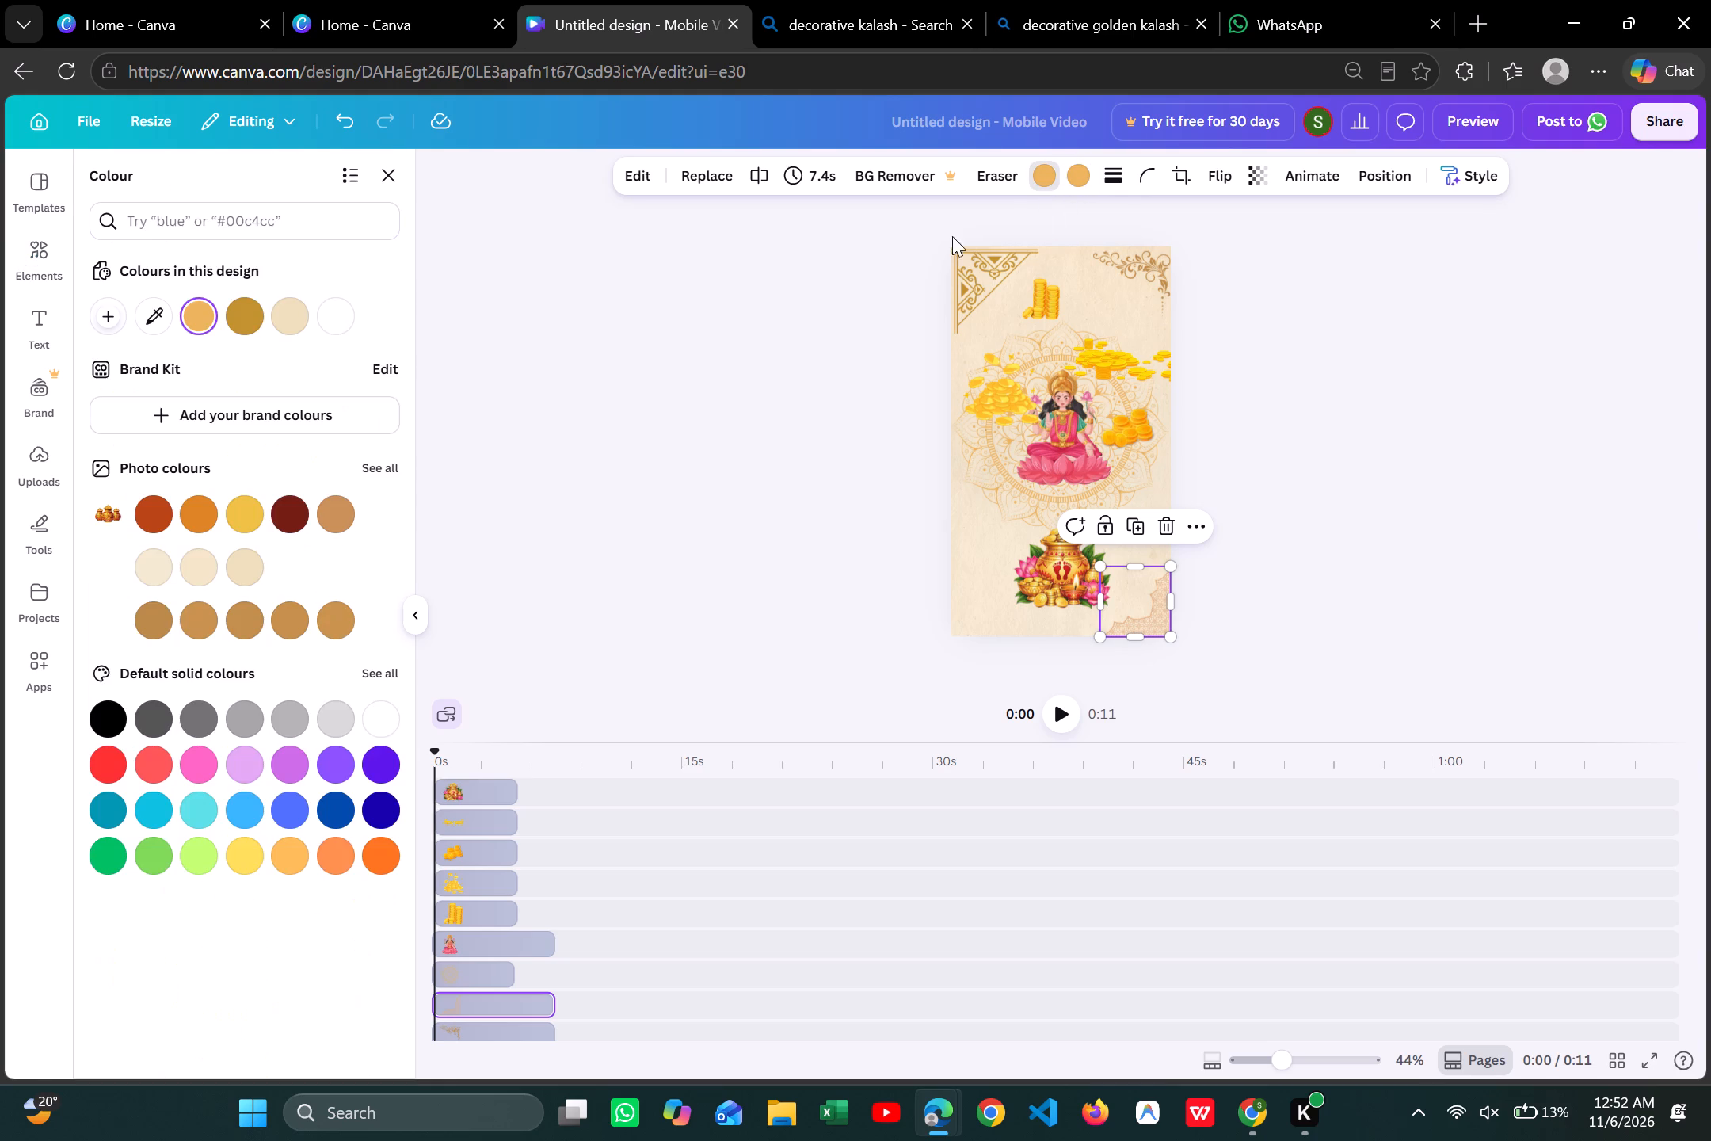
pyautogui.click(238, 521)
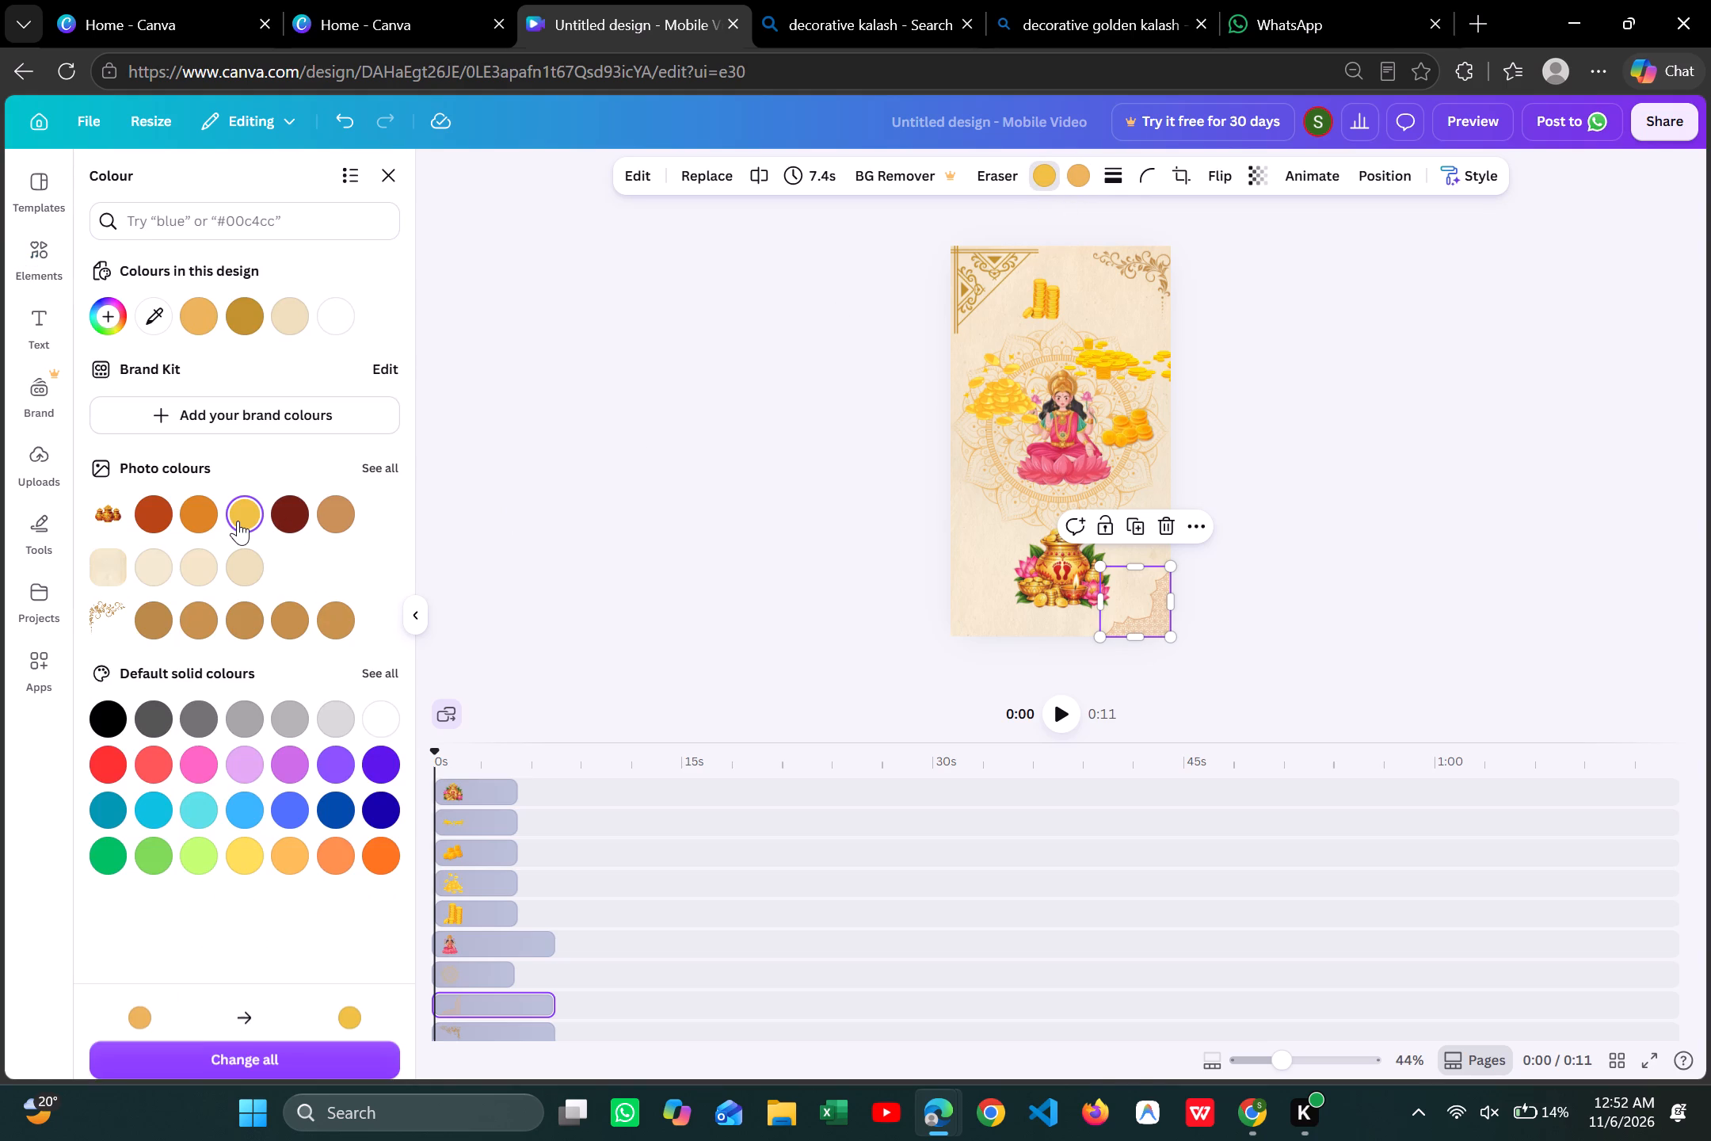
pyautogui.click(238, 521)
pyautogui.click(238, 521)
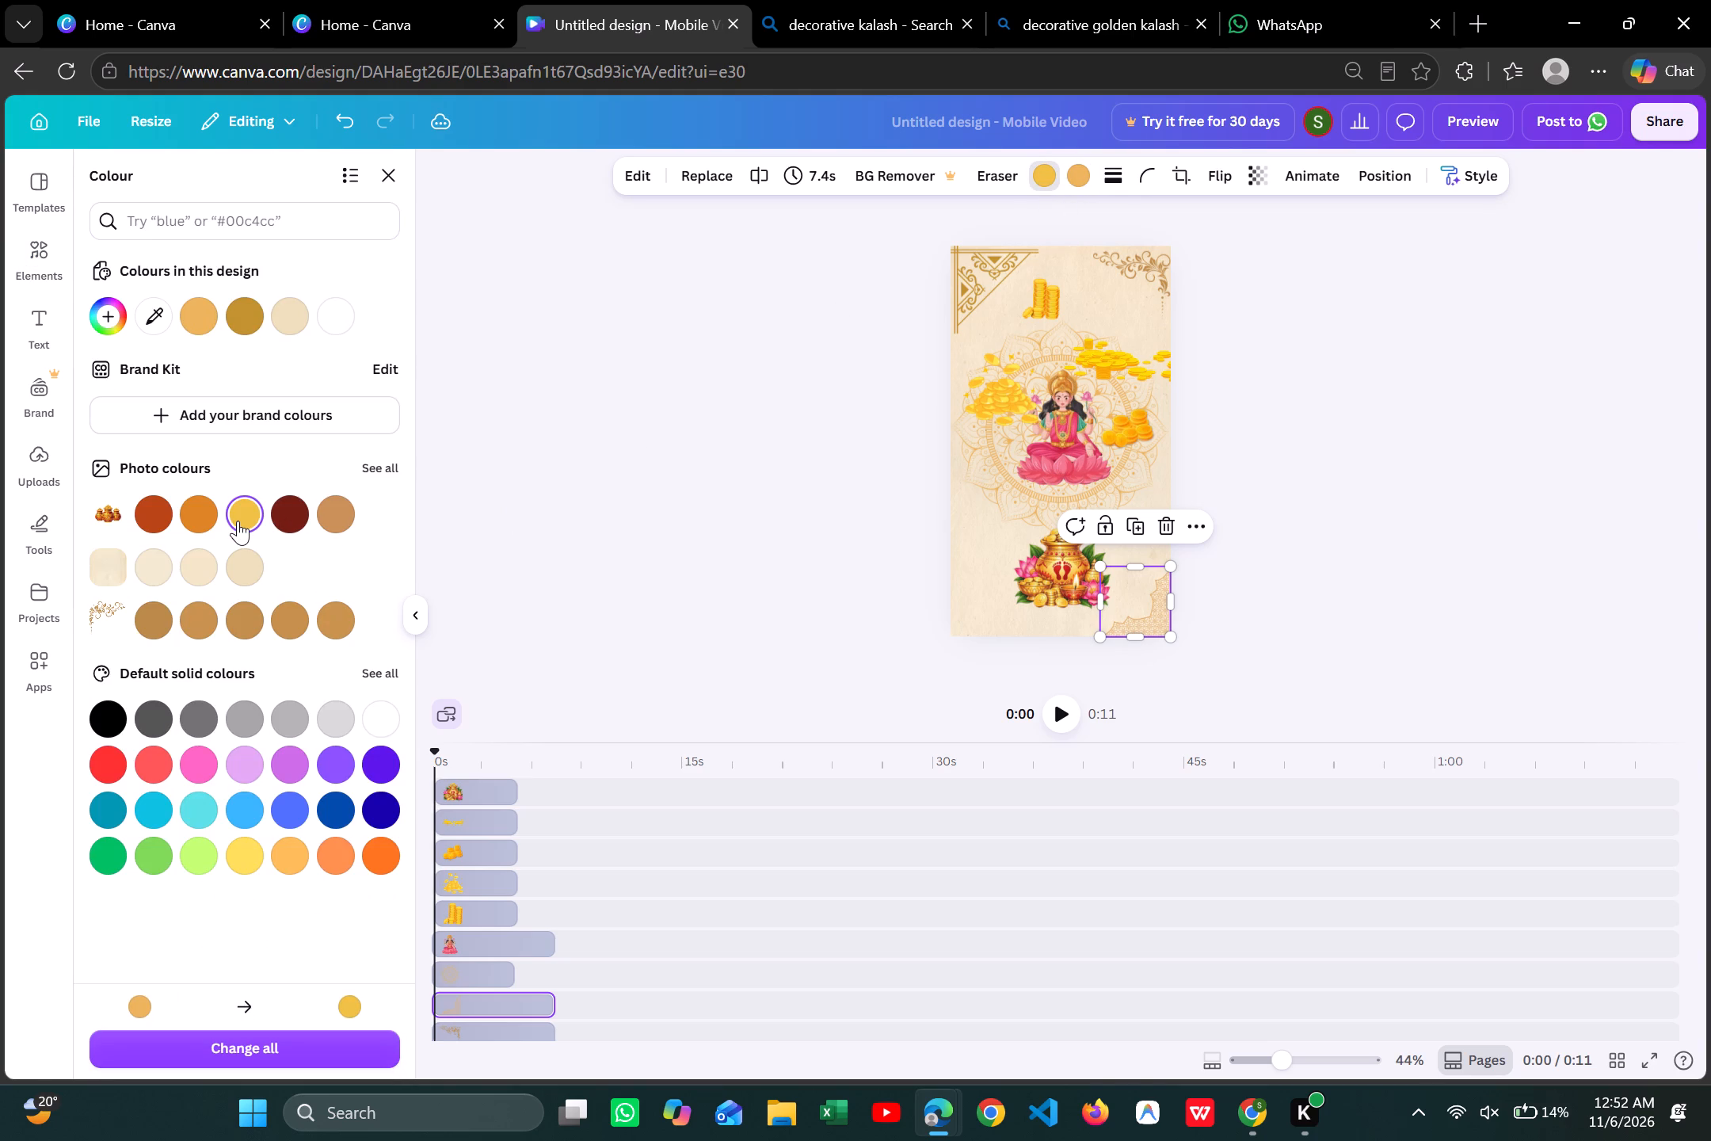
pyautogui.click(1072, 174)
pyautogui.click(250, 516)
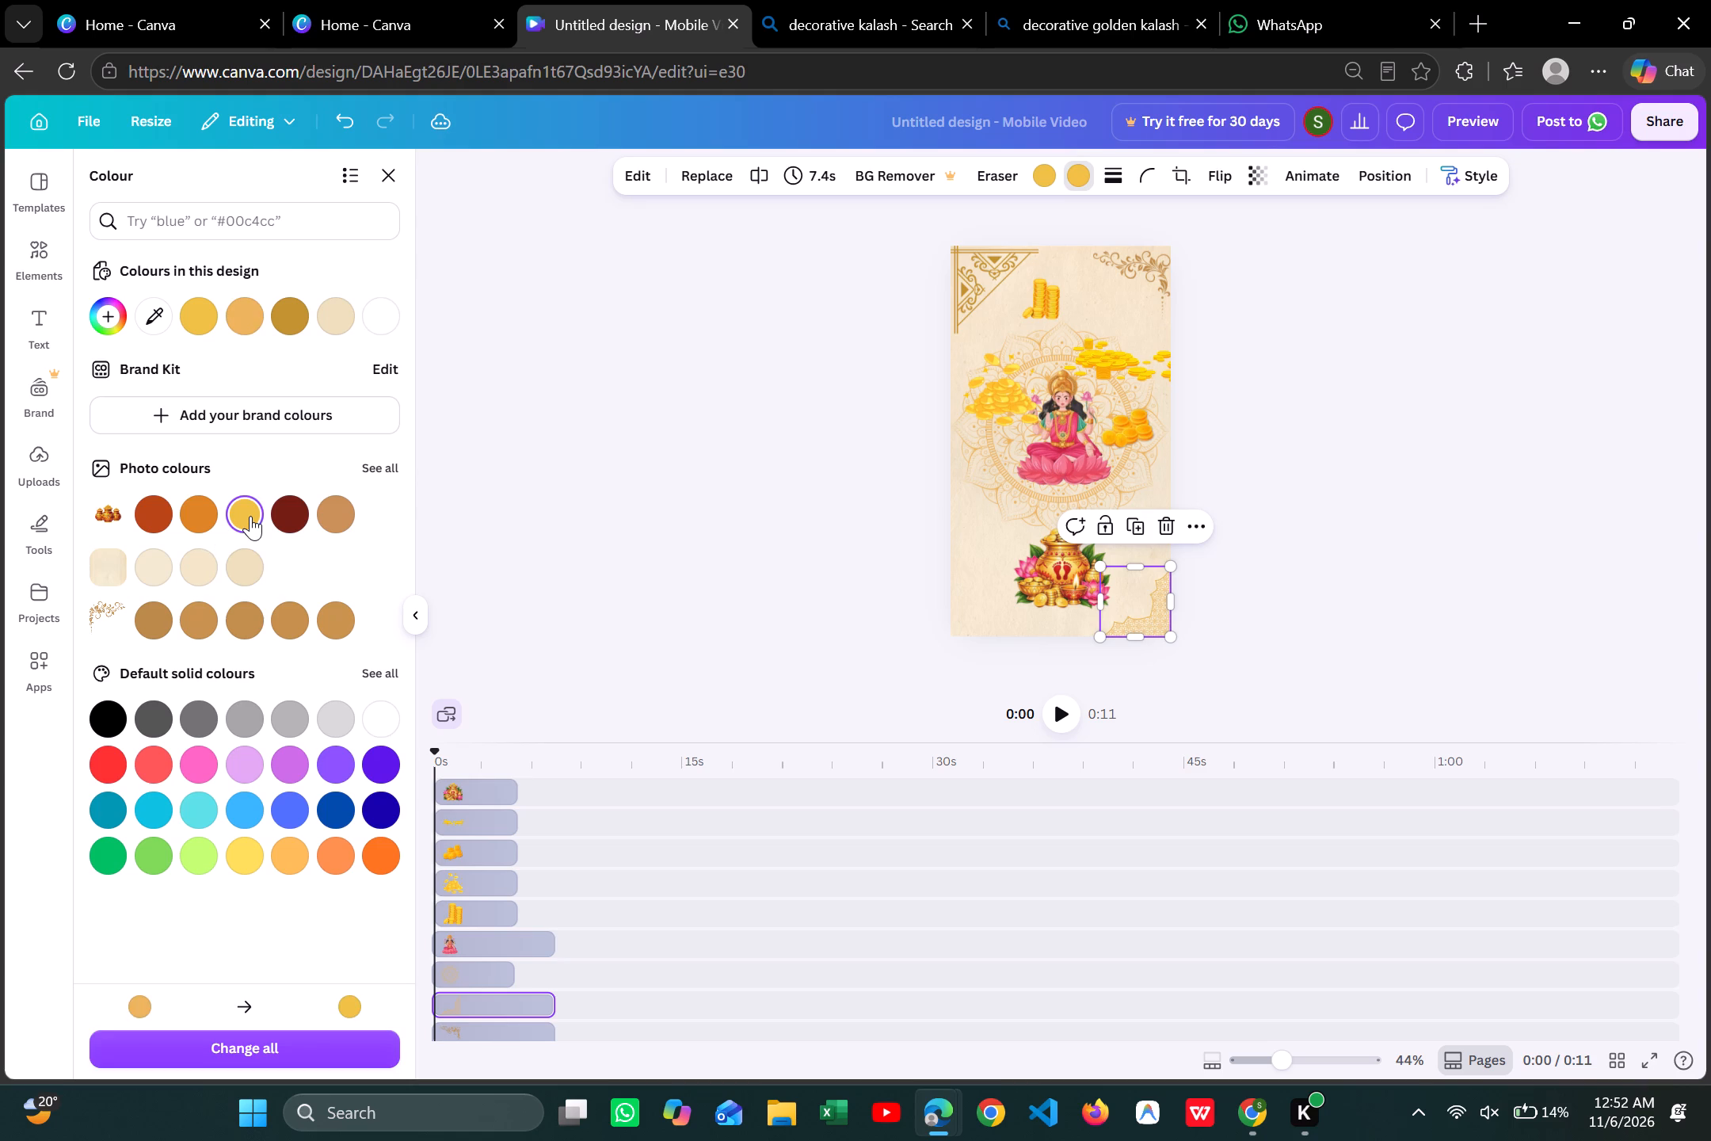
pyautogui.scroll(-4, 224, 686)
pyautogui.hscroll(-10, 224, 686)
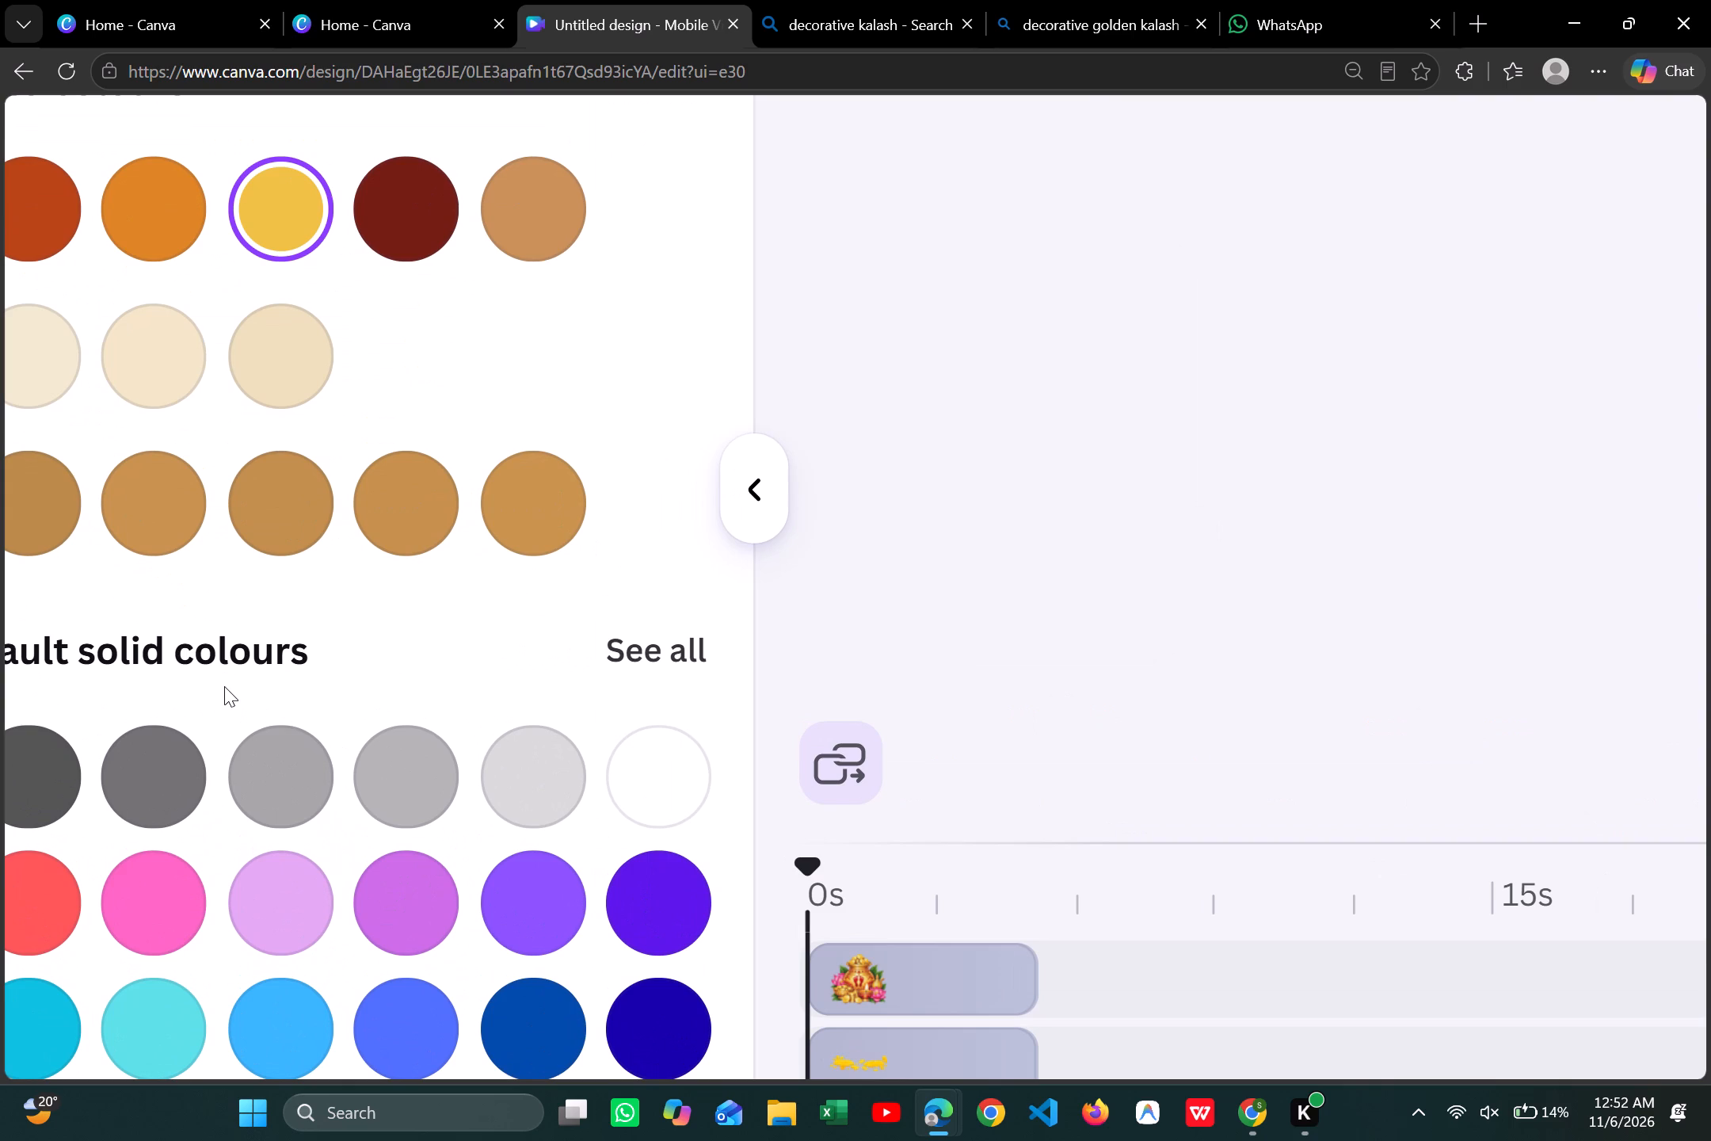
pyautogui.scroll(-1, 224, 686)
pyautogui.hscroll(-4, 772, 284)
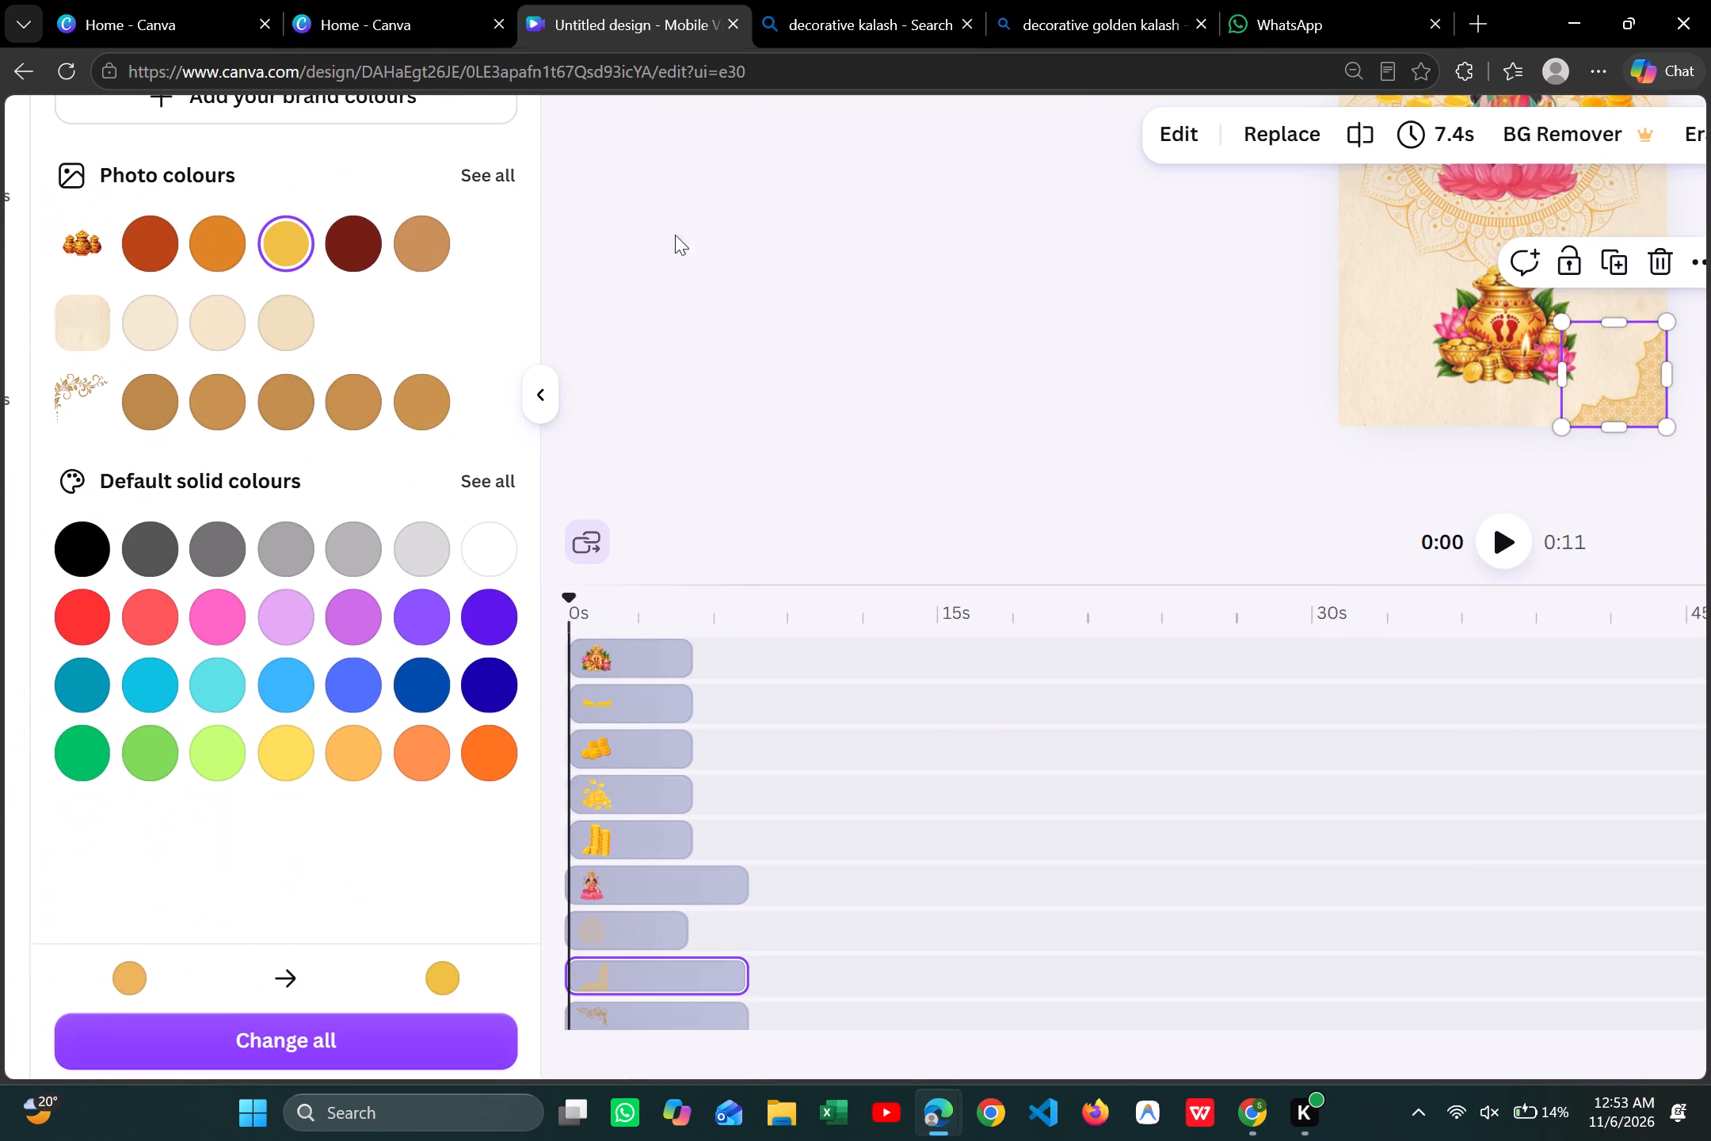
# Open the earlier Happy Dhanteras design "On Campus • KIET Deemed to Be University" and examine its corner ornaments as a colour reference.
pyautogui.click(410, 14)
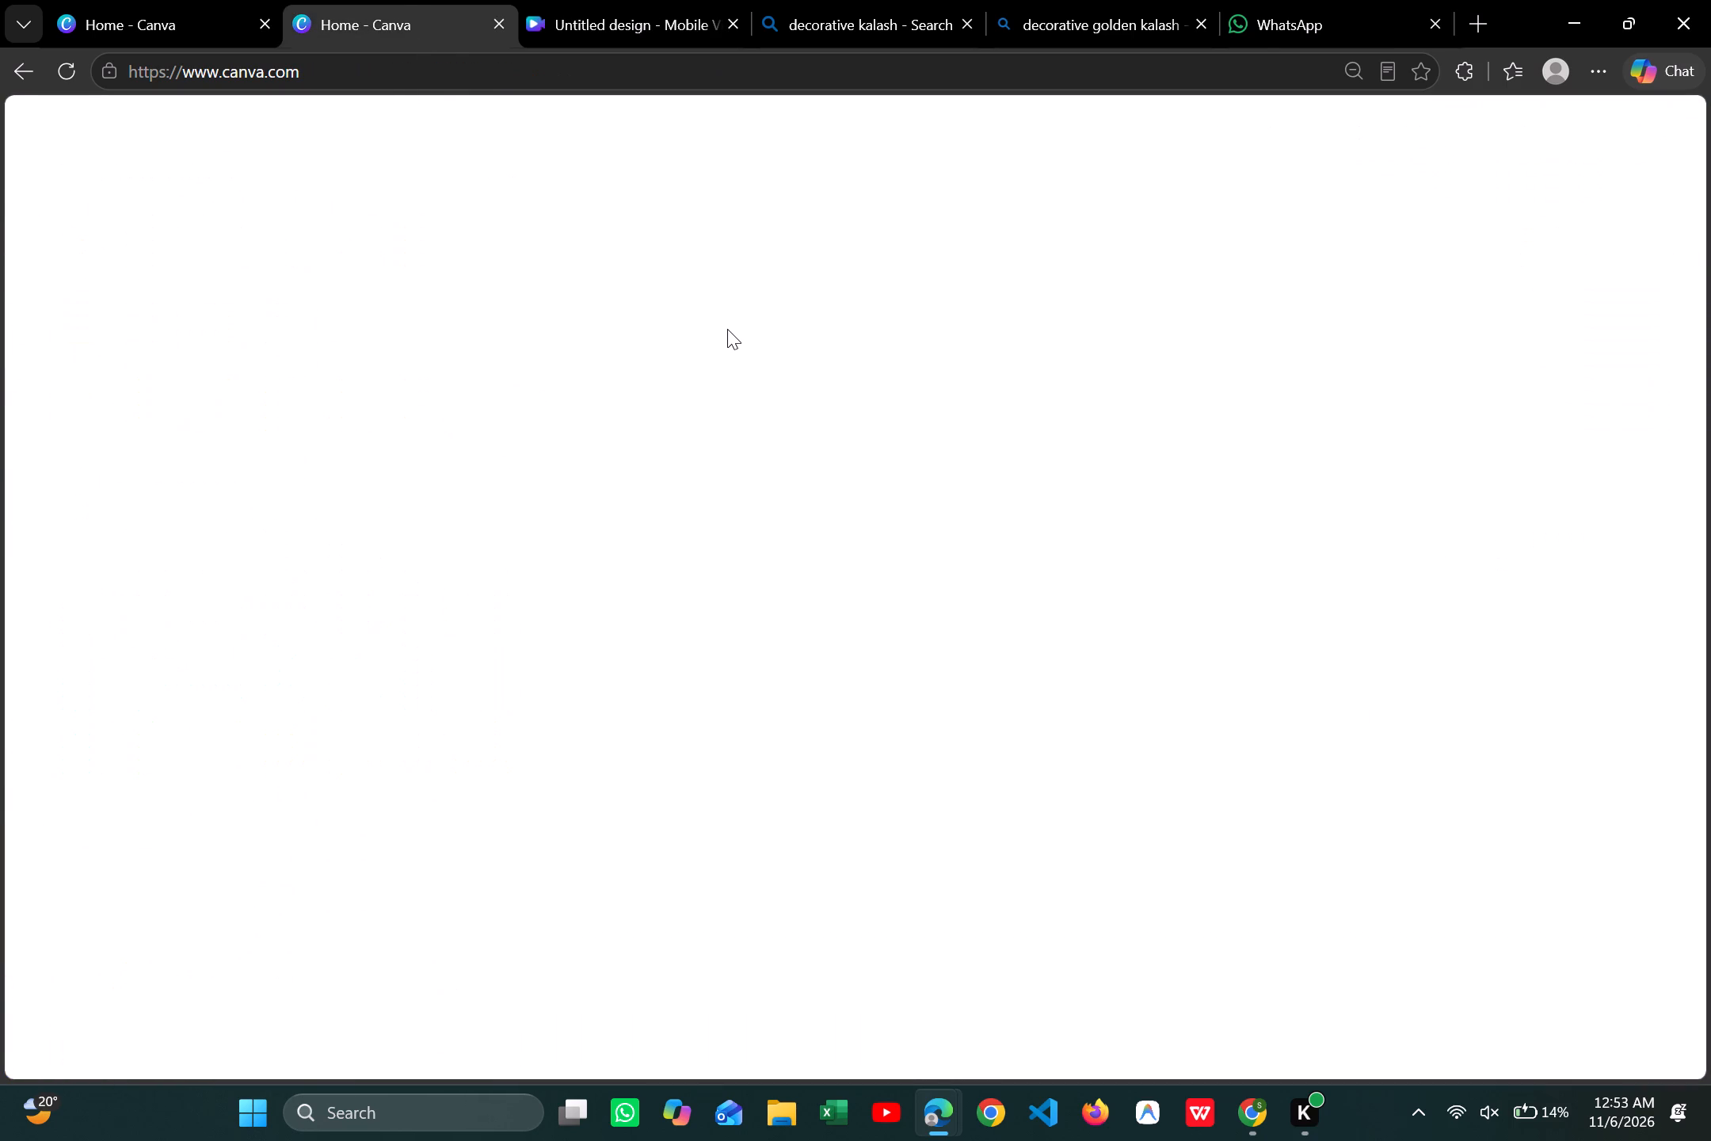
pyautogui.click(1592, 162)
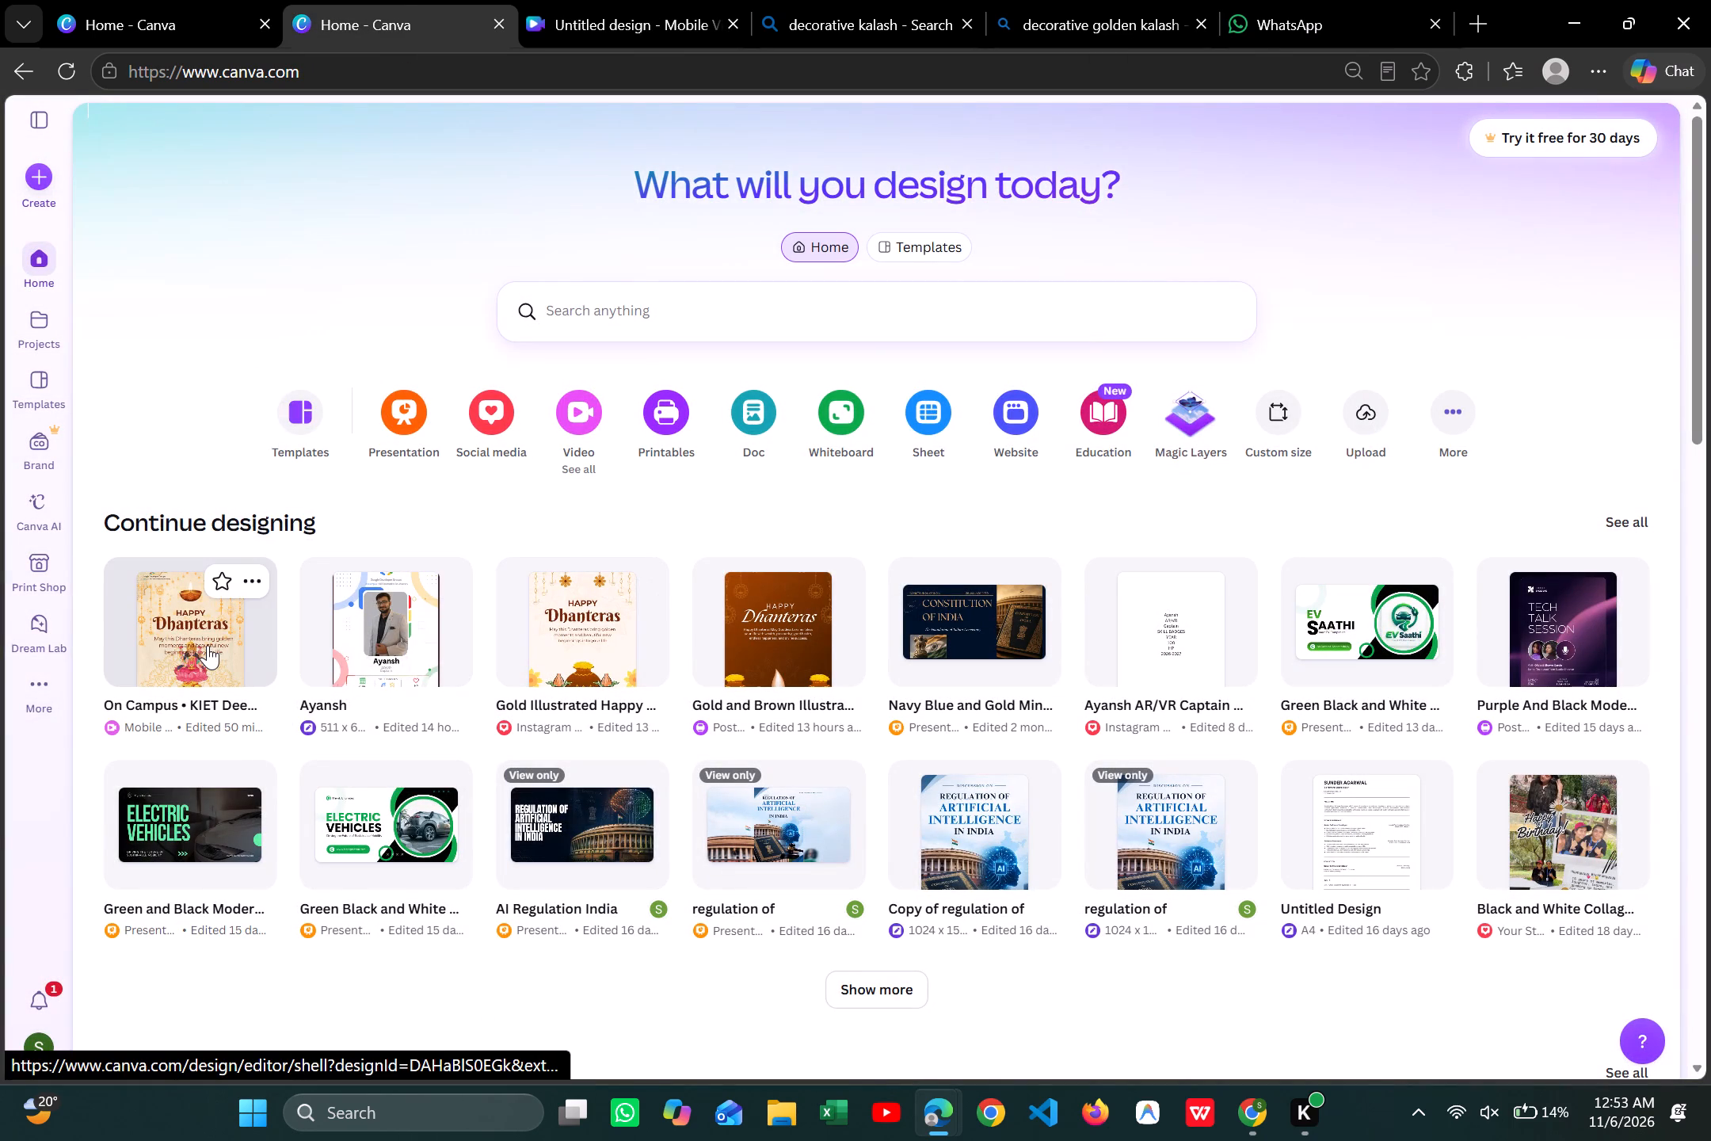
pyautogui.click(208, 645)
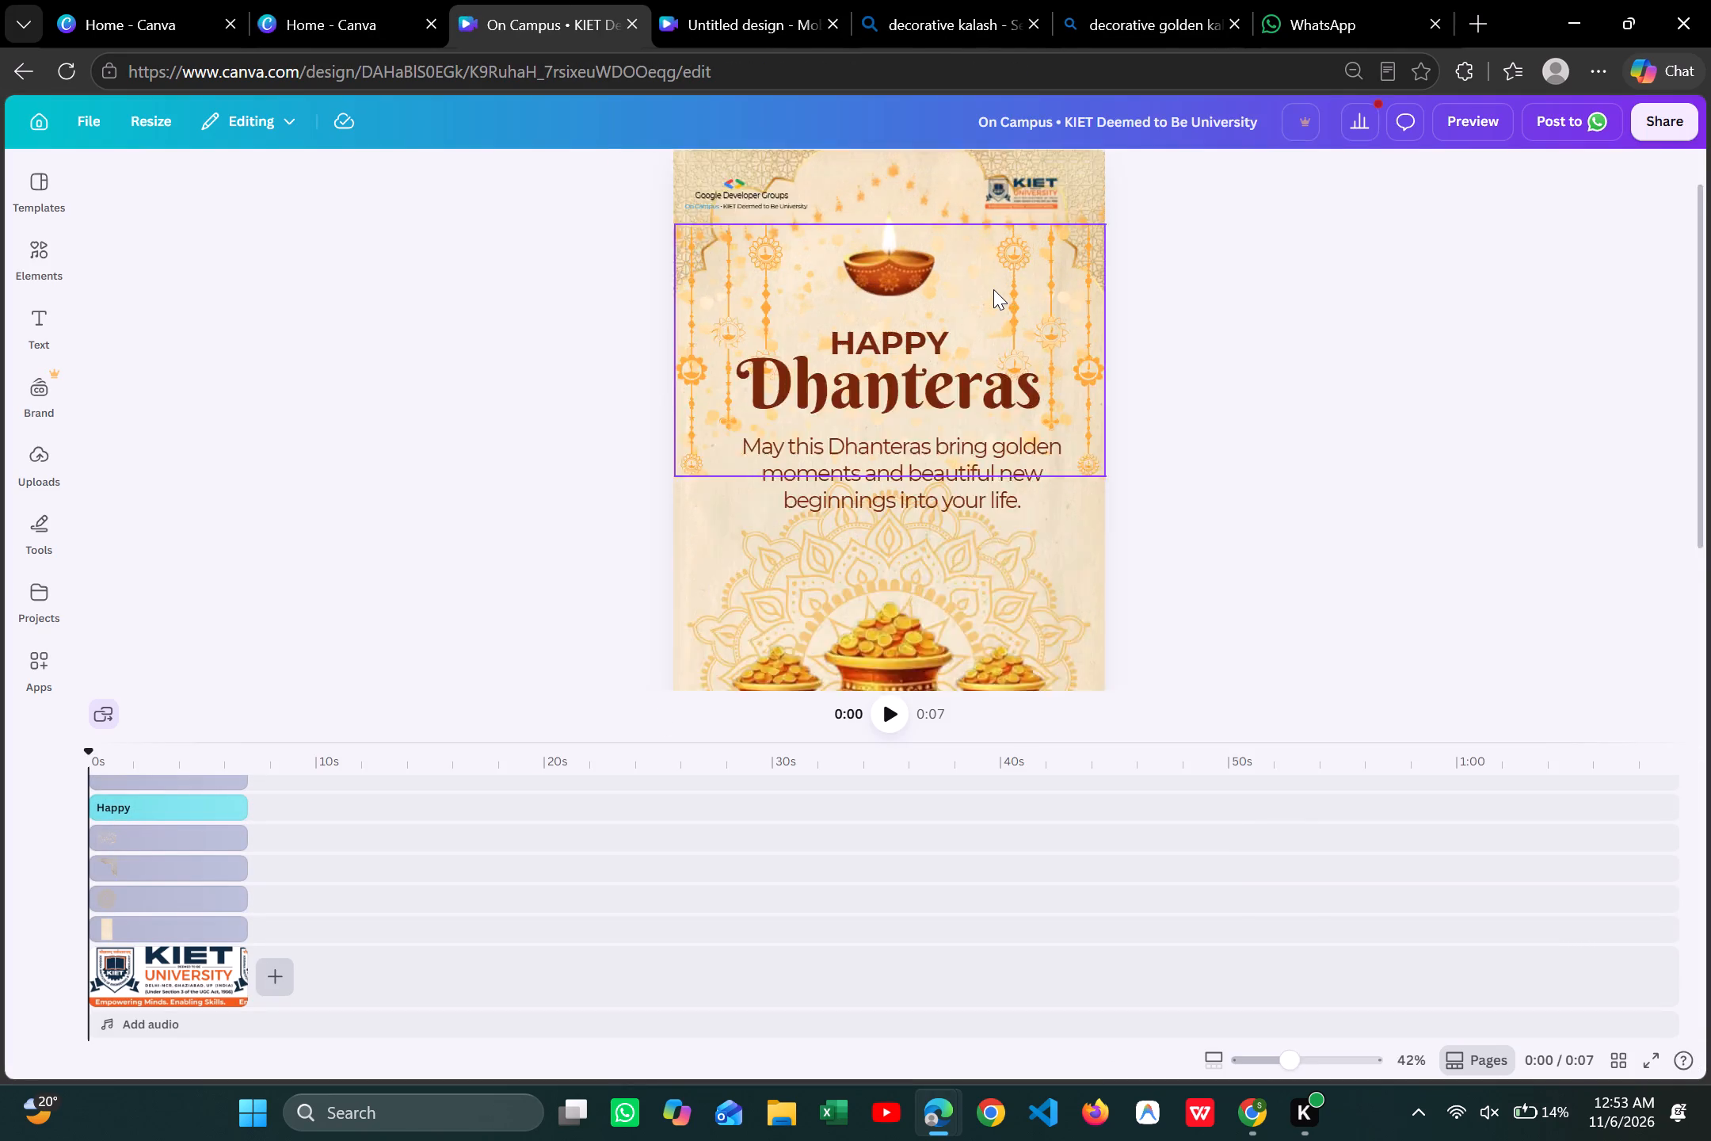
pyautogui.scroll(4, 993, 289)
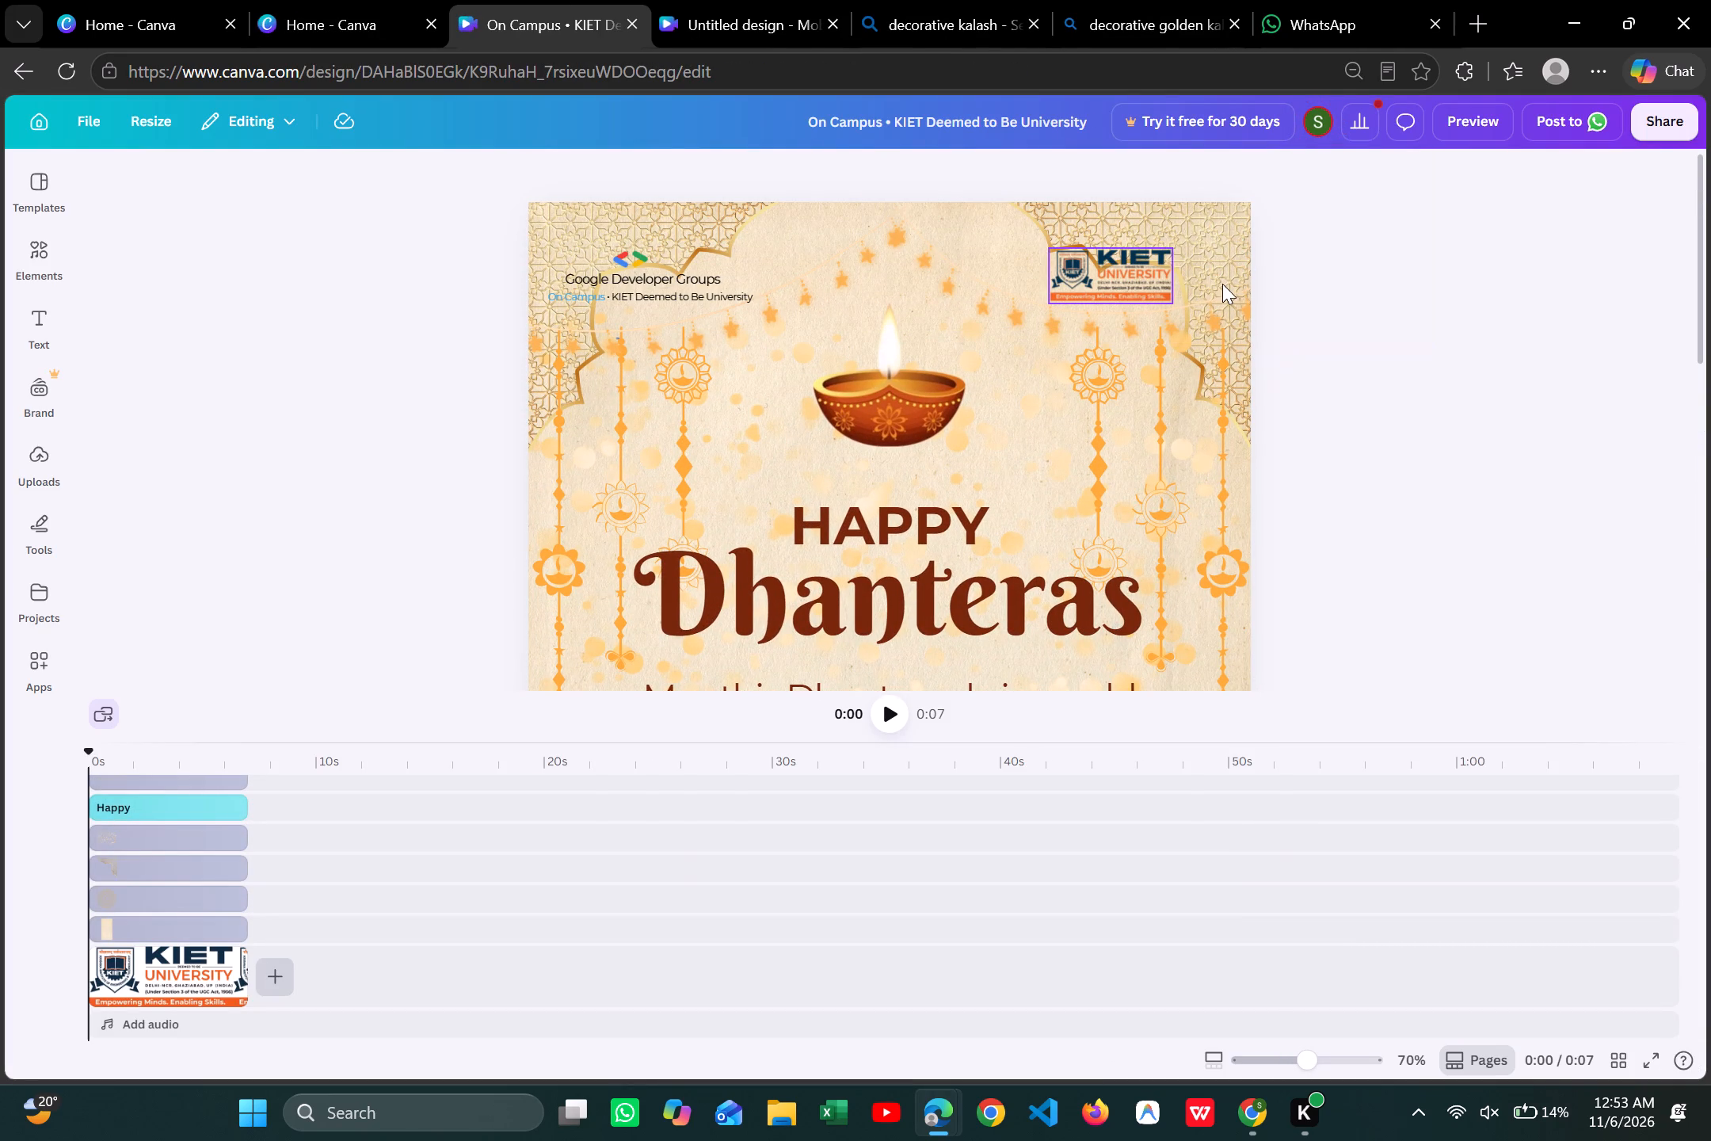
pyautogui.click(1230, 310)
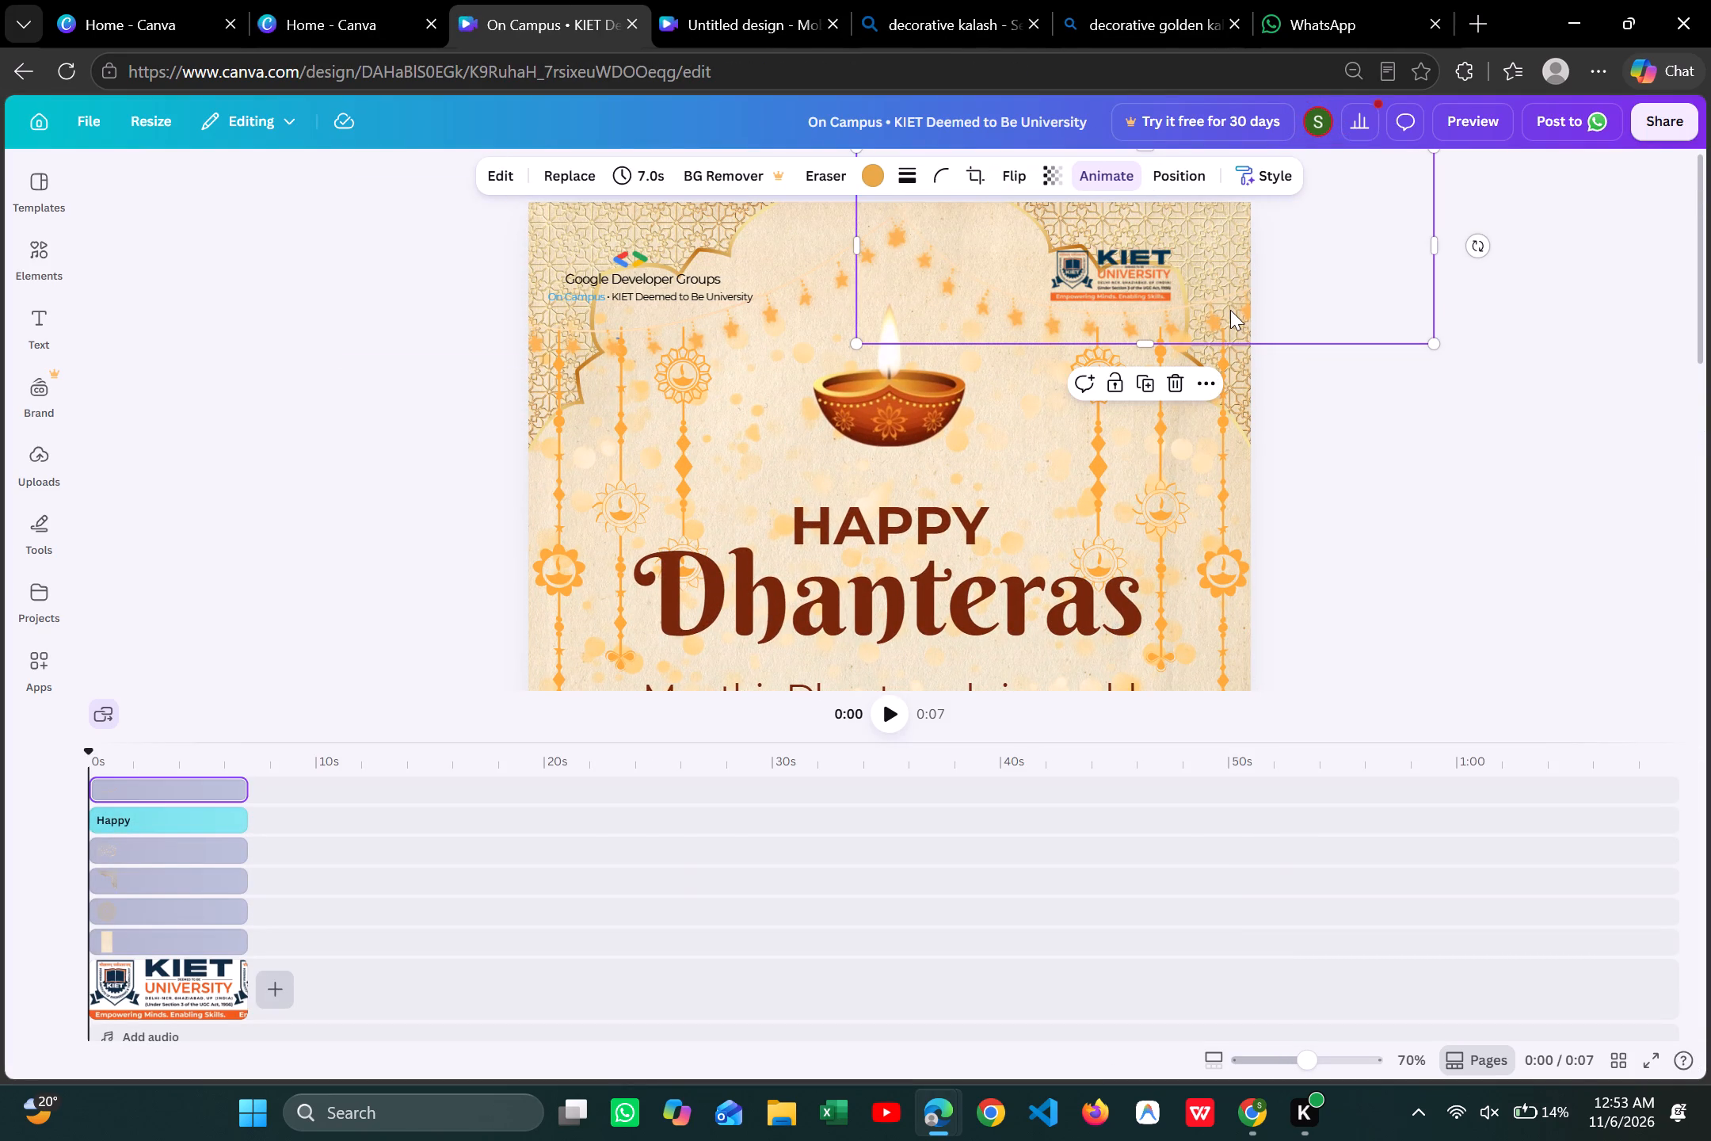
pyautogui.scroll(-3, 1374, 461)
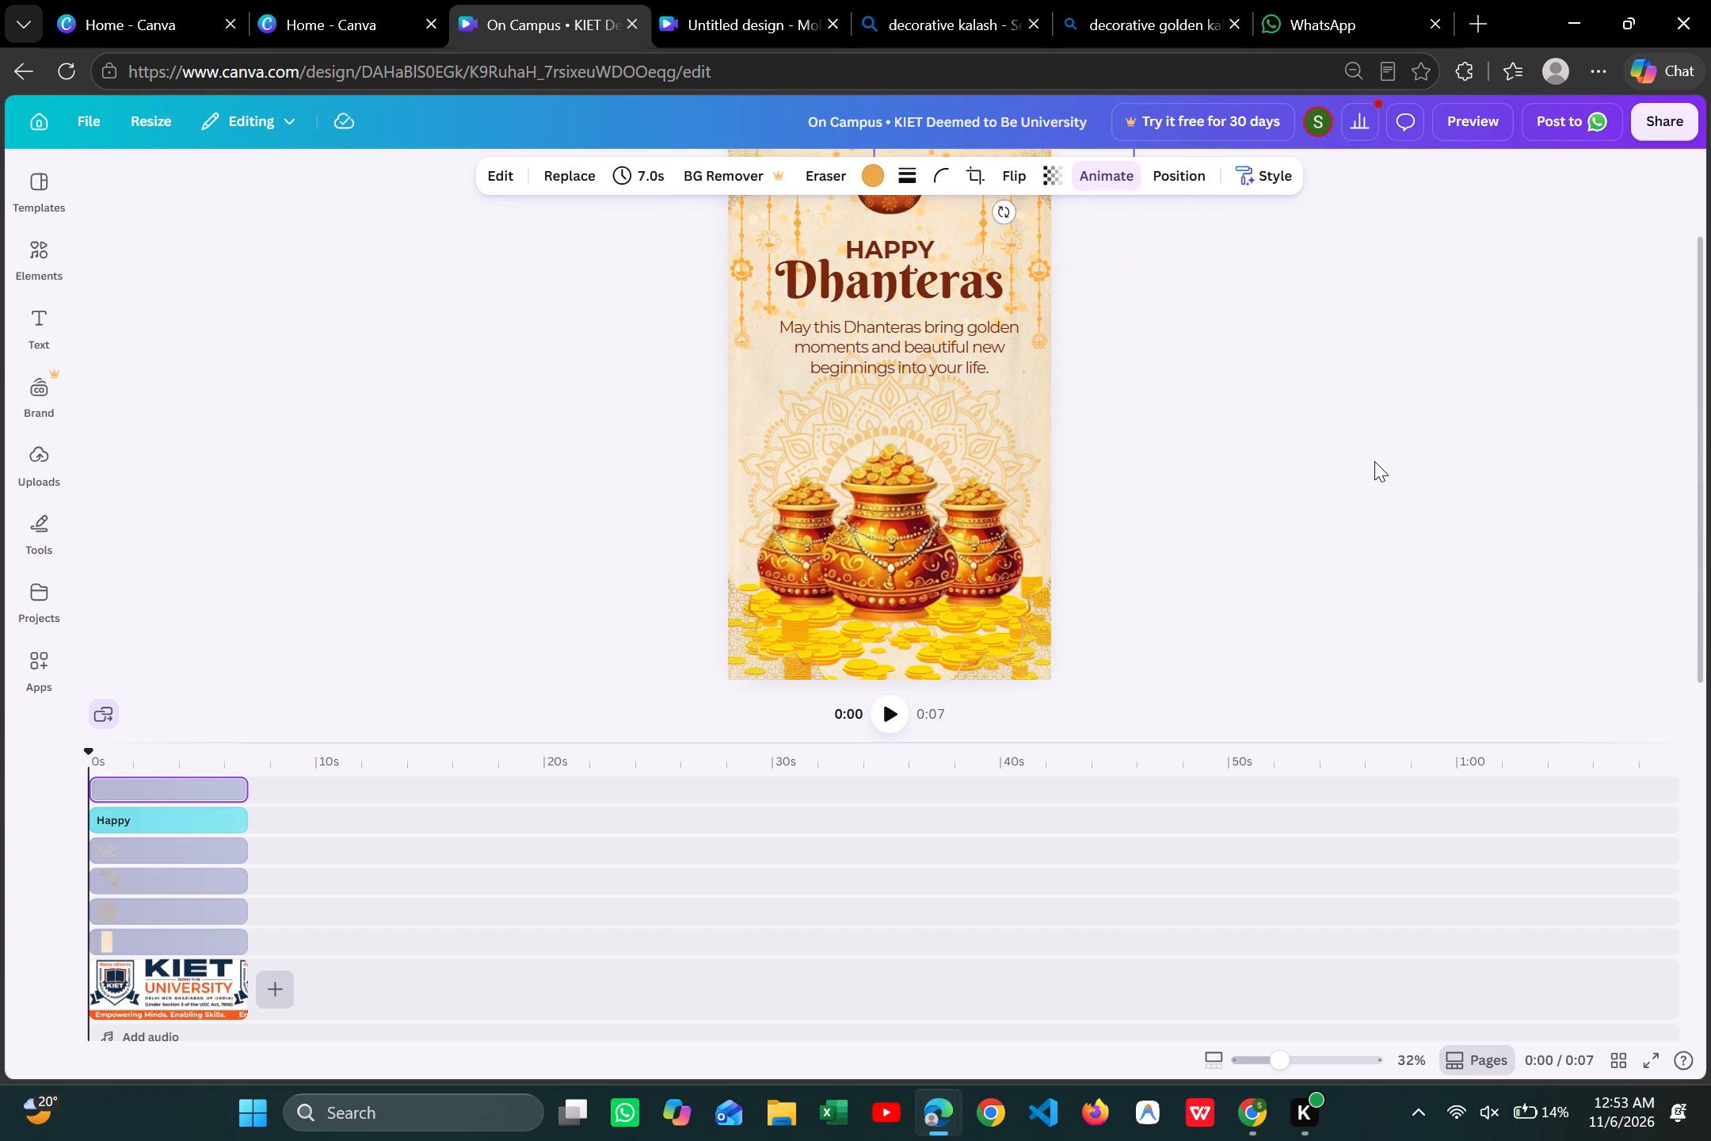
pyautogui.scroll(-1, 1374, 461)
pyautogui.click(1036, 662)
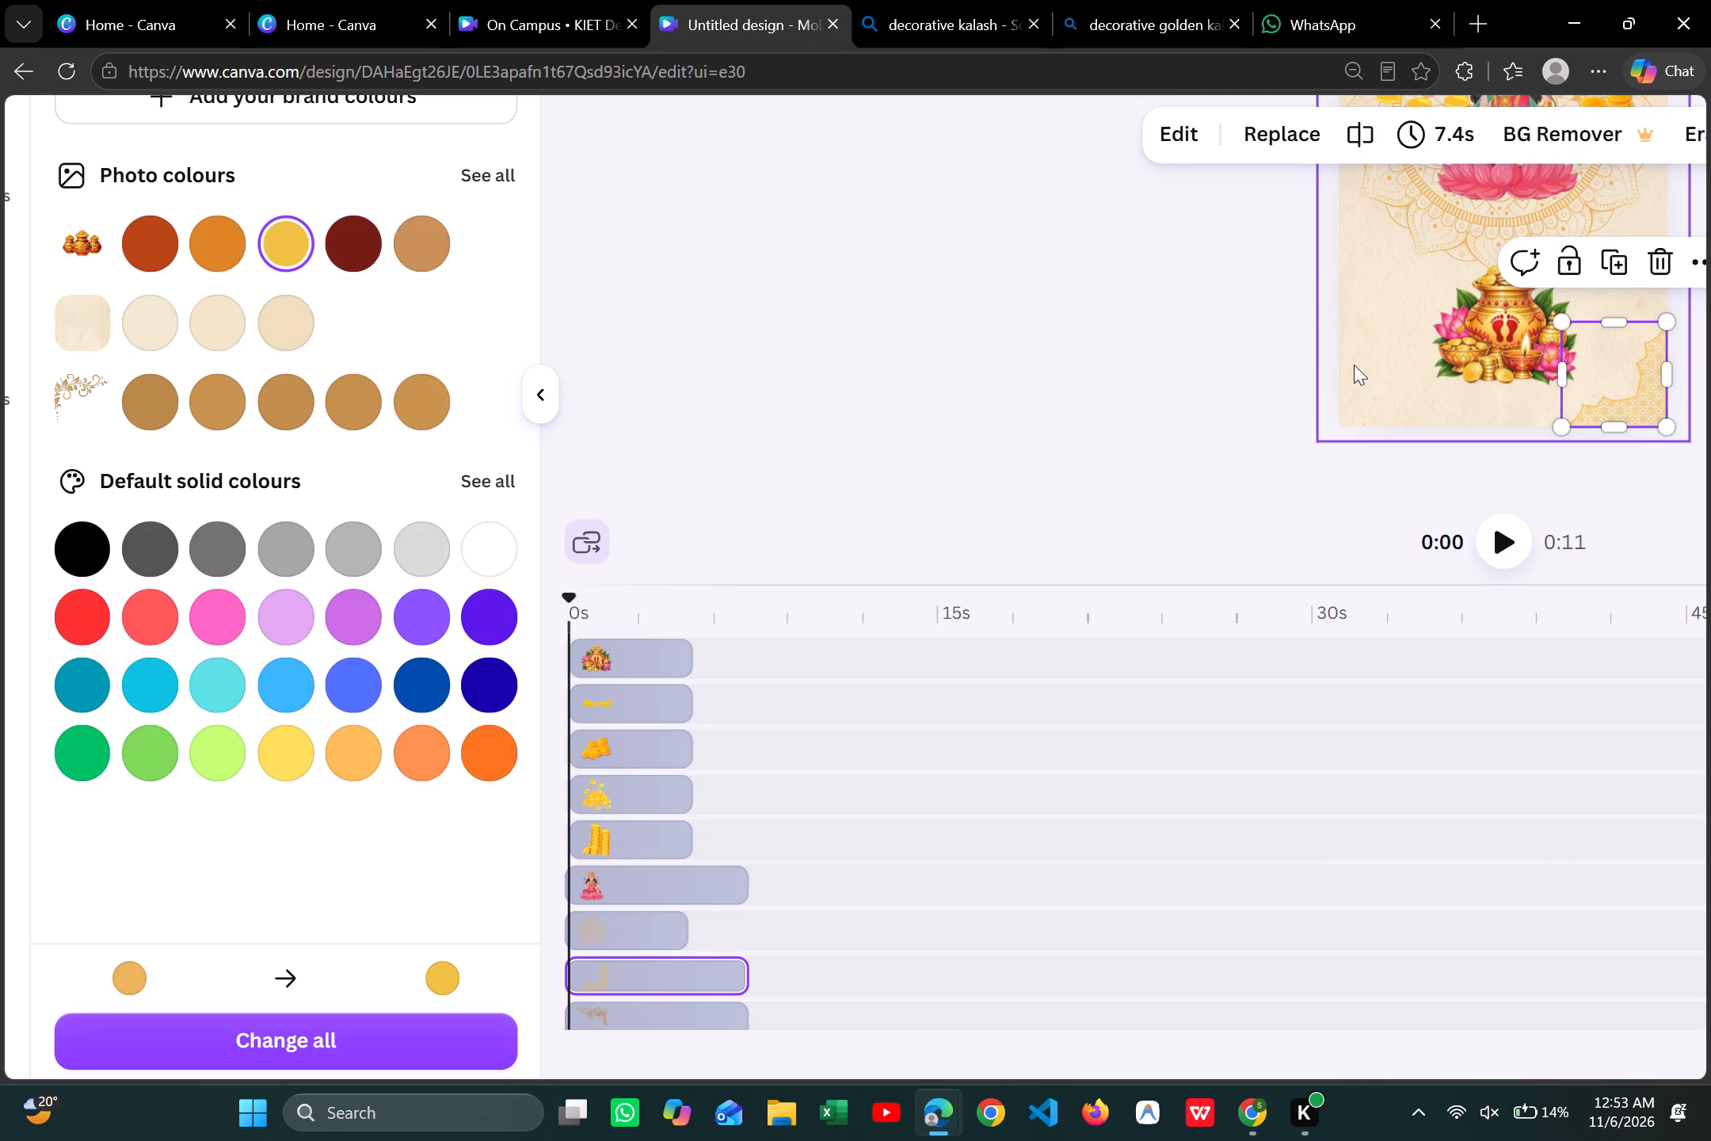
# Back in the untitled design, set the bottom-right corner ornament's first colour to #c3922e.
pyautogui.hscroll(-1, 967, 532)
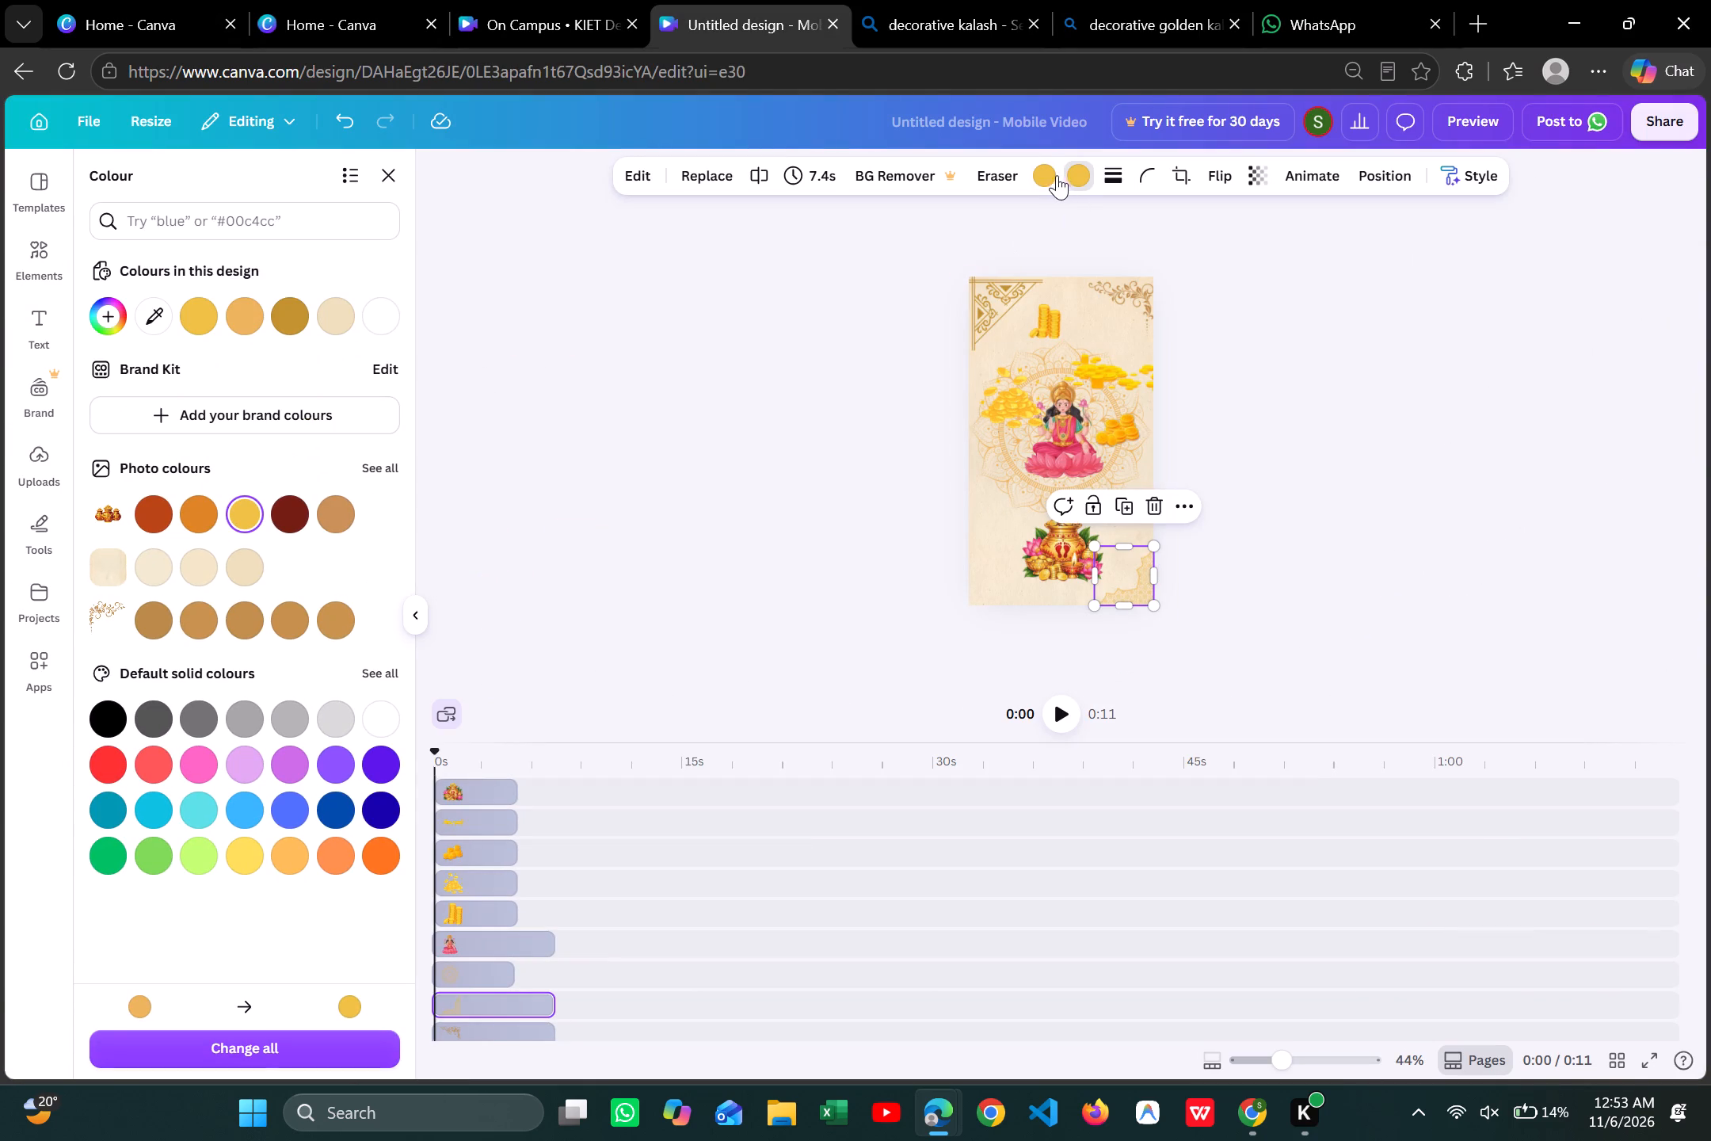
pyautogui.click(1051, 175)
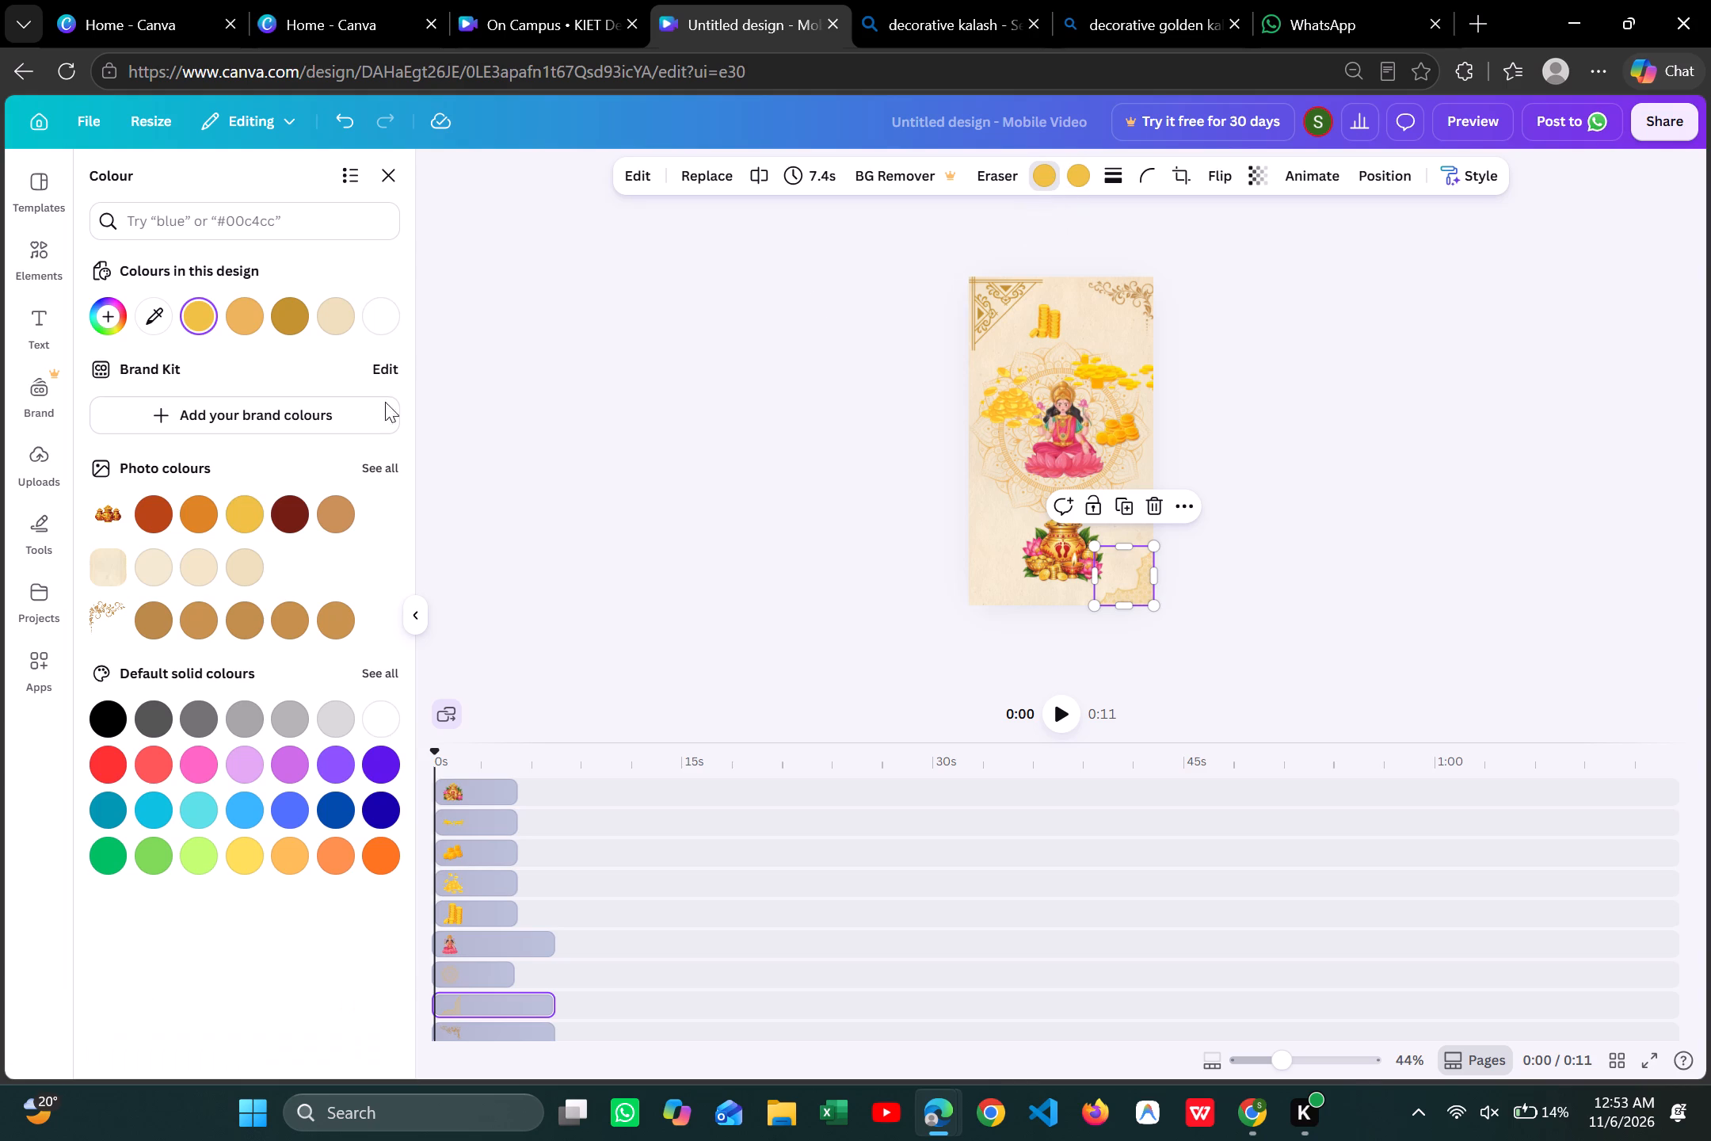
pyautogui.click(278, 317)
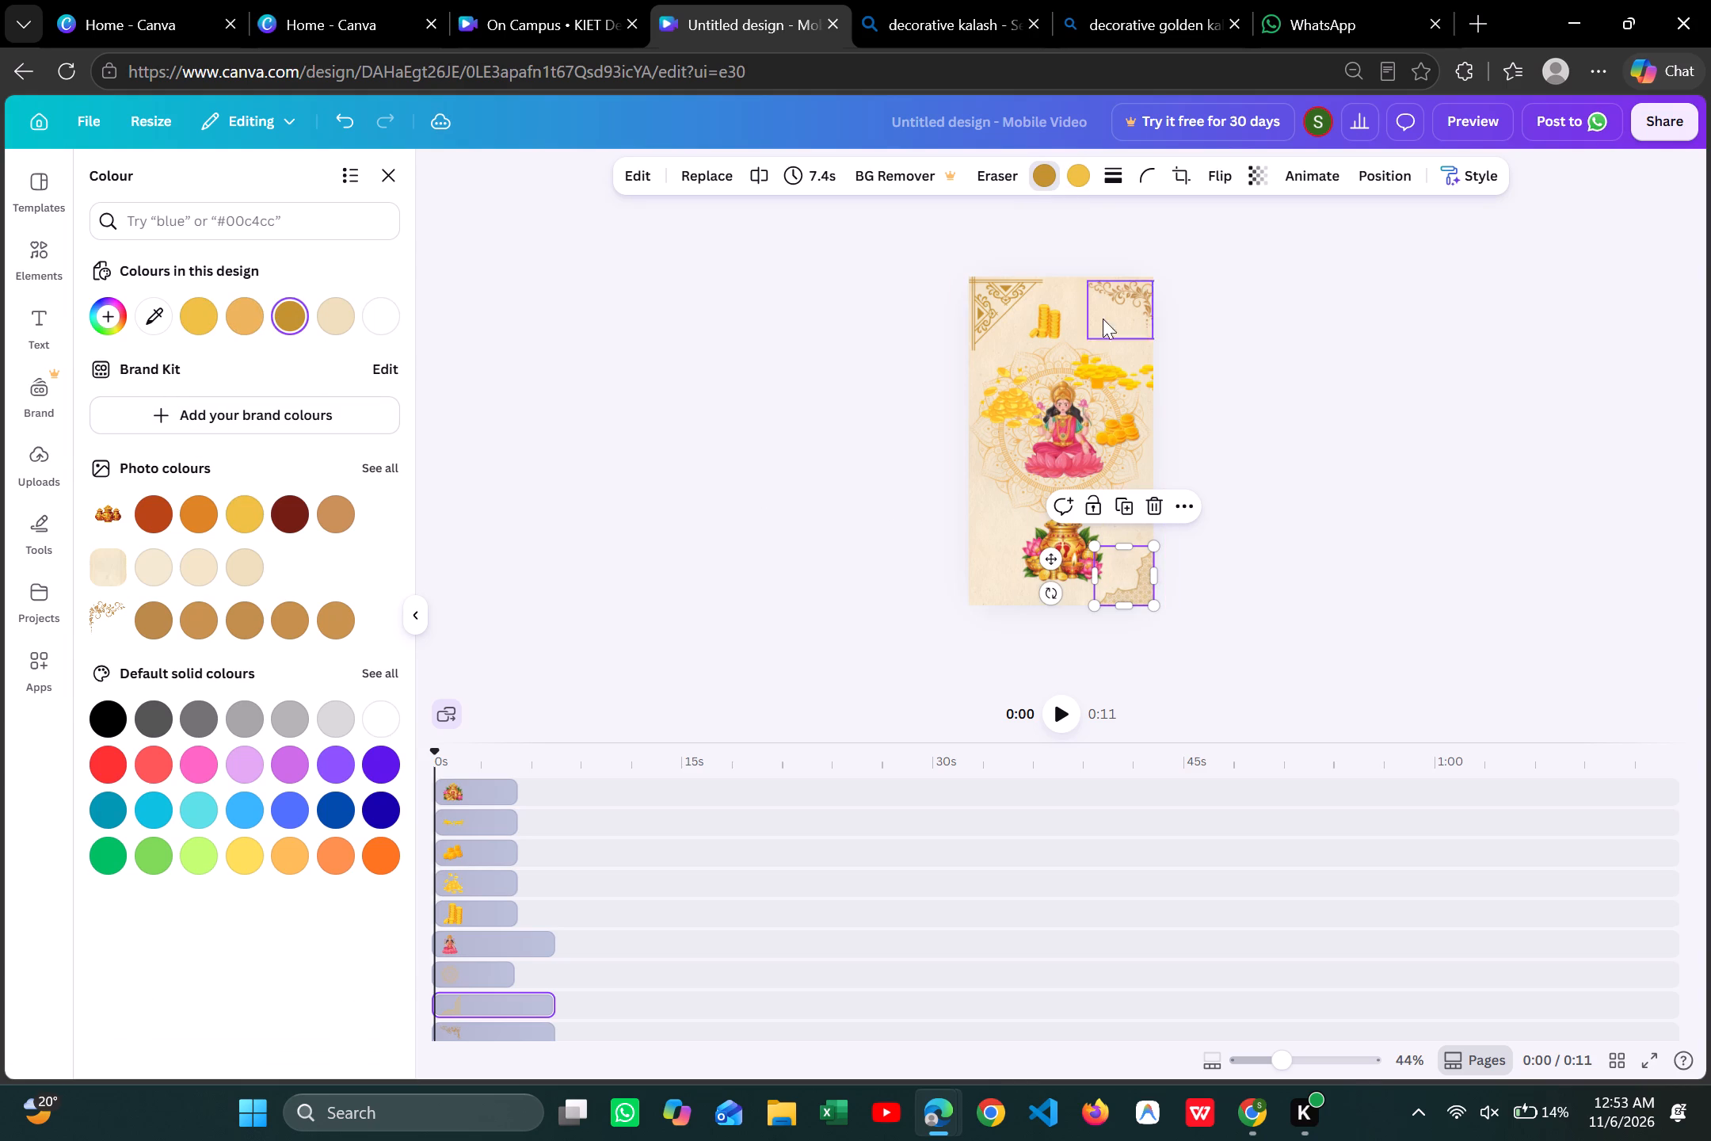
# Look up the light yellow in the reference design's ornament colours and set the untitled design's corner ornament's second colour to #fefdd3.
pyautogui.click(1073, 183)
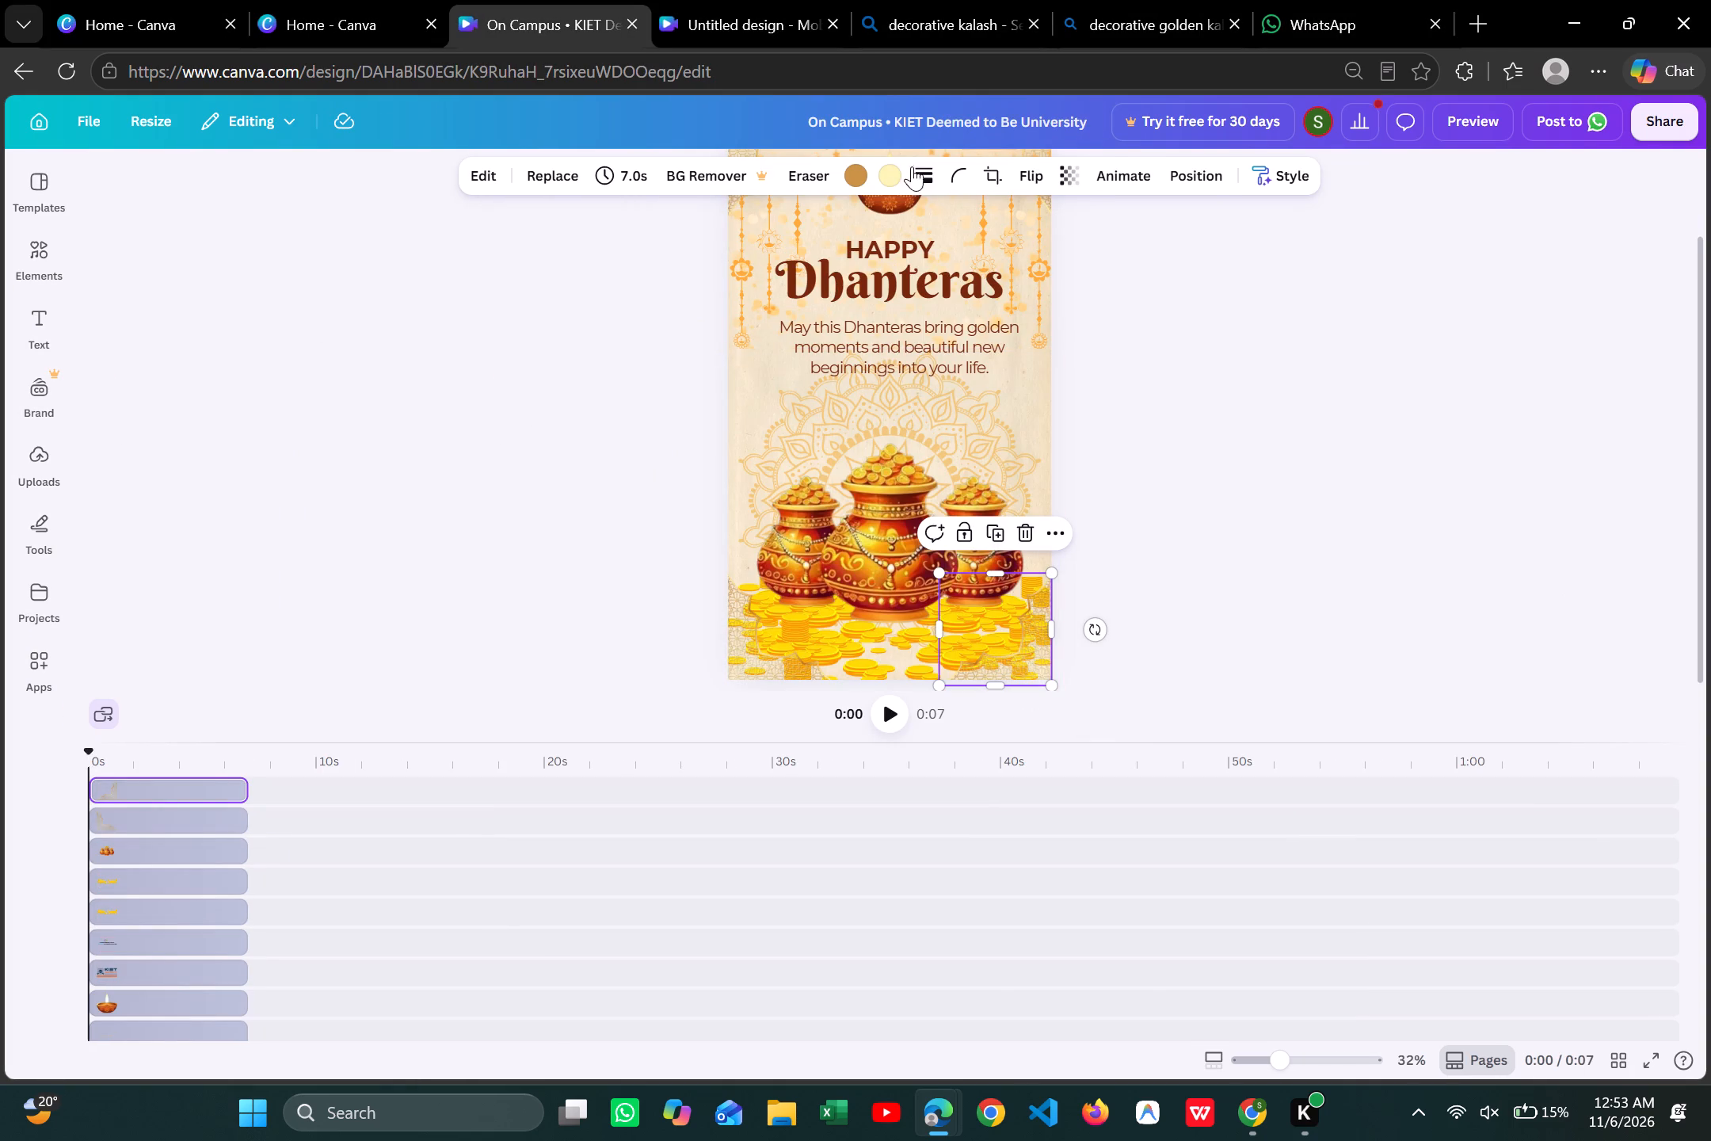
pyautogui.click(896, 162)
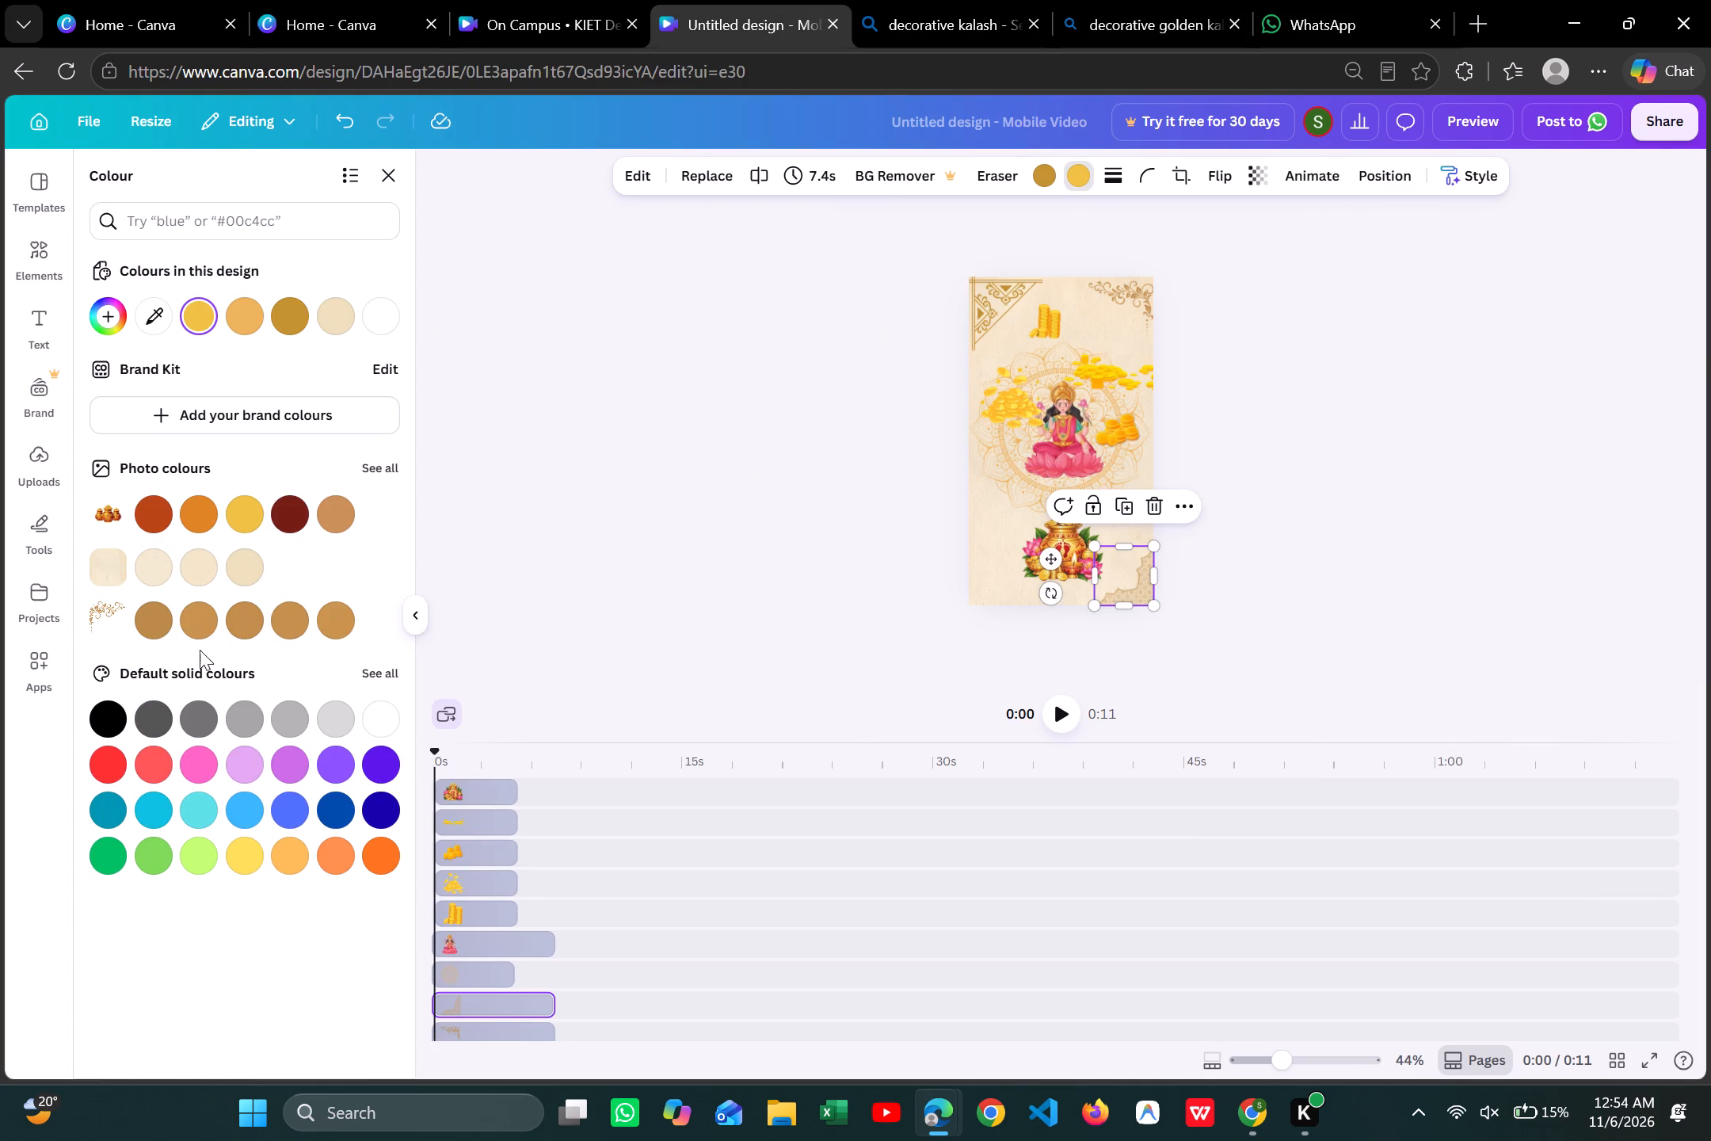
pyautogui.scroll(-1, 283, 537)
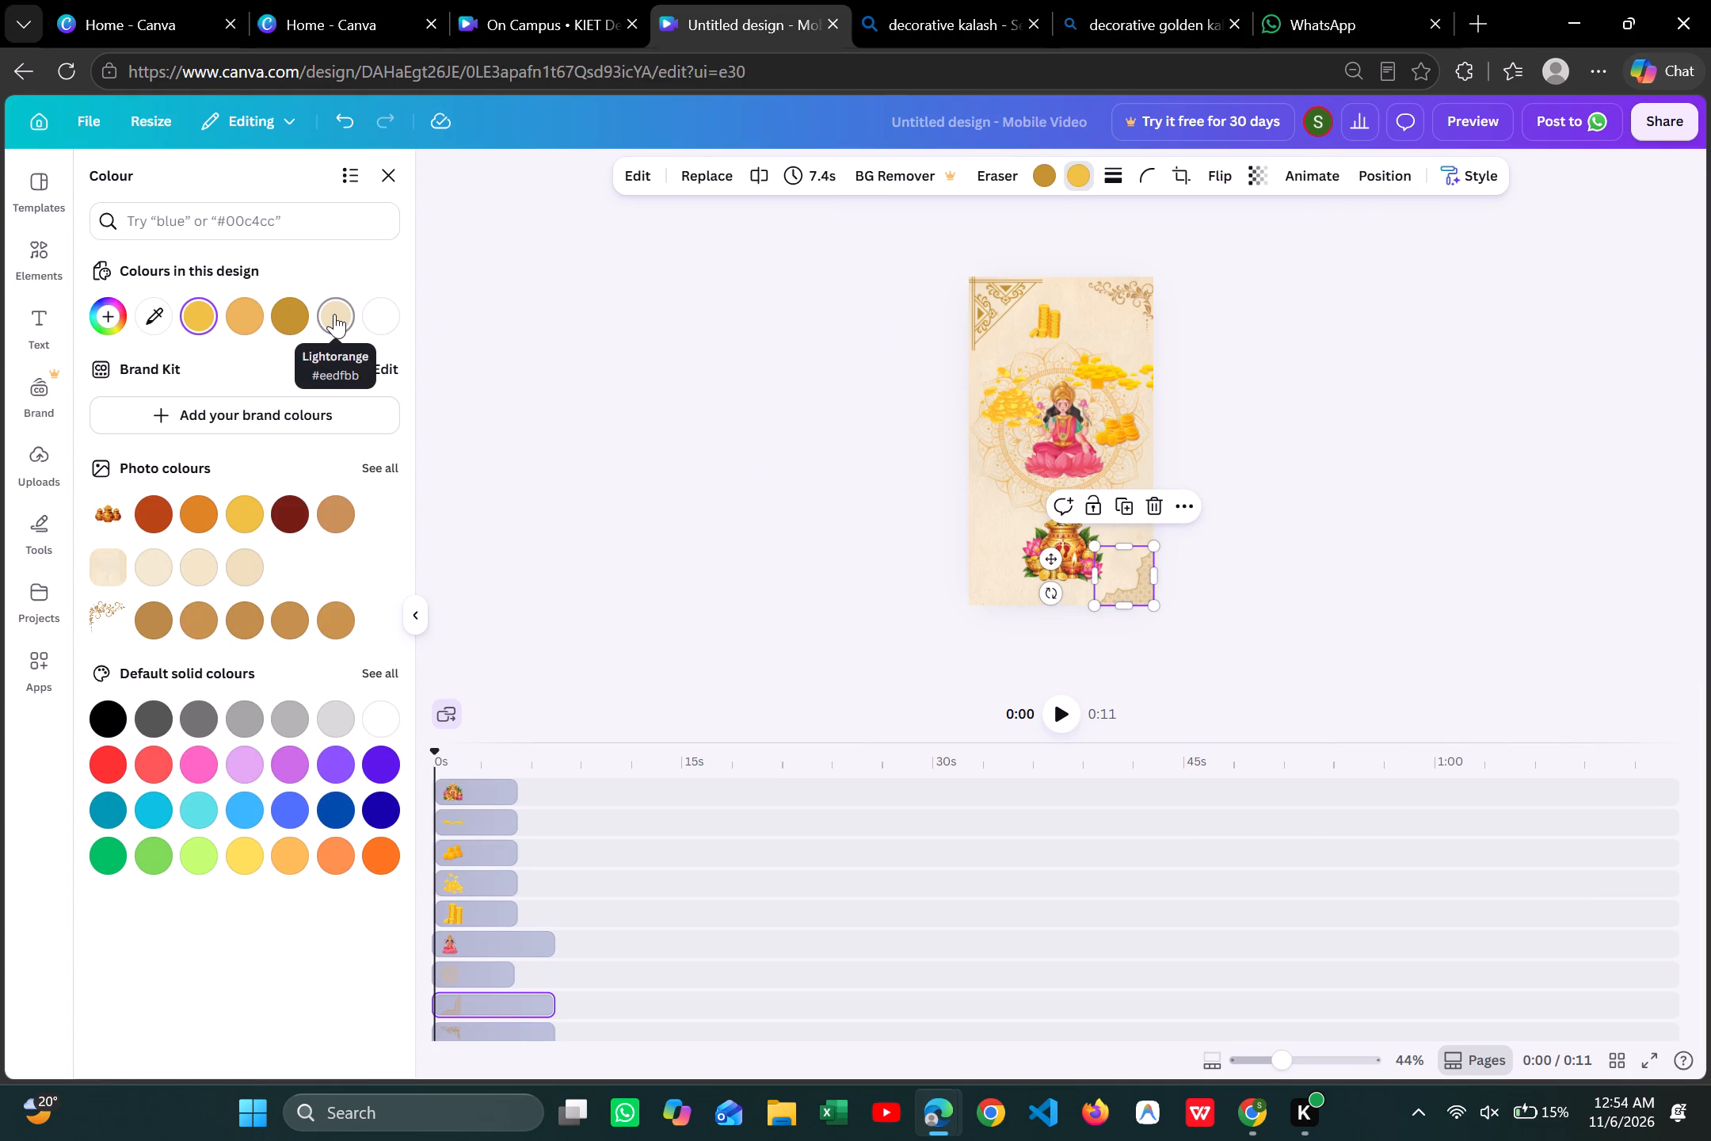
pyautogui.click(278, 223)
pyautogui.write('light yellow')
pyautogui.press('Return')
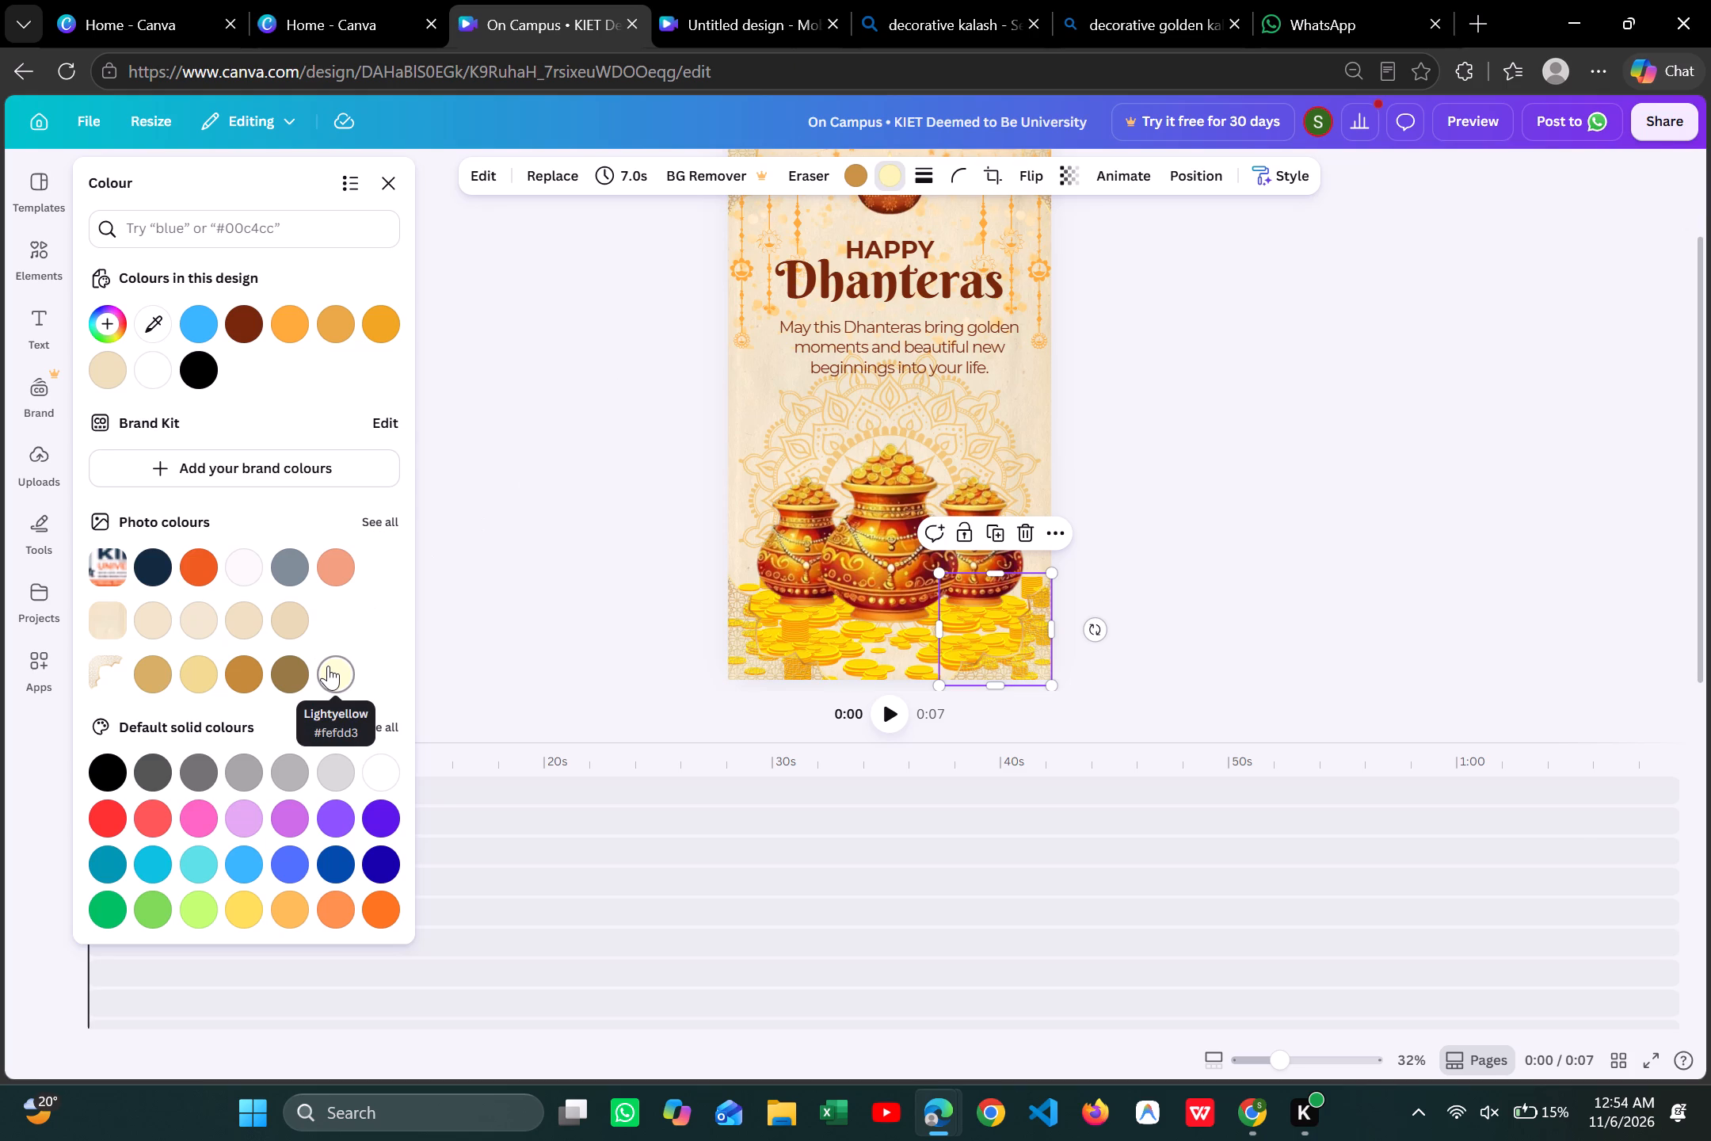
pyautogui.click(359, 227)
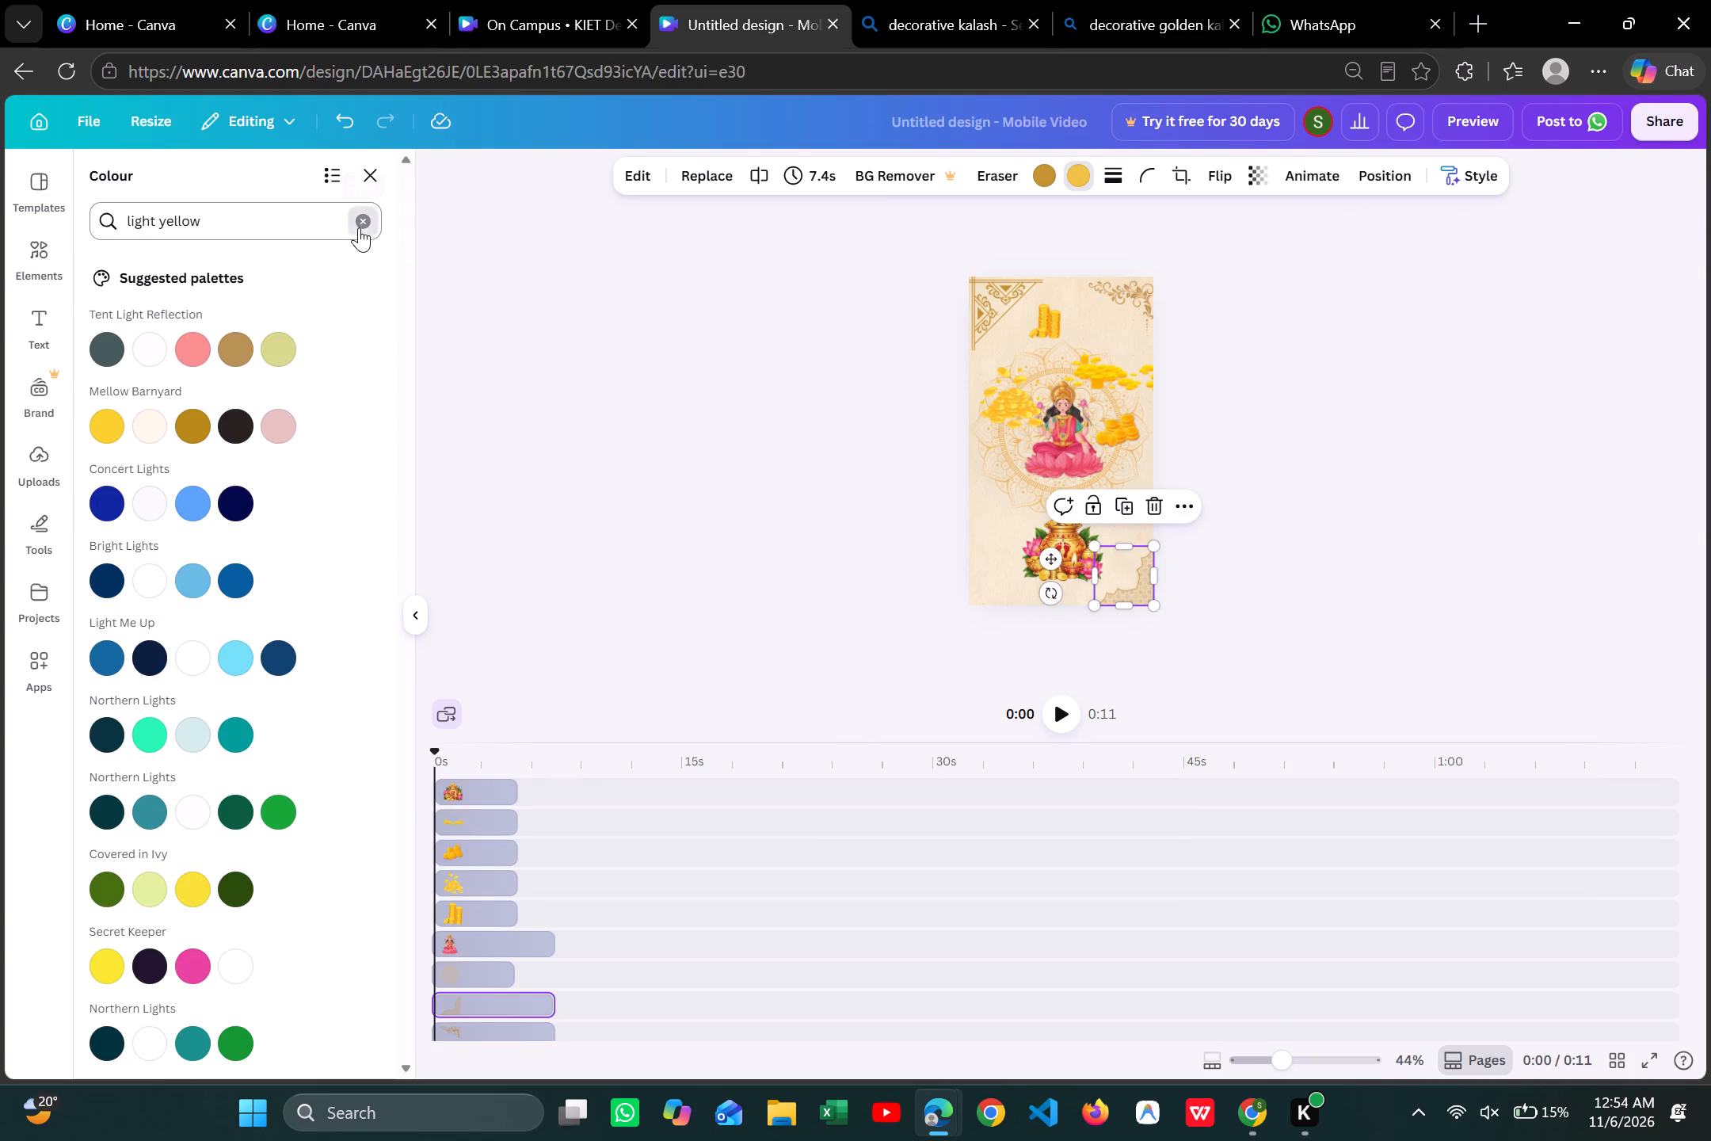
pyautogui.click(252, 223)
pyautogui.write('fefdd3')
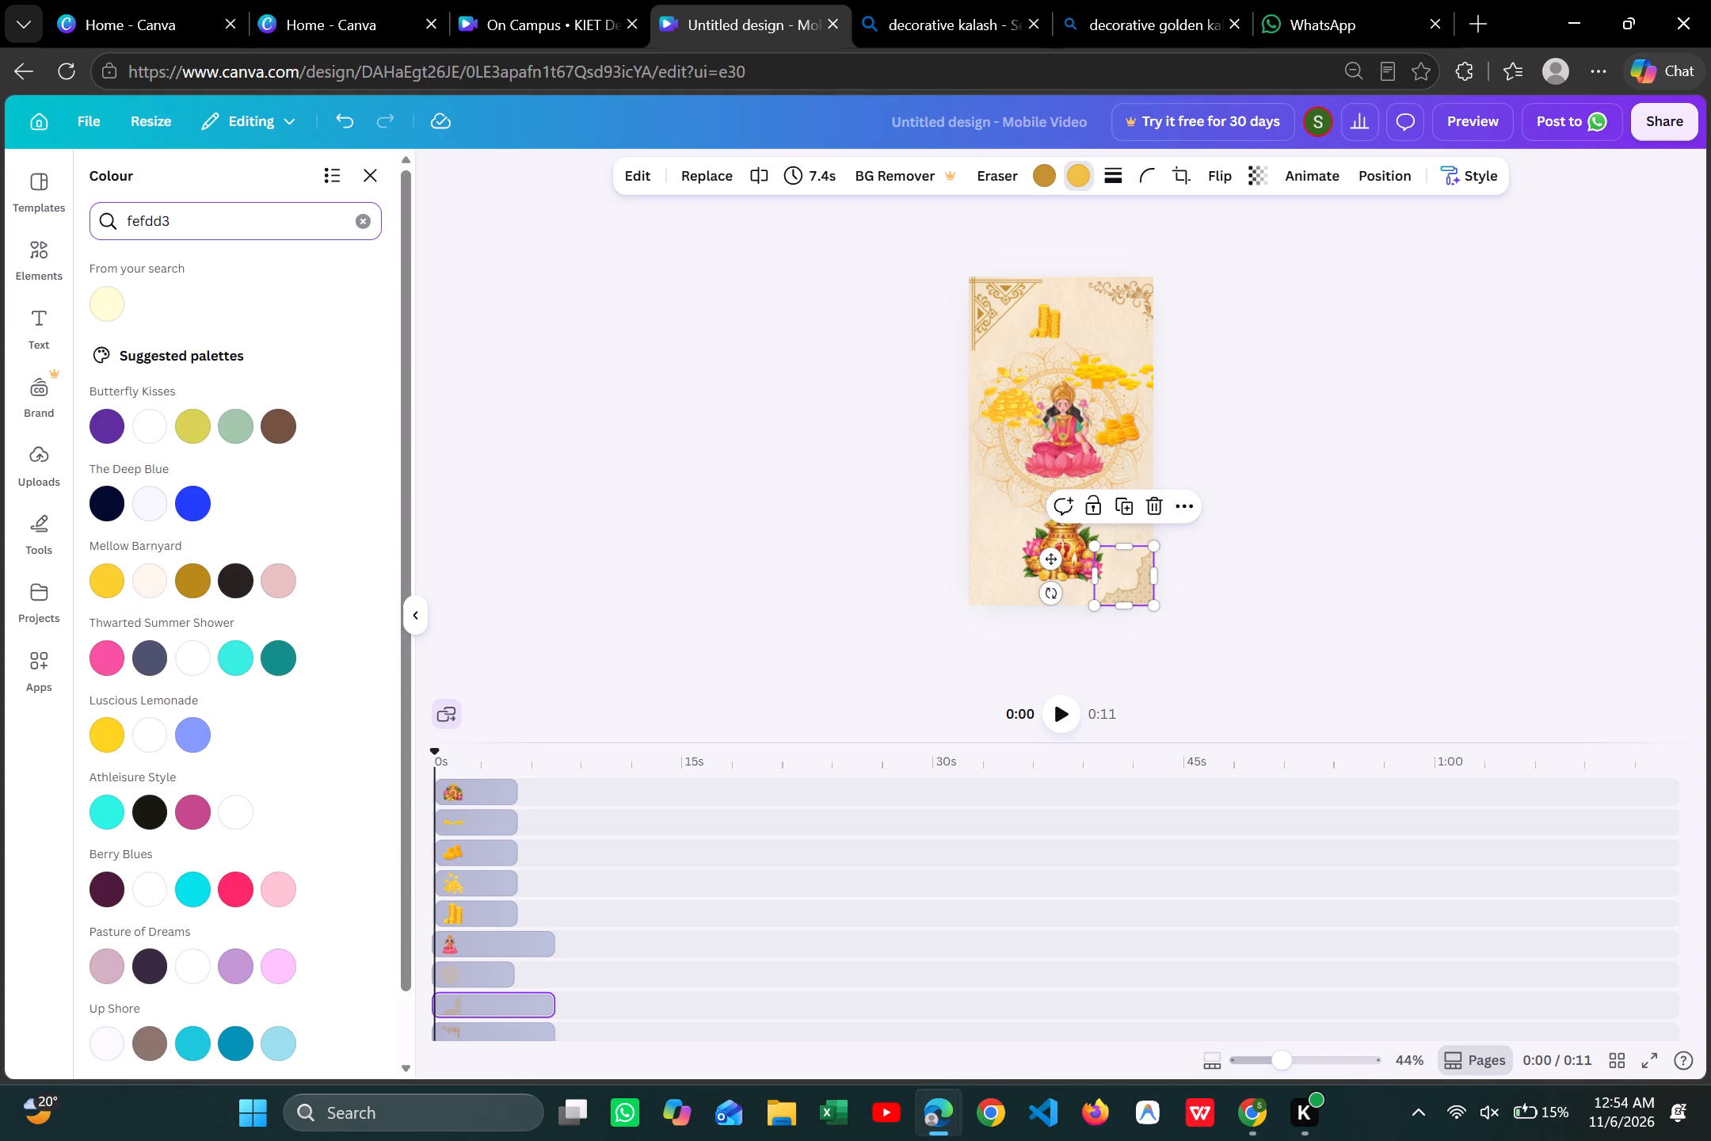
pyautogui.click(108, 306)
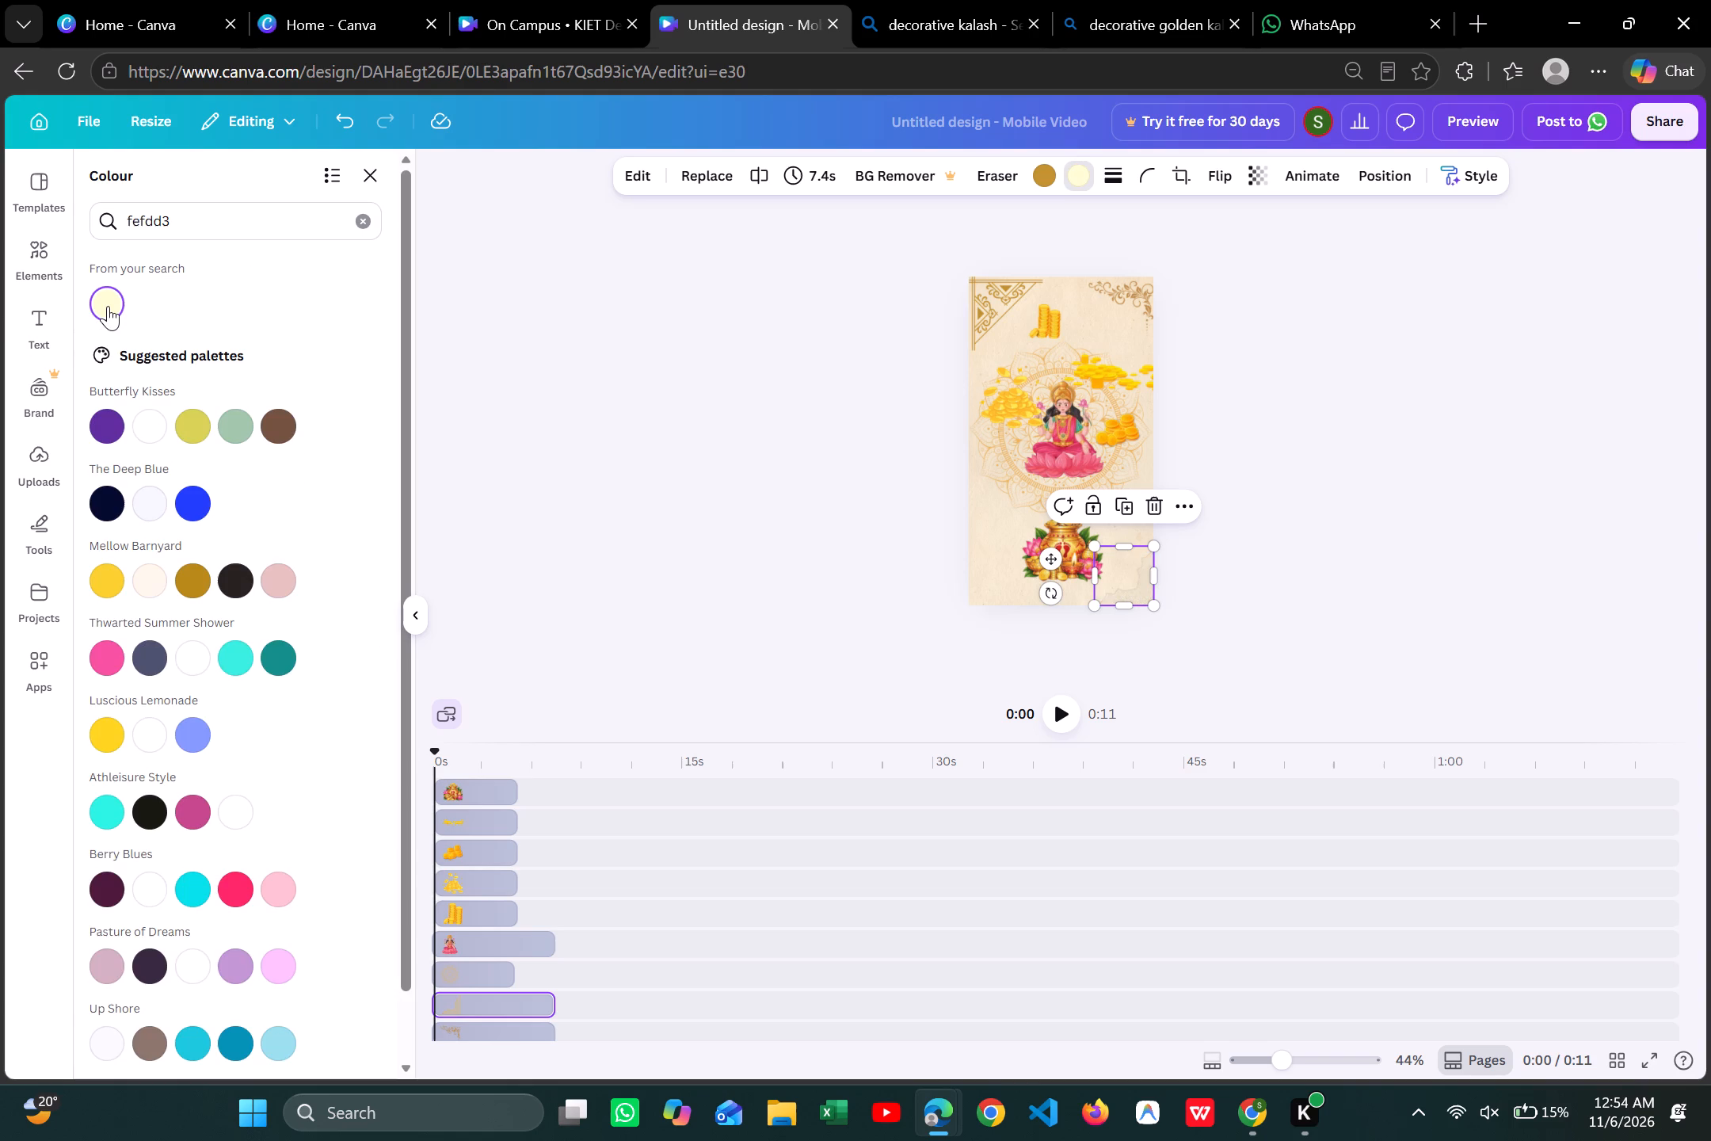
pyautogui.hscroll(-1, 1531, 242)
pyautogui.scroll(-4, 1531, 242)
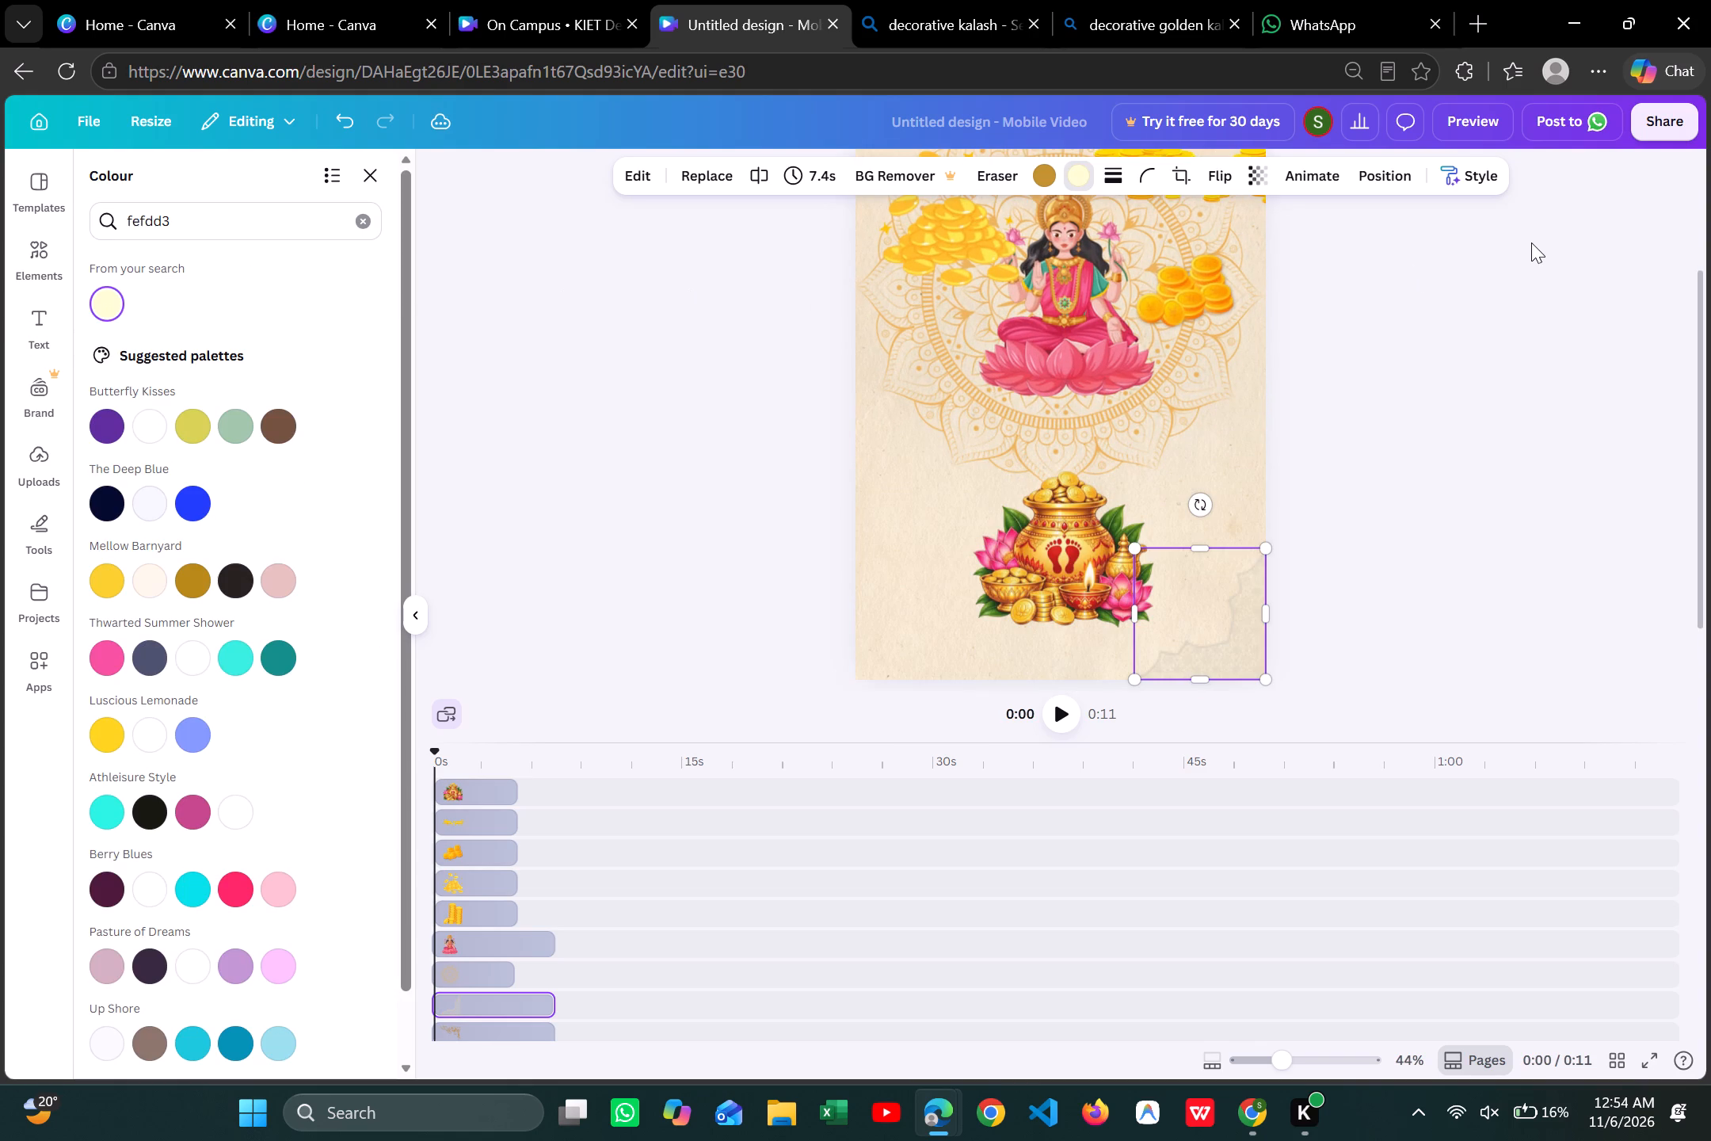
pyautogui.click(1319, 662)
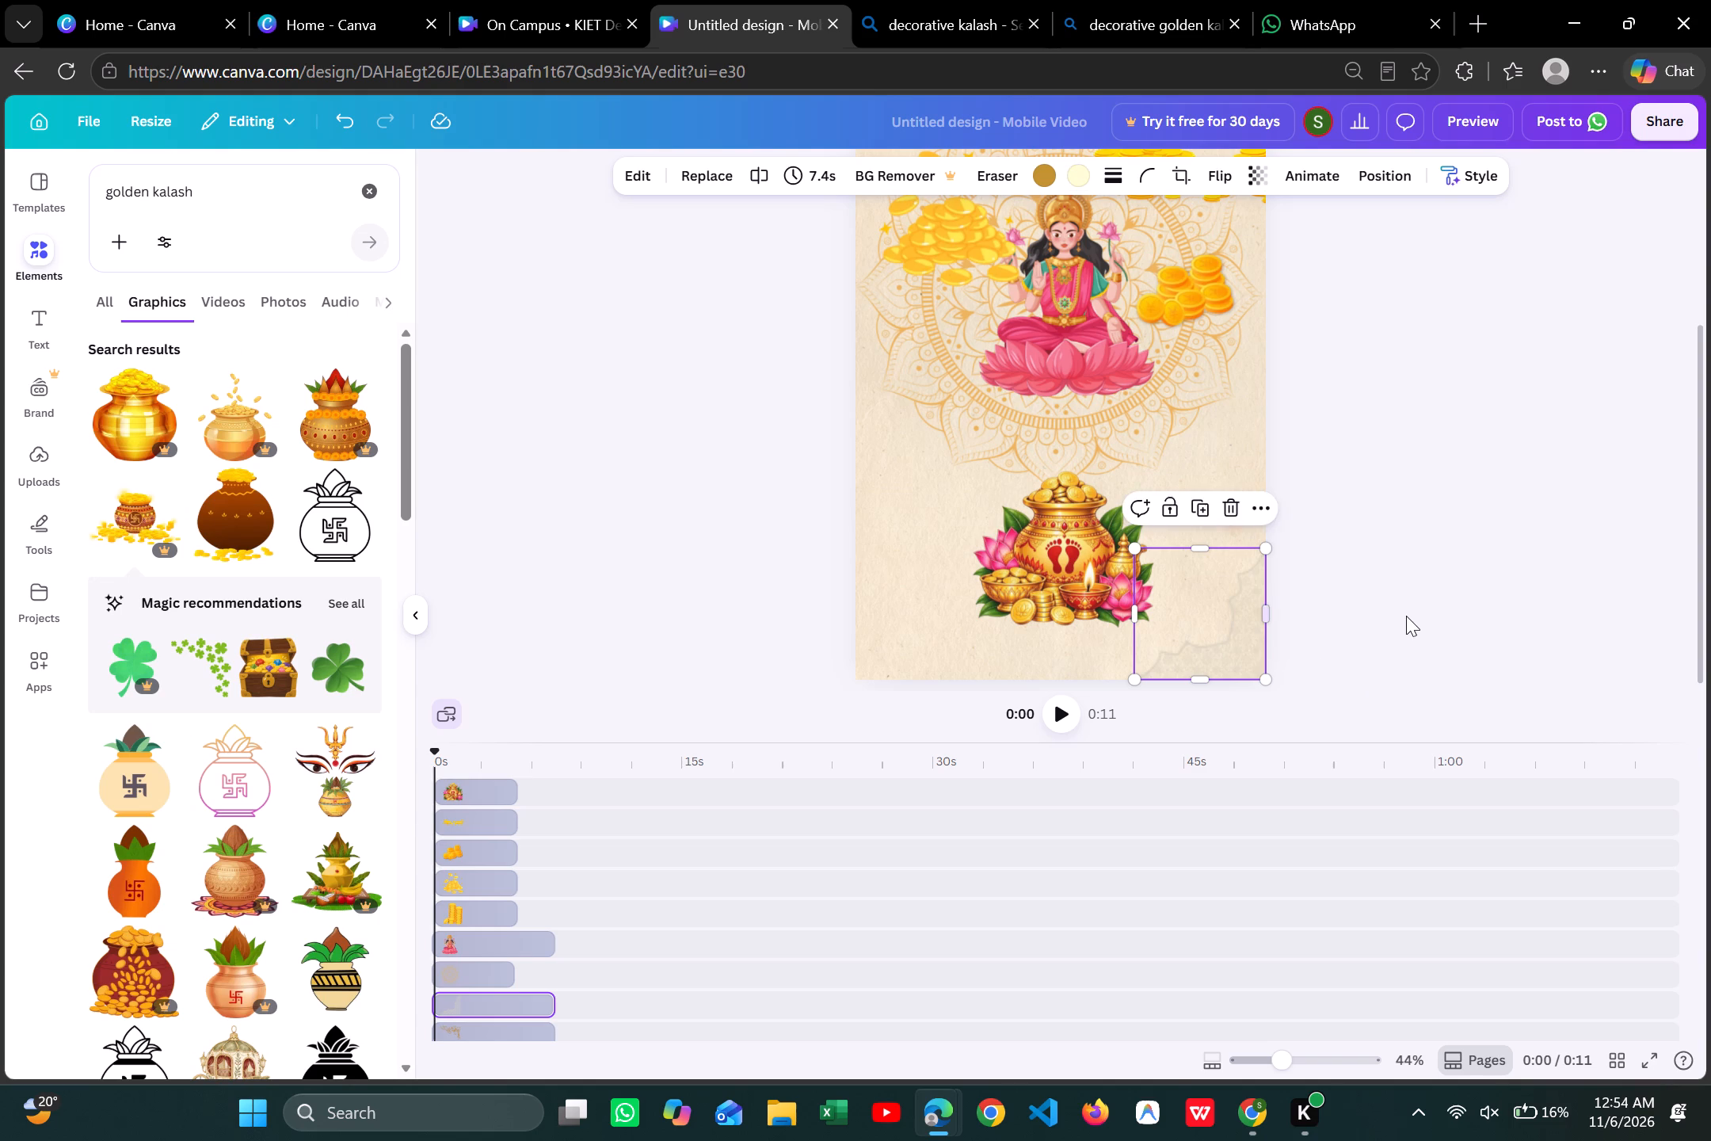
pyautogui.click(1406, 616)
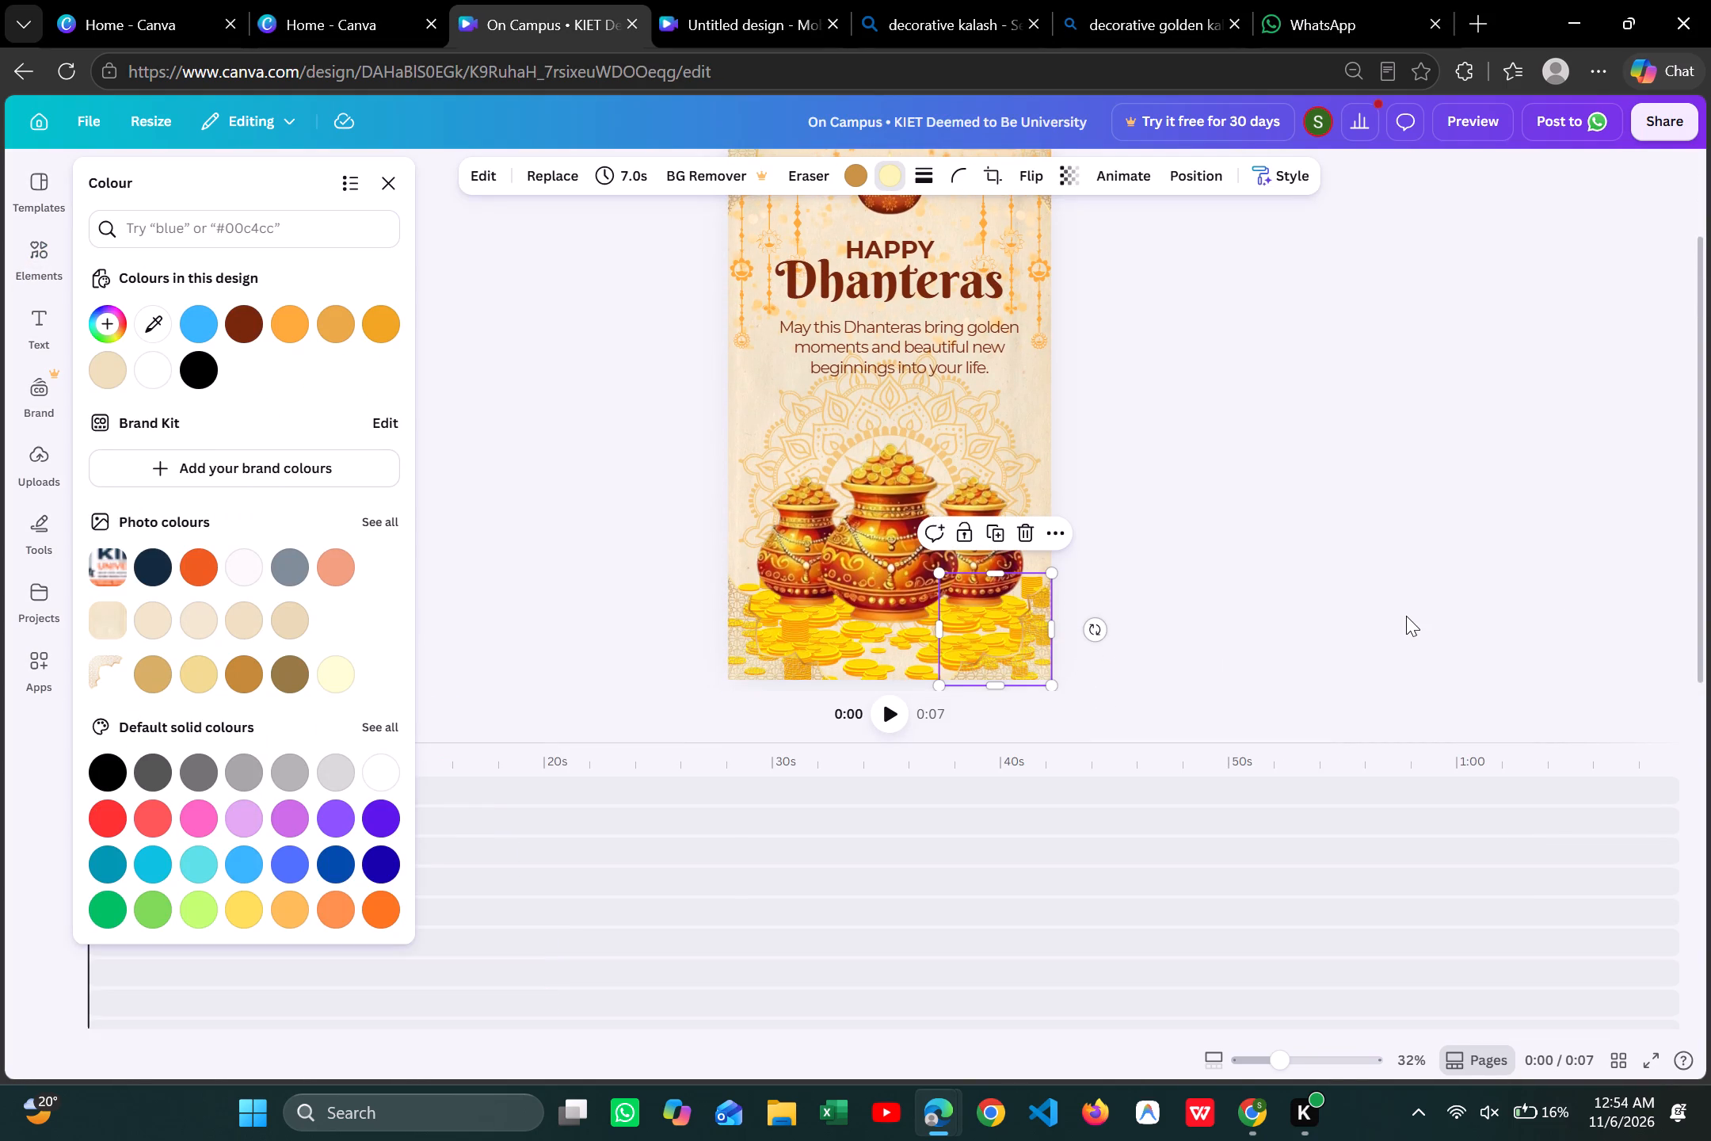
# Compare the background image's colours in the reference Dhanteras design with those of the untitled design's background image.
pyautogui.scroll(-4, 1101, 532)
pyautogui.click(574, 621)
pyautogui.scroll(-5, 382, 953)
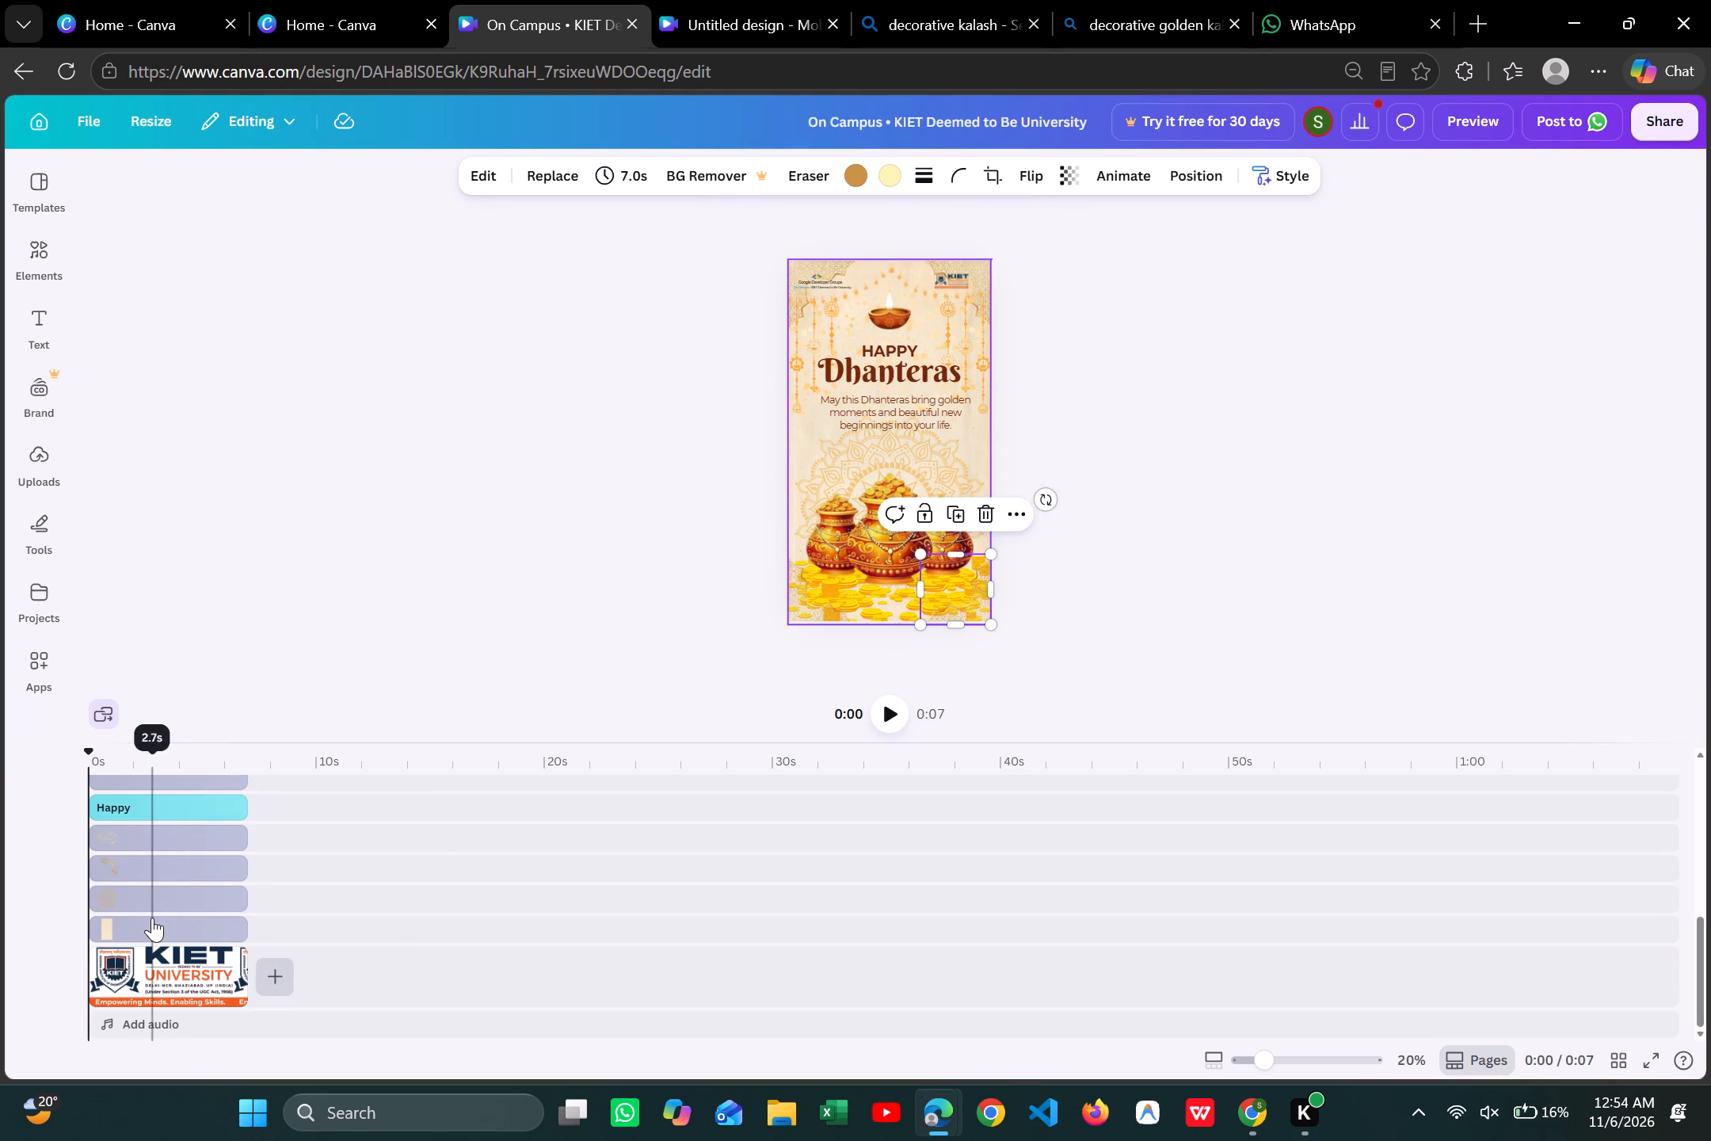
pyautogui.click(152, 918)
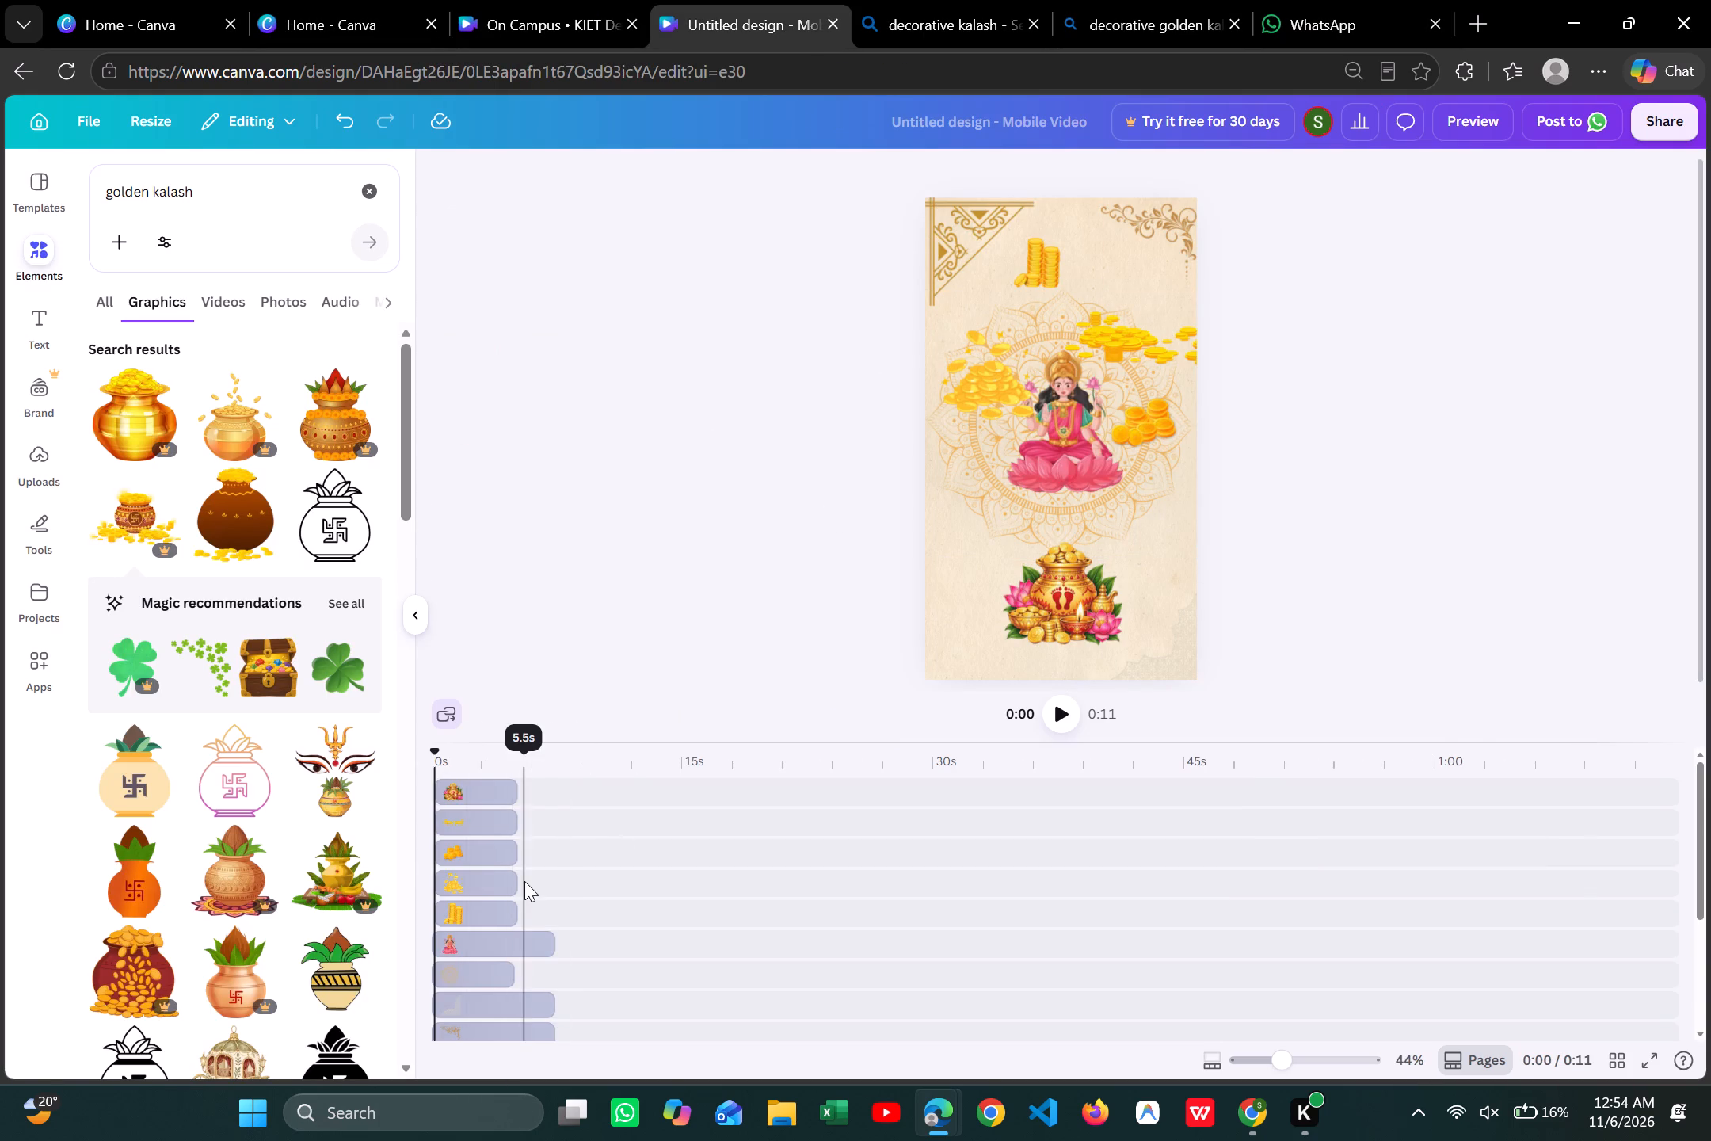
pyautogui.scroll(-6, 524, 881)
pyautogui.click(445, 900)
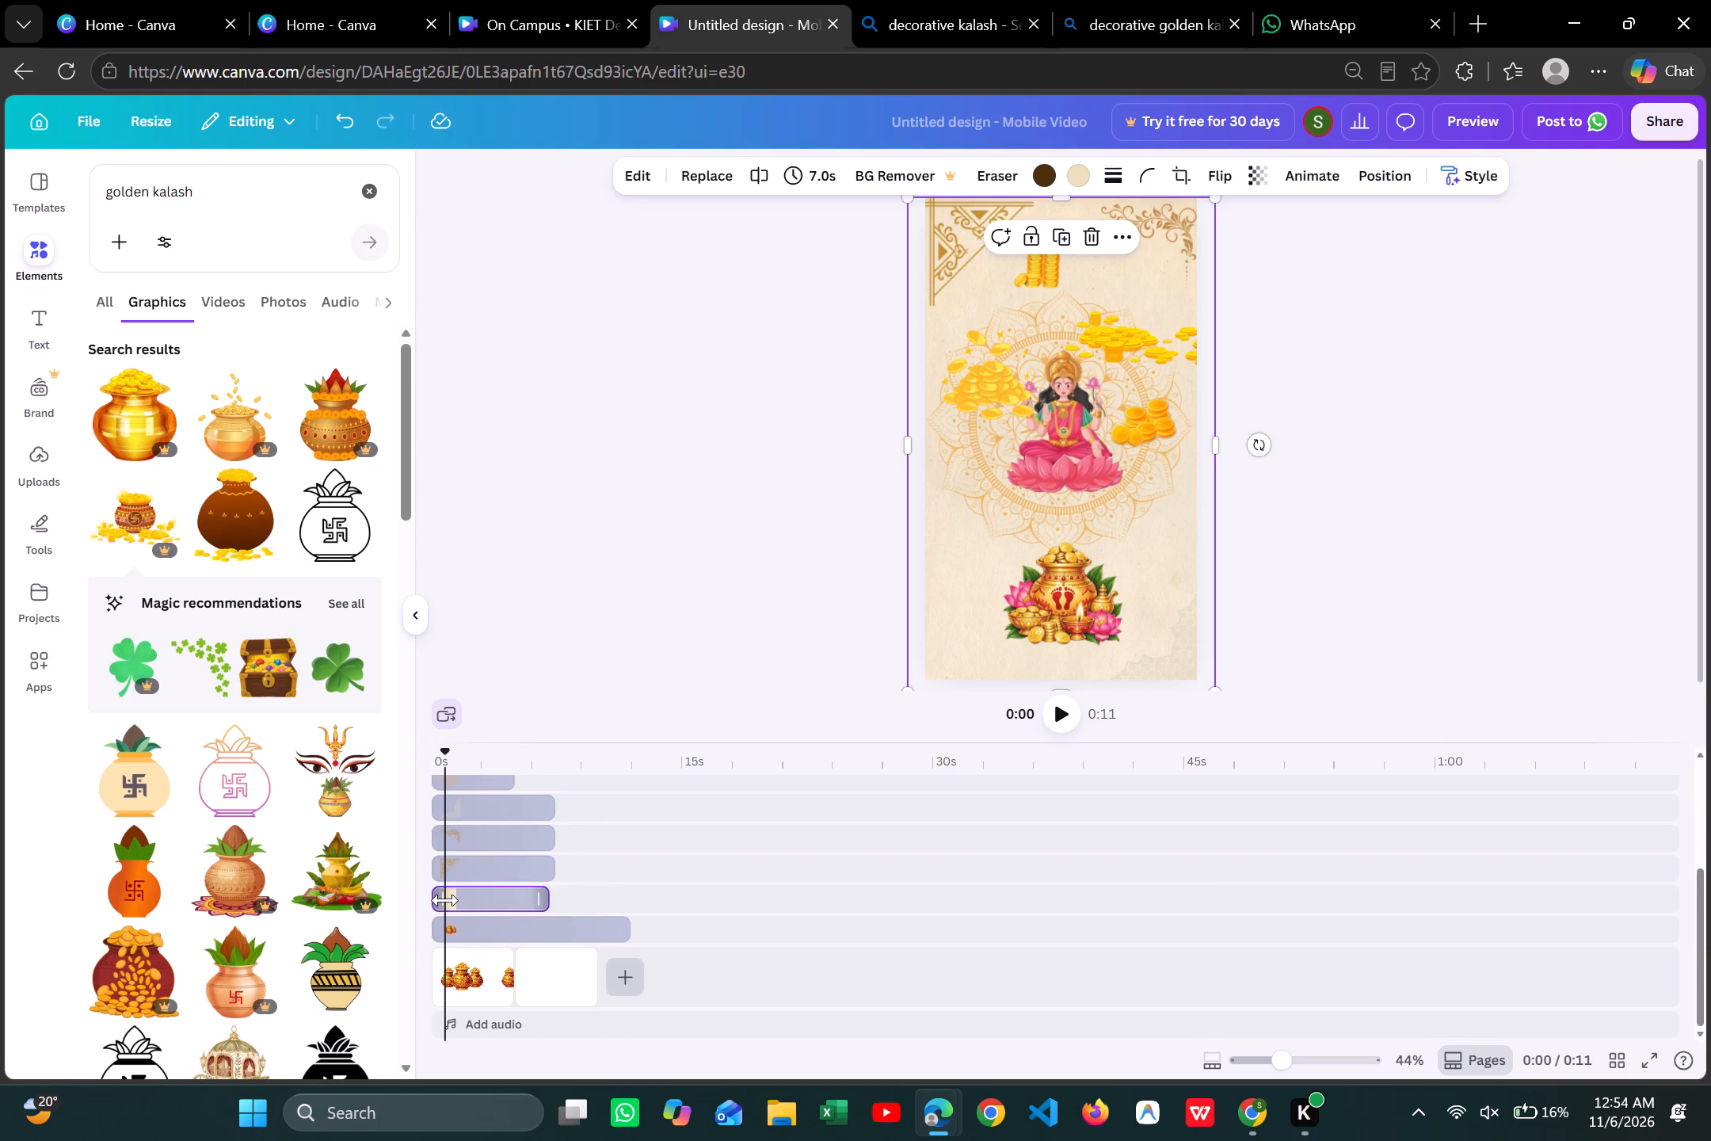
pyautogui.click(1033, 183)
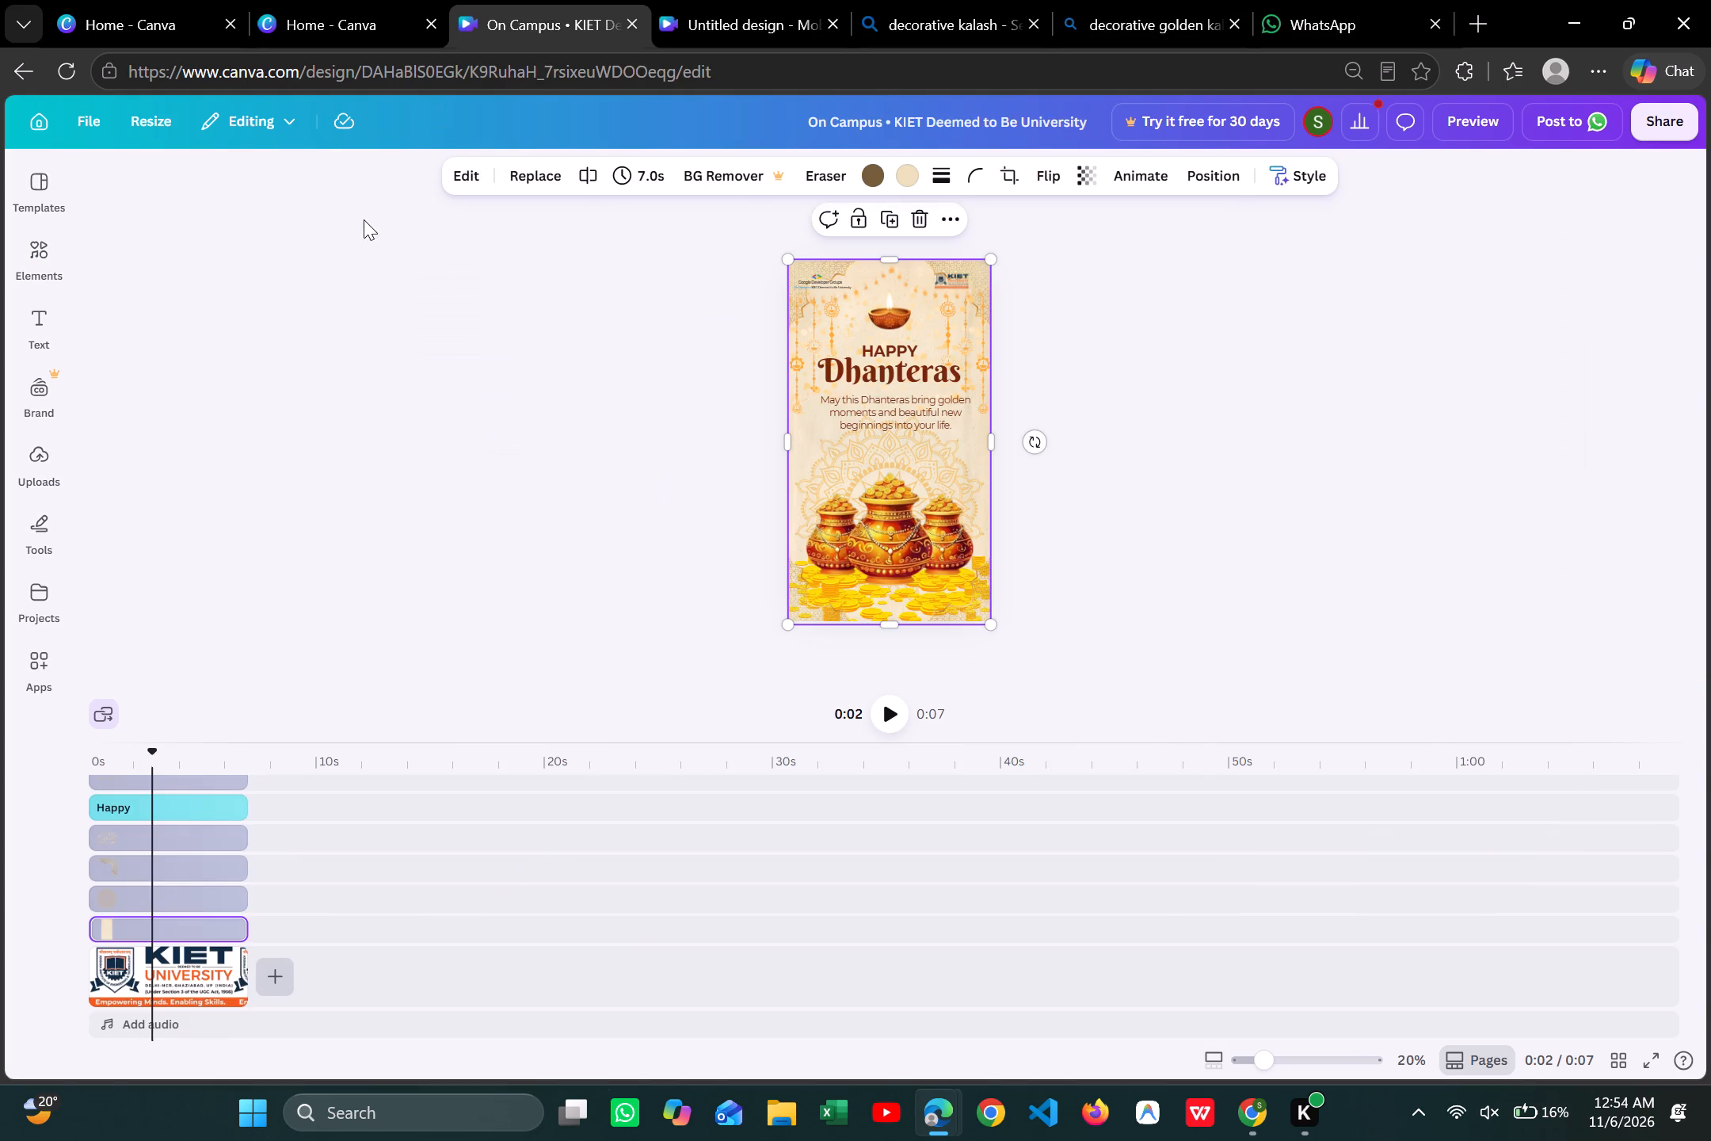
# In the reference Dhanteras design, examine the background image's first colour and look for its exact value.
pyautogui.click(882, 170)
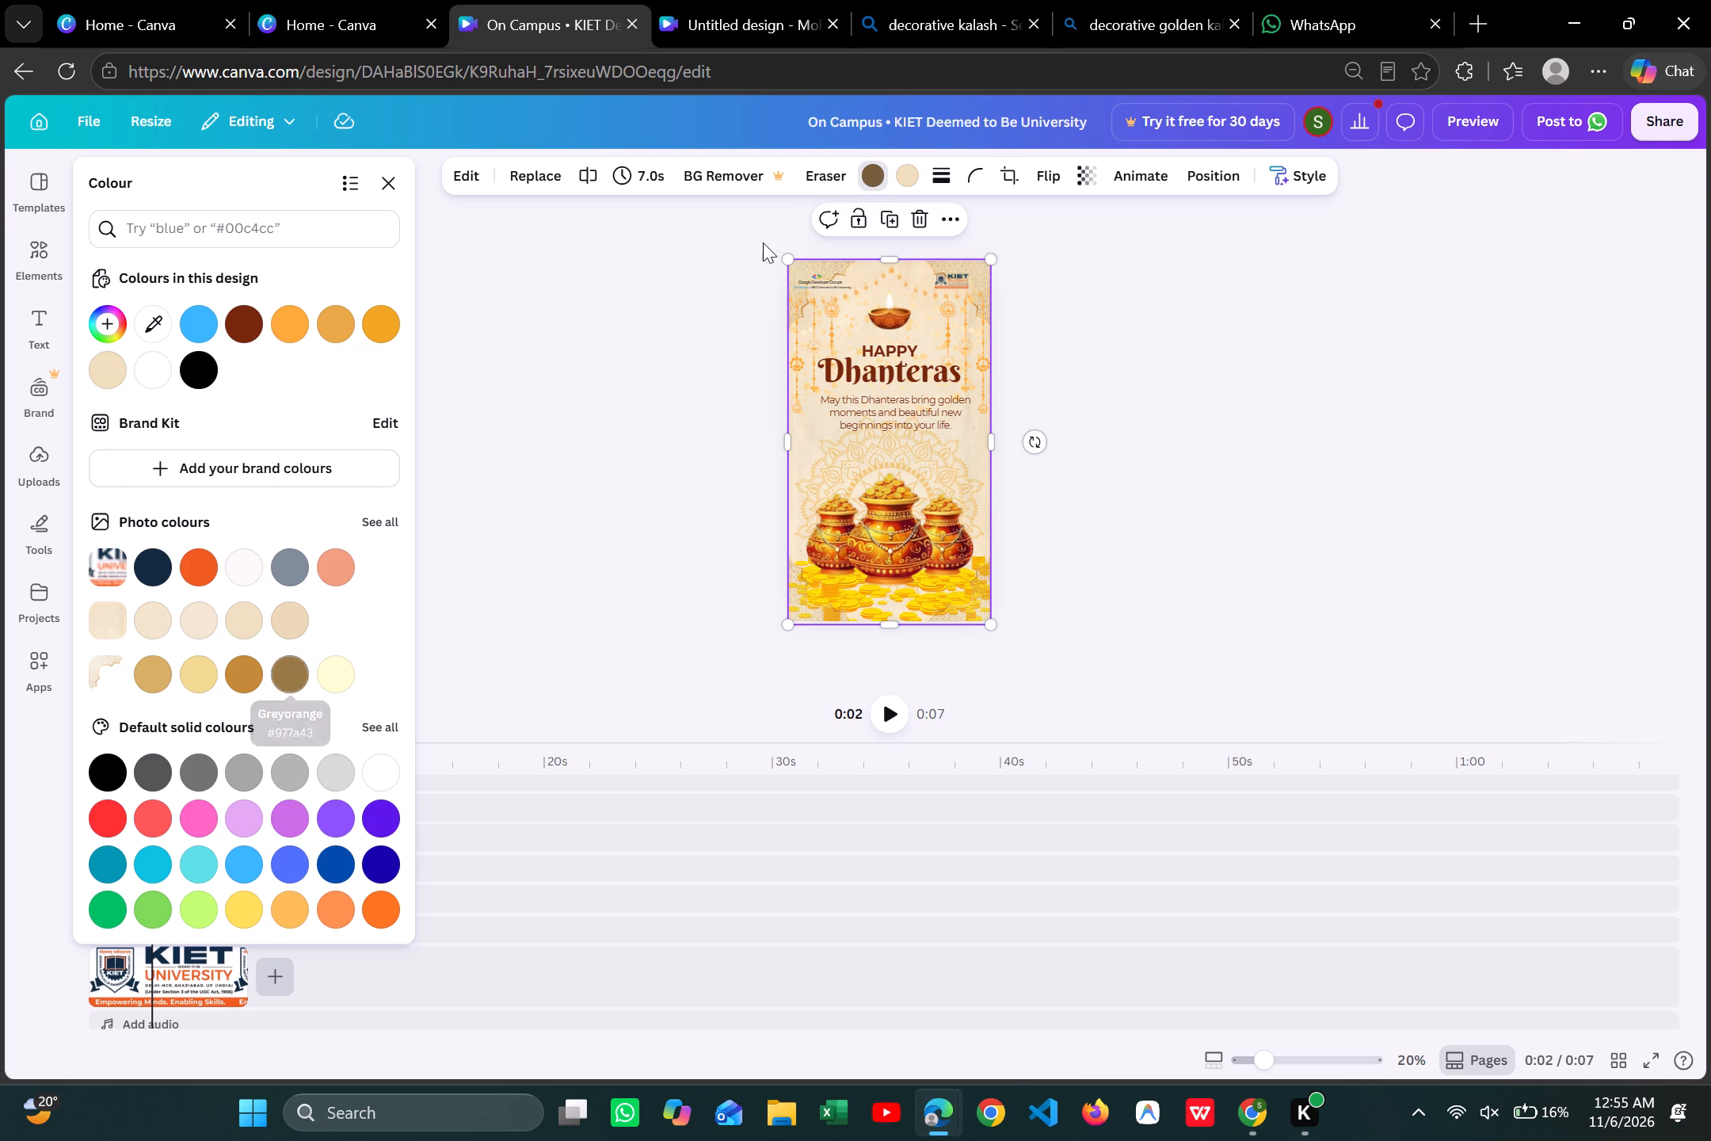
pyautogui.click(871, 174)
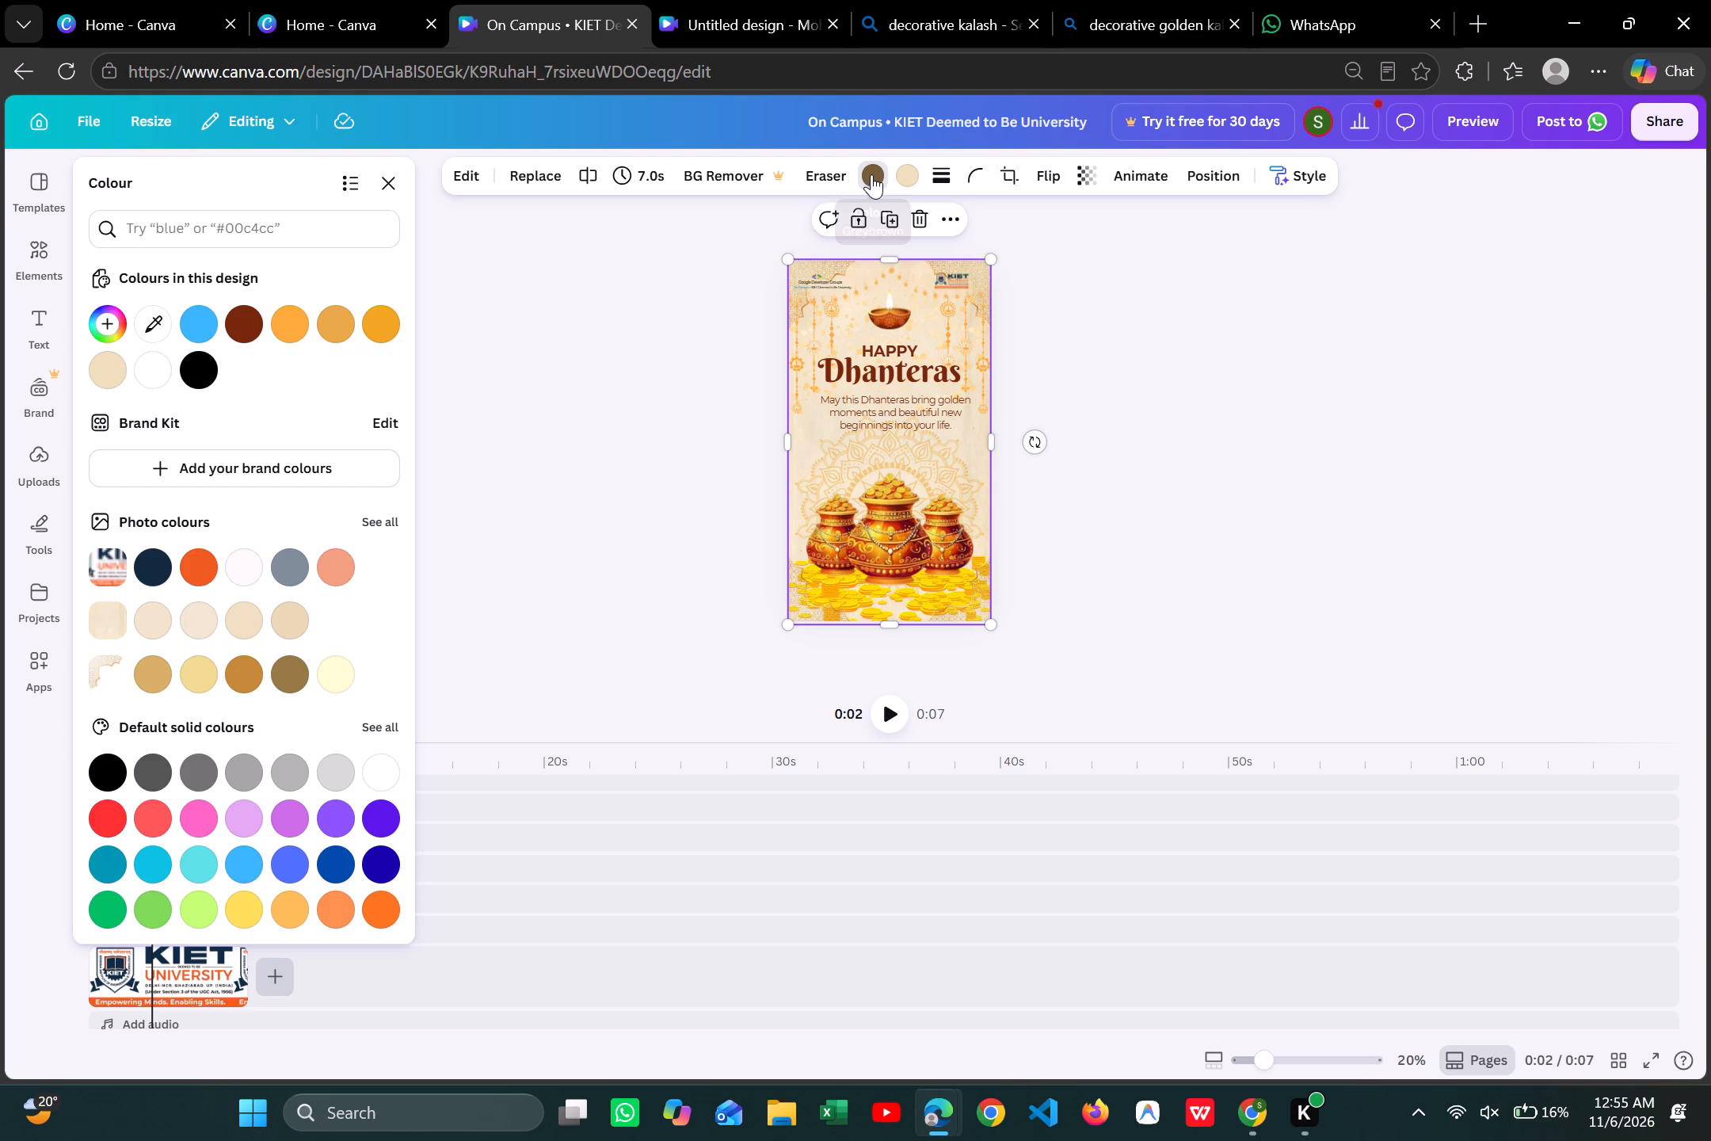
pyautogui.click(871, 174)
pyautogui.scroll(-4, 116, 743)
pyautogui.scroll(-2, 289, 602)
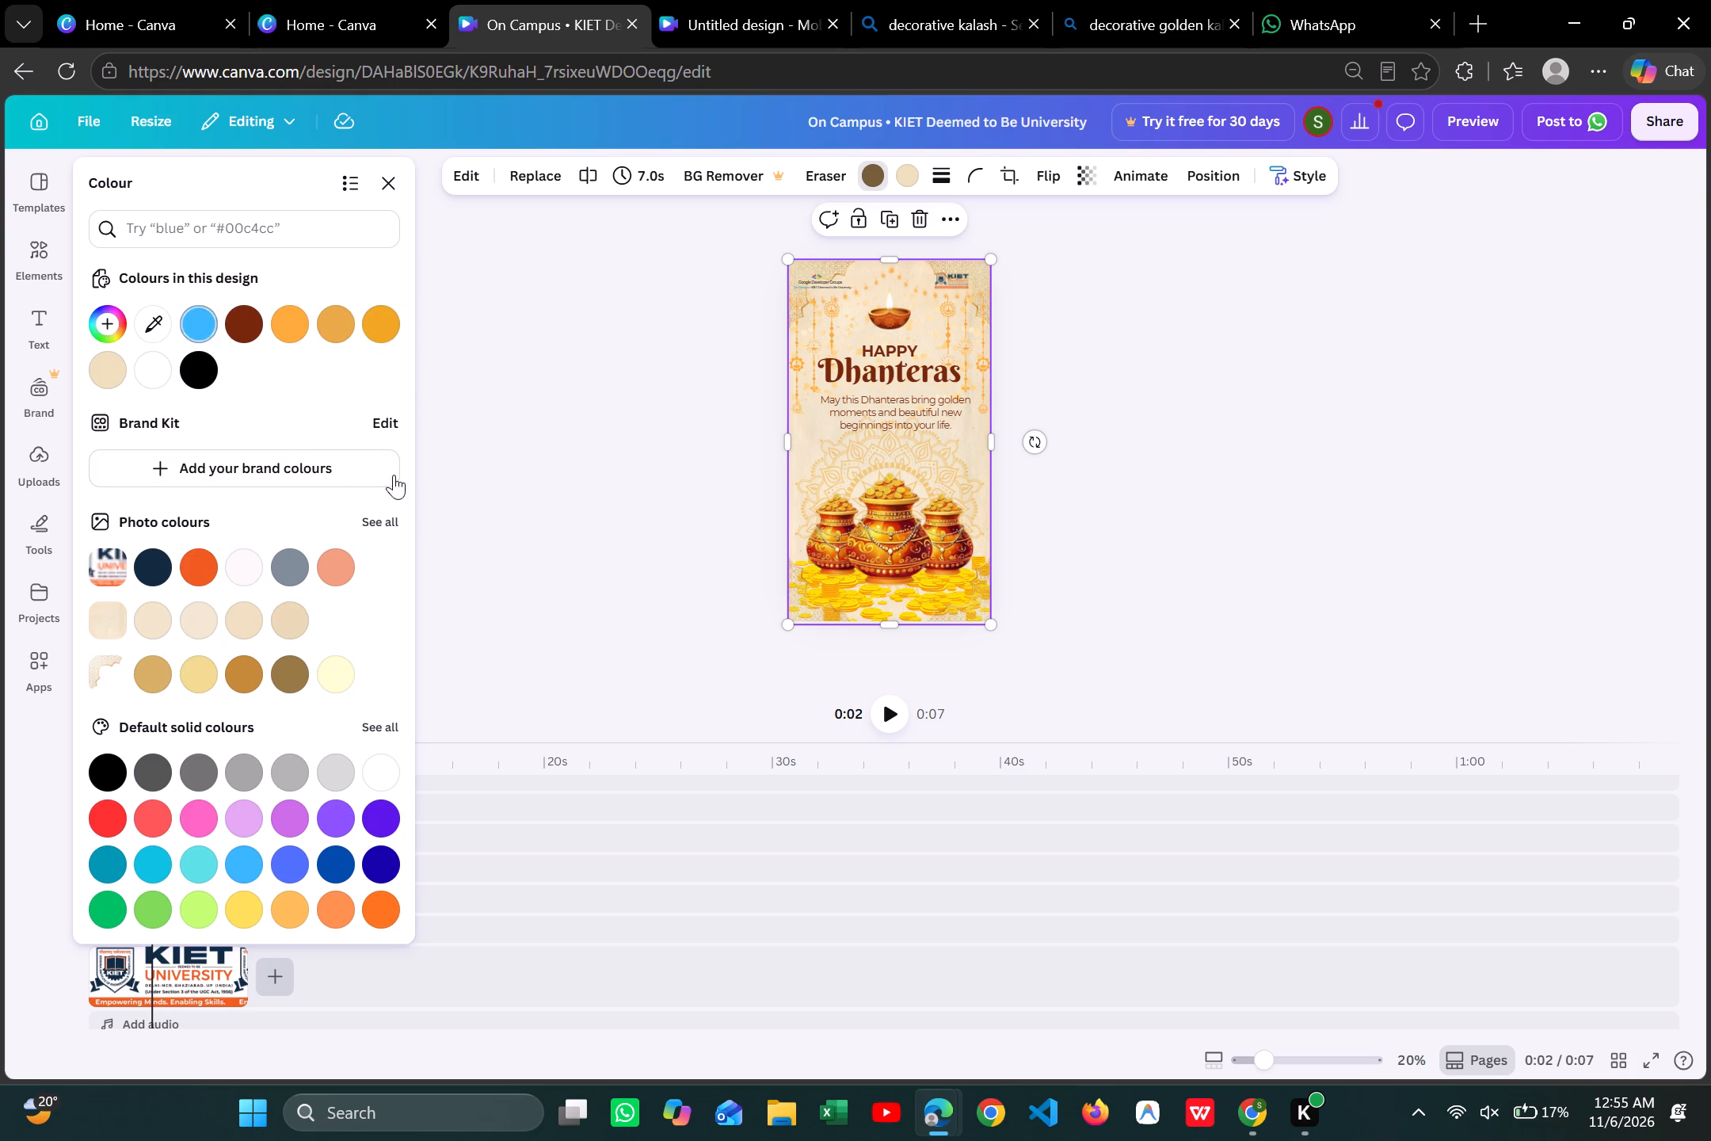
pyautogui.click(441, 481)
pyautogui.click(876, 175)
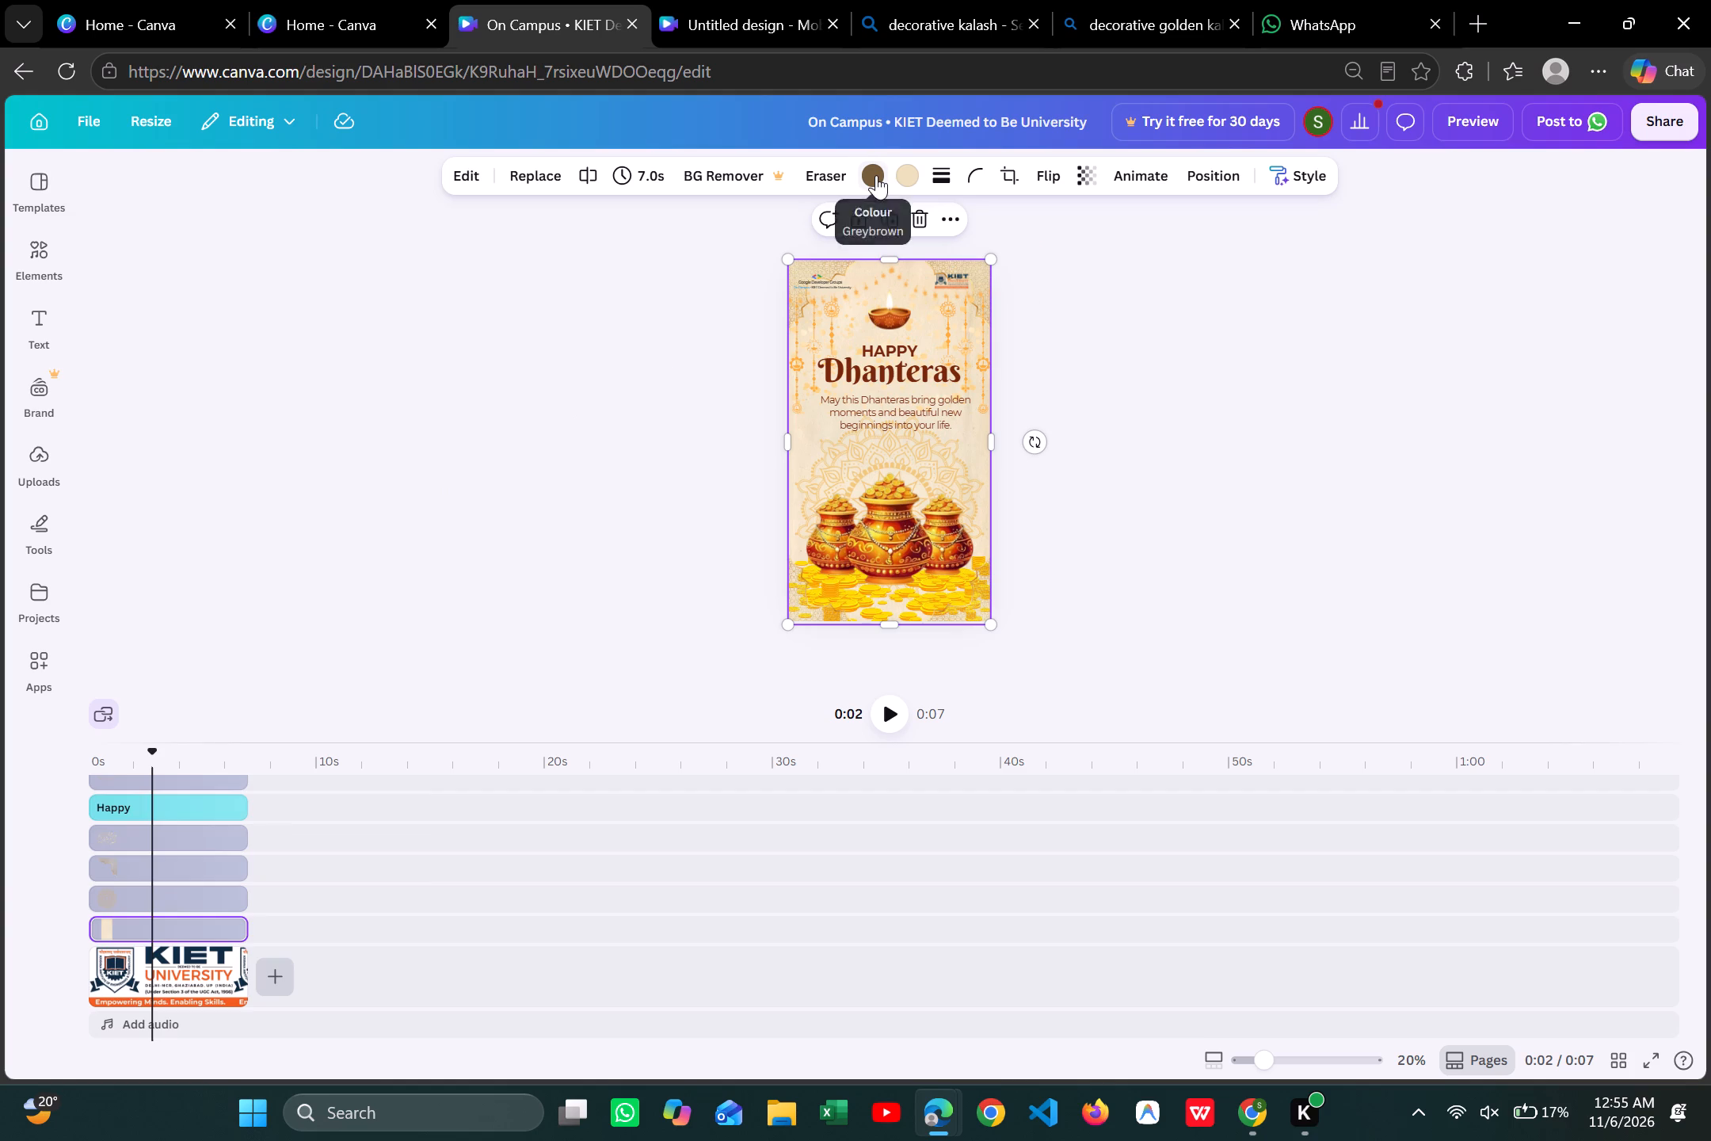
pyautogui.click(876, 175)
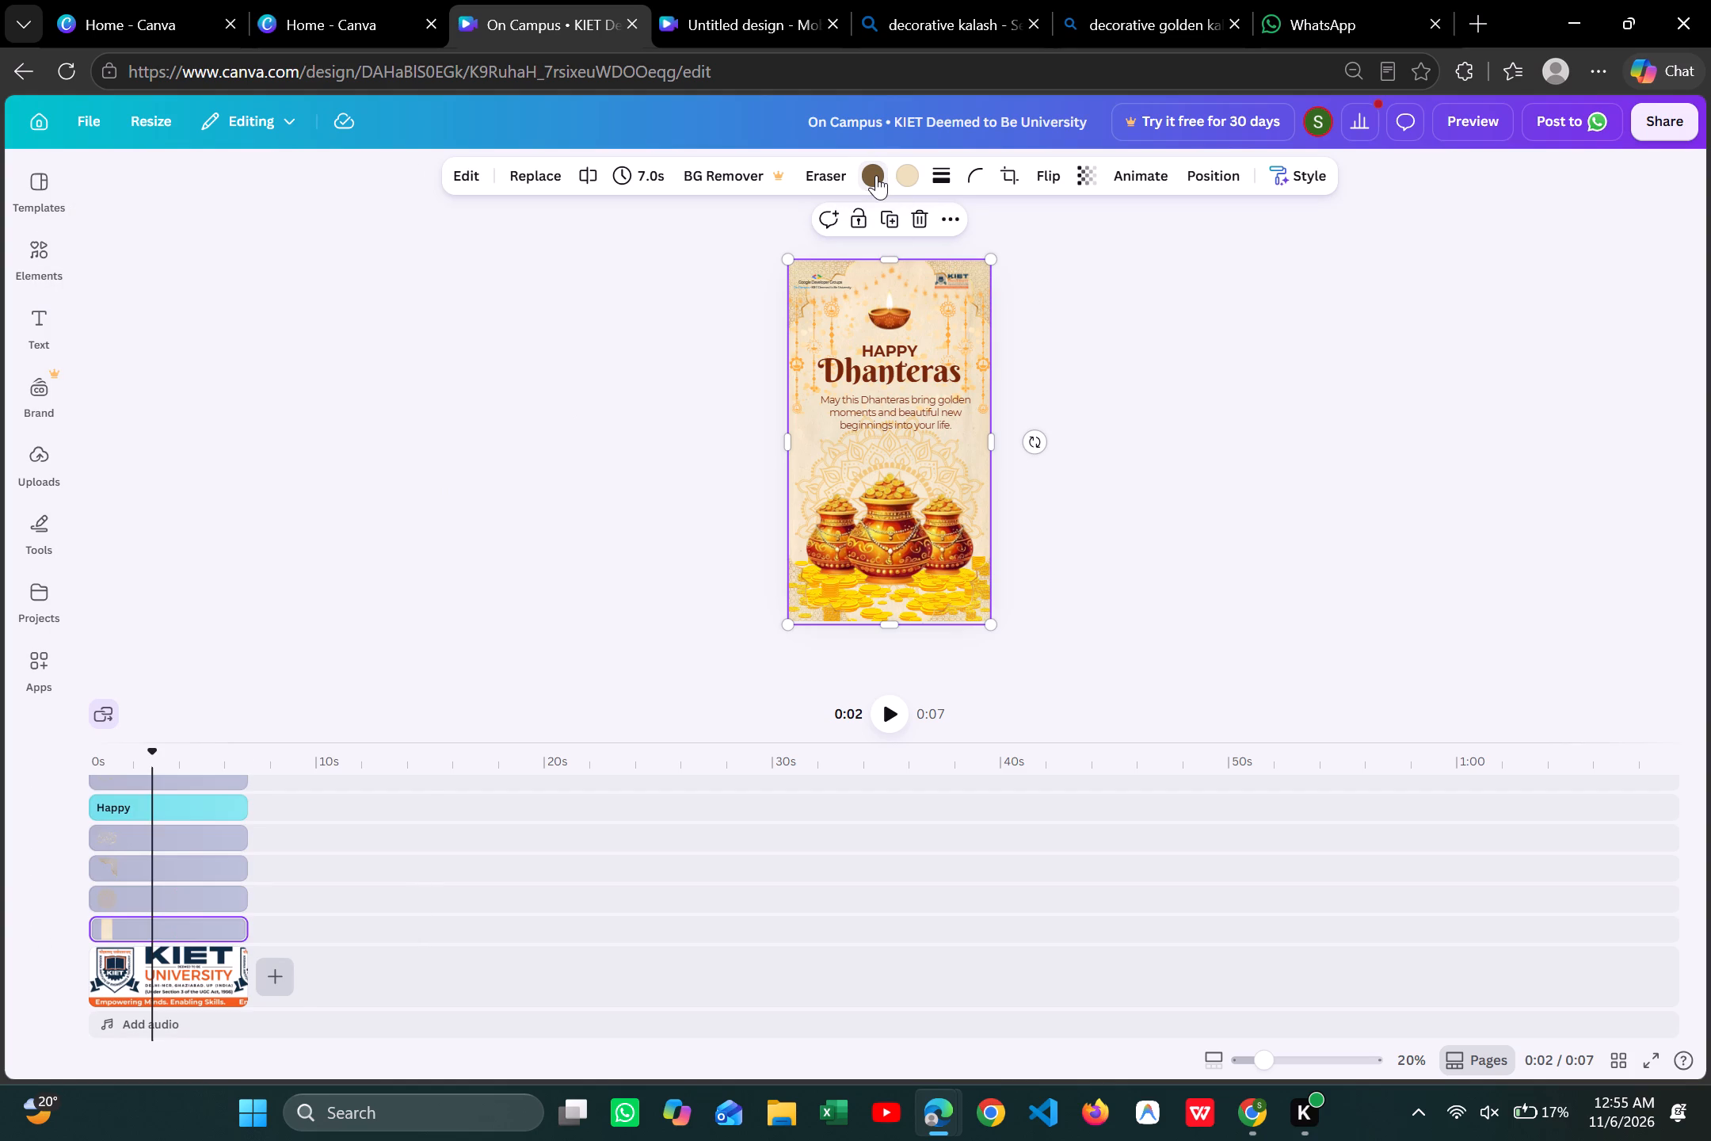
pyautogui.click(876, 175)
pyautogui.rightClick(876, 175)
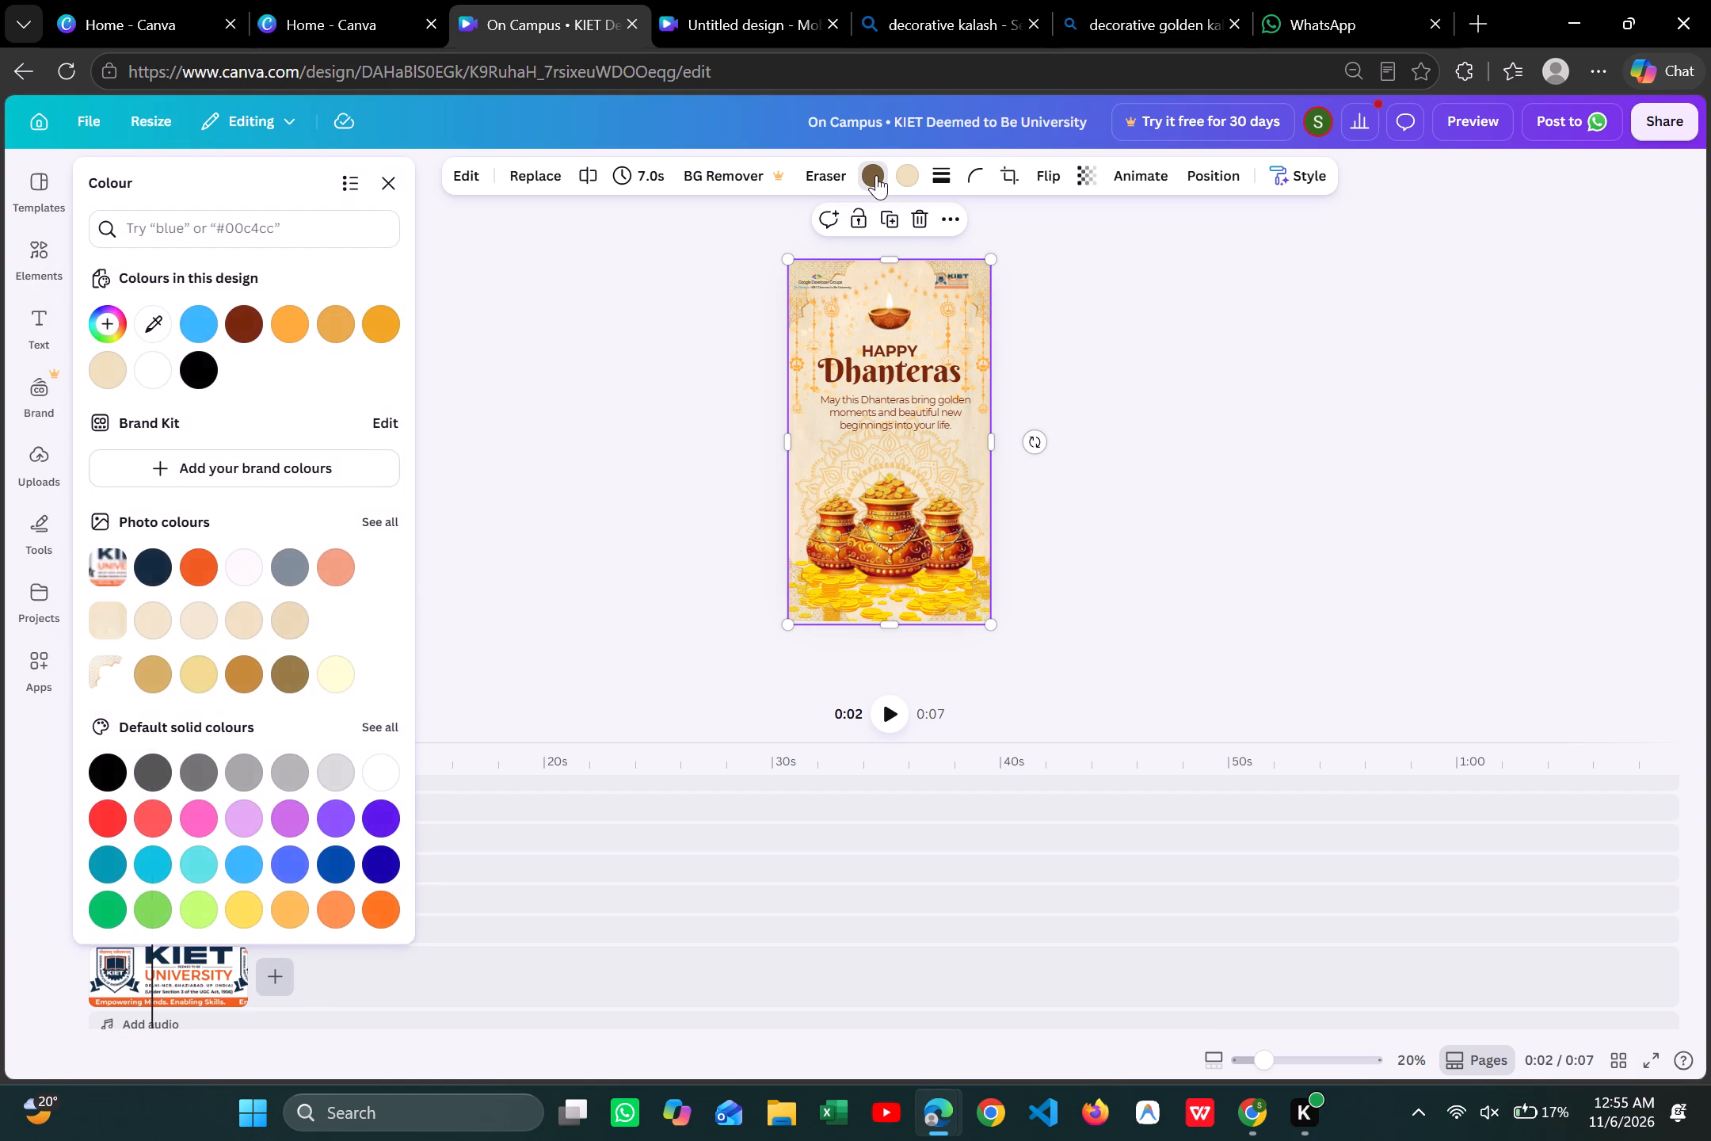
pyautogui.rightClick(876, 175)
pyautogui.click(935, 231)
pyautogui.click(943, 227)
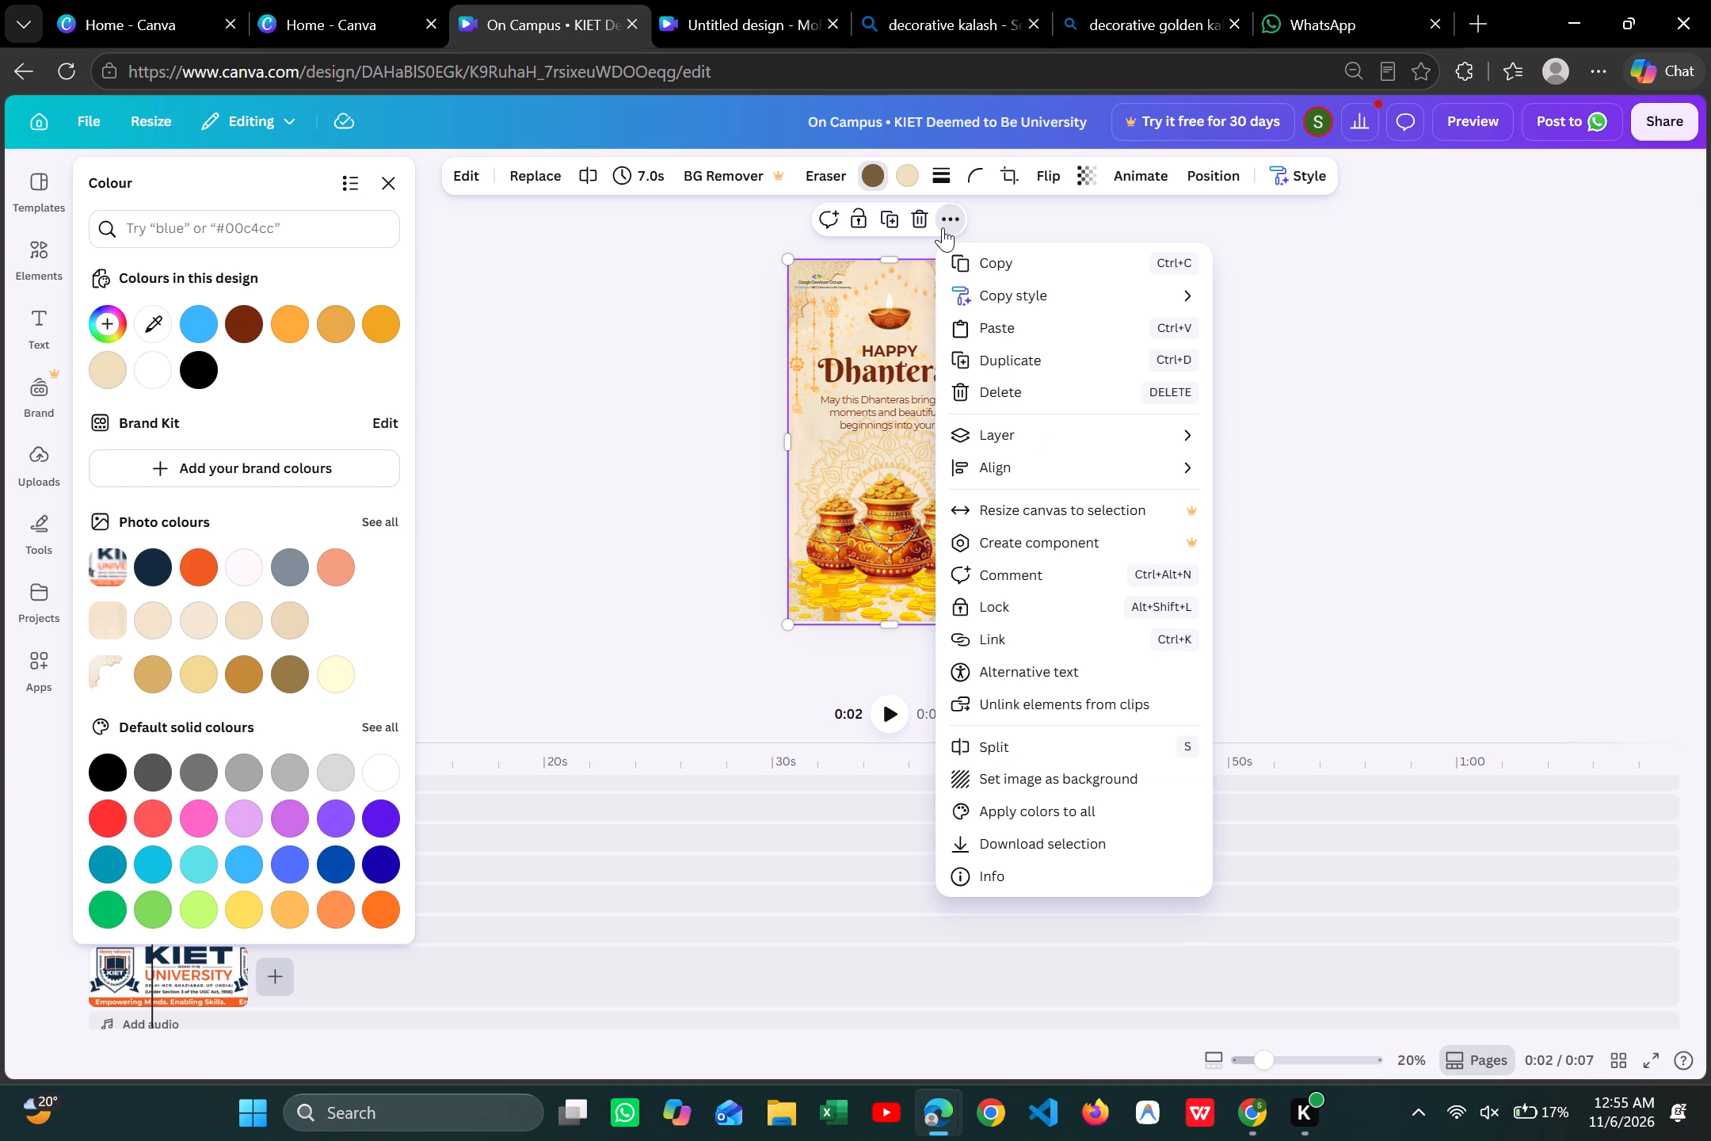
pyautogui.click(581, 469)
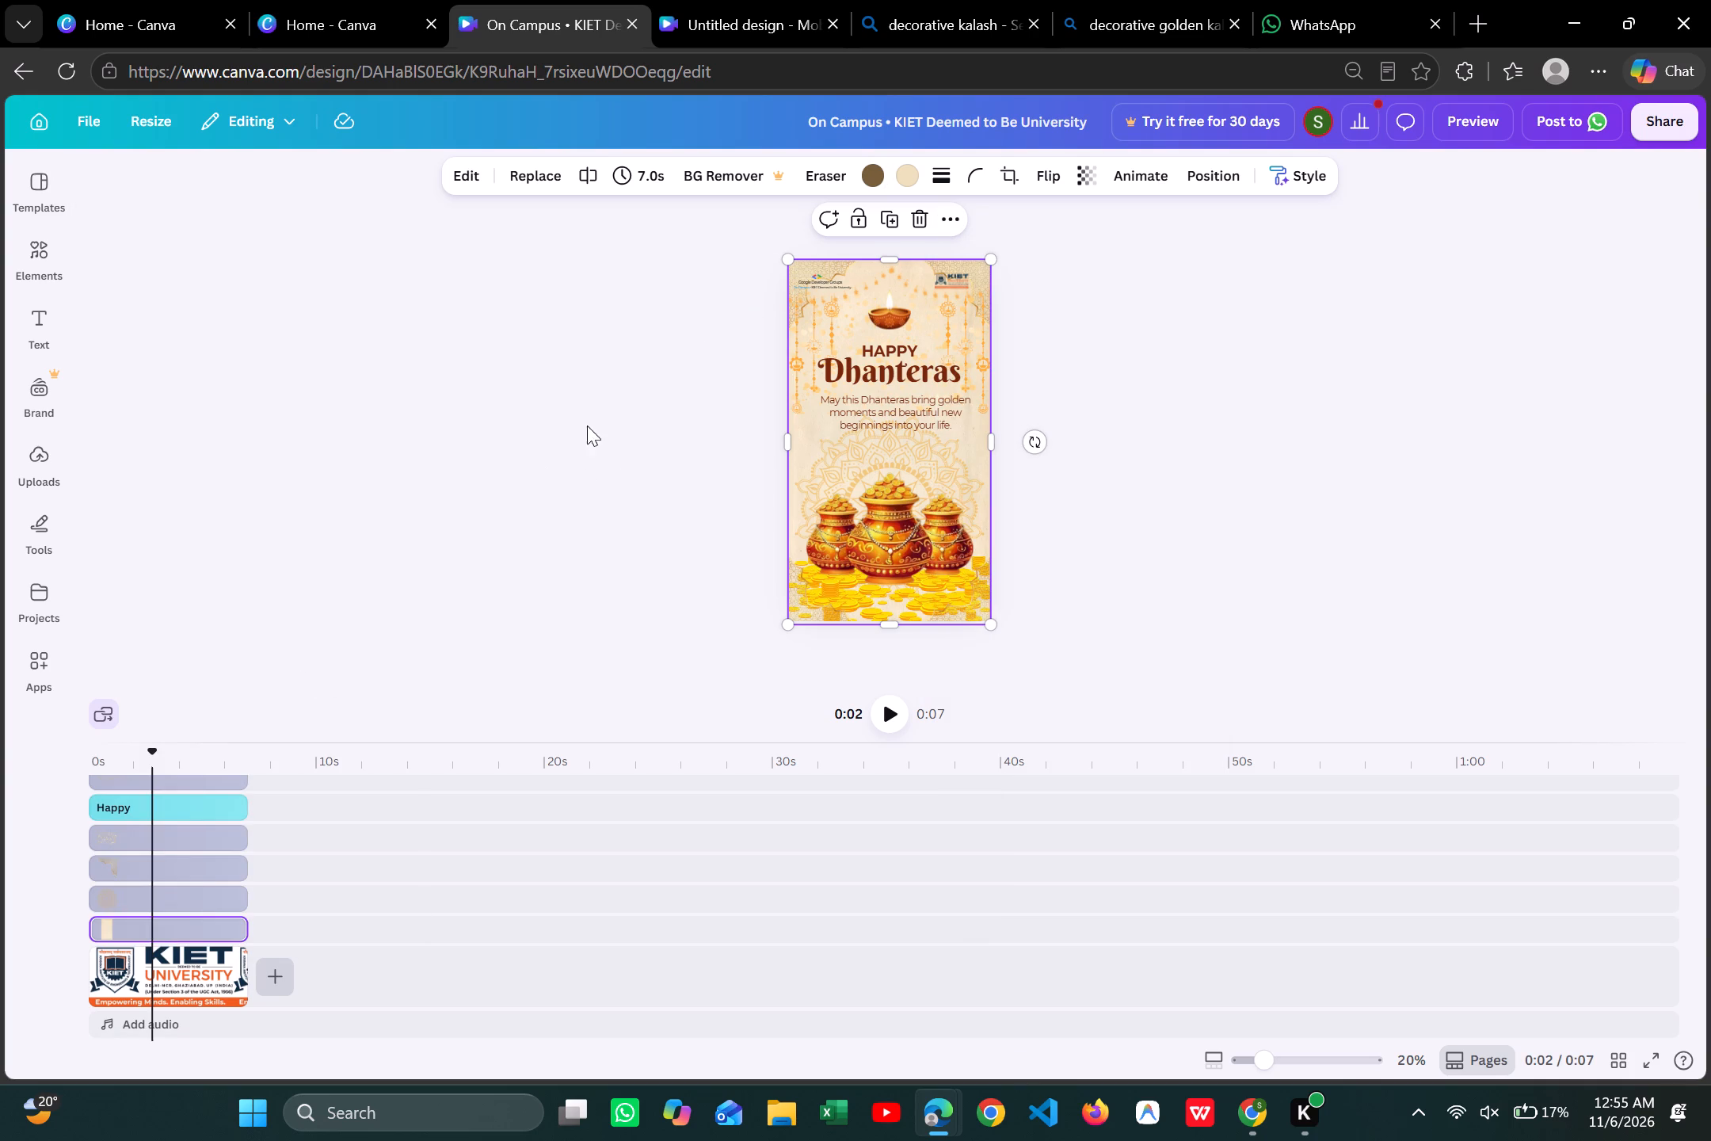
pyautogui.click(871, 185)
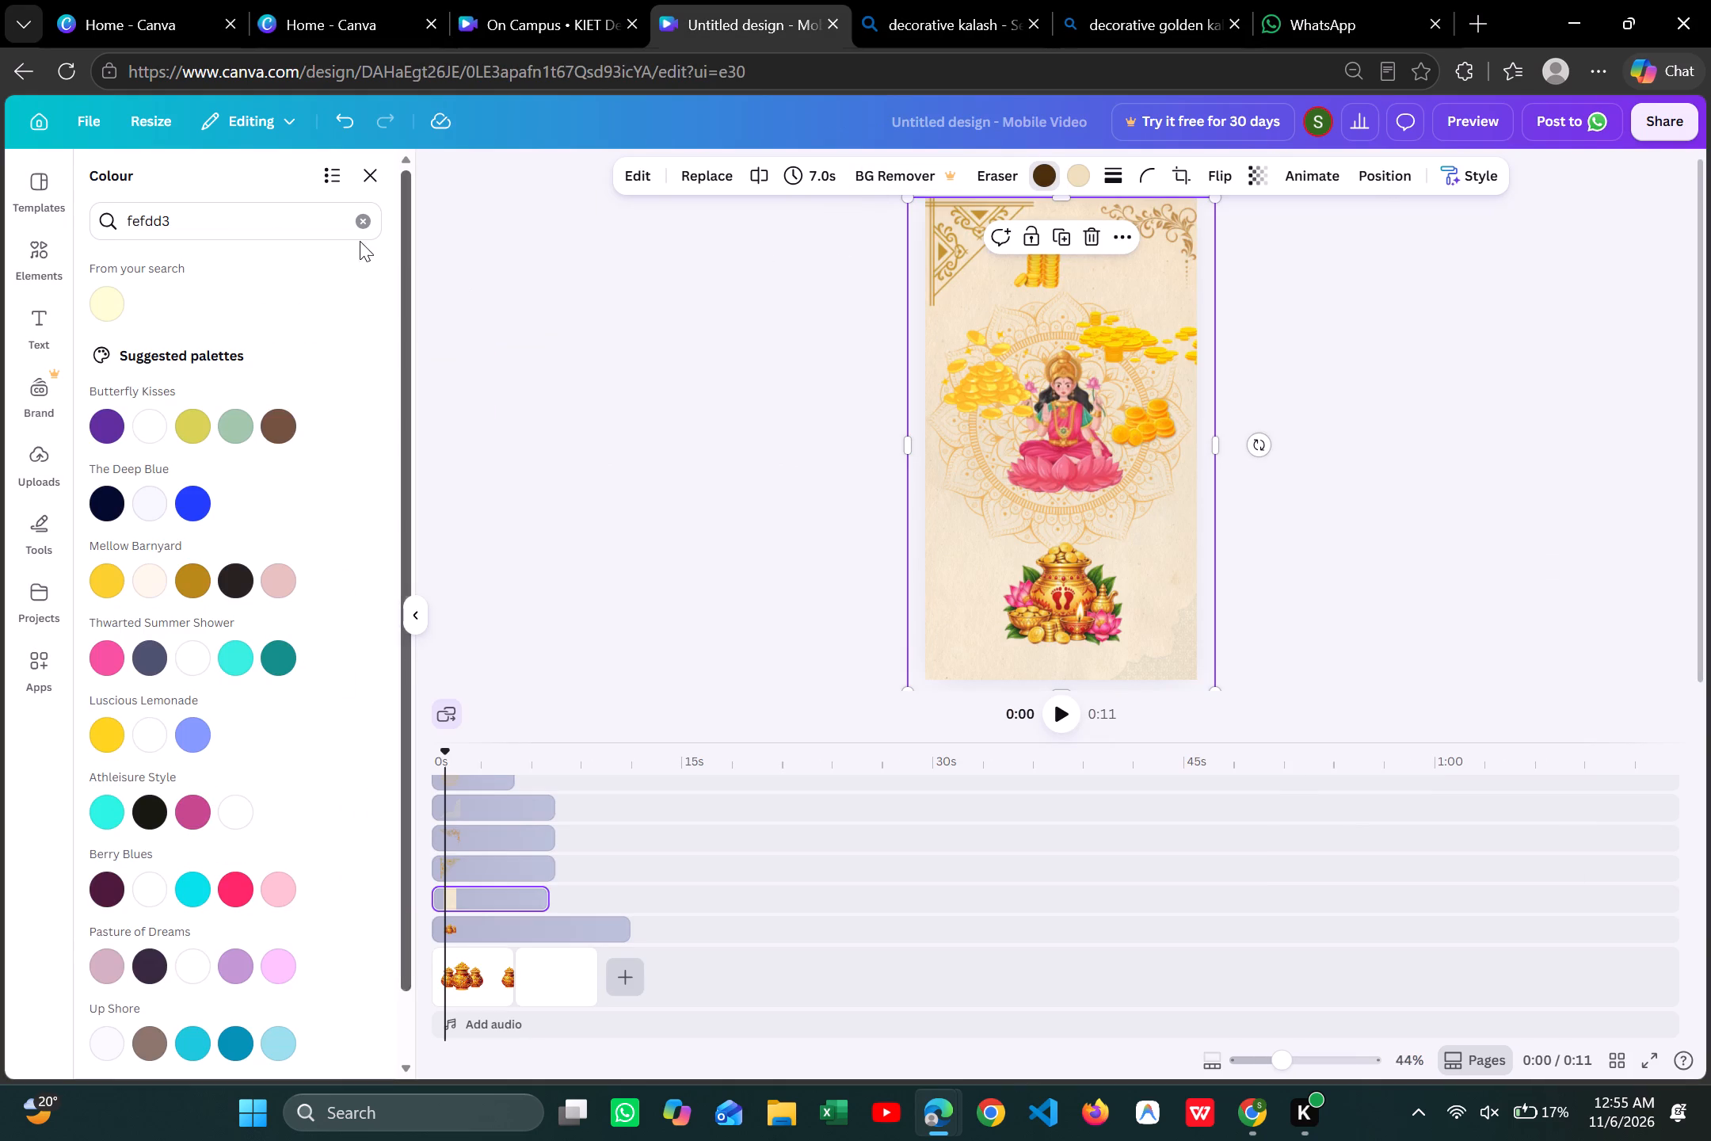
# Back in the untitled design, set the background image's first colour to the greybrown #735240 and deselect it.
pyautogui.click(279, 435)
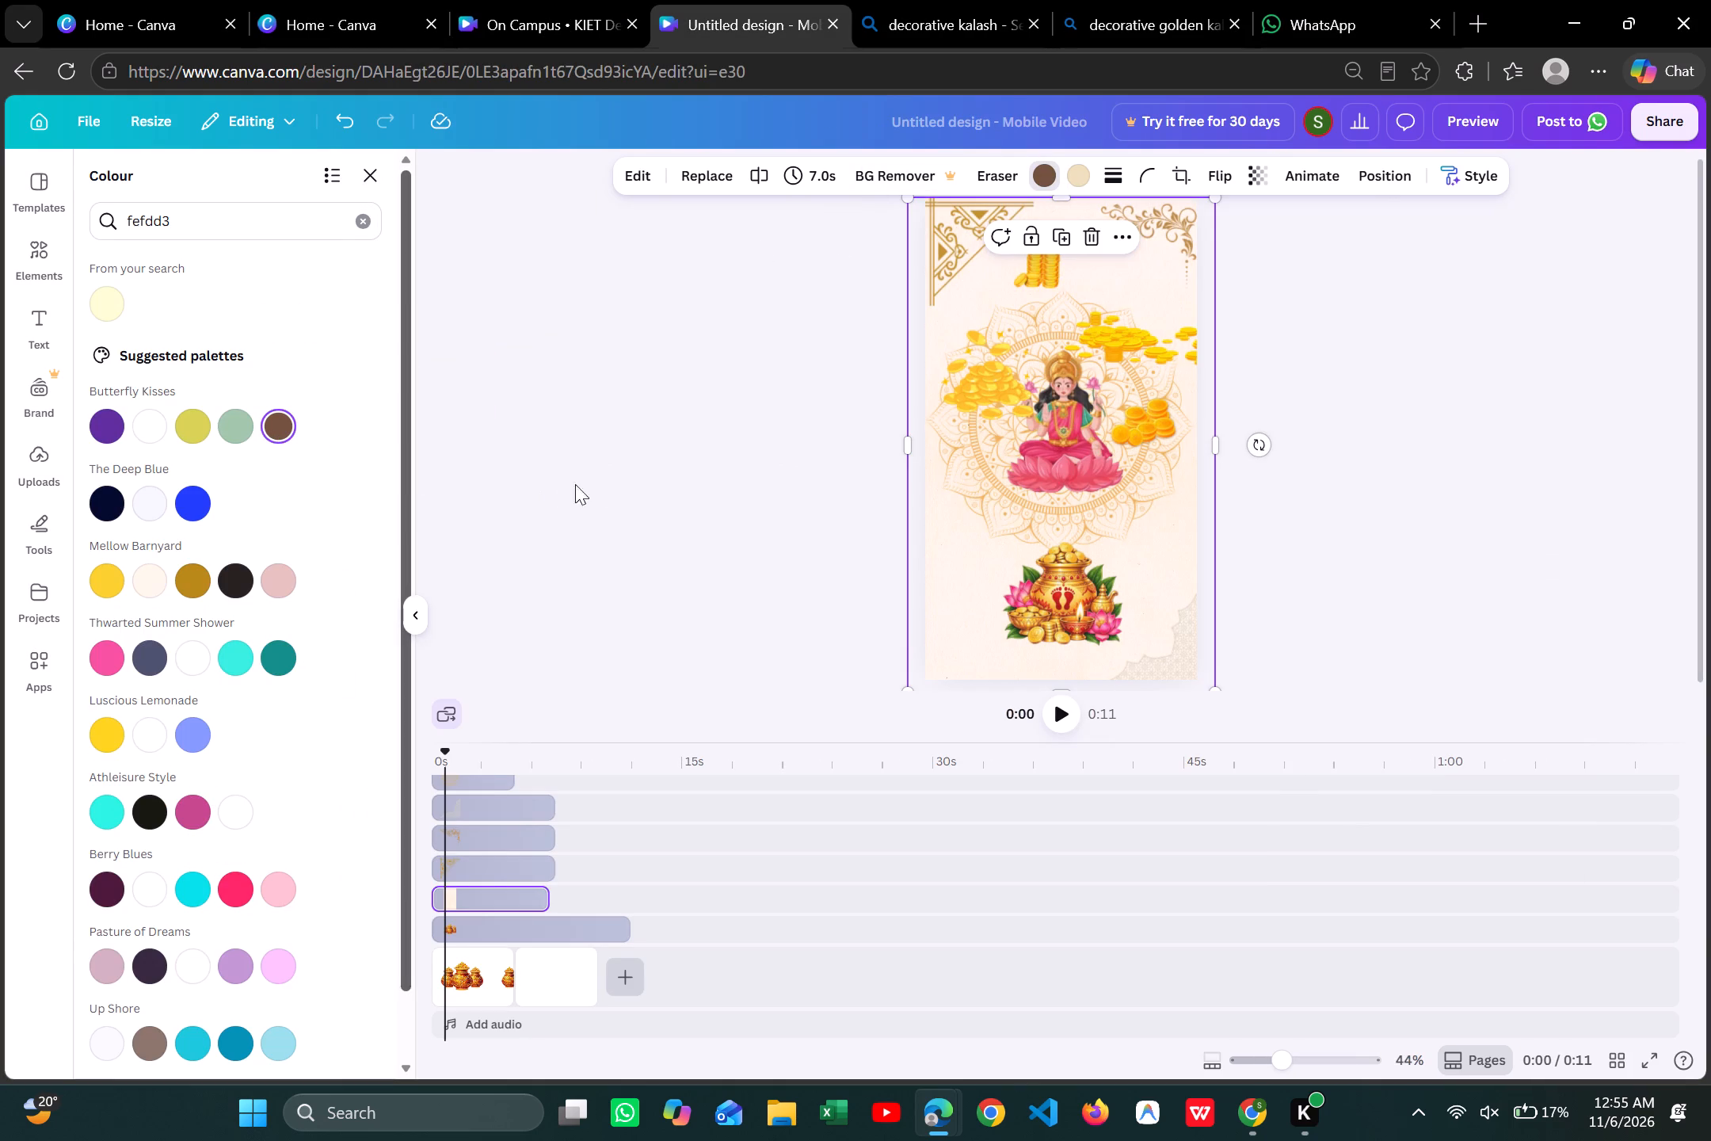
pyautogui.moveTo(1289, 617); pyautogui.dragTo(1158, 685)
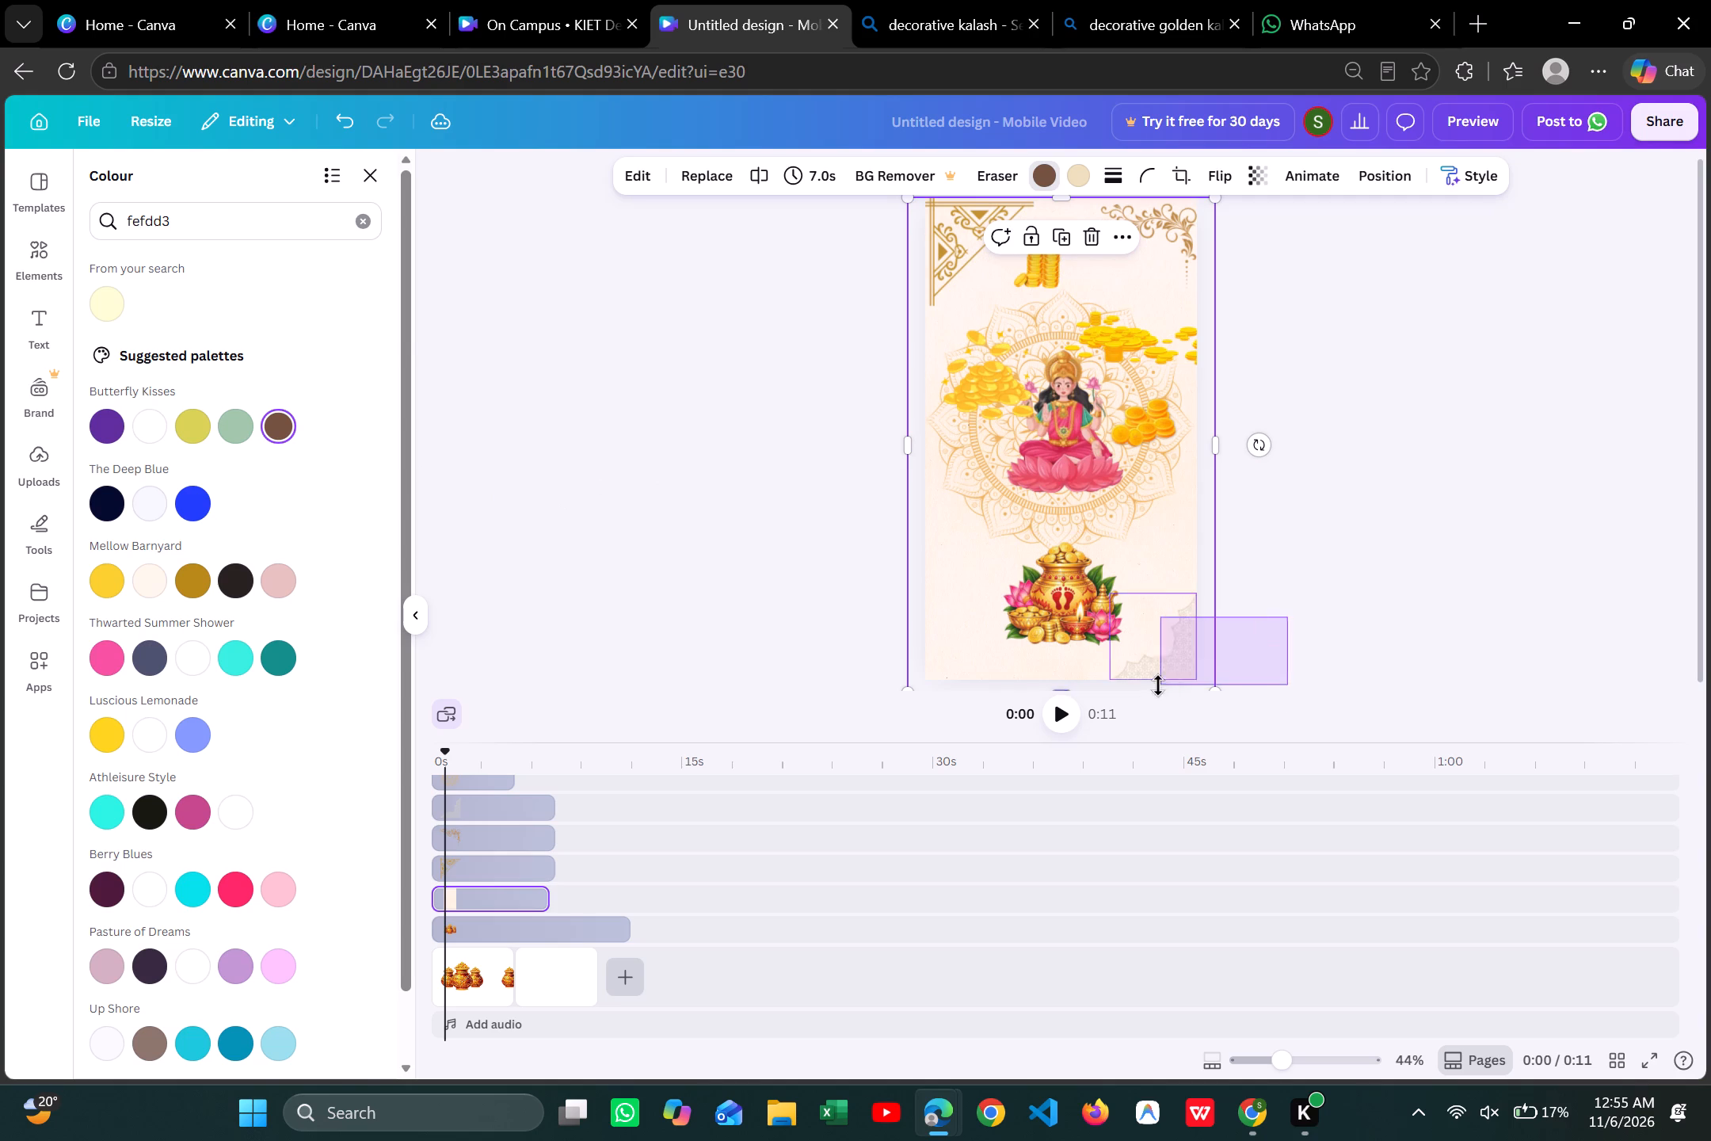
pyautogui.moveTo(1158, 685); pyautogui.dragTo(1334, 619)
pyautogui.click(1334, 619)
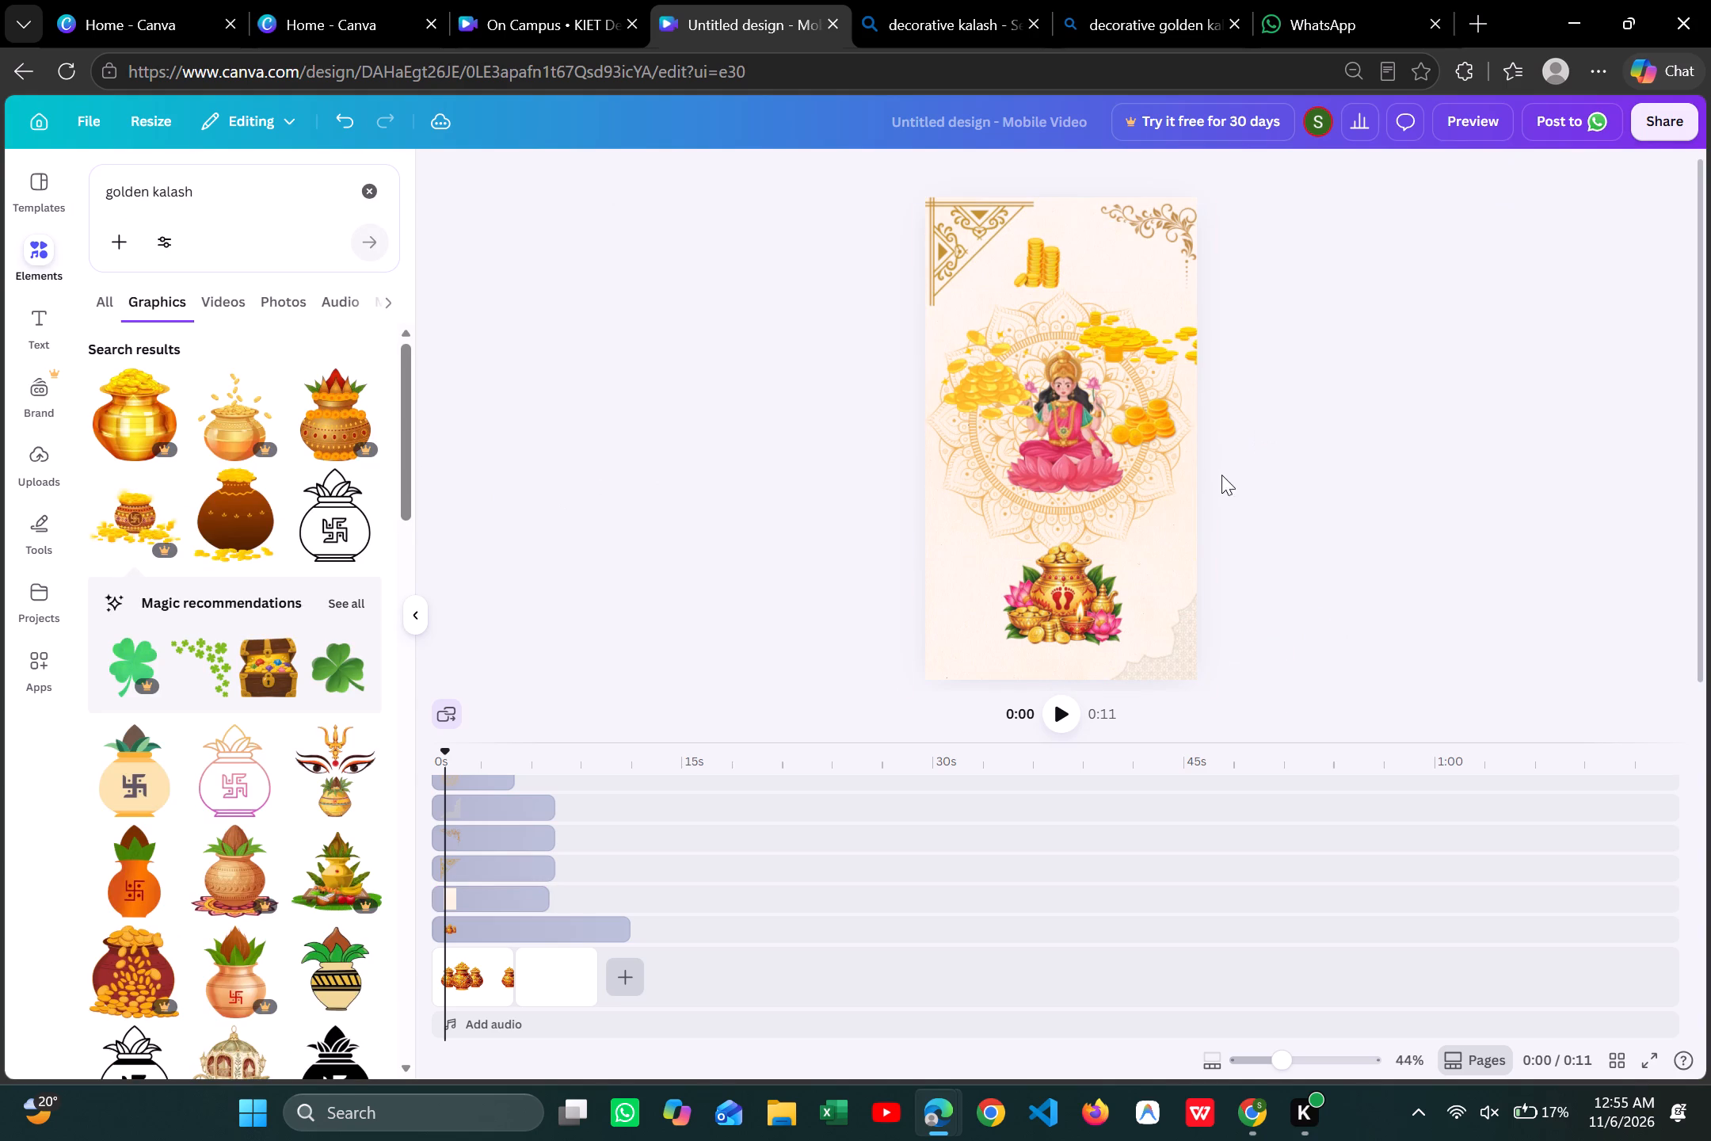
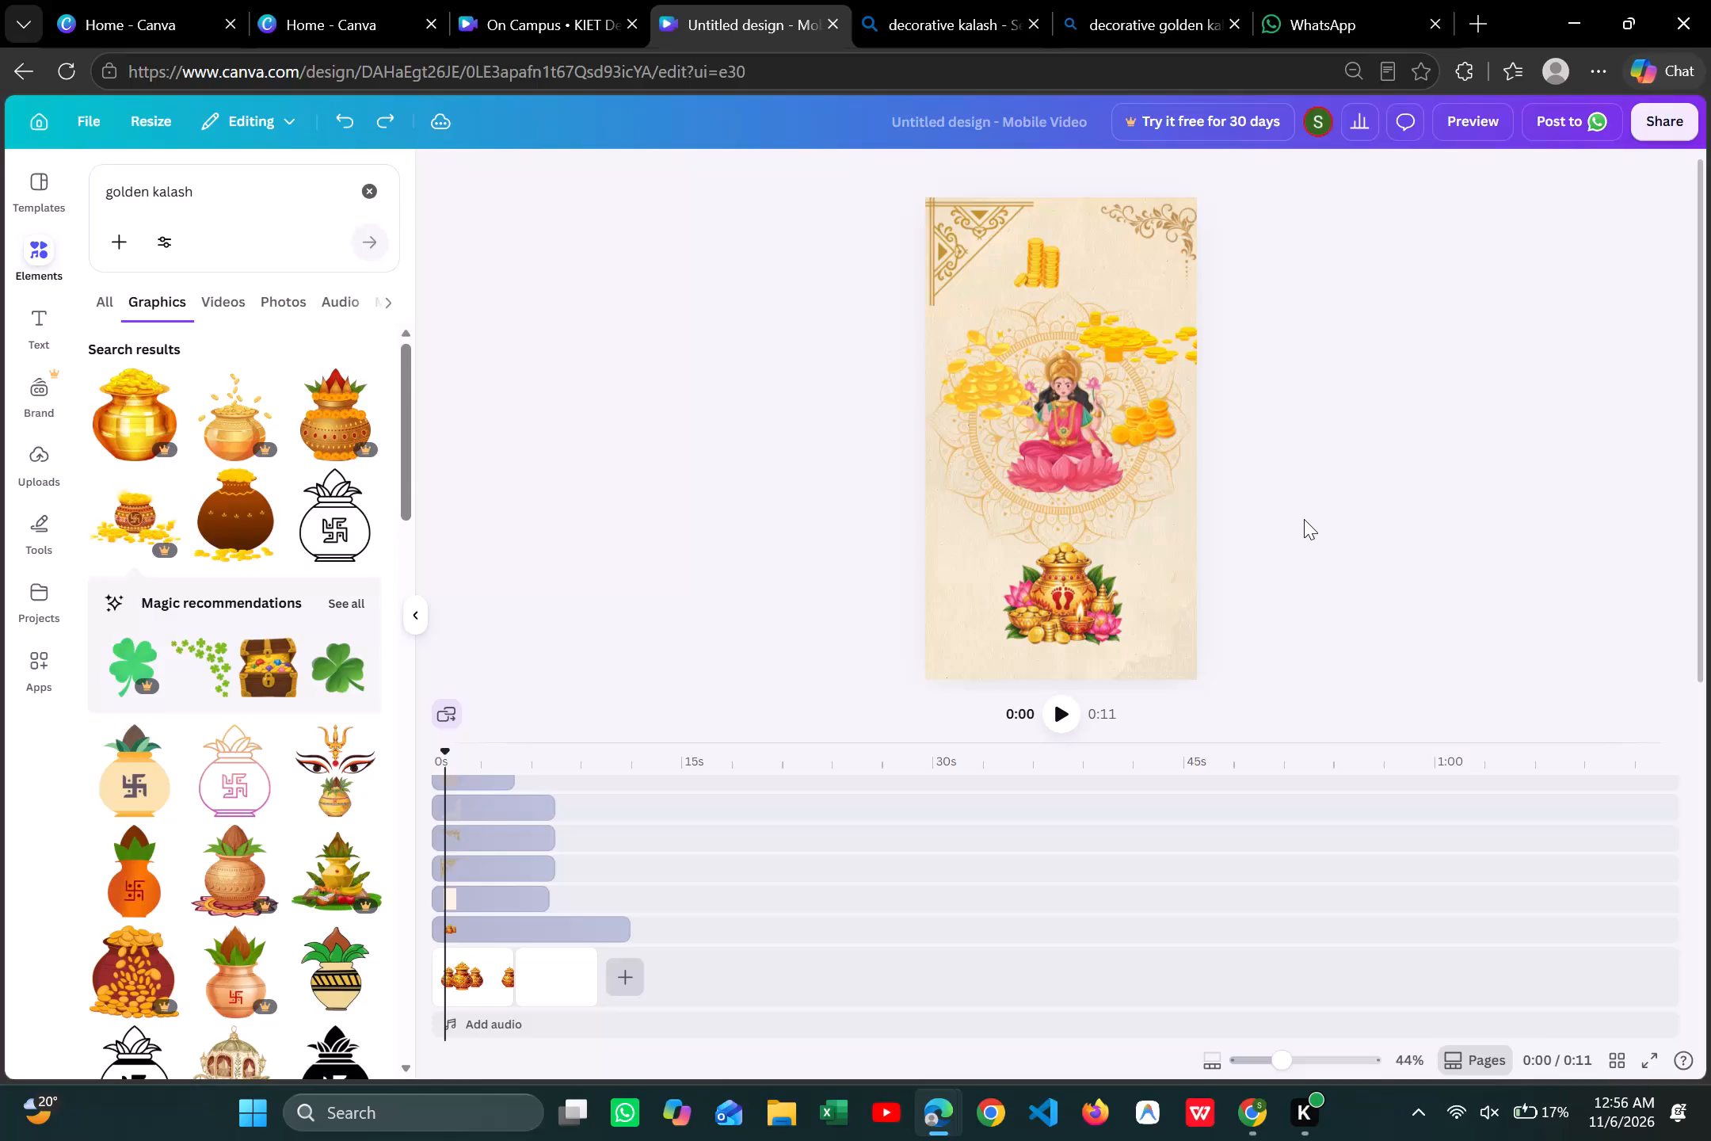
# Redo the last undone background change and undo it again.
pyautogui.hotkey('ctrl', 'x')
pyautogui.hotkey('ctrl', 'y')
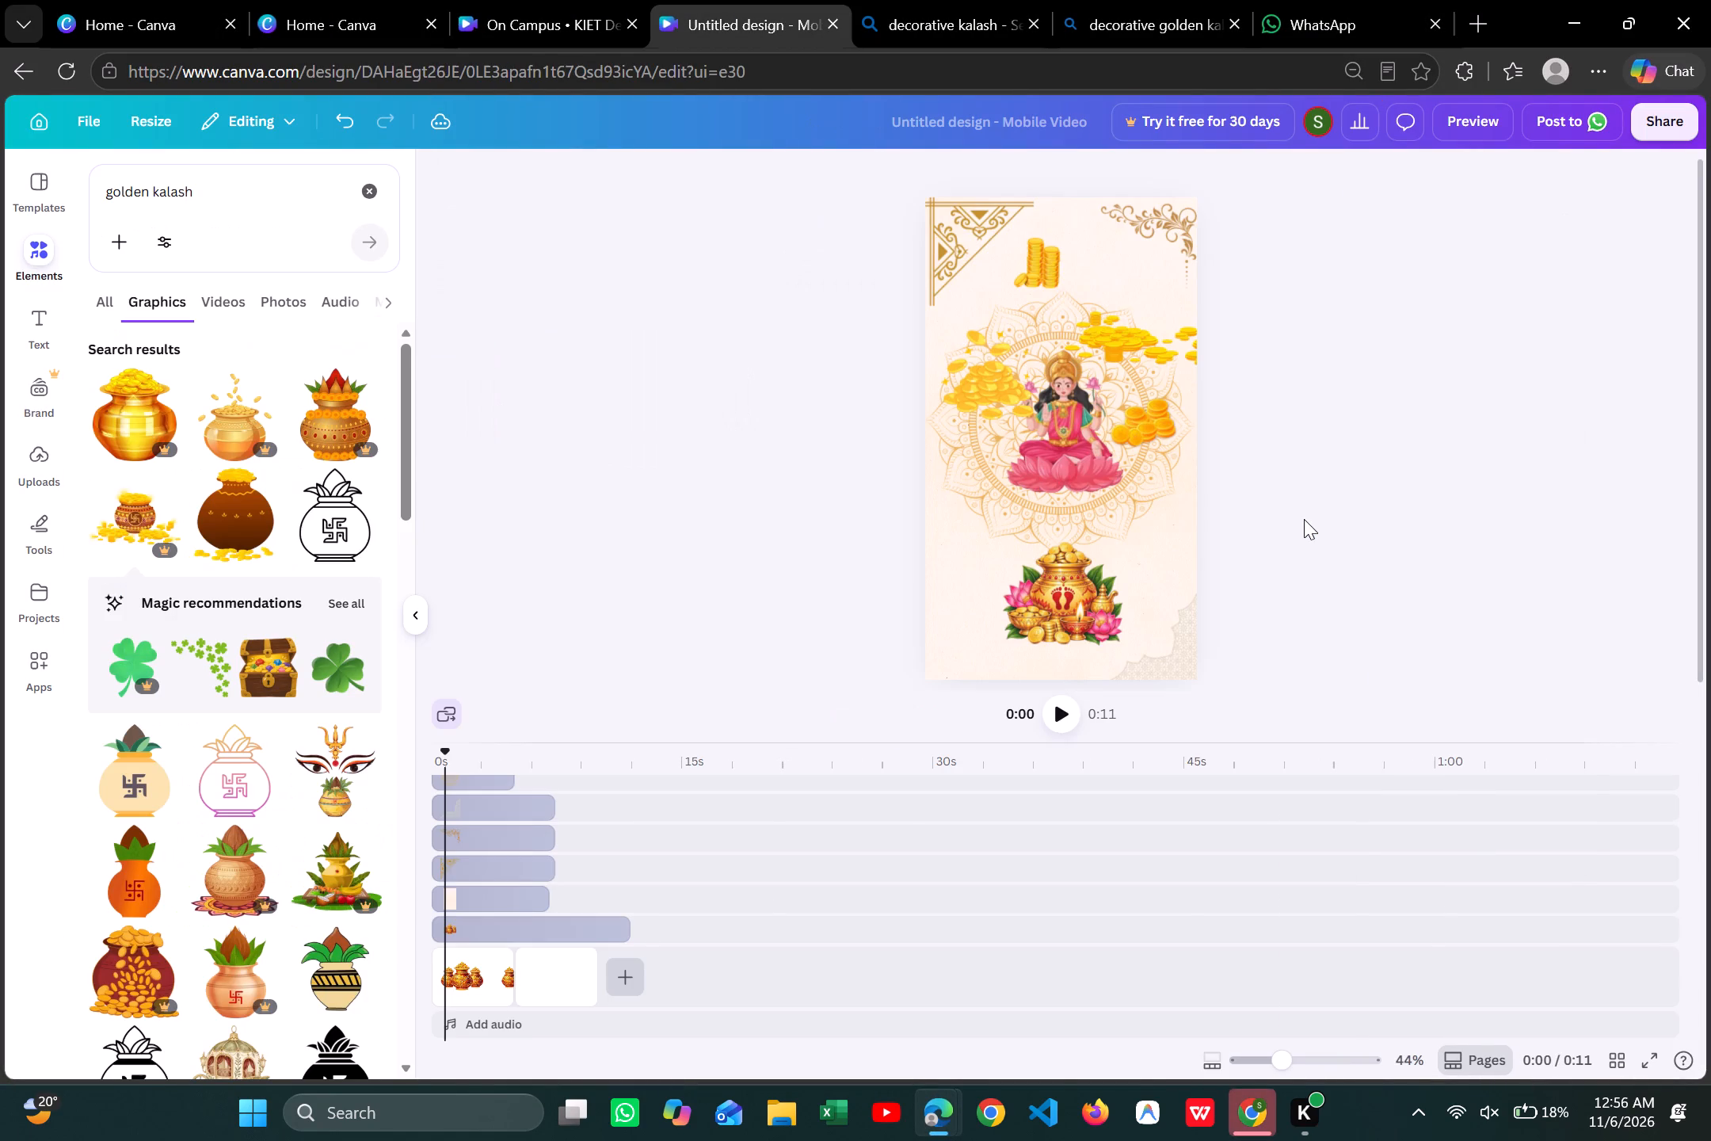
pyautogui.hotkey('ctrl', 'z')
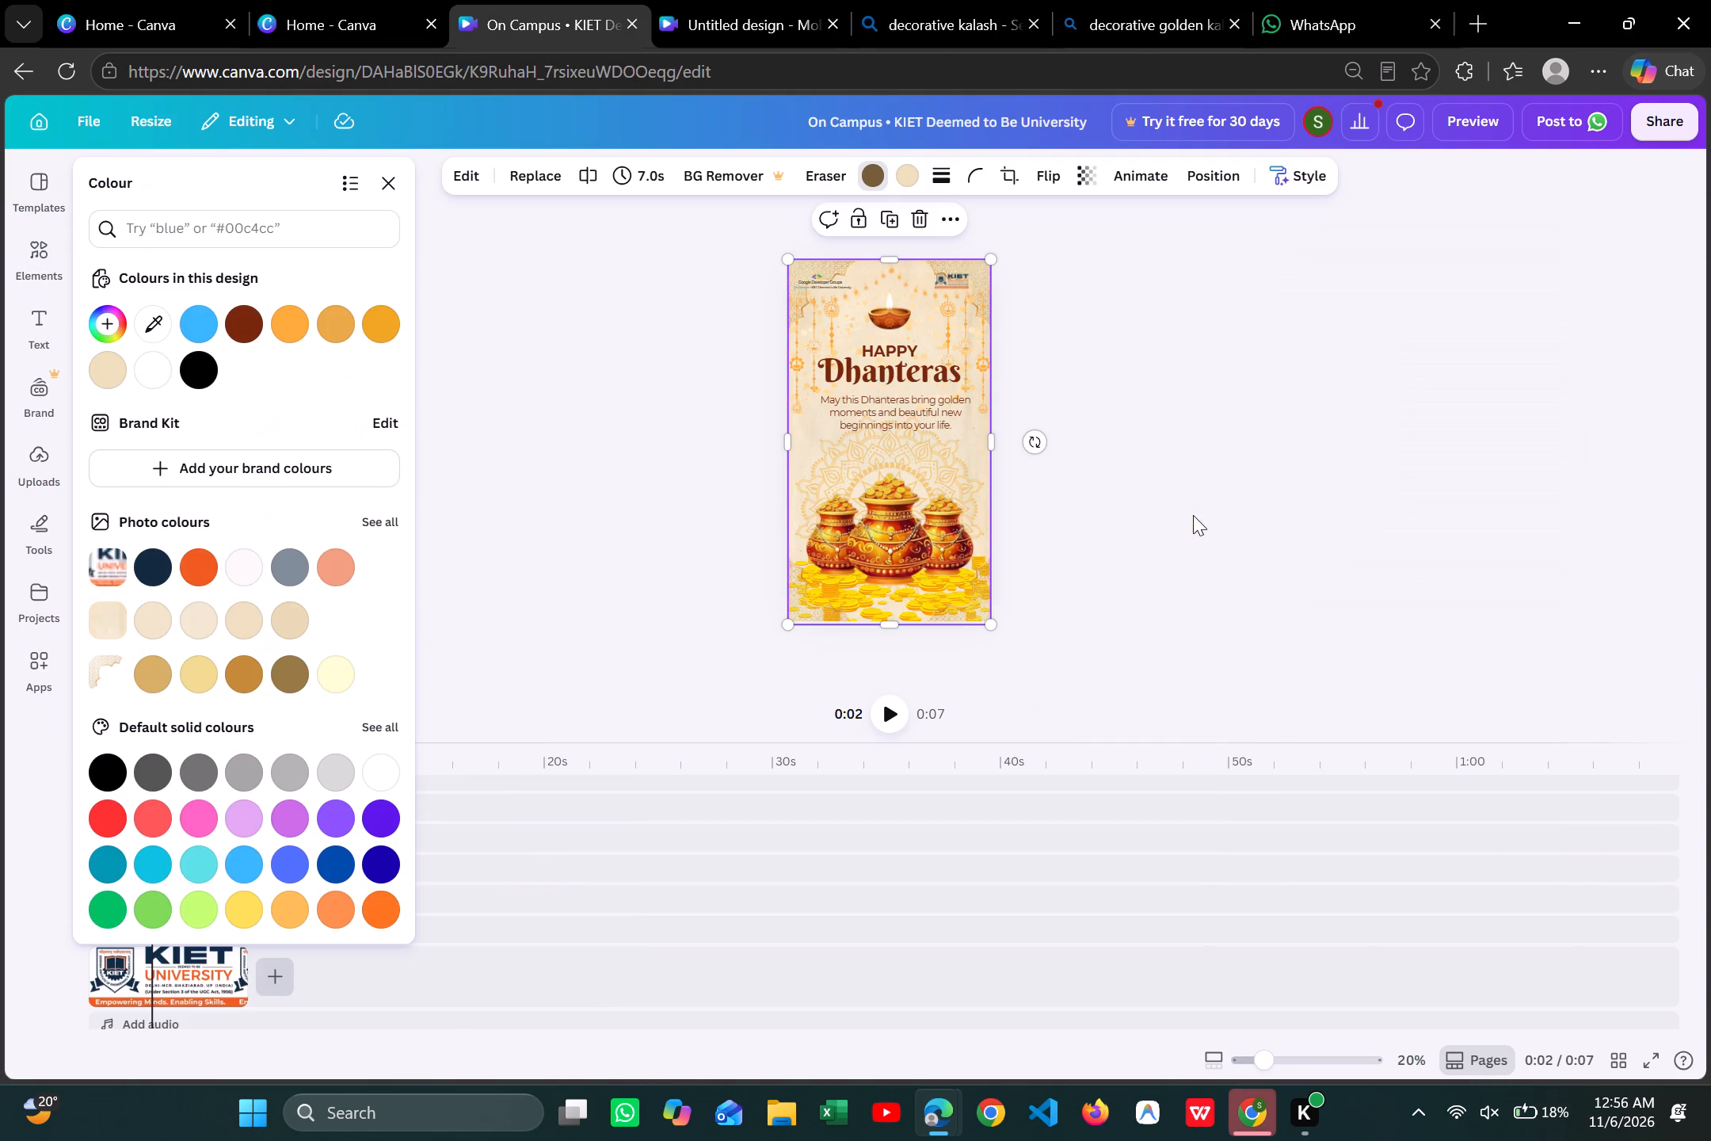
# Examine the upper-right corner ornament and its colour in the Happy Dhanteras reference design.
pyautogui.scroll(6, 1075, 381)
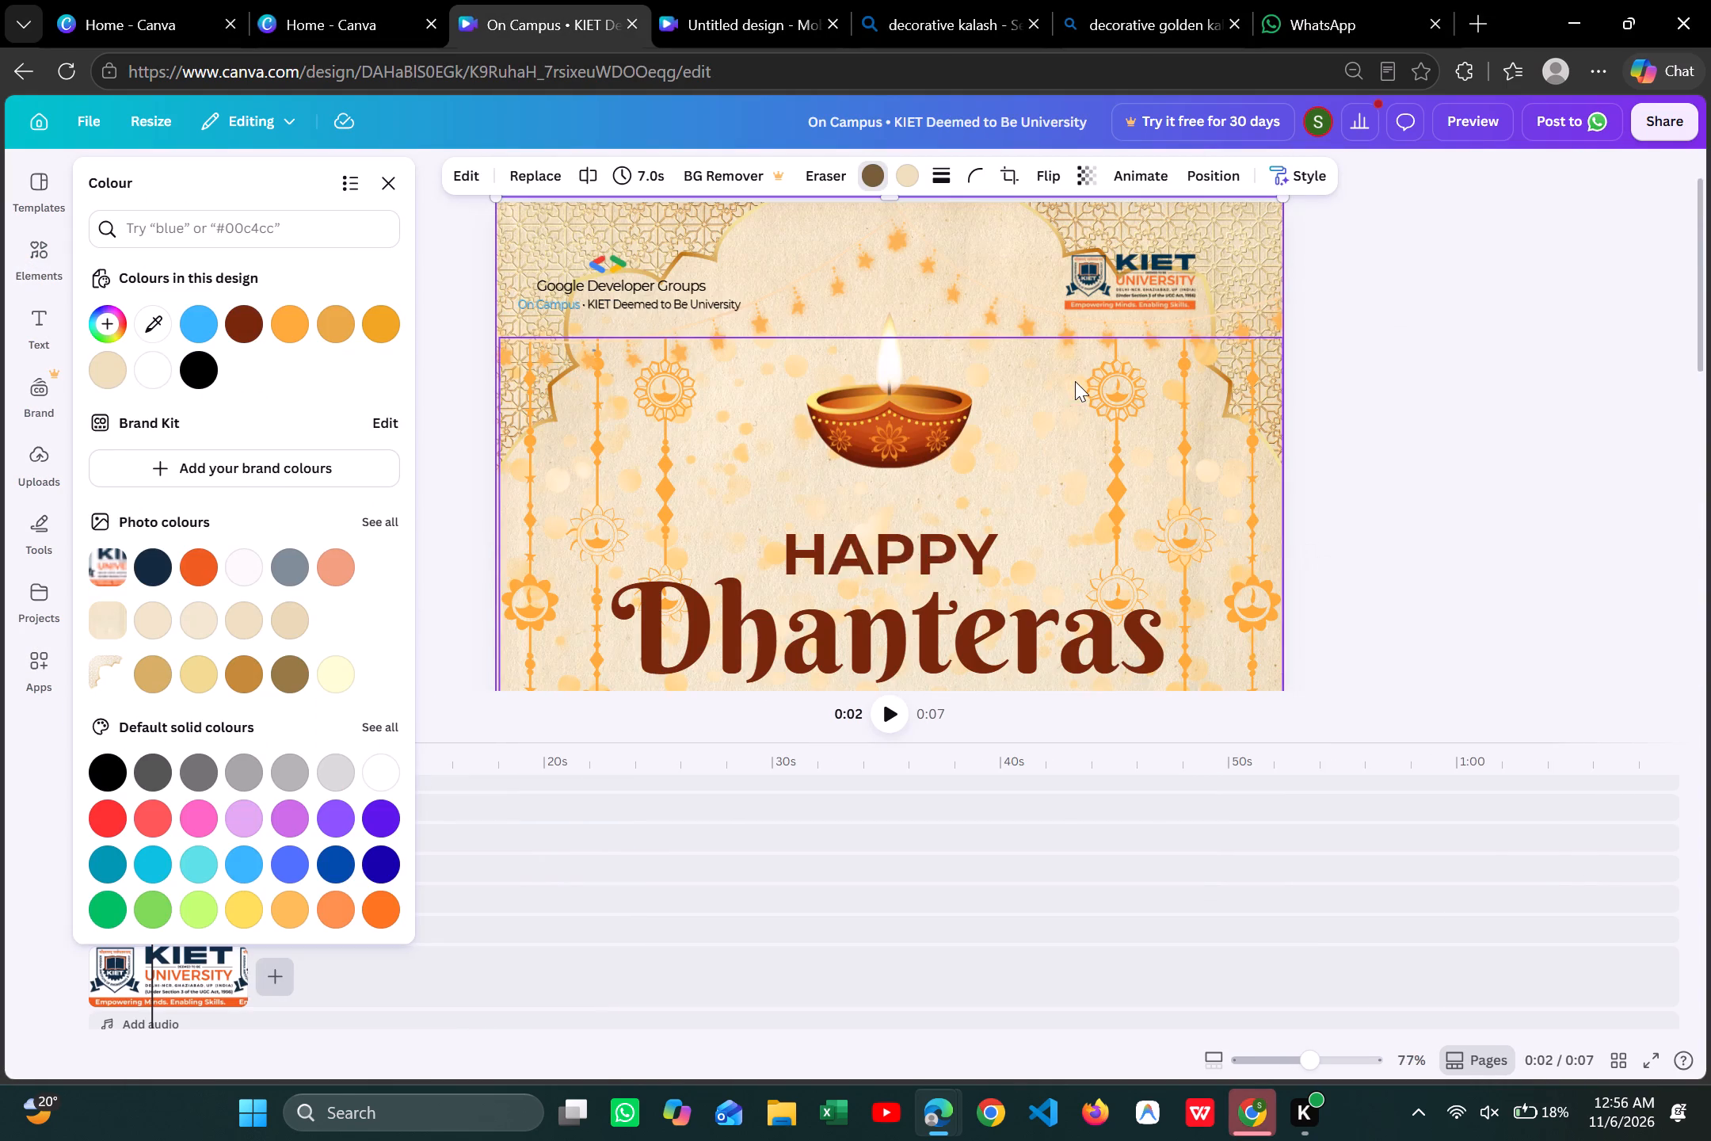
pyautogui.click(1244, 265)
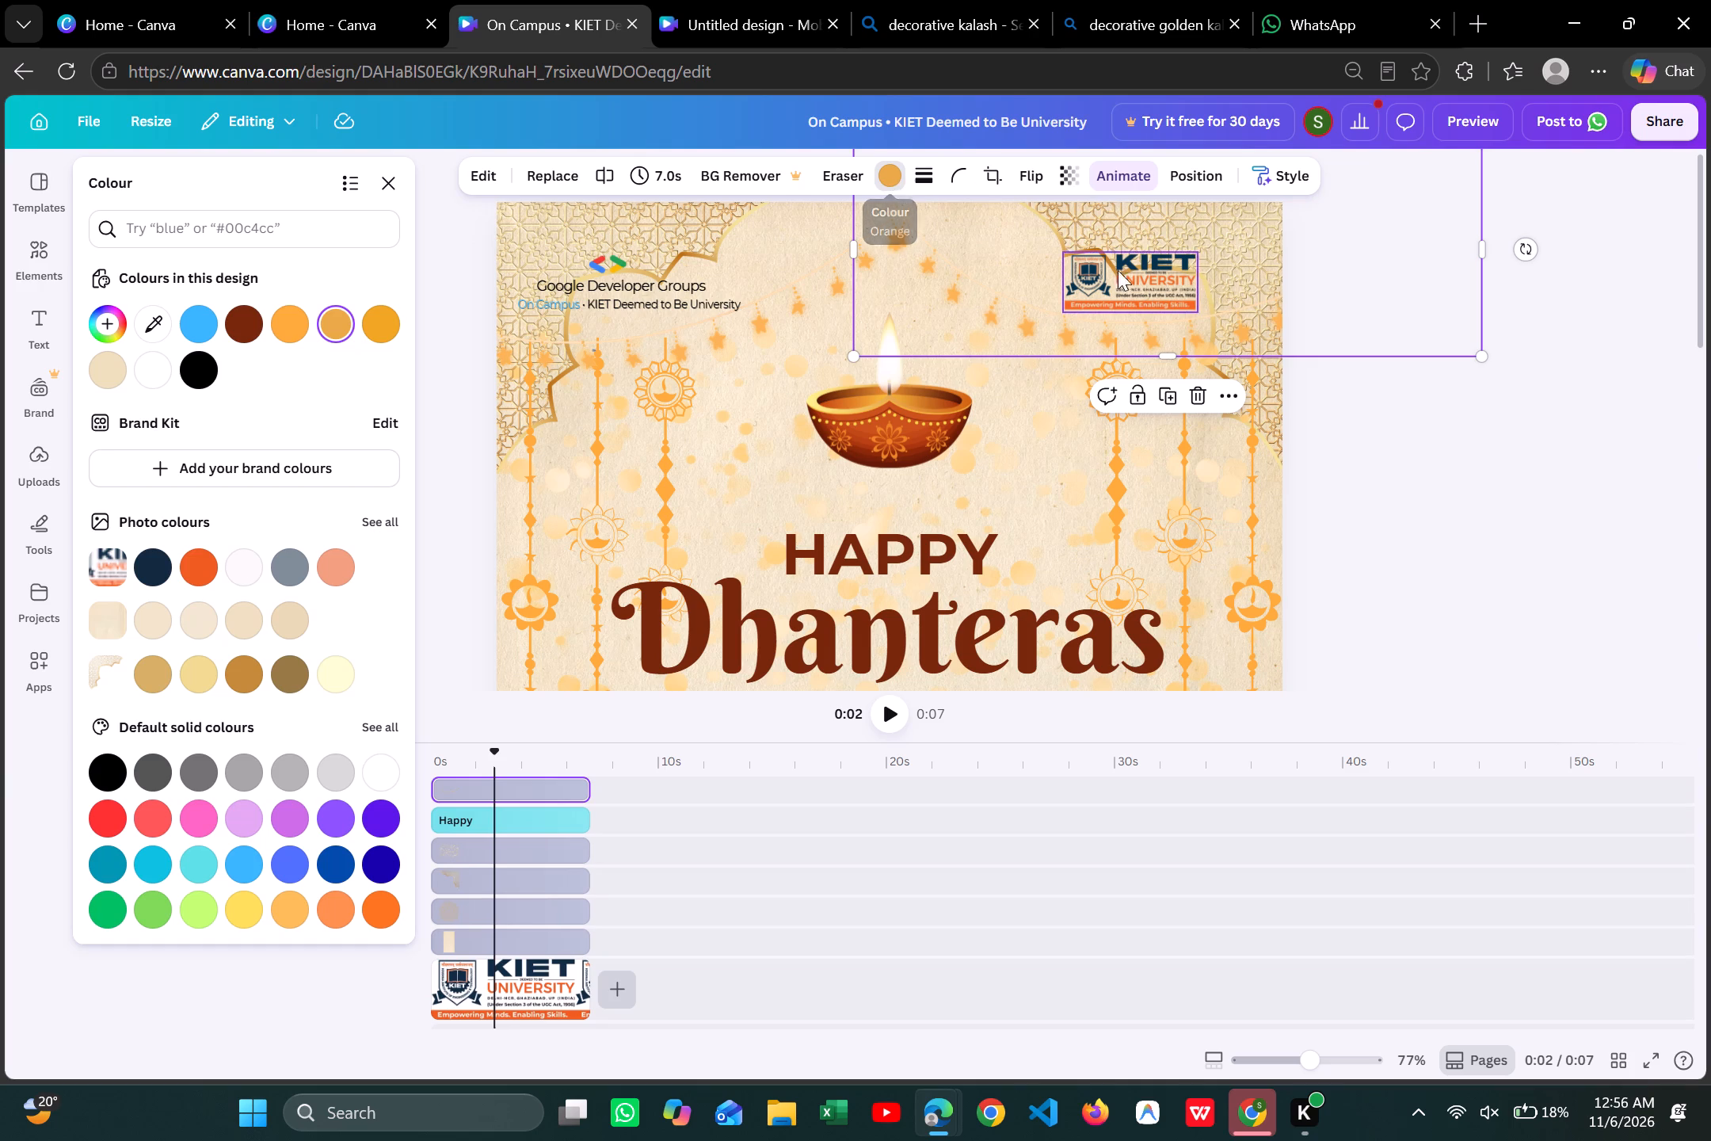
pyautogui.click(1263, 266)
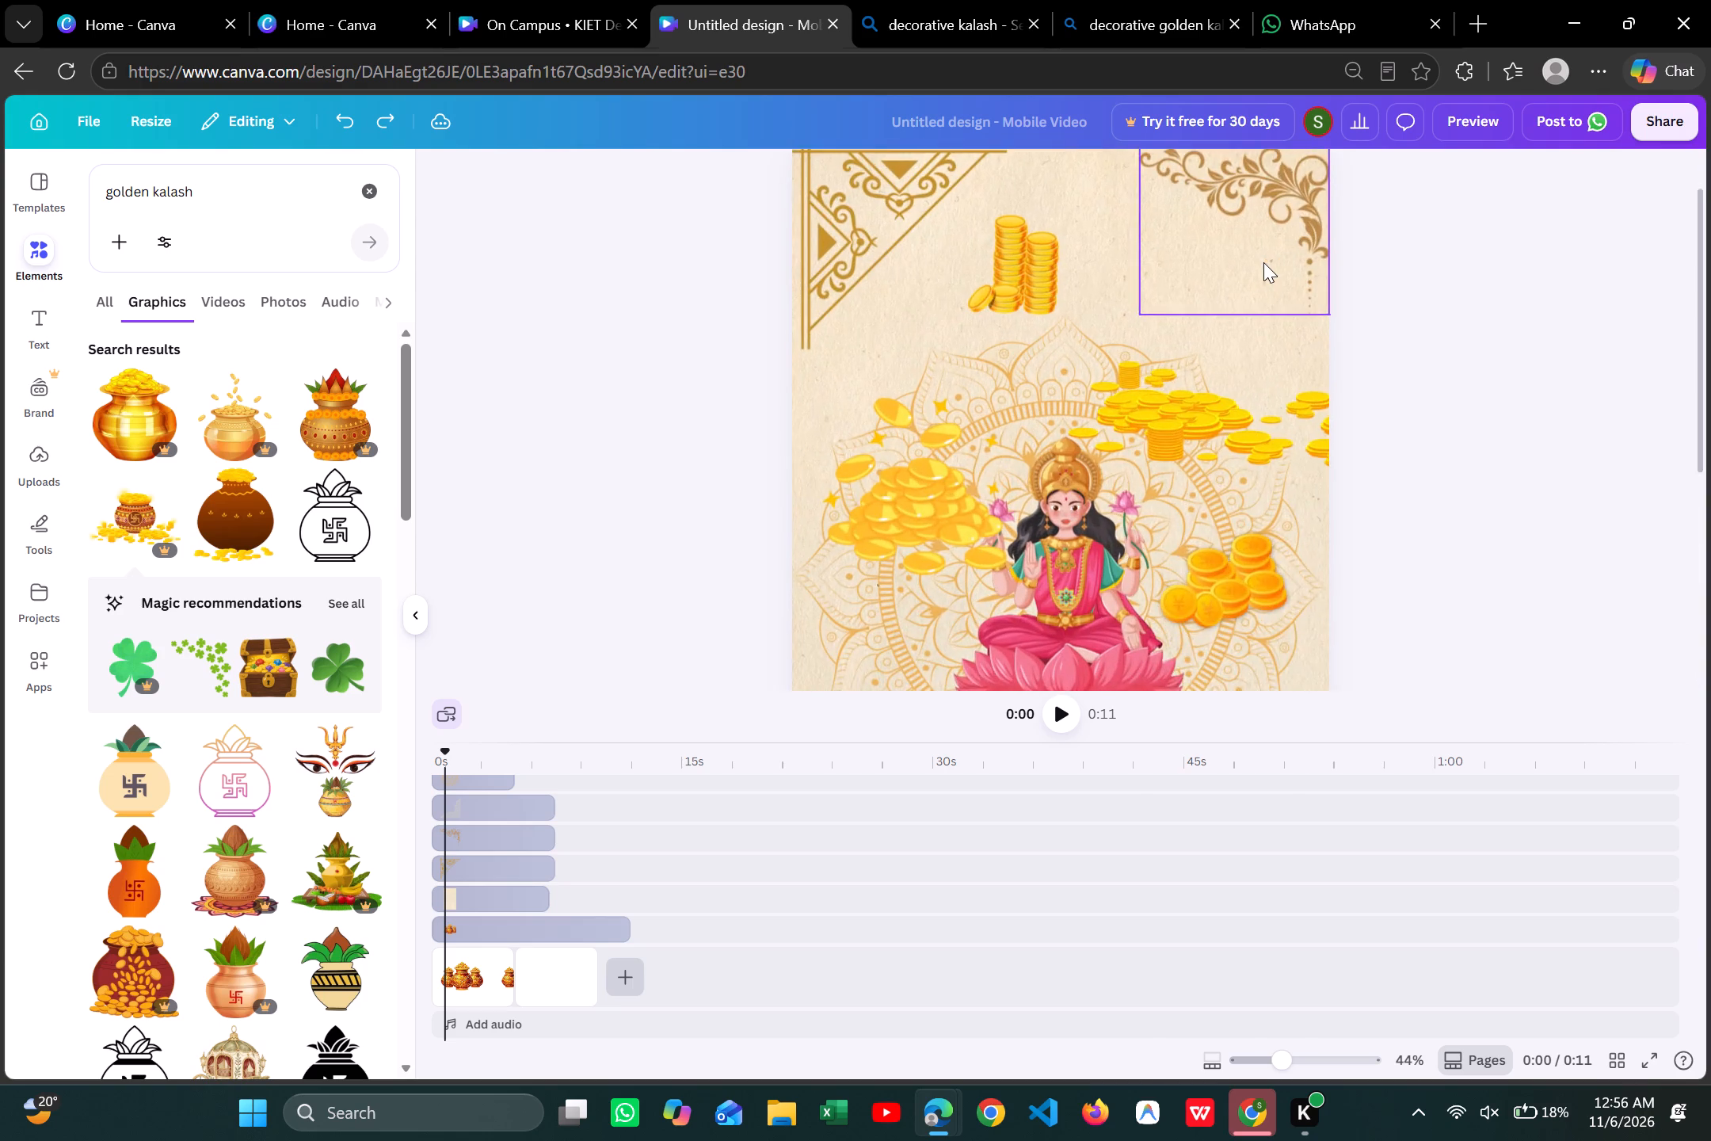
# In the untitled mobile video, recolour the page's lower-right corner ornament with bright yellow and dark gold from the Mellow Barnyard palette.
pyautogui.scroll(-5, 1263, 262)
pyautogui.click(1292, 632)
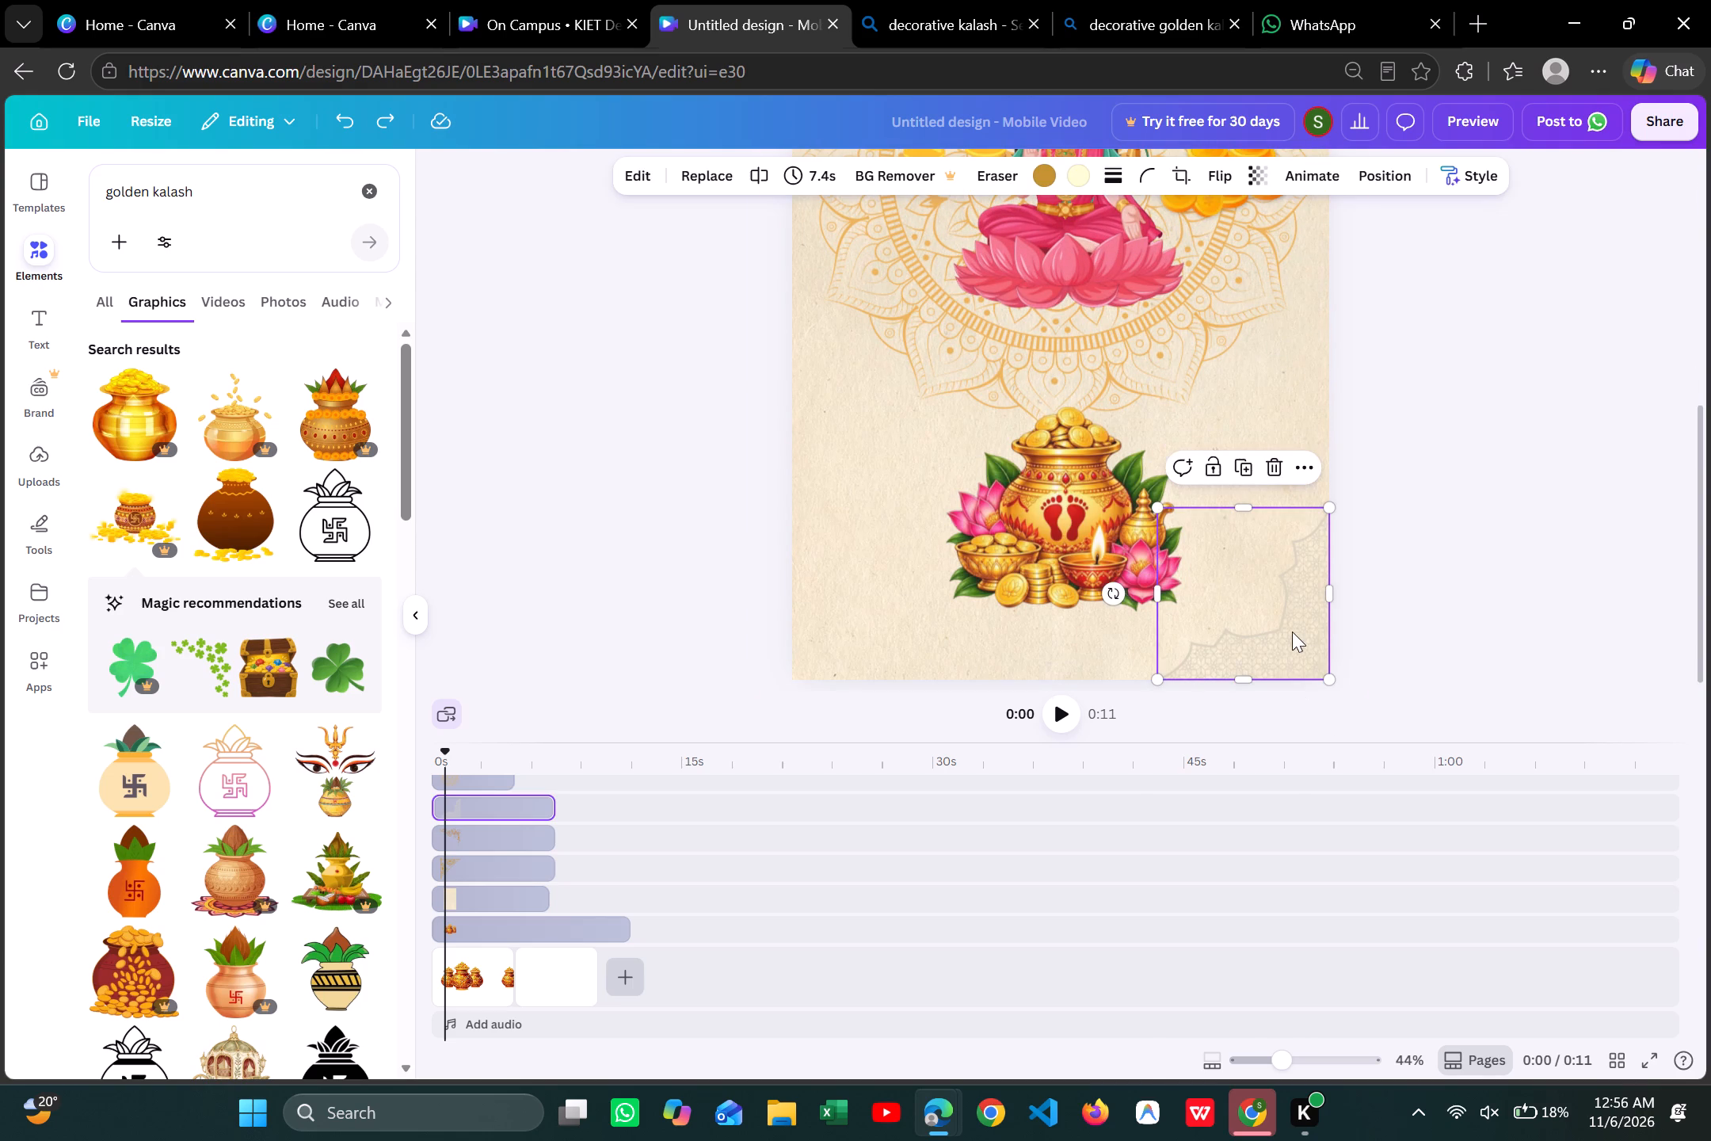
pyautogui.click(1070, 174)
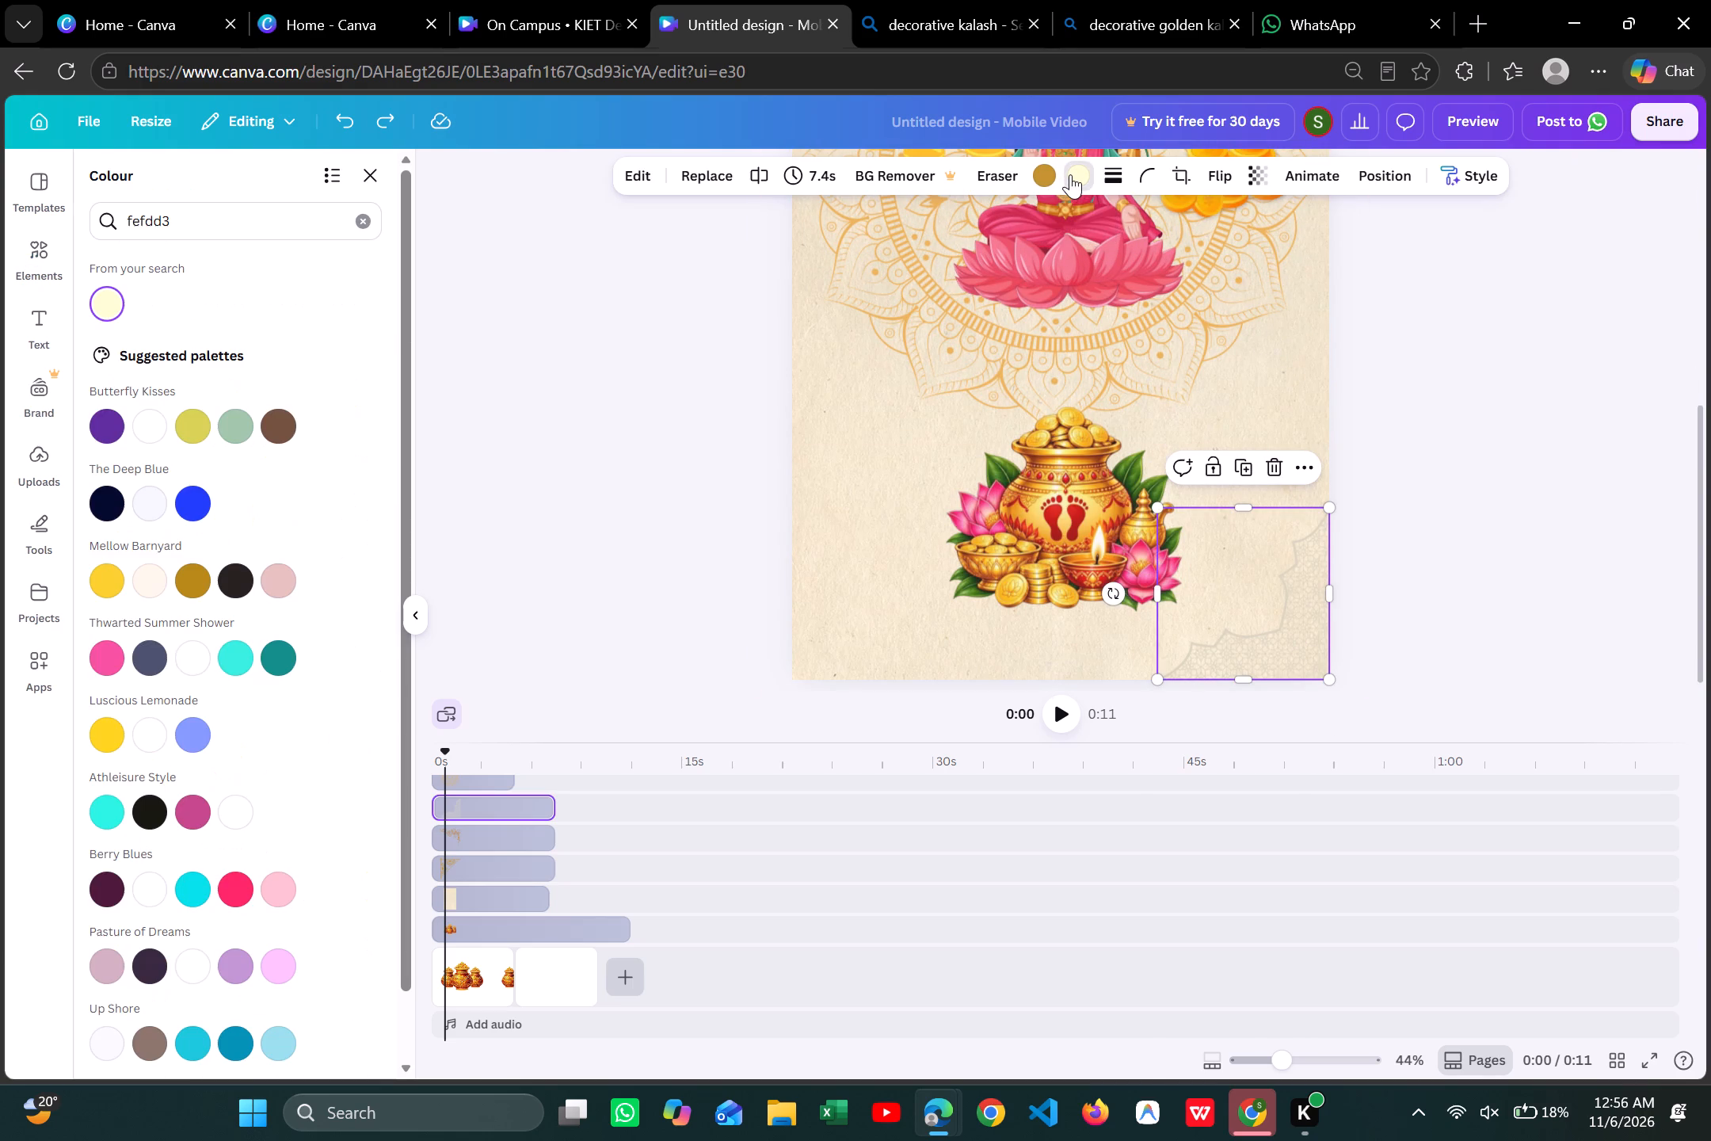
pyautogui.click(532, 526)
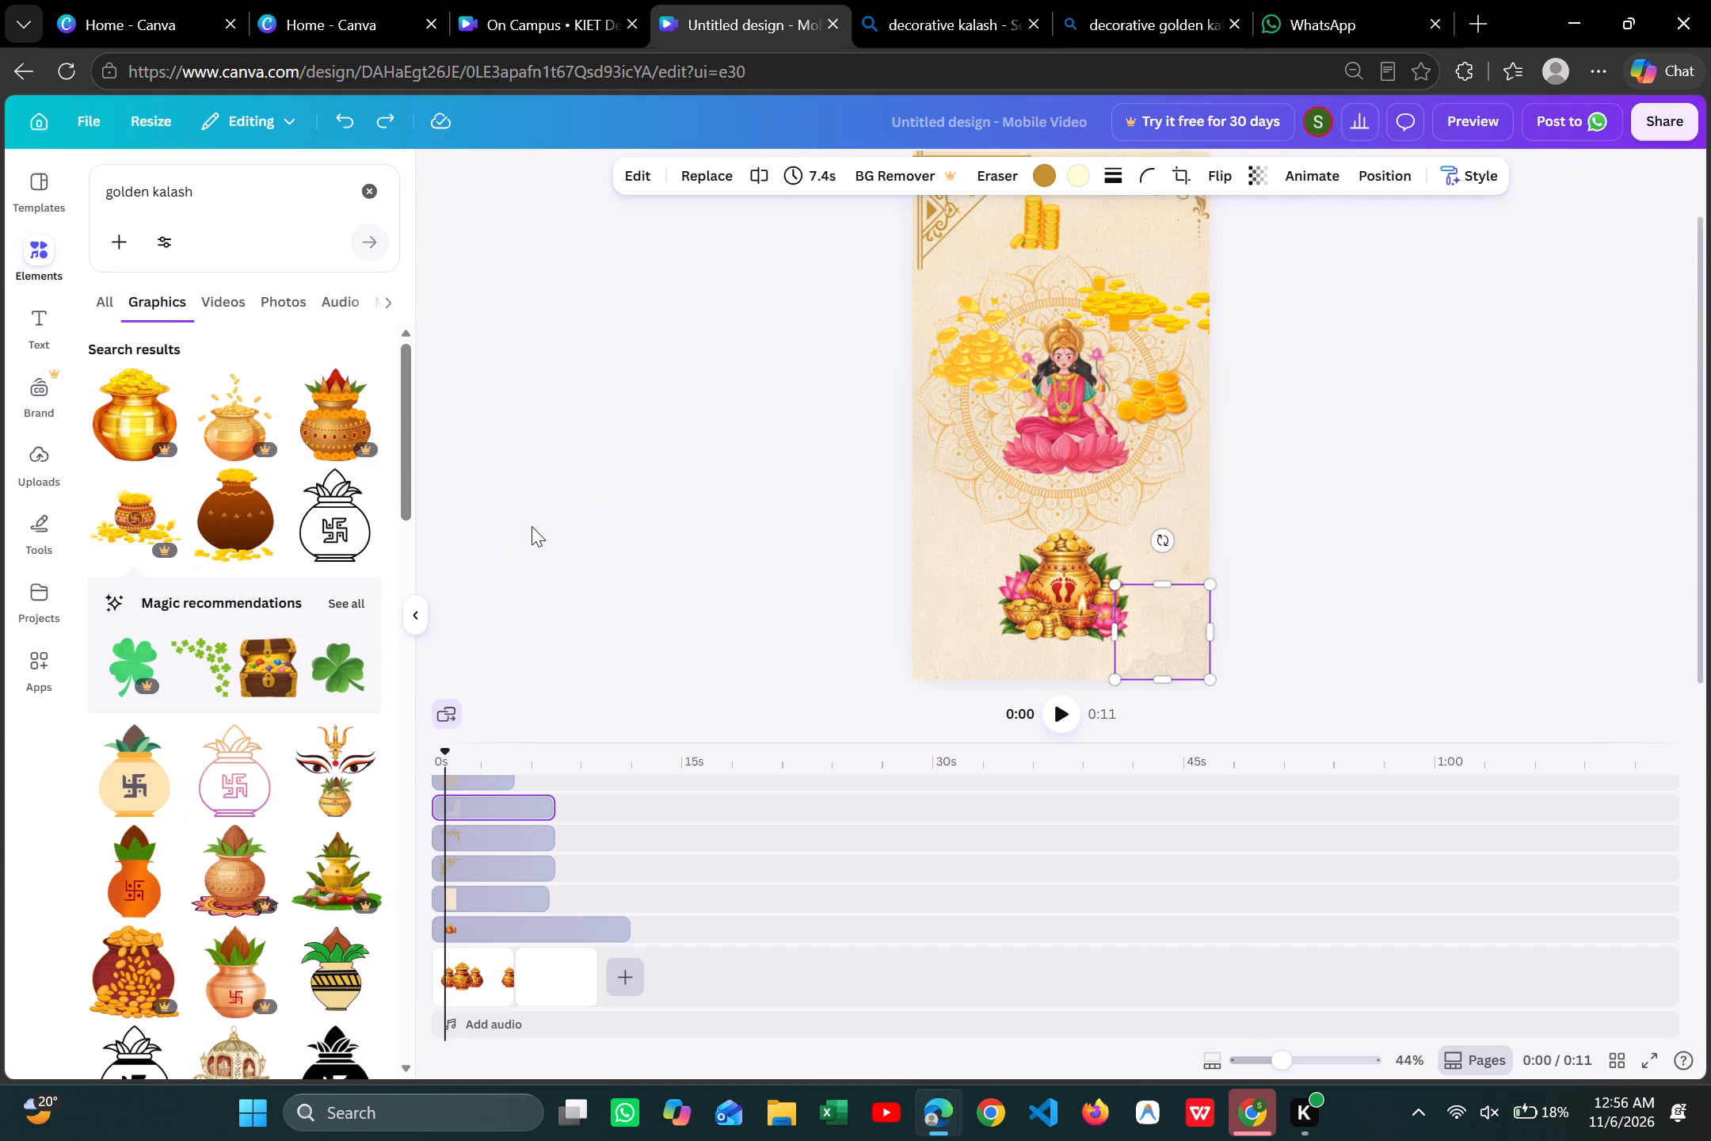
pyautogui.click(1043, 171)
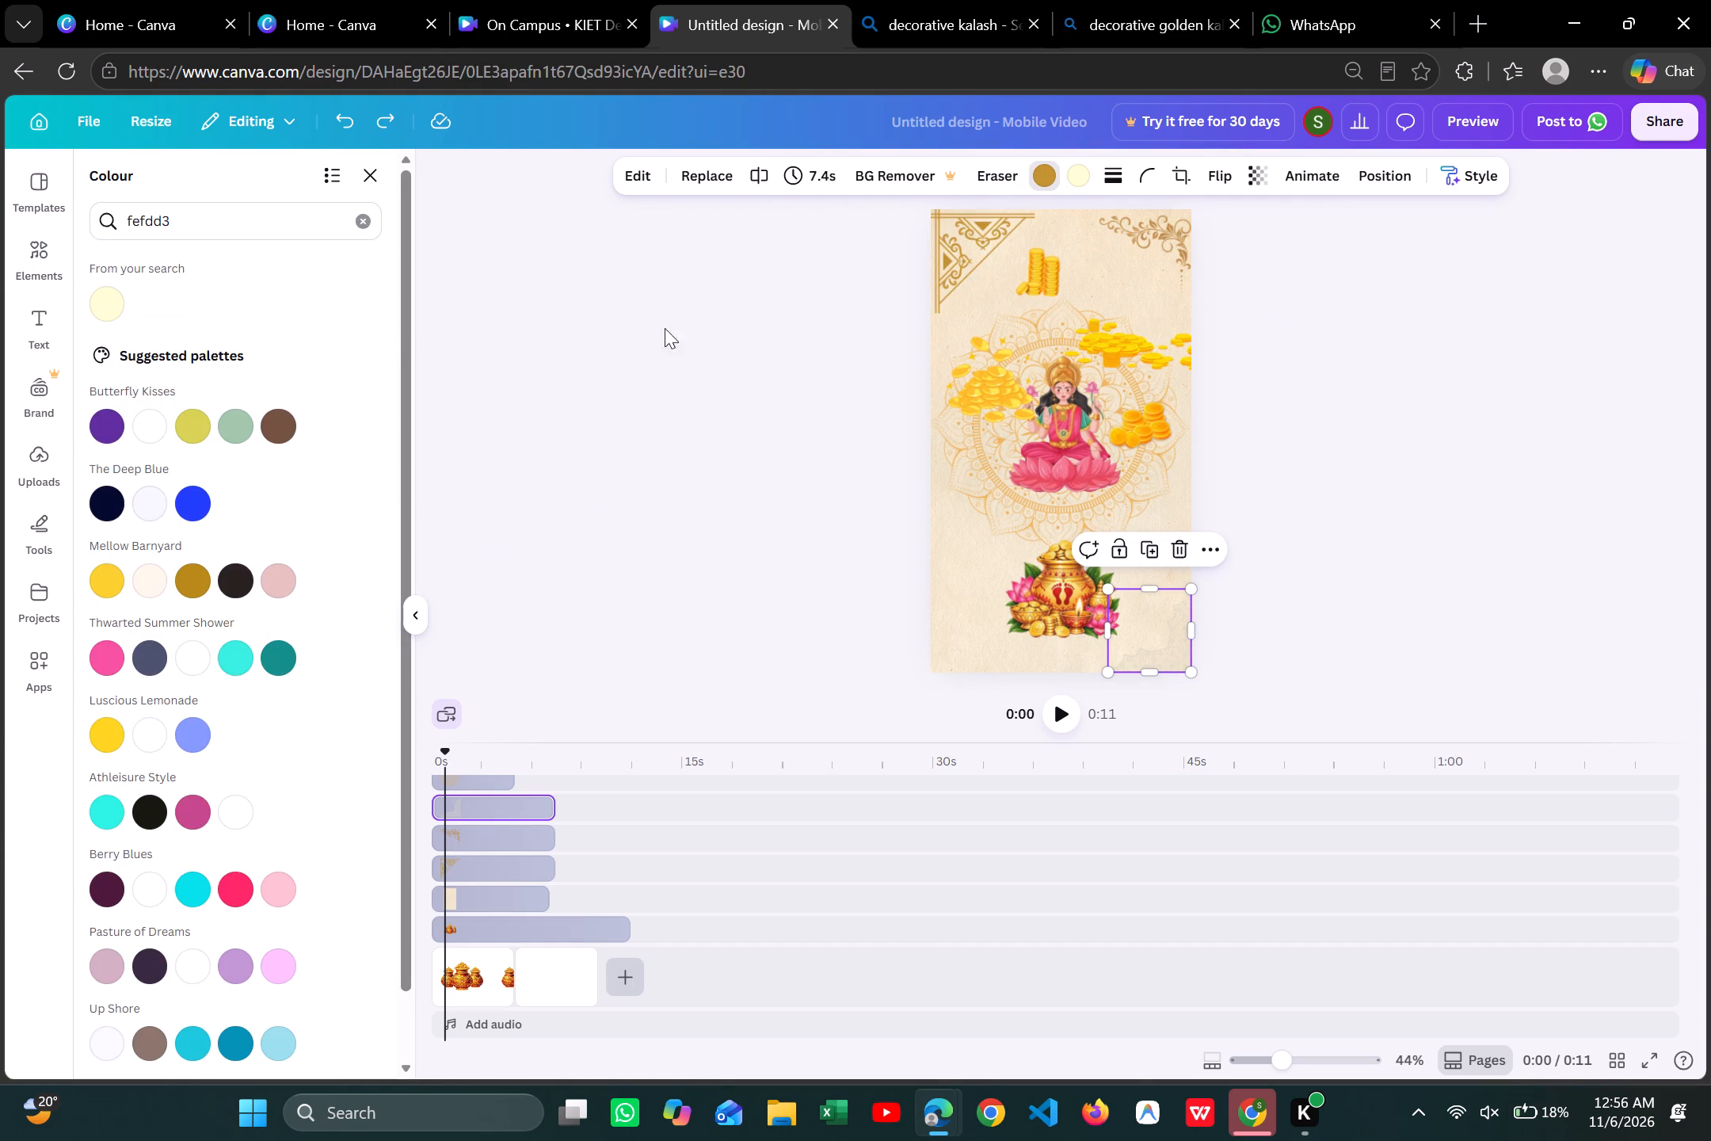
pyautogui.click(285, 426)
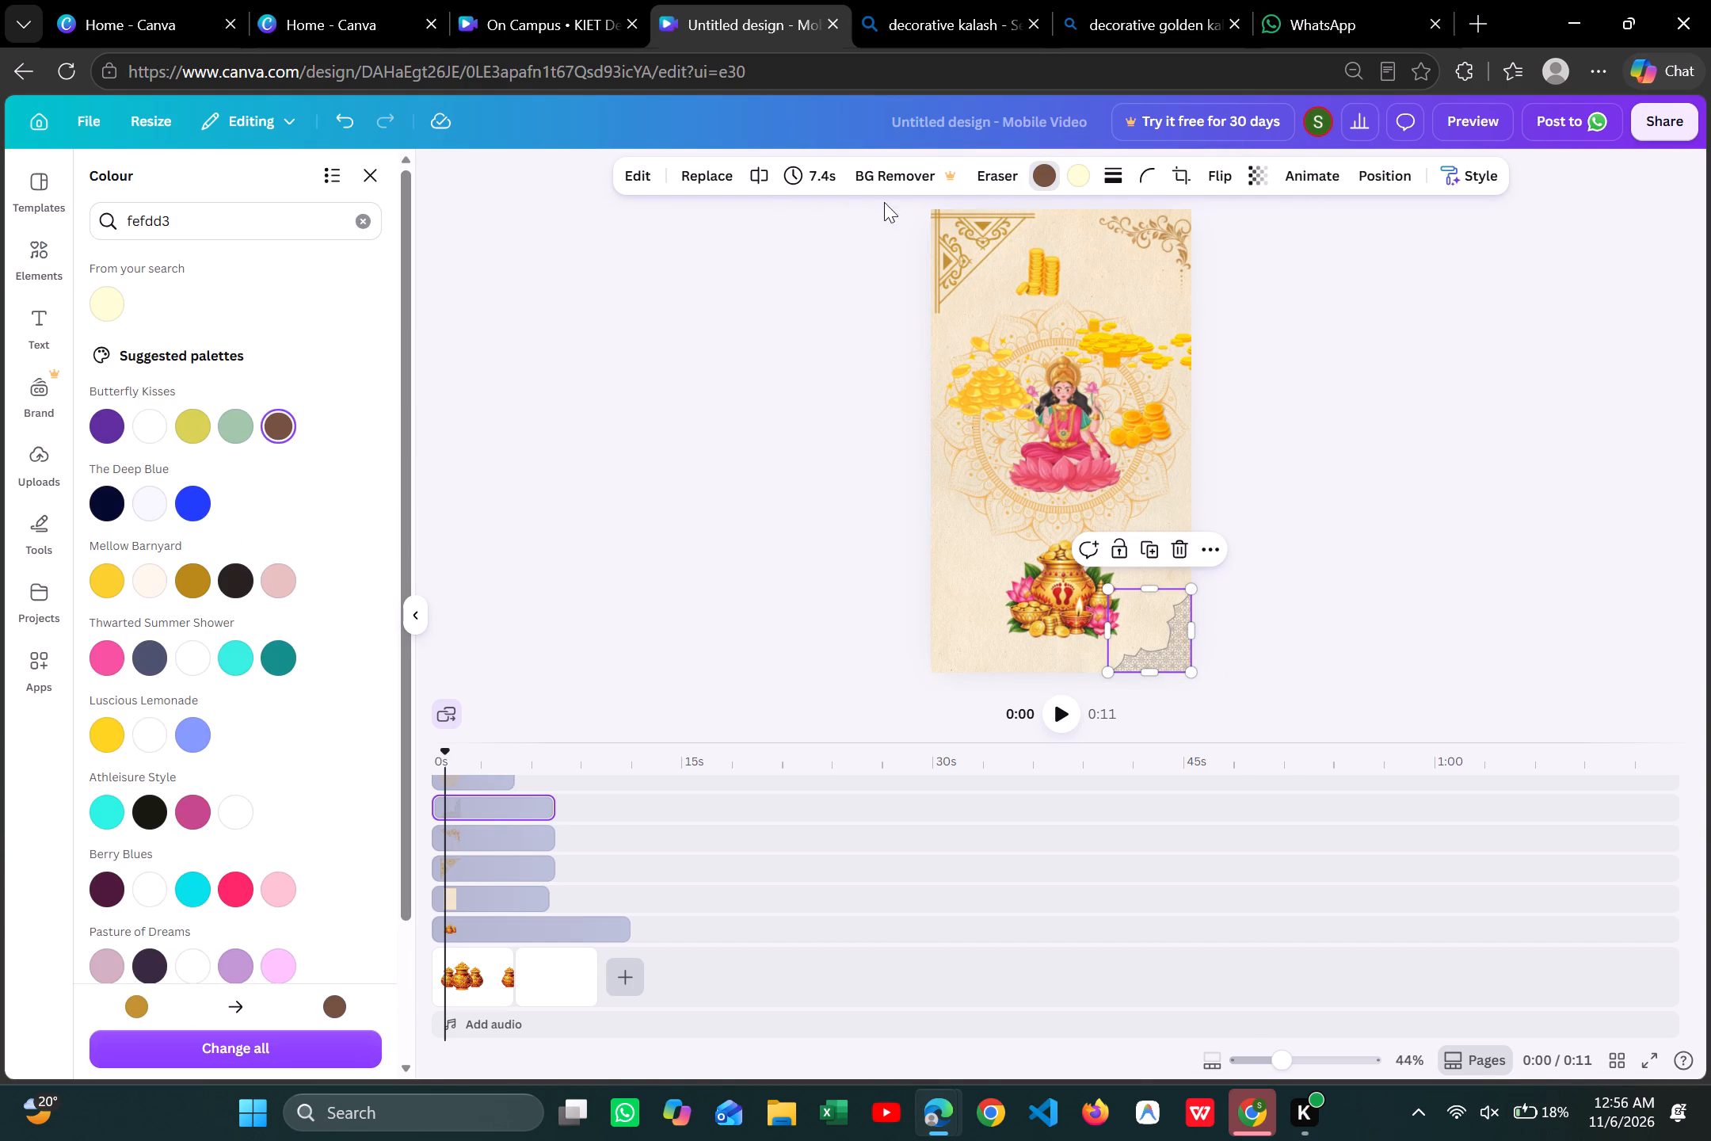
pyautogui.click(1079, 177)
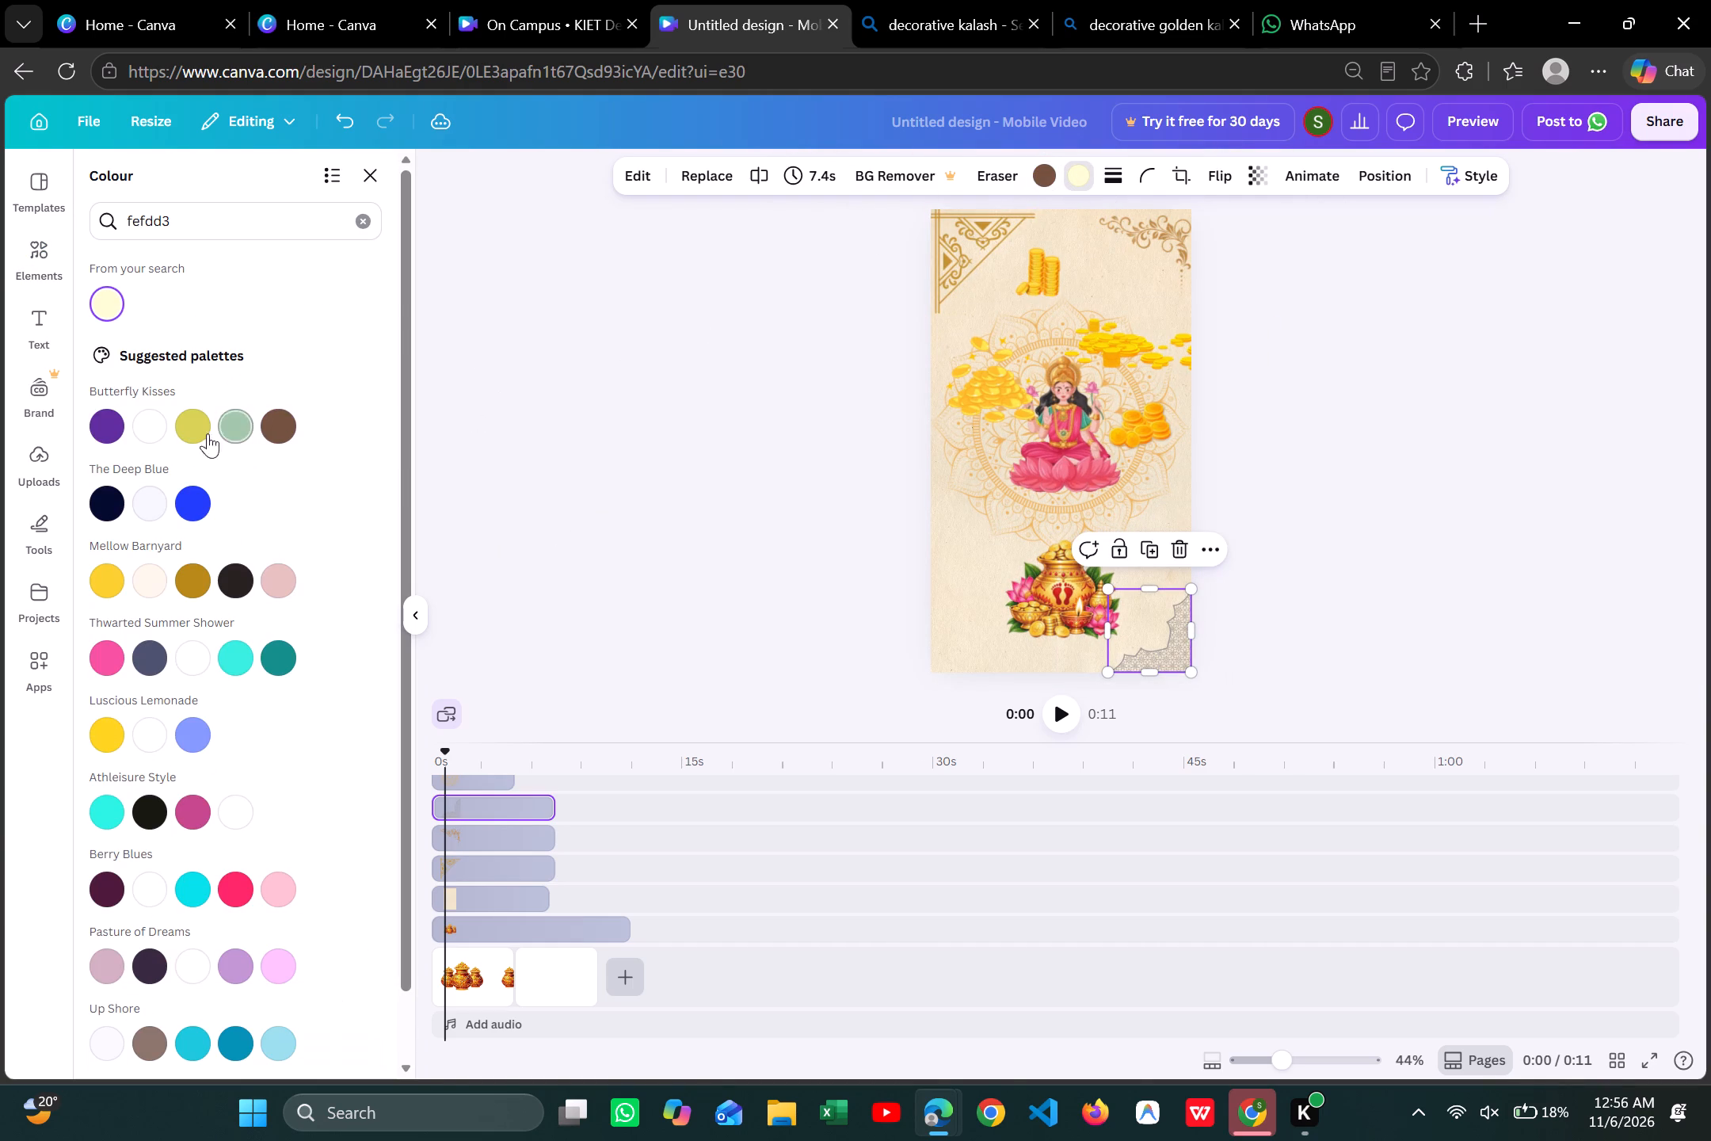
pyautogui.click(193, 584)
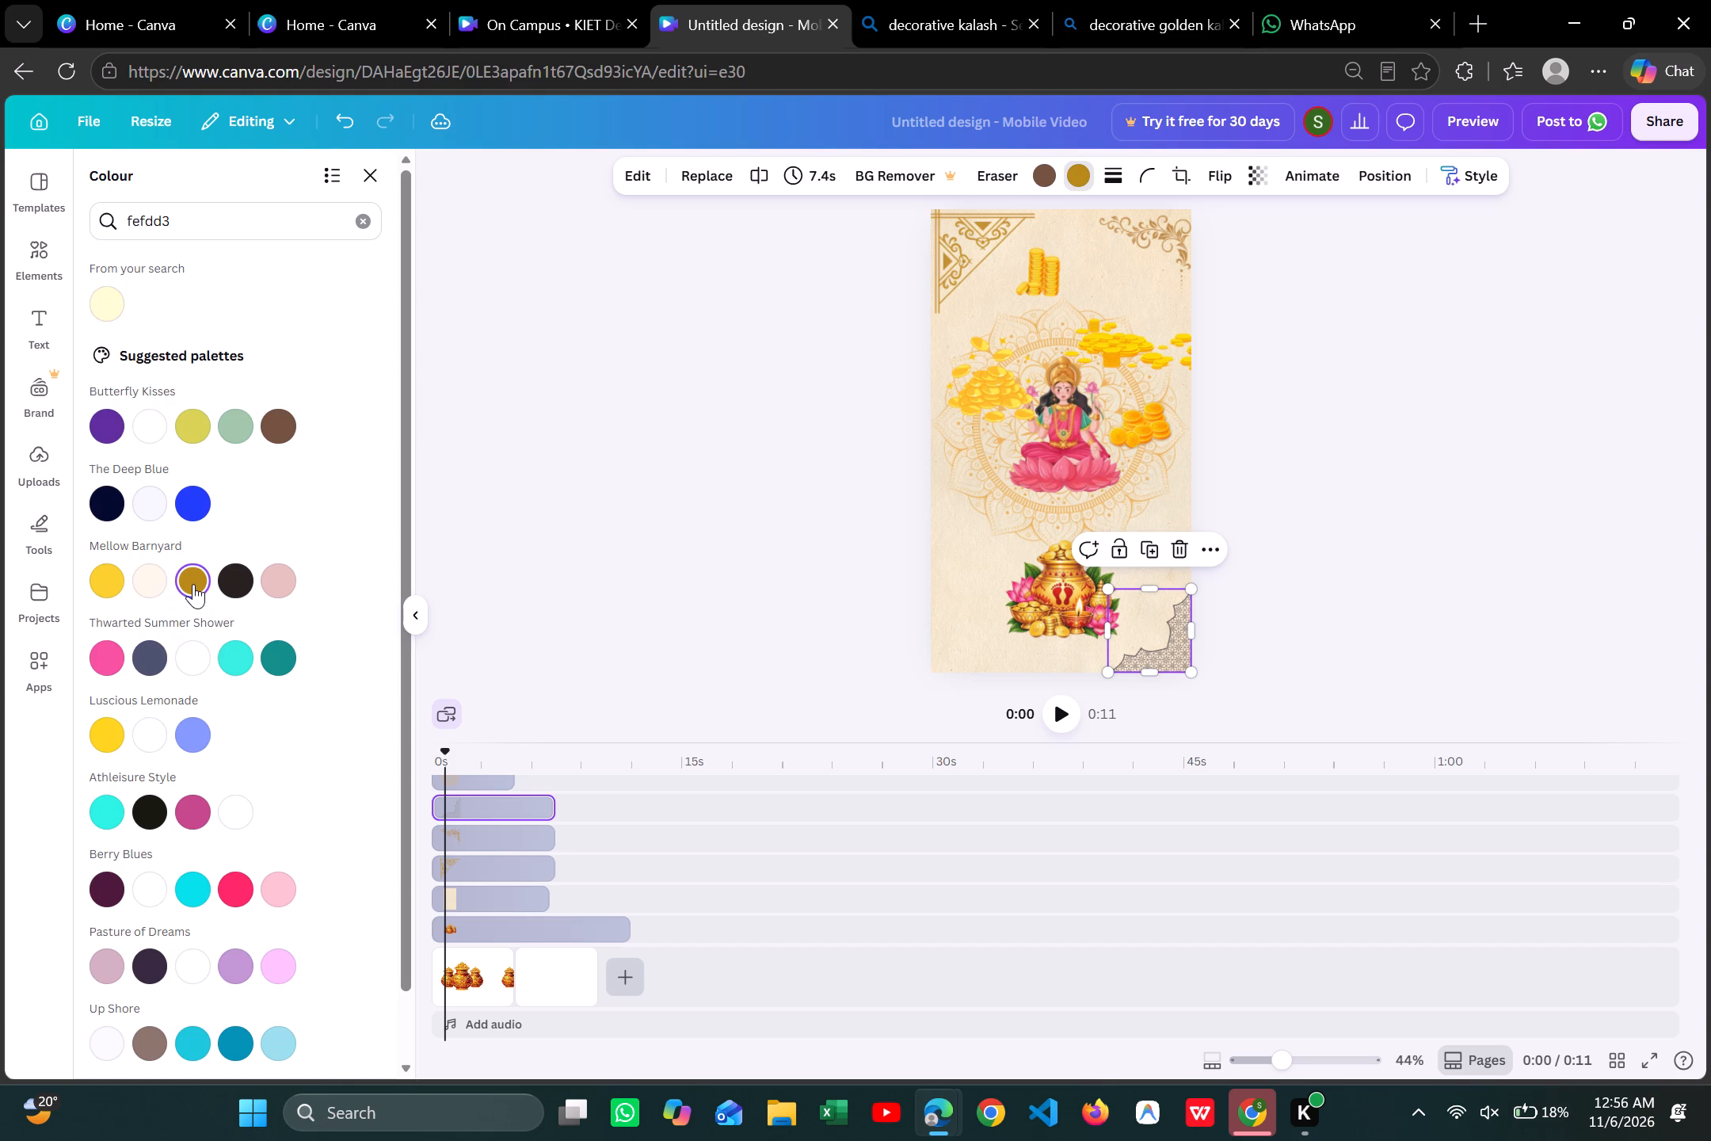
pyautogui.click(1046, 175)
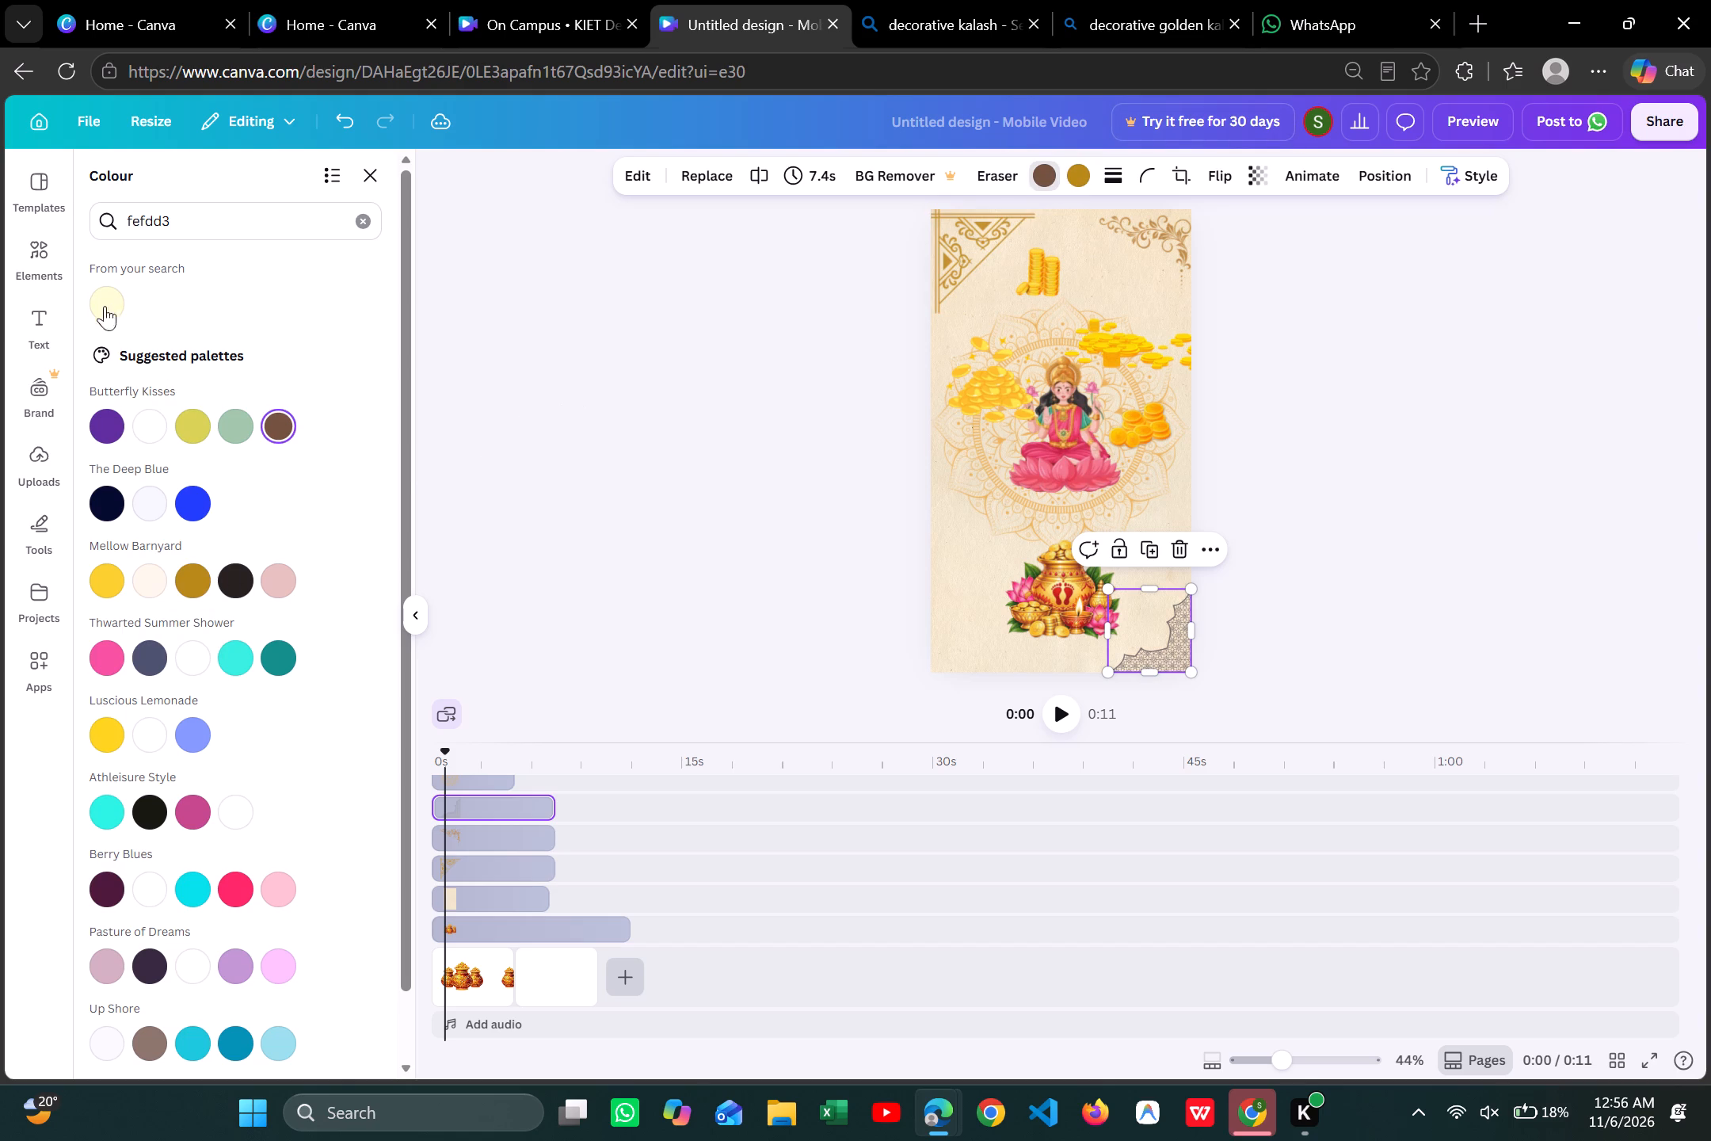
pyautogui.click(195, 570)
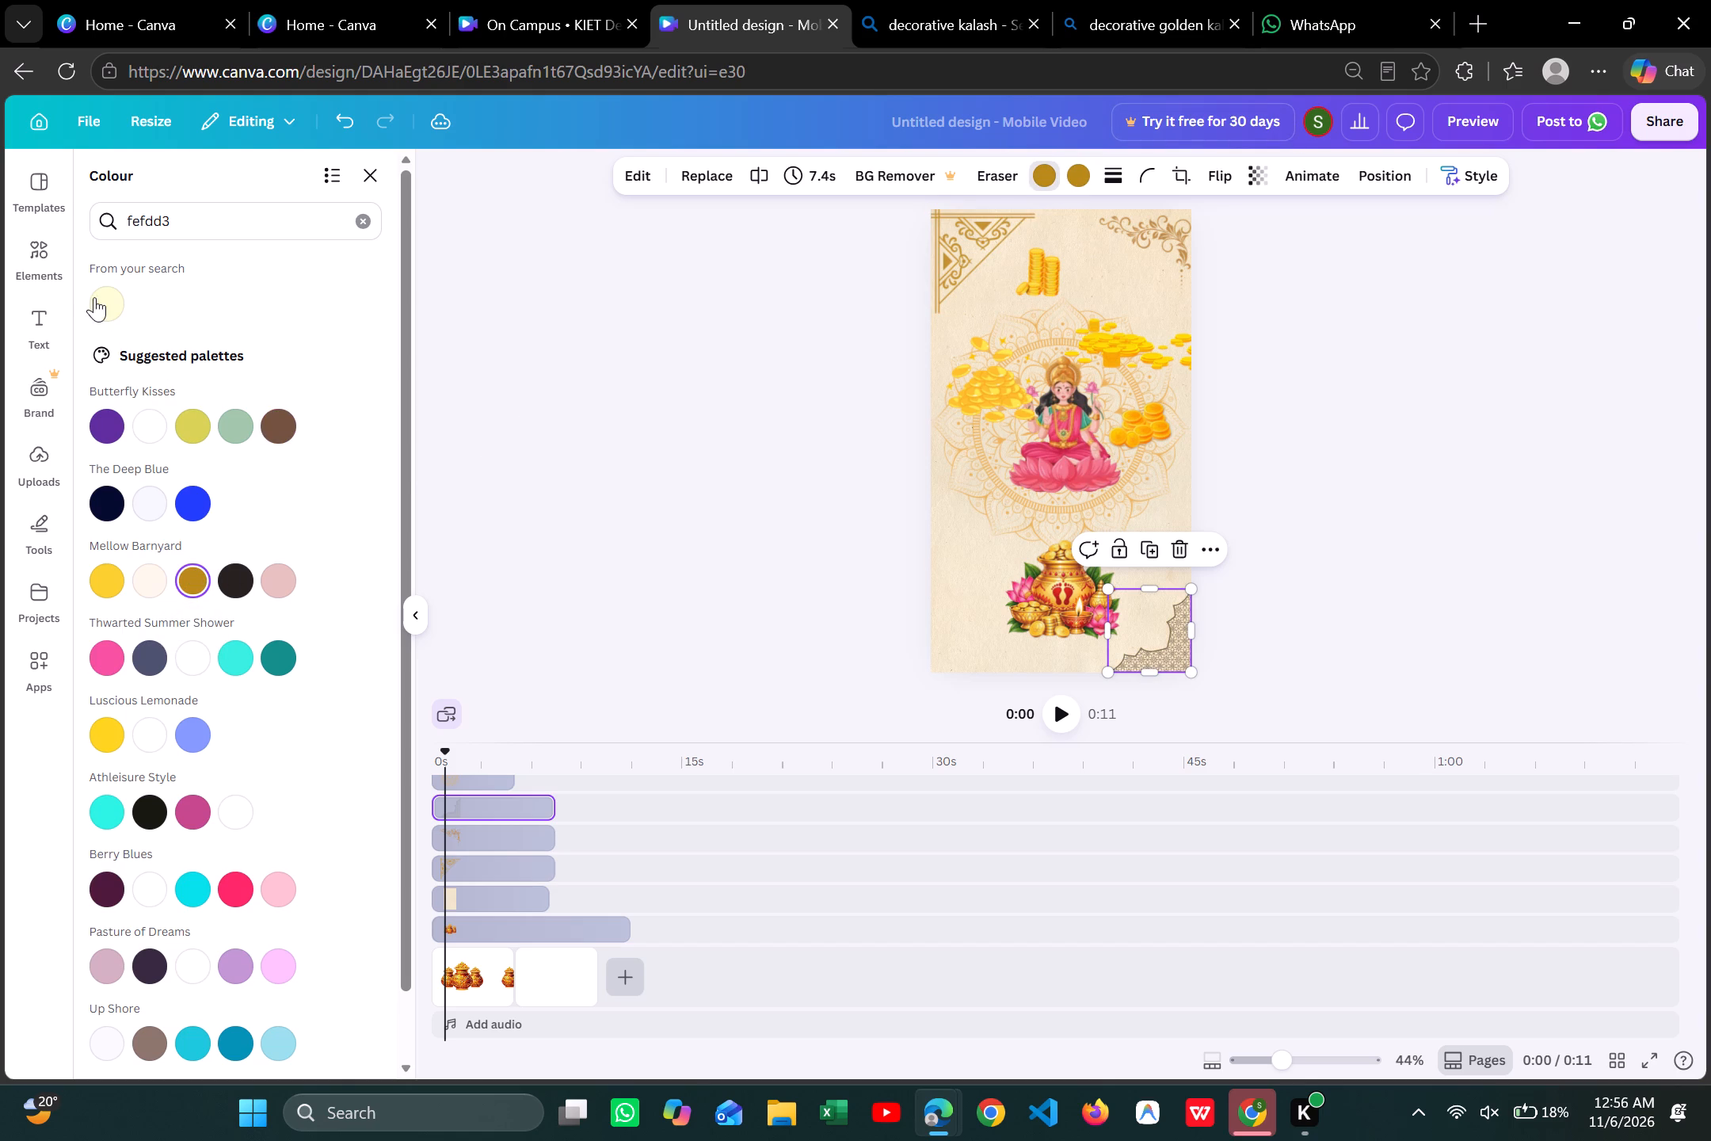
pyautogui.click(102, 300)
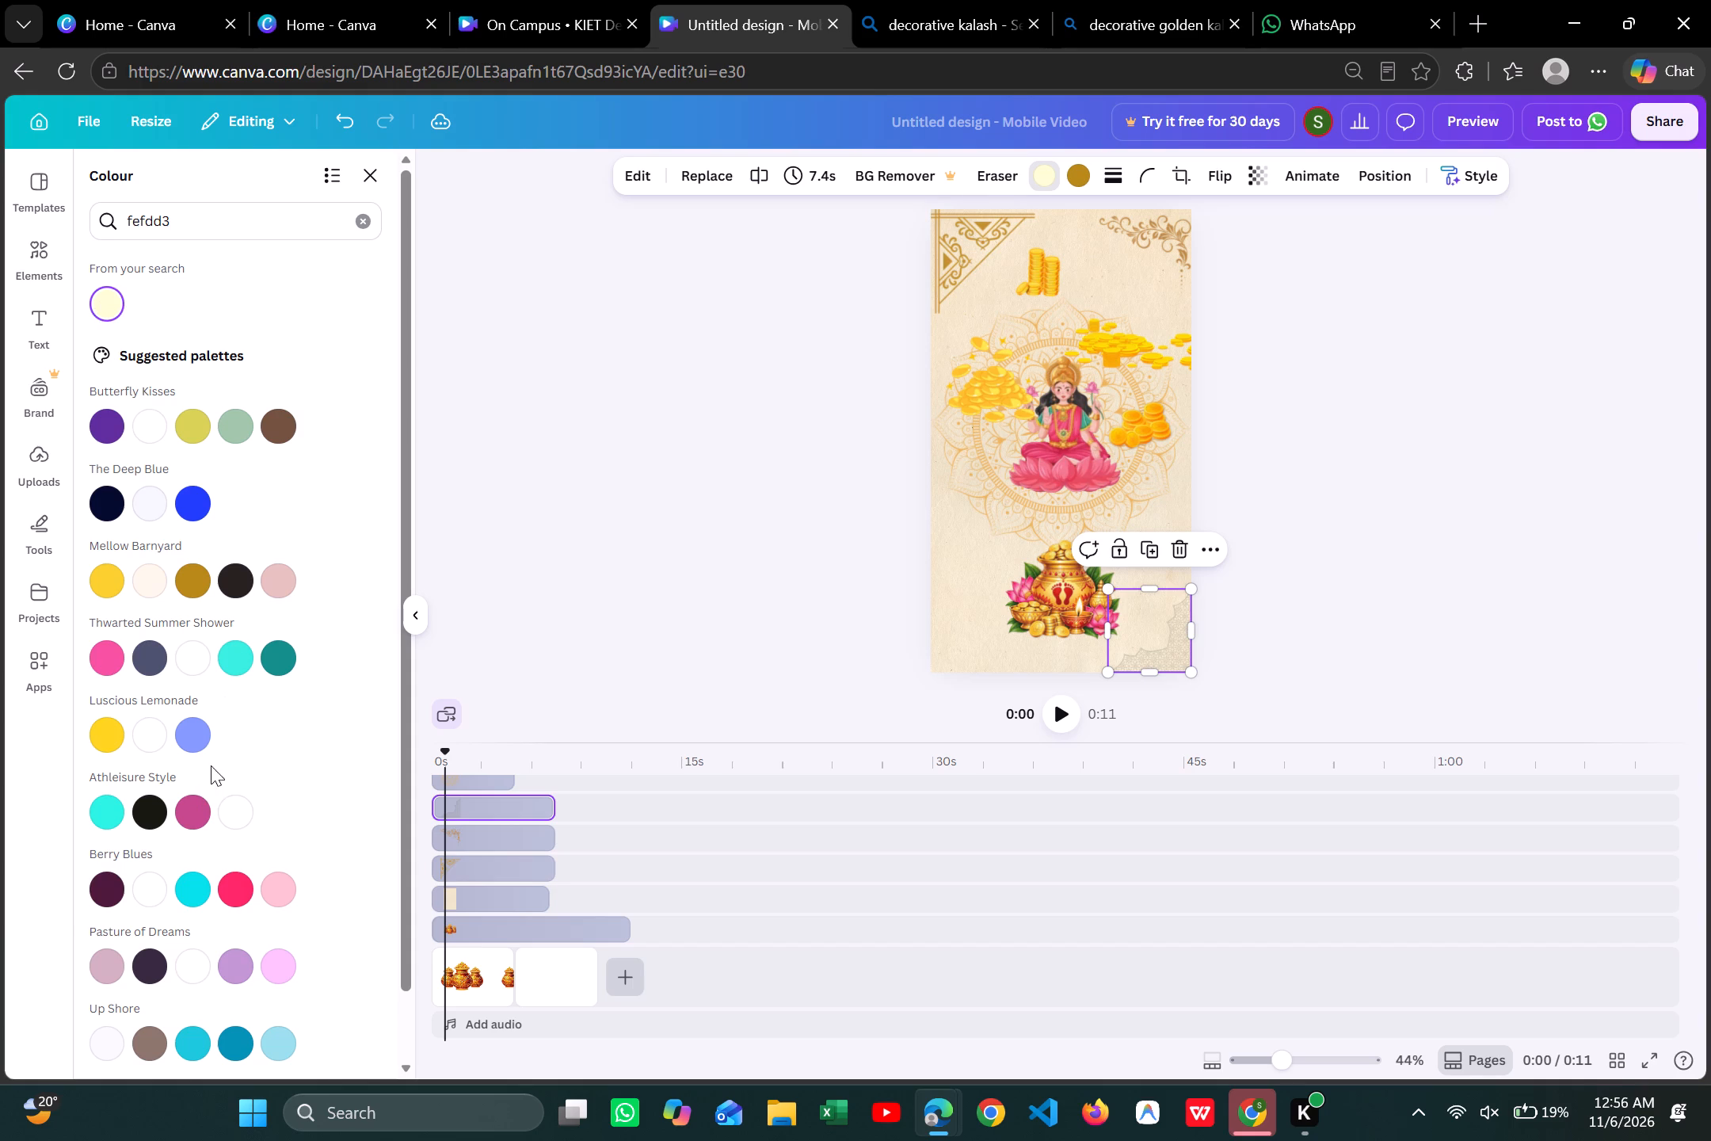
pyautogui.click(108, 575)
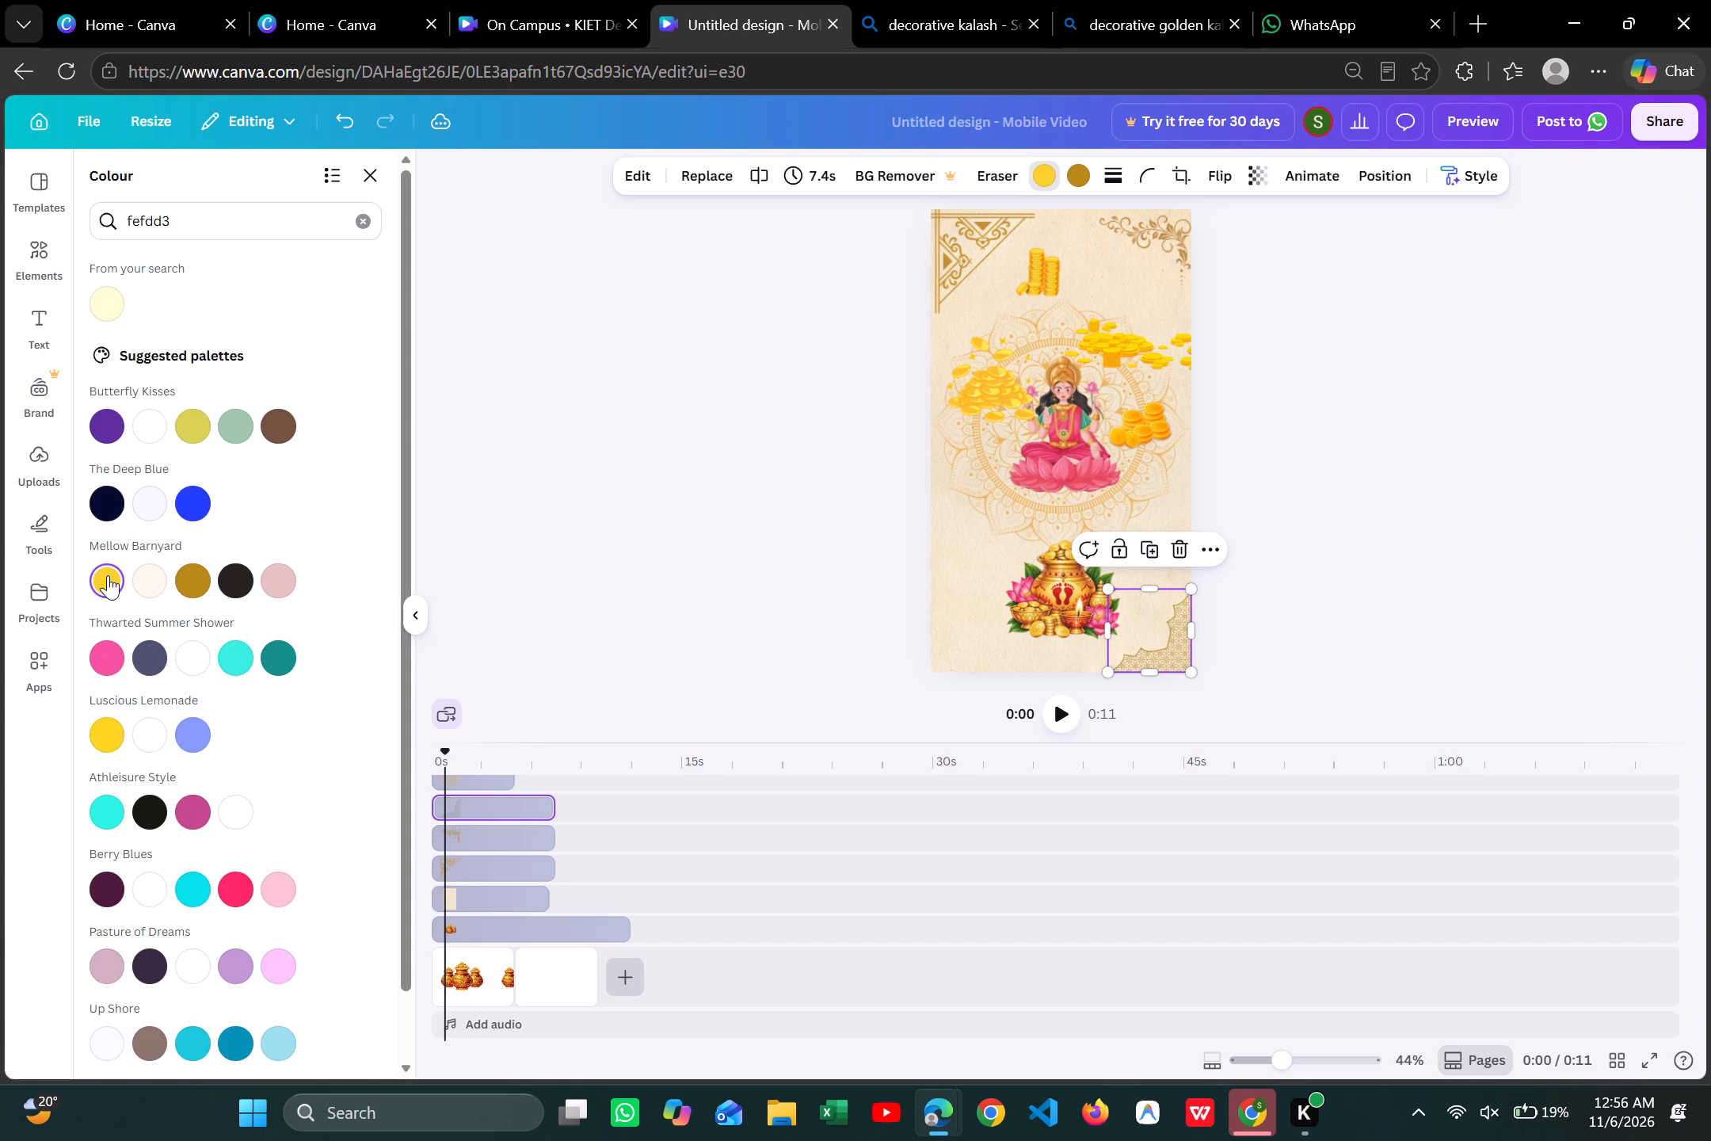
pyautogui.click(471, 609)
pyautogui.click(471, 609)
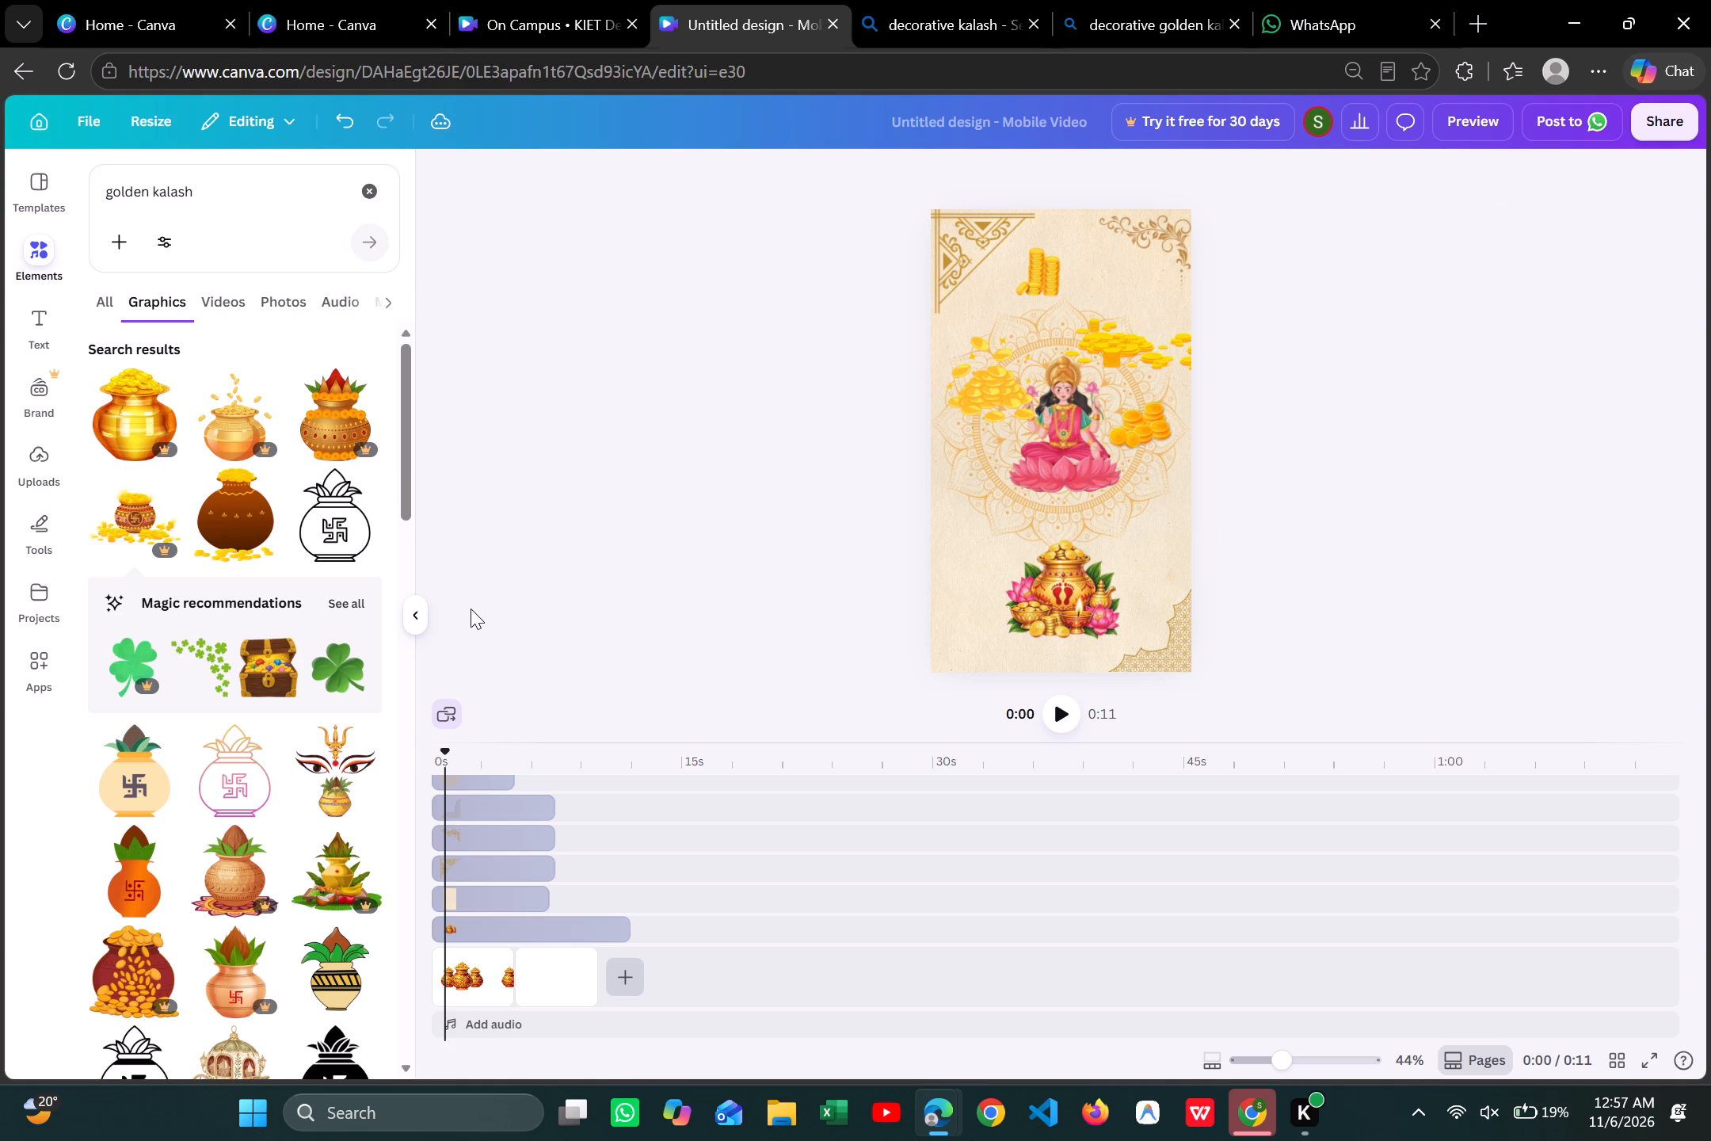
# Delete the patterned ornament from the page's lower-right corner.
pyautogui.click(1183, 654)
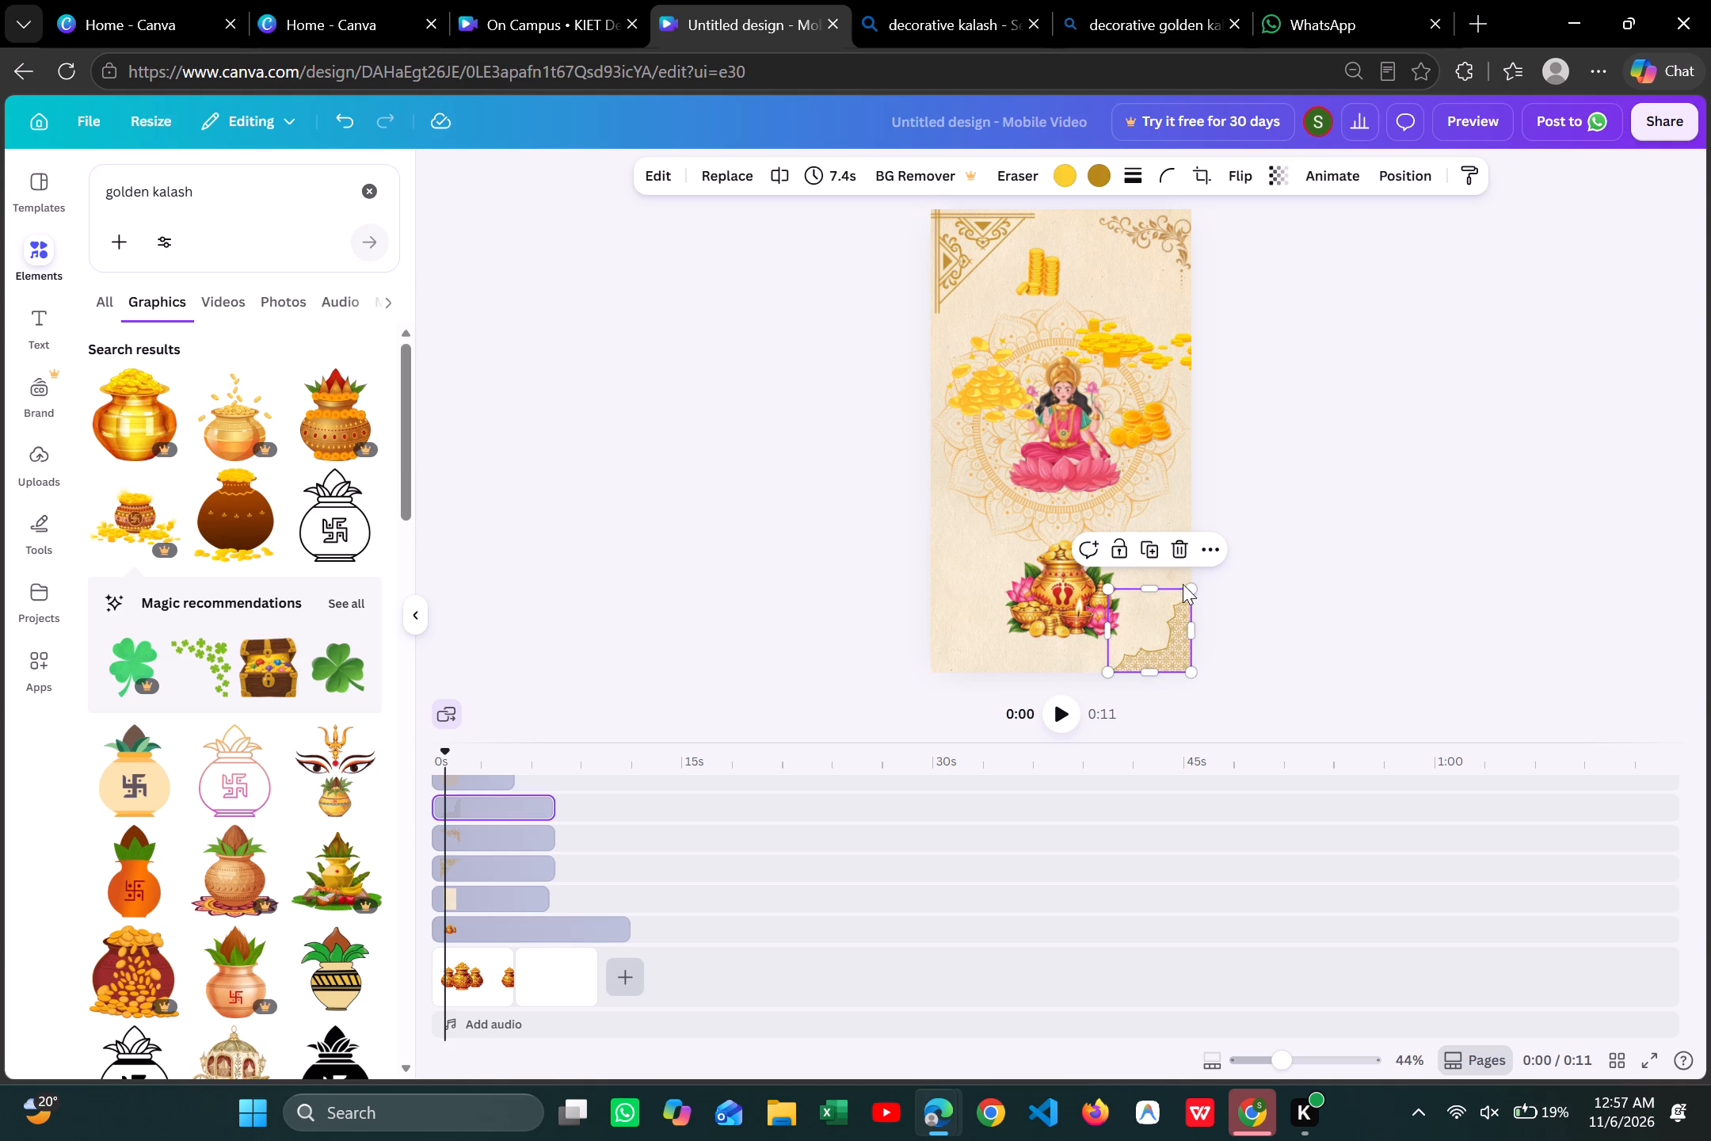
pyautogui.click(1172, 548)
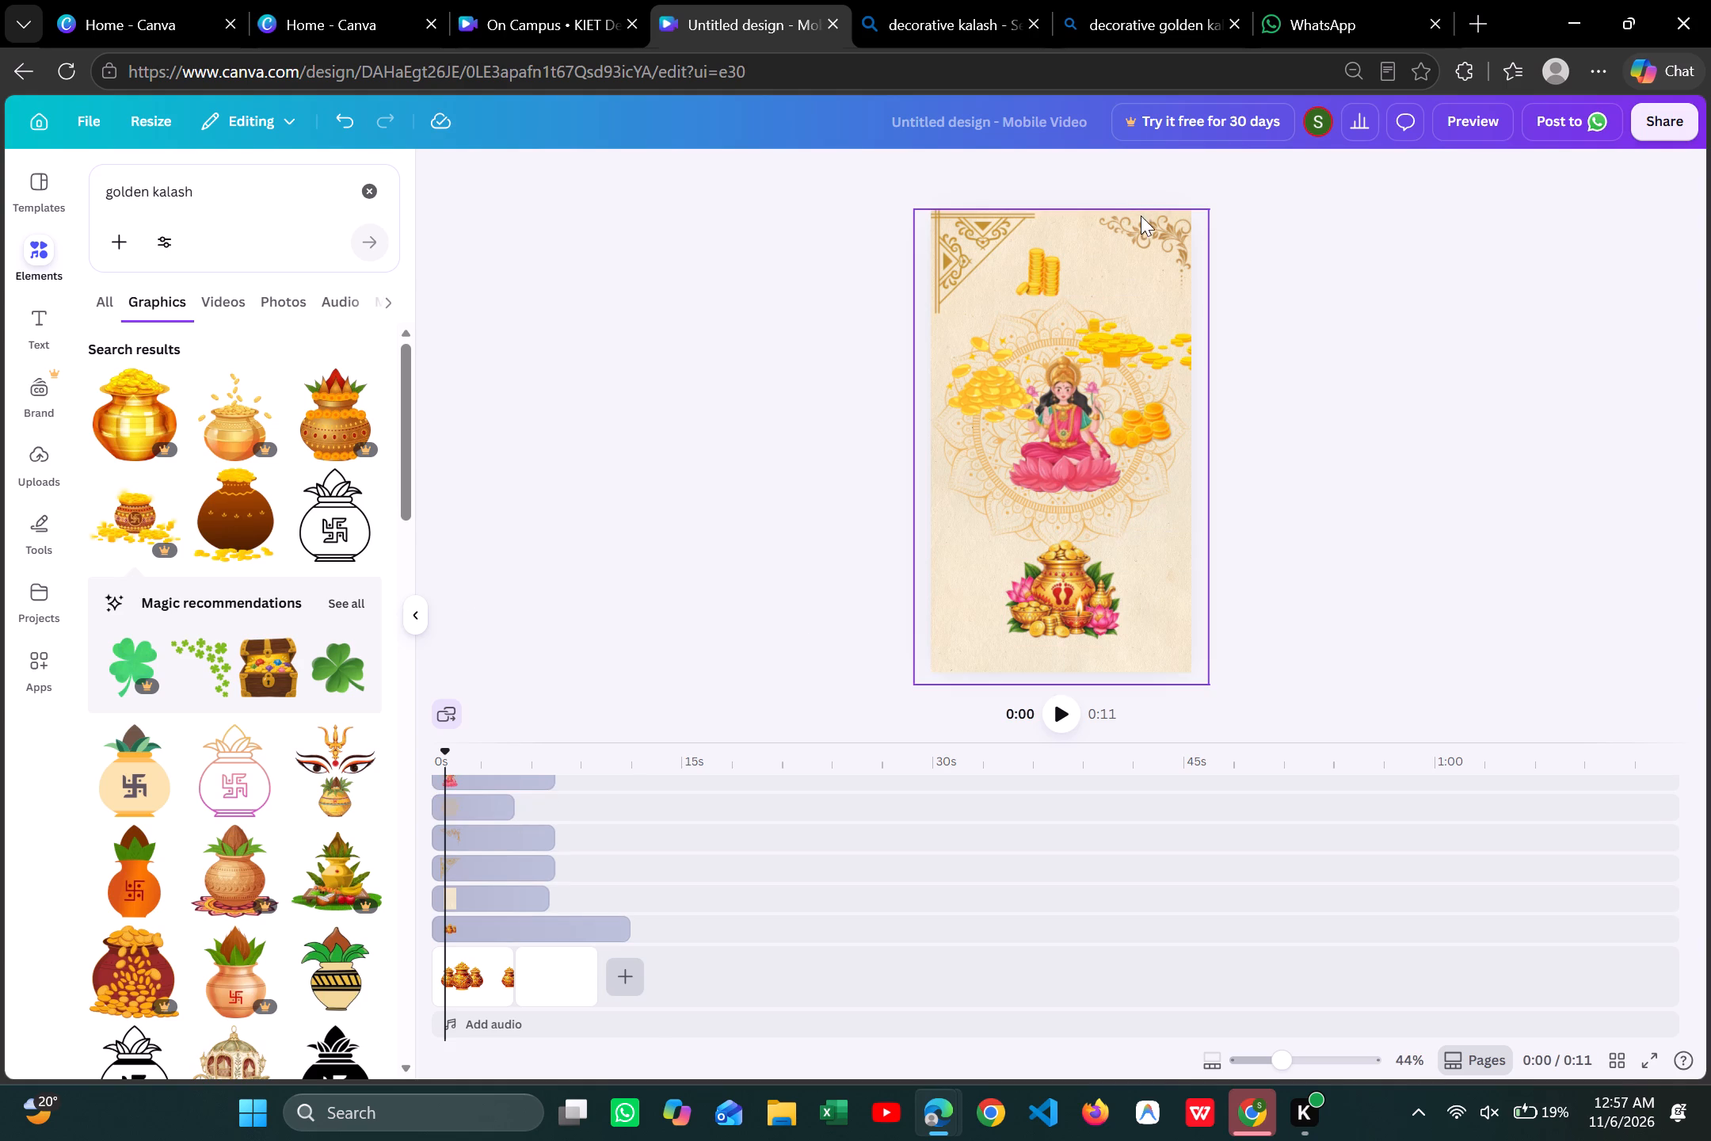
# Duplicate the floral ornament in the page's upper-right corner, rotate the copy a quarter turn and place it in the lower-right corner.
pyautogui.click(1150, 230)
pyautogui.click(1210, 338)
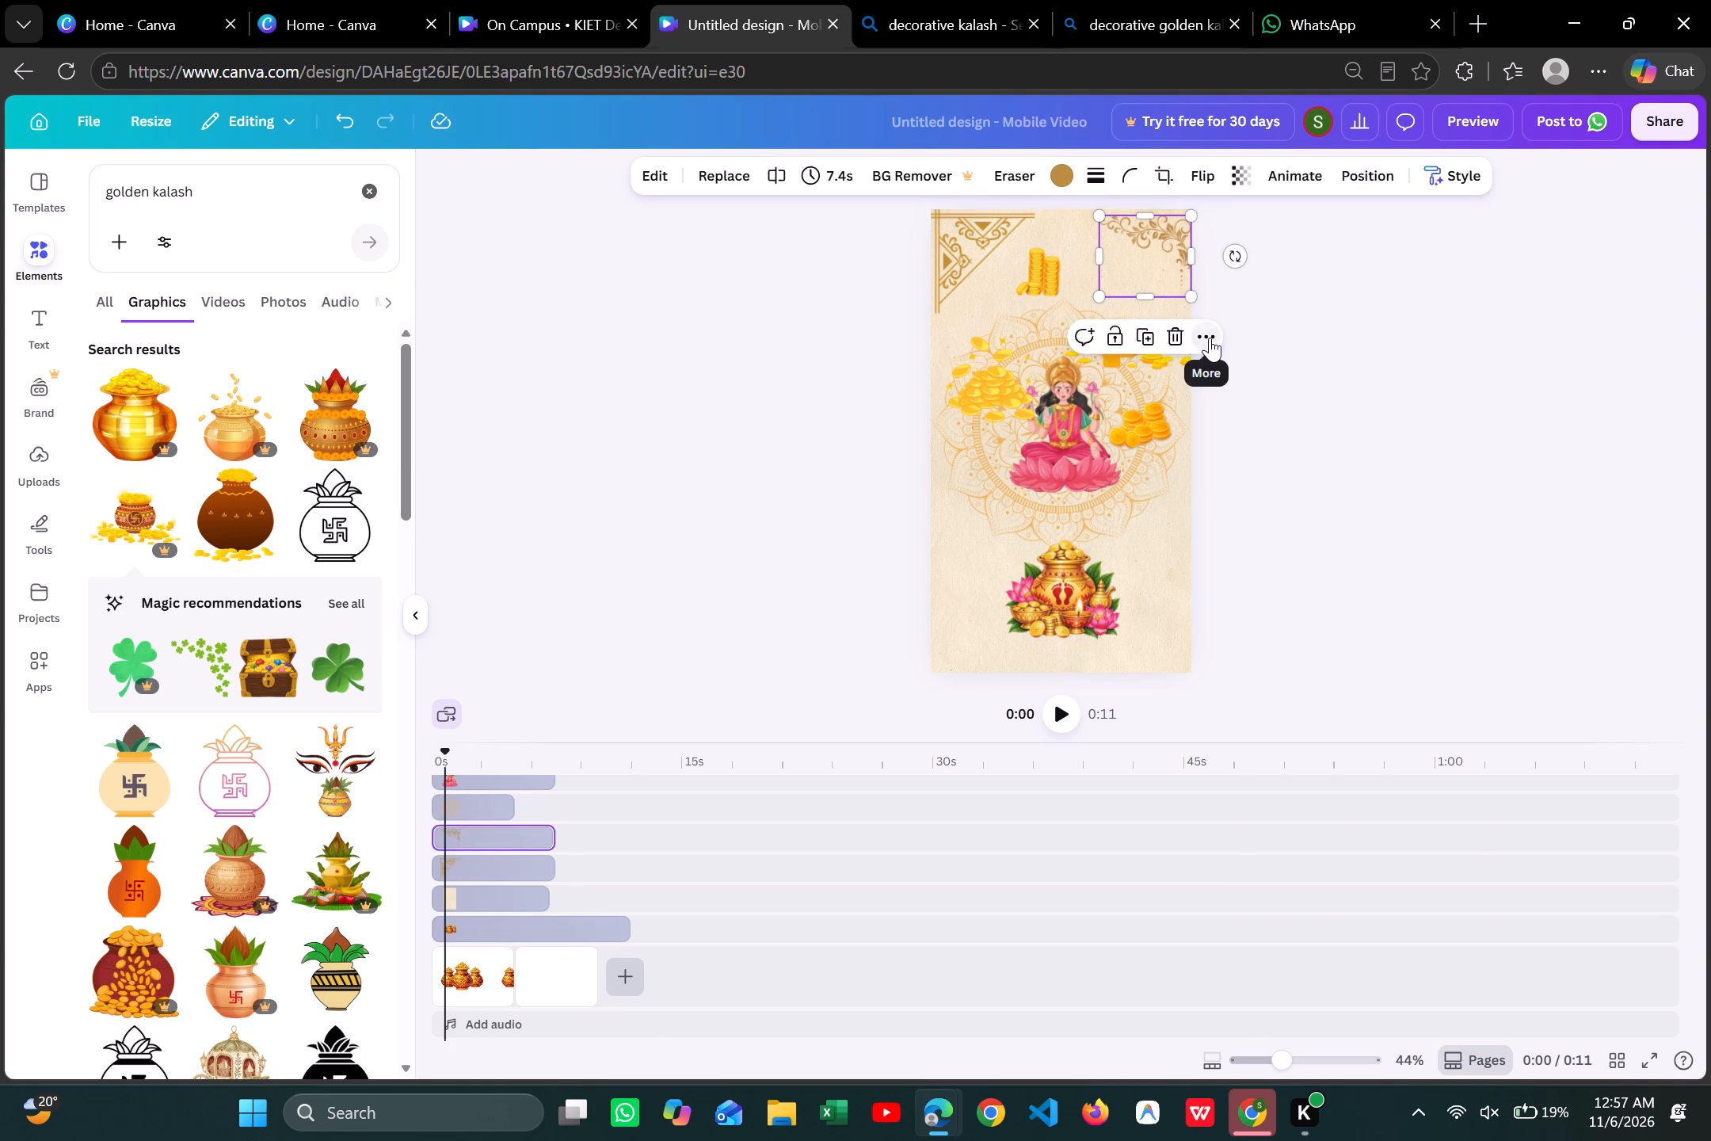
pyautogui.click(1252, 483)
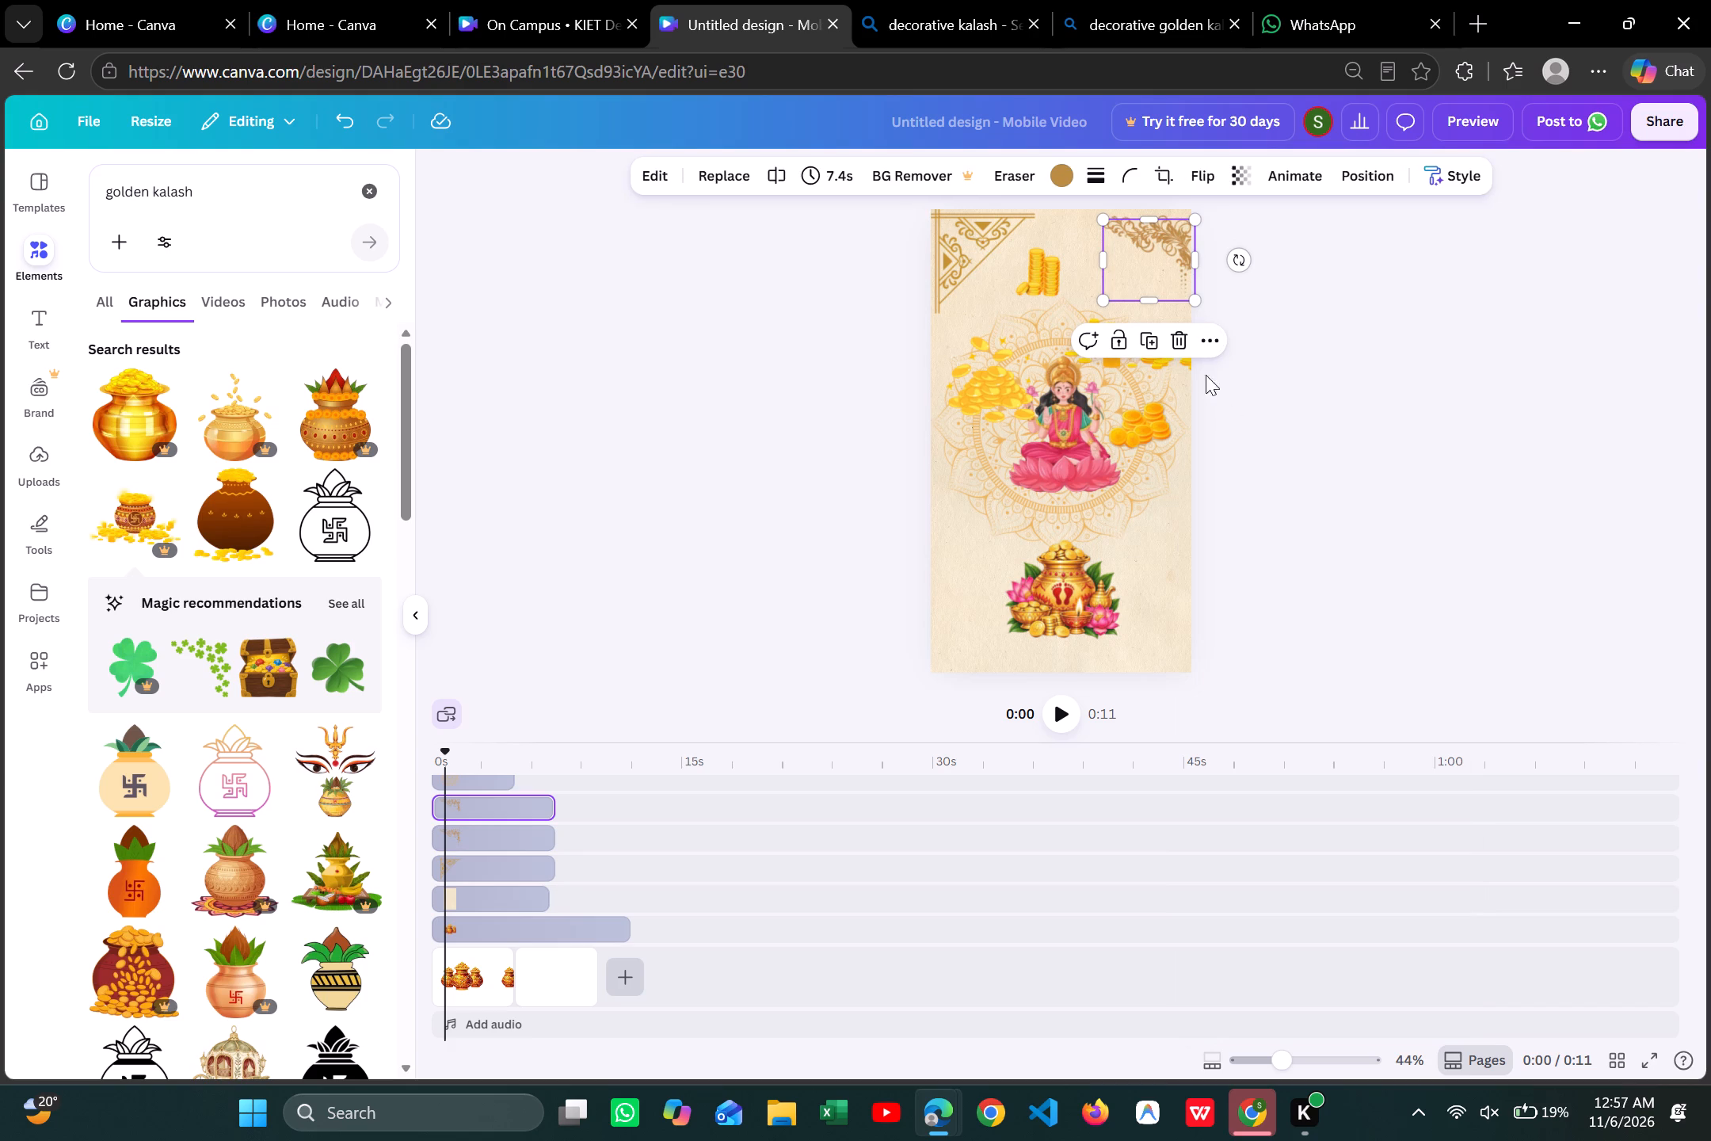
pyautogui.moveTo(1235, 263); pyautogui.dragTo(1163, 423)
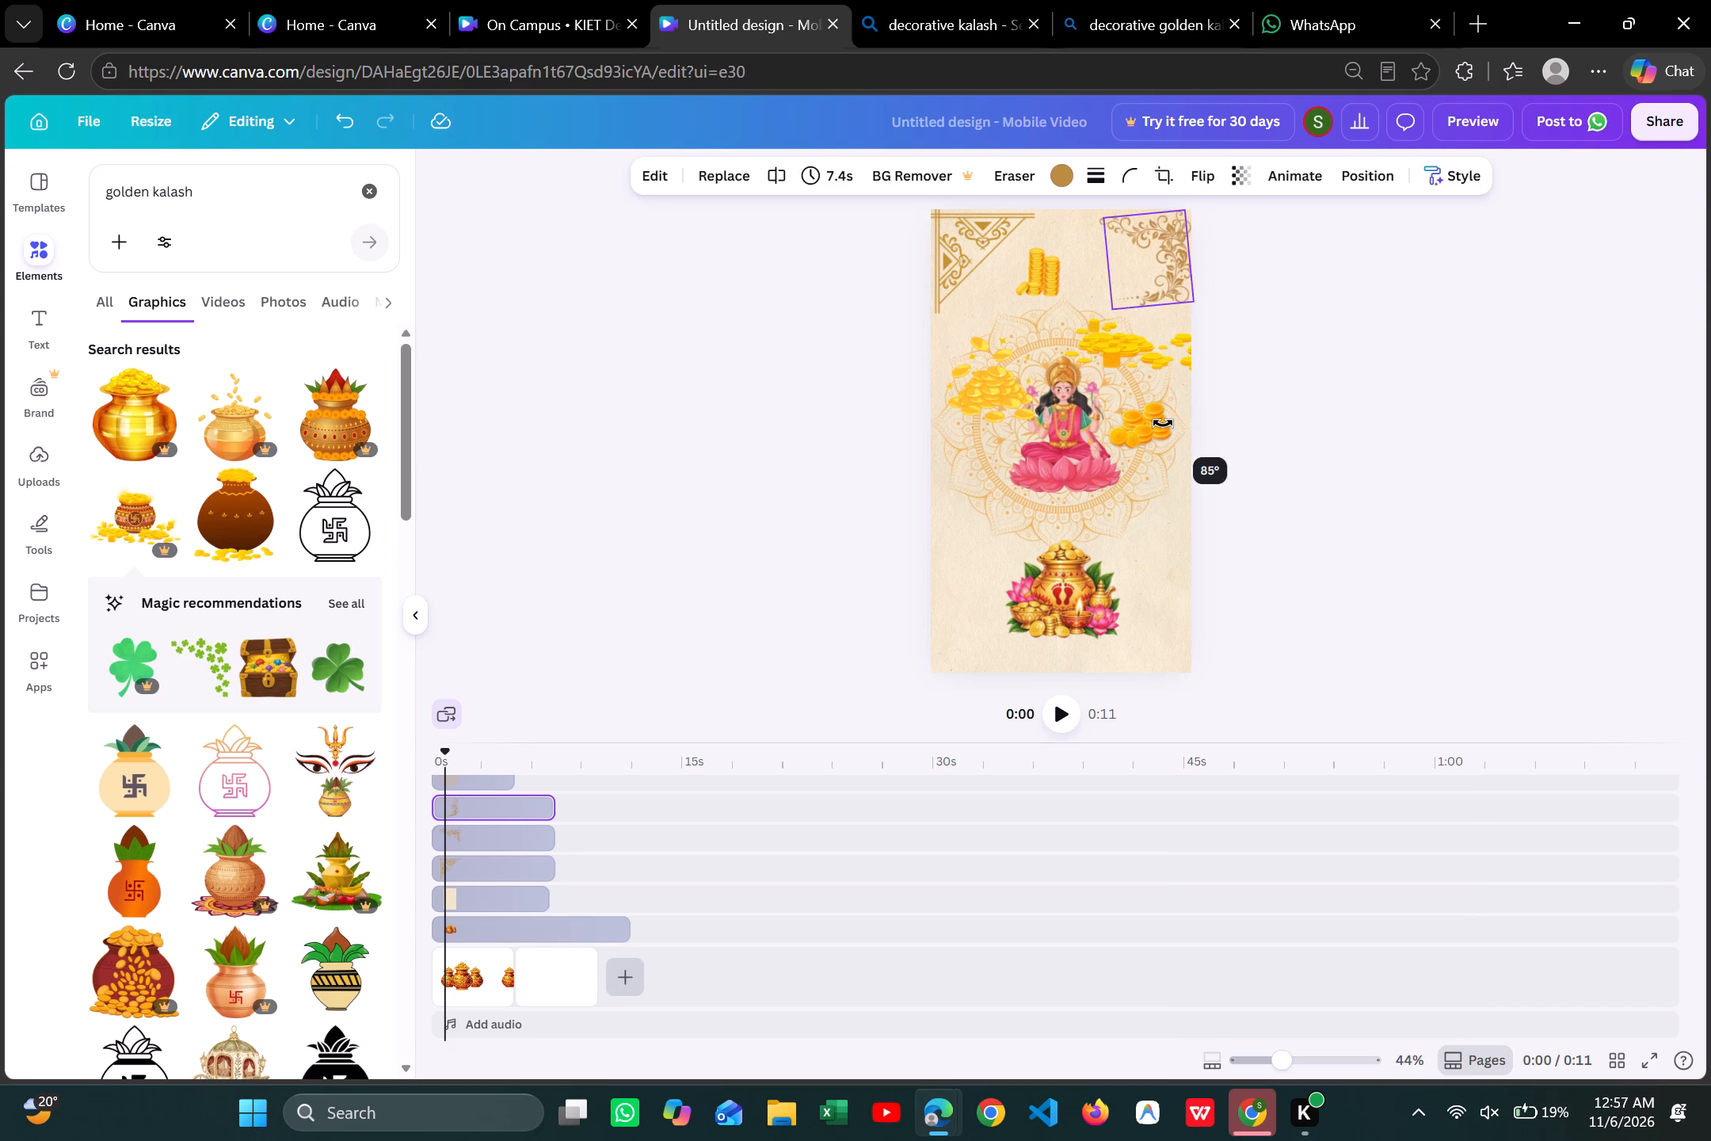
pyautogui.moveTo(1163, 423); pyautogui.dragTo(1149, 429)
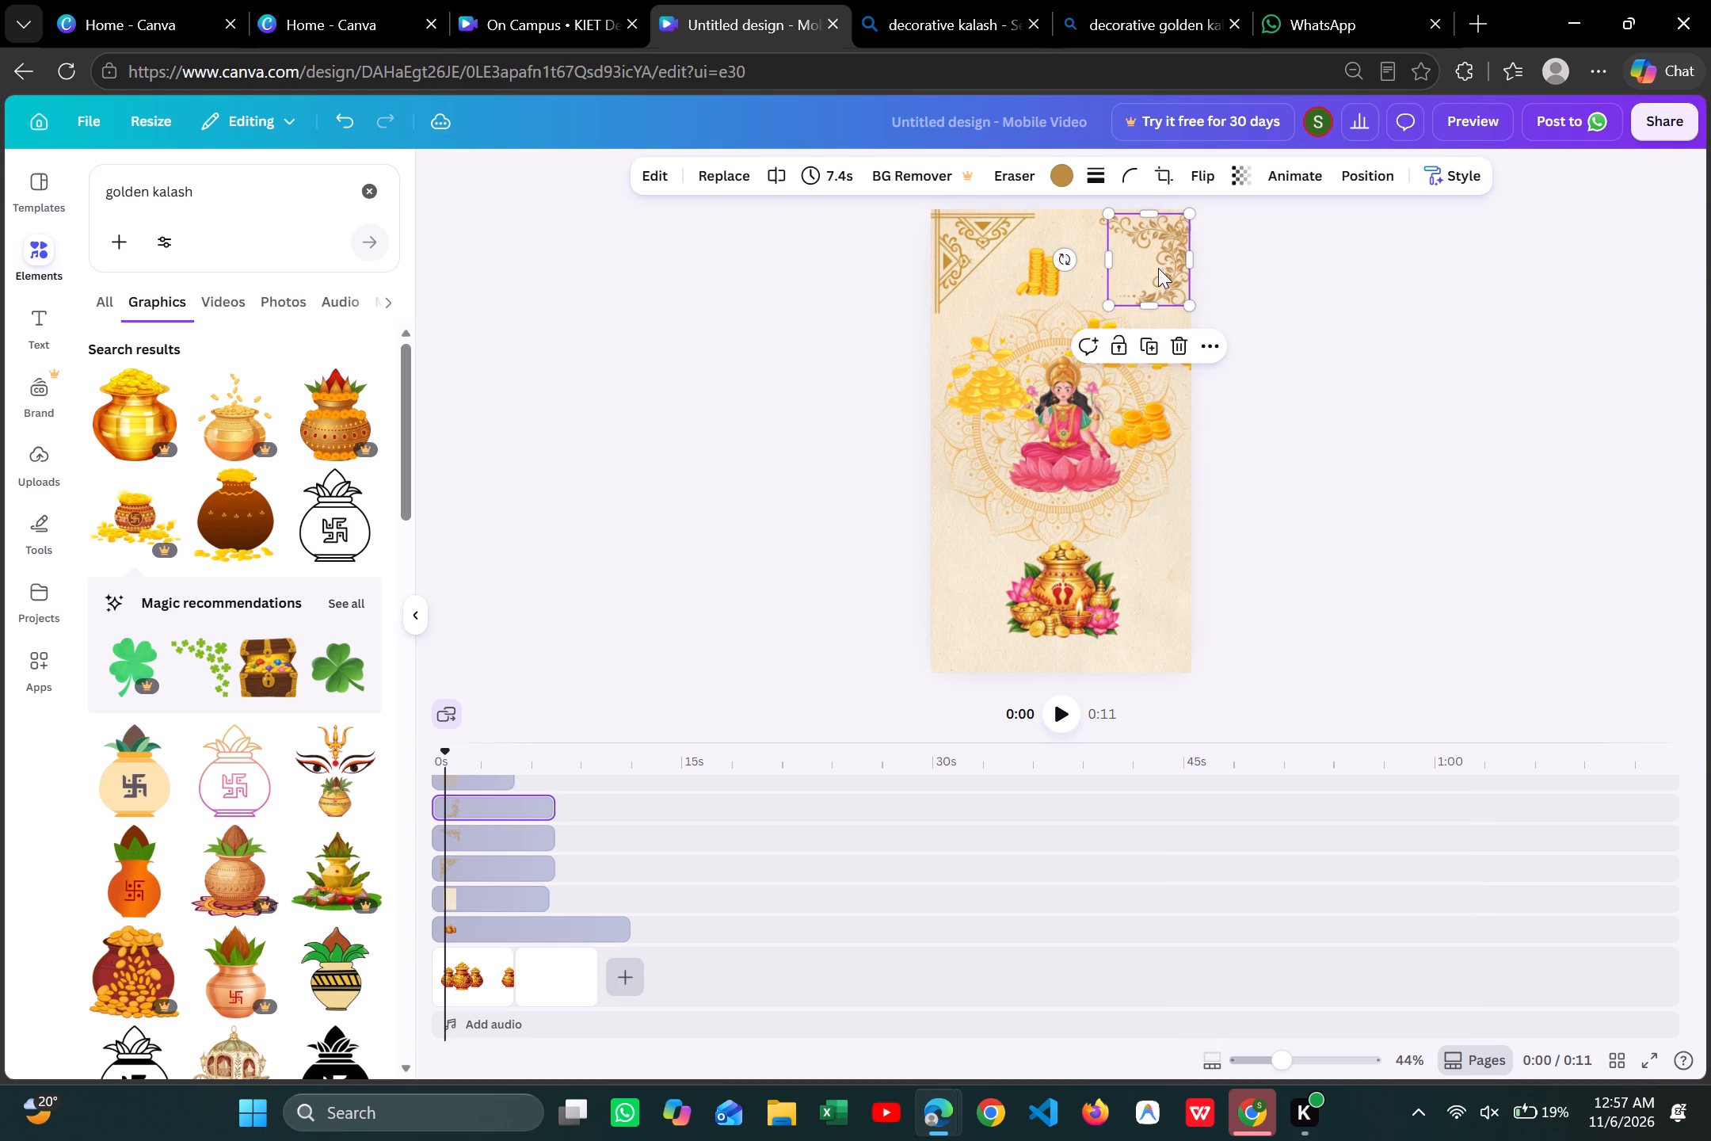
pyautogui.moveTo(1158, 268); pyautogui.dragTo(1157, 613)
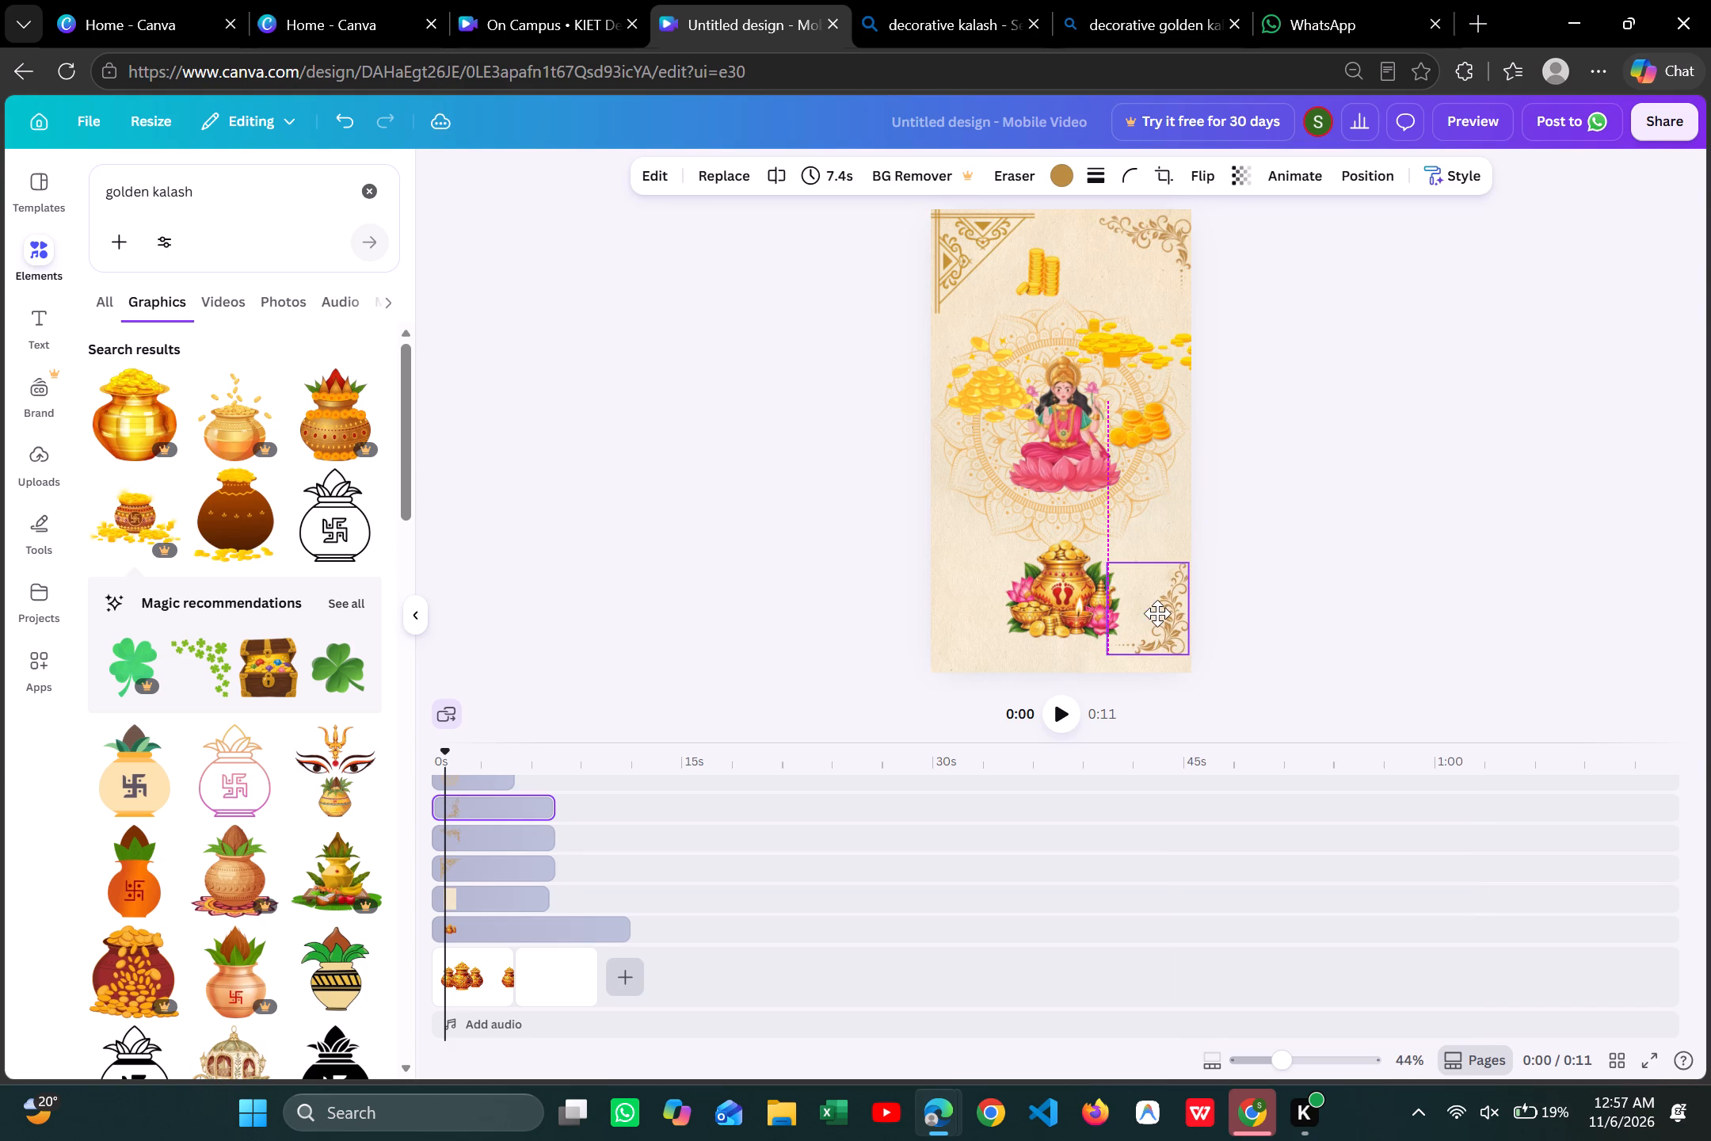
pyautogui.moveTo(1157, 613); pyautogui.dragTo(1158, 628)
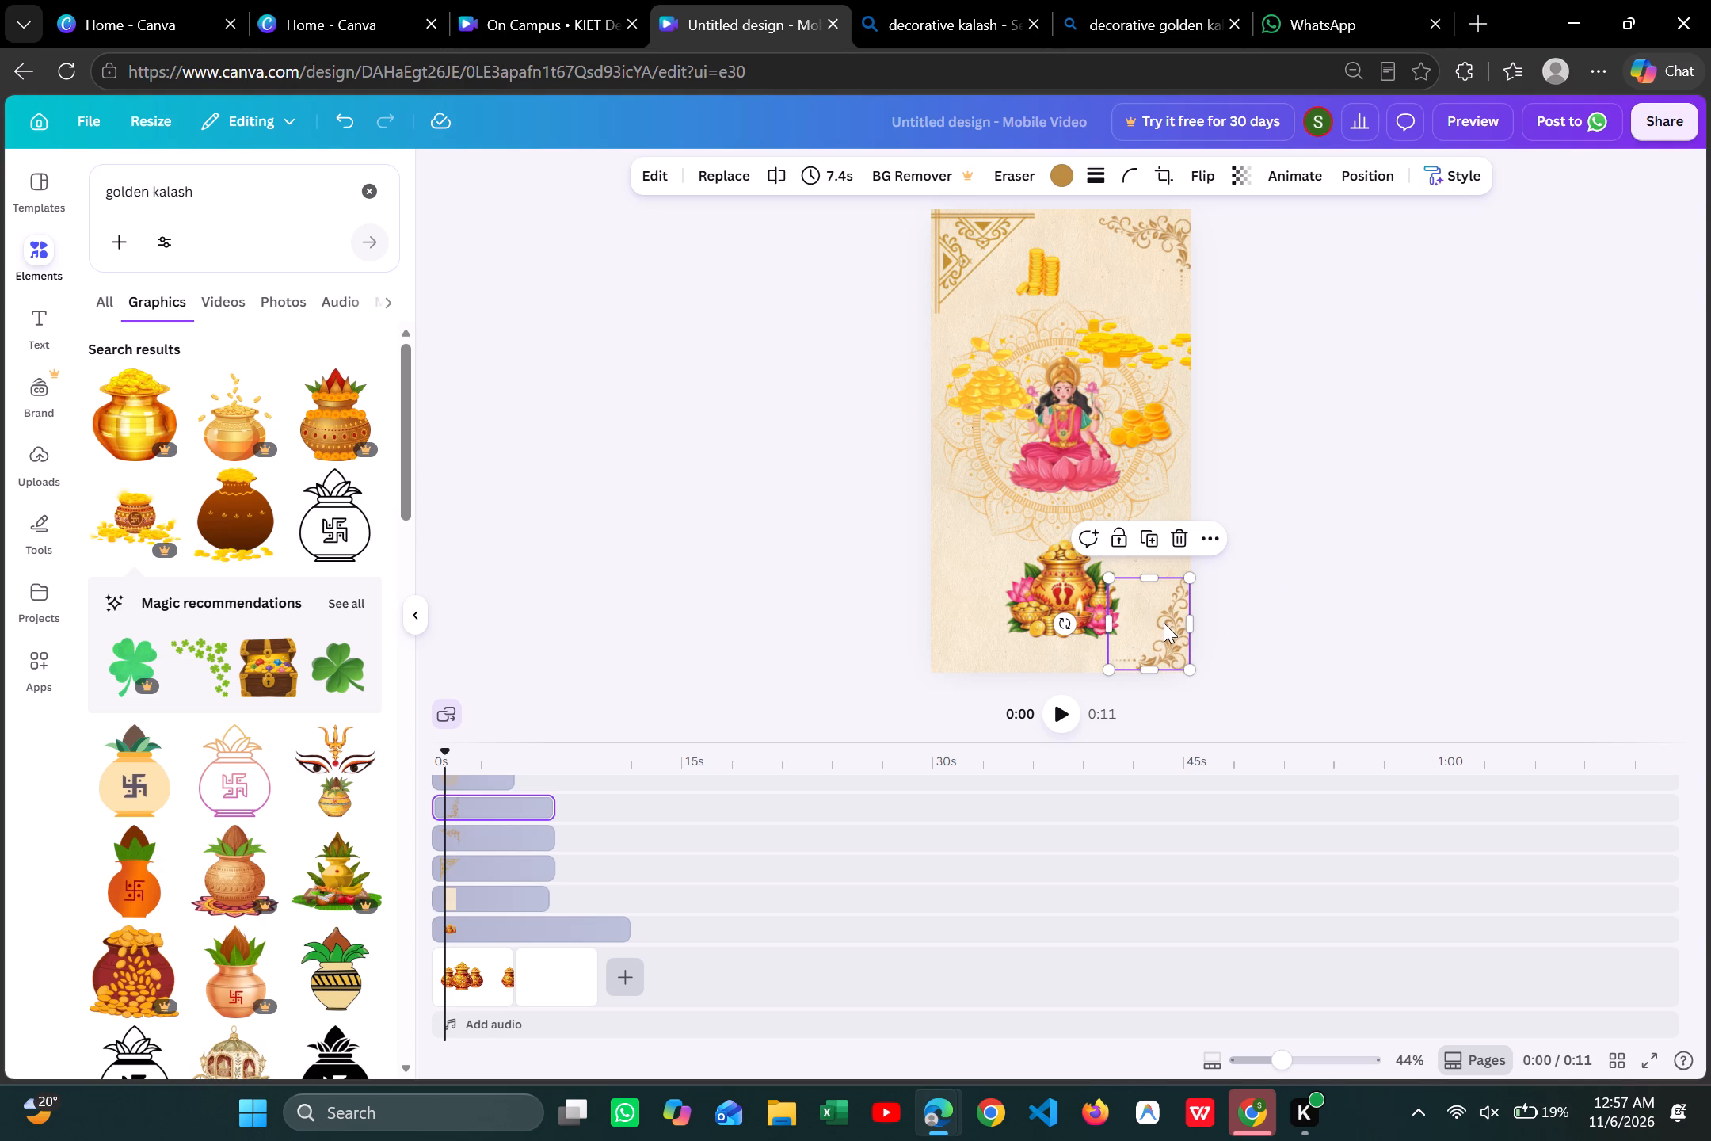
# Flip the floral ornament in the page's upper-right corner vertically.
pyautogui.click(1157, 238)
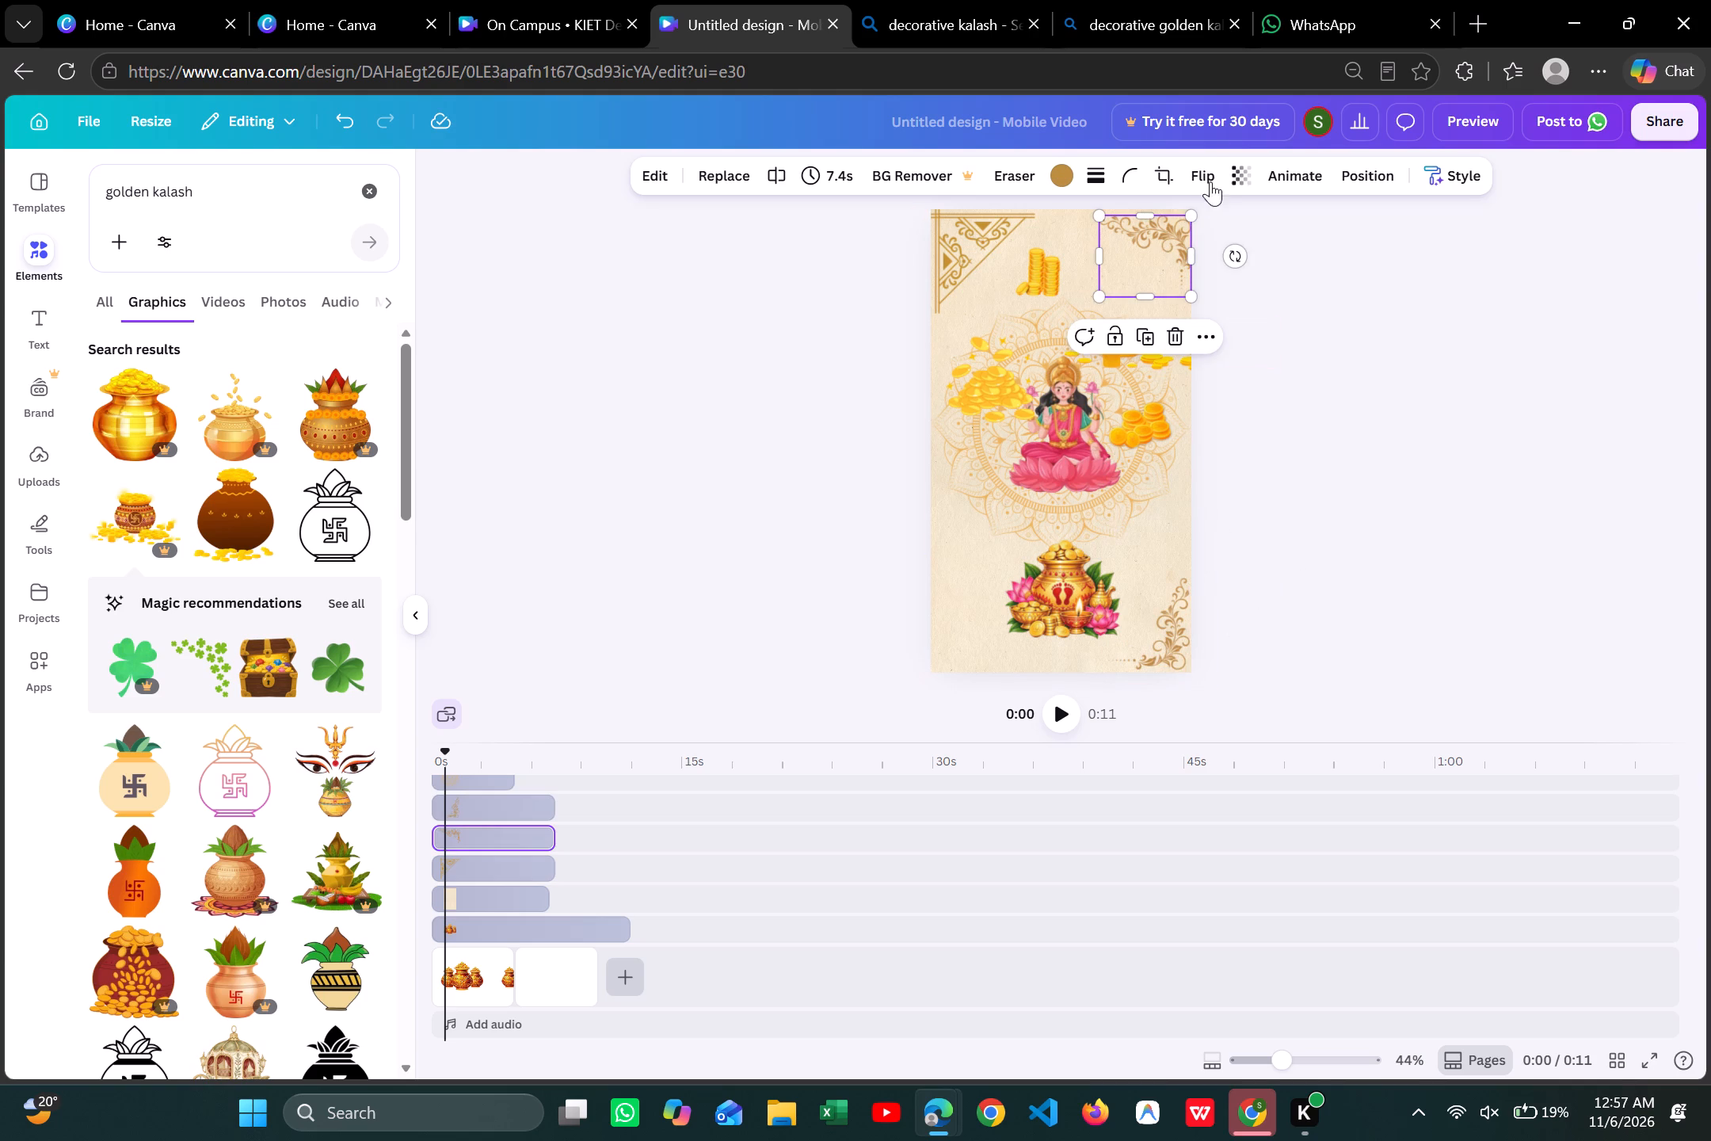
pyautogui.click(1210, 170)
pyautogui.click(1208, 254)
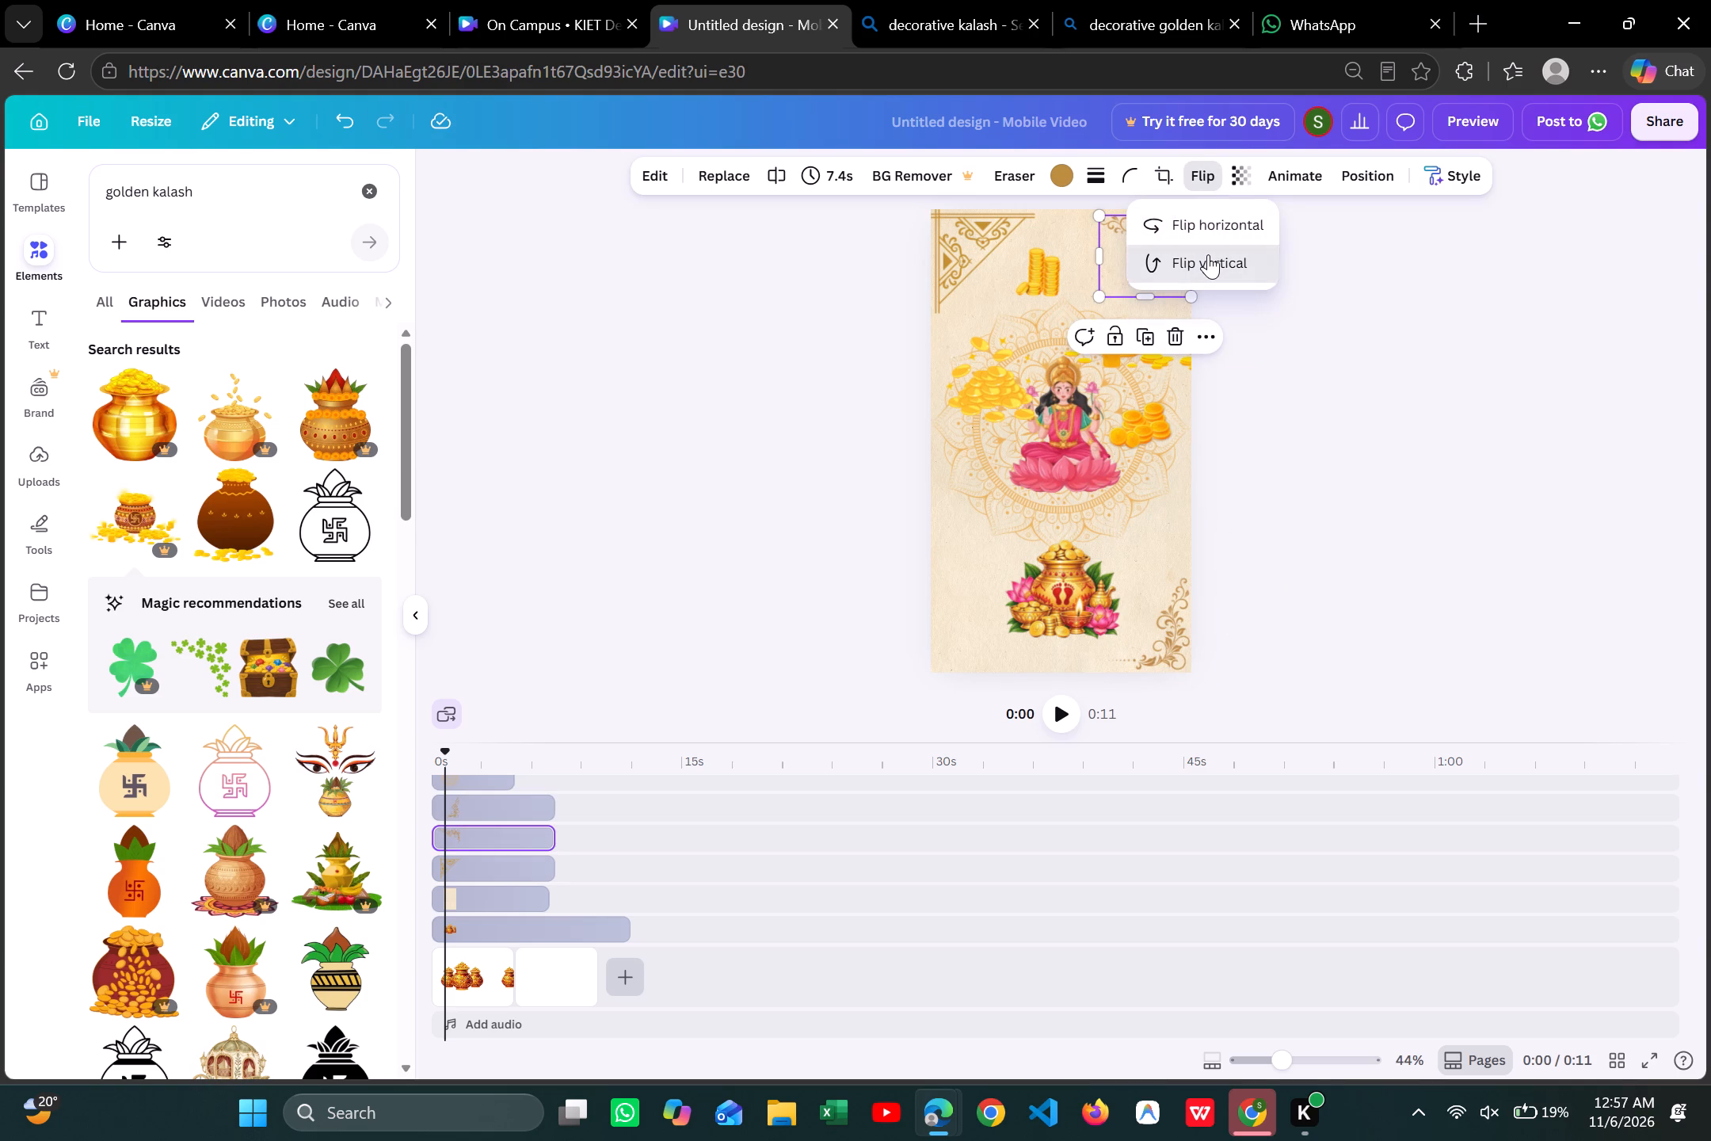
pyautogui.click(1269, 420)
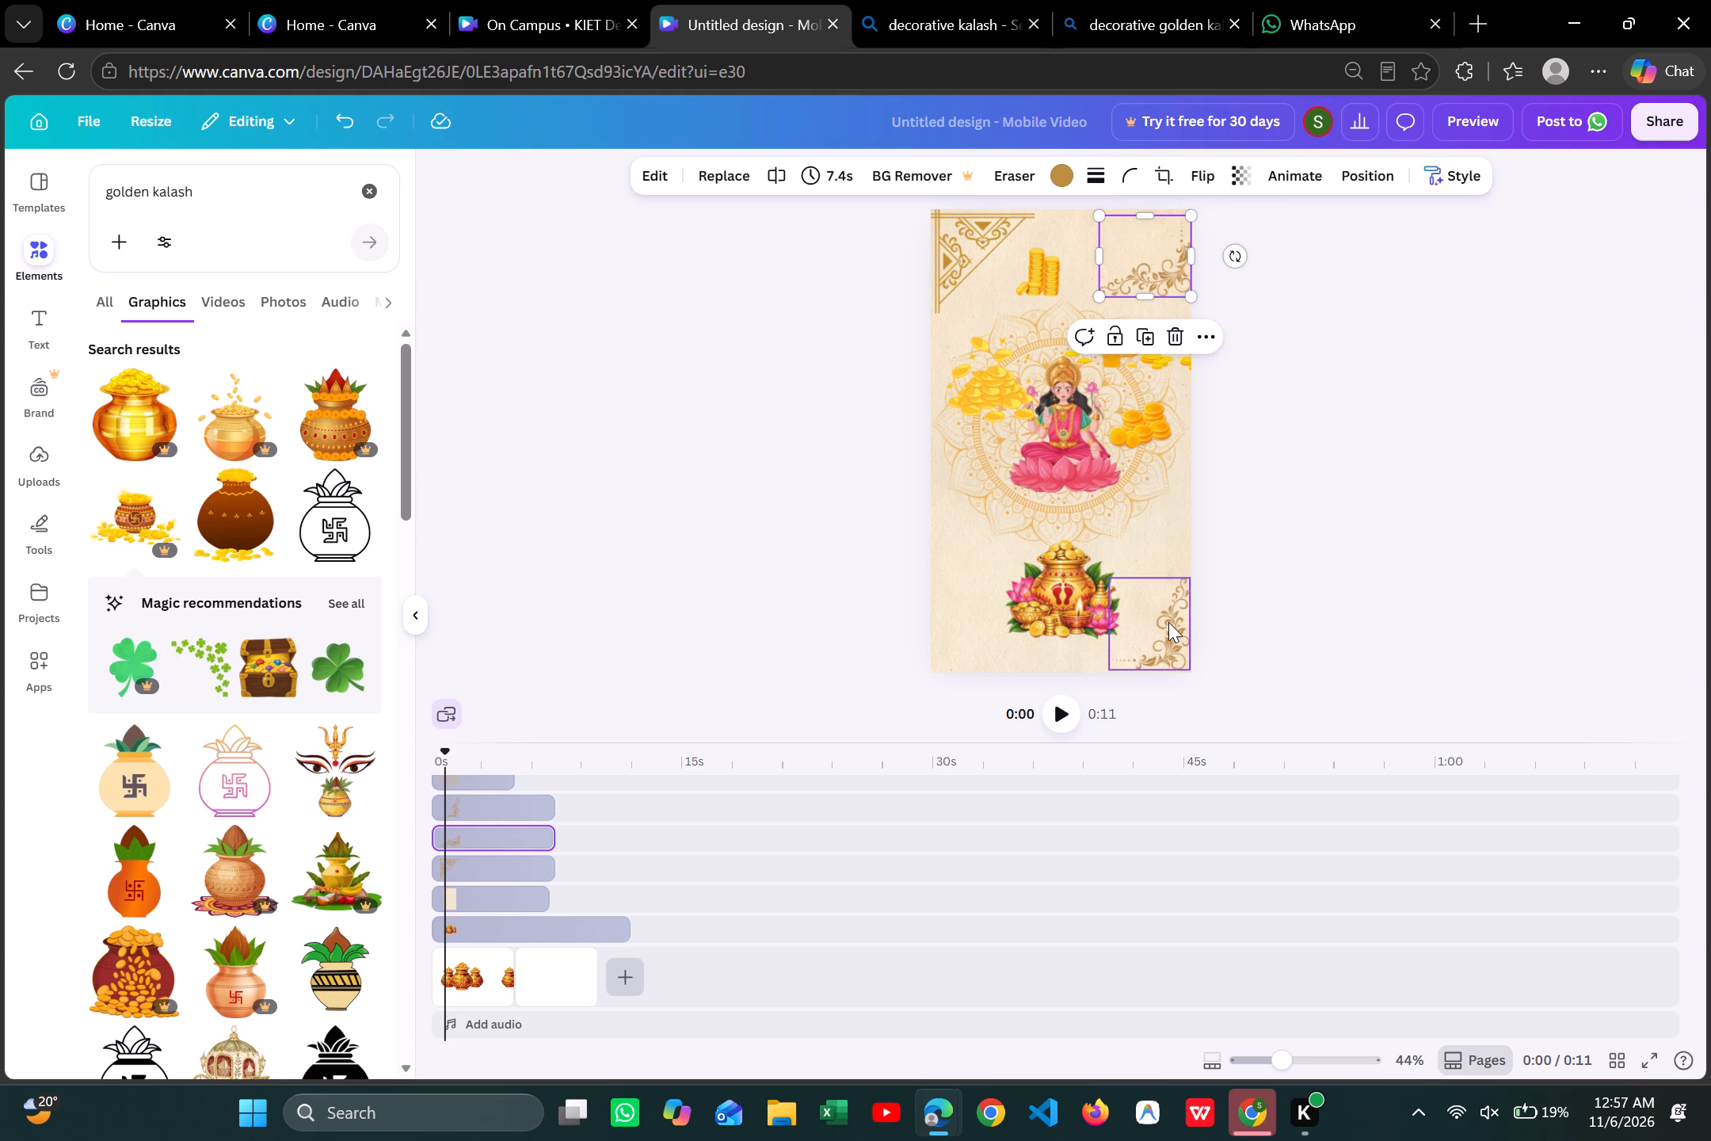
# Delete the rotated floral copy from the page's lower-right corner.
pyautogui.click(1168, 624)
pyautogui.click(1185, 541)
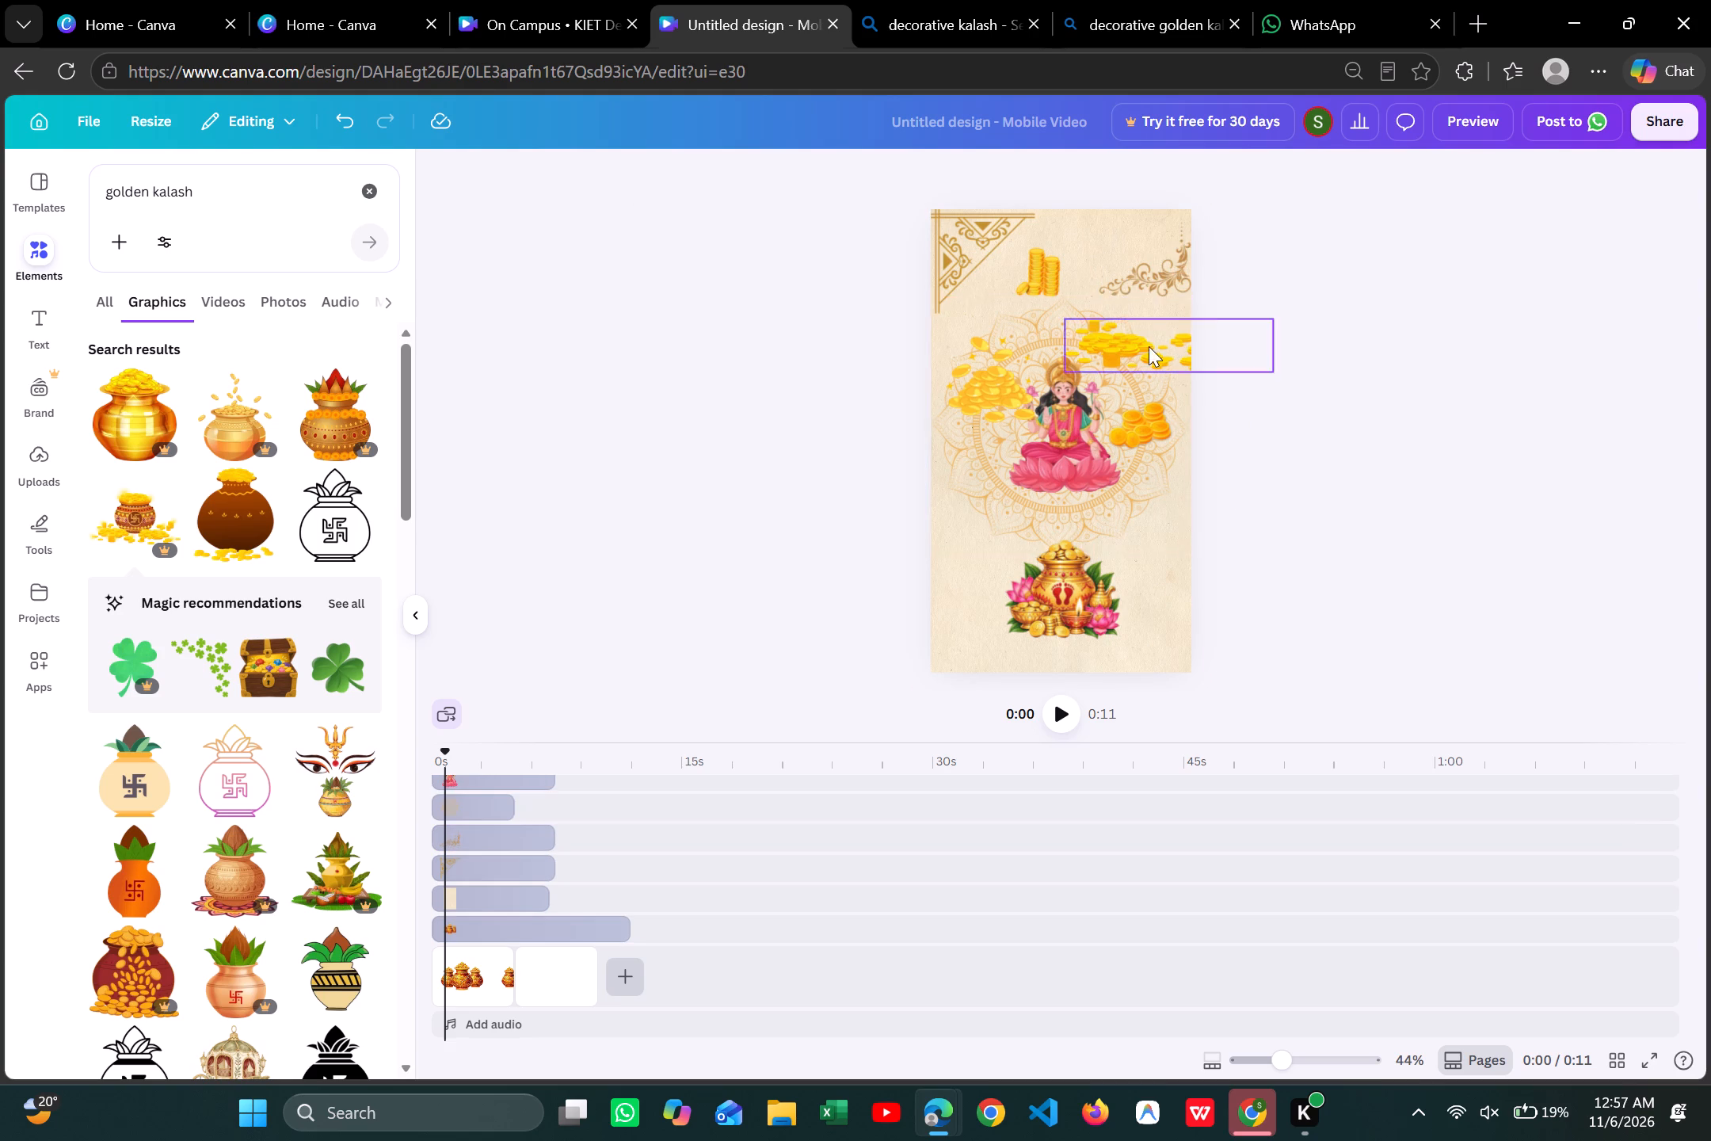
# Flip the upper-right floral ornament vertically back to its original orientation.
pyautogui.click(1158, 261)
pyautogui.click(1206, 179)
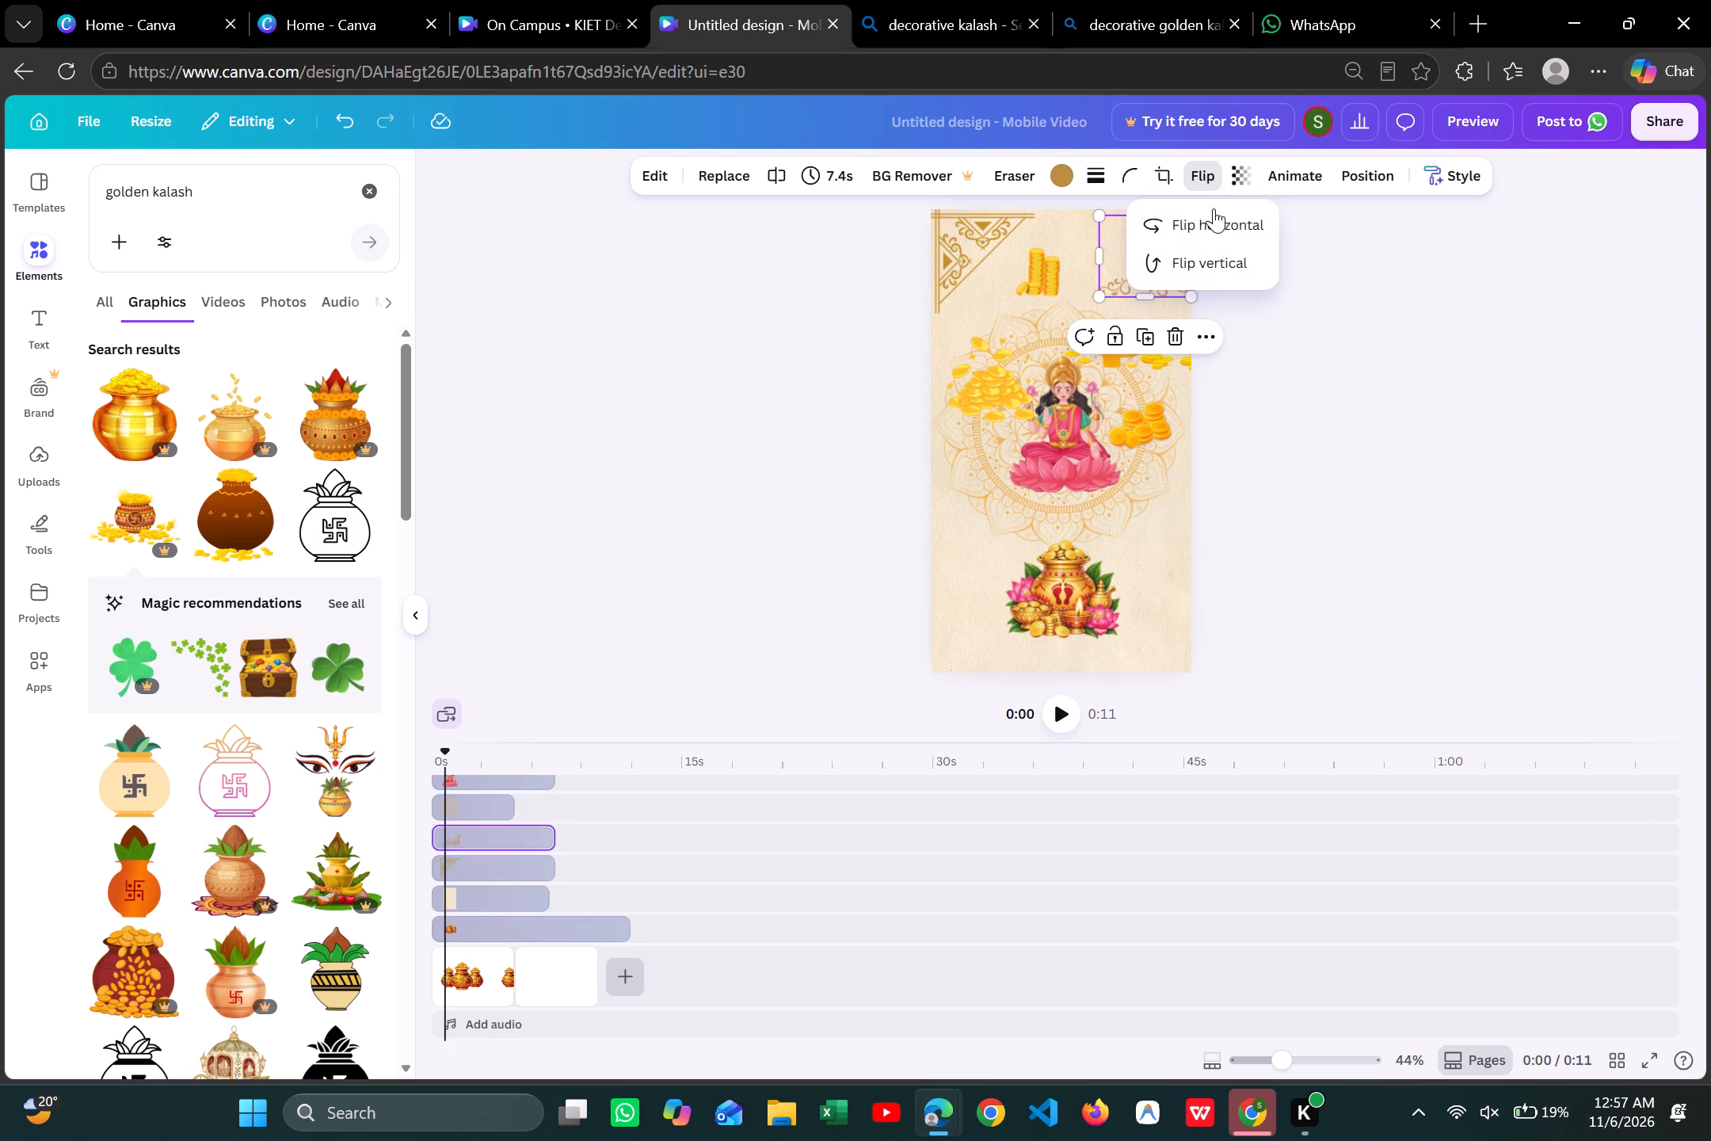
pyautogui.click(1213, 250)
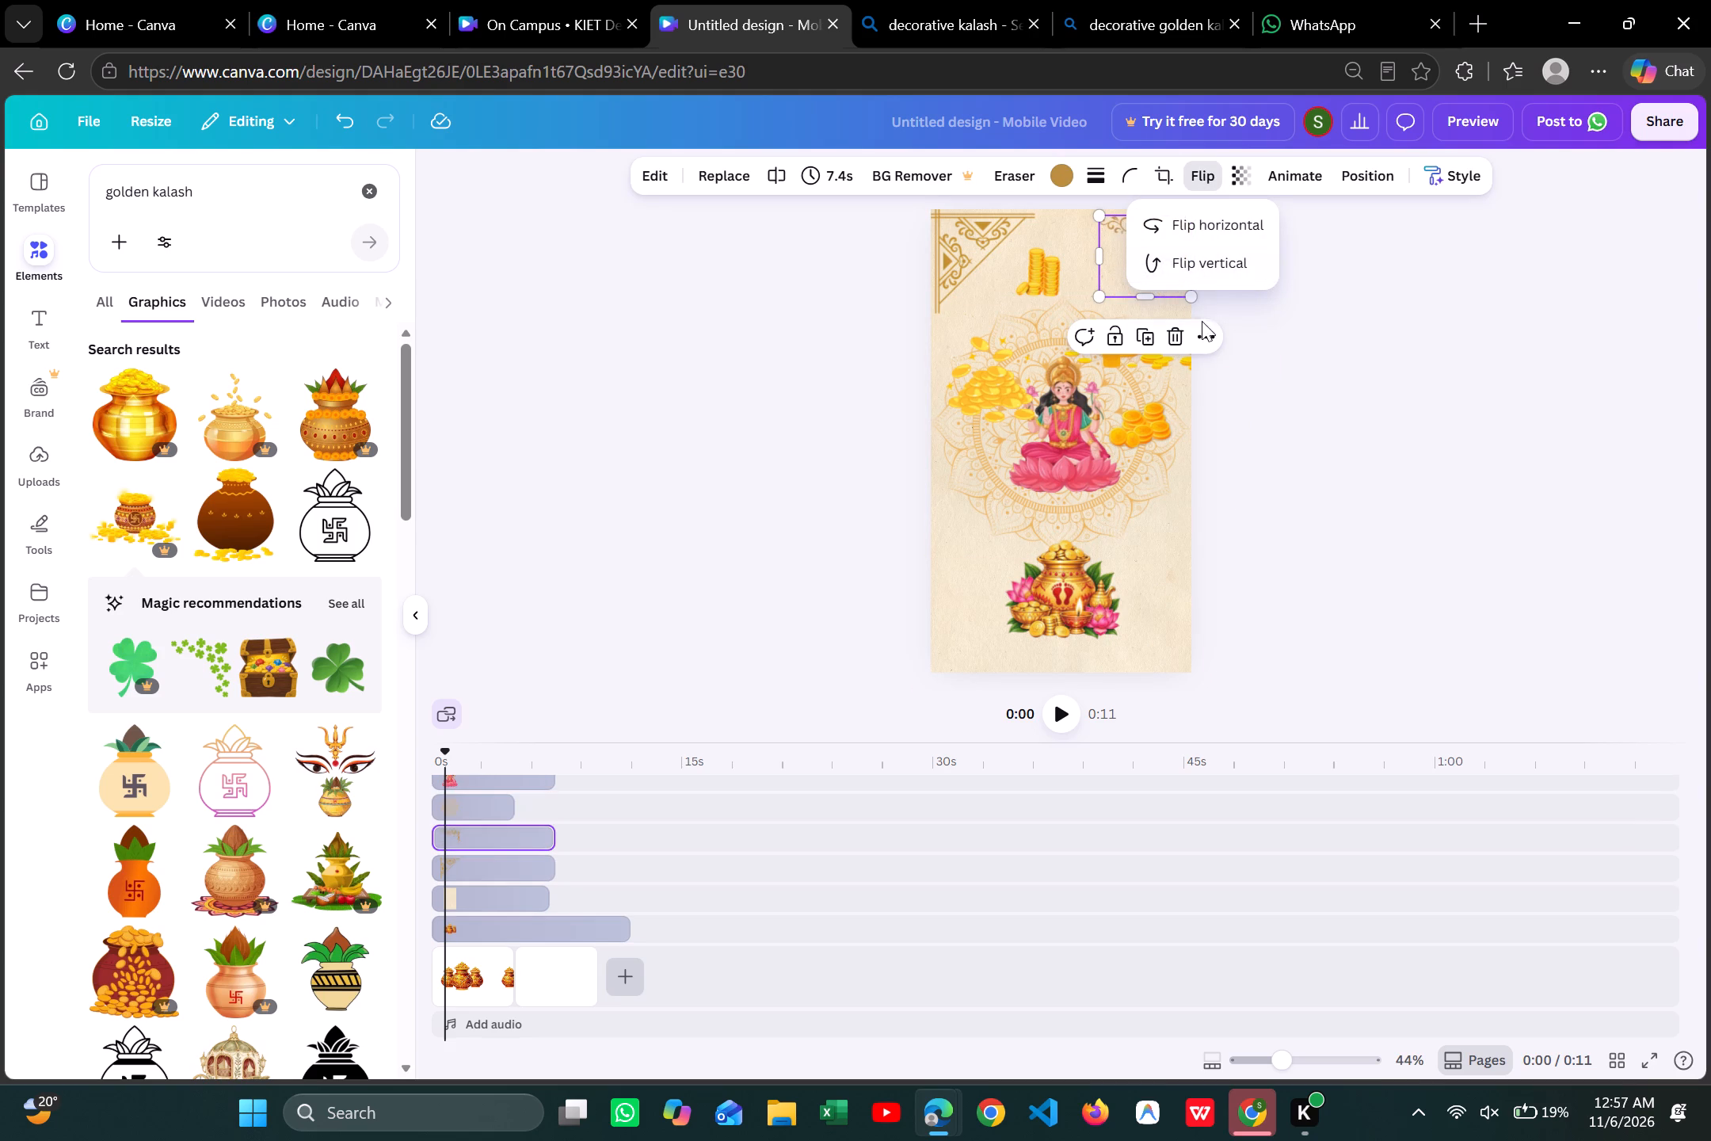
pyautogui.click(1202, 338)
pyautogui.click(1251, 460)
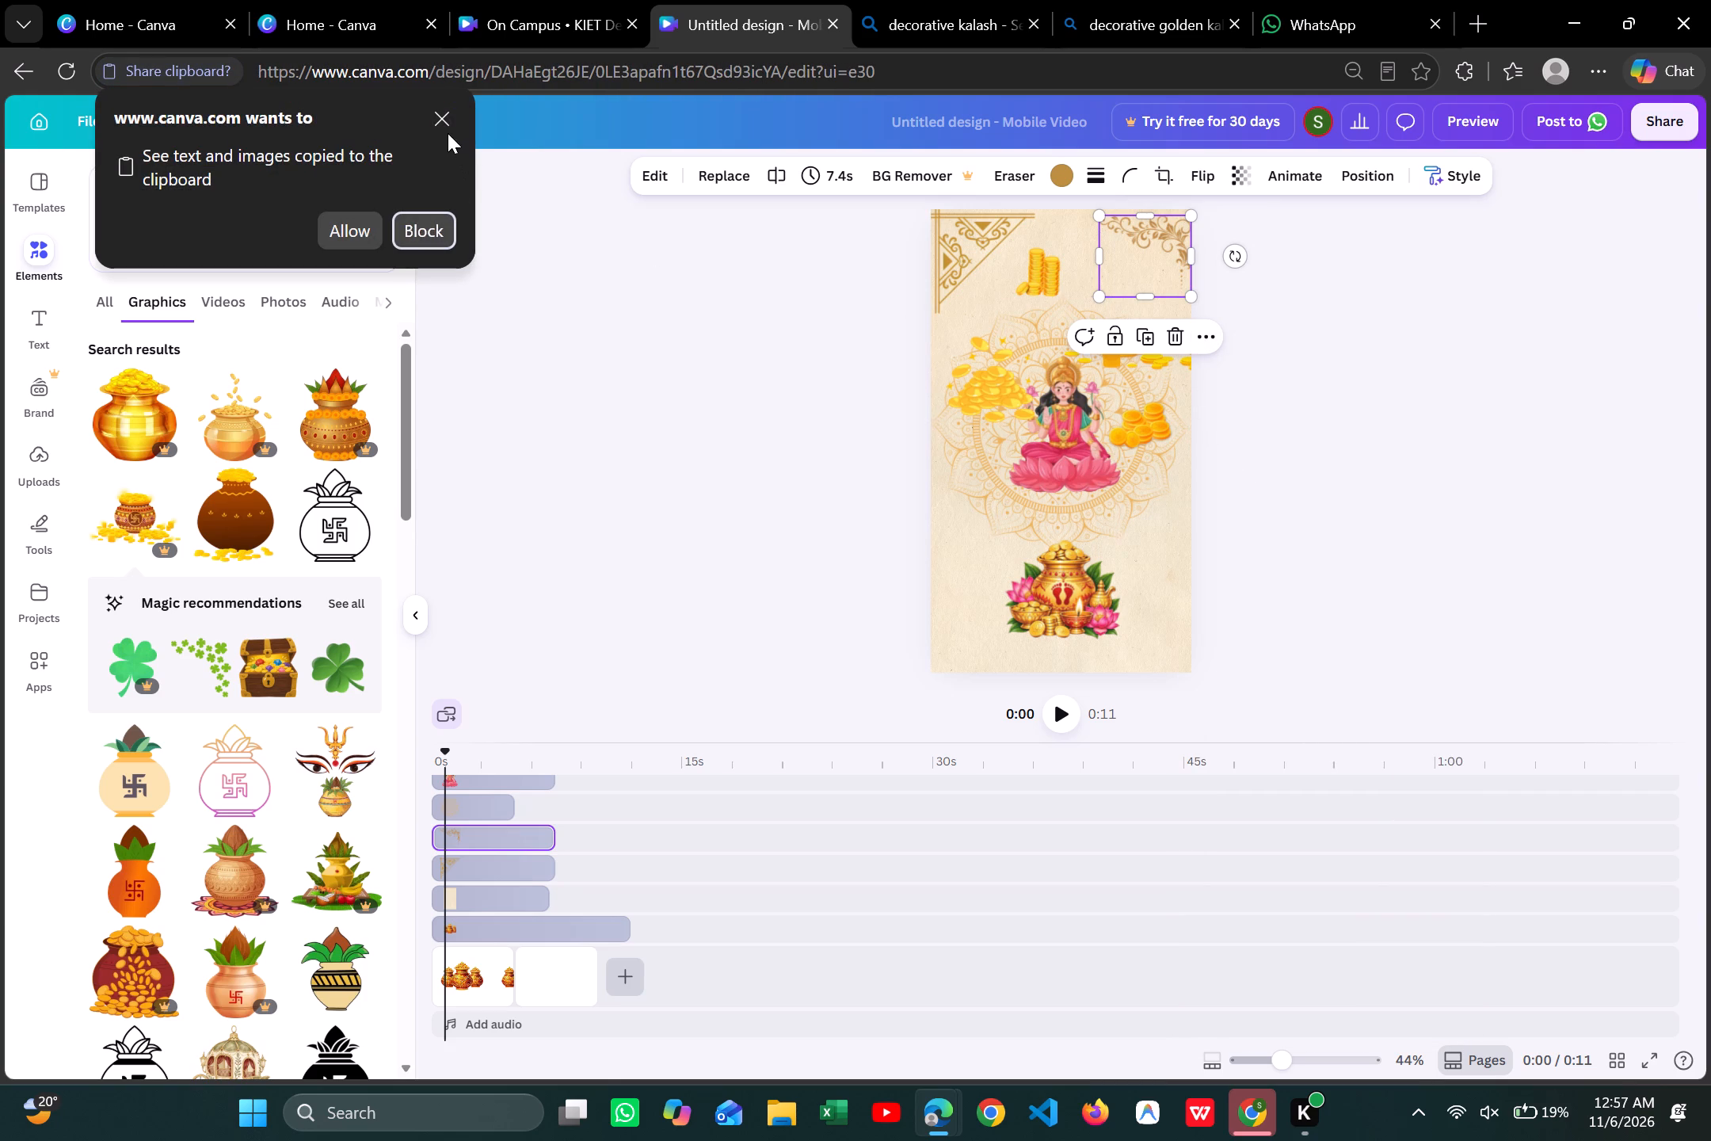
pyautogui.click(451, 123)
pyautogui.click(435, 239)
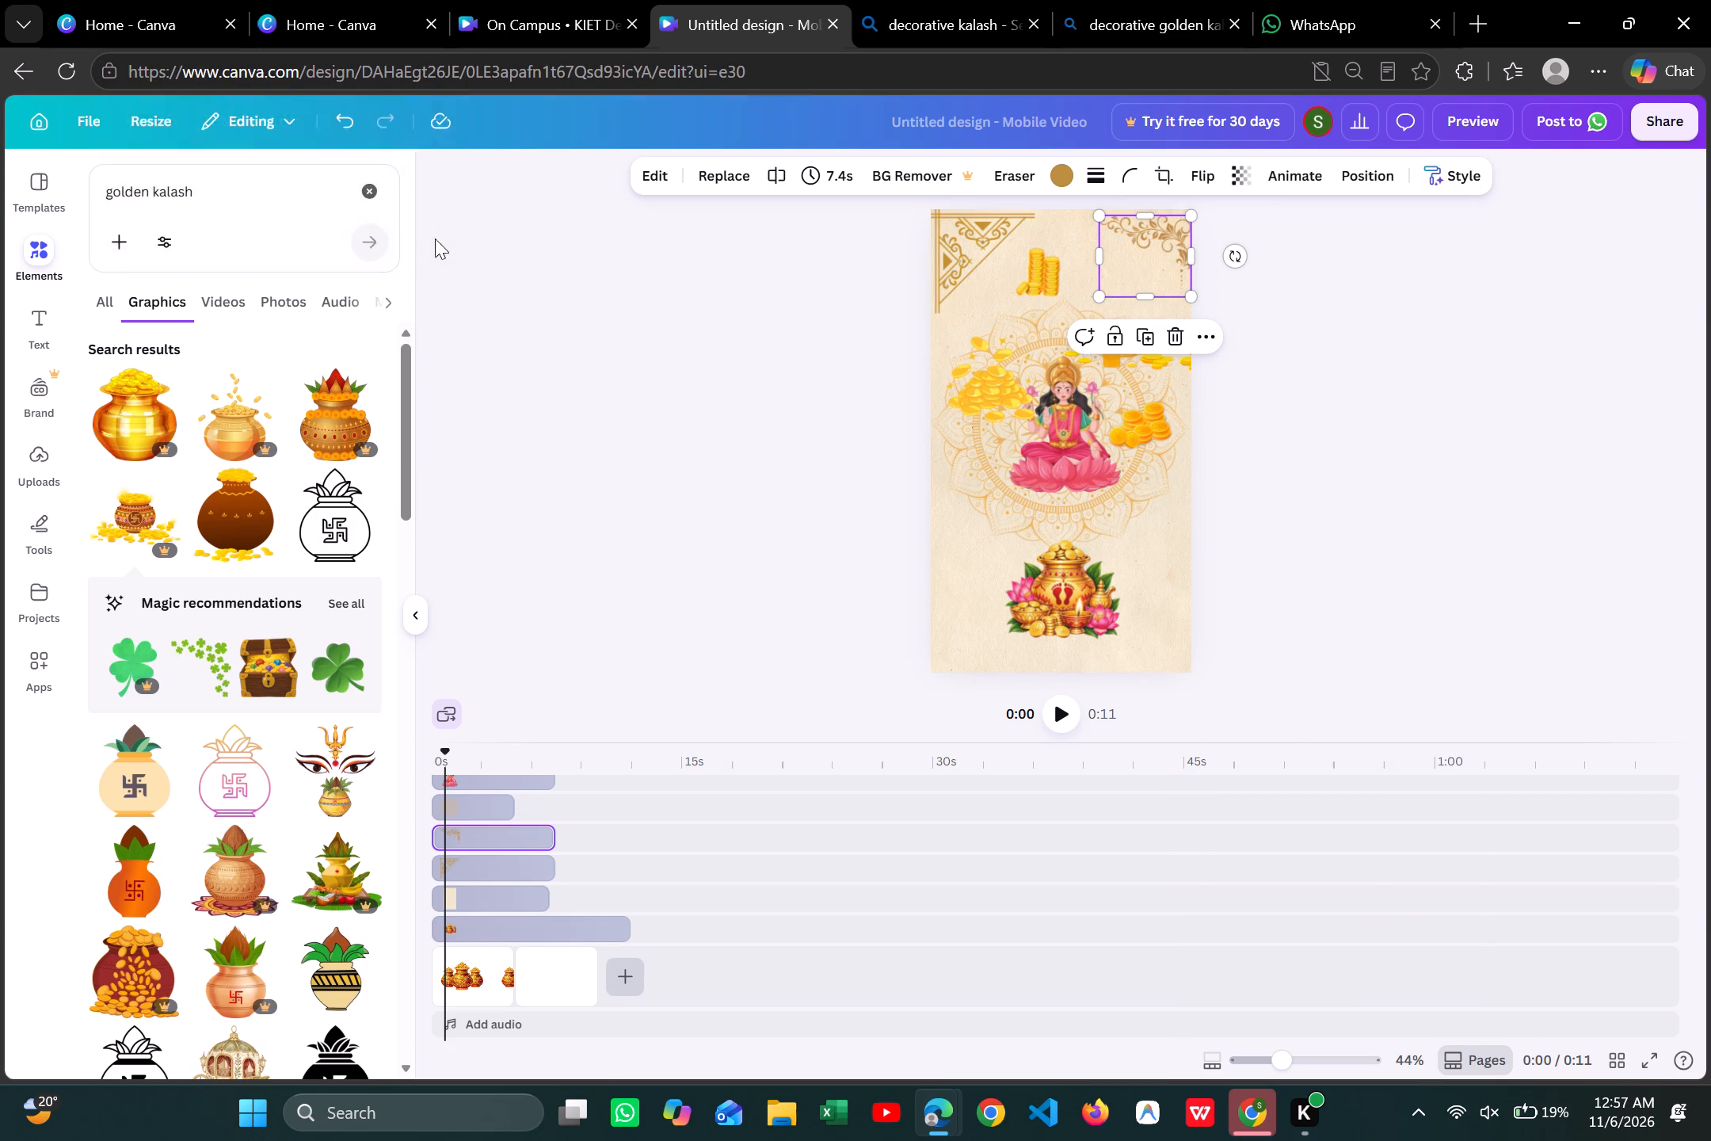
# Duplicate the upper-right floral corner ornament and place the copy beside the kalash at the page's right edge.
pyautogui.click(1168, 501)
pyautogui.hotkey('ctrl', 'd')
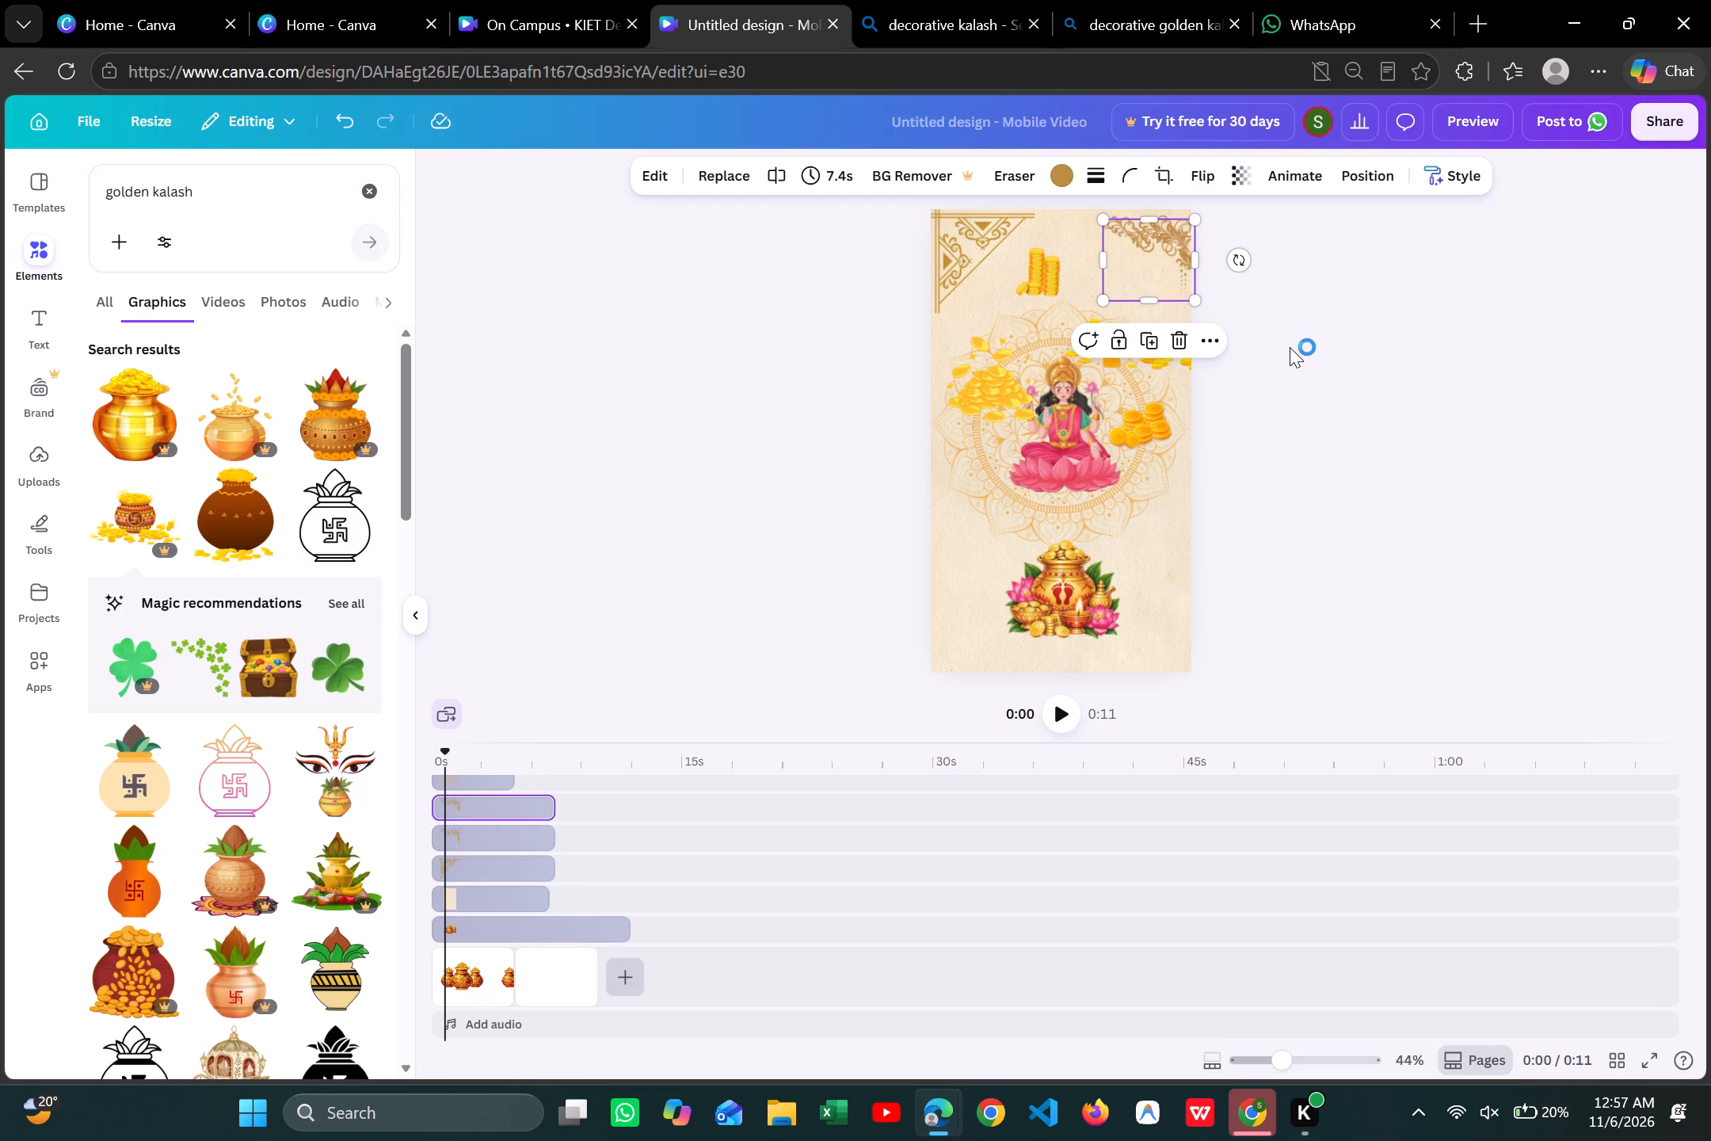
pyautogui.moveTo(1128, 246); pyautogui.dragTo(1098, 407)
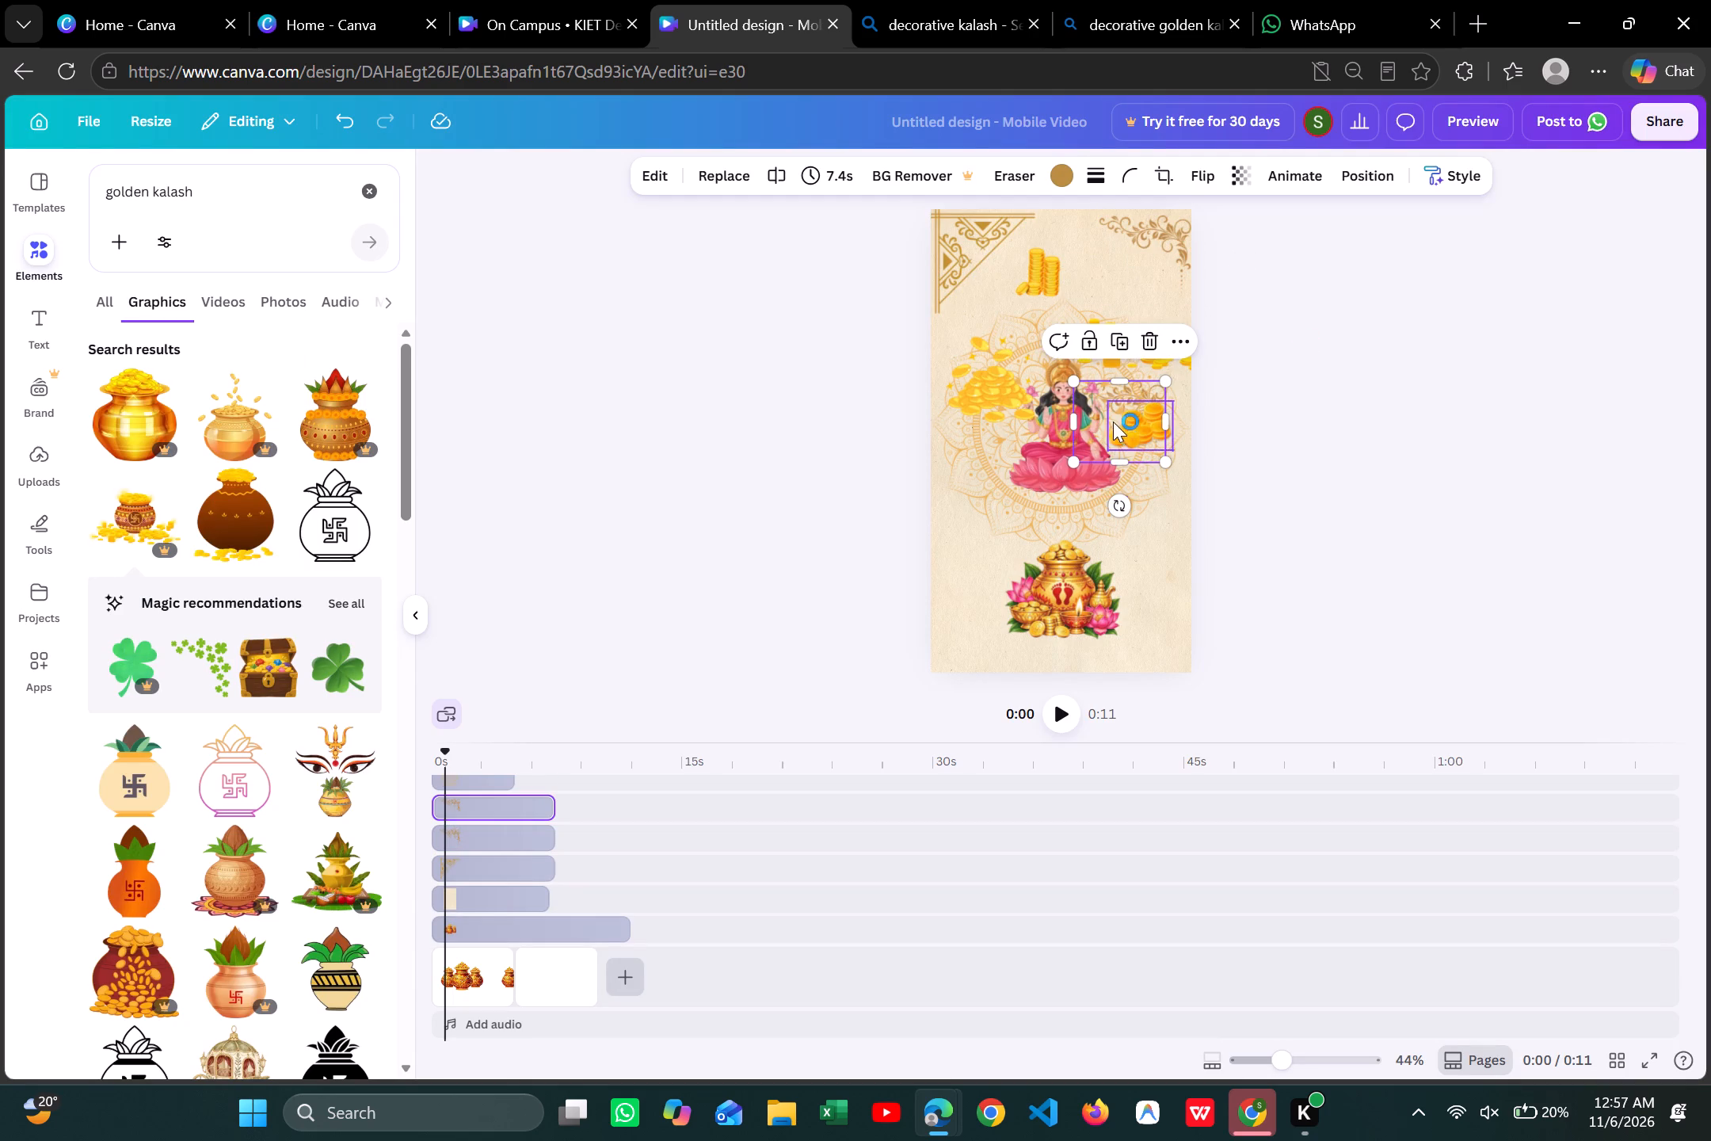
pyautogui.moveTo(1094, 441); pyautogui.dragTo(1119, 609)
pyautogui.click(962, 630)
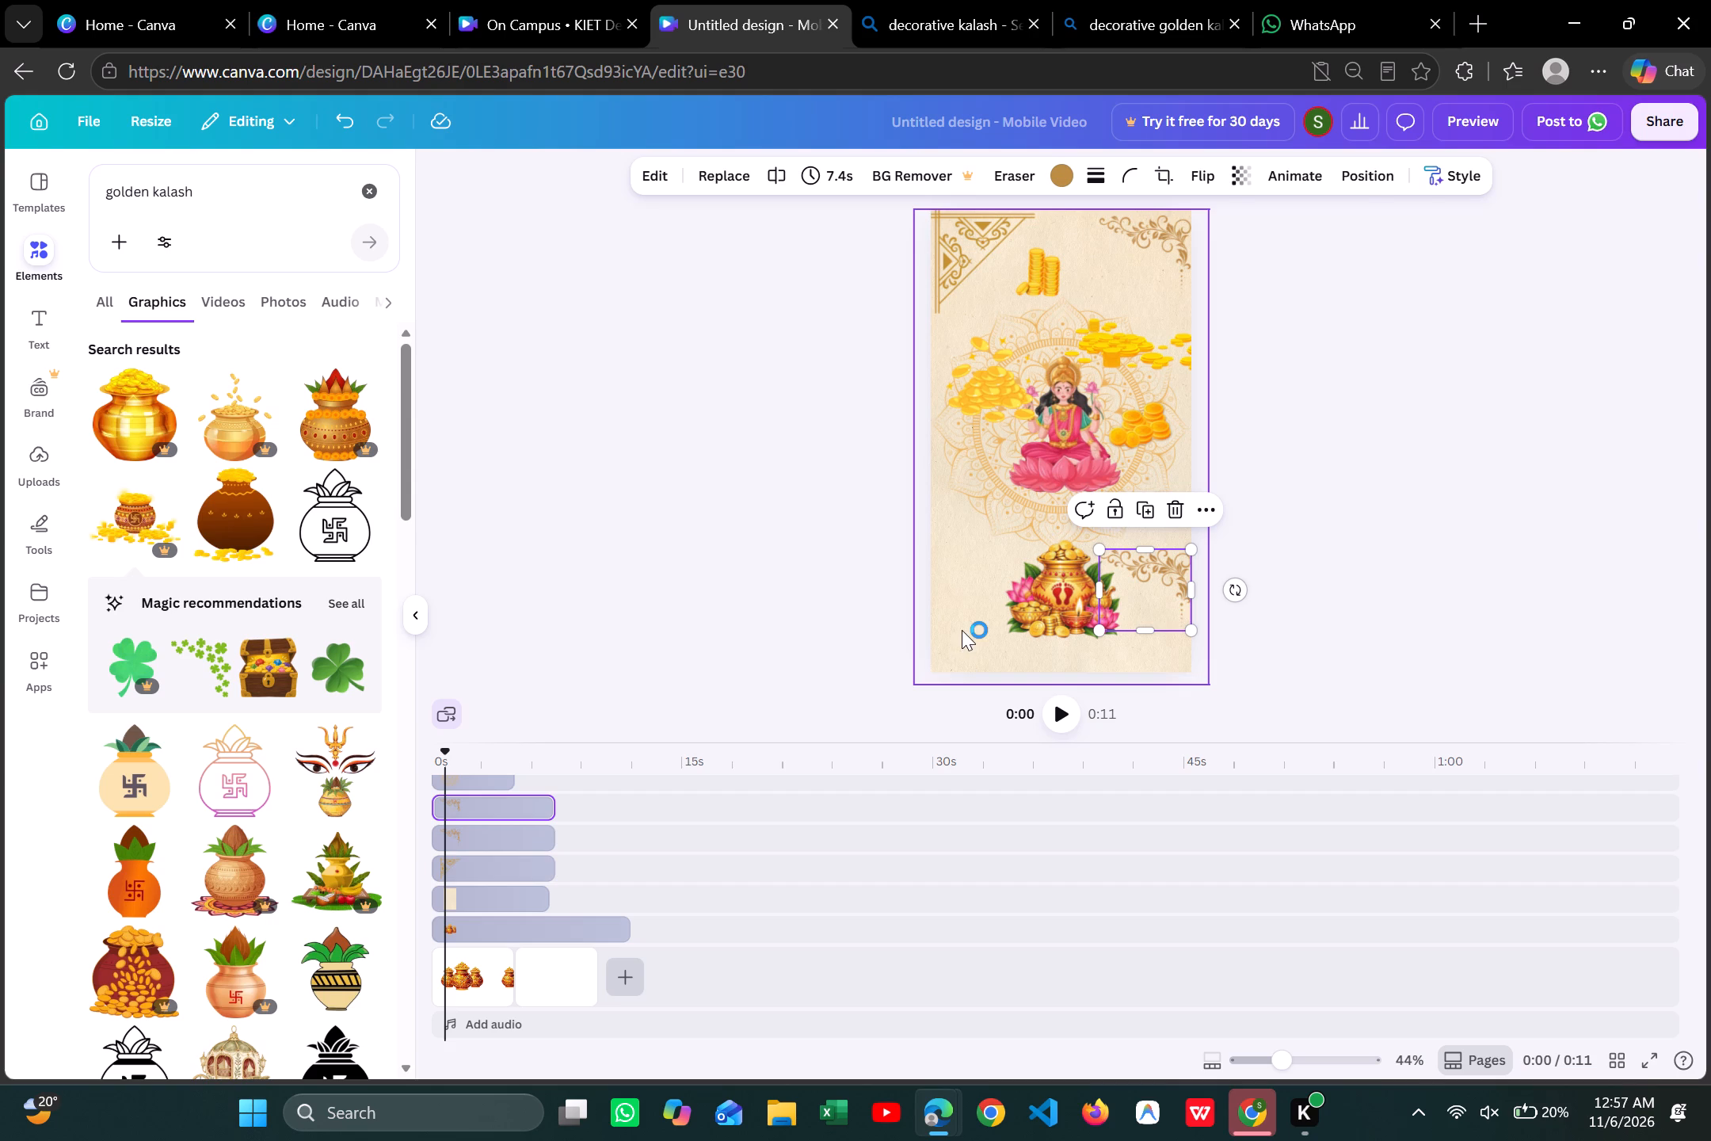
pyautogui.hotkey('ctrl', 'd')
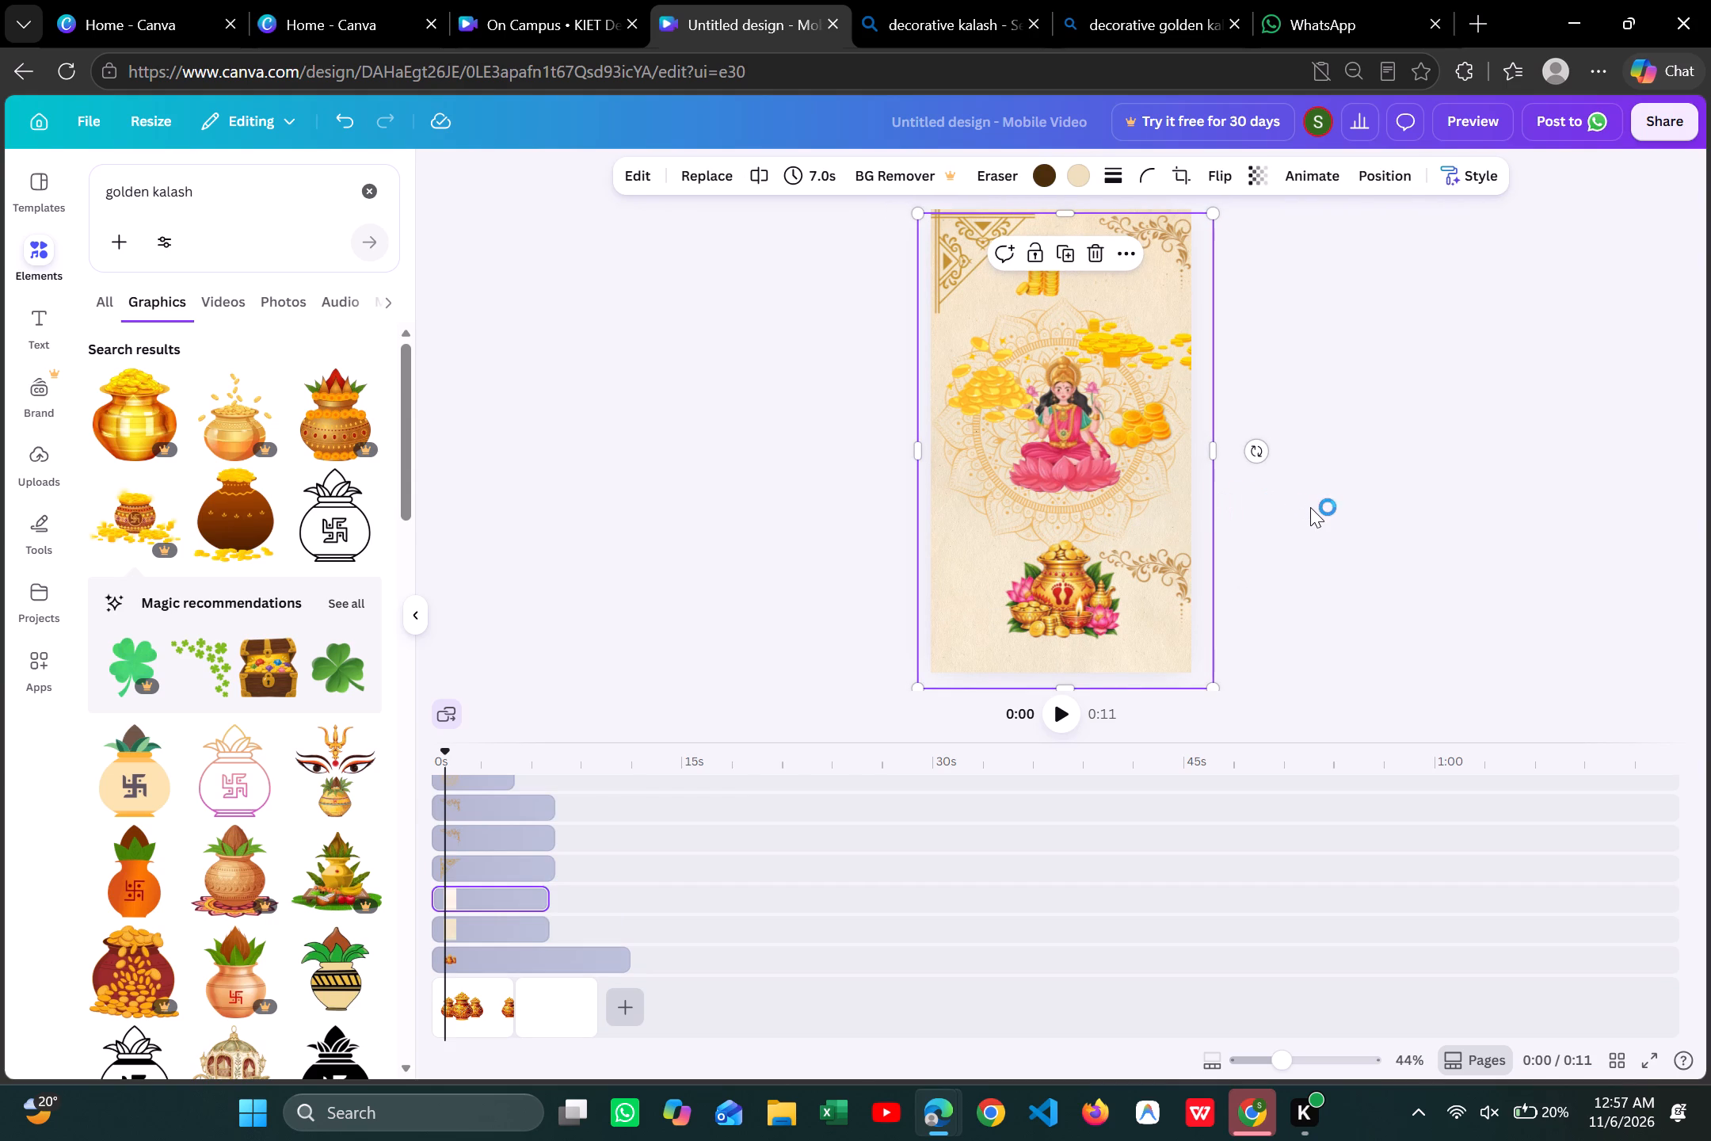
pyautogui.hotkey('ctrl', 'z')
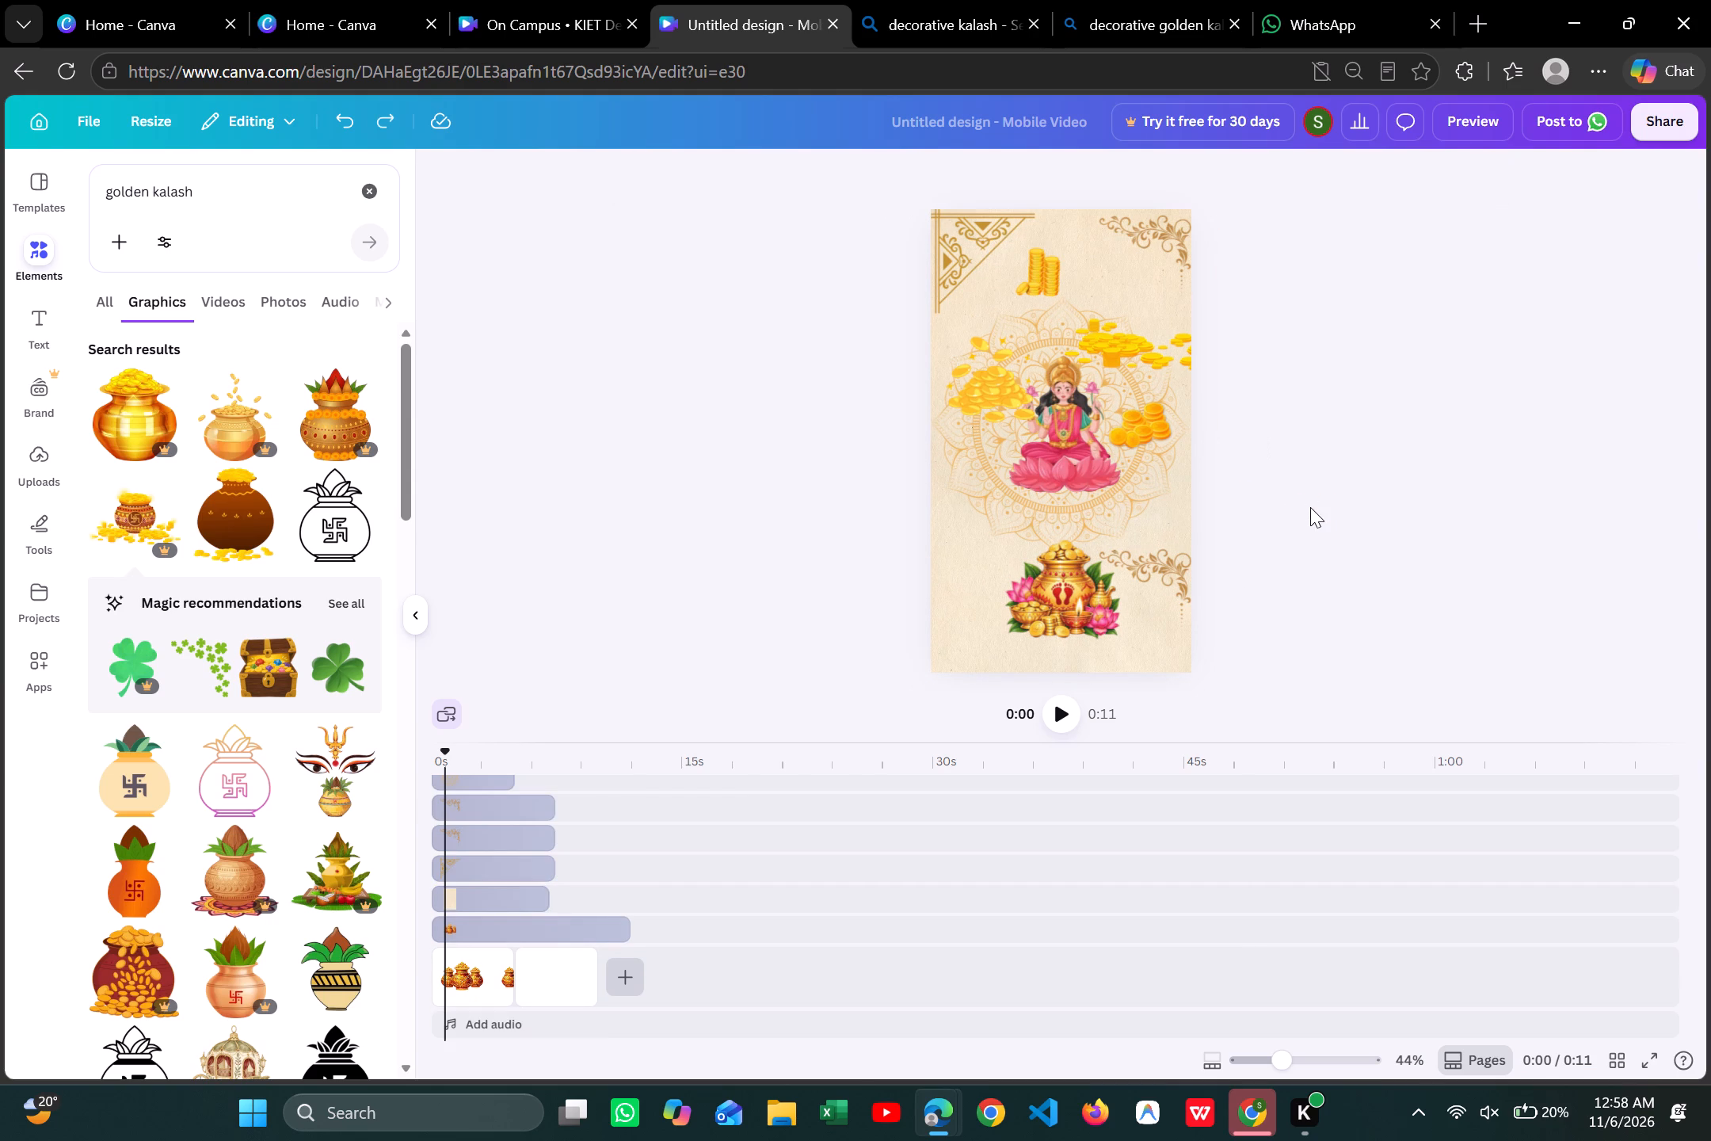
# Make two more copies of the floral ornament, placing one in the page's upper-left area and one in its lower-left area.
pyautogui.click(1179, 577)
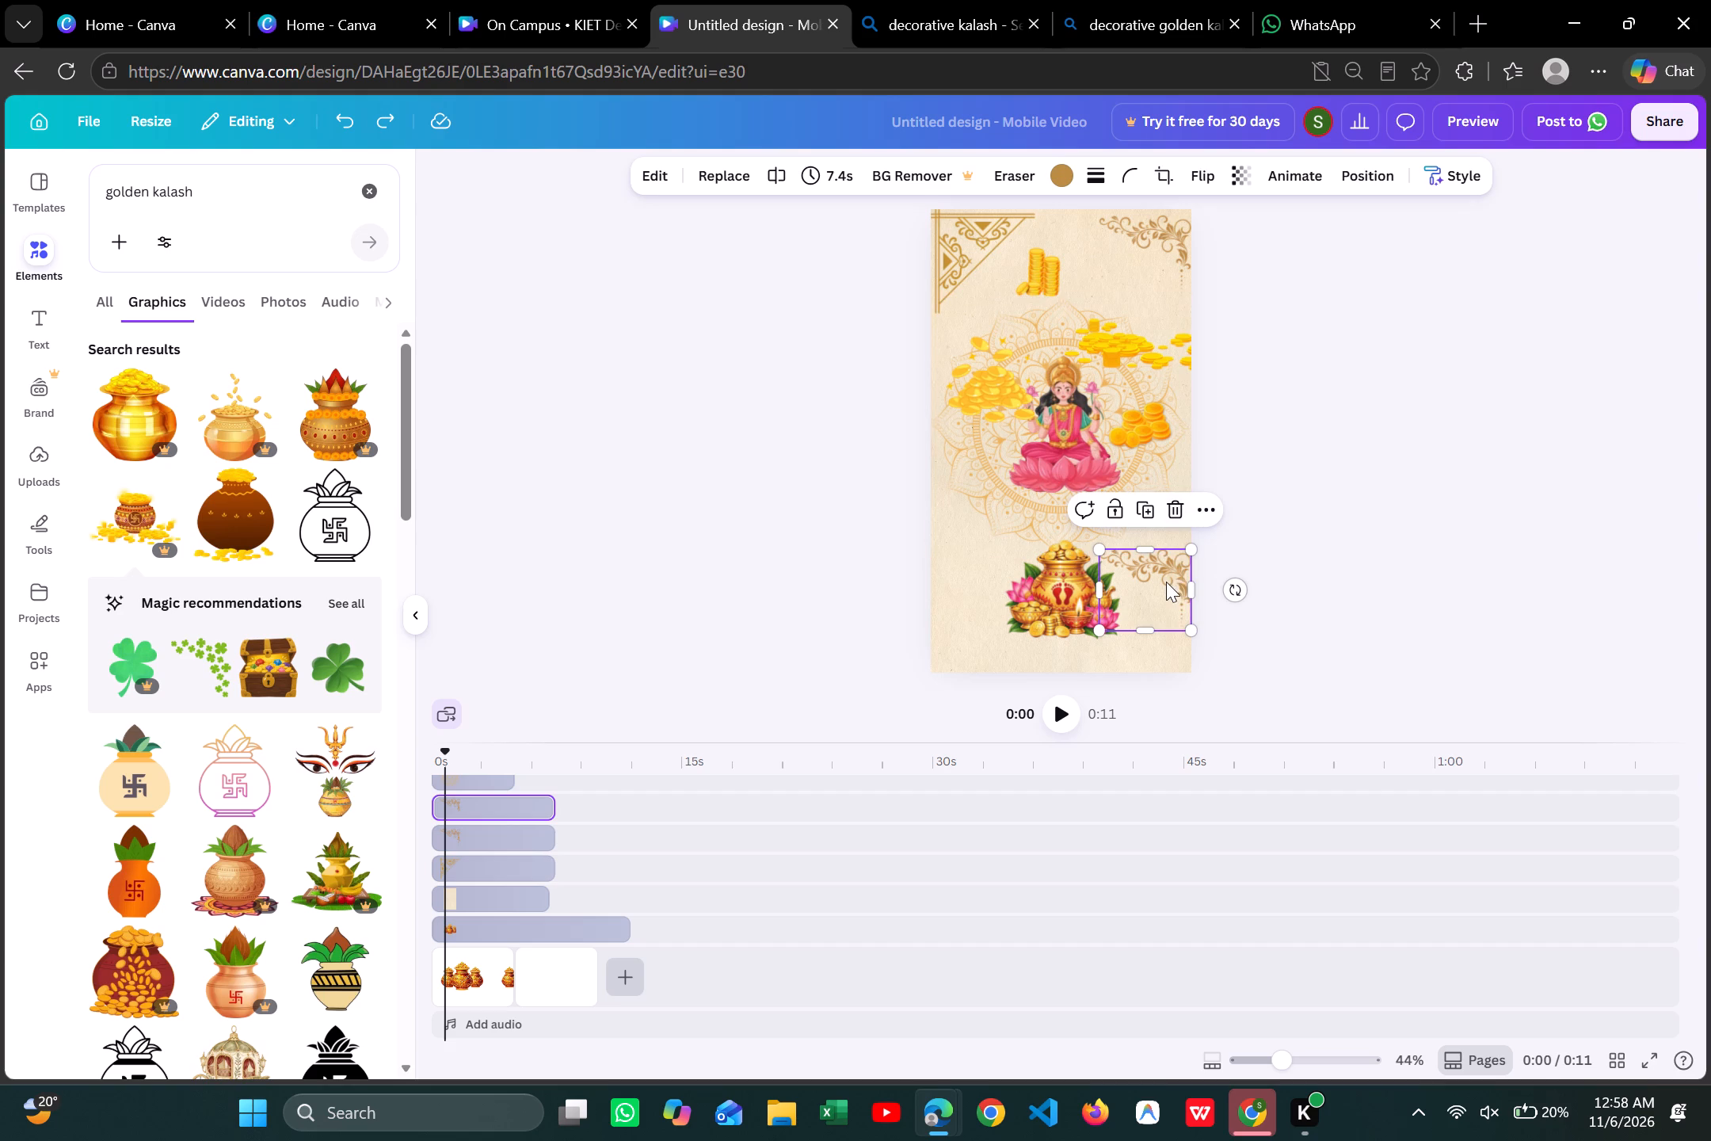
pyautogui.hotkey('ctrl', 'd')
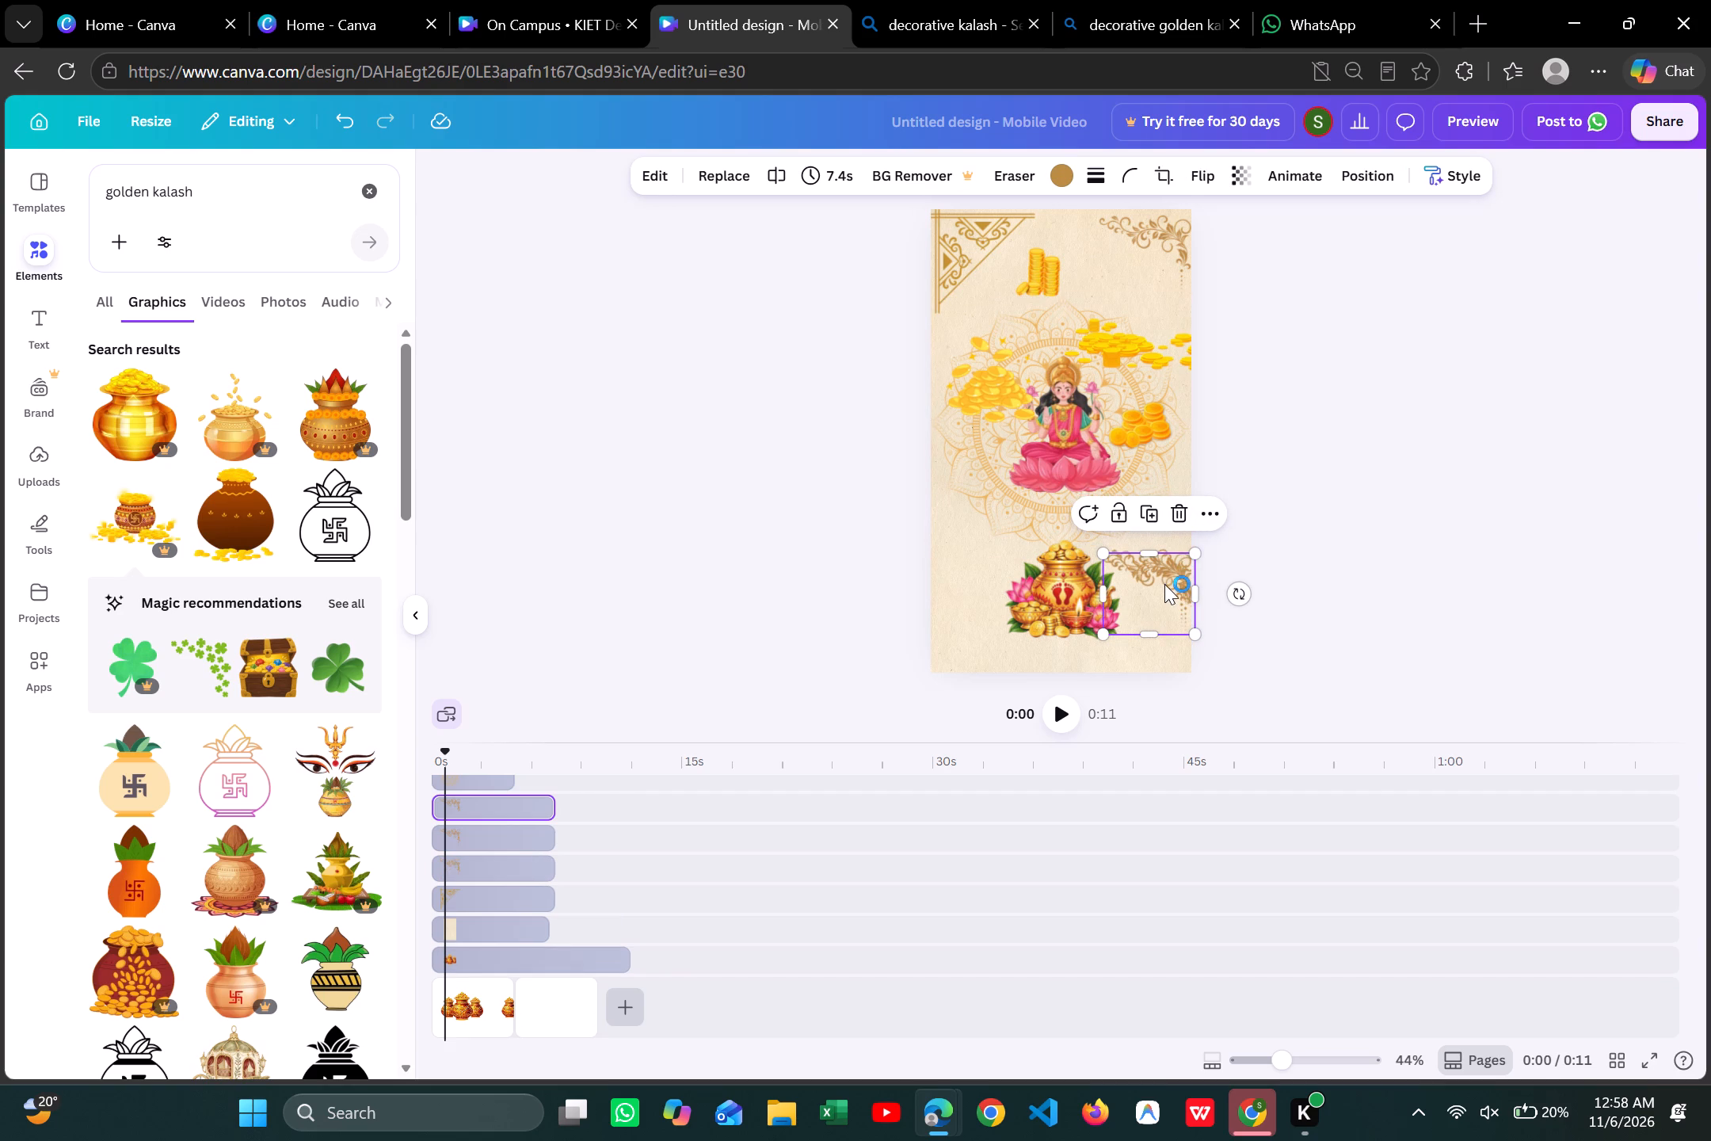
pyautogui.moveTo(1164, 584); pyautogui.dragTo(1004, 286)
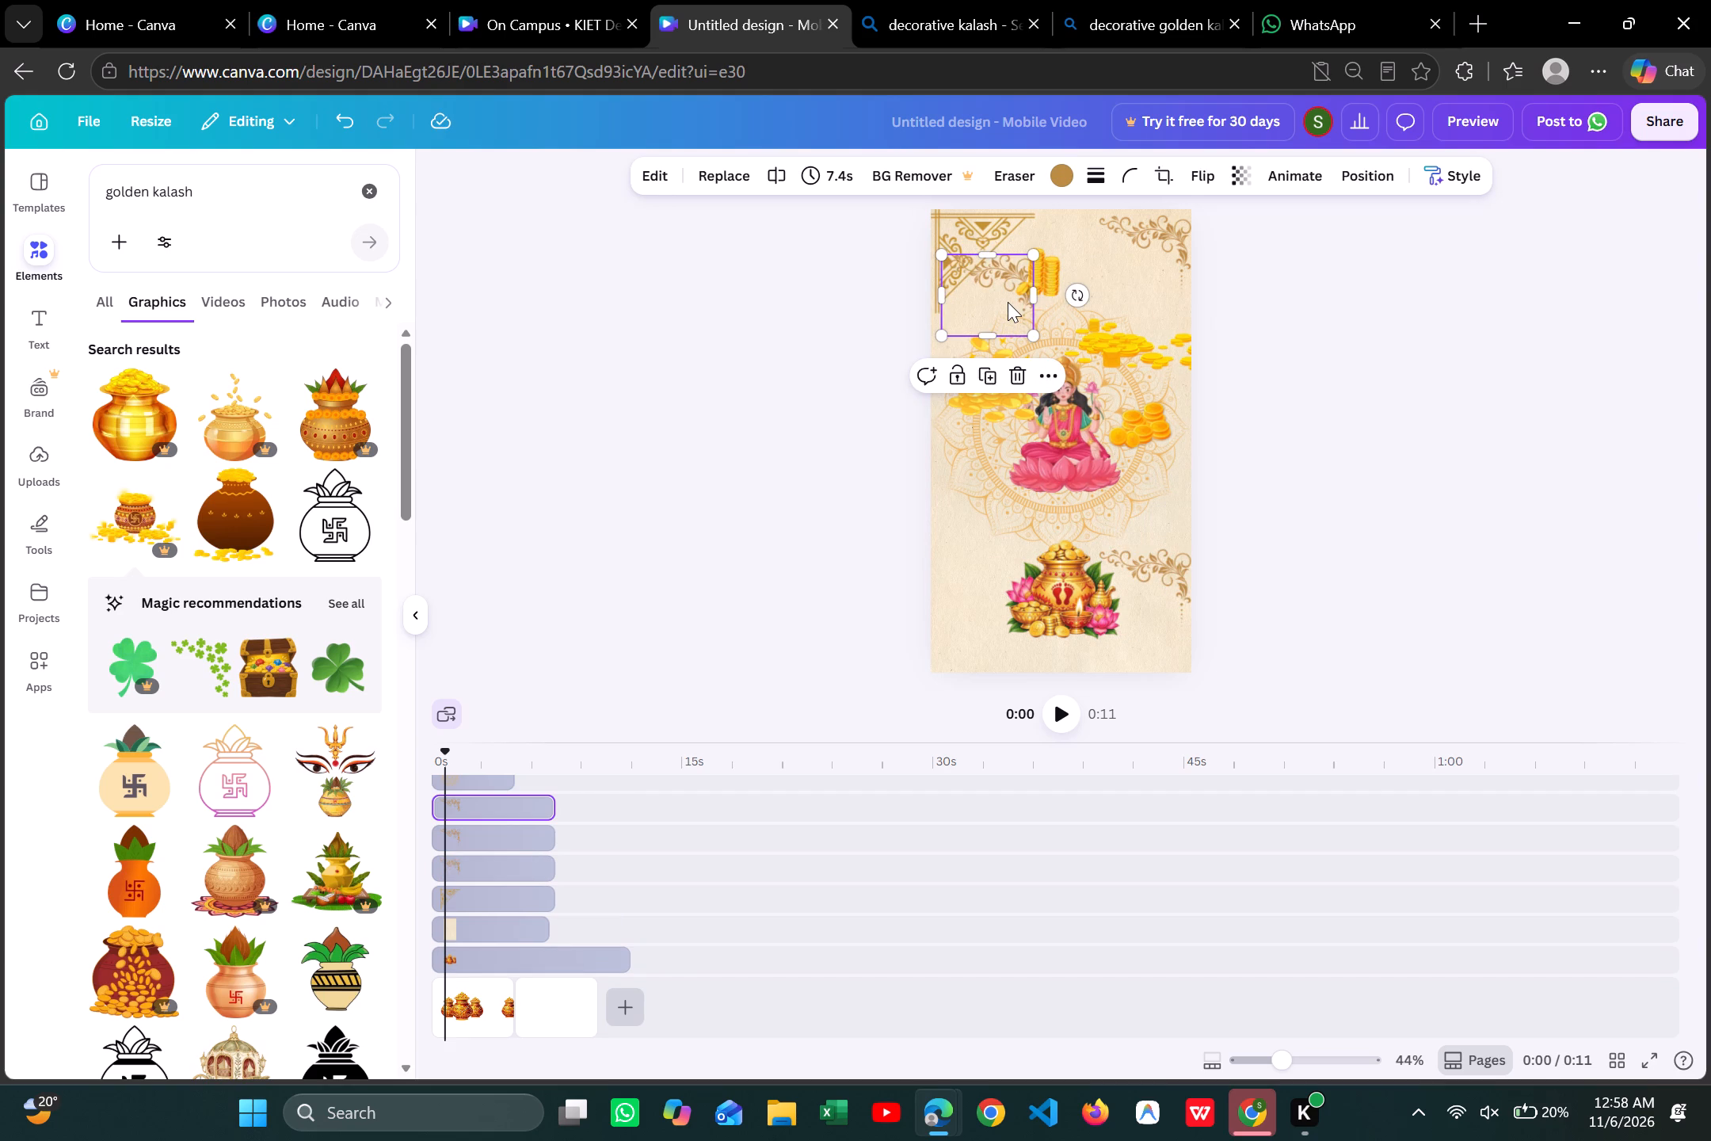
pyautogui.hotkey('ctrl', 'd')
pyautogui.moveTo(1008, 302); pyautogui.dragTo(1008, 309)
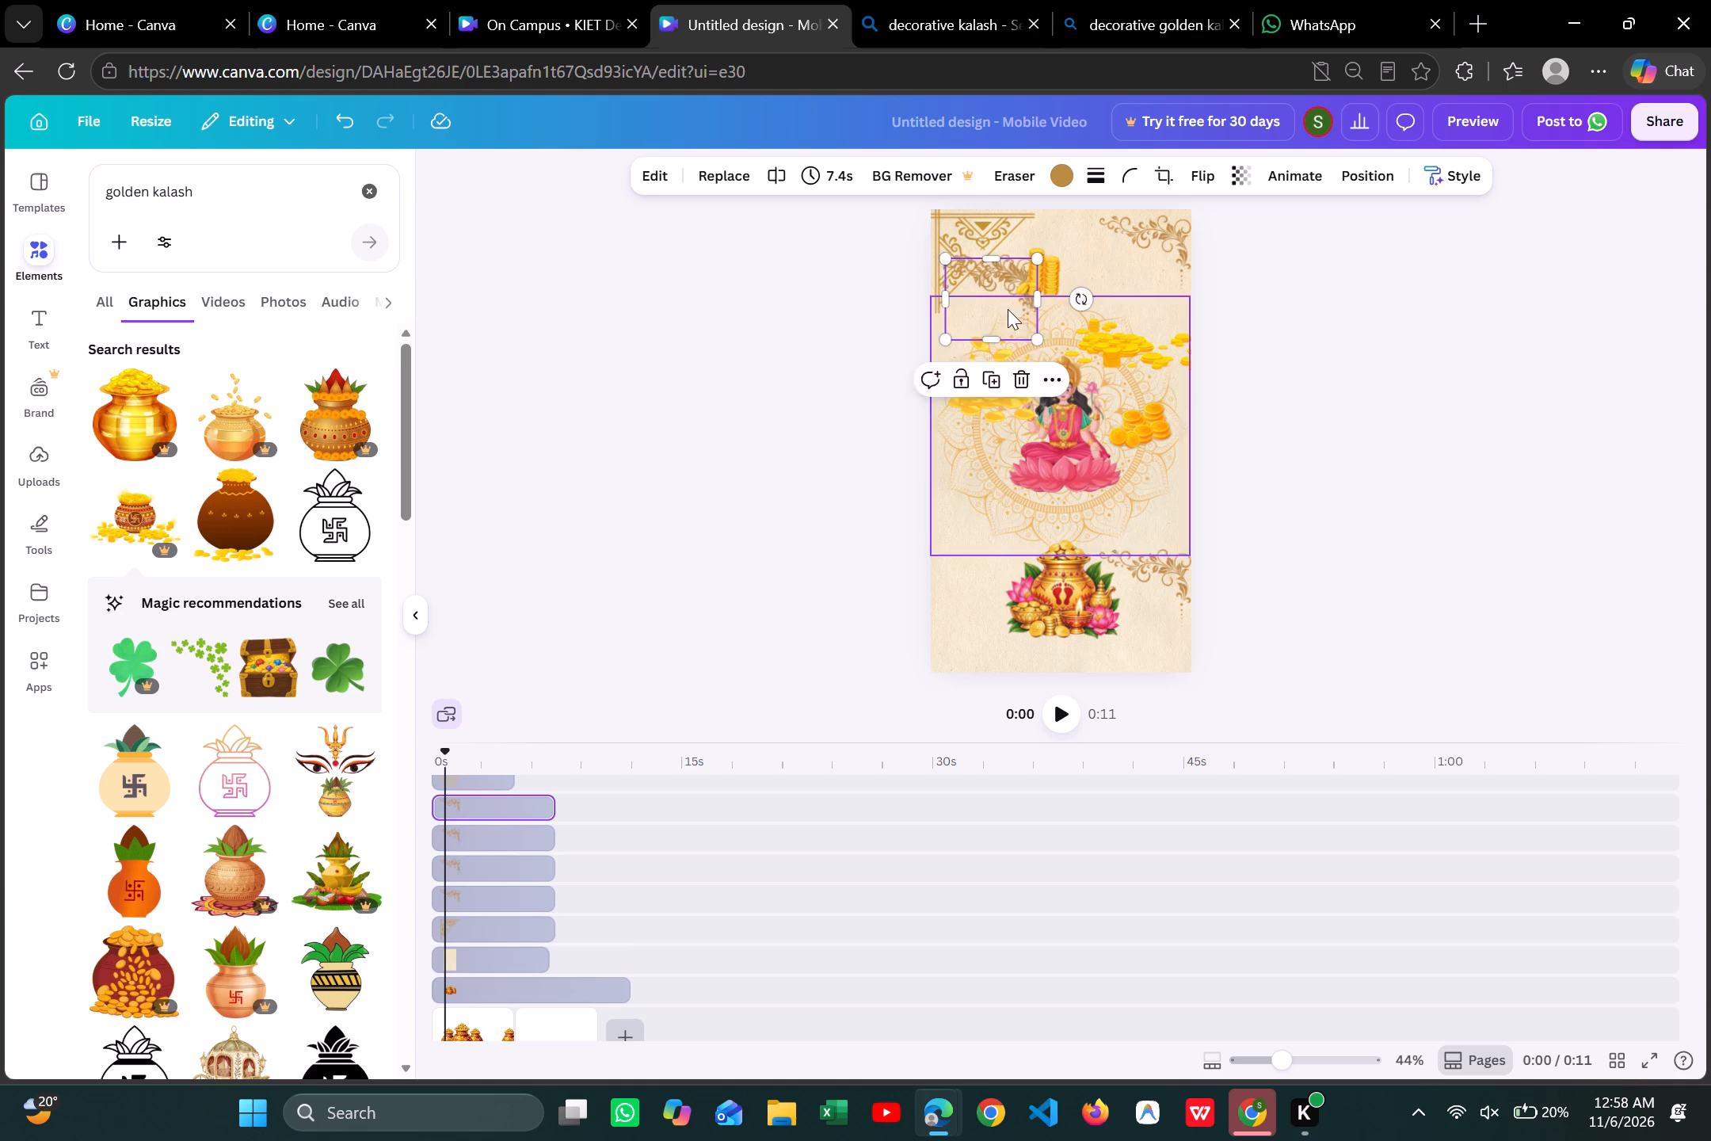
pyautogui.moveTo(1008, 309); pyautogui.dragTo(981, 584)
# Flip the floral ornament beside the kalash's right side vertically and fit it into the page's lower-right corner.
pyautogui.click(1160, 587)
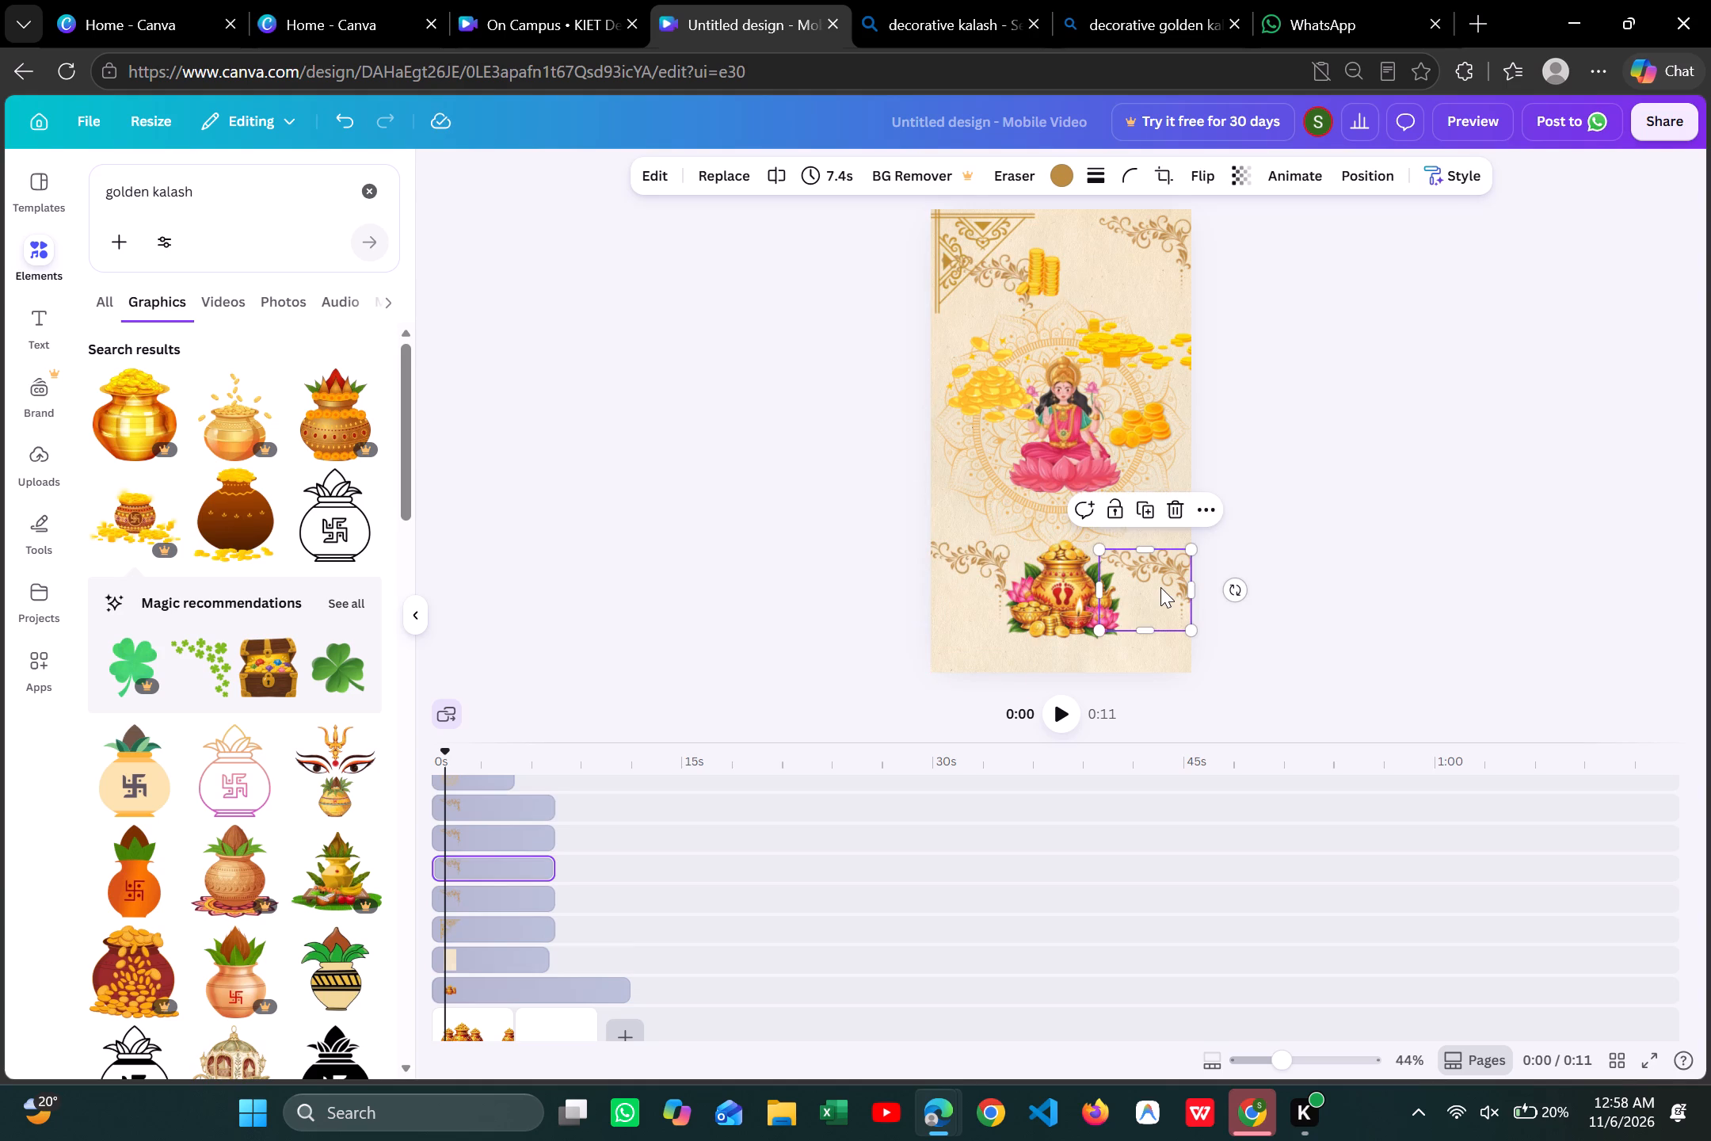
pyautogui.click(1198, 189)
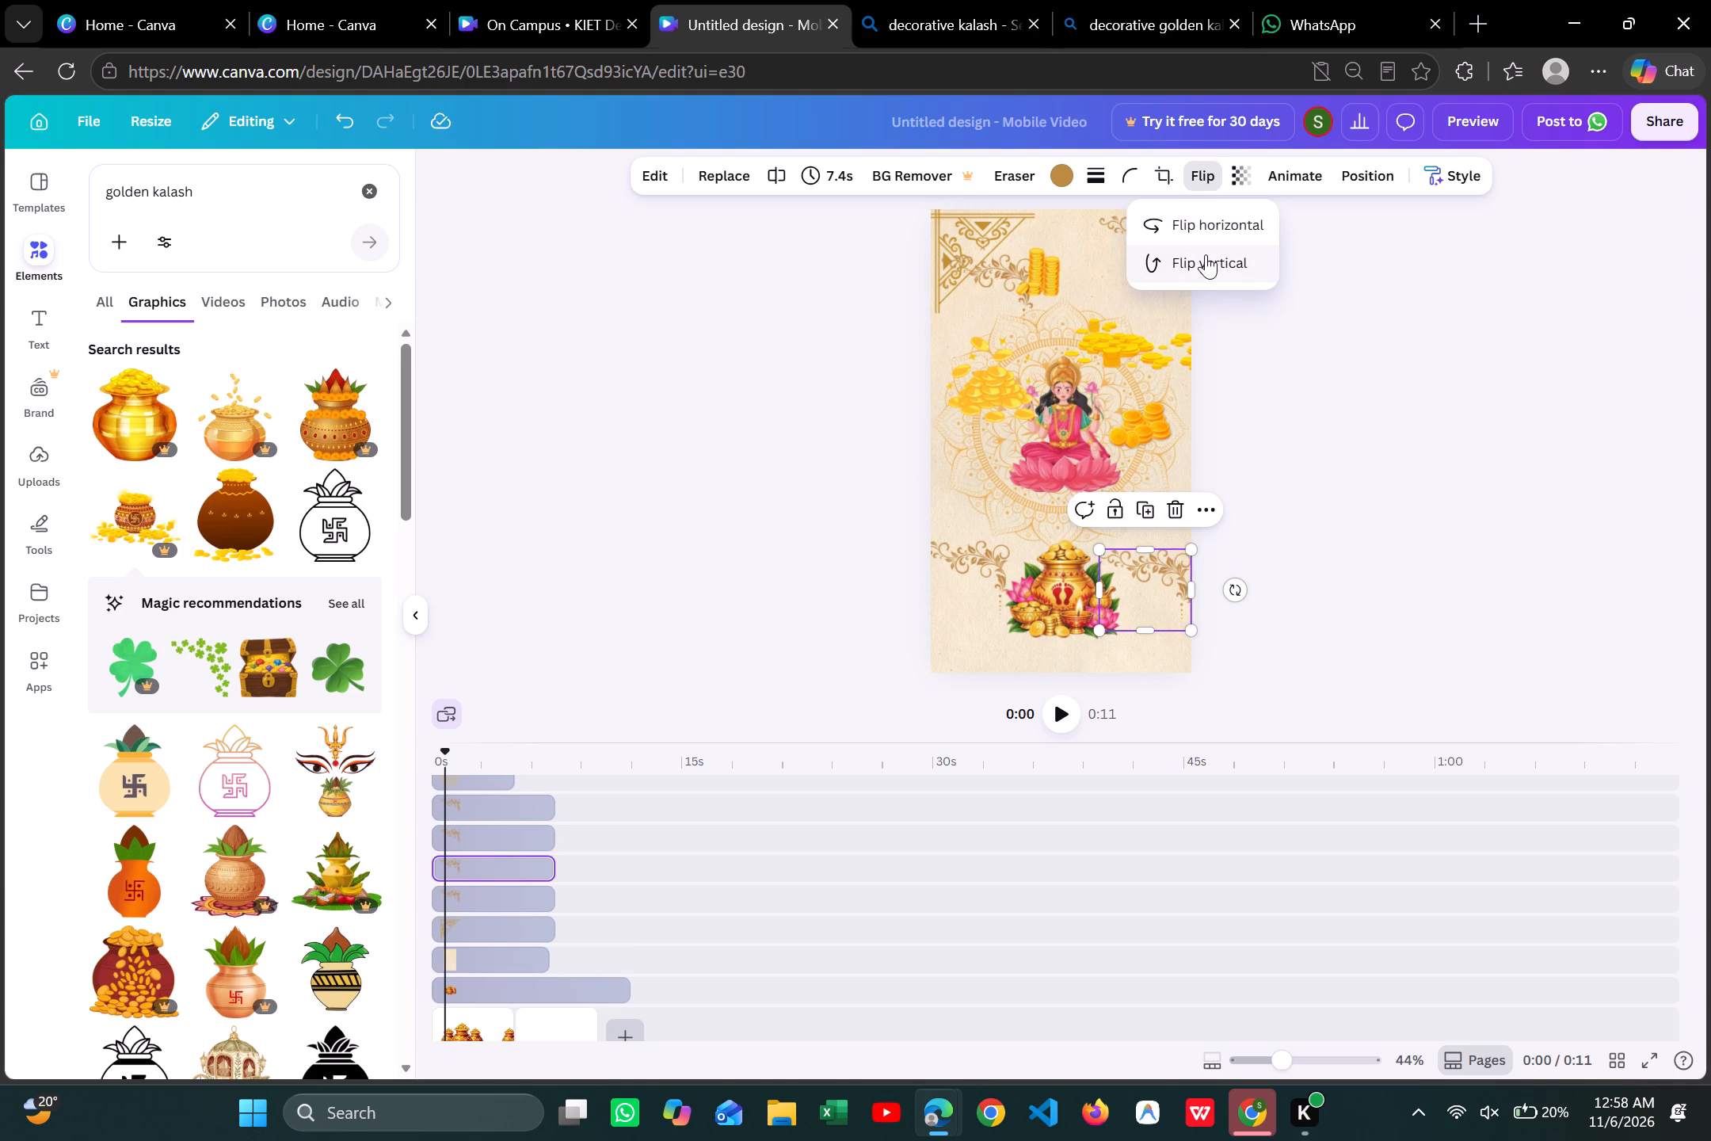
pyautogui.click(1206, 254)
pyautogui.click(1324, 492)
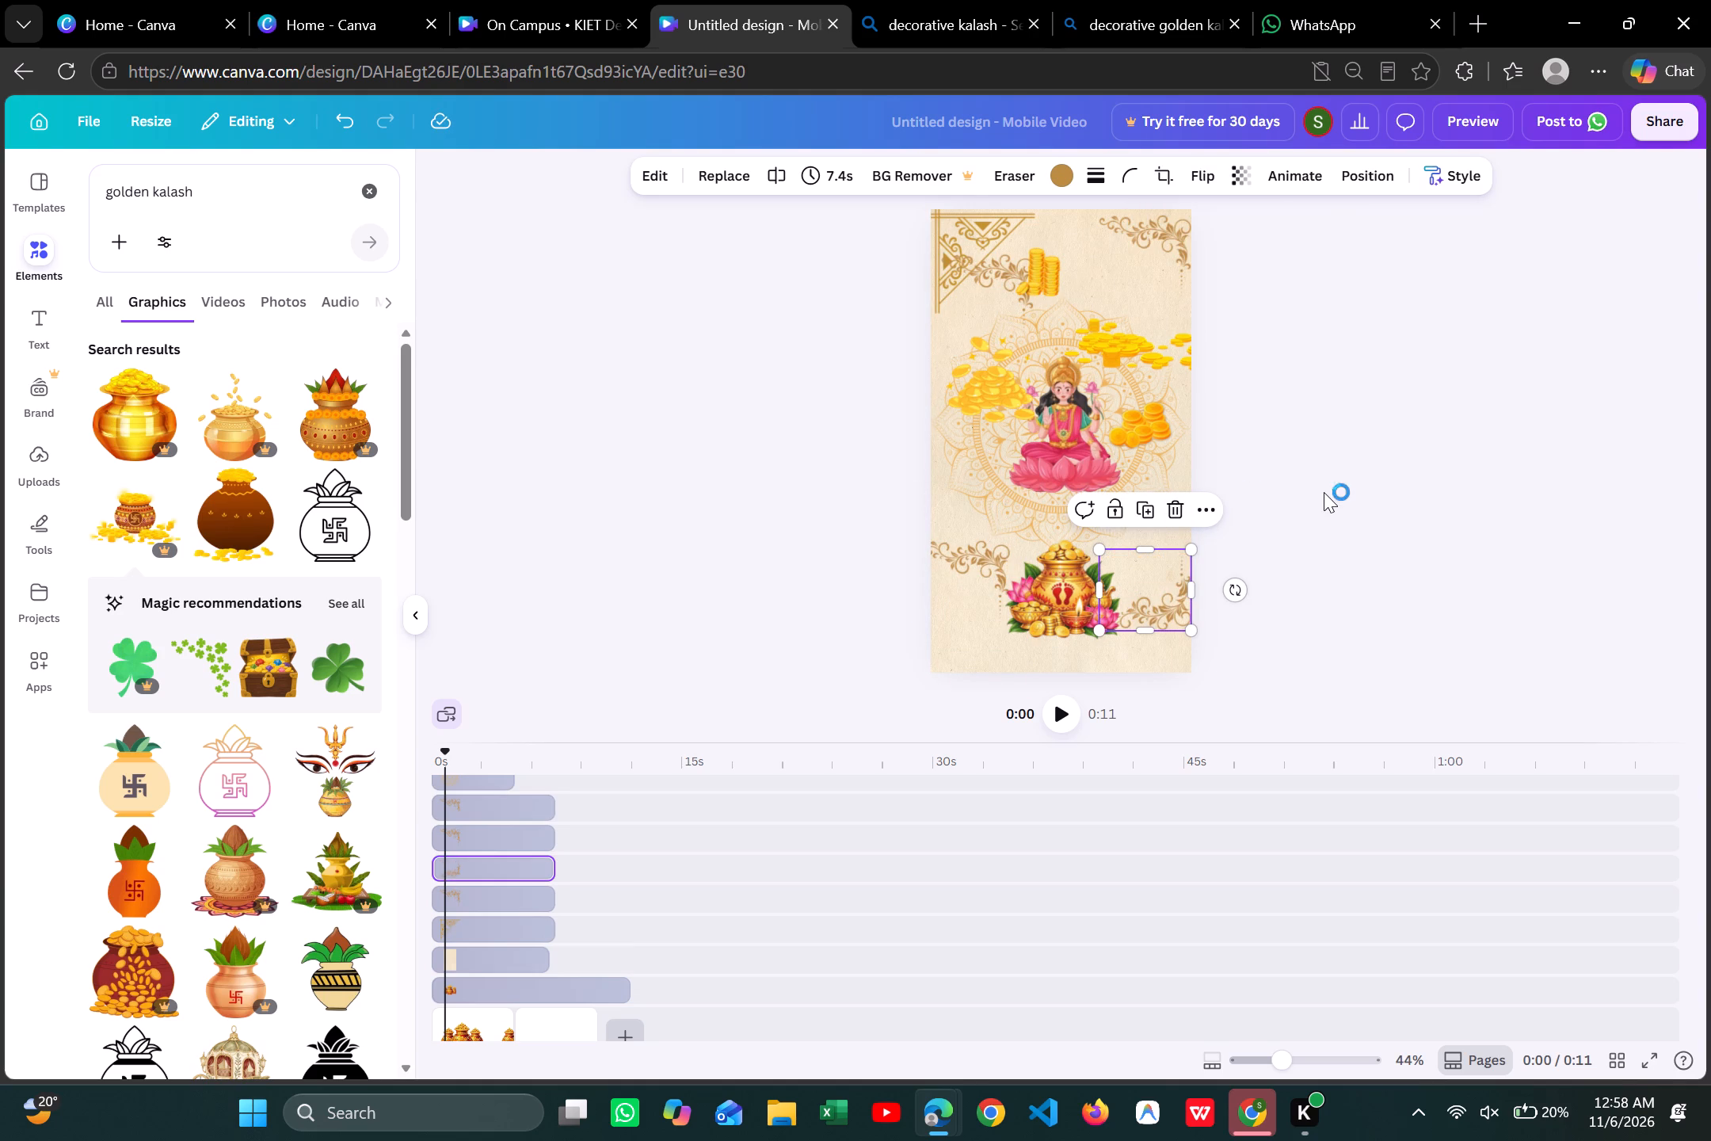
pyautogui.moveTo(1155, 605); pyautogui.dragTo(1153, 638)
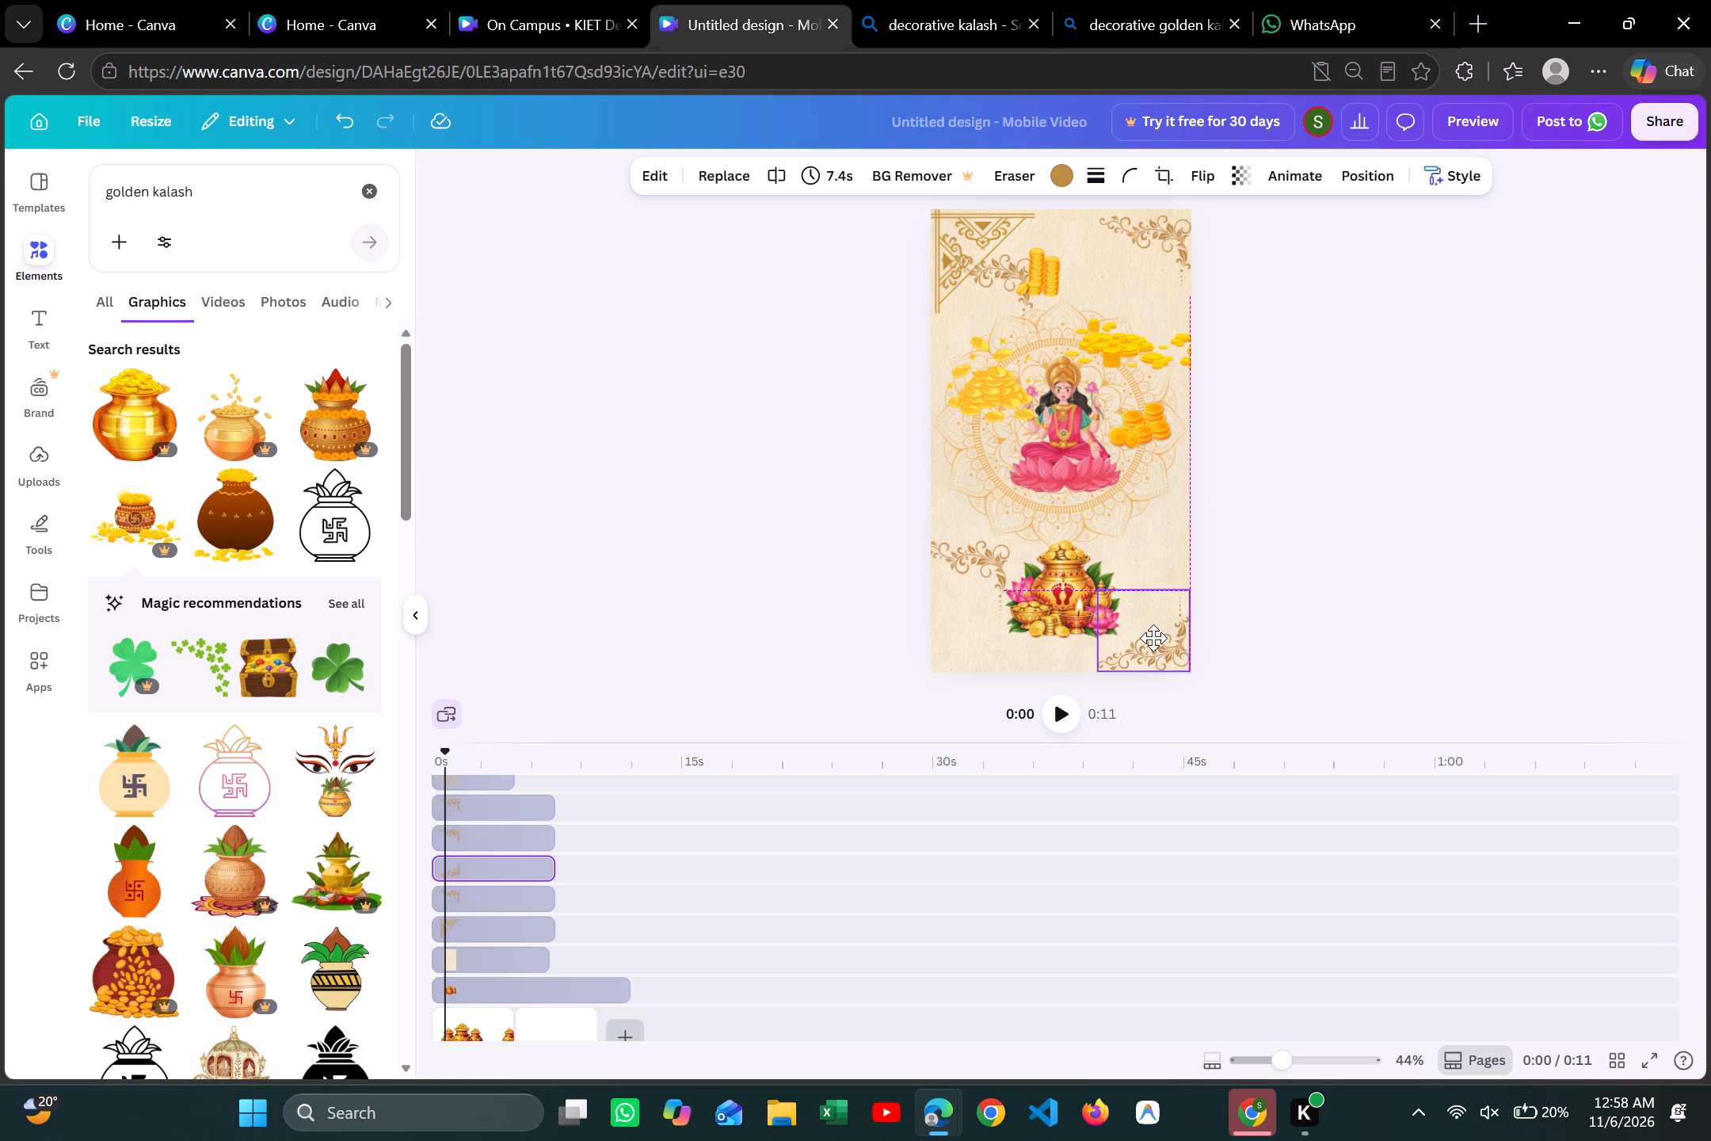
pyautogui.moveTo(1153, 638); pyautogui.dragTo(1153, 633)
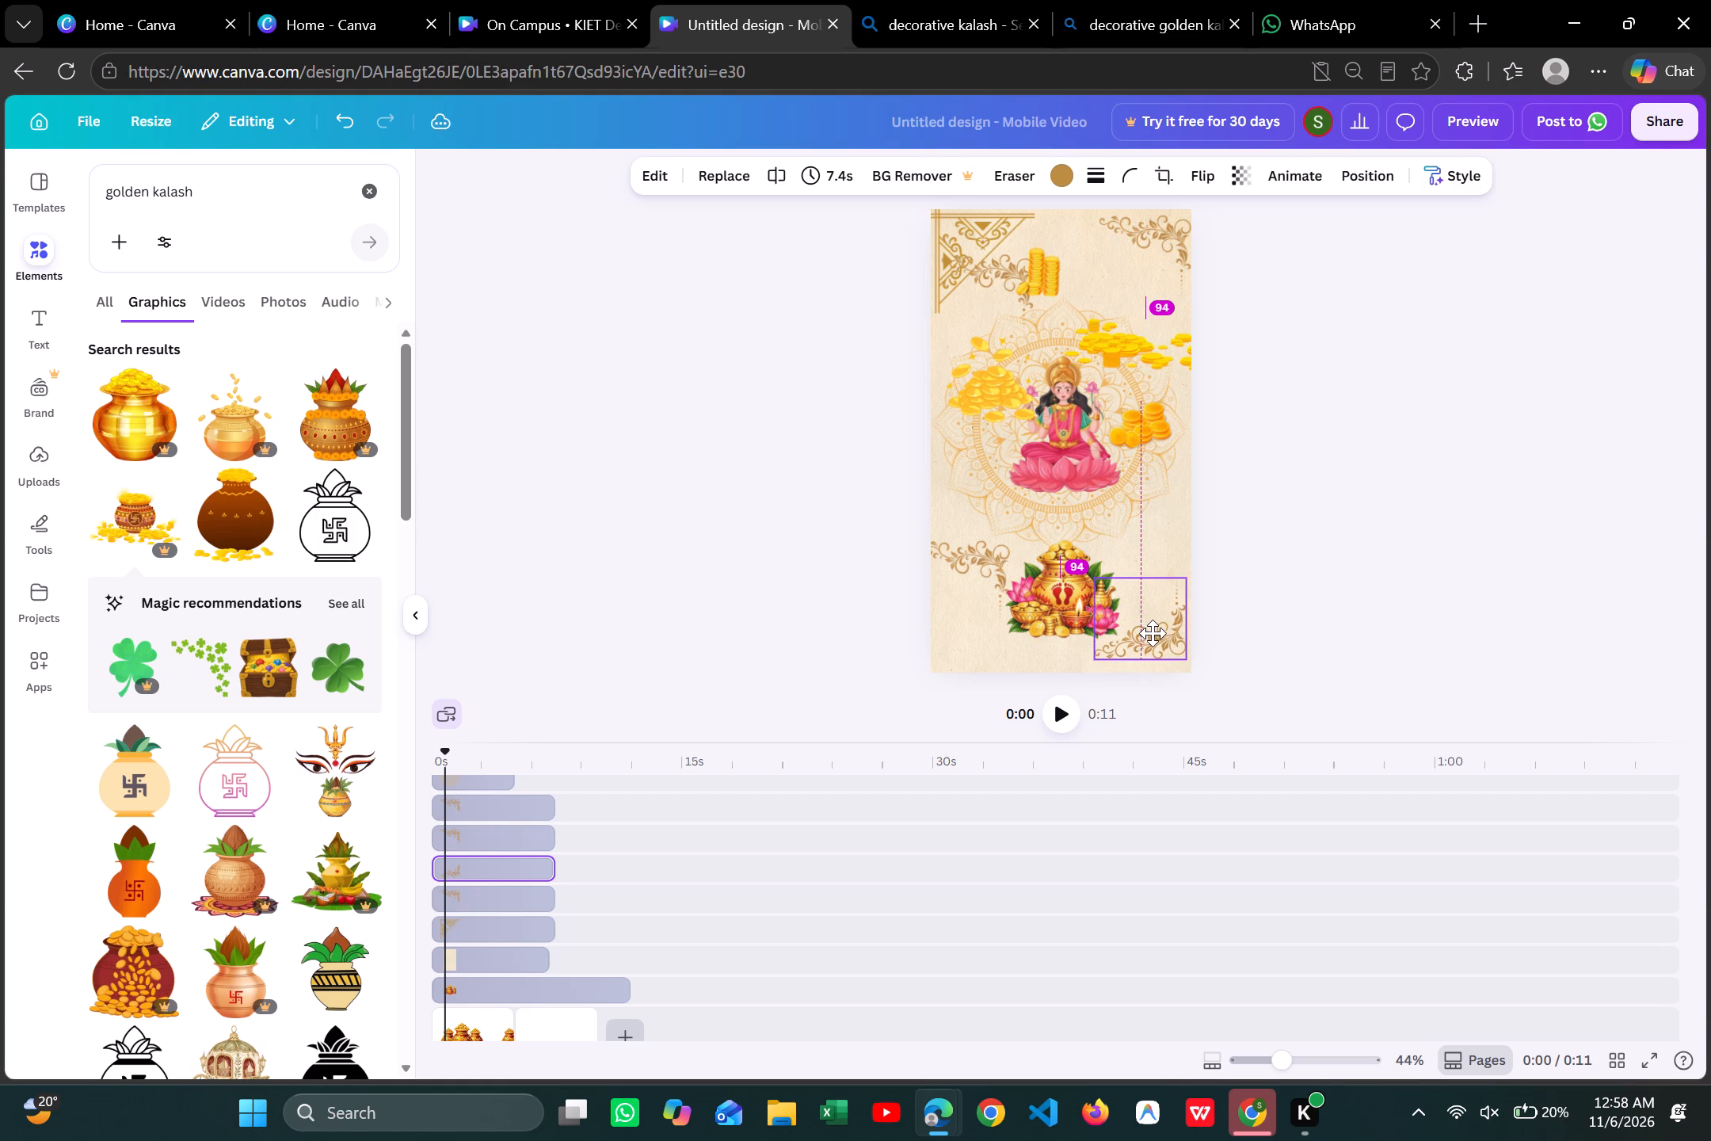
pyautogui.moveTo(1153, 633); pyautogui.dragTo(1157, 632)
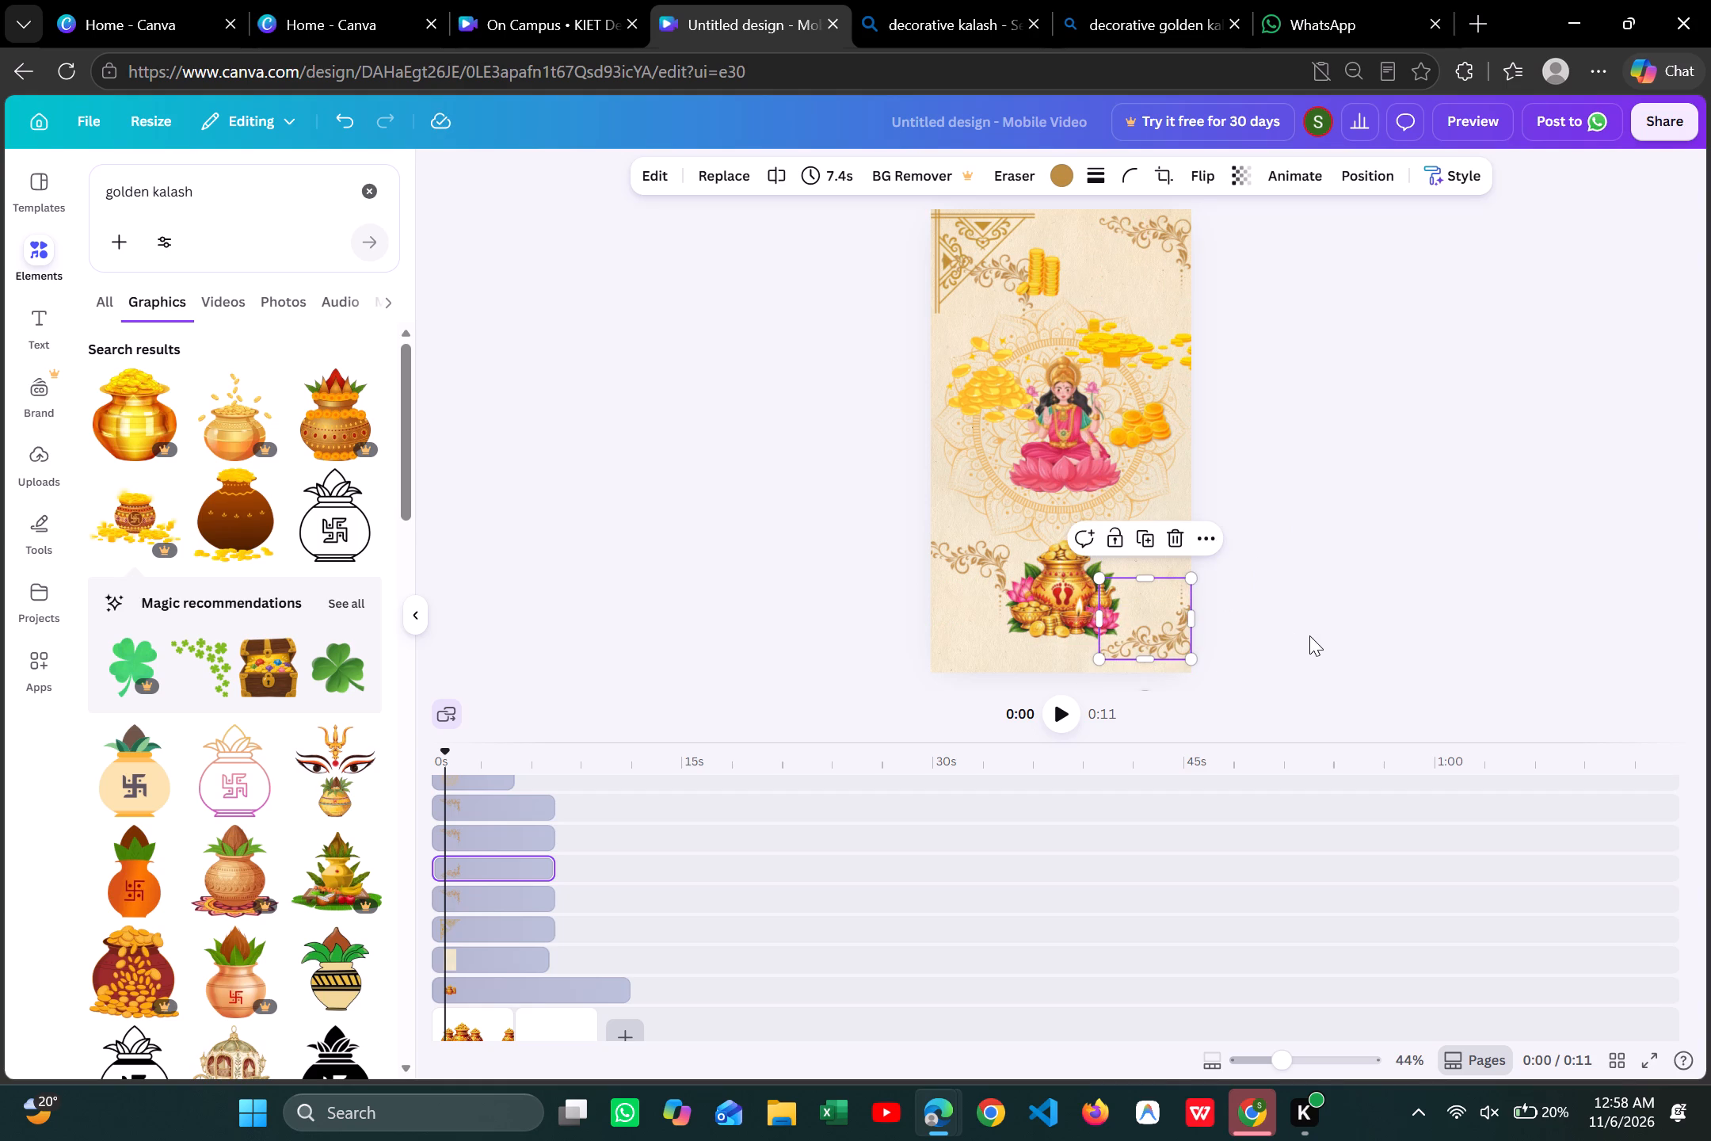
pyautogui.moveTo(1162, 630); pyautogui.dragTo(1162, 641)
pyautogui.click(1309, 622)
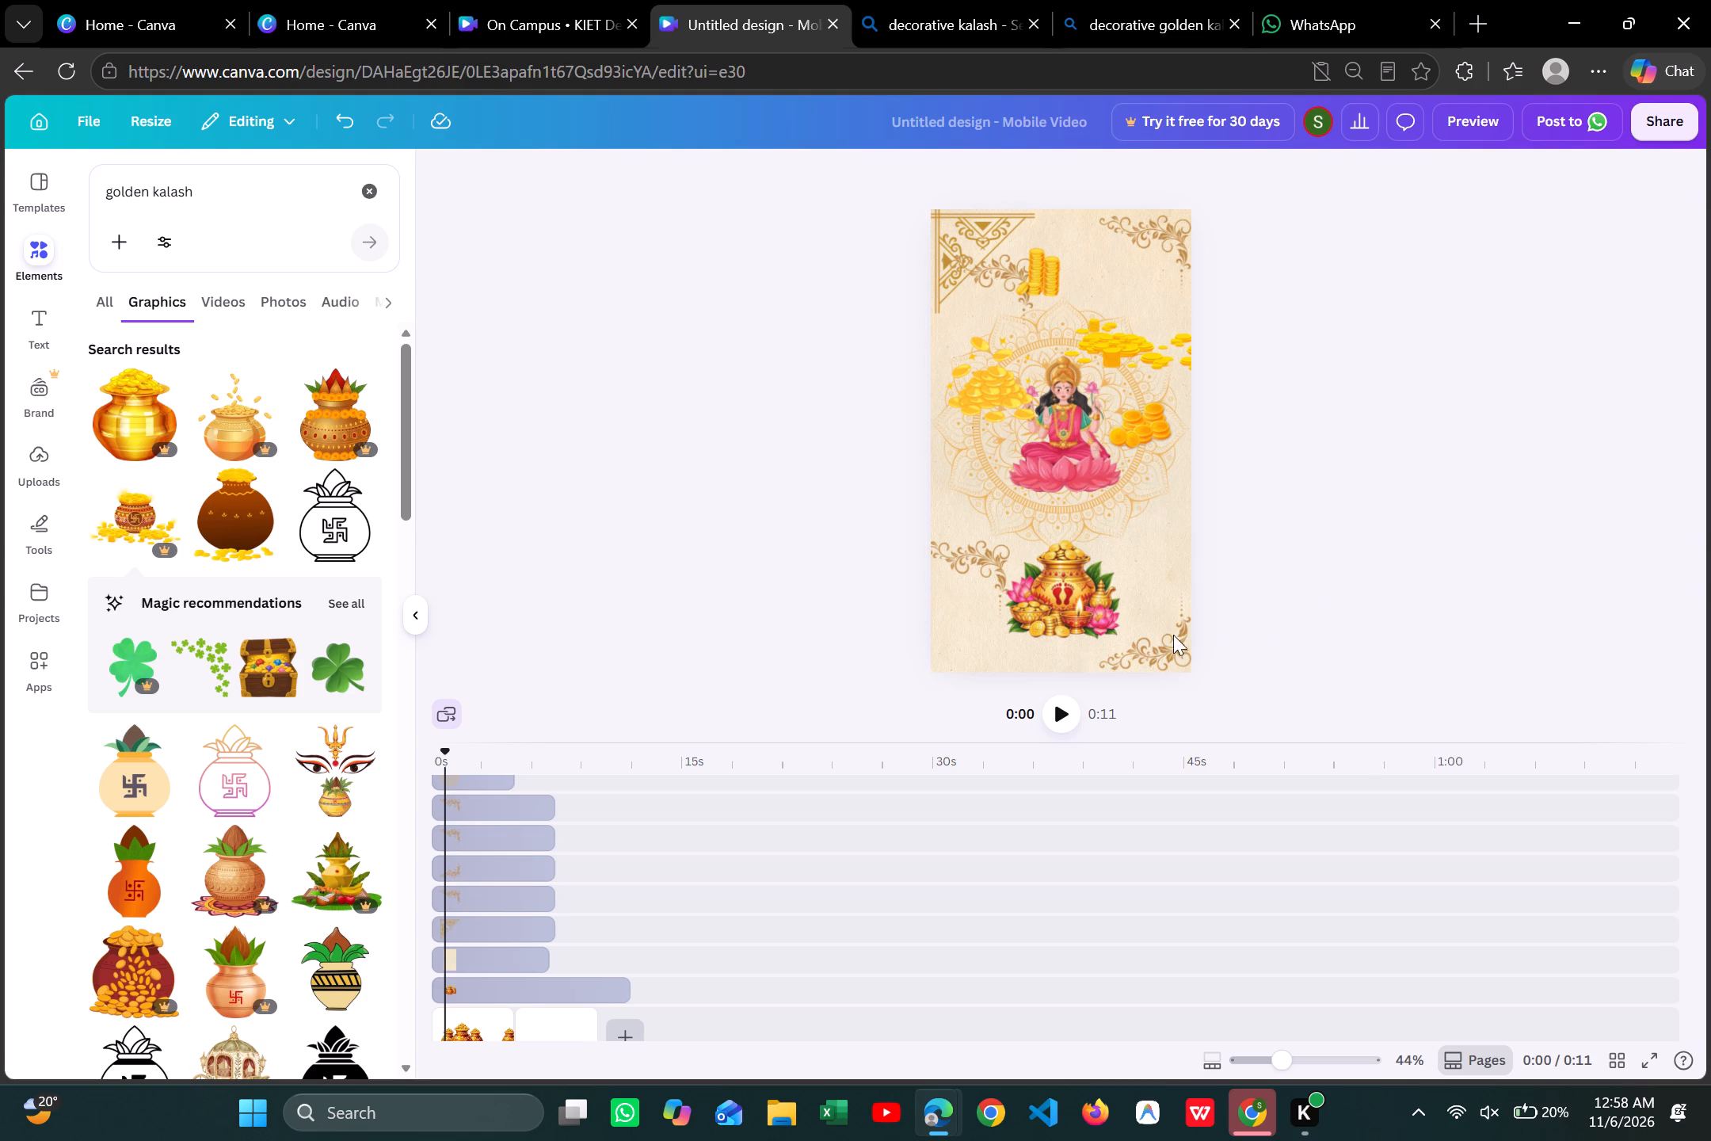
# Flip the lower-left floral ornament vertically and horizontally, and fit it into the page's lower-left corner.
pyautogui.click(981, 569)
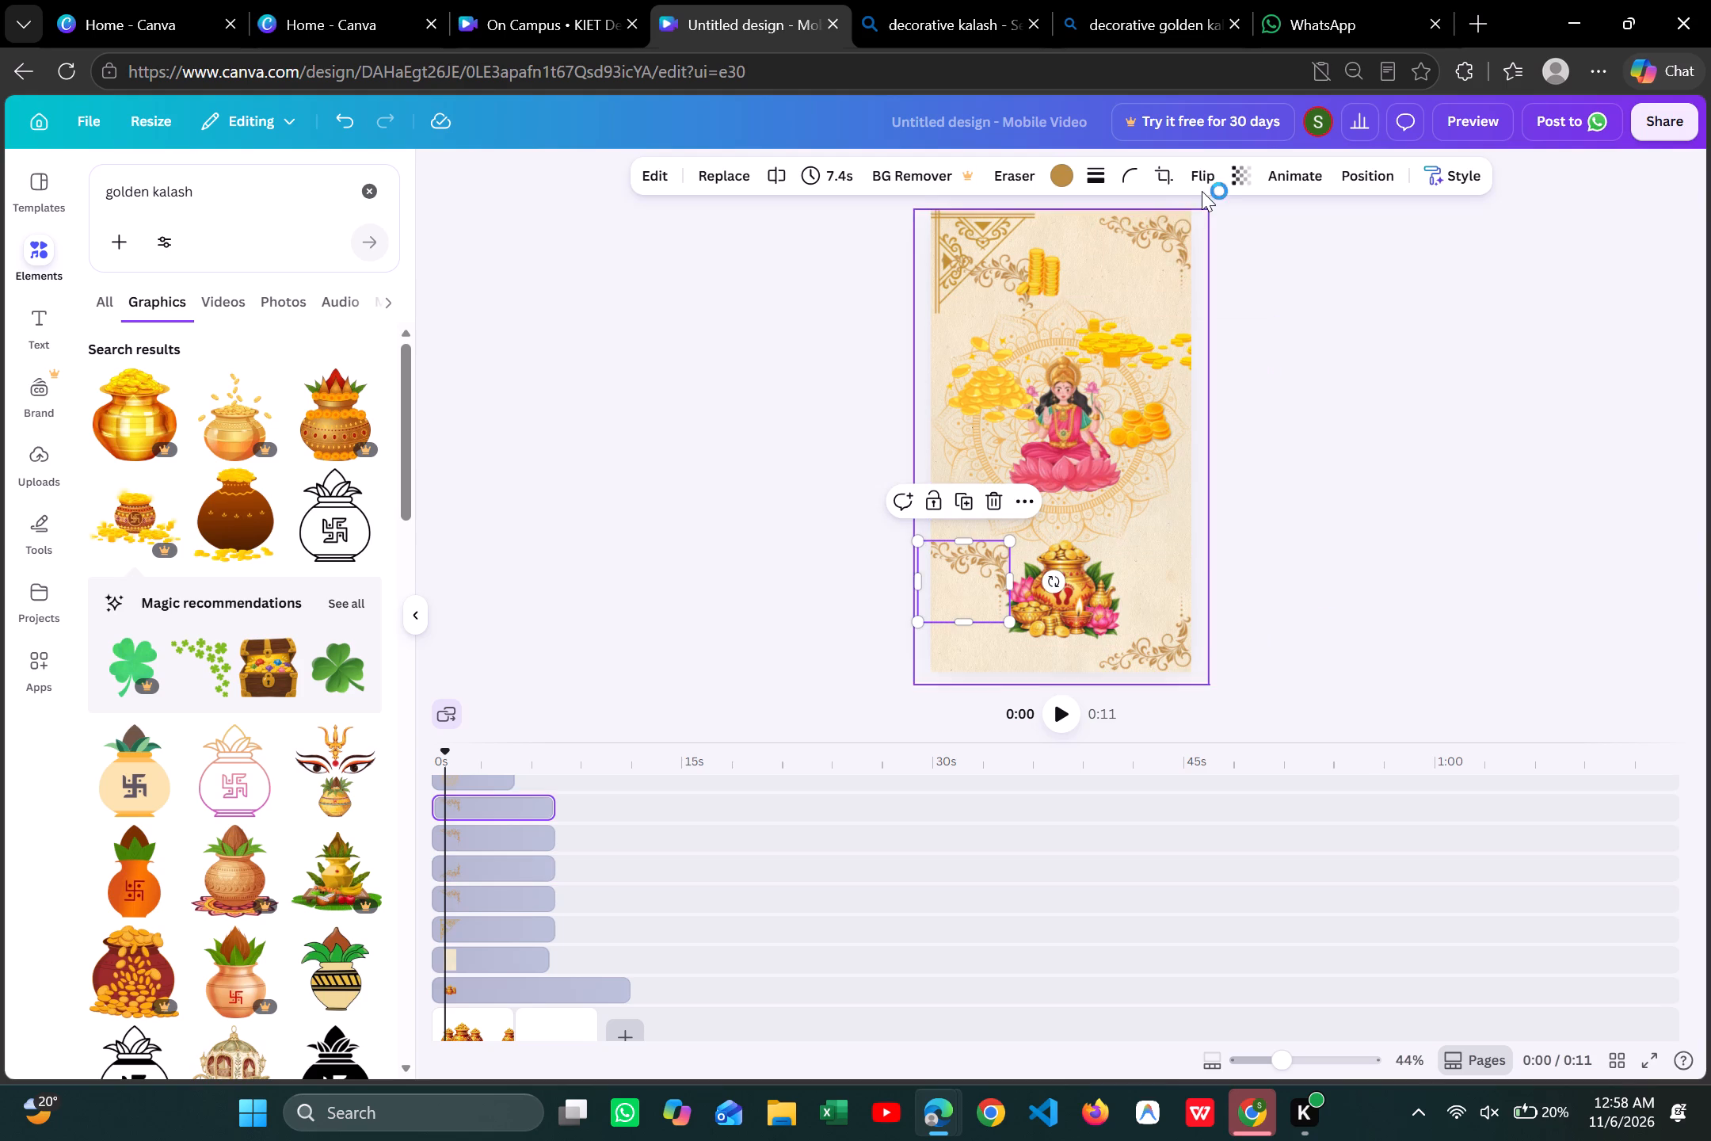
pyautogui.click(1202, 189)
pyautogui.click(1206, 250)
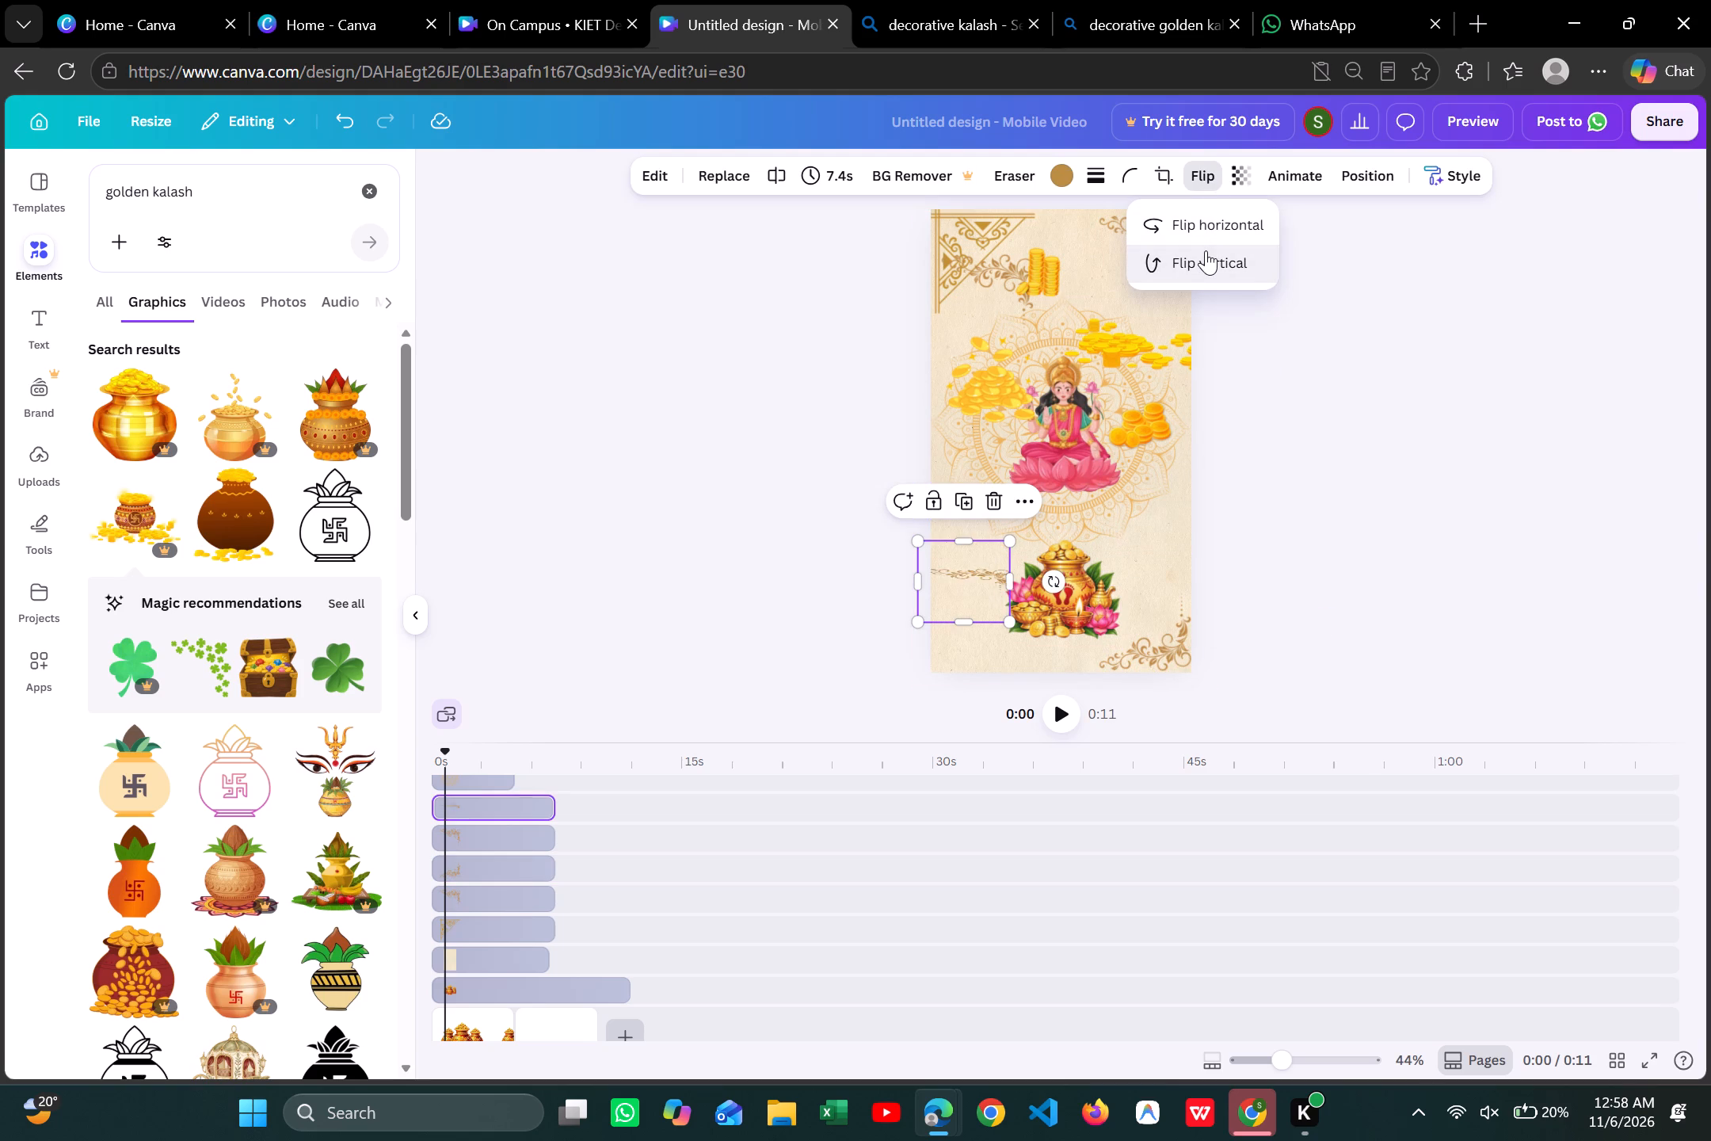
pyautogui.click(1205, 224)
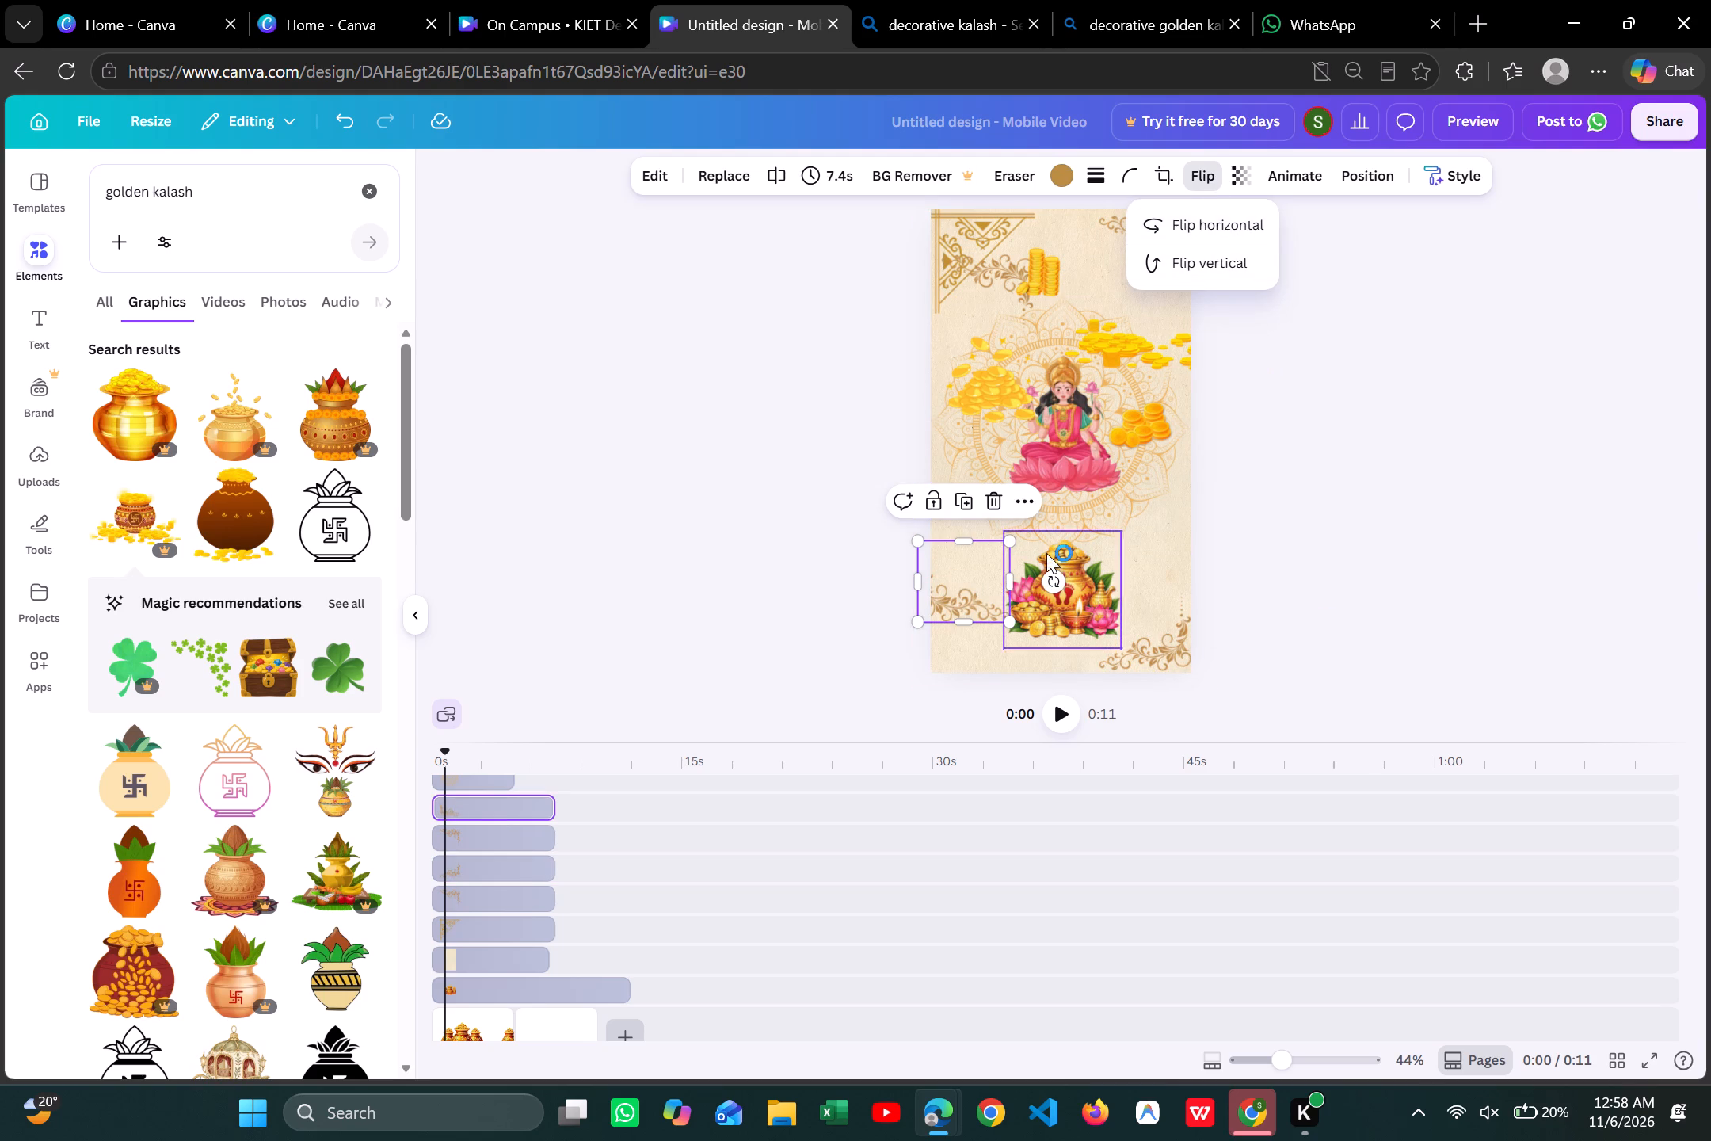
pyautogui.moveTo(965, 589); pyautogui.dragTo(981, 628)
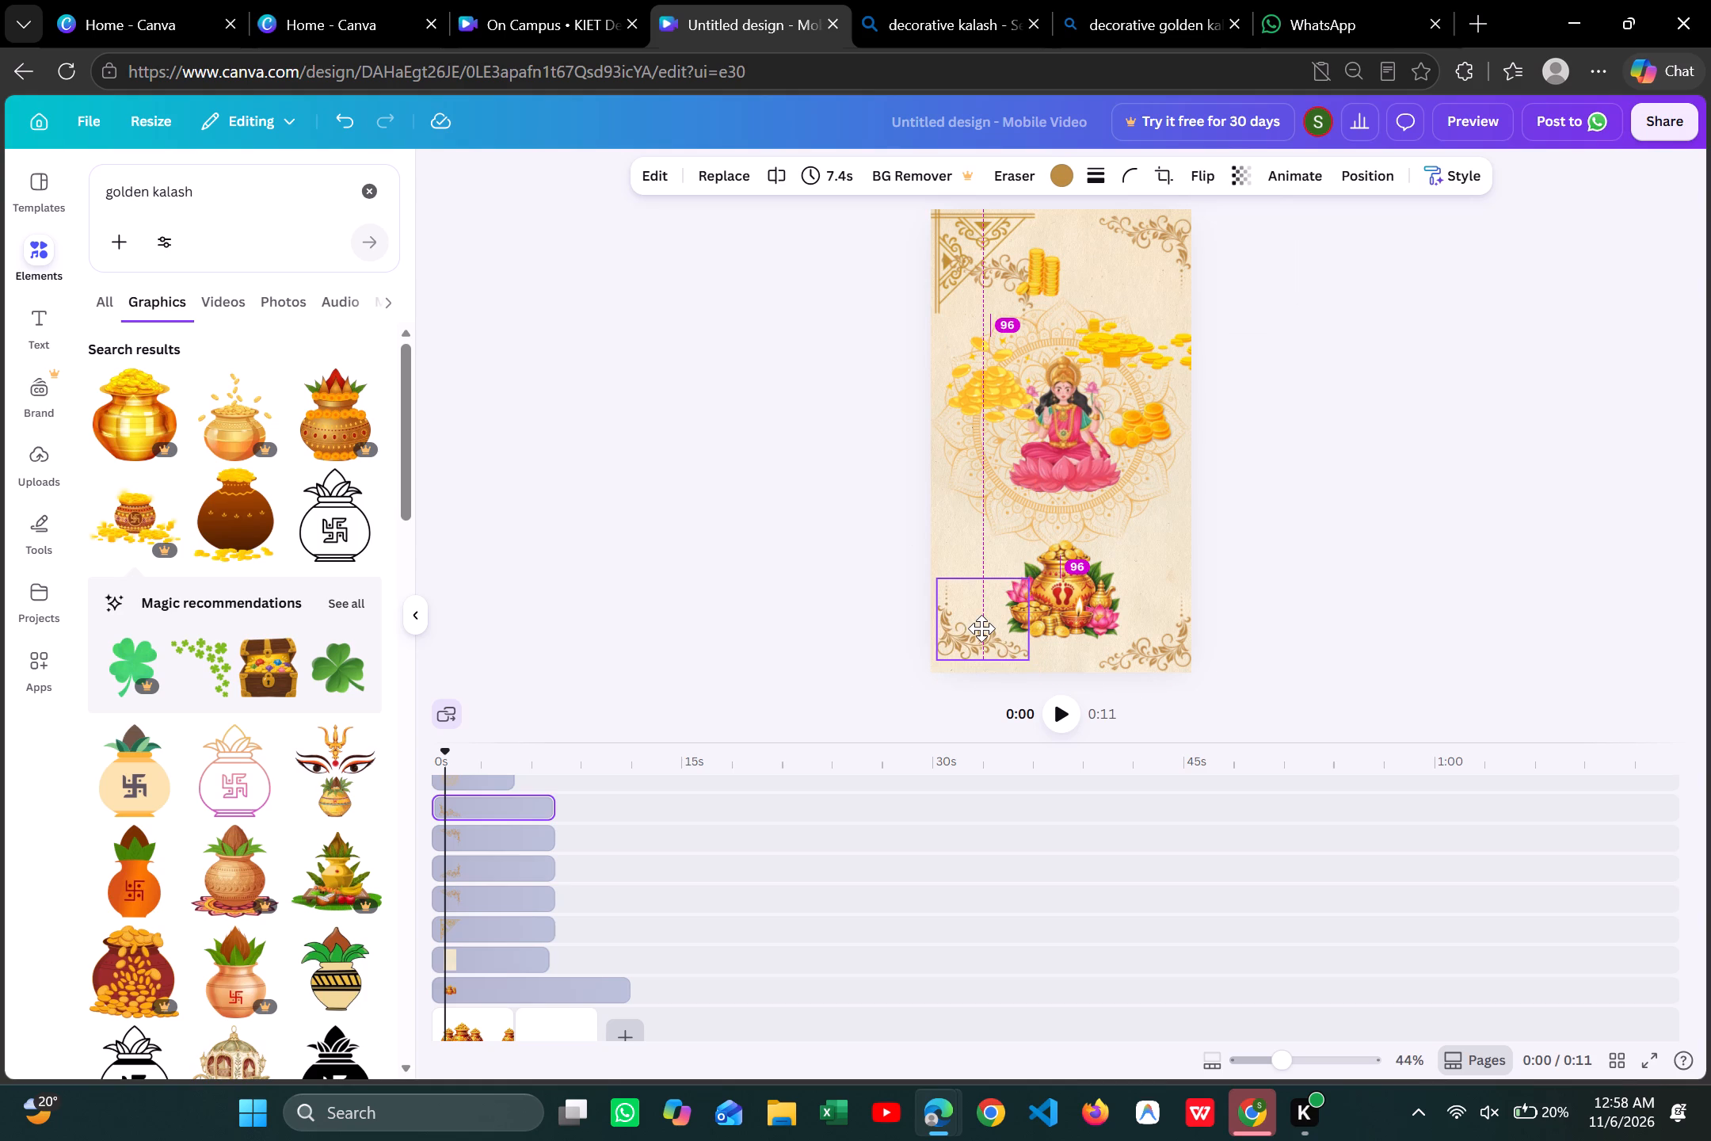
pyautogui.moveTo(981, 628); pyautogui.dragTo(979, 639)
pyautogui.click(864, 613)
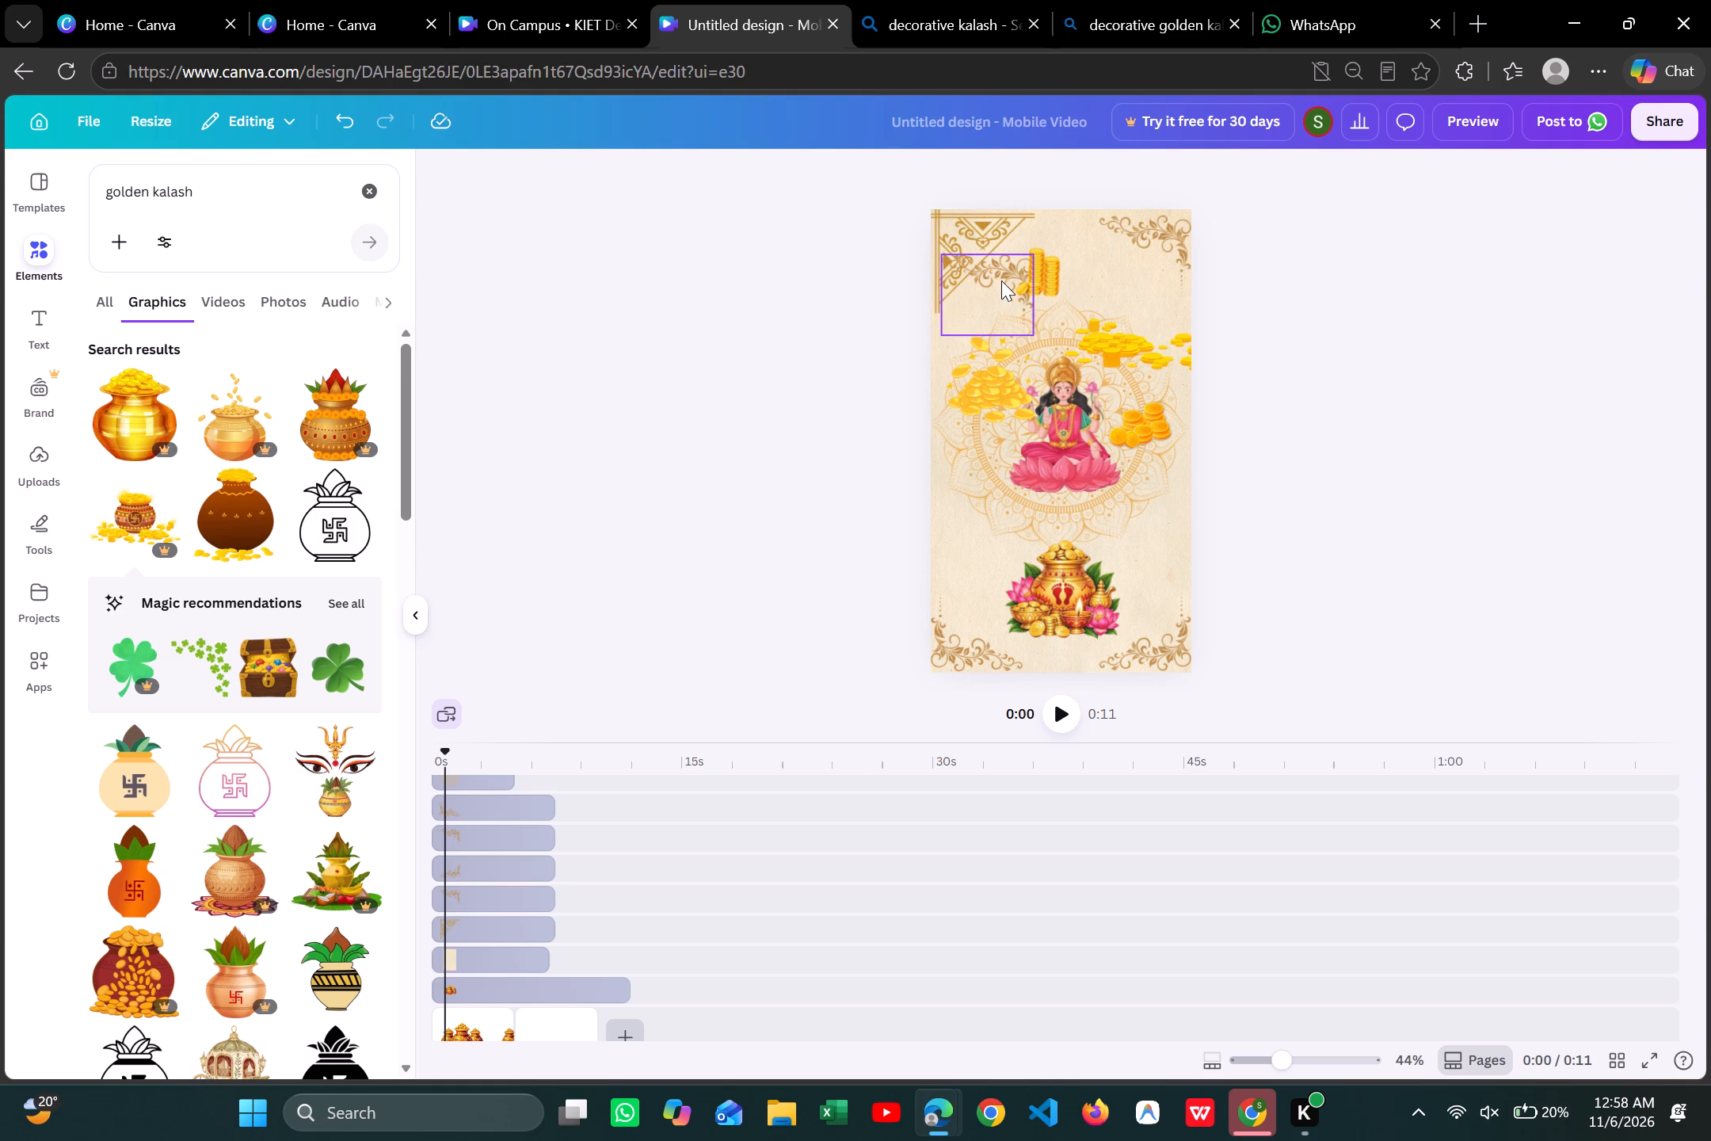
# Delete the geometric corner ornament from the page's upper-left corner.
pyautogui.click(981, 230)
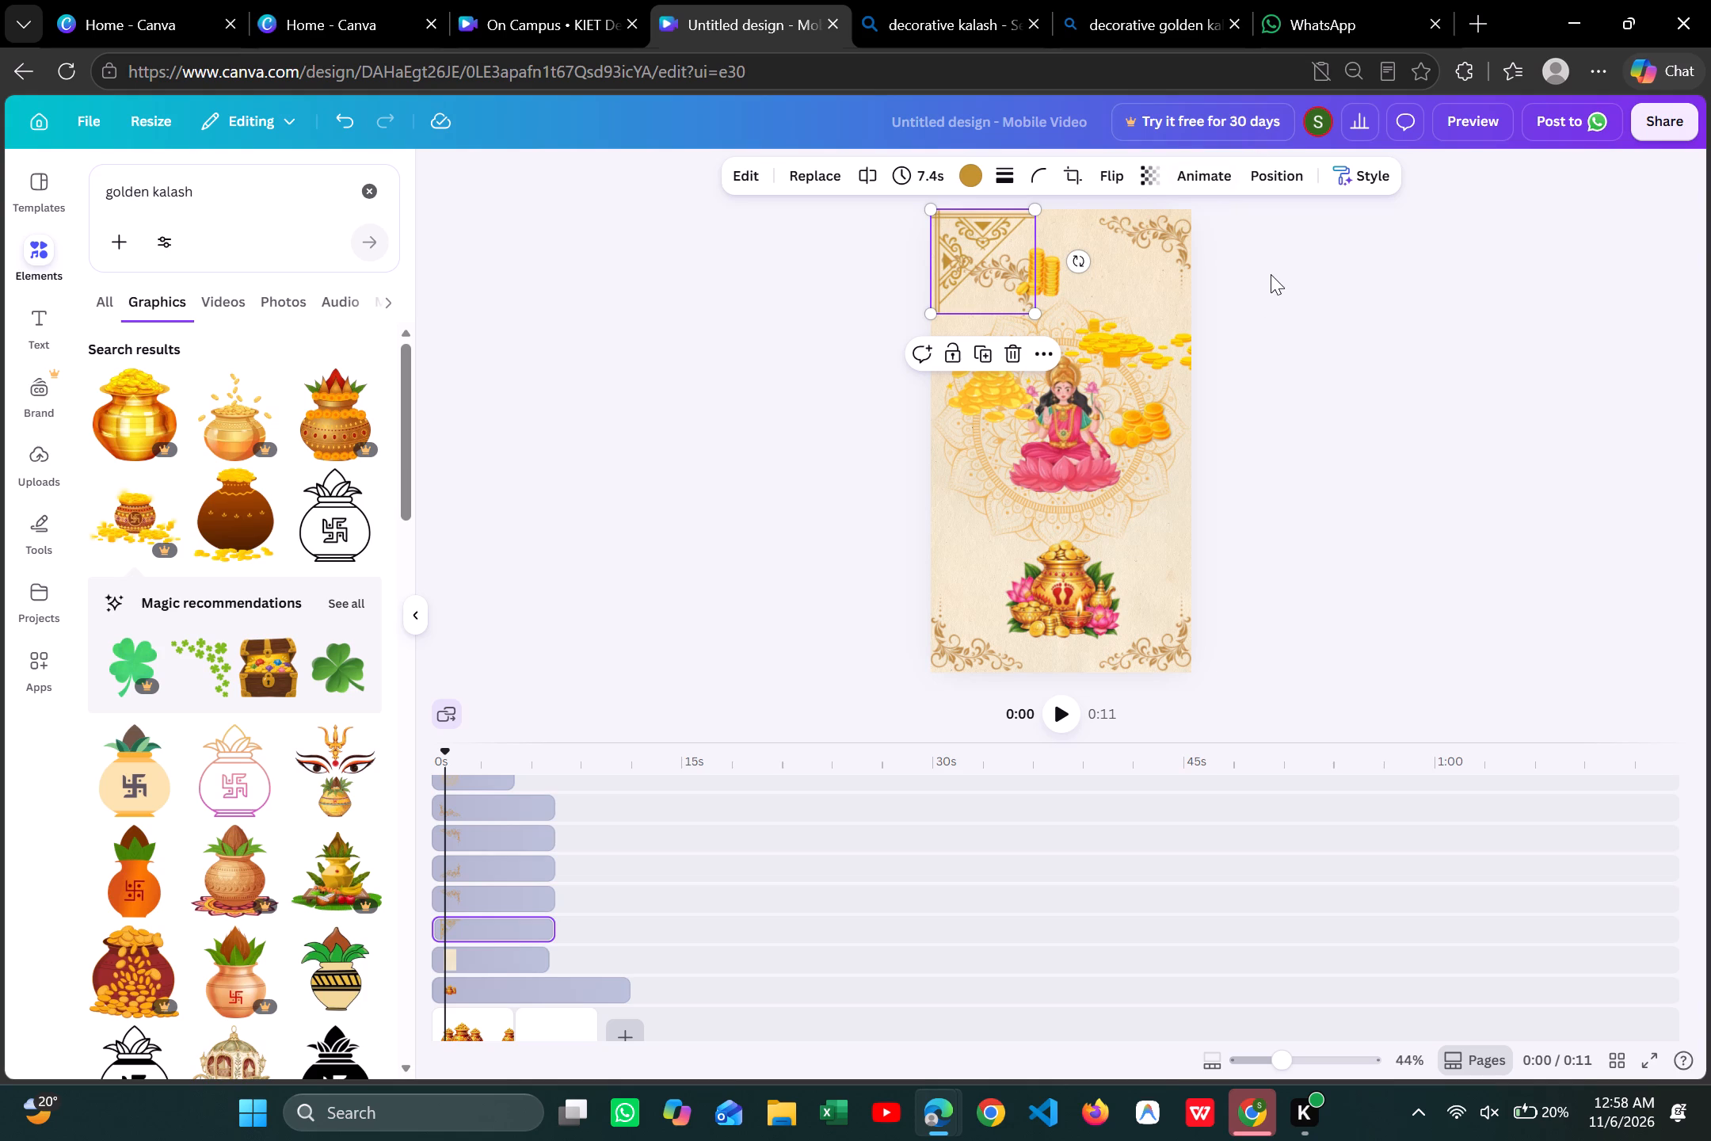
pyautogui.press('Delete')
# Flip the upper-left floral ornament horizontally, keep it level, and fit it into the page's upper-left corner in line with the upper-right one.
pyautogui.click(993, 280)
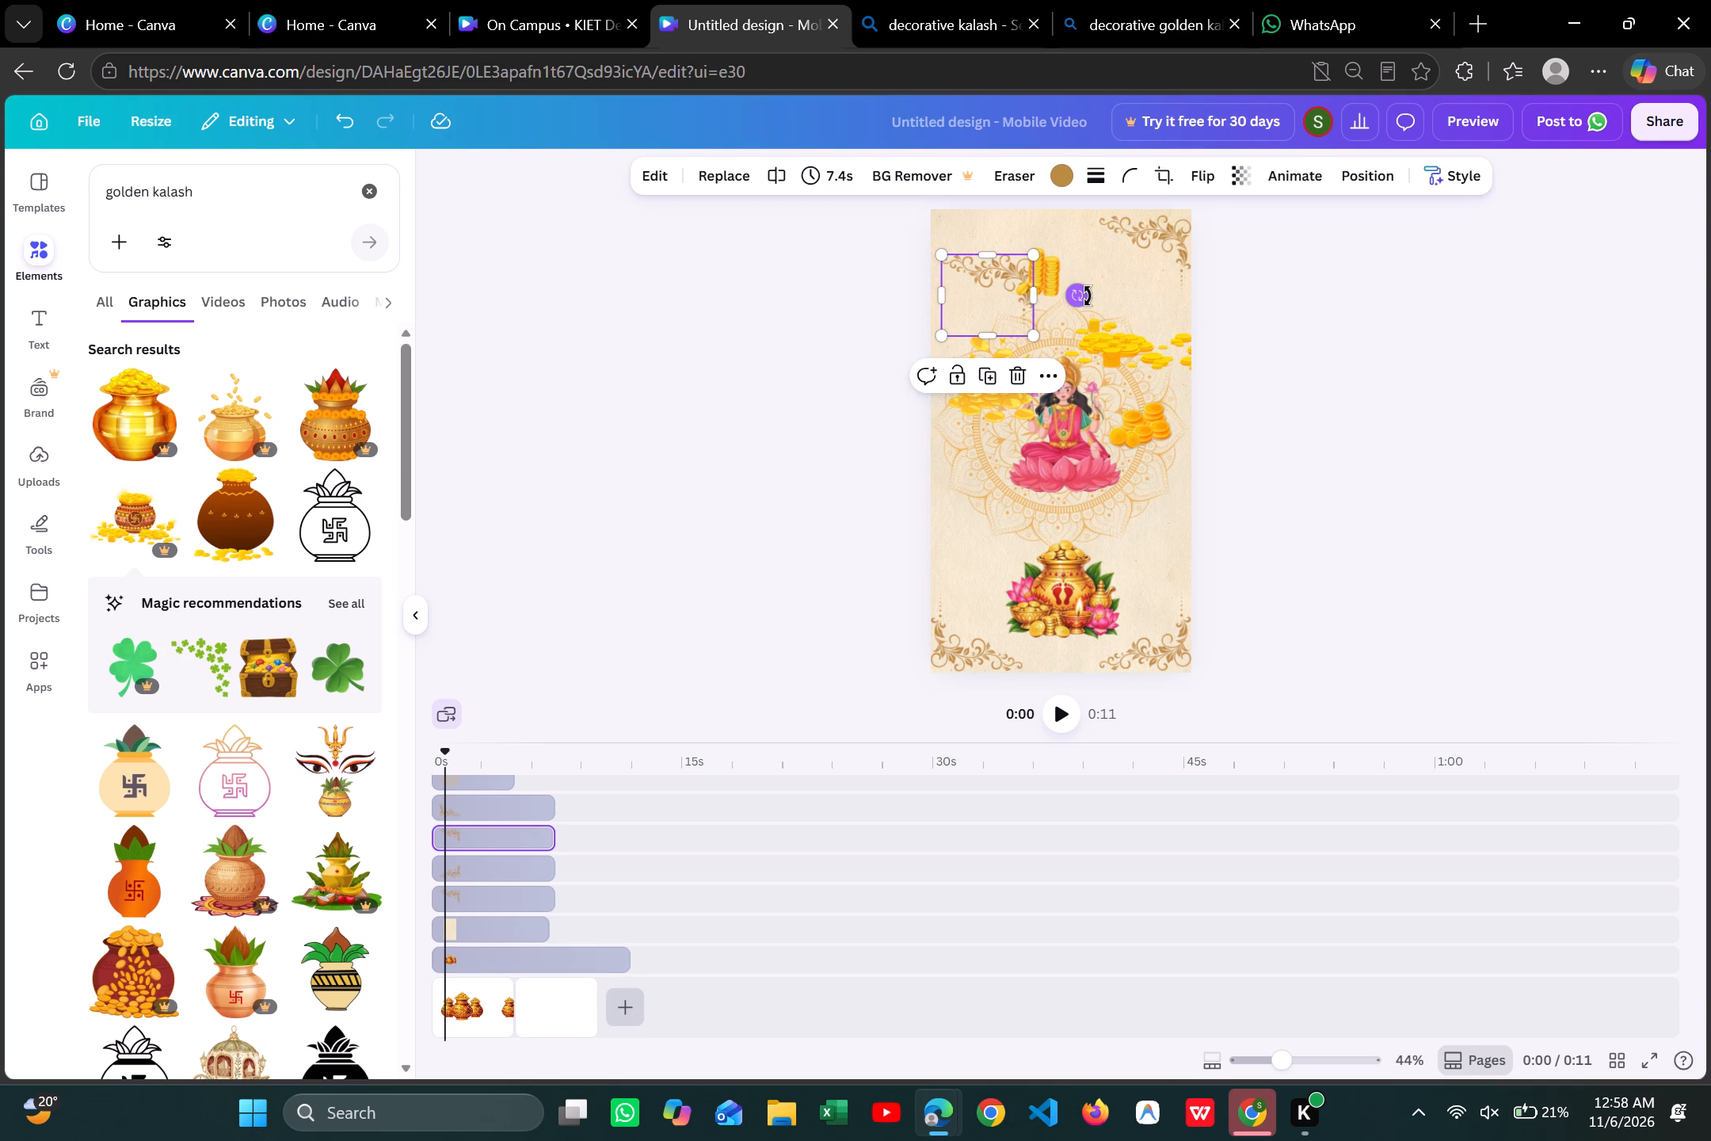
pyautogui.moveTo(1088, 296); pyautogui.dragTo(1092, 288)
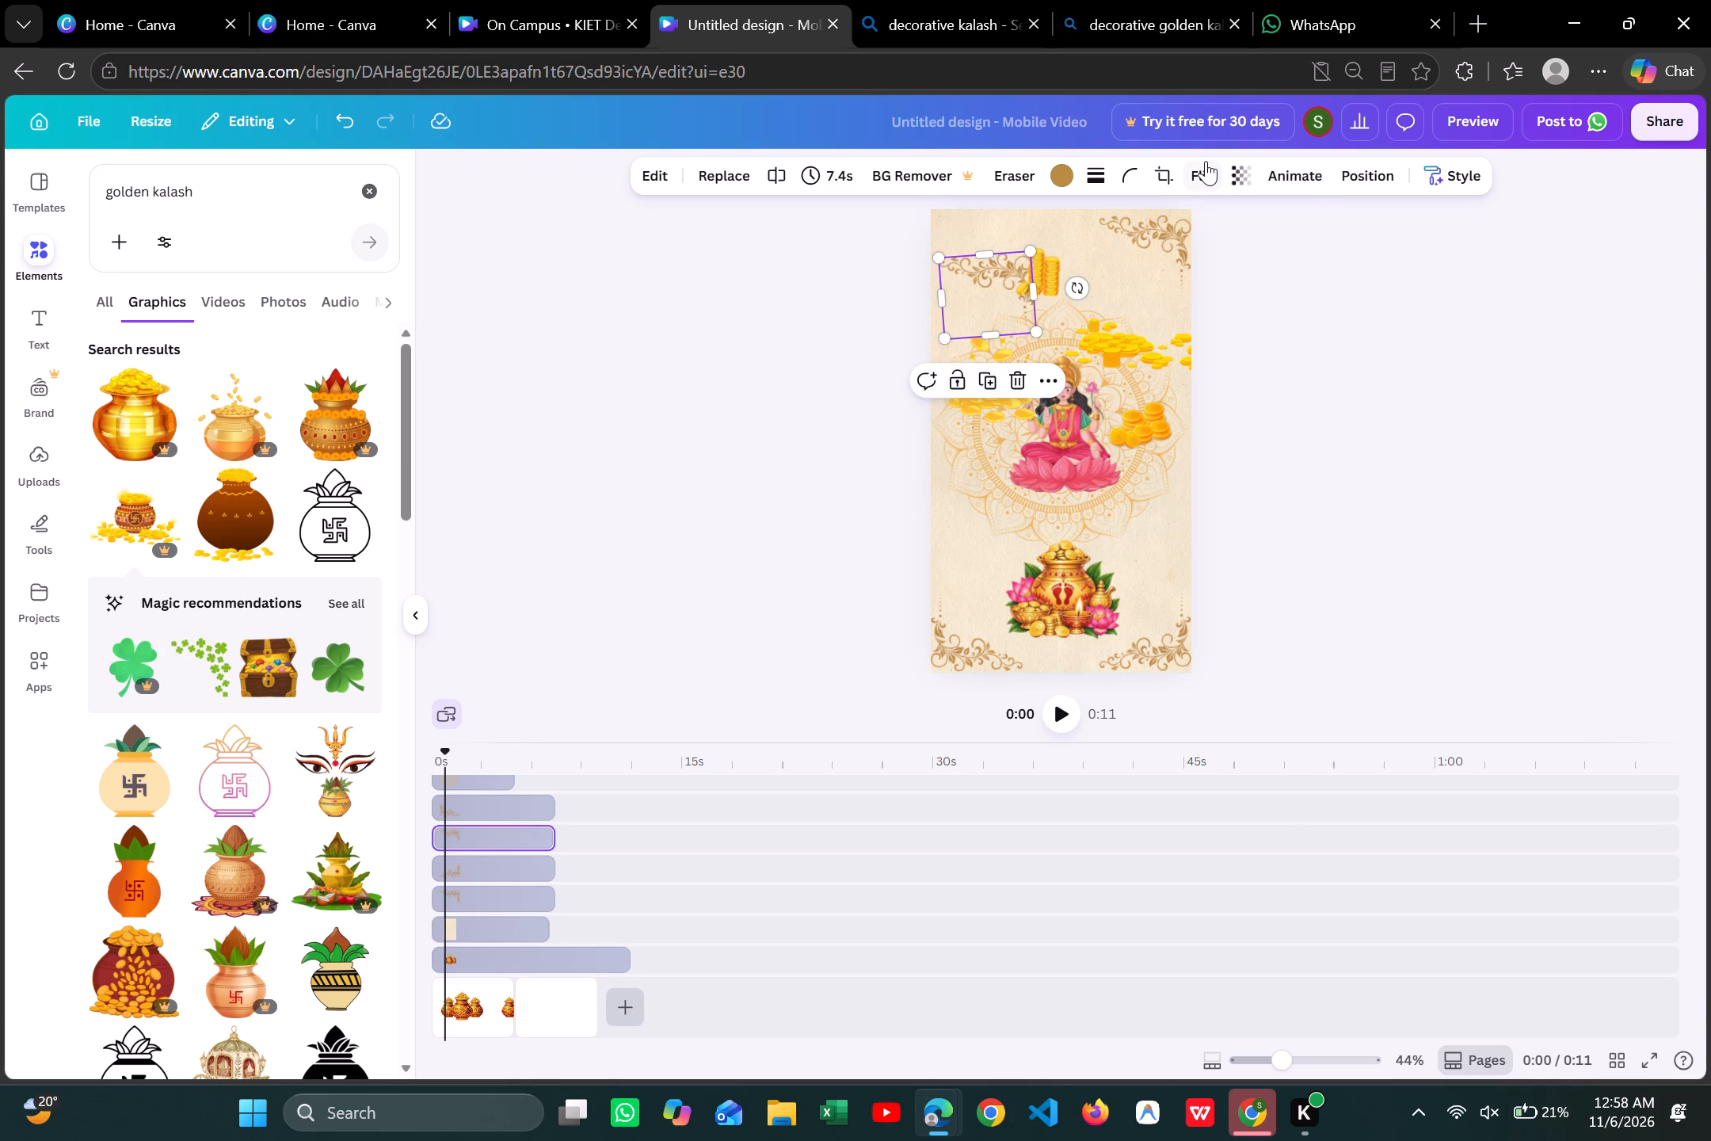
pyautogui.click(1206, 161)
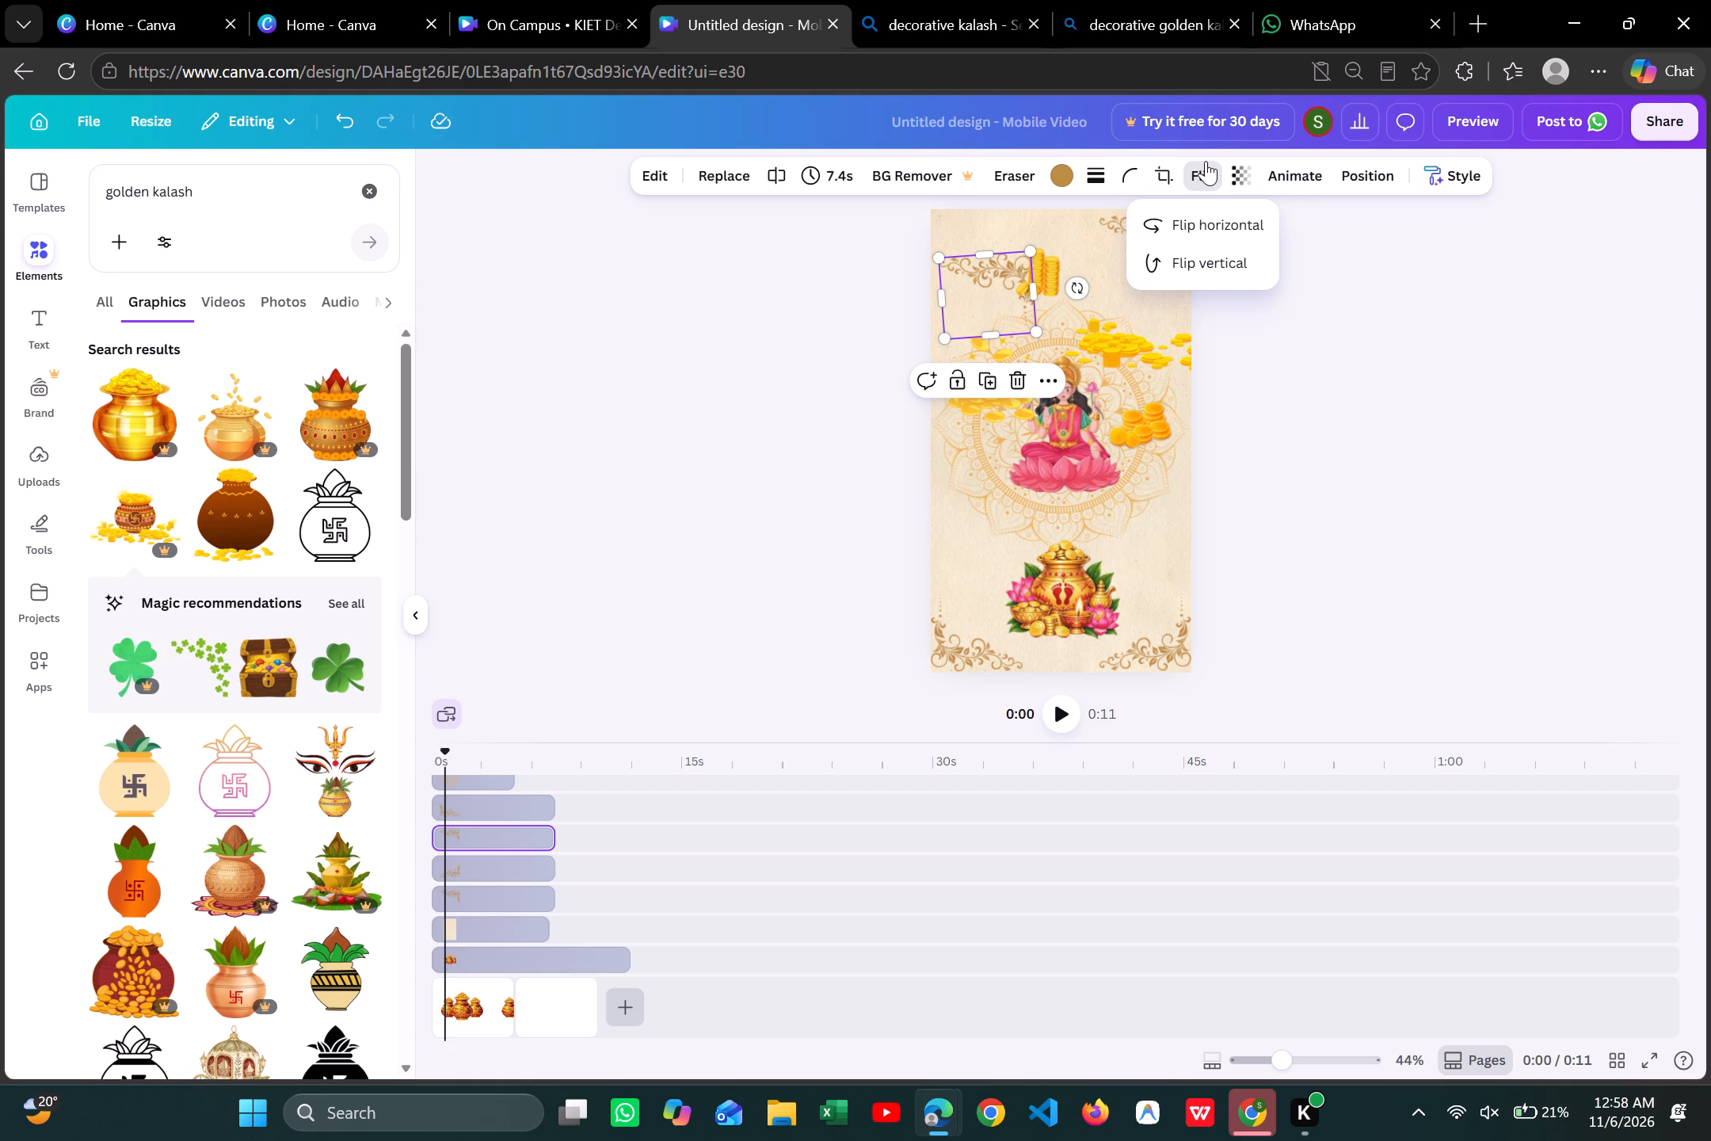
pyautogui.click(1210, 231)
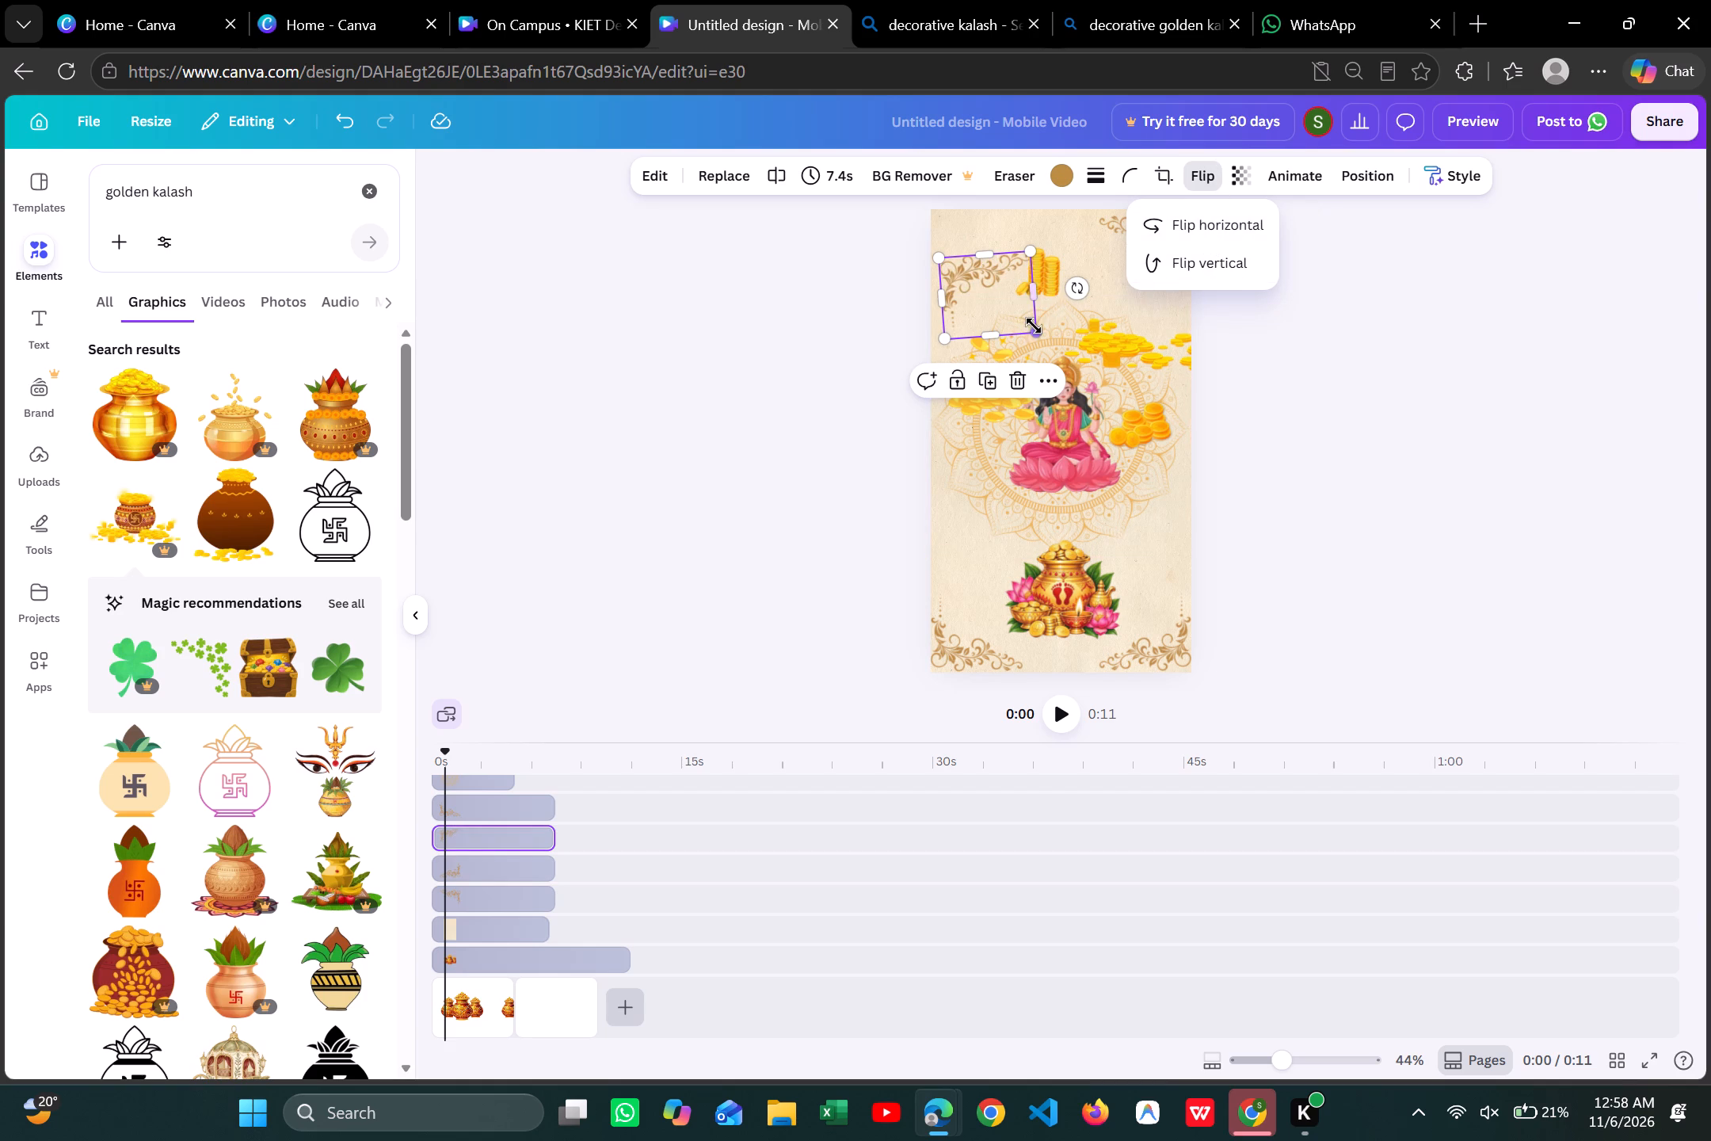
pyautogui.moveTo(1073, 284); pyautogui.dragTo(1073, 293)
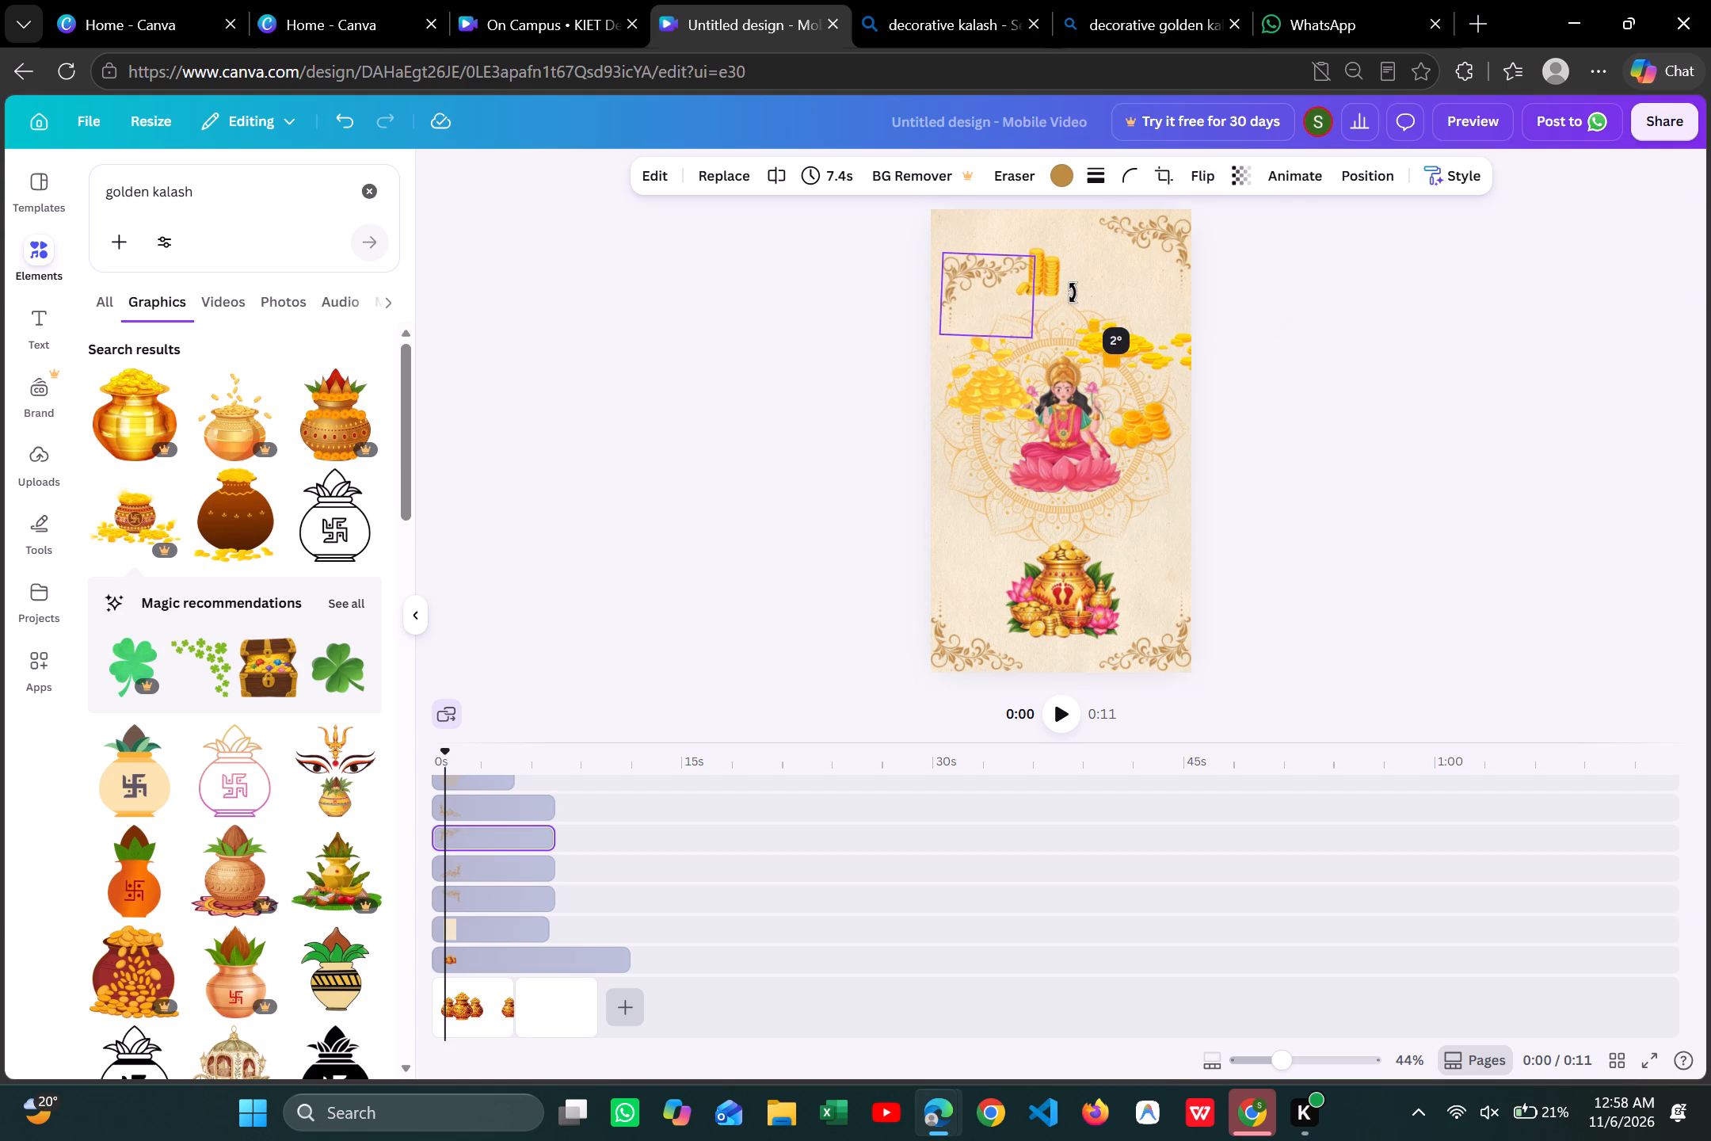
pyautogui.moveTo(1073, 293); pyautogui.dragTo(1073, 292)
pyautogui.moveTo(998, 292); pyautogui.dragTo(989, 256)
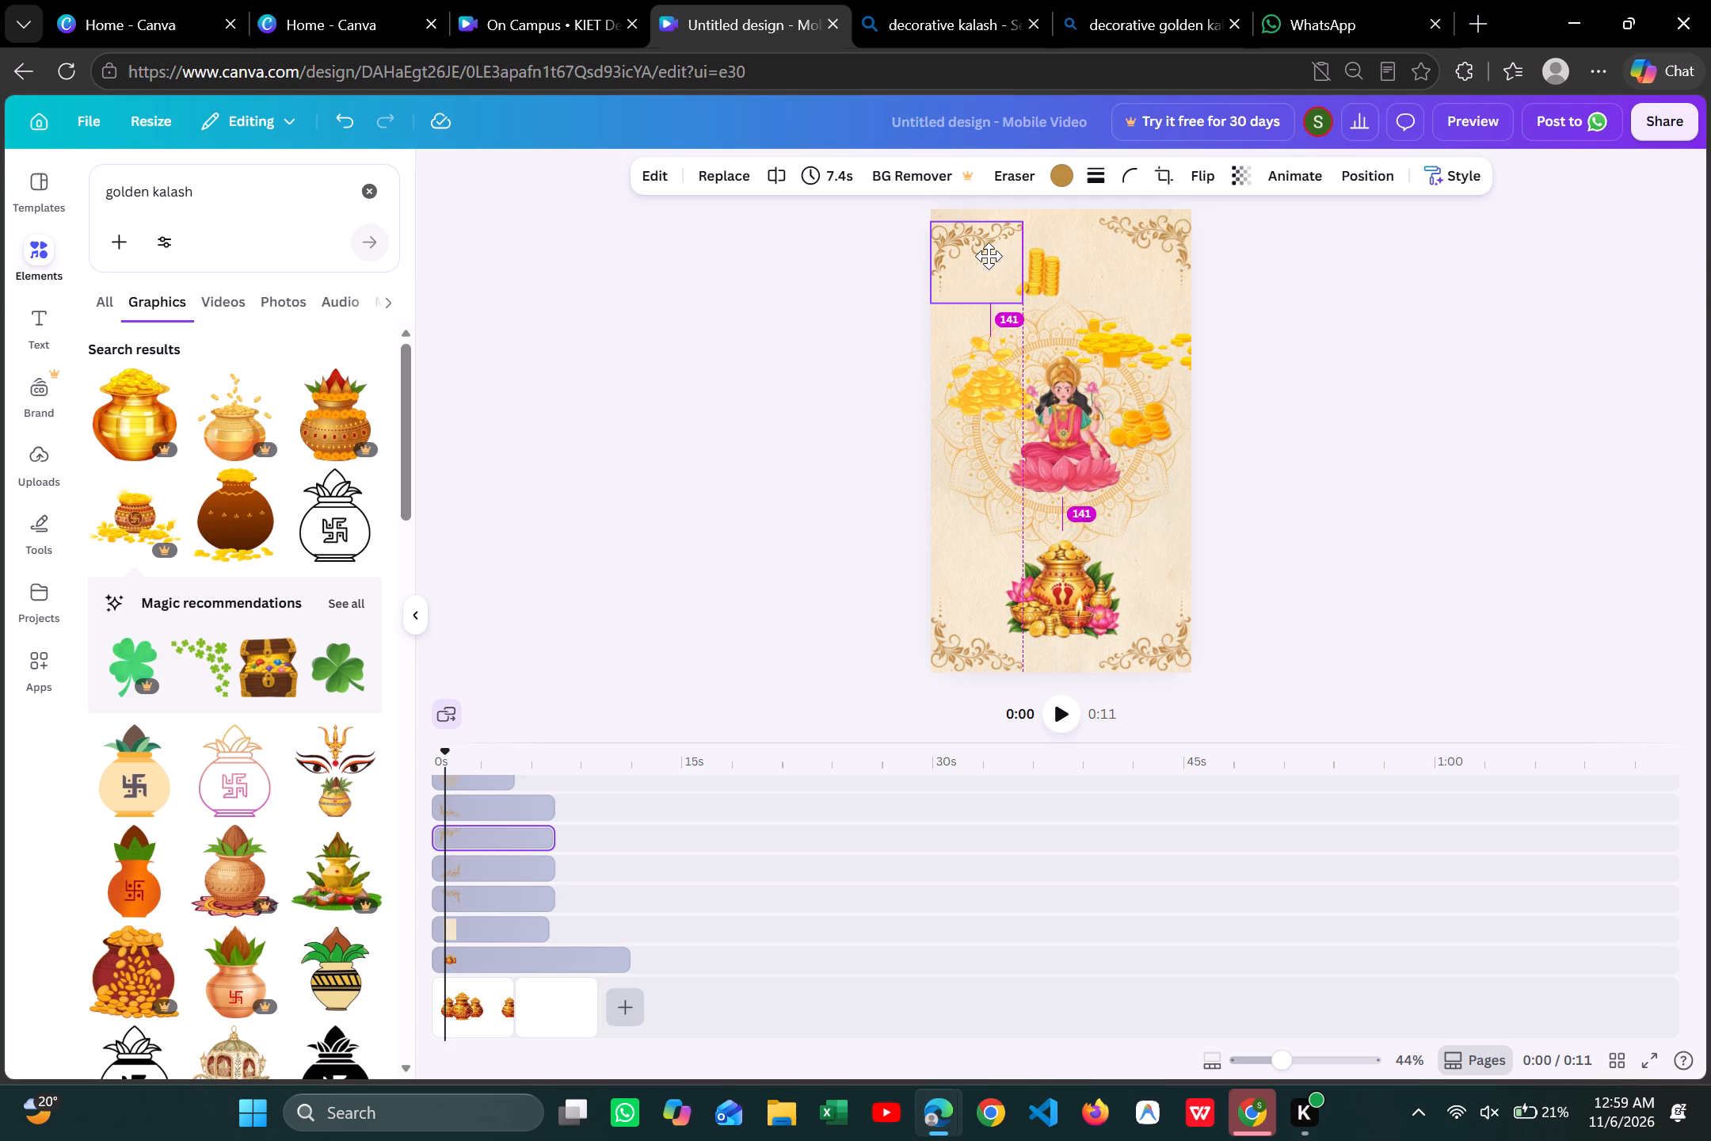
pyautogui.moveTo(989, 256); pyautogui.dragTo(989, 252)
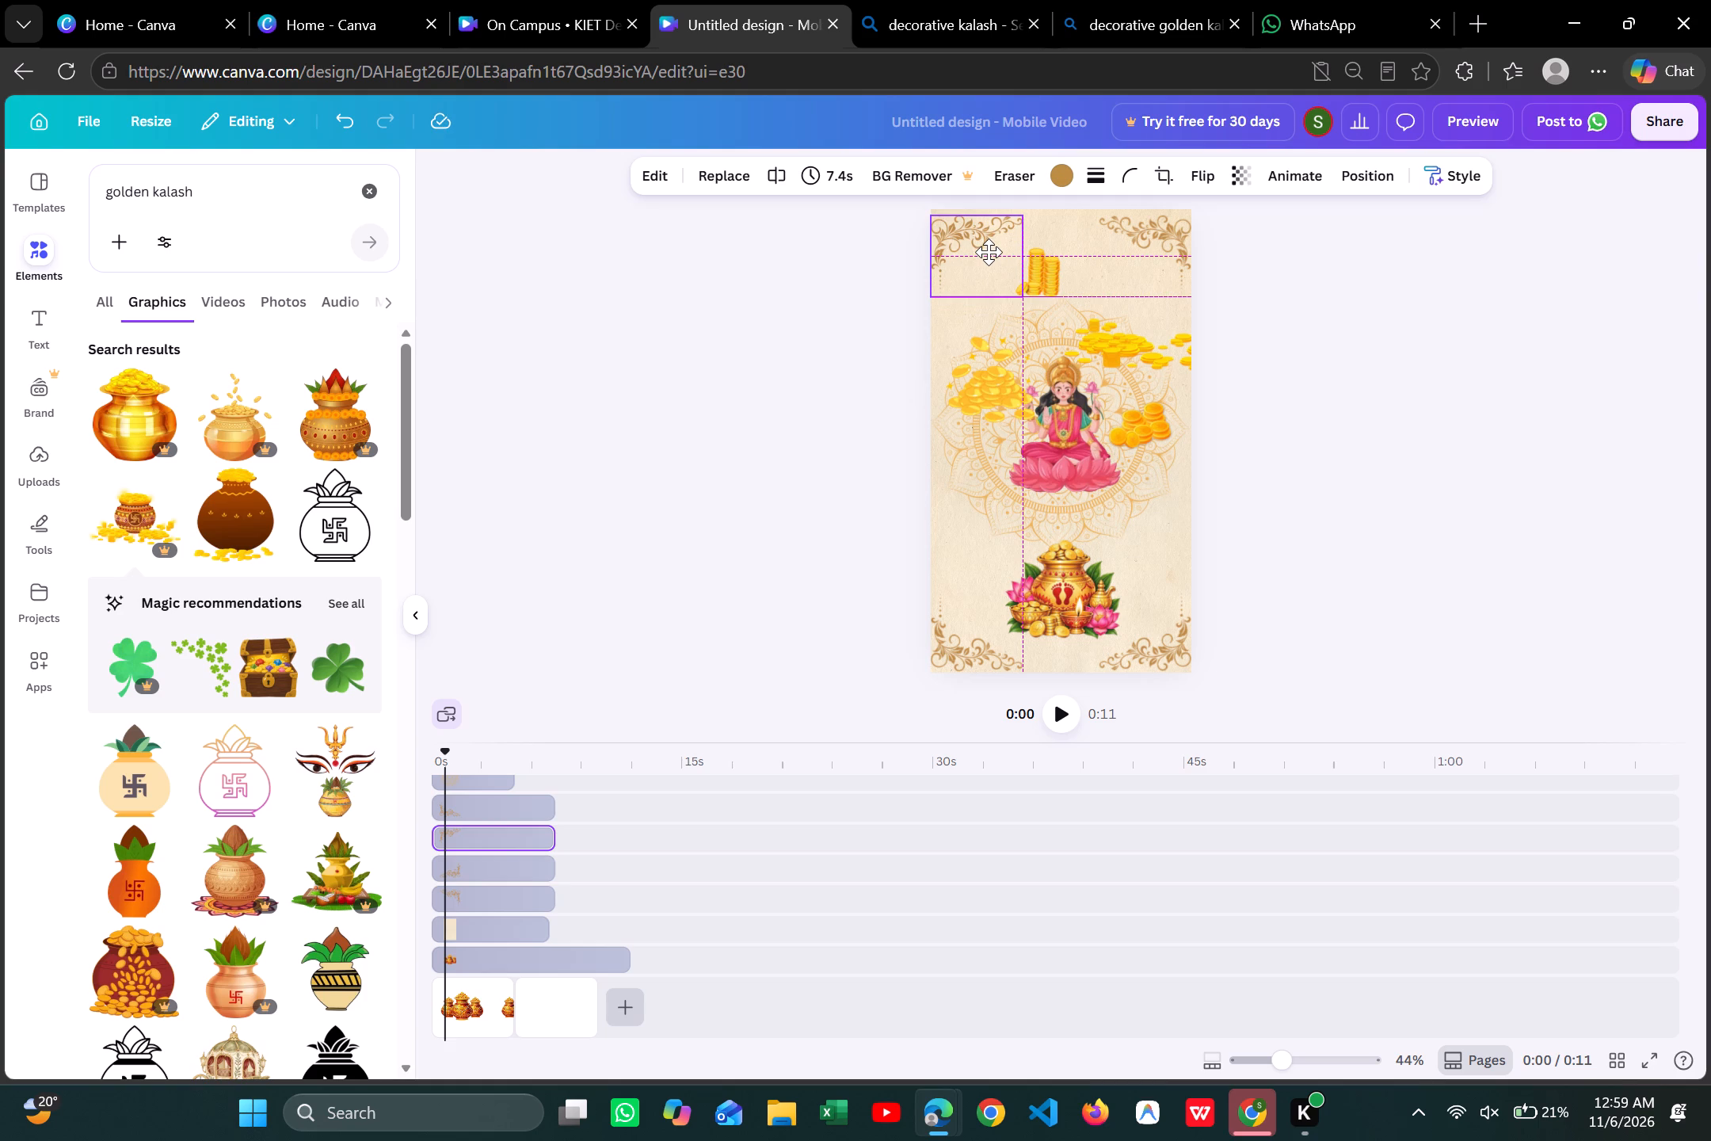
pyautogui.moveTo(989, 252); pyautogui.dragTo(991, 251)
pyautogui.moveTo(991, 251); pyautogui.dragTo(990, 251)
pyautogui.click(1275, 281)
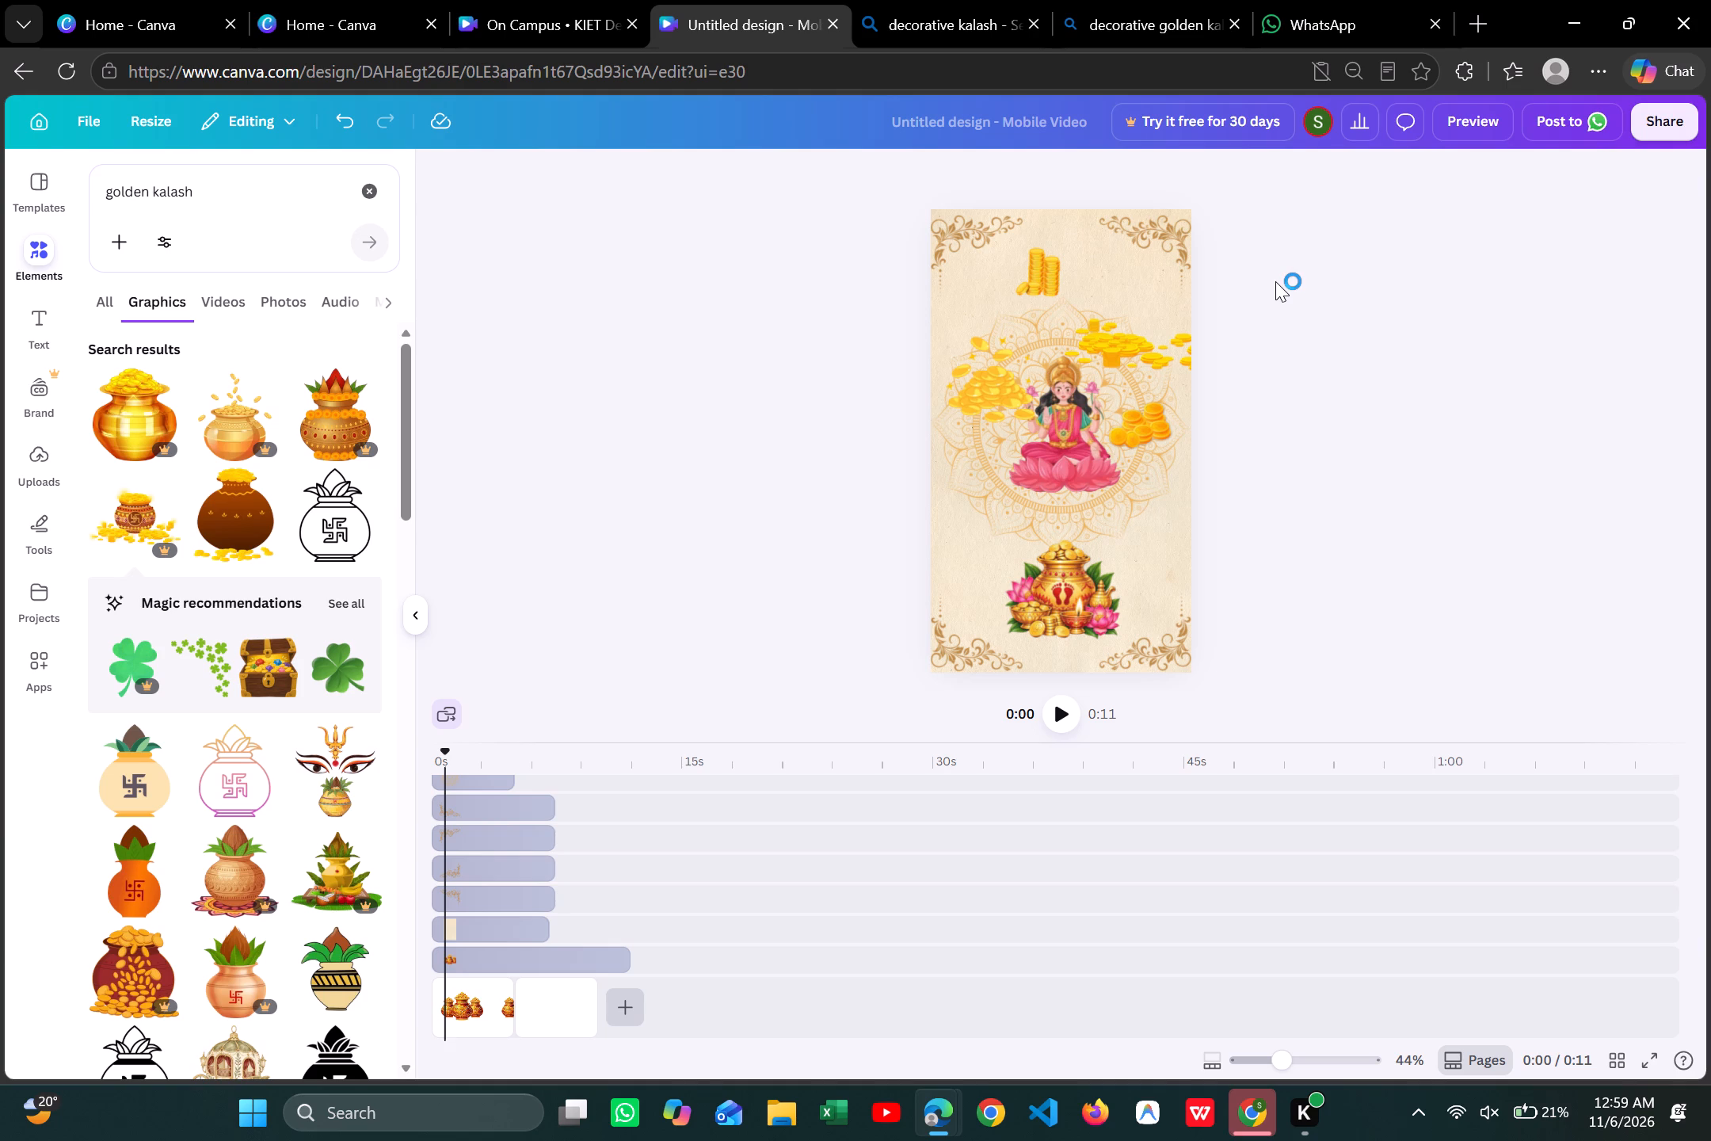
# Move the kalash down to the page's bottom edge, centred between the two lower corner ornaments.
pyautogui.moveTo(1074, 582); pyautogui.dragTo(1077, 606)
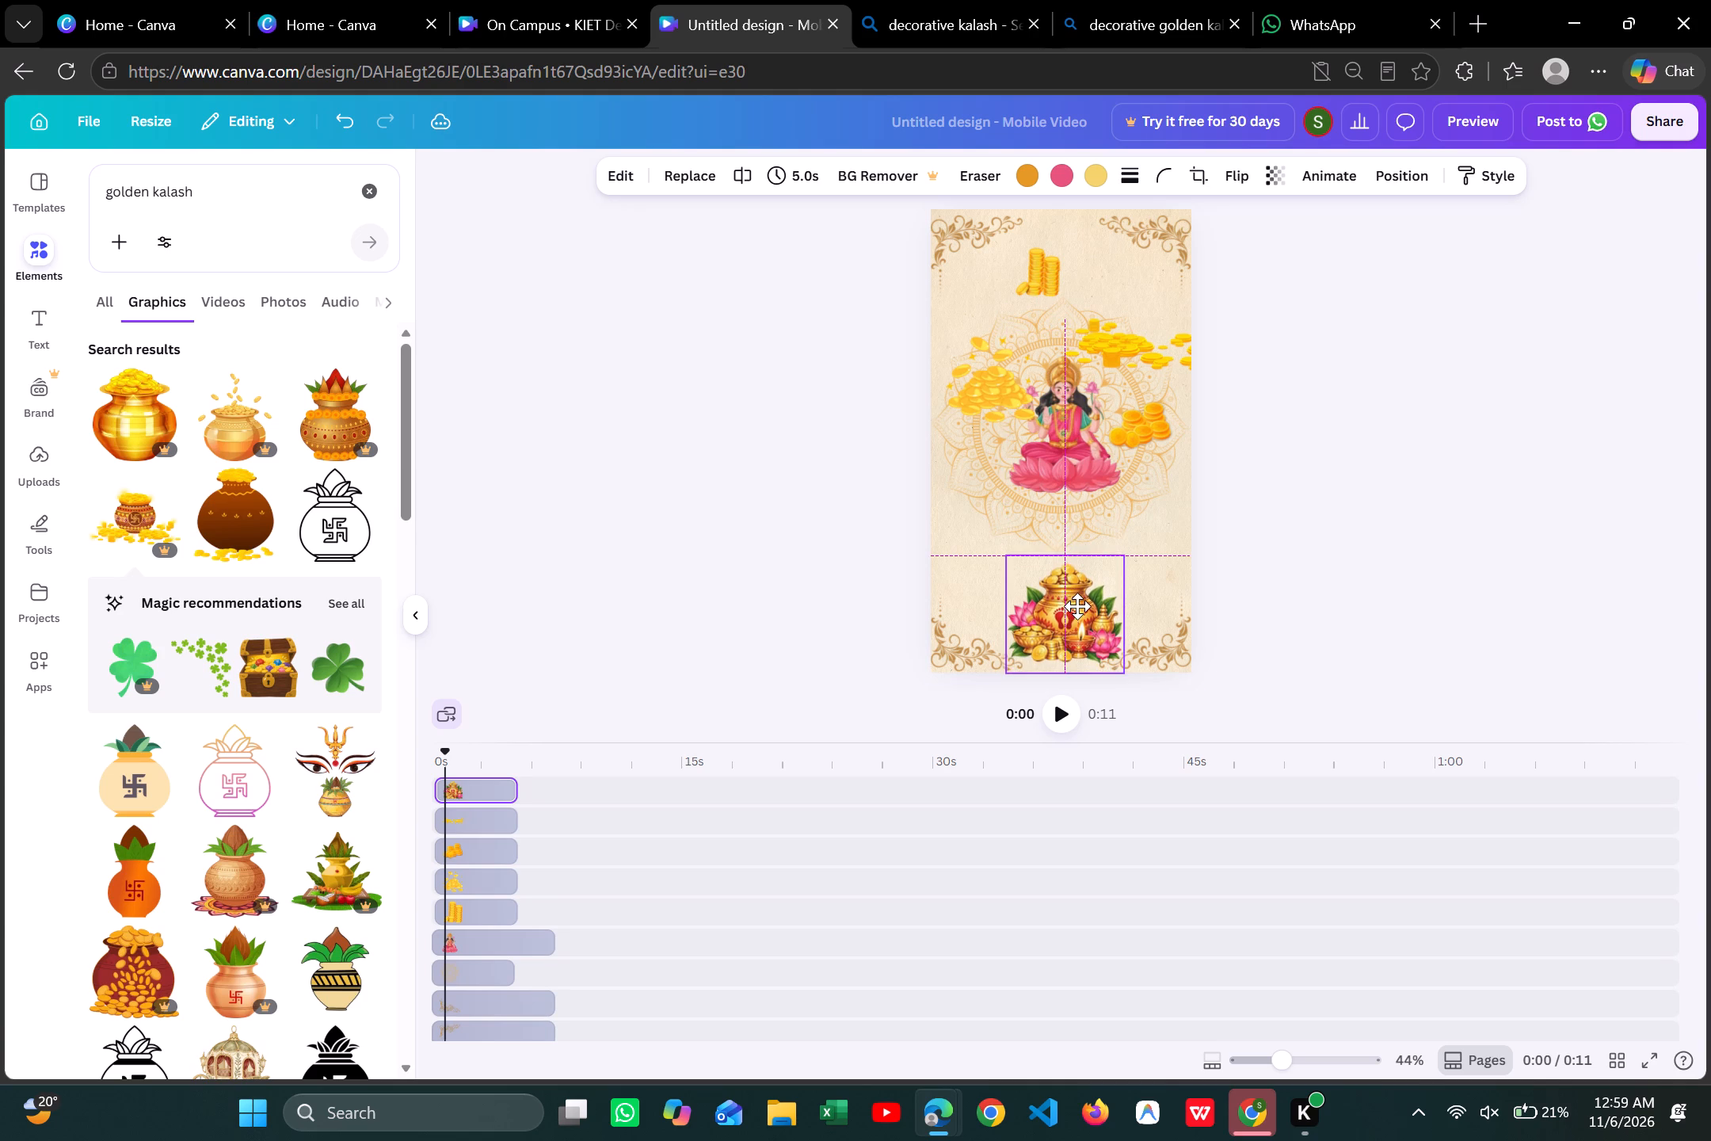
pyautogui.moveTo(1077, 606); pyautogui.dragTo(1075, 596)
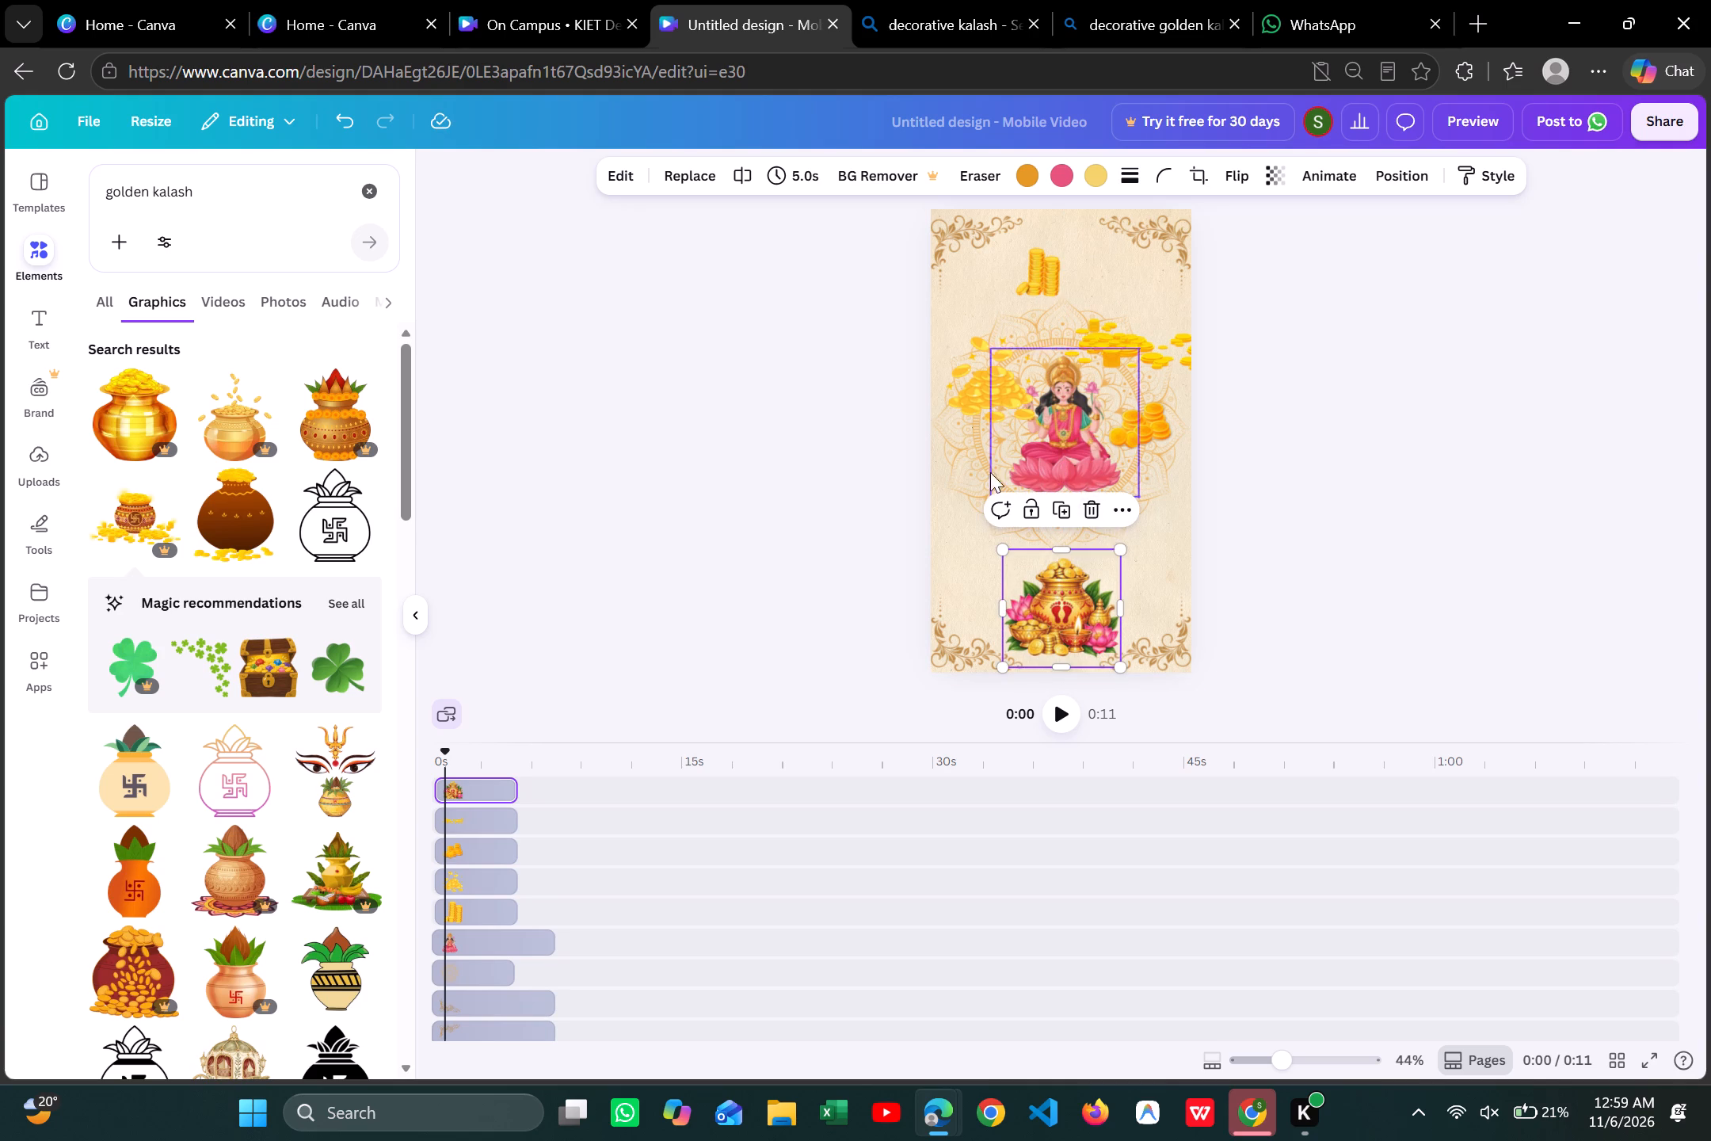
# Move the mandala and Lakshmi down the page, keeping Lakshmi horizontally centred just above the kalash.
pyautogui.moveTo(980, 470); pyautogui.dragTo(984, 514)
pyautogui.moveTo(1060, 439); pyautogui.dragTo(1057, 501)
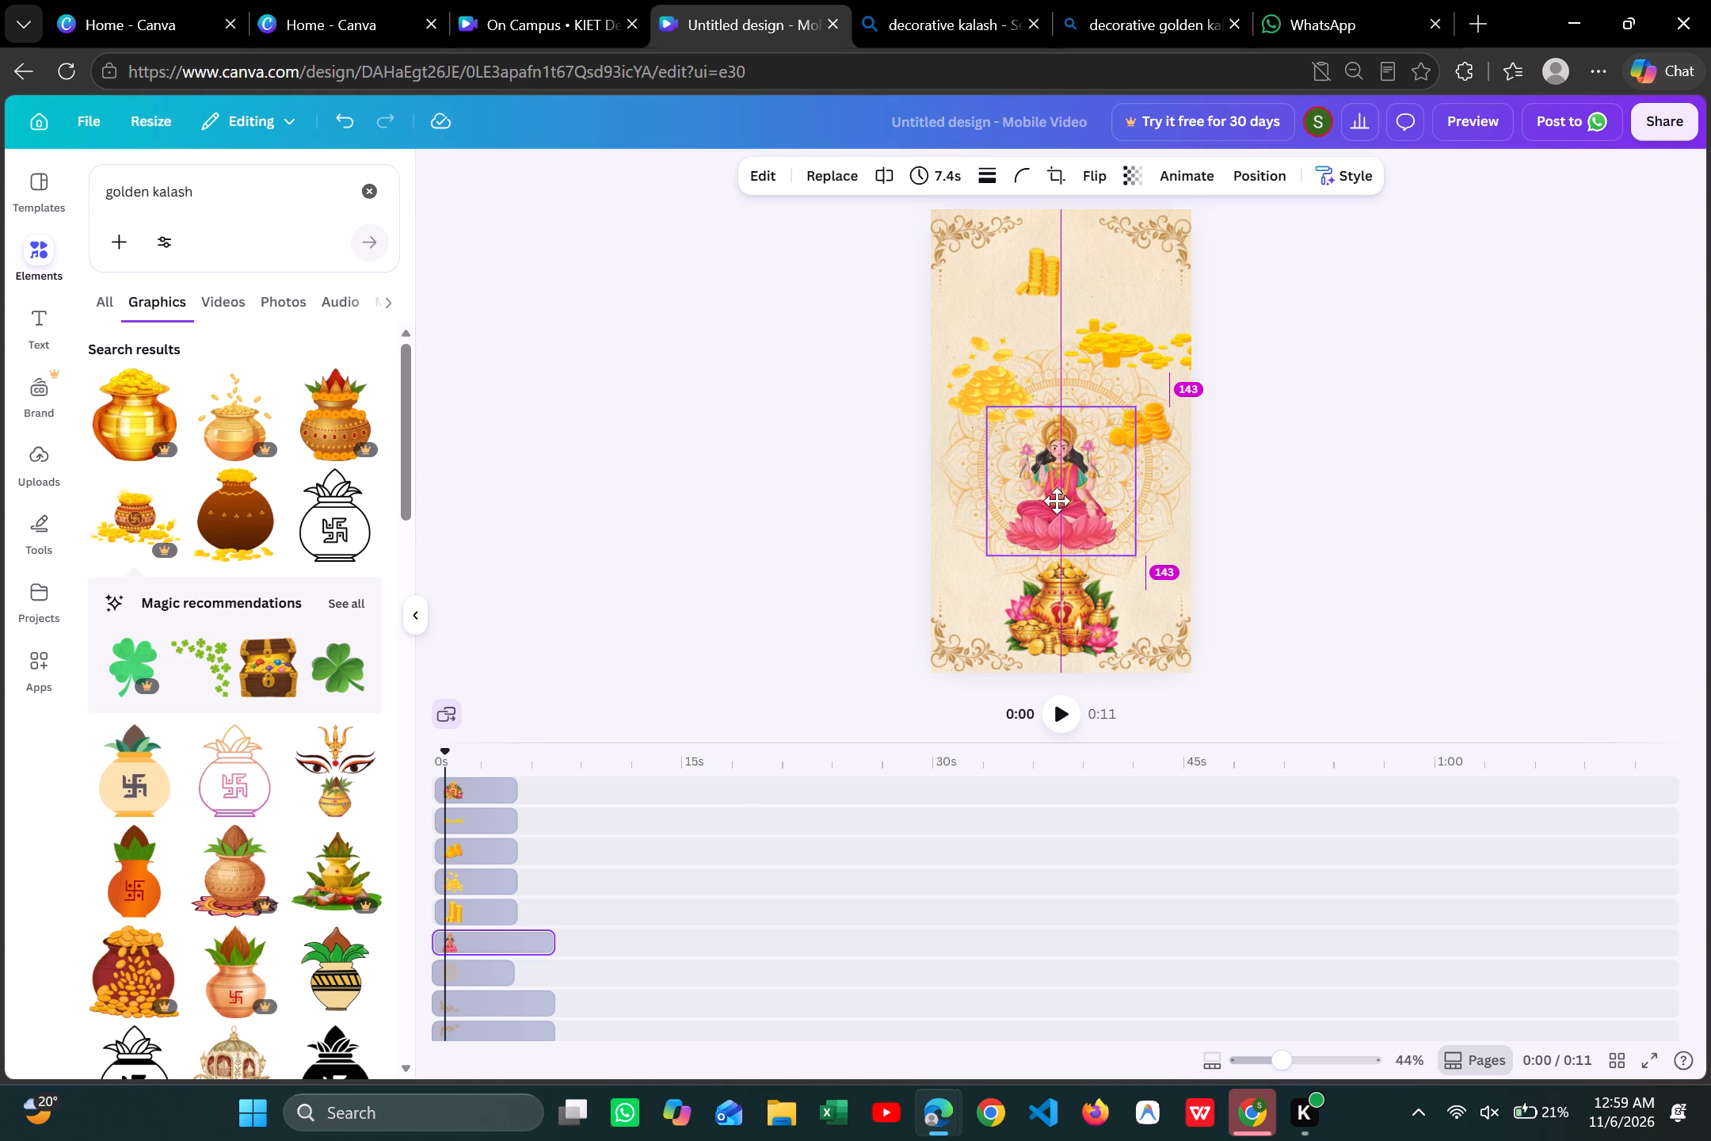
pyautogui.moveTo(1057, 501); pyautogui.dragTo(1057, 504)
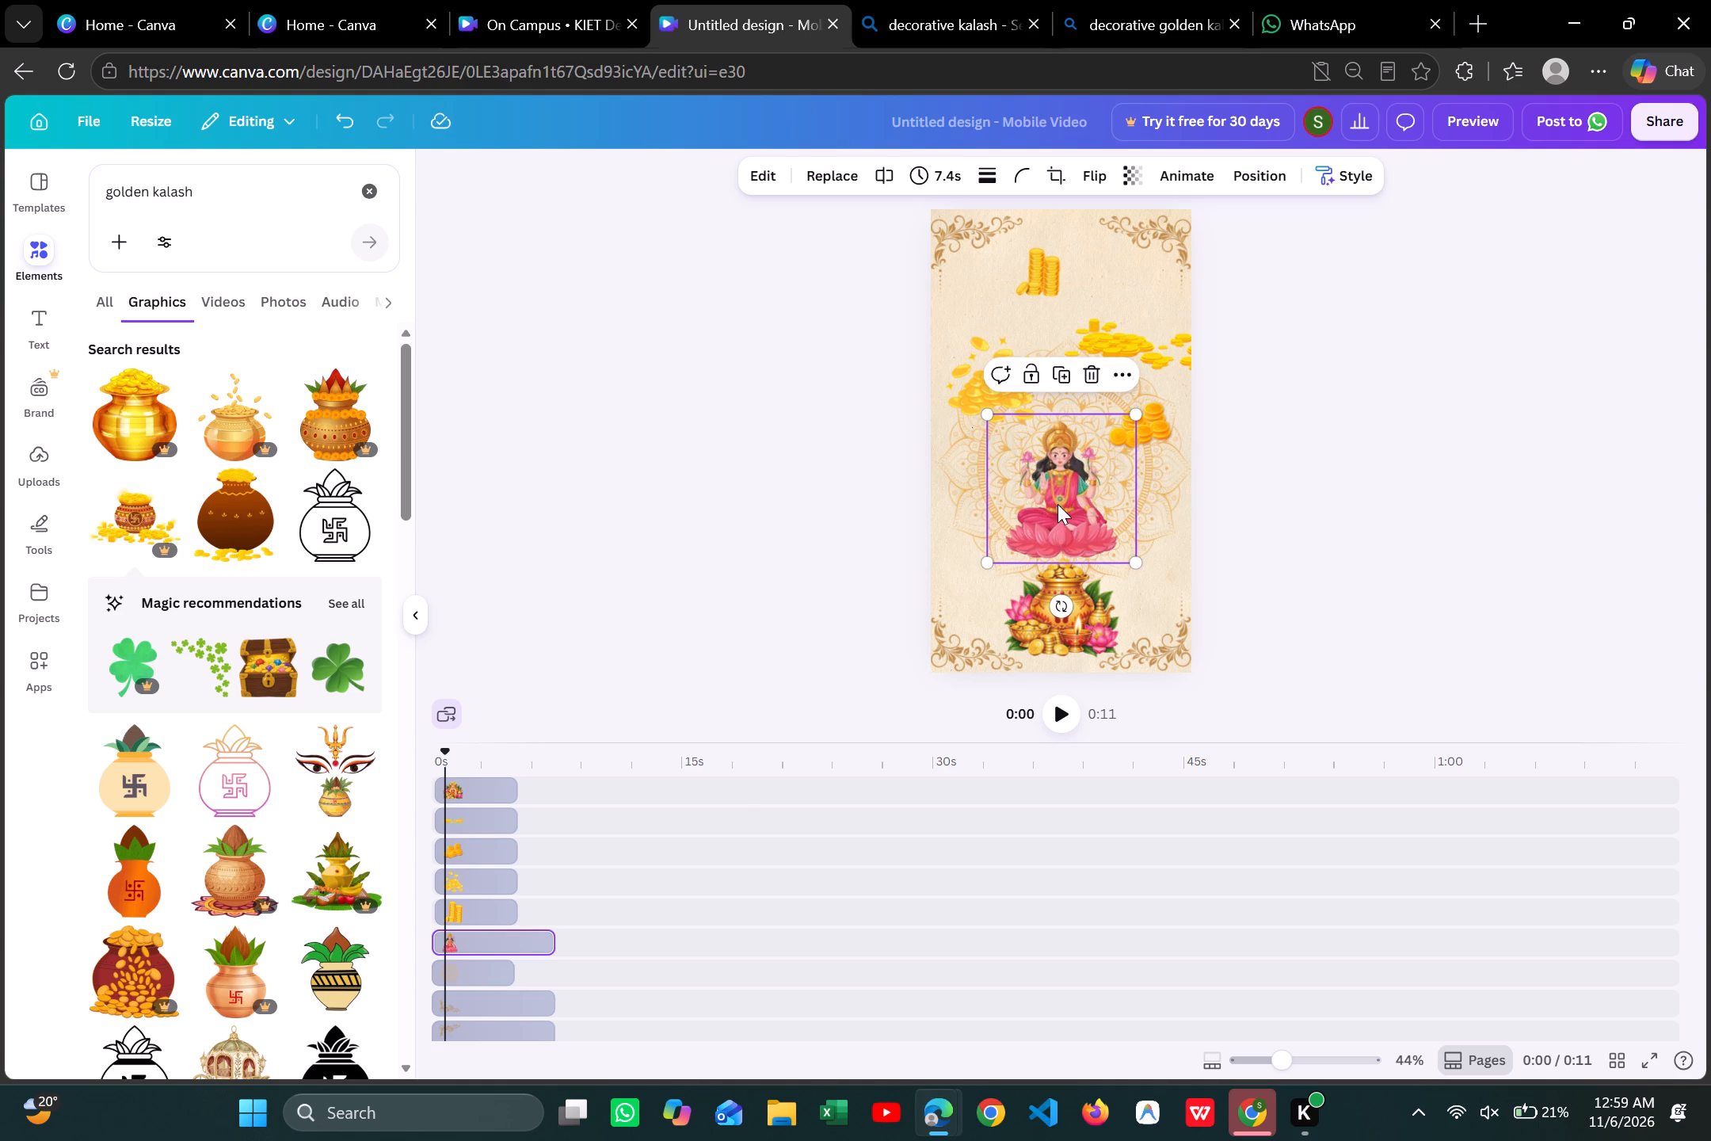
# Move the wide scattered-coins graphic down behind the kalash and widen it on both sides to about 966 by 231.
pyautogui.moveTo(1134, 350); pyautogui.dragTo(1019, 626)
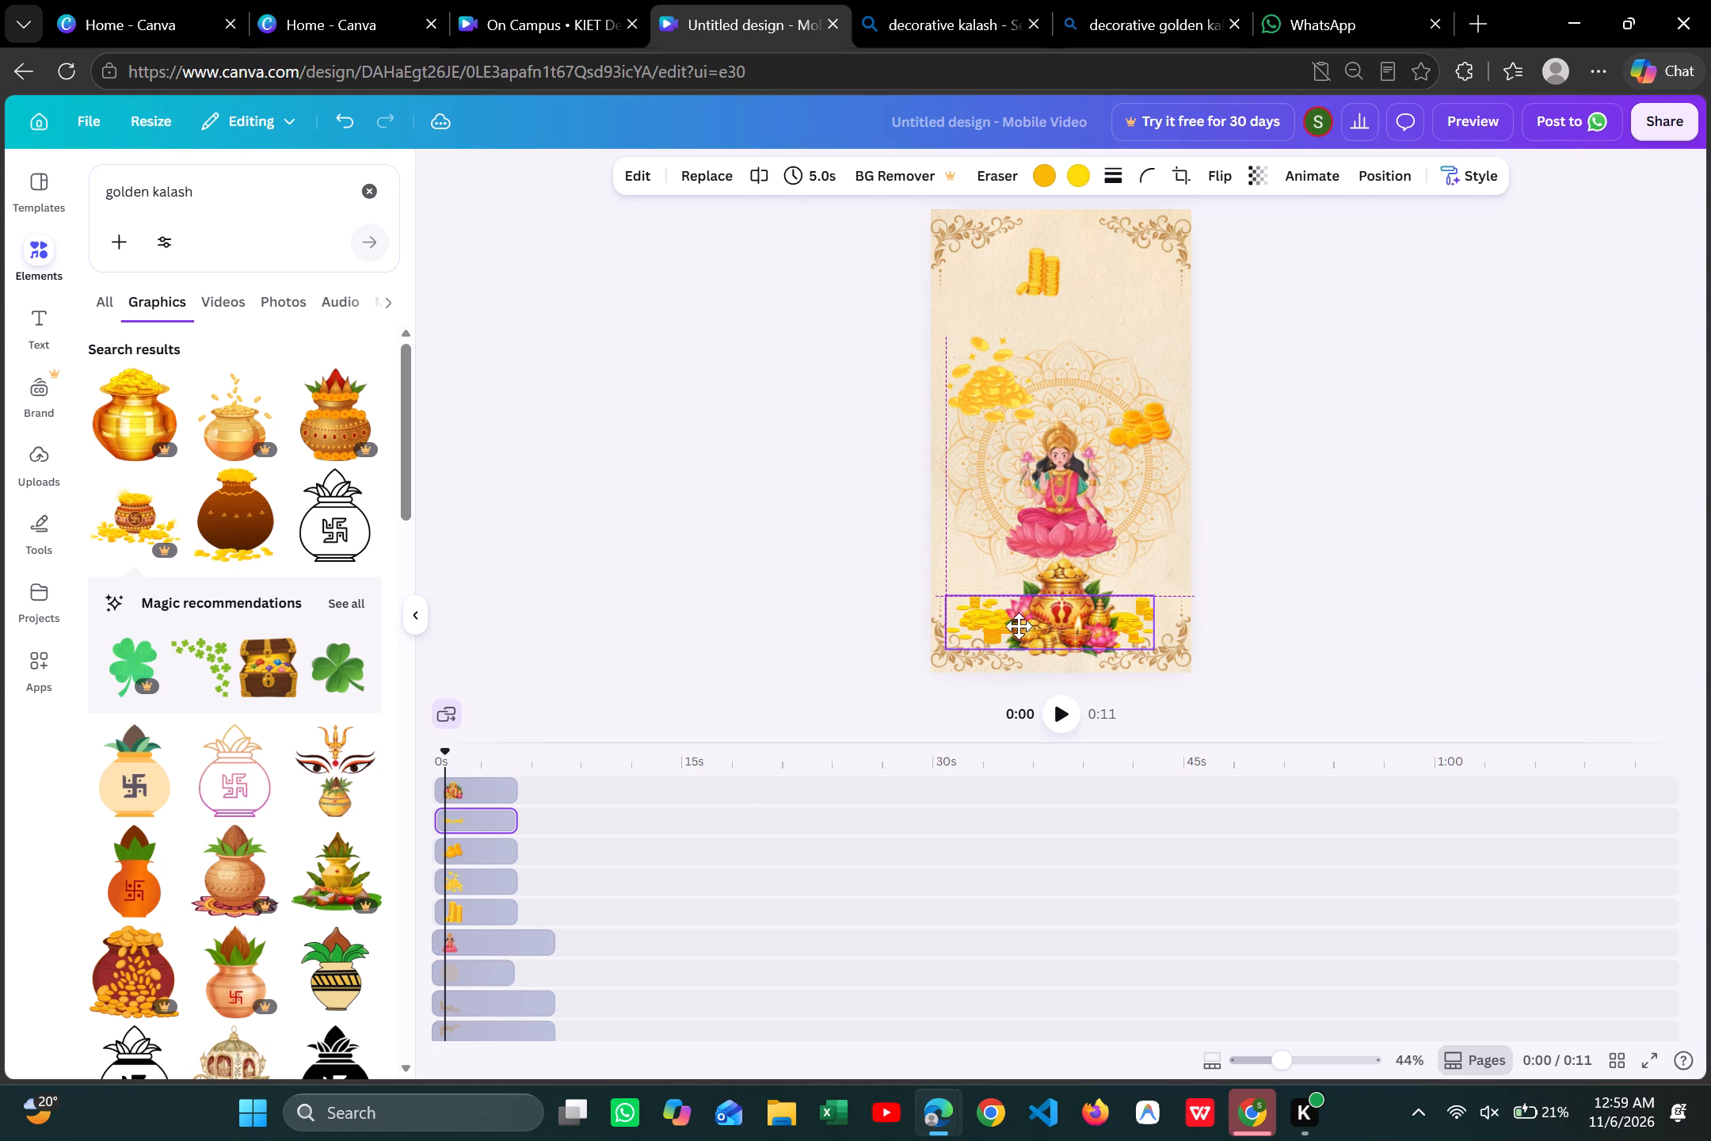
pyautogui.moveTo(1019, 626); pyautogui.dragTo(1022, 625)
pyautogui.click(955, 597)
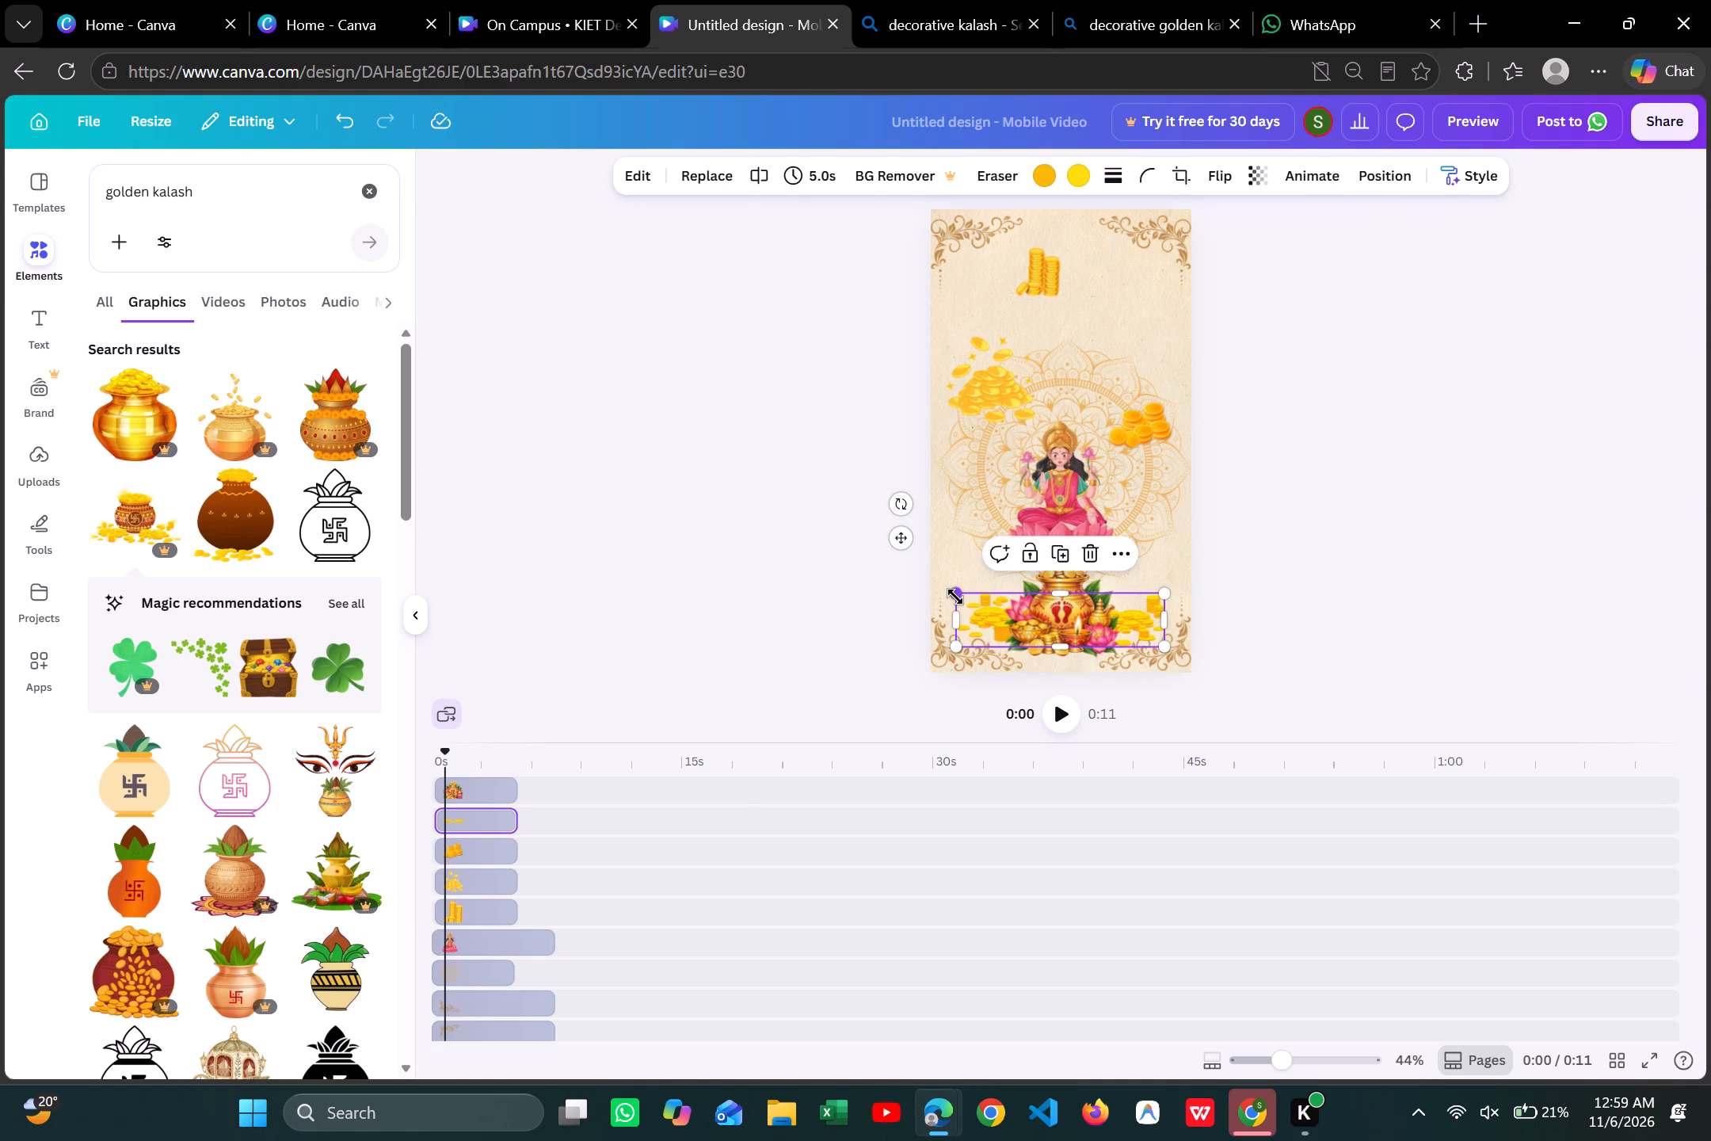
pyautogui.click(947, 619)
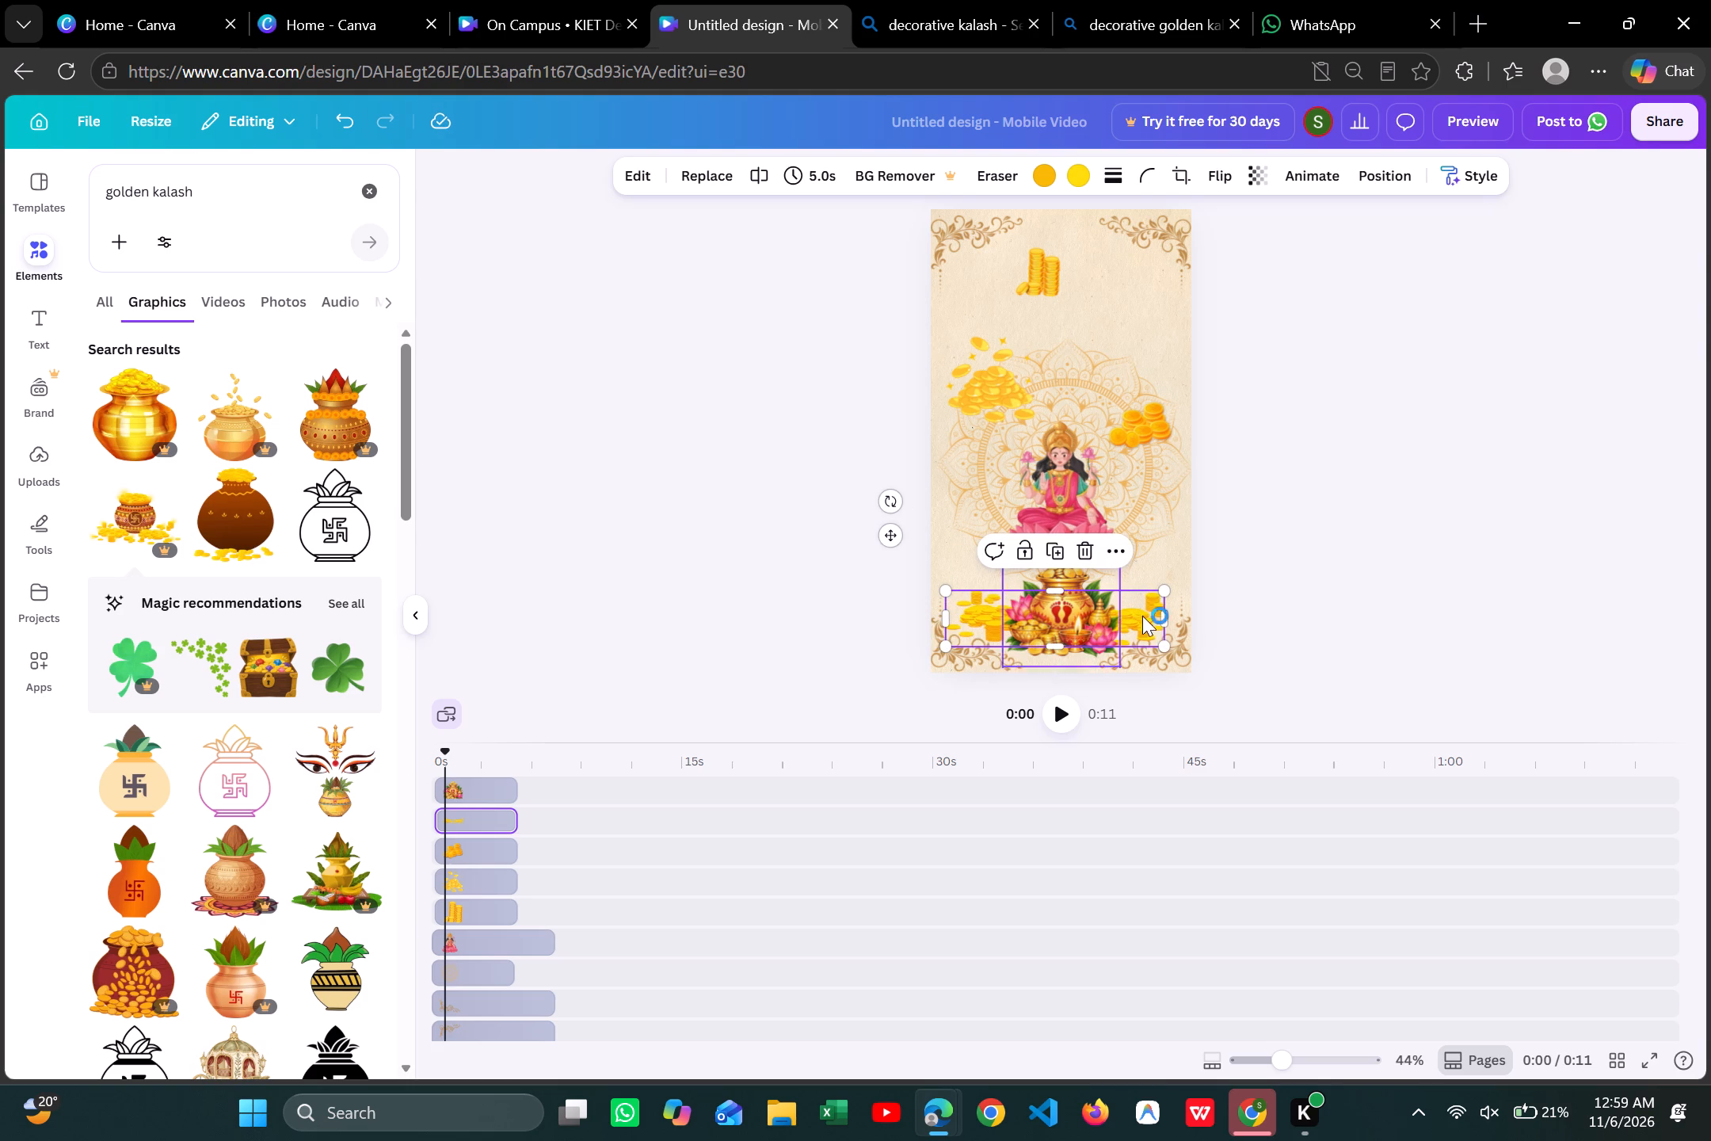
pyautogui.moveTo(1160, 613); pyautogui.dragTo(1174, 613)
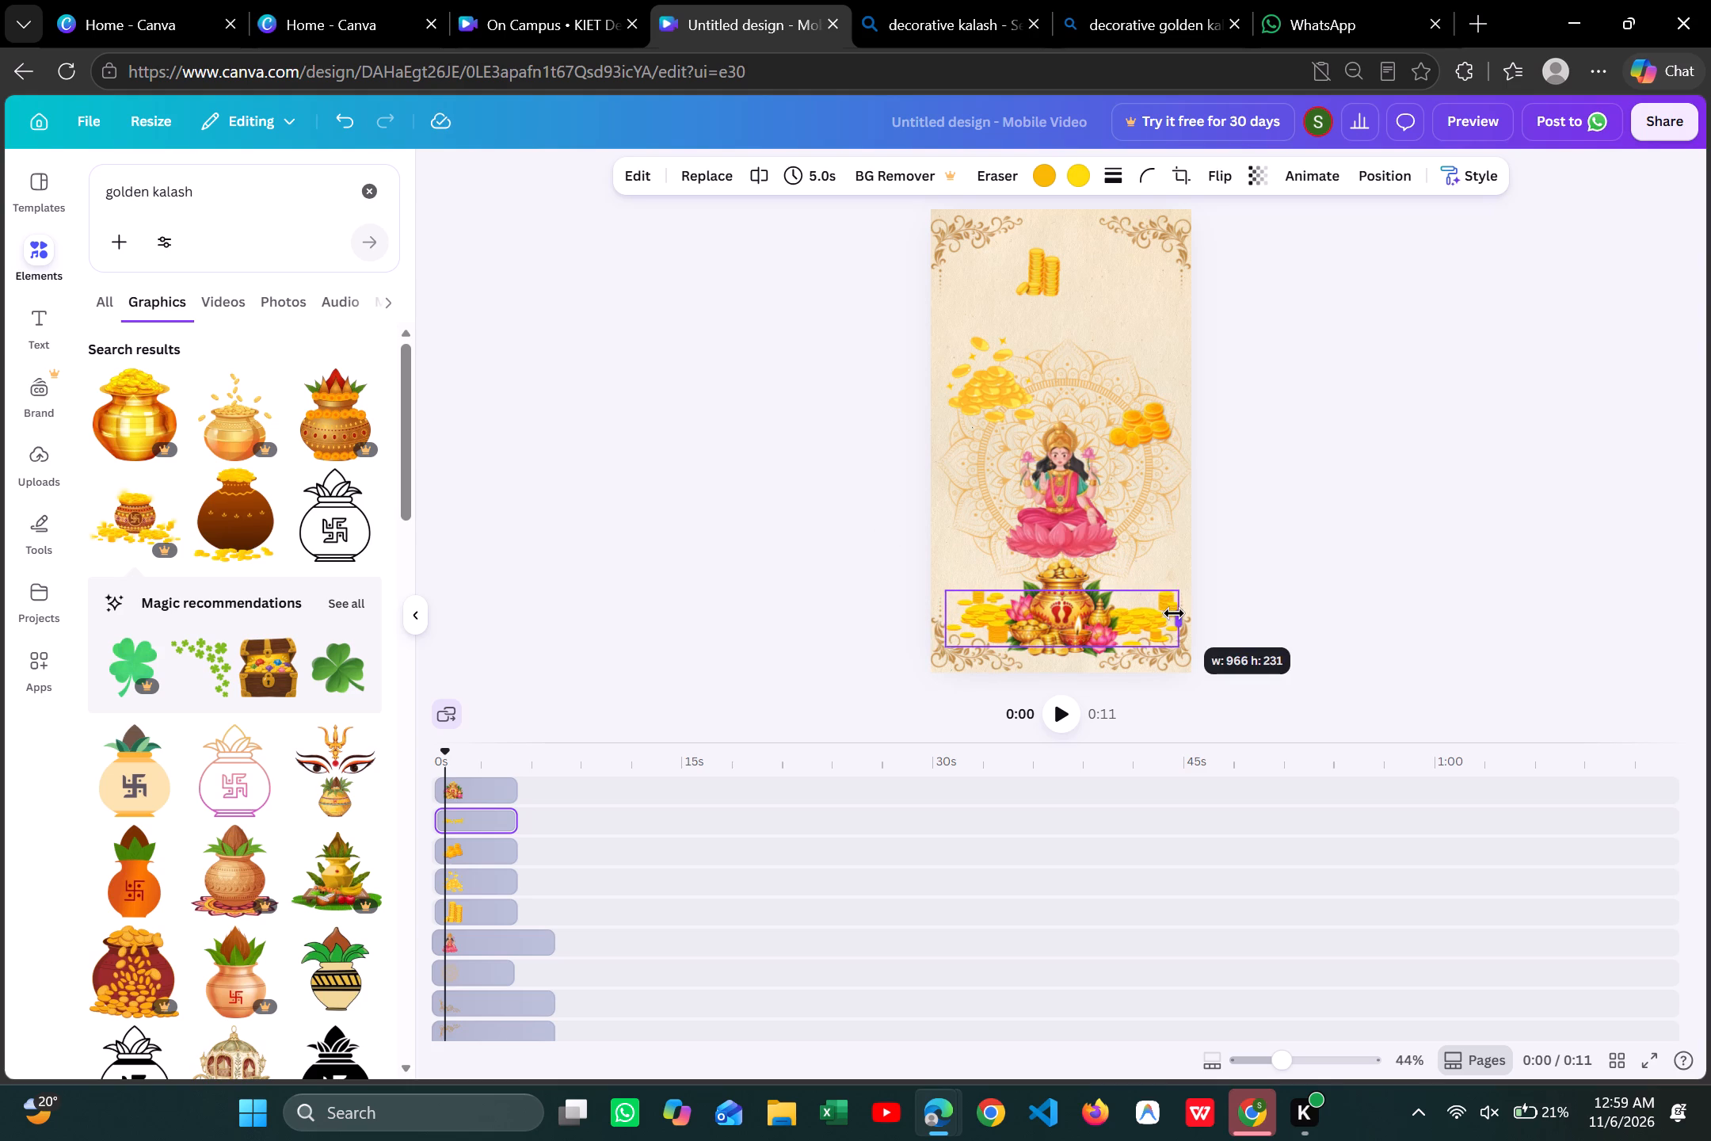
pyautogui.moveTo(1174, 613); pyautogui.dragTo(1176, 613)
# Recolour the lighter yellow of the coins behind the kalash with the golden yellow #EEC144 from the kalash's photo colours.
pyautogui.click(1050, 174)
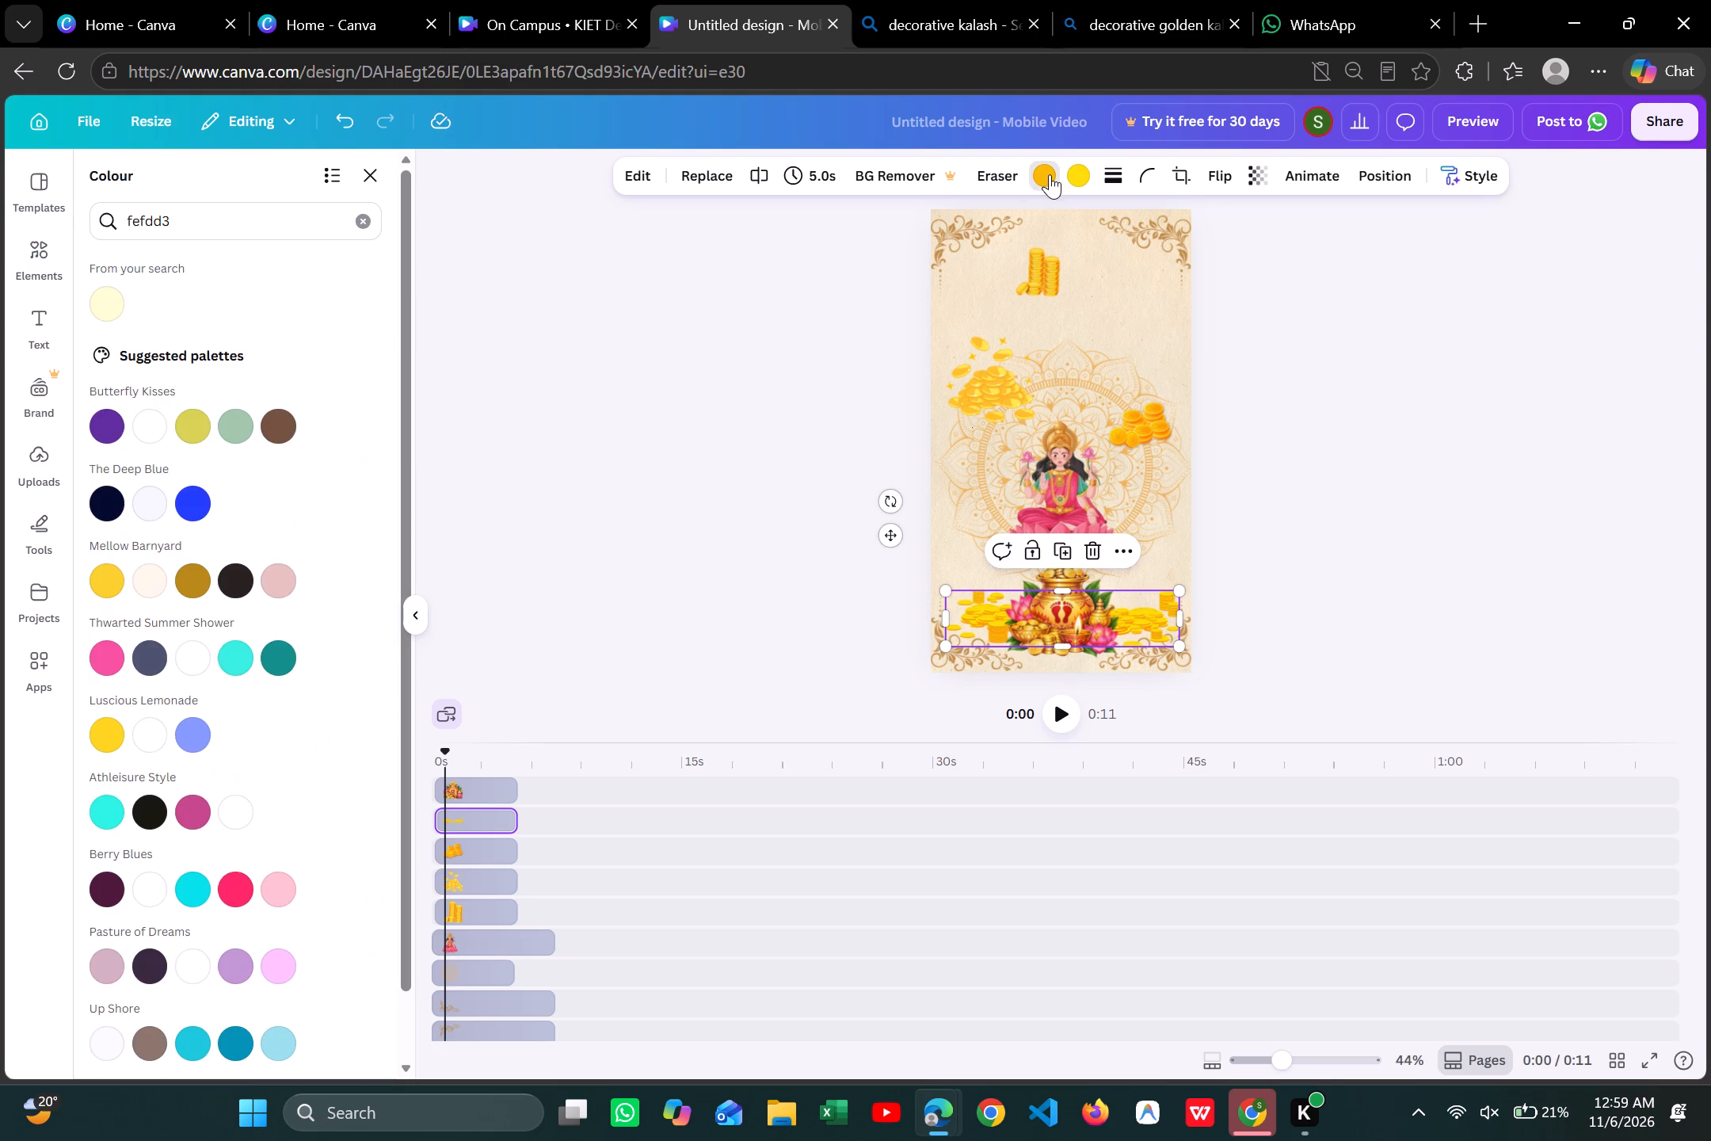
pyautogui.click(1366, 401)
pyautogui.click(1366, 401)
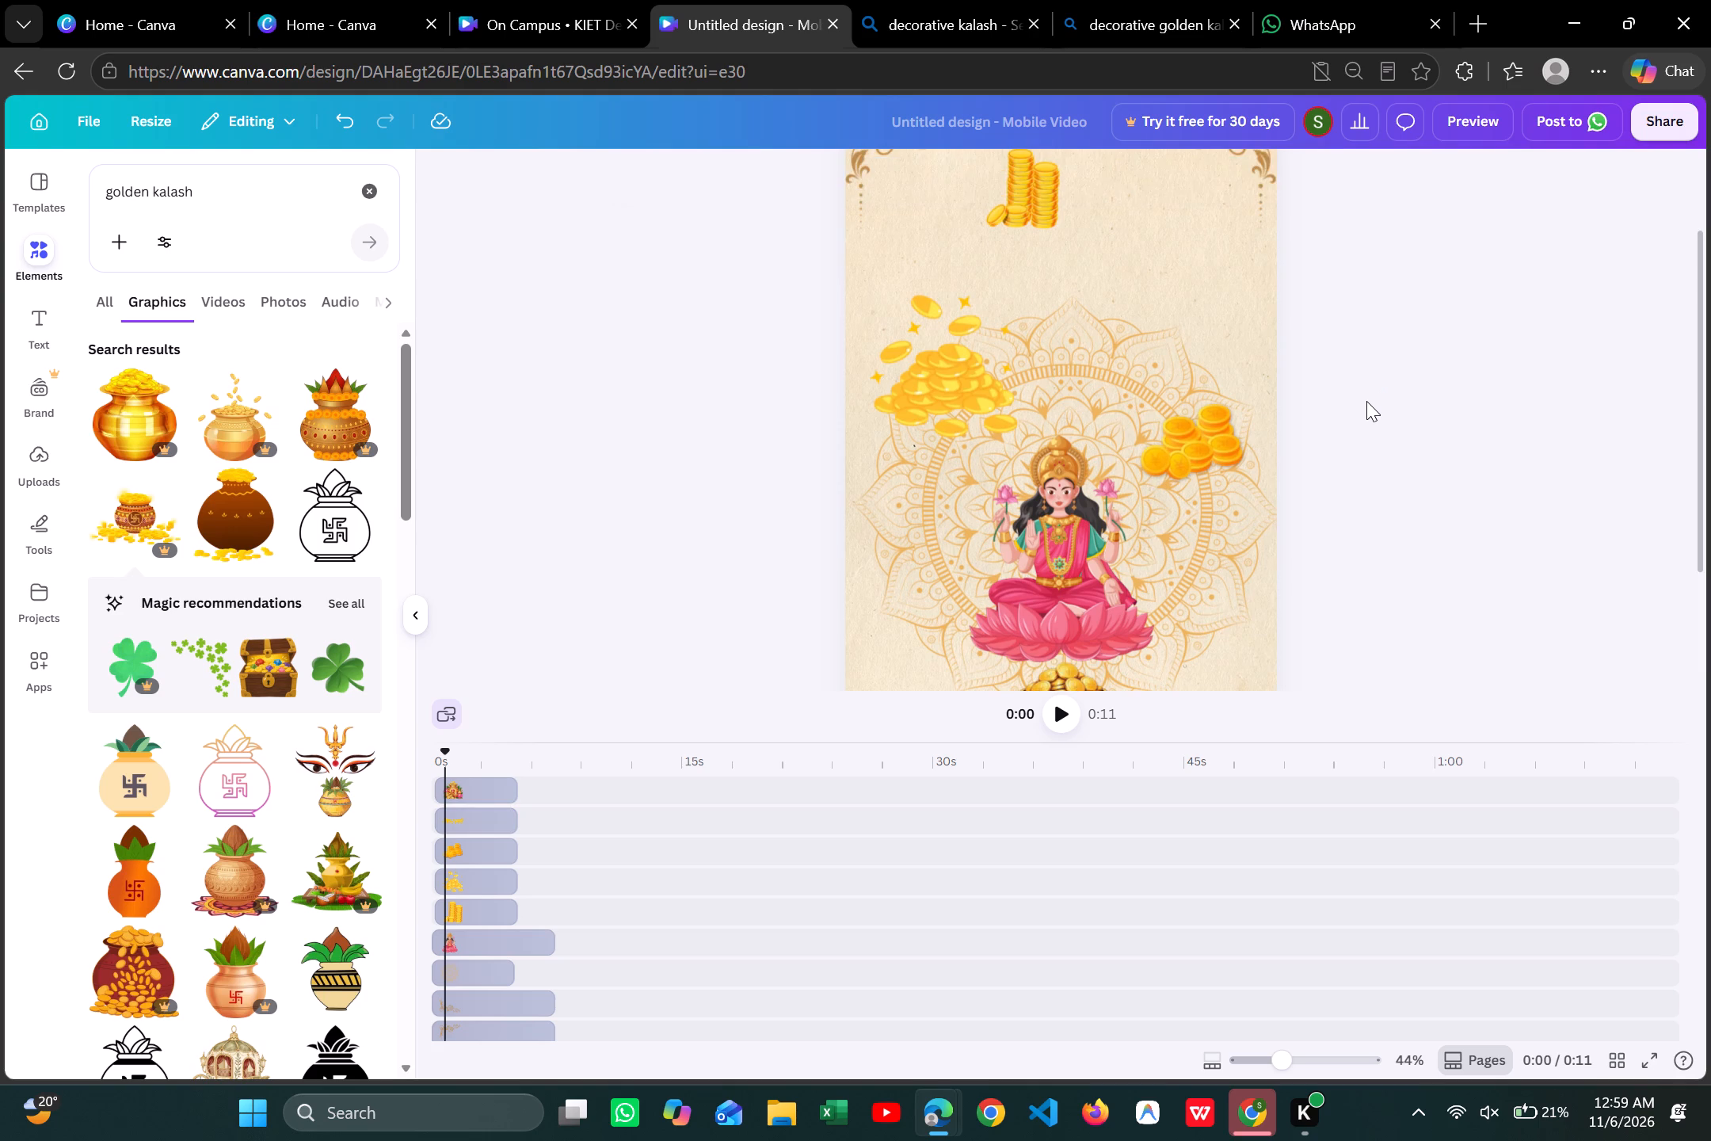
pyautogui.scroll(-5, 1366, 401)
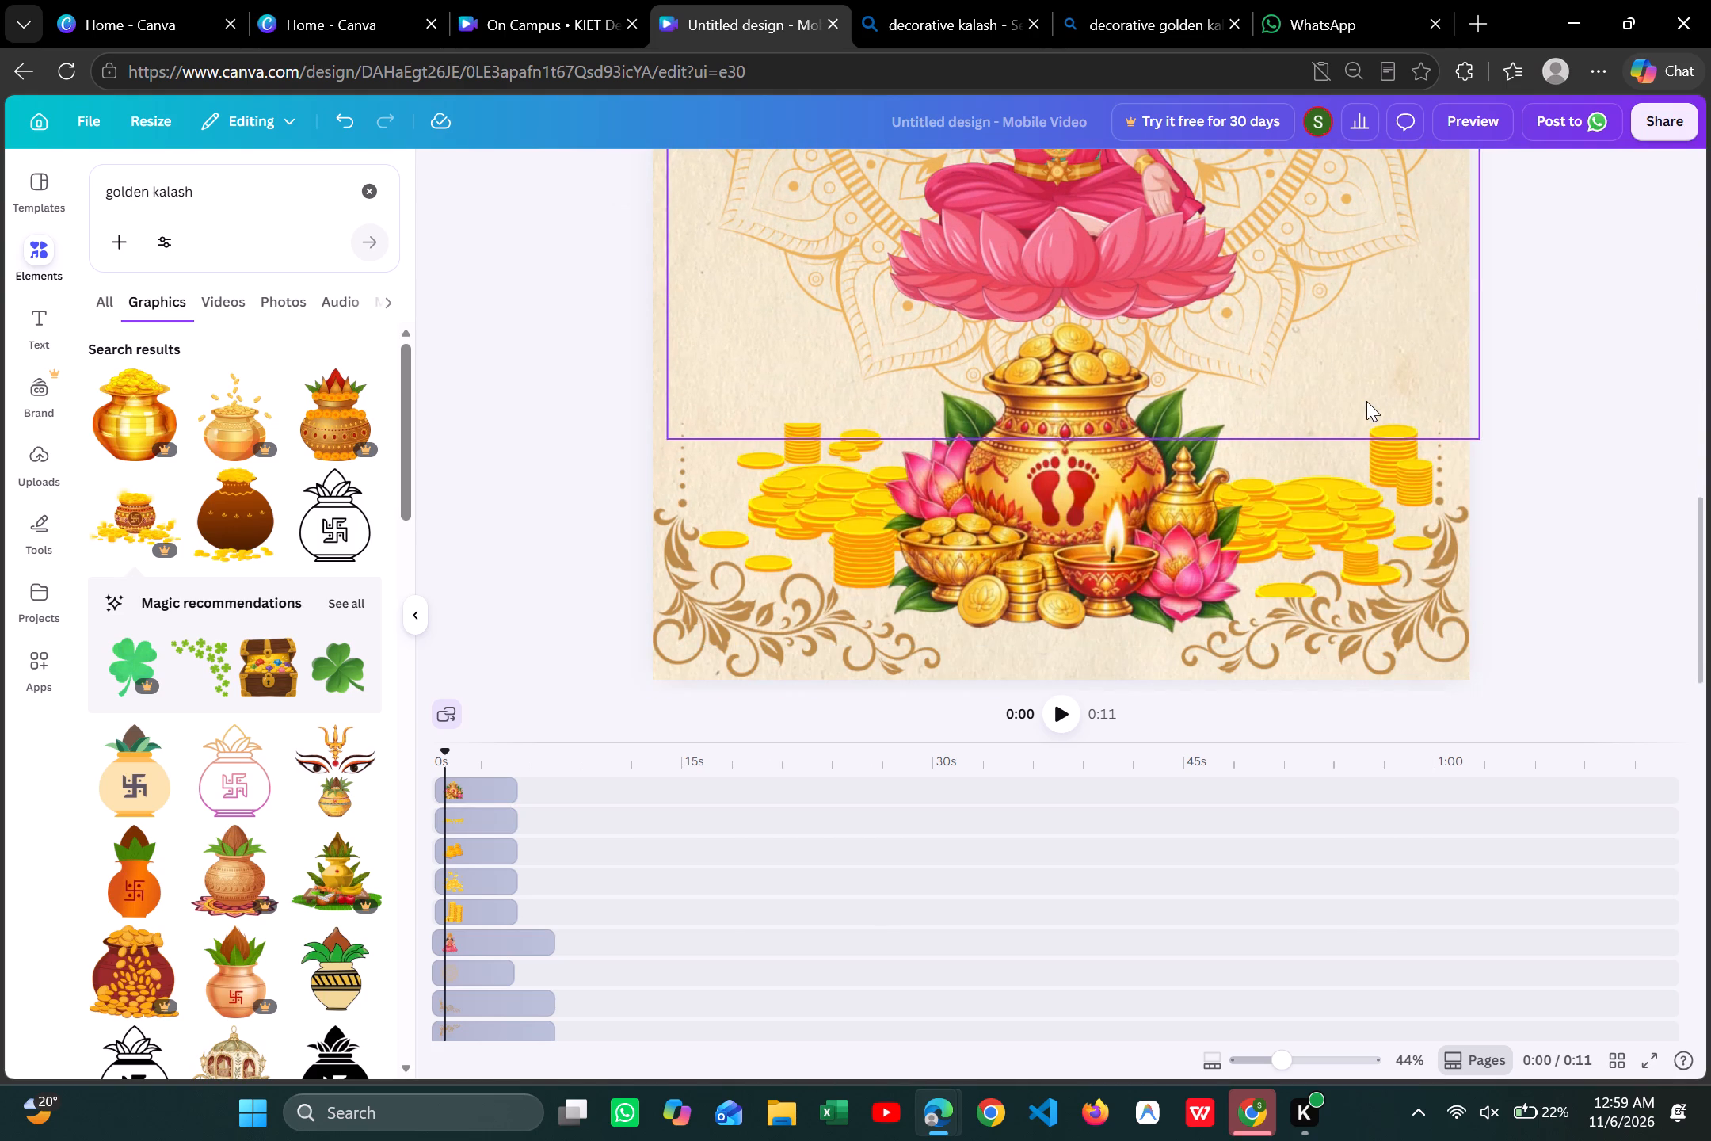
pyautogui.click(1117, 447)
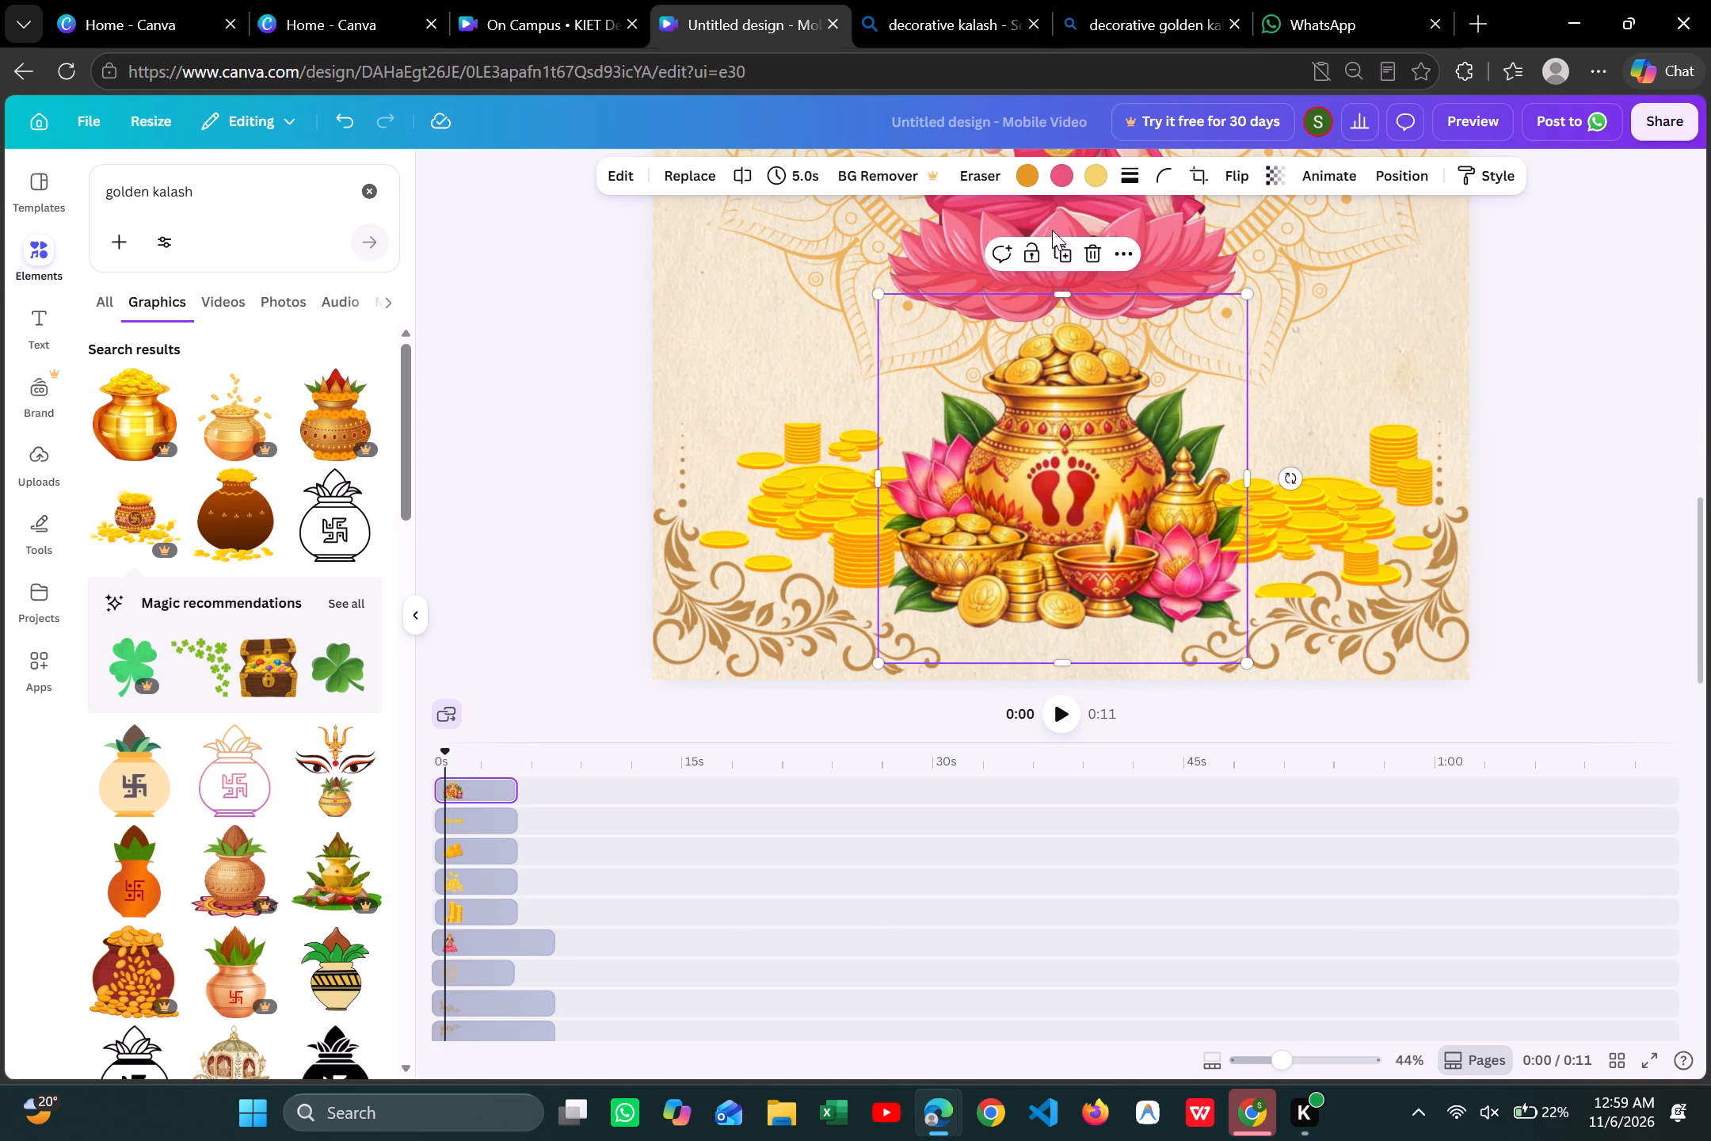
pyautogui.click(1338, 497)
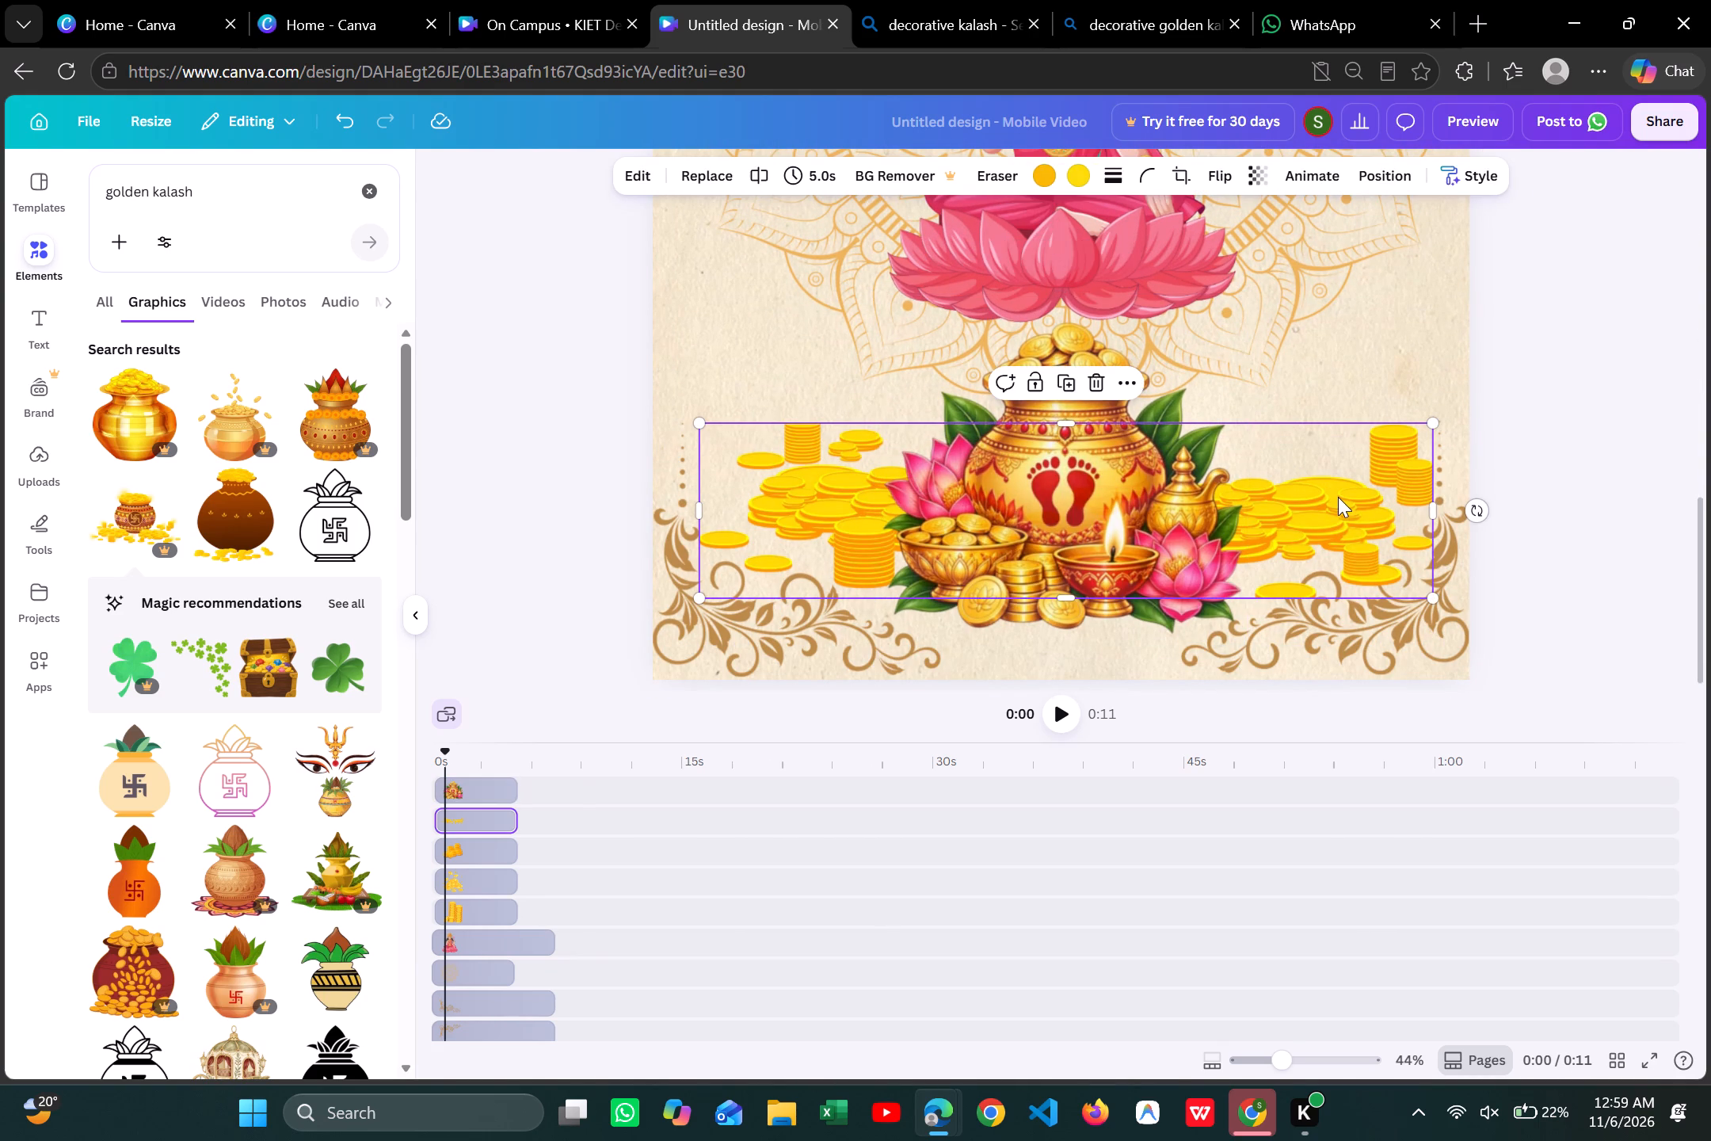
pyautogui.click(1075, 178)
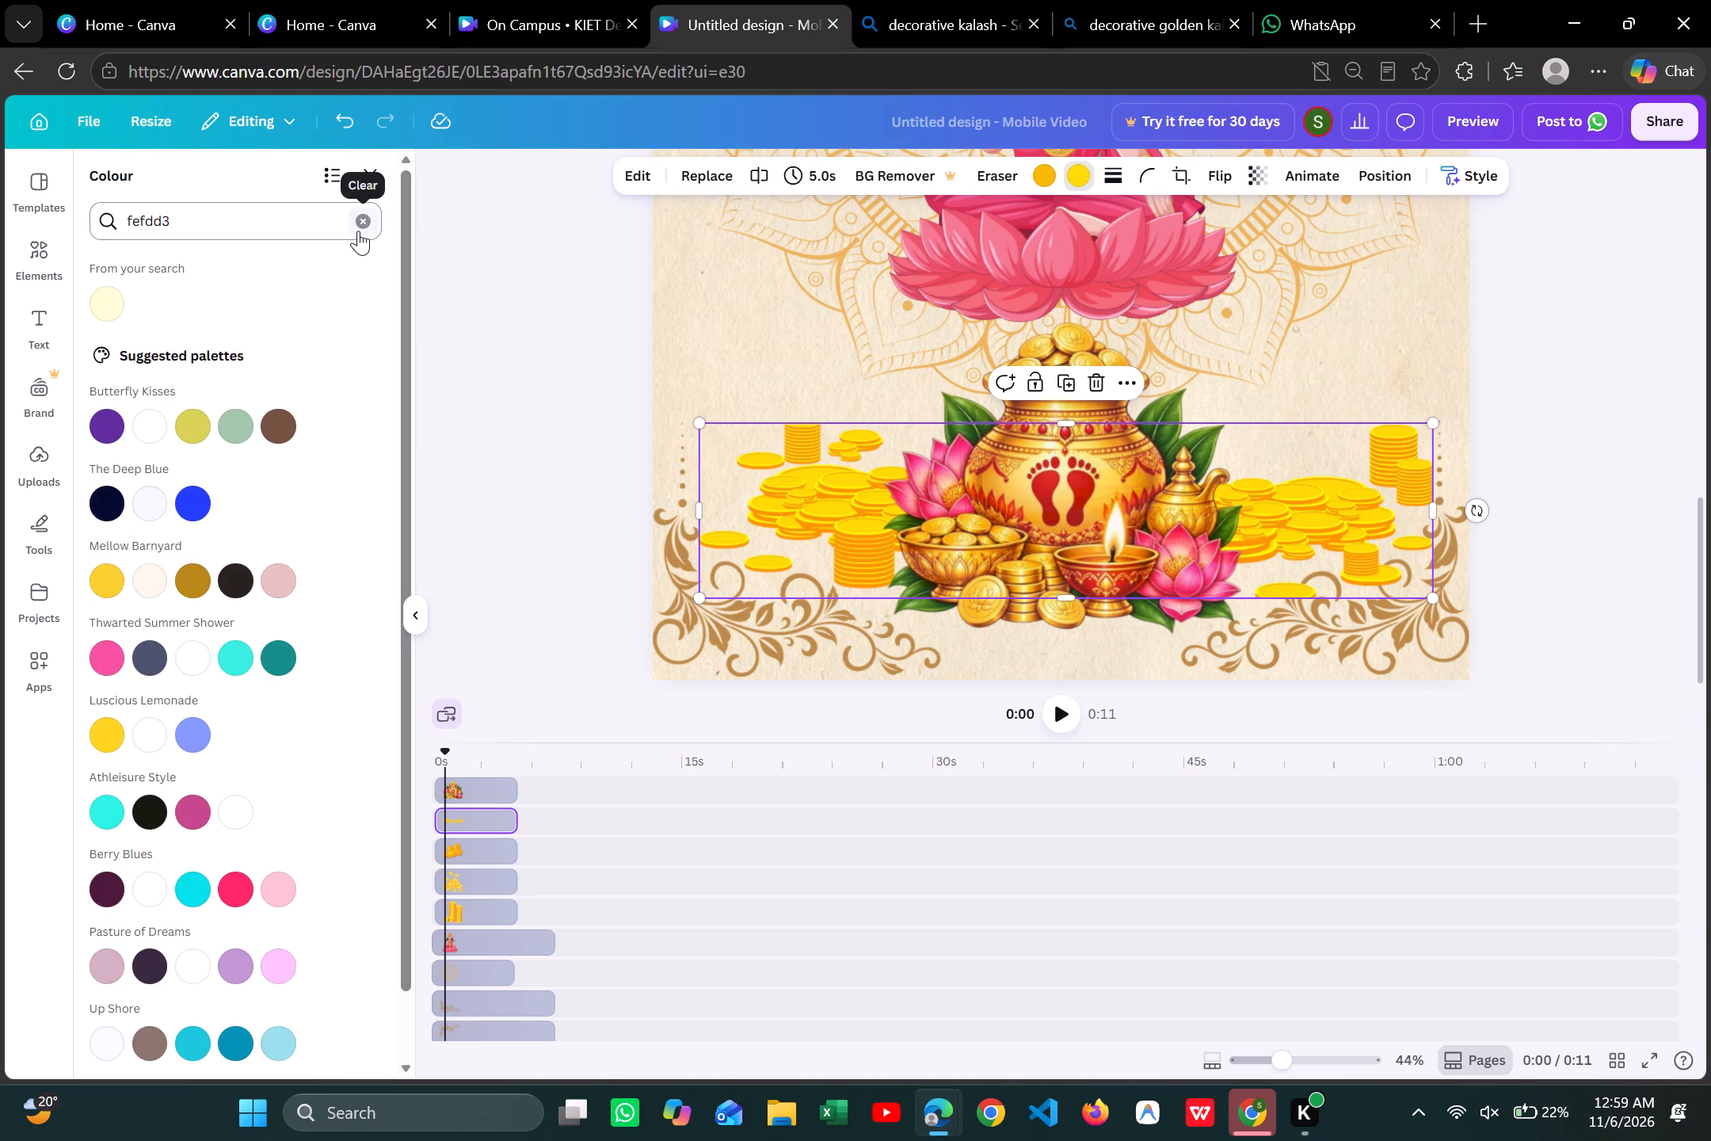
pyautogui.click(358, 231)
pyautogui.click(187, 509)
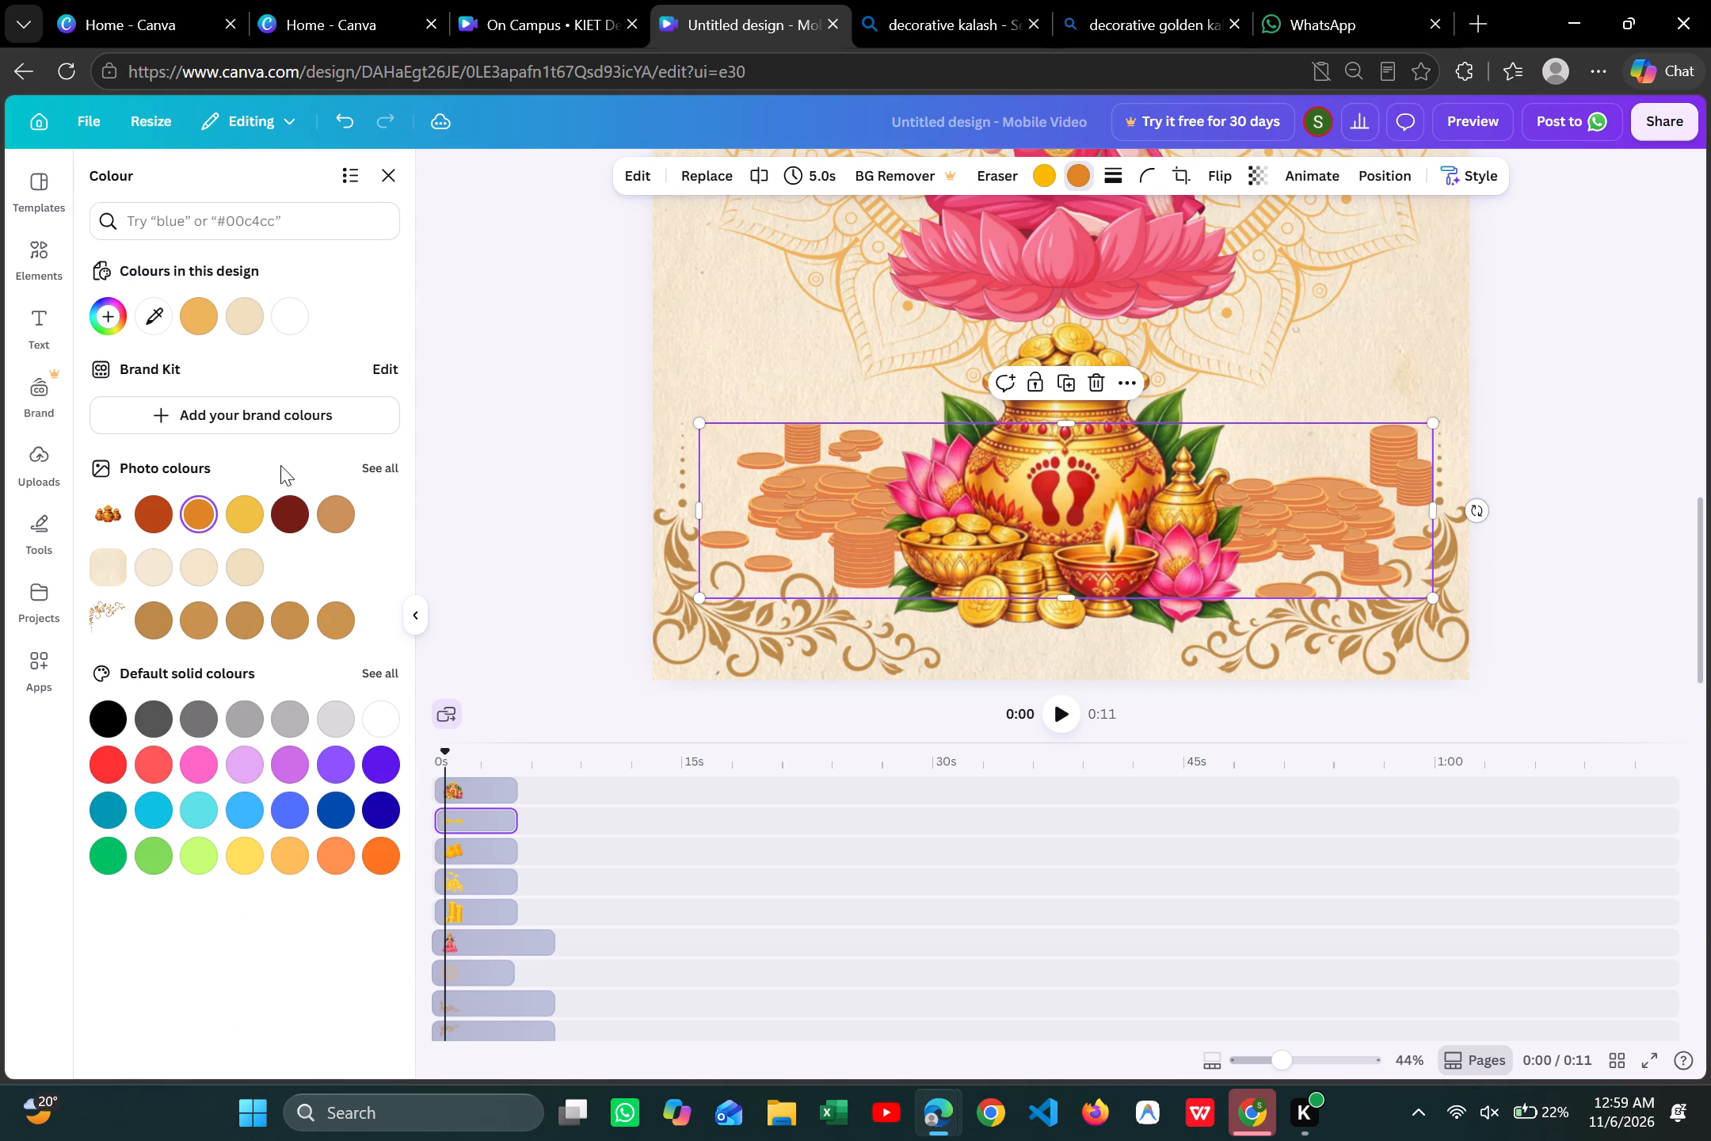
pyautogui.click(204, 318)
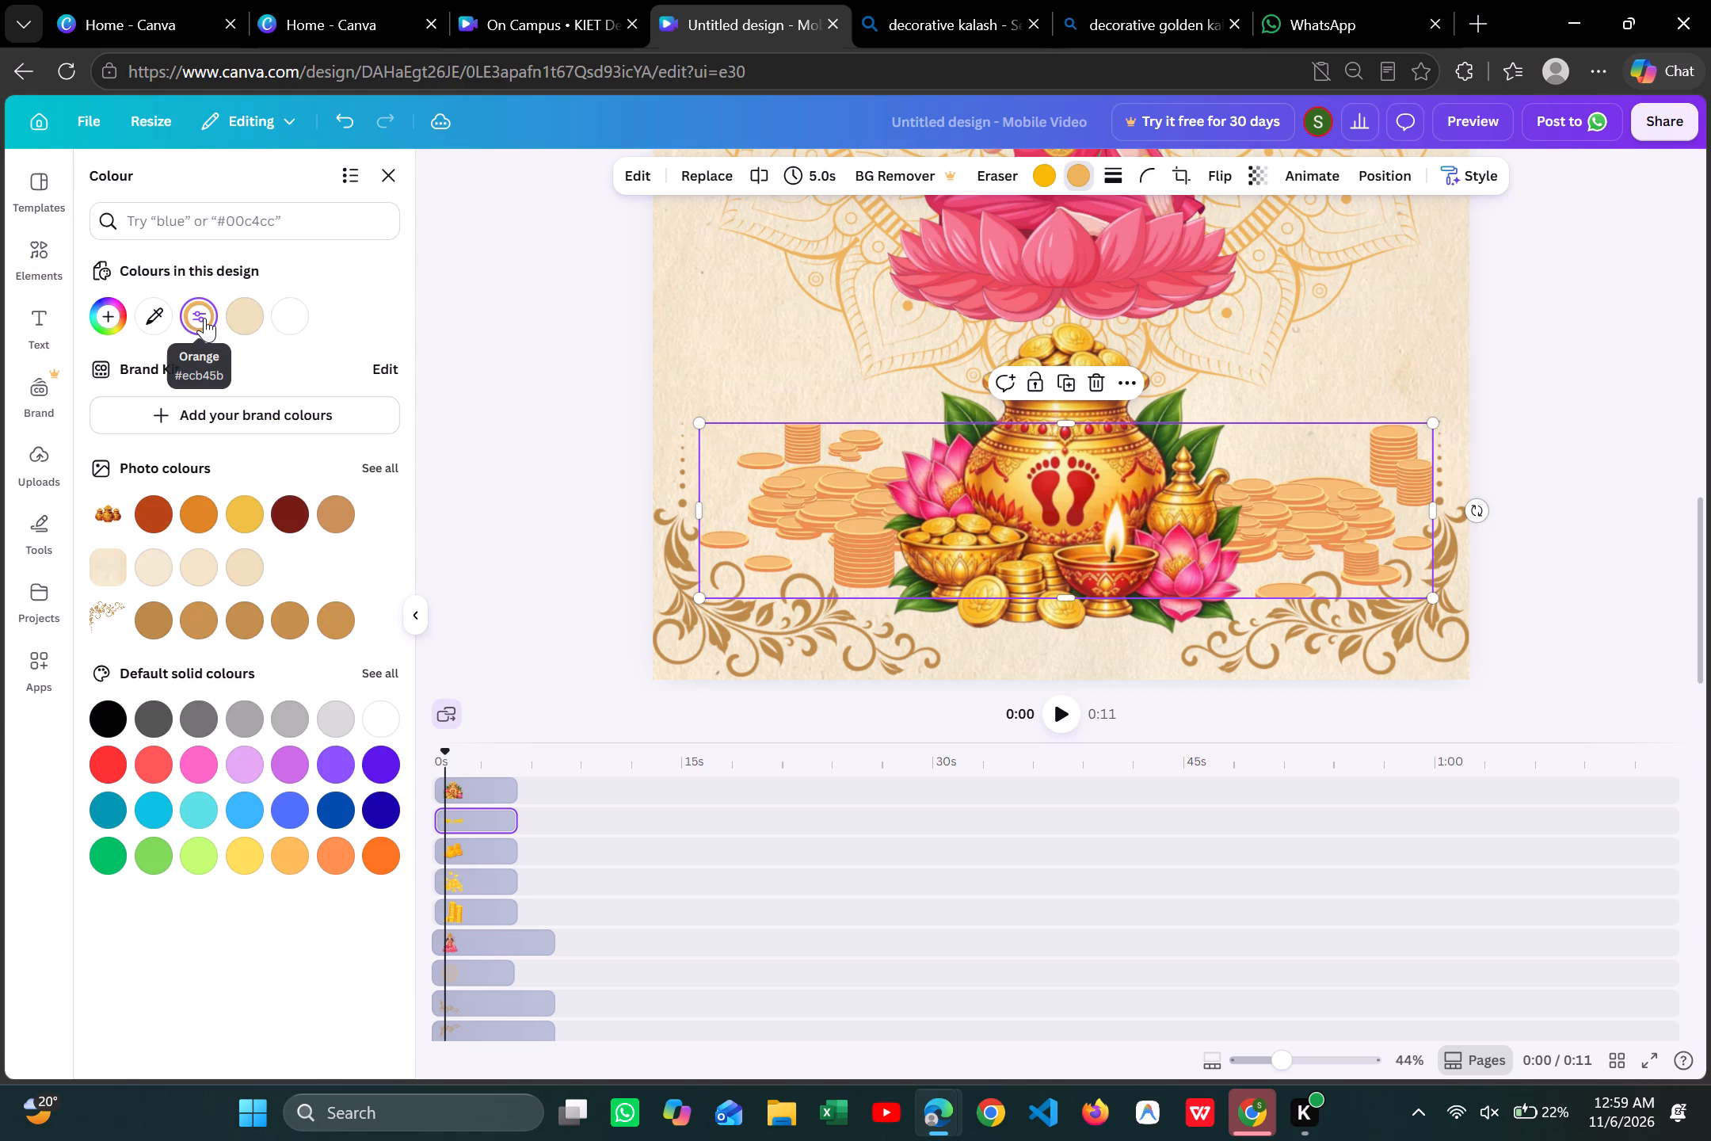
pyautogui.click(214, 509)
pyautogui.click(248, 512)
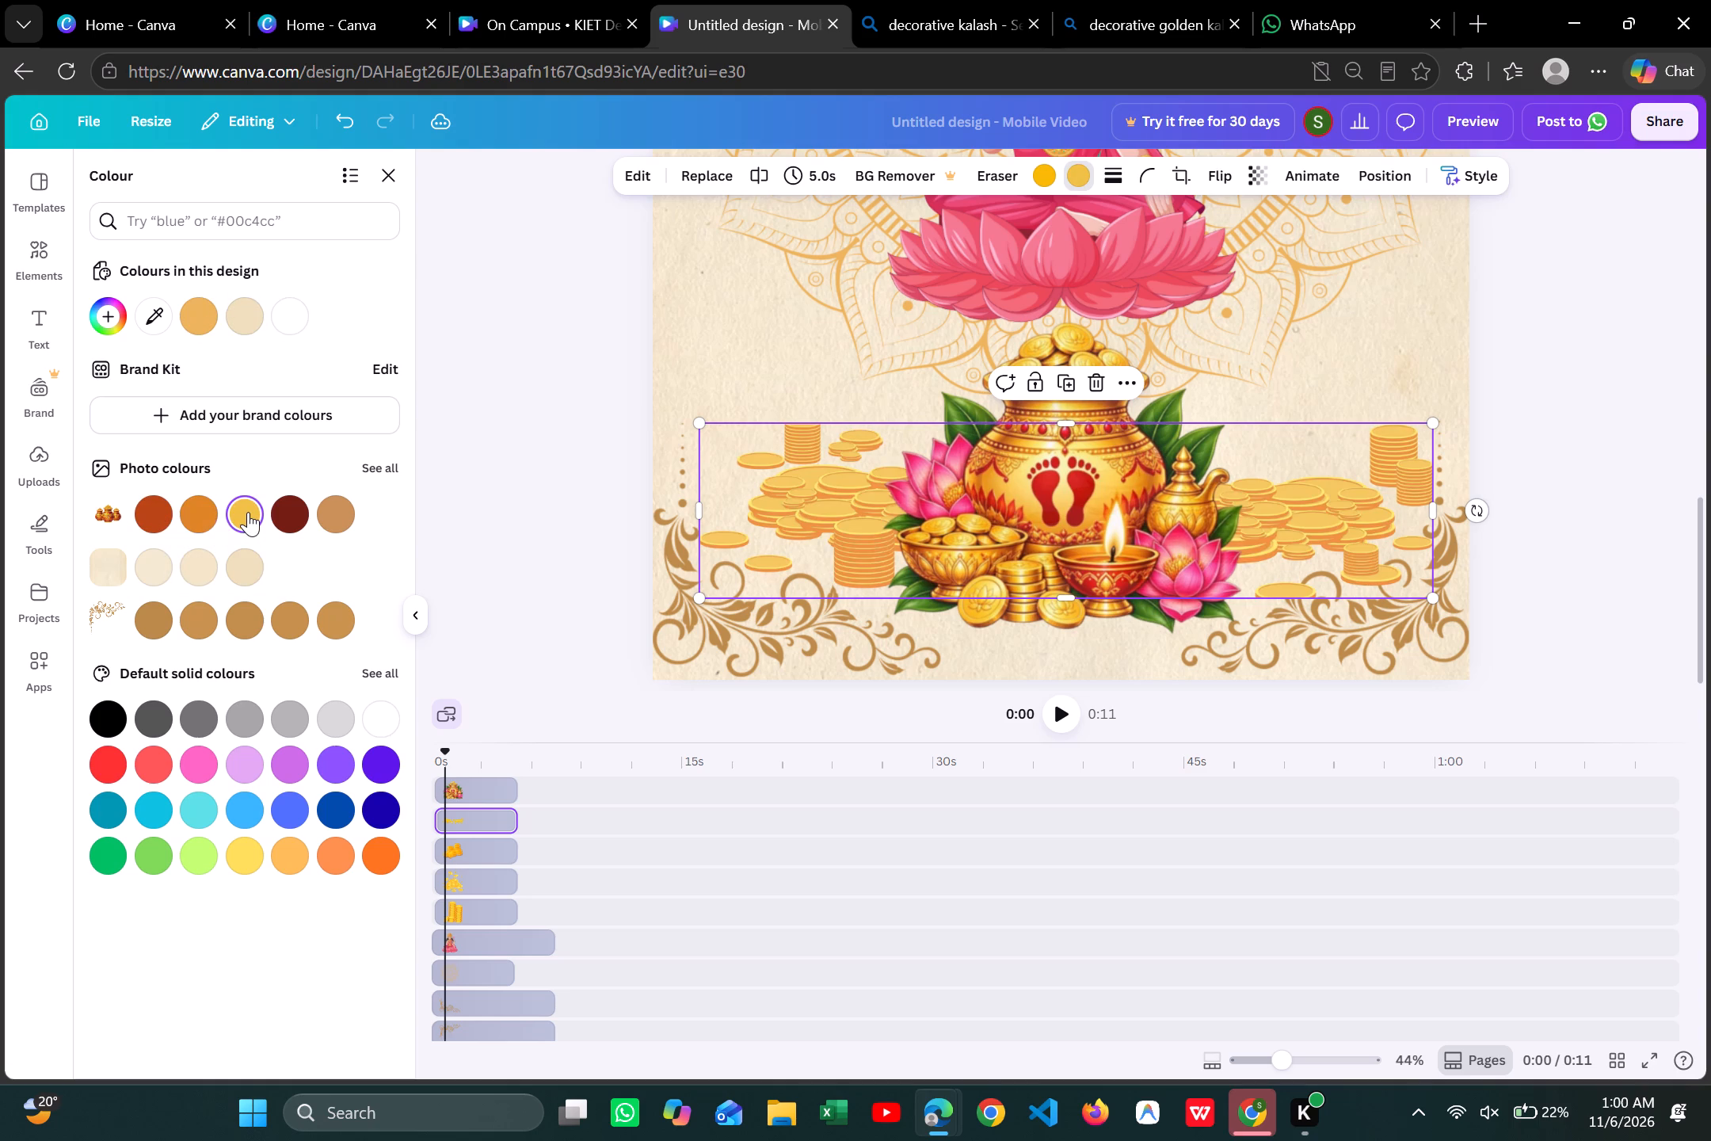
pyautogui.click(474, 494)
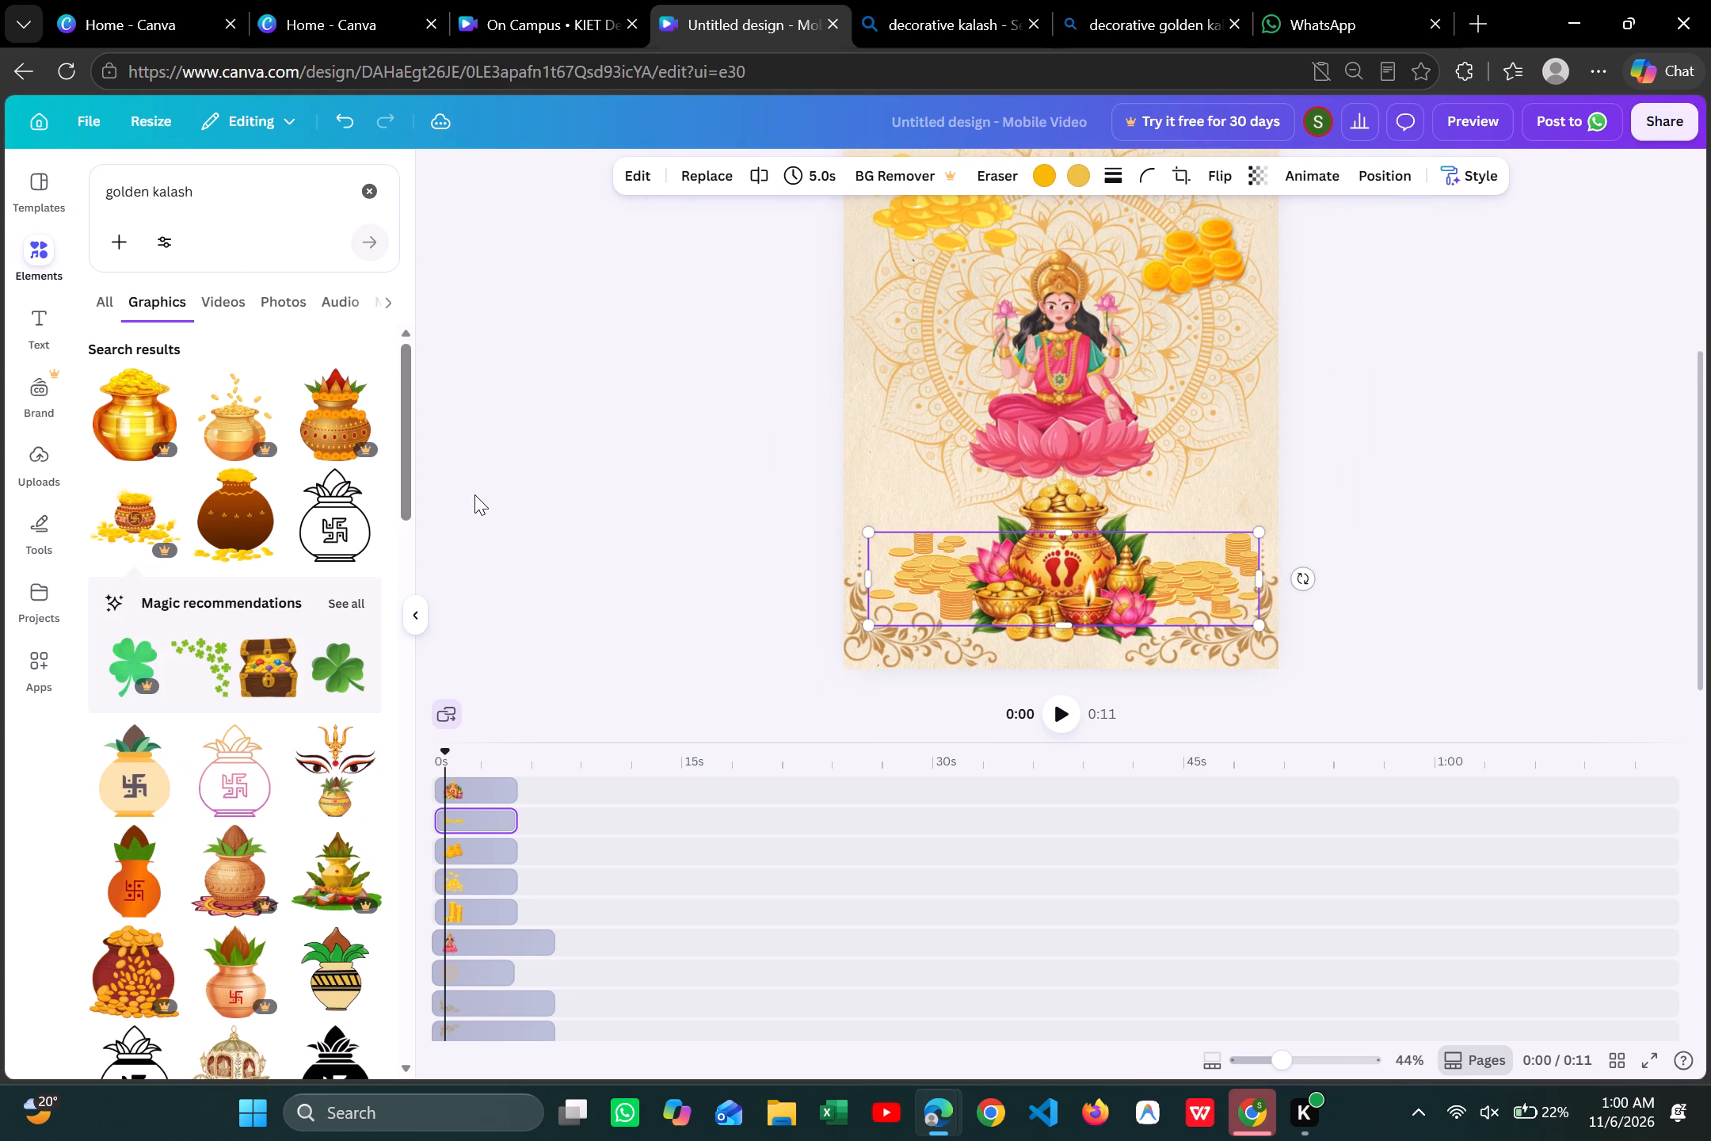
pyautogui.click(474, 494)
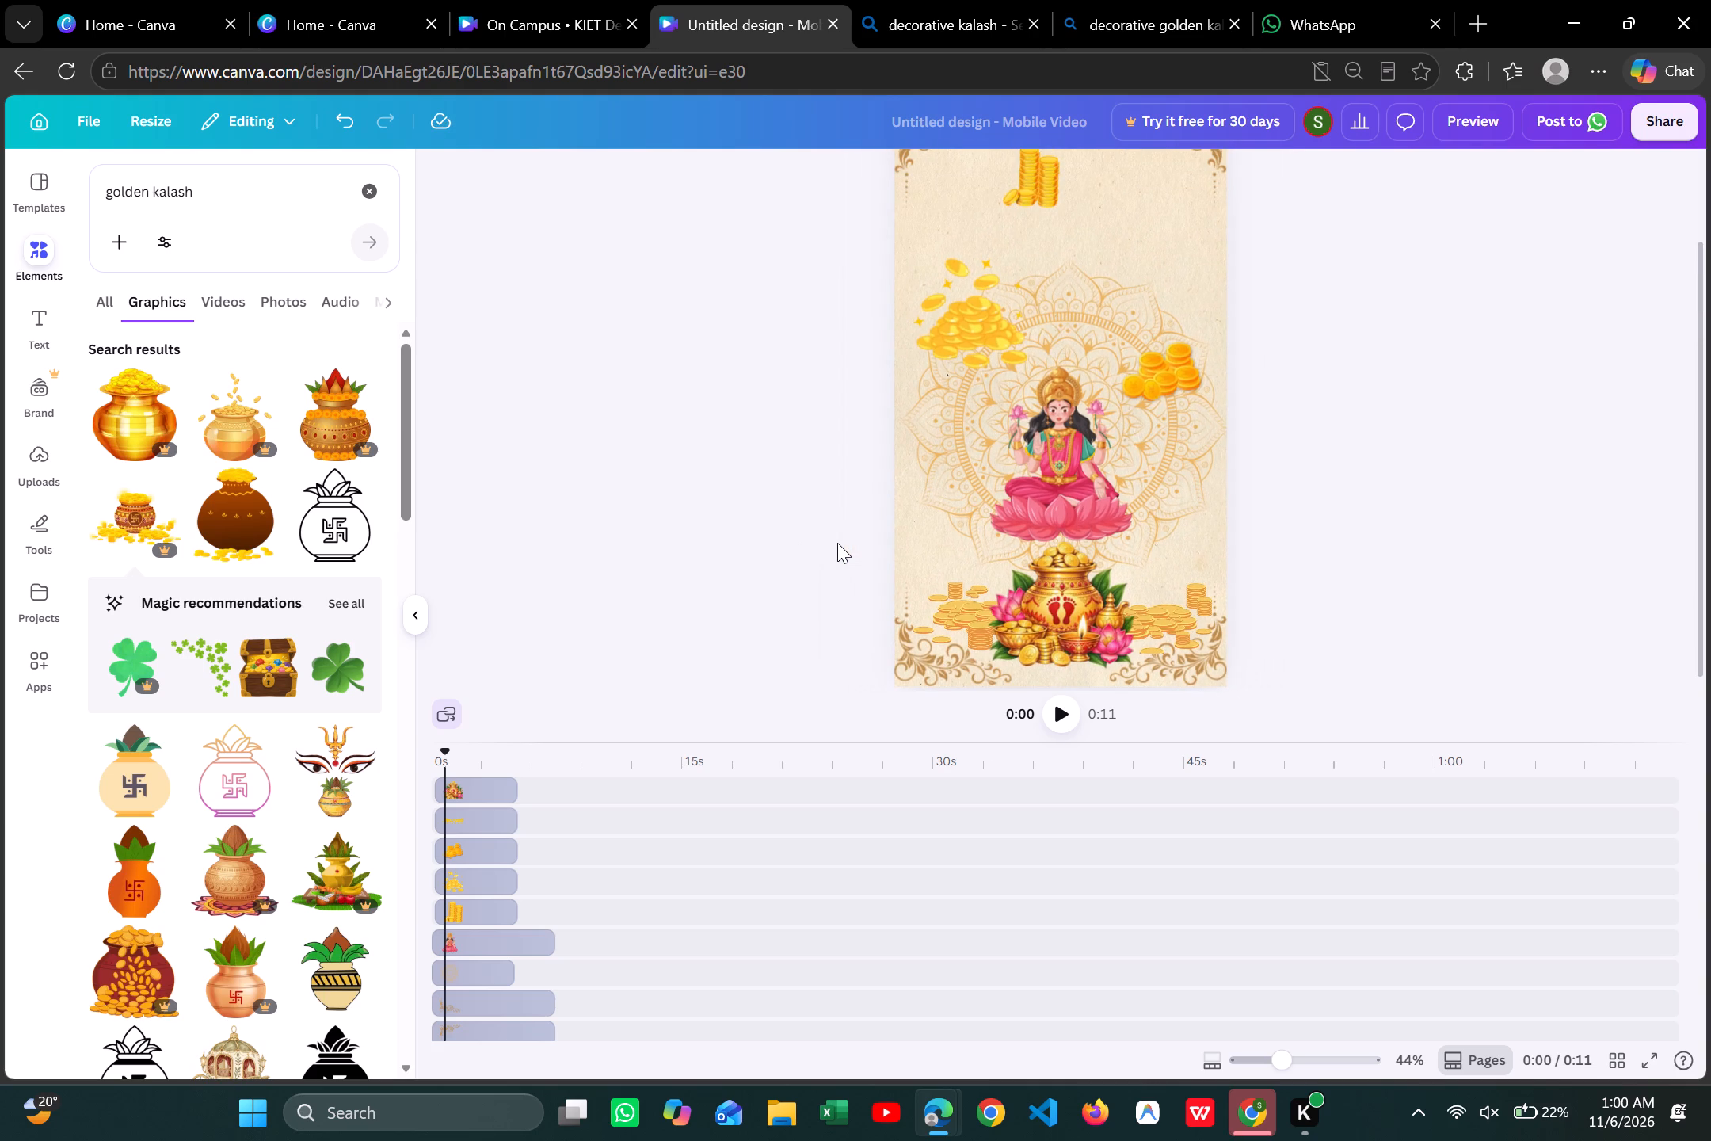
# Nudge the wide coins graphic horizontally so its piles sit evenly on both sides of the kalash.
pyautogui.scroll(-1, 837, 543)
pyautogui.moveTo(837, 543); pyautogui.dragTo(828, 544)
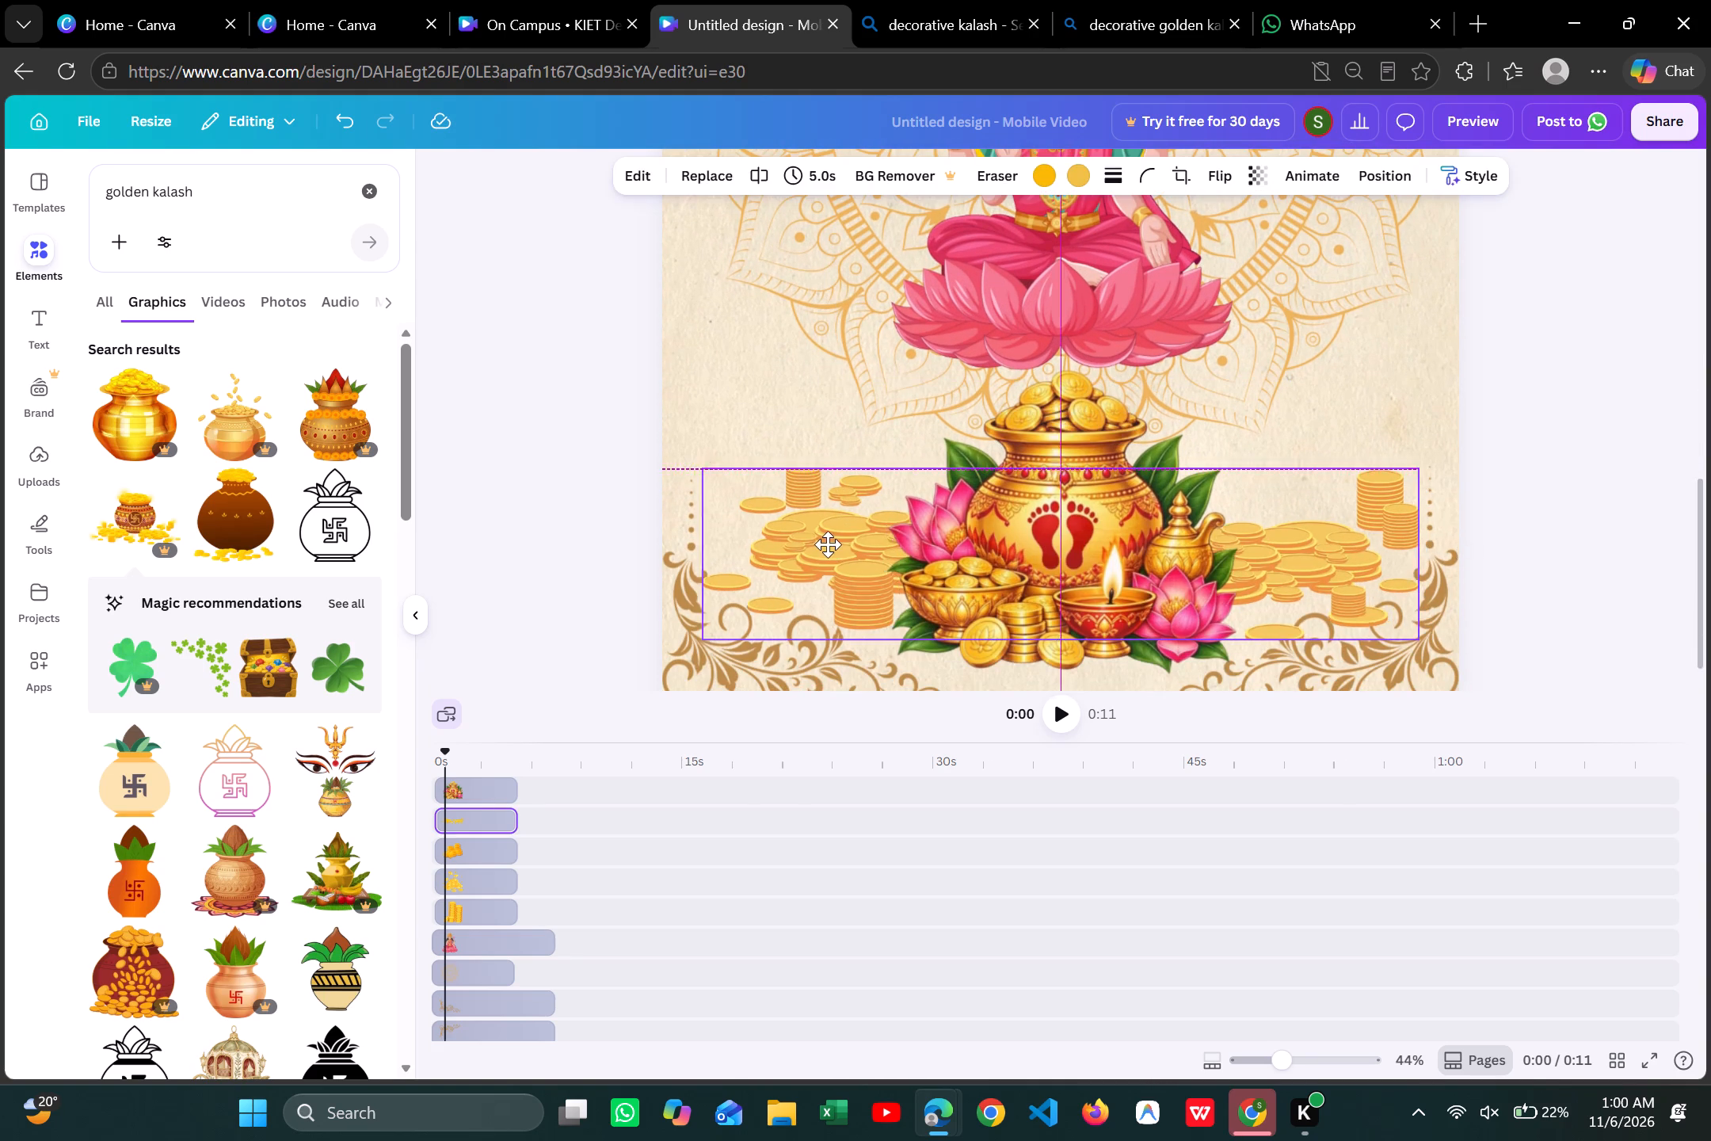
pyautogui.moveTo(828, 544); pyautogui.dragTo(827, 545)
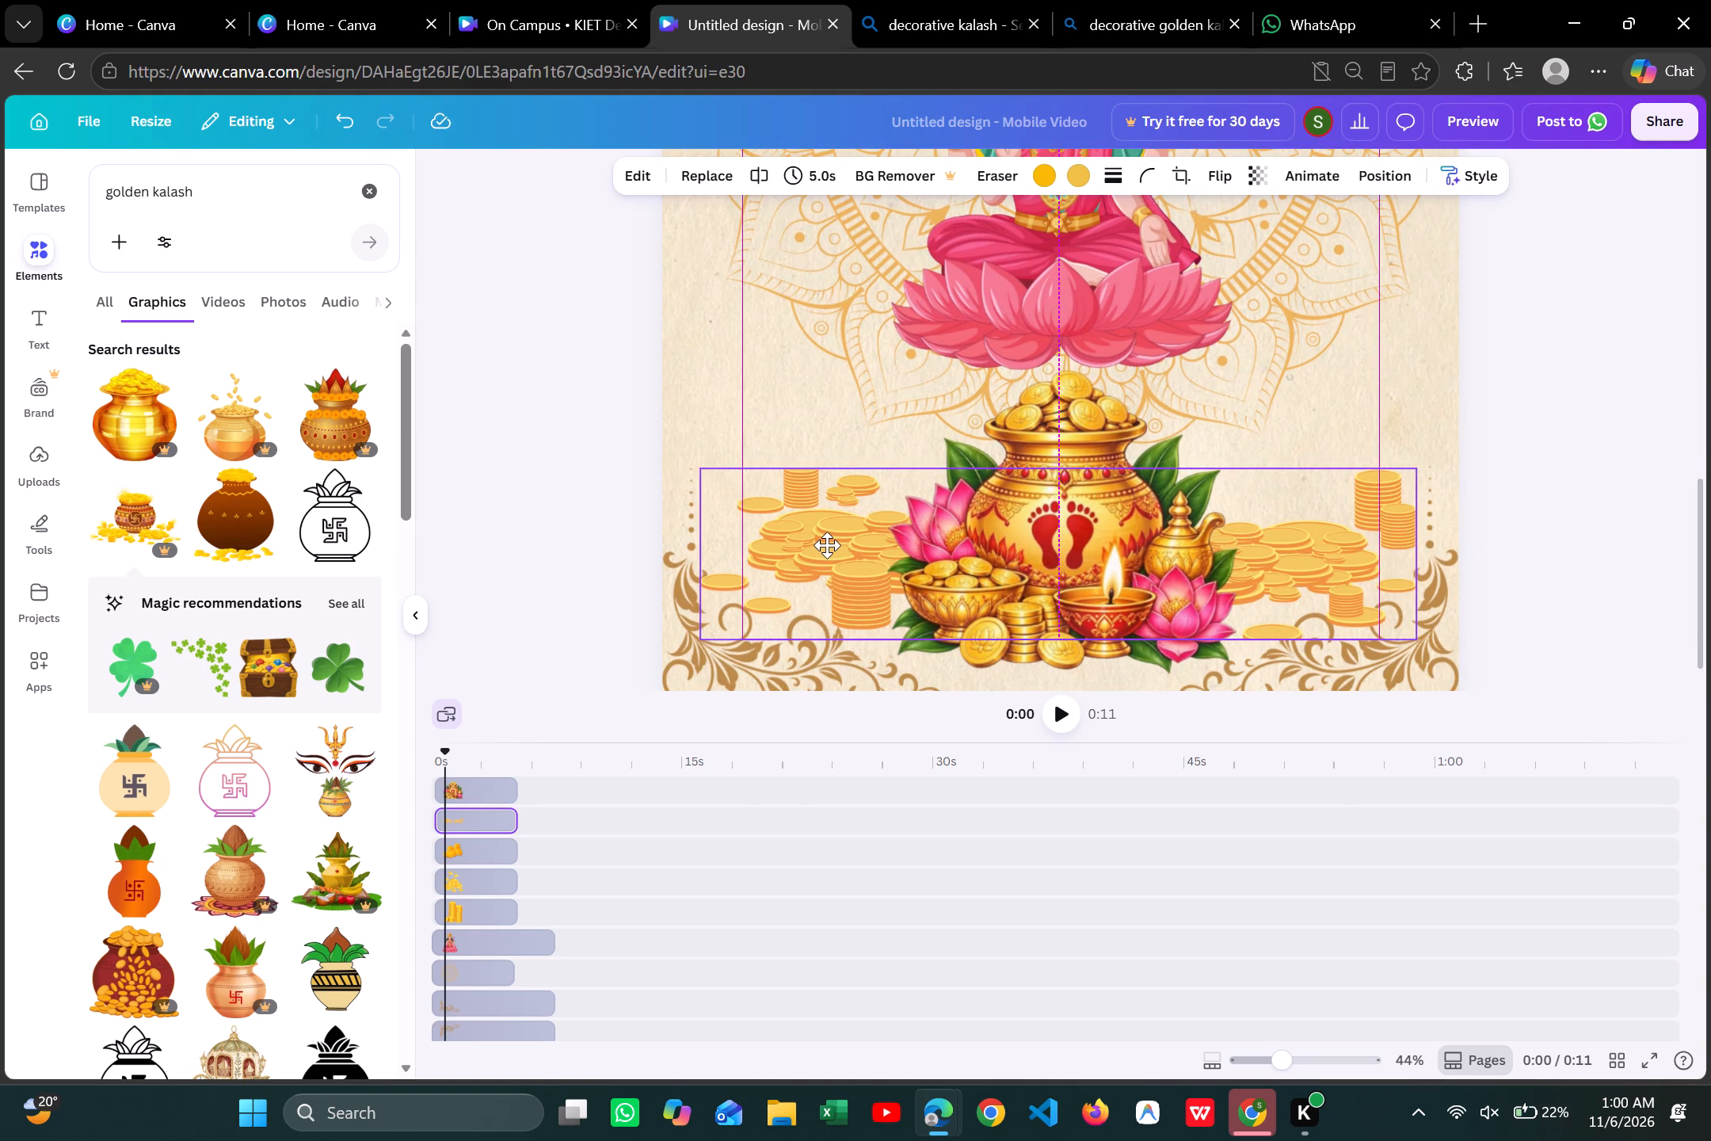
pyautogui.moveTo(827, 545); pyautogui.dragTo(829, 544)
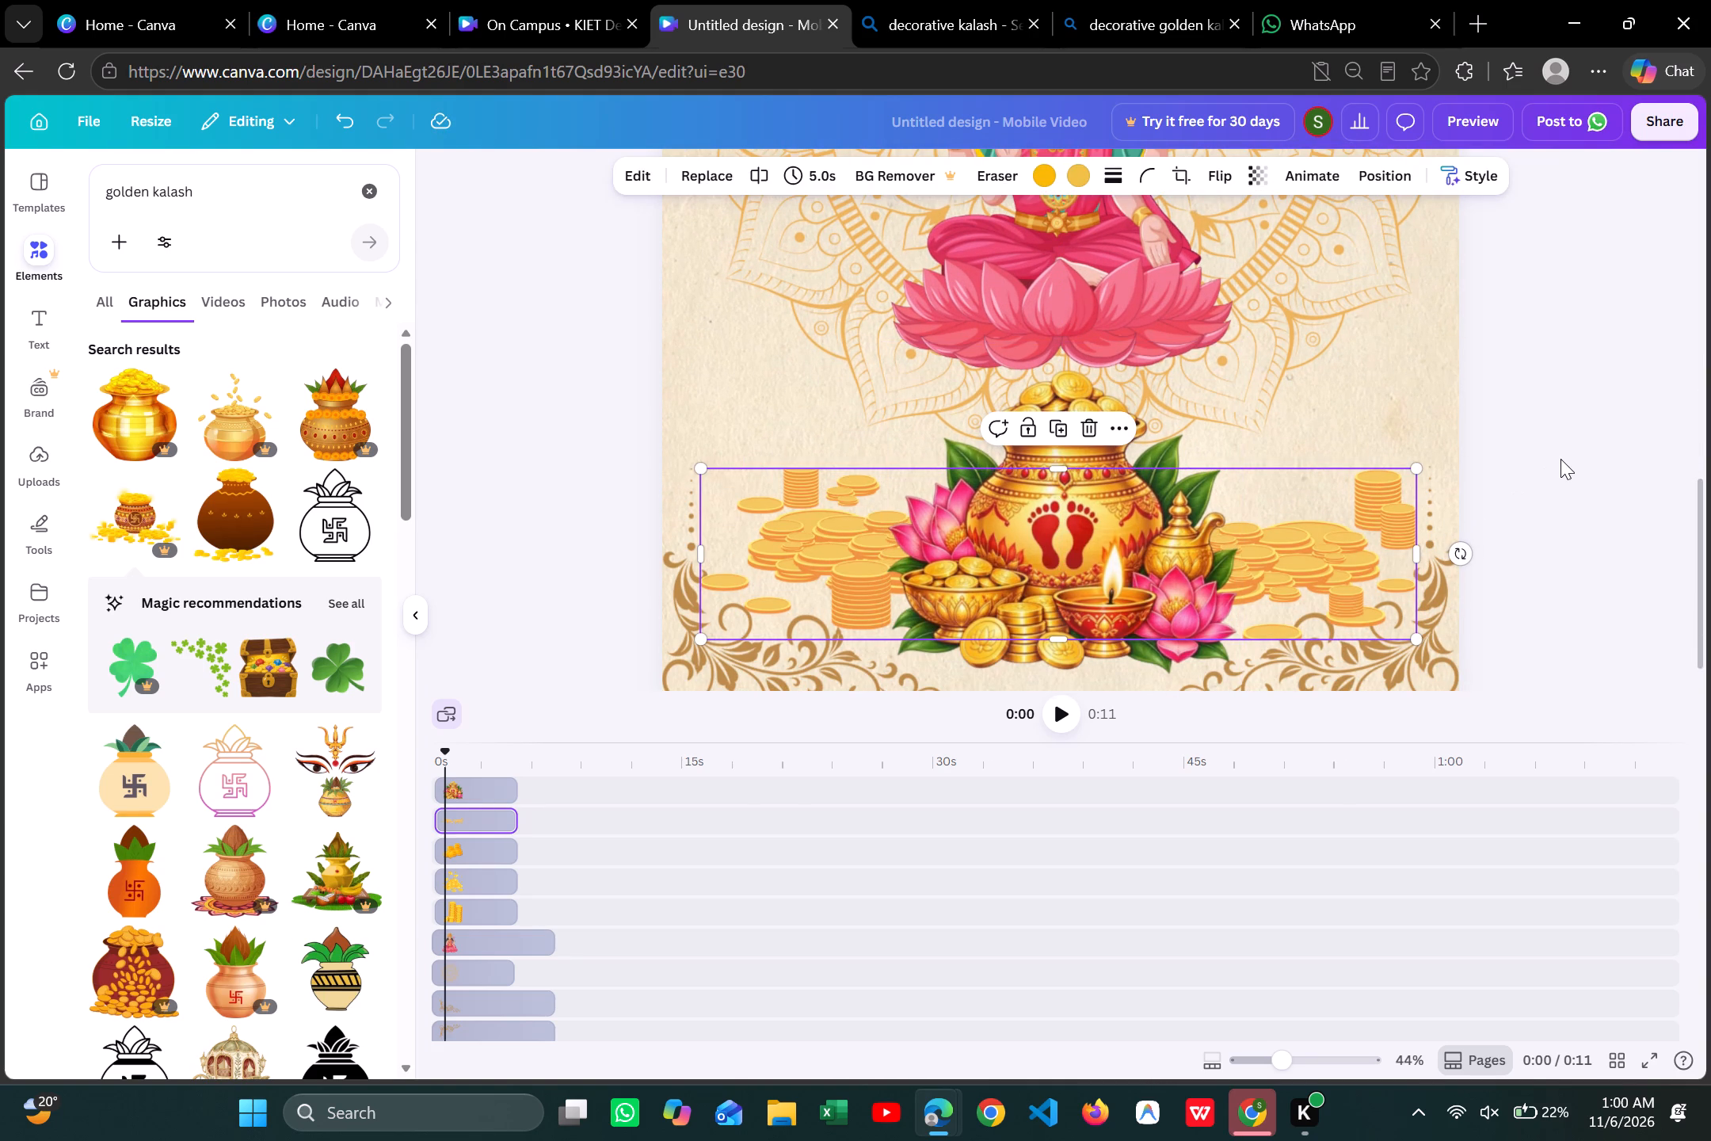
pyautogui.click(1560, 459)
# Set the second colour of the coins behind the kalash to the custom golden yellow #FFD02A.
pyautogui.scroll(-1, 1560, 459)
pyautogui.scroll(2, 1560, 459)
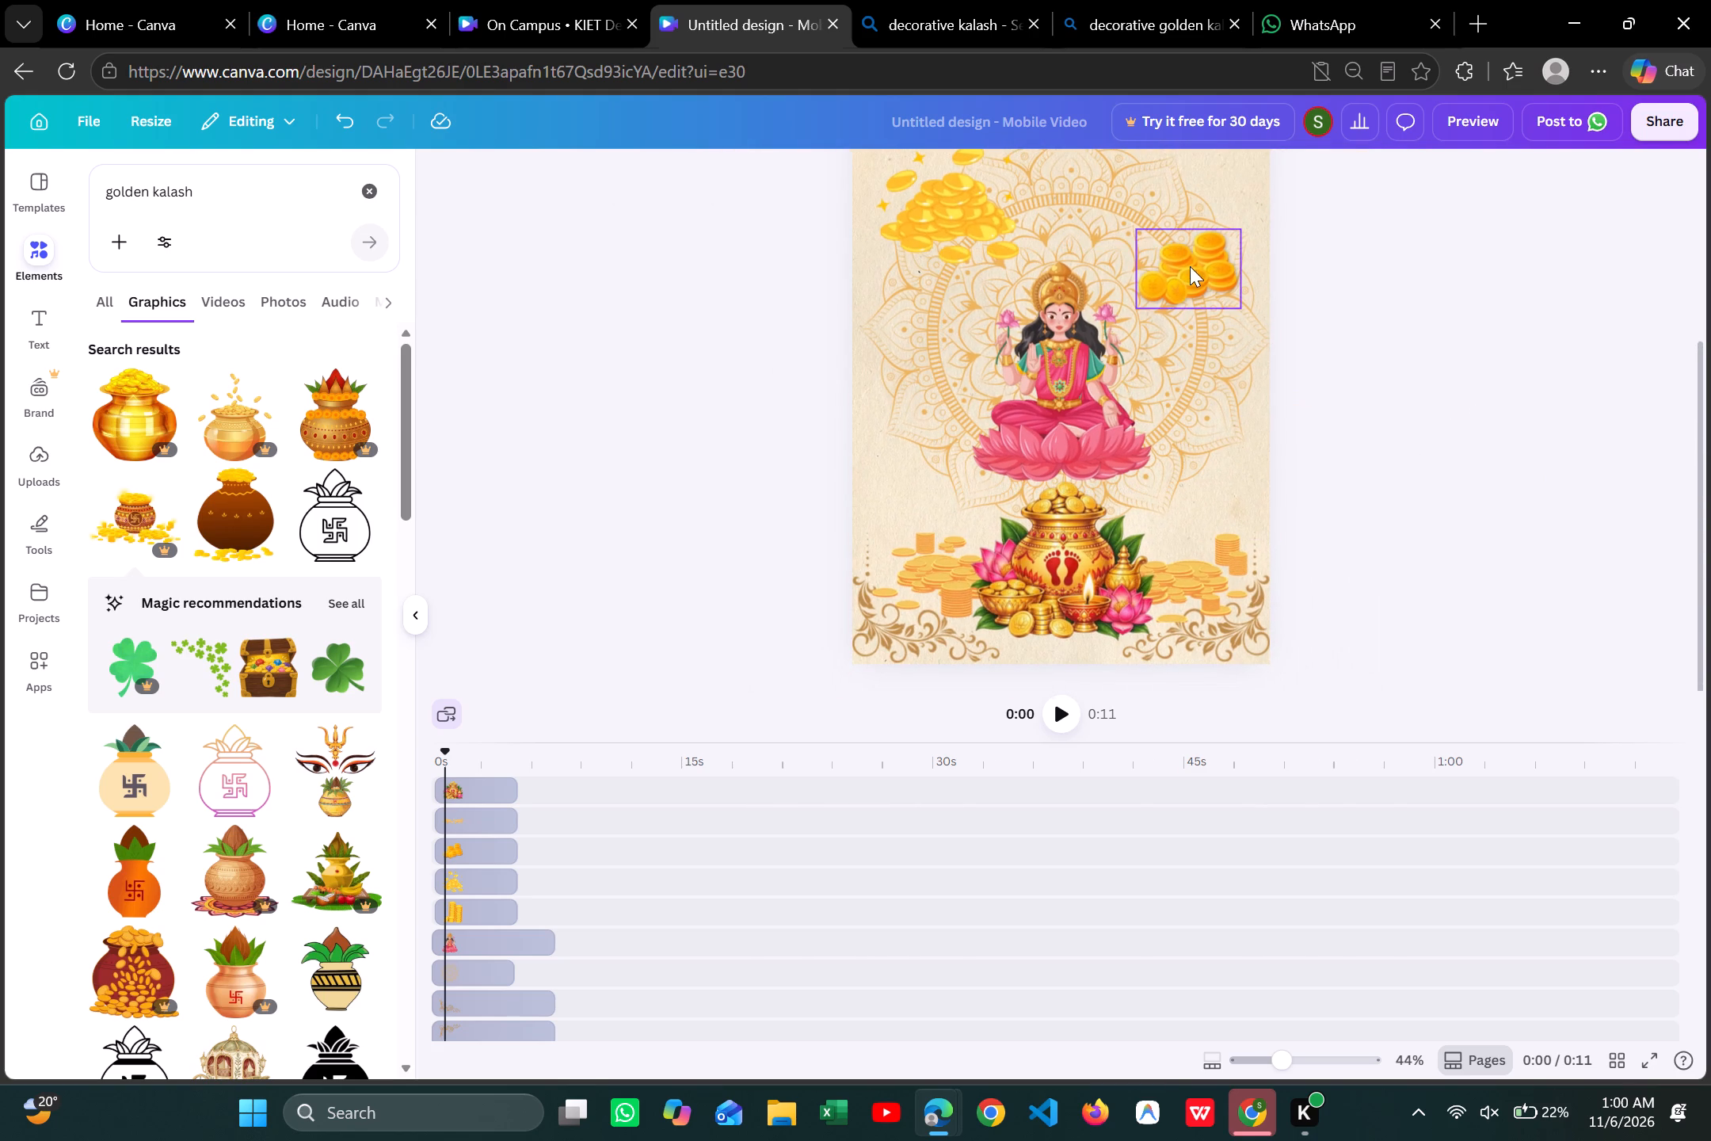
pyautogui.click(1190, 259)
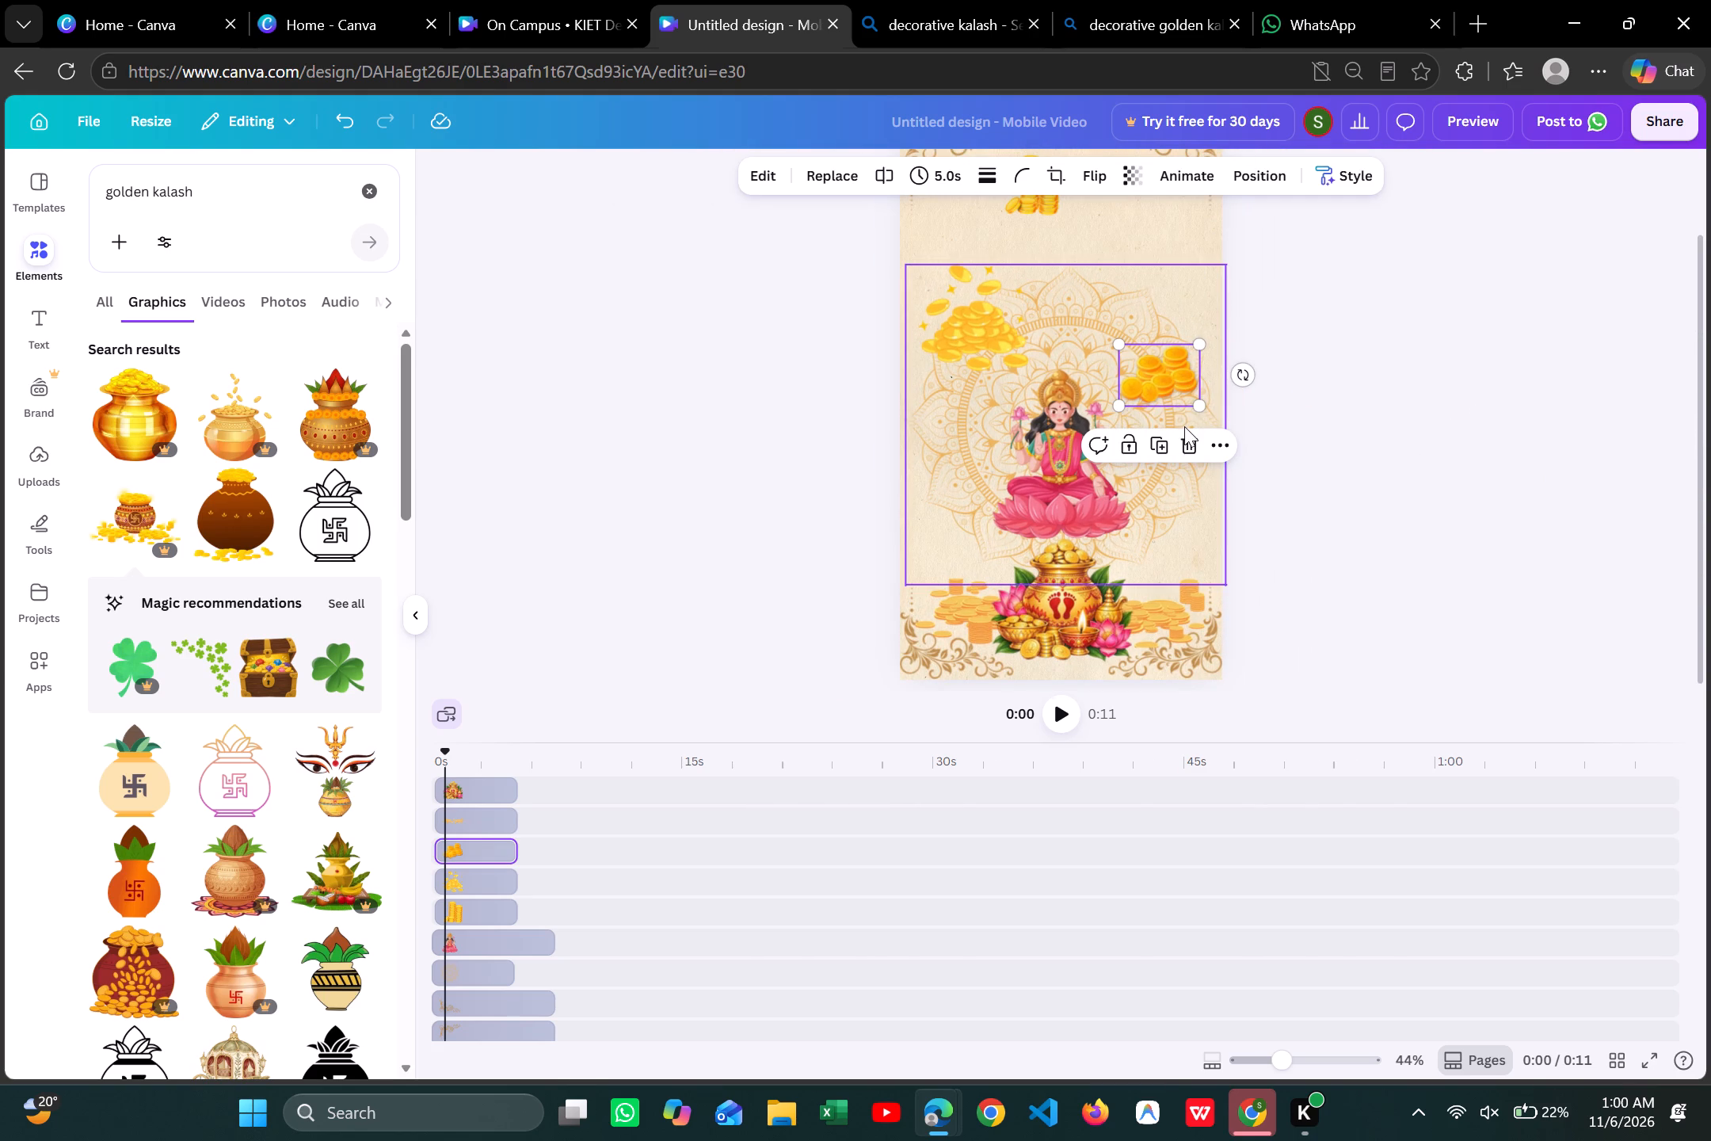
pyautogui.click(1184, 427)
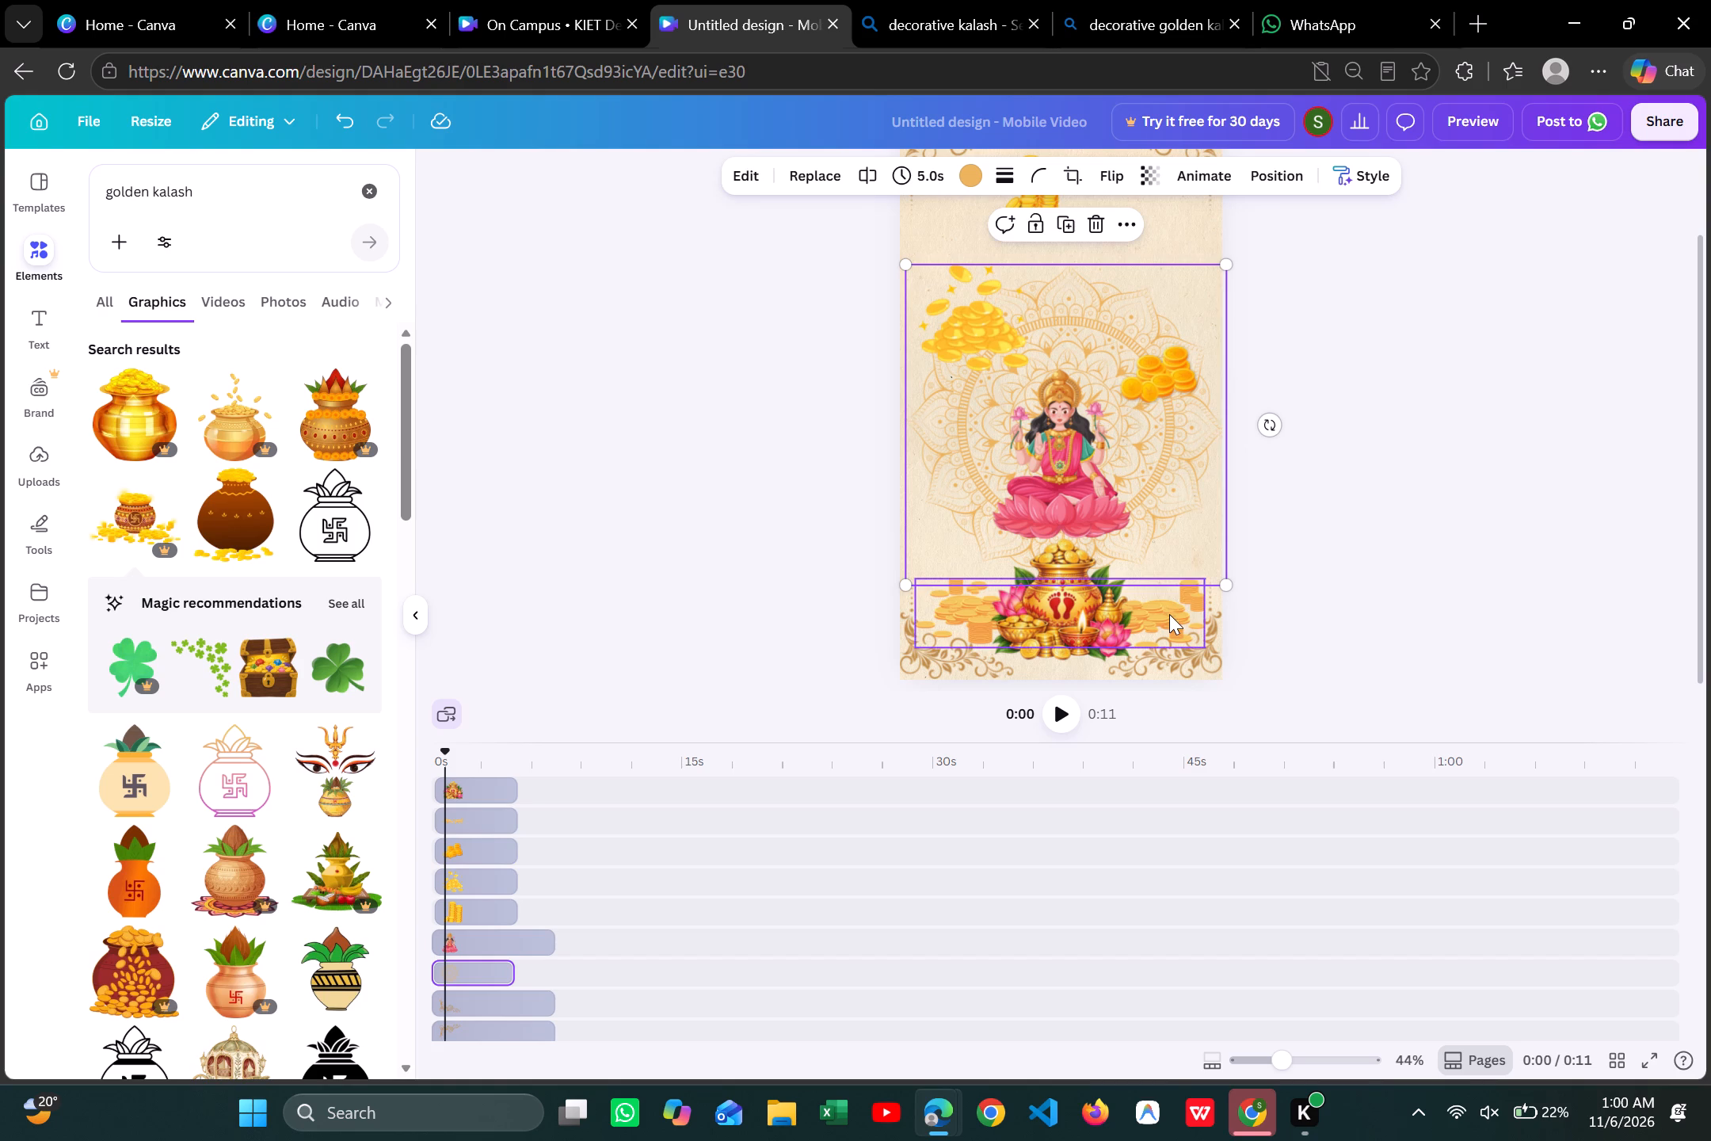
pyautogui.click(1169, 614)
pyautogui.click(1071, 174)
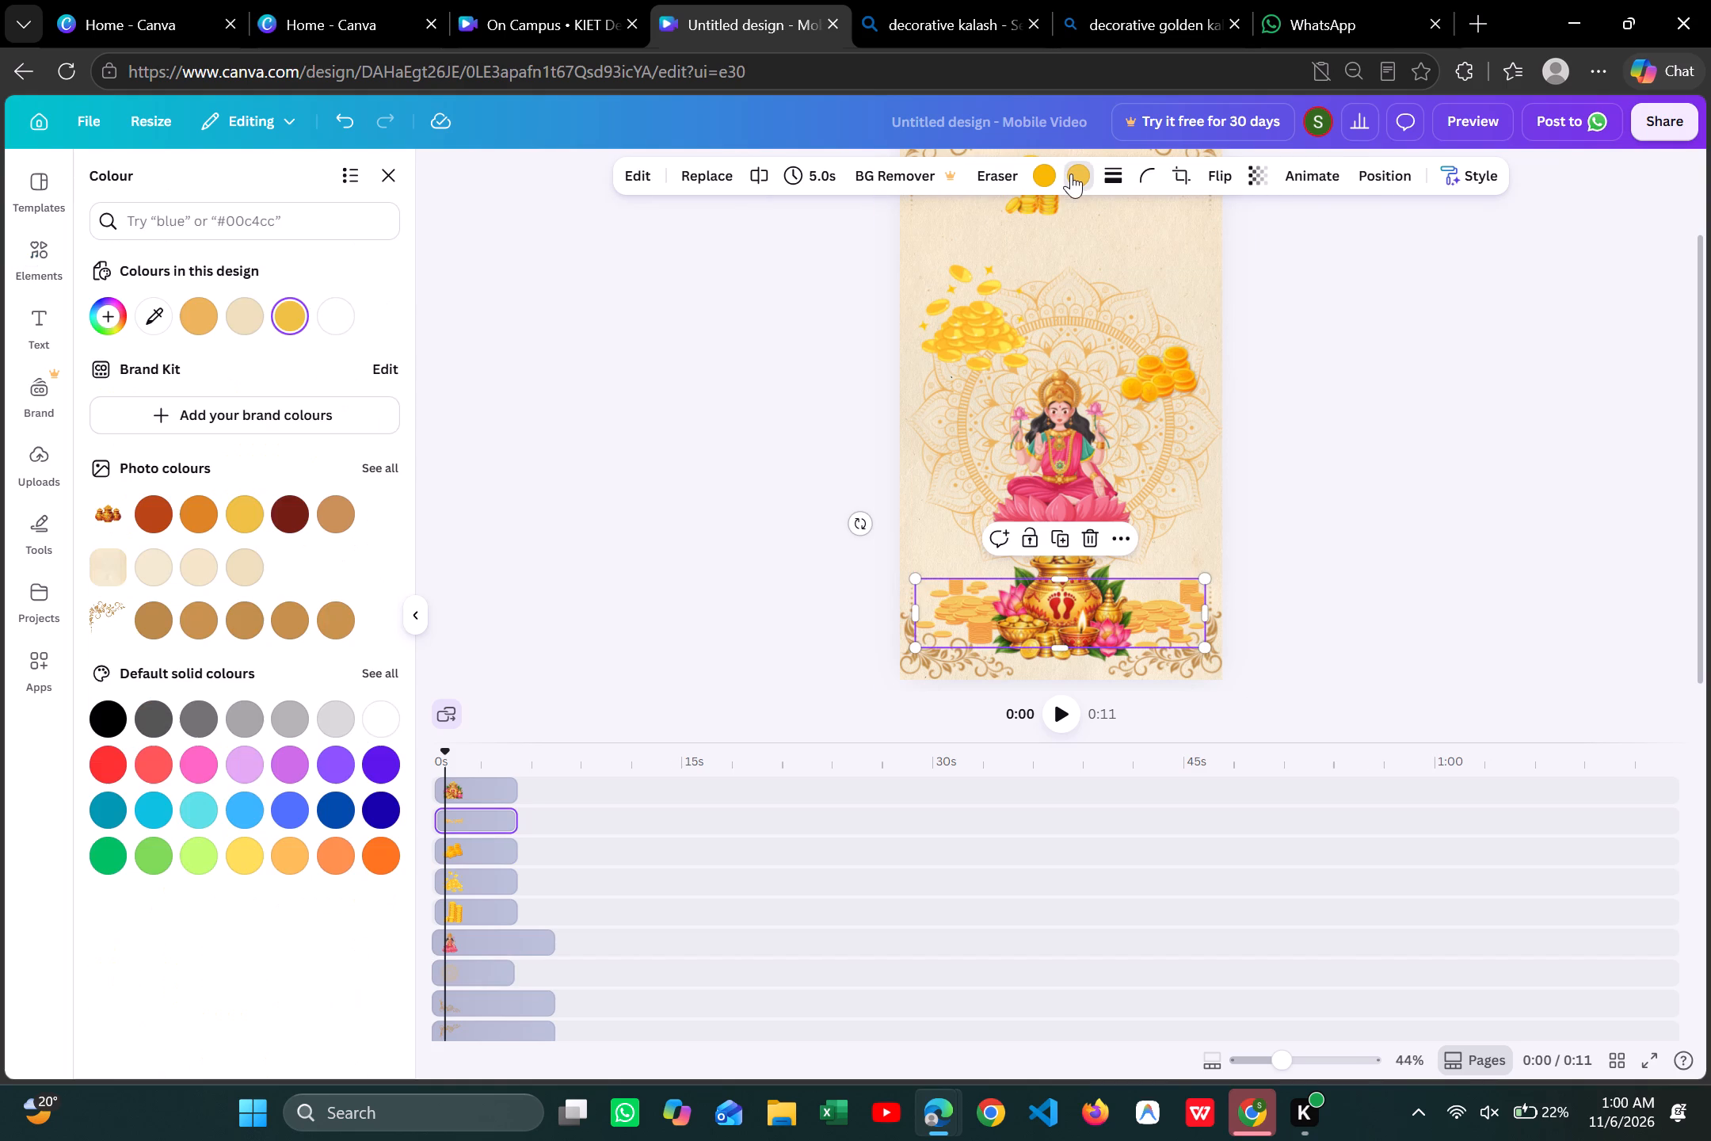
pyautogui.click(253, 517)
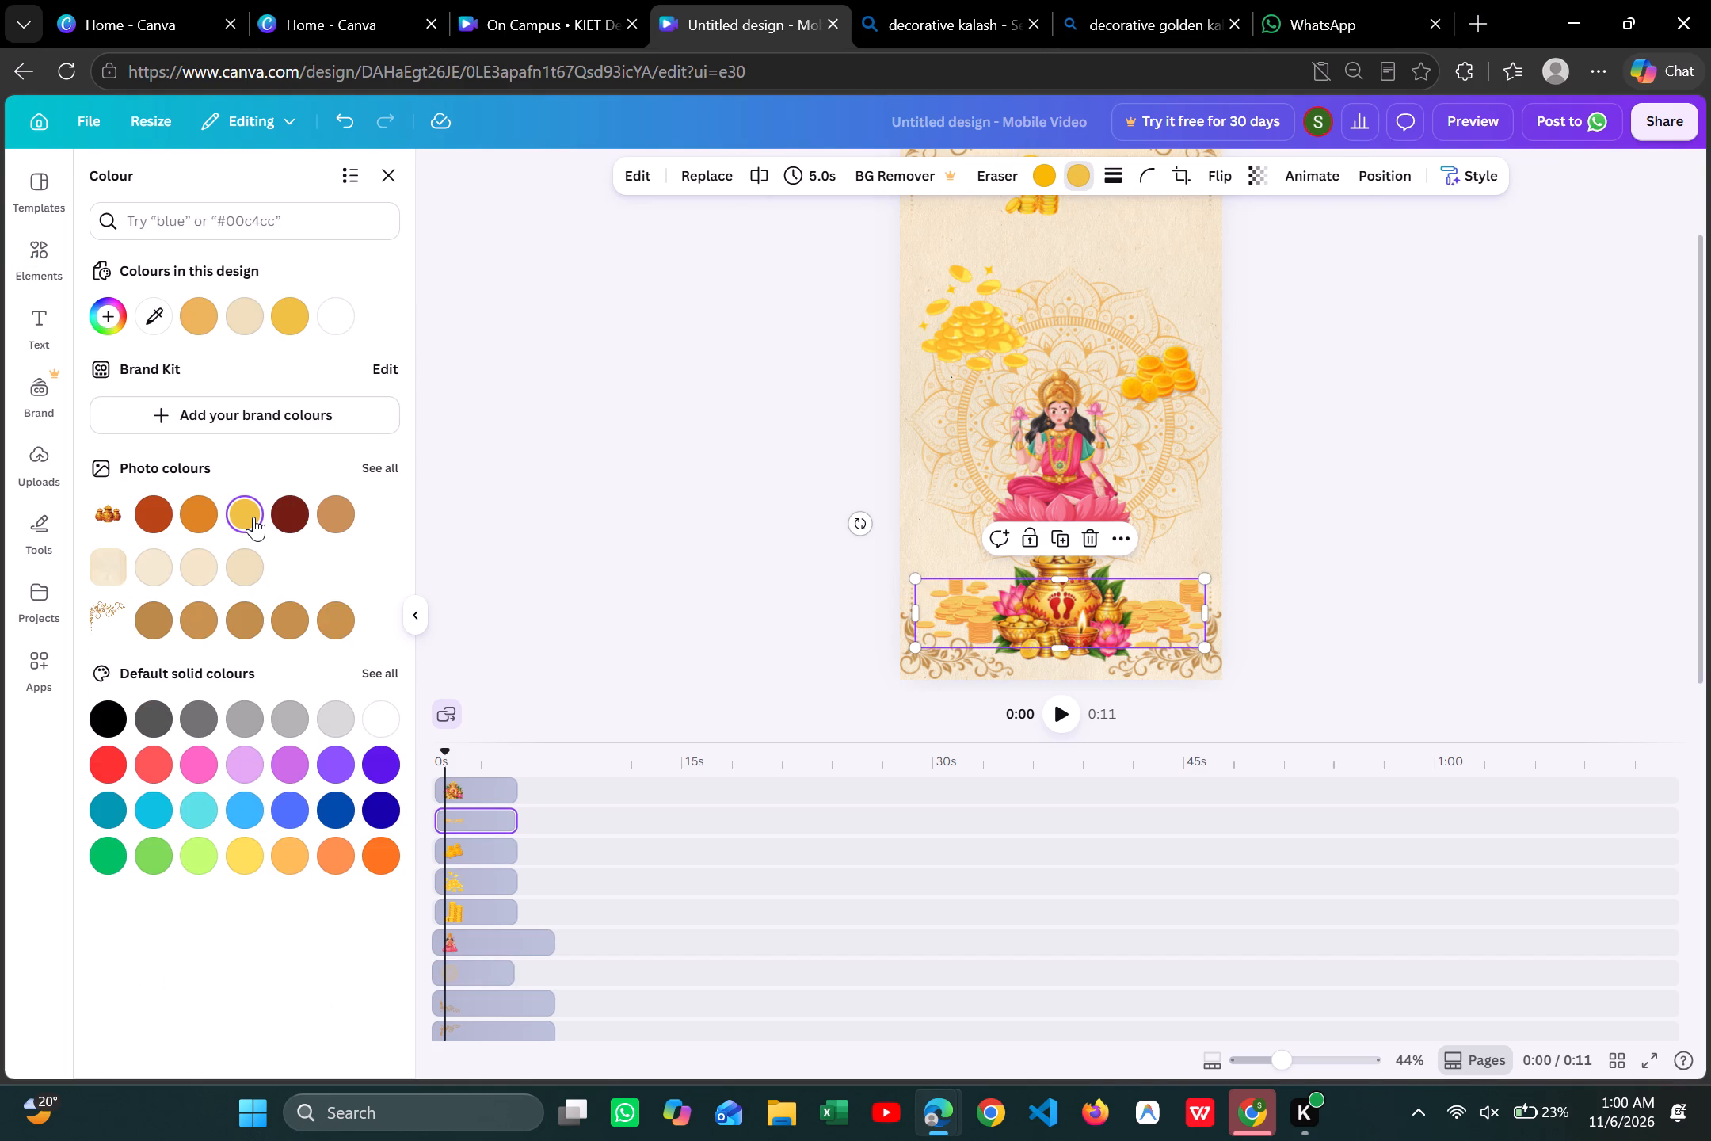
pyautogui.click(333, 525)
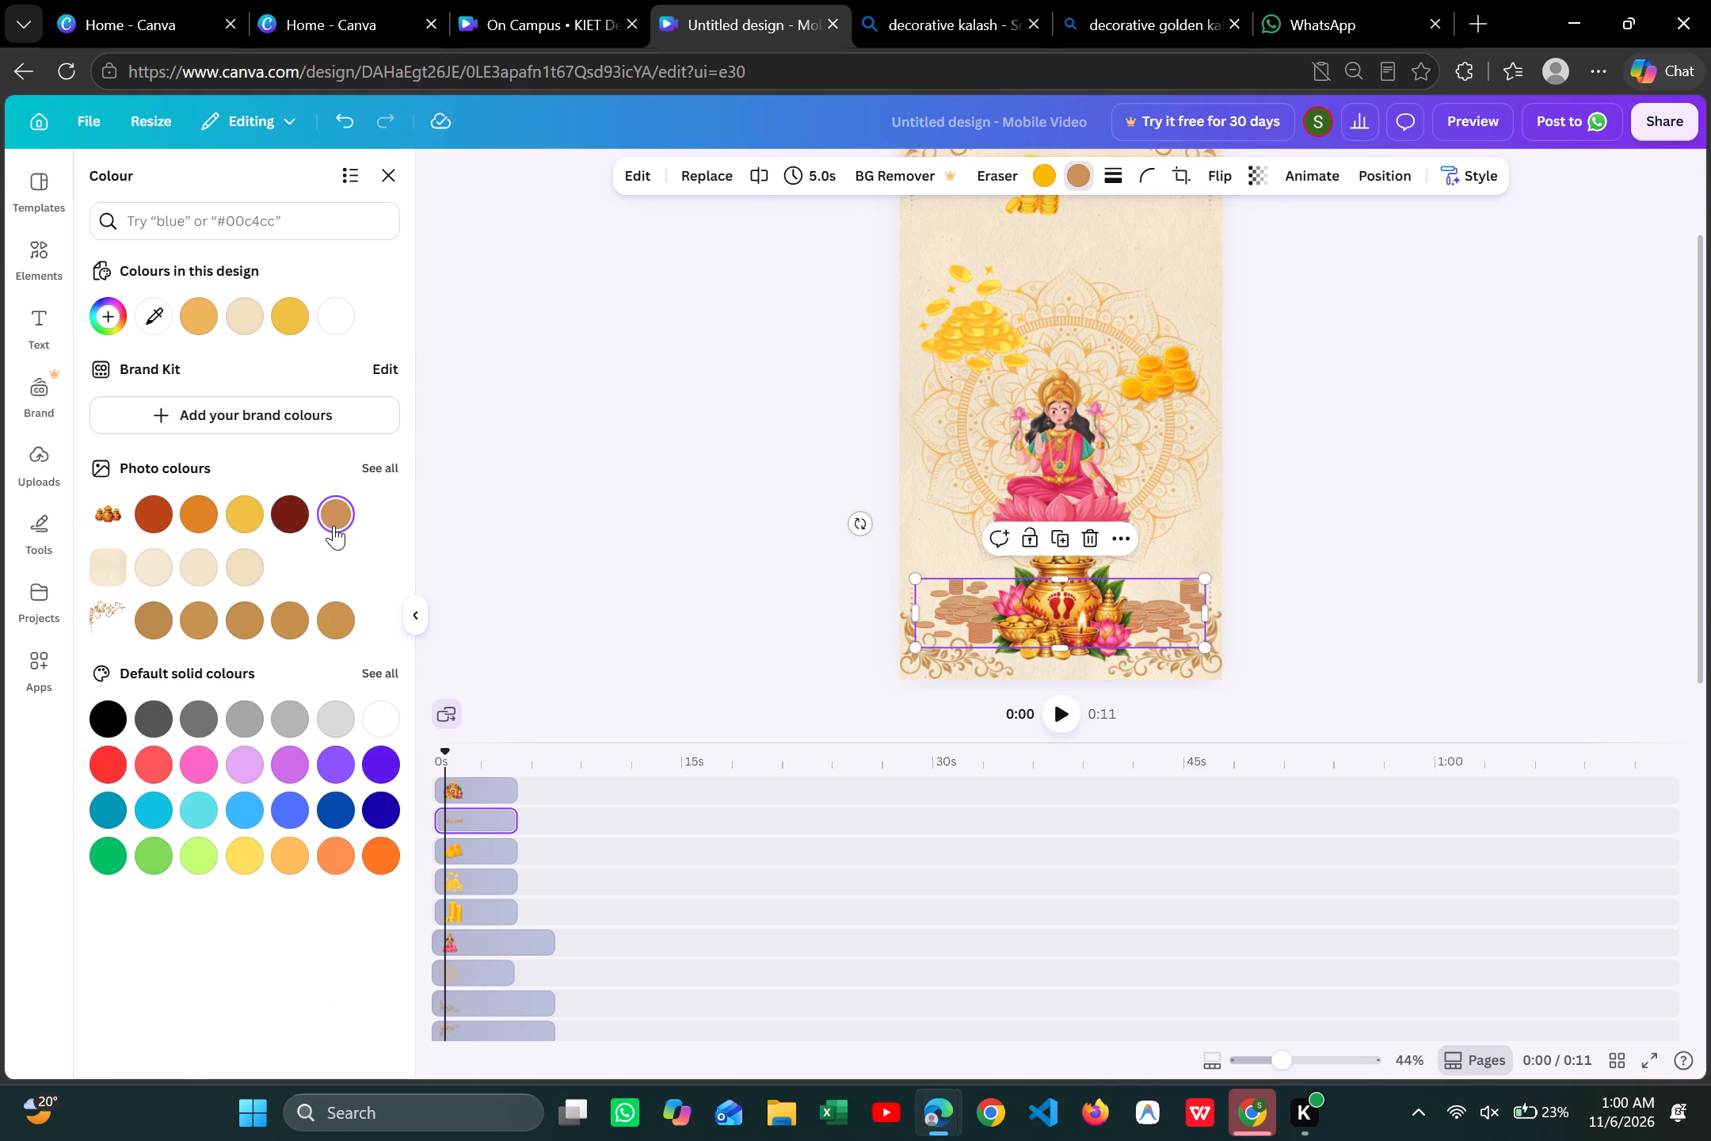
pyautogui.click(296, 319)
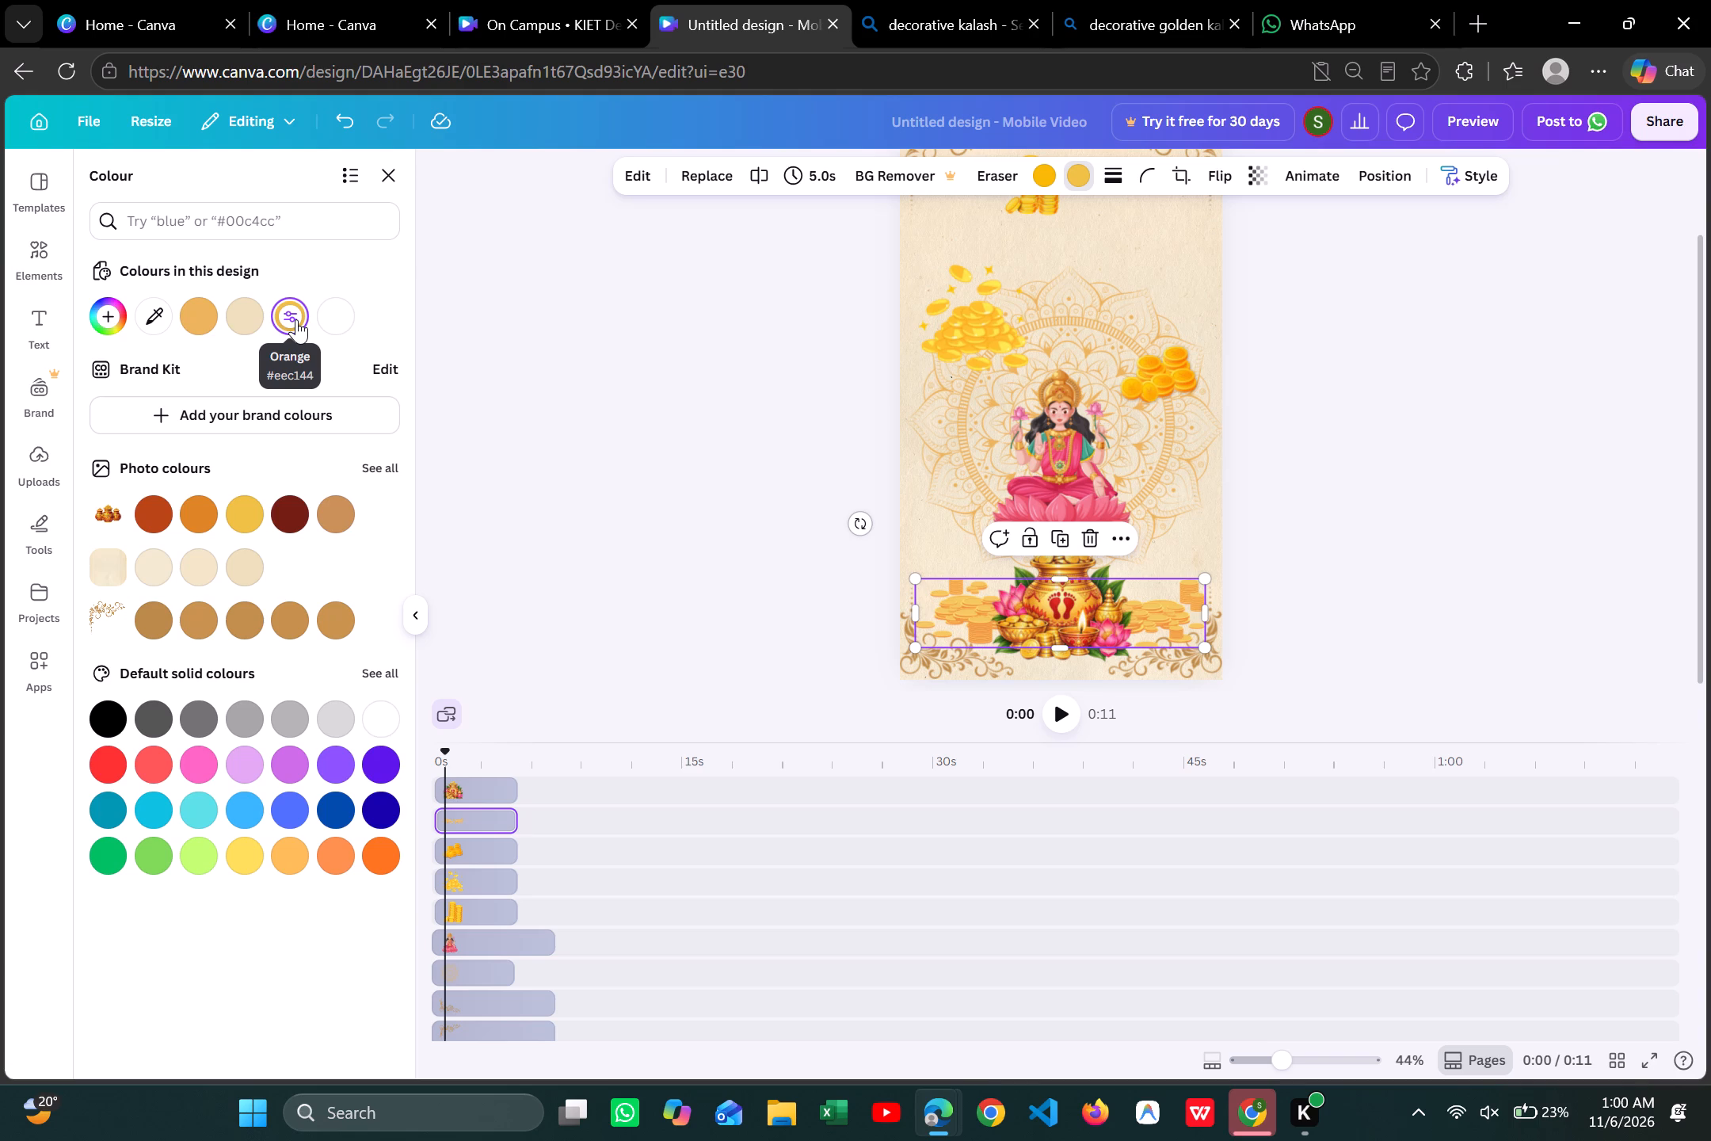
pyautogui.click(290, 328)
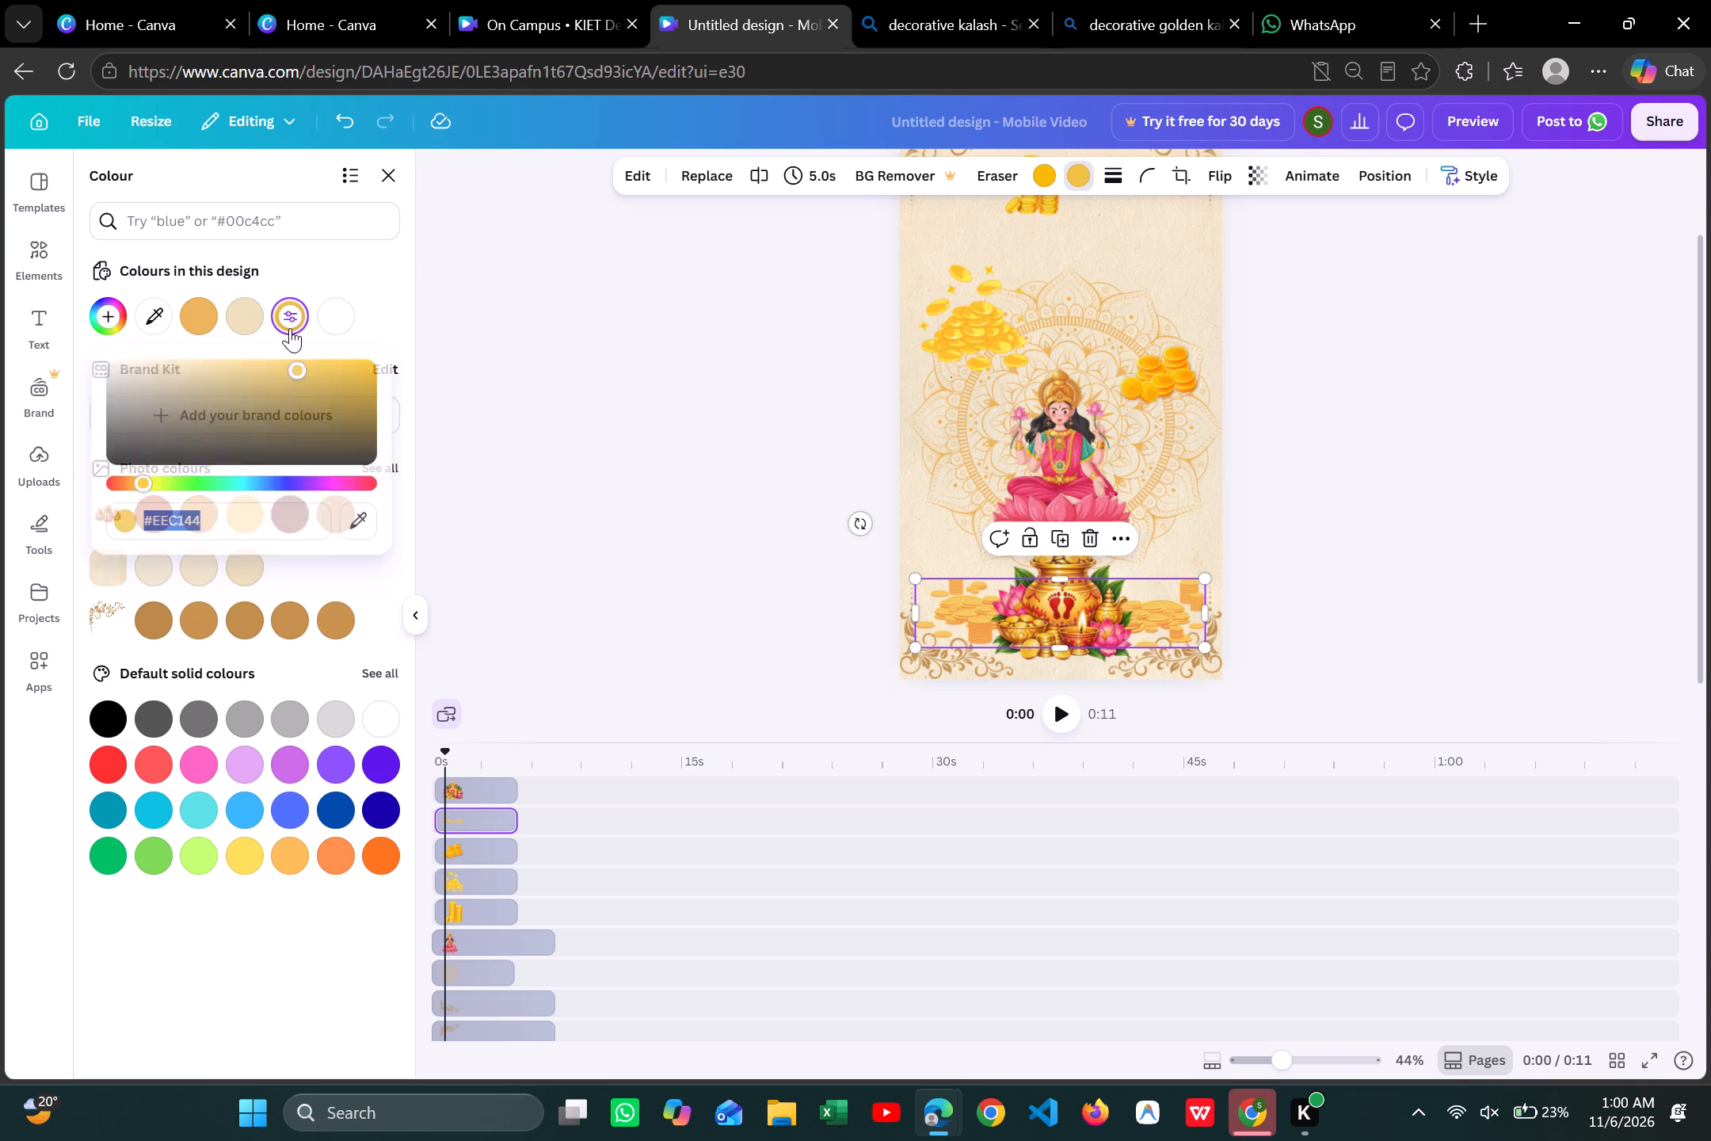
pyautogui.moveTo(301, 368); pyautogui.dragTo(308, 367)
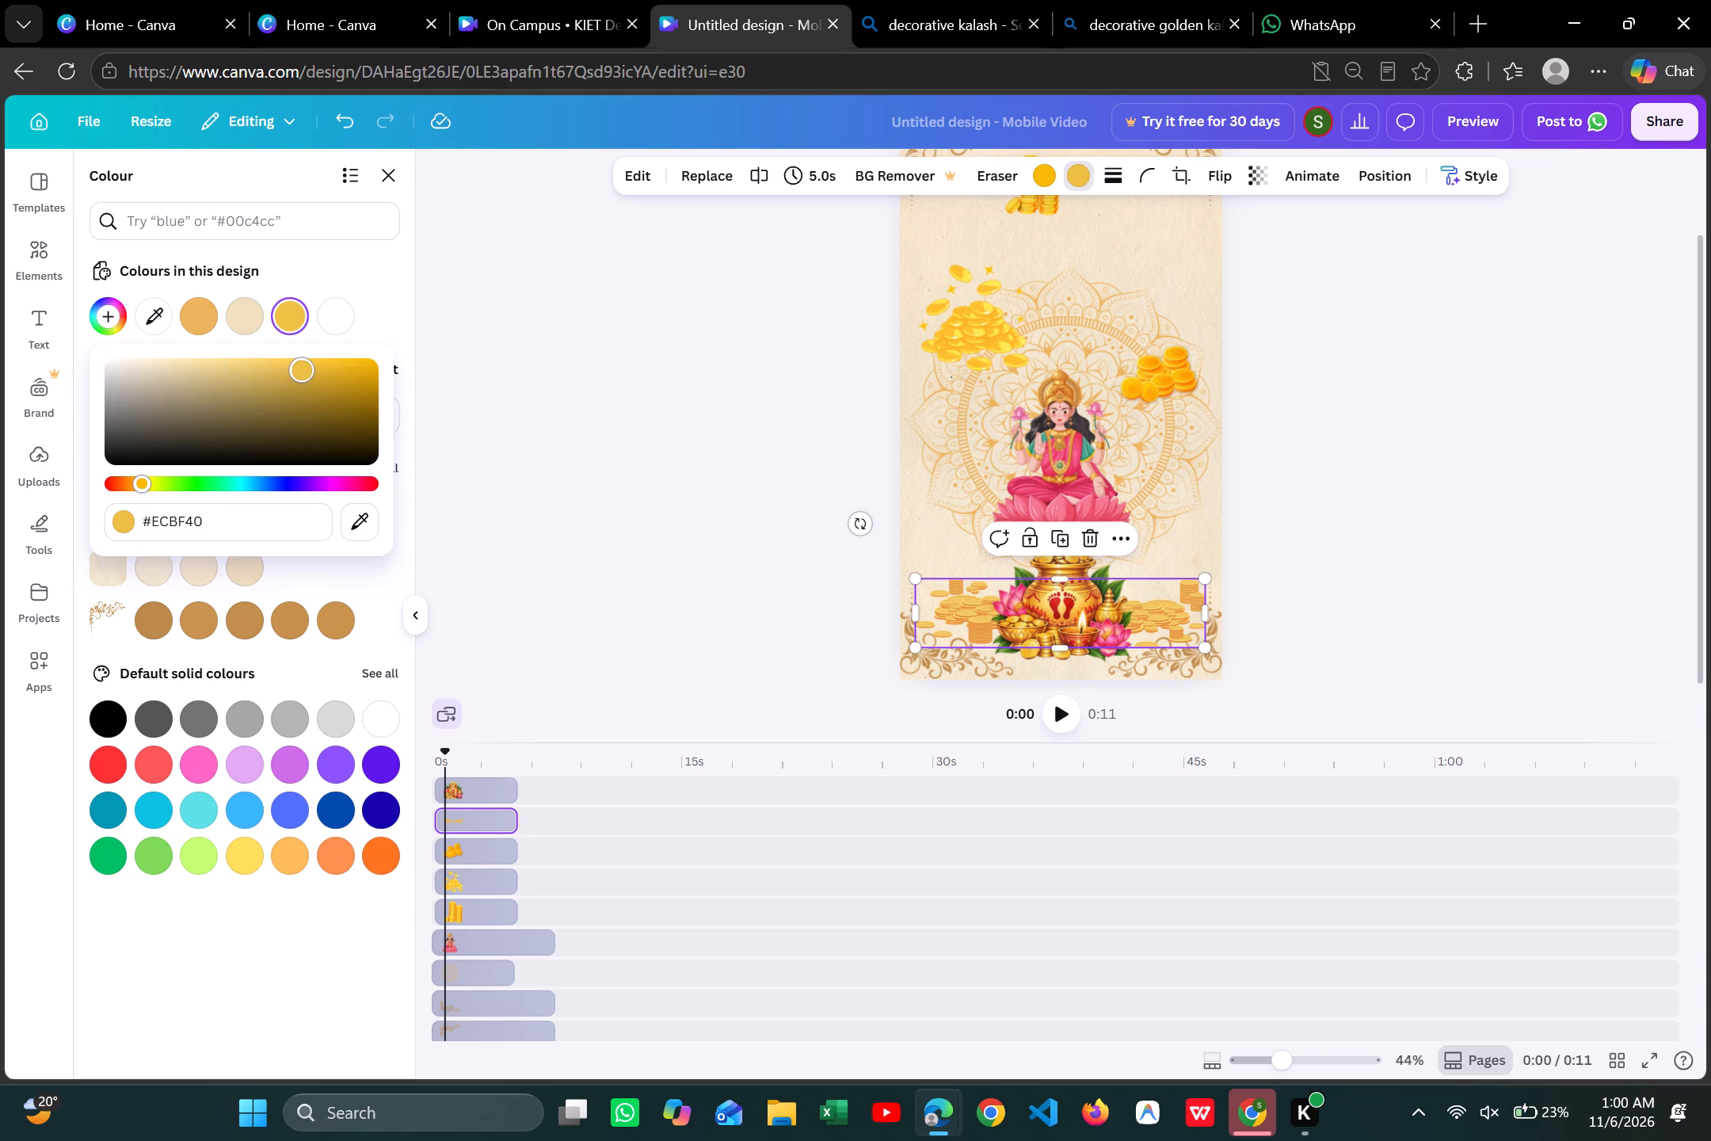
pyautogui.moveTo(308, 367); pyautogui.dragTo(367, 366)
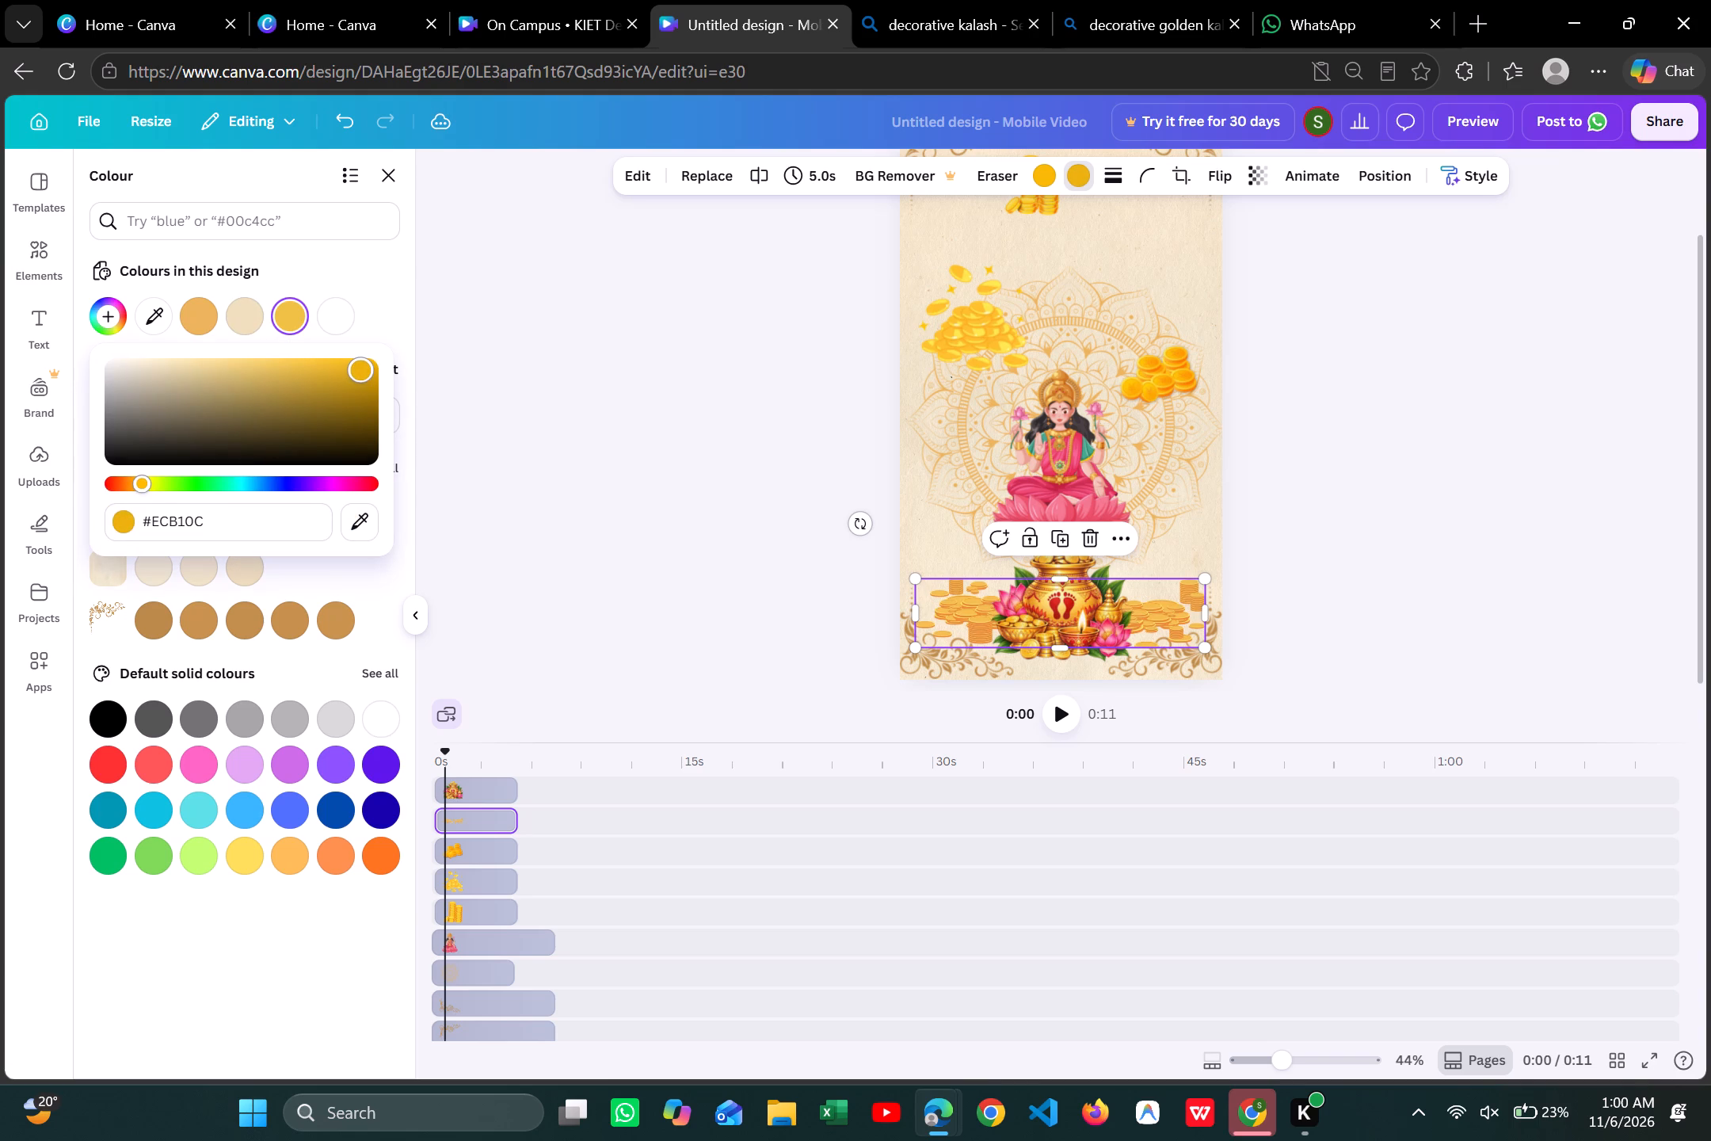
pyautogui.moveTo(367, 366); pyautogui.dragTo(324, 383)
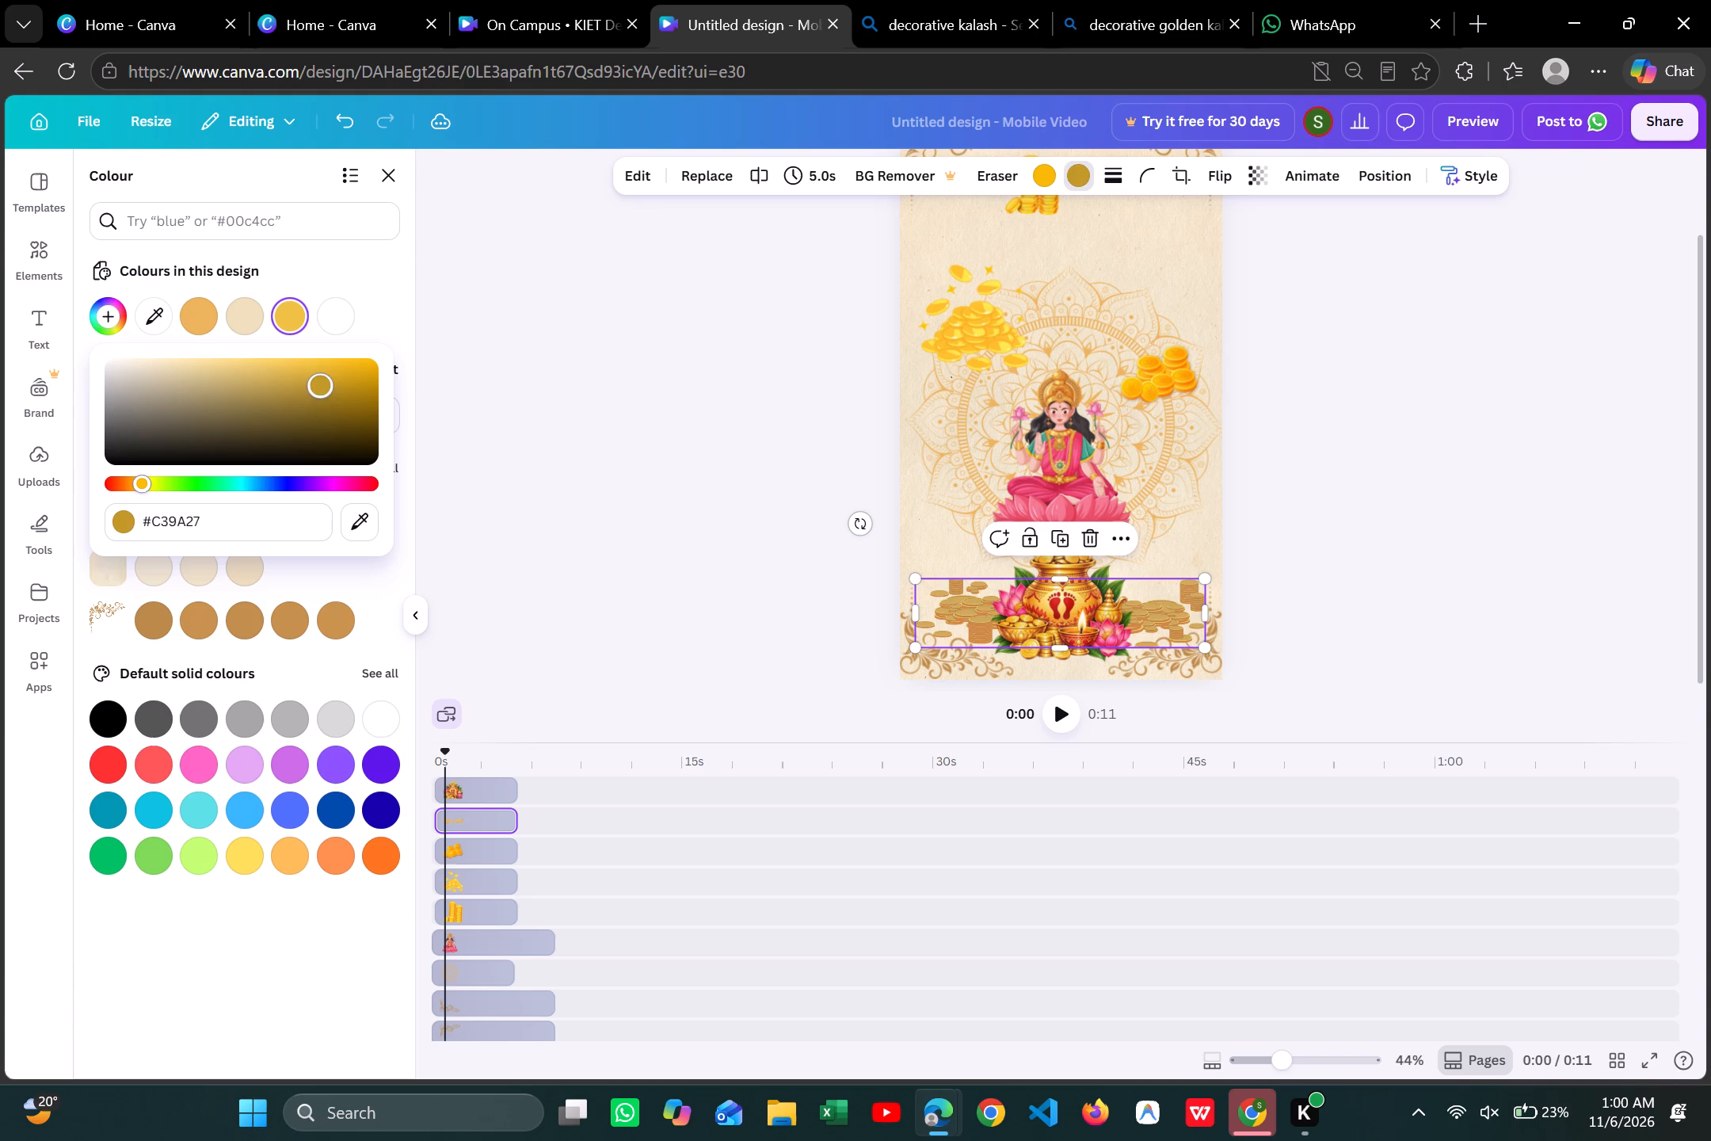
pyautogui.moveTo(324, 383); pyautogui.dragTo(334, 353)
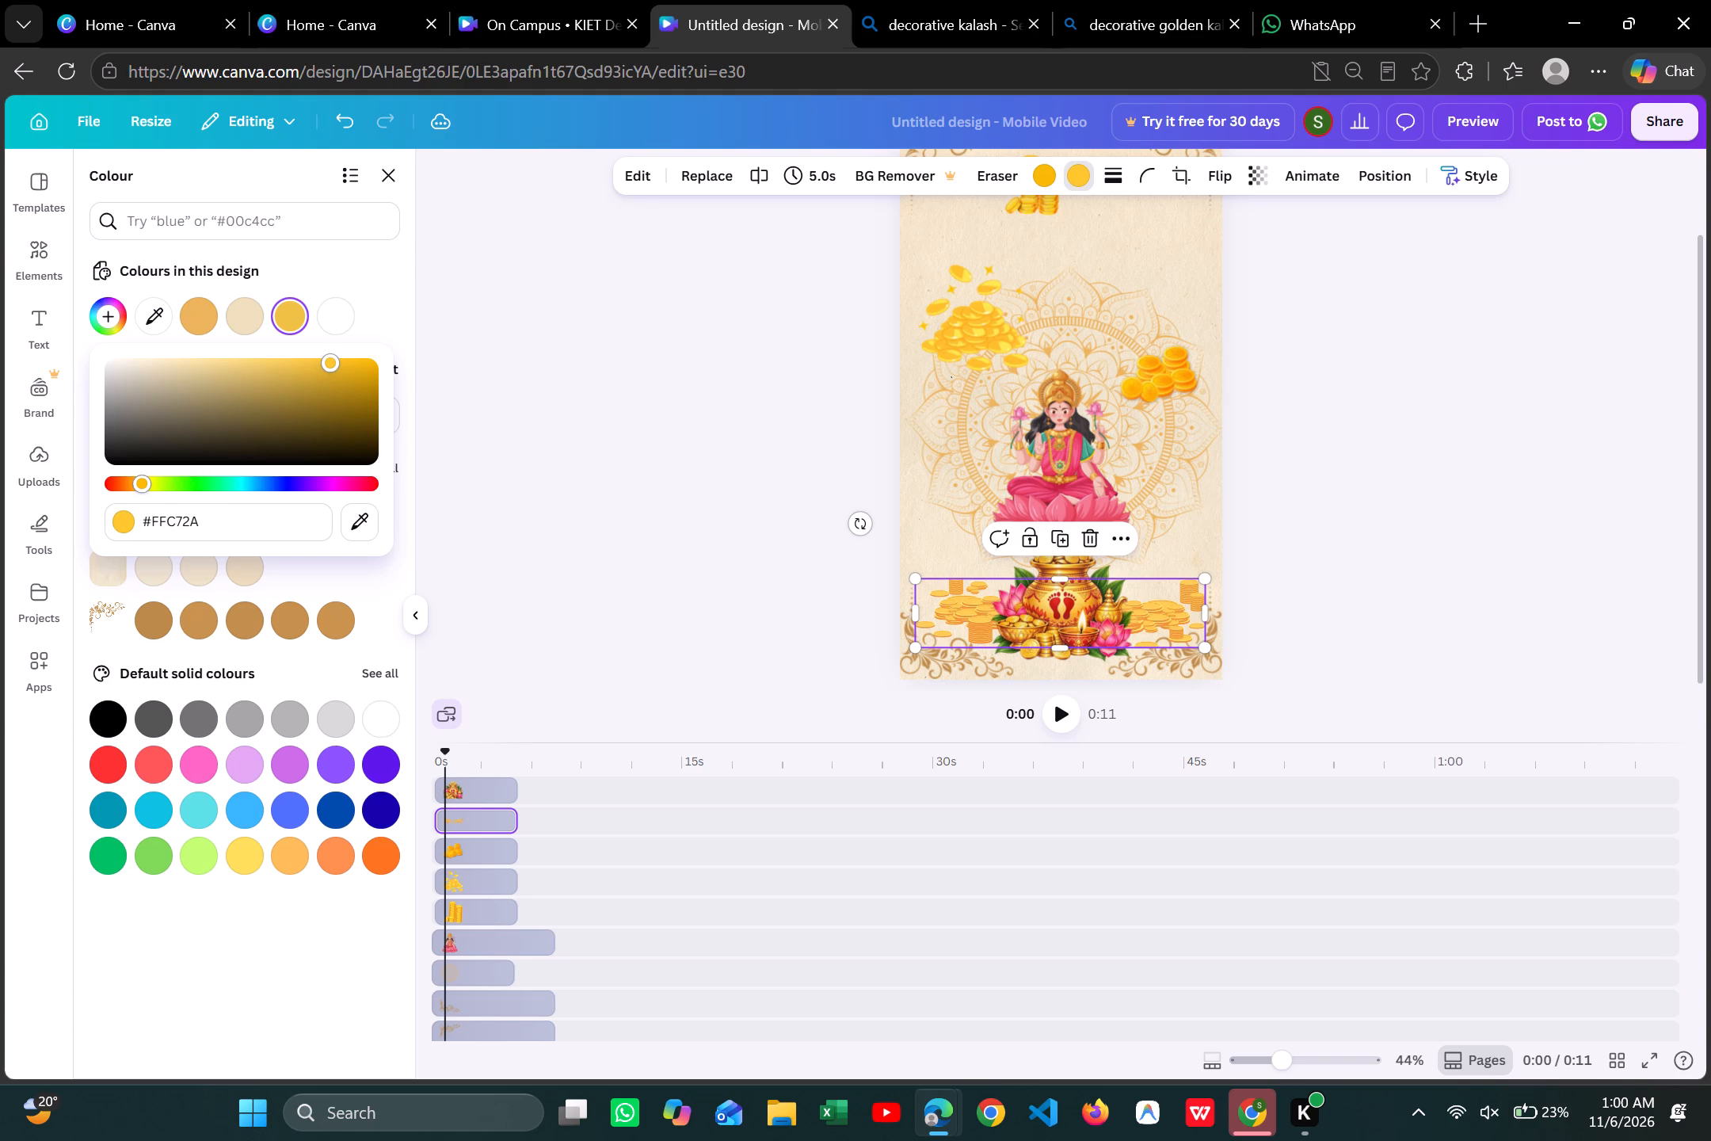
pyautogui.click(142, 481)
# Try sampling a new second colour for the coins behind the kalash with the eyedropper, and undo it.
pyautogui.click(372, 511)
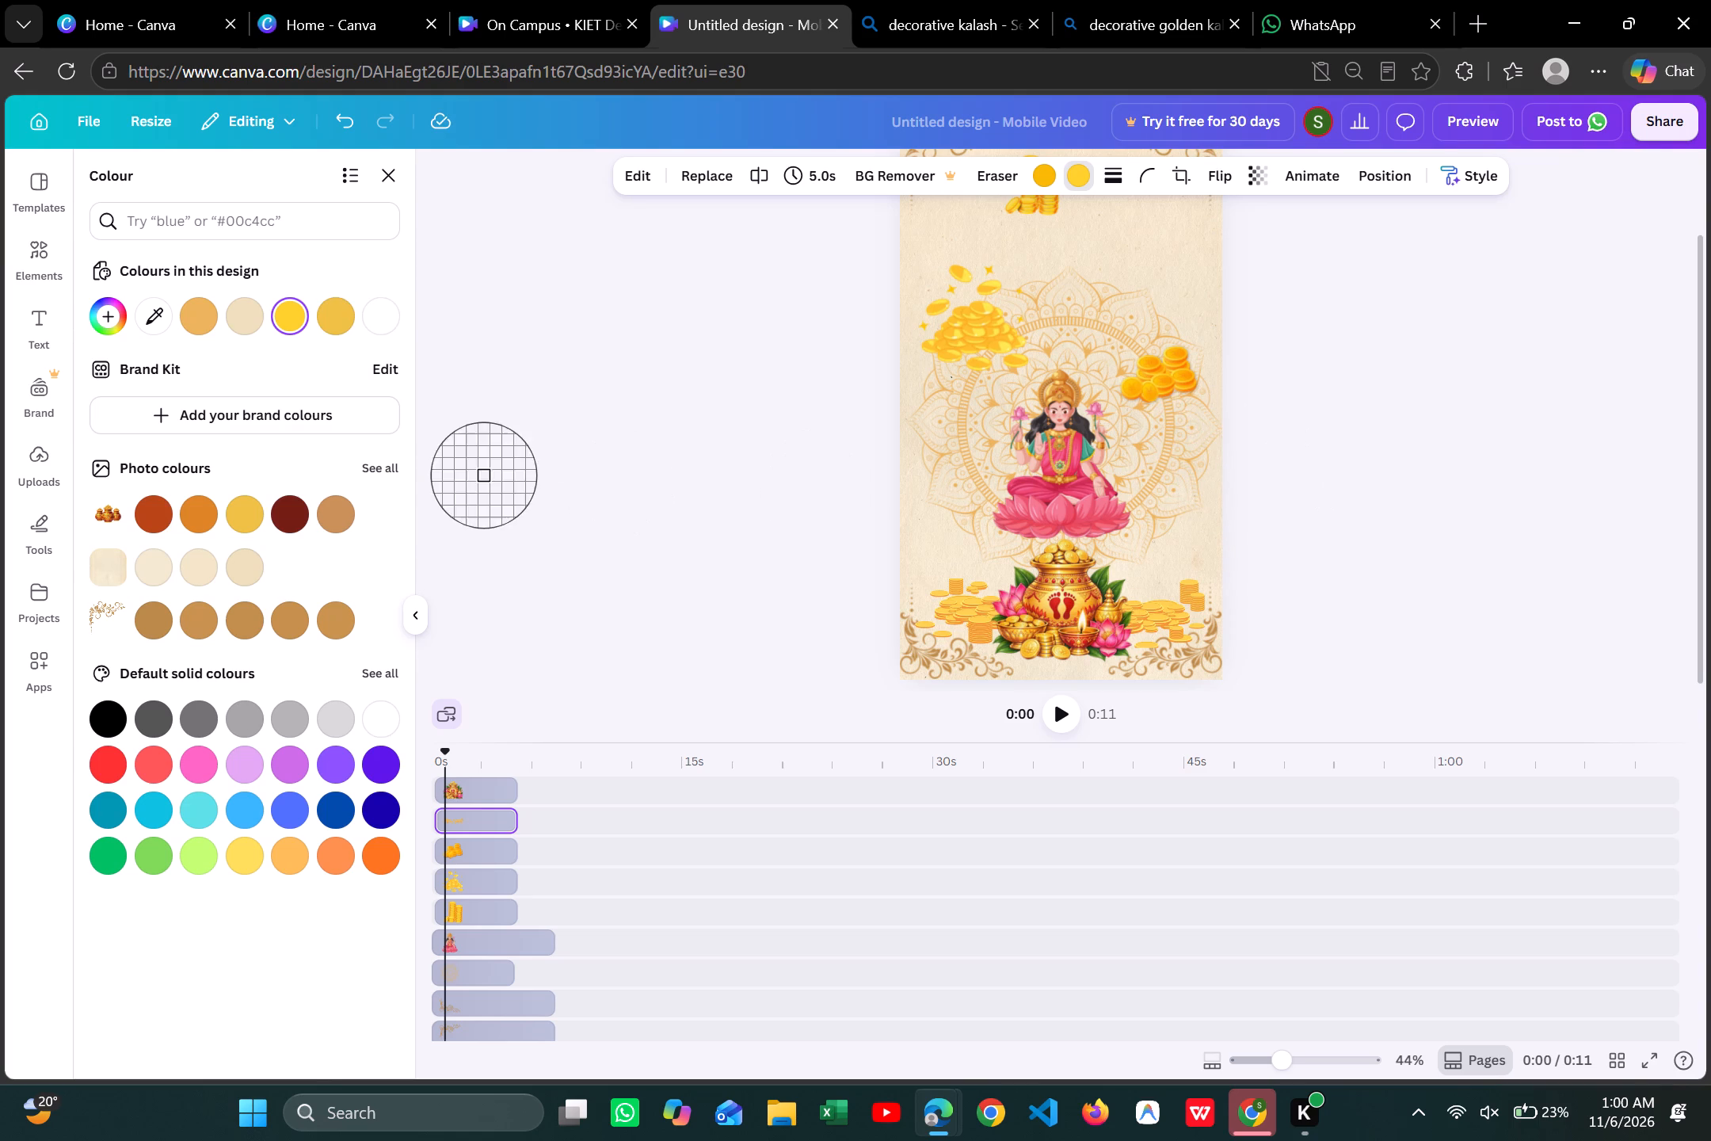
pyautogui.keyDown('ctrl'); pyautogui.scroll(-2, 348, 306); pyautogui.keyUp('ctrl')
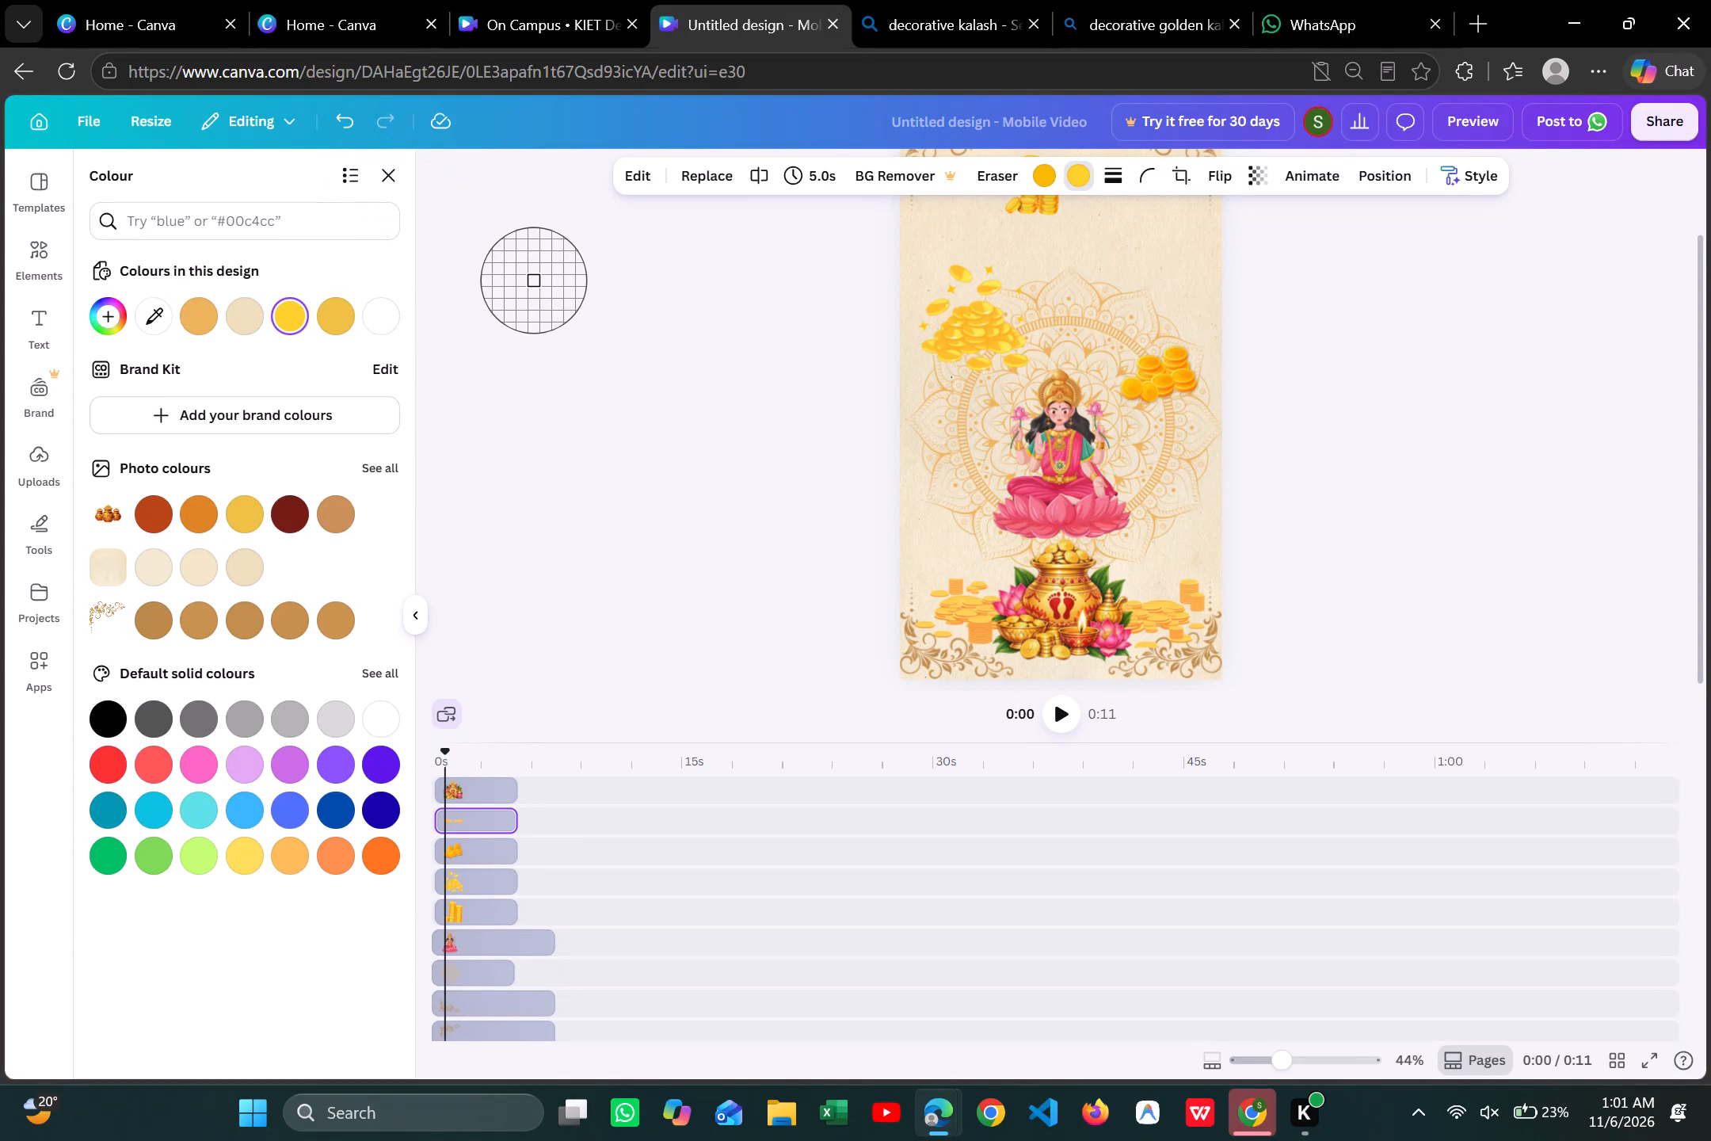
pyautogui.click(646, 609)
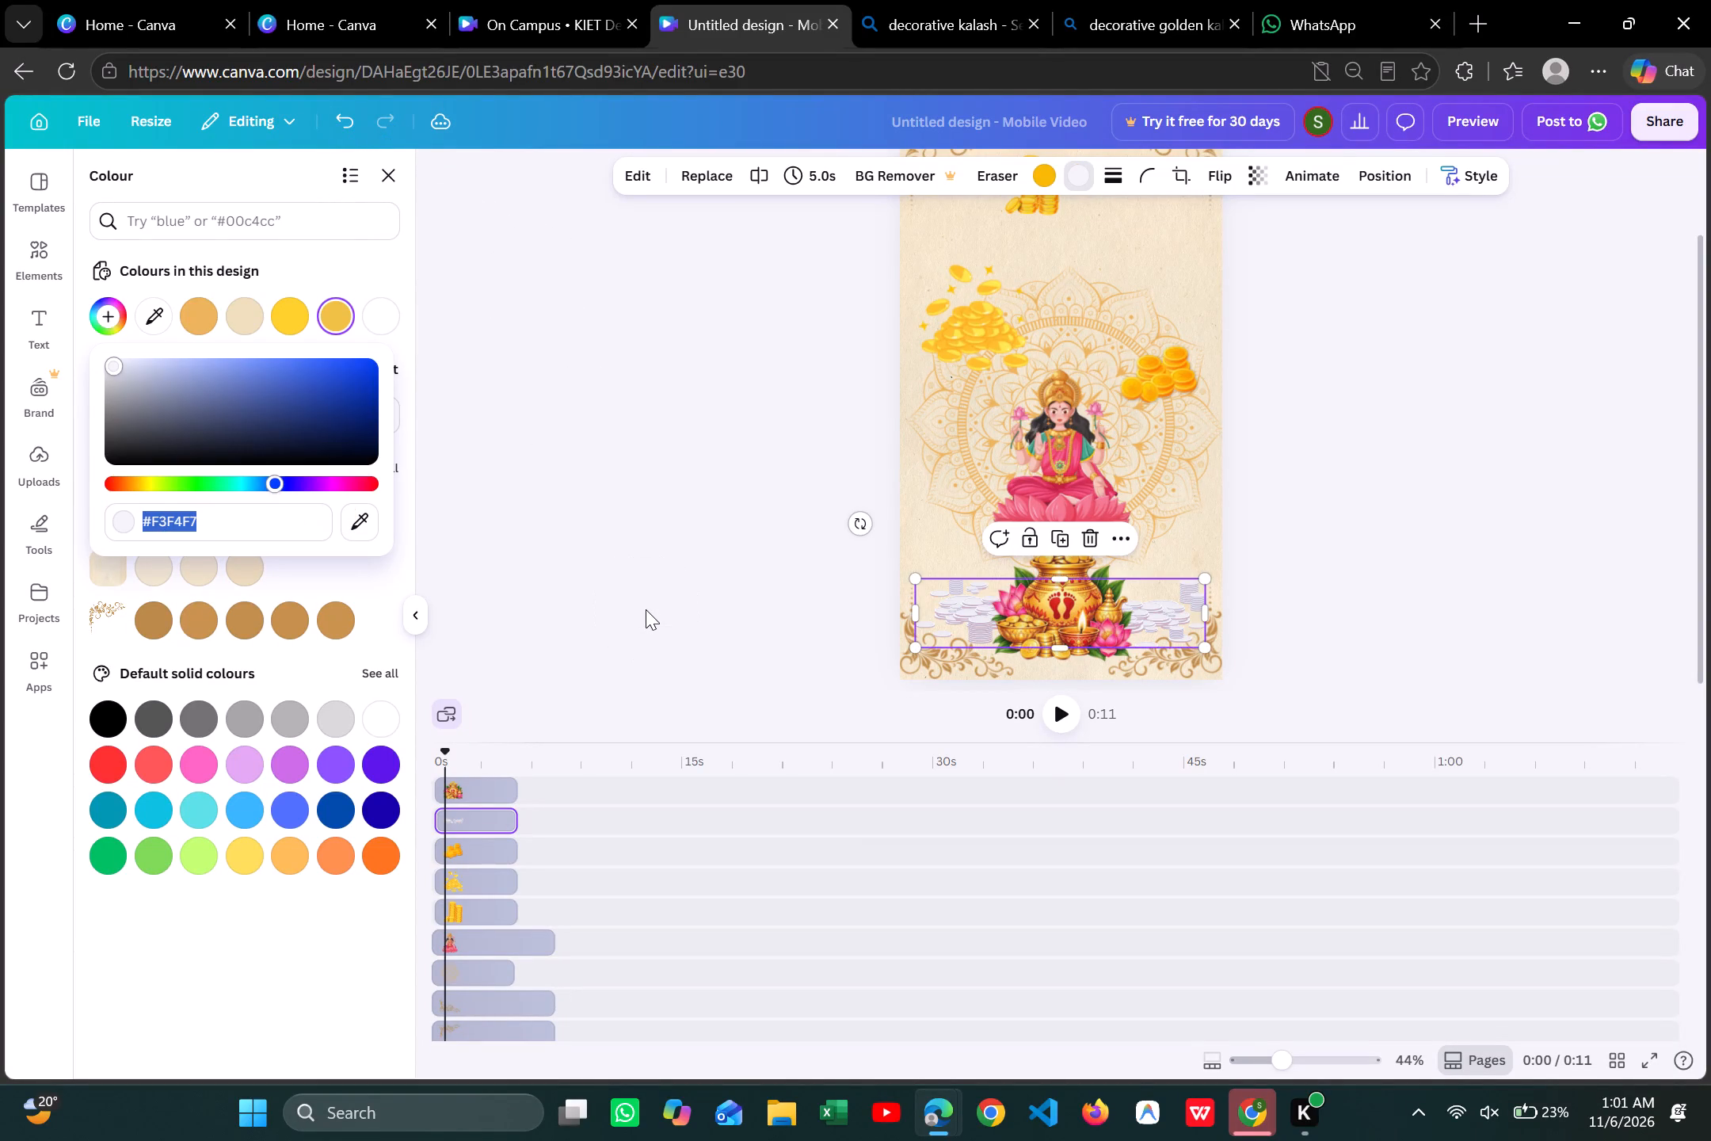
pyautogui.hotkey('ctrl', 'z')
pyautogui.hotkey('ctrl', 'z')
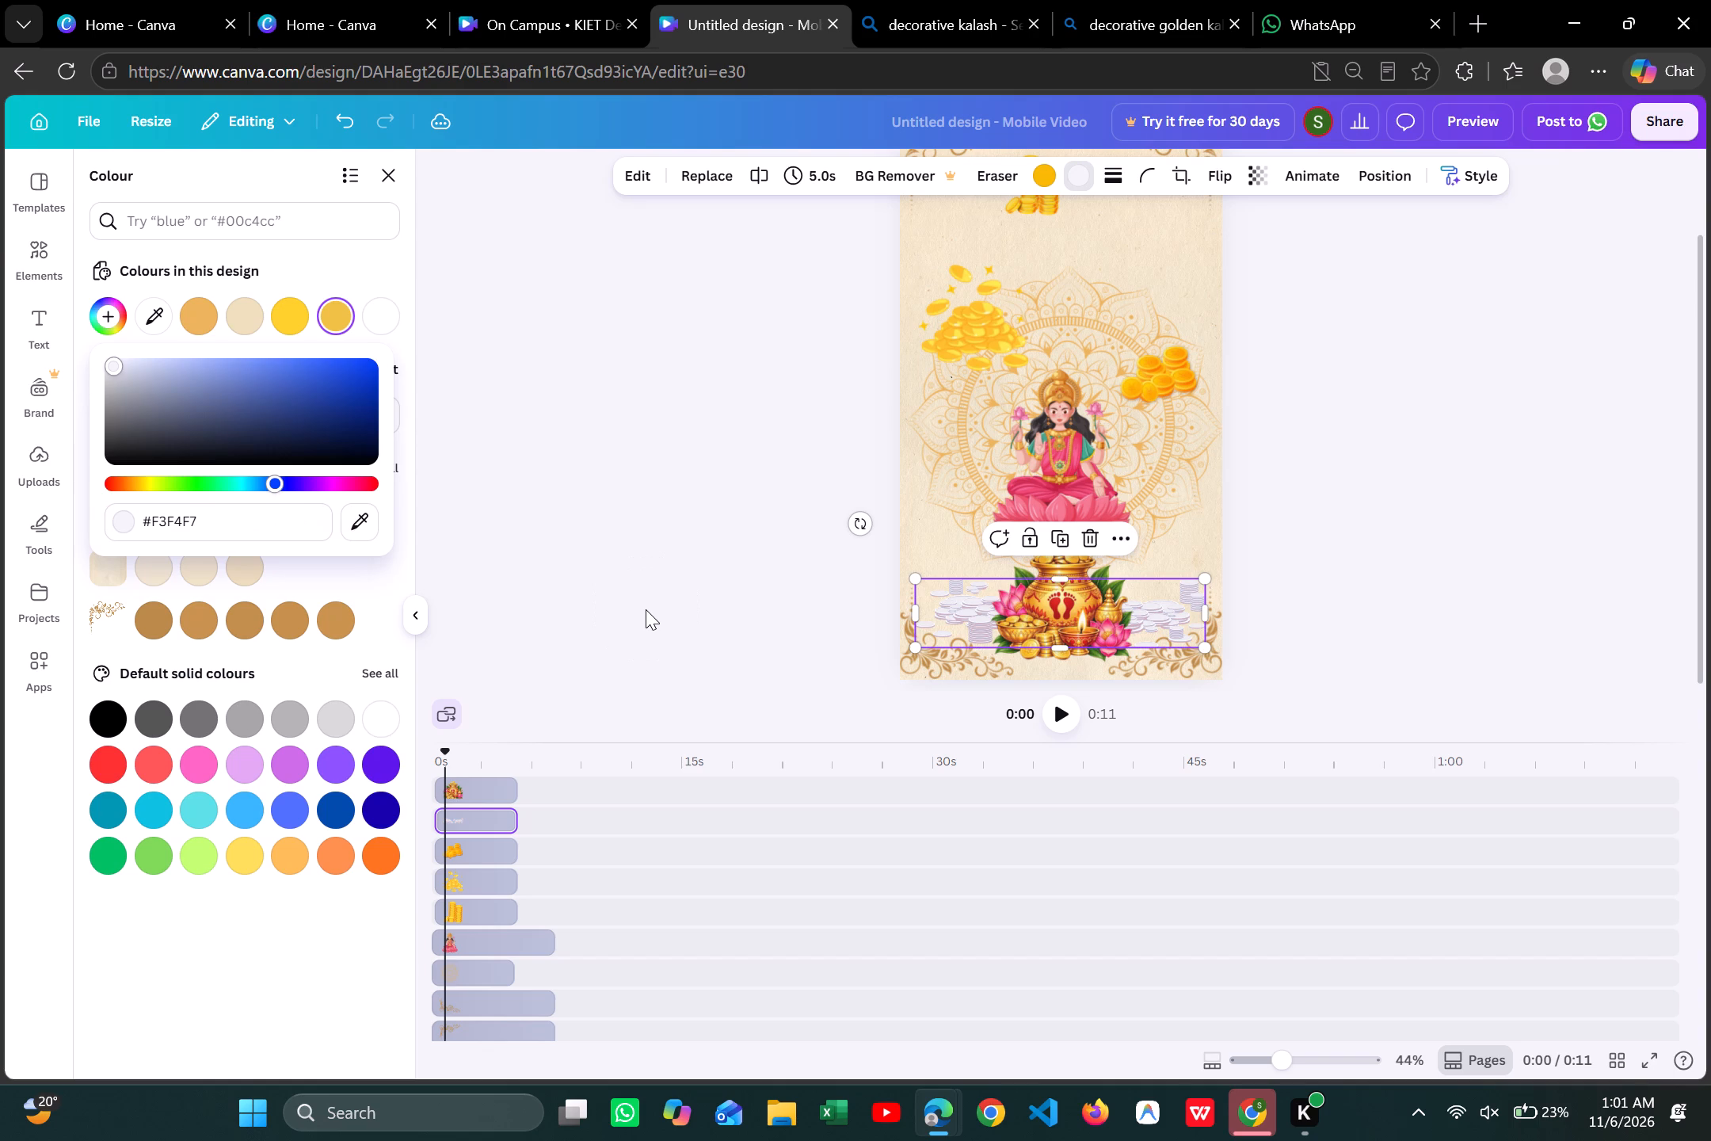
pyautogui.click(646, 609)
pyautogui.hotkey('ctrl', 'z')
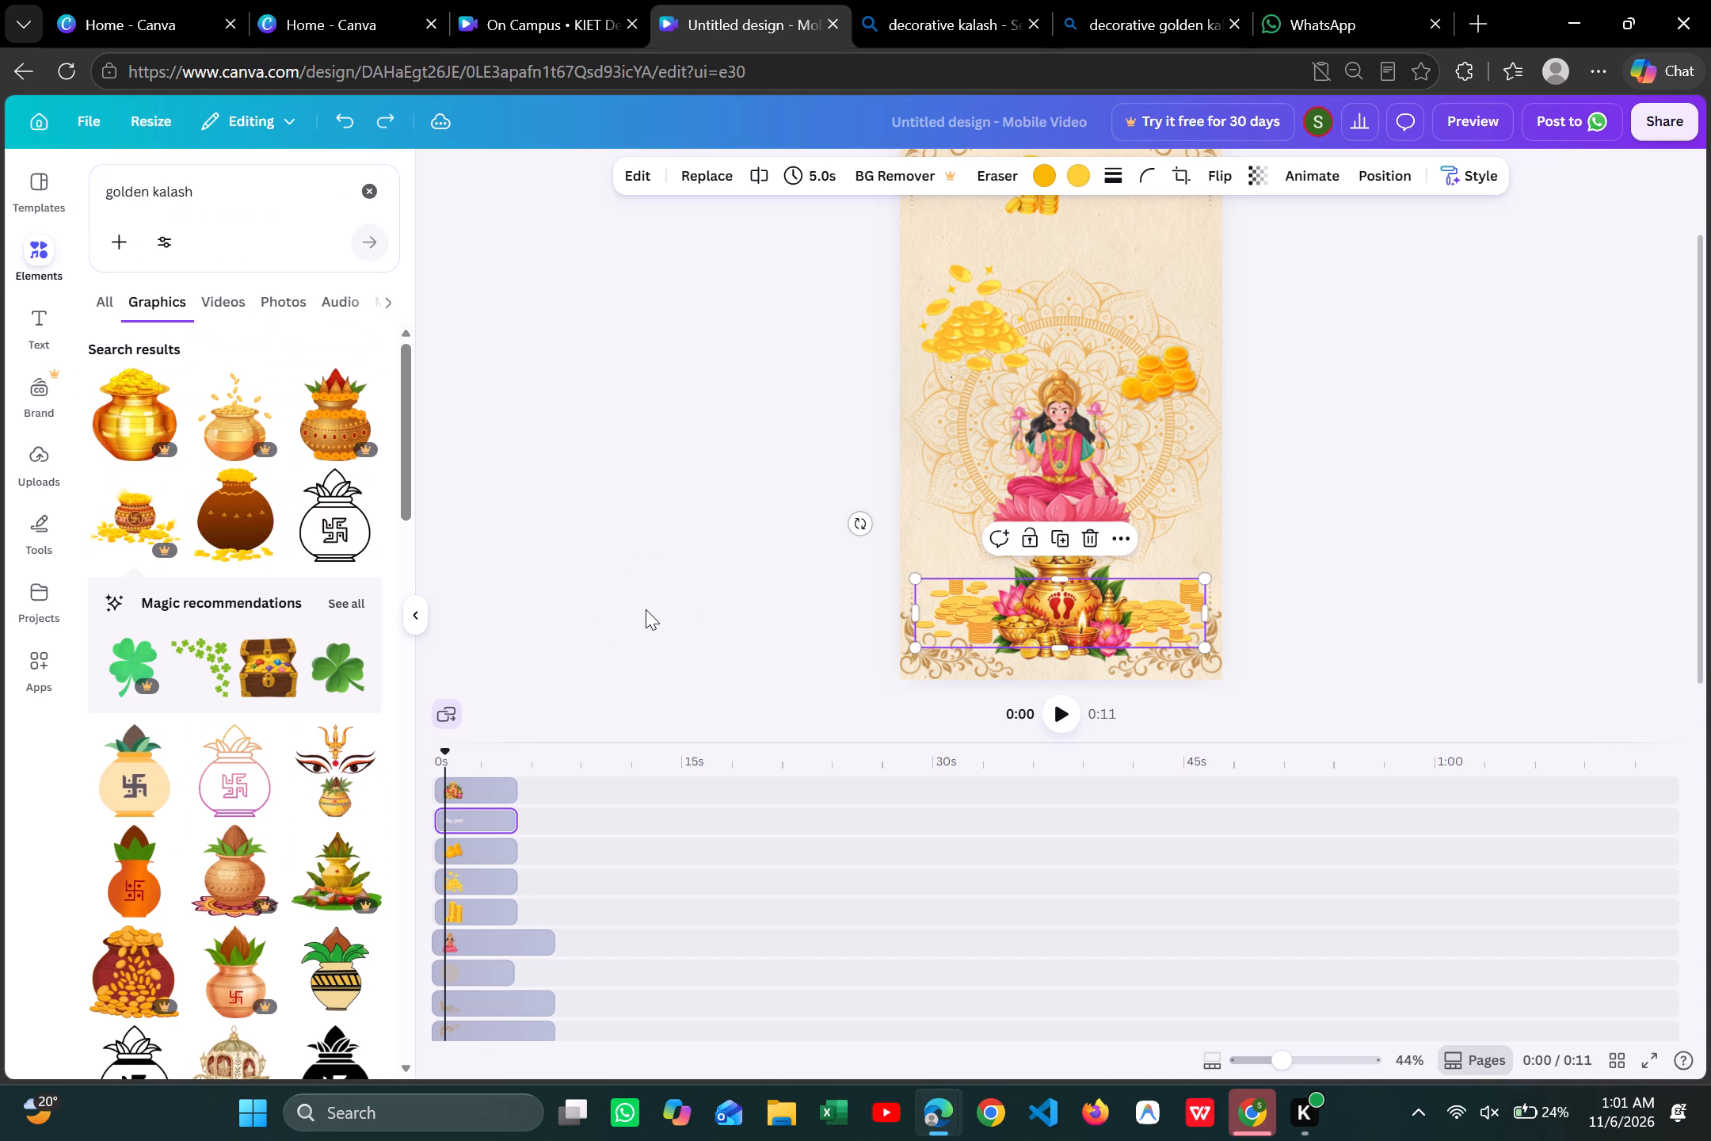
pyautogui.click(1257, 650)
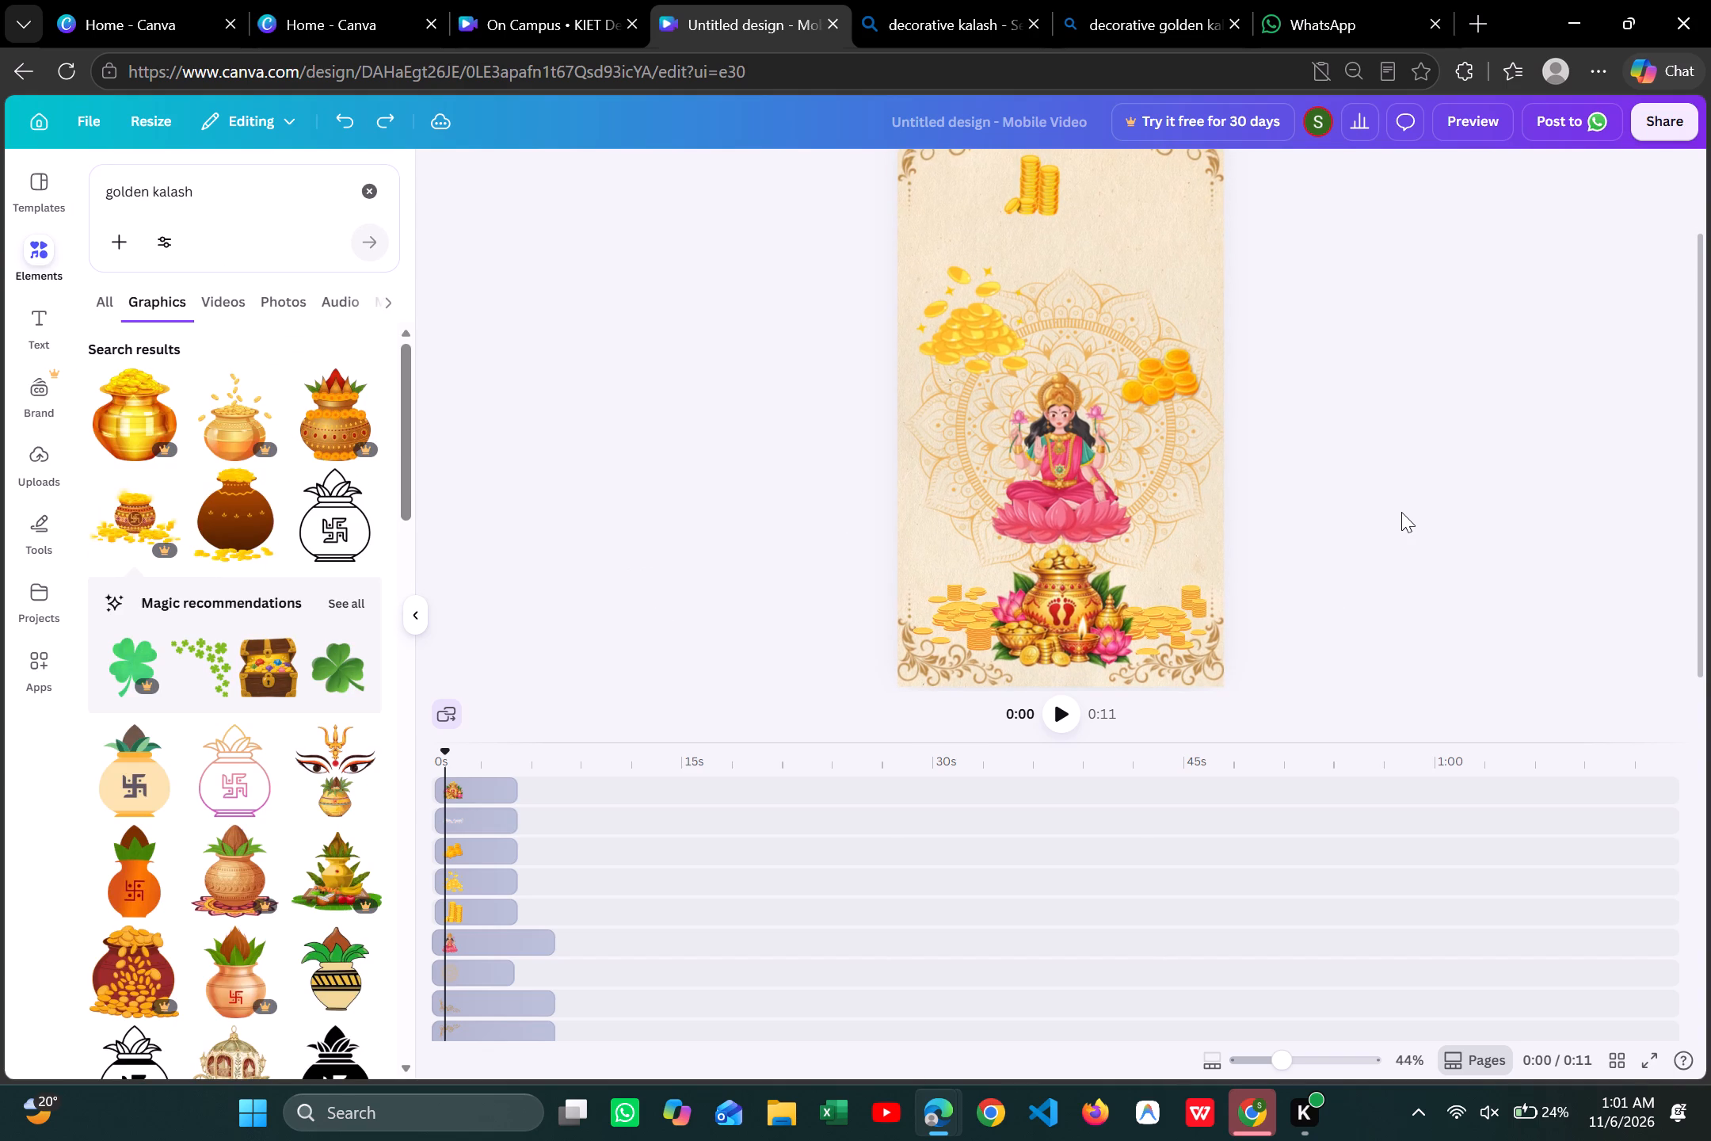
# Move the small coin pile from beside Lakshmi's head down beside the kalash and bring it forward over the wide scattered coins.
pyautogui.scroll(1, 1401, 512)
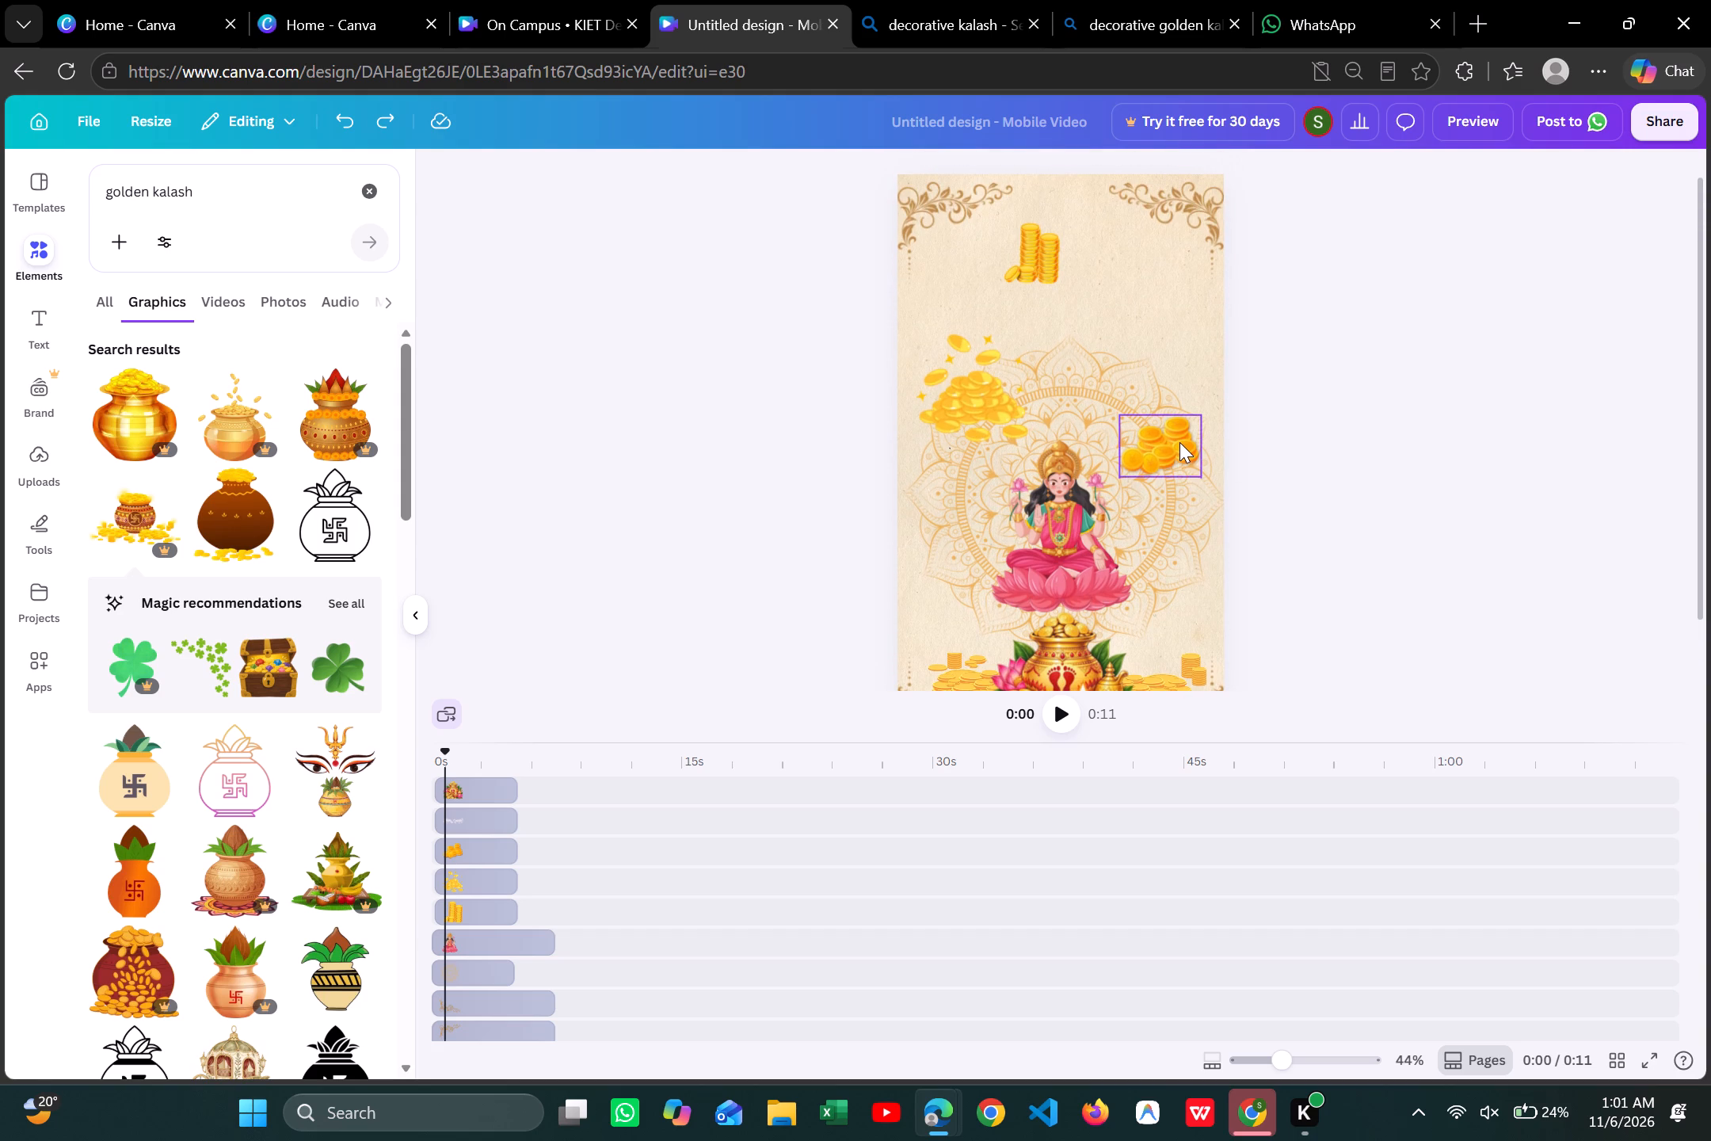
pyautogui.scroll(-1, 1179, 442)
pyautogui.moveTo(1159, 350); pyautogui.dragTo(1159, 558)
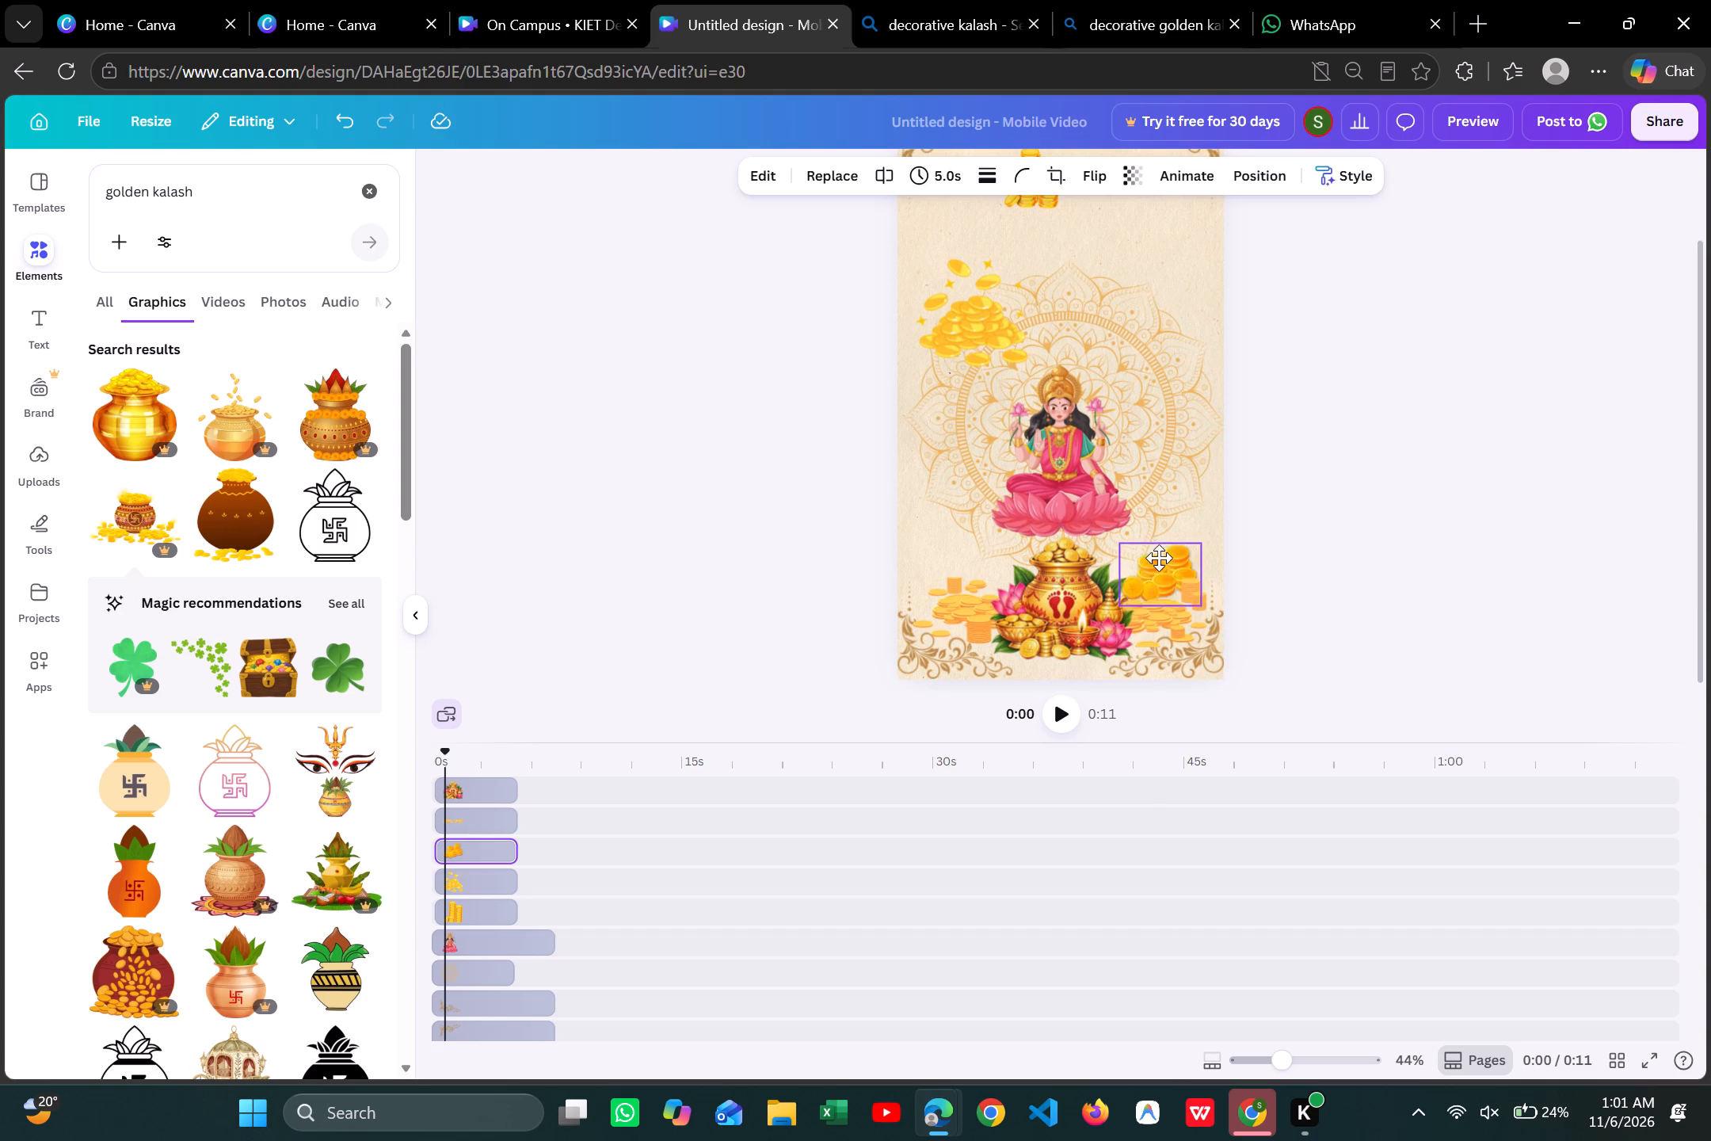
pyautogui.moveTo(1159, 558); pyautogui.dragTo(1179, 532)
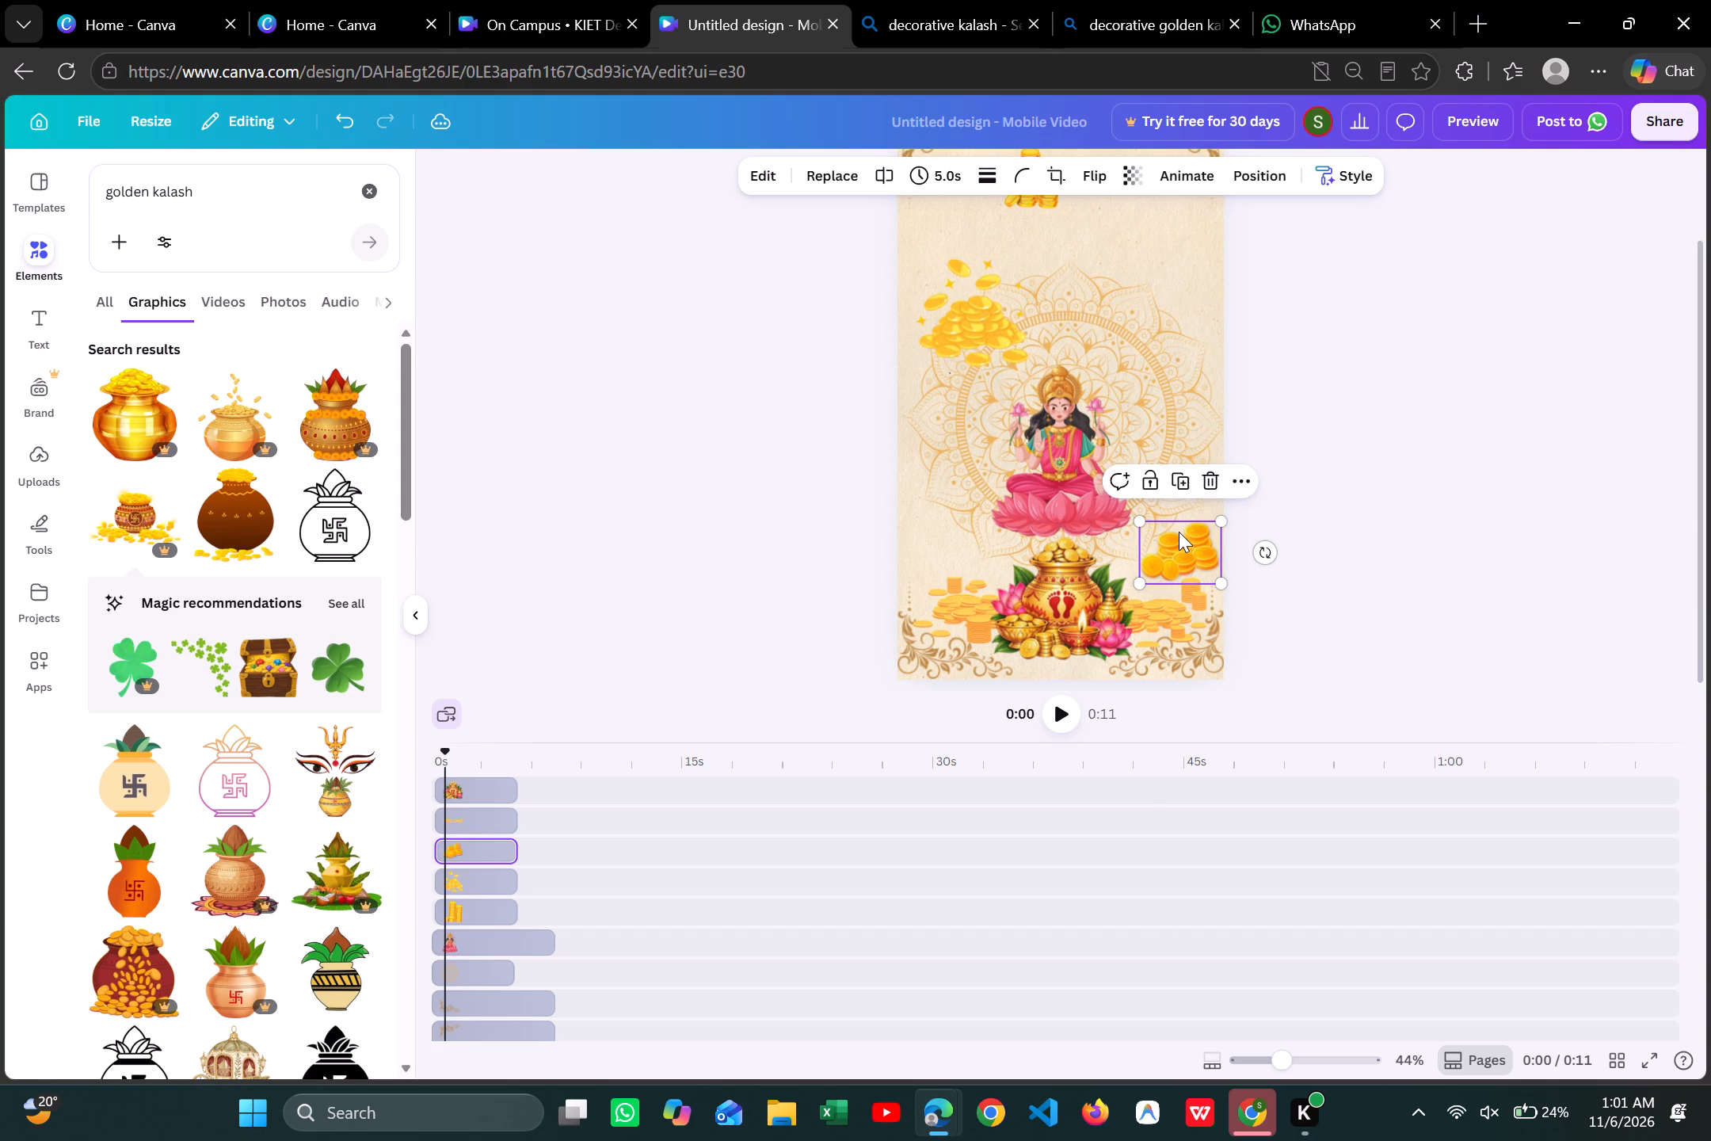
pyautogui.rightClick(1179, 532)
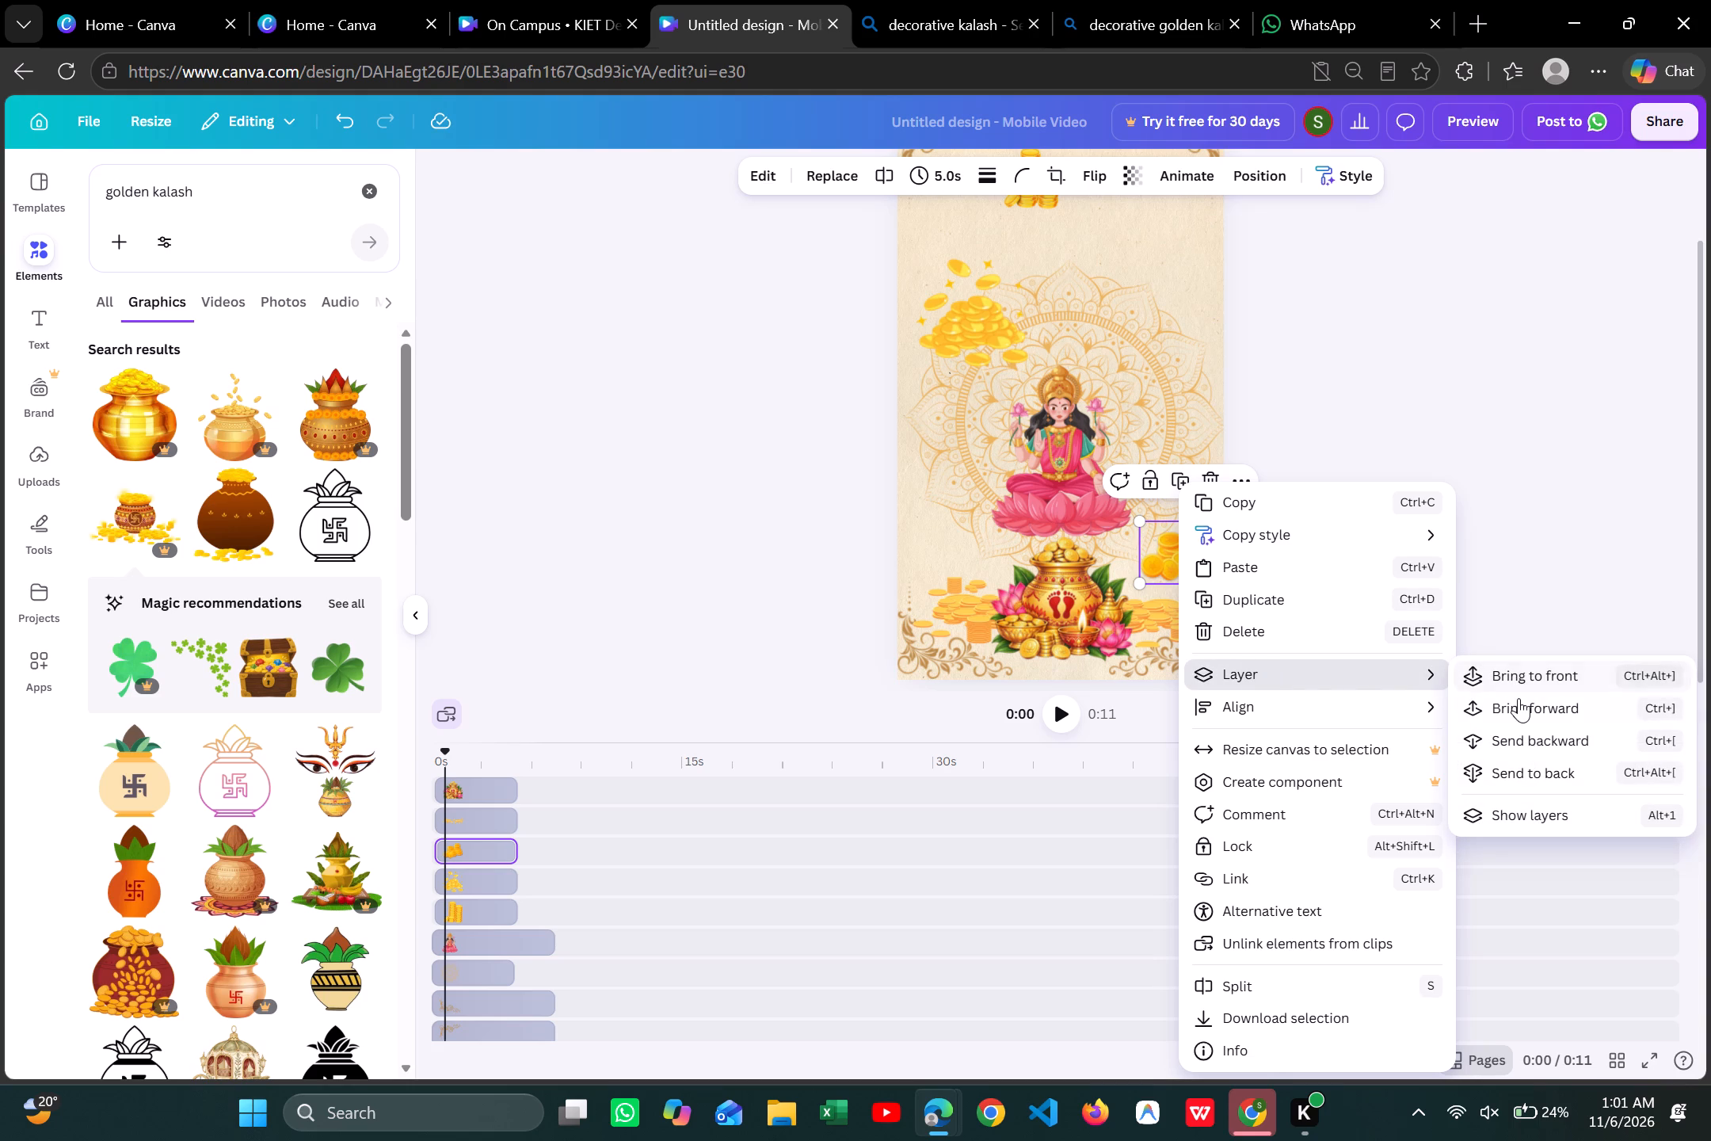
pyautogui.click(1519, 699)
pyautogui.moveTo(1153, 556); pyautogui.dragTo(1145, 597)
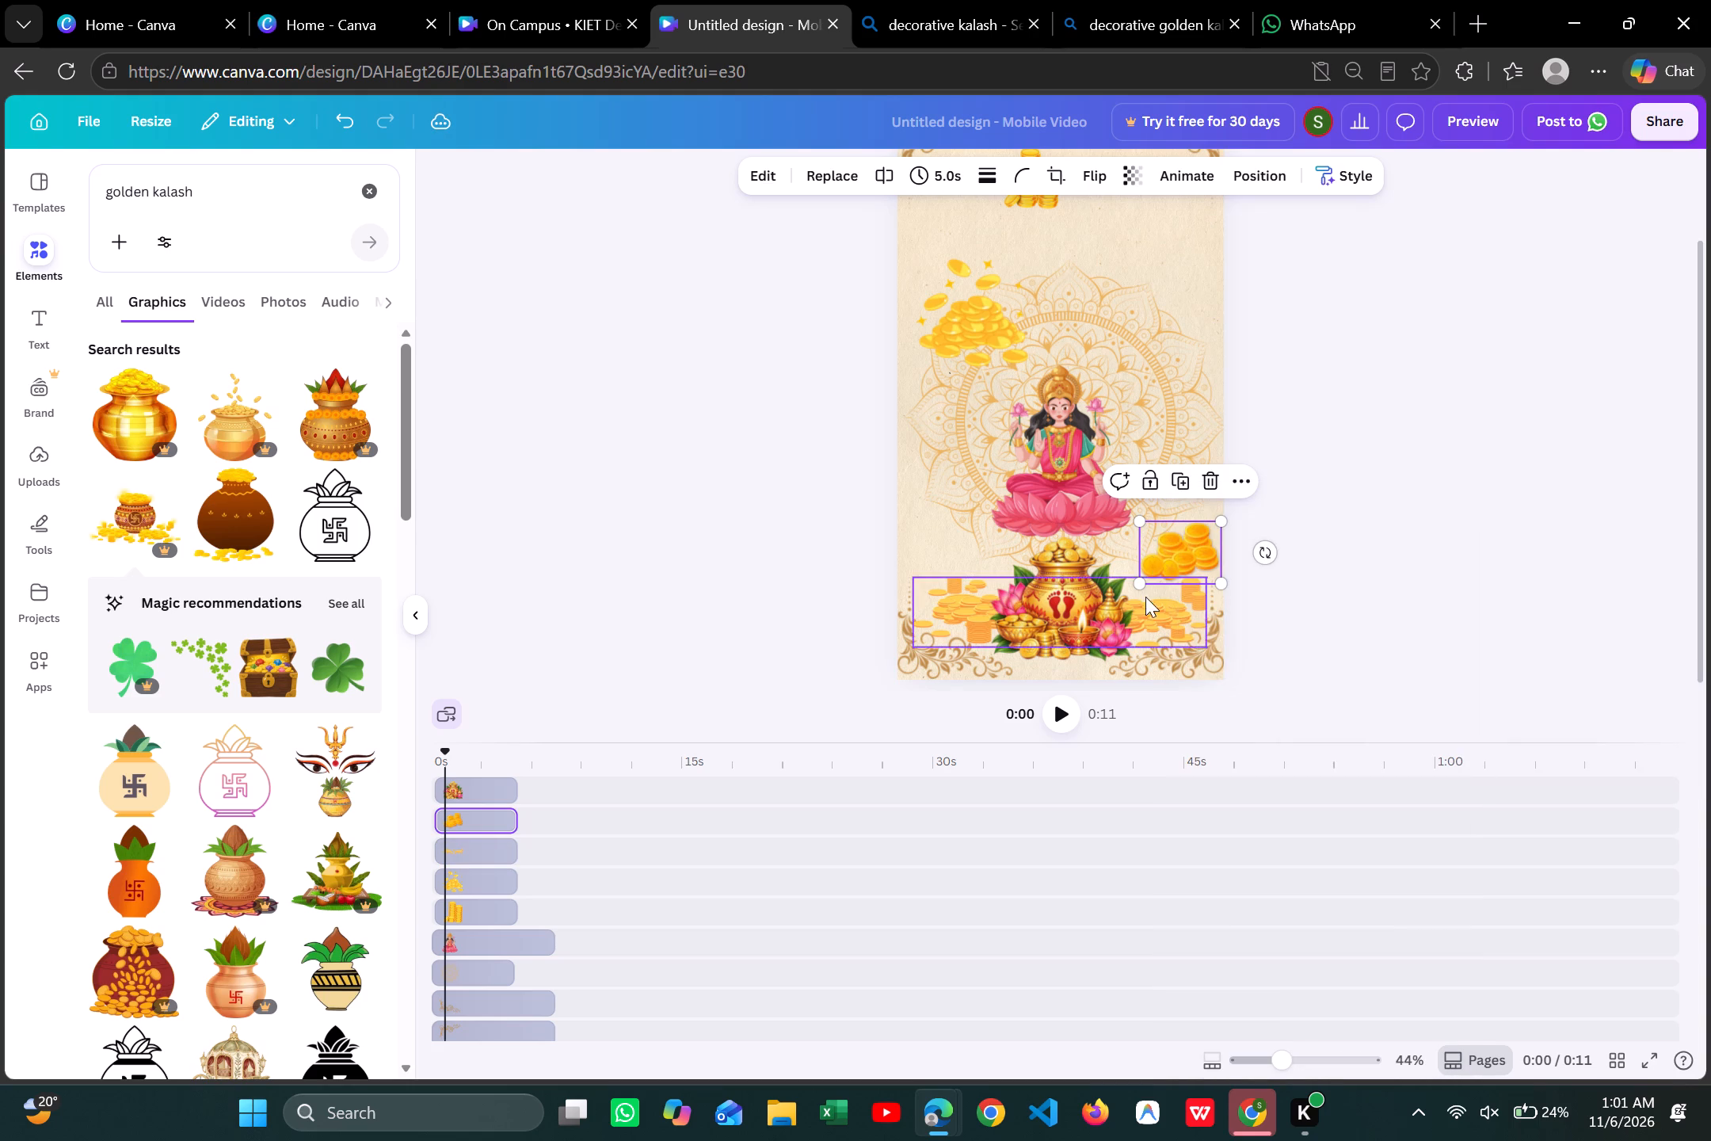
pyautogui.moveTo(1145, 597); pyautogui.dragTo(1176, 540)
pyautogui.moveTo(1176, 540); pyautogui.dragTo(1158, 592)
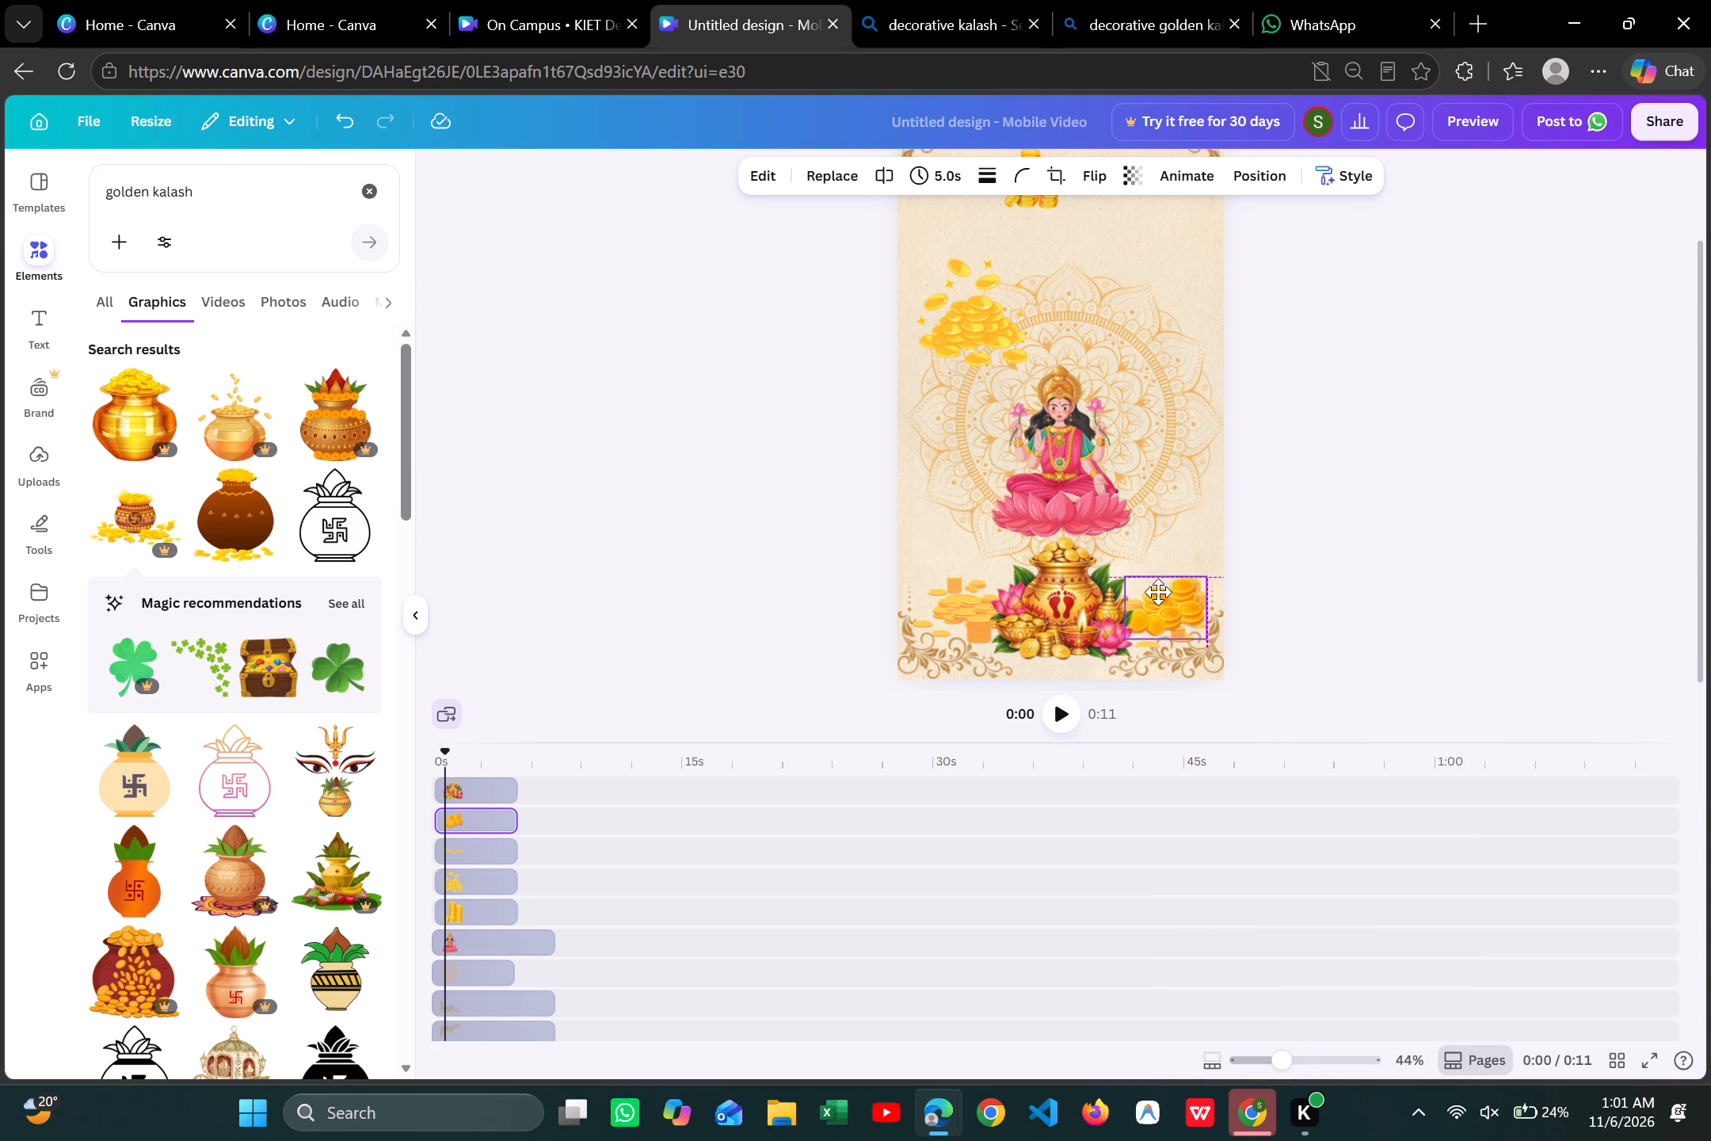
pyautogui.moveTo(1158, 592); pyautogui.dragTo(1170, 601)
pyautogui.click(1363, 574)
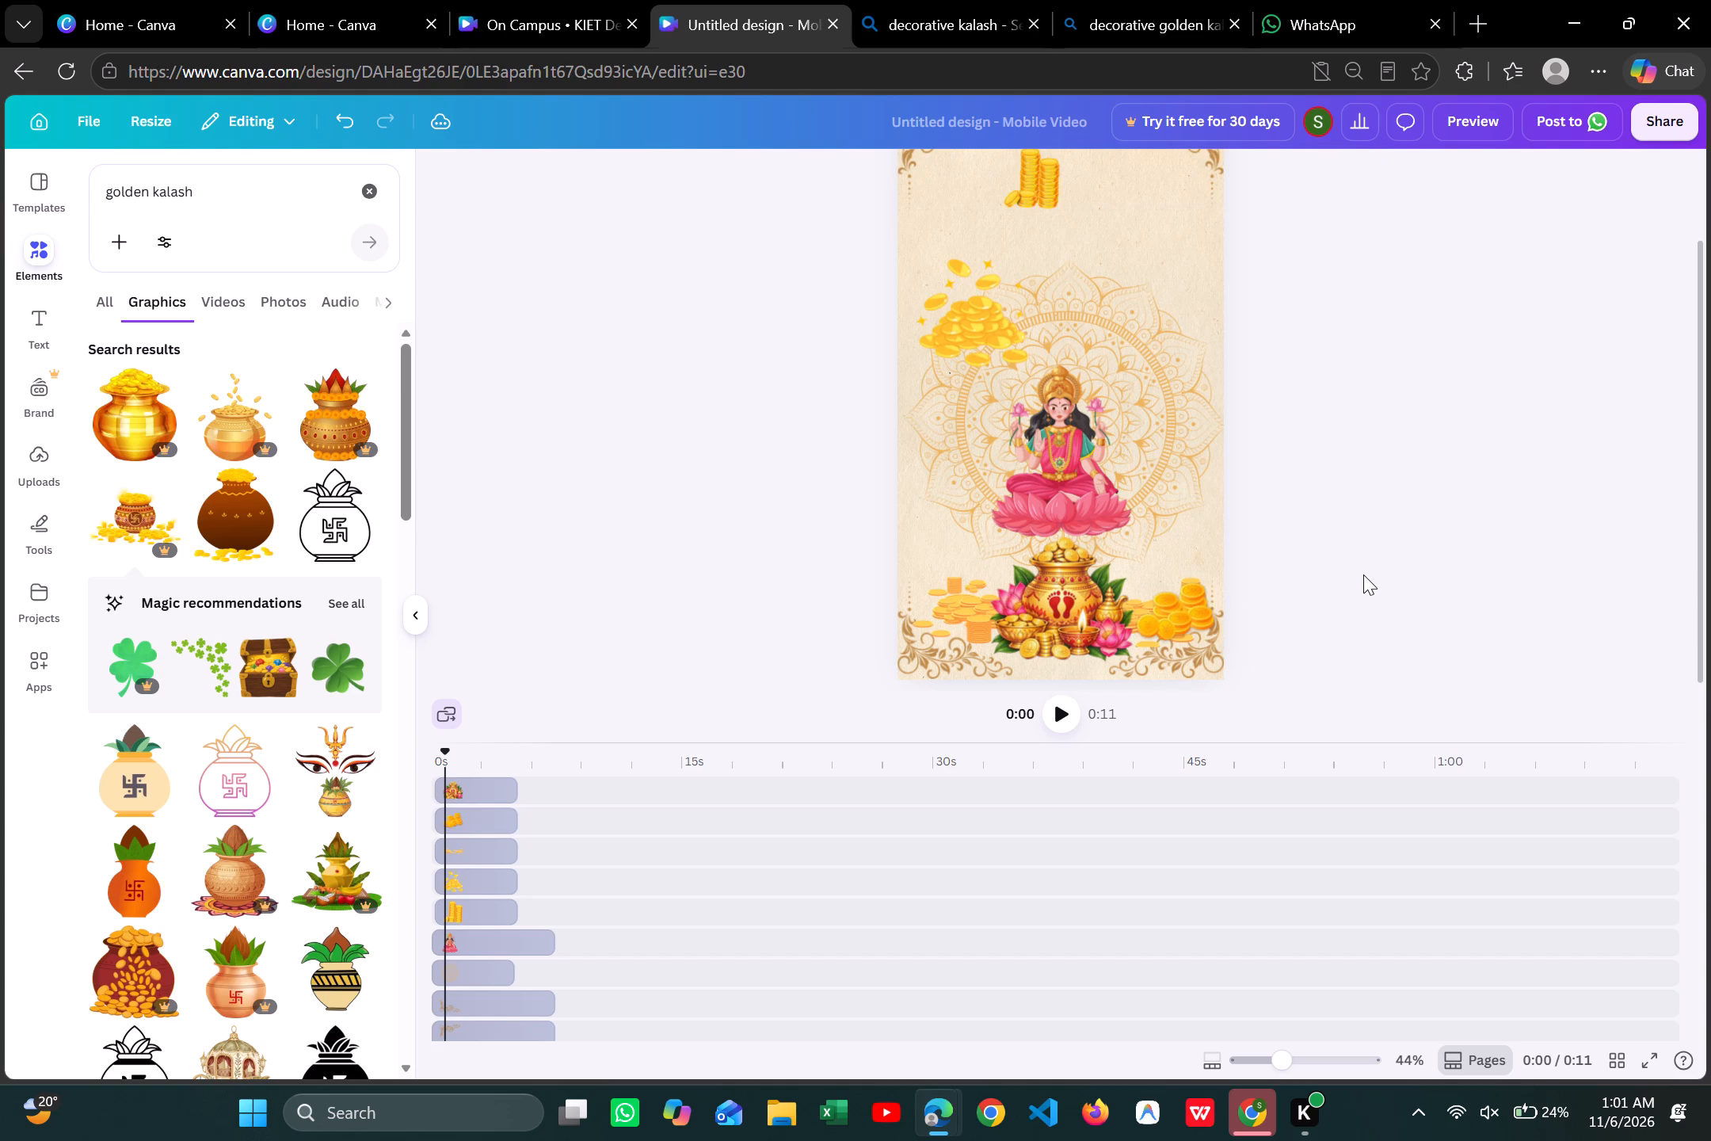
# Move the small coin pile up off the wide scattered coins, beside Lakshmi's lotus.
pyautogui.scroll(-1, 1363, 574)
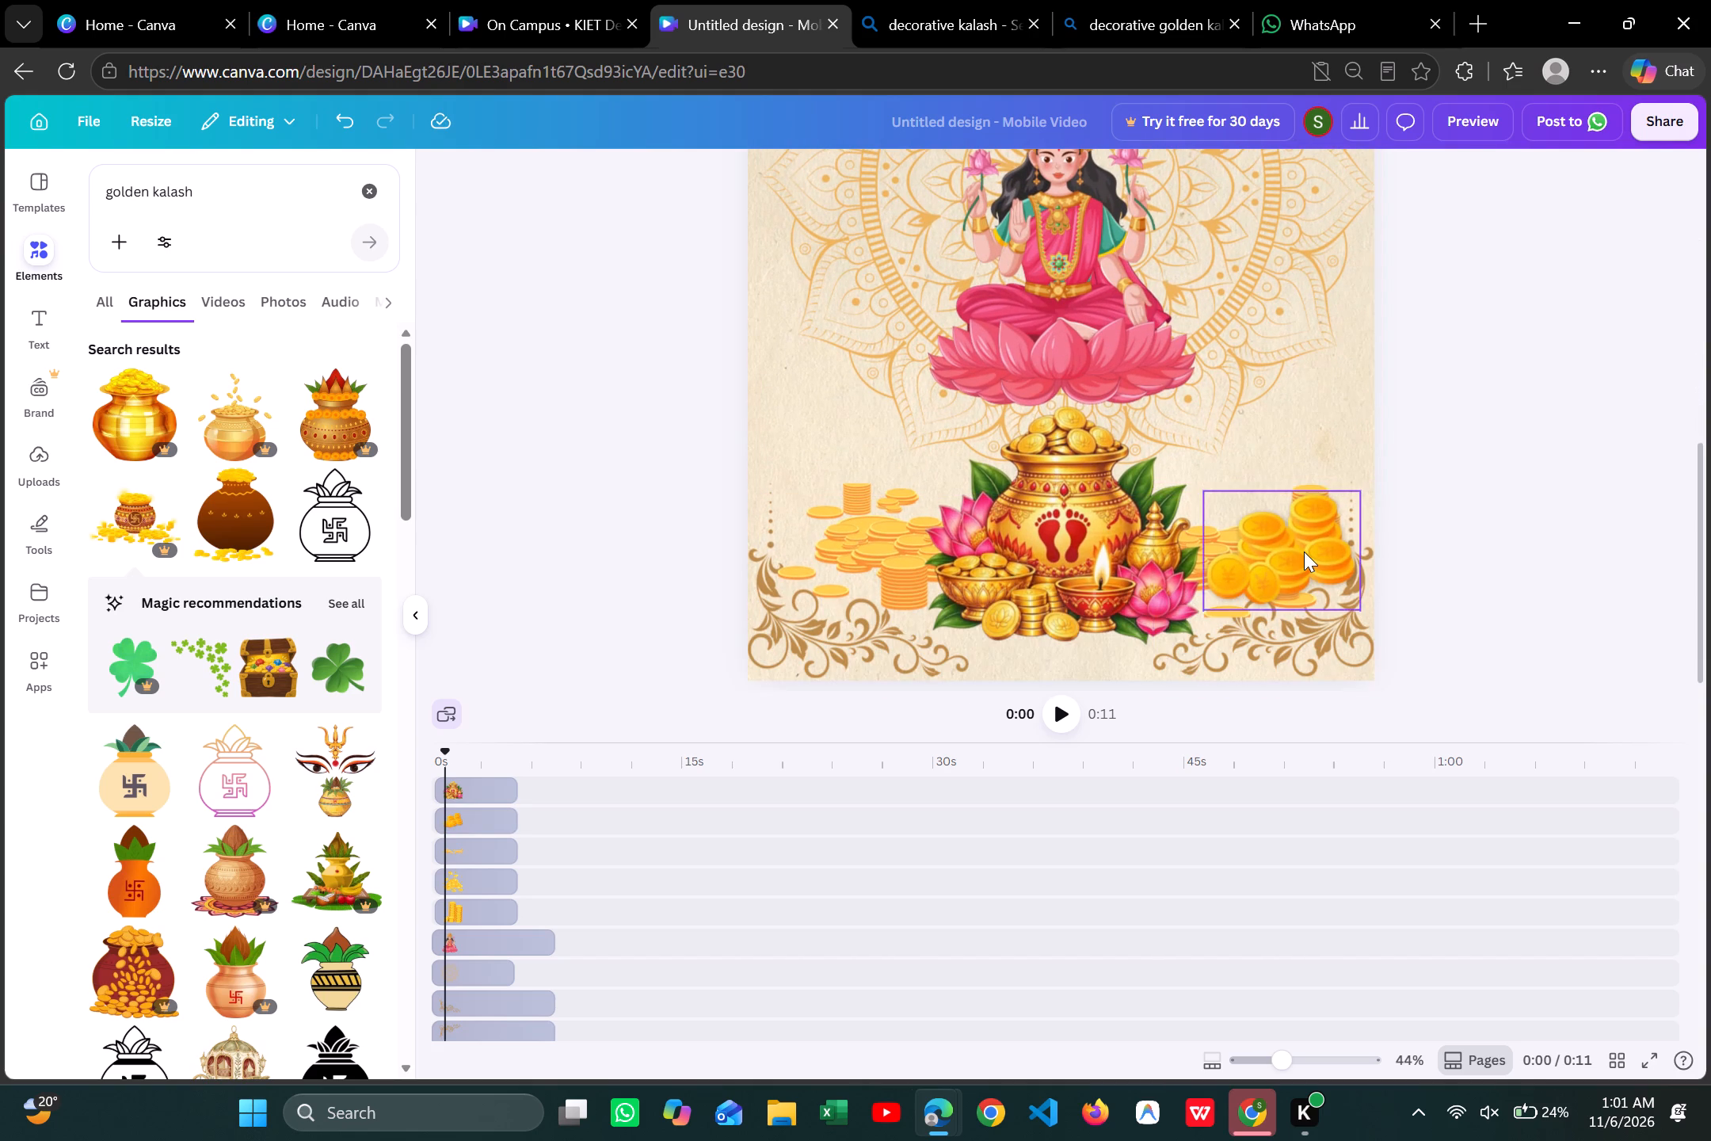
pyautogui.moveTo(1304, 551); pyautogui.dragTo(1315, 422)
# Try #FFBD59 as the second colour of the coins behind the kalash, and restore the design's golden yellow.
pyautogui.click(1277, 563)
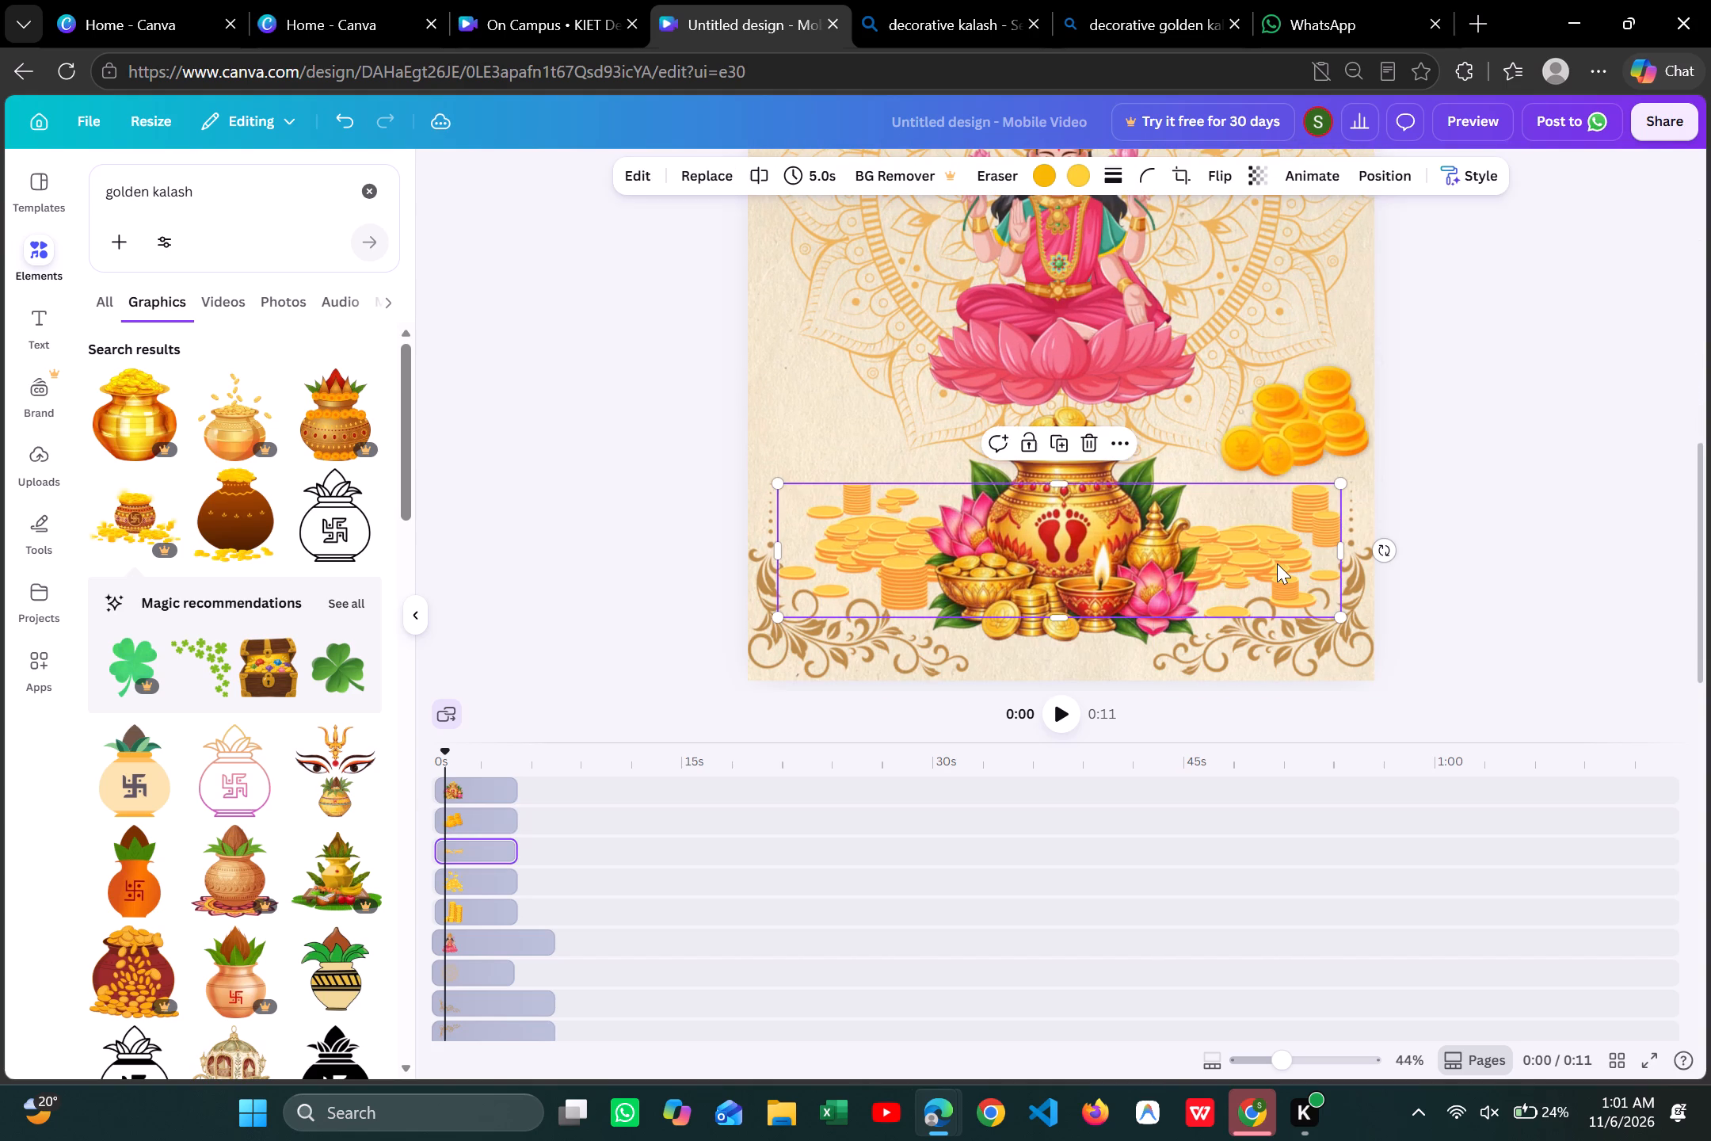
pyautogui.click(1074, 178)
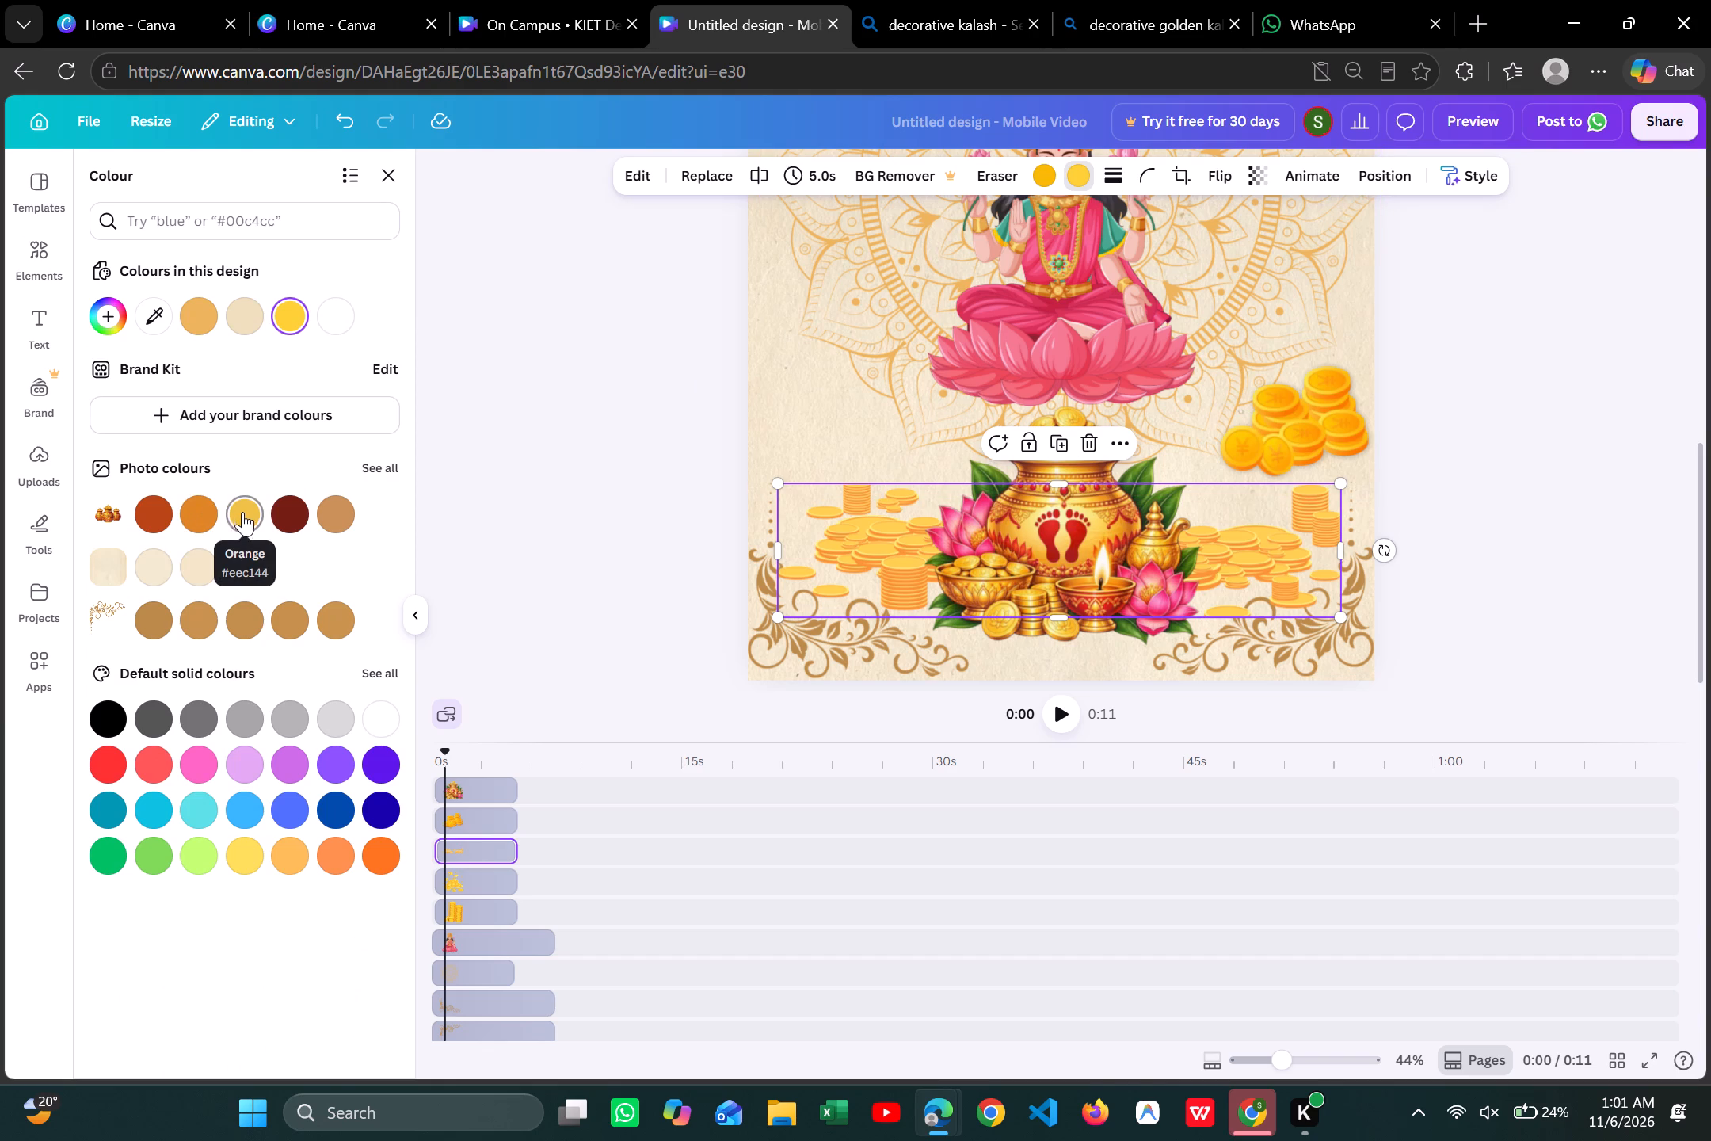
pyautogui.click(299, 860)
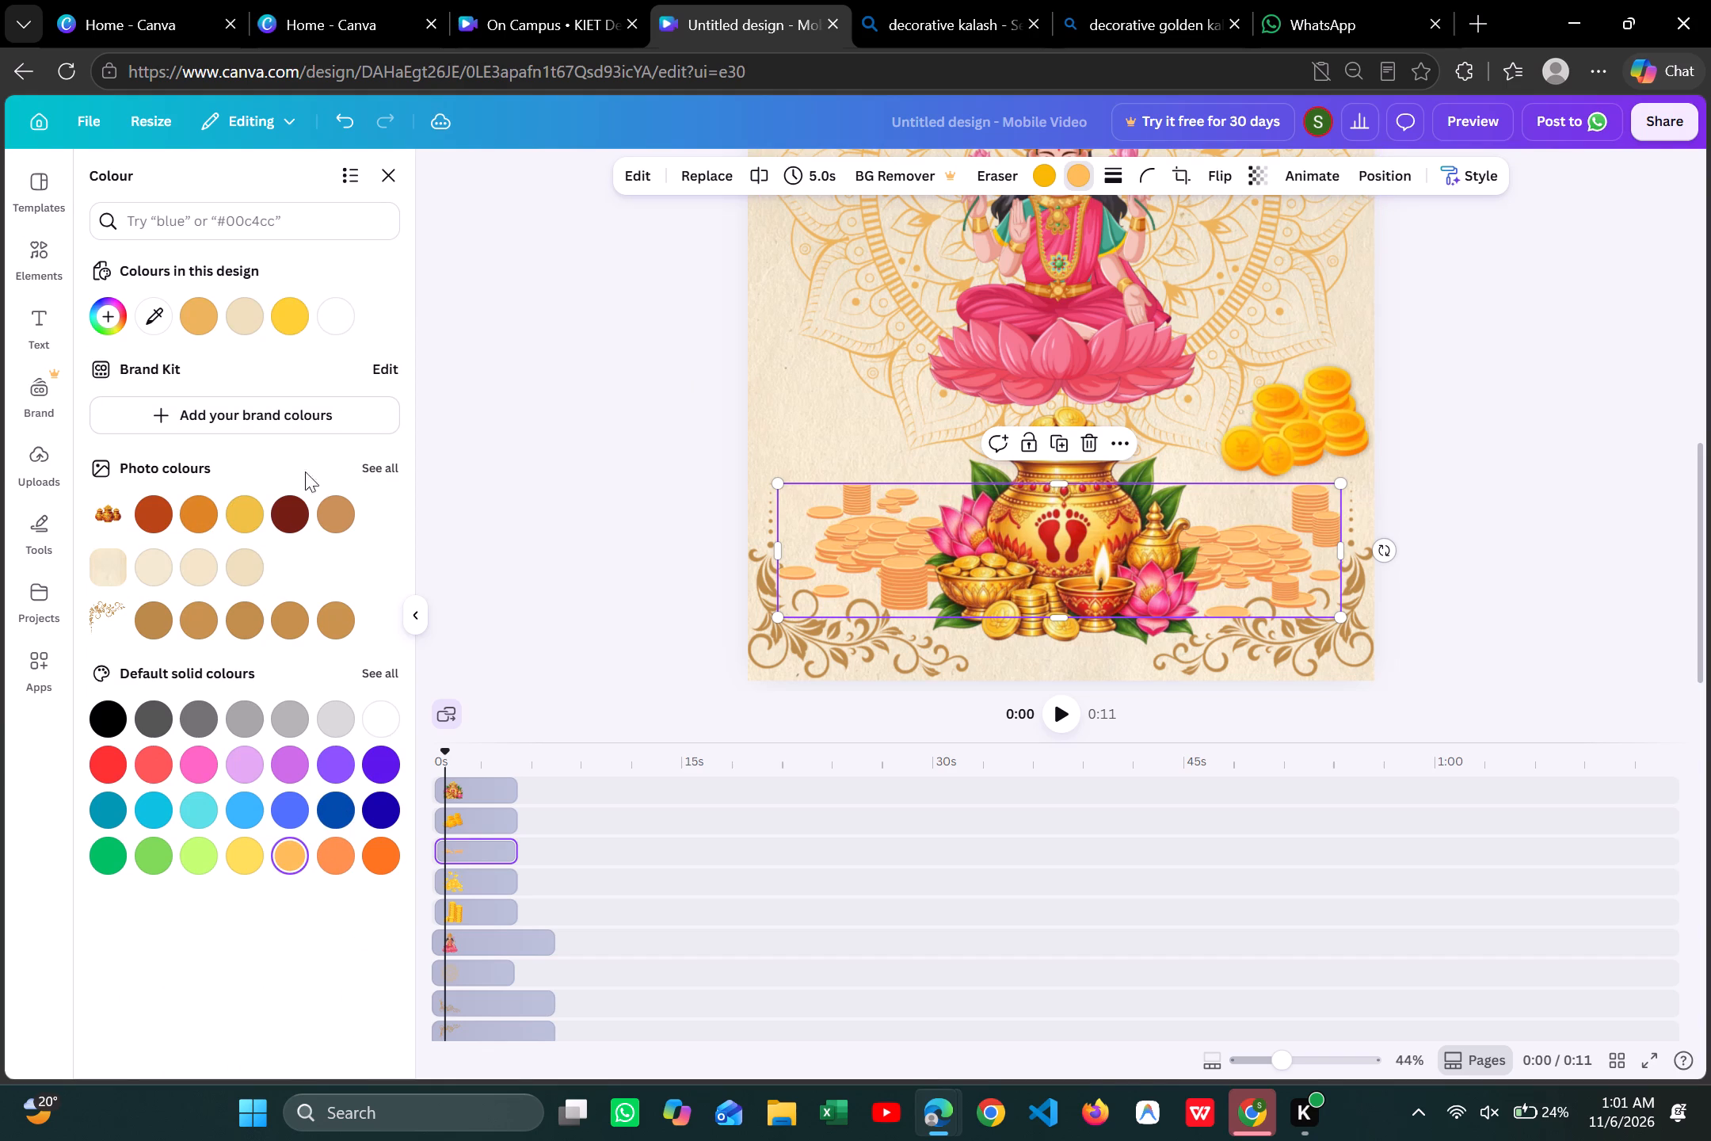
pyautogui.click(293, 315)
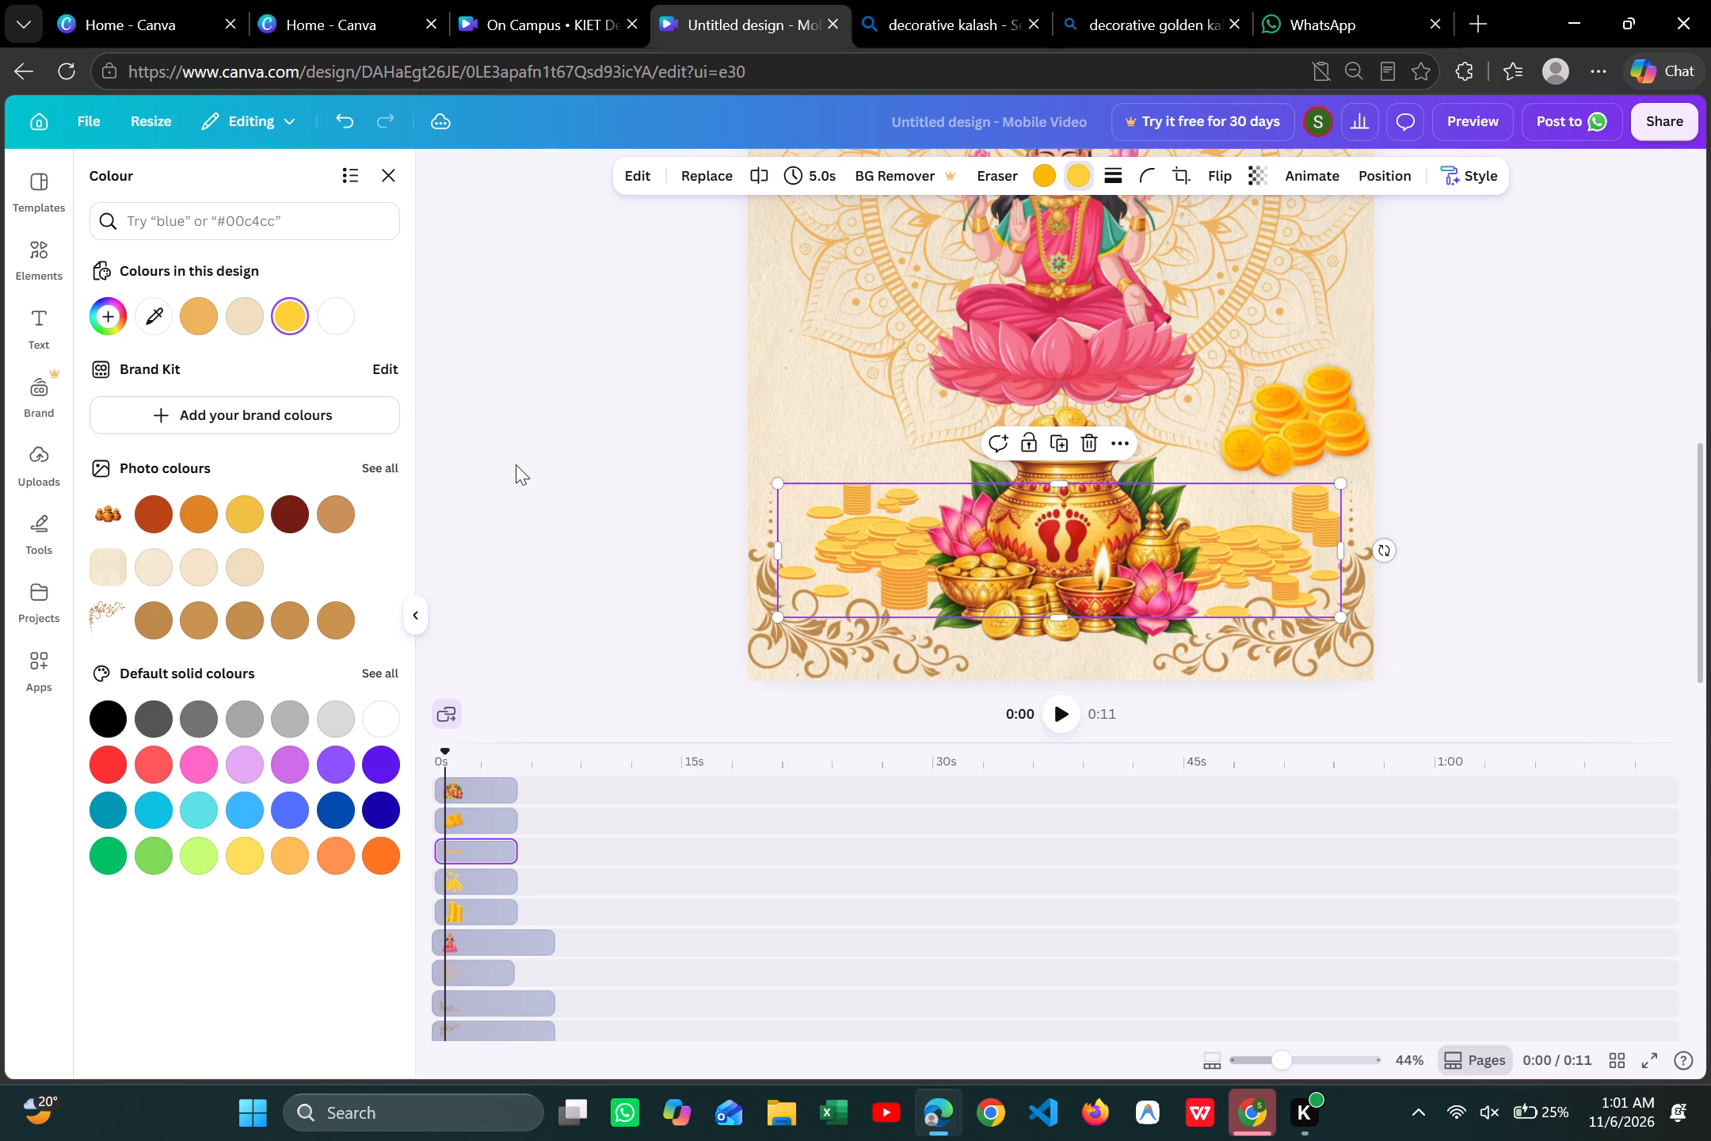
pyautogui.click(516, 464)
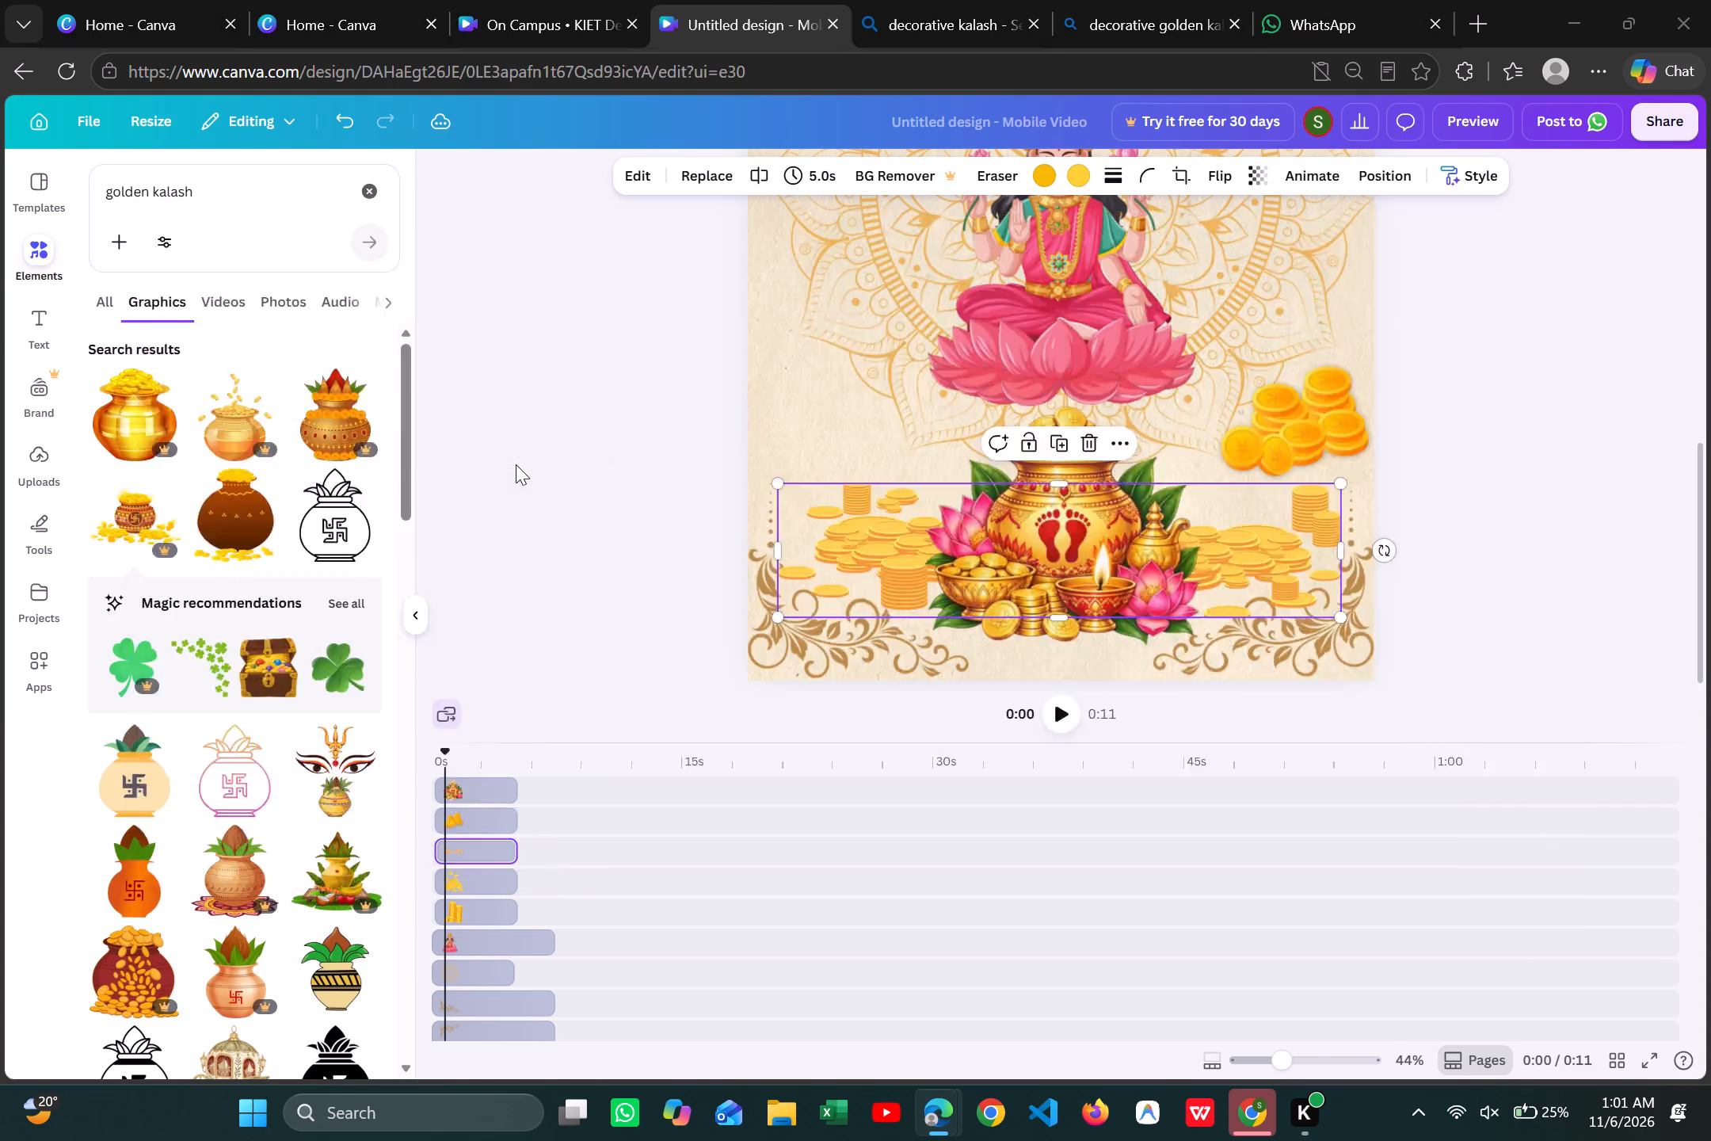
# In the On Campus design, copy the upper wide gold-coins graphic at the base of the three pots.
pyautogui.scroll(-6, 957, 559)
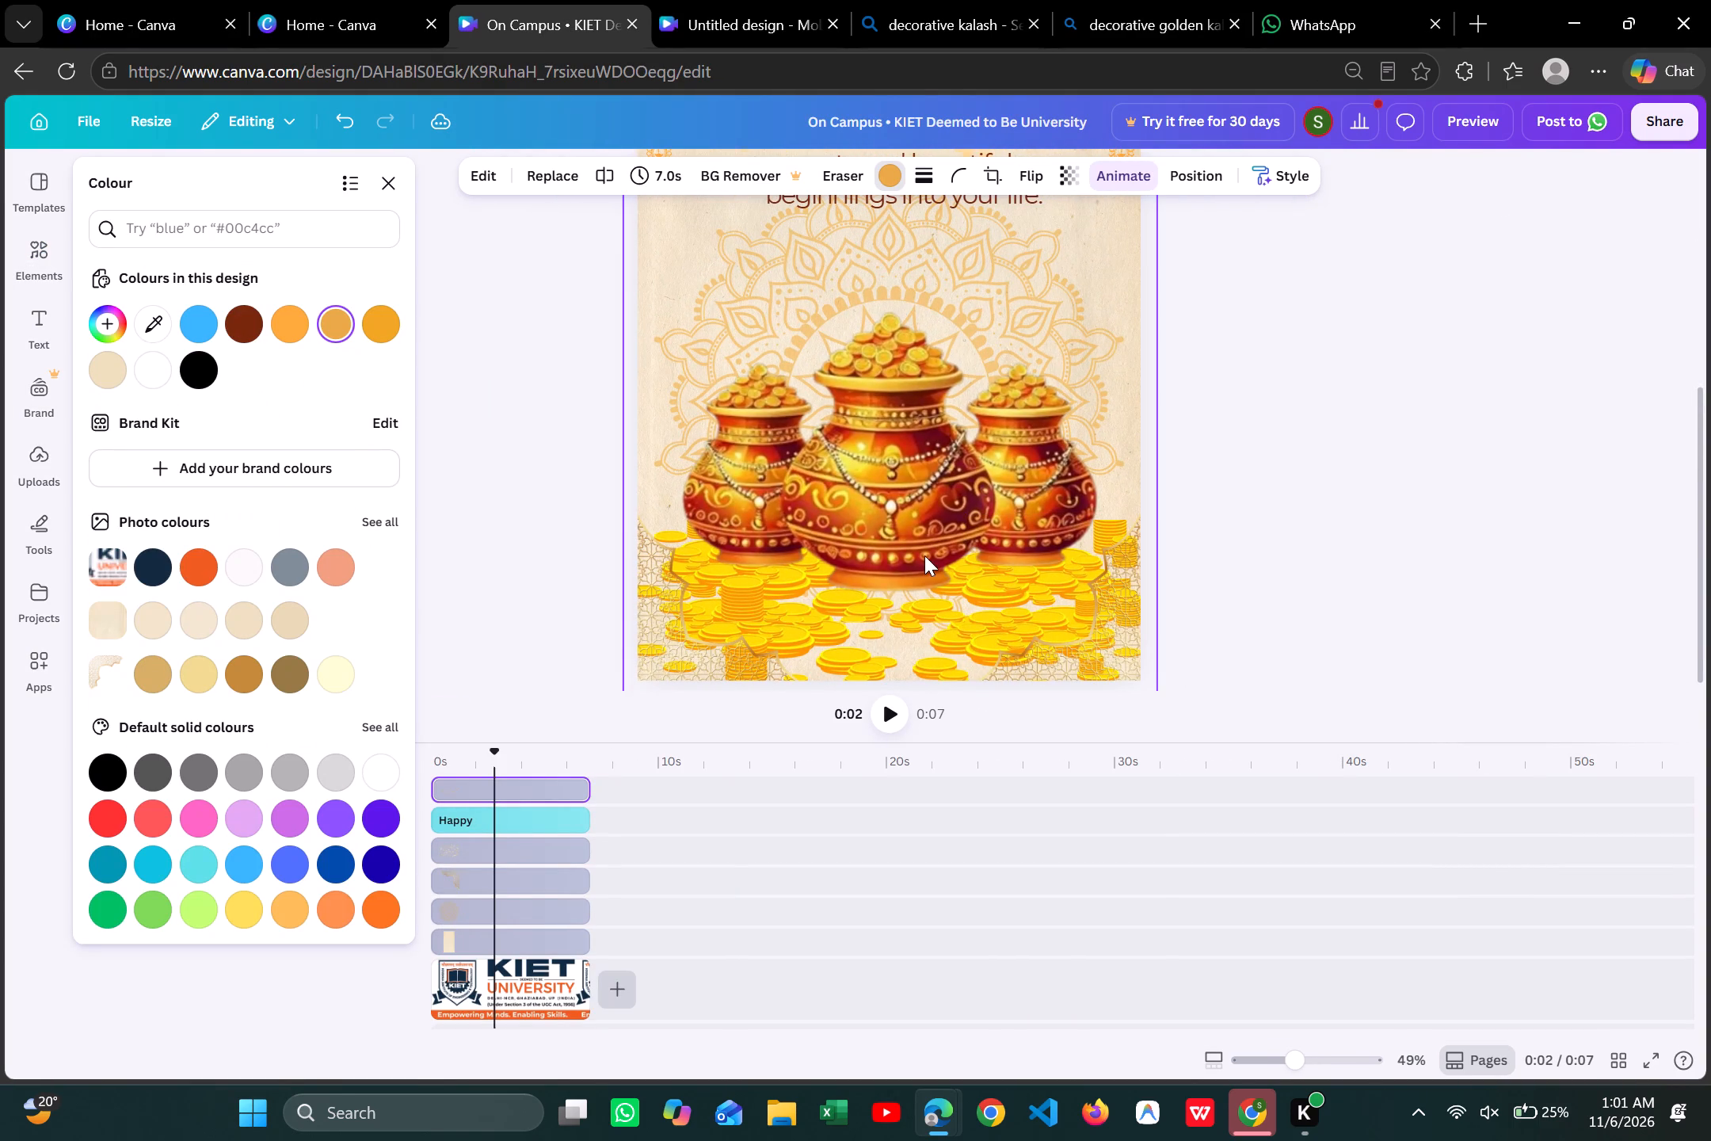
pyautogui.scroll(-5, 640, 931)
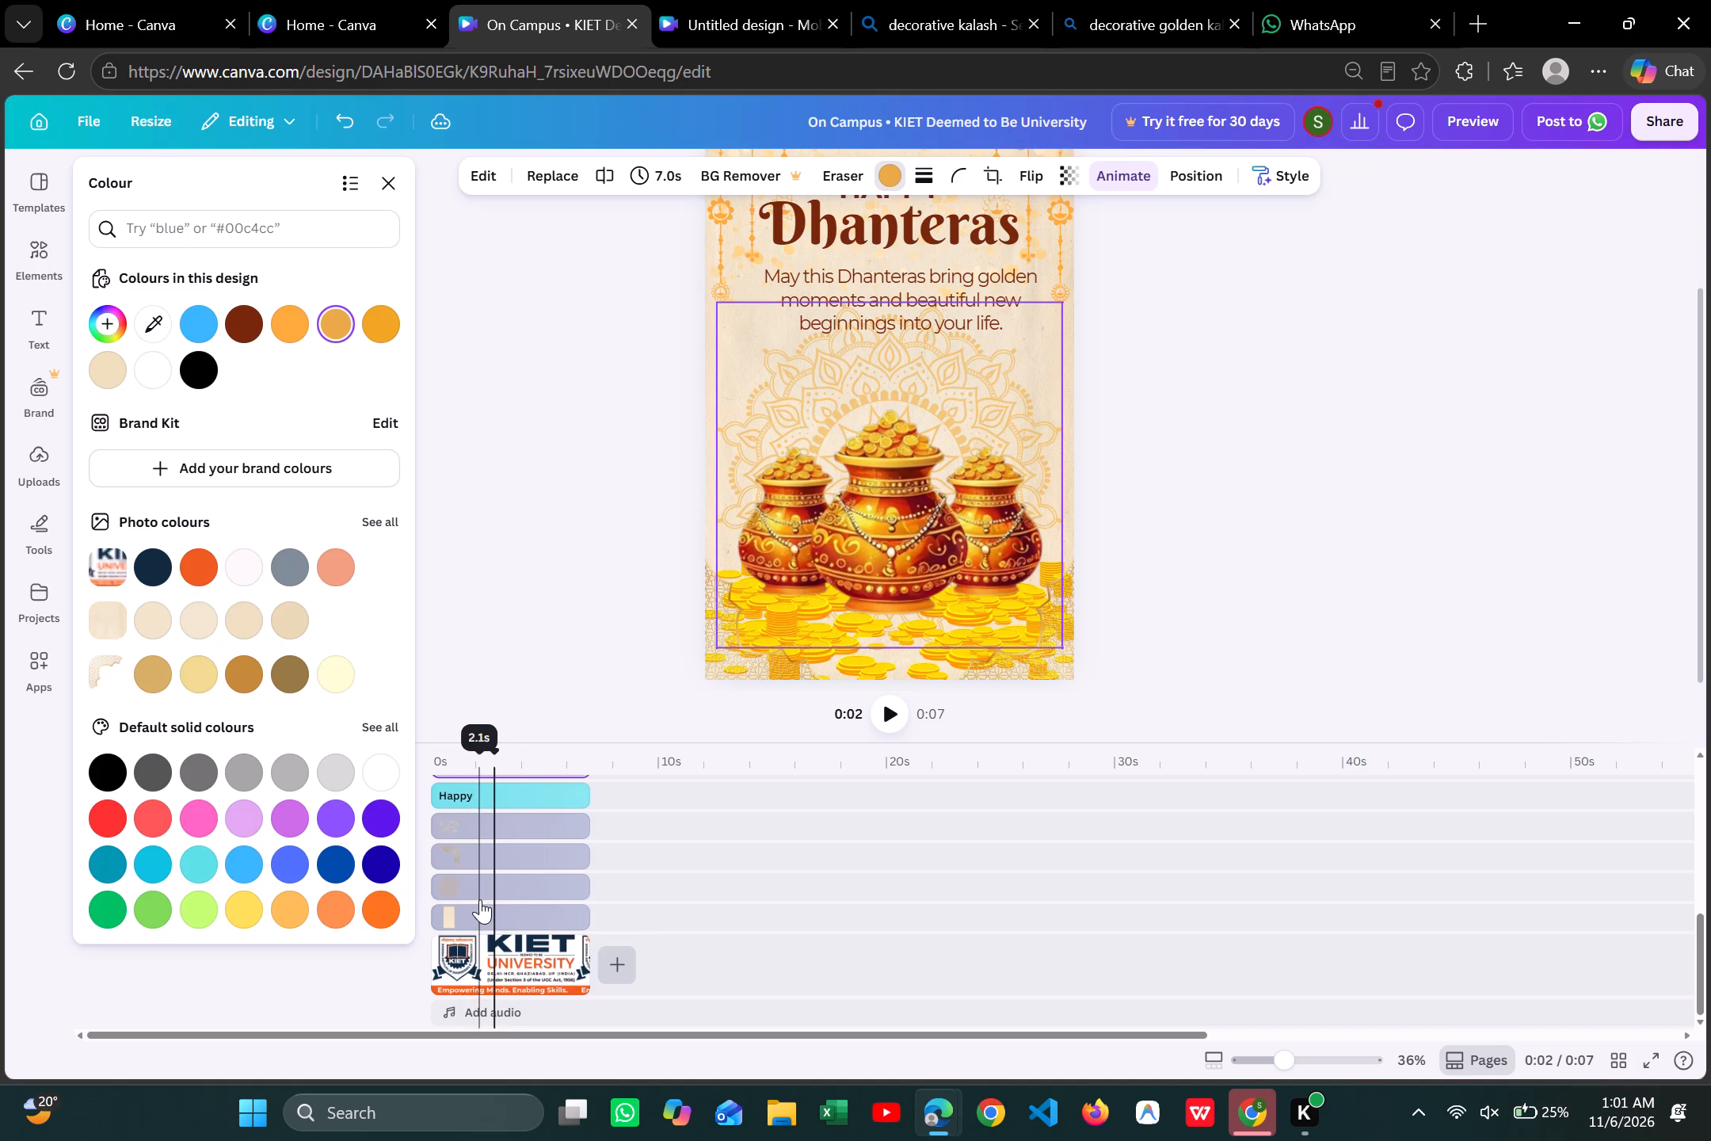
pyautogui.scroll(4, 480, 899)
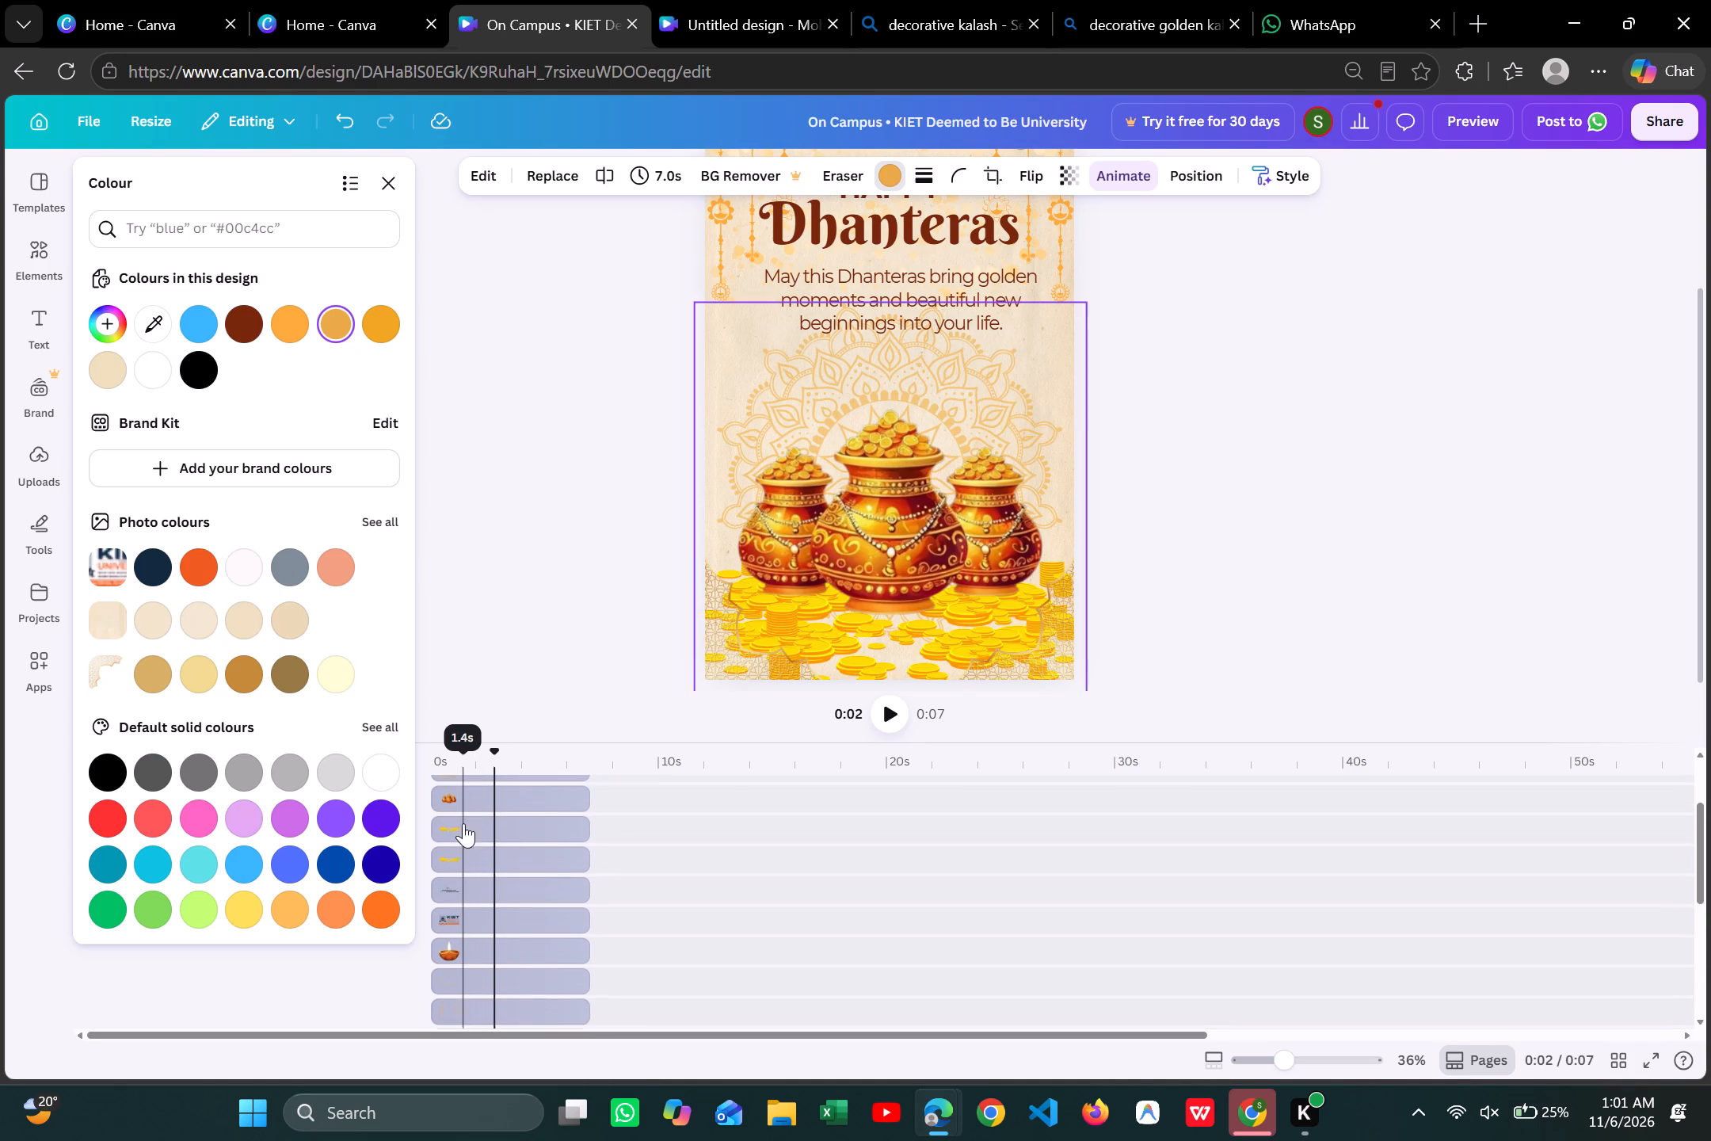
pyautogui.click(463, 829)
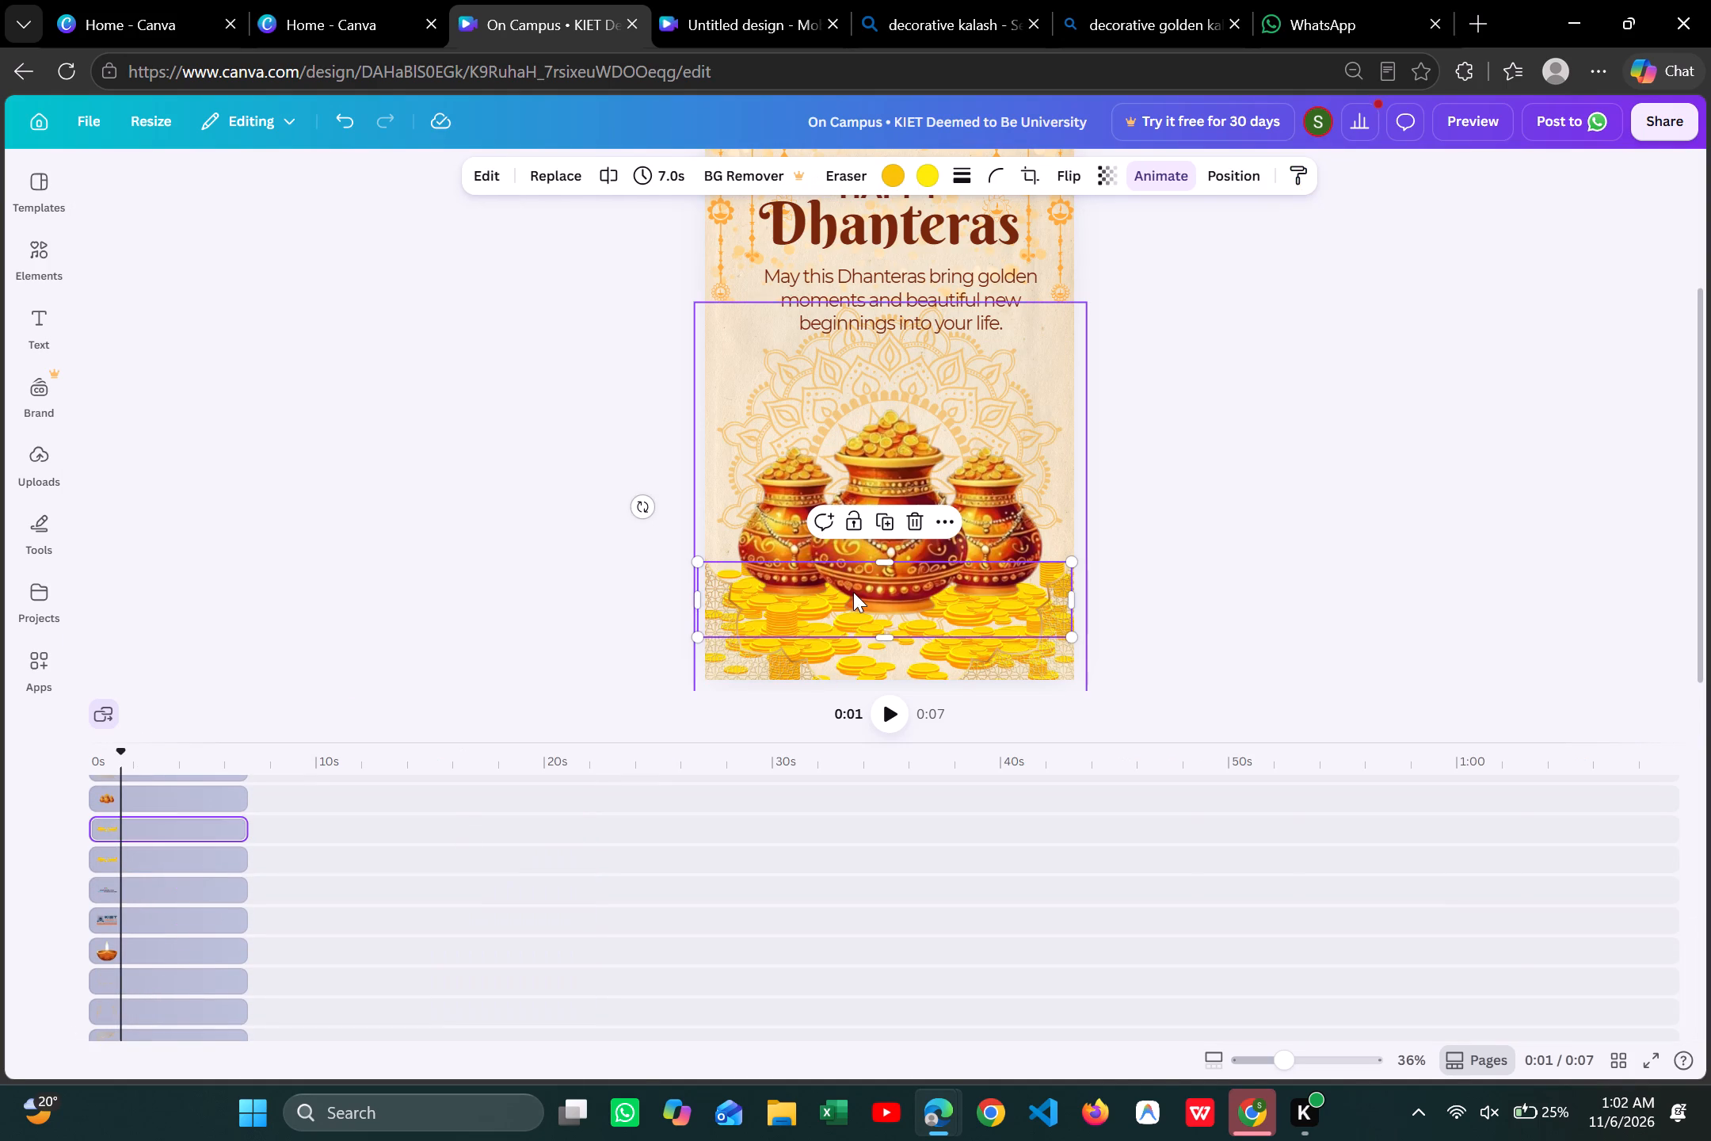
pyautogui.hotkey('ctrl', 'c')
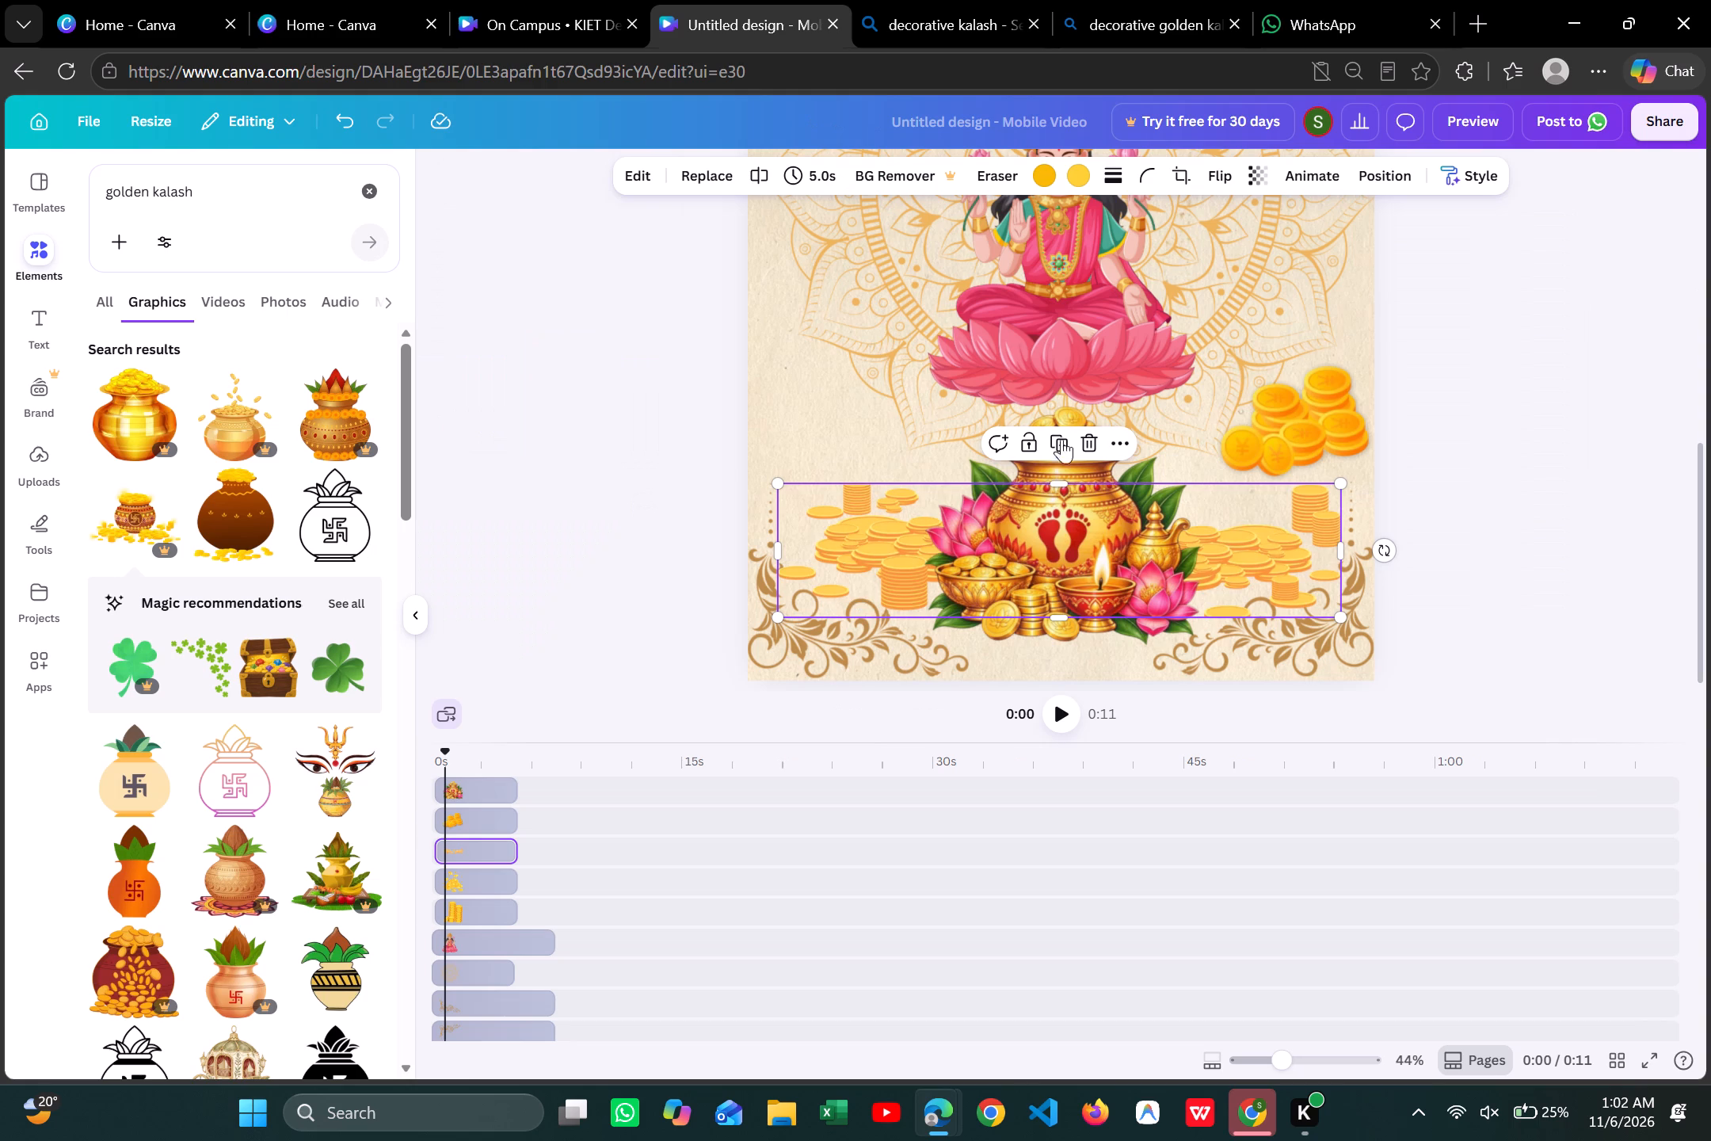
# Paste the copied coins graphic into the untitled mobile video and move it up behind Lakshmi, just above the lotus base.
pyautogui.click(901, 406)
pyautogui.click(836, 425)
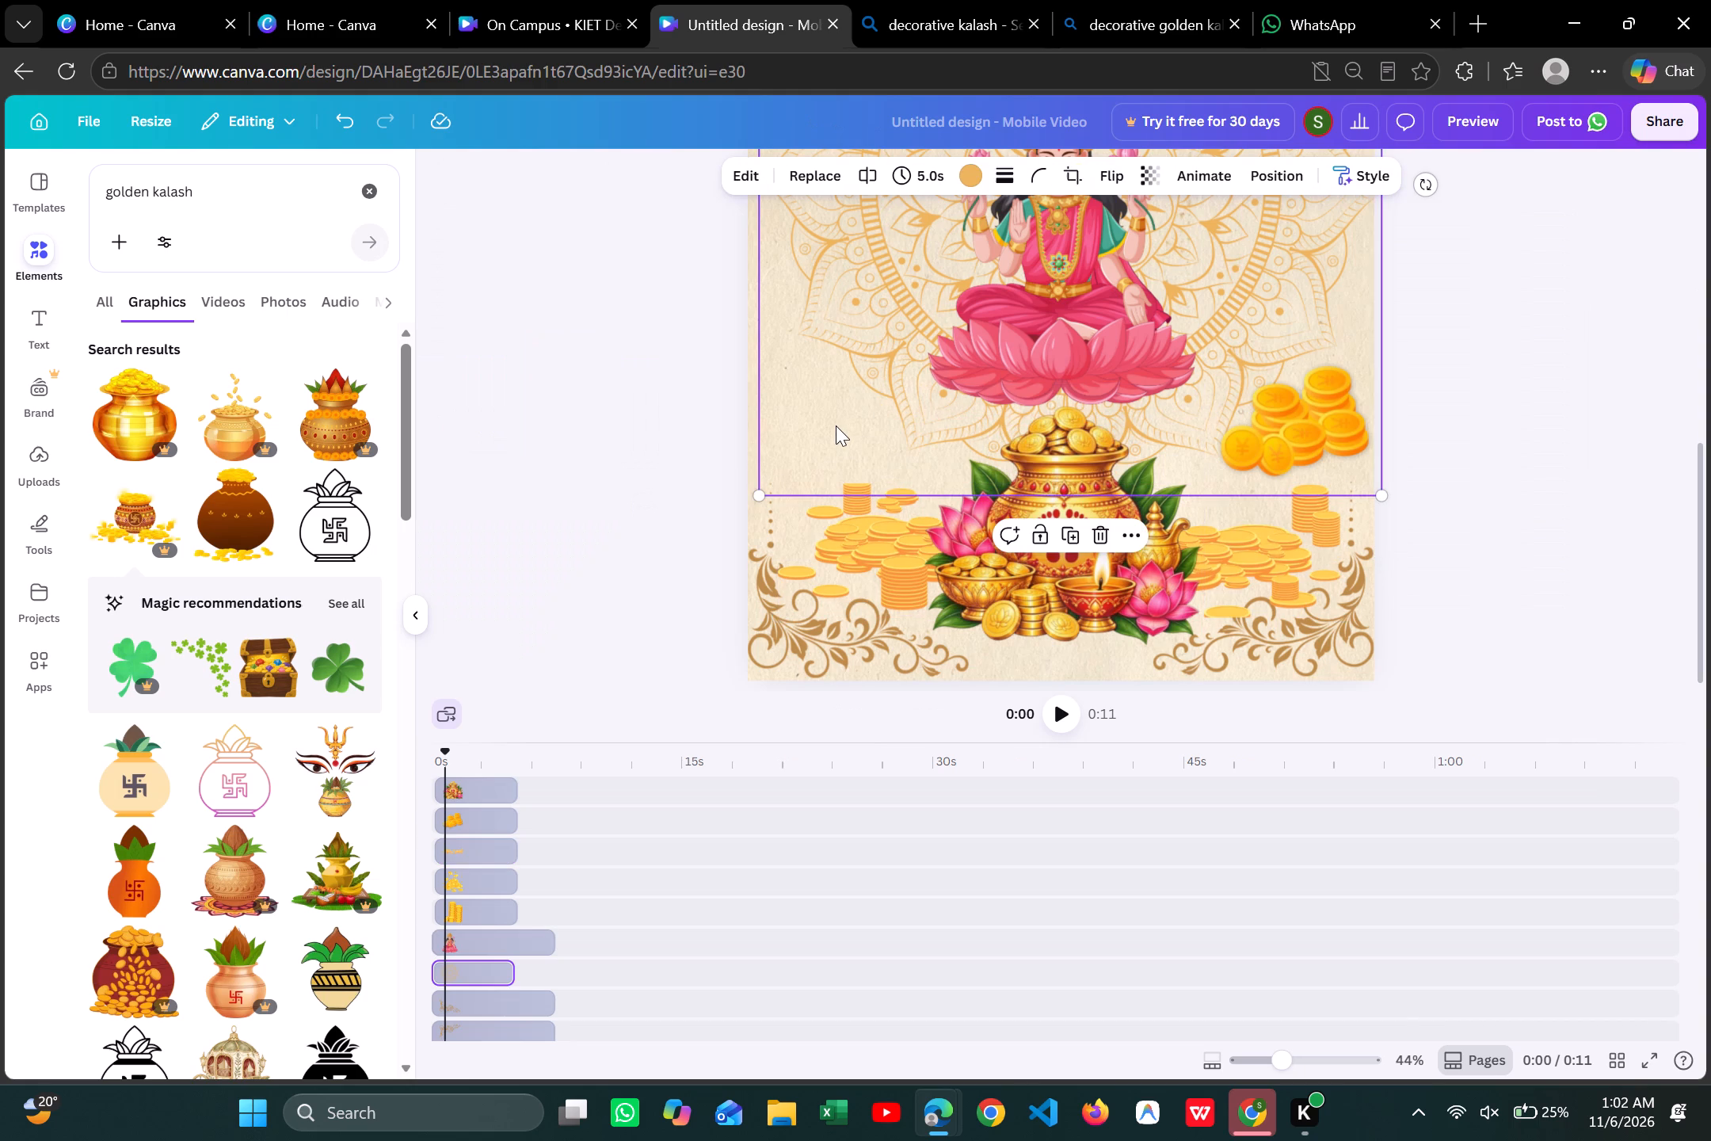
pyautogui.hotkey('ctrl', 'v')
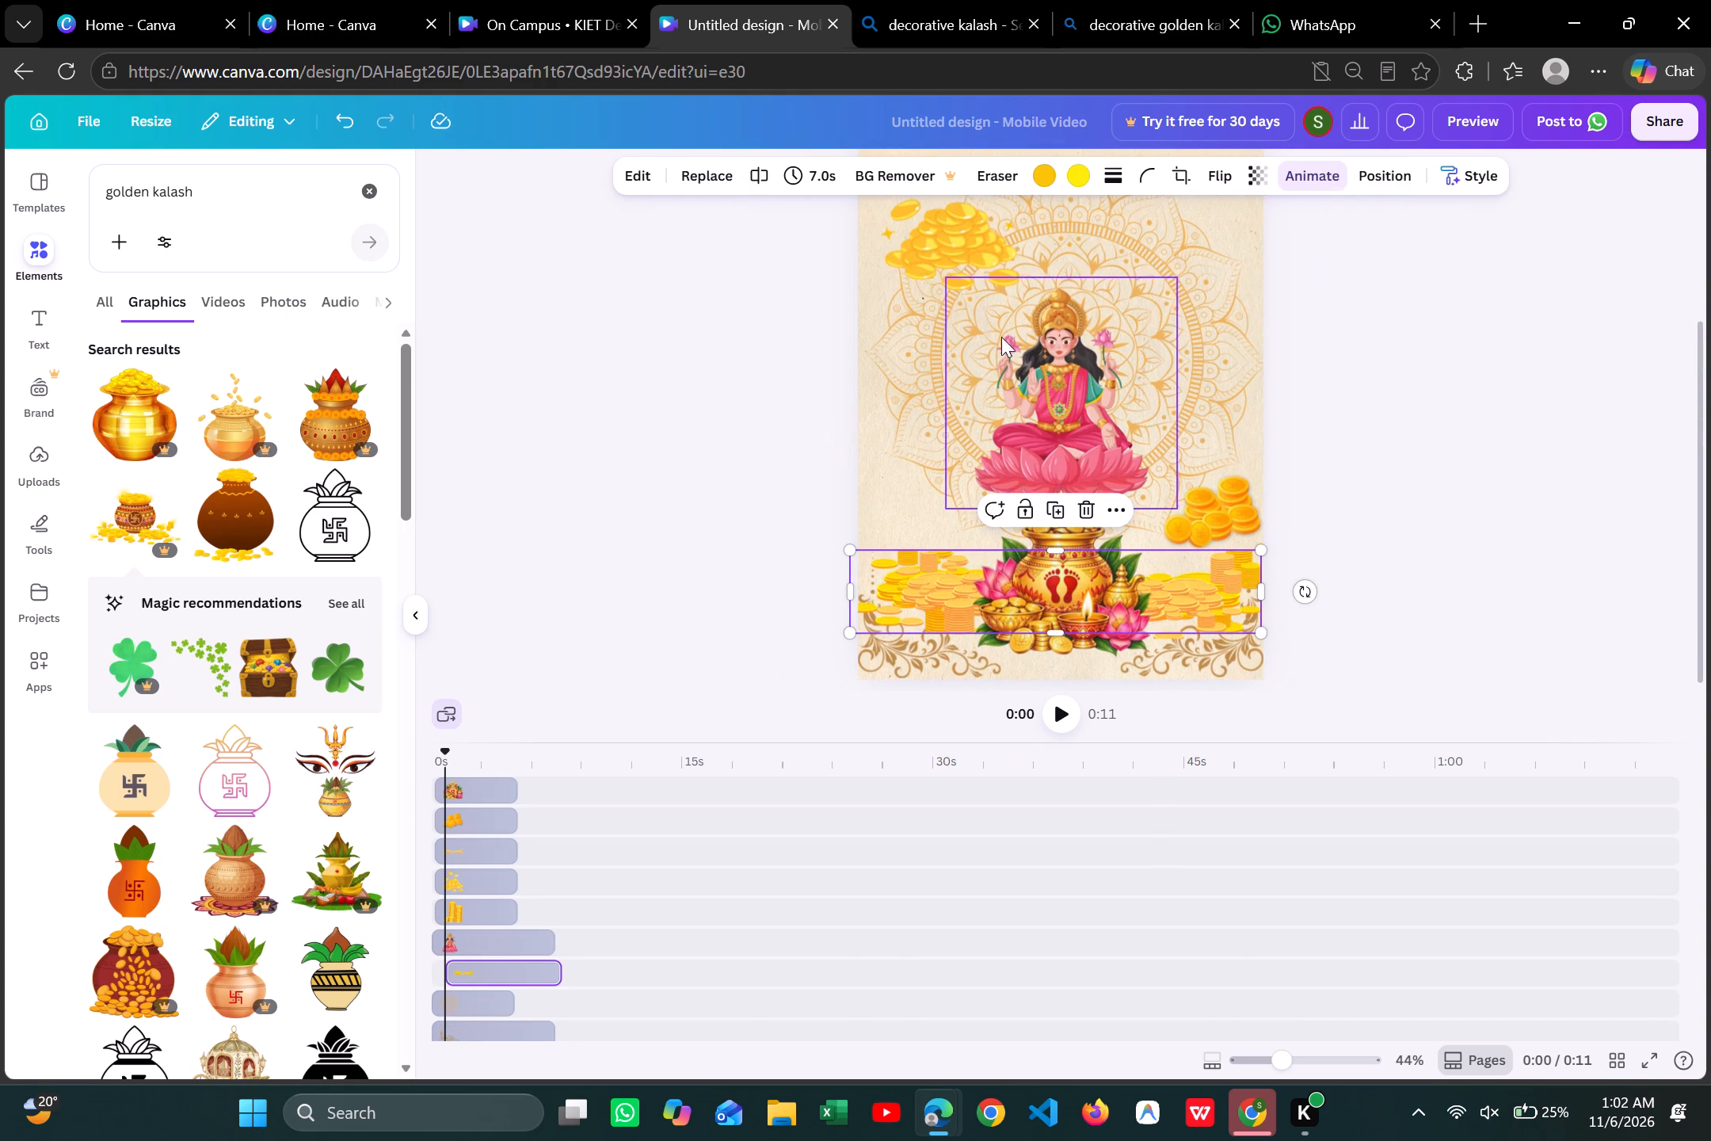
pyautogui.moveTo(1195, 605); pyautogui.dragTo(1202, 467)
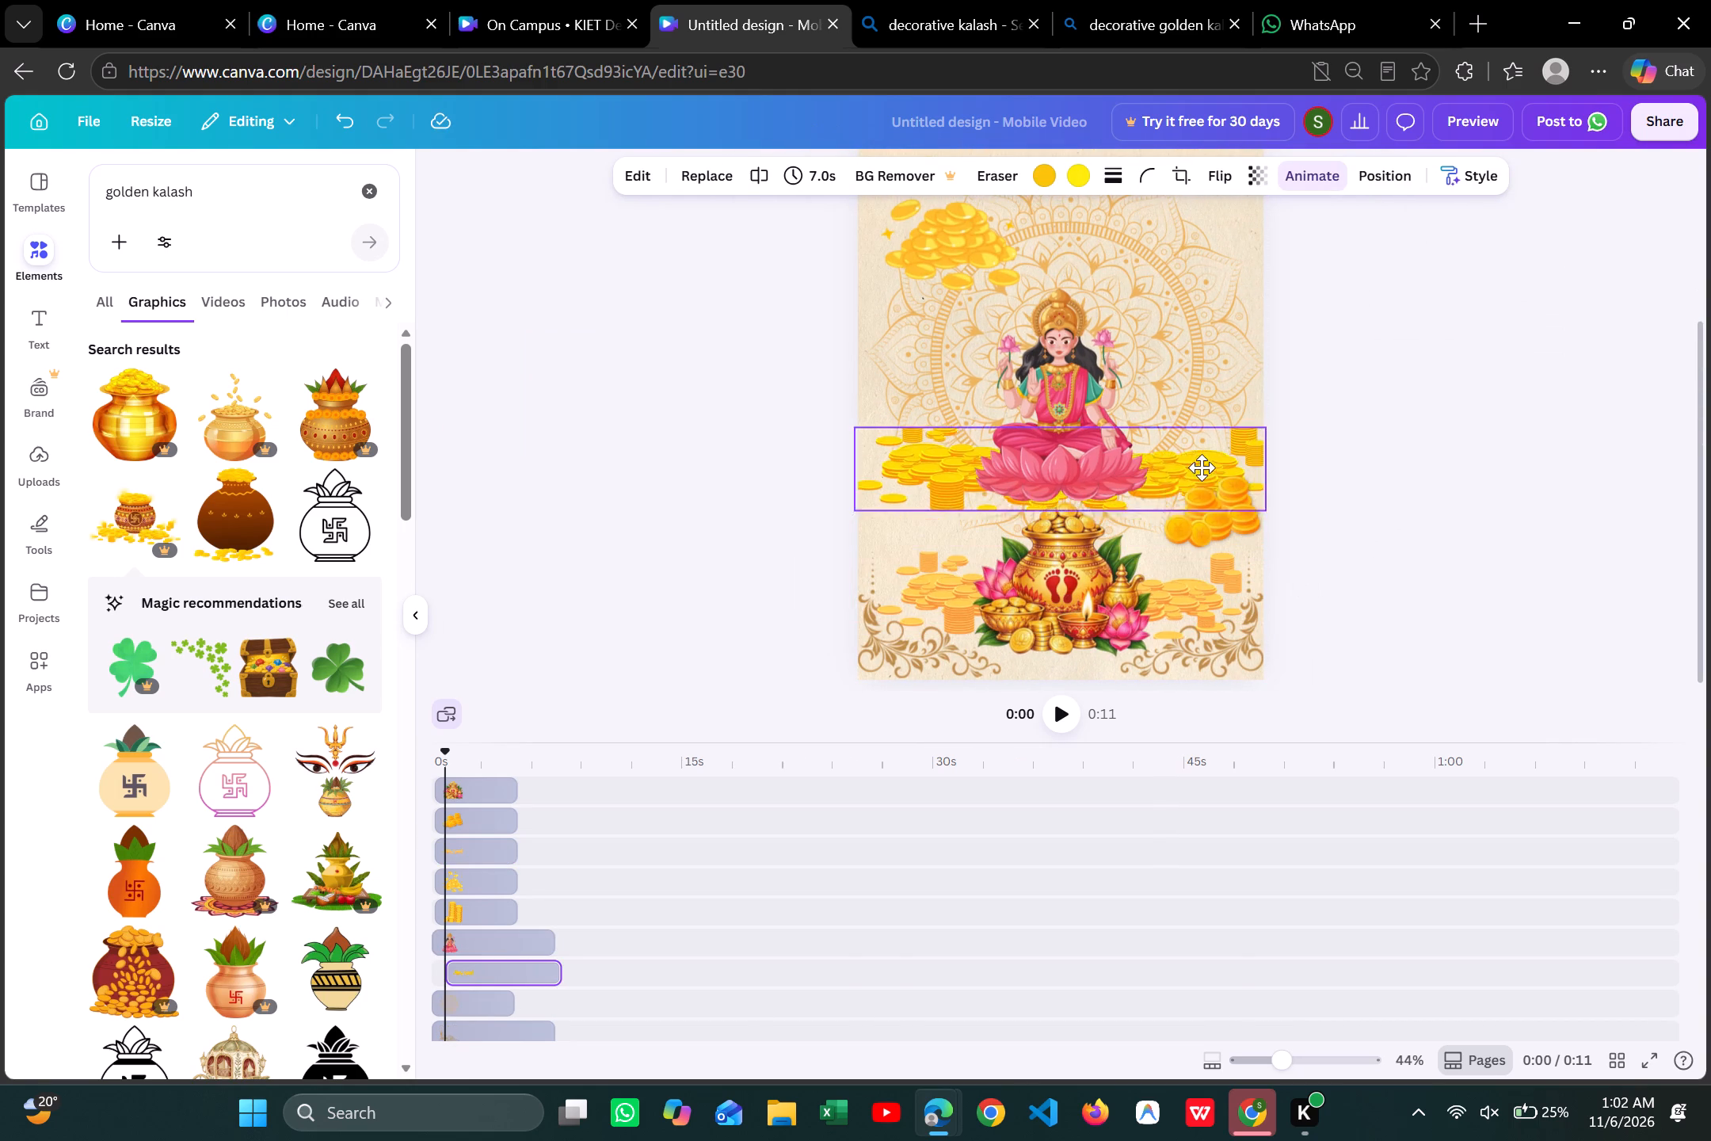
pyautogui.moveTo(1202, 467); pyautogui.dragTo(1189, 456)
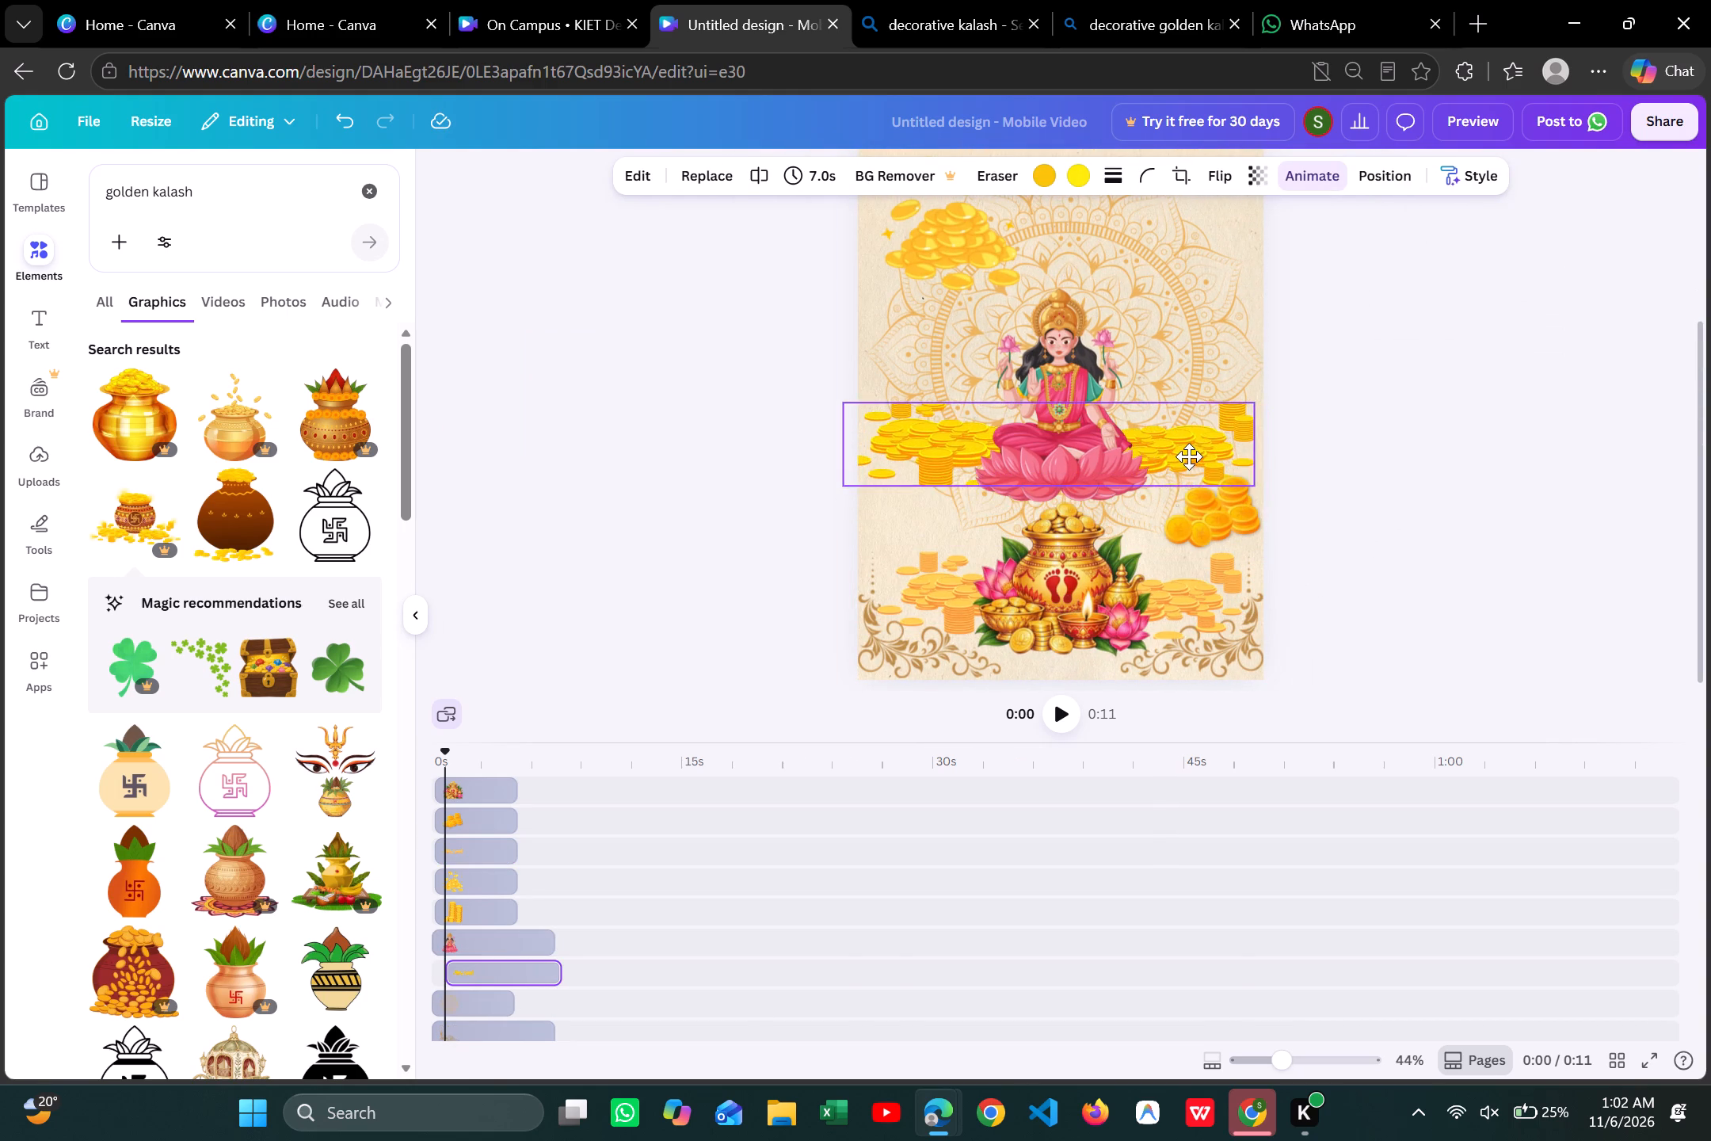
pyautogui.moveTo(1189, 456); pyautogui.dragTo(1191, 453)
# Set the pasted coins graphic's second colour to the custom bright yellow #FFEC00.
pyautogui.click(1076, 158)
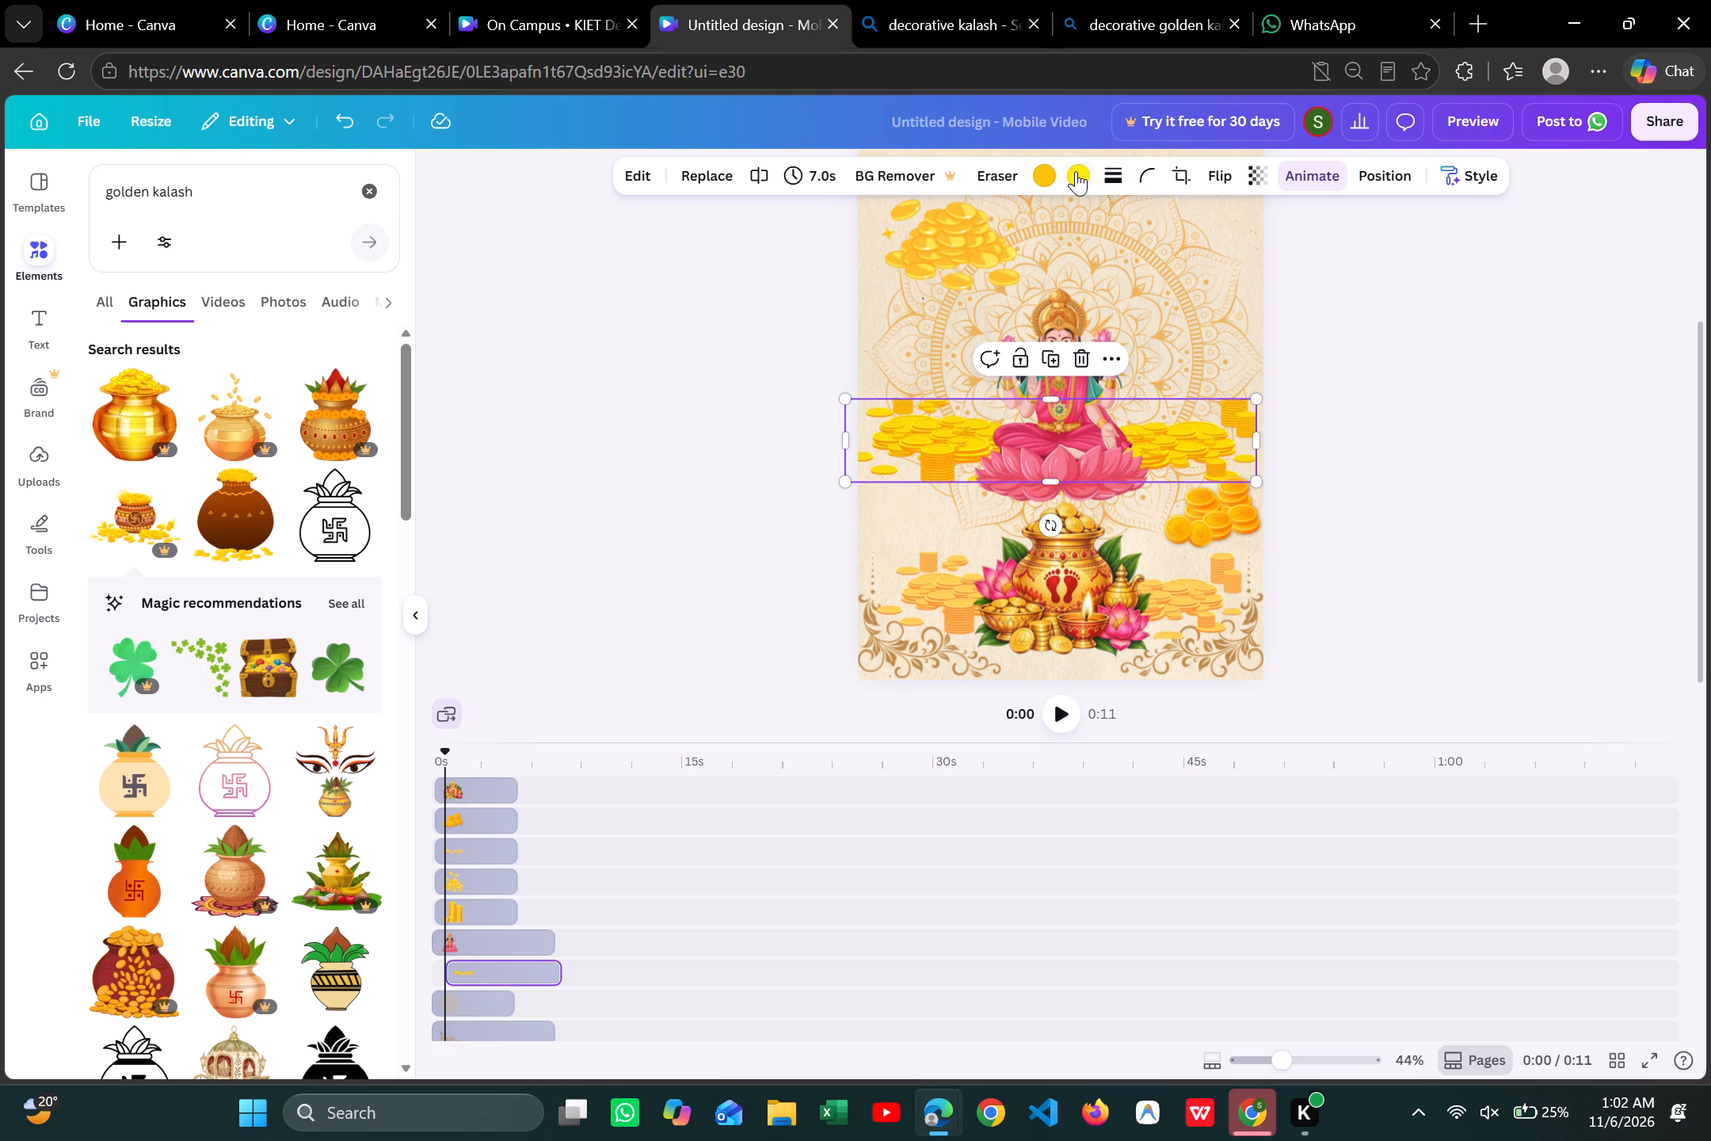
pyautogui.click(1076, 171)
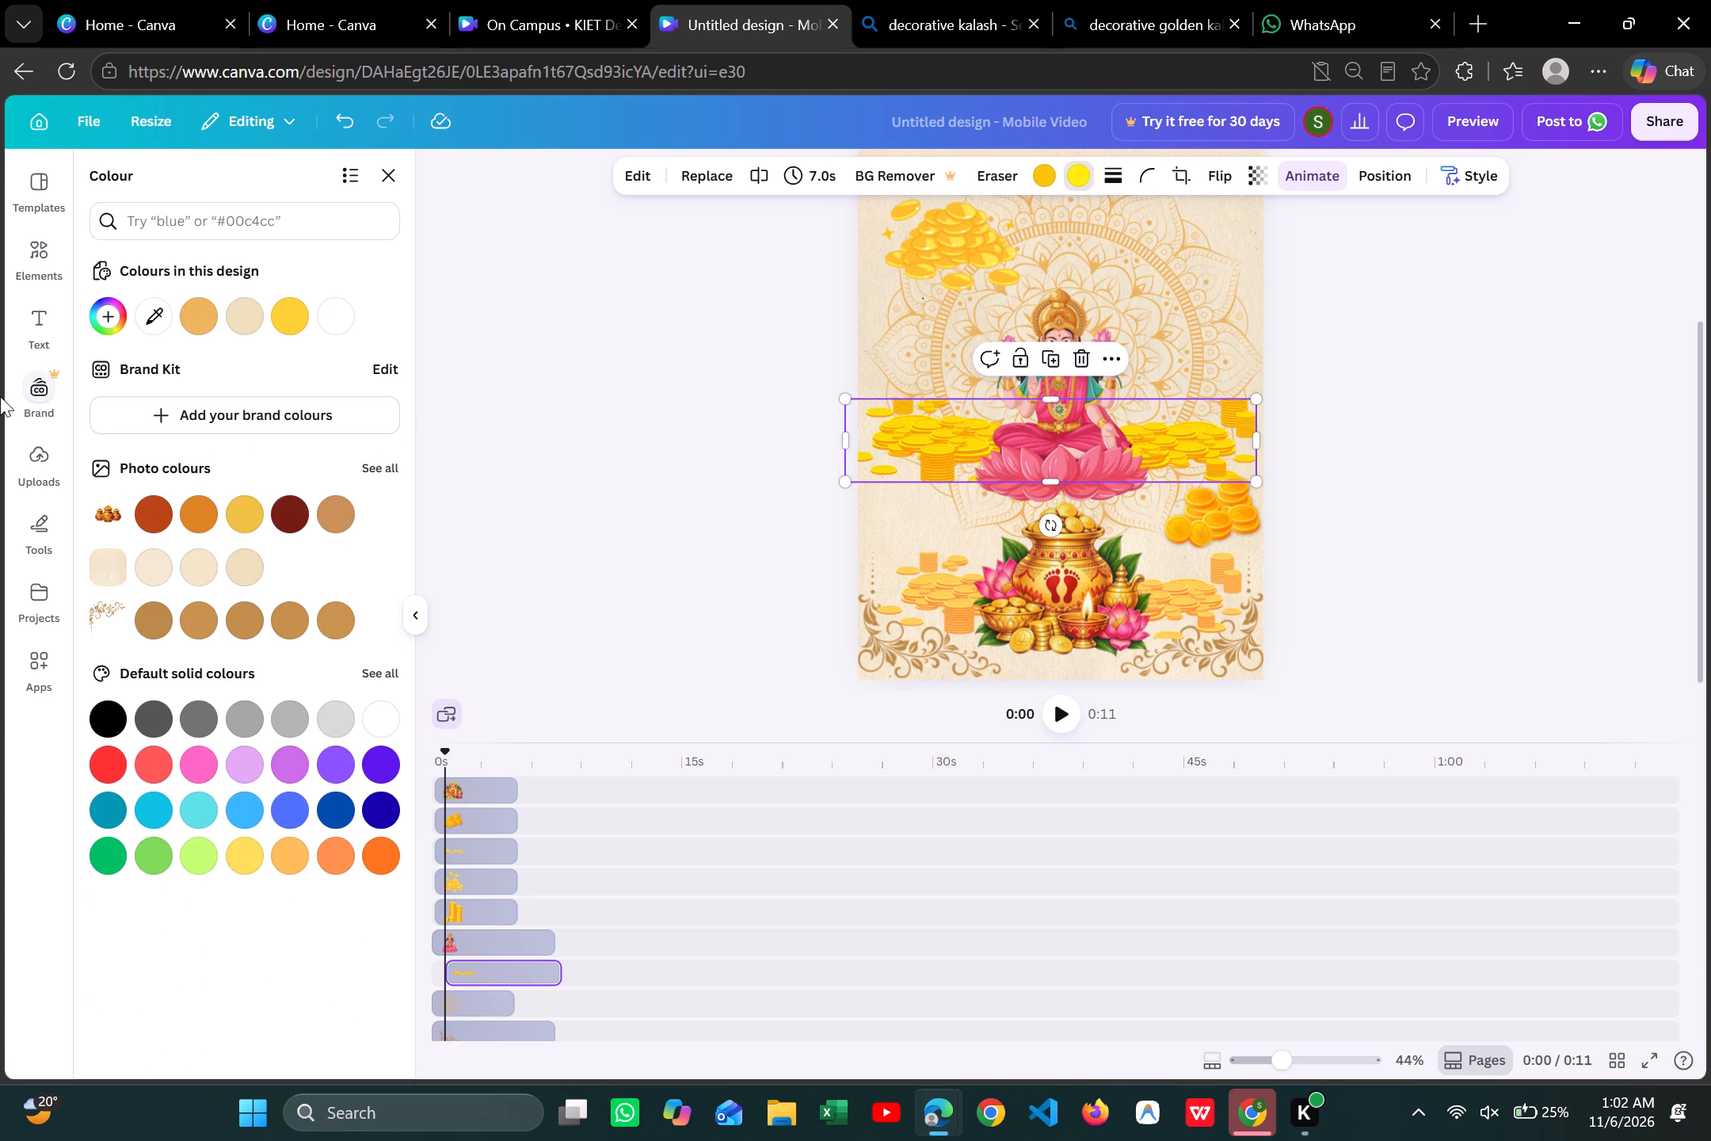
pyautogui.click(105, 311)
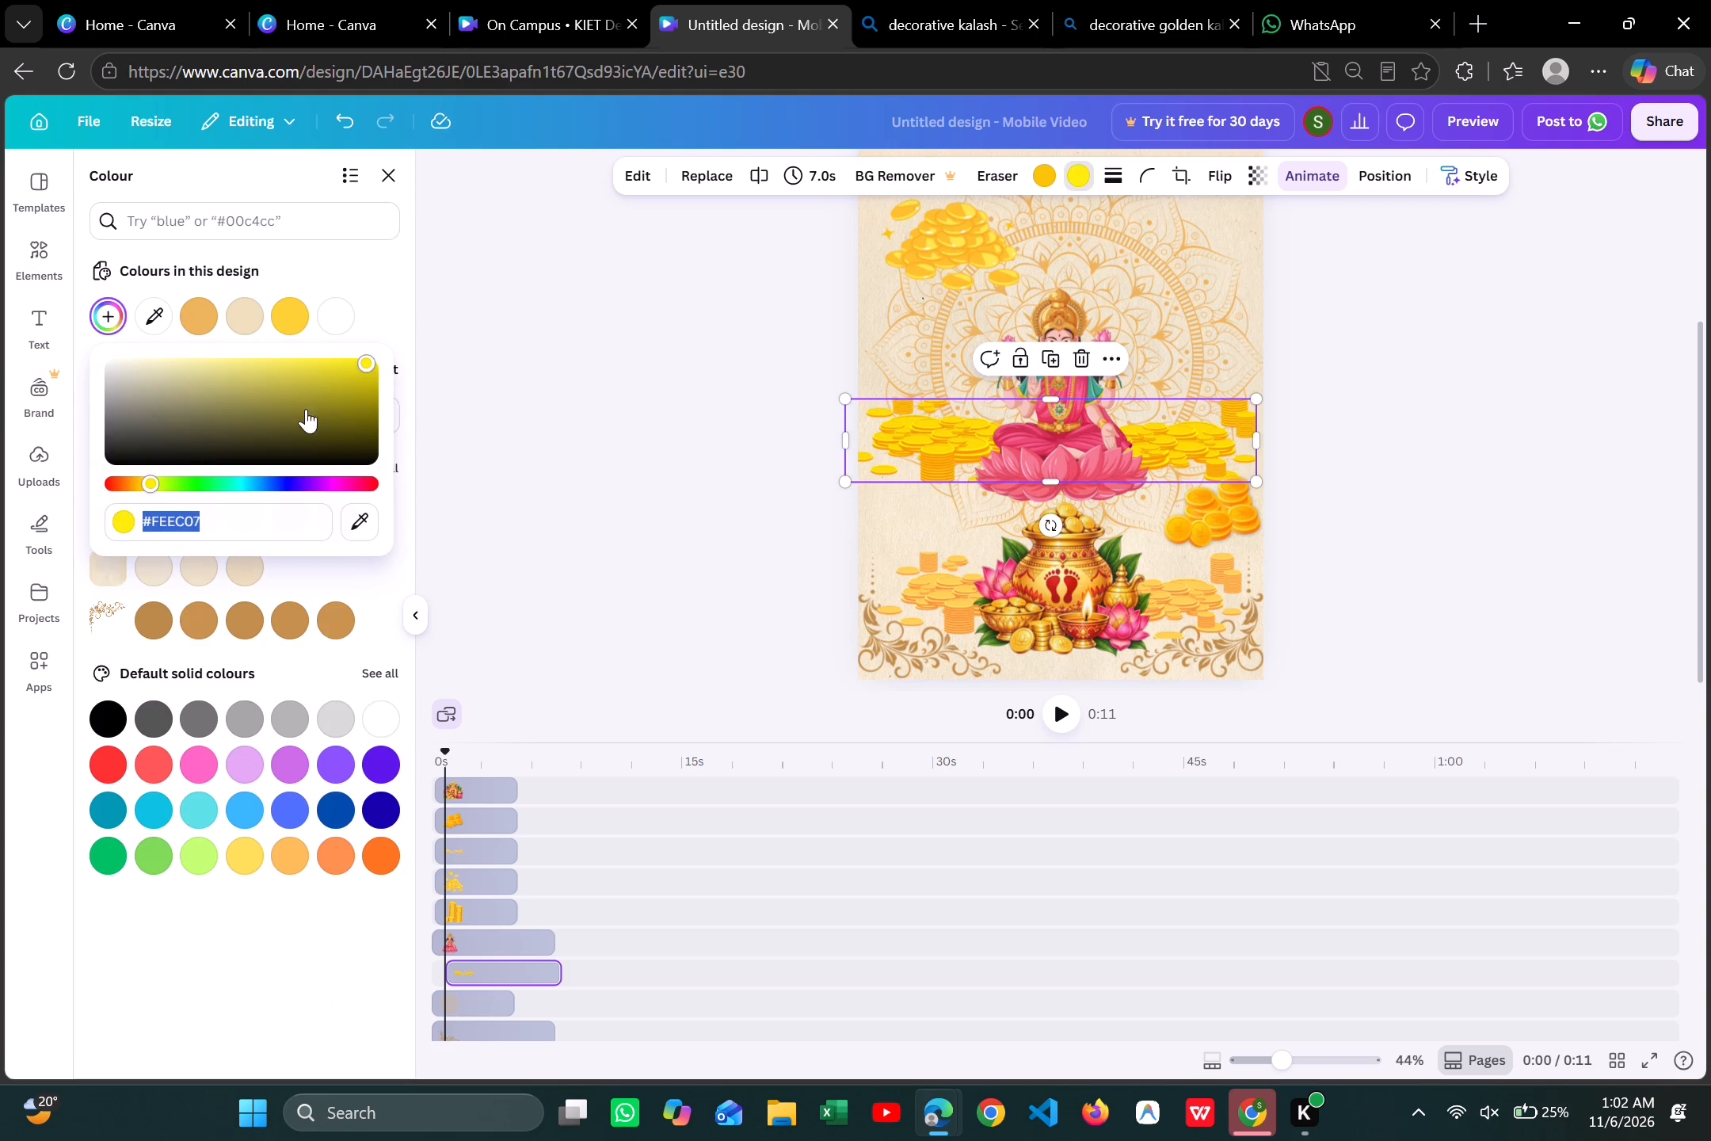
pyautogui.moveTo(368, 365); pyautogui.dragTo(365, 367)
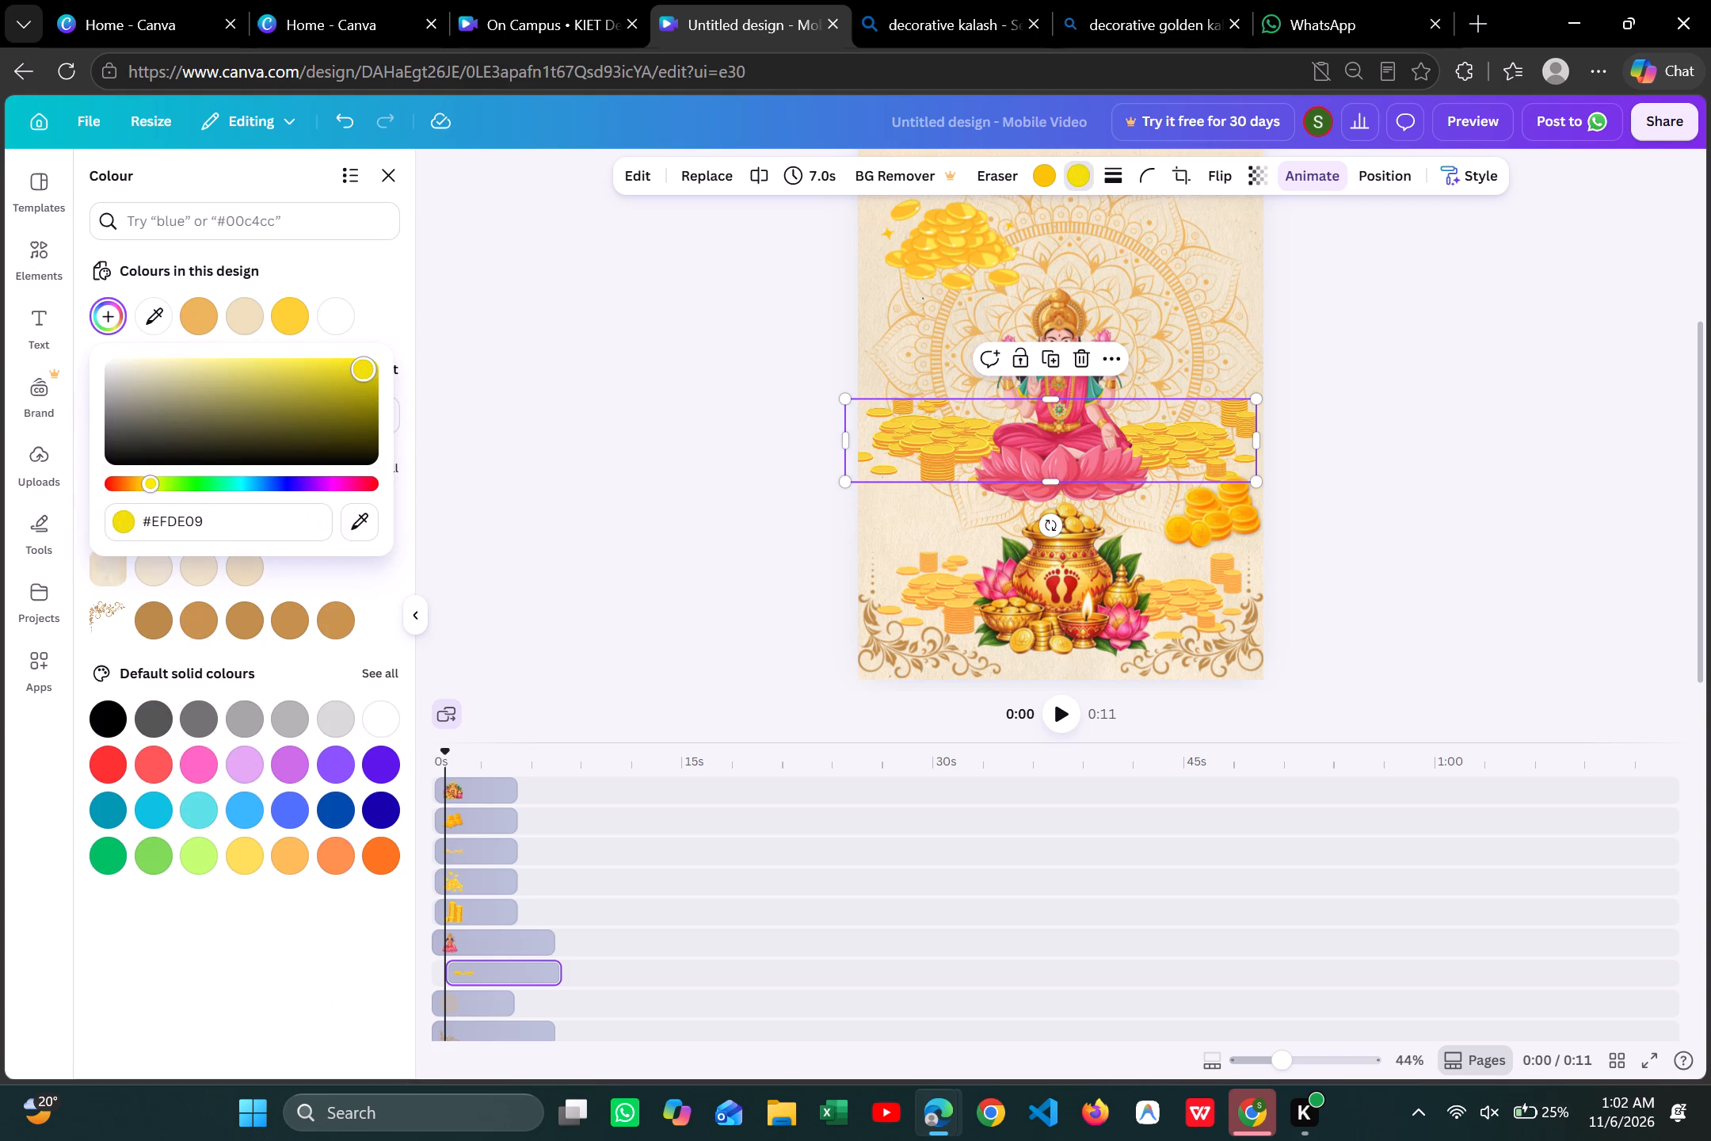
pyautogui.moveTo(365, 367); pyautogui.dragTo(382, 365)
pyautogui.moveTo(382, 365); pyautogui.dragTo(384, 366)
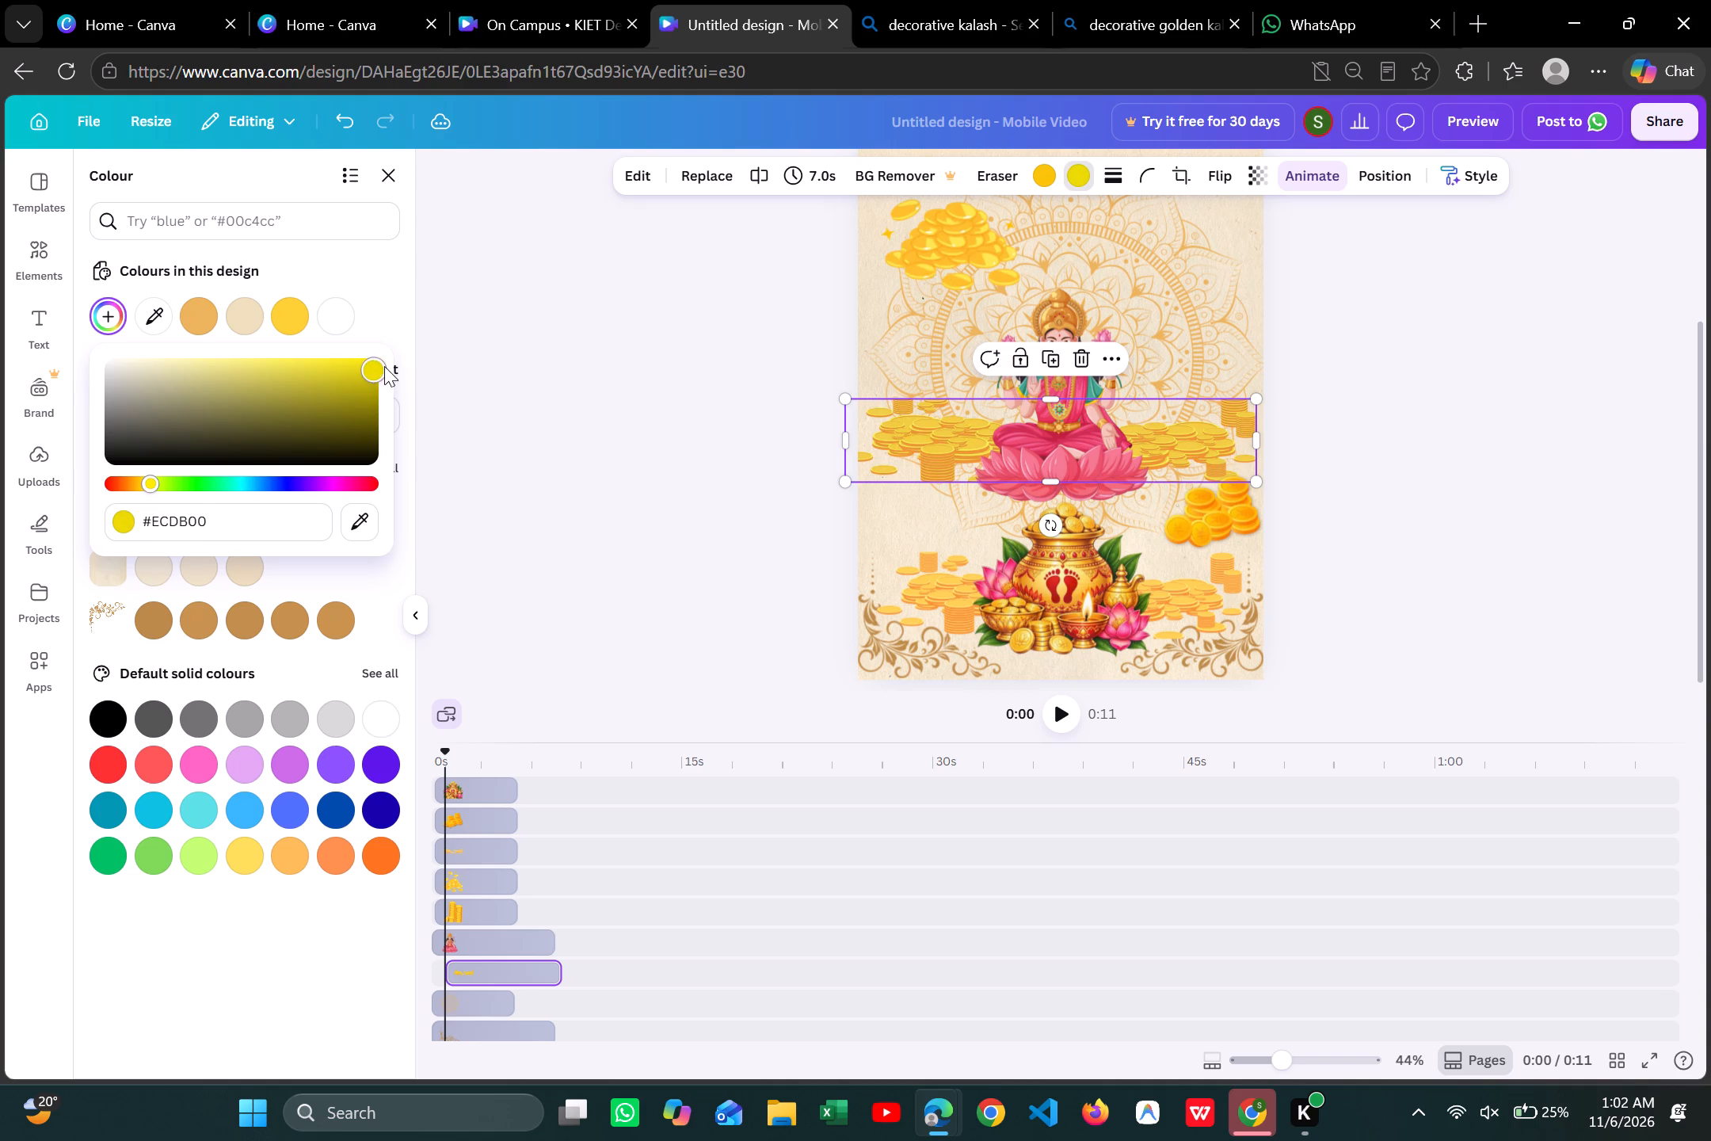
pyautogui.moveTo(384, 366); pyautogui.dragTo(413, 347)
# Change the pasted coins graphic's second colour to the golden yellow #FFD600.
pyautogui.moveTo(413, 347); pyautogui.dragTo(417, 341)
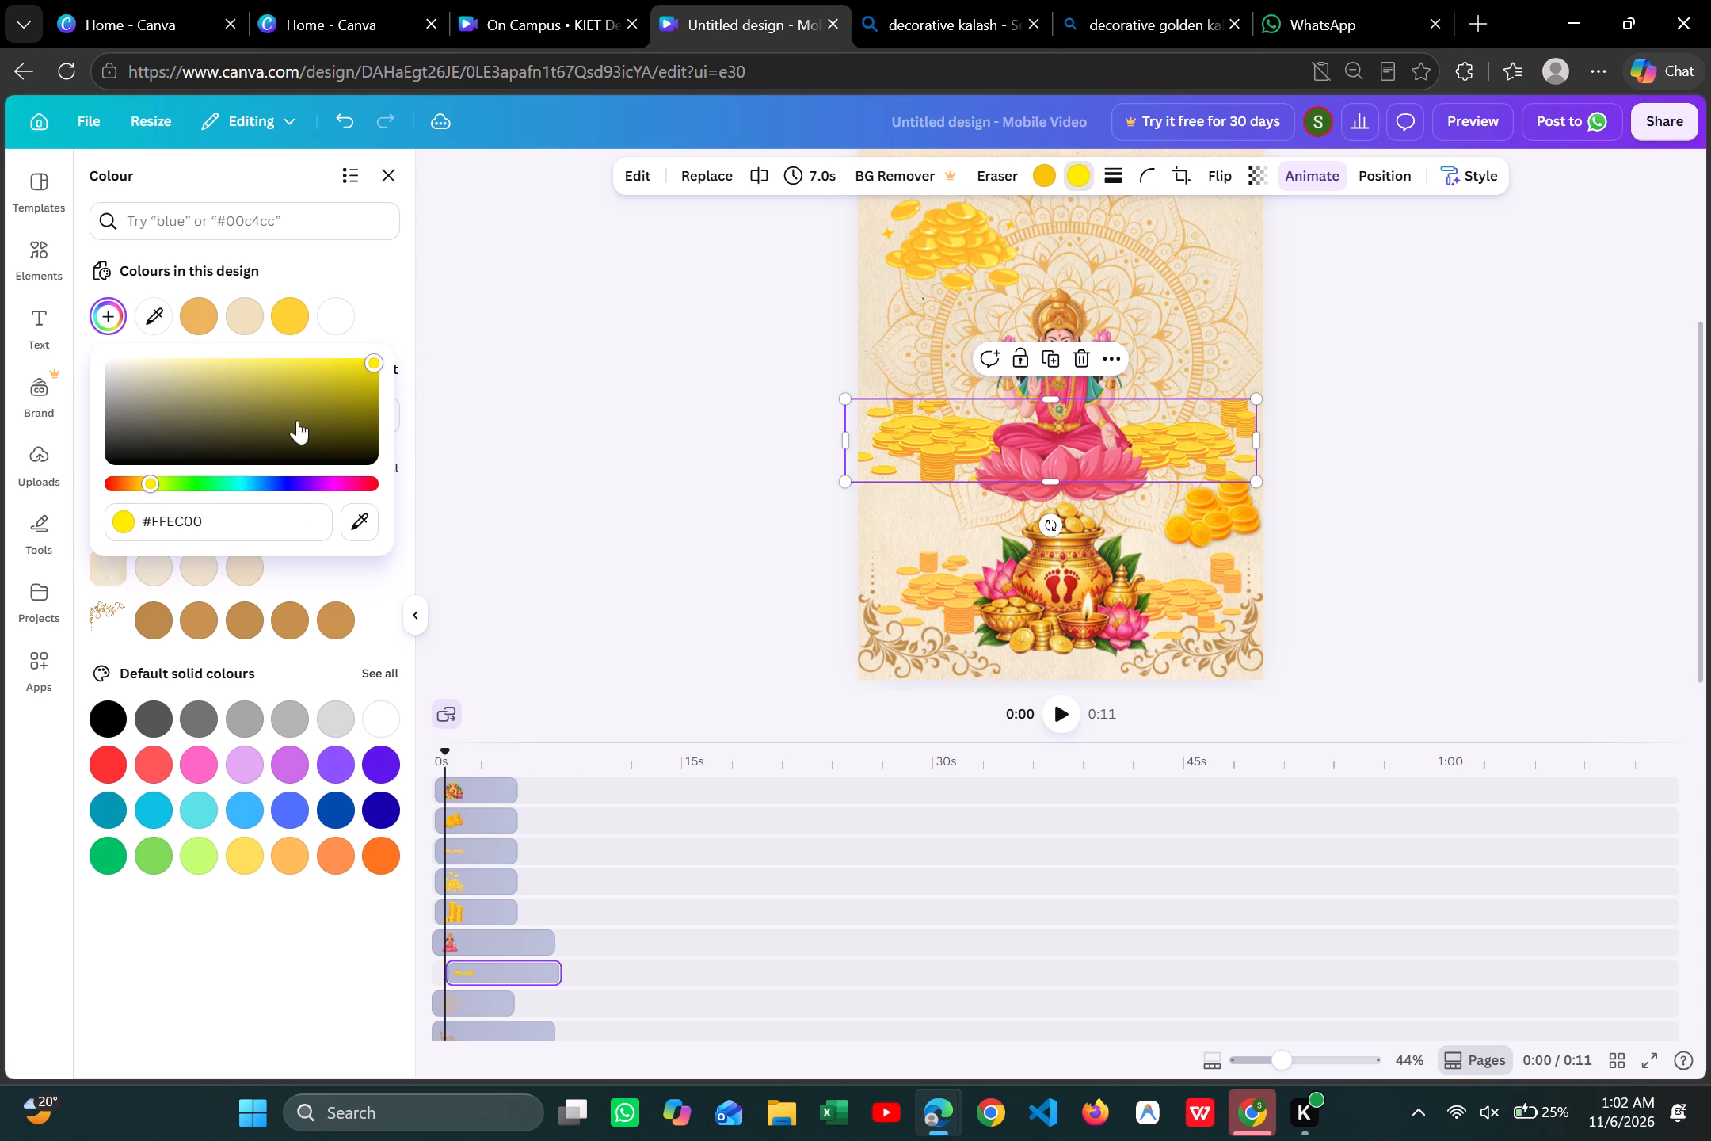
pyautogui.click(151, 482)
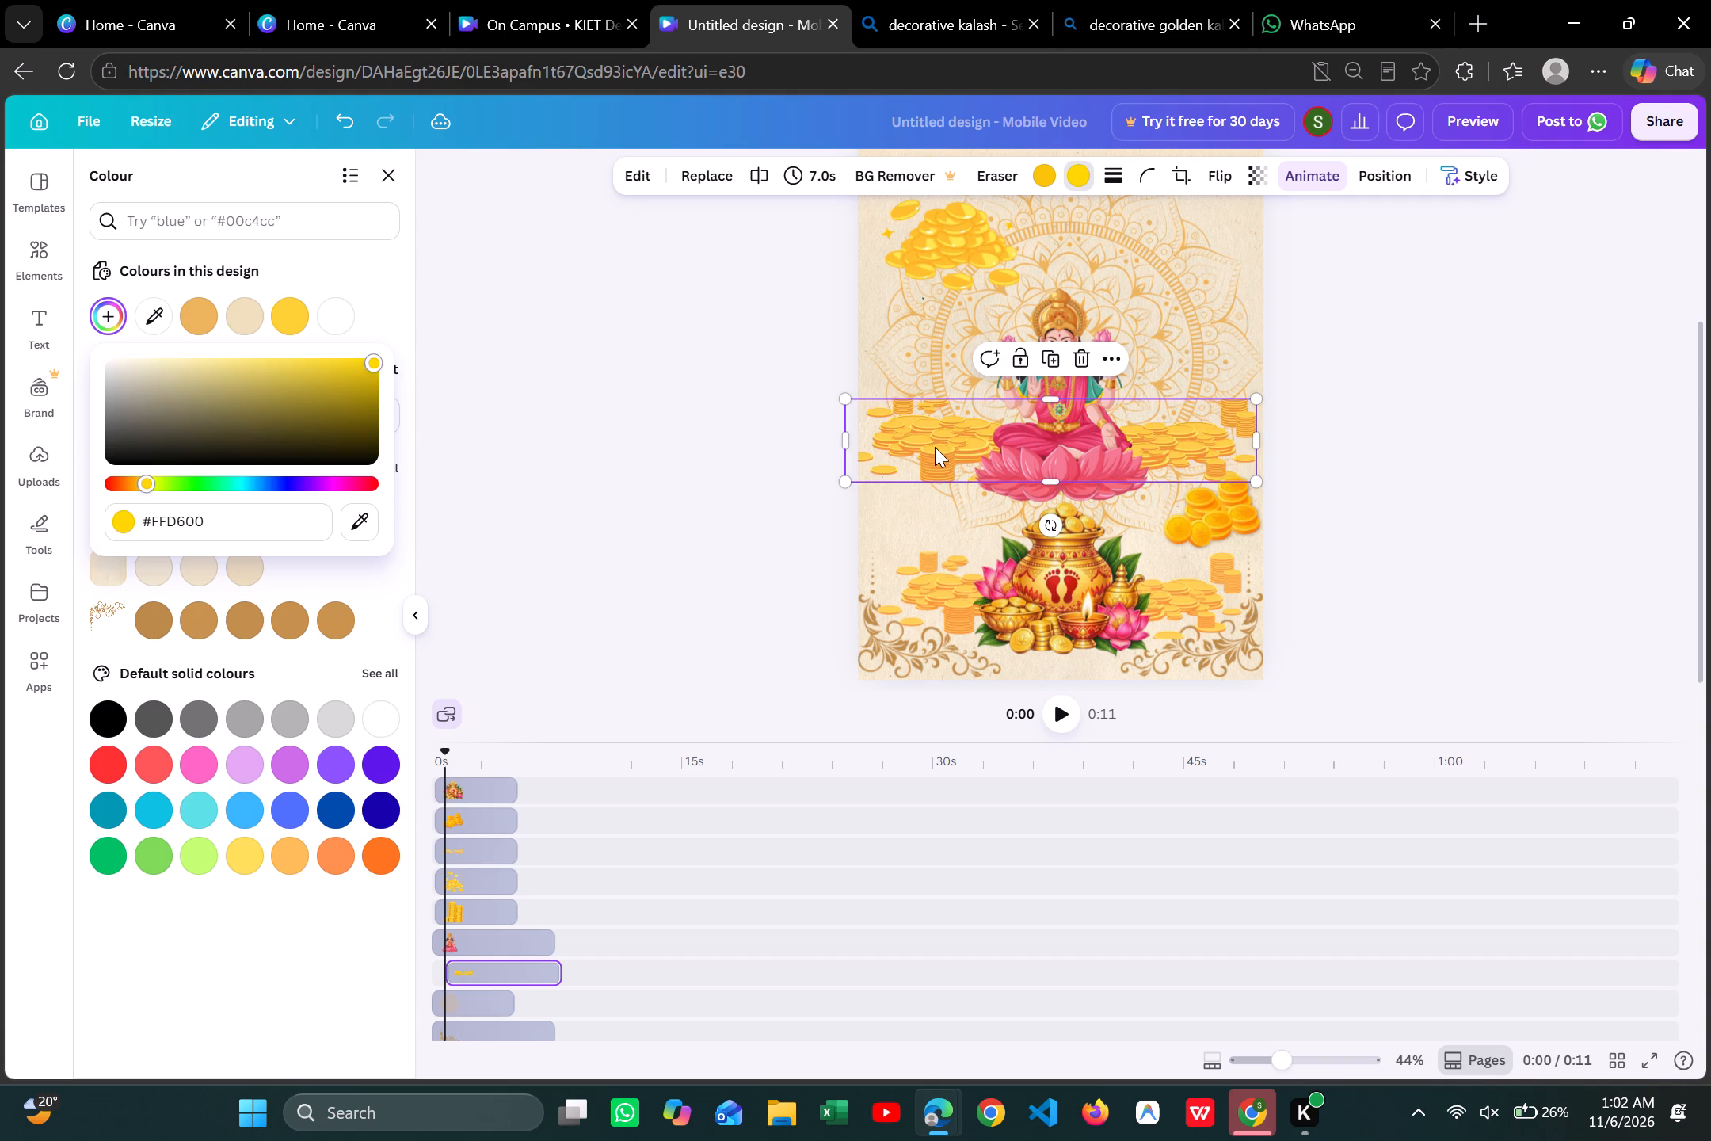
# Shift the recoloured coins below Lakshmi's lotus and delete the older wide coins graphic behind the kalash.
pyautogui.moveTo(935, 447); pyautogui.dragTo(935, 506)
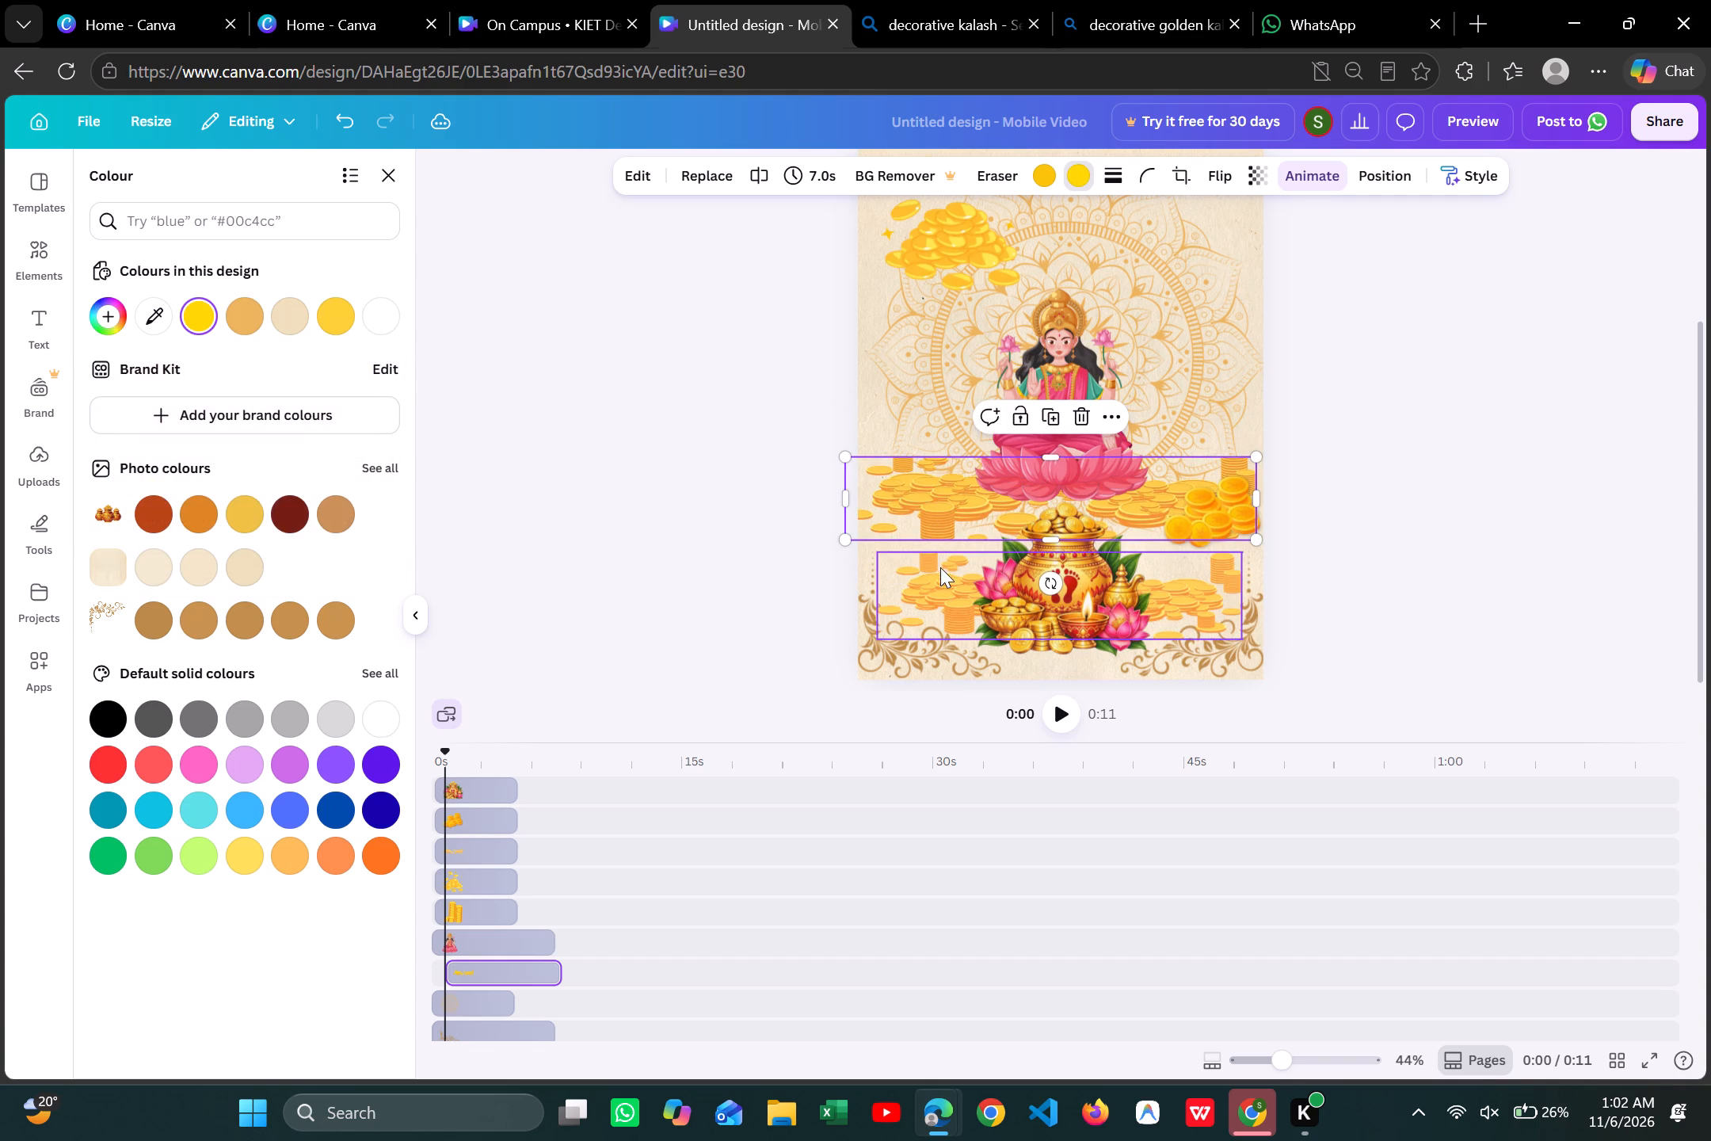
pyautogui.click(939, 582)
pyautogui.click(1100, 508)
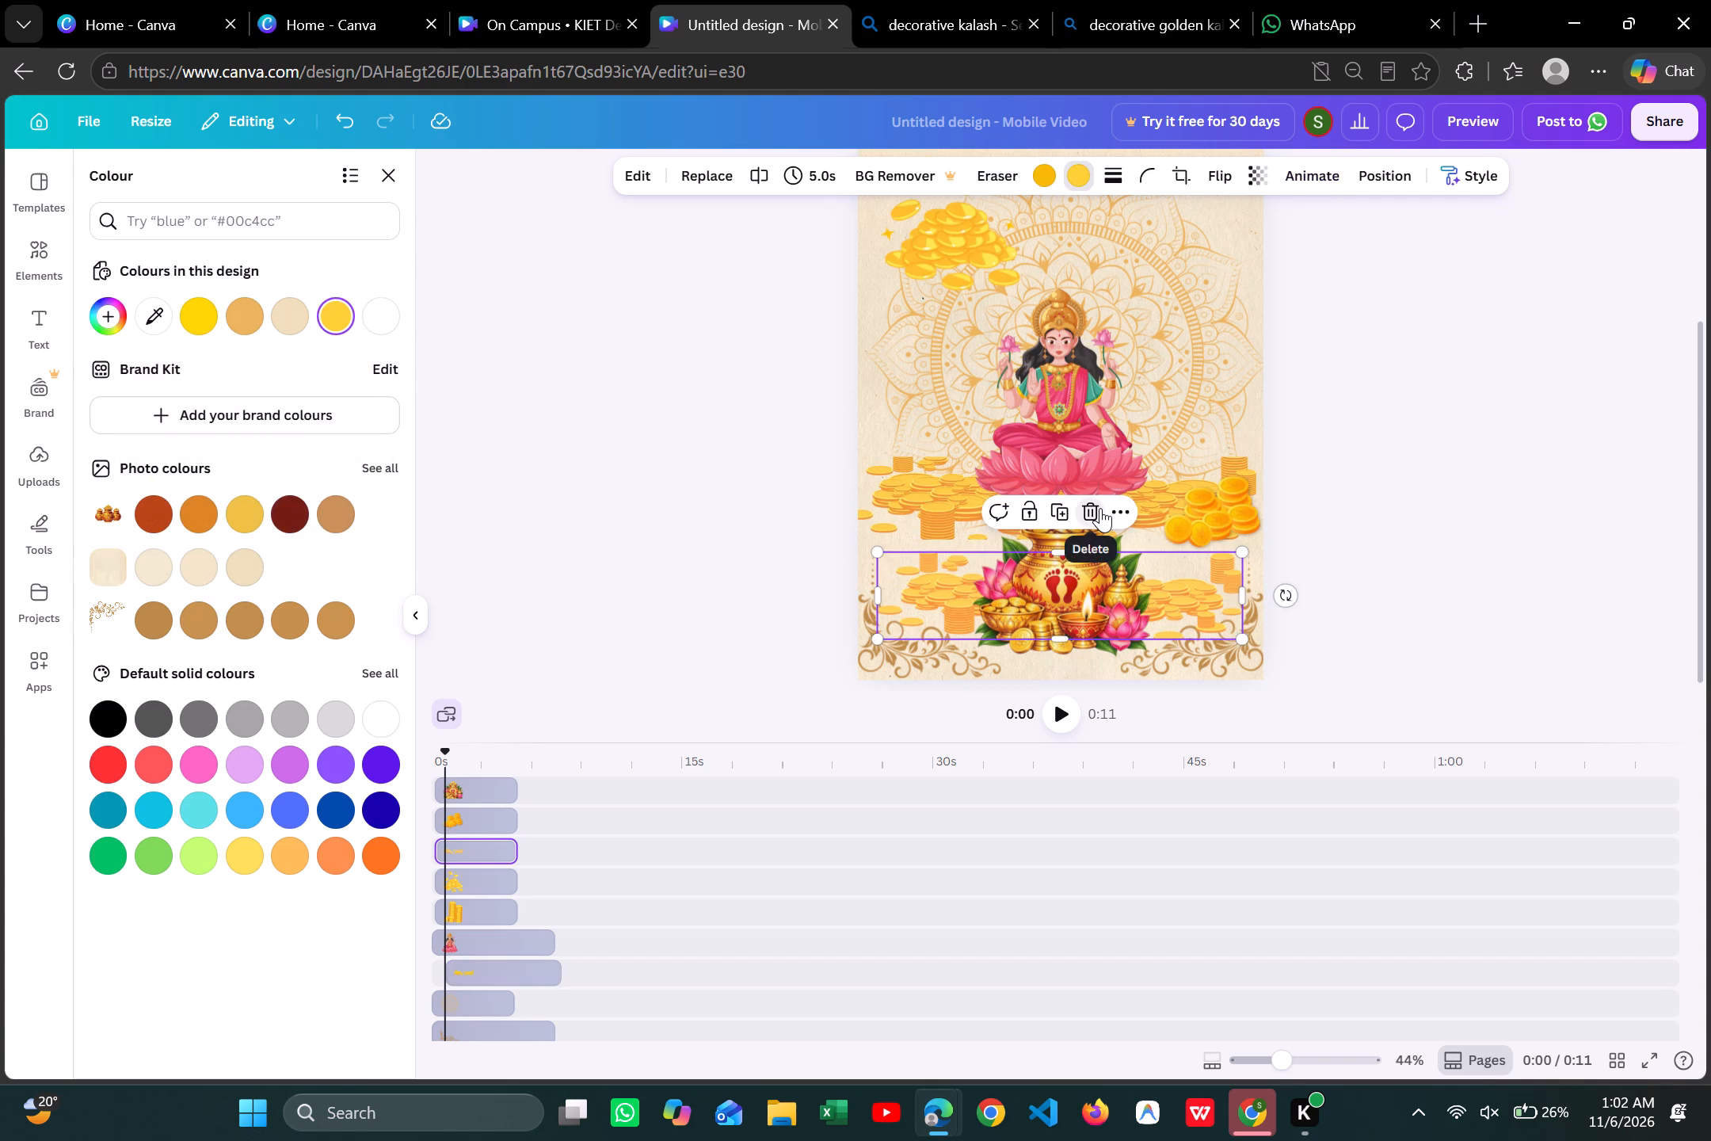
# Move the recoloured coins graphic down behind the kalash and adjust its height and size so it spans nearly the page width.
pyautogui.moveTo(924, 492); pyautogui.dragTo(930, 587)
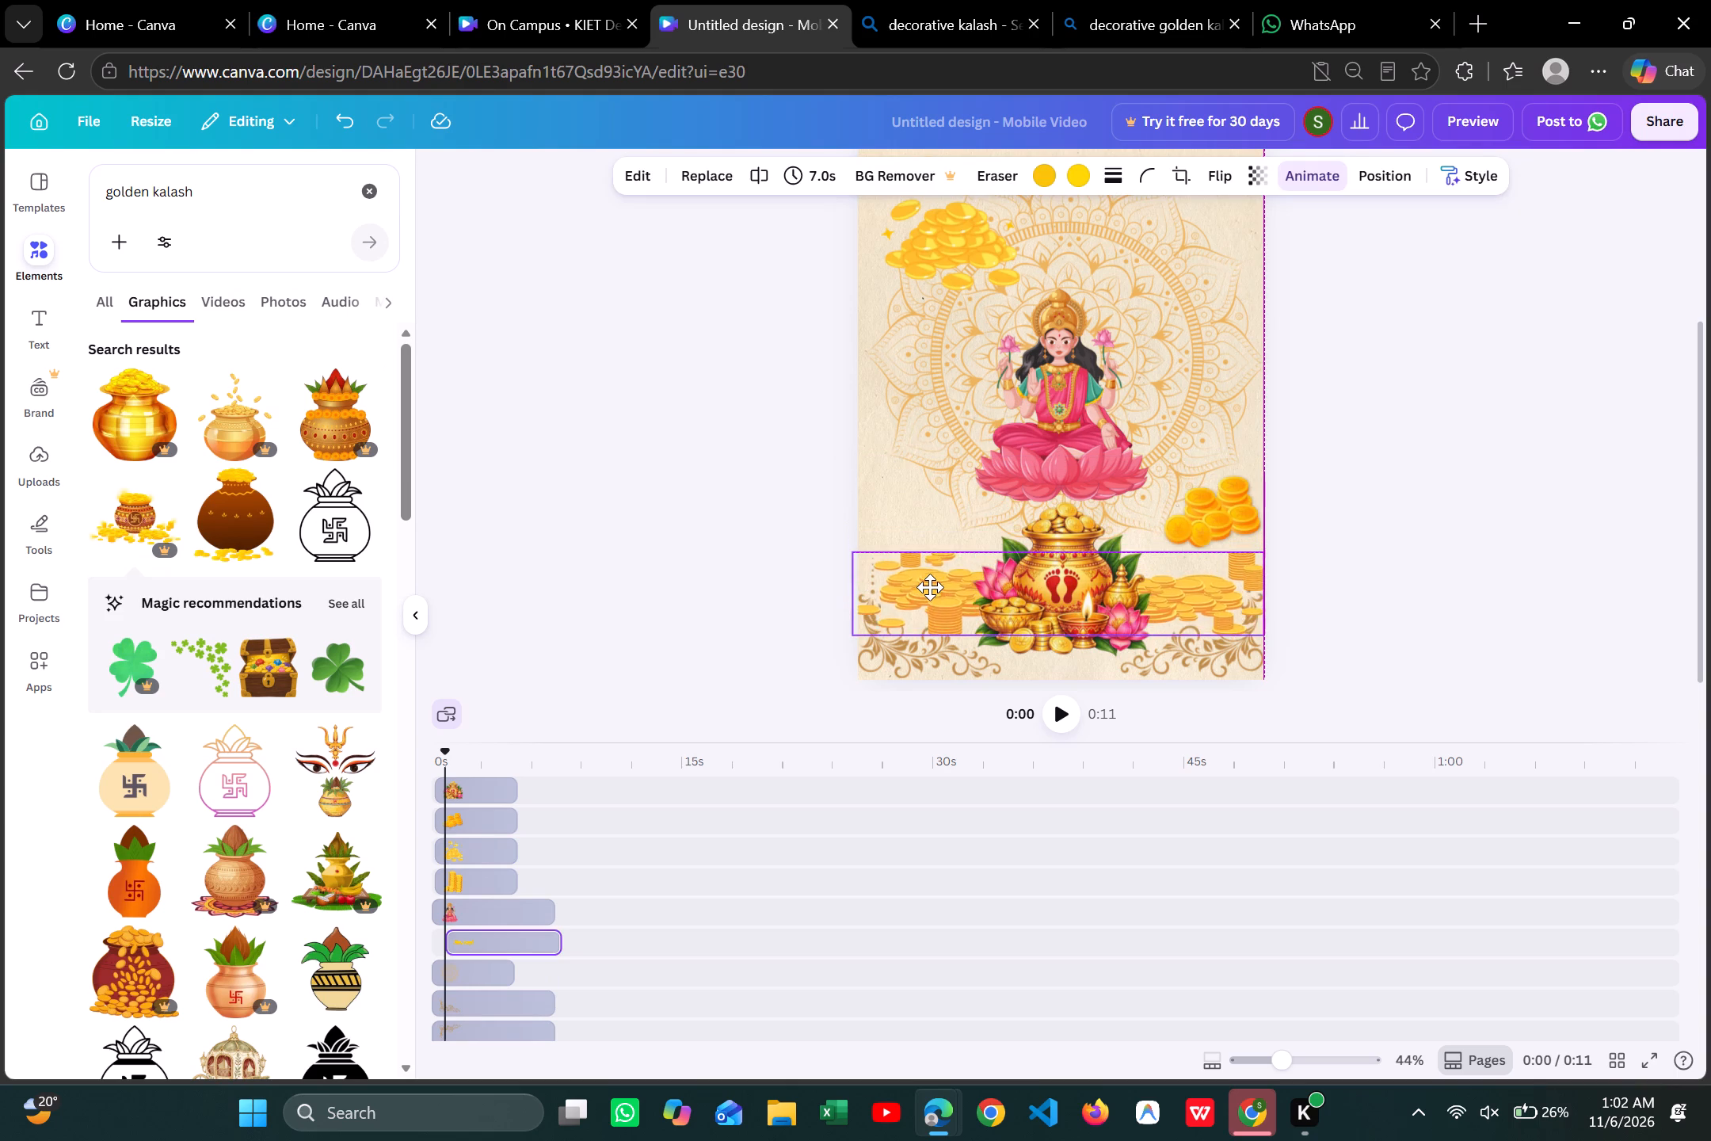
pyautogui.moveTo(930, 587); pyautogui.dragTo(942, 590)
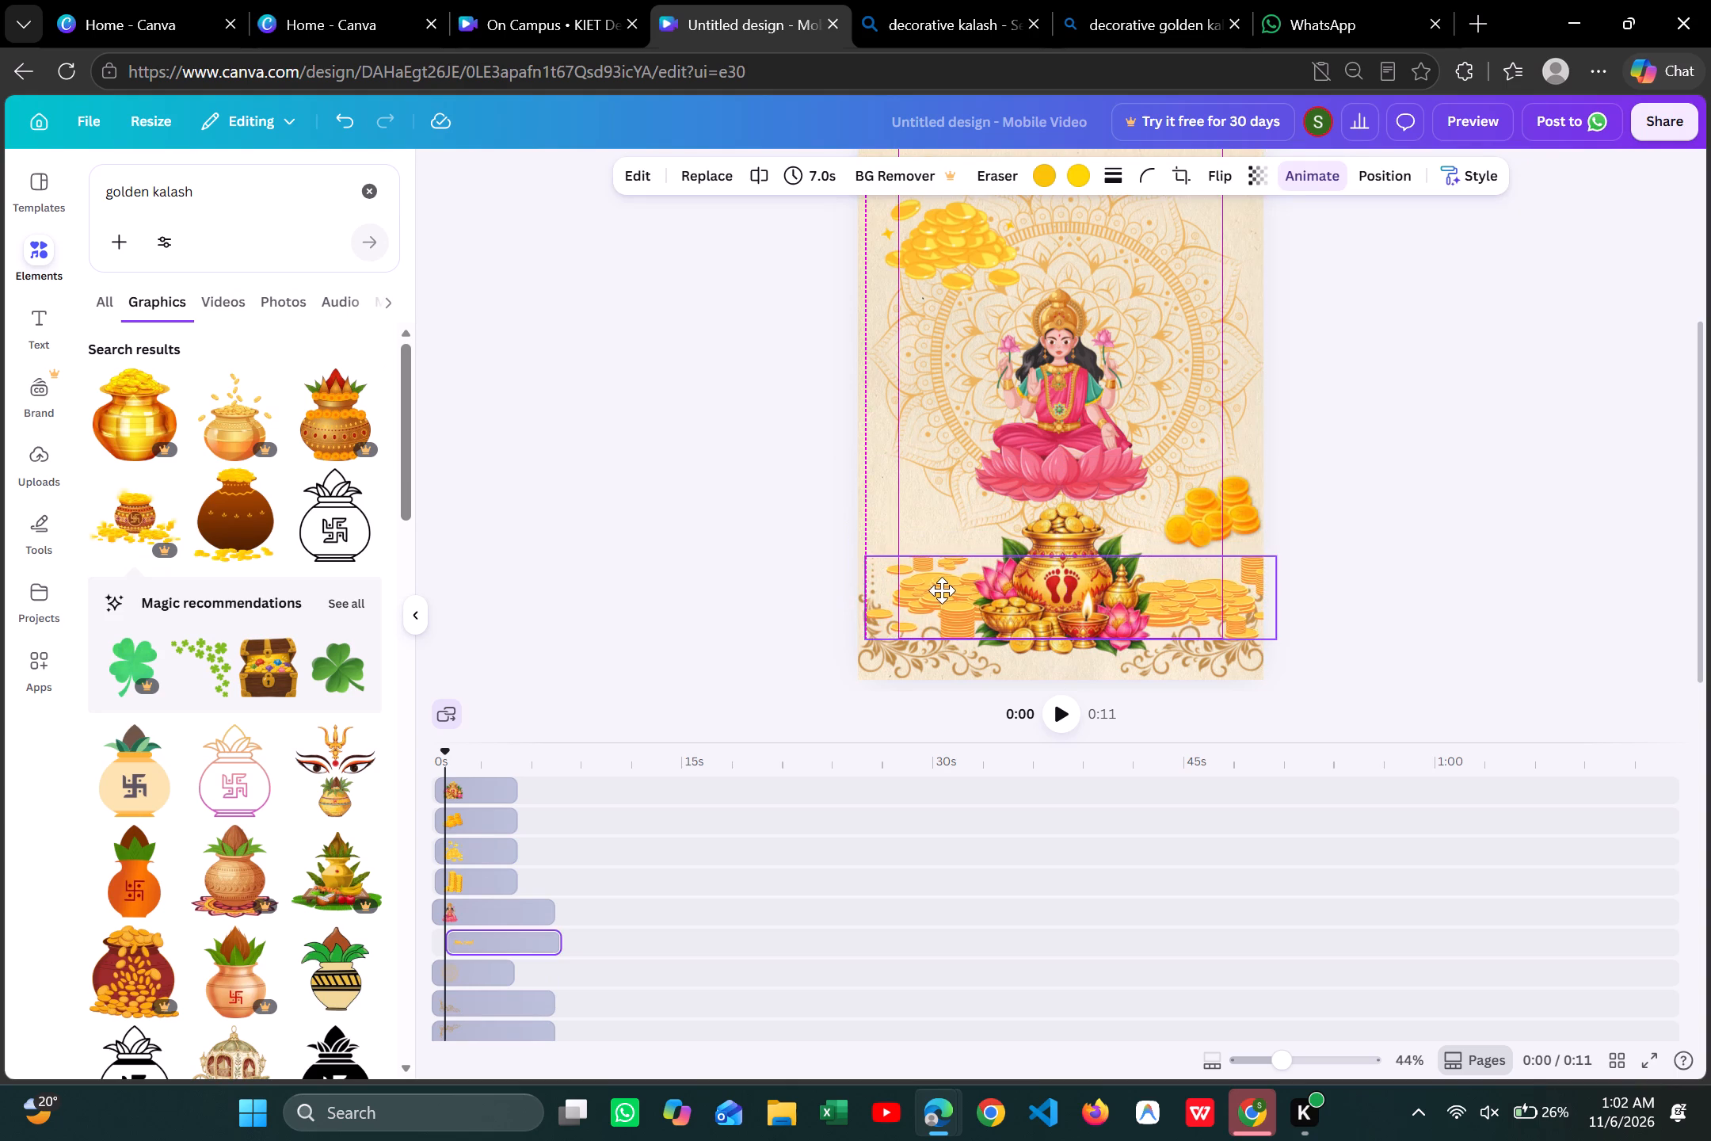
pyautogui.moveTo(942, 590); pyautogui.dragTo(920, 582)
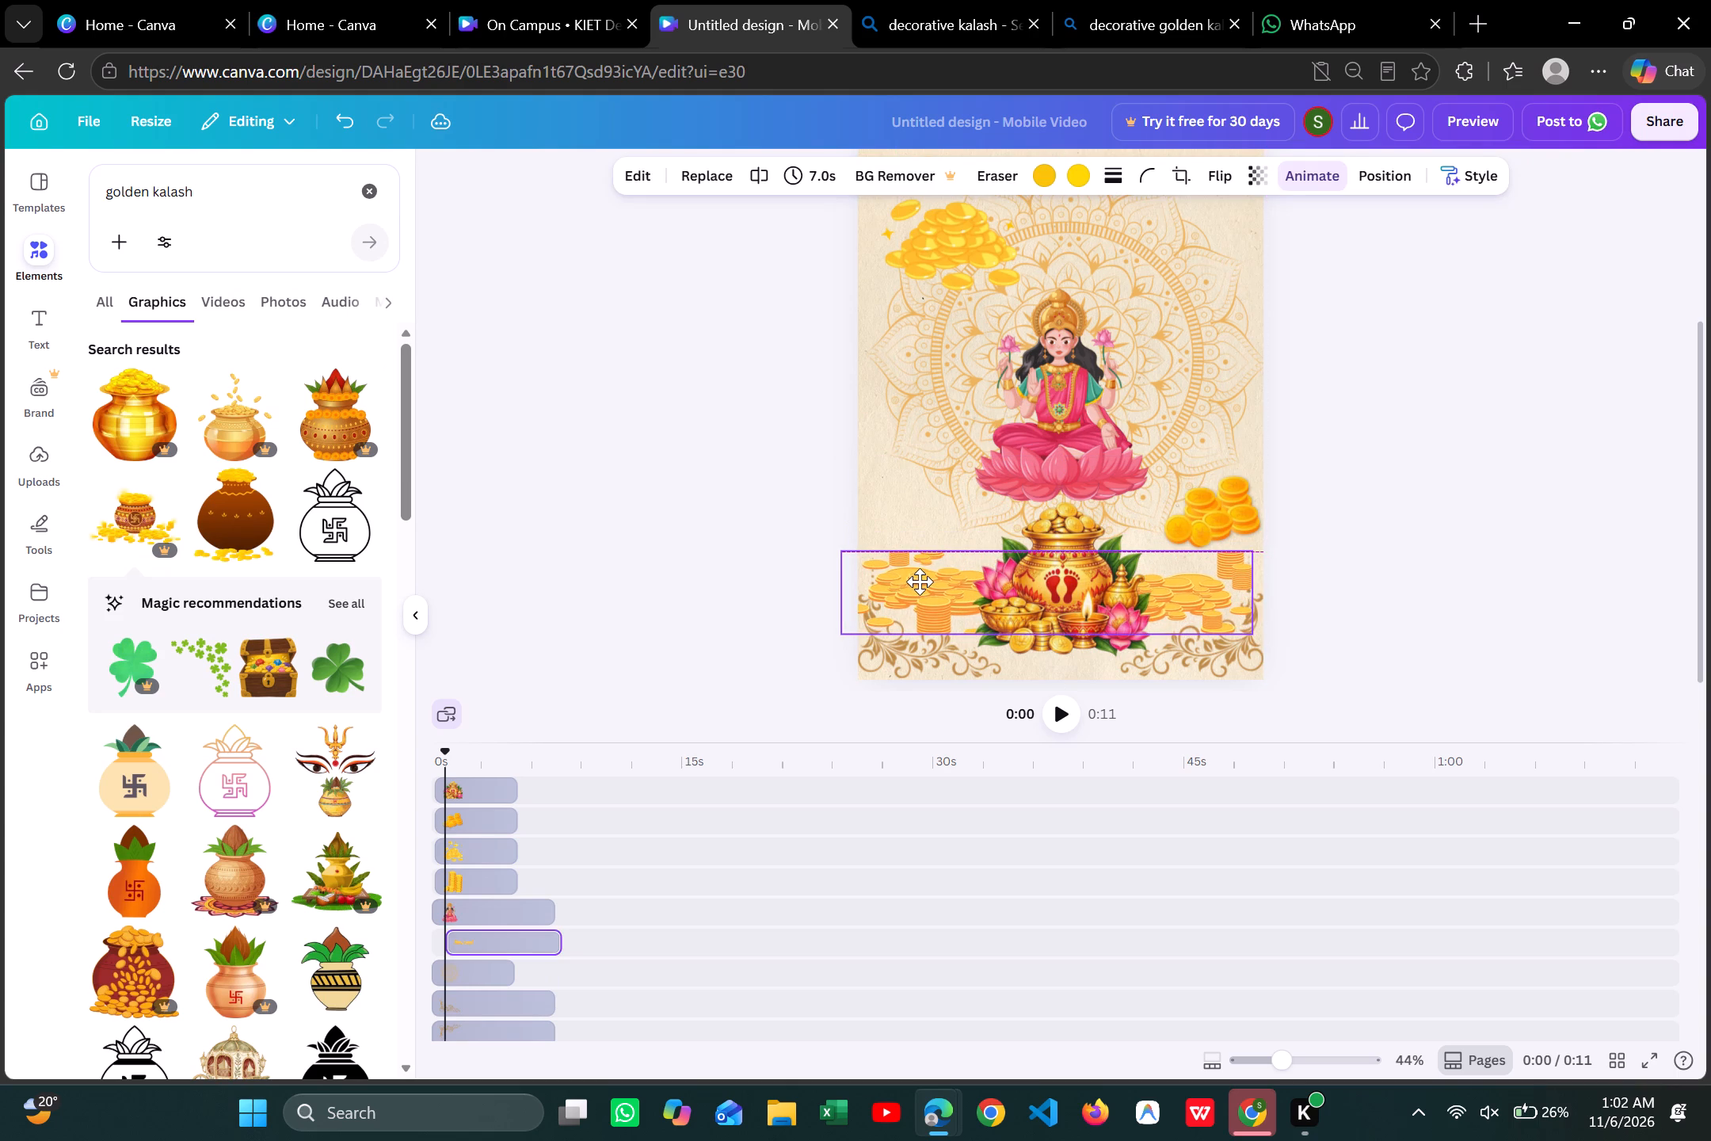
pyautogui.moveTo(920, 582); pyautogui.dragTo(925, 581)
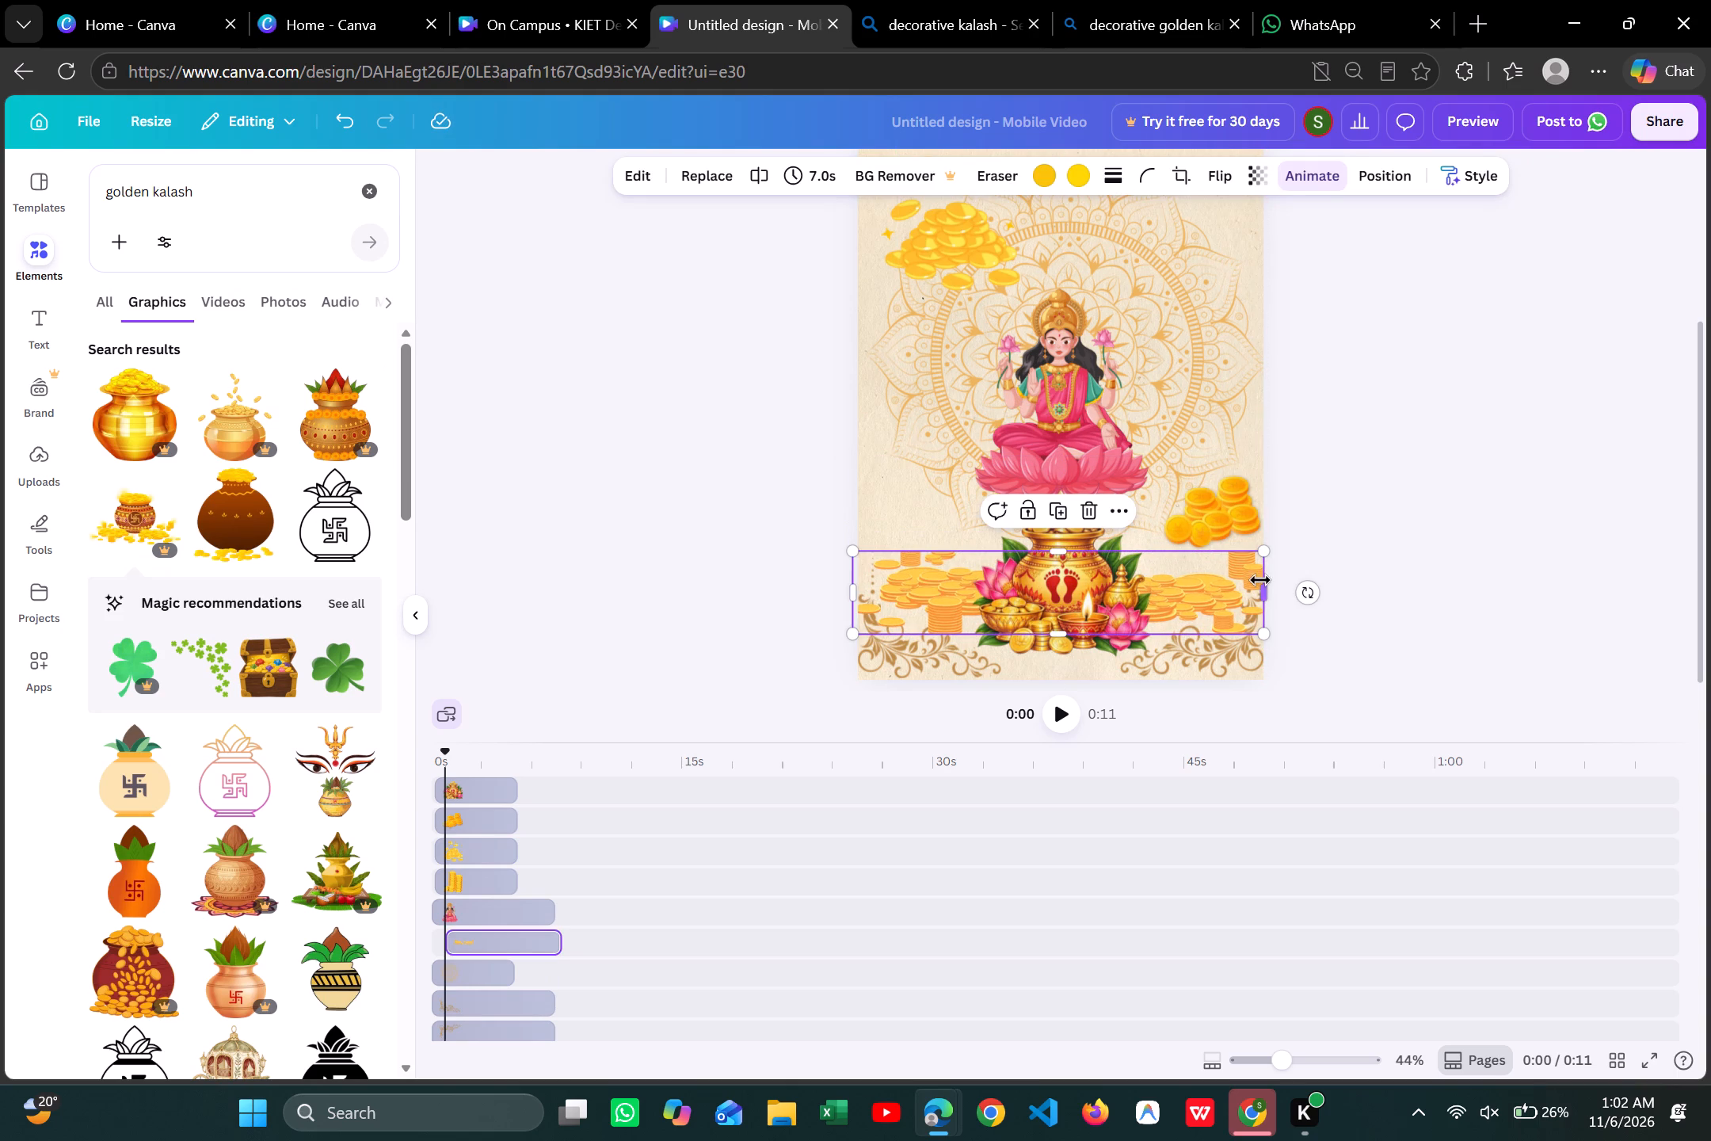
pyautogui.click(1263, 588)
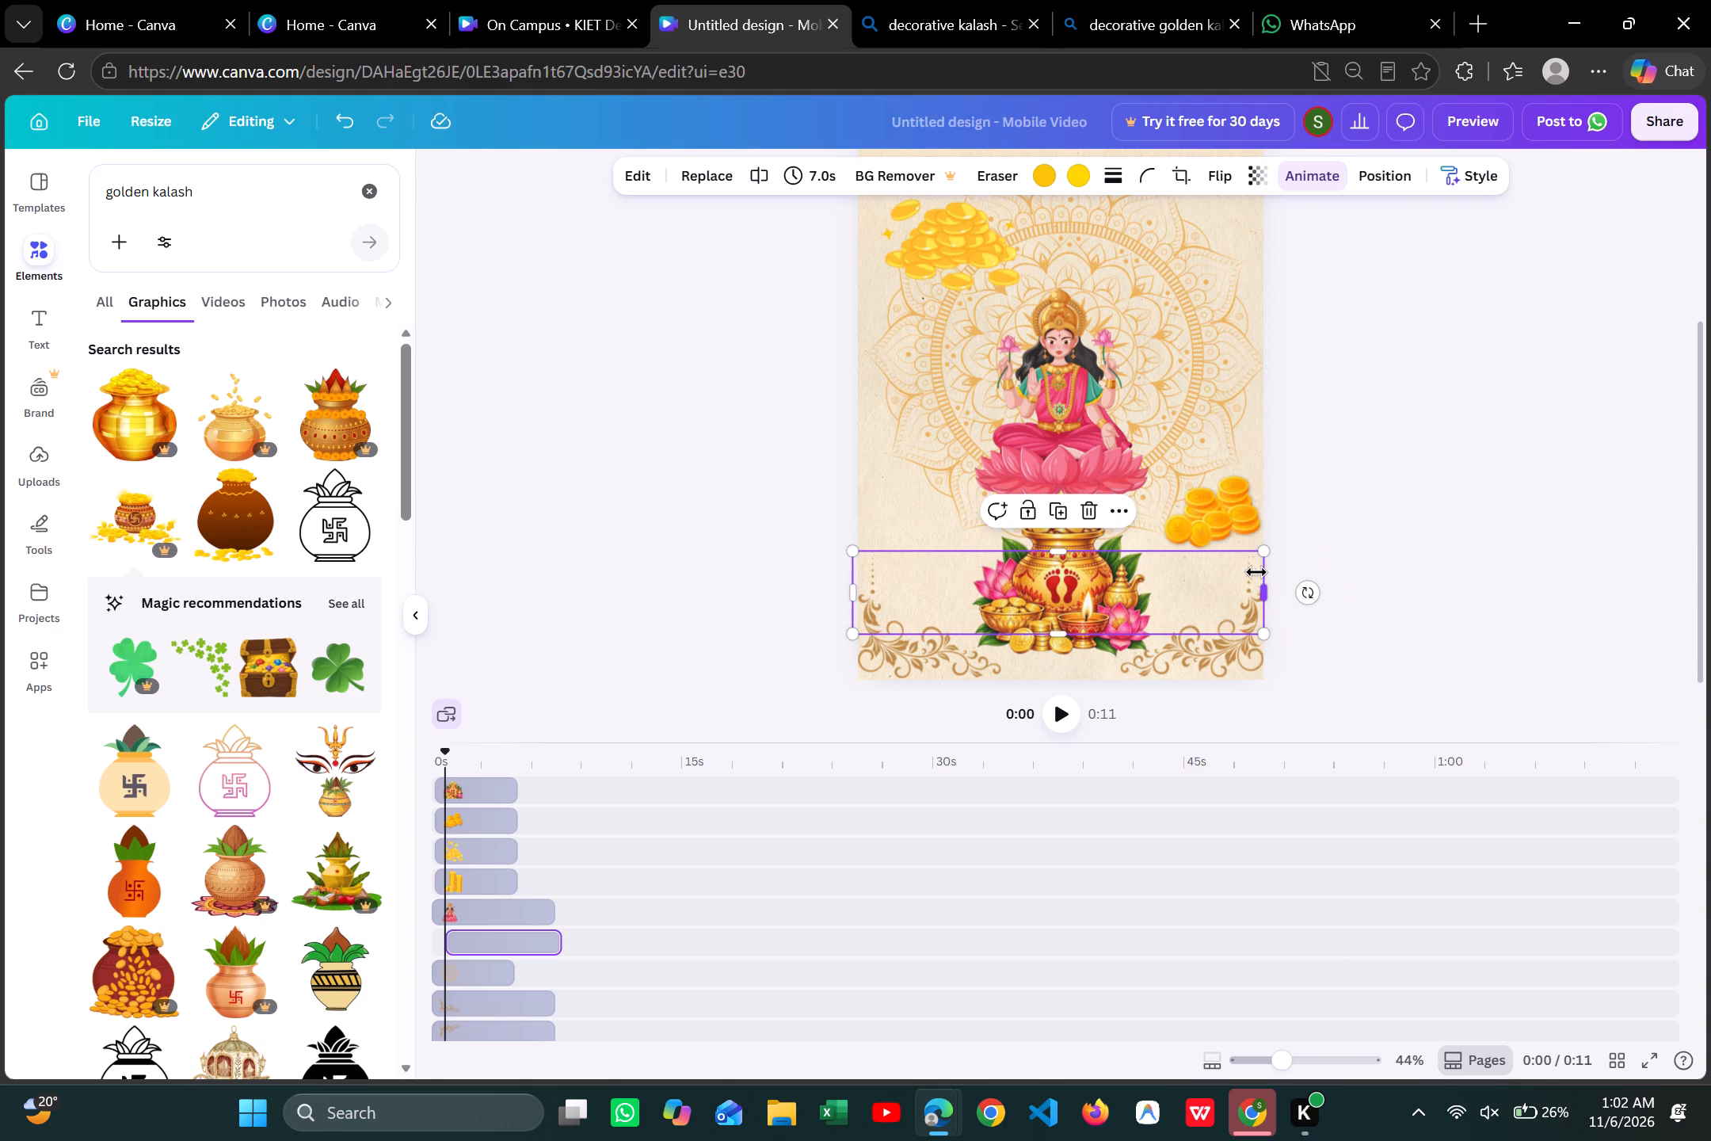
pyautogui.moveTo(1057, 554); pyautogui.dragTo(1039, 533)
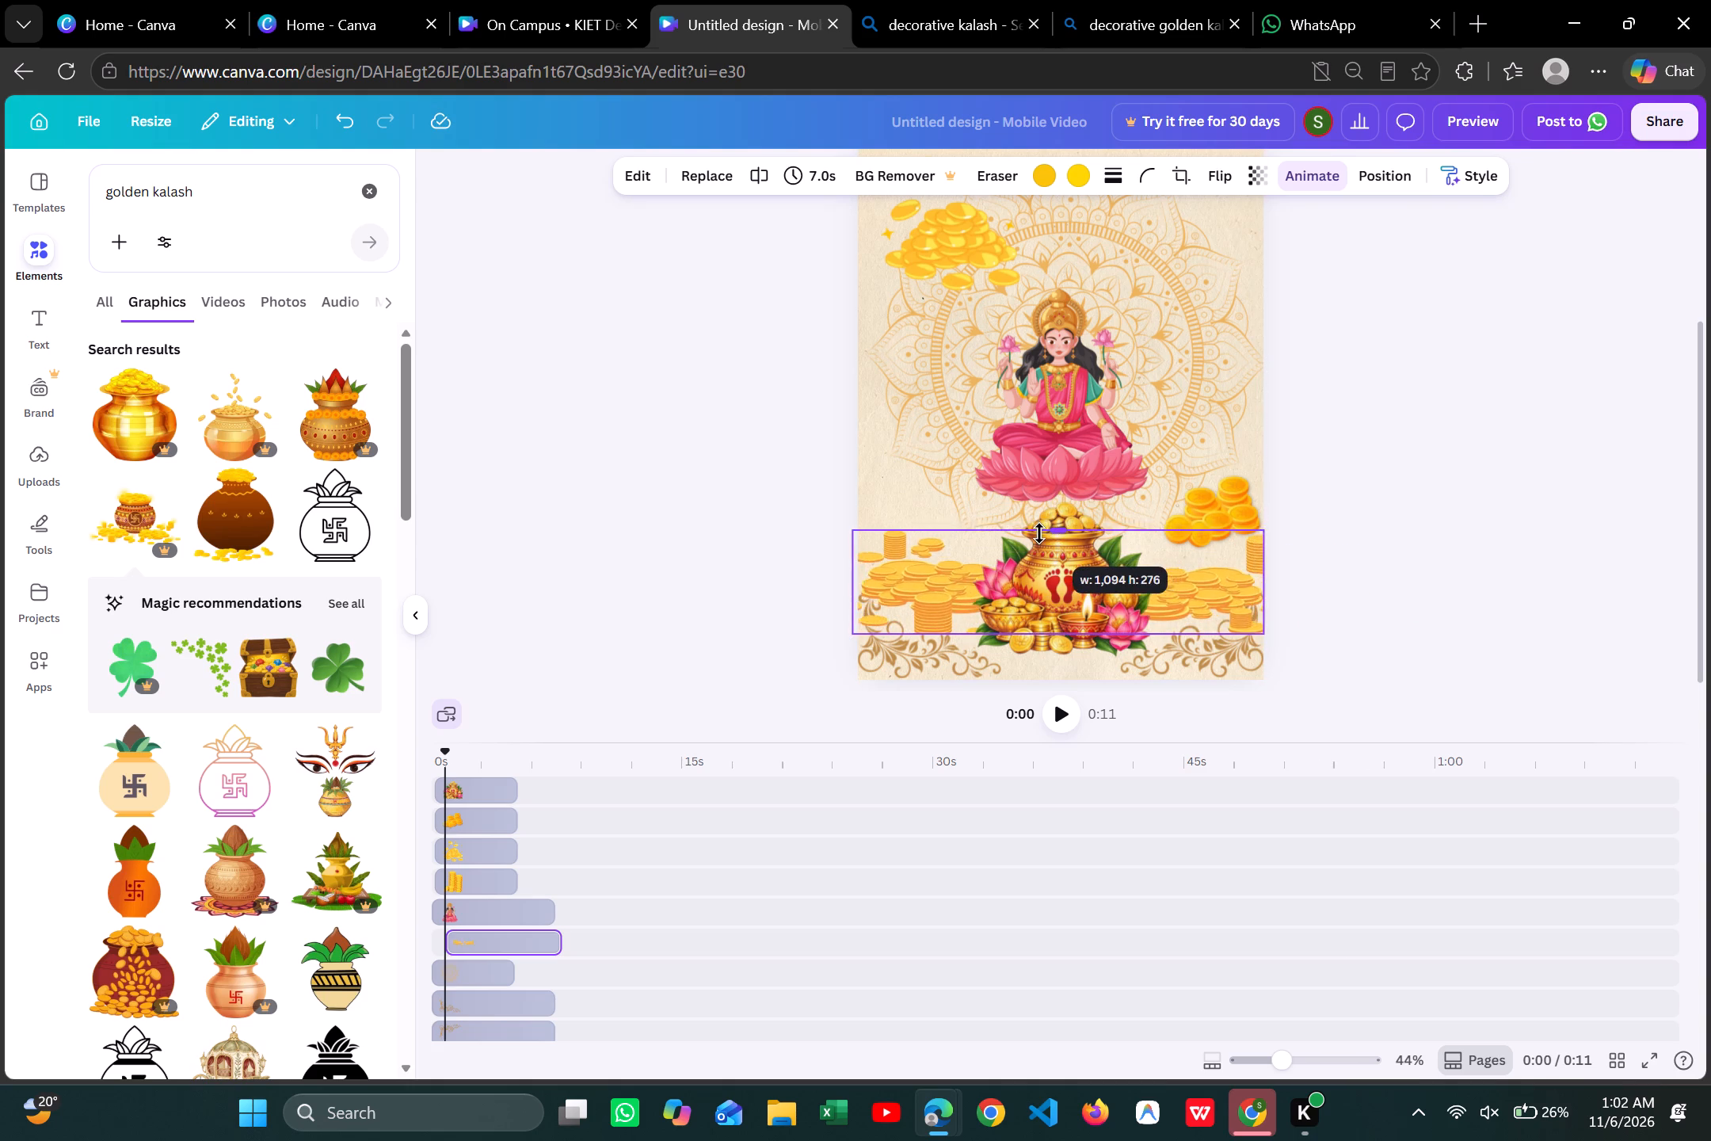
pyautogui.moveTo(1039, 533); pyautogui.dragTo(1036, 545)
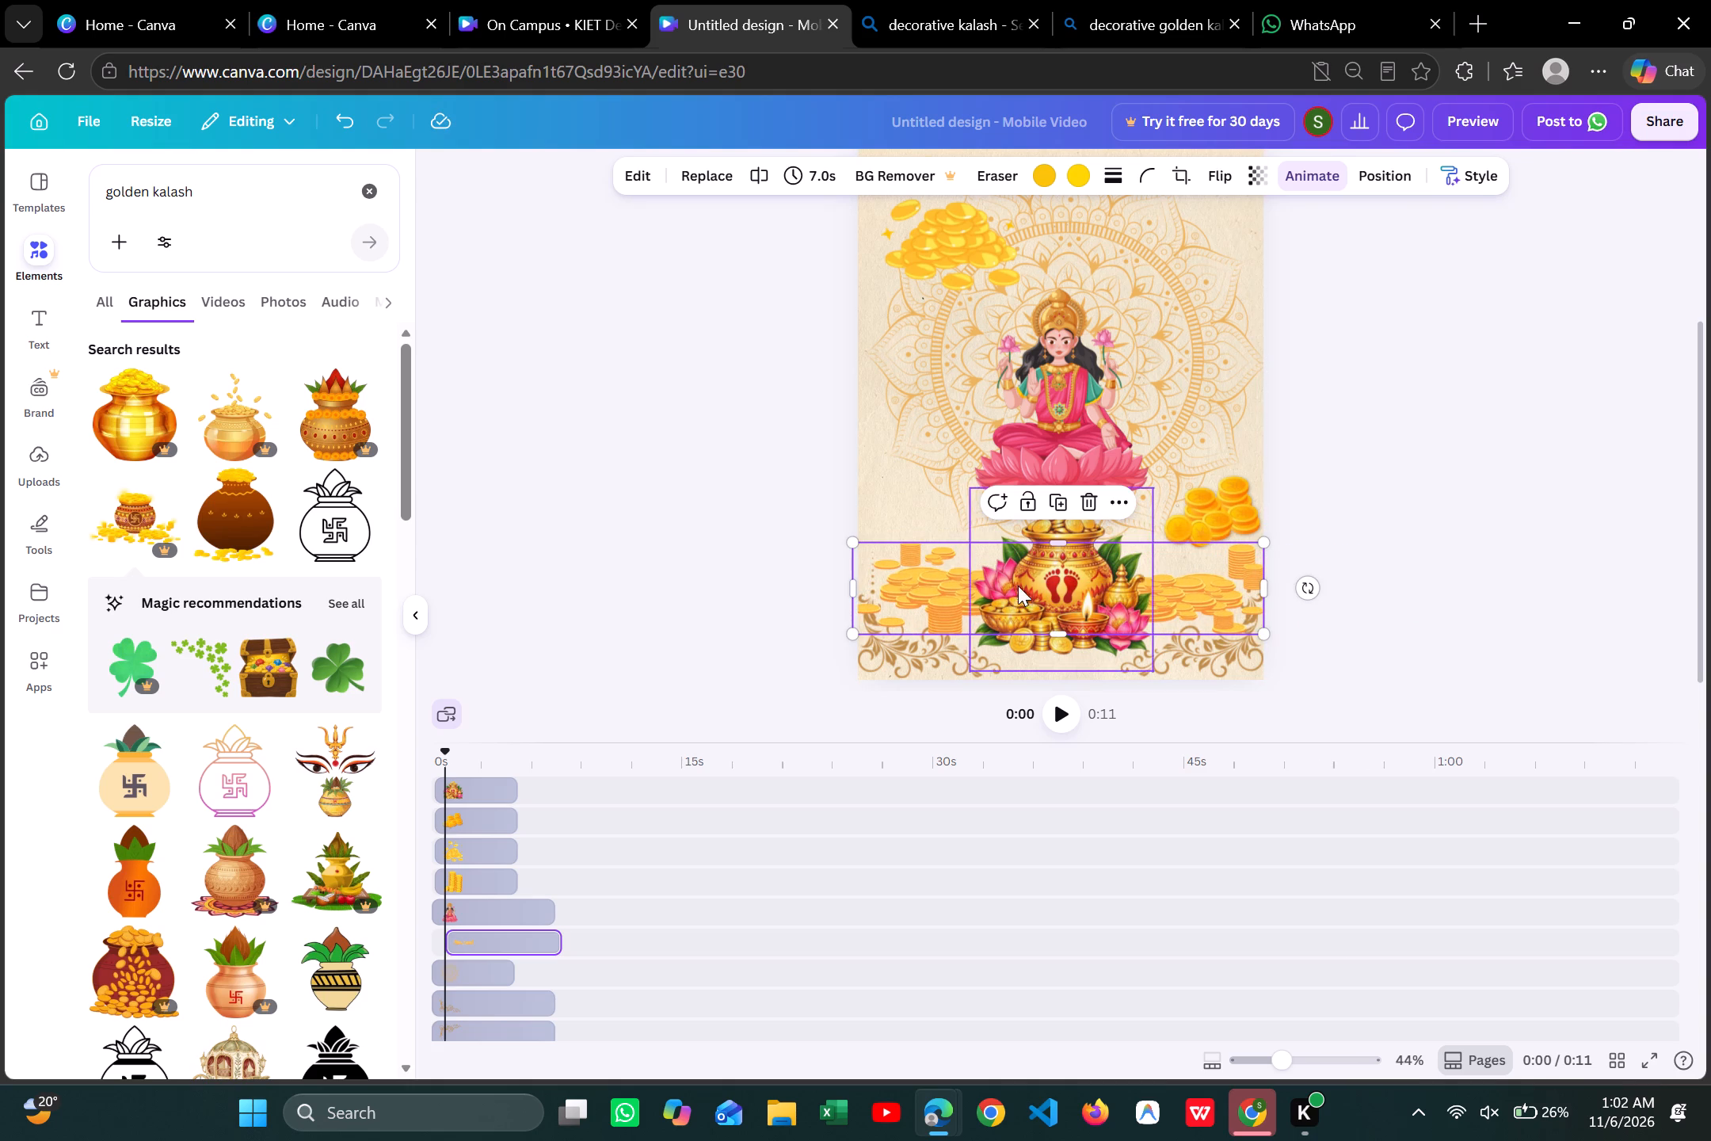
pyautogui.click(1403, 559)
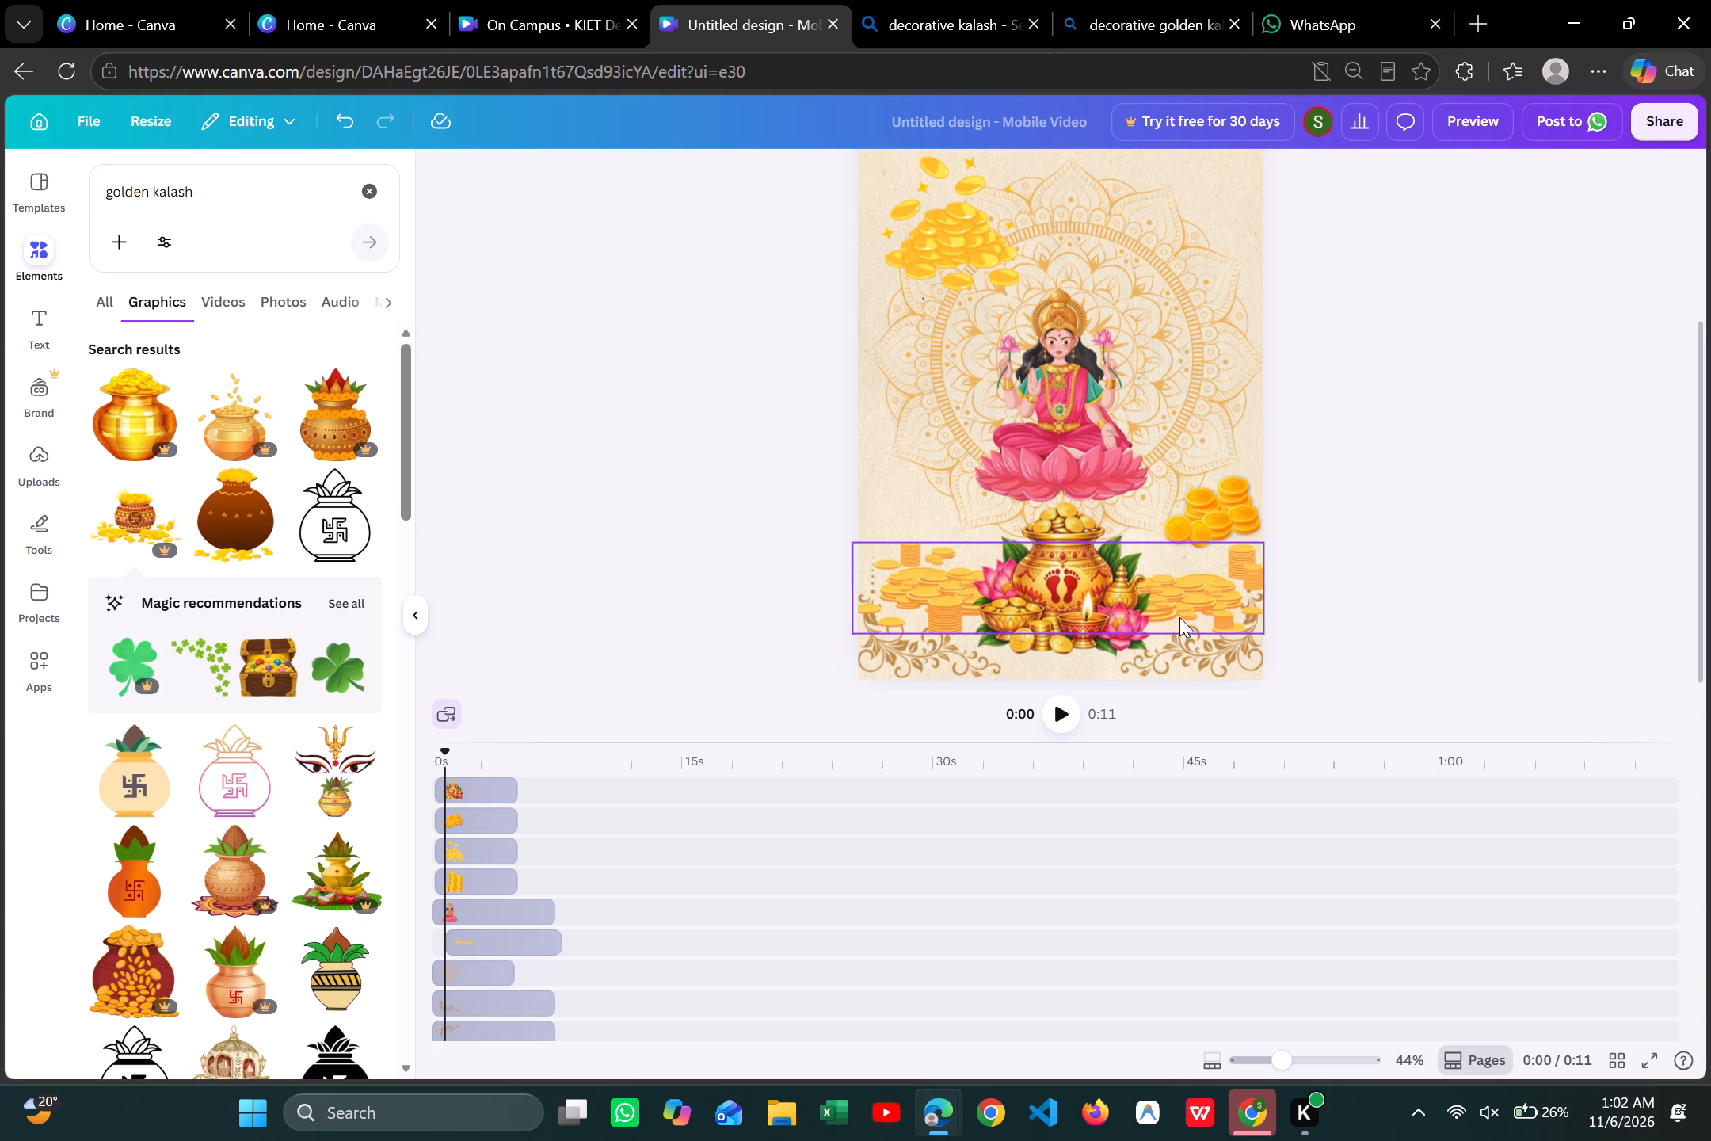
pyautogui.click(1179, 617)
pyautogui.moveTo(1260, 545); pyautogui.dragTo(1242, 561)
pyautogui.moveTo(1187, 603); pyautogui.dragTo(1198, 601)
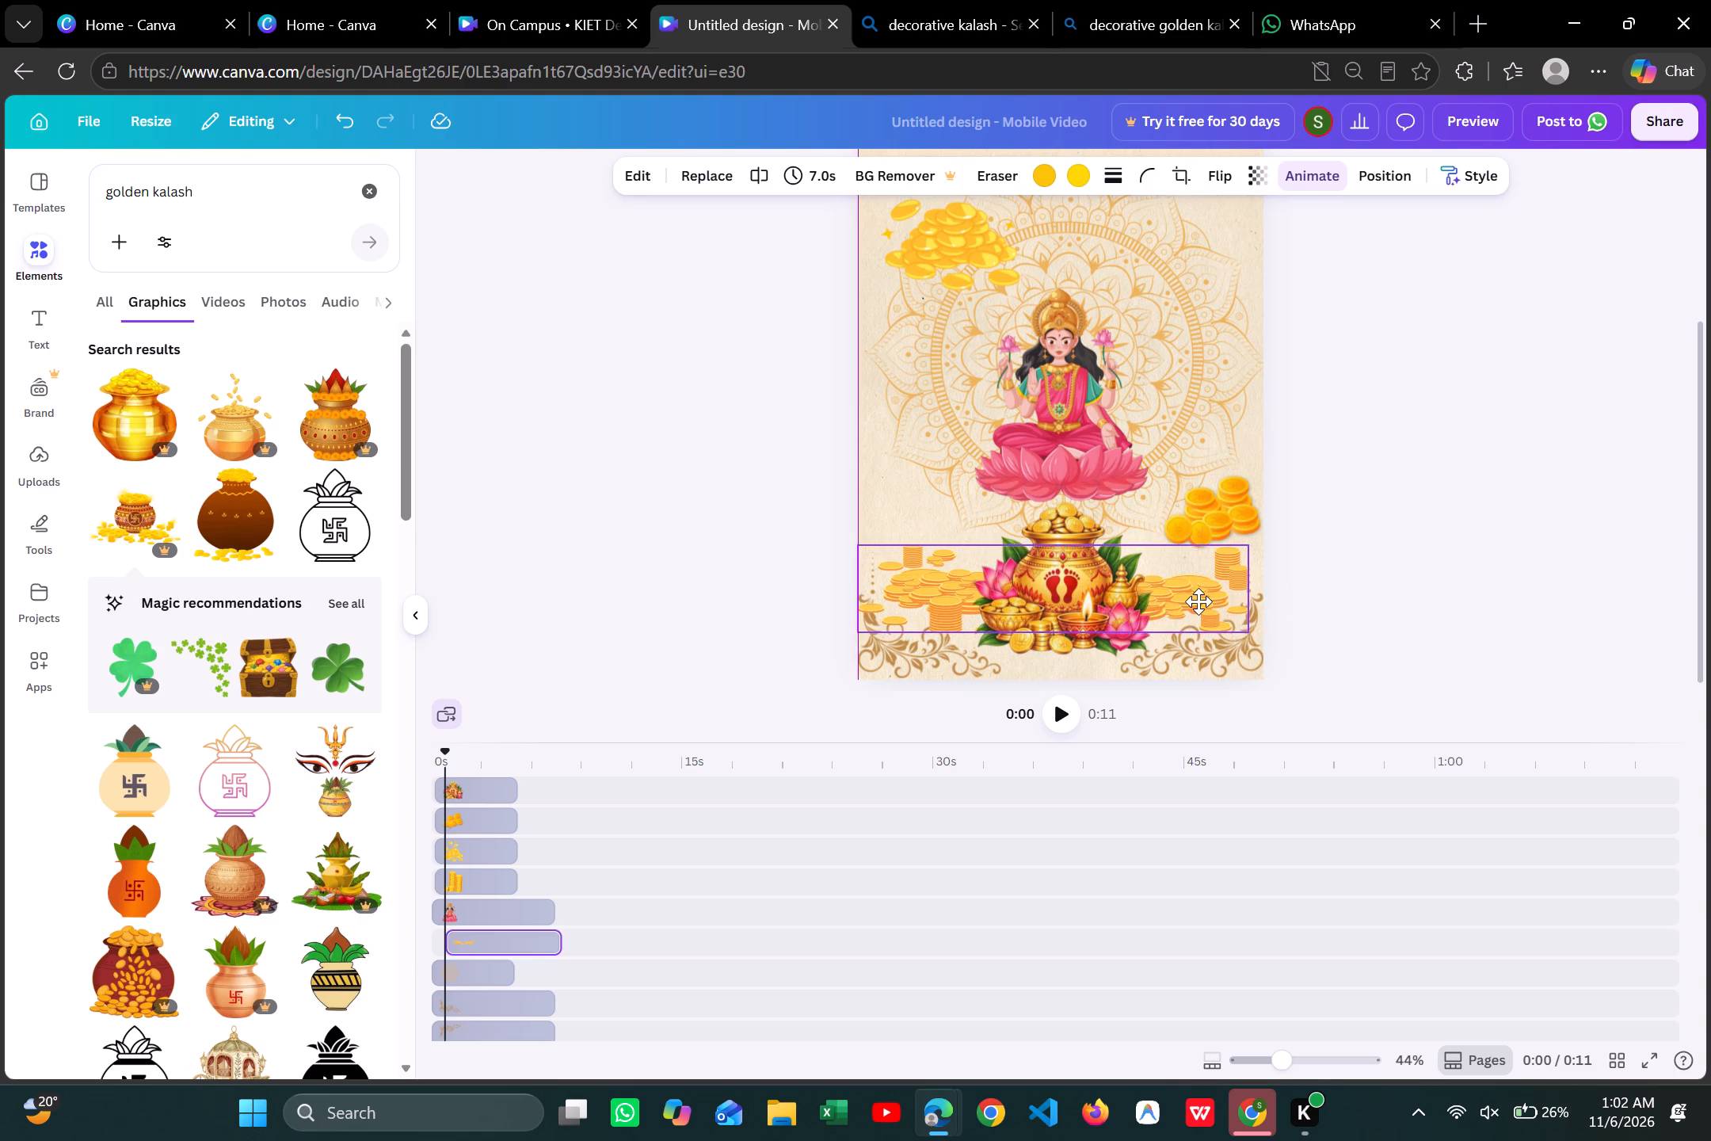
pyautogui.moveTo(1198, 601); pyautogui.dragTo(1200, 602)
pyautogui.click(1339, 590)
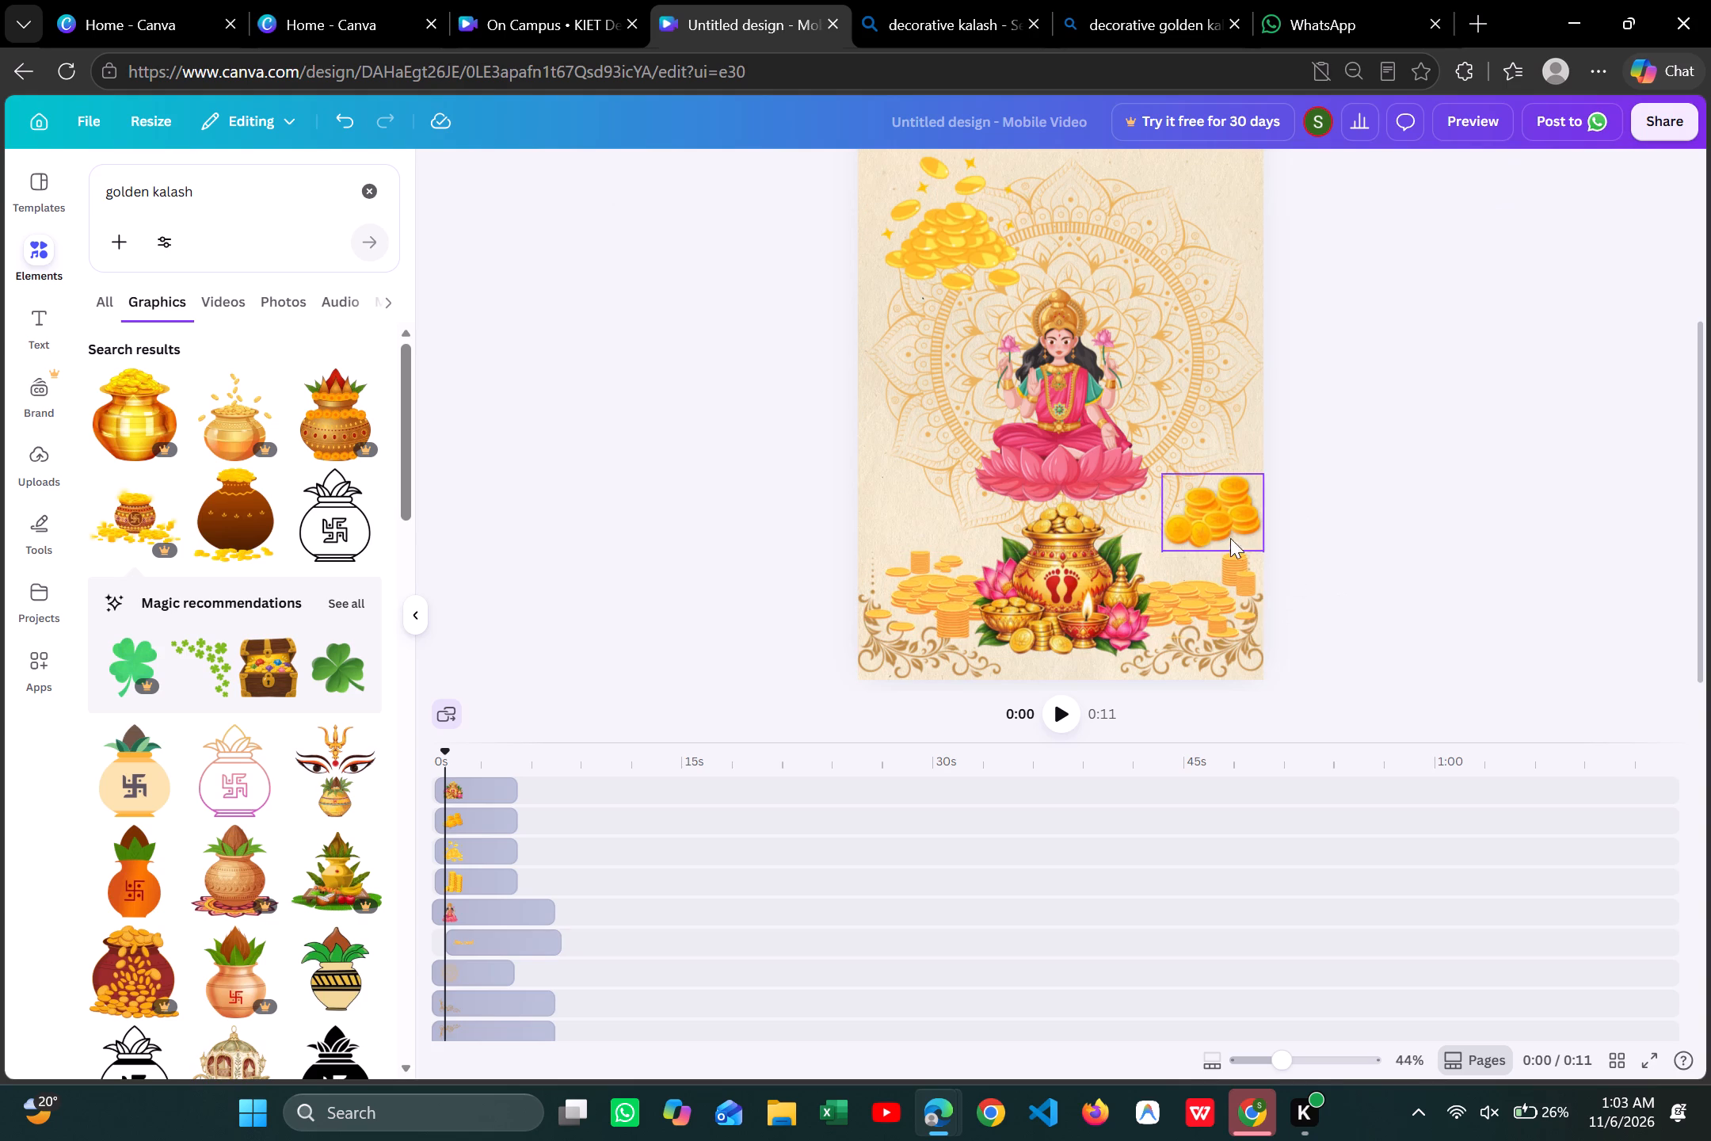
# Try the small coin pile beside the kalash and delete it from the page.
pyautogui.moveTo(1225, 522); pyautogui.dragTo(1220, 601)
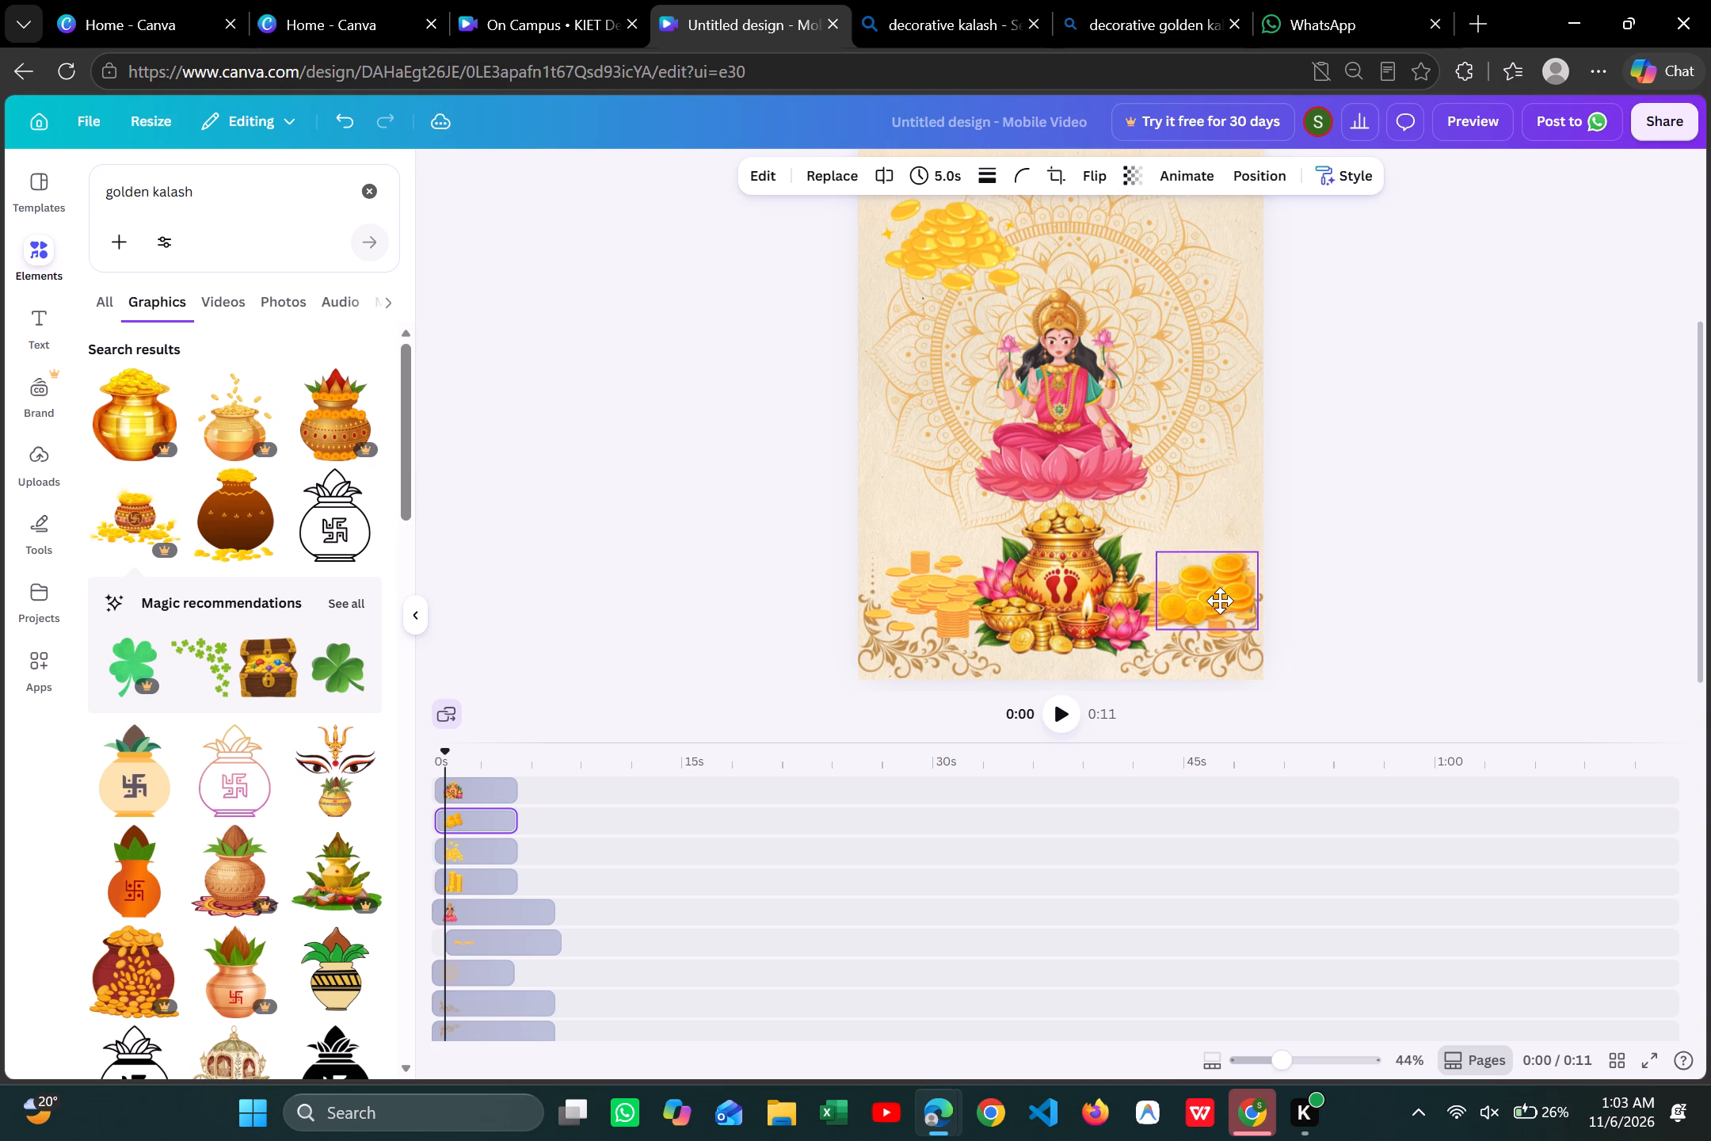
pyautogui.moveTo(1220, 601); pyautogui.dragTo(1264, 493)
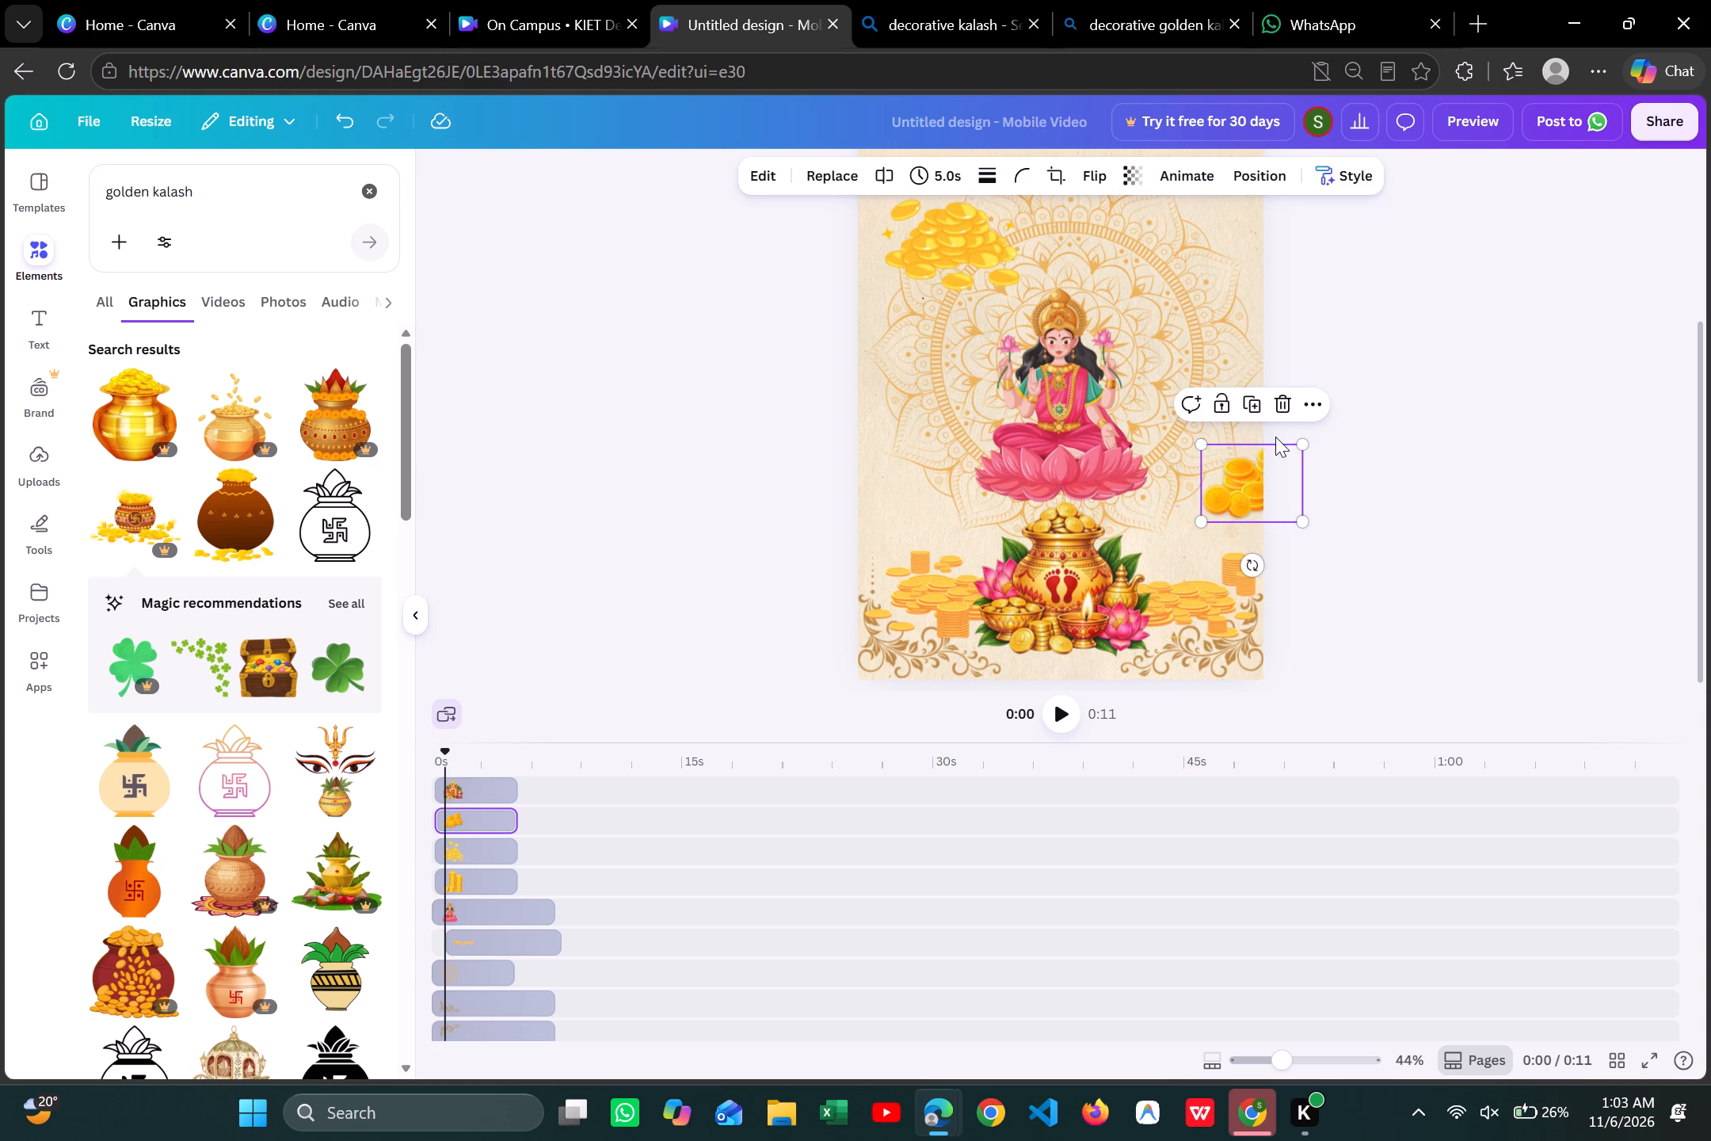
pyautogui.click(1282, 404)
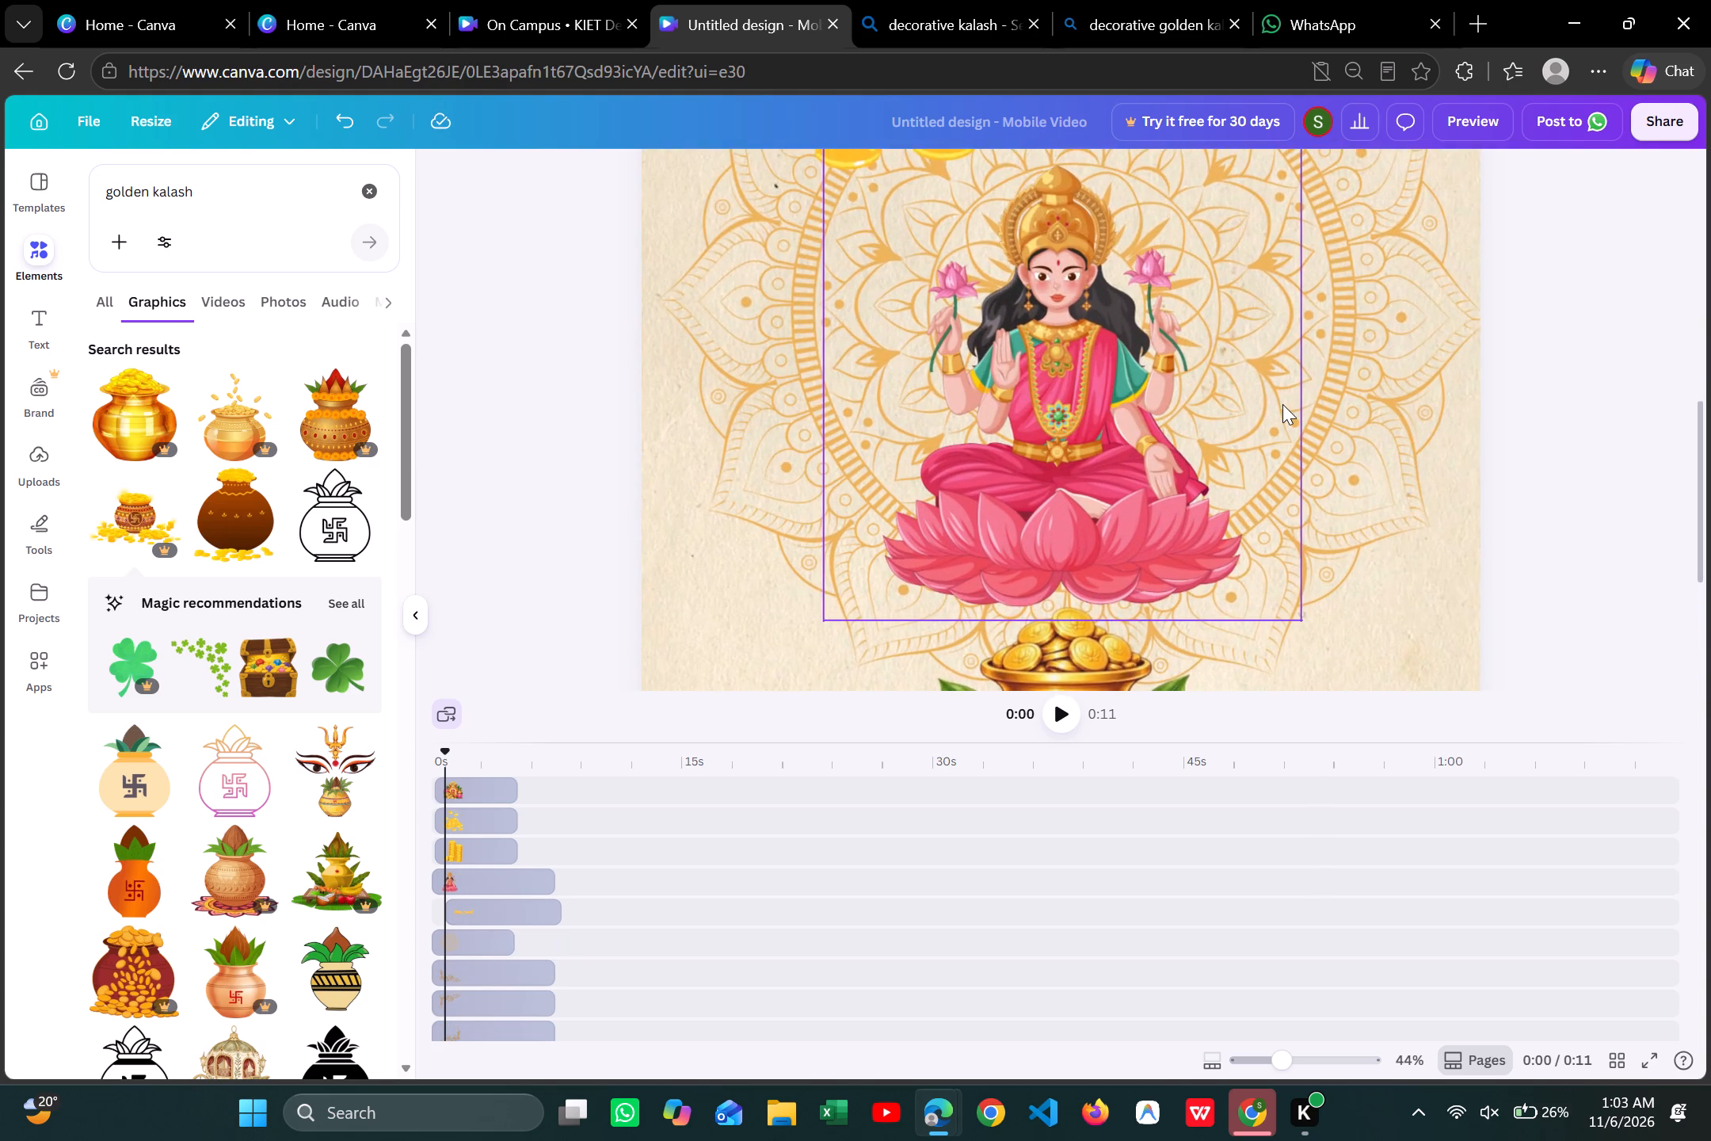
# Nudge Lakshmi down closer to the kalash and shift the mandala slightly to recentre it behind her.
pyautogui.scroll(-2, 1282, 404)
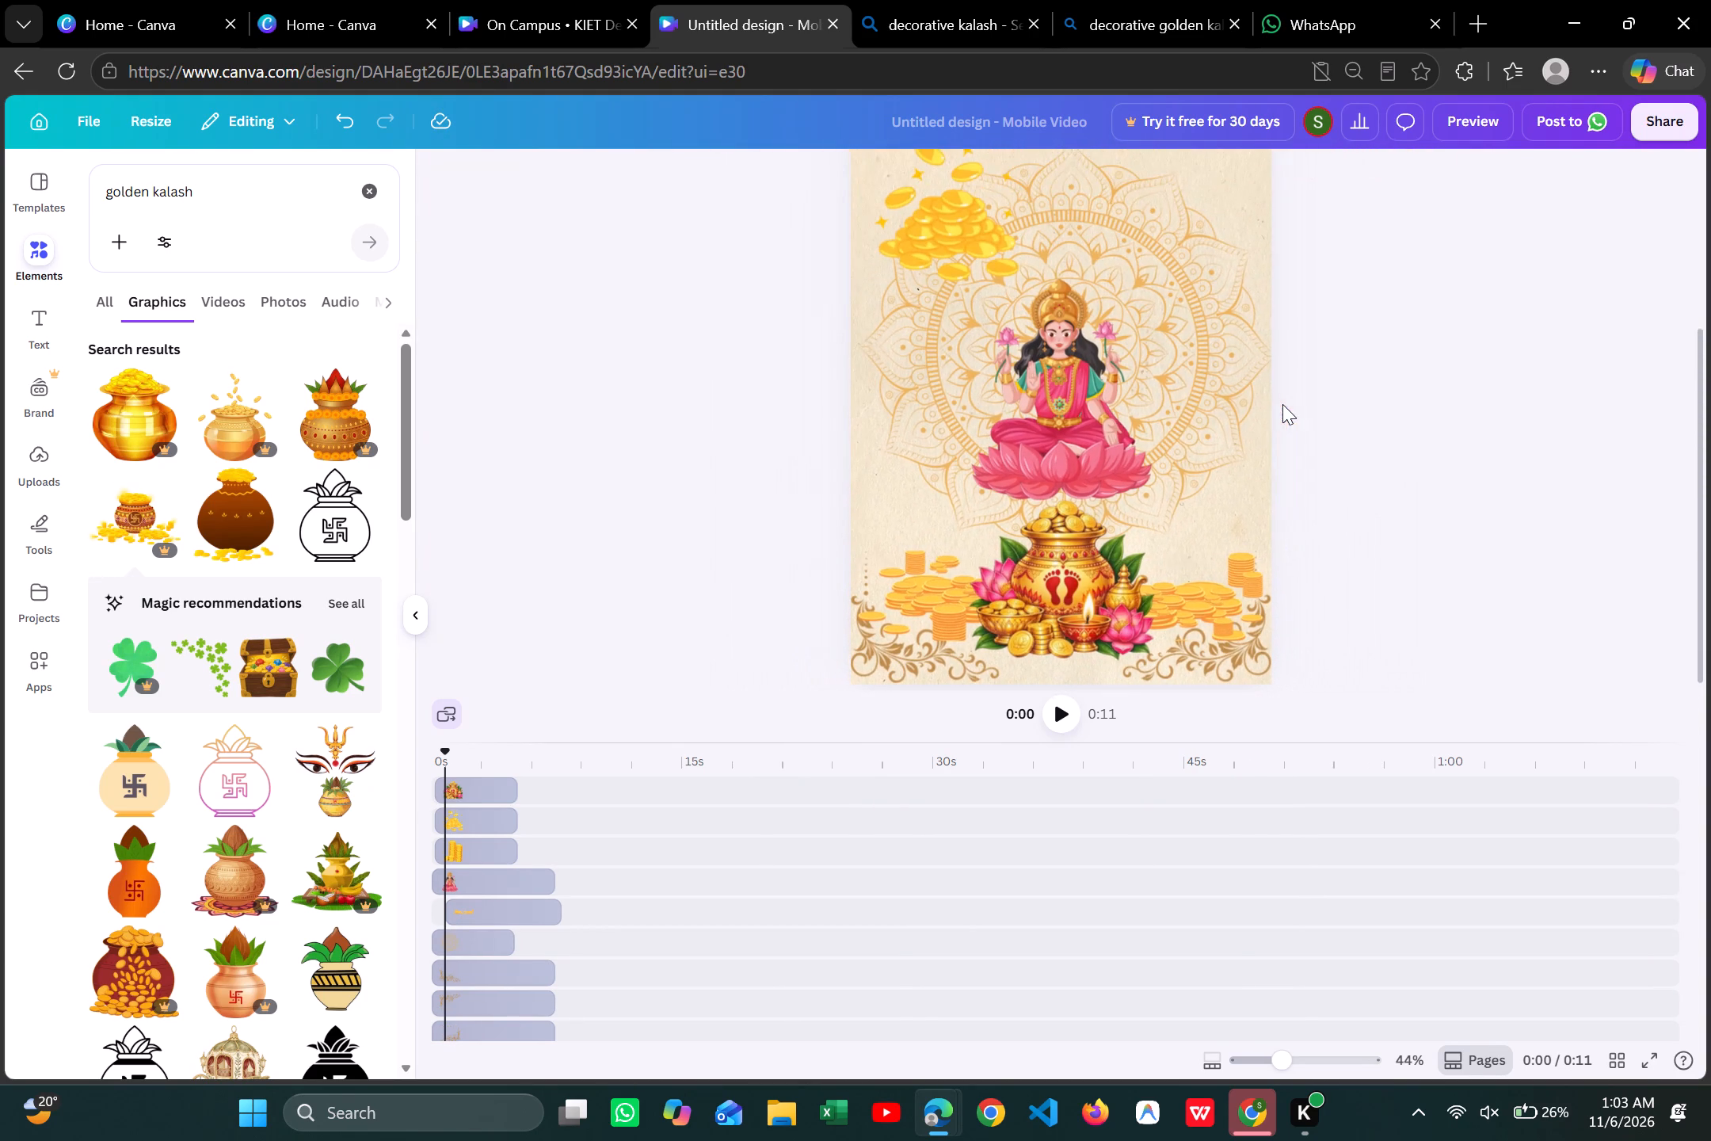
pyautogui.moveTo(1068, 420); pyautogui.dragTo(1073, 425)
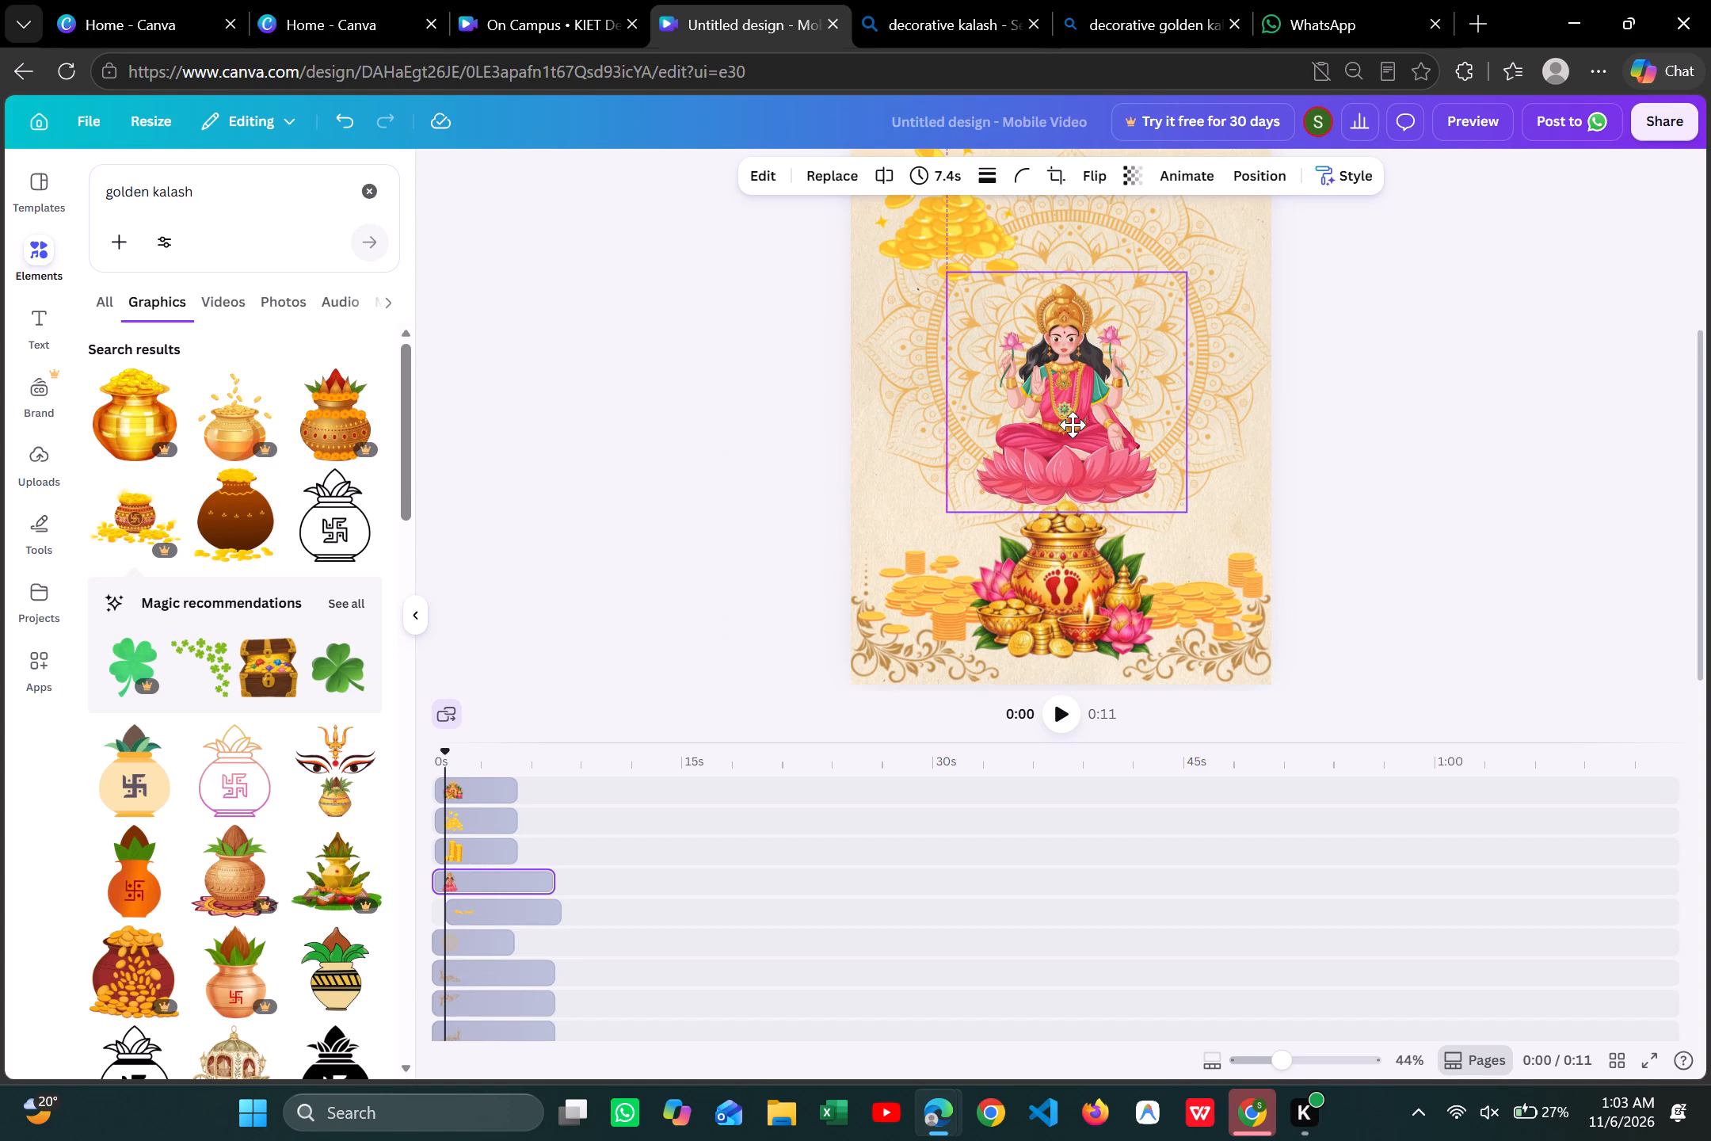
pyautogui.moveTo(1073, 425); pyautogui.dragTo(1073, 430)
pyautogui.click(921, 423)
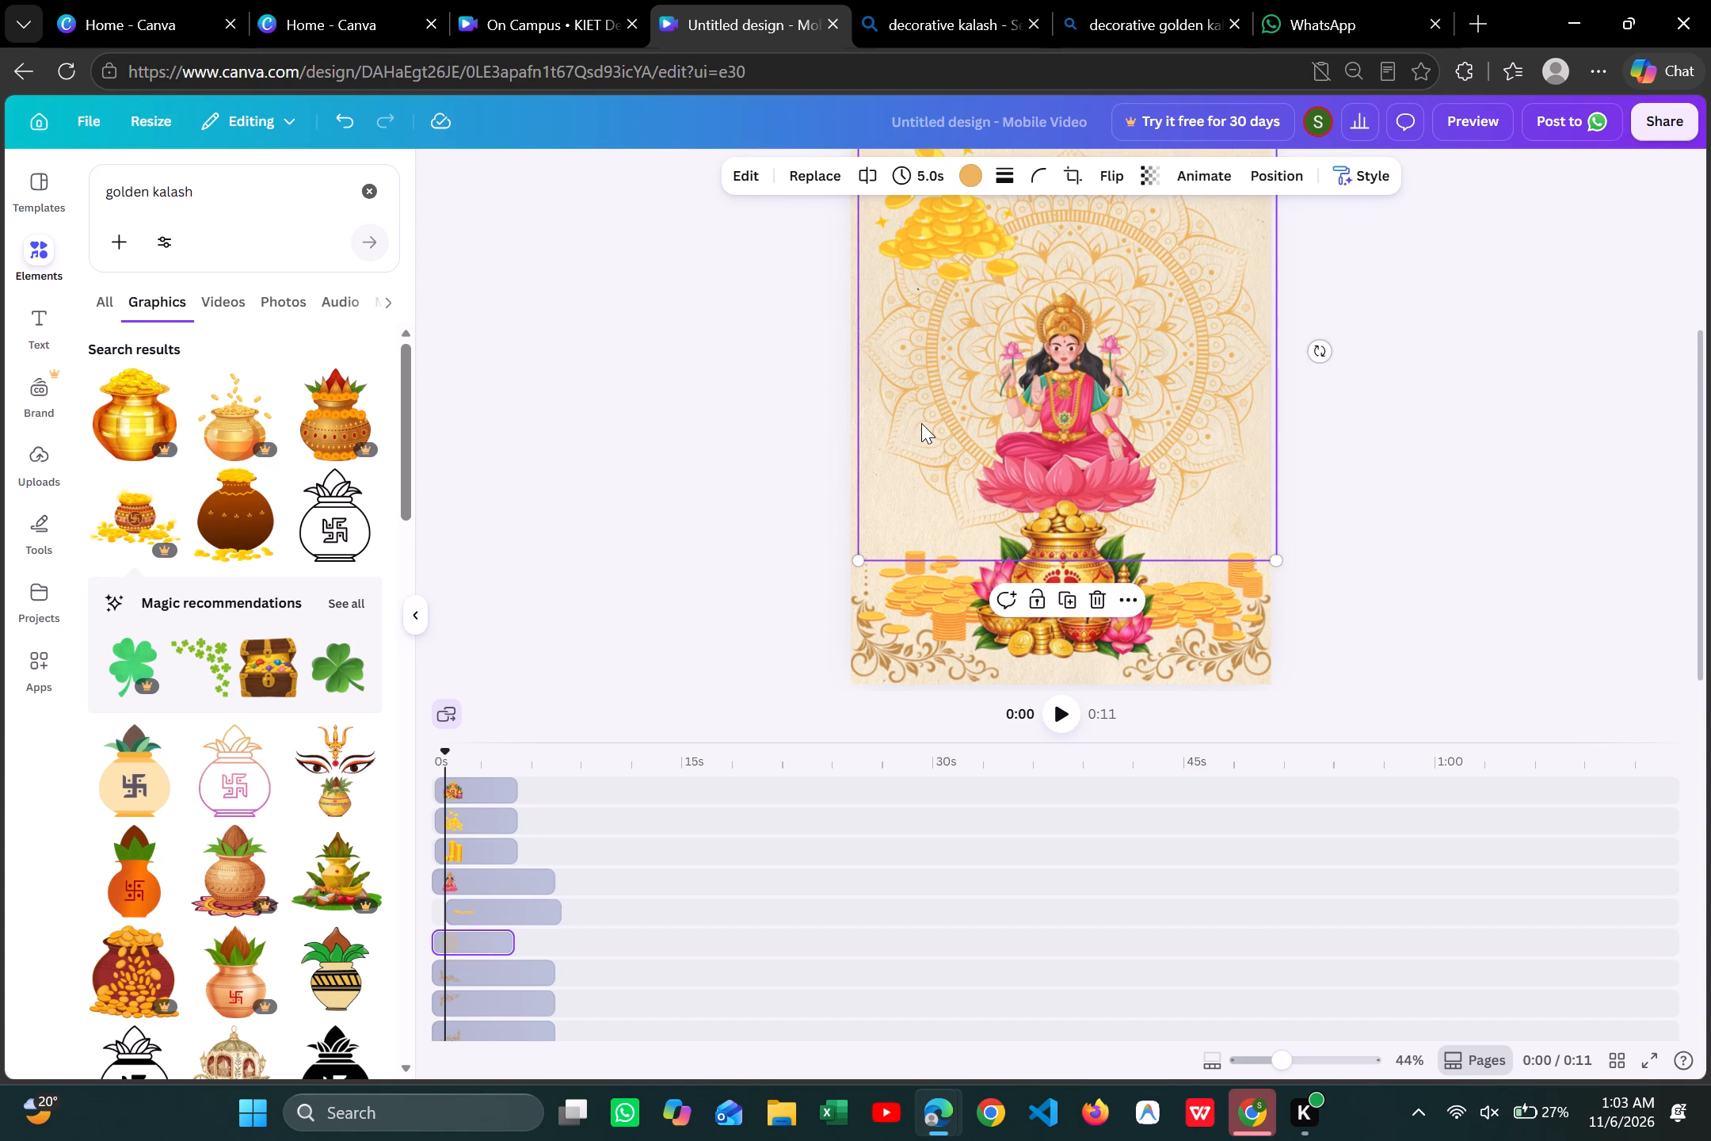
pyautogui.moveTo(921, 423); pyautogui.dragTo(909, 433)
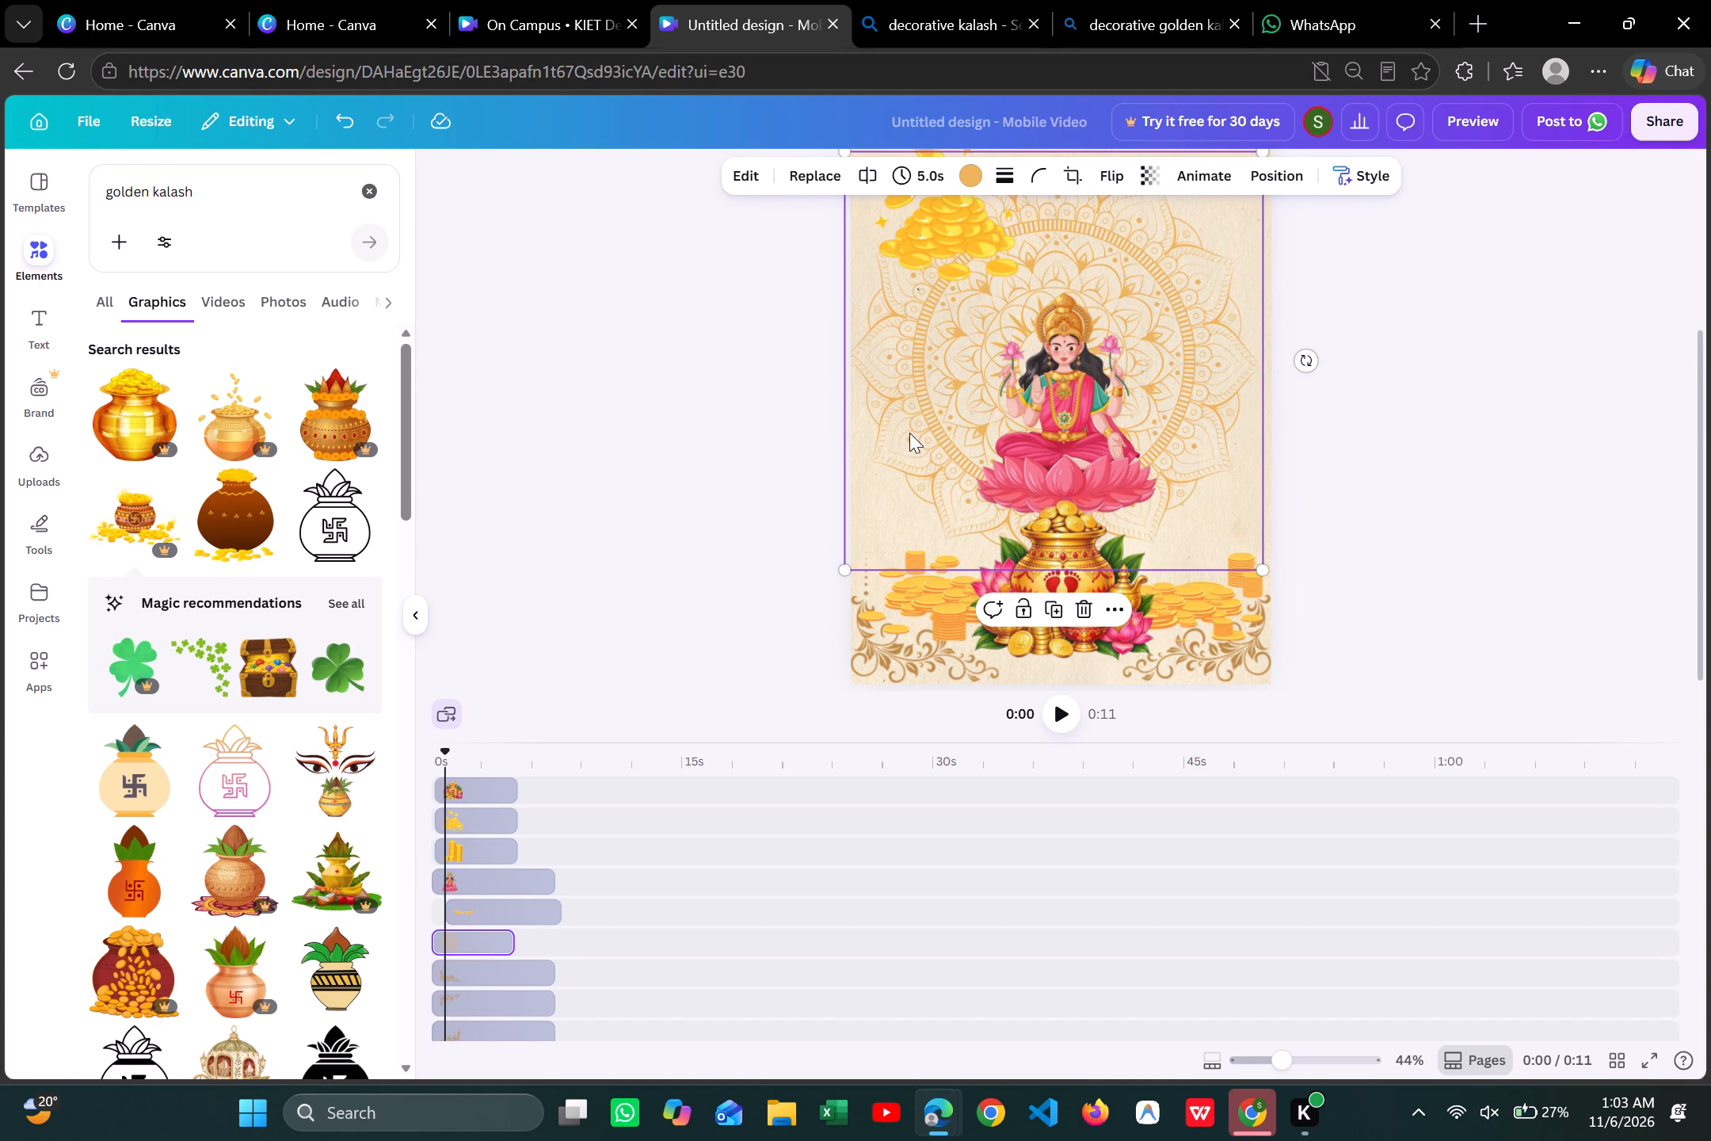
# Delete the scattered coin heap overlapping the mandala's upper left.
pyautogui.scroll(3, 909, 433)
pyautogui.click(978, 474)
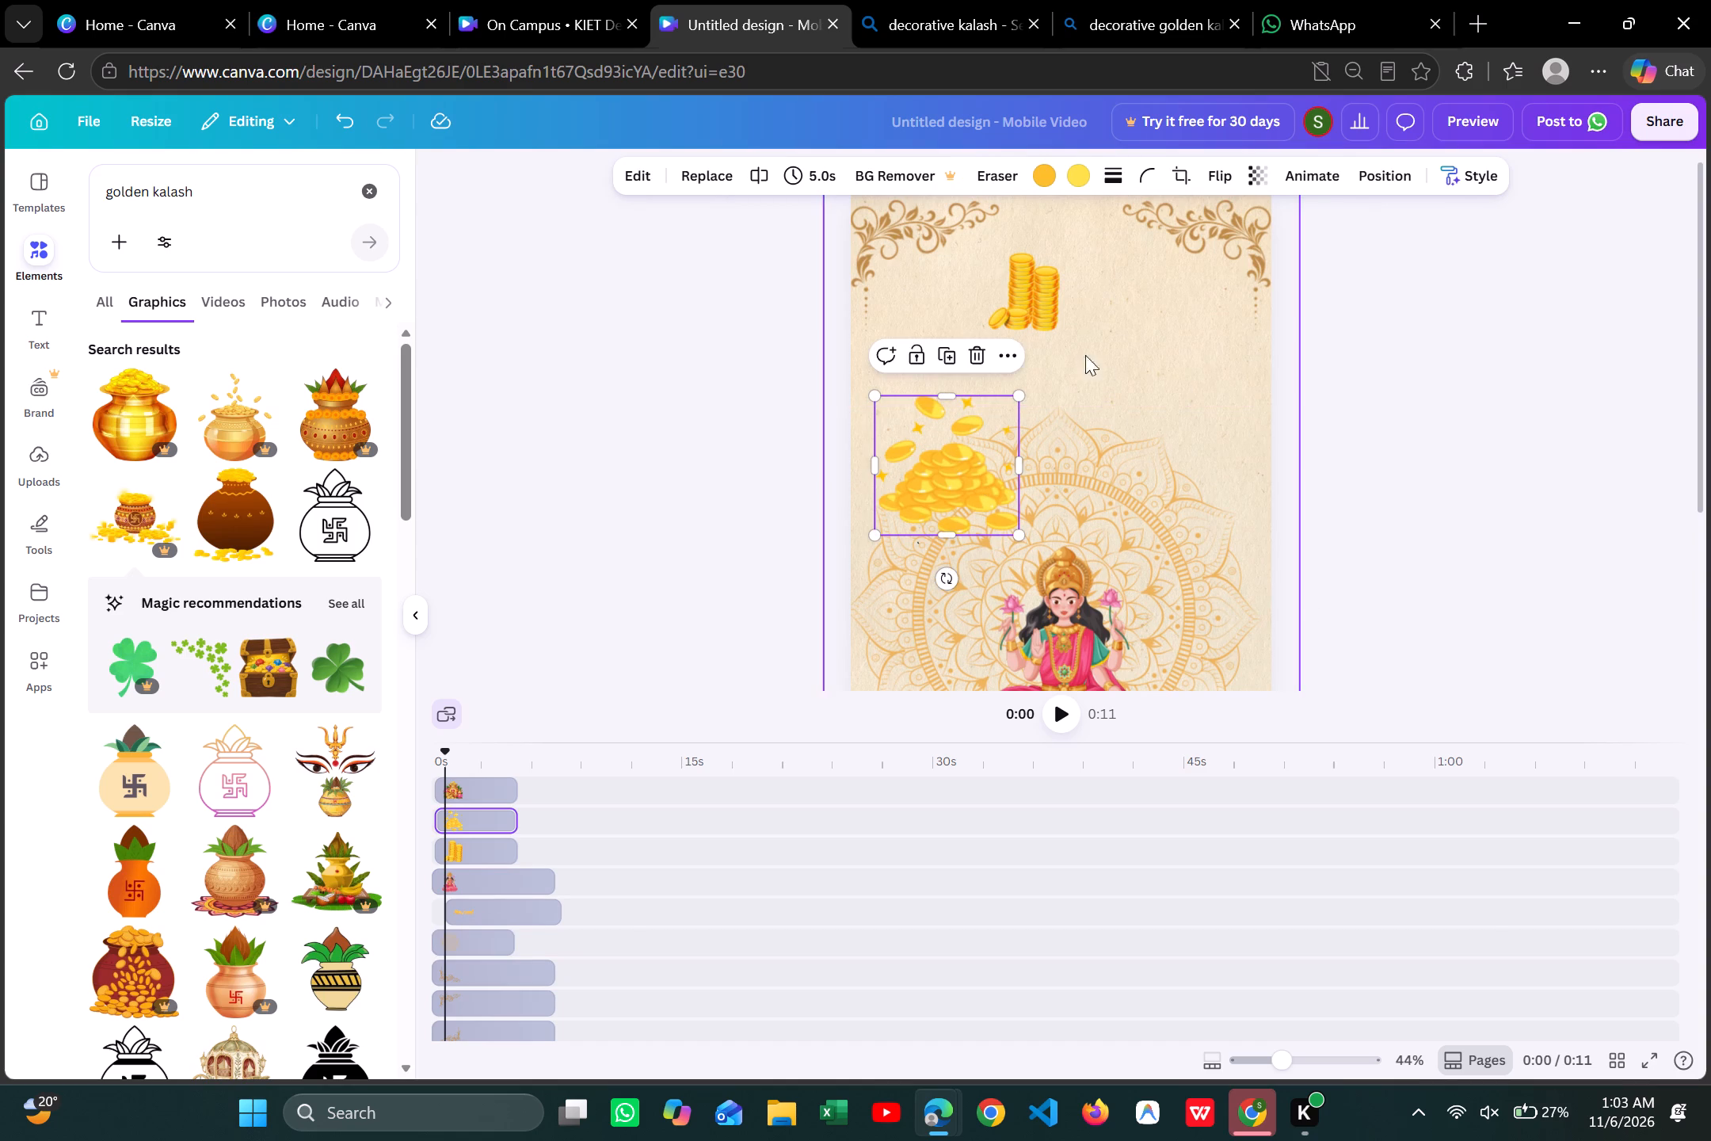
pyautogui.click(987, 358)
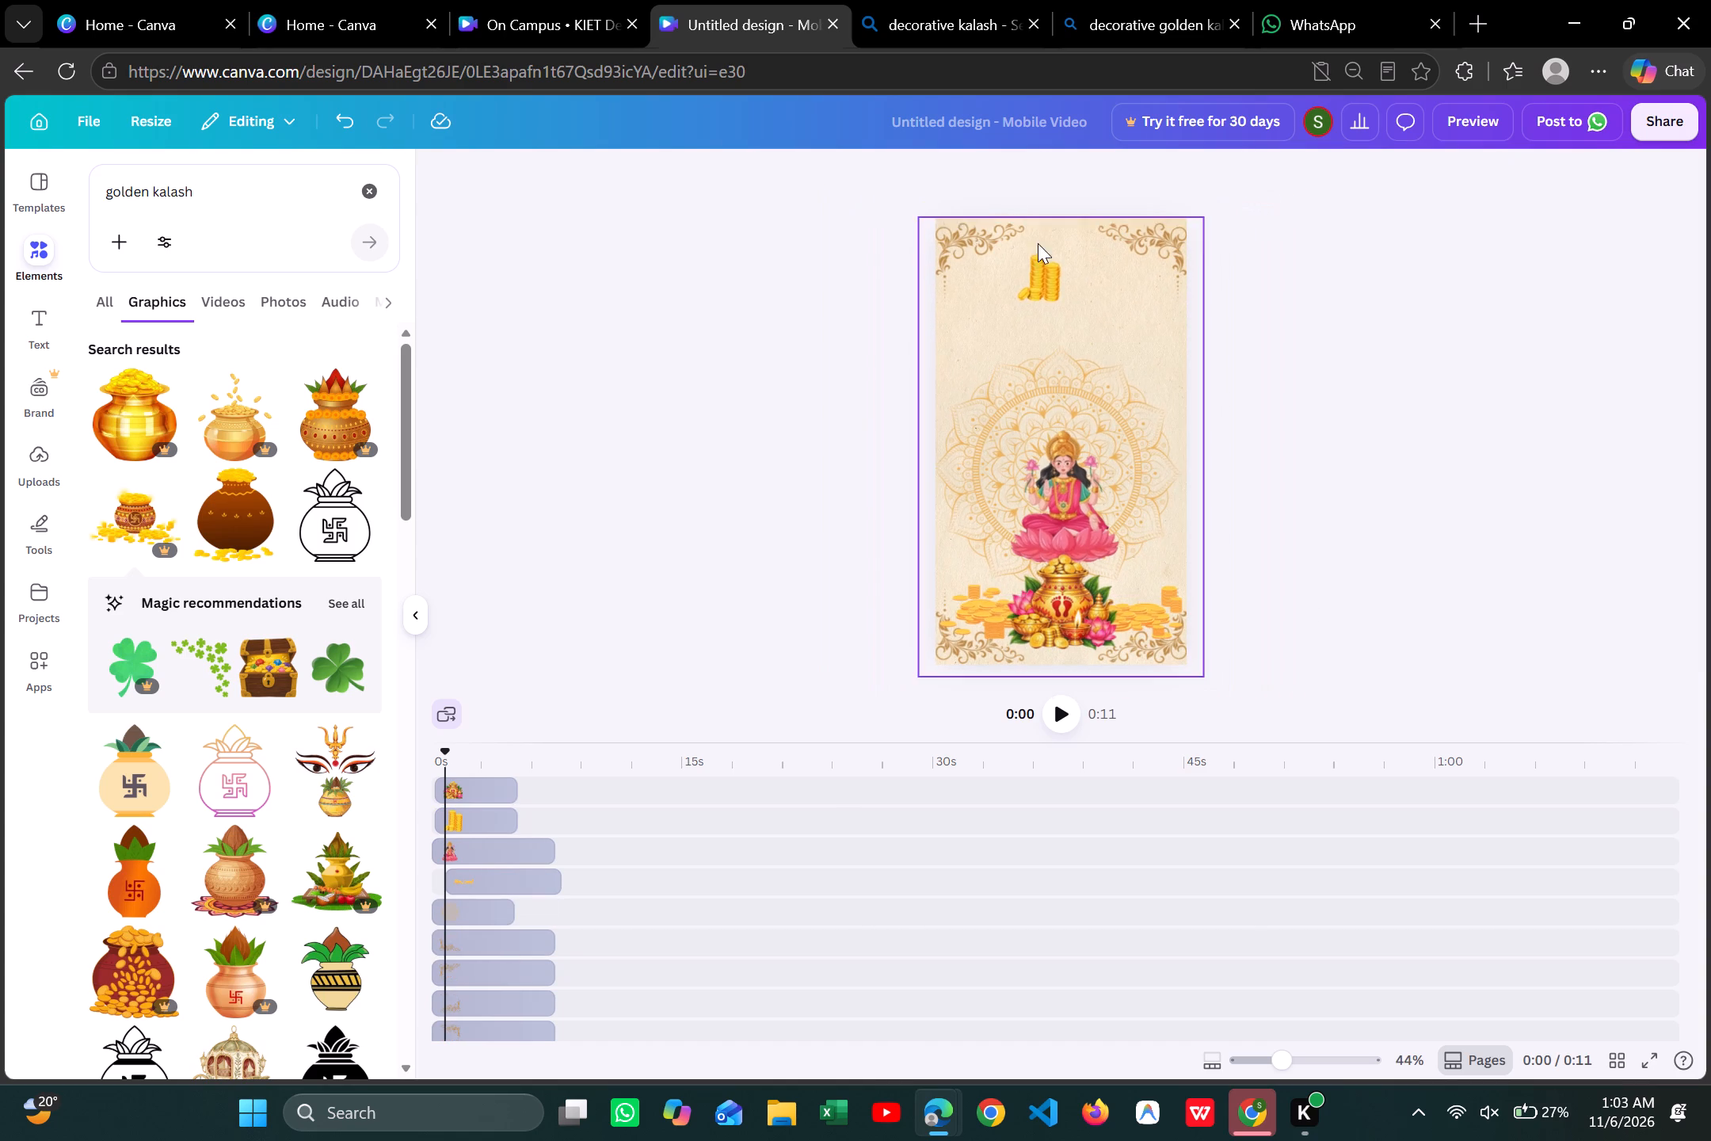
# Move the stacked coins graphic from the top of the page to the right of the kalash, above the floral corner.
pyautogui.moveTo(1057, 262); pyautogui.dragTo(1179, 590)
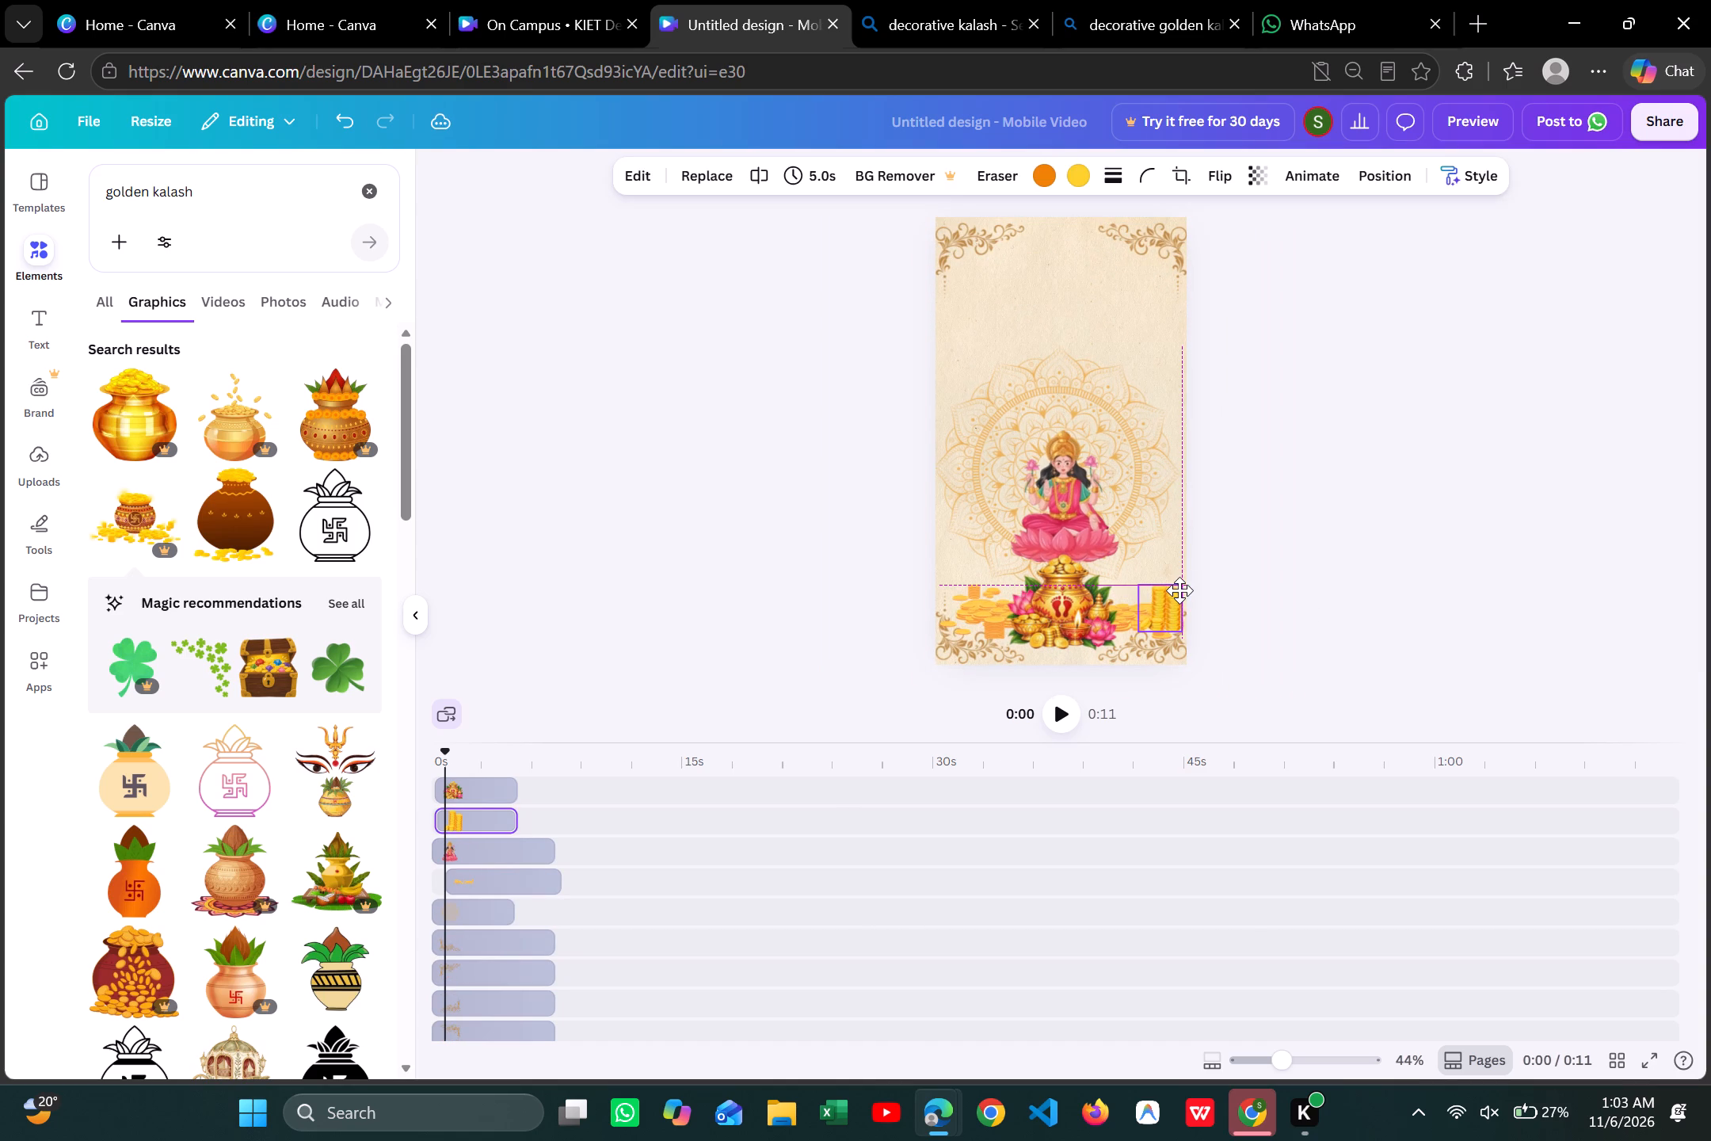
pyautogui.moveTo(1179, 590); pyautogui.dragTo(1174, 594)
pyautogui.click(1319, 593)
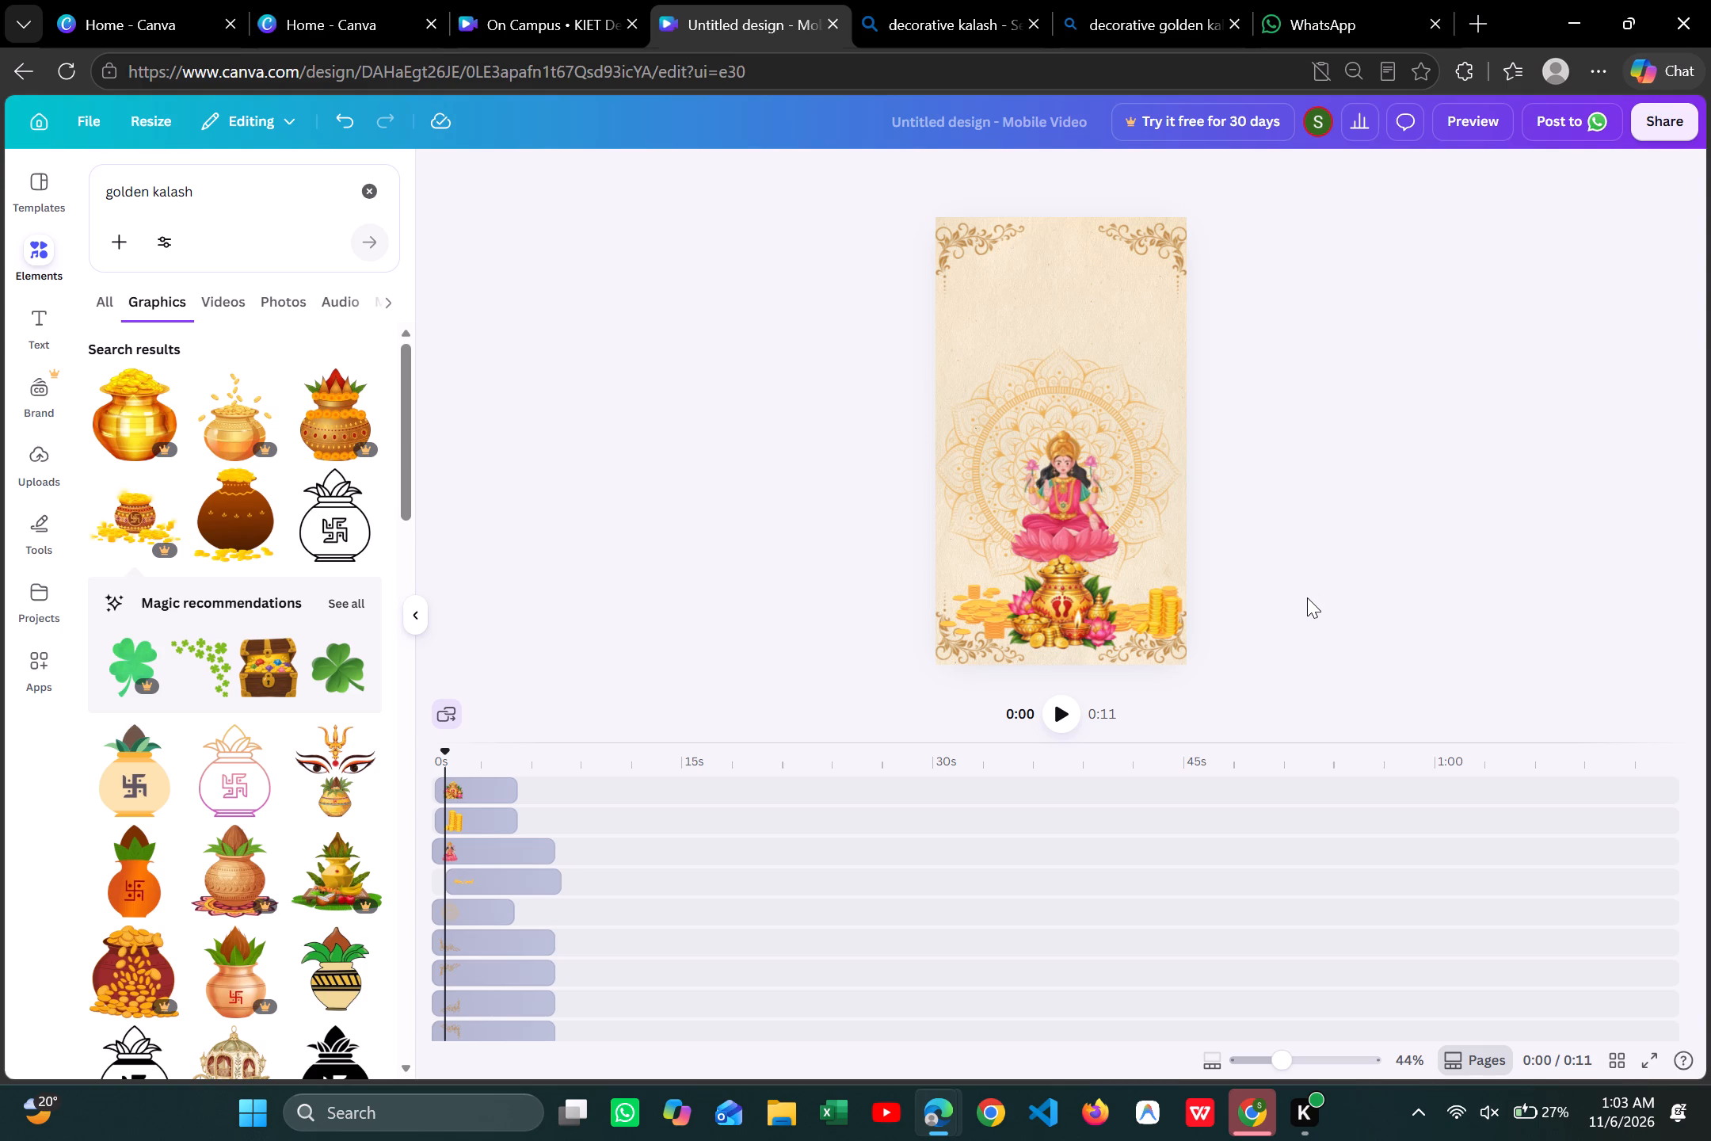
# Duplicate the coin stack and place the copy on the left side of the kalash.
pyautogui.click(1168, 613)
pyautogui.click(1225, 538)
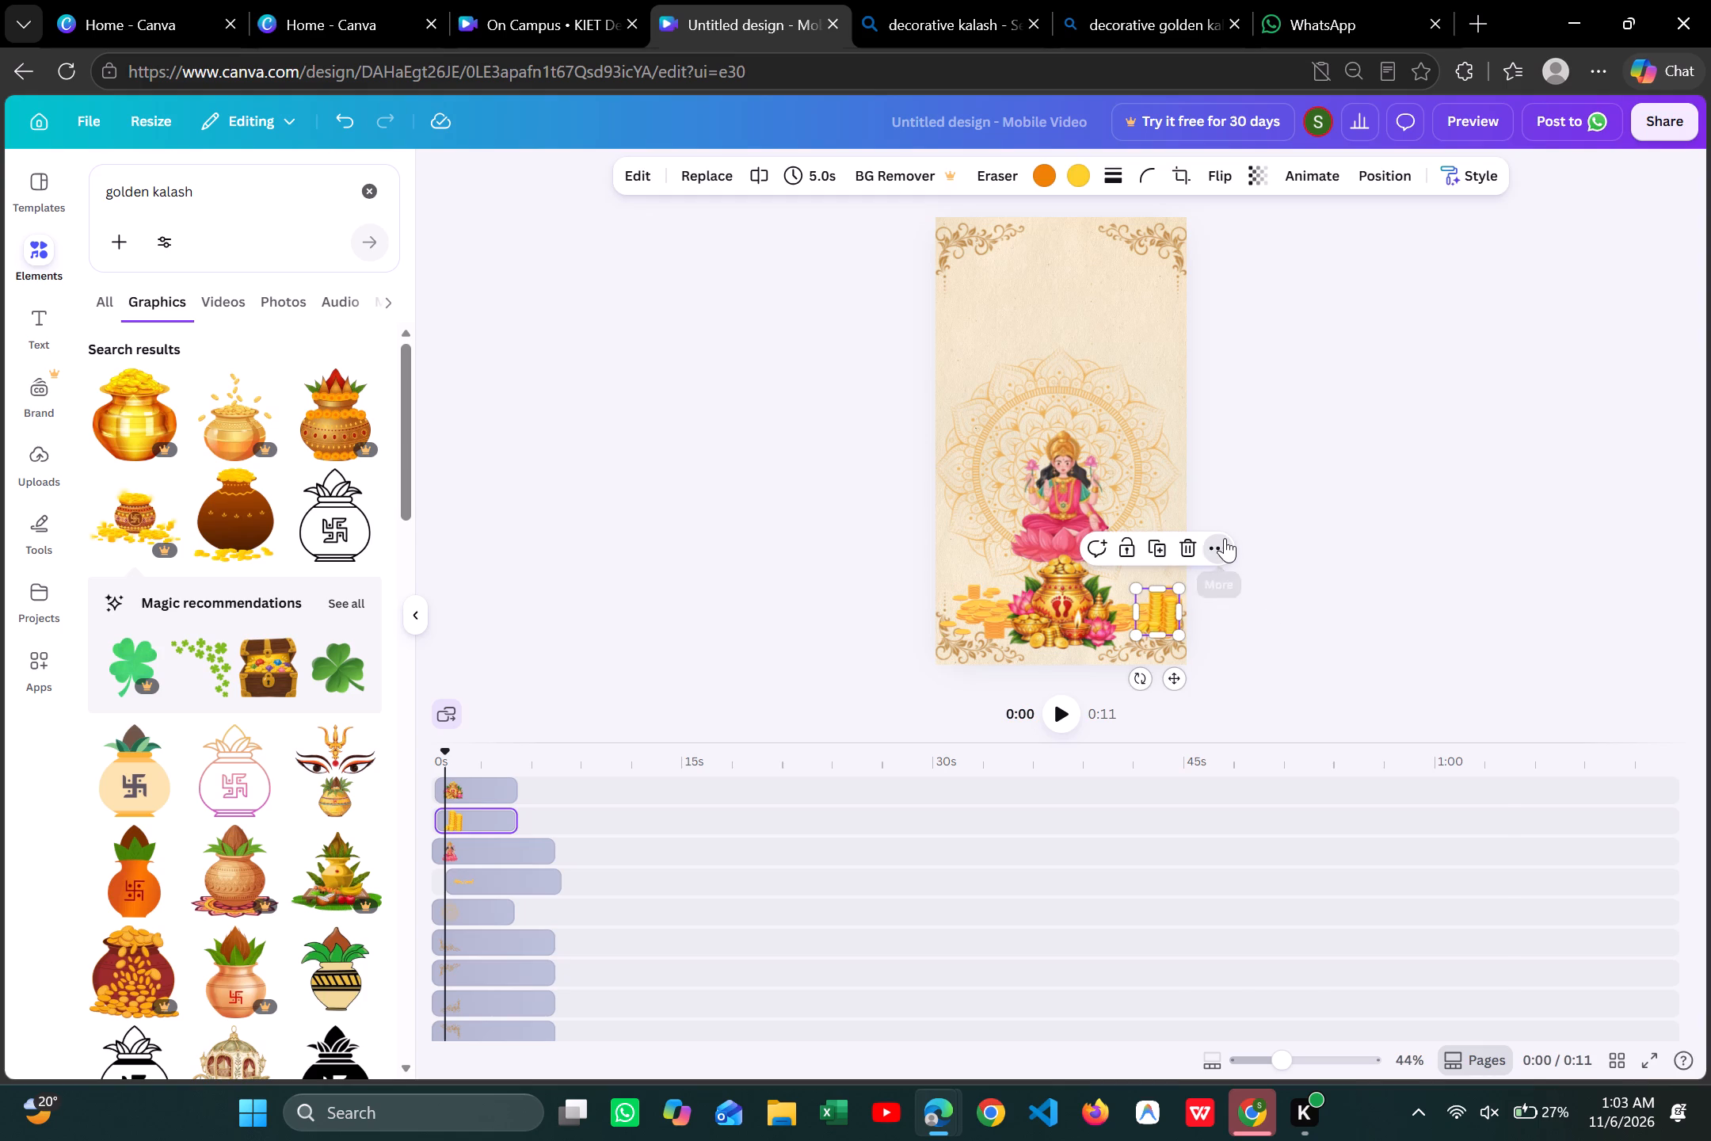
pyautogui.click(1256, 694)
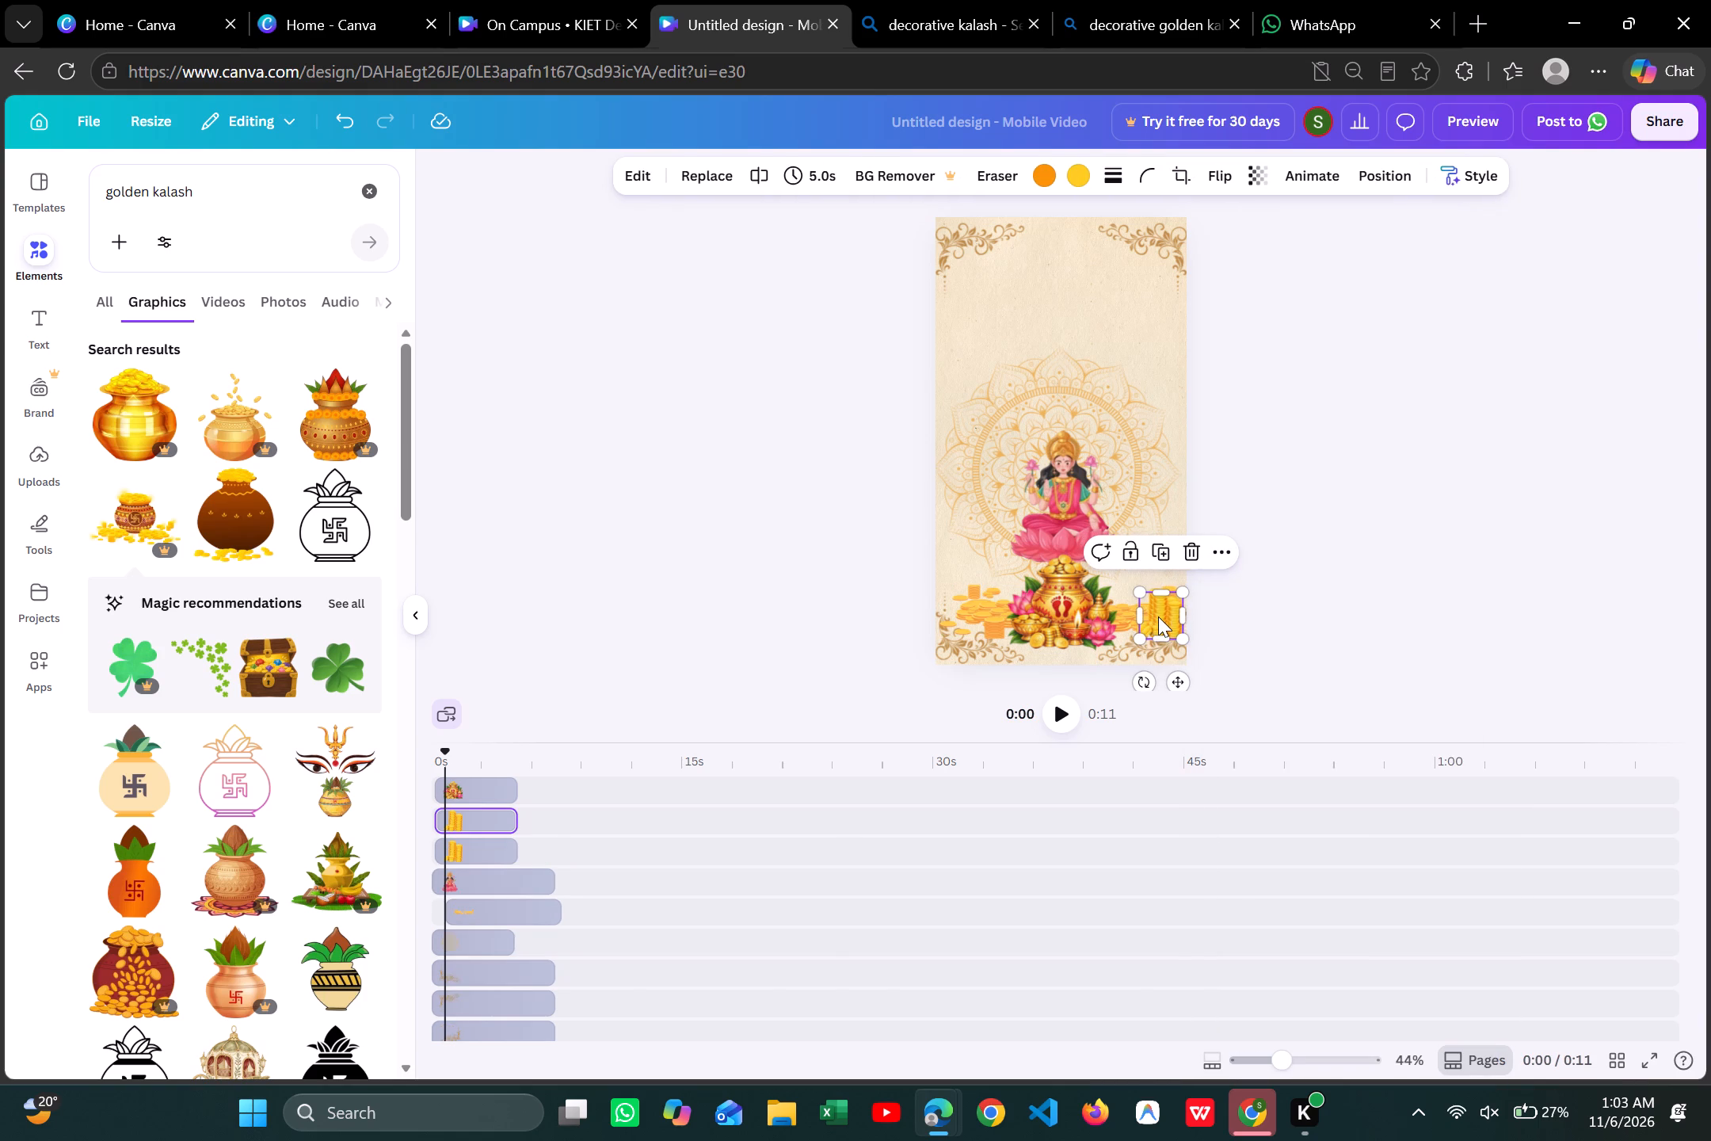
pyautogui.moveTo(1158, 616); pyautogui.dragTo(971, 606)
pyautogui.click(1307, 583)
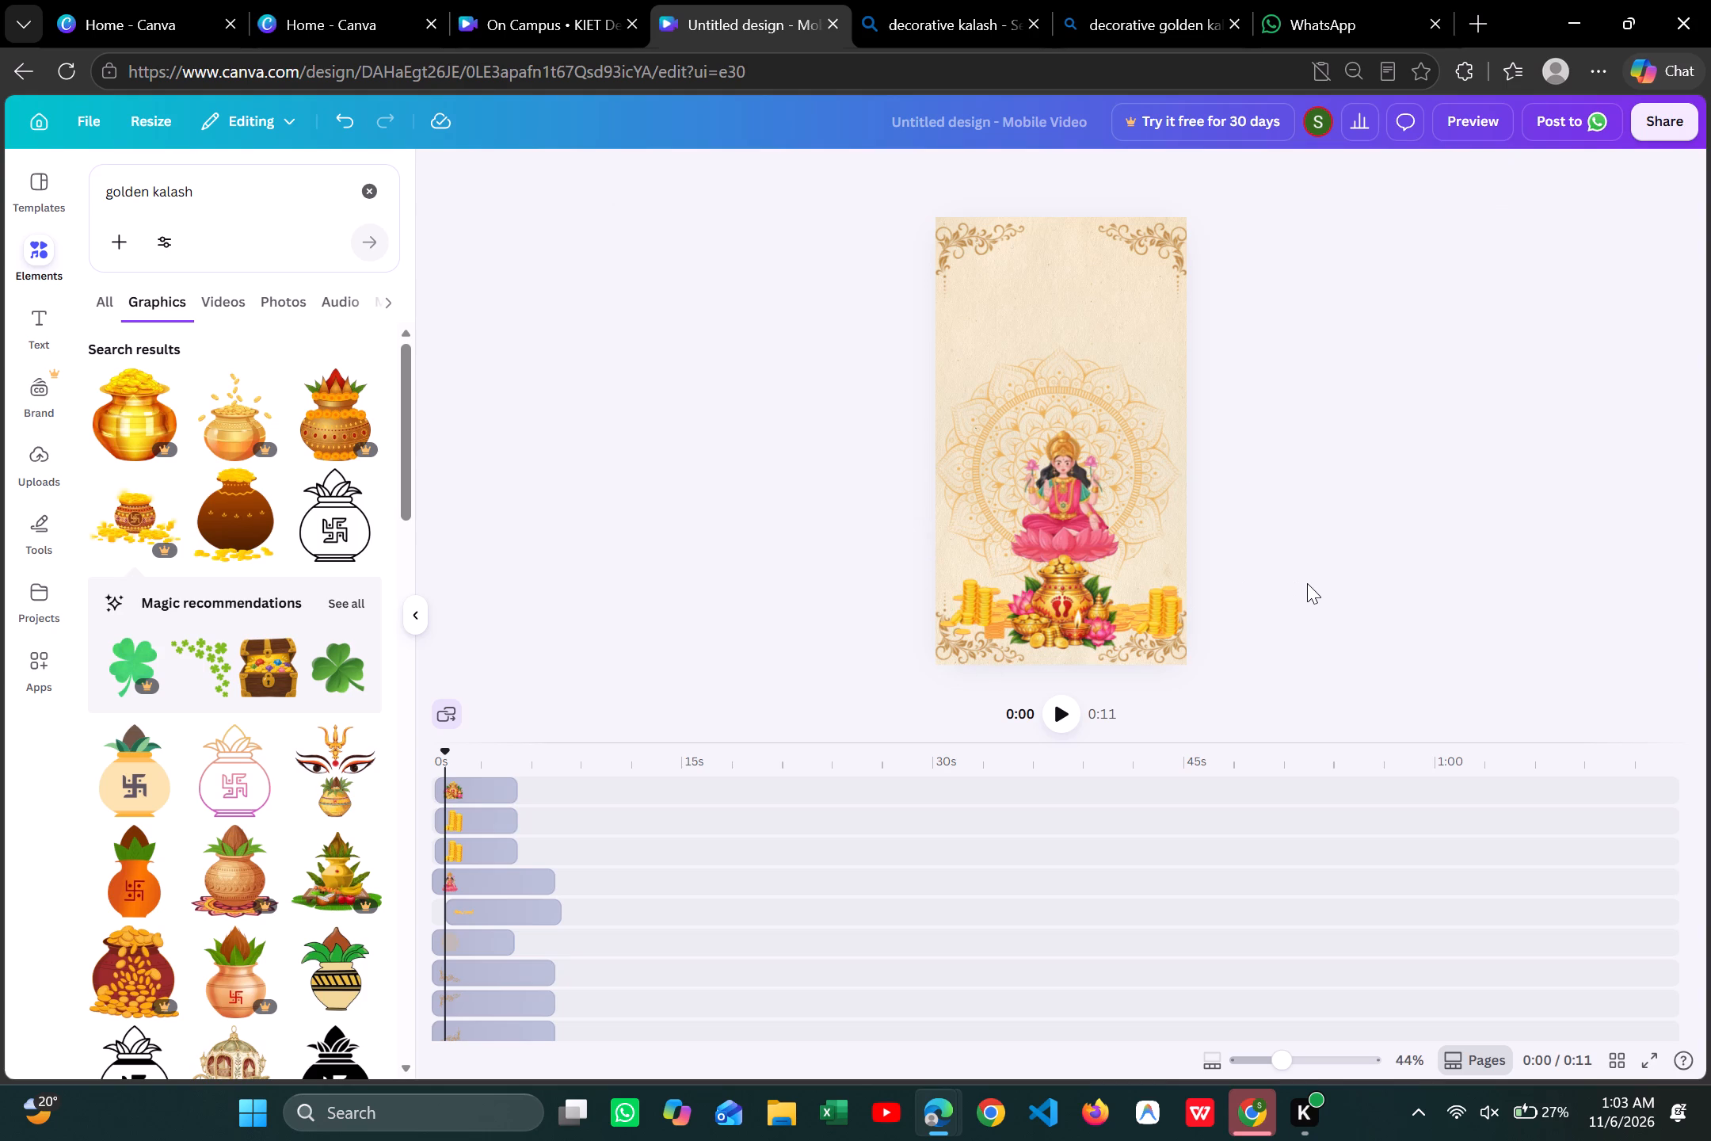
# In the On Campus design, copy the KIET logo near the upper-right corner of the page.
pyautogui.scroll(2, 1125, 230)
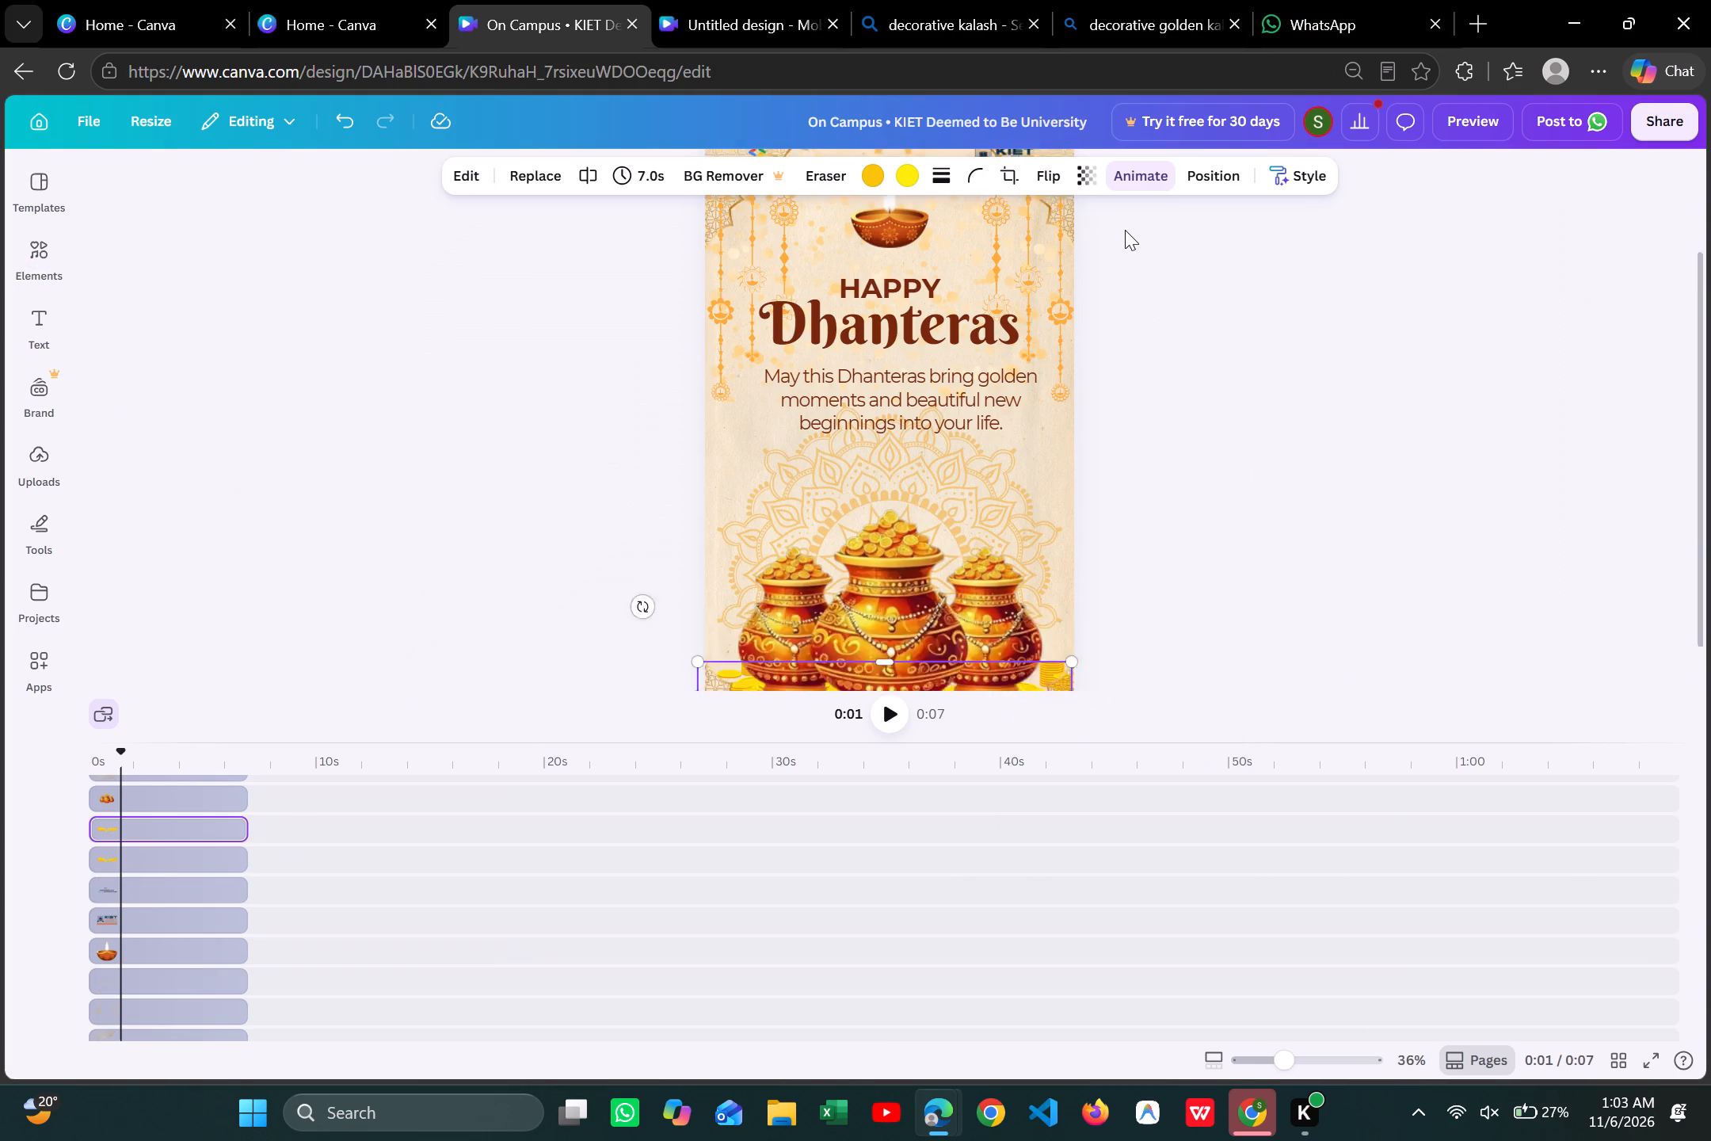
pyautogui.scroll(2, 1125, 230)
pyautogui.click(991, 241)
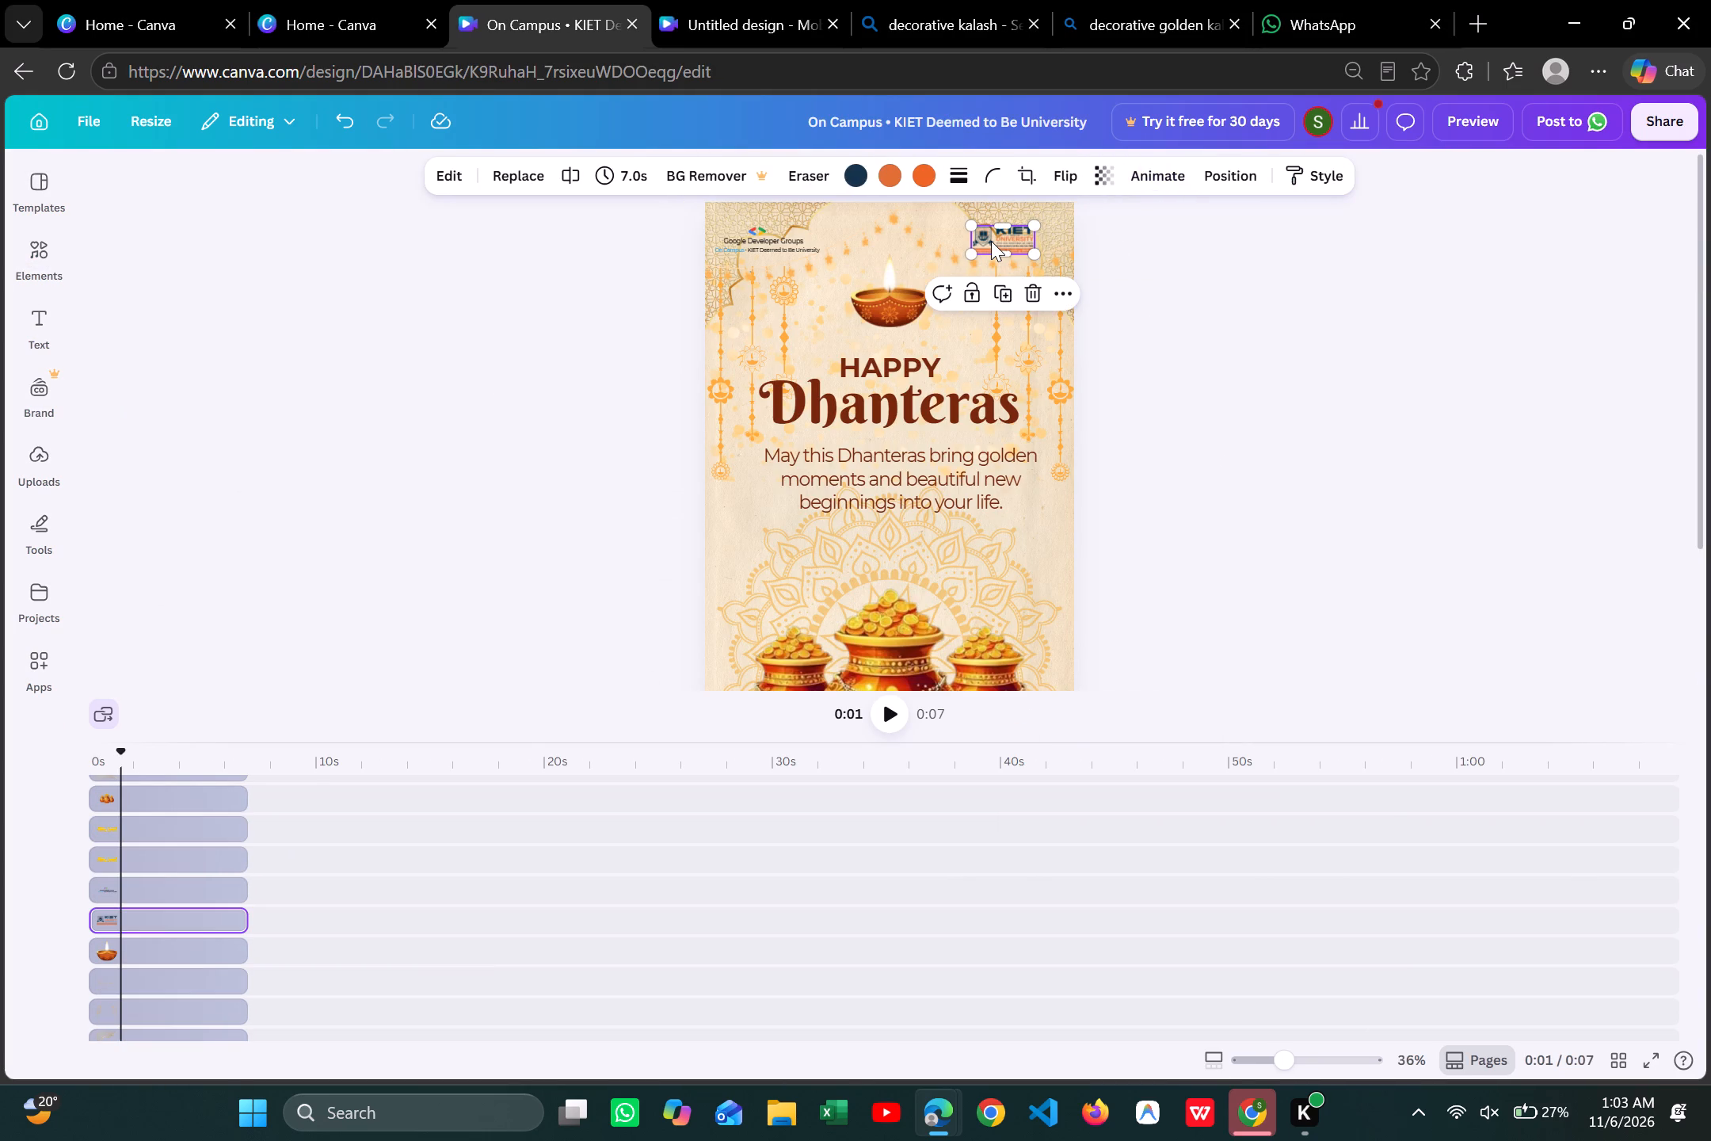
pyautogui.hotkey('ctrl', 'c')
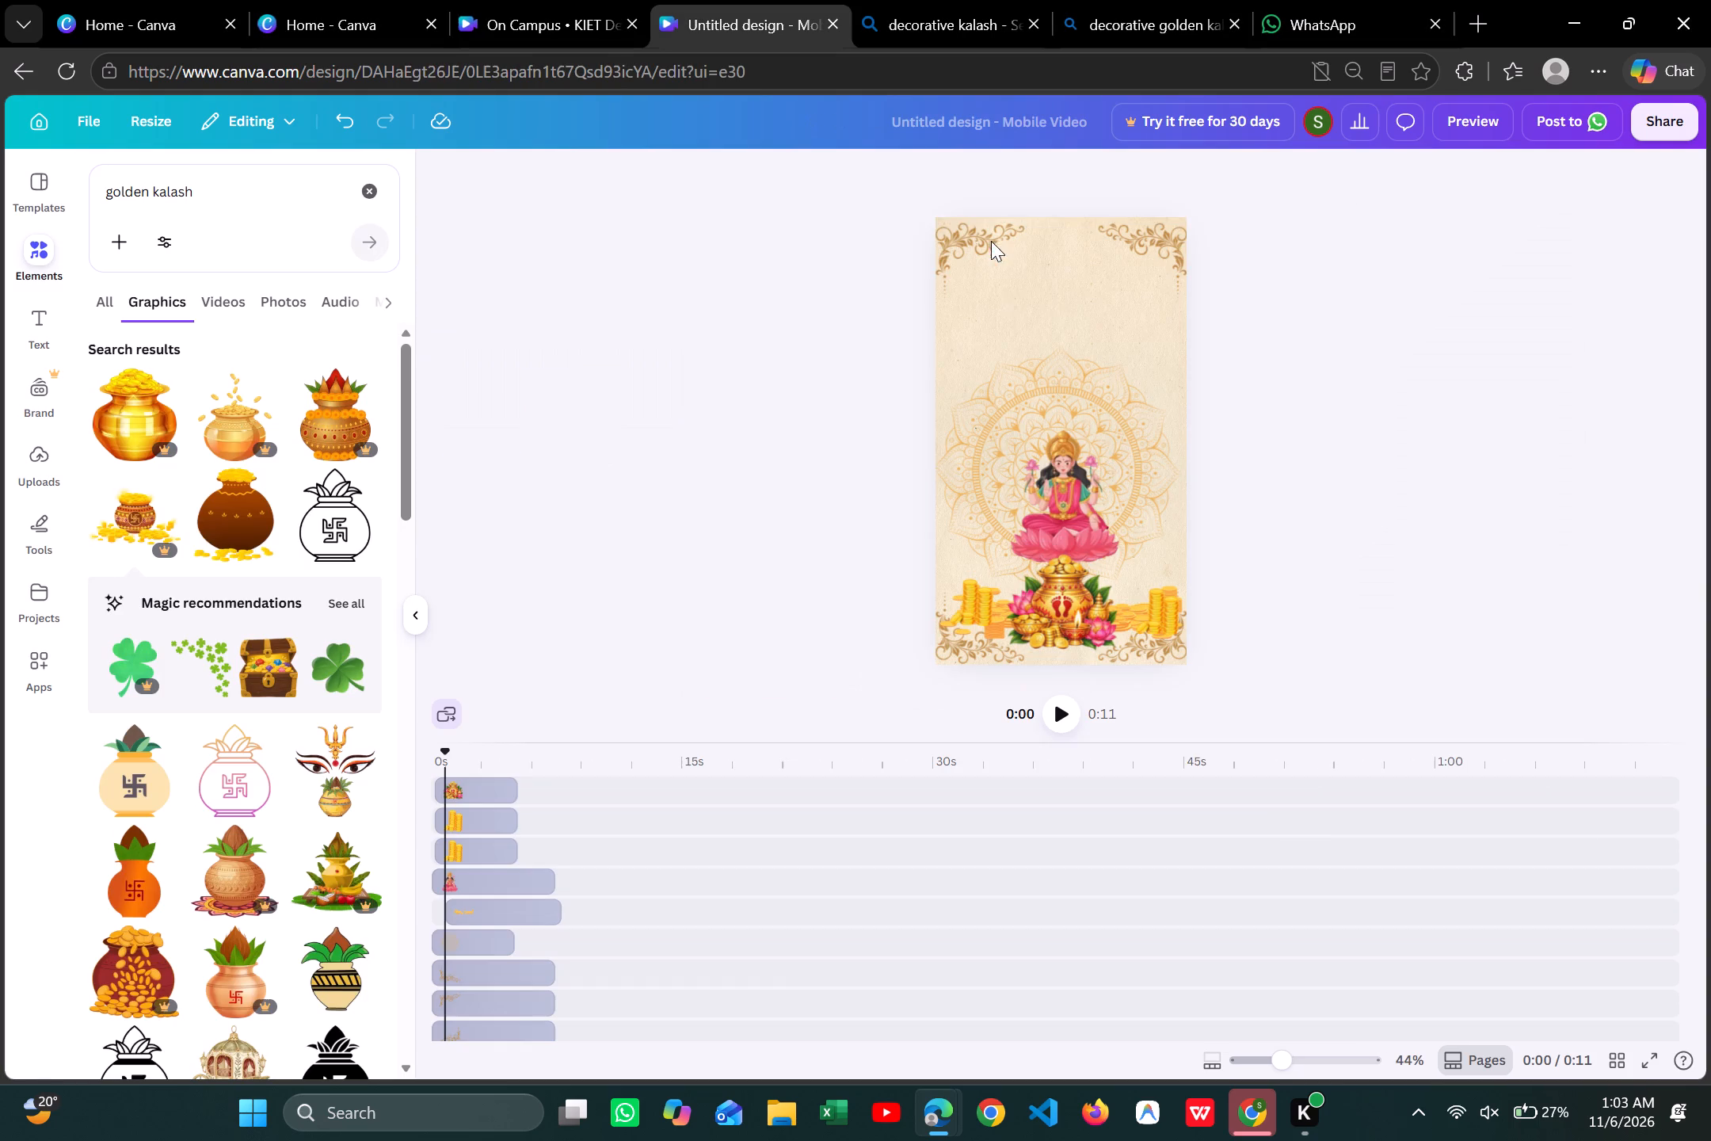
# Paste the KIET logo into the untitled mobile video, enlarge it and move it slightly down within the upper-right corner.
pyautogui.hotkey('ctrl', 'v')
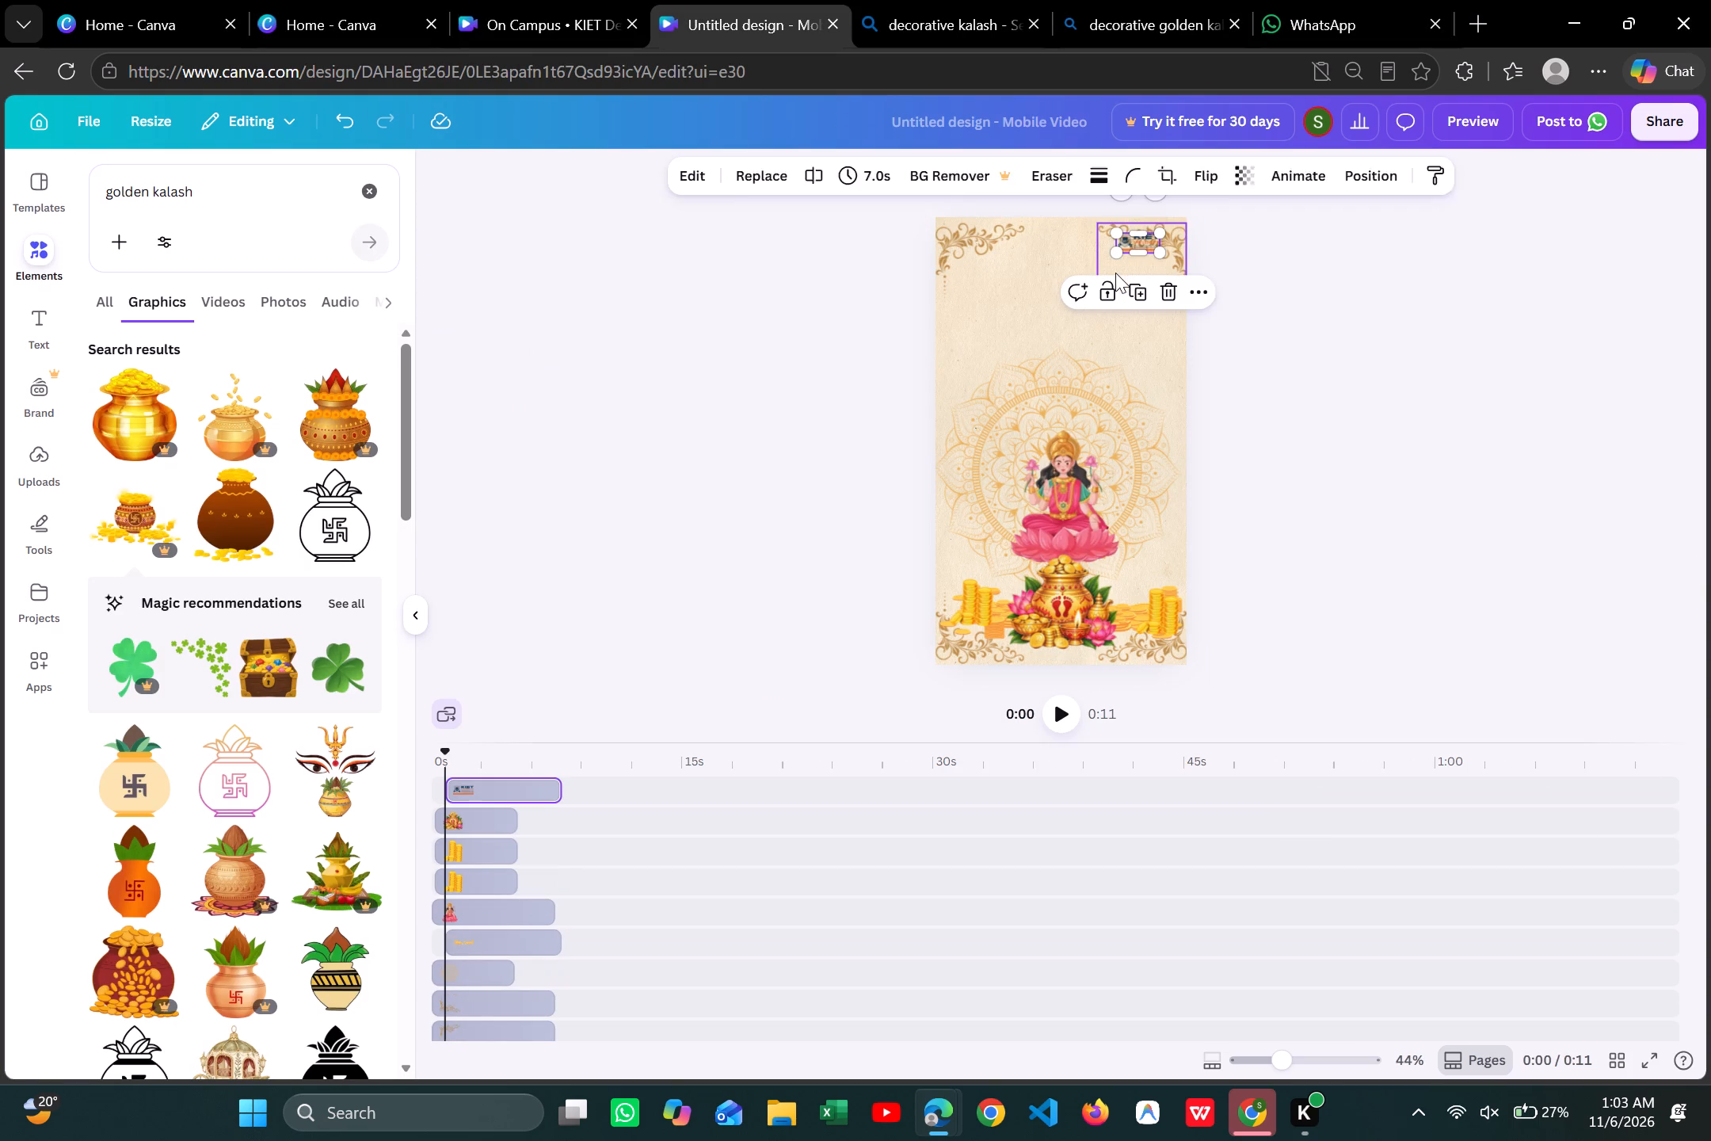
pyautogui.click(1143, 248)
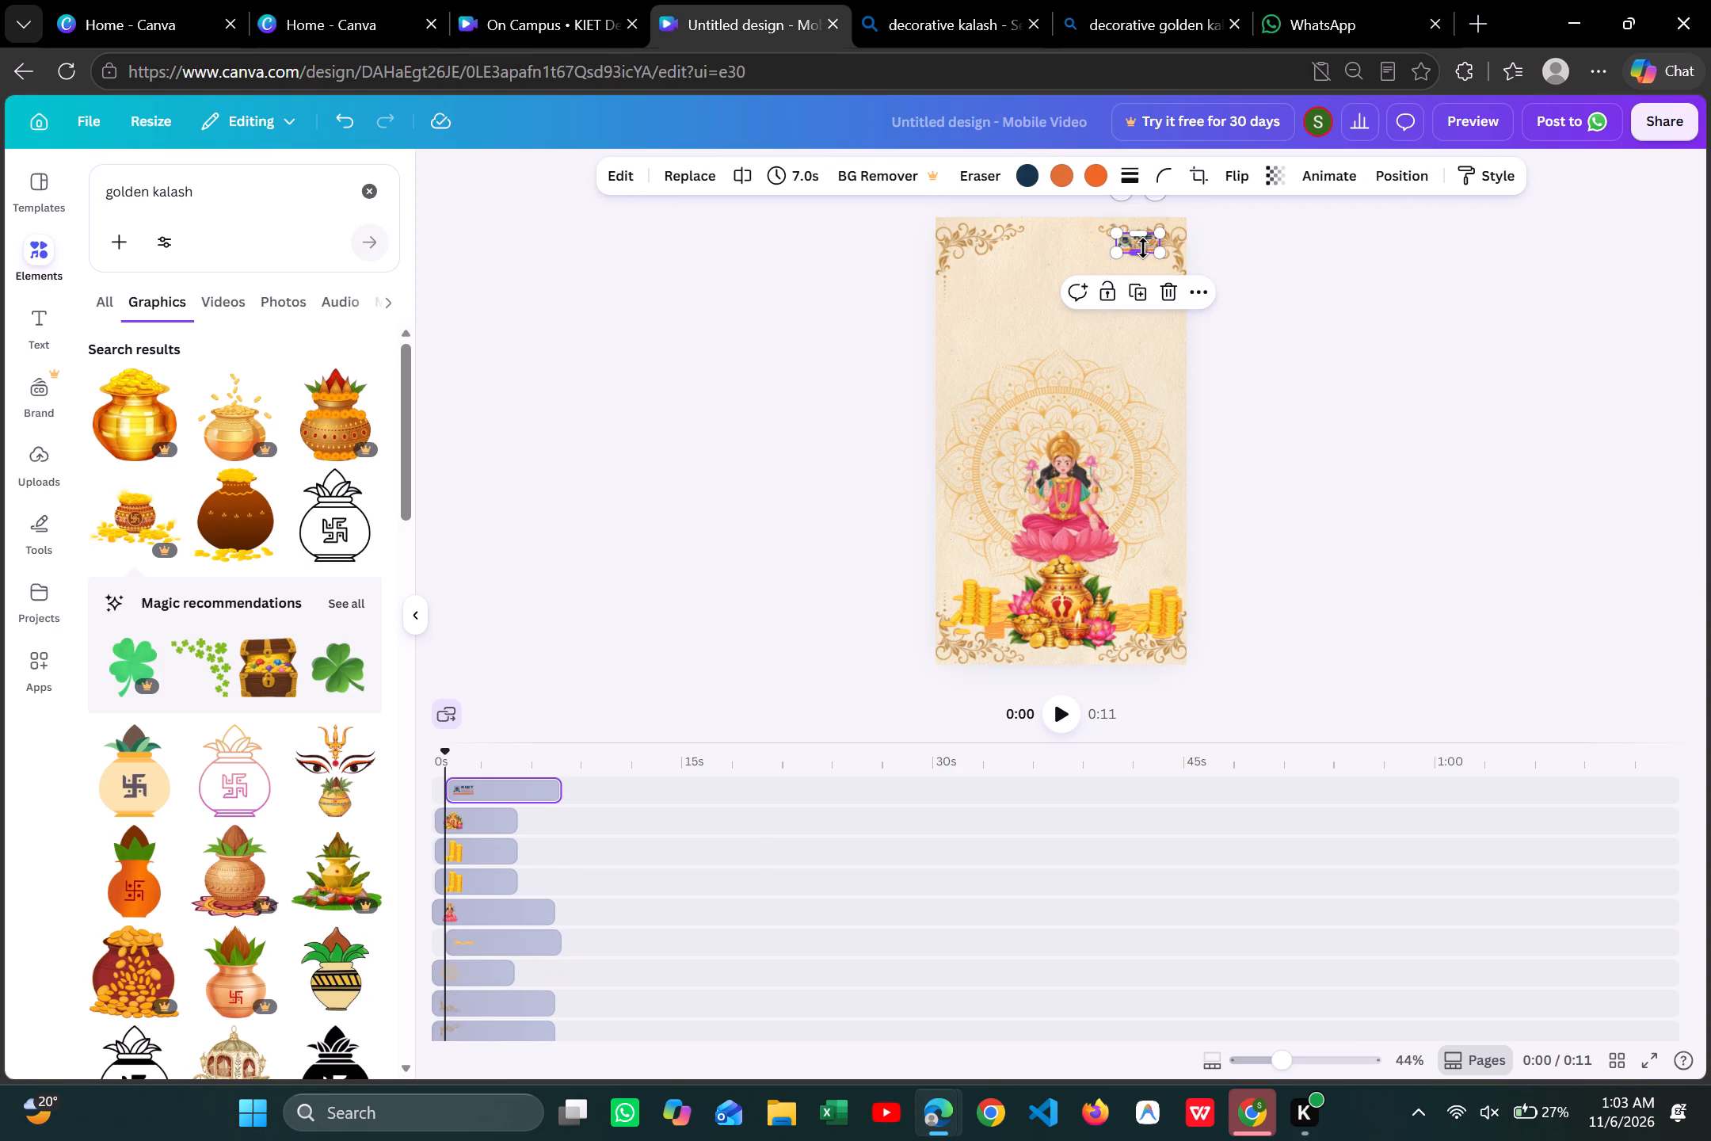
pyautogui.moveTo(1116, 235); pyautogui.dragTo(1097, 235)
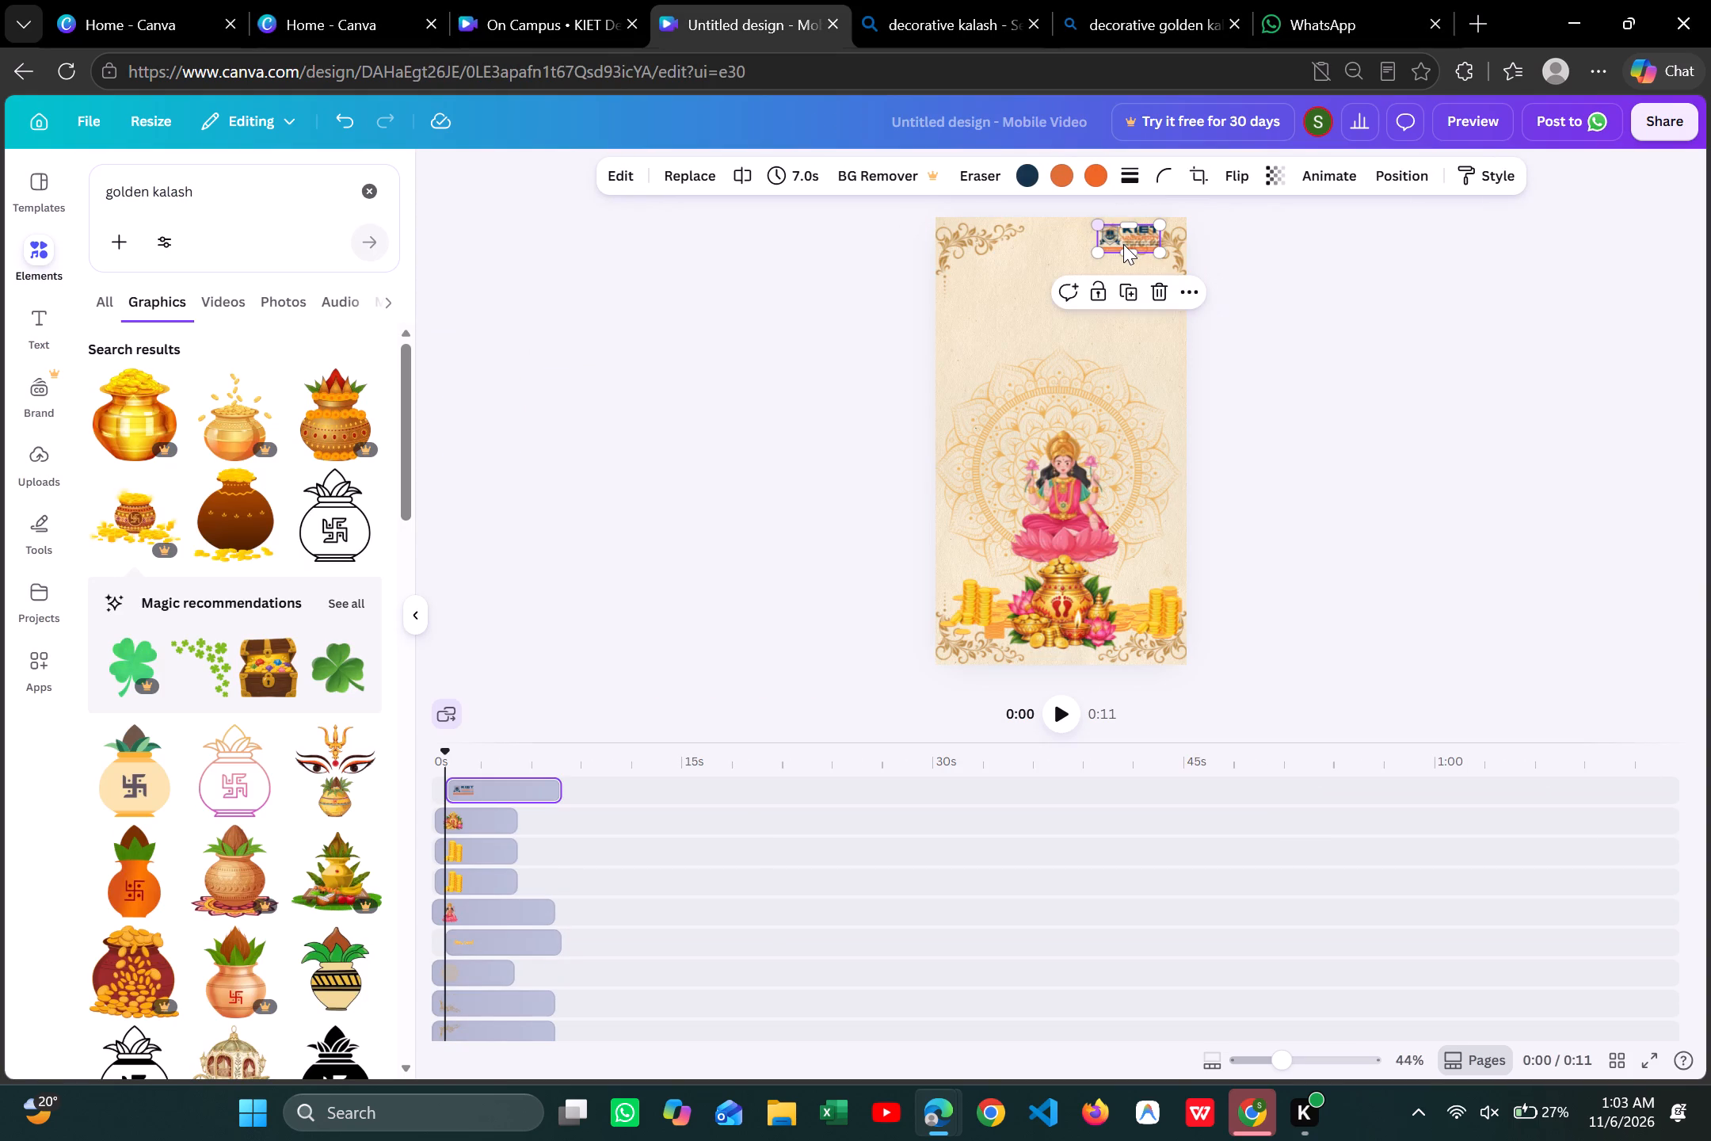
pyautogui.moveTo(1132, 233); pyautogui.dragTo(1135, 259)
pyautogui.click(1305, 314)
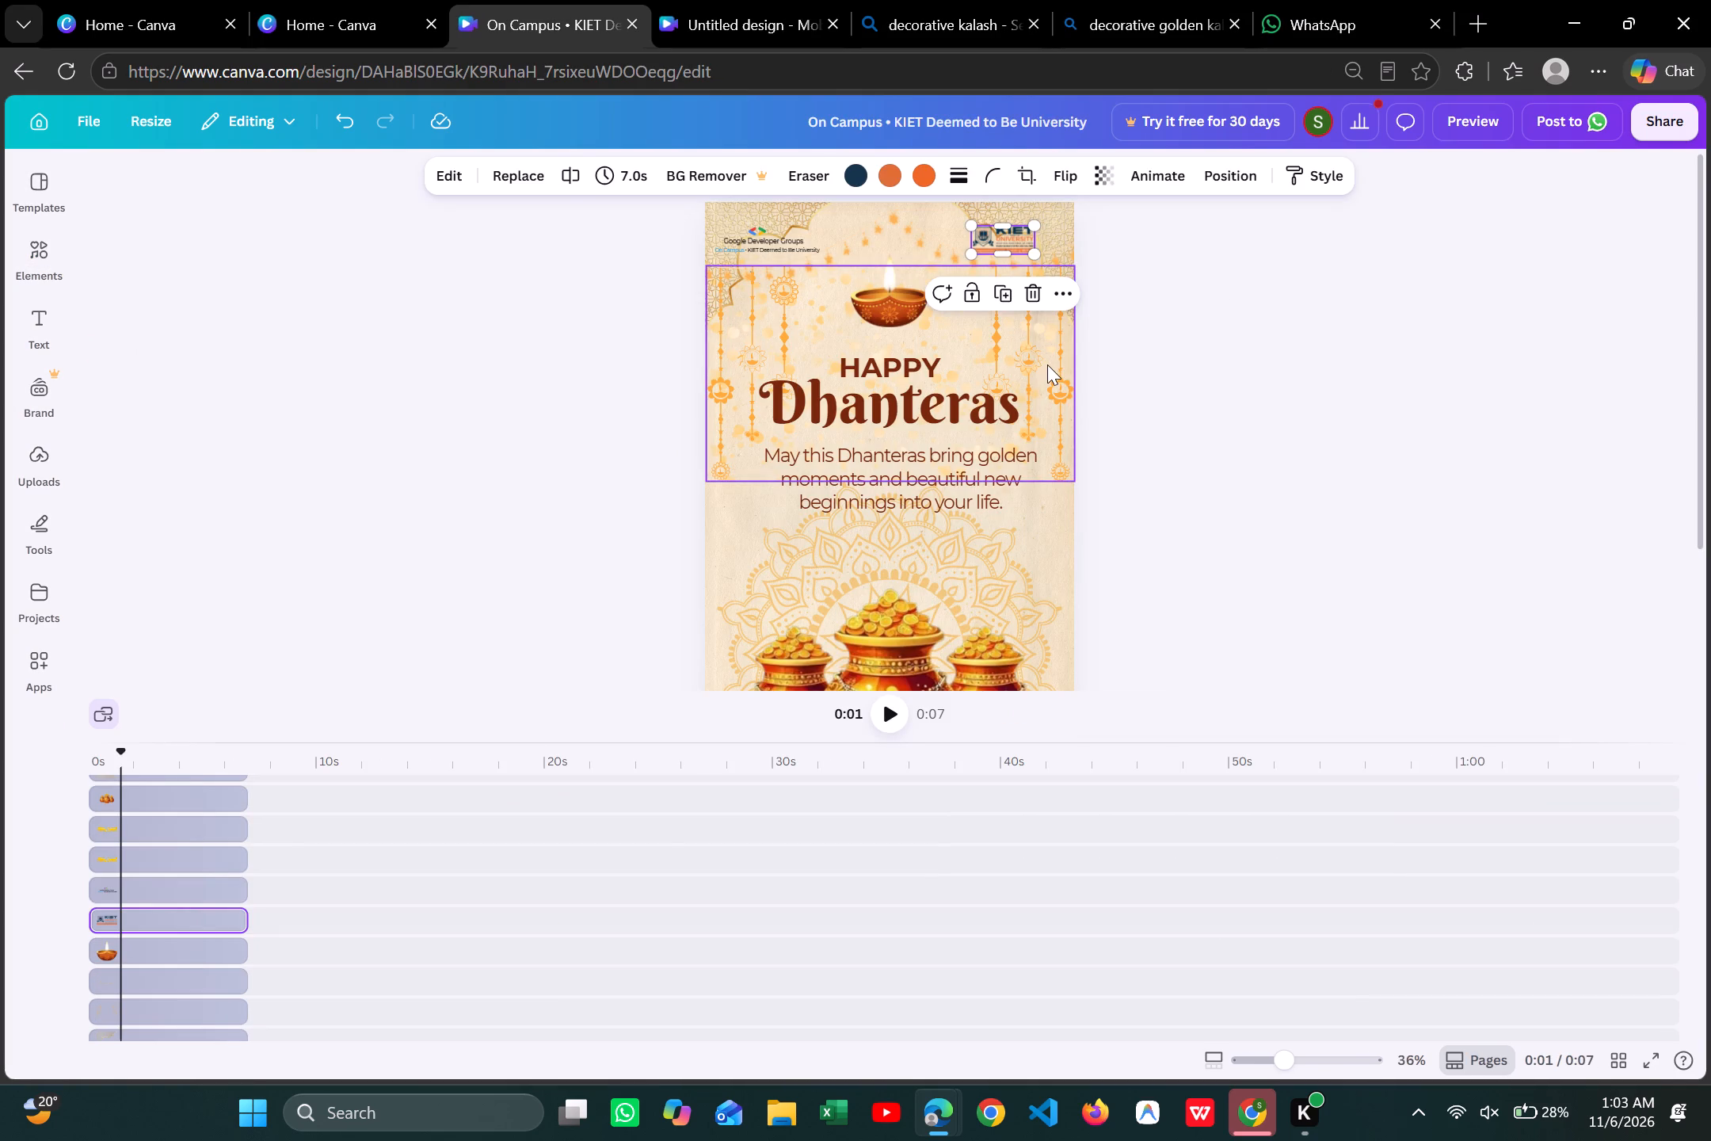
# Copy the orange hanging ornaments graphic from the On Campus design into the untitled mobile video, placing it across the upper page.
pyautogui.click(1041, 366)
pyautogui.hotkey('ctrl', 'c')
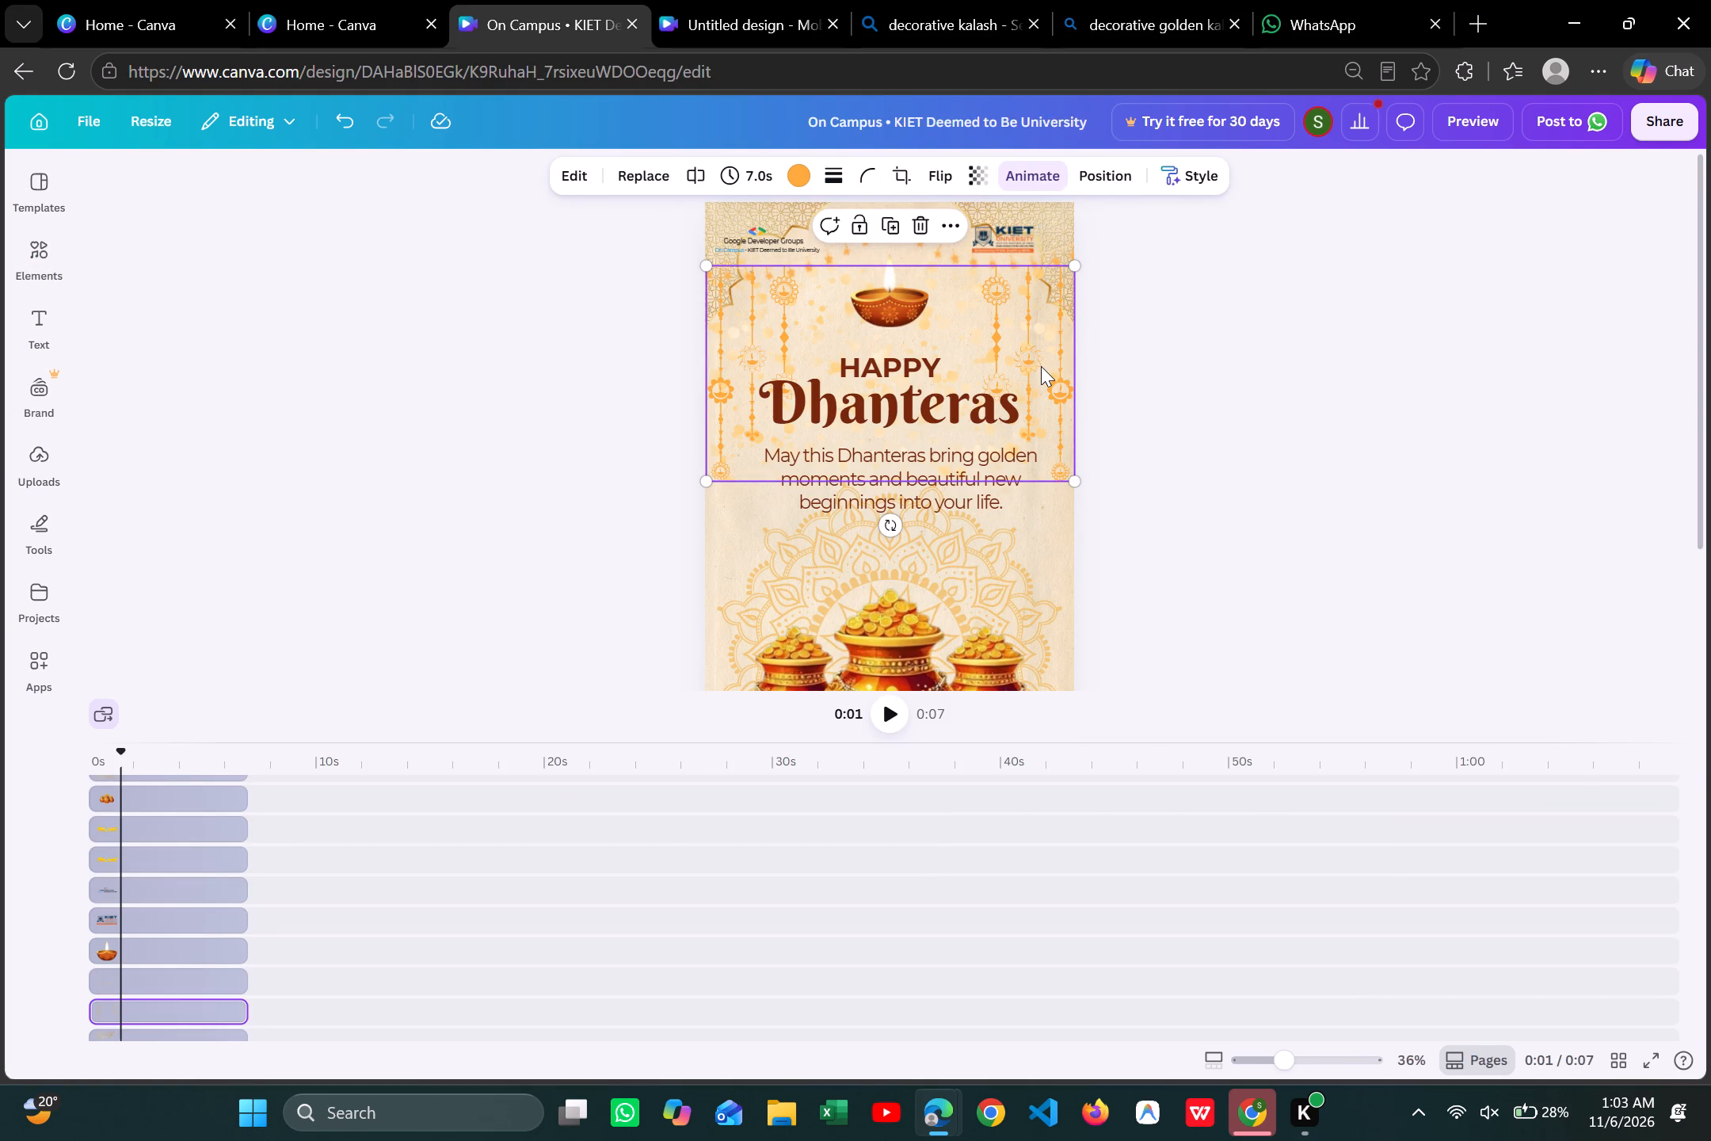
pyautogui.click(1041, 298)
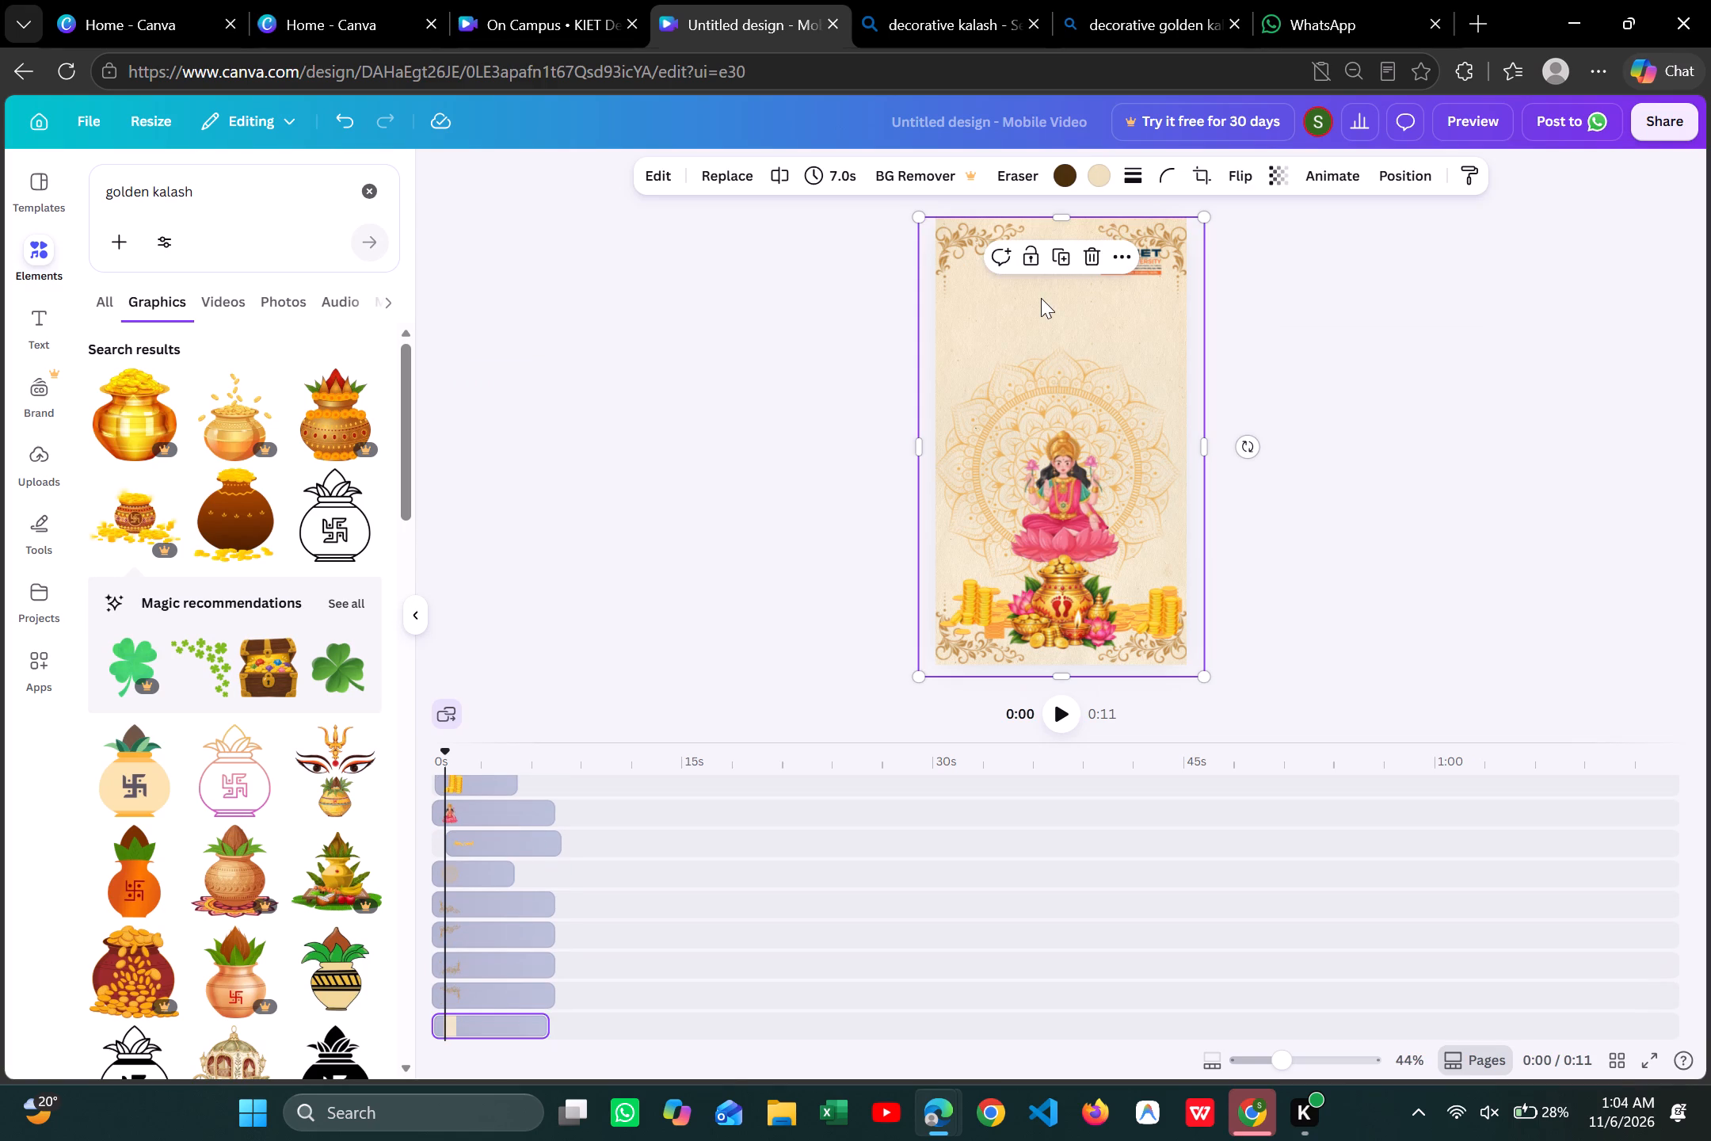
pyautogui.hotkey('ctrl', 'v')
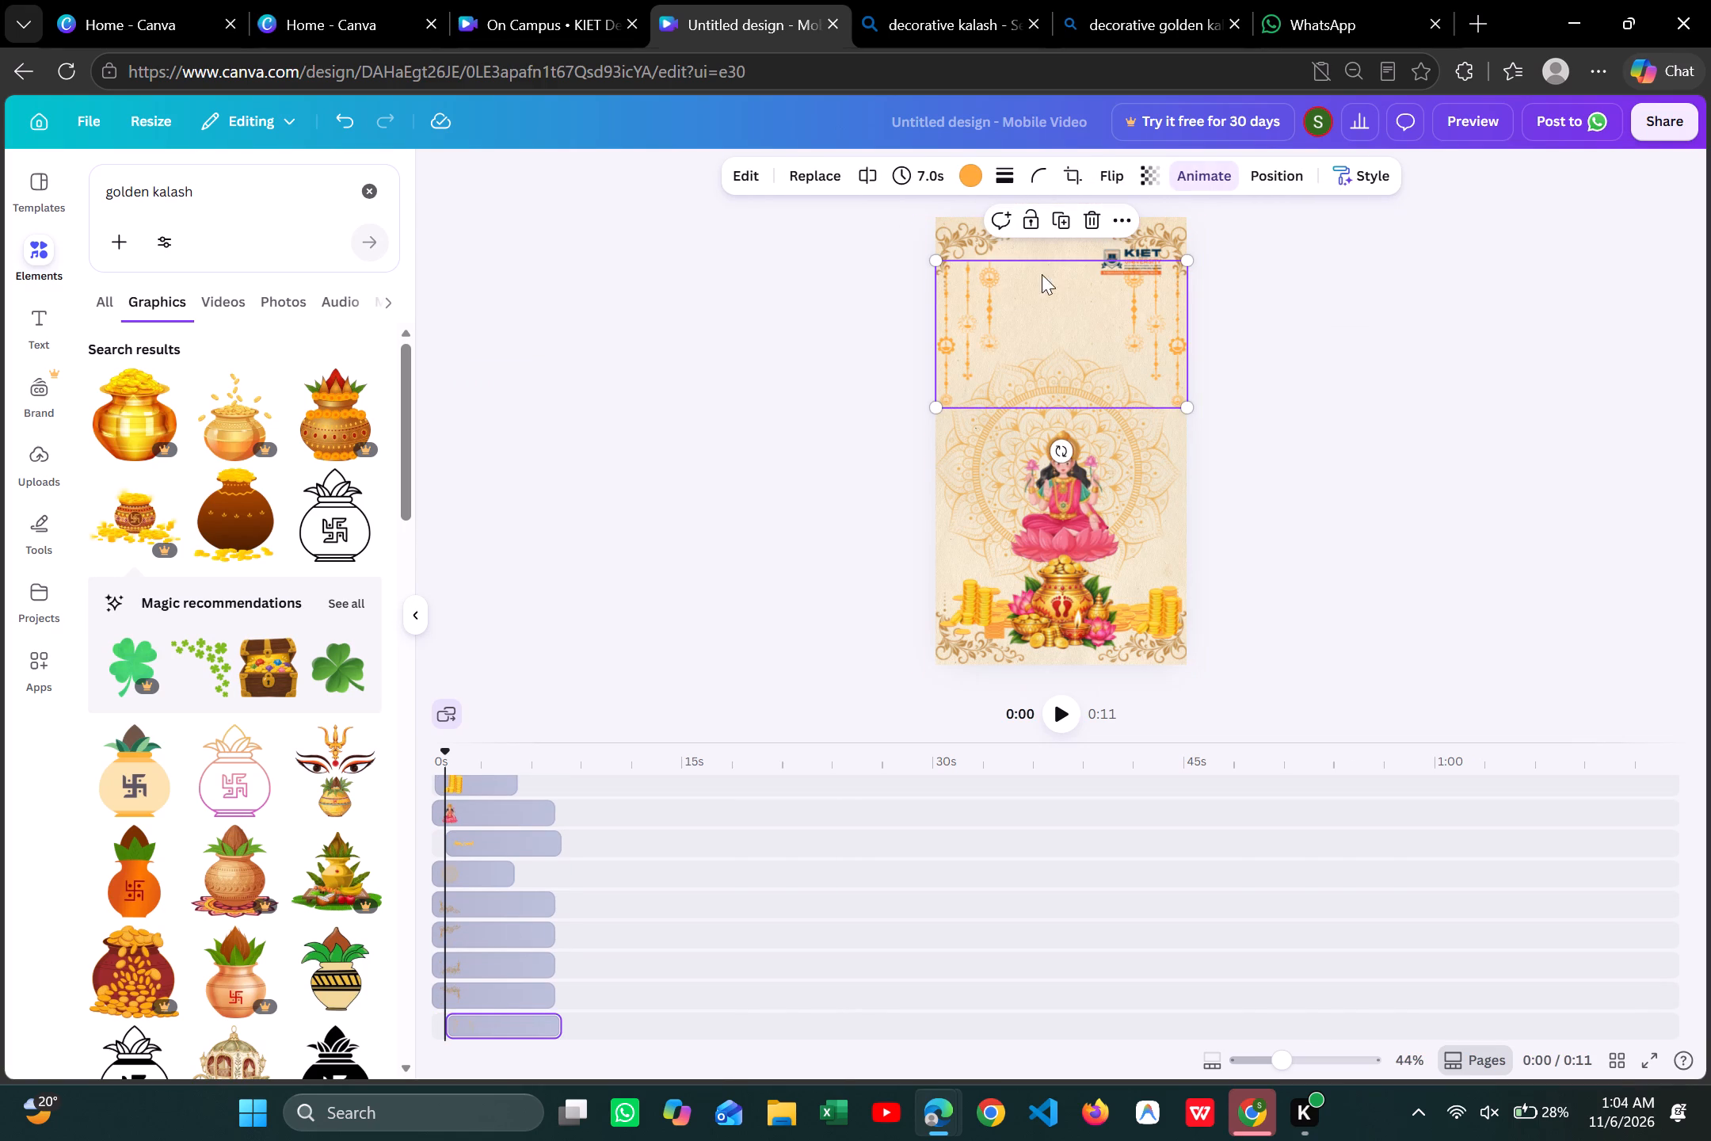
pyautogui.click(1030, 289)
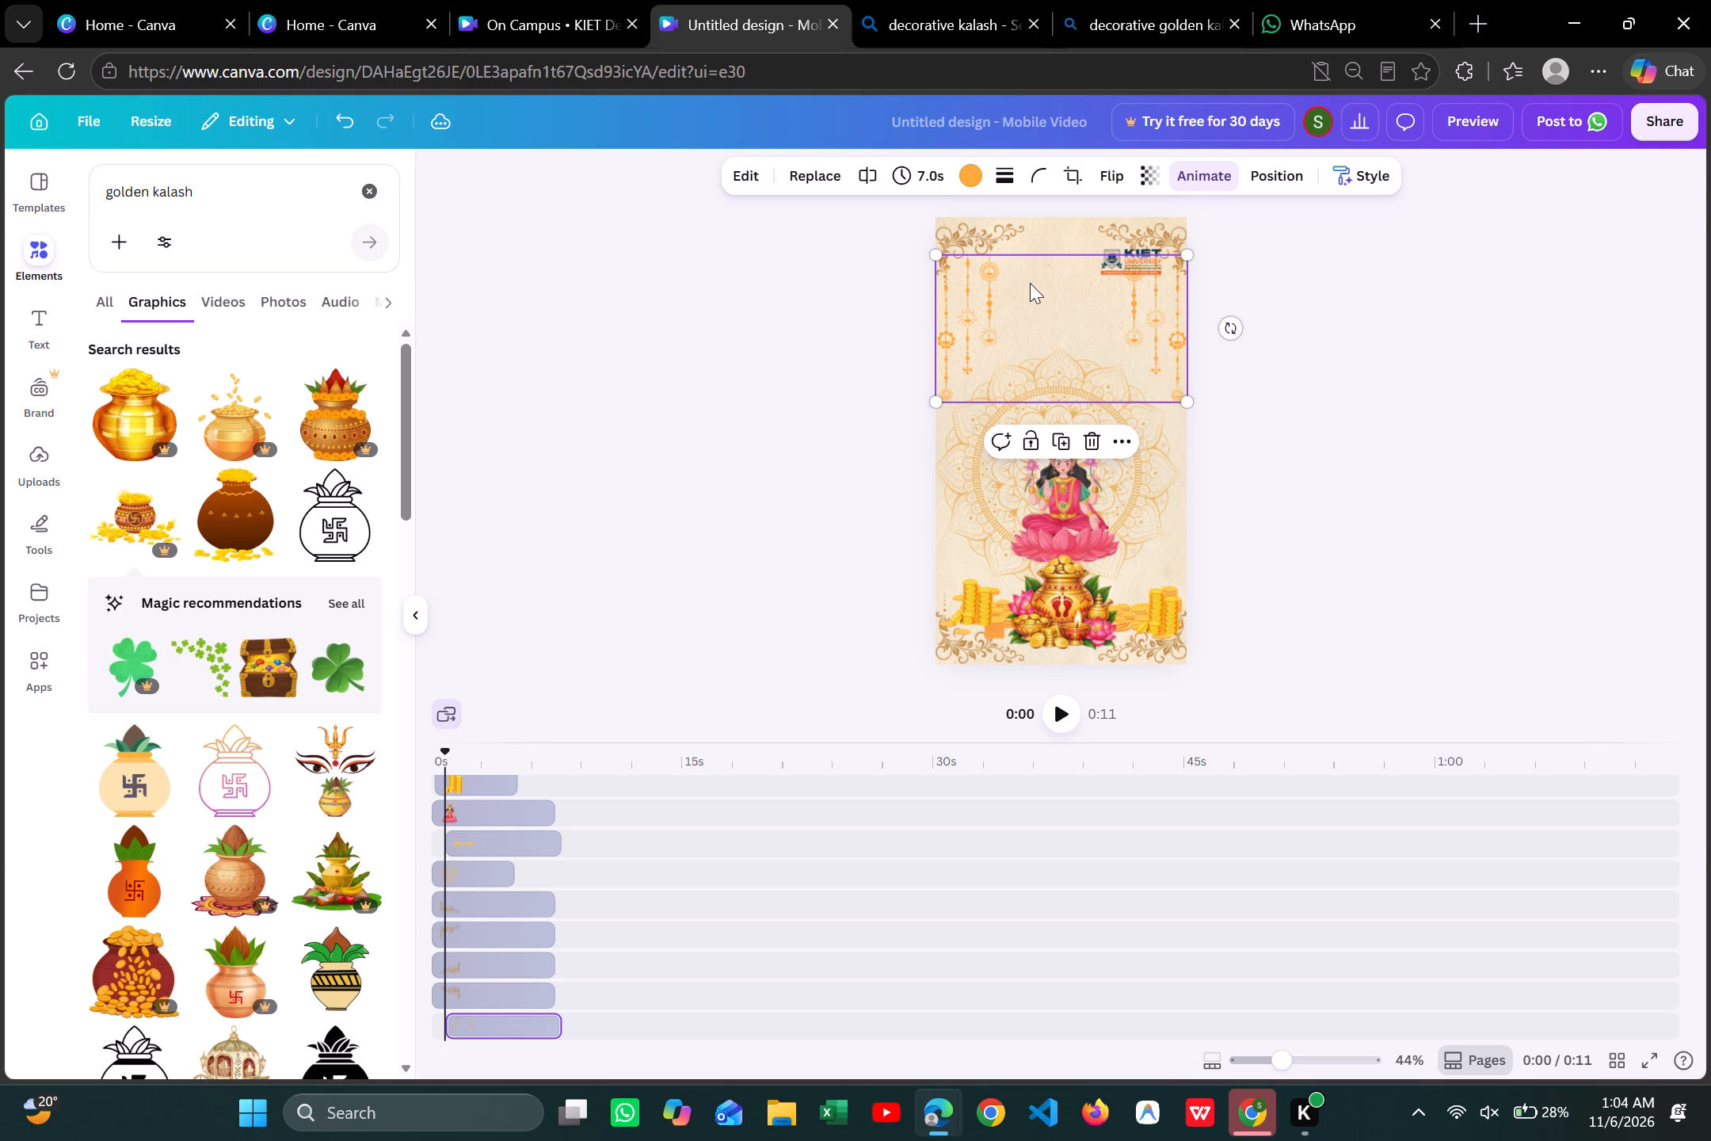
pyautogui.click(1271, 390)
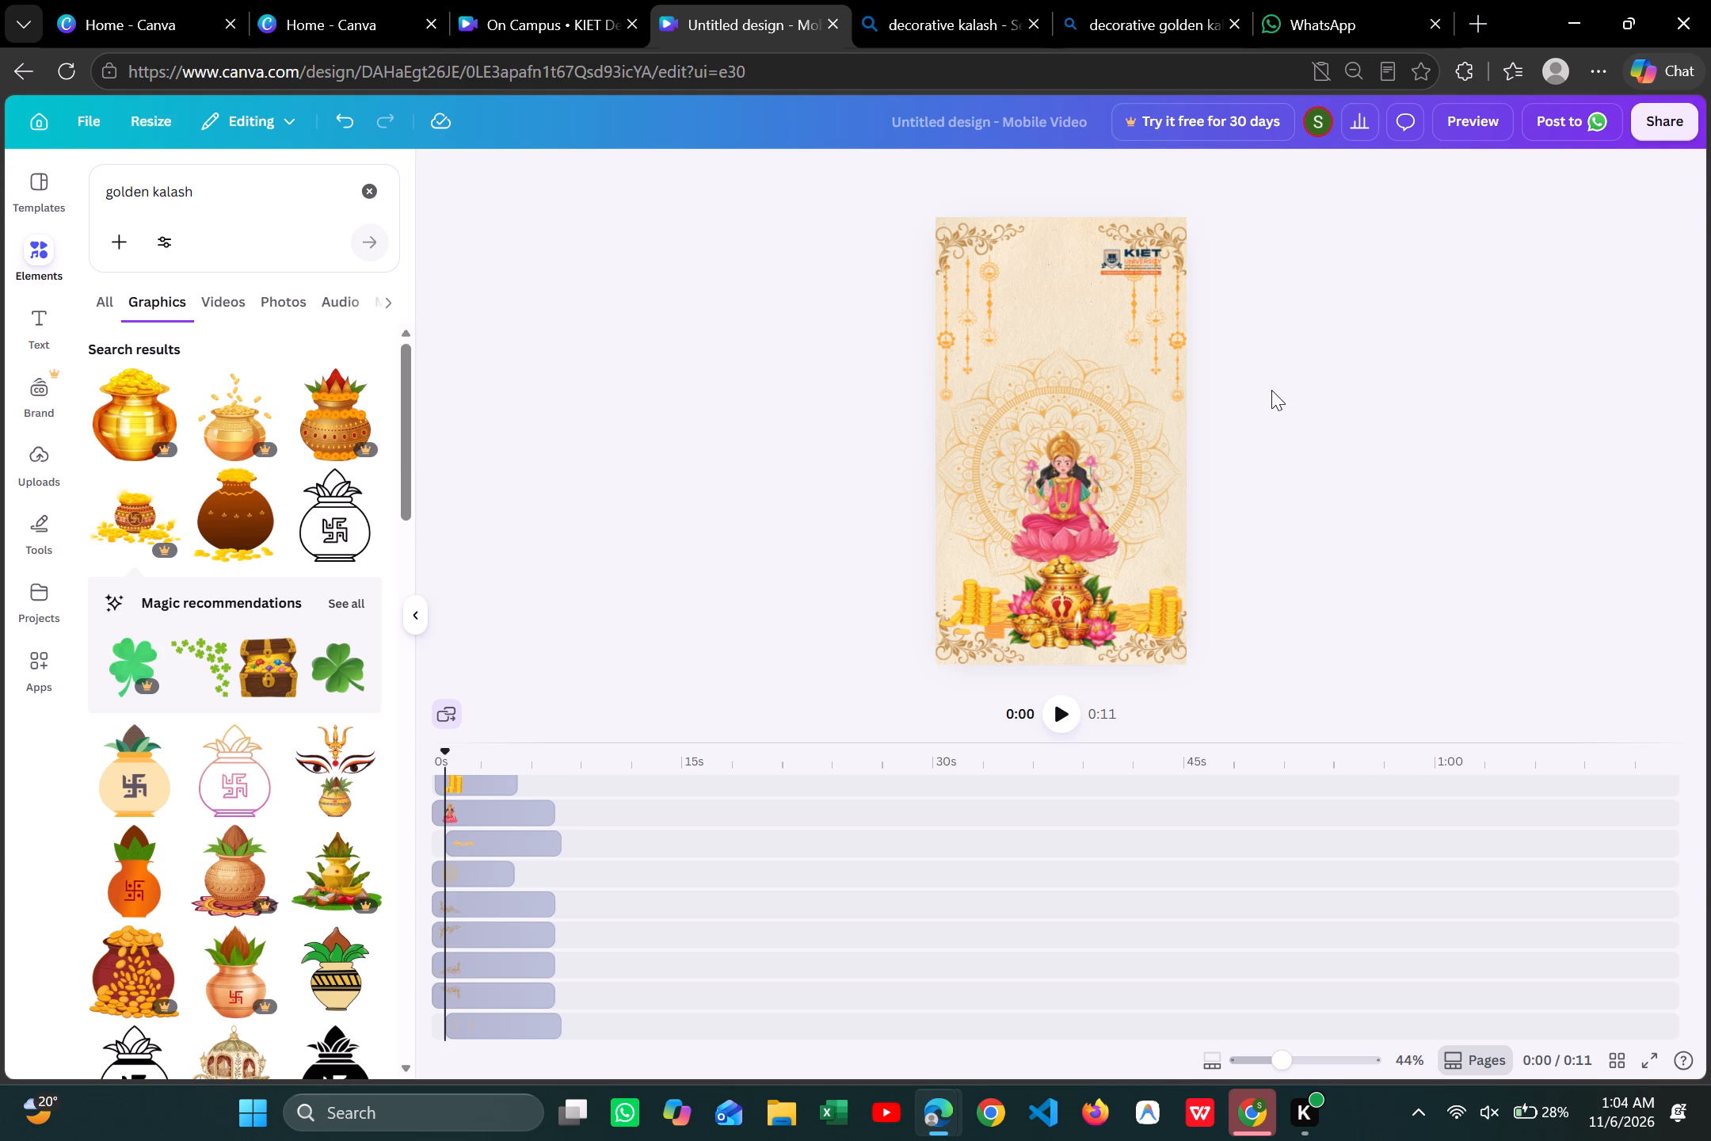
# Recolour the two floral corners at the top of the page with the design's existing bright orange.
pyautogui.click(973, 238)
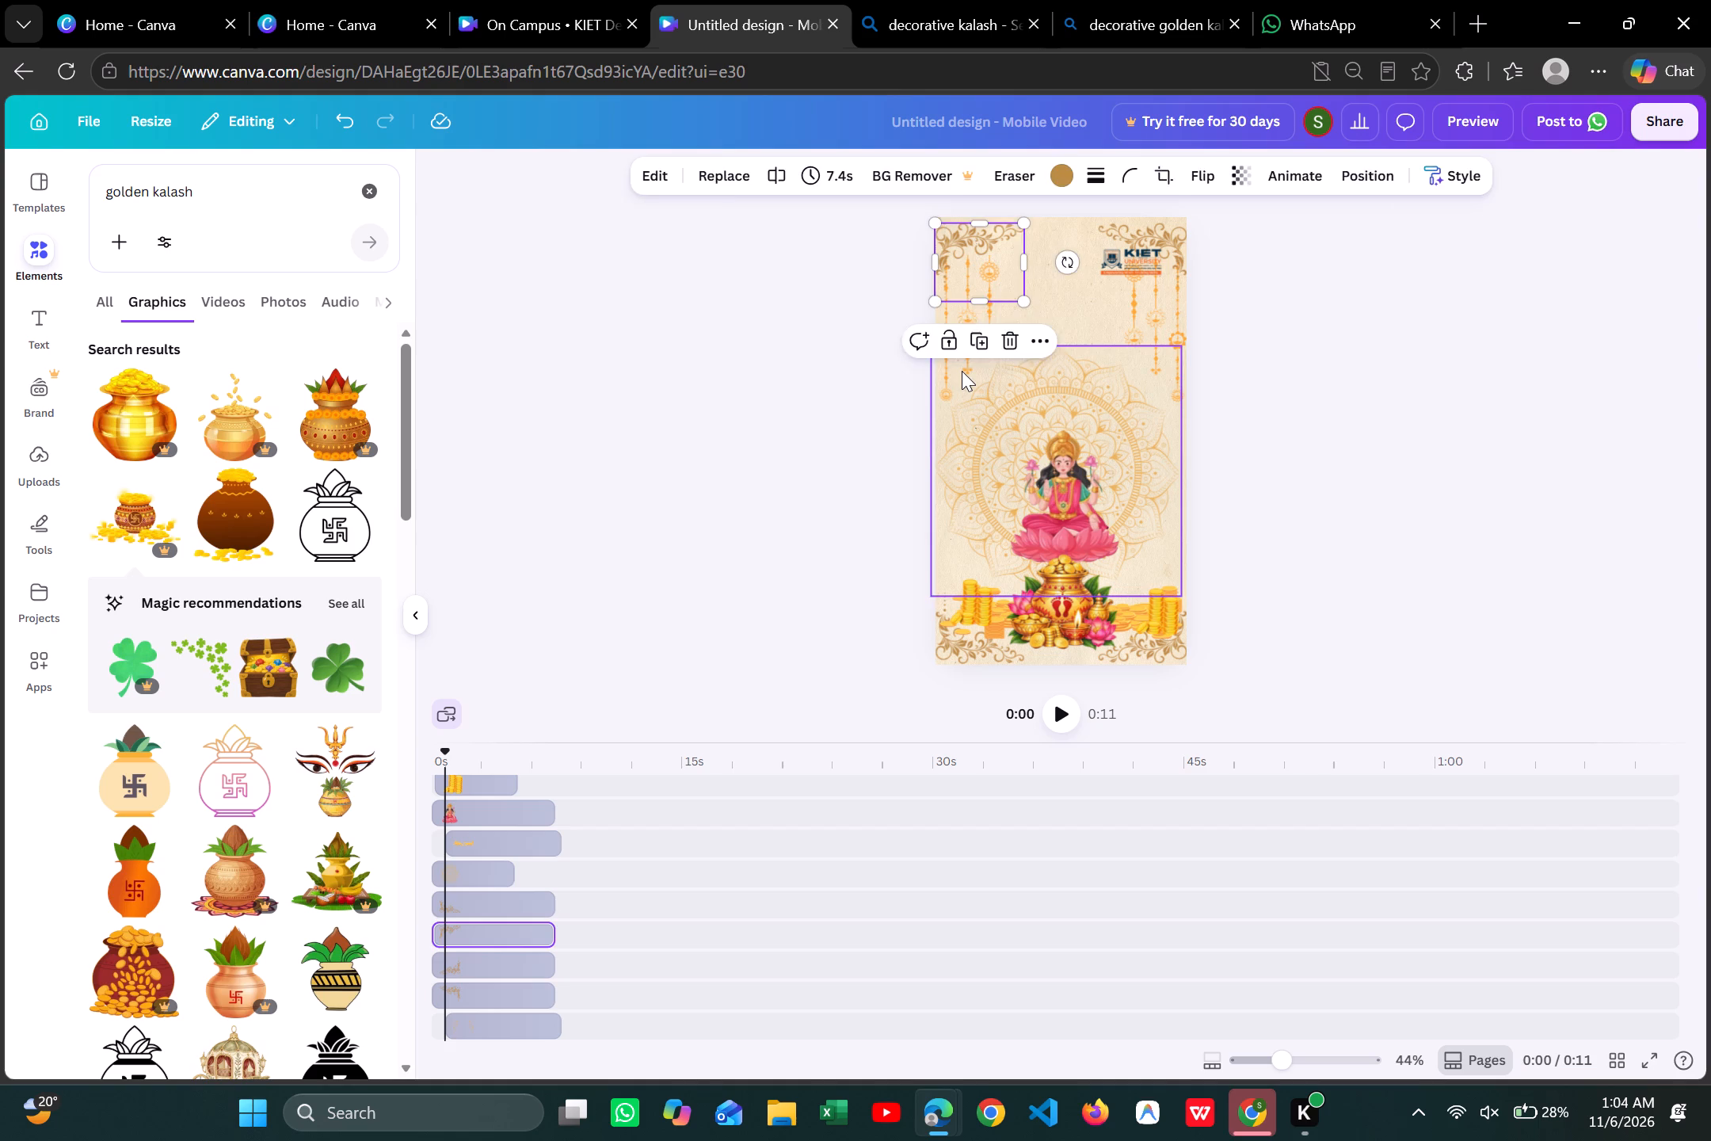
pyautogui.click(962, 371)
pyautogui.click(965, 311)
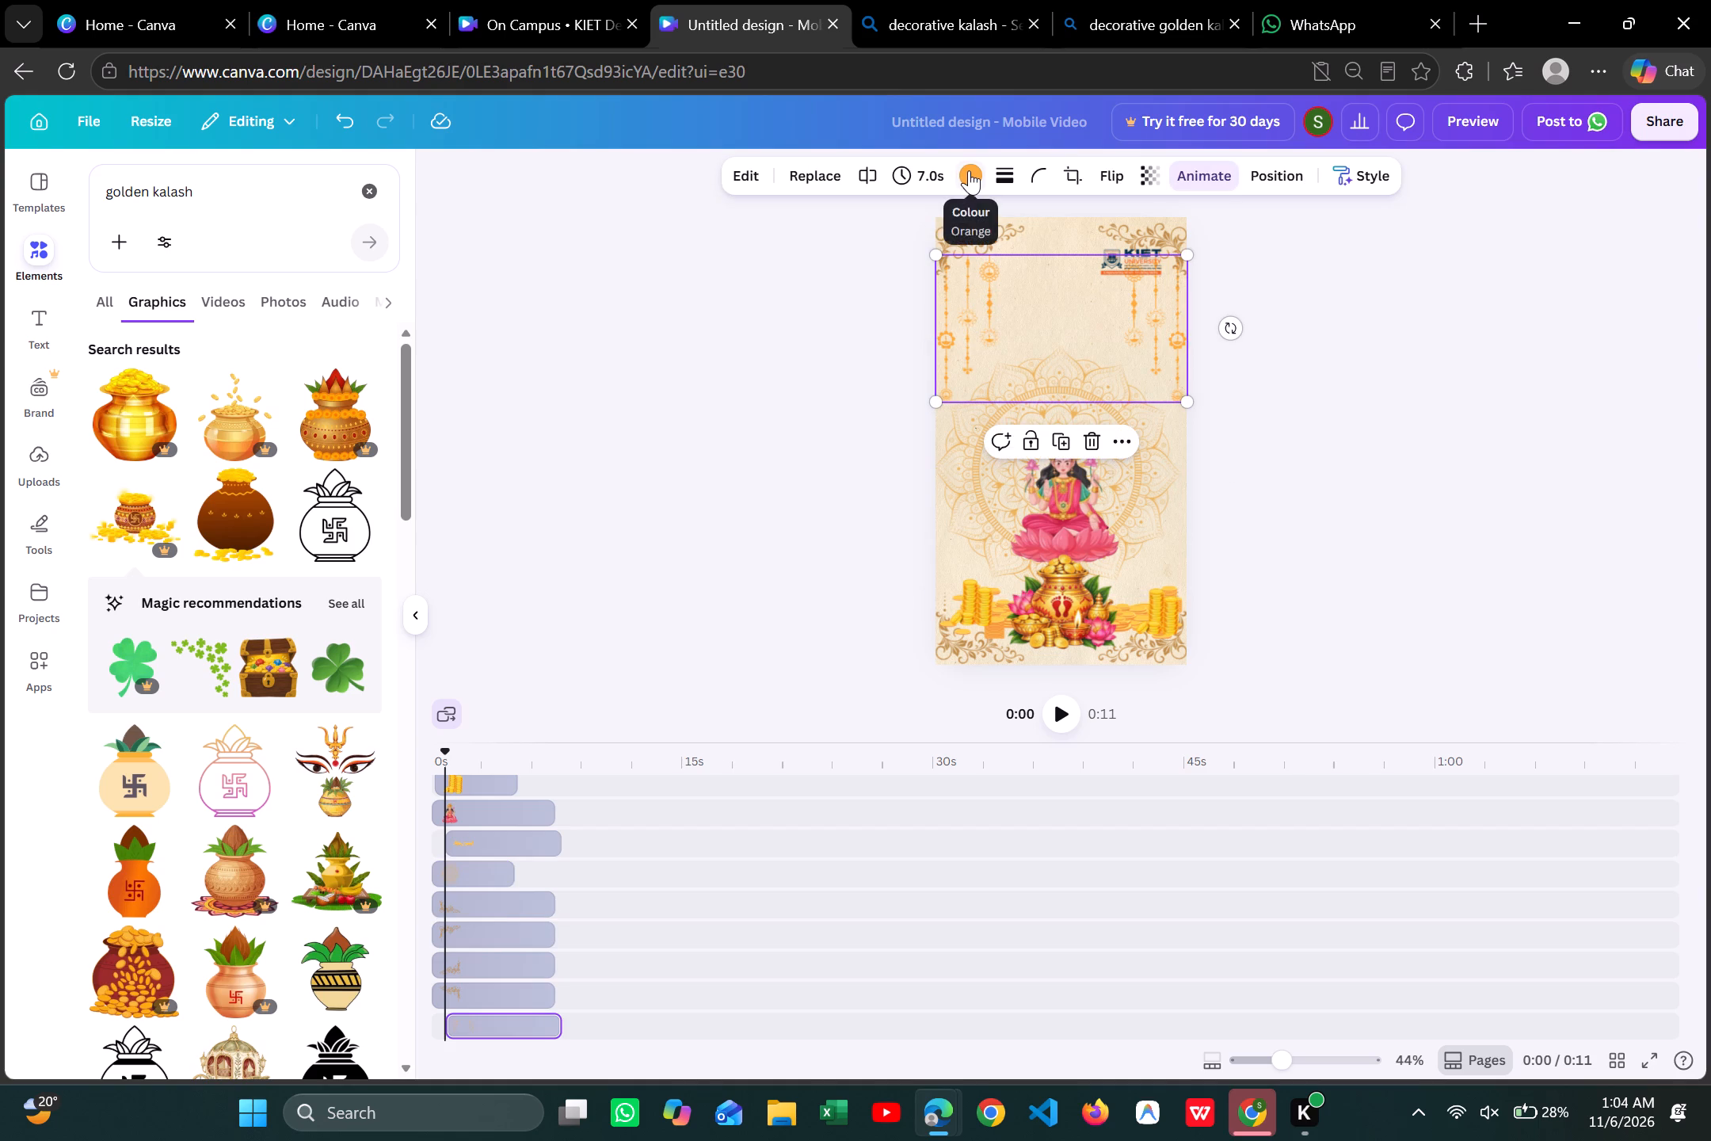
pyautogui.click(995, 232)
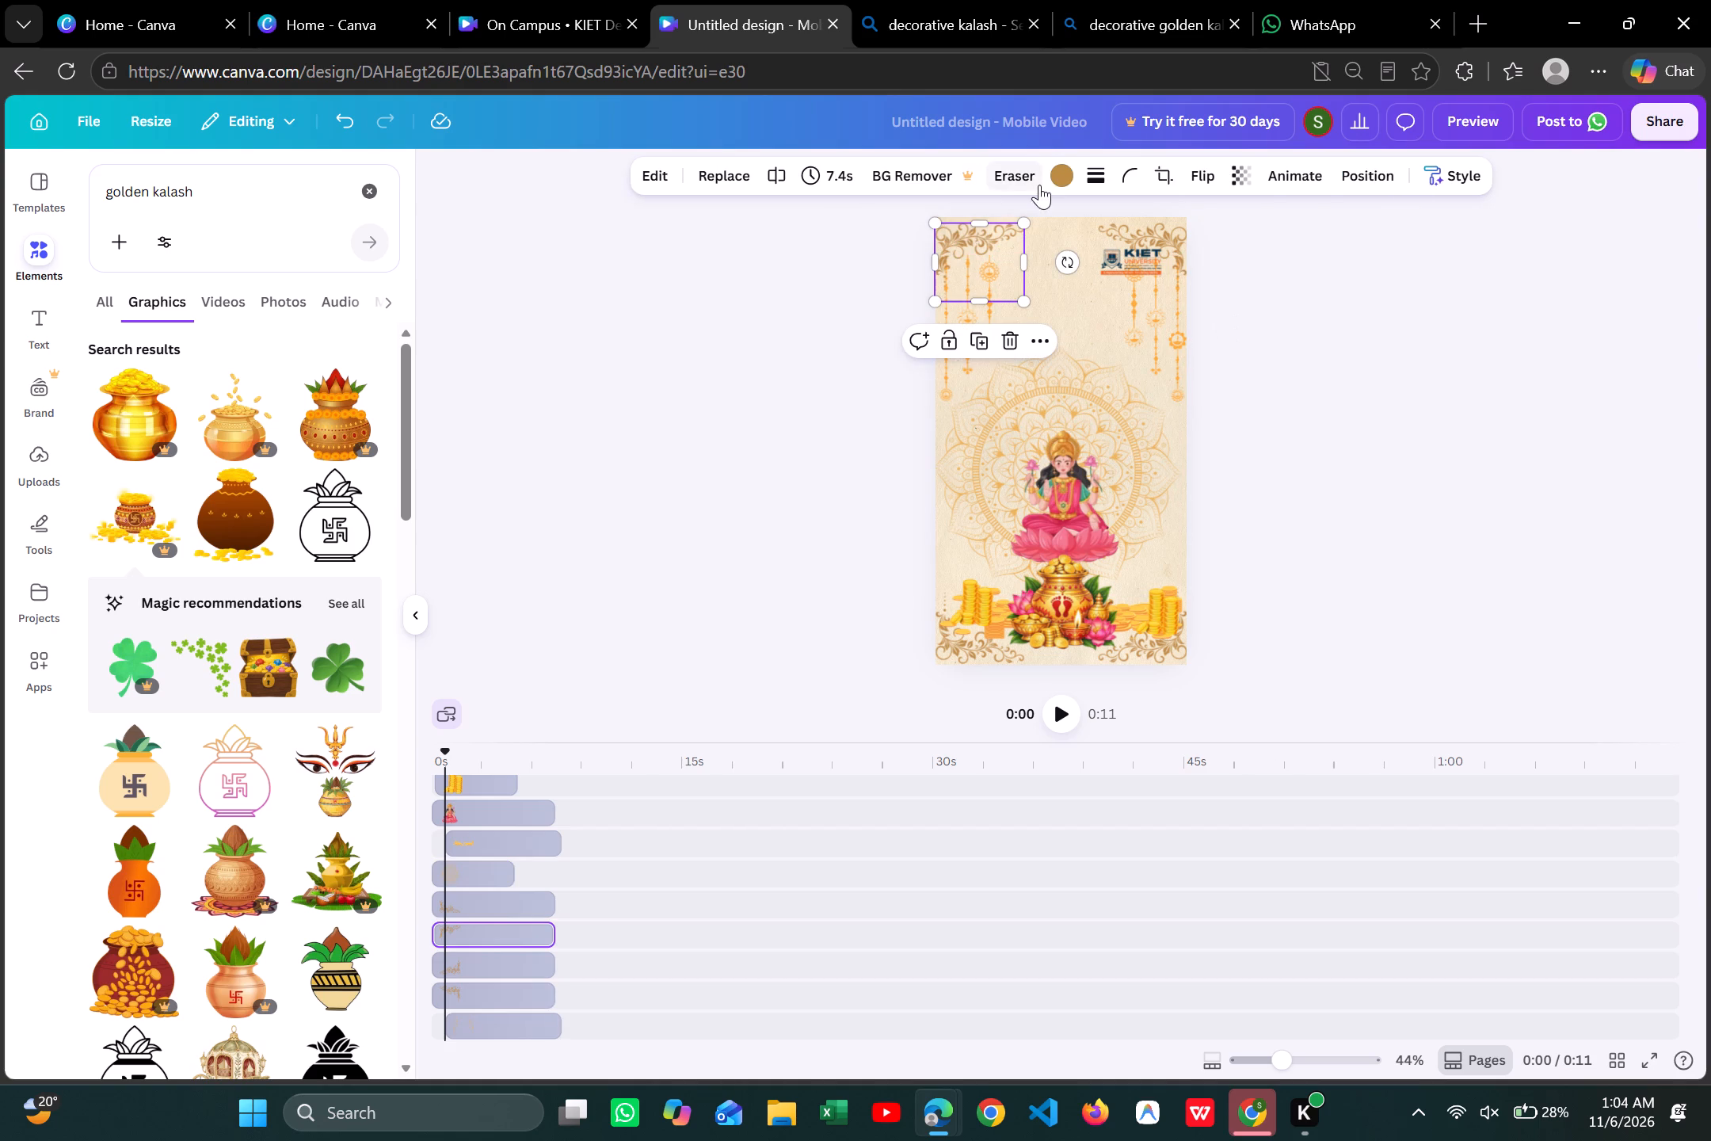
pyautogui.click(1058, 176)
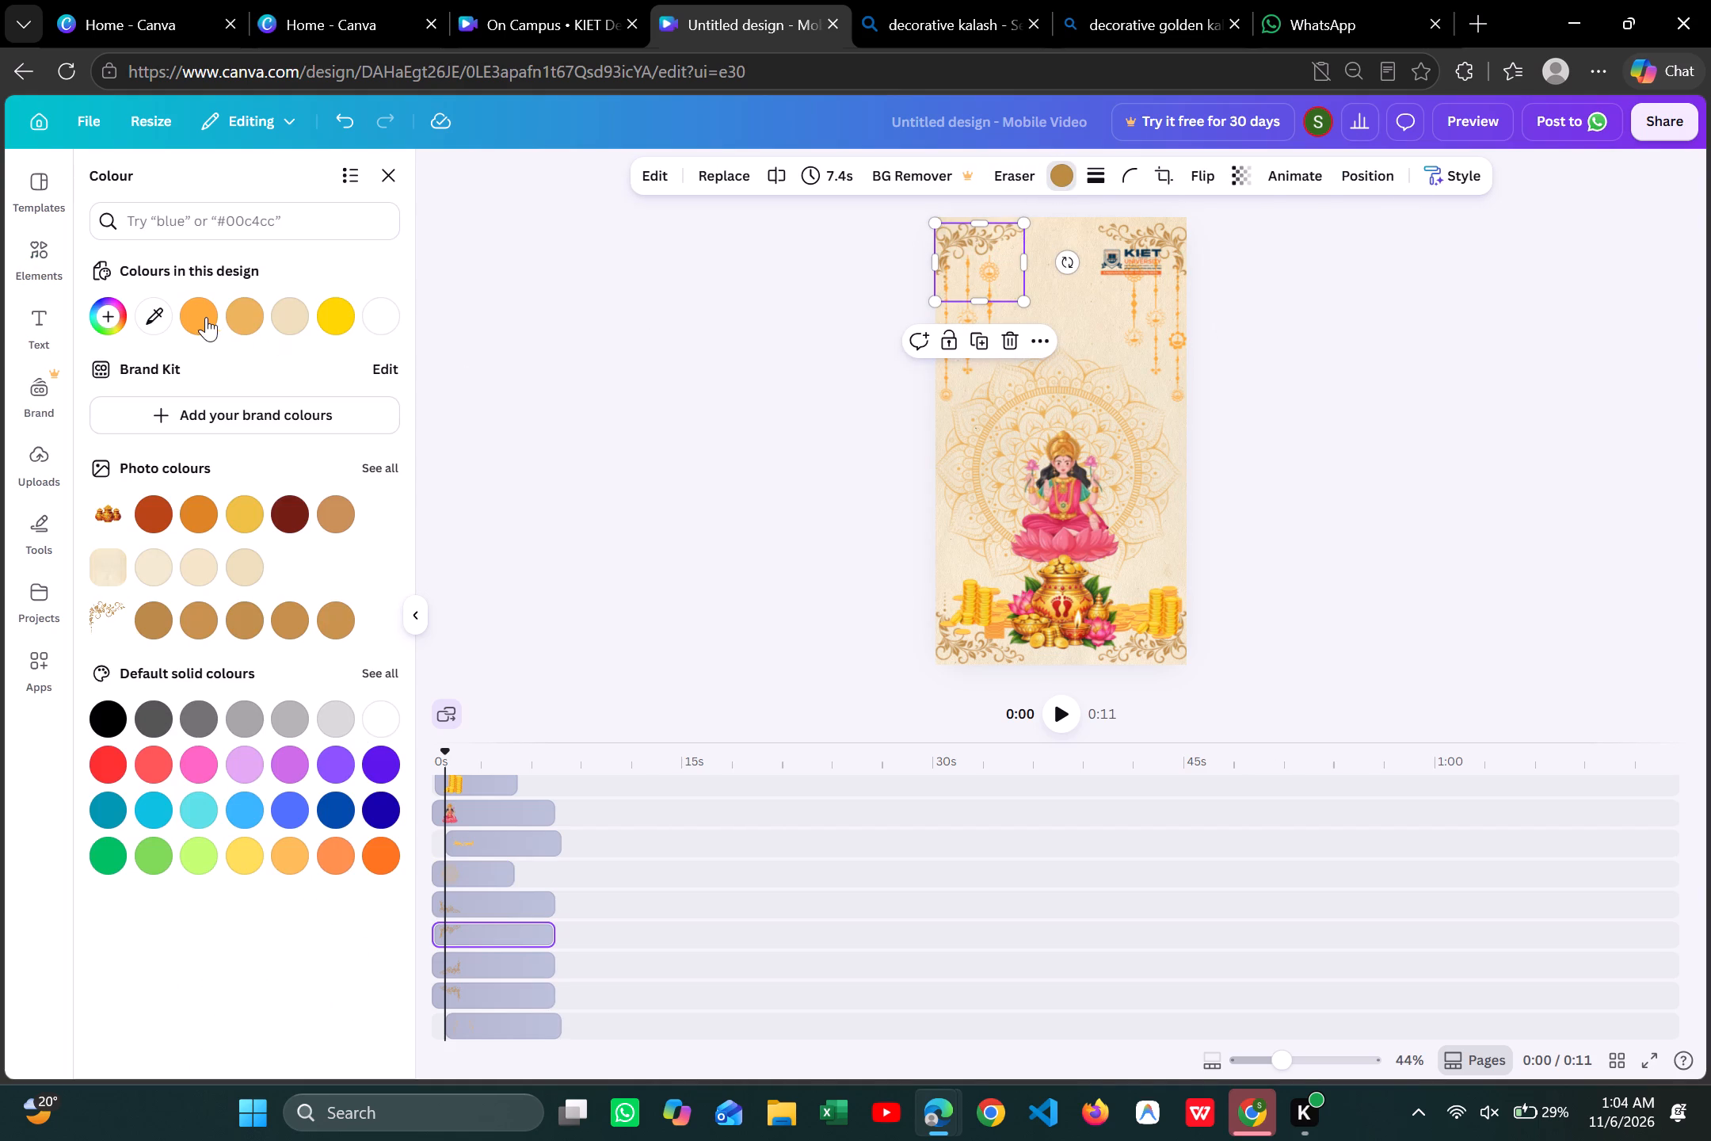
pyautogui.click(196, 315)
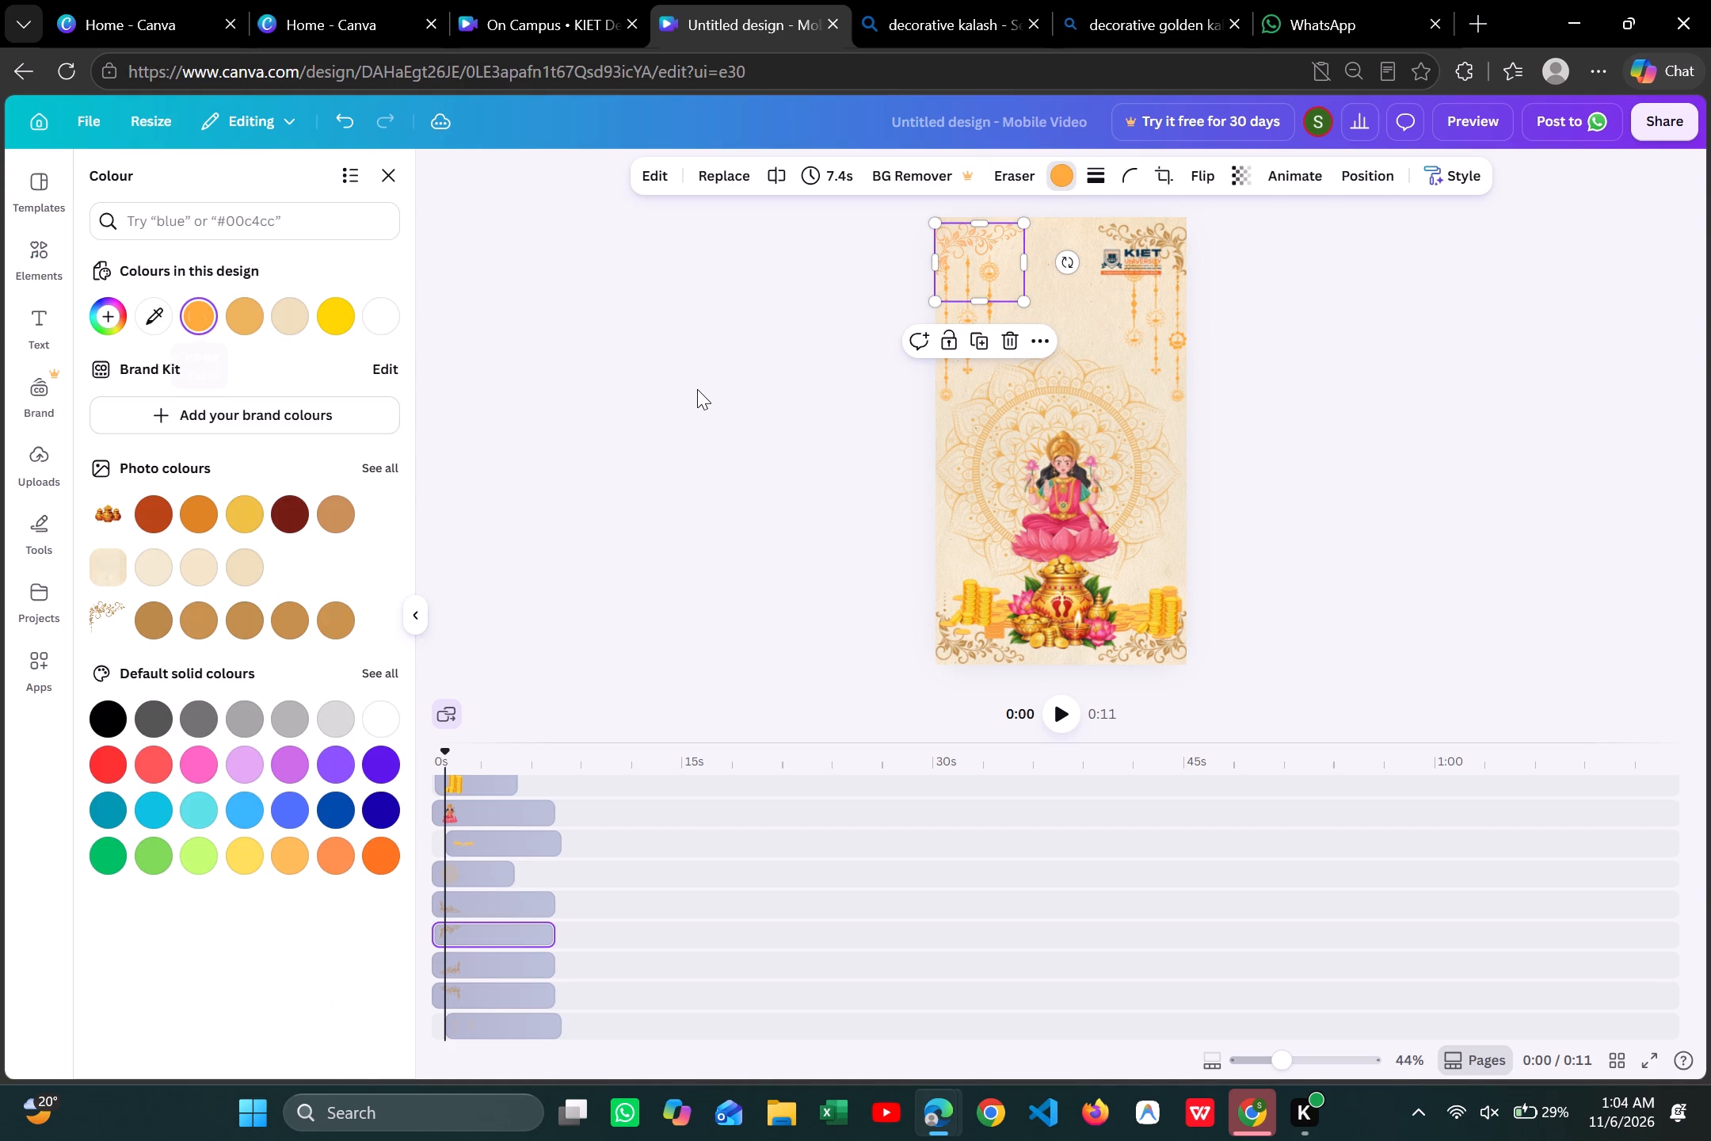
pyautogui.click(700, 390)
pyautogui.click(1171, 244)
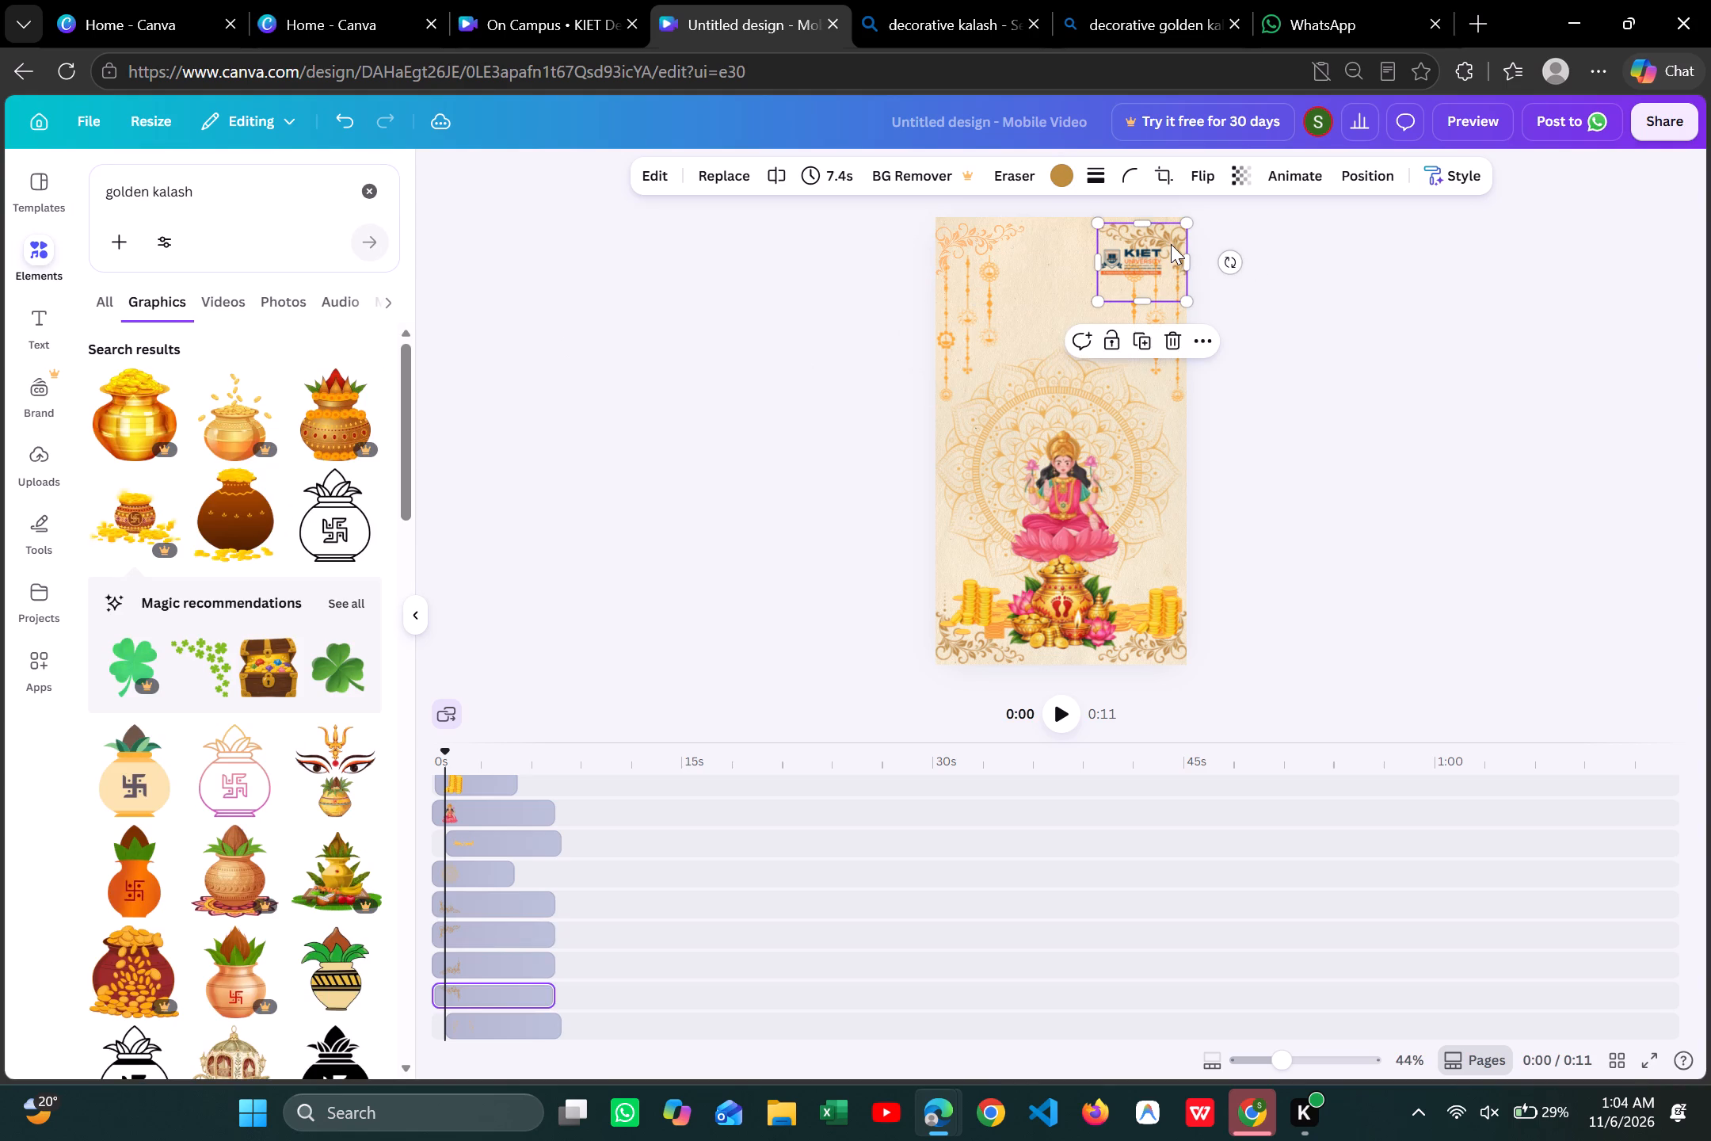
pyautogui.click(1063, 174)
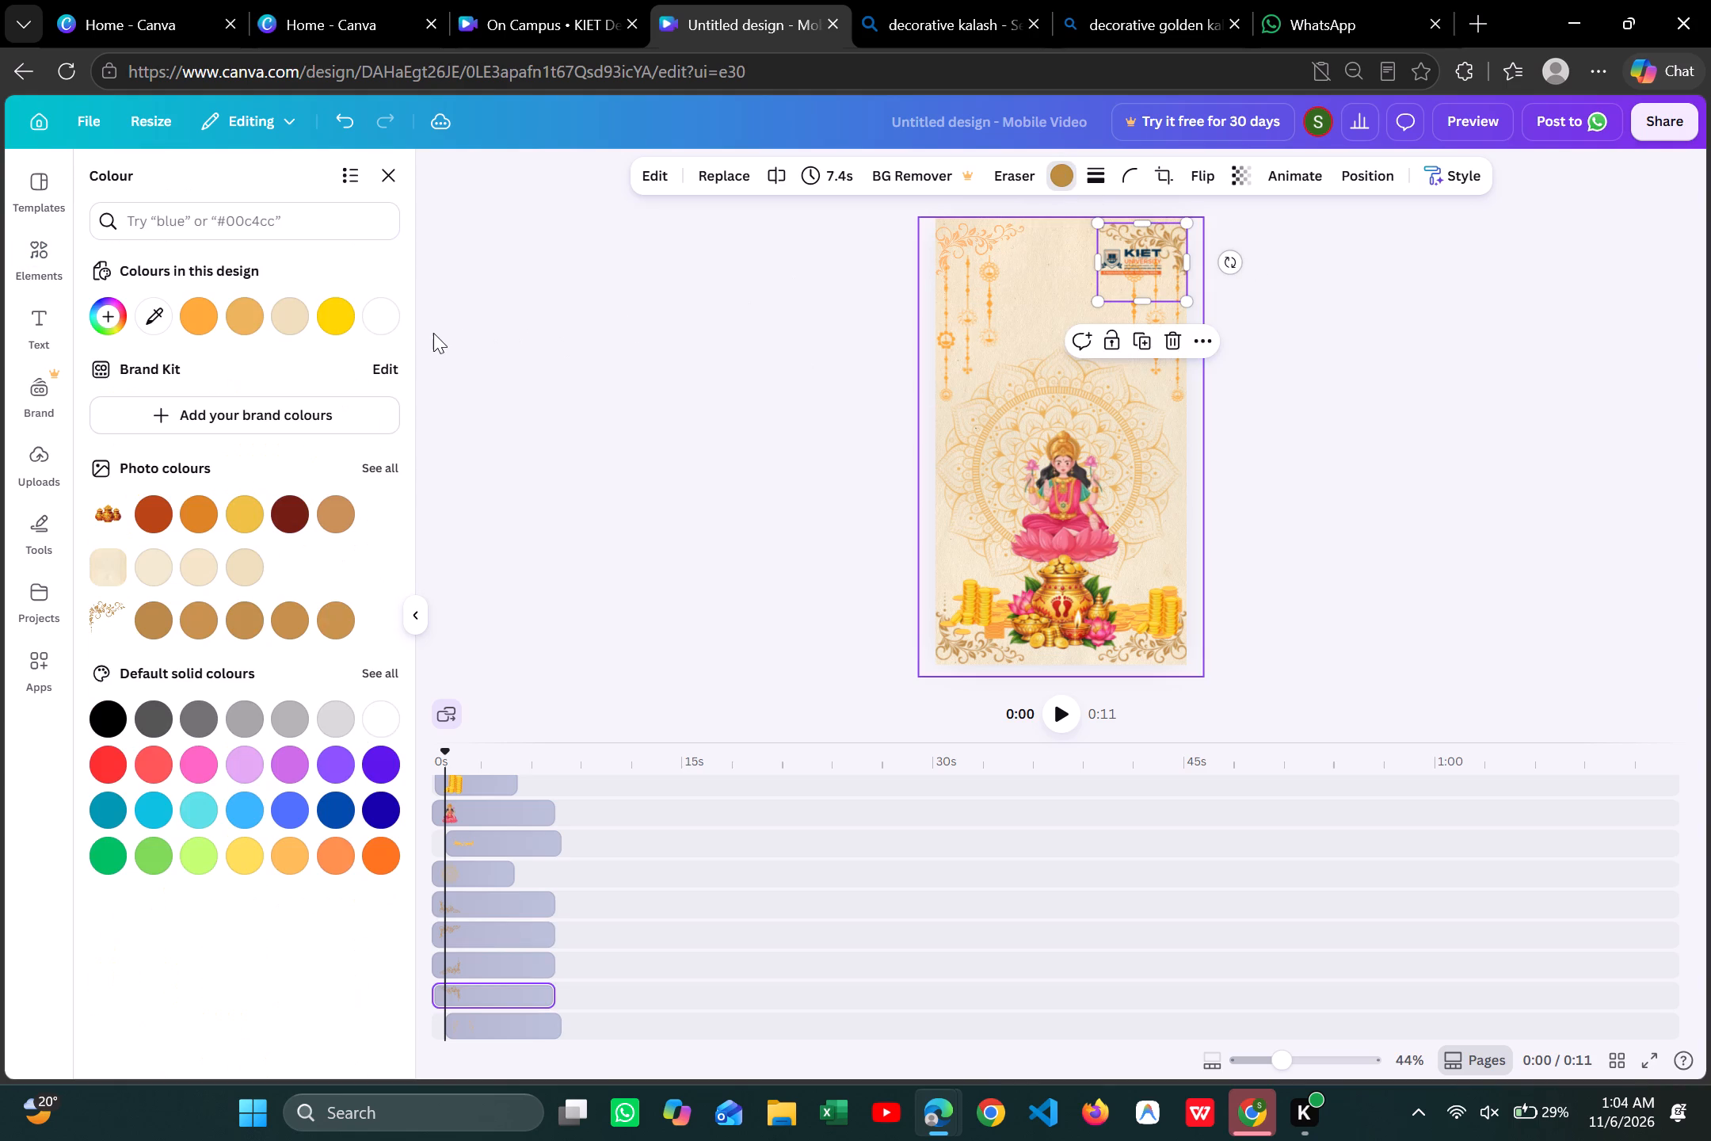
pyautogui.click(197, 319)
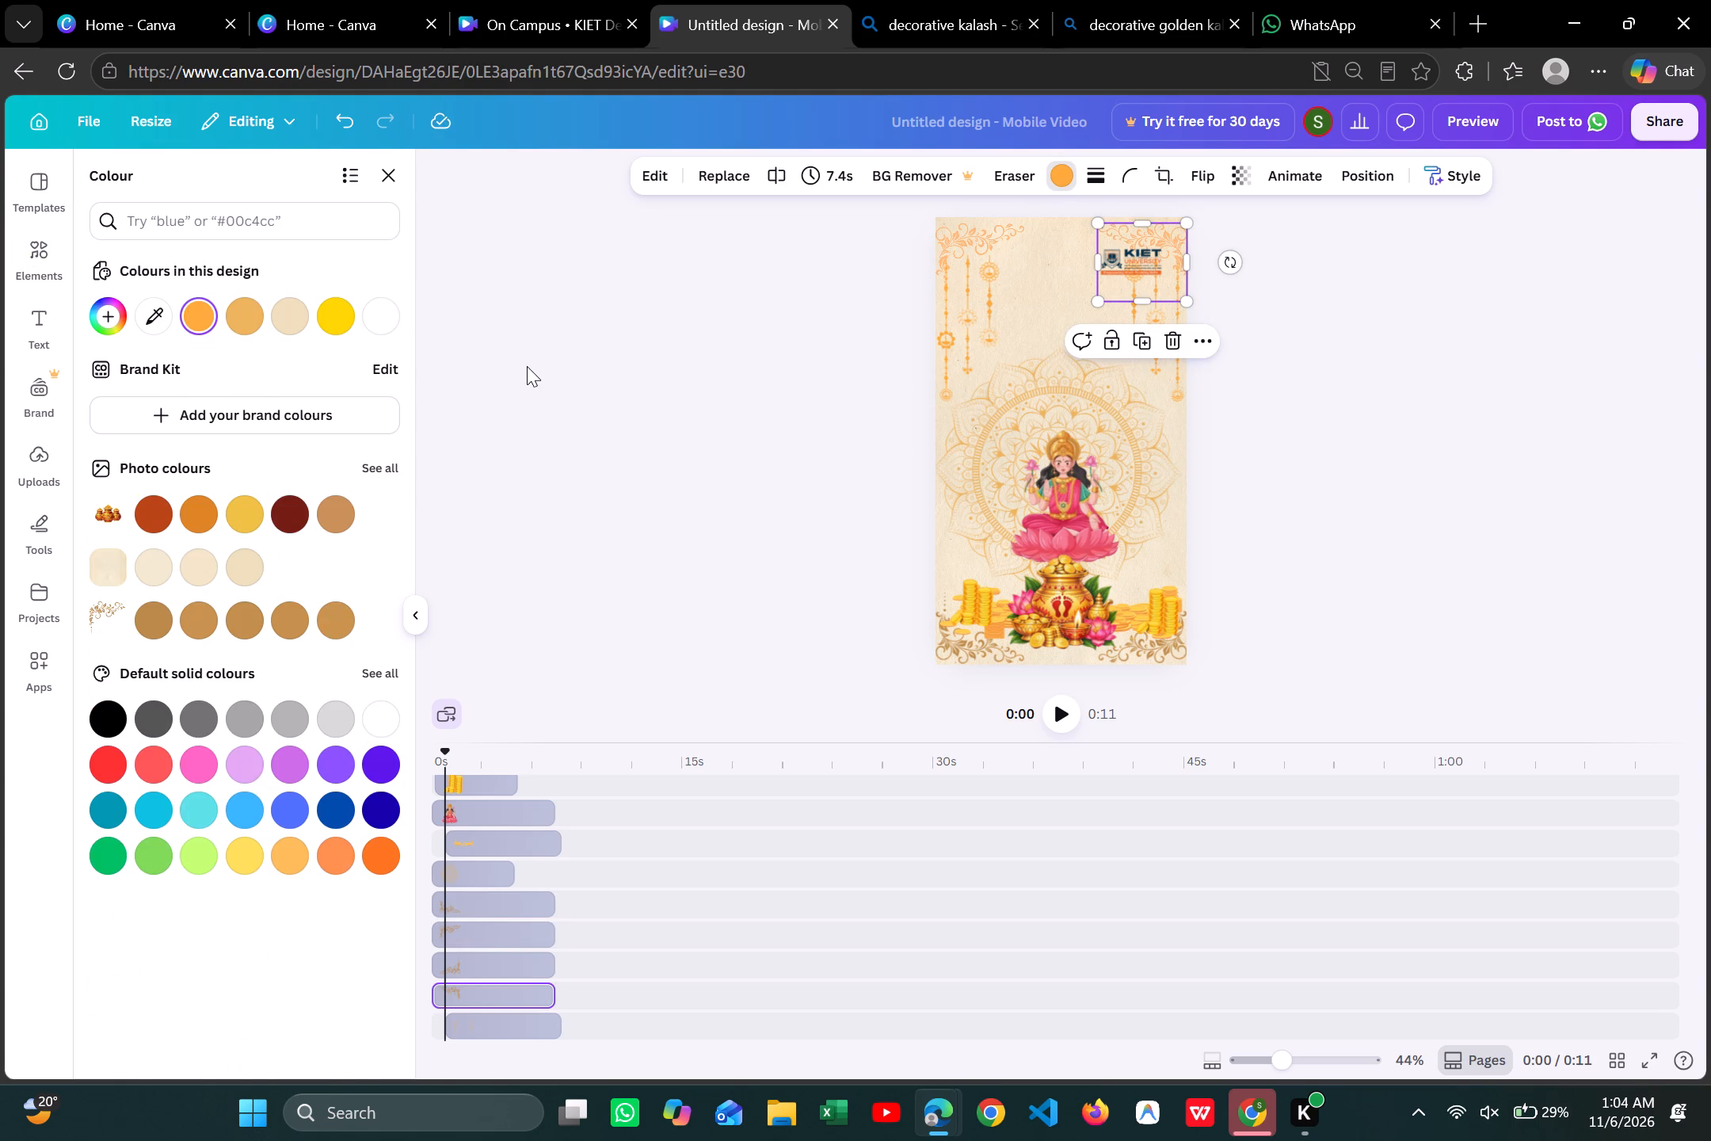
pyautogui.click(527, 366)
# Recolour the two floral corners at the bottom of the page with the same bright orange.
pyautogui.click(1164, 658)
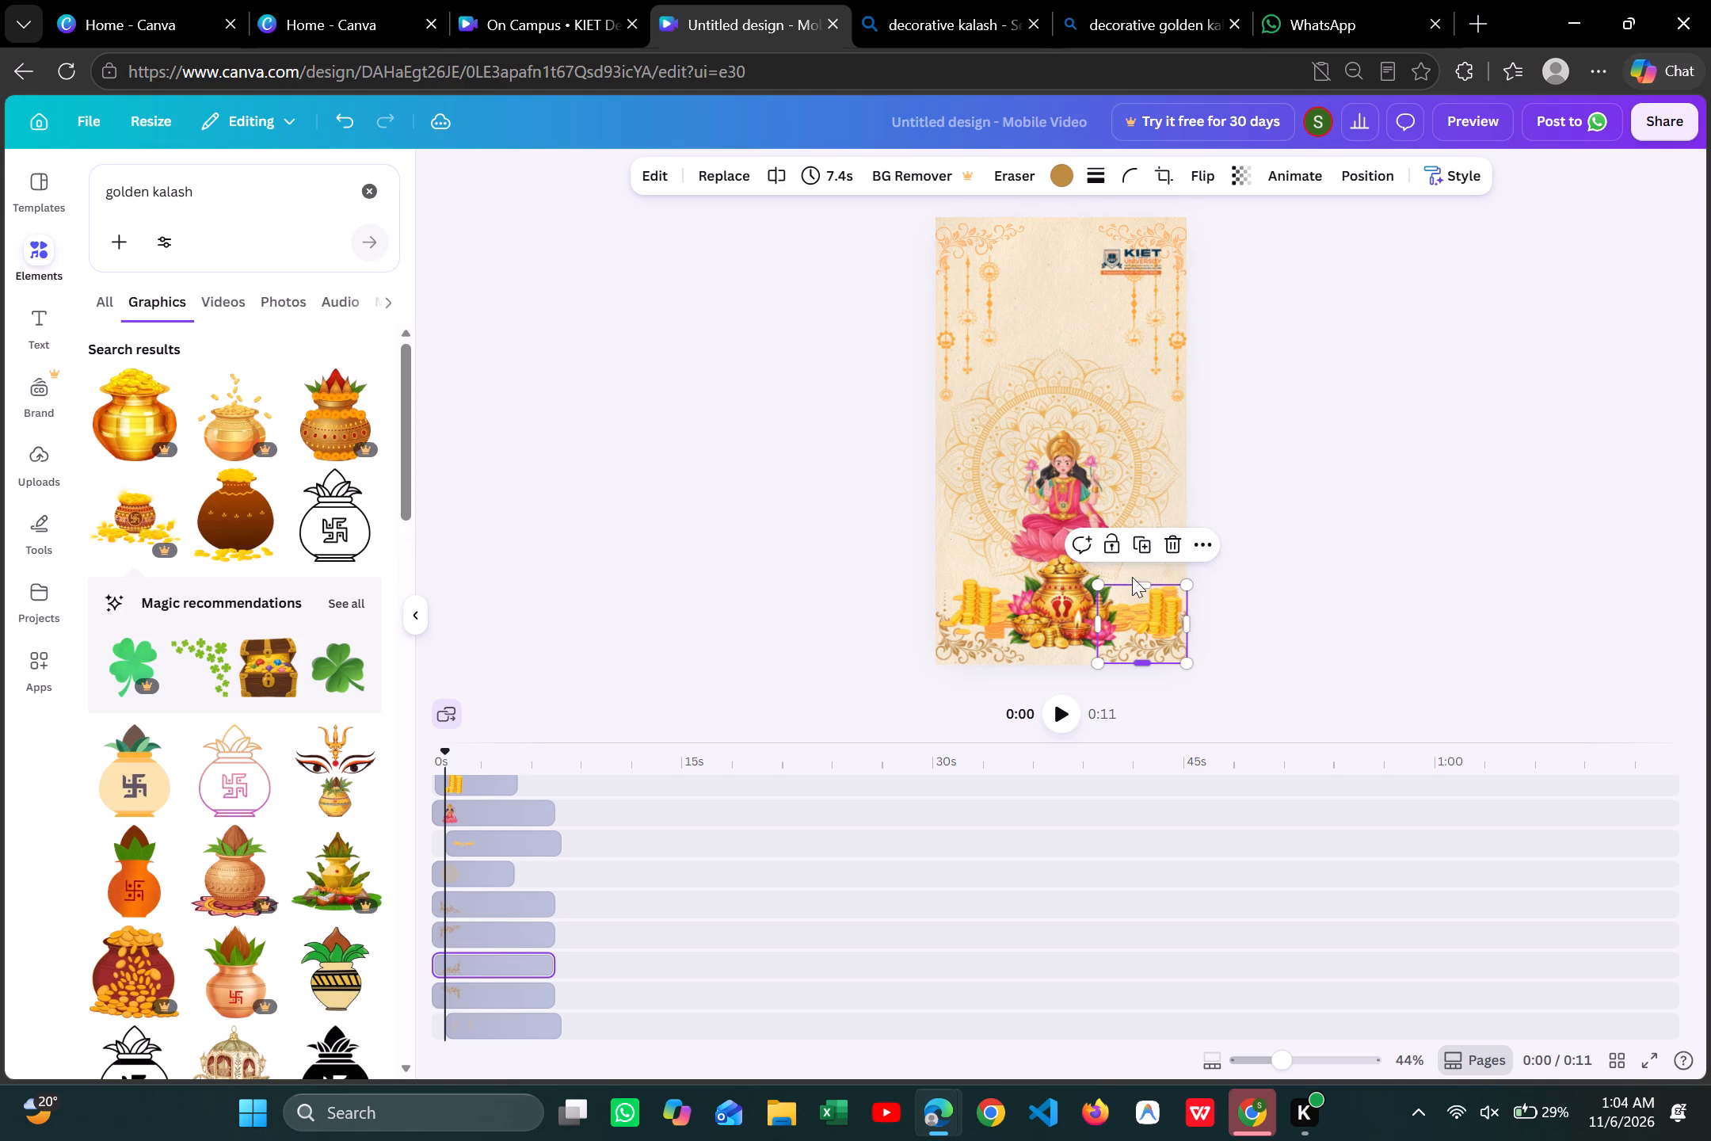
pyautogui.click(1054, 168)
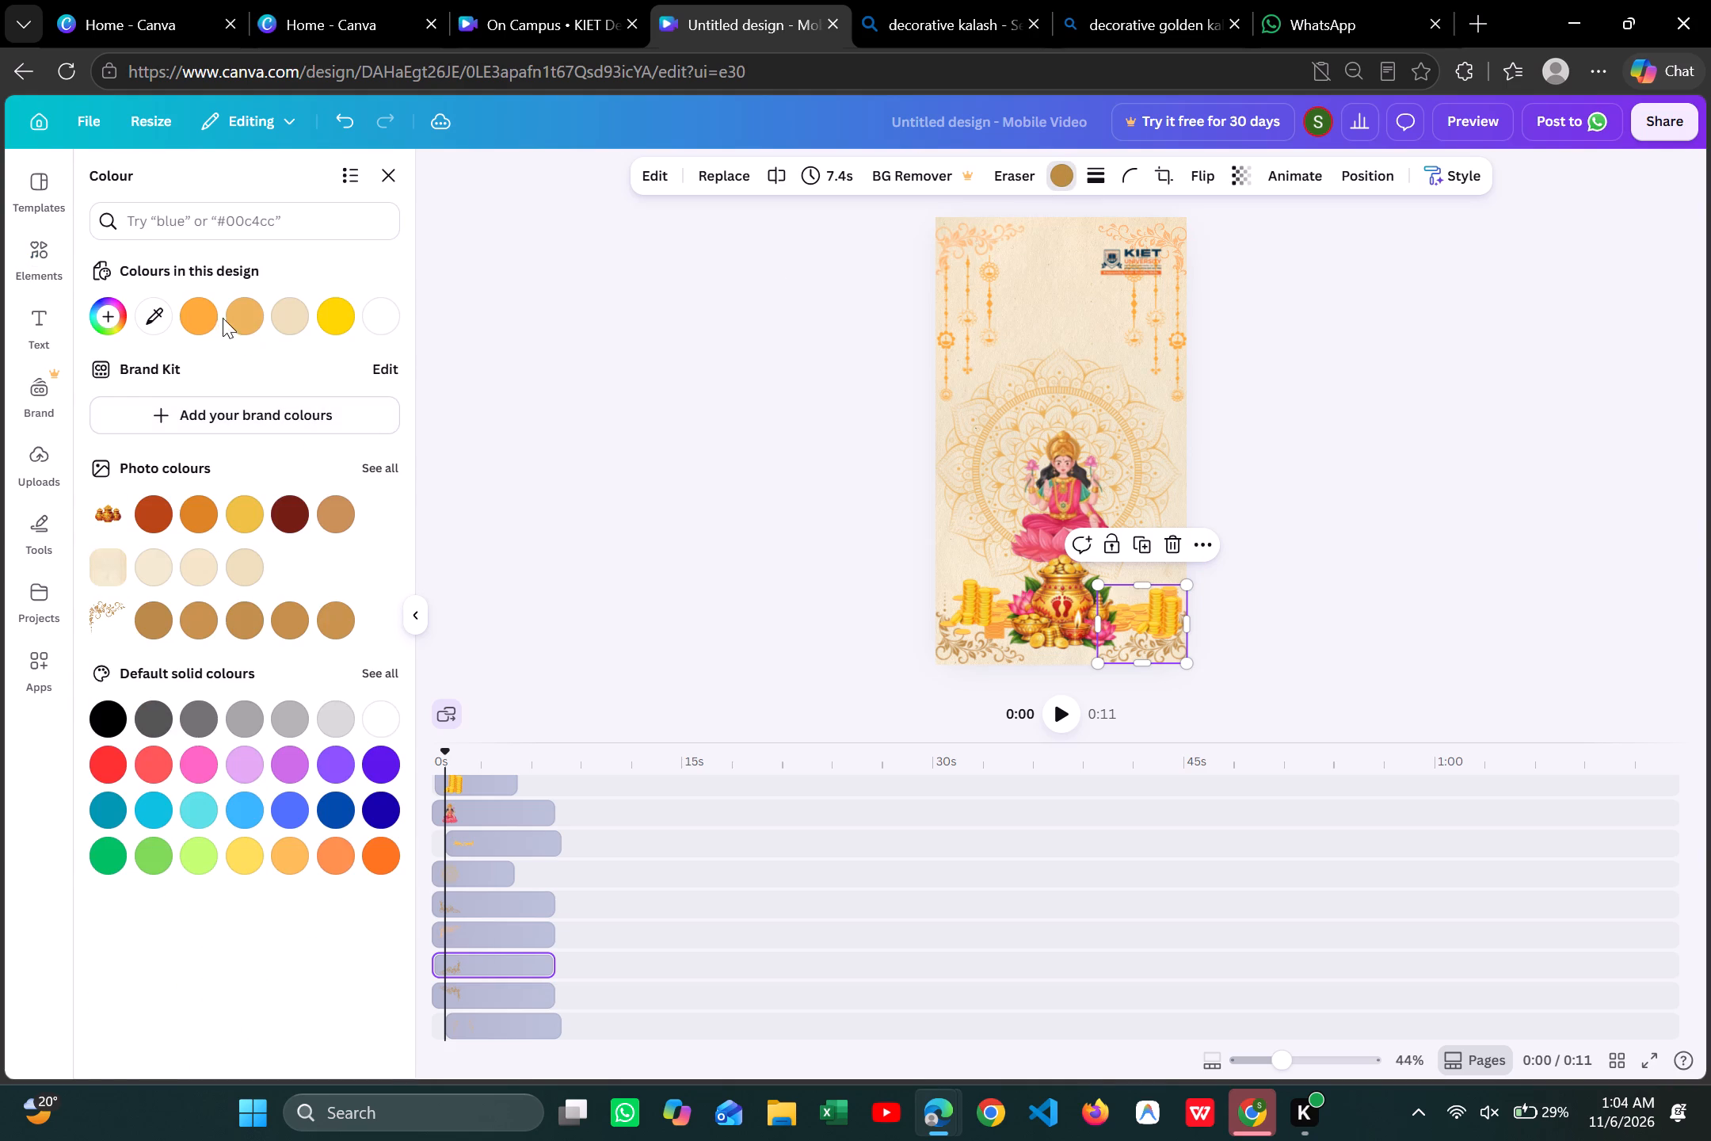
pyautogui.click(204, 311)
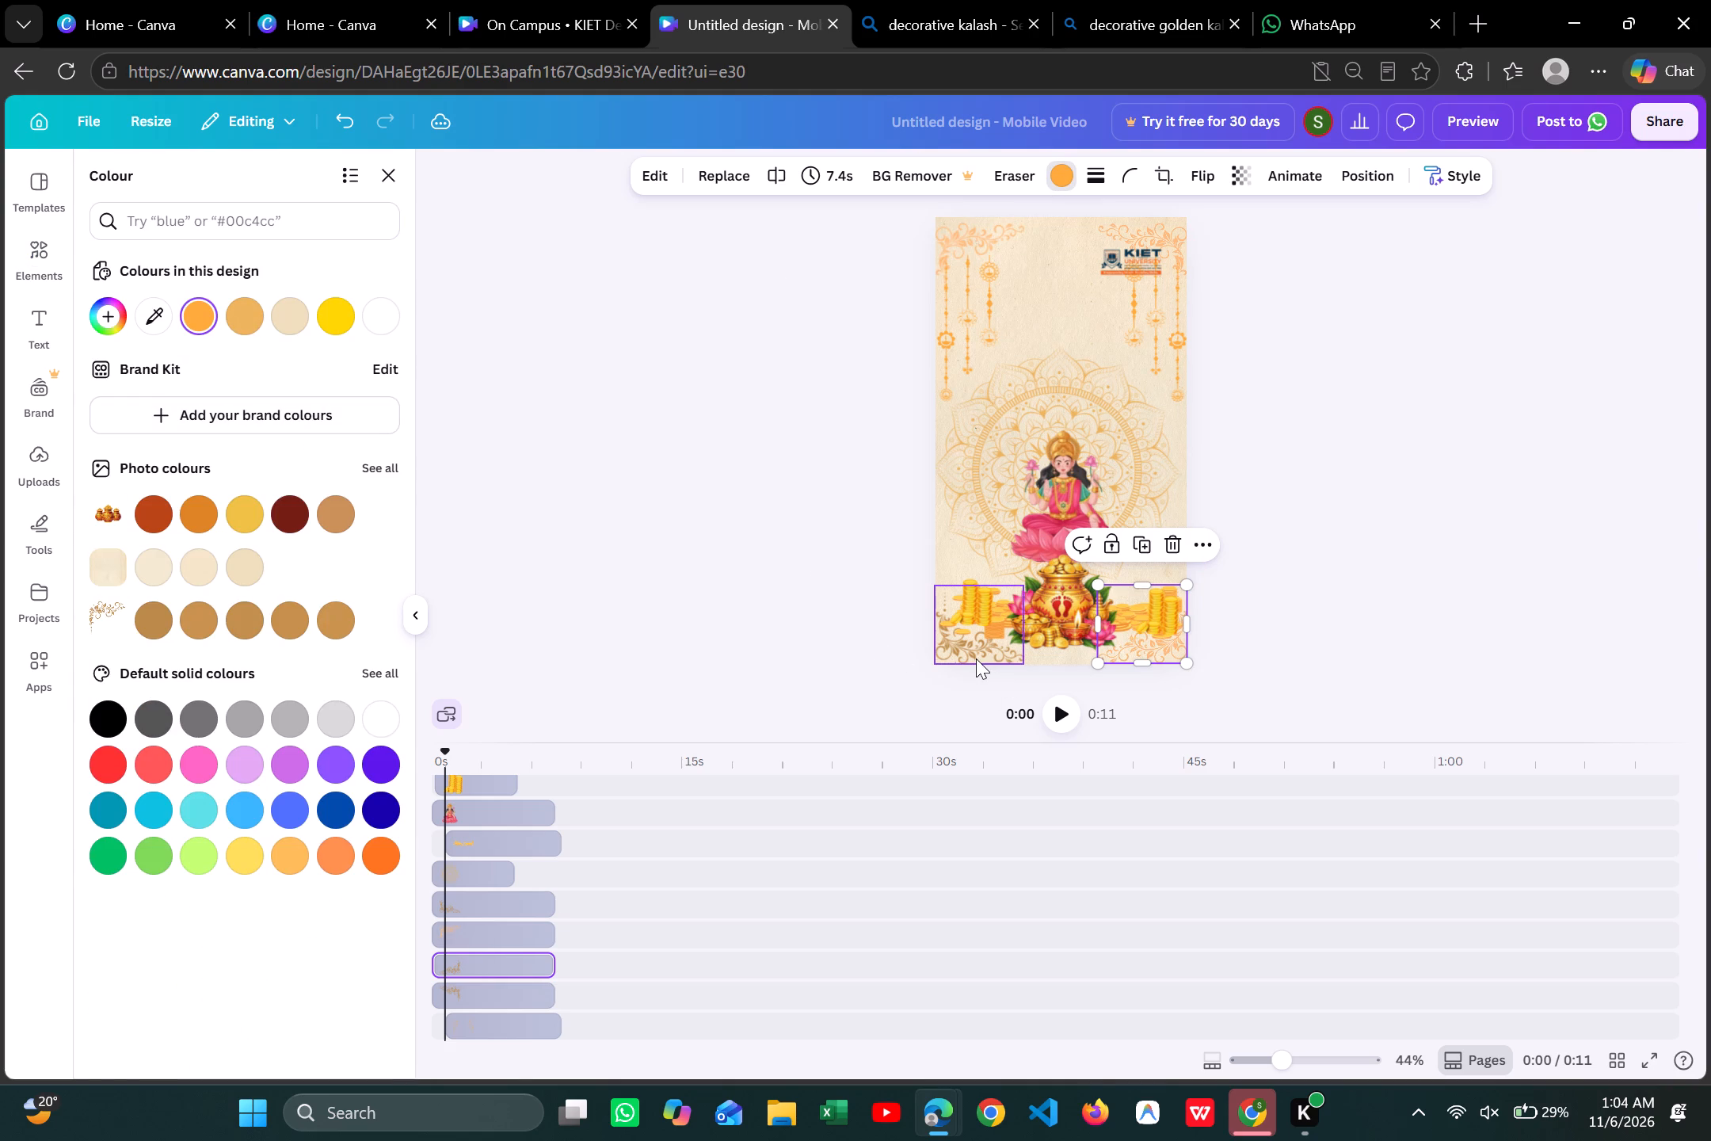
pyautogui.click(976, 658)
pyautogui.click(1058, 183)
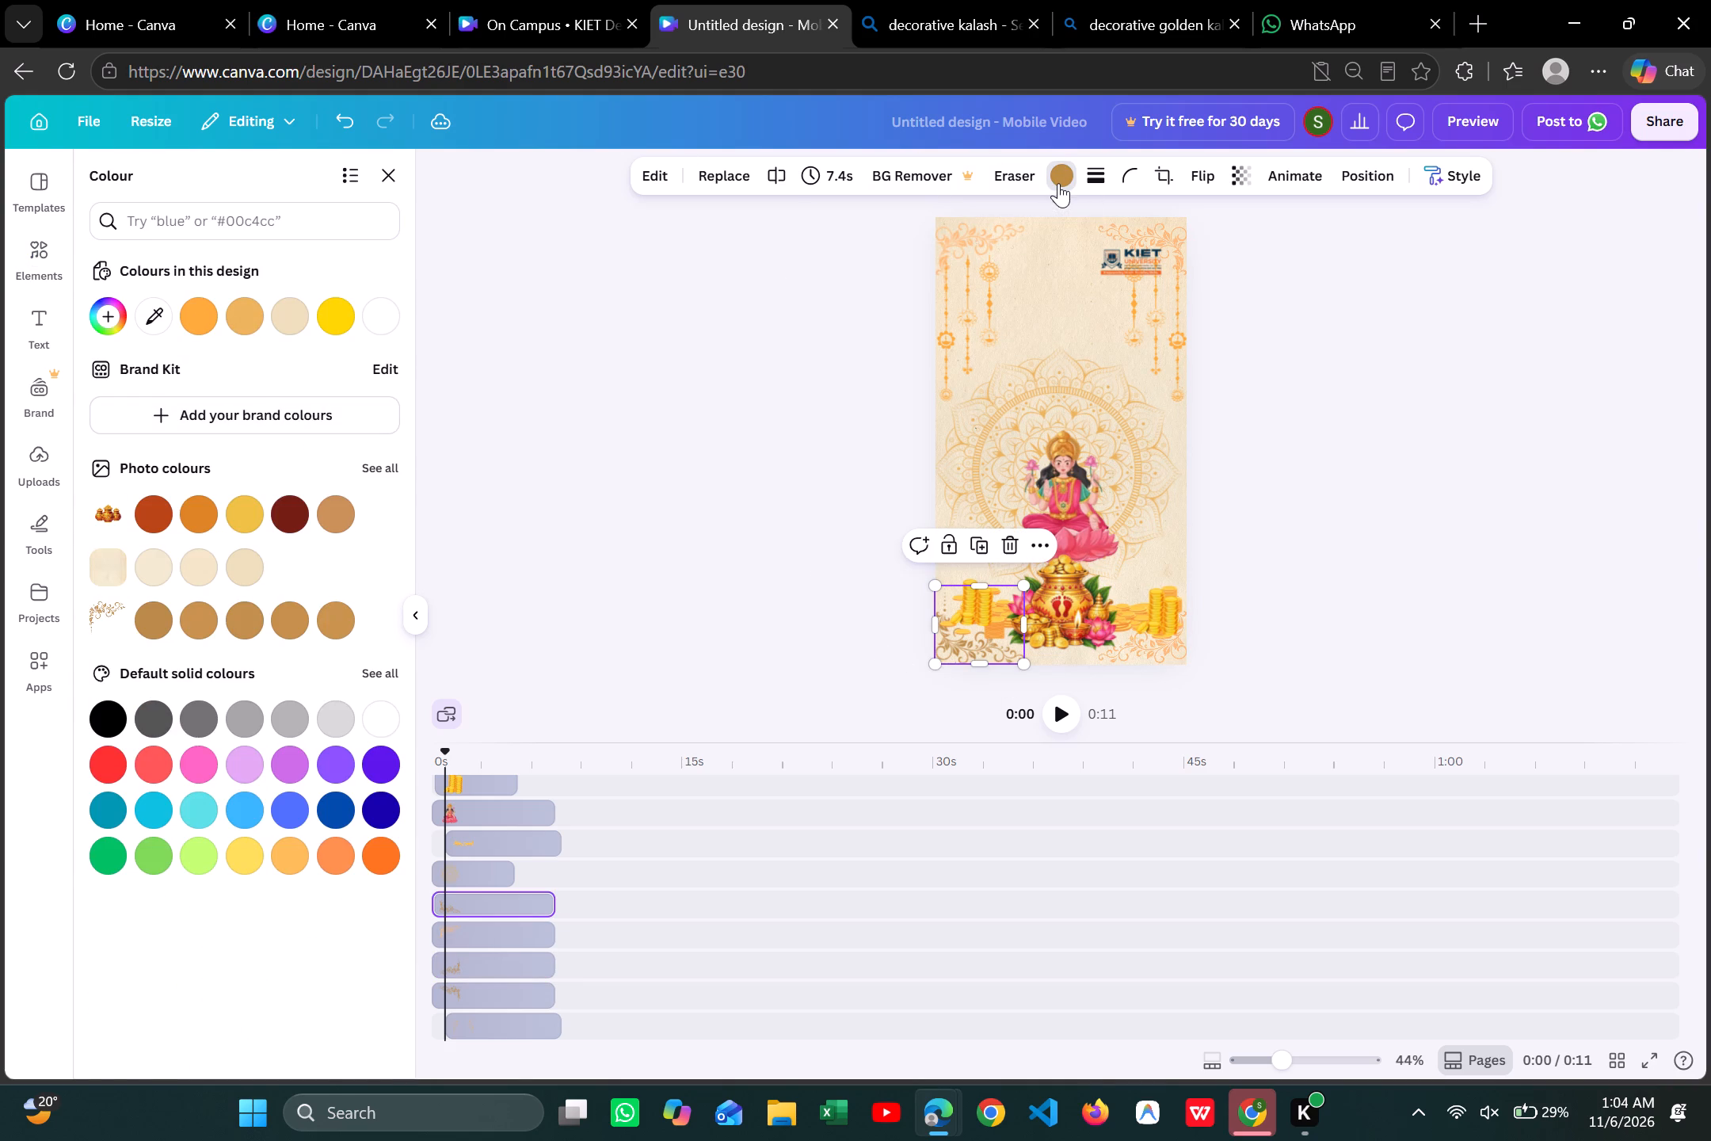
pyautogui.click(1058, 183)
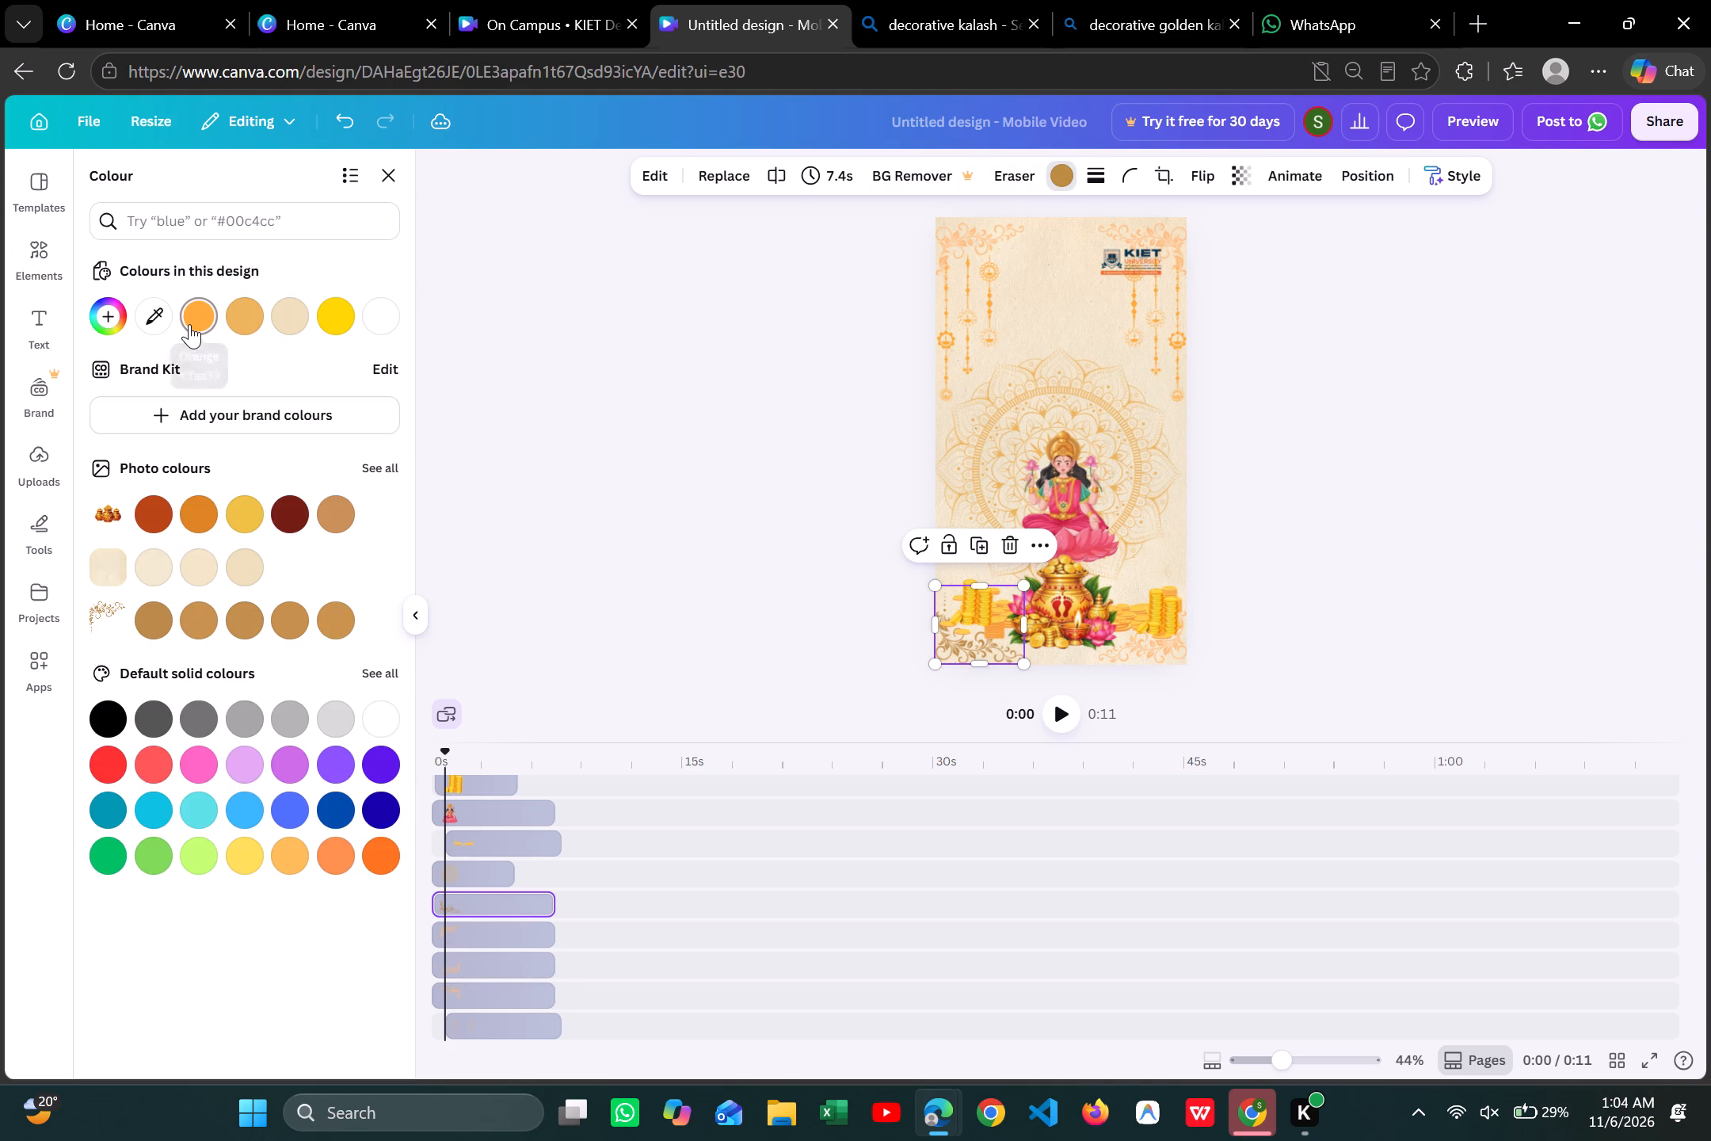
pyautogui.click(189, 324)
pyautogui.click(454, 389)
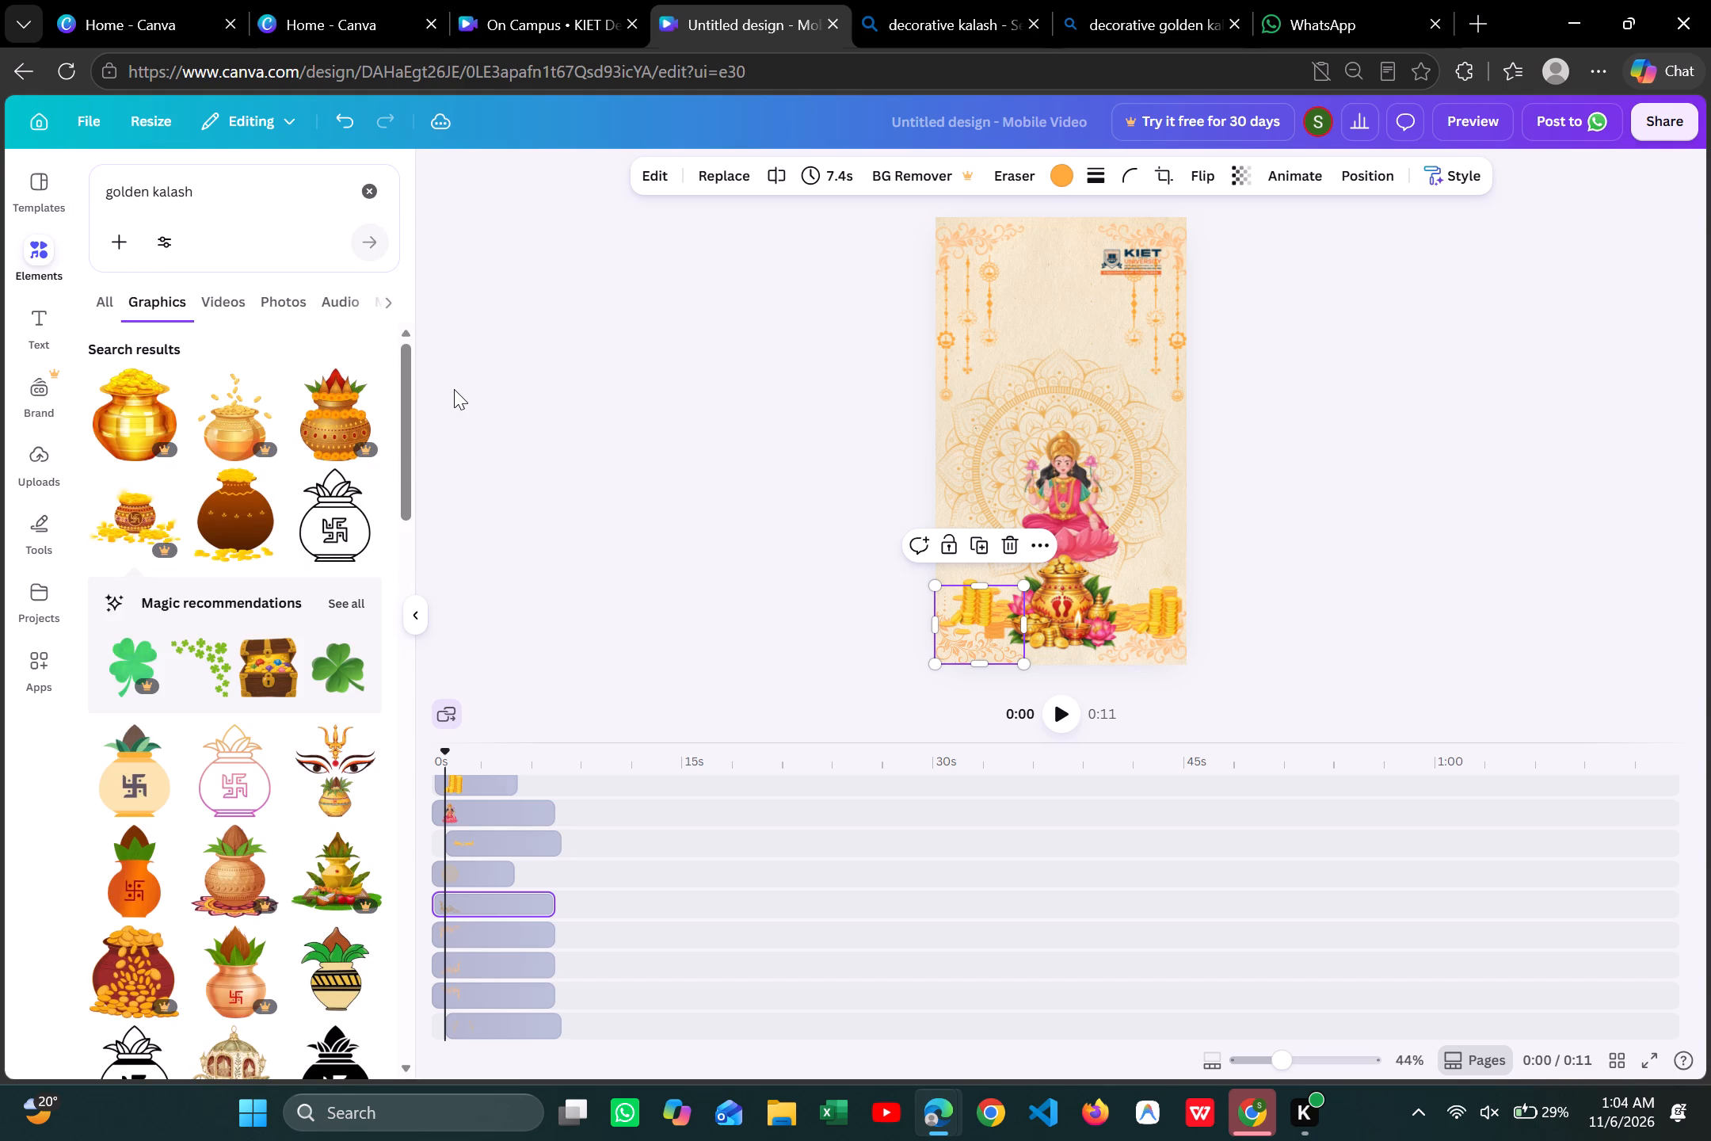
pyautogui.click(454, 389)
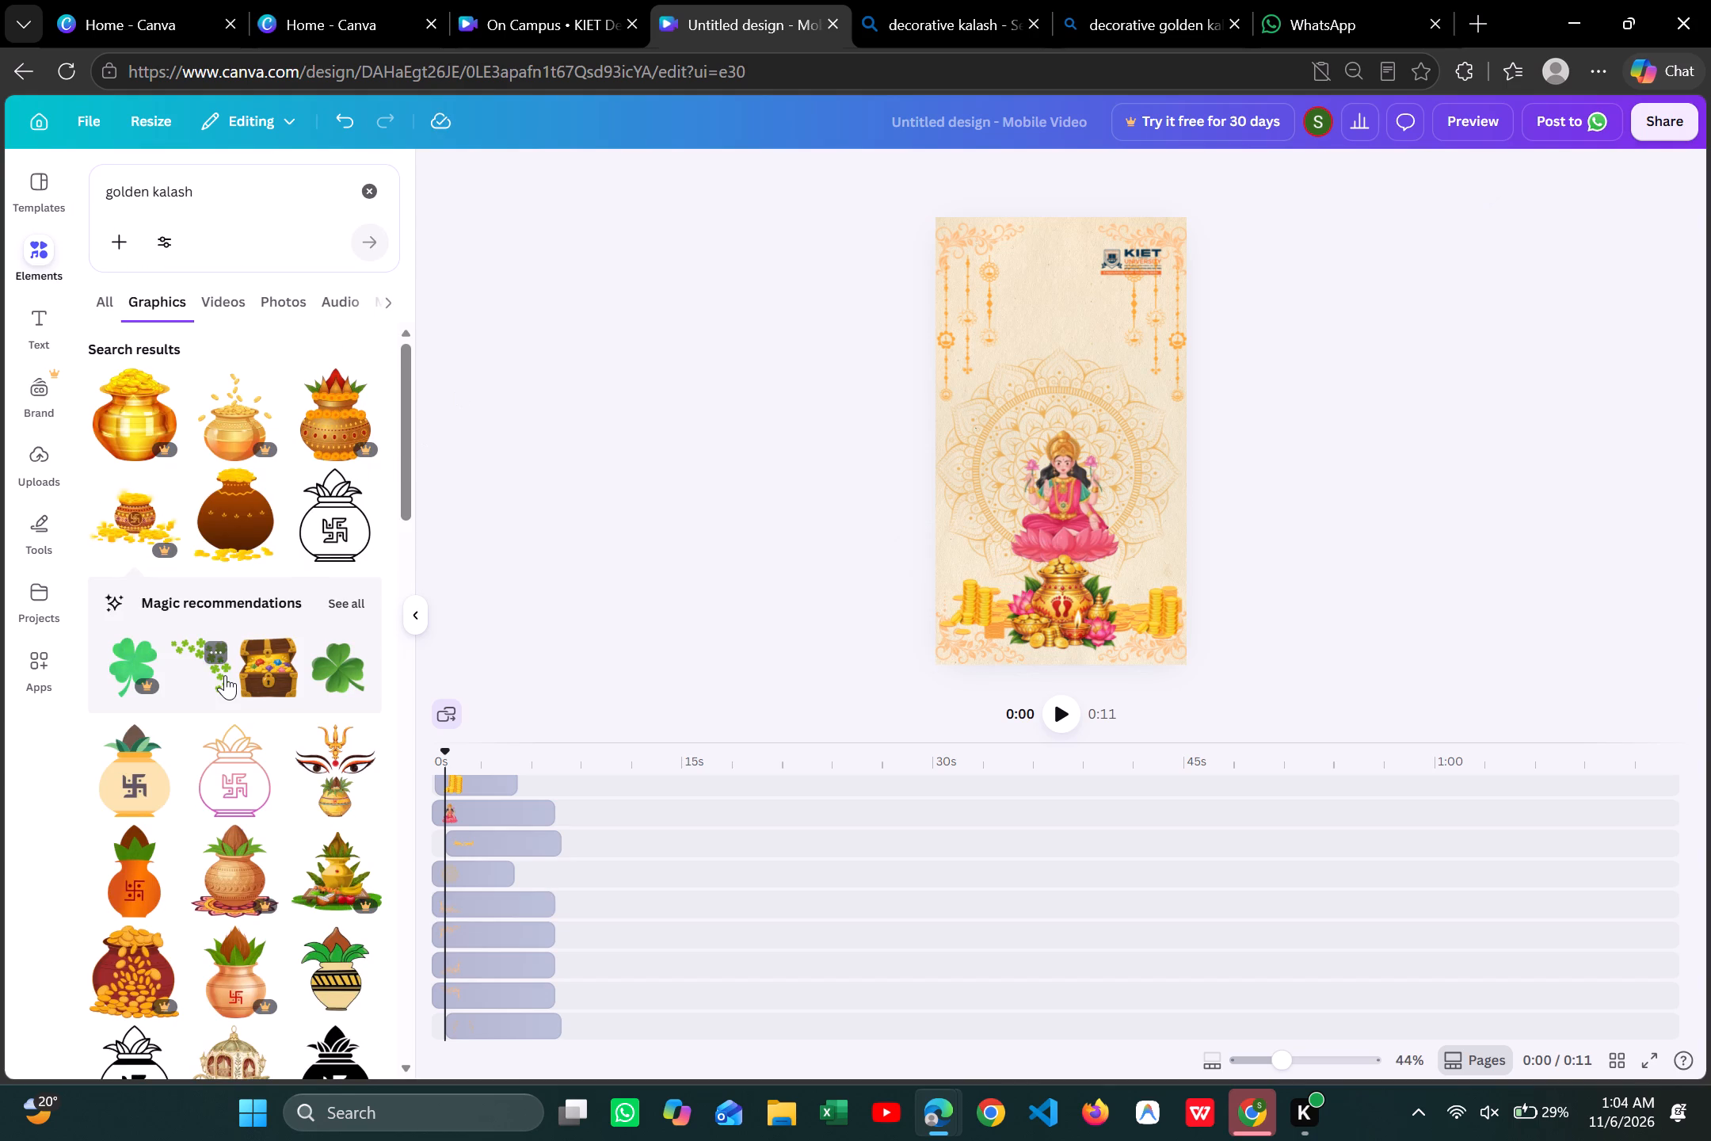
# Search the elements library for "border corner" and look through the results.
pyautogui.click(372, 195)
pyautogui.click(251, 201)
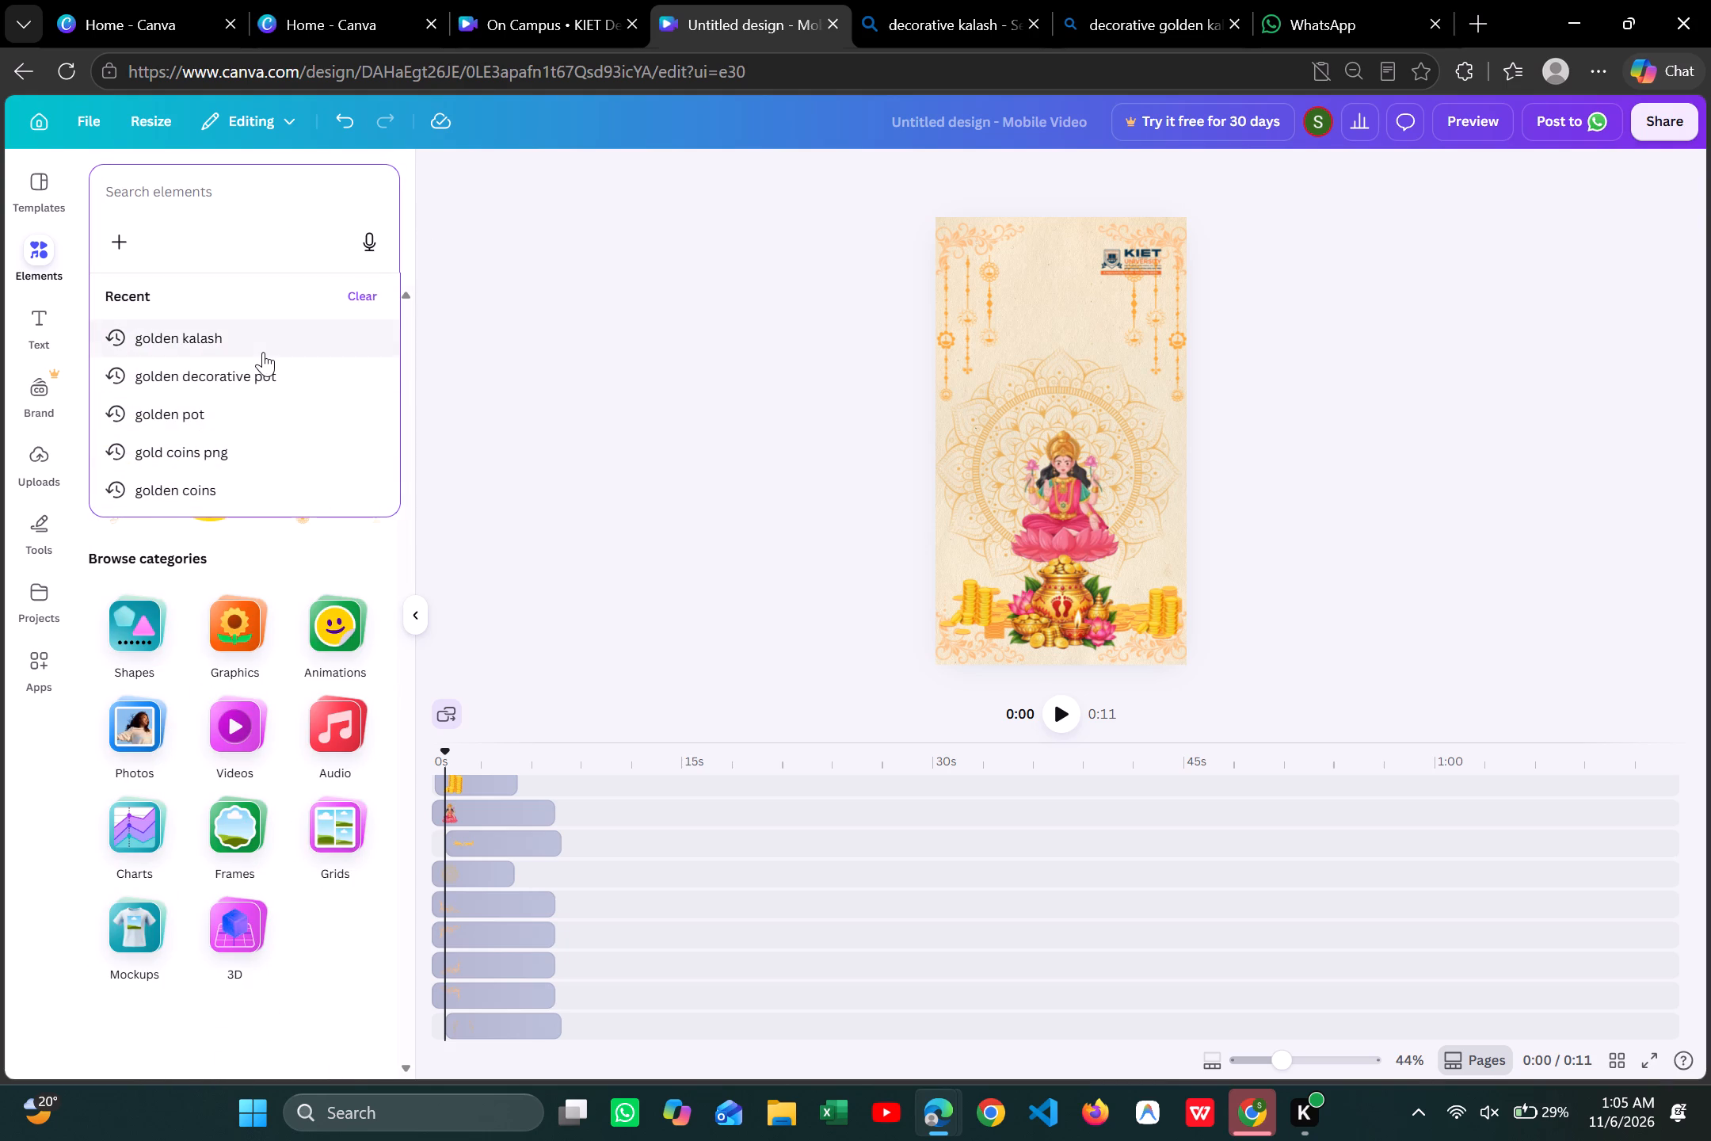
pyautogui.write('border corner')
pyautogui.press('Return')
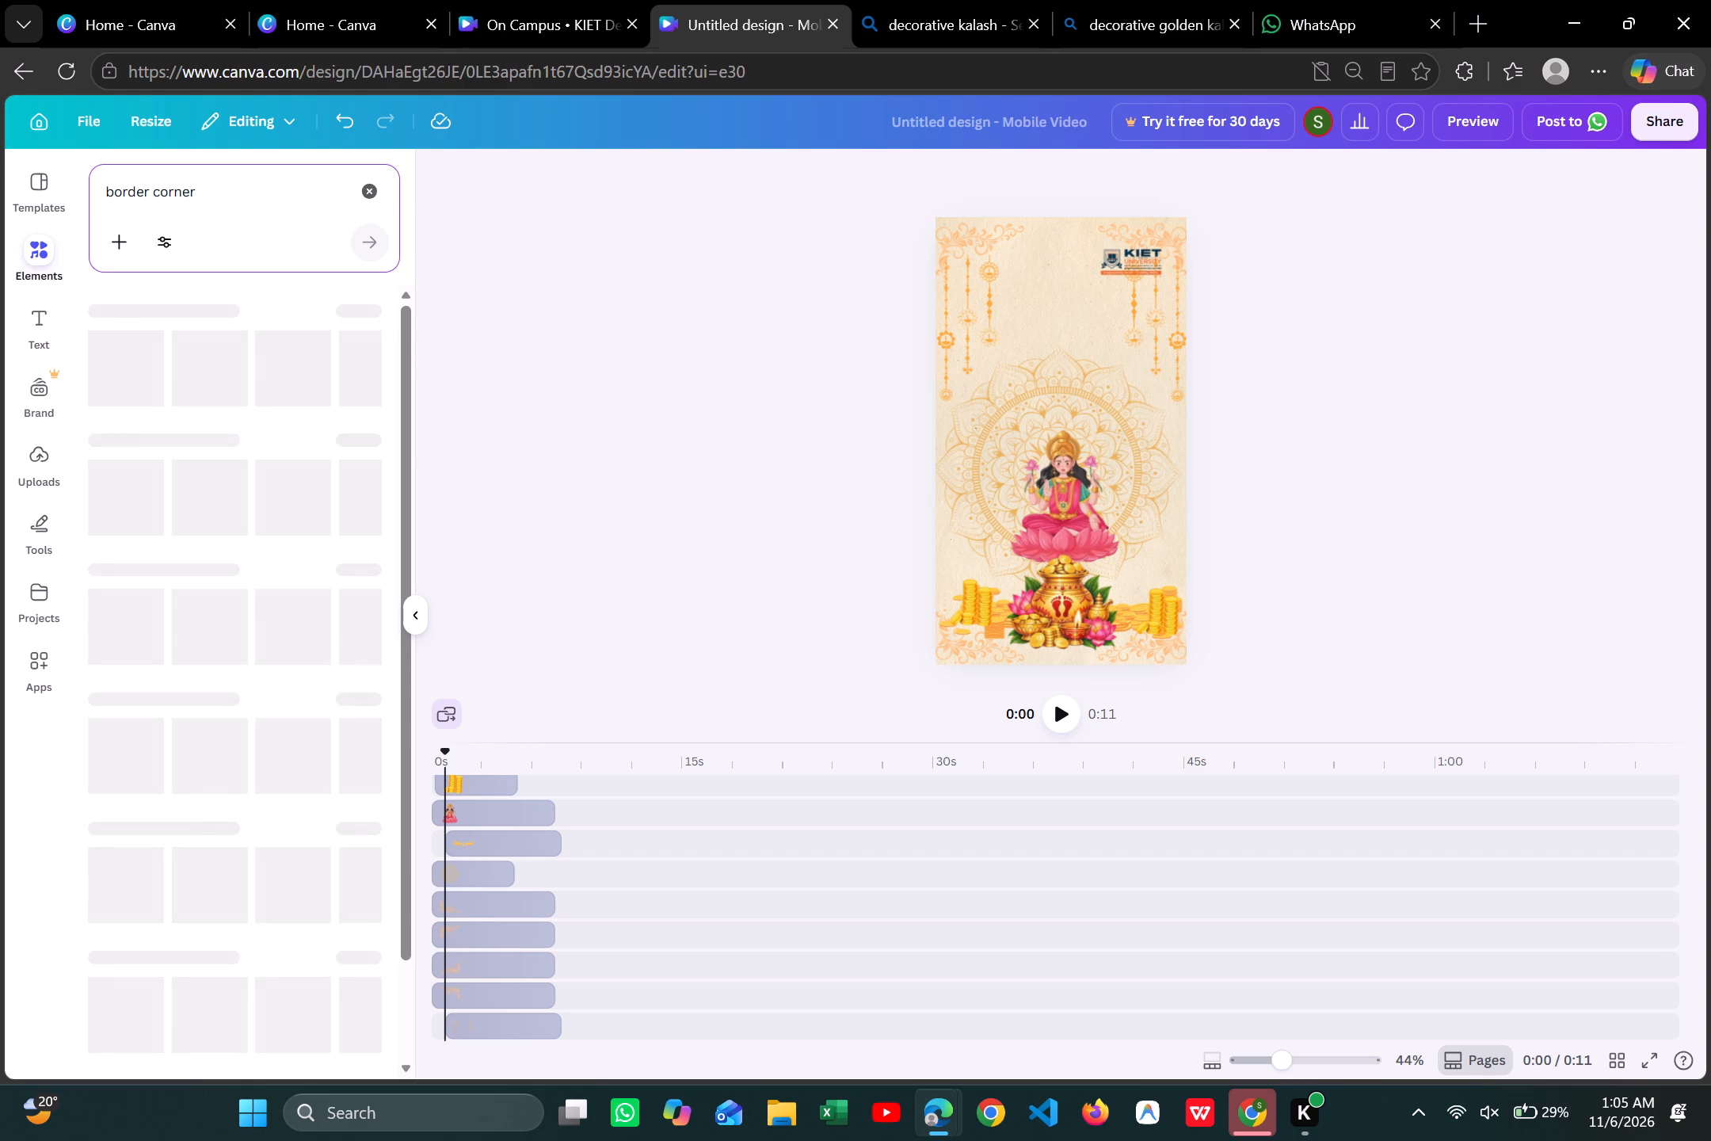
pyautogui.scroll(-1, 223, 587)
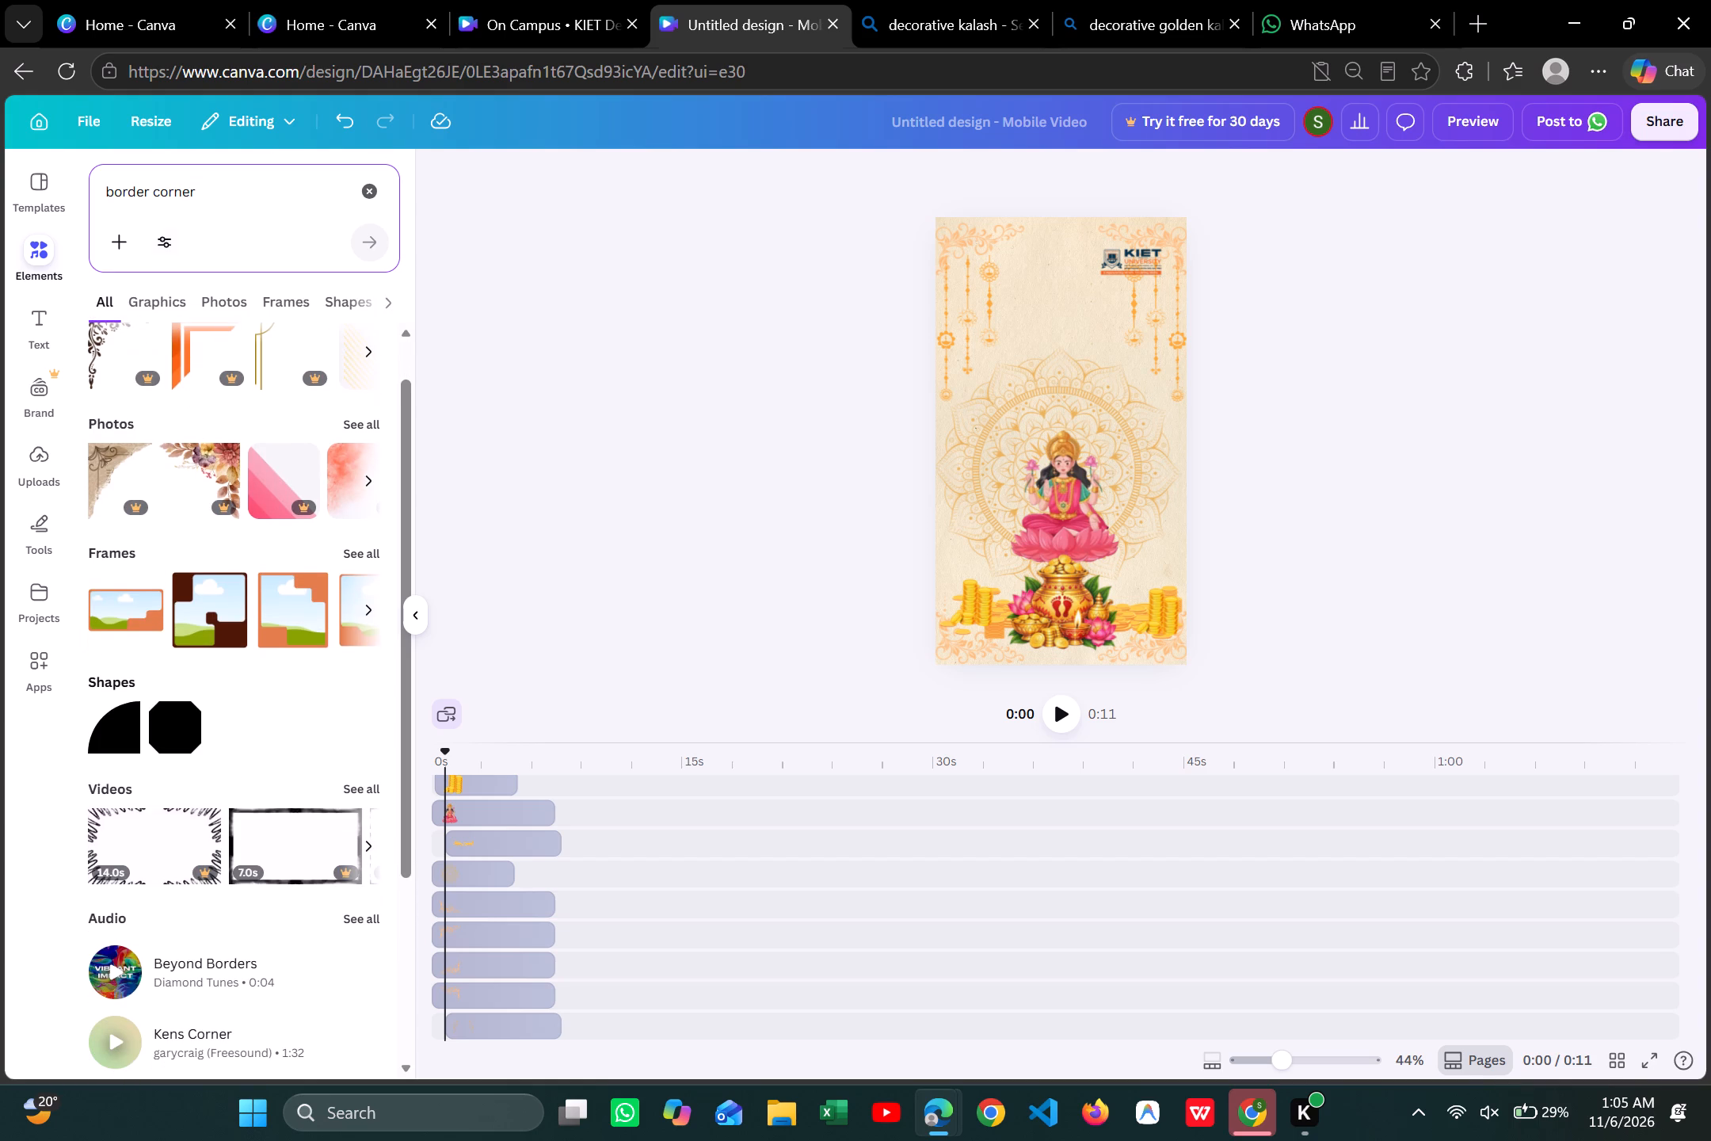
# Search the elements for "golden corner" and add the lattice-patterned golden corner graphic to the upper part of the page.
pyautogui.moveTo(147, 192); pyautogui.dragTo(55, 196)
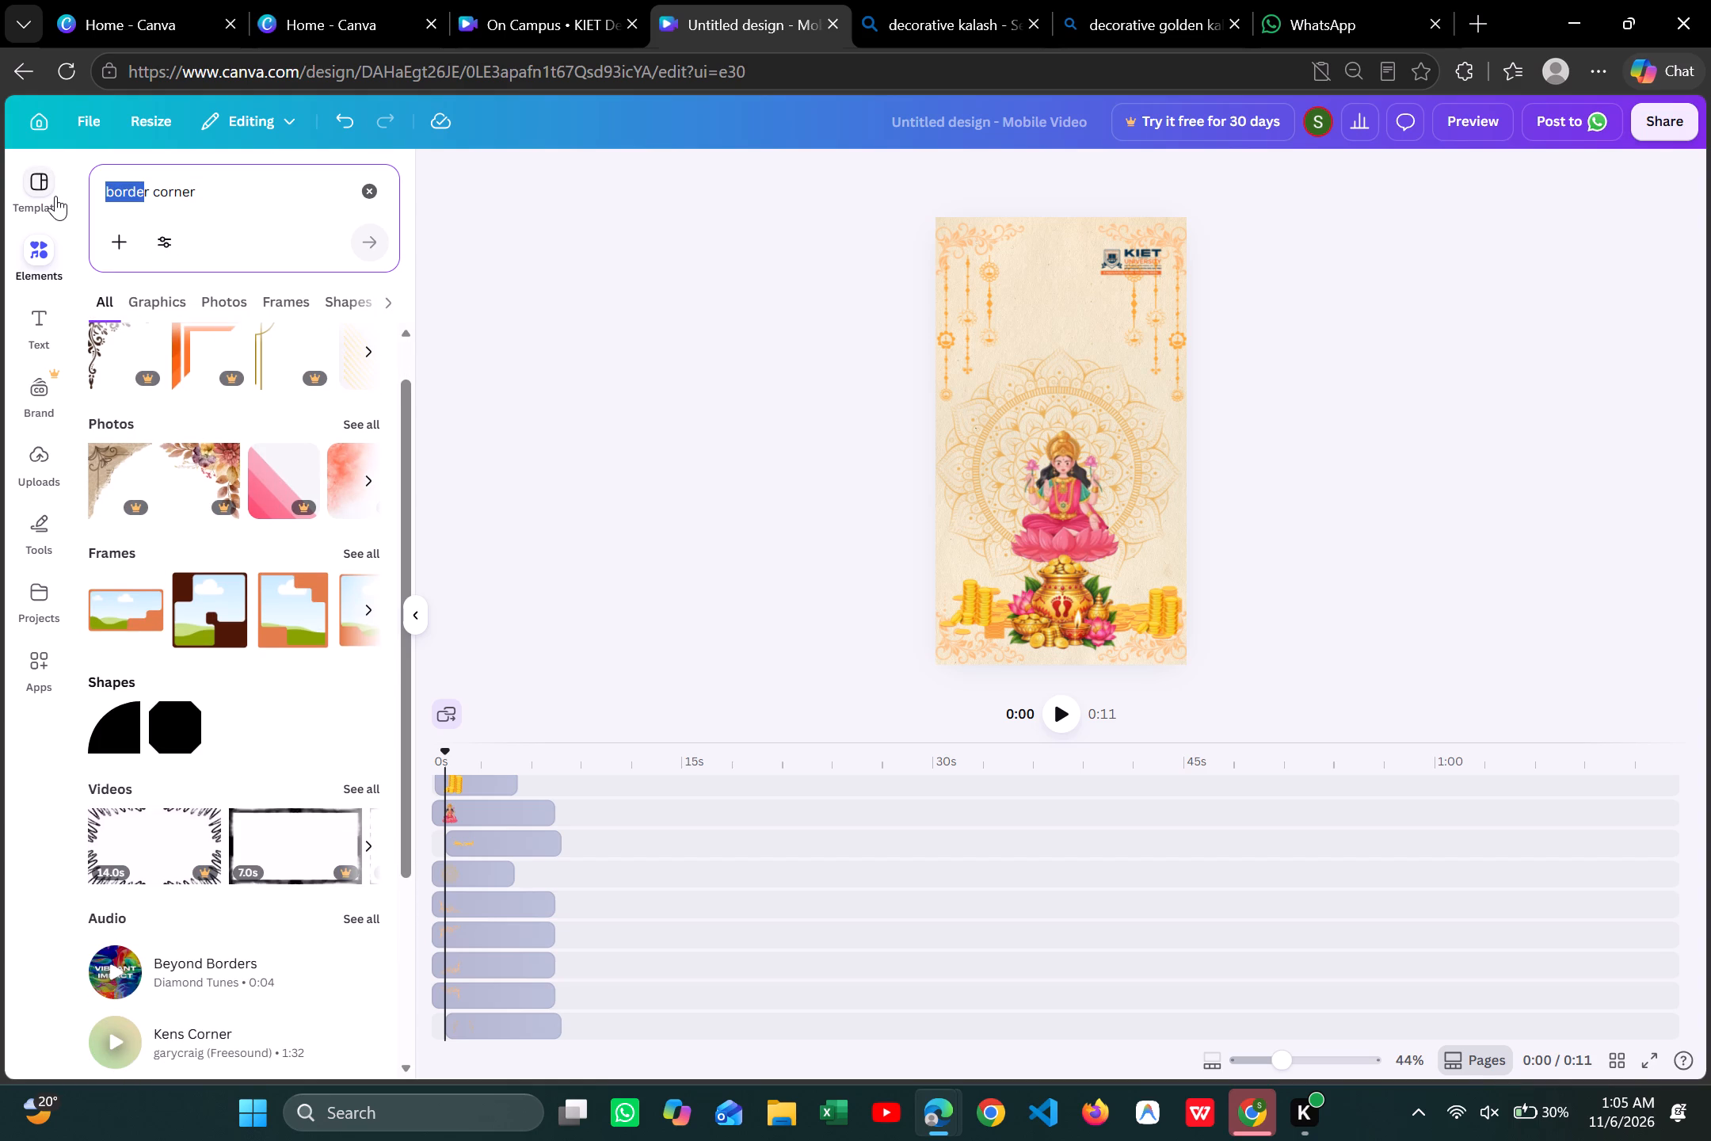
pyautogui.press('BackSpace')
pyautogui.press('Right')
pyautogui.press('BackSpace')
pyautogui.write('golden')
pyautogui.press('Return')
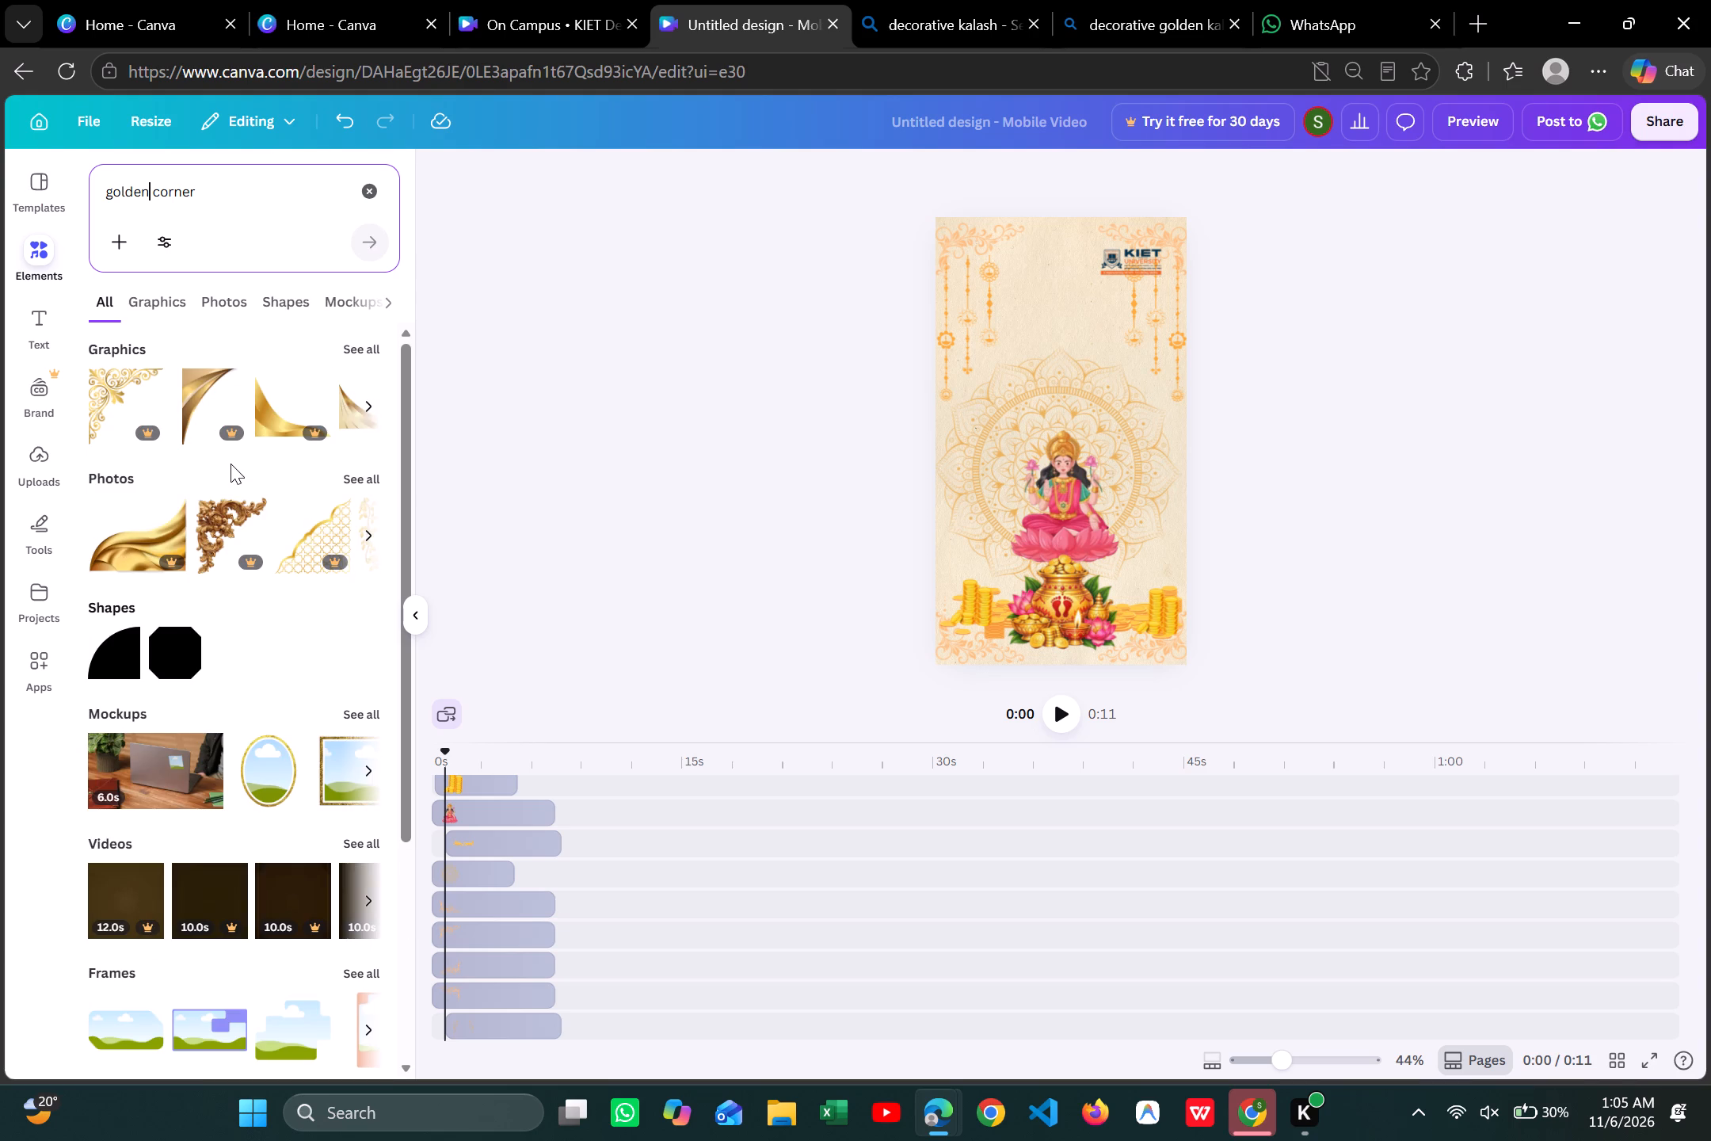
pyautogui.hscroll(-2, 231, 464)
pyautogui.hscroll(-2, 269, 402)
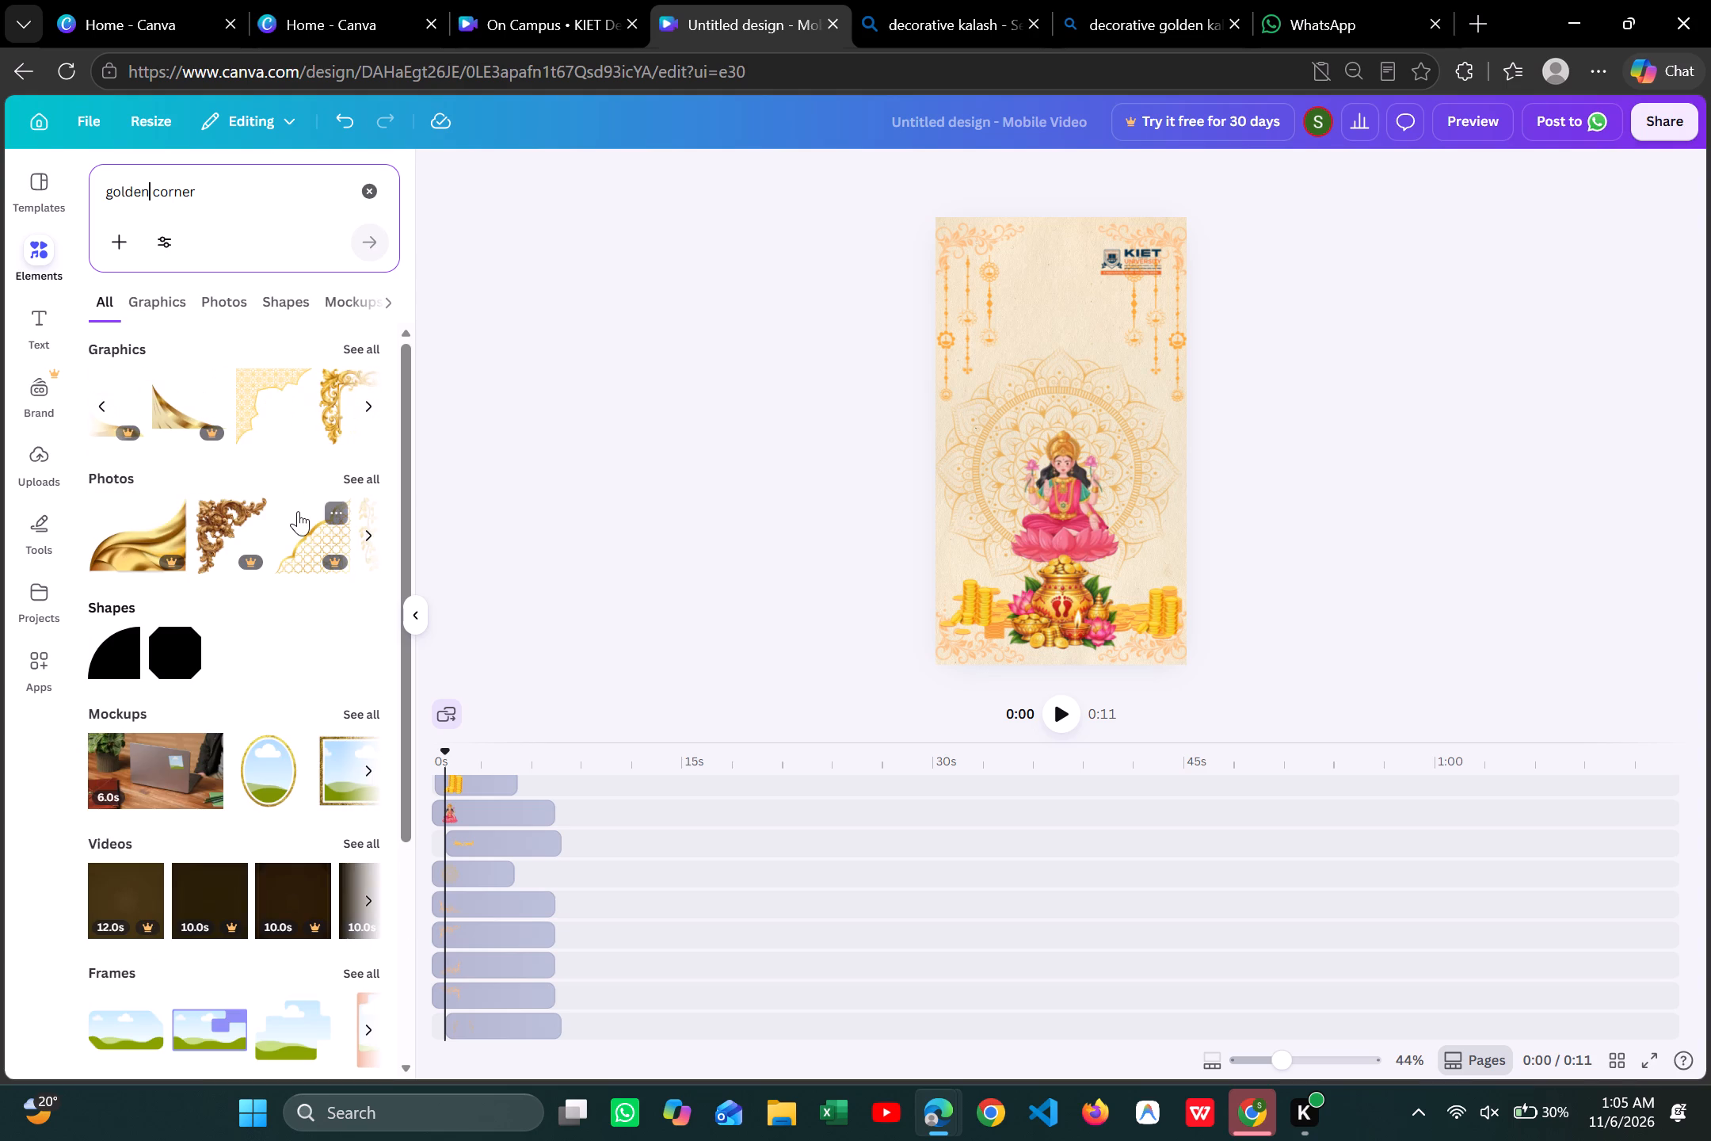
pyautogui.hscroll(-1, 298, 511)
pyautogui.hscroll(-1, 280, 379)
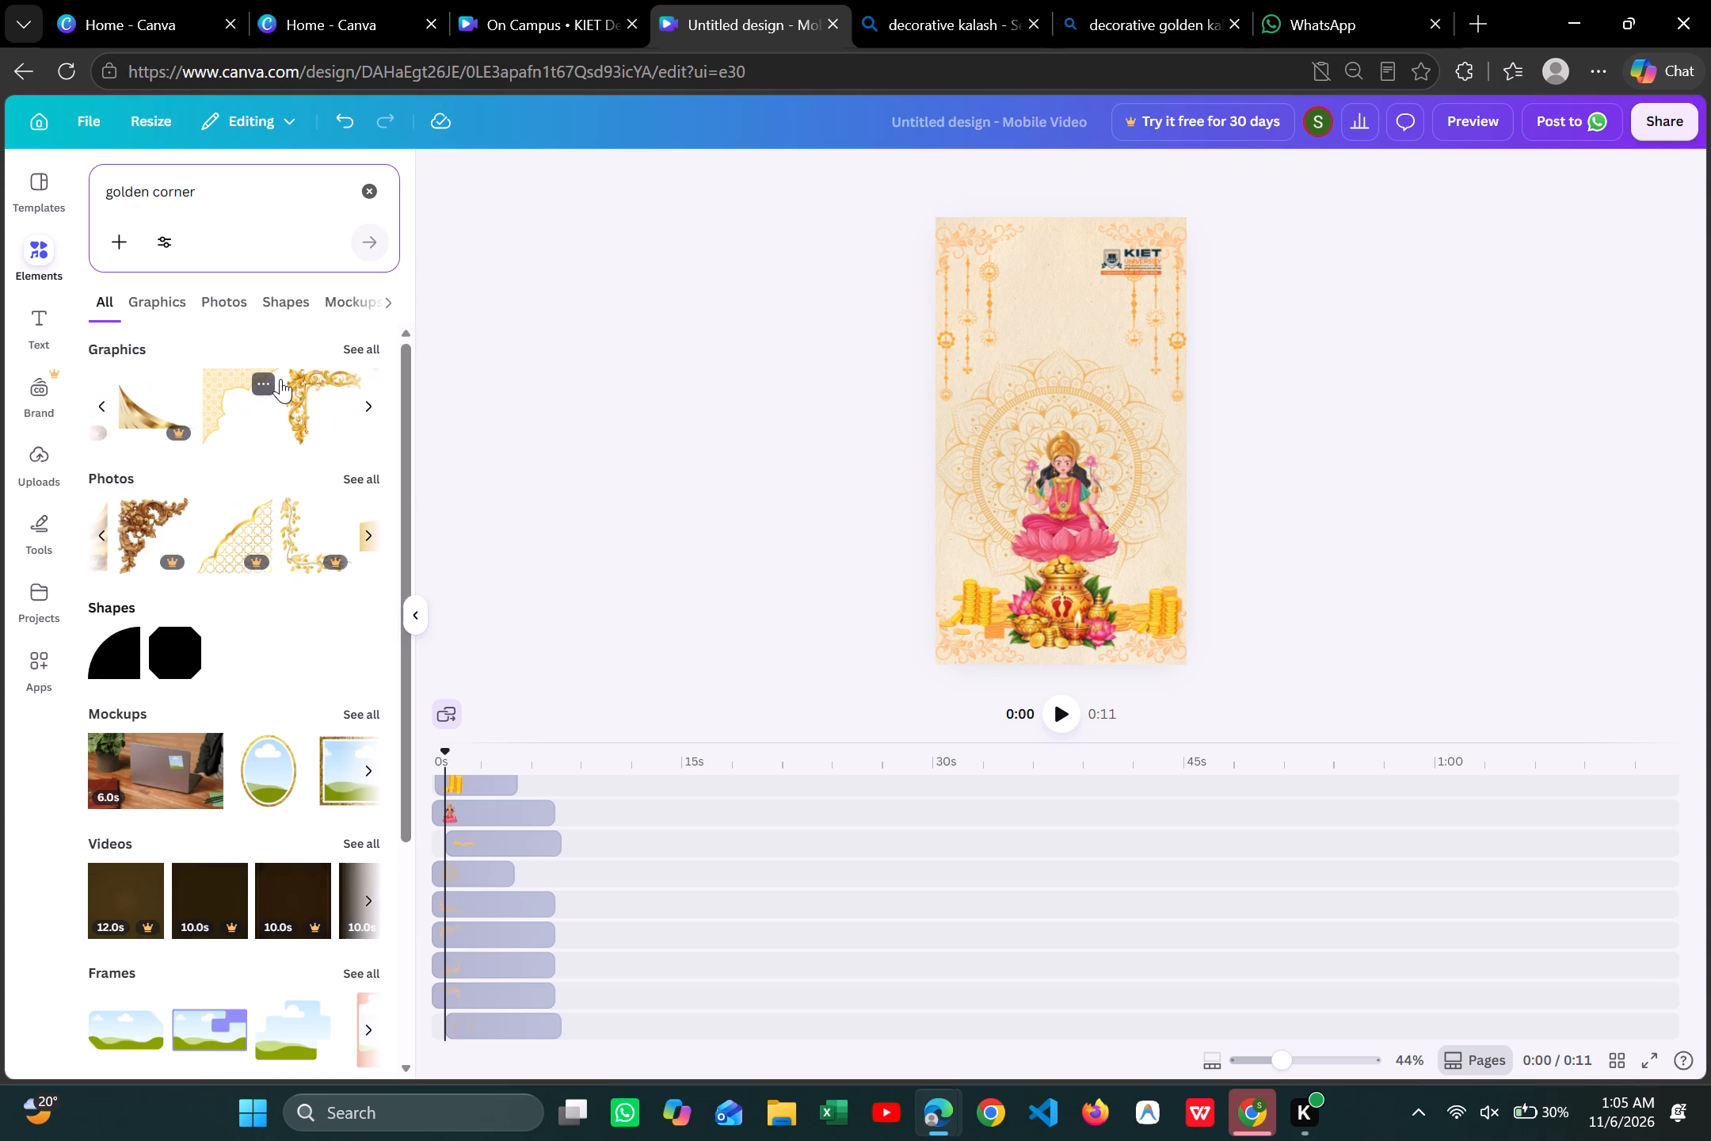
pyautogui.hscroll(-1, 280, 379)
pyautogui.click(196, 396)
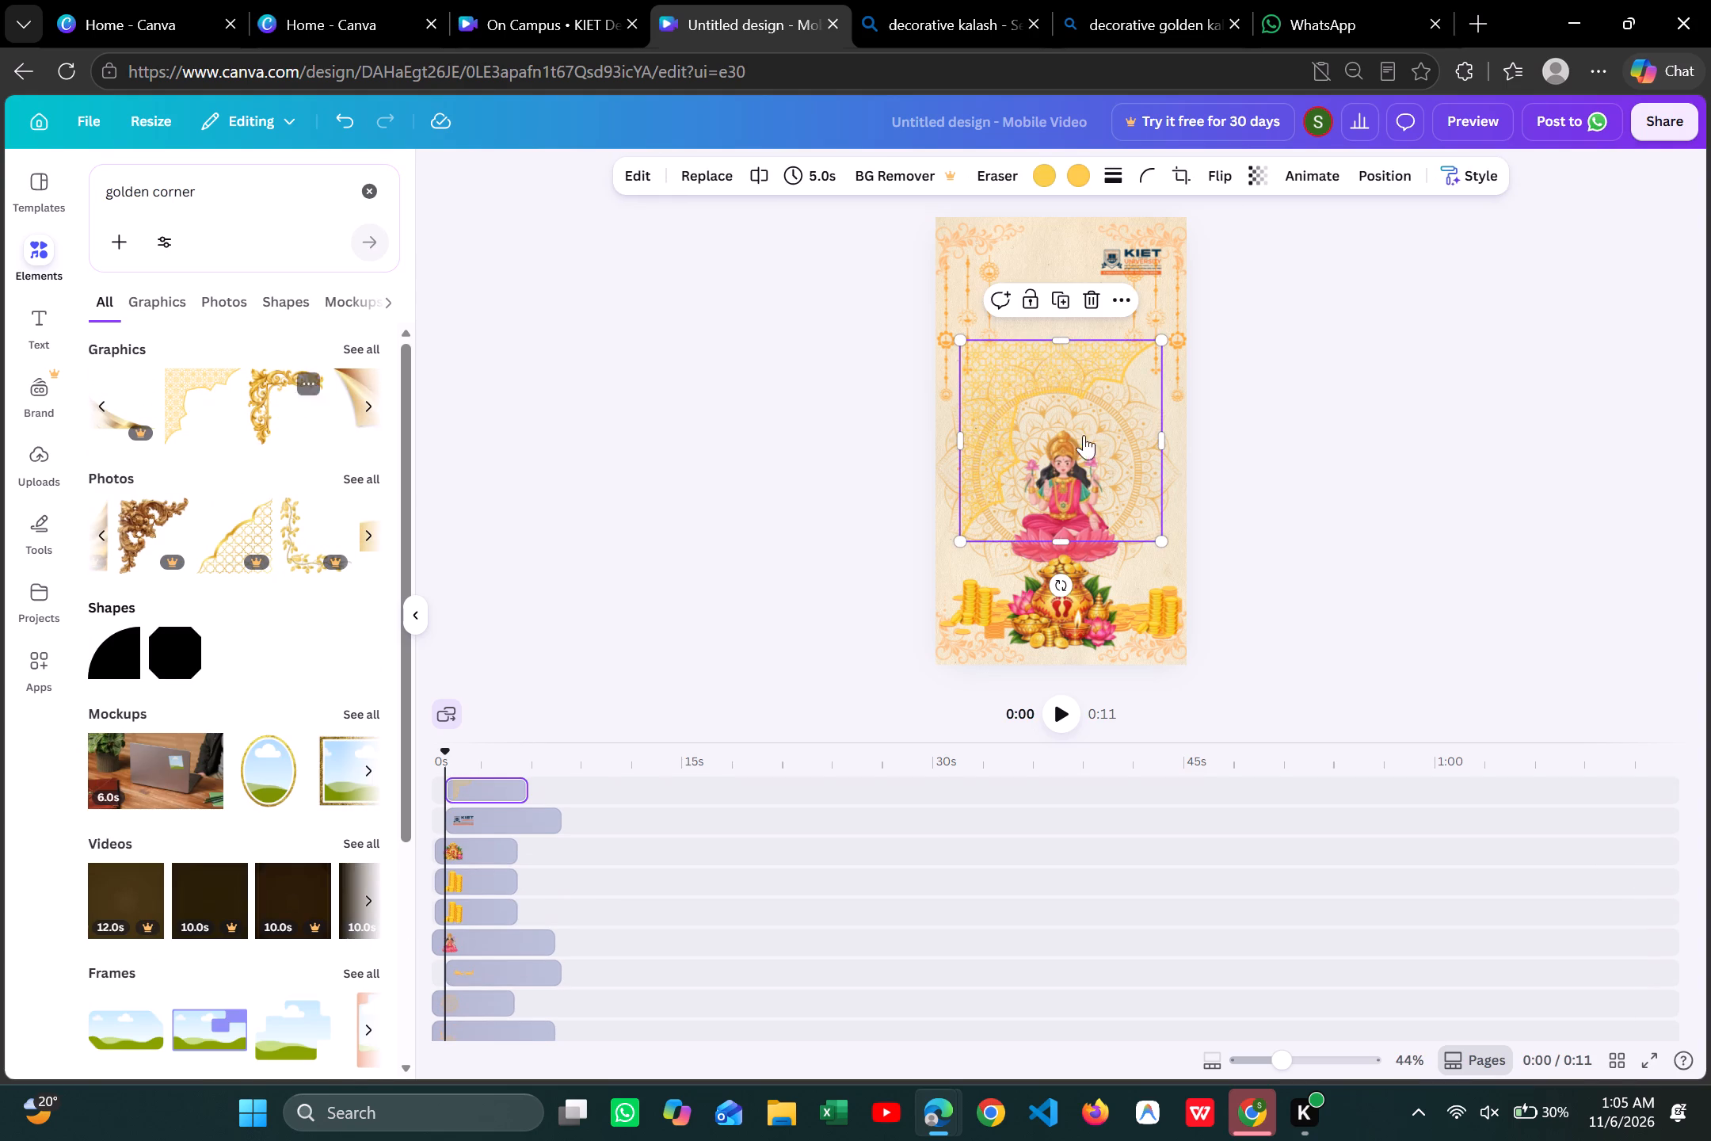
pyautogui.moveTo(1093, 428); pyautogui.dragTo(1099, 347)
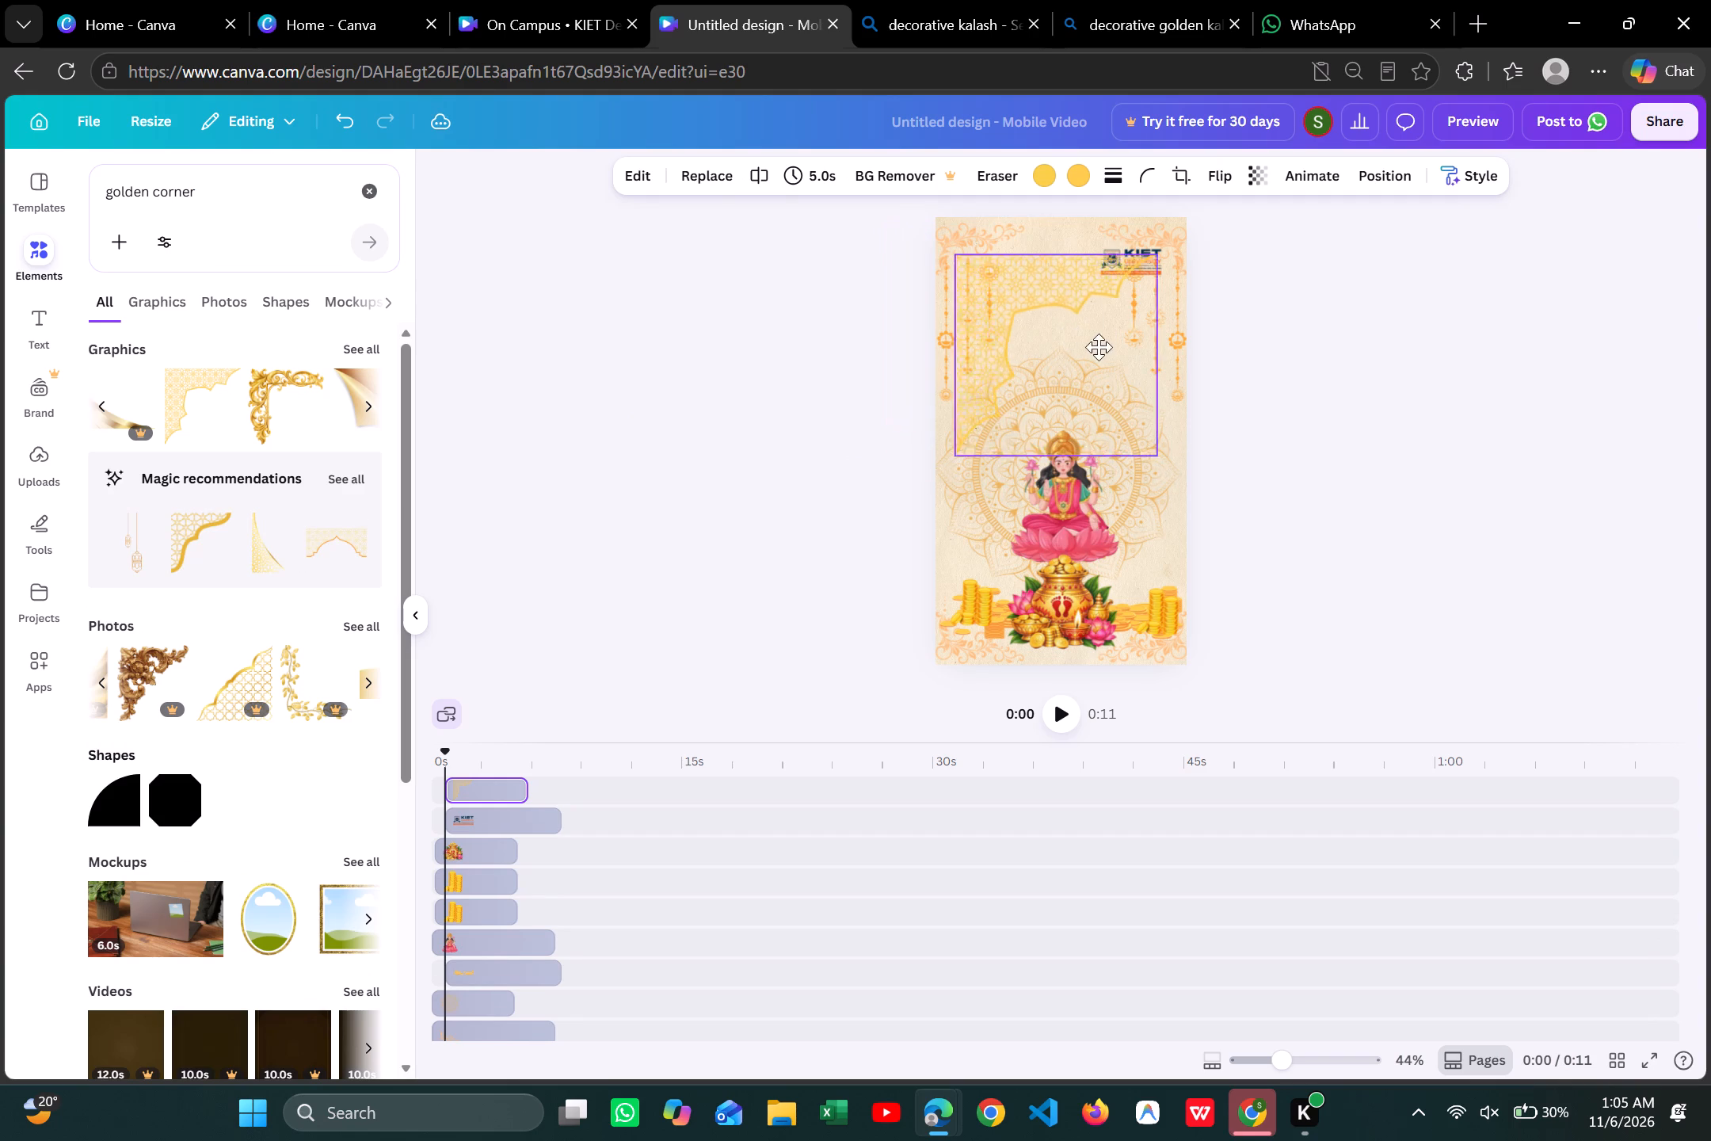
pyautogui.moveTo(1099, 347); pyautogui.dragTo(1108, 361)
# Delete the orange floral corner in the page's upper-left corner.
pyautogui.click(962, 238)
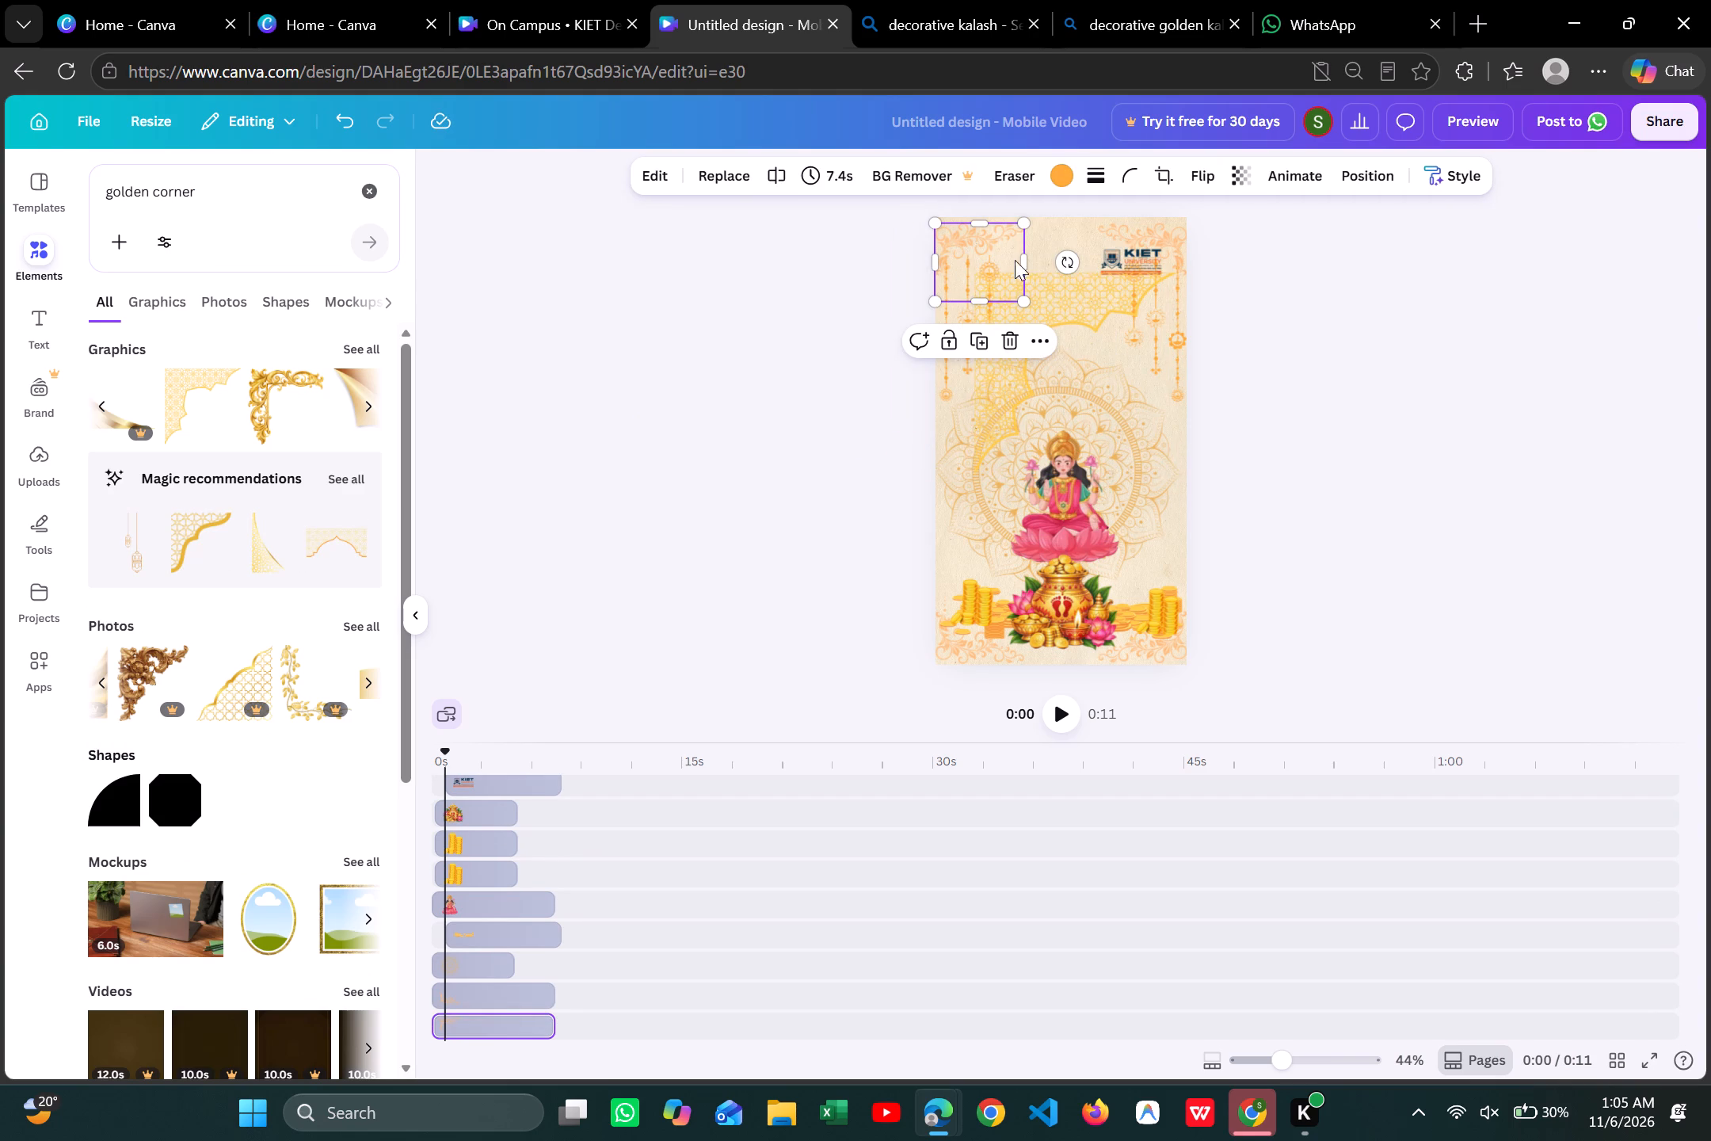
pyautogui.click(1019, 346)
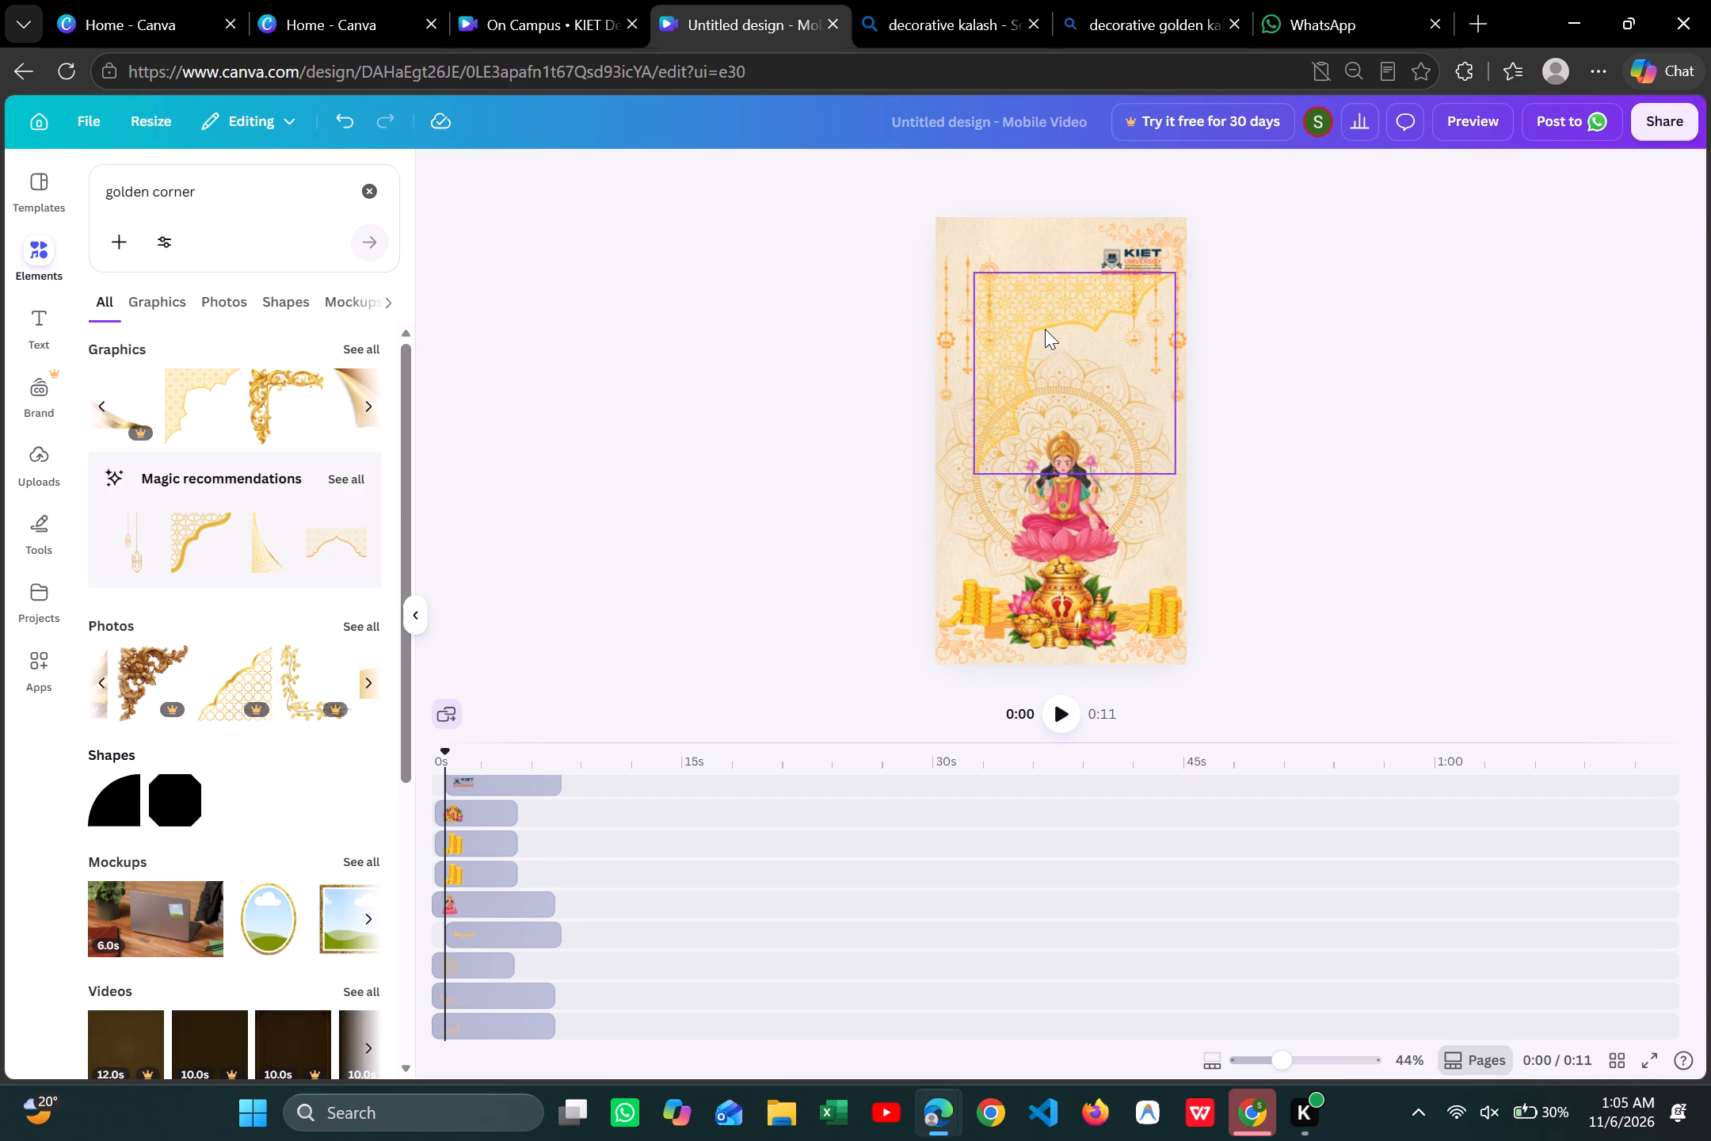
# Shrink the golden lattice corner, move it into the page's upper-left corner and widen it to about 451 by 387.
pyautogui.moveTo(1045, 329); pyautogui.dragTo(1000, 272)
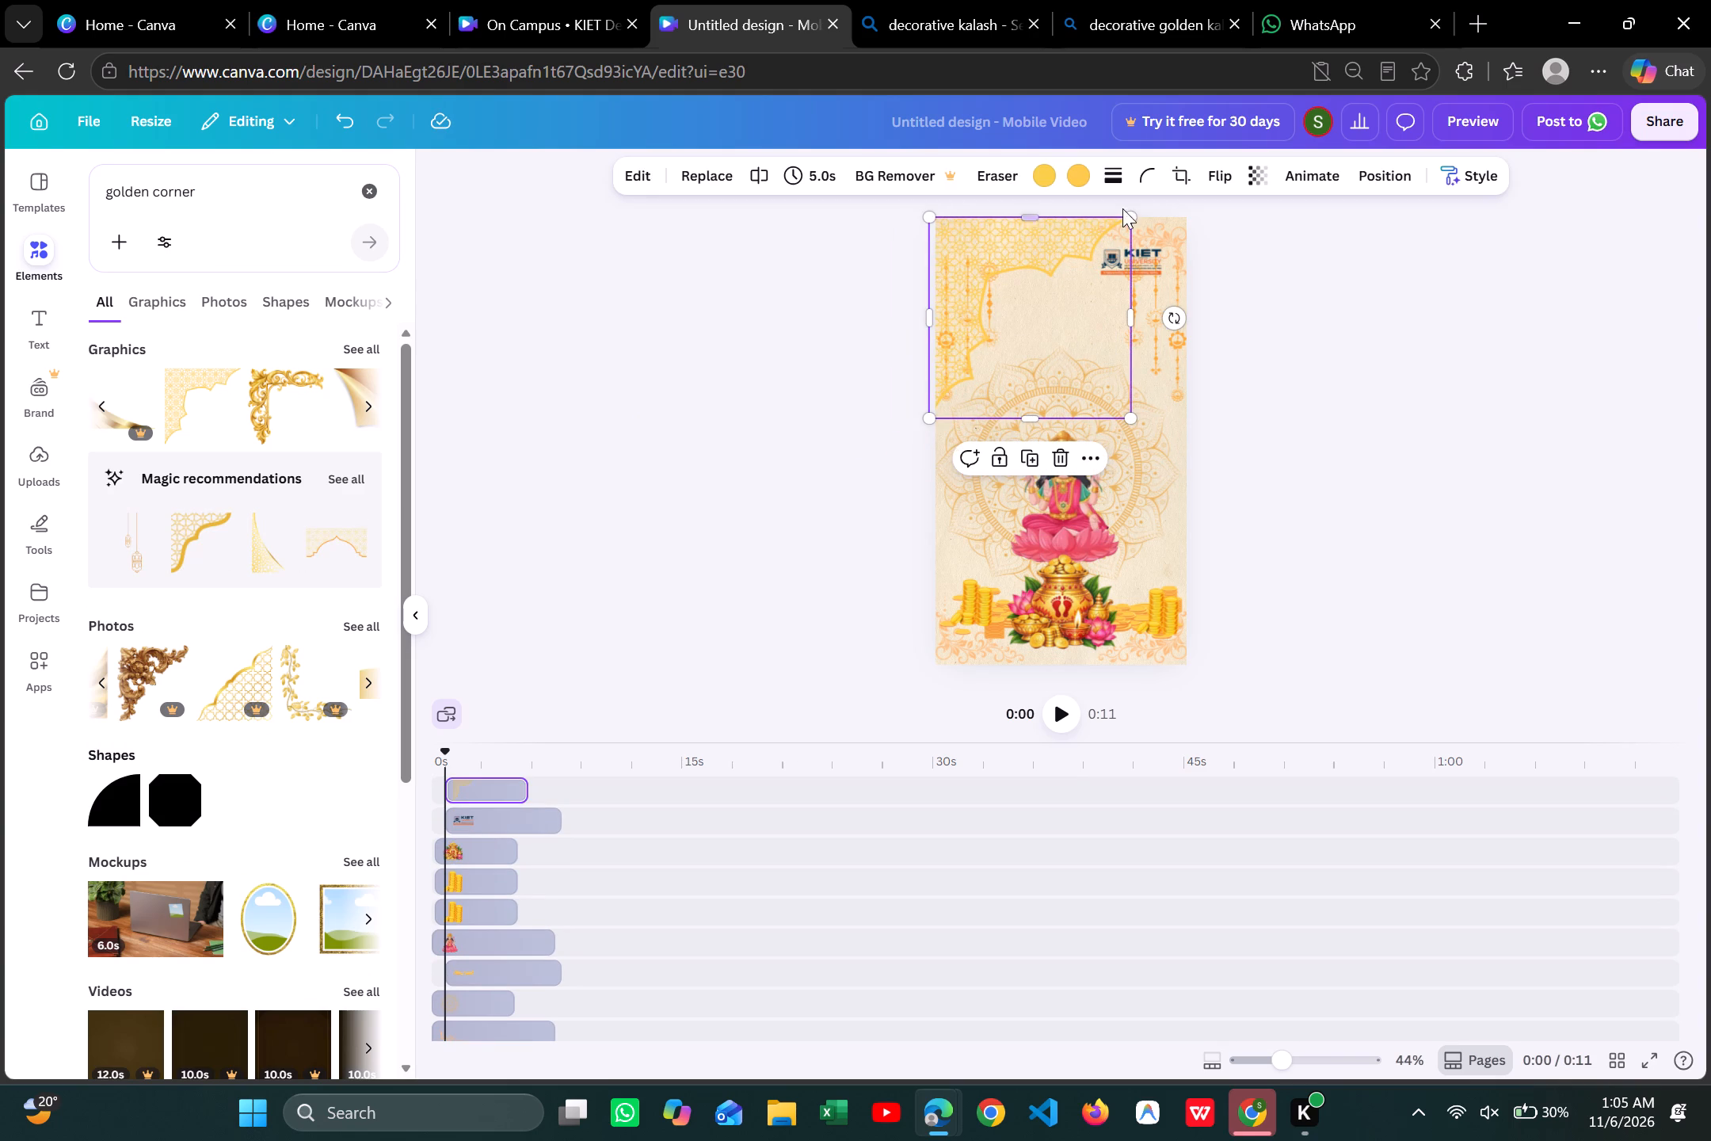
pyautogui.moveTo(1130, 214); pyautogui.dragTo(998, 301)
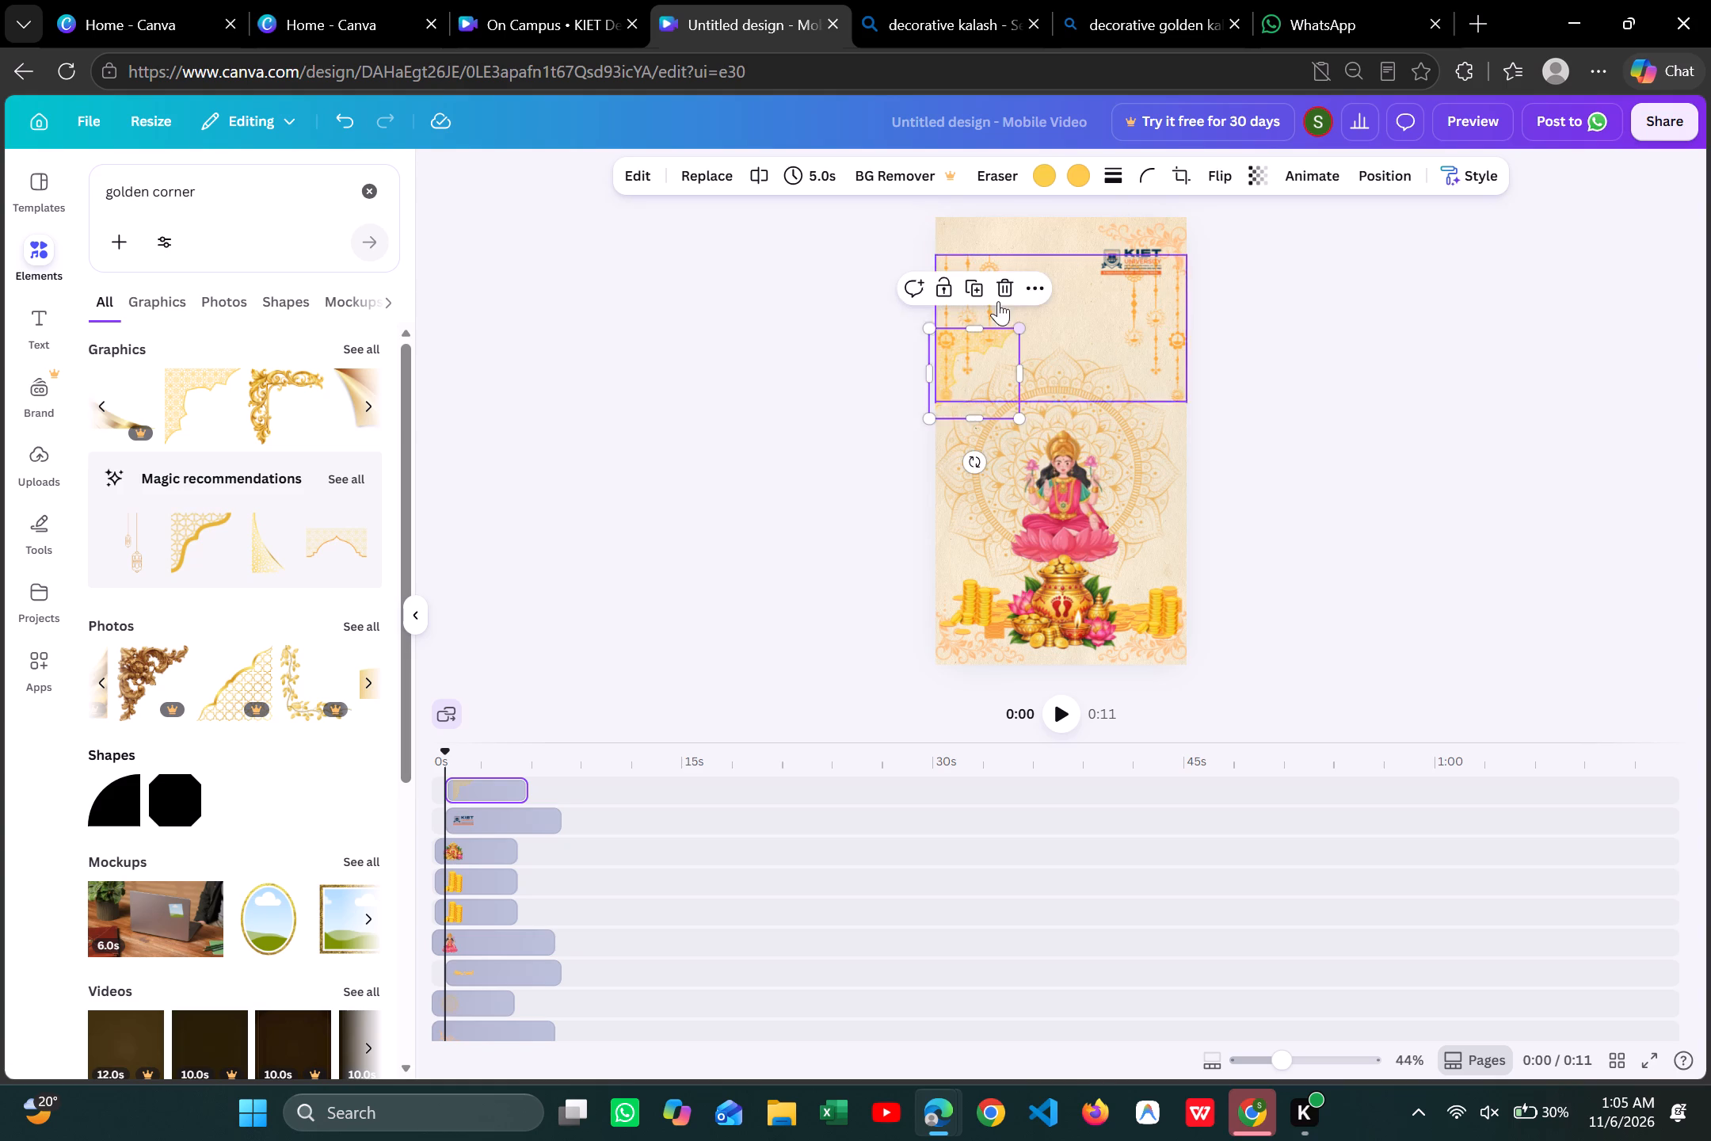
pyautogui.moveTo(981, 346); pyautogui.dragTo(970, 234)
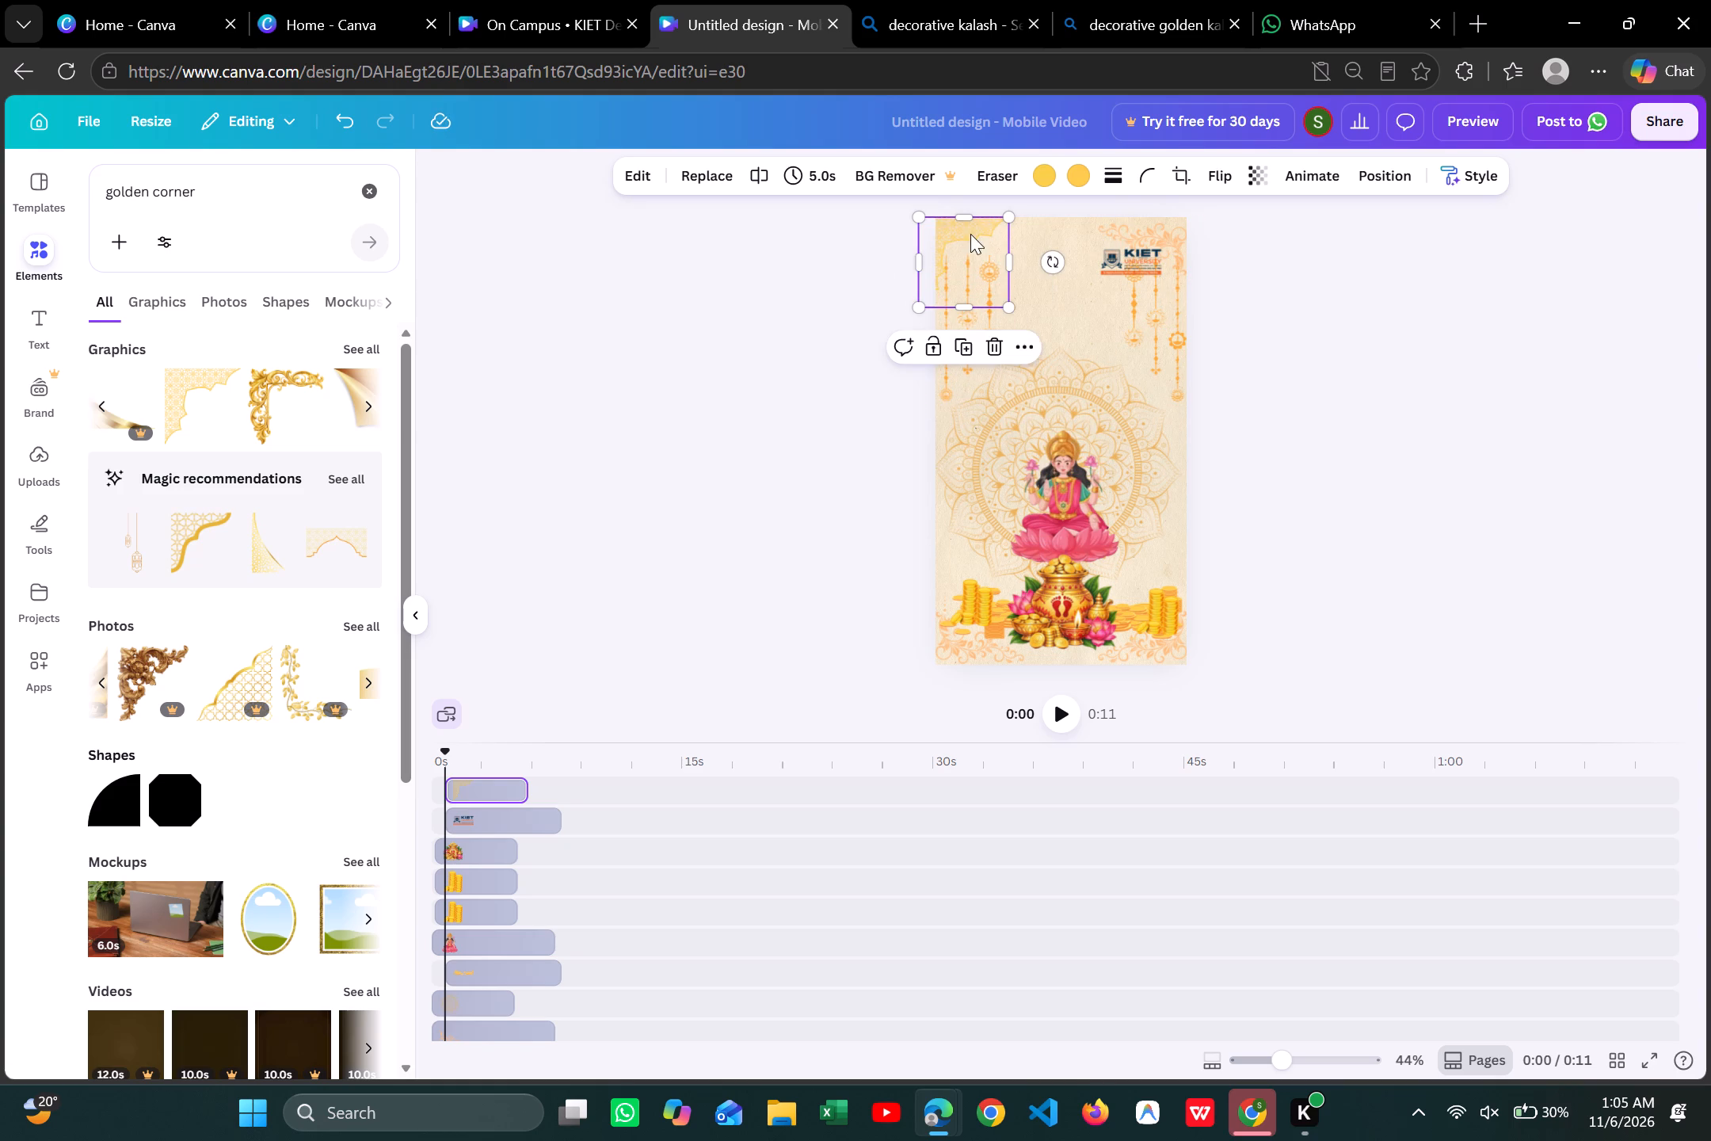
pyautogui.moveTo(1006, 263); pyautogui.dragTo(1024, 261)
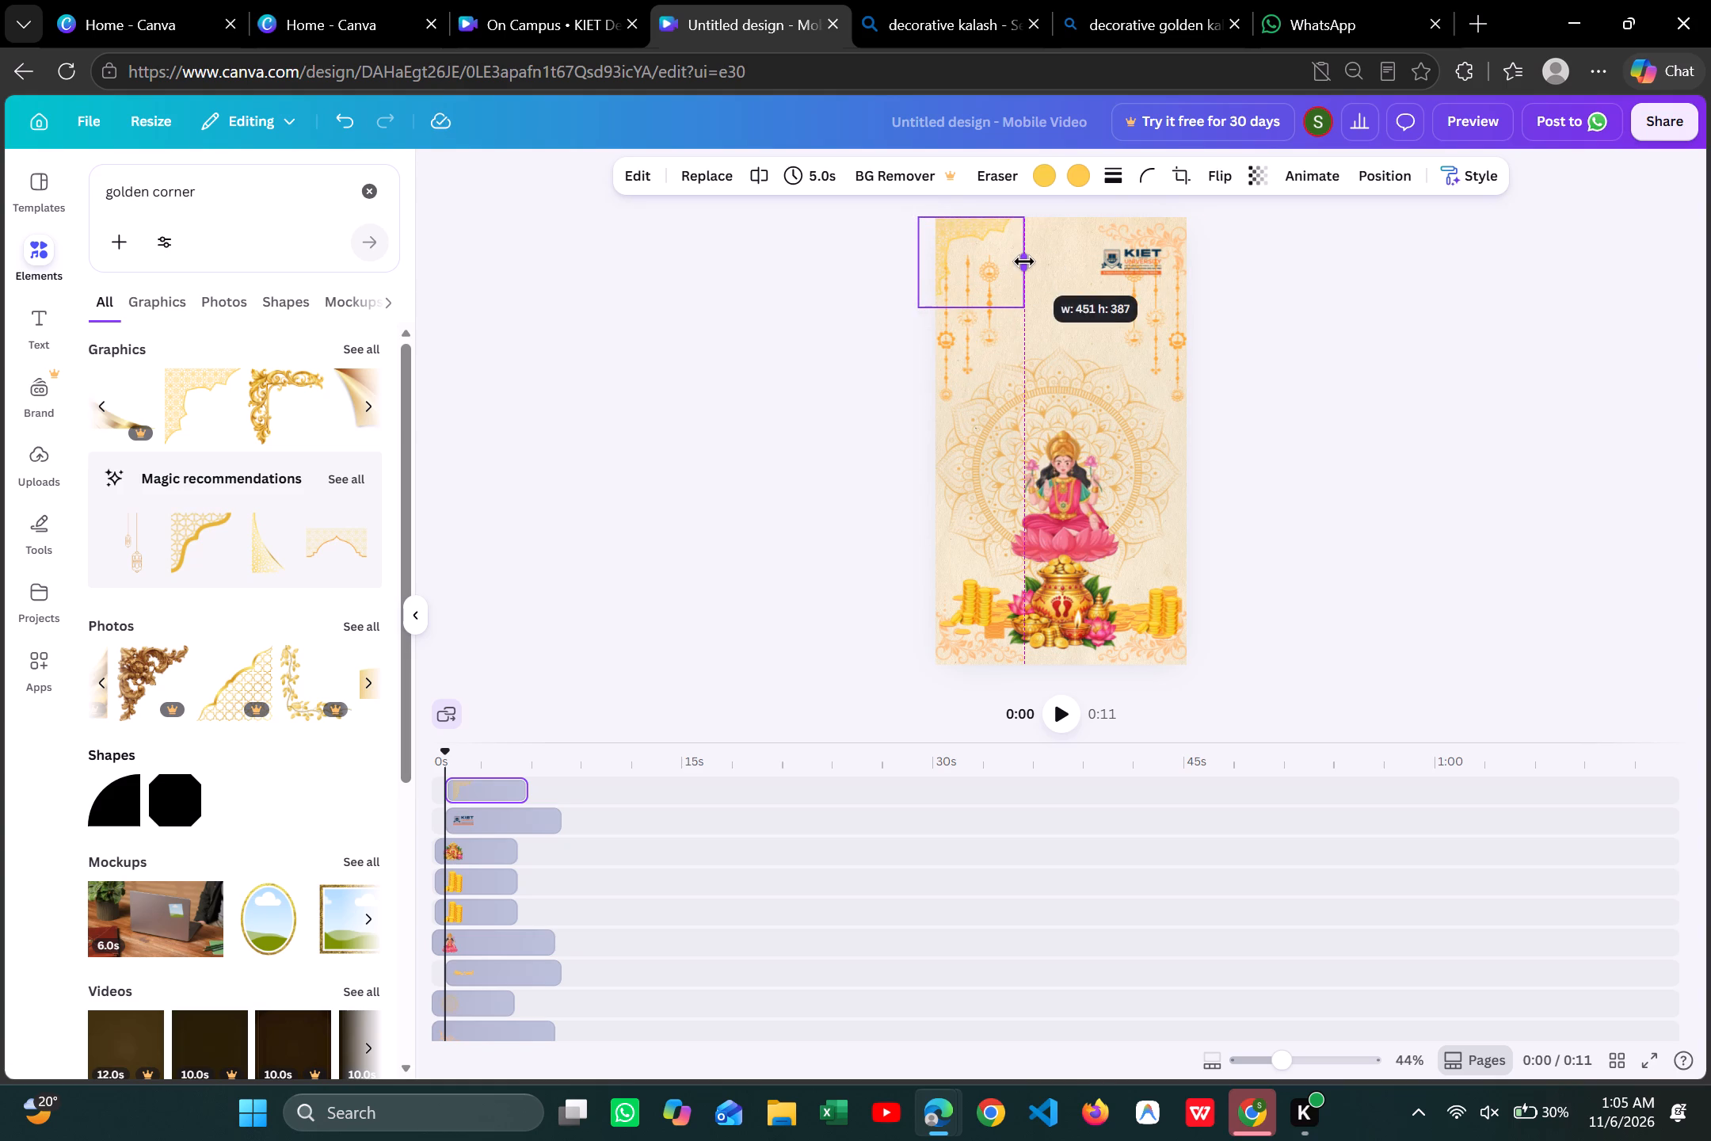
# Resize the golden lattice corner and fit it flush into the page's upper-left corner.
pyautogui.moveTo(1024, 261); pyautogui.dragTo(1025, 262)
pyautogui.moveTo(1023, 302); pyautogui.dragTo(1038, 320)
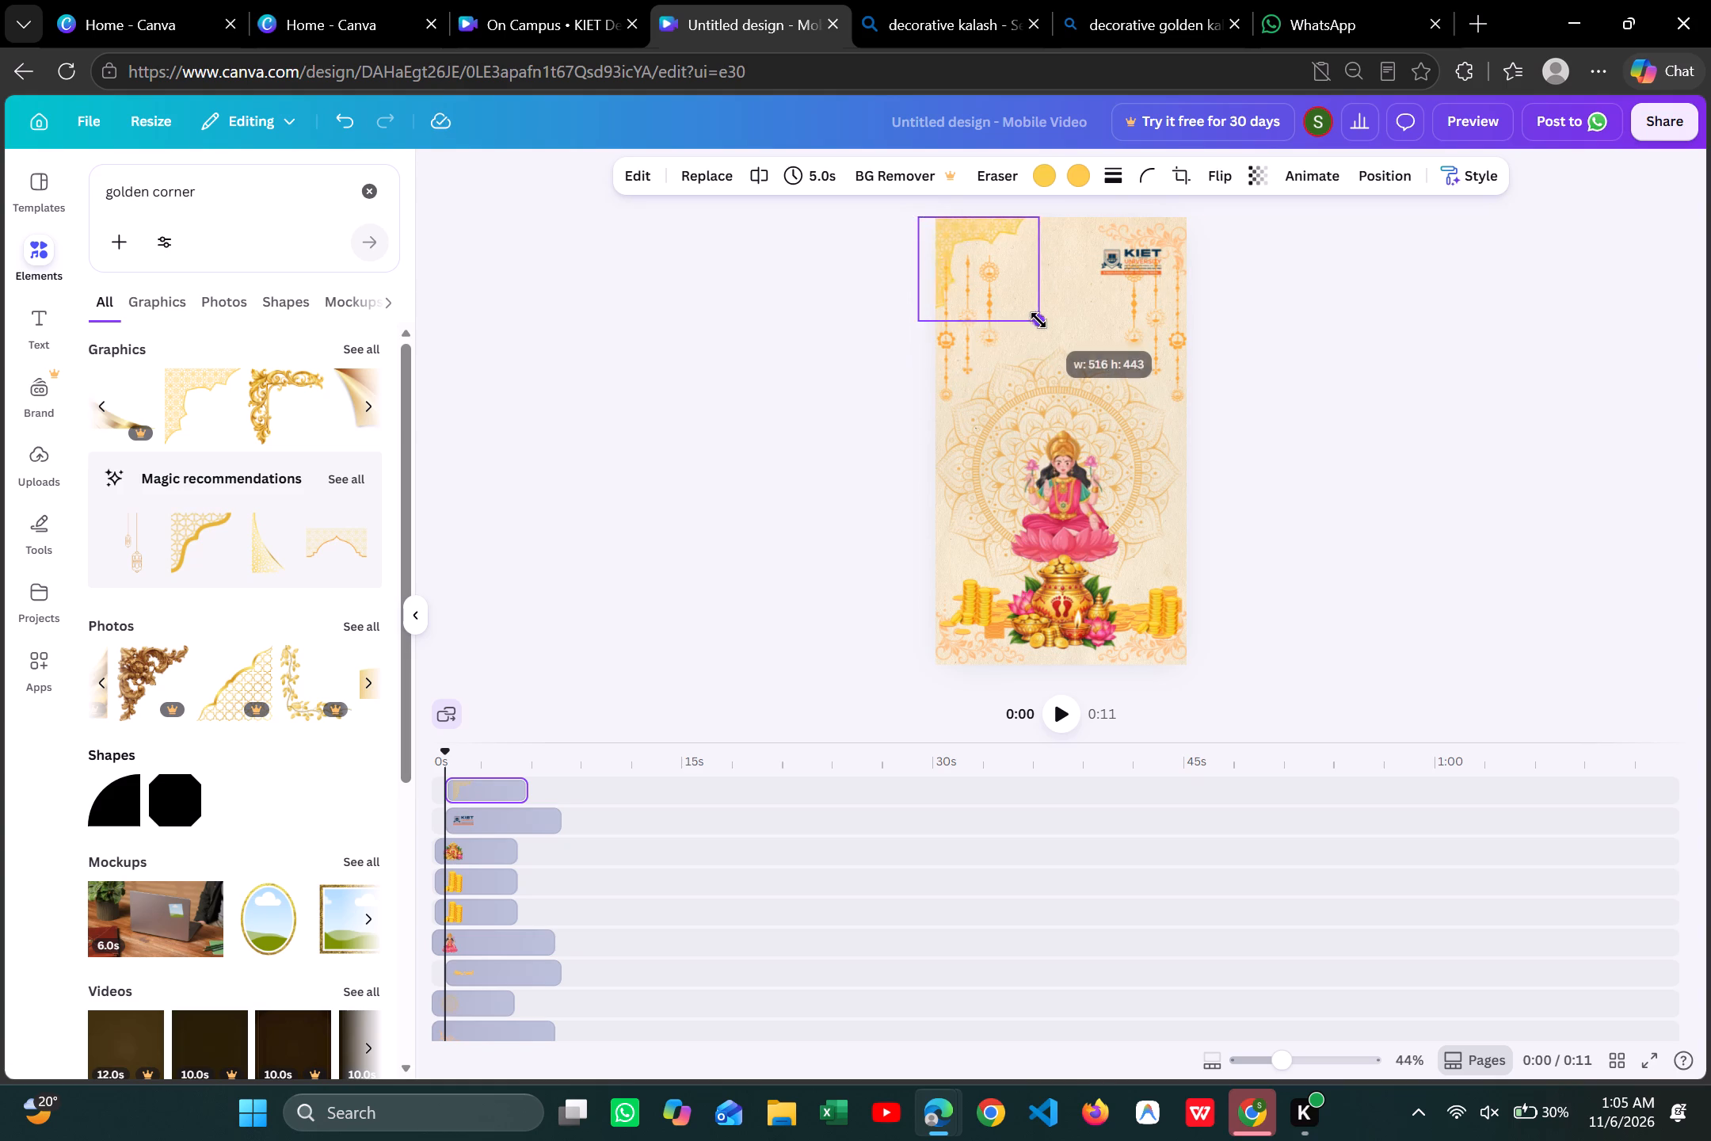
pyautogui.moveTo(1038, 320); pyautogui.dragTo(1039, 320)
pyautogui.moveTo(993, 275); pyautogui.dragTo(1002, 296)
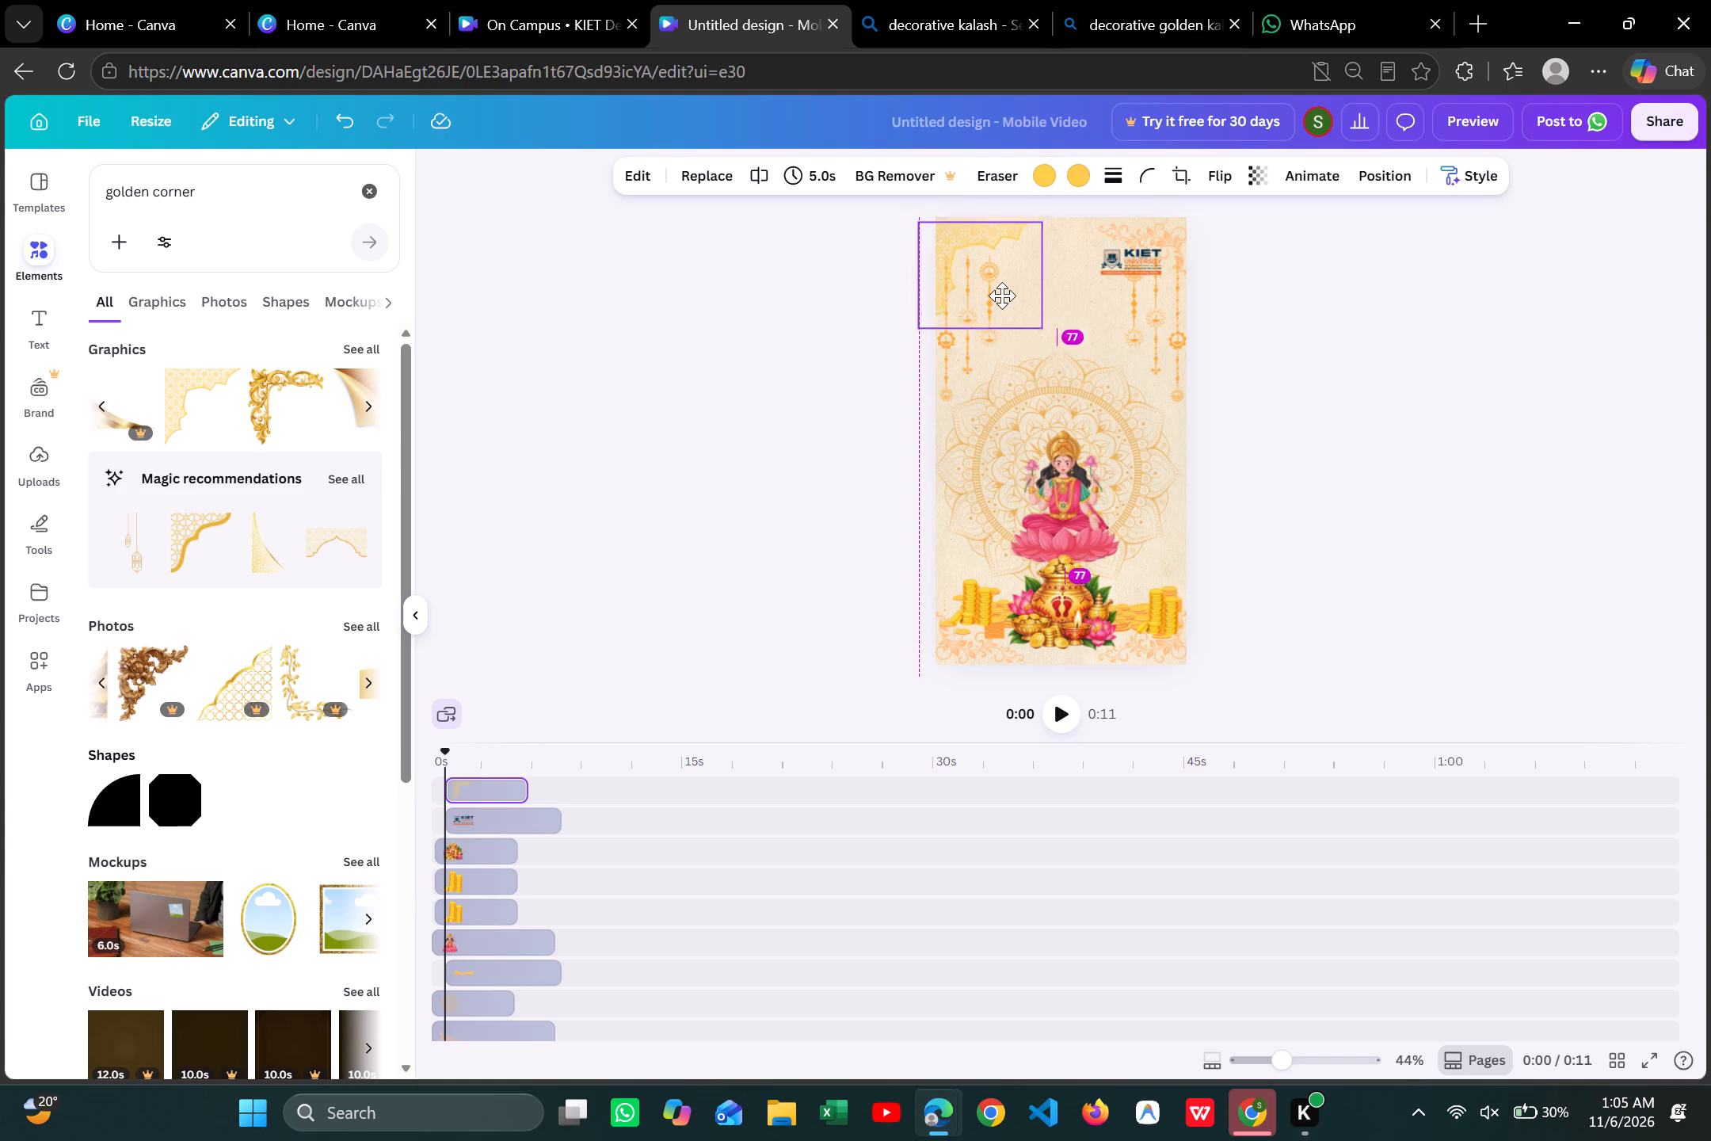
pyautogui.moveTo(1002, 296); pyautogui.dragTo(1008, 284)
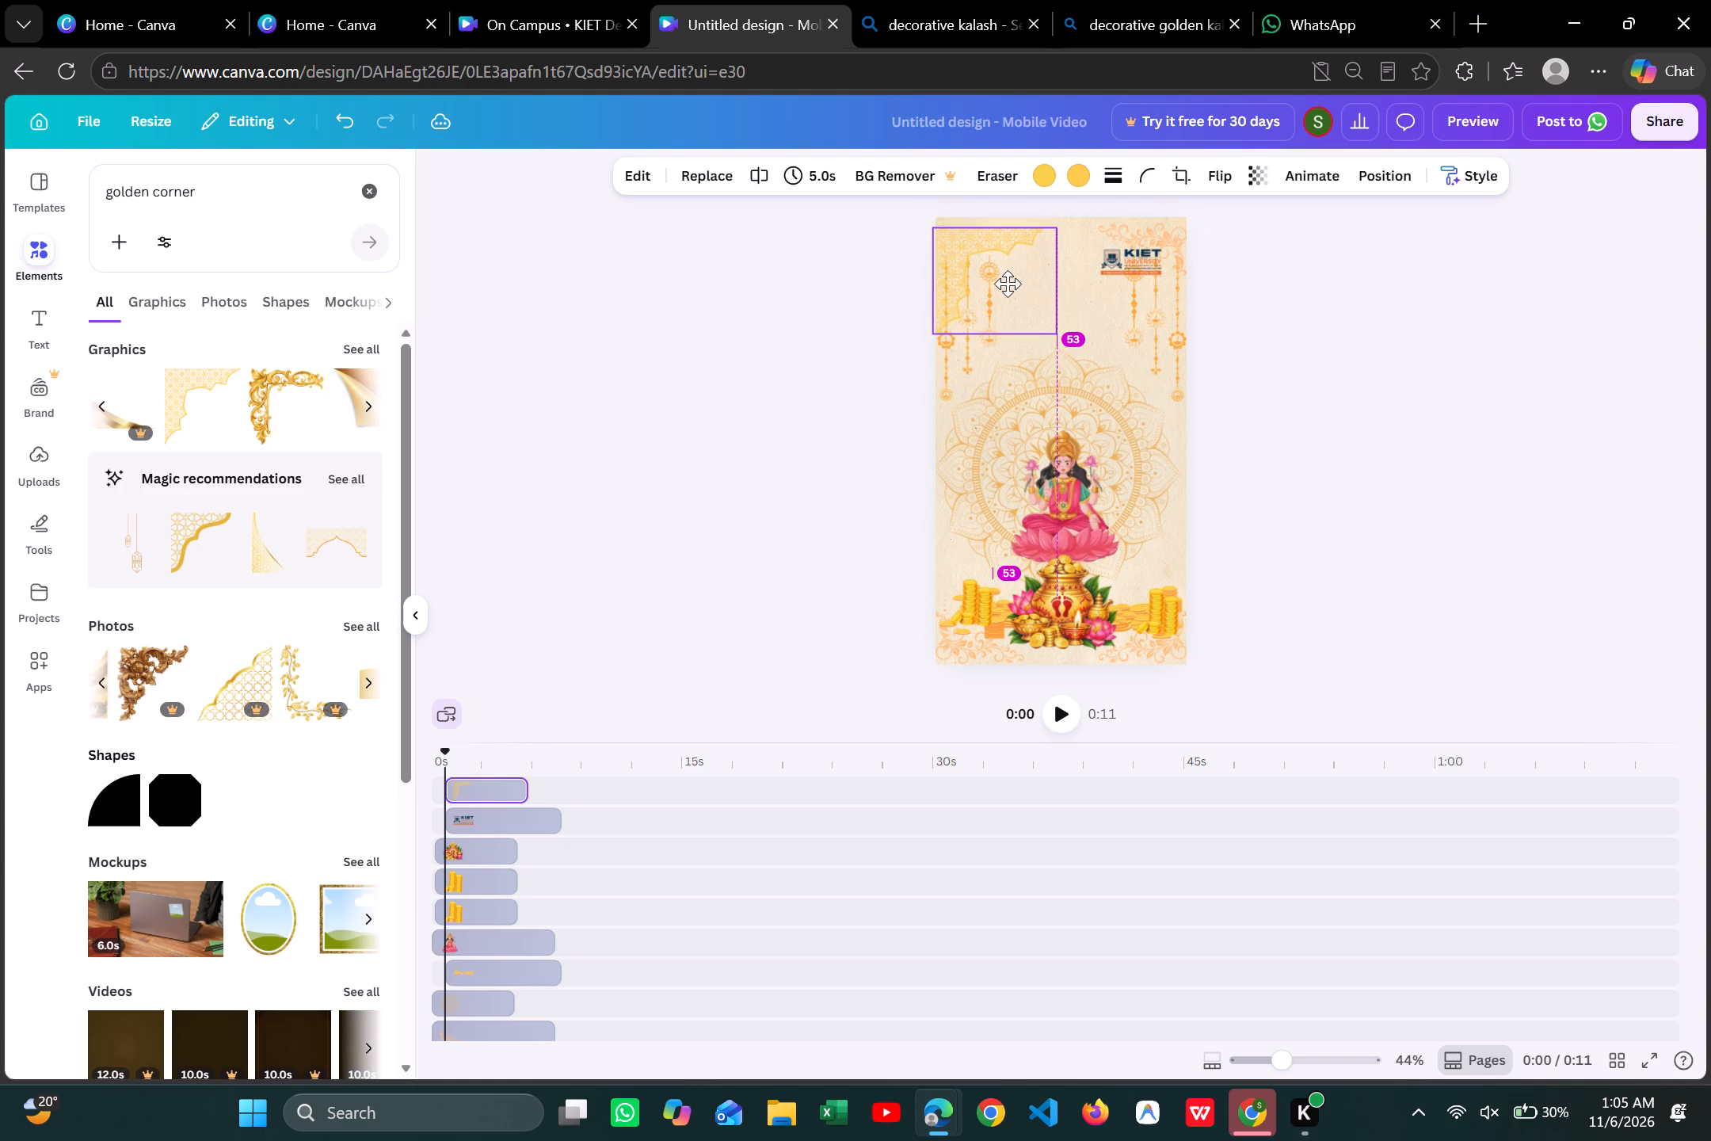
pyautogui.moveTo(1008, 284); pyautogui.dragTo(1010, 277)
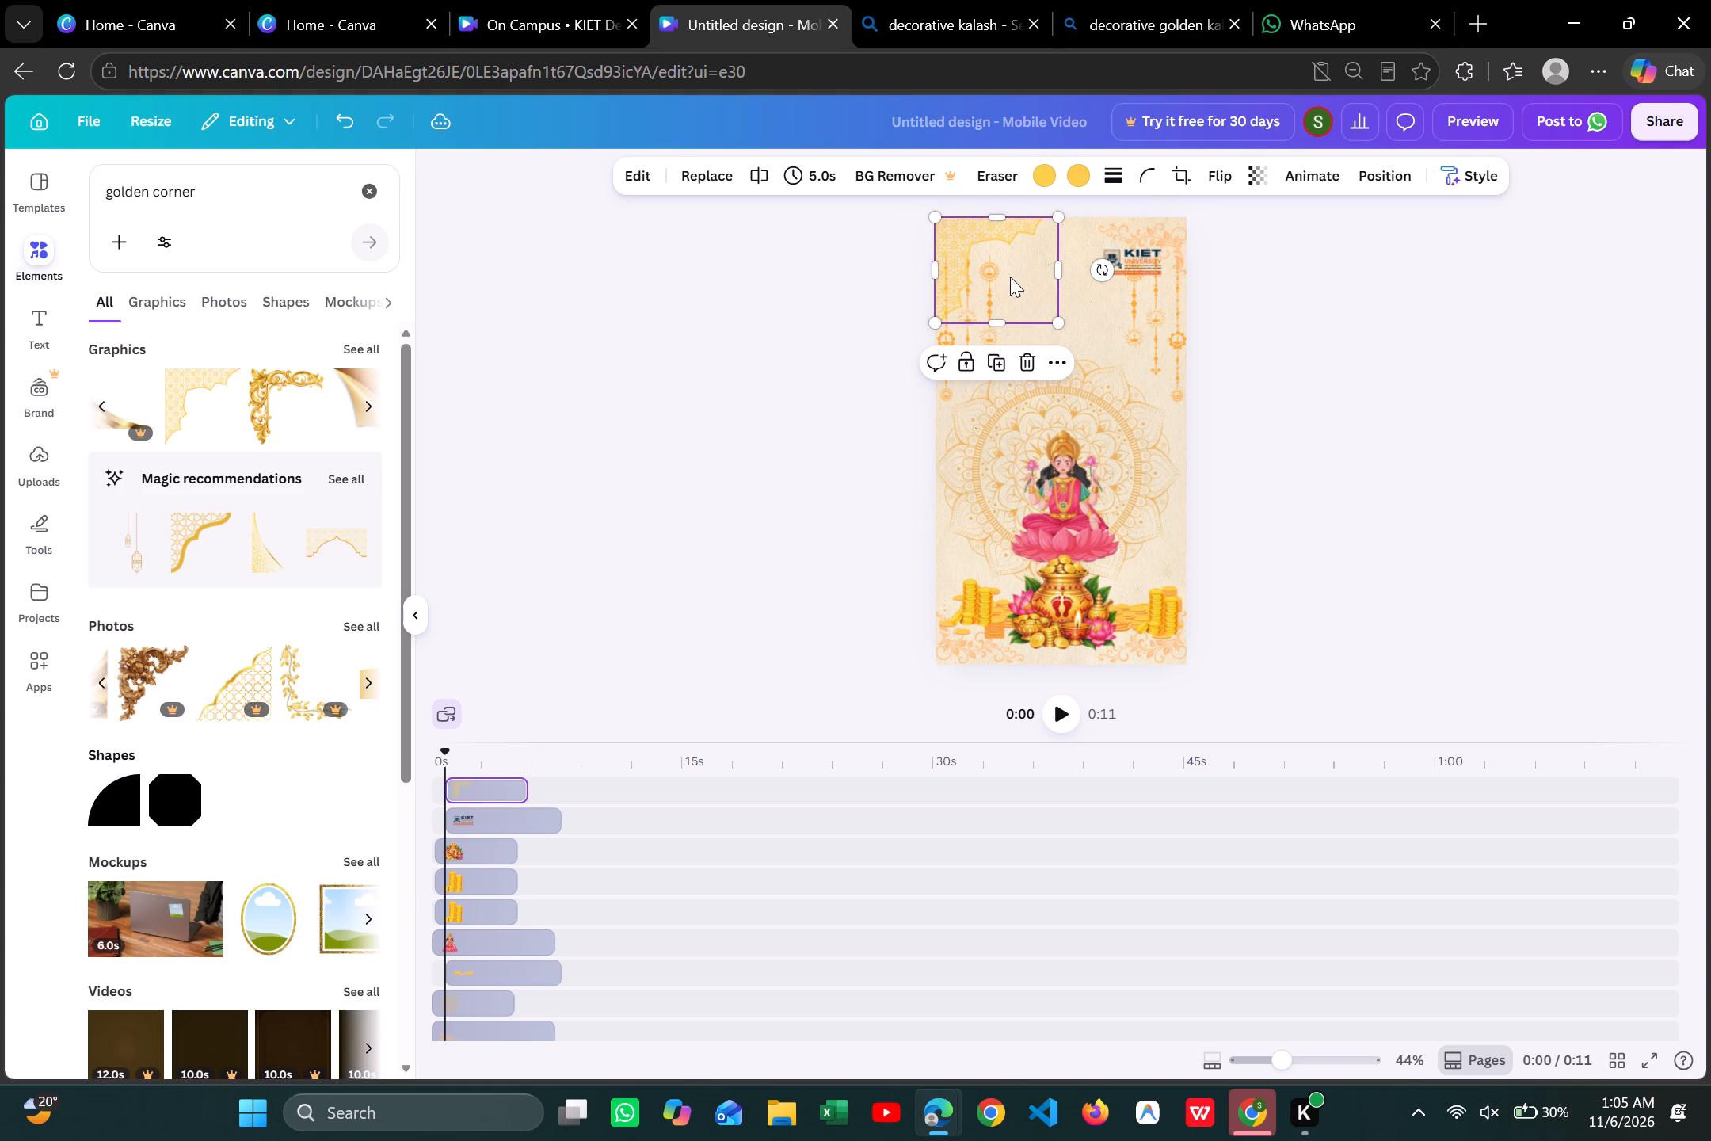
pyautogui.moveTo(1053, 322); pyautogui.dragTo(1022, 303)
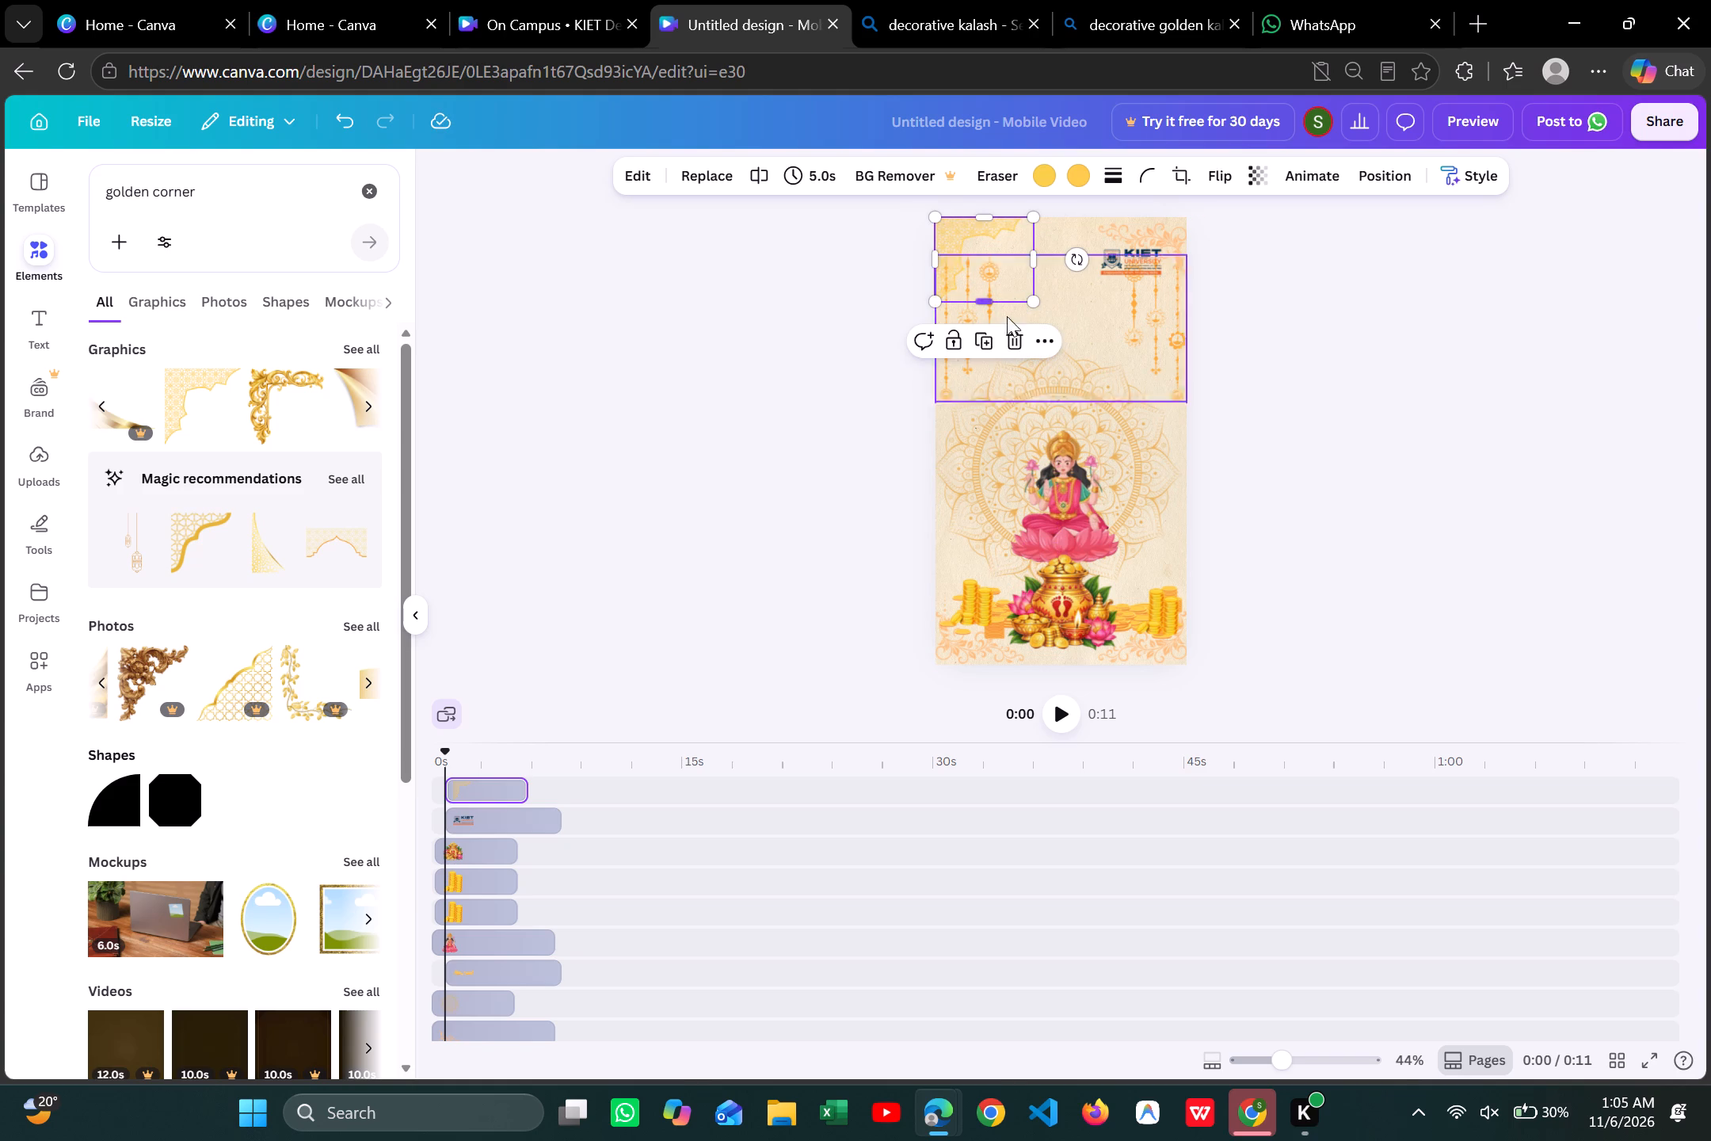
pyautogui.click(1283, 312)
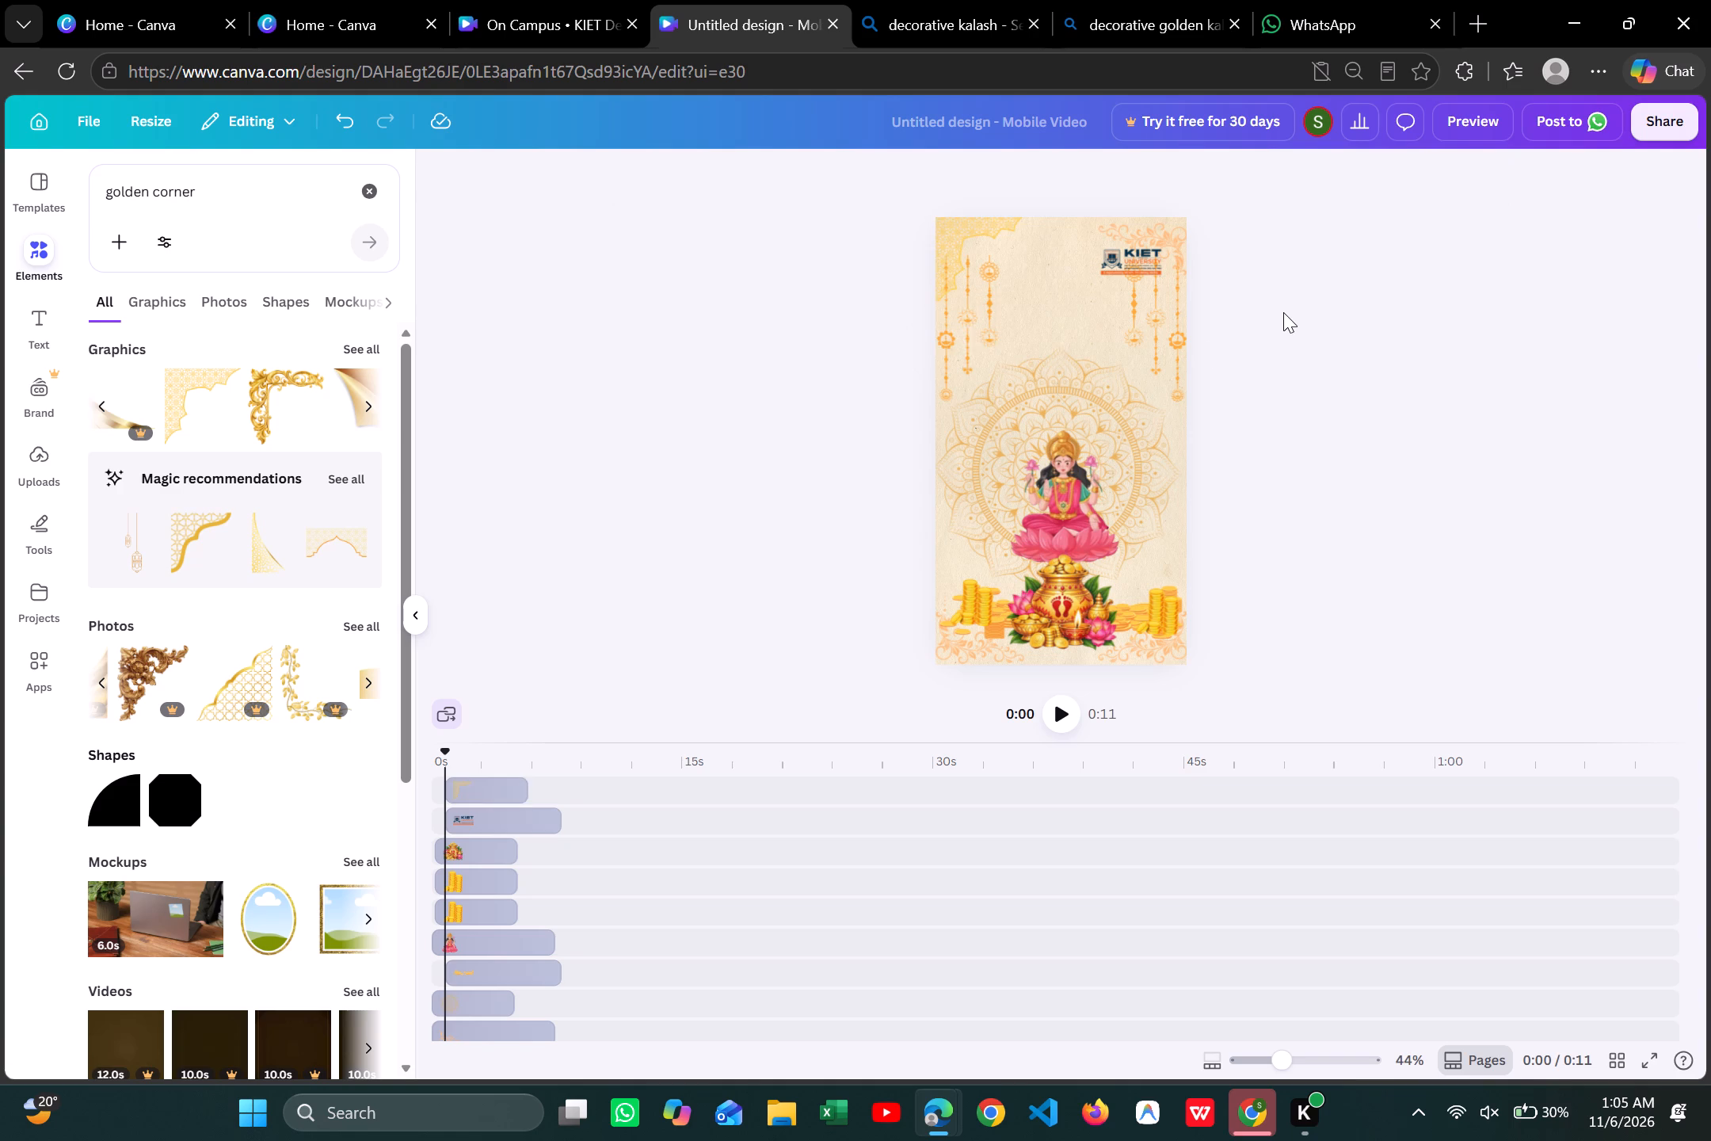
# Move the hanging ornaments down so they start just beneath the golden lattice corner.
pyautogui.moveTo(969, 315); pyautogui.dragTo(962, 345)
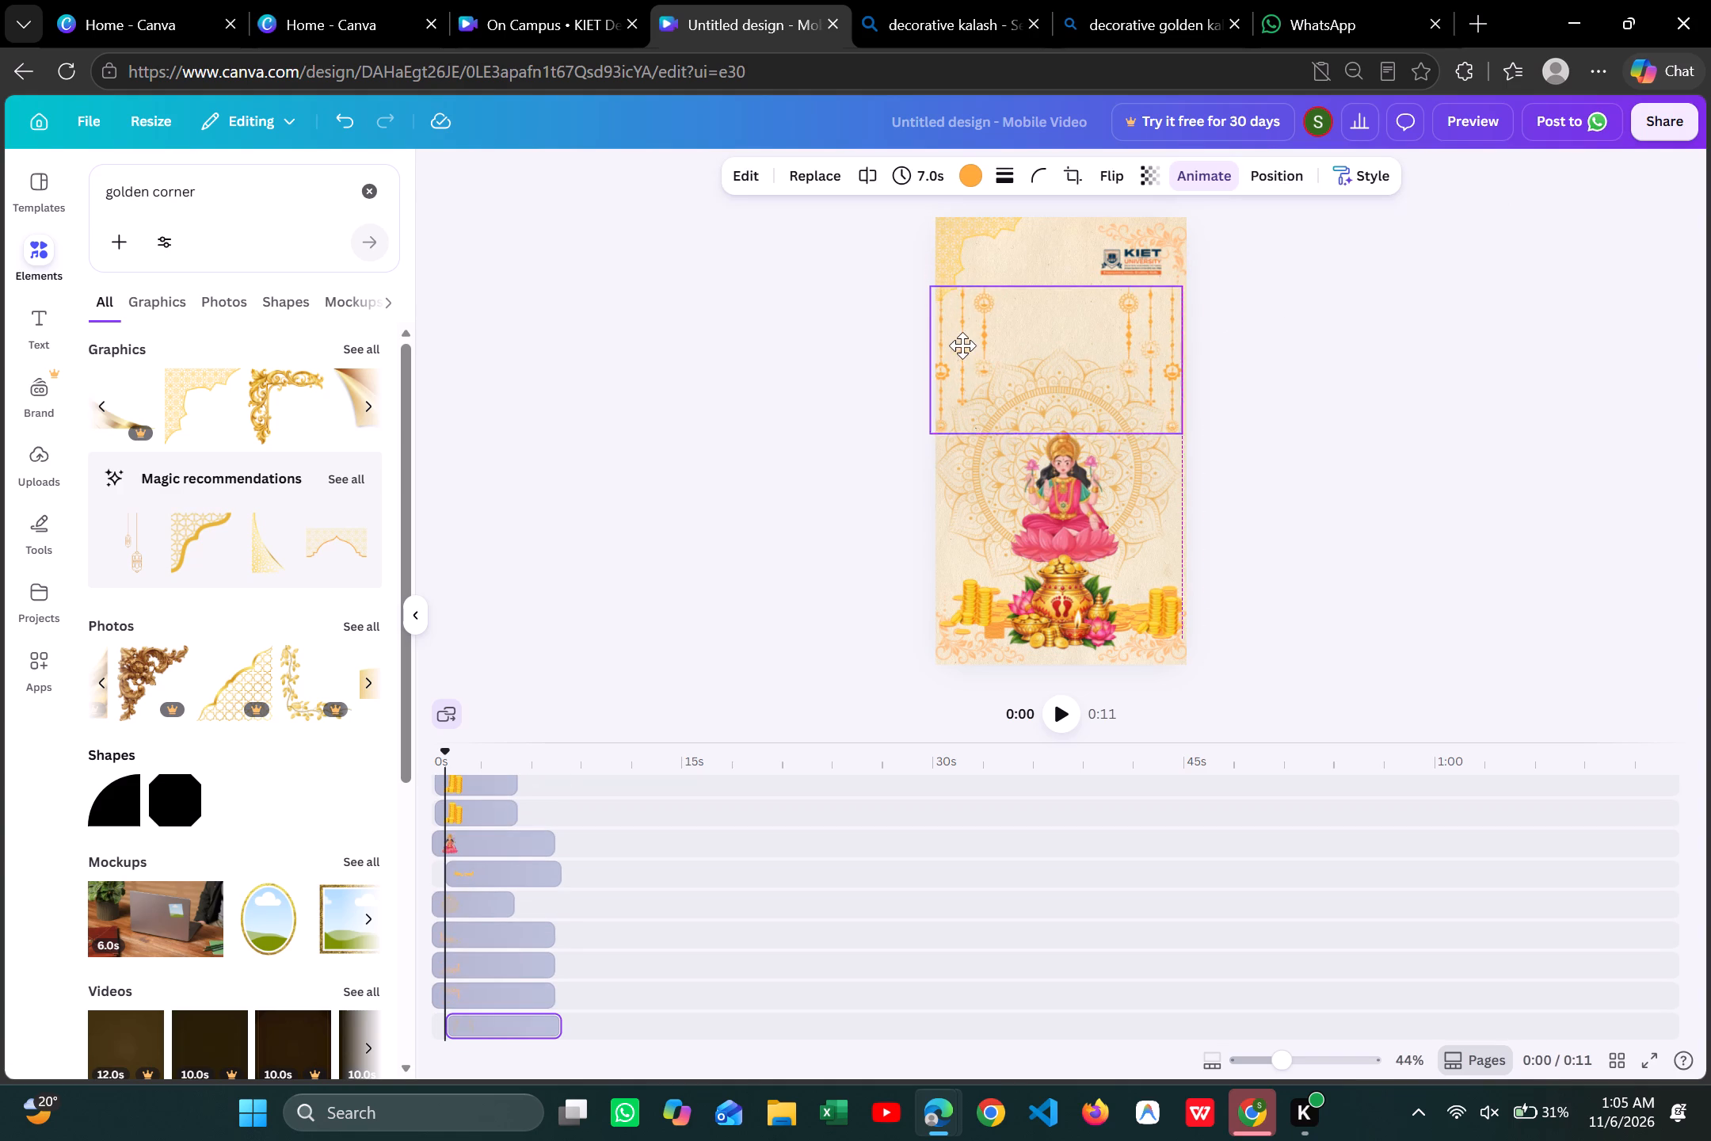
pyautogui.moveTo(962, 345); pyautogui.dragTo(966, 361)
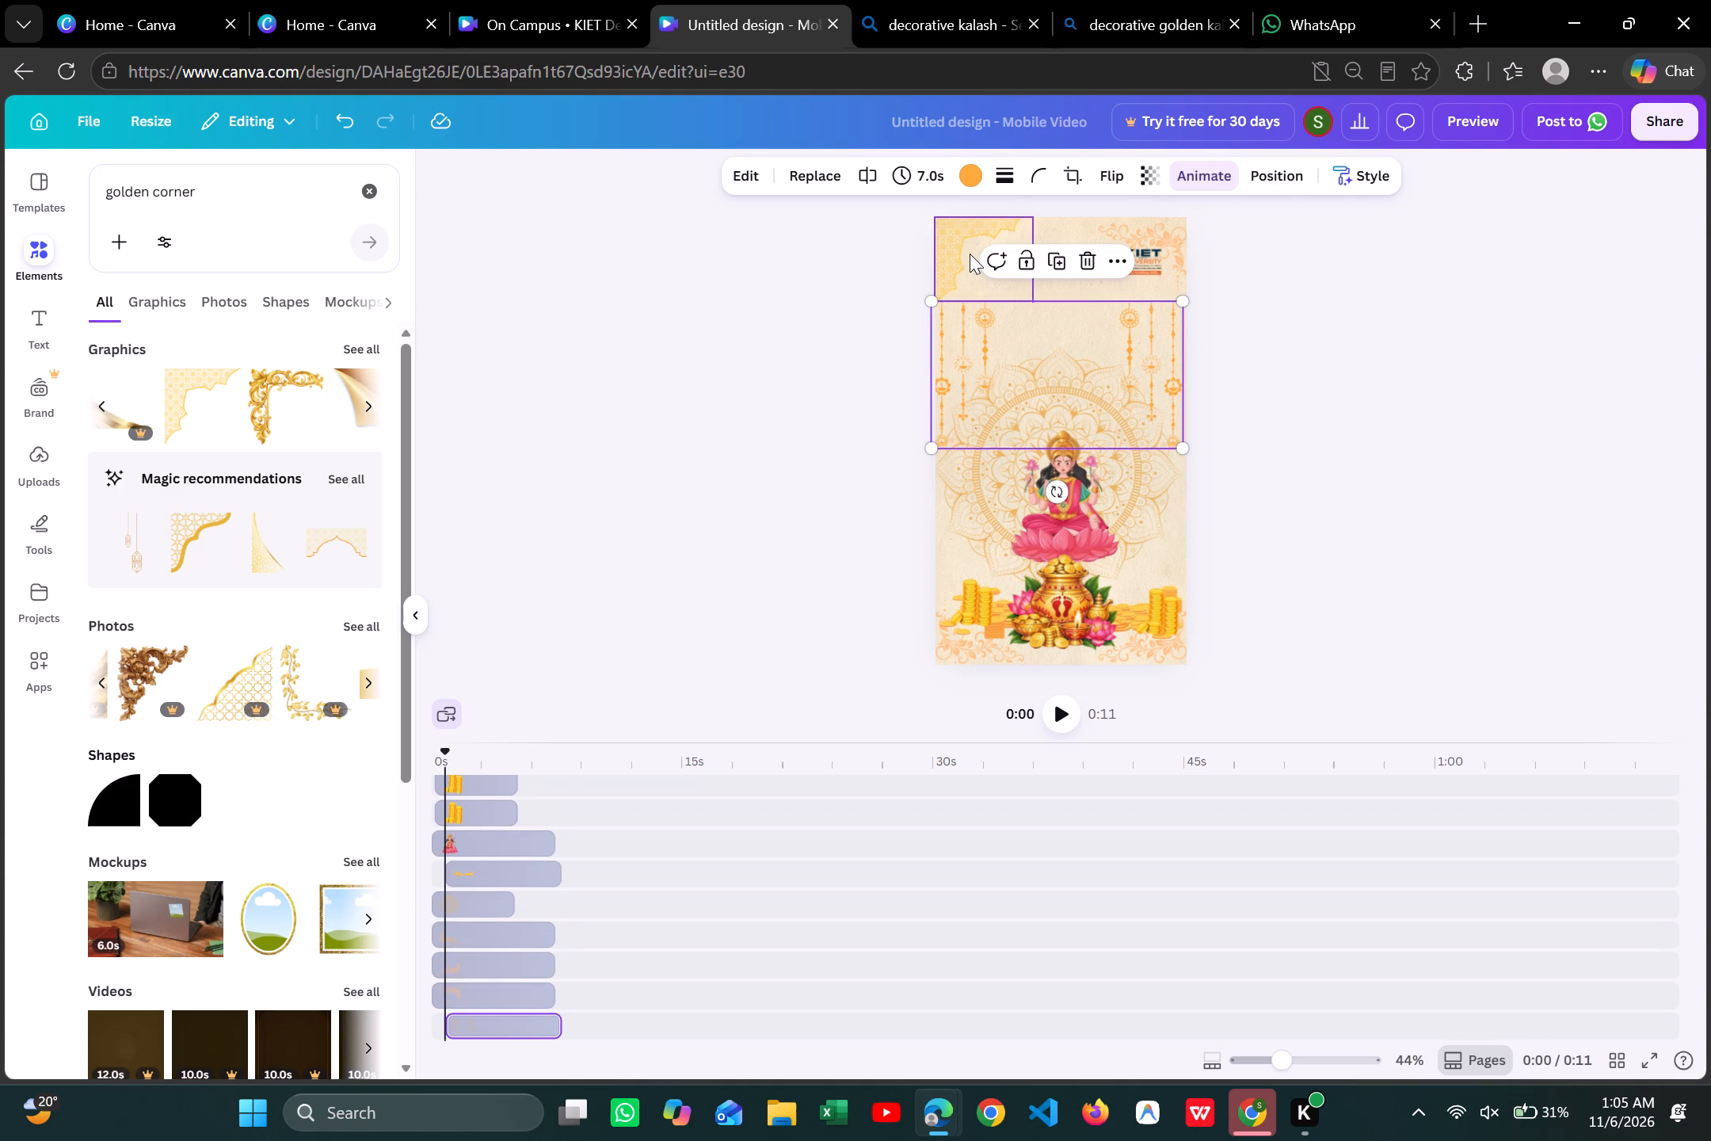
# Duplicate the golden lattice corner and move the copy toward the page's upper middle, beside the KIET logo.
pyautogui.click(970, 254)
pyautogui.rightClick(970, 254)
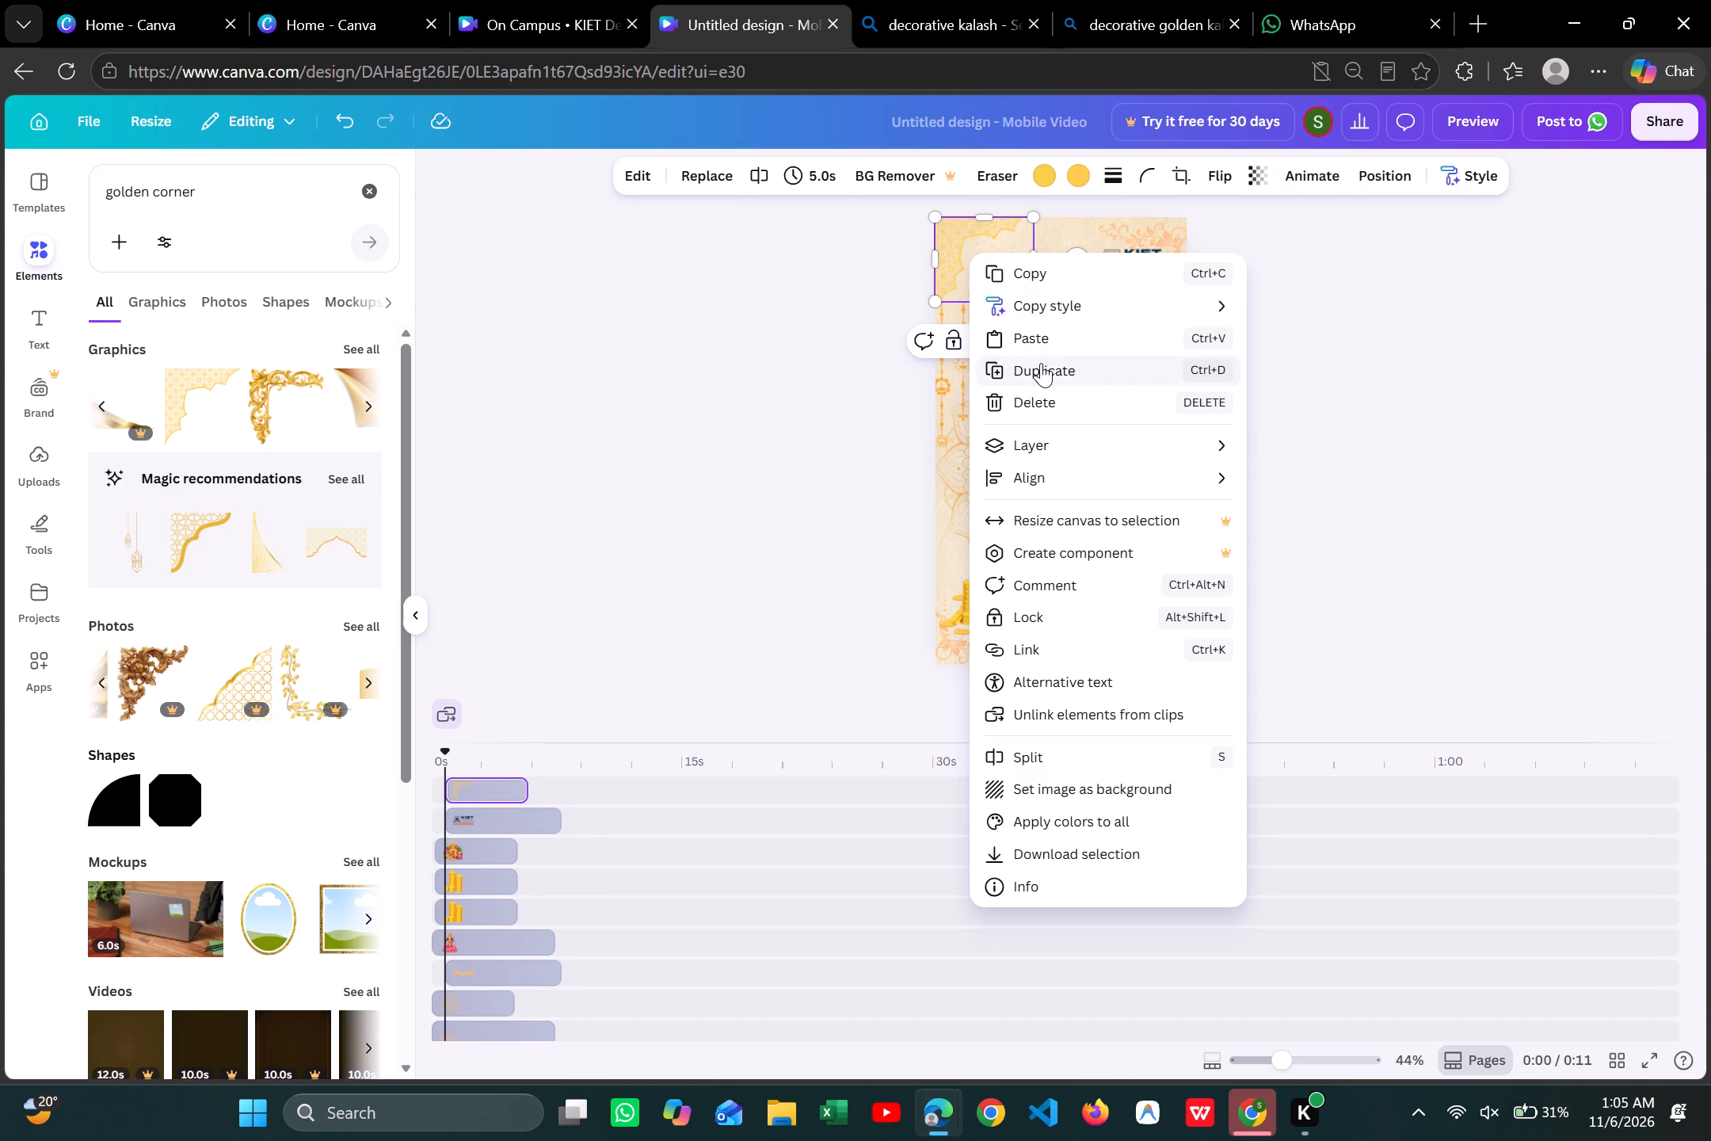
pyautogui.click(1041, 363)
pyautogui.click(996, 253)
pyautogui.moveTo(996, 253); pyautogui.dragTo(1074, 283)
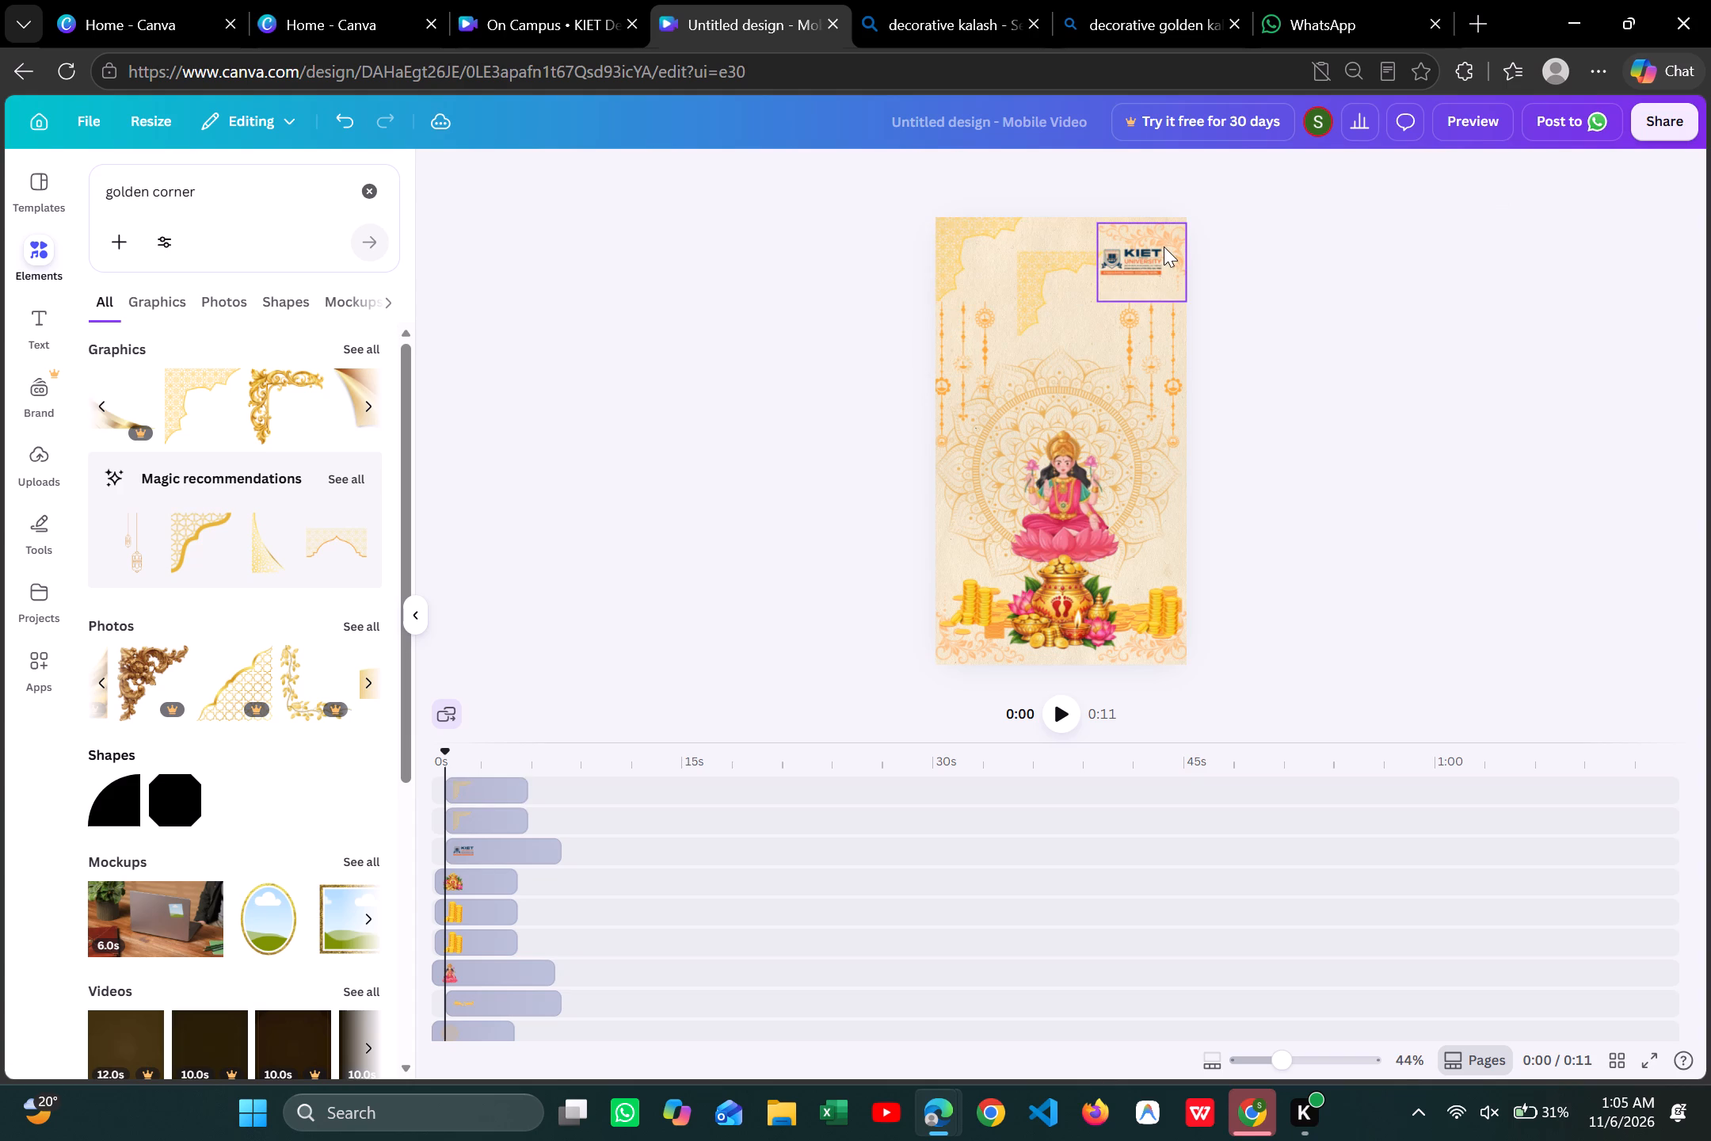
# Delete the orange floral corner behind the KIET logo in the page's upper-right corner.
pyautogui.click(1164, 246)
pyautogui.scroll(1, 1164, 246)
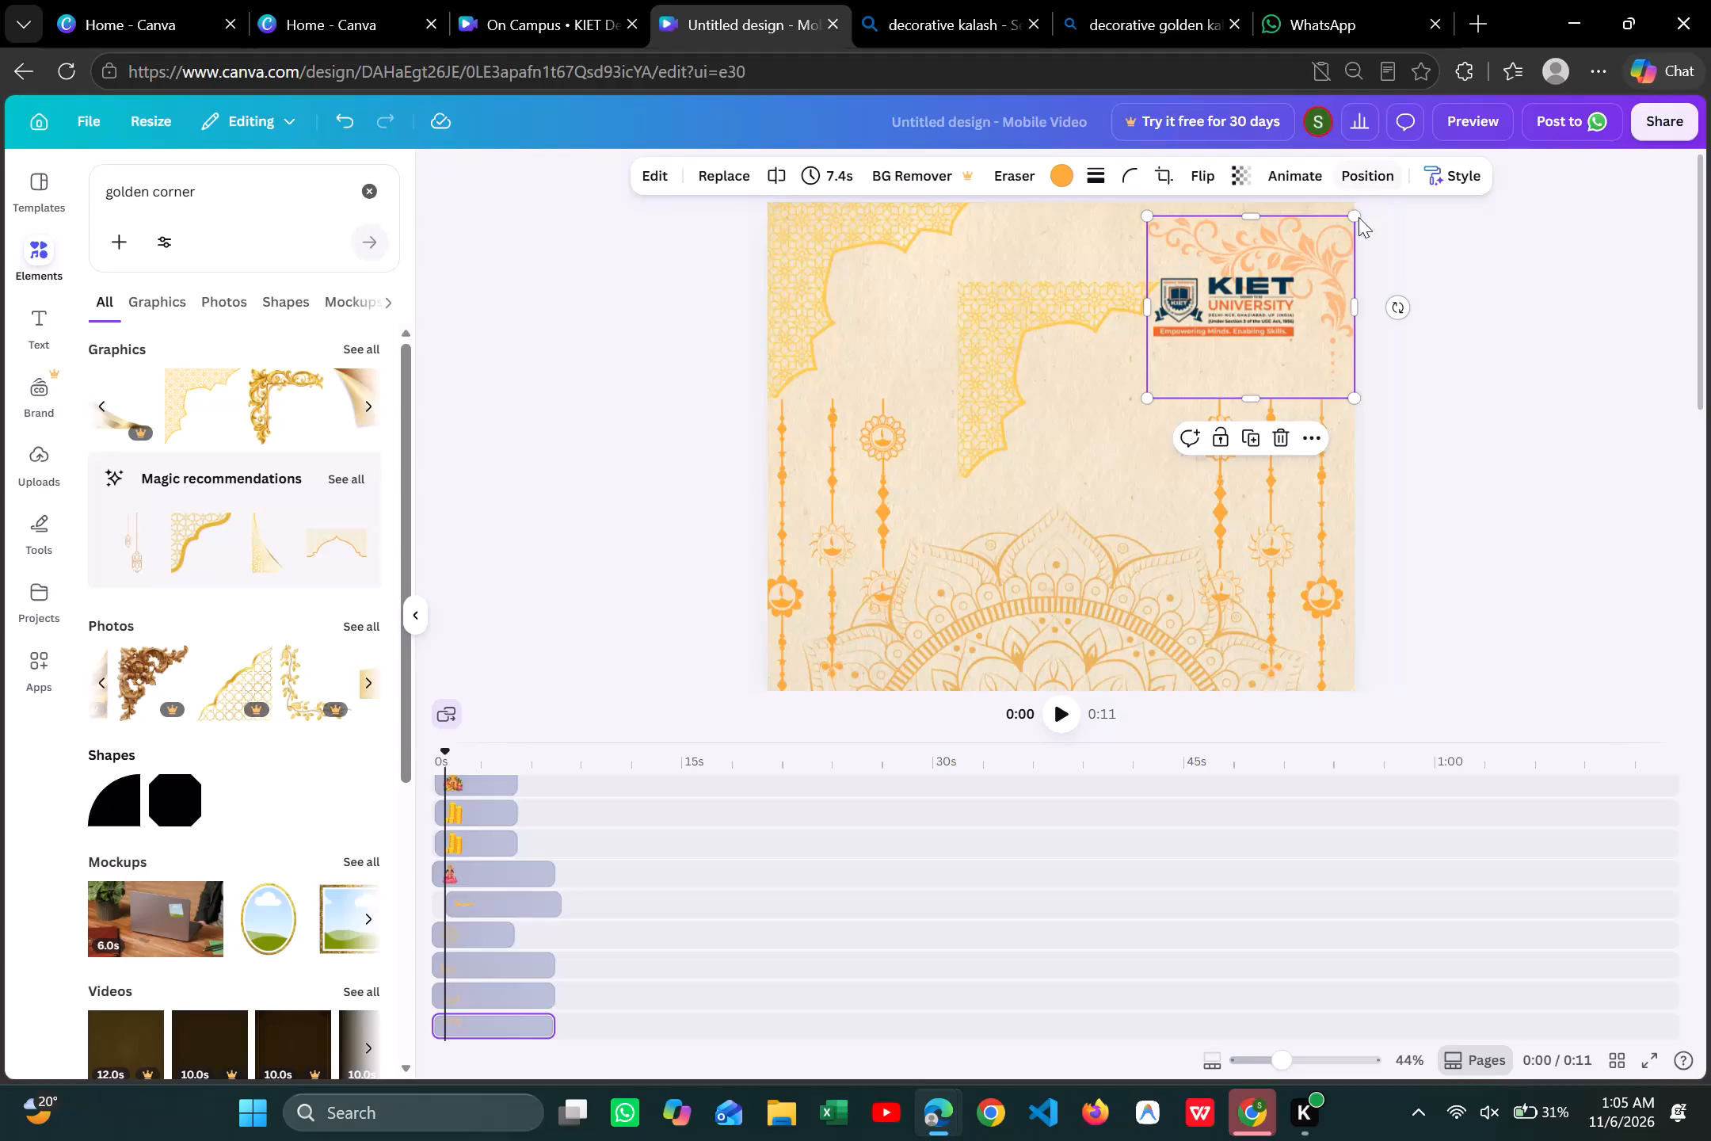
pyautogui.press('BackSpace')
pyautogui.press('Delete')
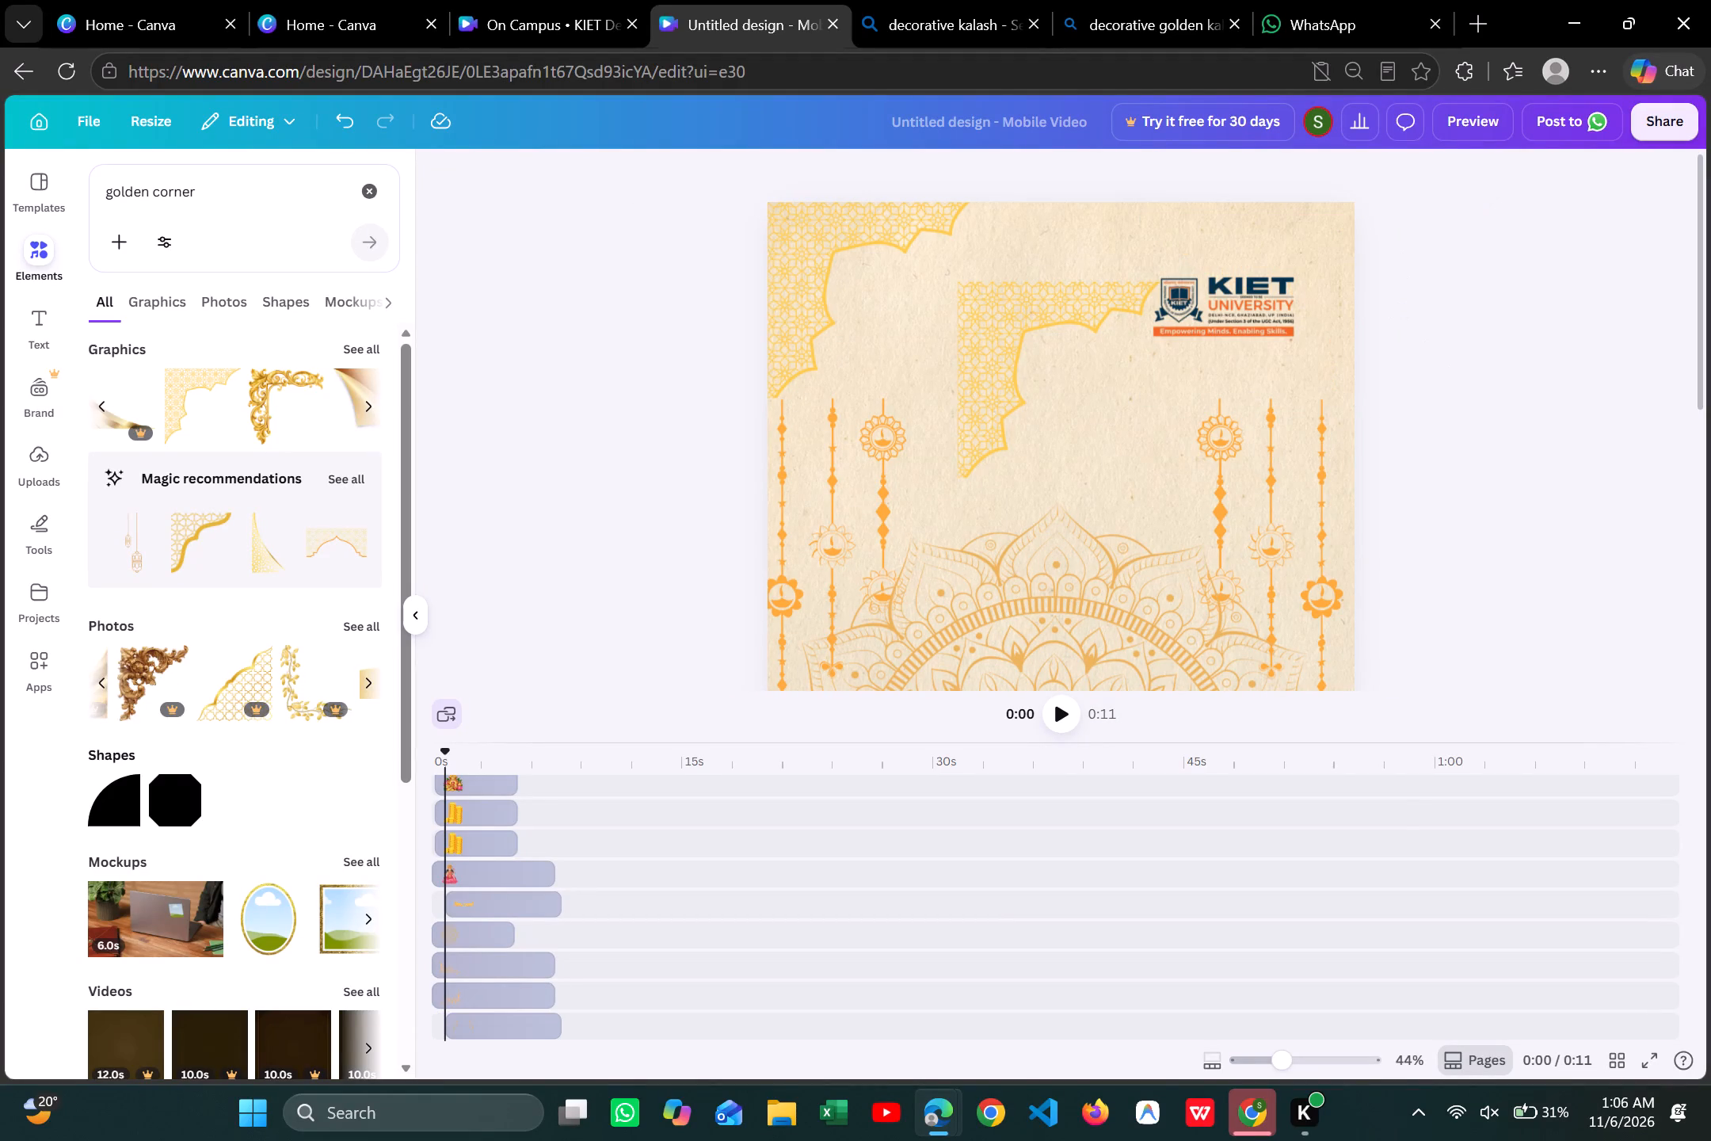
# Flip the duplicated golden corner horizontally and fit it into the page's upper-right corner.
pyautogui.click(1045, 351)
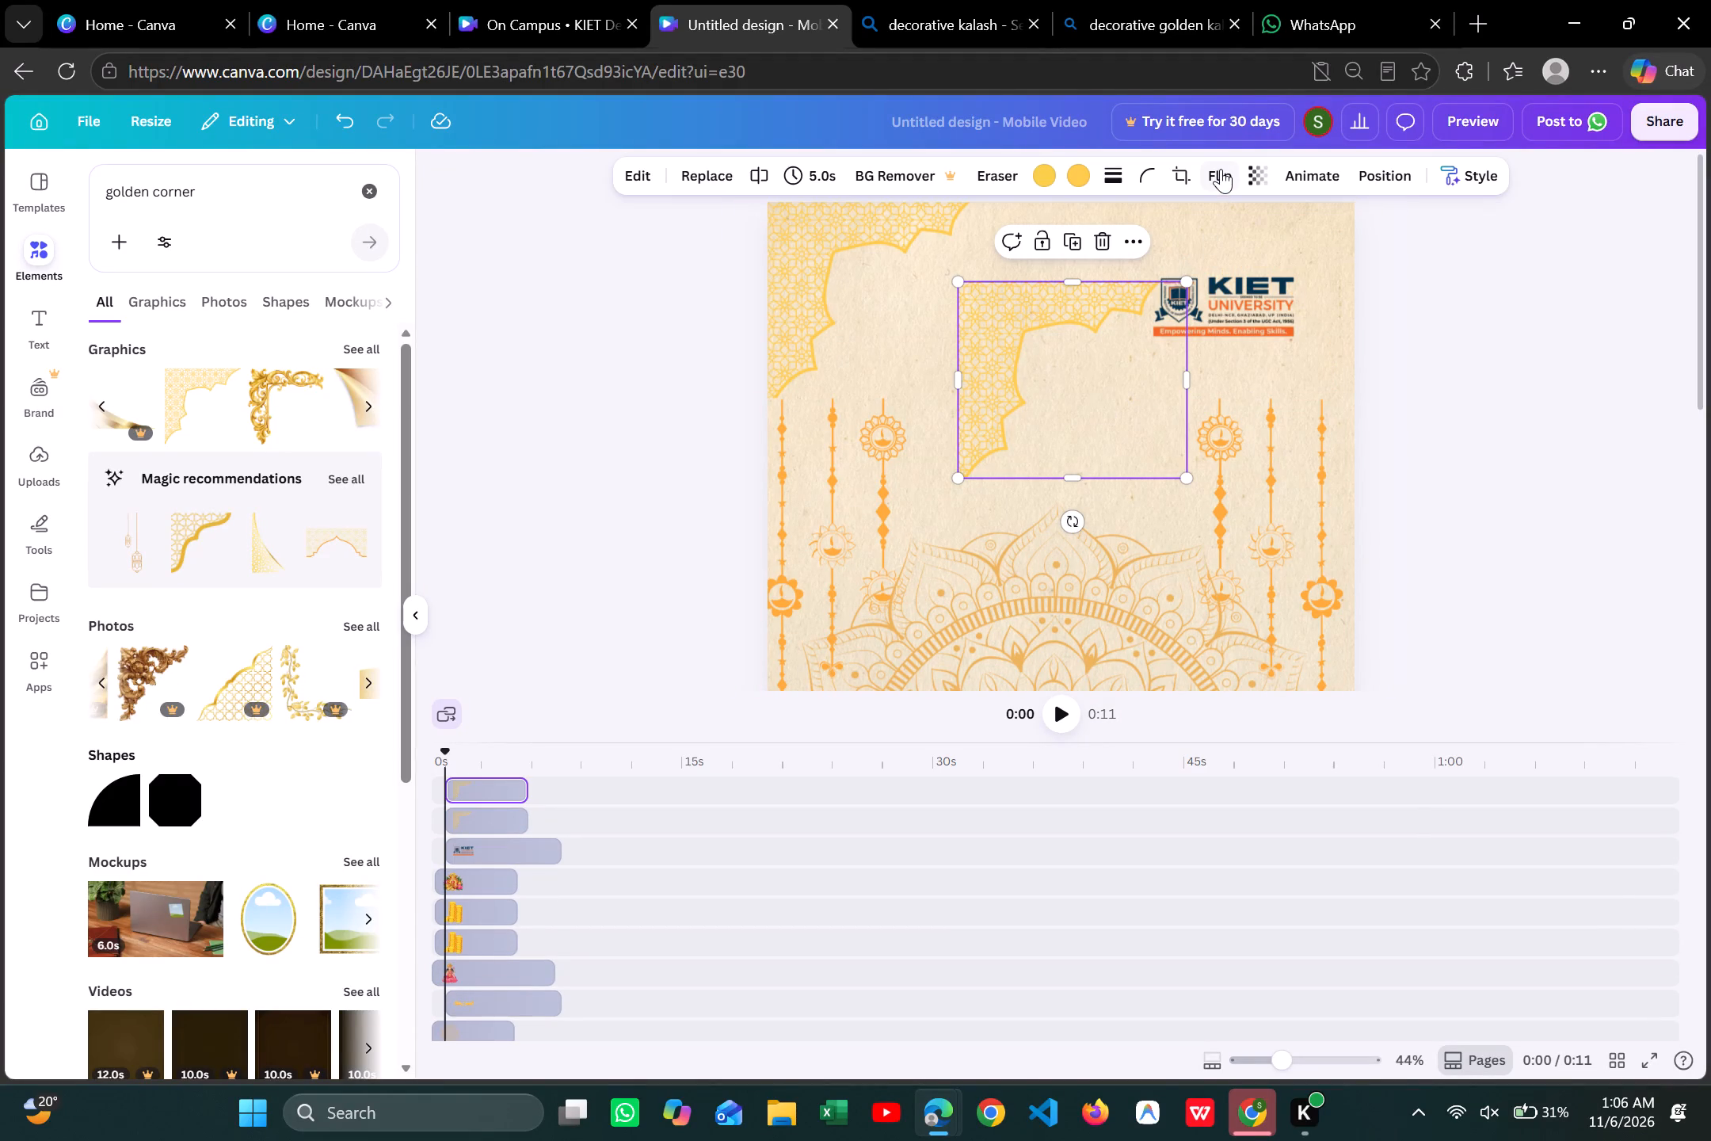
pyautogui.click(1221, 169)
pyautogui.click(1222, 232)
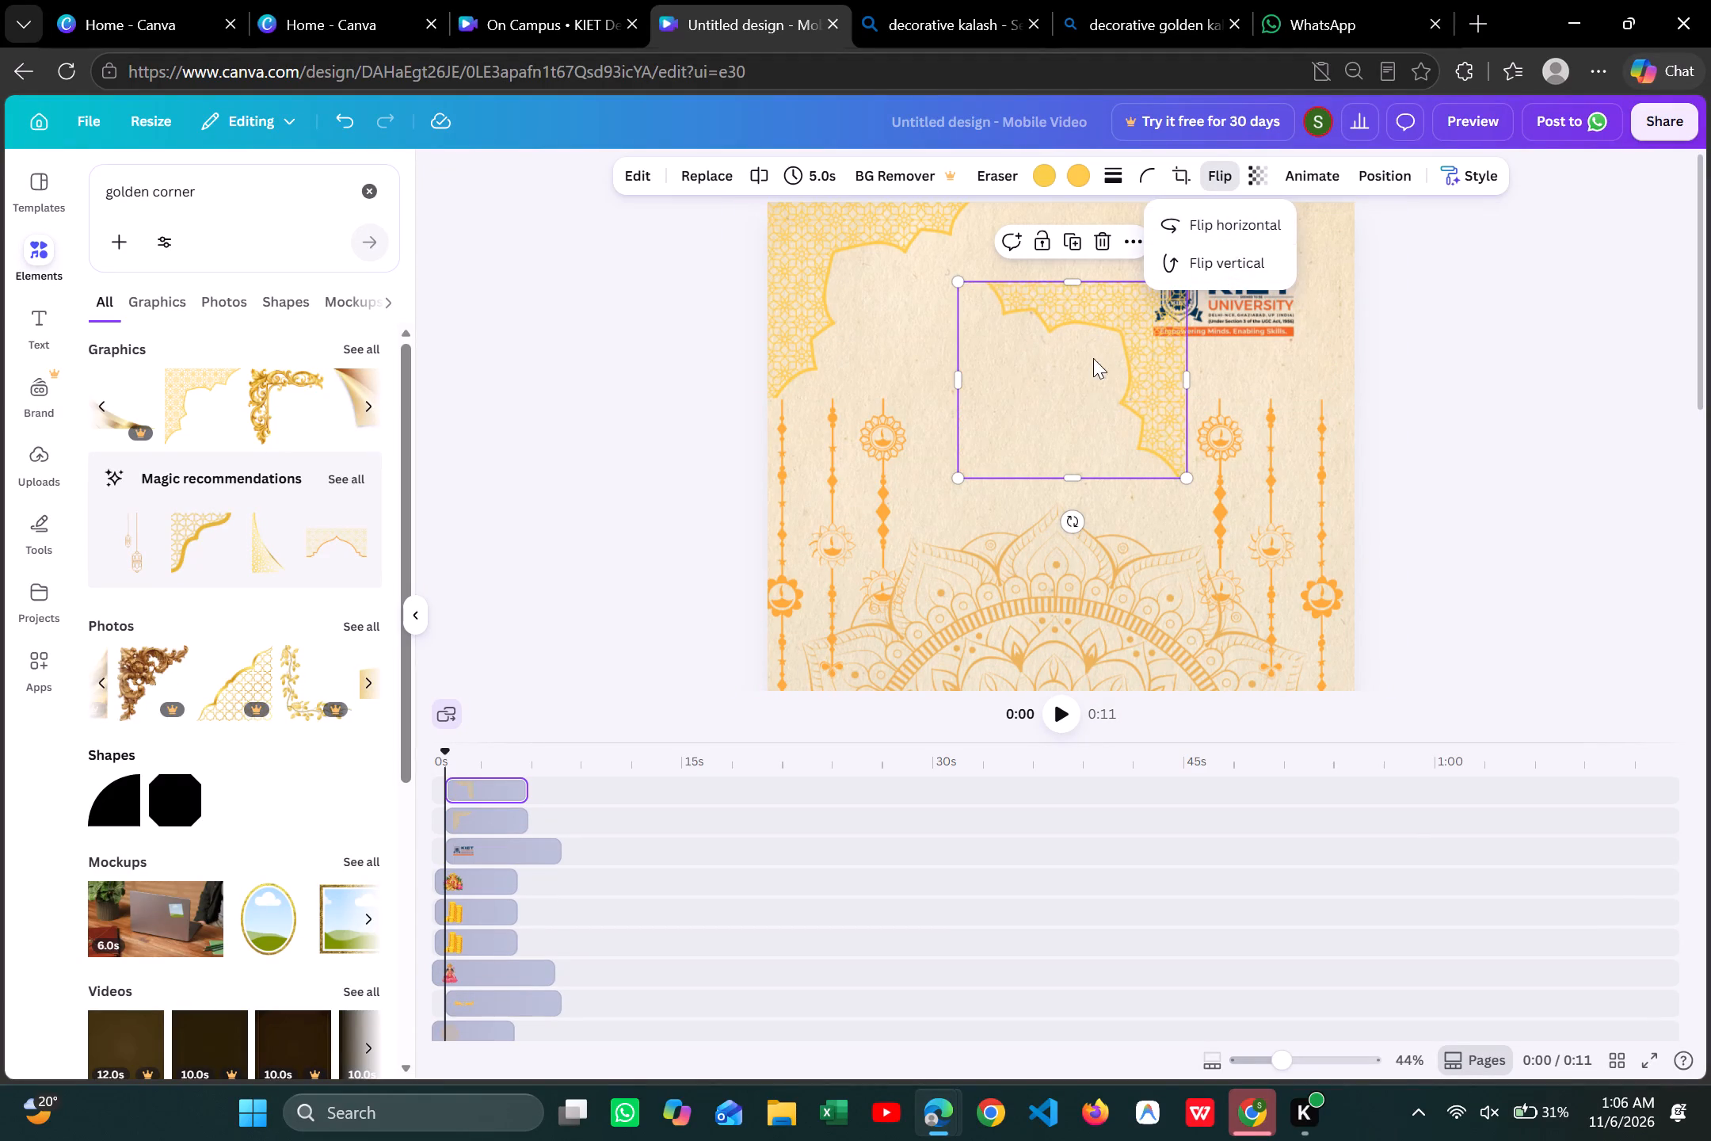
pyautogui.moveTo(1086, 371); pyautogui.dragTo(1248, 290)
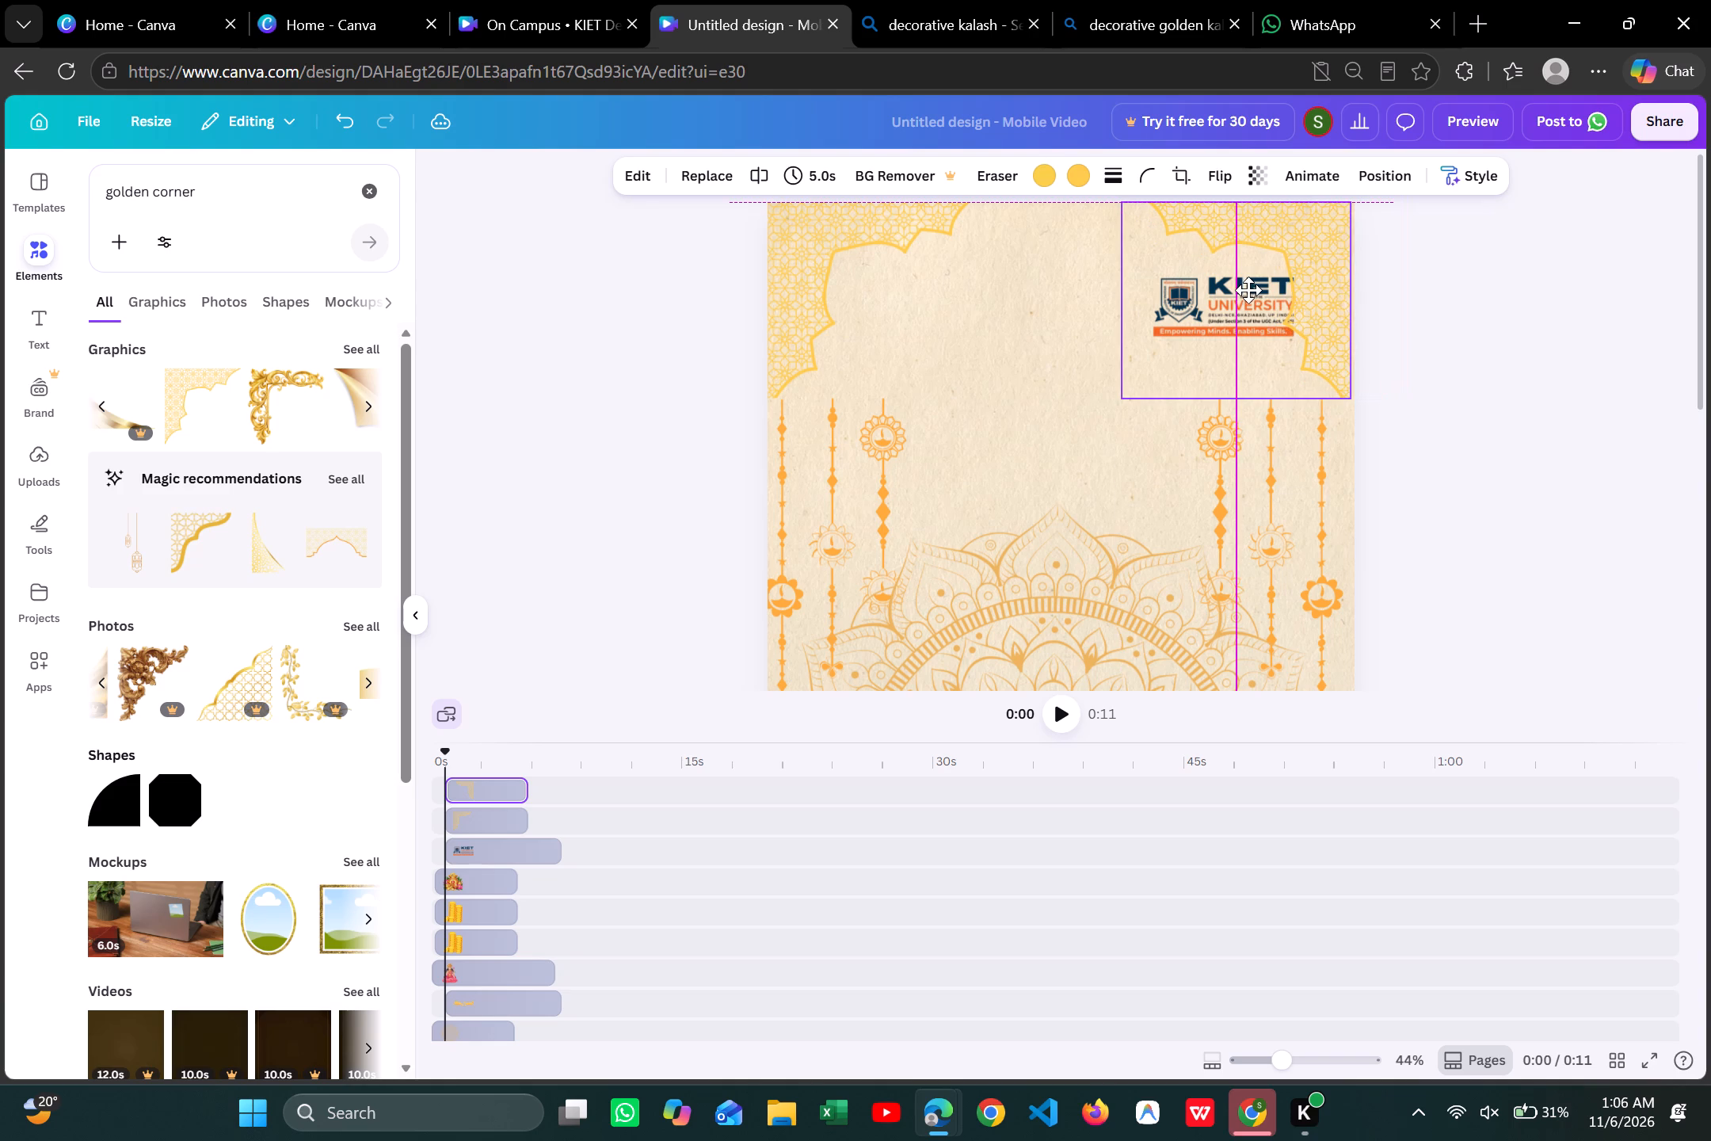
pyautogui.moveTo(1248, 290); pyautogui.dragTo(1256, 291)
pyautogui.click(1485, 380)
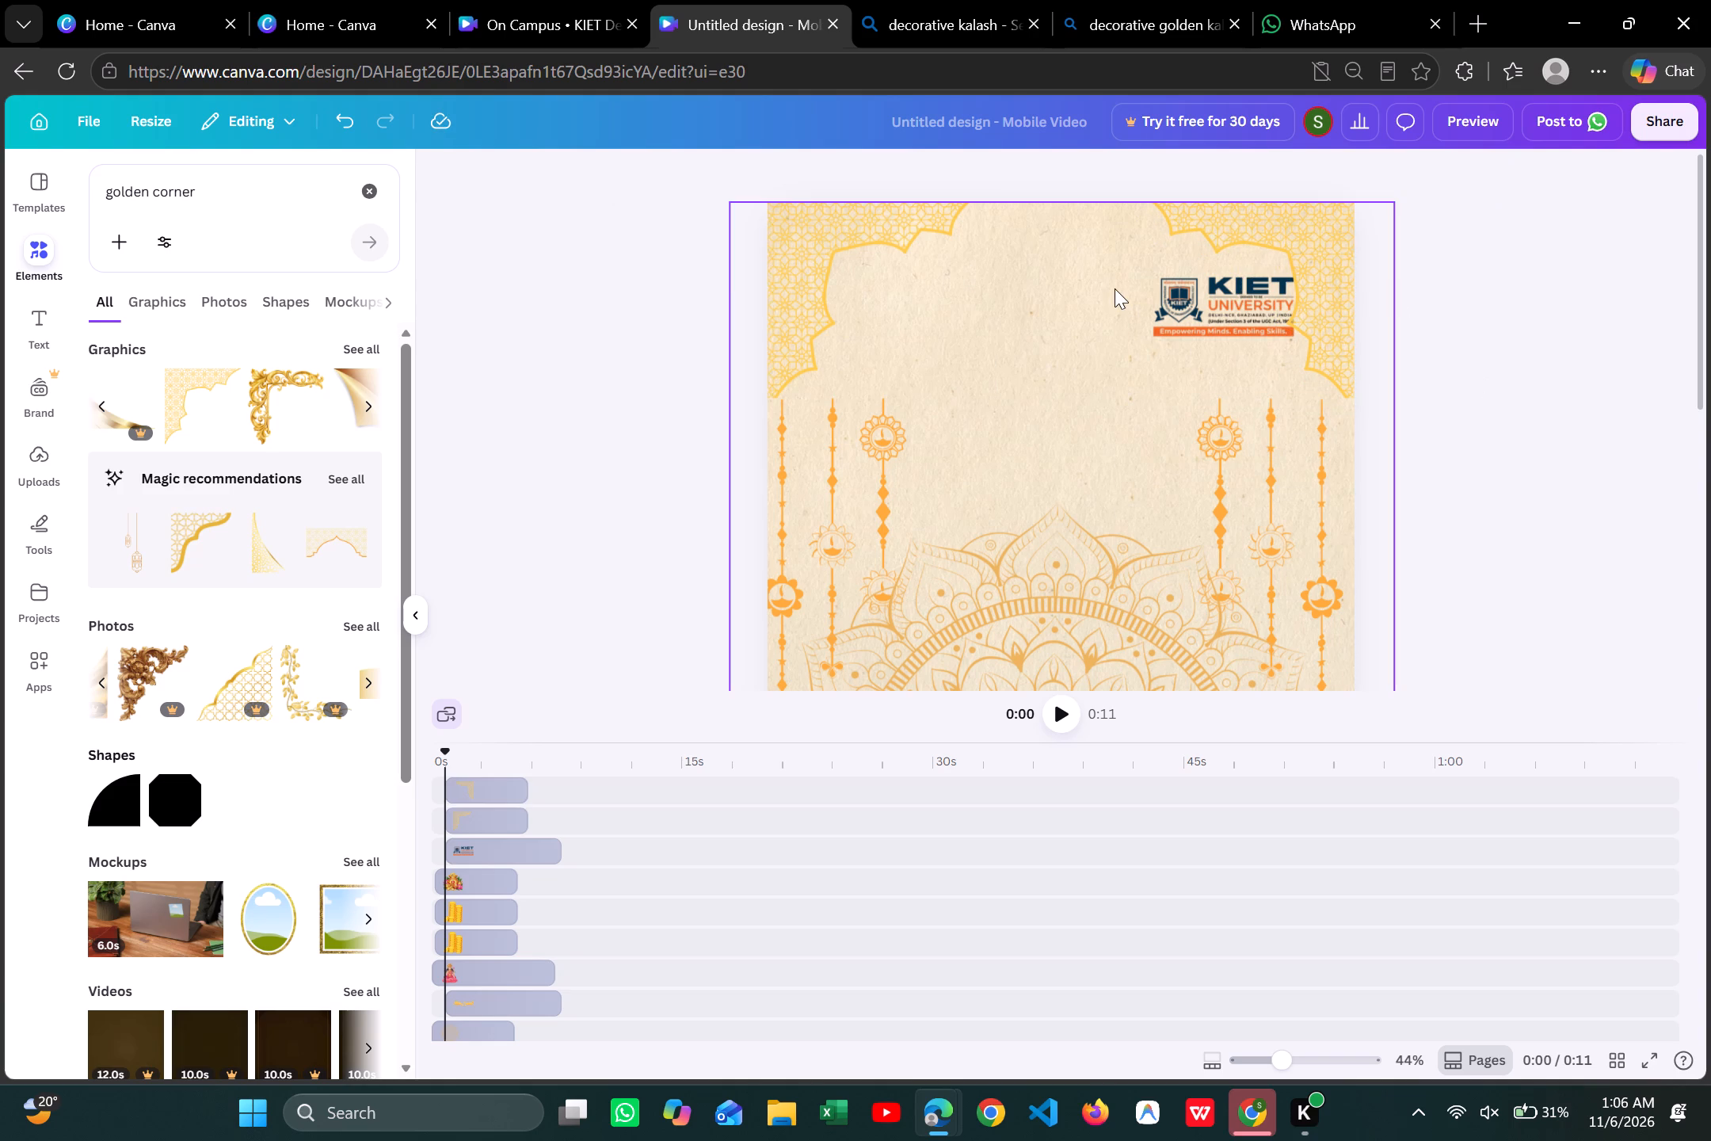
# Reposition the hanging ornaments across the full page width, just below the two golden corners.
pyautogui.moveTo(1205, 380); pyautogui.dragTo(1172, 300)
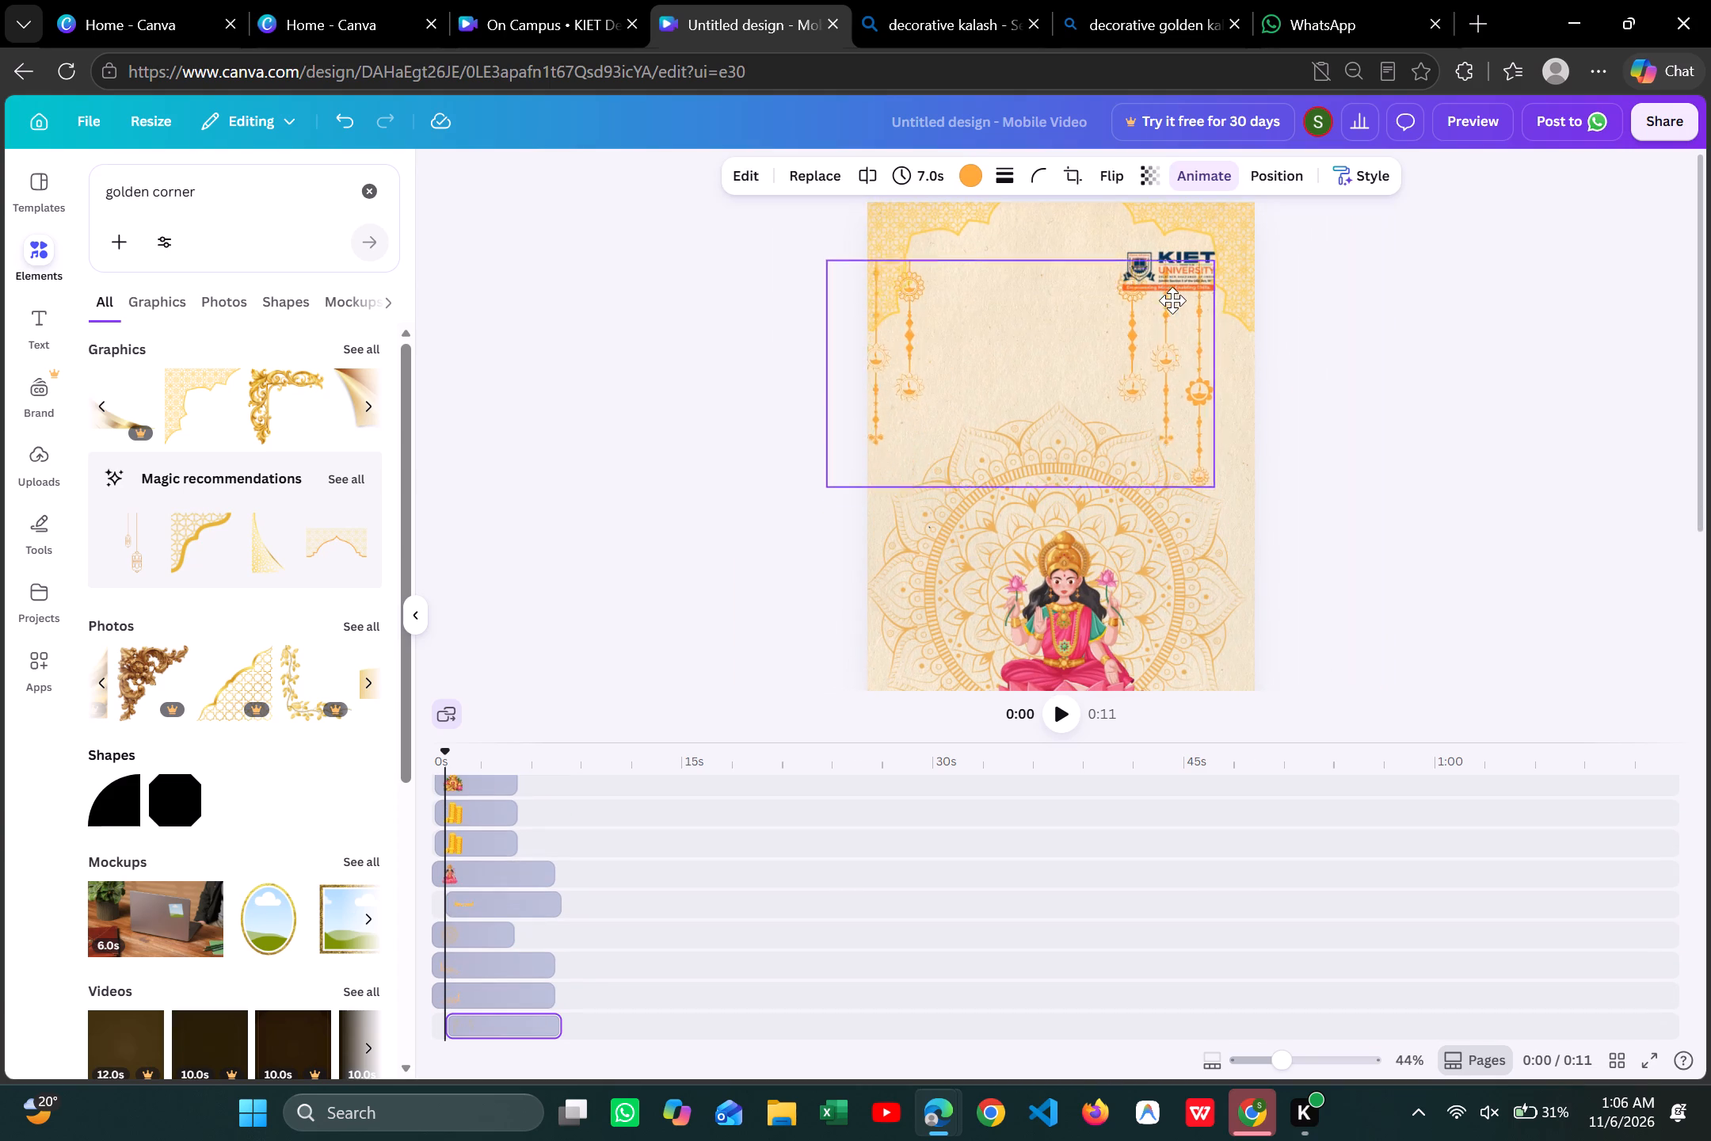
pyautogui.moveTo(1172, 300); pyautogui.dragTo(1206, 376)
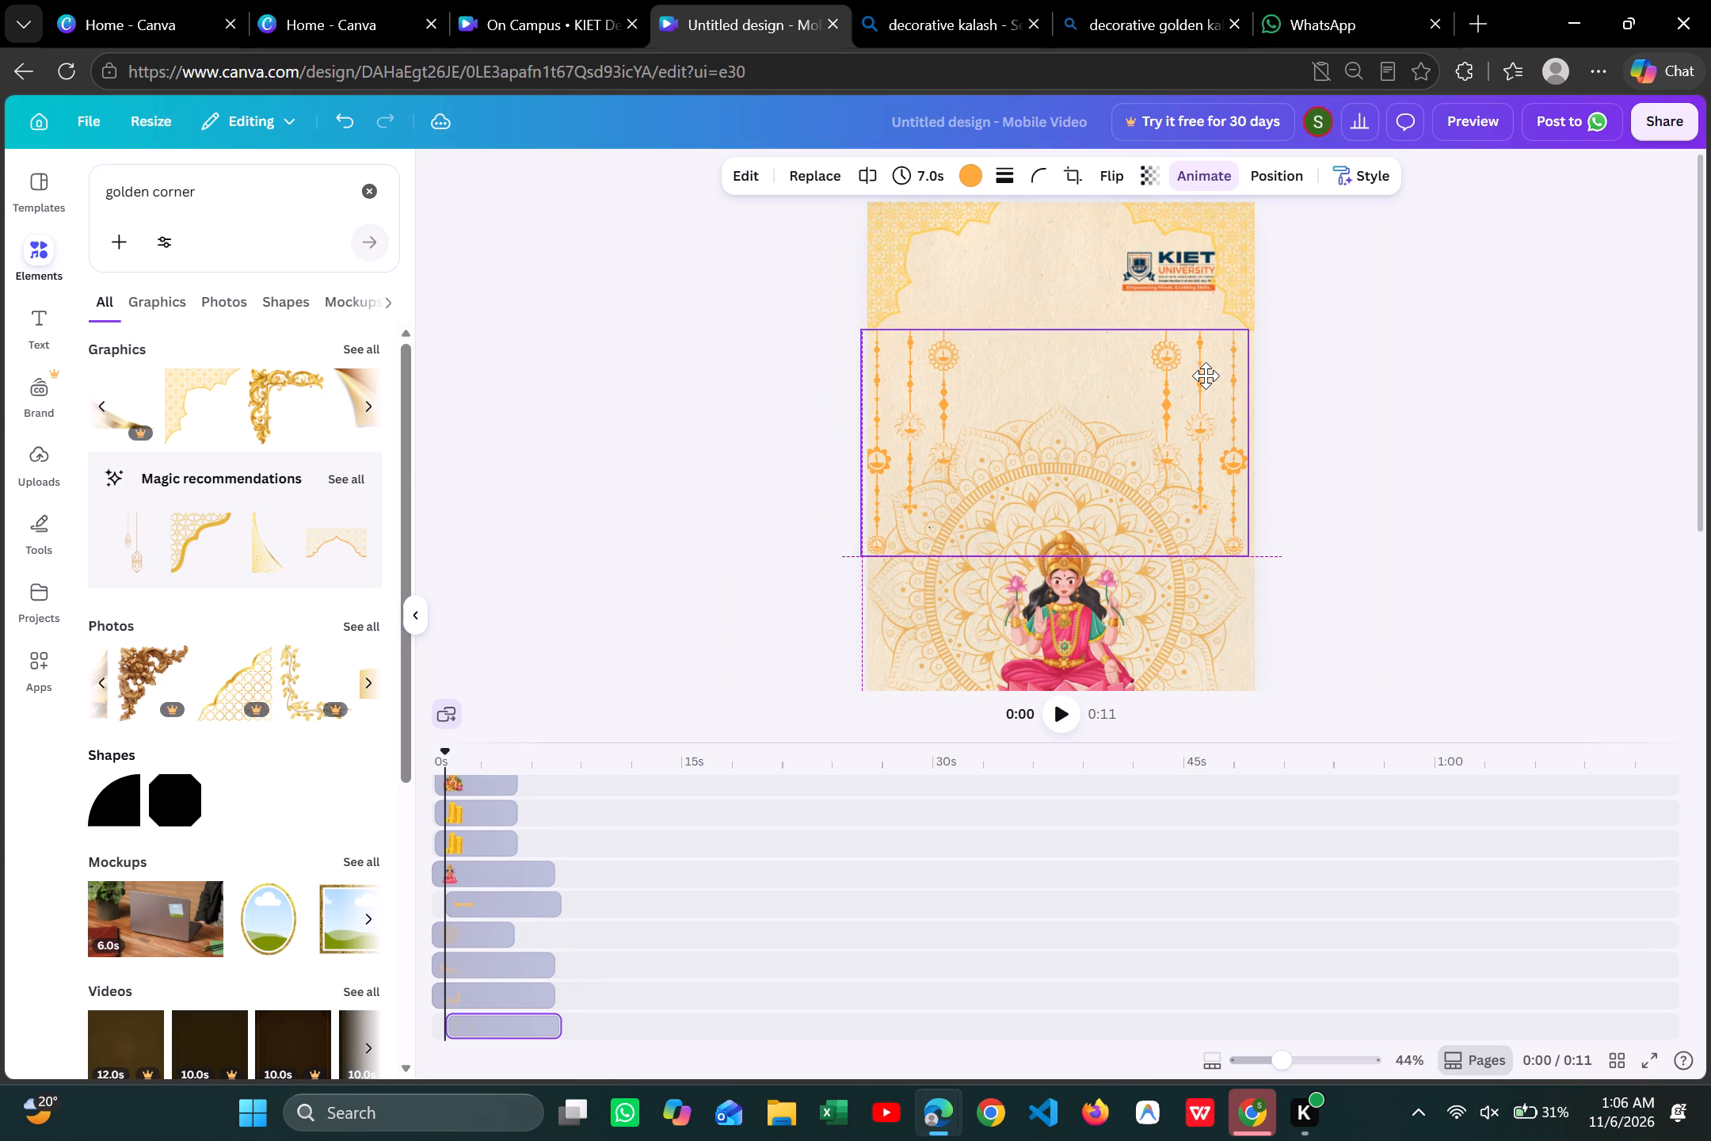
pyautogui.moveTo(1206, 376); pyautogui.dragTo(1210, 373)
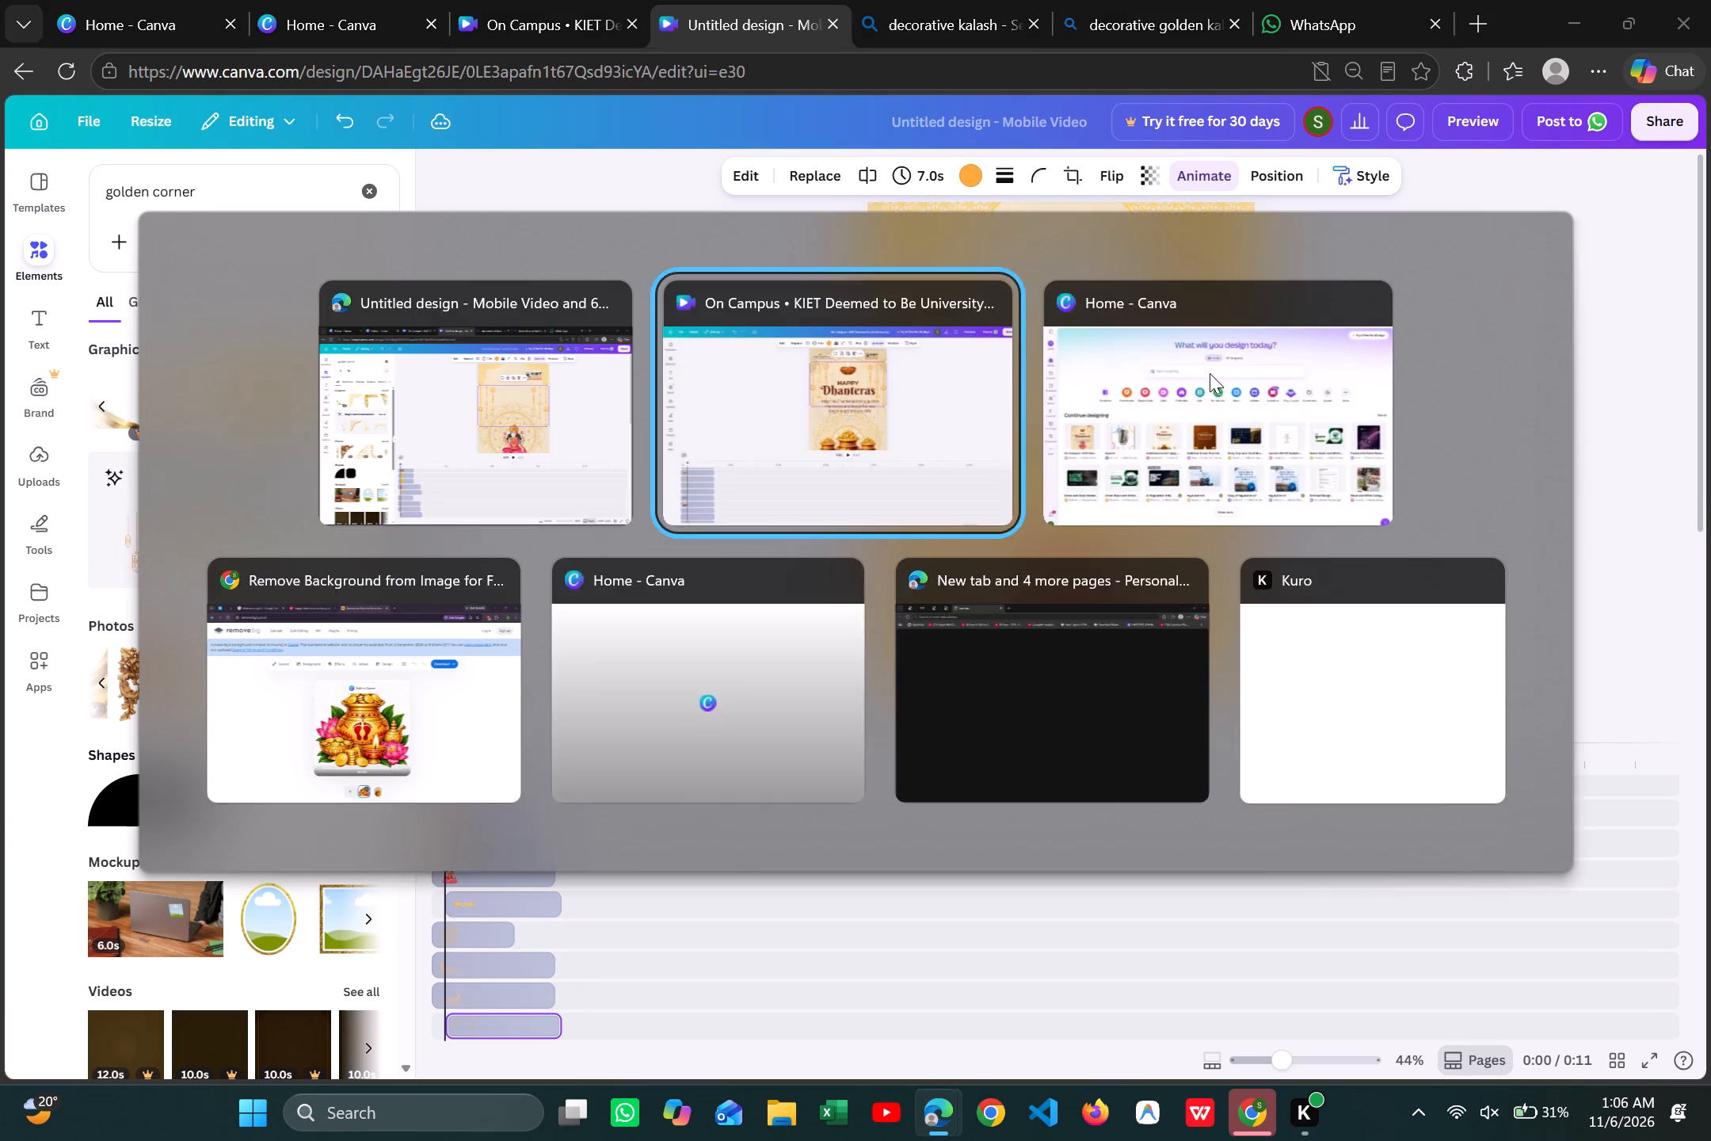
# Copy the orange star garland from the top of the On Campus design and paste two copies into the mobile video page.
pyautogui.click(1210, 373)
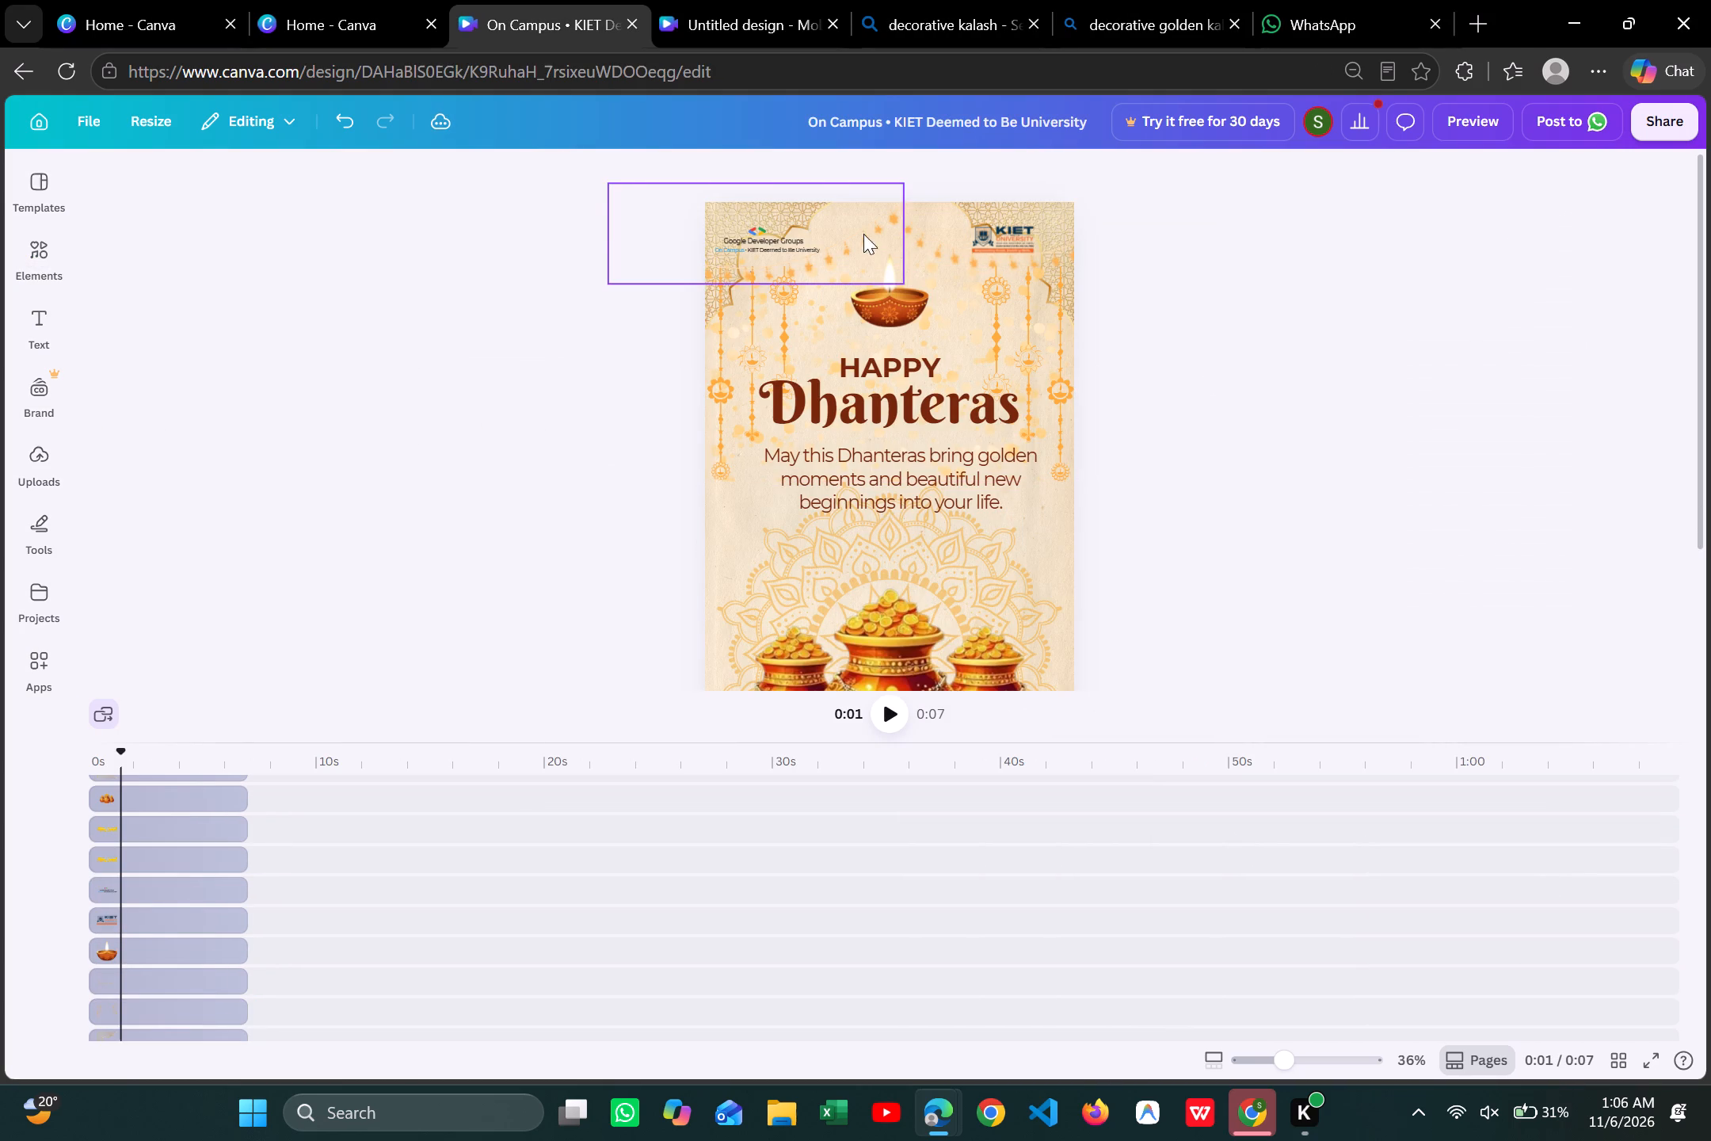
pyautogui.click(878, 239)
pyautogui.hotkey('ctrl', 'c')
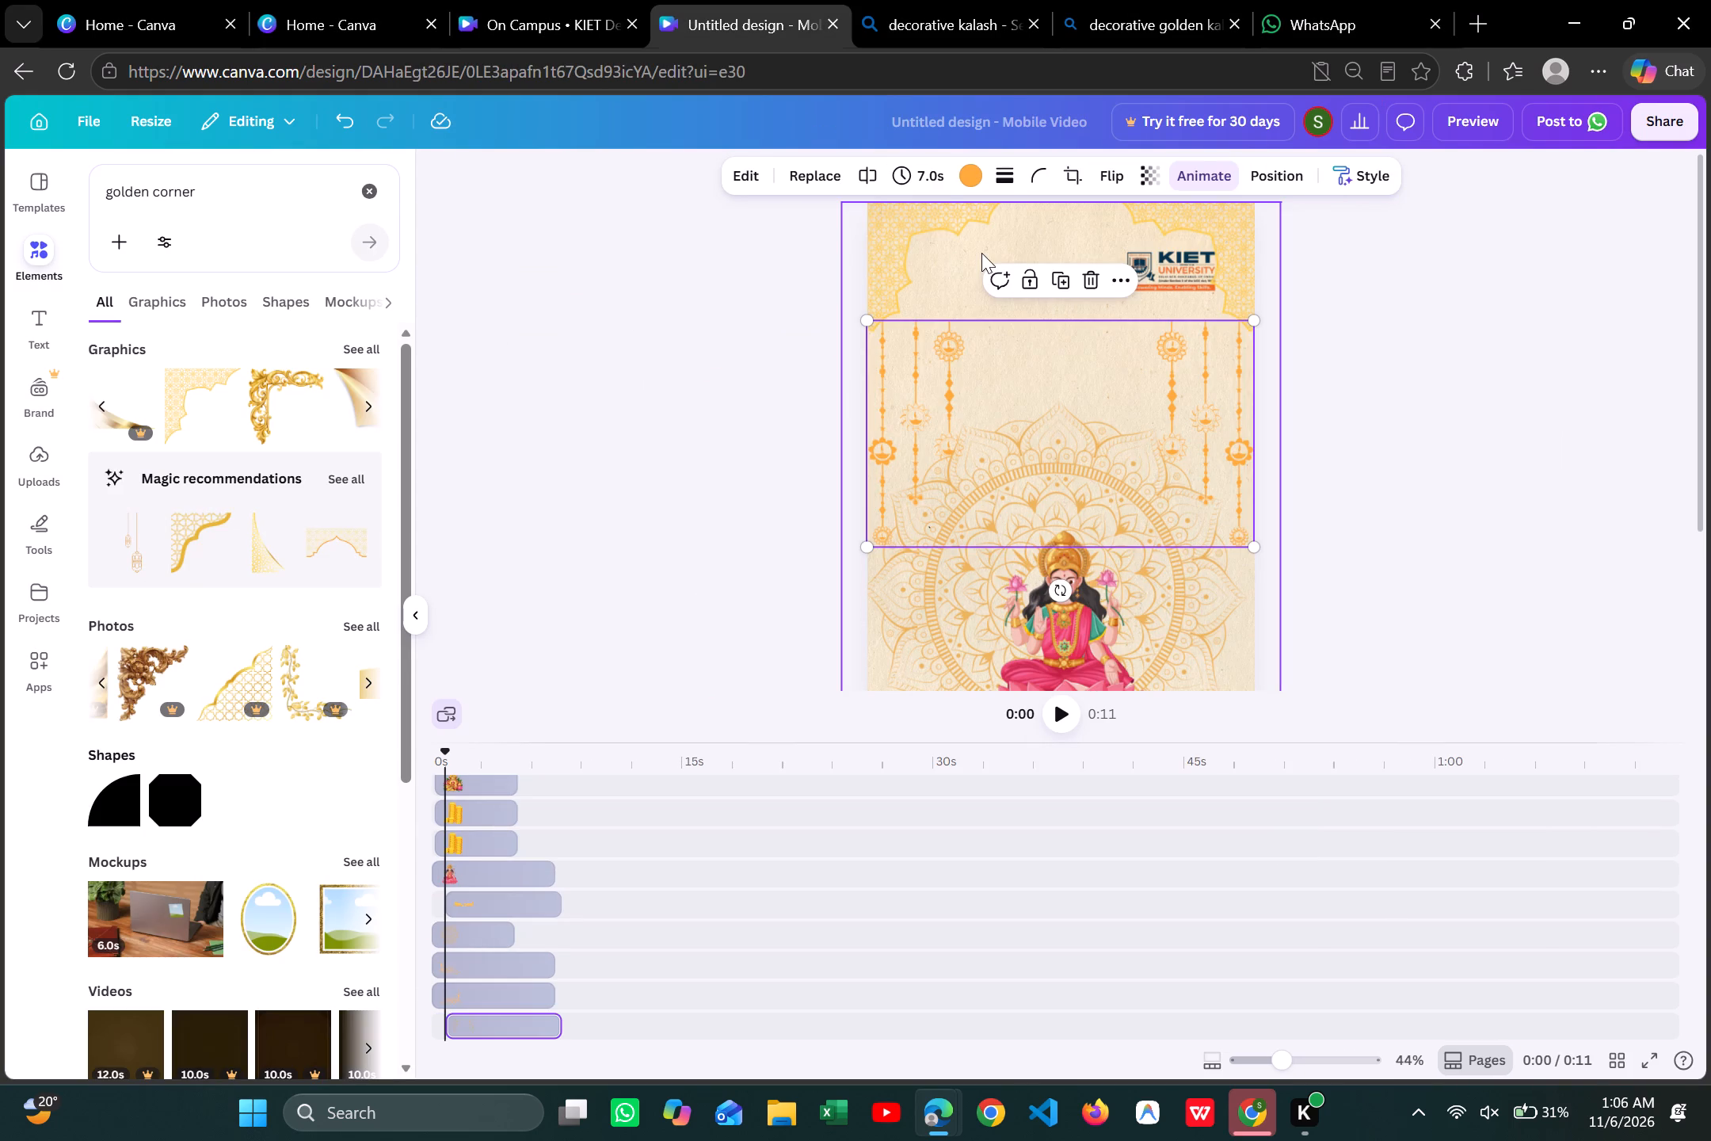
pyautogui.click(981, 253)
pyautogui.hotkey('ctrl', 'v')
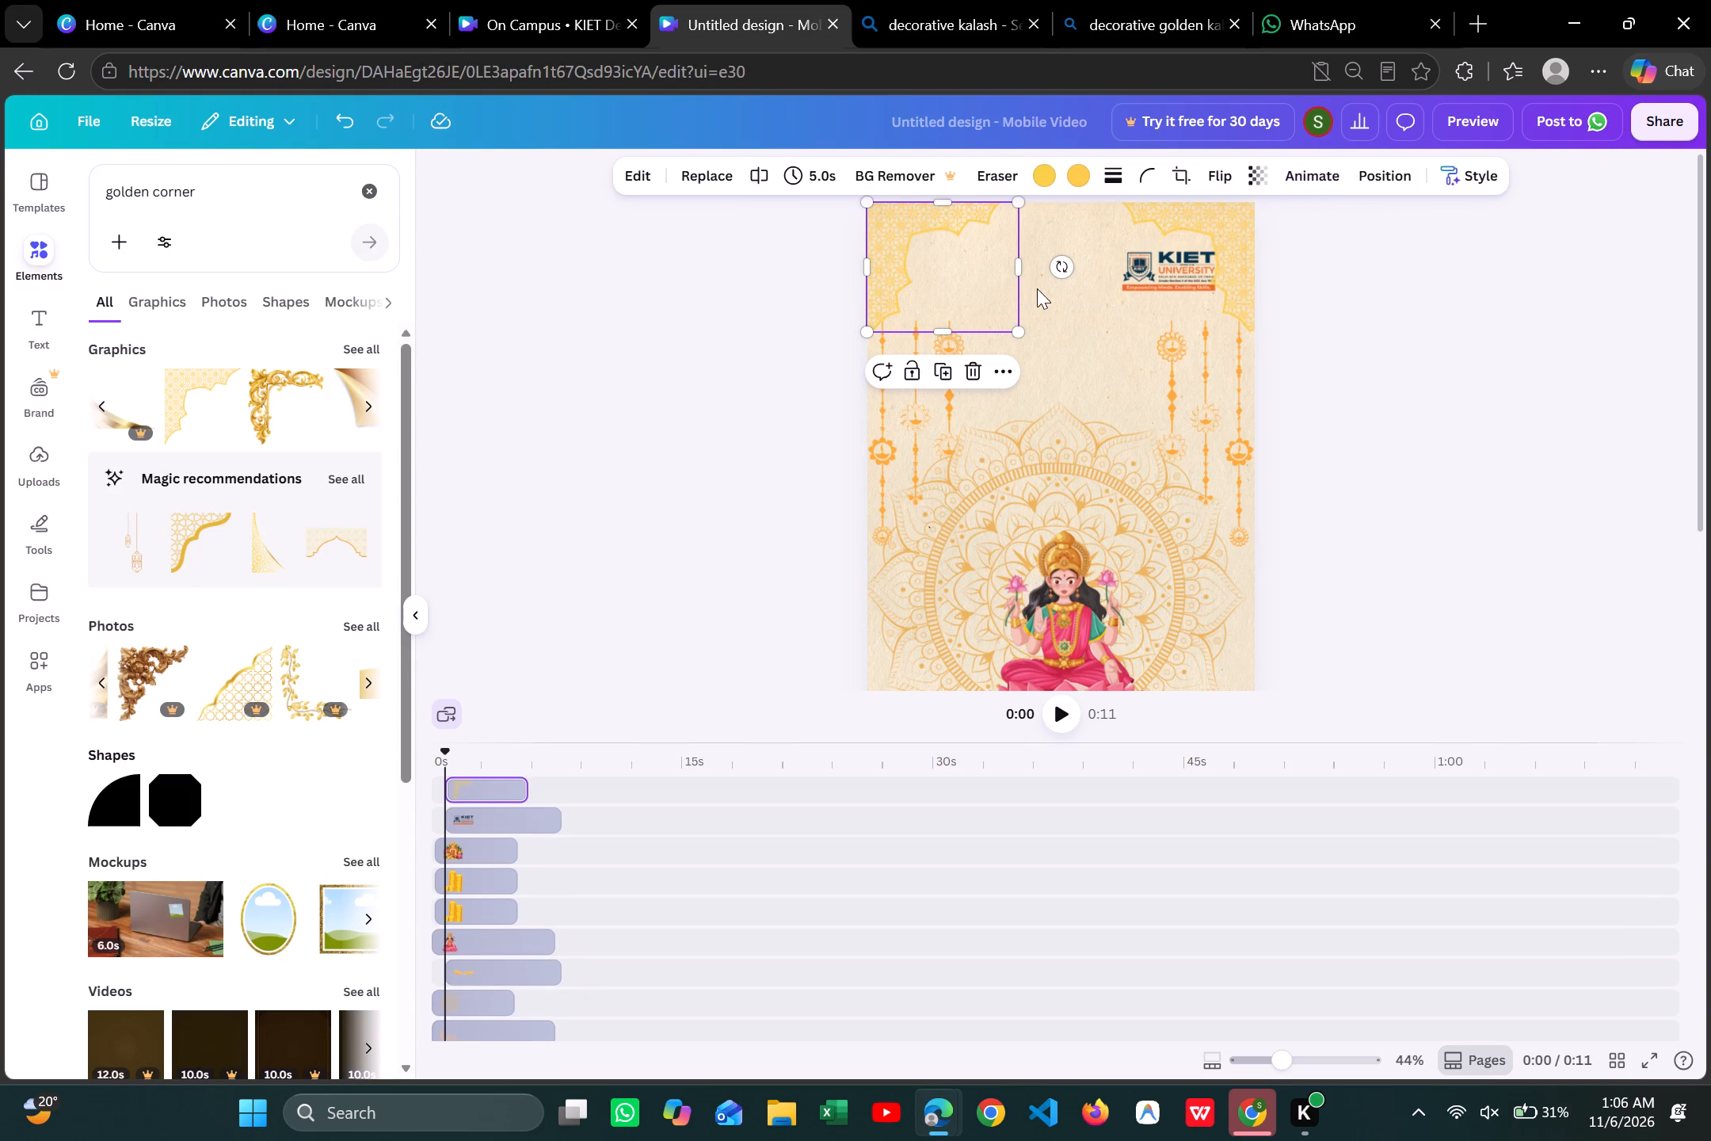
pyautogui.click(1054, 354)
pyautogui.click(1023, 315)
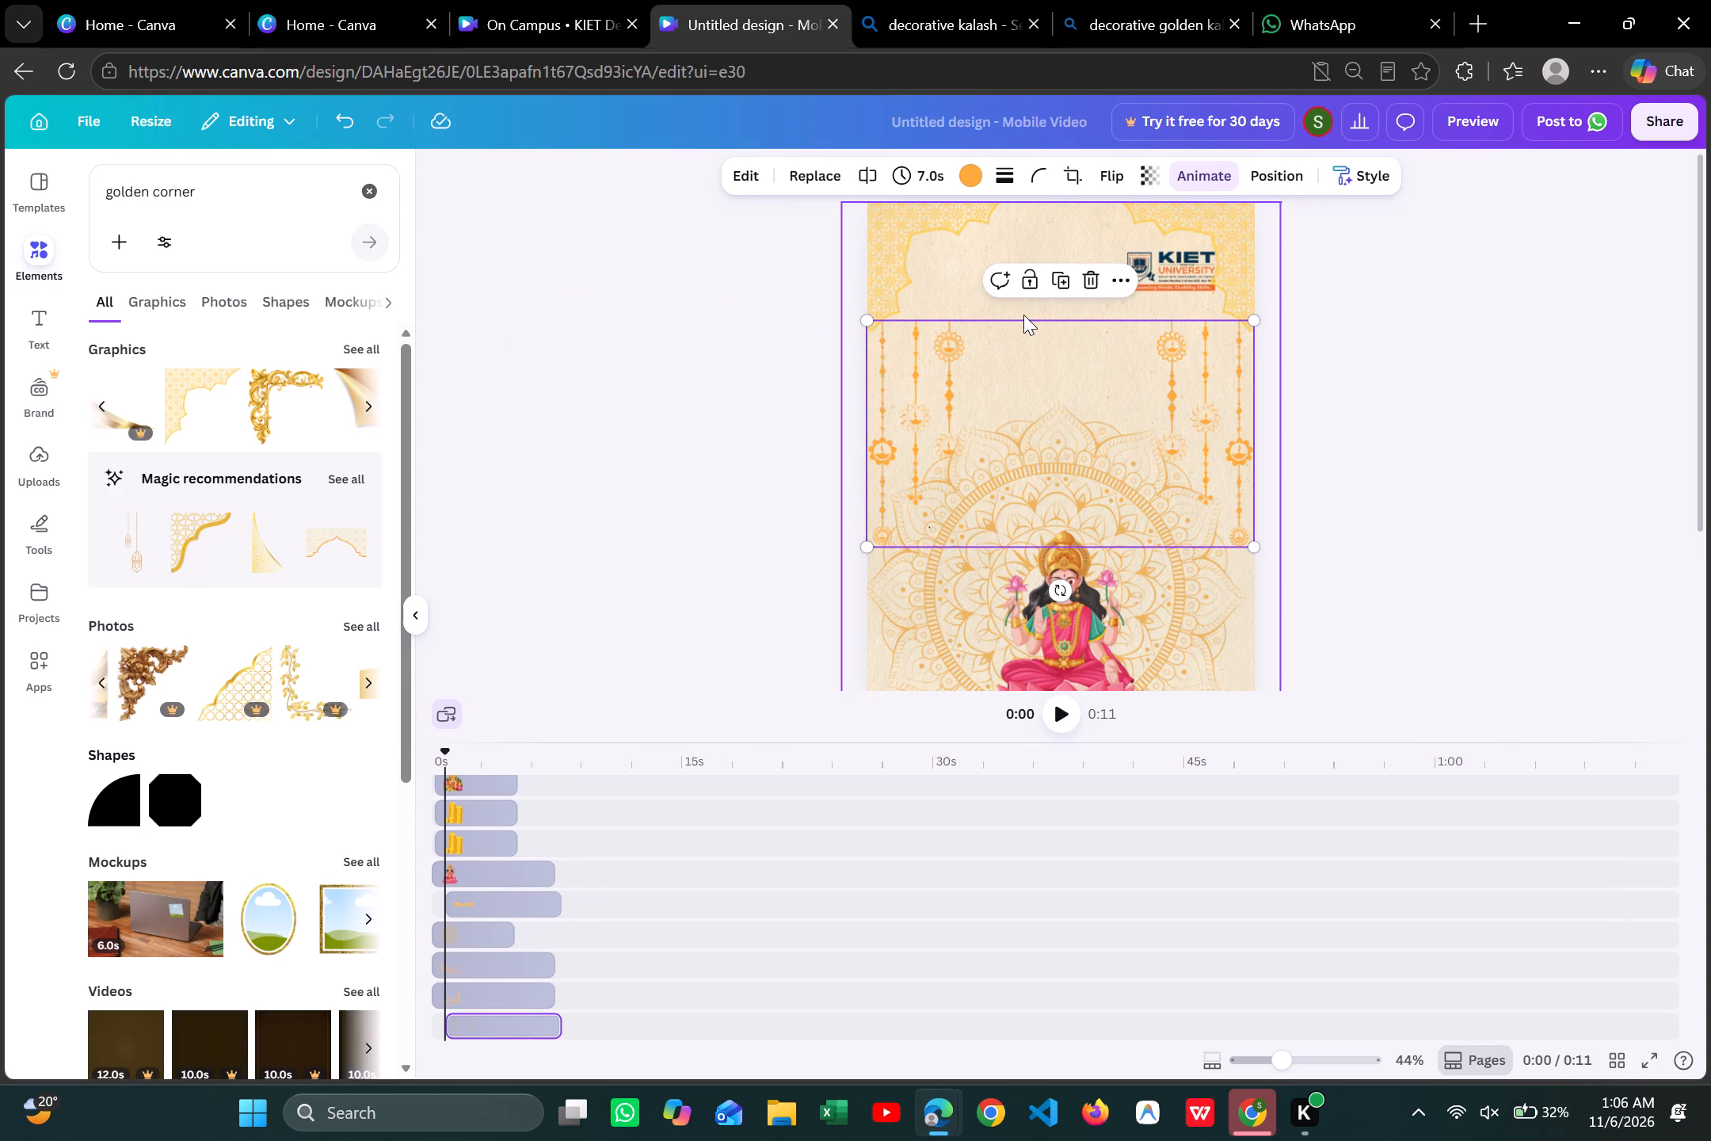
pyautogui.hotkey('ctrl', 'v')
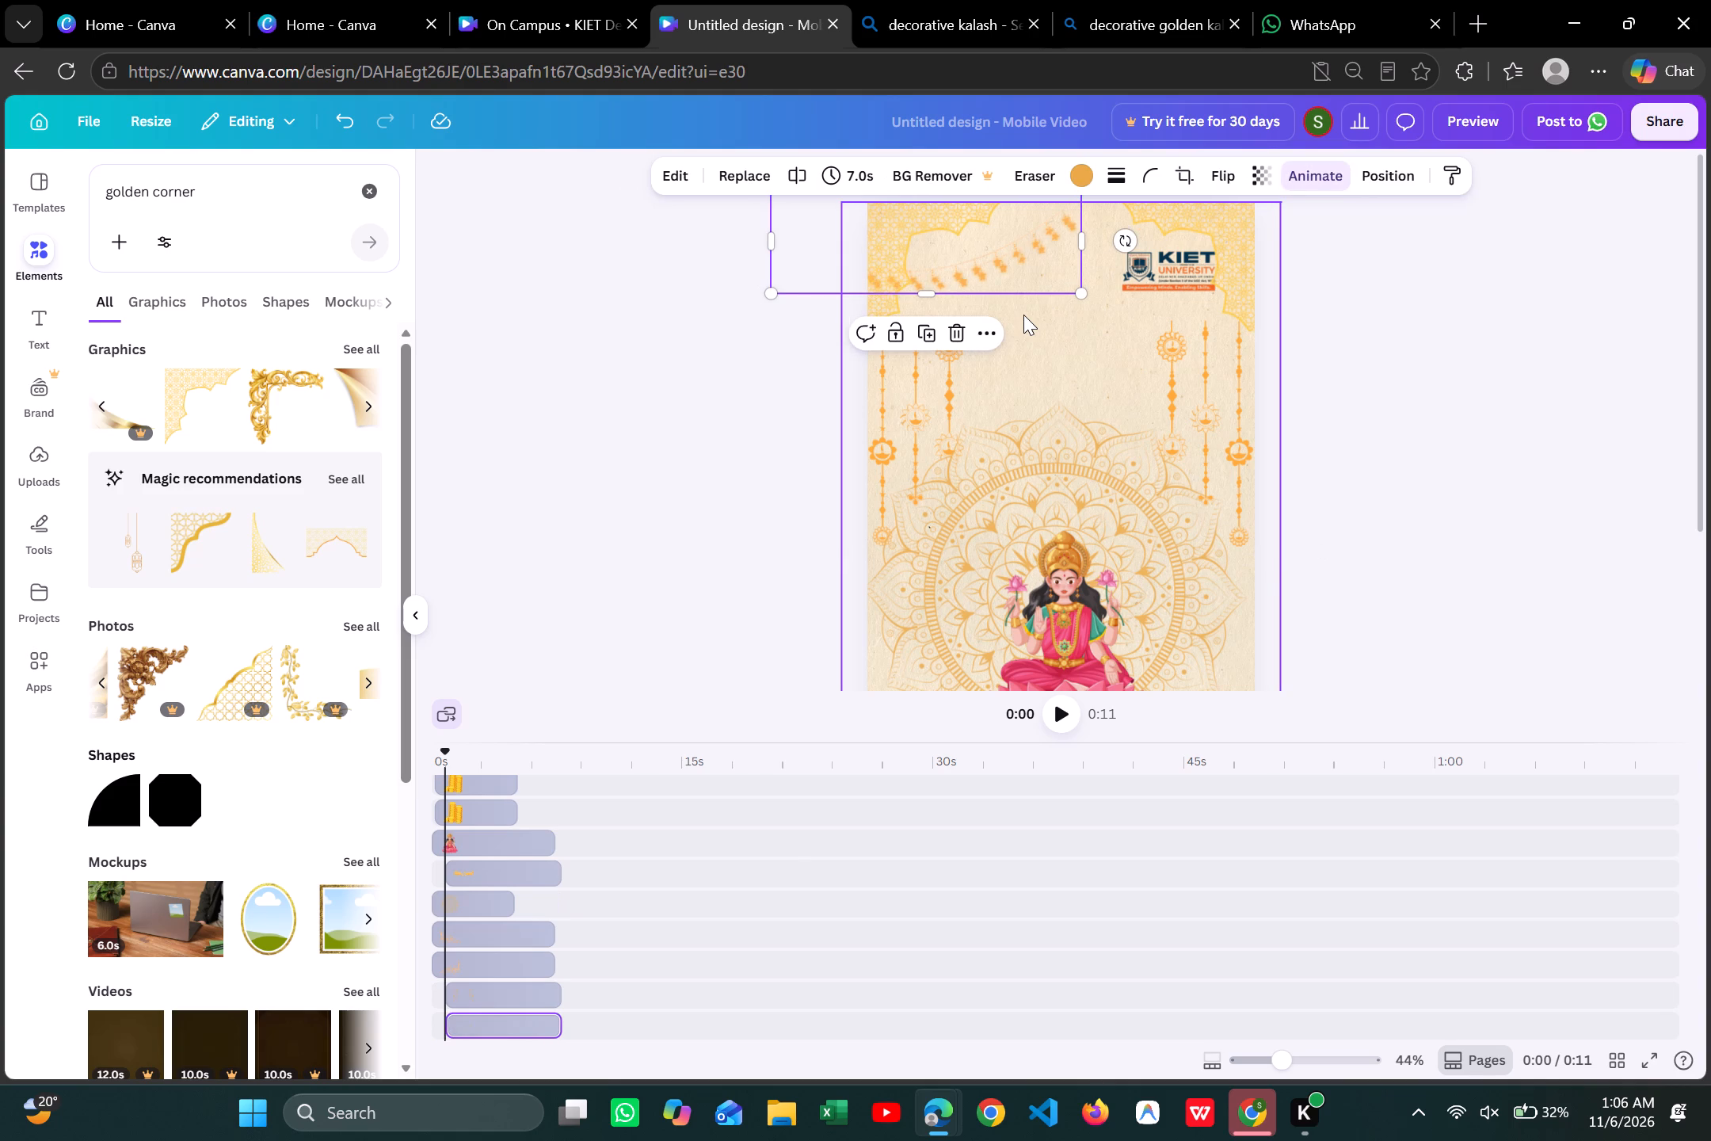
# Move one garland copy down over the top of the mandala and shift the other slightly toward the page's left edge.
pyautogui.moveTo(1022, 261); pyautogui.dragTo(1086, 308)
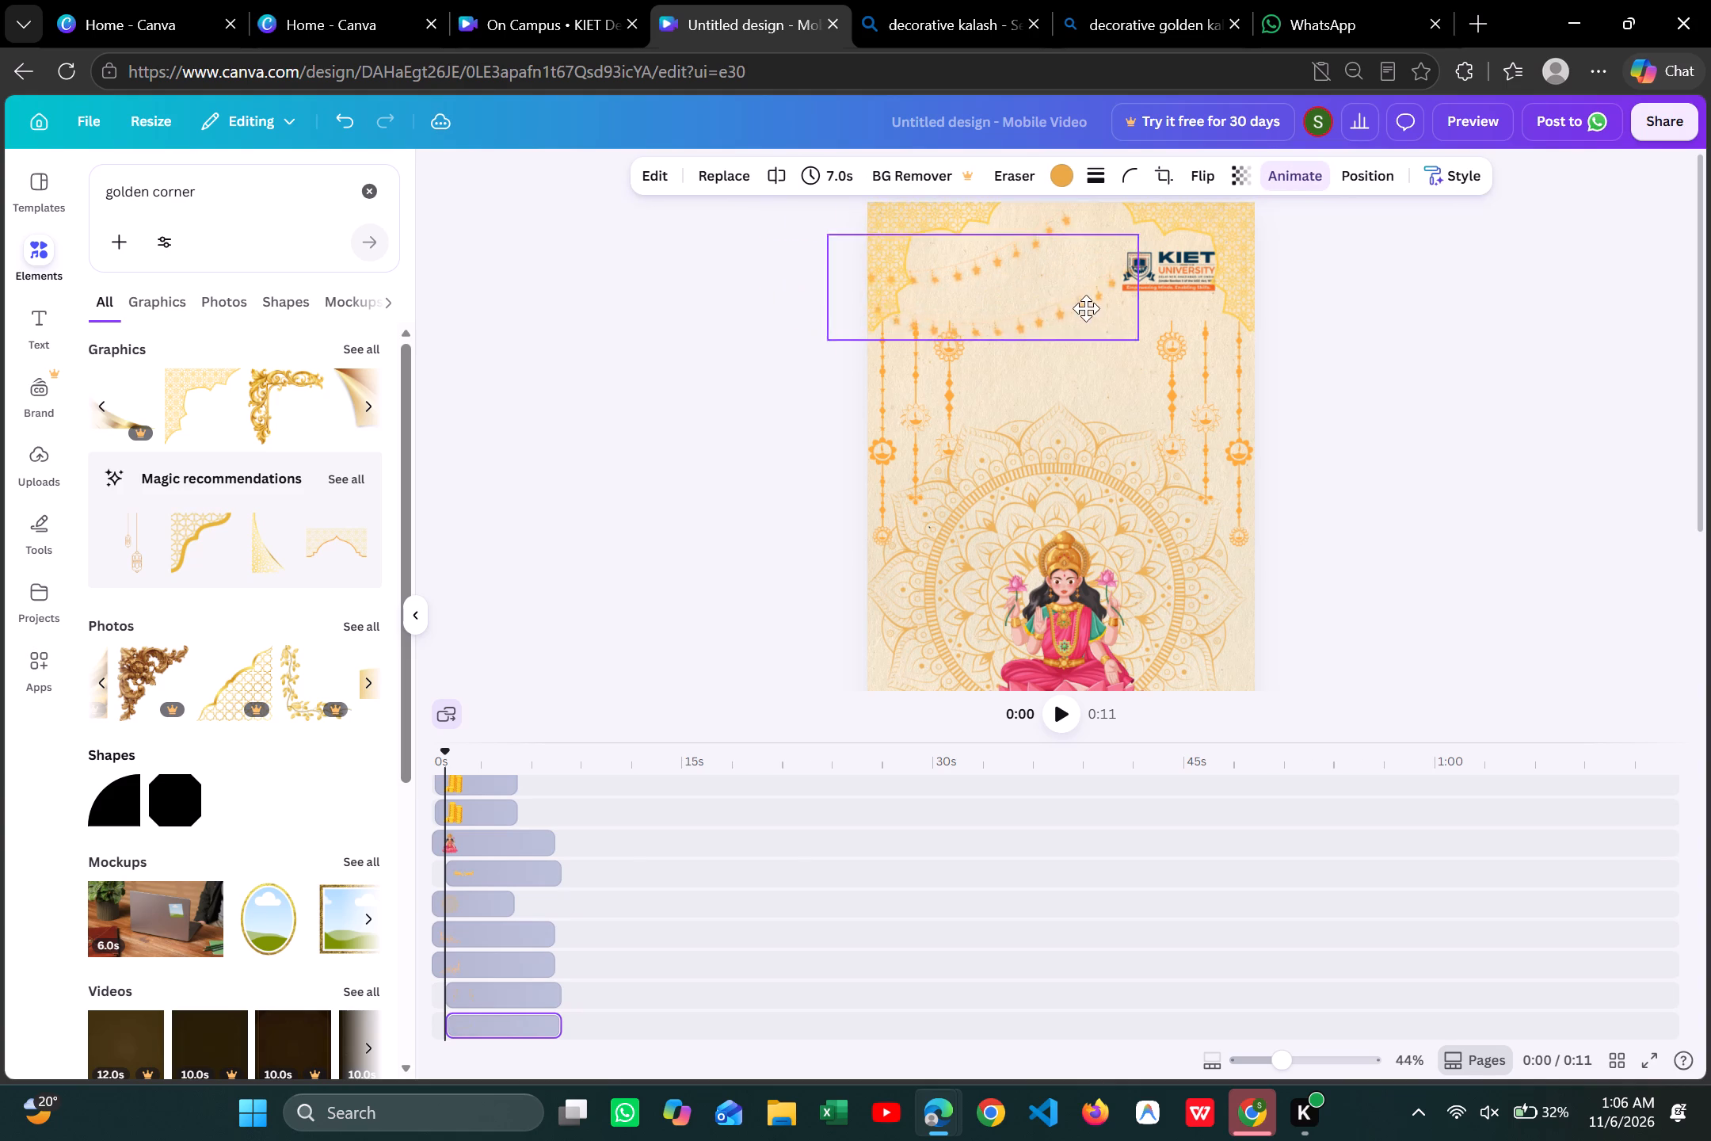
pyautogui.moveTo(1086, 308); pyautogui.dragTo(1220, 345)
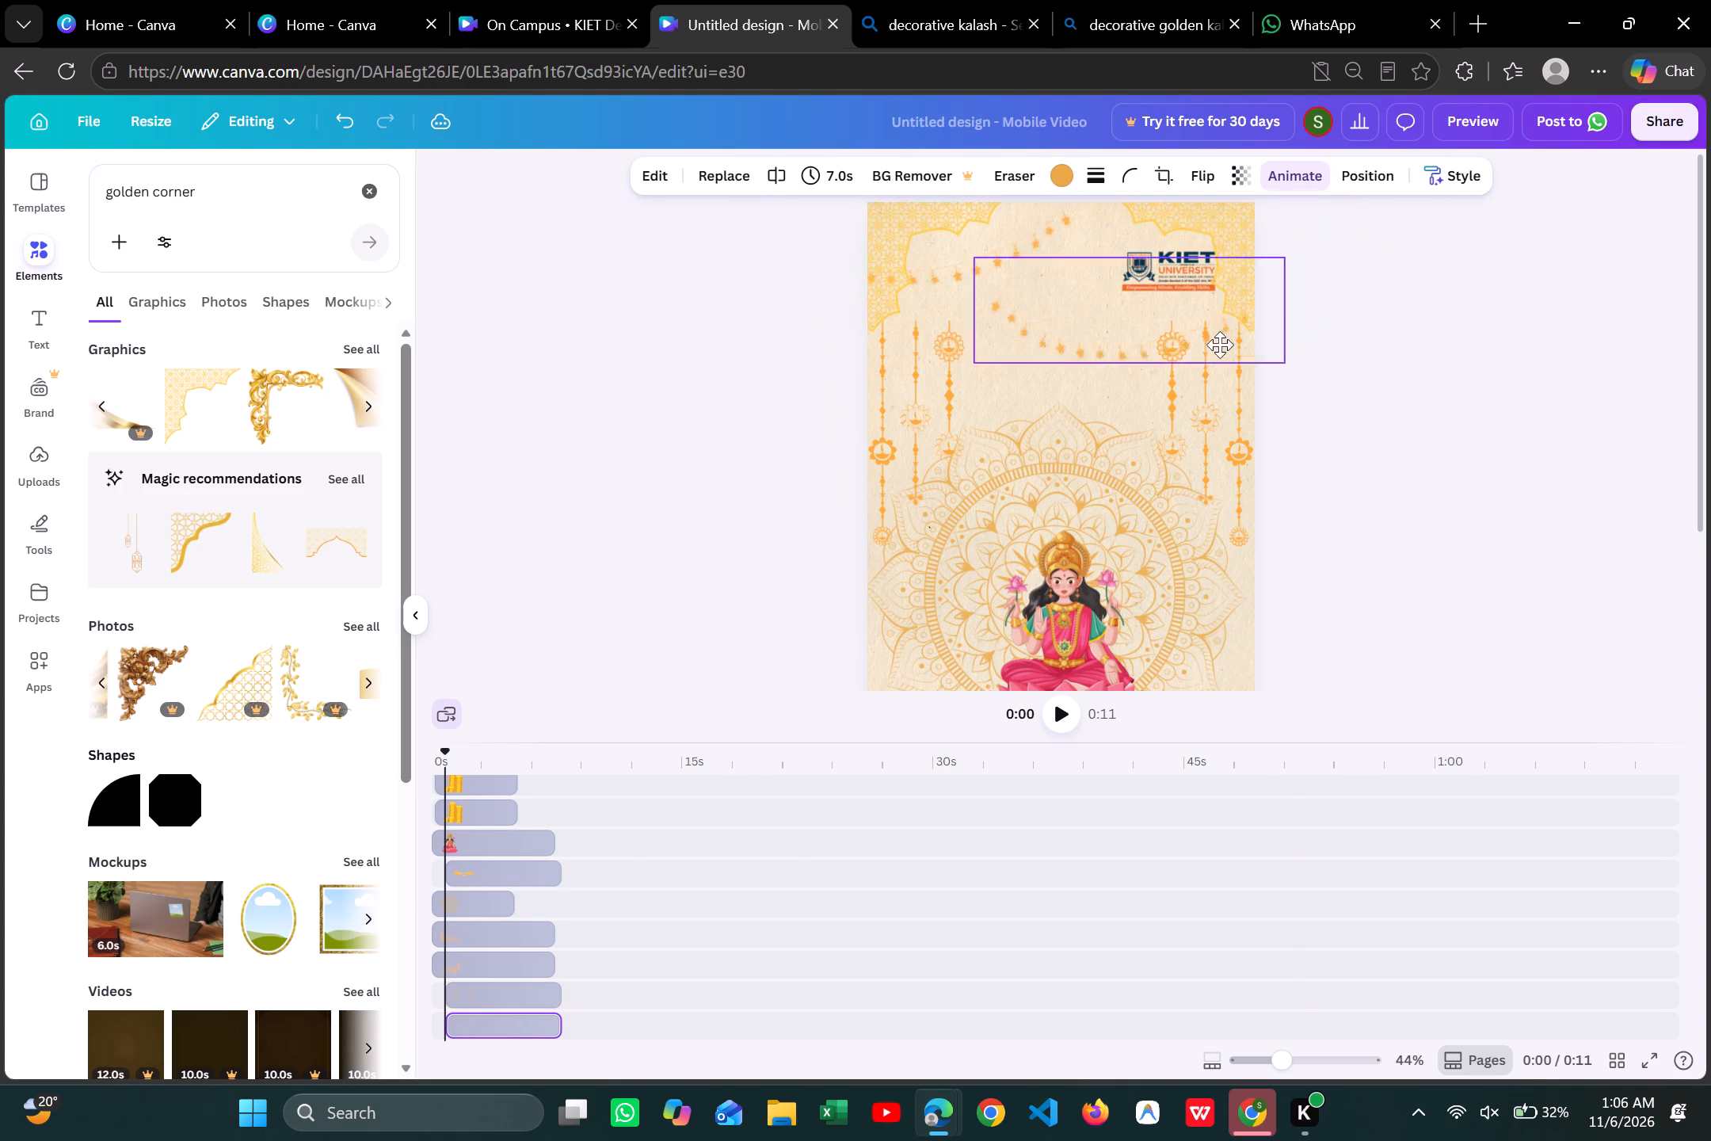
pyautogui.moveTo(1220, 345); pyautogui.dragTo(1176, 429)
pyautogui.moveTo(1023, 259); pyautogui.dragTo(1008, 259)
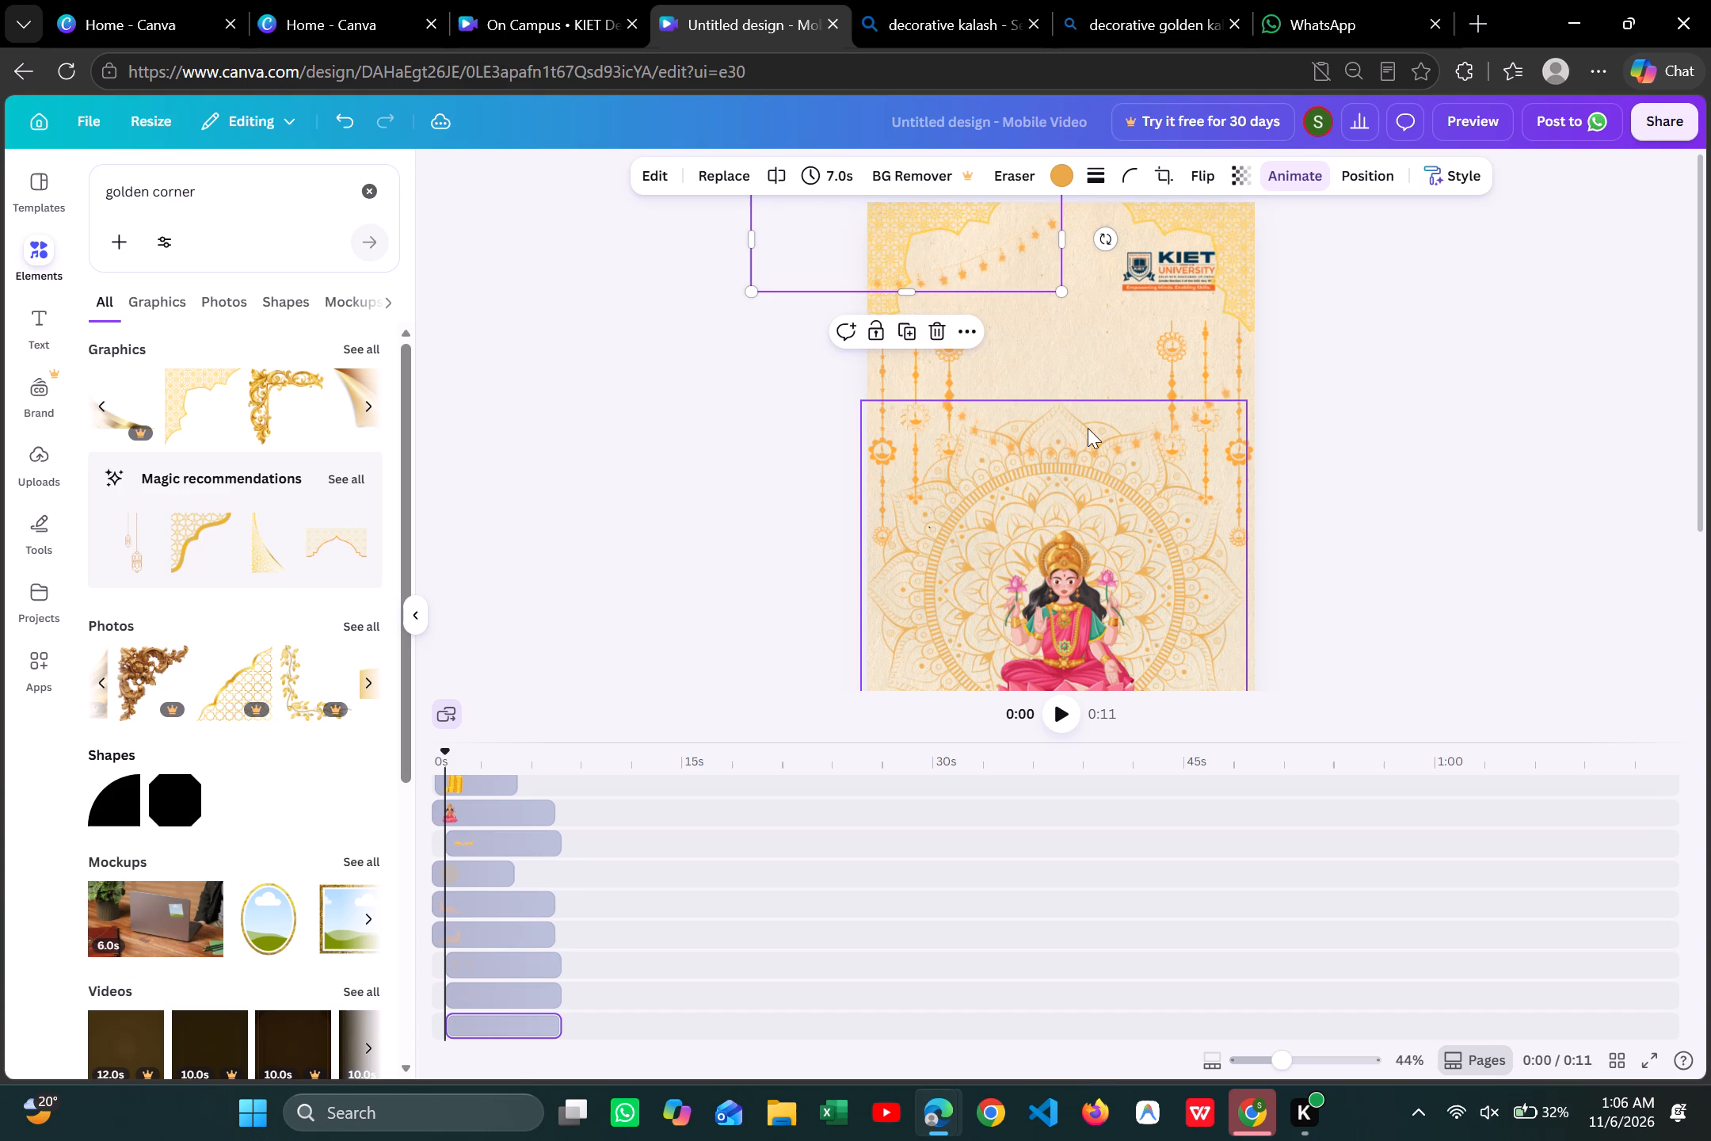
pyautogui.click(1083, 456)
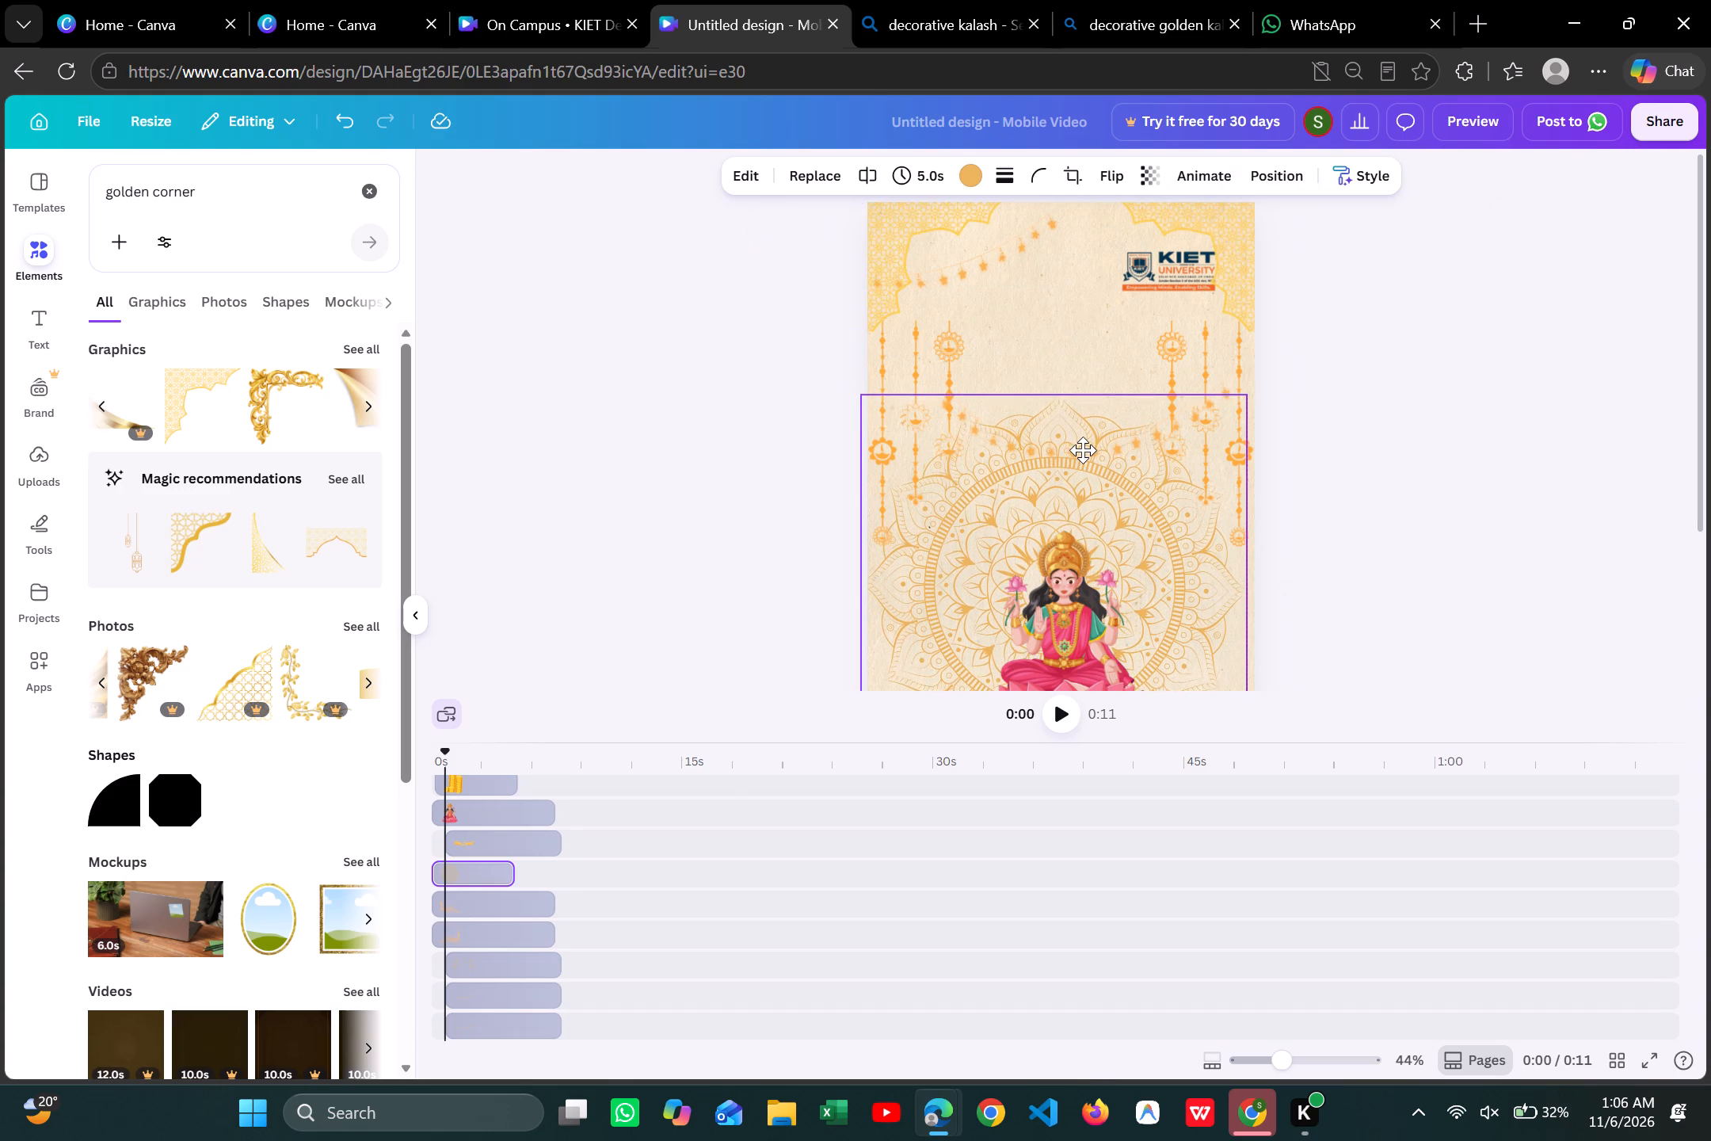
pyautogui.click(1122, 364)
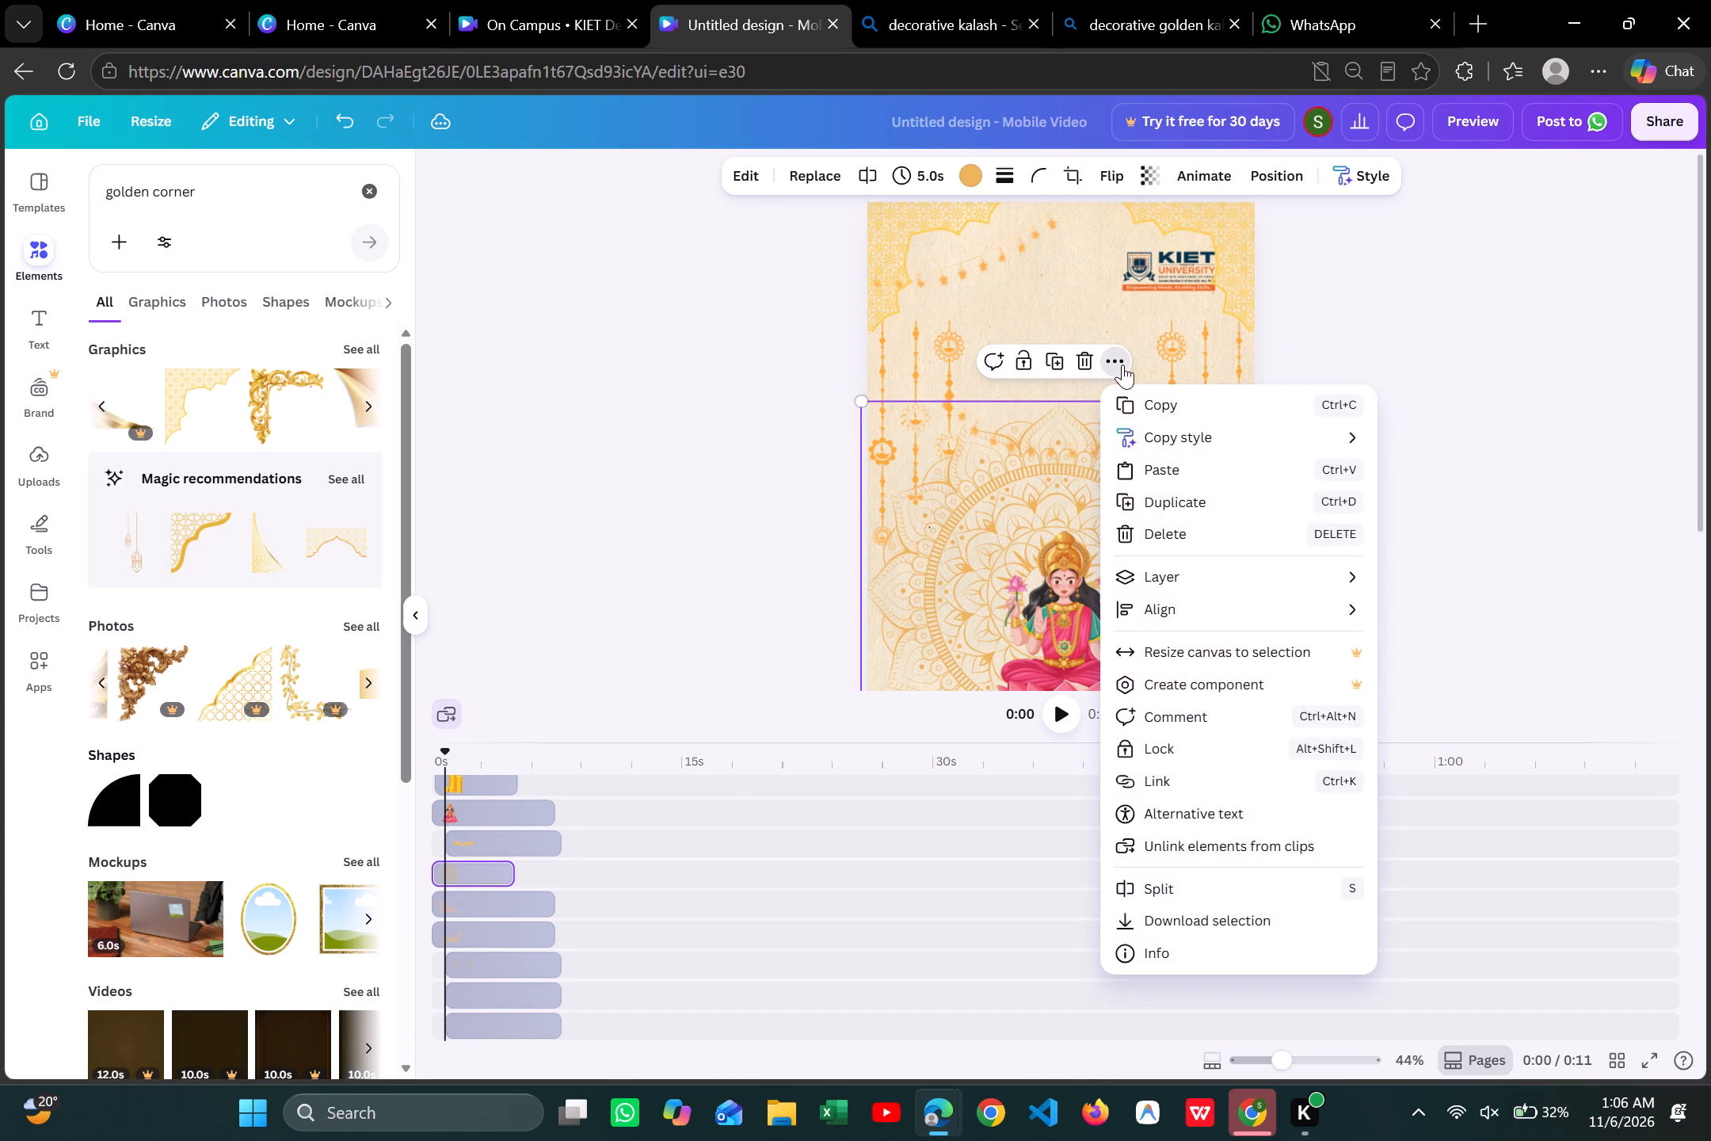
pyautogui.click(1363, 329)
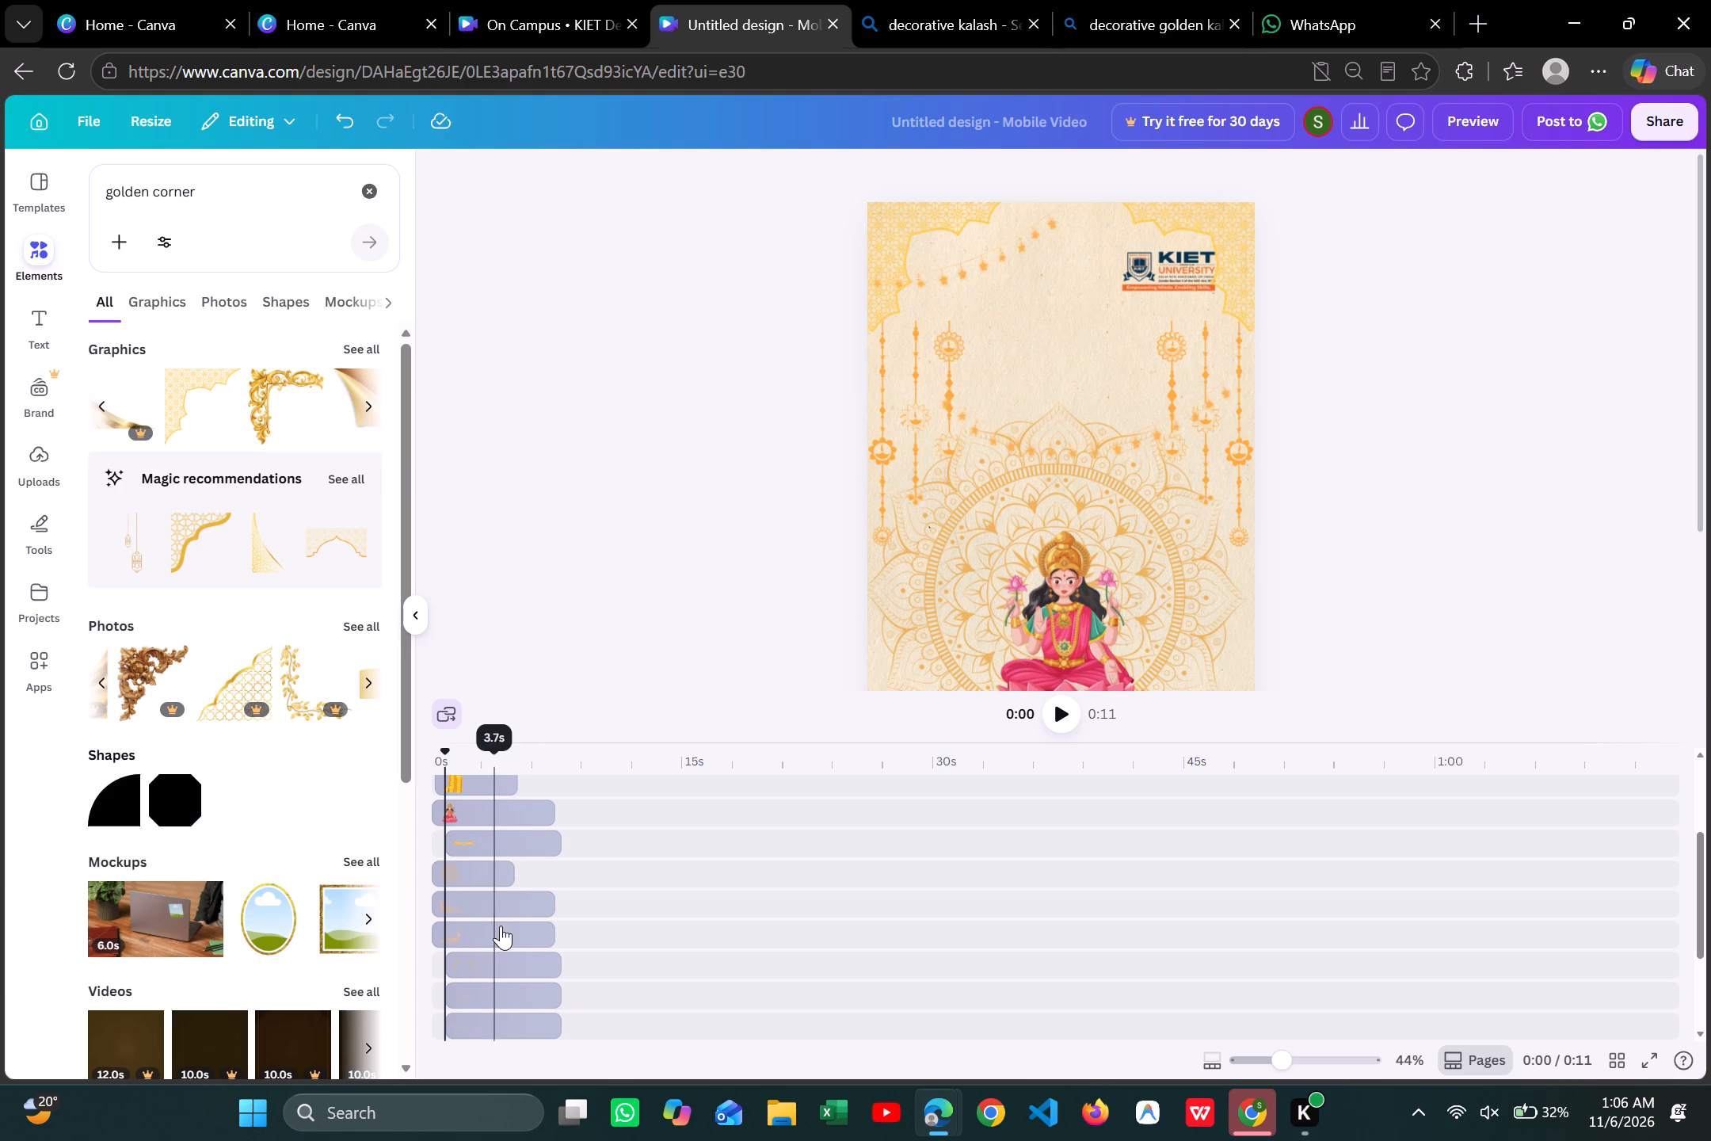
# Move the star garland copy from above the mandala to the page's upper-right area, opposite the other garland.
pyautogui.hscroll(2, 539, 911)
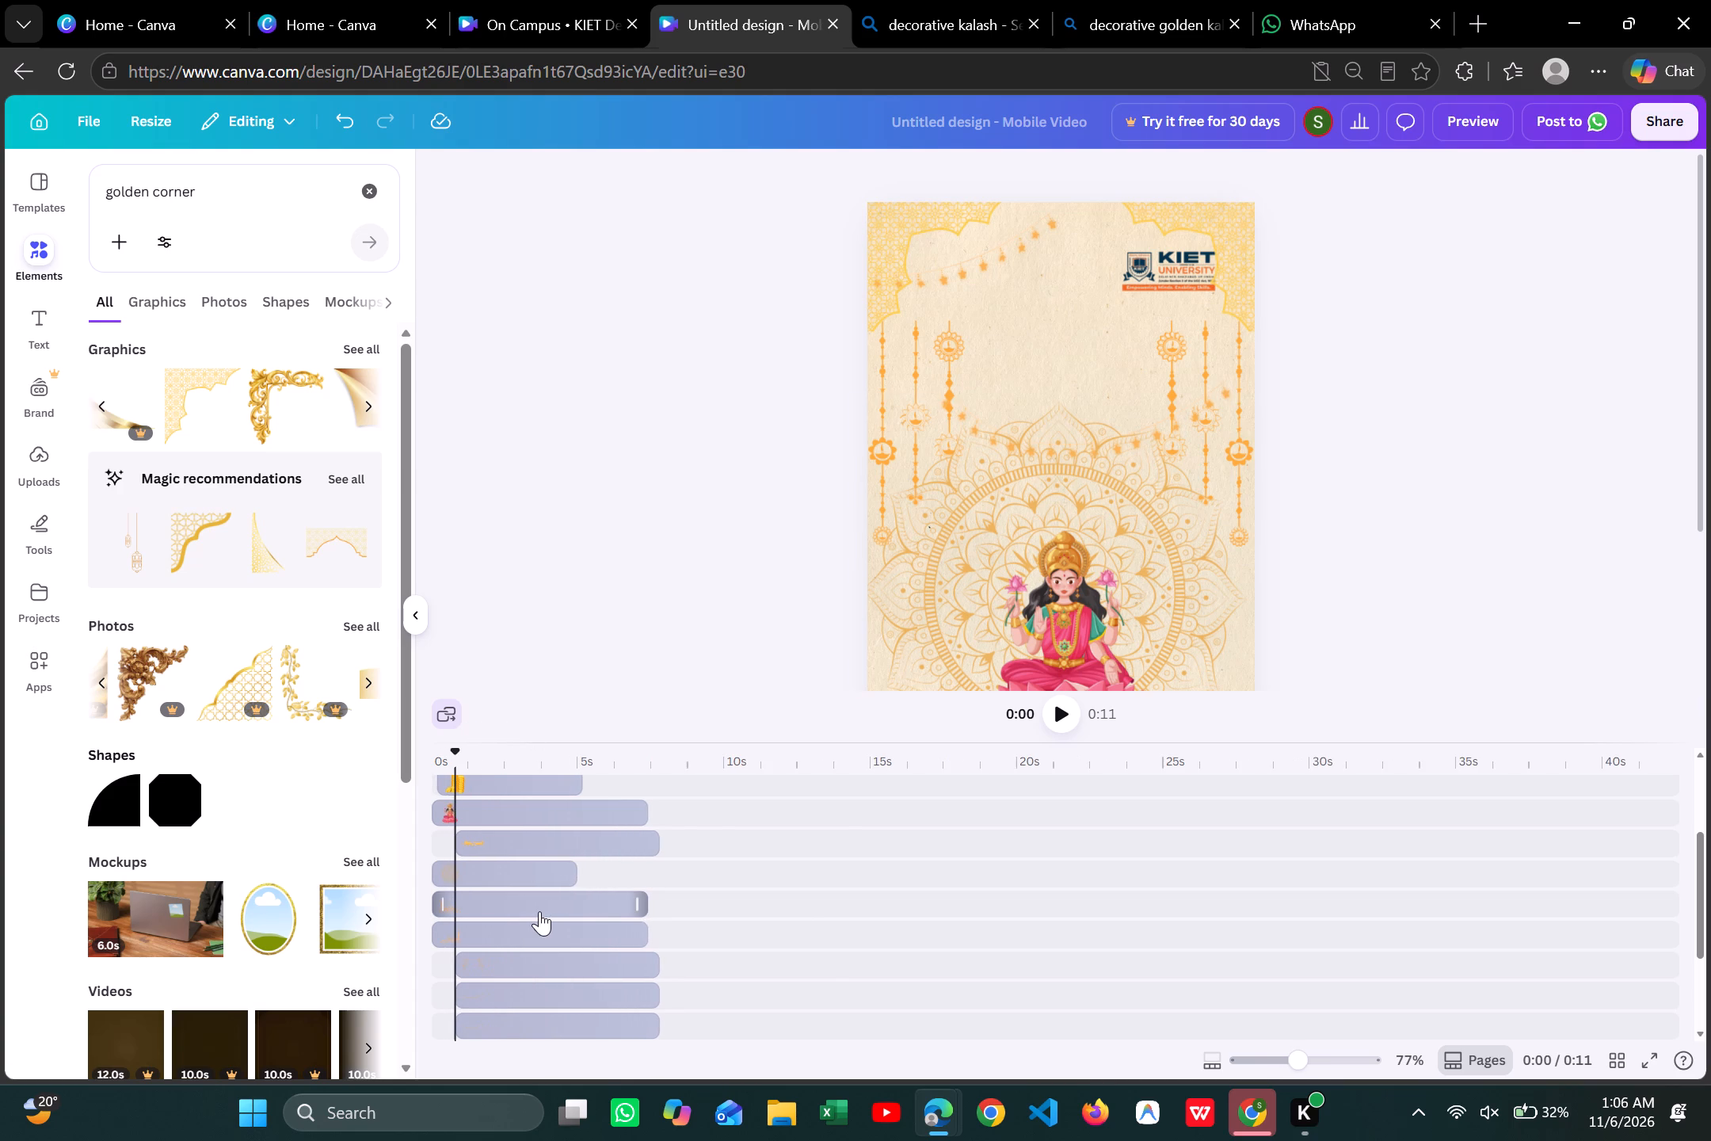
pyautogui.scroll(2, 539, 911)
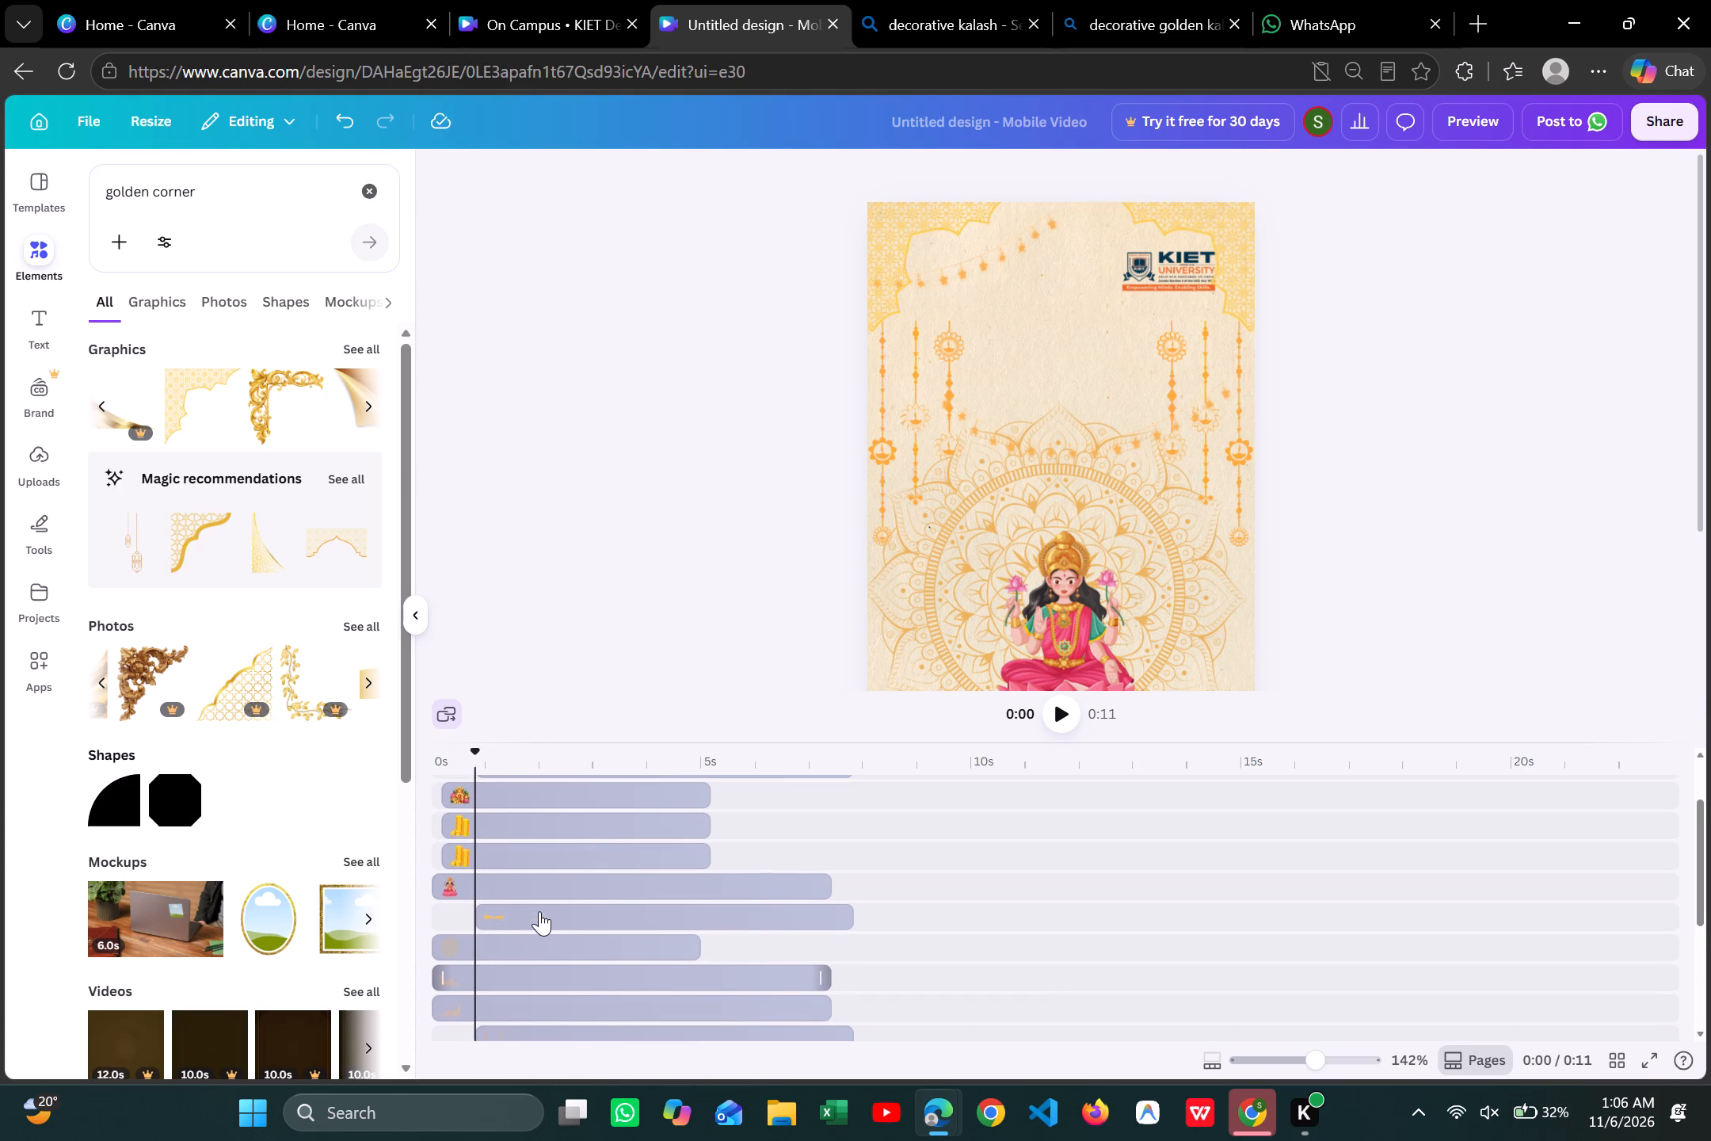
pyautogui.scroll(4, 520, 959)
pyautogui.scroll(-1, 551, 853)
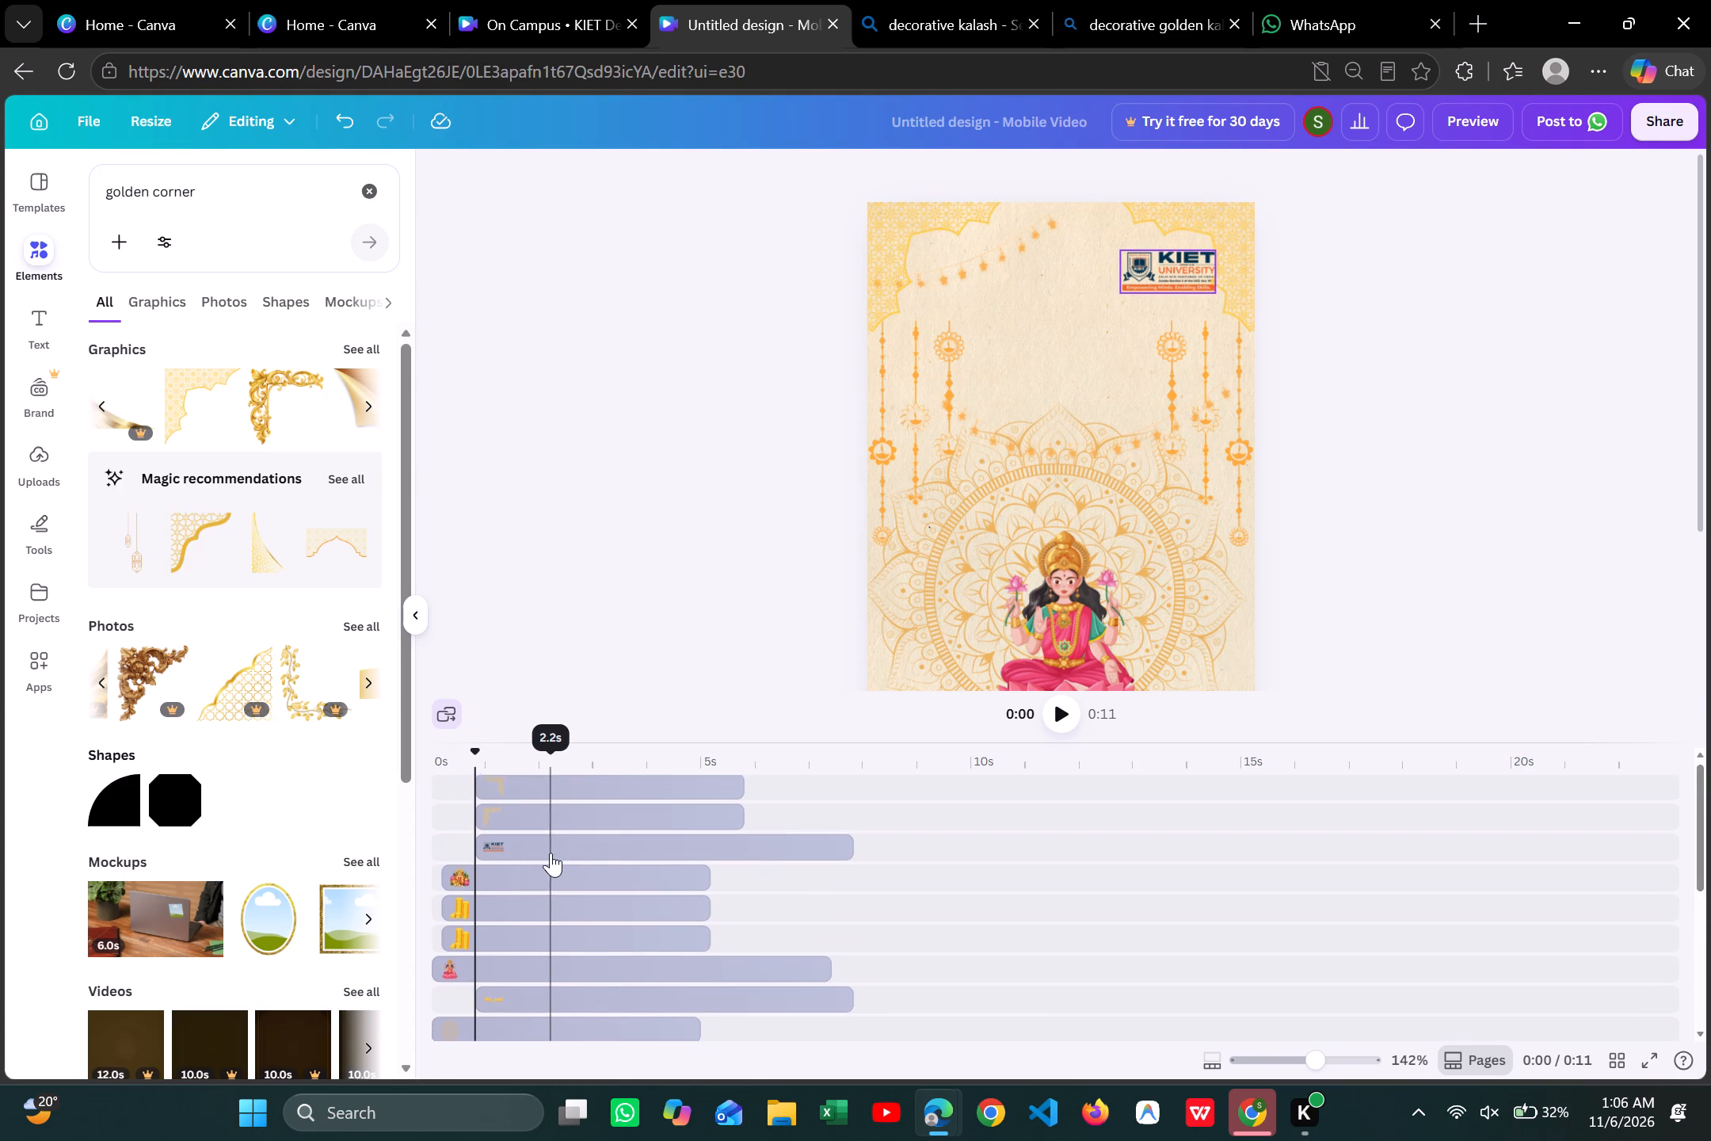
pyautogui.scroll(-2, 551, 853)
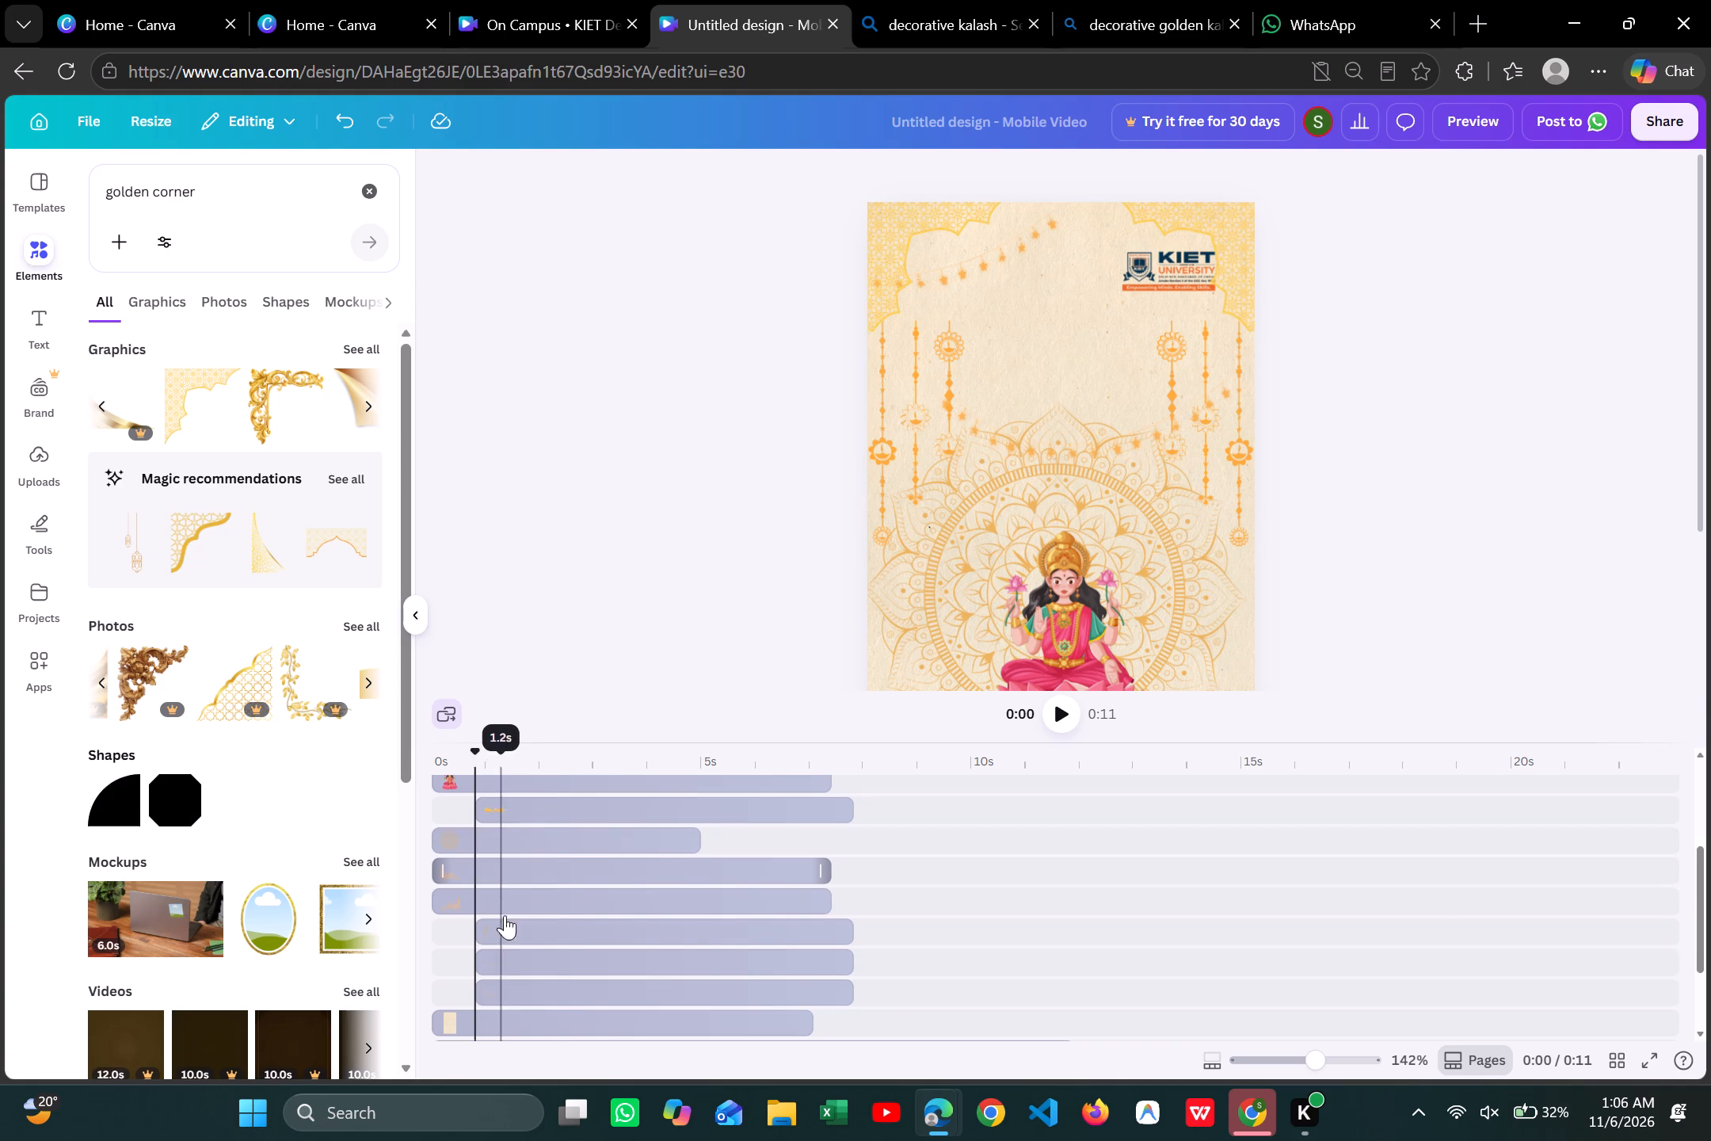
pyautogui.scroll(-1, 557, 1013)
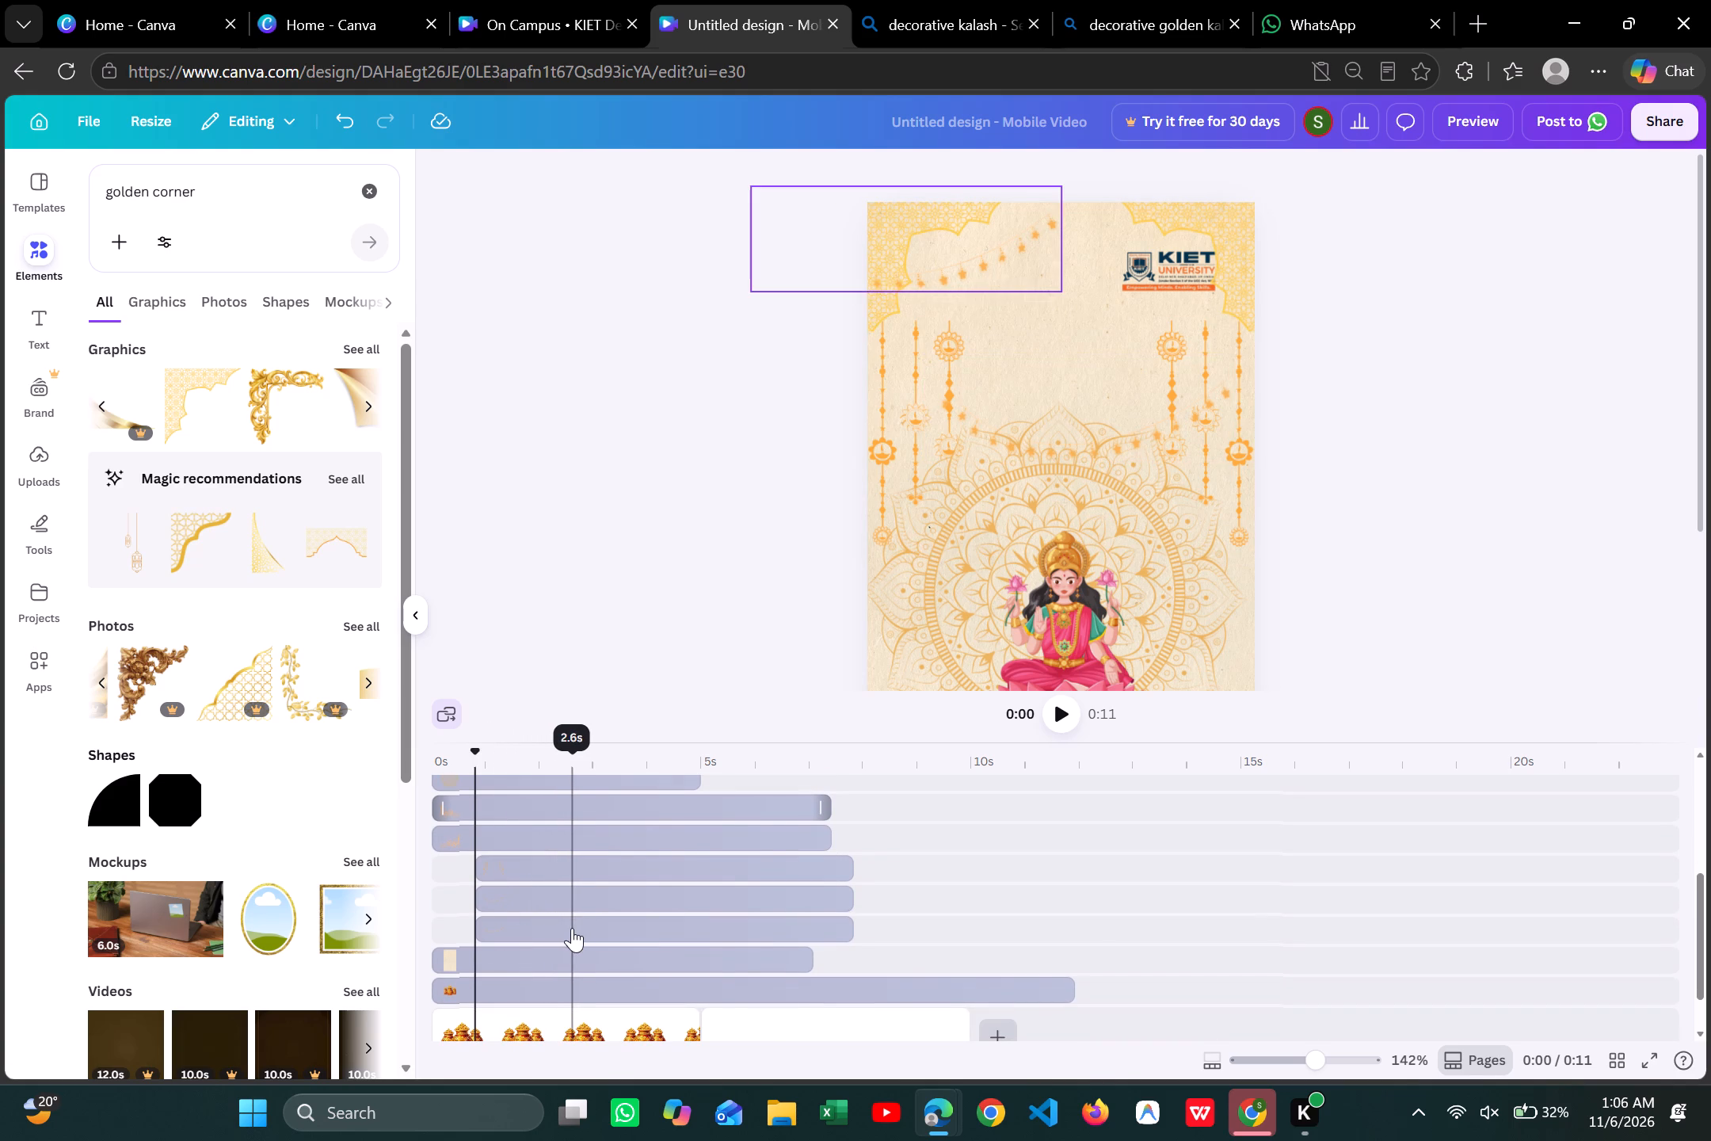
pyautogui.click(572, 902)
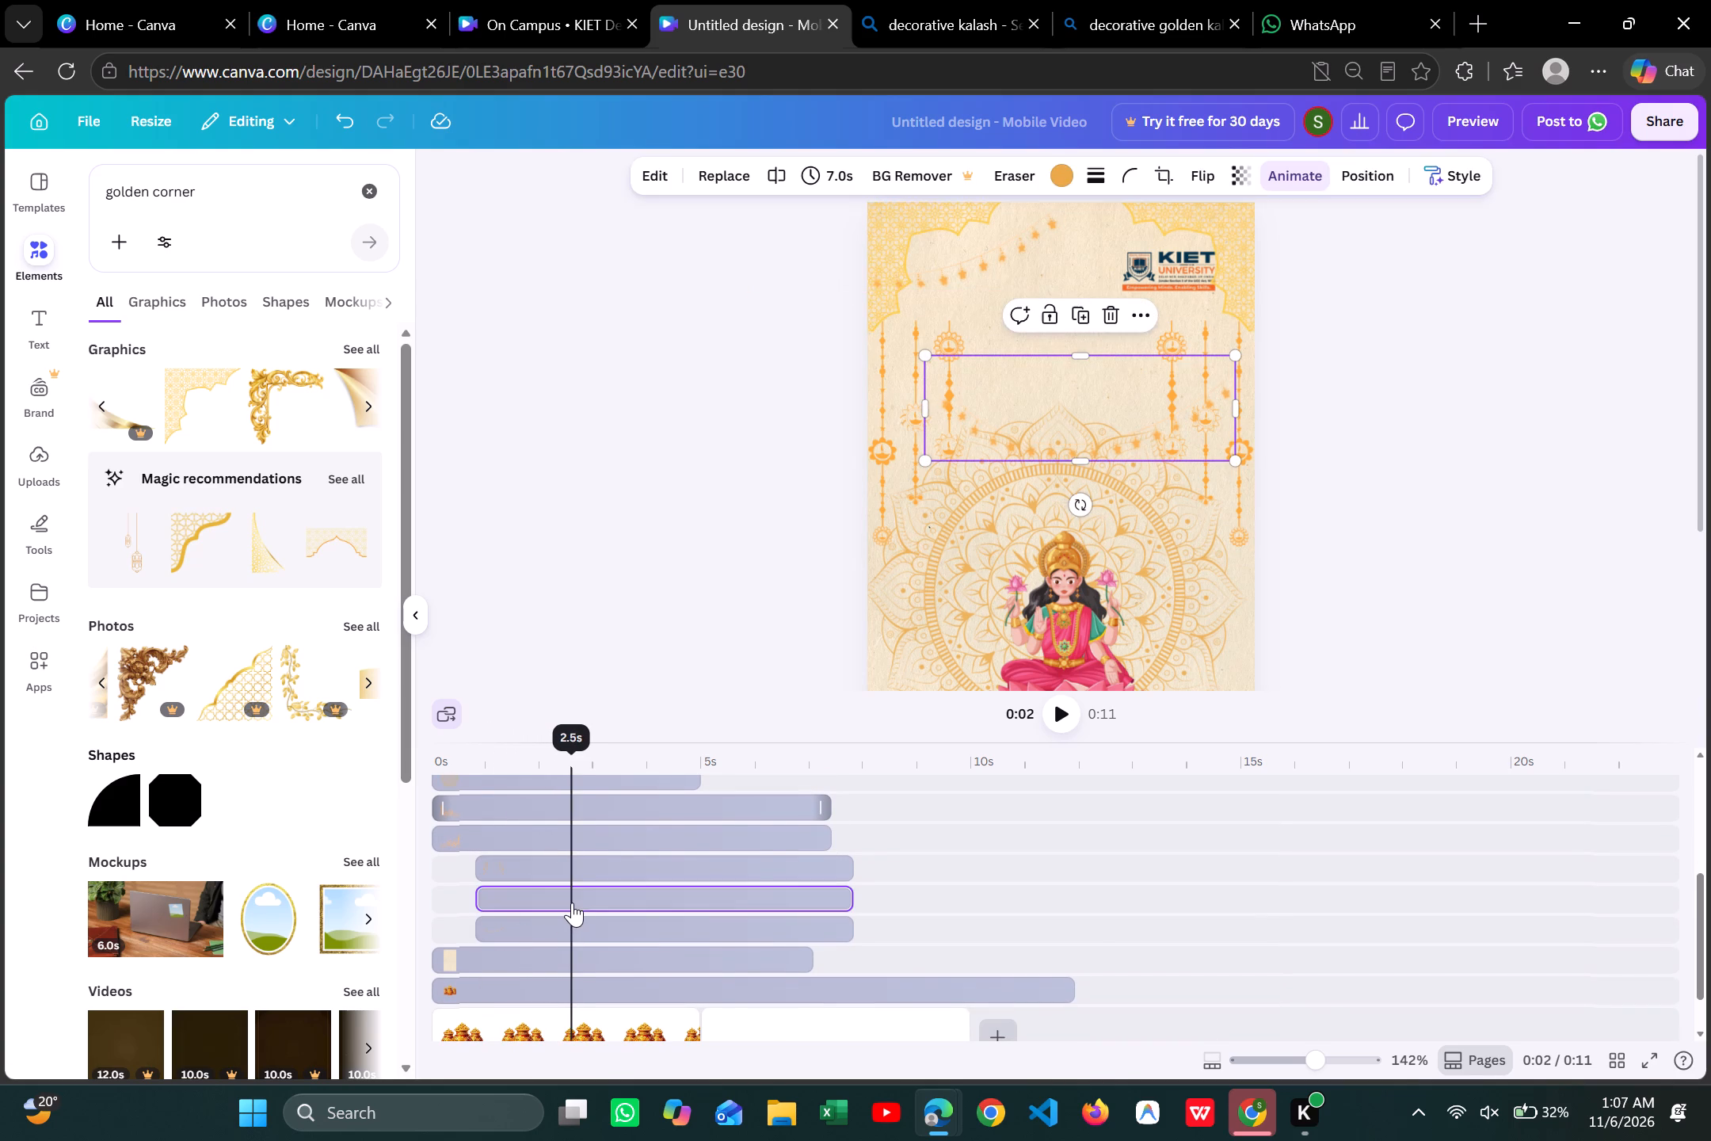
pyautogui.moveTo(1044, 375); pyautogui.dragTo(1196, 174)
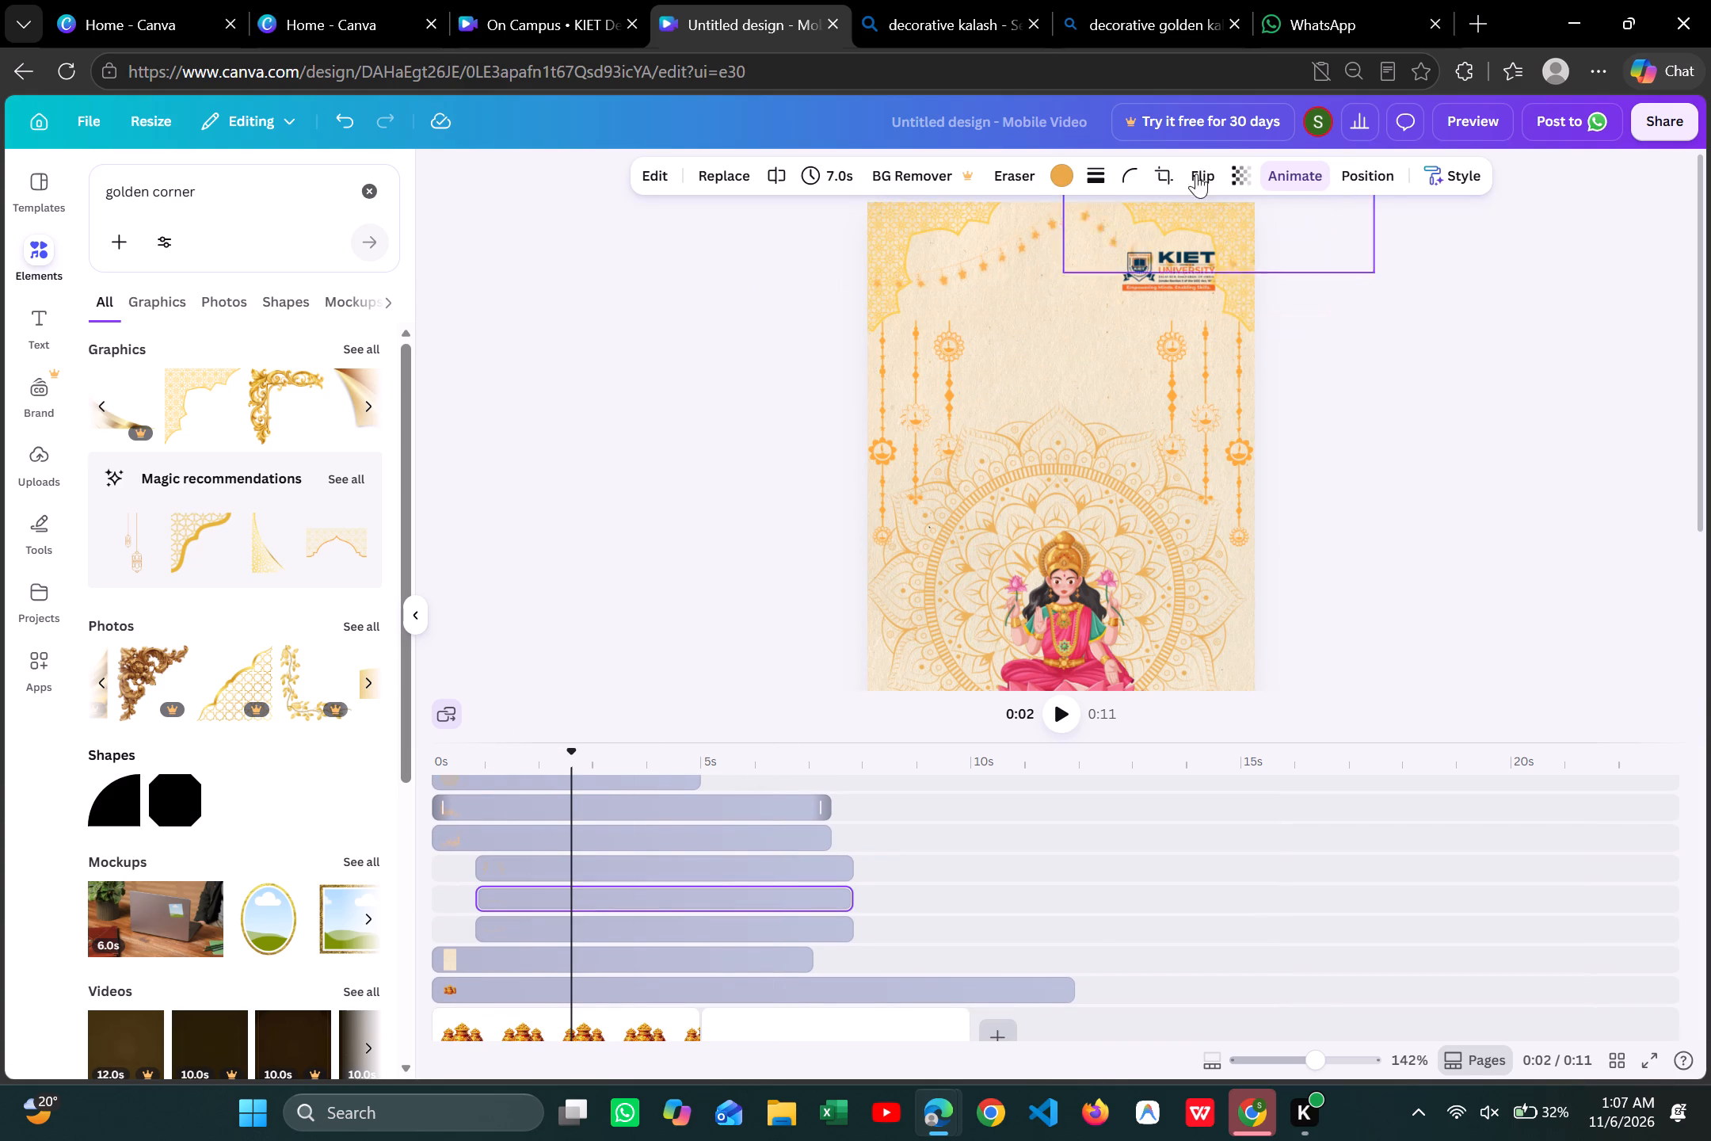
pyautogui.moveTo(1196, 174); pyautogui.dragTo(1162, 200)
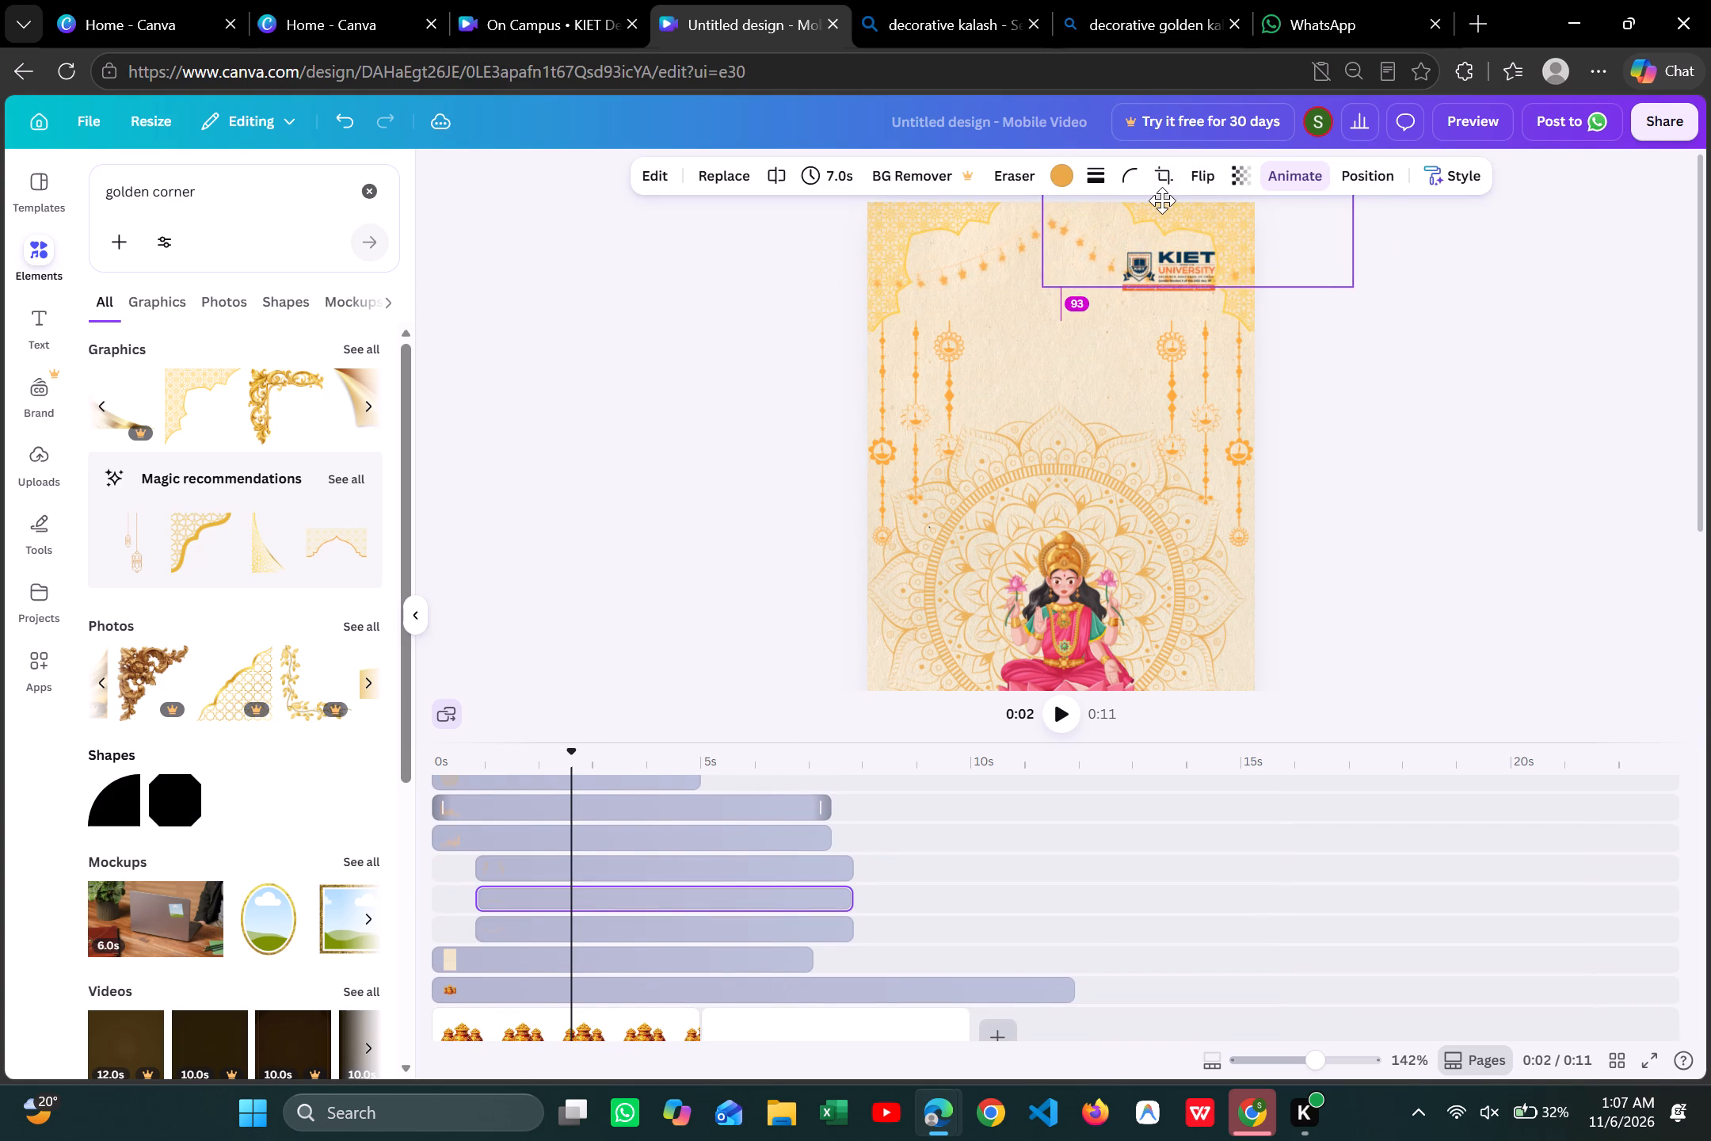
pyautogui.moveTo(1162, 200); pyautogui.dragTo(1172, 208)
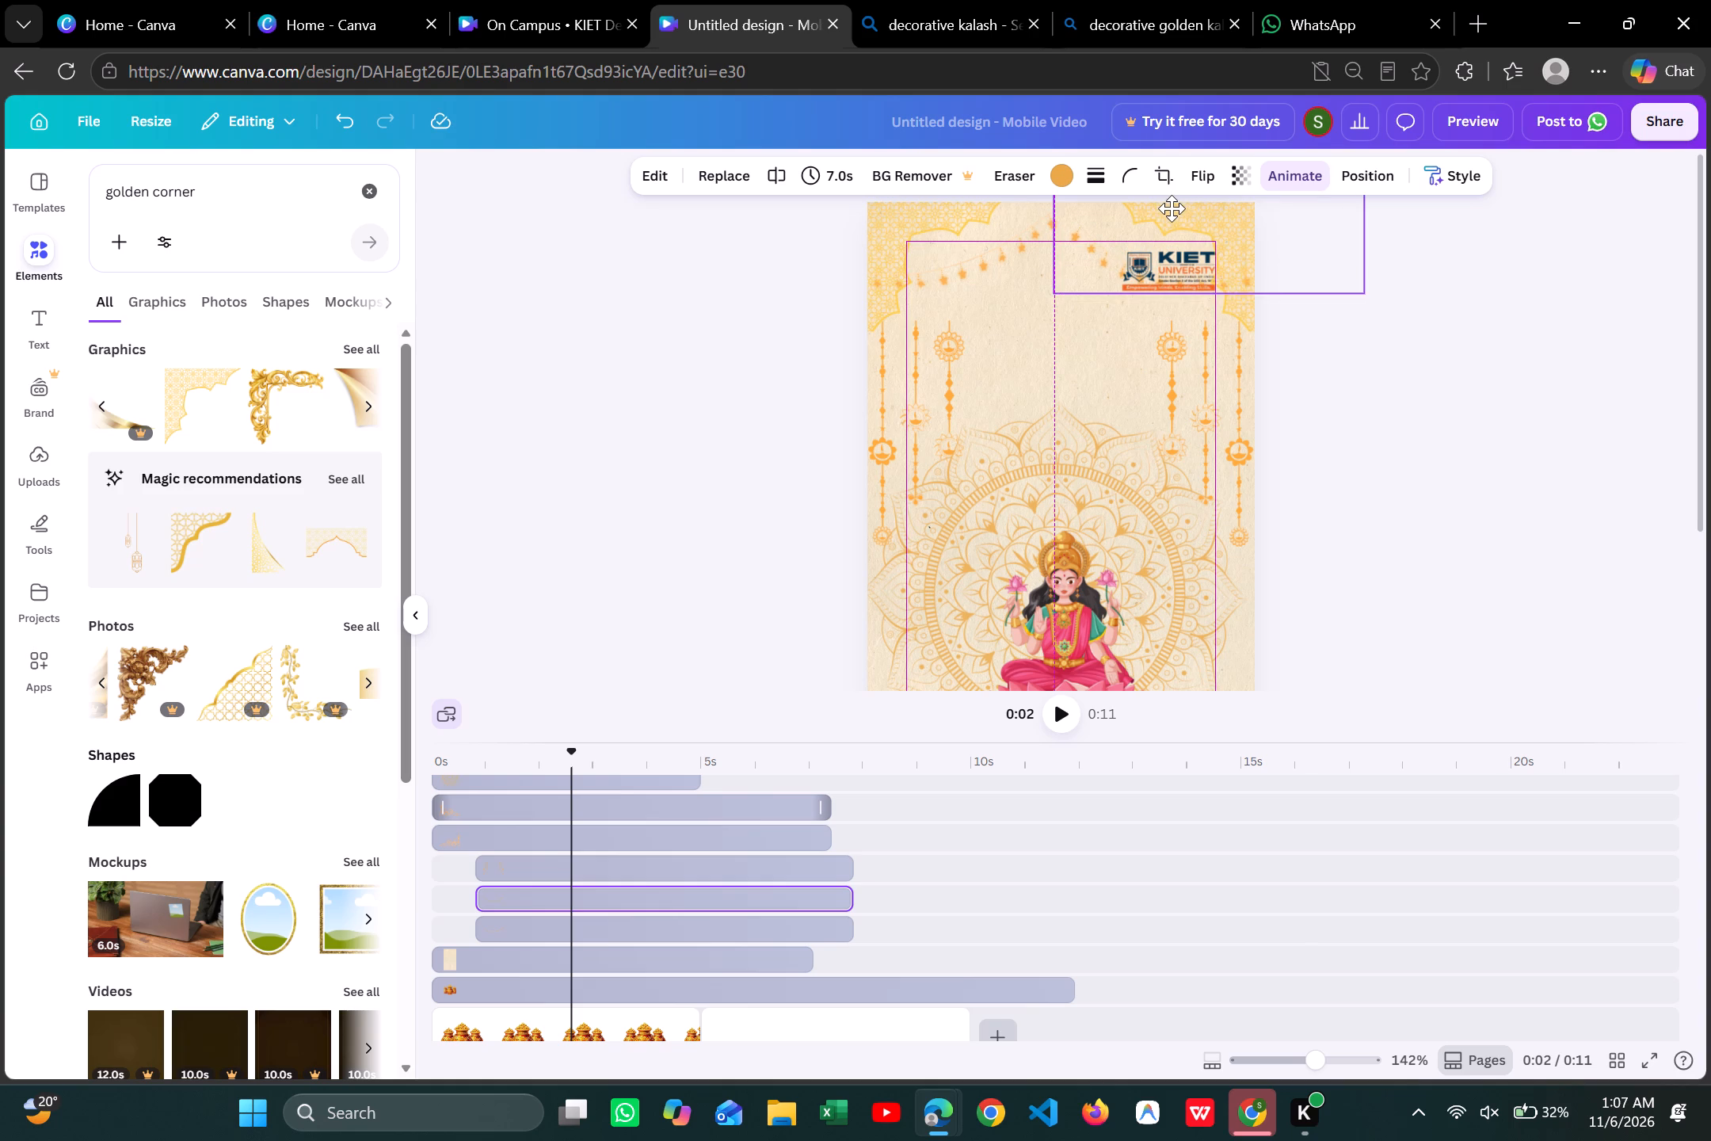
pyautogui.moveTo(1172, 208); pyautogui.dragTo(1174, 203)
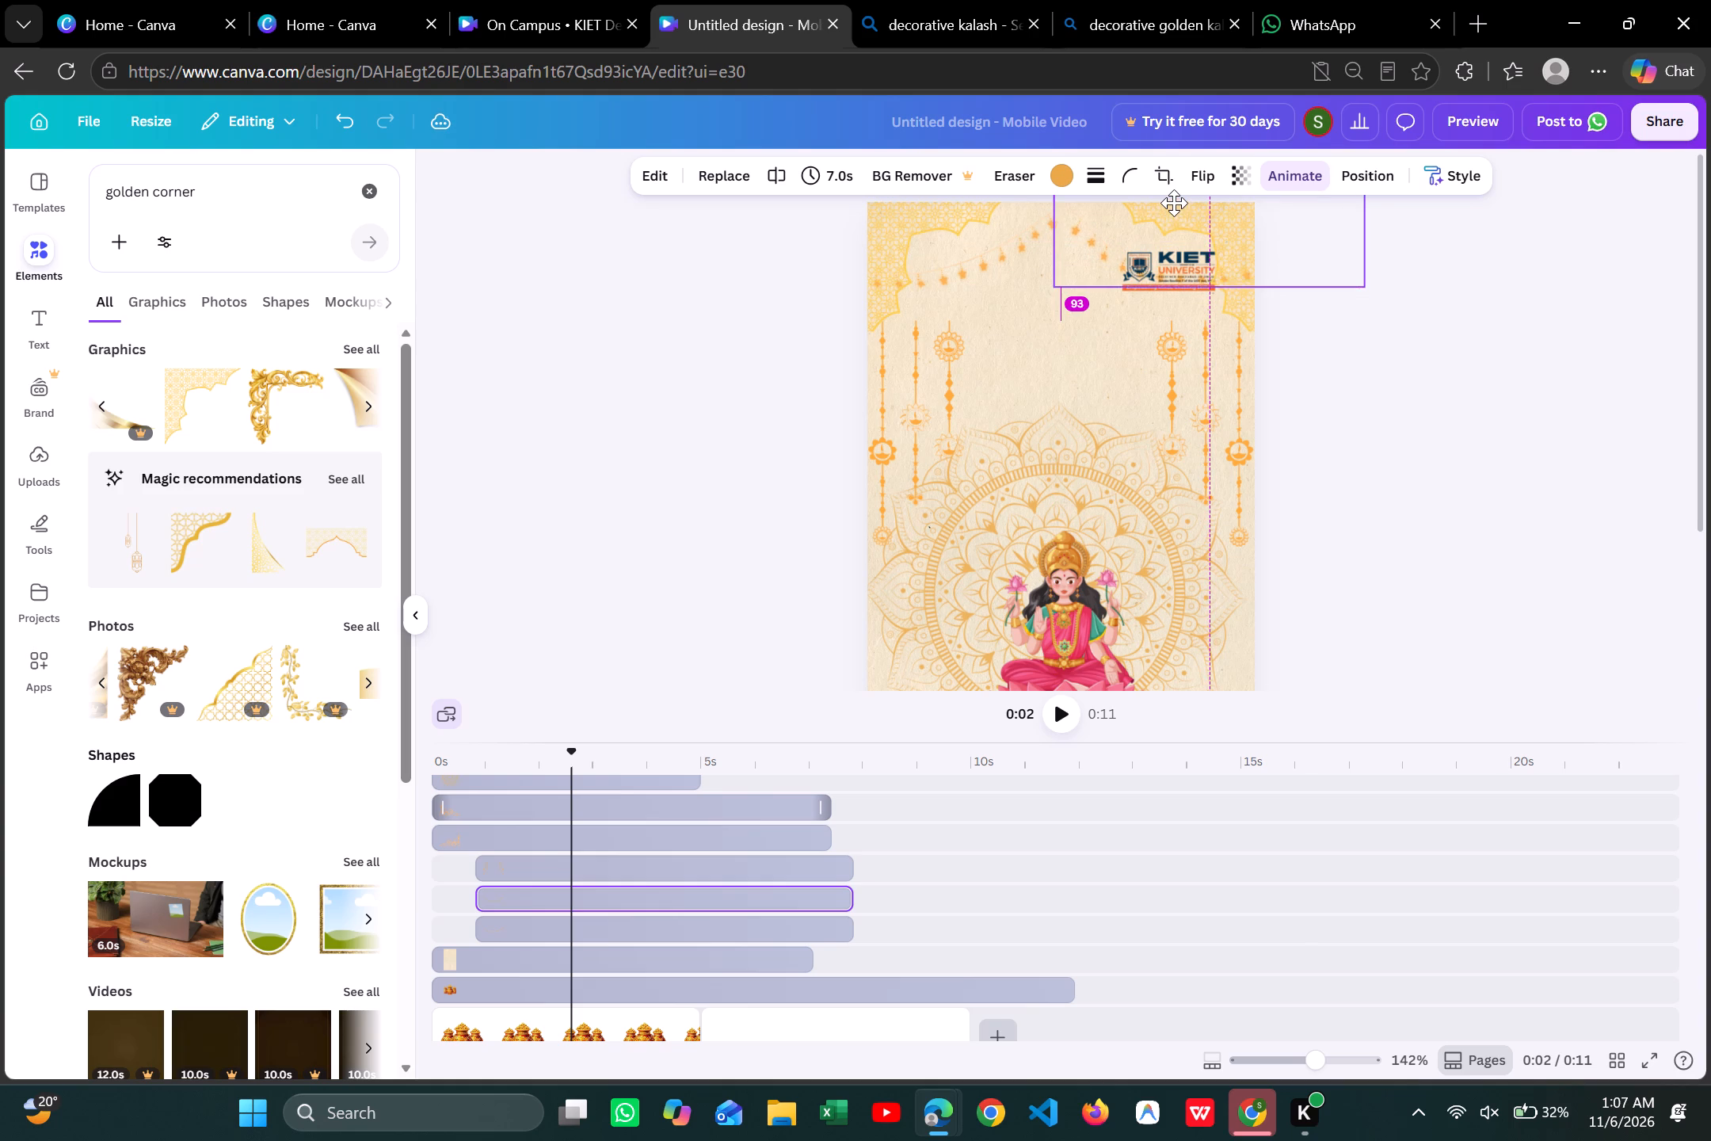
pyautogui.moveTo(1174, 203); pyautogui.dragTo(1248, 208)
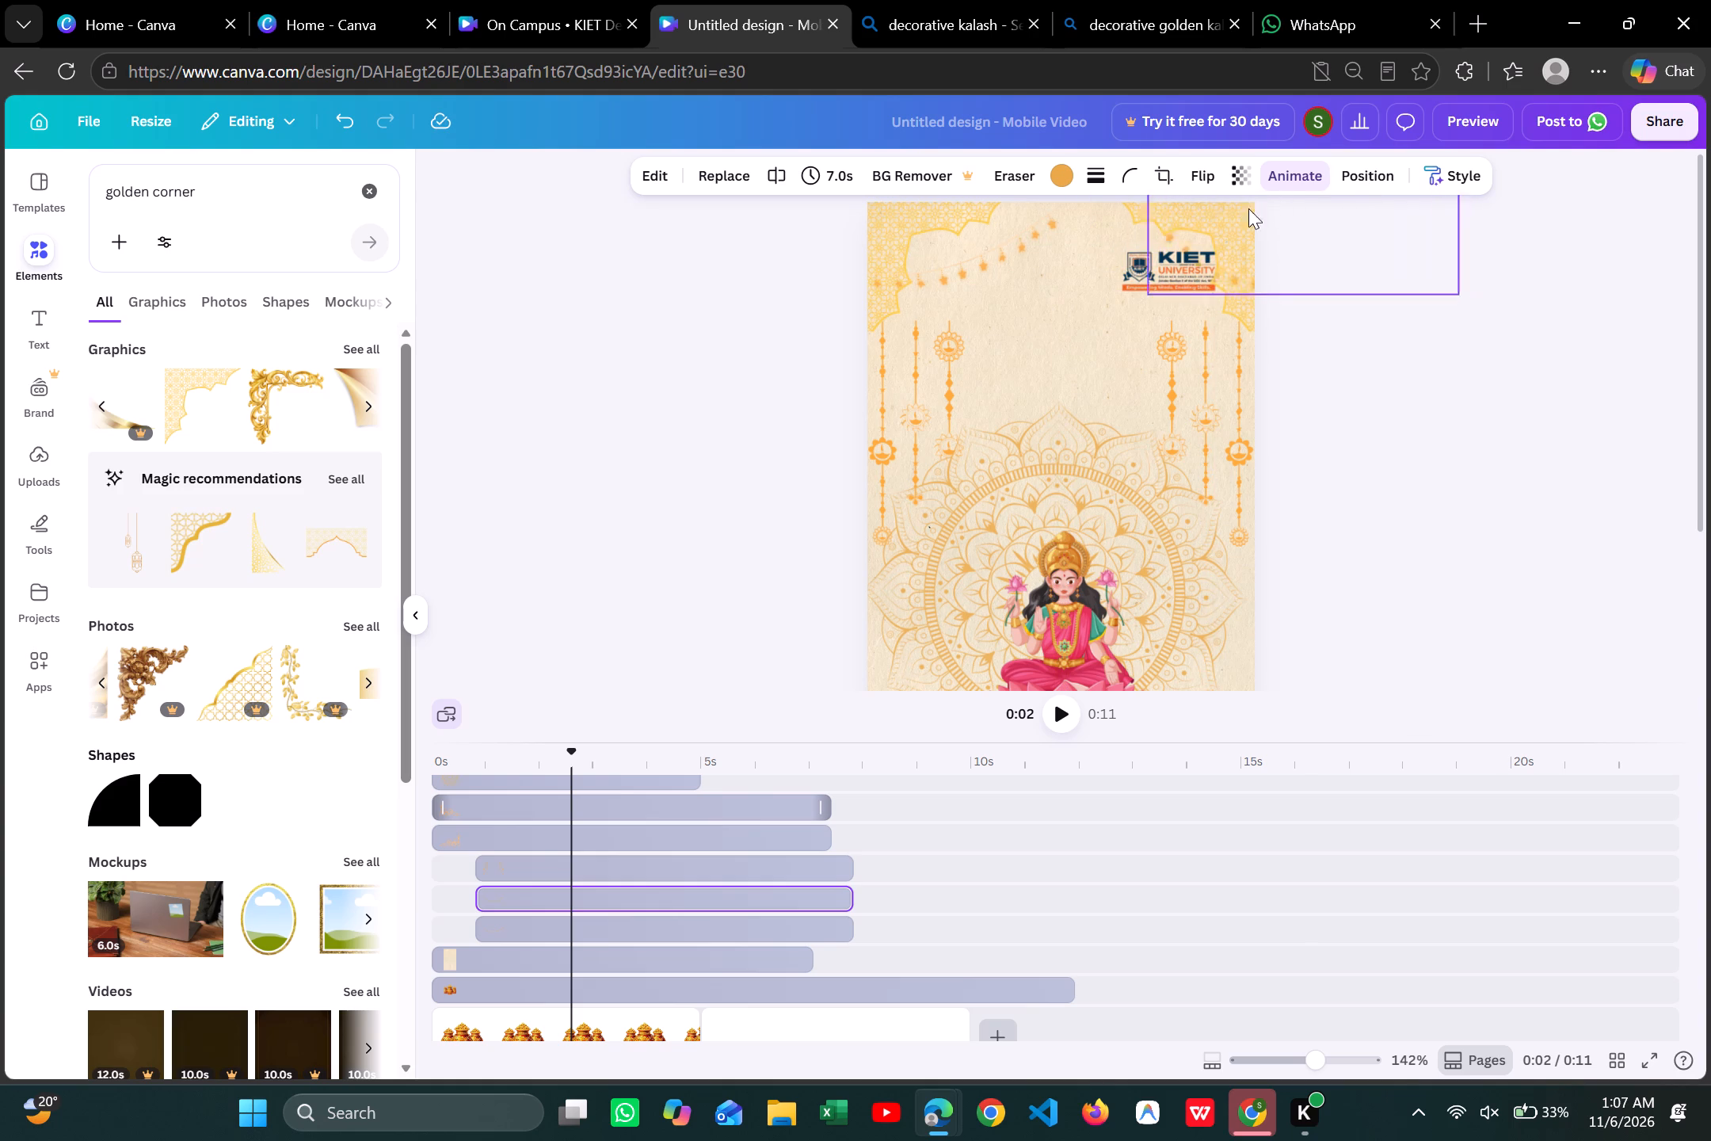
pyautogui.moveTo(1248, 208); pyautogui.dragTo(1192, 200)
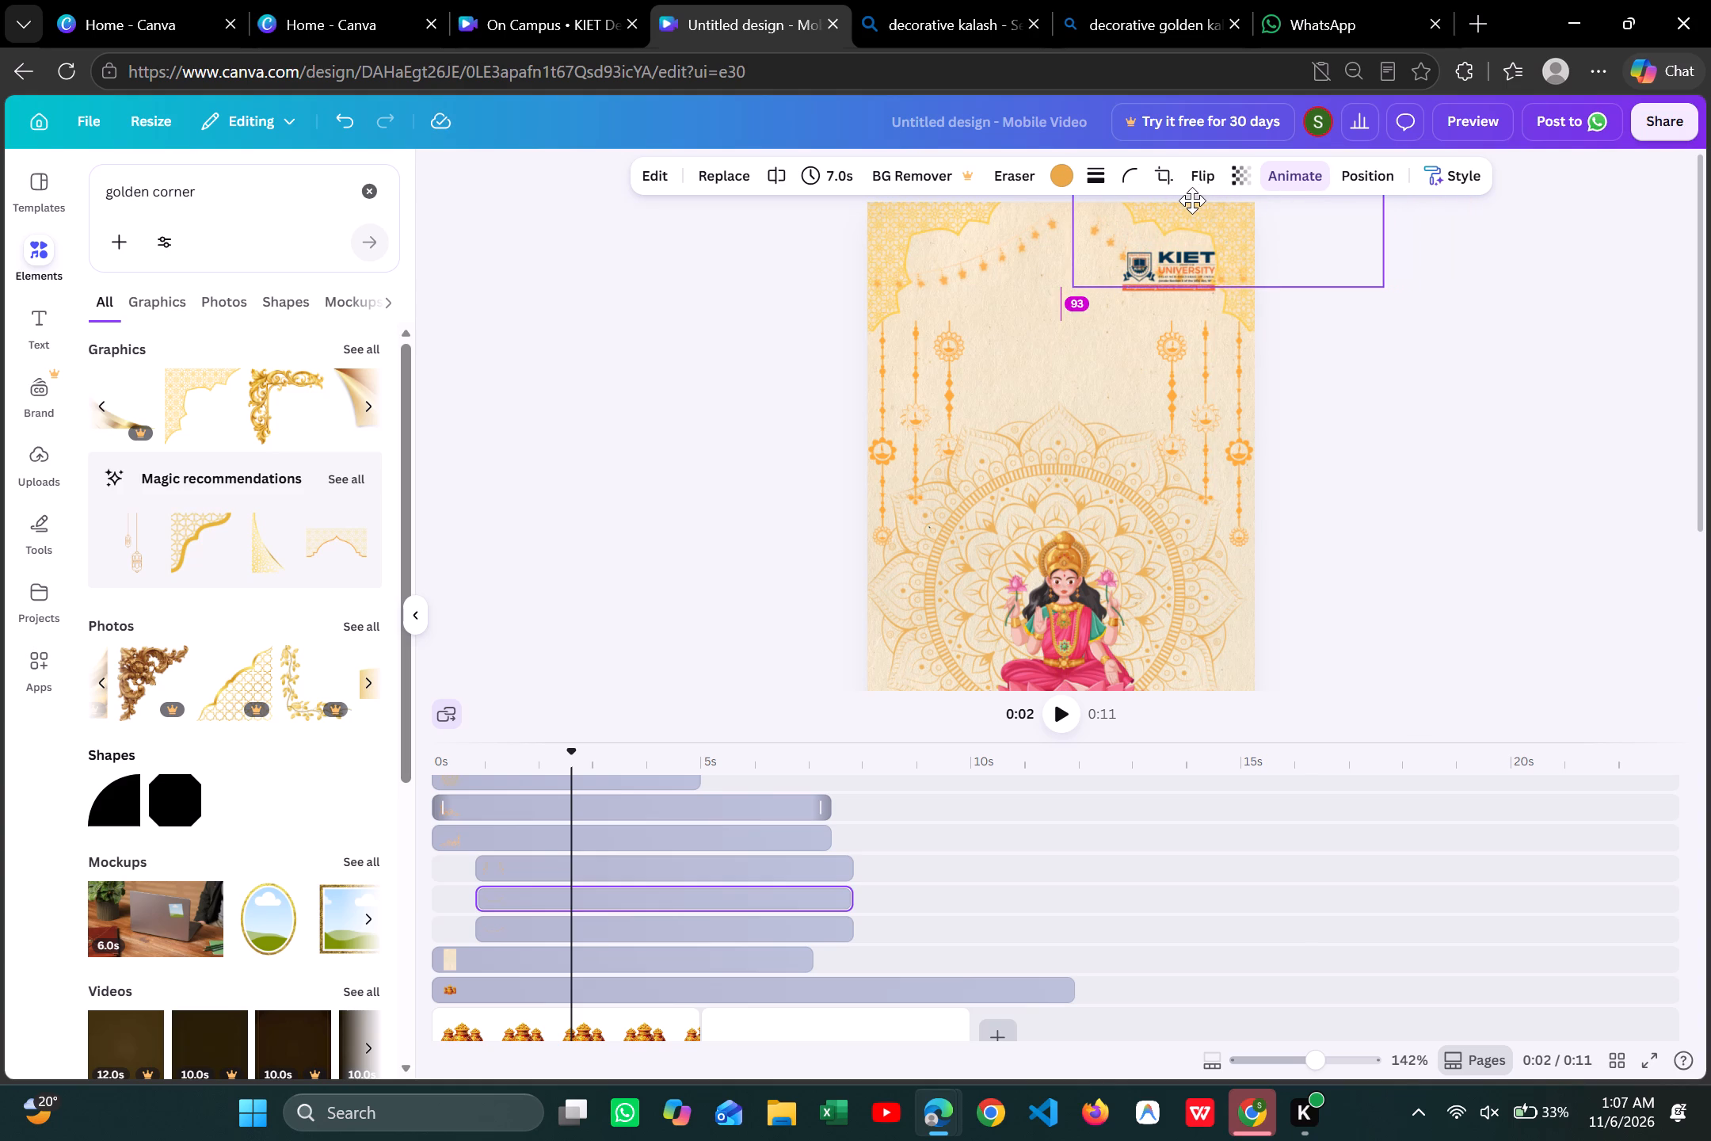
pyautogui.moveTo(1192, 200); pyautogui.dragTo(1198, 198)
pyautogui.click(1388, 417)
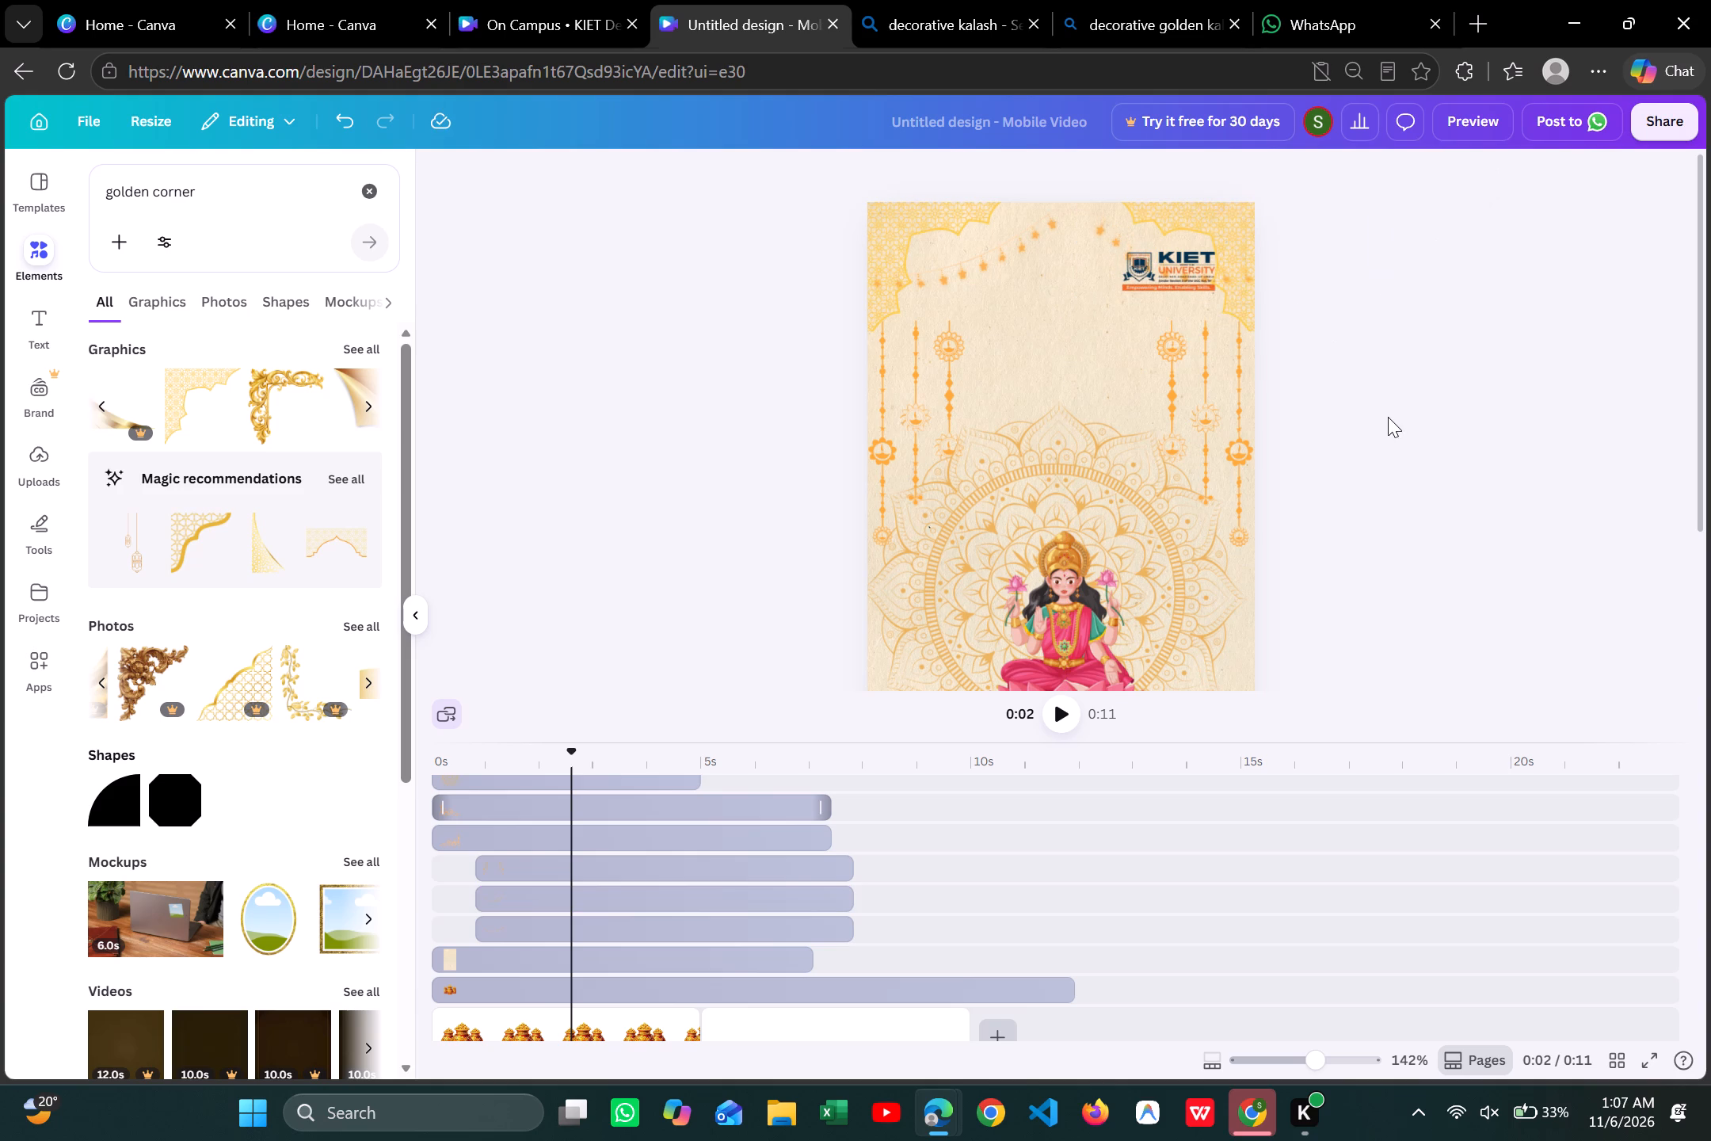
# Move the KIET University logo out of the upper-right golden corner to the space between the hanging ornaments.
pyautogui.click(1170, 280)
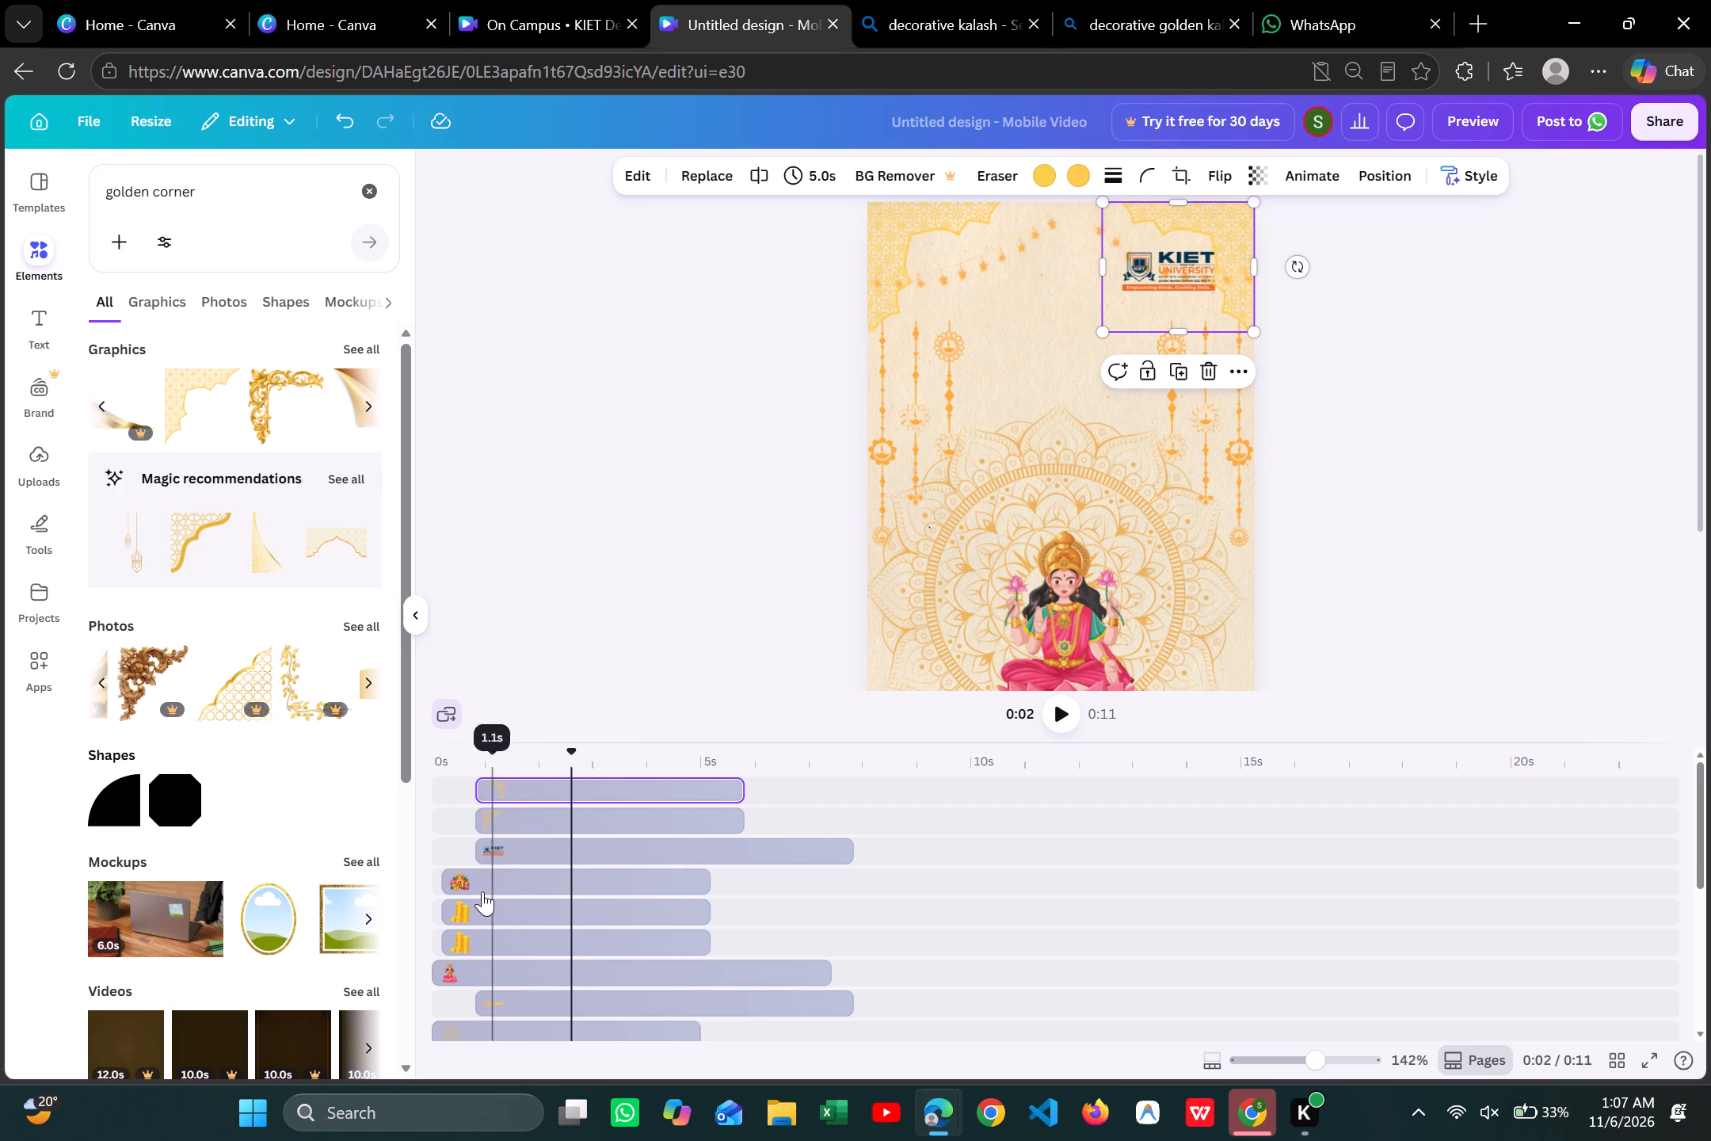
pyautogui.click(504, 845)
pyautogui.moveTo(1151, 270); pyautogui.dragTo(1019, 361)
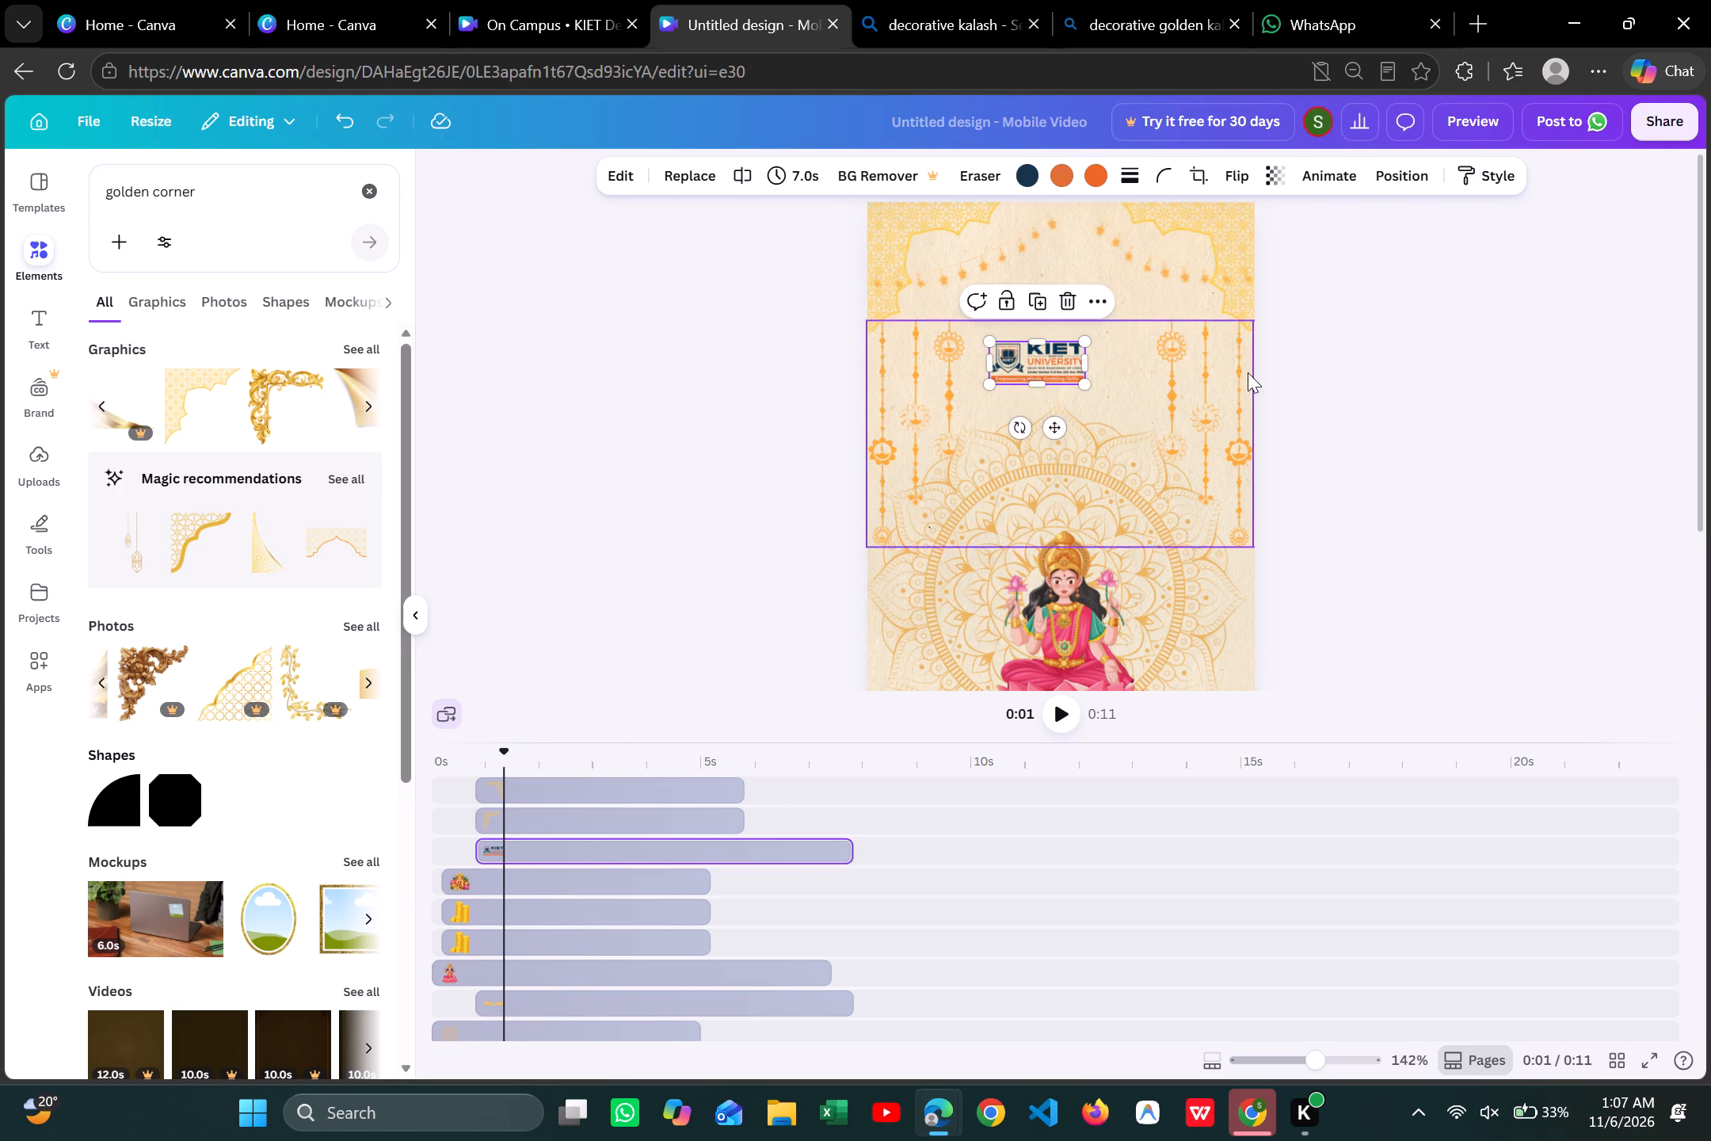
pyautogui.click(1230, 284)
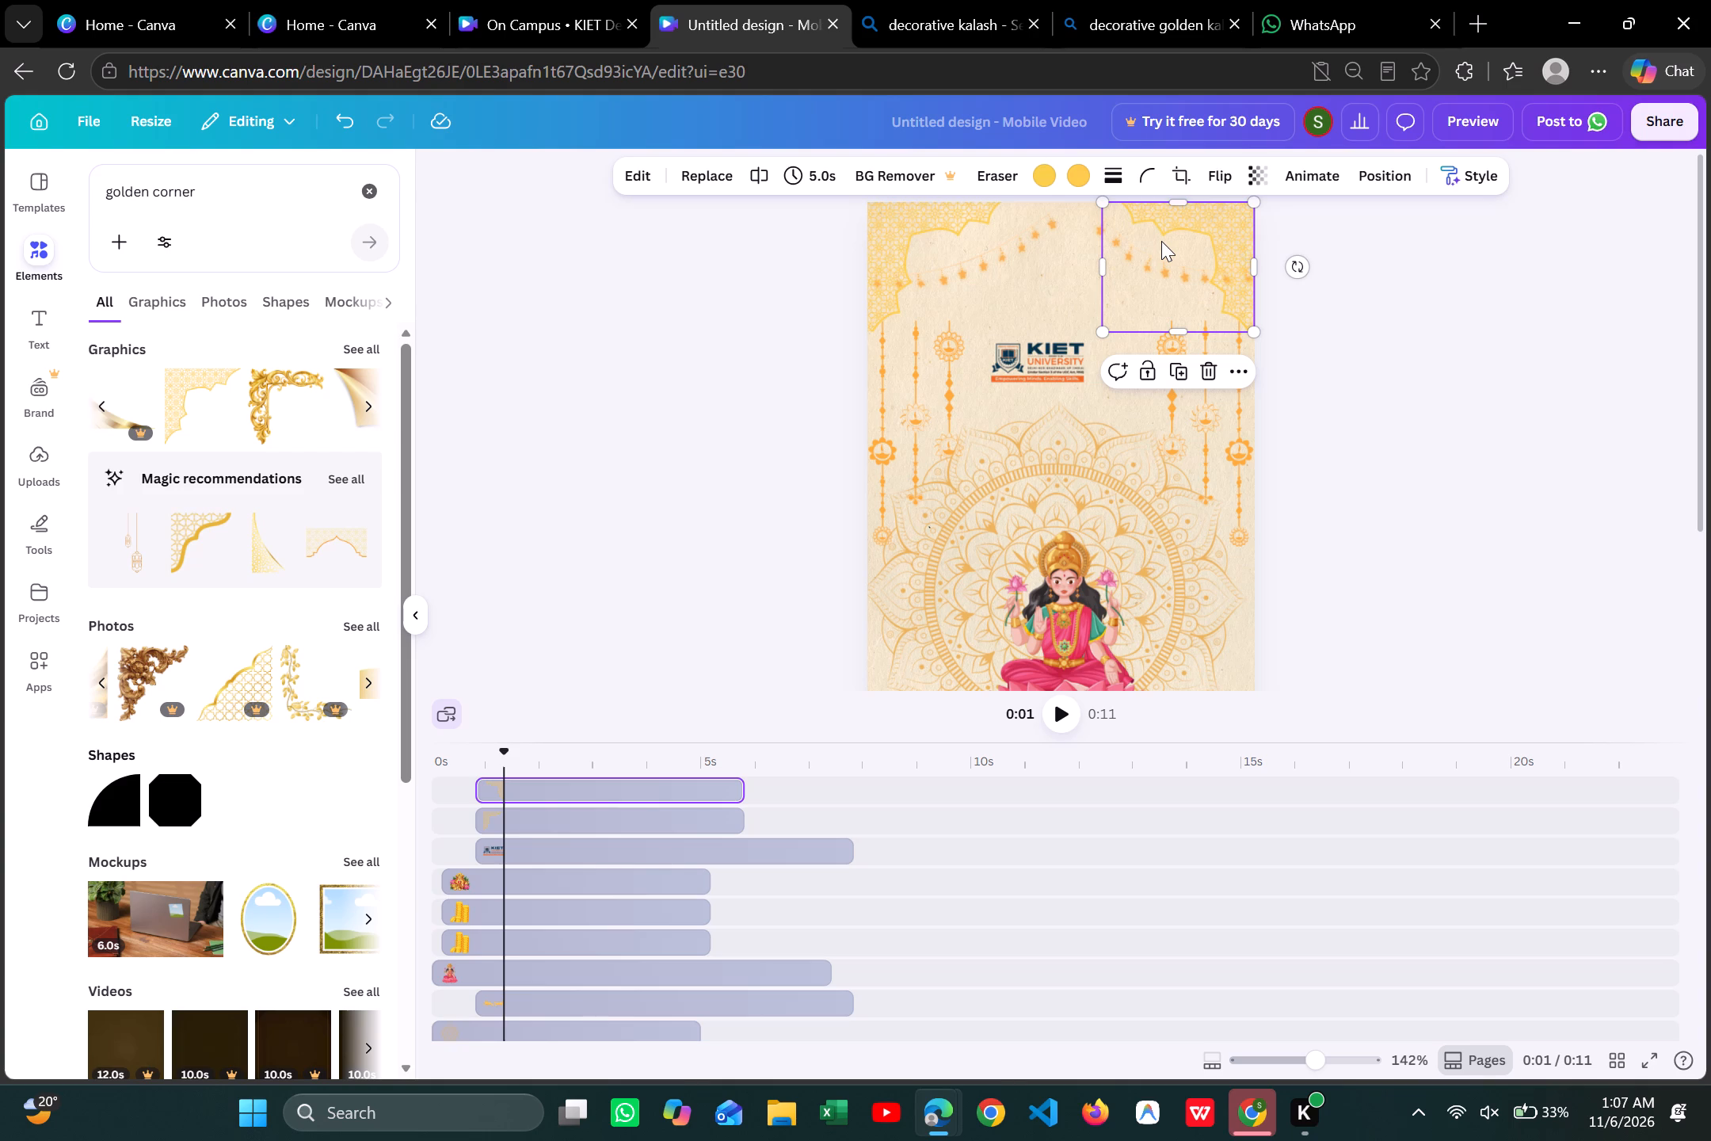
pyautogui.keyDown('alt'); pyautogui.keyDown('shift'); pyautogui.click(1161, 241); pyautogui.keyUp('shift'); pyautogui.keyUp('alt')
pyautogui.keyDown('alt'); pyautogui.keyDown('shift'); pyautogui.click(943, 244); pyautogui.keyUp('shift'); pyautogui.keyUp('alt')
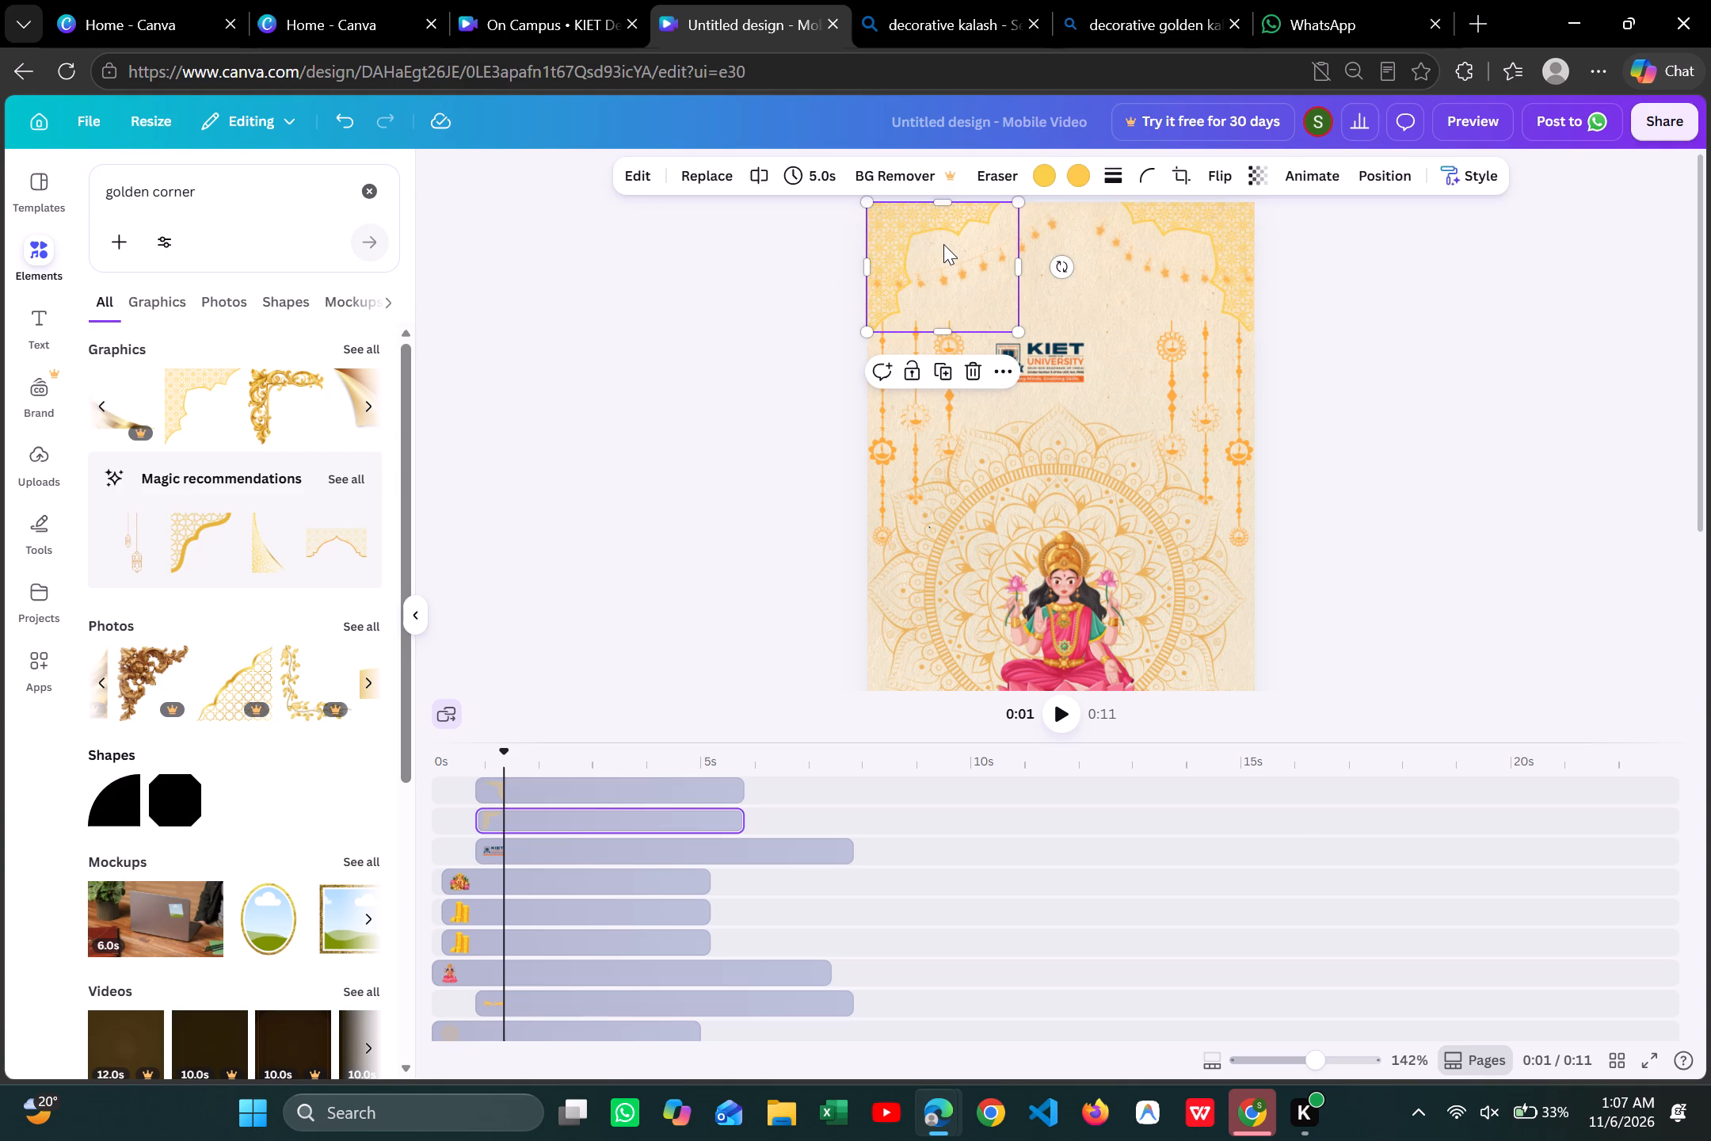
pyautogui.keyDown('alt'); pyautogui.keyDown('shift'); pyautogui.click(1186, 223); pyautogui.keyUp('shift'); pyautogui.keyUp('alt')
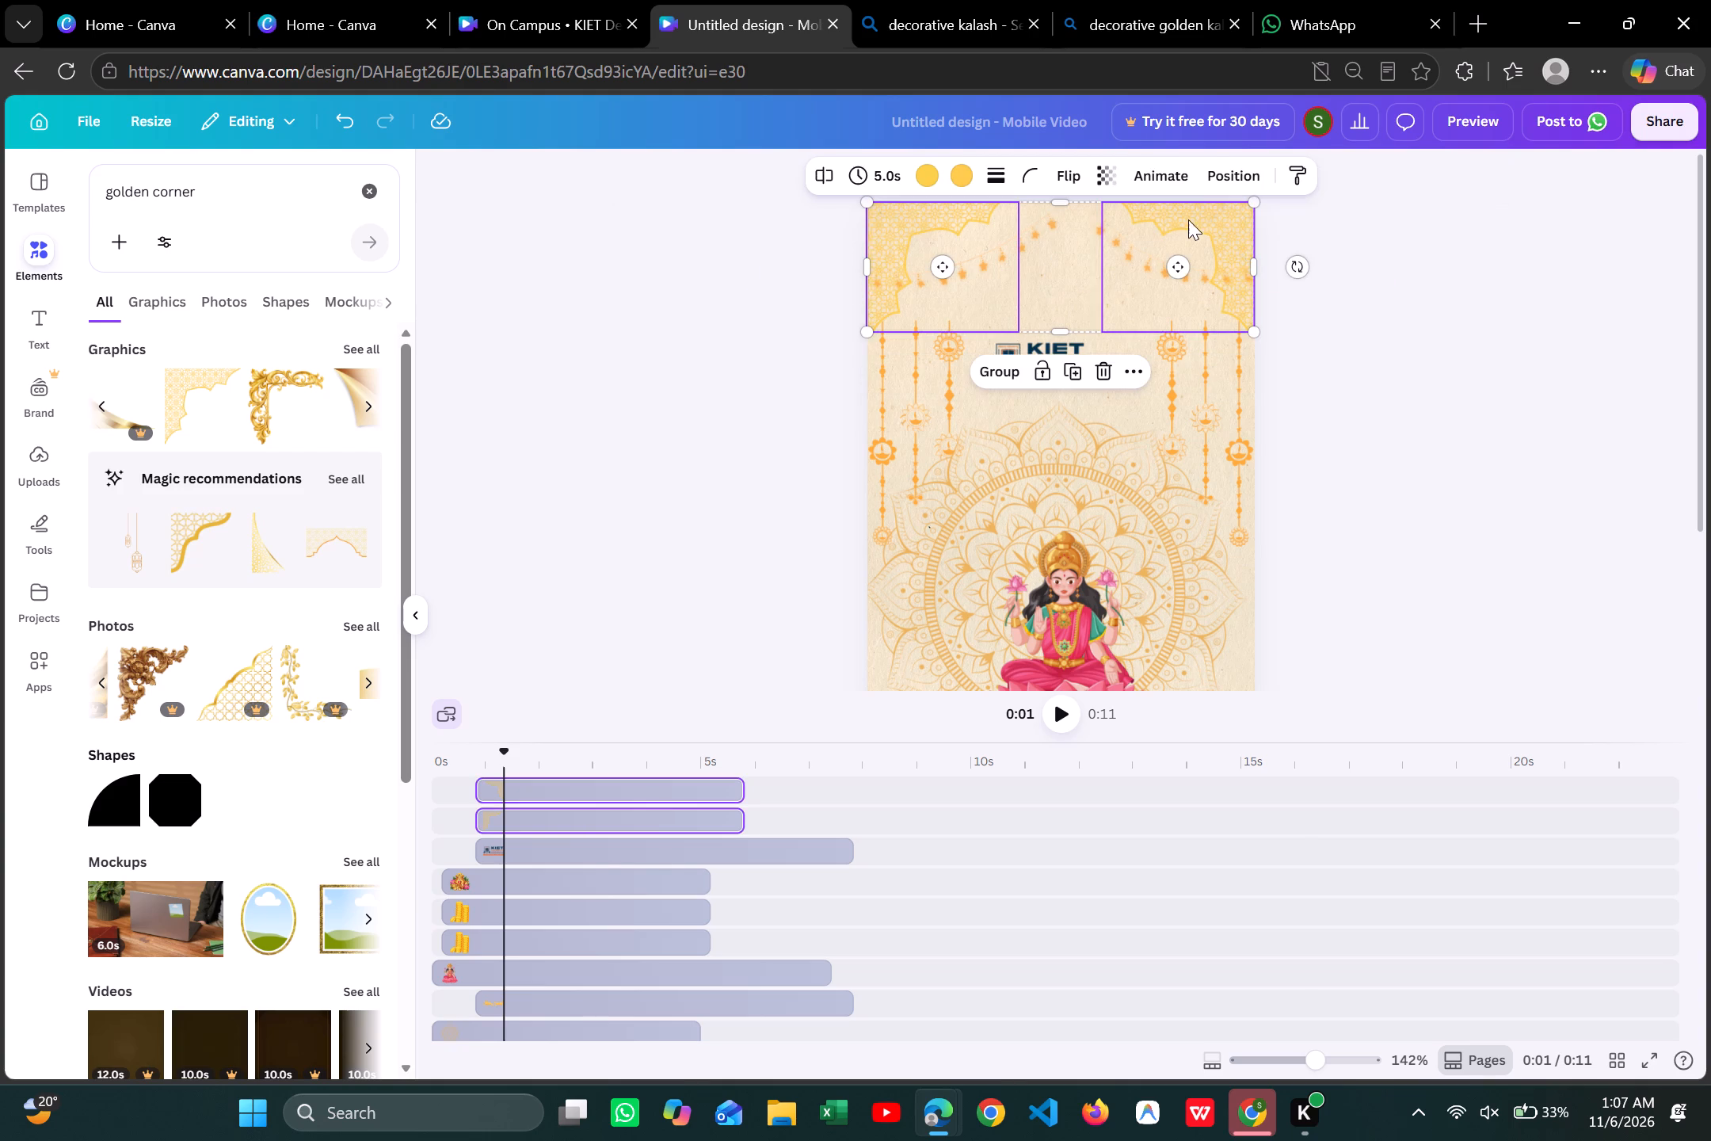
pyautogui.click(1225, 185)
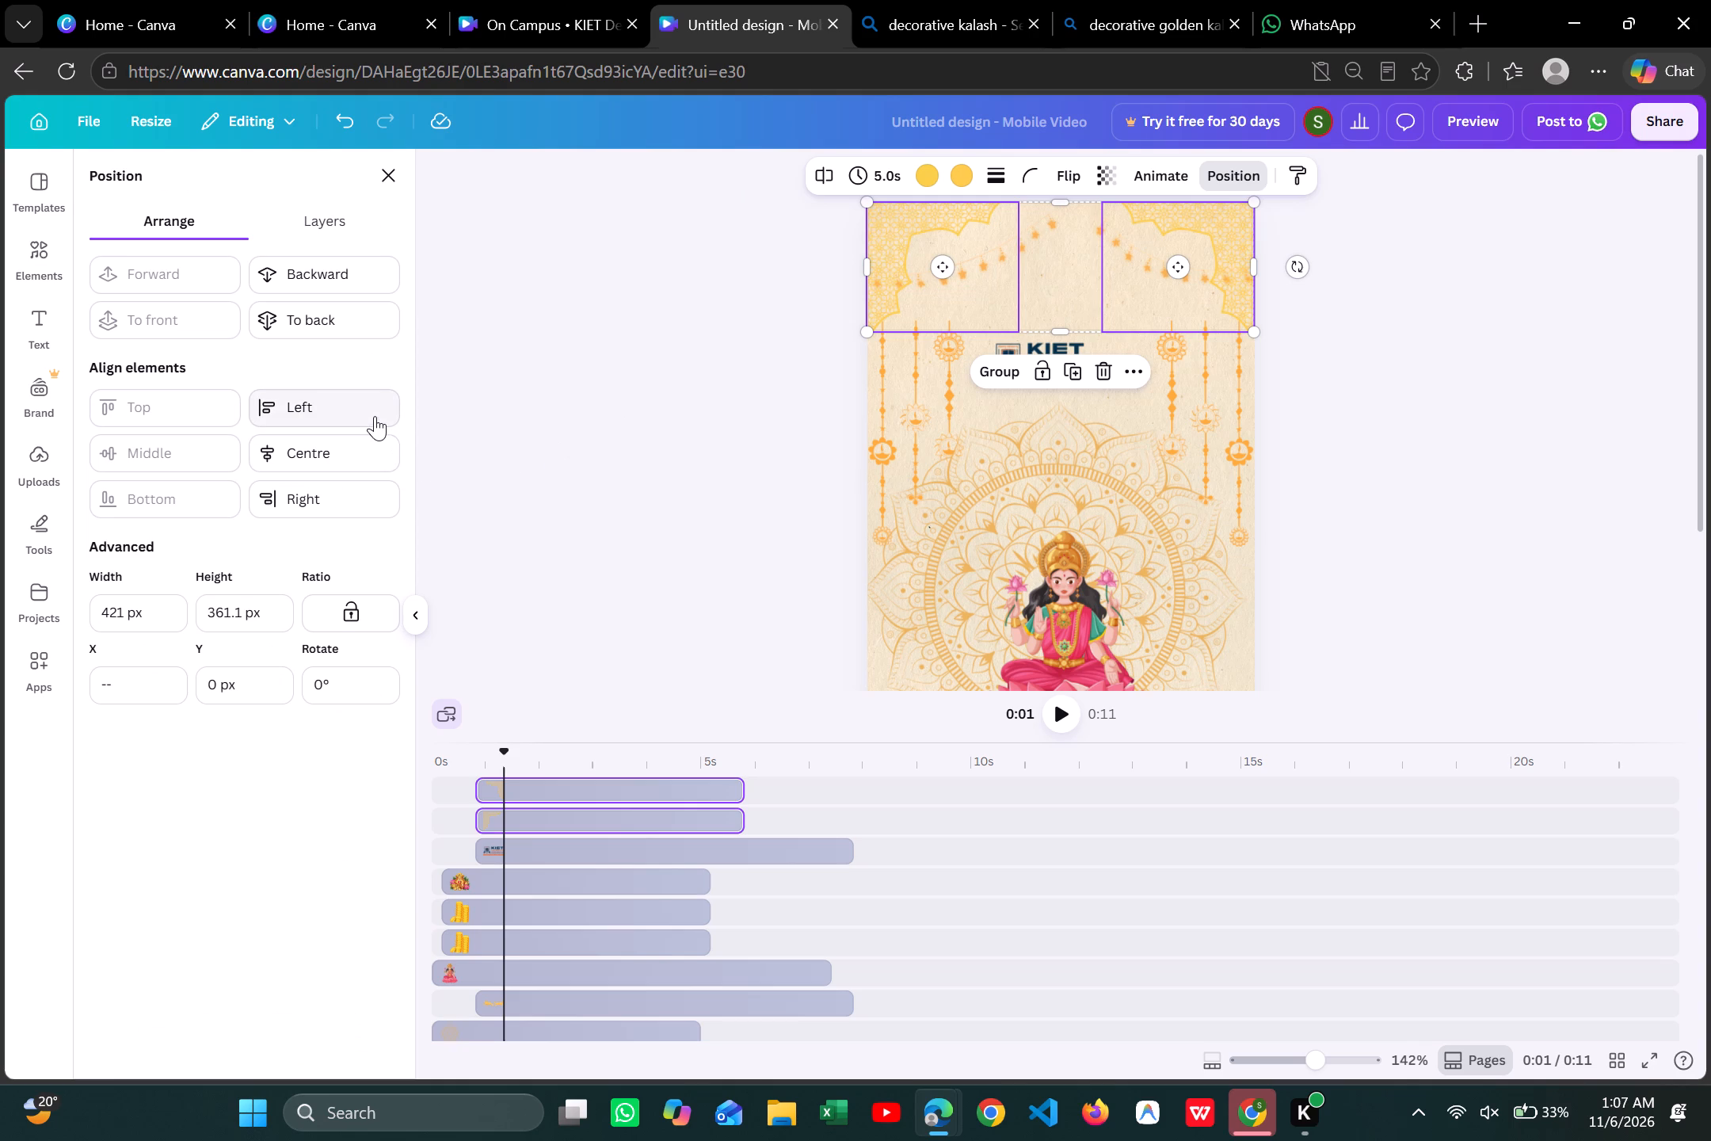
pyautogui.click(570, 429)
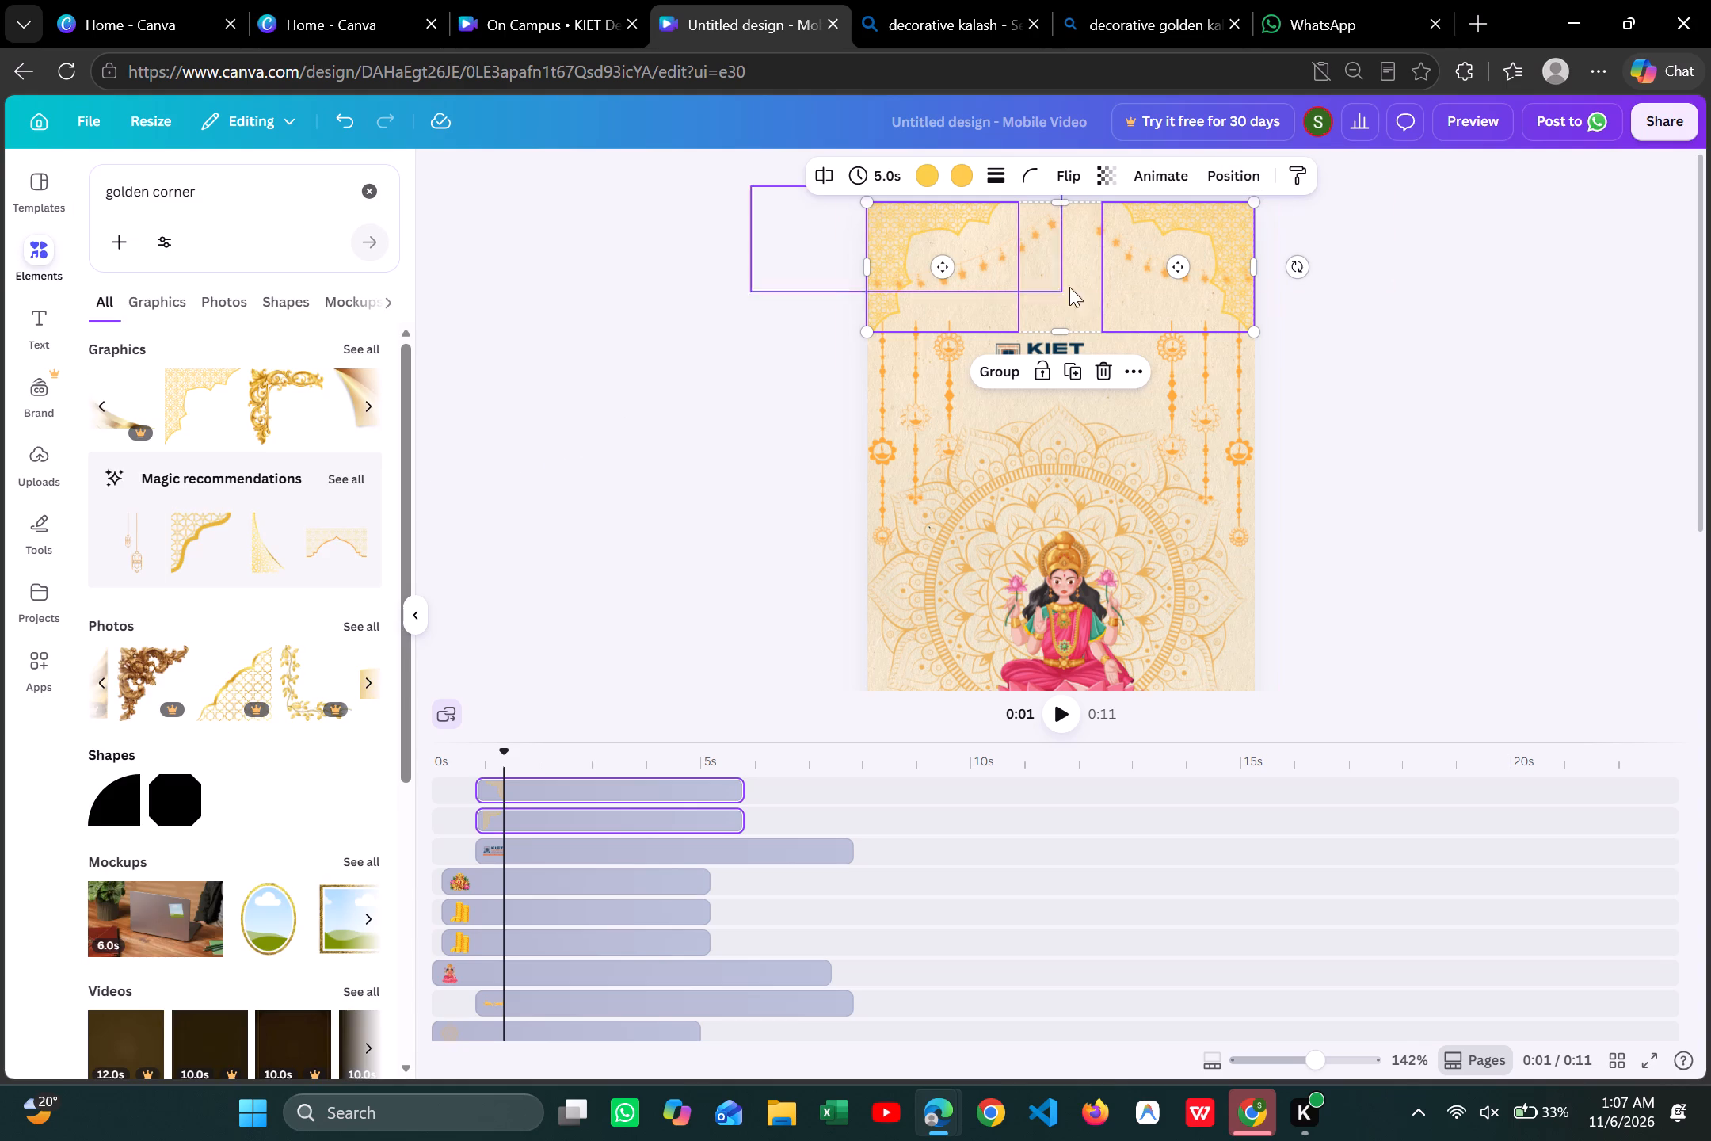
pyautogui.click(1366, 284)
# Delete both golden corner graphics from the top of the page.
pyautogui.click(1212, 277)
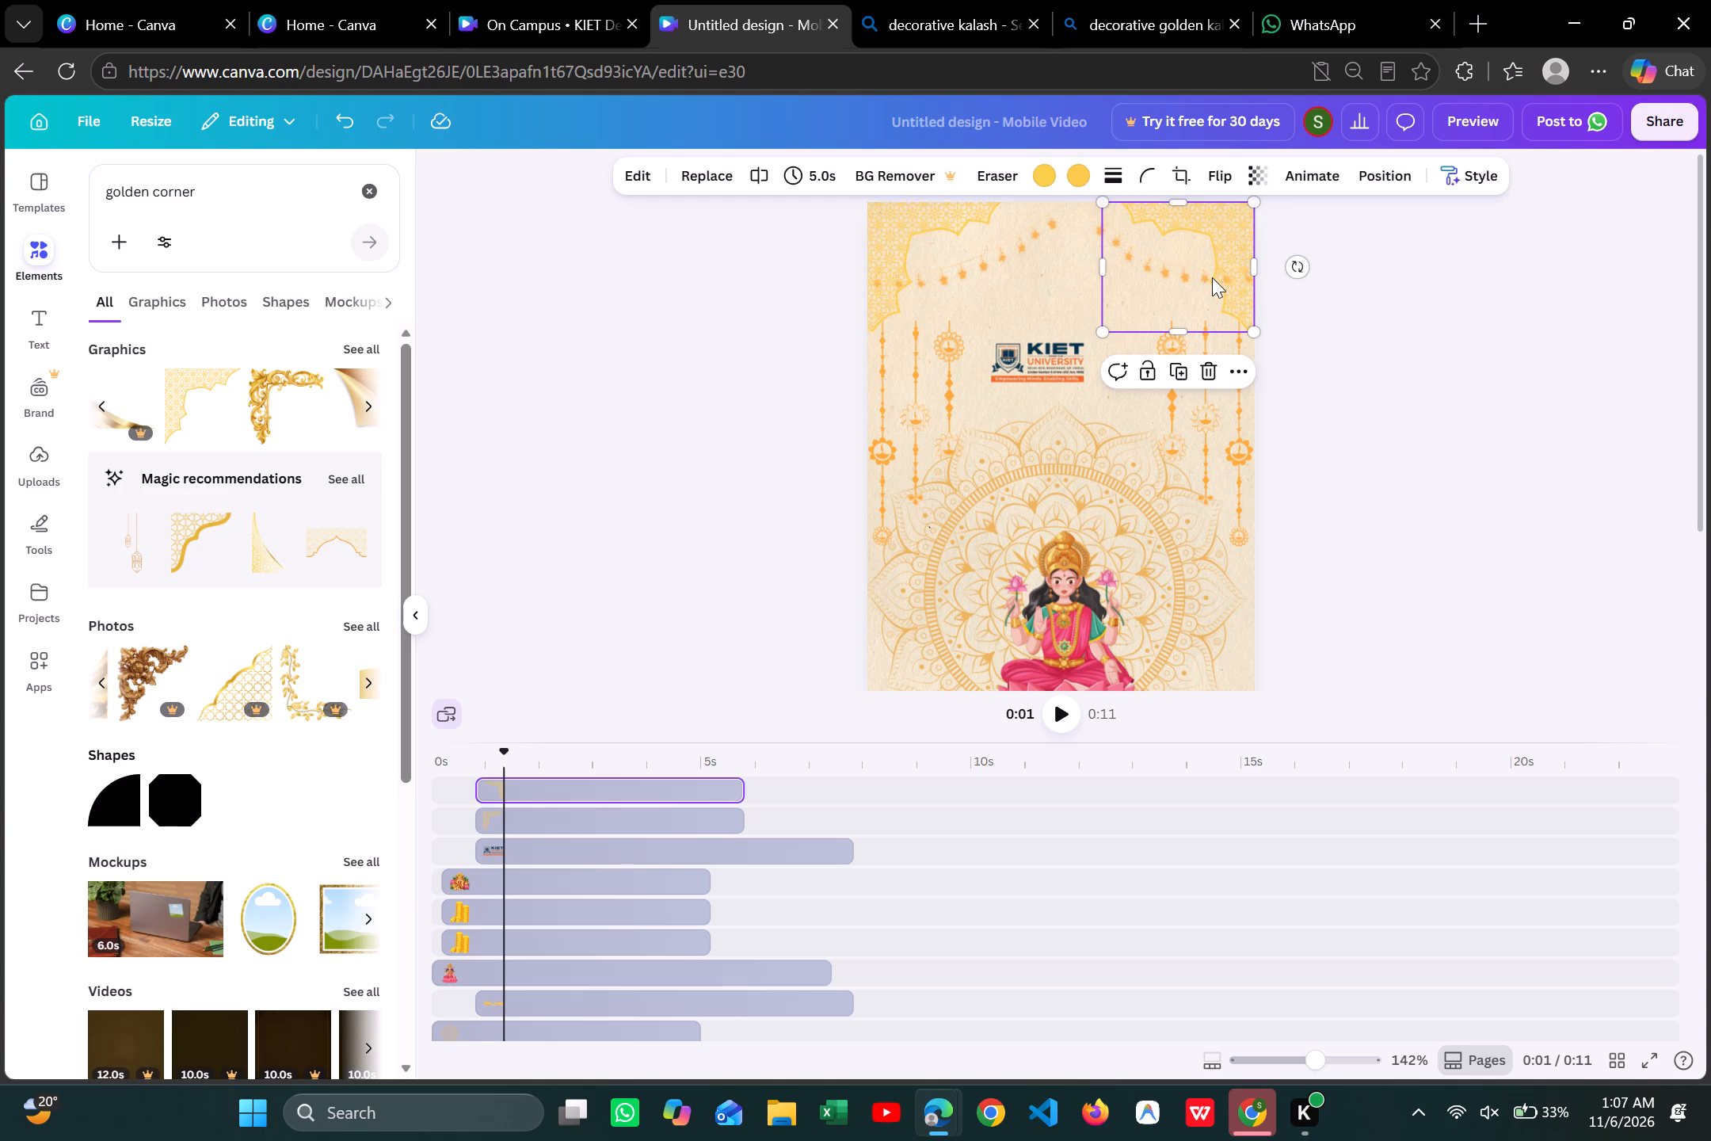
pyautogui.click(1200, 373)
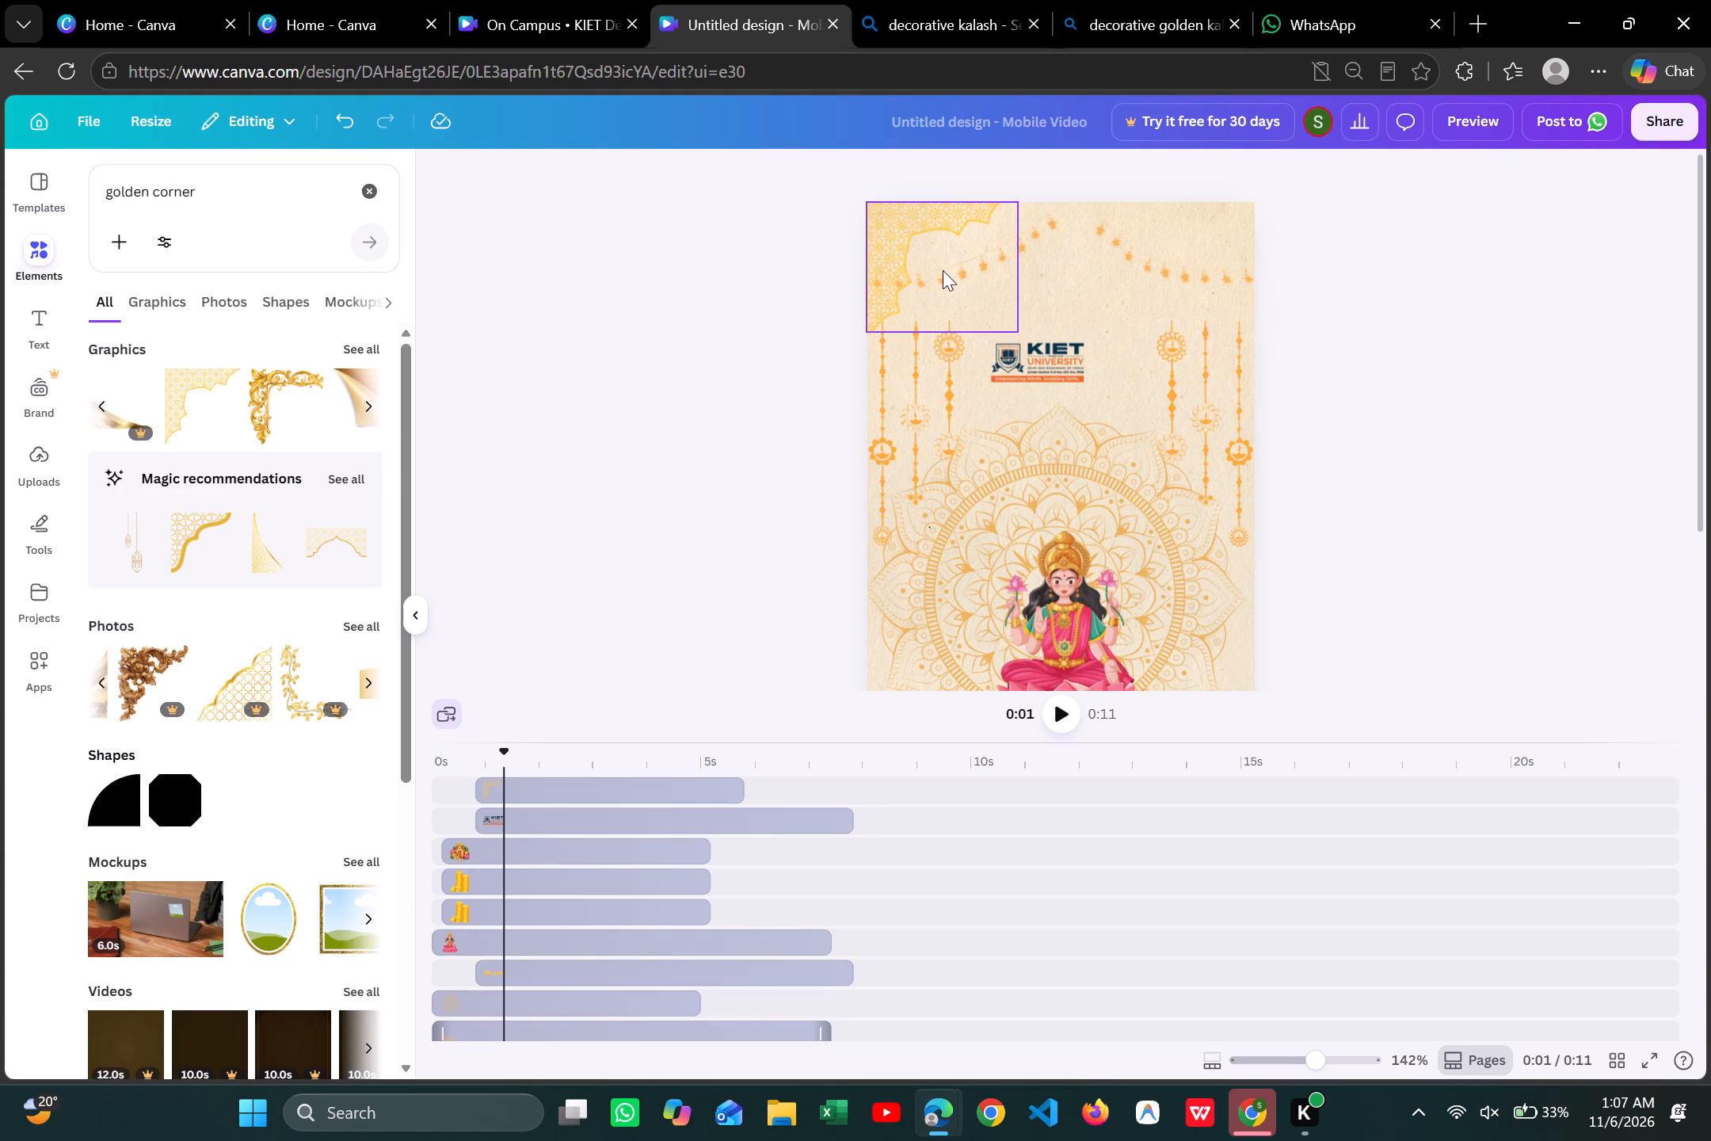
pyautogui.click(940, 269)
pyautogui.click(973, 376)
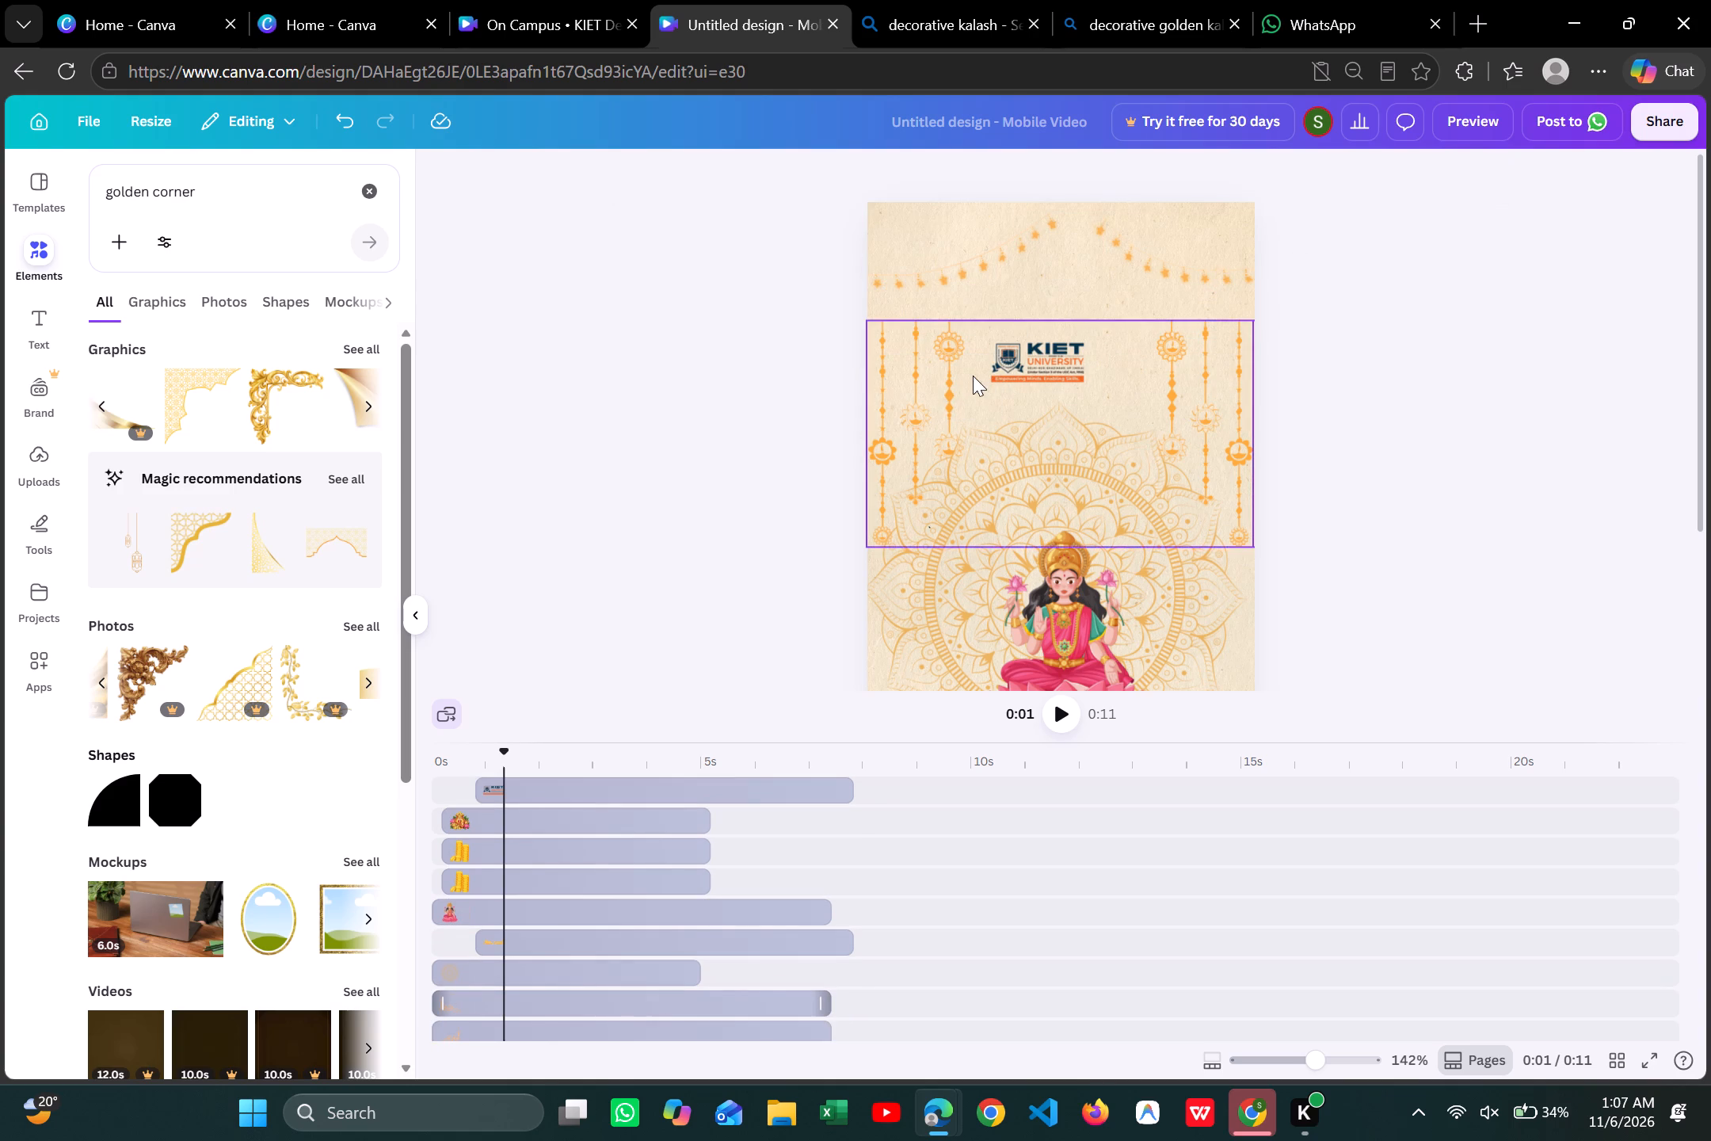
# Line up the right-hand star garland so it meets the left-hand one near the page's top centre.
pyautogui.moveTo(1131, 242); pyautogui.dragTo(1098, 238)
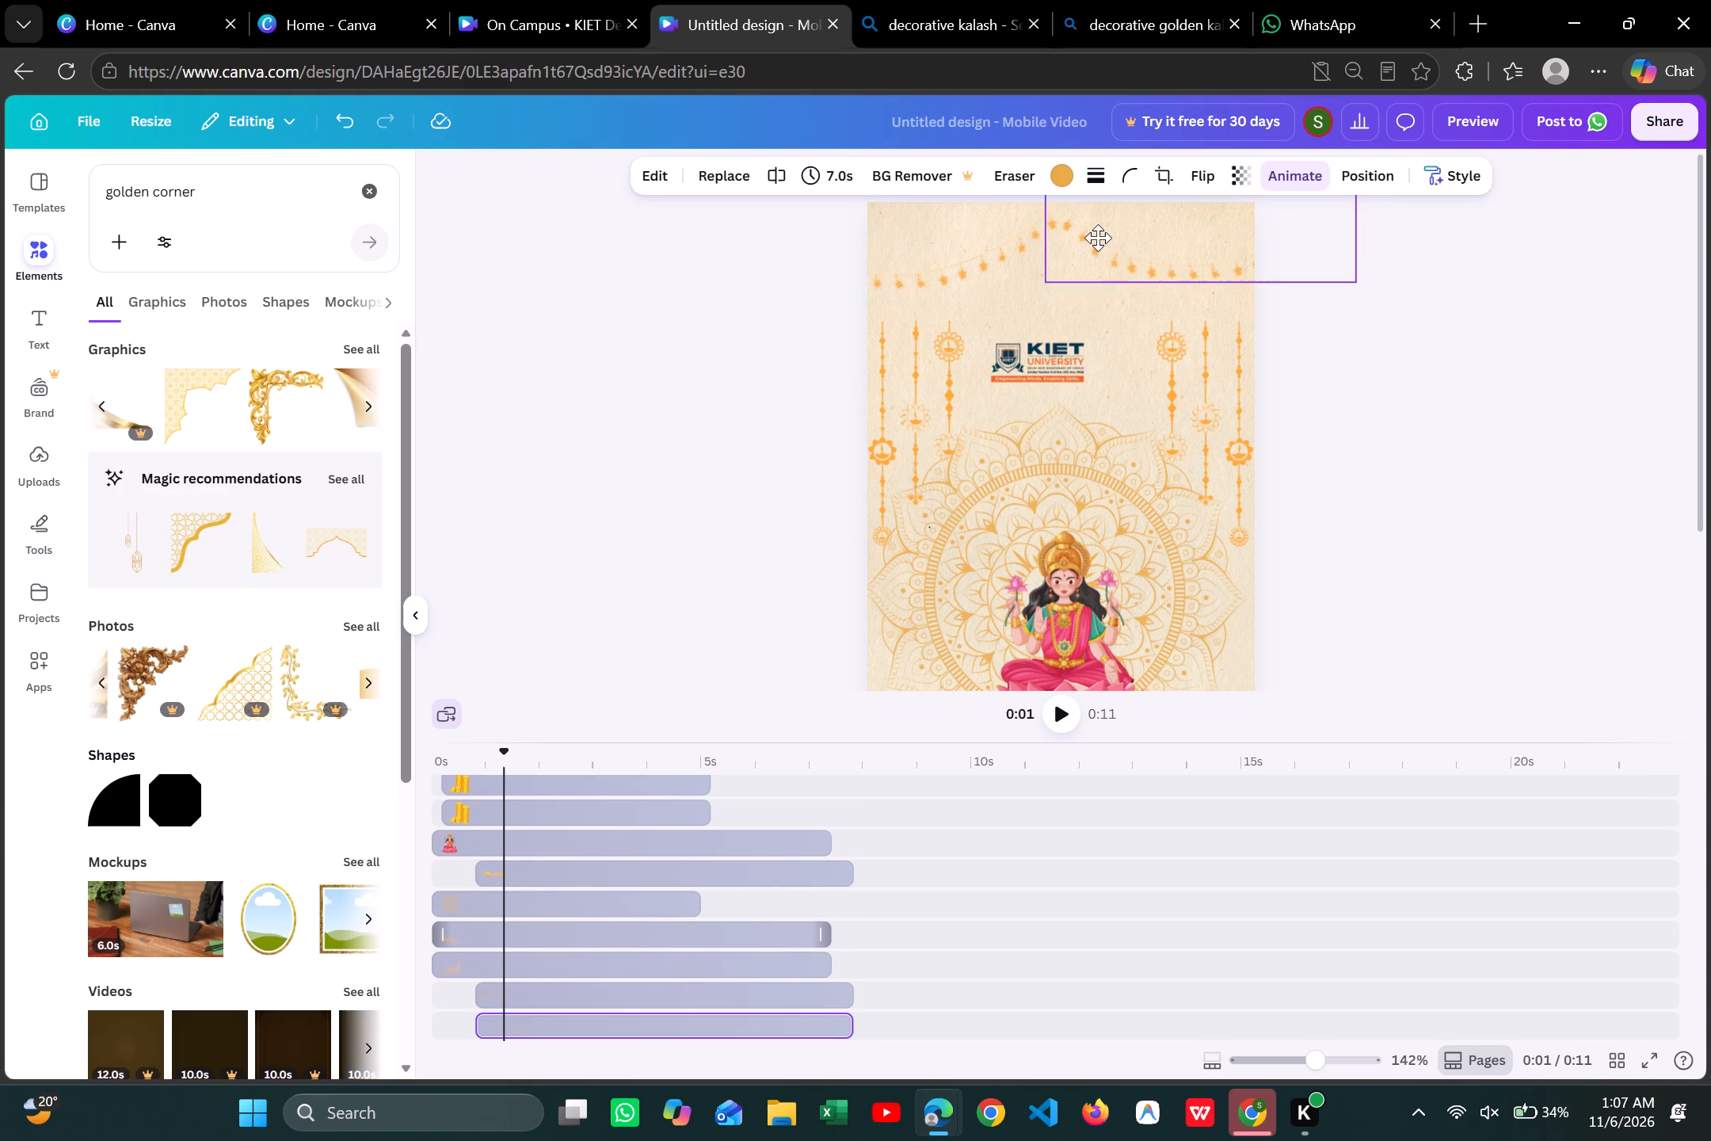
pyautogui.moveTo(1098, 238); pyautogui.dragTo(1102, 238)
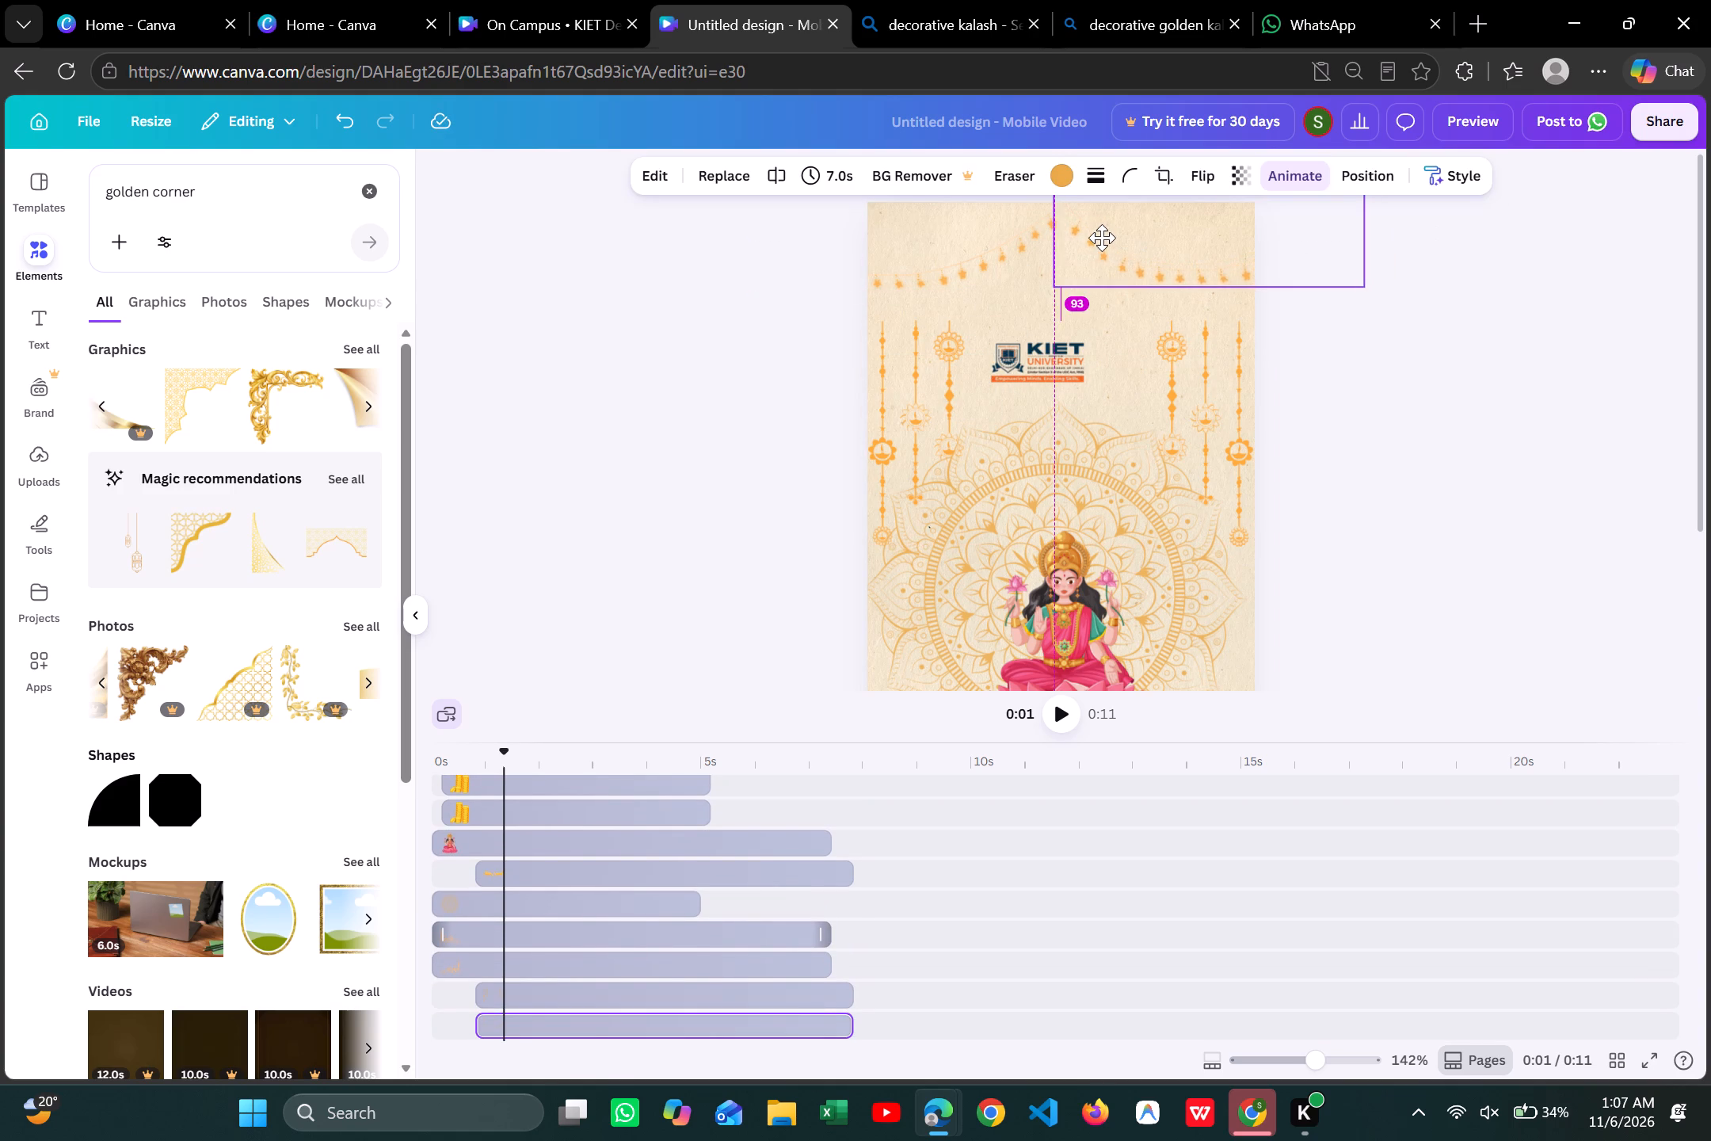
pyautogui.moveTo(1102, 238); pyautogui.dragTo(1109, 239)
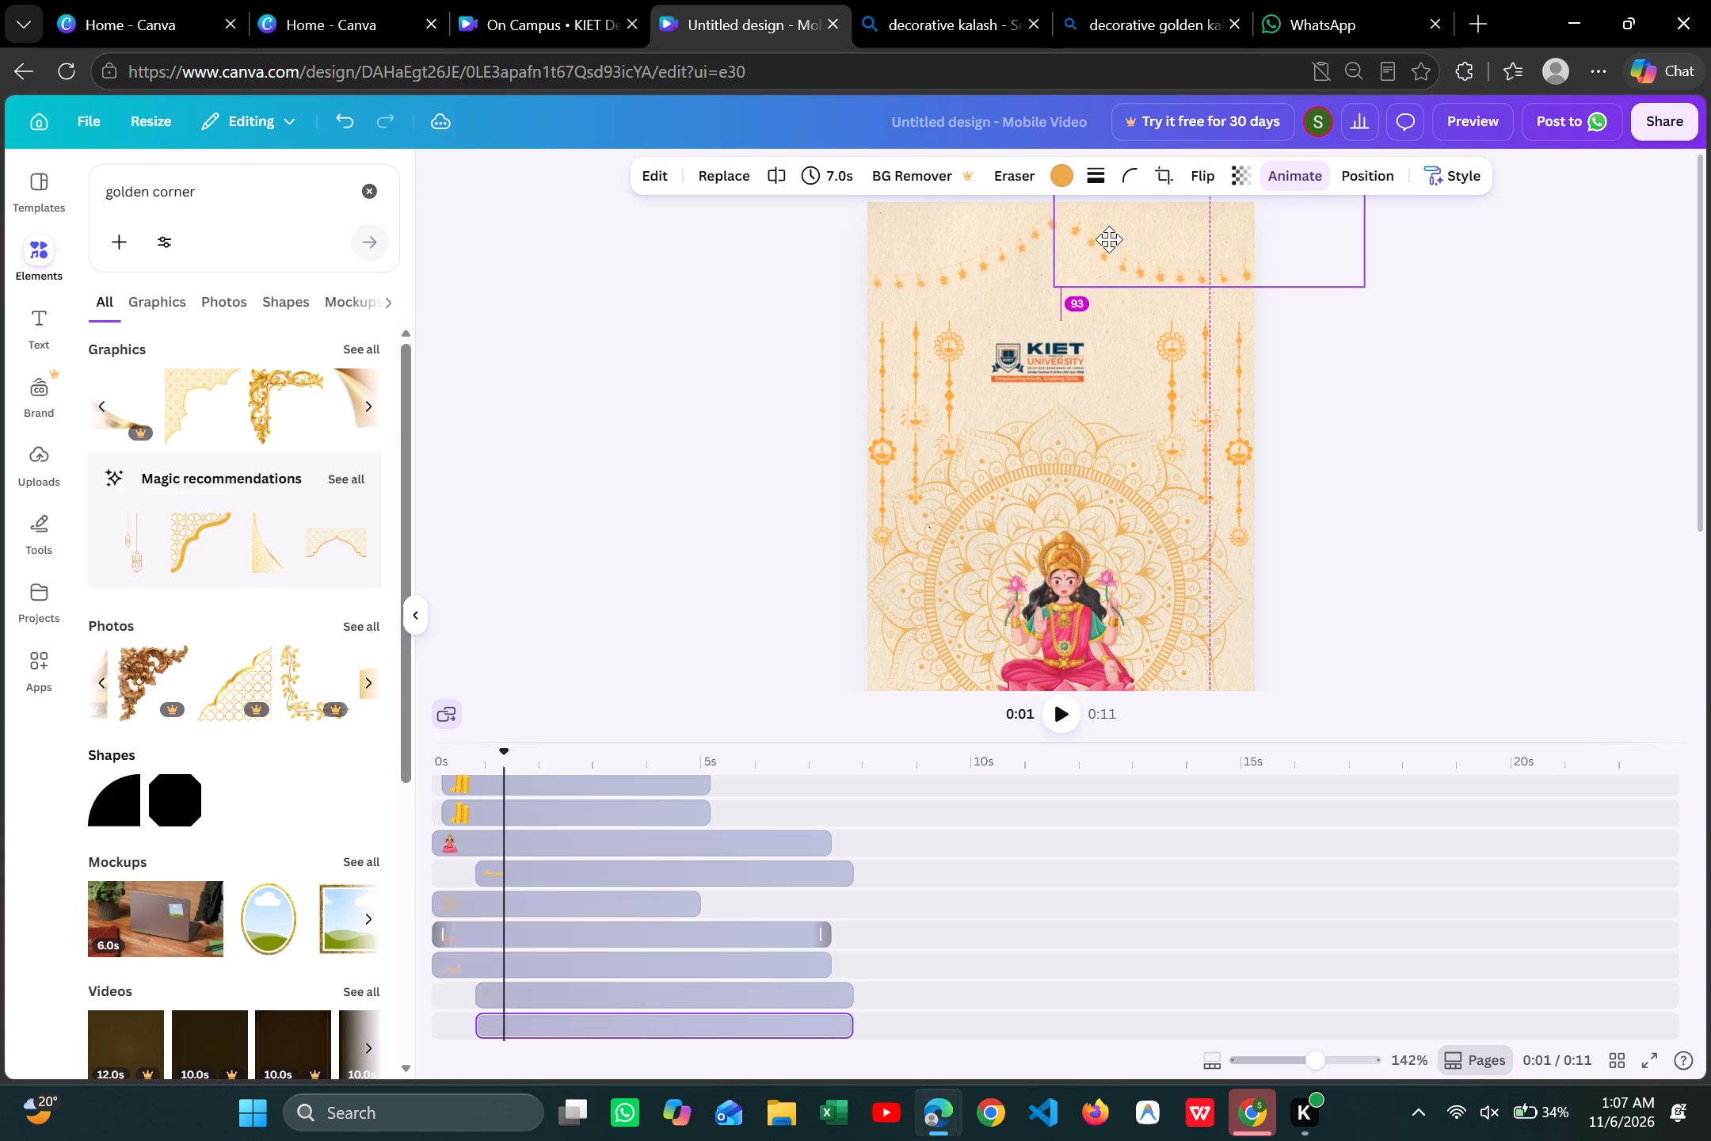
pyautogui.moveTo(1109, 239); pyautogui.dragTo(992, 257)
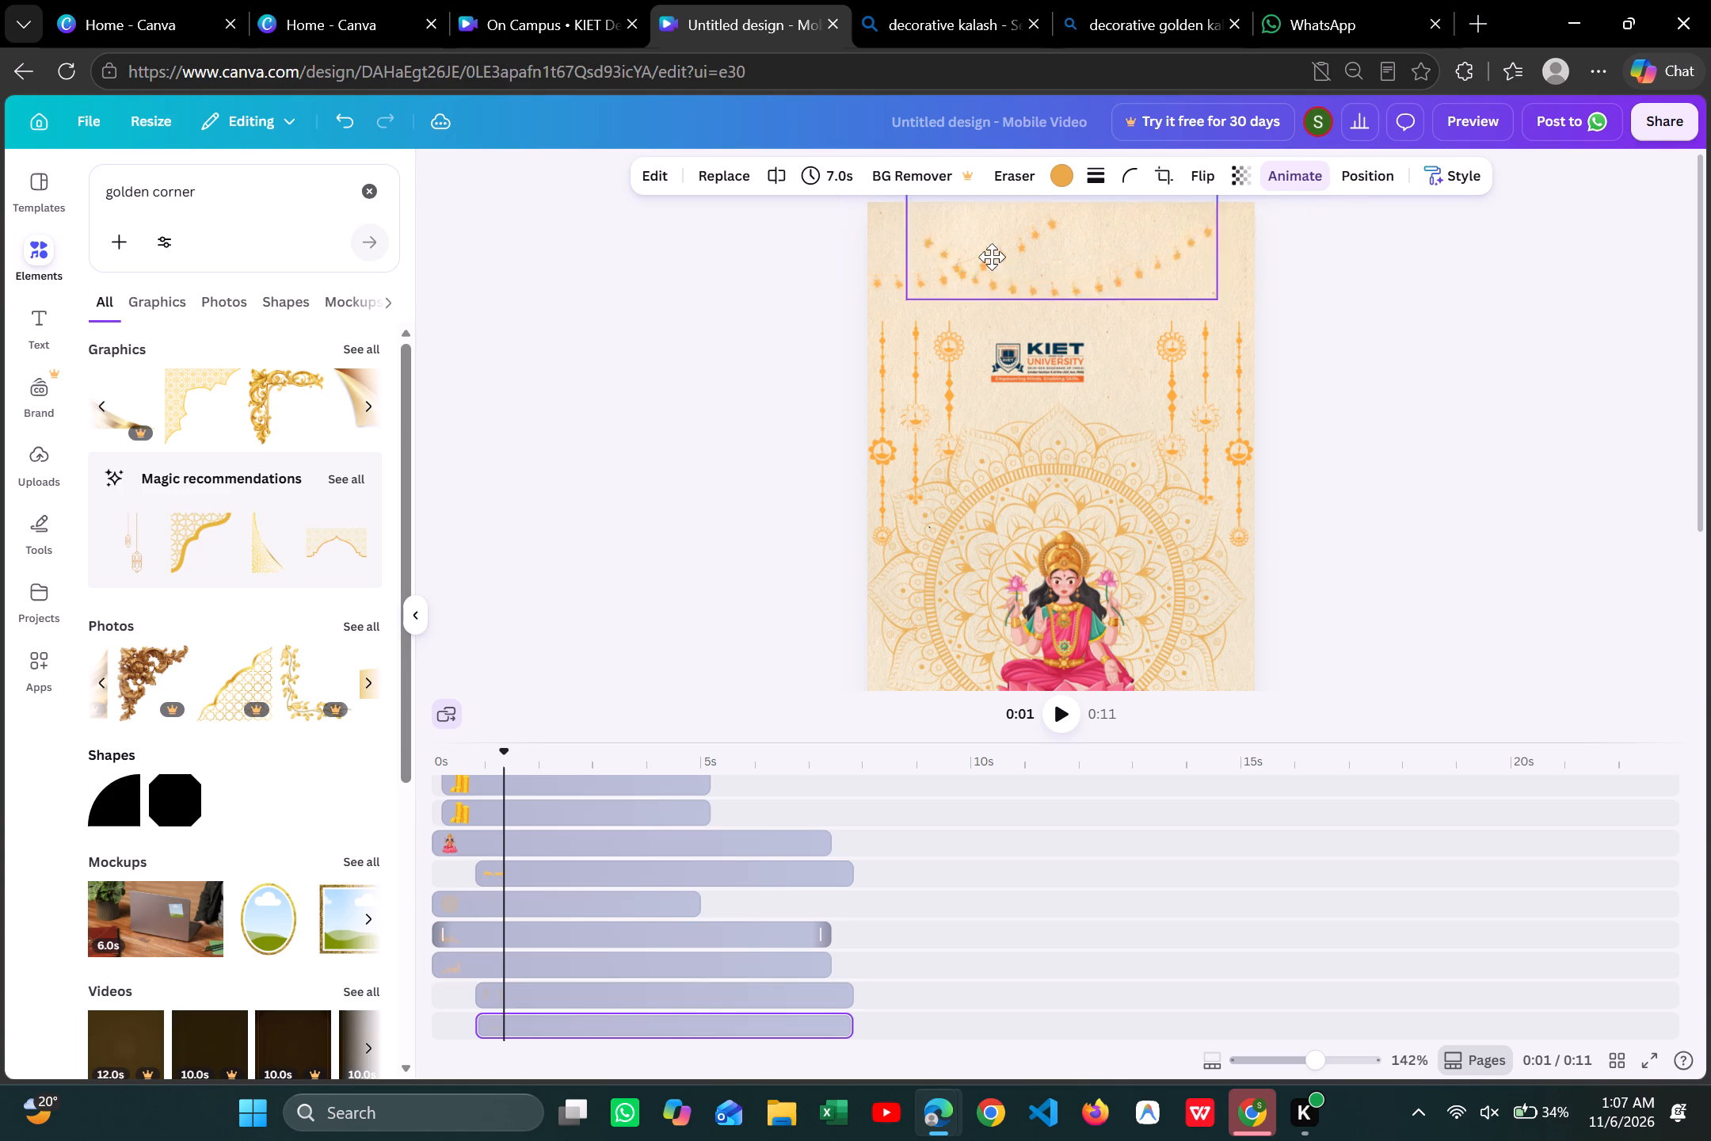
pyautogui.moveTo(992, 257); pyautogui.dragTo(1111, 241)
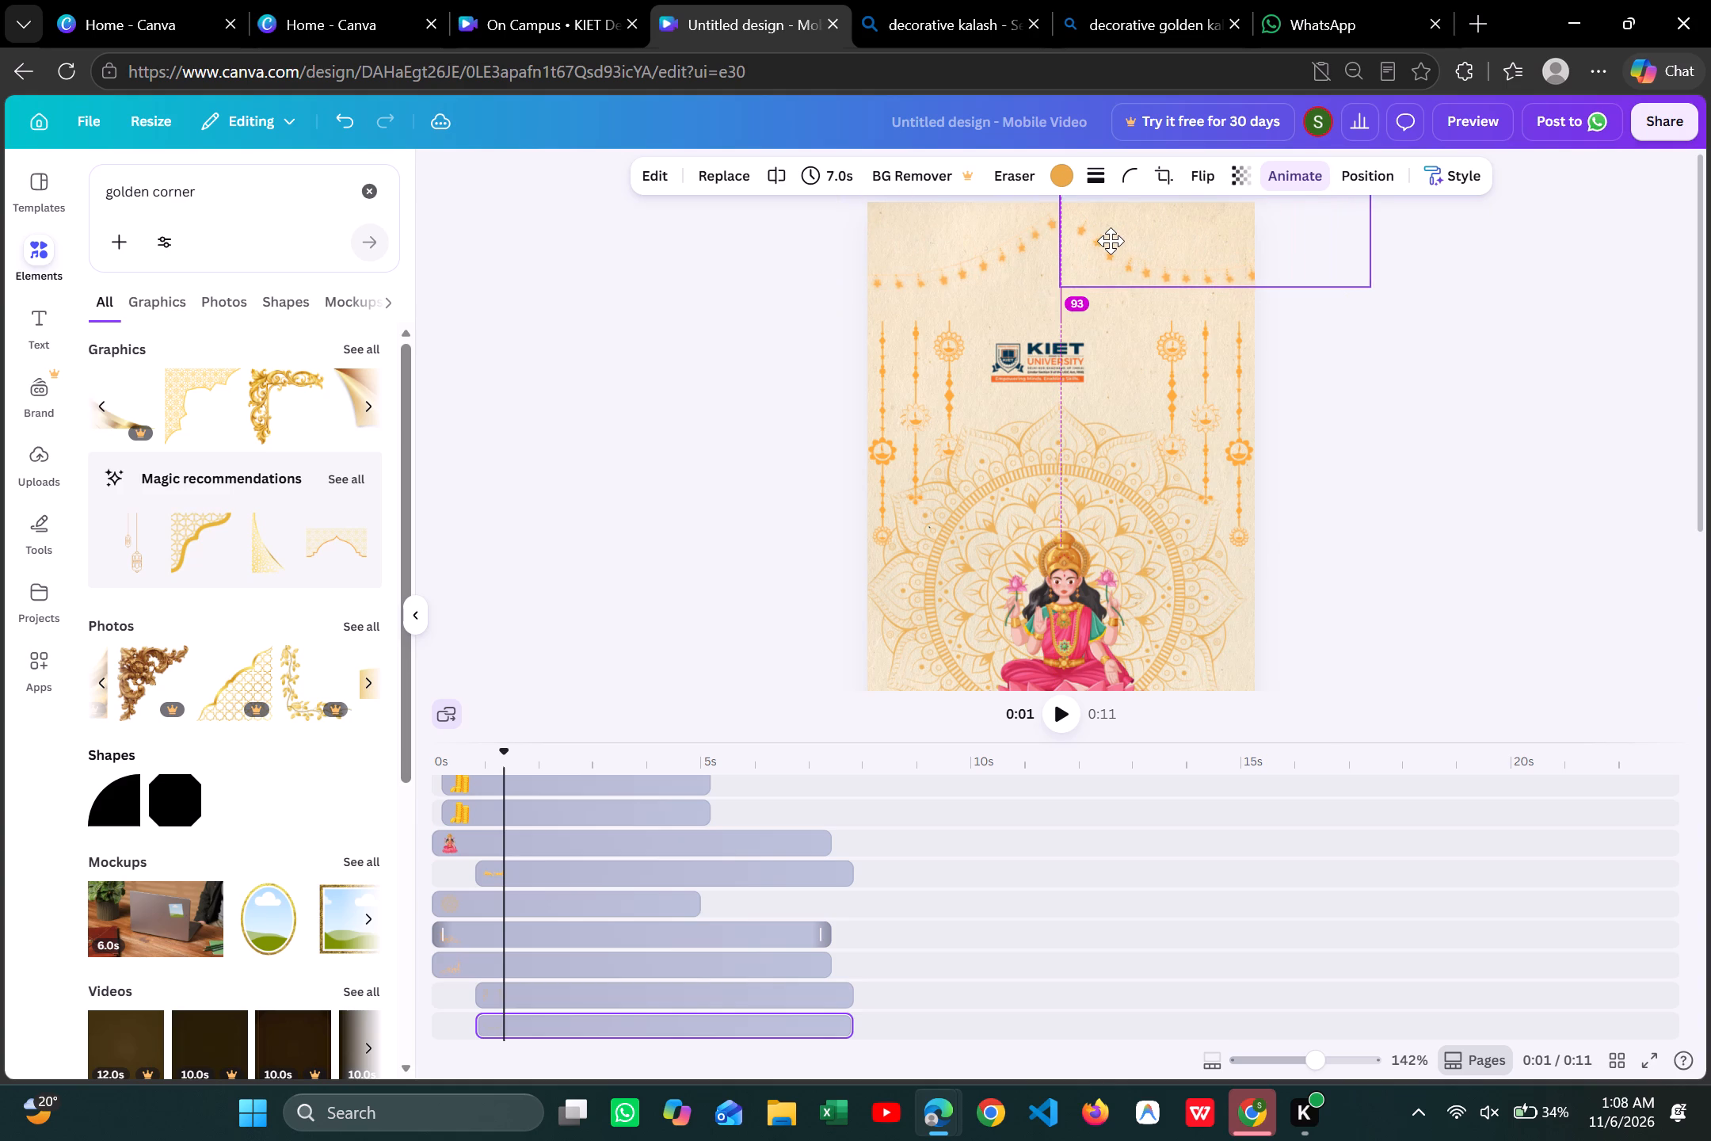
pyautogui.moveTo(1111, 241); pyautogui.dragTo(1124, 242)
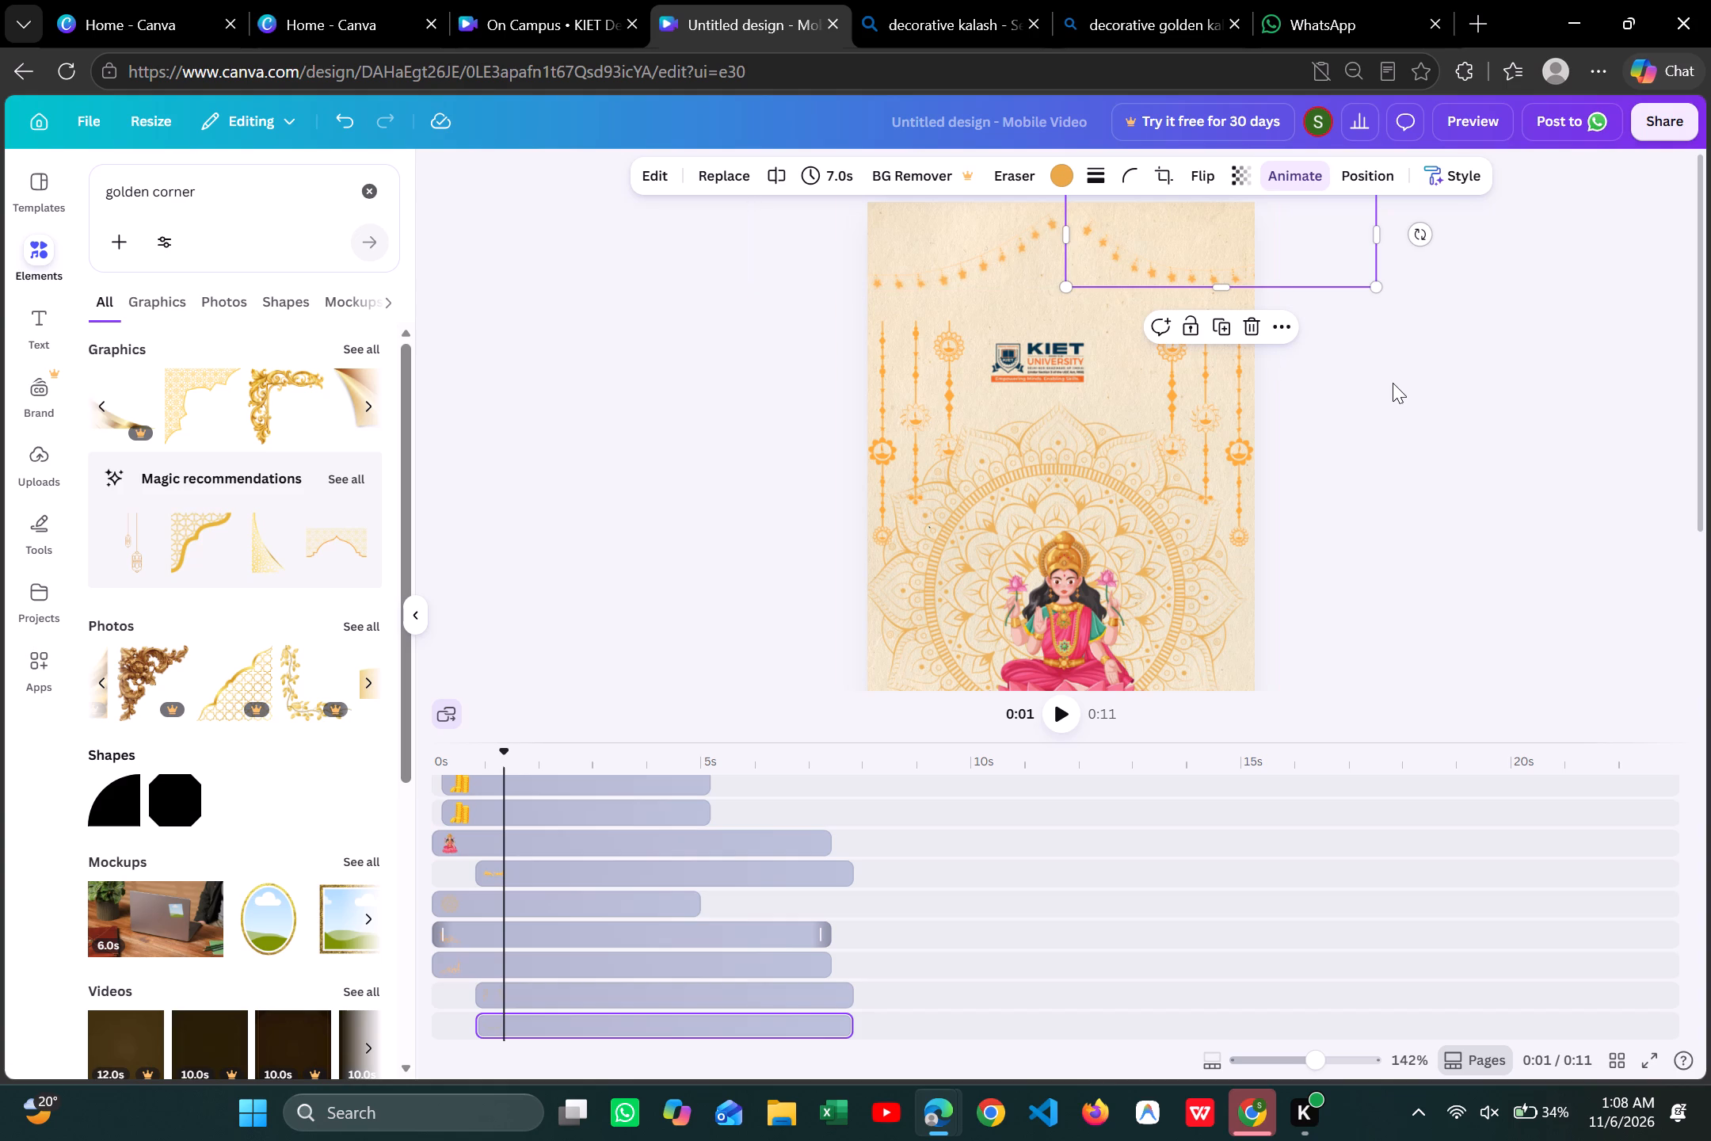
pyautogui.click(1393, 383)
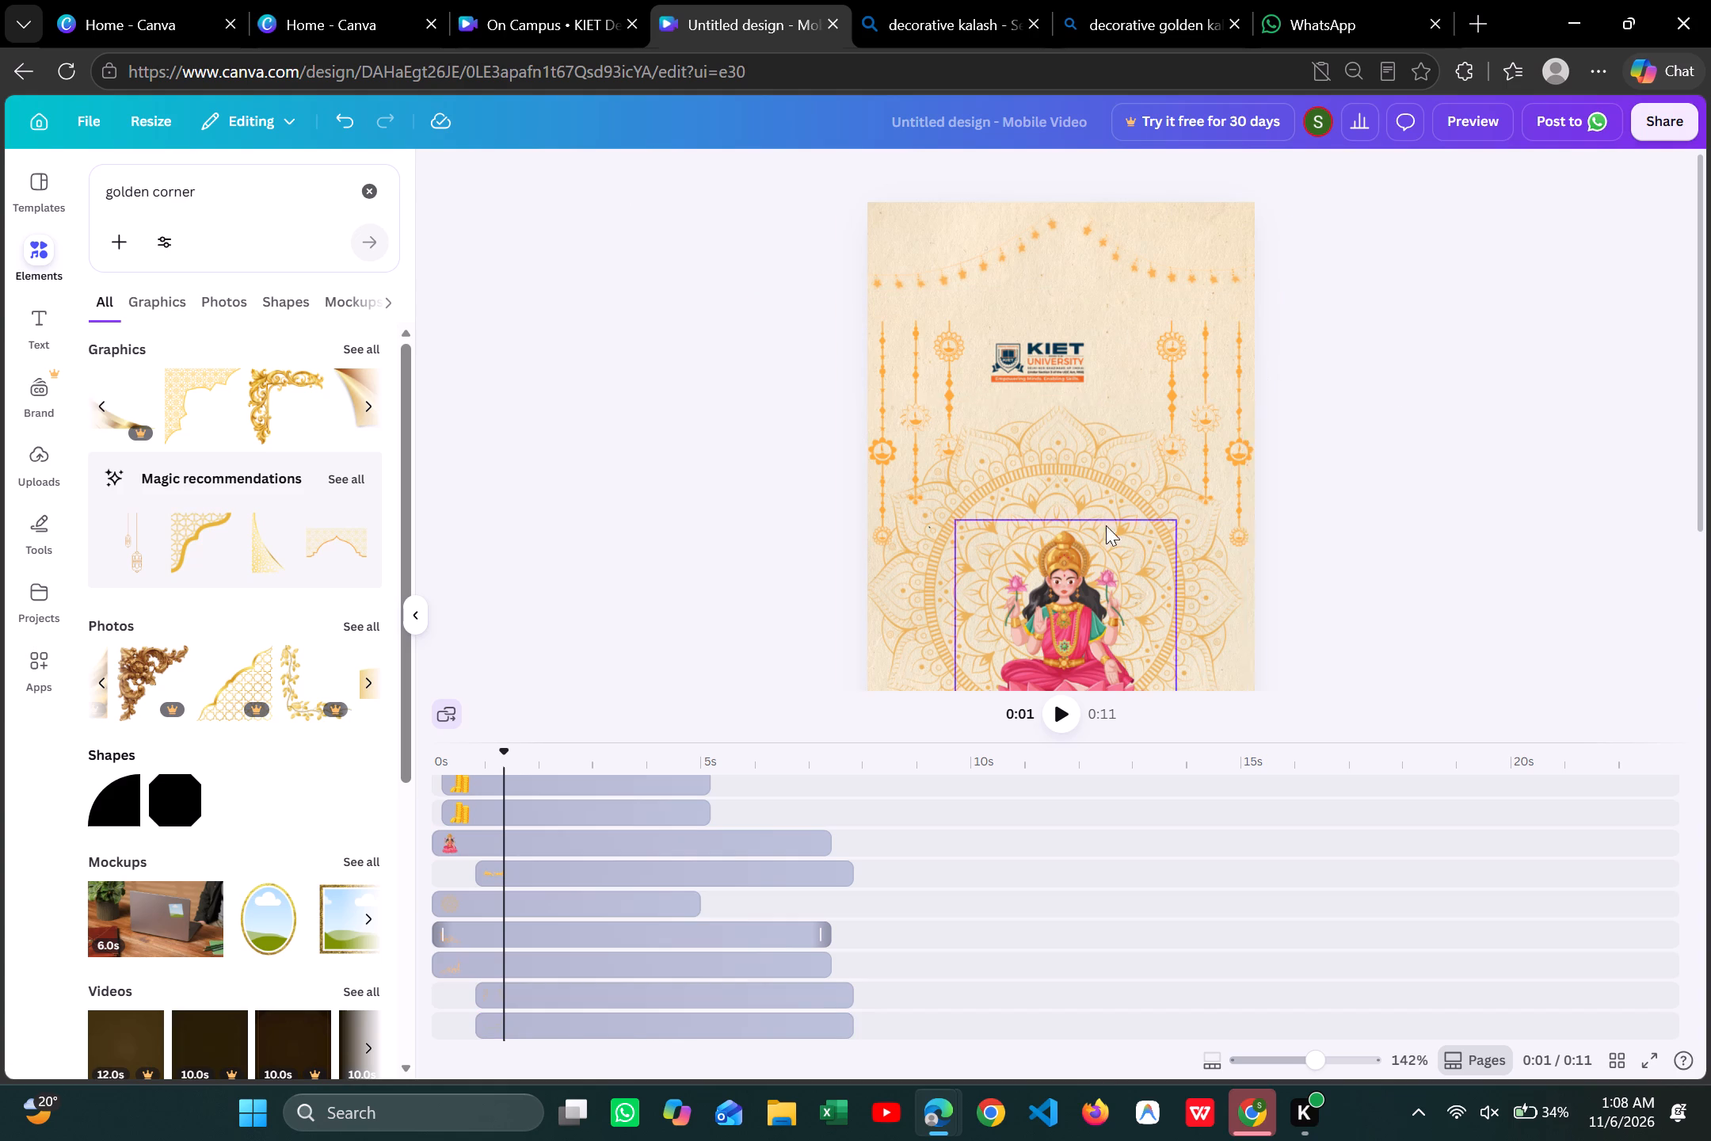
# Move the KIET University logo to the page's upper-right area, just above the right-hand star garland.
pyautogui.moveTo(1058, 350); pyautogui.dragTo(1175, 222)
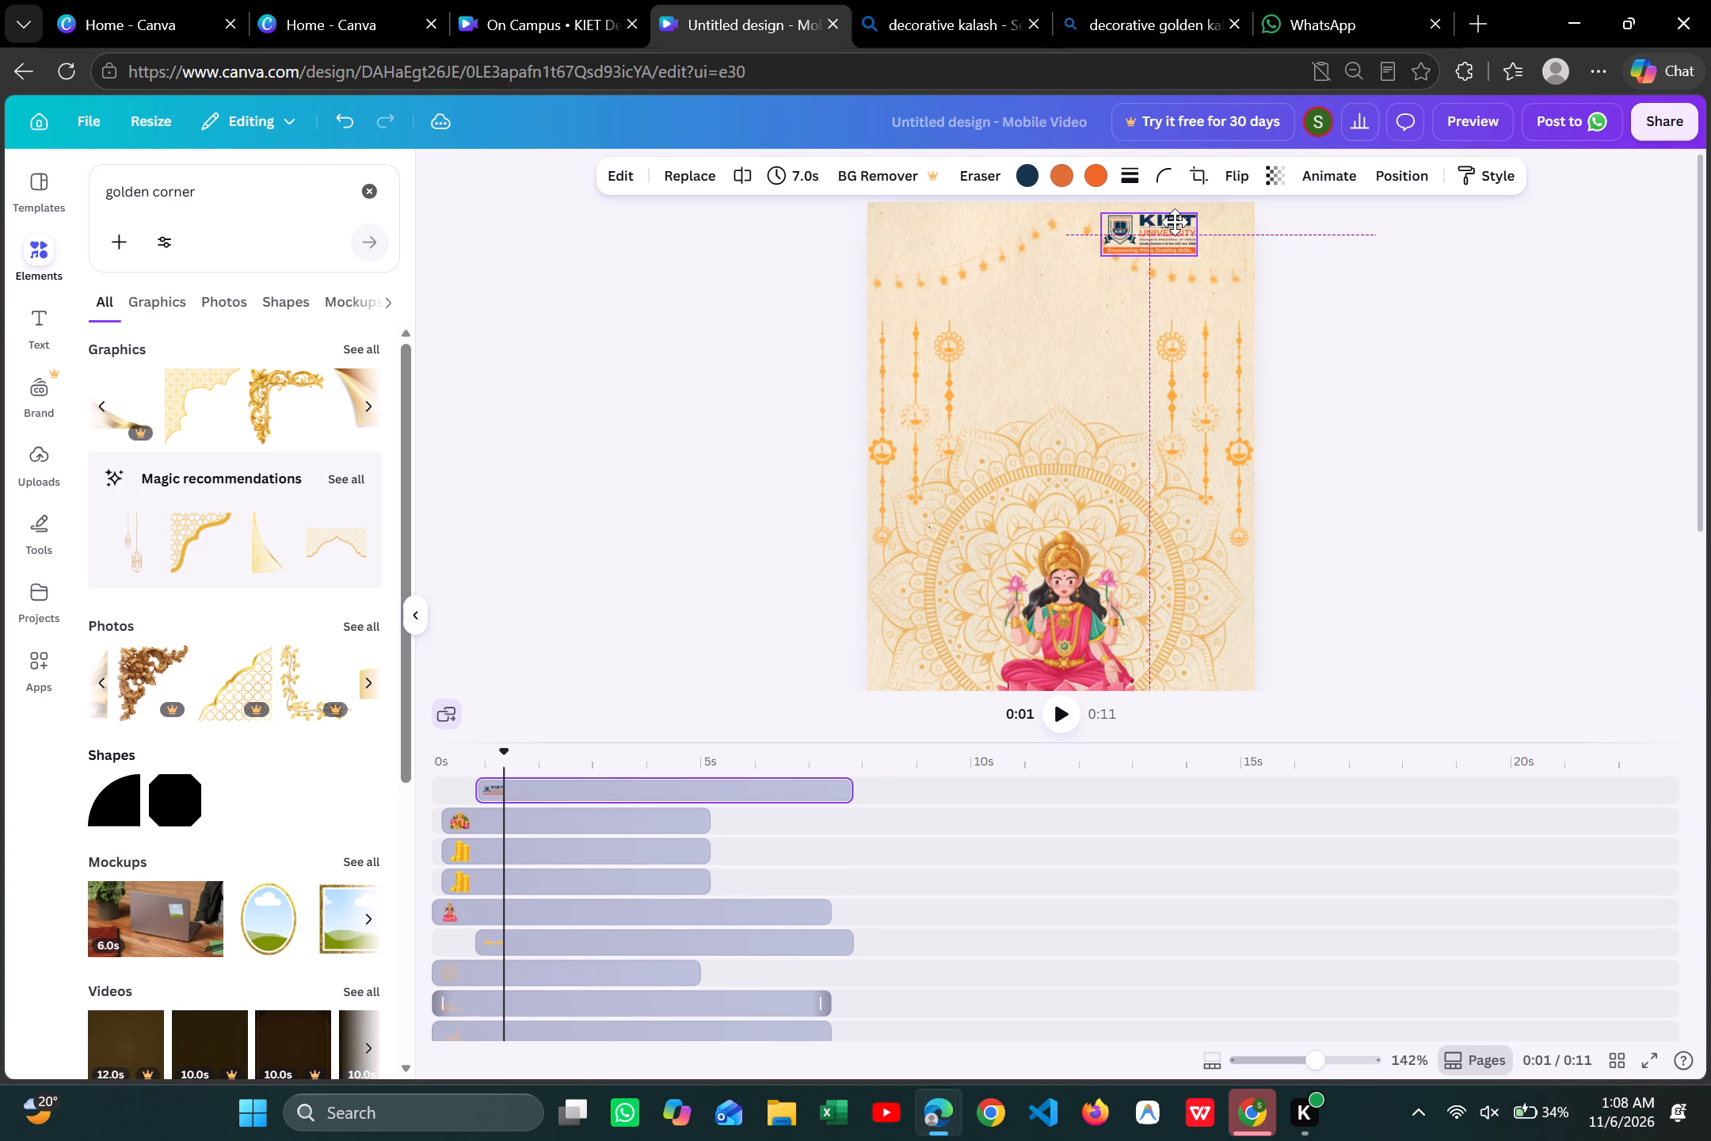
pyautogui.moveTo(1175, 222); pyautogui.dragTo(1175, 211)
pyautogui.click(1336, 311)
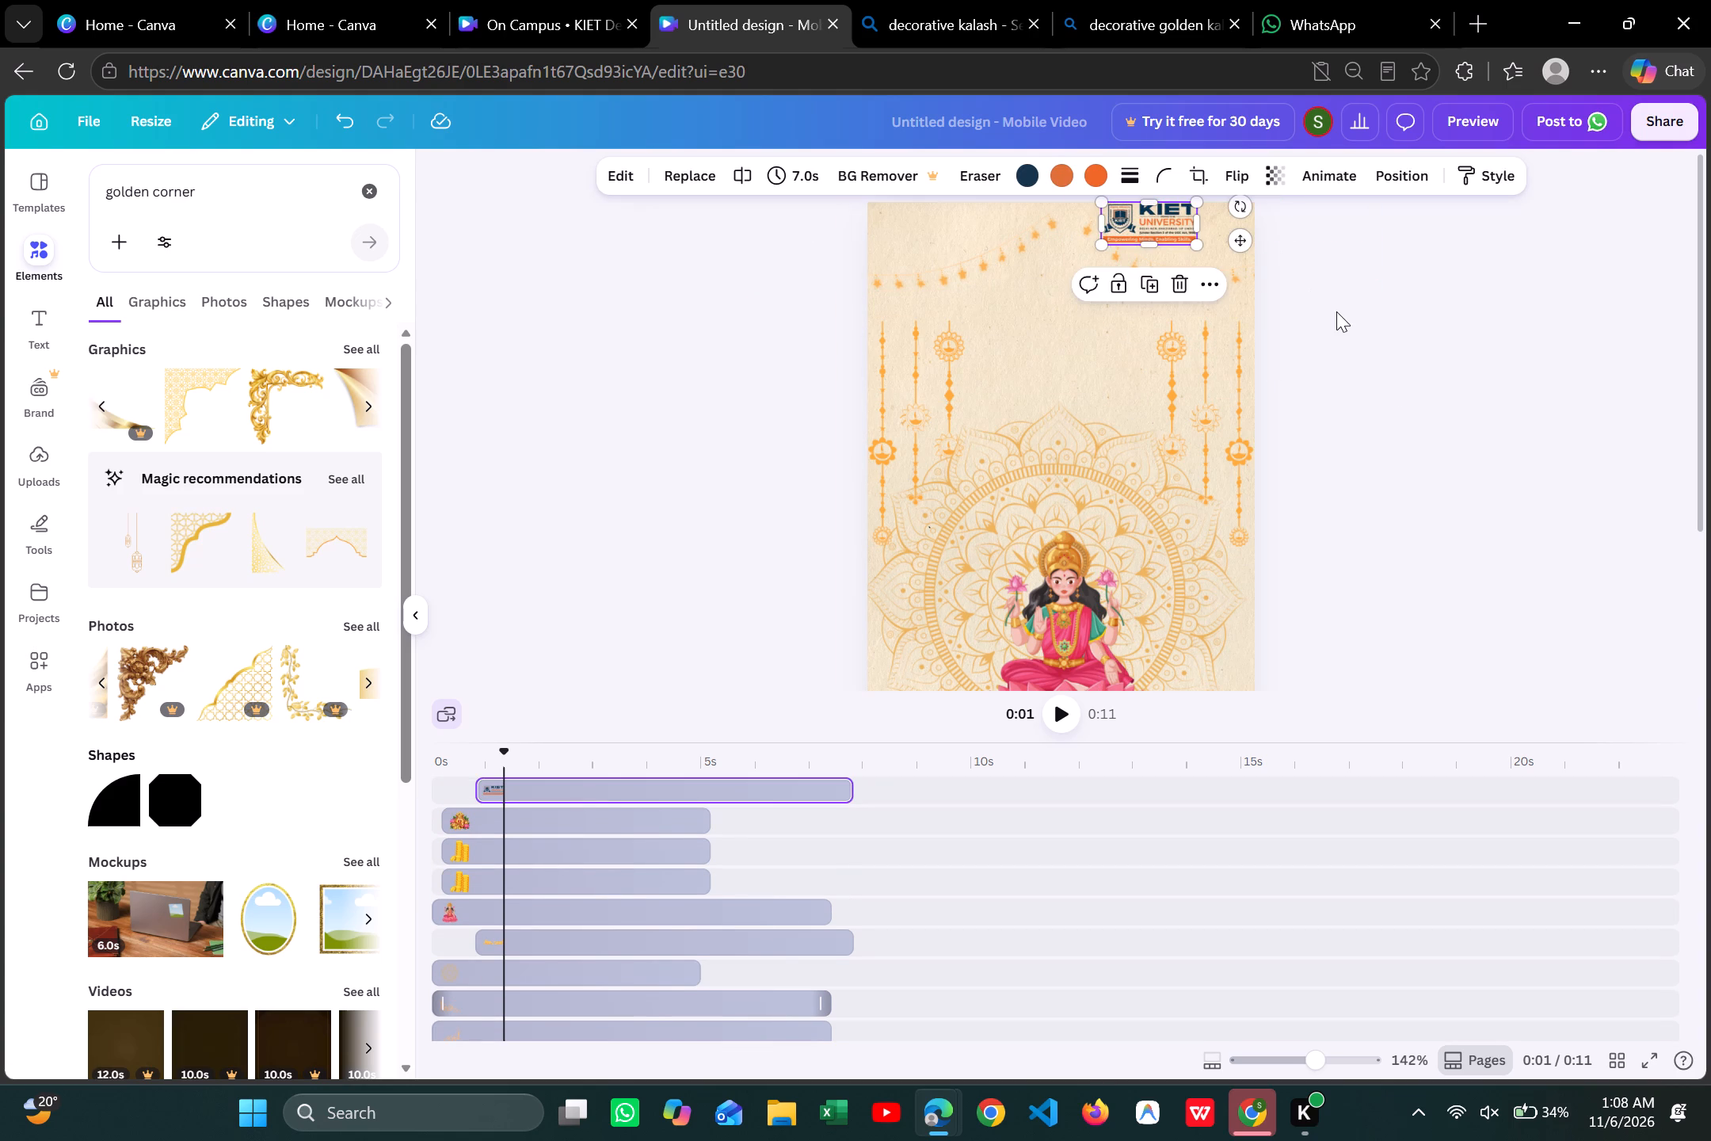
pyautogui.moveTo(1165, 219); pyautogui.dragTo(1182, 231)
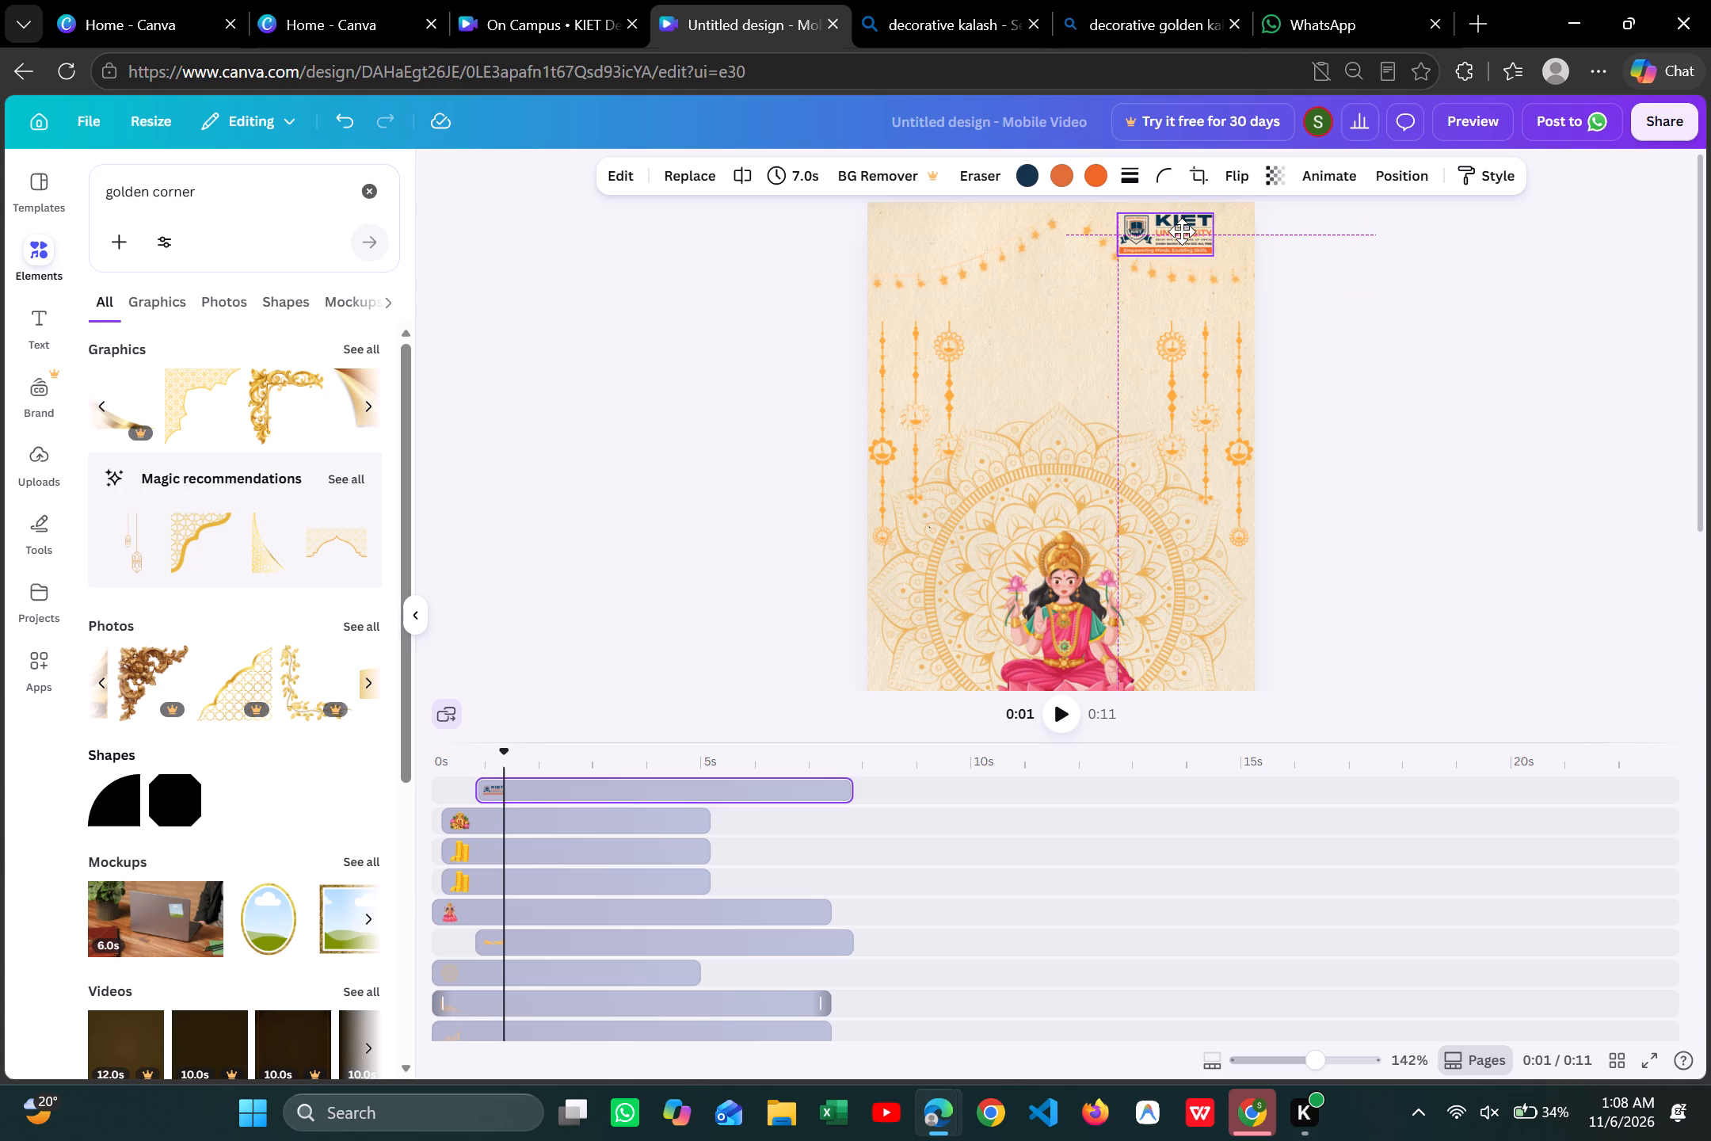
pyautogui.moveTo(1182, 231); pyautogui.dragTo(1185, 235)
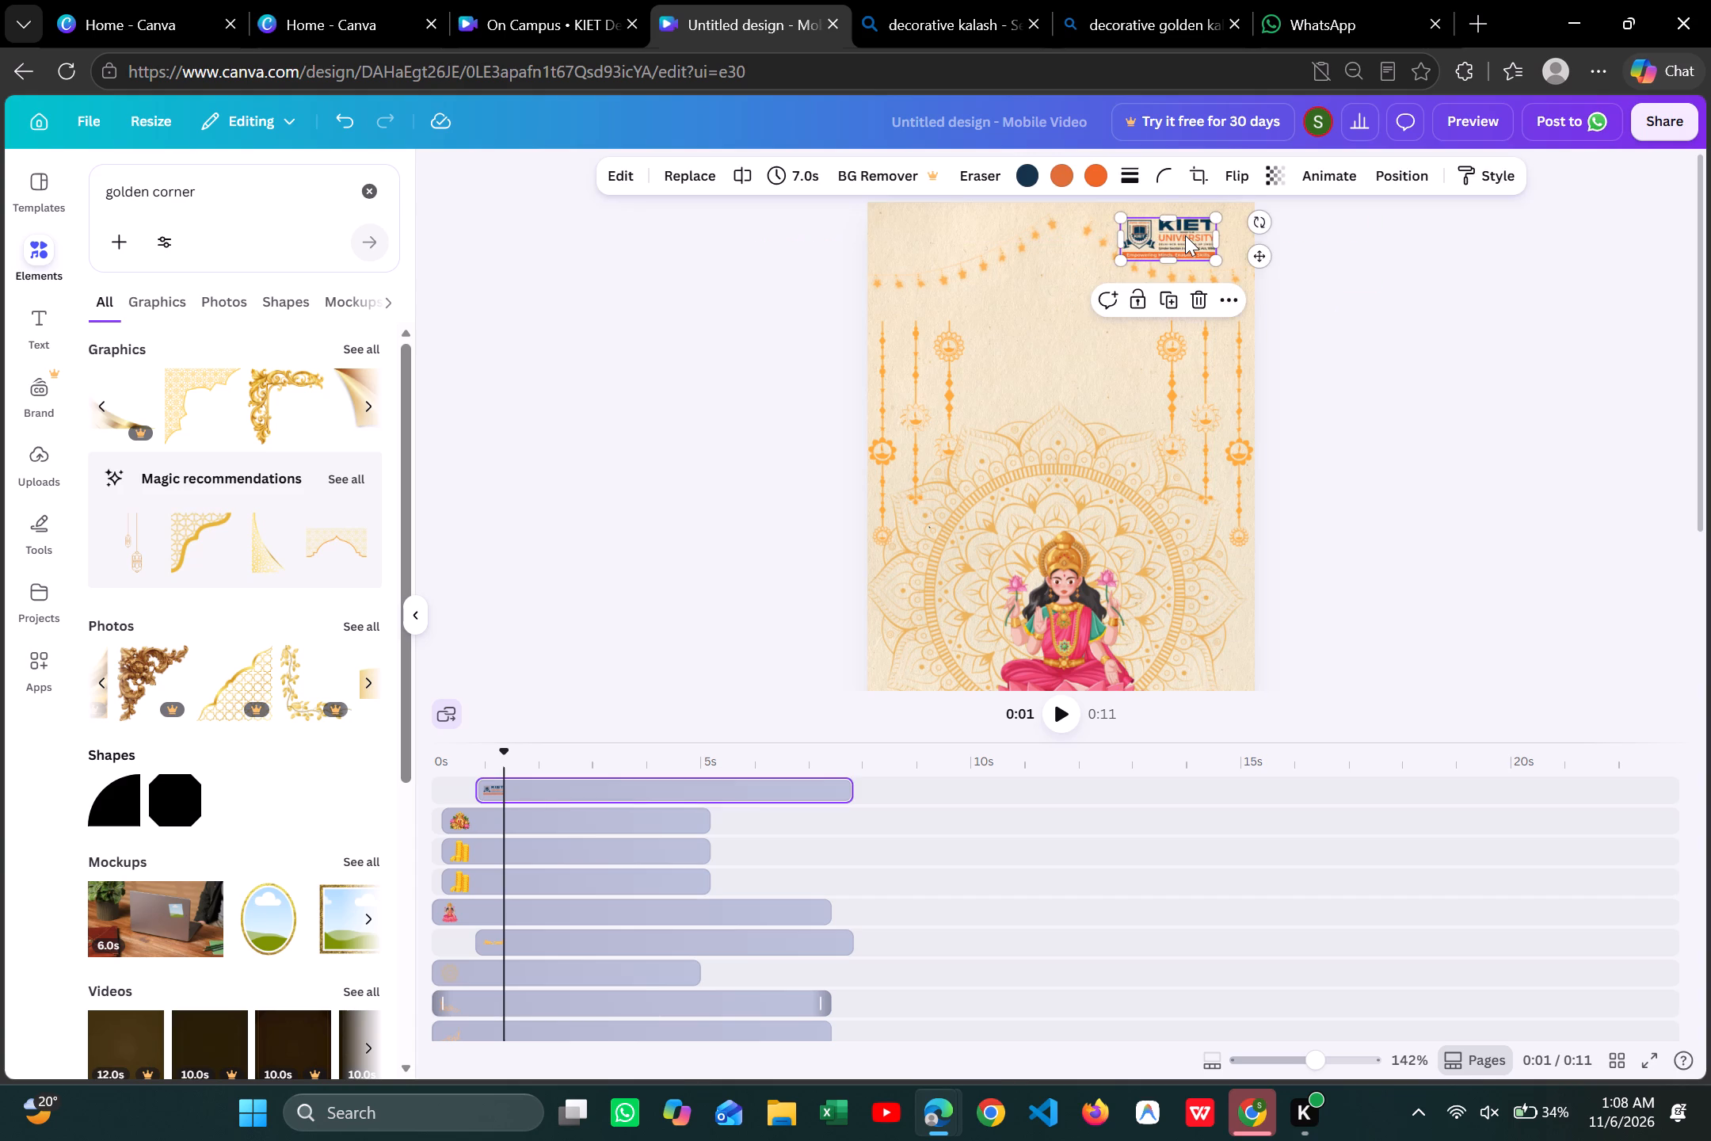
pyautogui.click(1371, 332)
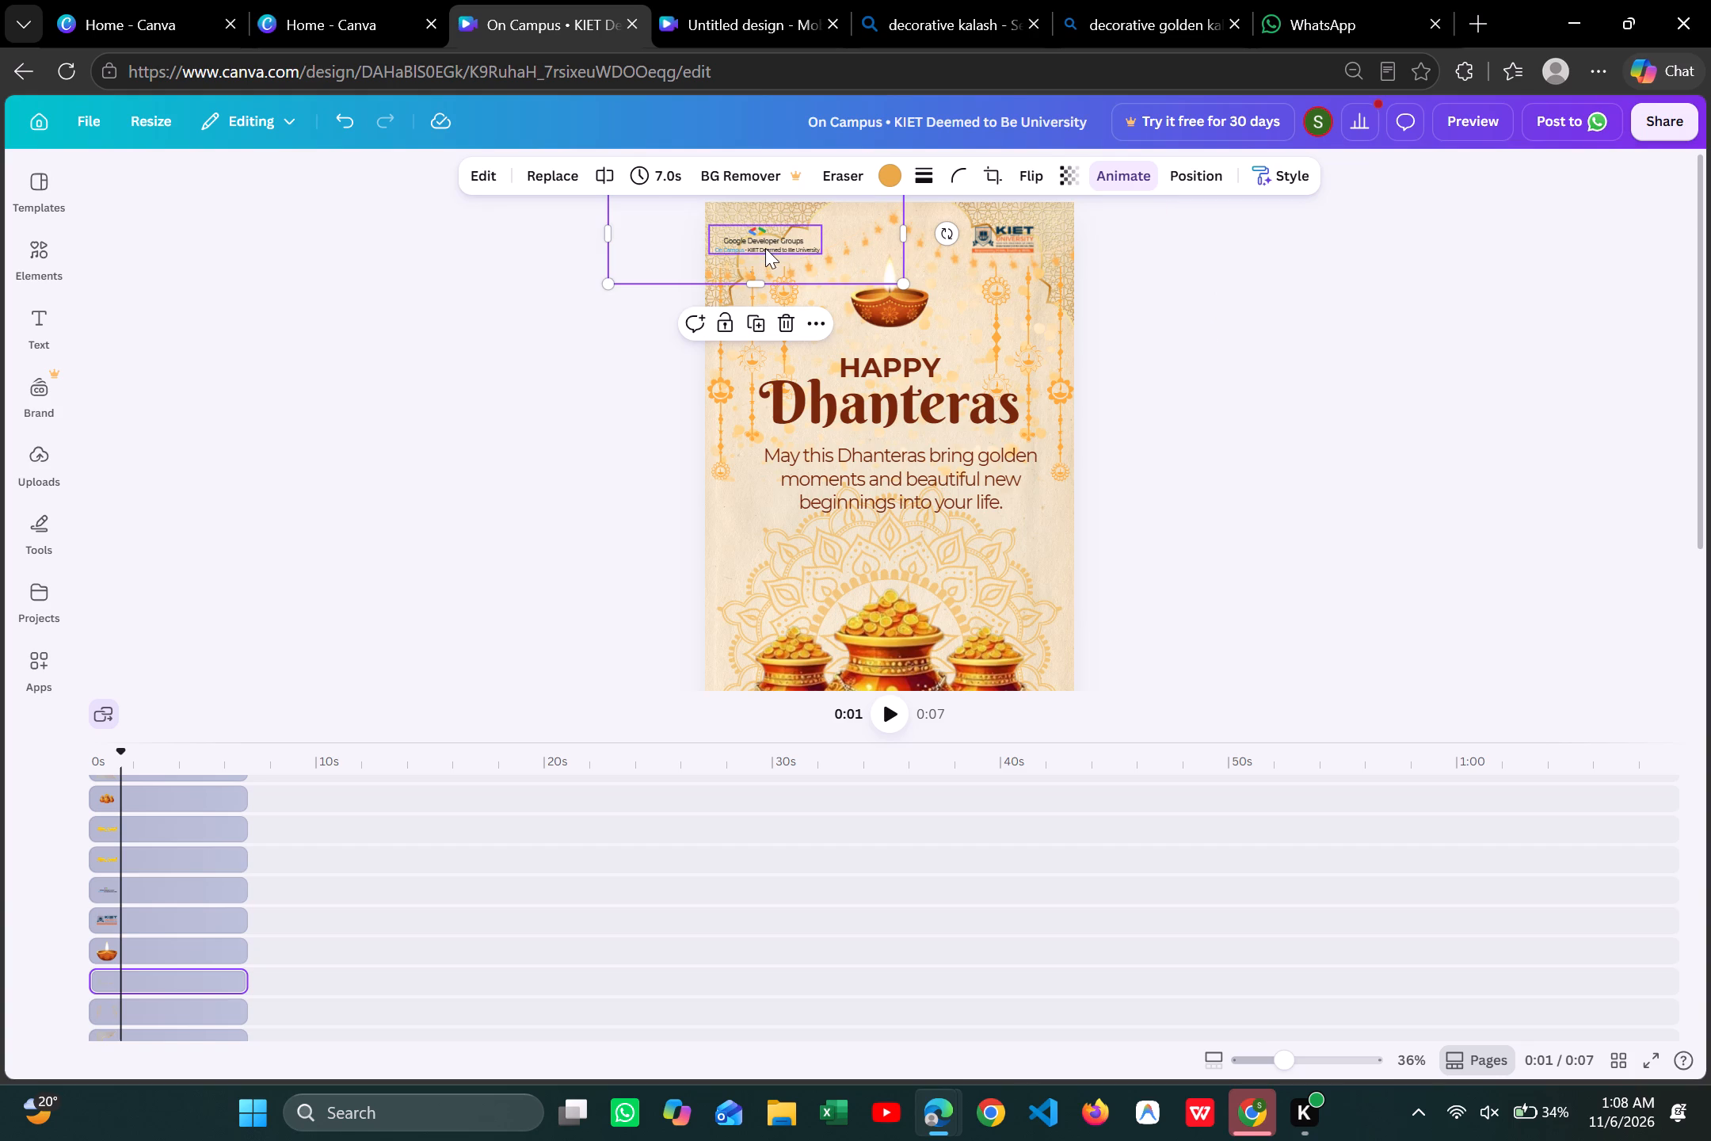
# Copy the Google Developer Groups logo from the On Campus design into the Dhanteras video and position it in the page's upper-left area.
pyautogui.click(766, 247)
pyautogui.hotkey('ctrl', 'c')
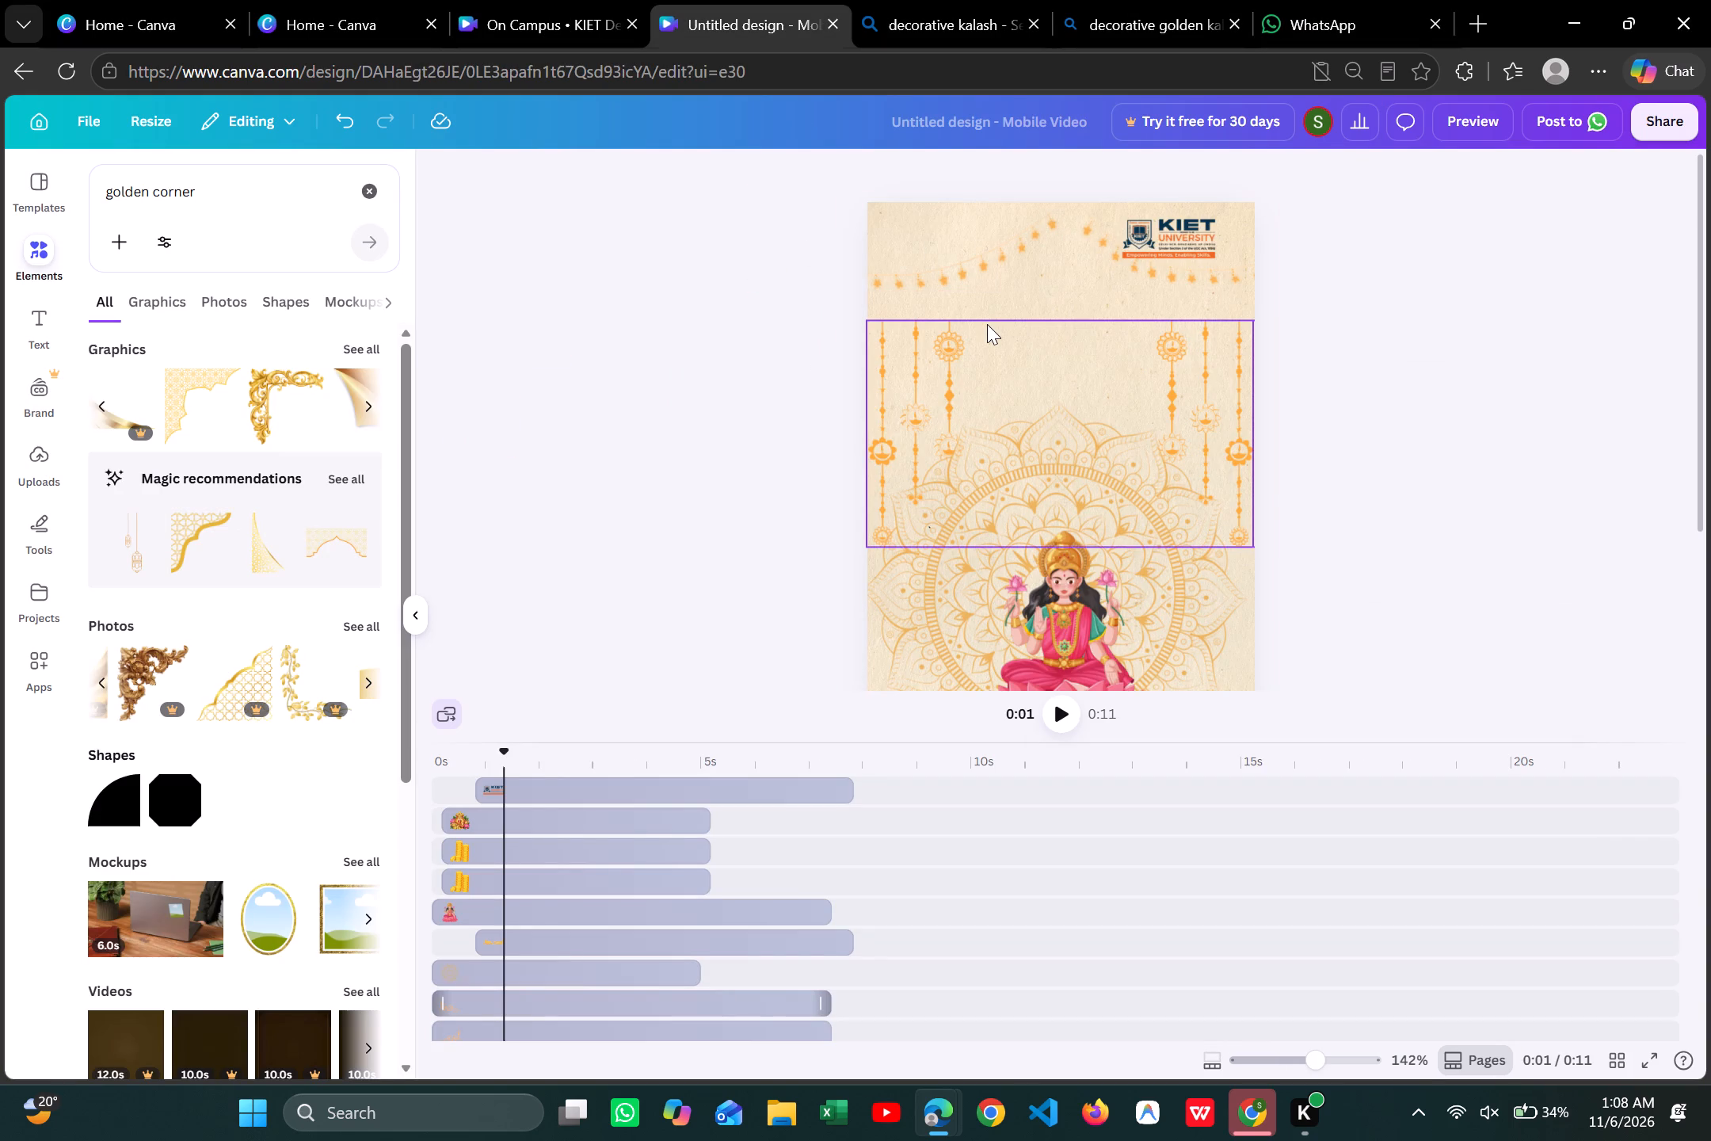
pyautogui.hotkey('ctrl', 'v')
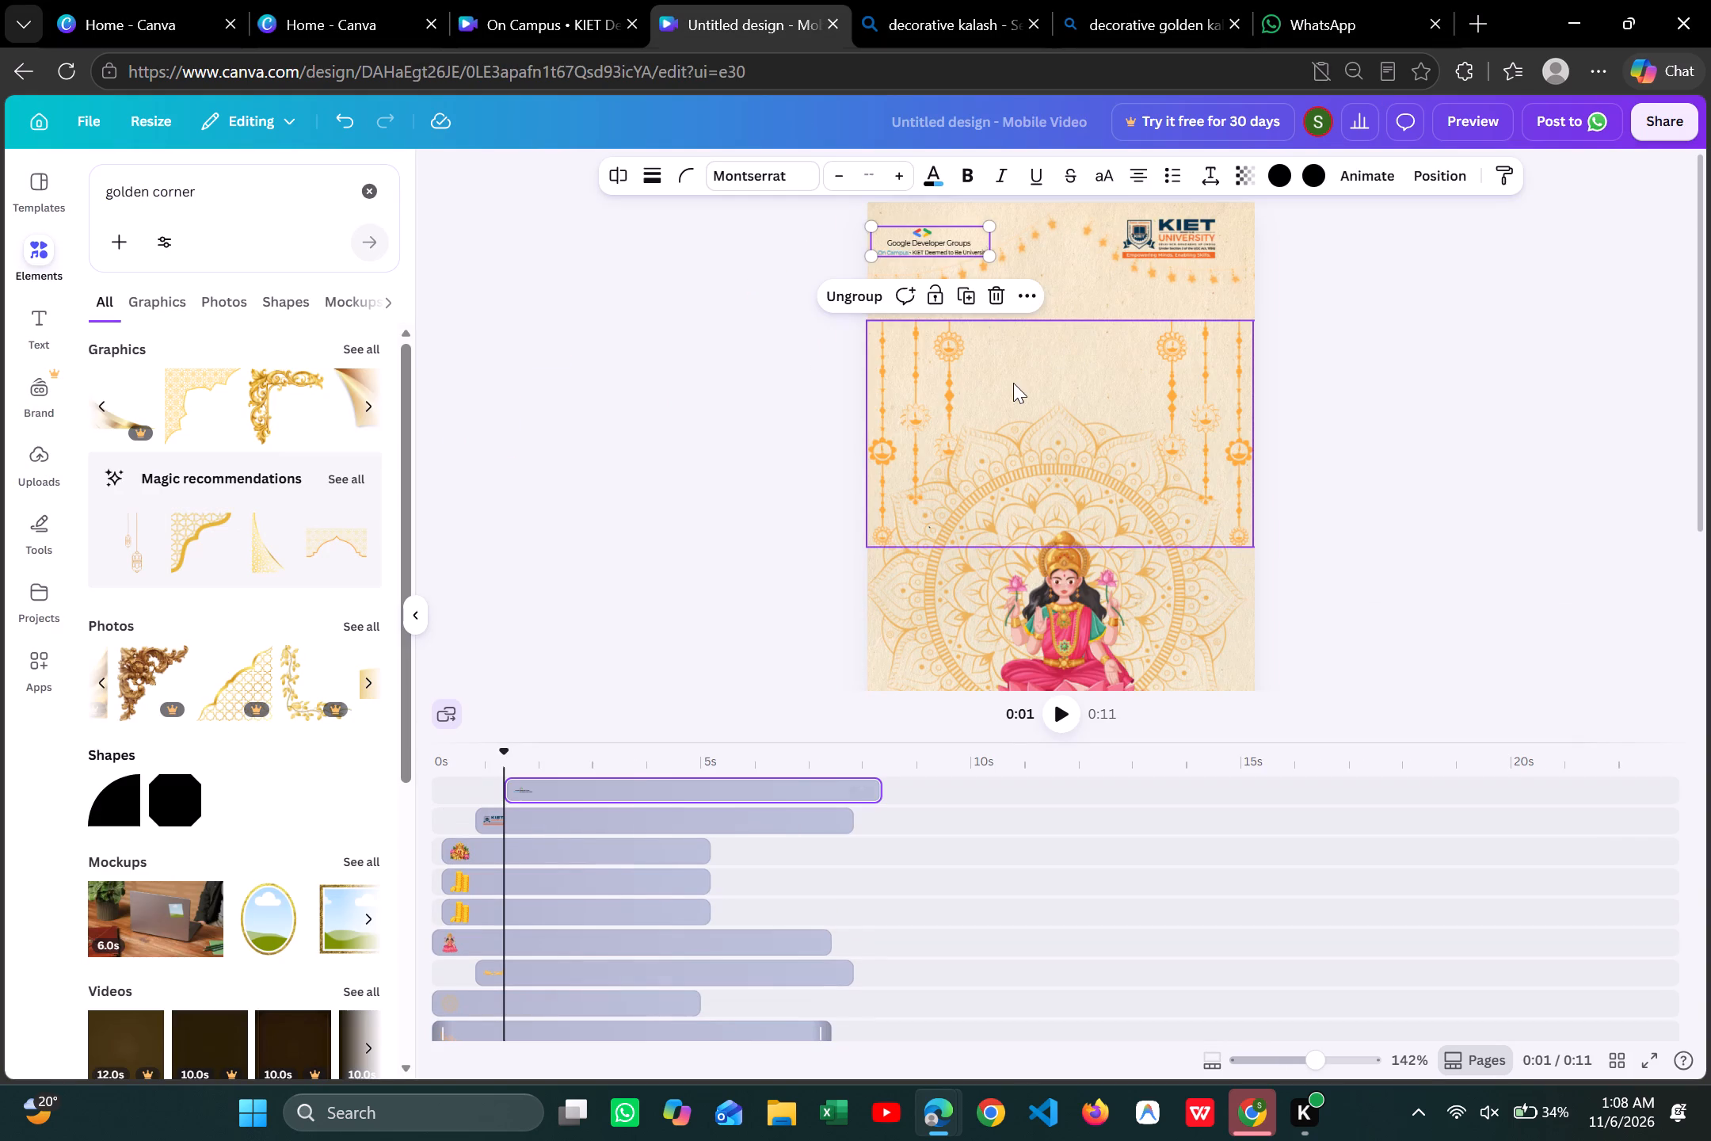
pyautogui.moveTo(939, 235); pyautogui.dragTo(947, 231)
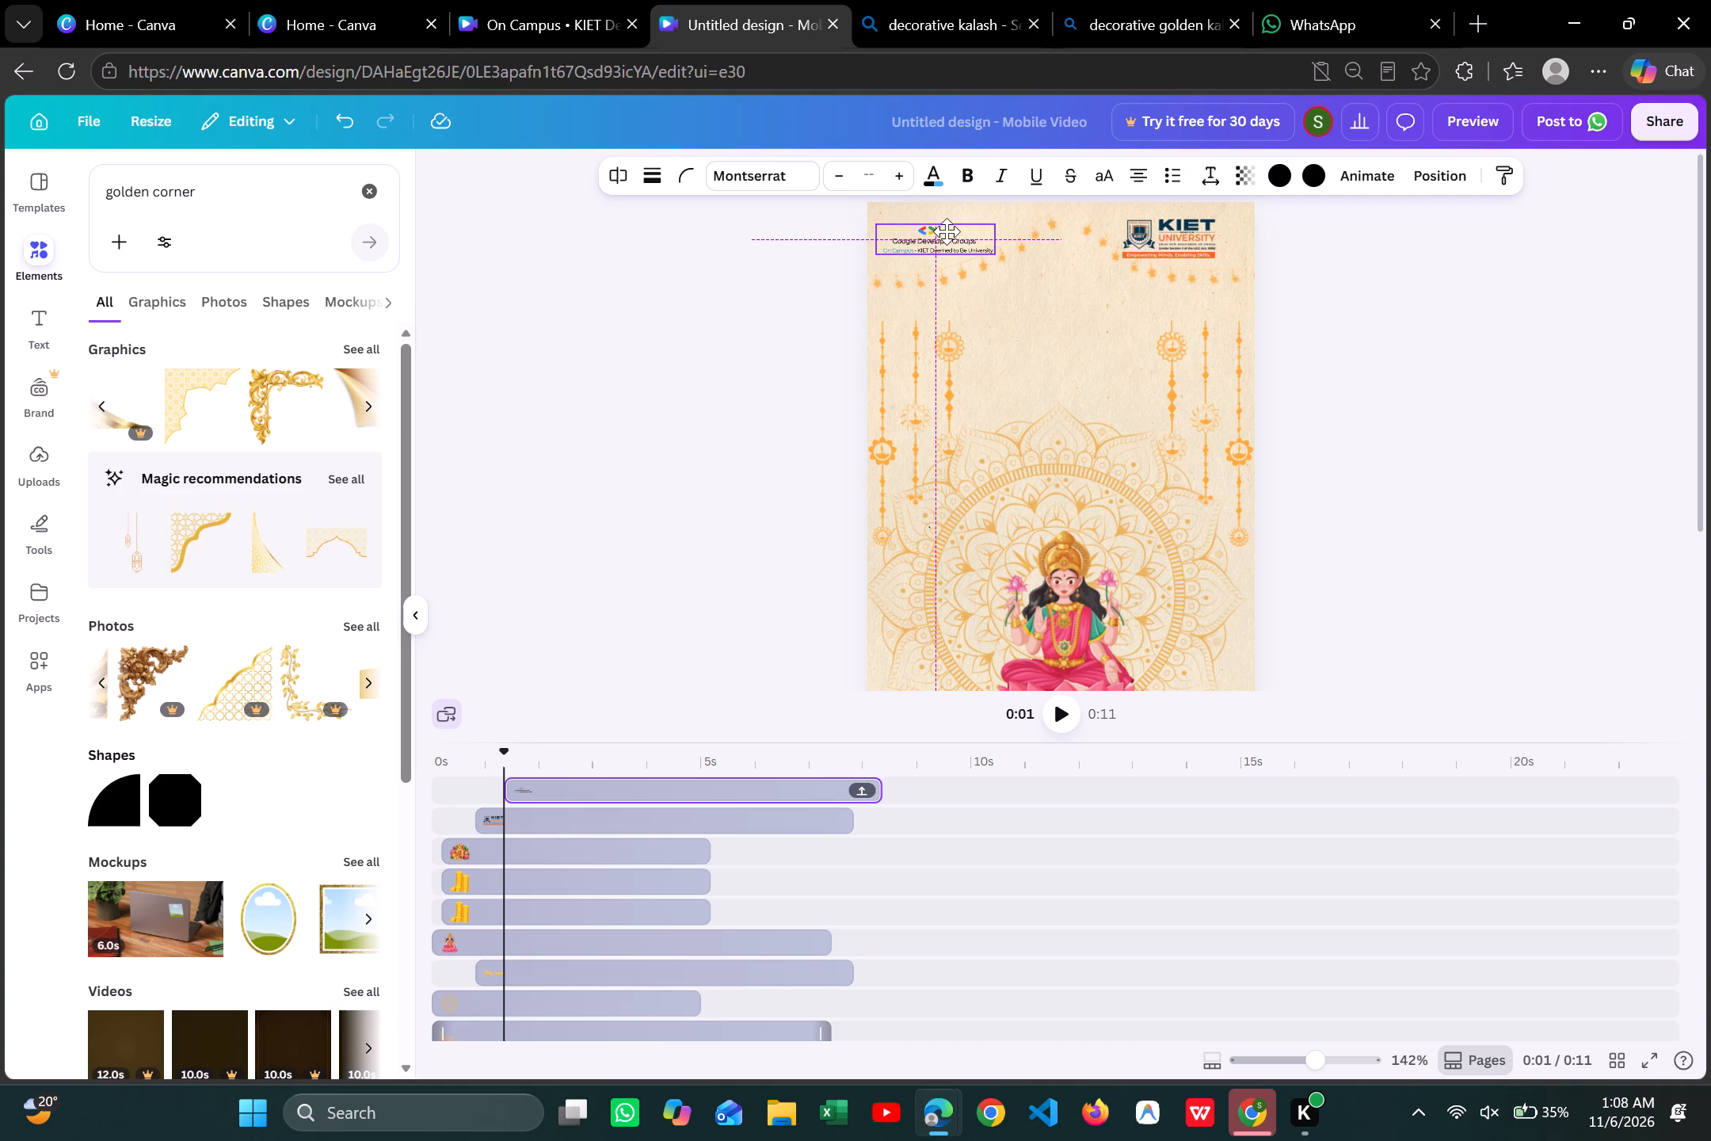
pyautogui.moveTo(947, 231); pyautogui.dragTo(954, 231)
pyautogui.click(1263, 356)
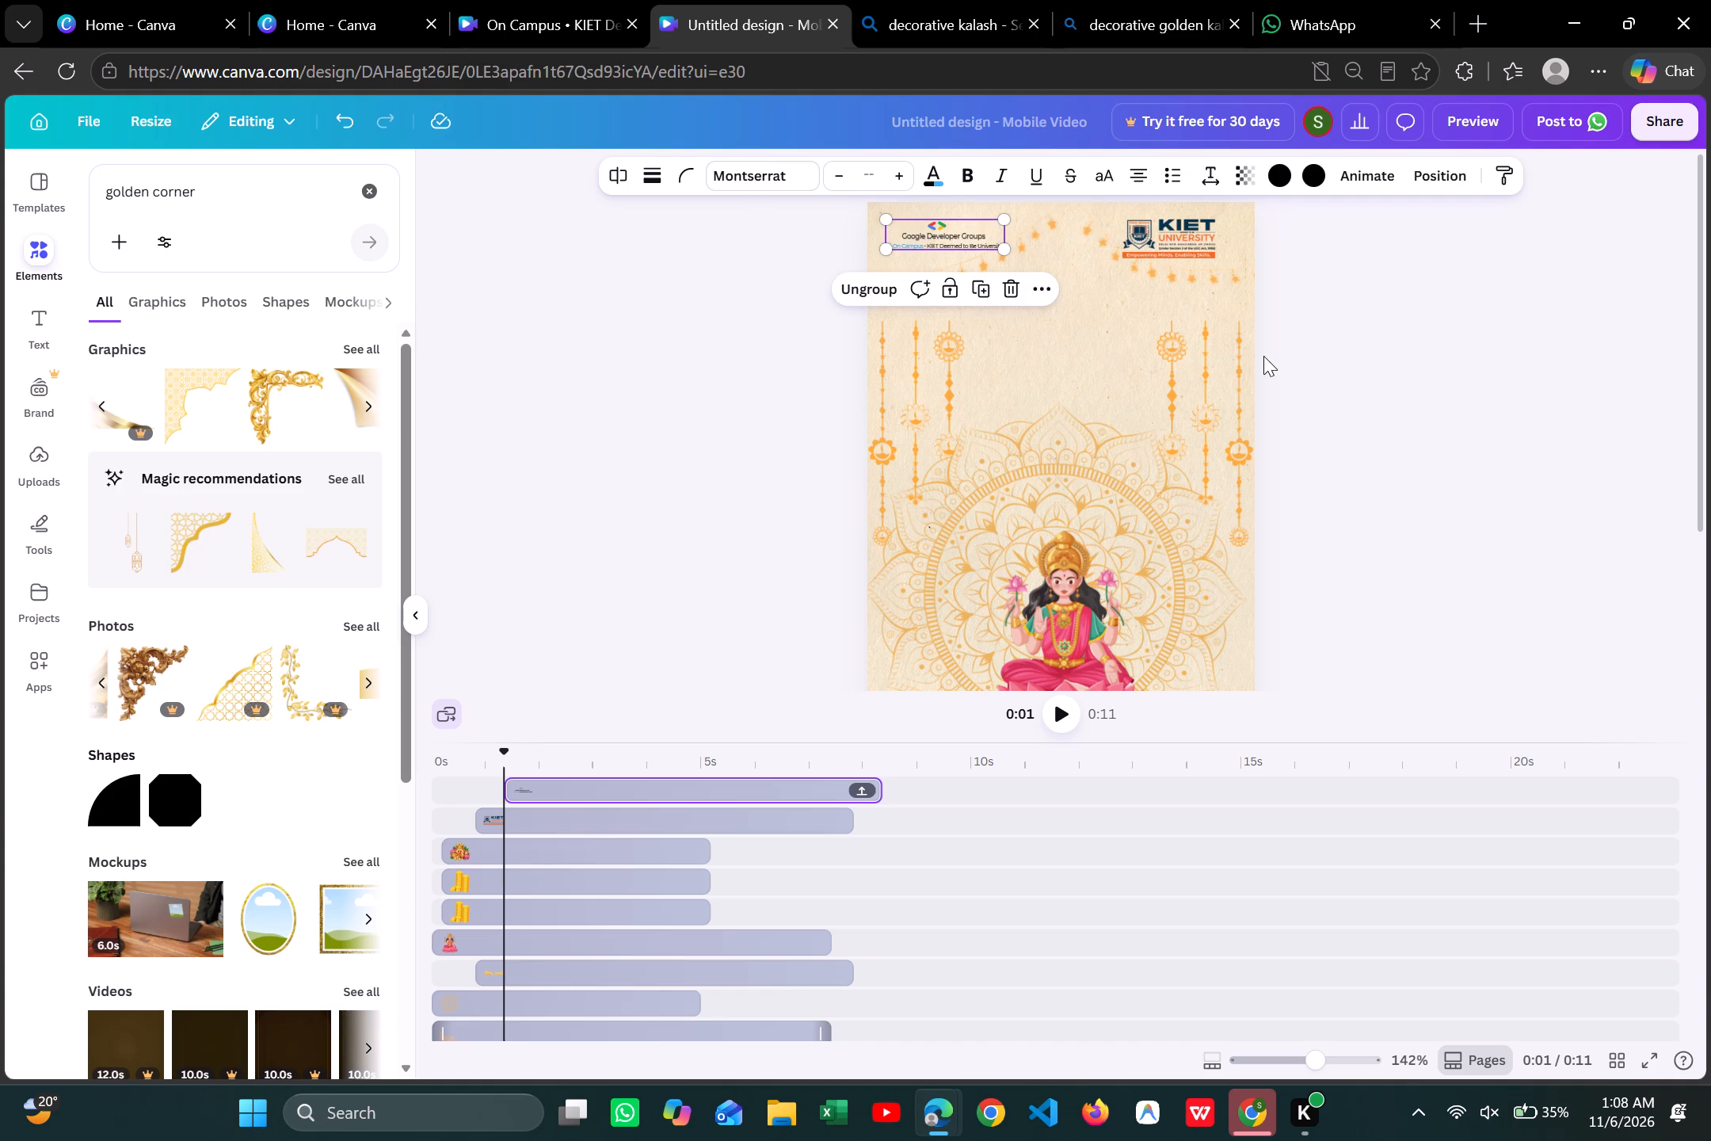
# Add the golden lattice corner graphic from the golden corner results to the page.
pyautogui.click(193, 411)
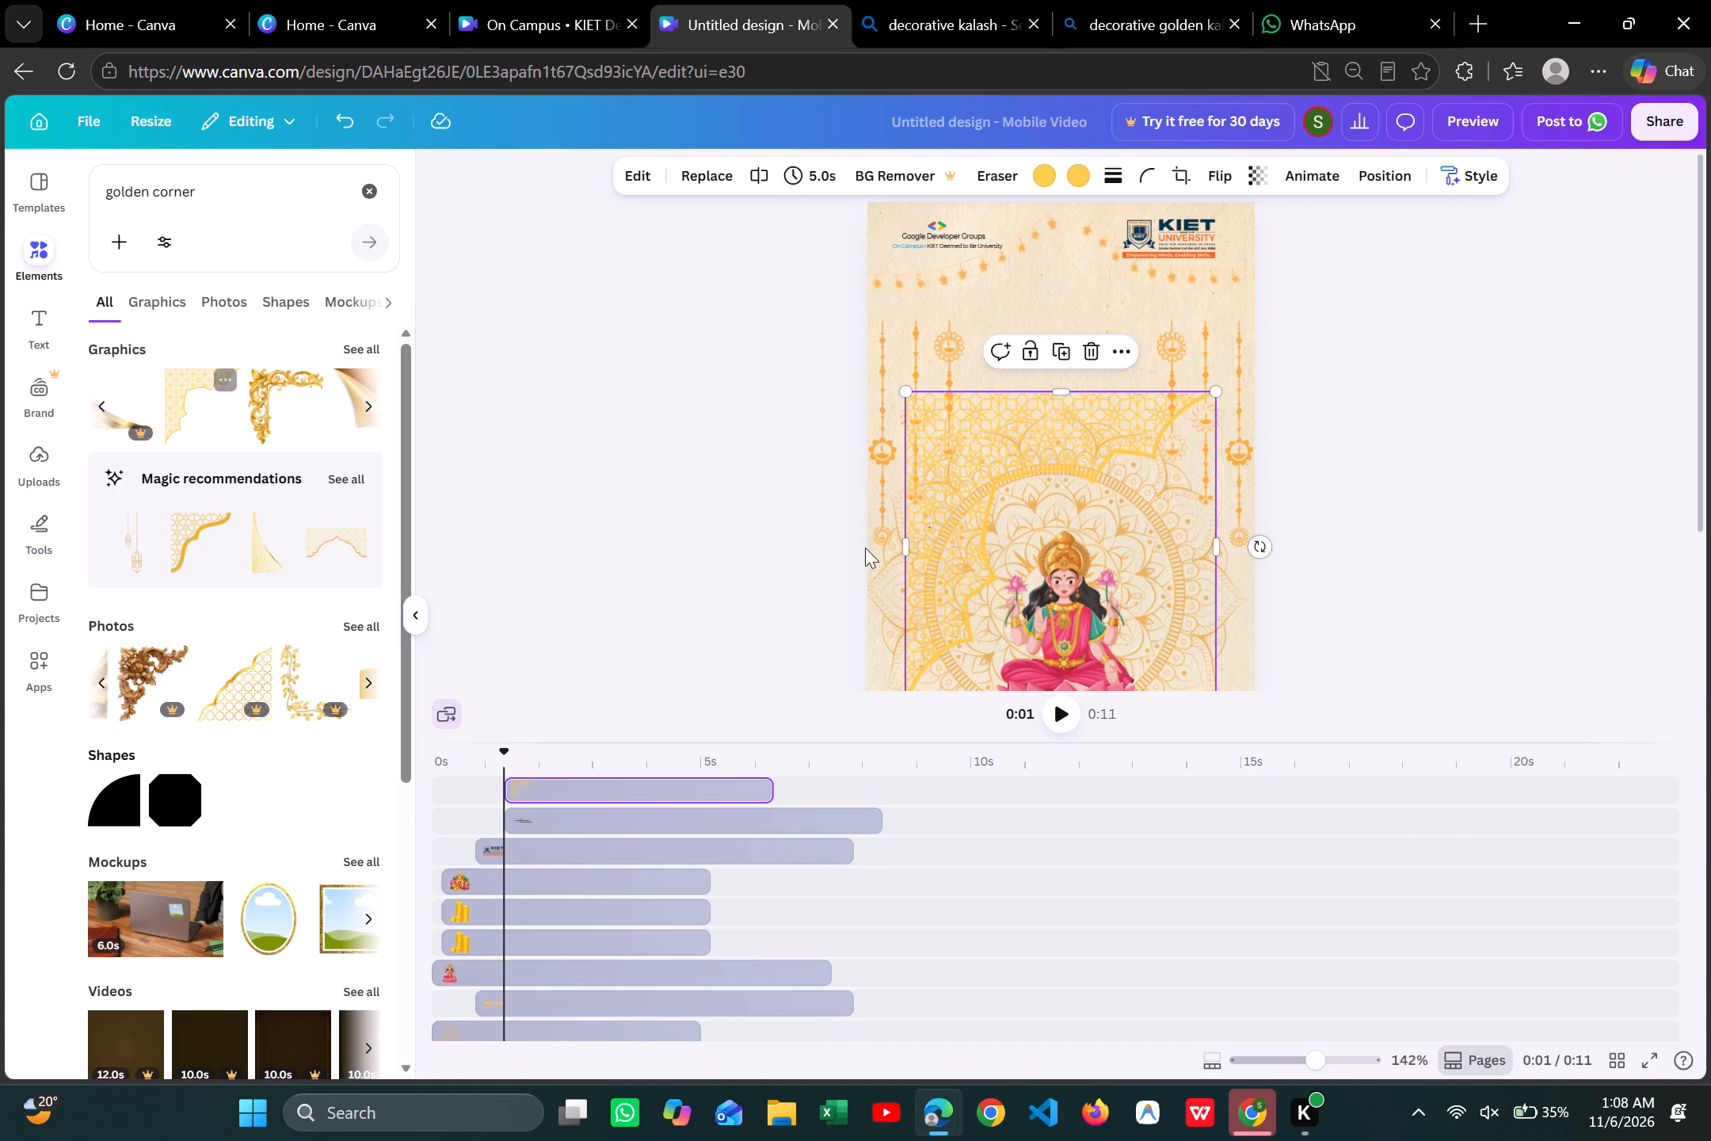
pyautogui.click(1411, 487)
# Delete both floral corner ornaments from the bottom of the page.
pyautogui.scroll(-4, 1411, 487)
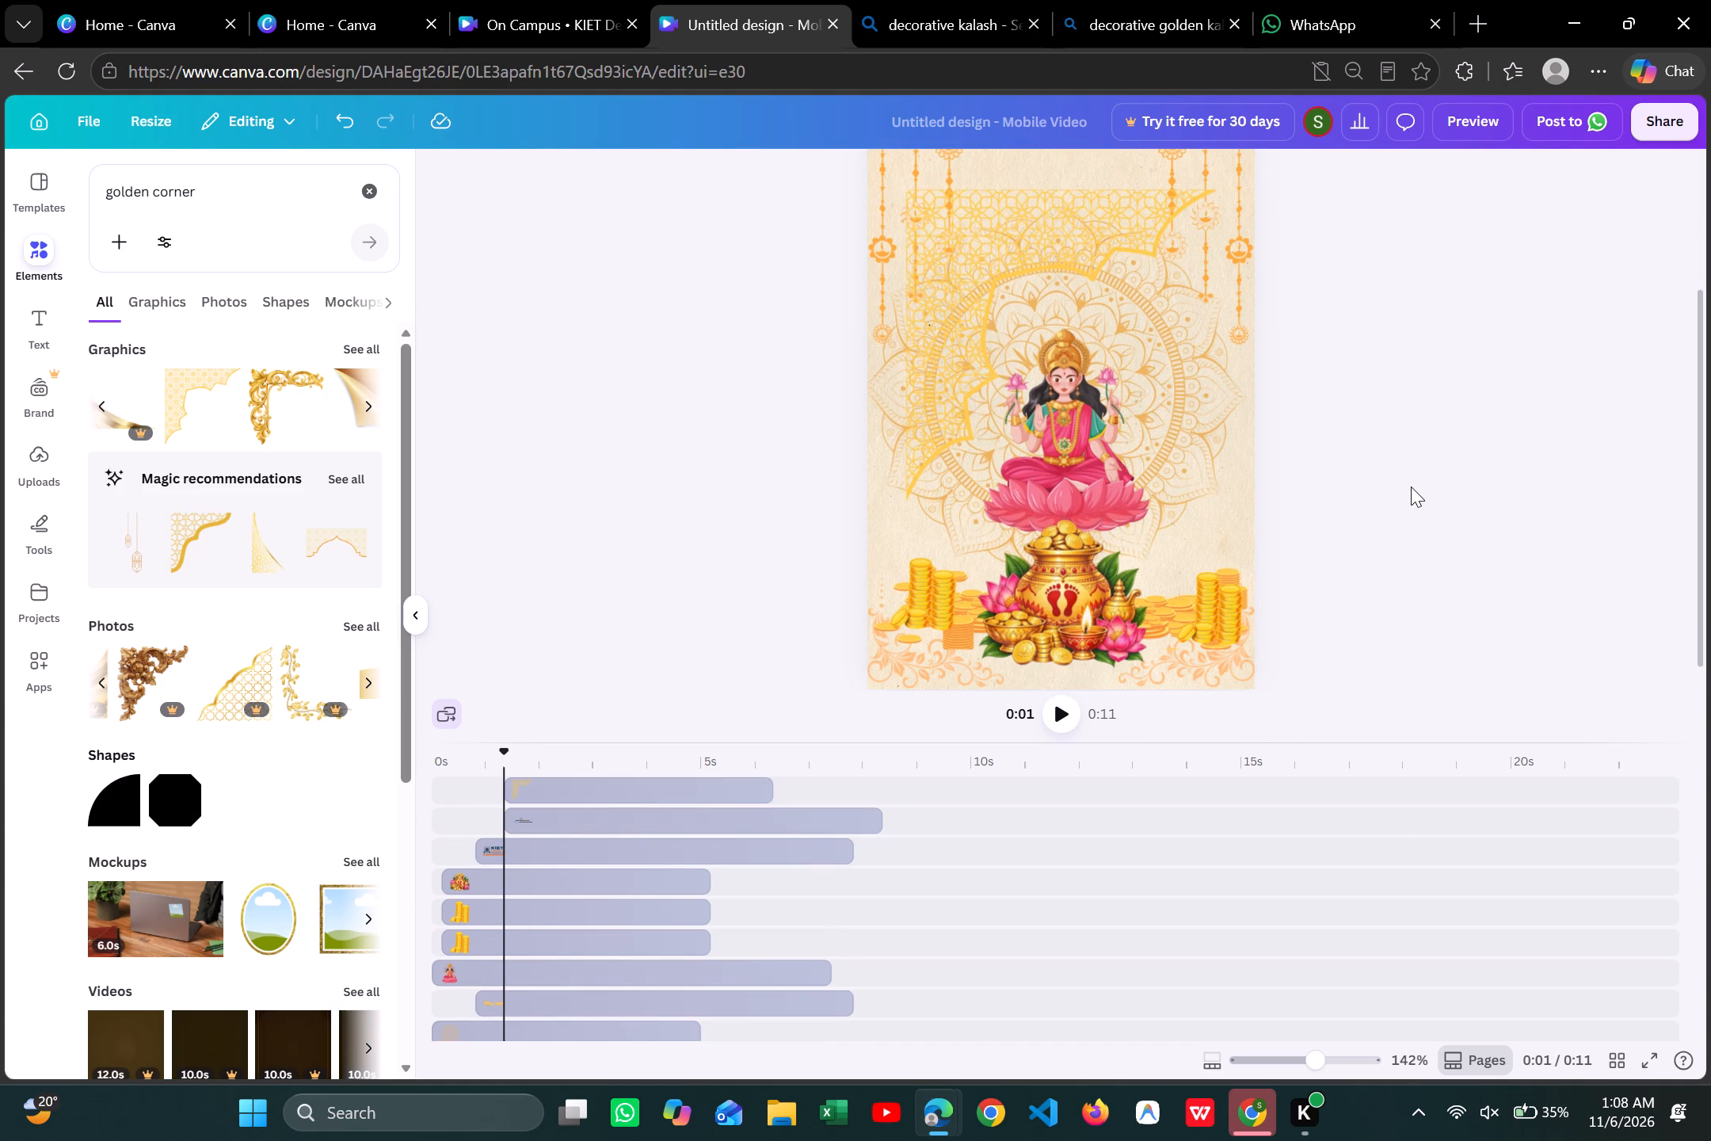
pyautogui.click(1201, 655)
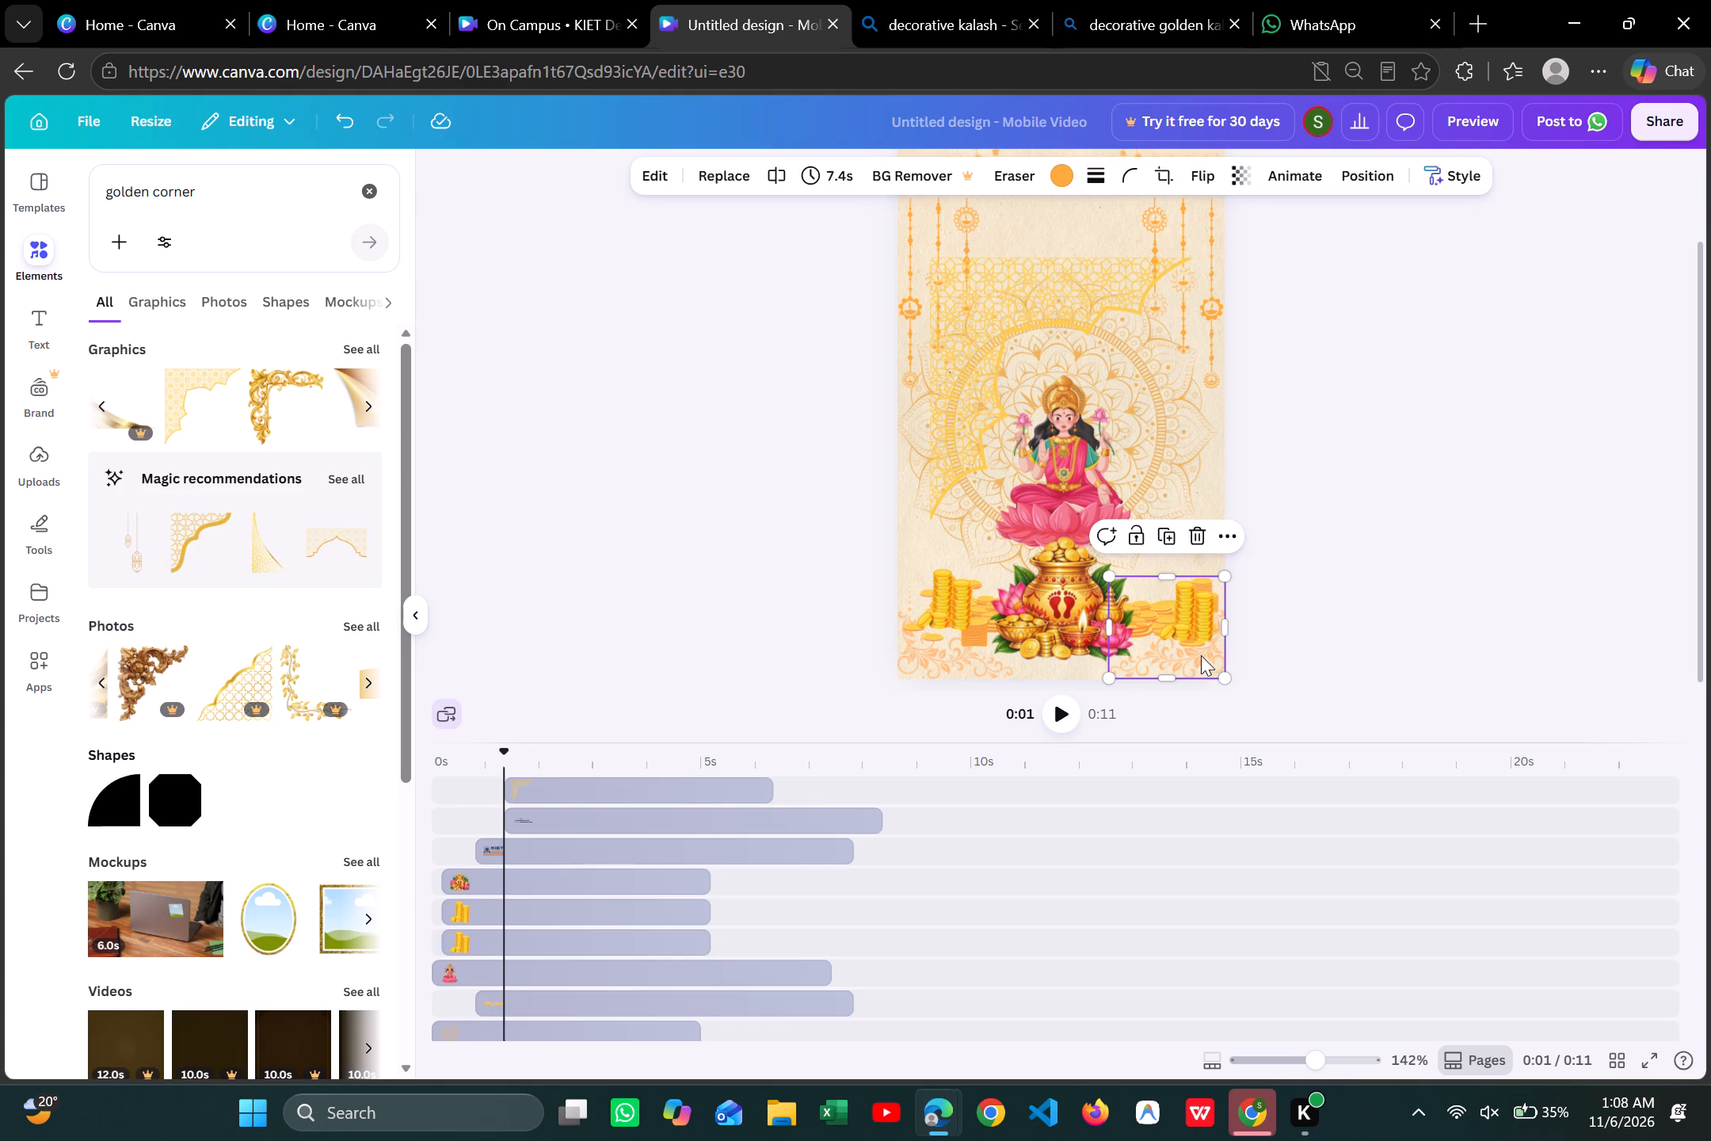
pyautogui.click(1195, 532)
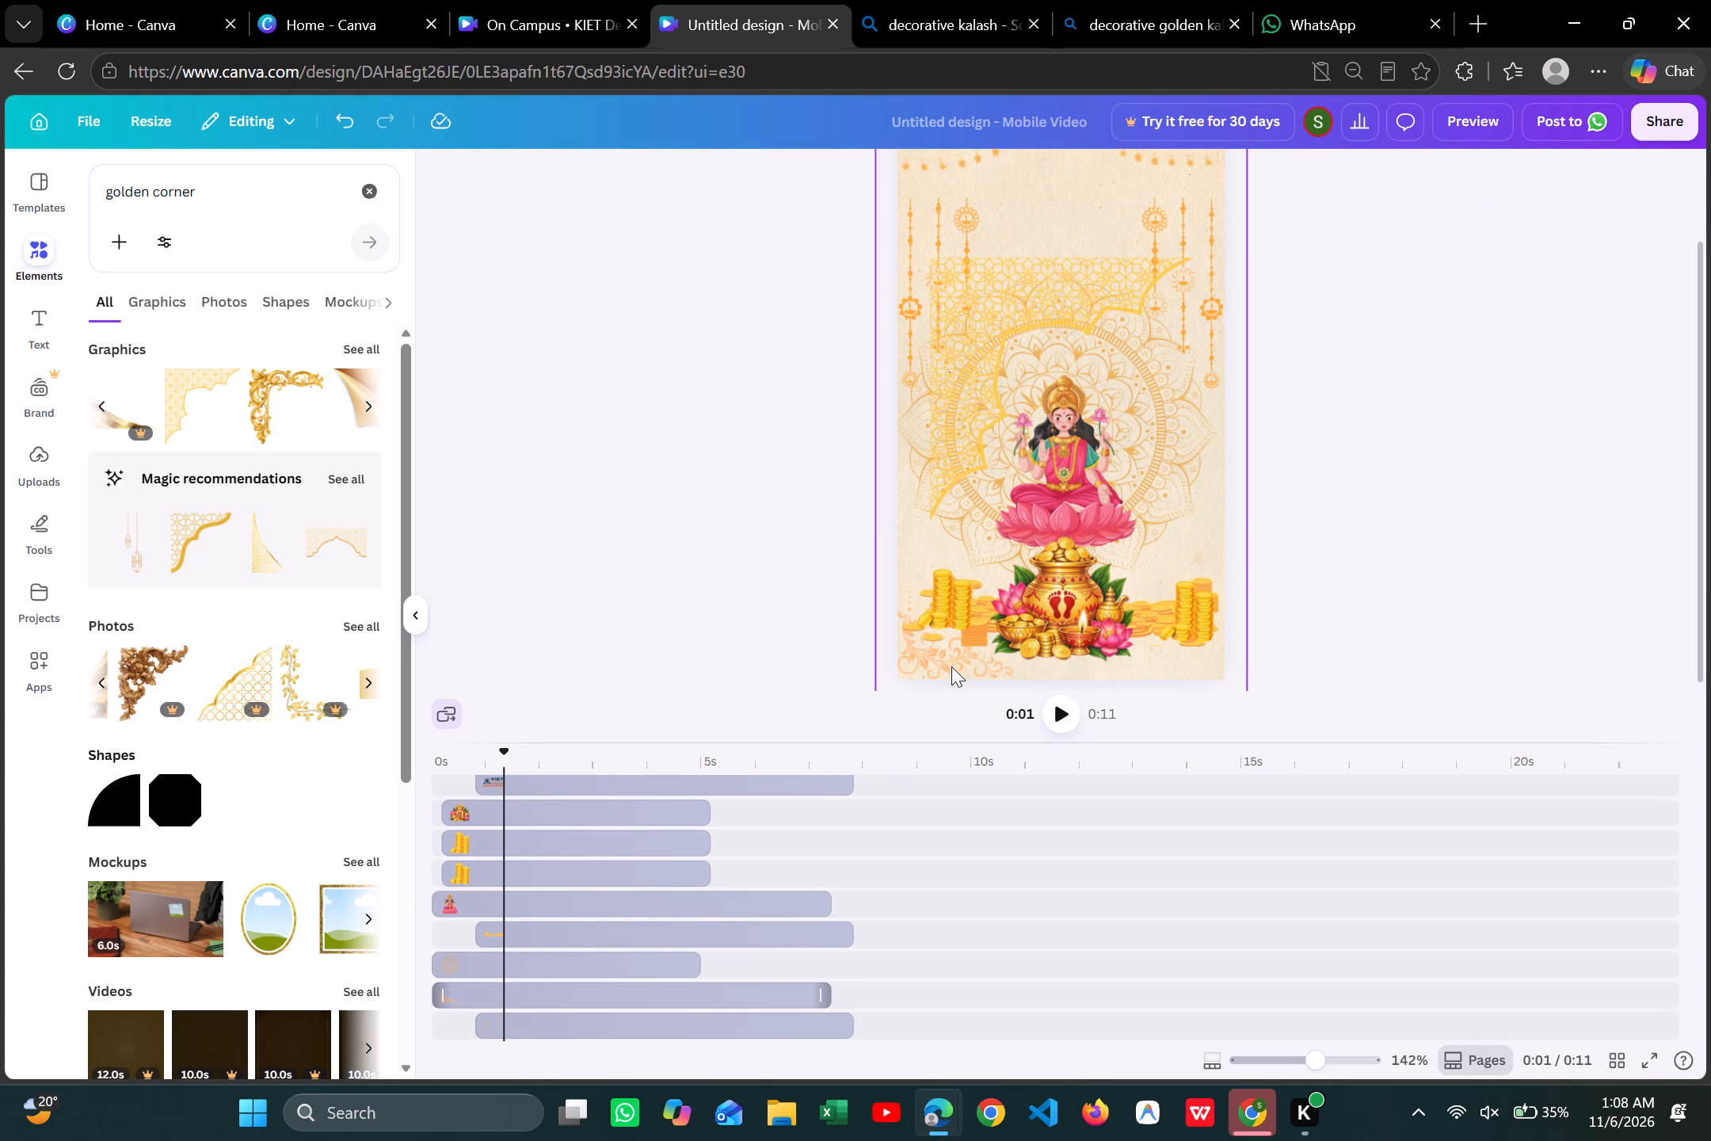
pyautogui.click(951, 666)
pyautogui.click(991, 531)
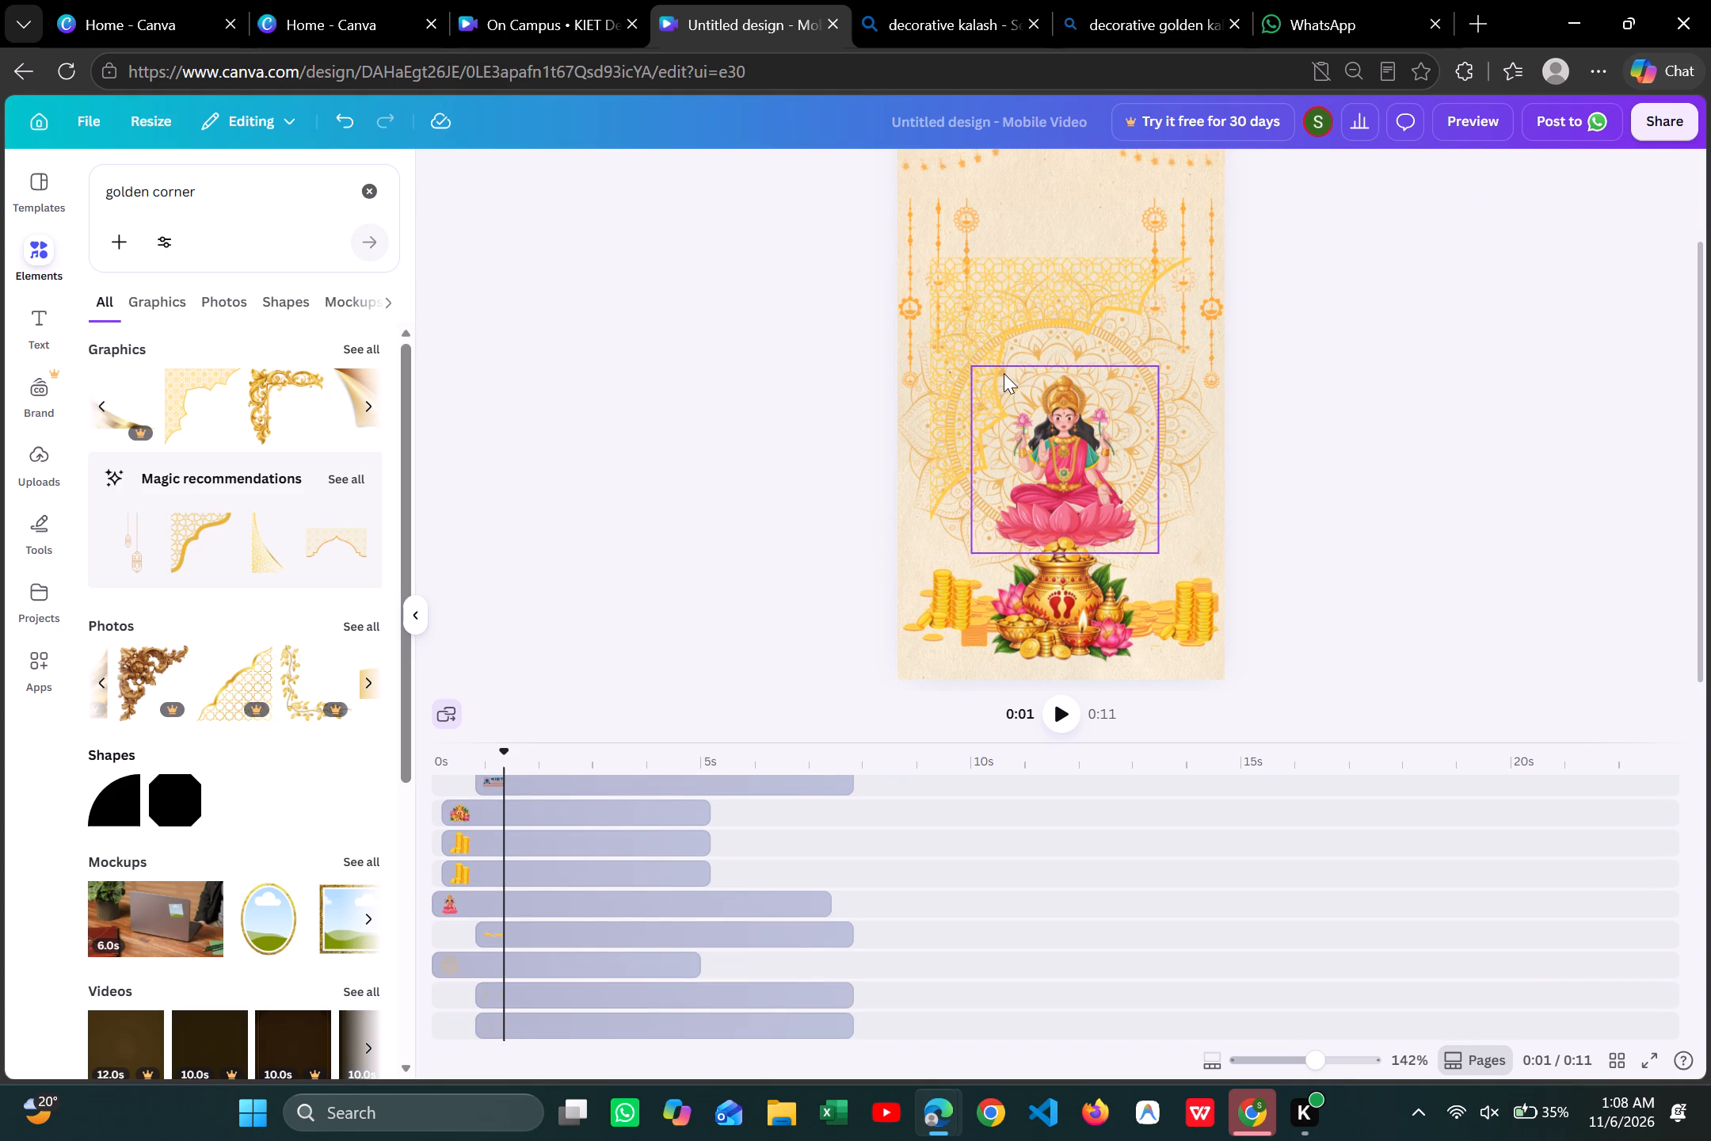
# Flip the golden lattice corner graphic vertically.
pyautogui.click(1004, 373)
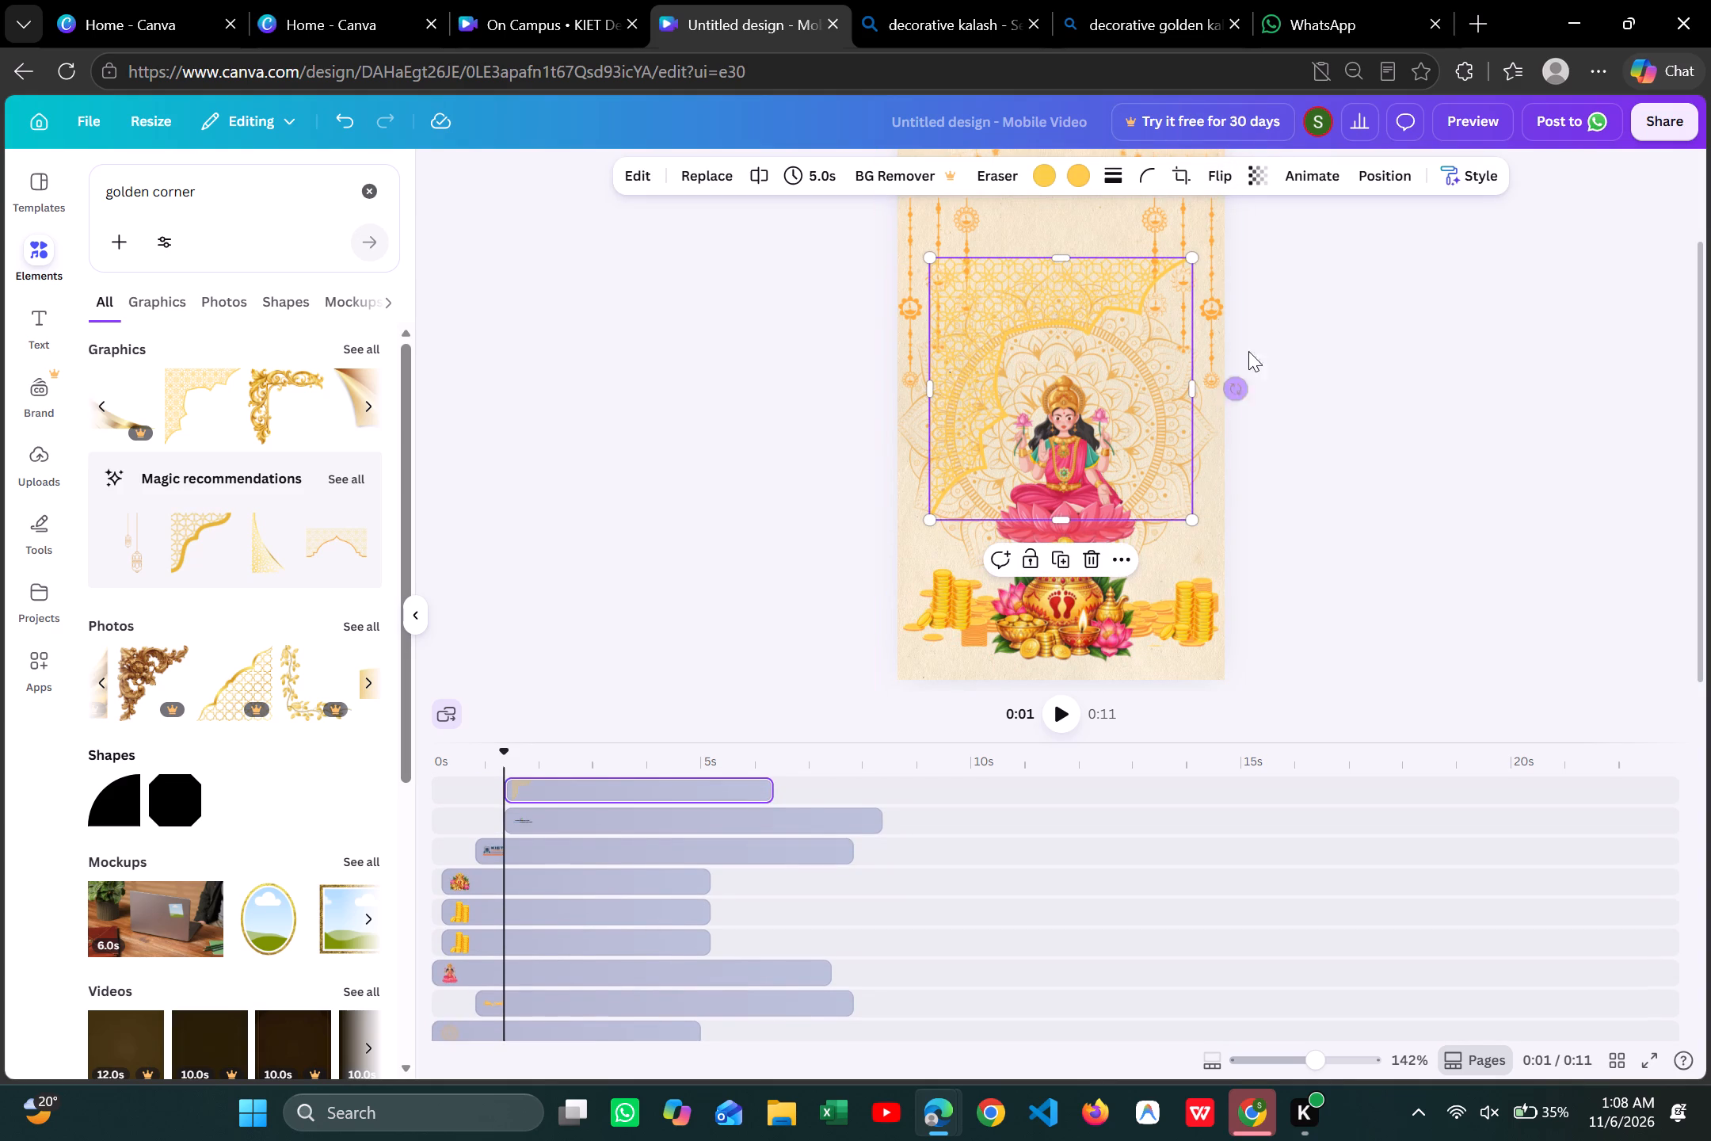
pyautogui.click(1218, 181)
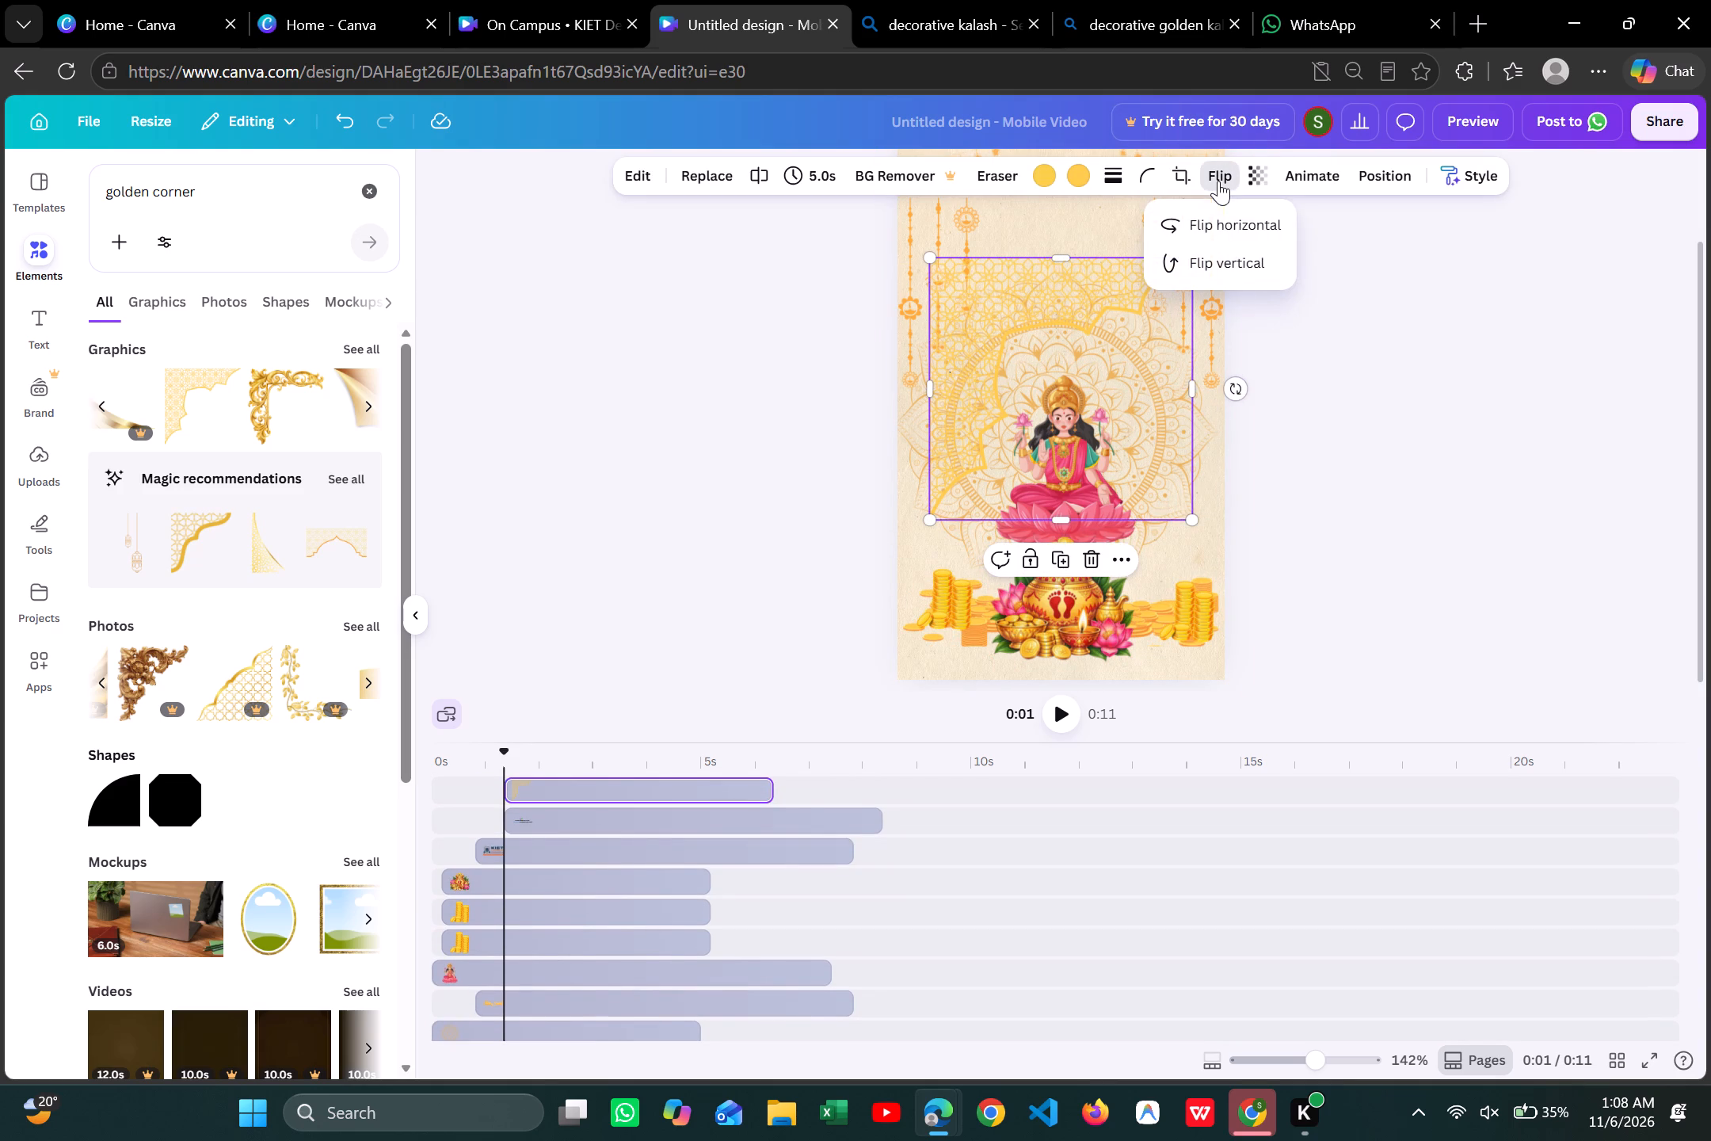
pyautogui.click(1218, 252)
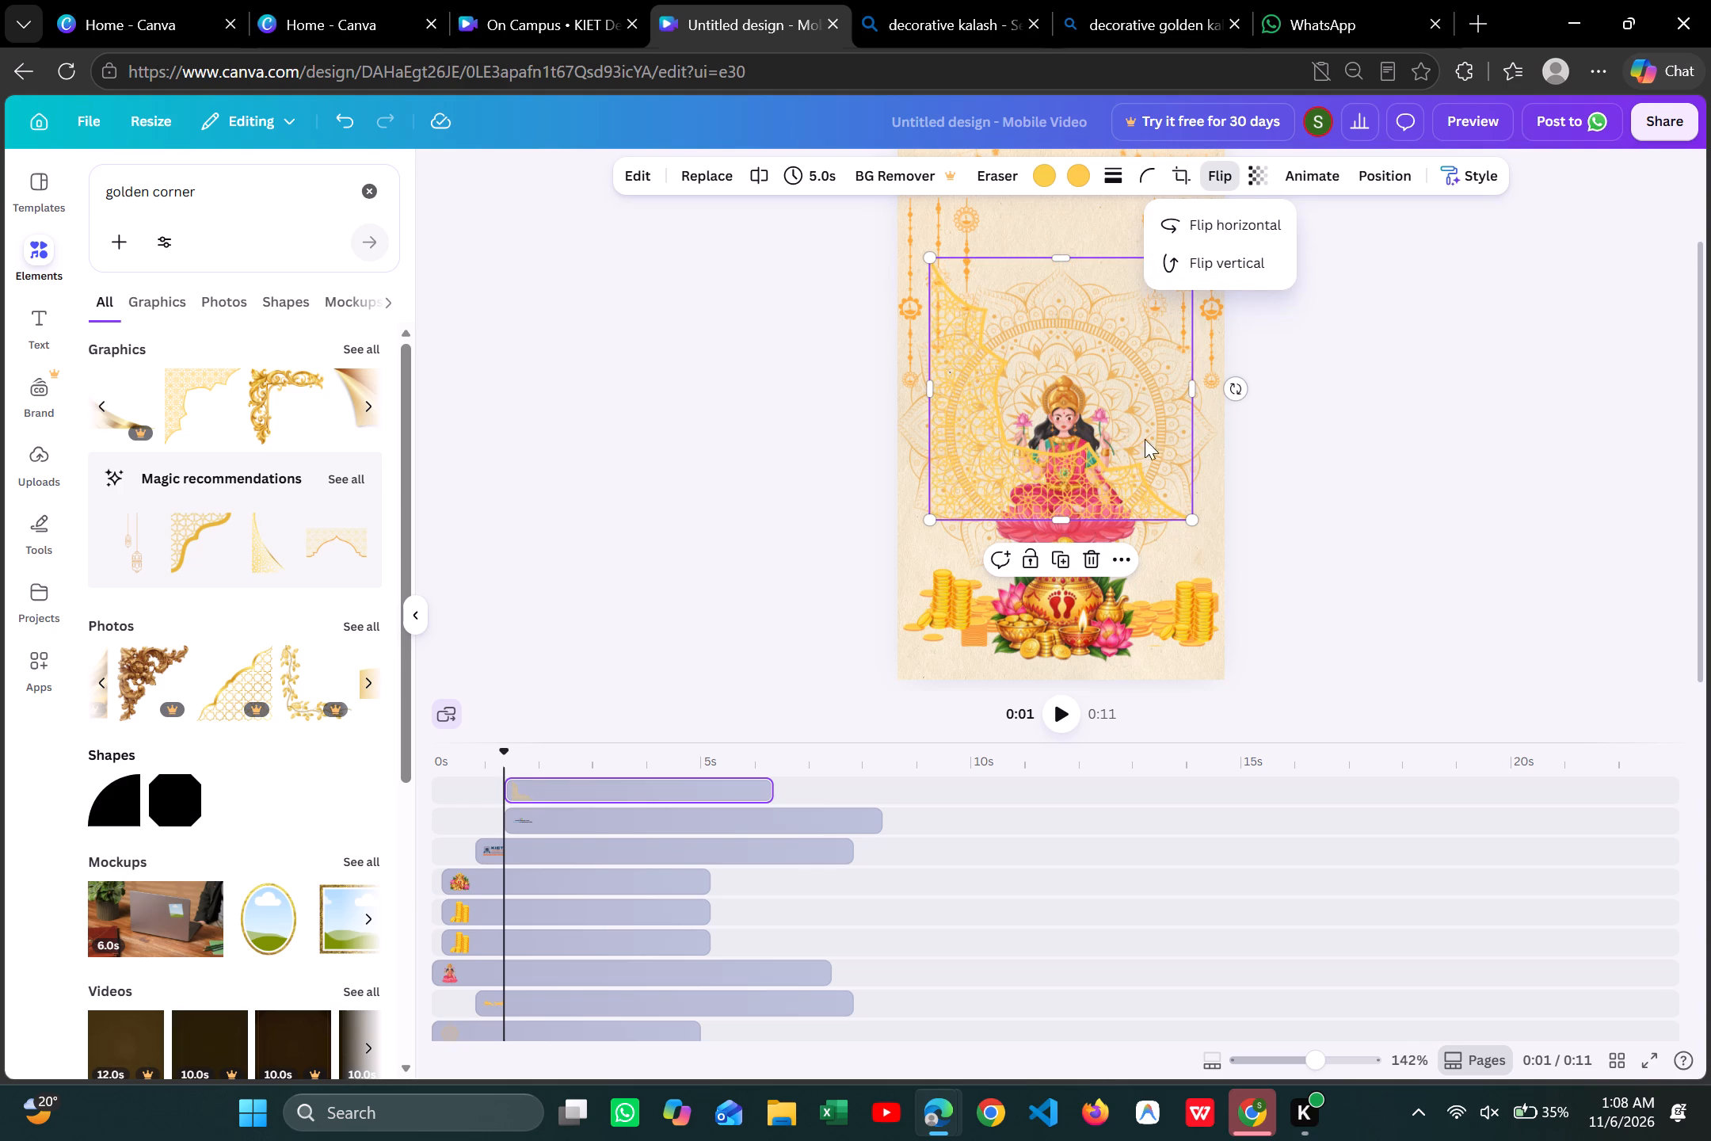
# Shrink the golden lattice corner to about half its size and fit it flush into the page's bottom-left corner.
pyautogui.moveTo(1034, 456); pyautogui.dragTo(1000, 614)
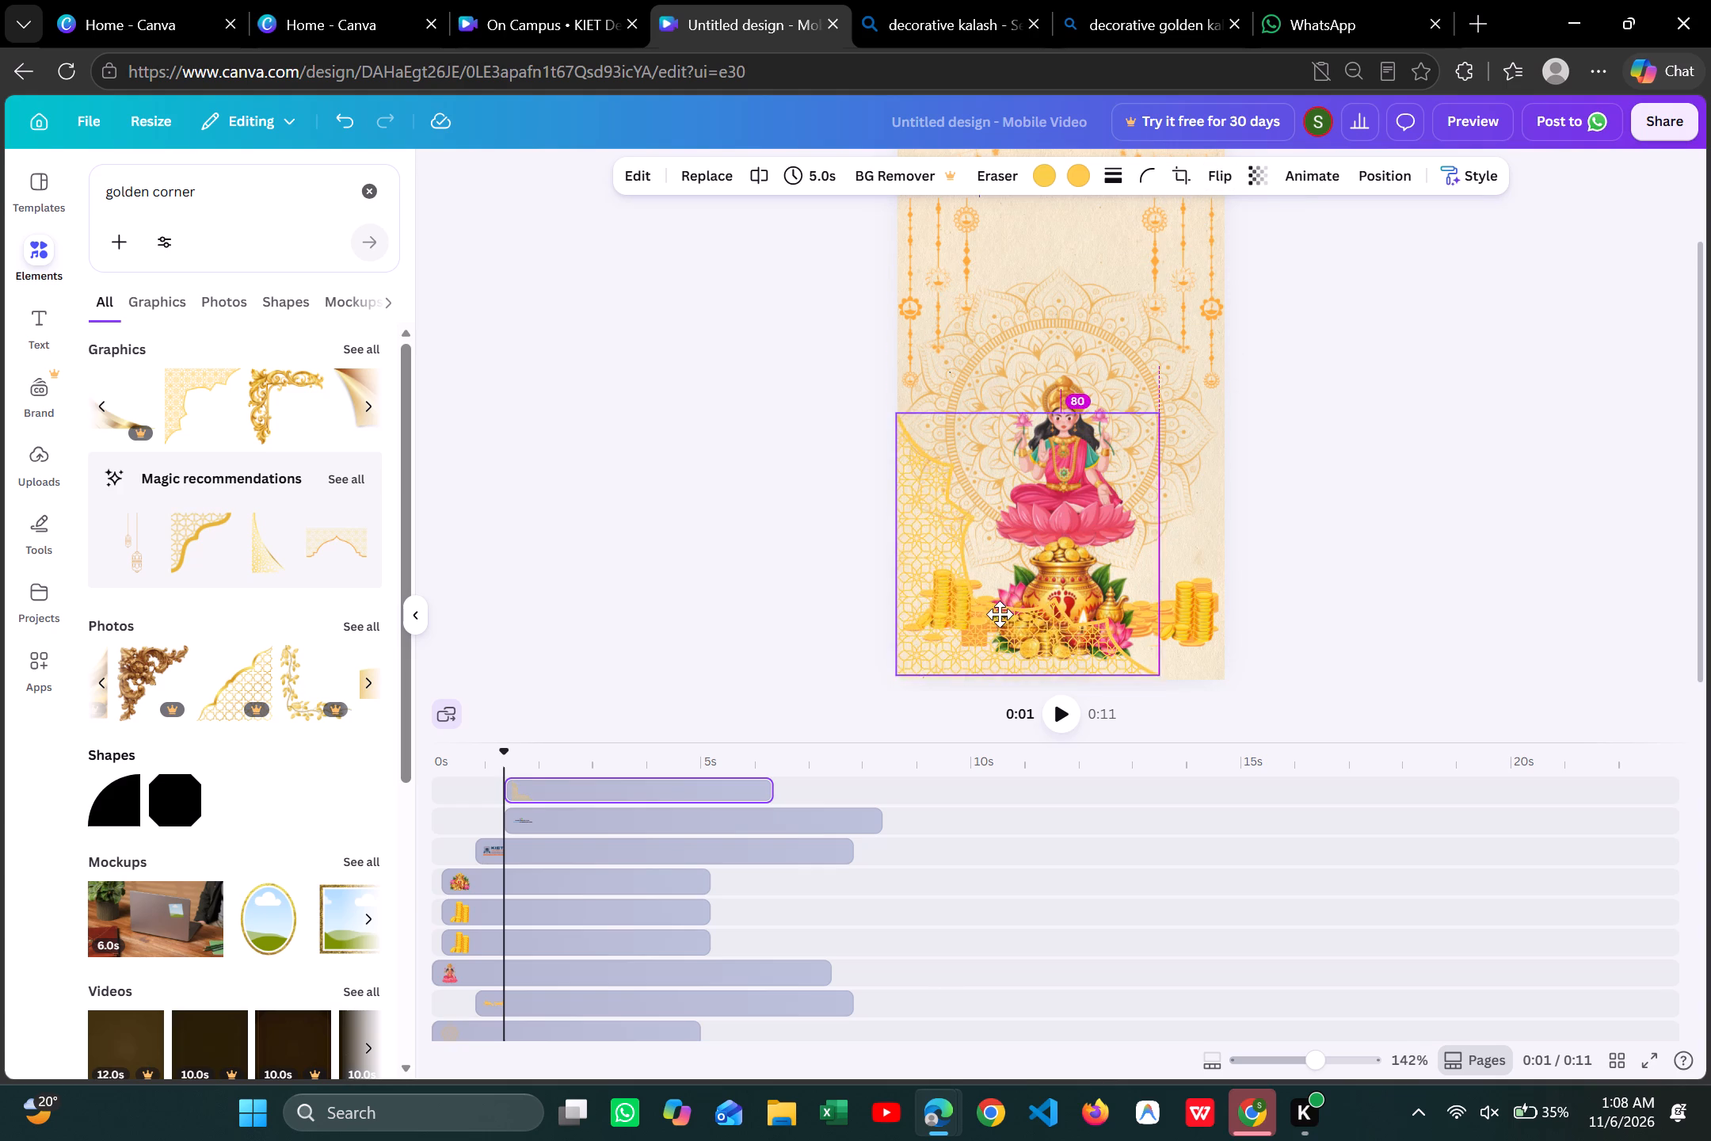
pyautogui.moveTo(1000, 614); pyautogui.dragTo(1016, 568)
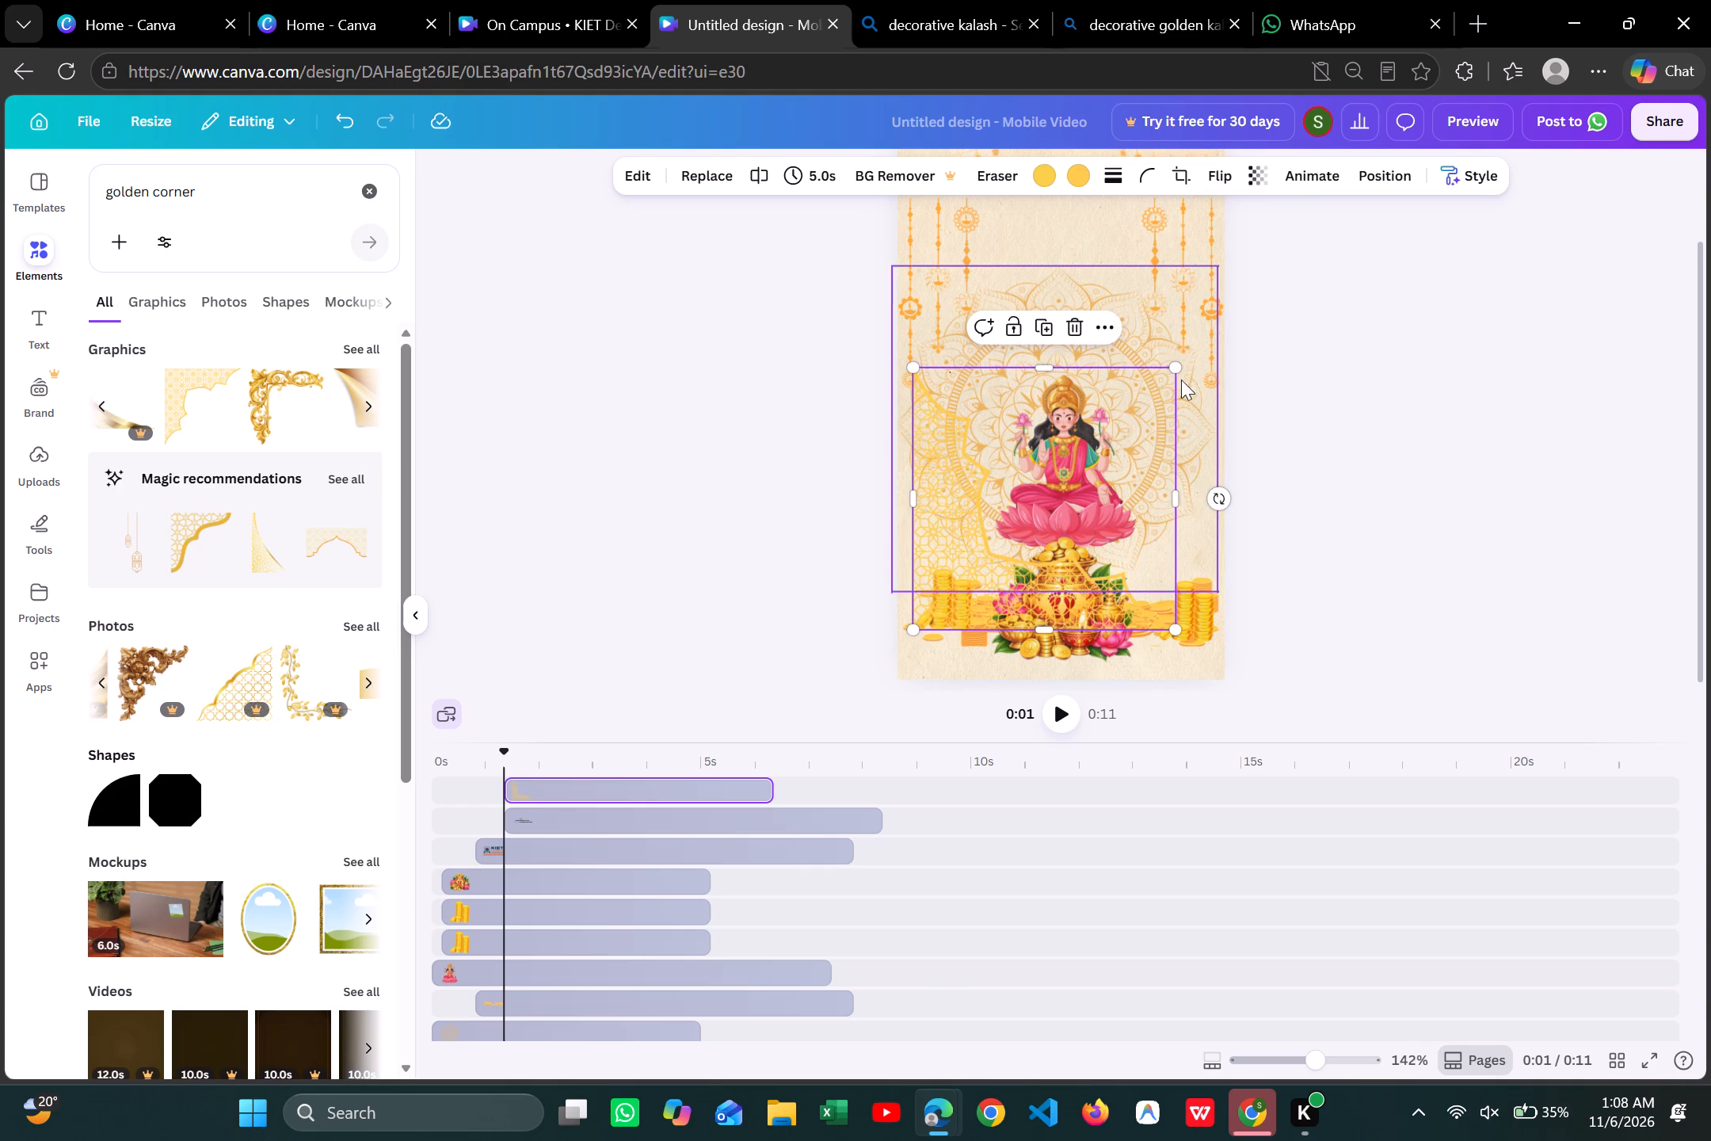
pyautogui.moveTo(1172, 371); pyautogui.dragTo(1042, 505)
pyautogui.moveTo(978, 557); pyautogui.dragTo(966, 610)
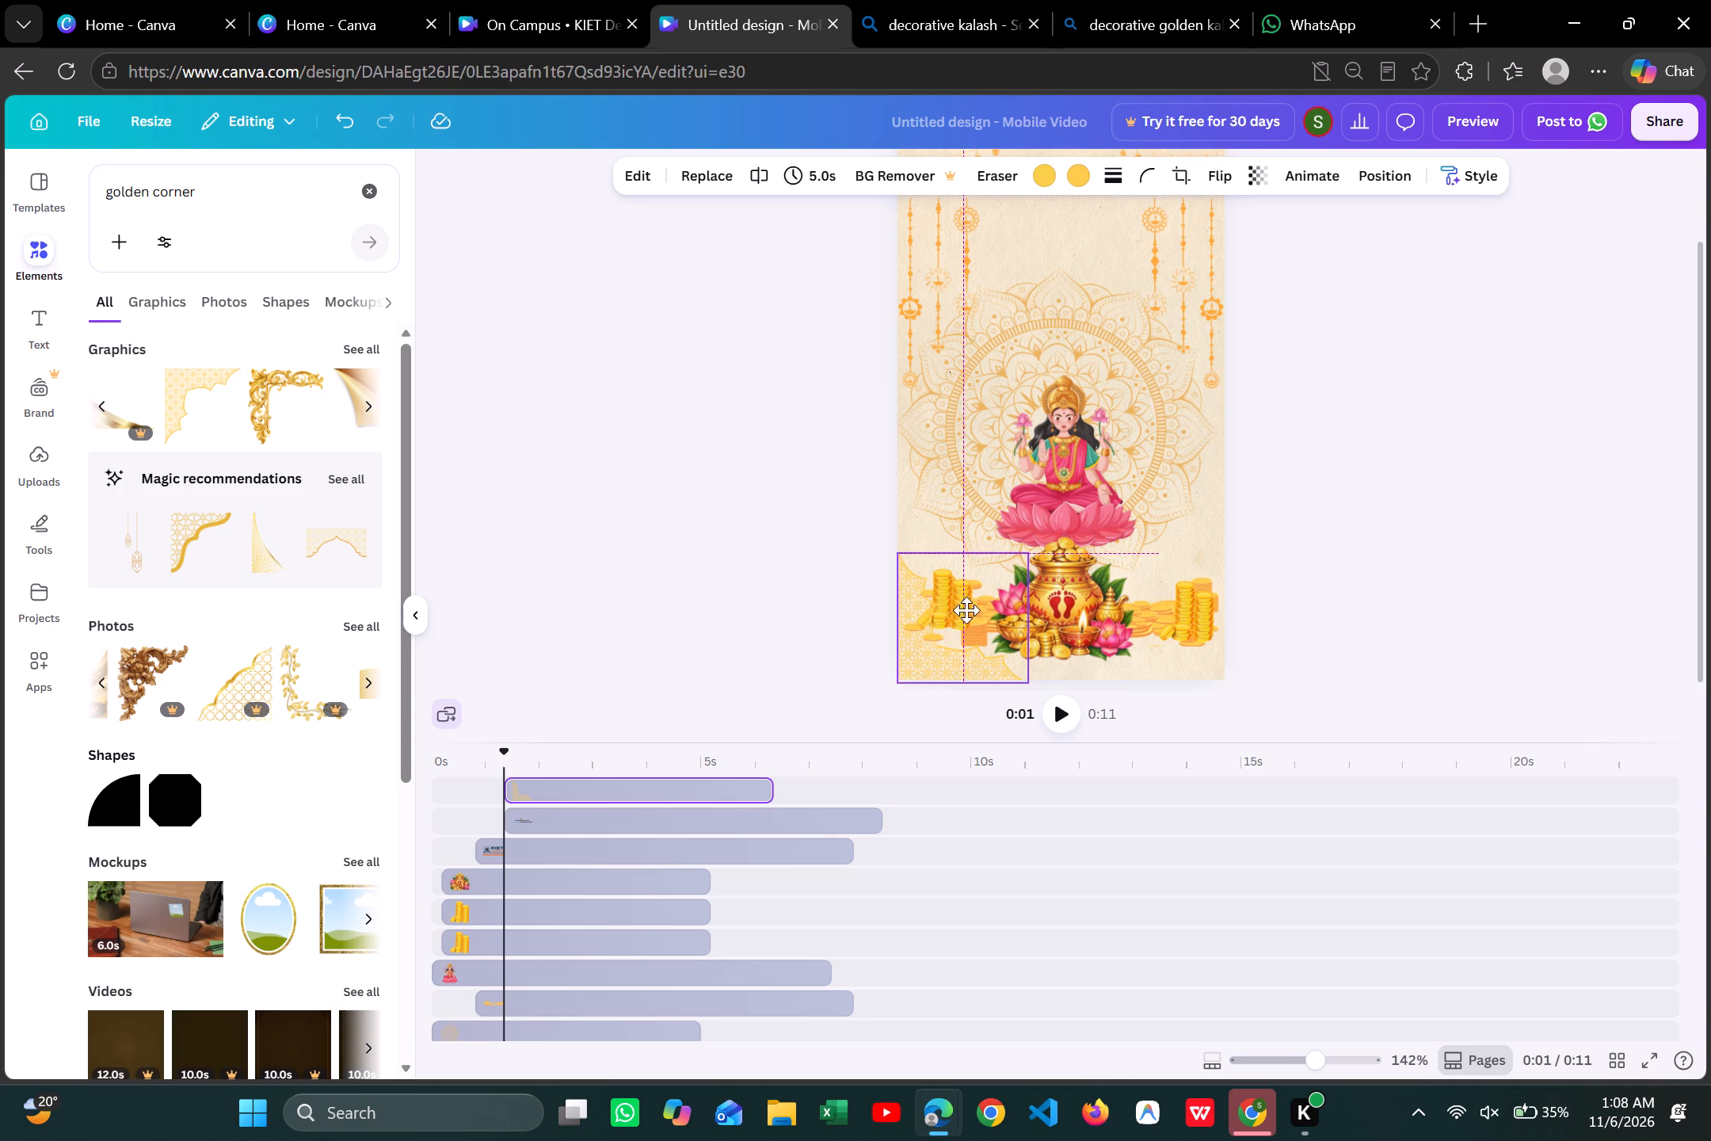
pyautogui.moveTo(966, 610); pyautogui.dragTo(971, 605)
pyautogui.scroll(-3, 1290, 506)
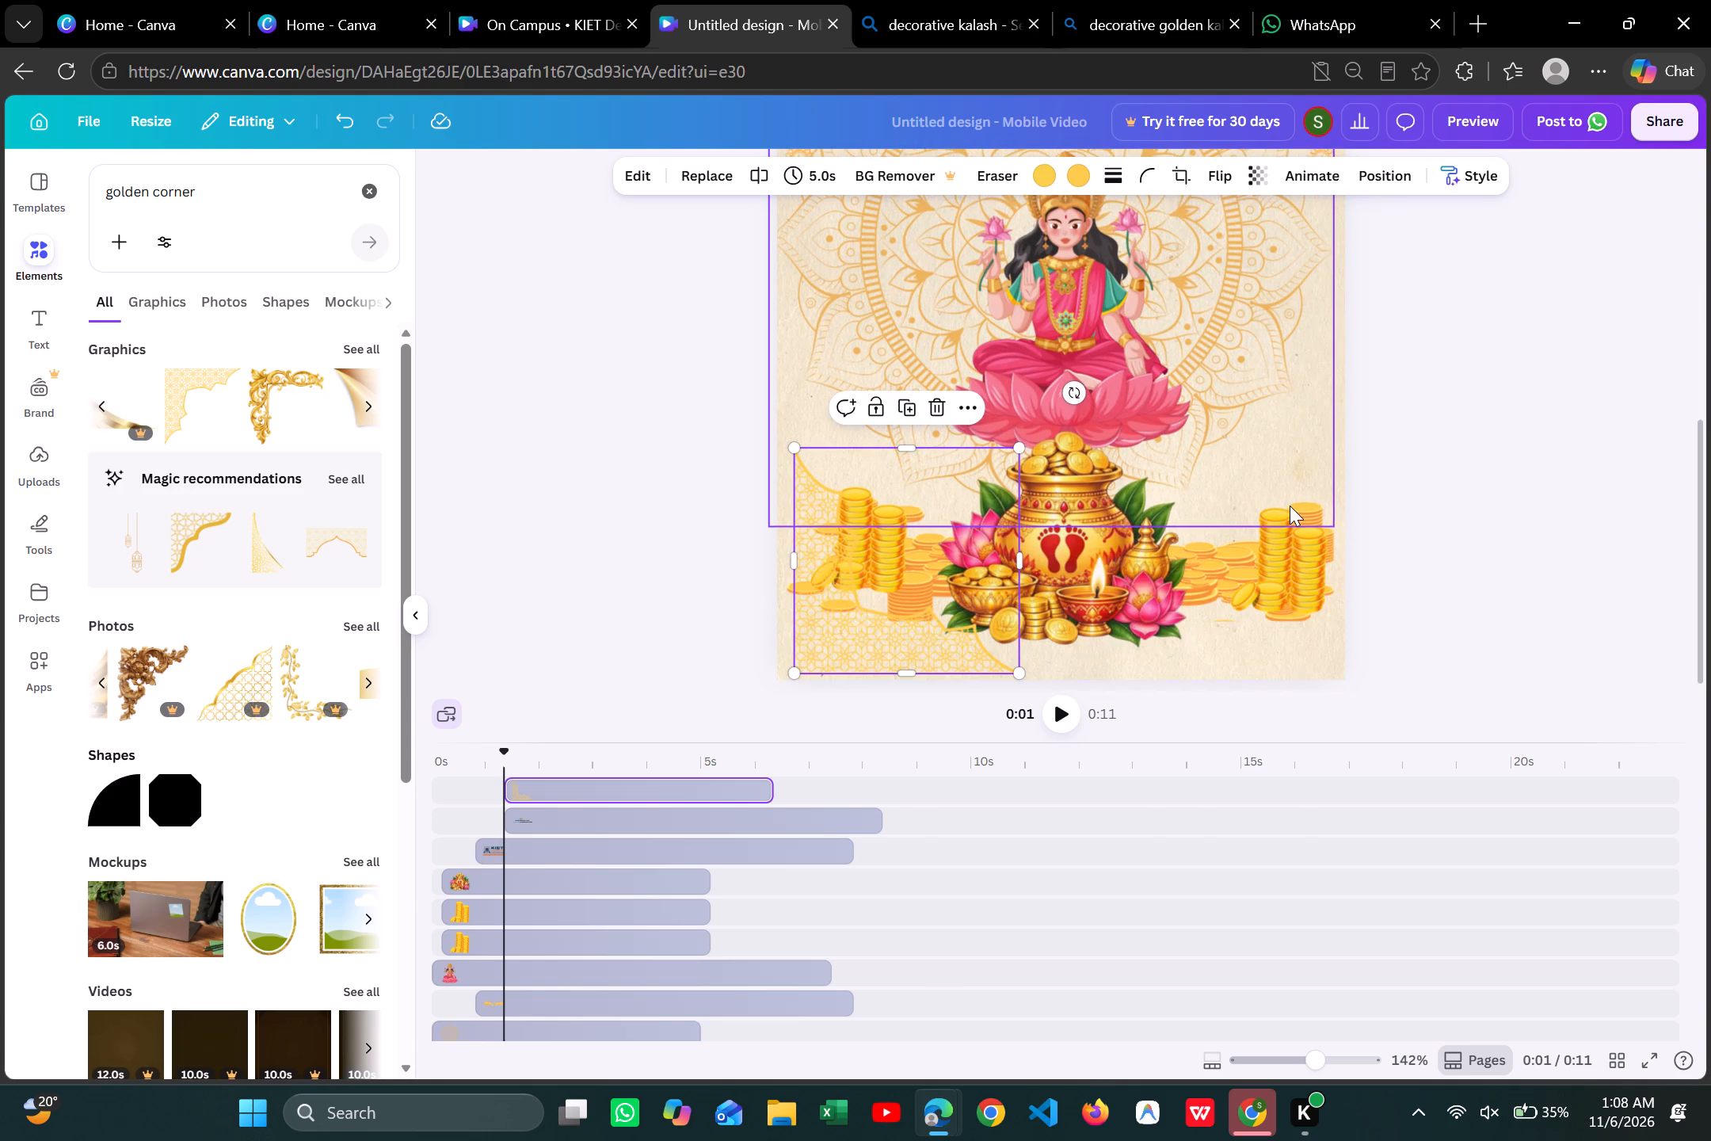
pyautogui.moveTo(894, 634); pyautogui.dragTo(882, 641)
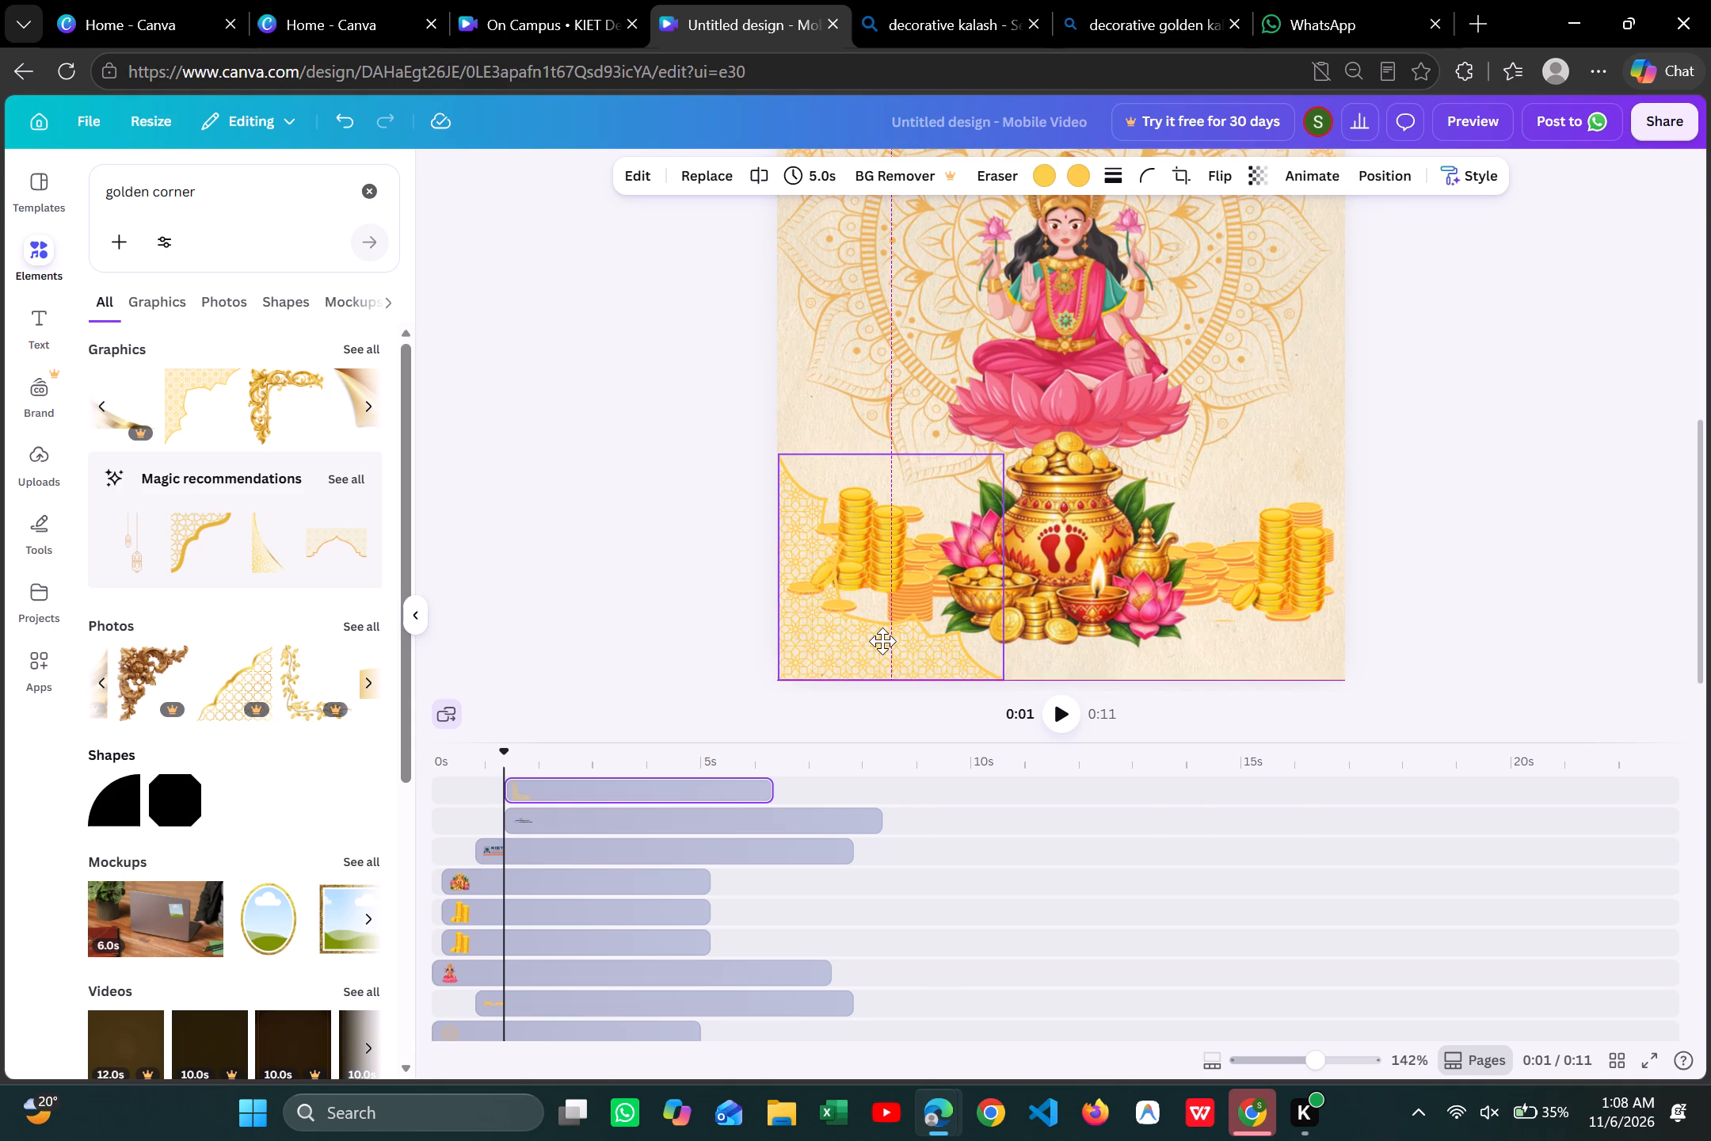
pyautogui.moveTo(882, 641); pyautogui.dragTo(873, 647)
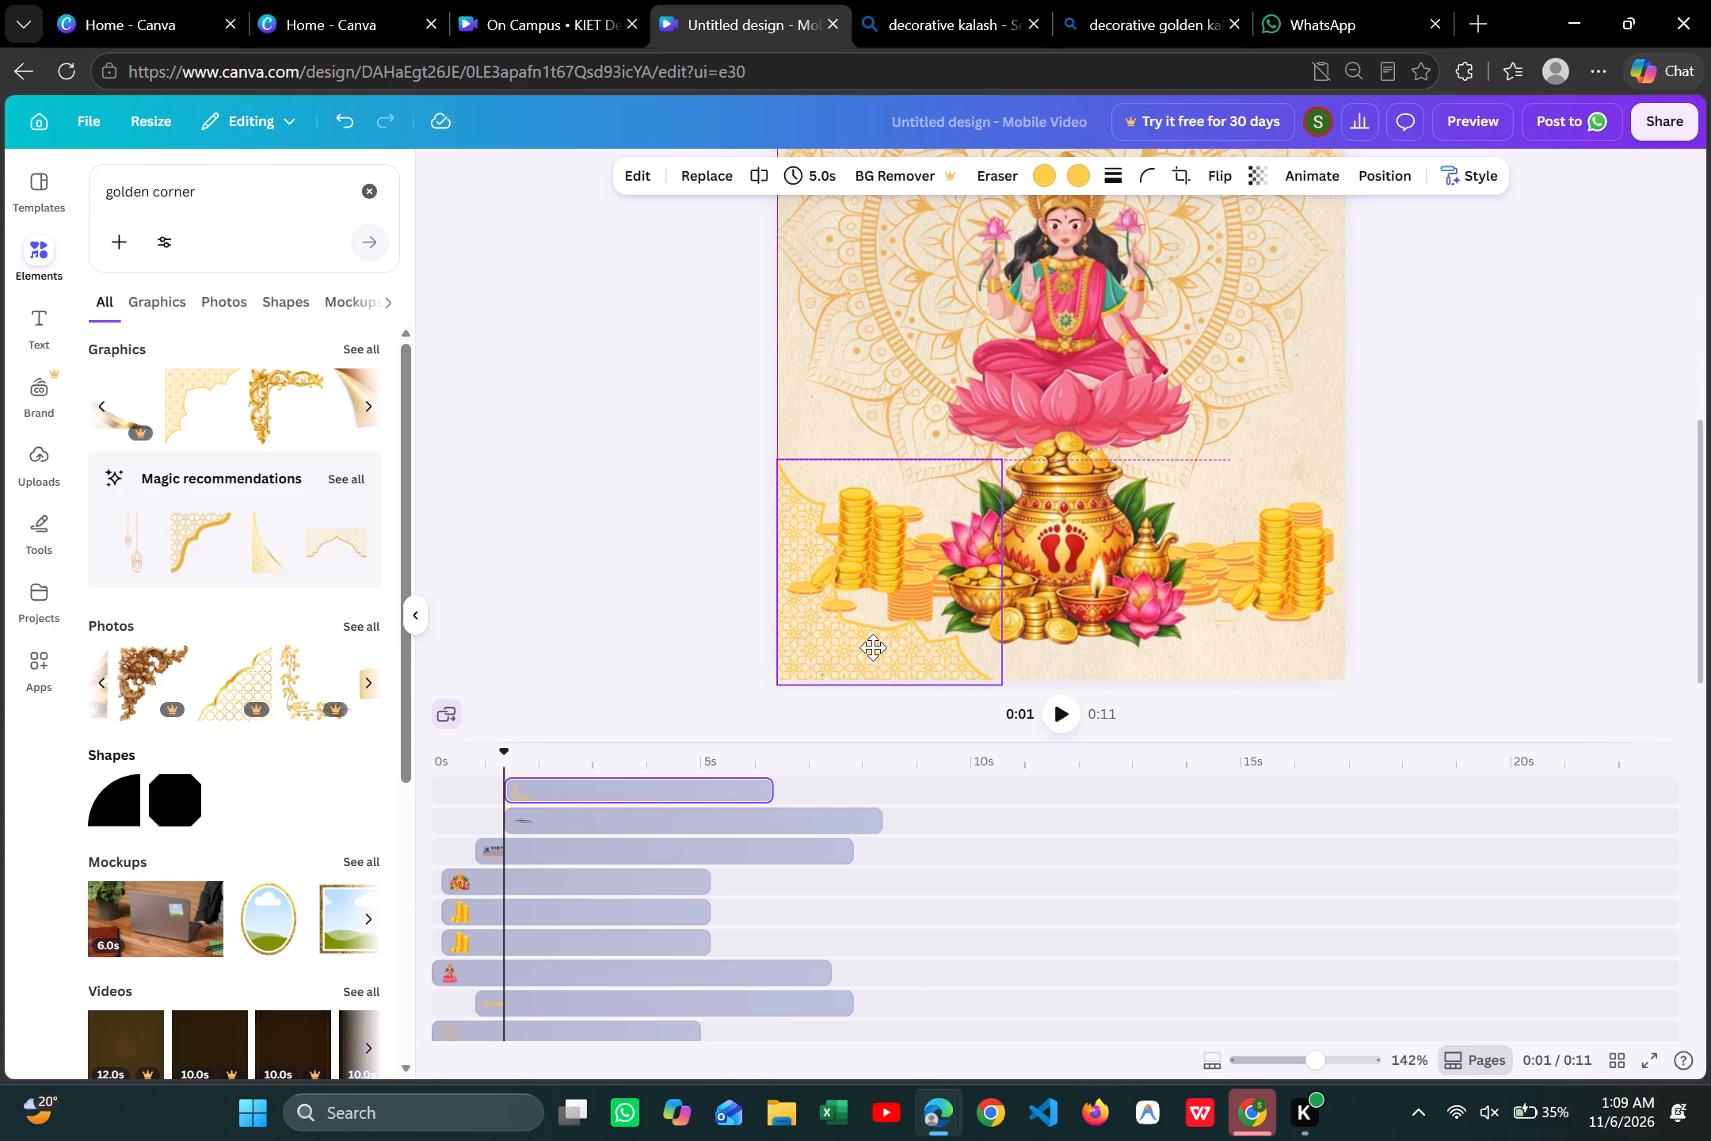
pyautogui.moveTo(873, 647); pyautogui.dragTo(873, 642)
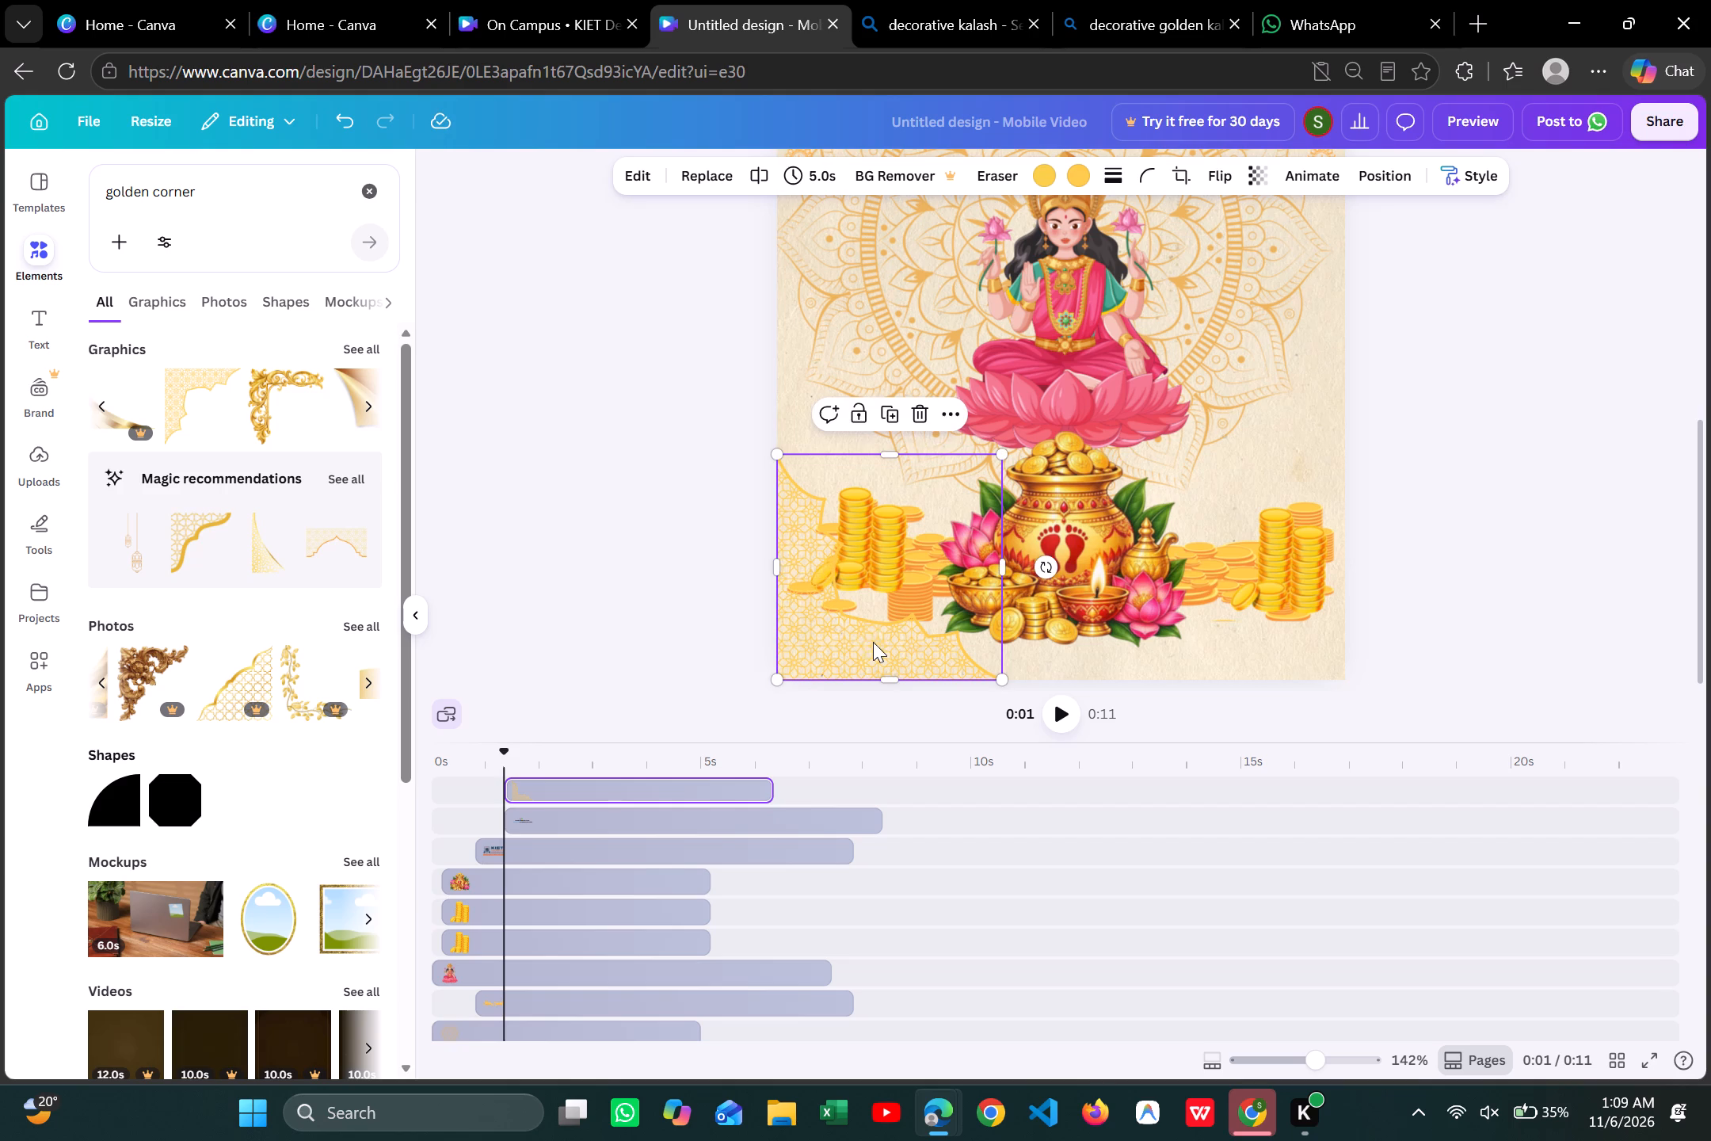
pyautogui.click(1394, 536)
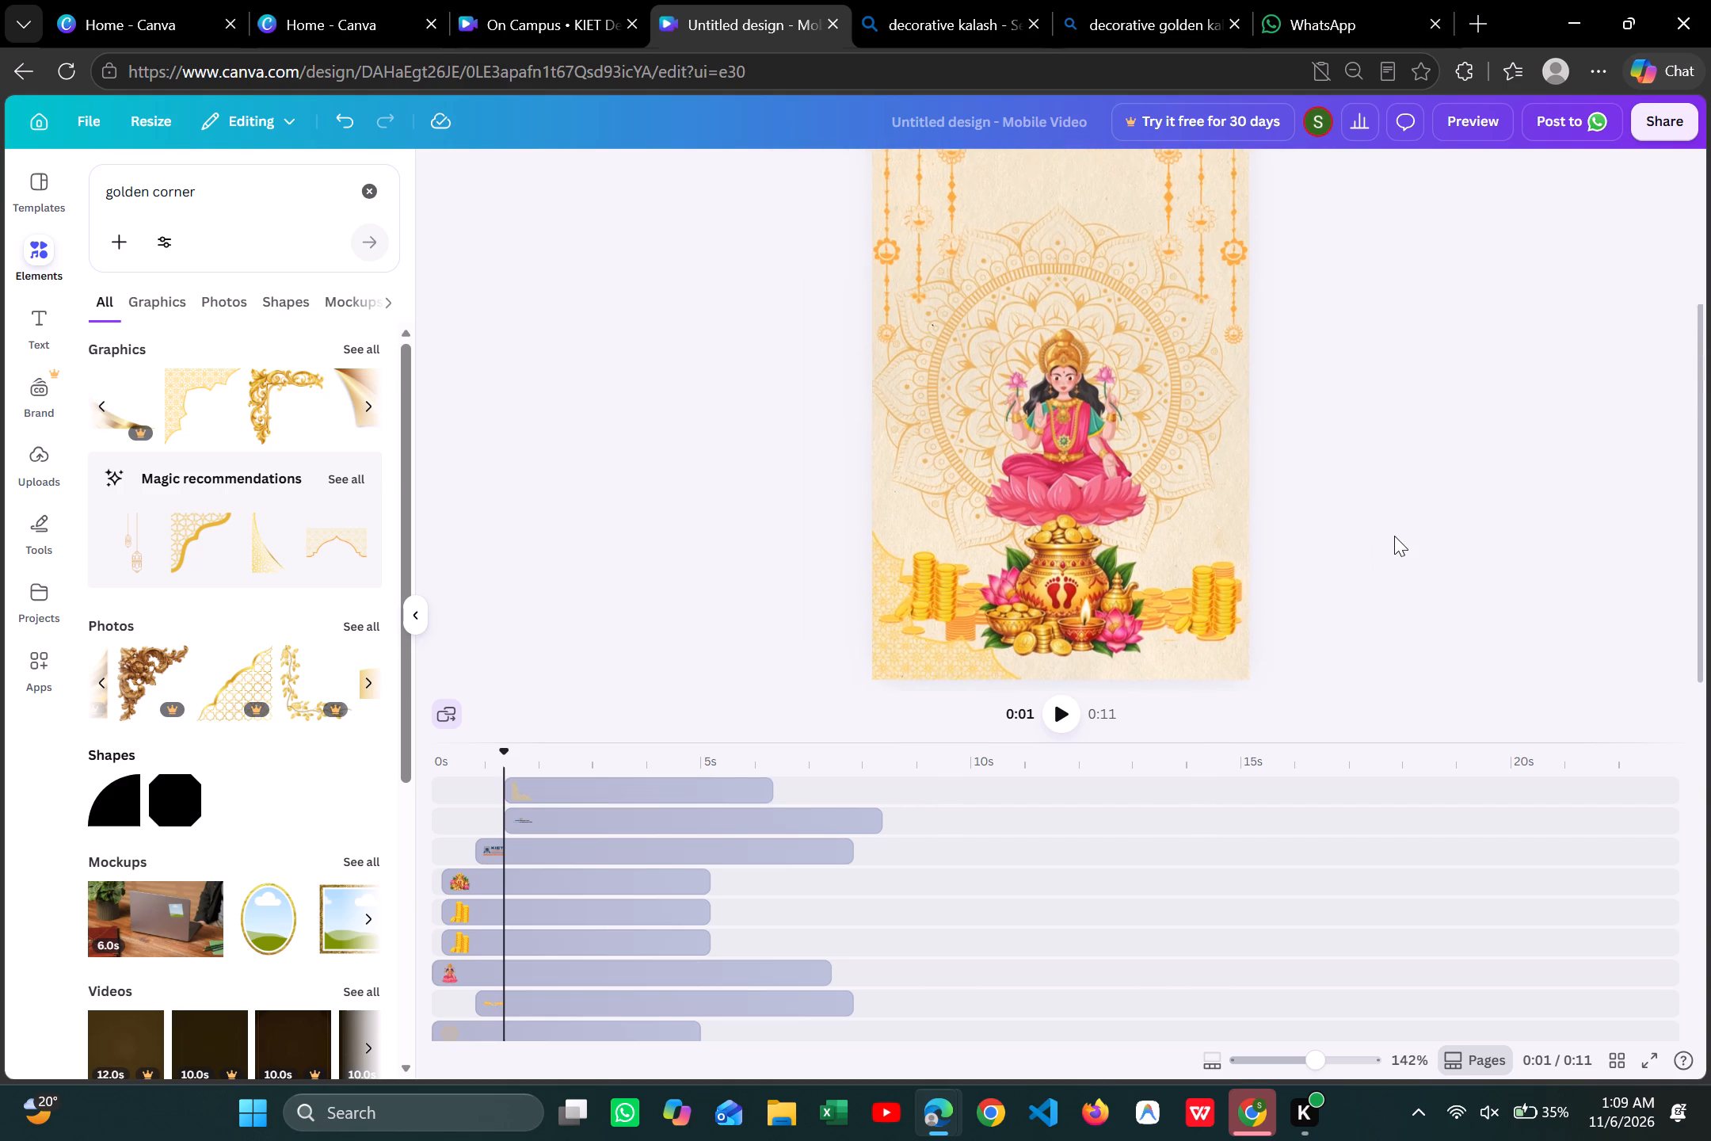
# Reduce the bottom-left golden lattice corner slightly more, keeping it anchored in the page corner.
pyautogui.click(985, 679)
pyautogui.moveTo(1023, 551); pyautogui.dragTo(1019, 557)
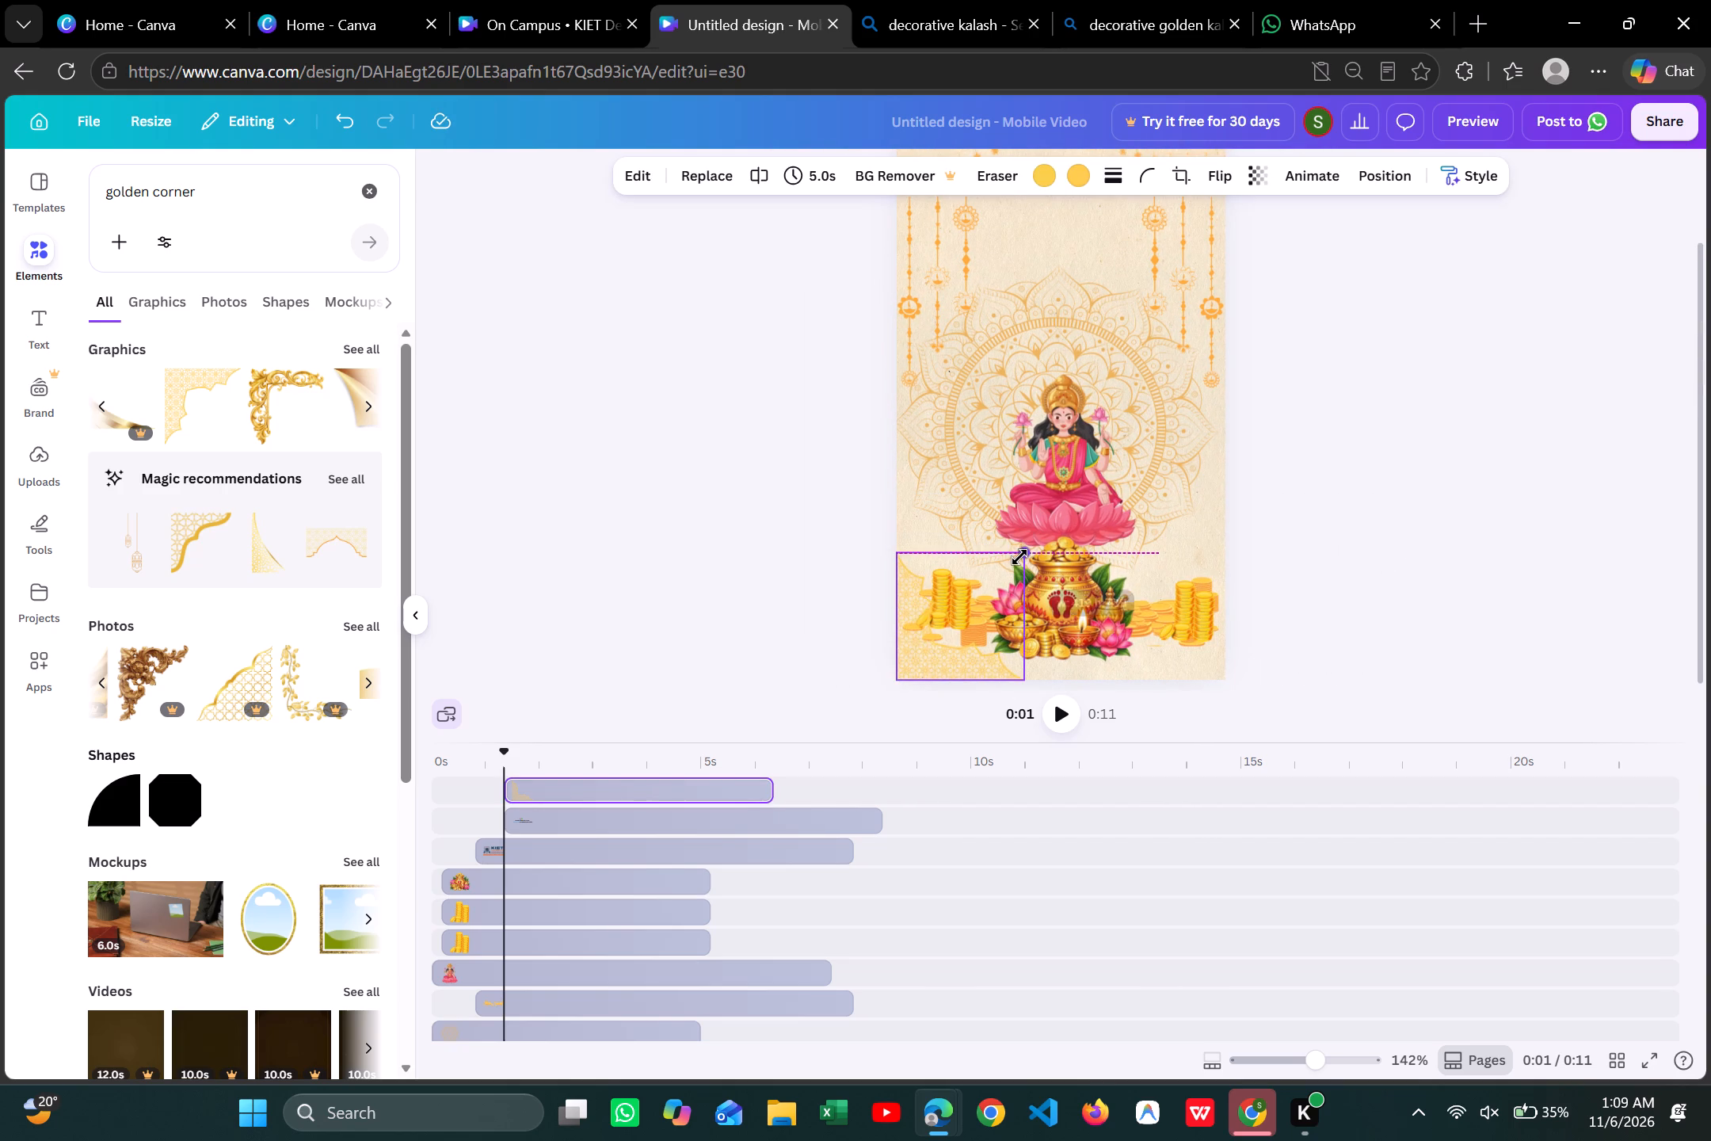
pyautogui.moveTo(1019, 557); pyautogui.dragTo(1004, 579)
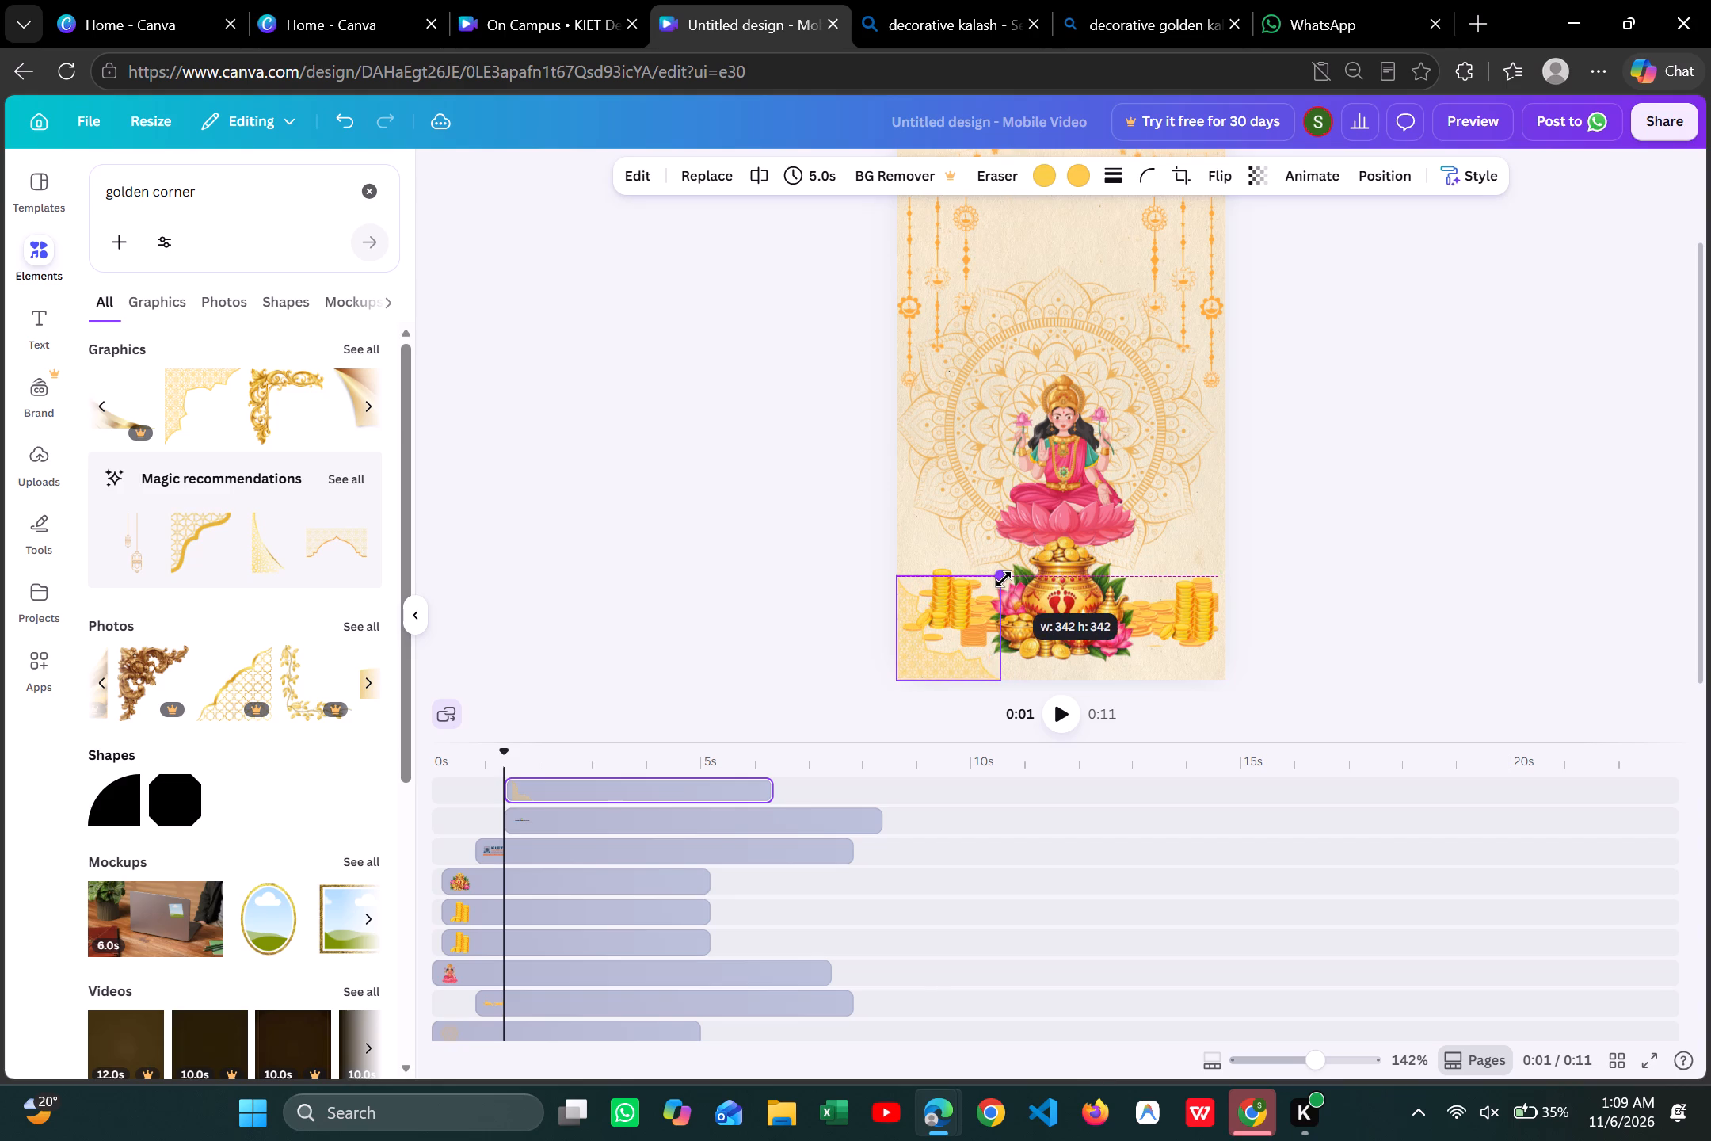
pyautogui.moveTo(1004, 579); pyautogui.dragTo(1005, 576)
pyautogui.click(1373, 486)
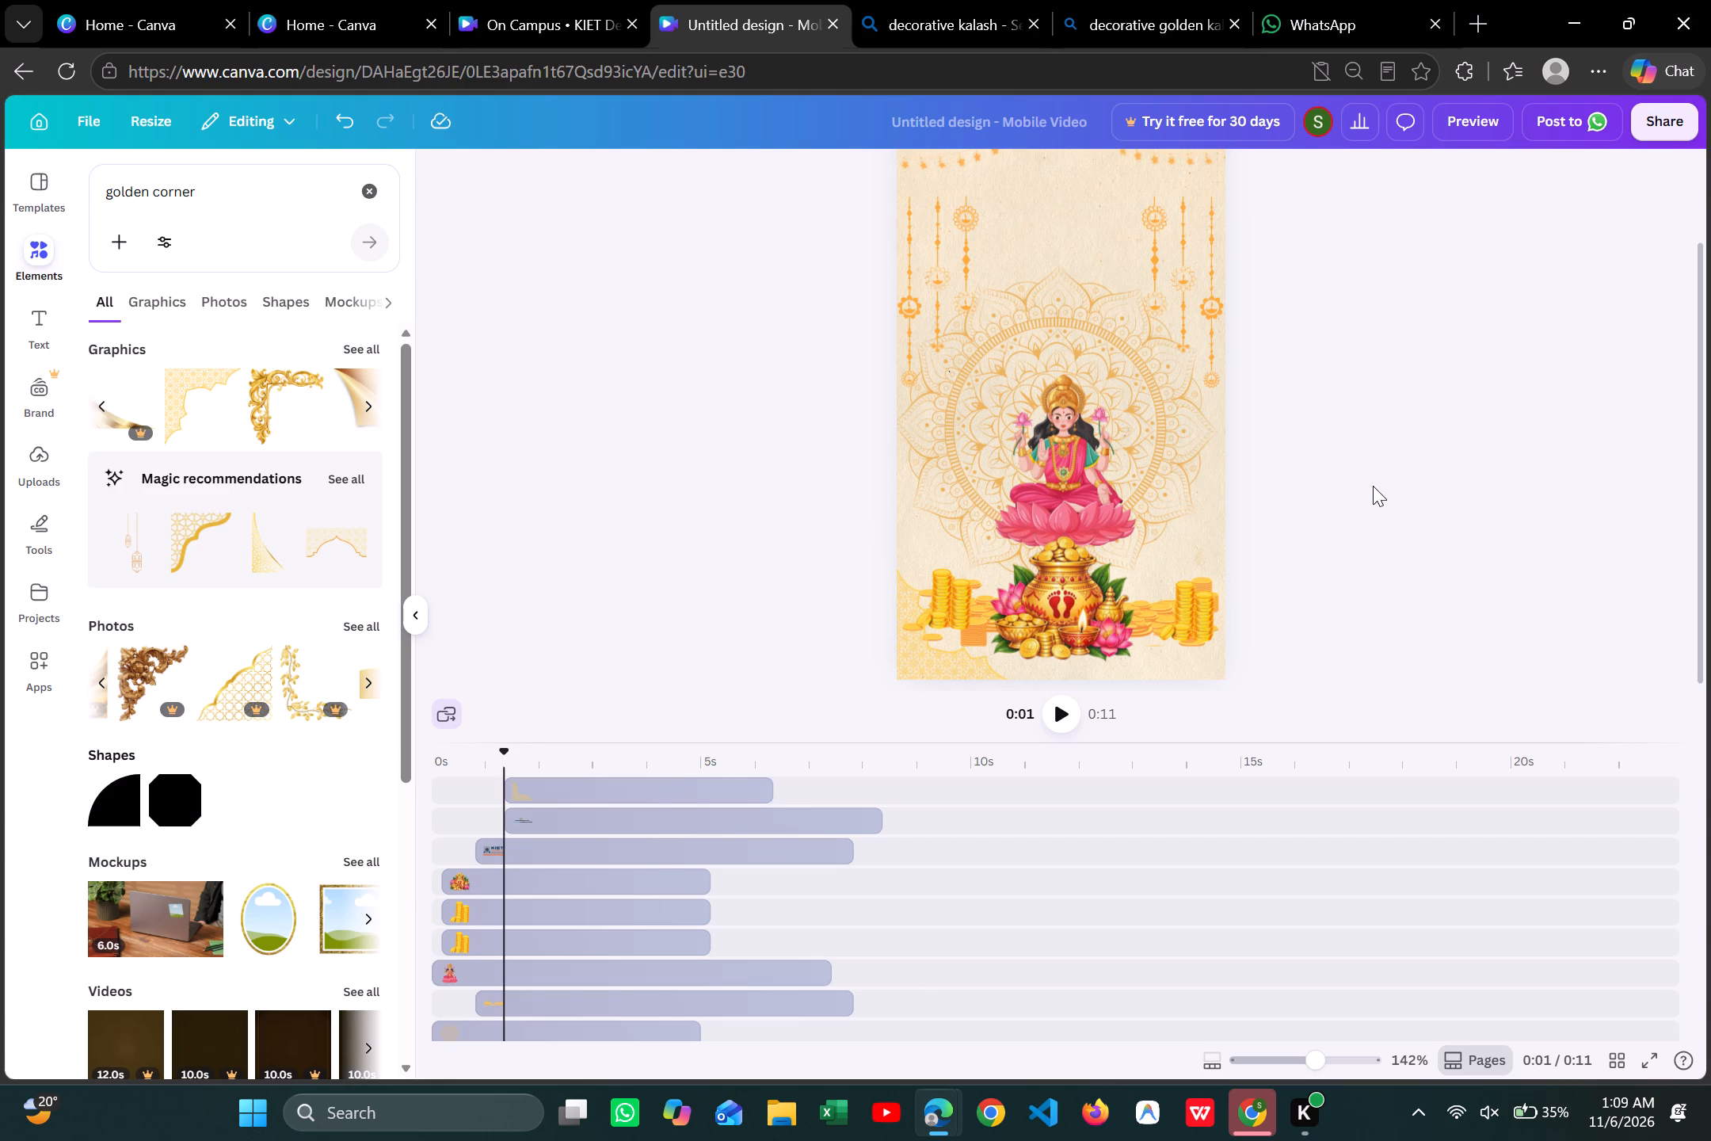
# Duplicate the bottom-left golden lattice corner, flipped horizontally, and fit the copy into the page's bottom-right corner.
pyautogui.click(940, 662)
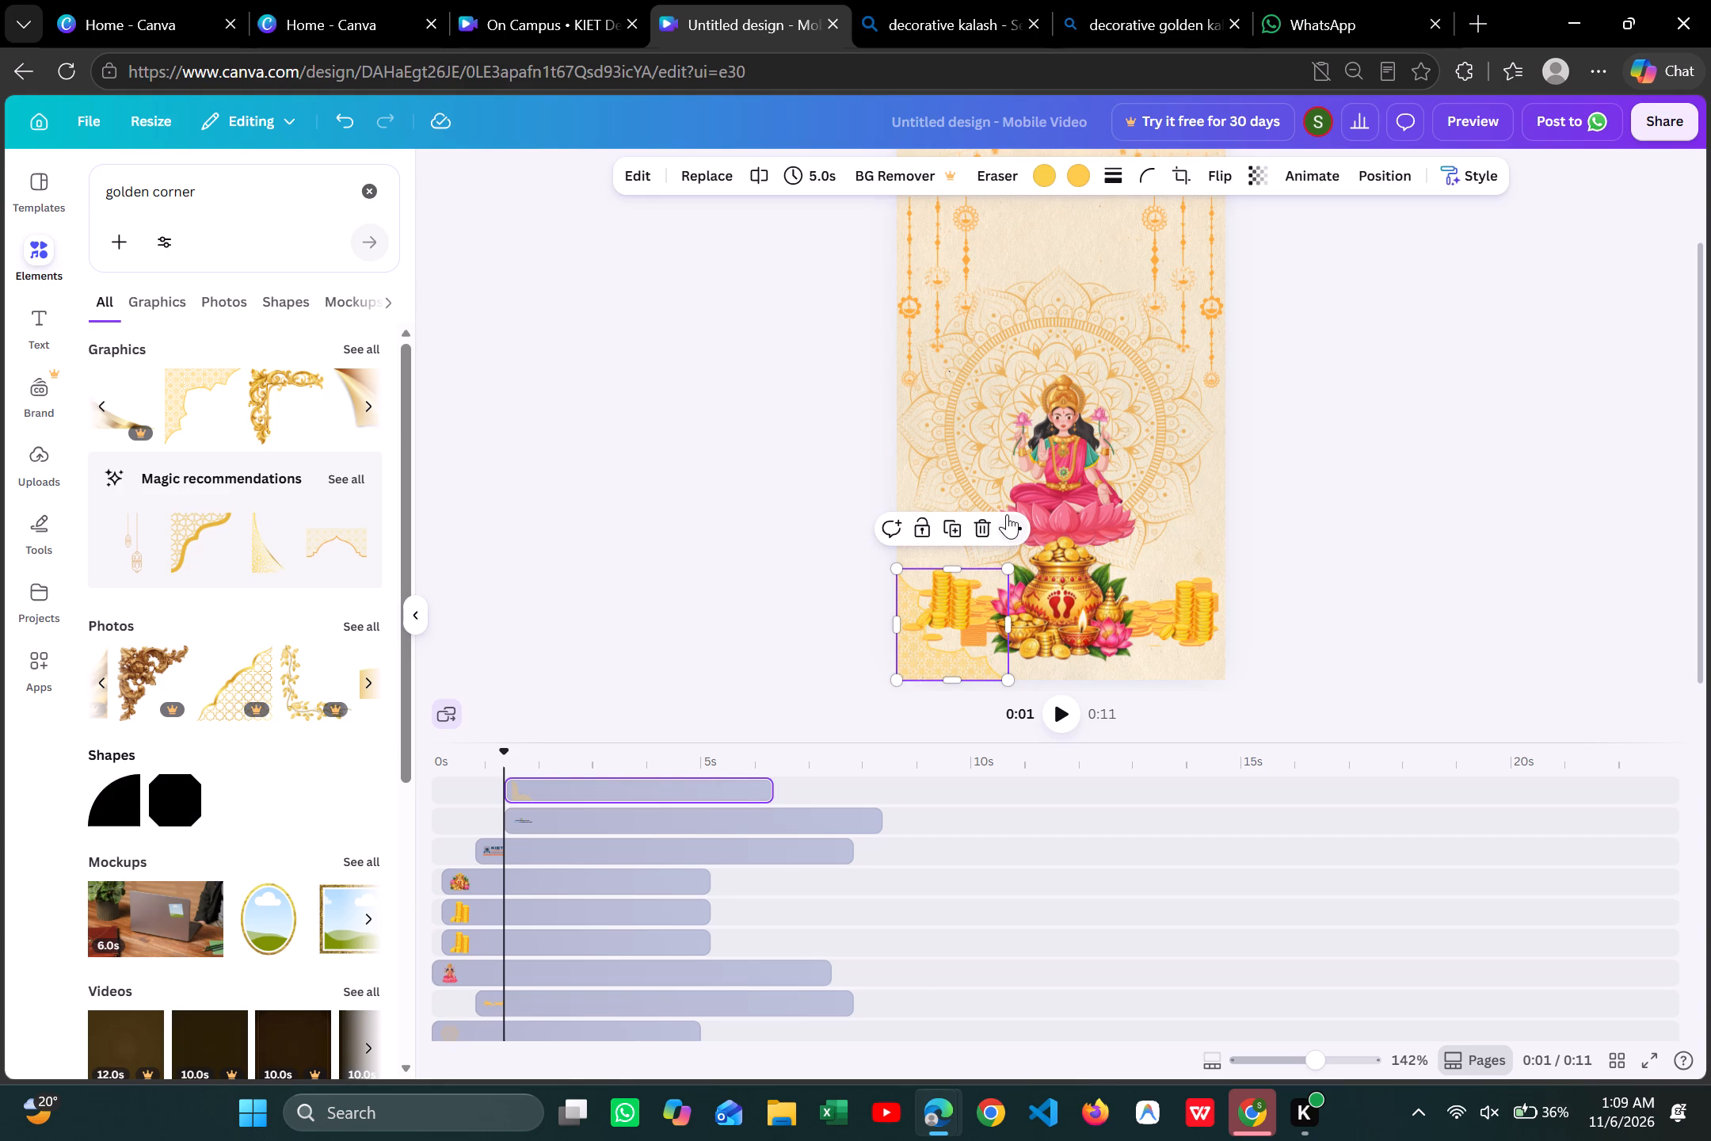
pyautogui.click(1007, 514)
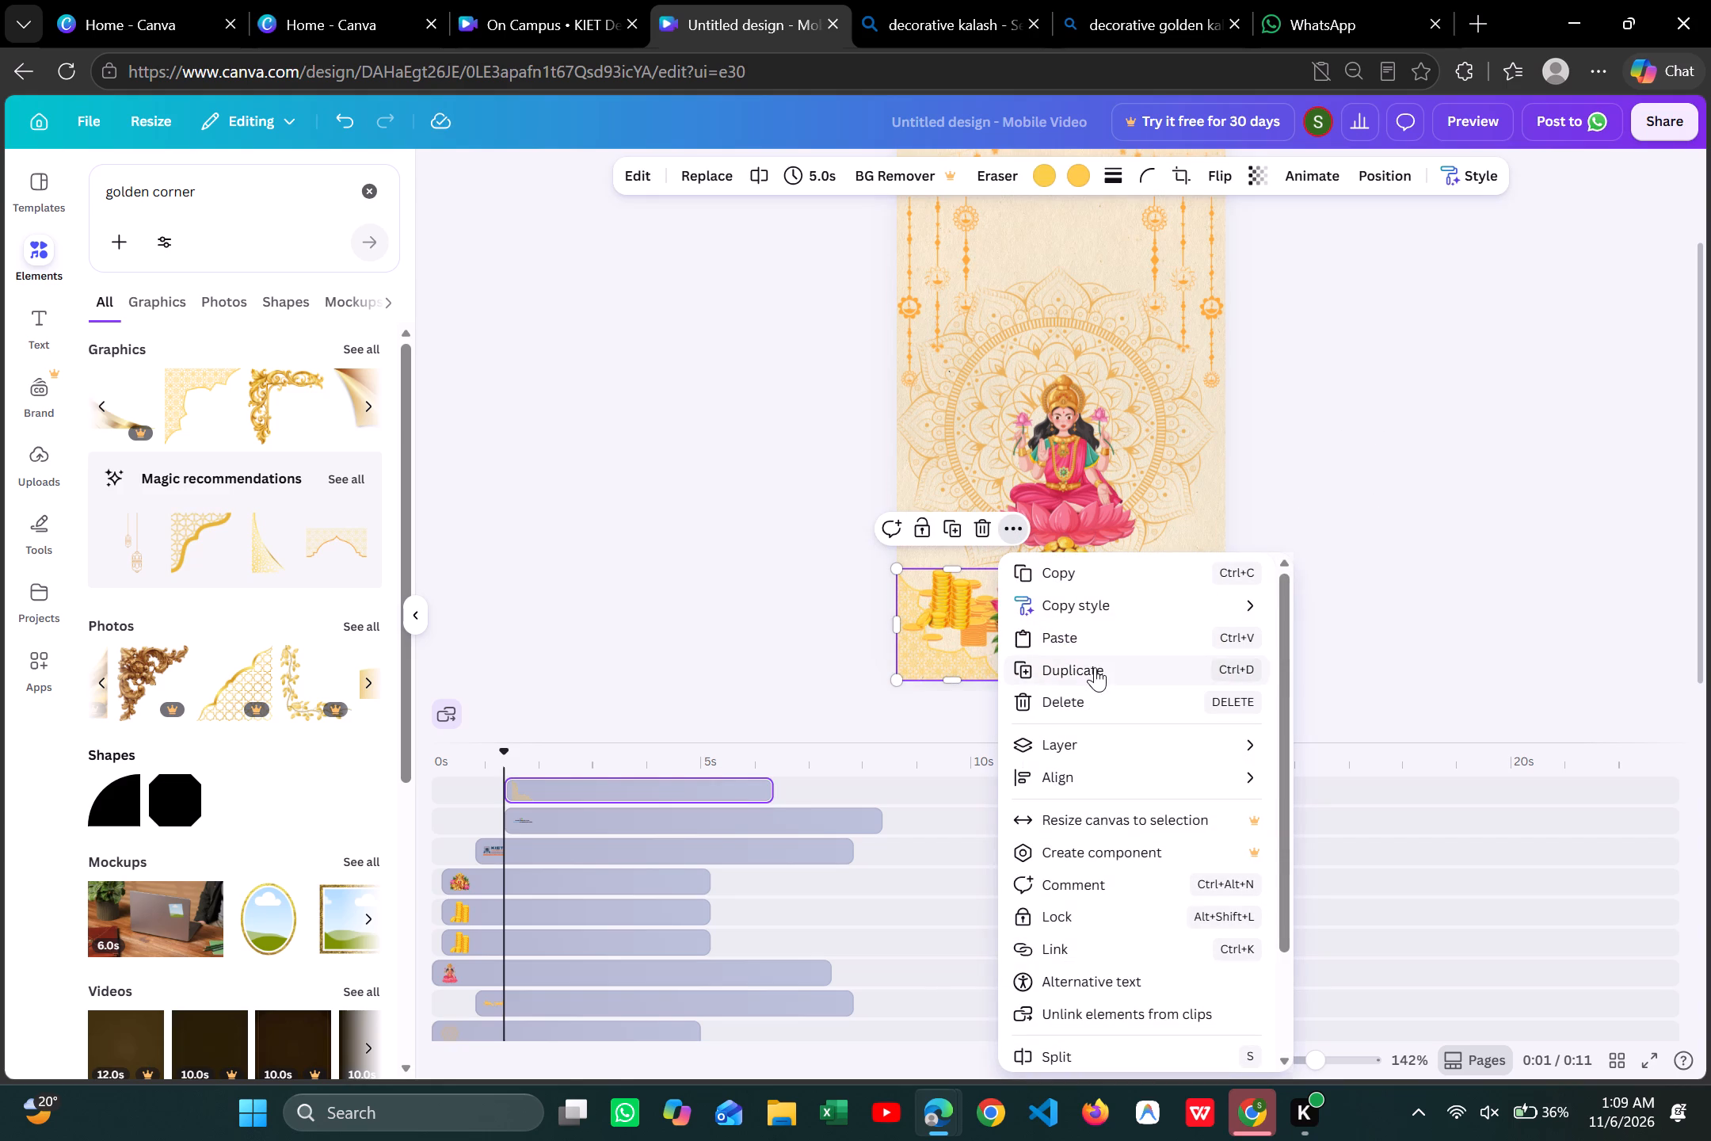
pyautogui.click(1095, 667)
pyautogui.moveTo(974, 626); pyautogui.dragTo(1049, 605)
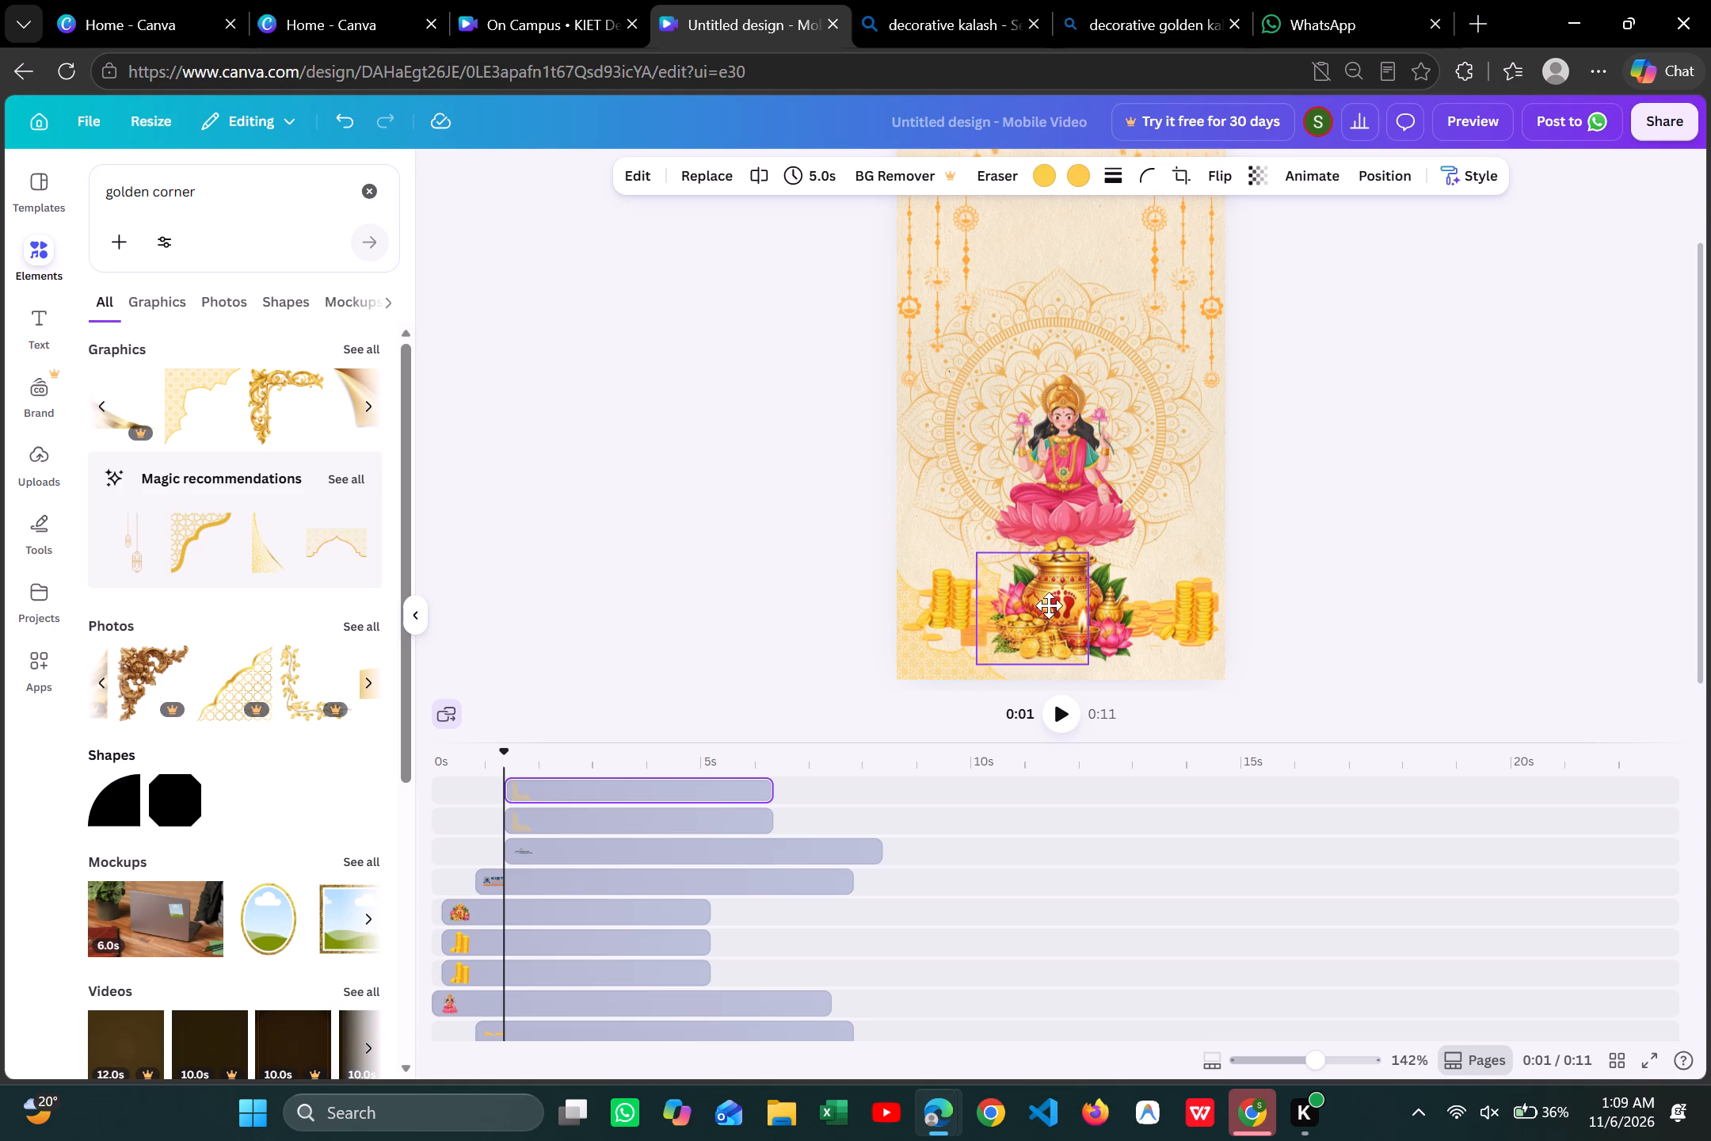
pyautogui.moveTo(1049, 605); pyautogui.dragTo(1050, 603)
pyautogui.click(1218, 178)
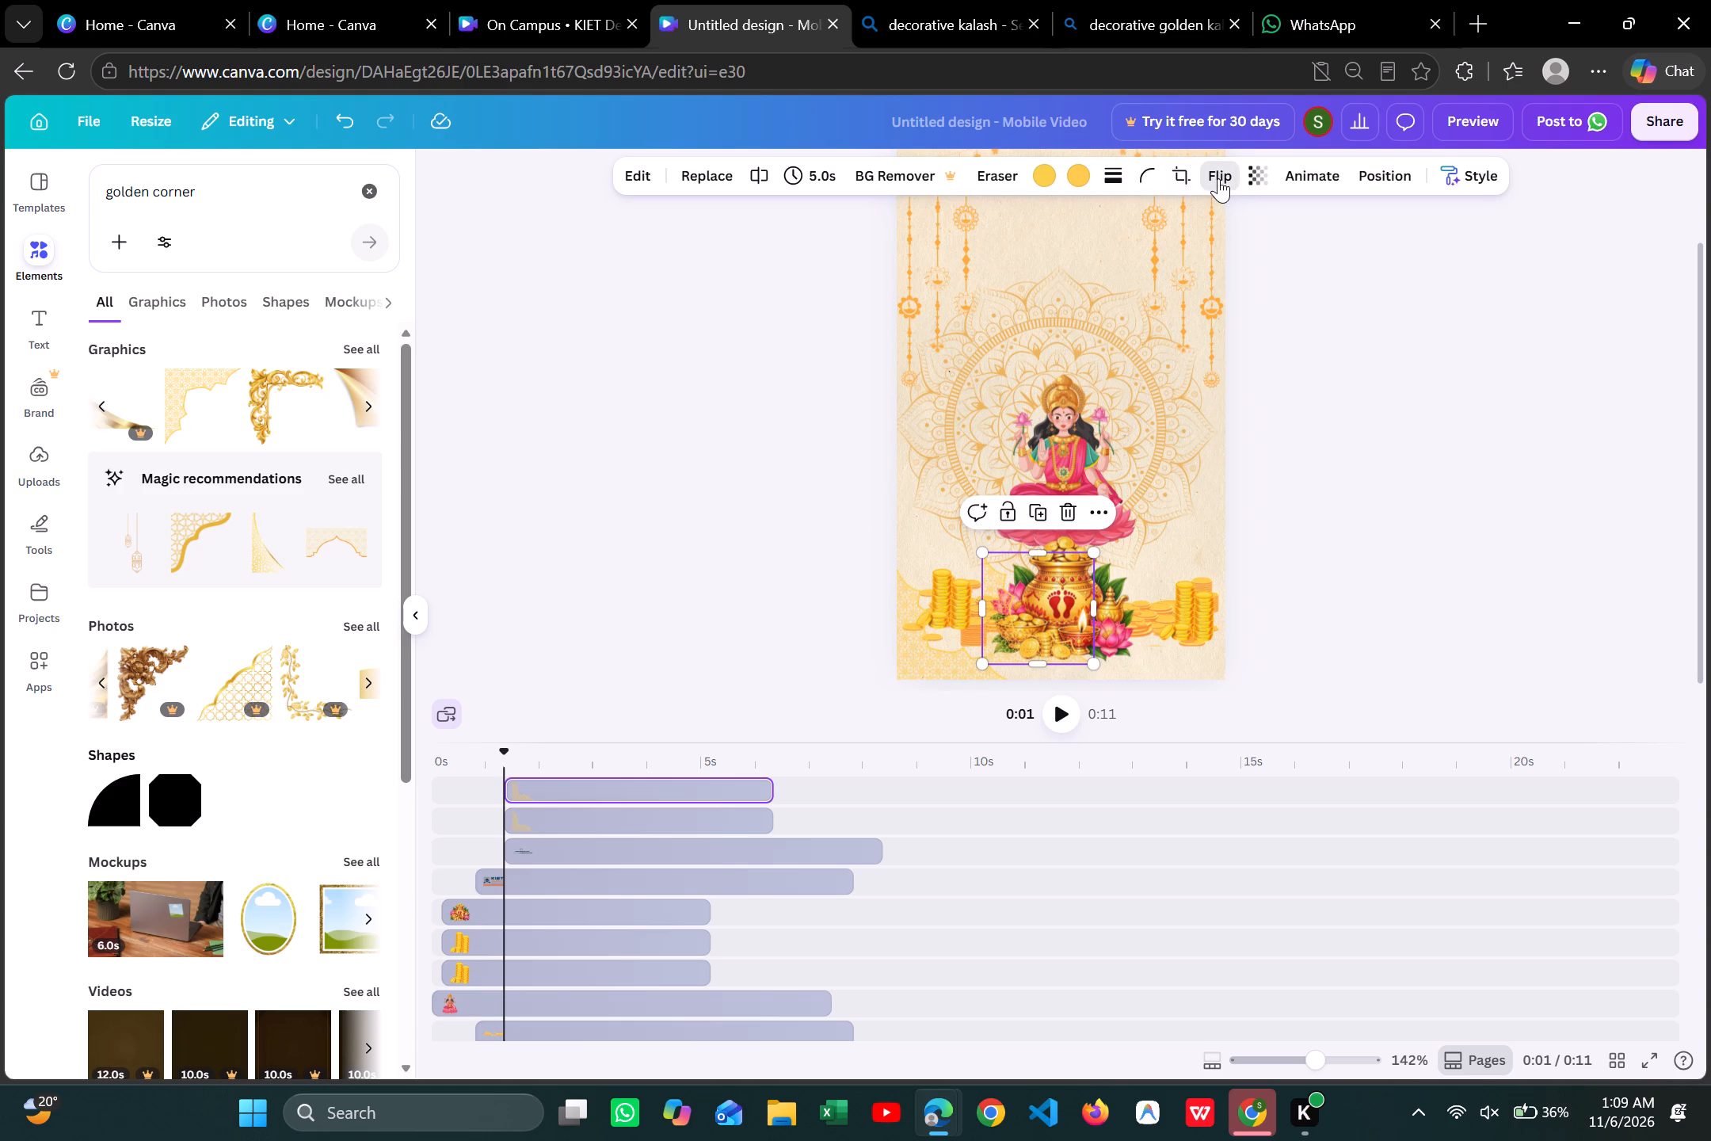
pyautogui.click(1217, 226)
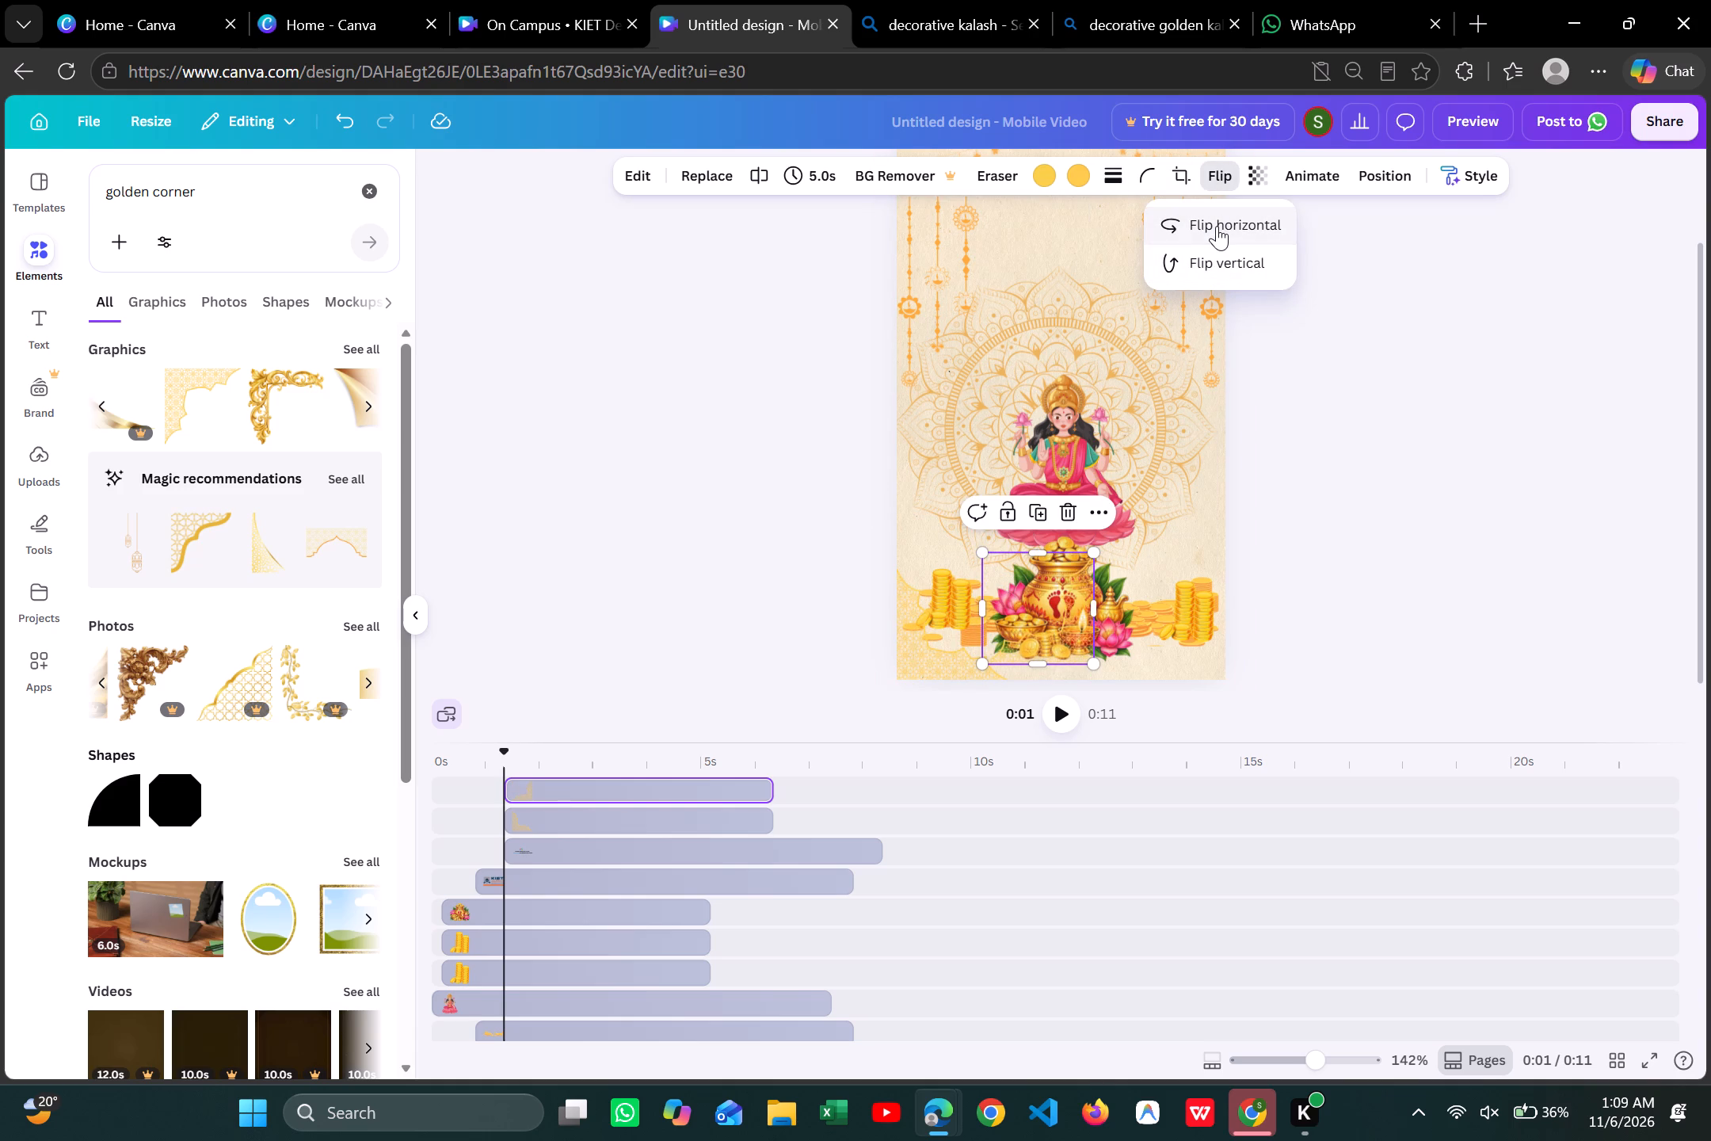
pyautogui.moveTo(1073, 629); pyautogui.dragTo(1206, 635)
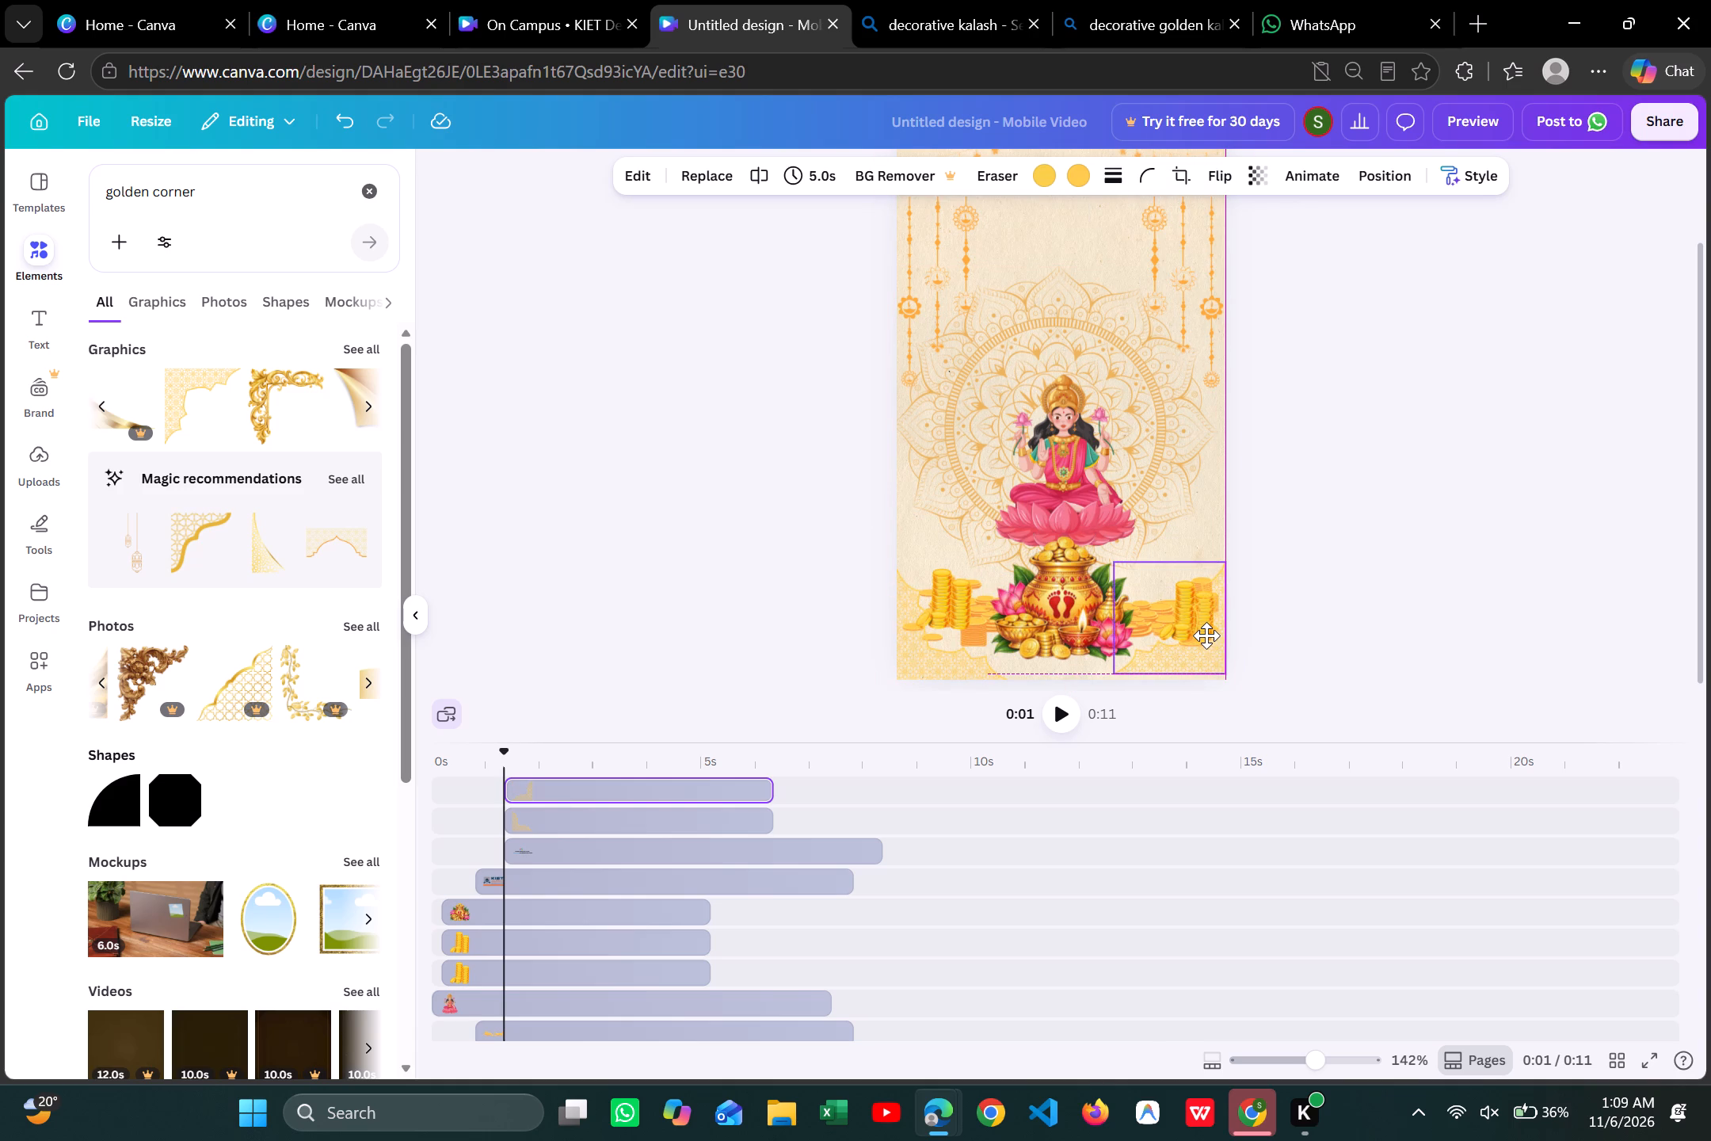
pyautogui.moveTo(1206, 635); pyautogui.dragTo(1209, 646)
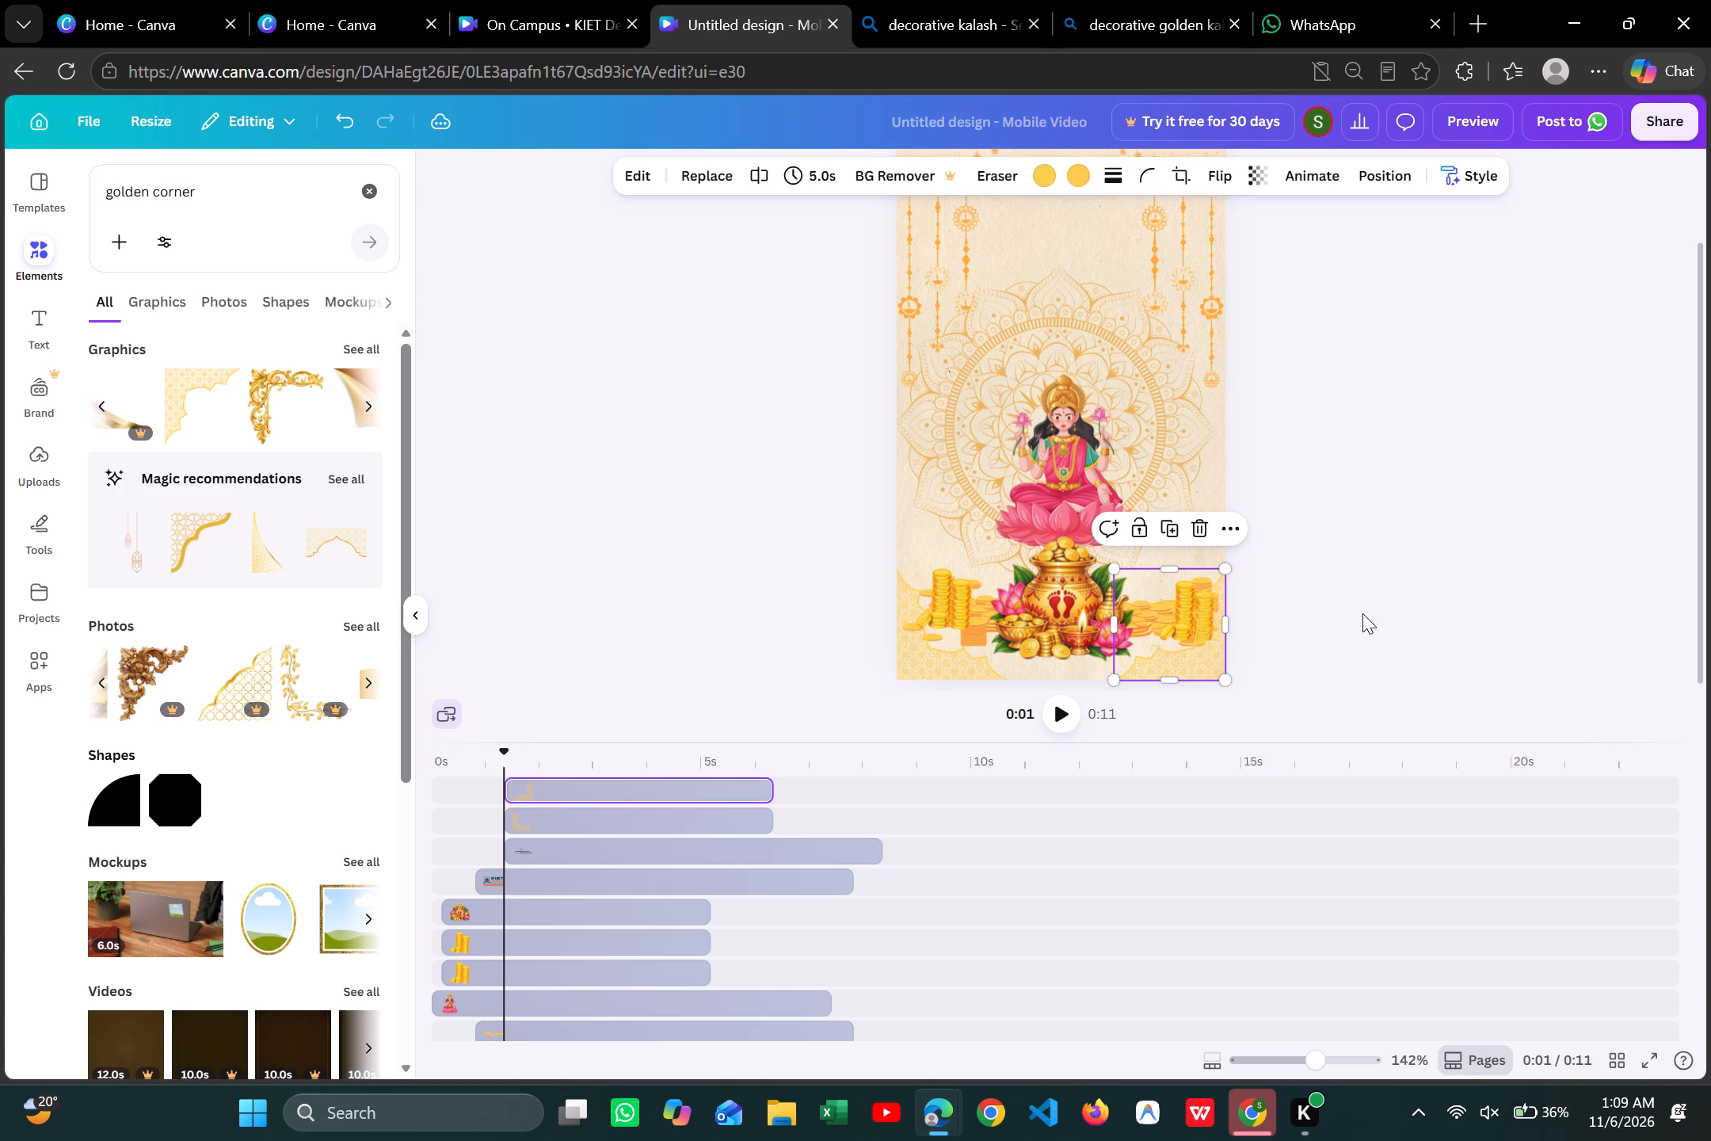
pyautogui.click(1362, 613)
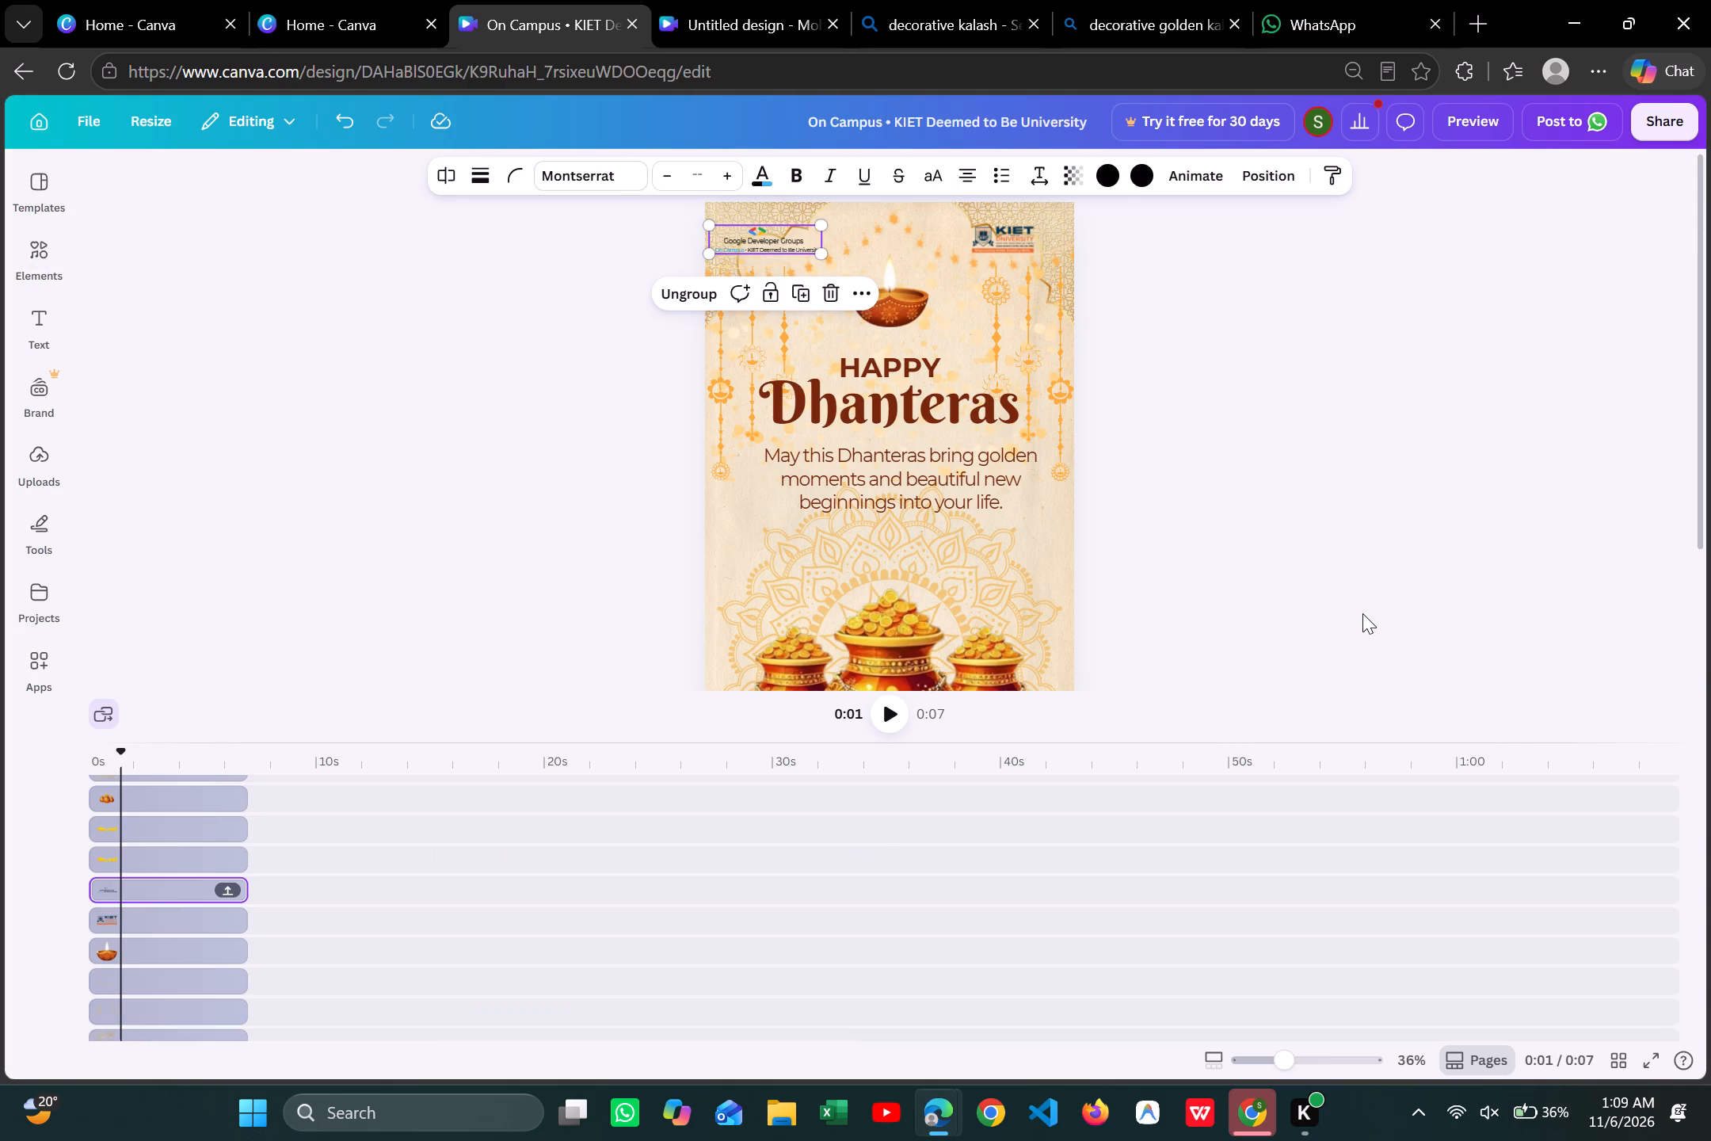
# Duplicate the bottom-right golden lattice corner, flip the copy vertically, and fit it flush into the page's top-right corner.
pyautogui.scroll(-2, 1302, 564)
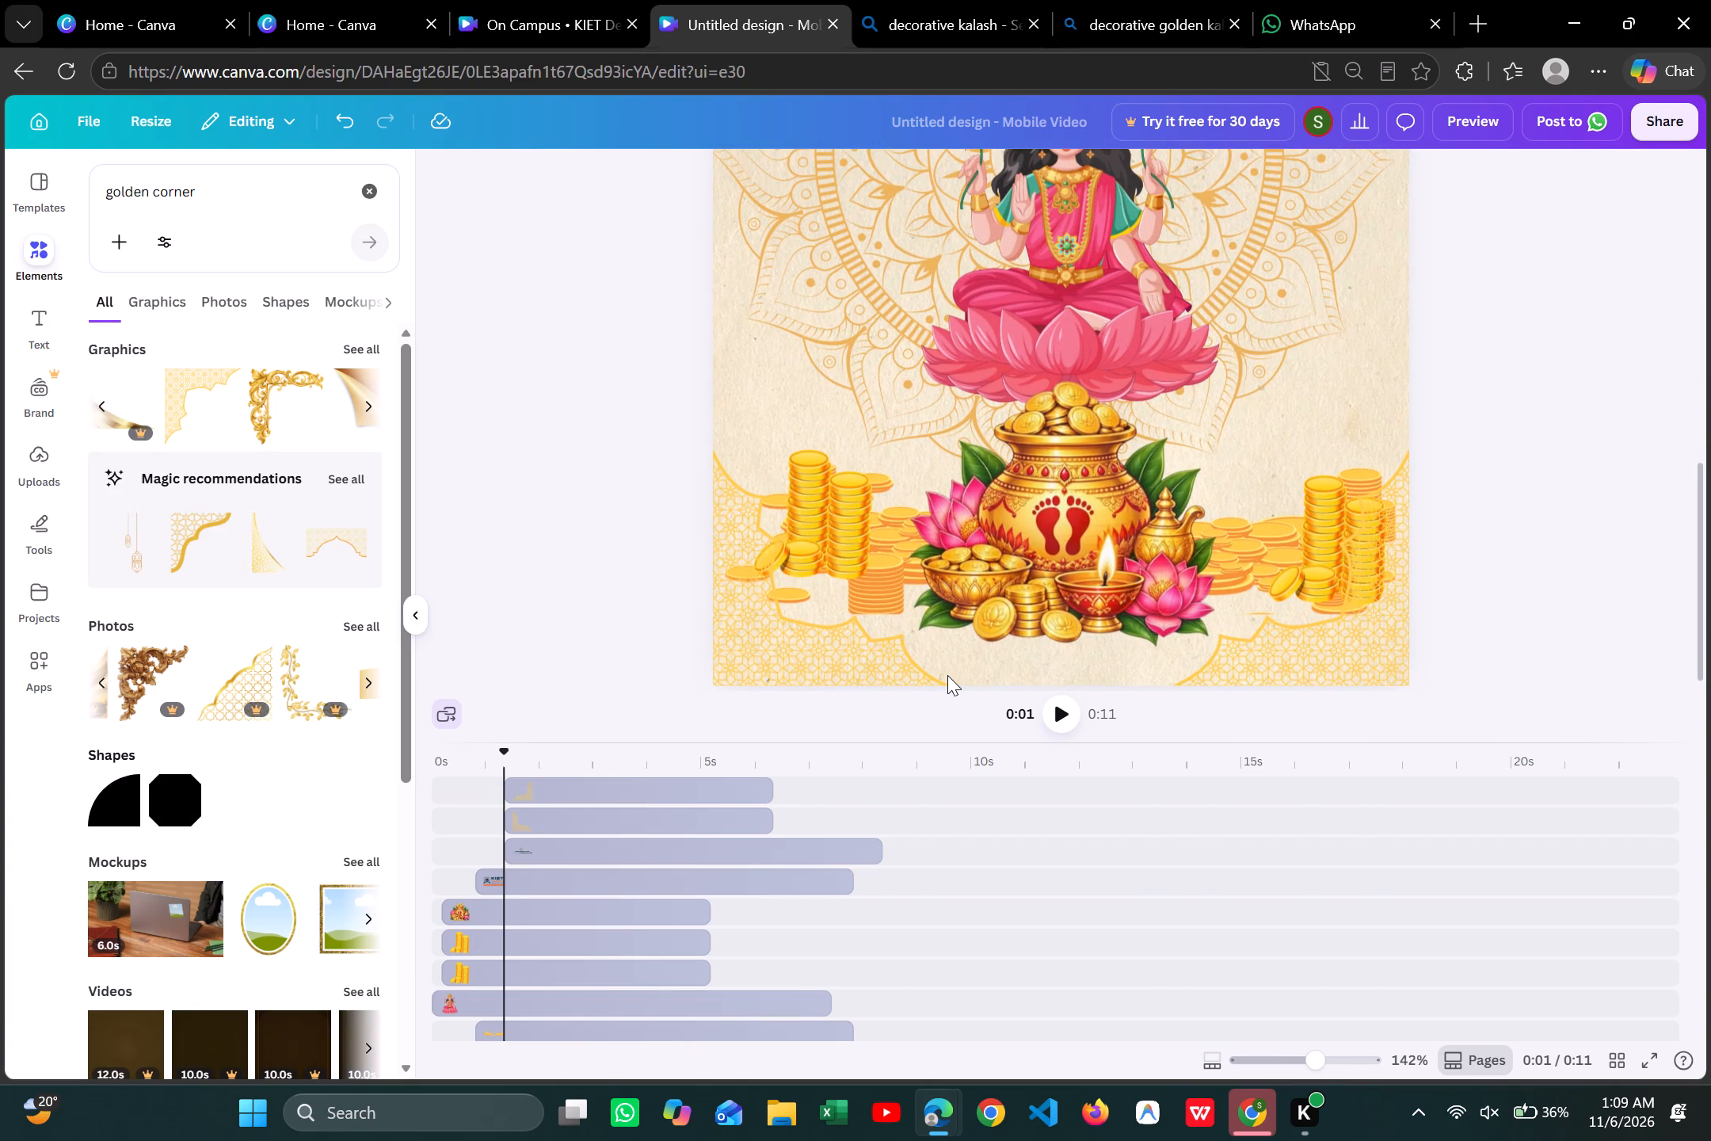
pyautogui.scroll(6, 993, 496)
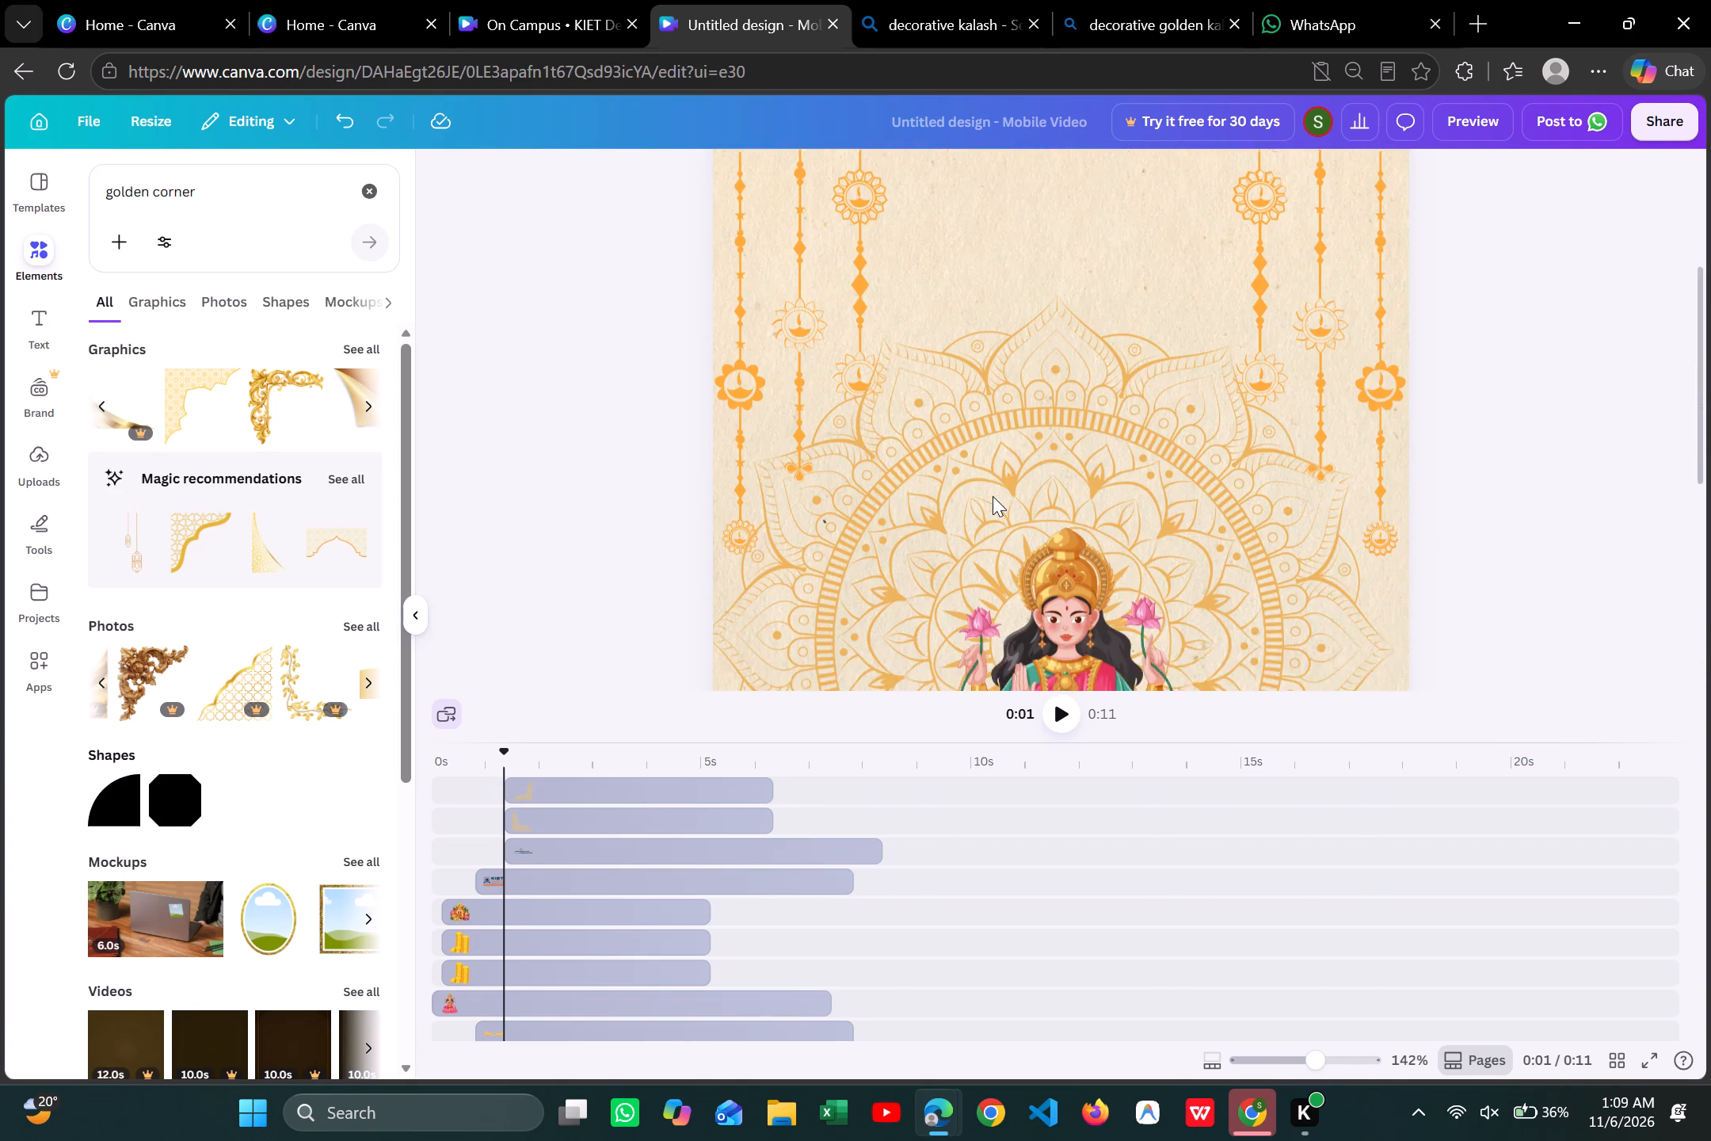
pyautogui.scroll(-6, 993, 496)
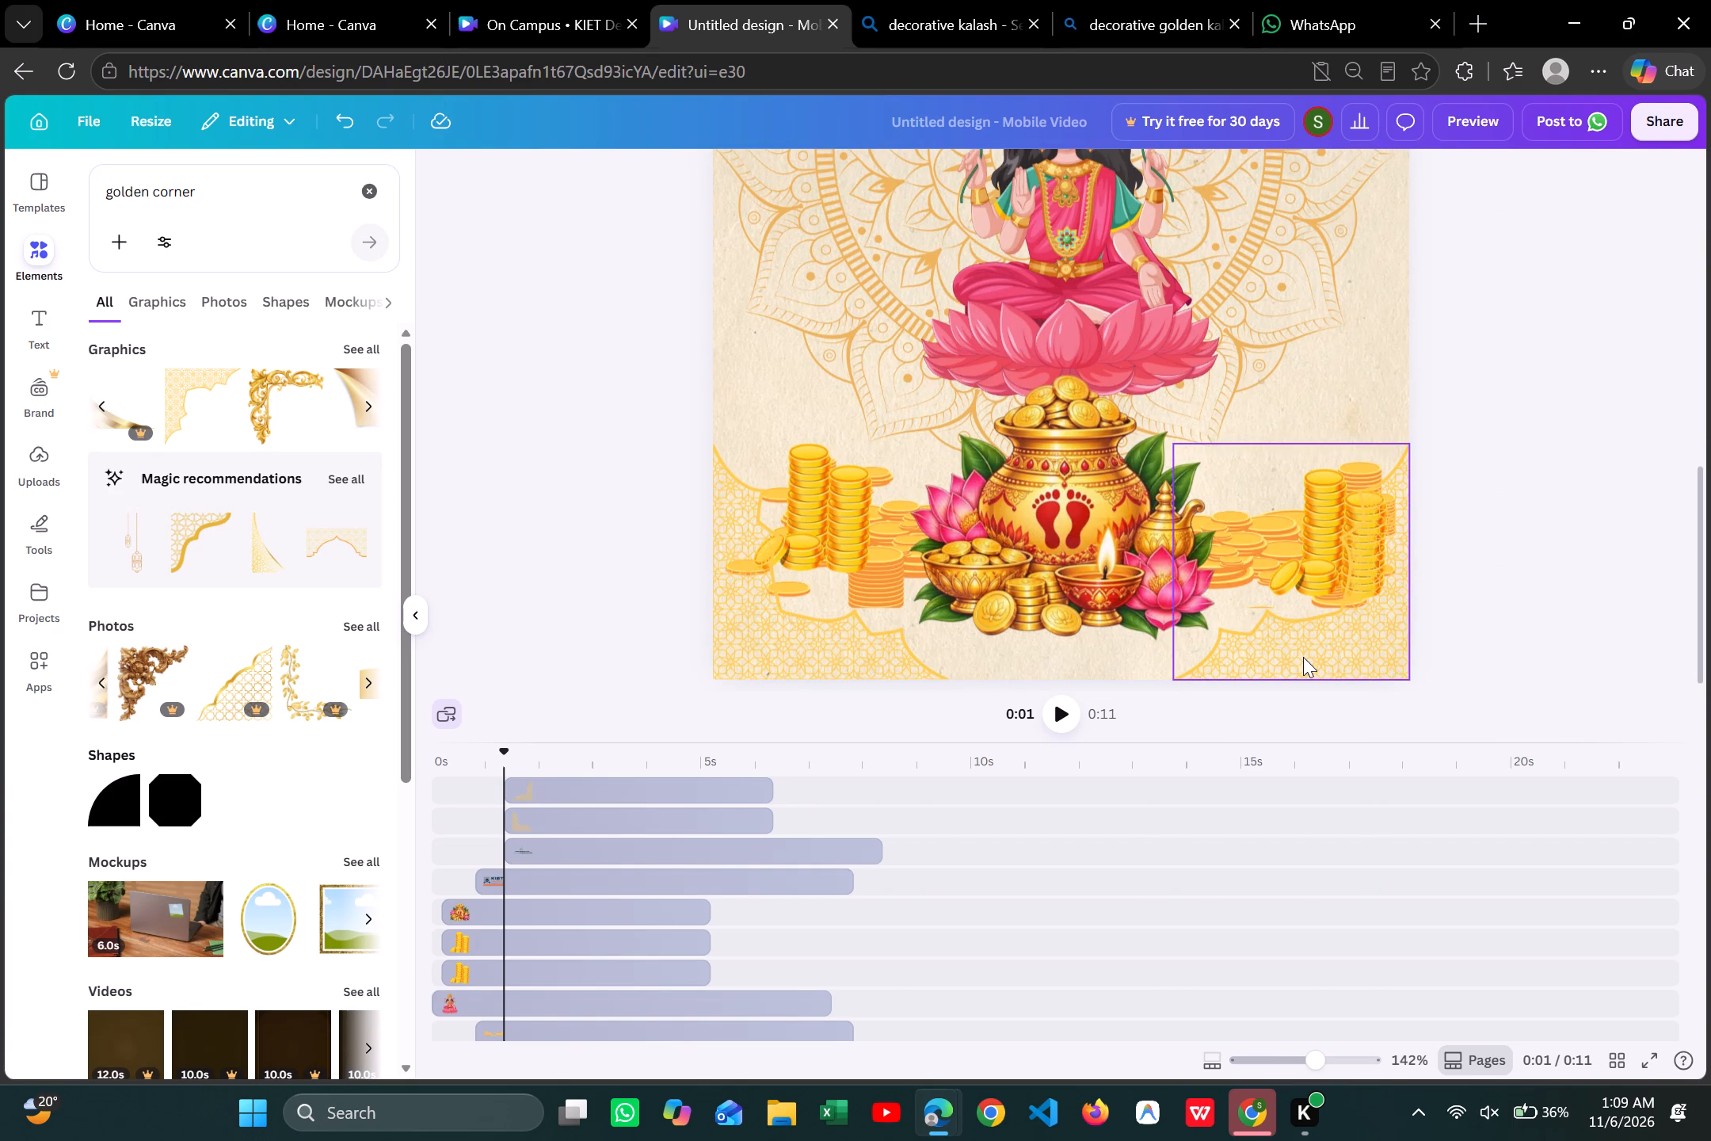
pyautogui.click(1303, 657)
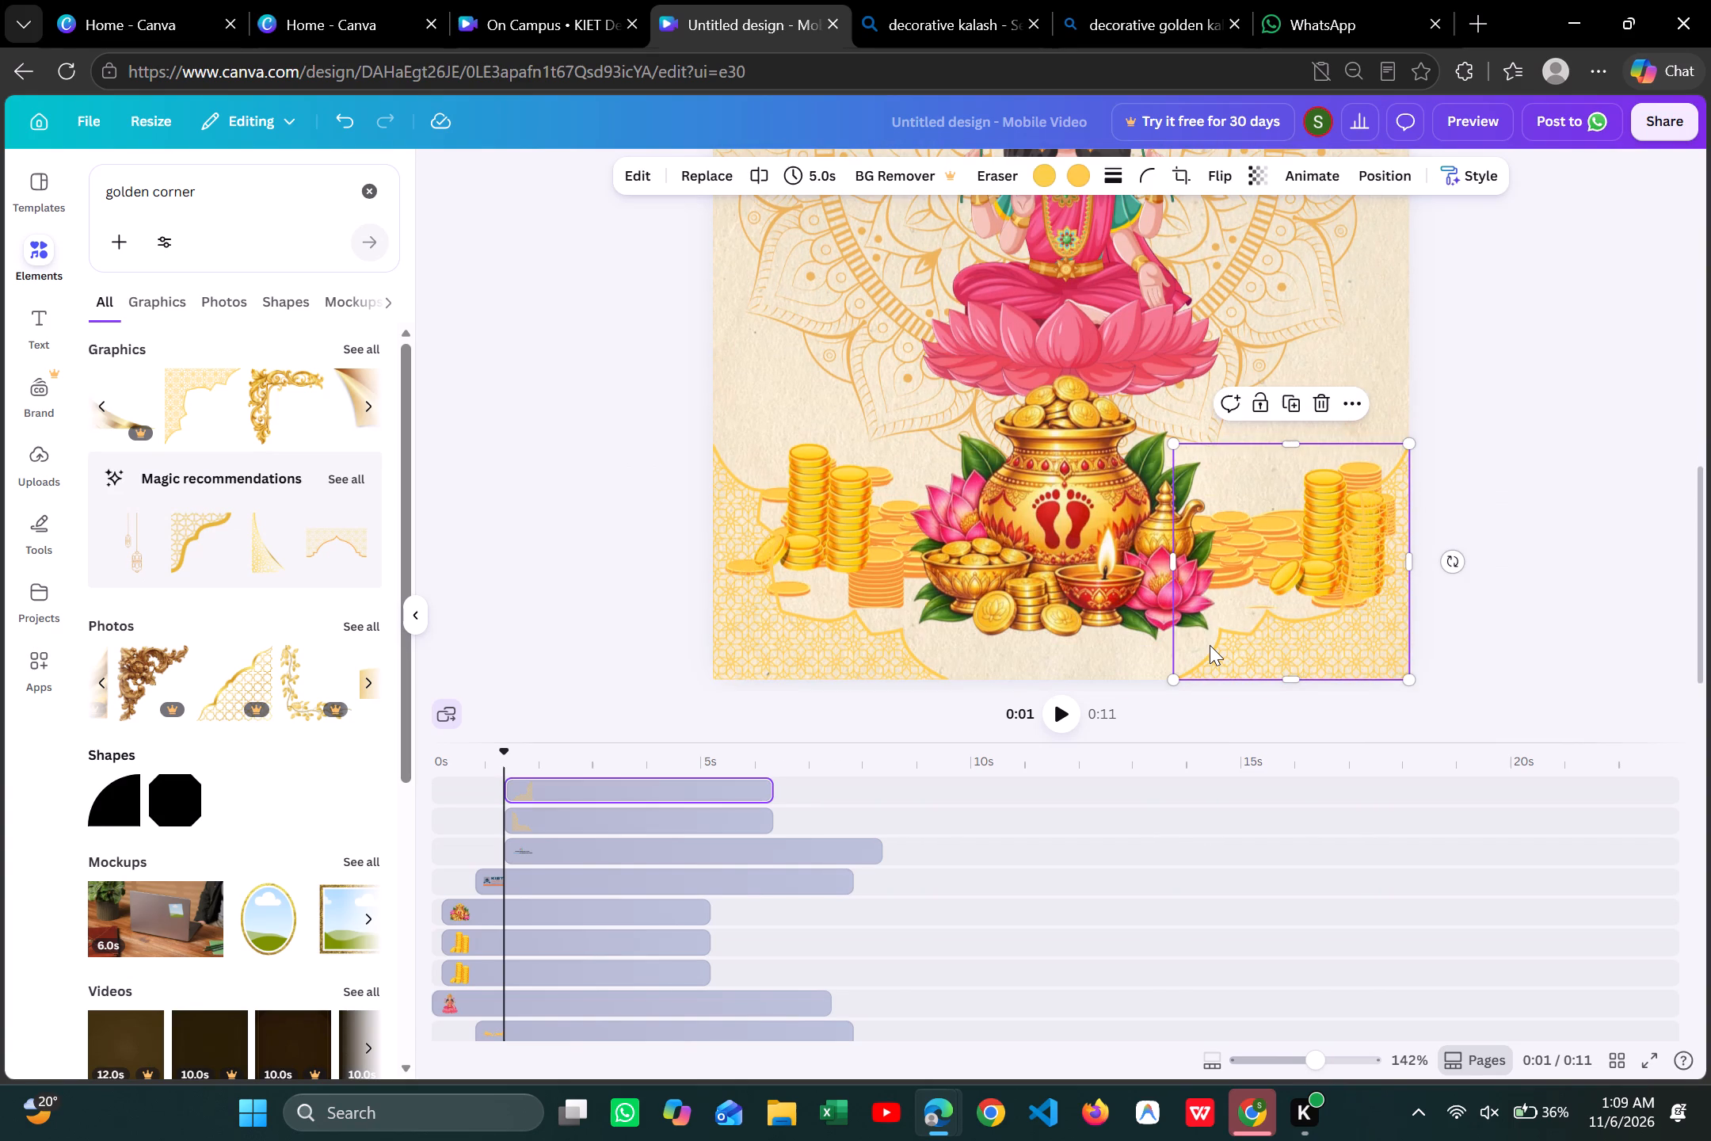
pyautogui.hotkey('ctrl', 'd')
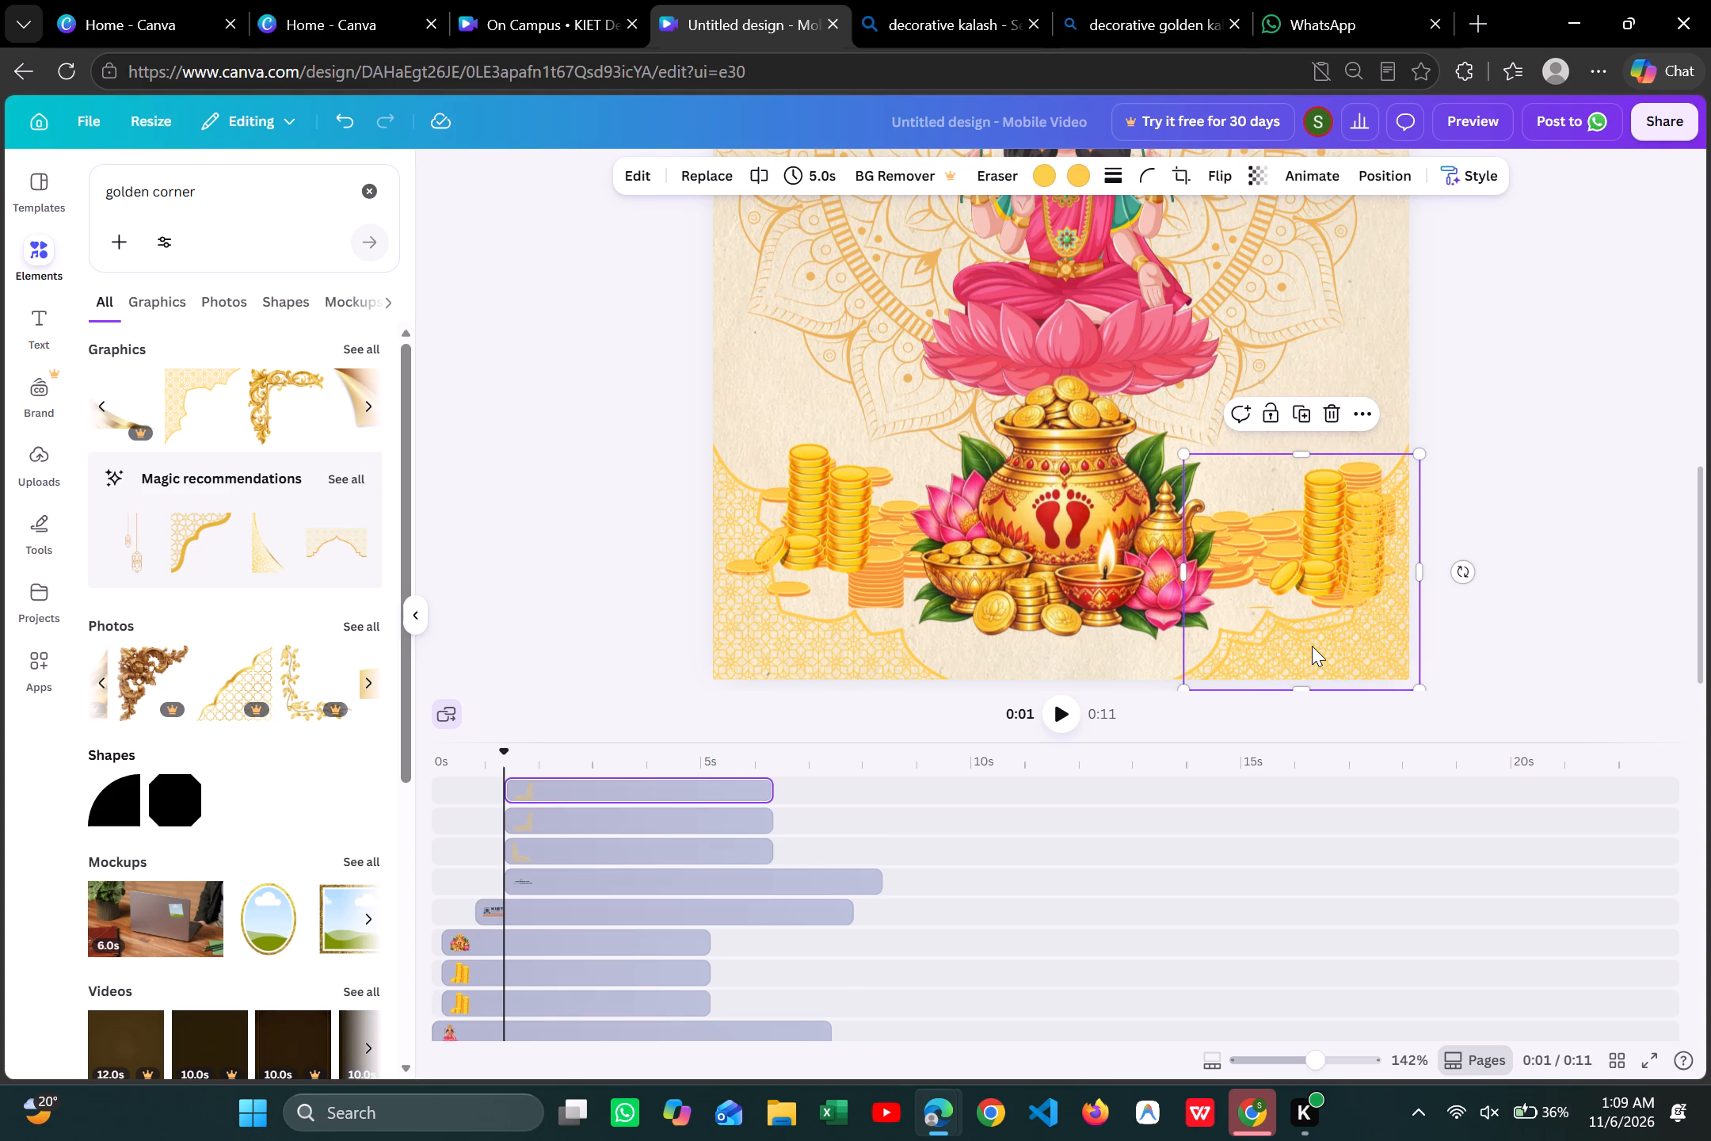
pyautogui.moveTo(1312, 646); pyautogui.dragTo(1301, 391)
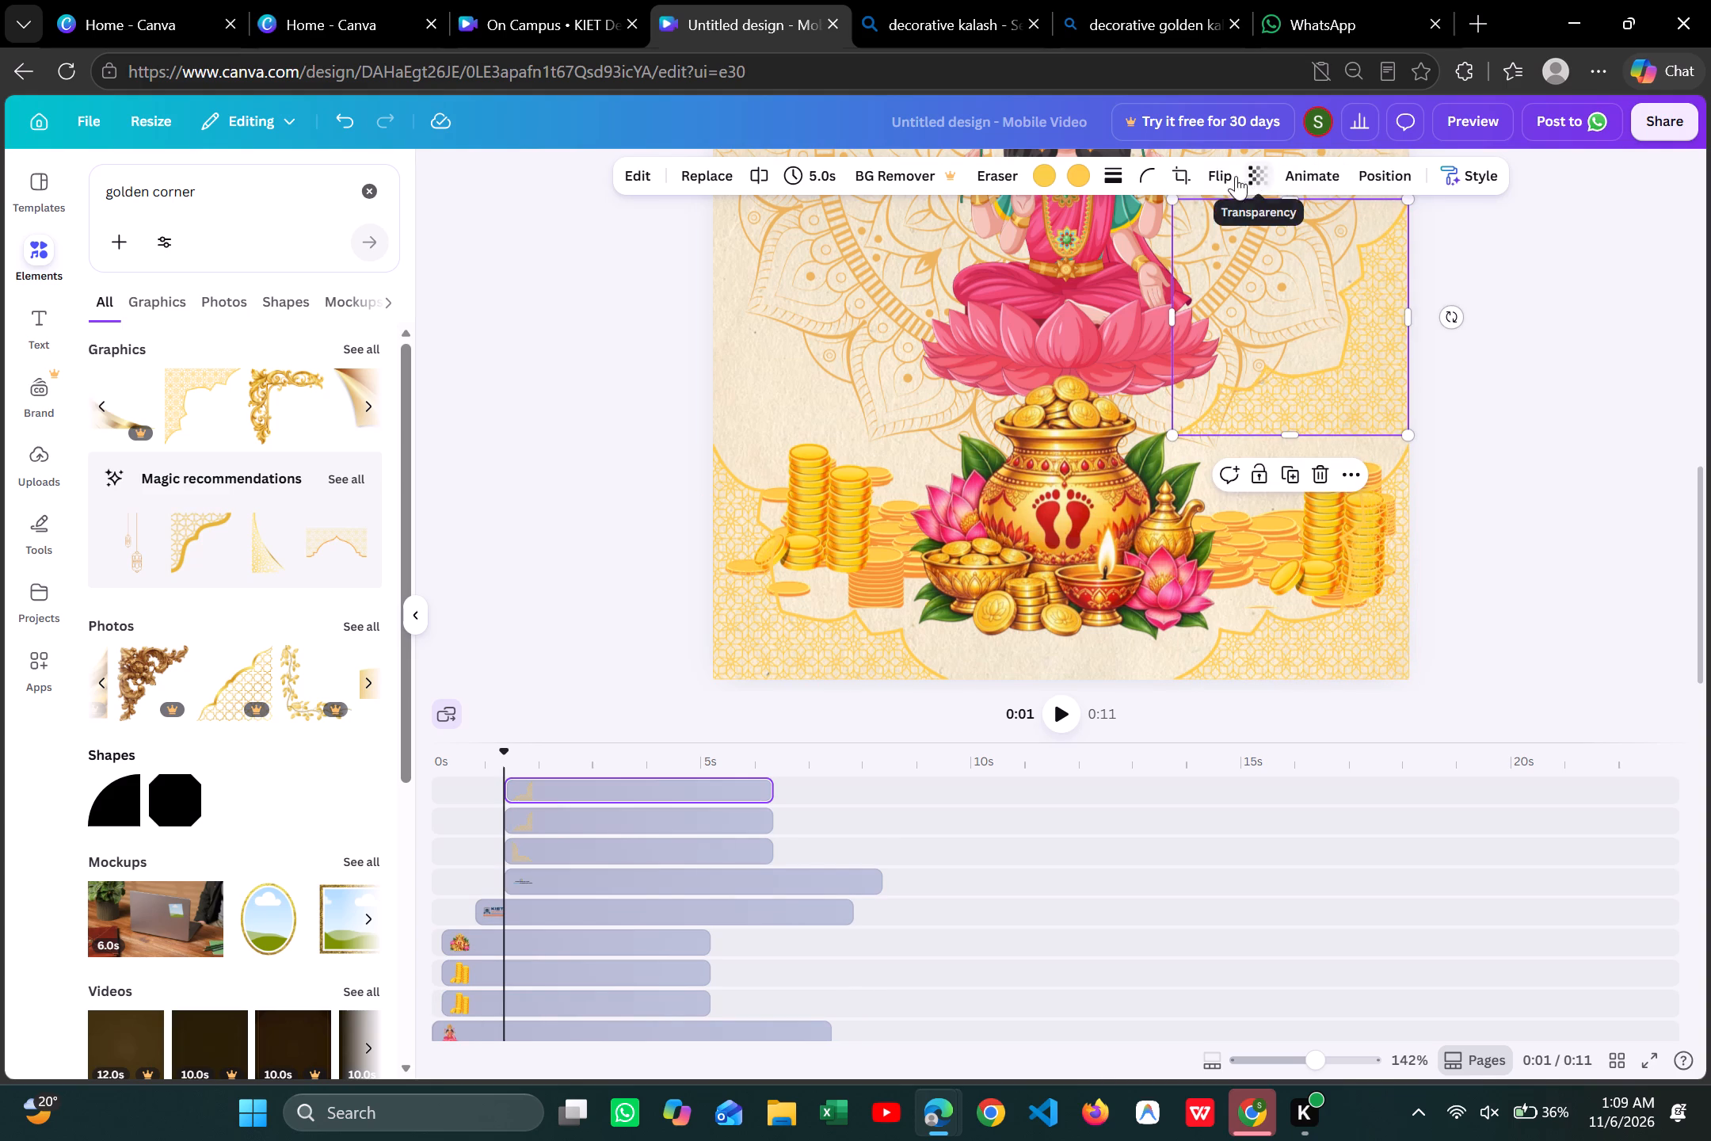
pyautogui.click(1226, 178)
pyautogui.click(1248, 268)
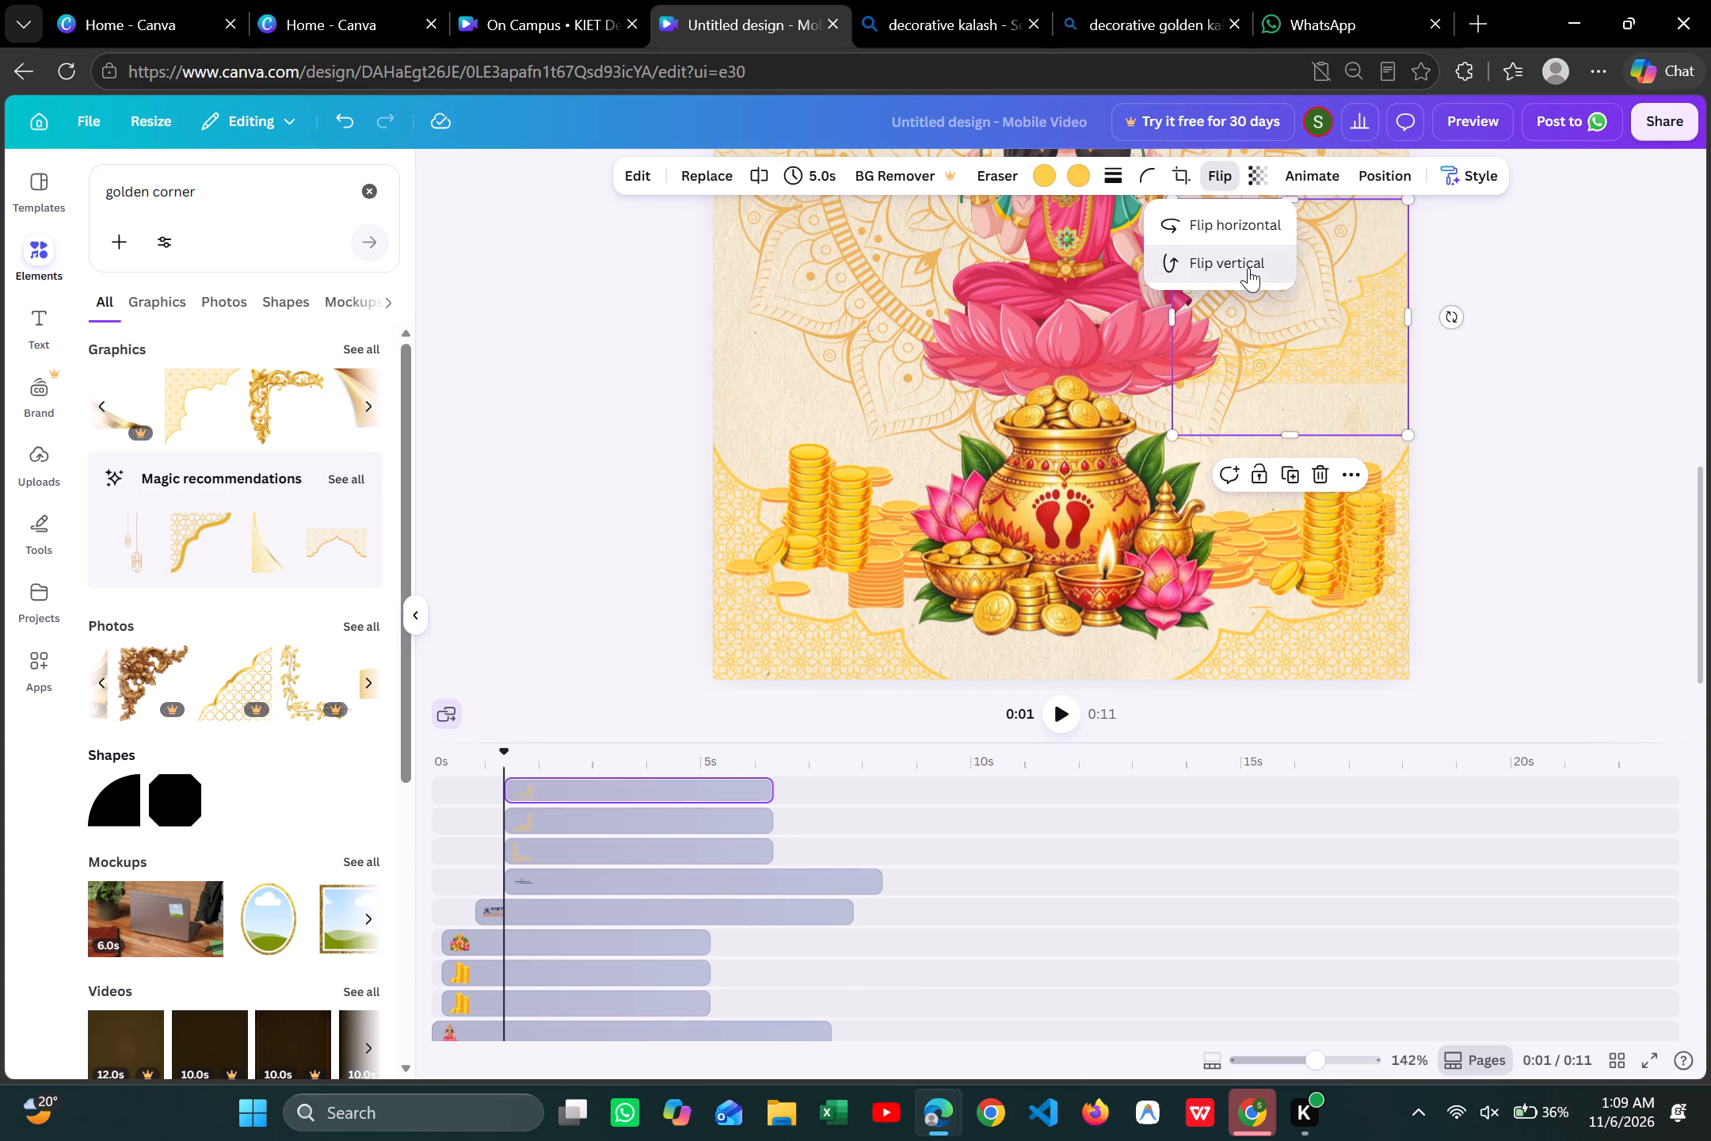
pyautogui.scroll(2, 1542, 412)
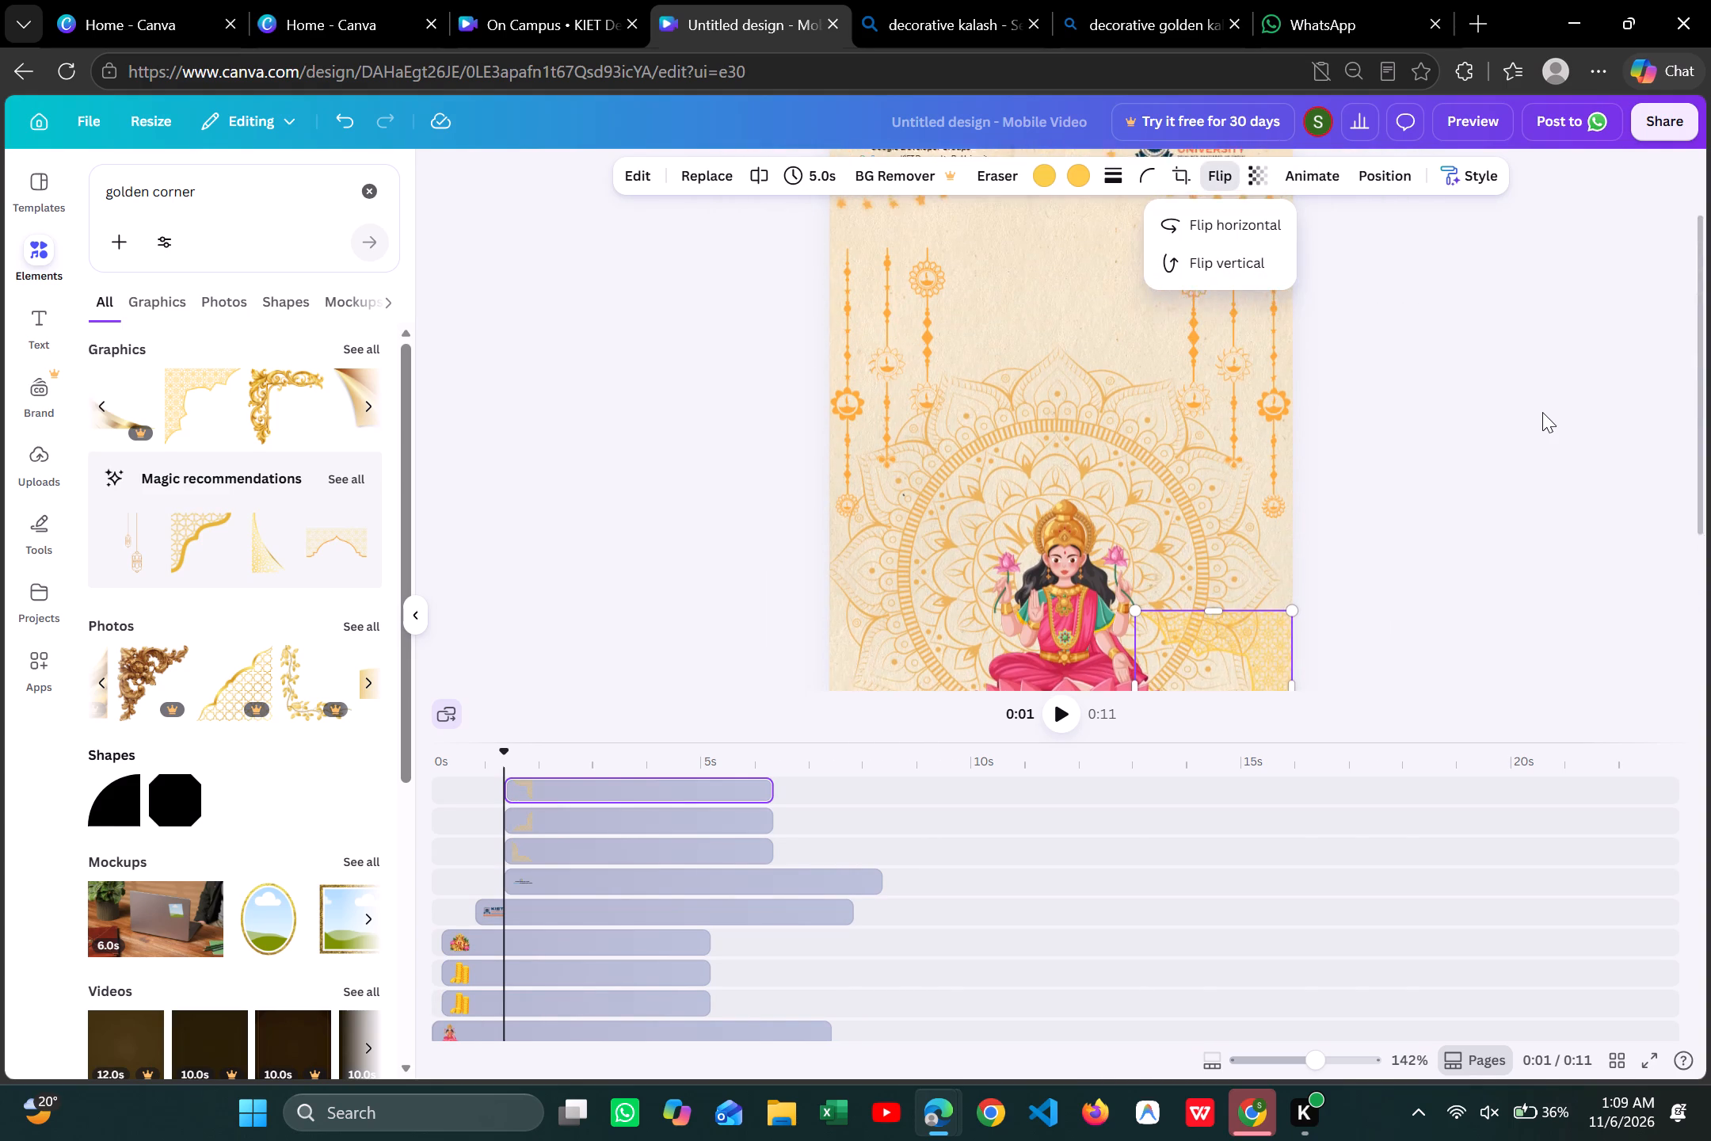
pyautogui.scroll(1, 1542, 412)
pyautogui.moveTo(1248, 647); pyautogui.dragTo(1256, 307)
pyautogui.scroll(1, 1256, 307)
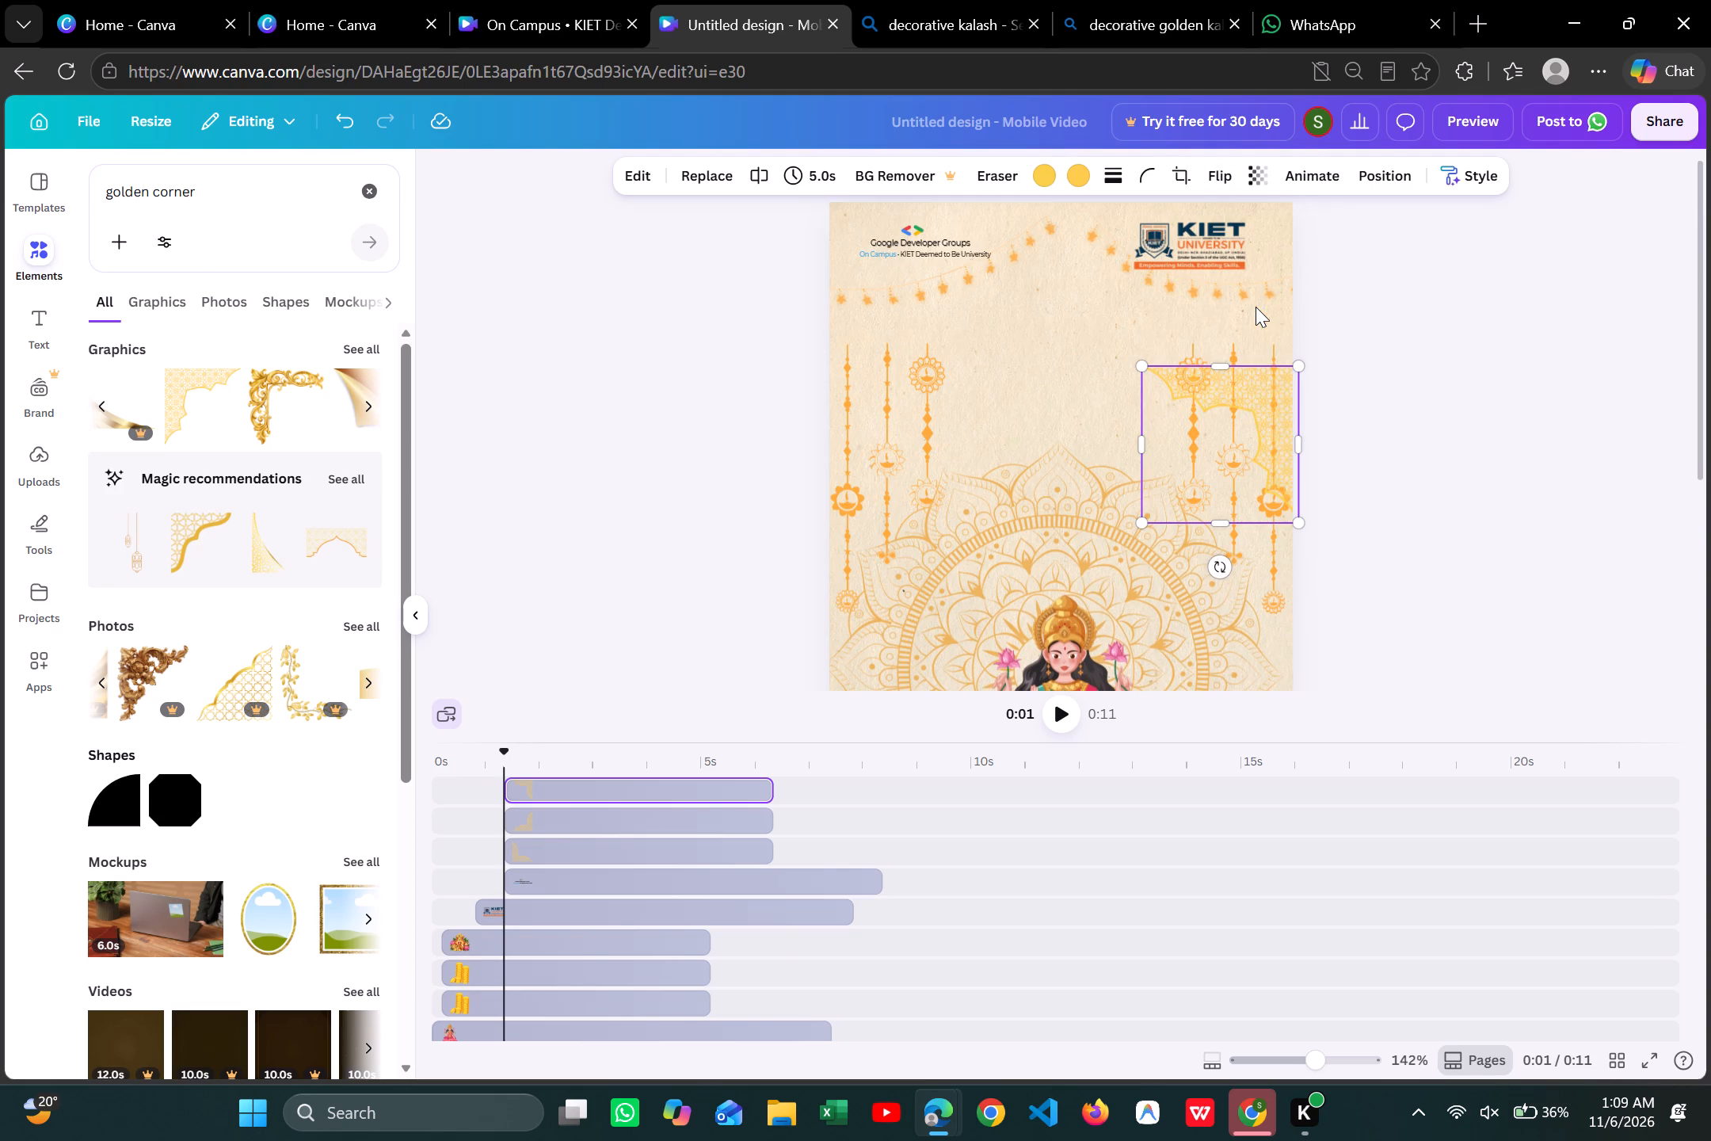
pyautogui.scroll(1, 1256, 307)
pyautogui.moveTo(1243, 425); pyautogui.dragTo(1236, 267)
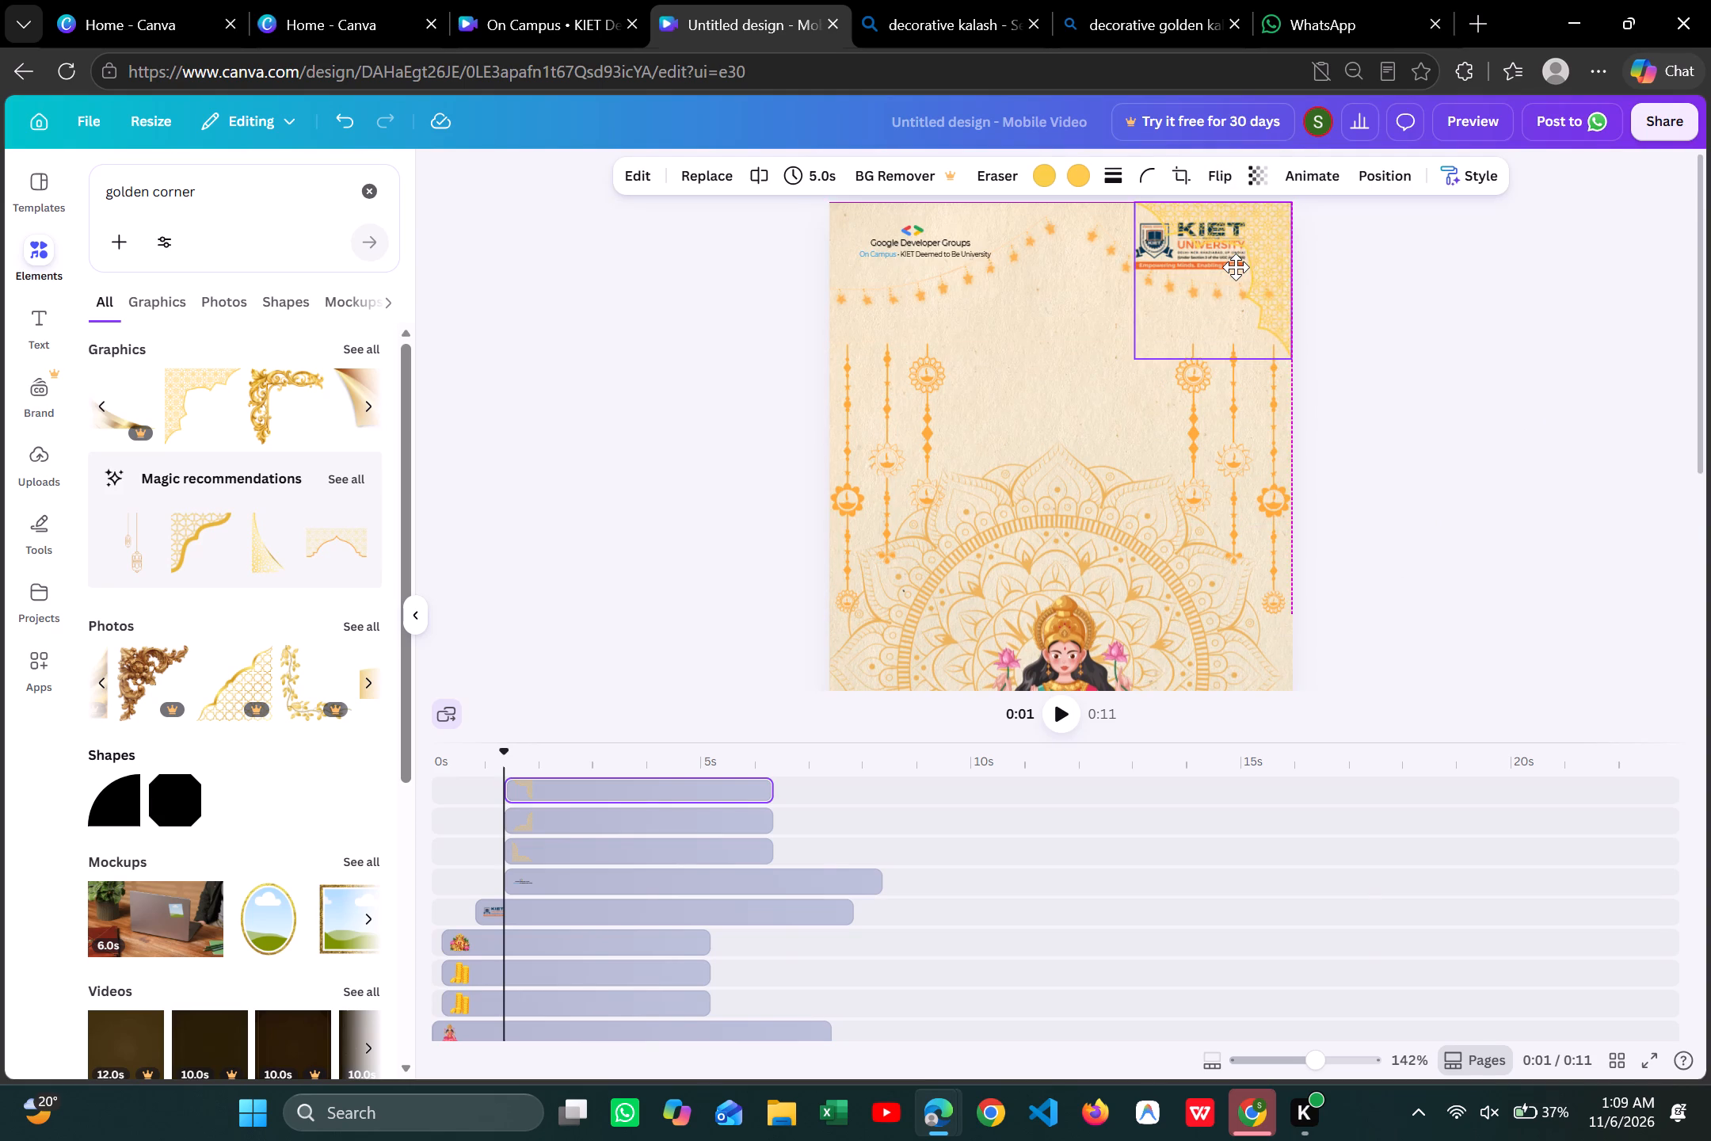
pyautogui.moveTo(1236, 267); pyautogui.dragTo(1237, 263)
pyautogui.click(1427, 346)
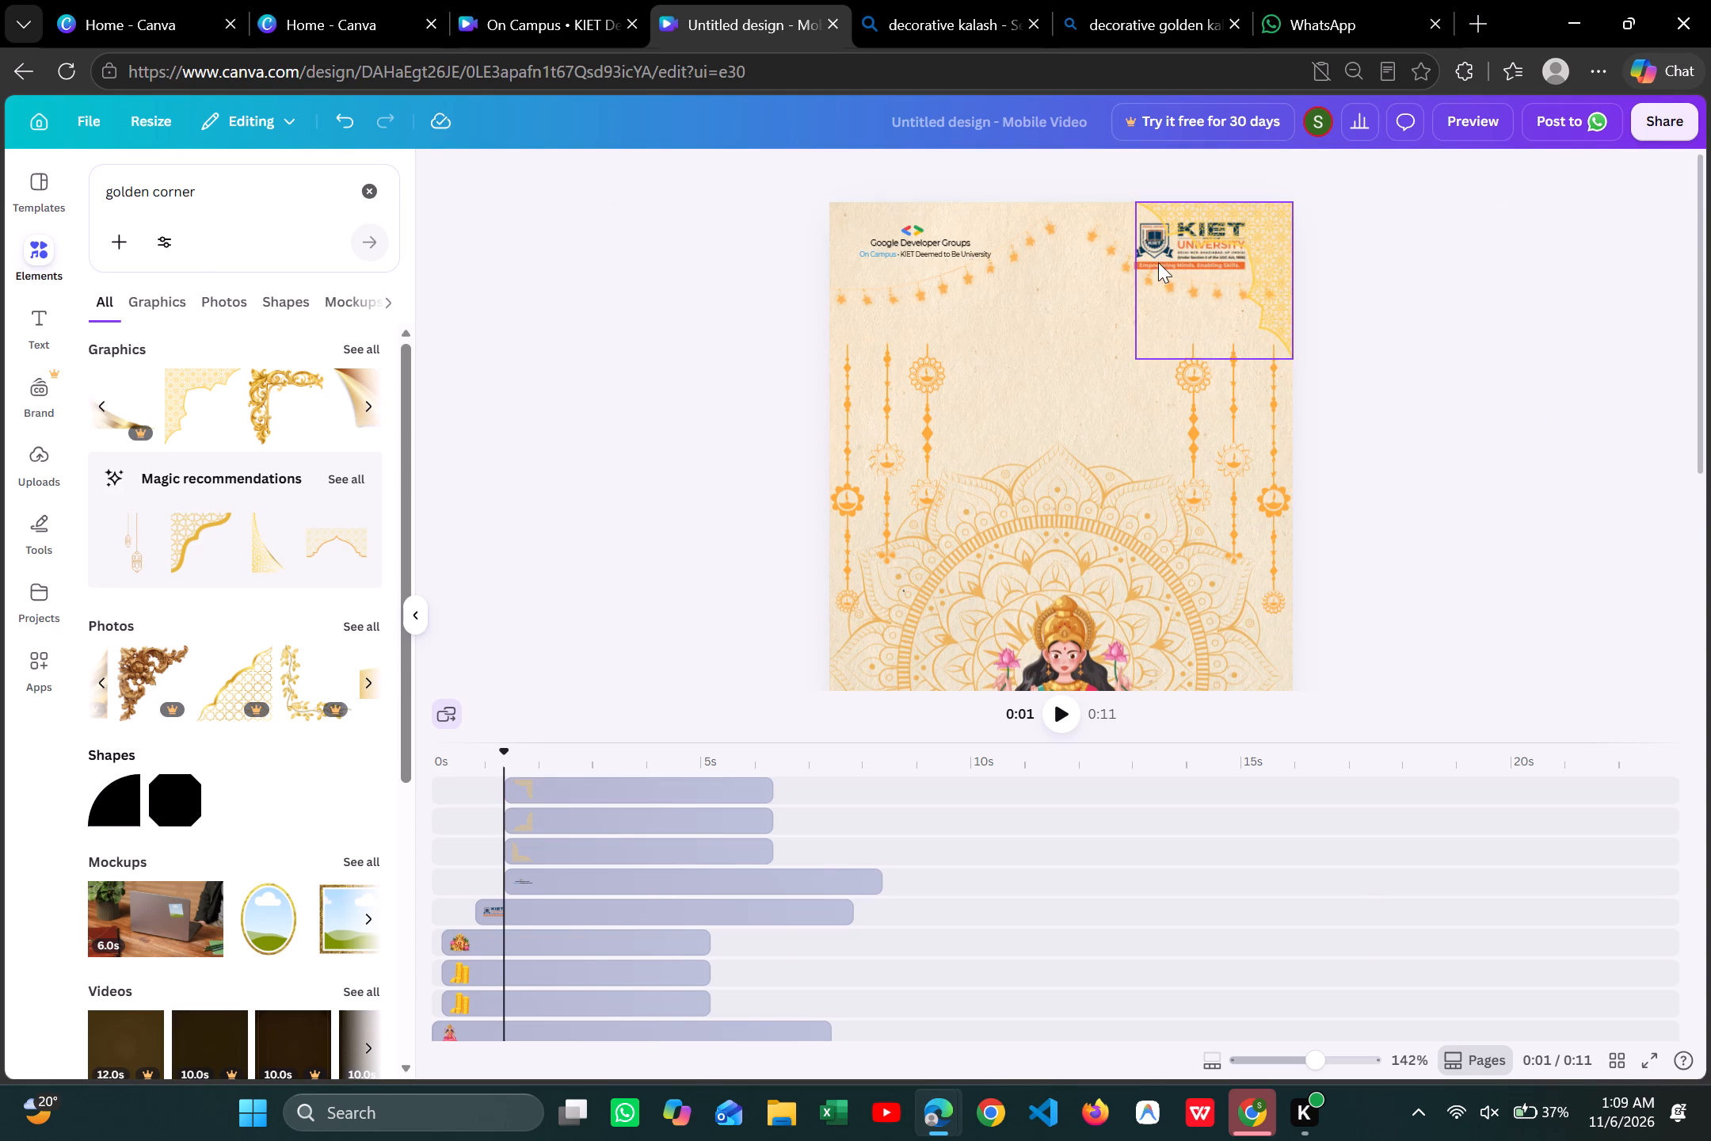
# Duplicate the top-right golden lattice corner, flip the copy horizontally, and fit it flush into the page's top-left corner.
pyautogui.click(1245, 270)
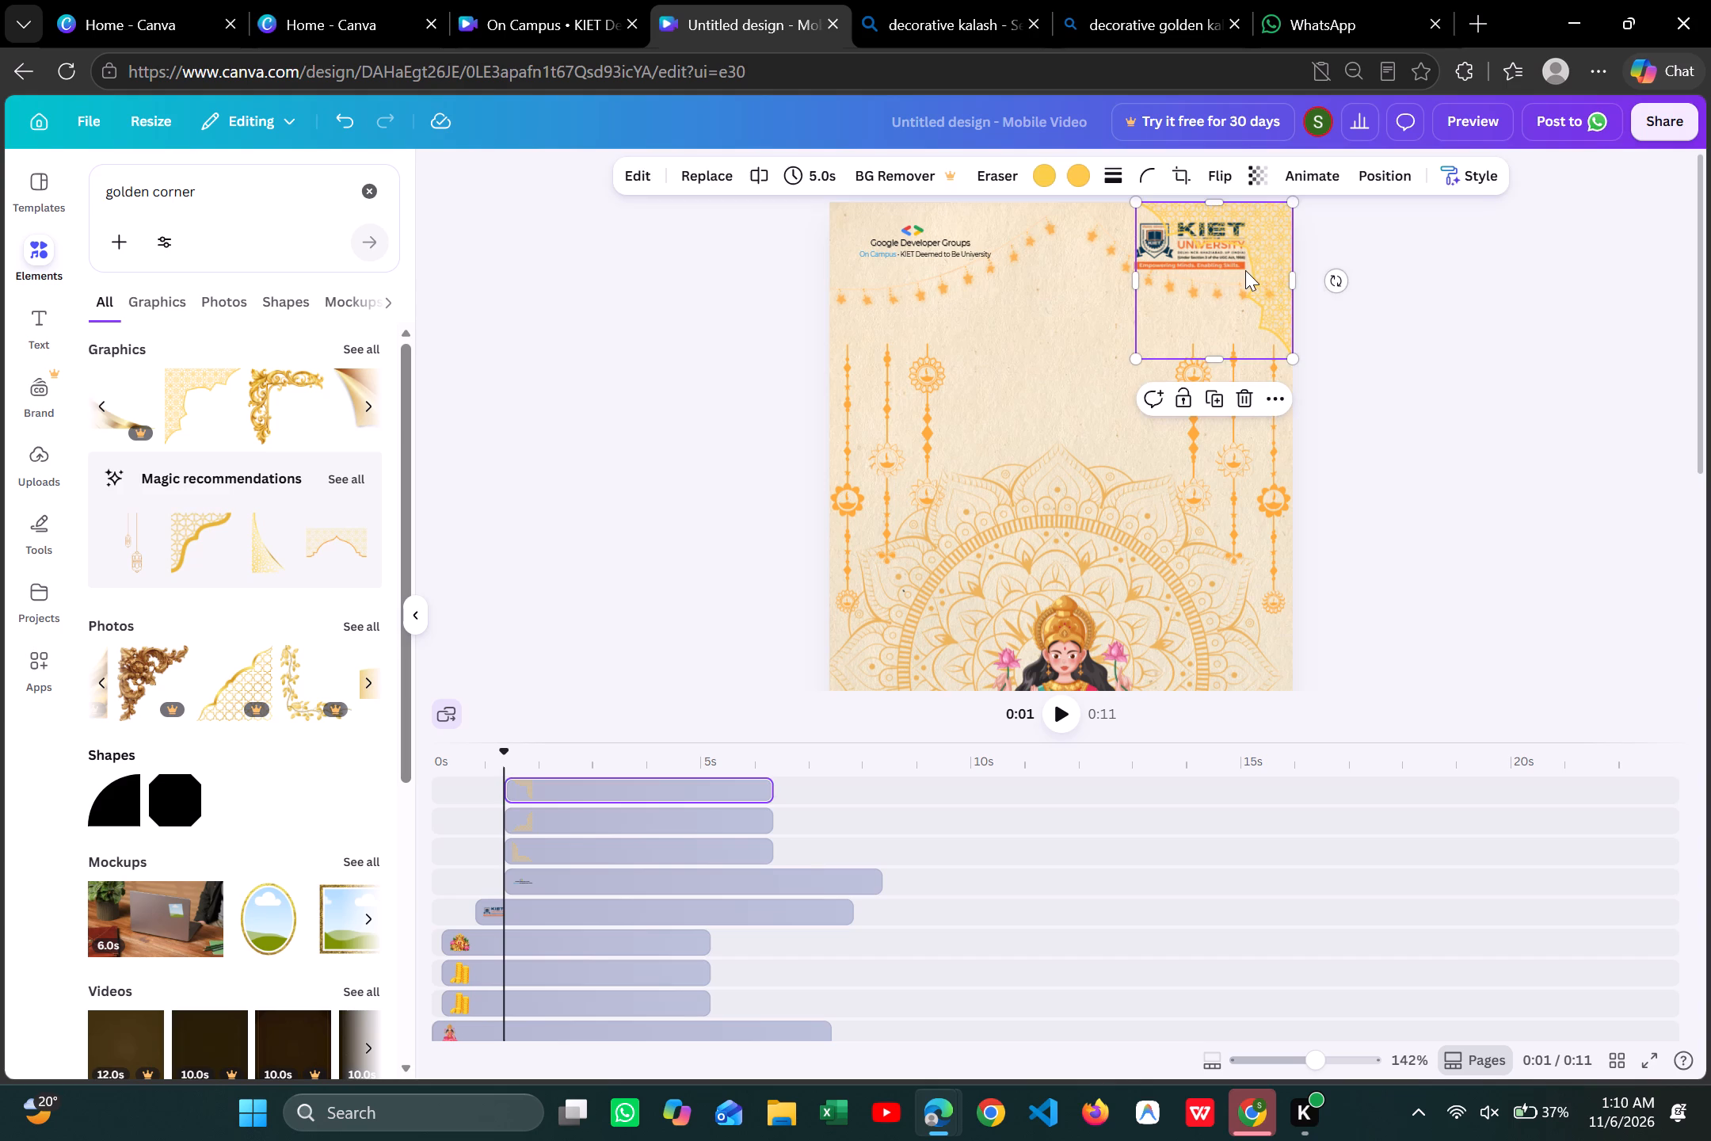
pyautogui.hotkey('ctrl', 'd')
pyautogui.moveTo(1245, 270); pyautogui.dragTo(1046, 303)
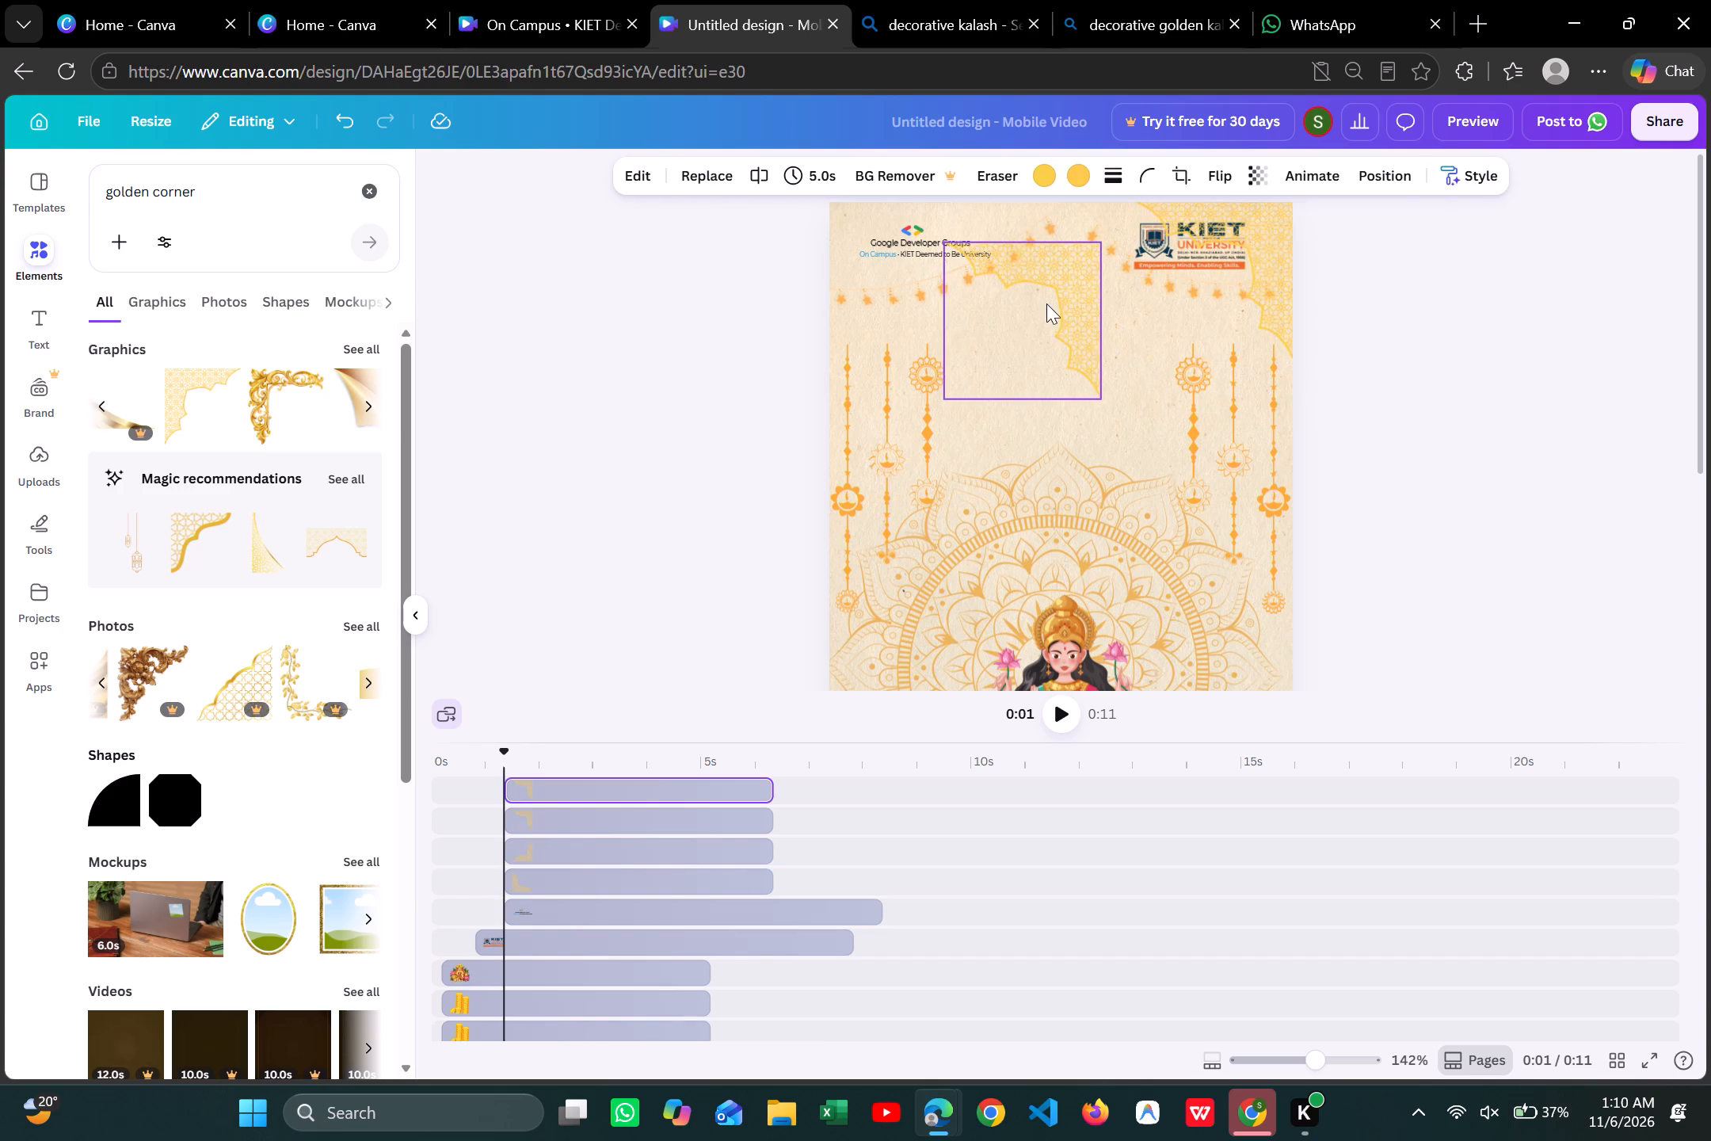
pyautogui.click(1216, 174)
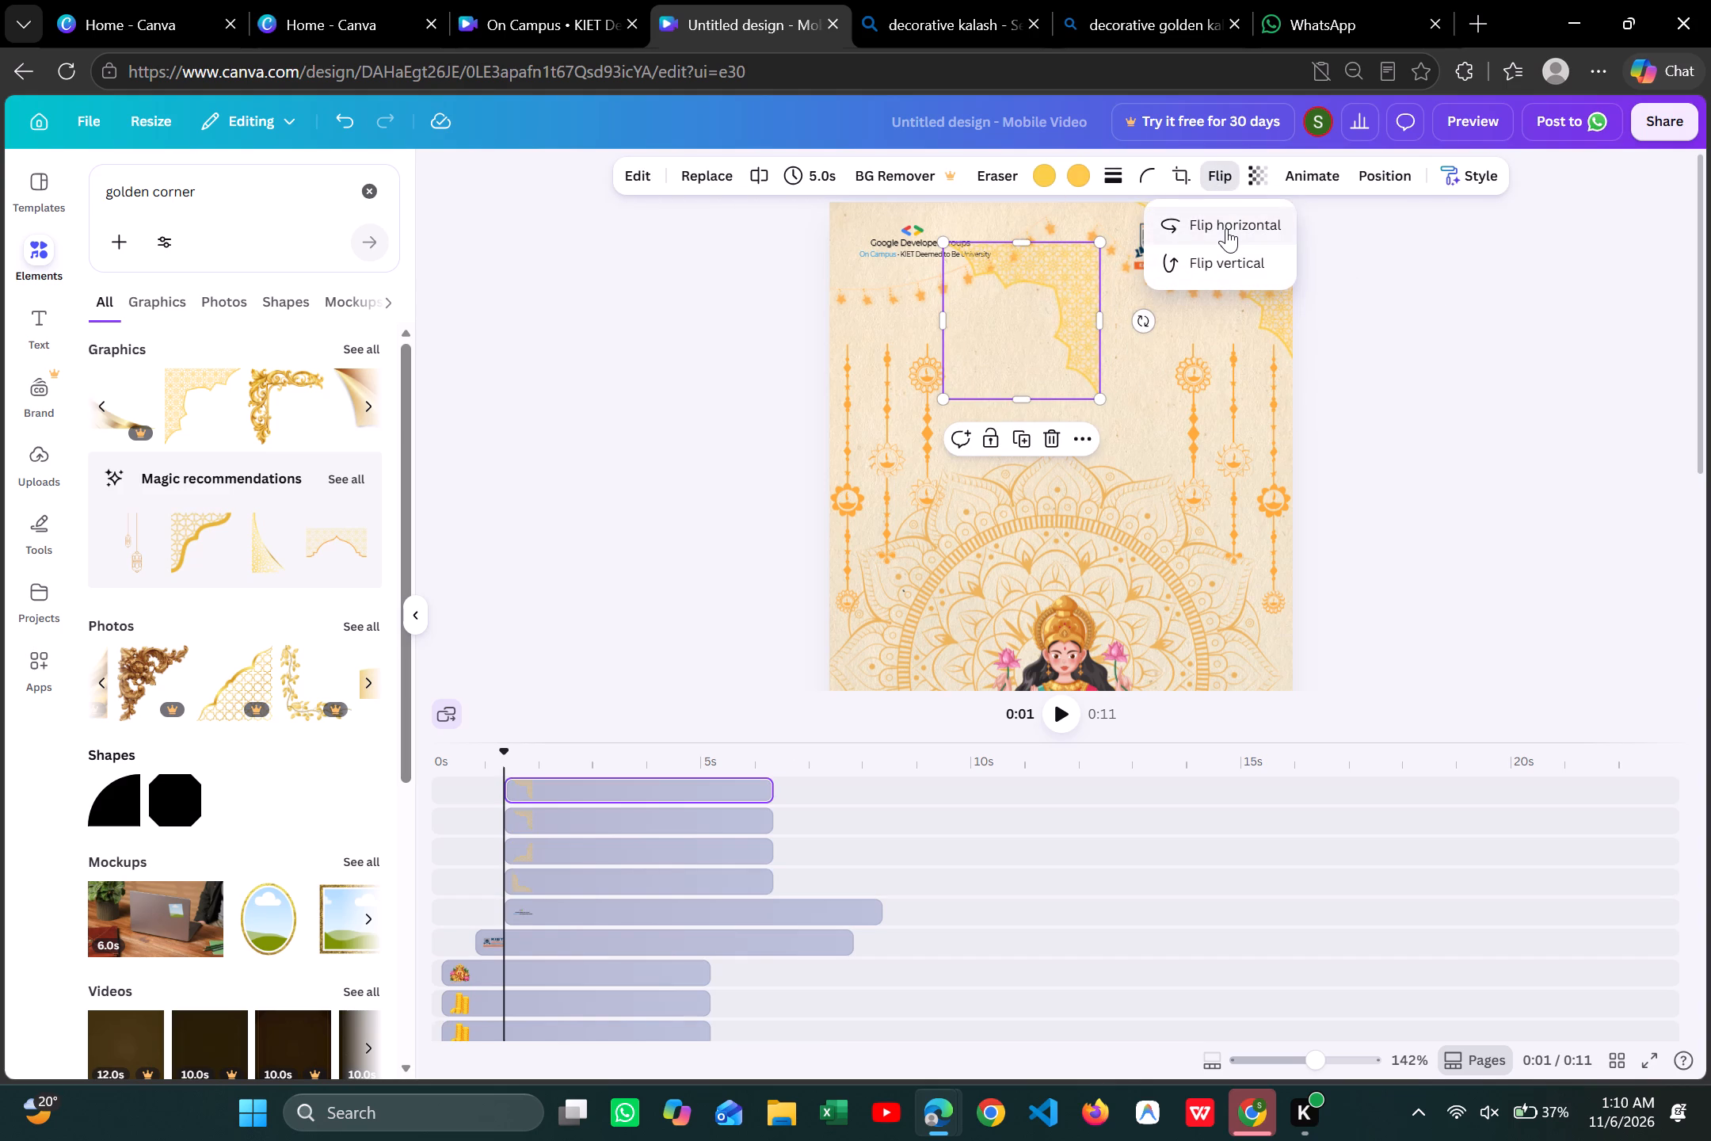
pyautogui.click(1226, 231)
pyautogui.moveTo(1022, 314); pyautogui.dragTo(903, 272)
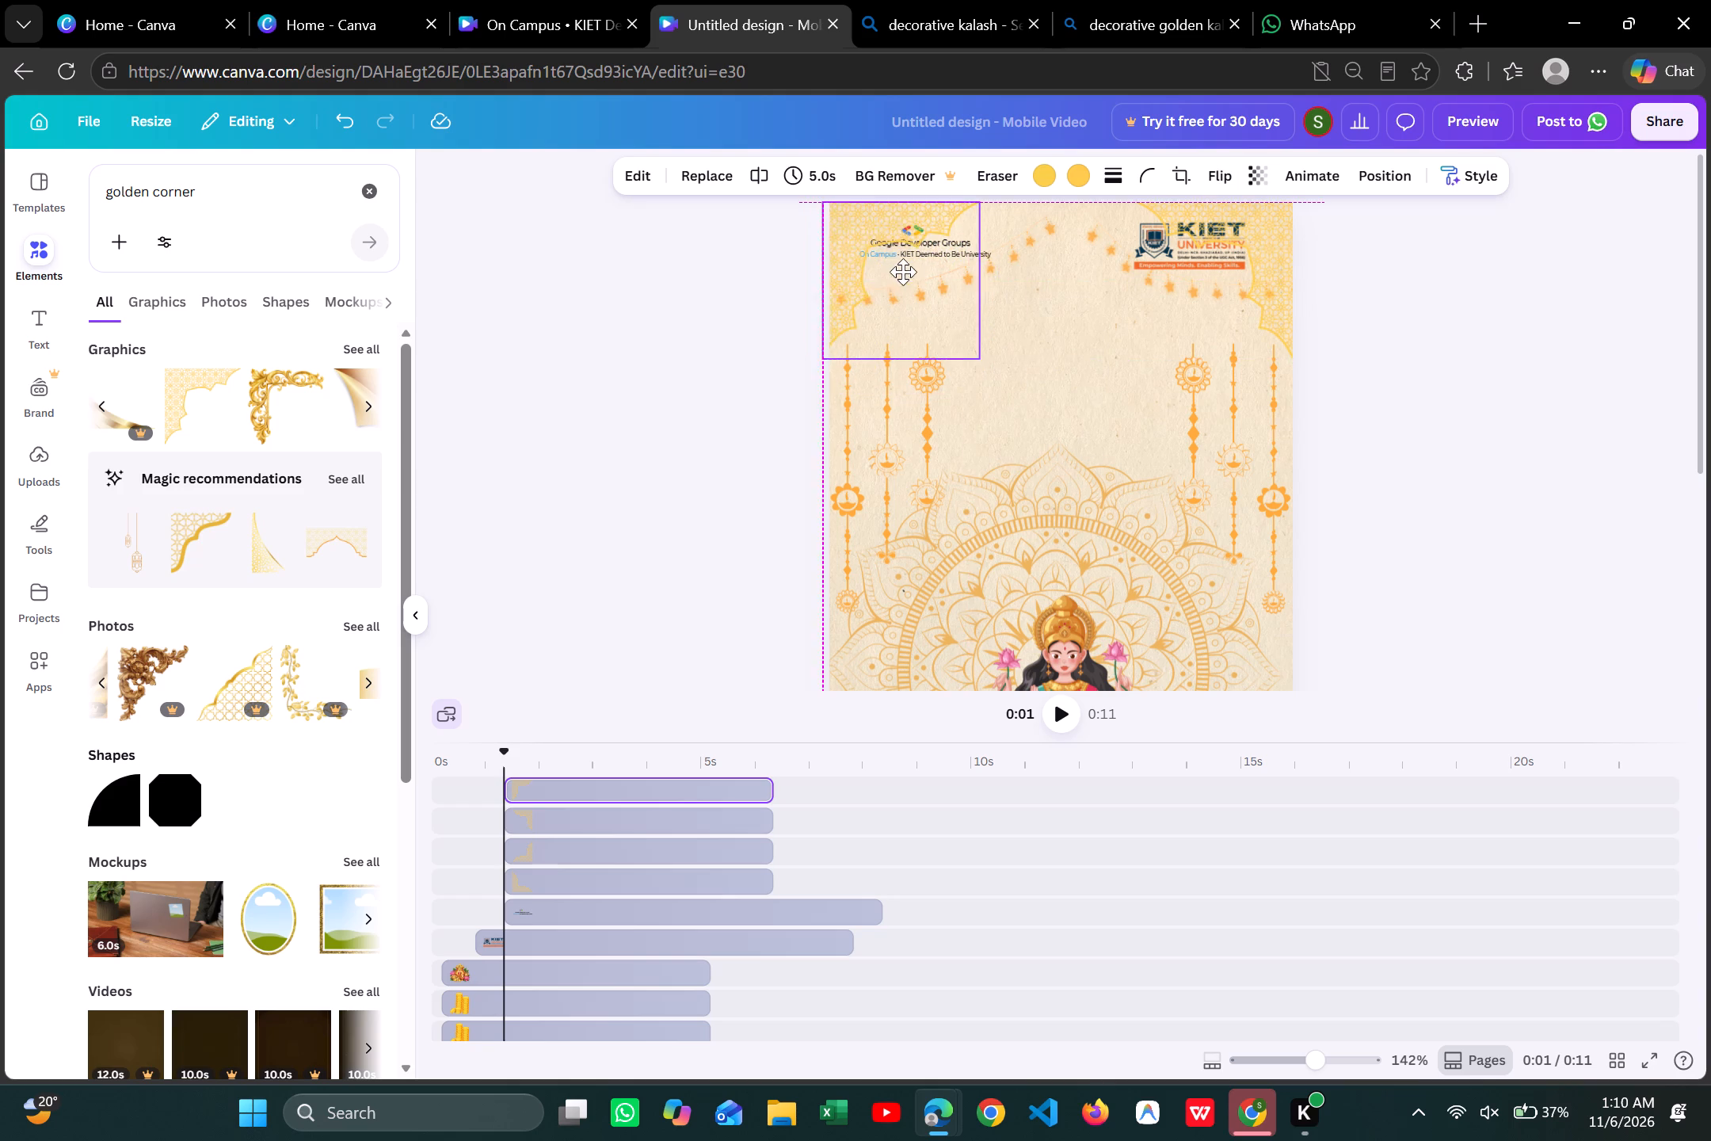
pyautogui.moveTo(903, 272); pyautogui.dragTo(908, 281)
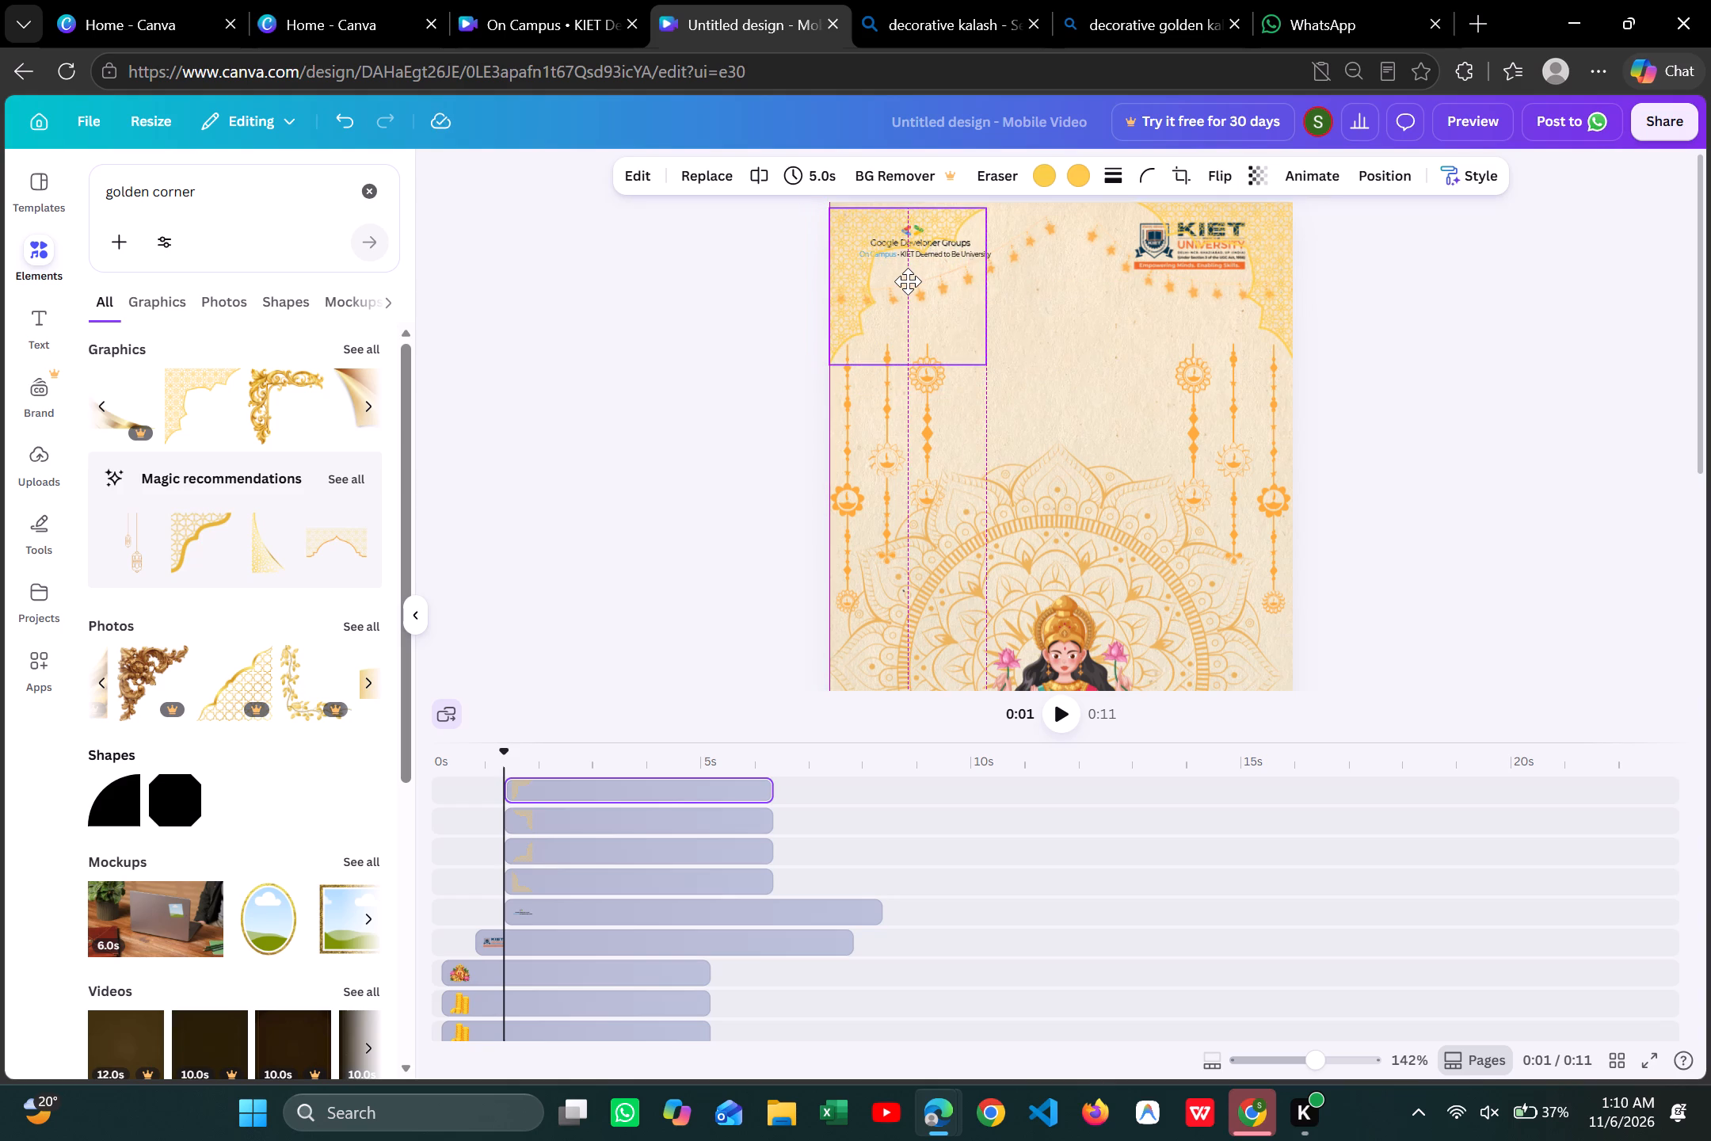
pyautogui.moveTo(908, 281); pyautogui.dragTo(909, 277)
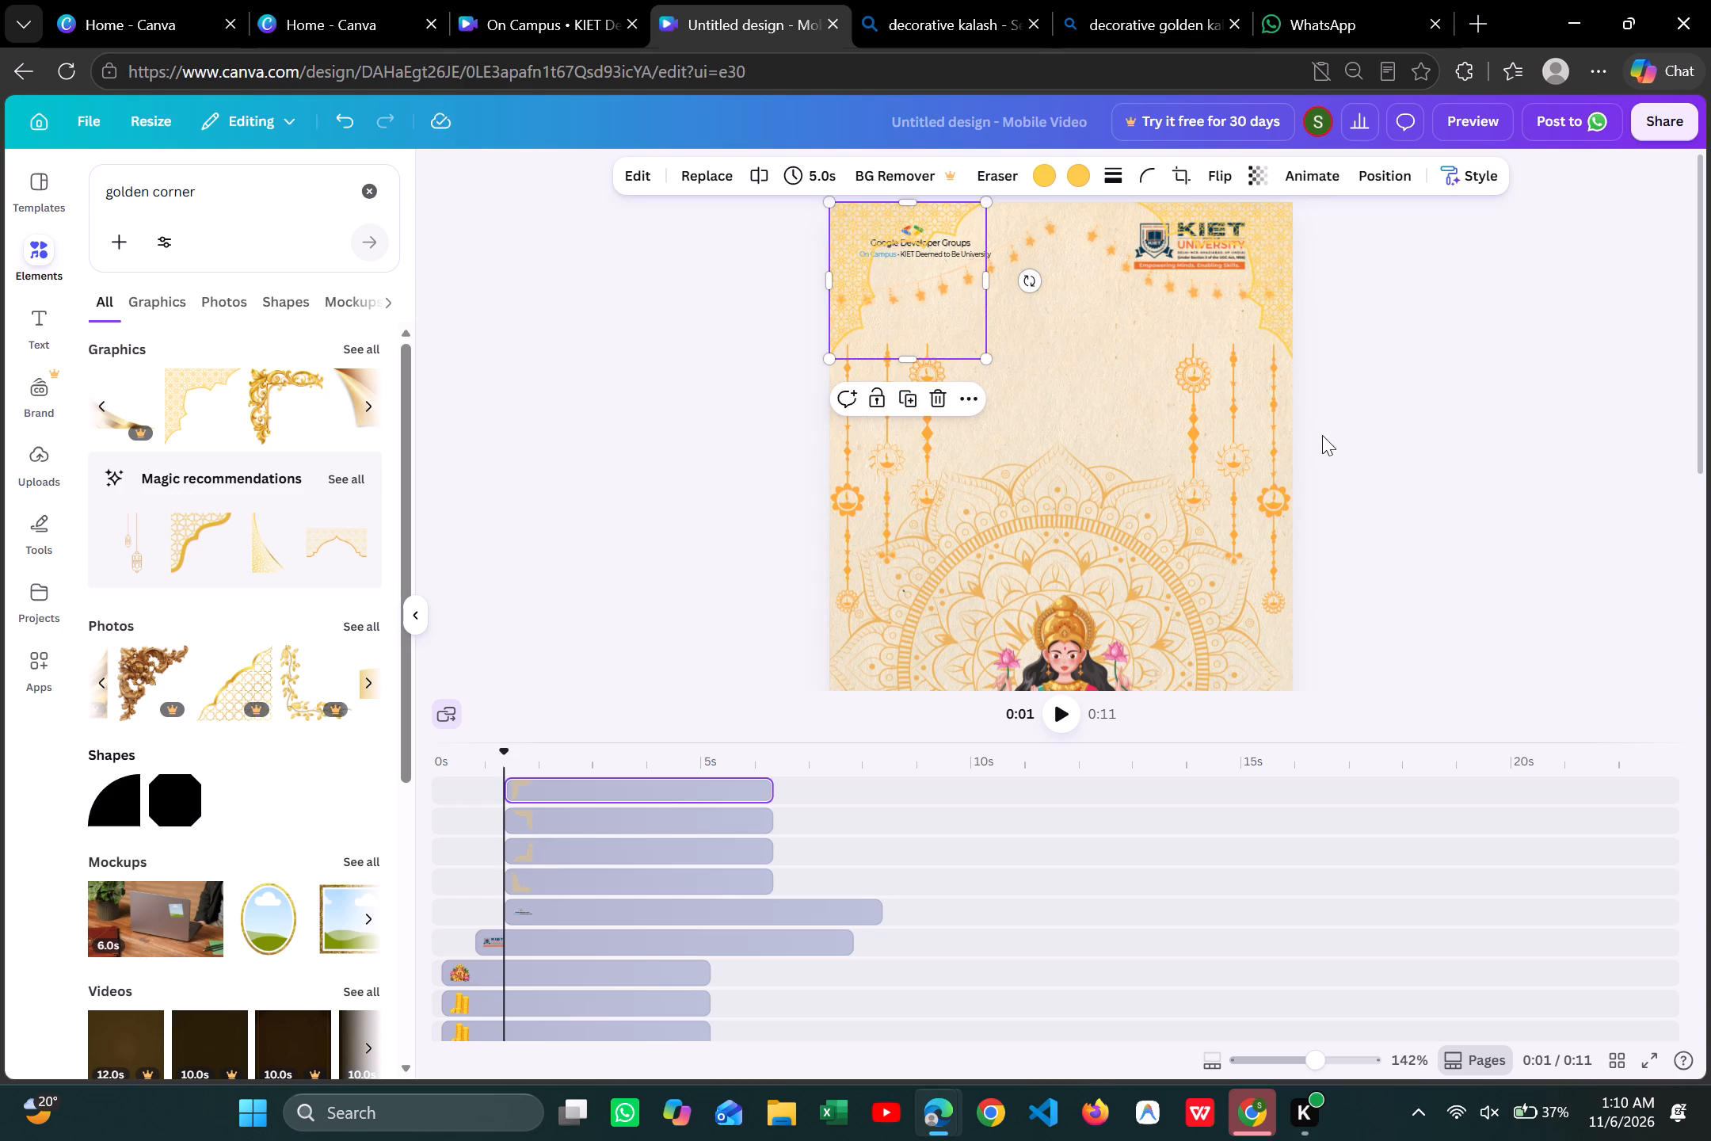
pyautogui.click(1351, 446)
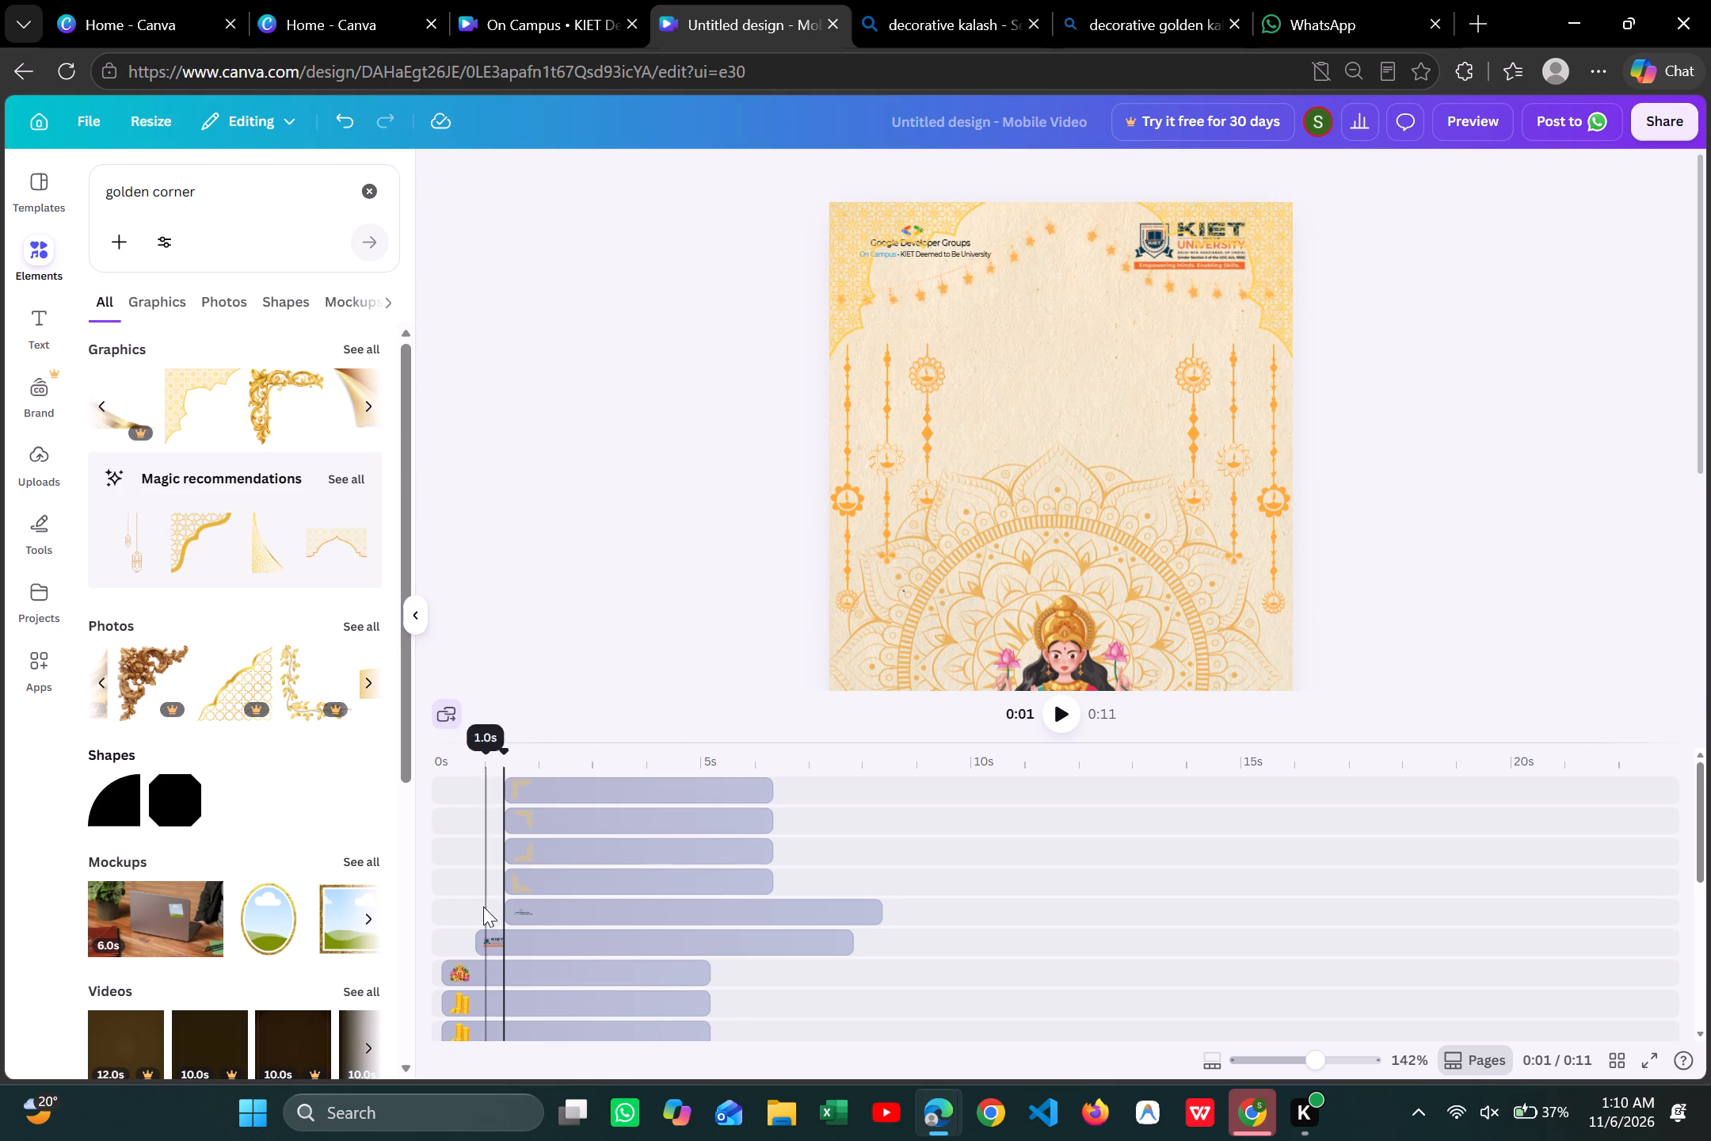
# Extend the starts of the two logo clips, four golden corners, kalash and first coin stack back to 0 s on the timeline.
pyautogui.moveTo(481, 947); pyautogui.dragTo(369, 944)
pyautogui.moveTo(509, 912); pyautogui.dragTo(411, 908)
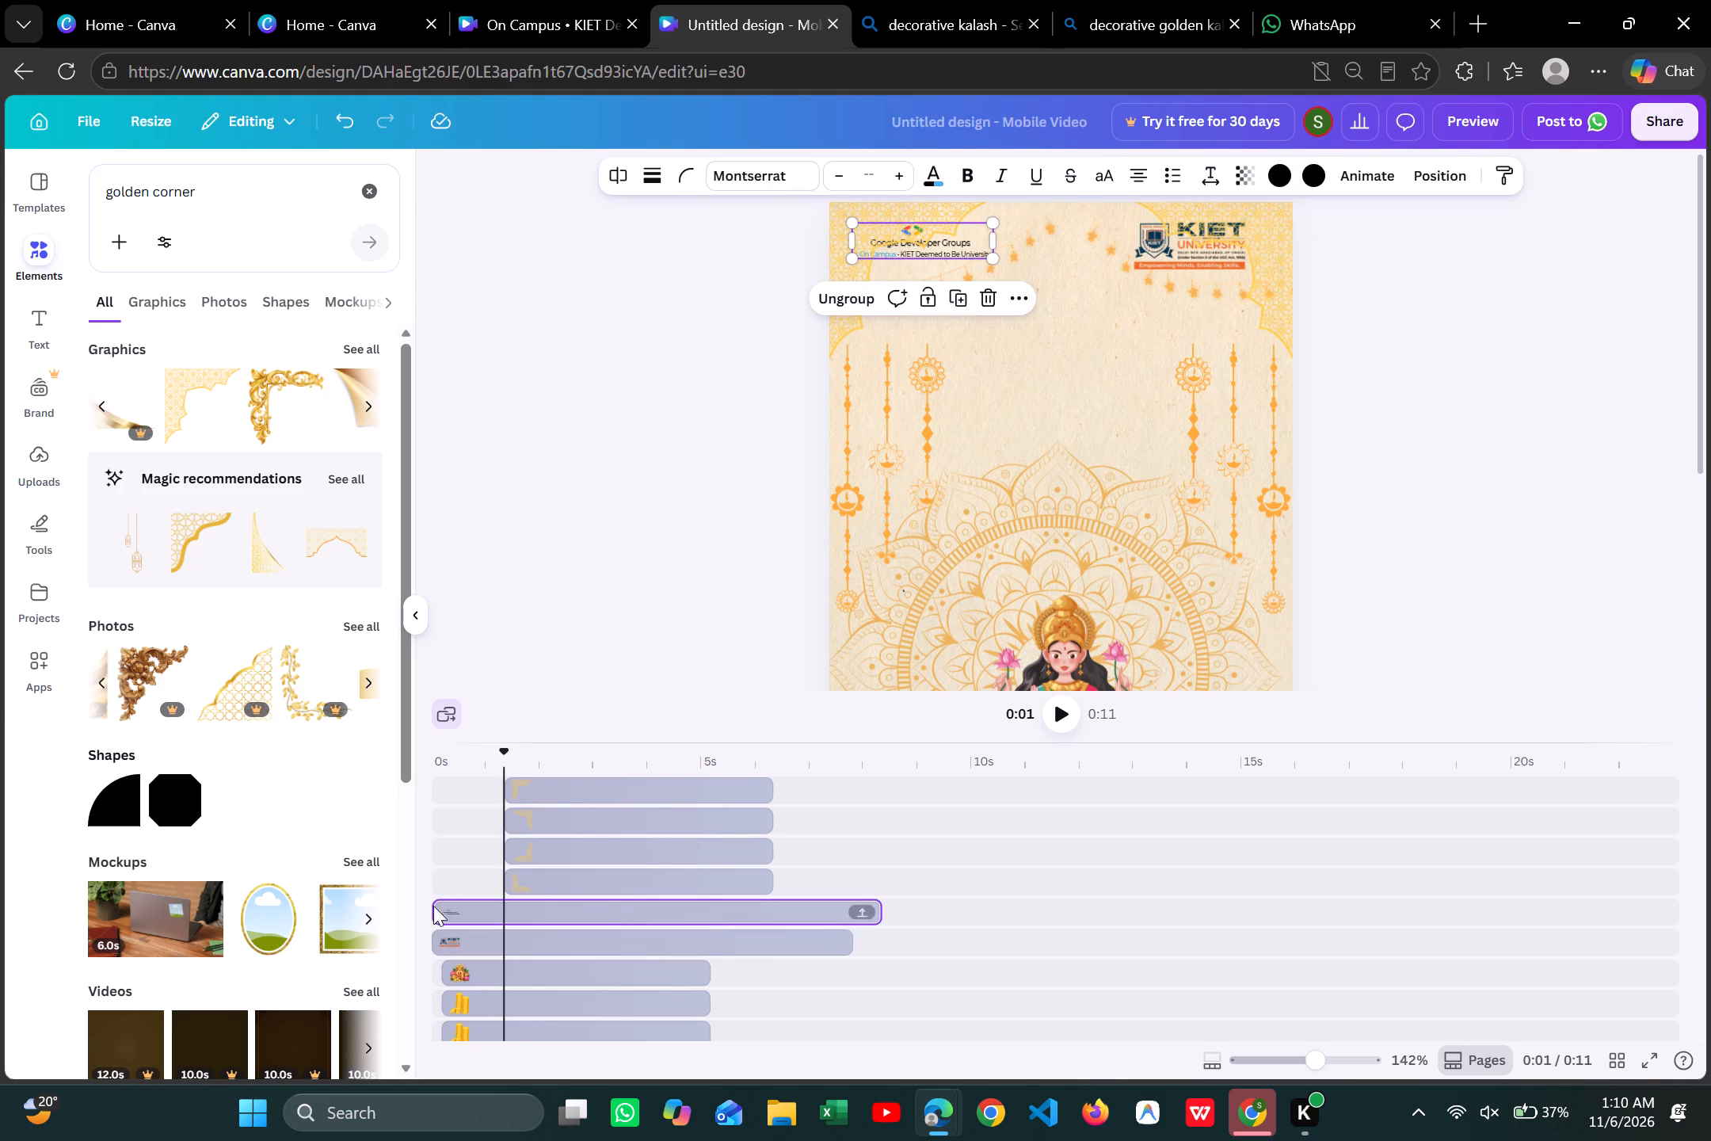
pyautogui.moveTo(513, 883); pyautogui.dragTo(395, 883)
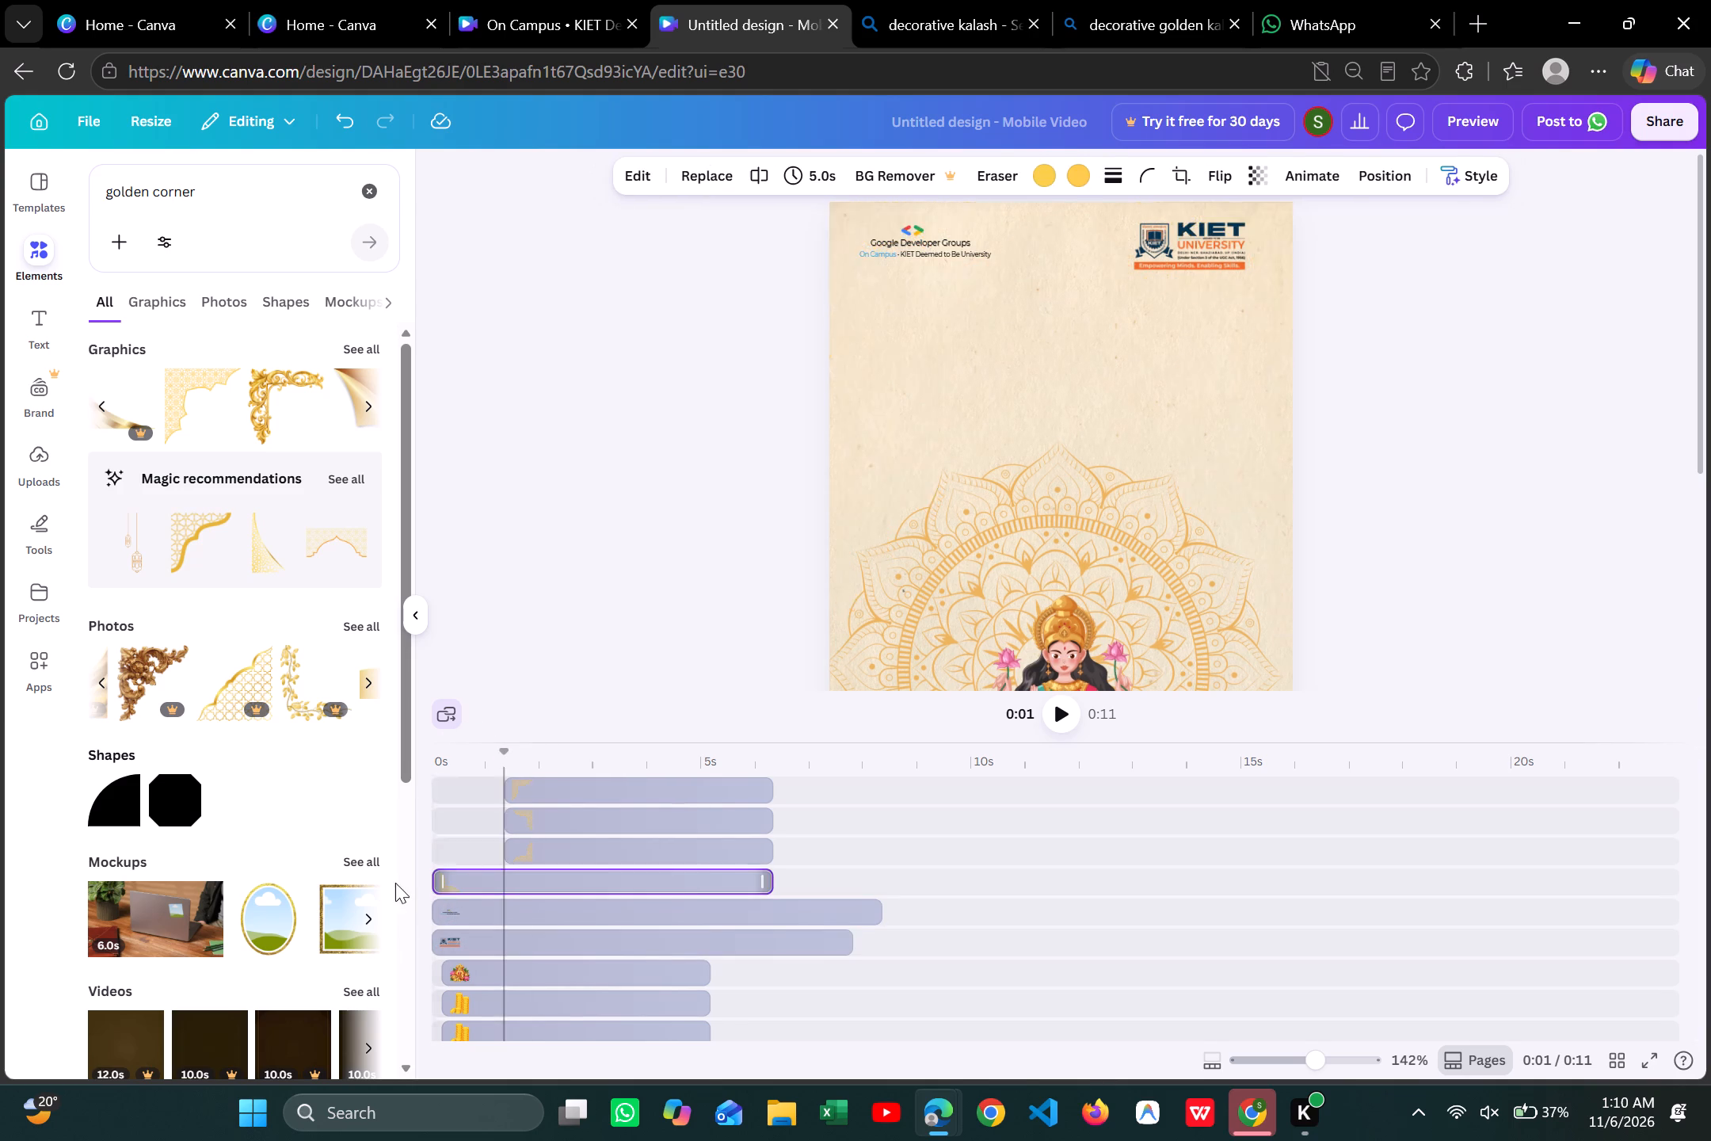
pyautogui.moveTo(509, 849); pyautogui.dragTo(397, 855)
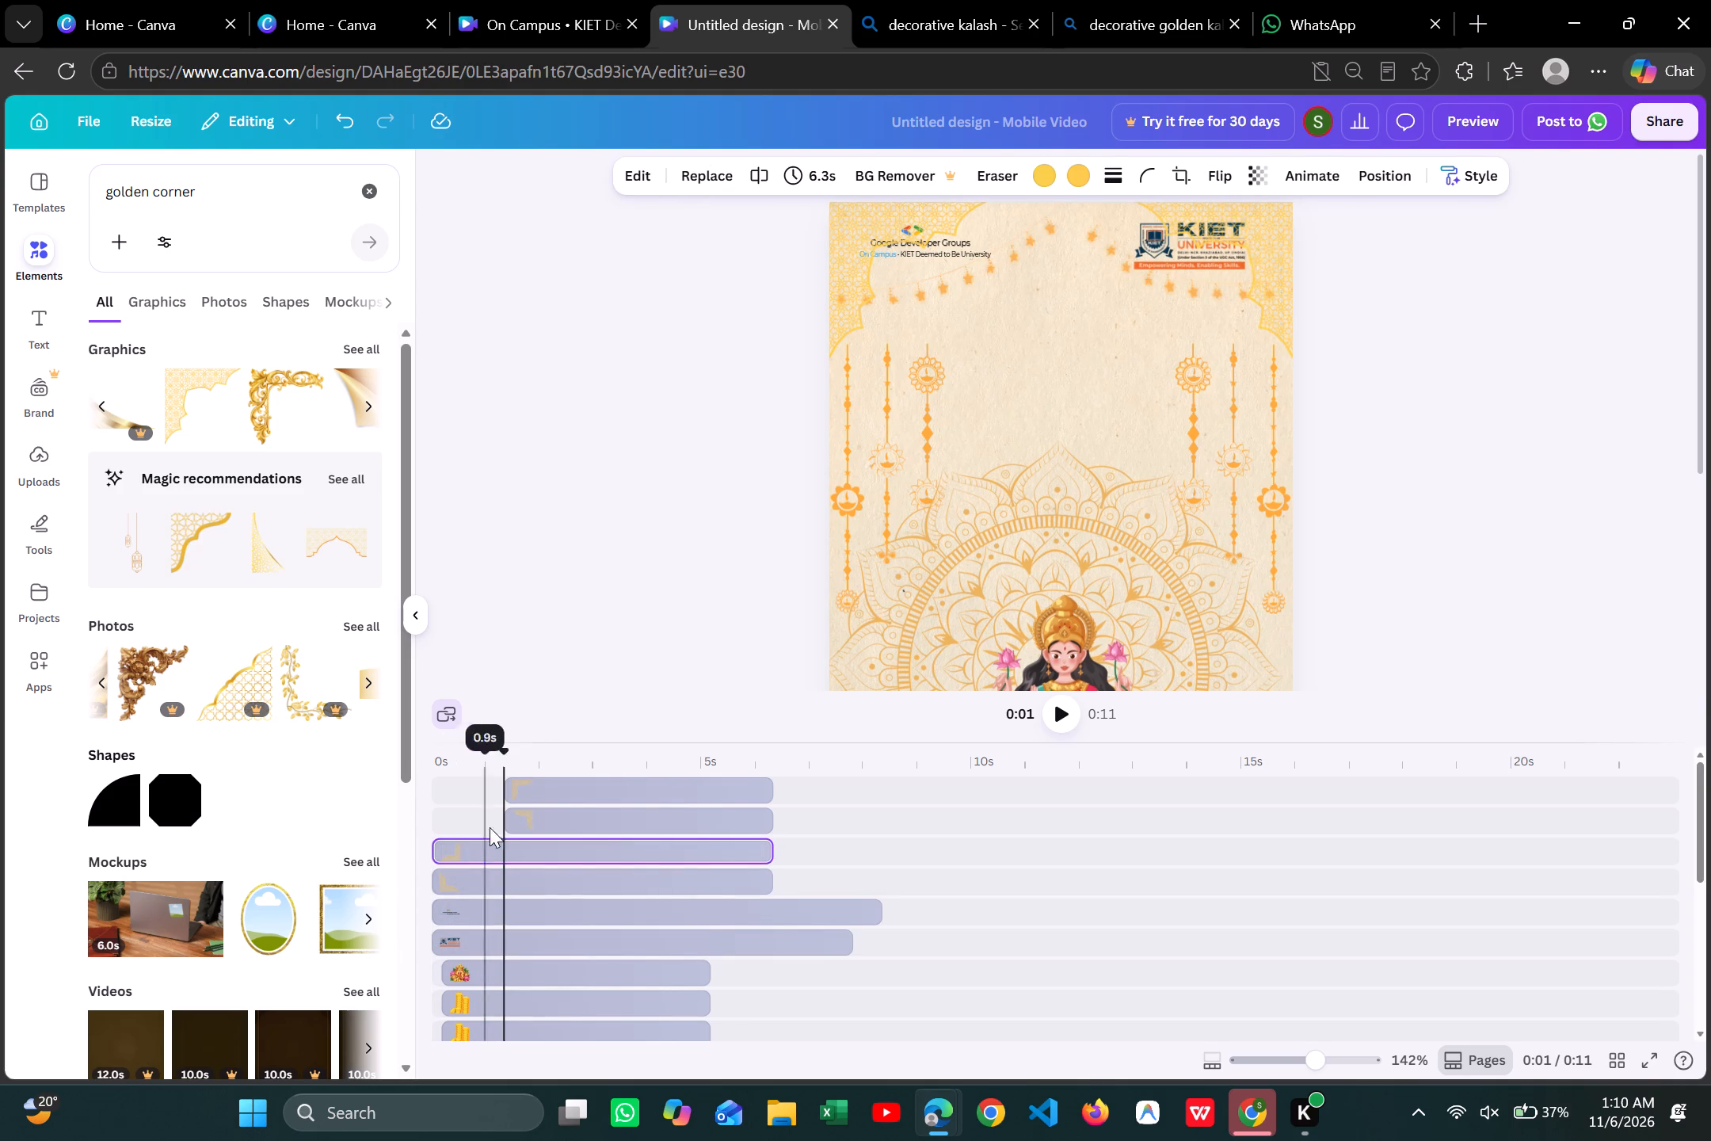
pyautogui.moveTo(509, 818); pyautogui.dragTo(405, 811)
pyautogui.moveTo(511, 791); pyautogui.dragTo(404, 800)
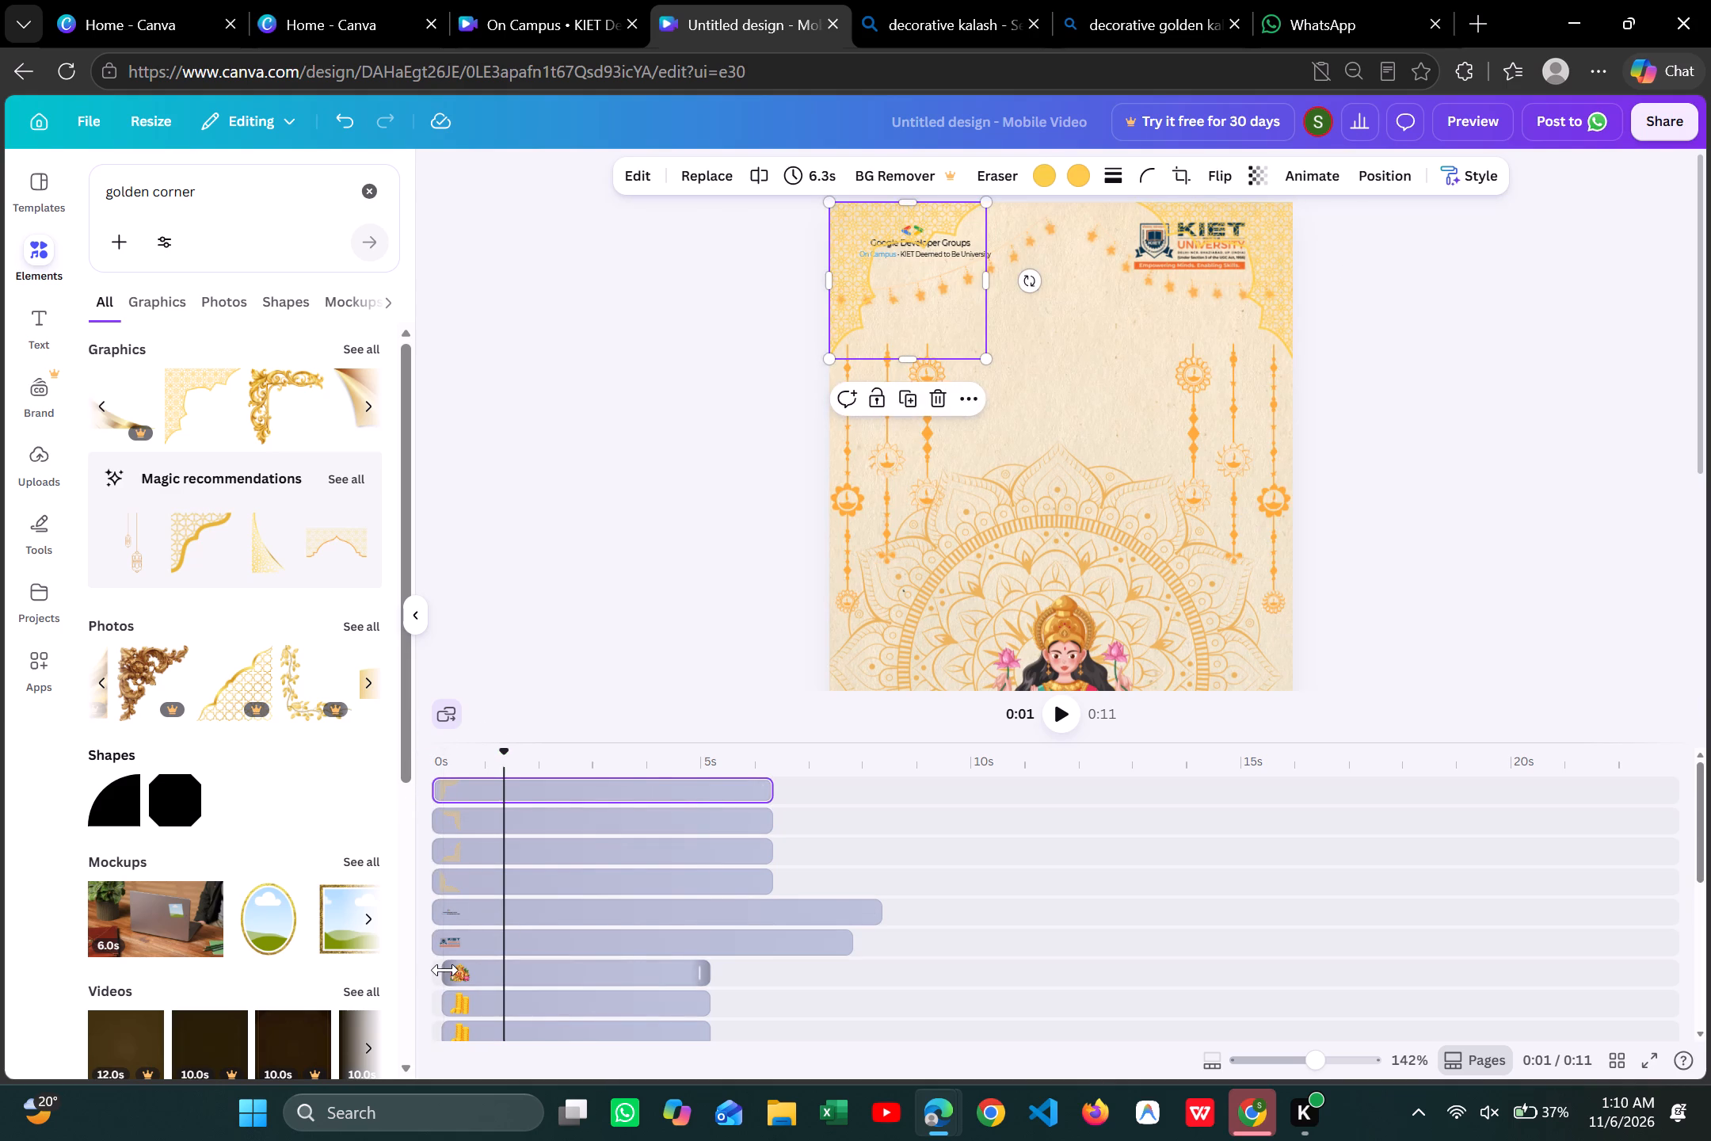
pyautogui.moveTo(445, 970); pyautogui.dragTo(396, 971)
pyautogui.moveTo(444, 1003); pyautogui.dragTo(412, 1002)
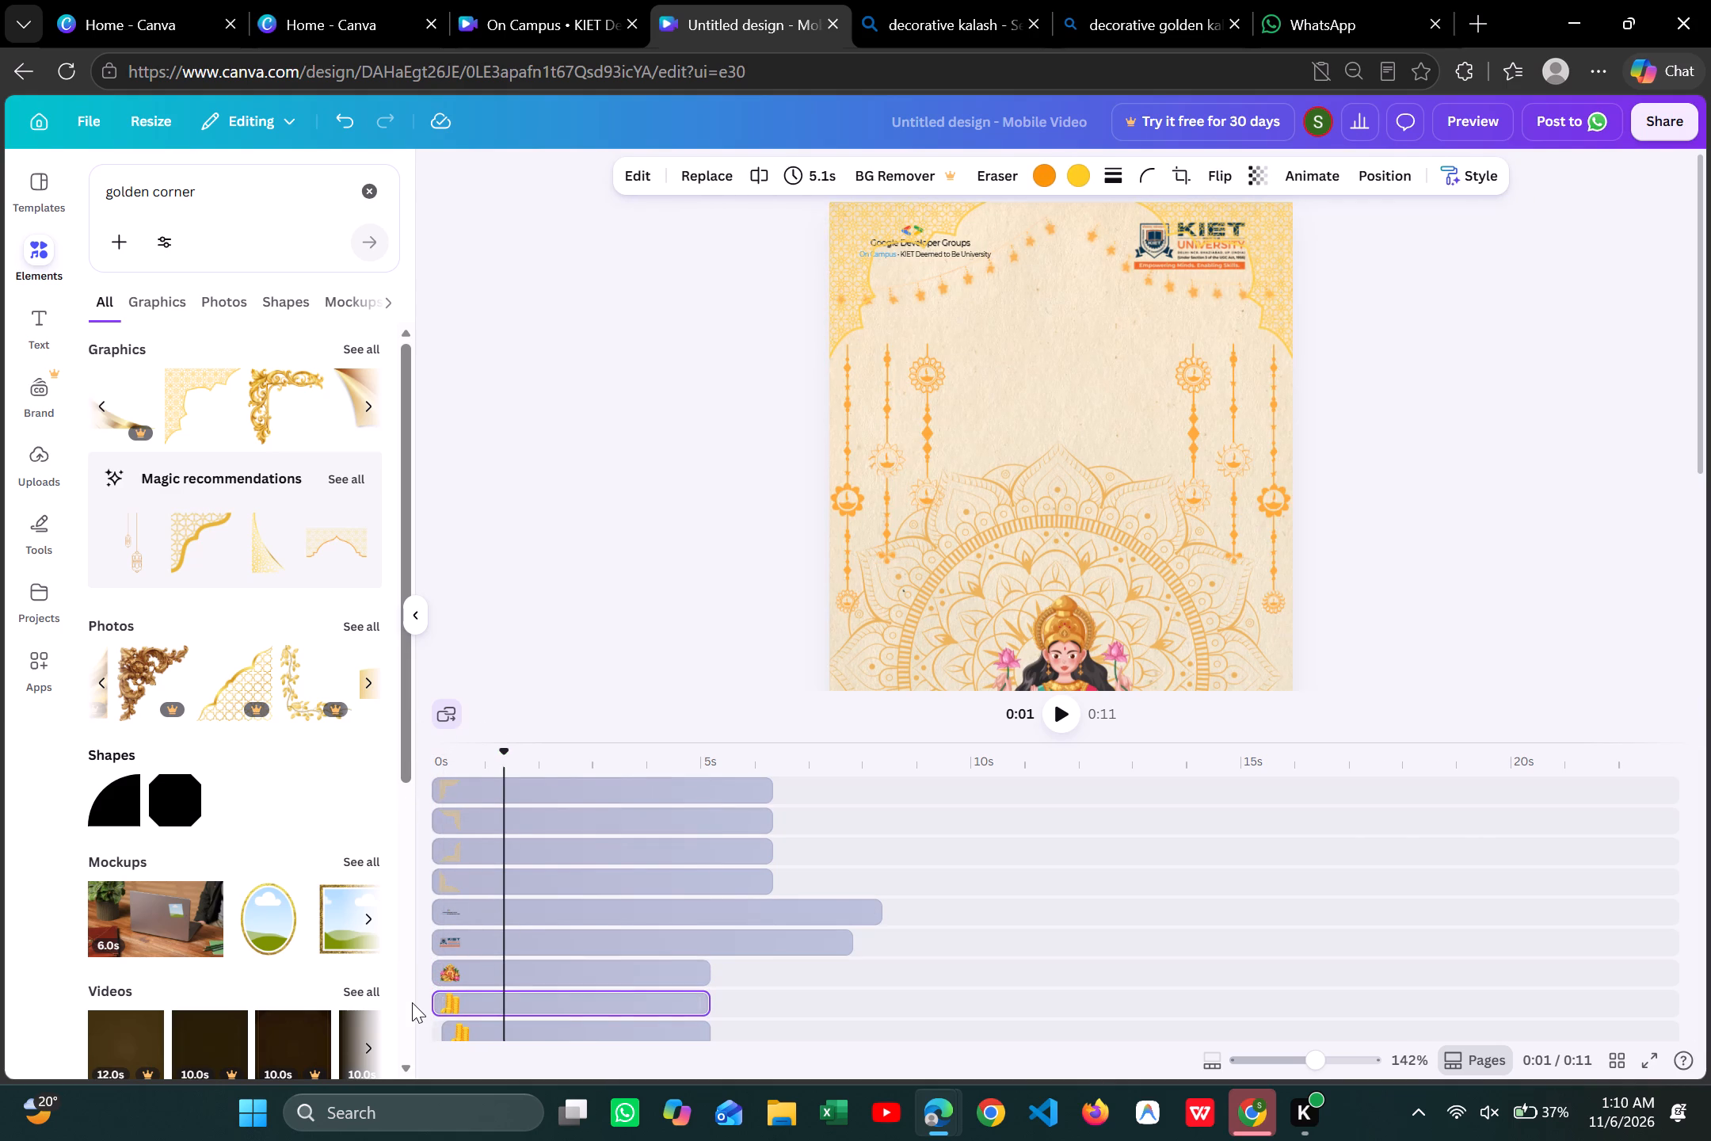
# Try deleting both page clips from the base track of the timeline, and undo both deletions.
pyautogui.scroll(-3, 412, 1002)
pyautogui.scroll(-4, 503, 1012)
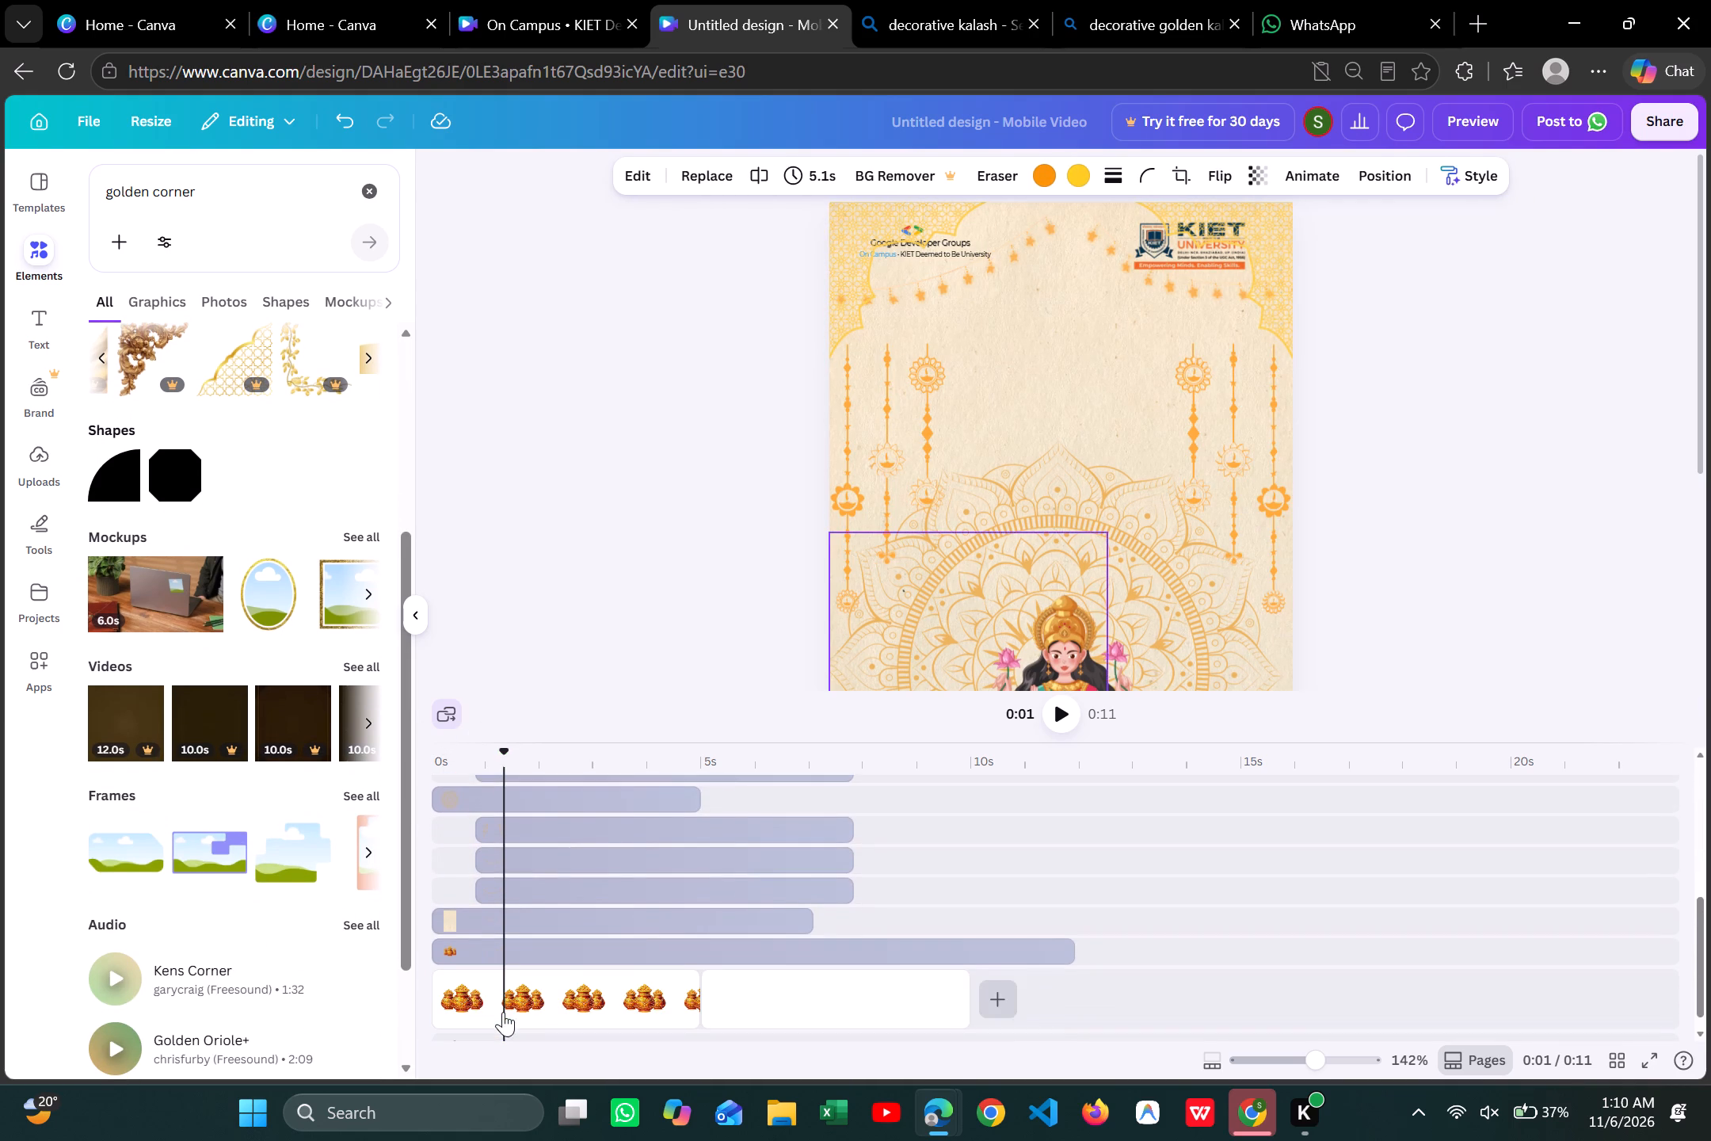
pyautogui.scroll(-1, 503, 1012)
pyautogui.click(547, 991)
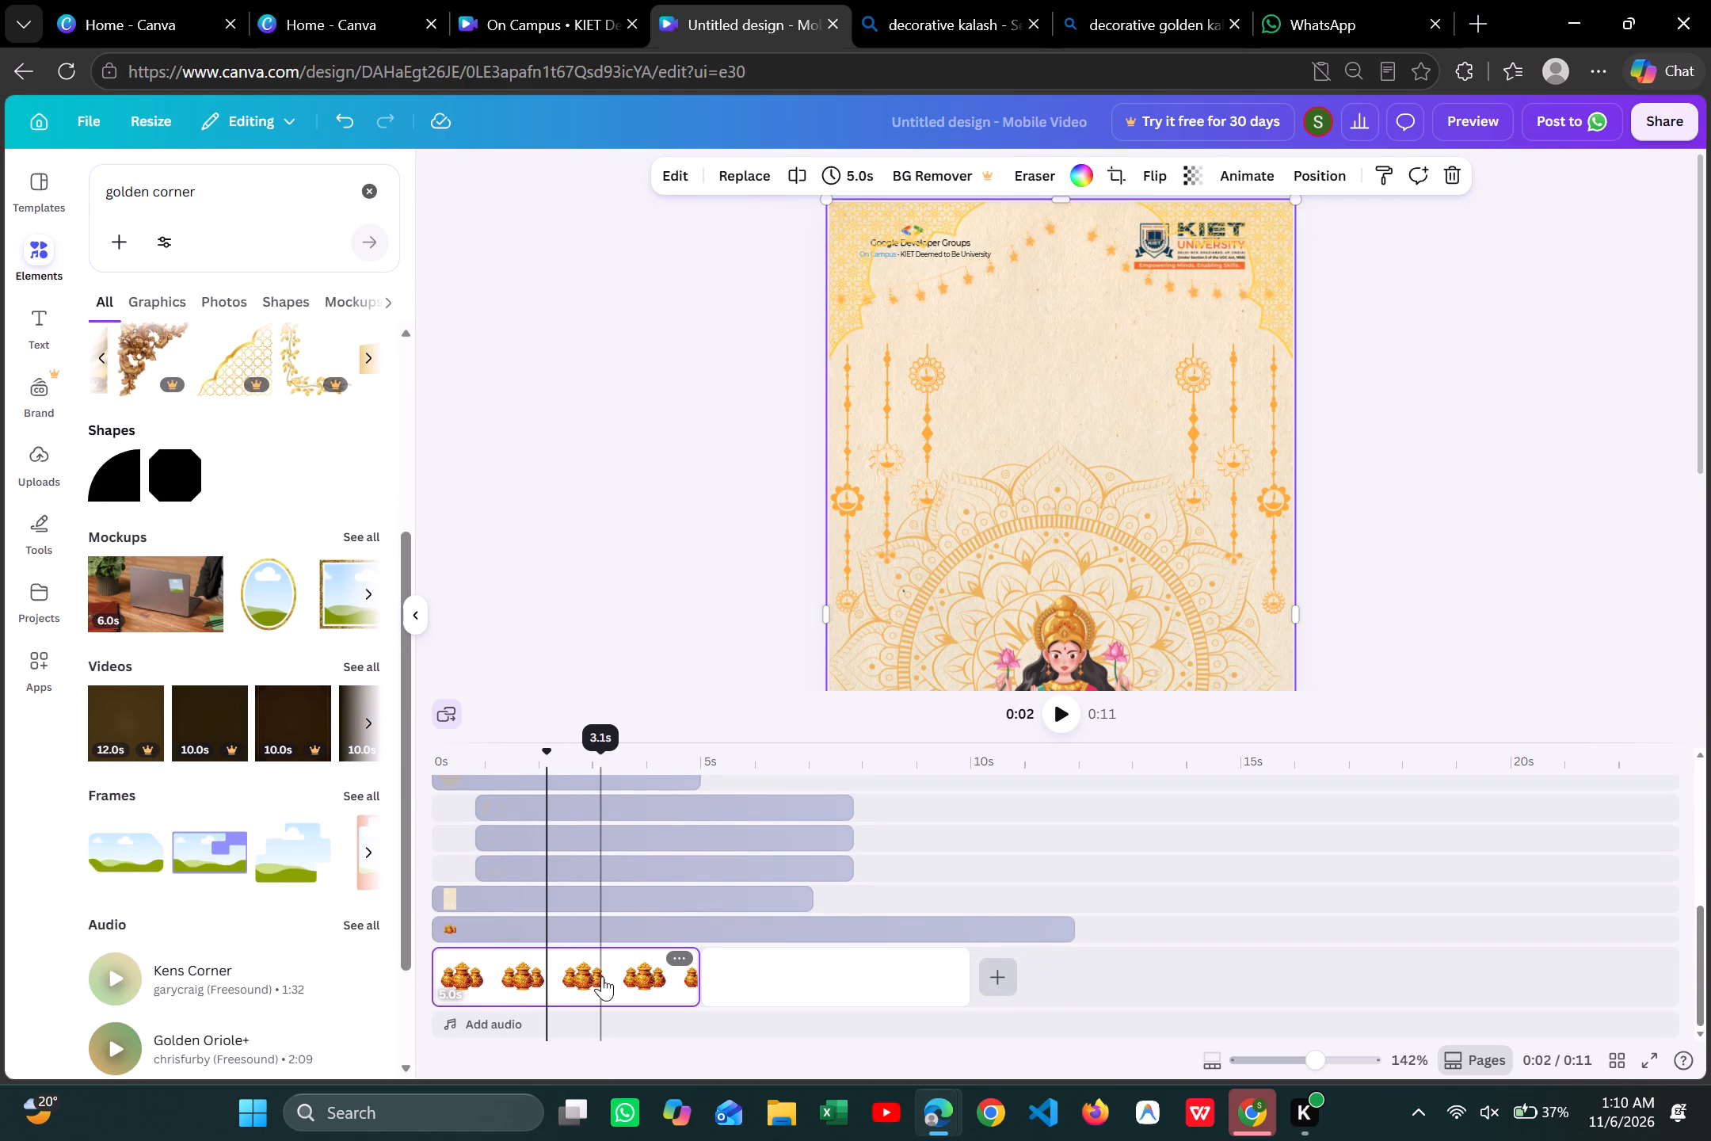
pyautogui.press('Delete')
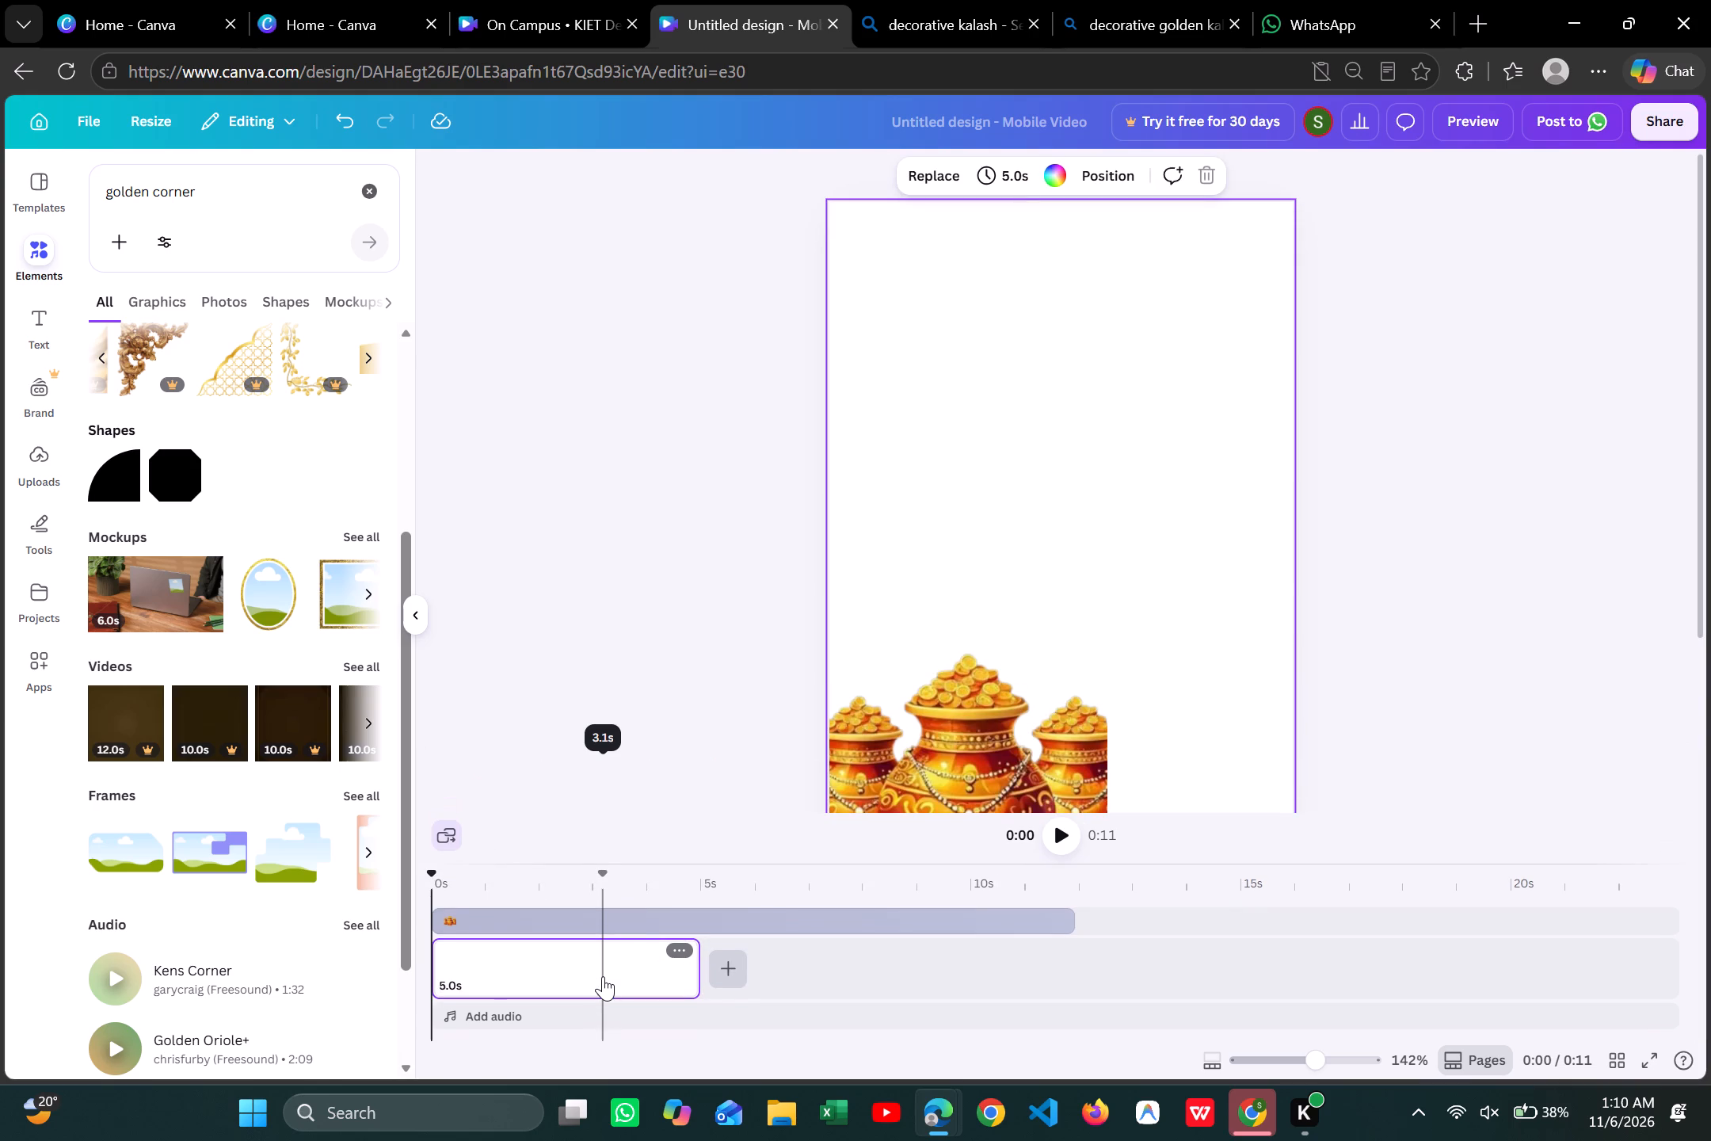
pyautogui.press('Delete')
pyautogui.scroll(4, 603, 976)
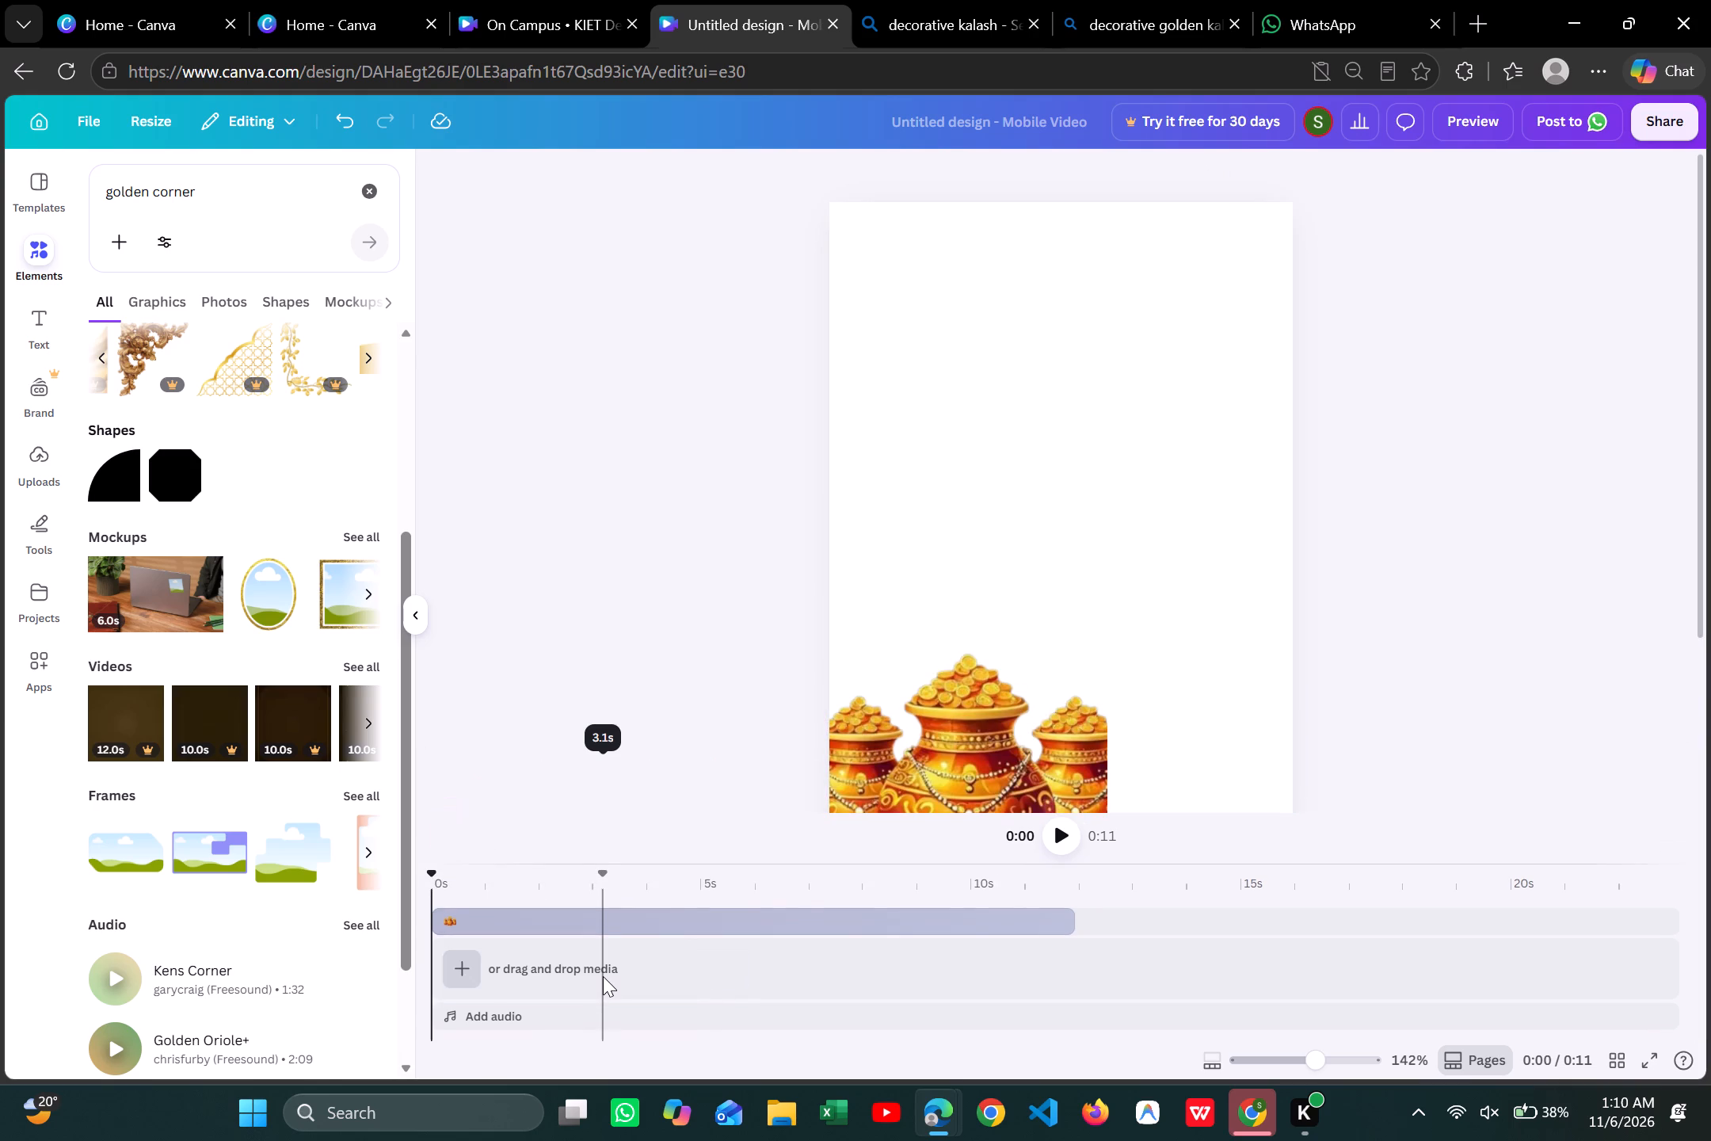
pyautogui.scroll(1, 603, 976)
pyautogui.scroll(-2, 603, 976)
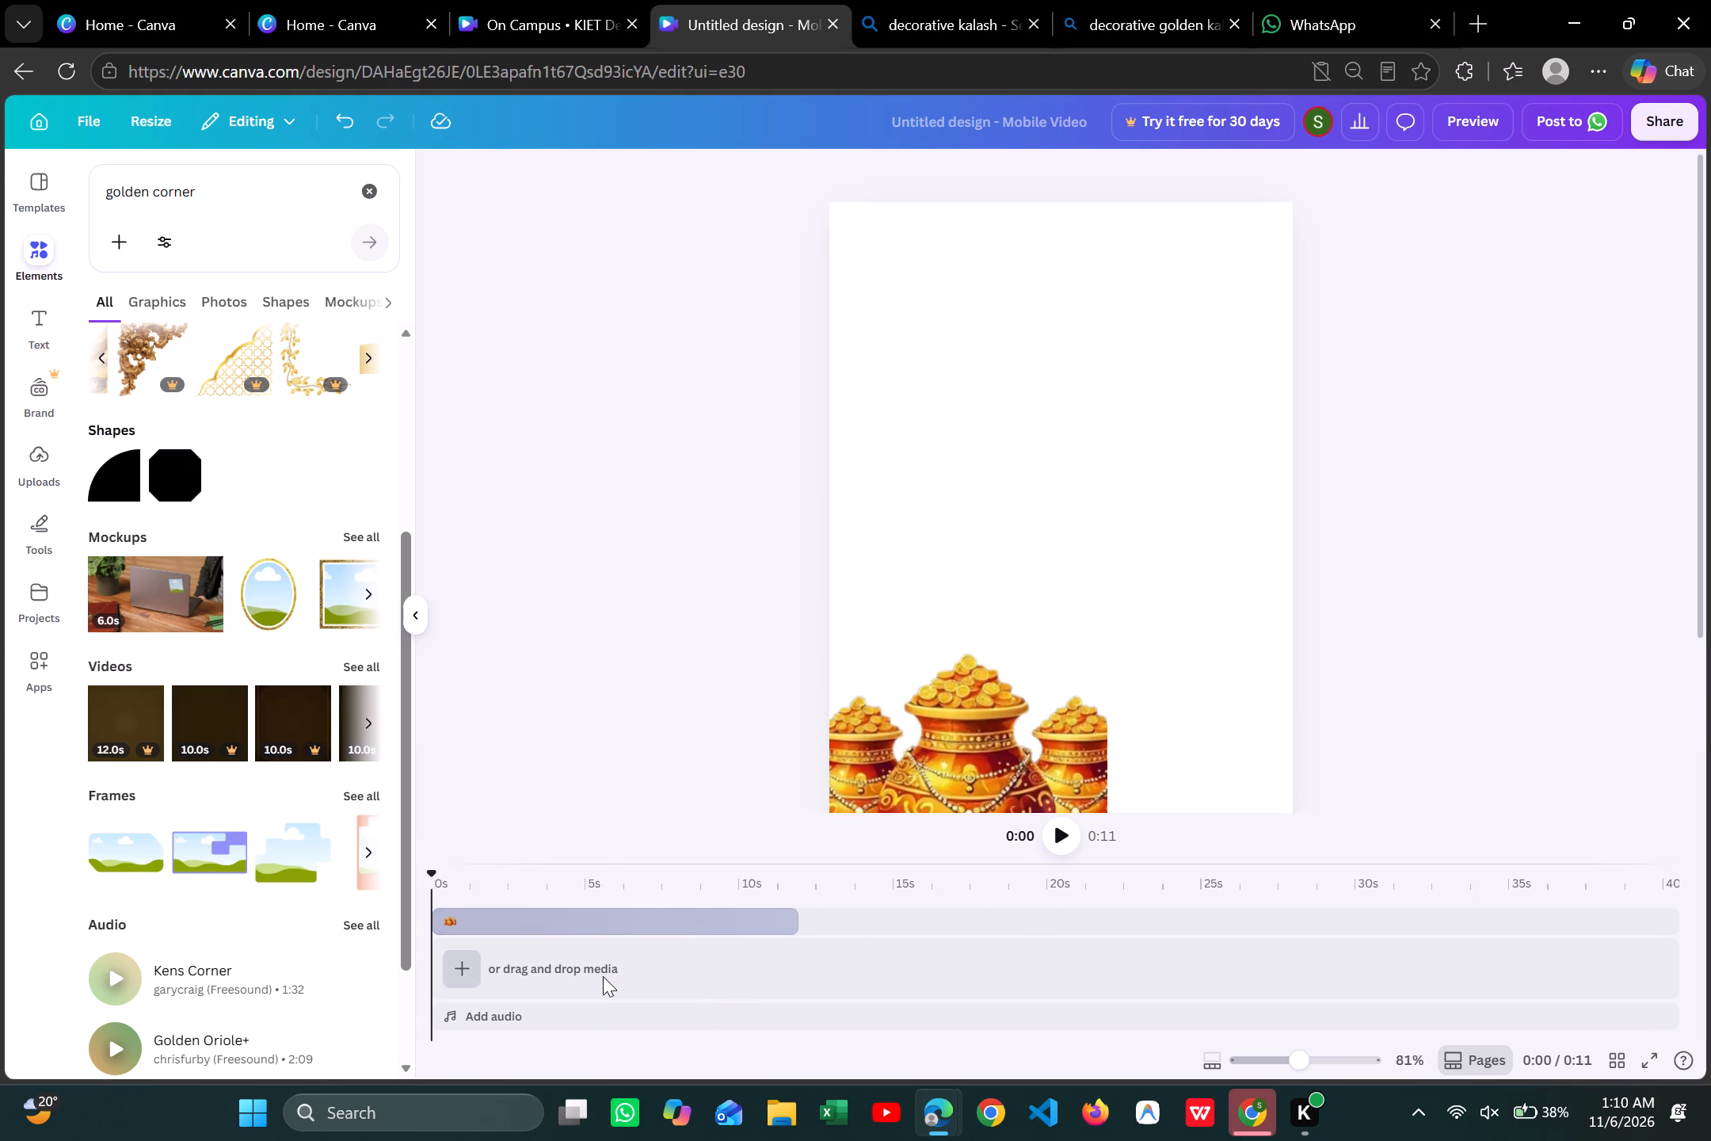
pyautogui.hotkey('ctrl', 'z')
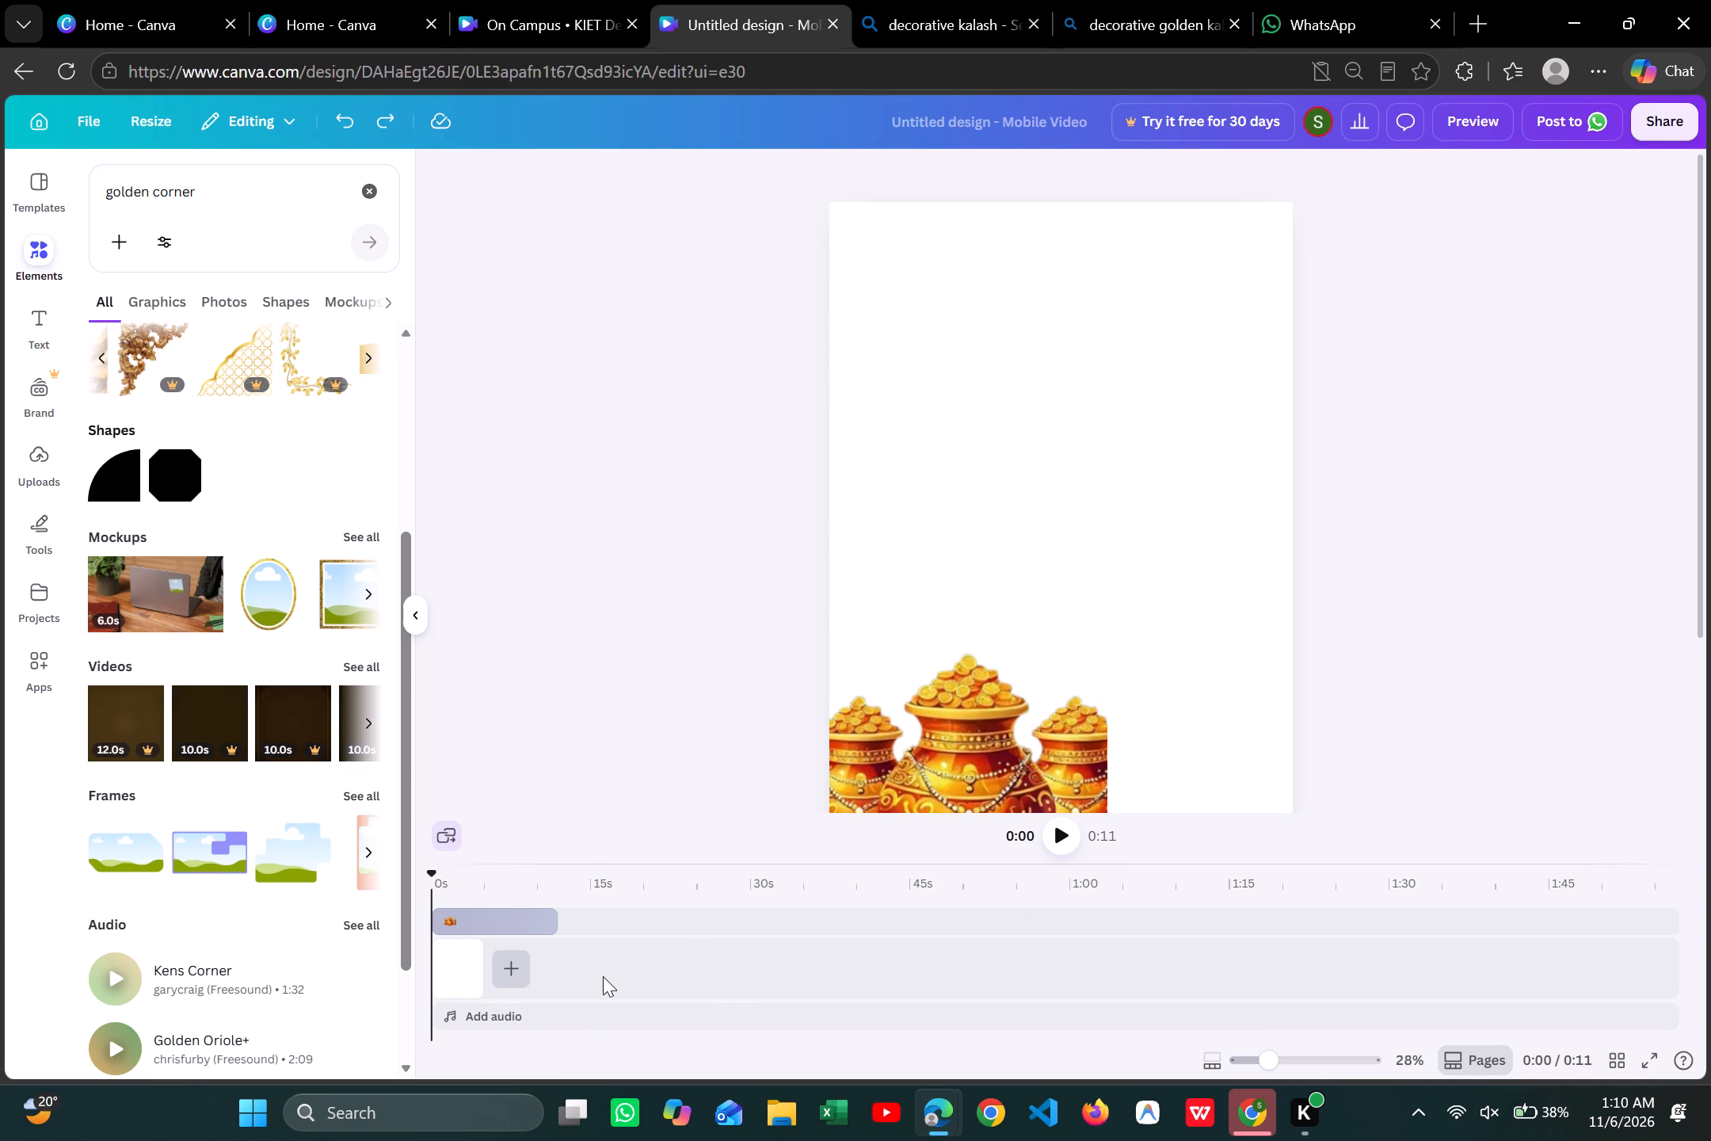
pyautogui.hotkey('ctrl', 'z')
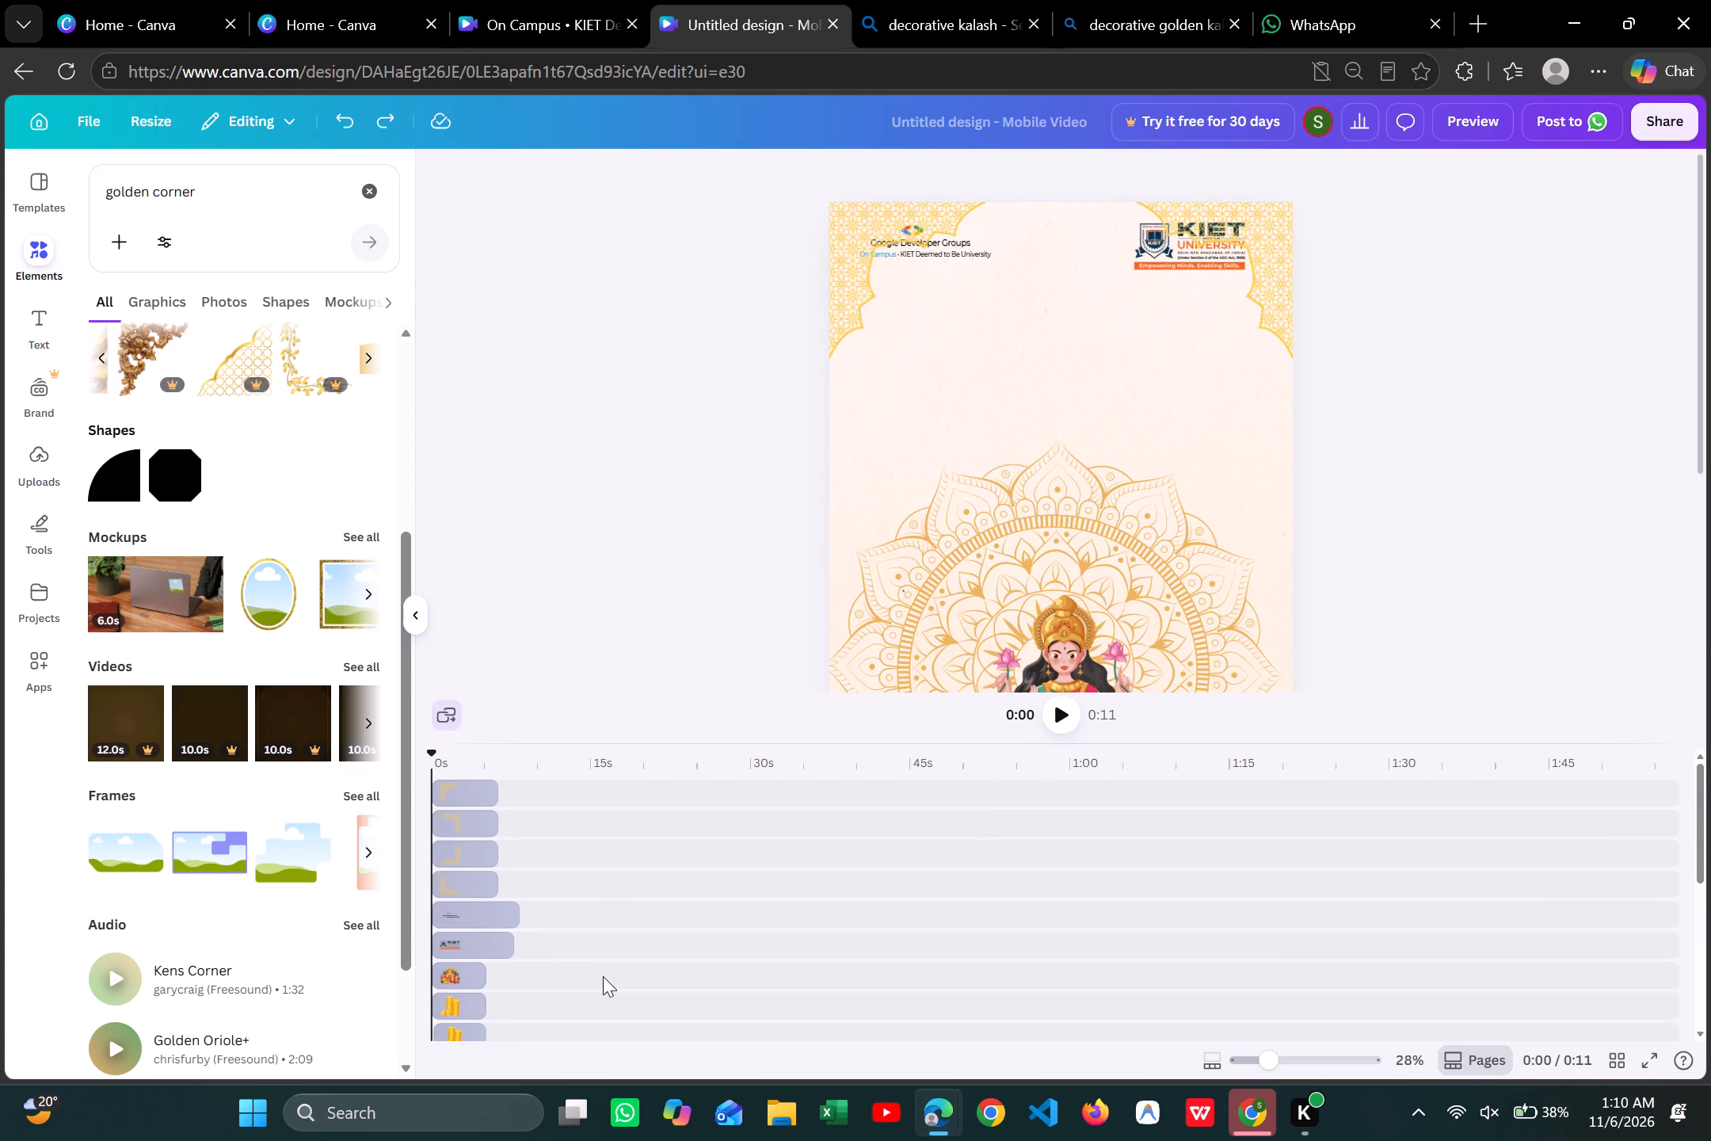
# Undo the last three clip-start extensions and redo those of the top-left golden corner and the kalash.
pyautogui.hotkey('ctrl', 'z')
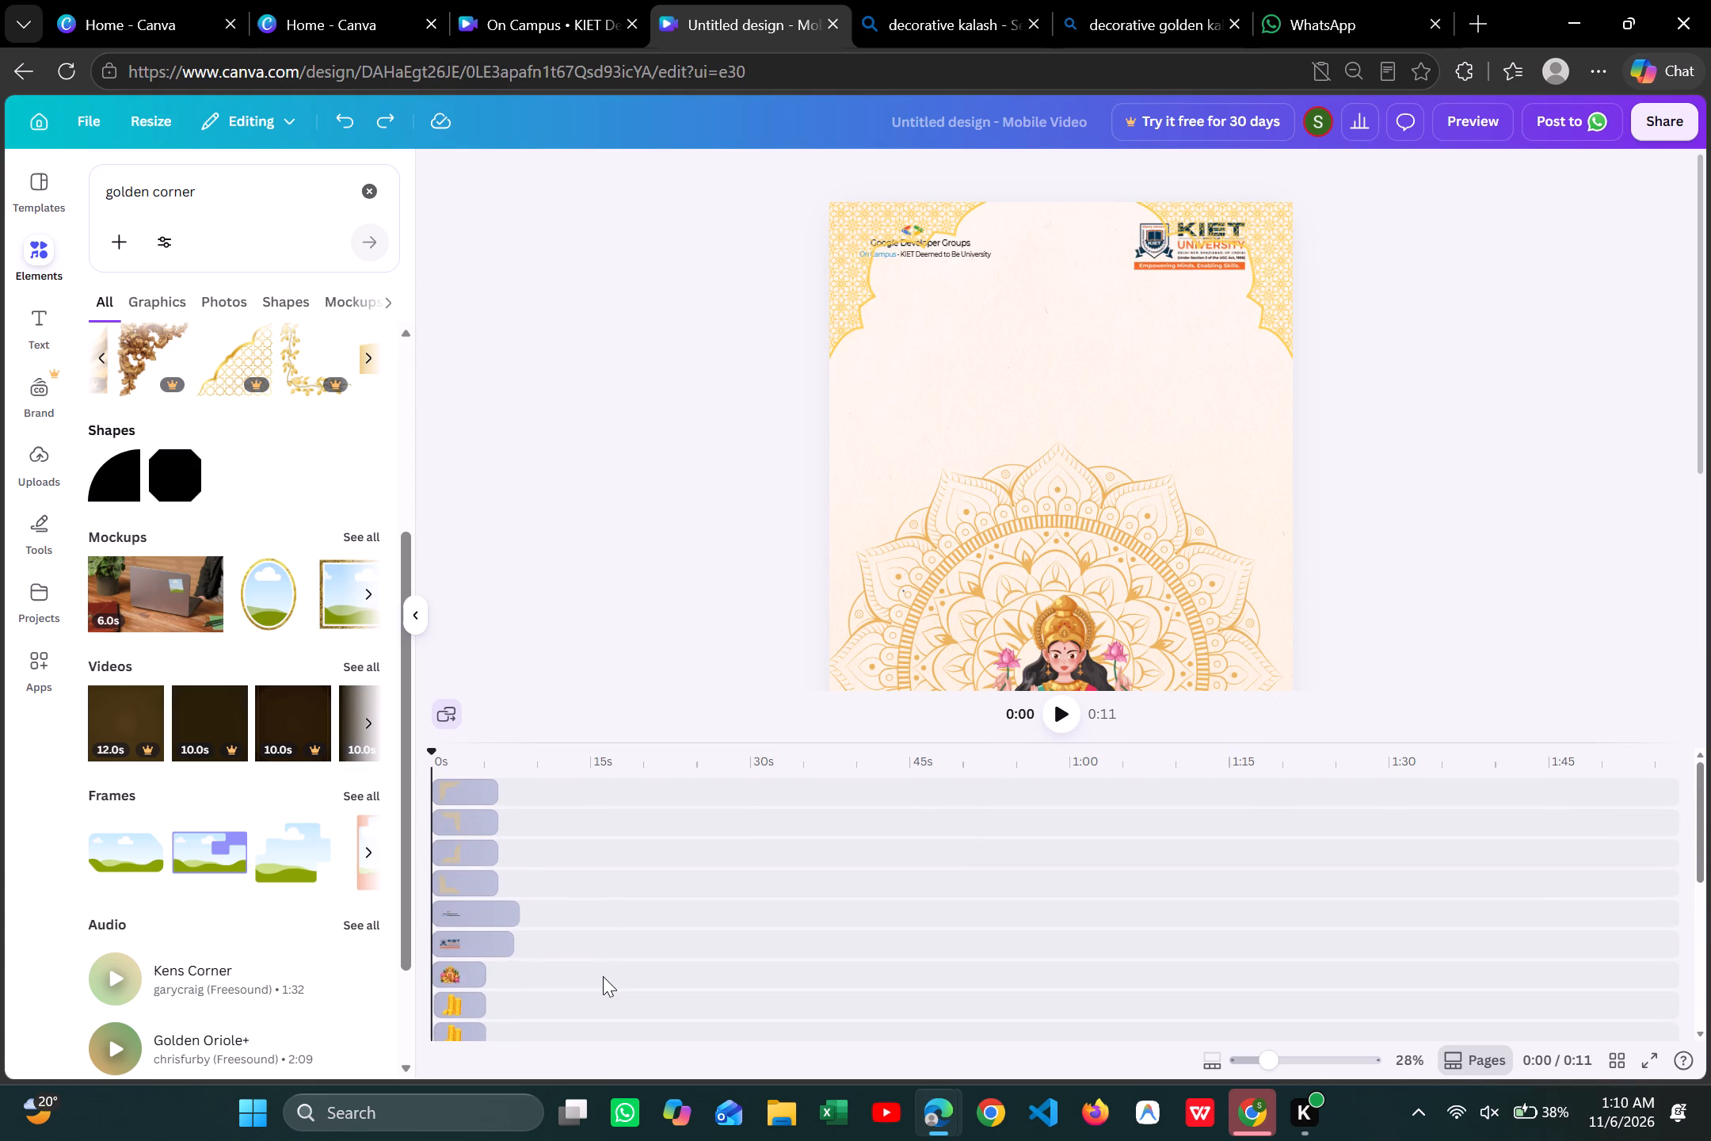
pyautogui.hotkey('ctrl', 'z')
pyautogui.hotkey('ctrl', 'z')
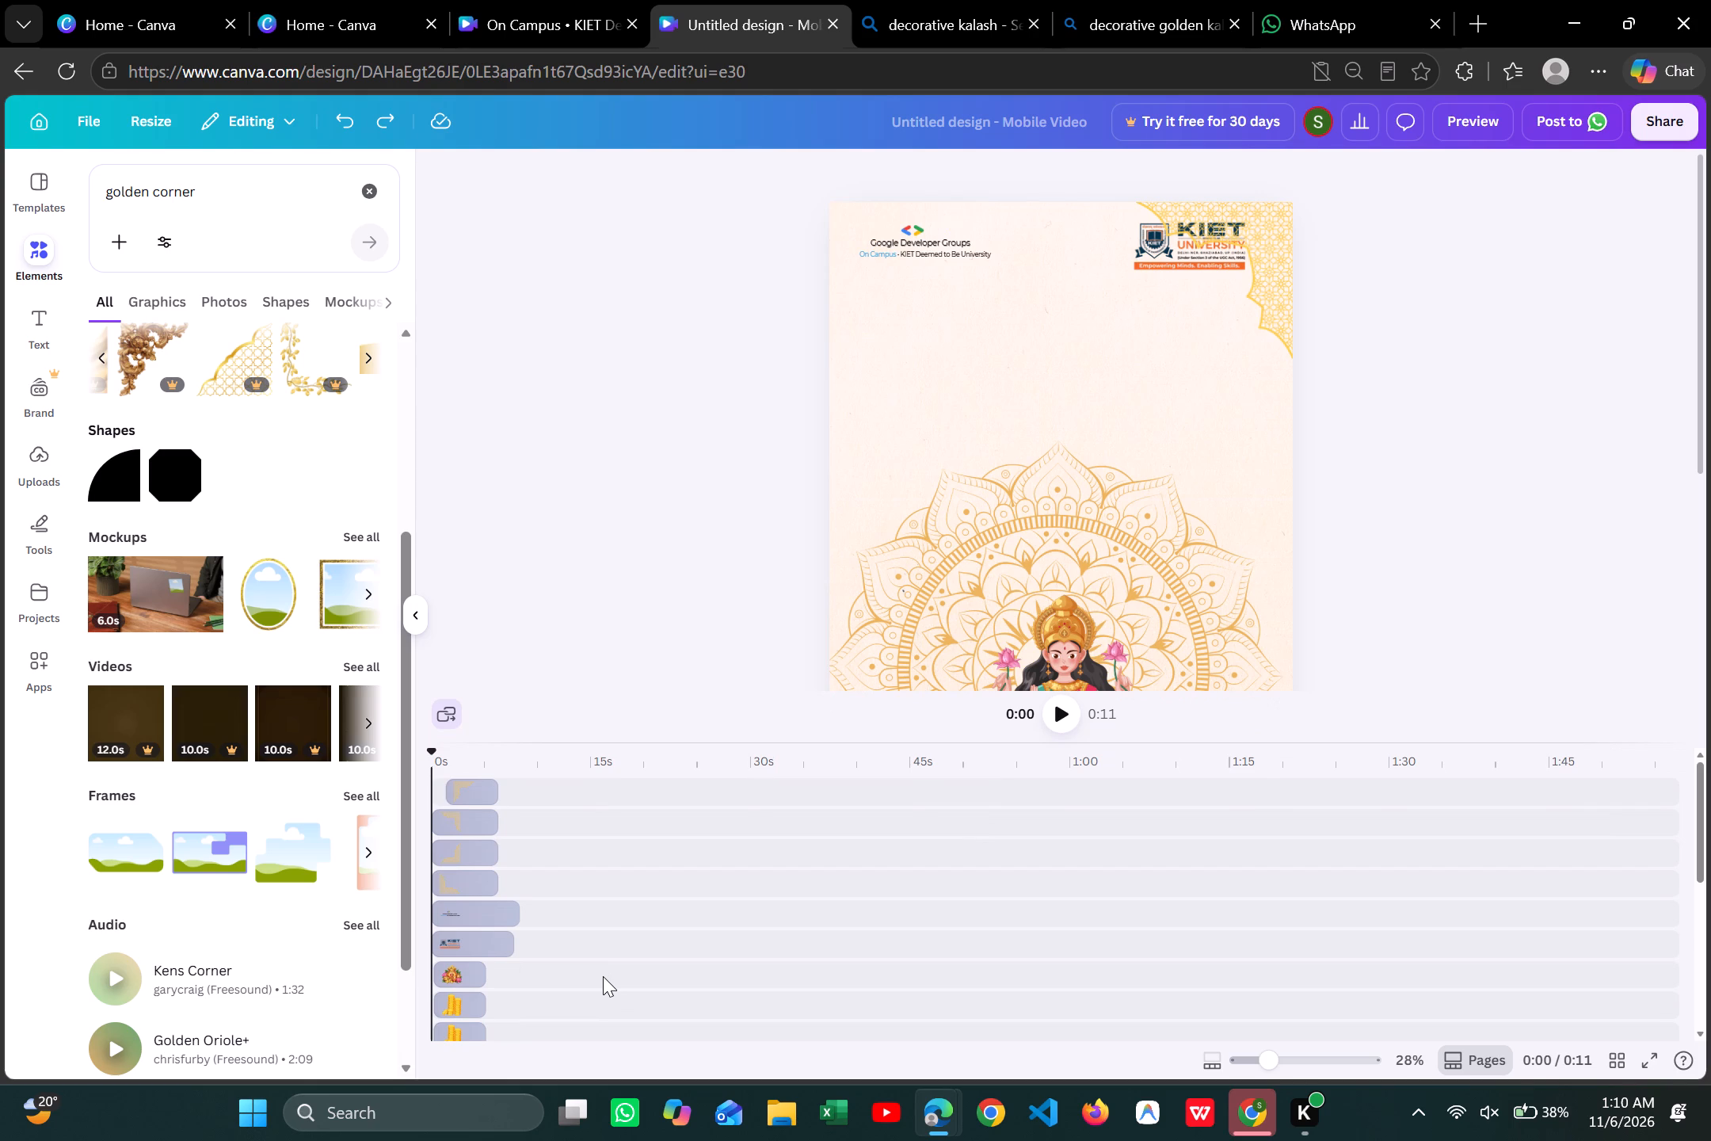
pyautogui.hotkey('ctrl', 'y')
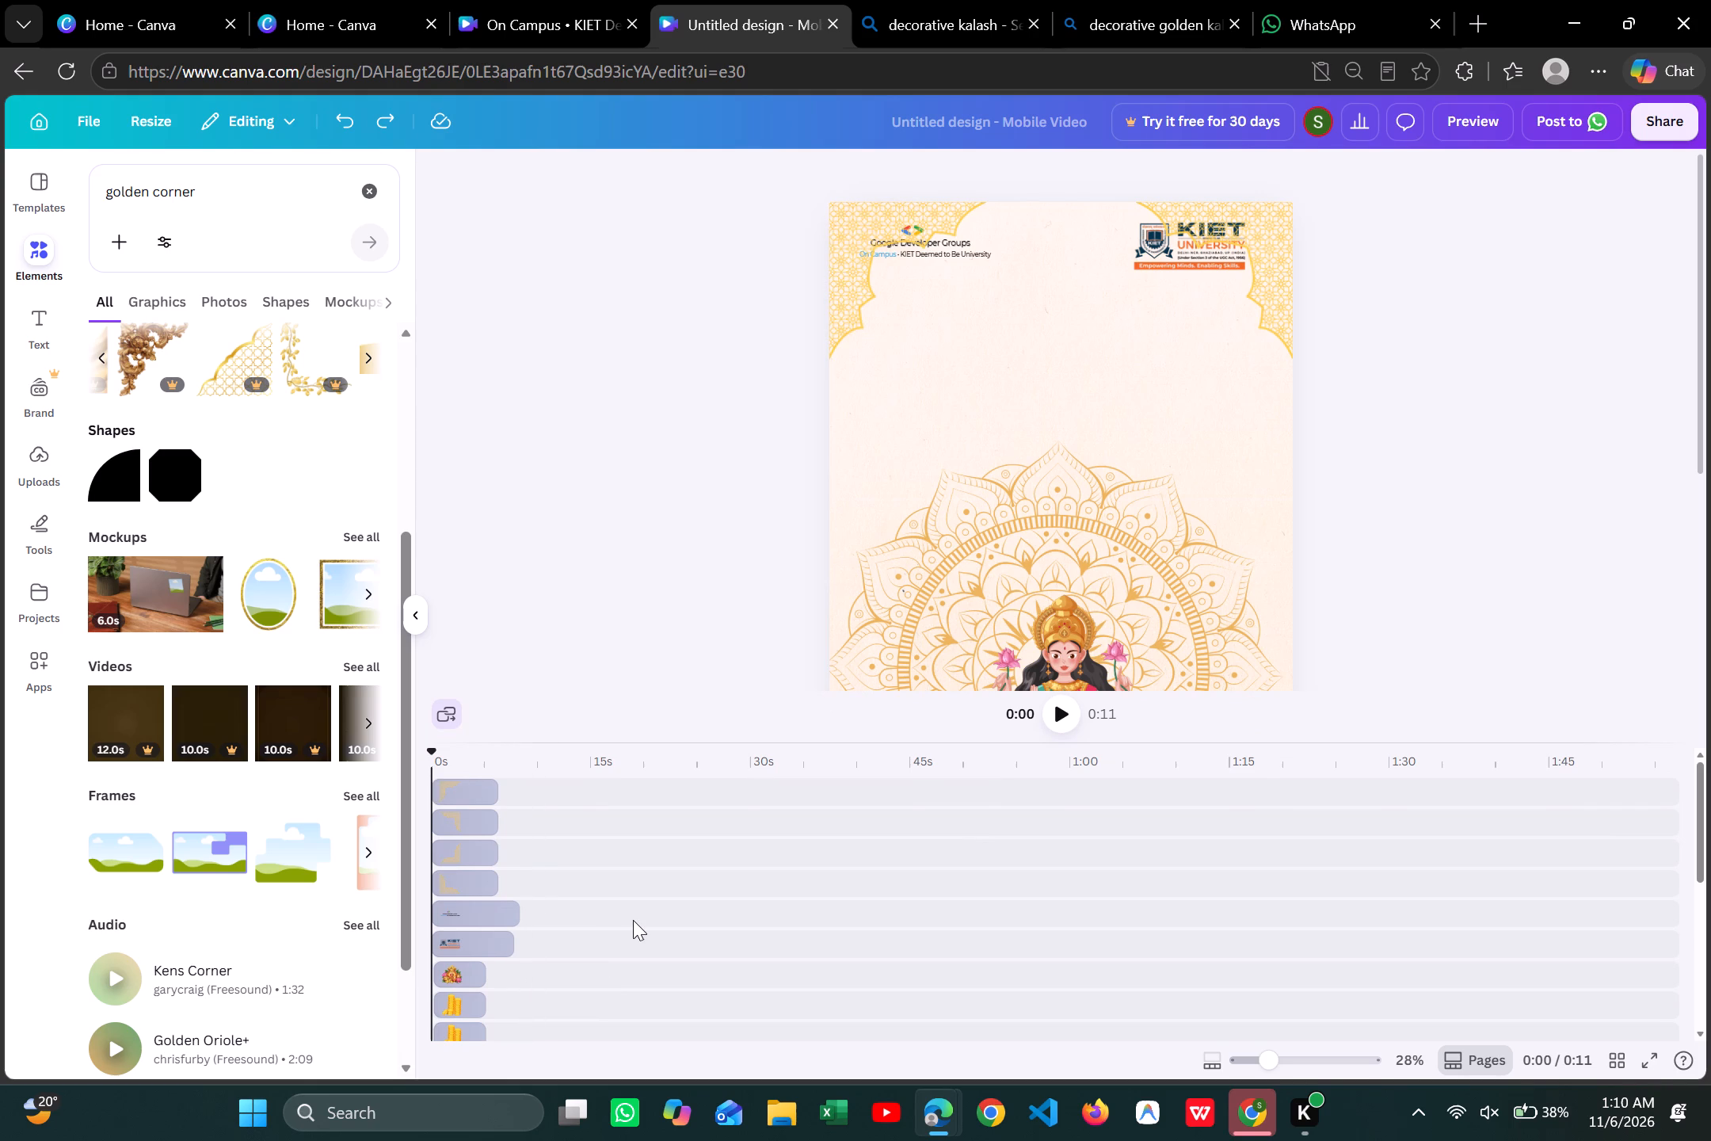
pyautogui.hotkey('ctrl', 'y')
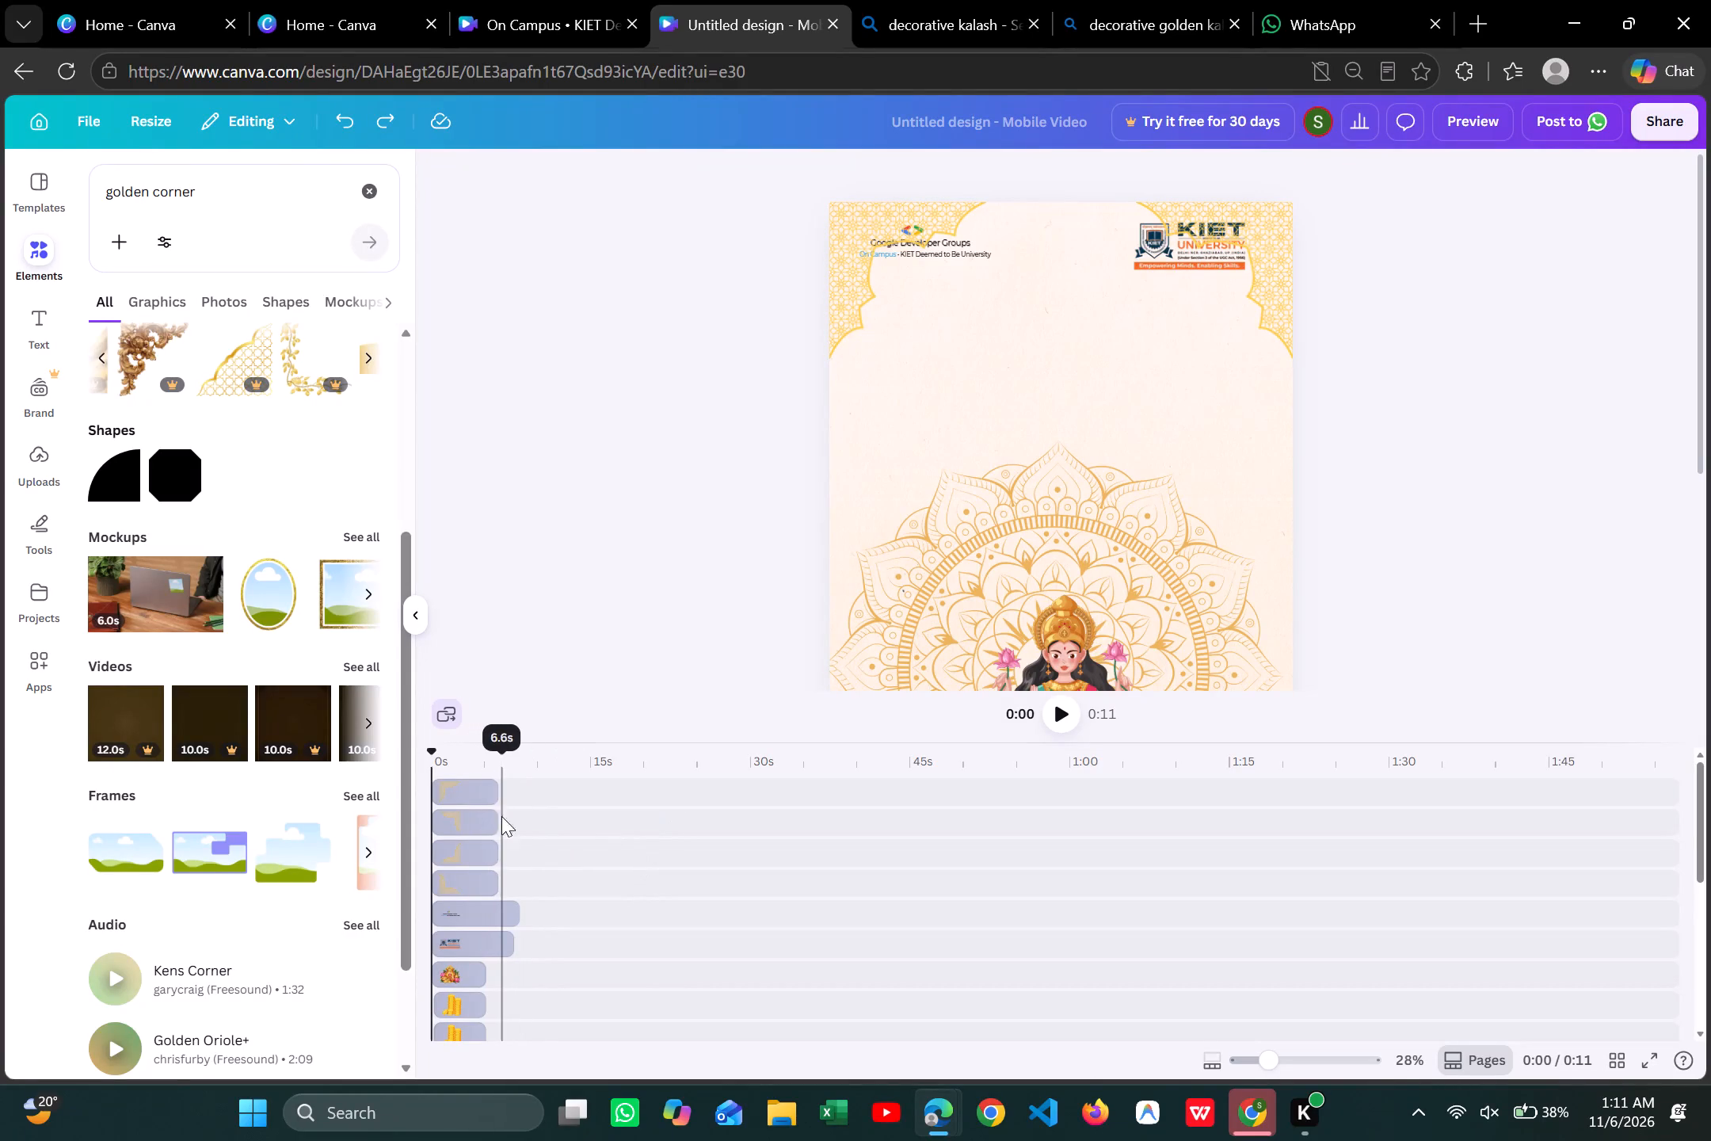
# Delete both page clips, the blank one and the three-kalash one, from the base track of the timeline.
pyautogui.scroll(-3, 543, 906)
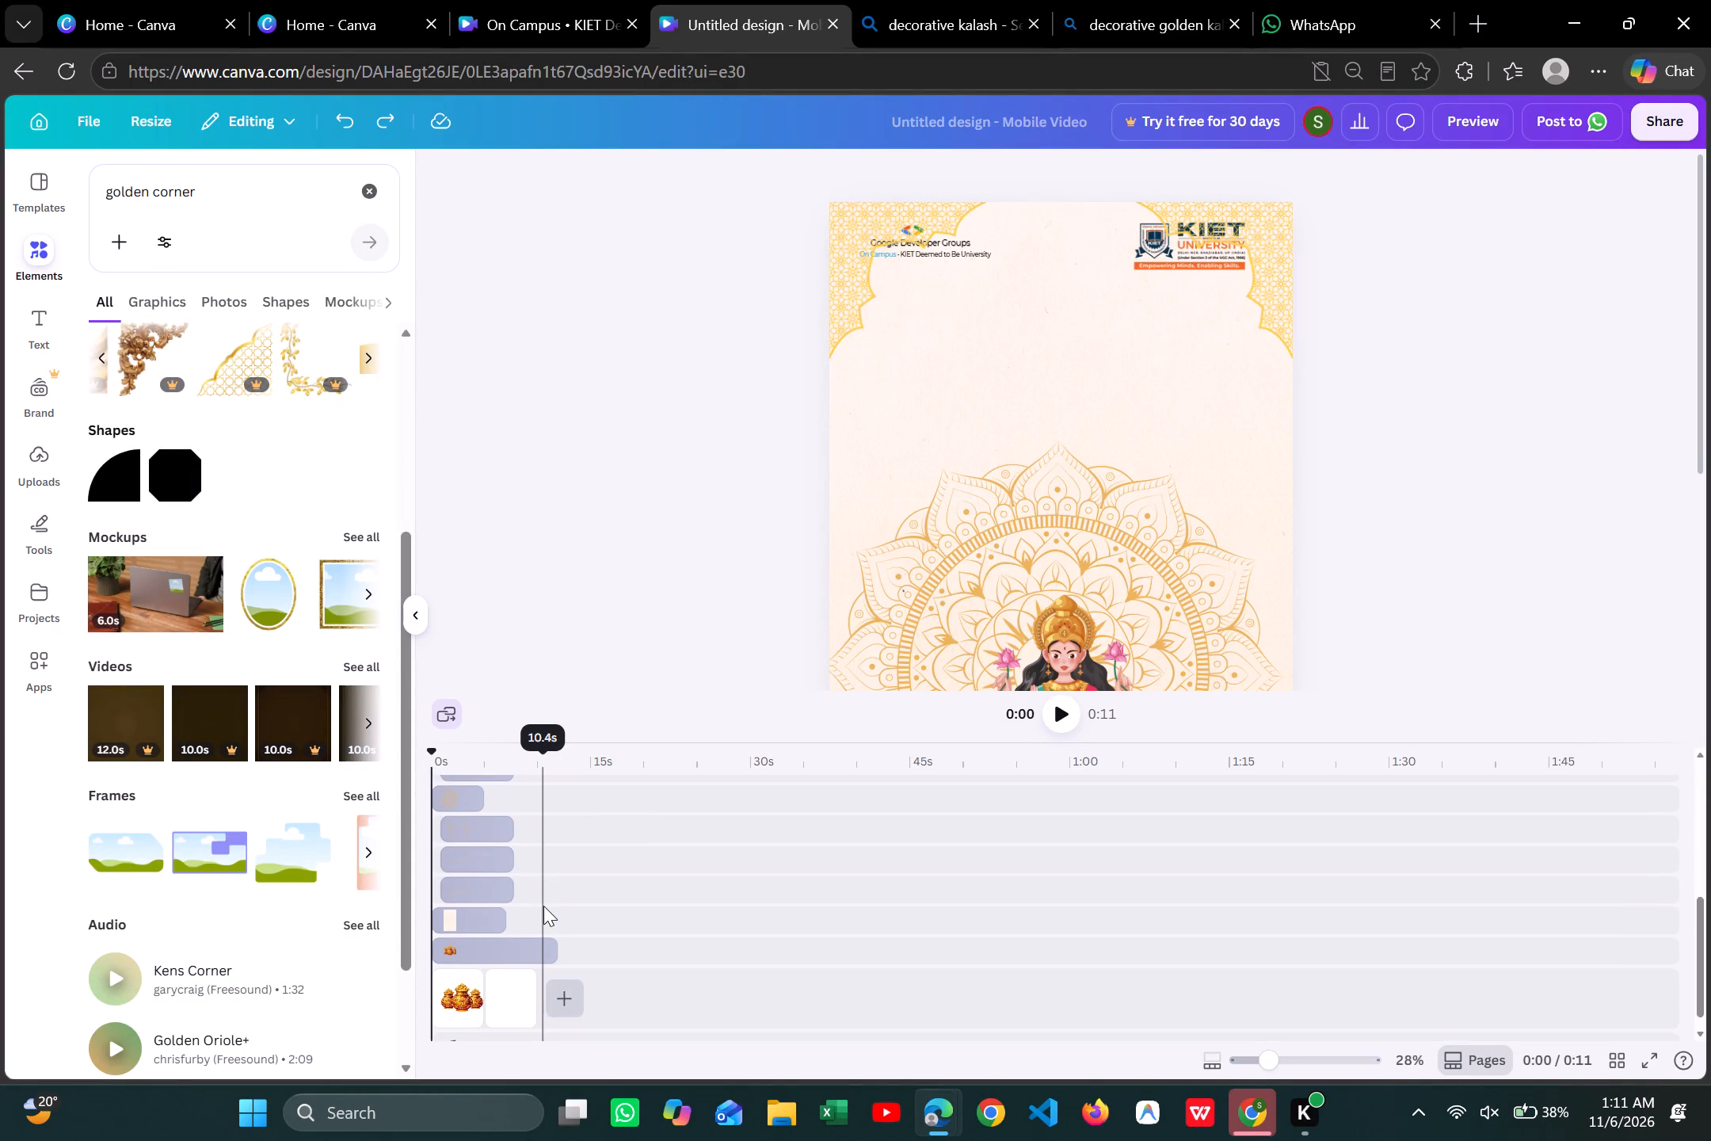
pyautogui.scroll(-1, 543, 906)
pyautogui.click(455, 977)
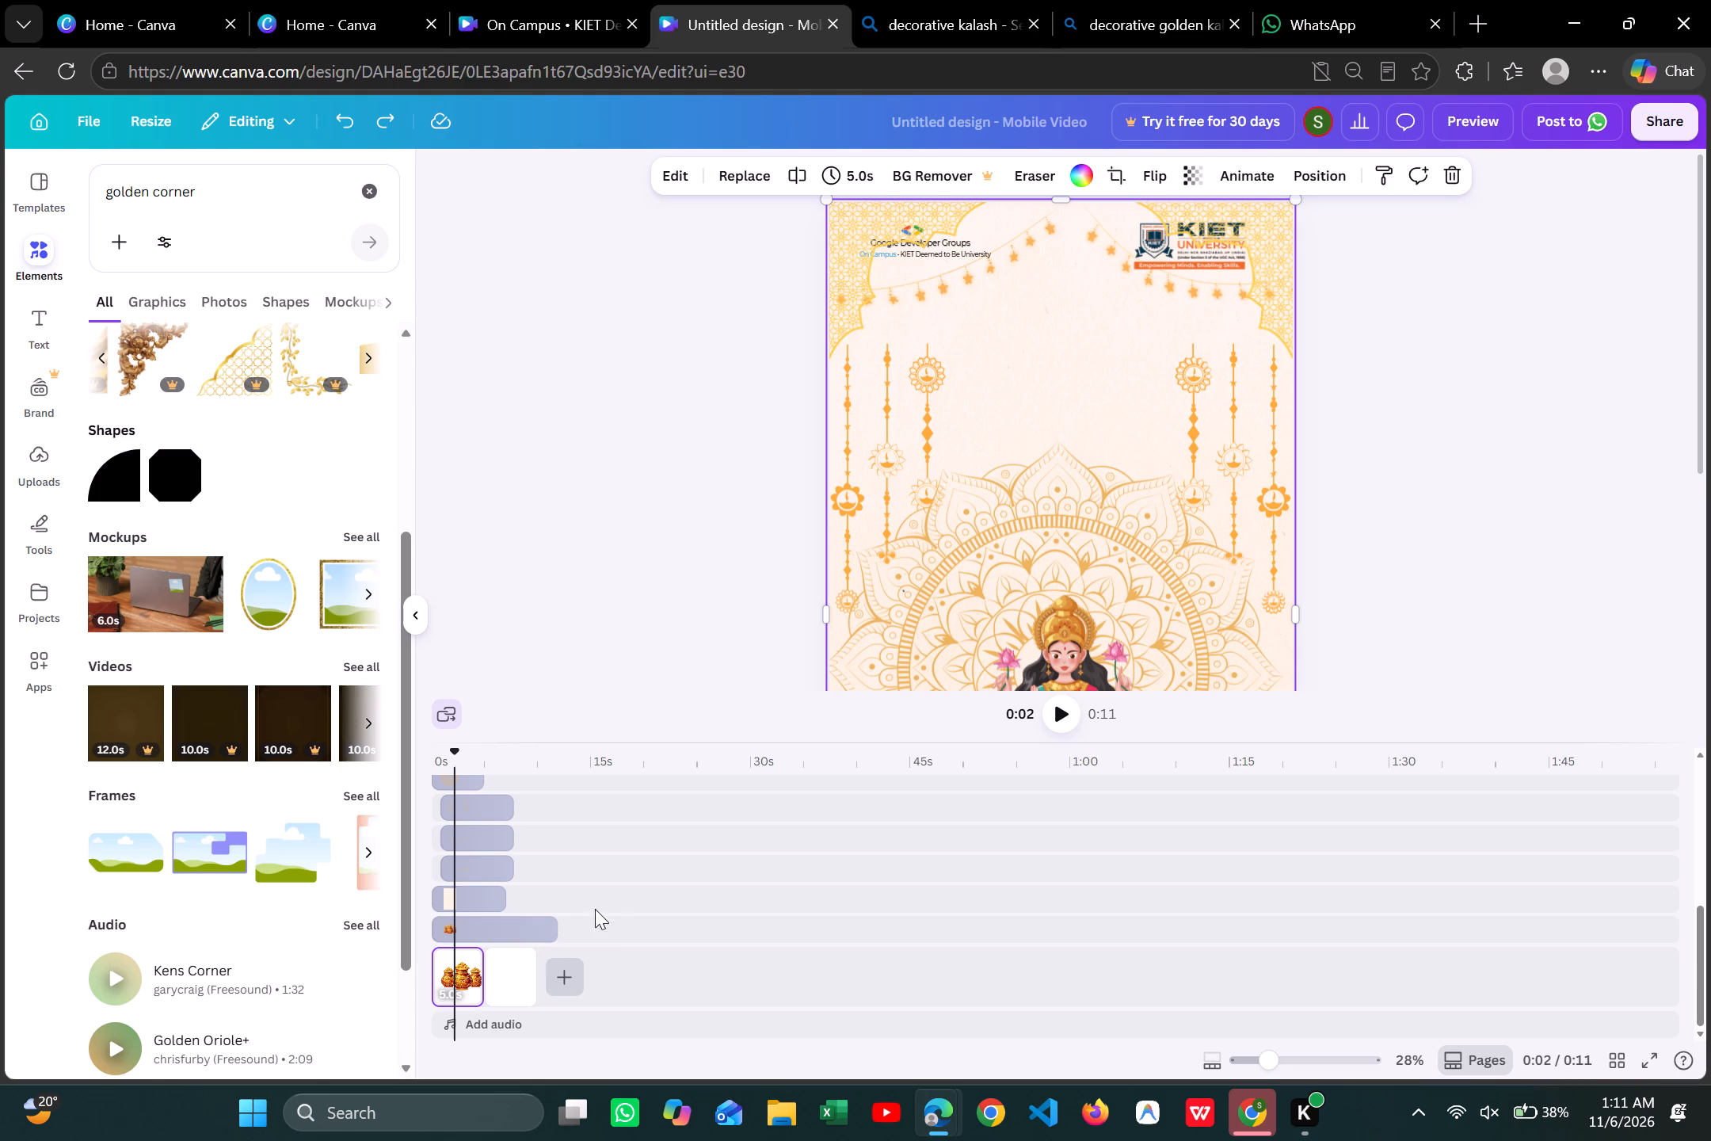
pyautogui.click(503, 979)
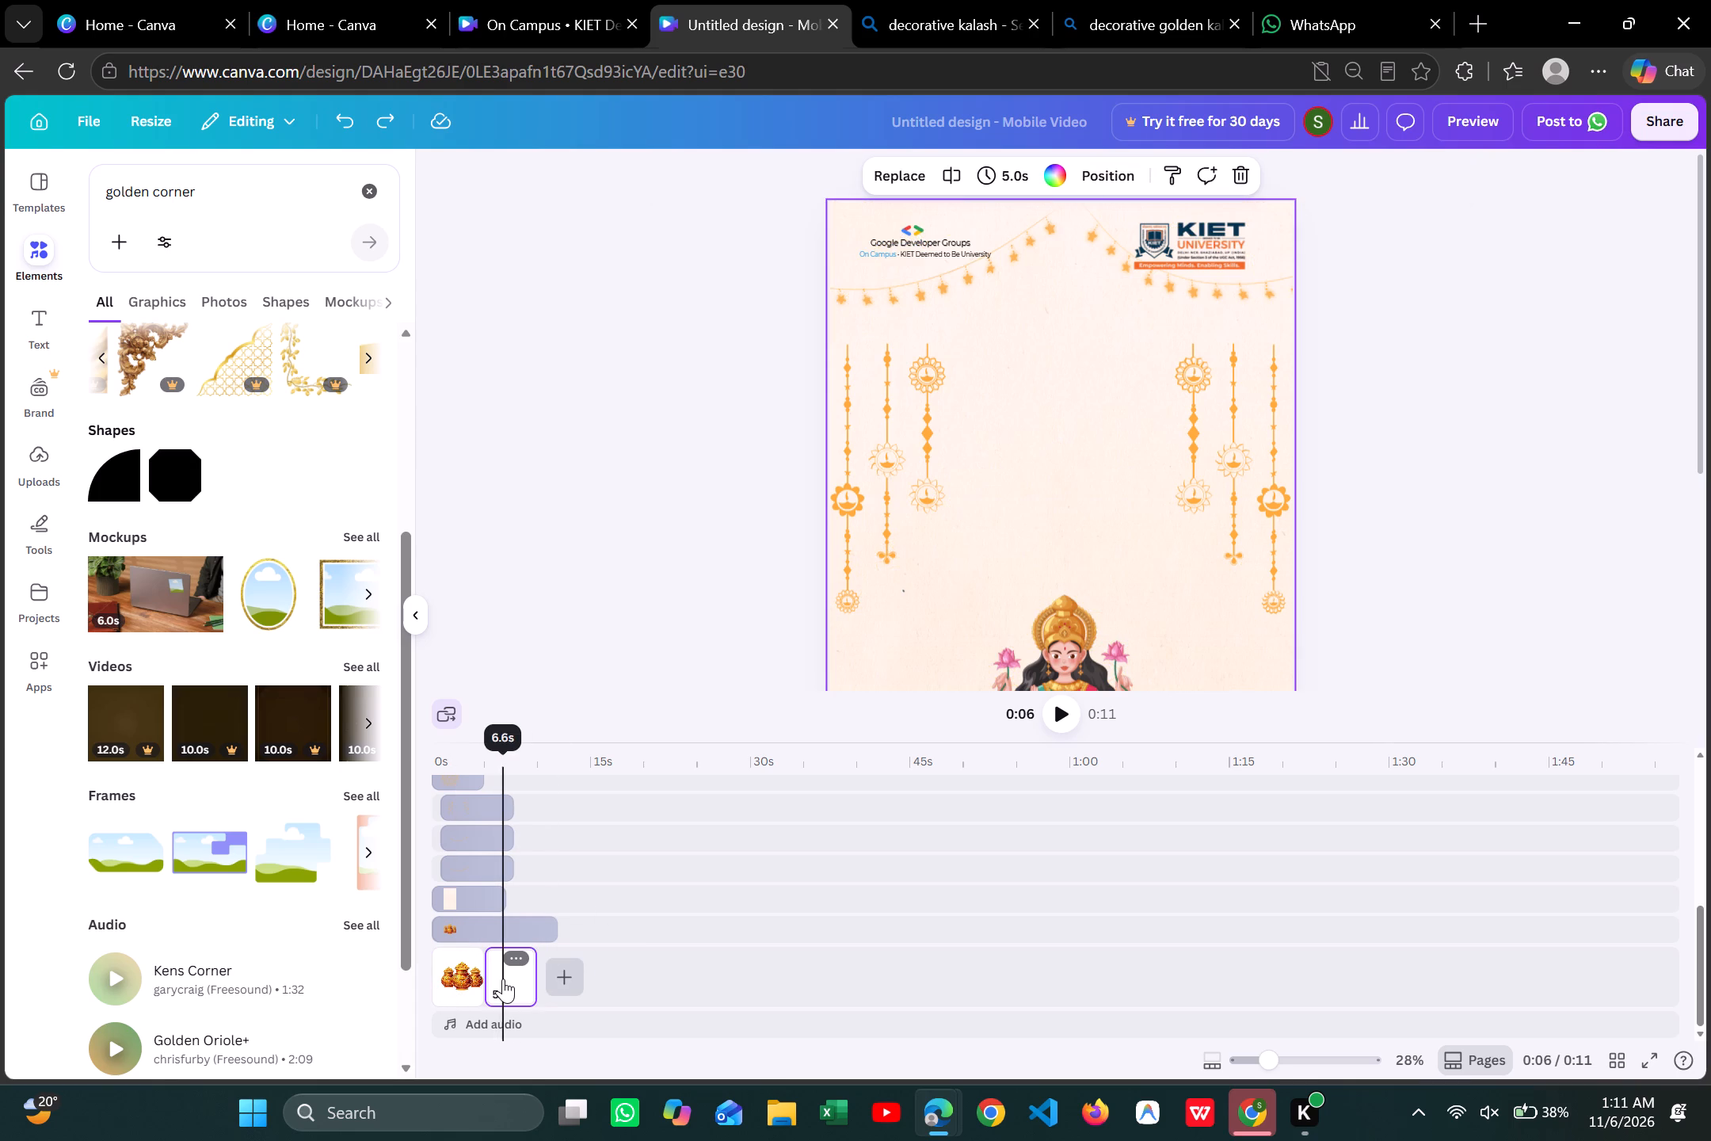
pyautogui.rightClick(509, 974)
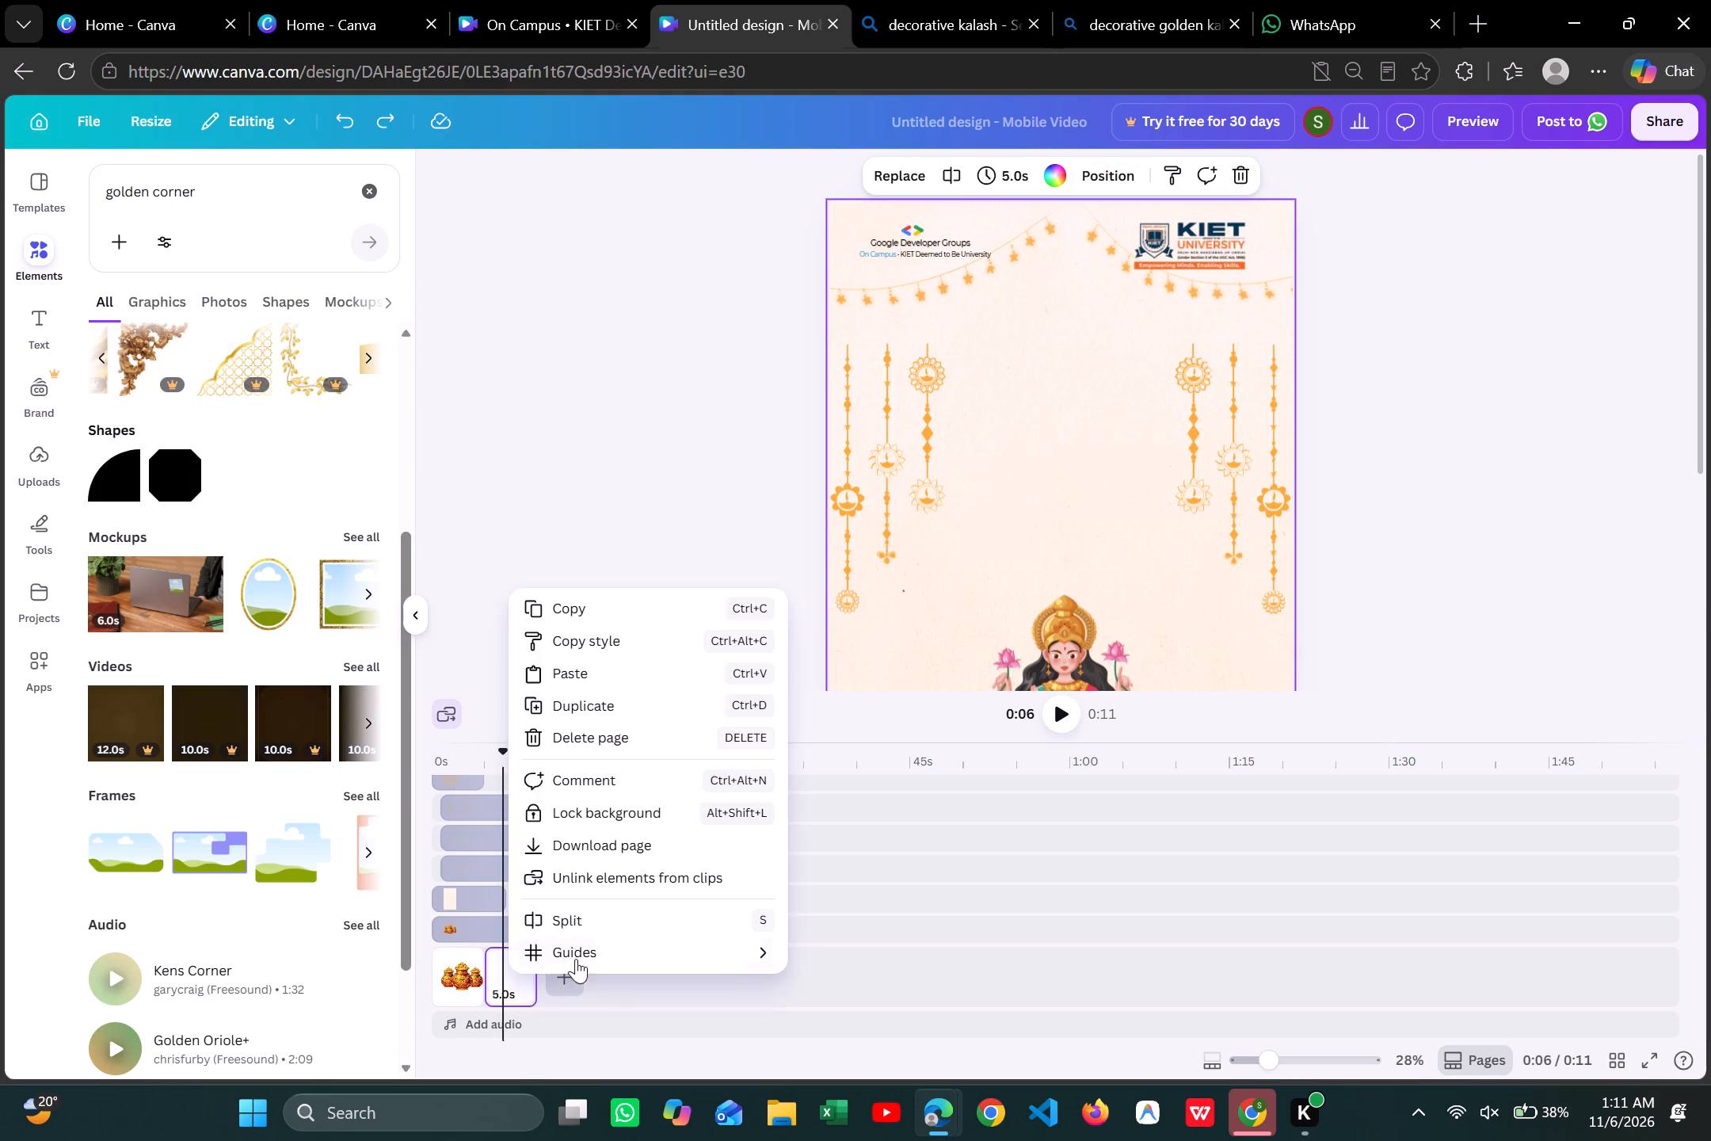
pyautogui.click(517, 991)
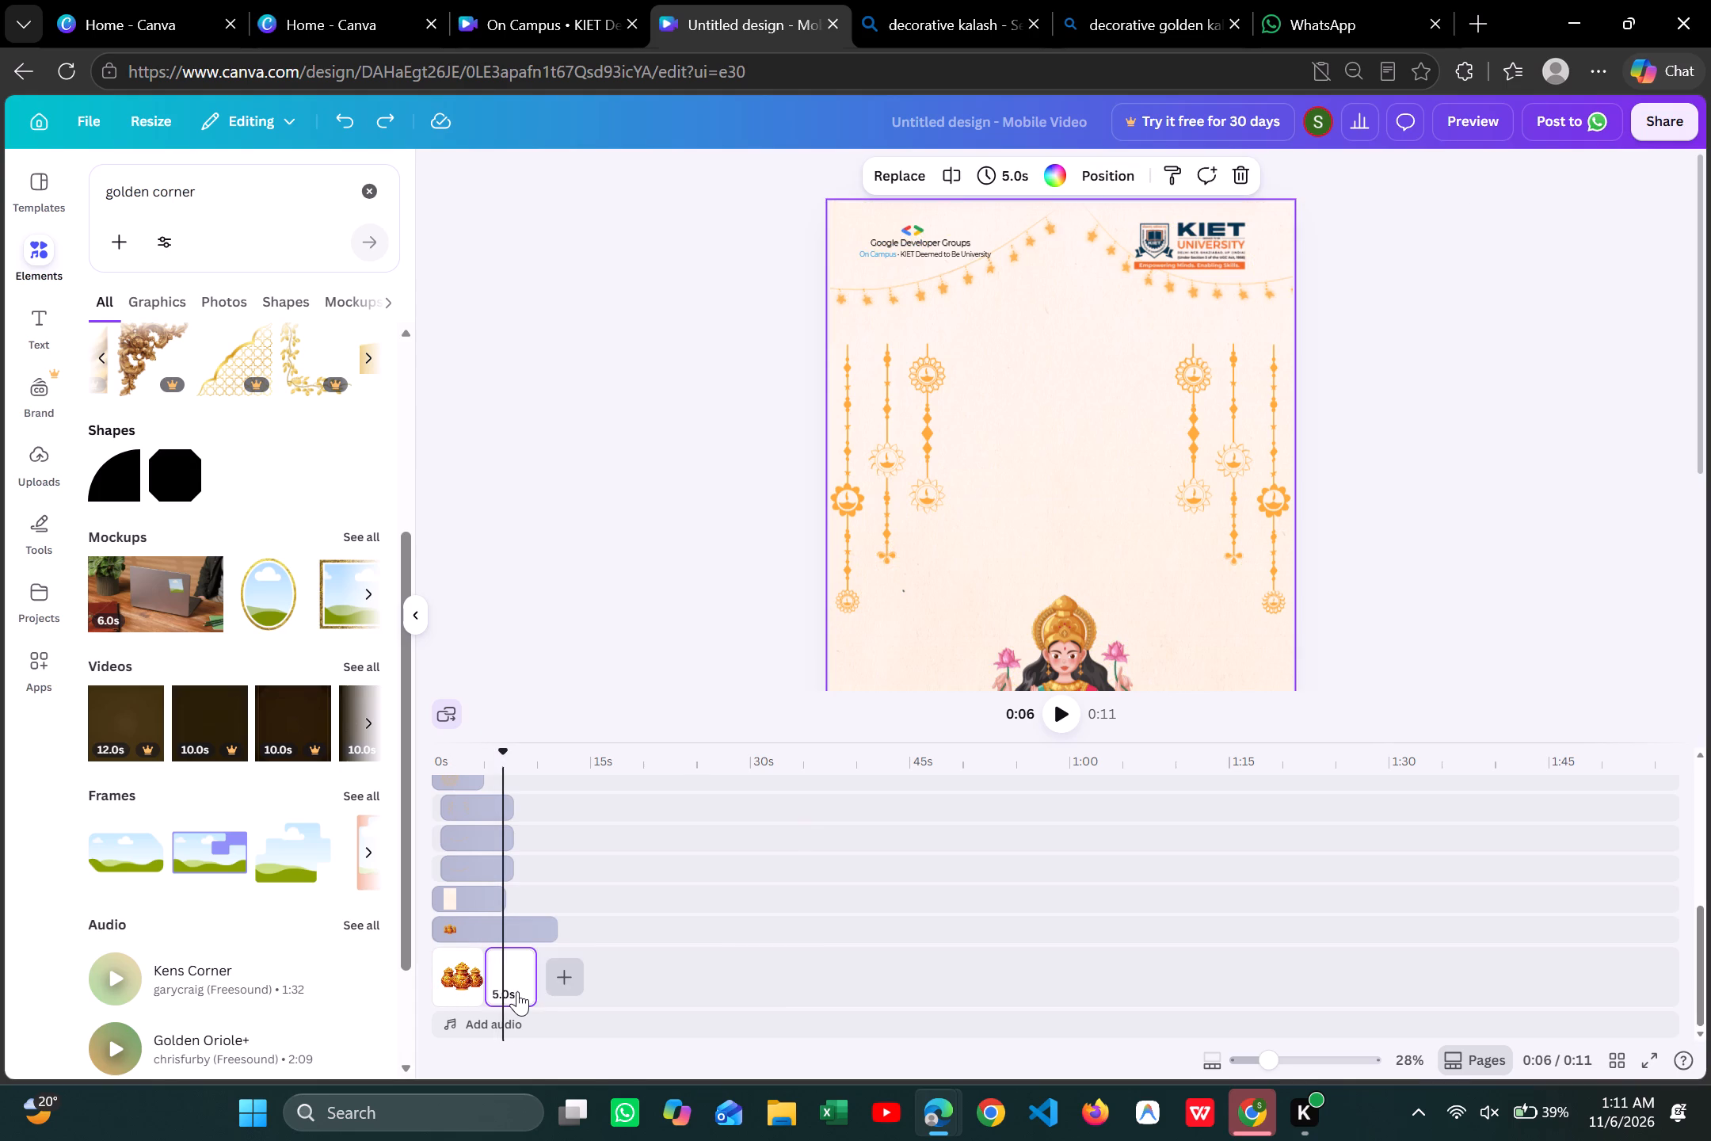
pyautogui.press('Delete')
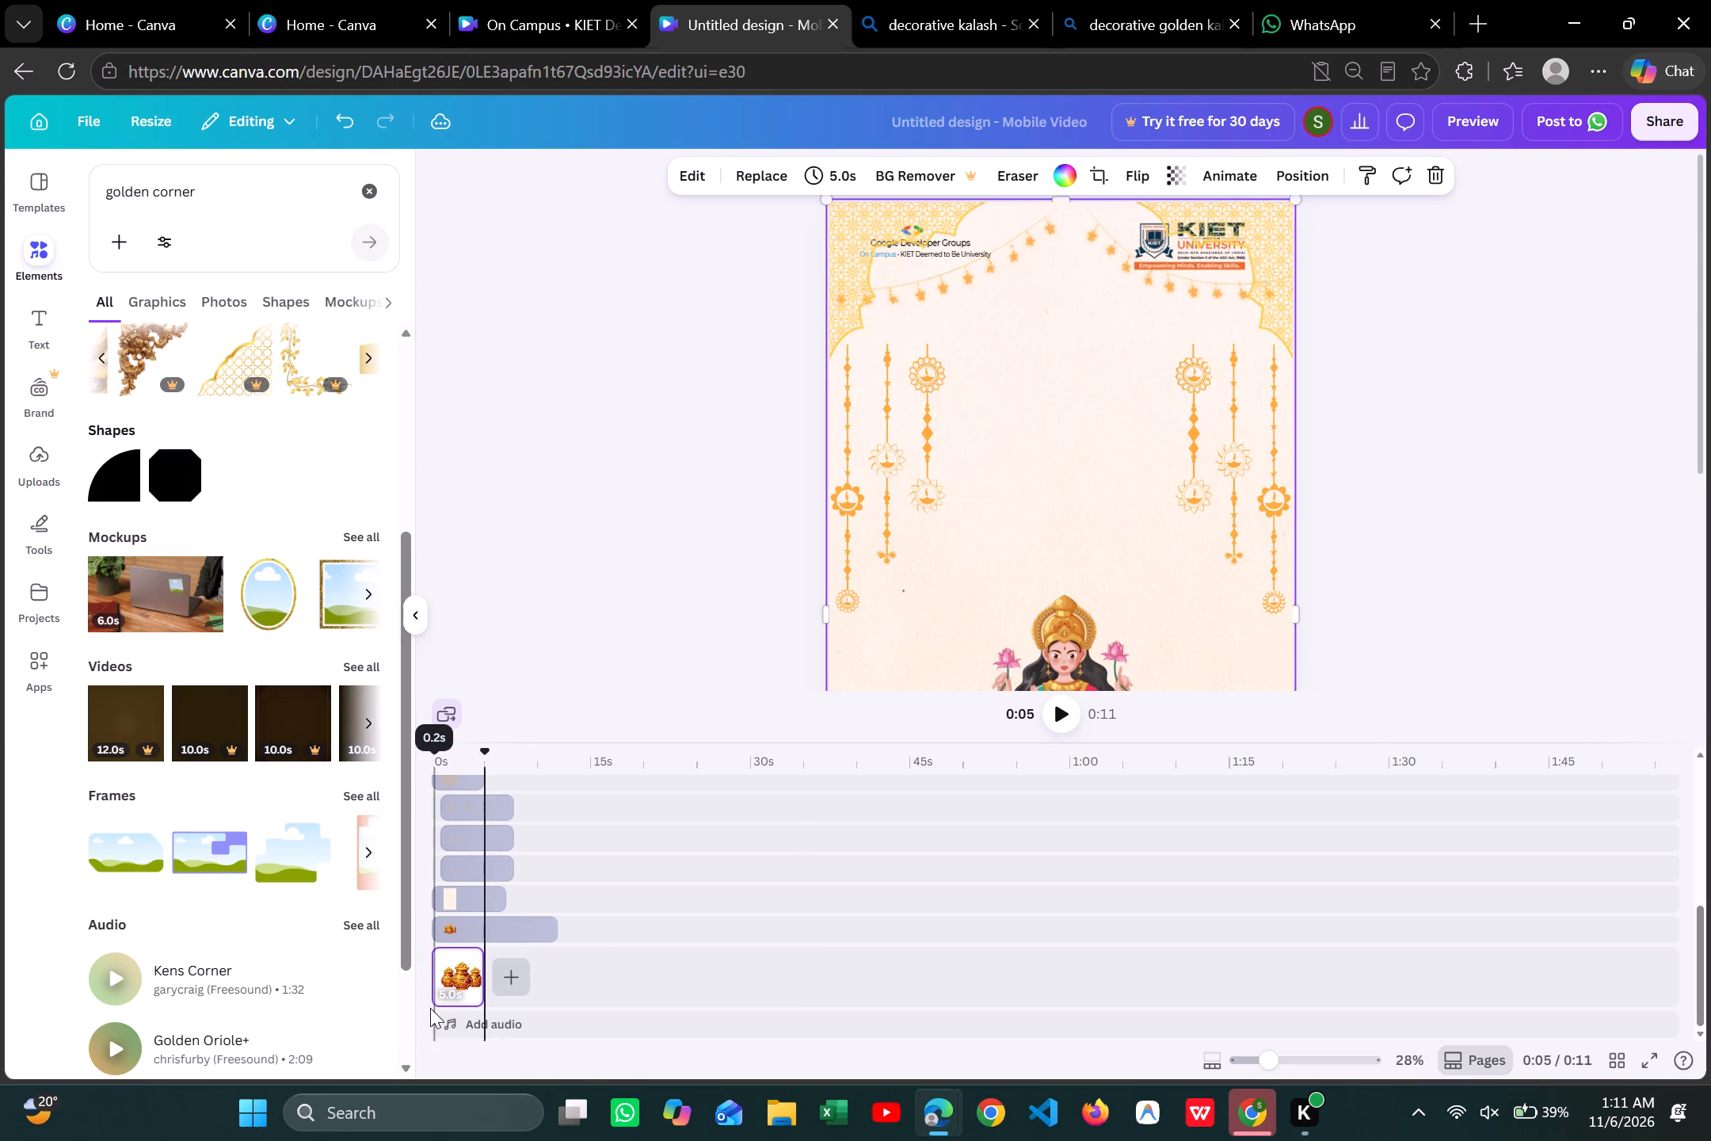
pyautogui.click(460, 983)
pyautogui.click(460, 983)
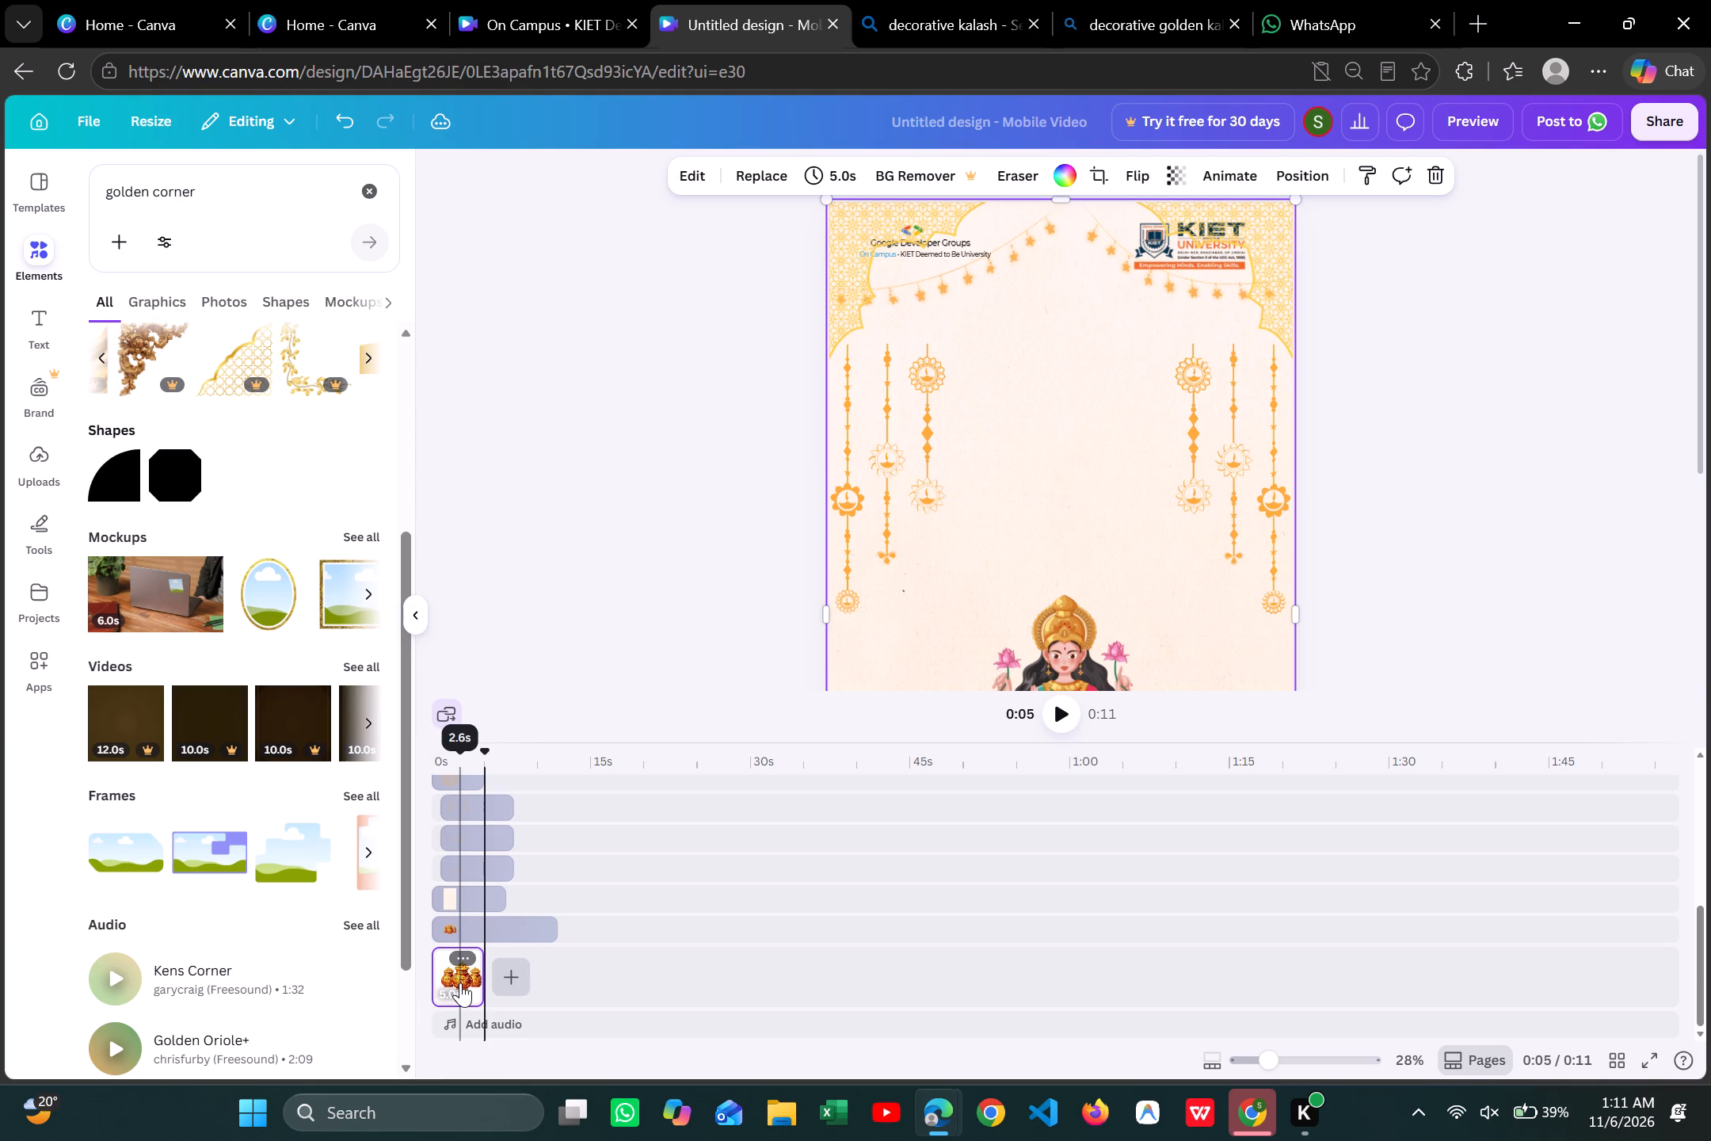
pyautogui.press('Delete')
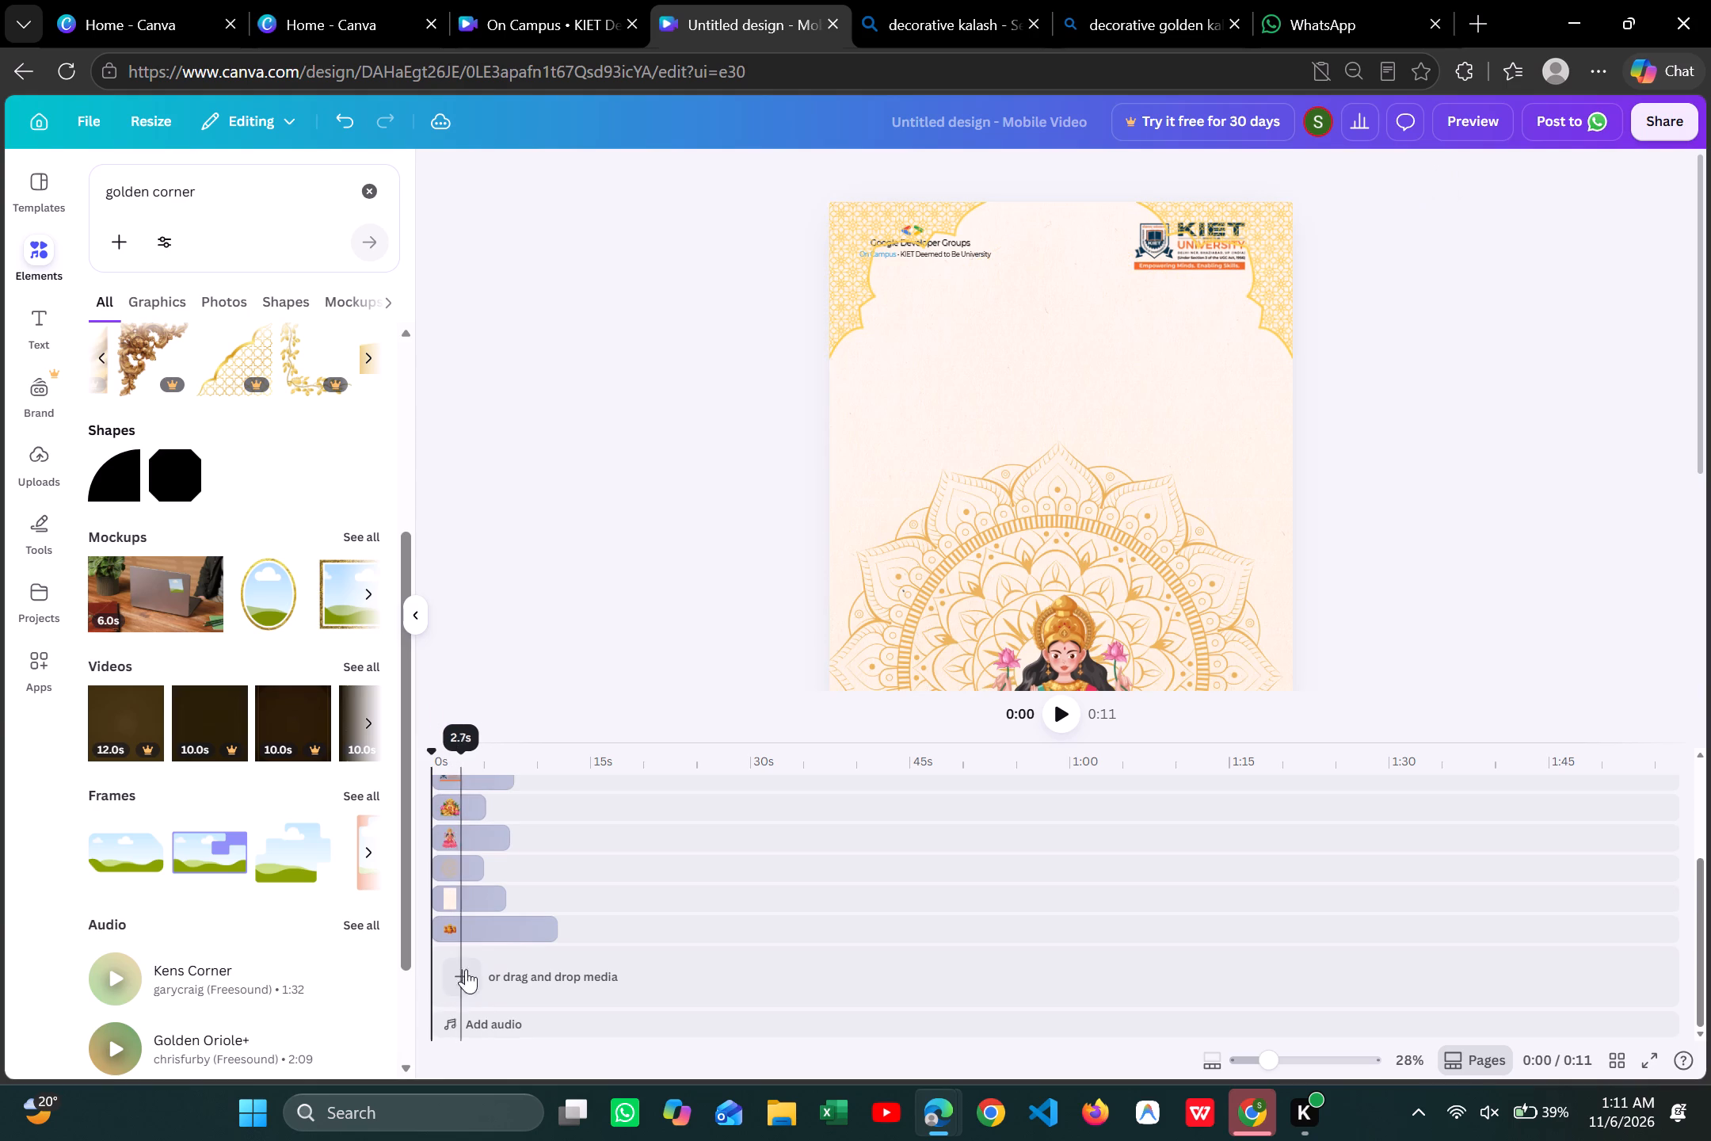
# Delete the overlong element clip on the lowest track directly above the base track.
pyautogui.click(492, 923)
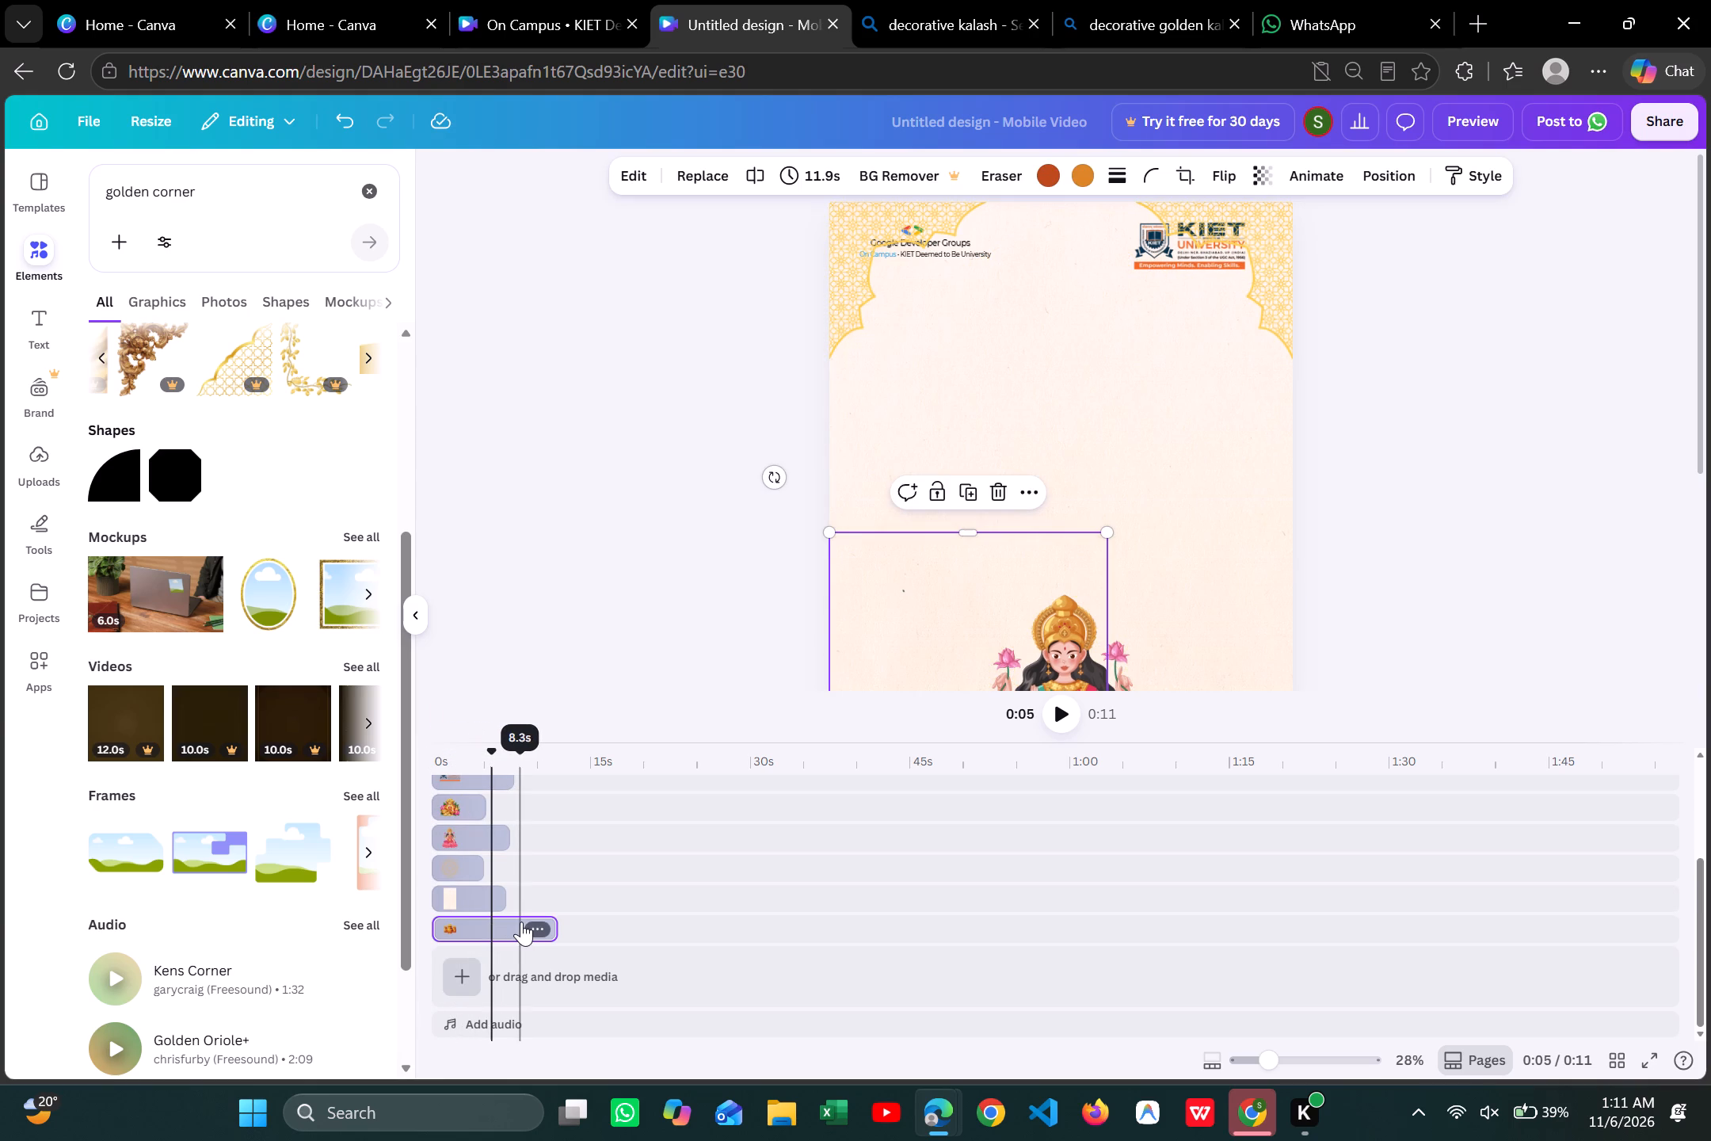
pyautogui.press('Delete')
# Set the ends of the cream background clip and the mandala clip to 7.0 s on the timeline.
pyautogui.hscroll(4, 521, 922)
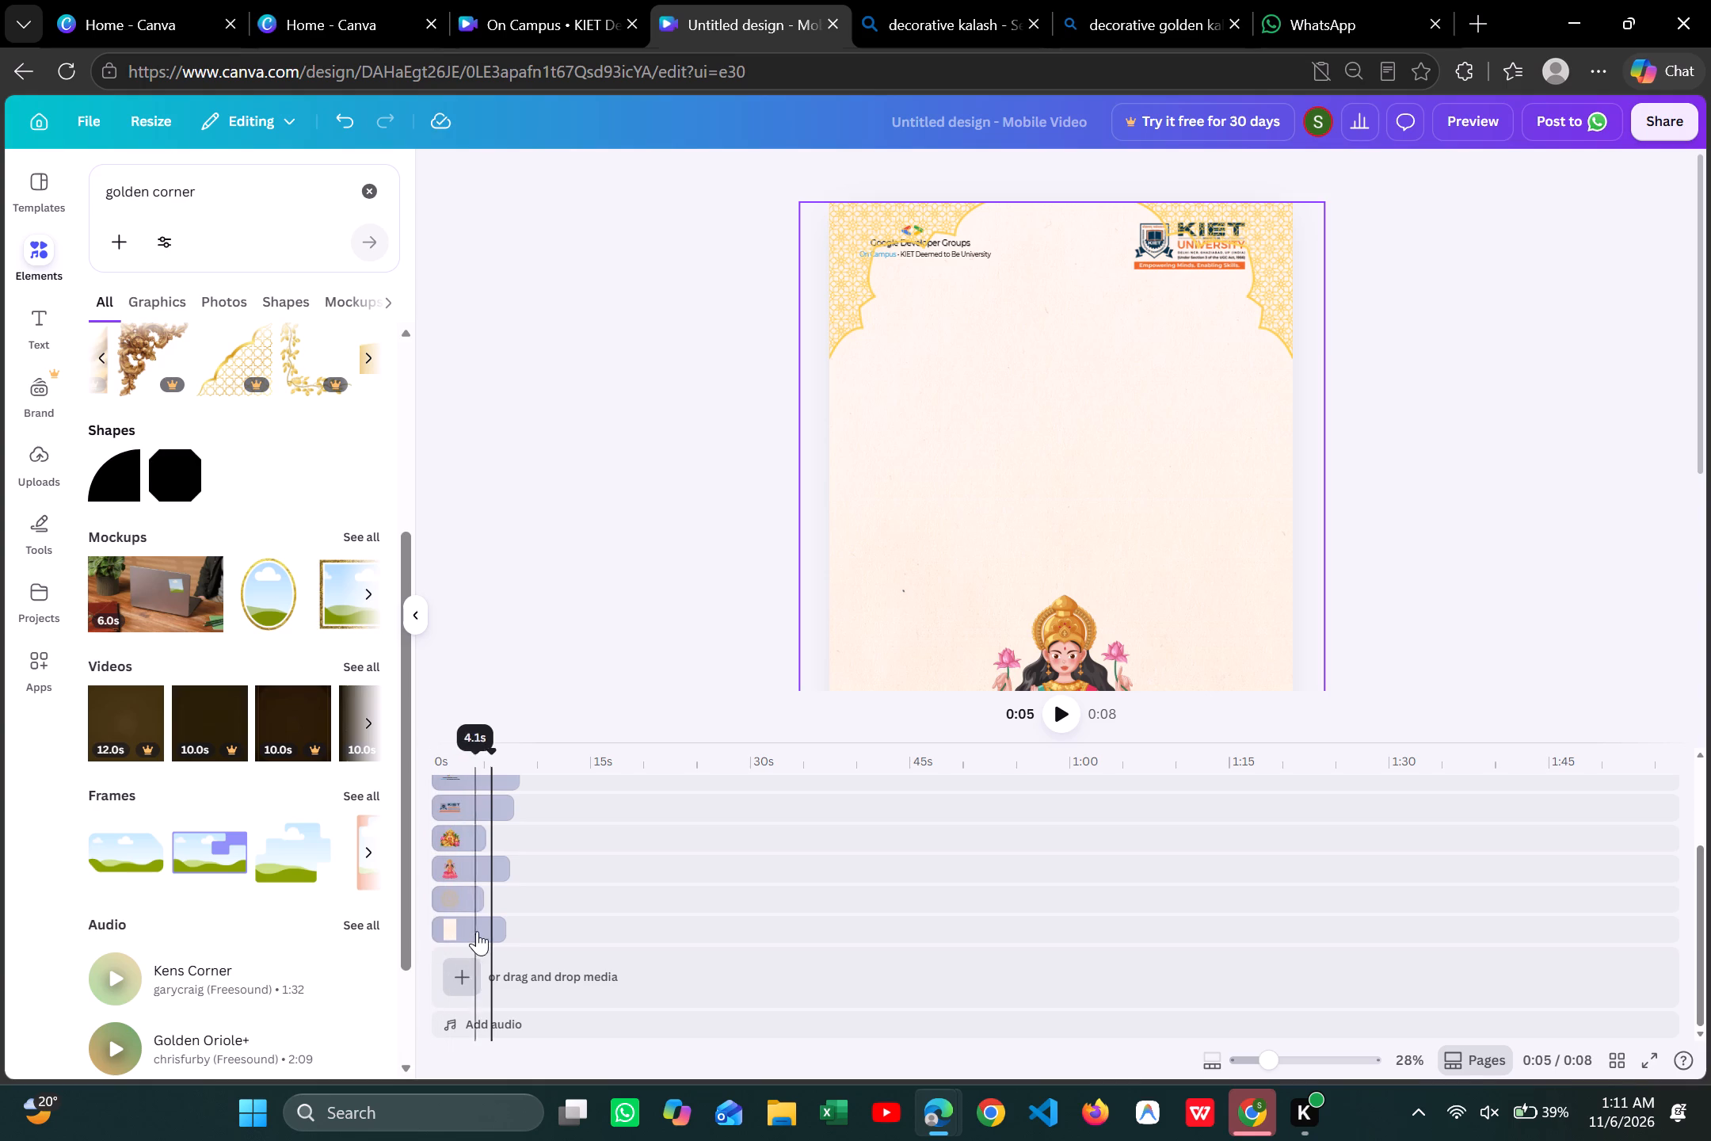
pyautogui.click(433, 933)
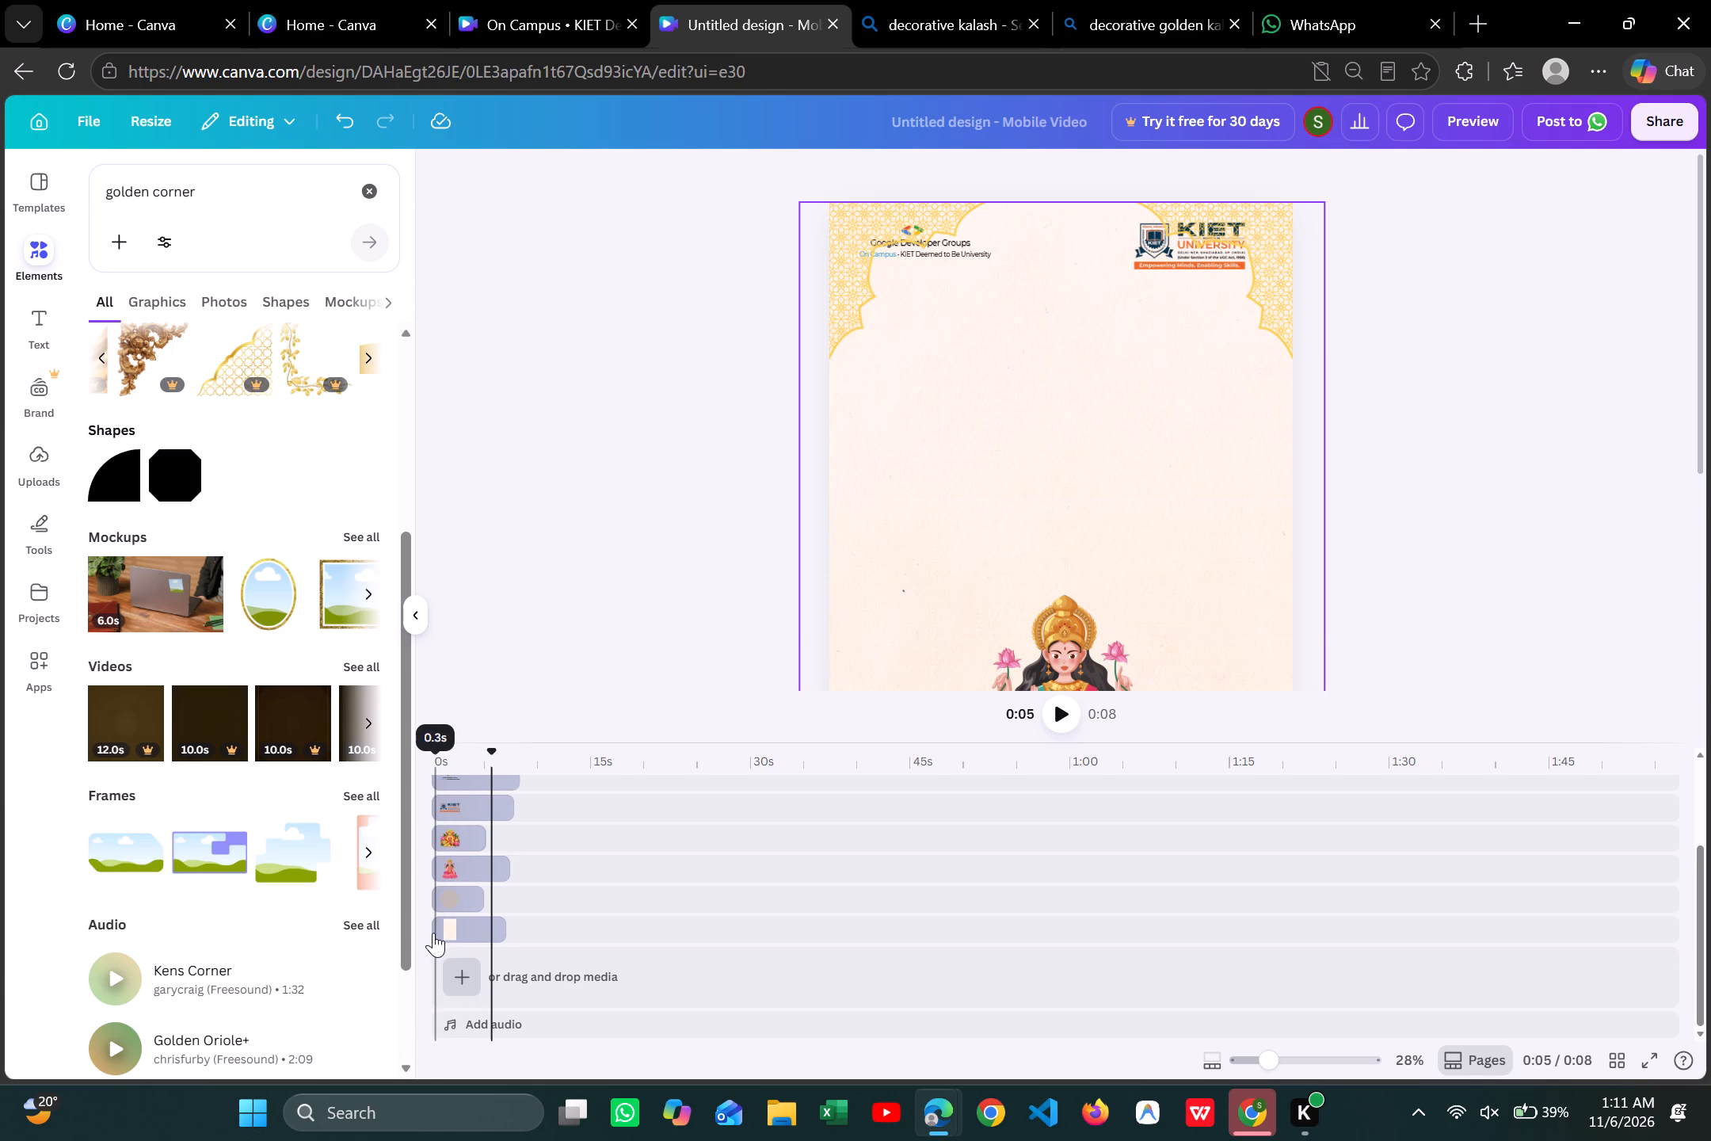
pyautogui.click(503, 931)
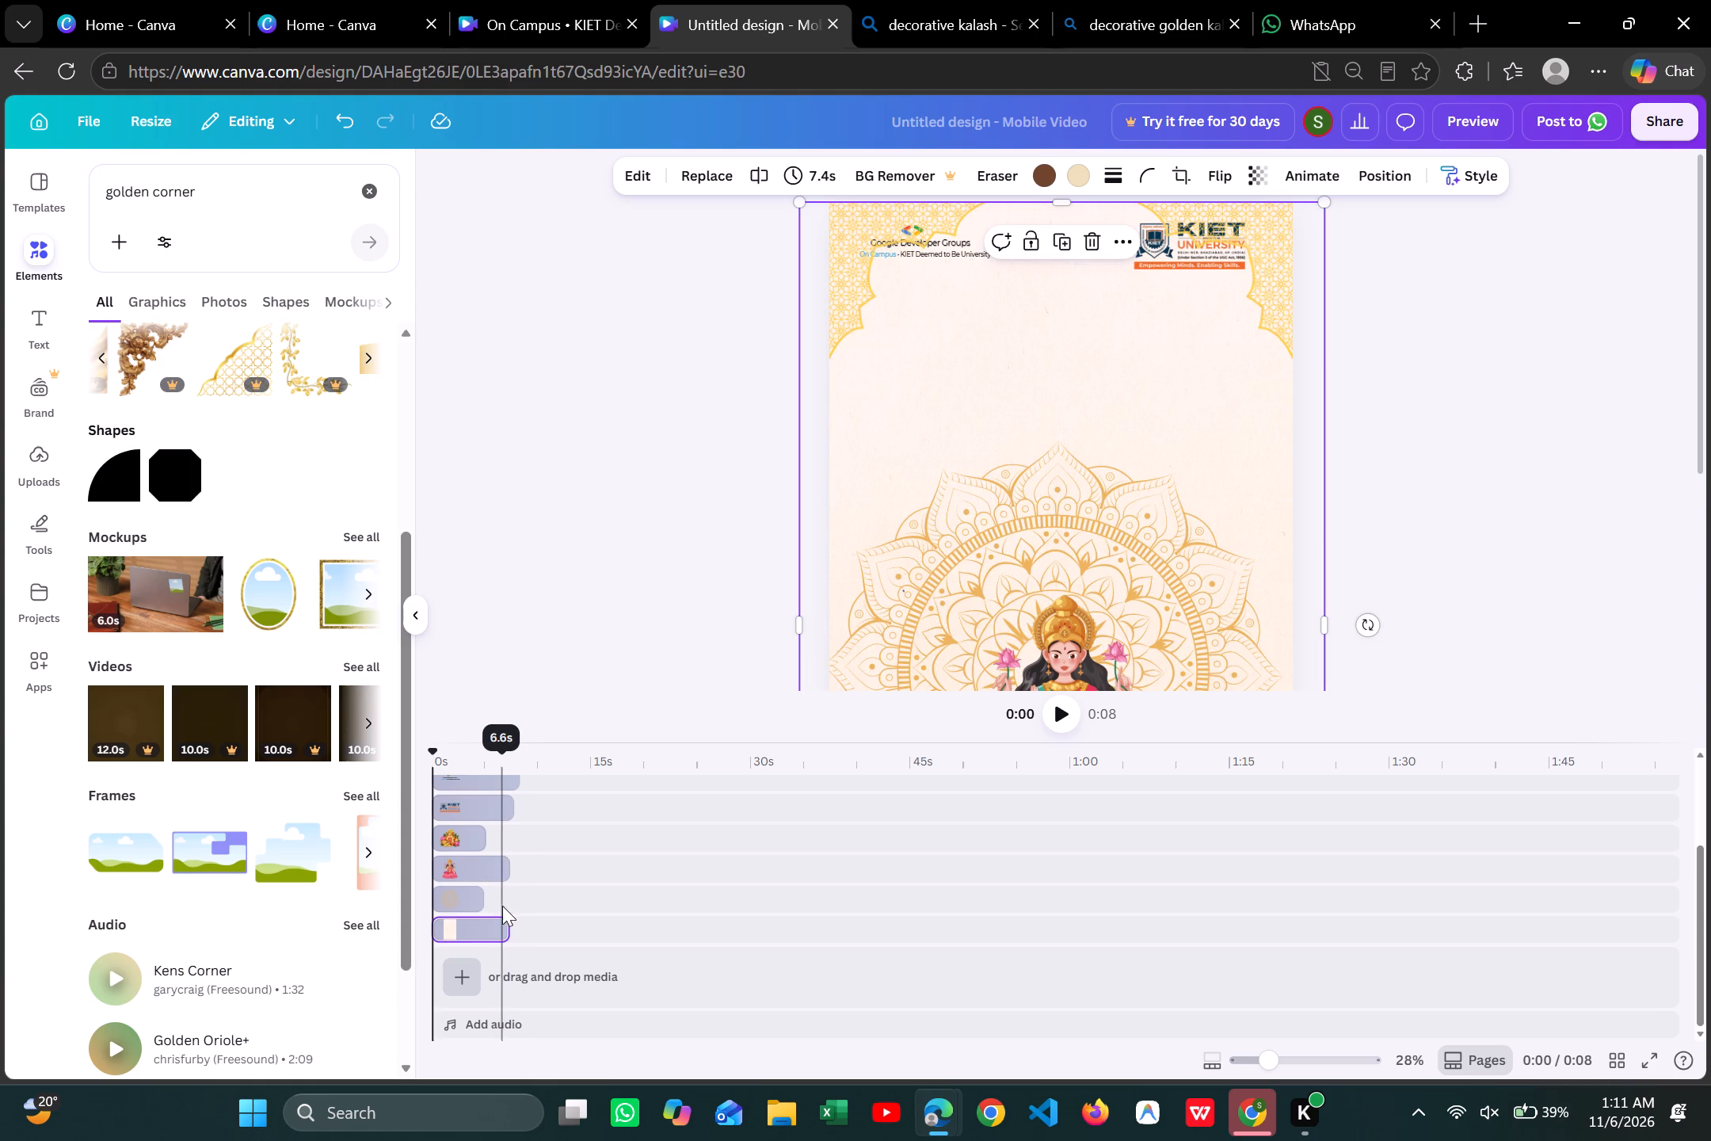
pyautogui.click(504, 925)
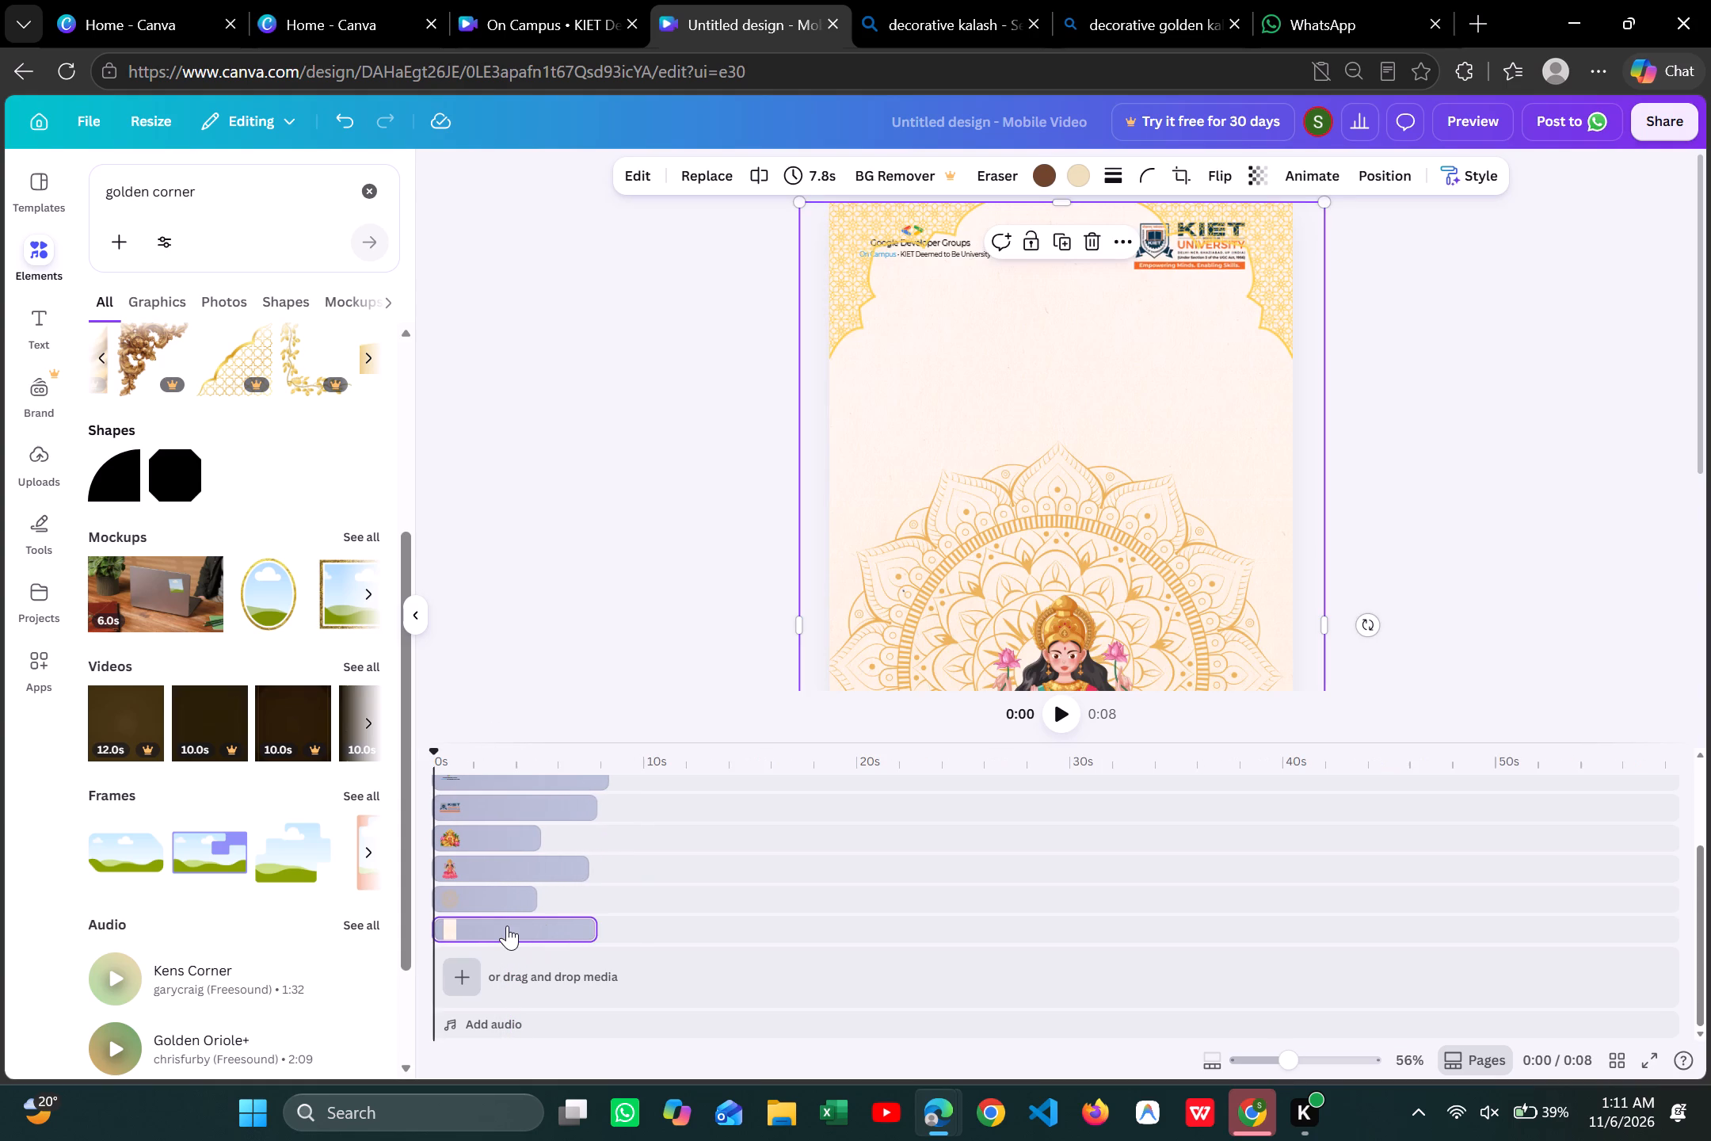
pyautogui.moveTo(592, 934); pyautogui.dragTo(584, 934)
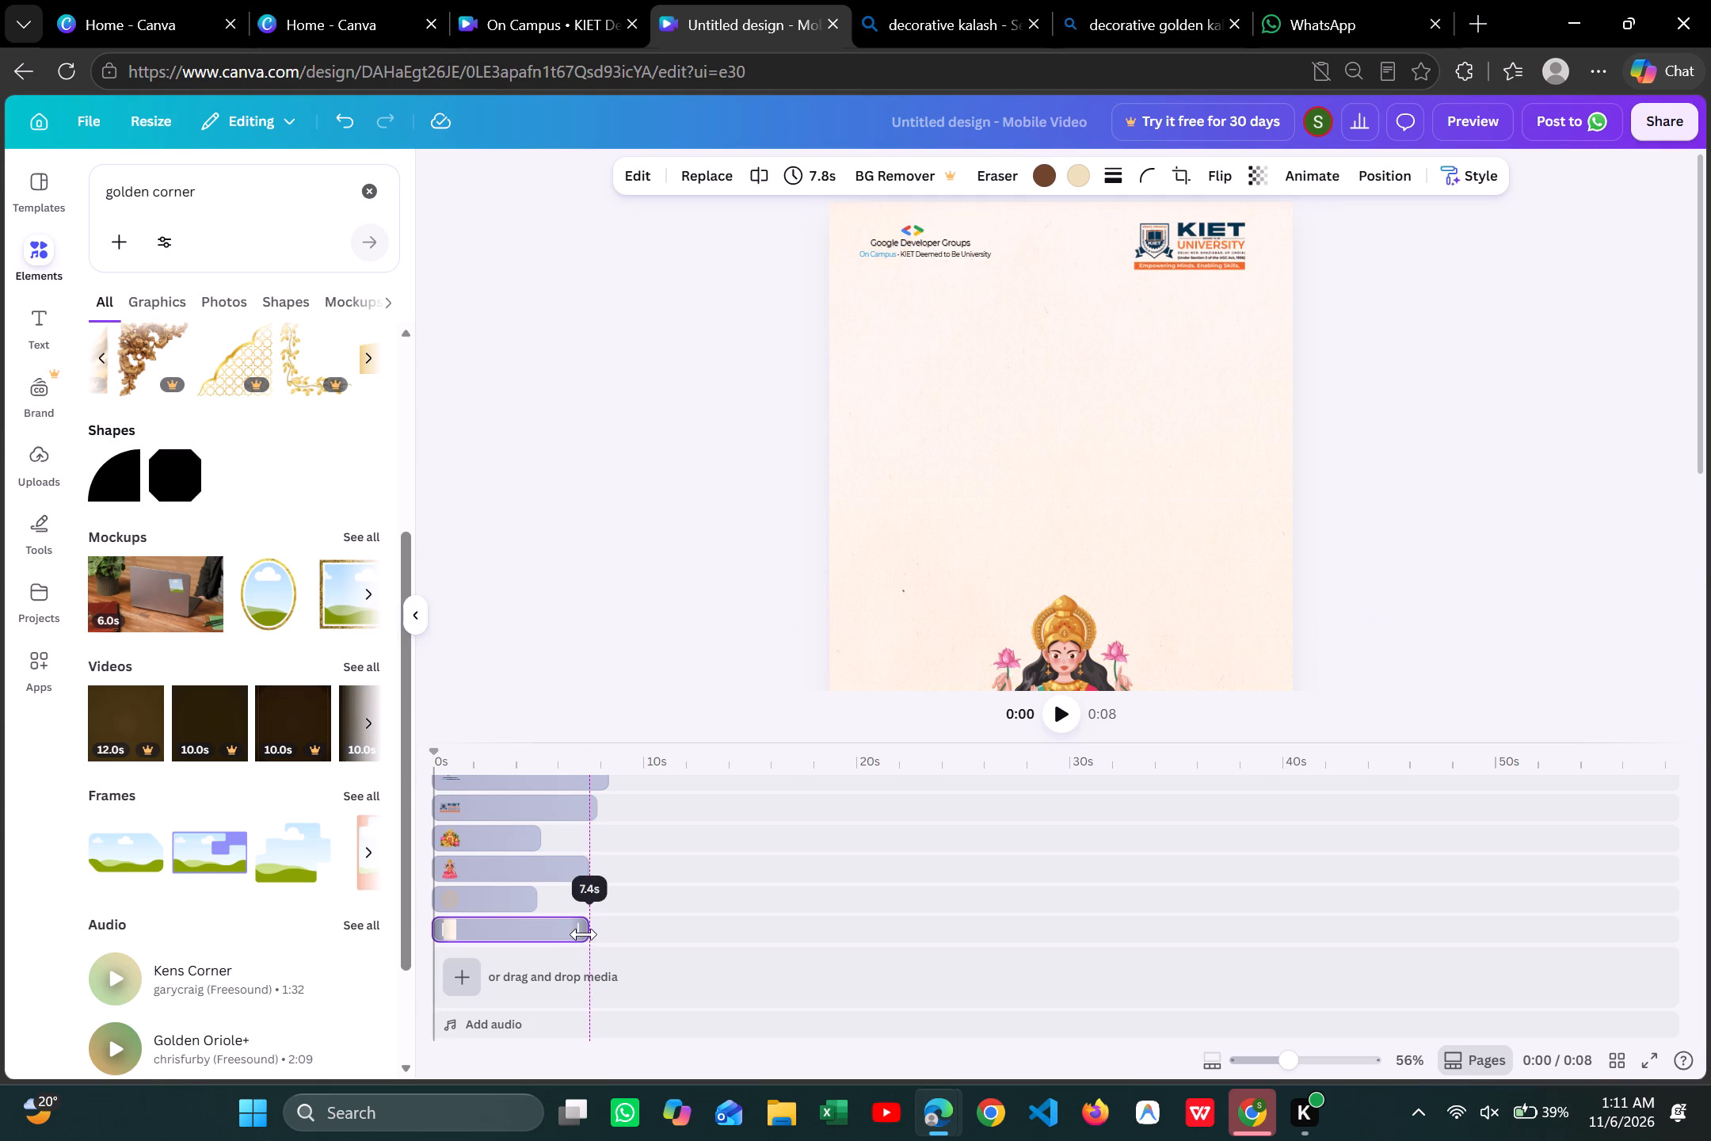
pyautogui.moveTo(584, 934); pyautogui.dragTo(574, 934)
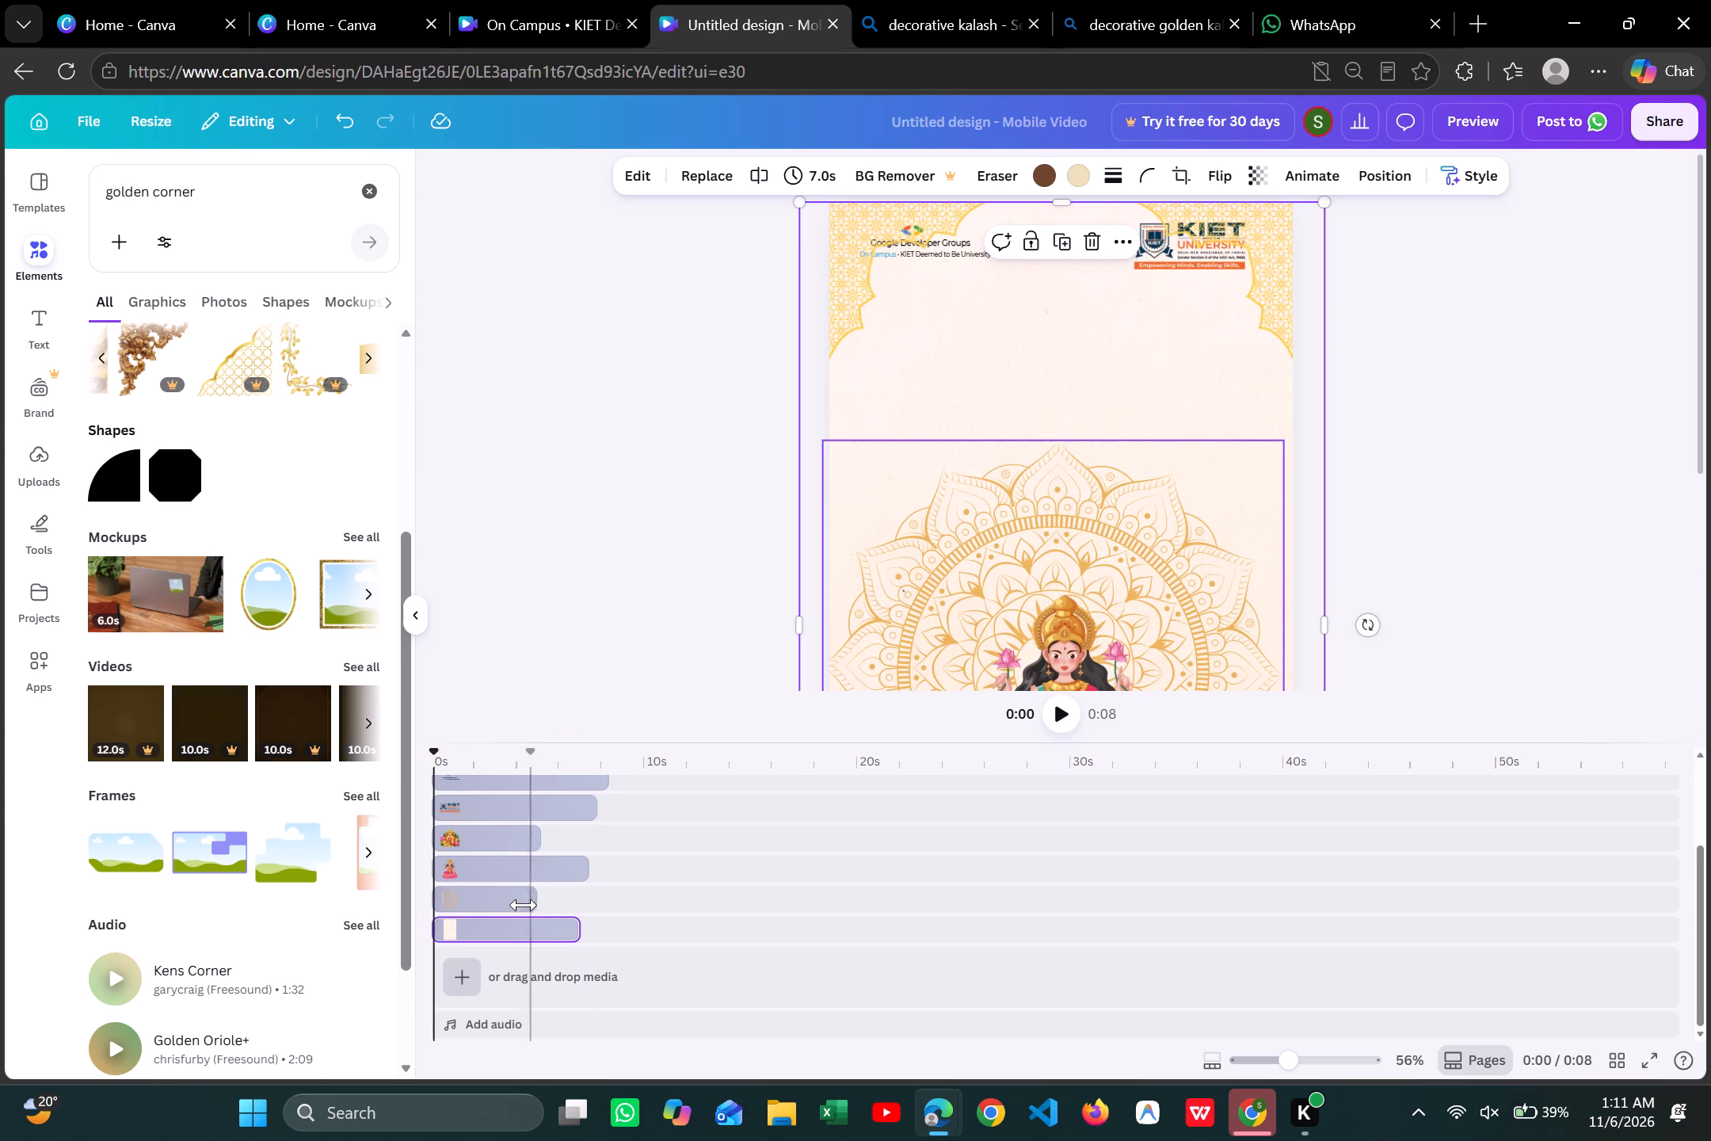
pyautogui.click(519, 903)
pyautogui.moveTo(519, 903); pyautogui.dragTo(563, 908)
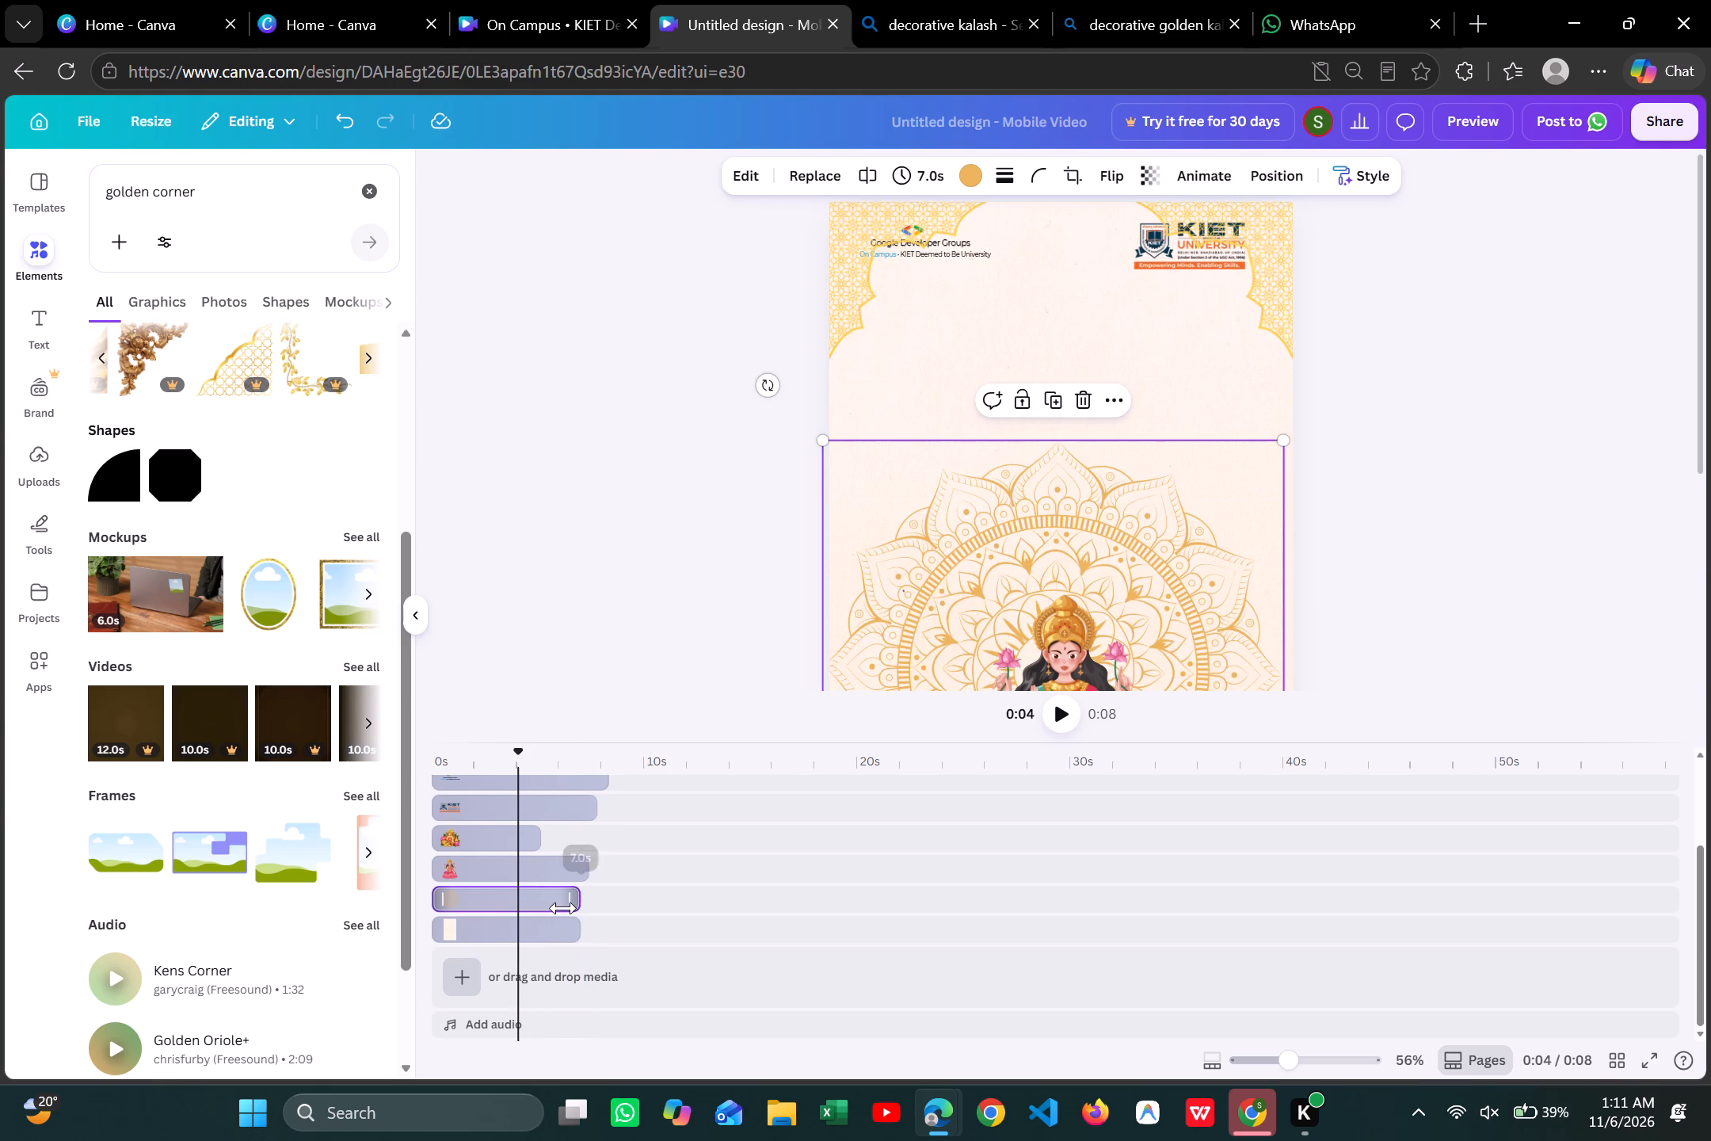
# Align the ends of the Lakshmi, kalash, KIET logo and Google Developer Groups logo clips at 7.0 s.
pyautogui.click(560, 859)
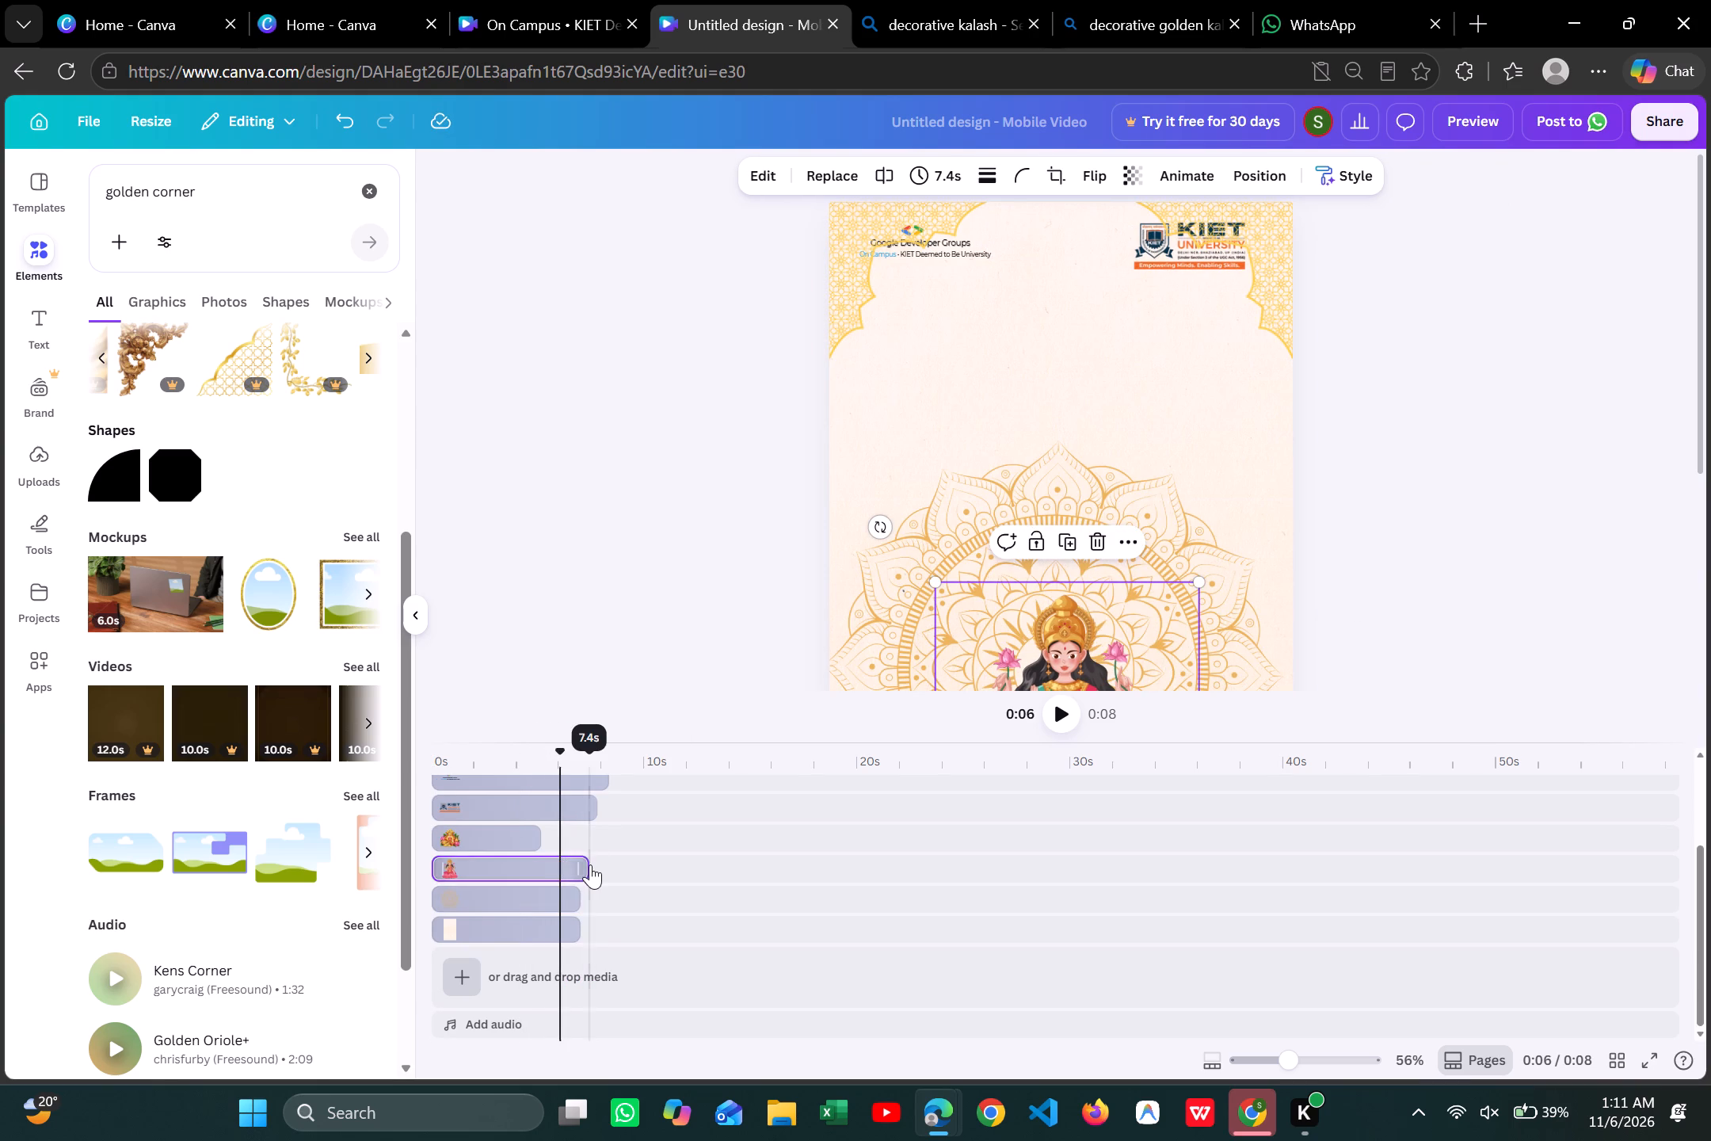
pyautogui.click(590, 864)
pyautogui.moveTo(585, 871); pyautogui.dragTo(577, 872)
pyautogui.click(524, 845)
pyautogui.moveTo(524, 845); pyautogui.dragTo(564, 845)
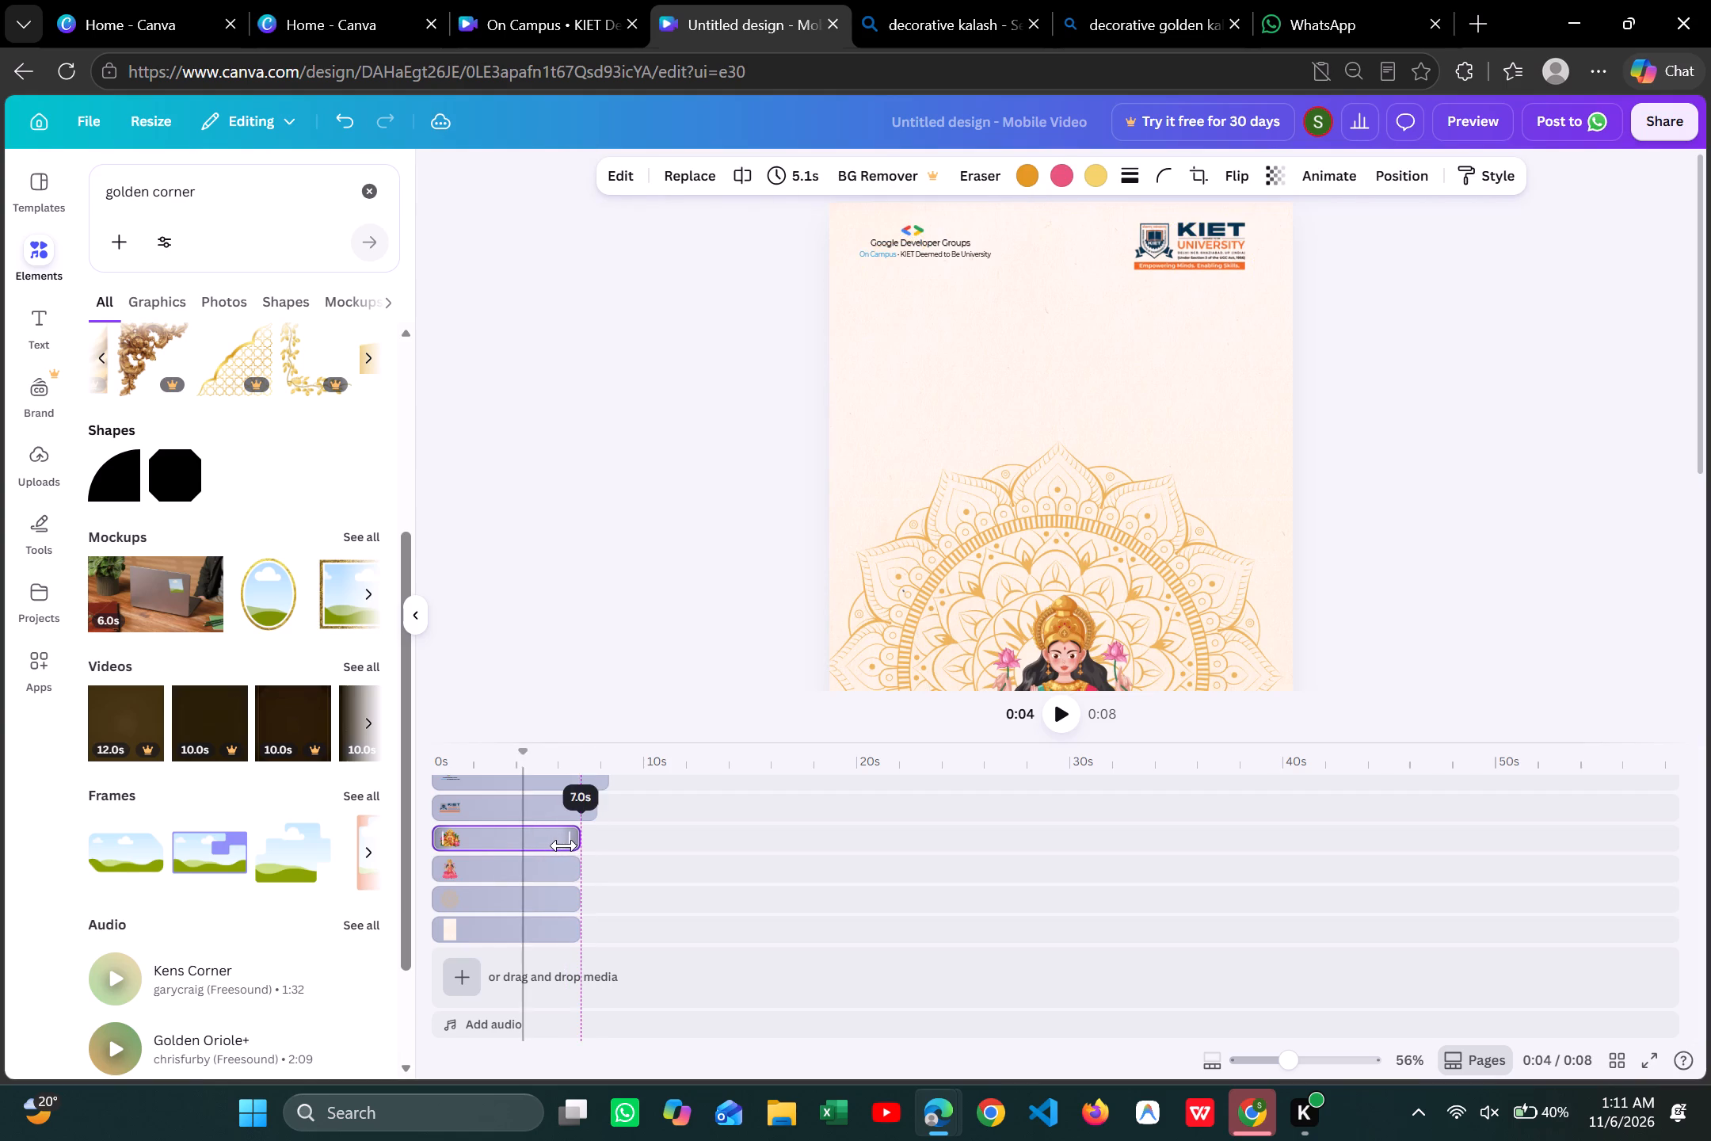
pyautogui.moveTo(564, 845); pyautogui.dragTo(565, 845)
pyautogui.moveTo(589, 811); pyautogui.dragTo(572, 815)
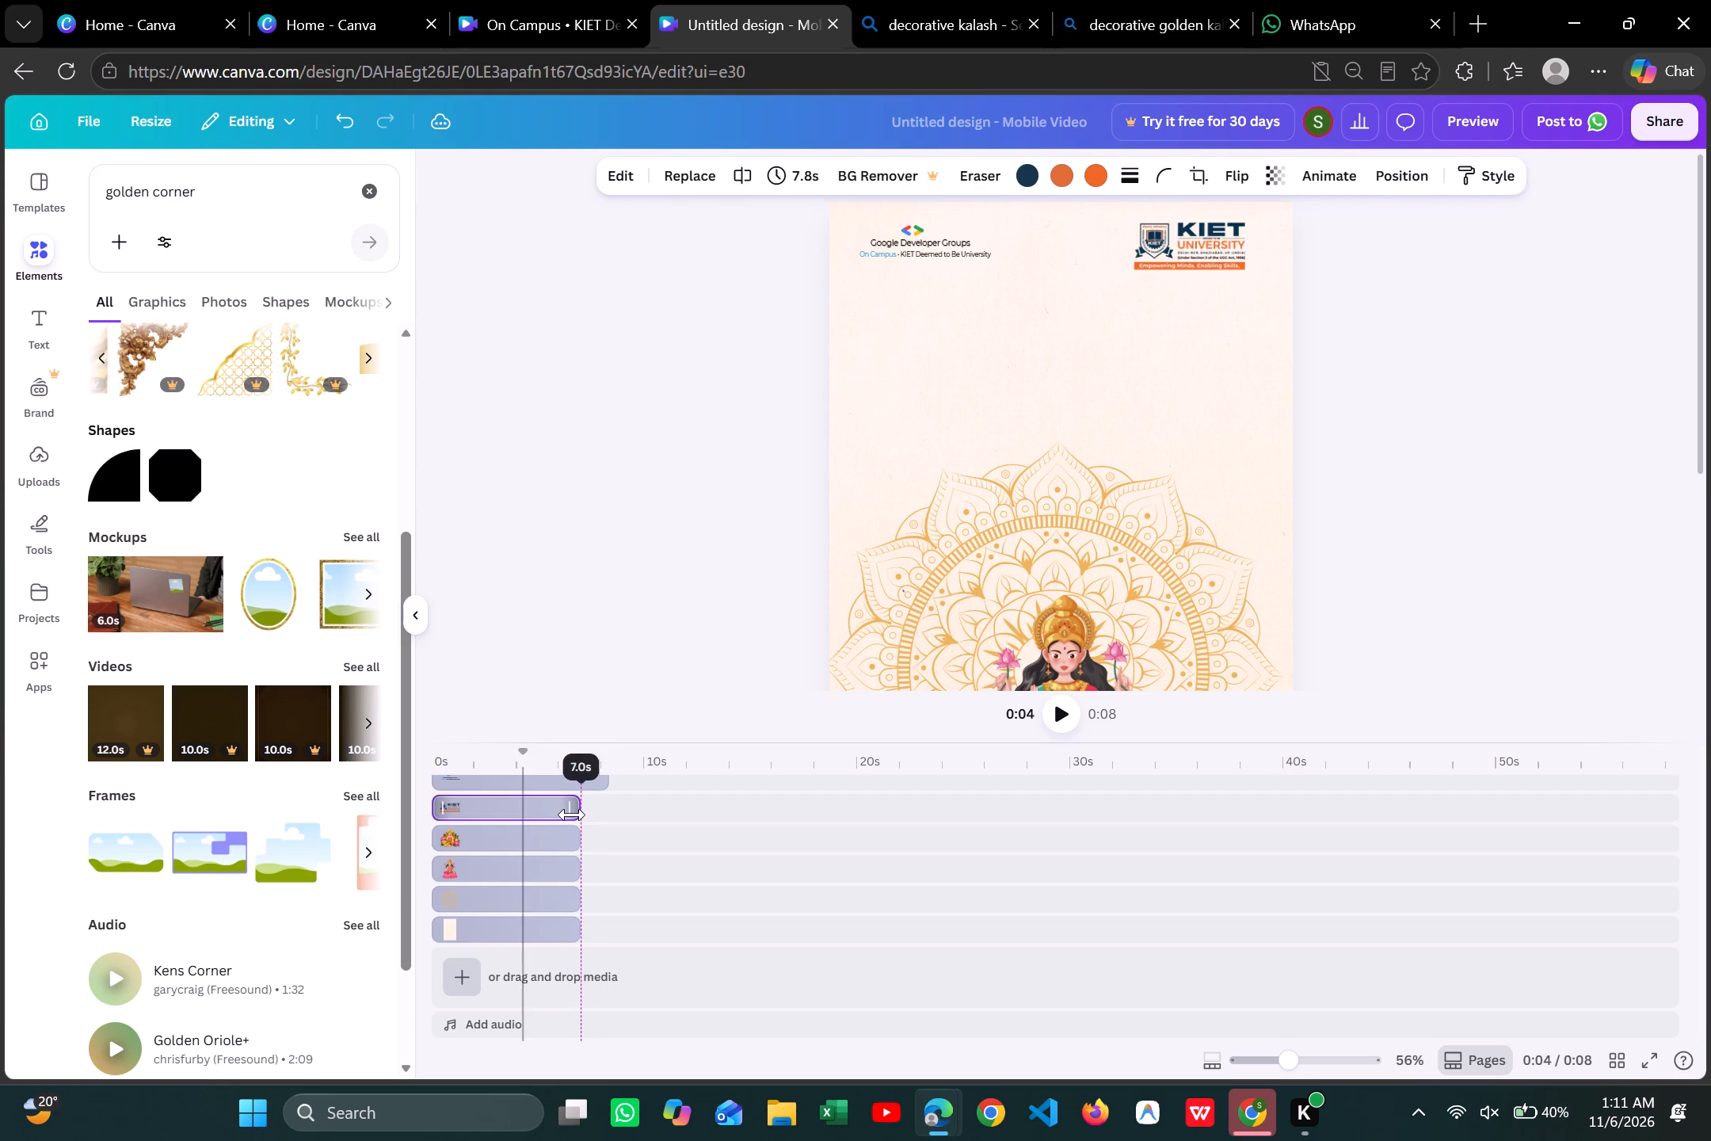
pyautogui.moveTo(572, 815); pyautogui.dragTo(571, 815)
pyautogui.scroll(2, 571, 813)
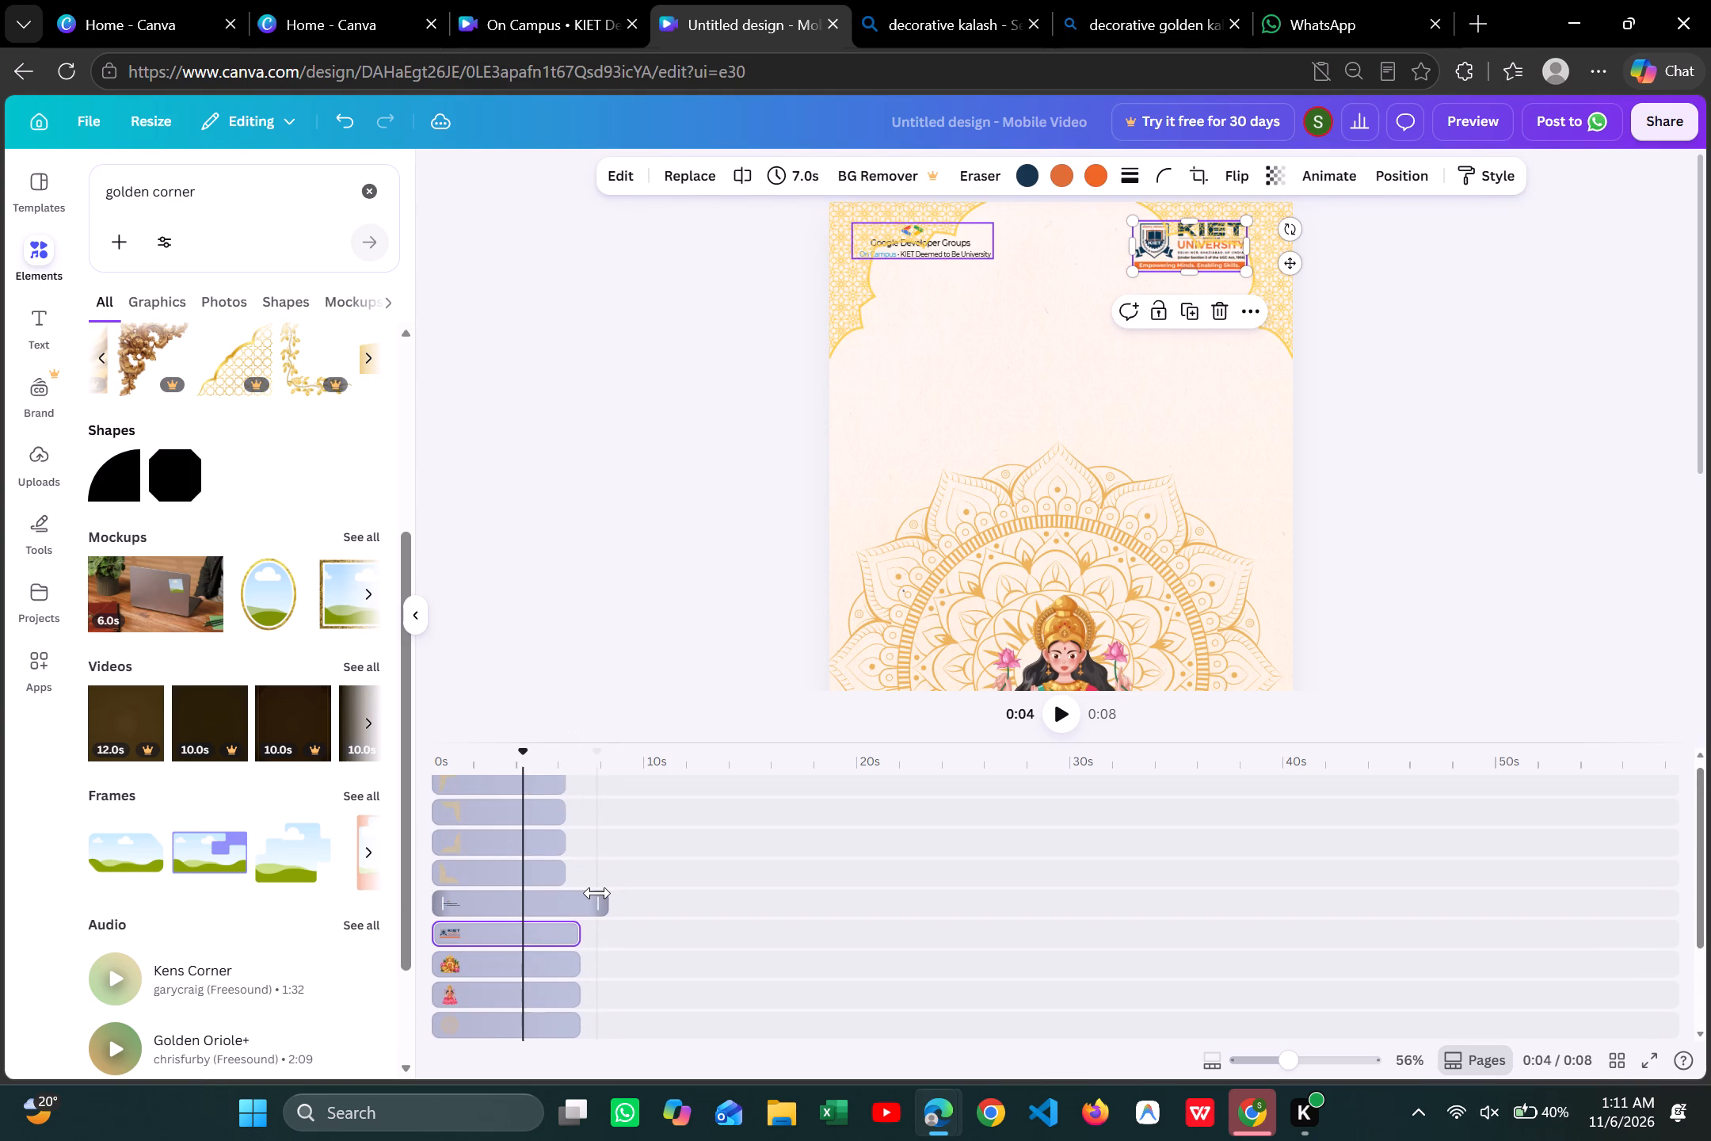
pyautogui.moveTo(597, 893); pyautogui.dragTo(573, 898)
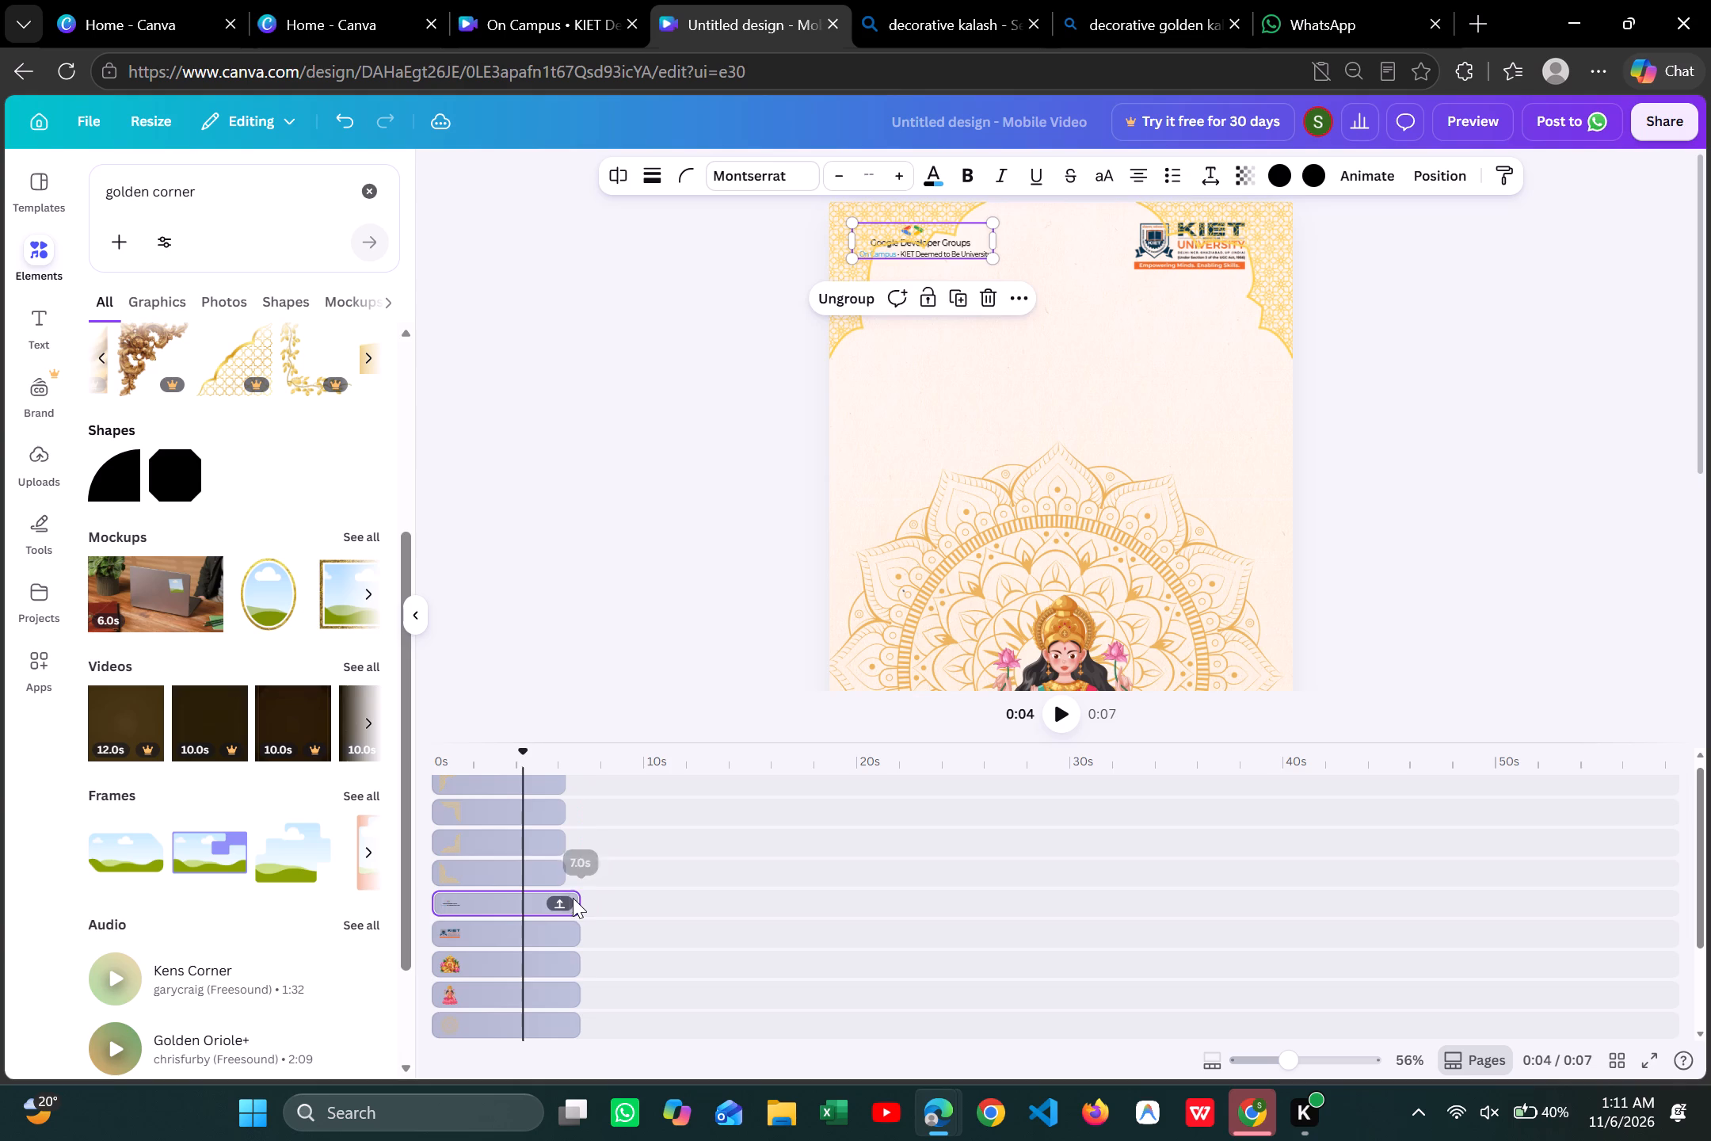
# Extend the ends of the four golden corner clips to 7.0 s on the timeline.
pyautogui.click(551, 875)
pyautogui.moveTo(551, 875); pyautogui.dragTo(570, 872)
pyautogui.moveTo(557, 846); pyautogui.dragTo(573, 845)
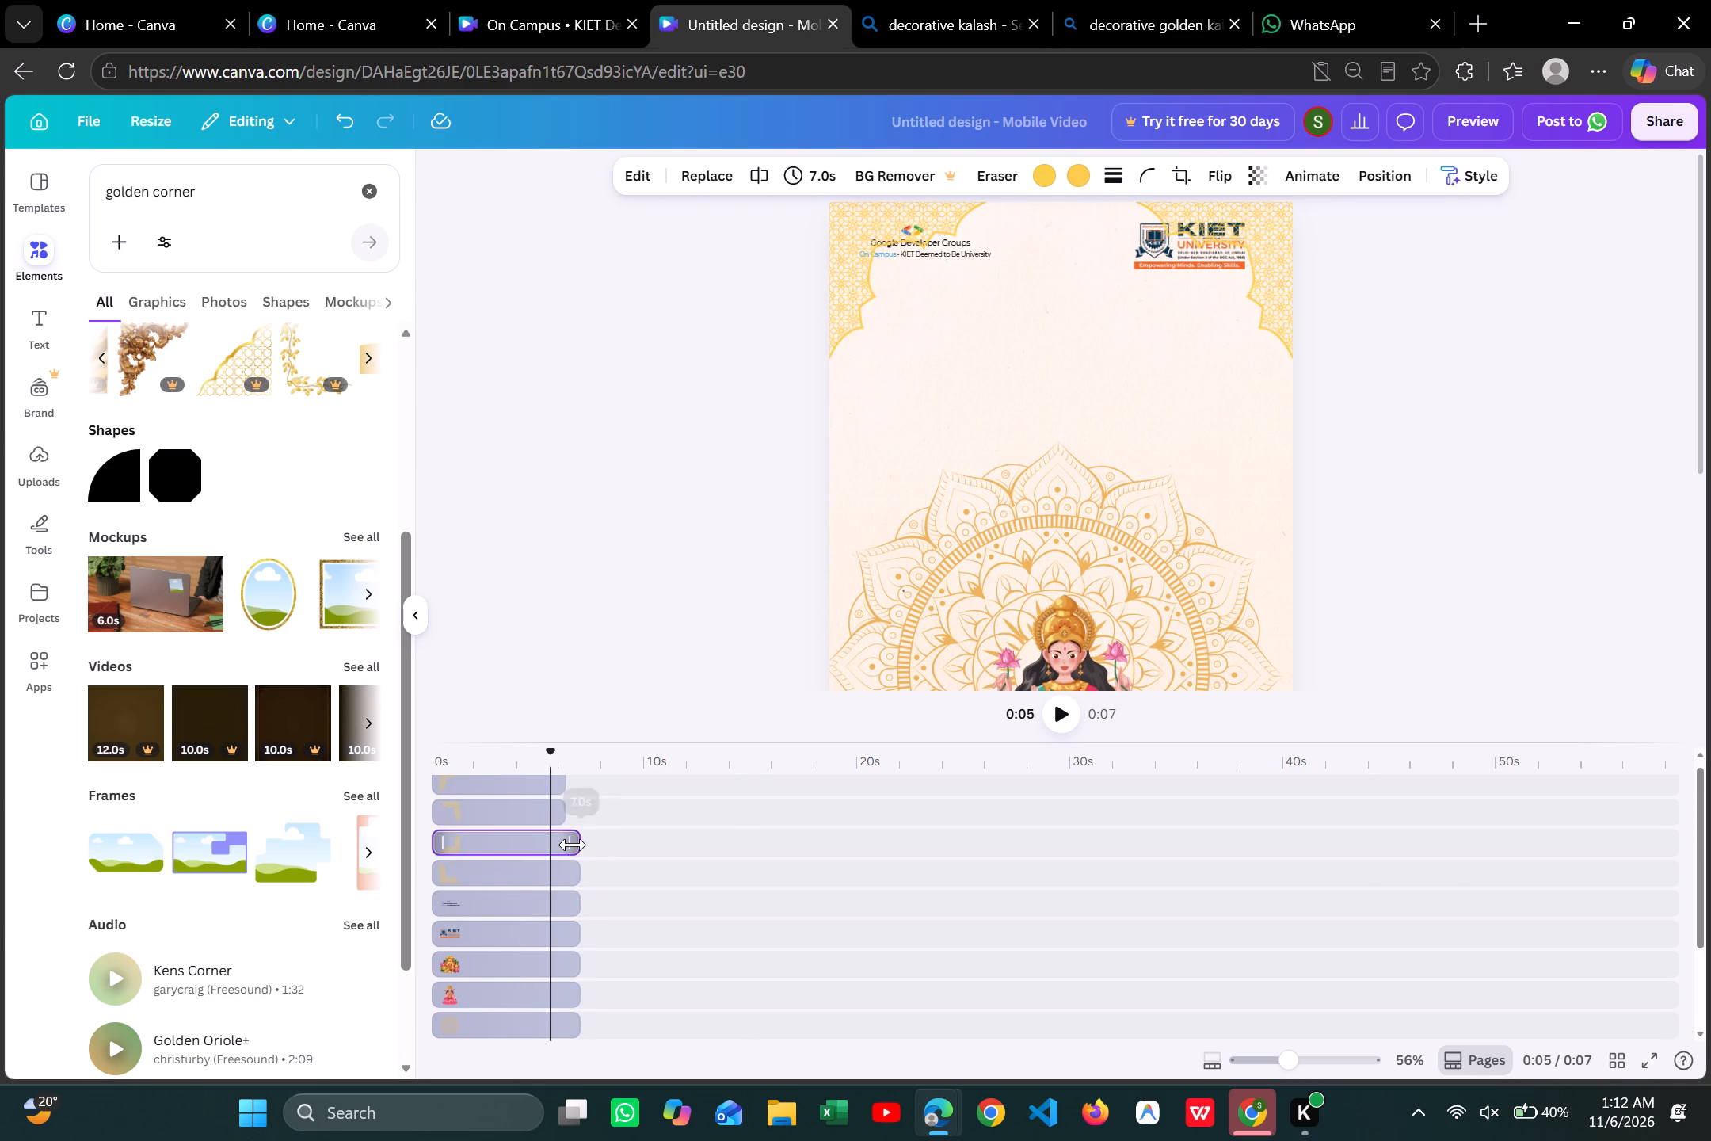
pyautogui.moveTo(559, 817); pyautogui.dragTo(575, 815)
pyautogui.scroll(1, 575, 815)
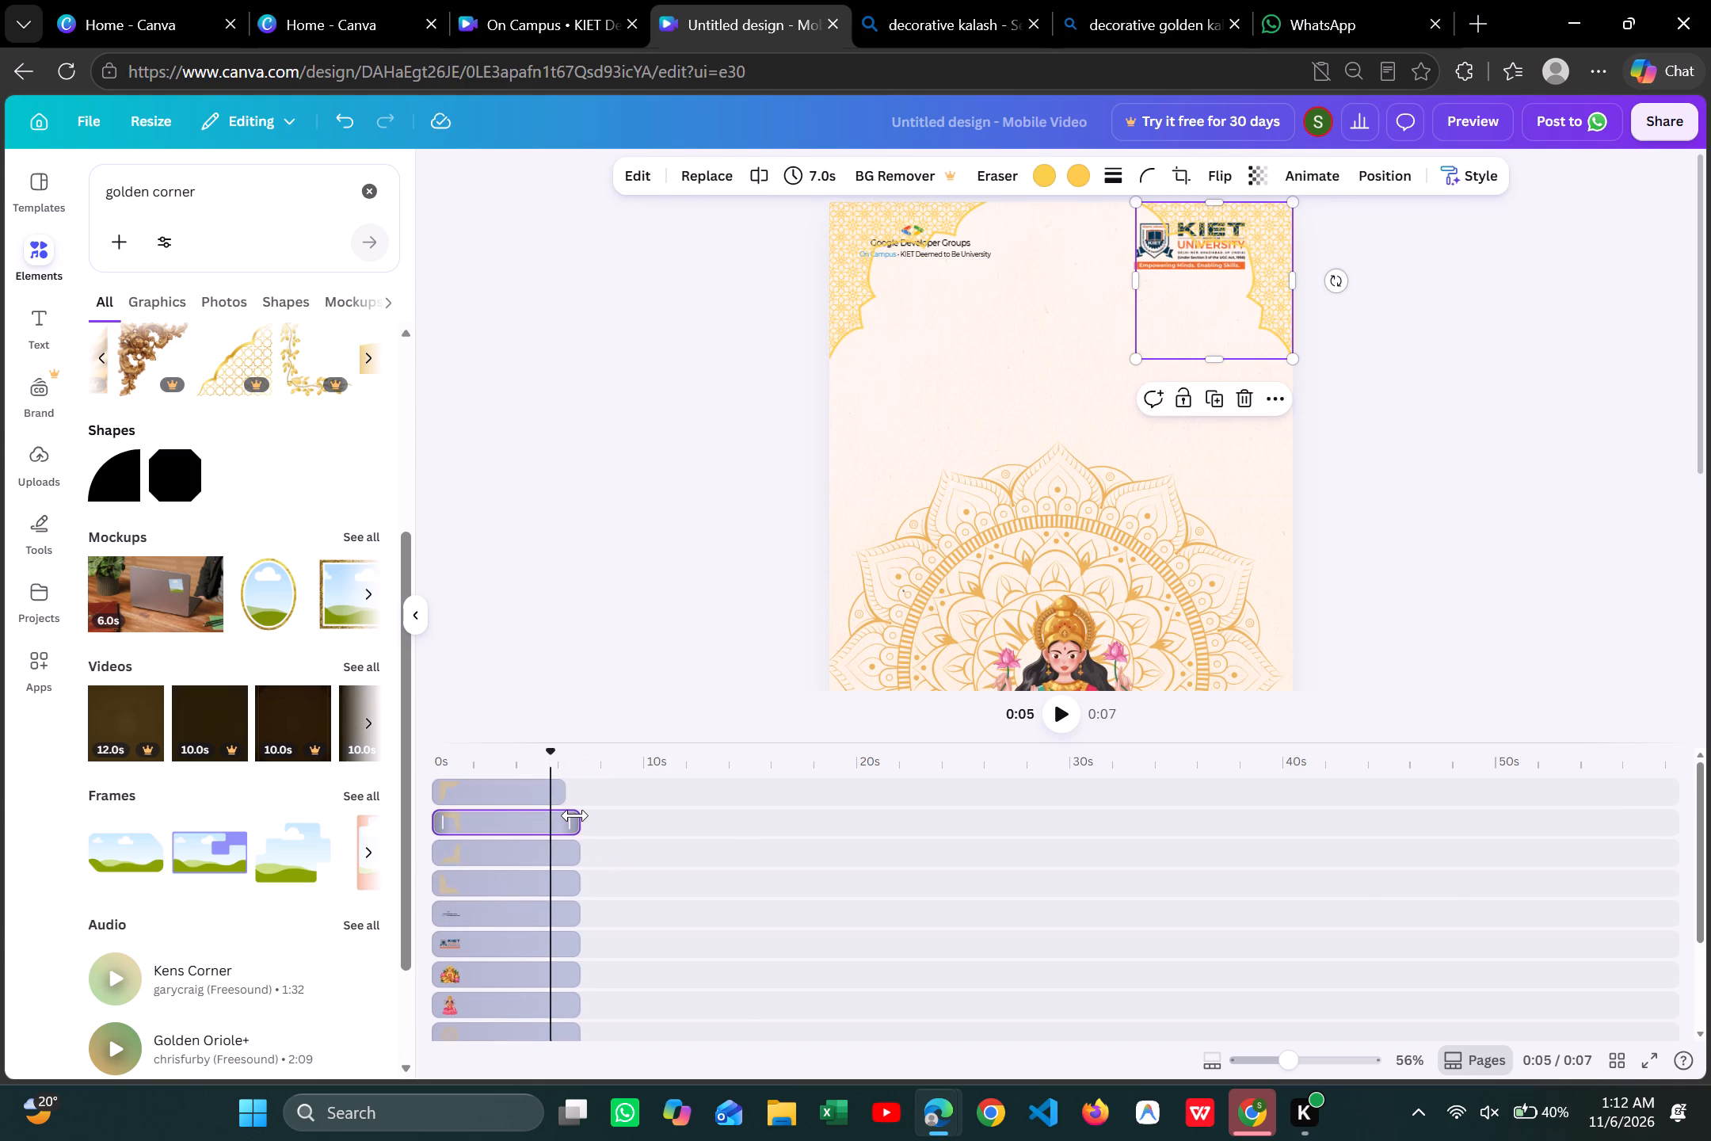
pyautogui.moveTo(562, 795); pyautogui.dragTo(578, 794)
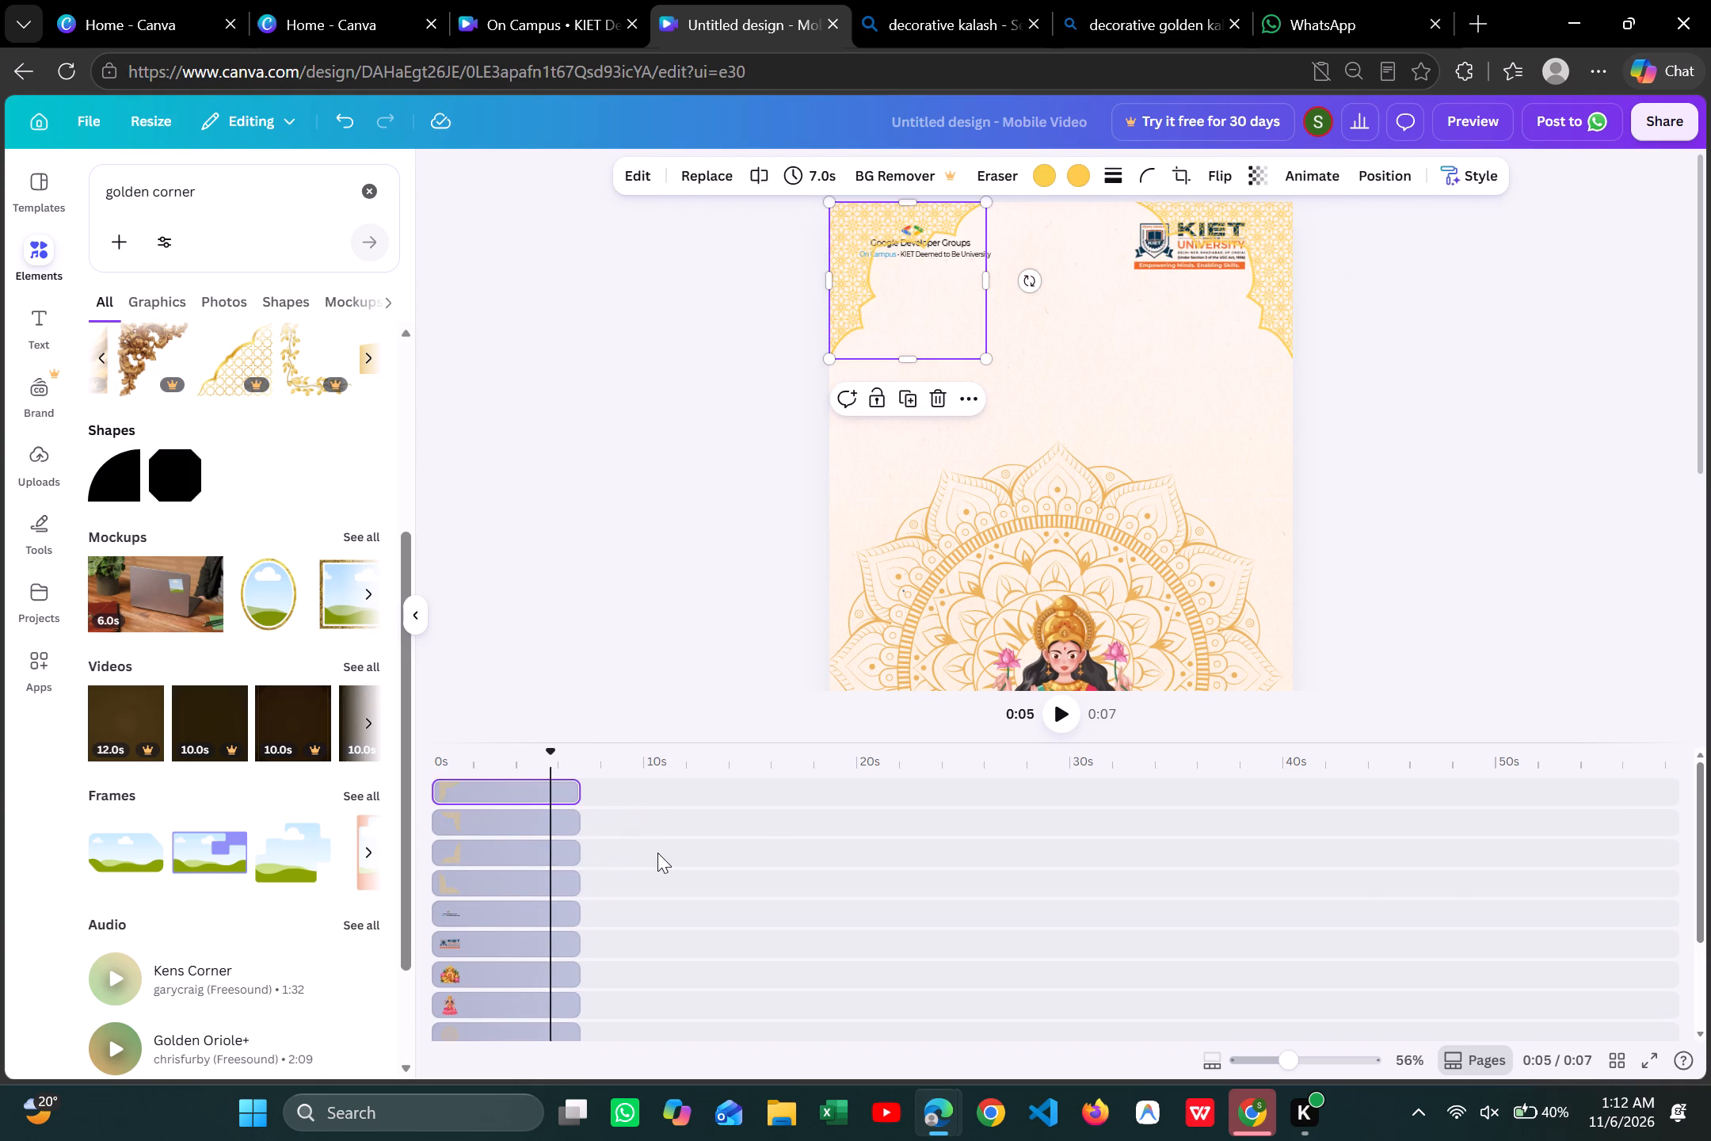
pyautogui.click(617, 568)
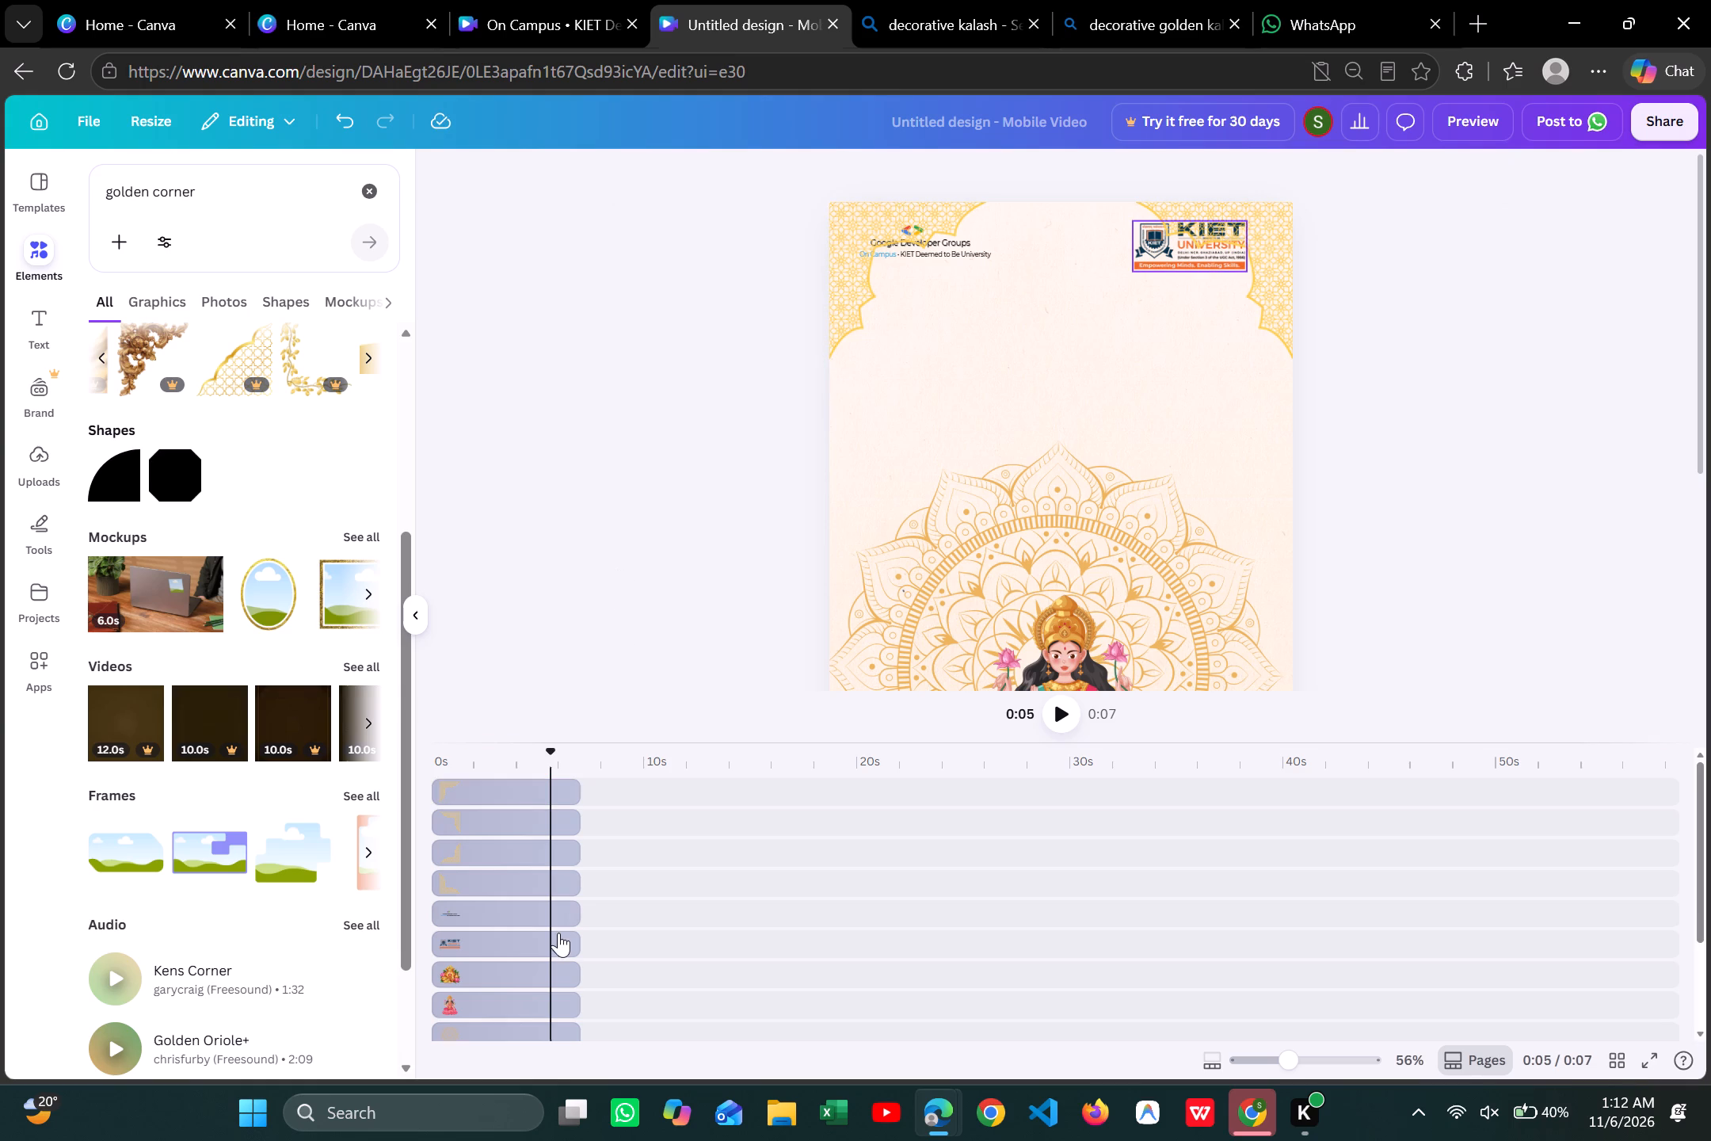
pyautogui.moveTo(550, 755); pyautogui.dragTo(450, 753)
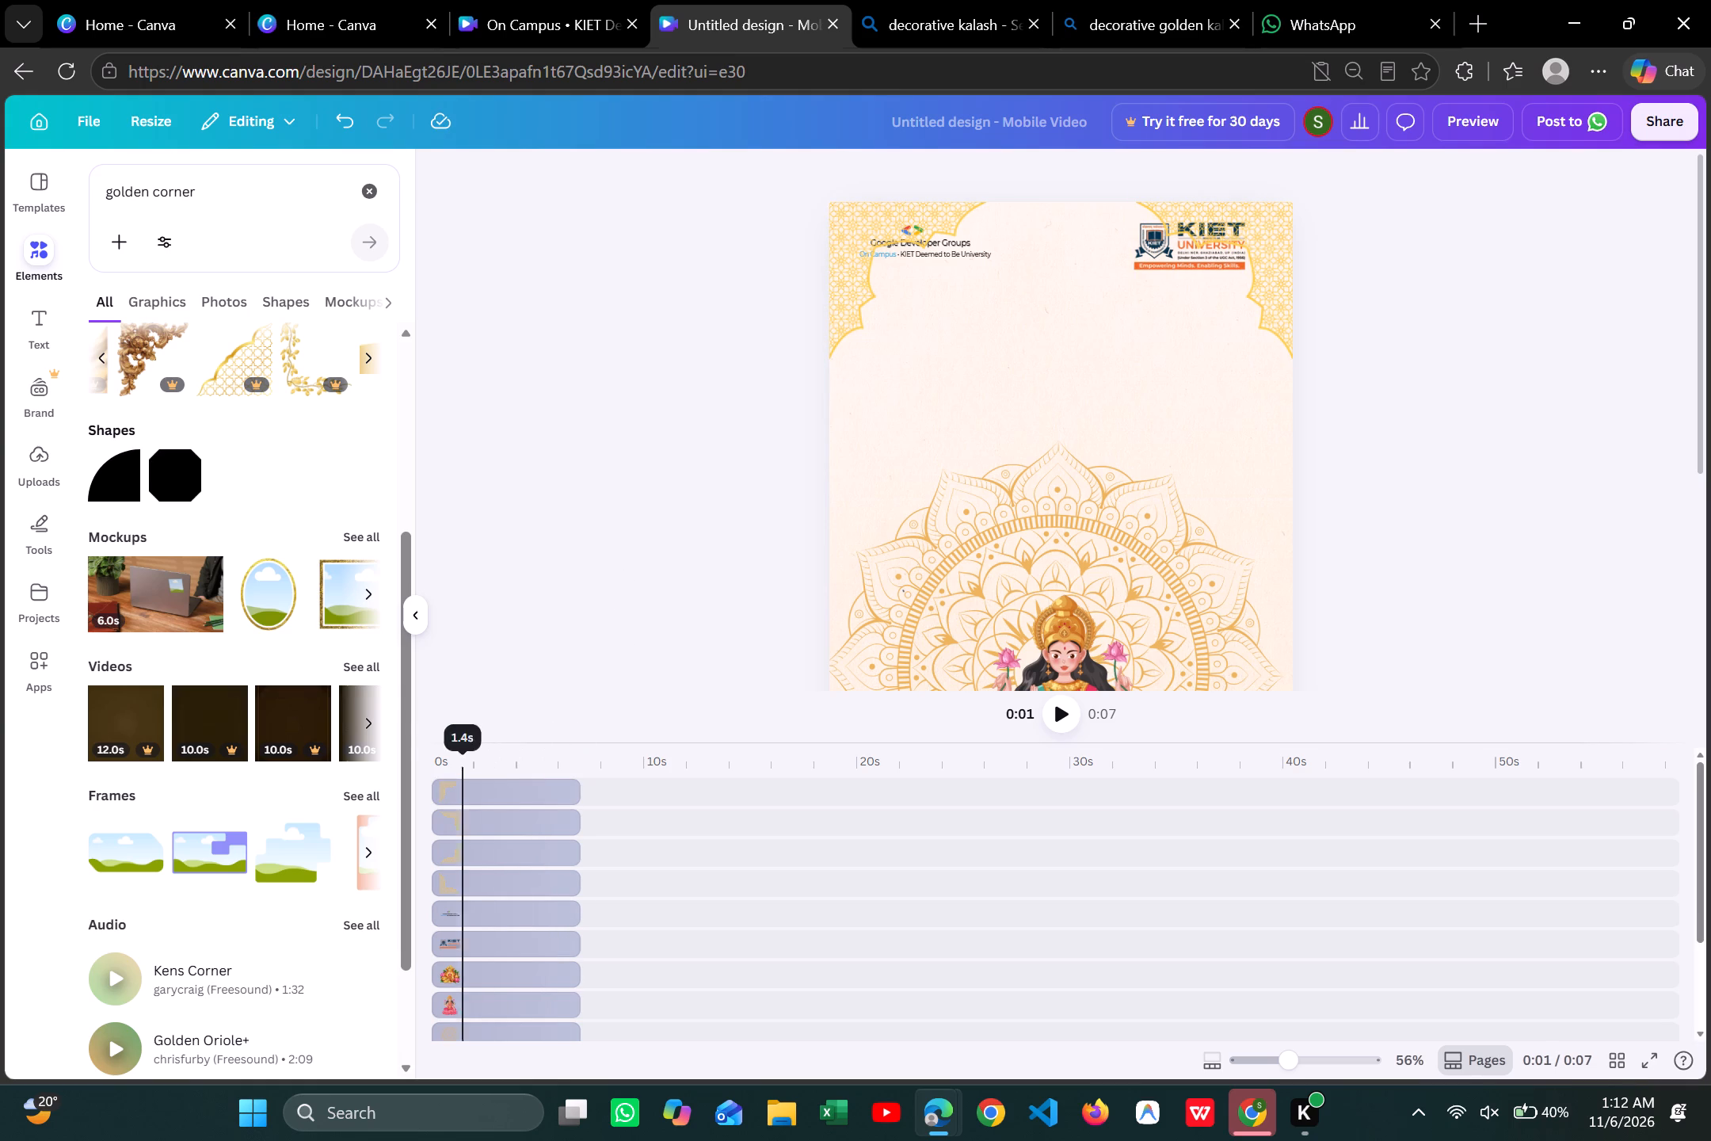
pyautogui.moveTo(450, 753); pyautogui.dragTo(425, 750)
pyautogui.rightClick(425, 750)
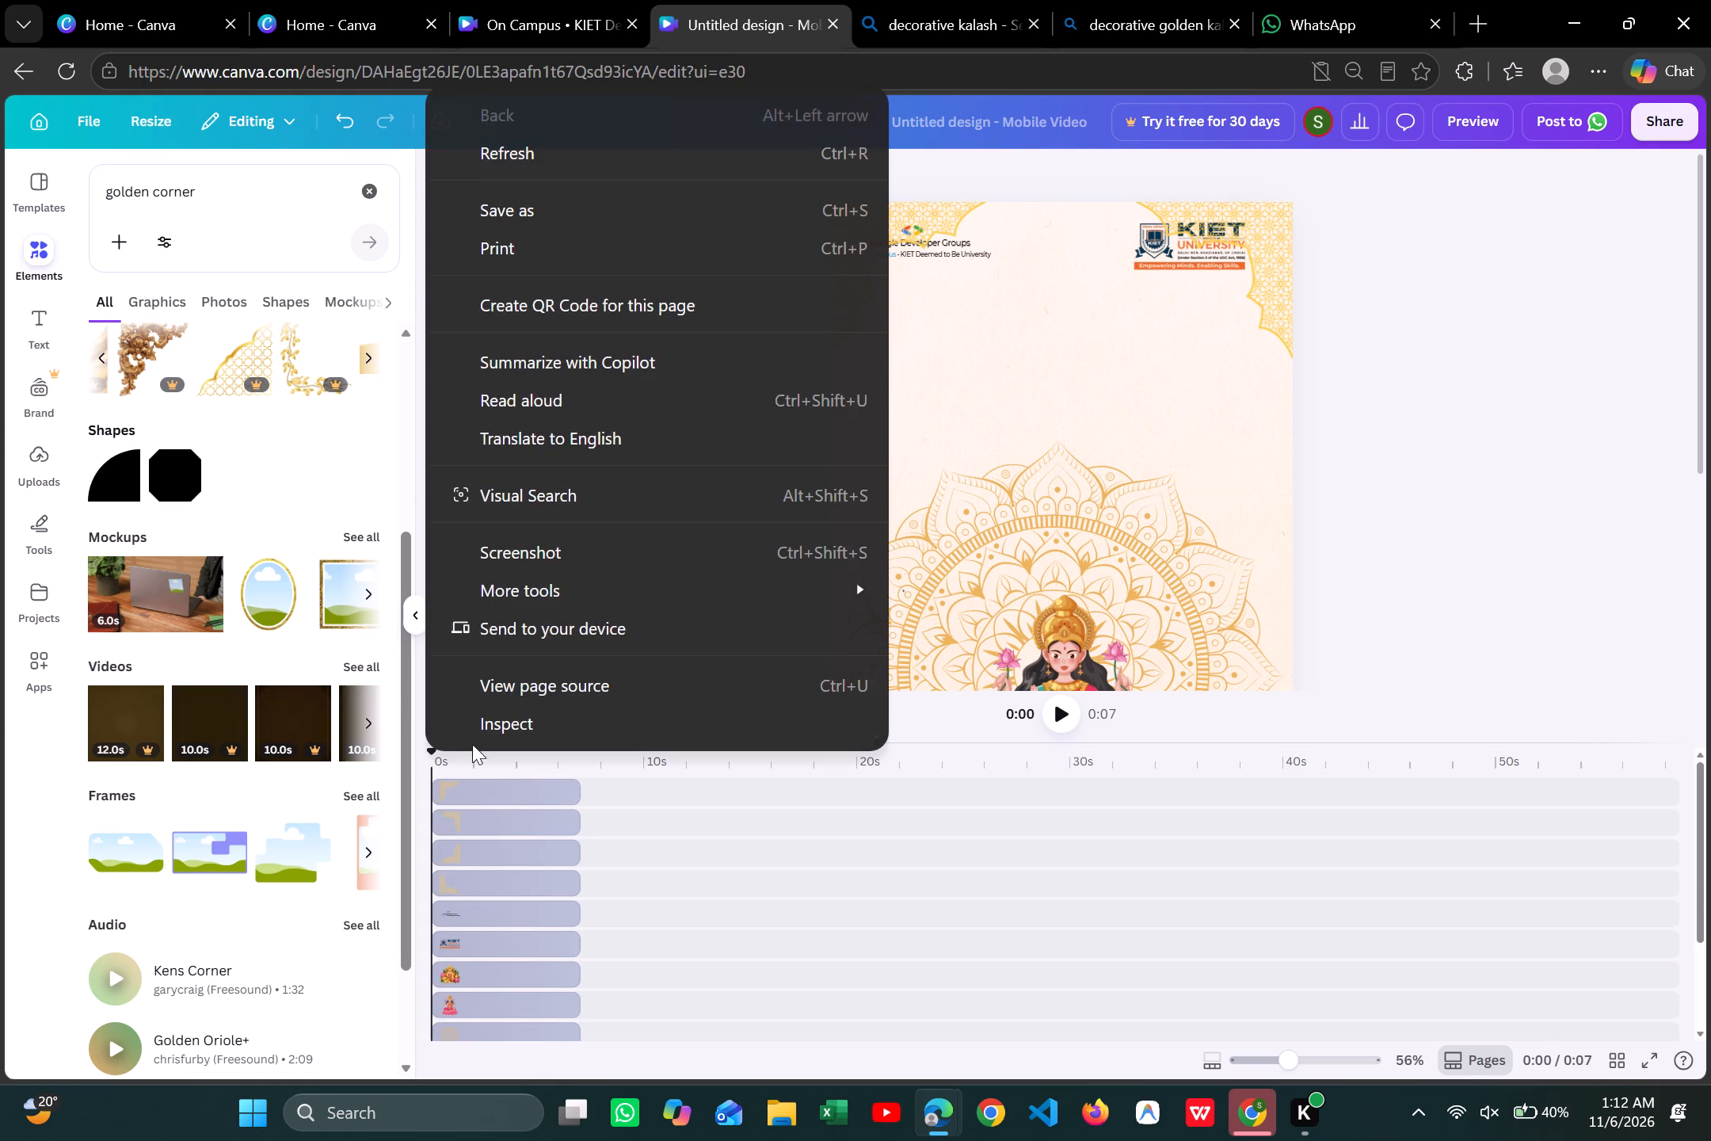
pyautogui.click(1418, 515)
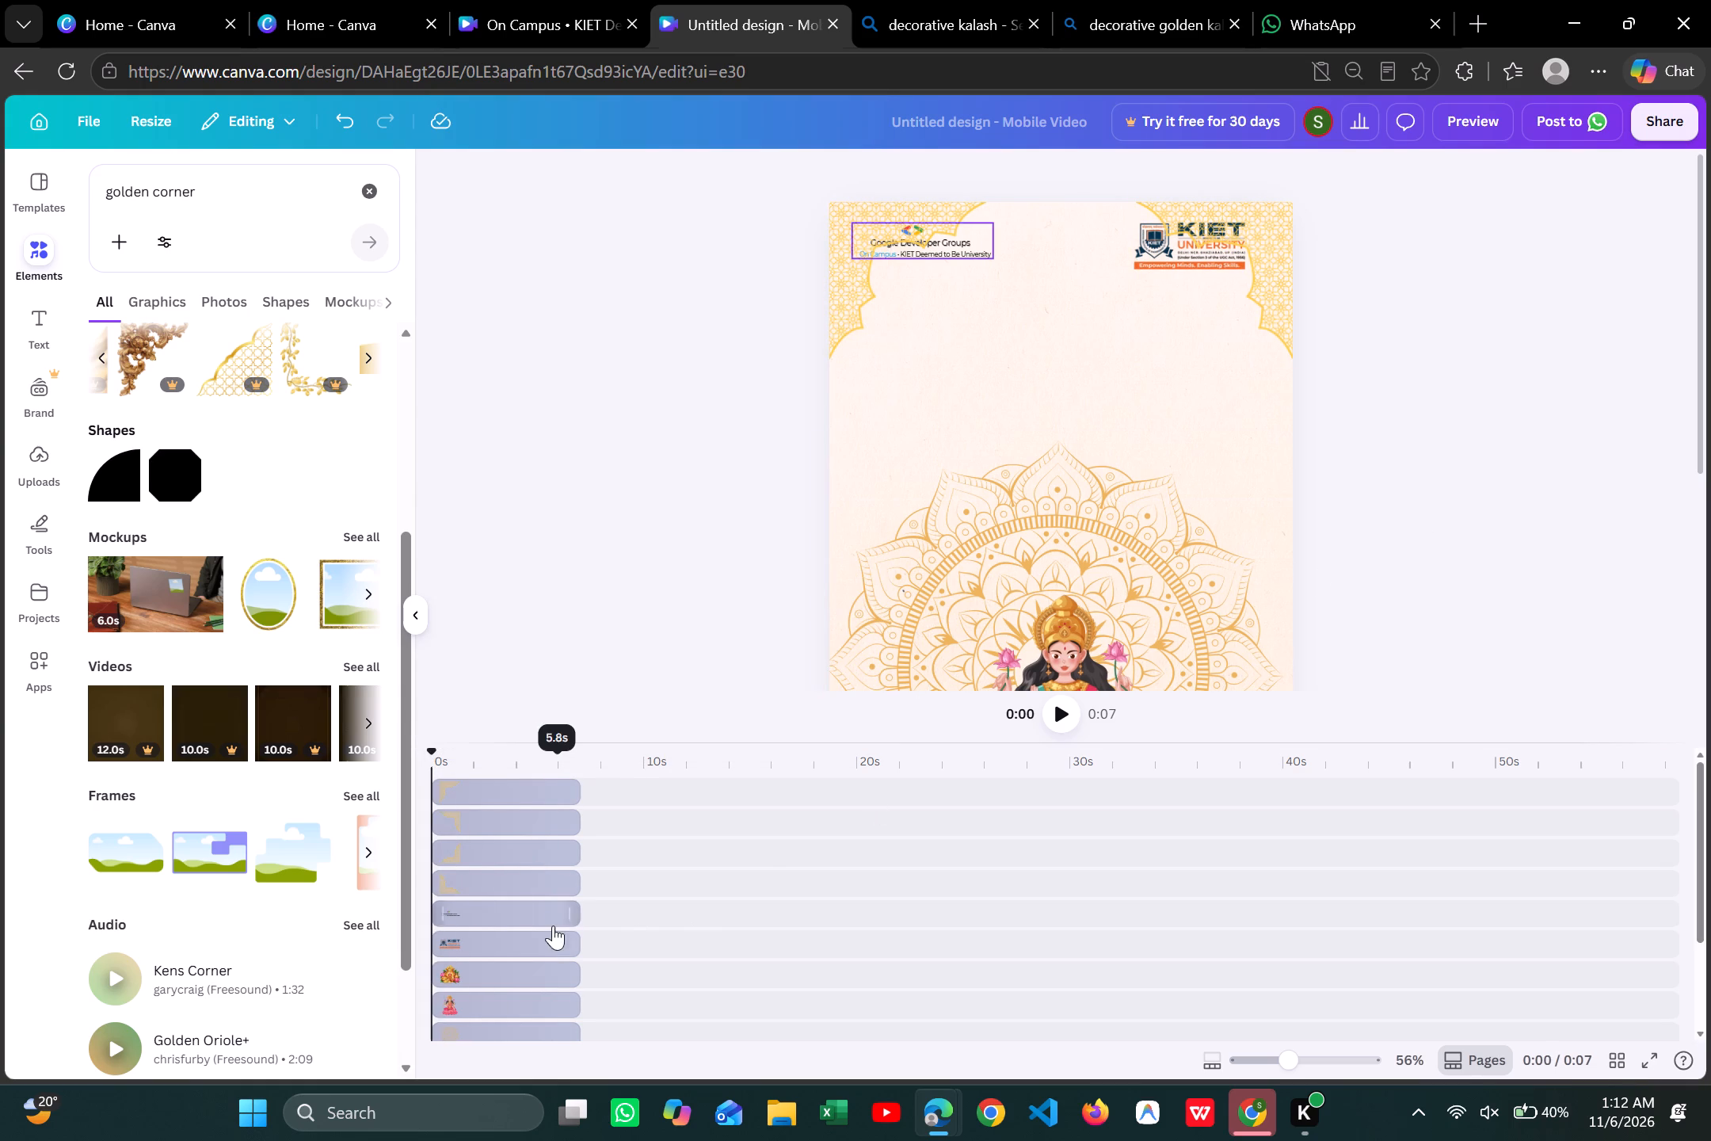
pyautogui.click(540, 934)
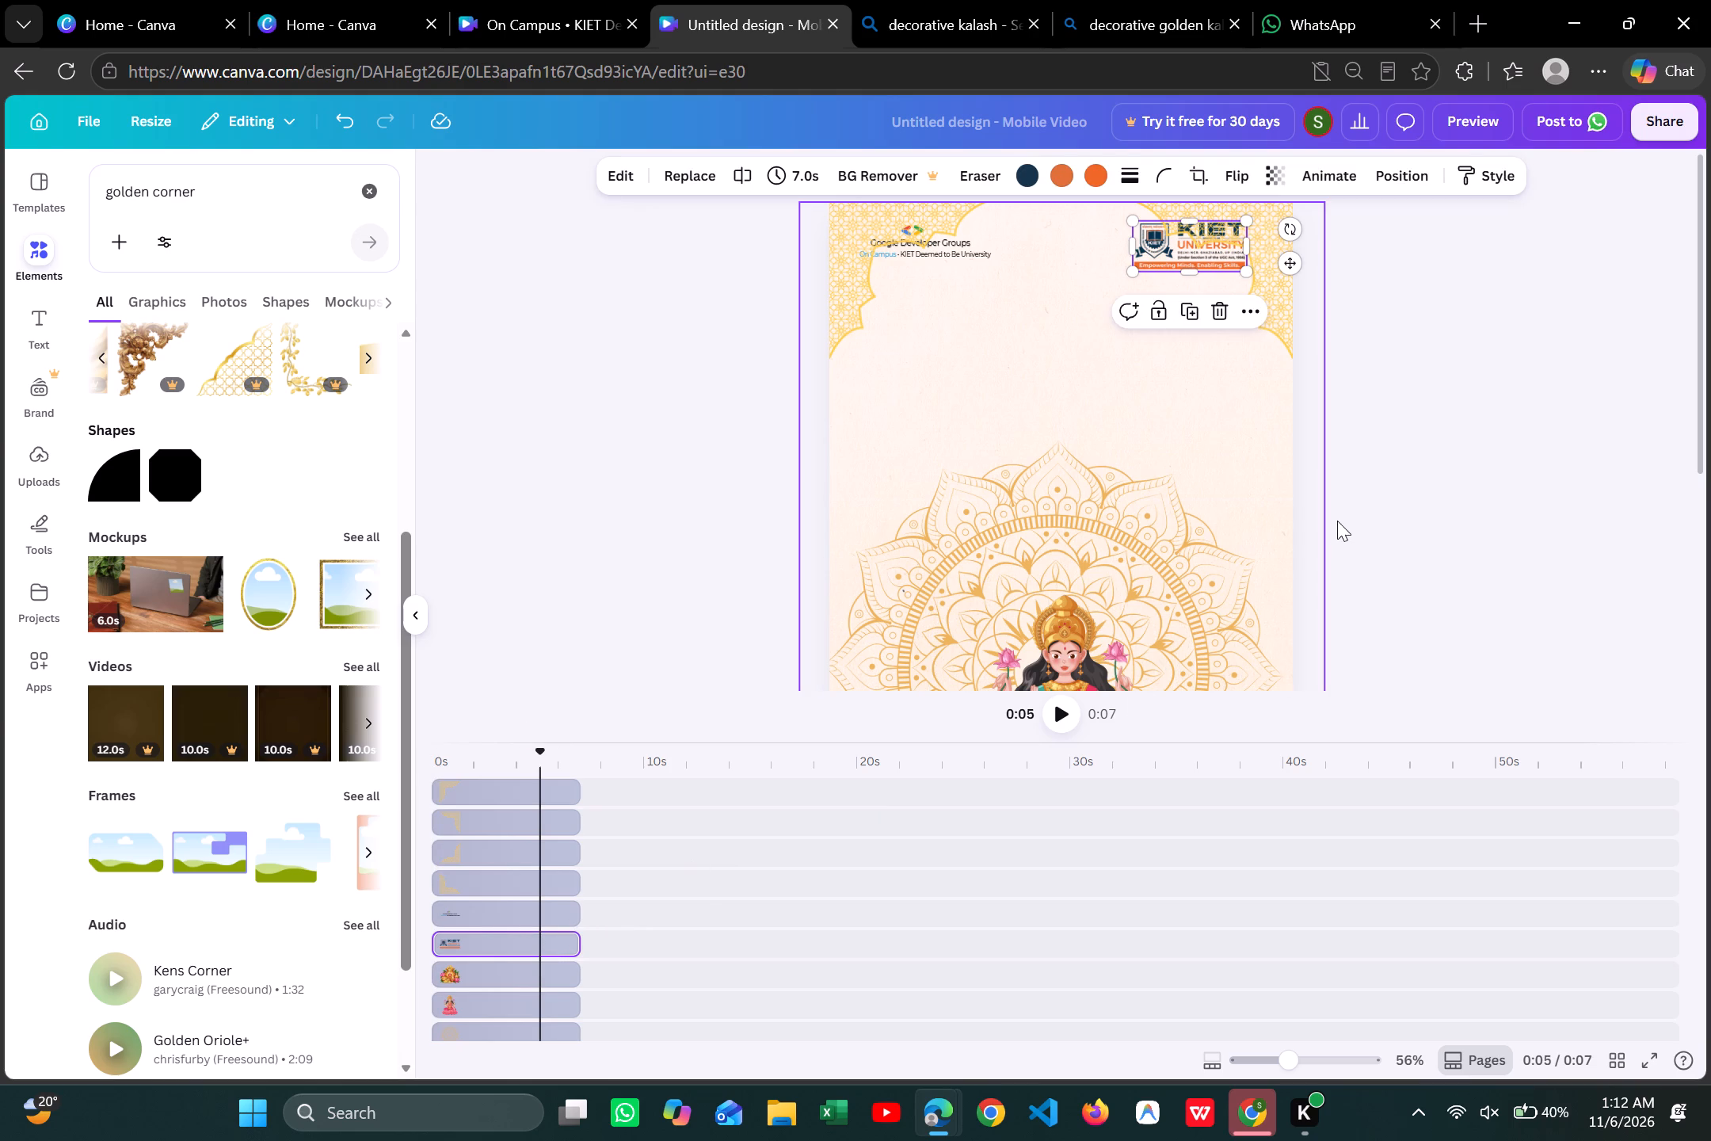
# Nudge the kalash slightly down to the page's bottom edge and return the playhead to 0 s.
pyautogui.click(1337, 521)
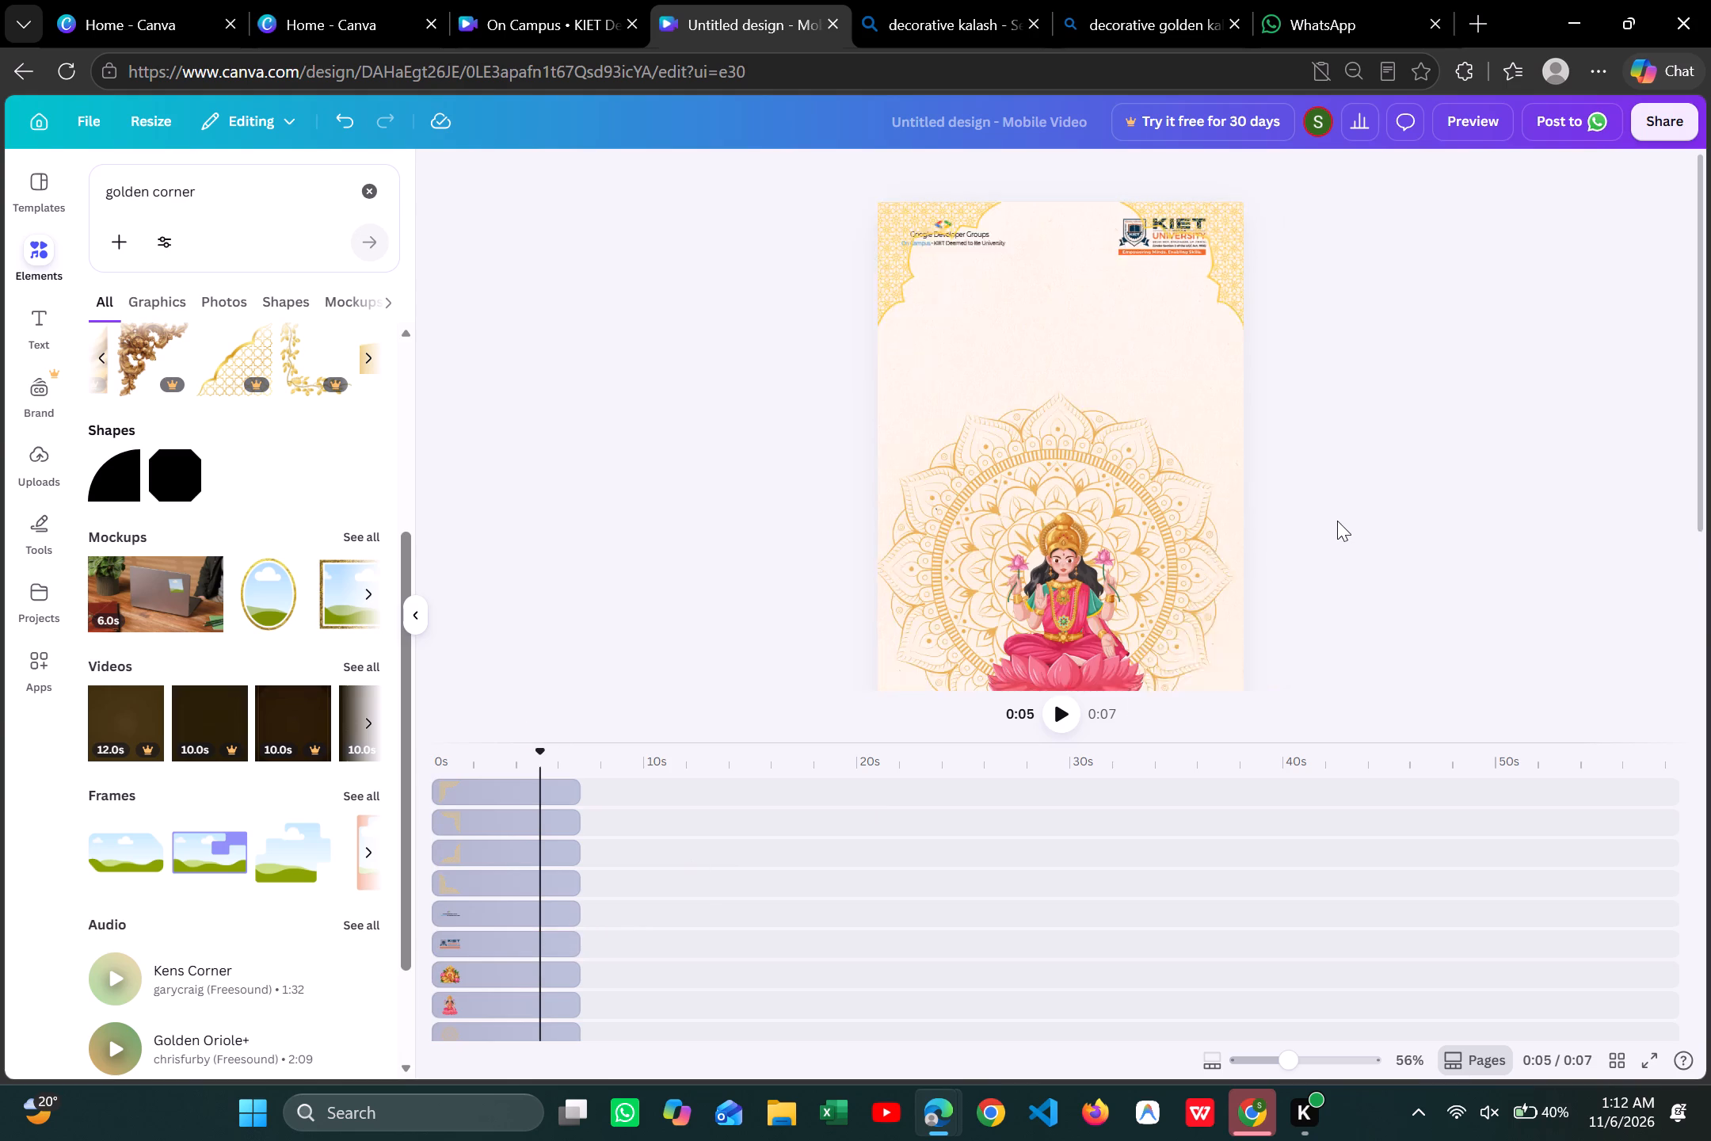
pyautogui.scroll(-1, 1337, 521)
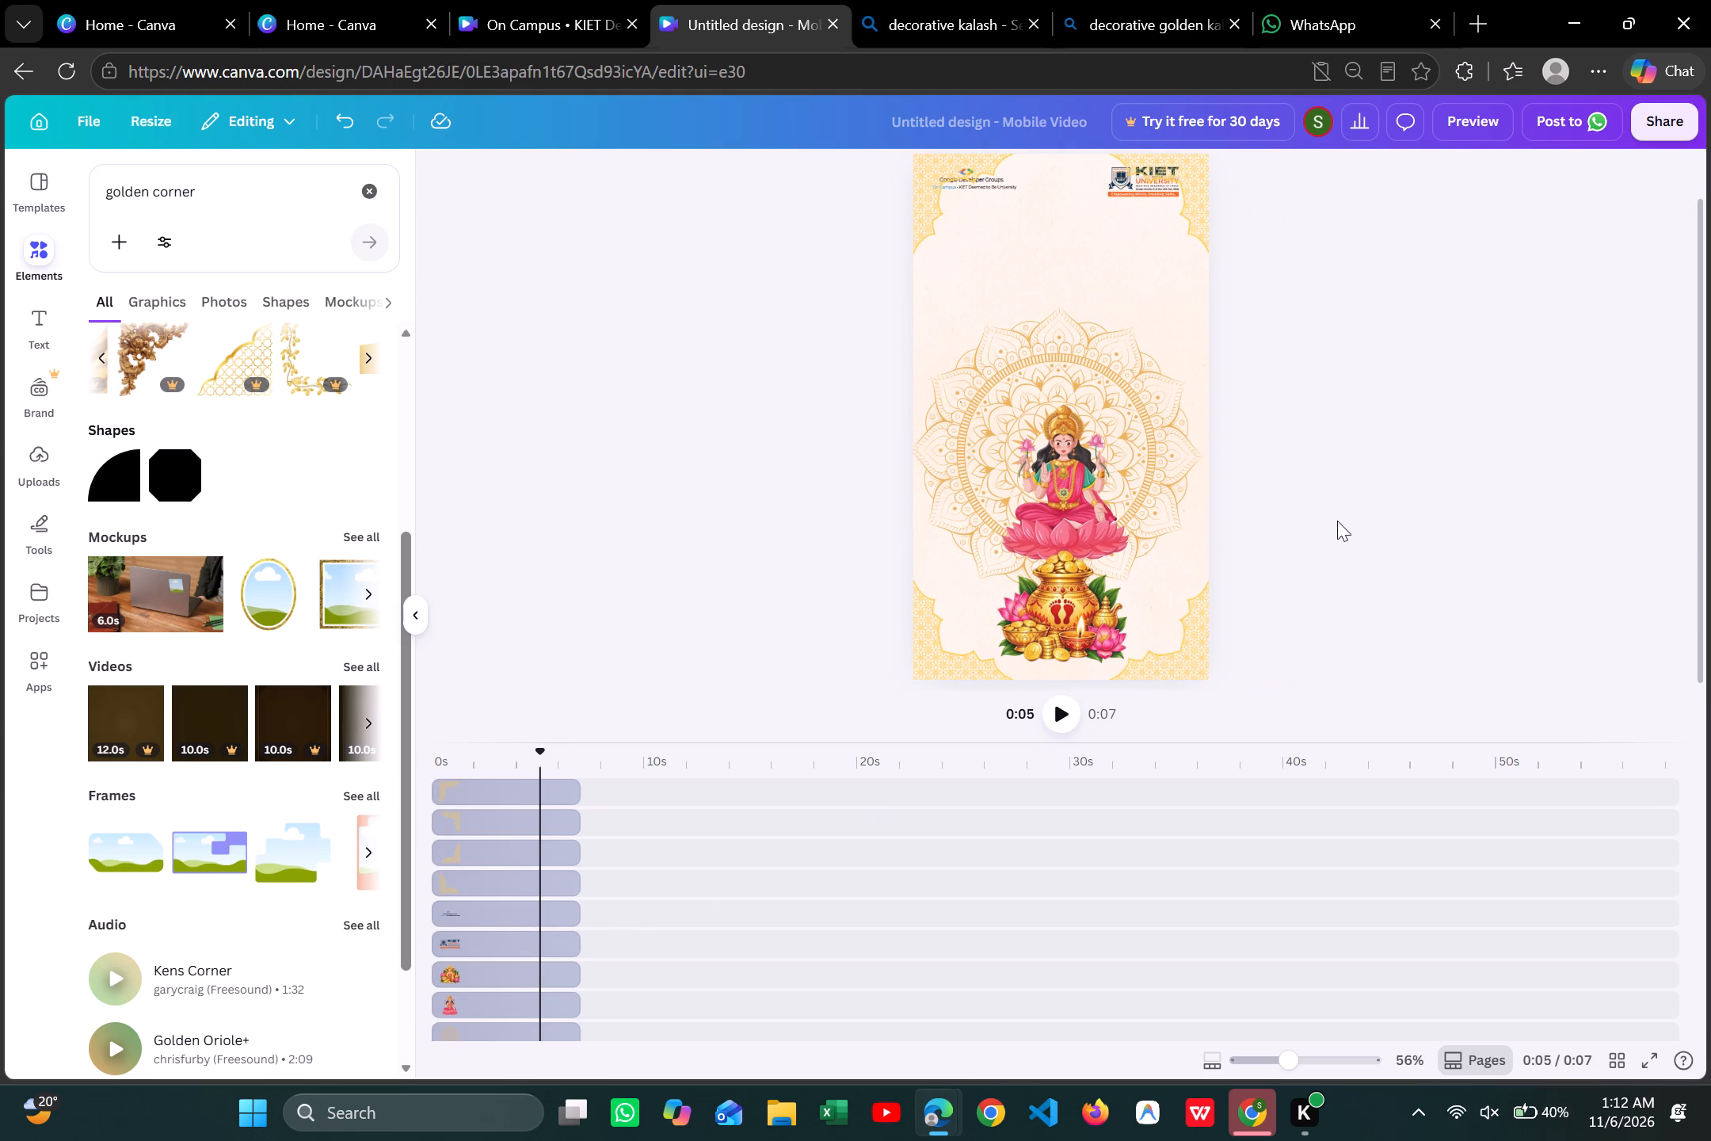
pyautogui.moveTo(1063, 635); pyautogui.dragTo(1063, 643)
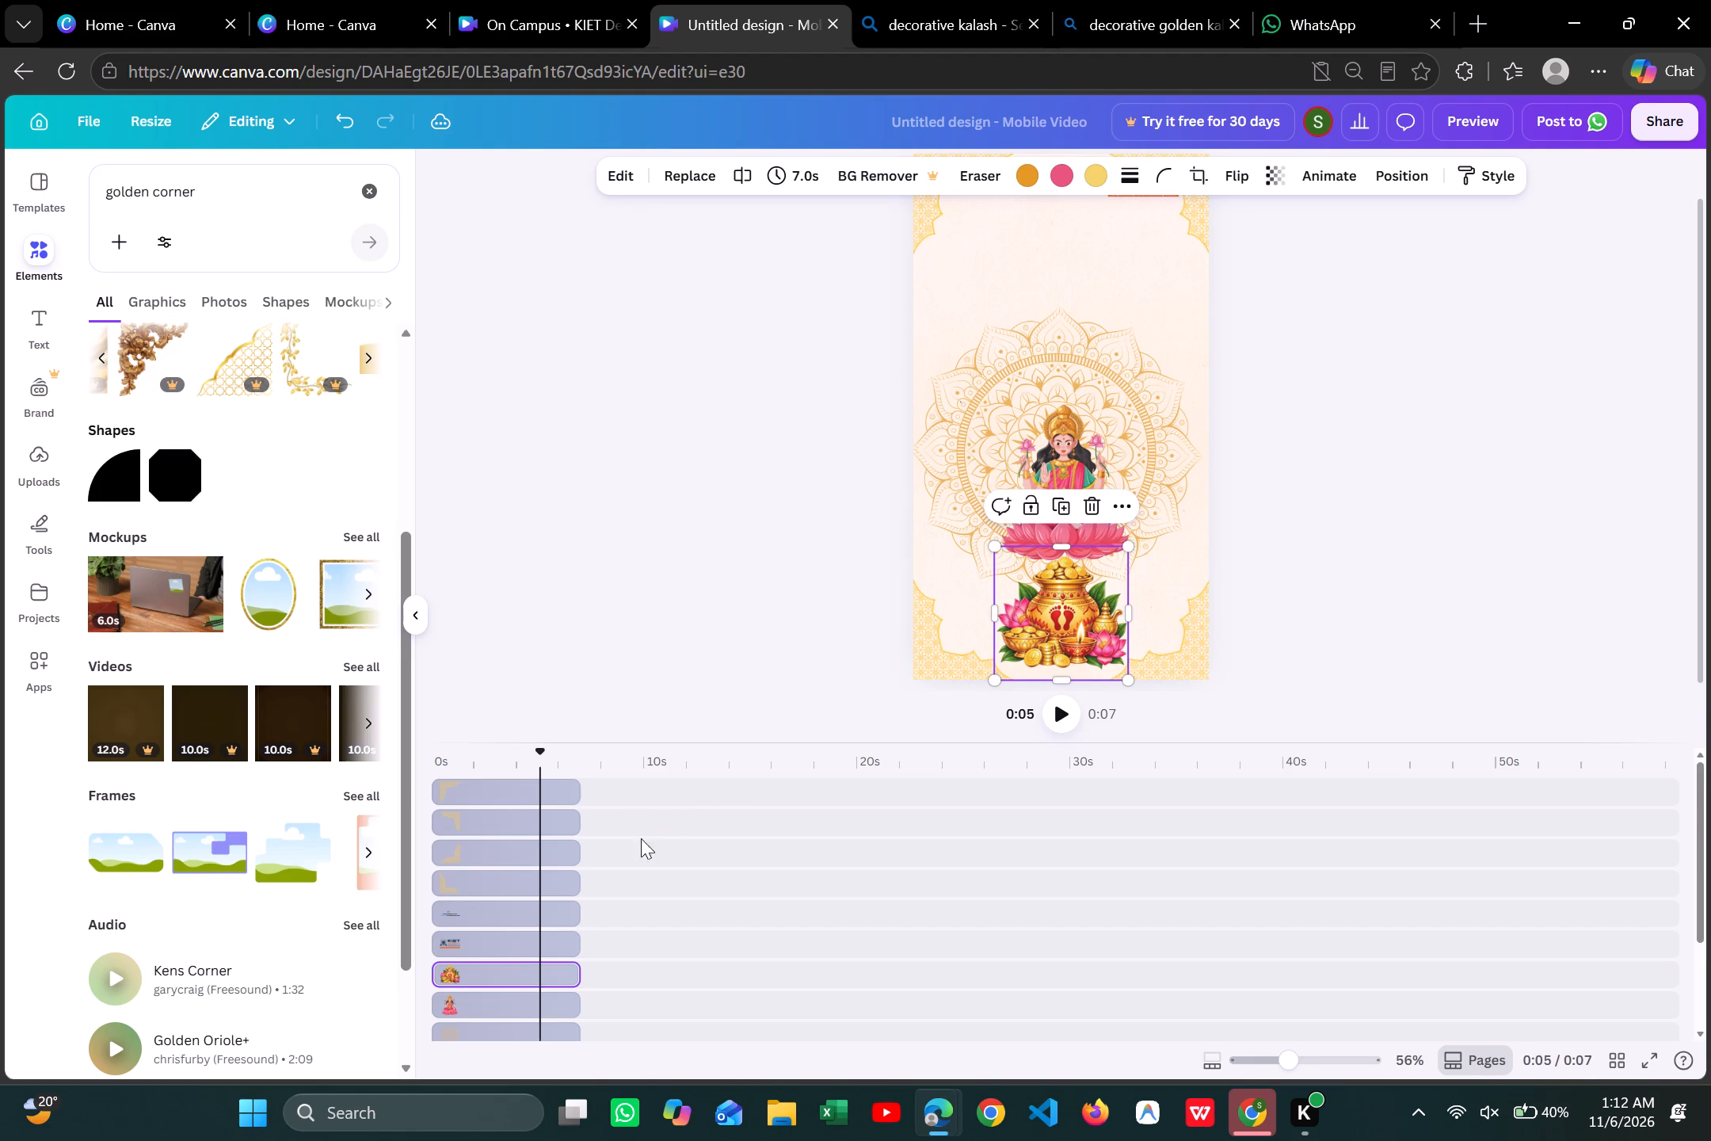
pyautogui.scroll(-2, 590, 883)
pyautogui.scroll(3, 590, 883)
pyautogui.moveTo(541, 757); pyautogui.dragTo(414, 764)
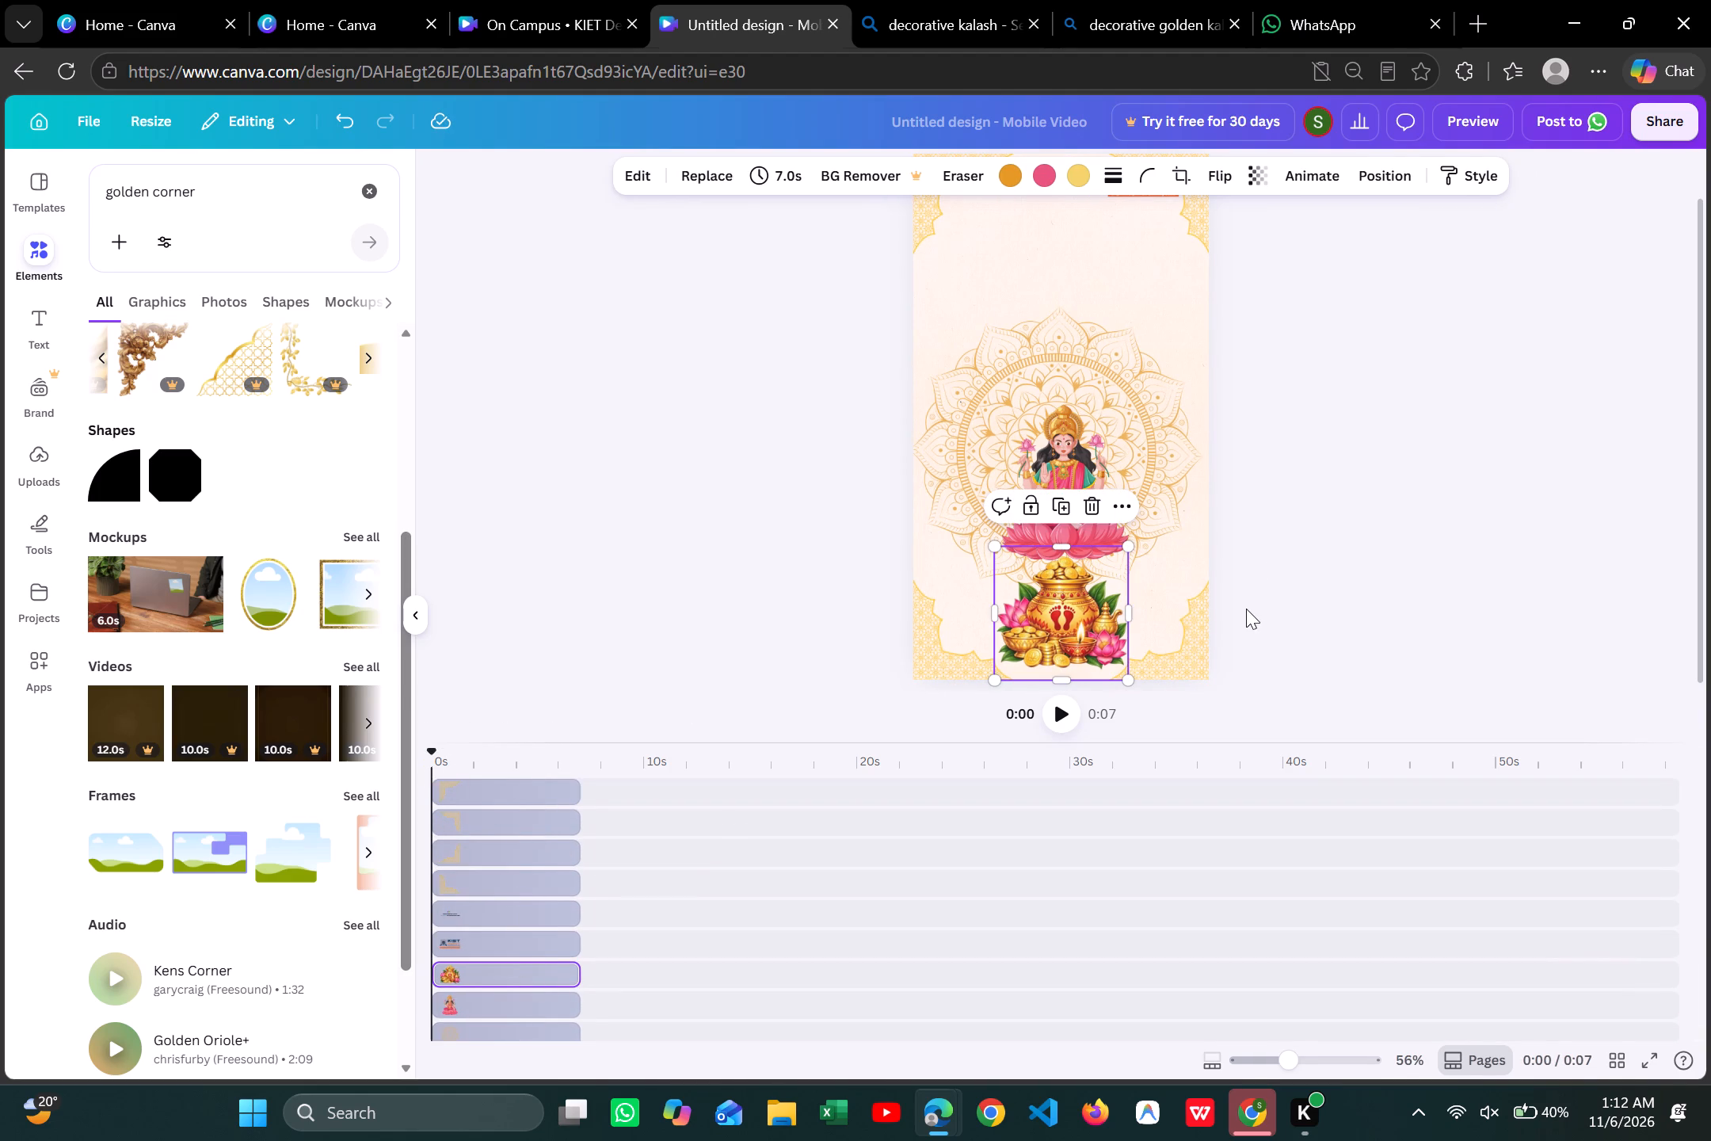
pyautogui.click(1414, 490)
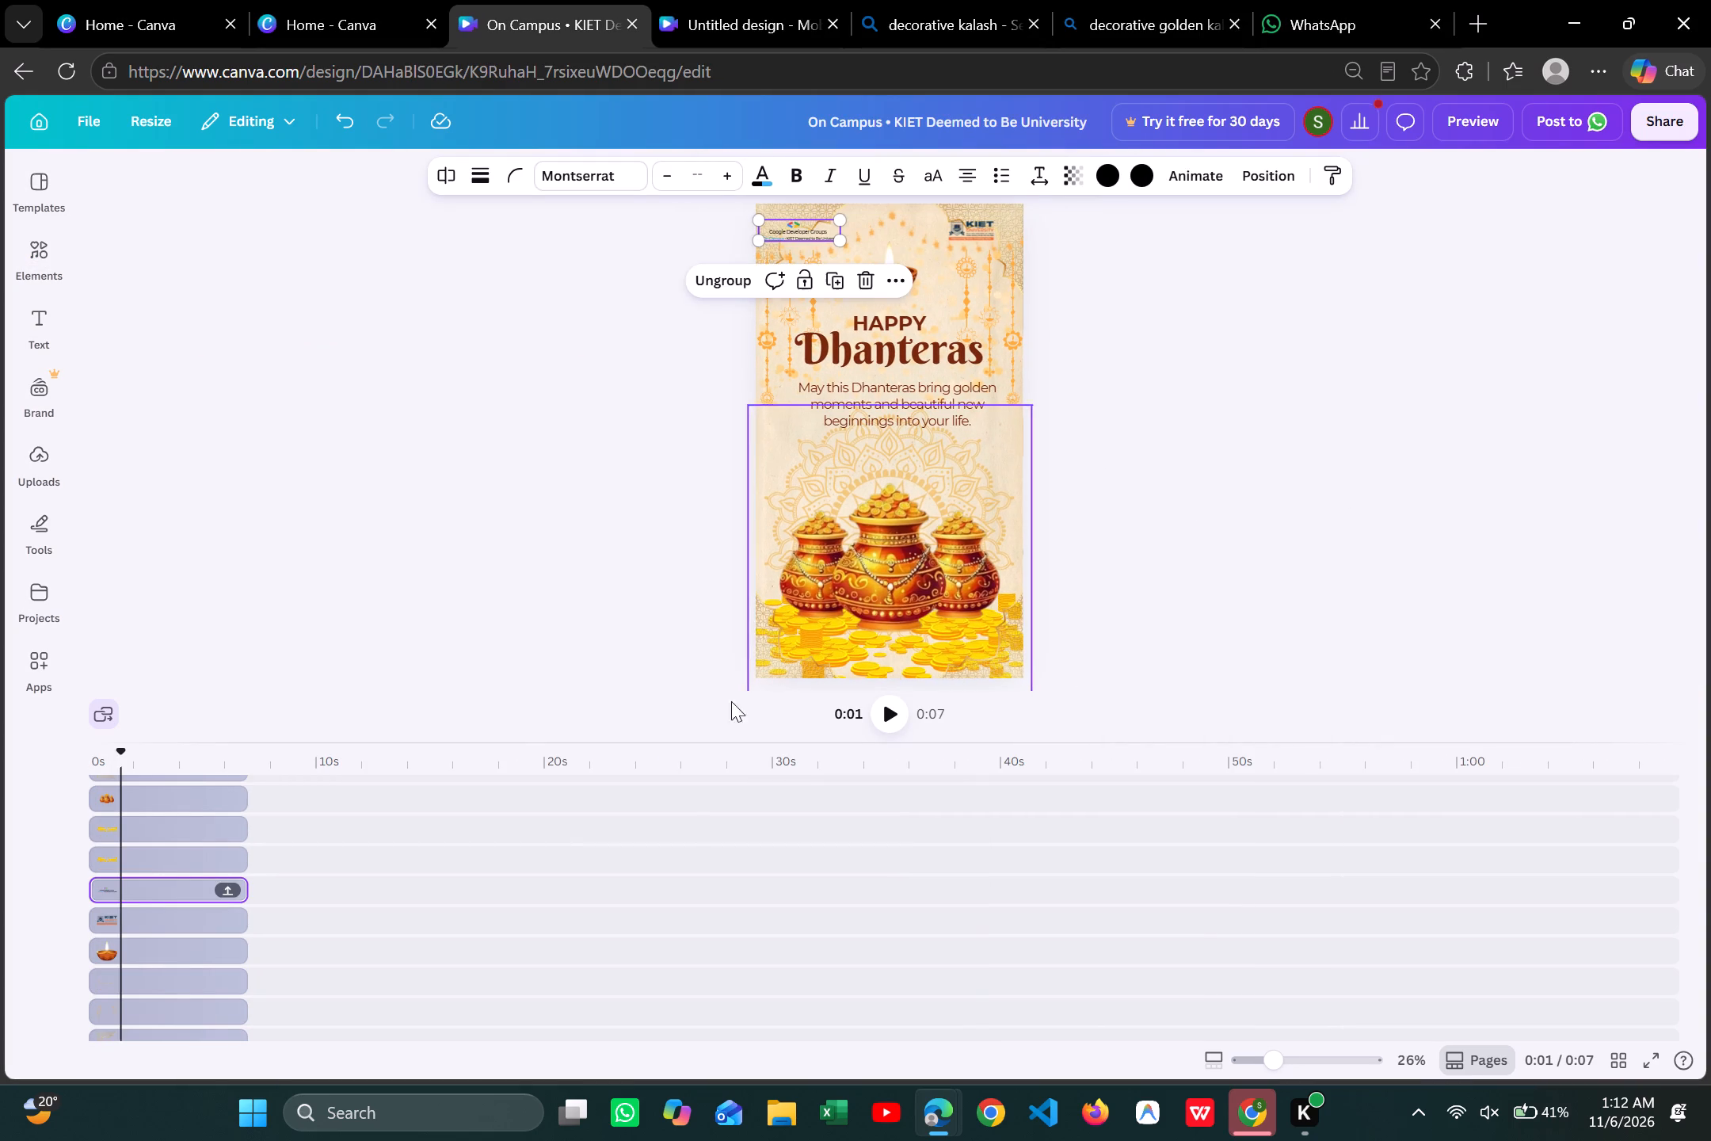
# Copy the gold coins strip from the On Campus KIET design into the mobile video, placing it across the page just above the bottom edge.
pyautogui.click(158, 857)
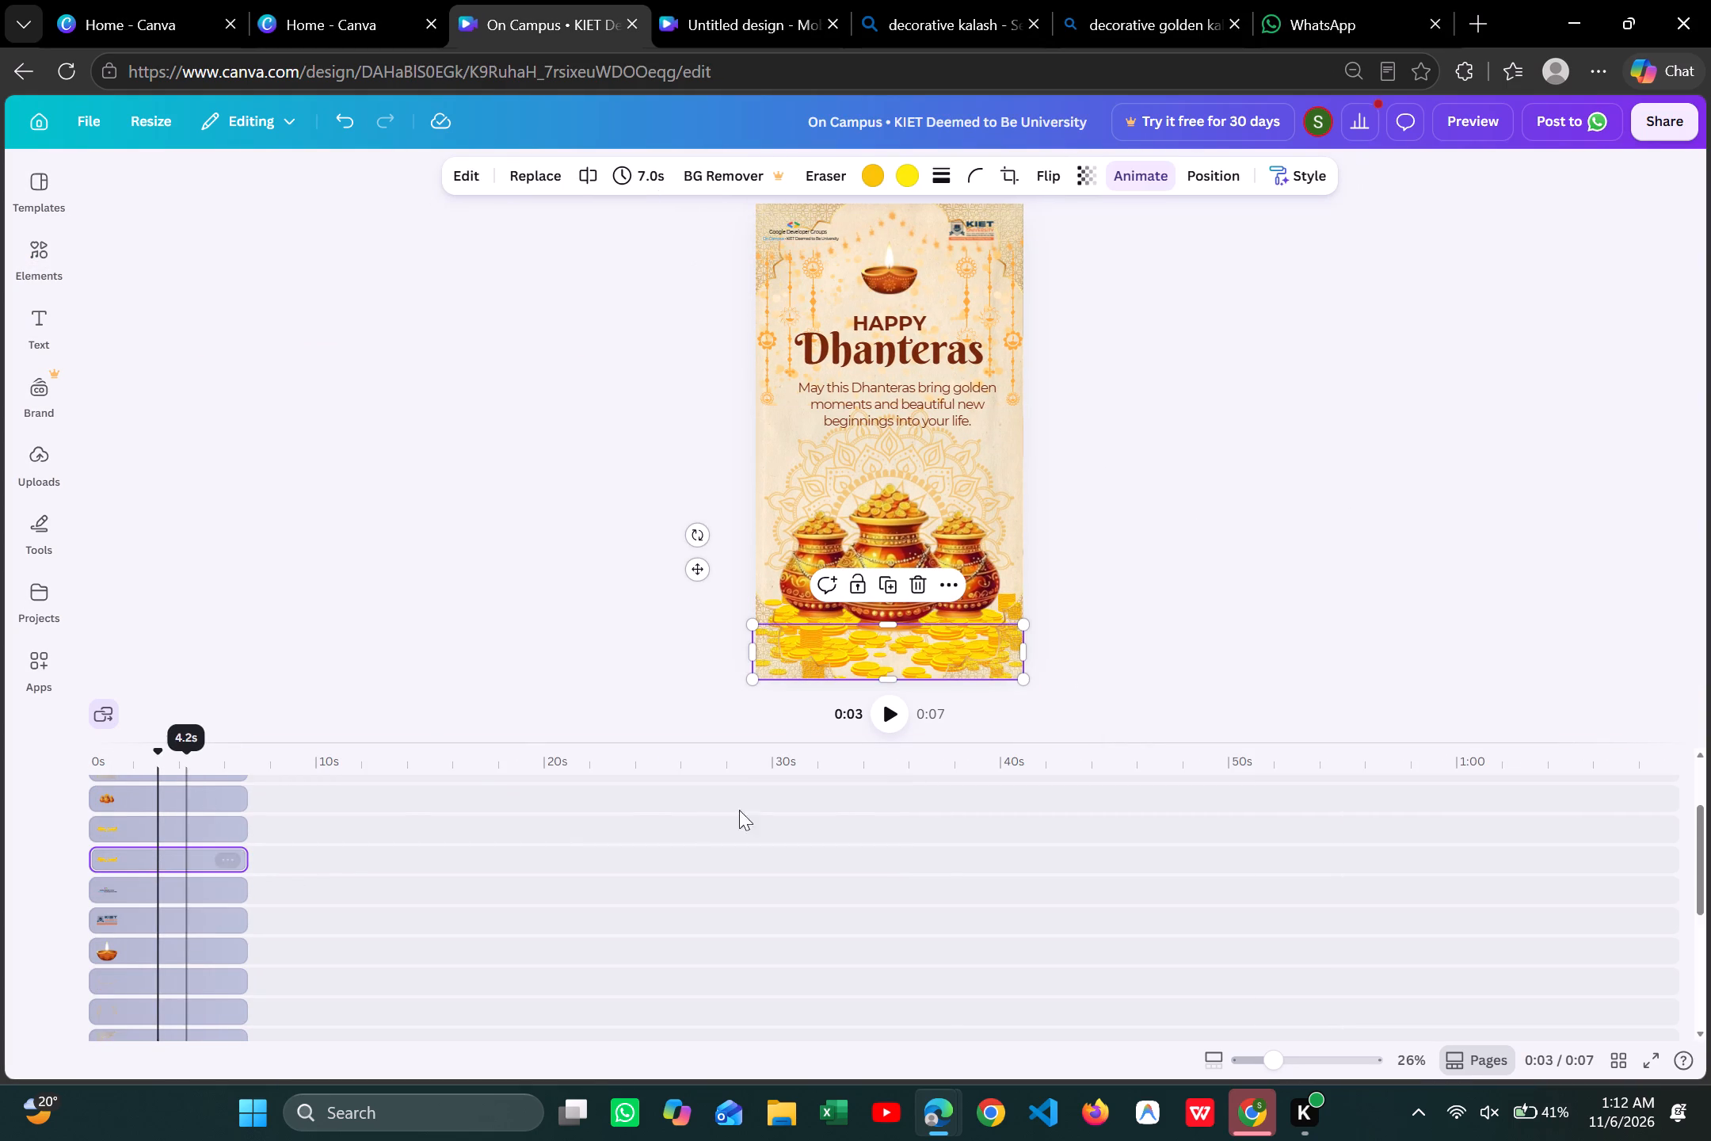
pyautogui.hotkey('ctrl', 'c')
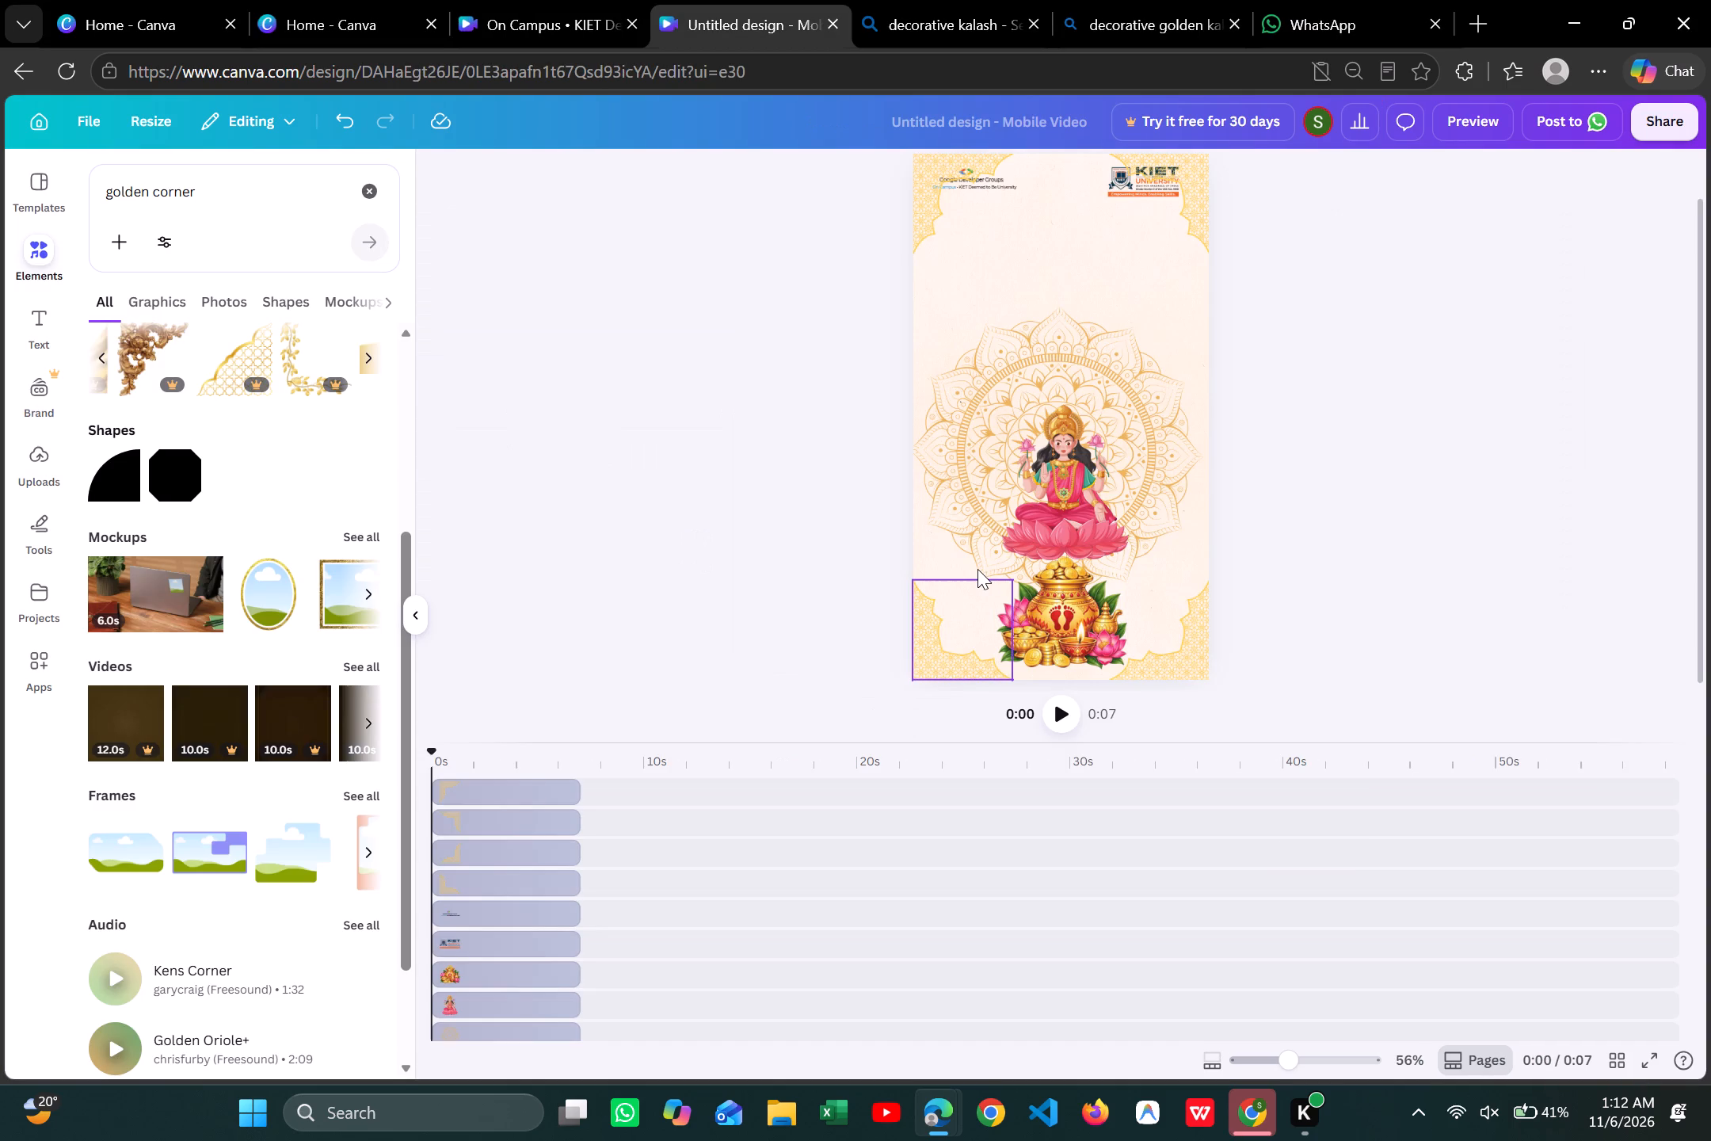
pyautogui.hotkey('ctrl', 'v')
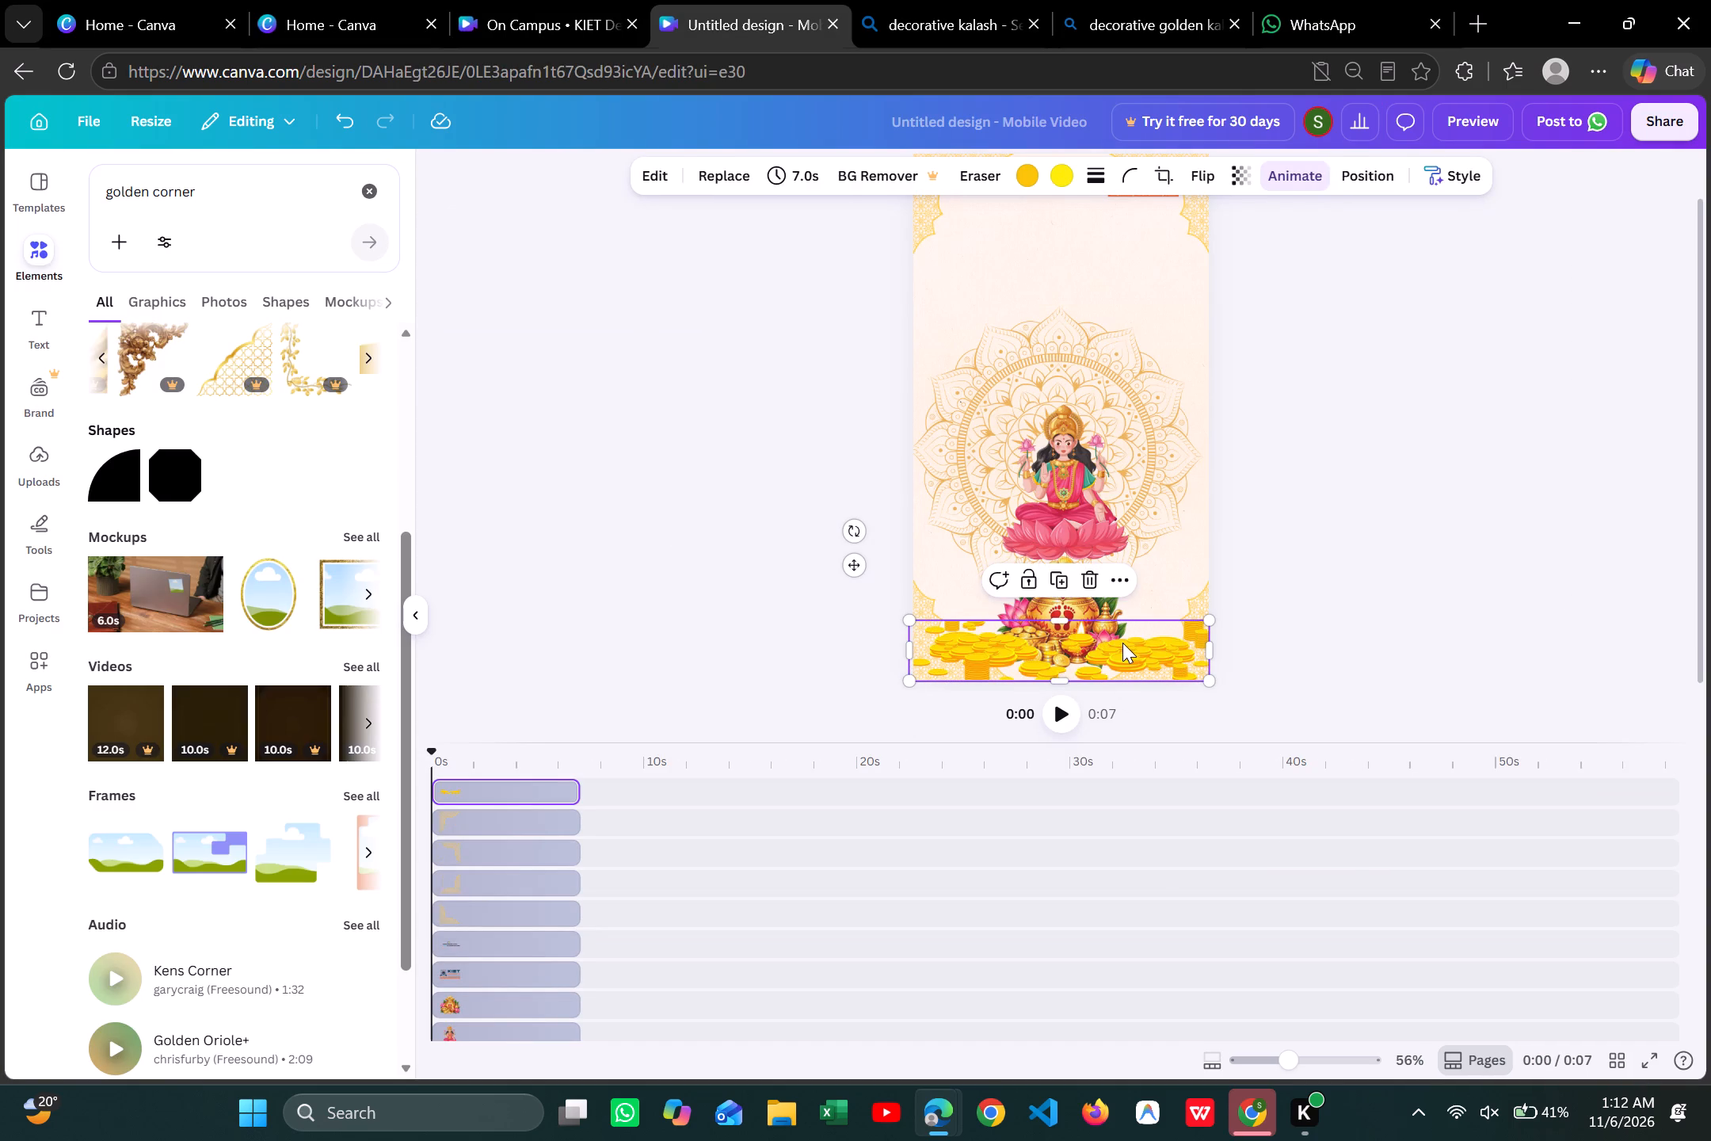
pyautogui.moveTo(1122, 643); pyautogui.dragTo(1127, 612)
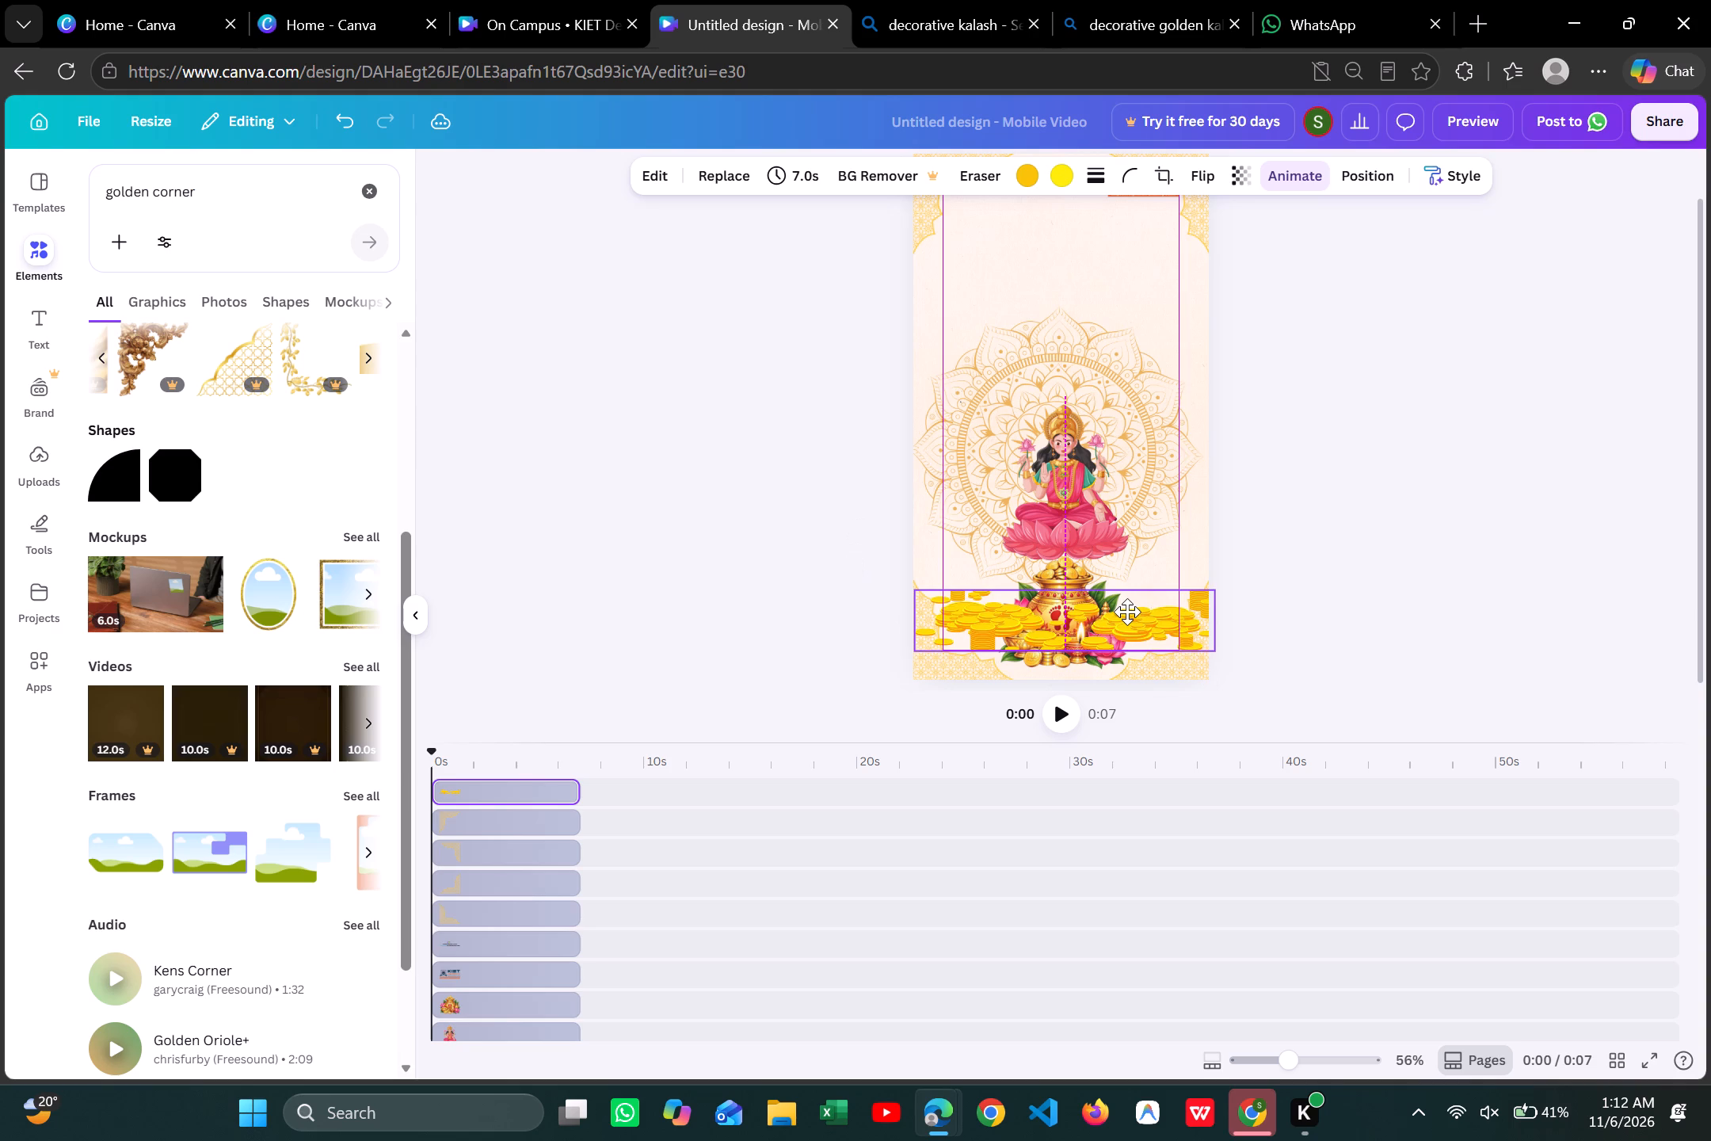
pyautogui.moveTo(1127, 612); pyautogui.dragTo(1110, 621)
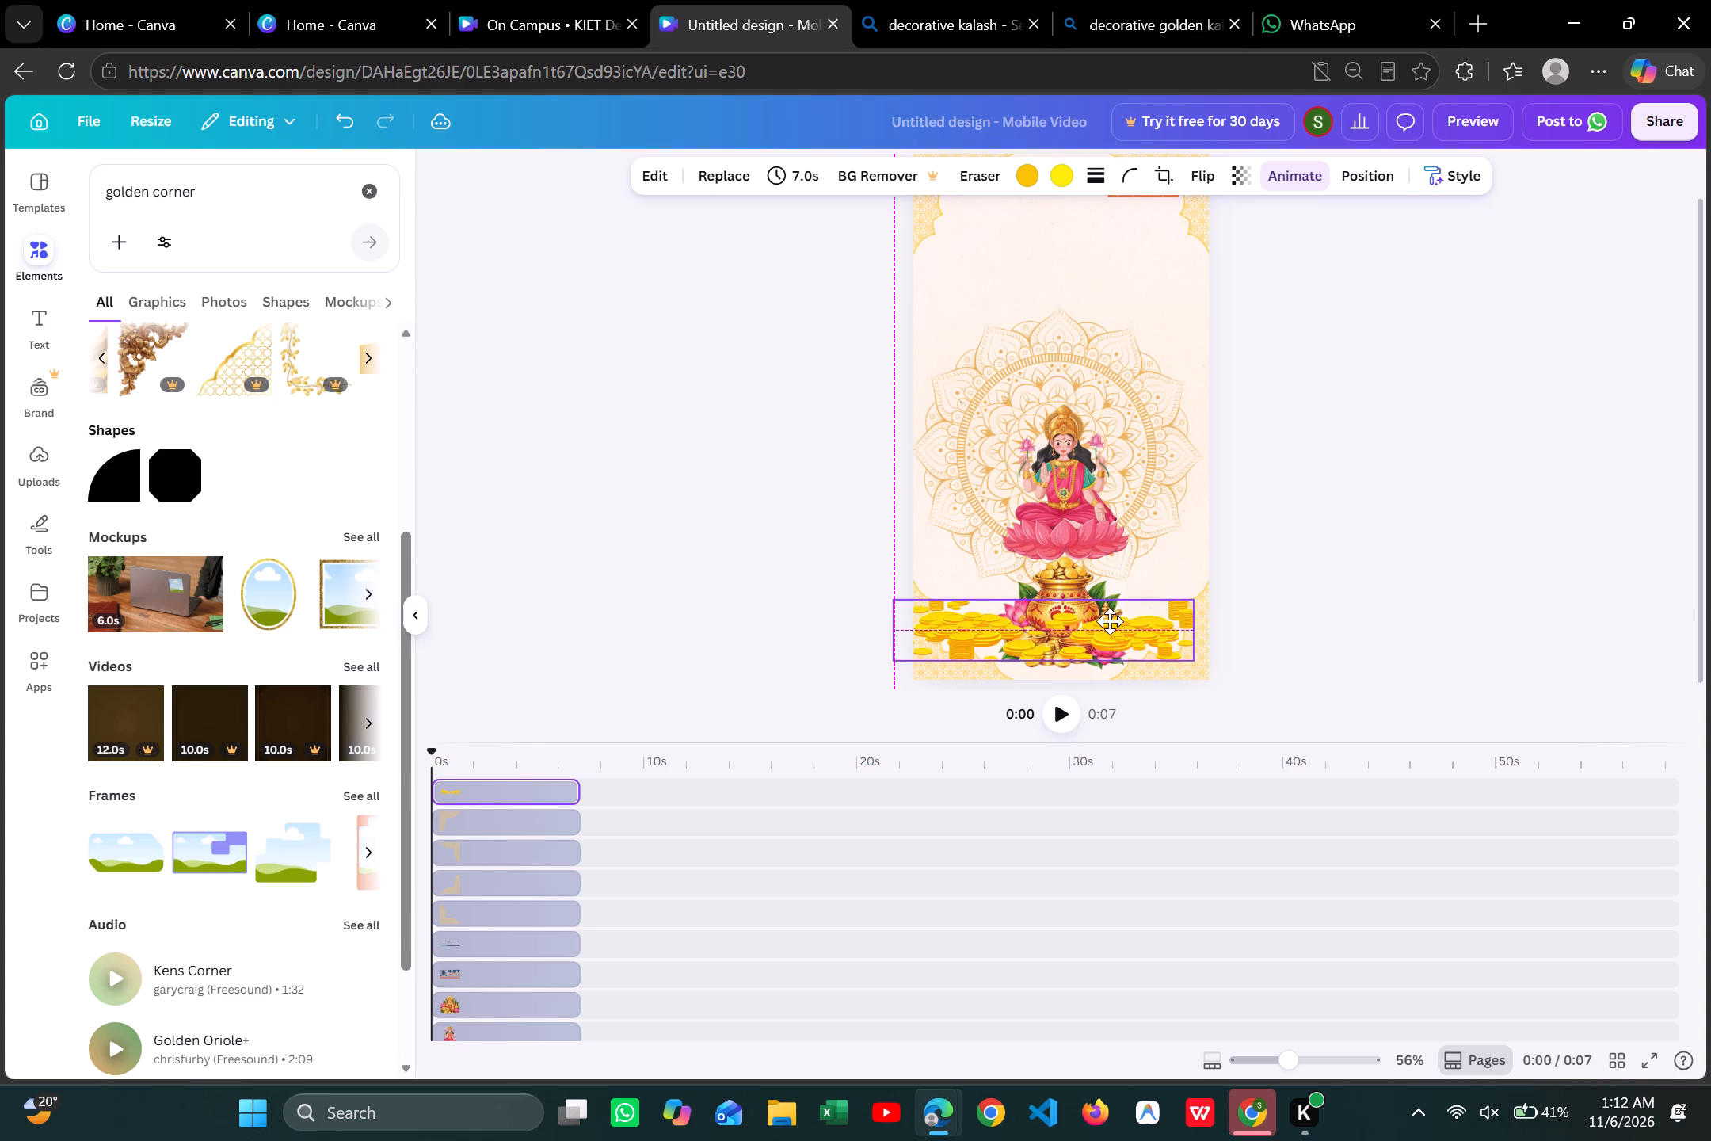
pyautogui.moveTo(1110, 621); pyautogui.dragTo(1120, 620)
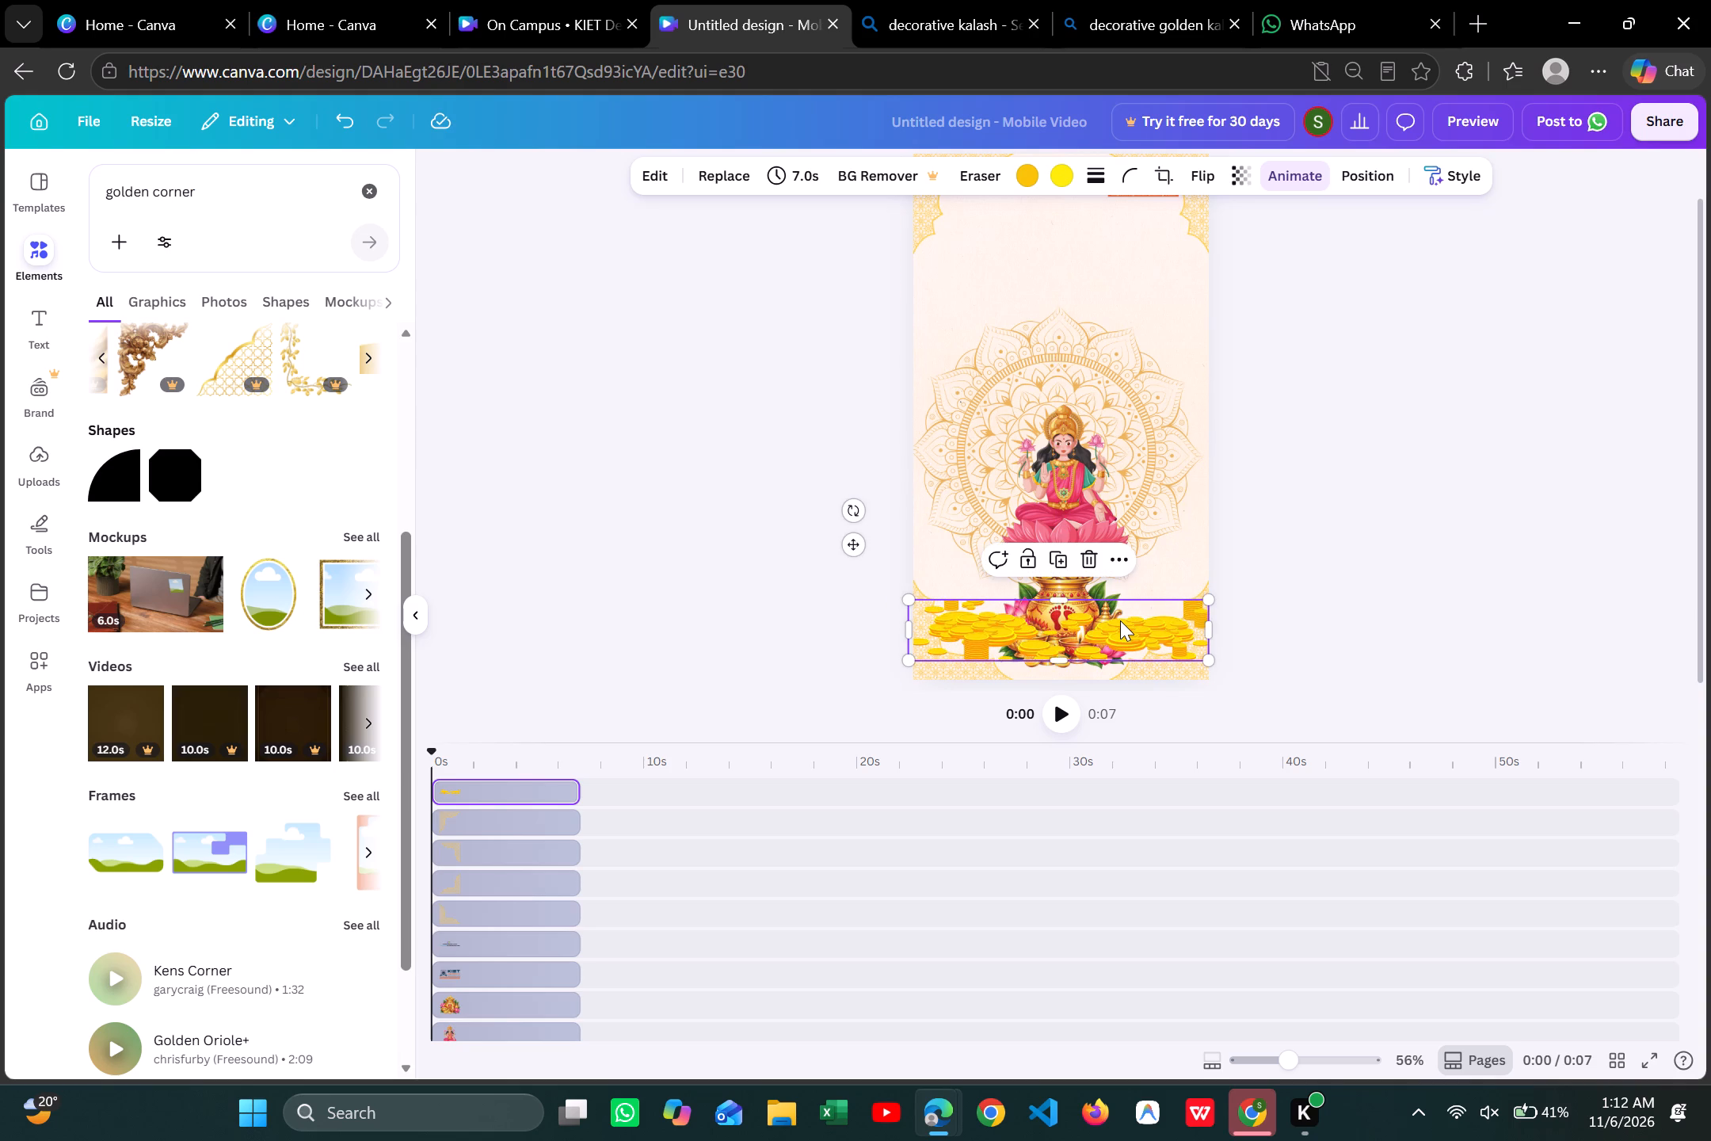
pyautogui.click(1321, 580)
# Recolour the bright yellow of the gold coins strip to #FEE507.
pyautogui.click(1071, 589)
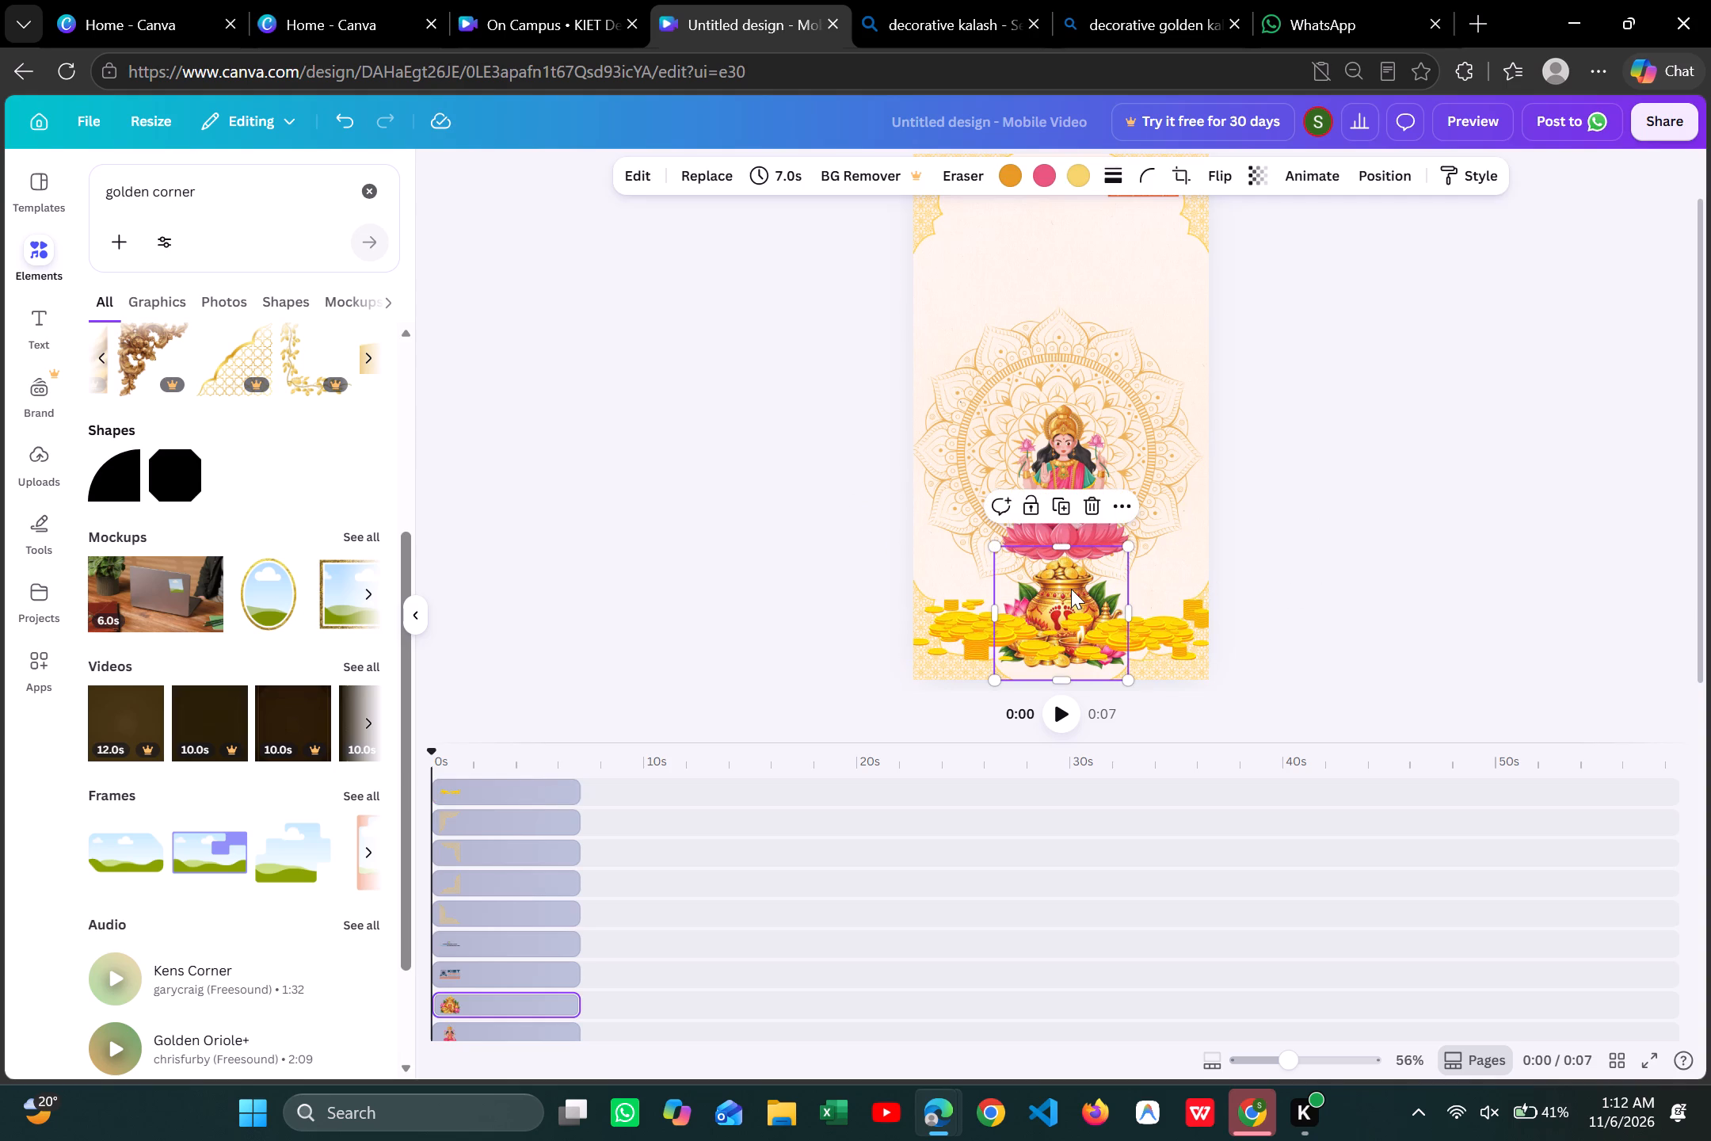
pyautogui.click(1153, 645)
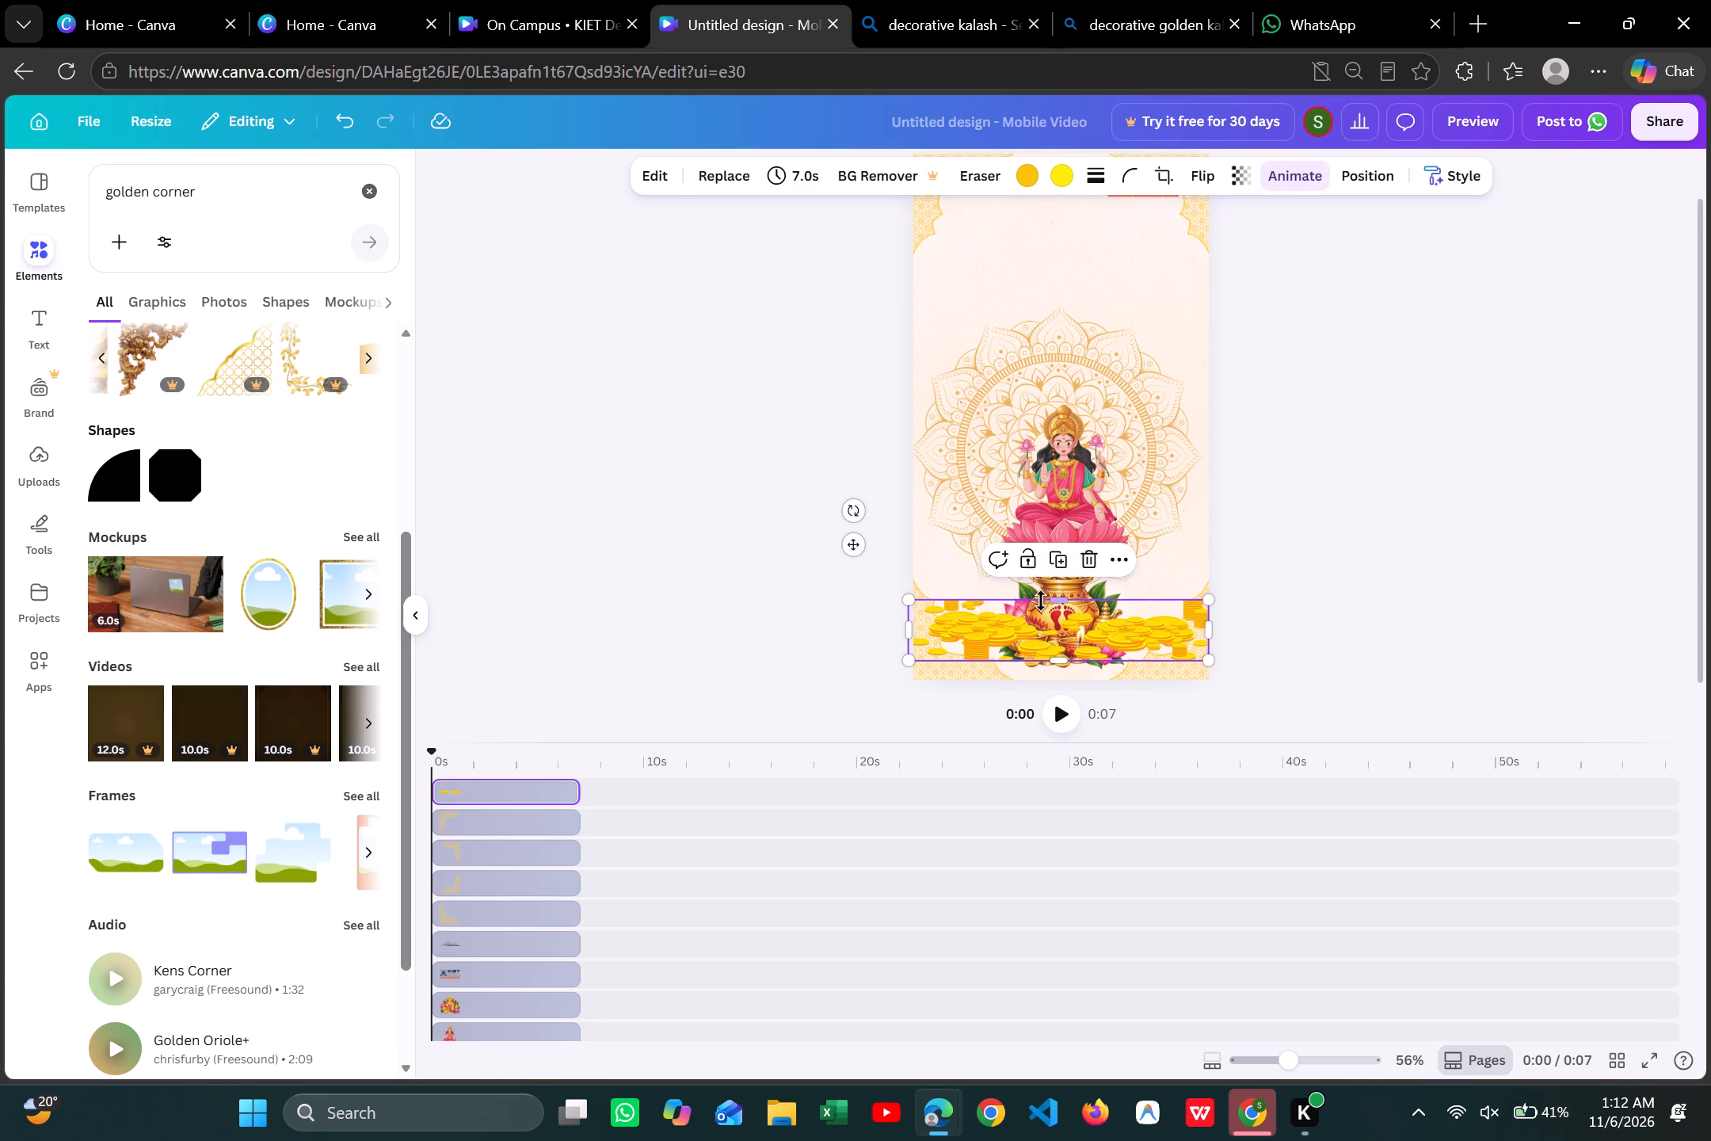
pyautogui.click(1059, 165)
pyautogui.click(114, 301)
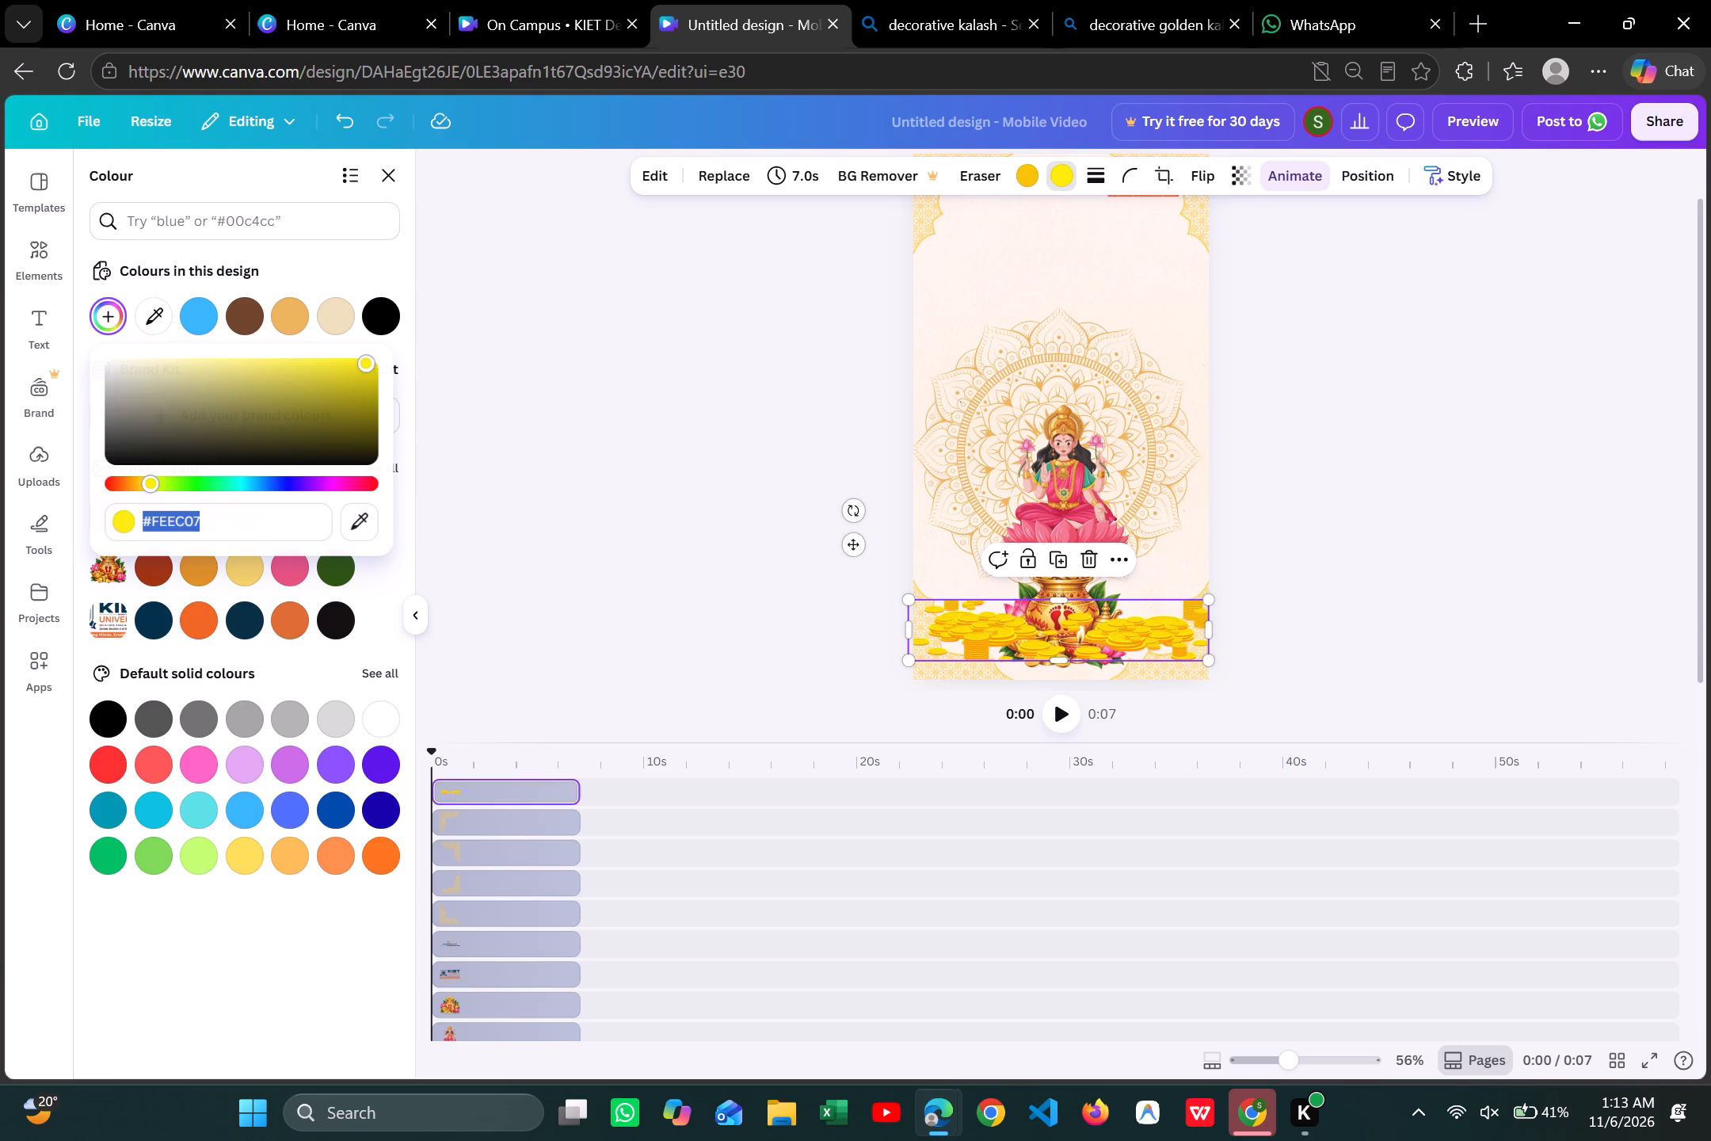
pyautogui.click(152, 482)
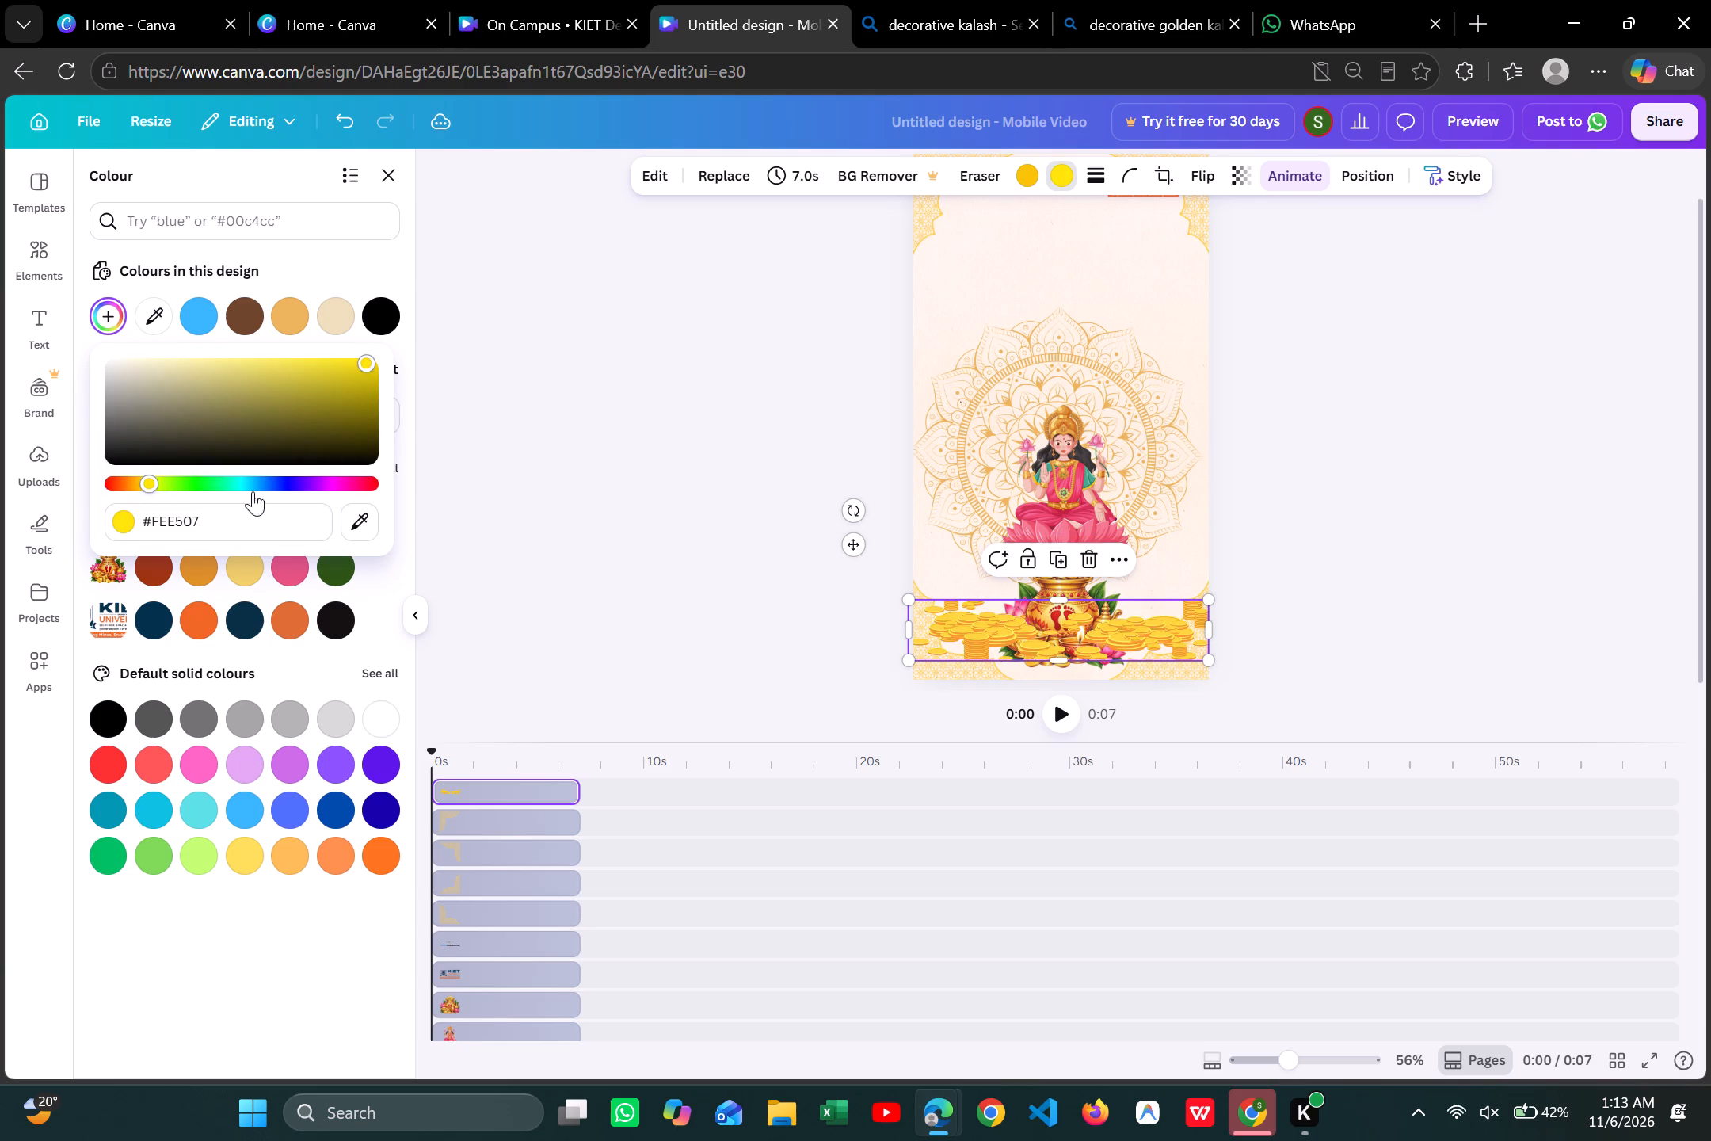
# Send the gold coins strip backward through the layers until it sits behind the golden corners and the kalash.
pyautogui.click(1113, 555)
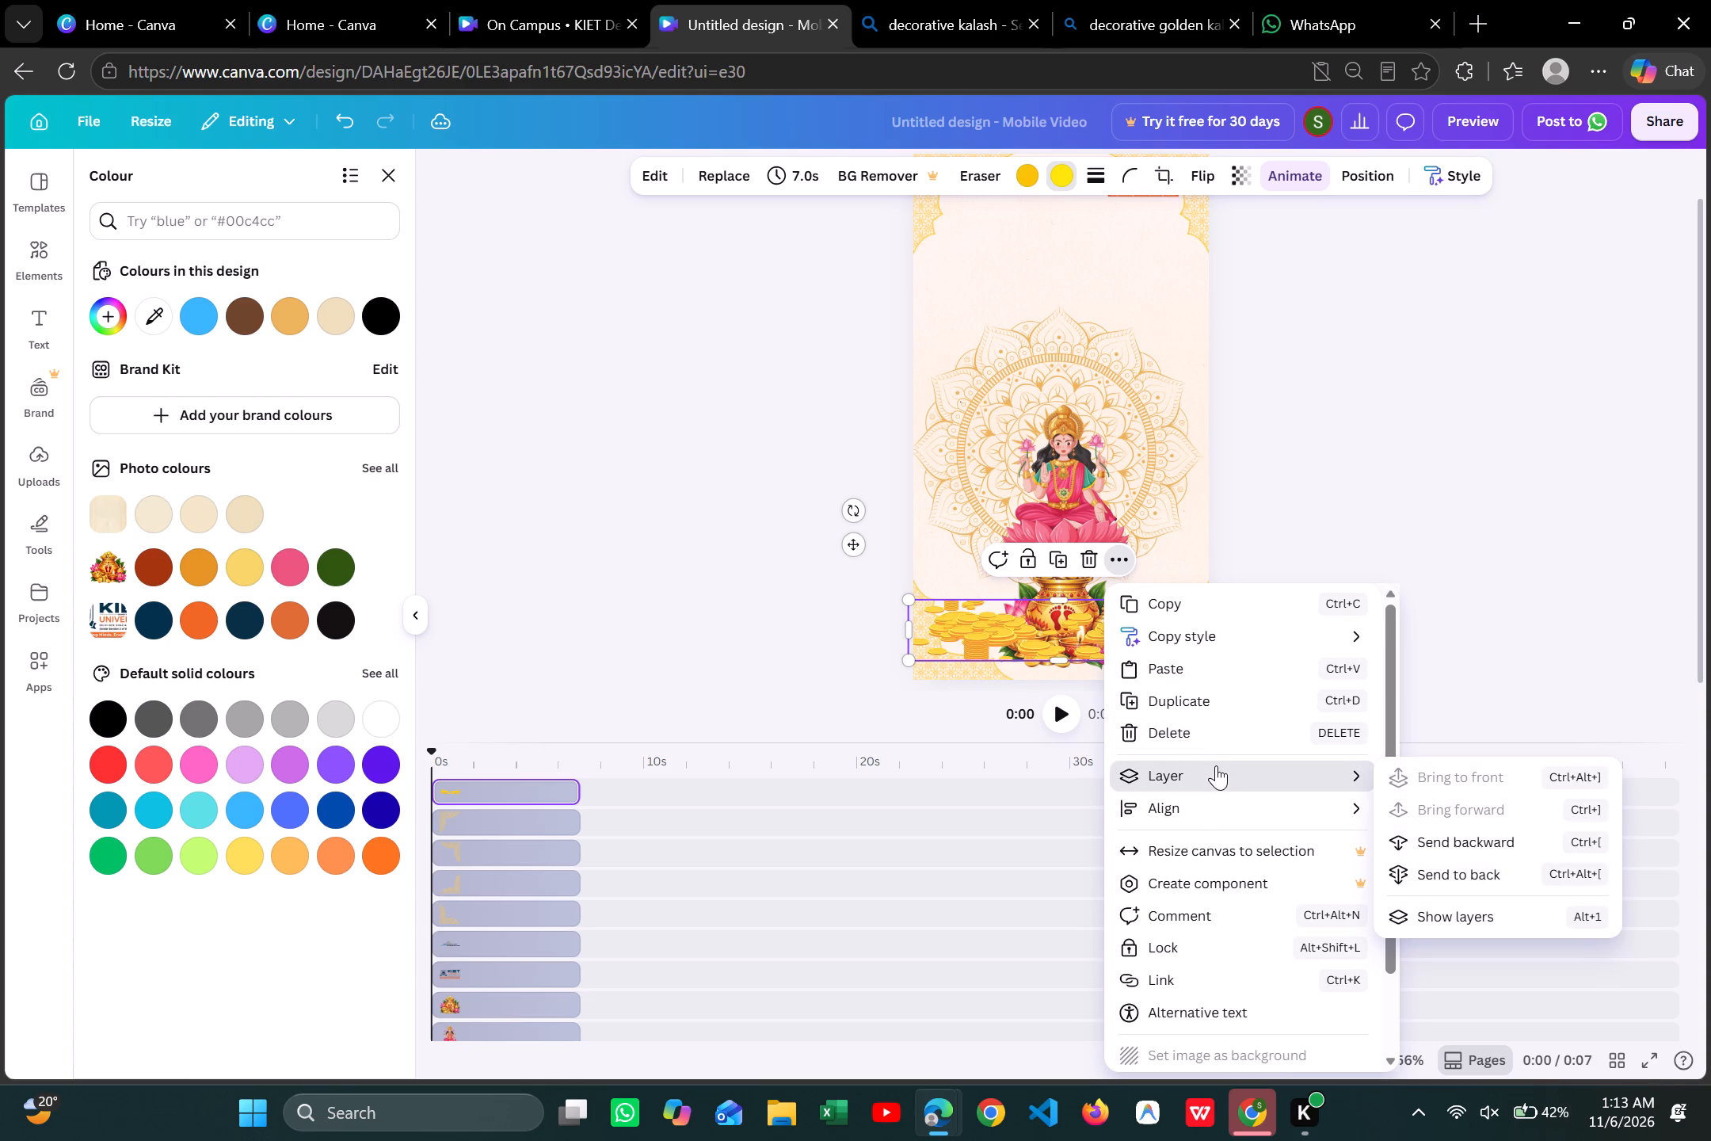
pyautogui.click(1435, 833)
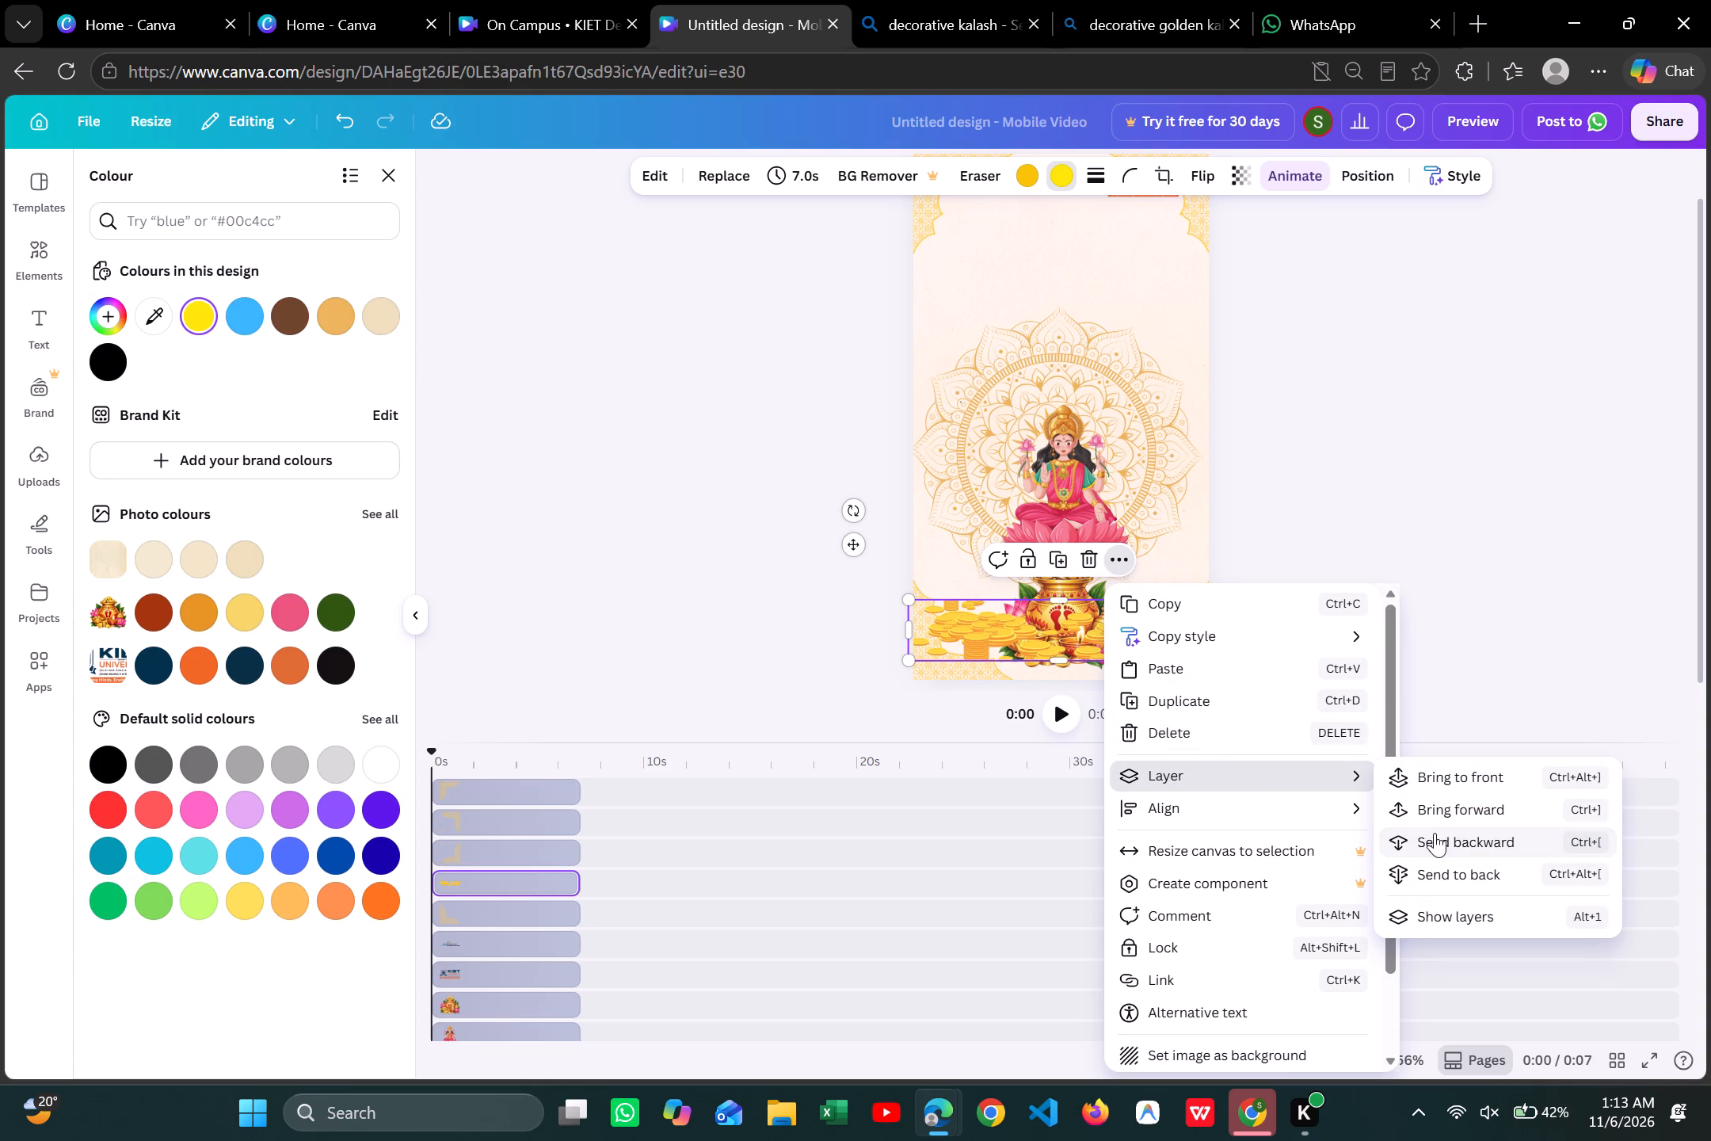
pyautogui.click(1435, 833)
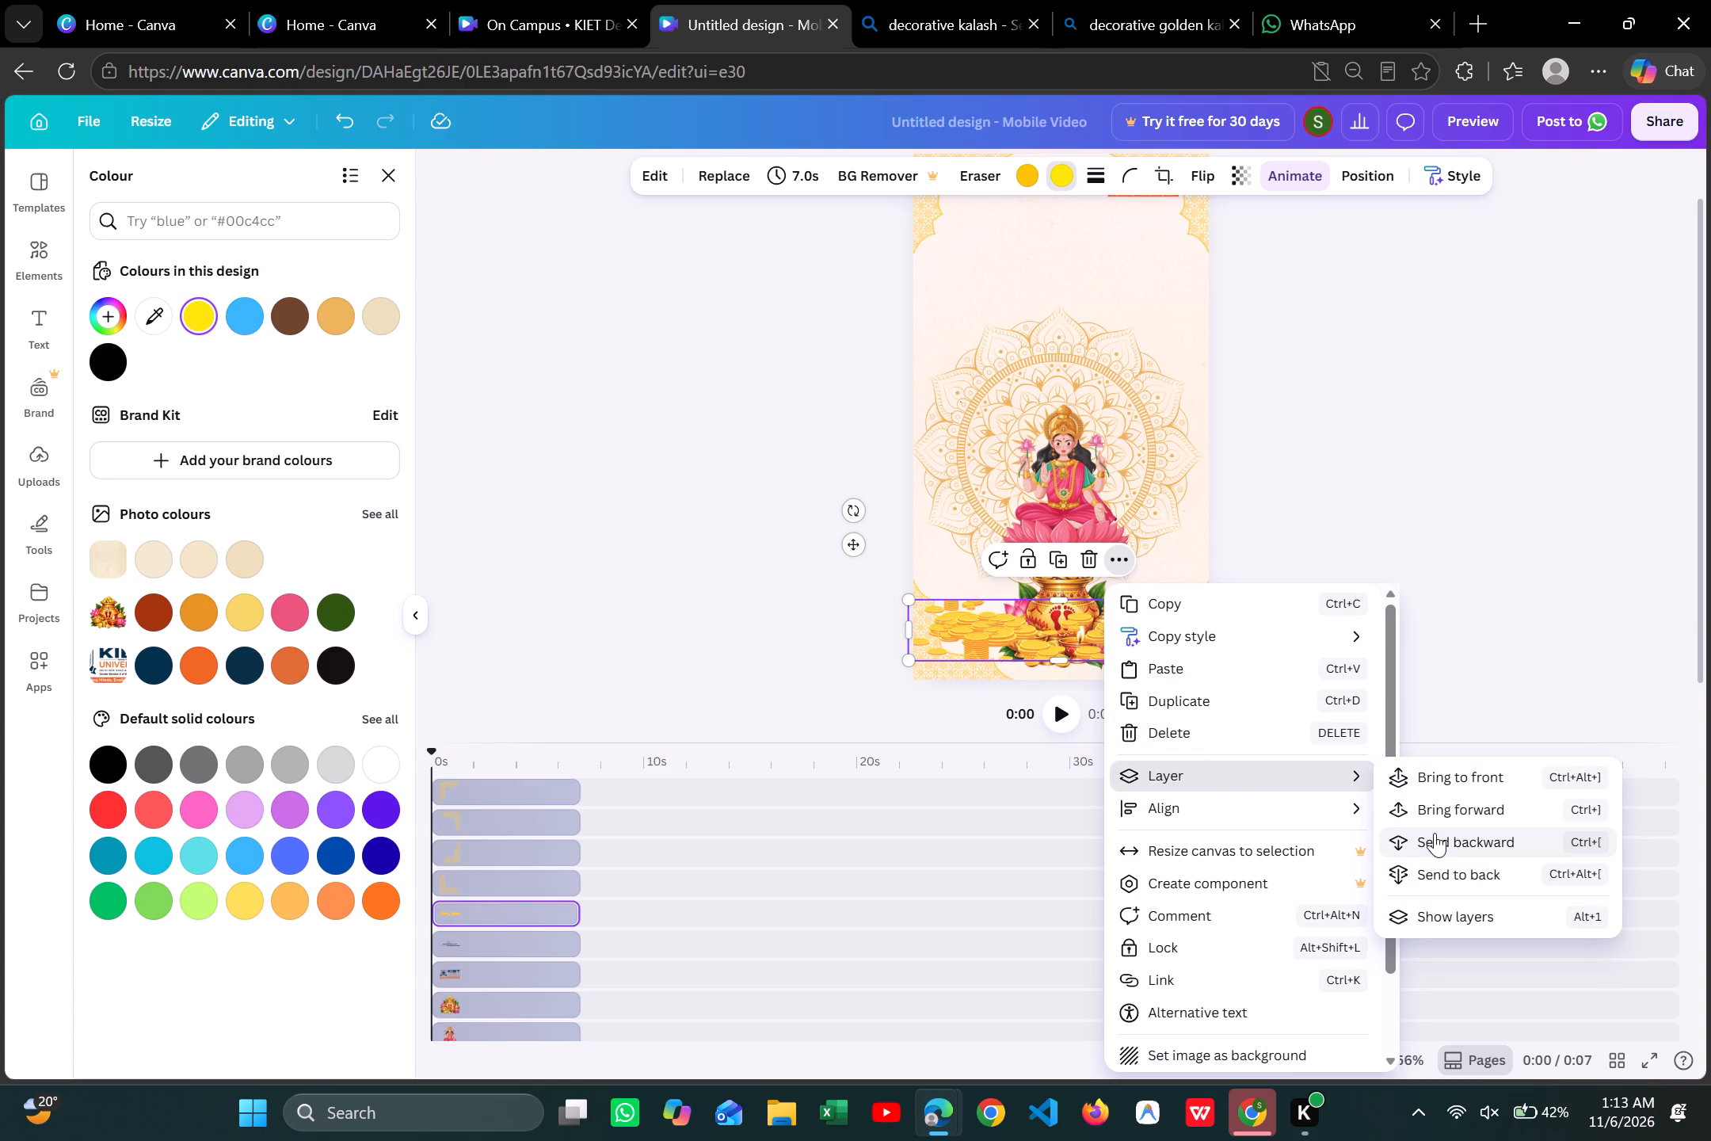
pyautogui.click(1435, 833)
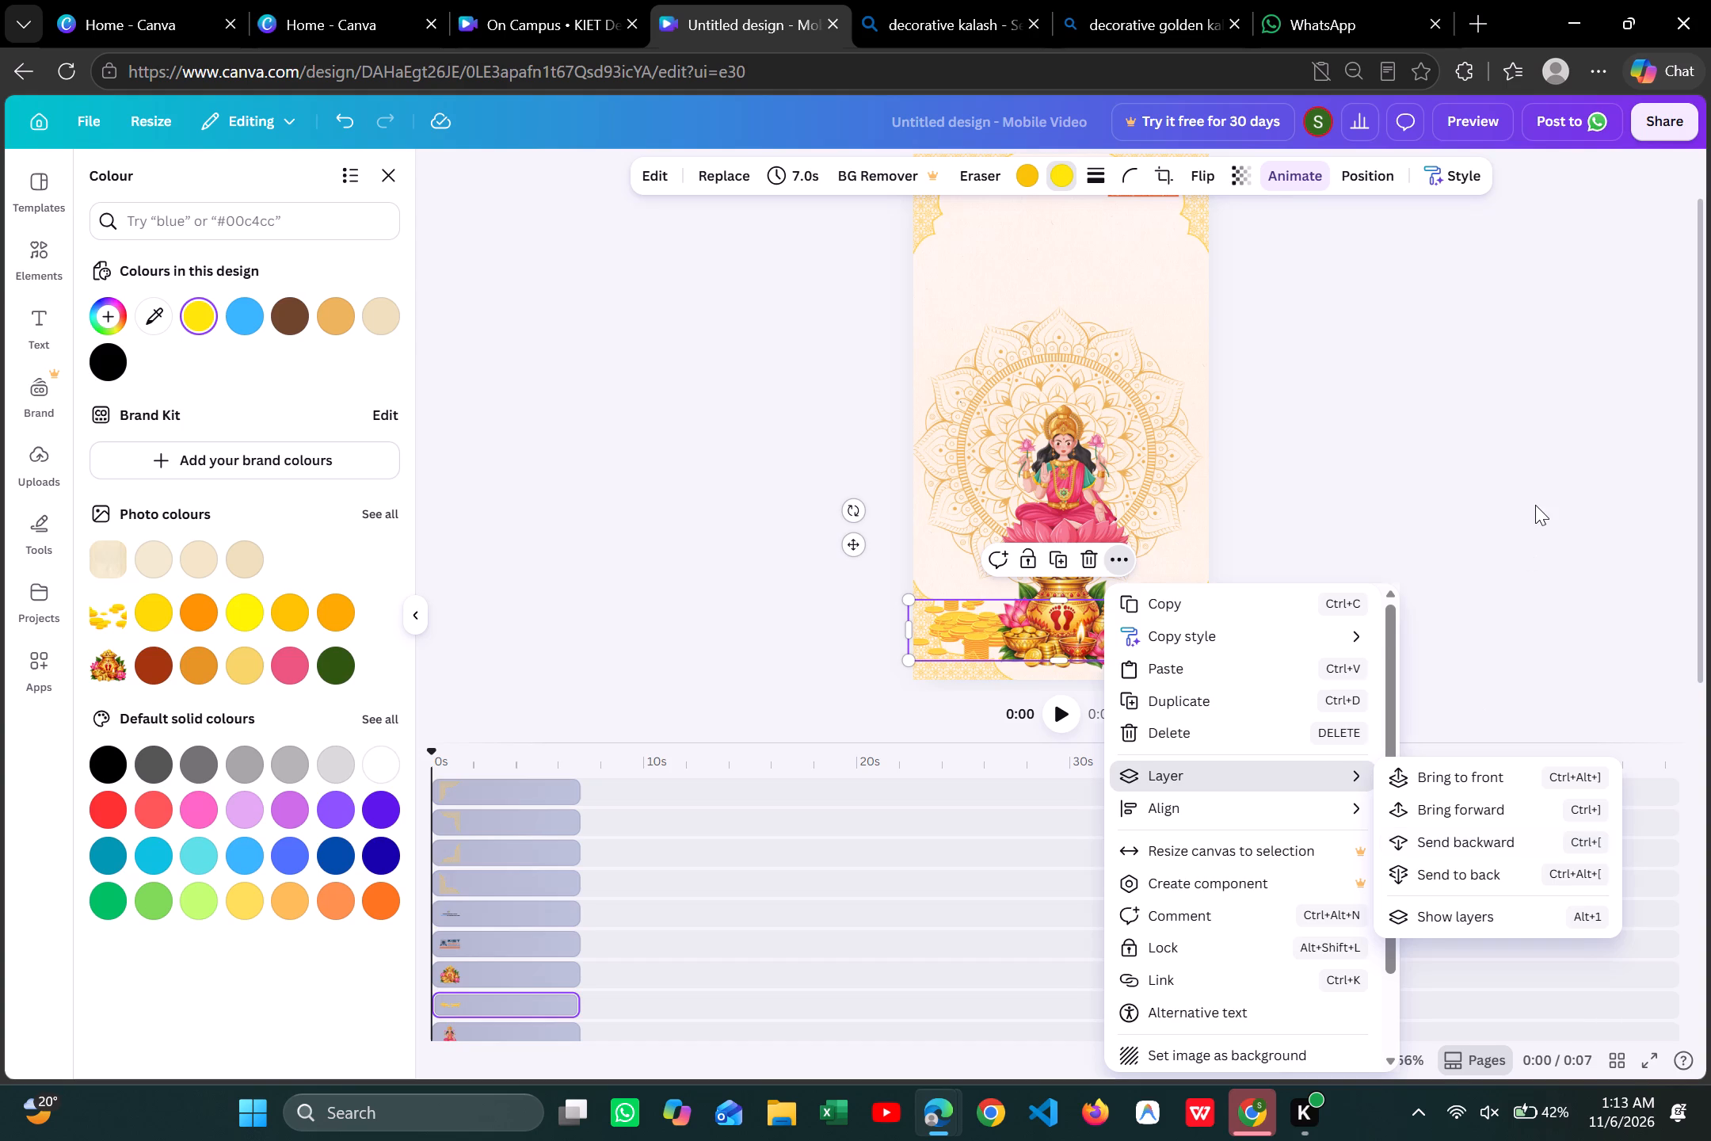
pyautogui.click(1535, 505)
pyautogui.click(1479, 544)
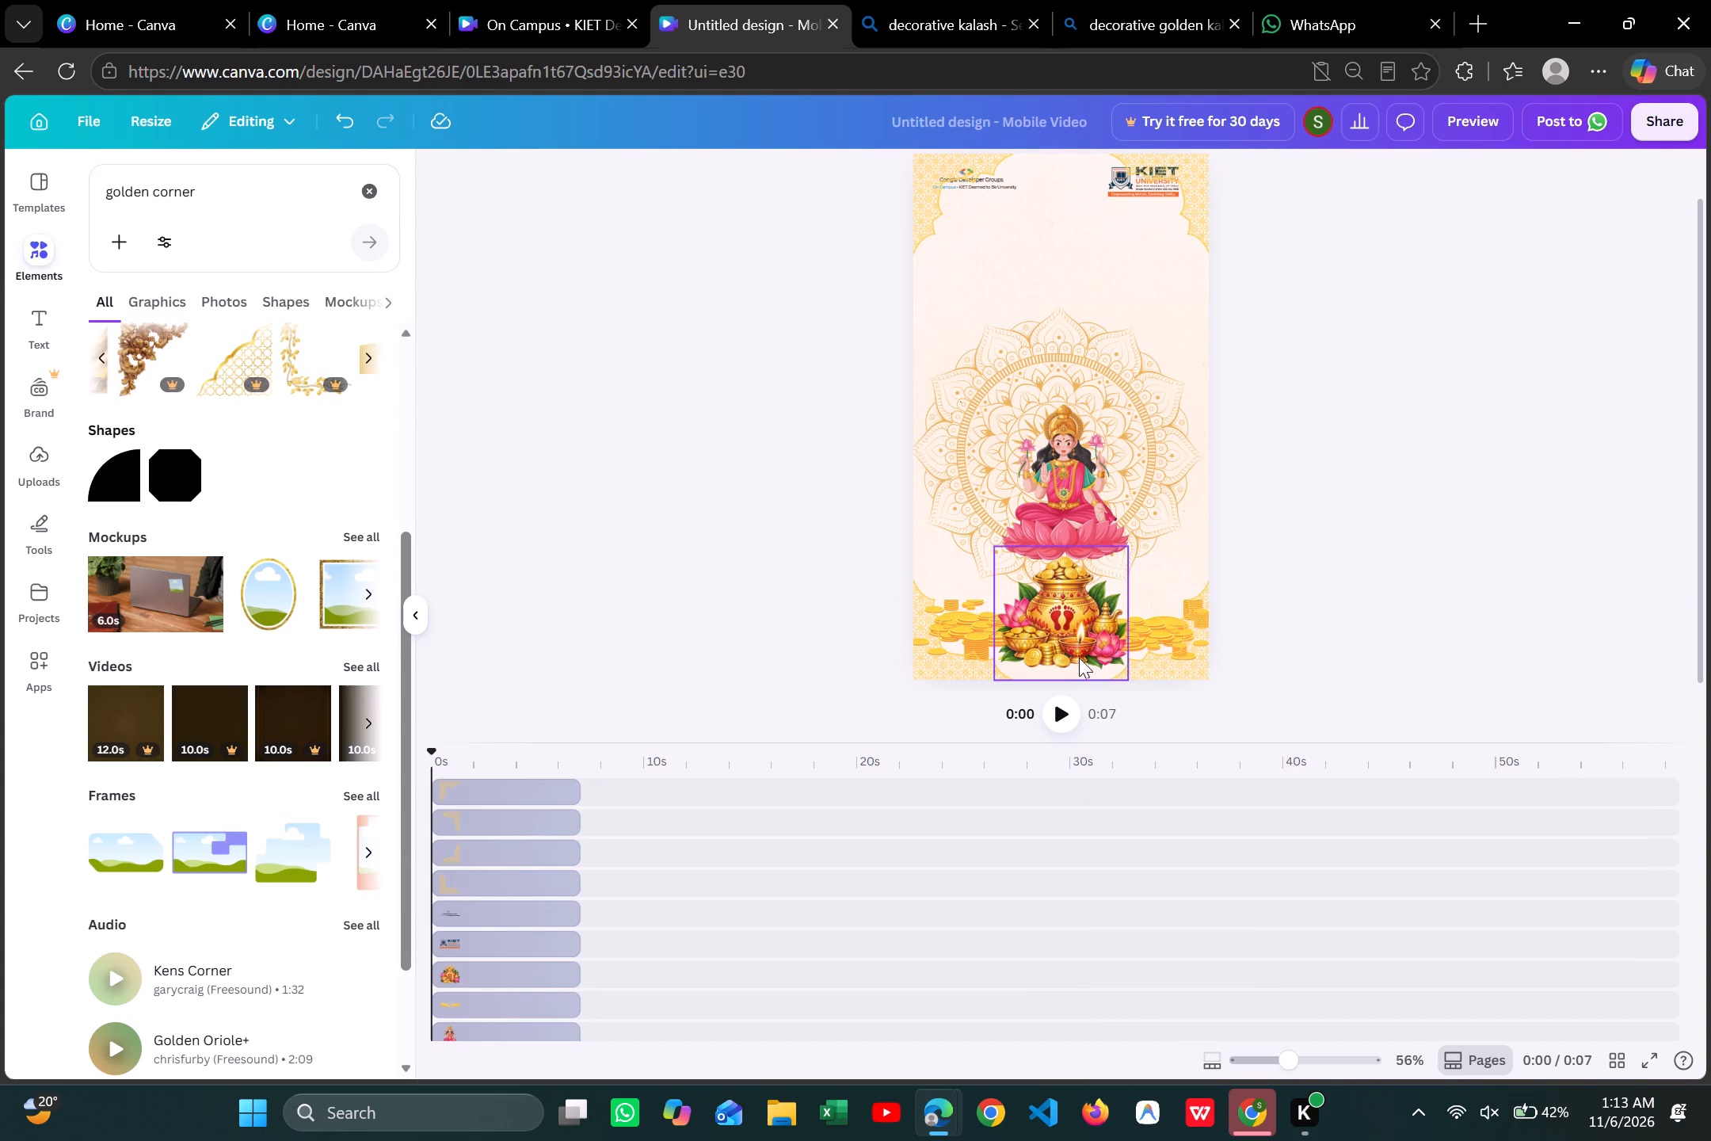
pyautogui.click(1136, 628)
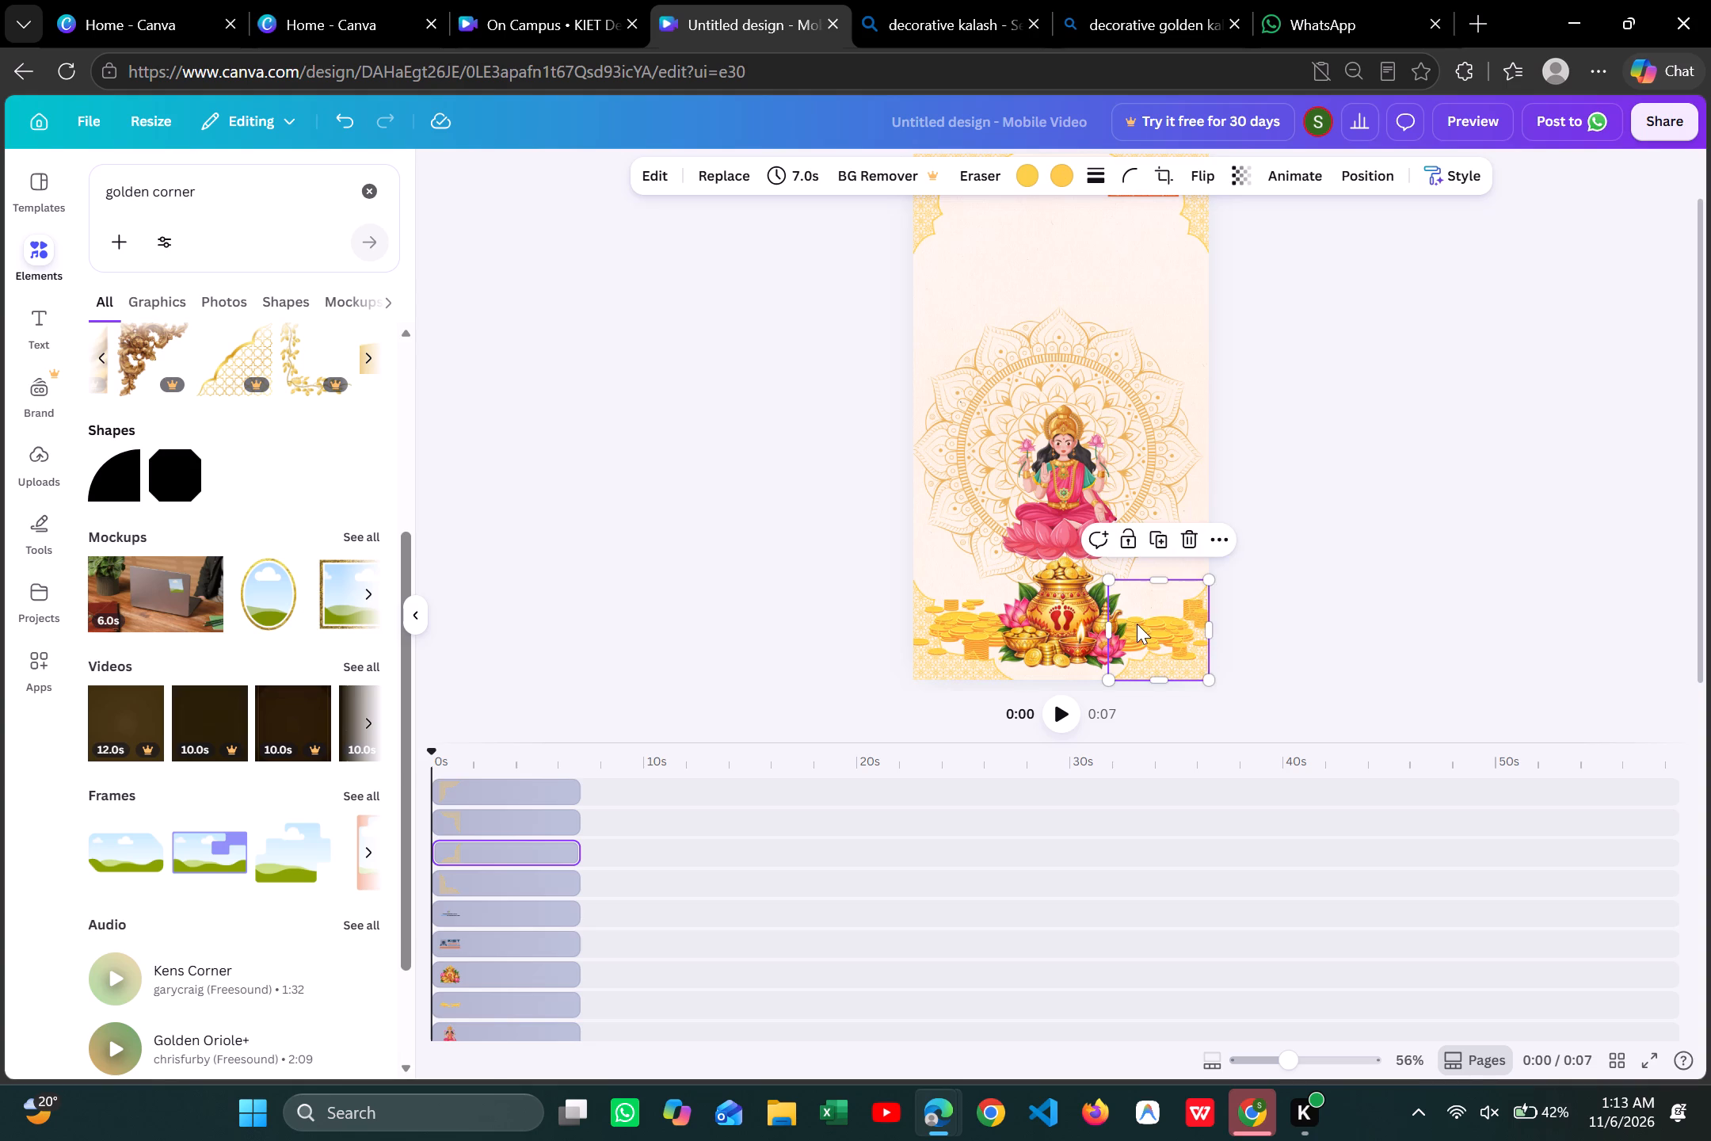
pyautogui.click(1338, 632)
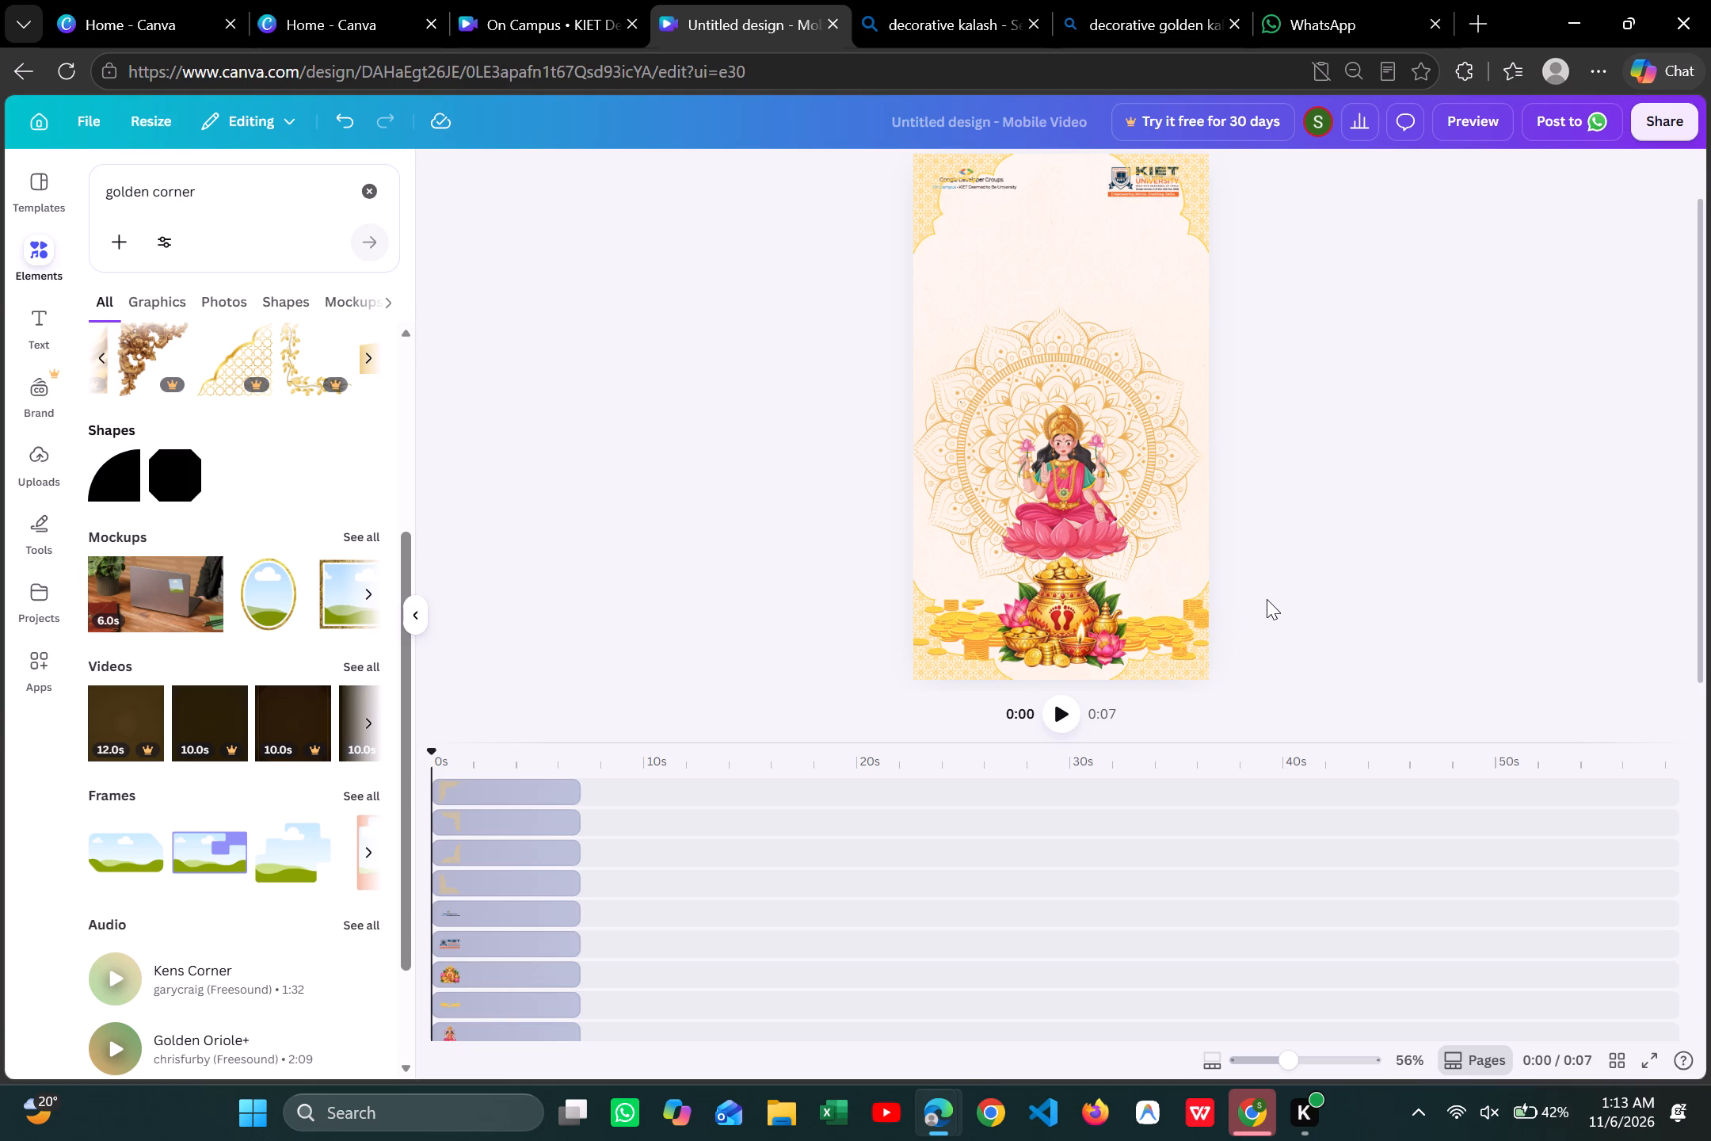
# Centre the kalash, the mandala and the Lakshmi figure horizontally on the page.
pyautogui.click(1073, 615)
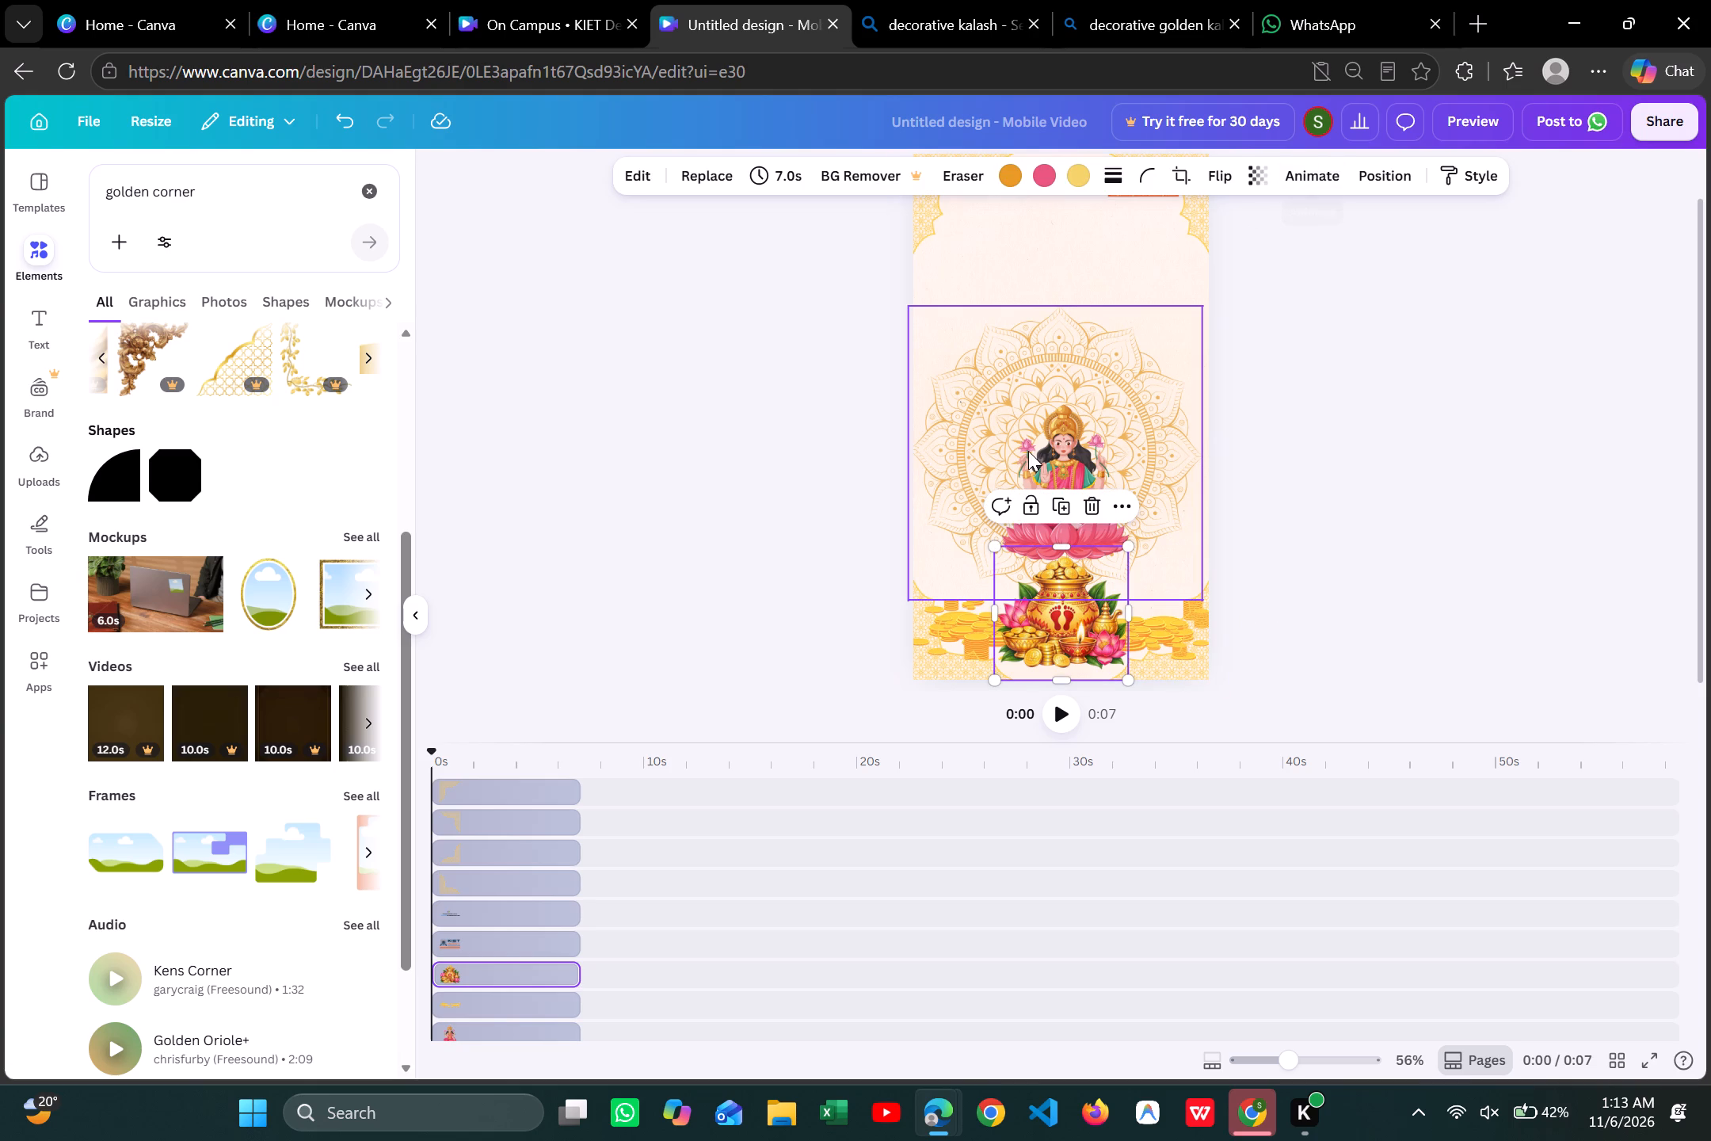
pyautogui.click(1377, 183)
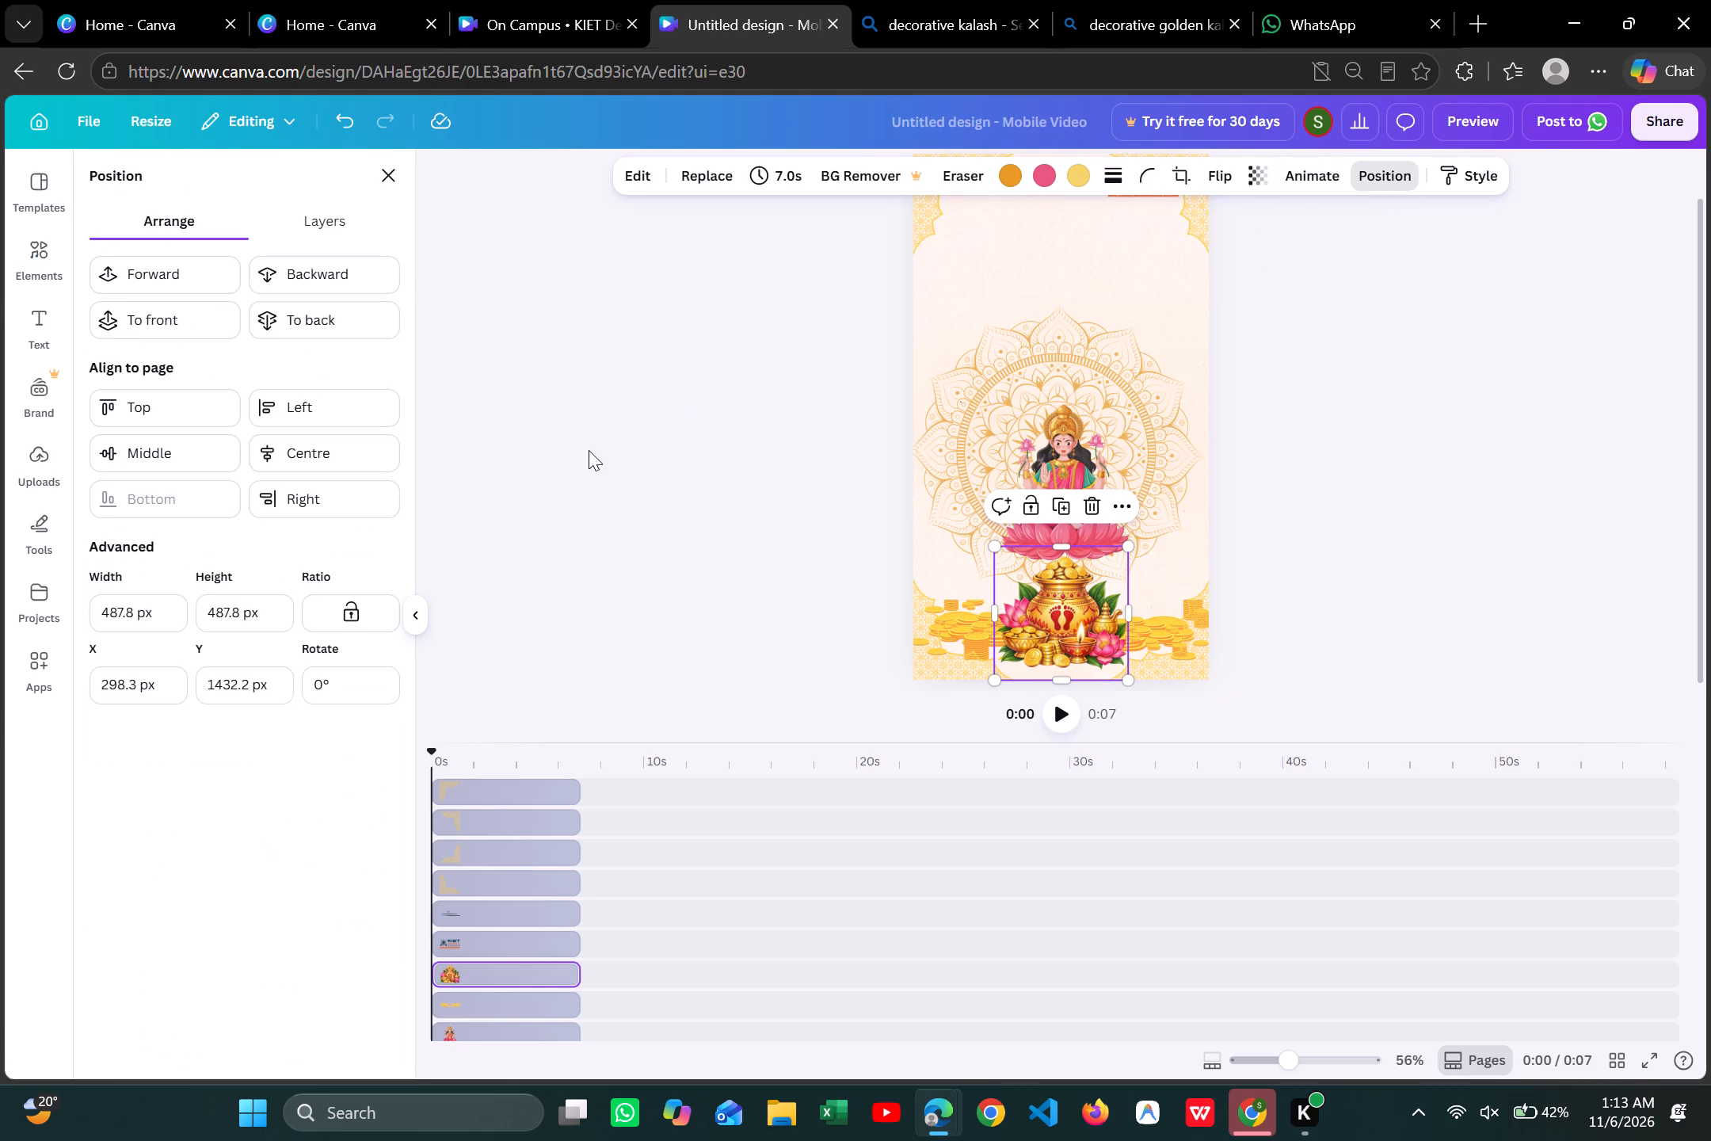
pyautogui.click(328, 447)
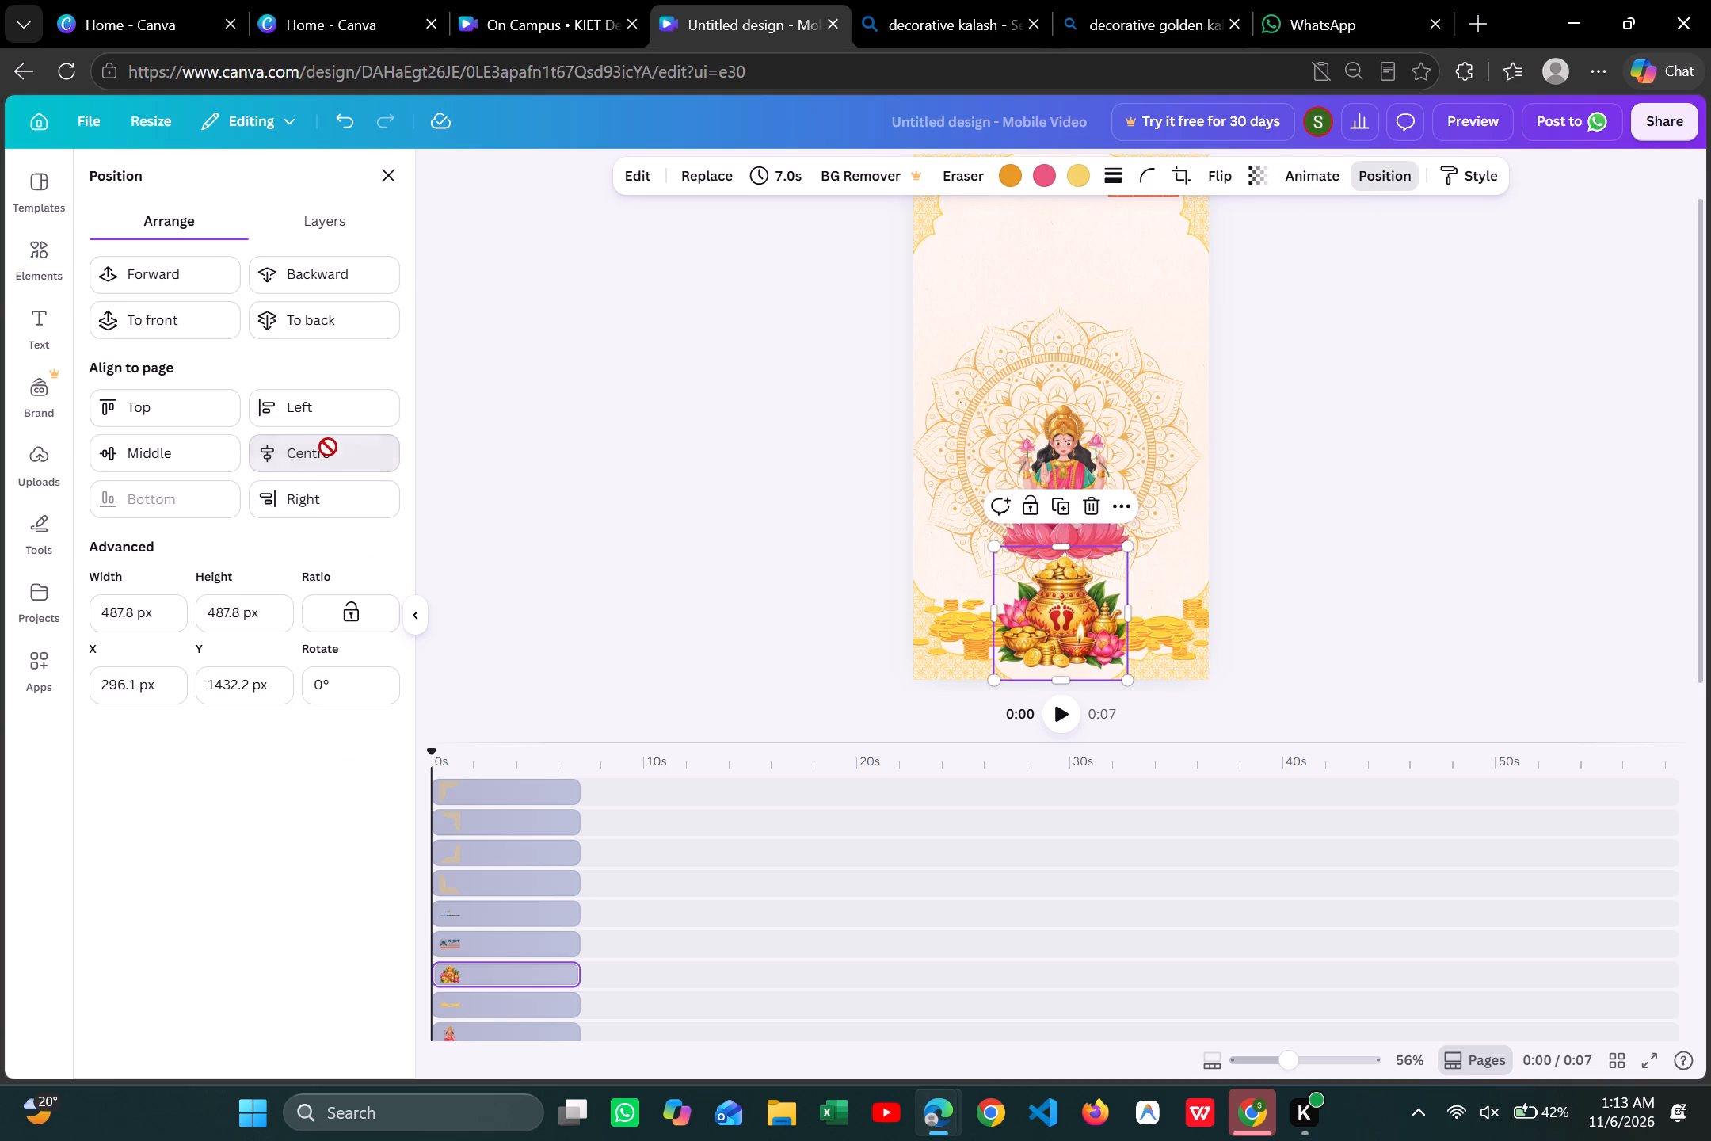
pyautogui.click(1157, 422)
pyautogui.click(1265, 172)
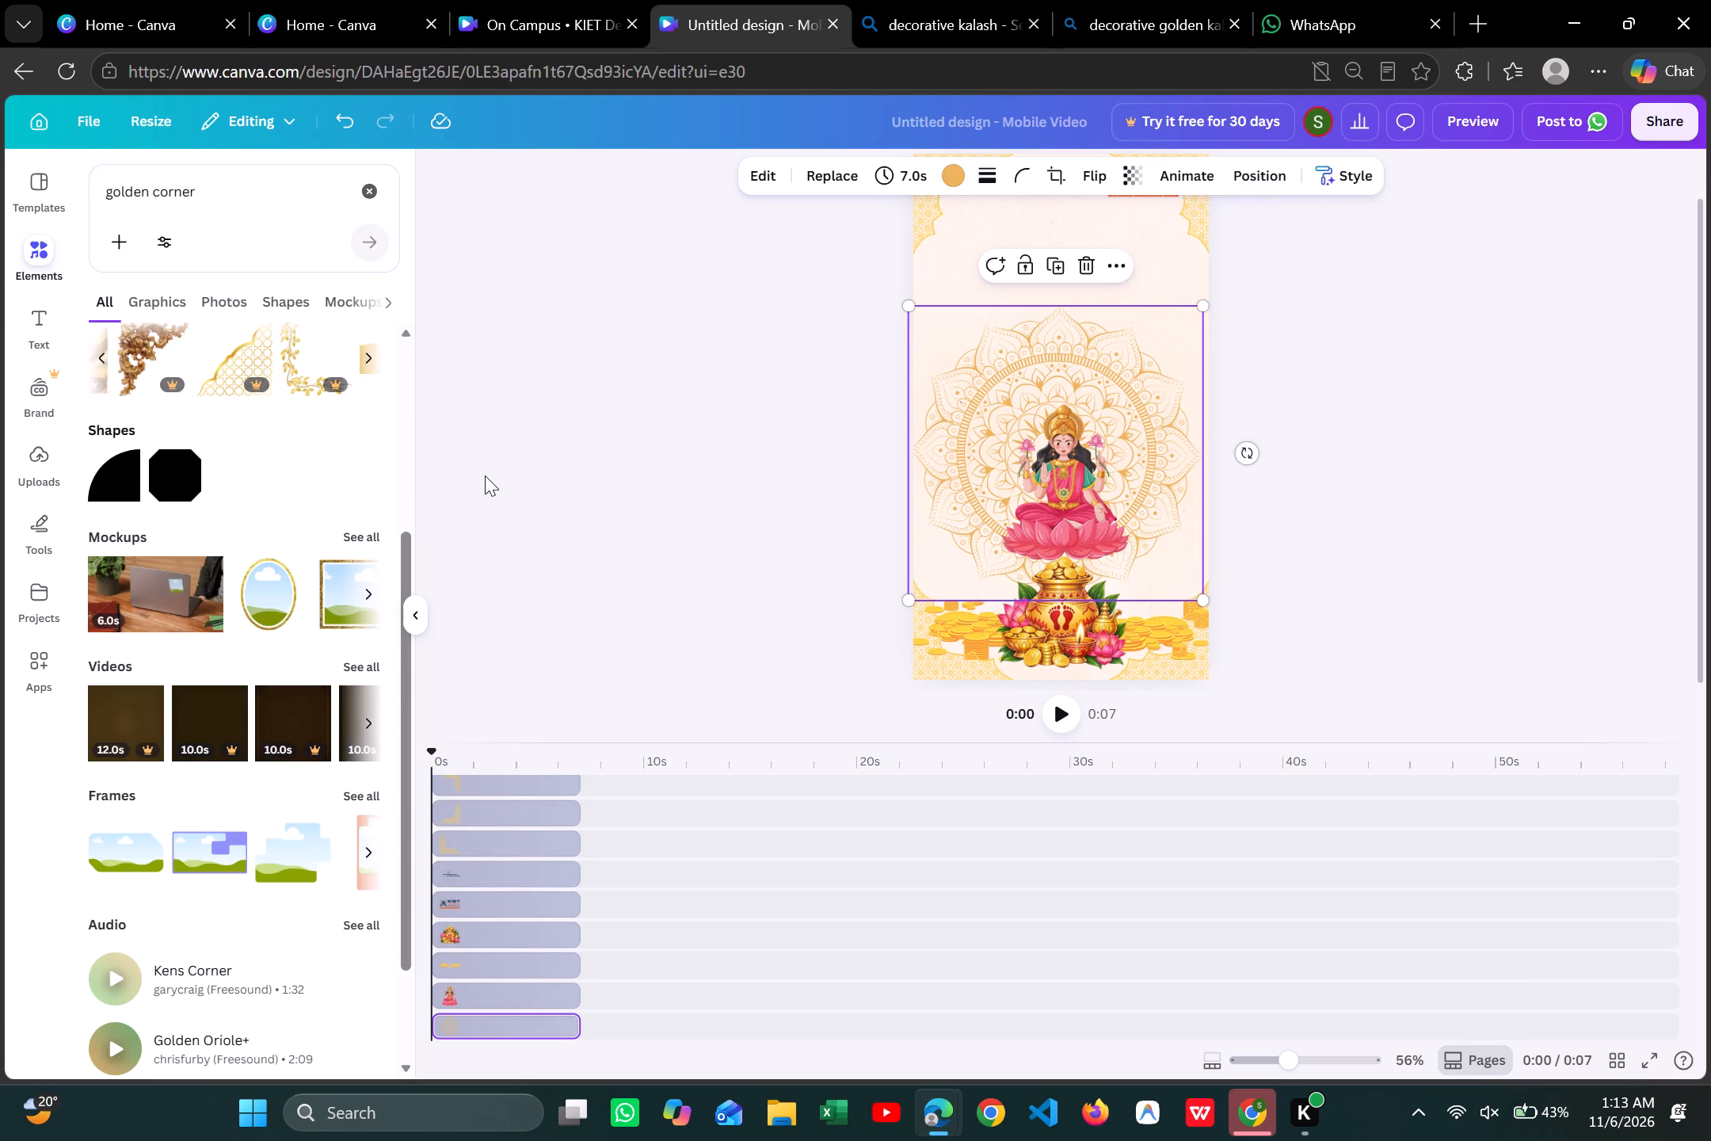
pyautogui.click(1238, 169)
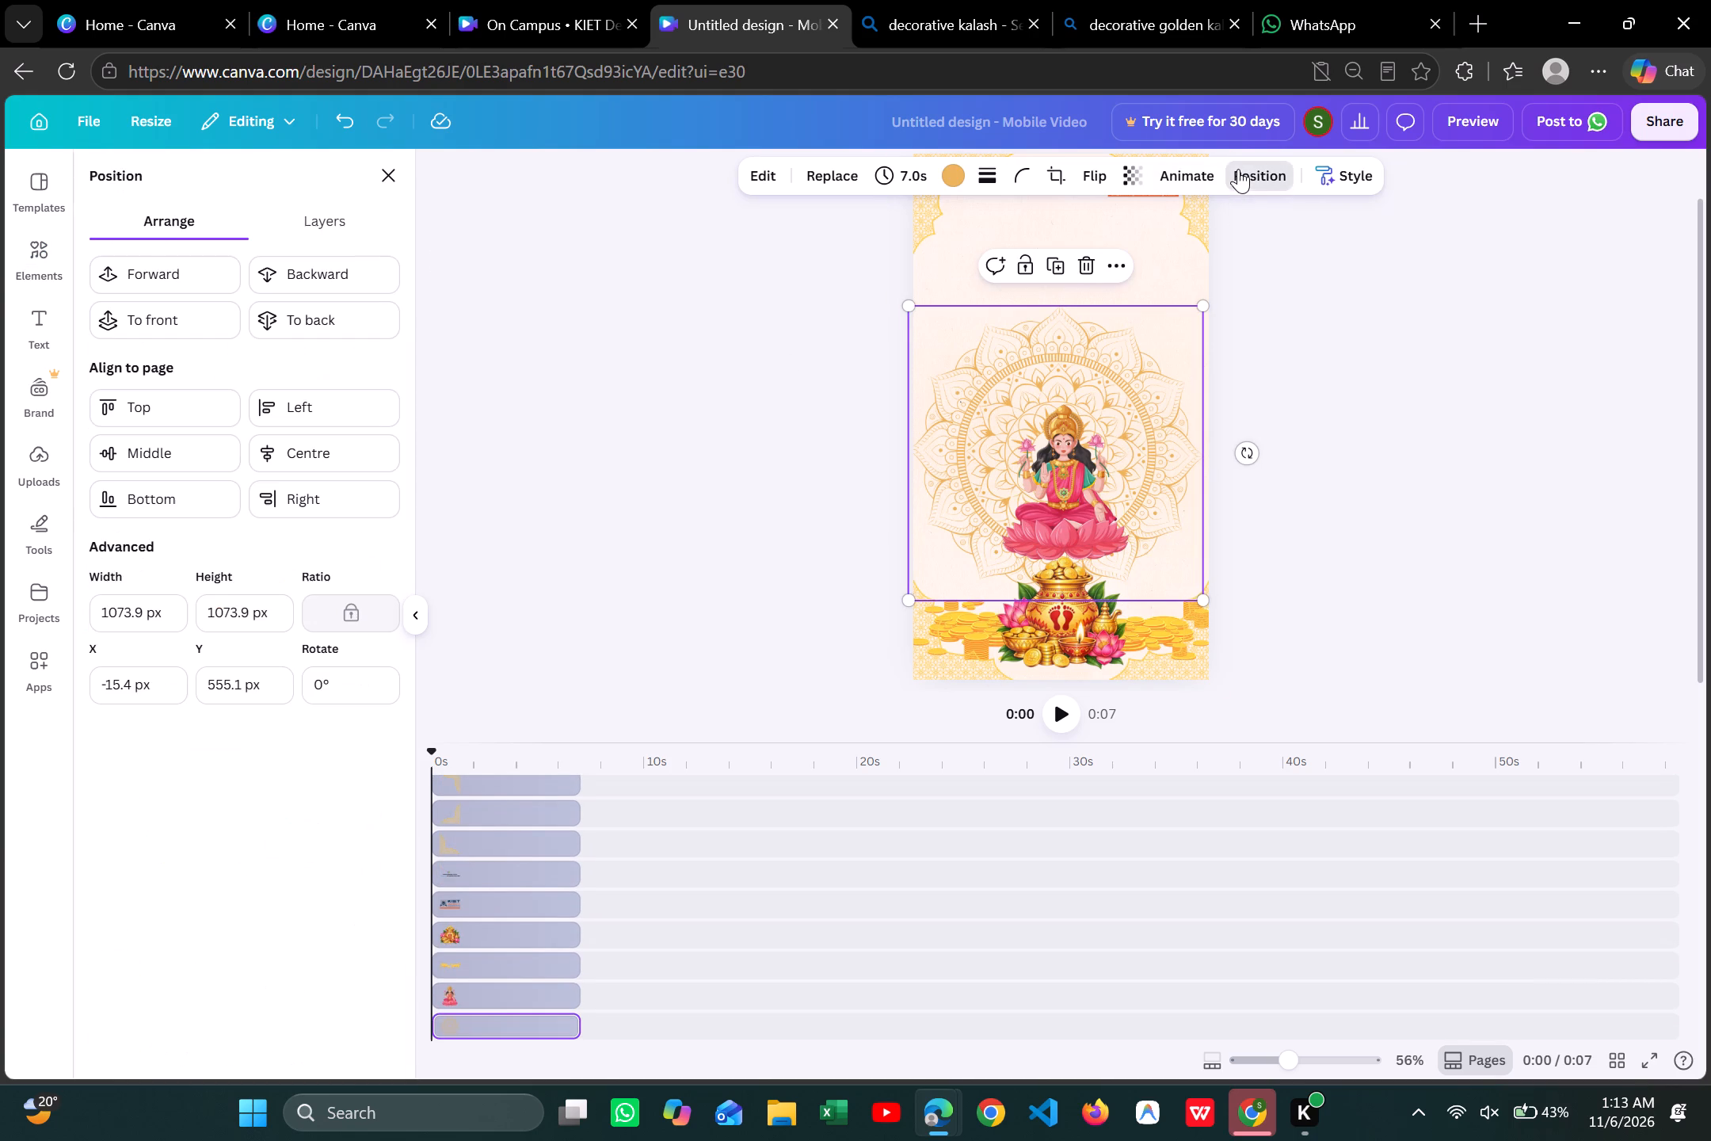
pyautogui.click(348, 456)
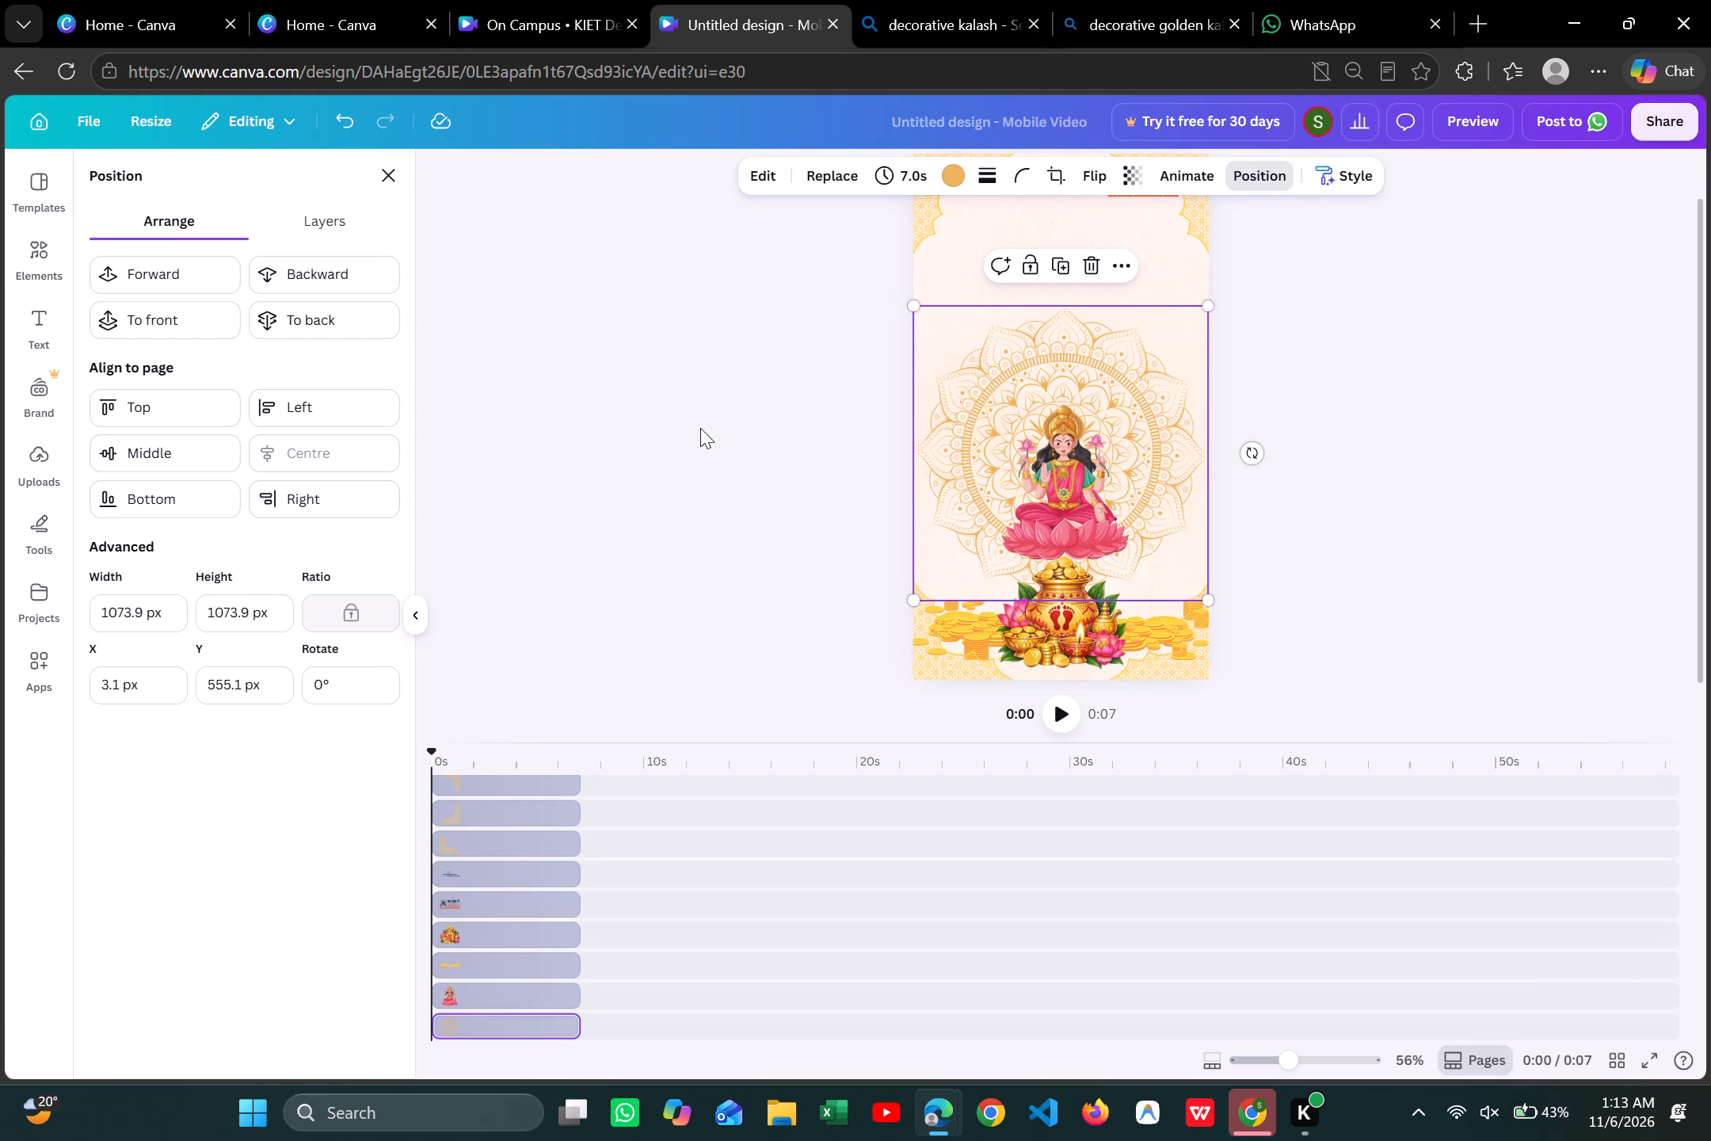
pyautogui.click(1096, 479)
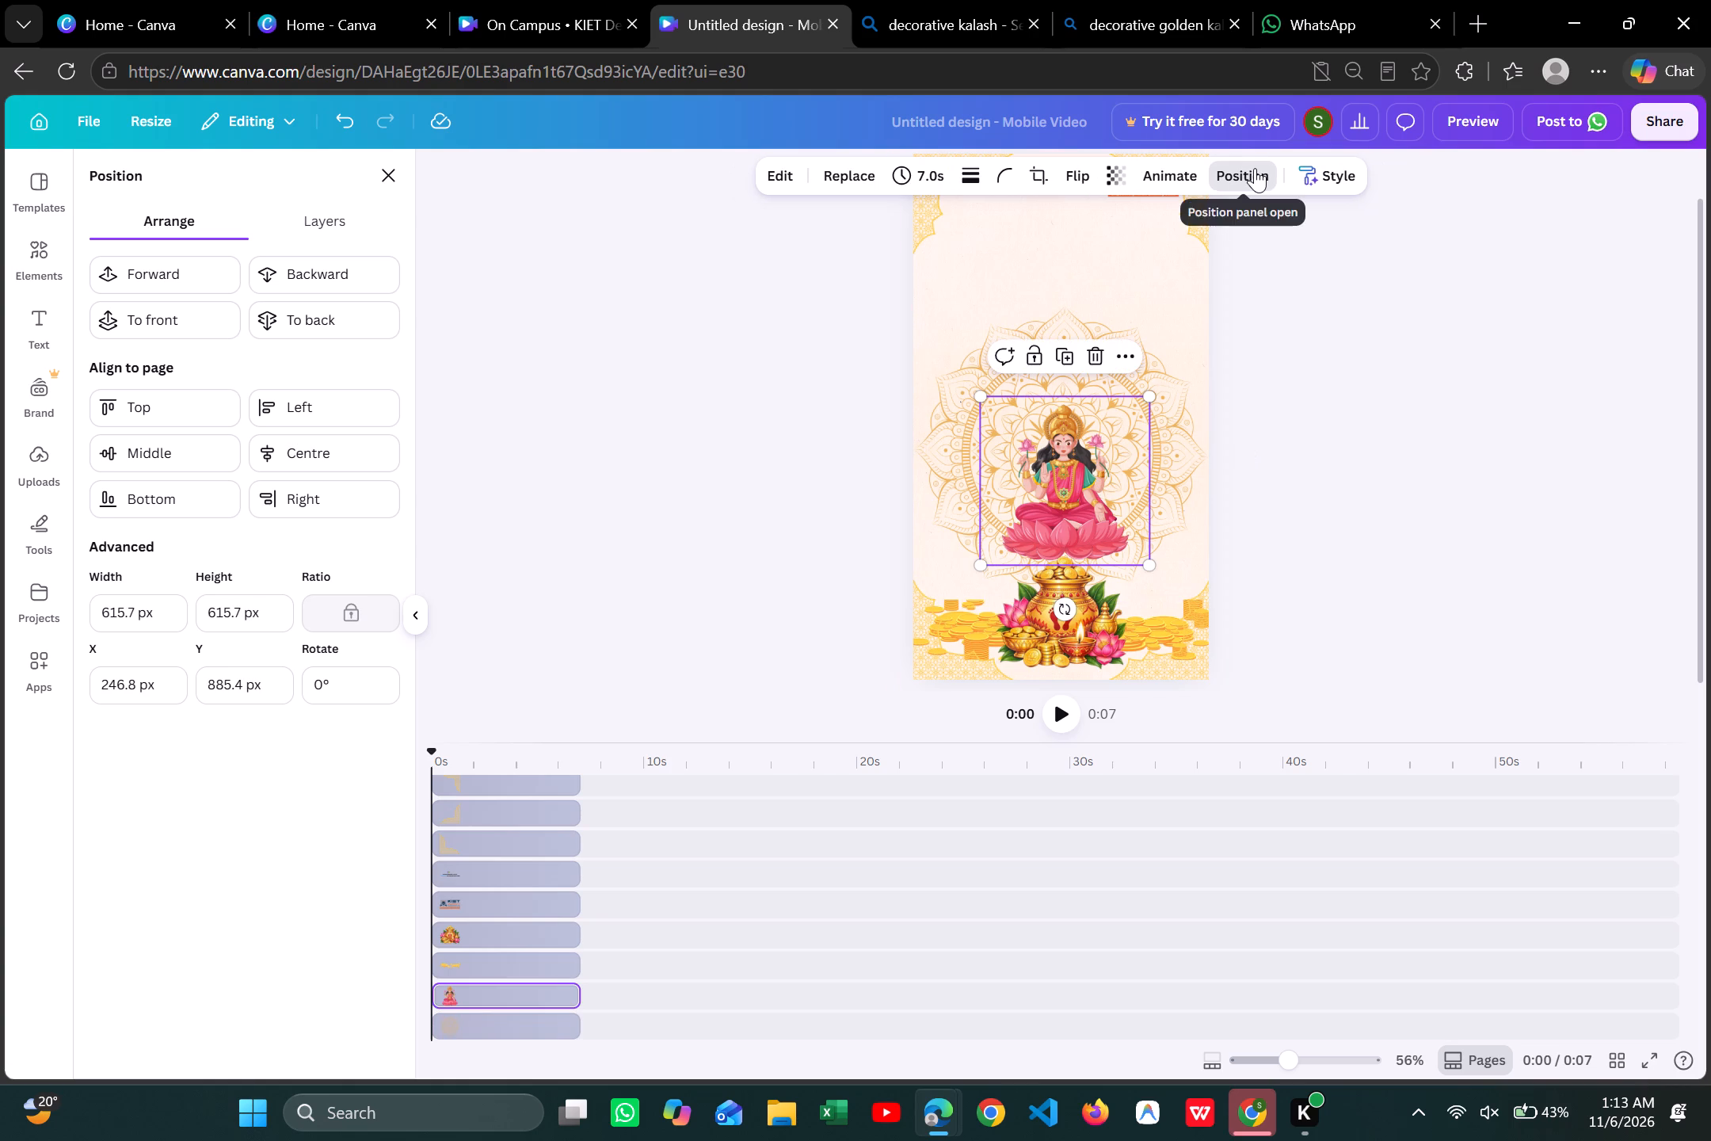
pyautogui.click(1255, 168)
pyautogui.click(1225, 177)
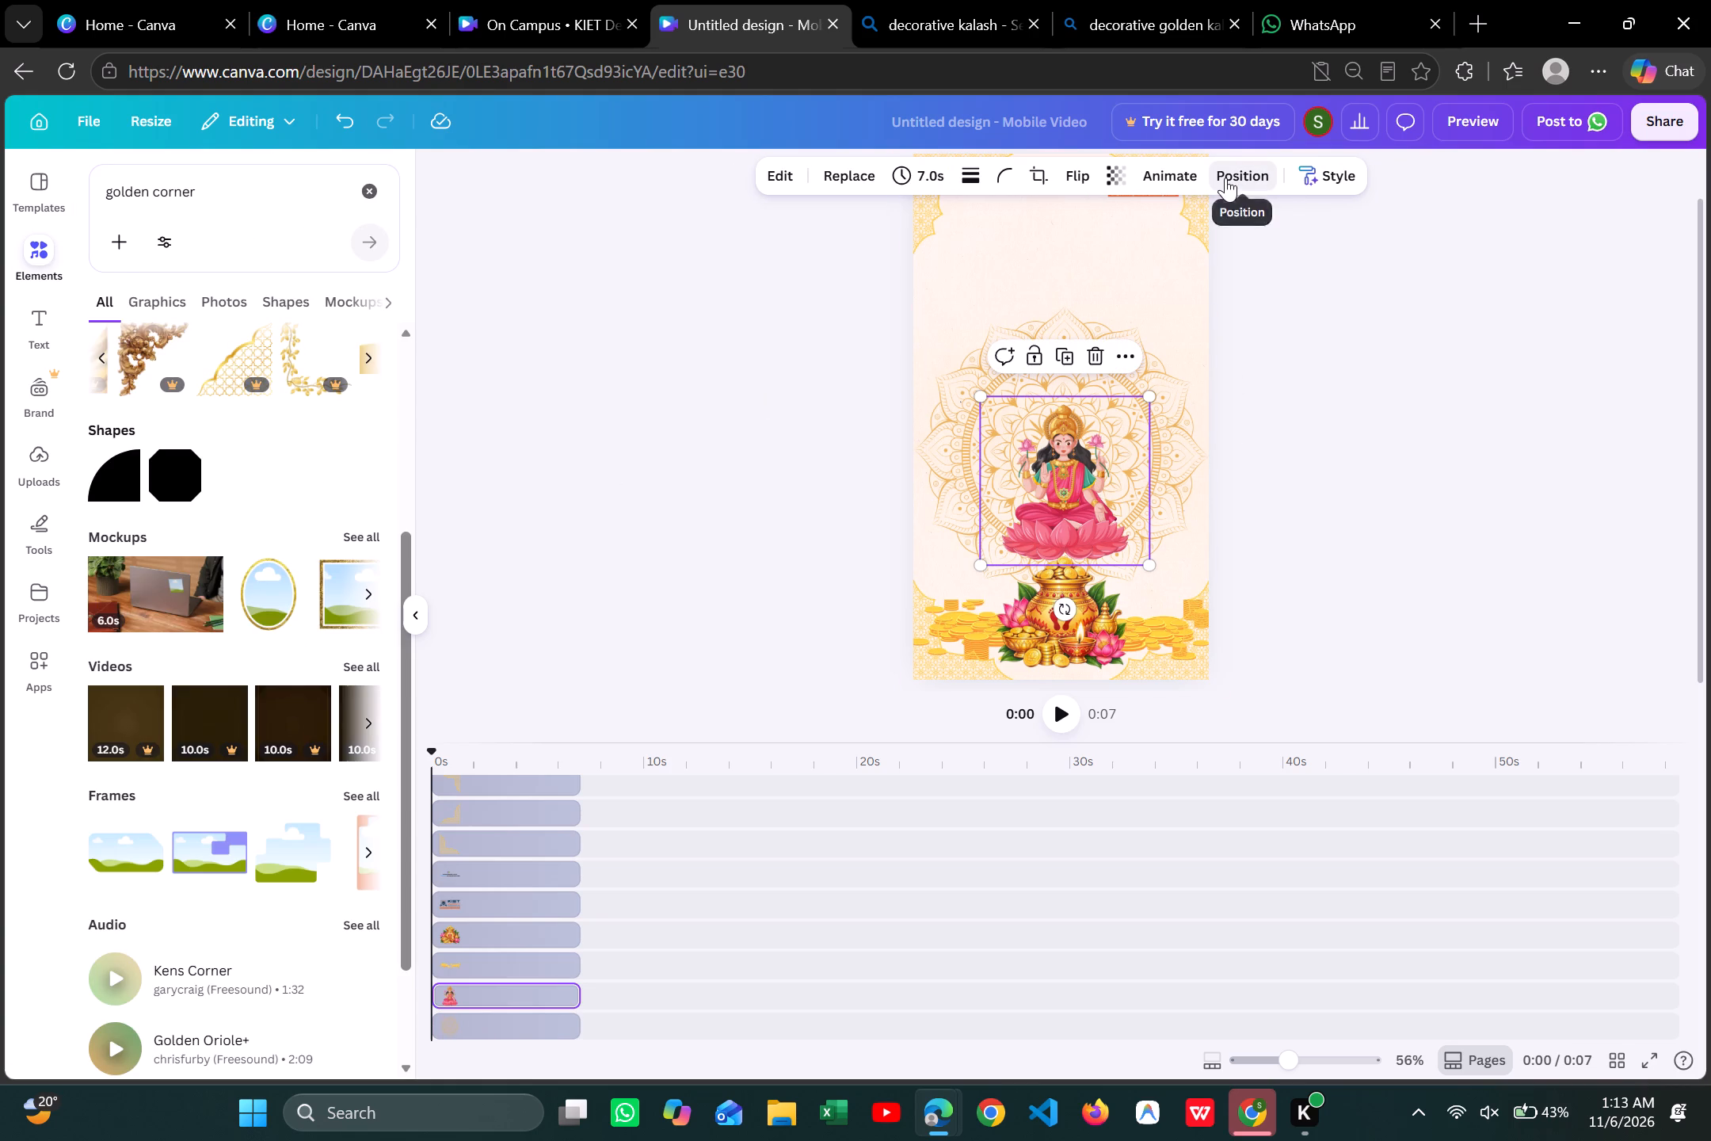
pyautogui.click(312, 453)
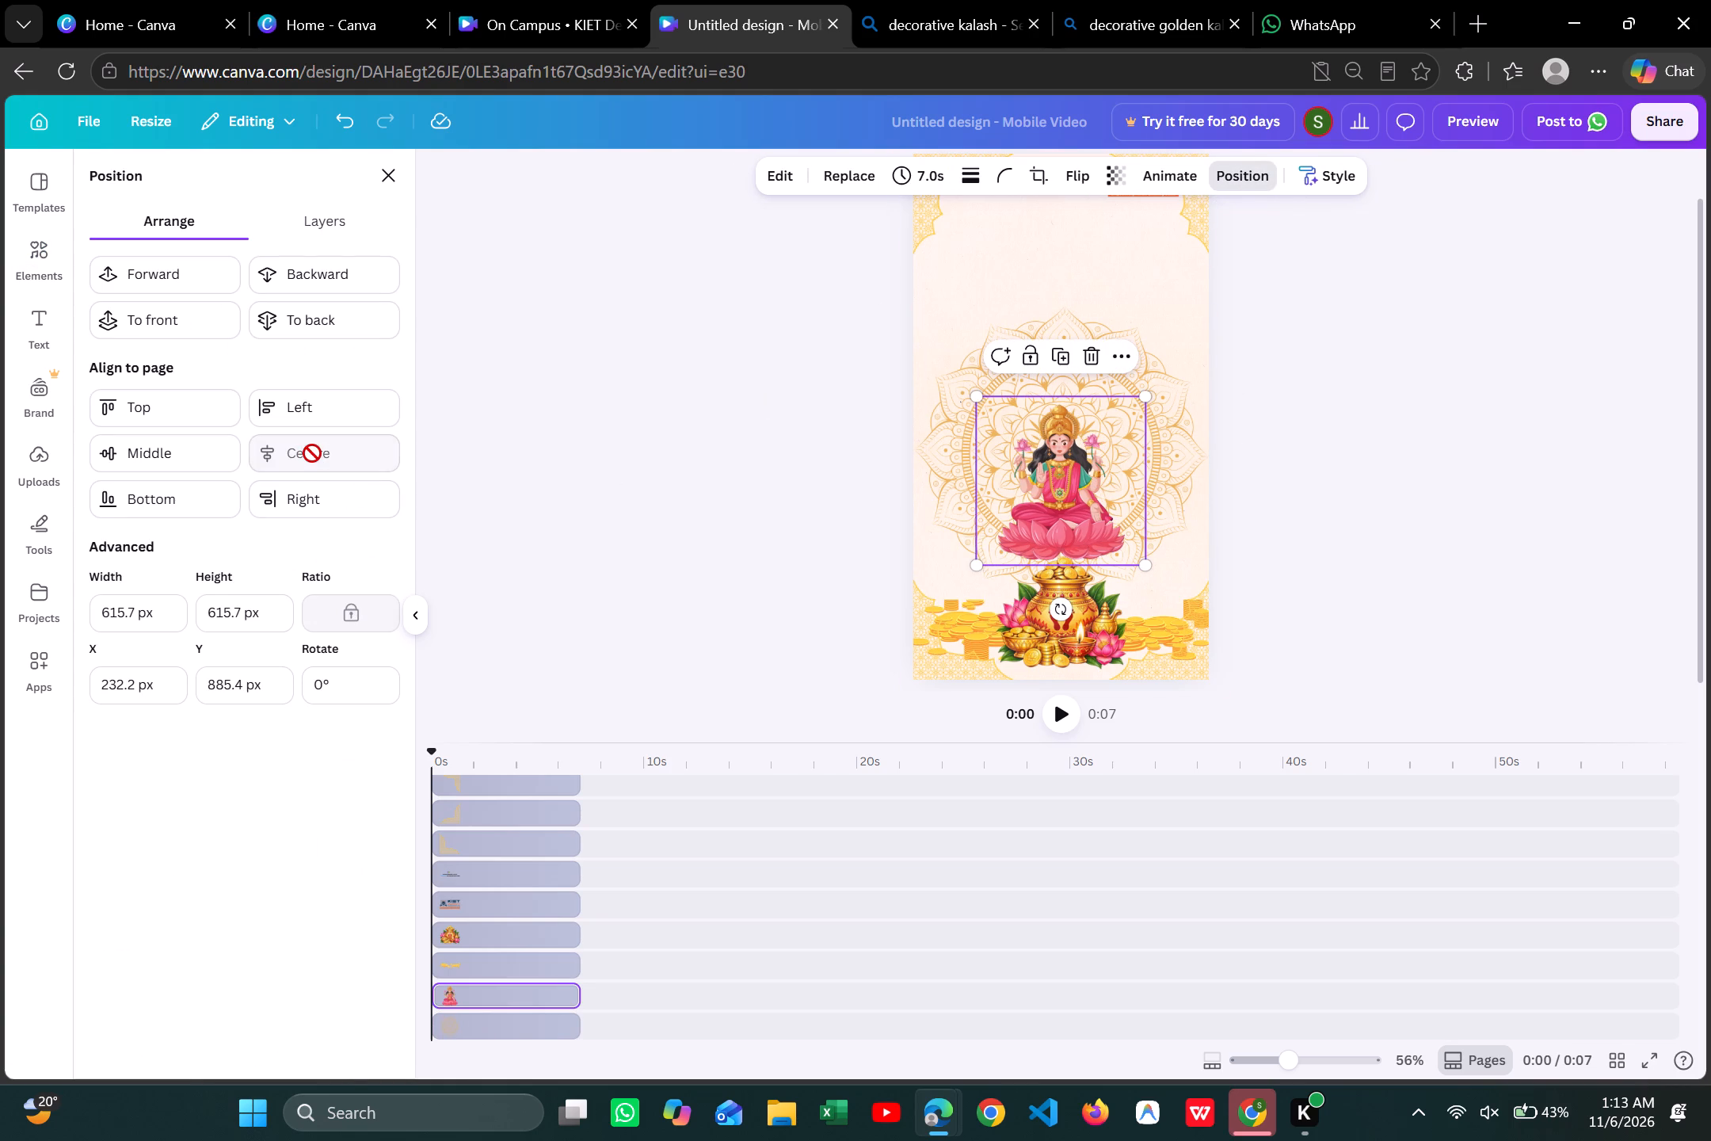
pyautogui.click(1436, 510)
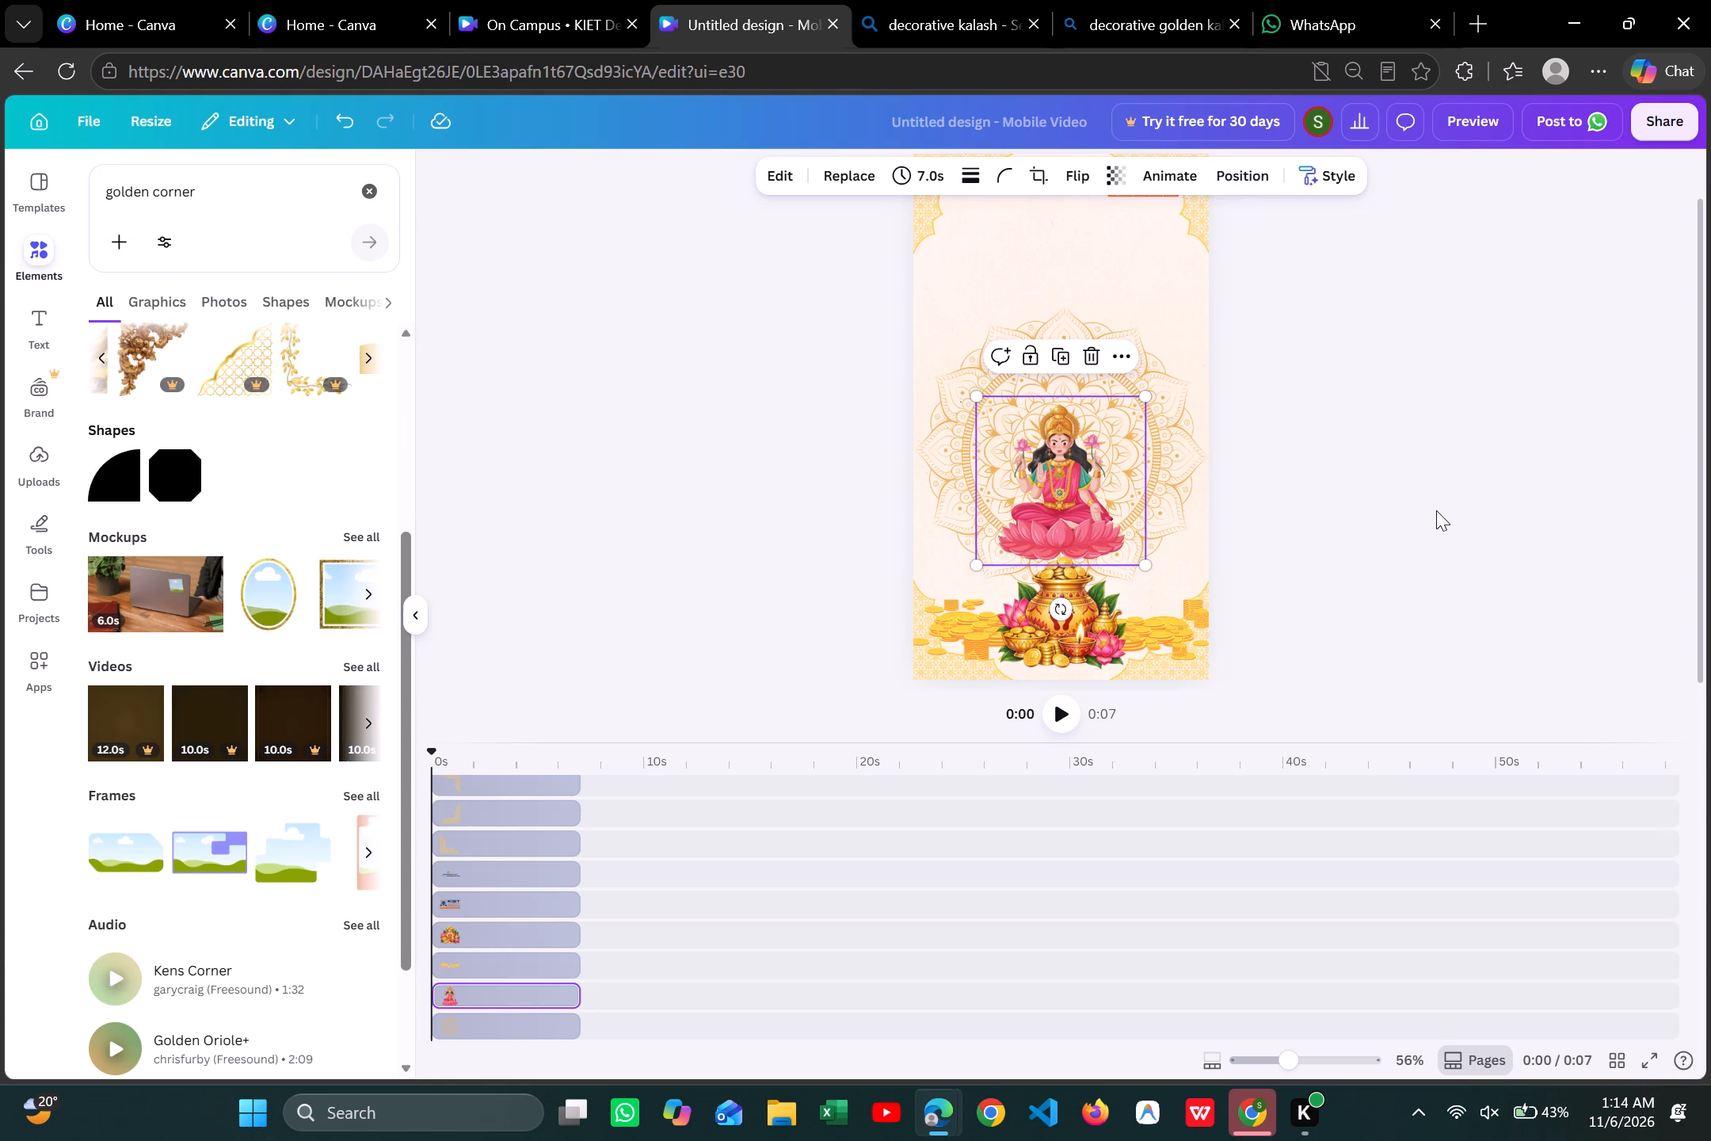
pyautogui.click(1436, 510)
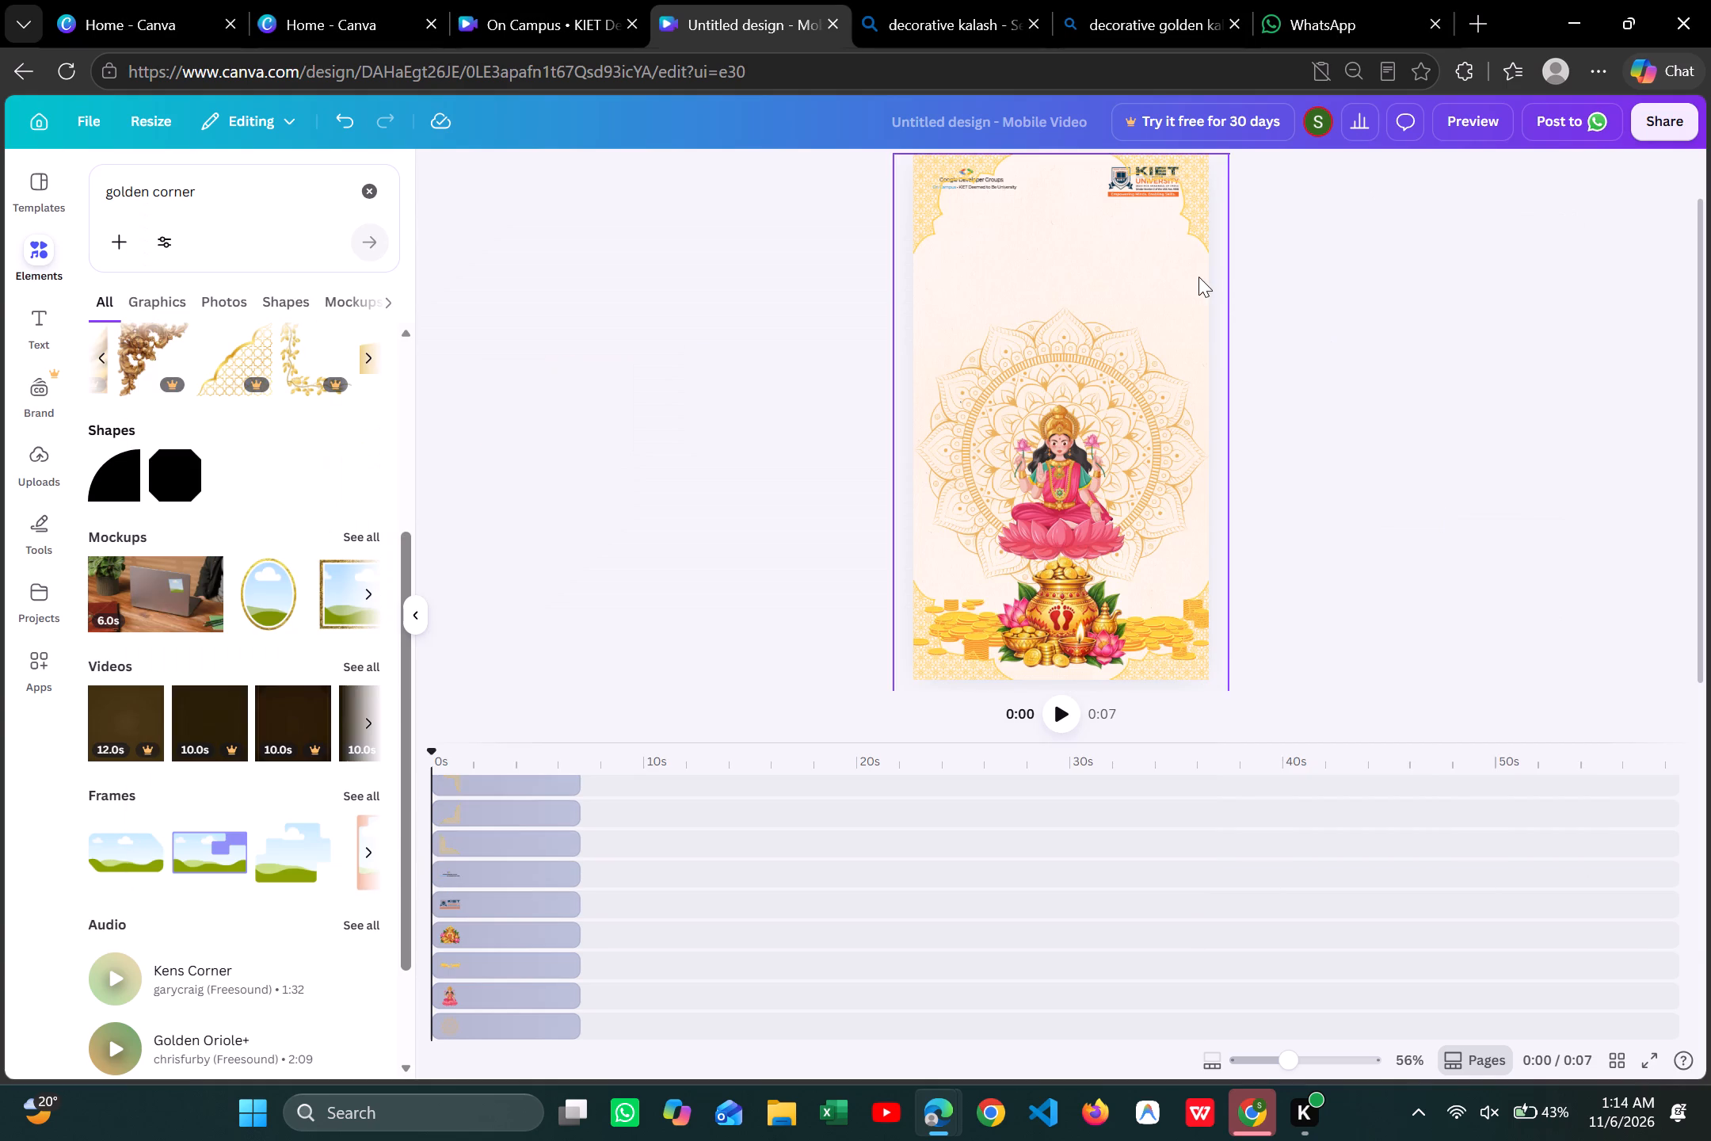
# Bring the KIET logo forward in the layer order so it sits above the golden corner.
pyautogui.click(460, 910)
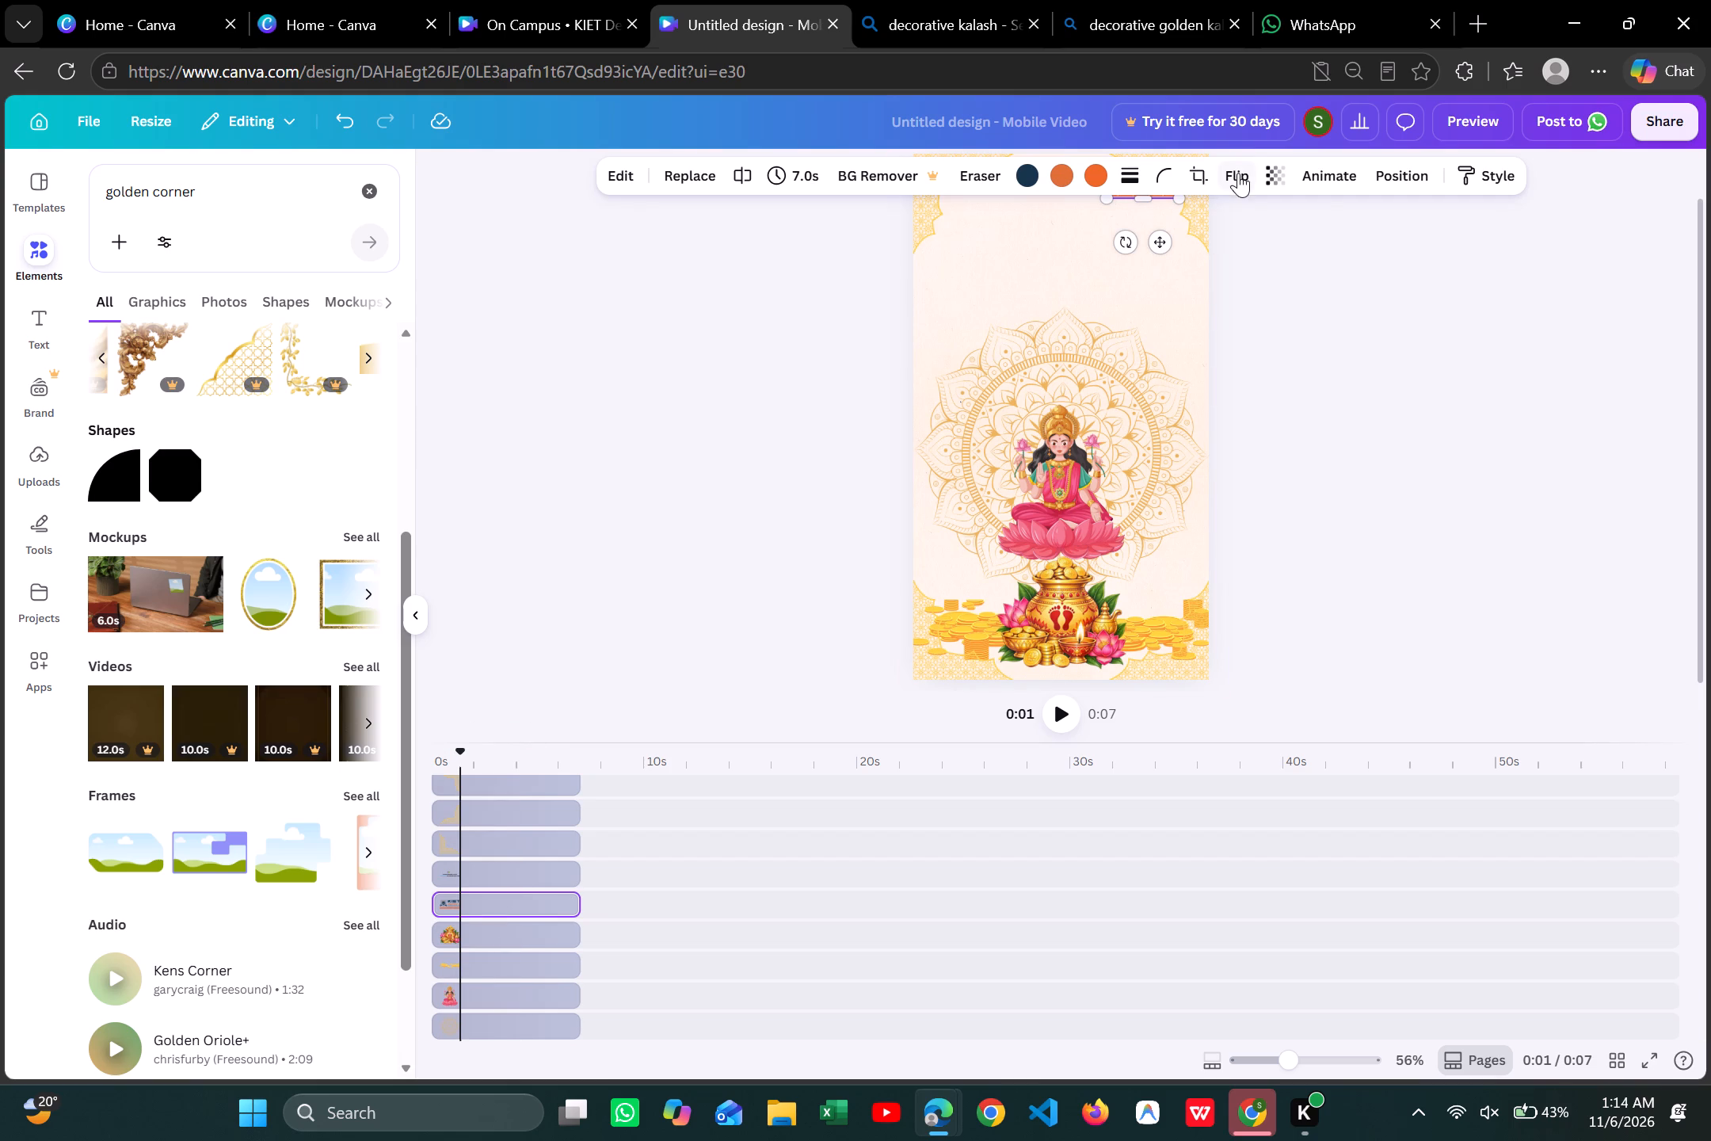
pyautogui.scroll(2, 1298, 279)
pyautogui.click(1389, 177)
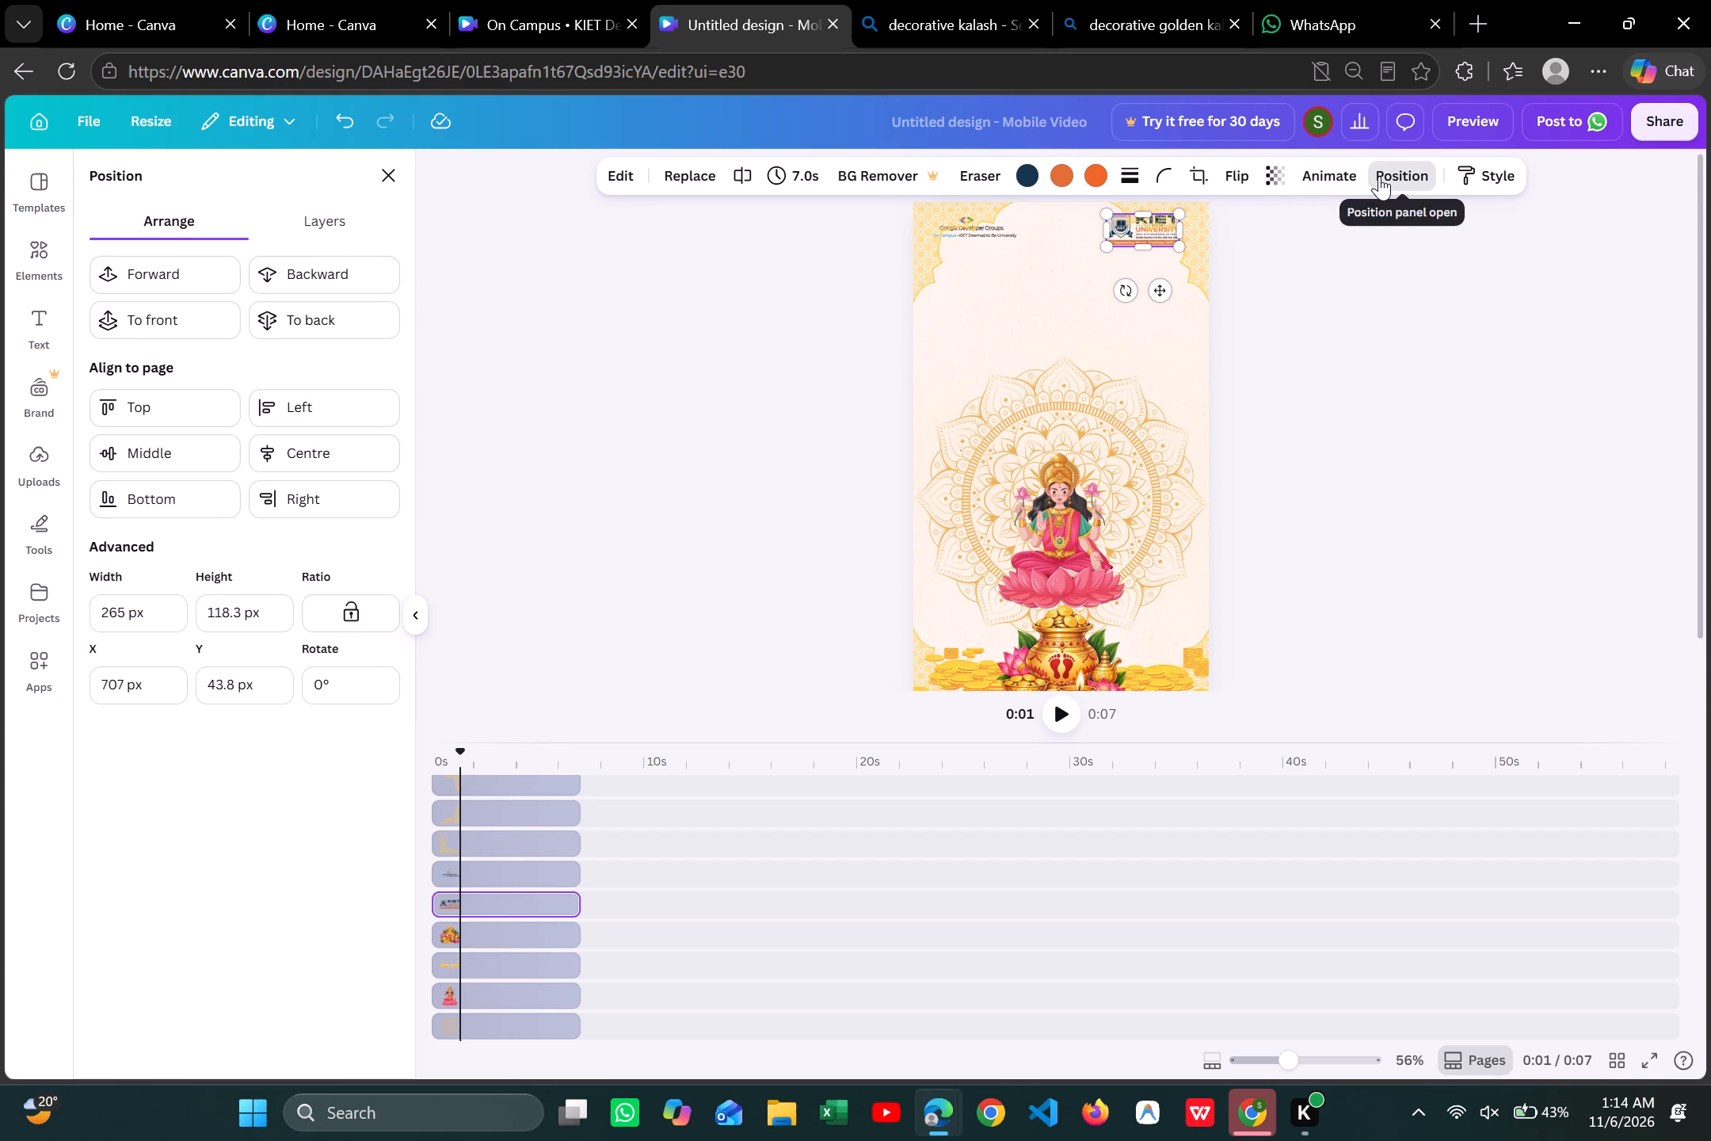
pyautogui.click(1379, 176)
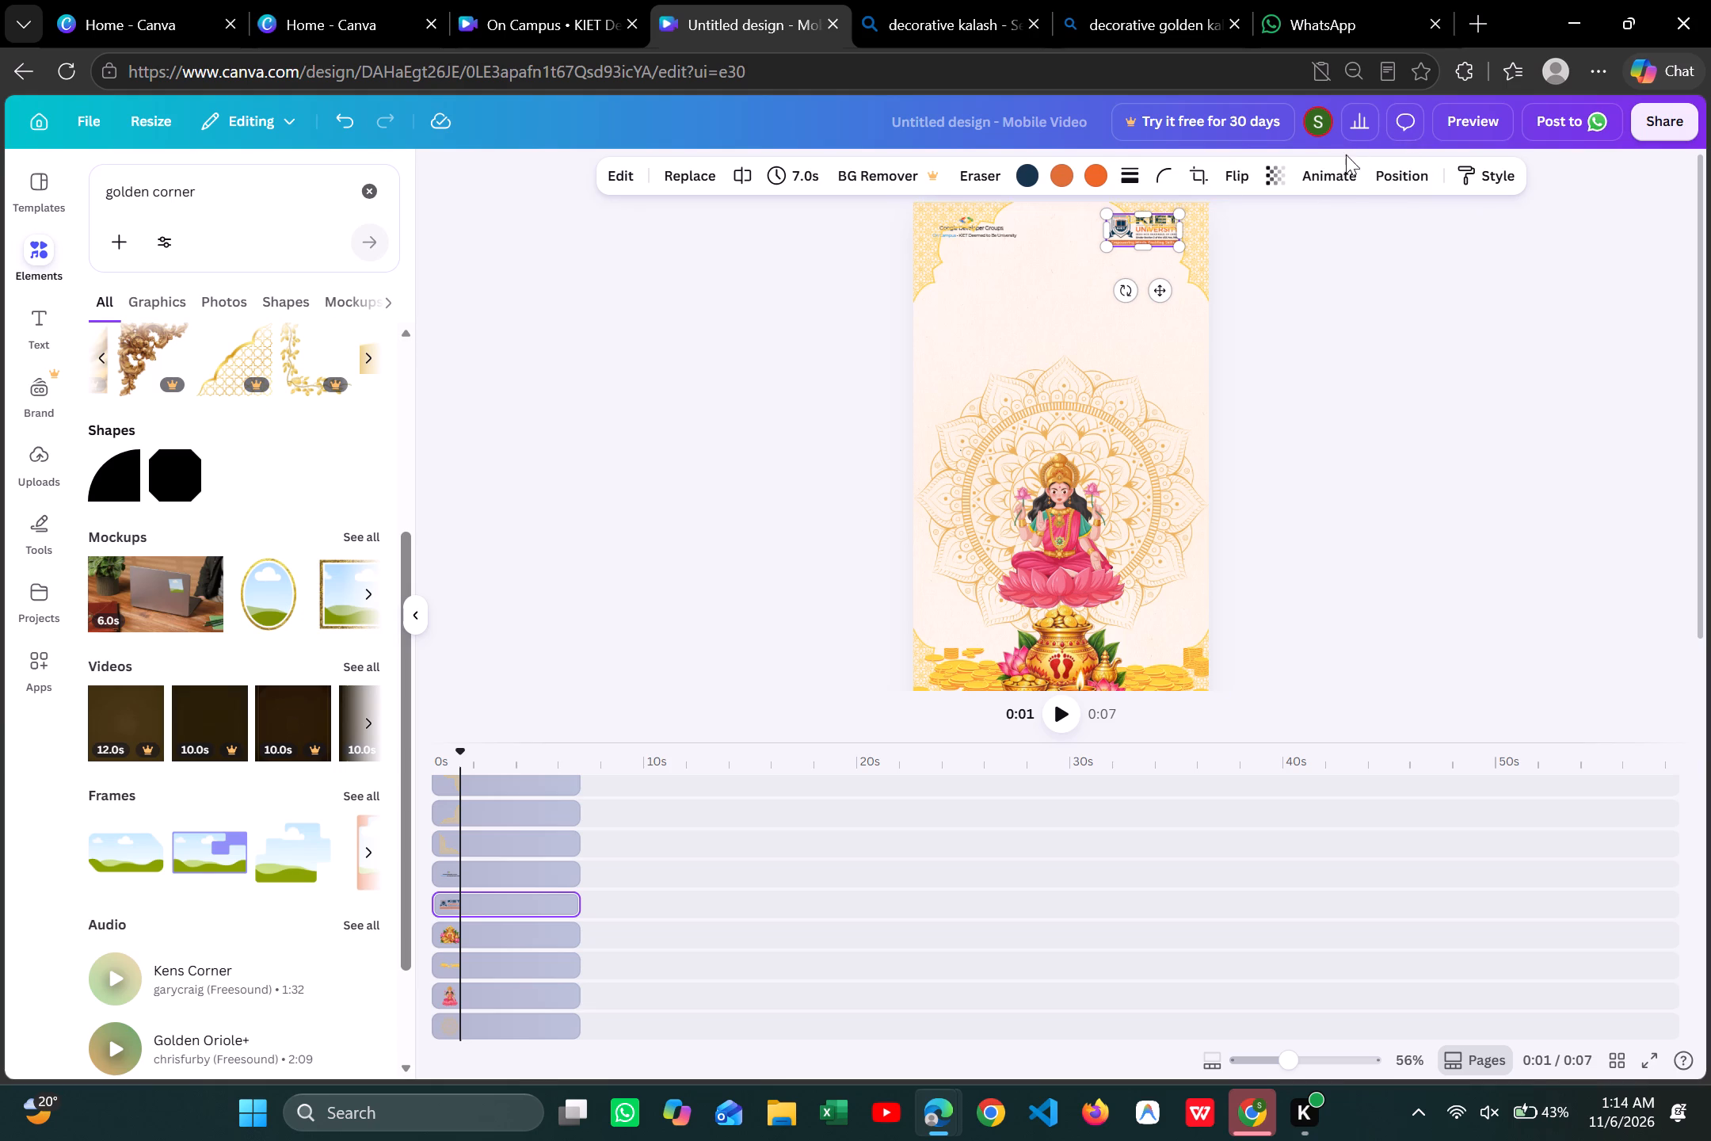
pyautogui.click(1397, 175)
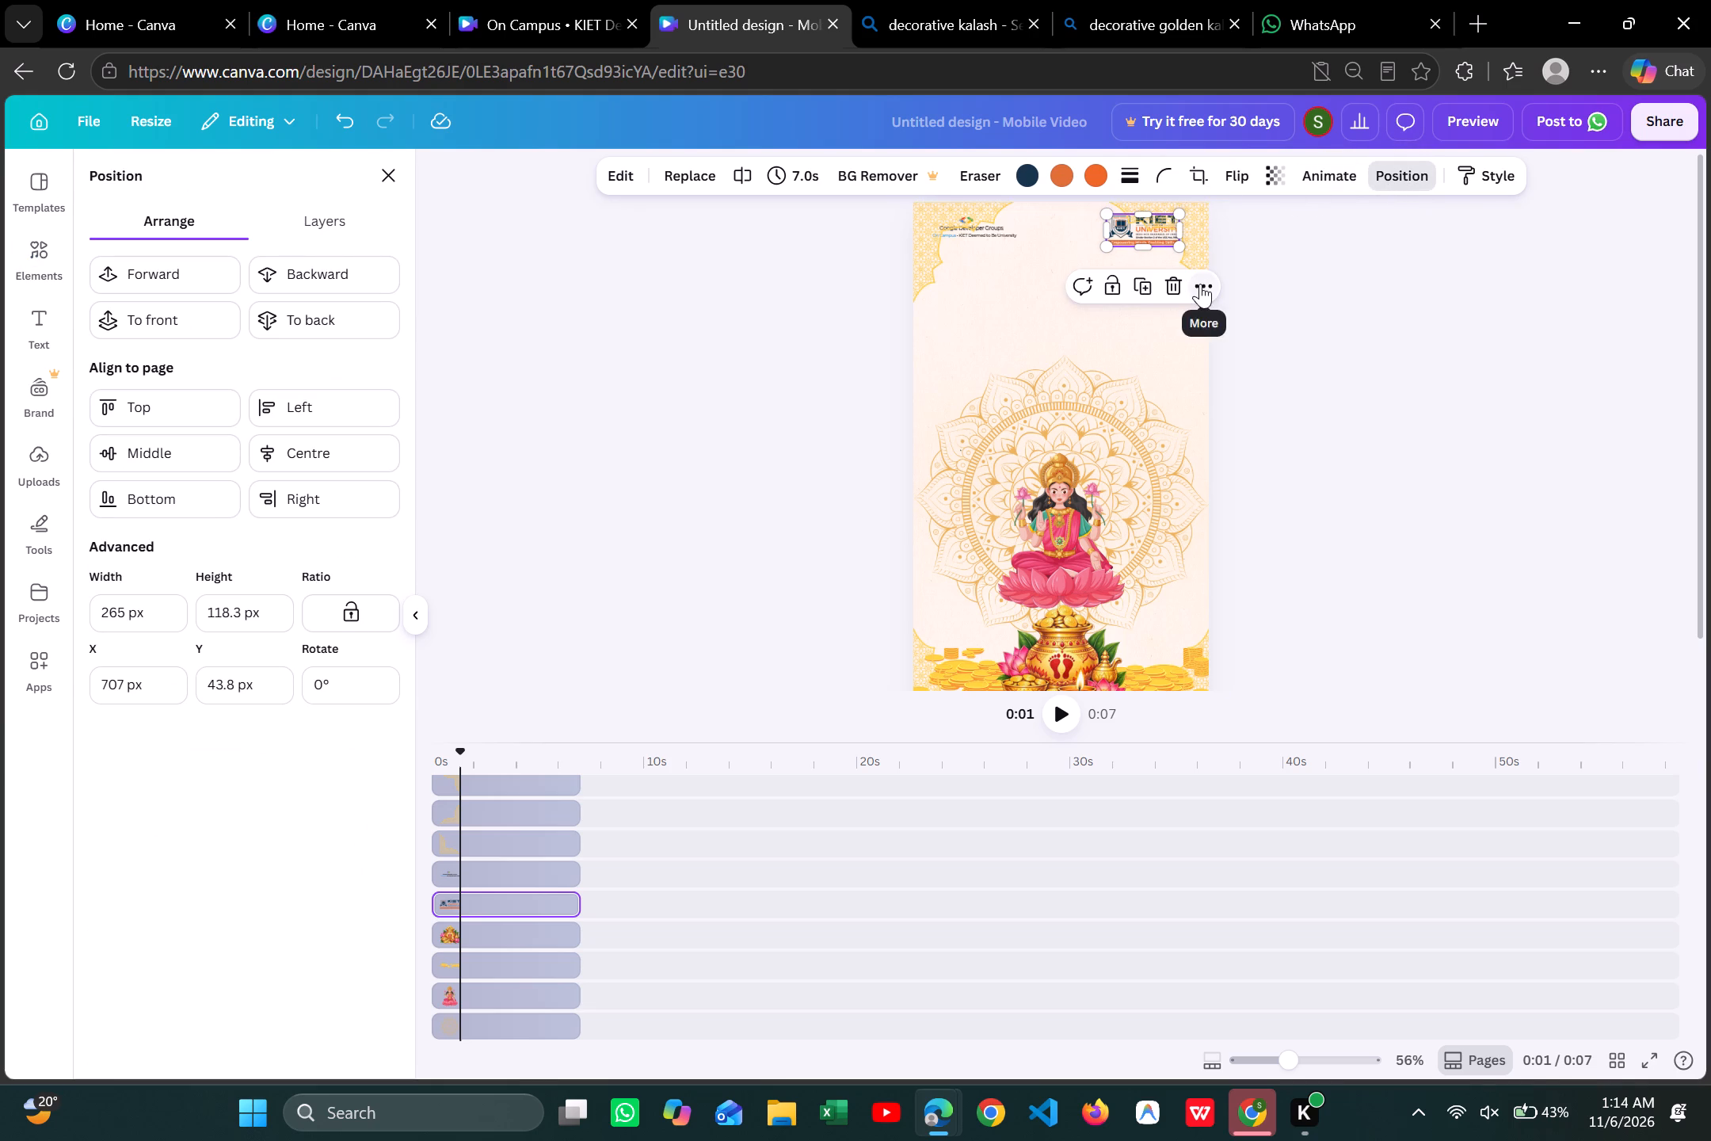
pyautogui.click(1200, 284)
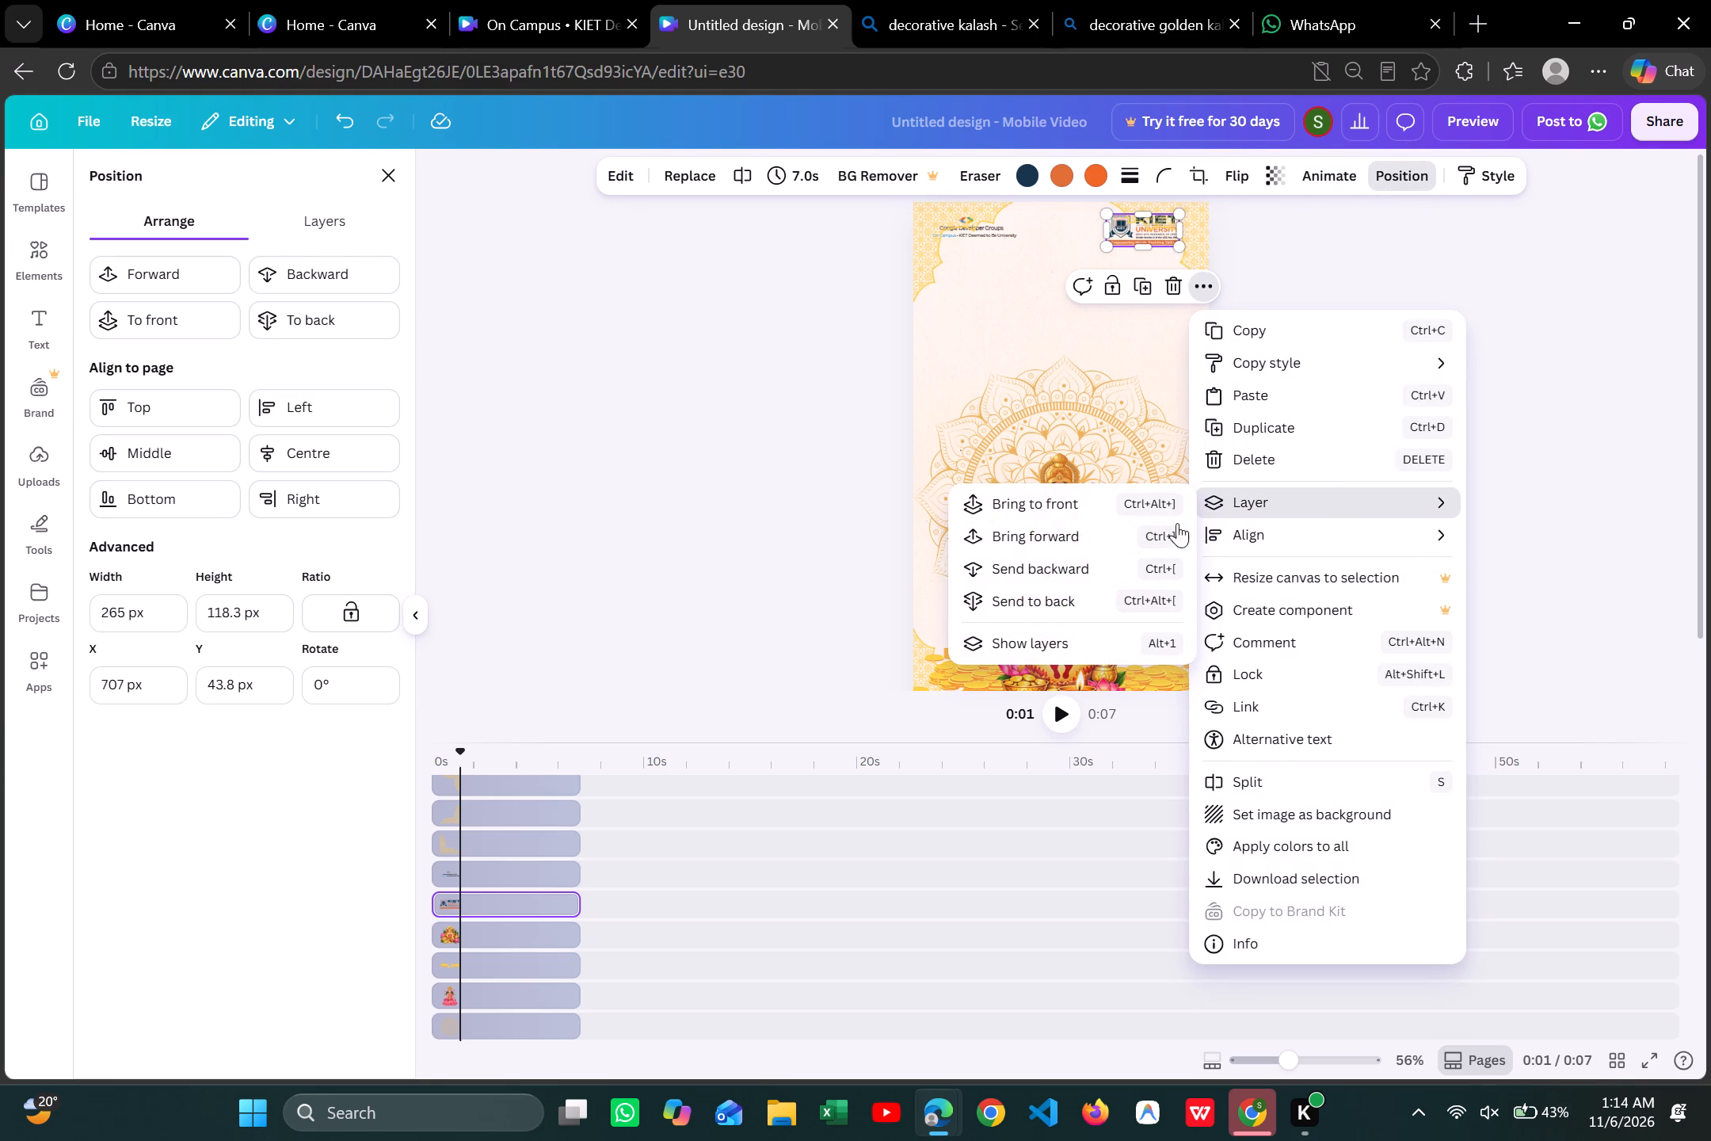
pyautogui.click(1094, 545)
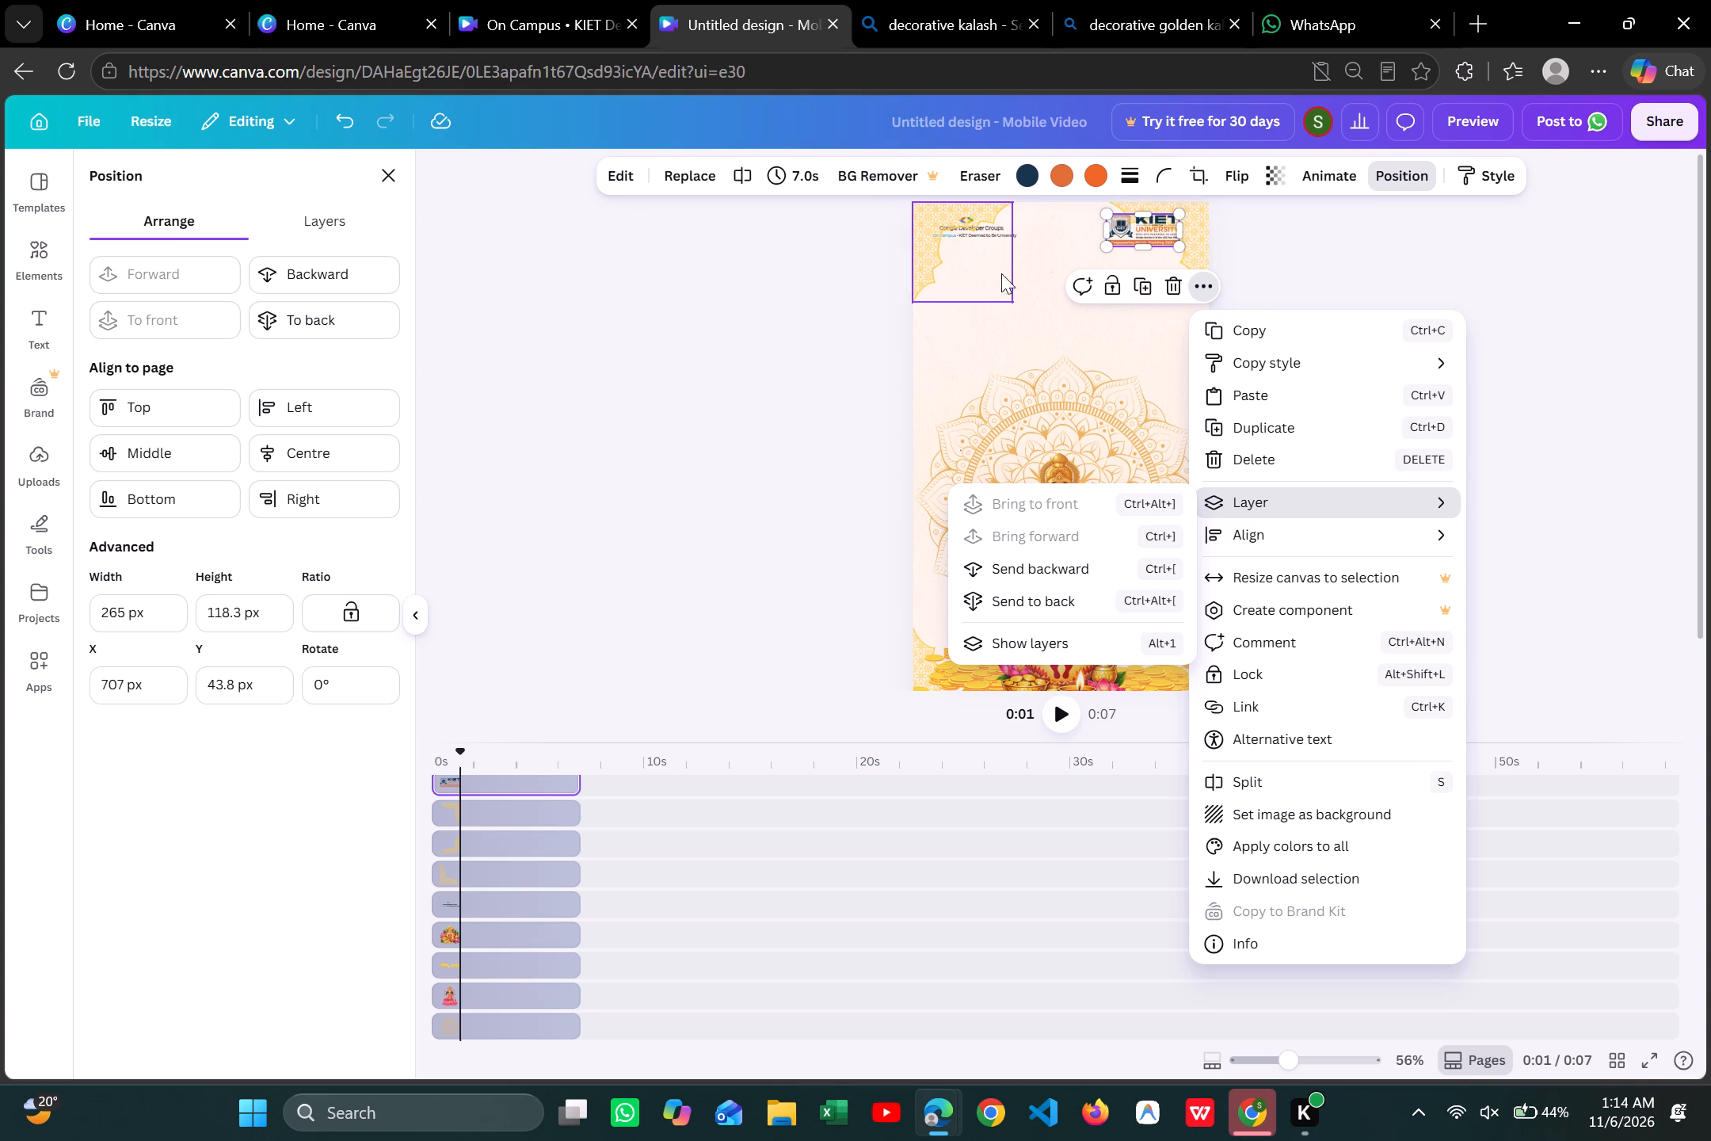
# Bring the Google Developer Groups logo group forward in the layer order so it sits above the golden corner.
pyautogui.scroll(3, 547, 819)
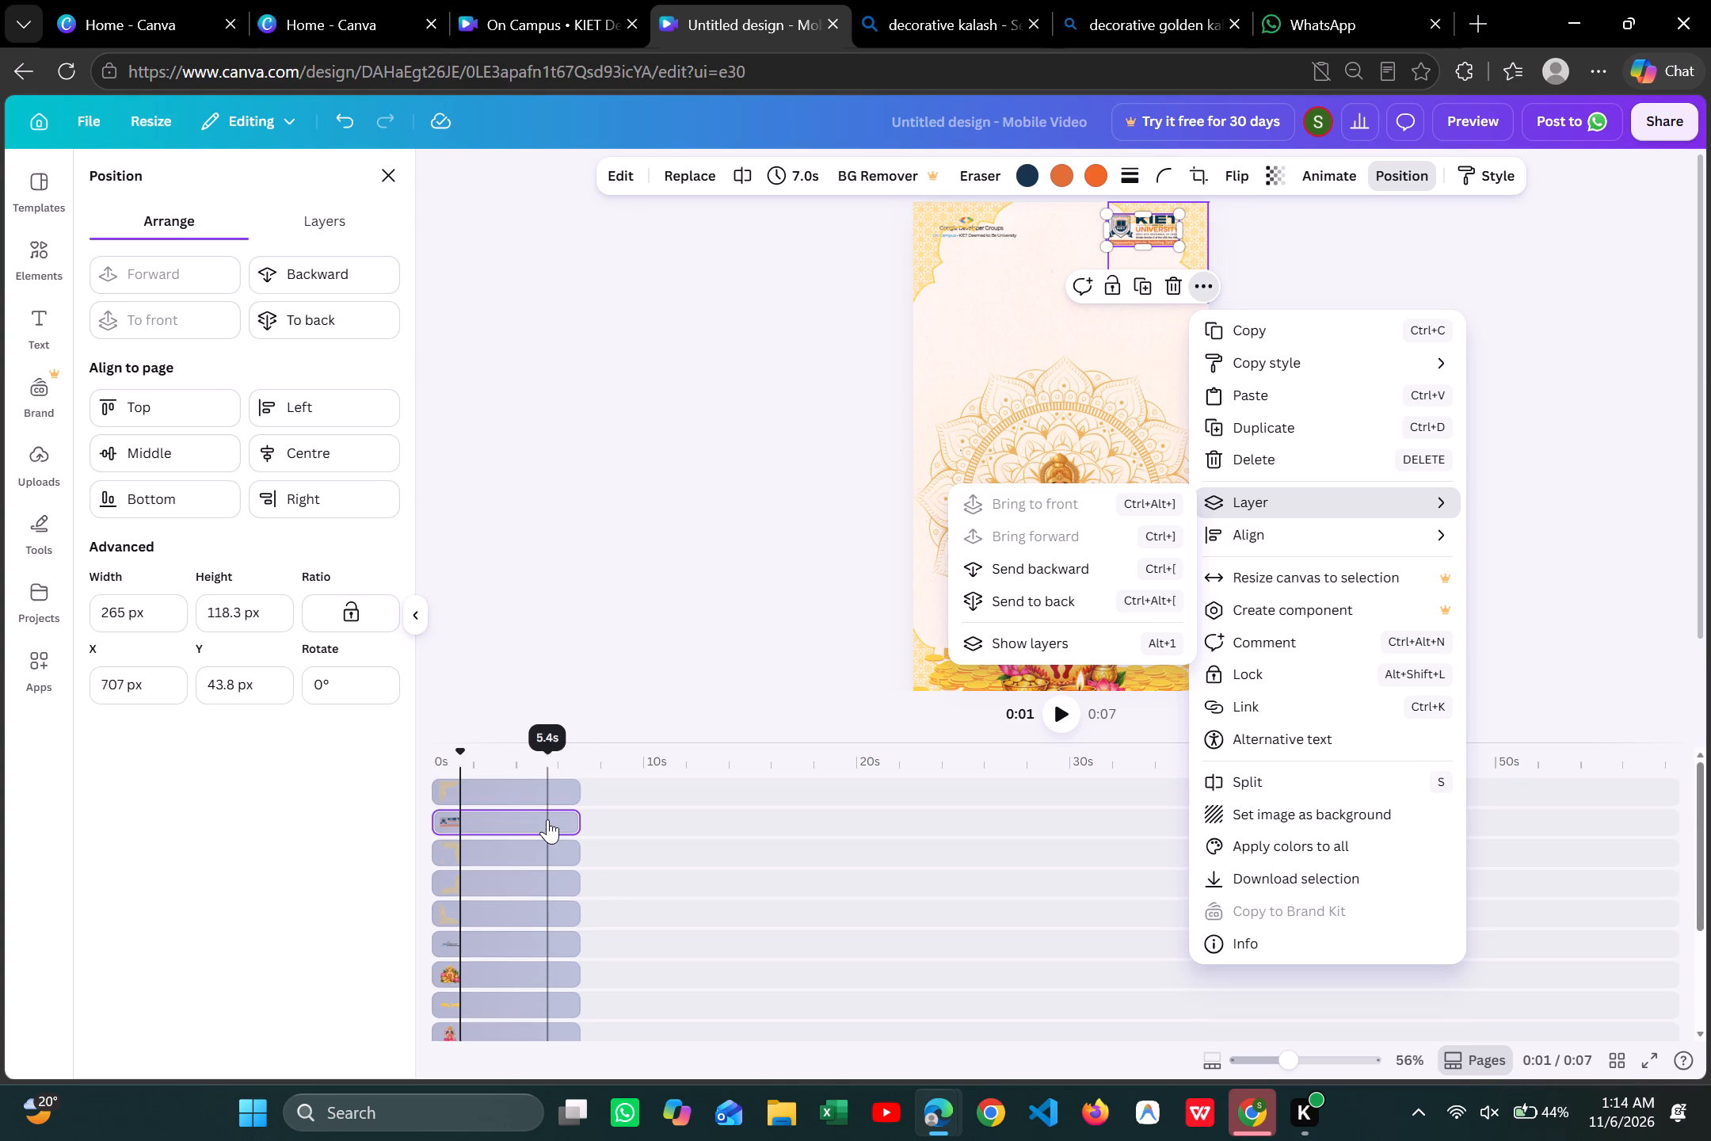
pyautogui.scroll(-2, 526, 937)
pyautogui.scroll(1, 497, 899)
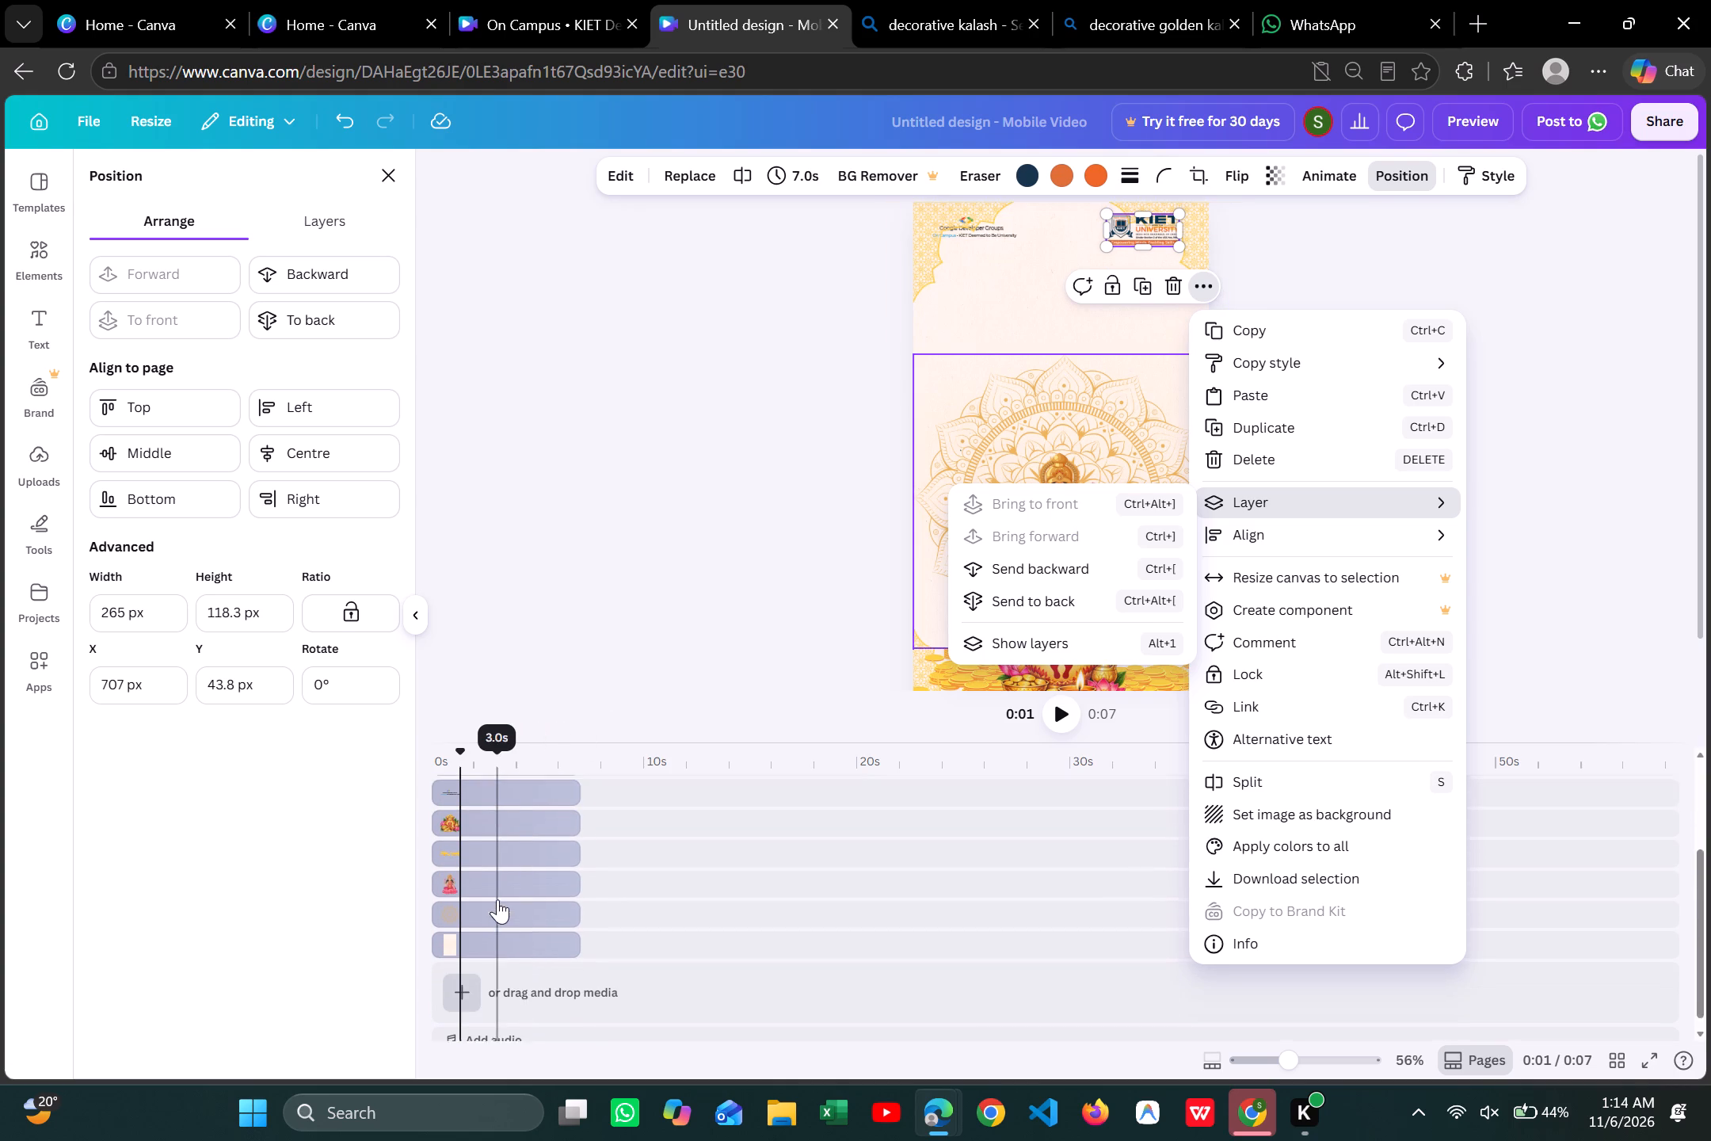
pyautogui.scroll(1, 497, 899)
pyautogui.click(478, 864)
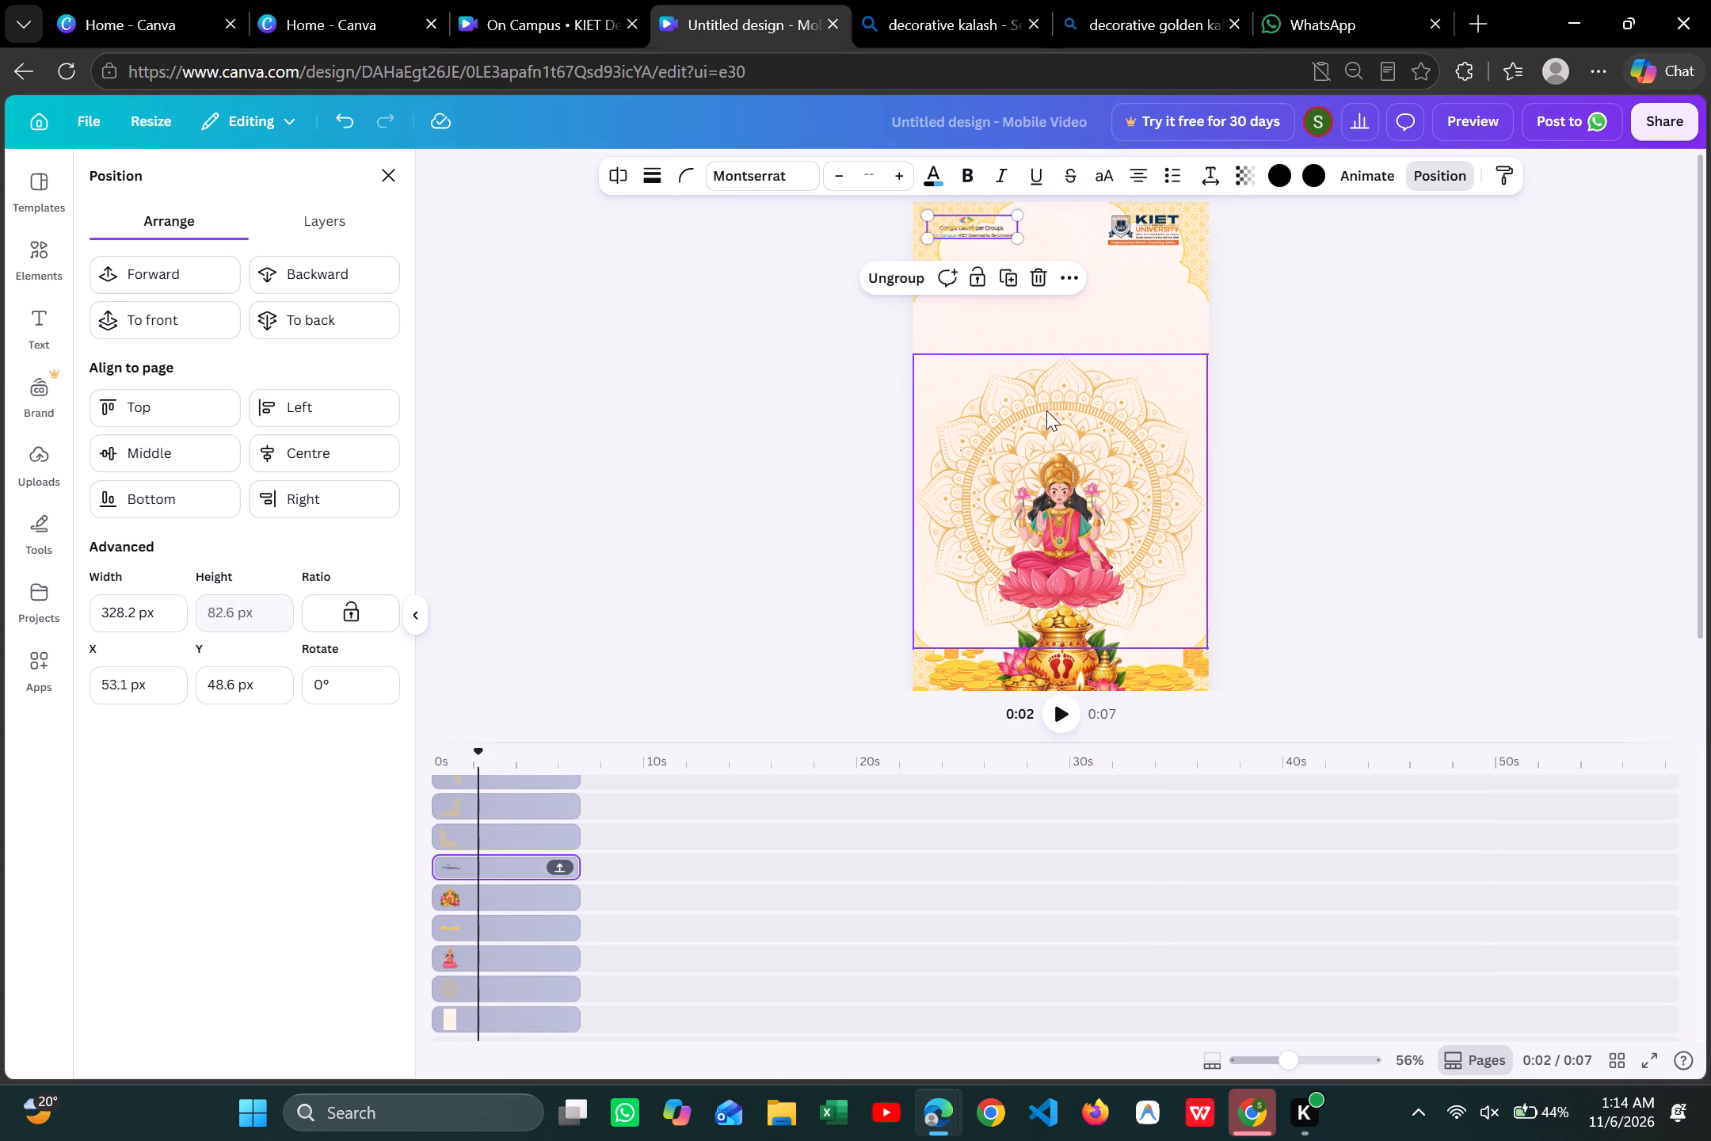
pyautogui.click(1077, 288)
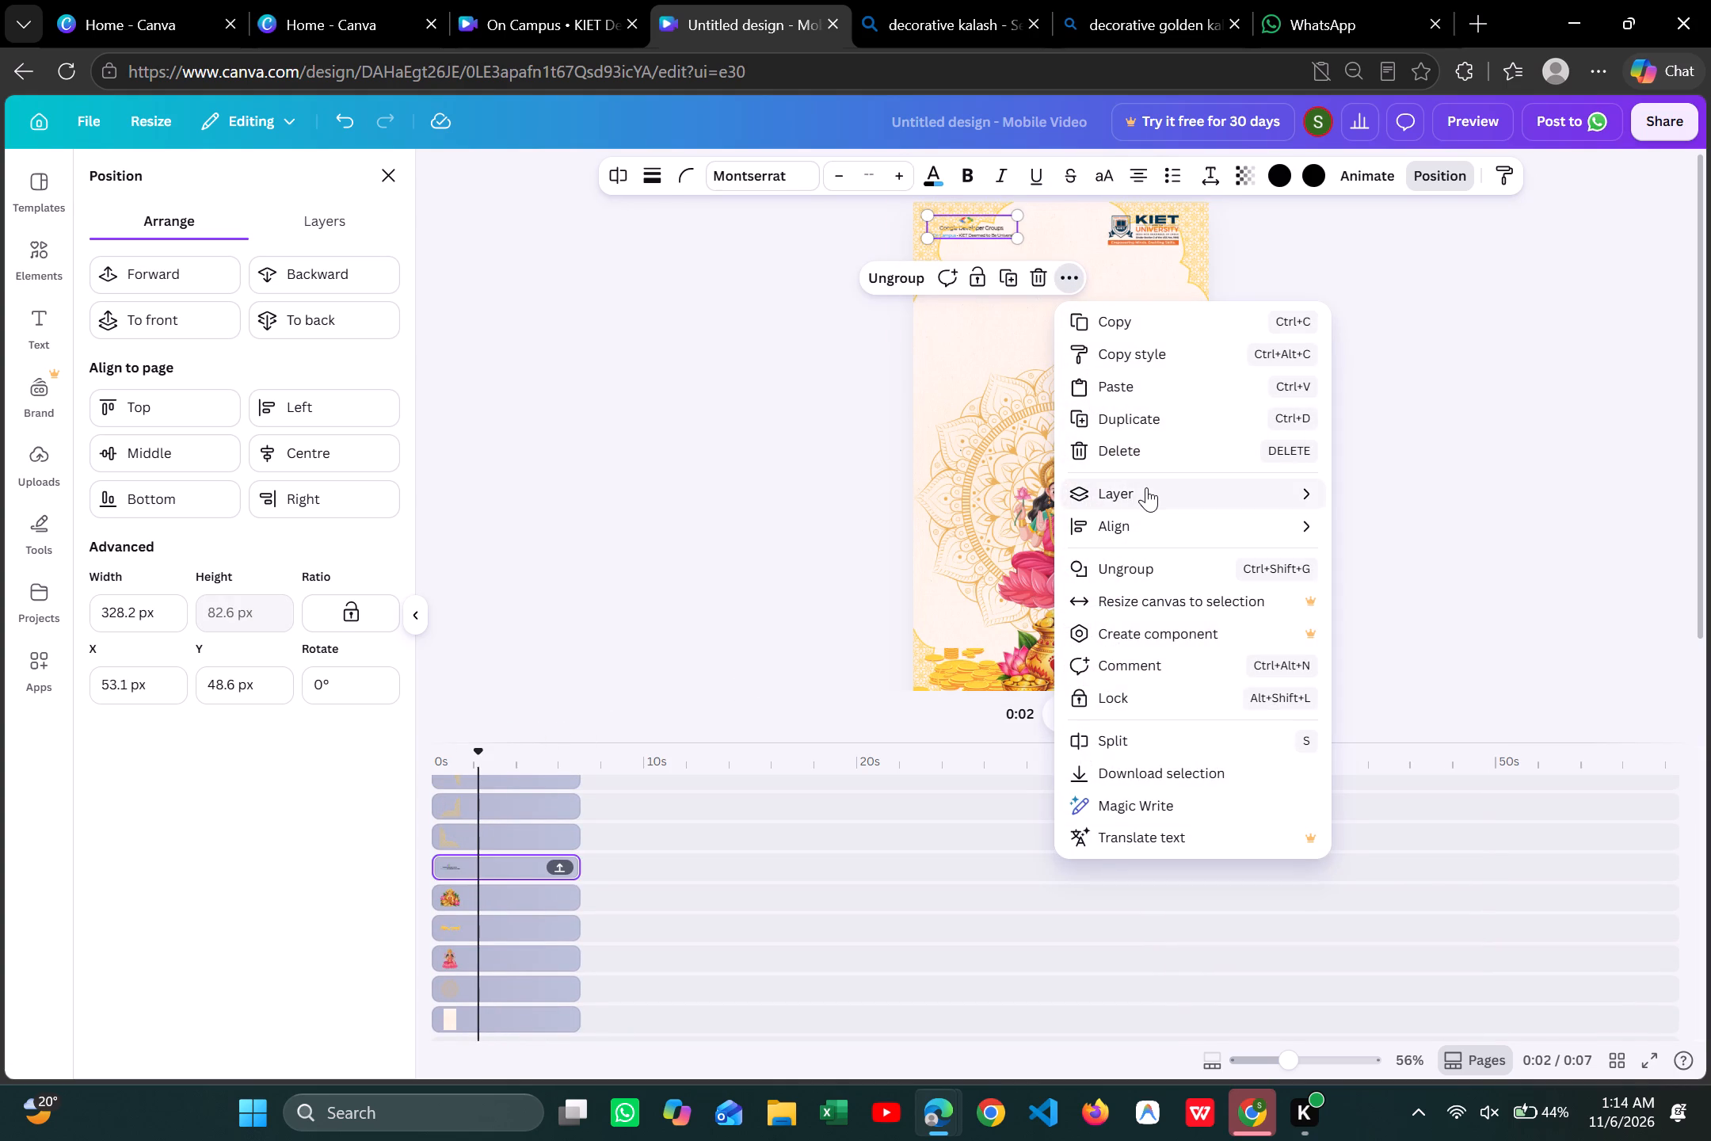
pyautogui.click(1146, 487)
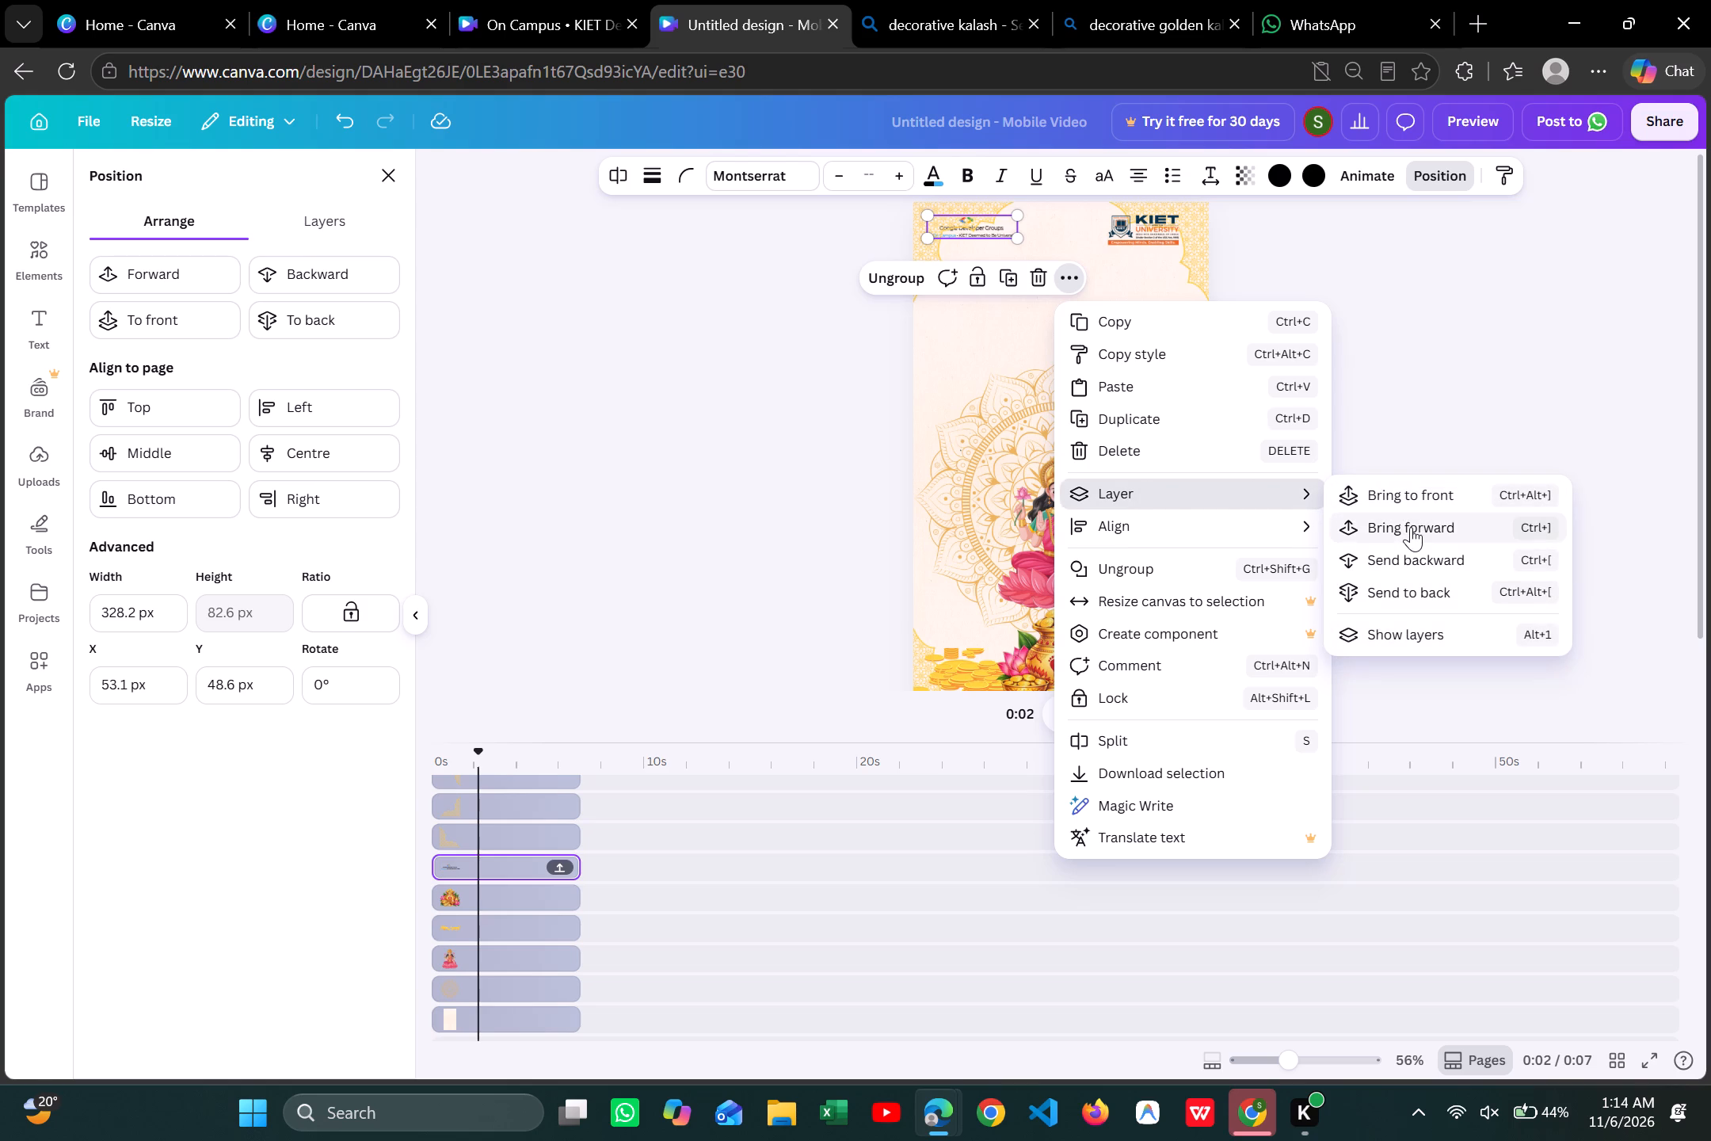
pyautogui.click(1410, 527)
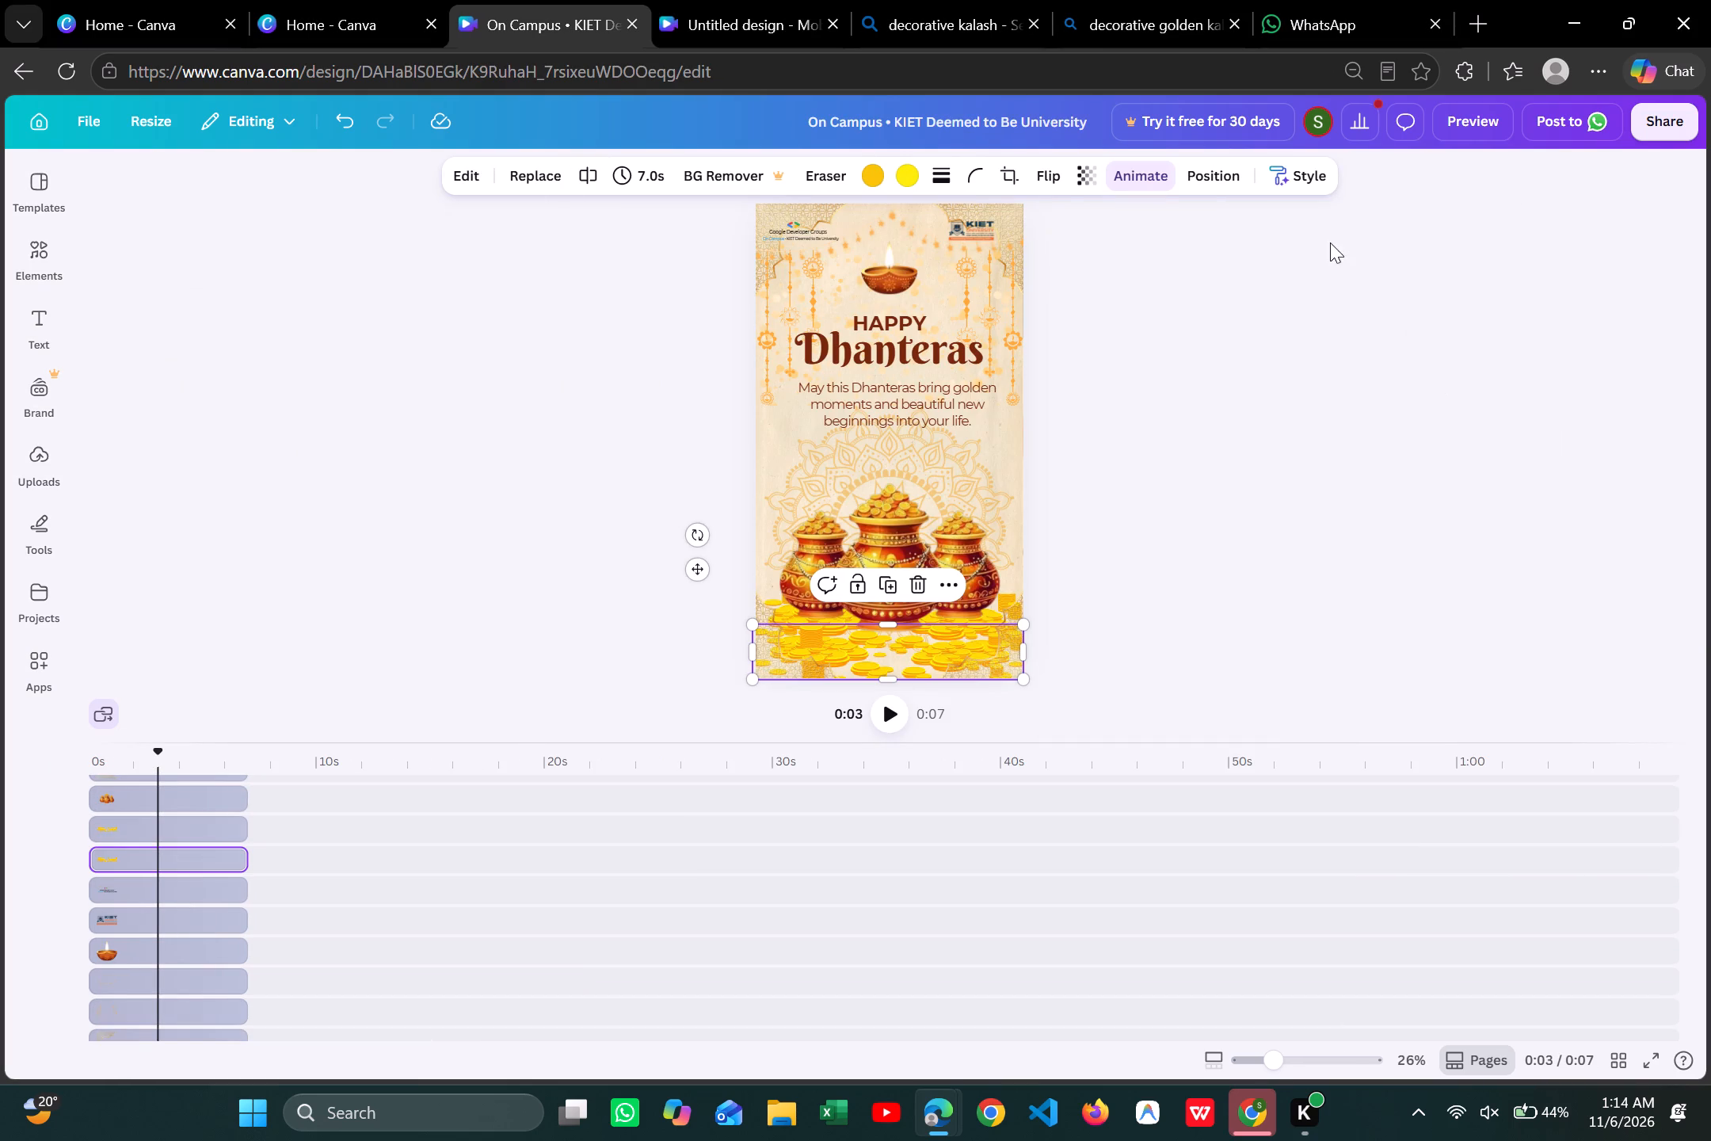
# Copy the orange hanging ornaments from the On Campus KIET design into the mobile video.
pyautogui.click(996, 319)
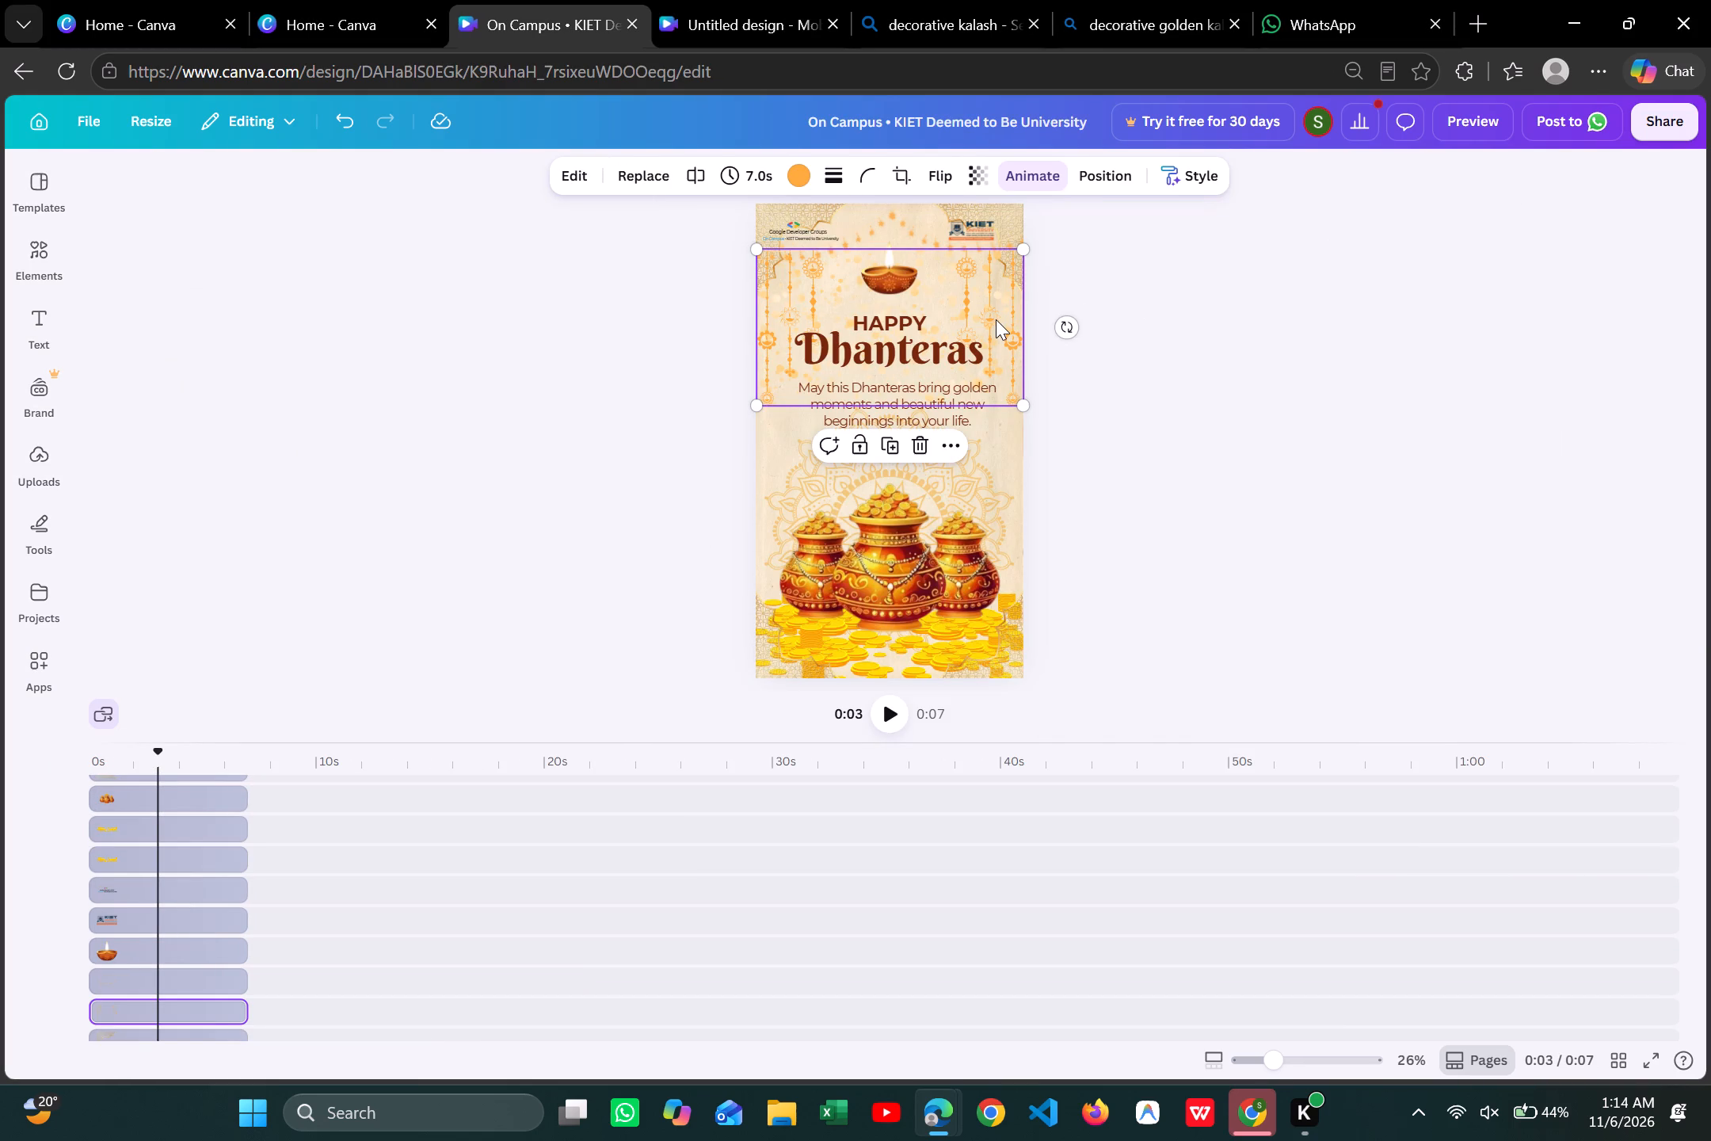
pyautogui.hotkey('ctrl', 'c')
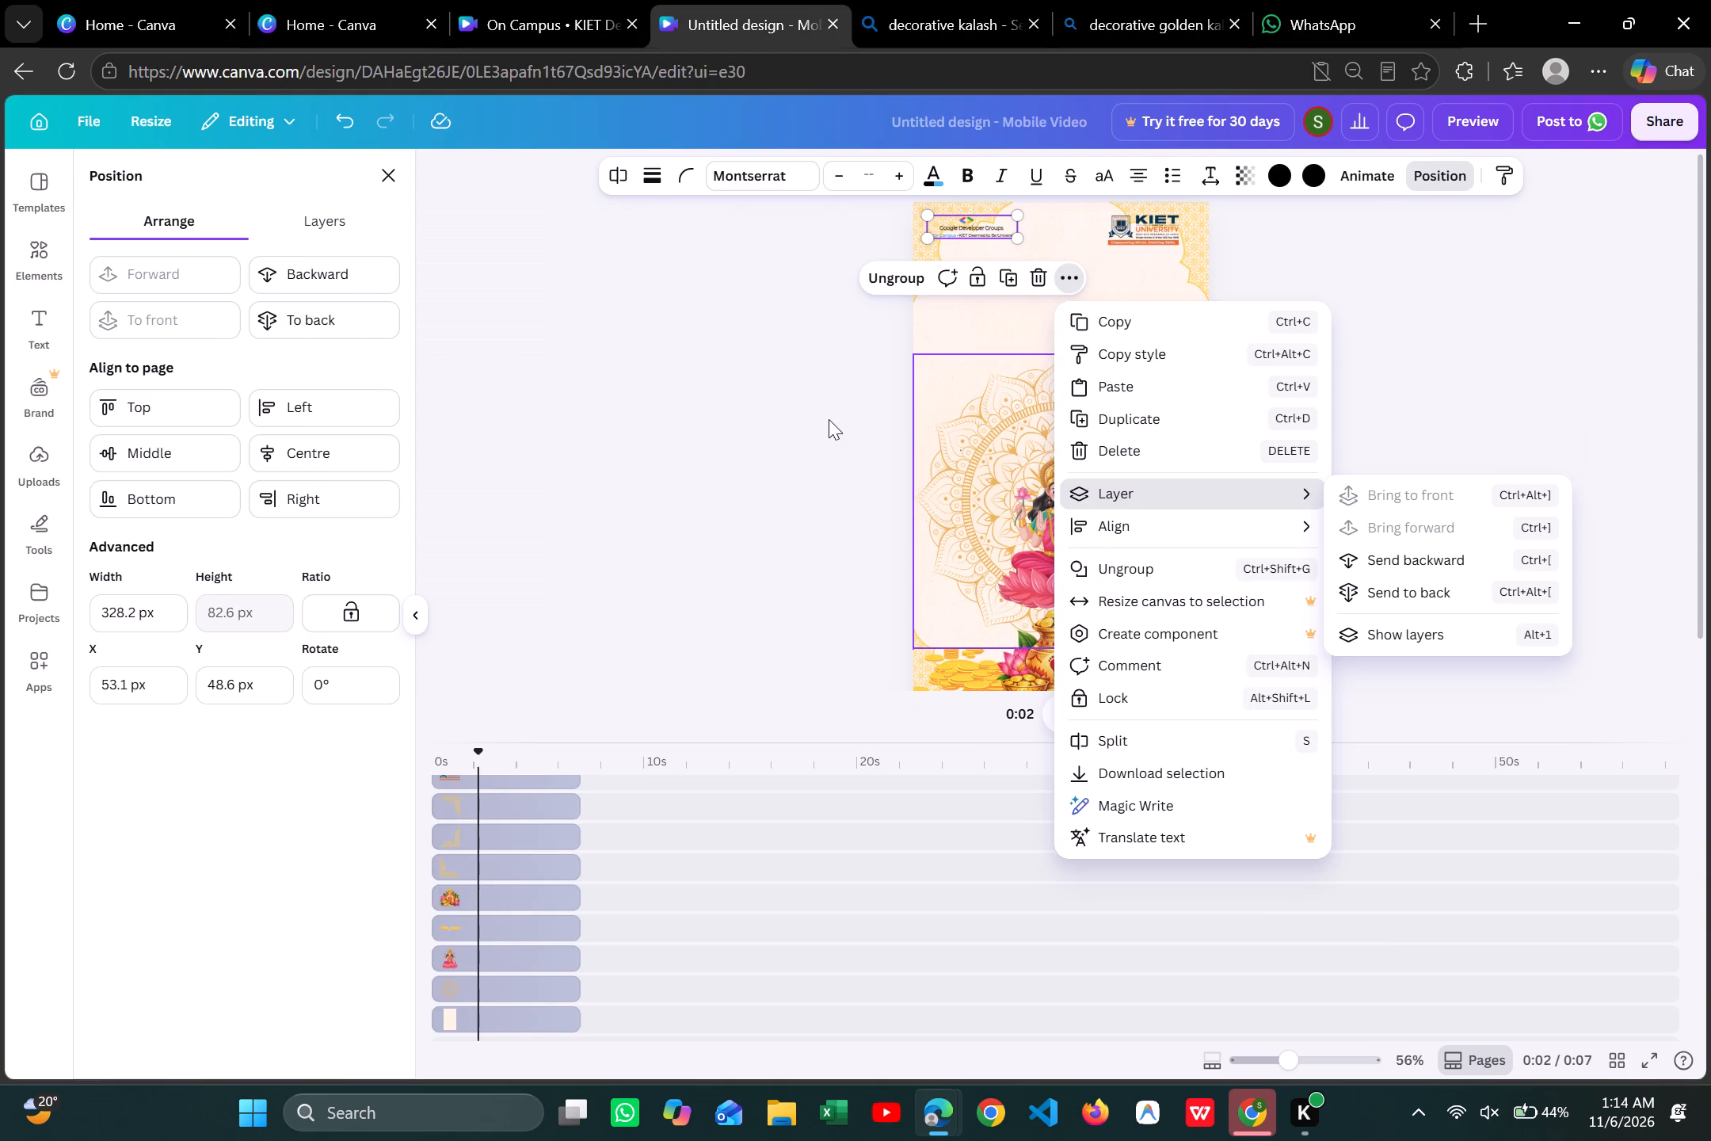
pyautogui.hscroll(7, 385, 483)
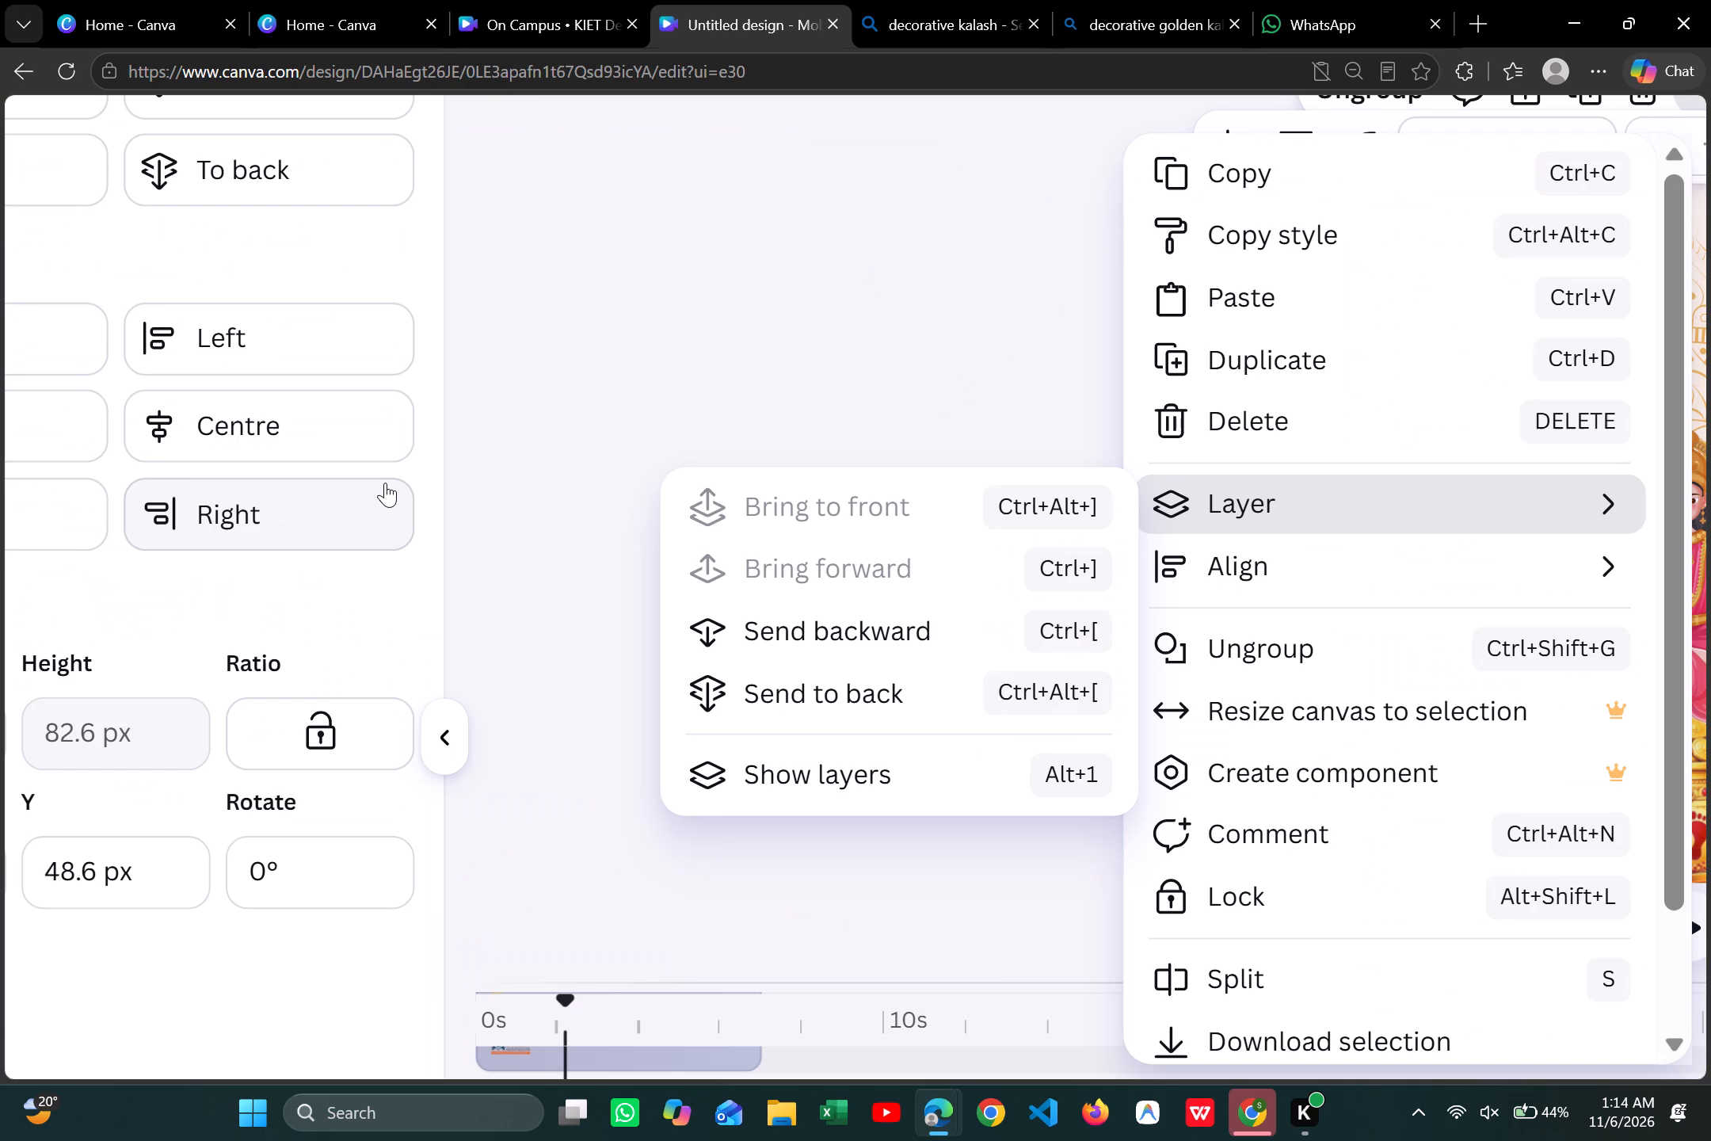
pyautogui.hscroll(5, 385, 483)
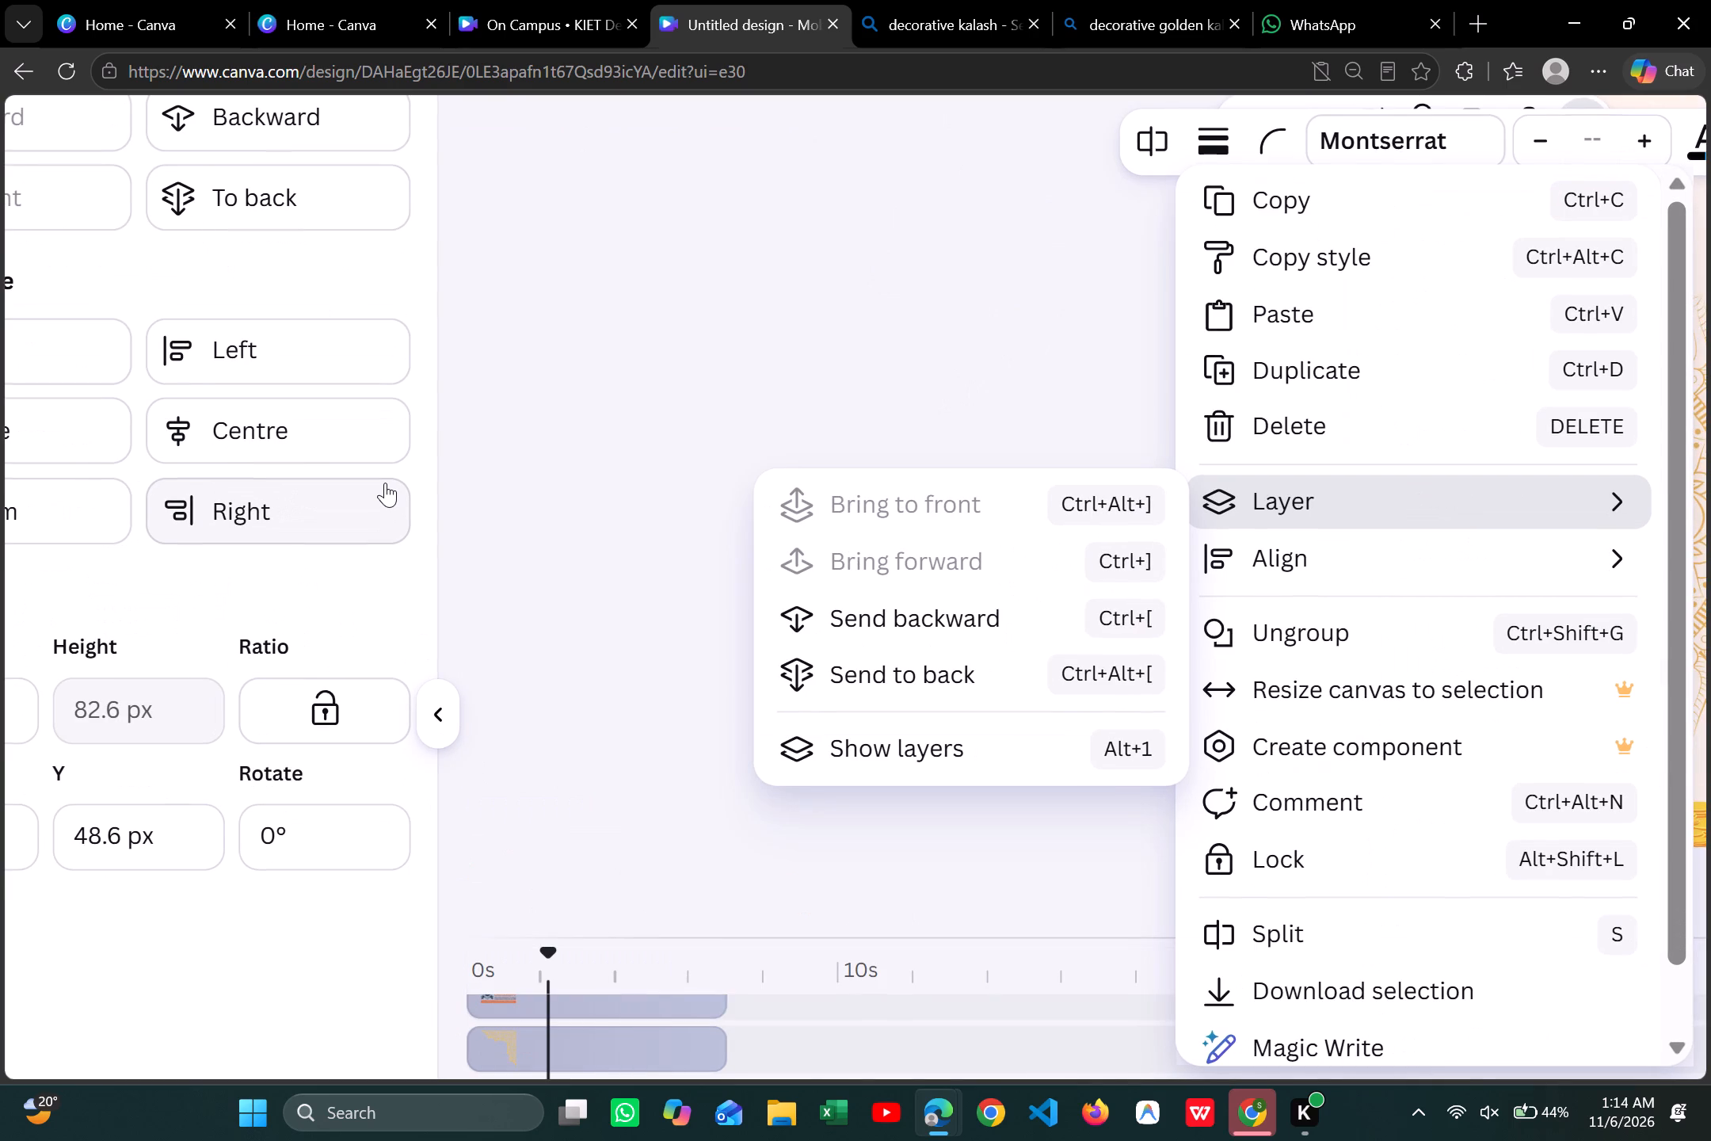
pyautogui.hscroll(3, 587, 457)
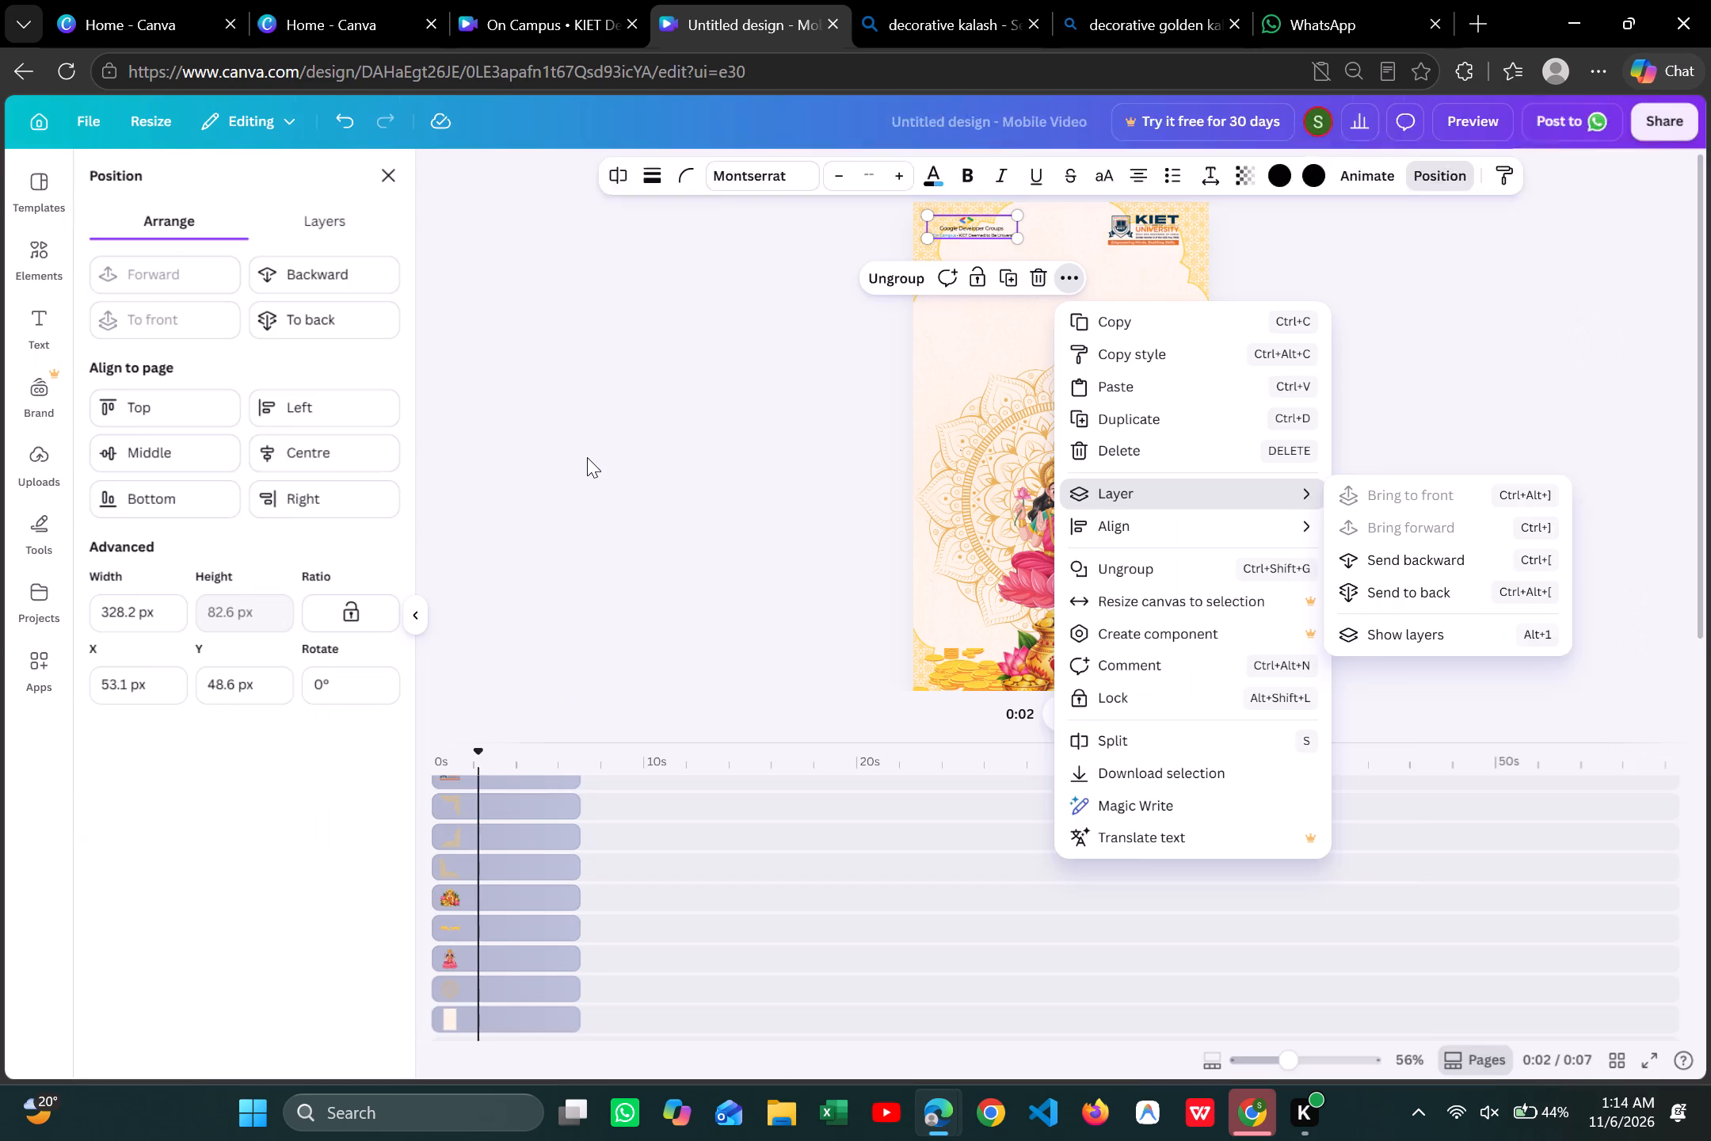
pyautogui.click(856, 453)
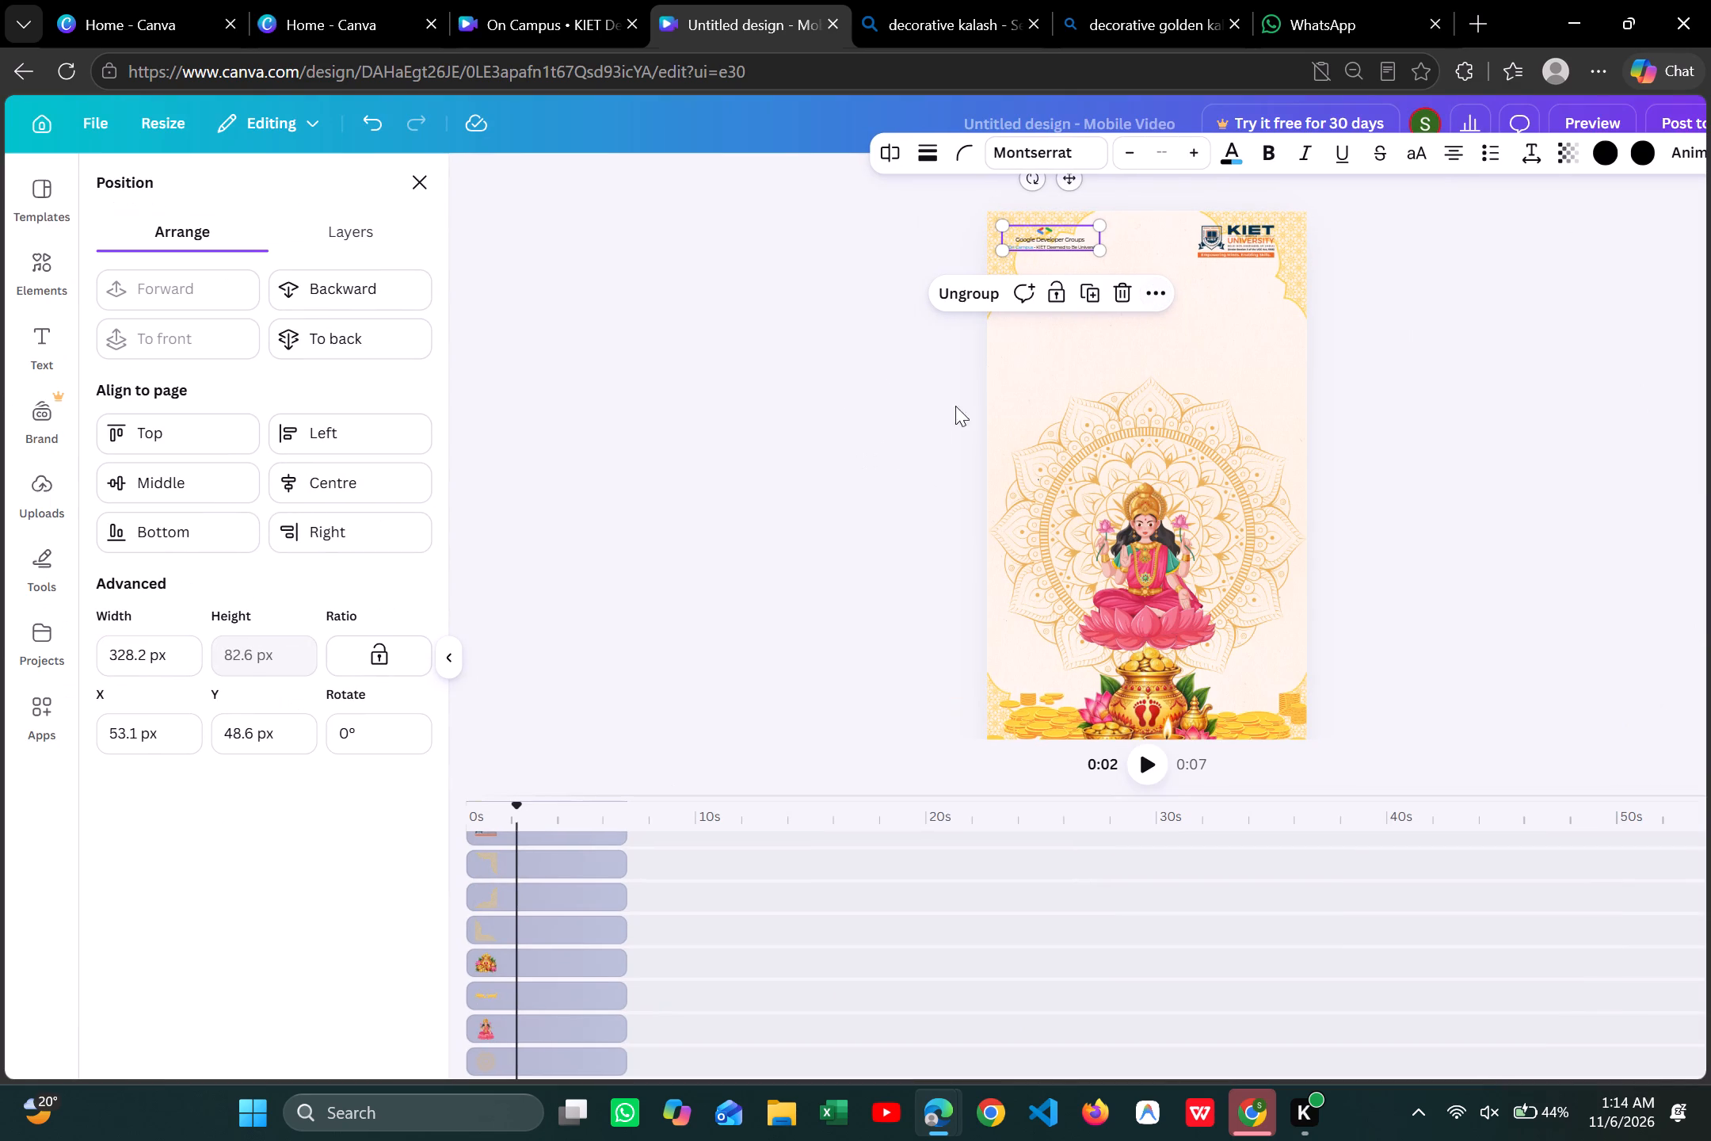
pyautogui.hotkey('ctrl', 'v')
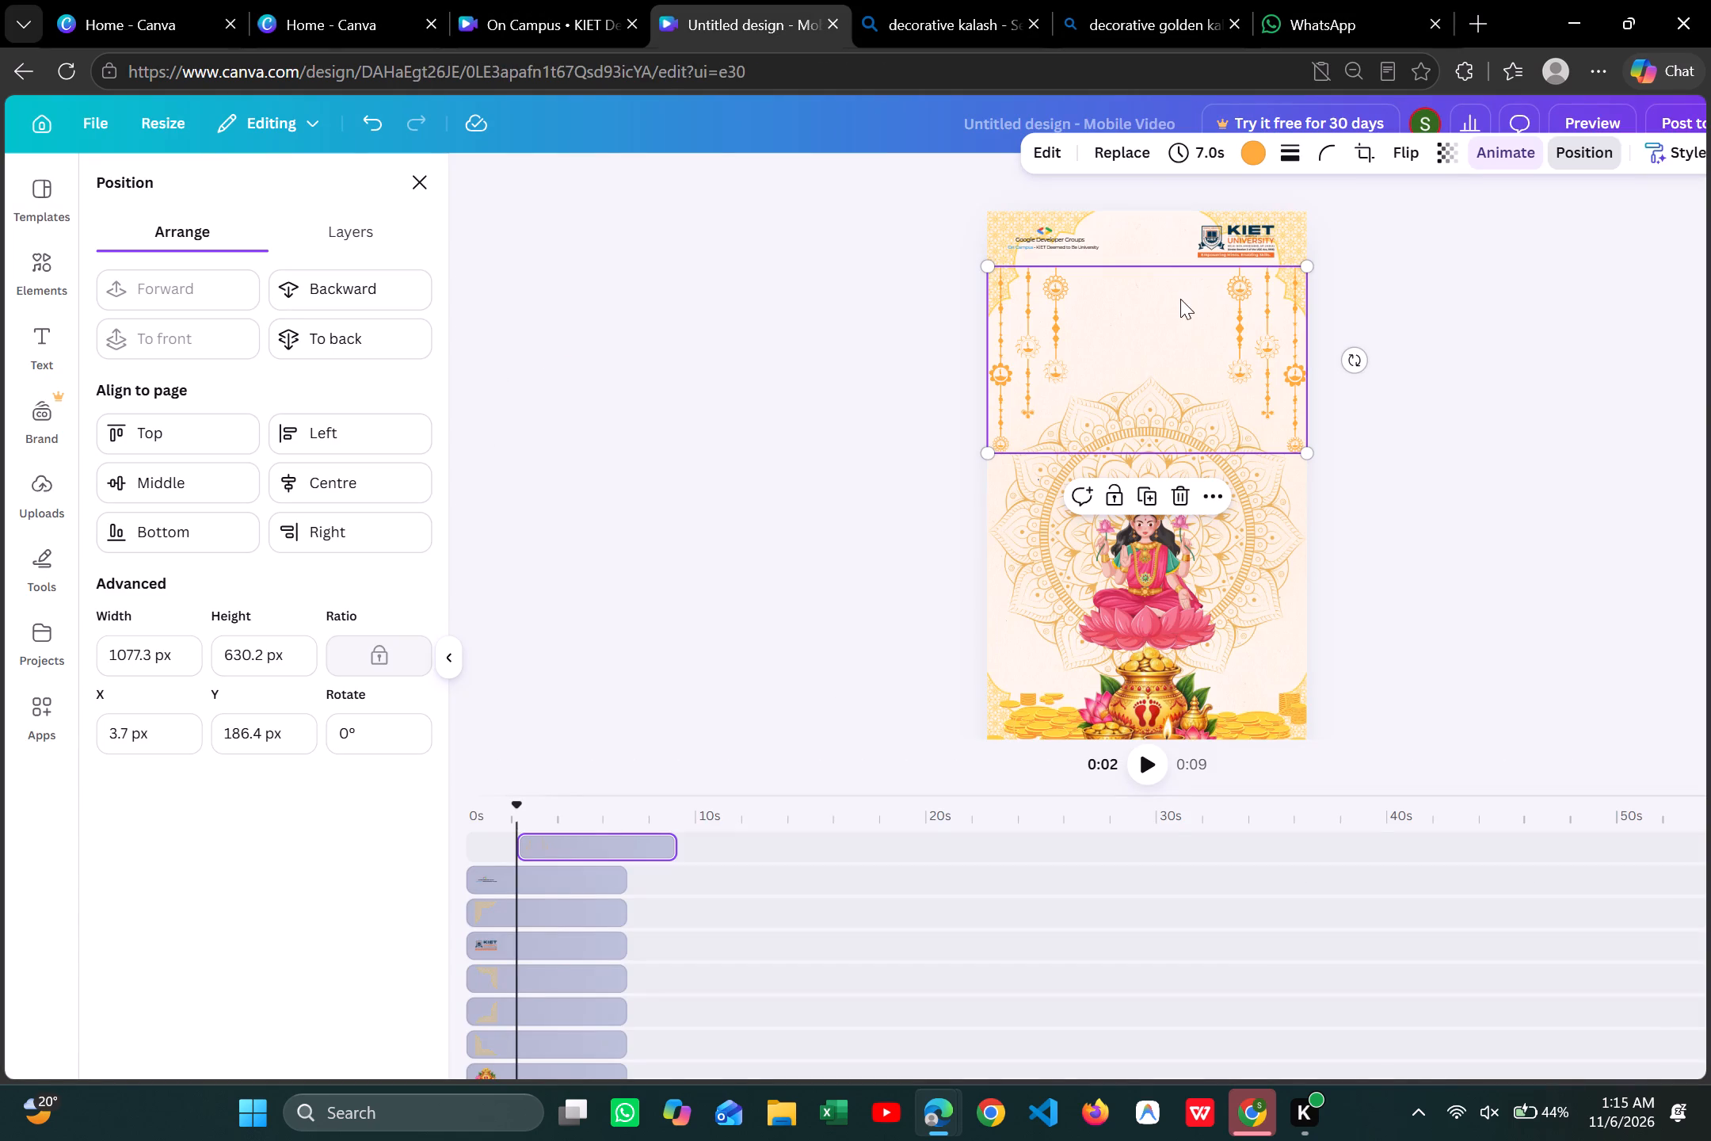
# Resize the hanging ornaments to about 1088 px wide and place them across the page just below the two logos.
pyautogui.moveTo(1186, 359); pyautogui.dragTo(1177, 407)
pyautogui.moveTo(1300, 321); pyautogui.dragTo(1315, 315)
pyautogui.click(1234, 359)
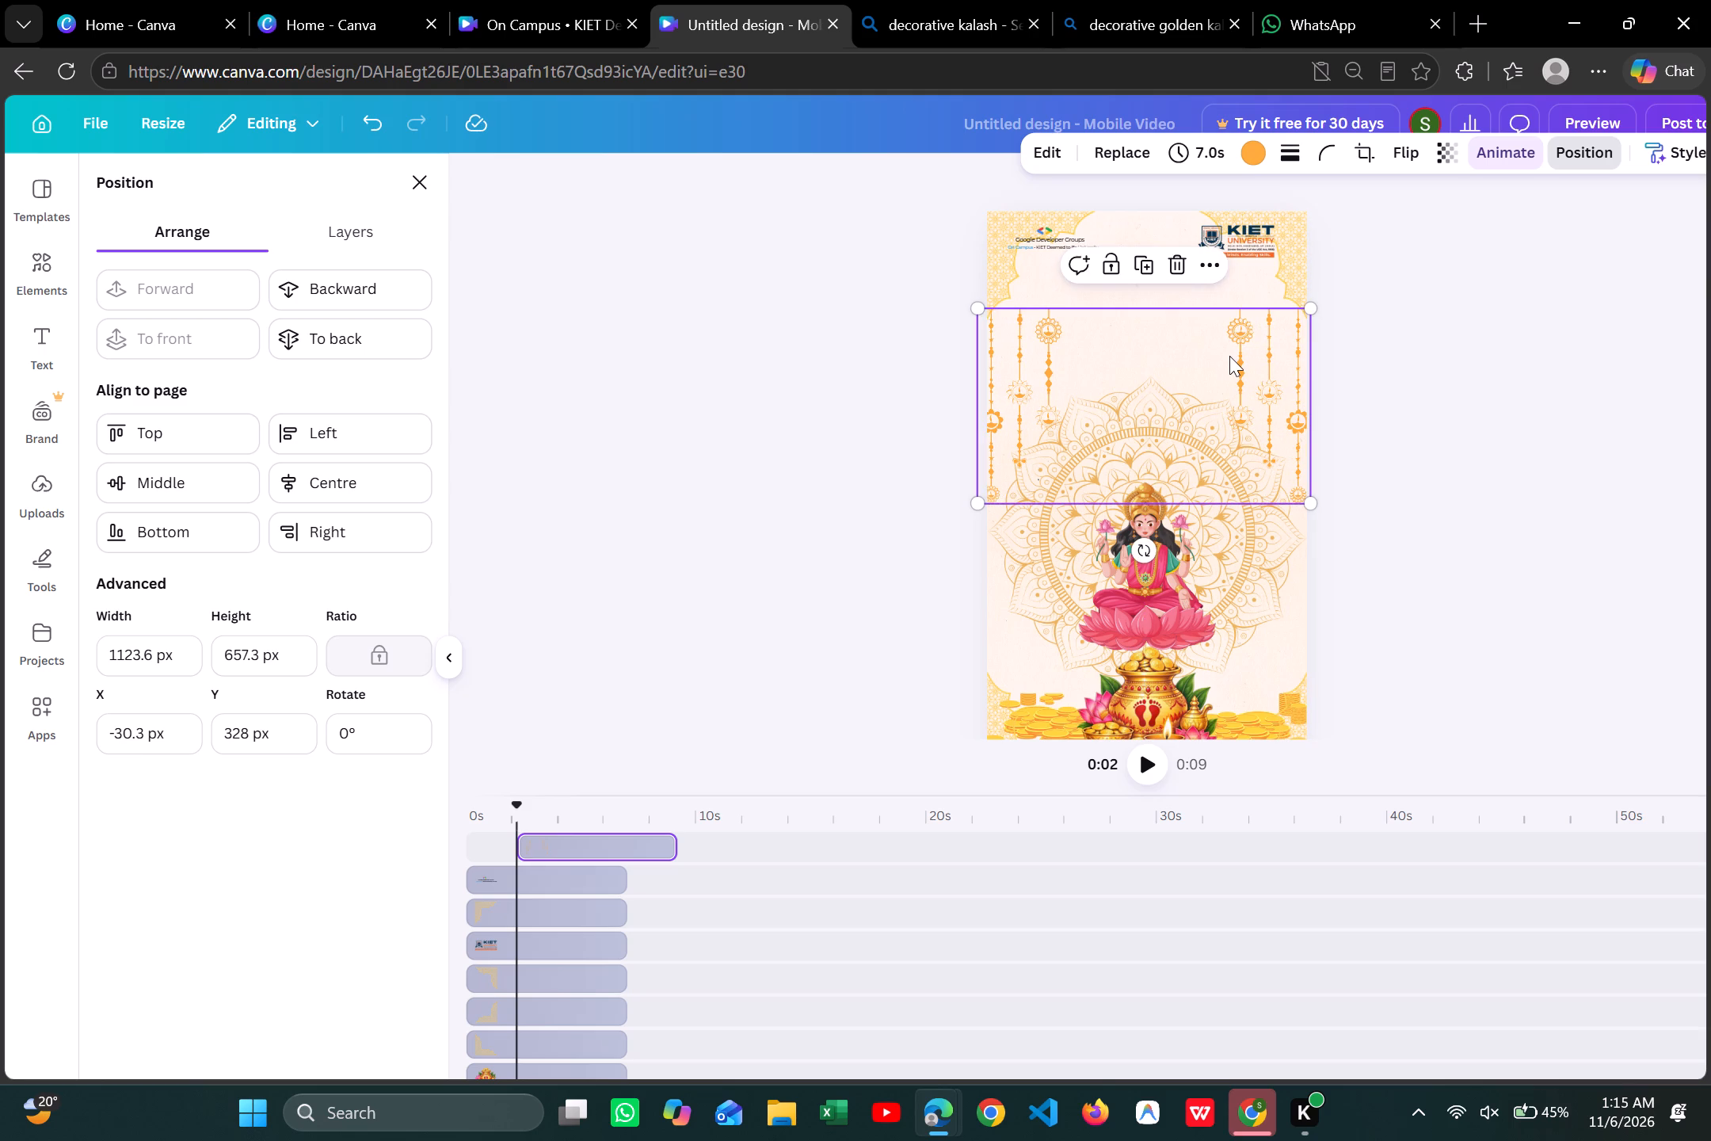
pyautogui.moveTo(1229, 356); pyautogui.dragTo(1234, 315)
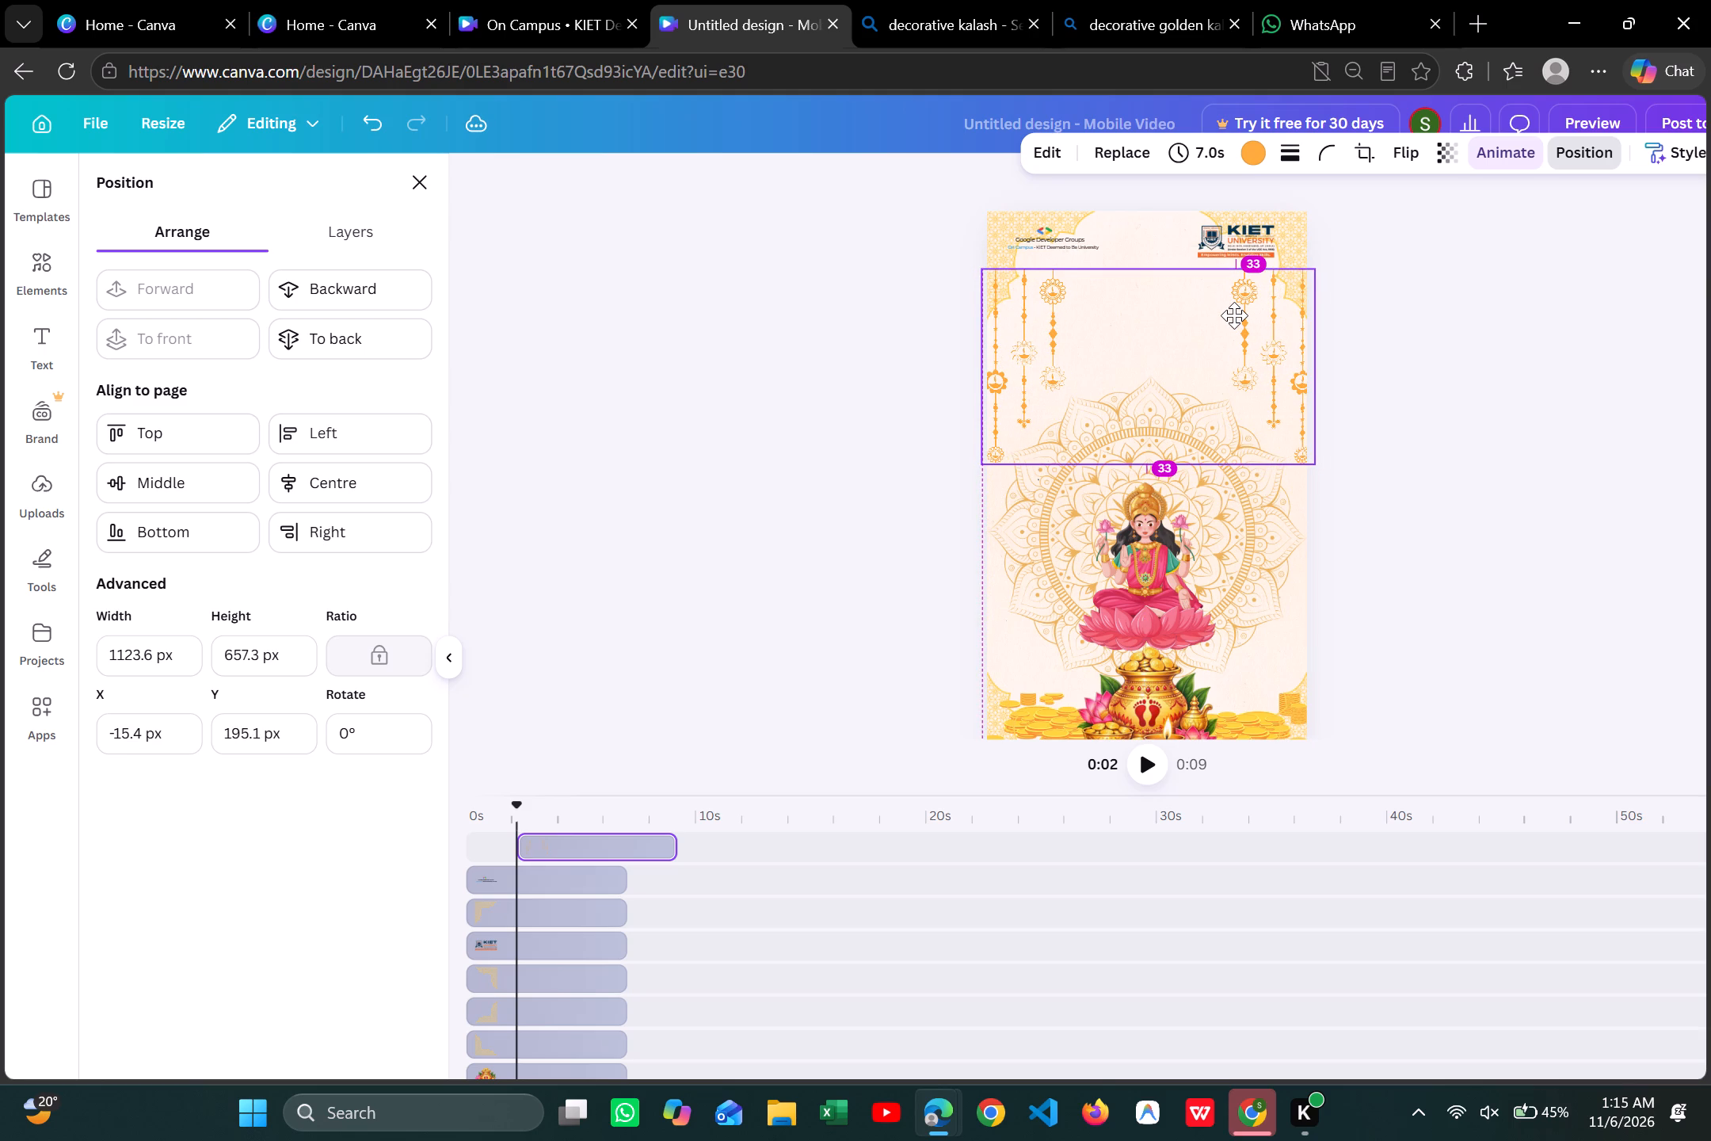
pyautogui.moveTo(1234, 315); pyautogui.dragTo(1231, 316)
pyautogui.moveTo(1313, 273); pyautogui.dragTo(1305, 283)
pyautogui.click(1244, 334)
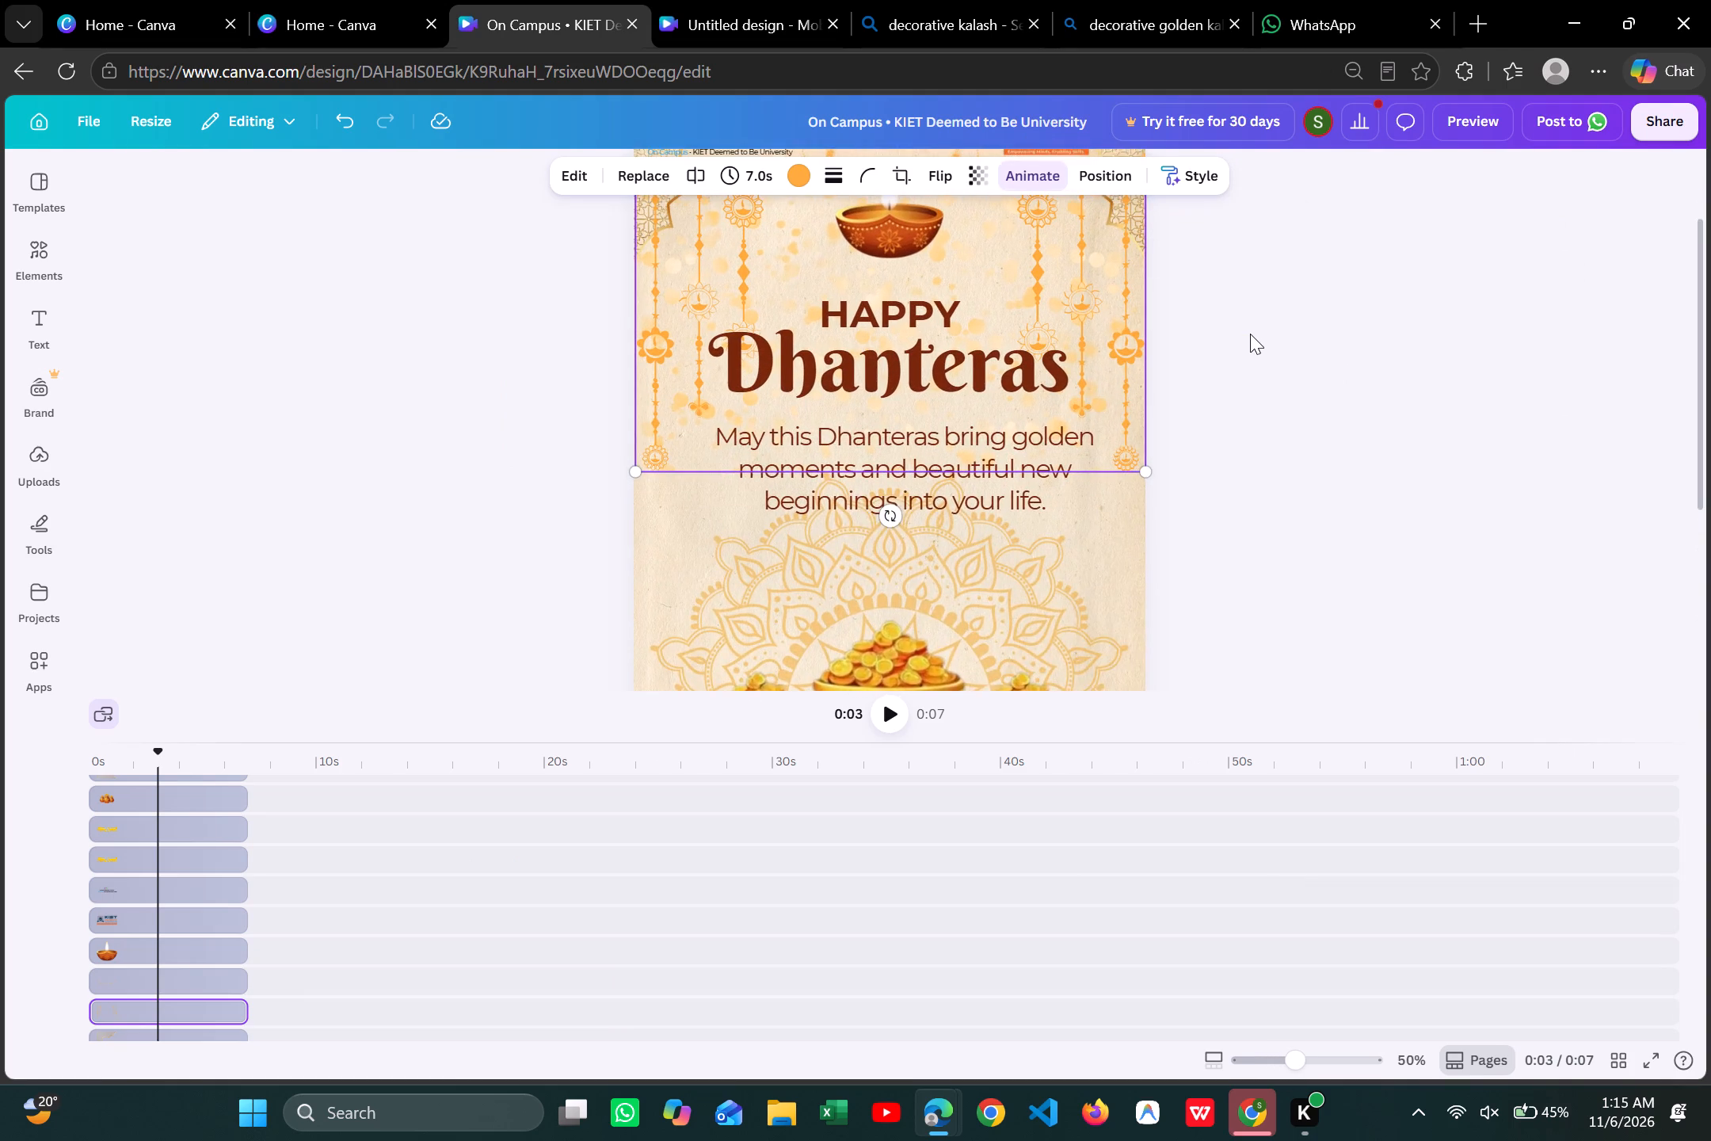
# Copy the left half of the bead garland at the top of the On Campus KIET design.
pyautogui.scroll(2, 1250, 334)
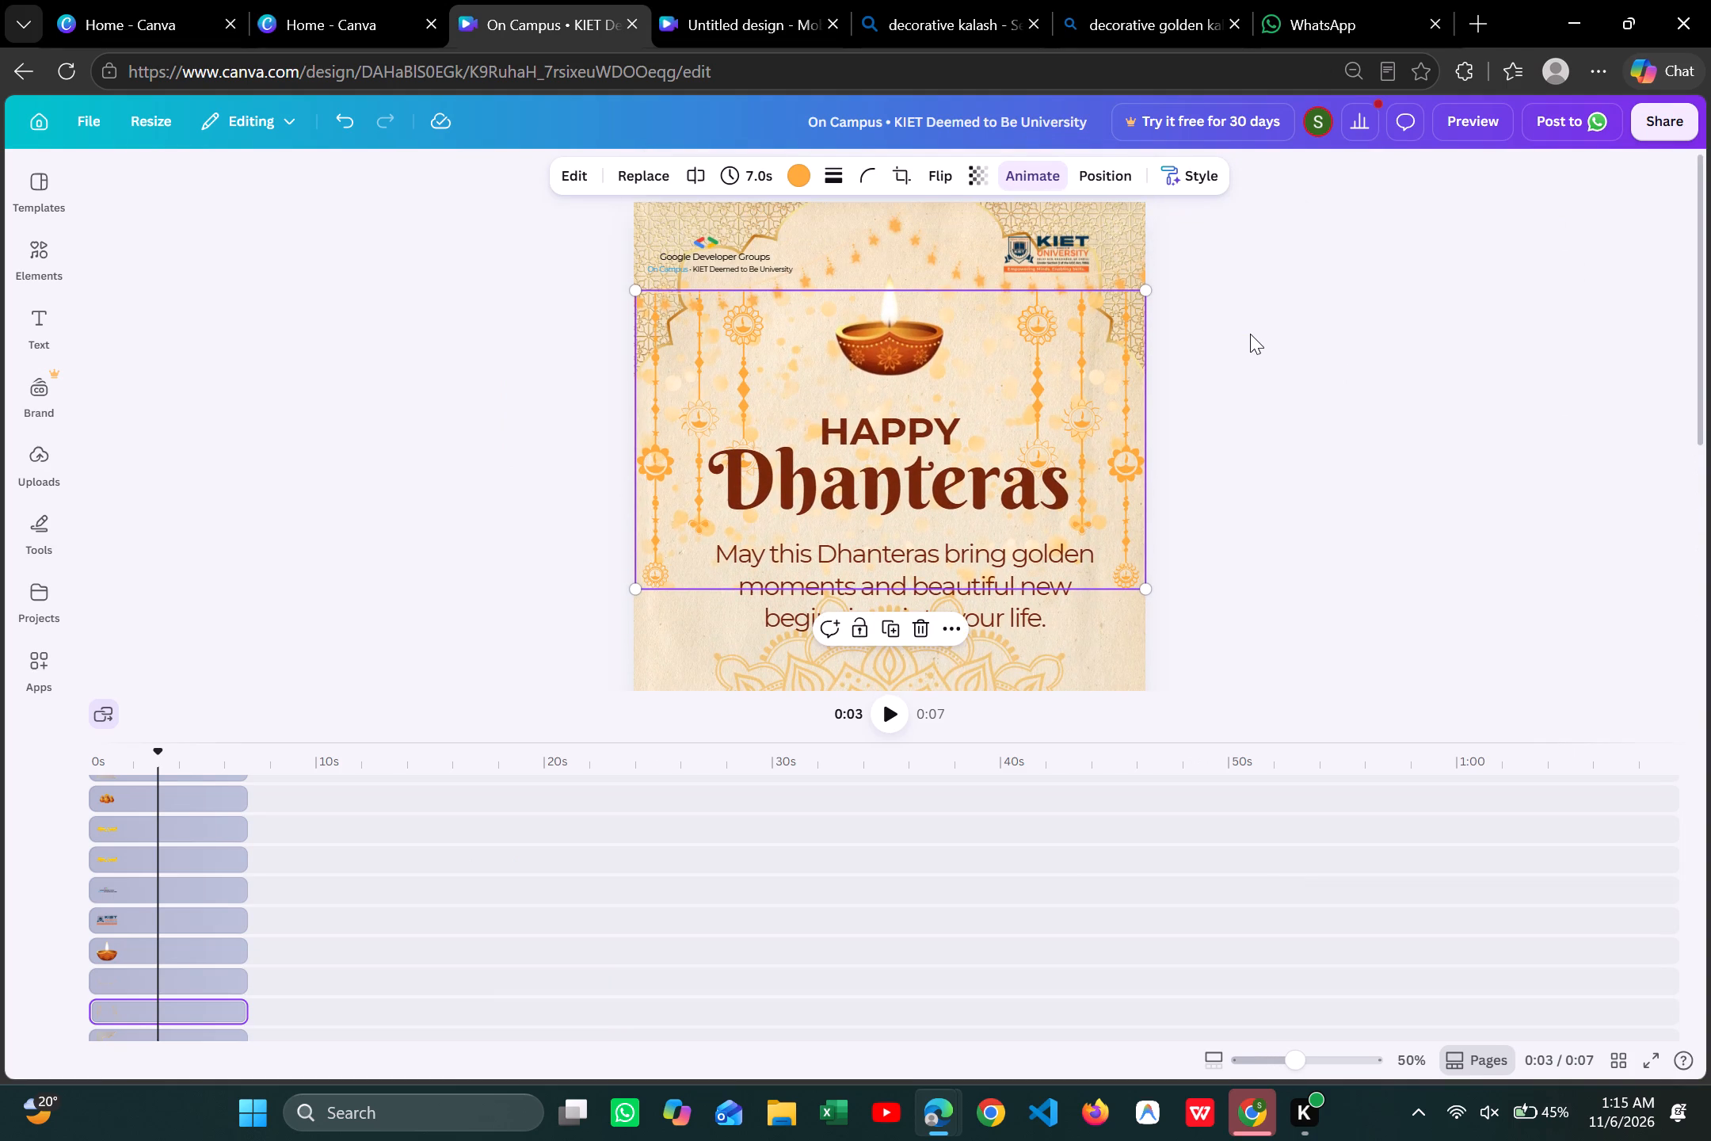
pyautogui.click(895, 264)
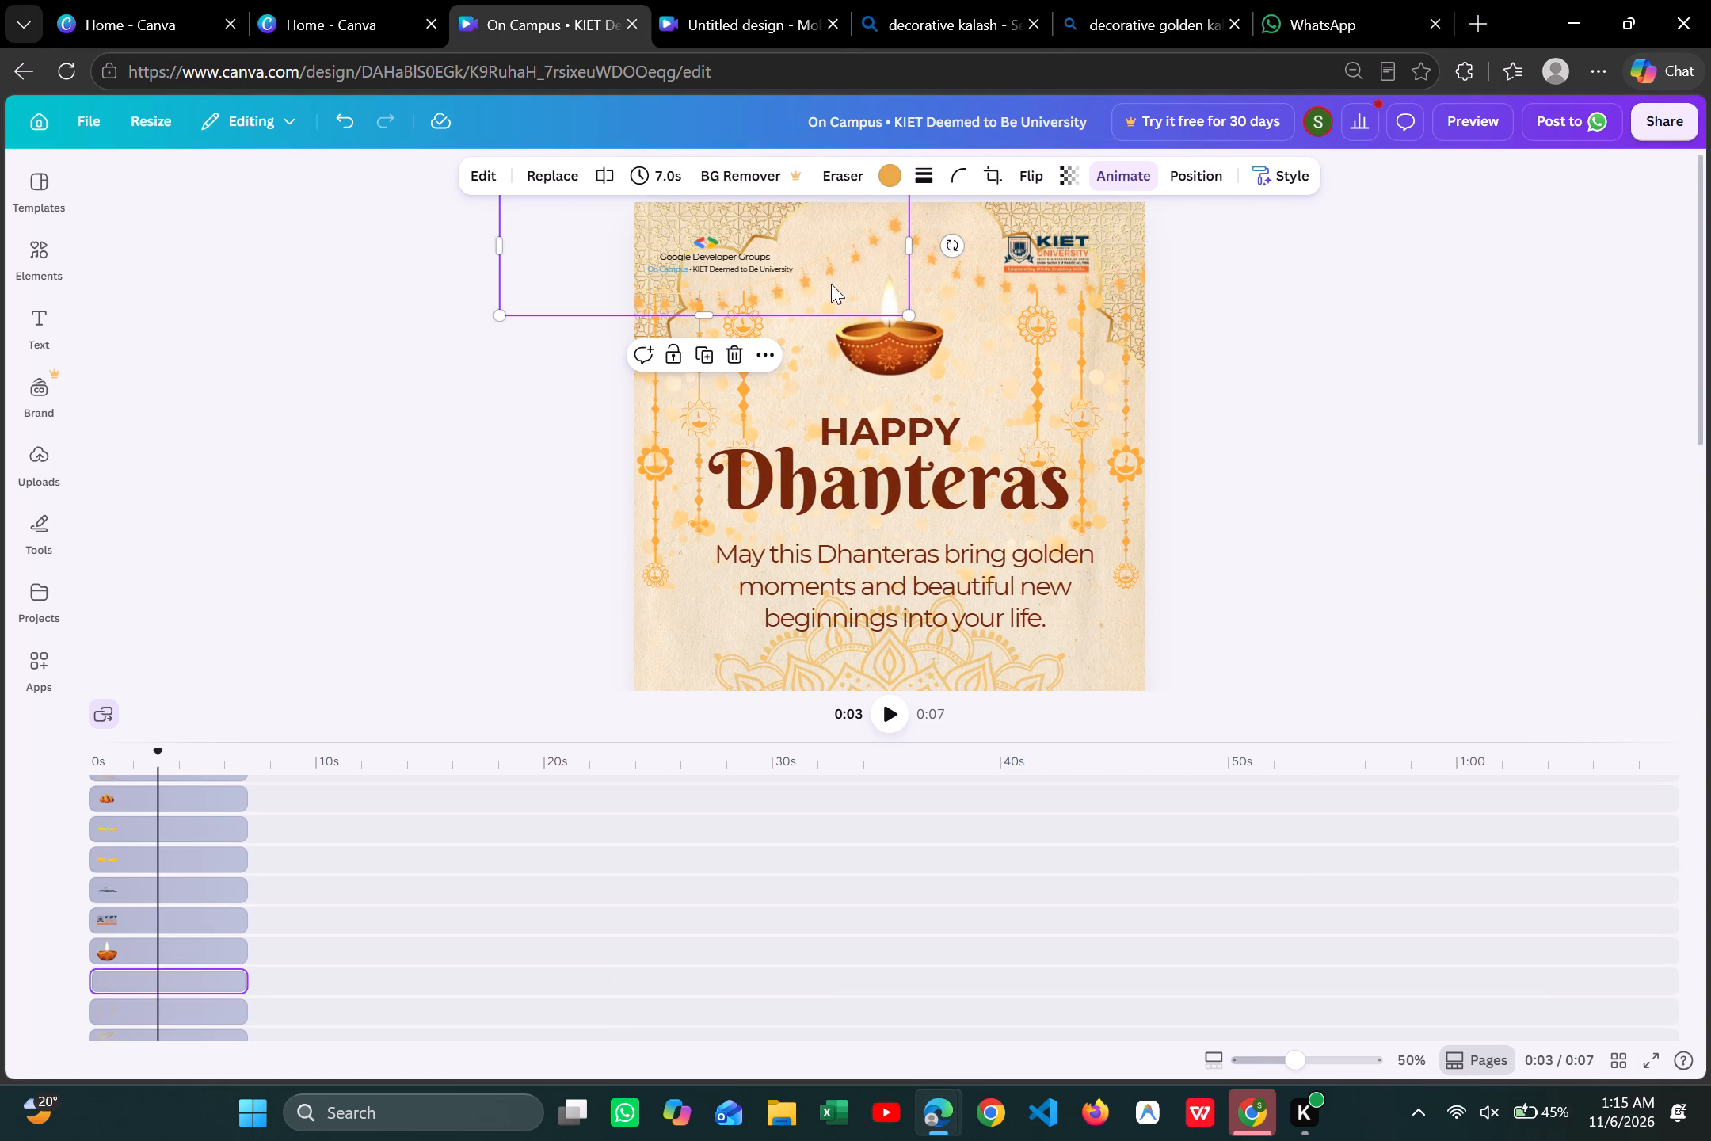
pyautogui.hotkey('ctrl', 'c')
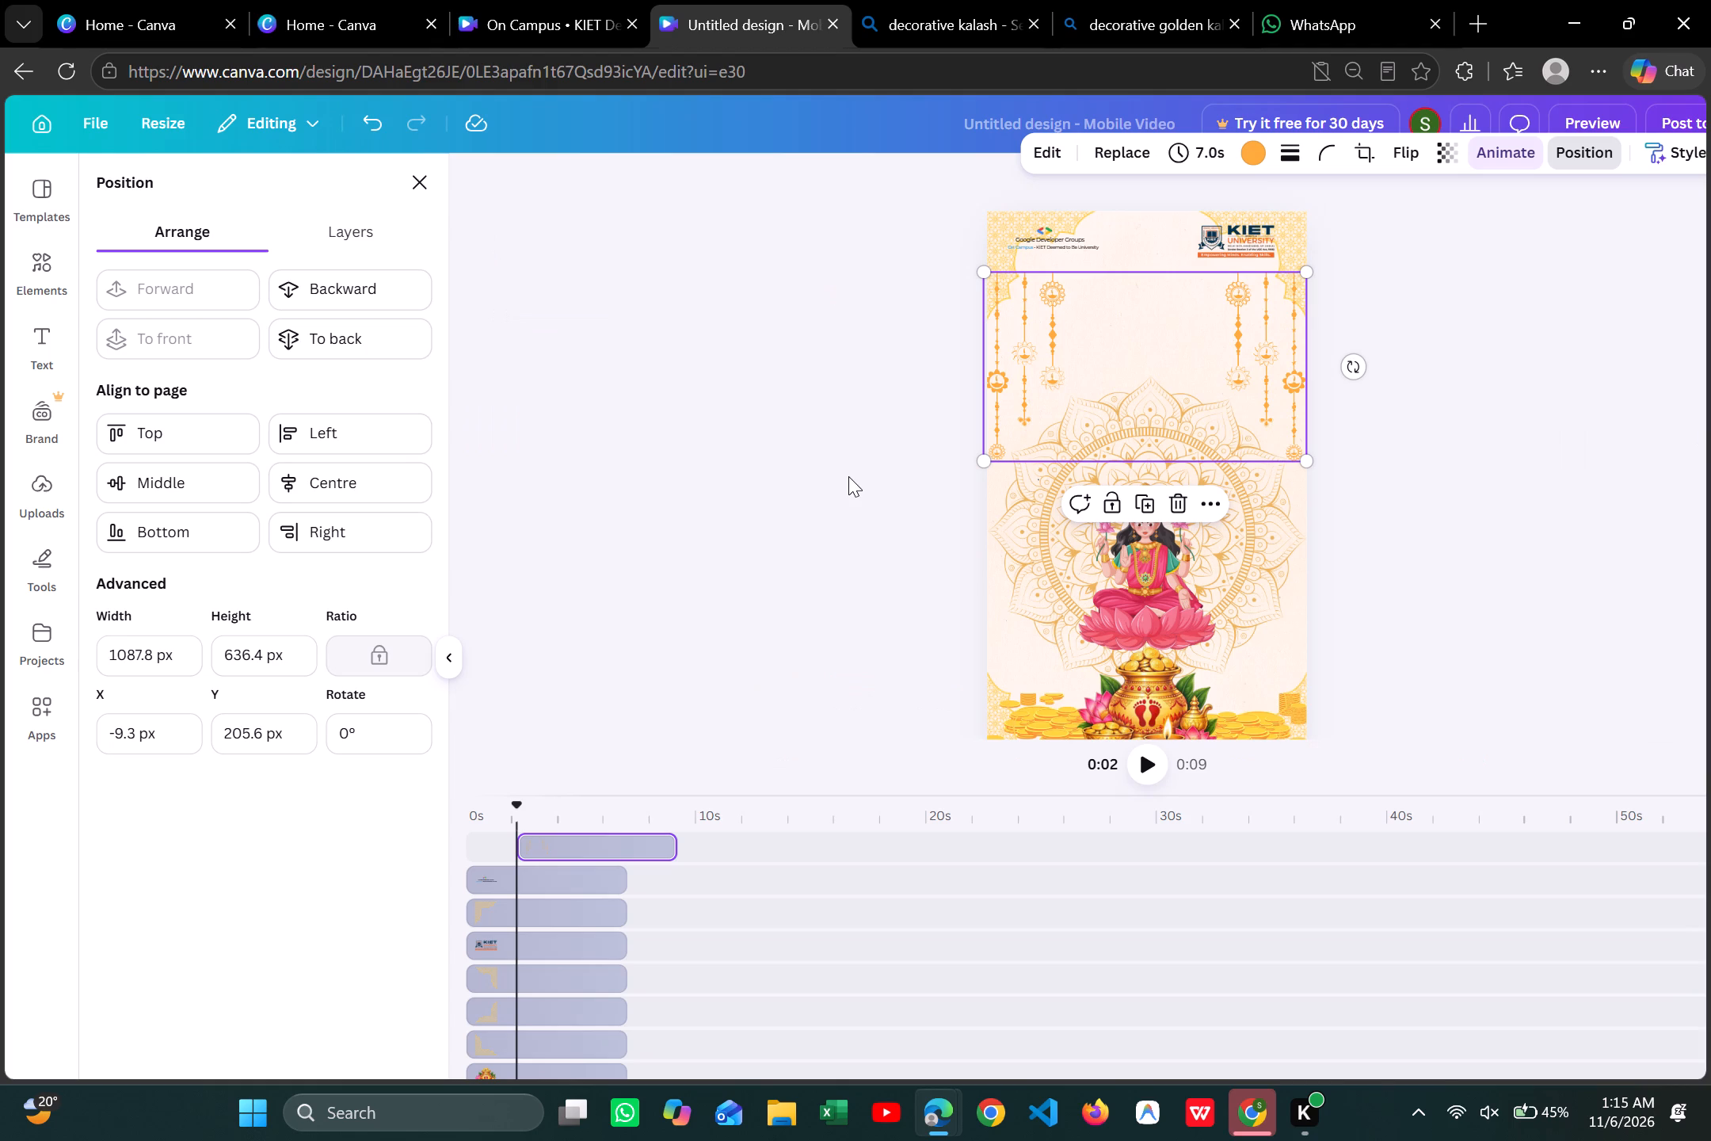
# Retime the hanging ornaments in the mobile video to run from 0 to 7 seconds, and return the playhead to the start.
pyautogui.click(848, 476)
pyautogui.moveTo(522, 853); pyautogui.dragTo(438, 863)
pyautogui.moveTo(672, 854); pyautogui.dragTo(625, 868)
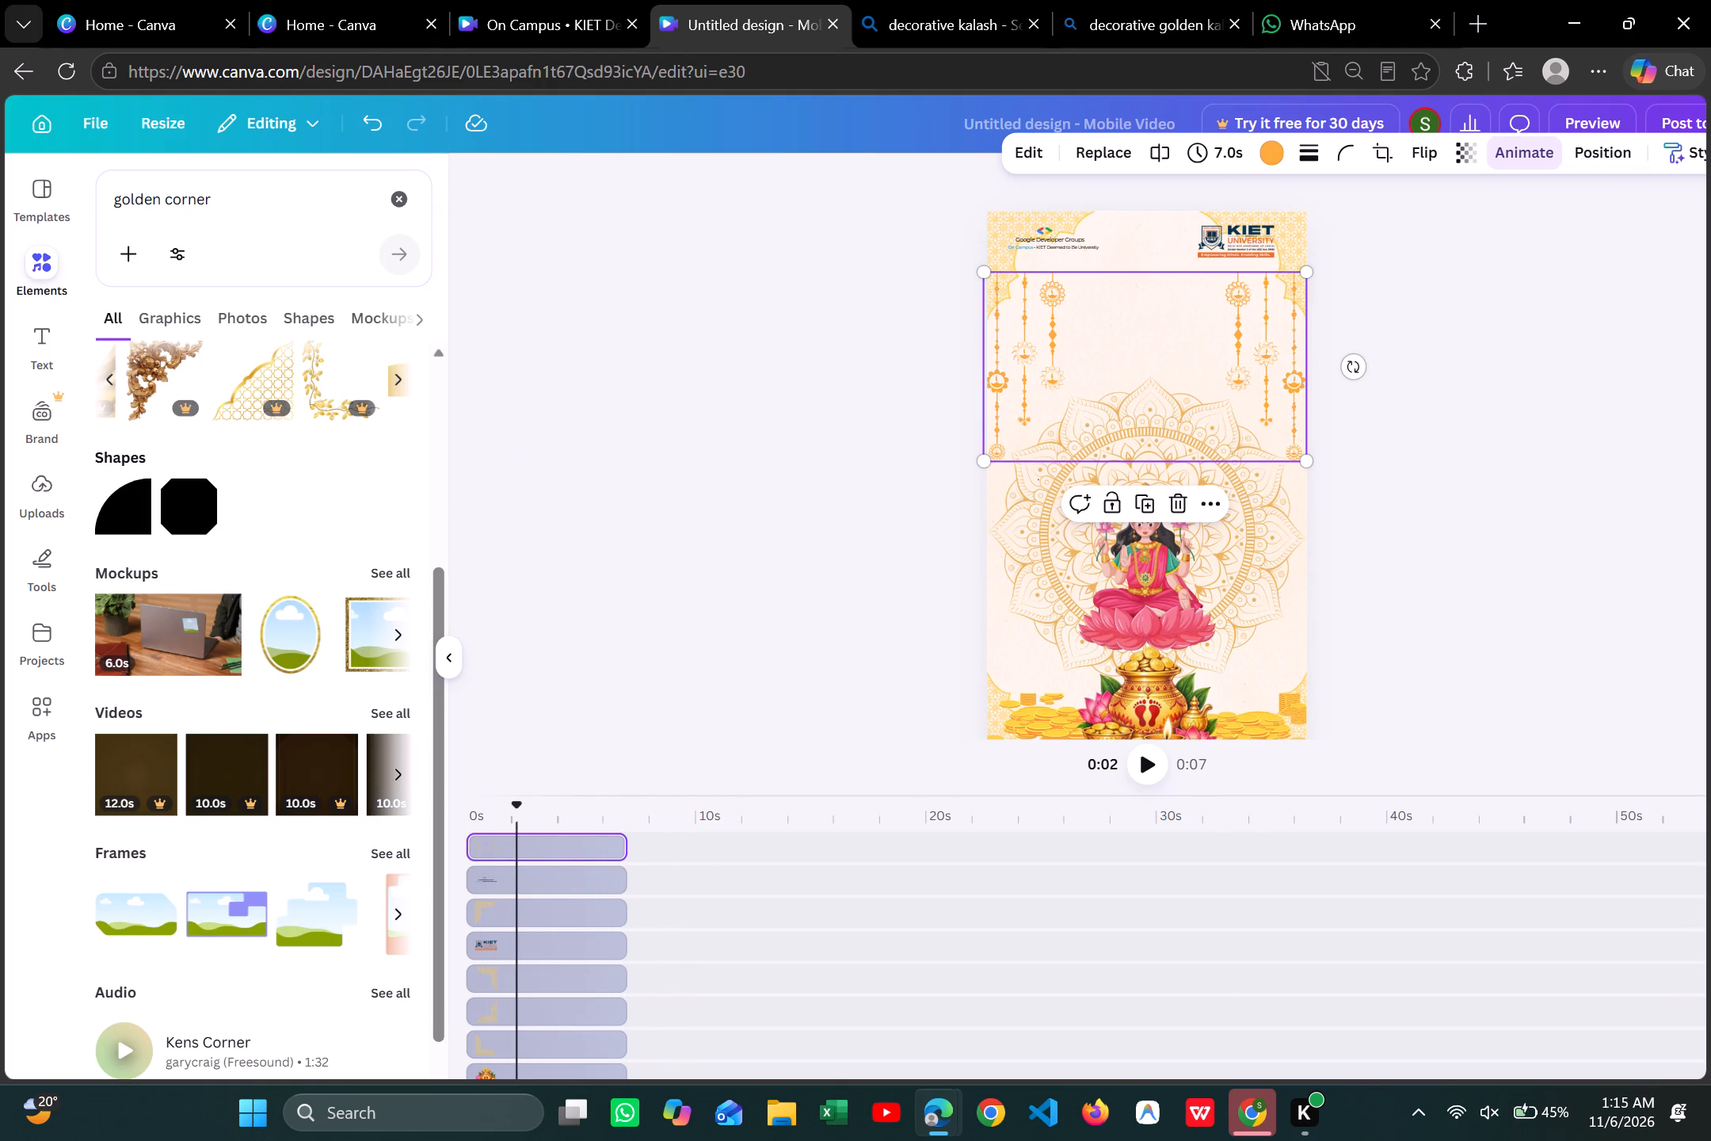
pyautogui.moveTo(517, 823); pyautogui.dragTo(444, 826)
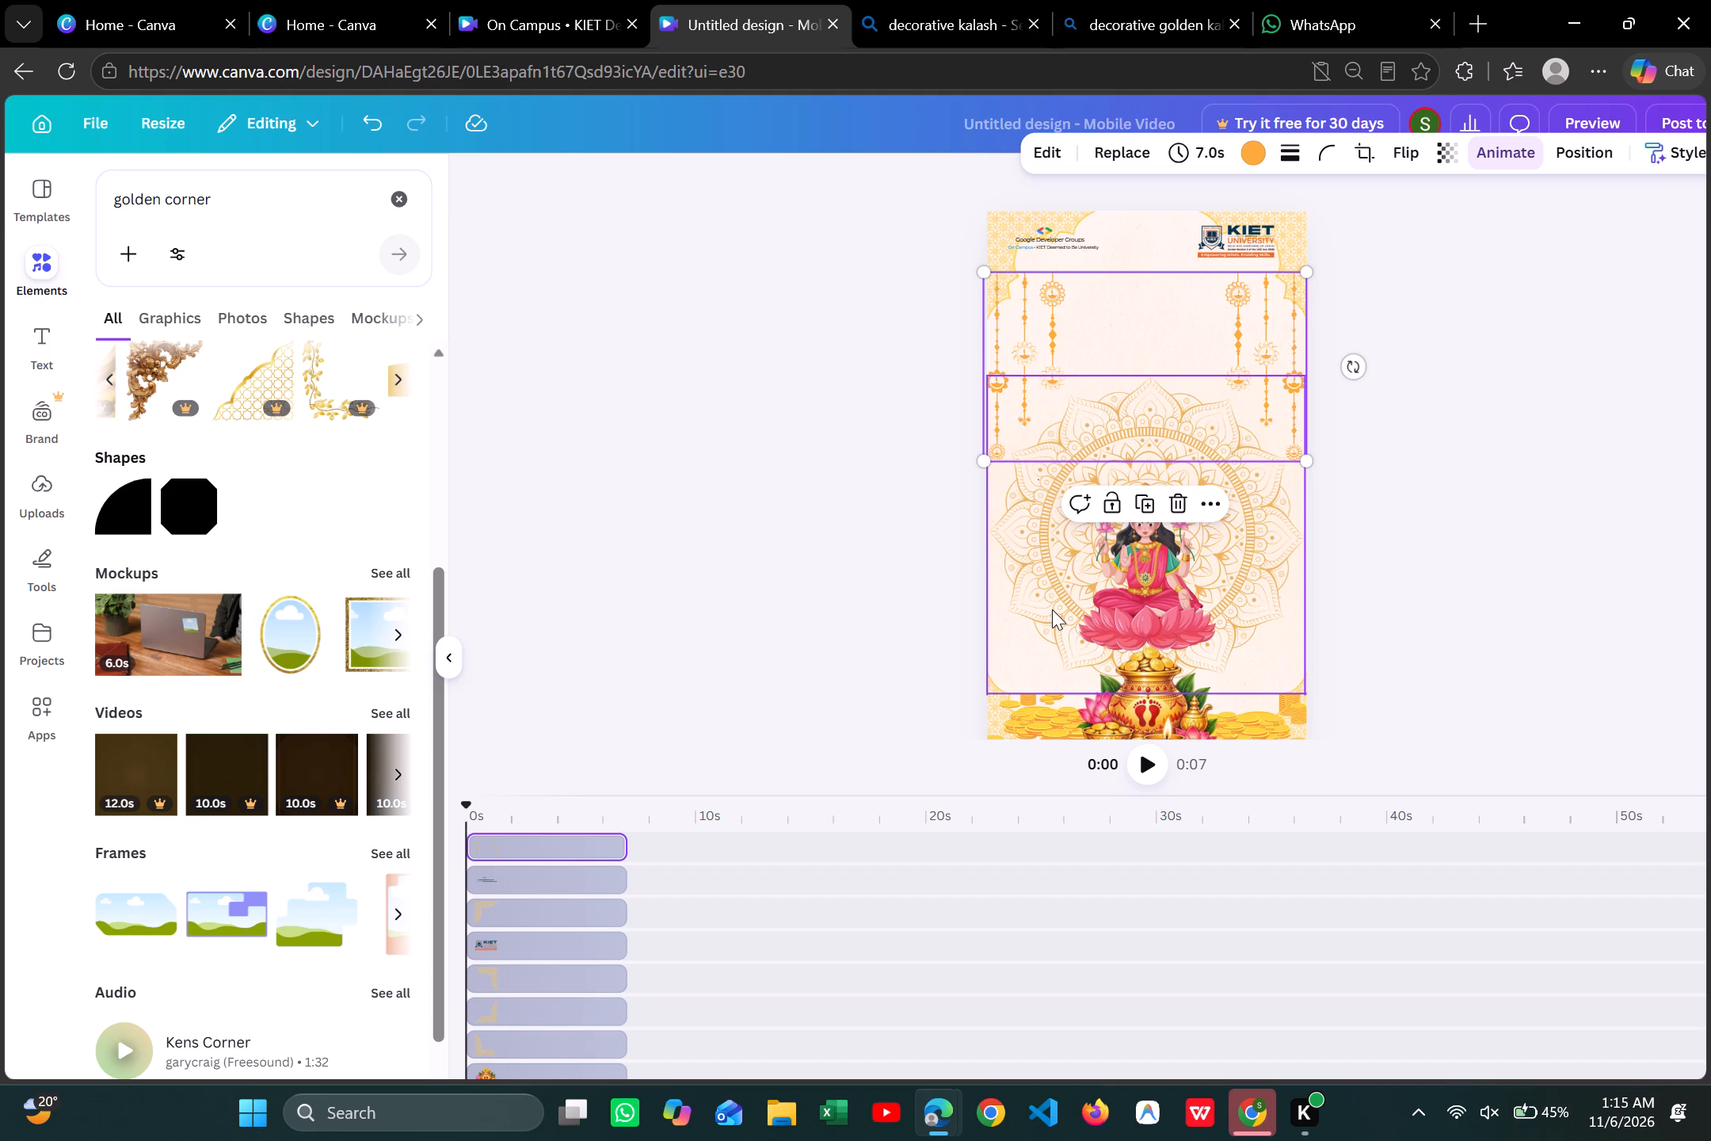
# Paste the left half of the garland at the top of the mobile video page.
pyautogui.hotkey('ctrl', 'v')
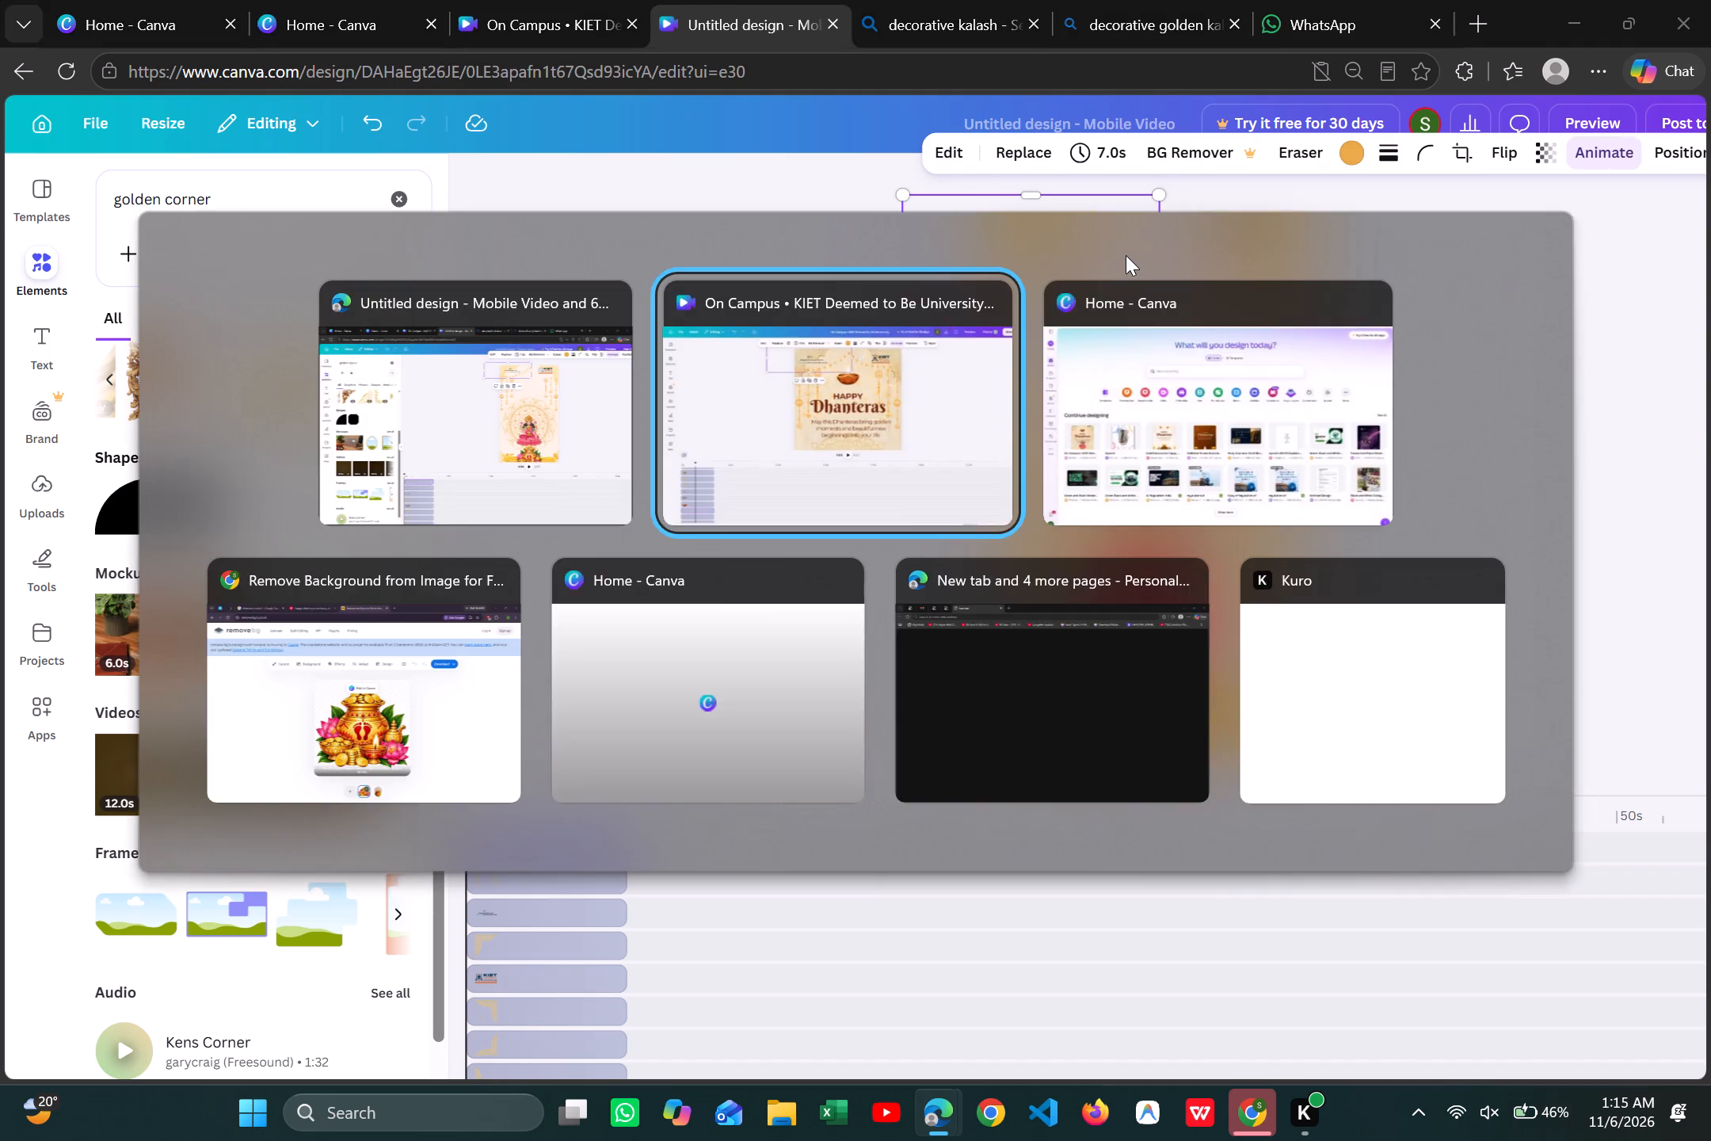
# Copy the right half of the garland from the On Campus KIET design into the mobile video, at the top of the page.
pyautogui.click(981, 274)
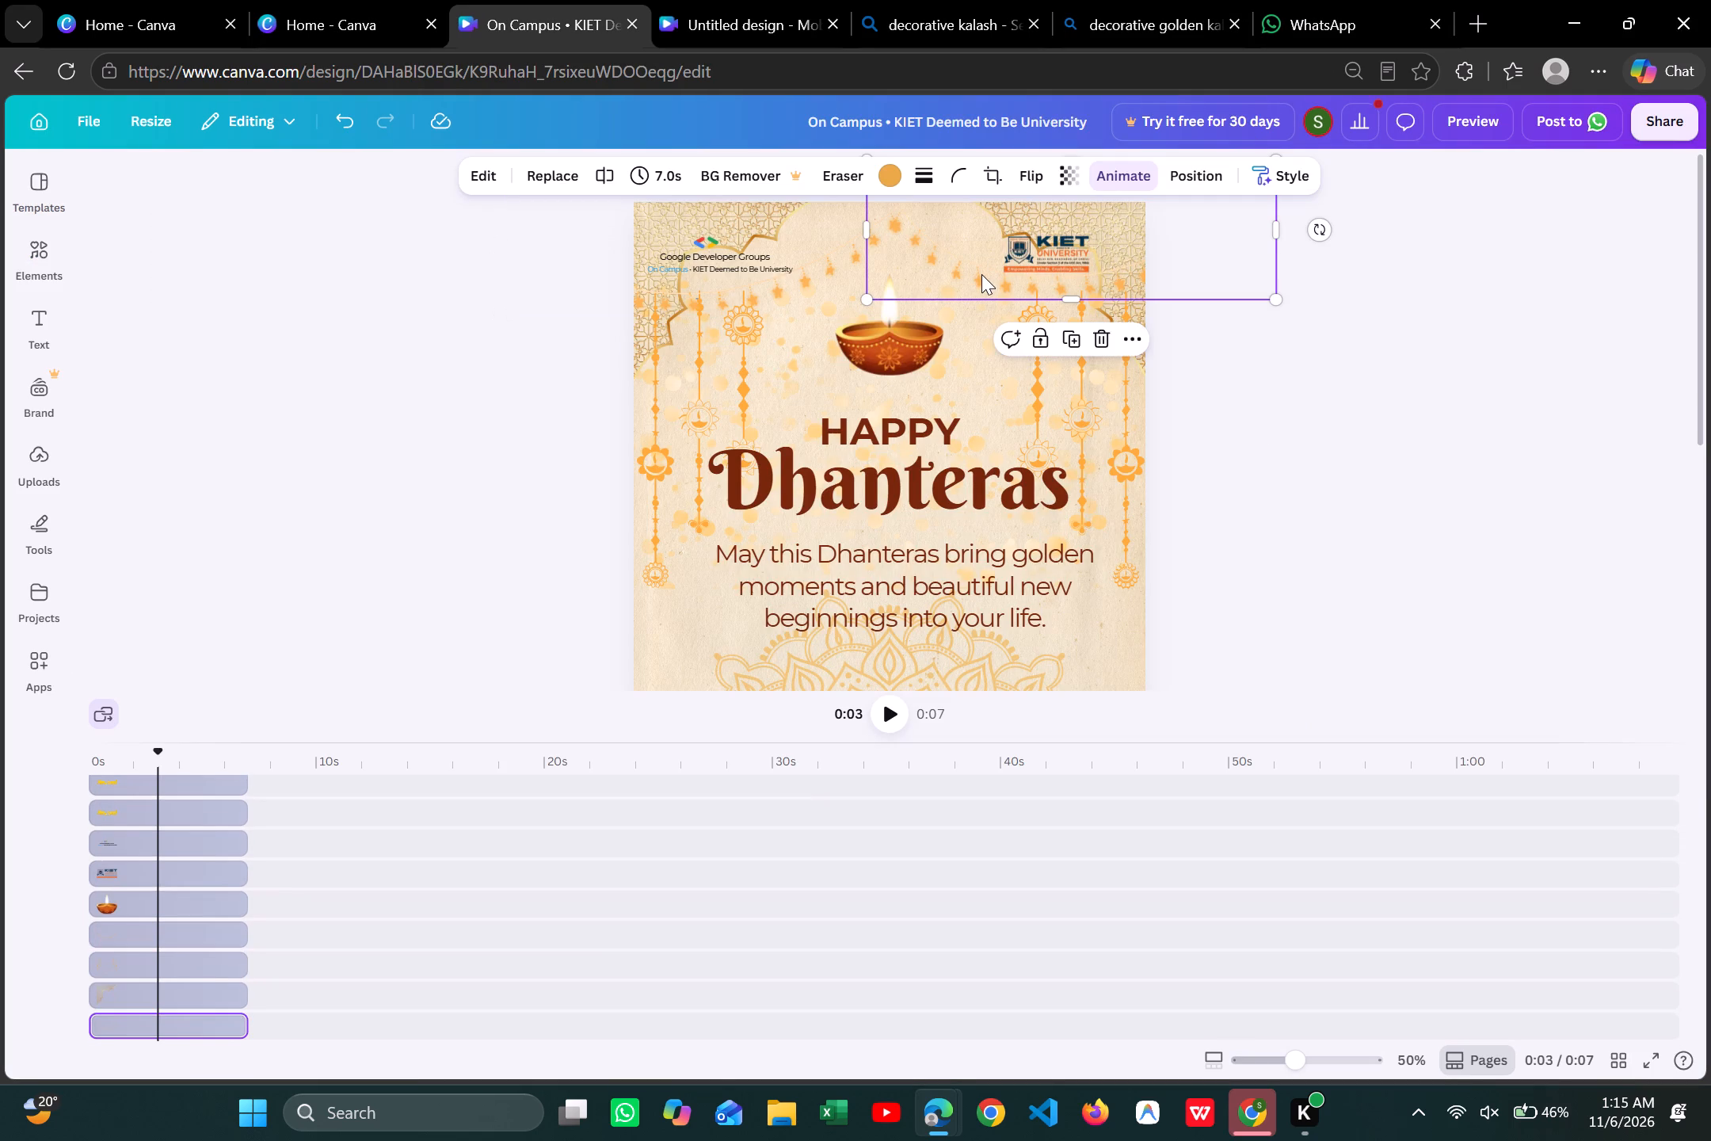
pyautogui.hotkey('ctrl', 'c')
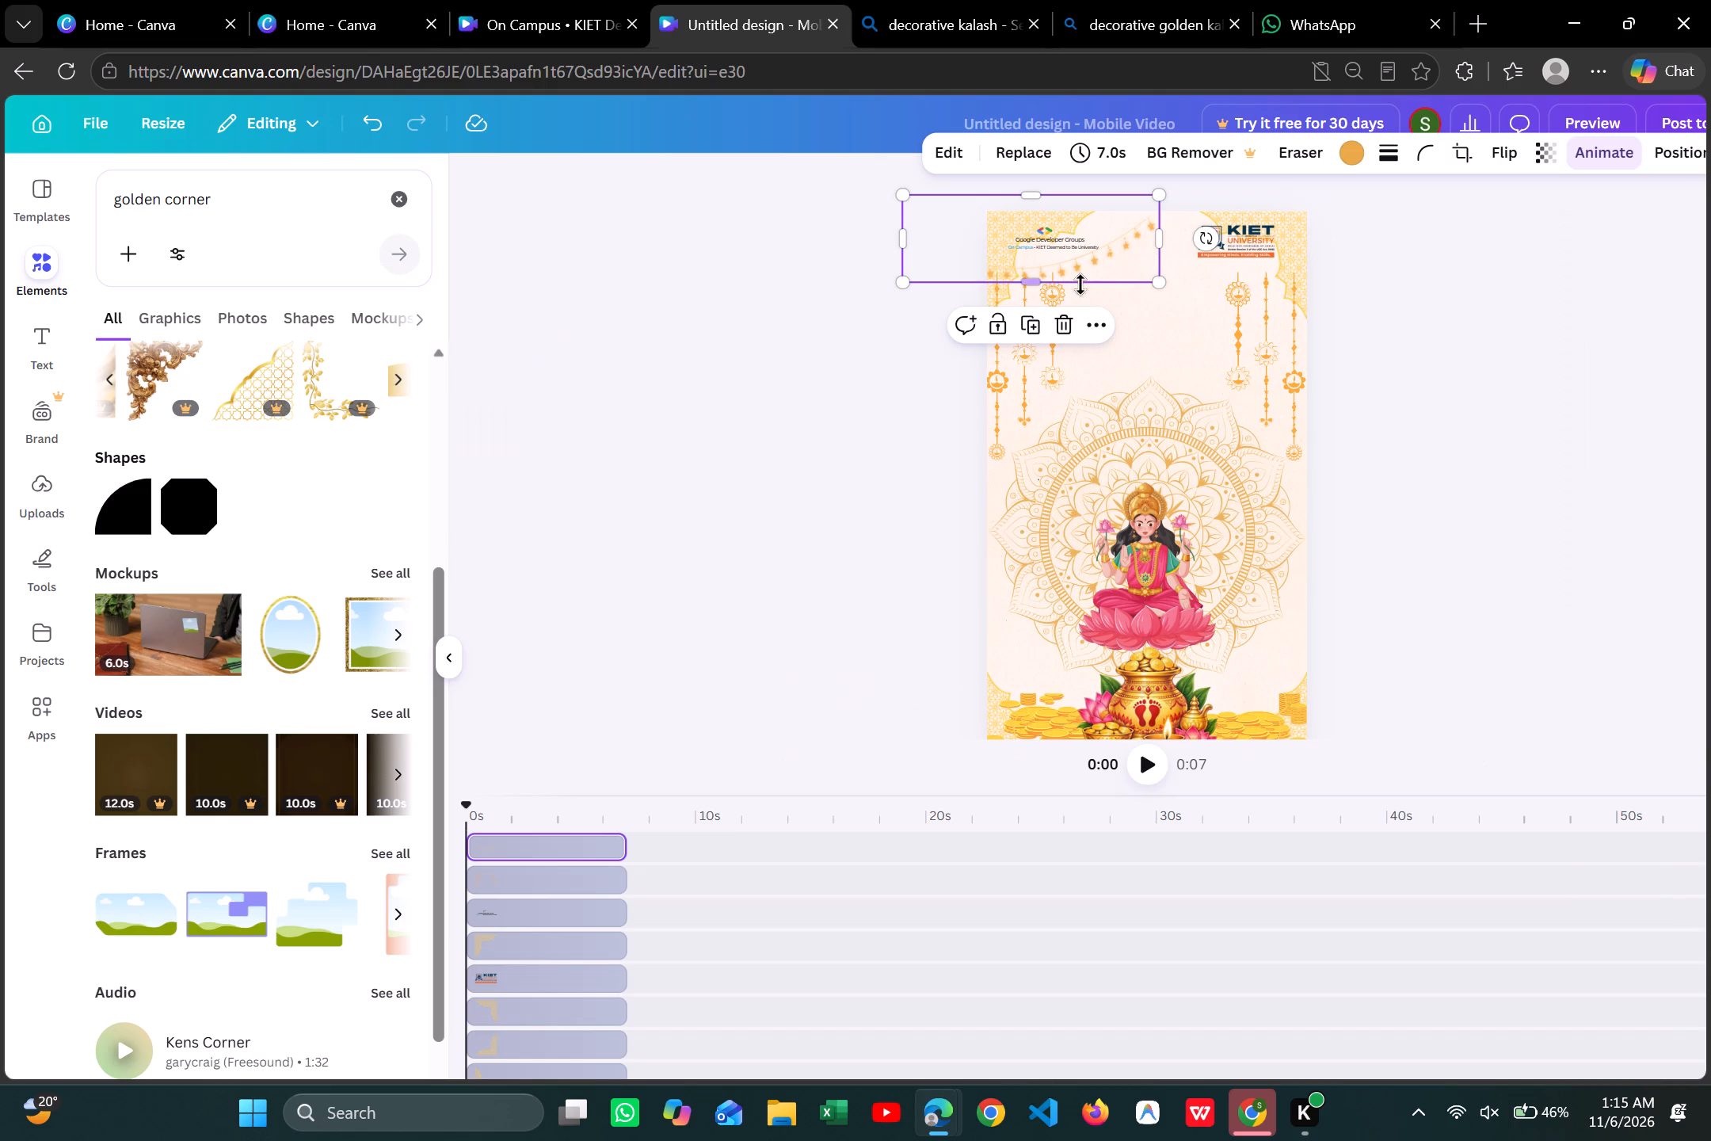
pyautogui.click(1164, 300)
pyautogui.click(1179, 263)
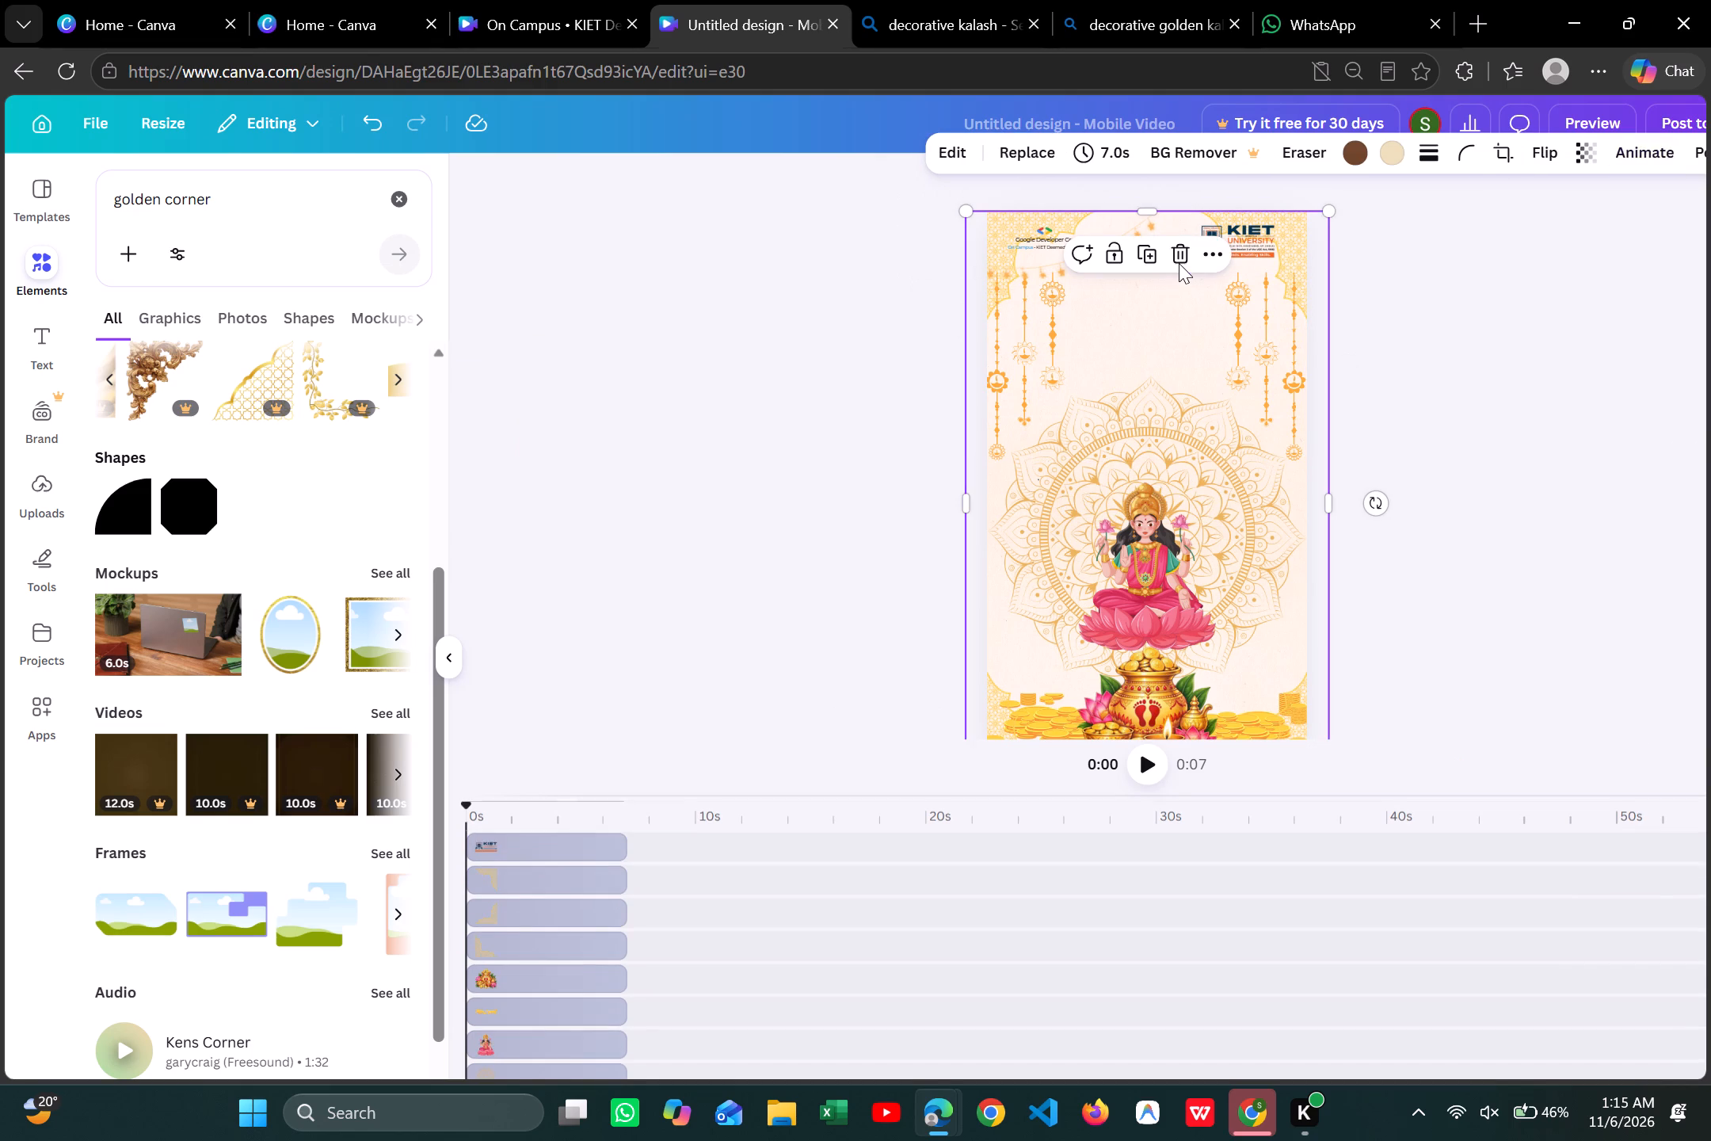
pyautogui.click(1403, 317)
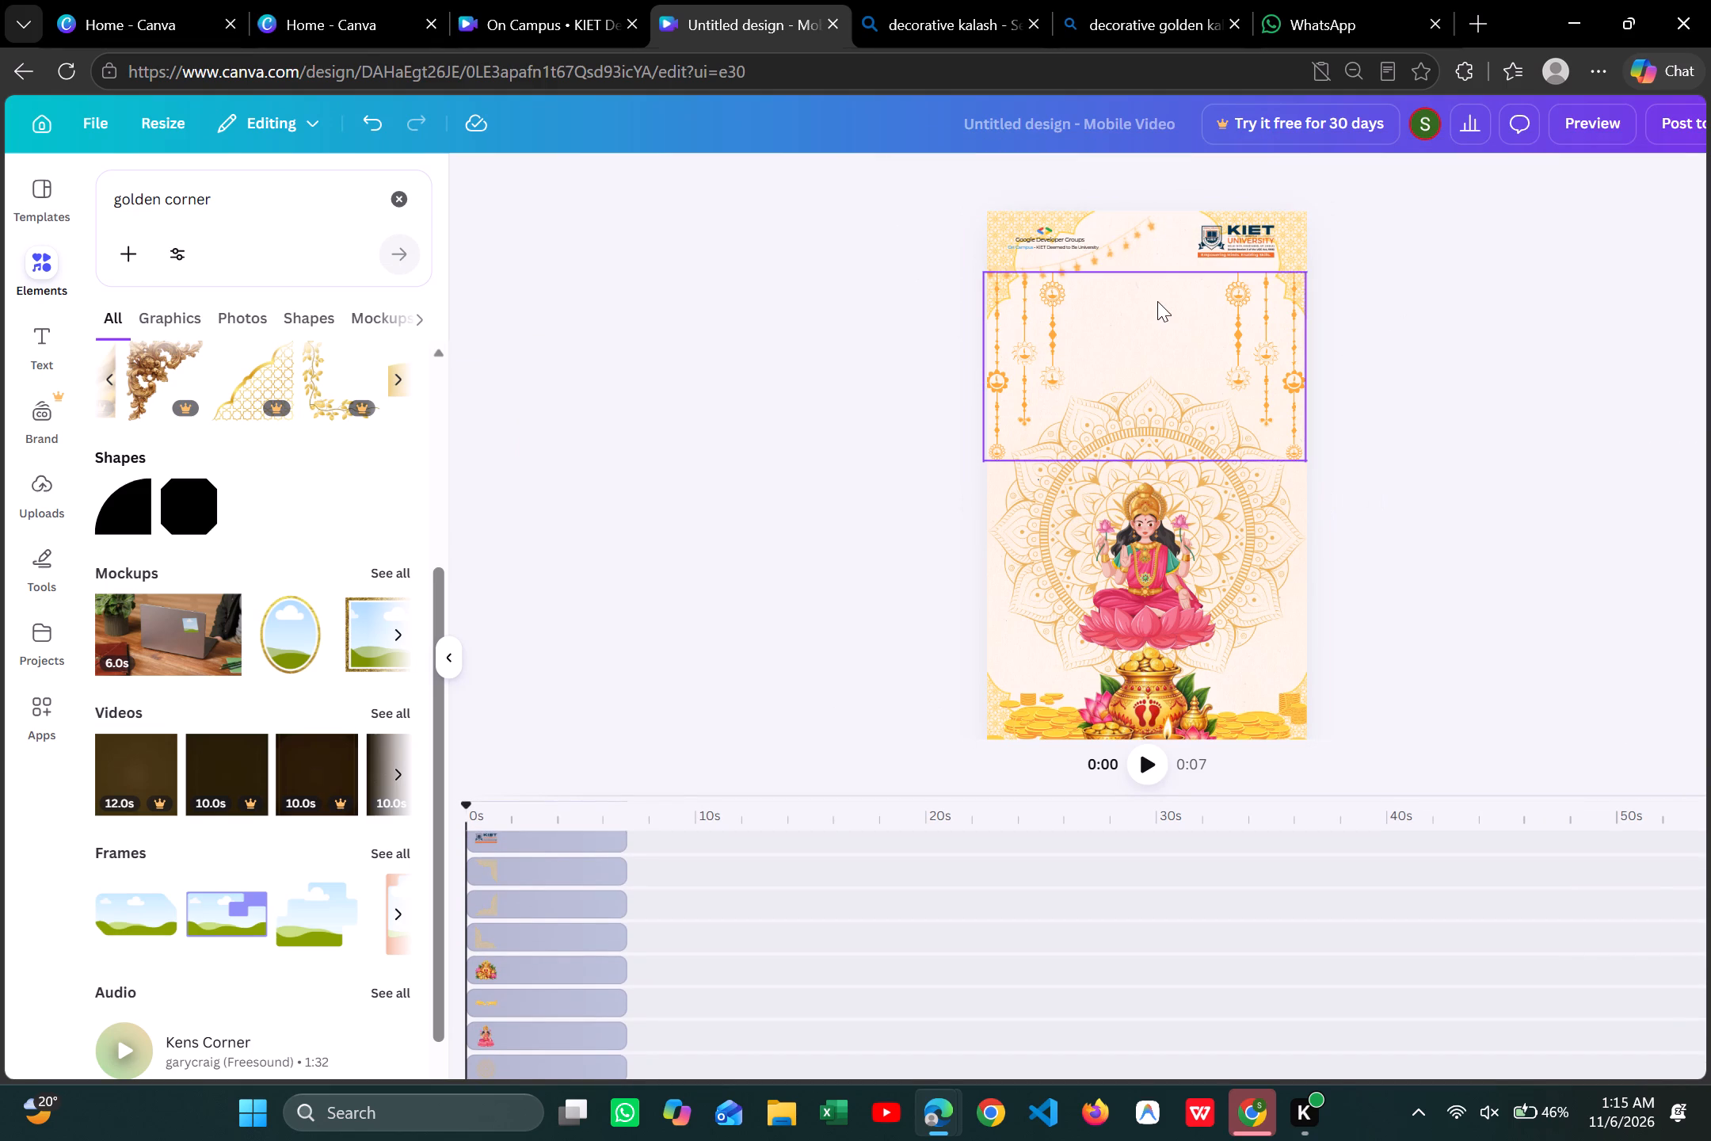
pyautogui.hotkey('ctrl', 'v')
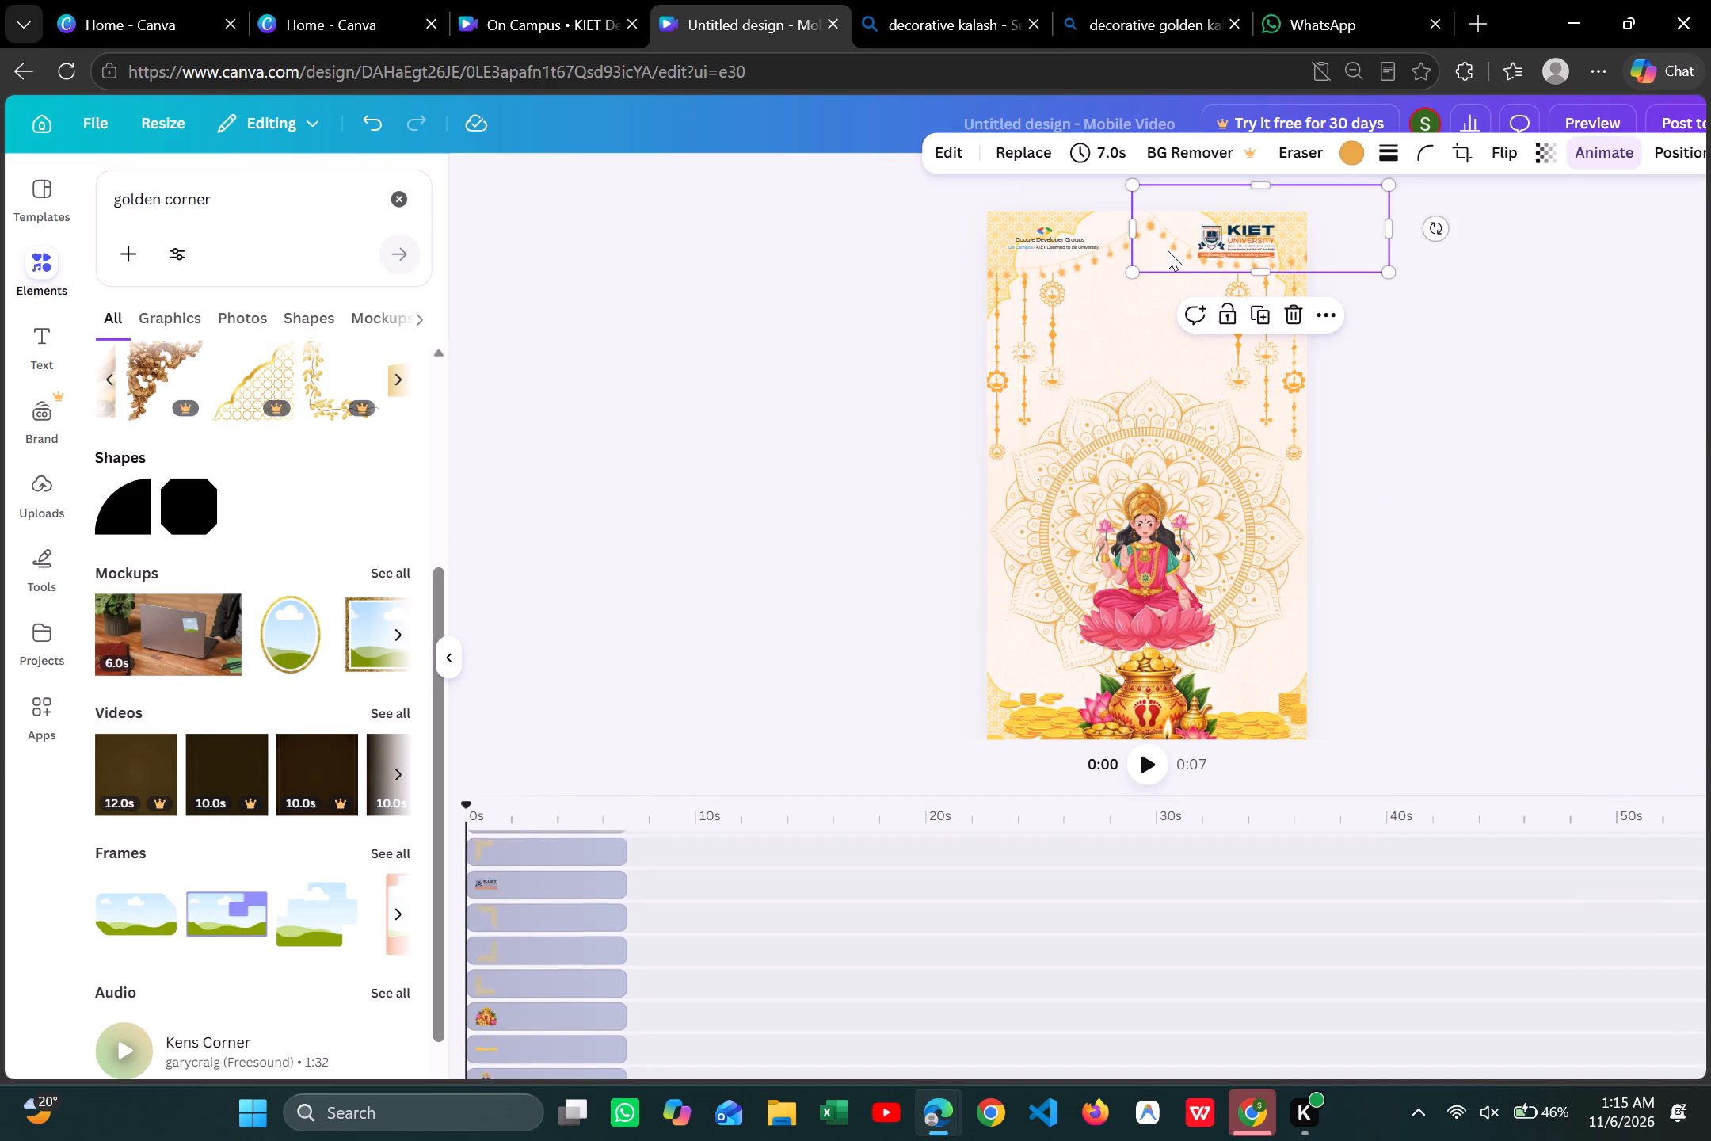
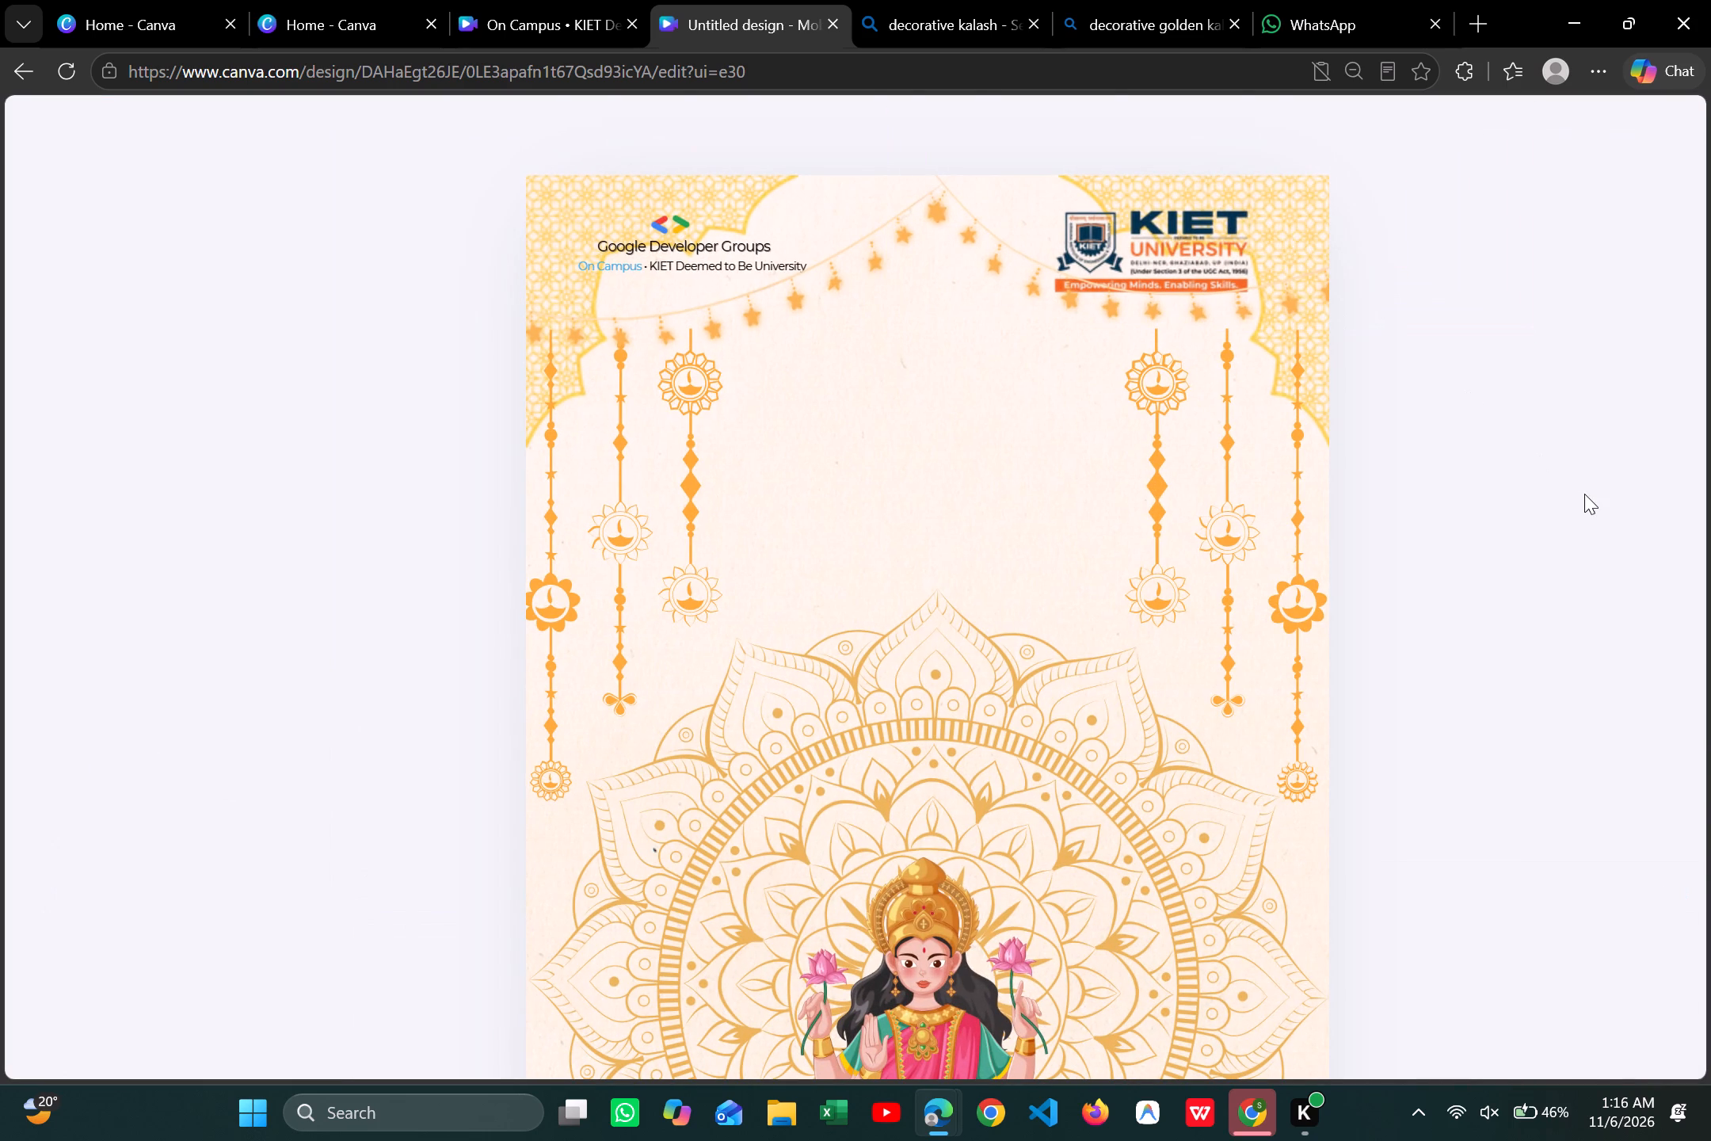
# Copy the golden speckle overlay behind the Happy Dhanteras text in the On Campus KIET design.
pyautogui.scroll(-9, 1584, 494)
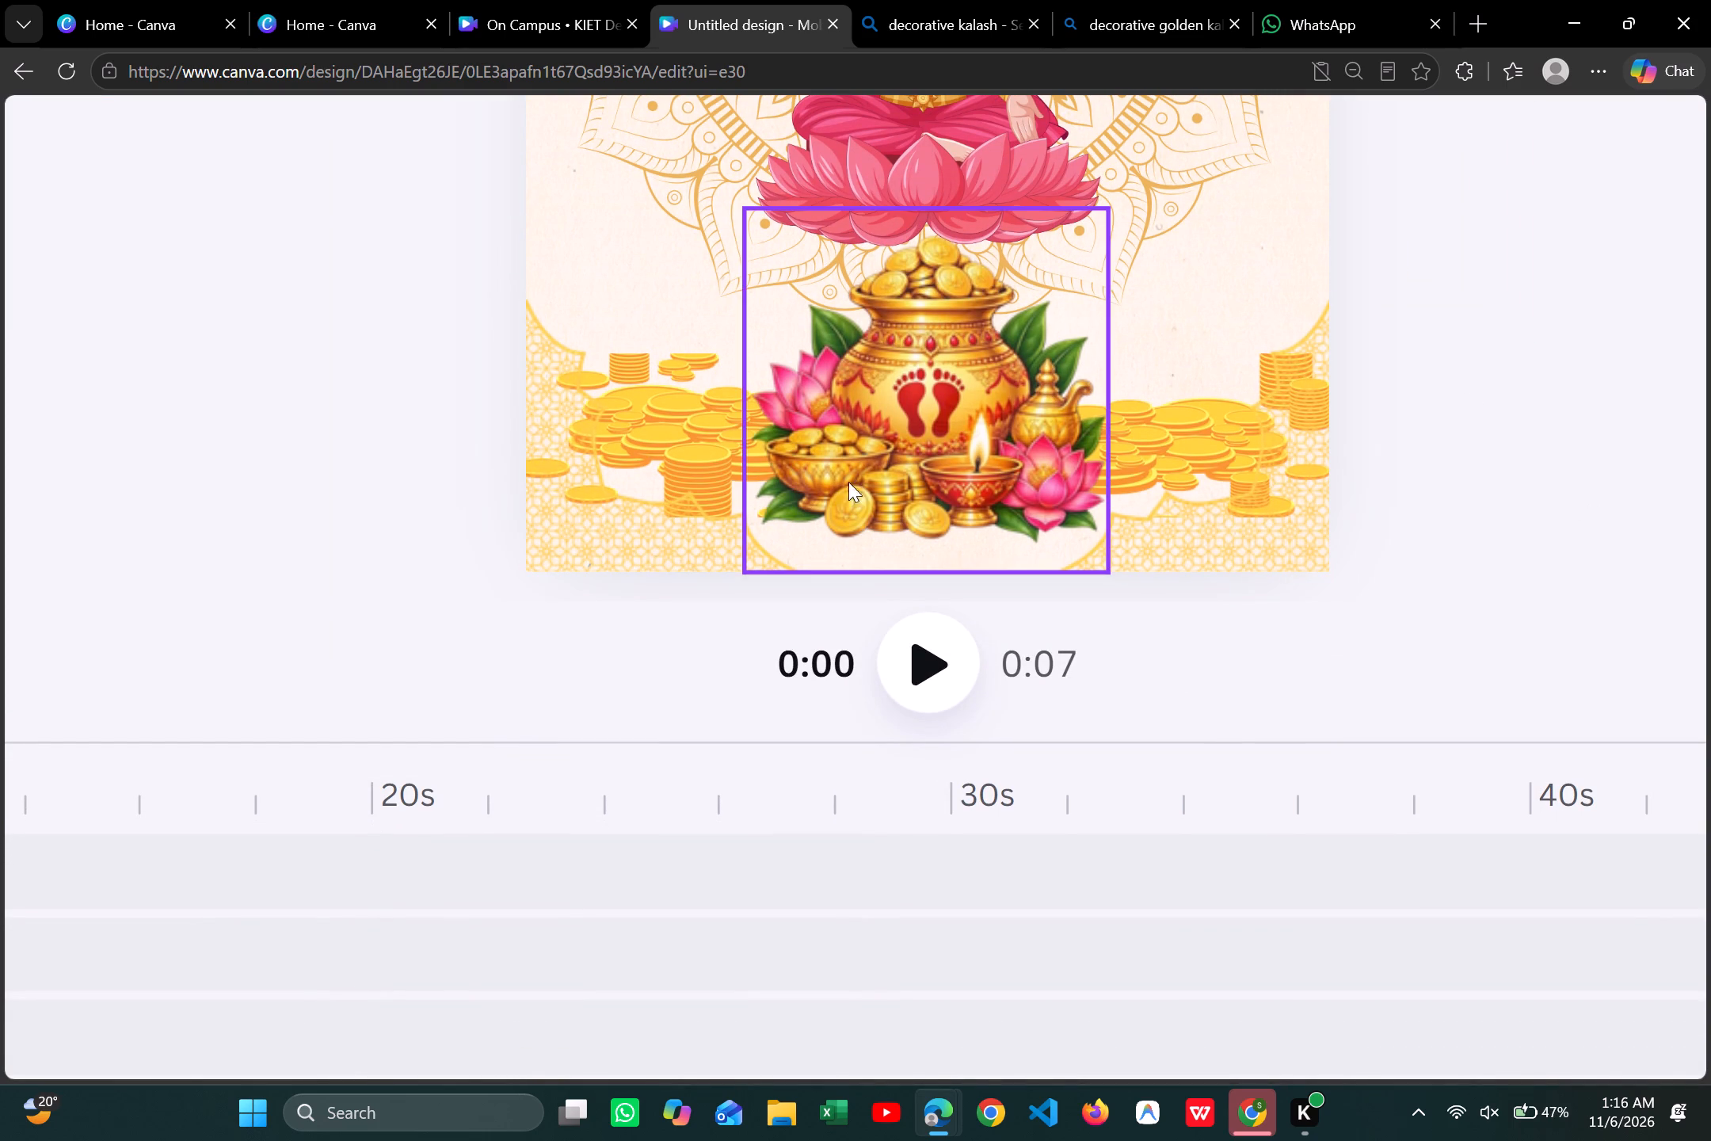
pyautogui.scroll(1, 1033, 510)
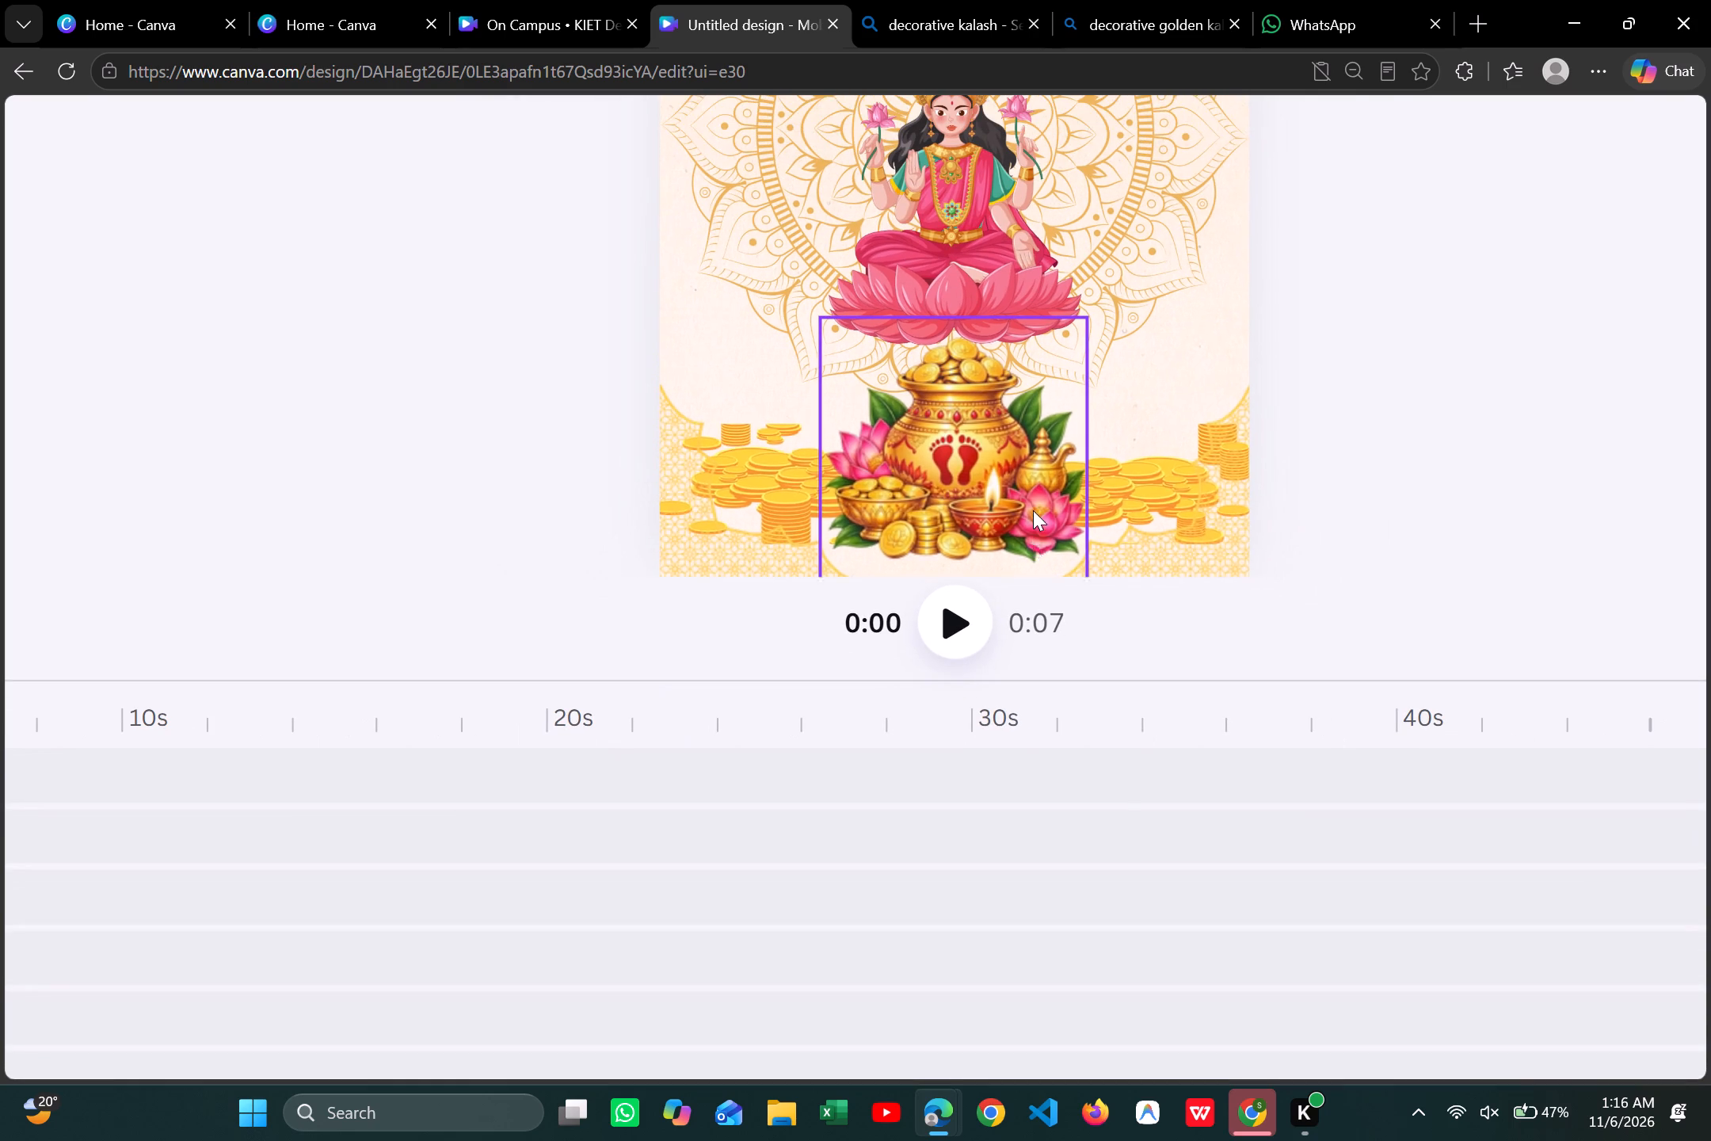
pyautogui.scroll(7, 1033, 510)
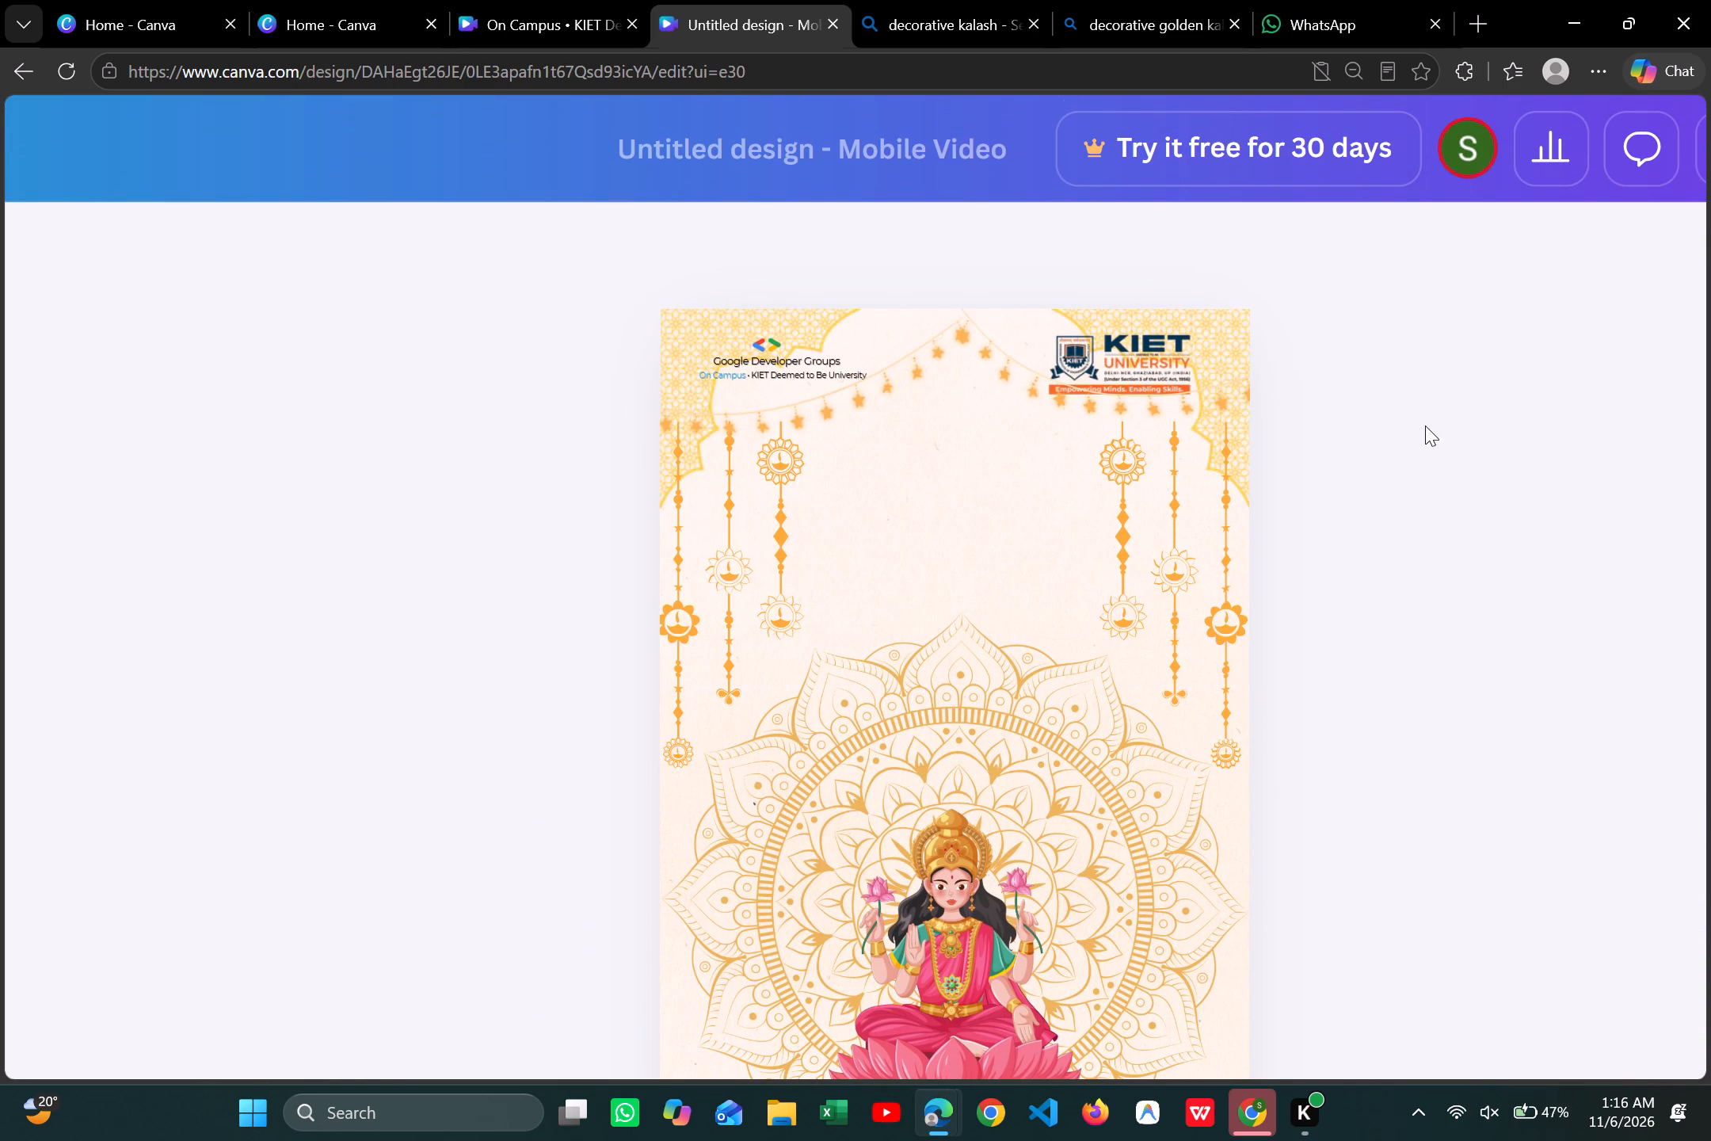
pyautogui.scroll(1, 1128, 414)
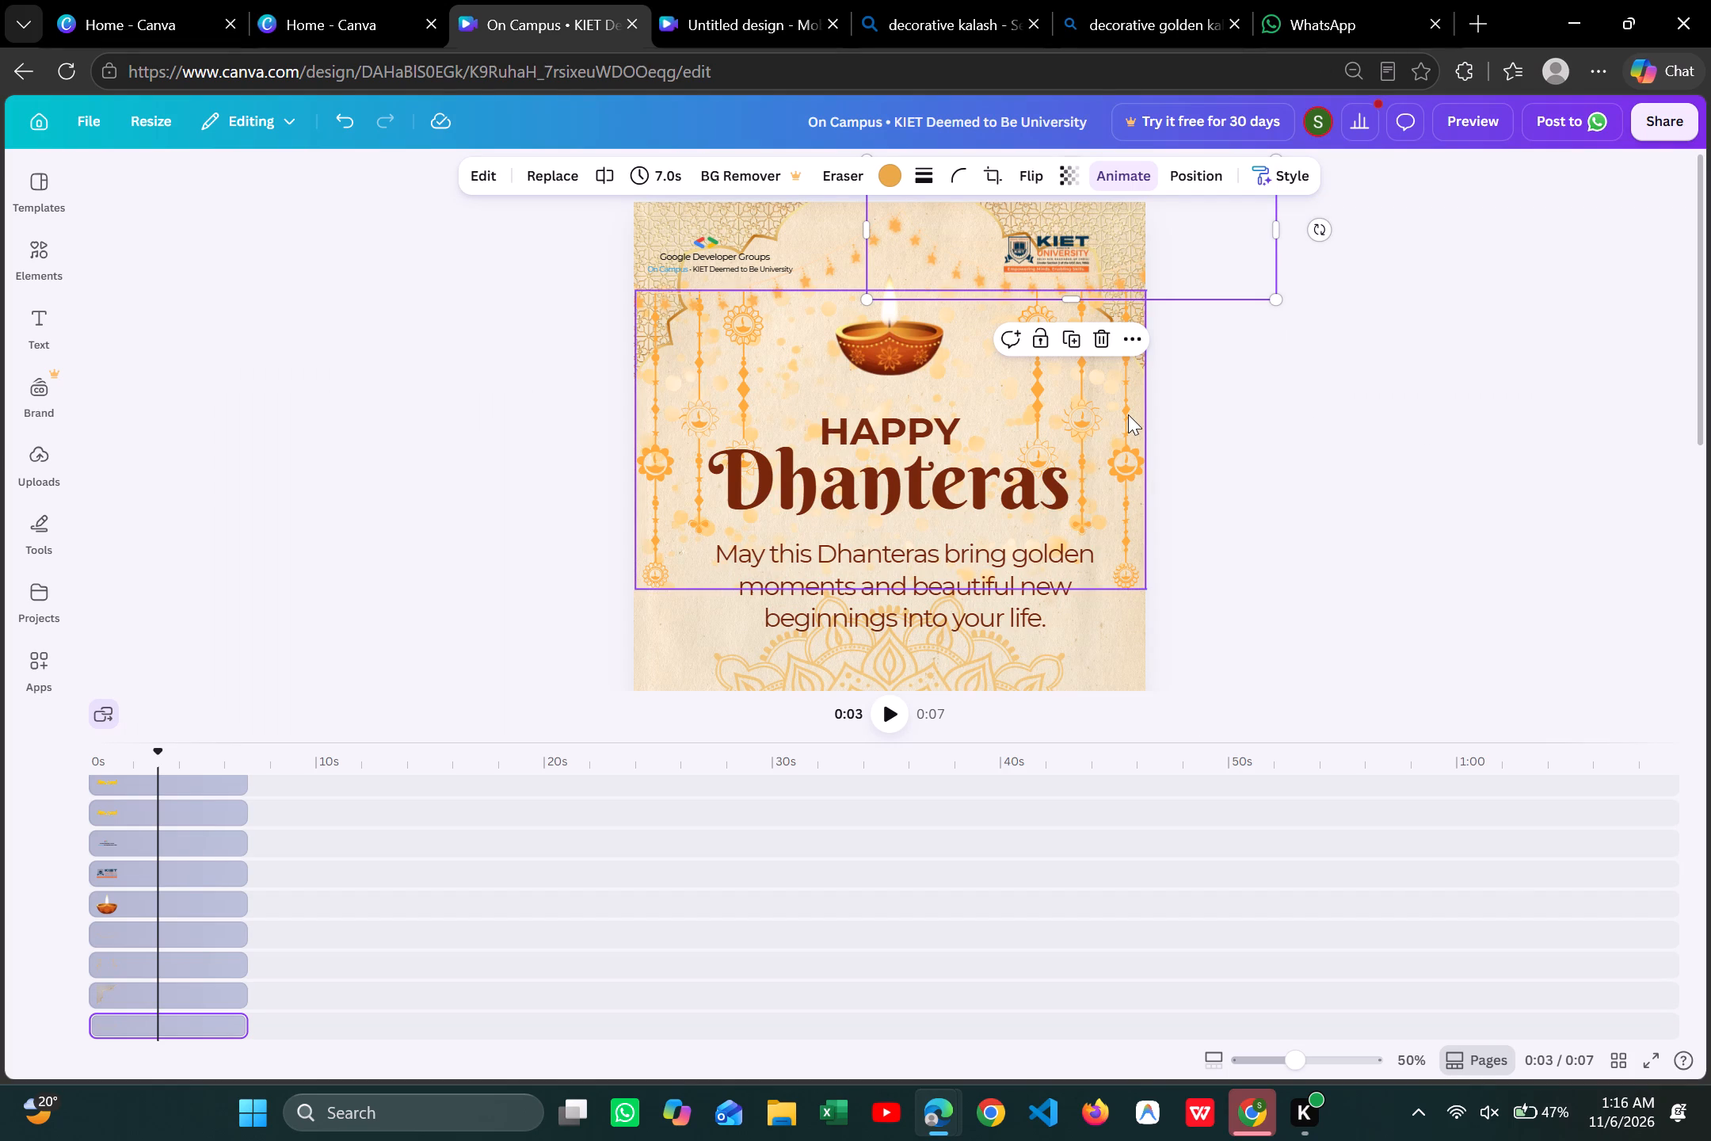
pyautogui.scroll(1, 1128, 414)
pyautogui.click(1029, 410)
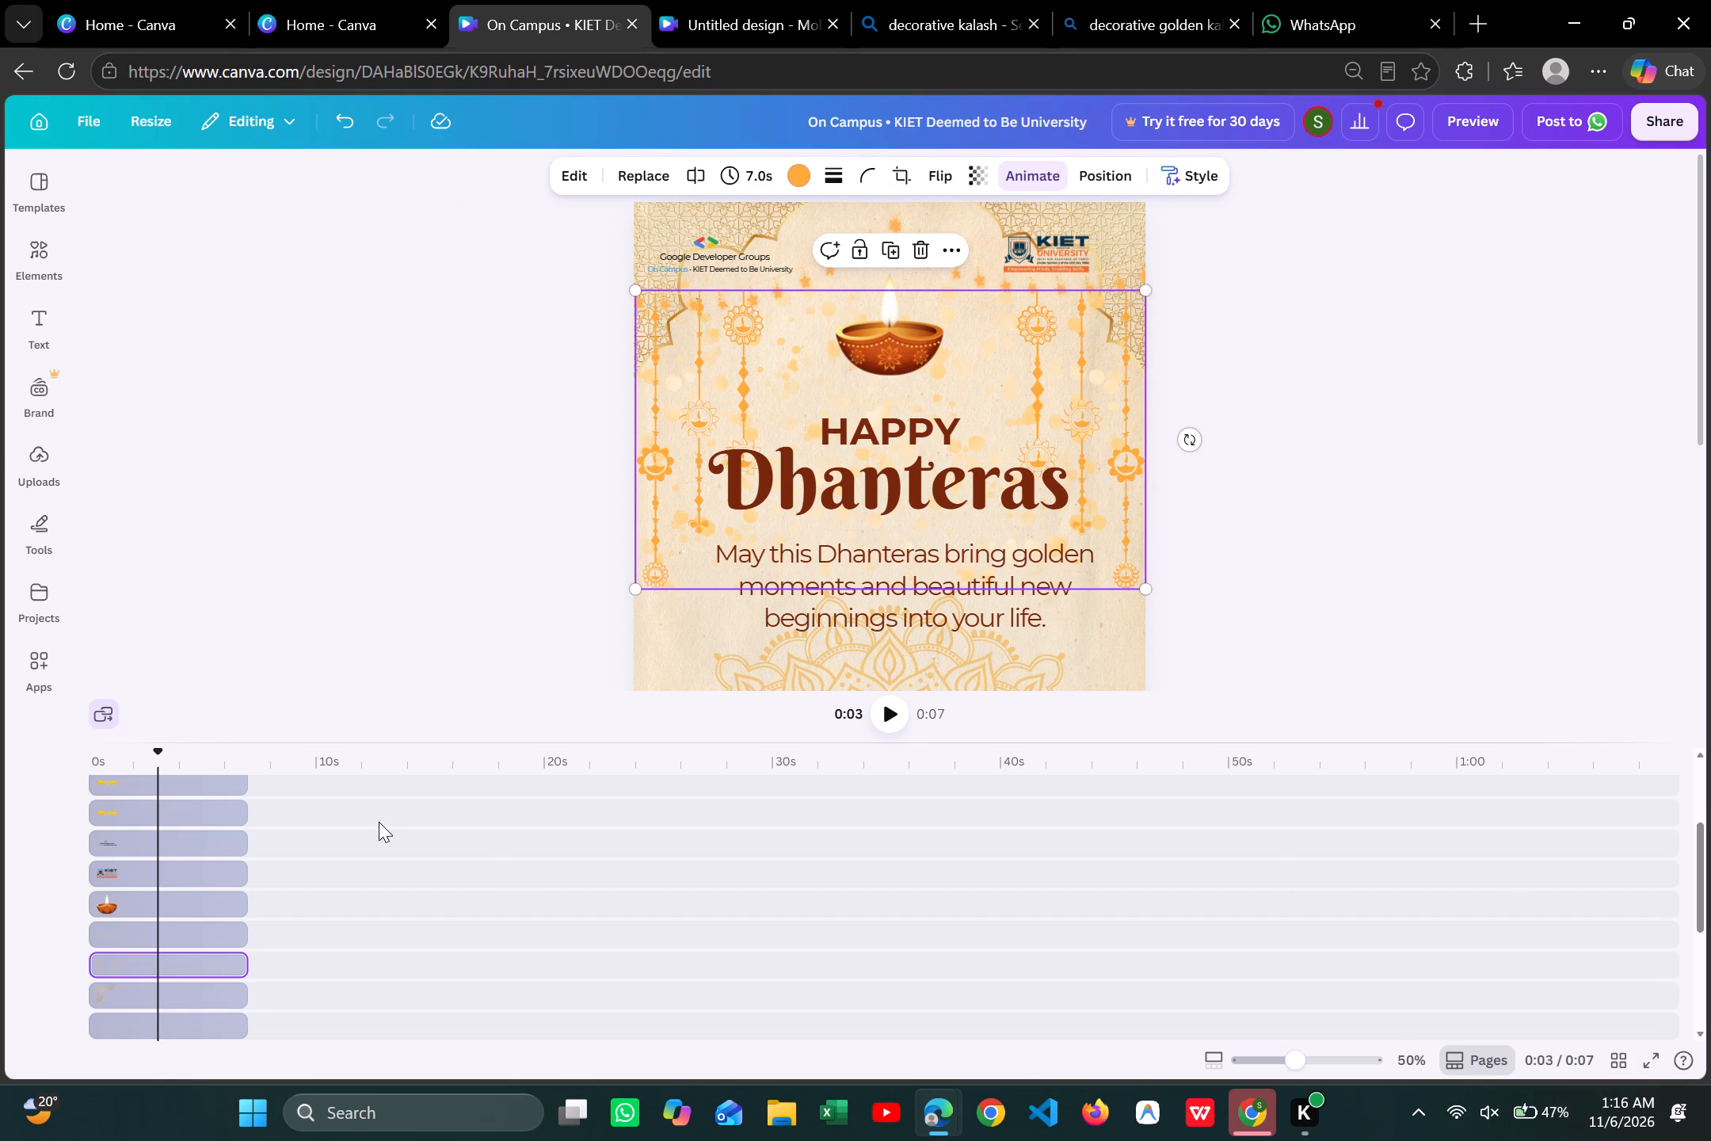
pyautogui.scroll(-1, 176, 966)
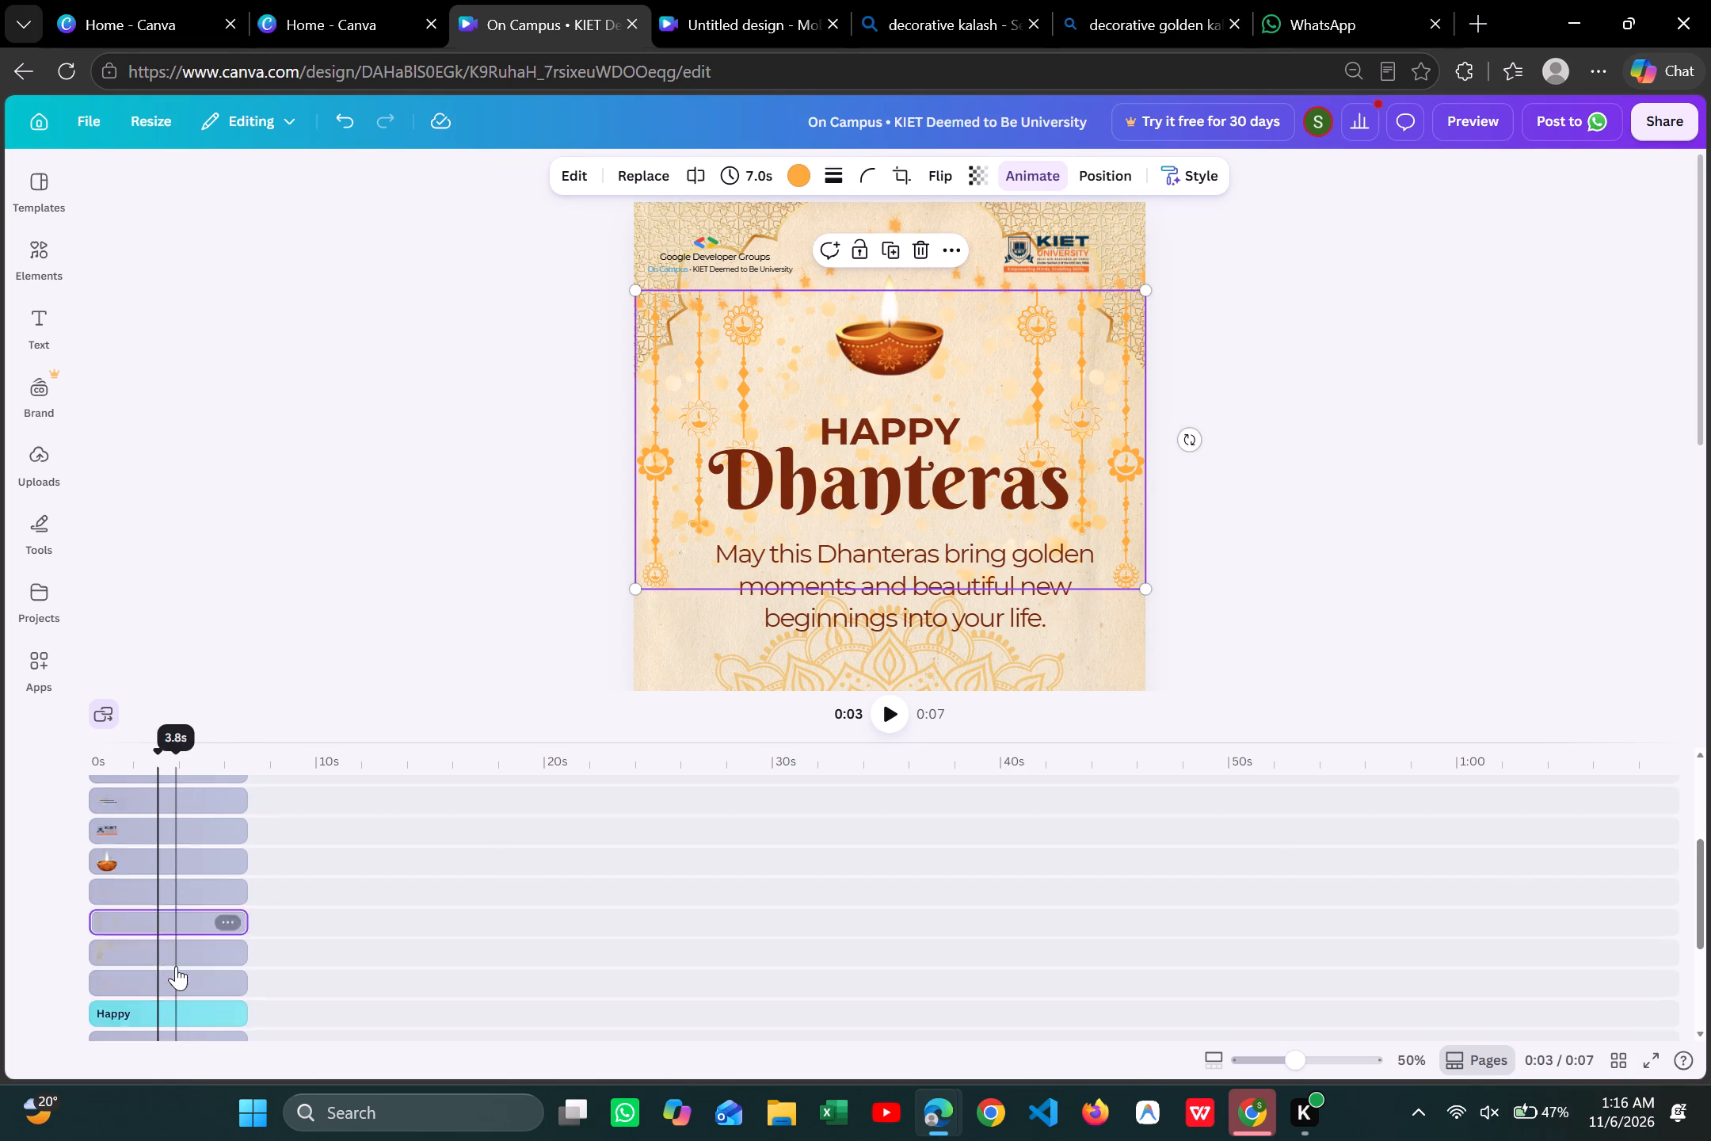
pyautogui.scroll(-1, 176, 966)
pyautogui.click(112, 850)
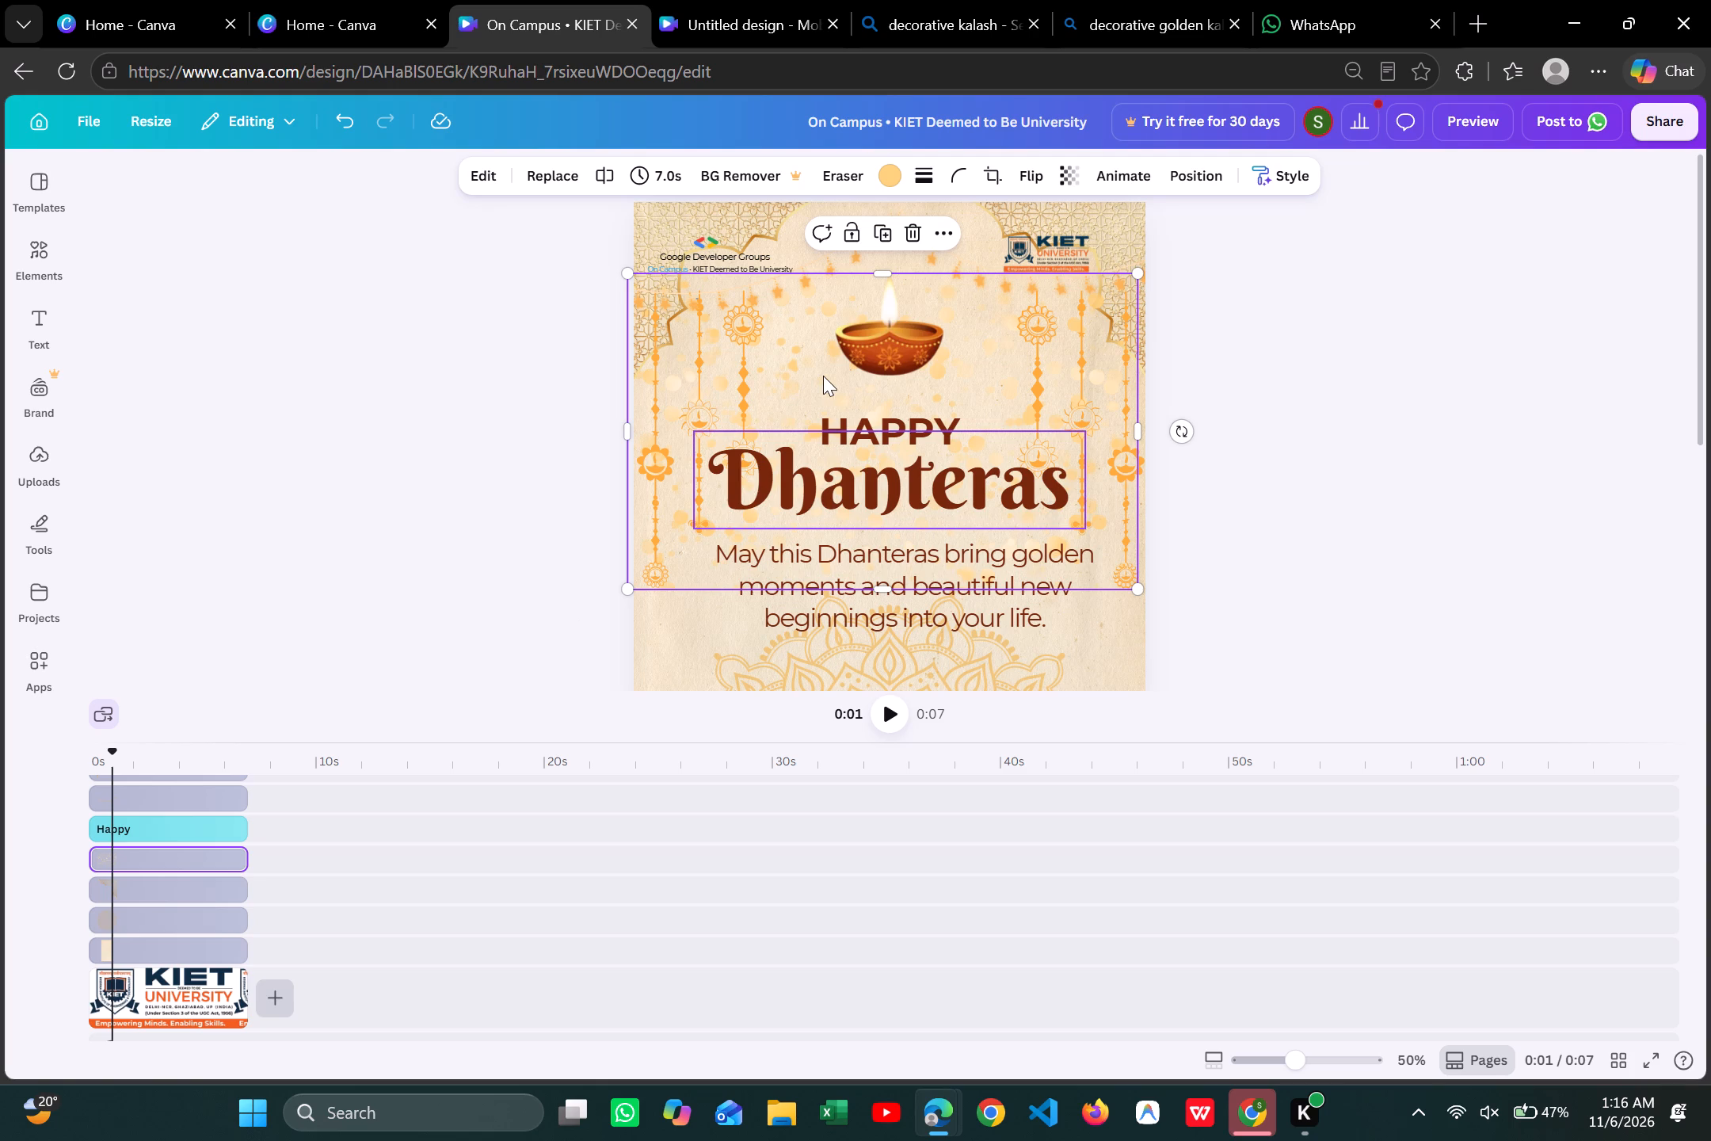
pyautogui.hotkey('ctrl', 'c')
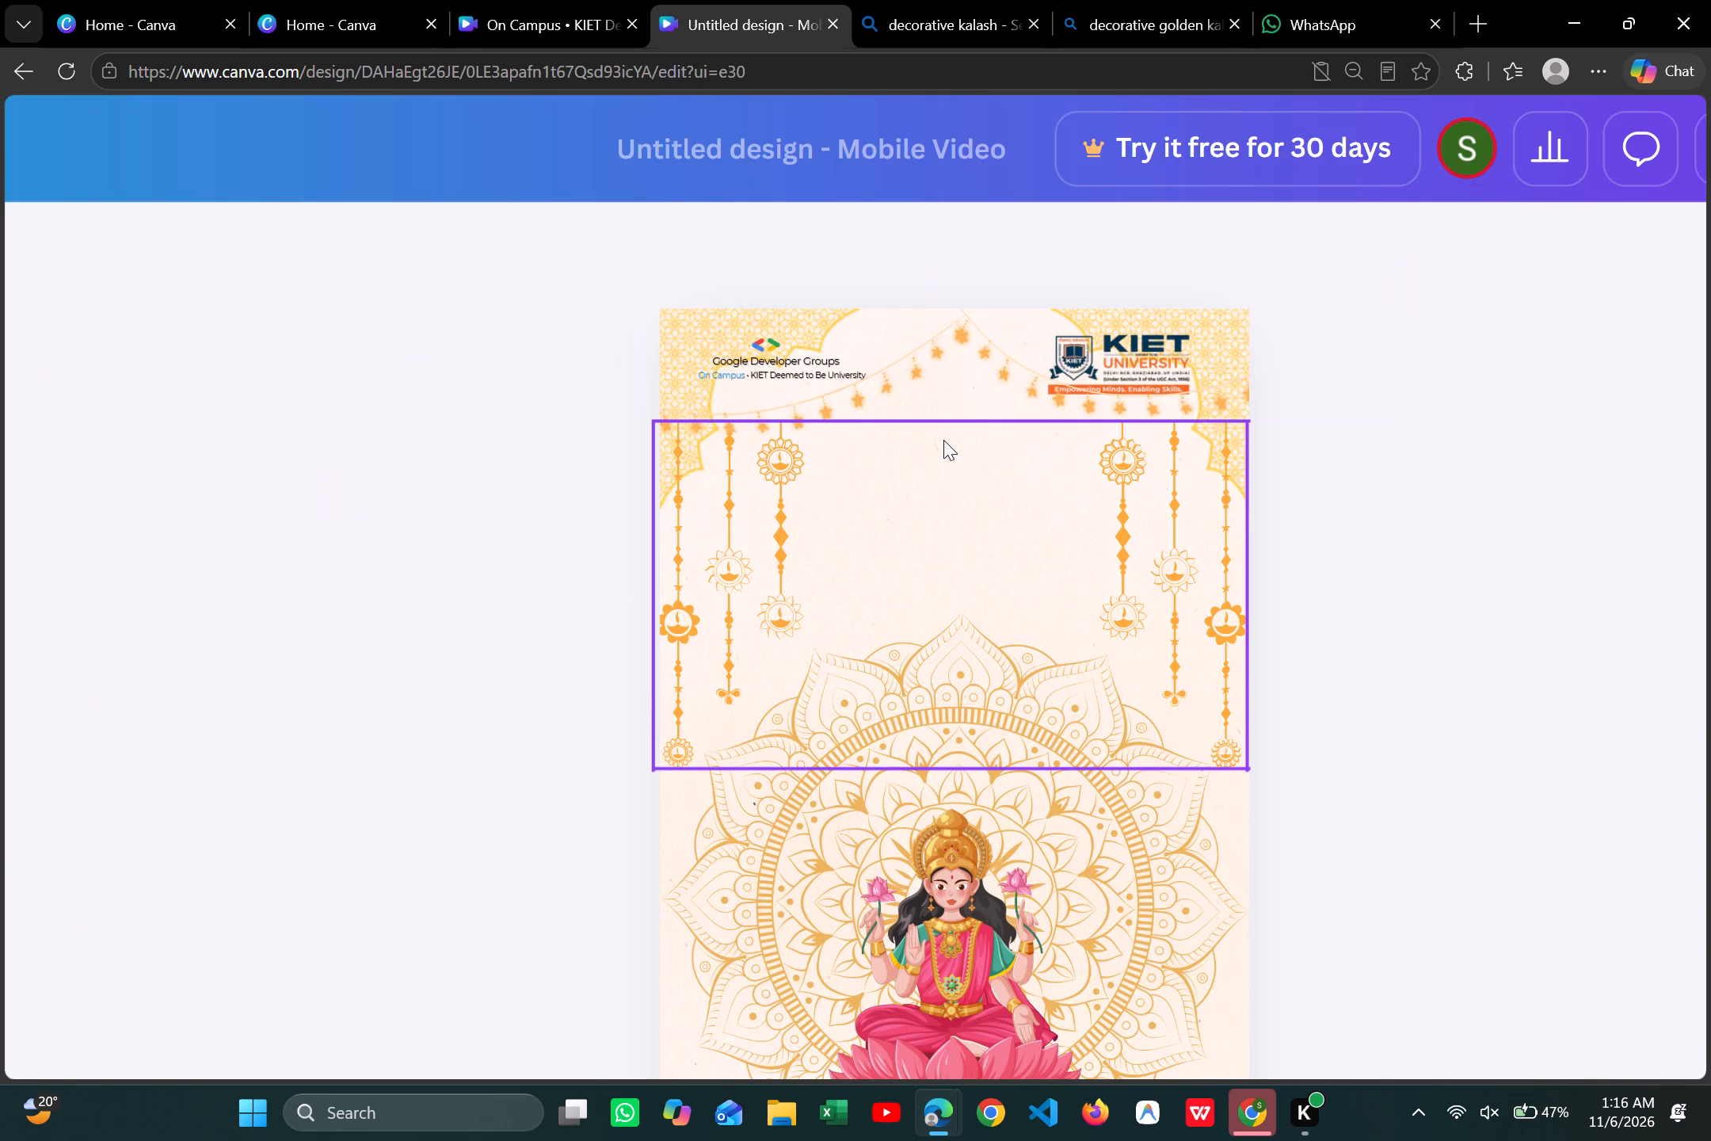
# Paste the golden speckle overlay into the mobile video and position it over the hanging ornaments area.
pyautogui.hotkey('ctrl', 'v')
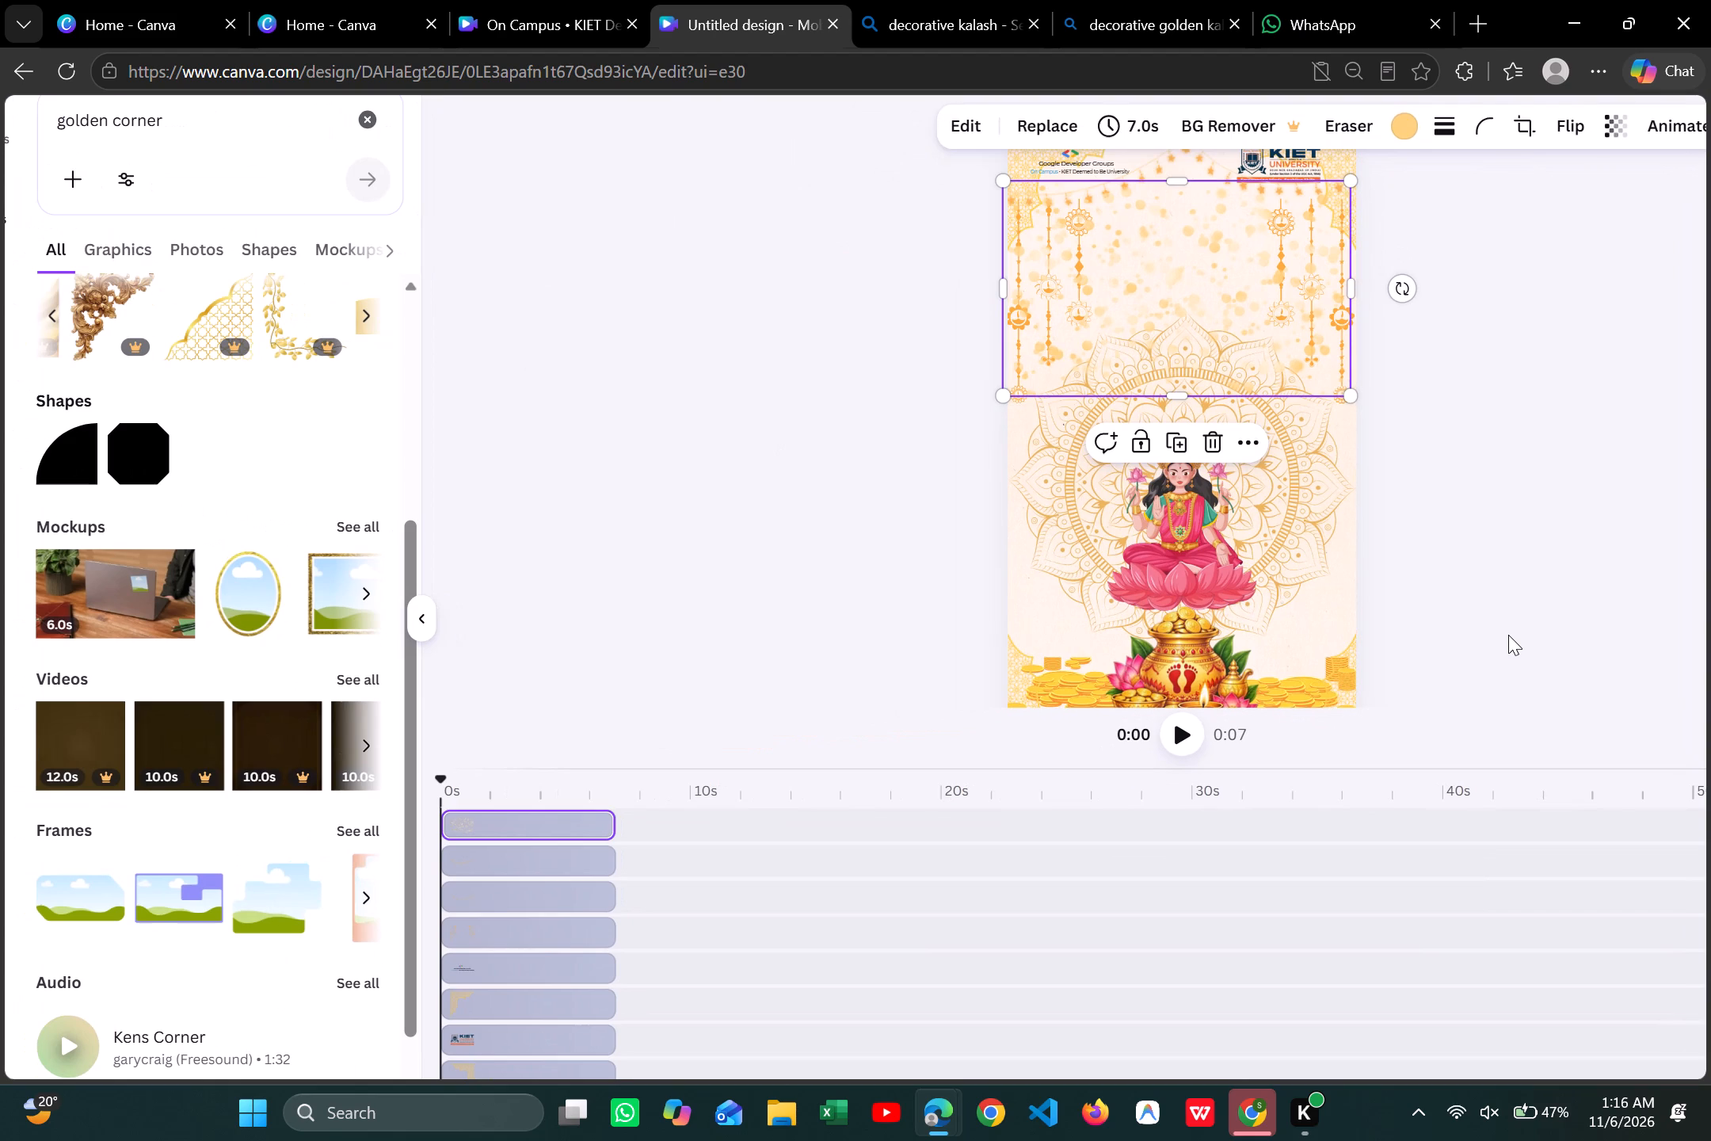
pyautogui.click(1508, 635)
pyautogui.click(1219, 323)
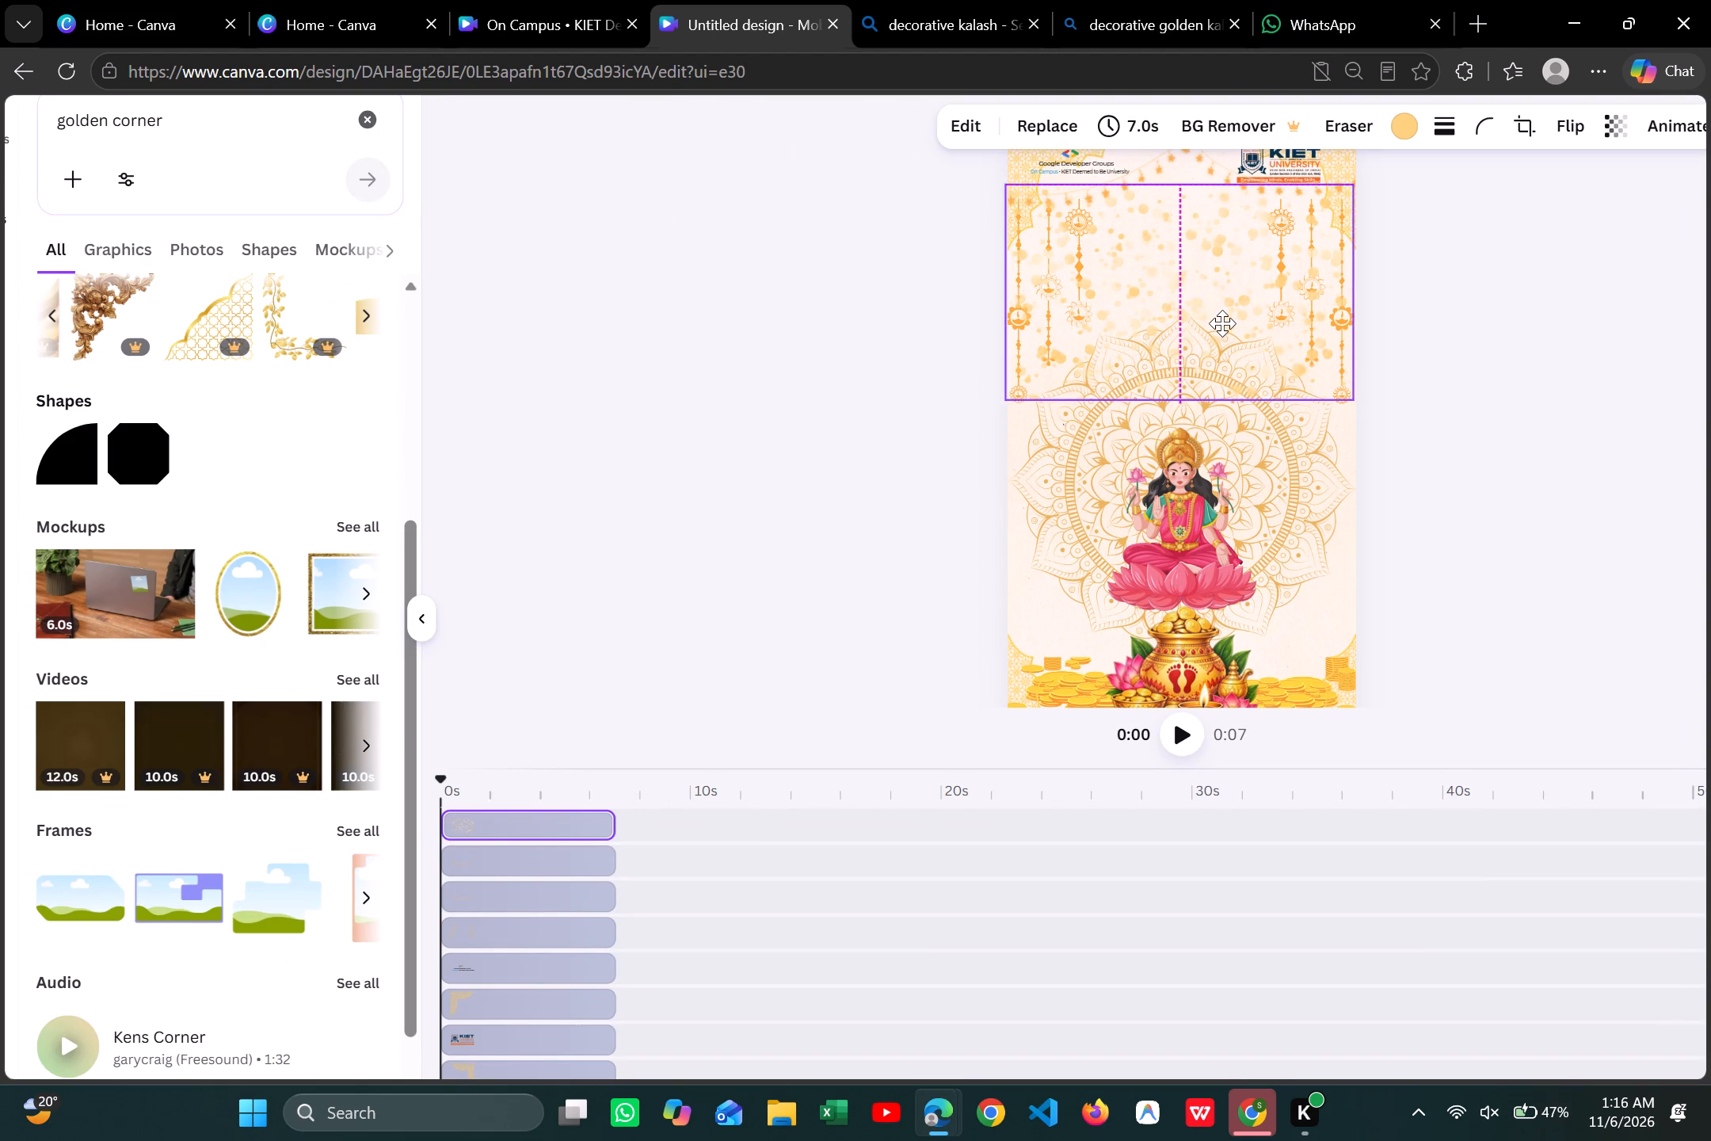
pyautogui.click(1432, 444)
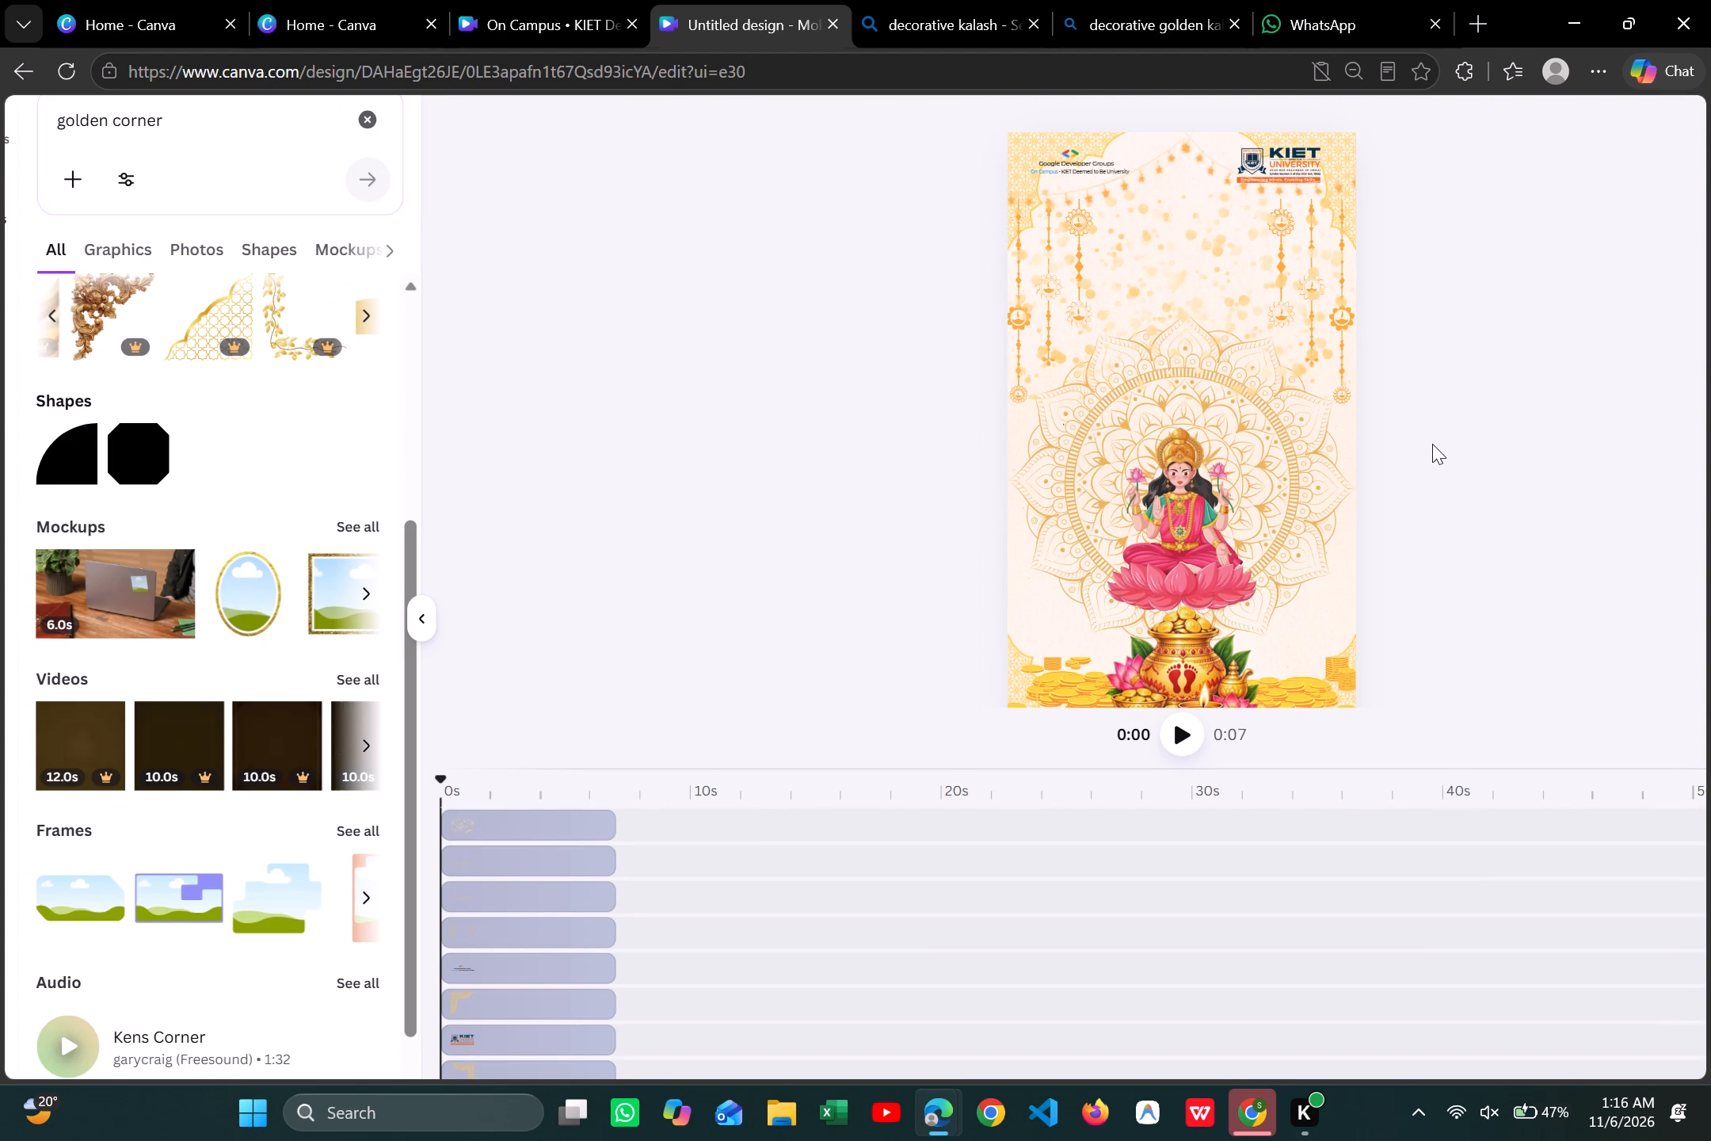
pyautogui.moveTo(1242, 303); pyautogui.dragTo(1235, 318)
# Duplicate the golden speckle overlay and place the copy over Lakshmi and the mandala.
pyautogui.rightClick(1235, 318)
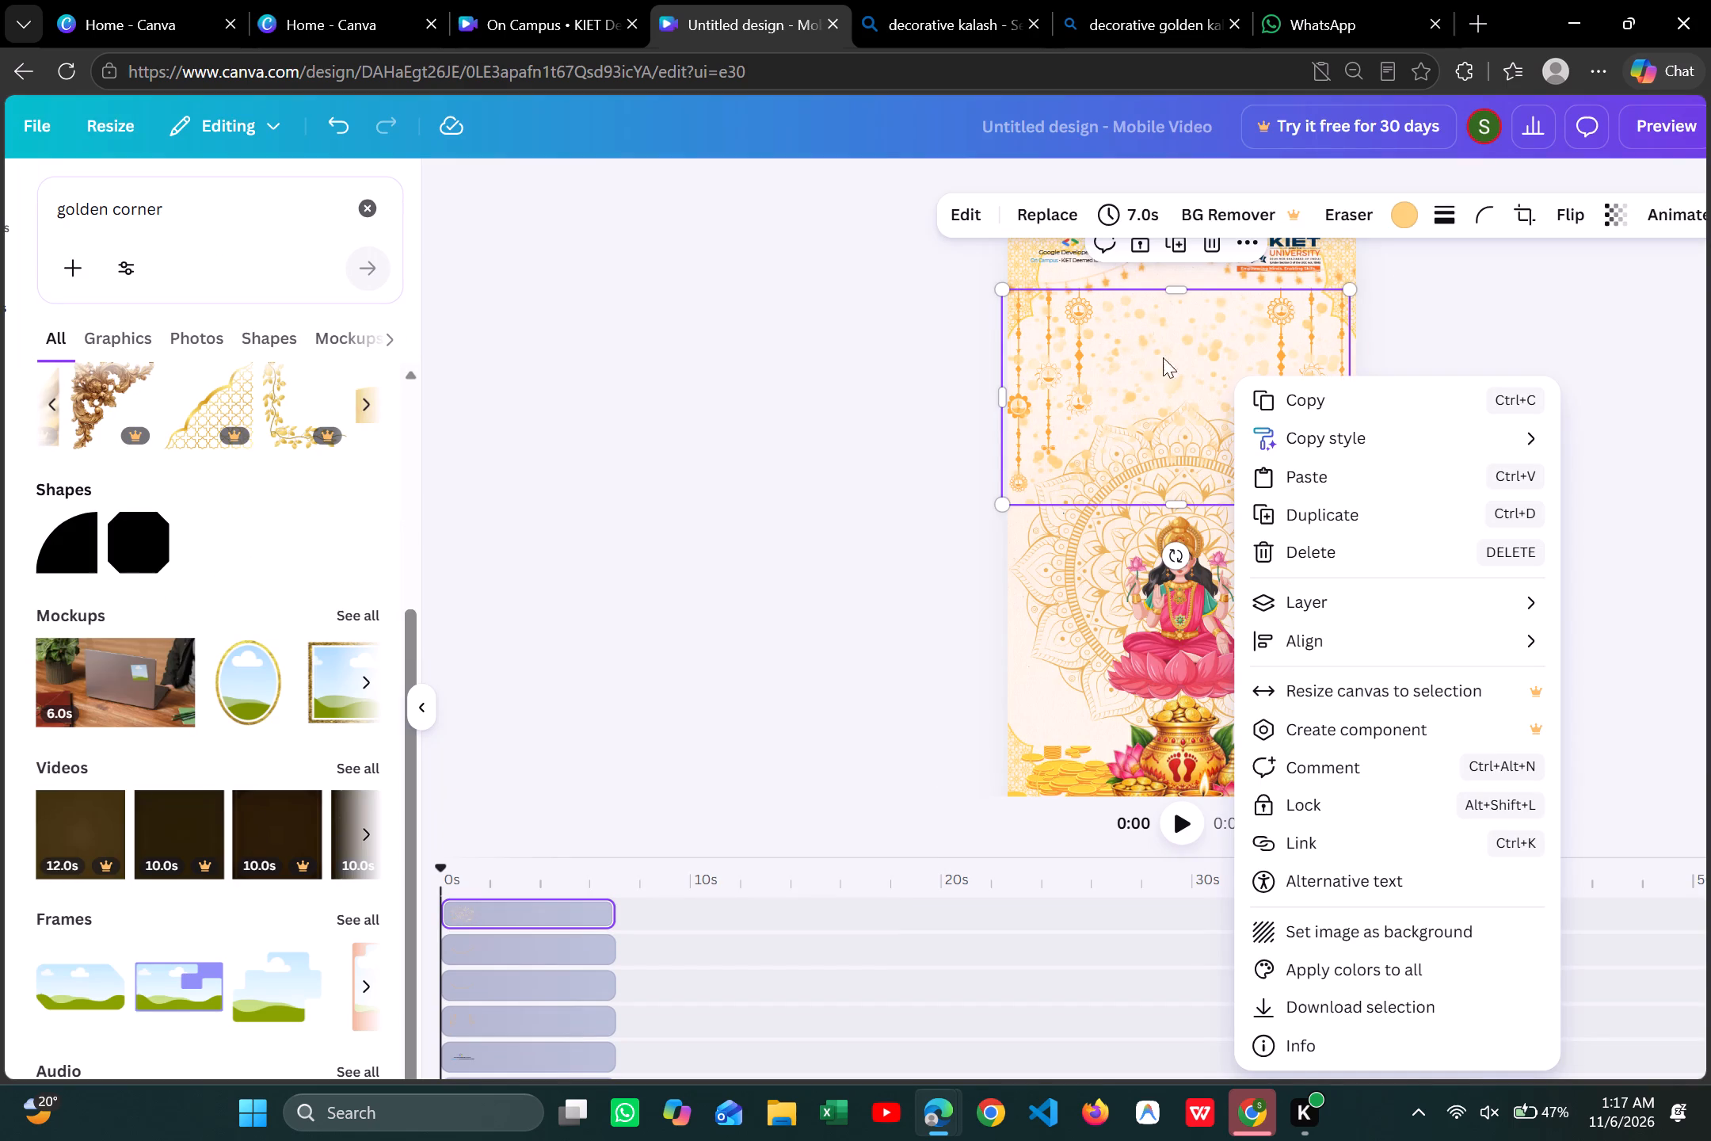
pyautogui.click(1332, 516)
pyautogui.moveTo(1229, 441); pyautogui.dragTo(1238, 704)
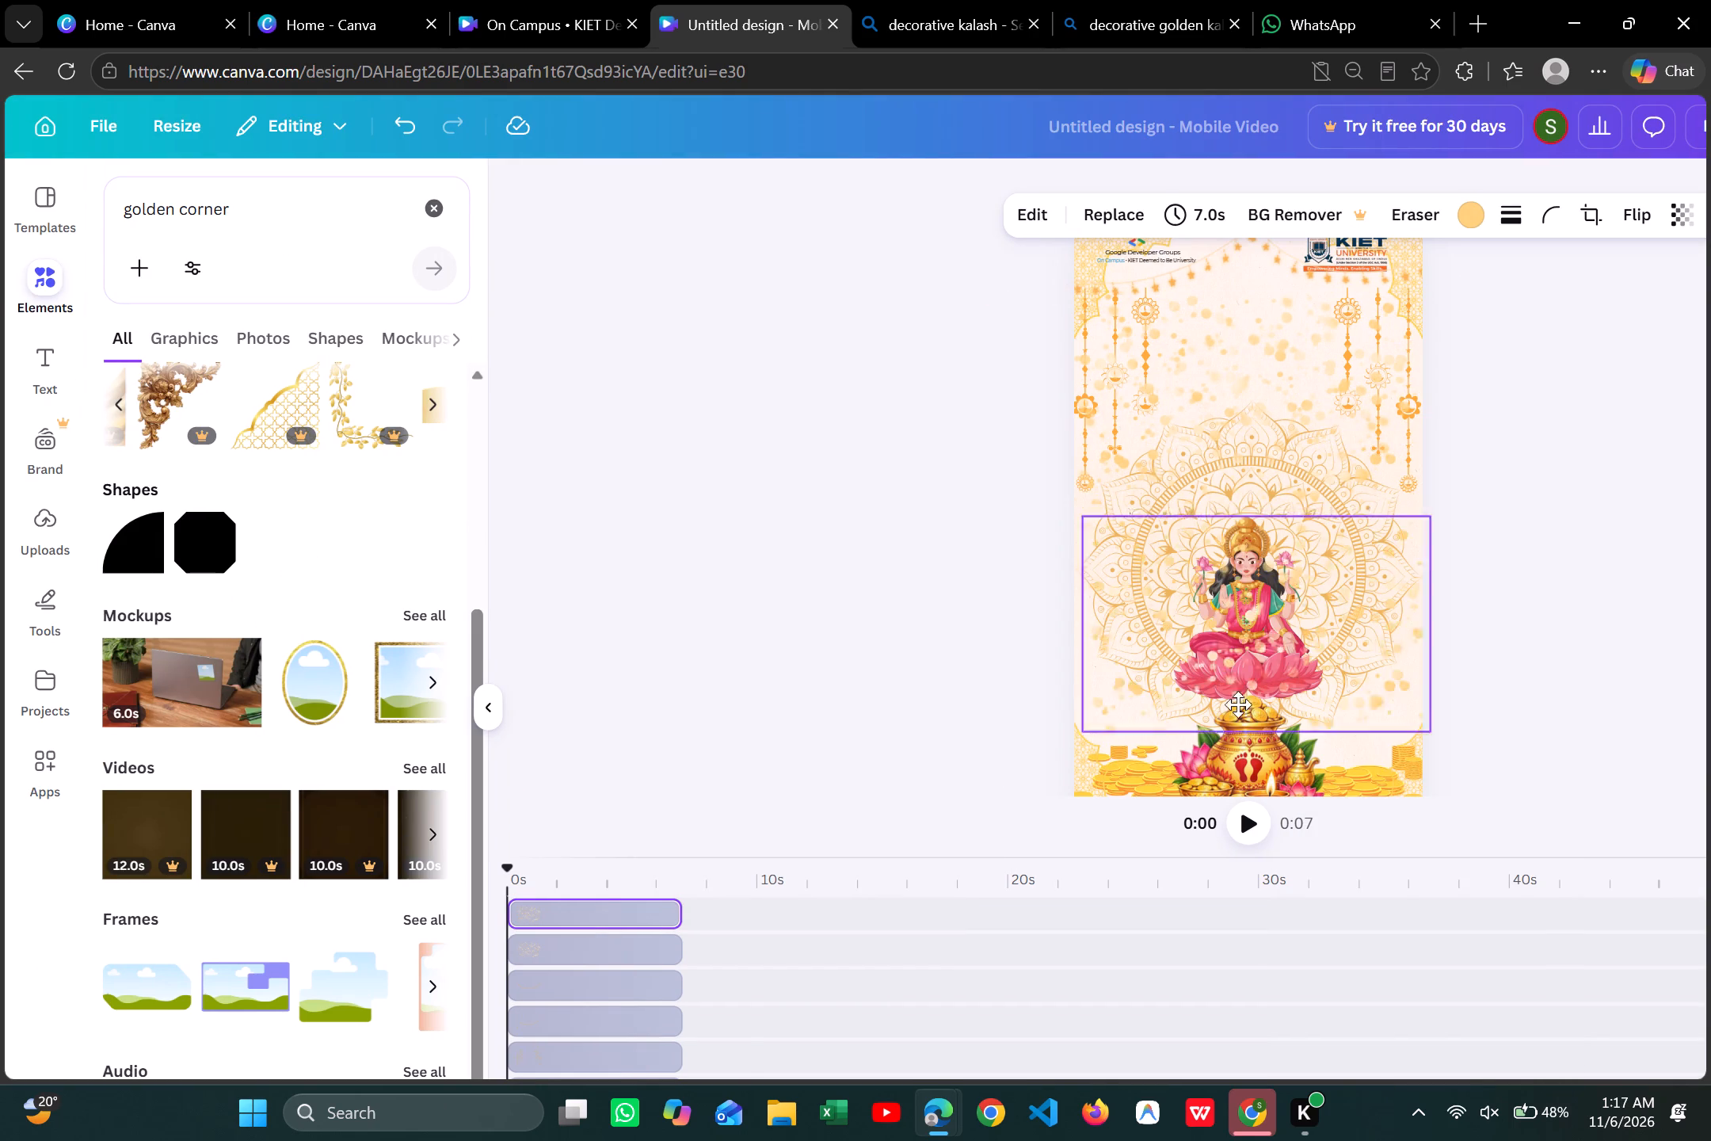
pyautogui.moveTo(1238, 704); pyautogui.dragTo(1228, 614)
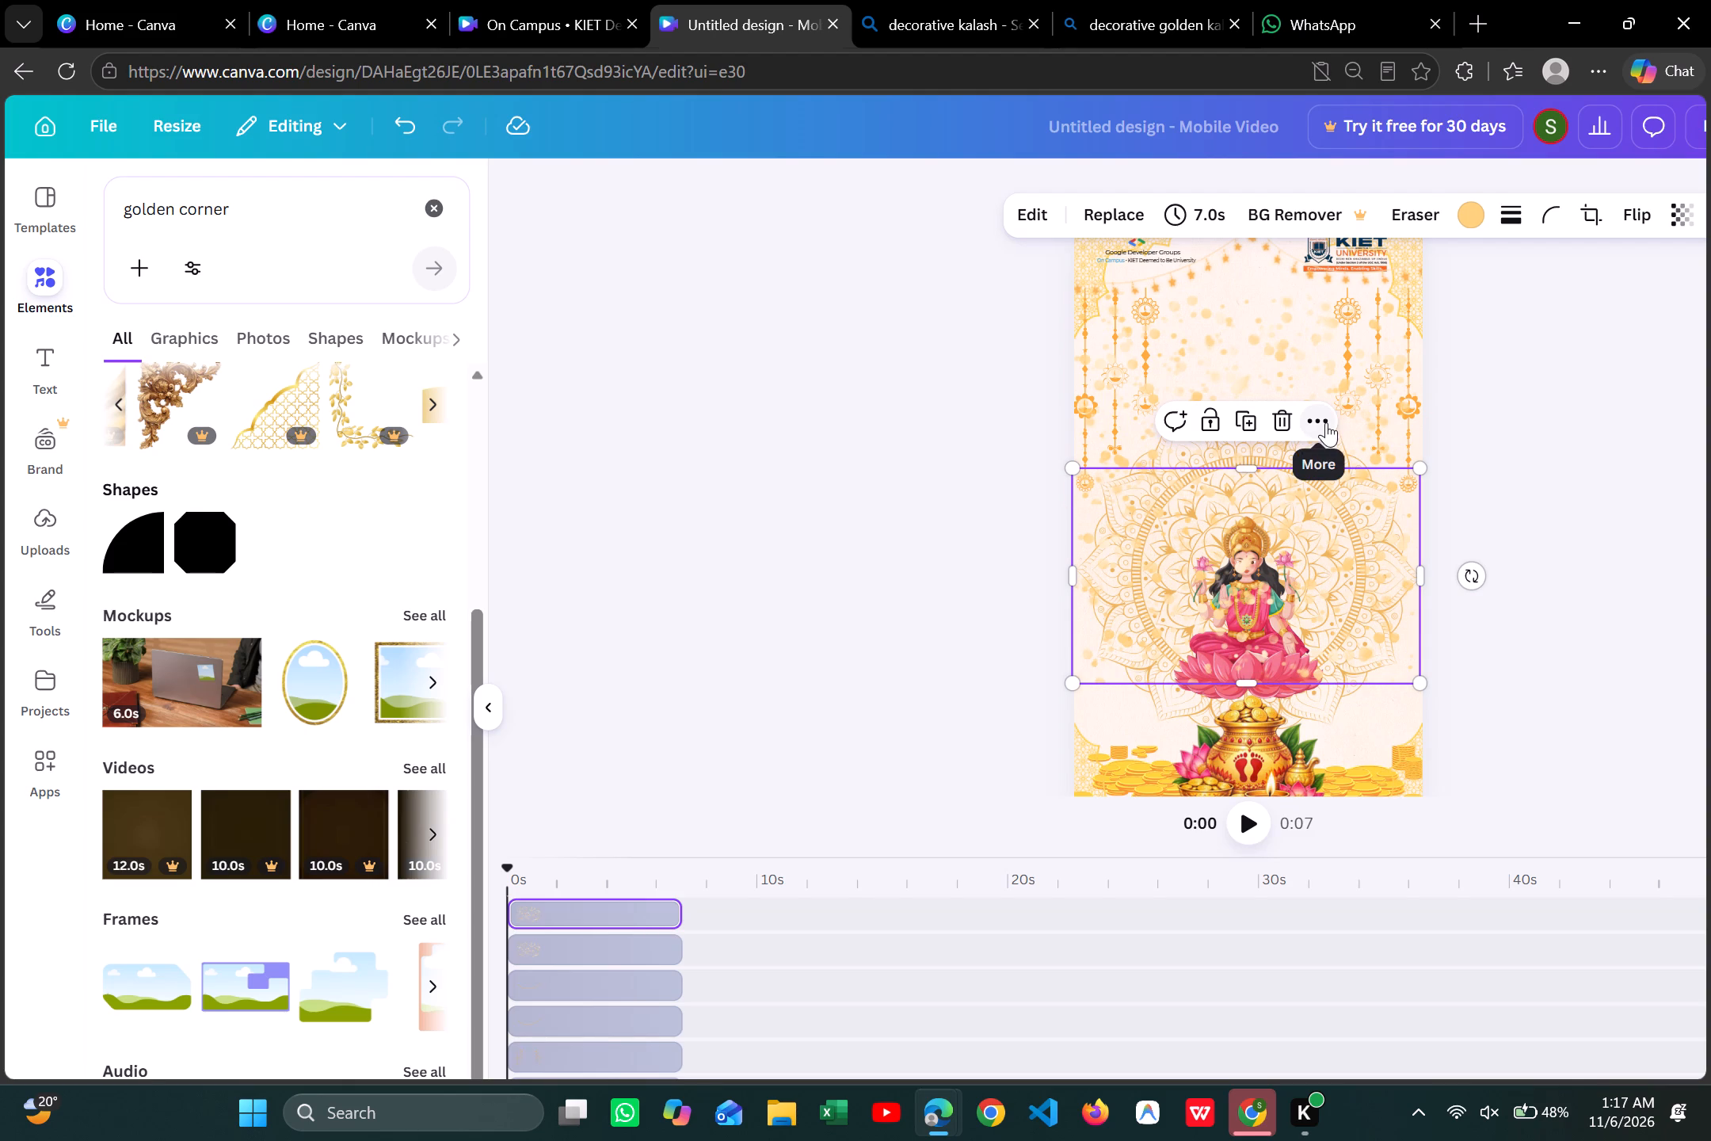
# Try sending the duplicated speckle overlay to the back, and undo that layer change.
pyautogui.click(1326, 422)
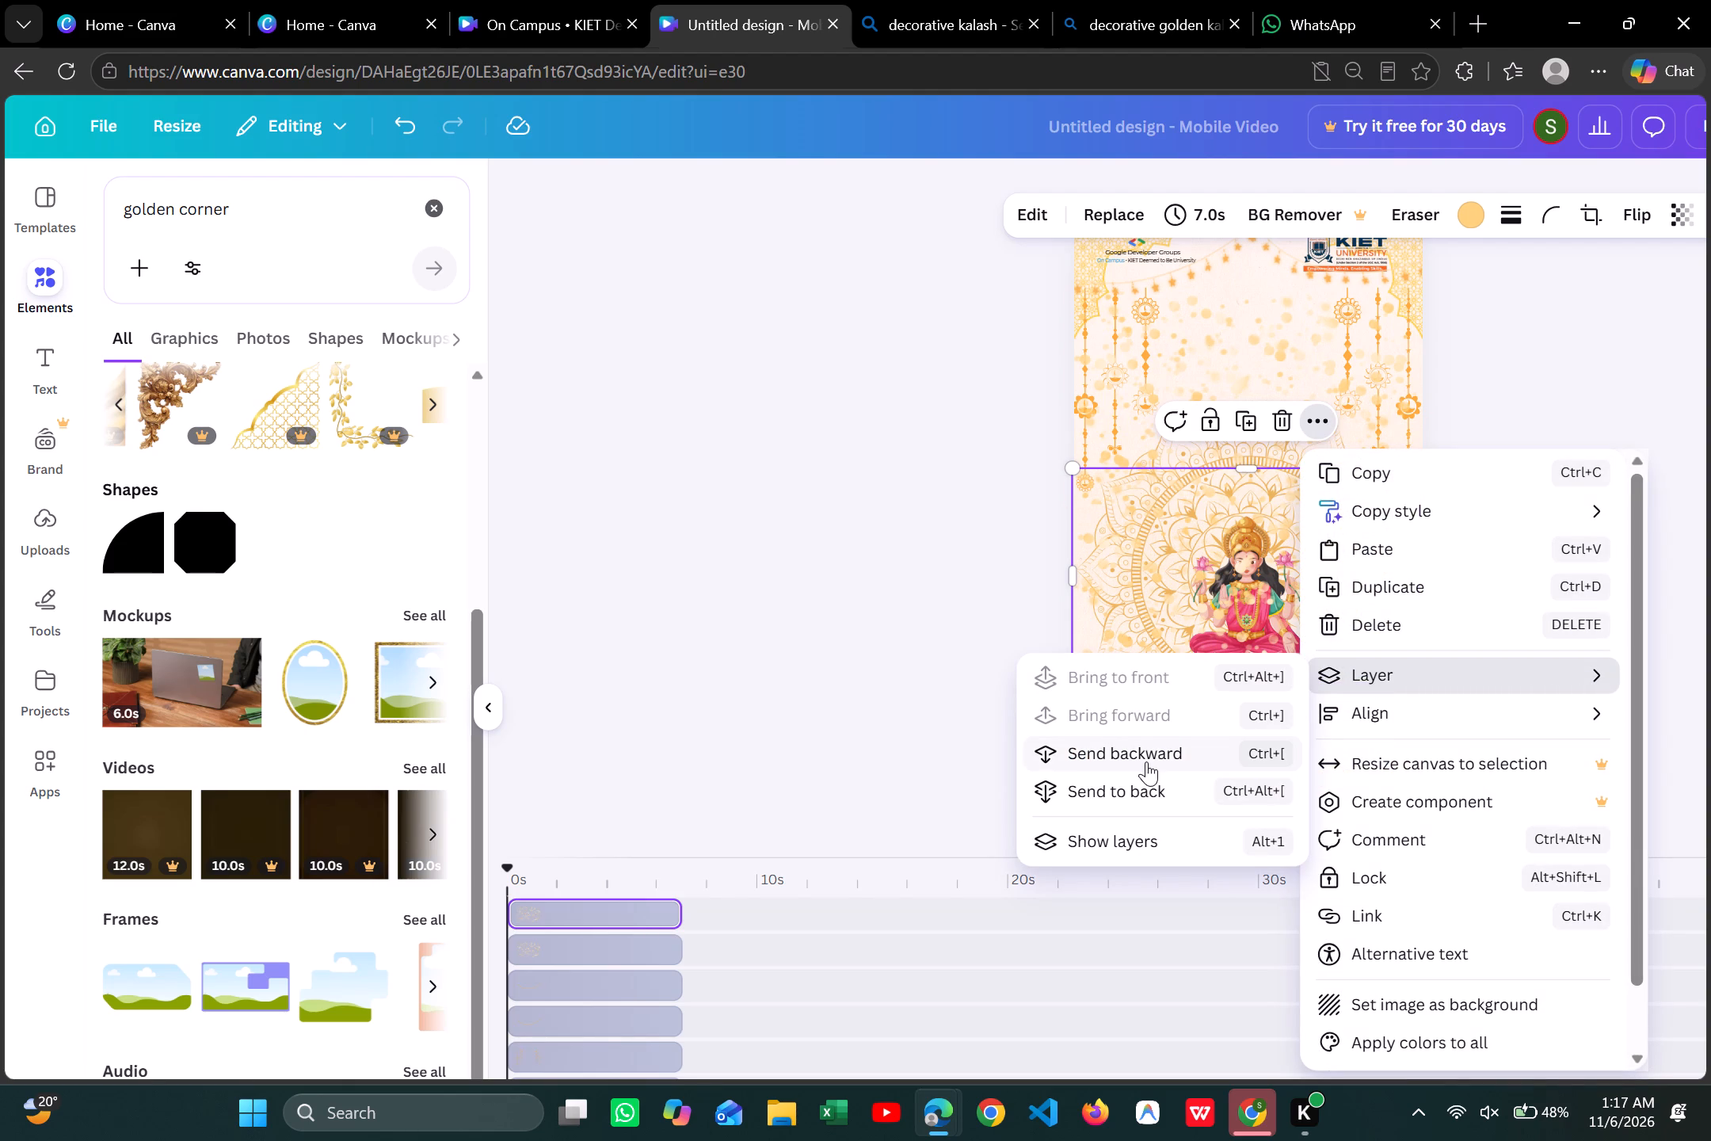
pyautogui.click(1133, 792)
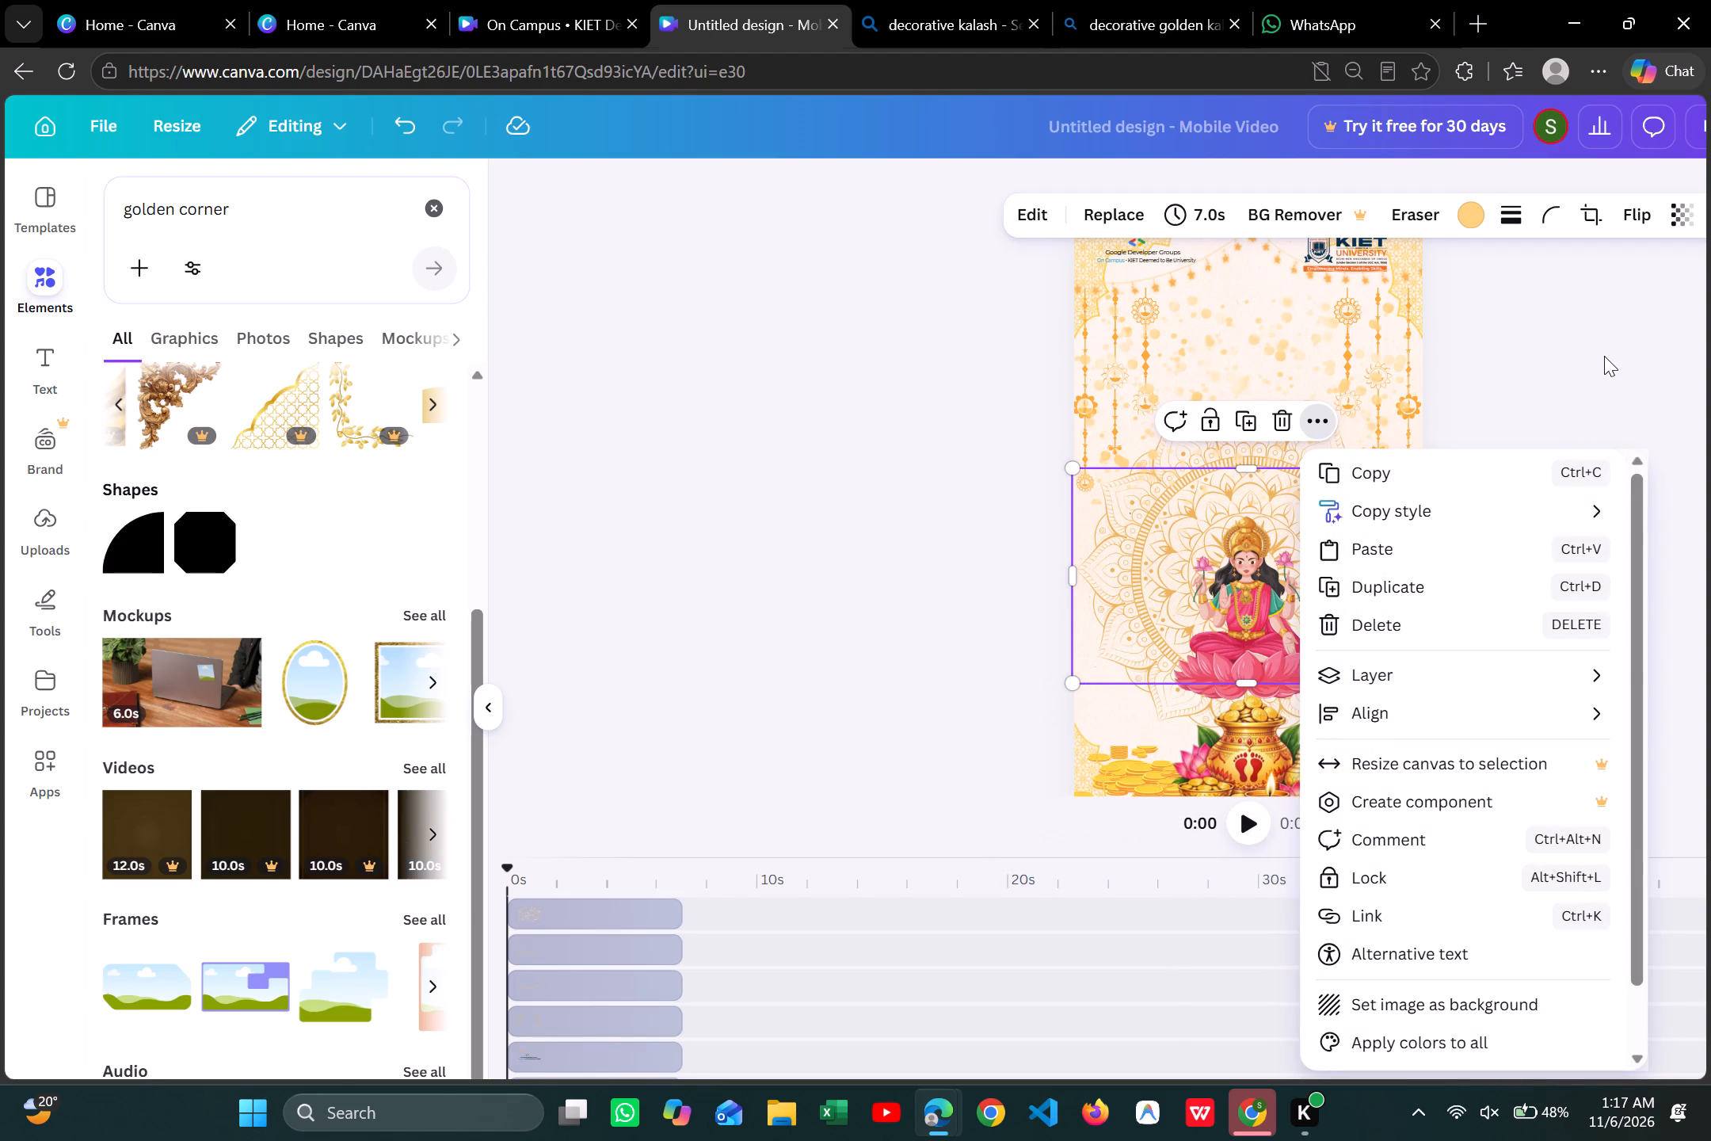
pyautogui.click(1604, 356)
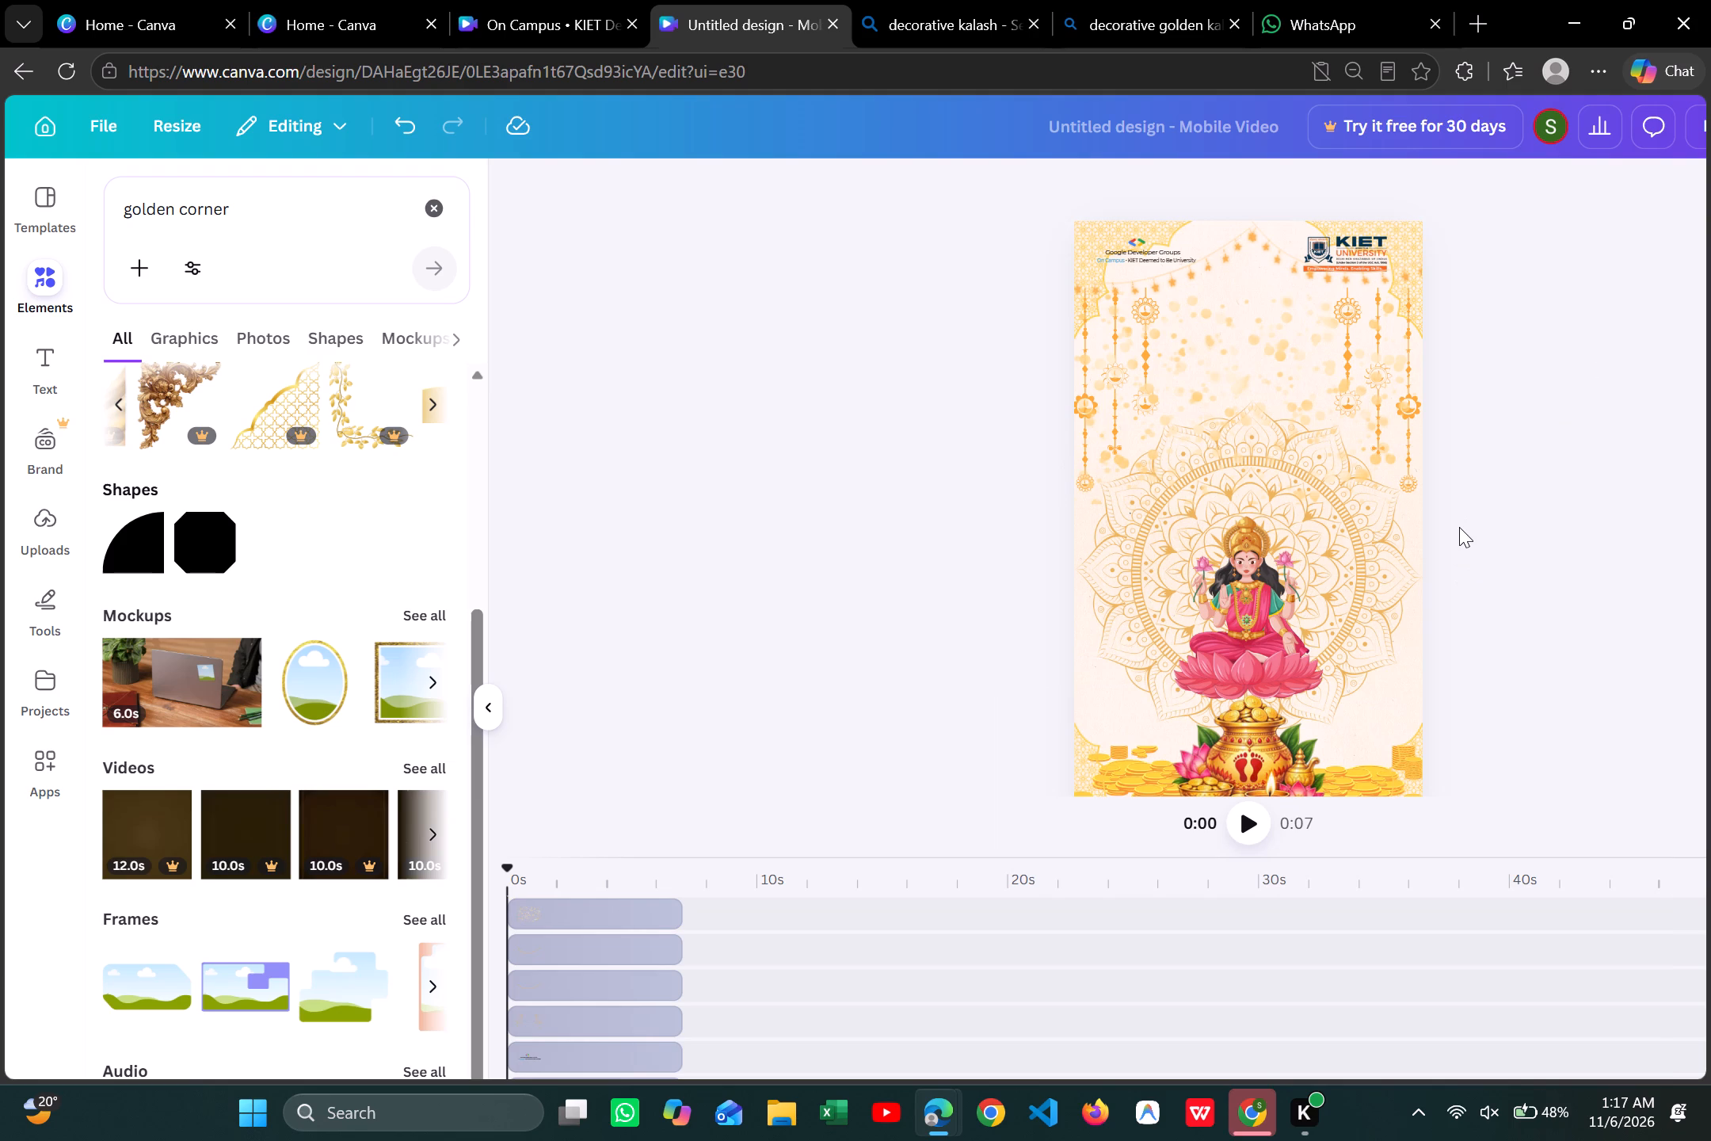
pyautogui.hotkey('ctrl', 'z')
# Send the duplicated speckle overlay backward through the layers, behind the Lakshmi figure.
pyautogui.click(1344, 556)
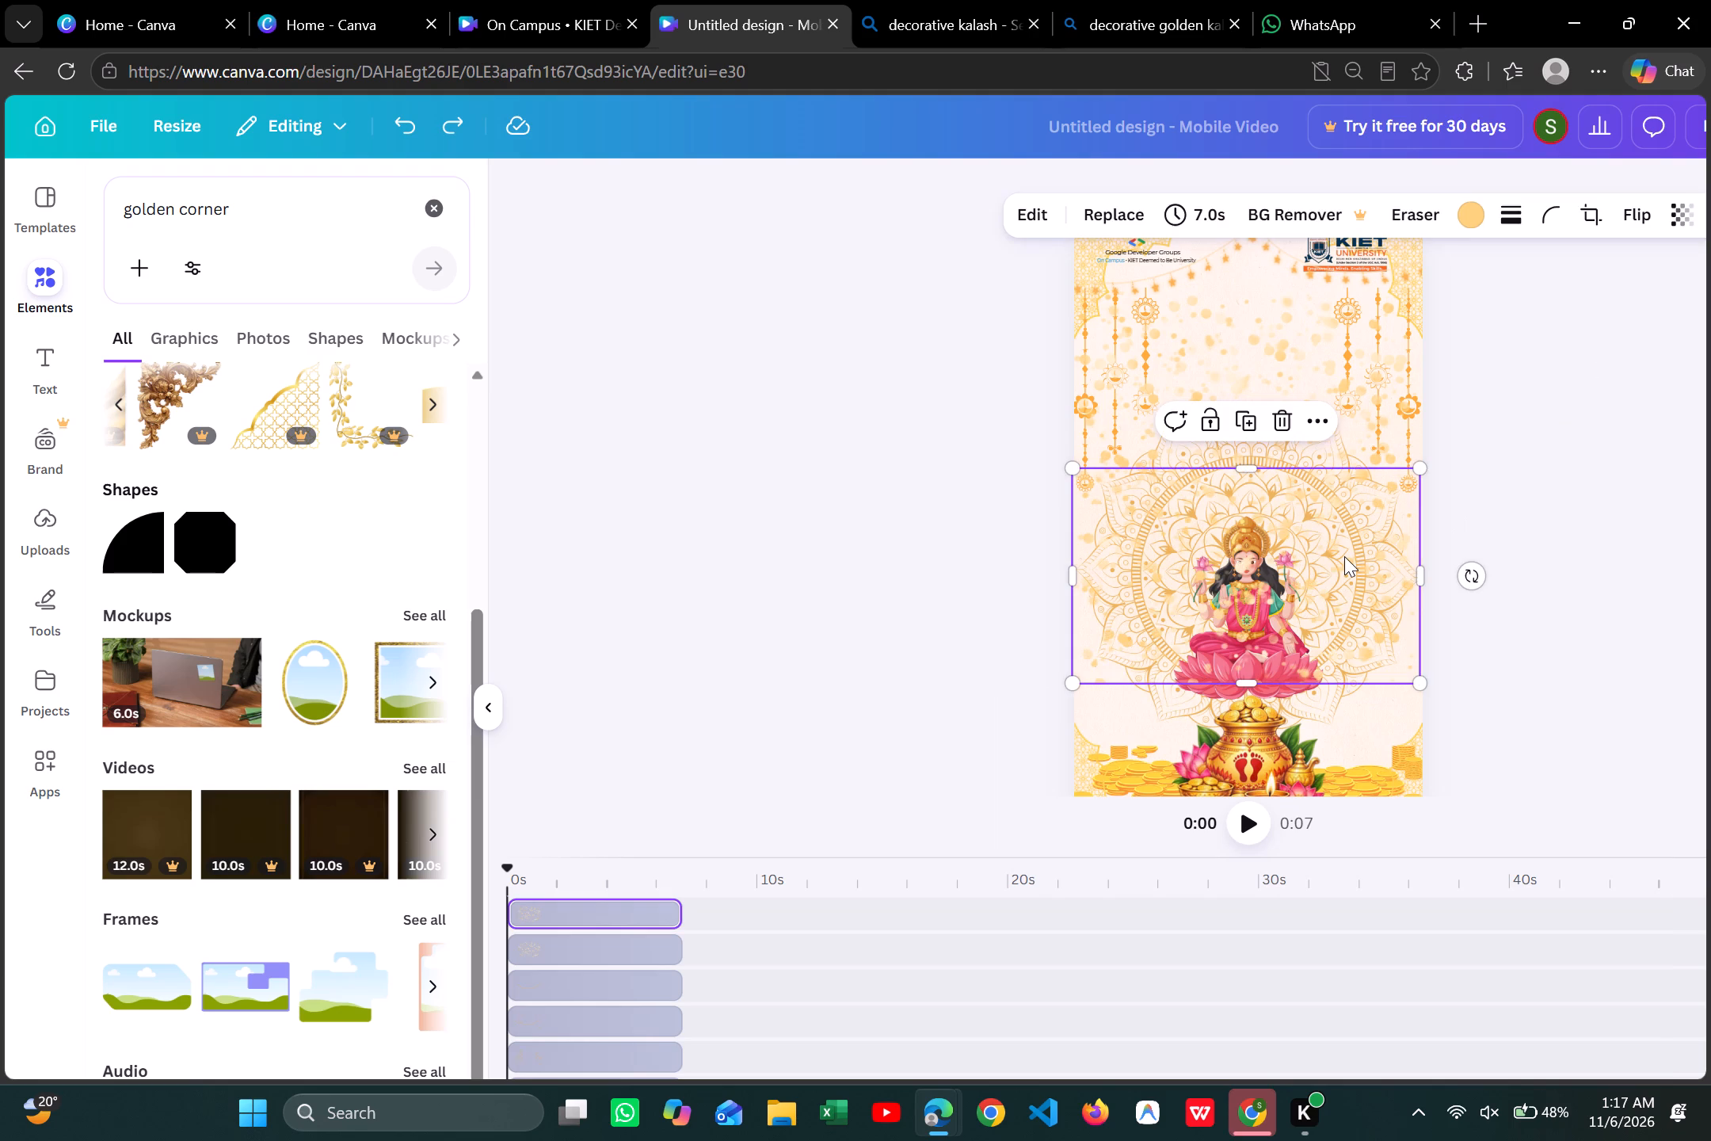
pyautogui.rightClick(1327, 555)
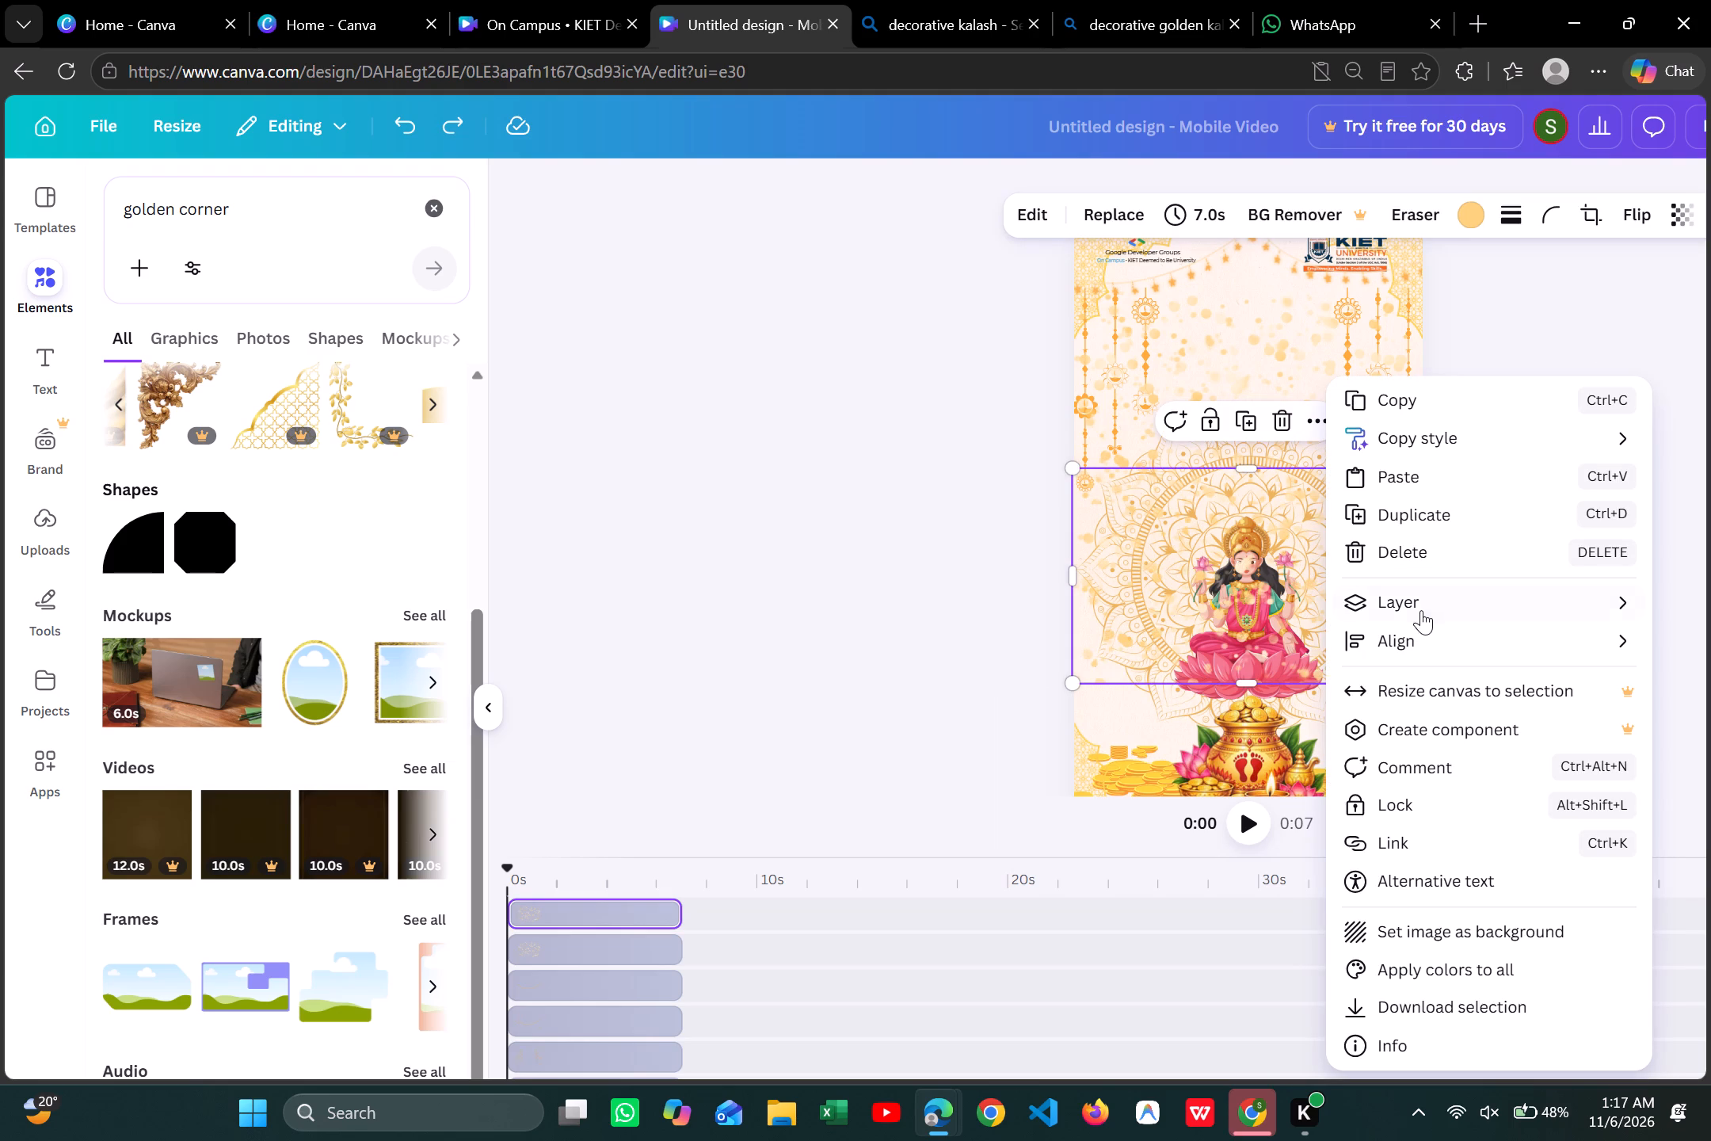
pyautogui.click(1422, 607)
pyautogui.click(1211, 684)
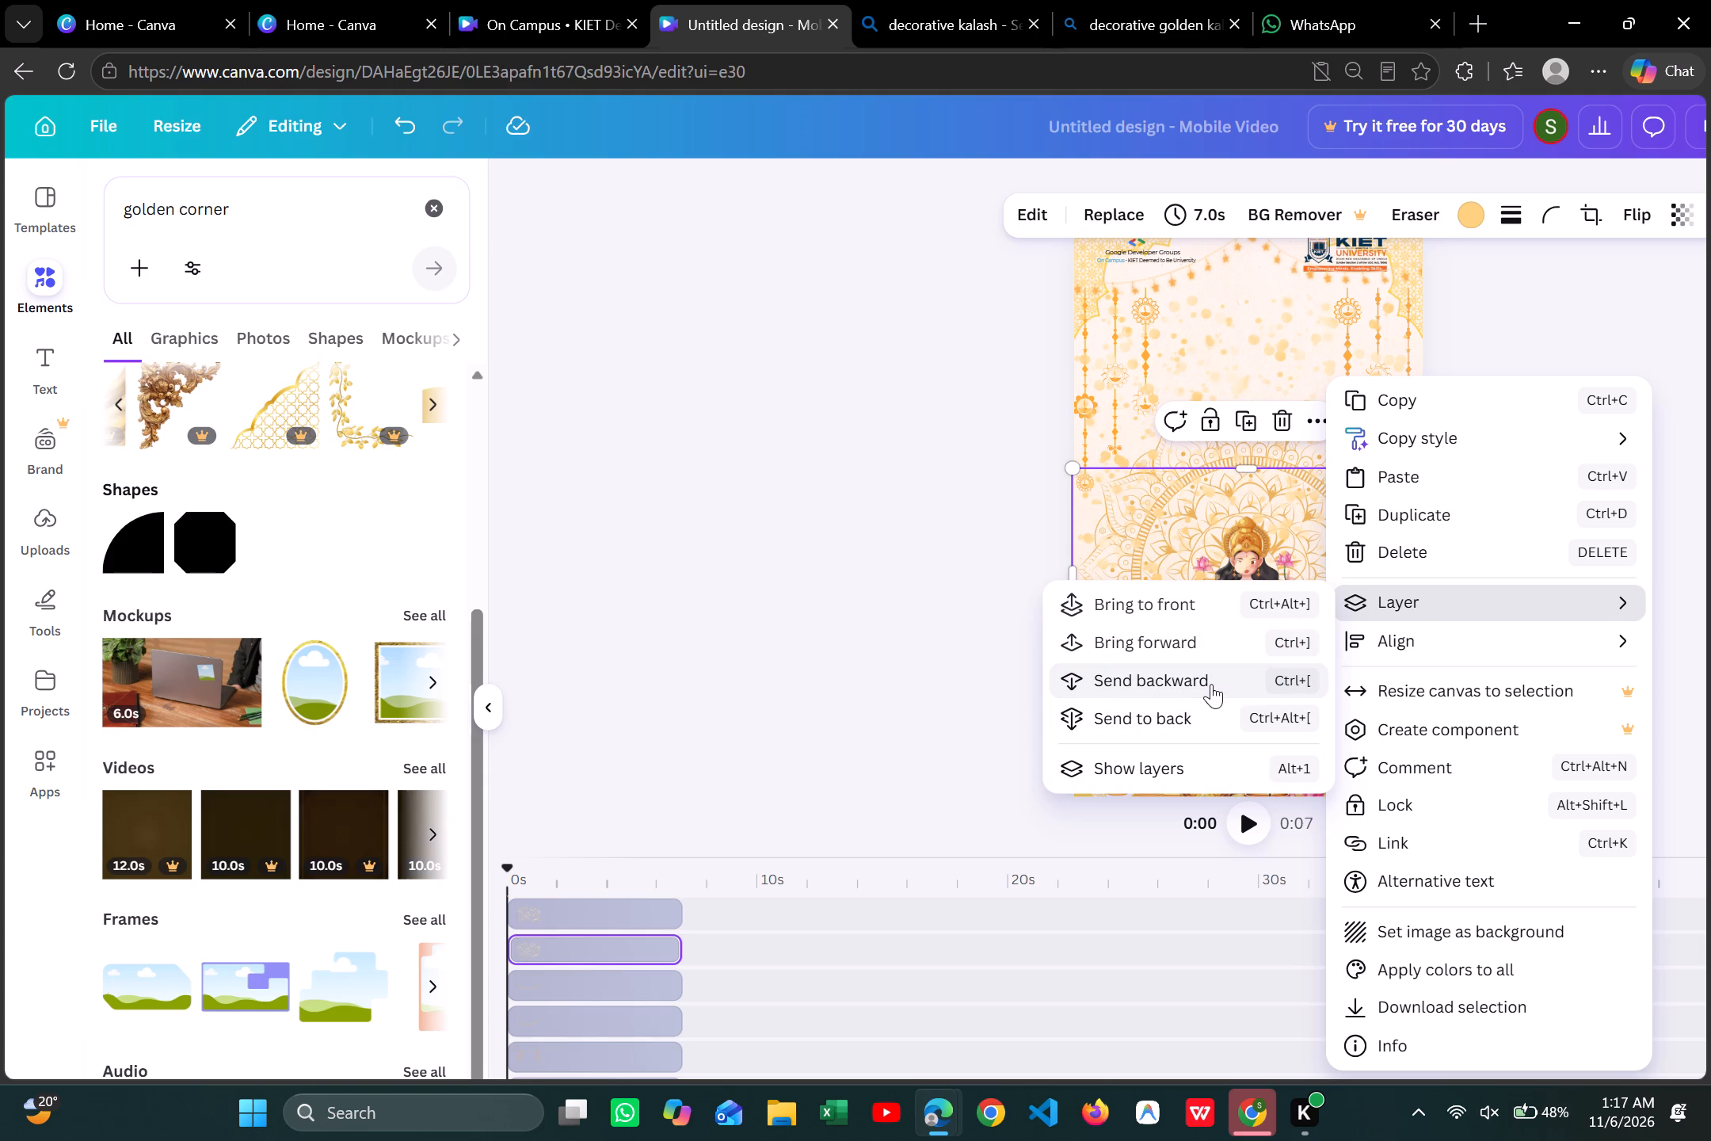
pyautogui.click(1211, 684)
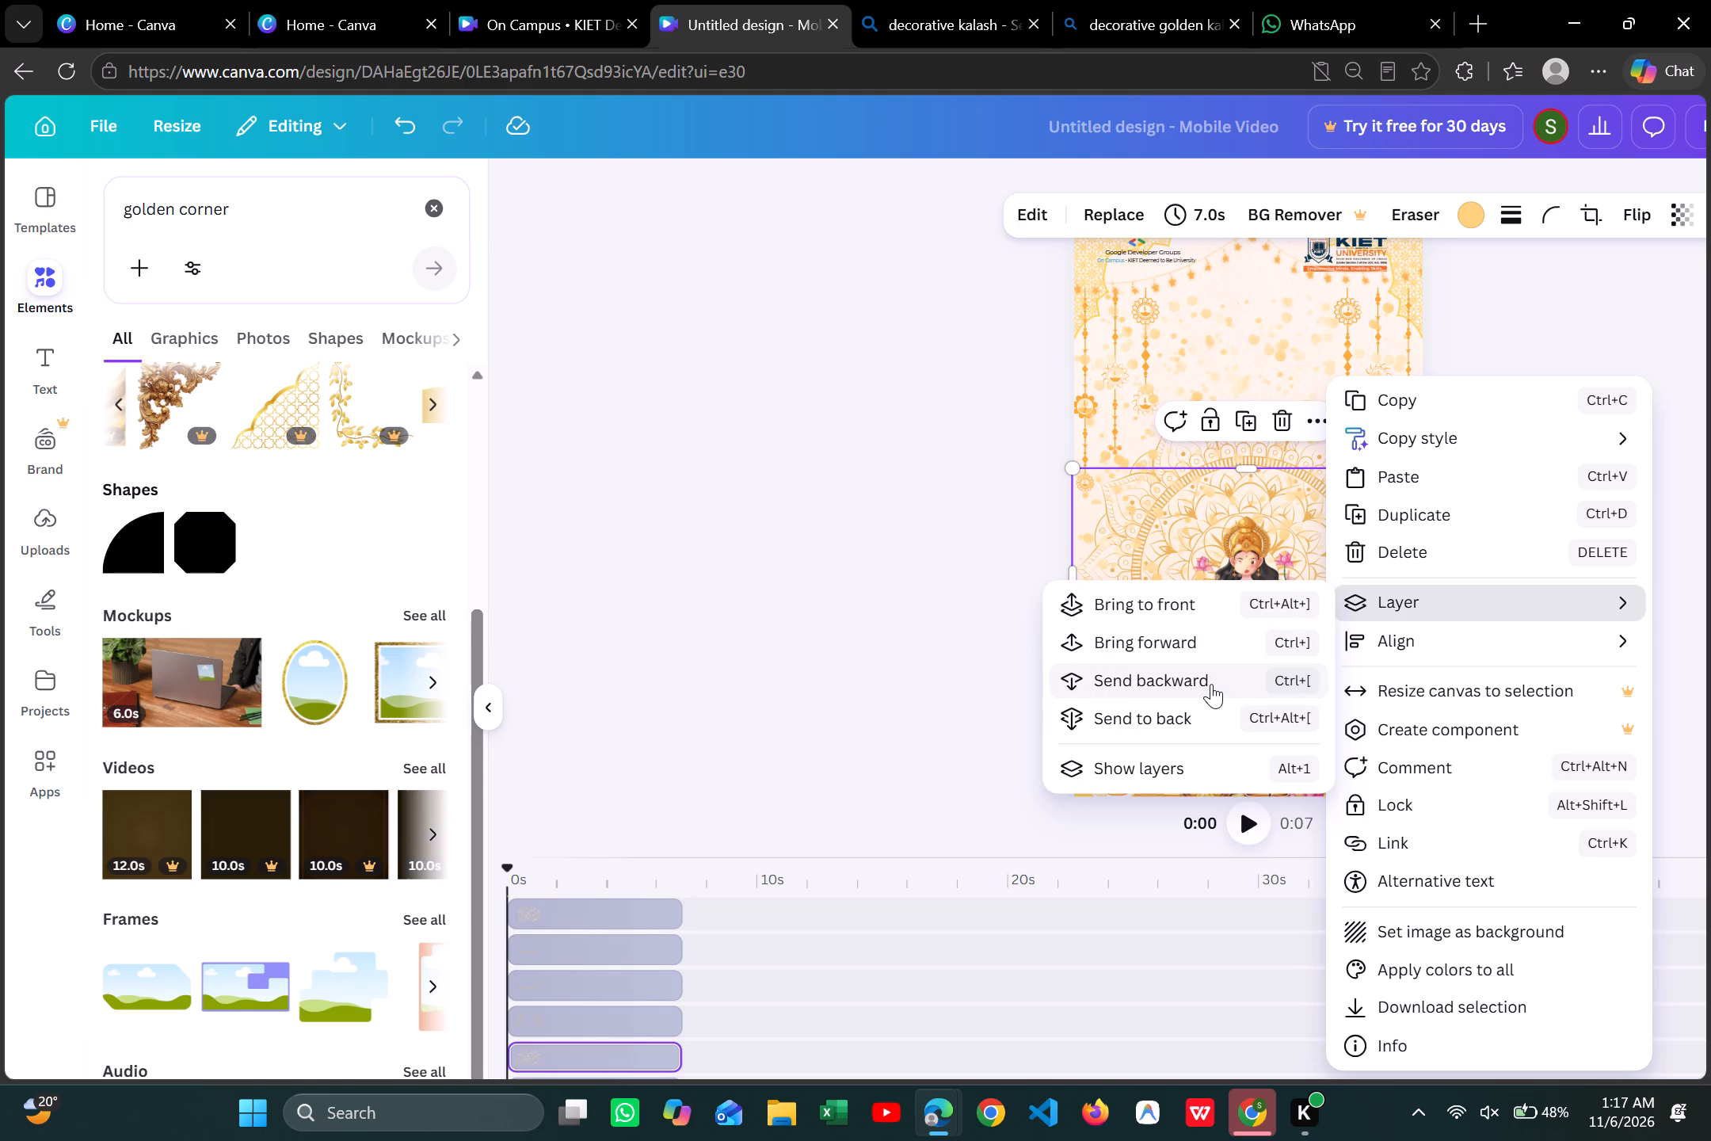
pyautogui.click(1190, 677)
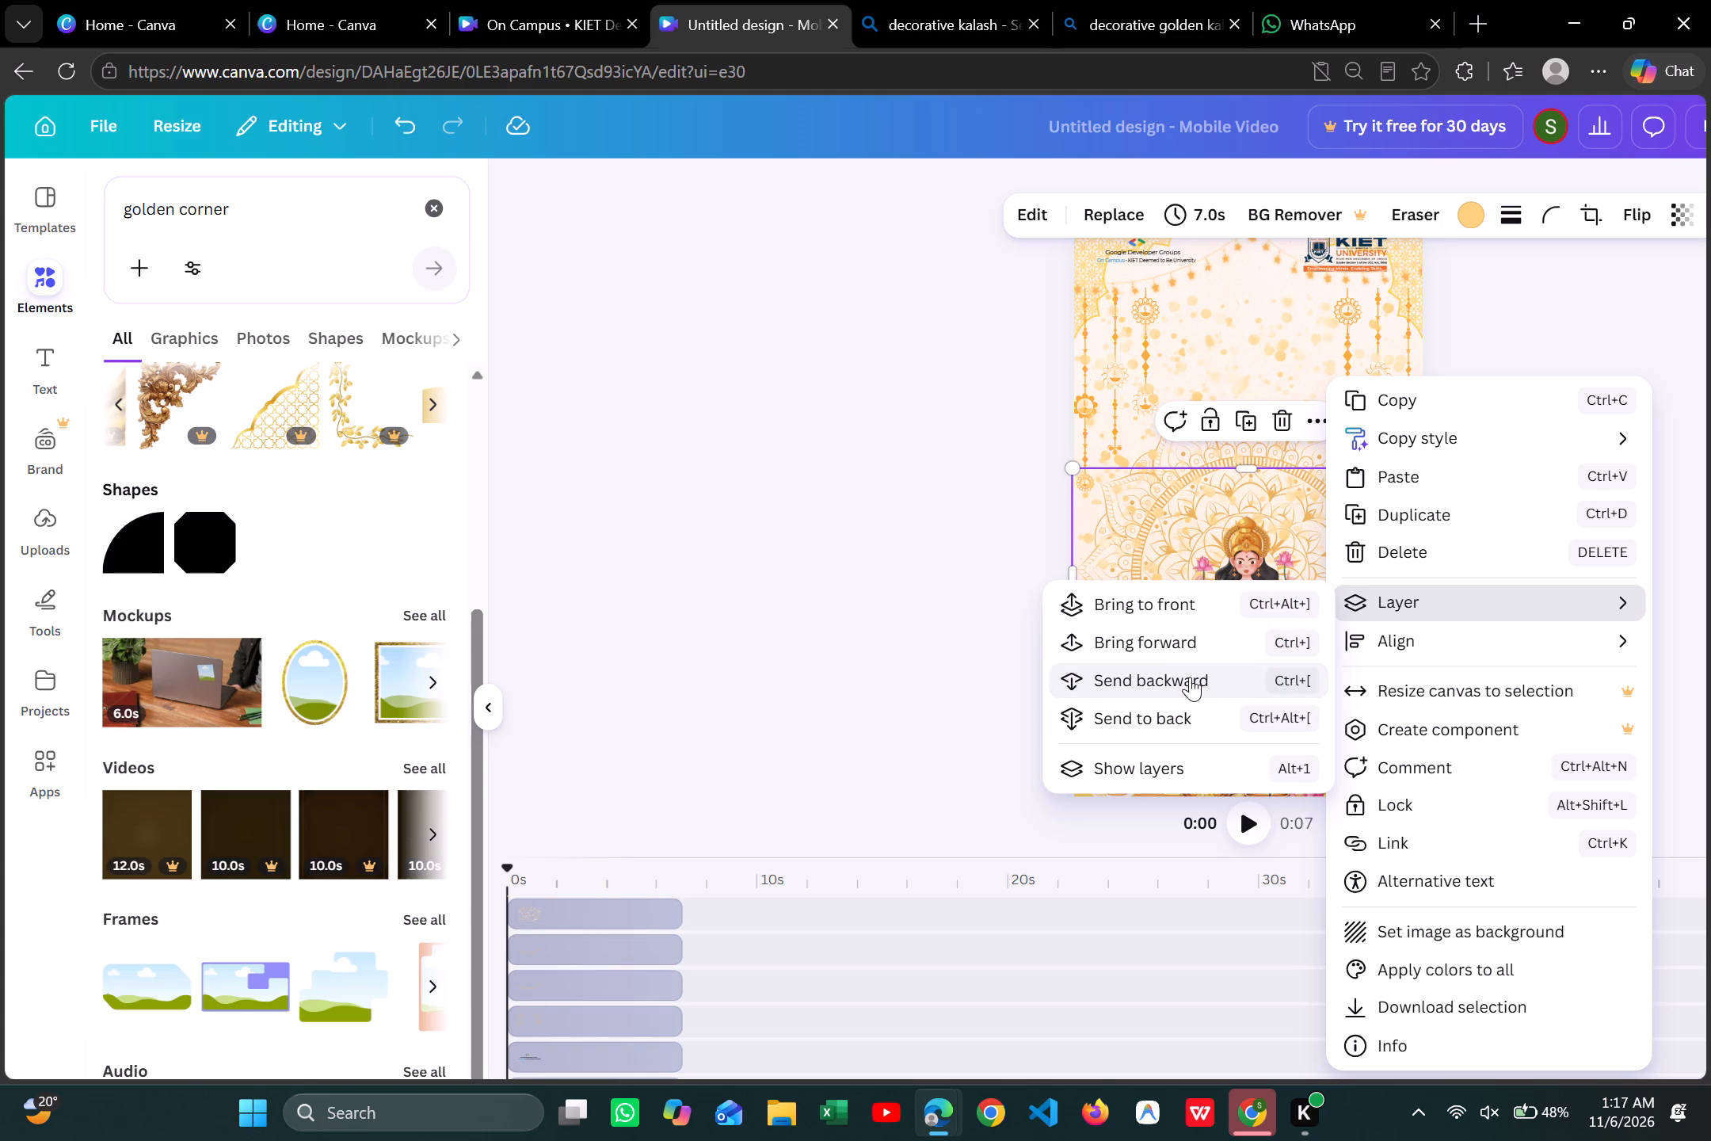
pyautogui.click(1190, 677)
pyautogui.click(1515, 302)
# Move the duplicated speckle overlay down, centred on the page from Lakshmi's head to the coin piles.
pyautogui.moveTo(1371, 587); pyautogui.dragTo(1372, 616)
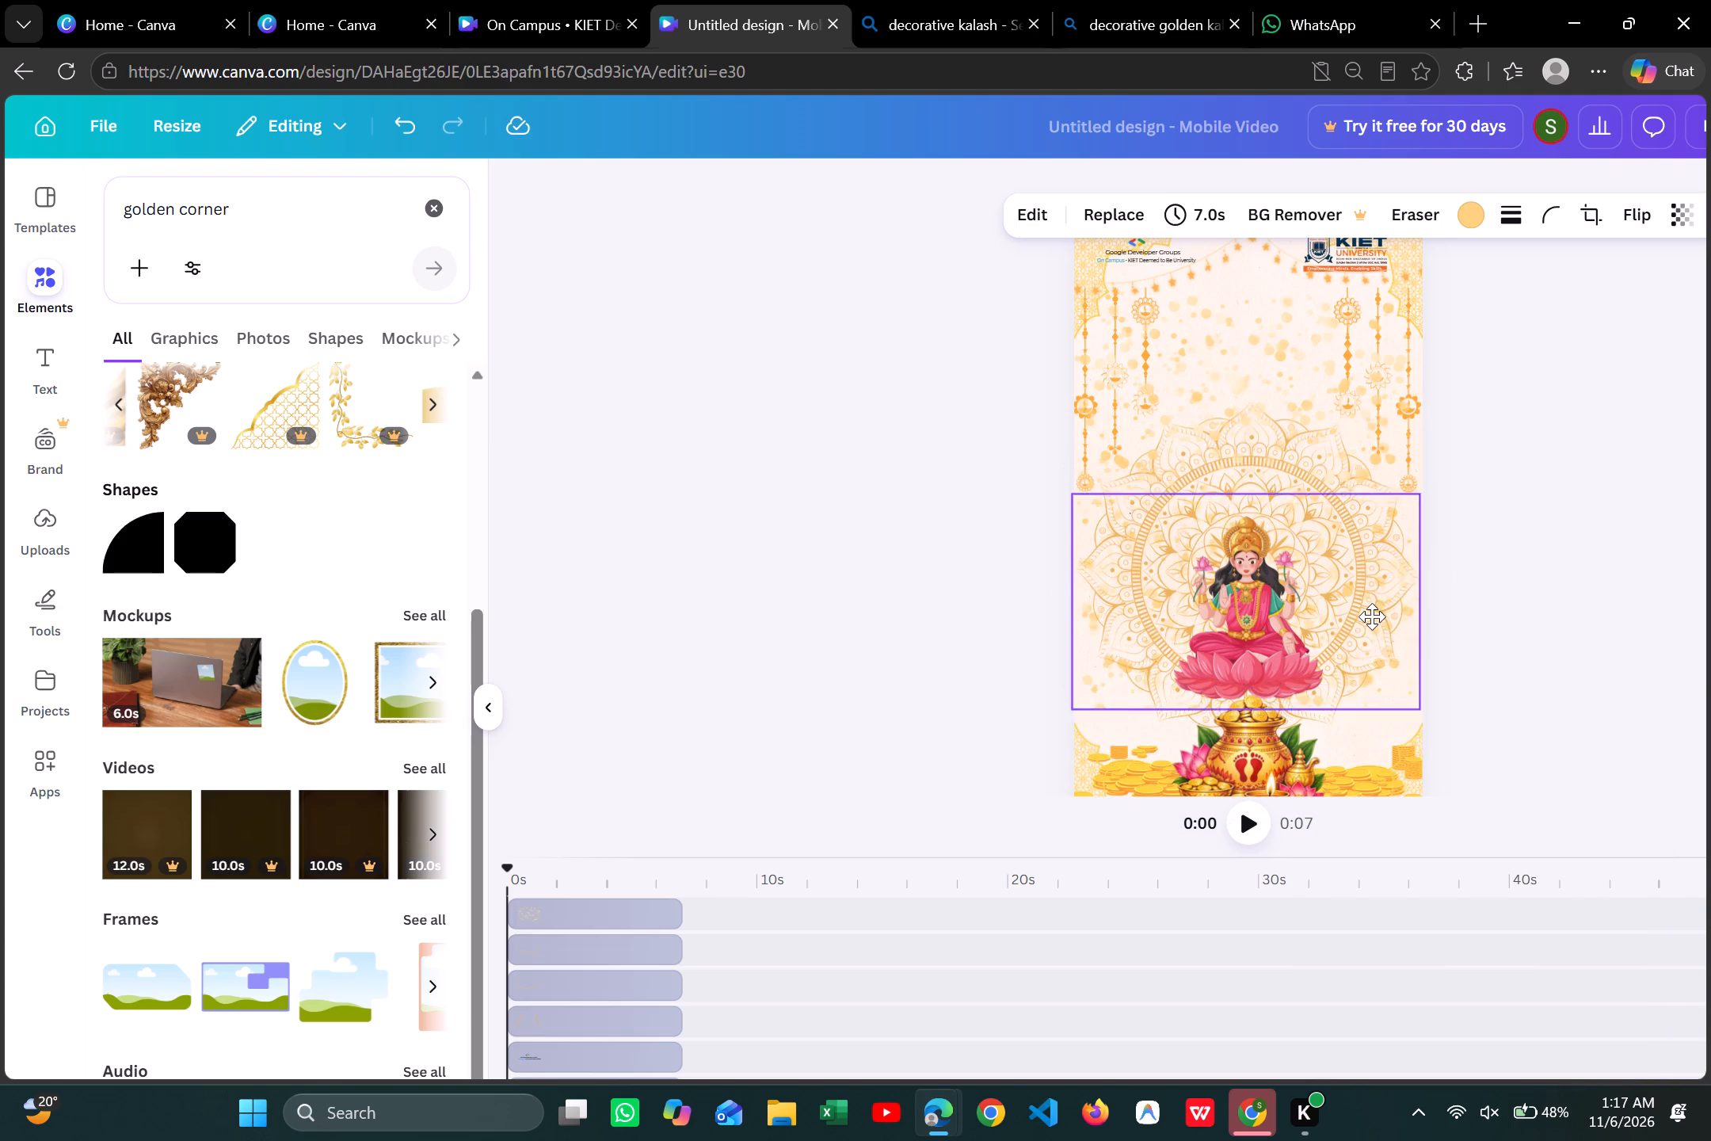
pyautogui.moveTo(1372, 616); pyautogui.dragTo(1379, 665)
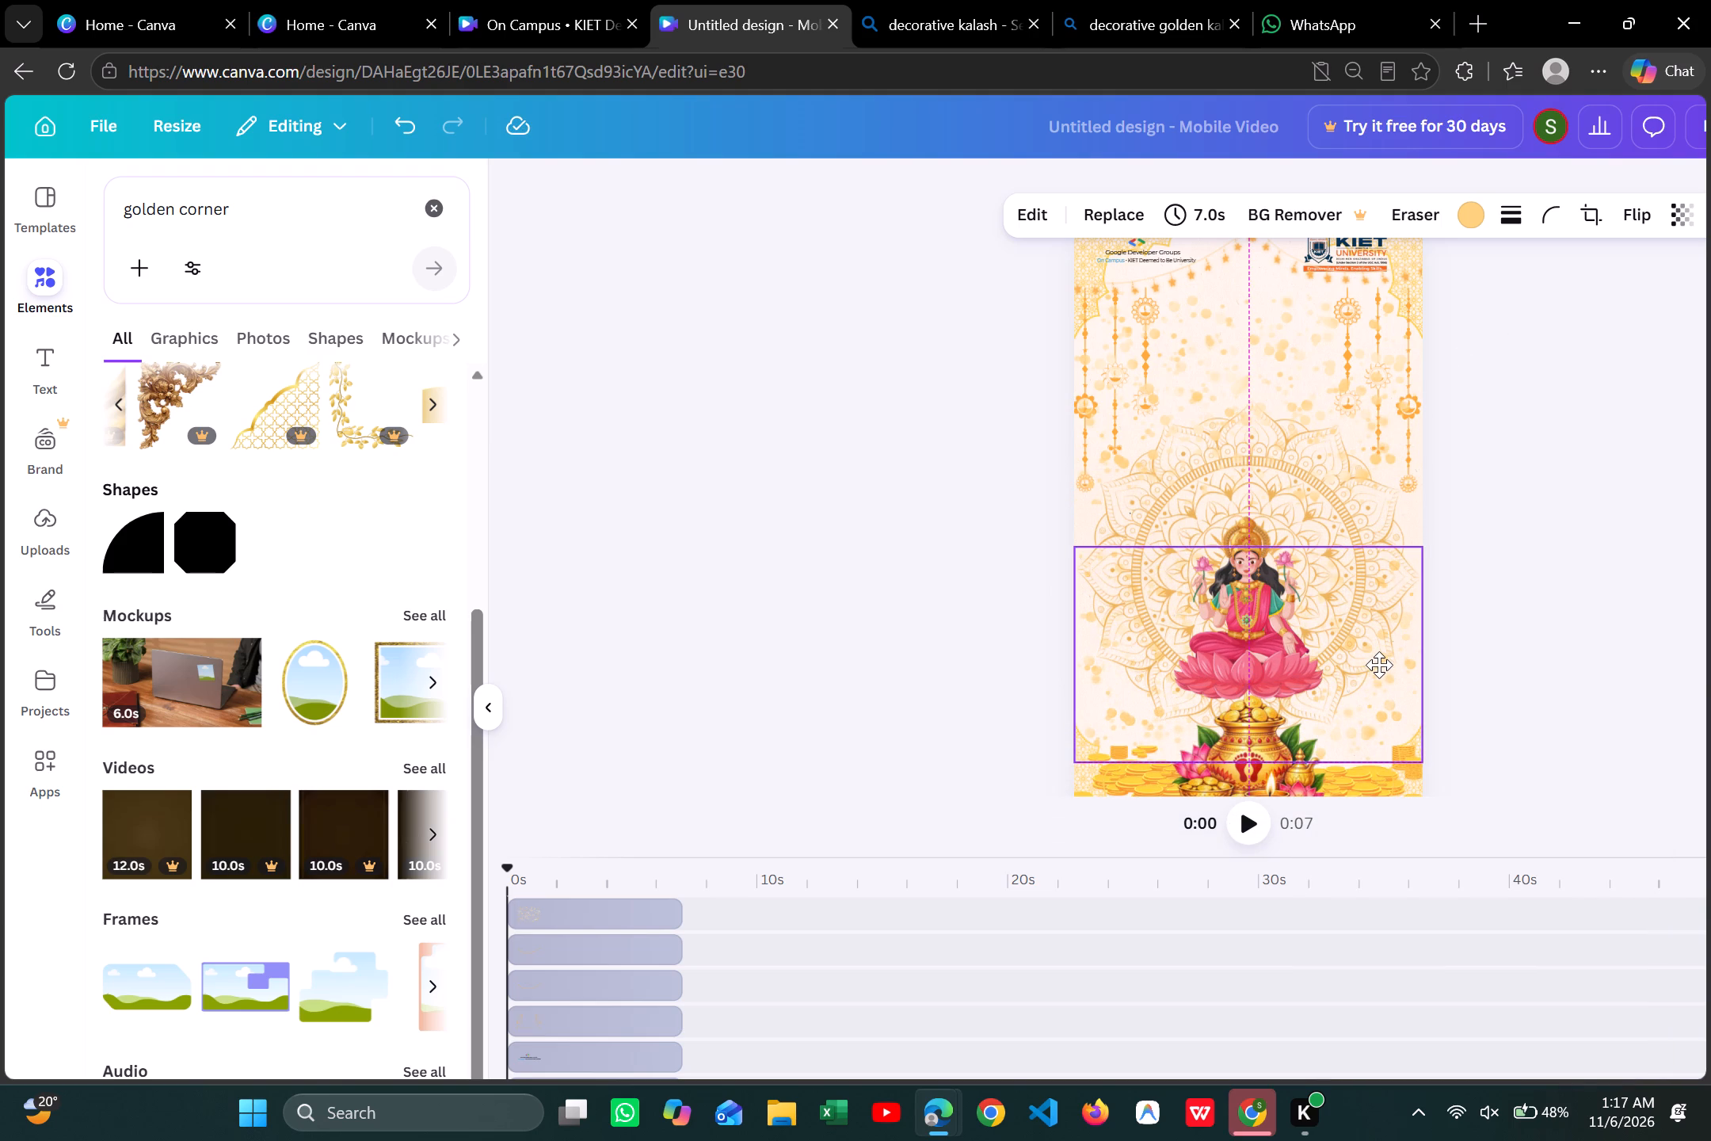
pyautogui.moveTo(1379, 665); pyautogui.dragTo(1378, 658)
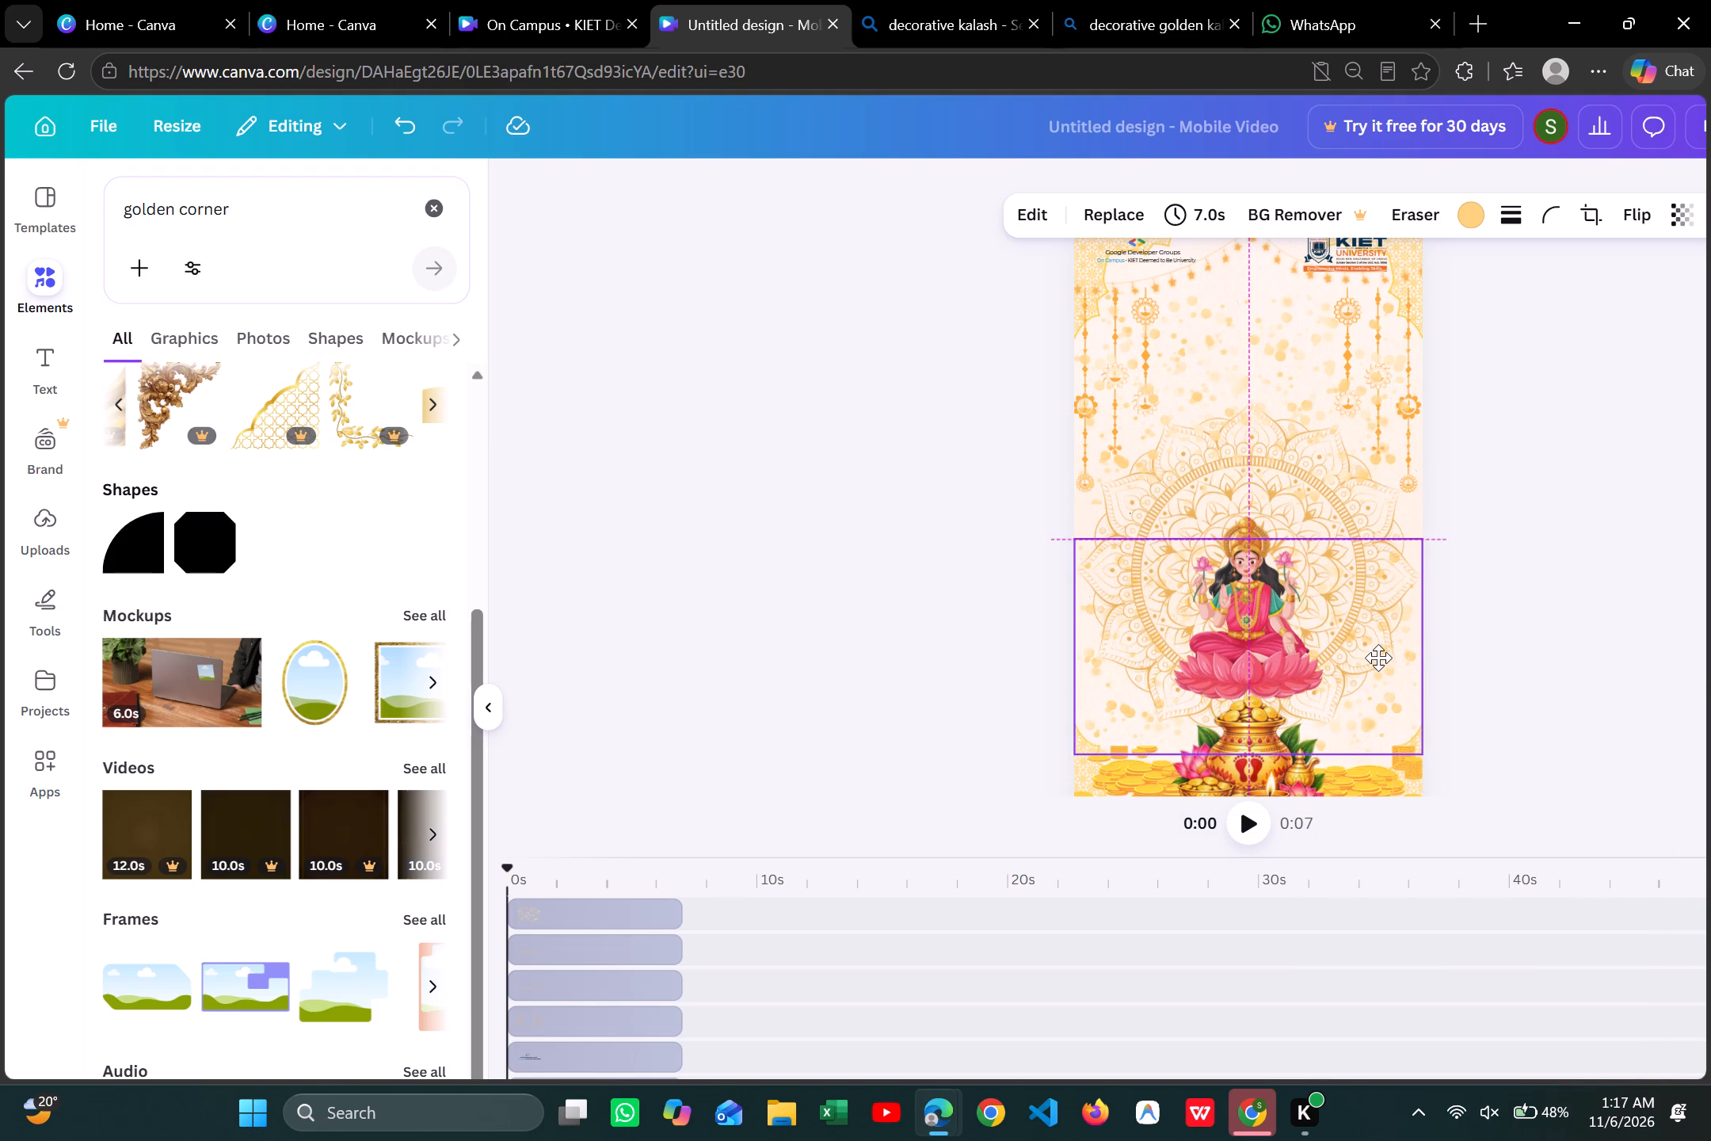
pyautogui.moveTo(1378, 658); pyautogui.dragTo(1380, 664)
pyautogui.click(1587, 647)
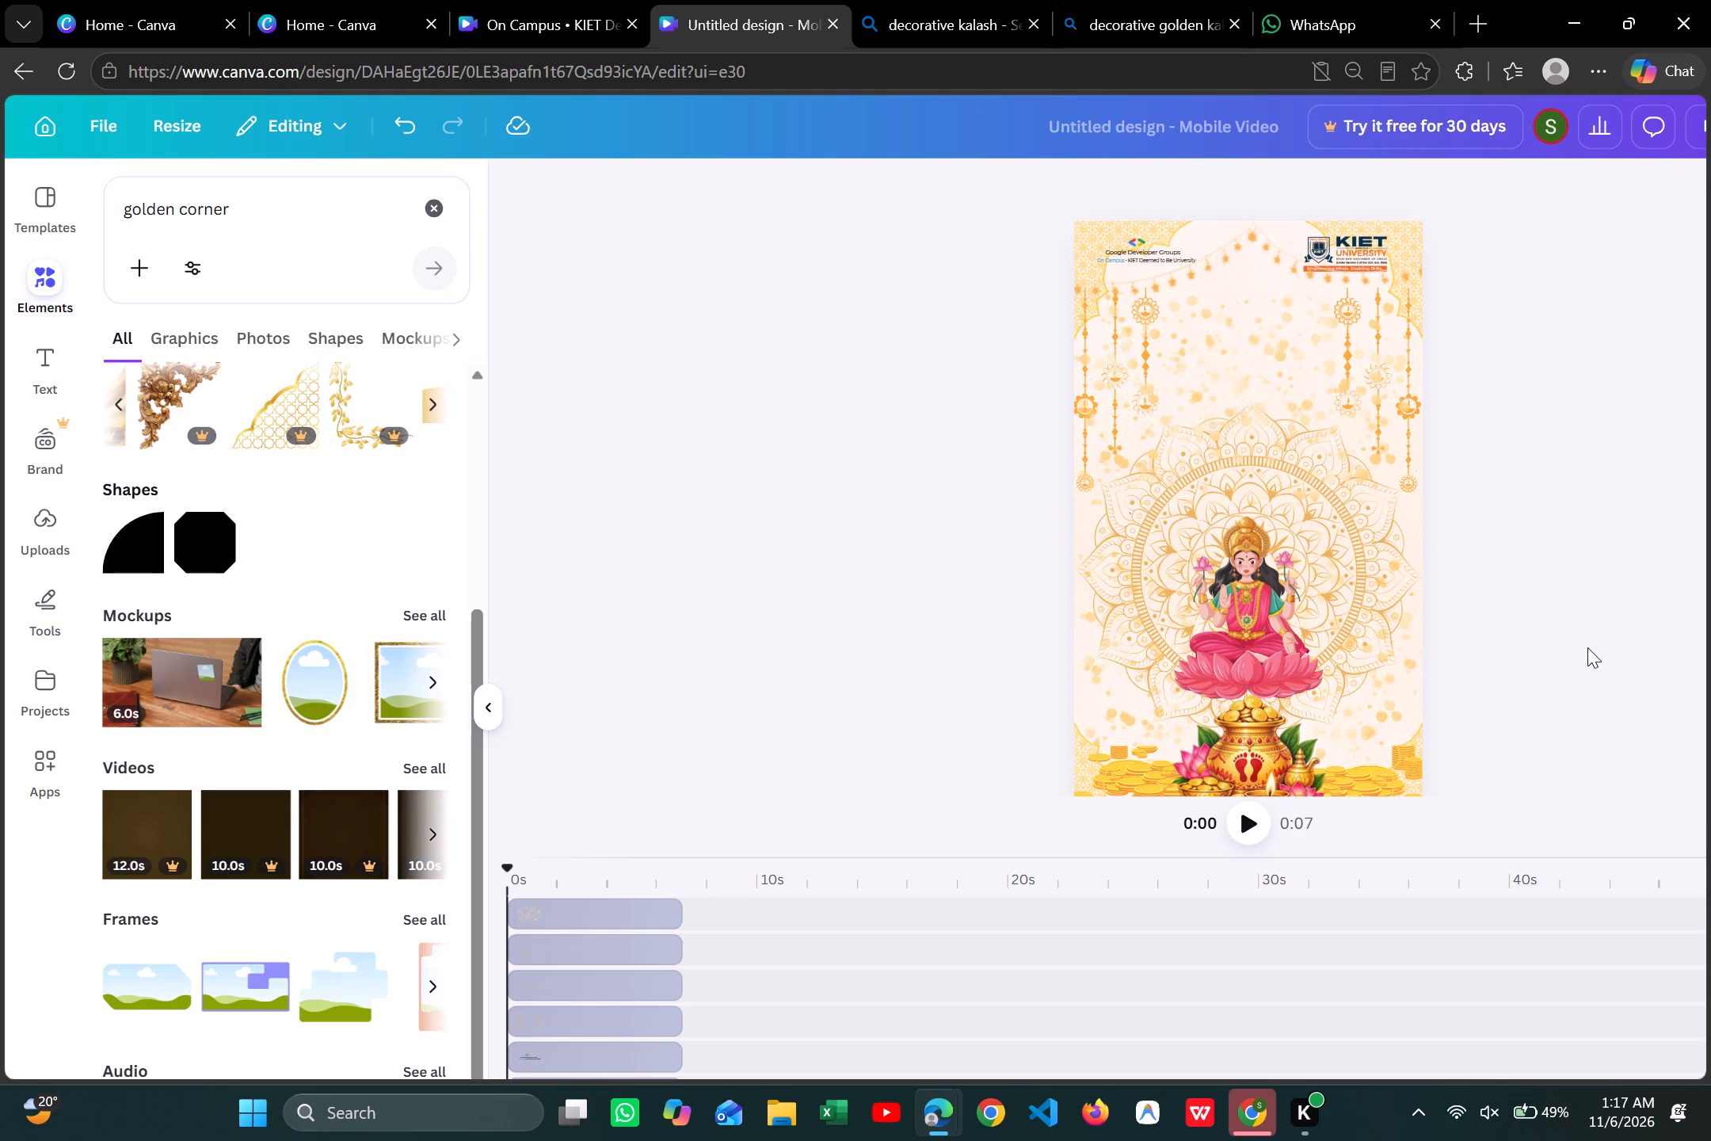
# Shift the upper speckle overlay slightly down and layer it behind the ornaments, mandala and Lakshmi, just above the page background.
pyautogui.moveTo(1295, 410); pyautogui.dragTo(1295, 433)
pyautogui.rightClick(1295, 433)
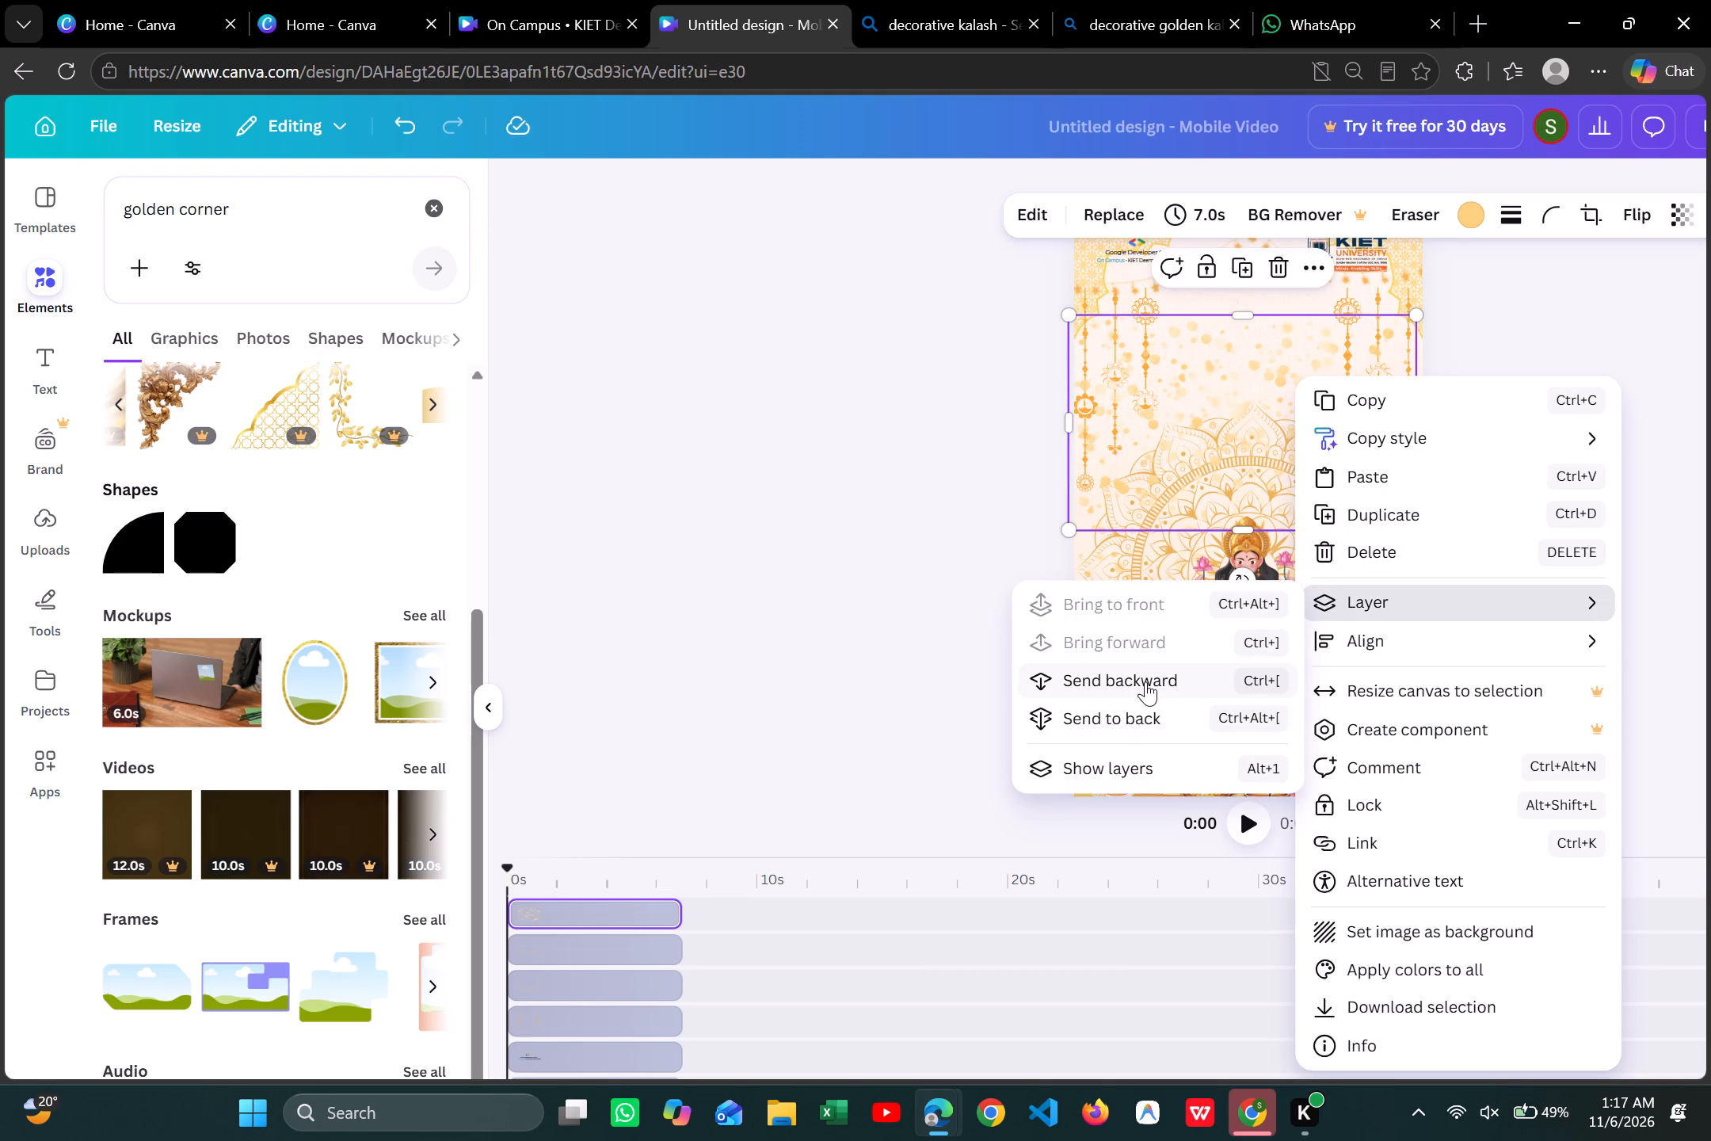
pyautogui.click(1145, 681)
pyautogui.click(1145, 681)
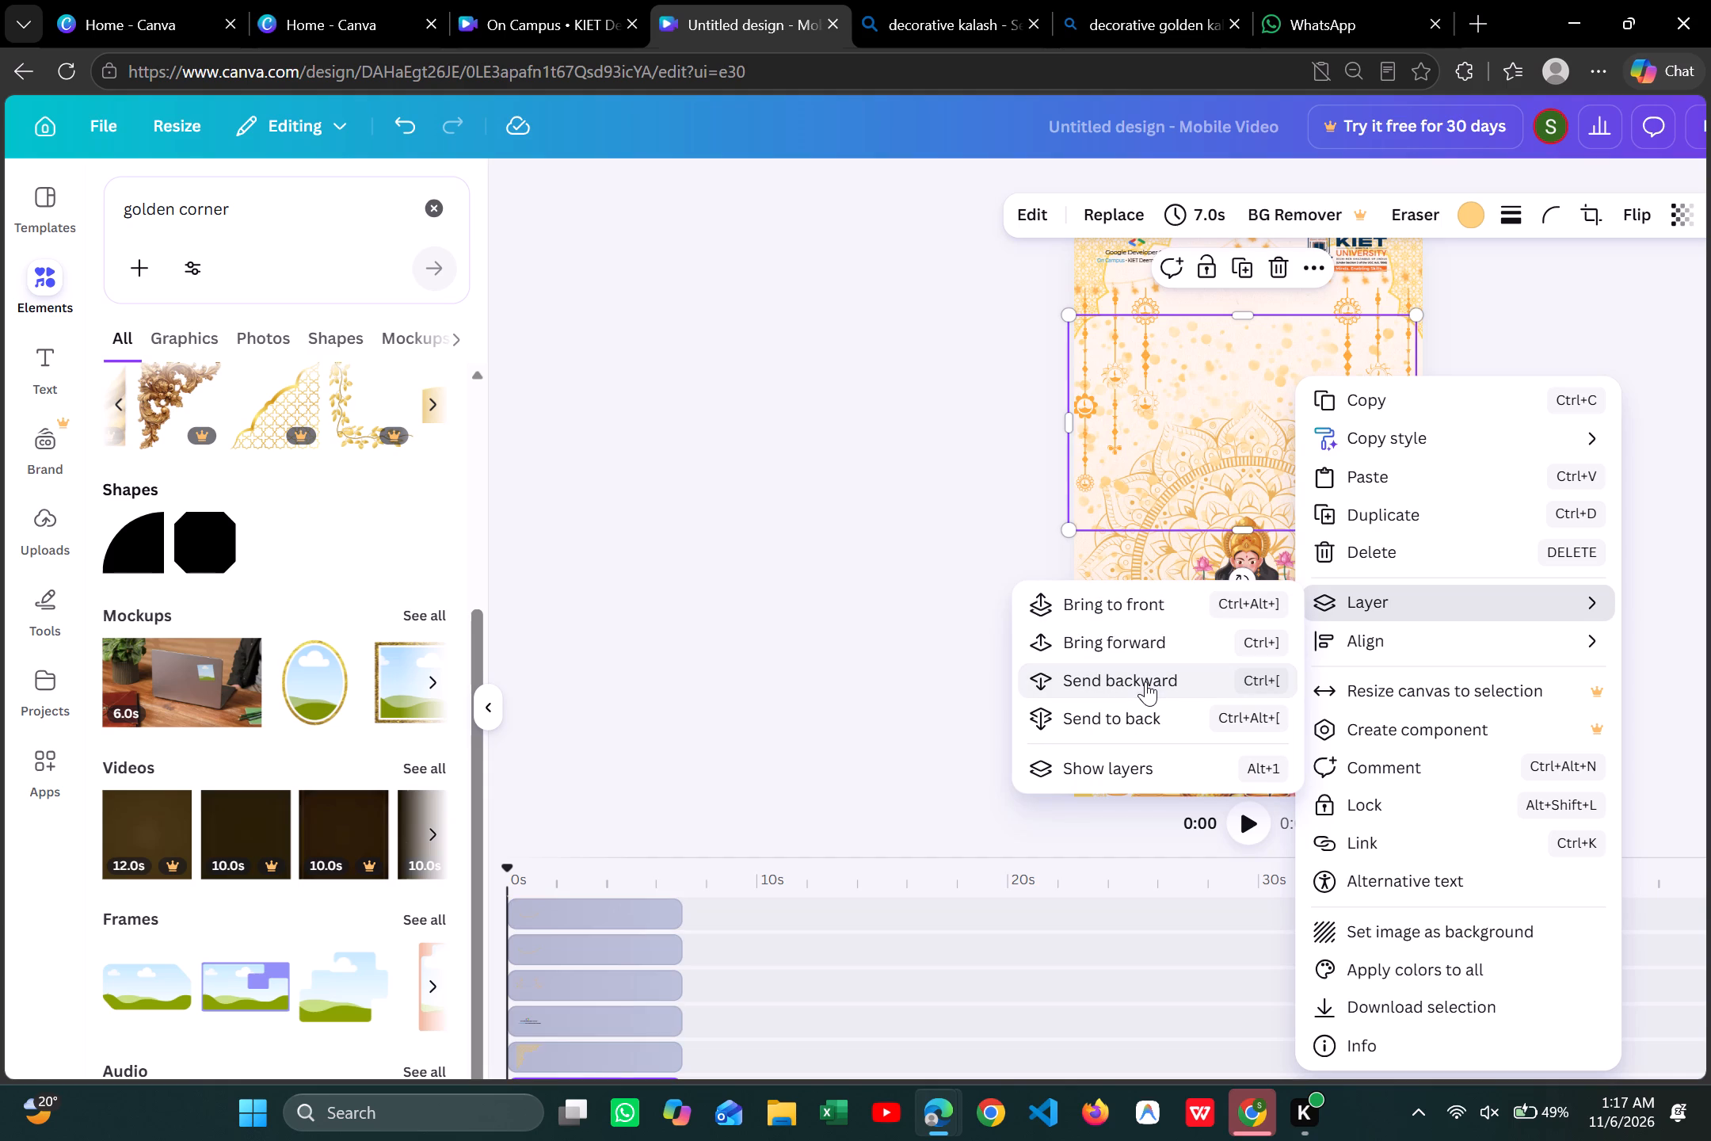
pyautogui.click(1145, 681)
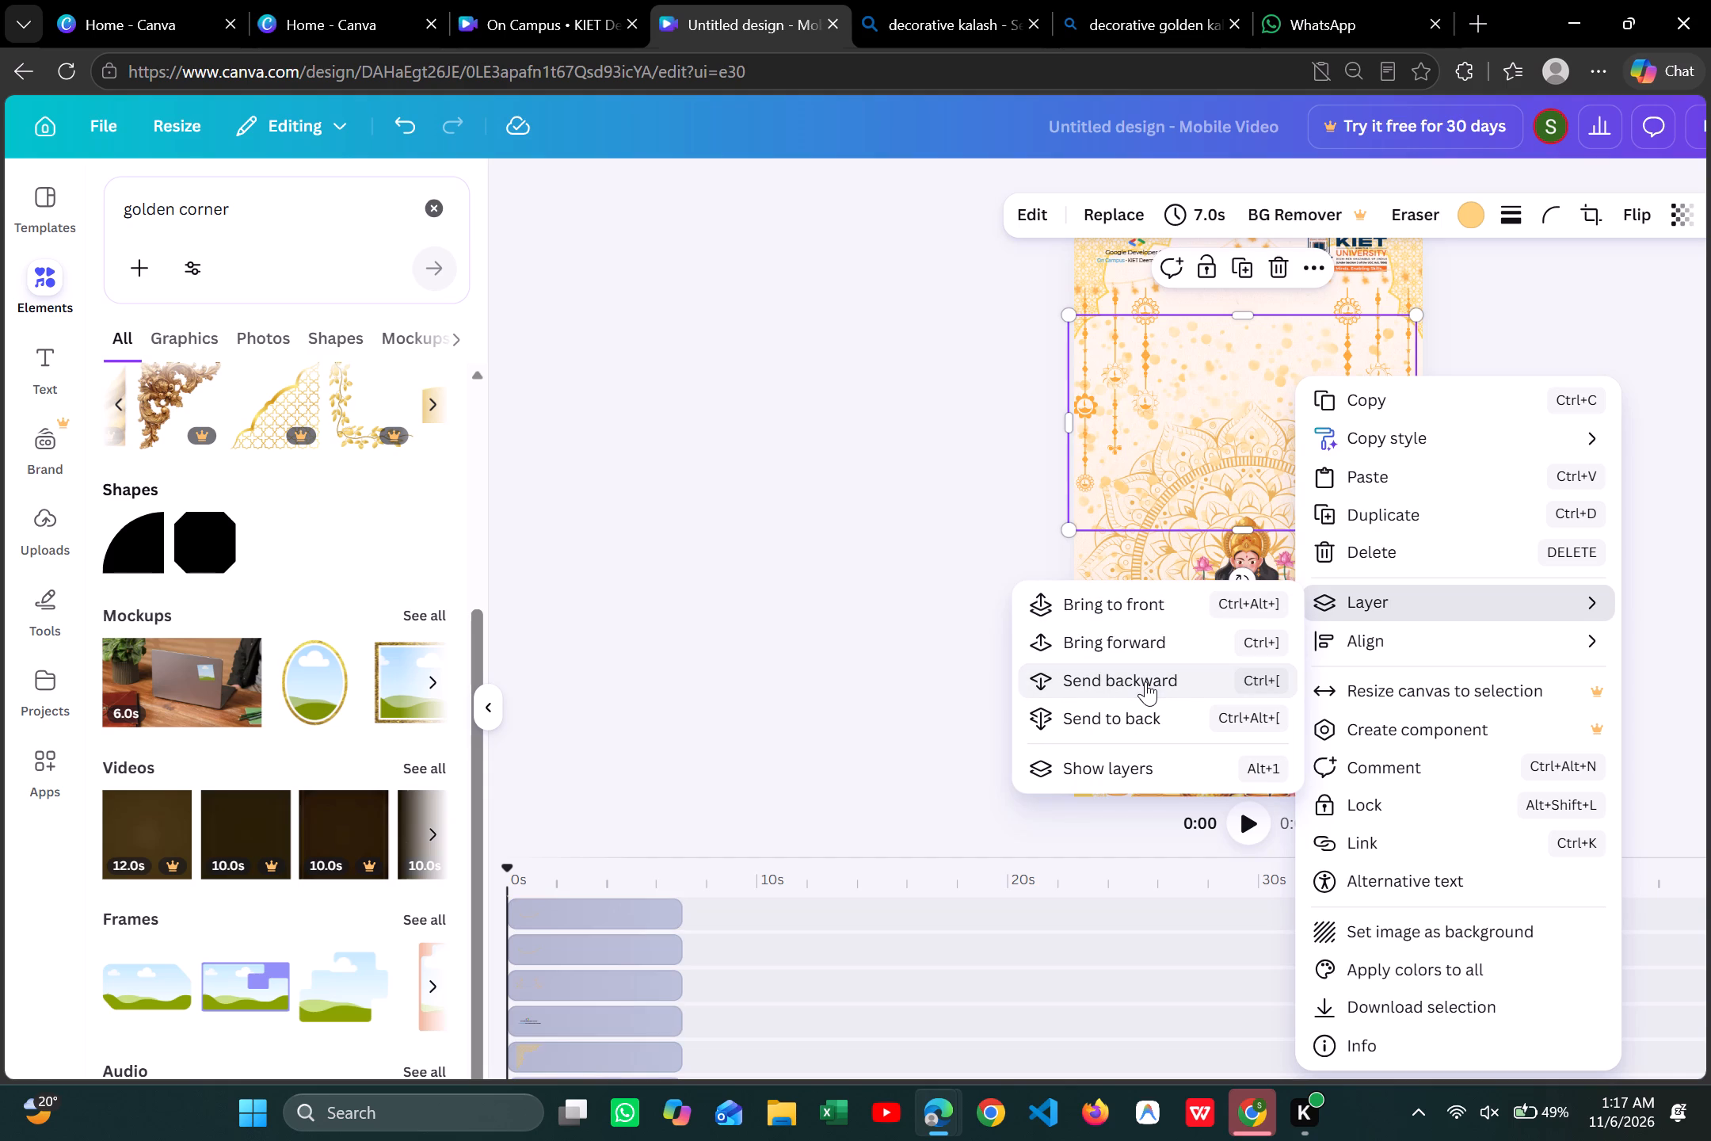
pyautogui.click(1145, 681)
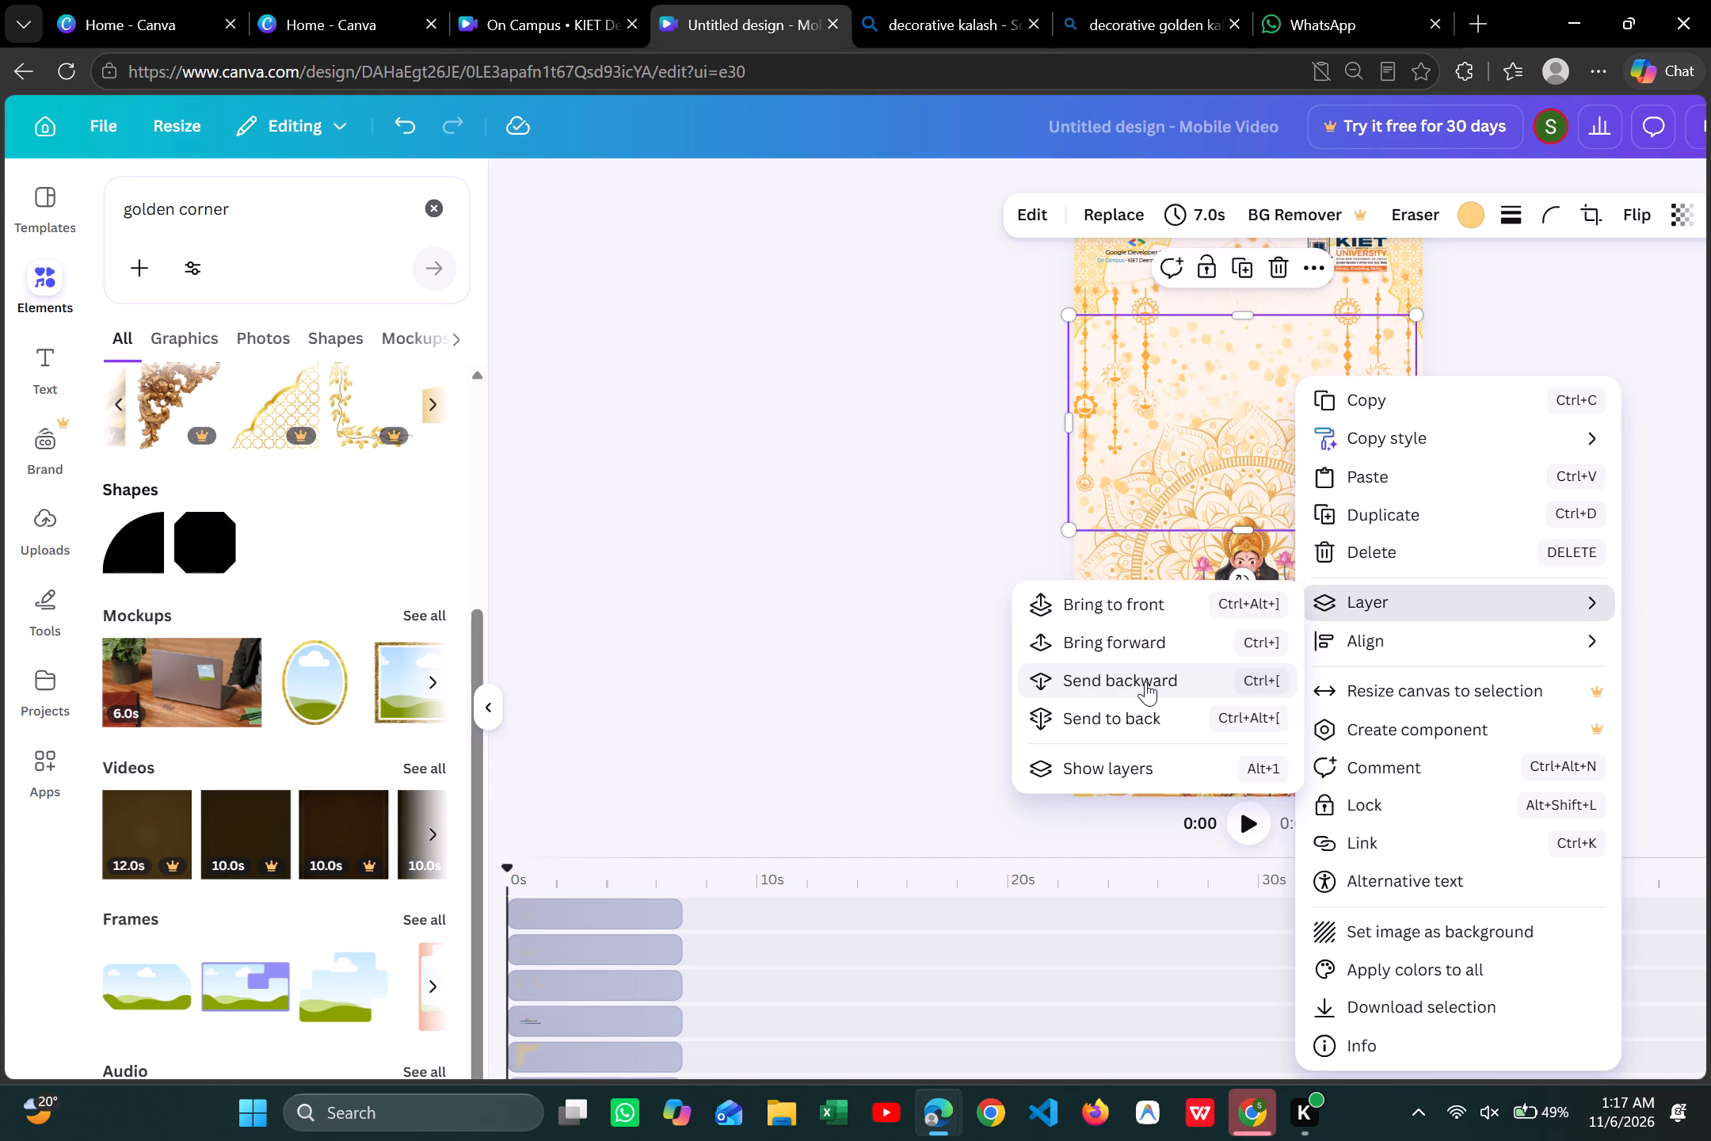
pyautogui.click(1145, 681)
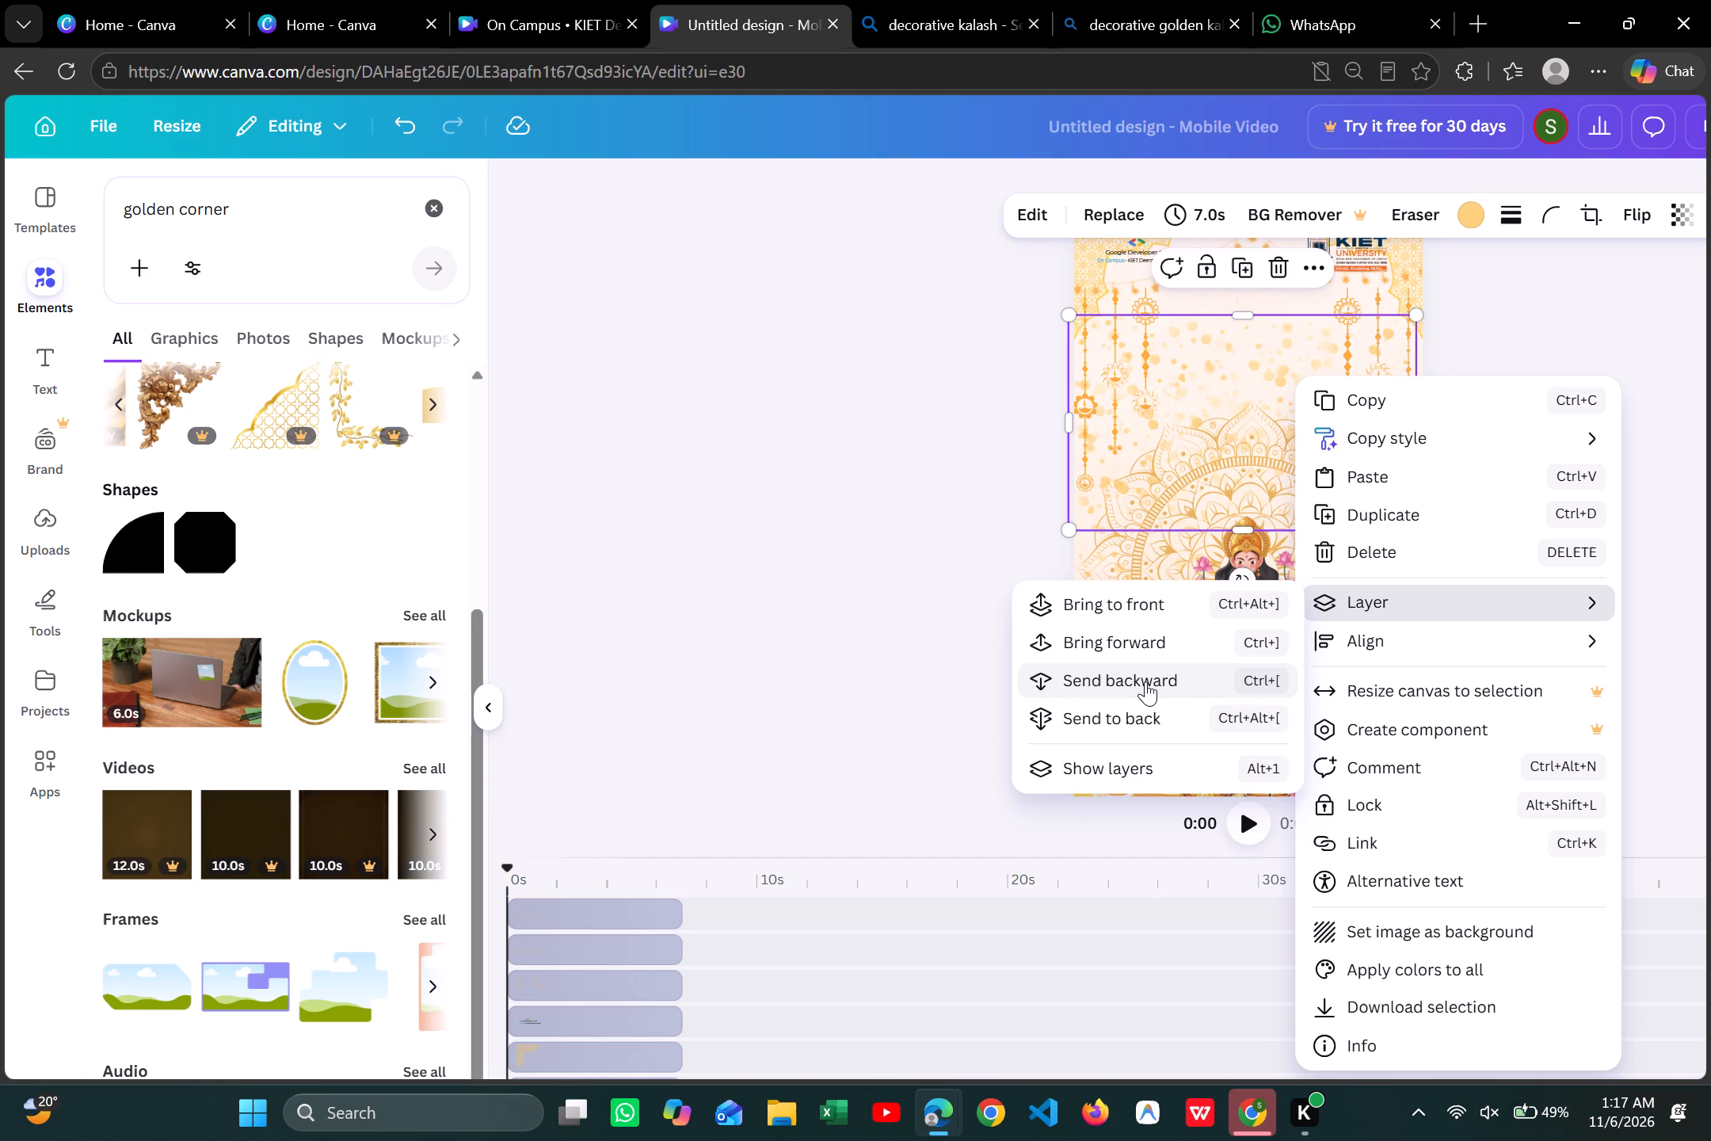
pyautogui.click(1145, 681)
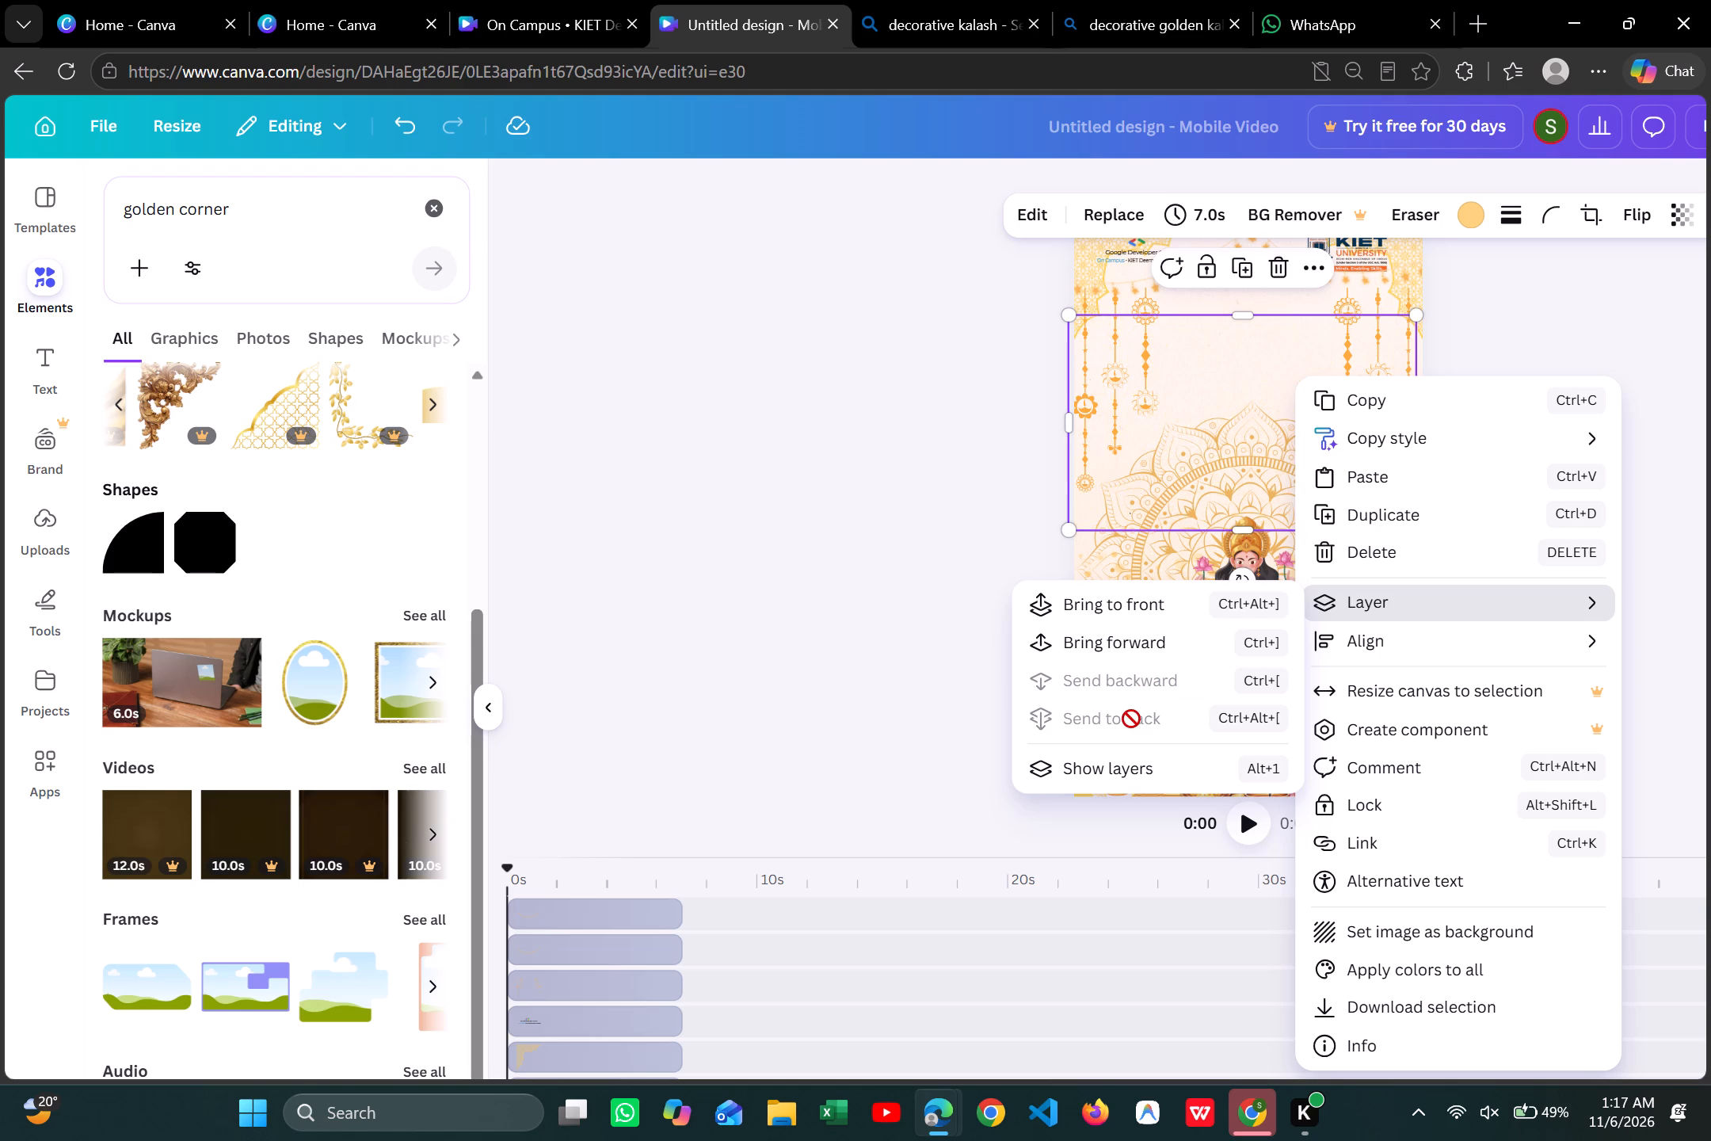
pyautogui.click(1134, 646)
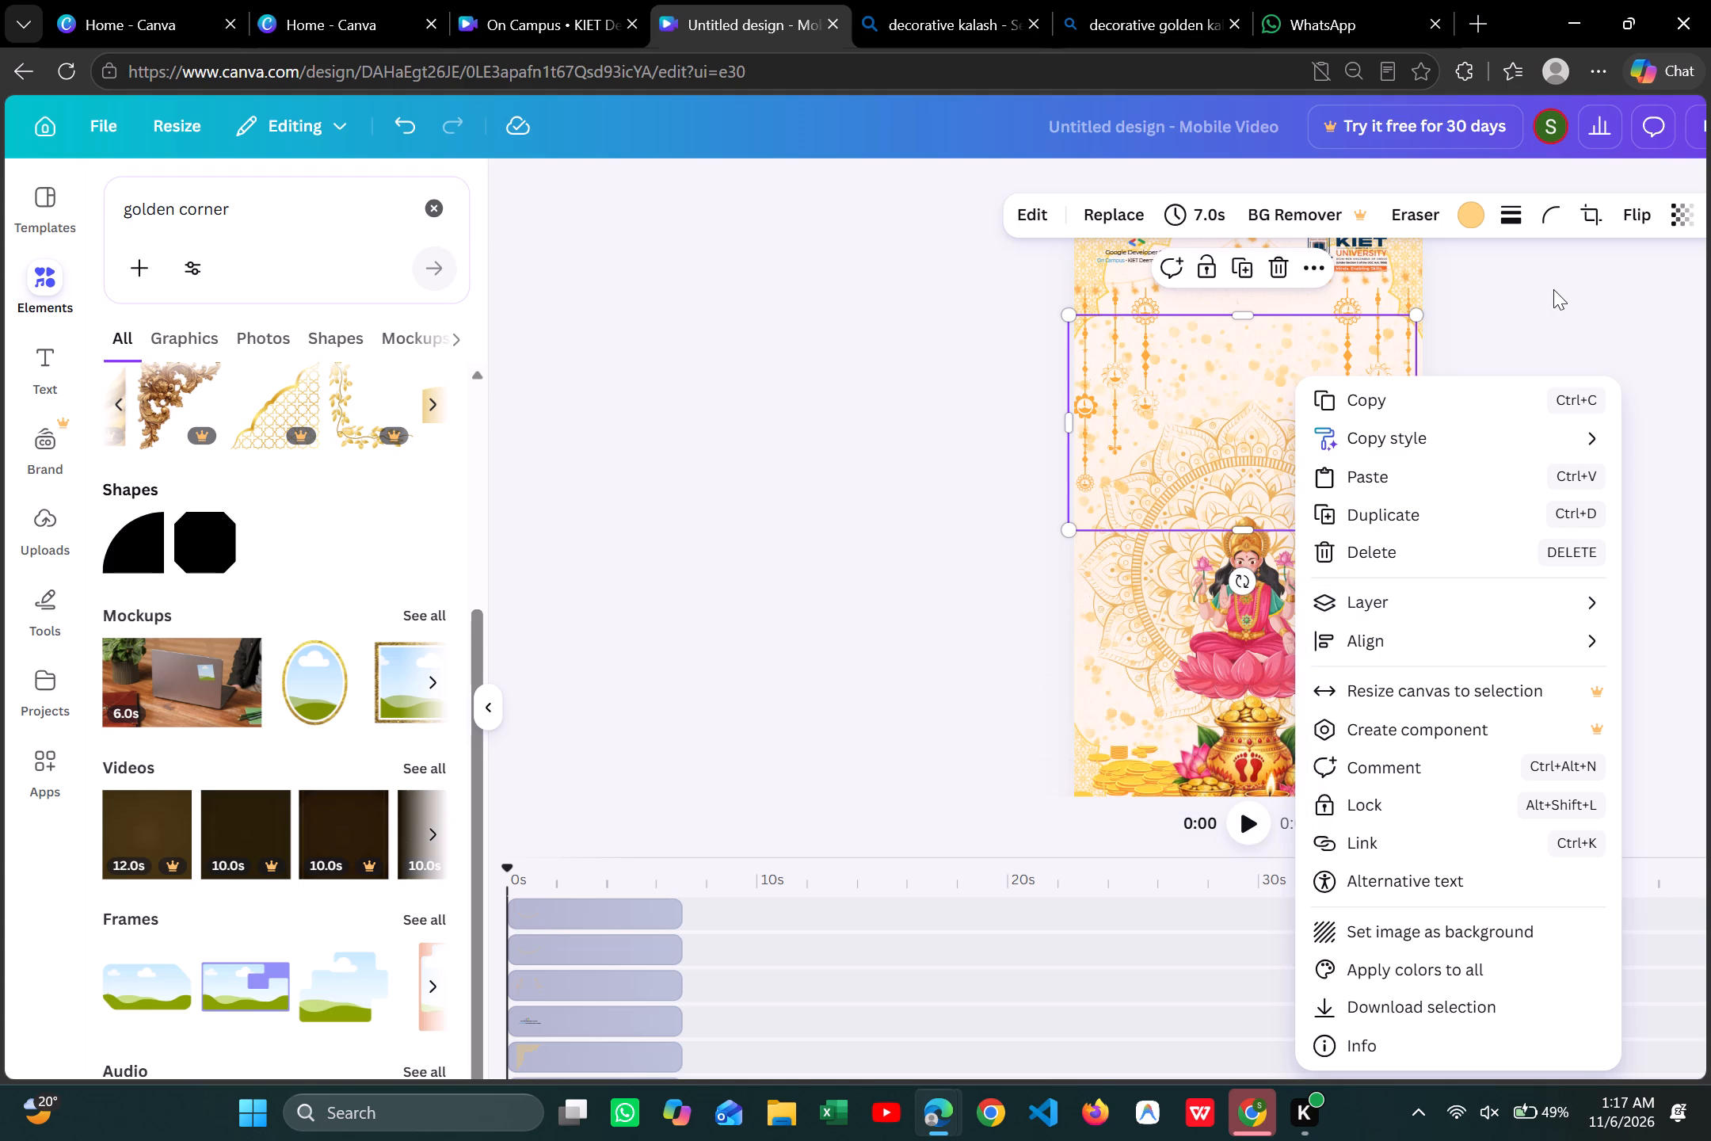
pyautogui.click(1555, 288)
pyautogui.click(1555, 288)
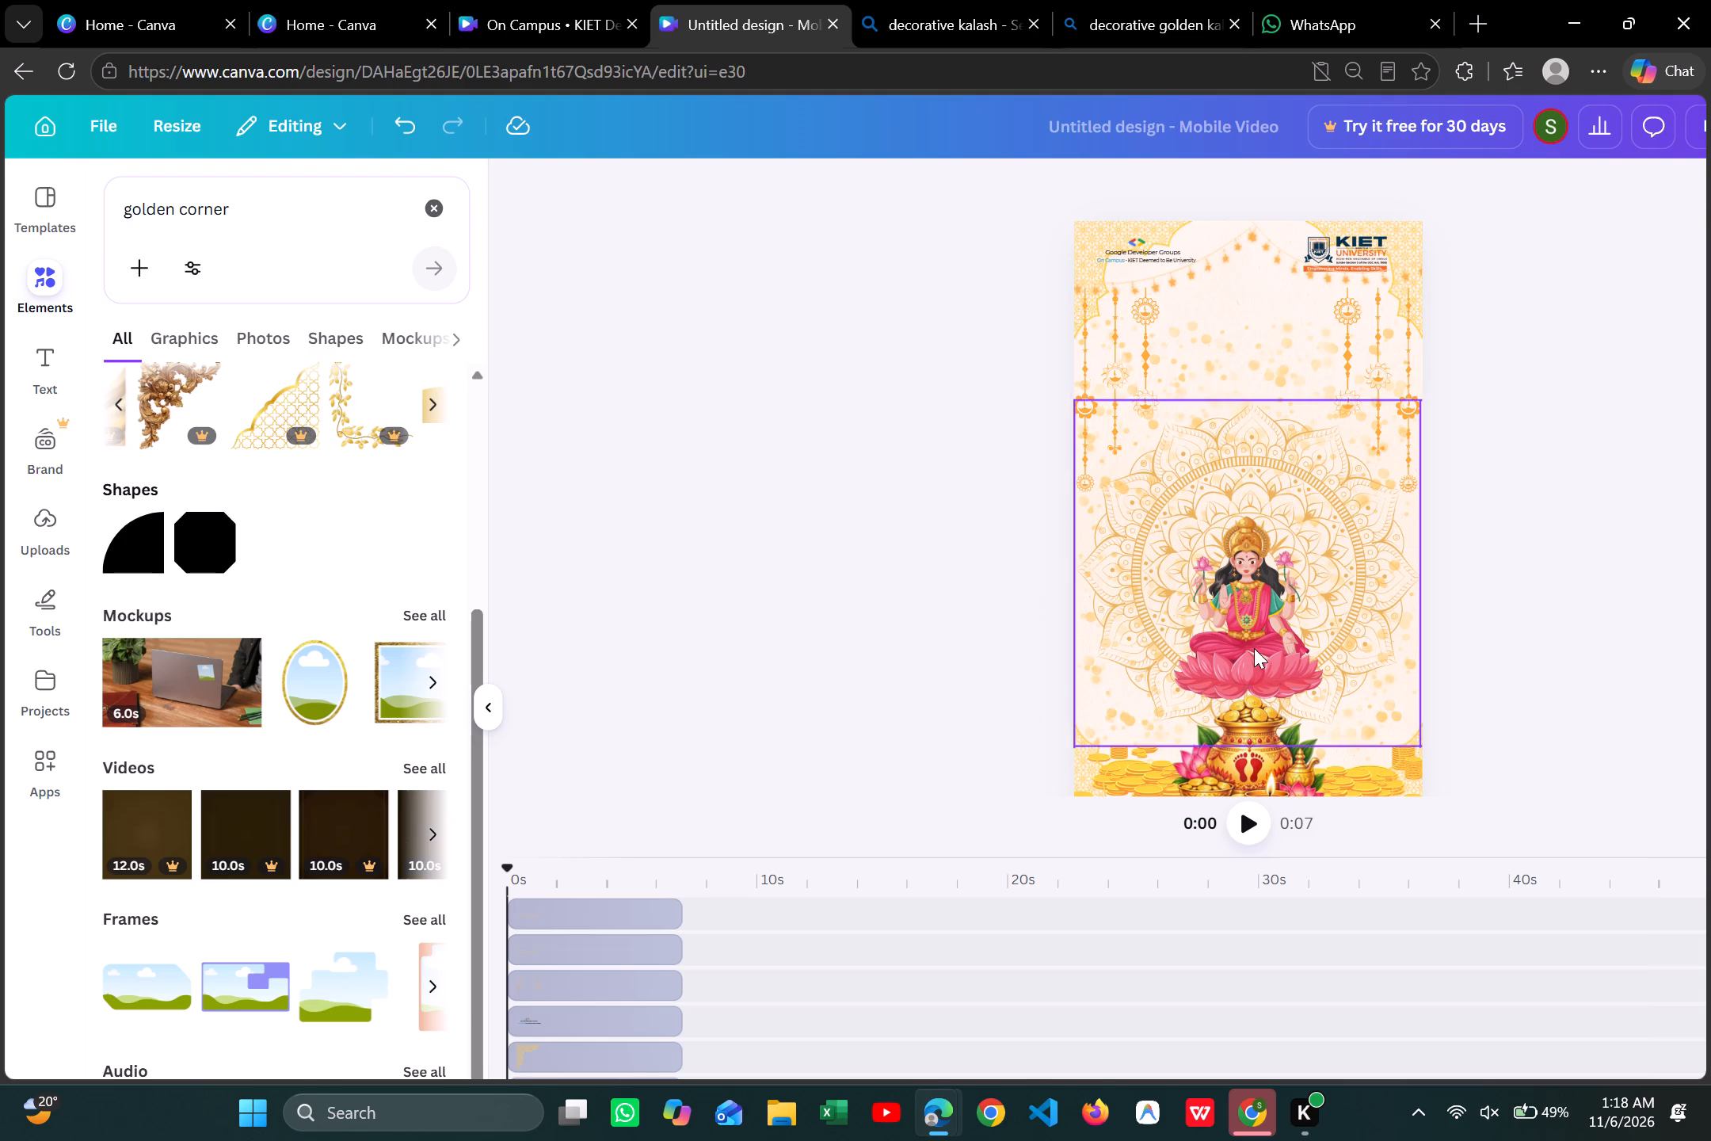
# Bring the golden corner behind the GDG logo forward through the layers to the very front.
pyautogui.scroll(-3, 640, 957)
pyautogui.scroll(1, 562, 1035)
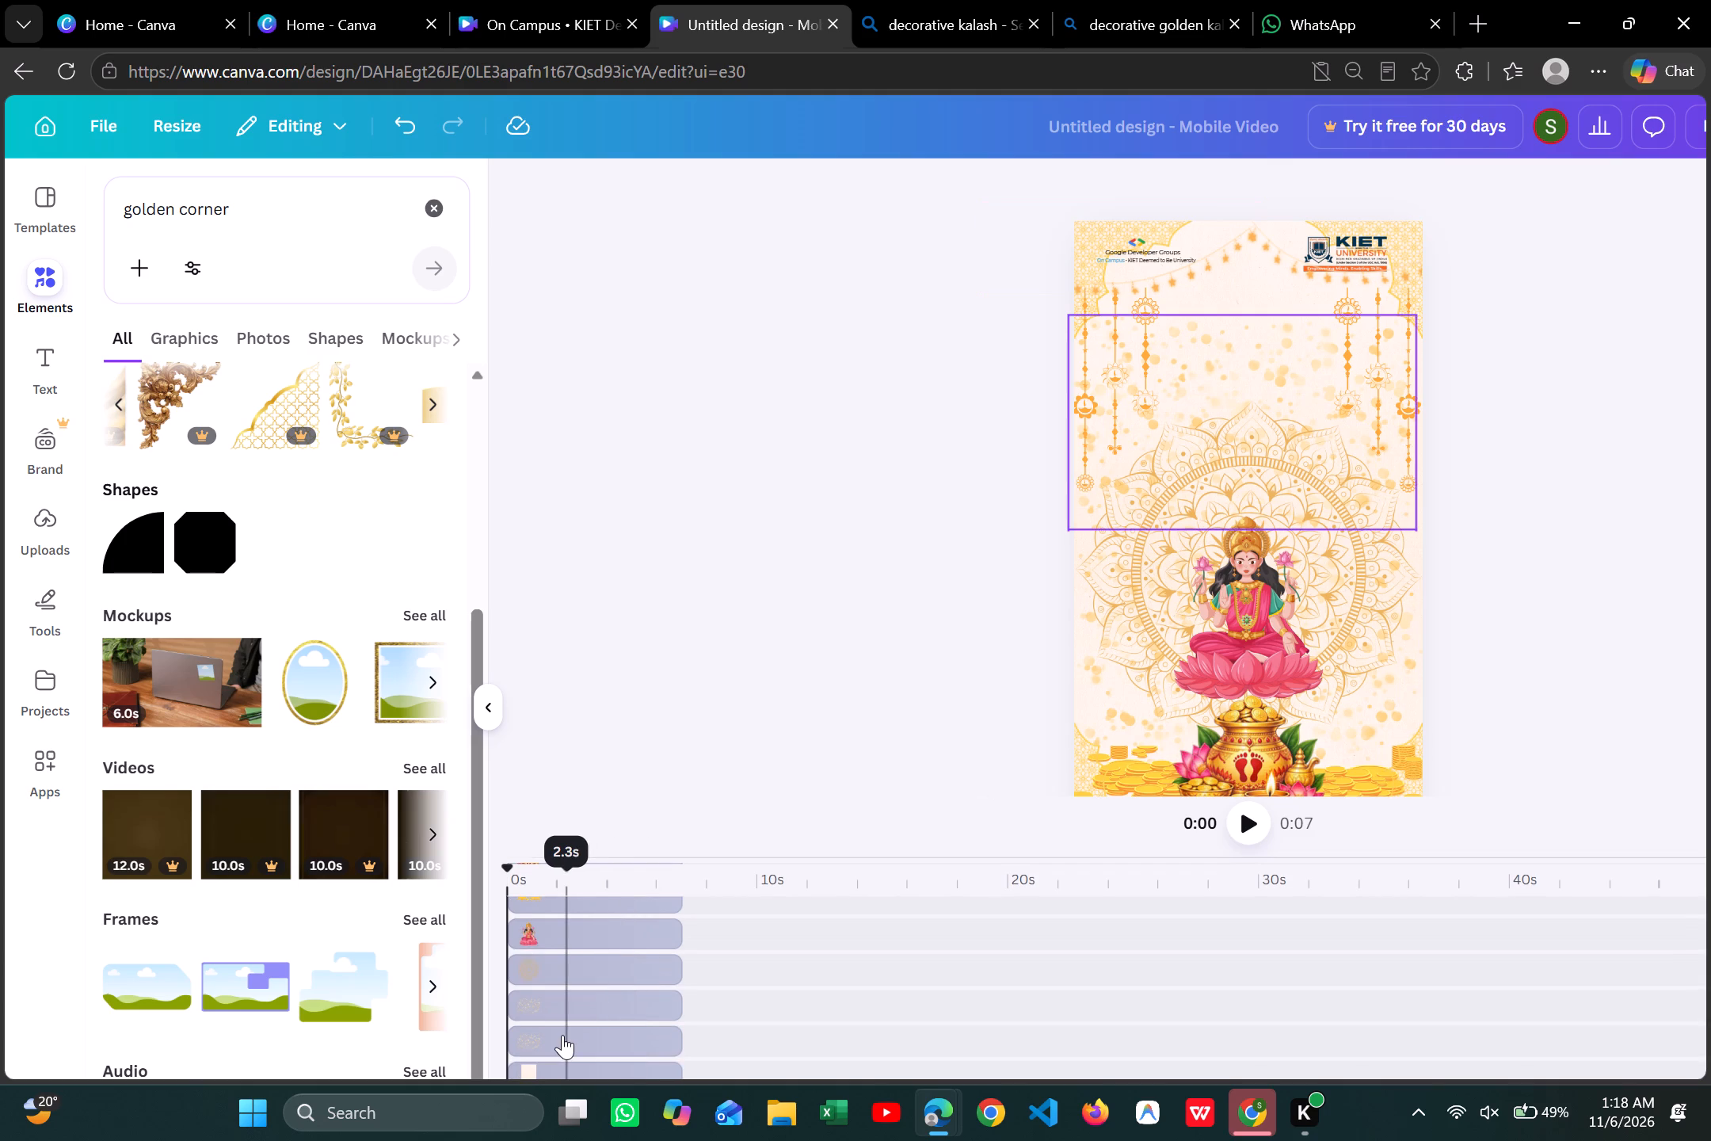
pyautogui.scroll(1, 562, 1035)
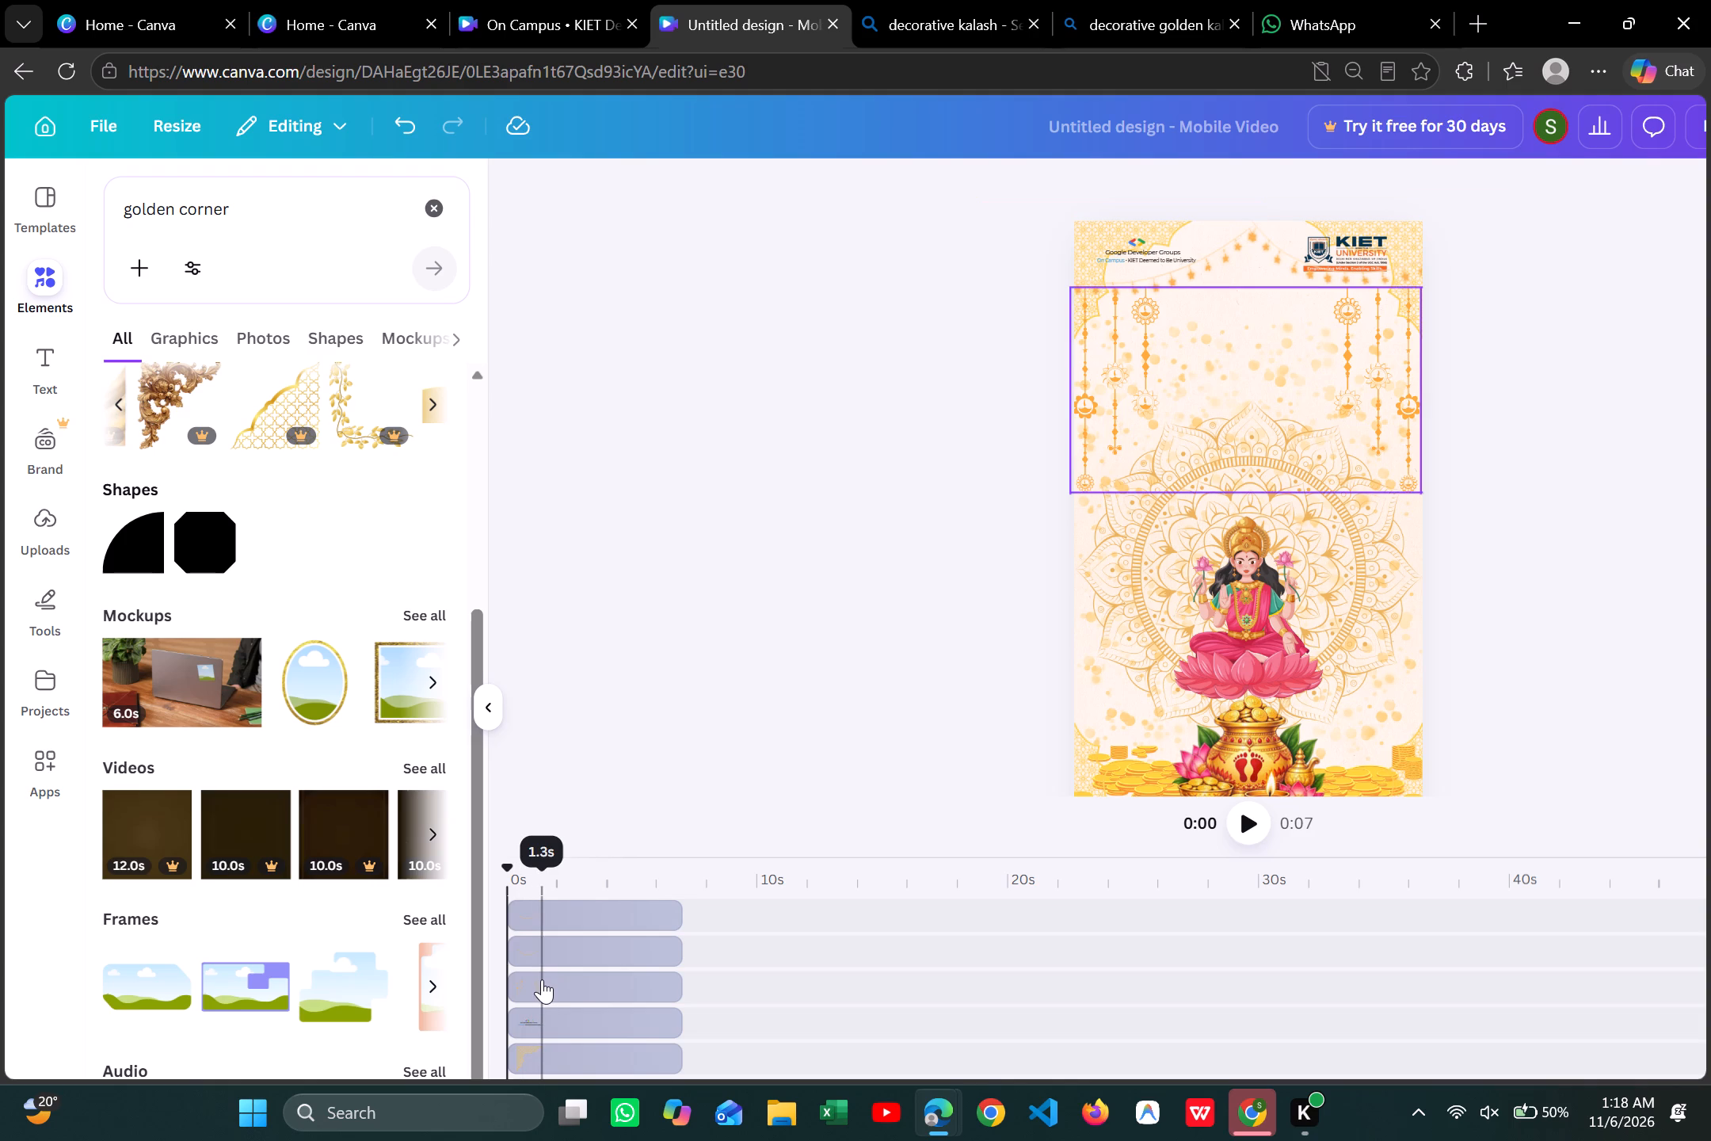
pyautogui.scroll(-1, 538, 1013)
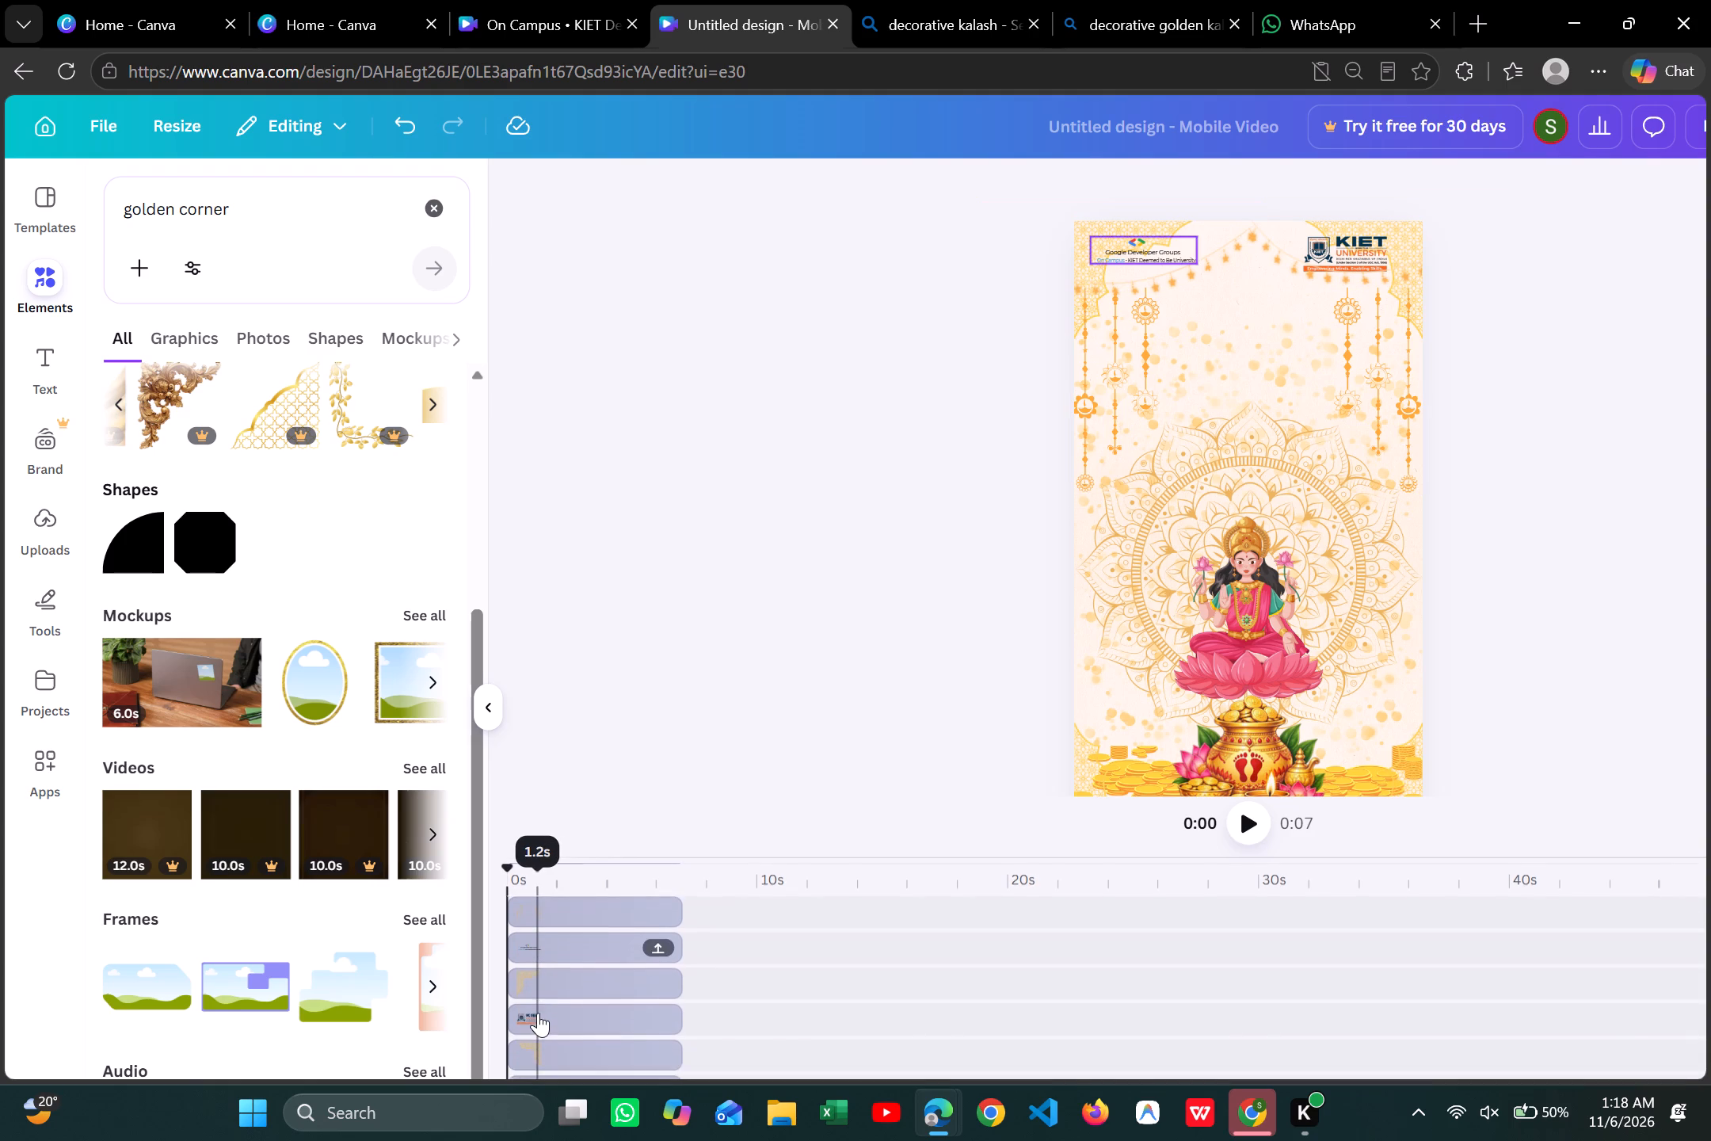
pyautogui.scroll(-1, 538, 1013)
pyautogui.click(523, 969)
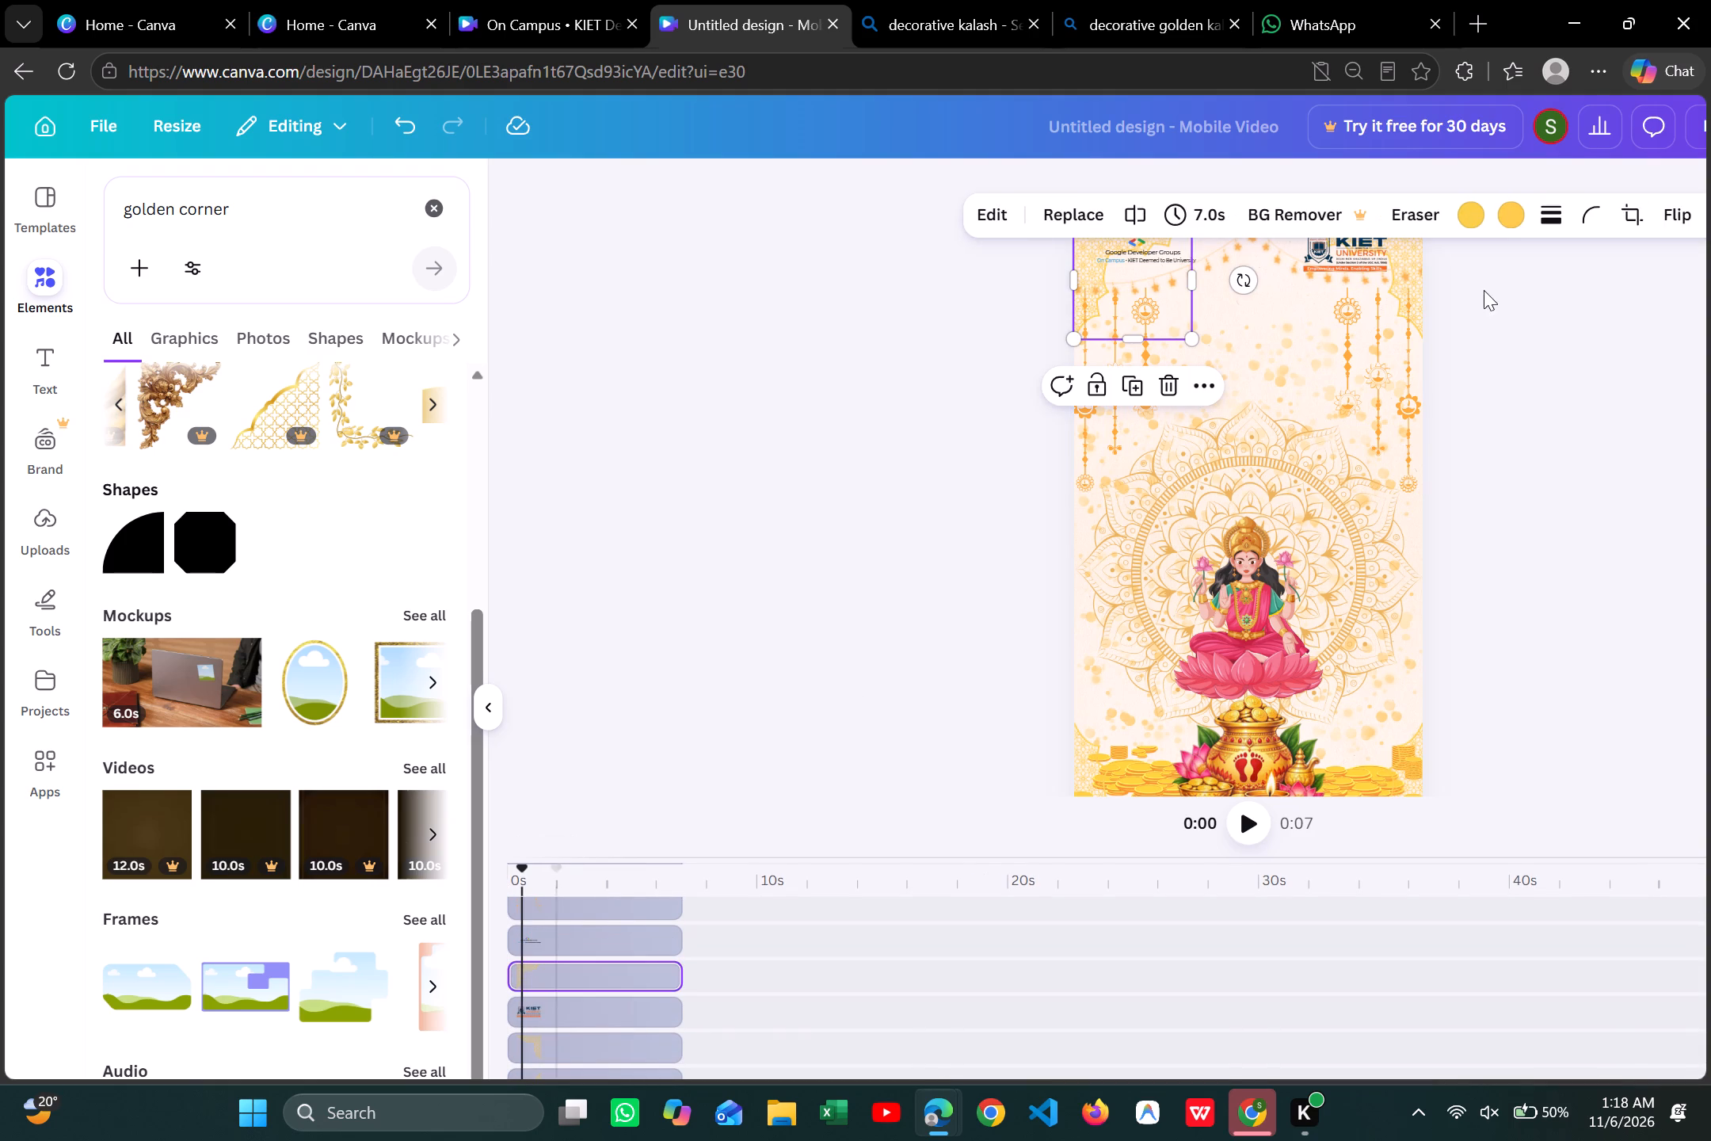
pyautogui.click(1207, 385)
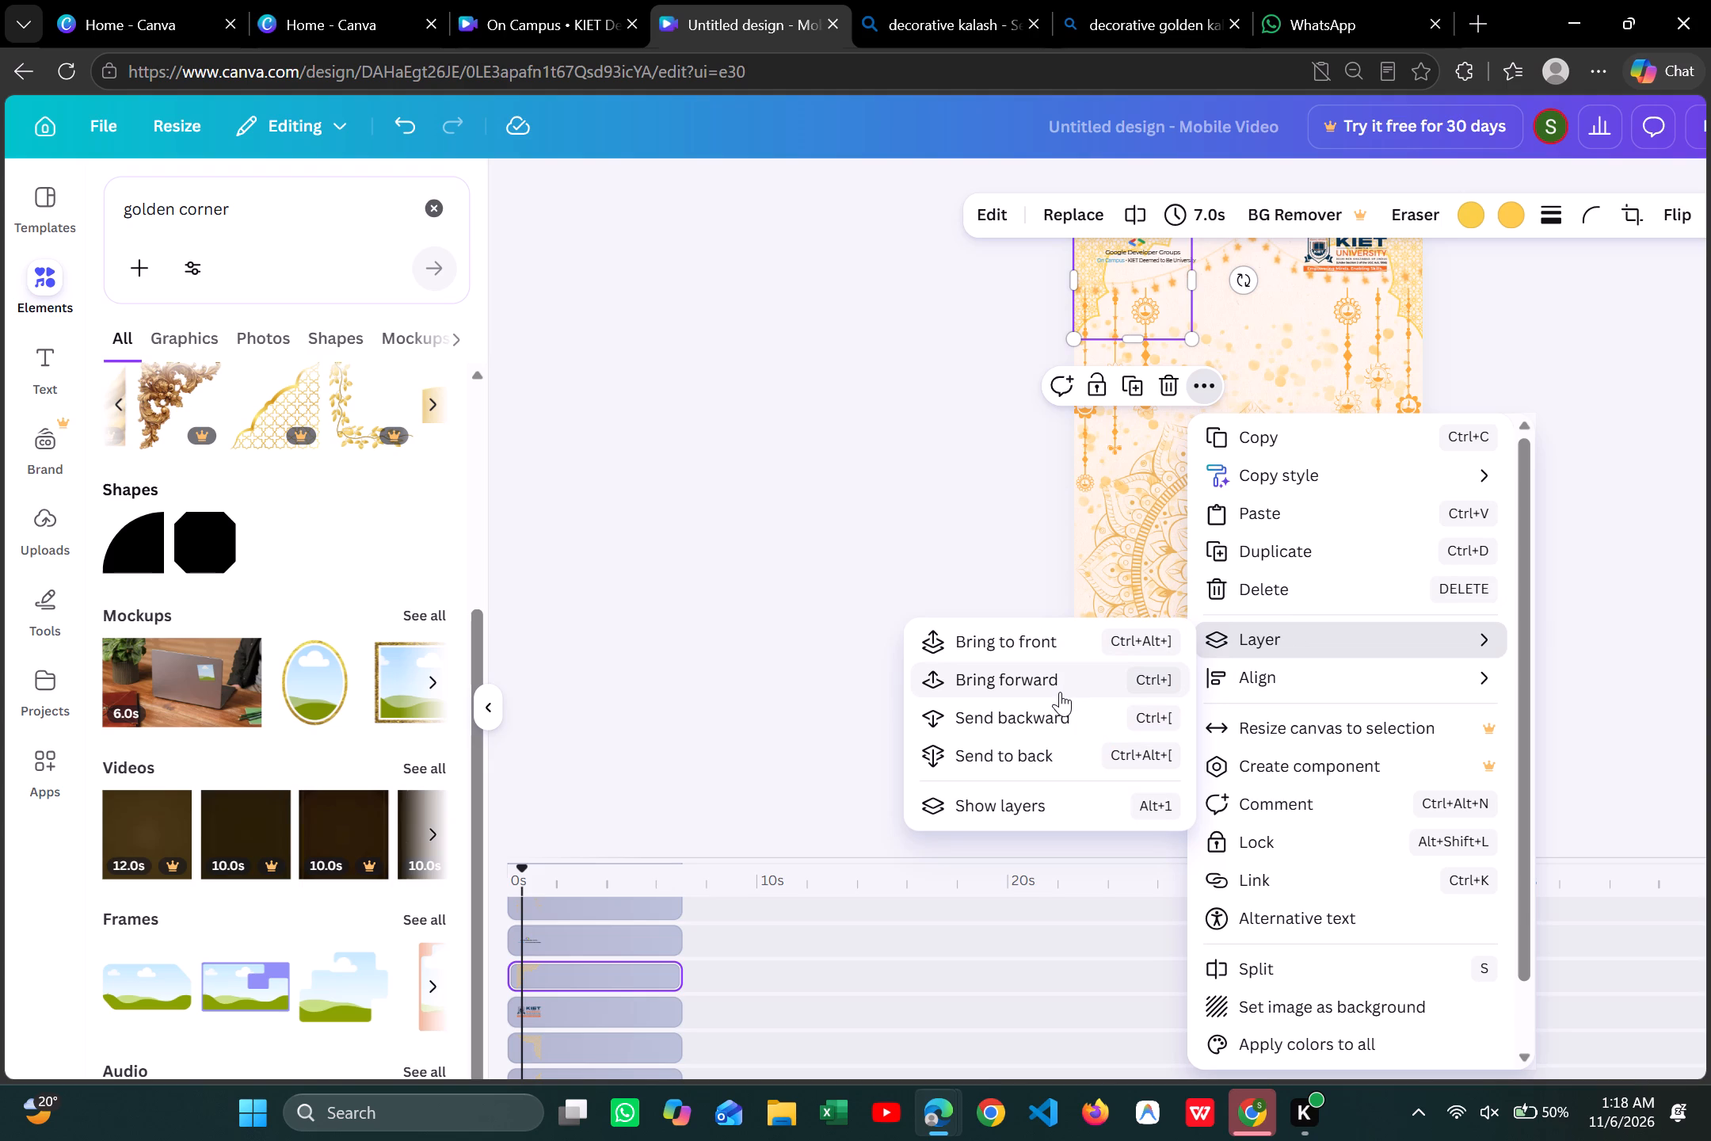
pyautogui.click(1060, 692)
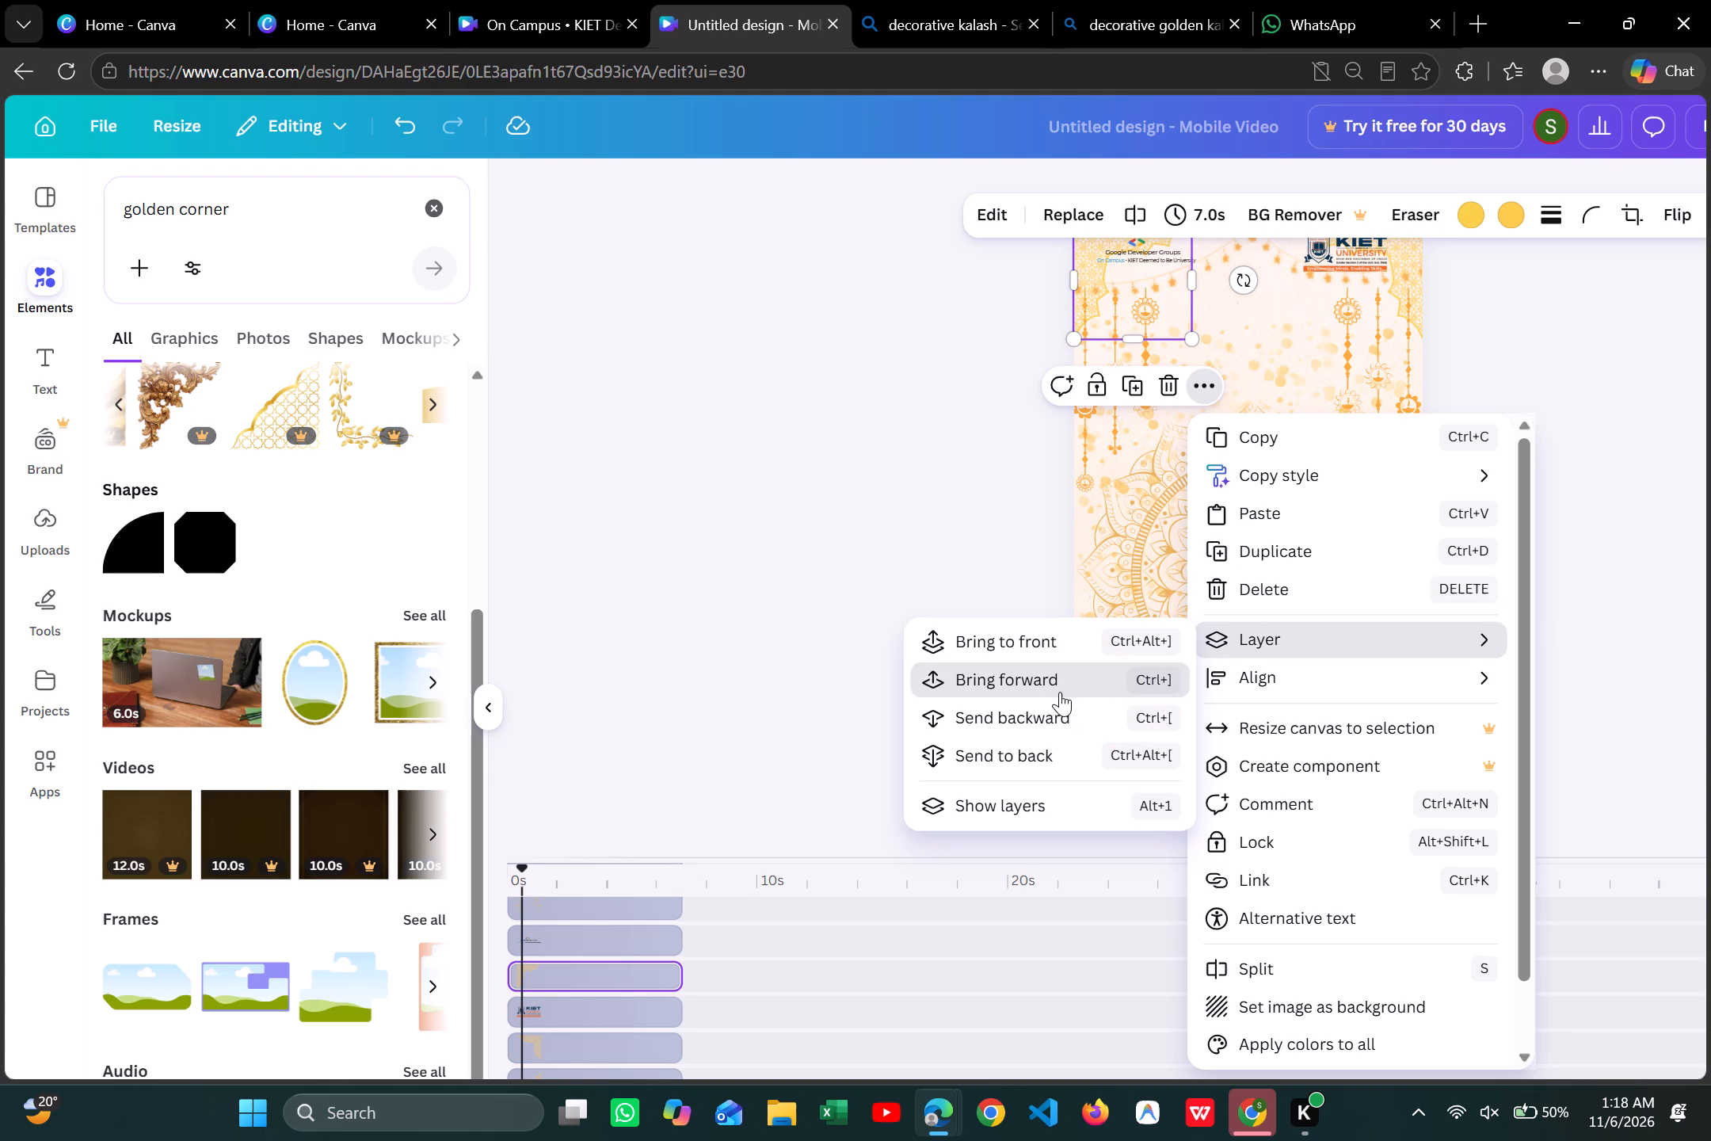
pyautogui.click(1060, 692)
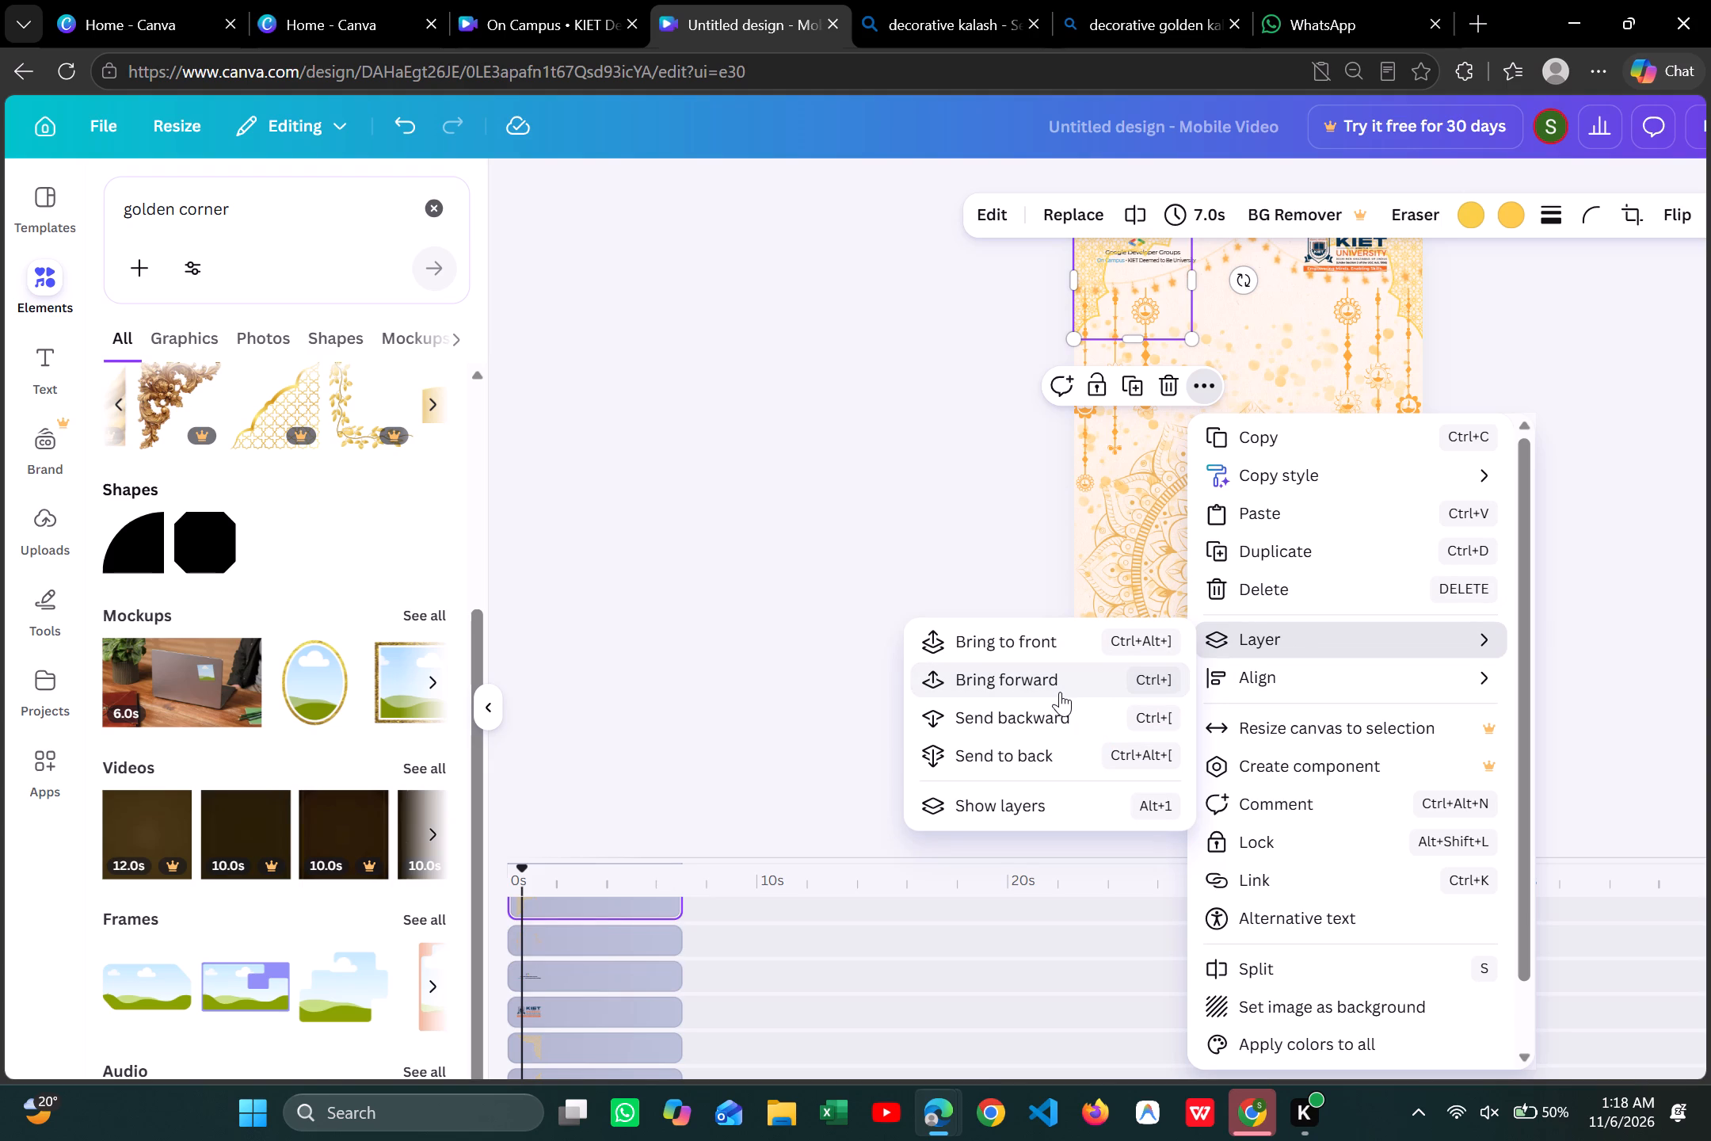
pyautogui.click(1060, 692)
pyautogui.click(1060, 692)
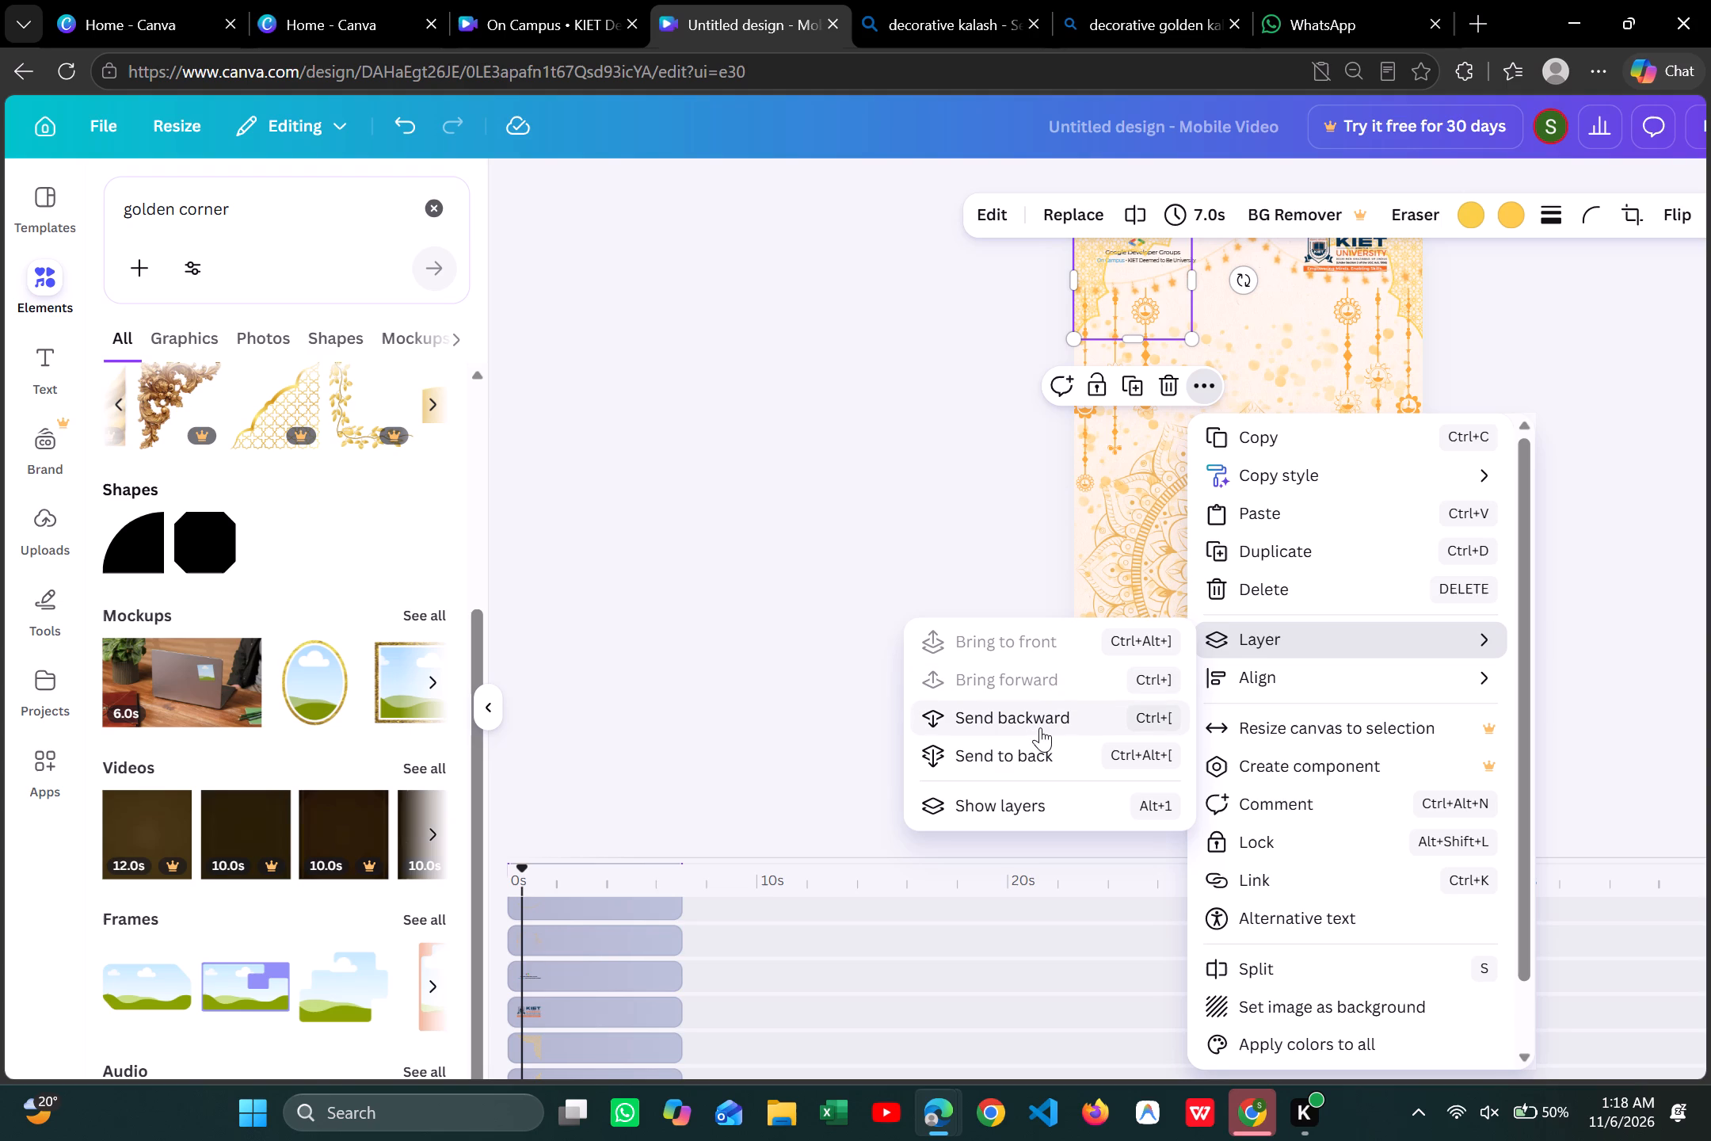
pyautogui.click(799, 799)
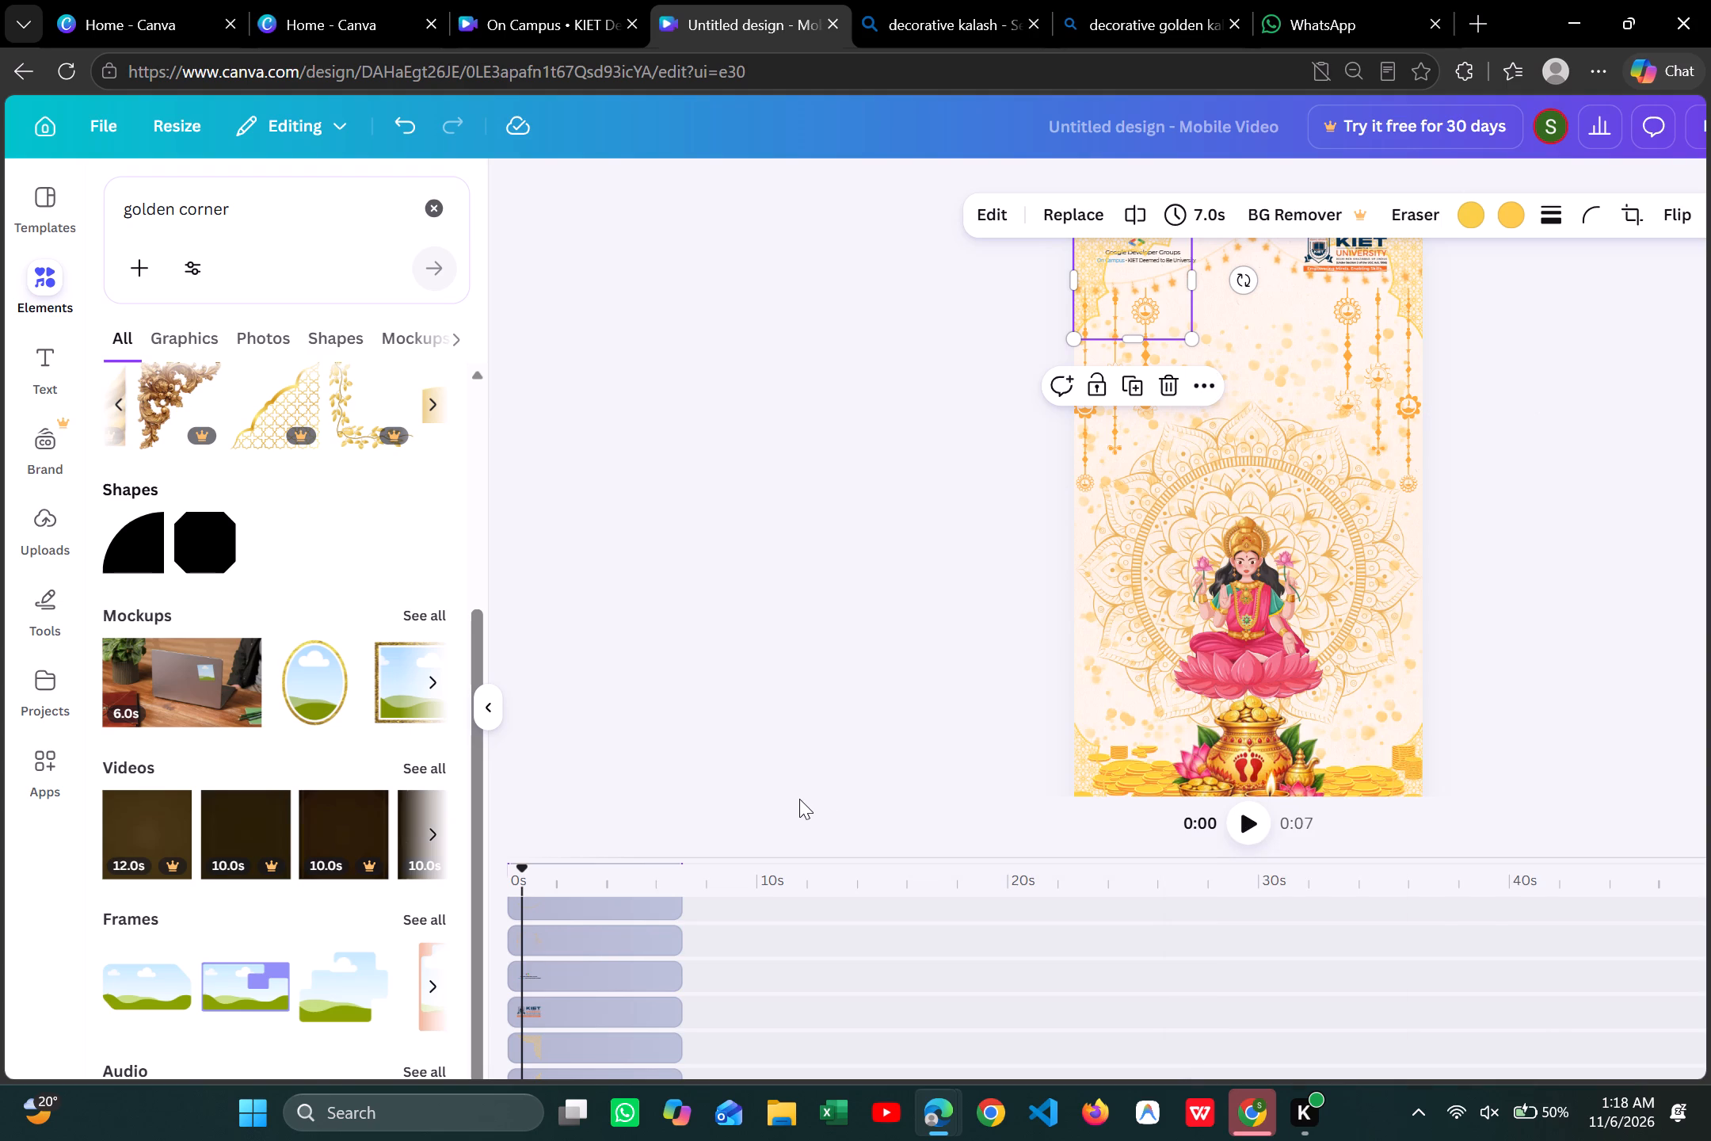
pyautogui.click(799, 799)
pyautogui.click(799, 799)
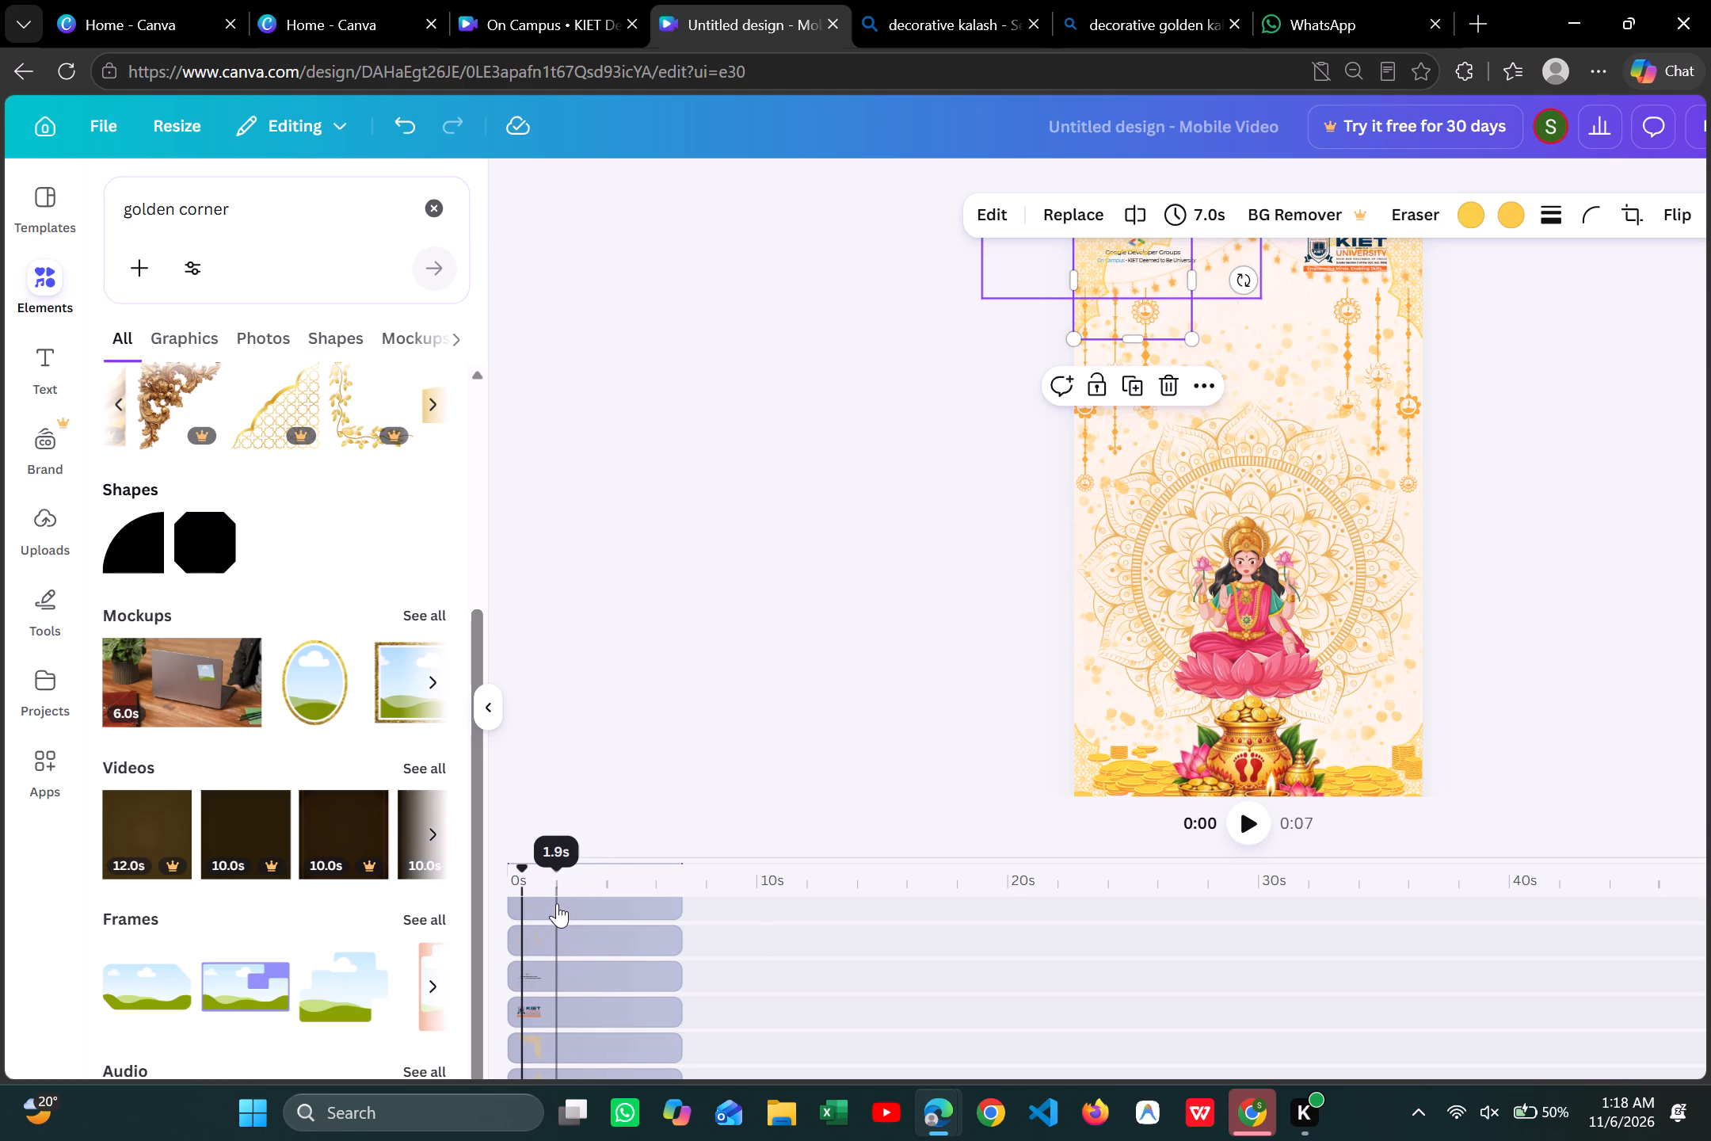
# Bring the golden corner behind the KIET logo forward through the layers to the very front.
pyautogui.scroll(-1, 557, 942)
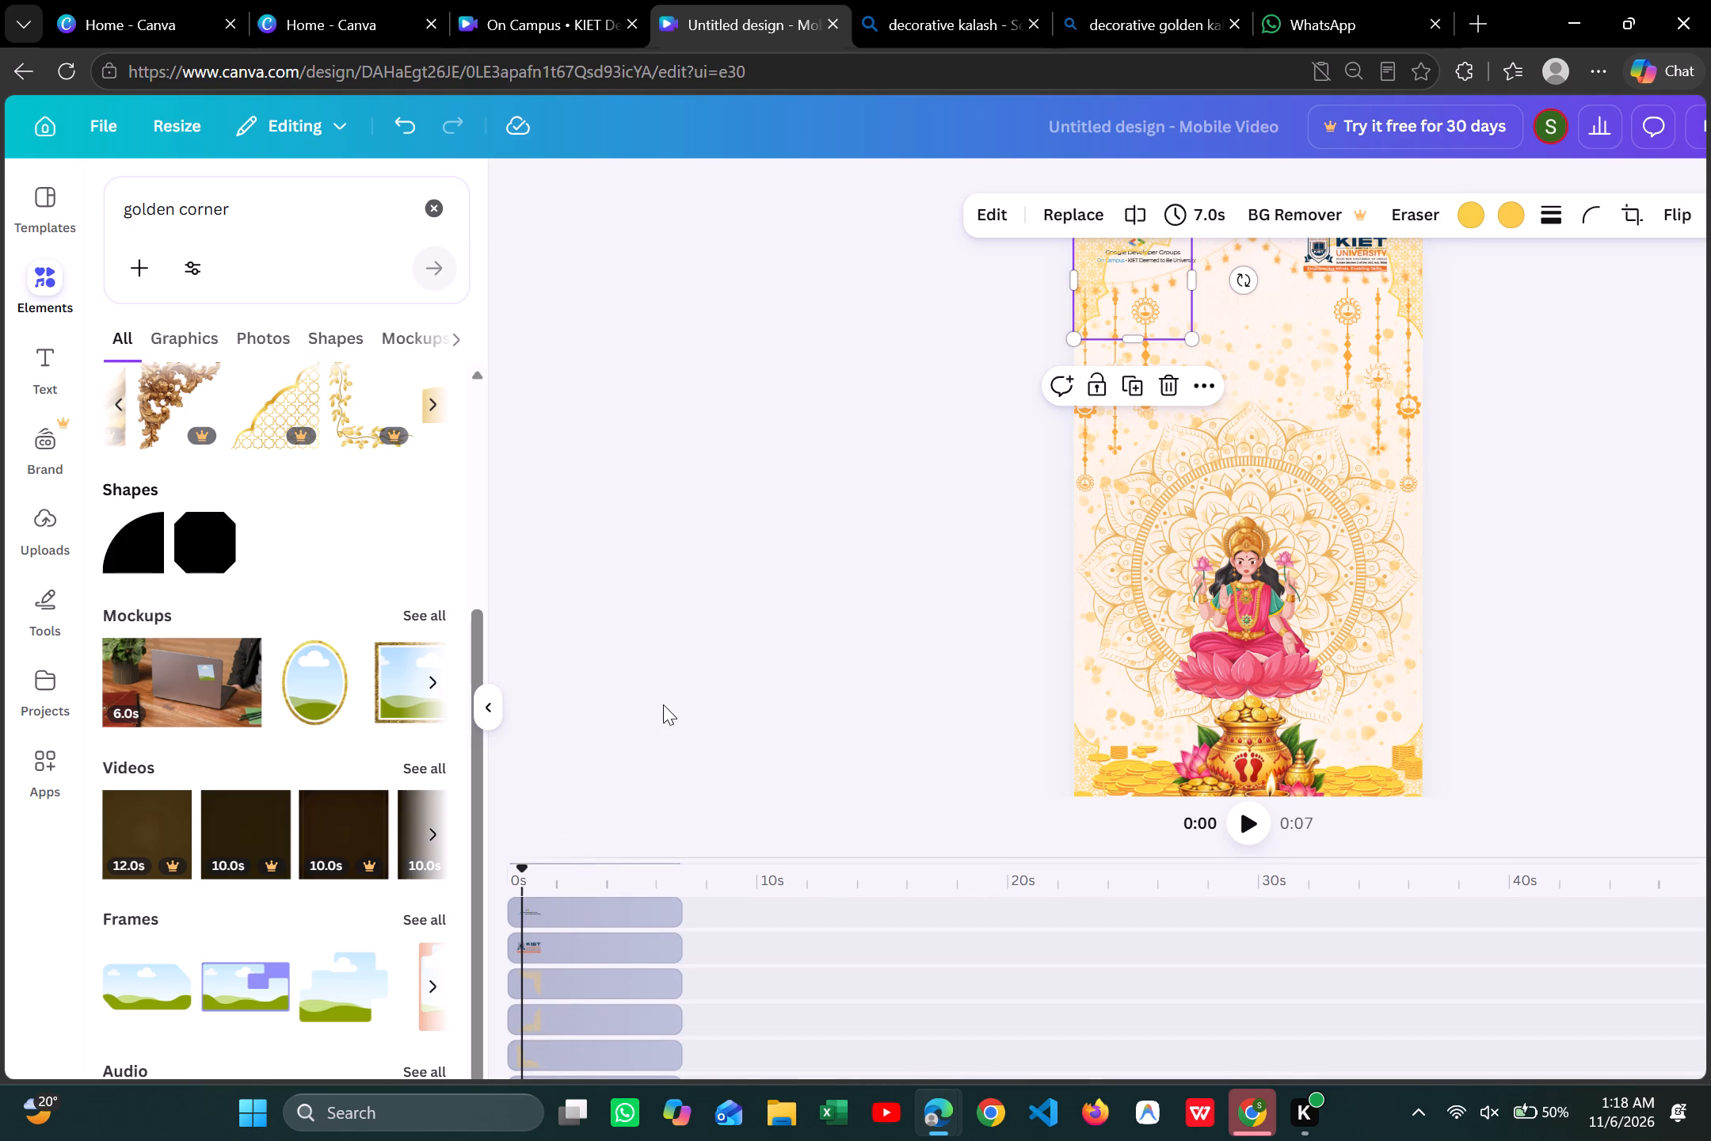
pyautogui.click(586, 987)
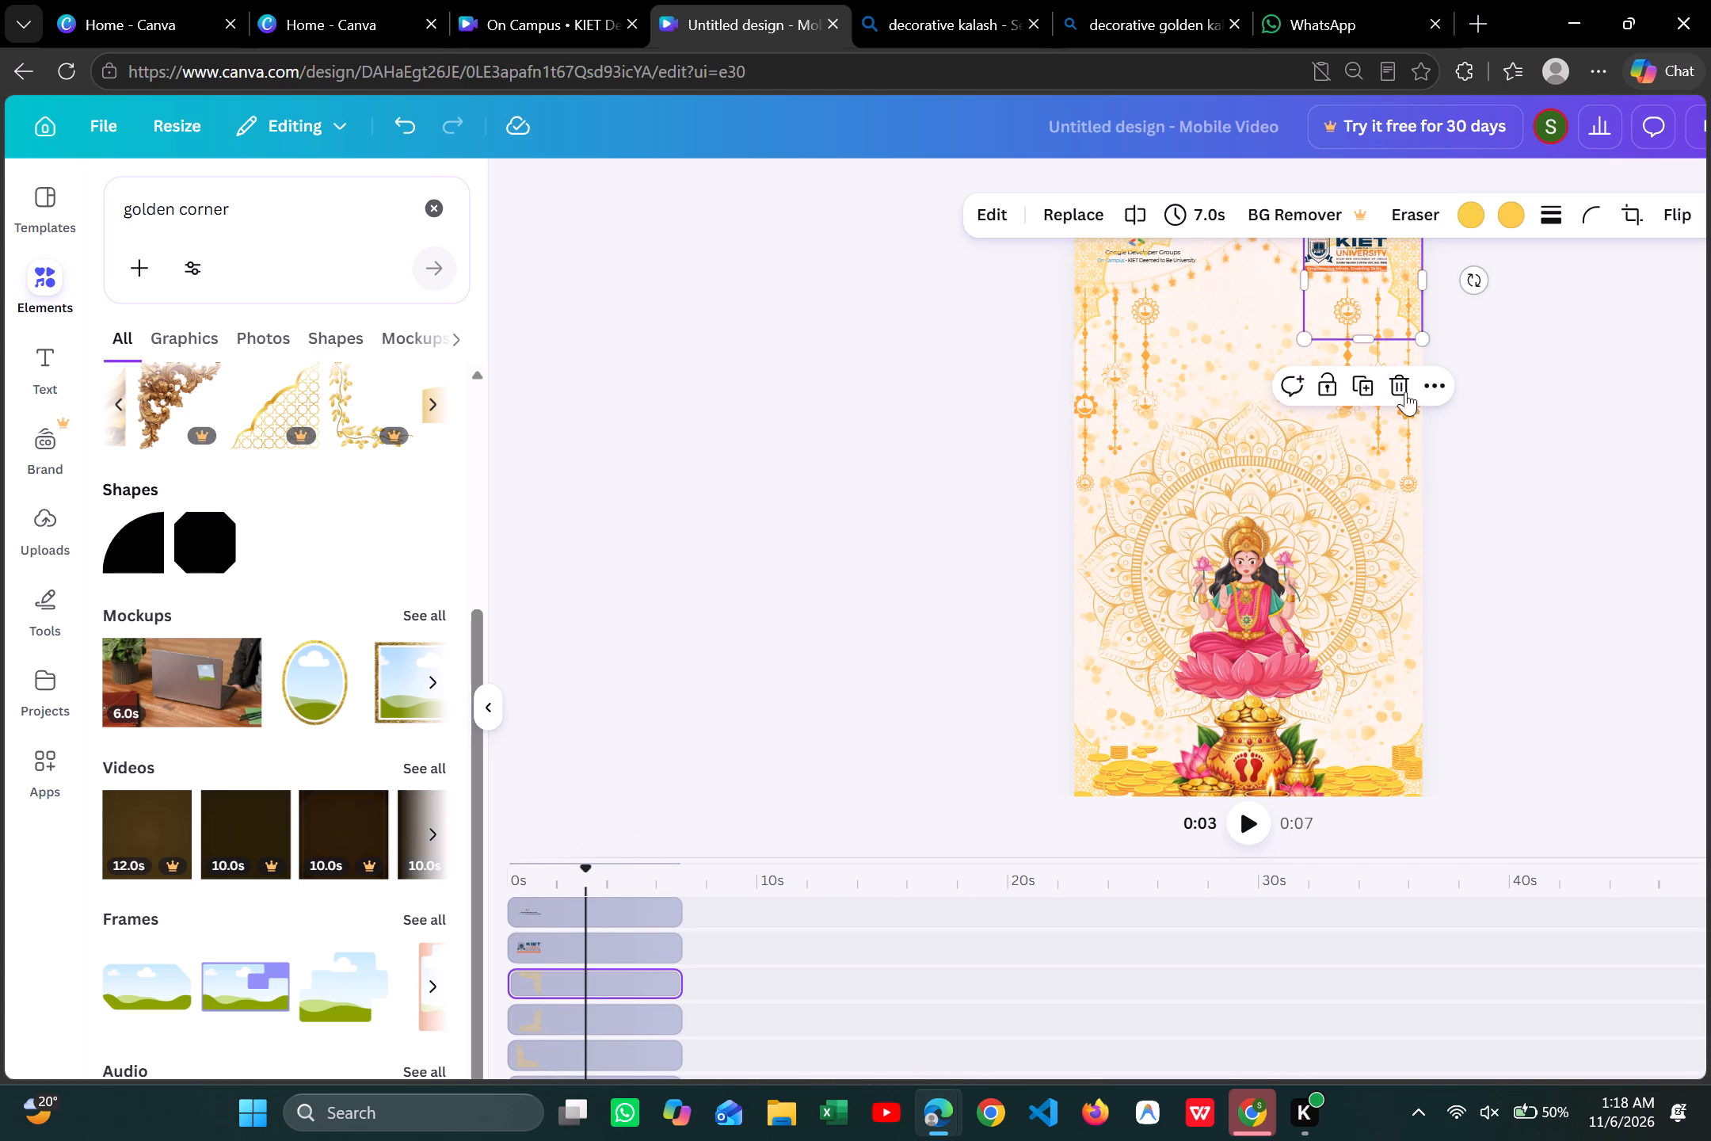
pyautogui.click(1435, 395)
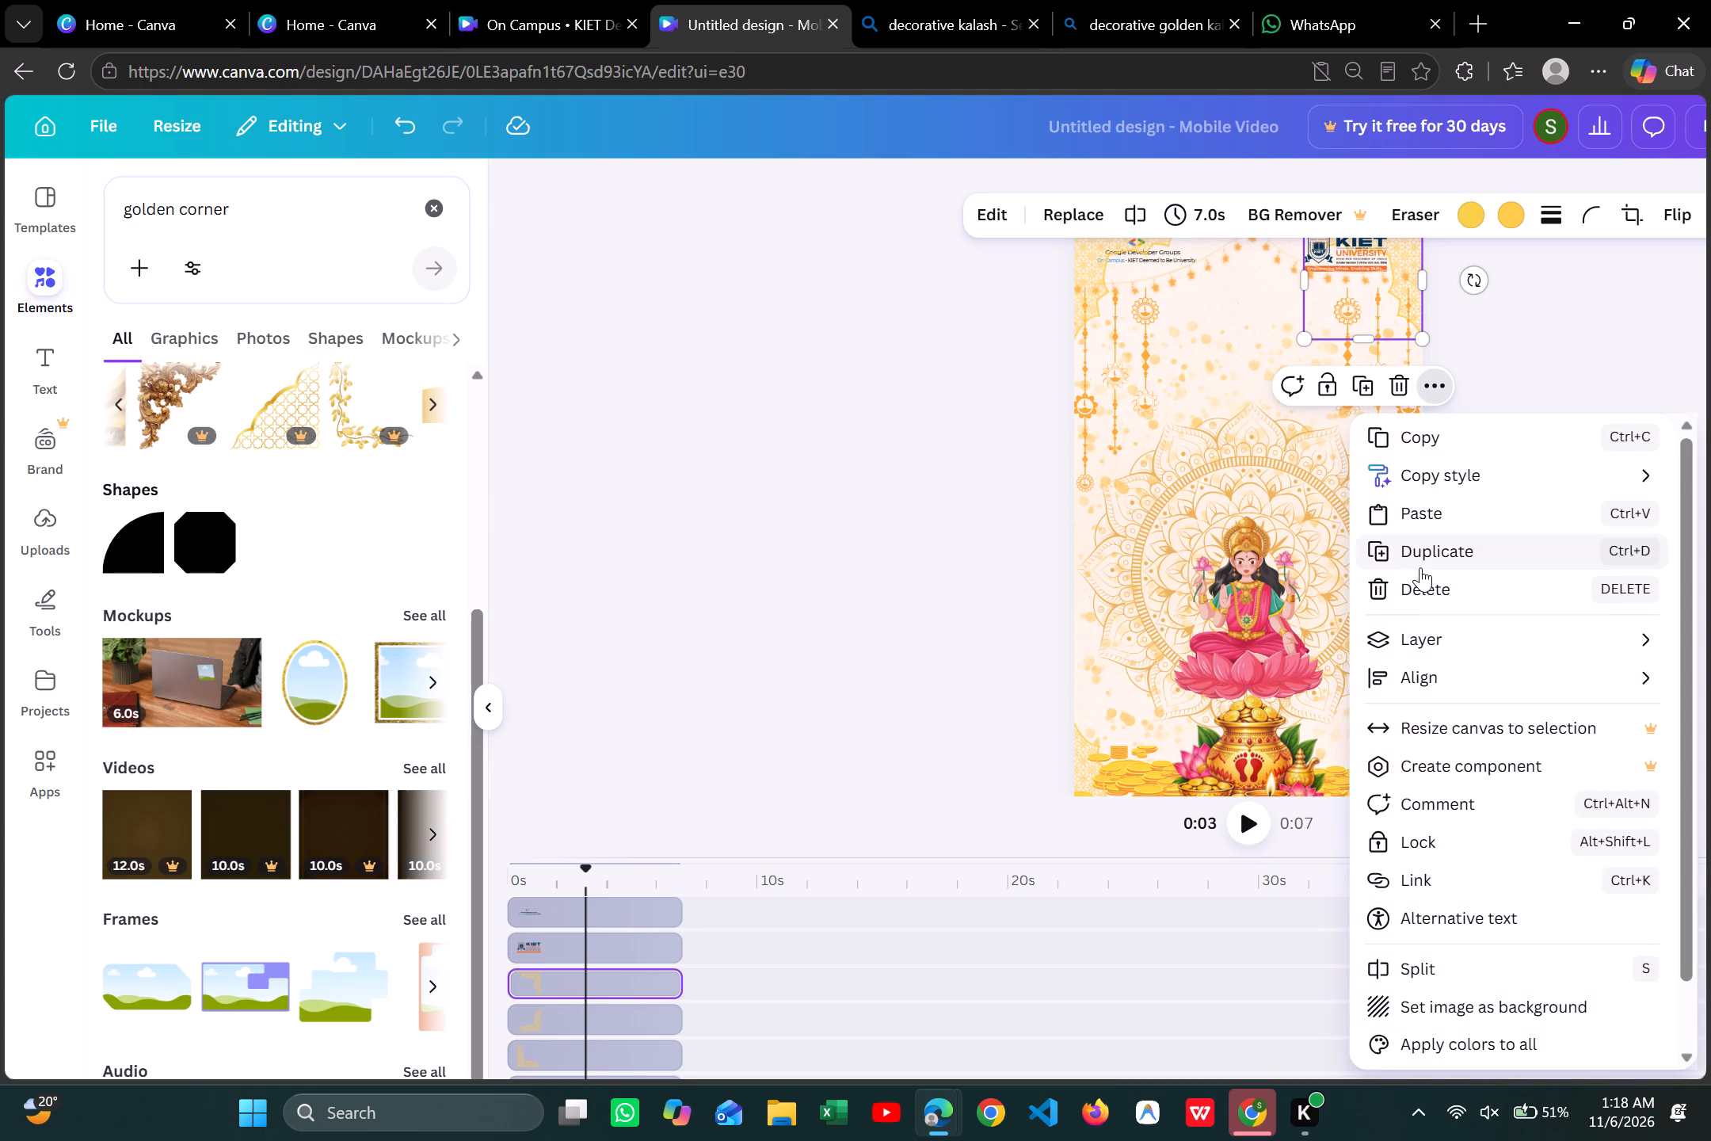
pyautogui.click(1425, 648)
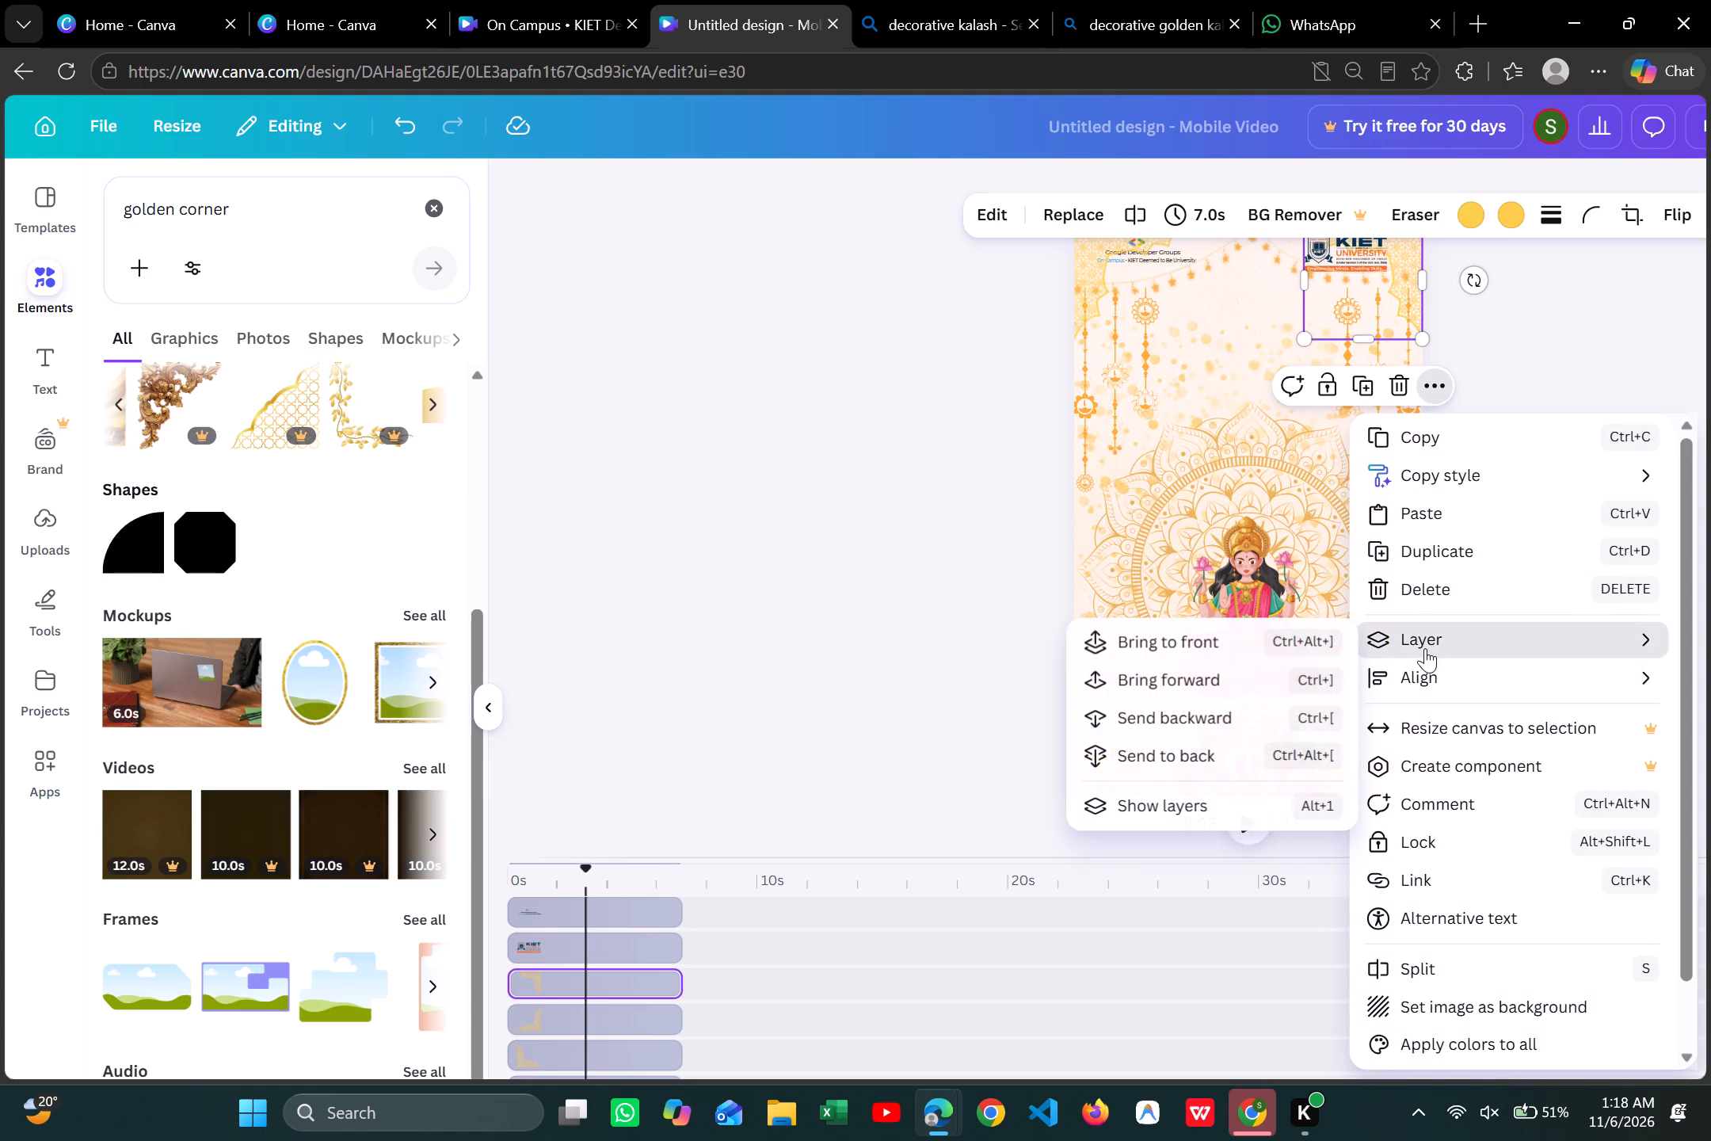
pyautogui.click(1231, 679)
pyautogui.click(1231, 679)
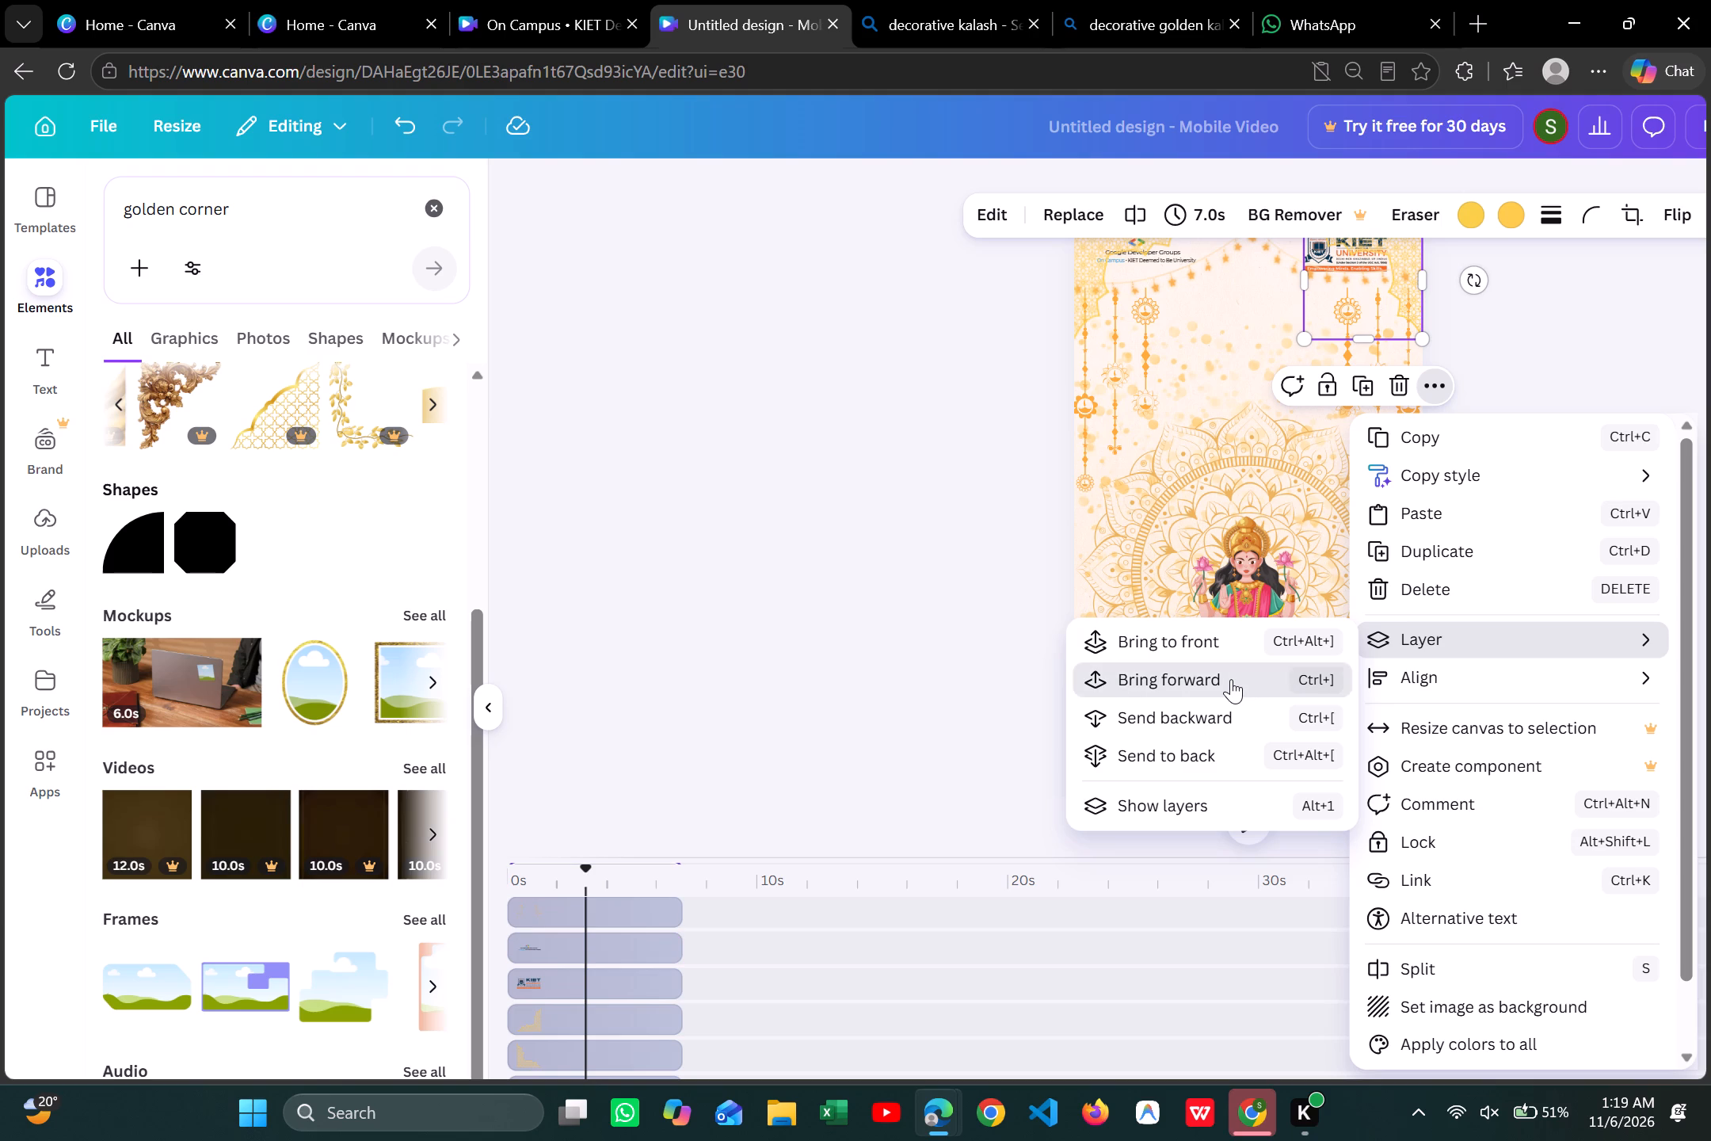
pyautogui.click(1231, 679)
pyautogui.click(1231, 679)
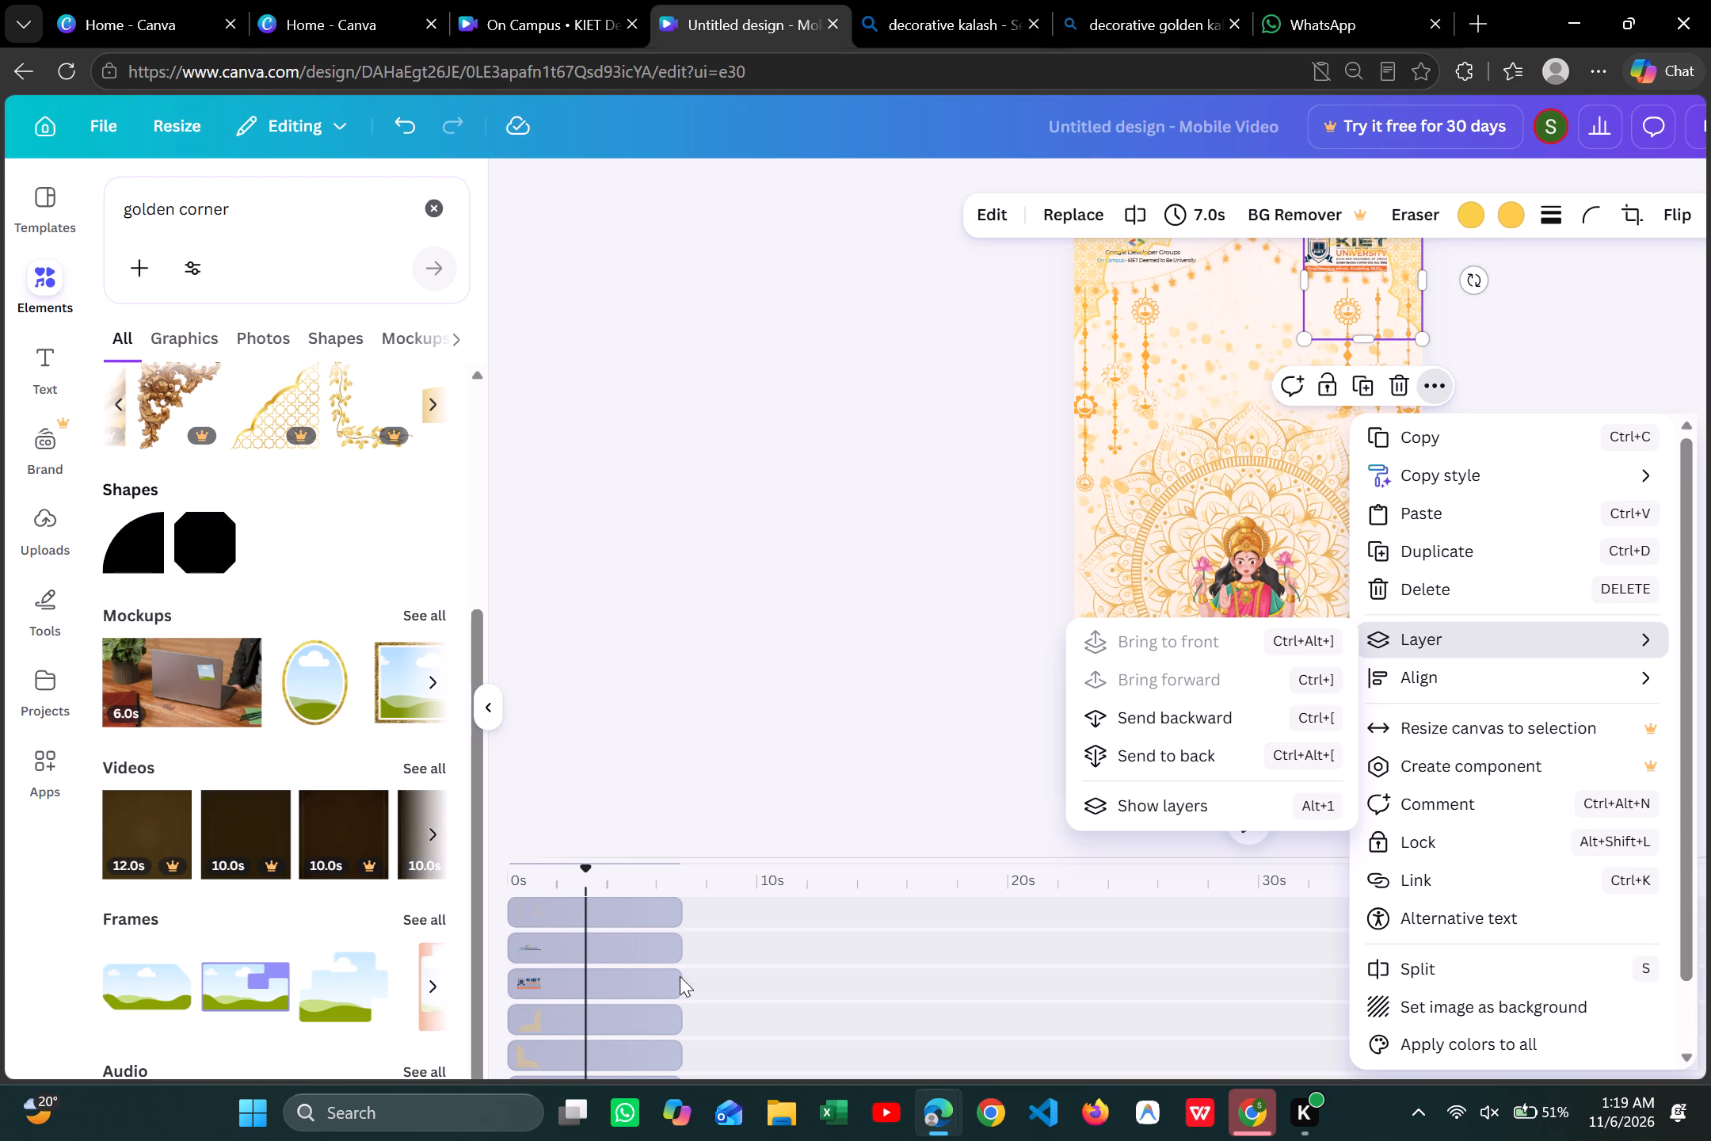
# Bring the KIET University logo to the front, above its golden corner.
pyautogui.click(604, 990)
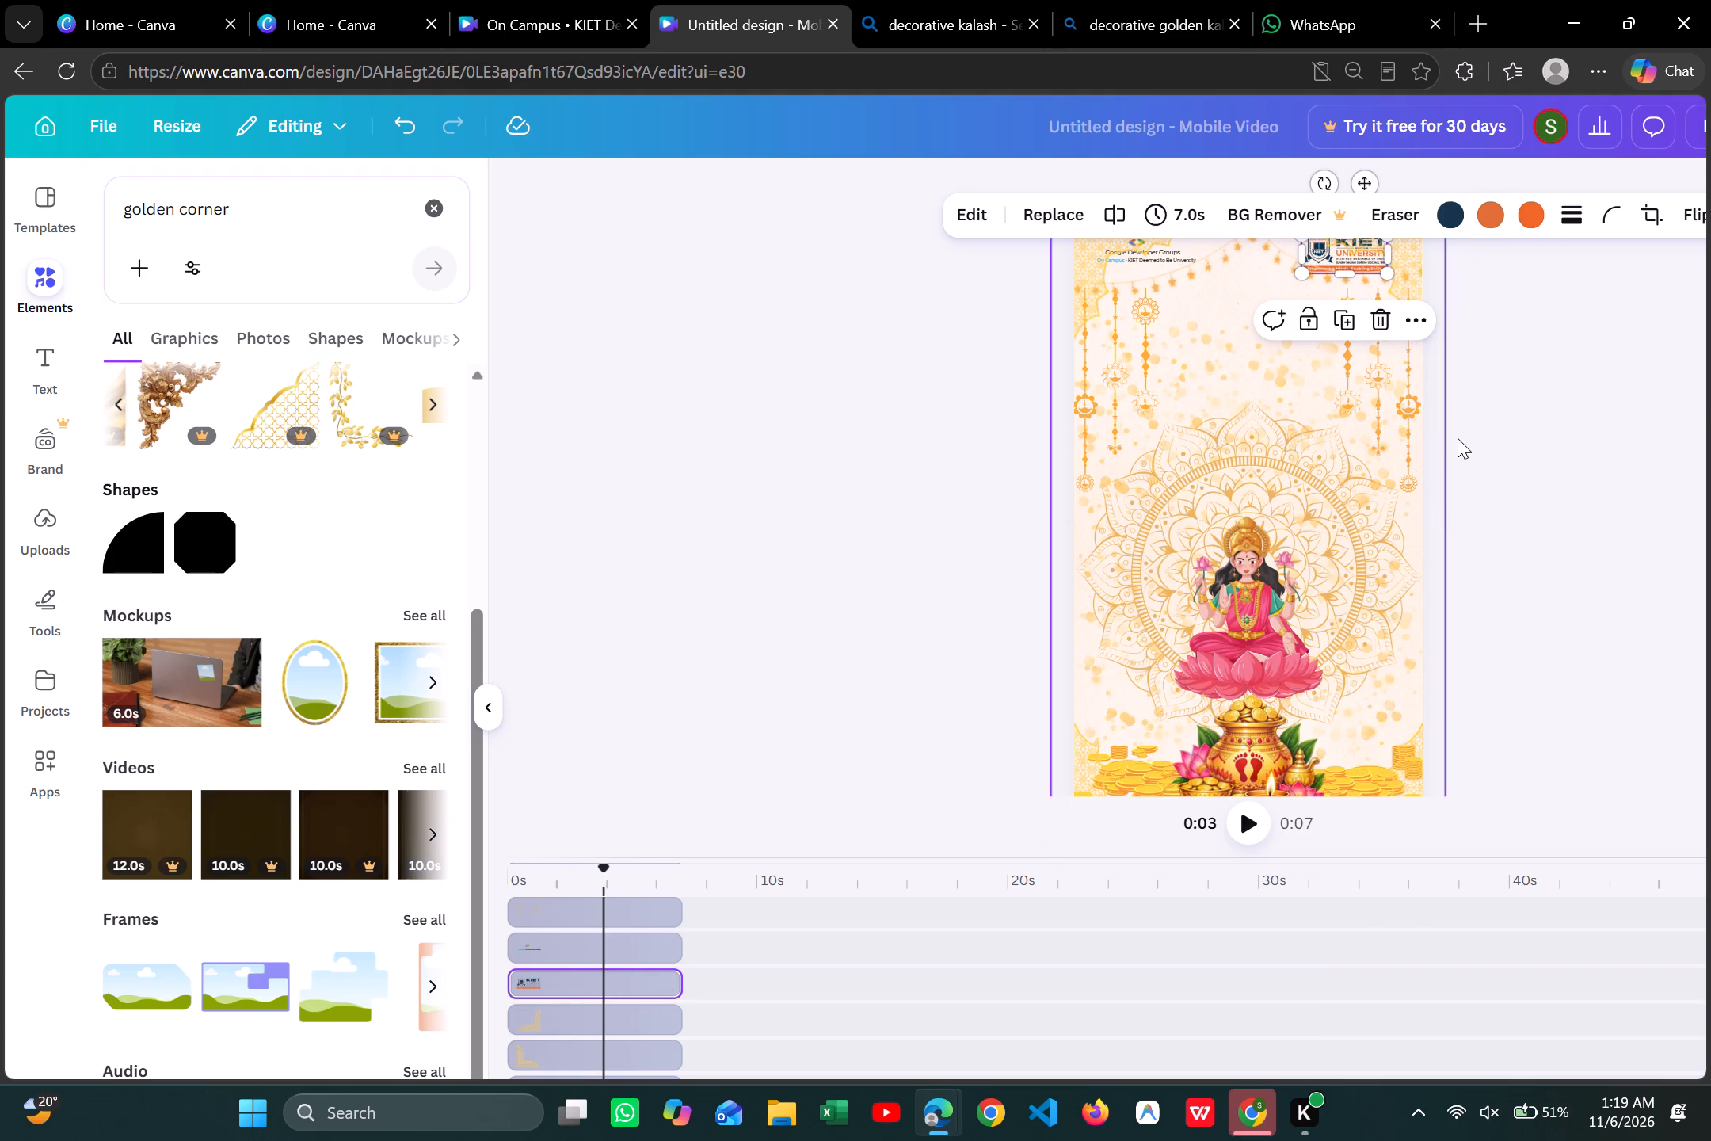
pyautogui.click(1412, 326)
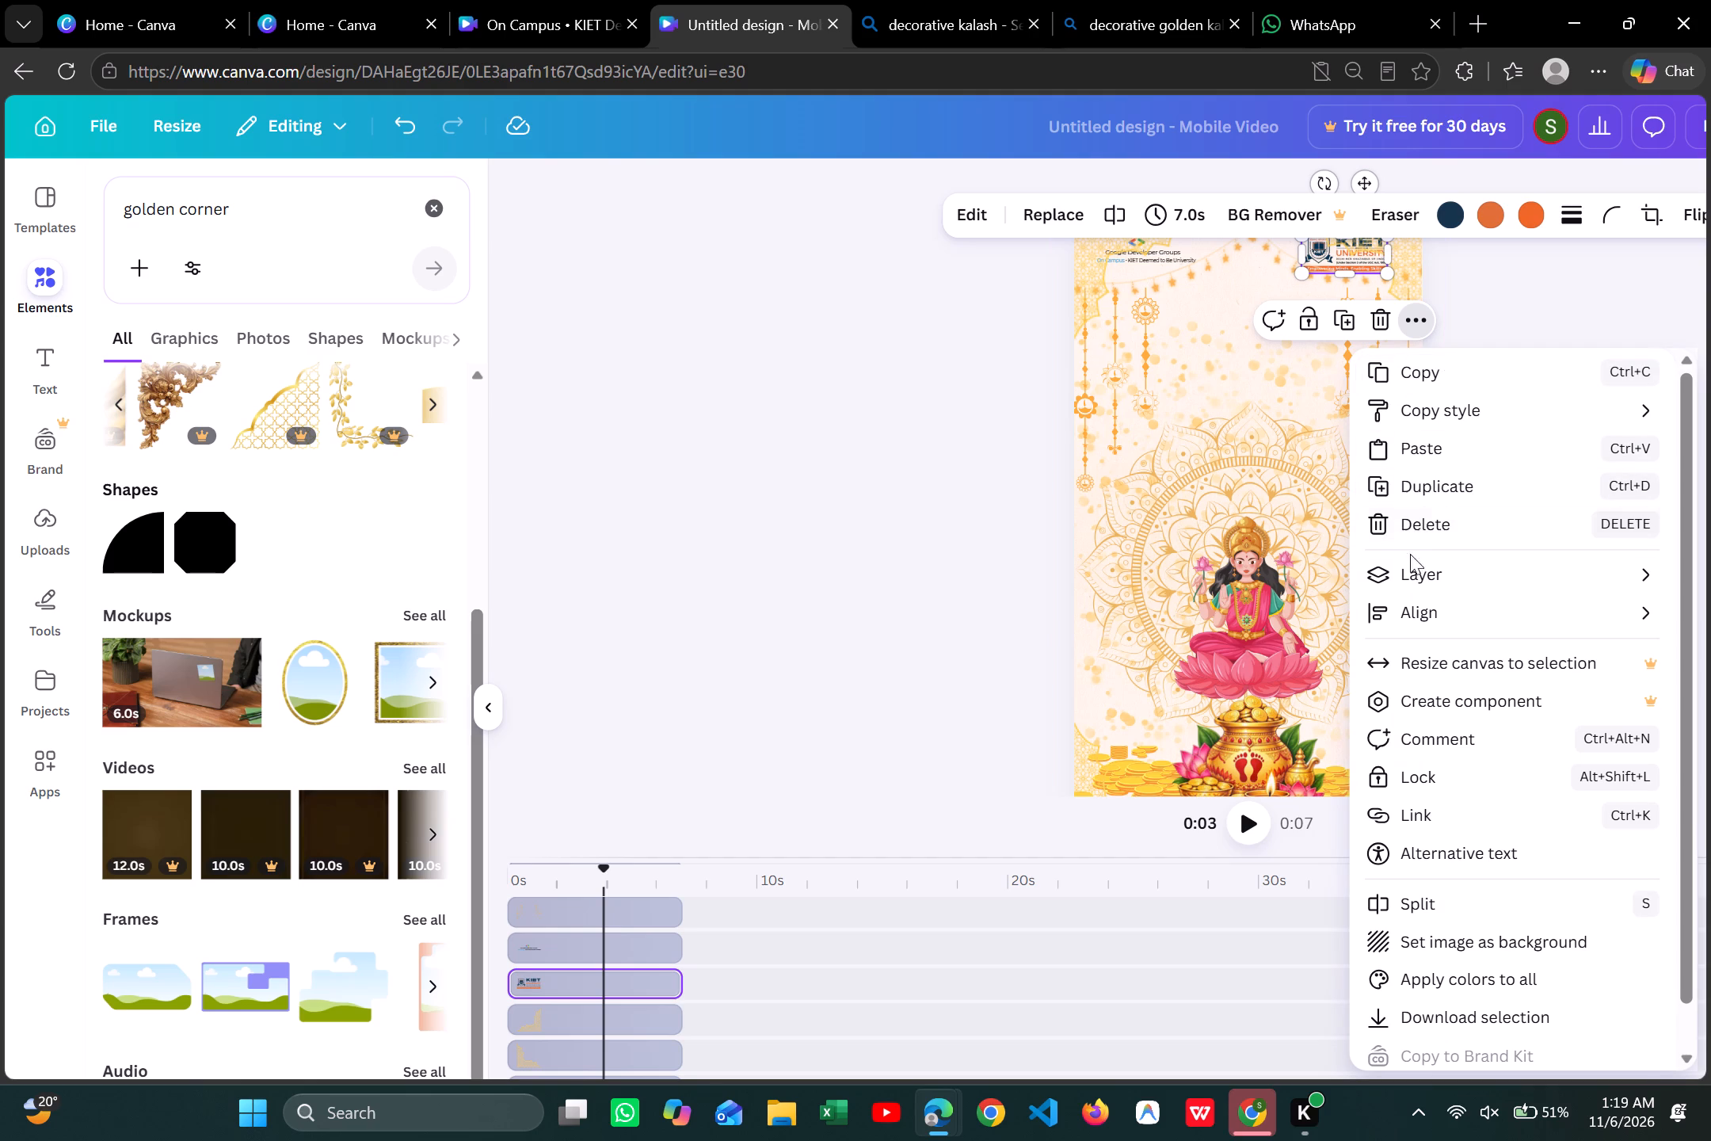
pyautogui.click(1410, 565)
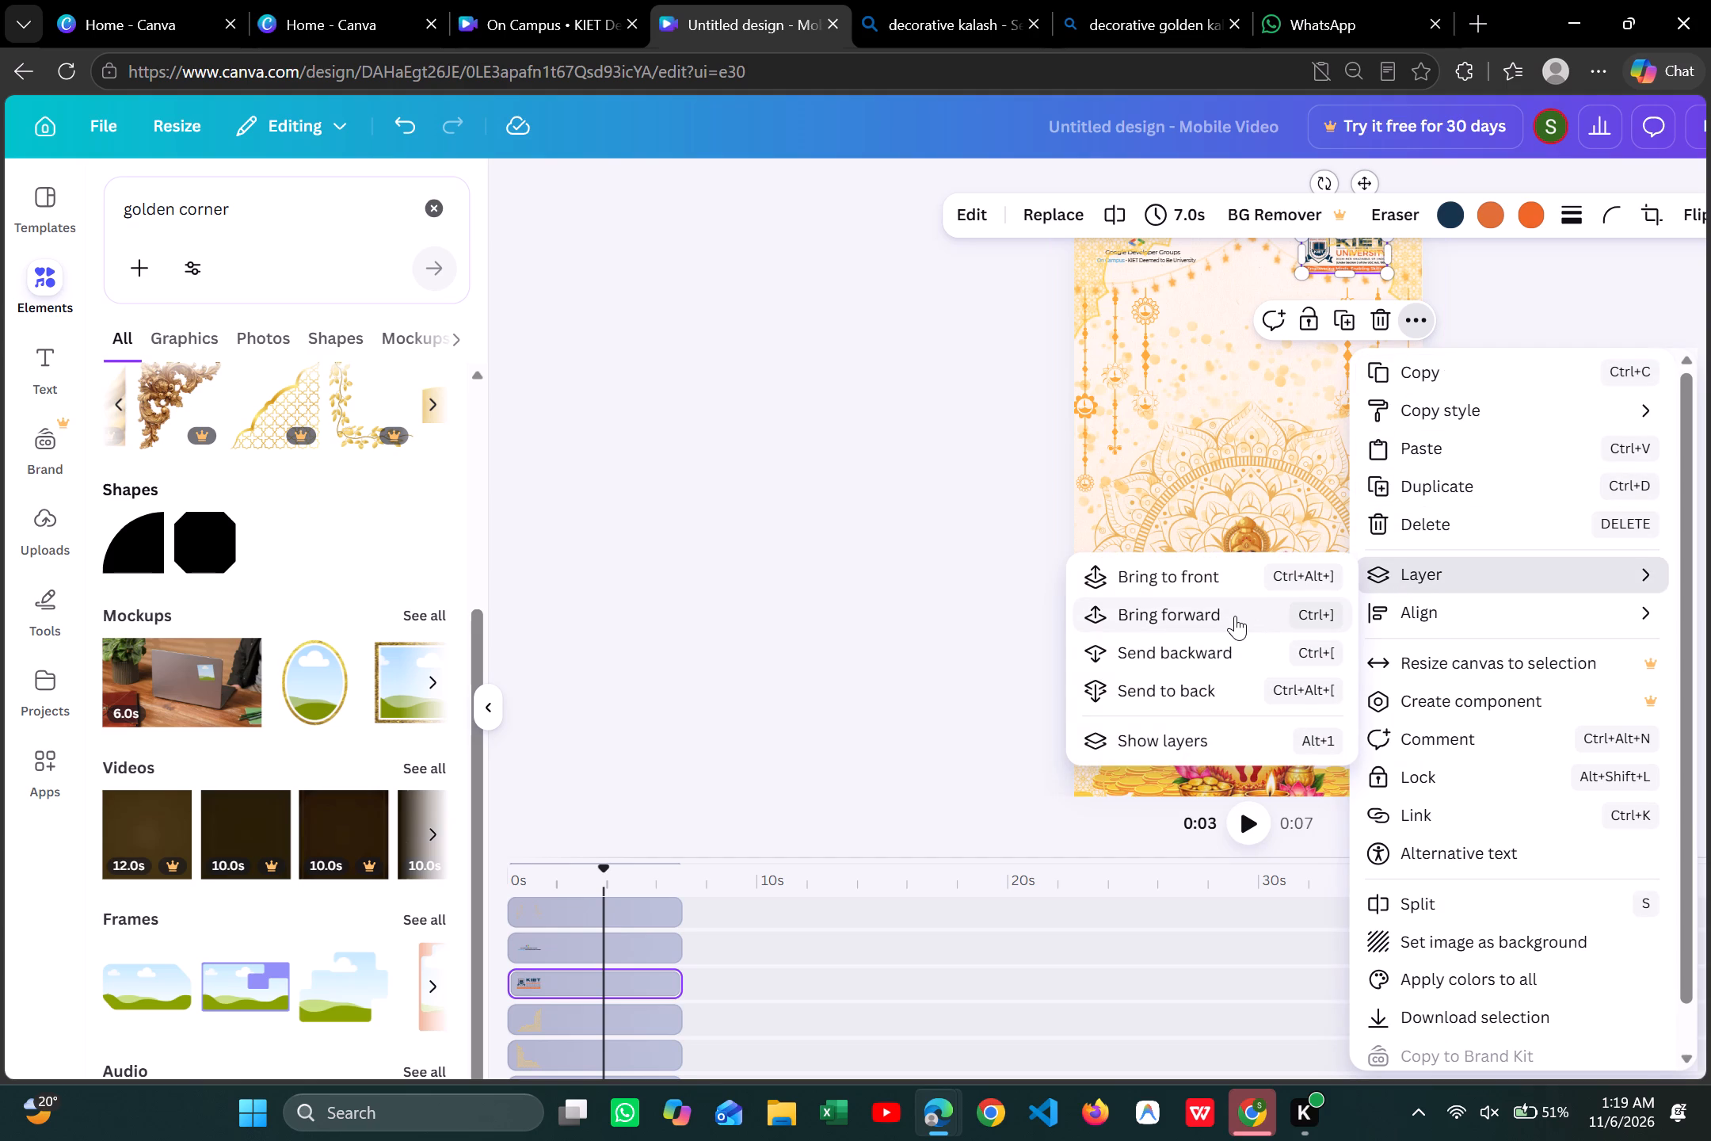
pyautogui.click(1211, 582)
pyautogui.click(961, 488)
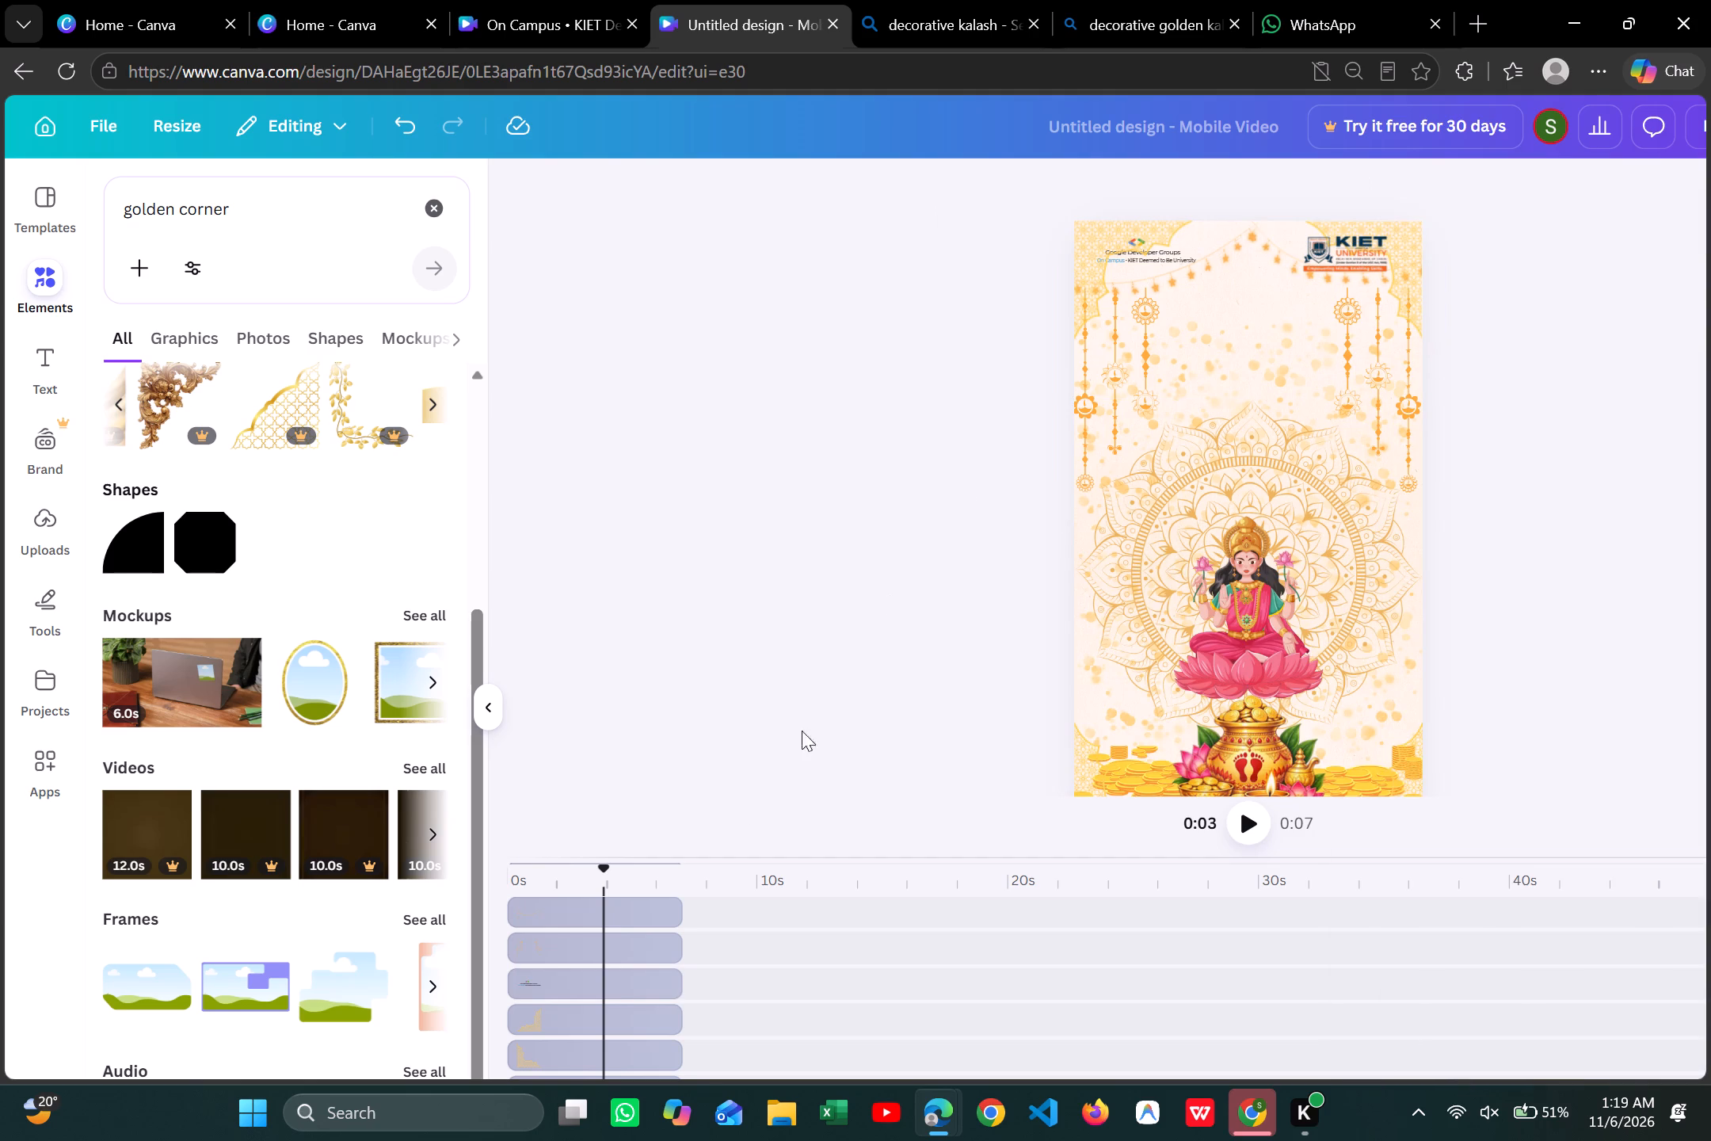
# Bring the grouped Google Developer Groups logo to the front, above its golden corner.
pyautogui.click(612, 983)
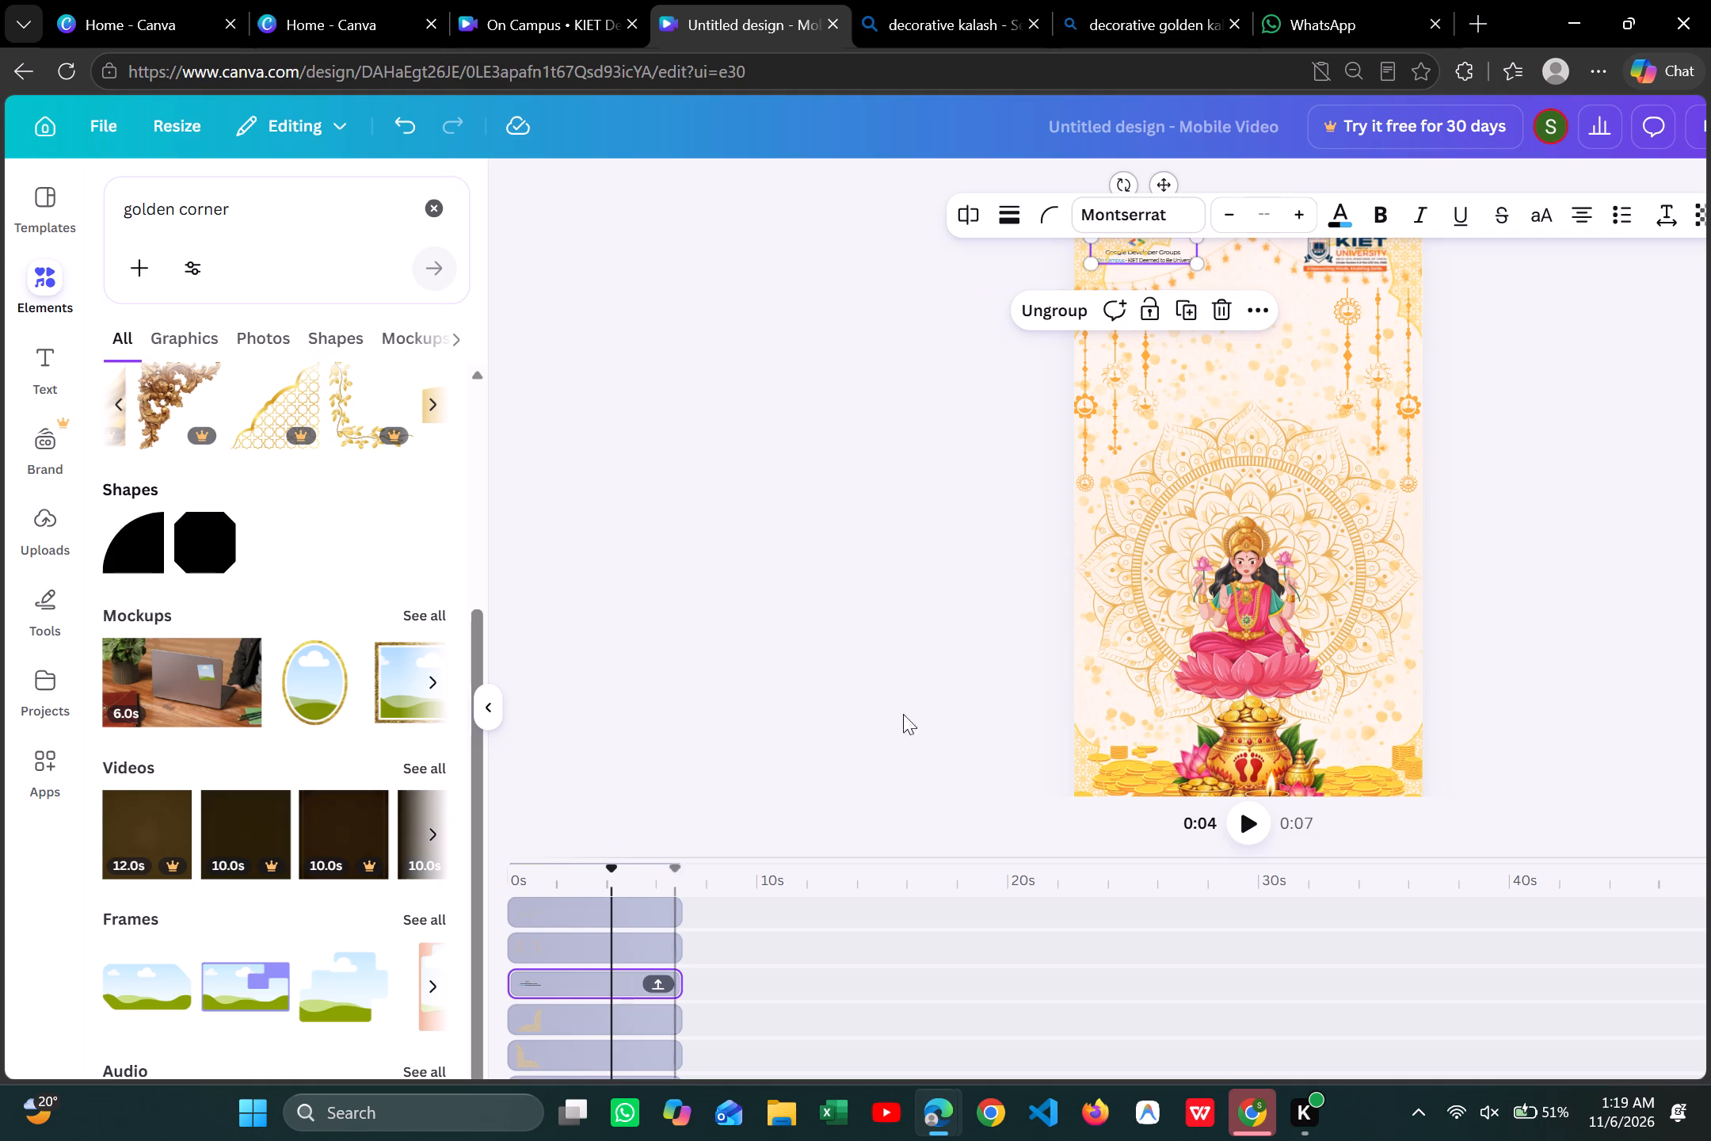
pyautogui.click(1259, 300)
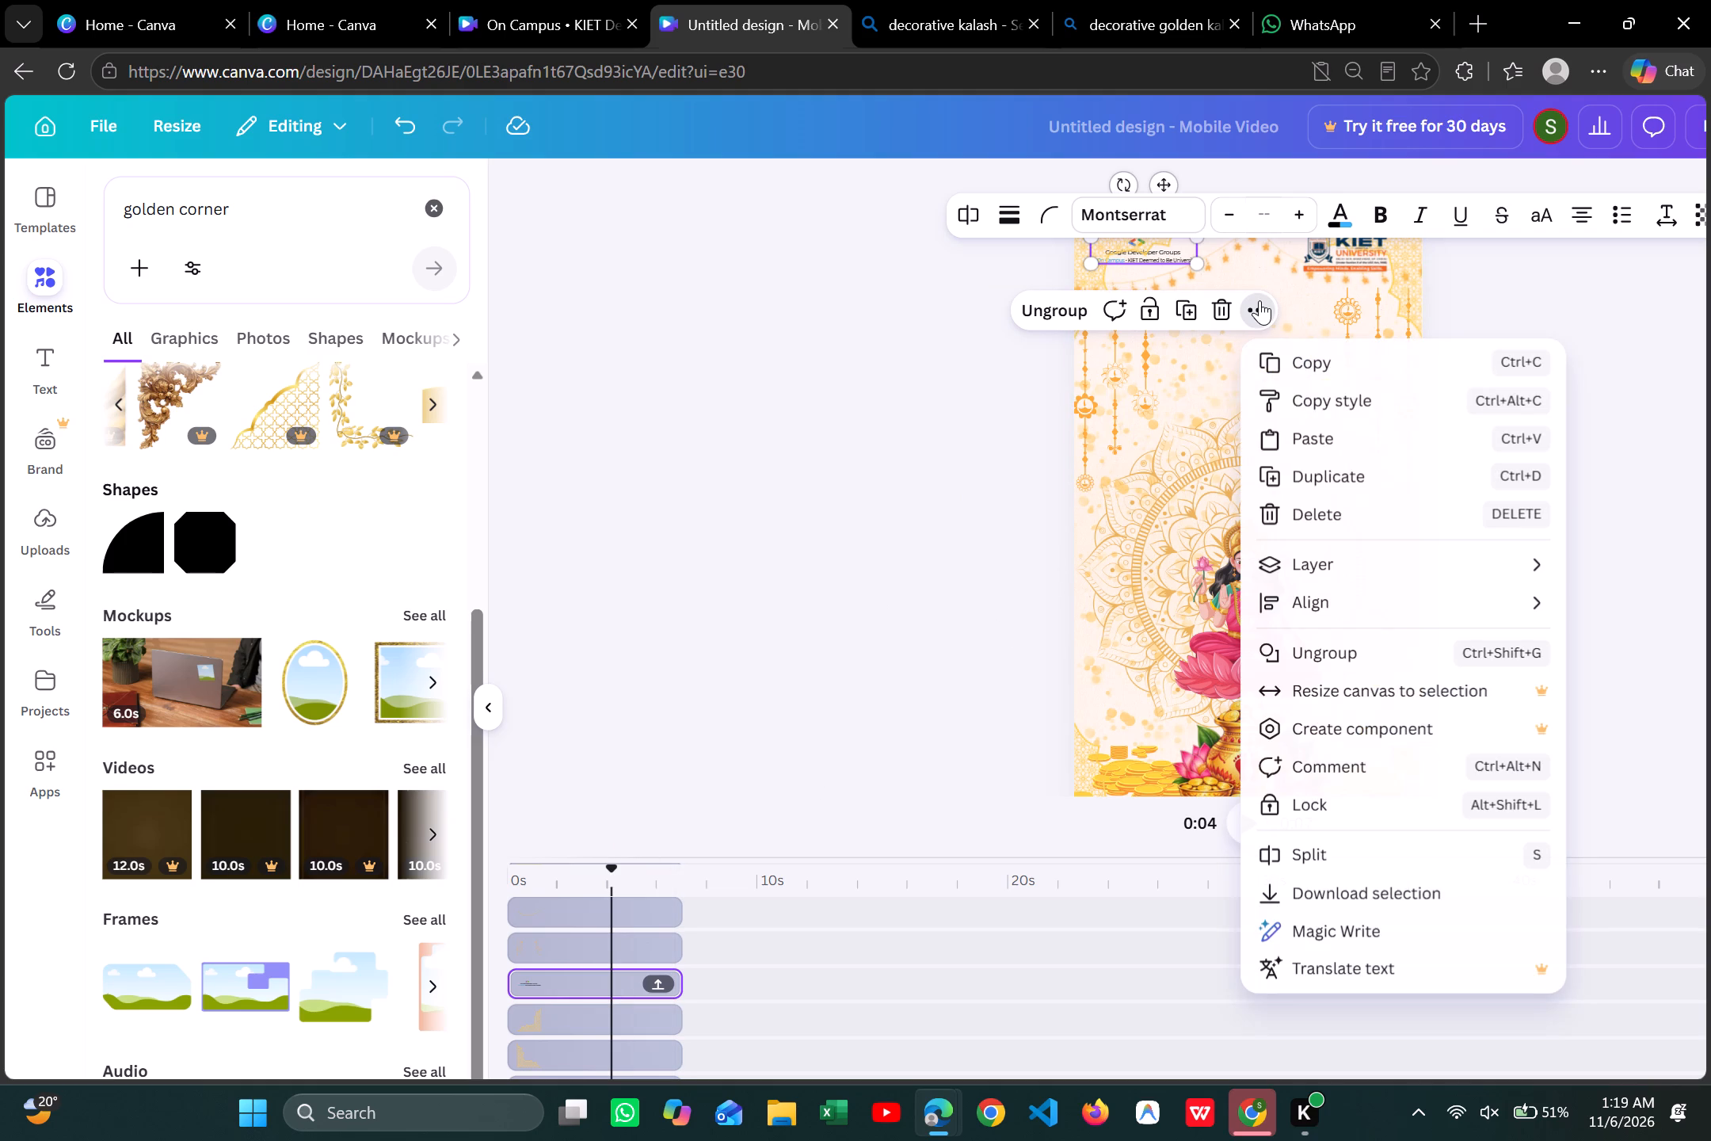
pyautogui.click(1347, 552)
pyautogui.click(1107, 567)
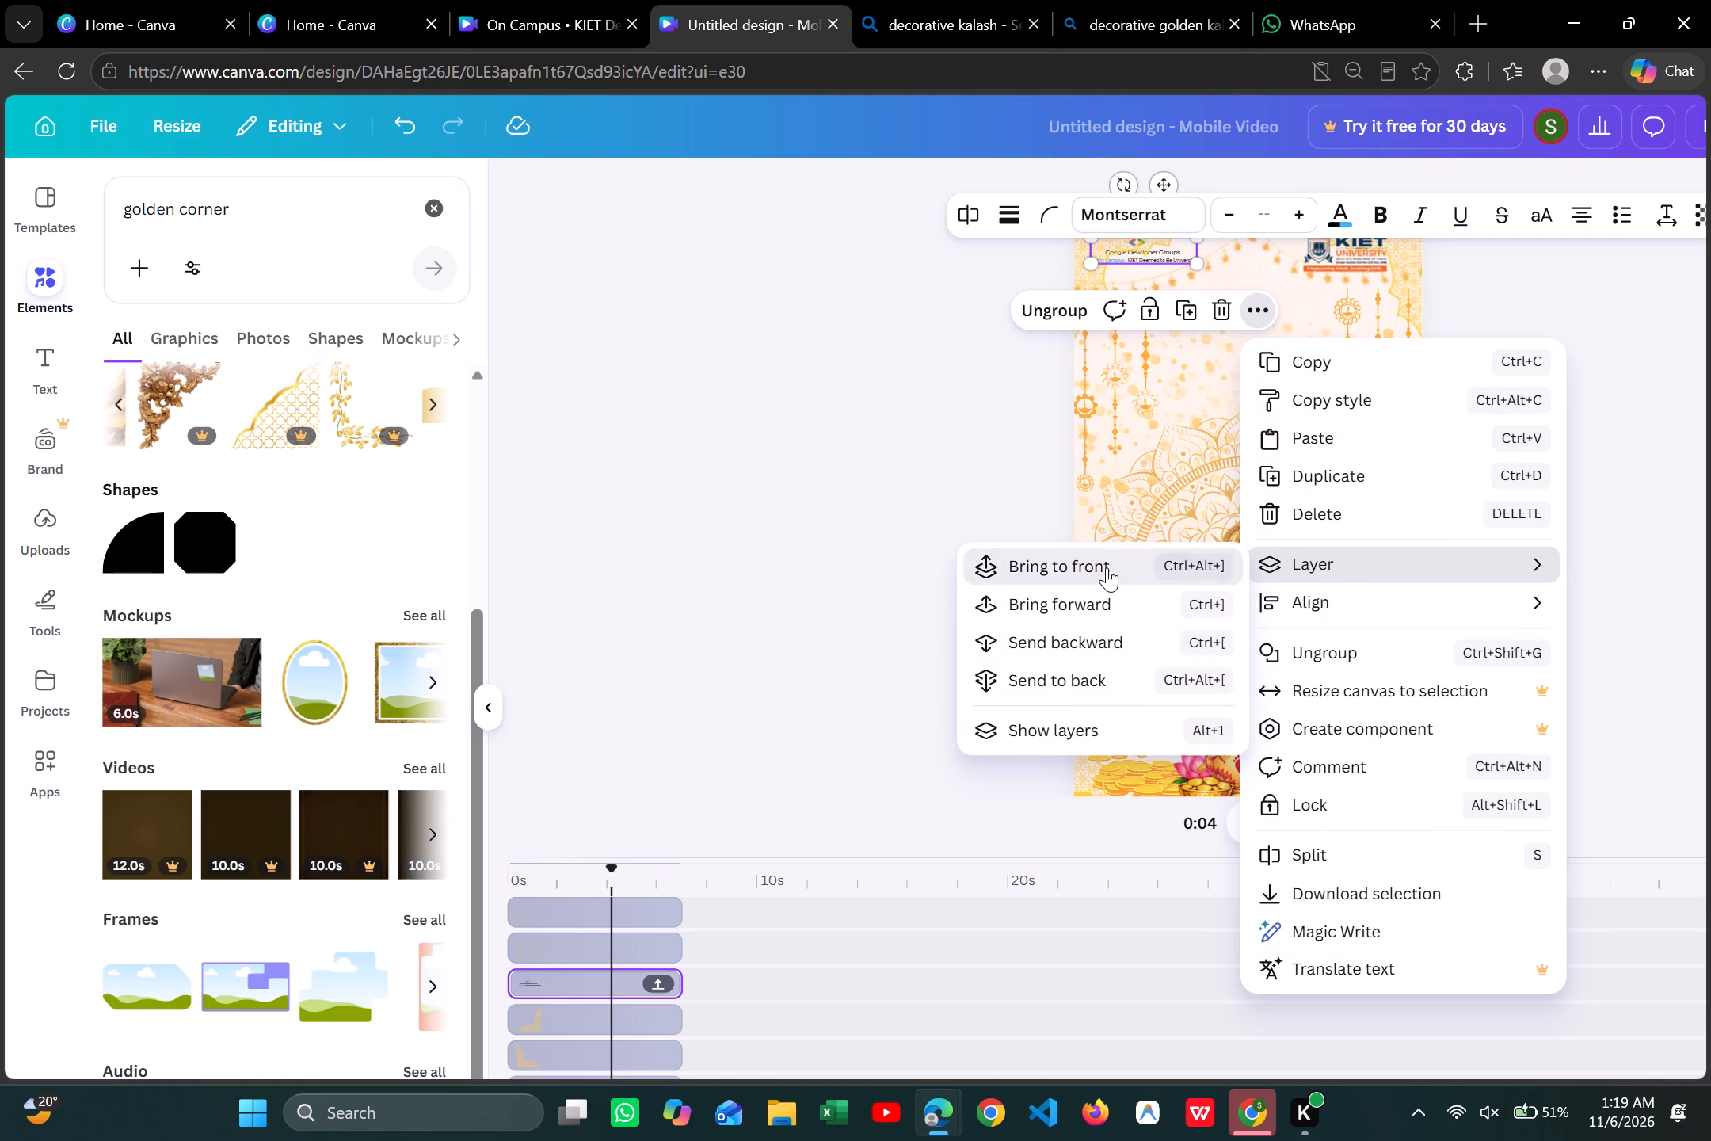
pyautogui.click(1684, 292)
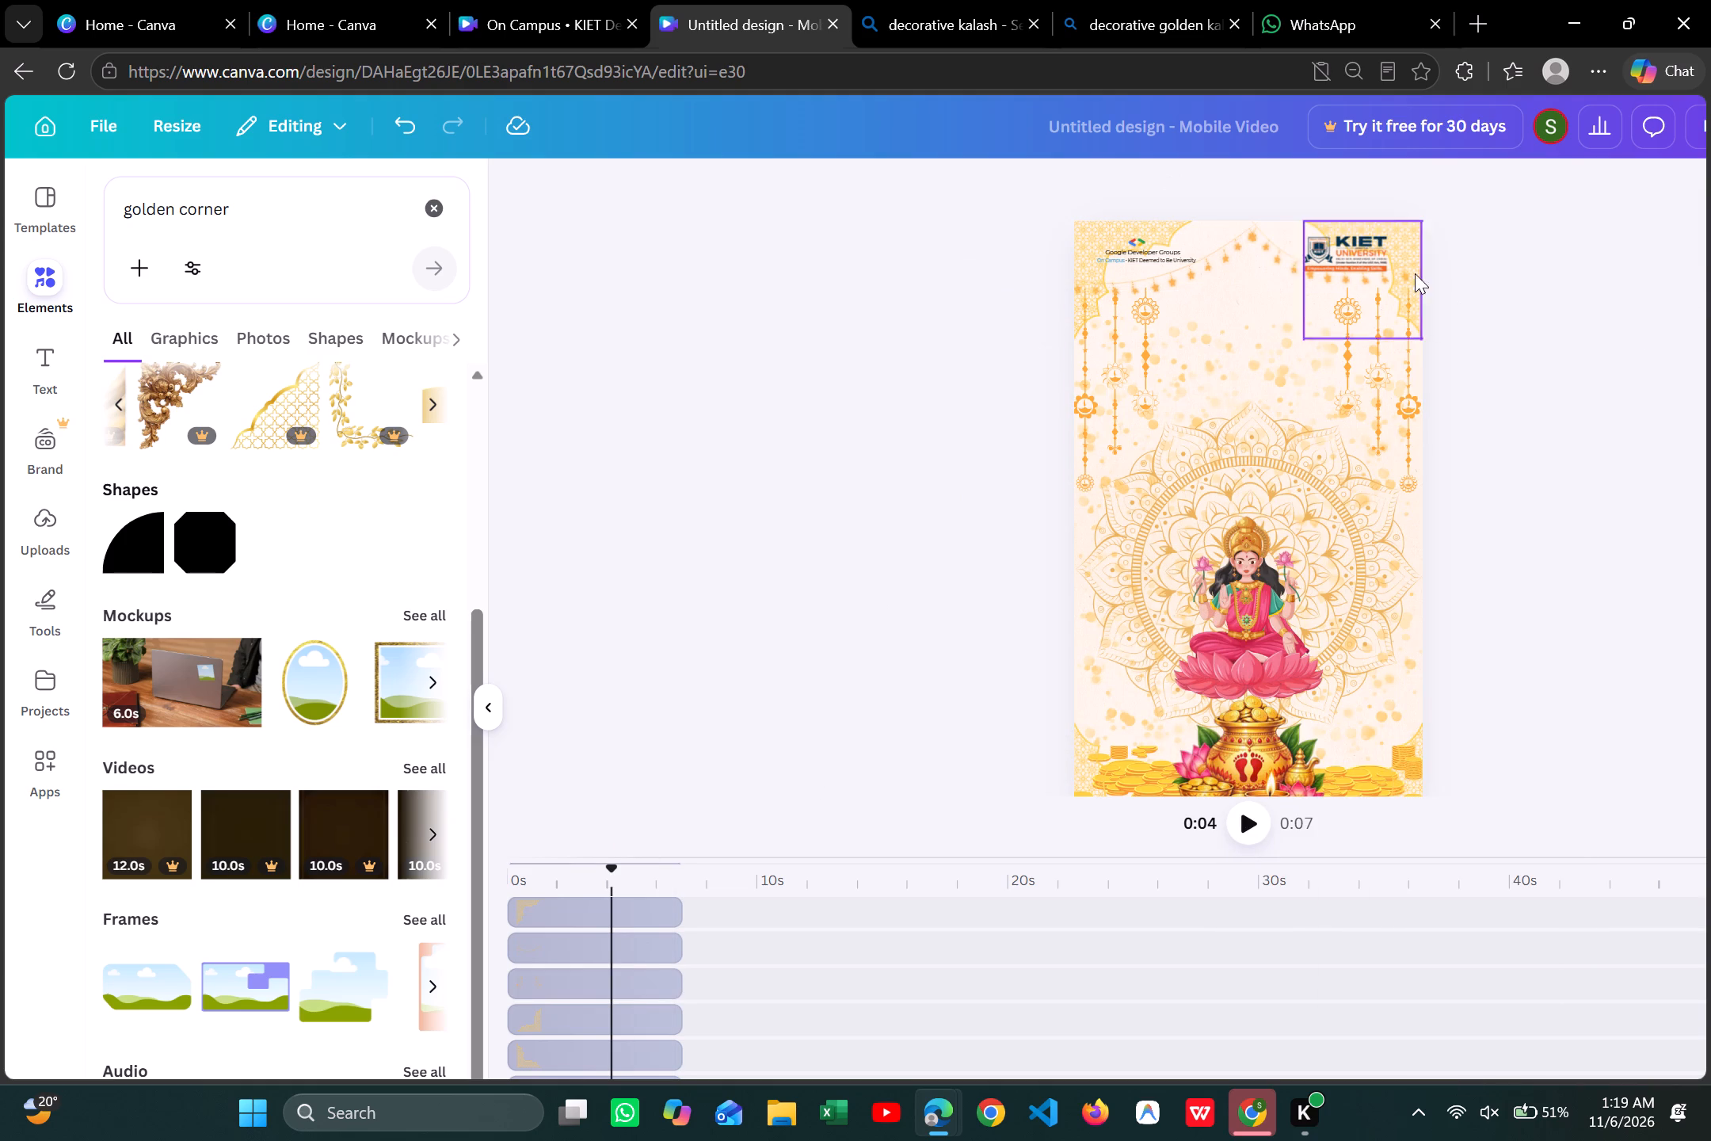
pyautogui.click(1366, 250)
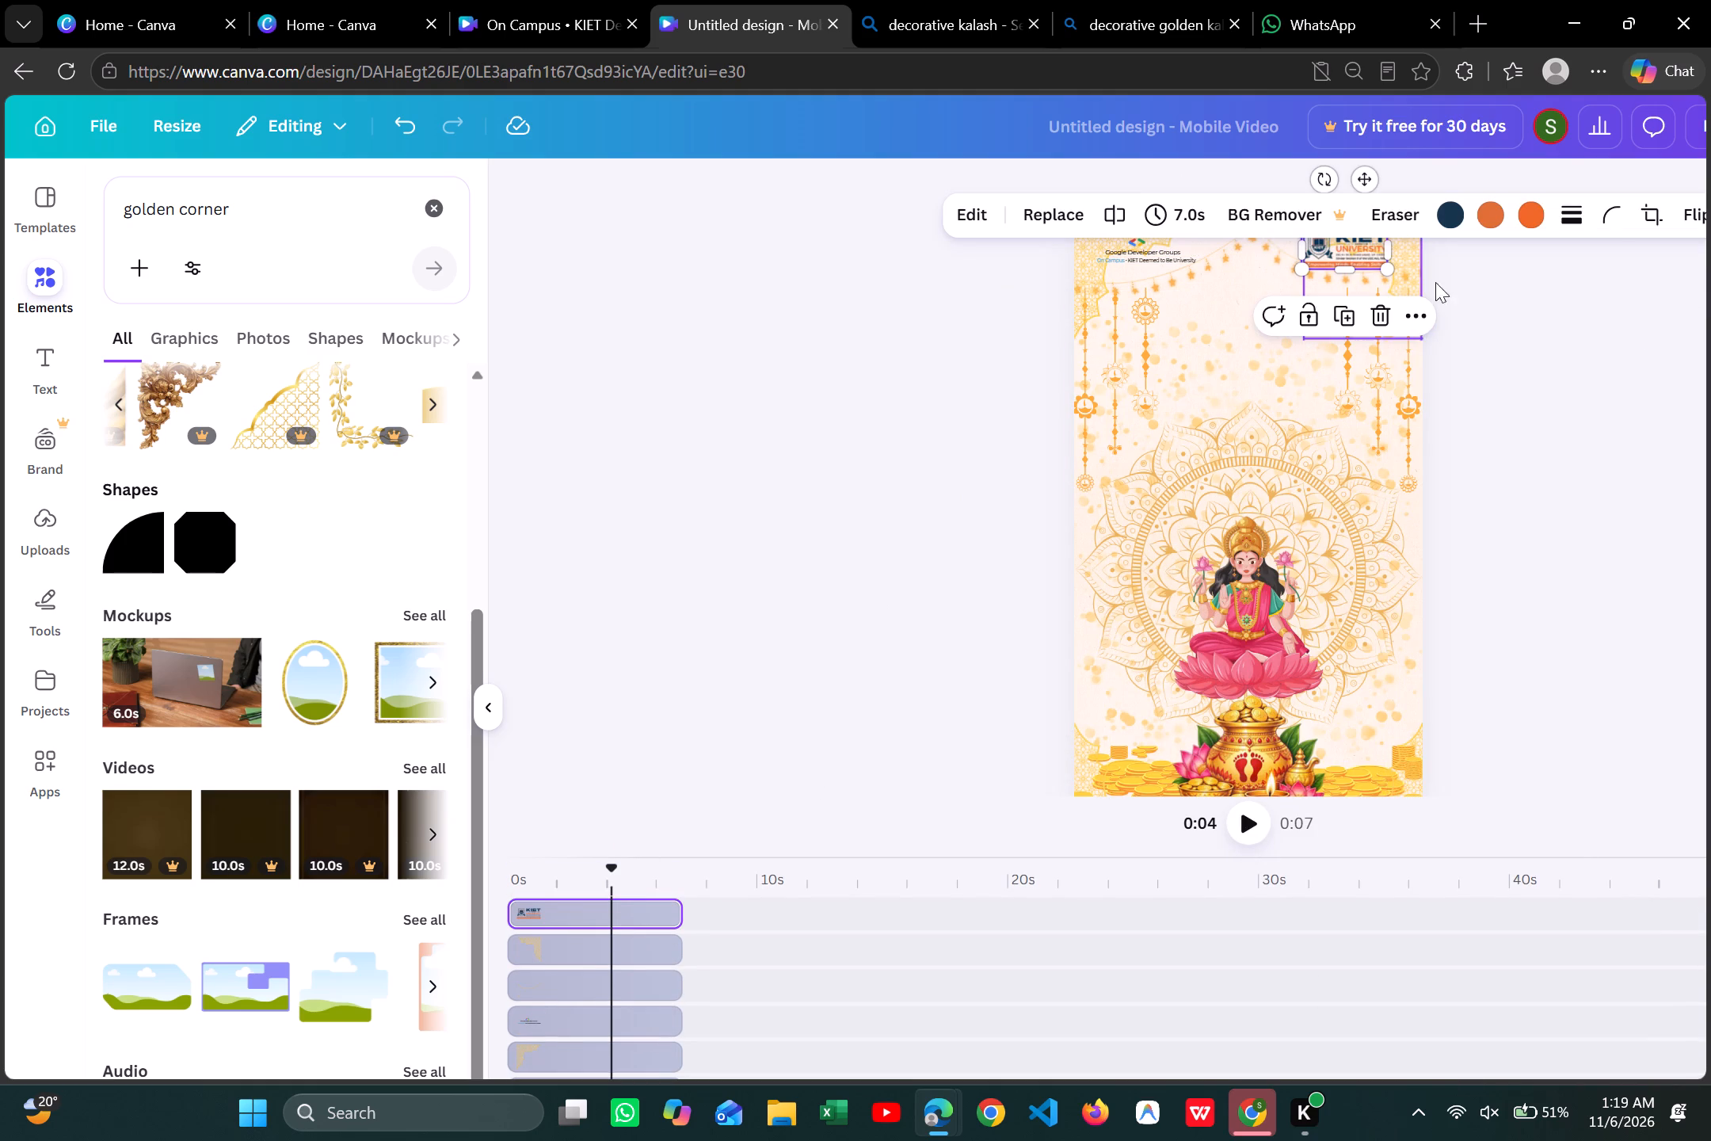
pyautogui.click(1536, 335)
# Shift the Google Developer Groups logo slightly left so its group sits against the page's left edge.
pyautogui.moveTo(1164, 258); pyautogui.dragTo(1155, 258)
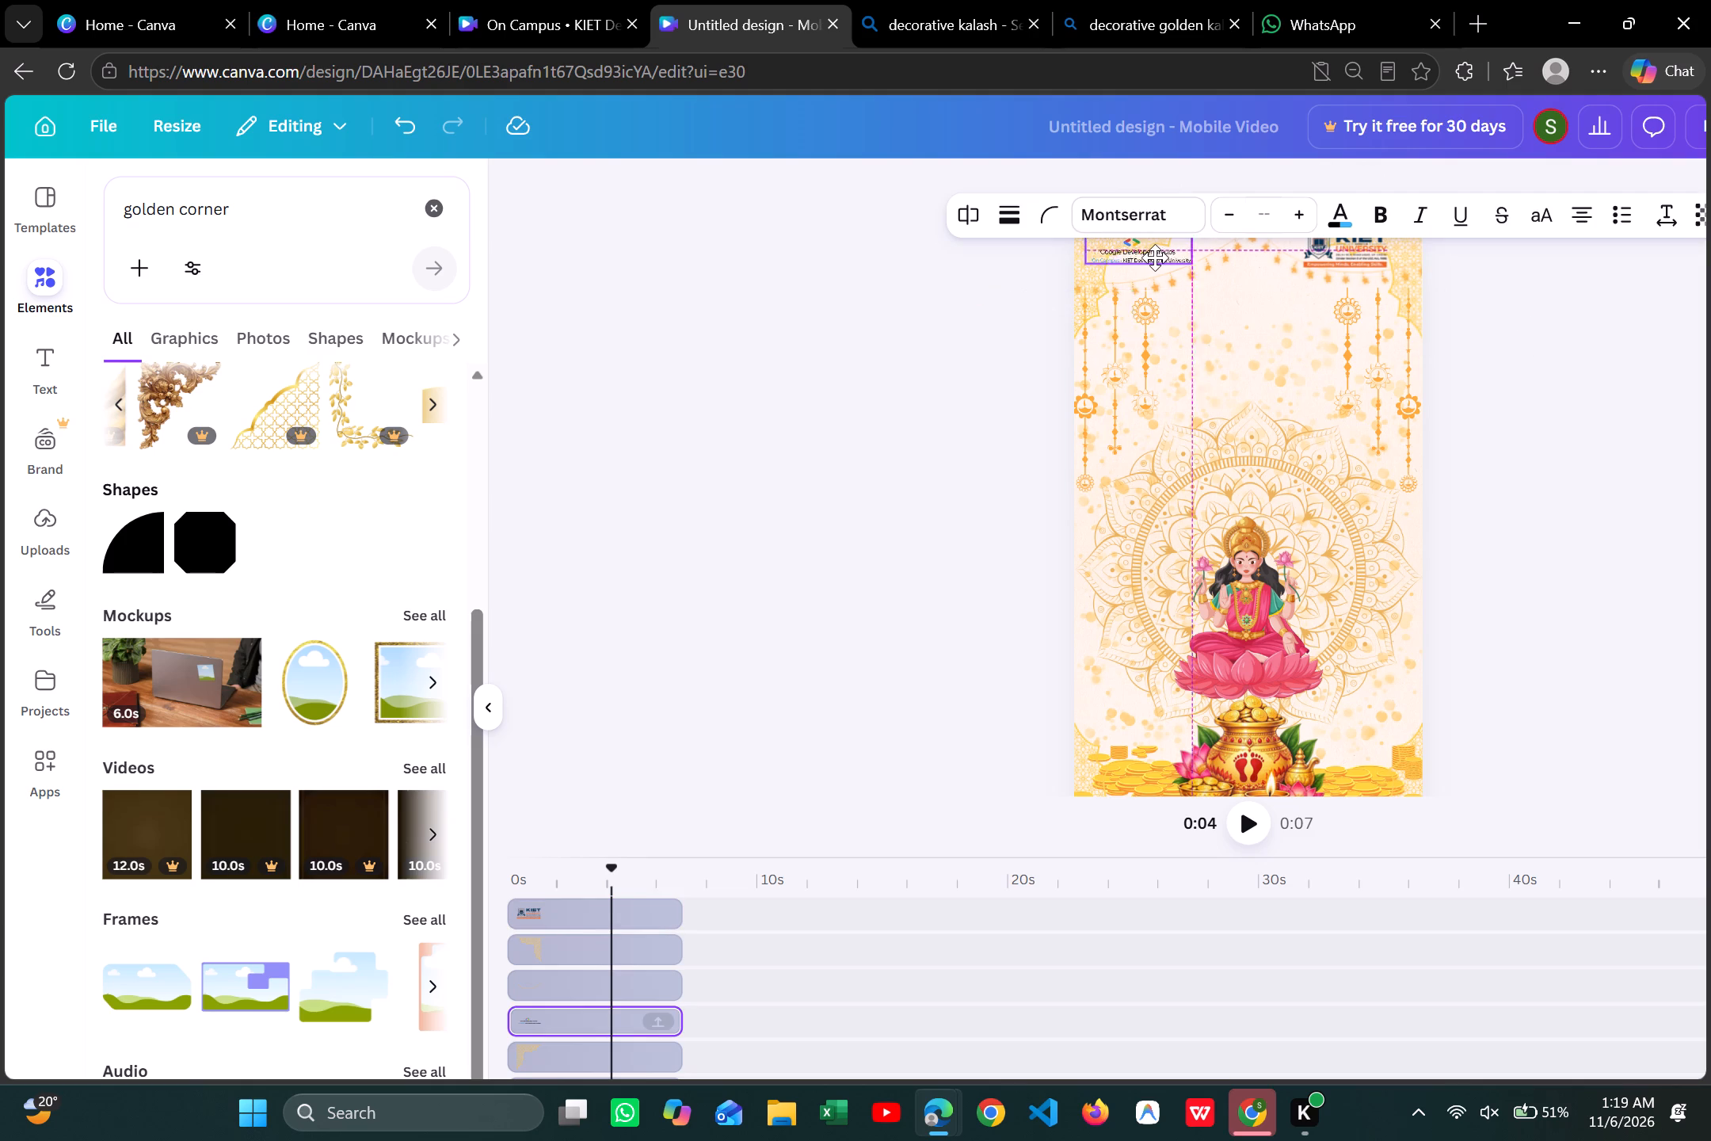
pyautogui.moveTo(1155, 258); pyautogui.dragTo(1149, 256)
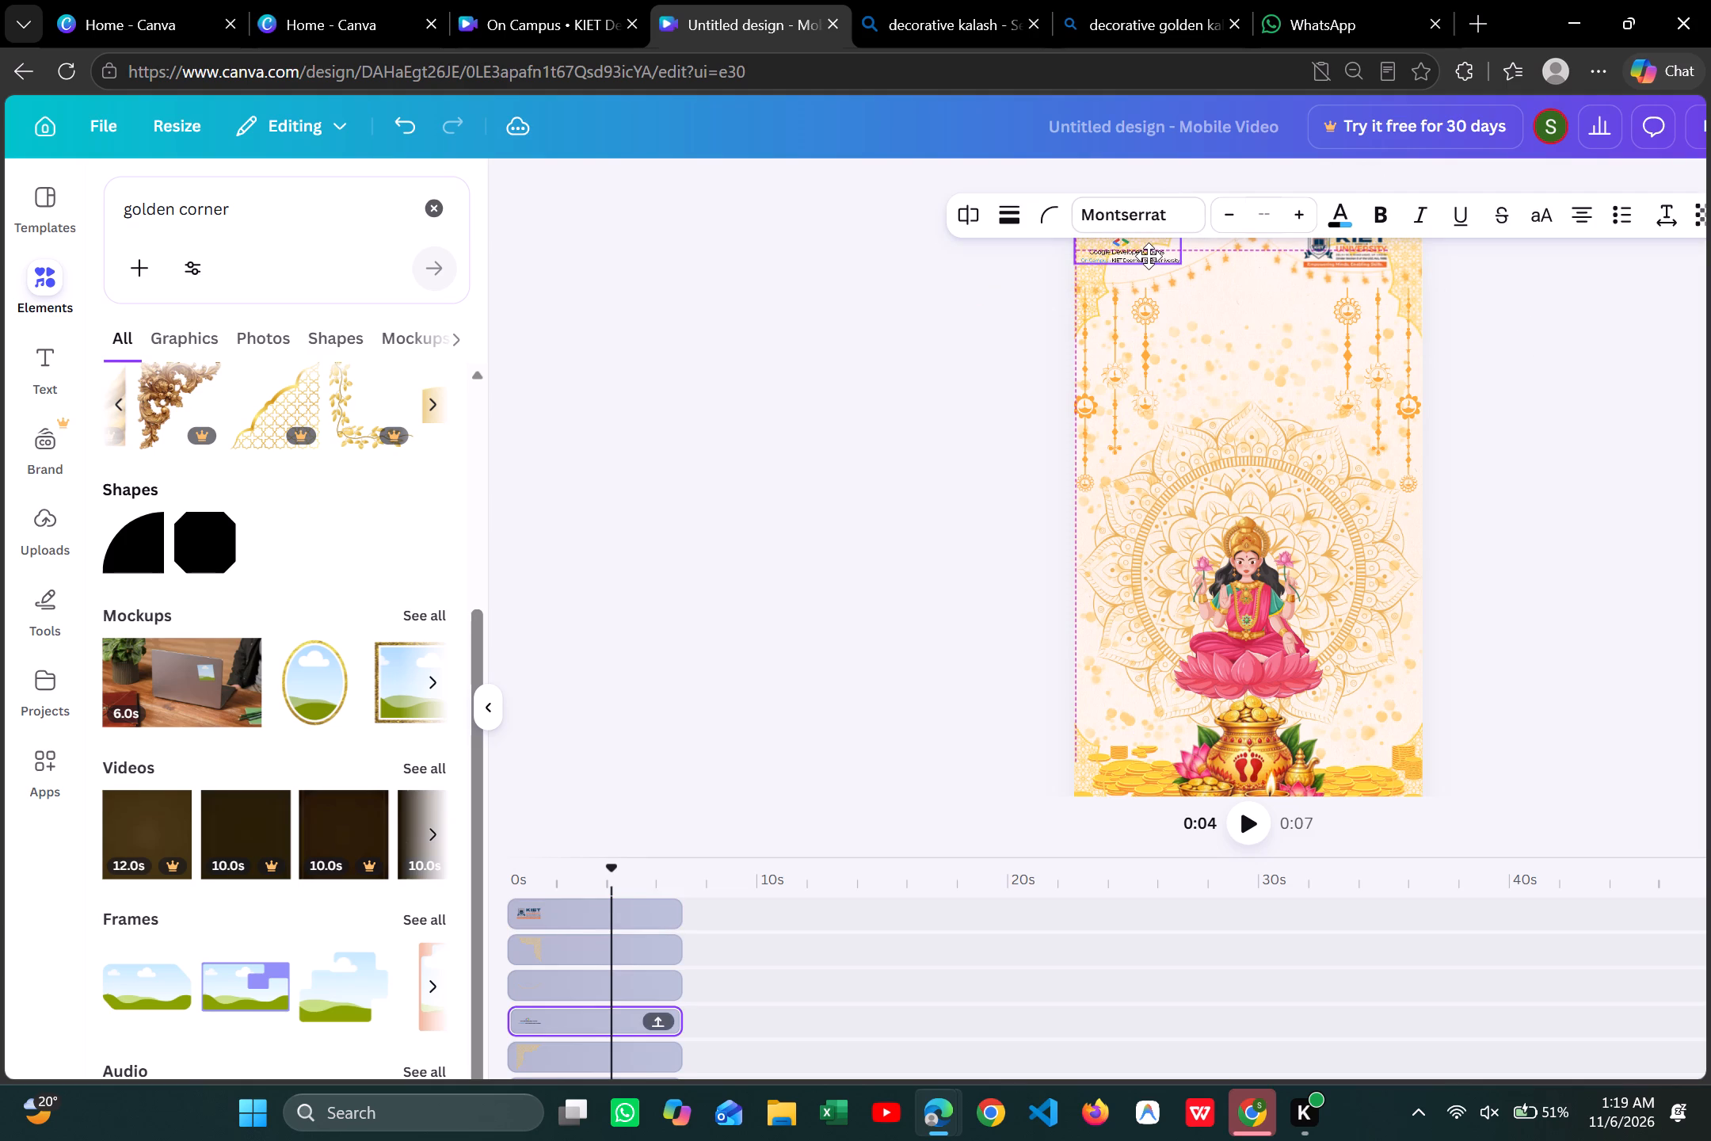
pyautogui.moveTo(1149, 256); pyautogui.dragTo(1150, 256)
pyautogui.click(1548, 361)
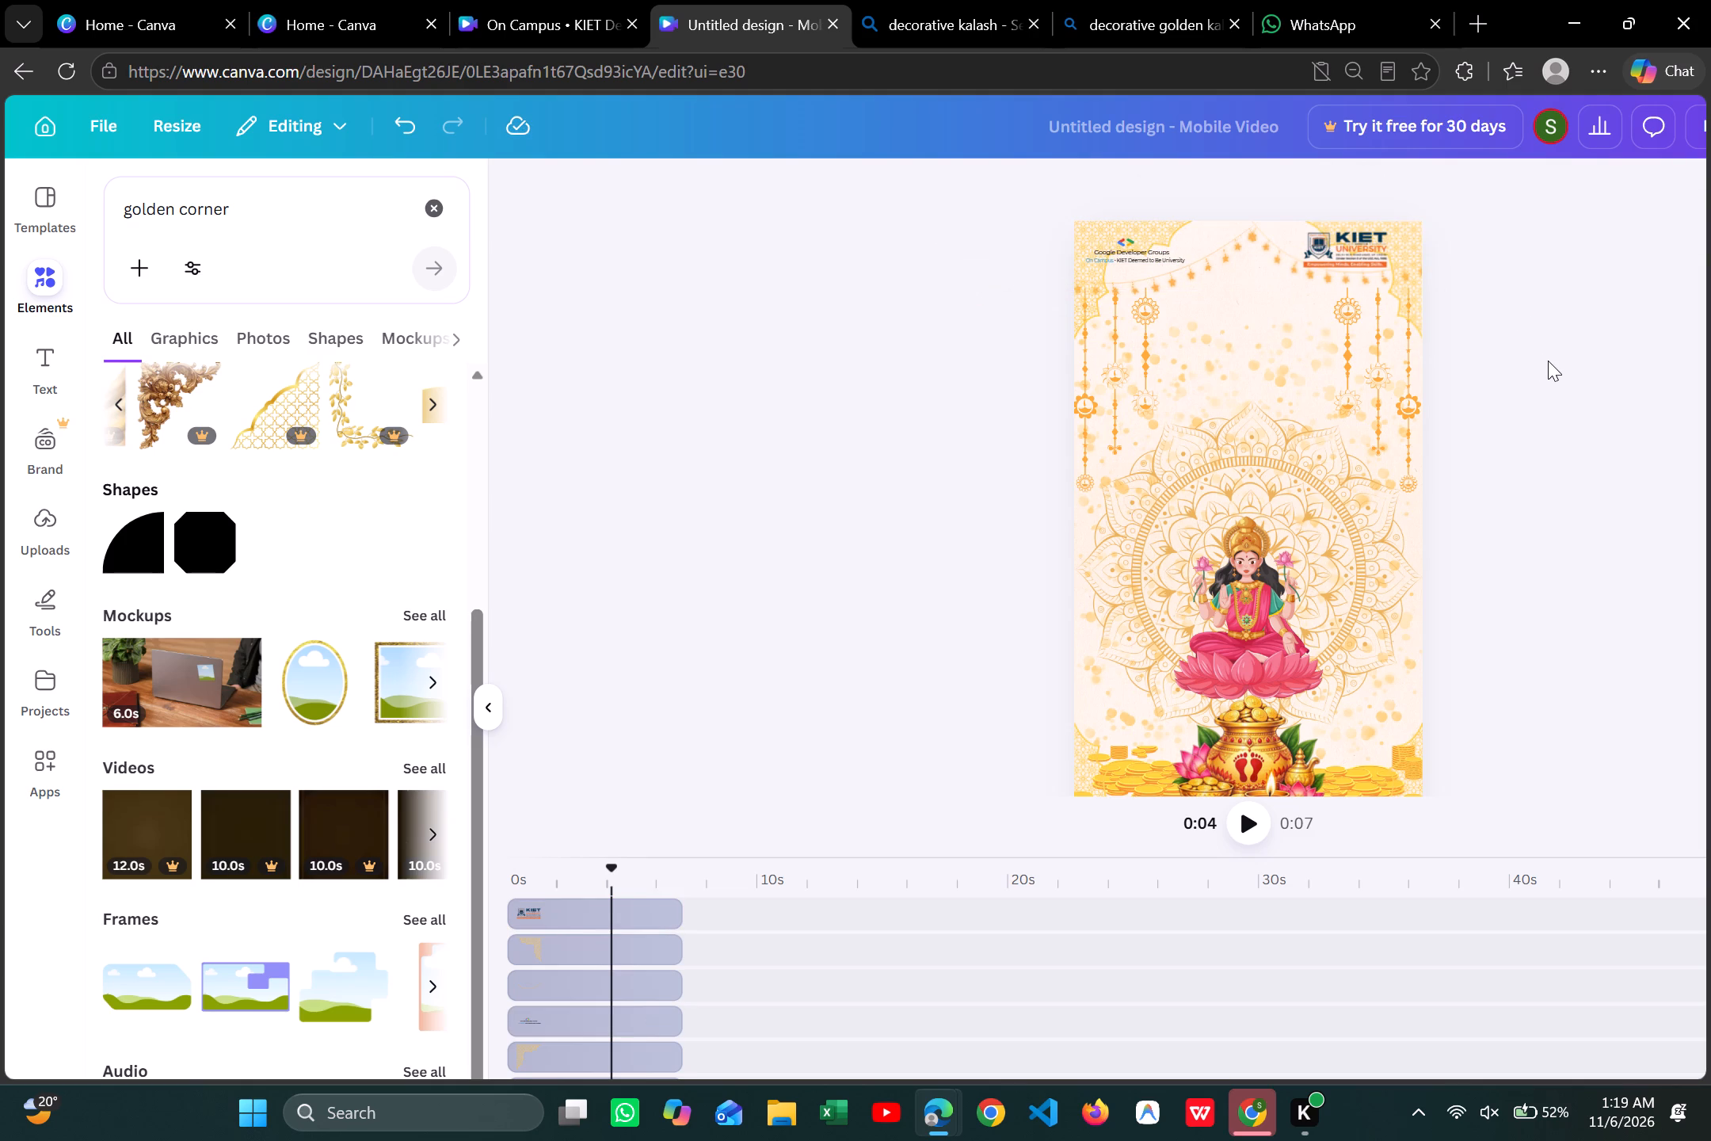
# Lower the mandala's opacity to a medium level, fading it behind the Lakshmi figure.
pyautogui.click(1388, 661)
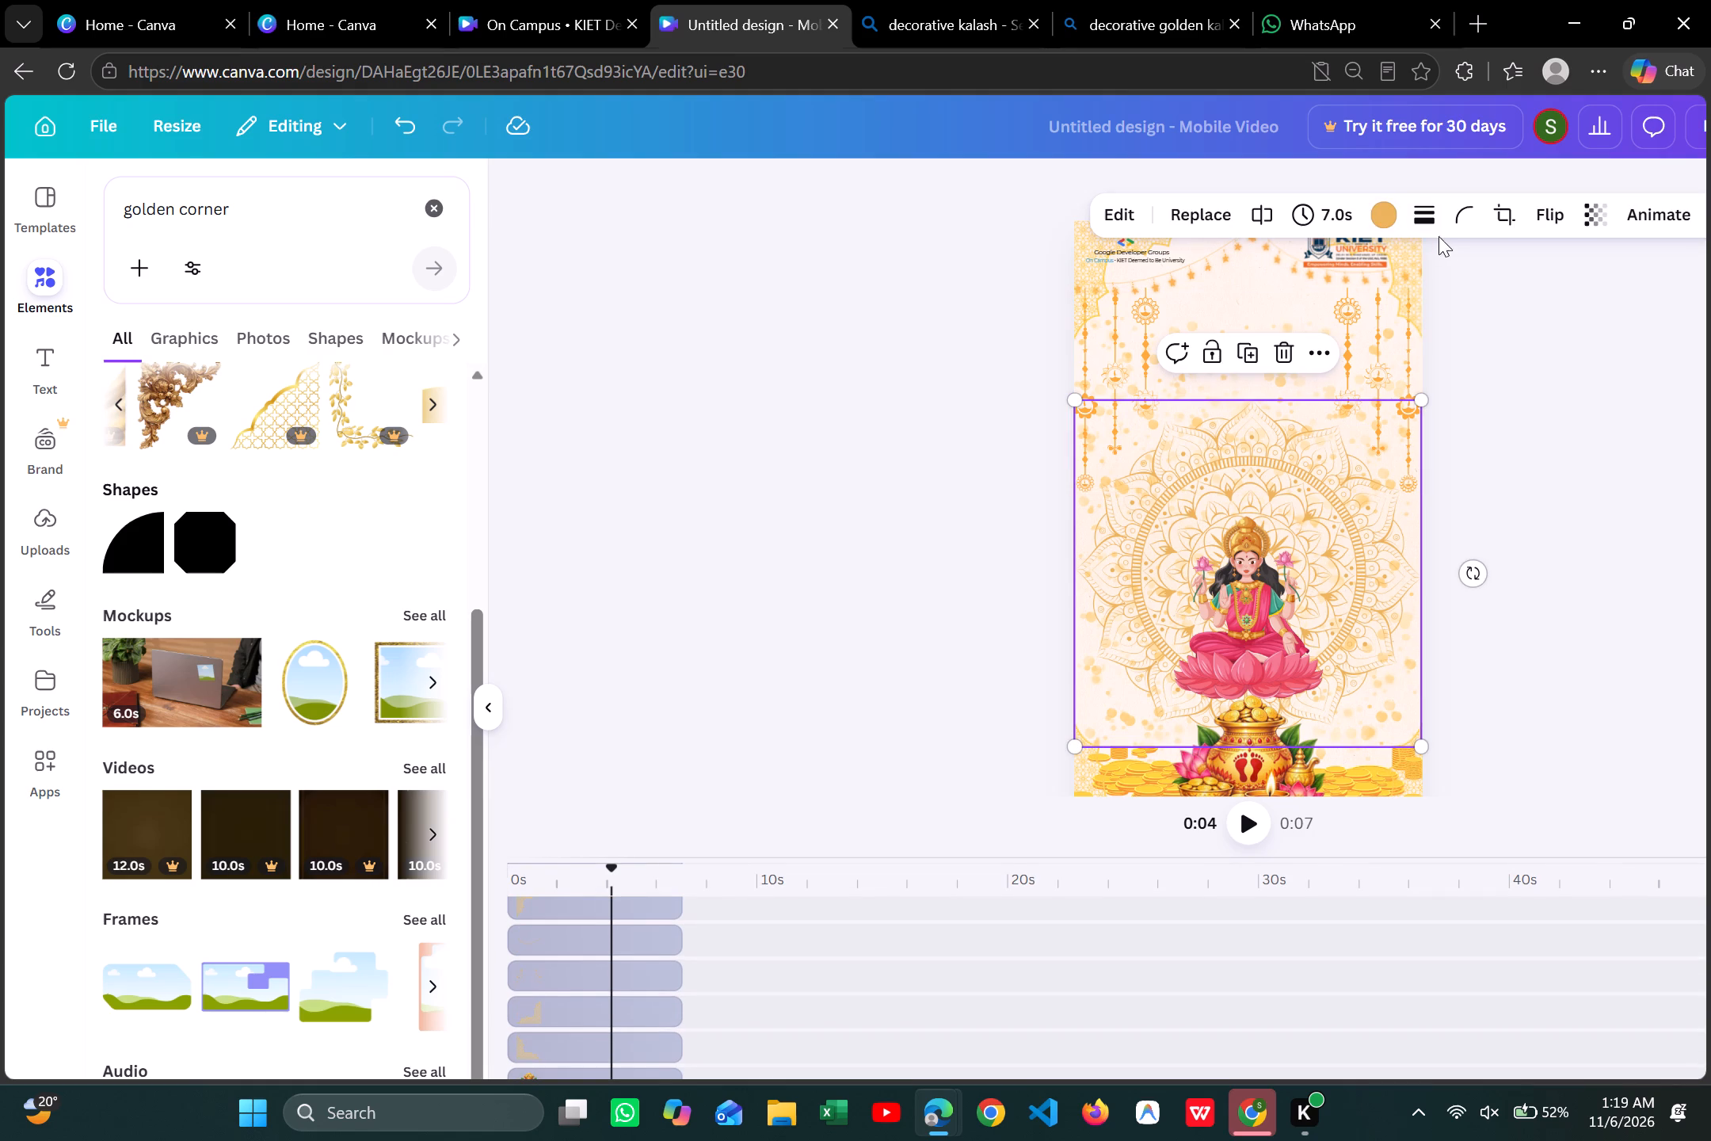
pyautogui.click(1586, 217)
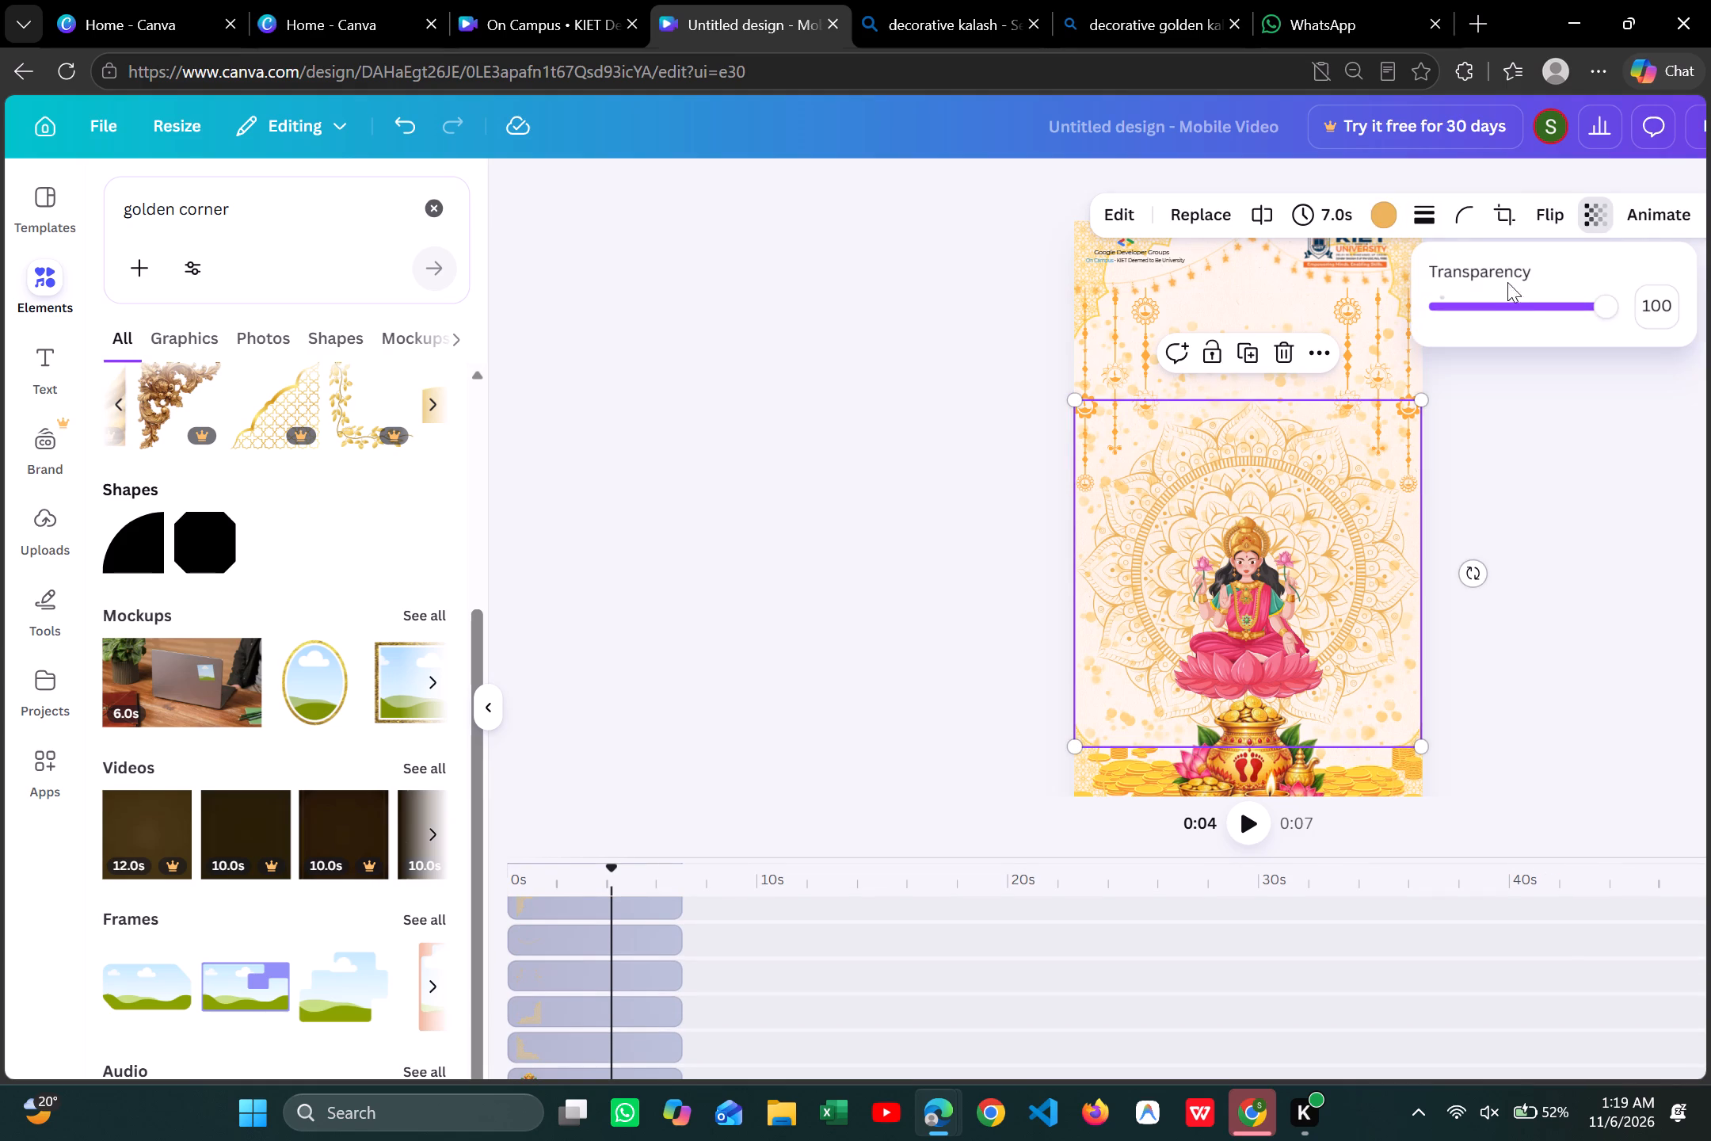
pyautogui.click(1537, 297)
pyautogui.click(1537, 297)
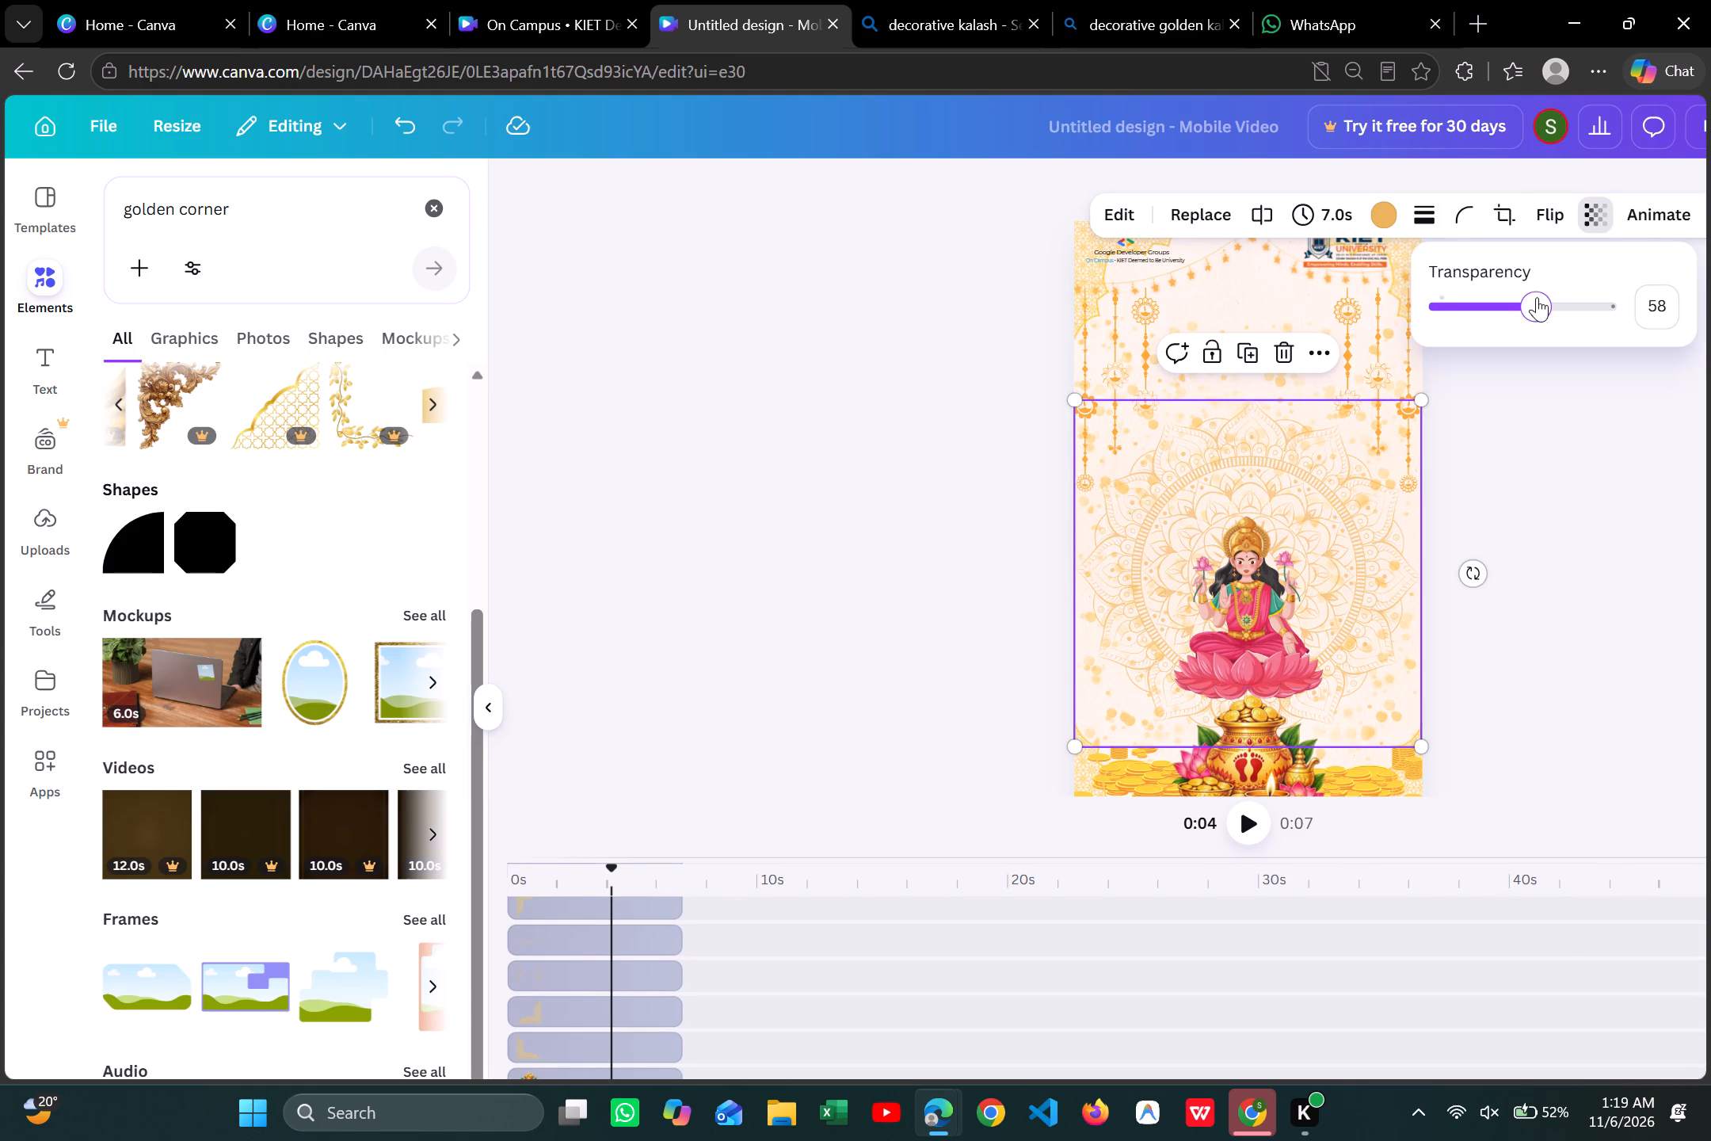
pyautogui.click(1499, 307)
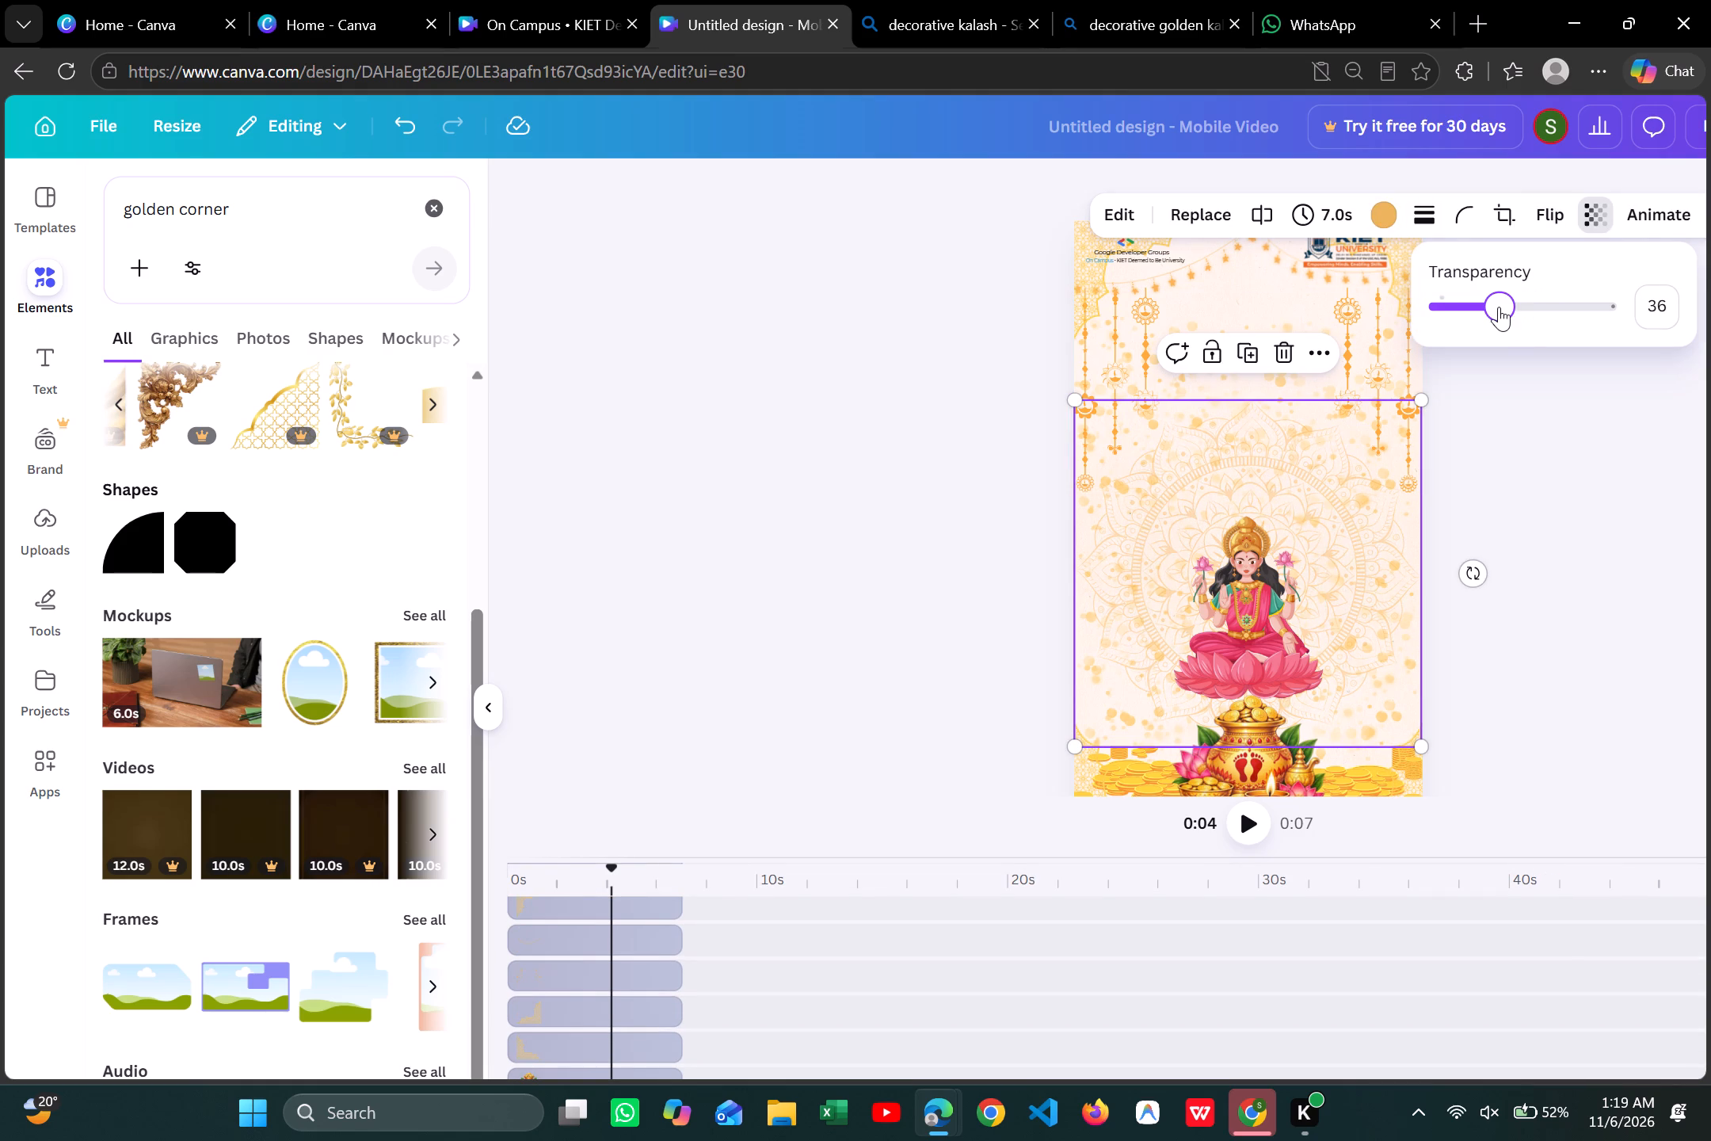
pyautogui.click(1538, 306)
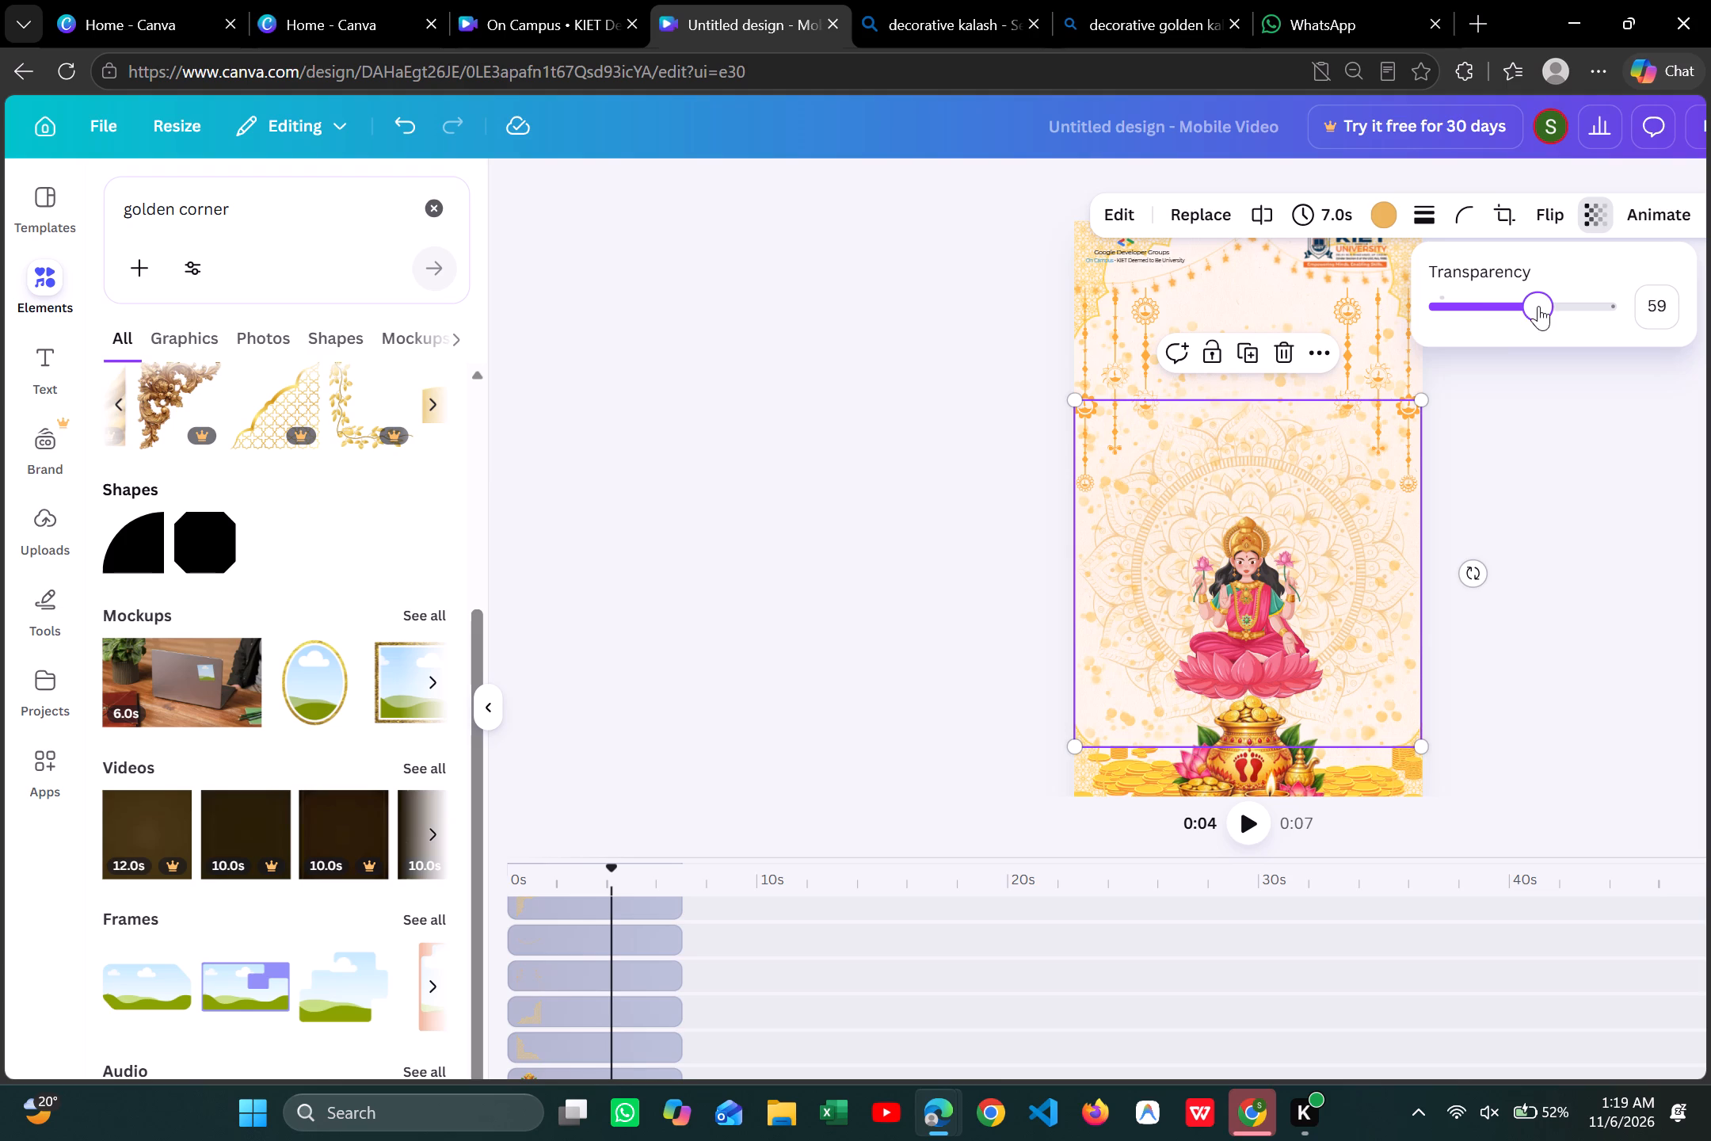
pyautogui.click(1556, 309)
pyautogui.moveTo(1556, 309); pyautogui.dragTo(1544, 331)
pyautogui.click(1572, 431)
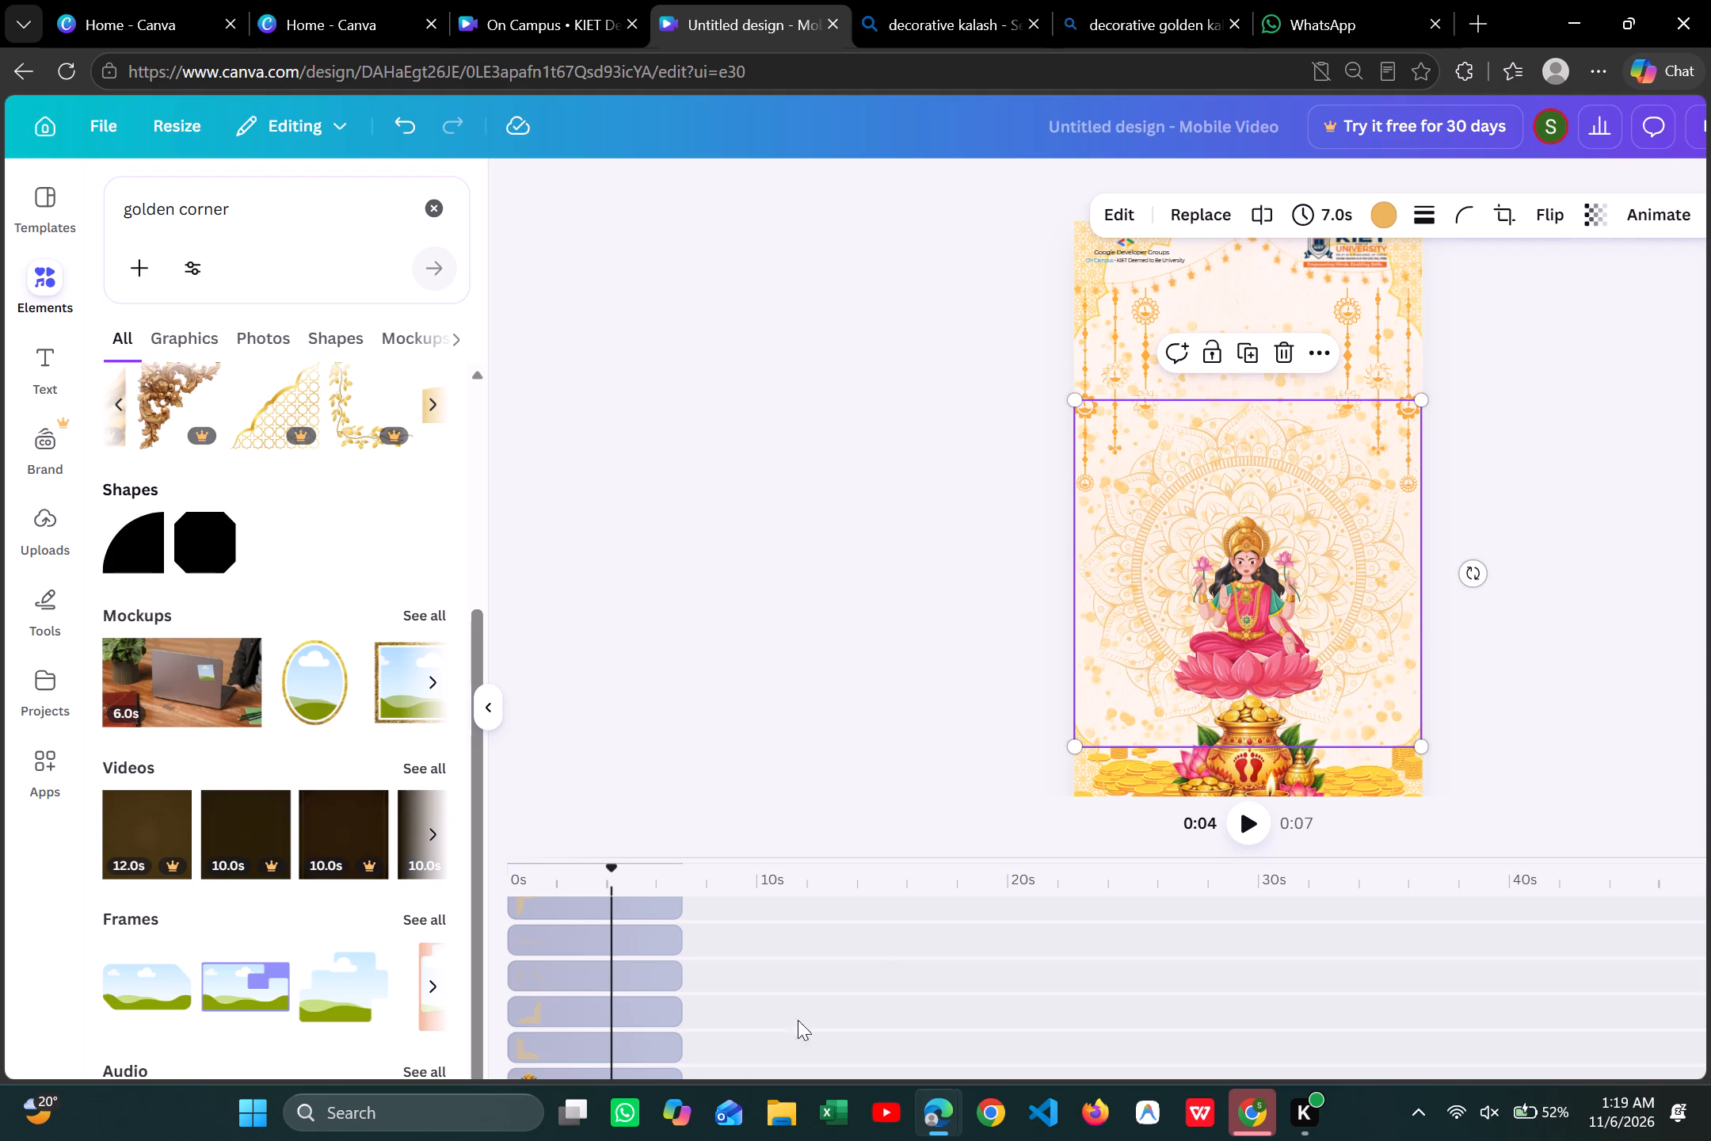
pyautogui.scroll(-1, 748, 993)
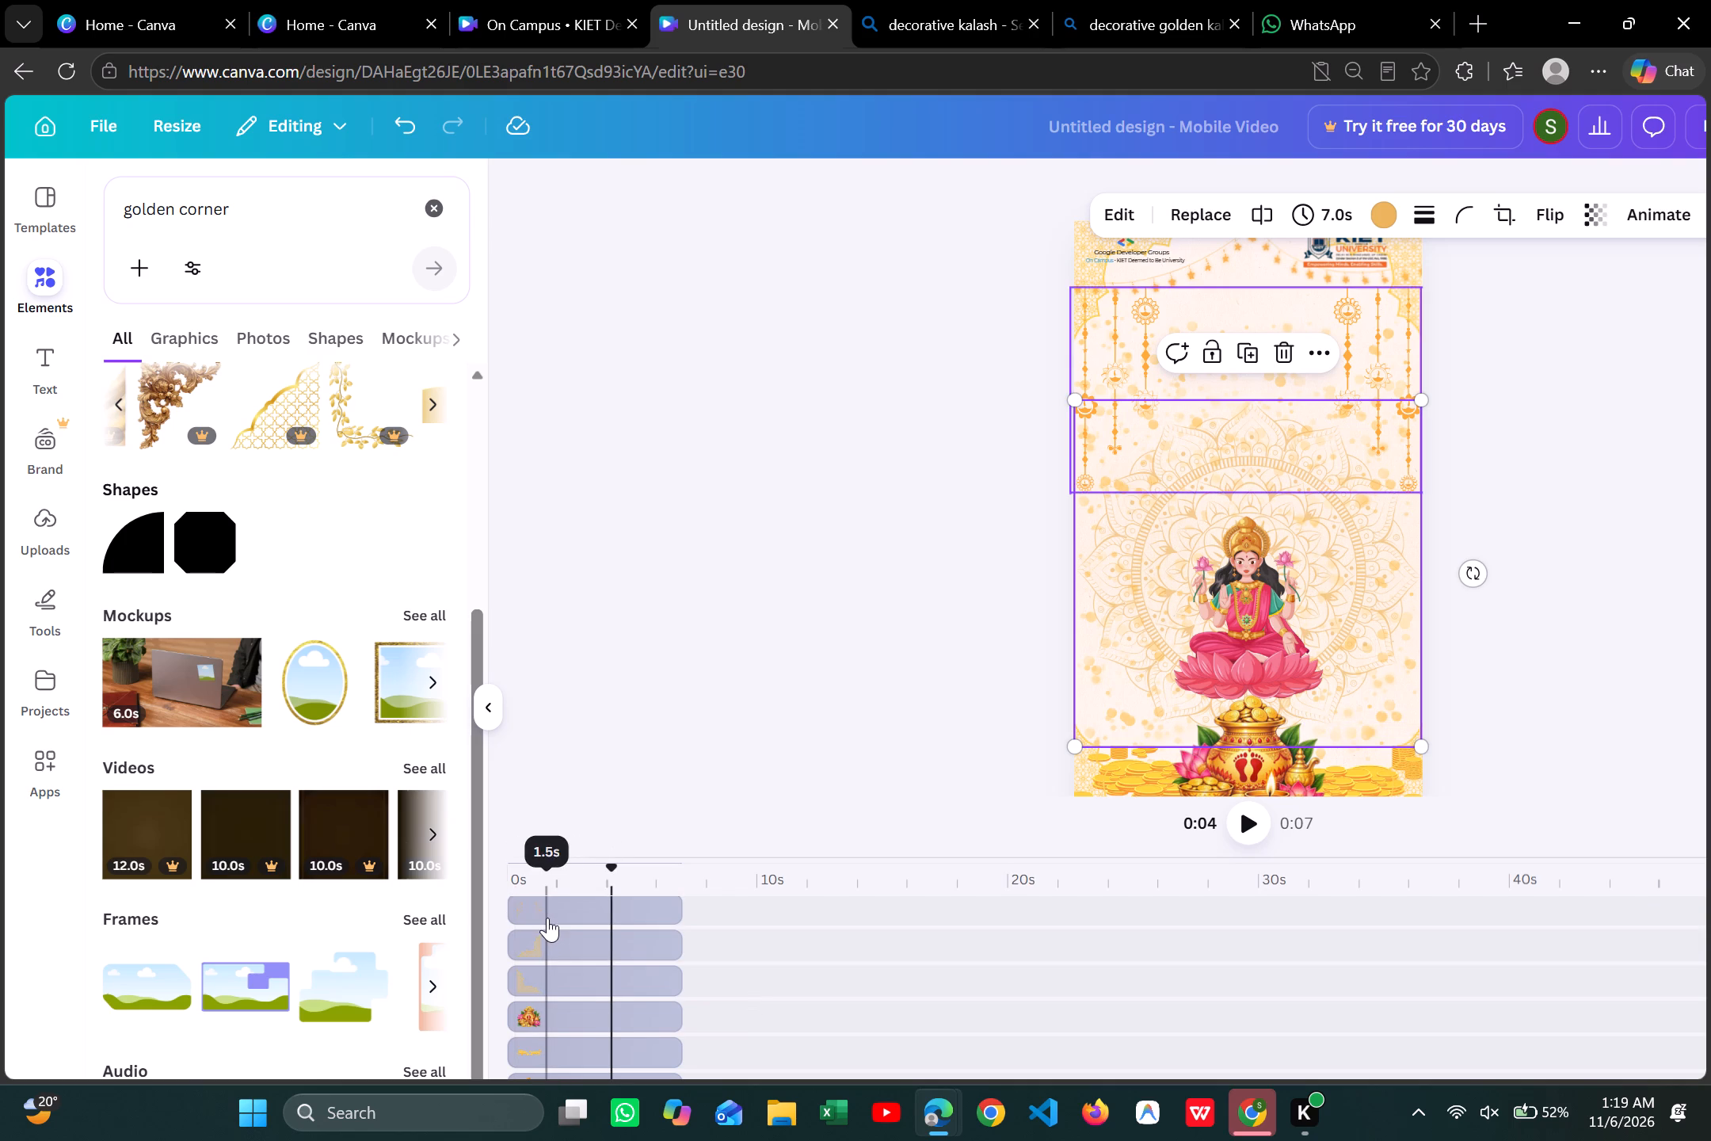
# Lower the opacity of the gold speckle overlay behind Lakshmi in the lower part of the page to a moderately faded level.
pyautogui.scroll(-2, 580, 1053)
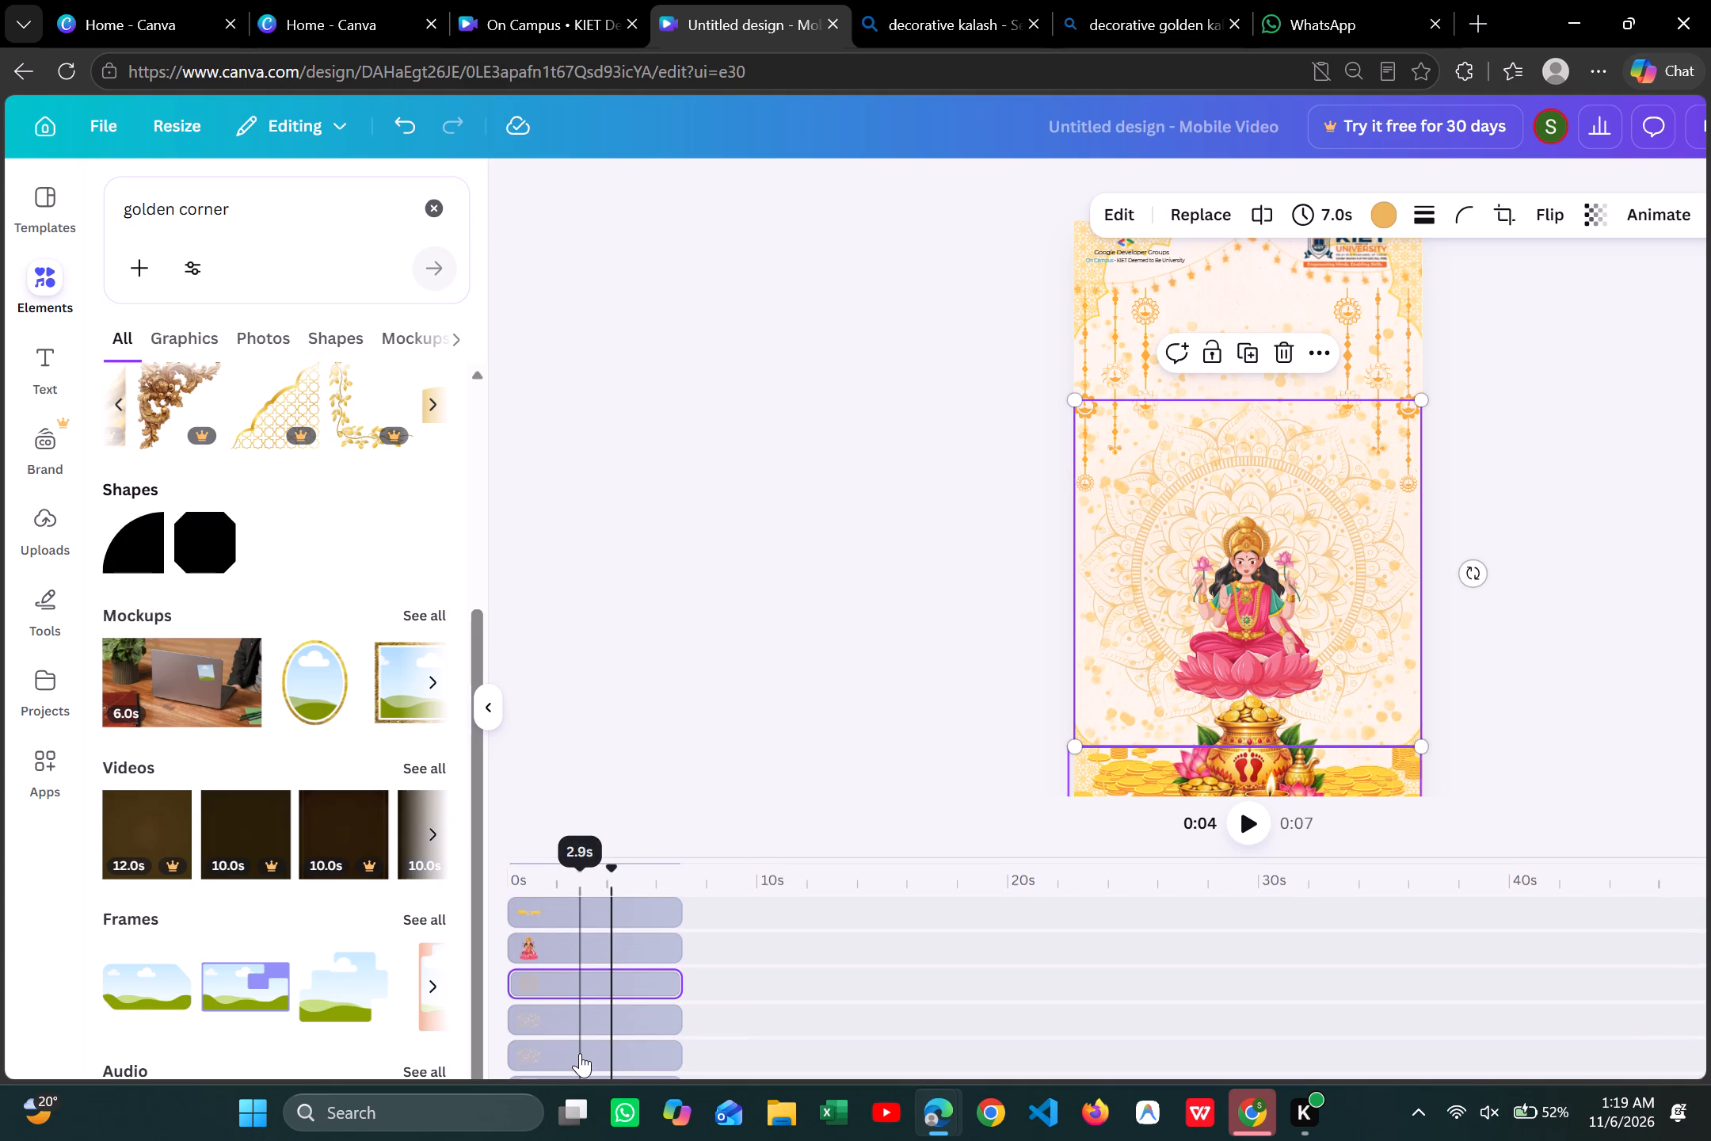
pyautogui.click(531, 1019)
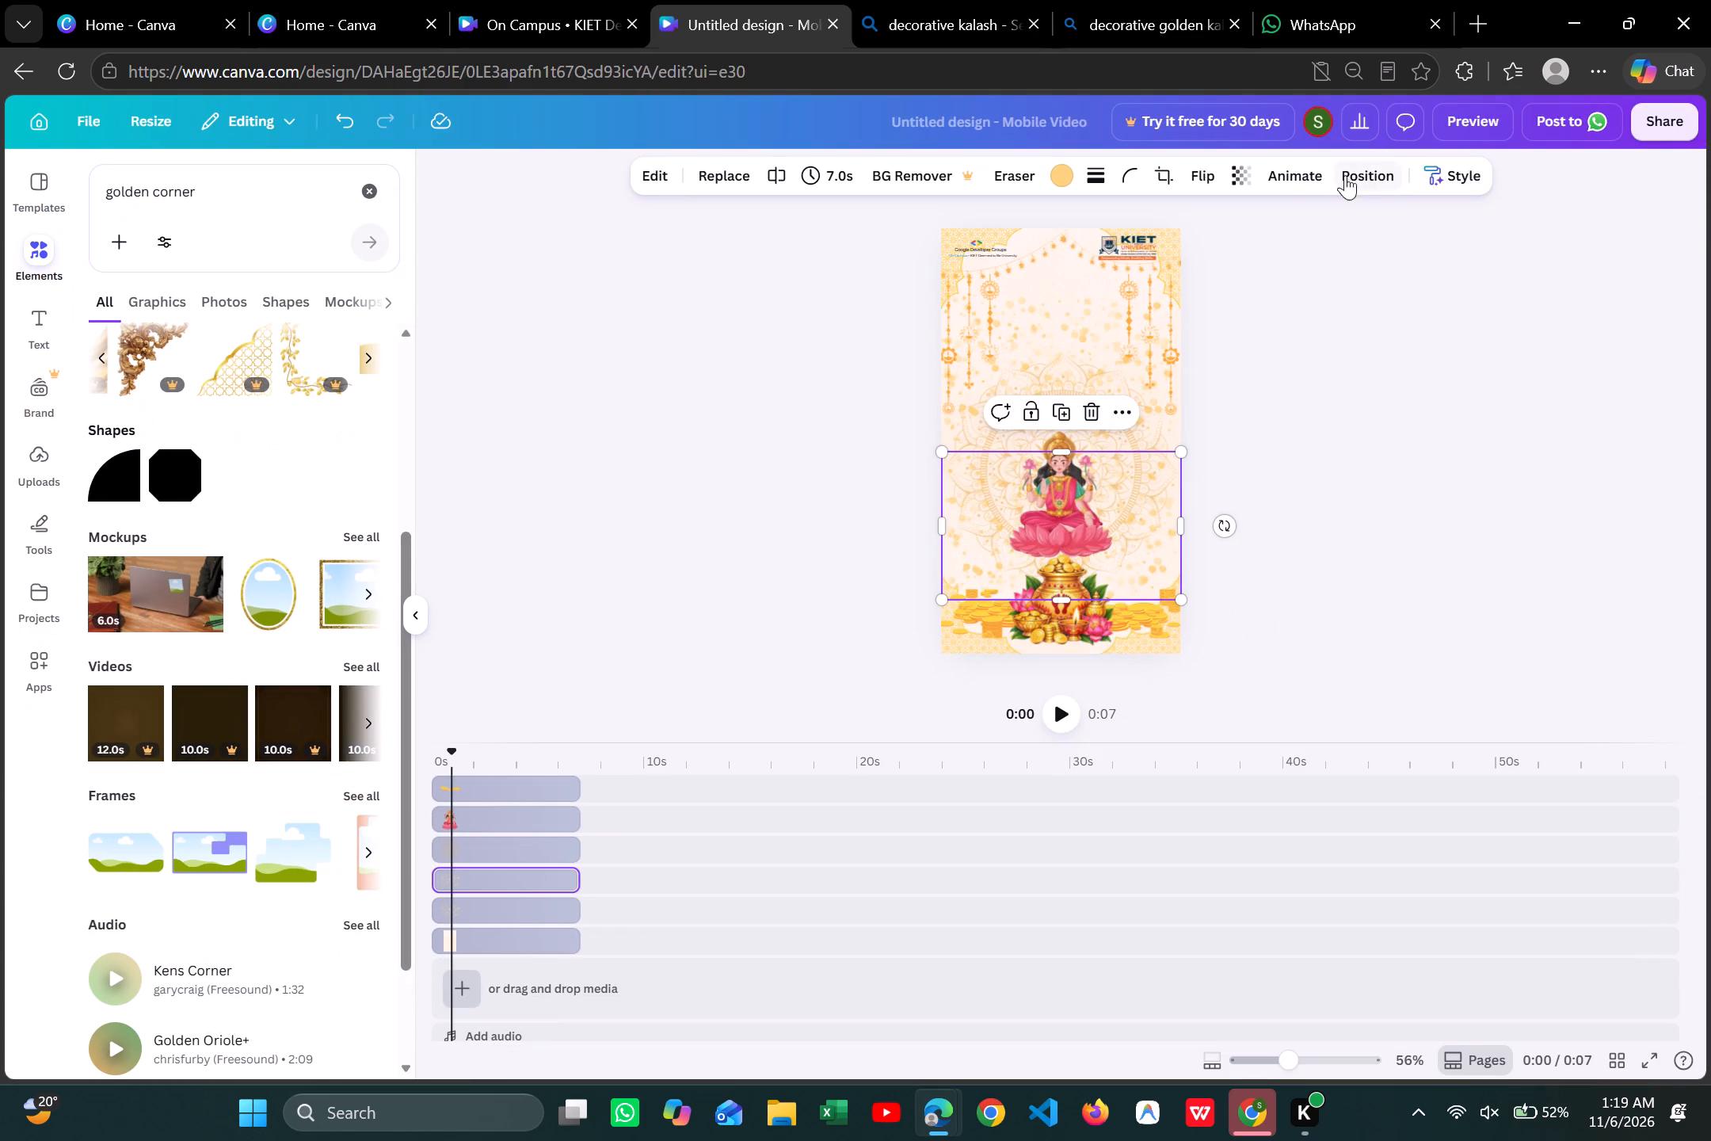
pyautogui.click(1251, 179)
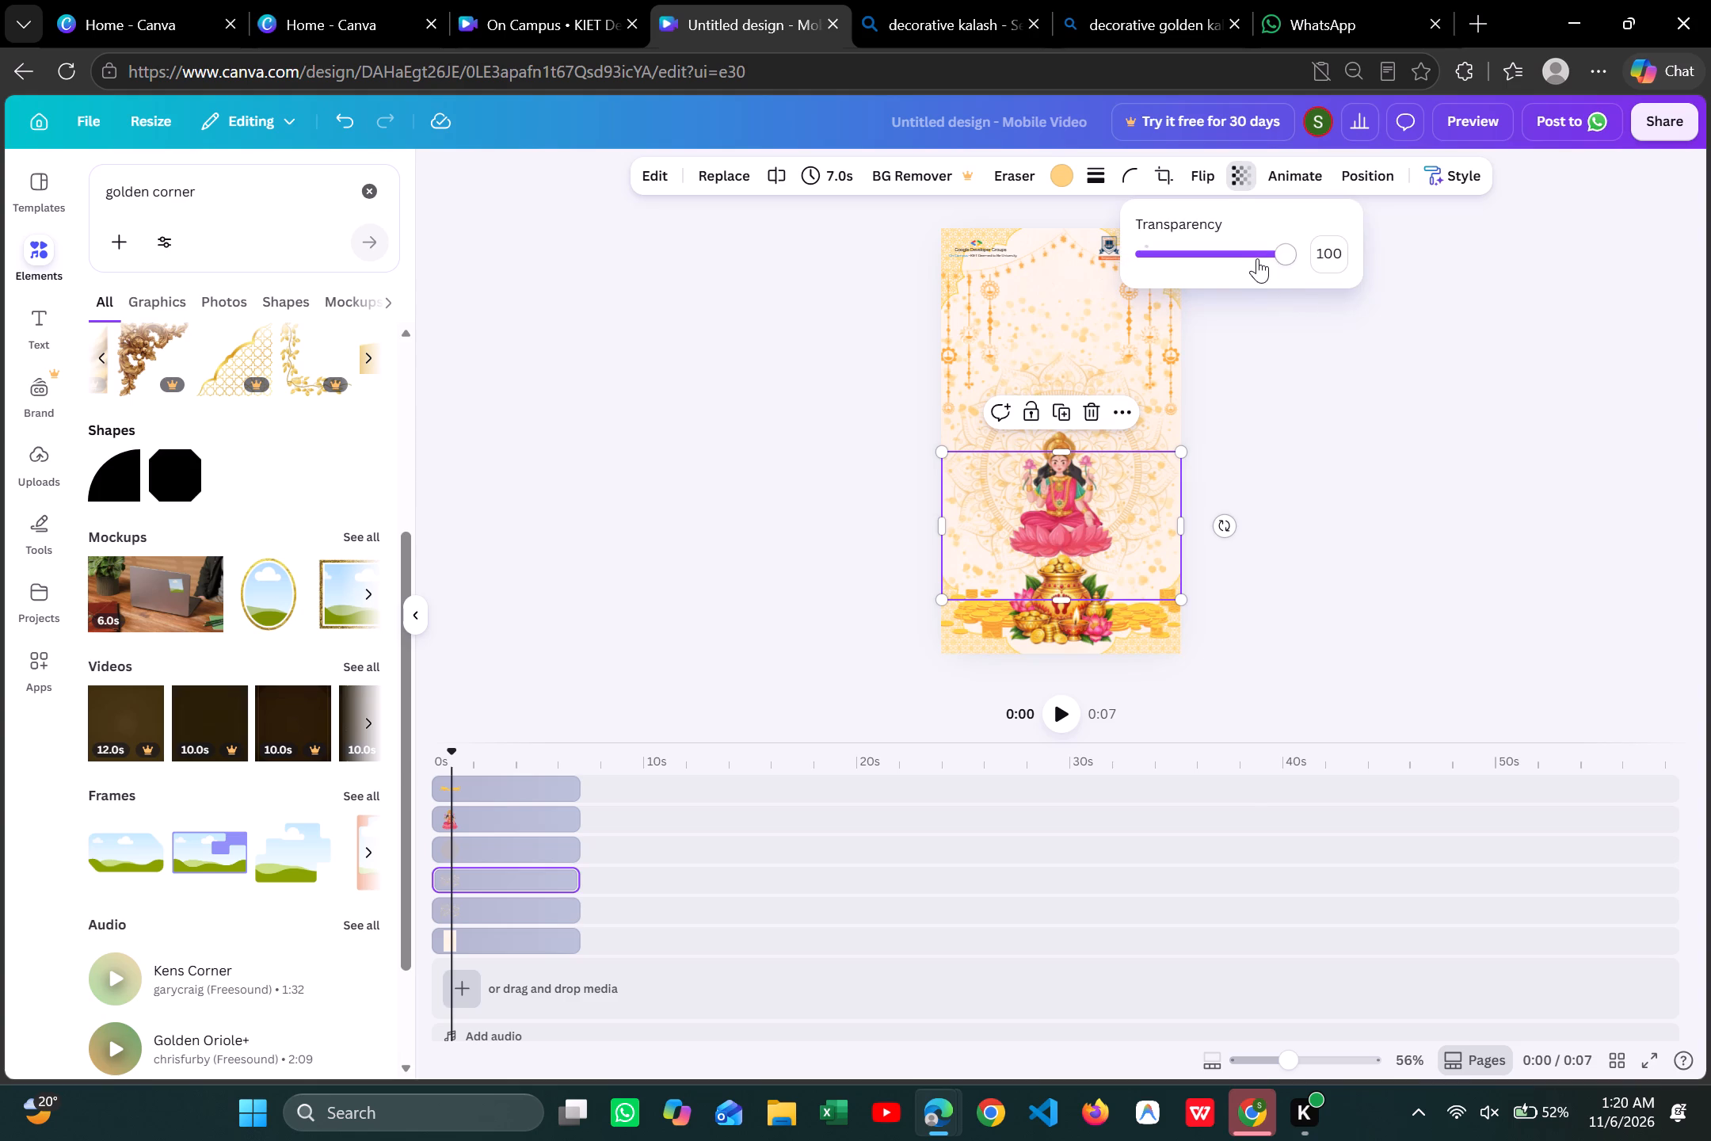
pyautogui.click(1256, 258)
pyautogui.moveTo(1256, 258); pyautogui.dragTo(1186, 290)
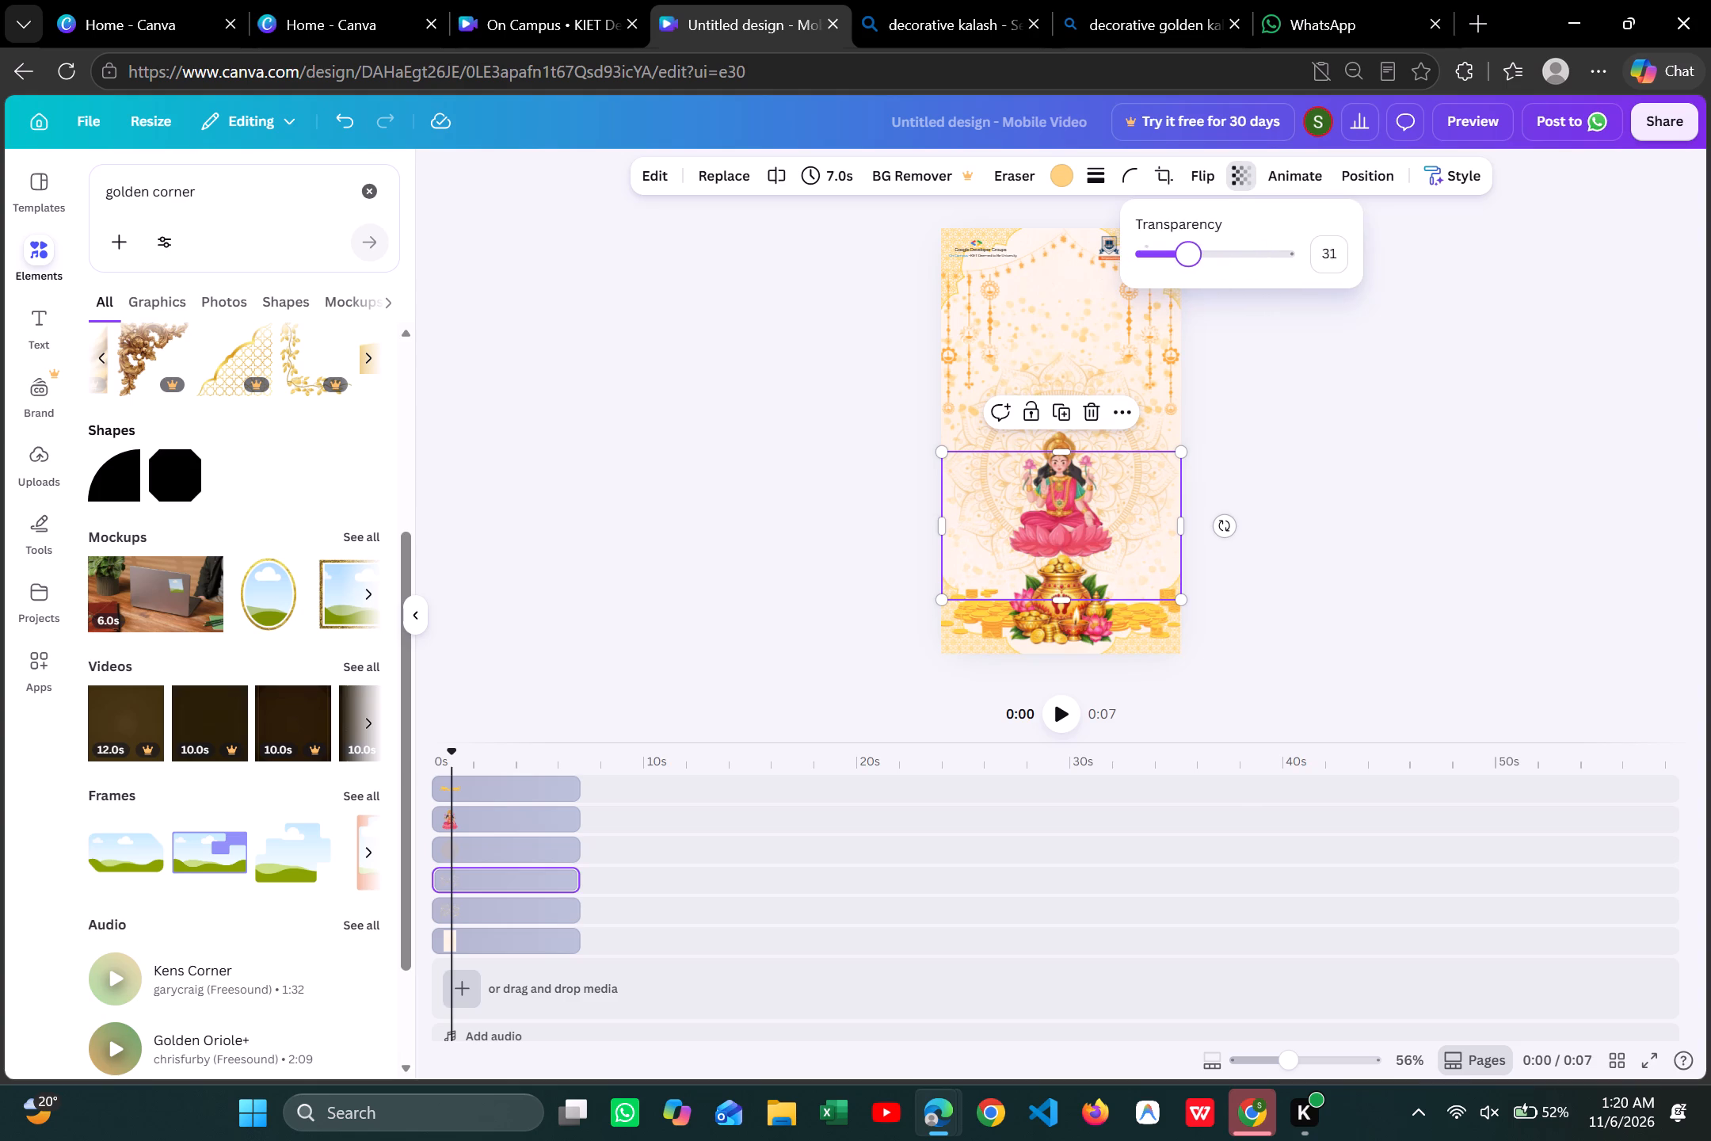
pyautogui.moveTo(1186, 290); pyautogui.dragTo(1245, 296)
pyautogui.click(1335, 411)
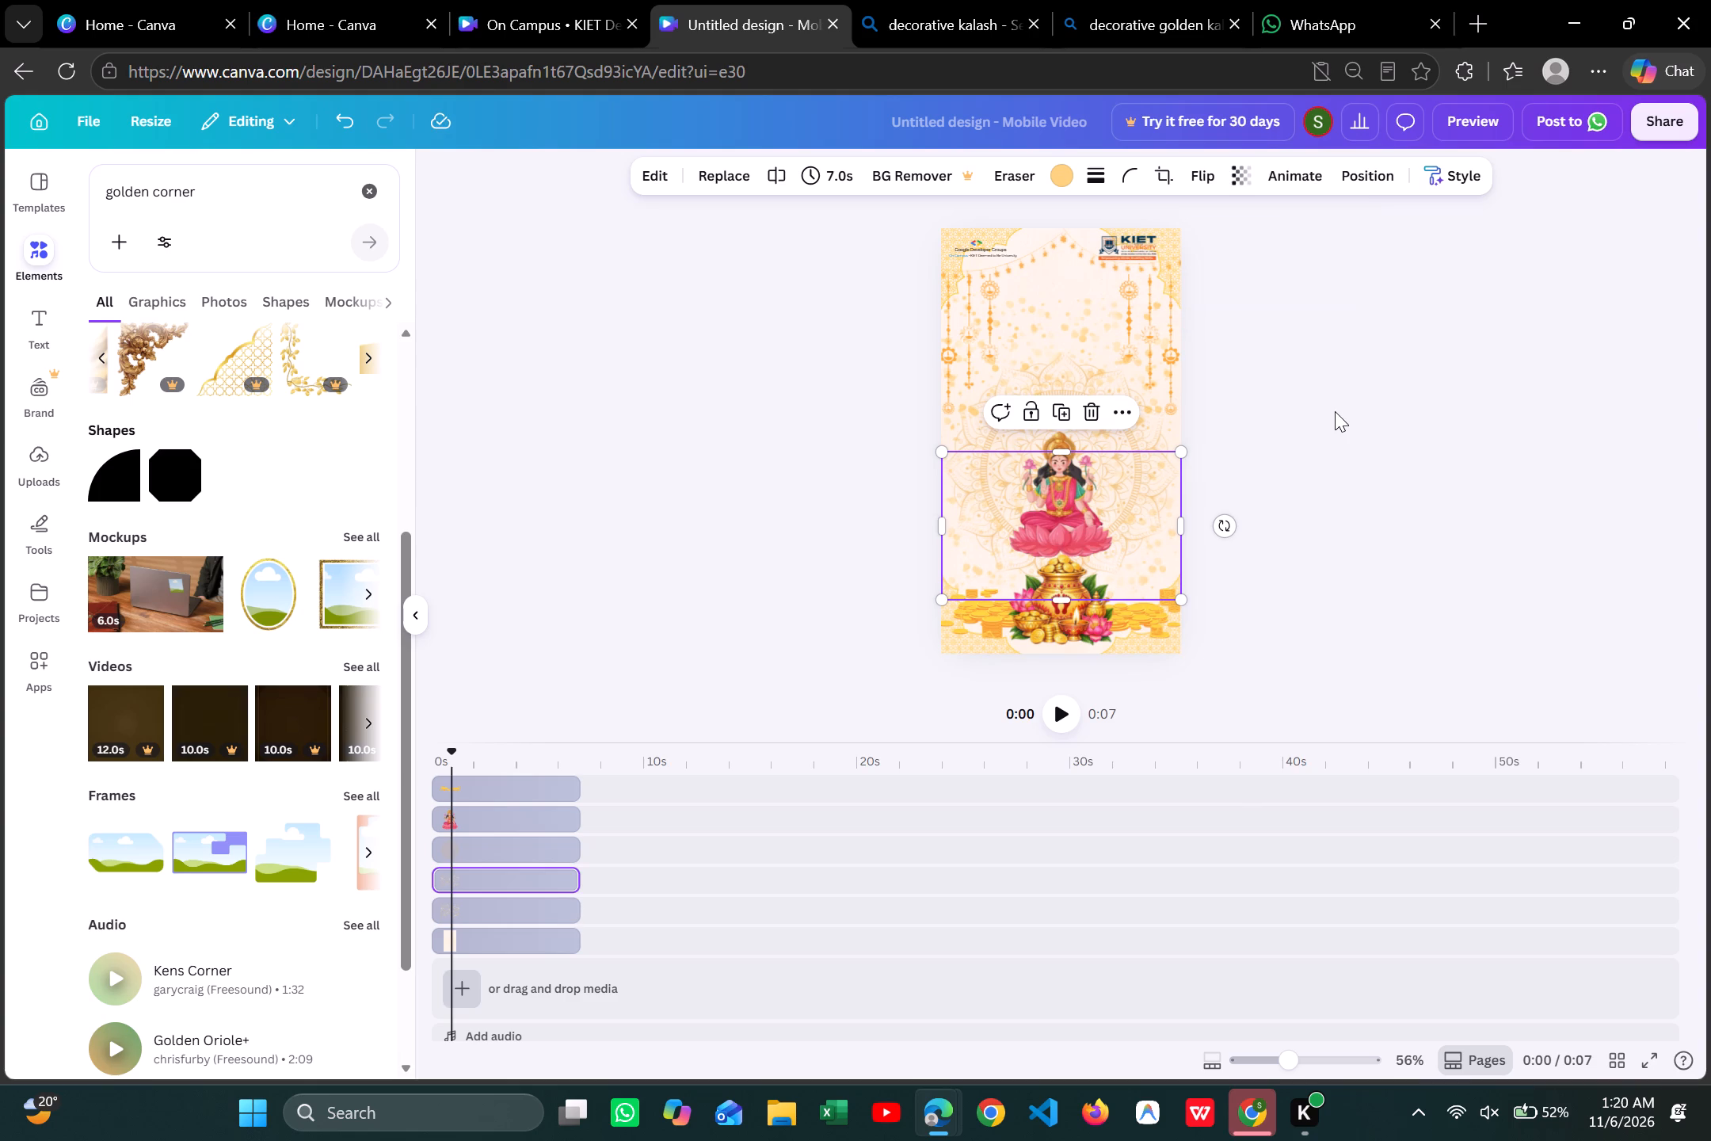
# Set the transparency of the gold speckle overlay on the upper part of the page to 76.
pyautogui.click(481, 905)
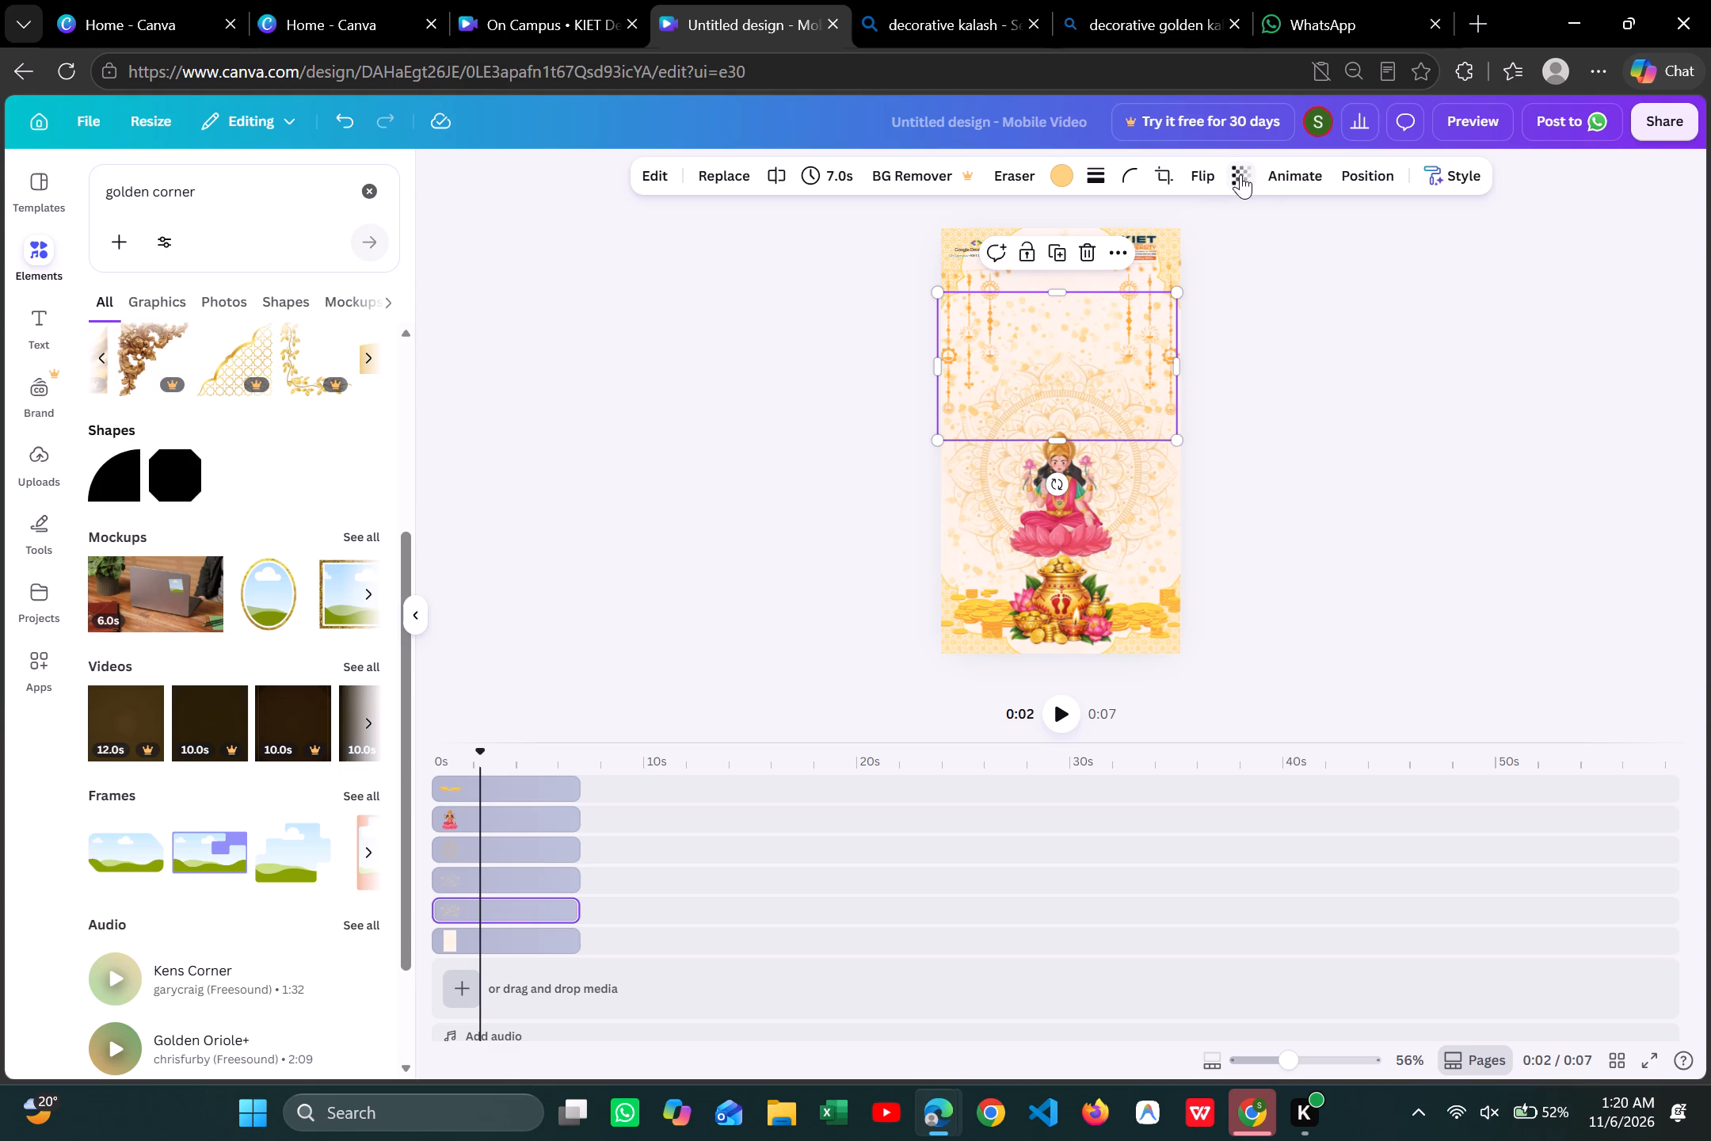
pyautogui.click(1240, 174)
pyautogui.moveTo(1244, 249); pyautogui.dragTo(1218, 262)
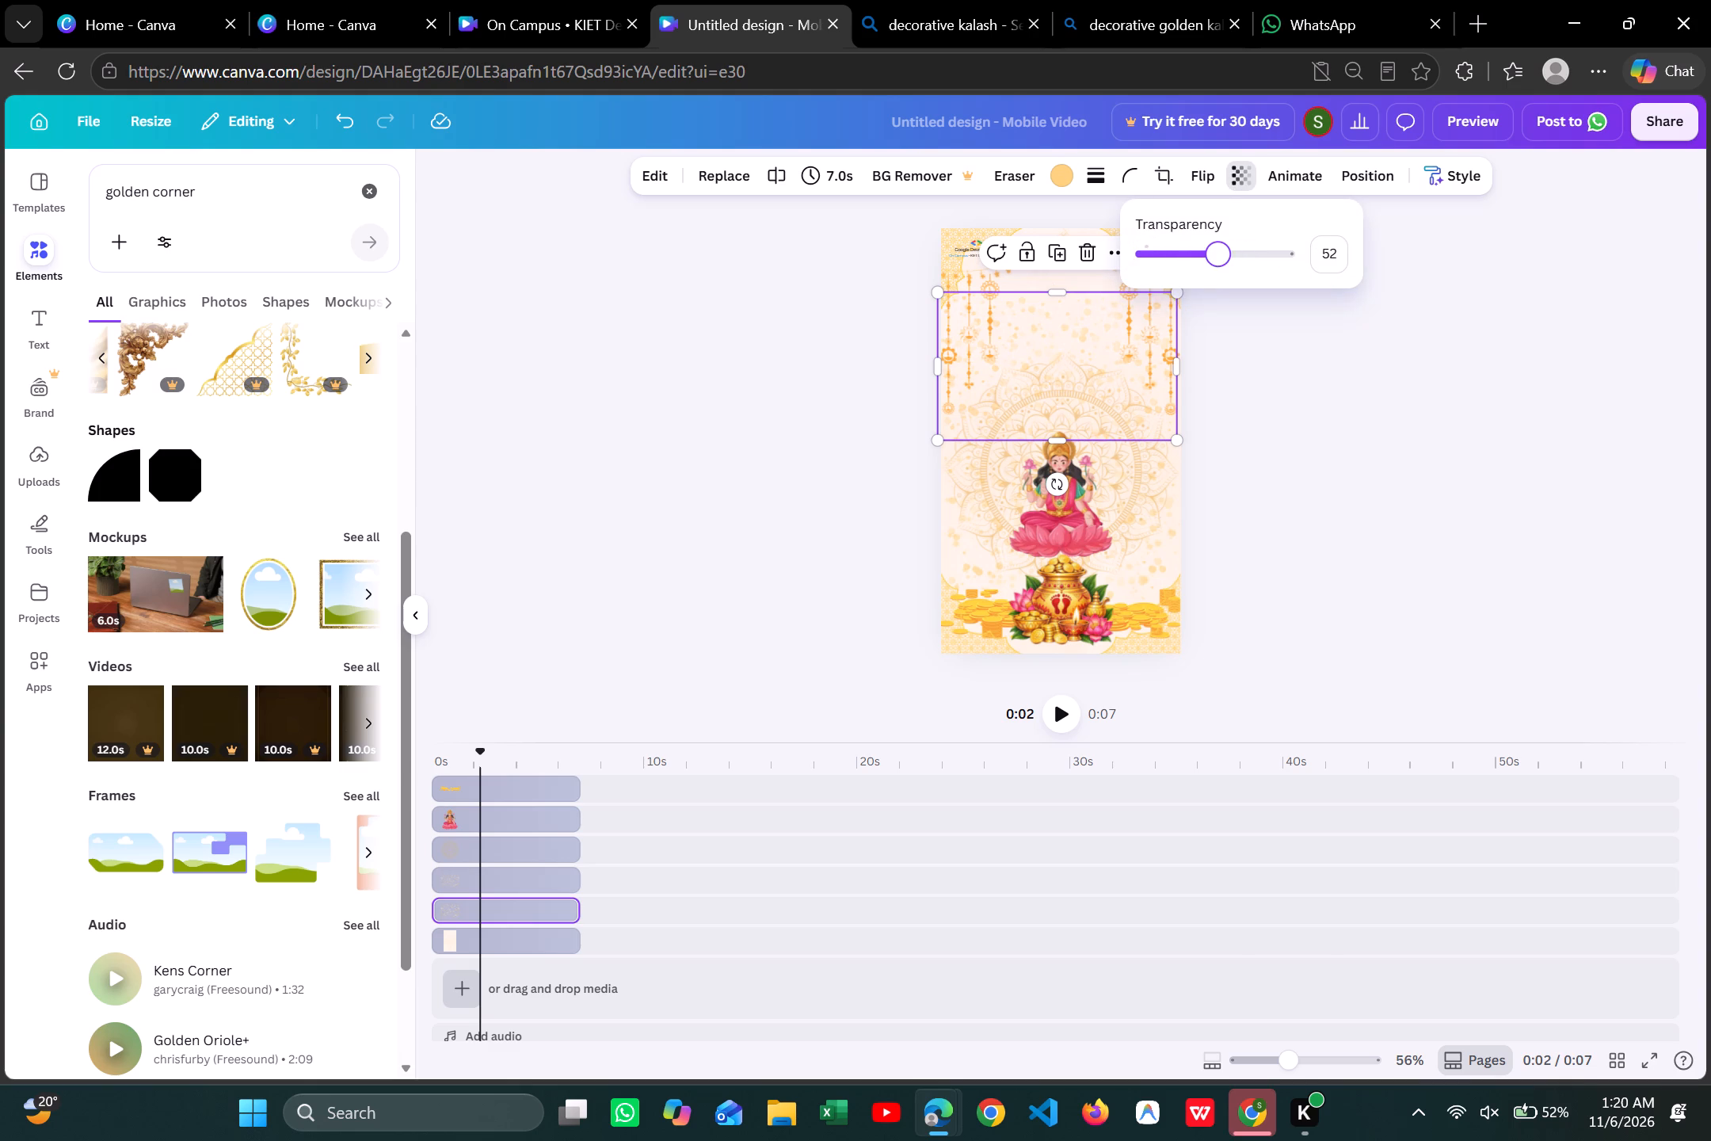
pyautogui.moveTo(1218, 262); pyautogui.dragTo(1254, 261)
pyautogui.moveTo(1254, 261); pyautogui.dragTo(1253, 261)
pyautogui.click(1316, 390)
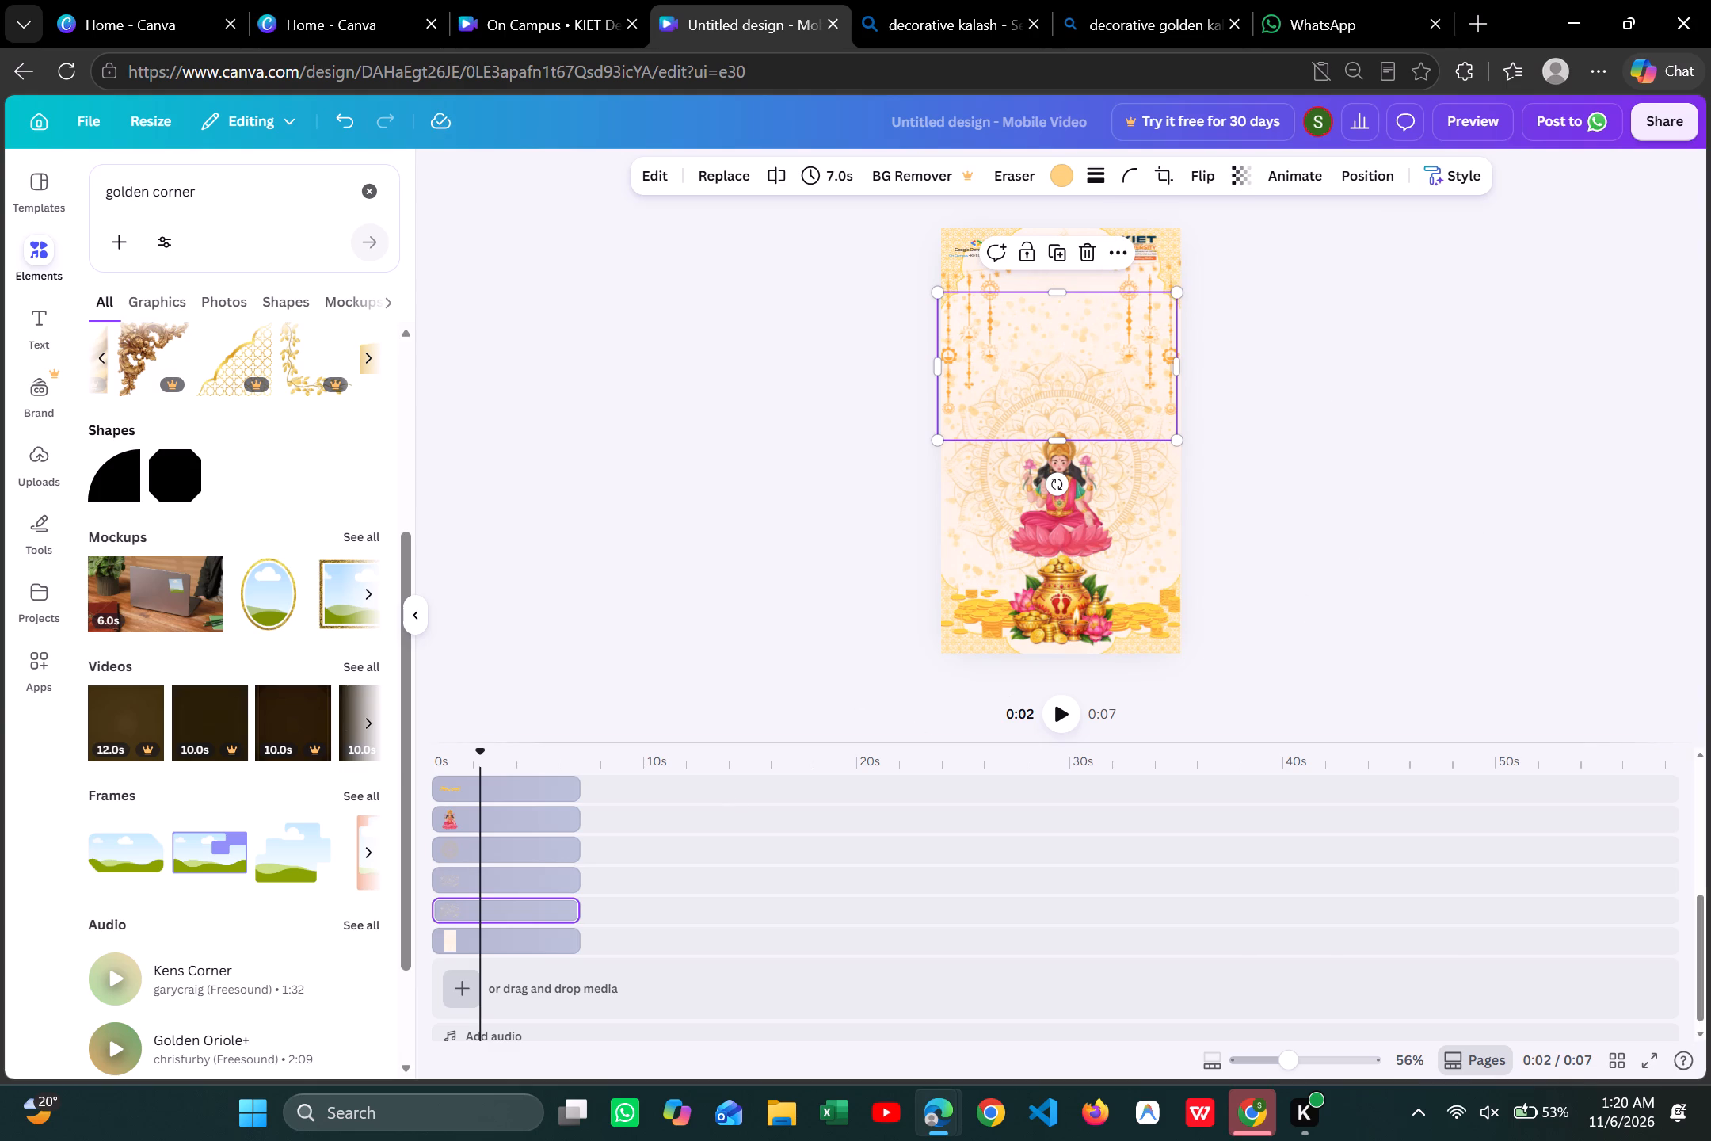
pyautogui.click(1285, 593)
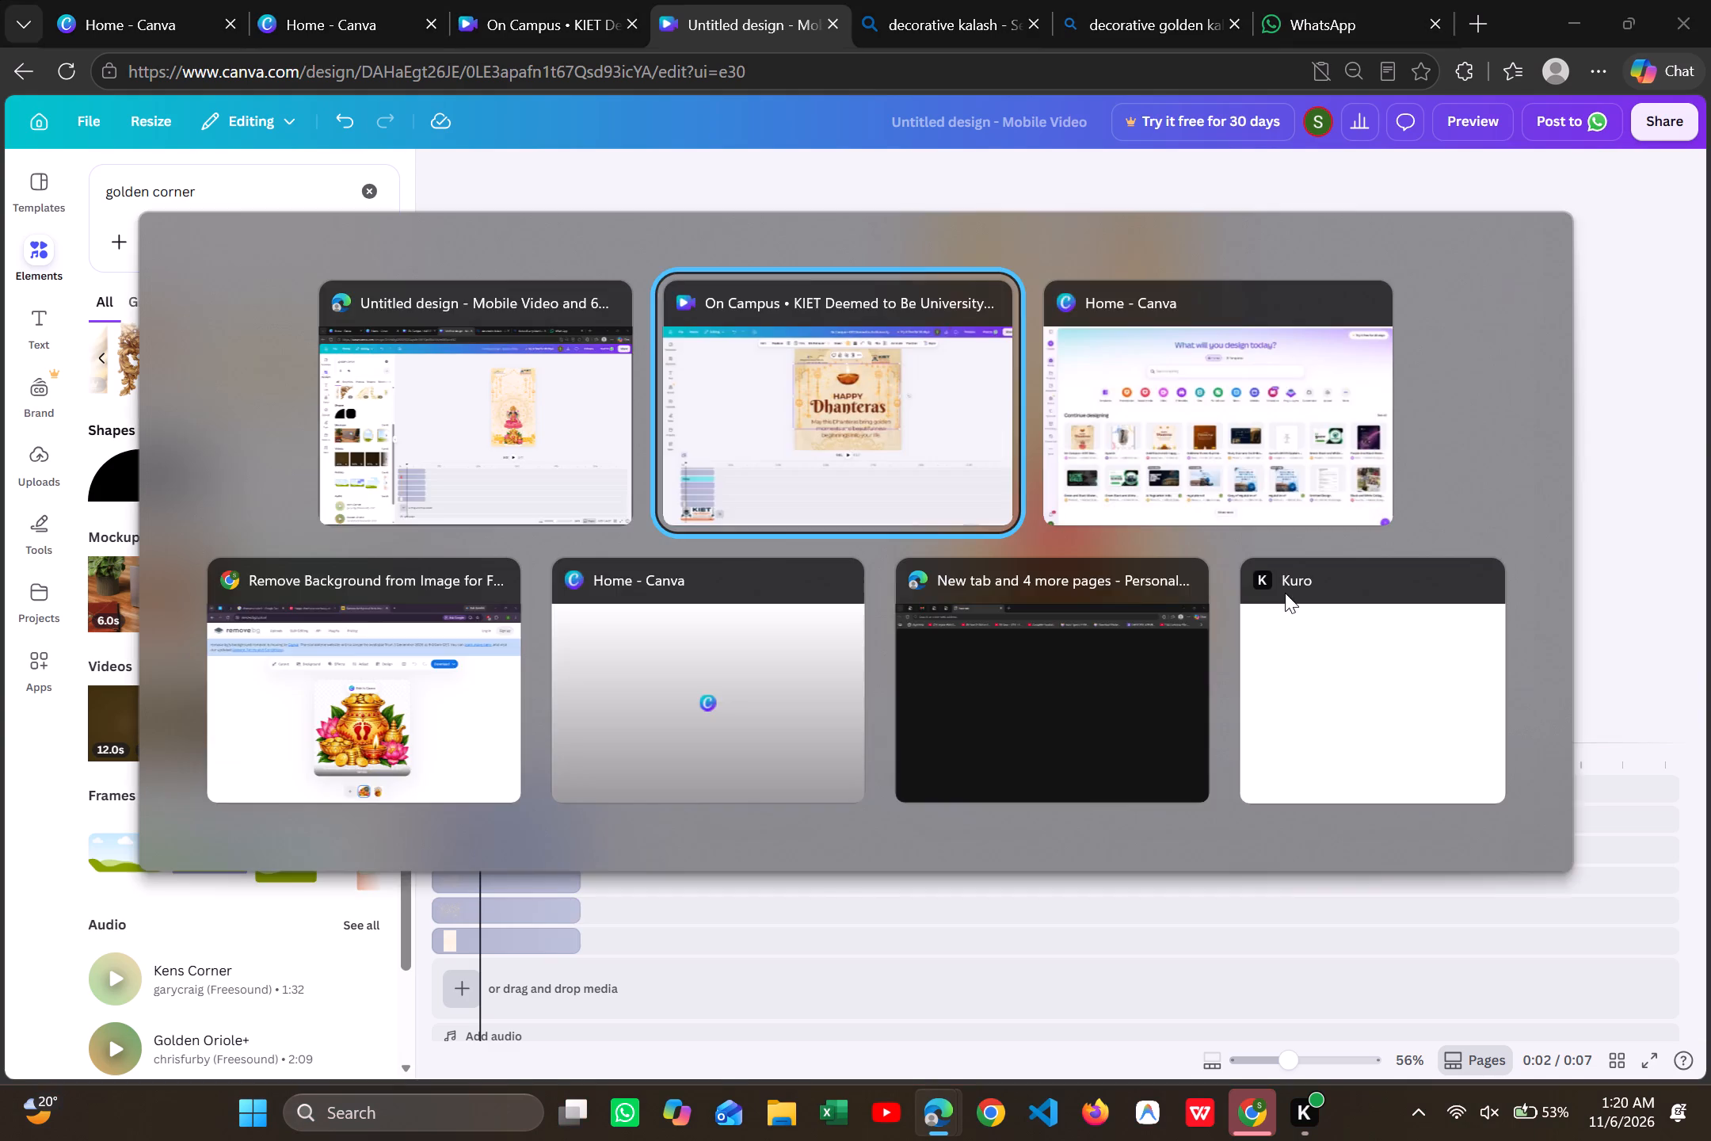
# Copy the lit diya from the On Campus KIET design and paste it into the untitled mobile video.
pyautogui.click(897, 358)
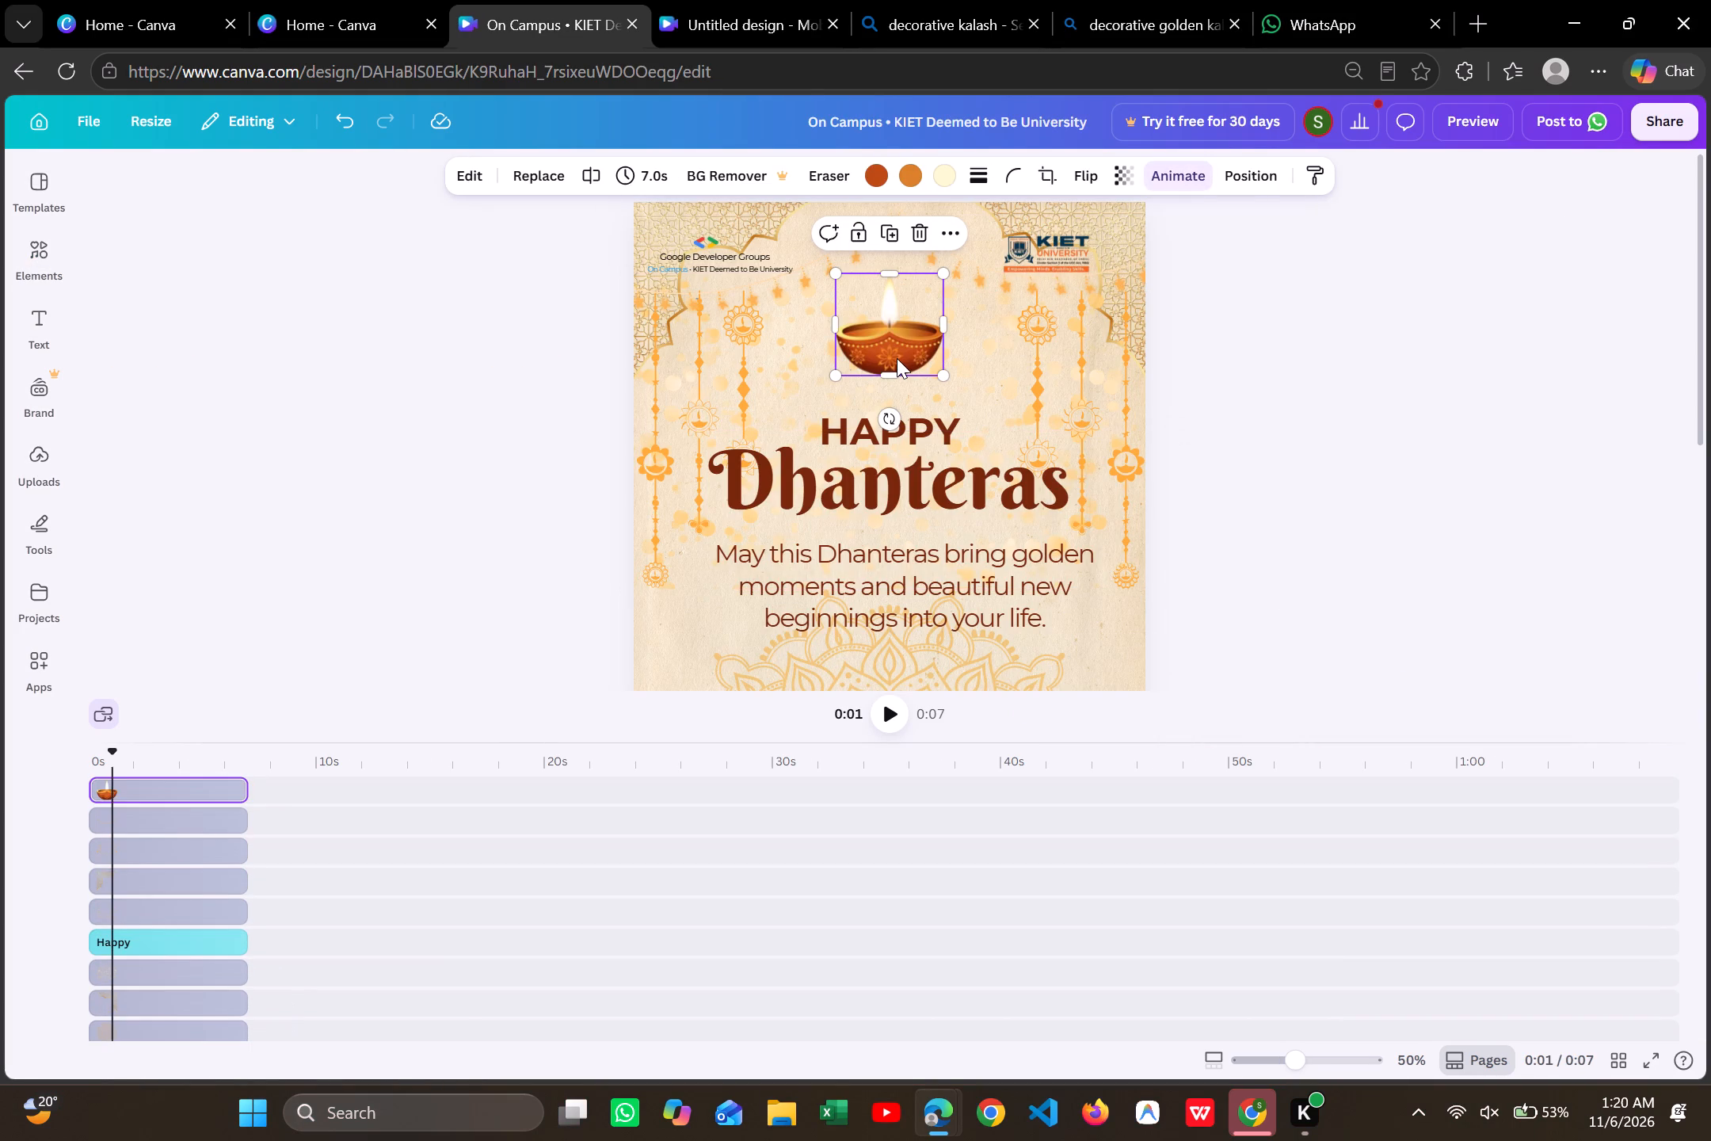
pyautogui.hotkey('ctrl', 'c')
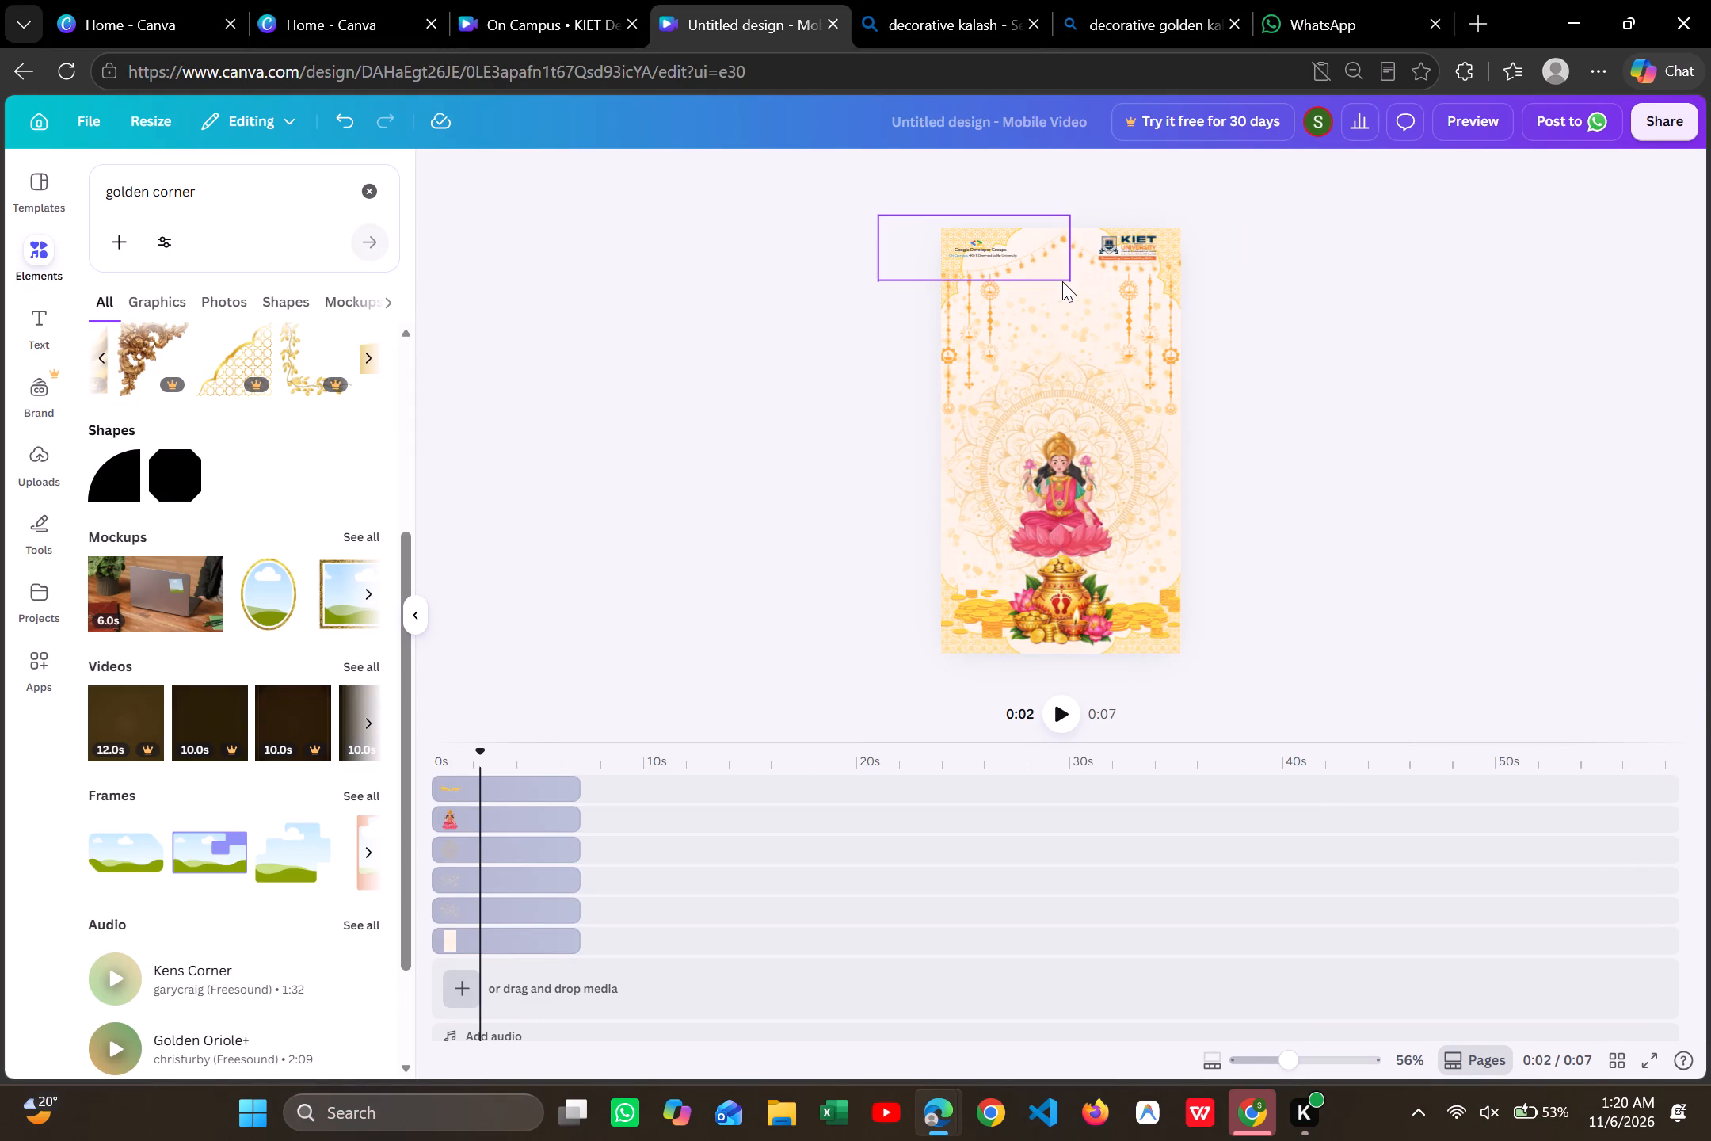
pyautogui.hotkey('ctrl', 'v')
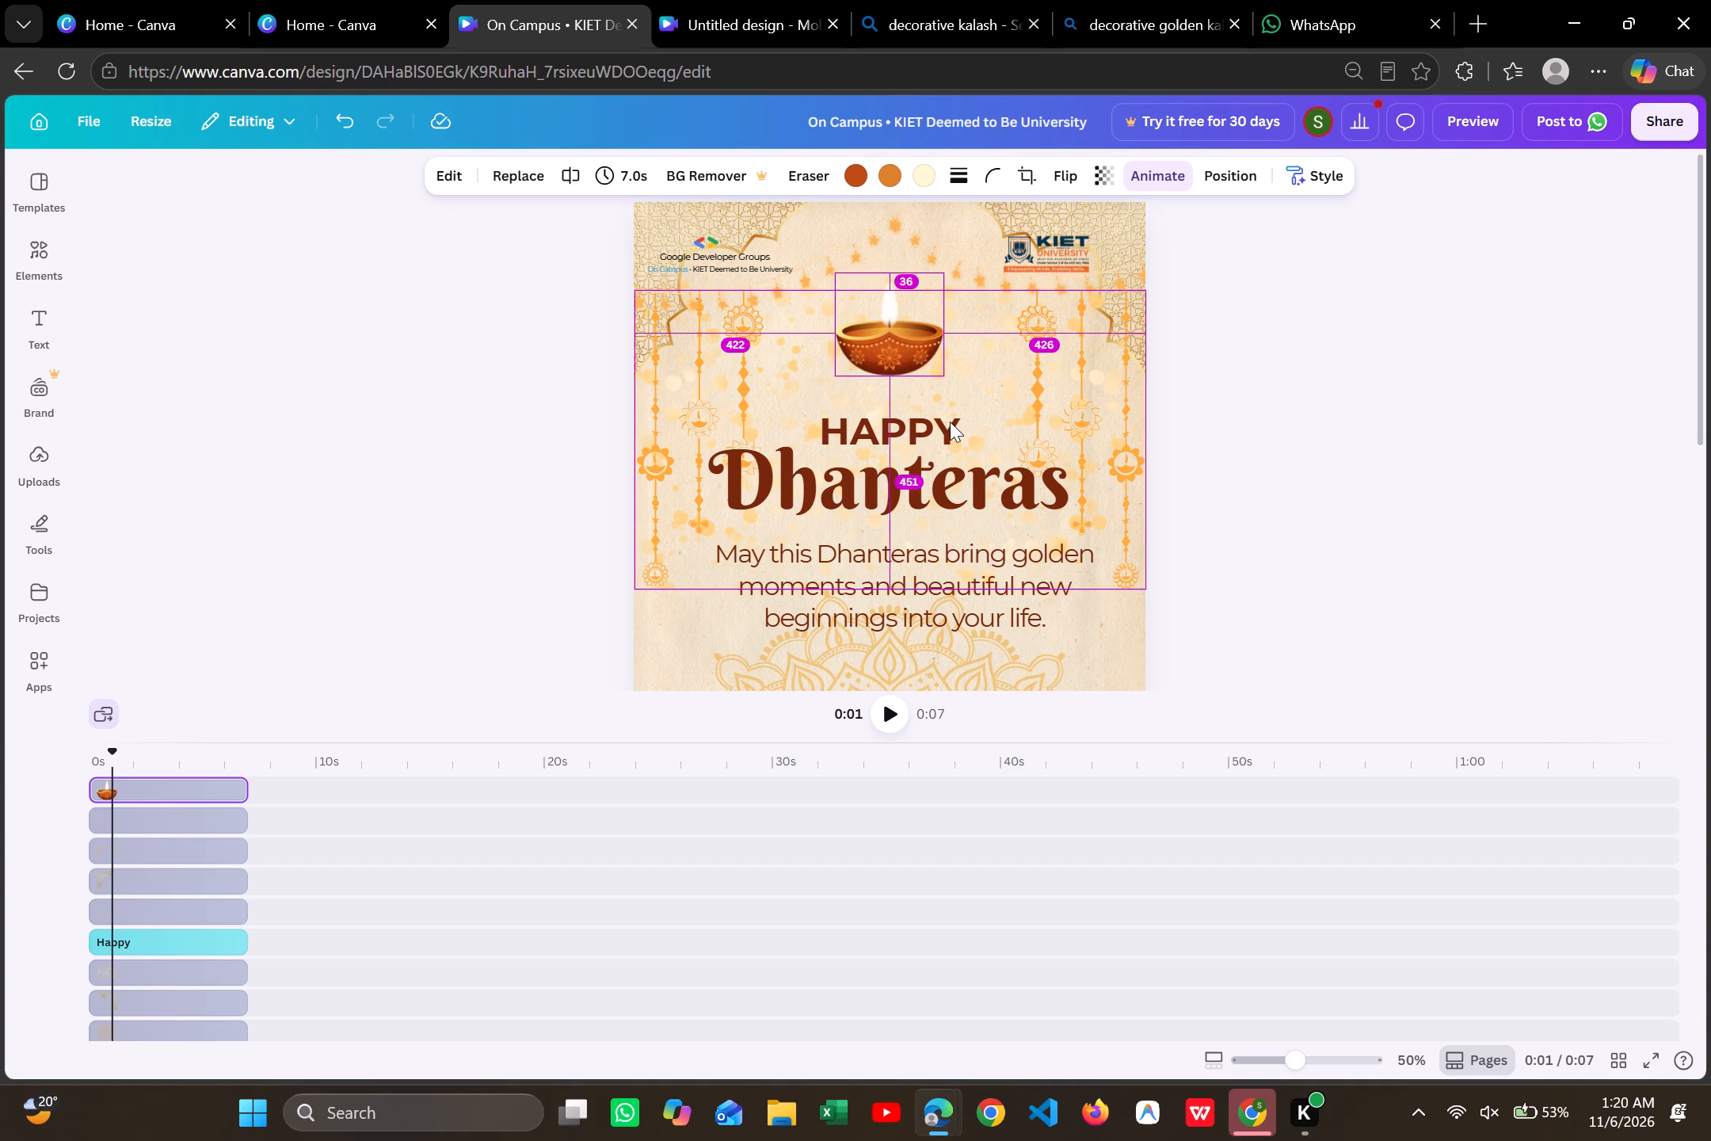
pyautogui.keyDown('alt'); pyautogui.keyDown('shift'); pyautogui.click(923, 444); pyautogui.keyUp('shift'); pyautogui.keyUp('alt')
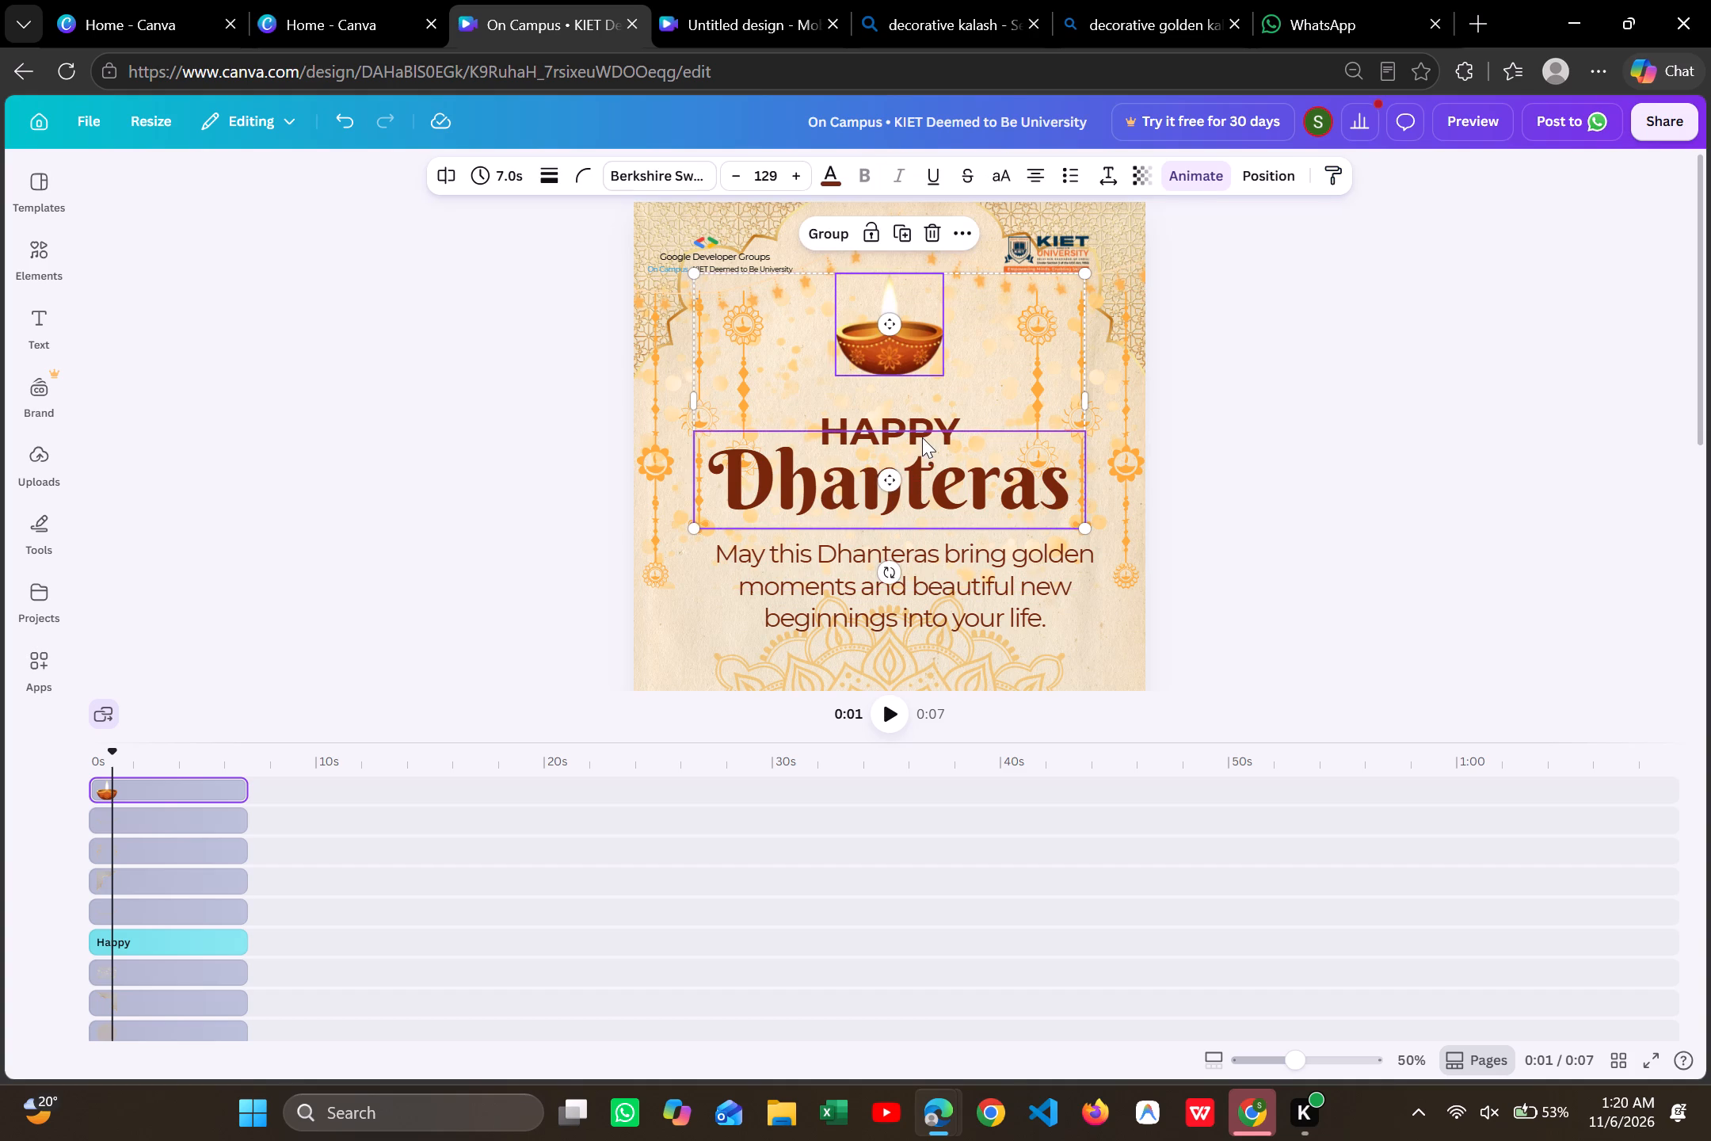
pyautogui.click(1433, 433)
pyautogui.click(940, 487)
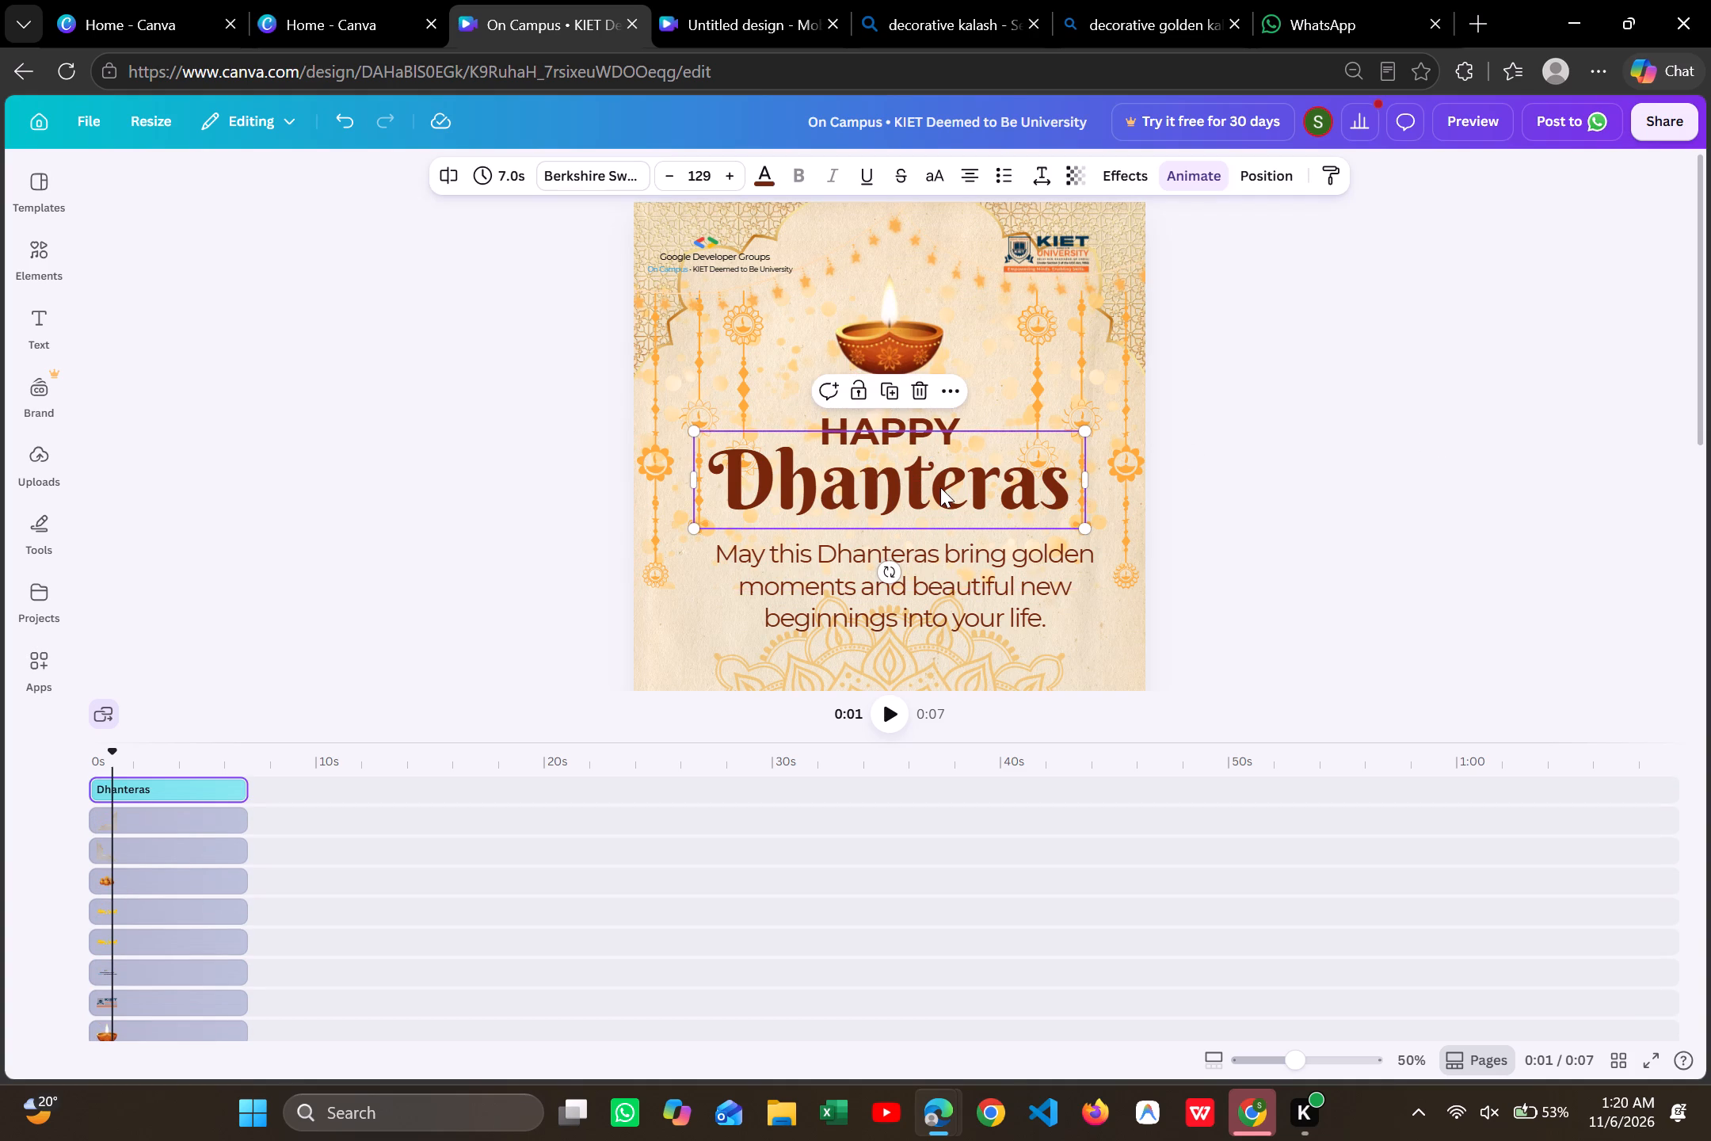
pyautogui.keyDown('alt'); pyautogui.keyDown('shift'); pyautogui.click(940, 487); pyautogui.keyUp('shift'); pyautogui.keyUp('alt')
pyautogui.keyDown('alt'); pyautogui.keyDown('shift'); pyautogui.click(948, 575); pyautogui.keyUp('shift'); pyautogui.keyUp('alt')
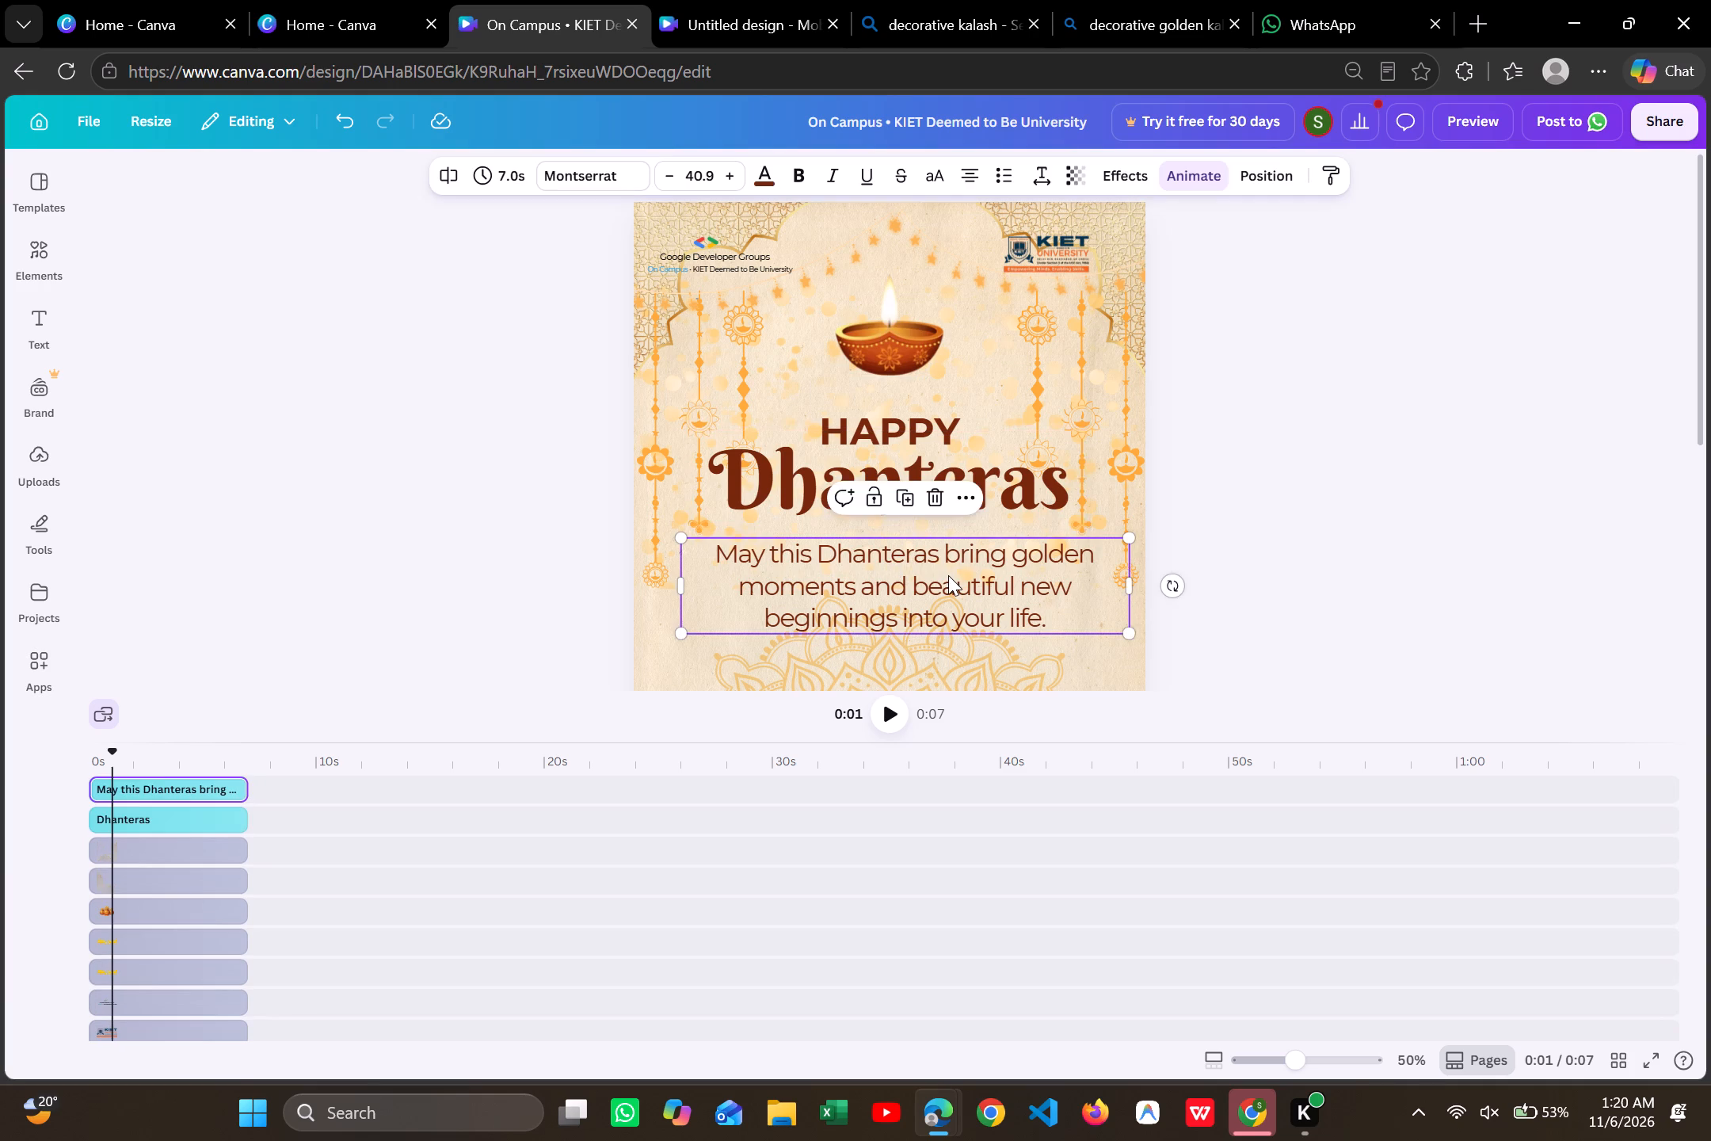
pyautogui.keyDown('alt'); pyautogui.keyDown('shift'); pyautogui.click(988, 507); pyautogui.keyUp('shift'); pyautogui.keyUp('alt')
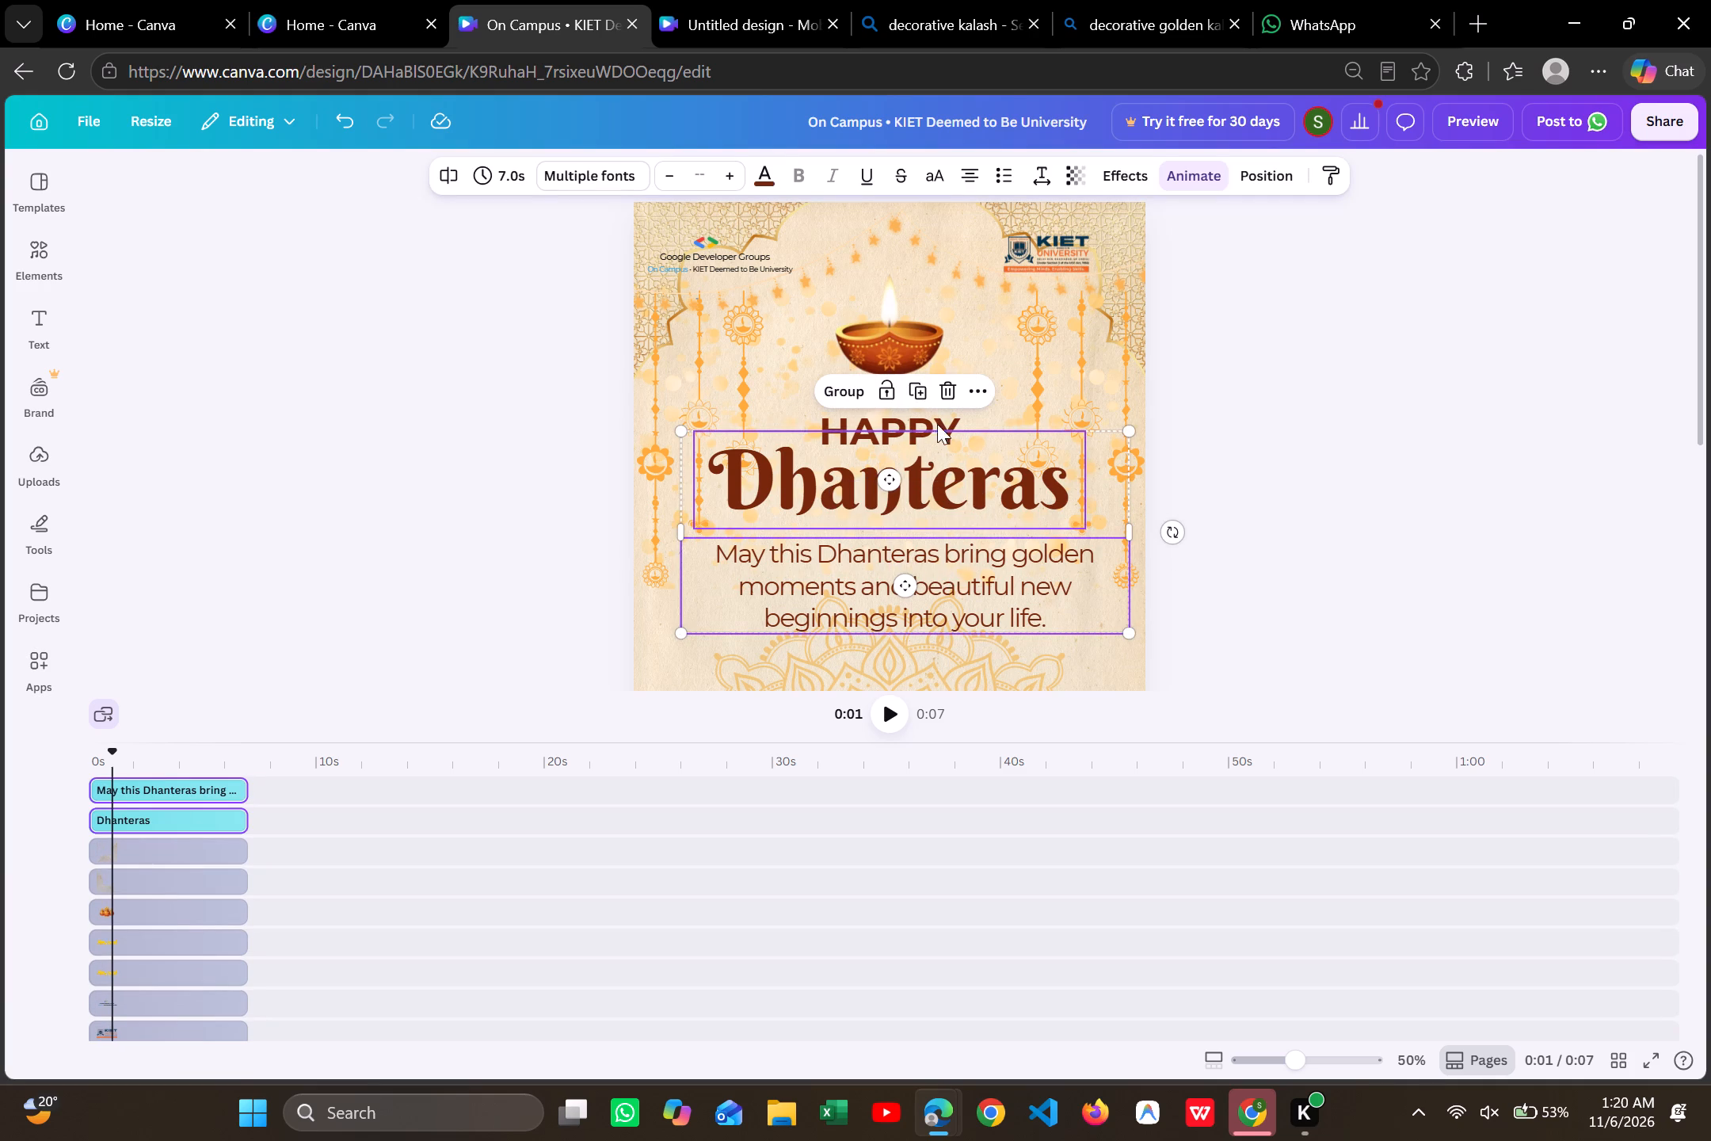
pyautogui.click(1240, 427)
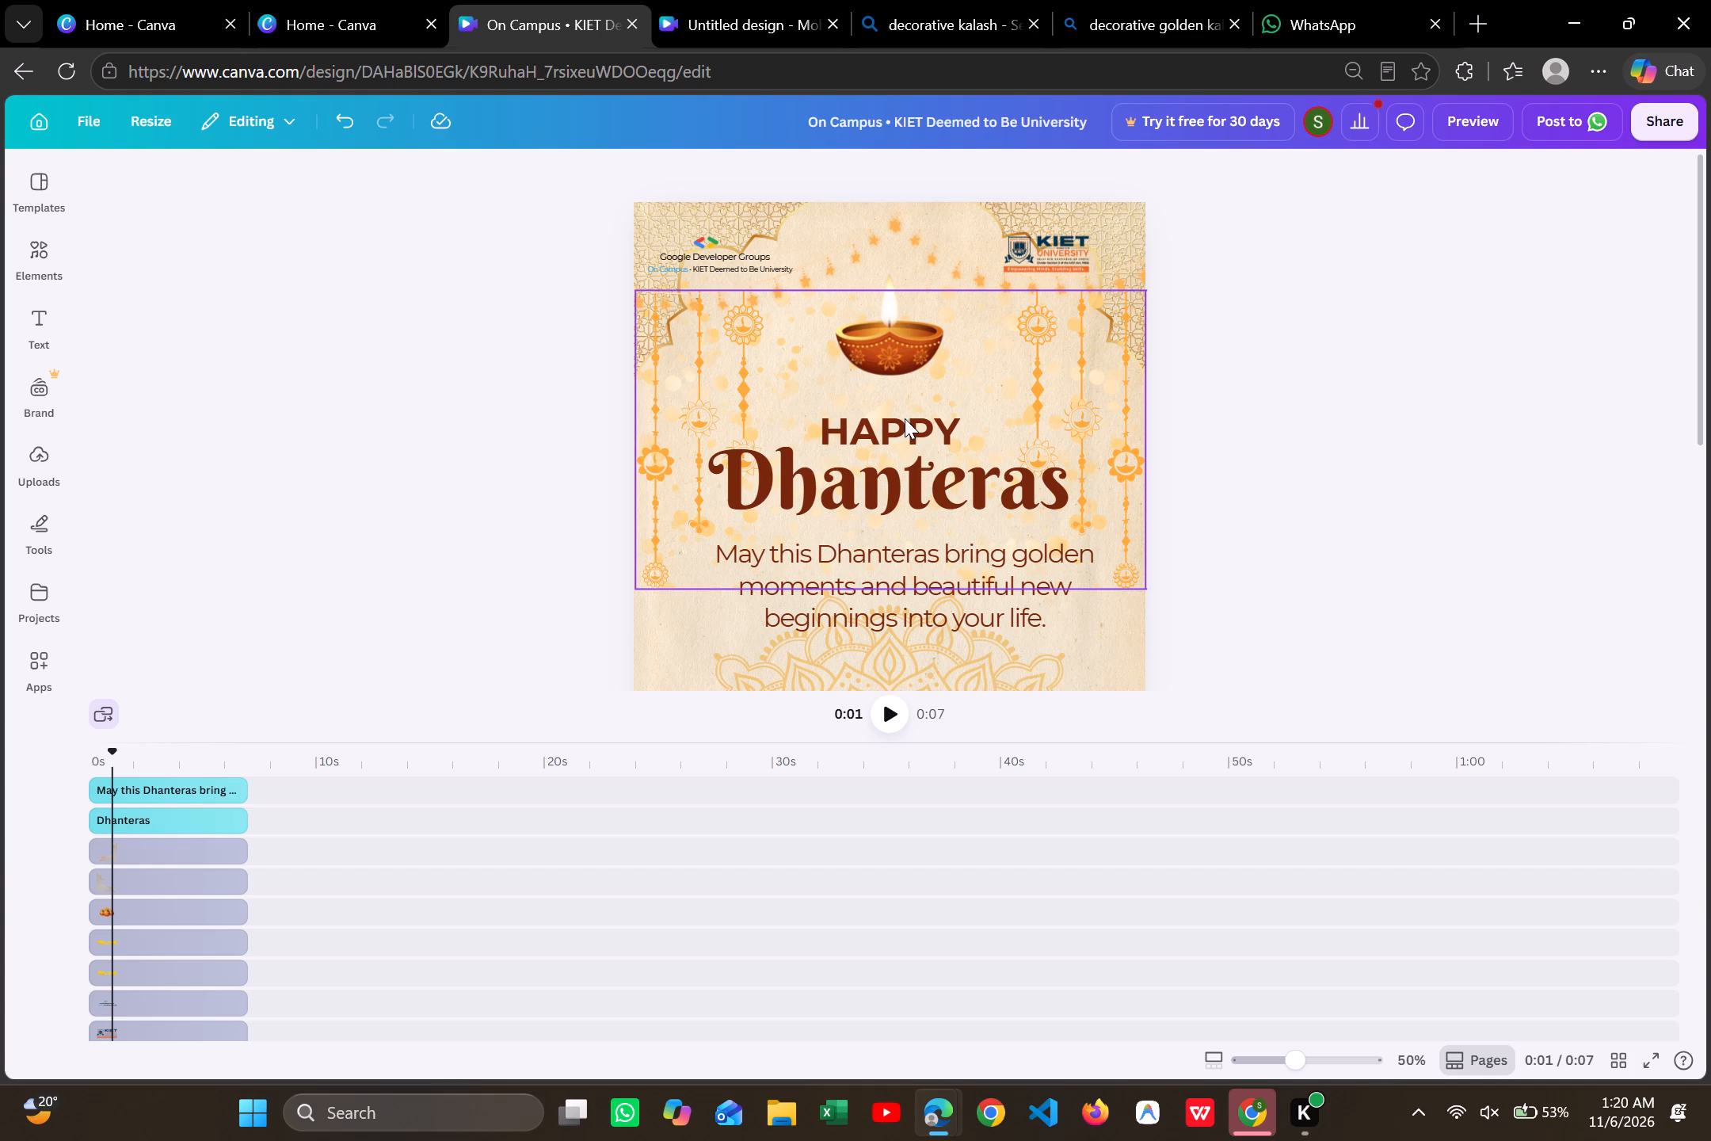
# Copy the "Happy", "Dhanteras" and "May this Dhanteras bring golden moments" texts together from the On Campus design and paste them into the mobile video.
pyautogui.scroll(-3, 162, 902)
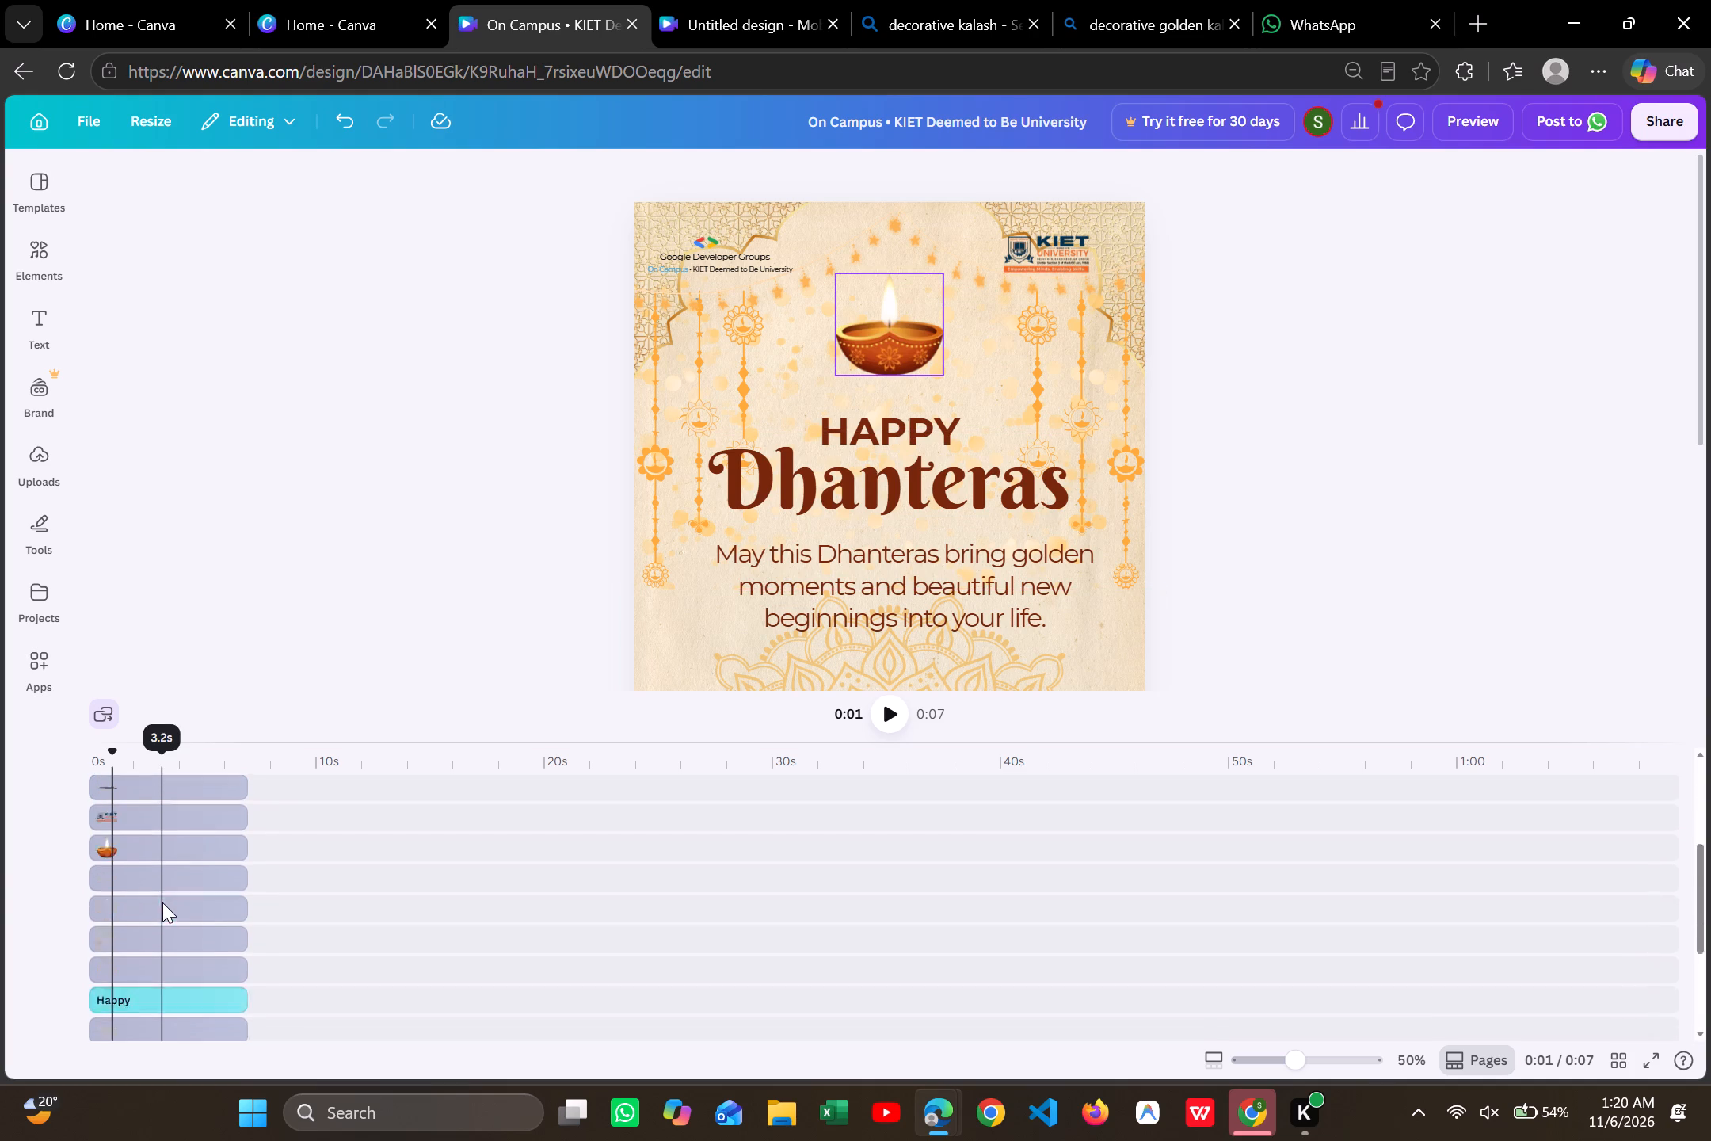
pyautogui.scroll(-1, 162, 902)
pyautogui.click(186, 807)
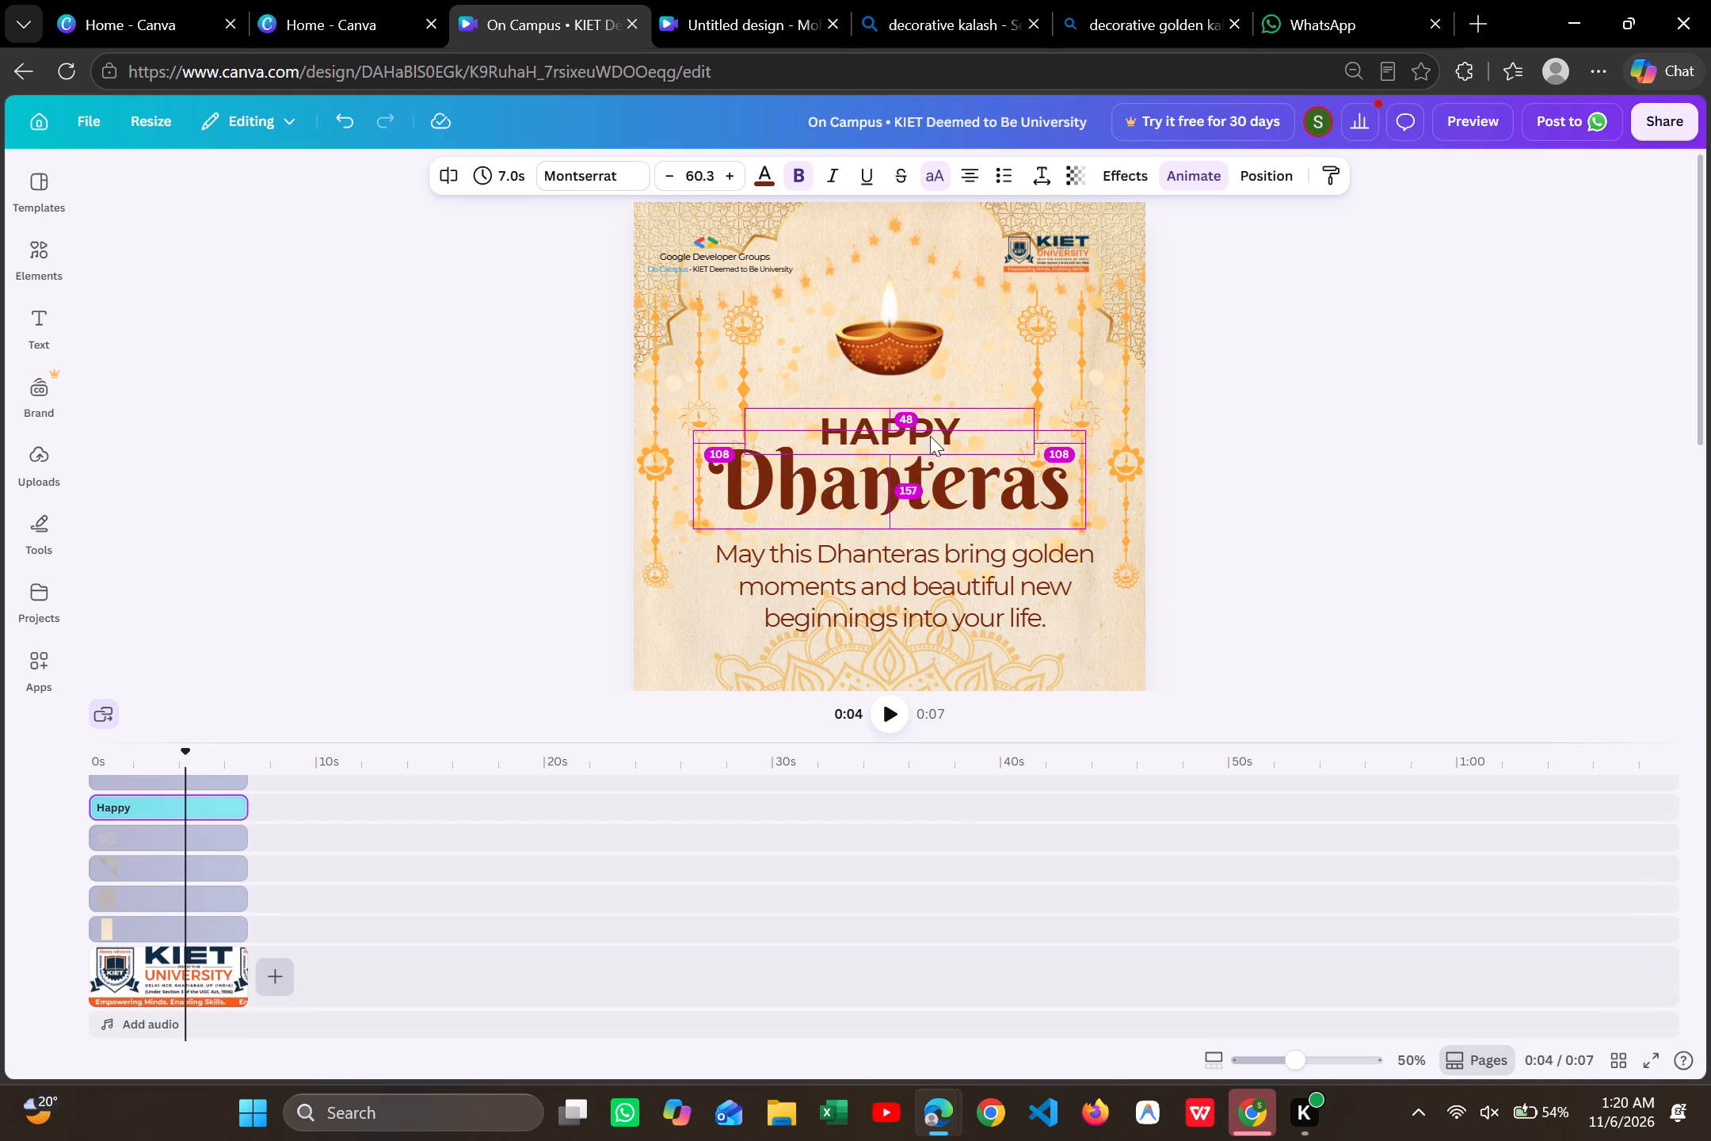
pyautogui.keyDown('alt'); pyautogui.keyDown('shift'); pyautogui.click(959, 430); pyautogui.keyUp('shift'); pyautogui.keyUp('alt')
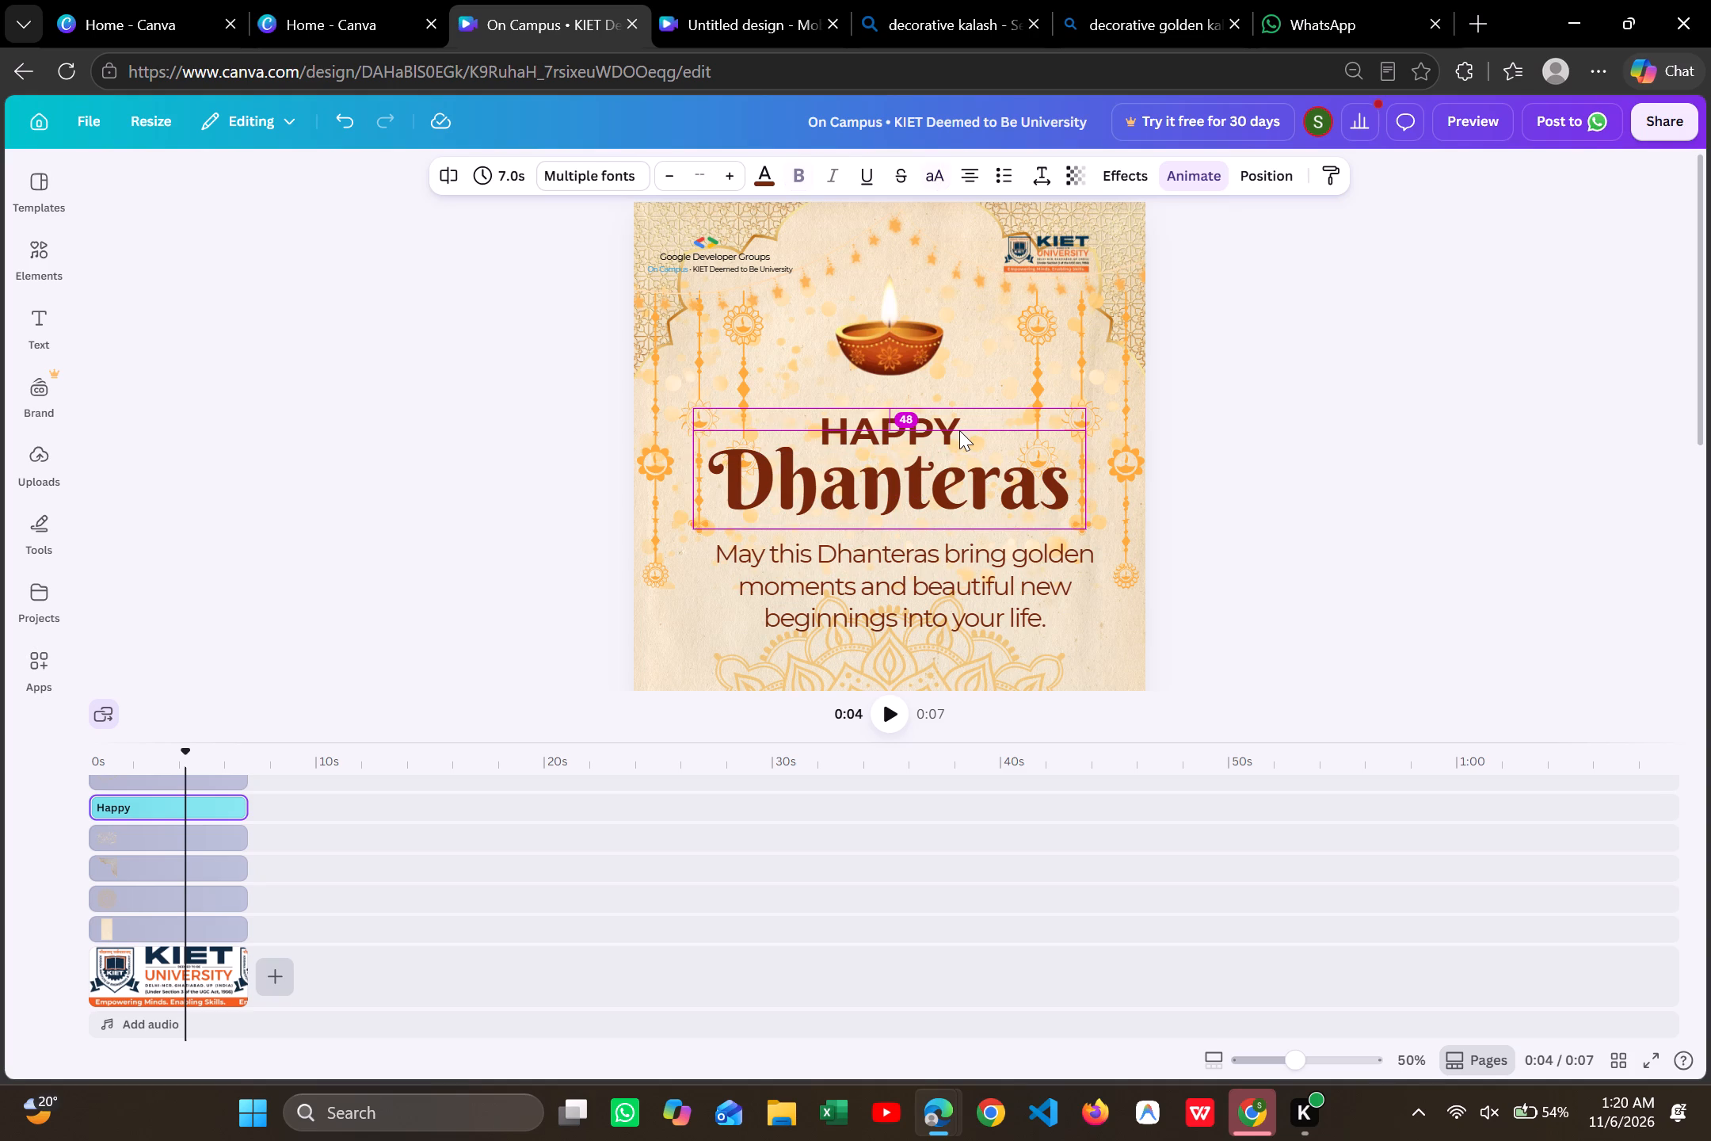
pyautogui.keyDown('alt'); pyautogui.keyDown('shift'); pyautogui.click(943, 567); pyautogui.keyUp('shift'); pyautogui.keyUp('alt')
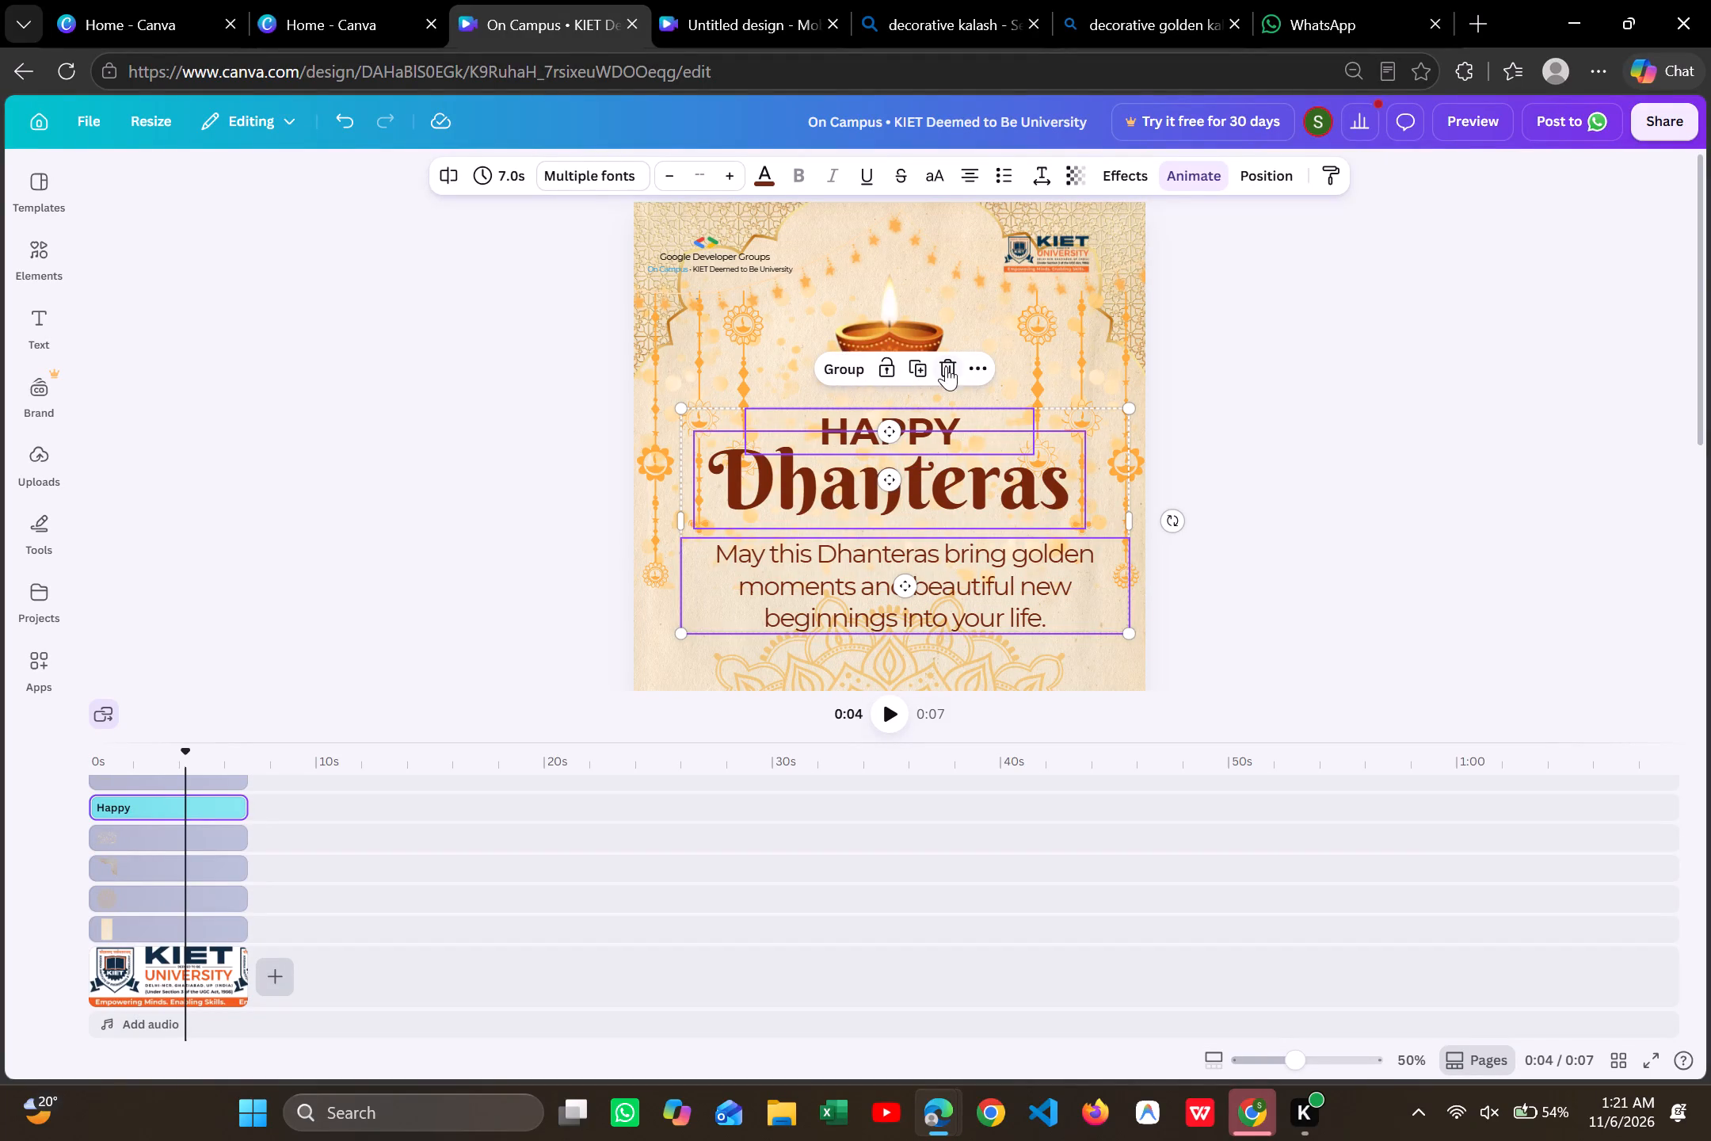
pyautogui.click(971, 368)
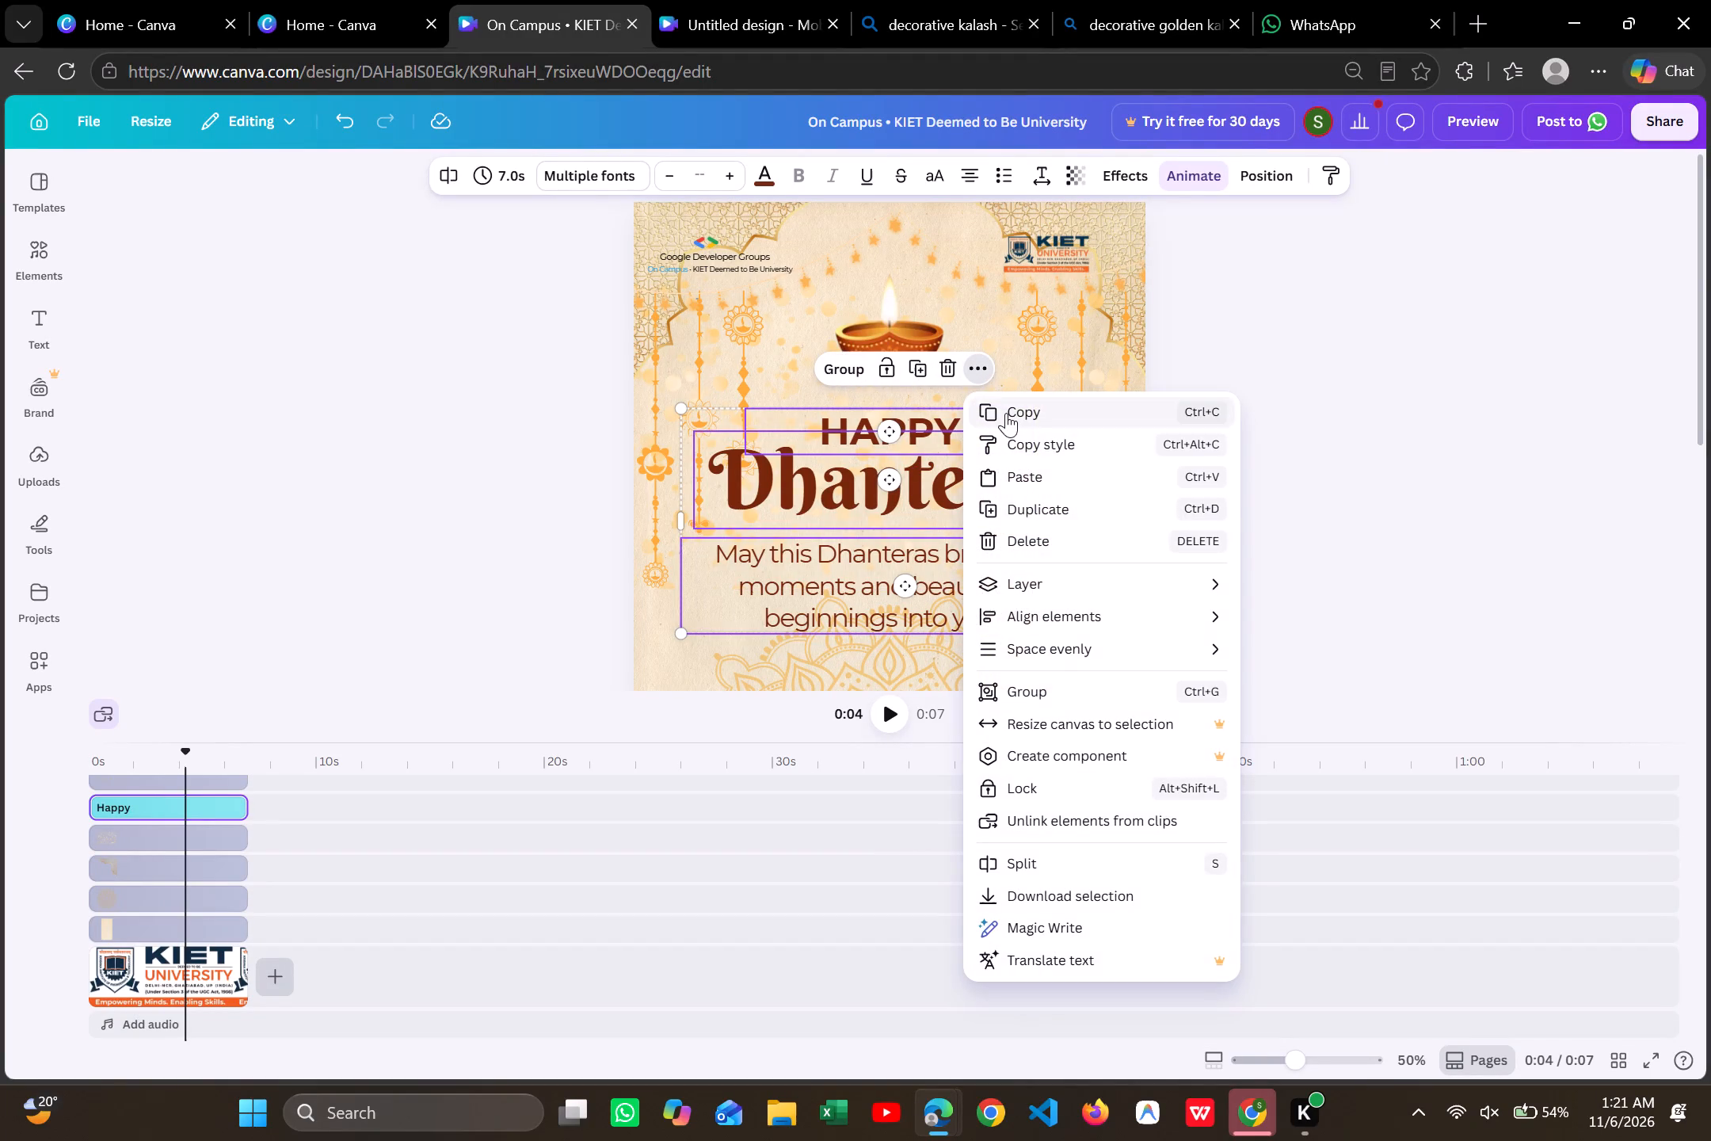
pyautogui.click(1006, 413)
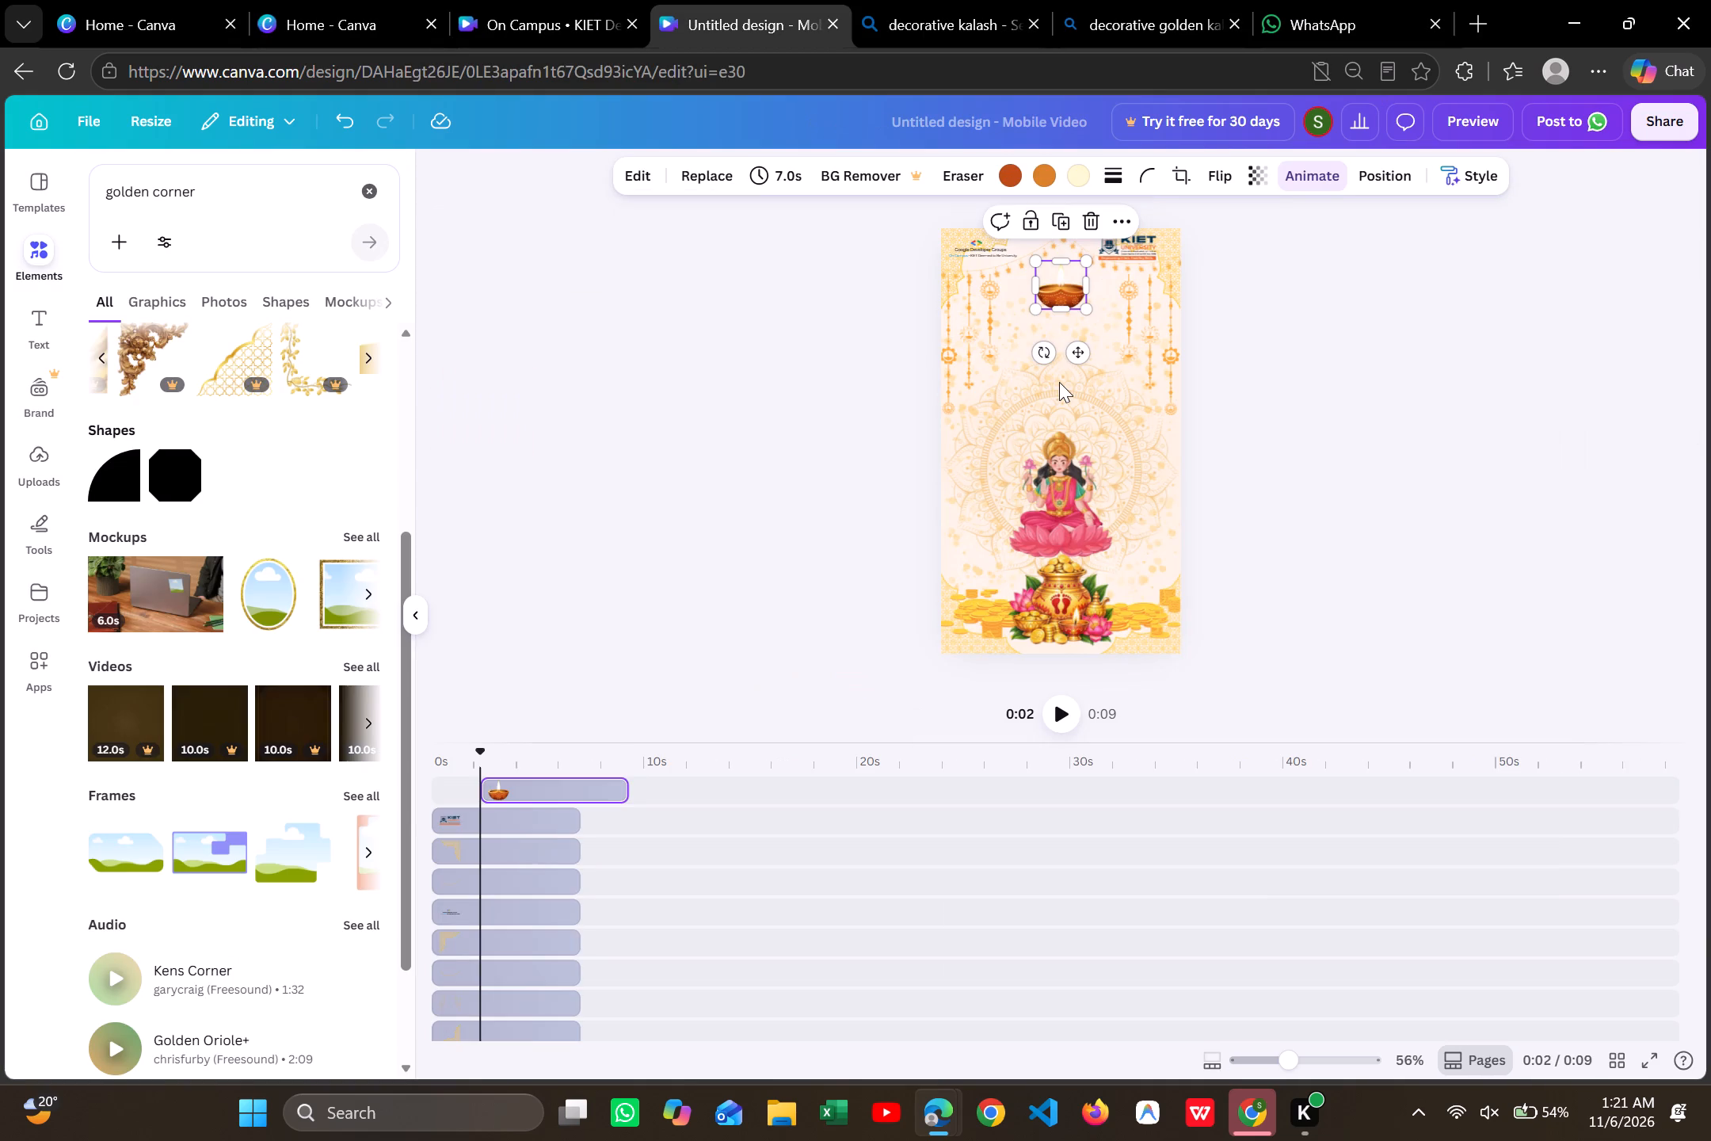
pyautogui.hotkey('ctrl', 'v')
pyautogui.click(1289, 411)
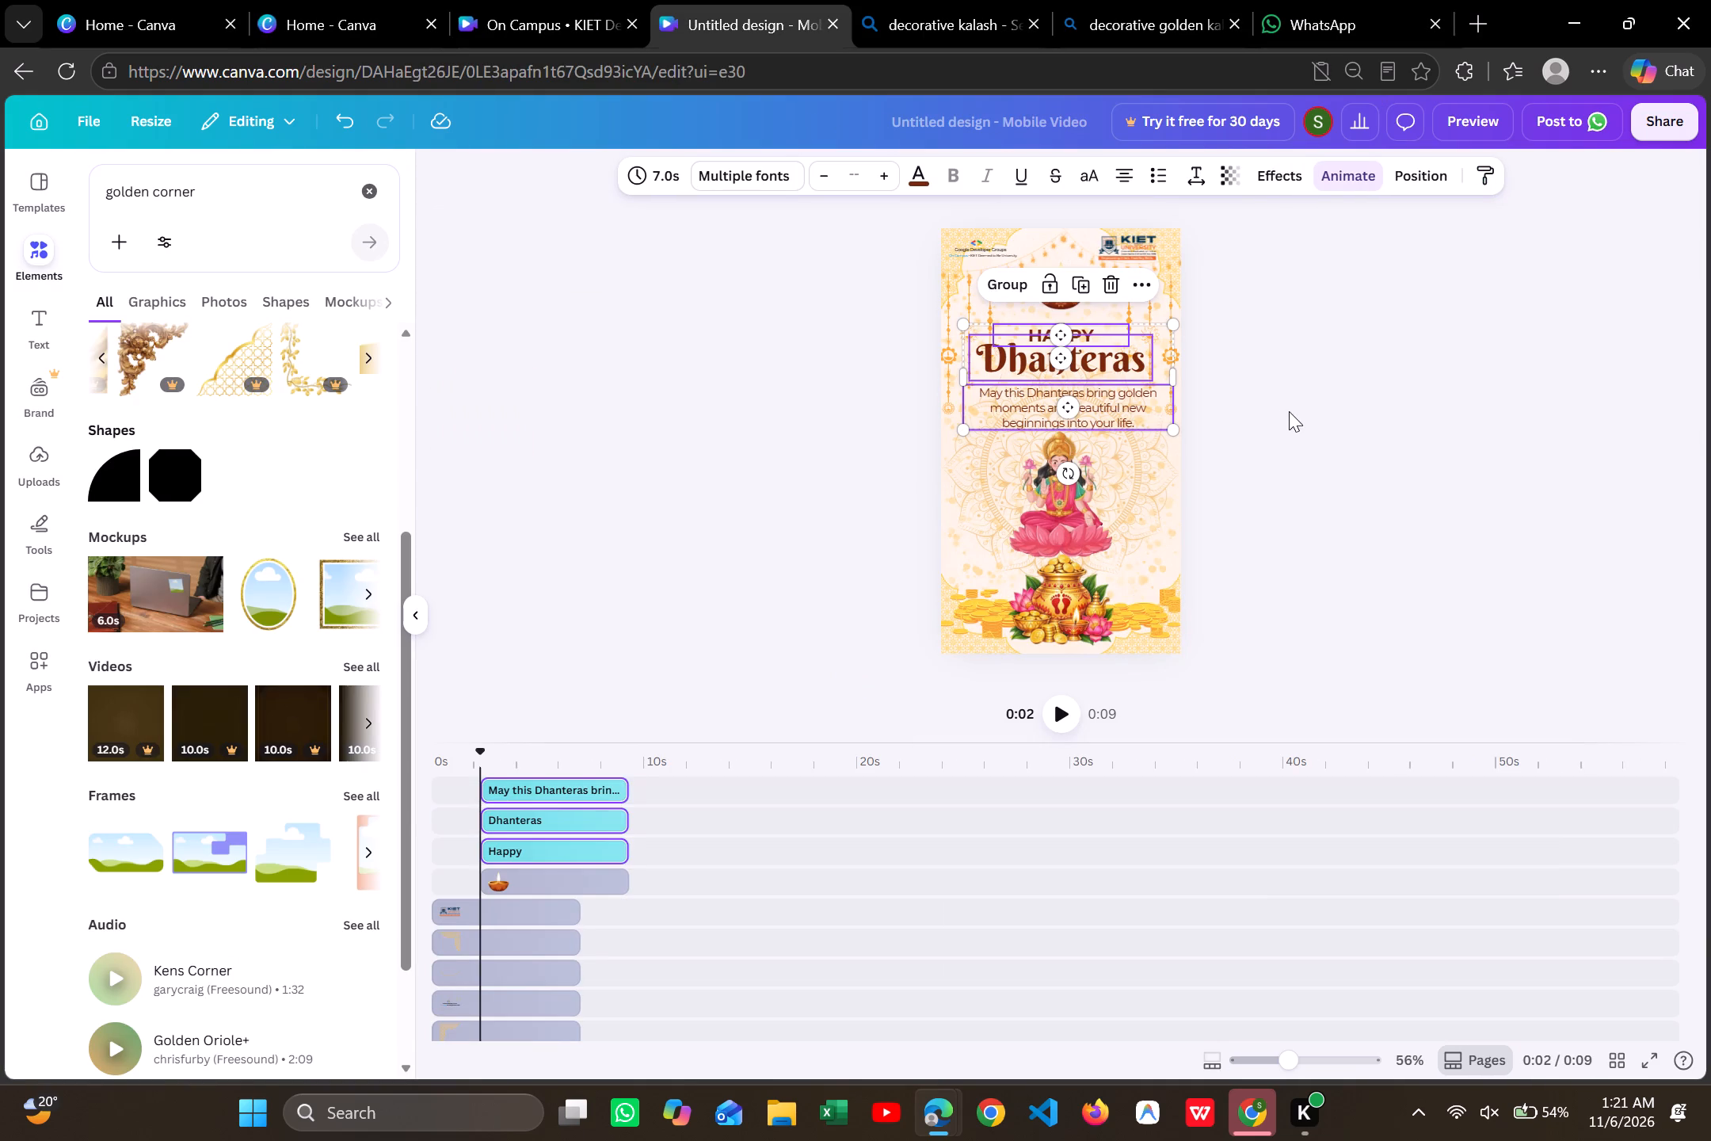
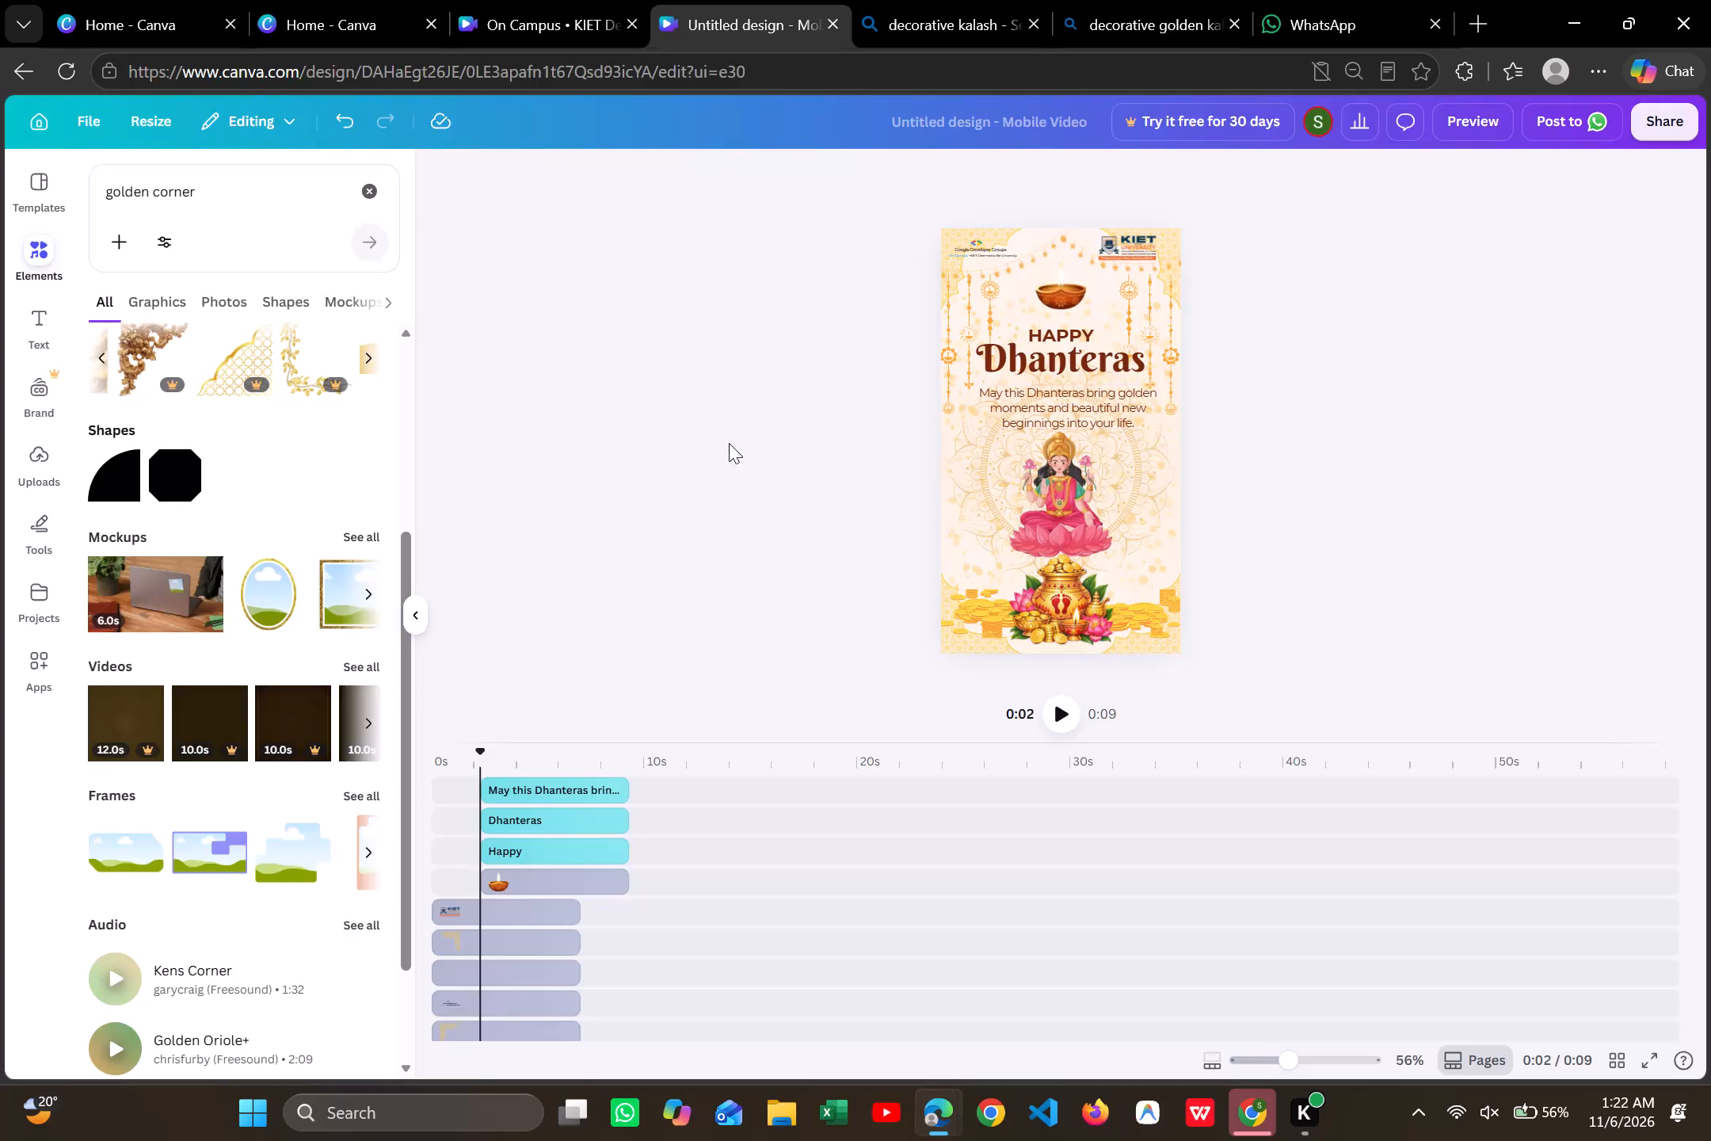
# In the On Campus KIET design, search the templates for "happy dhanteras" and preview the beige template with the Lakshmi silhouette.
pyautogui.click(563, 23)
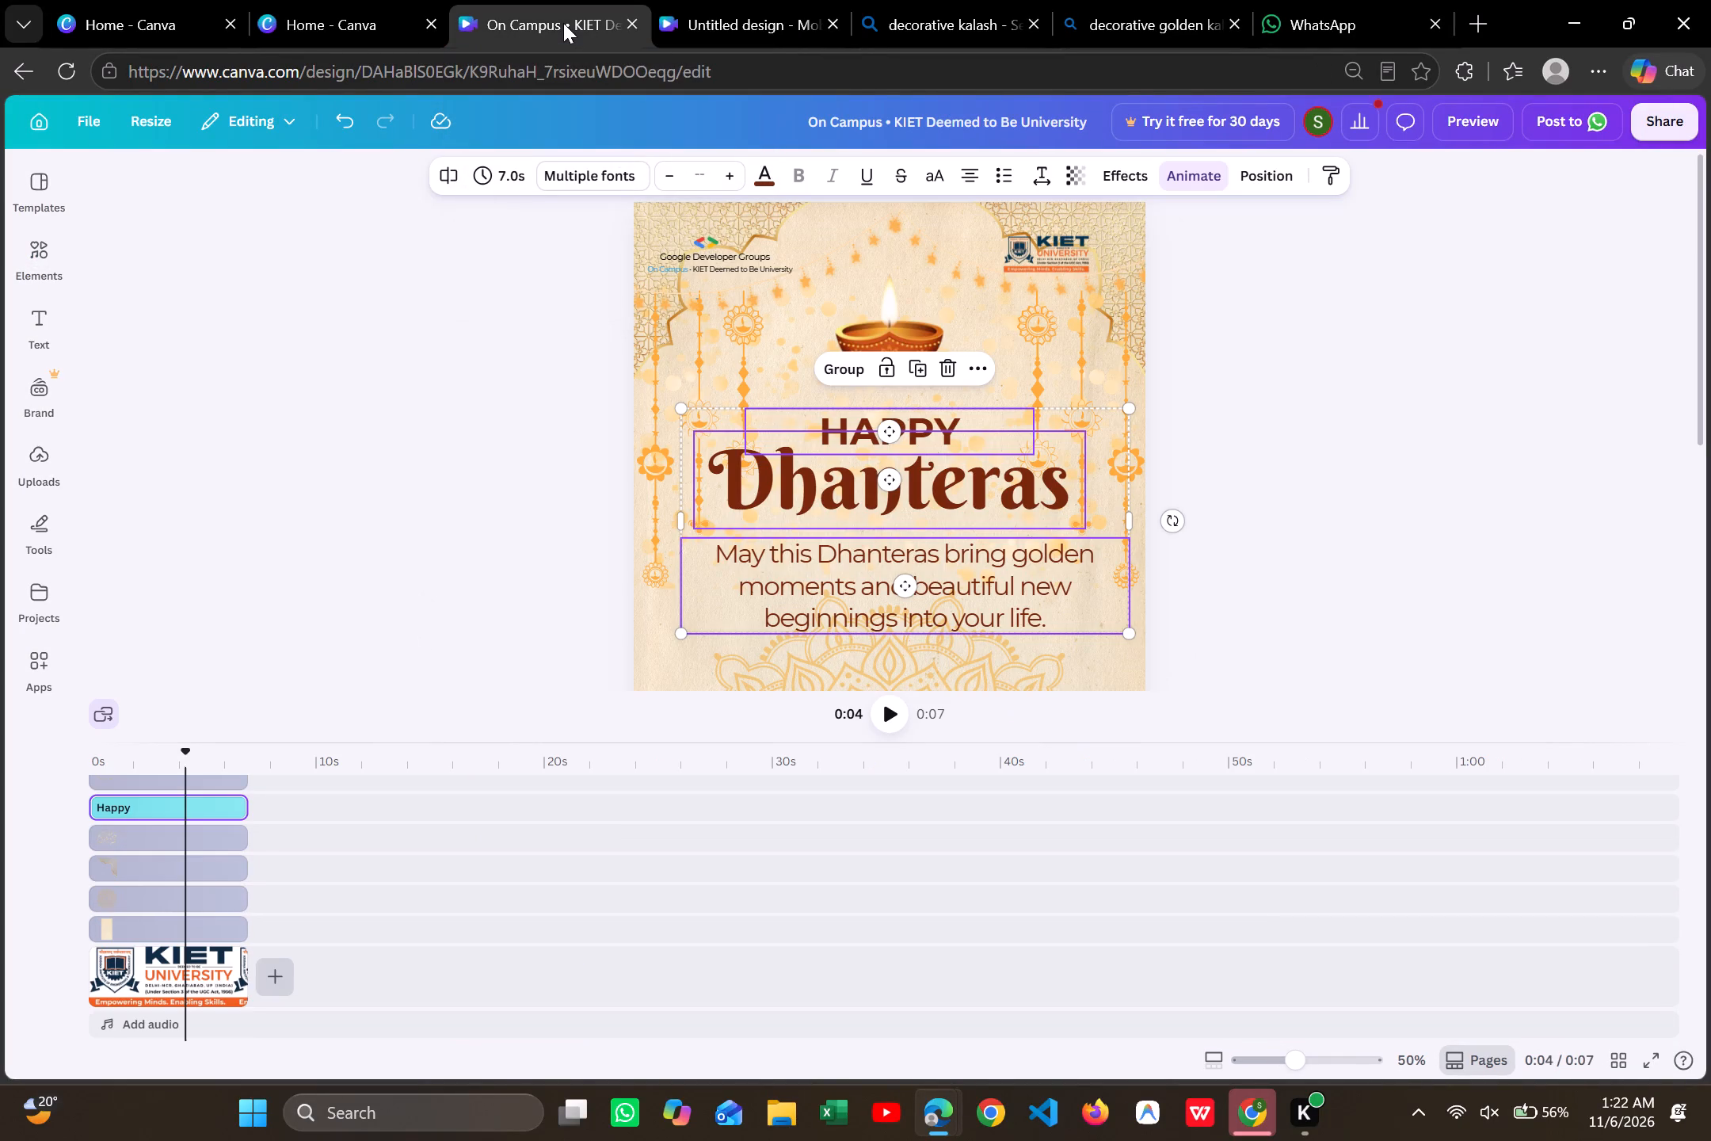
pyautogui.click(44, 209)
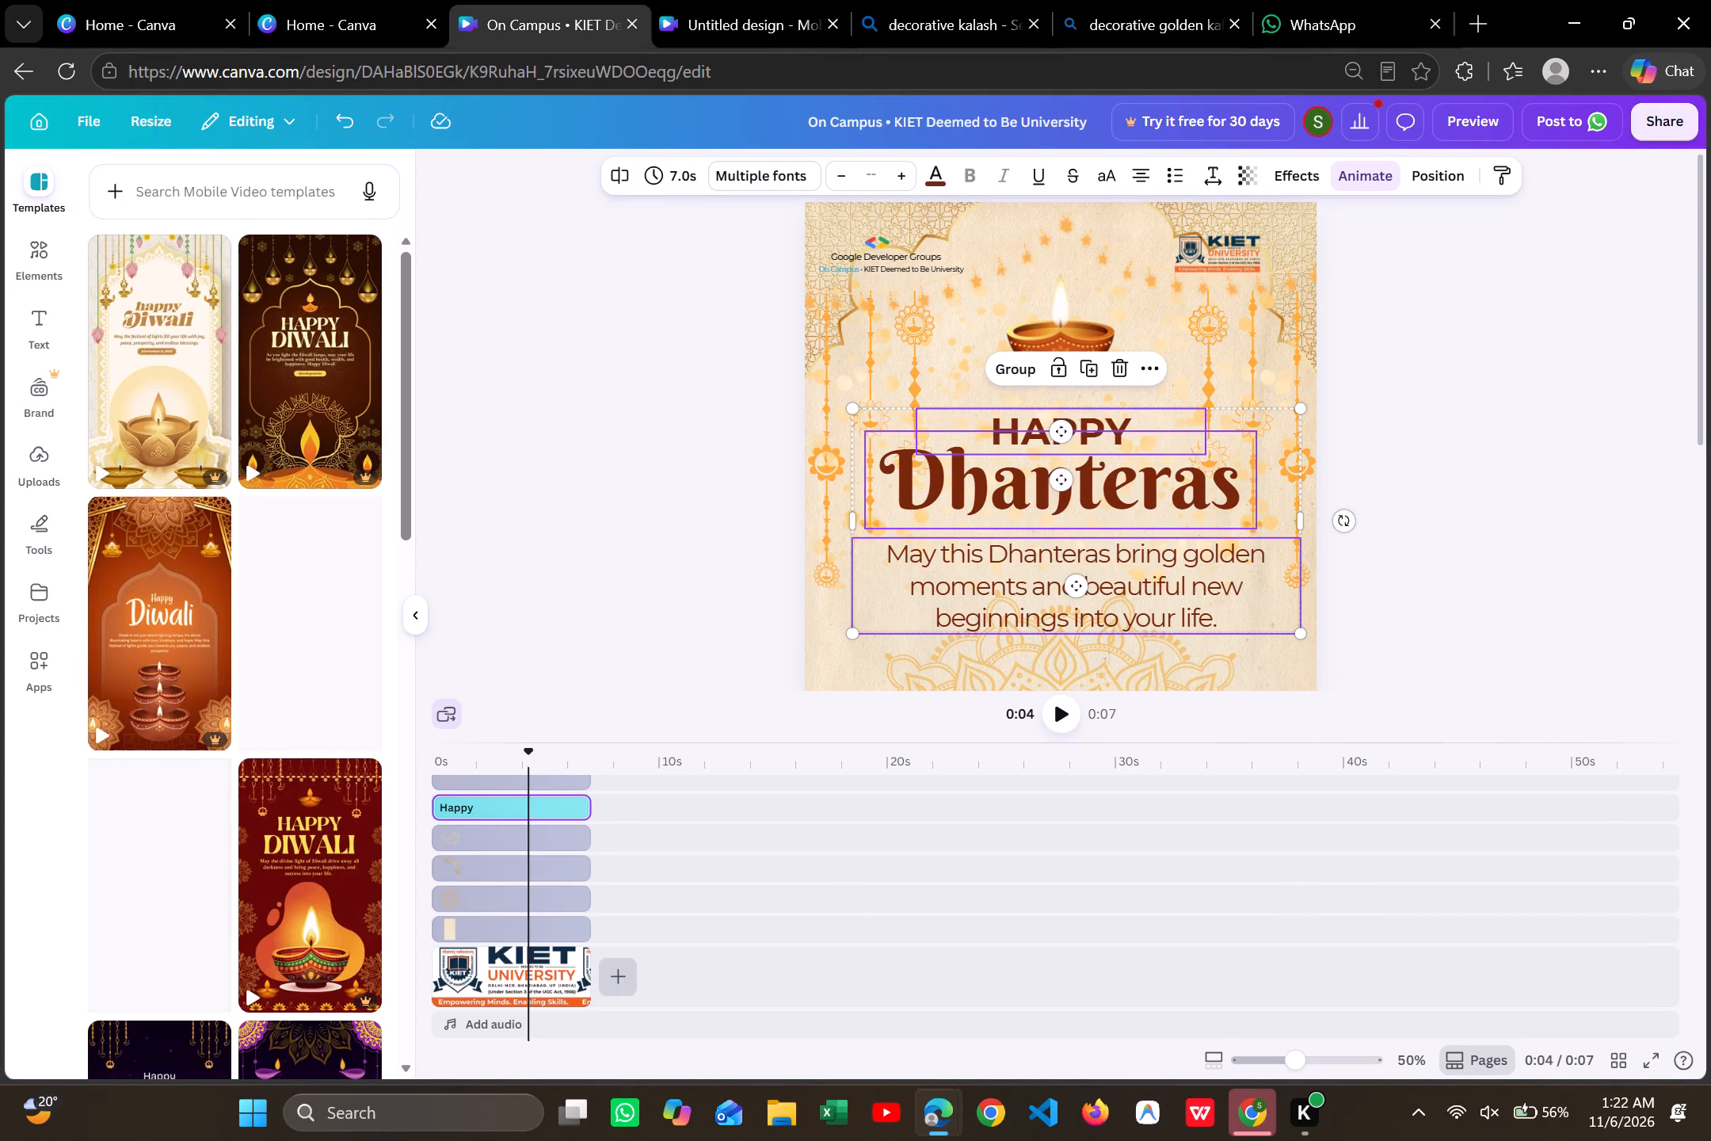
pyautogui.click(252, 200)
pyautogui.write('happy dhanteras')
pyautogui.press('Return')
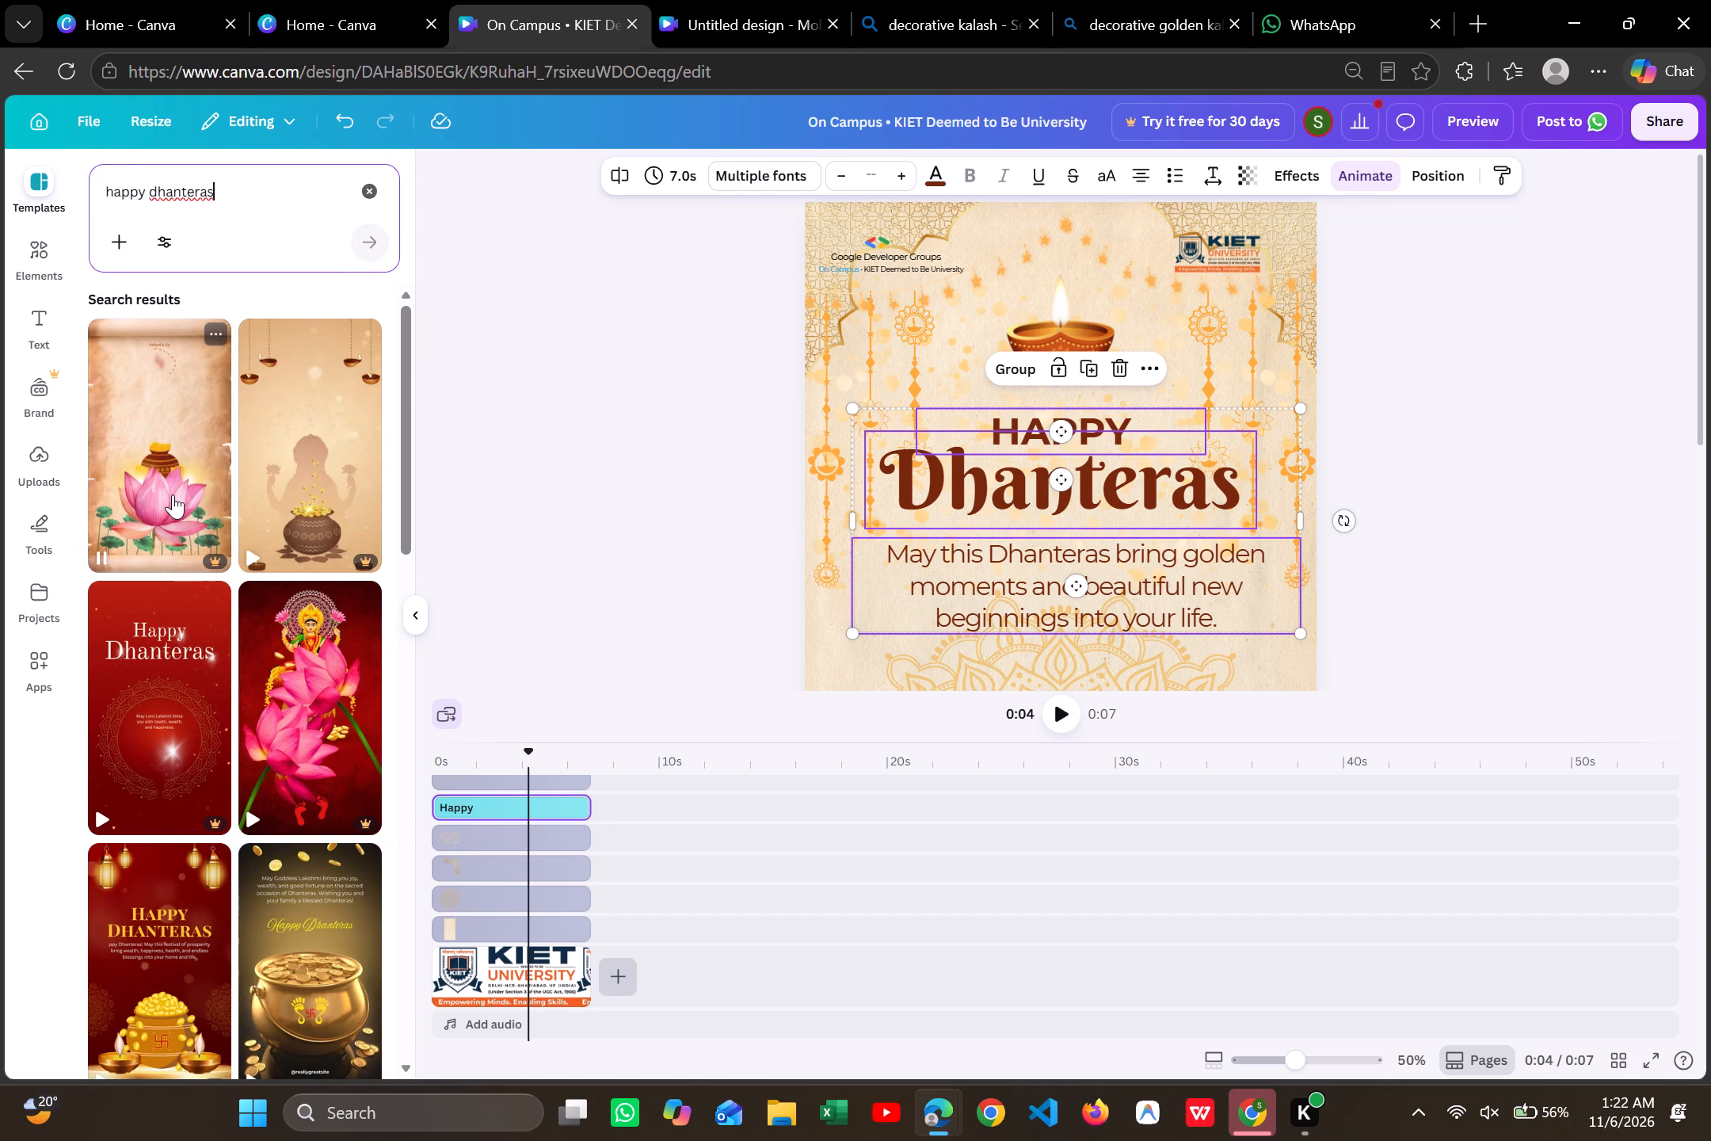
pyautogui.click(328, 432)
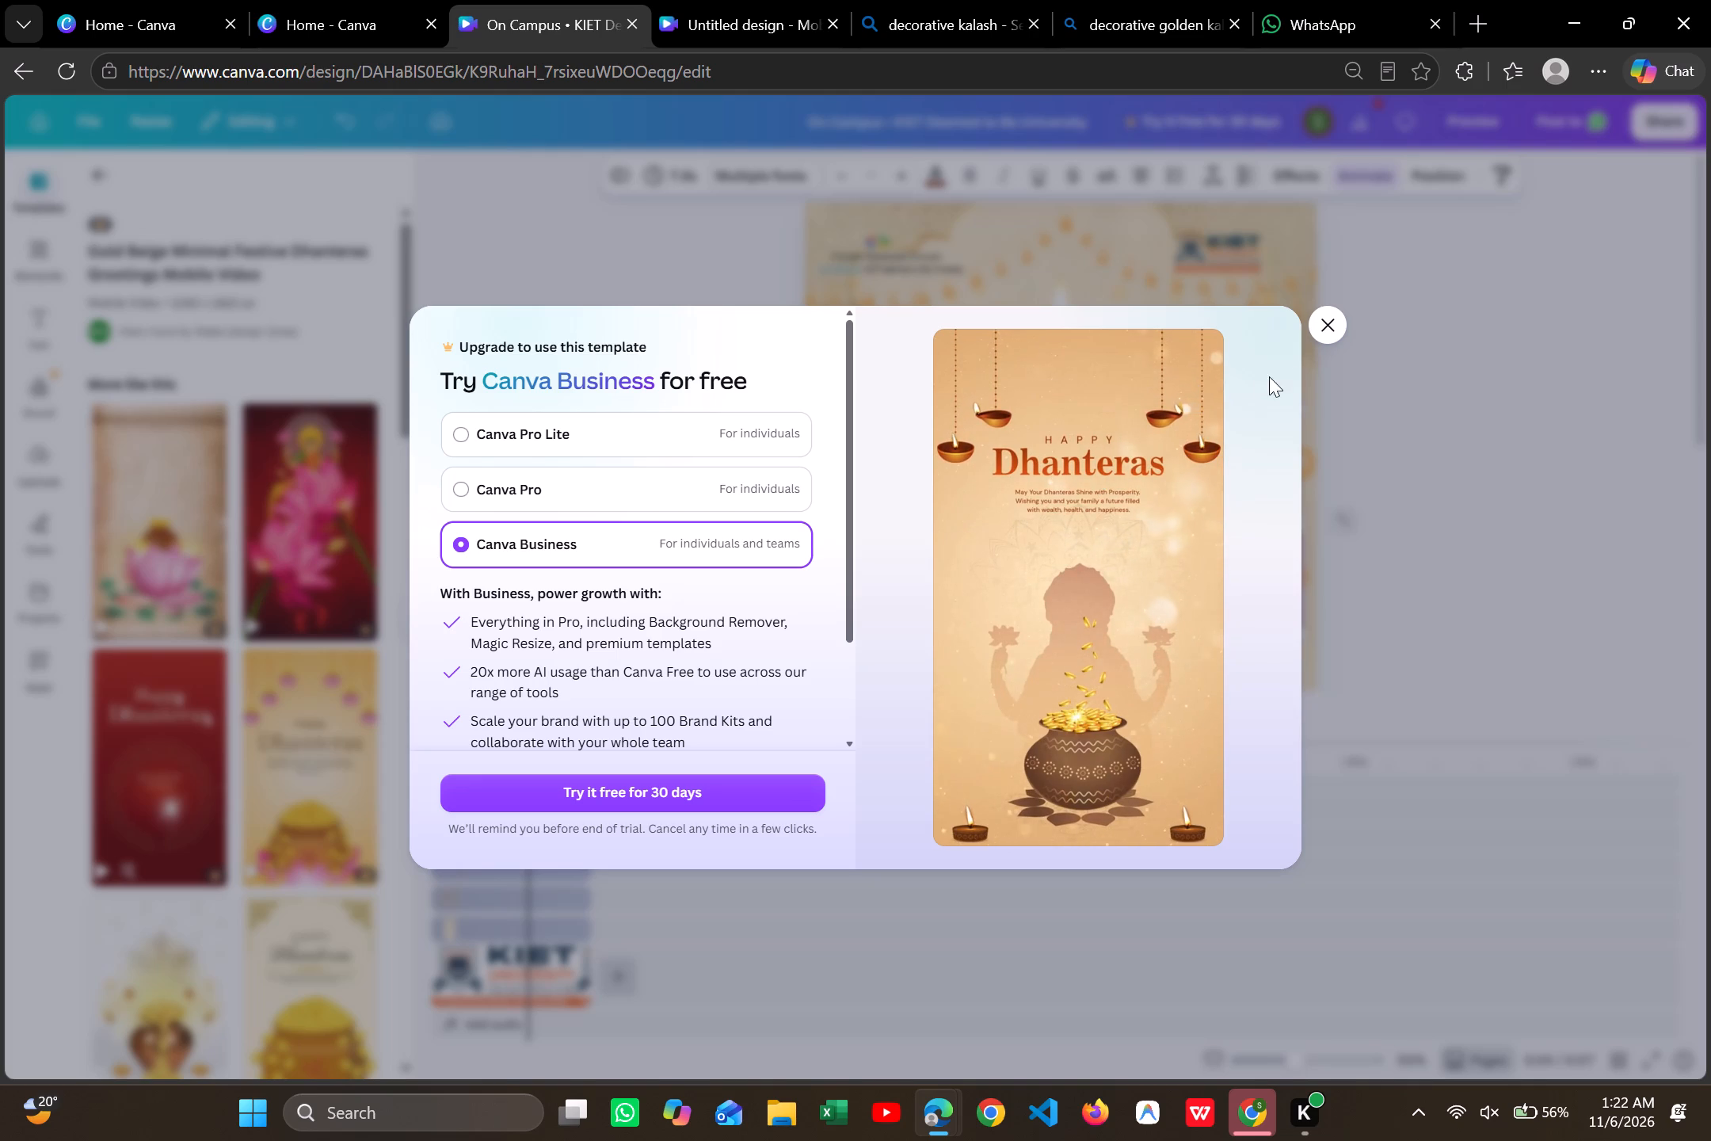
pyautogui.click(1327, 322)
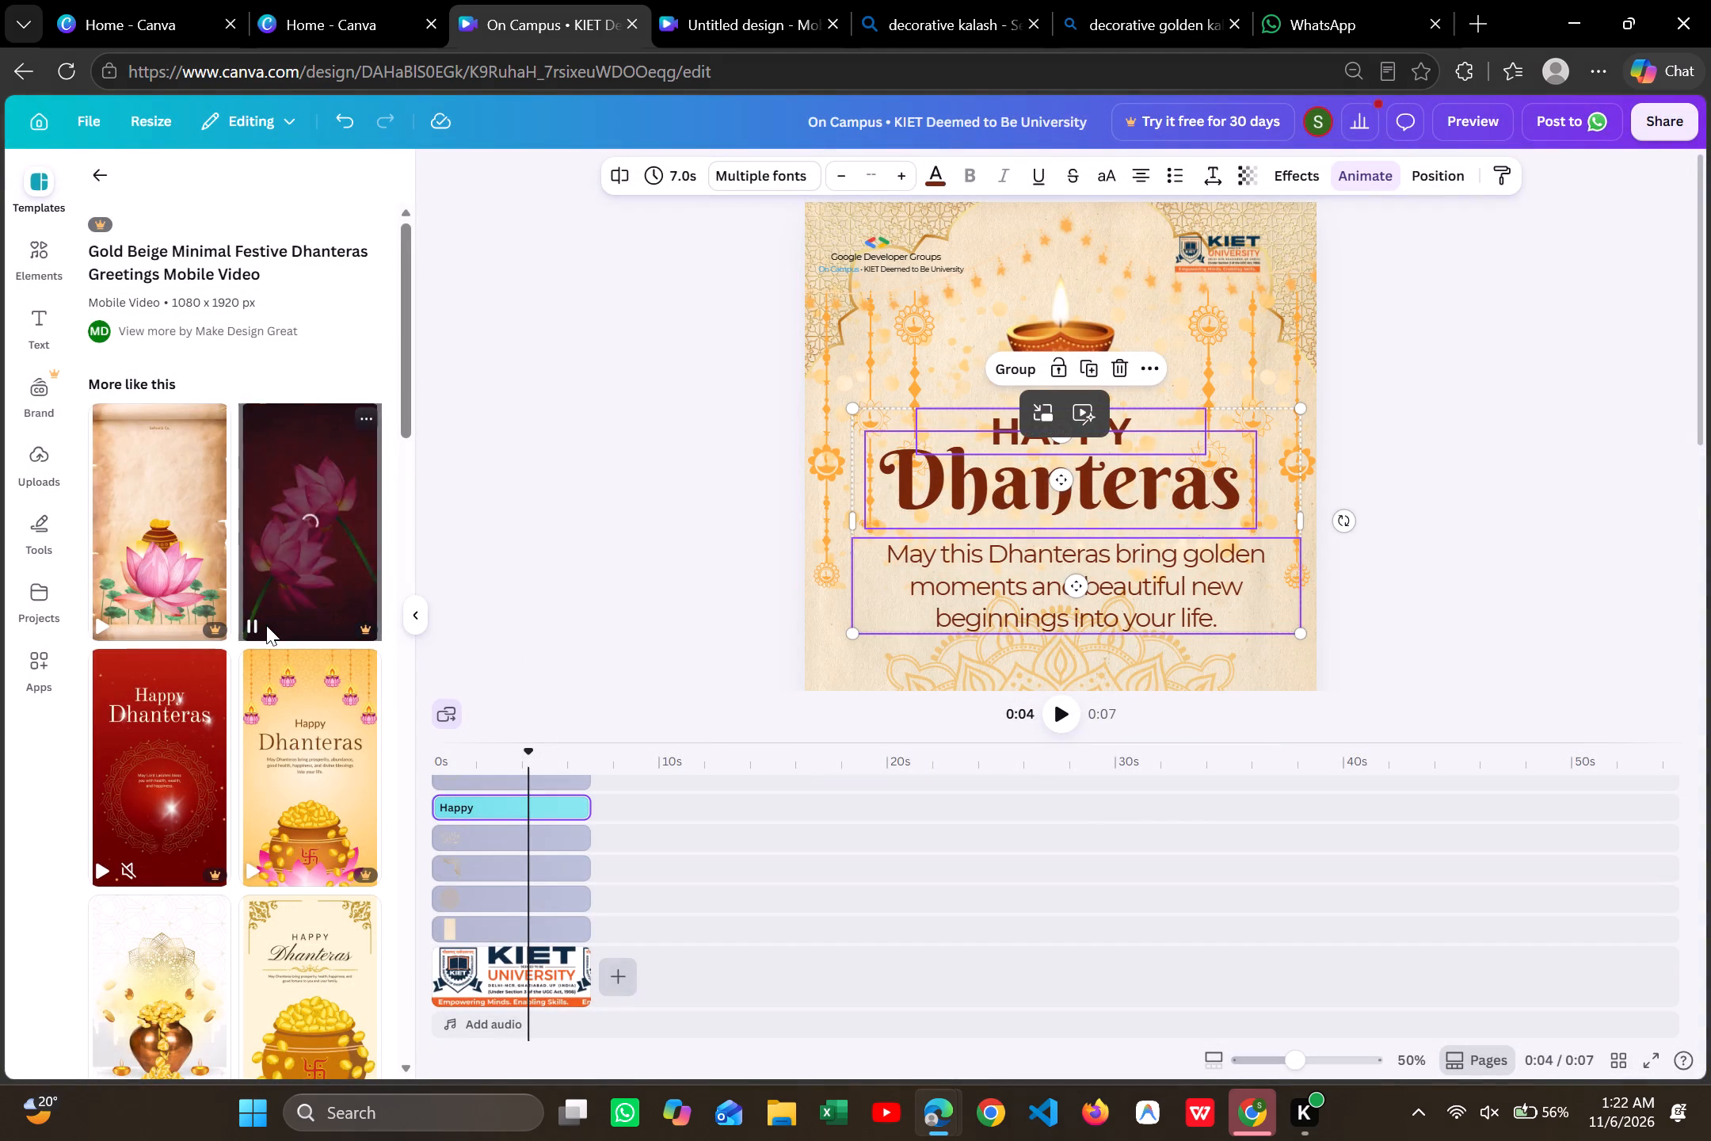
# Browse the similar Dhanteras templates and preview the maroon one with Lakshmi between two gold coin pots, examining its greeting wording.
pyautogui.scroll(-1, 311, 555)
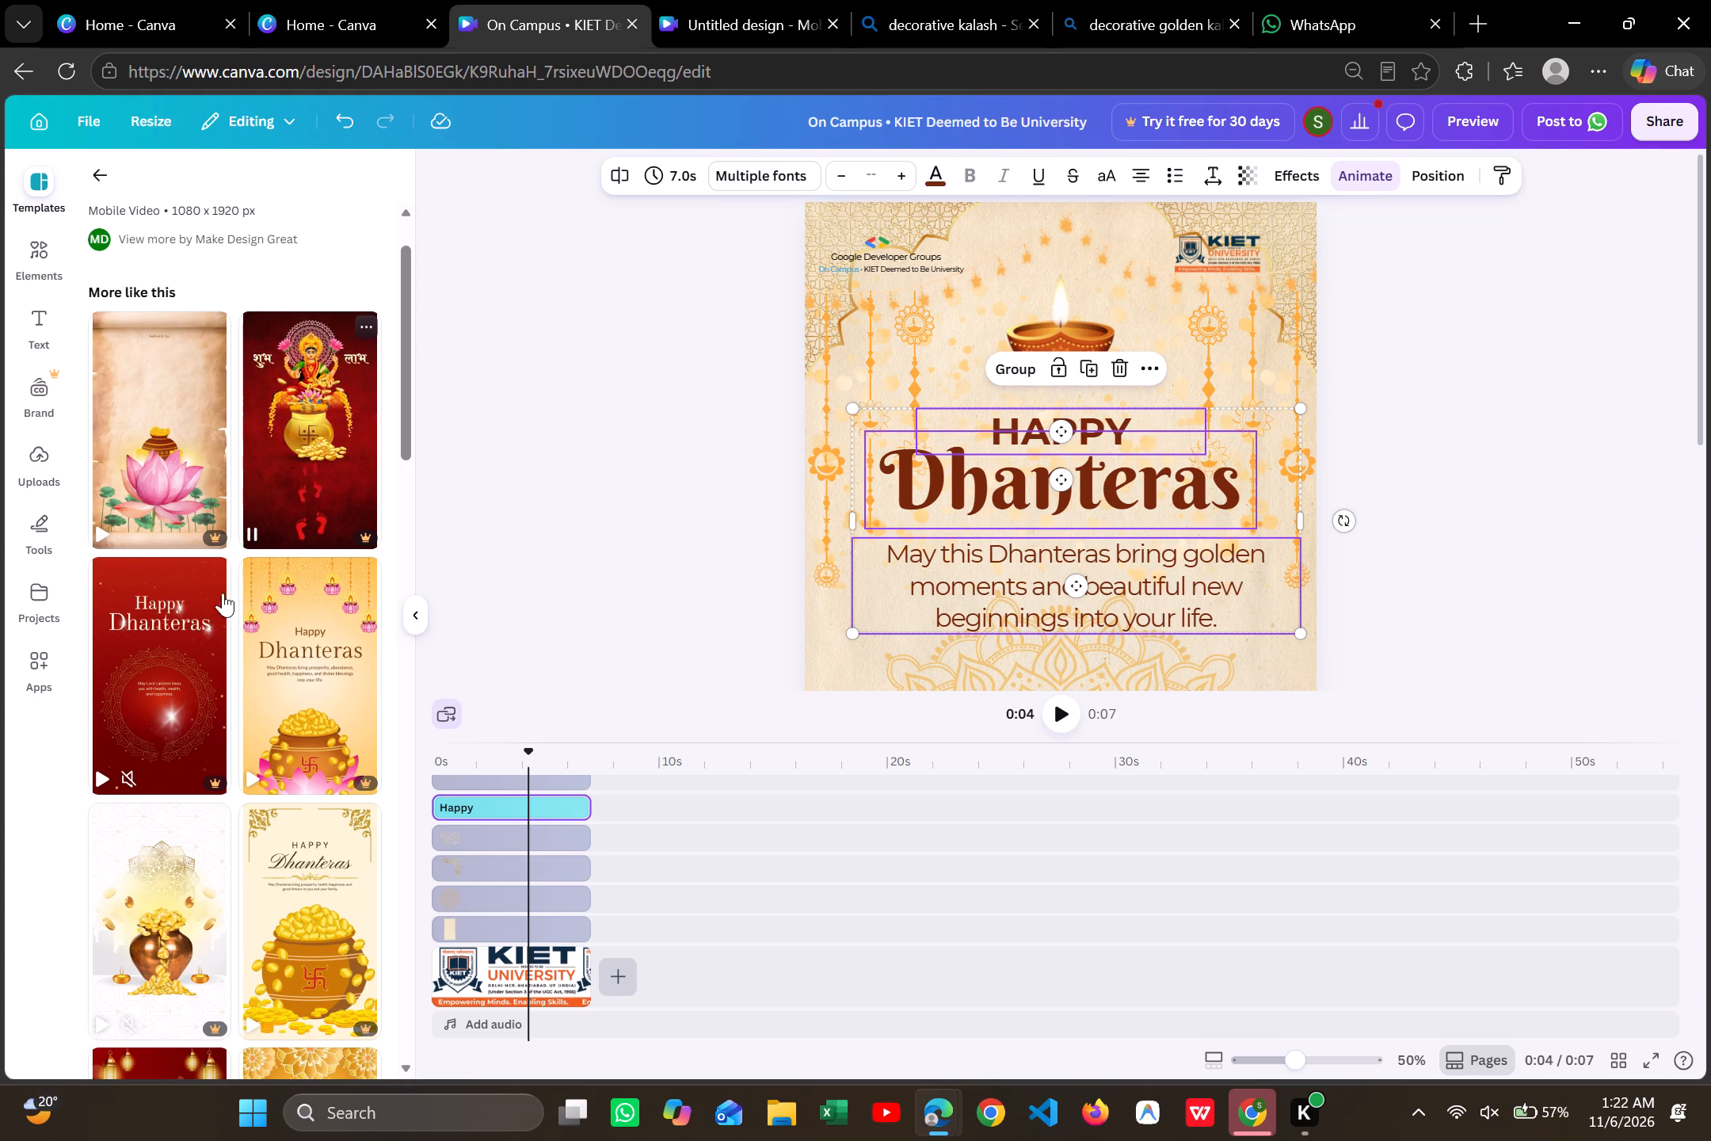
pyautogui.scroll(-1, 160, 658)
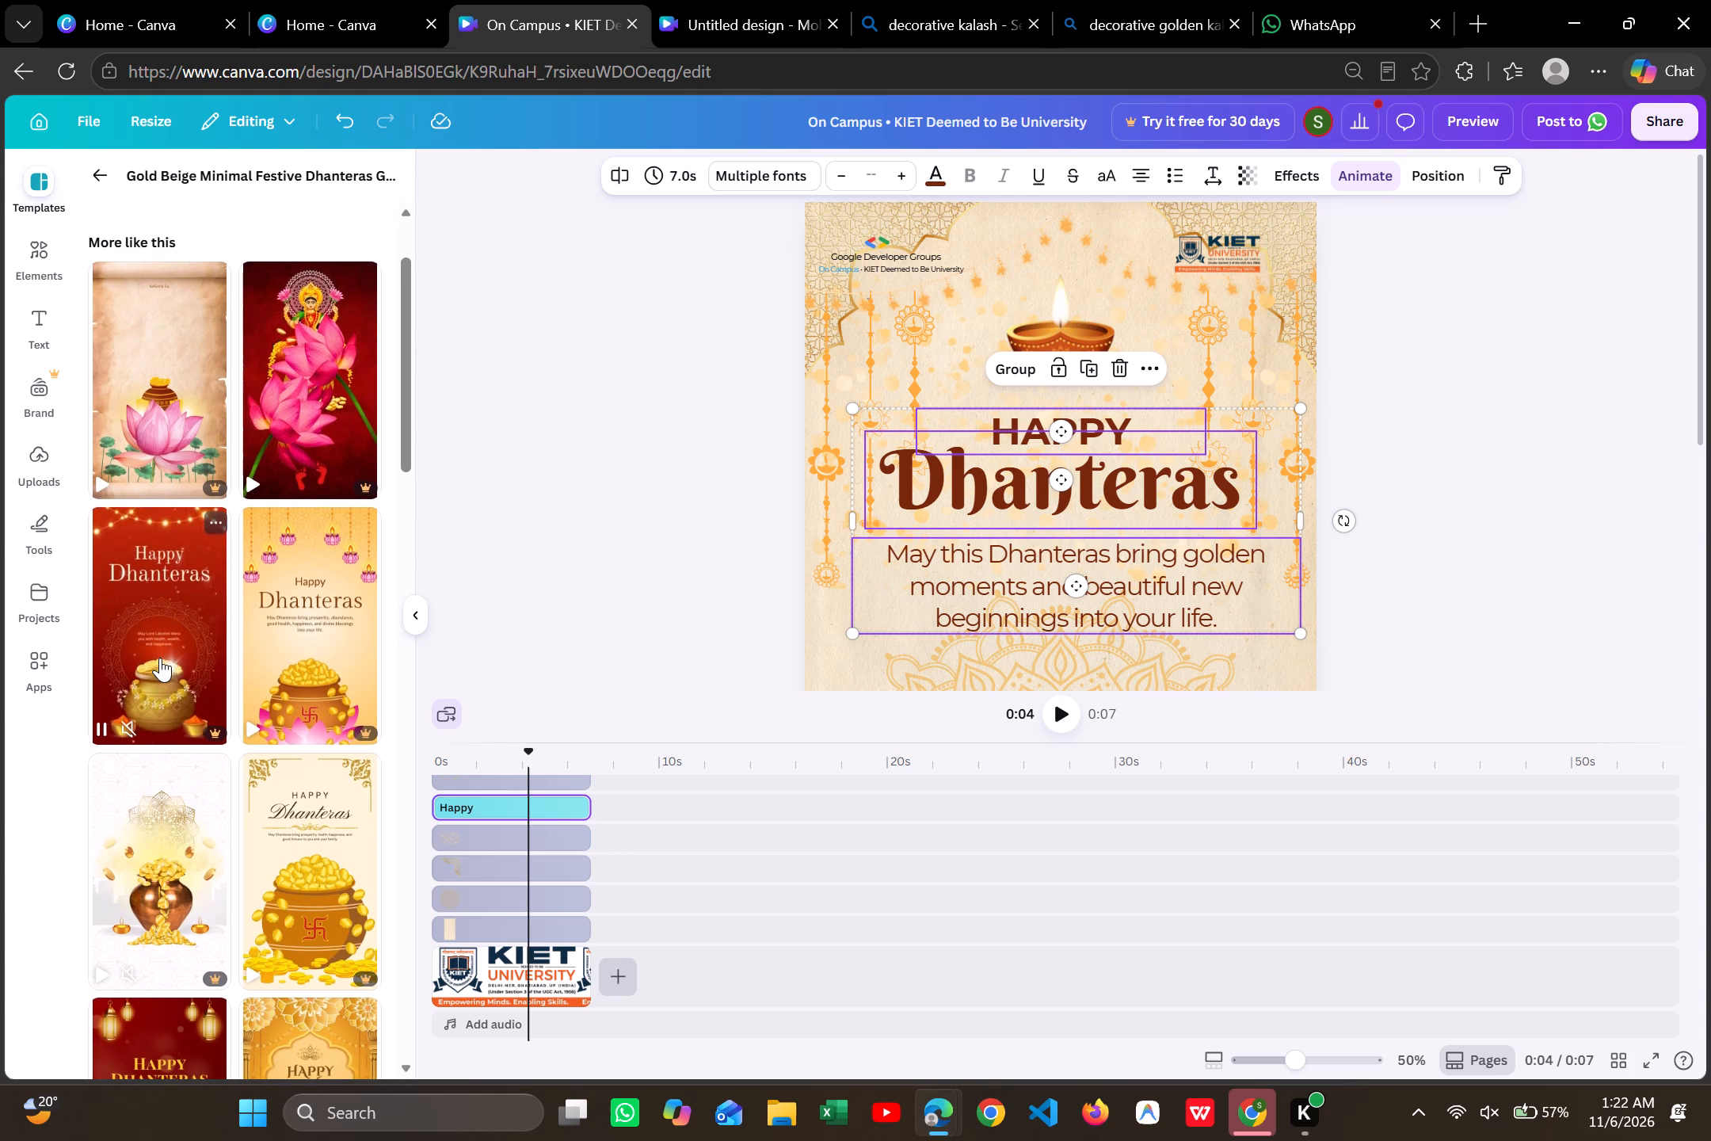
pyautogui.scroll(-1, 160, 658)
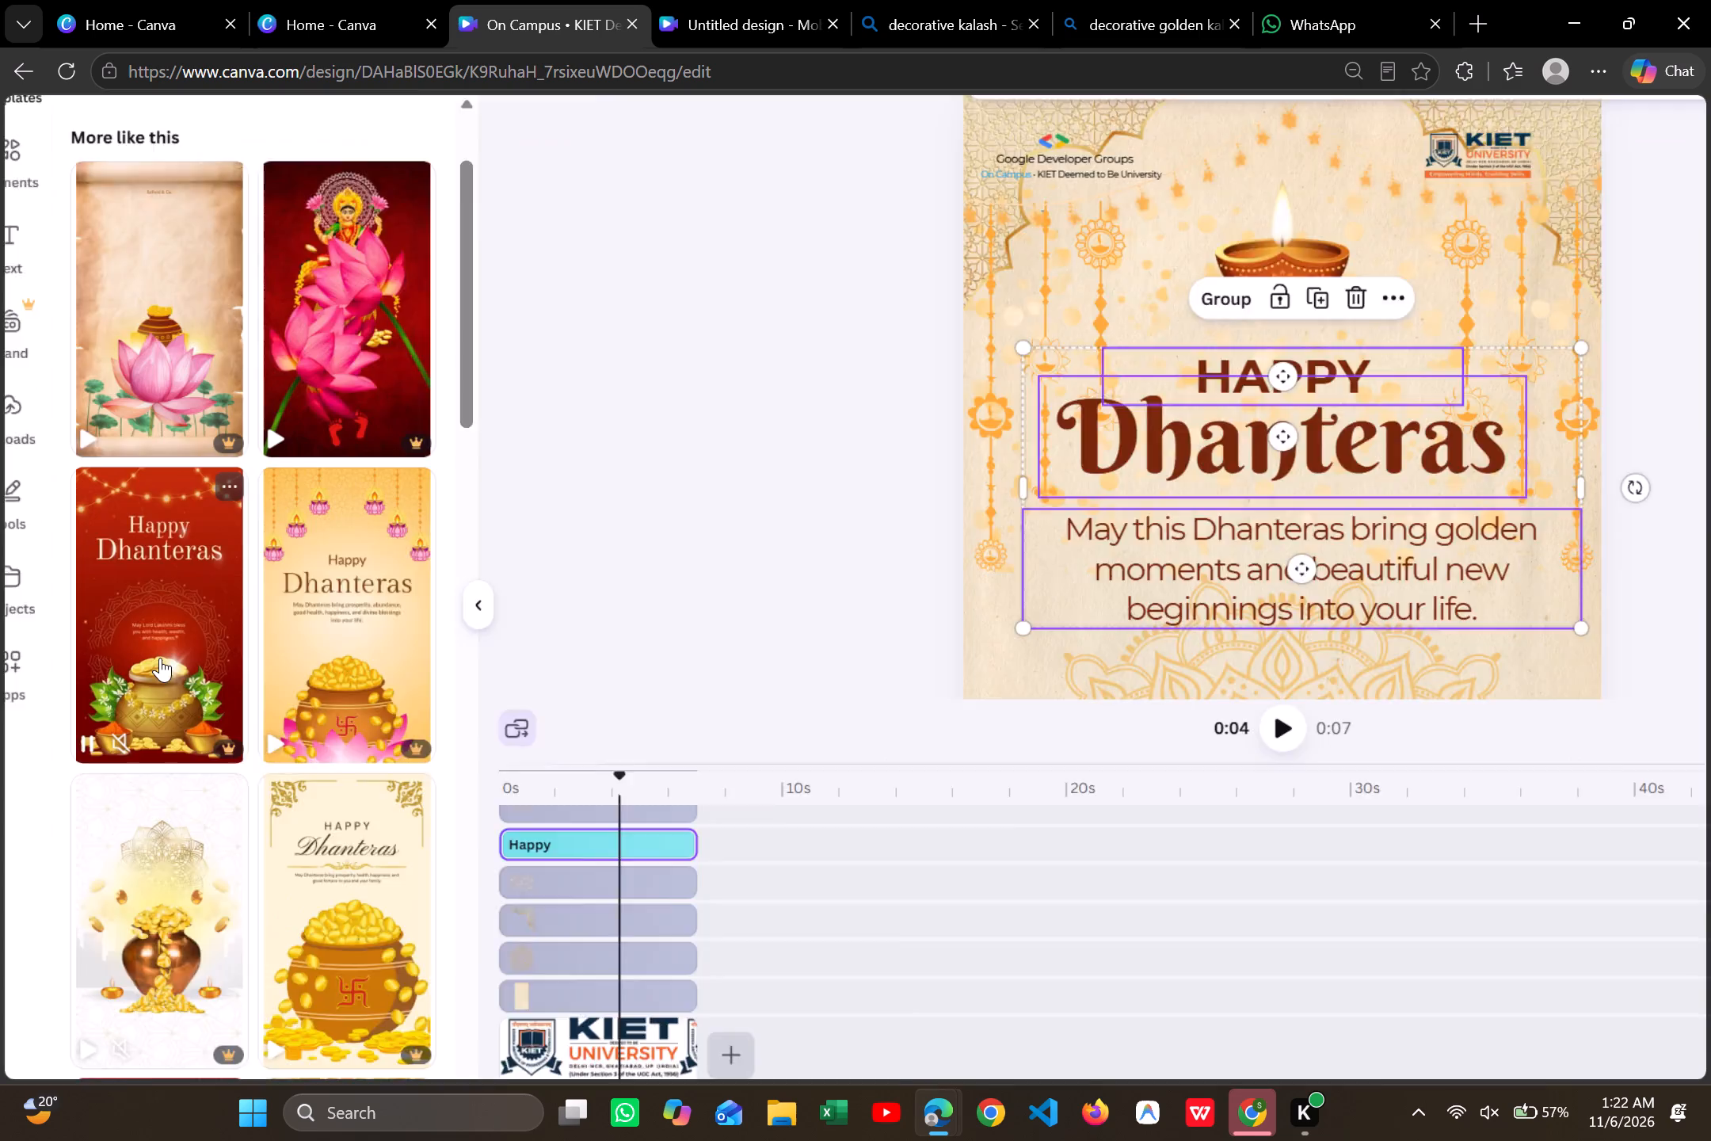
pyautogui.hscroll(2, 160, 658)
pyautogui.scroll(-3, 160, 658)
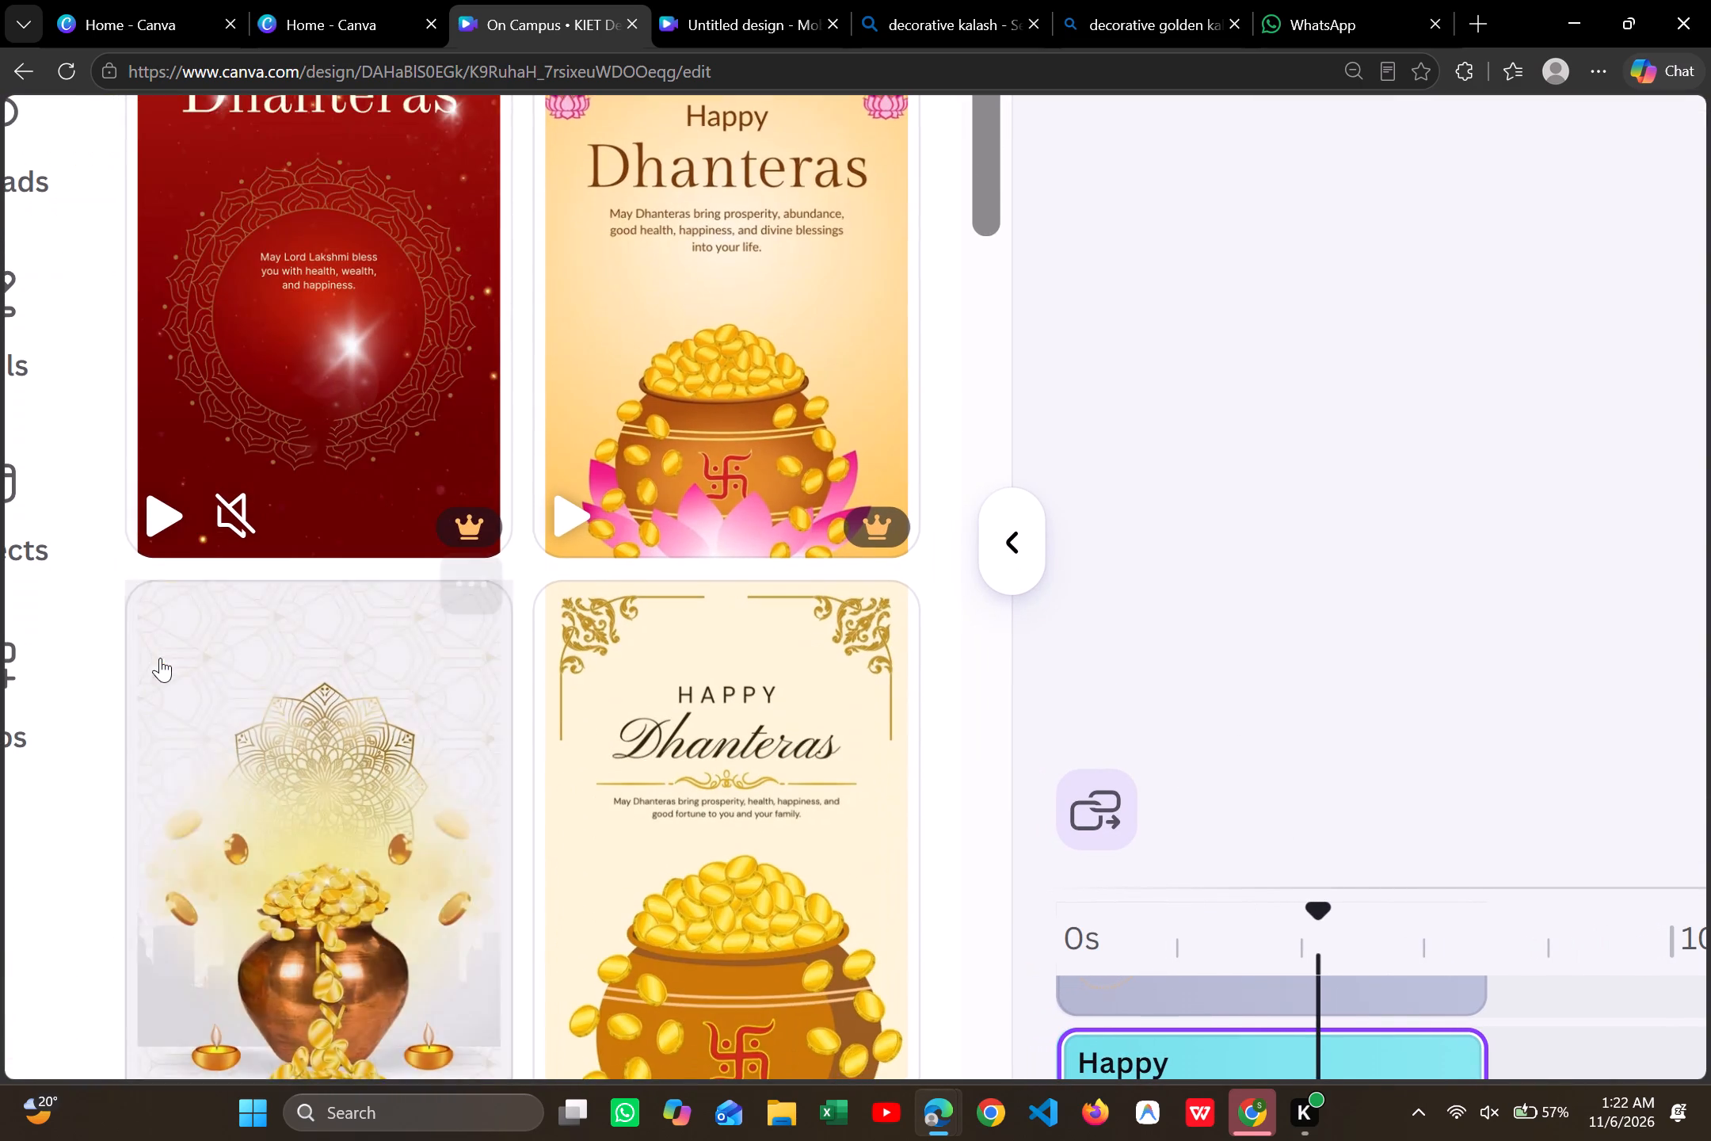
pyautogui.scroll(-8, 160, 658)
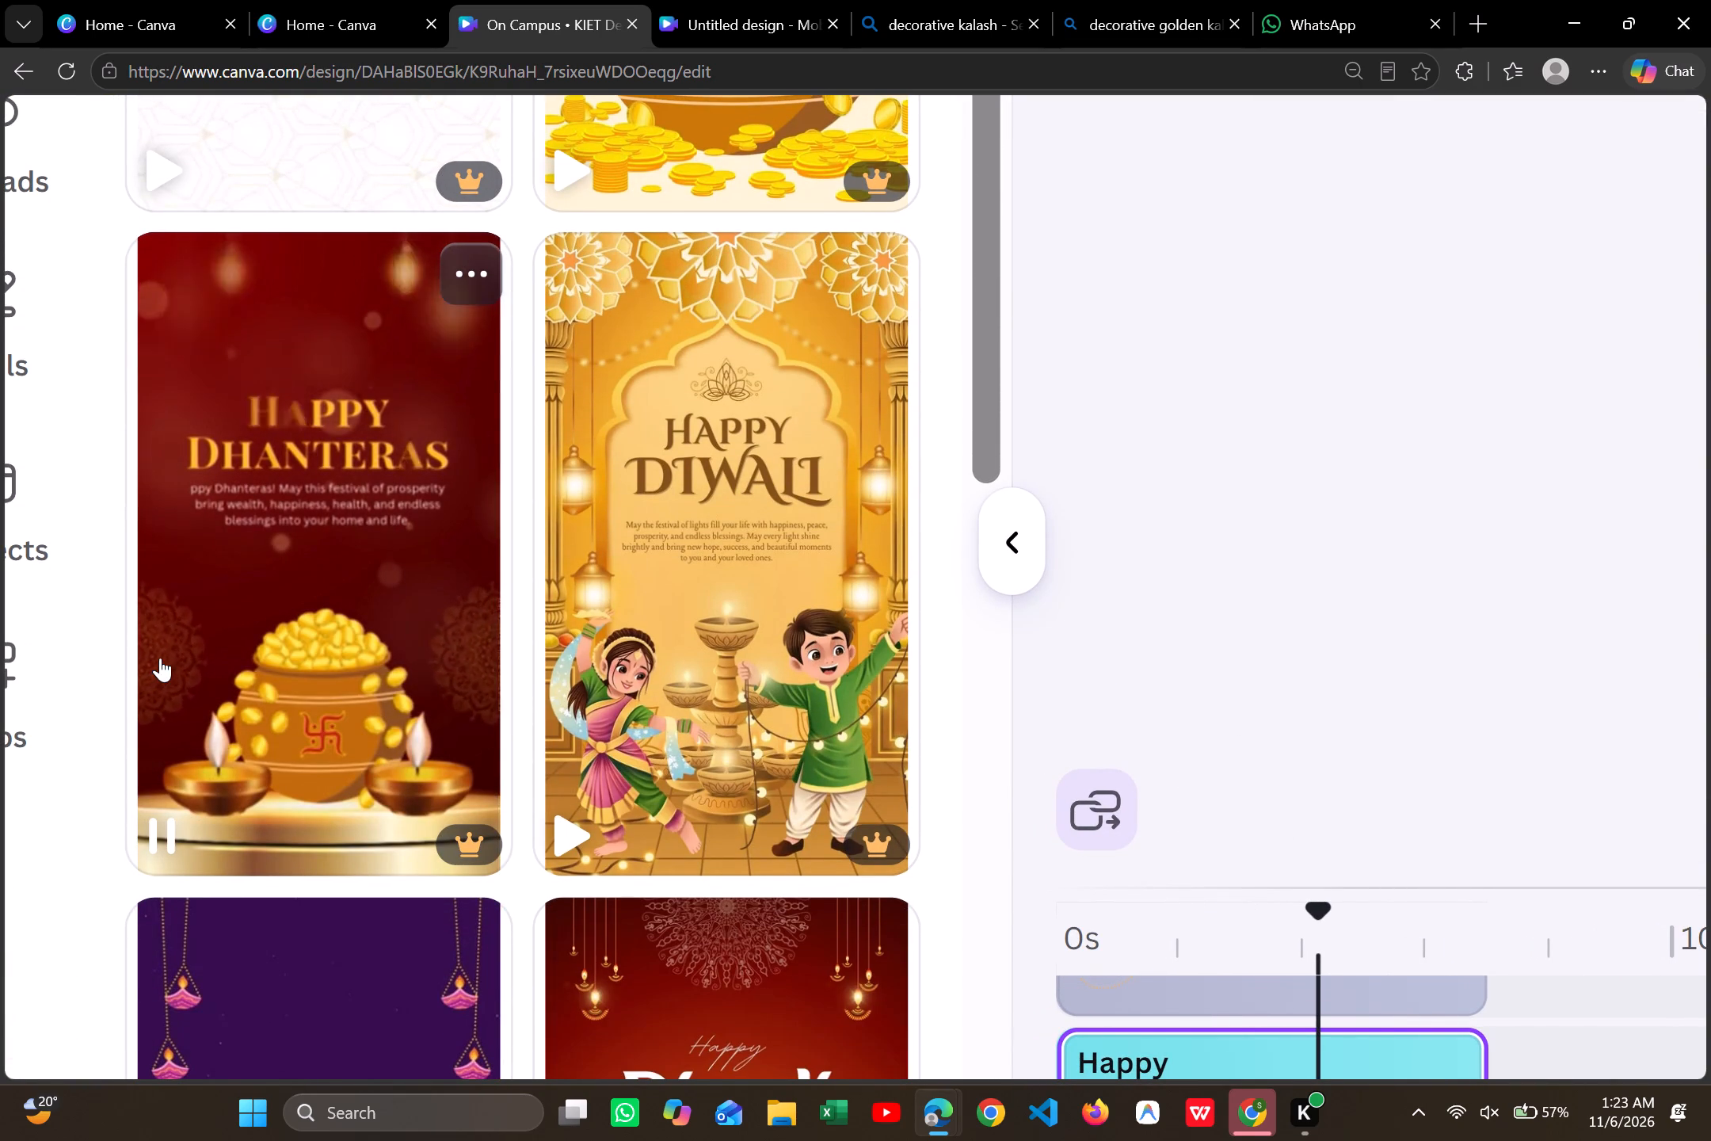
pyautogui.scroll(-5, 160, 658)
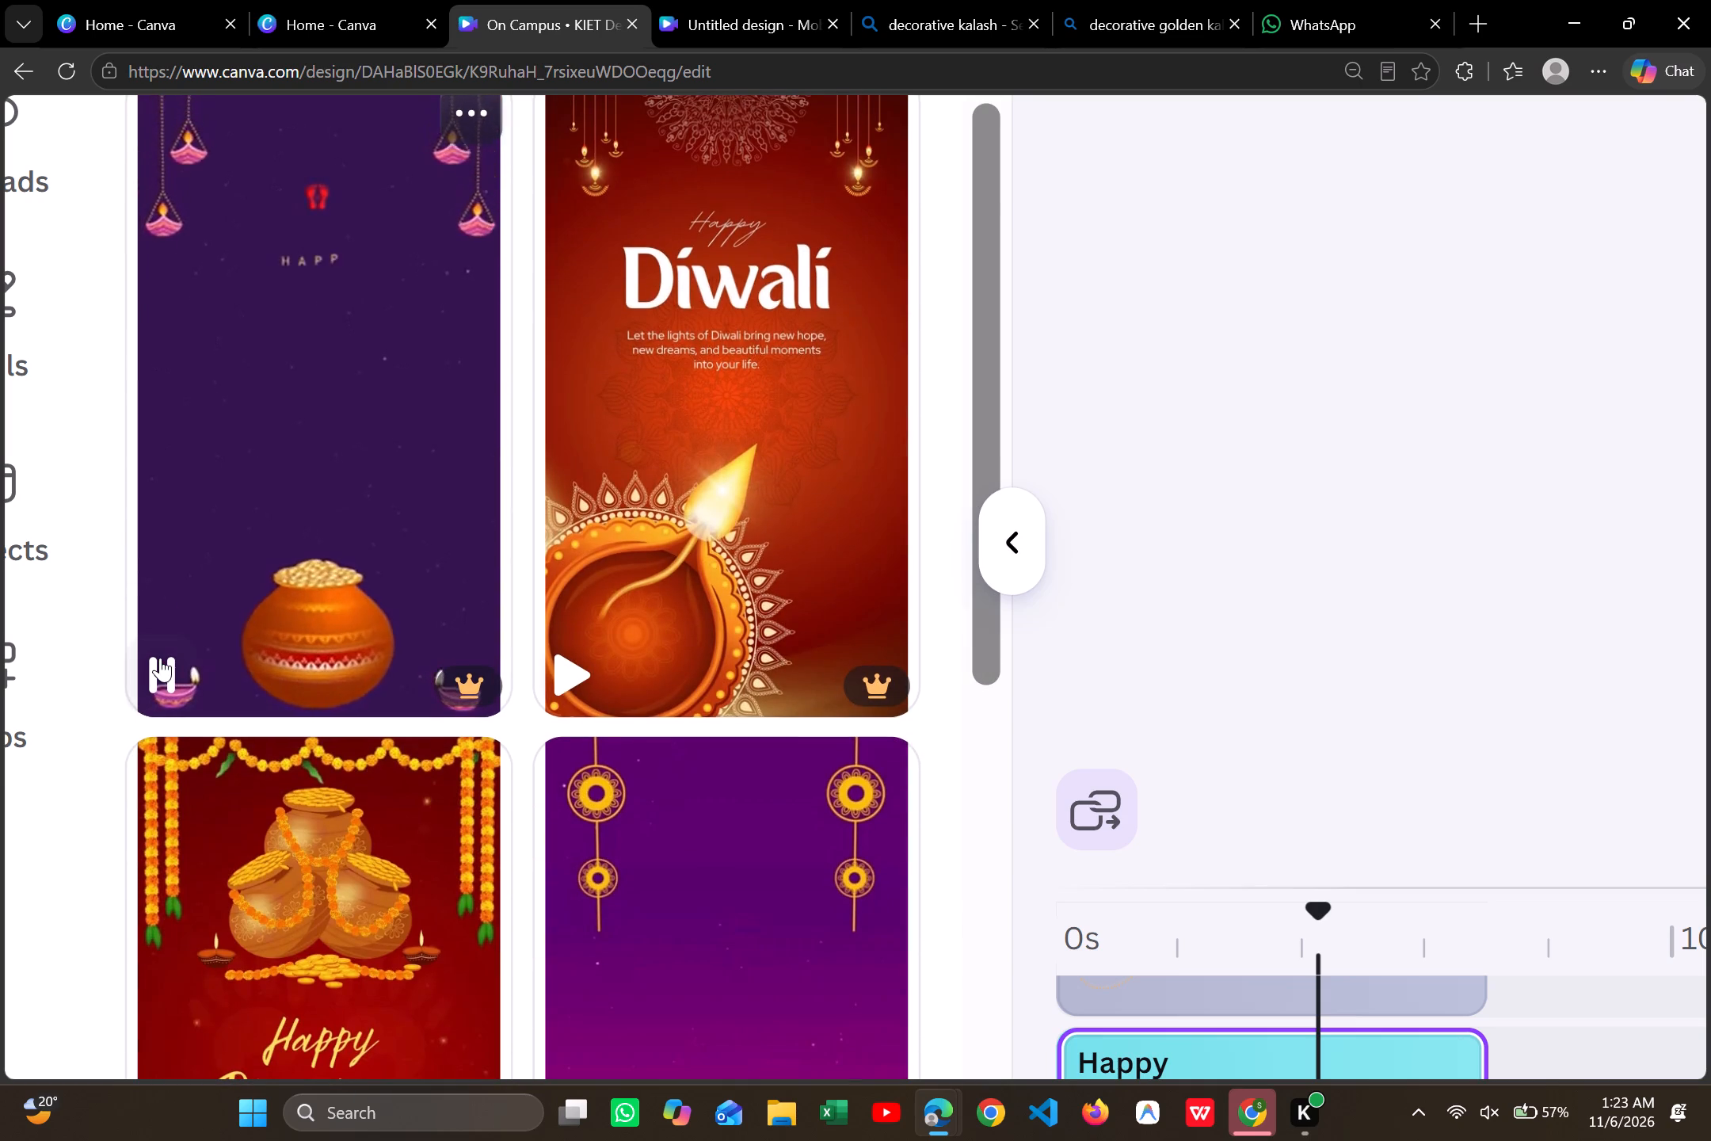
pyautogui.scroll(-7, 160, 658)
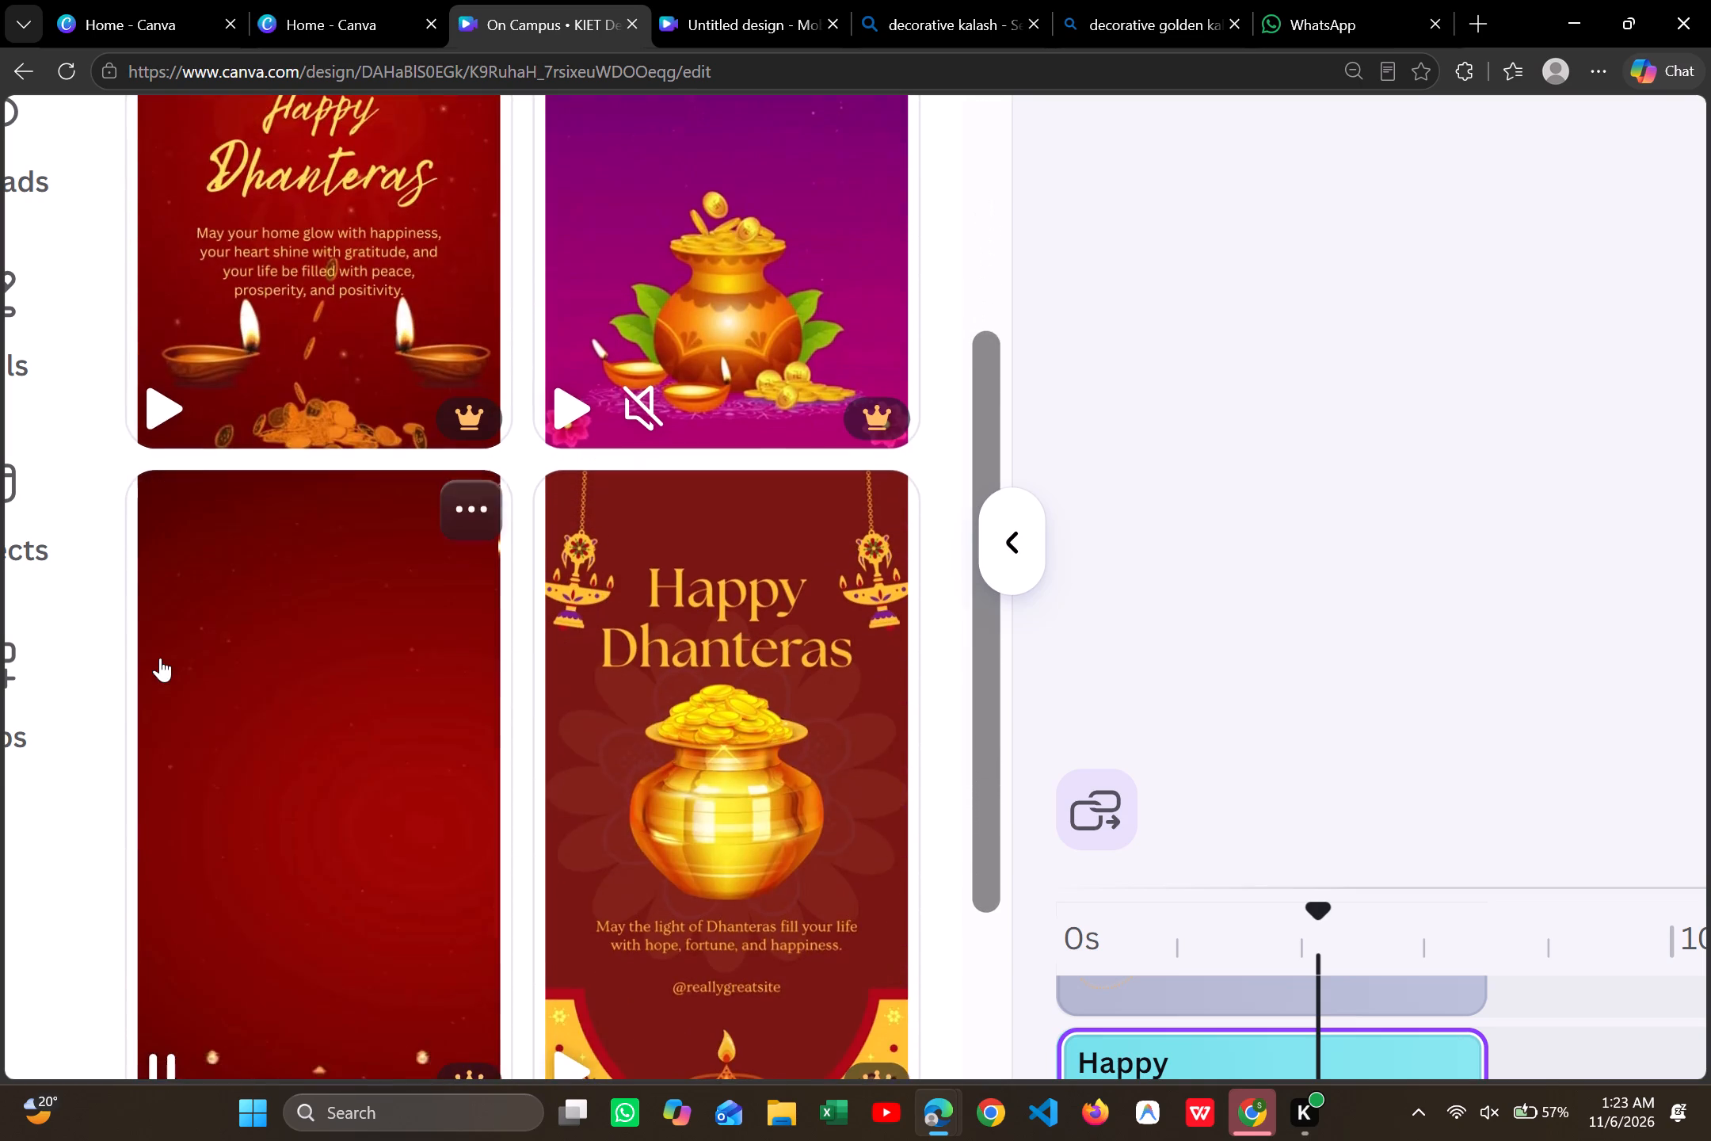
pyautogui.scroll(-2, 160, 658)
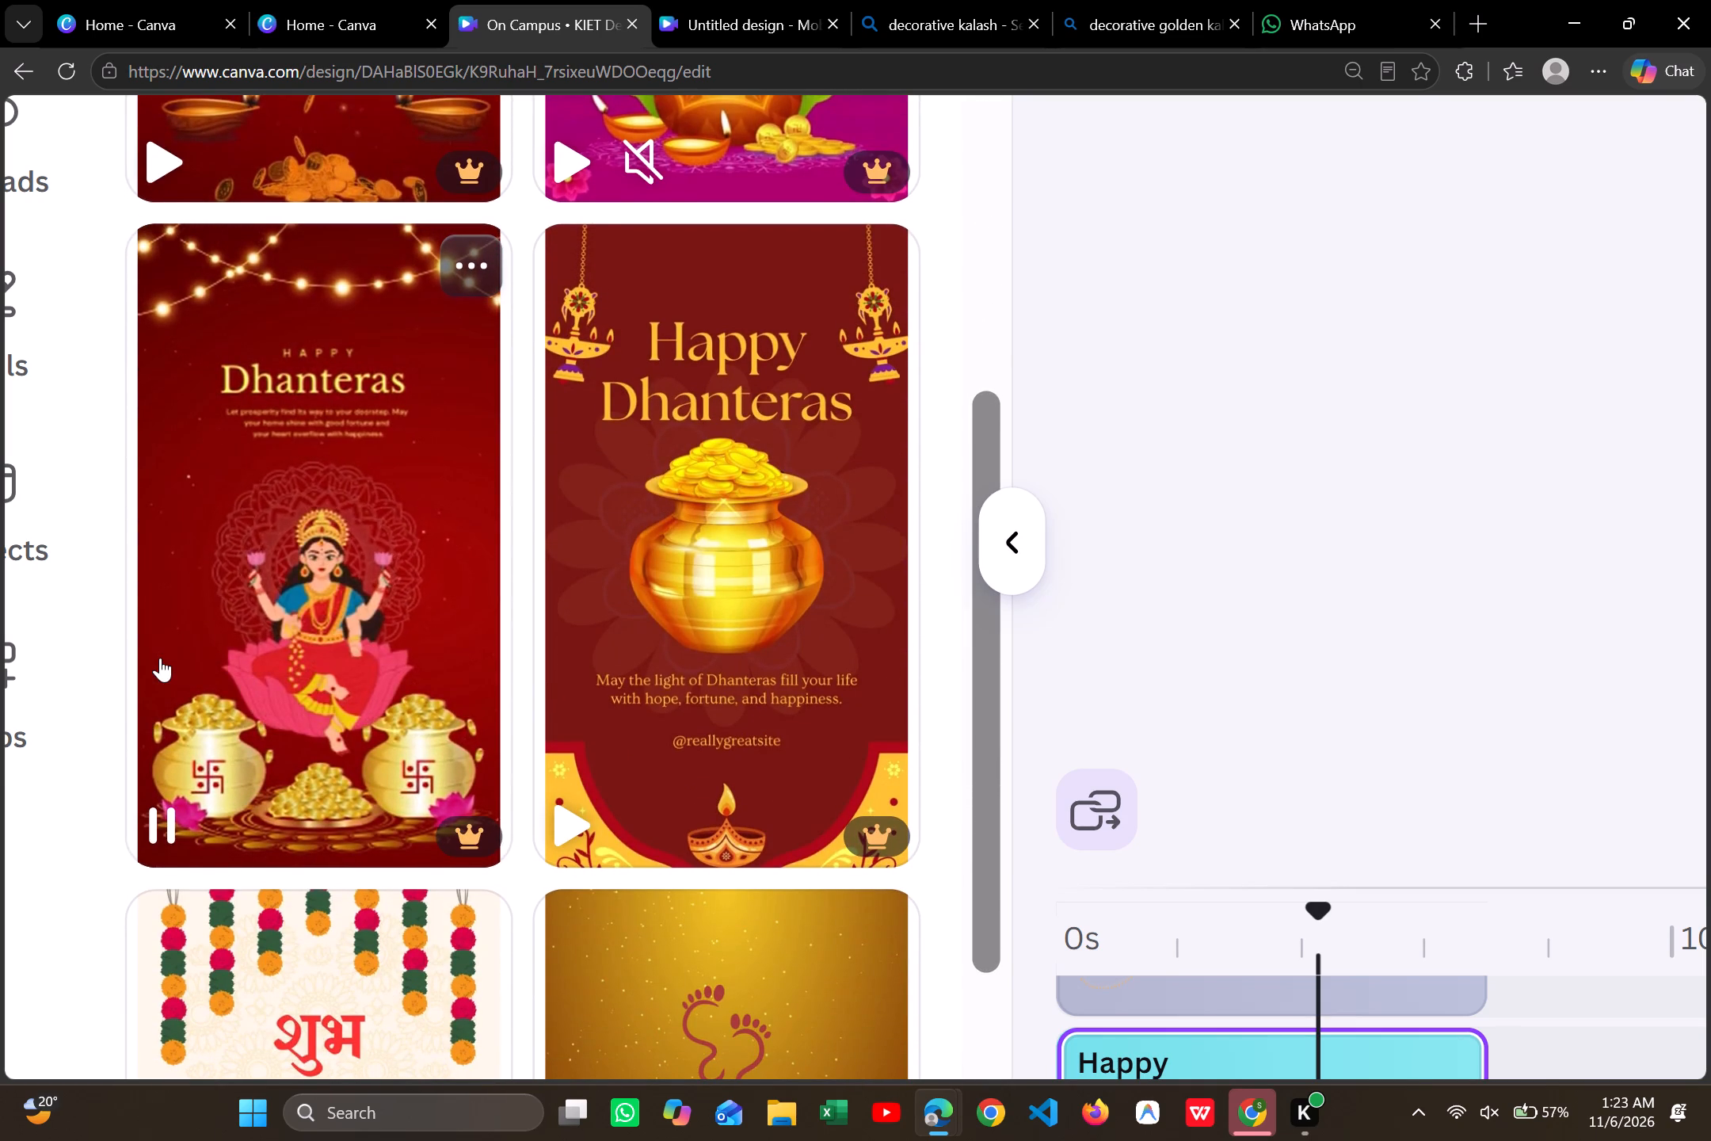
pyautogui.click(298, 525)
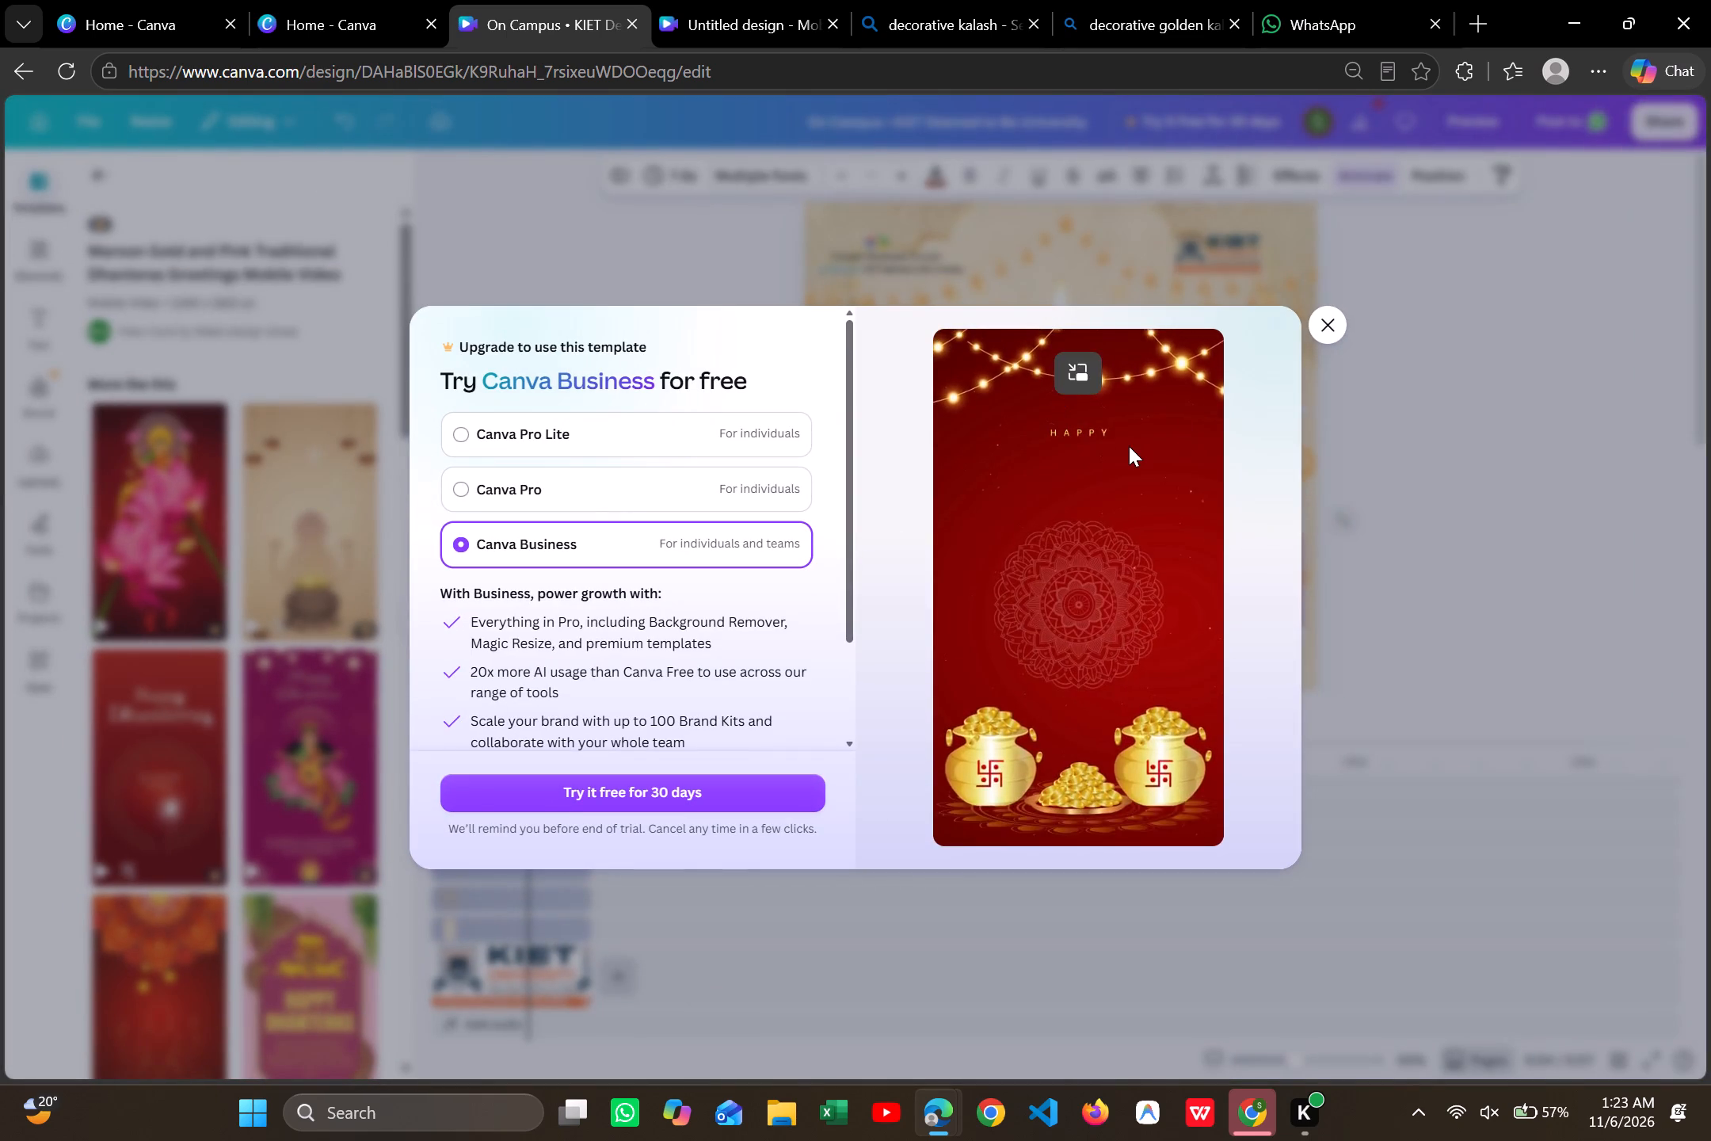
pyautogui.scroll(-1, 1129, 446)
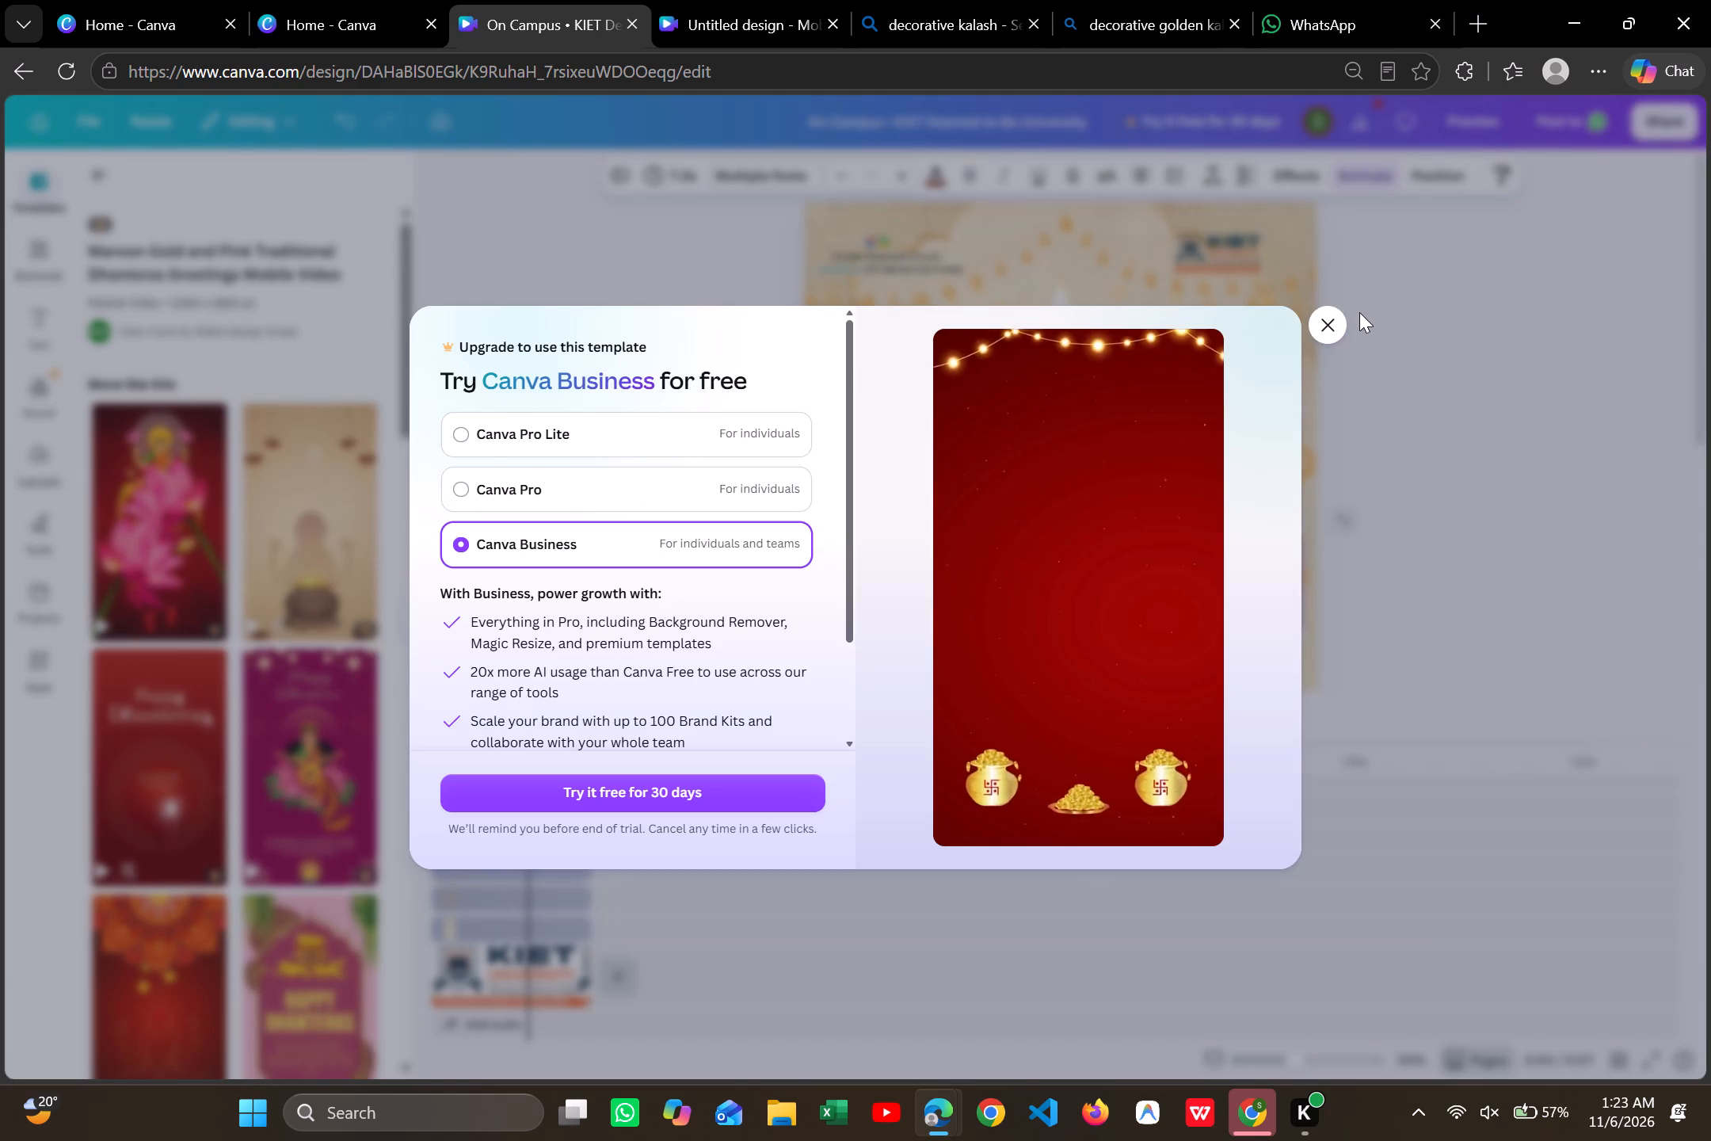
pyautogui.click(1325, 324)
# Preview the pink Lakshmi, red Lakshmi, maroon golden pot and beige silhouette Dhanteras templates to compare their layouts and greeting messages.
pyautogui.click(299, 755)
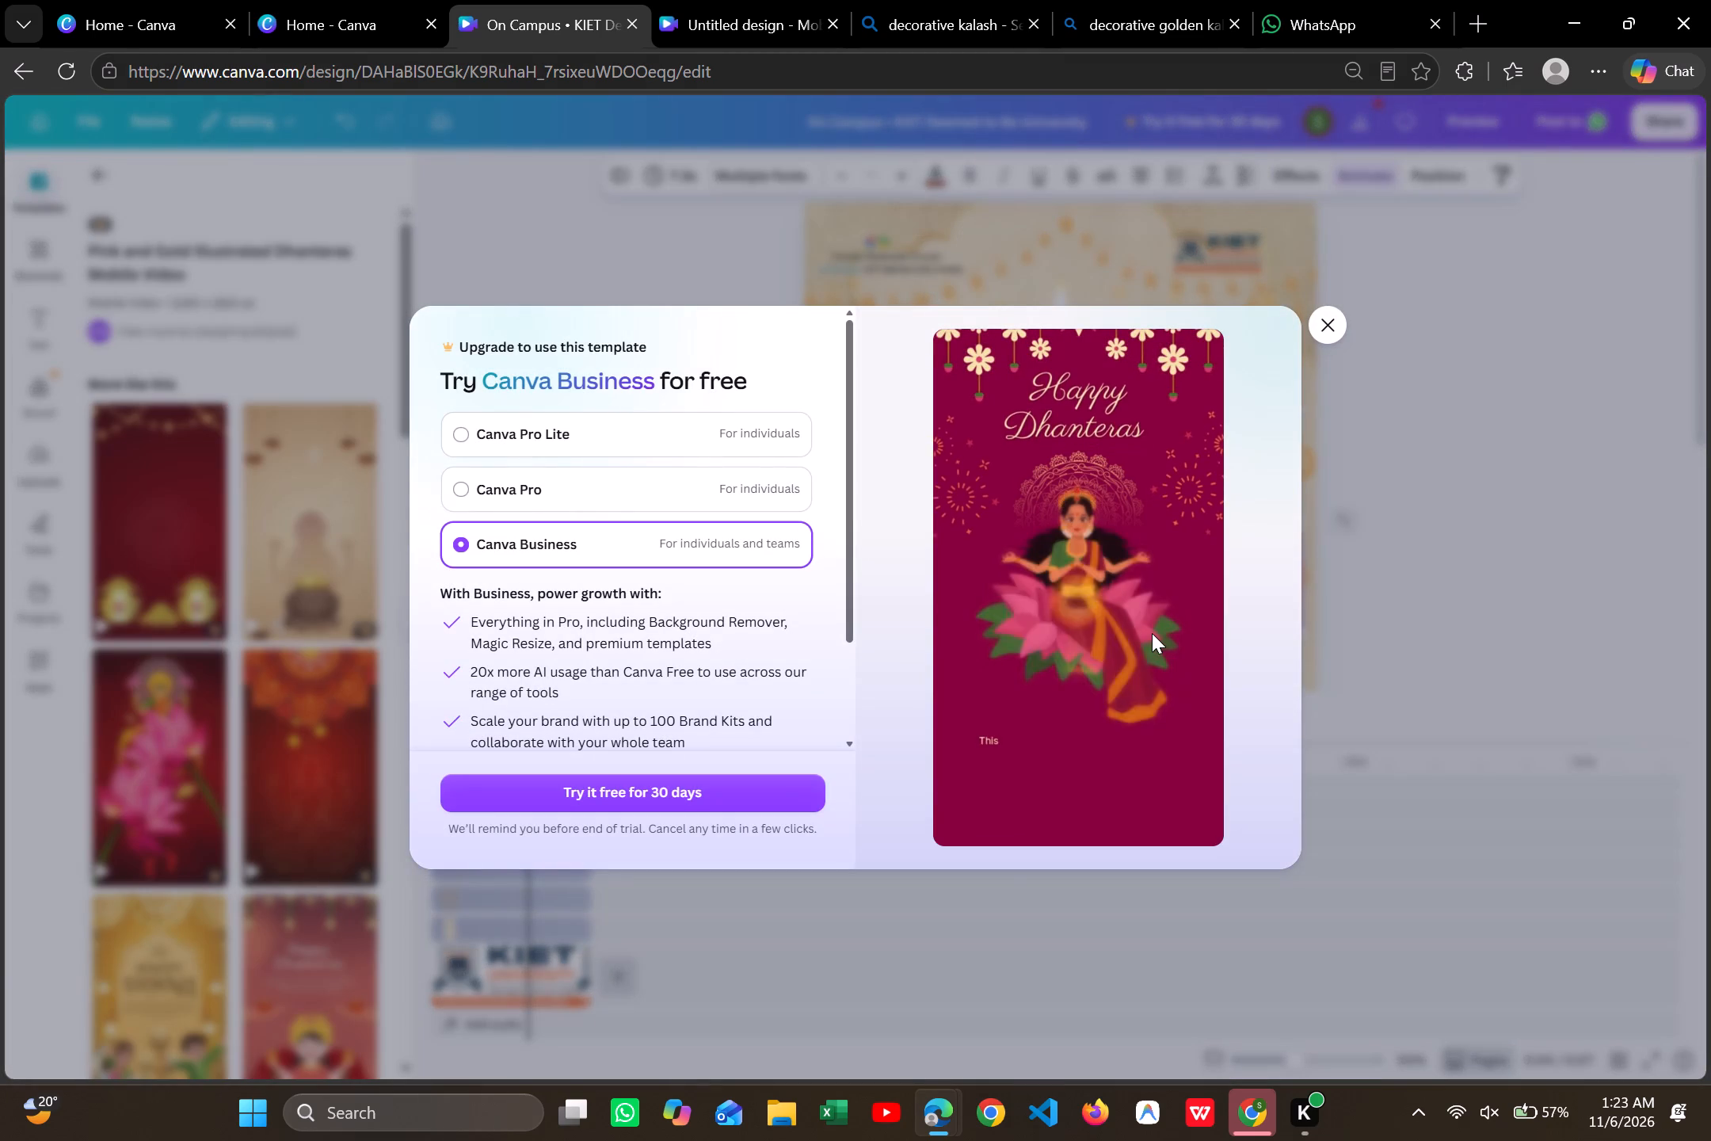
pyautogui.scroll(-3, 1152, 633)
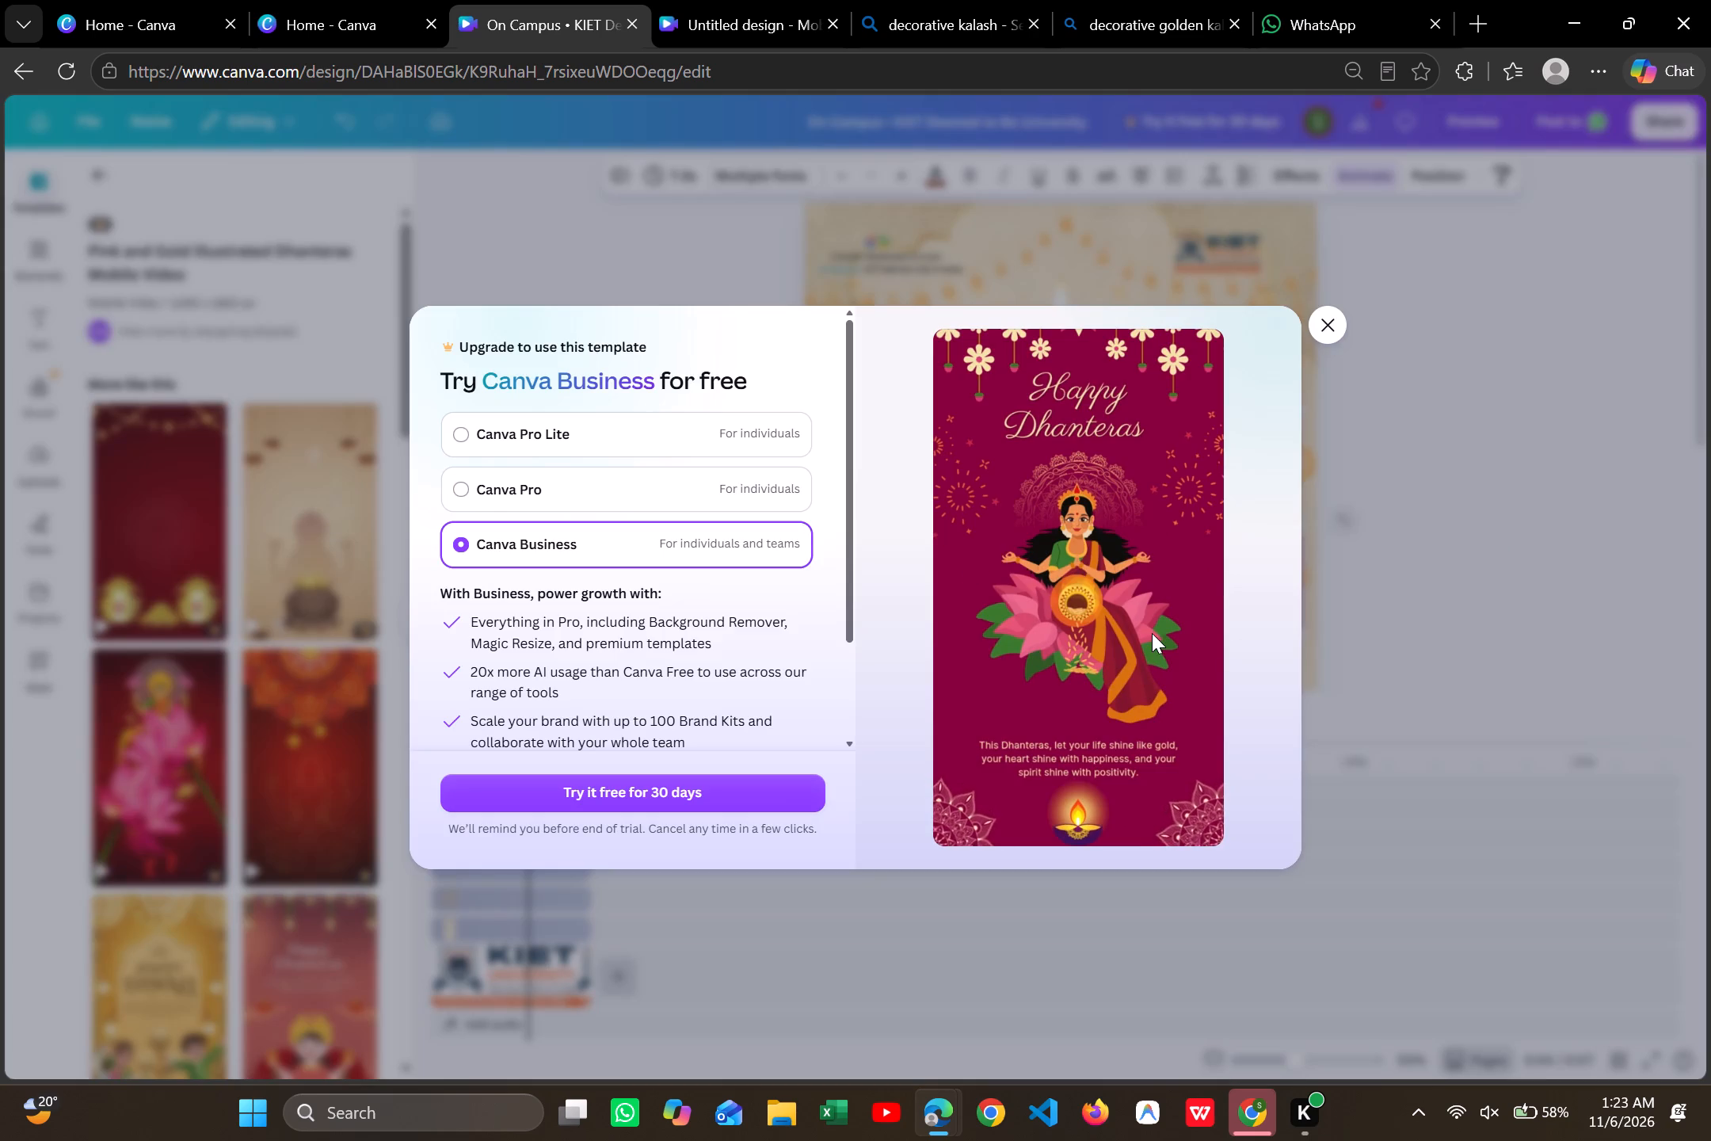
pyautogui.click(1328, 328)
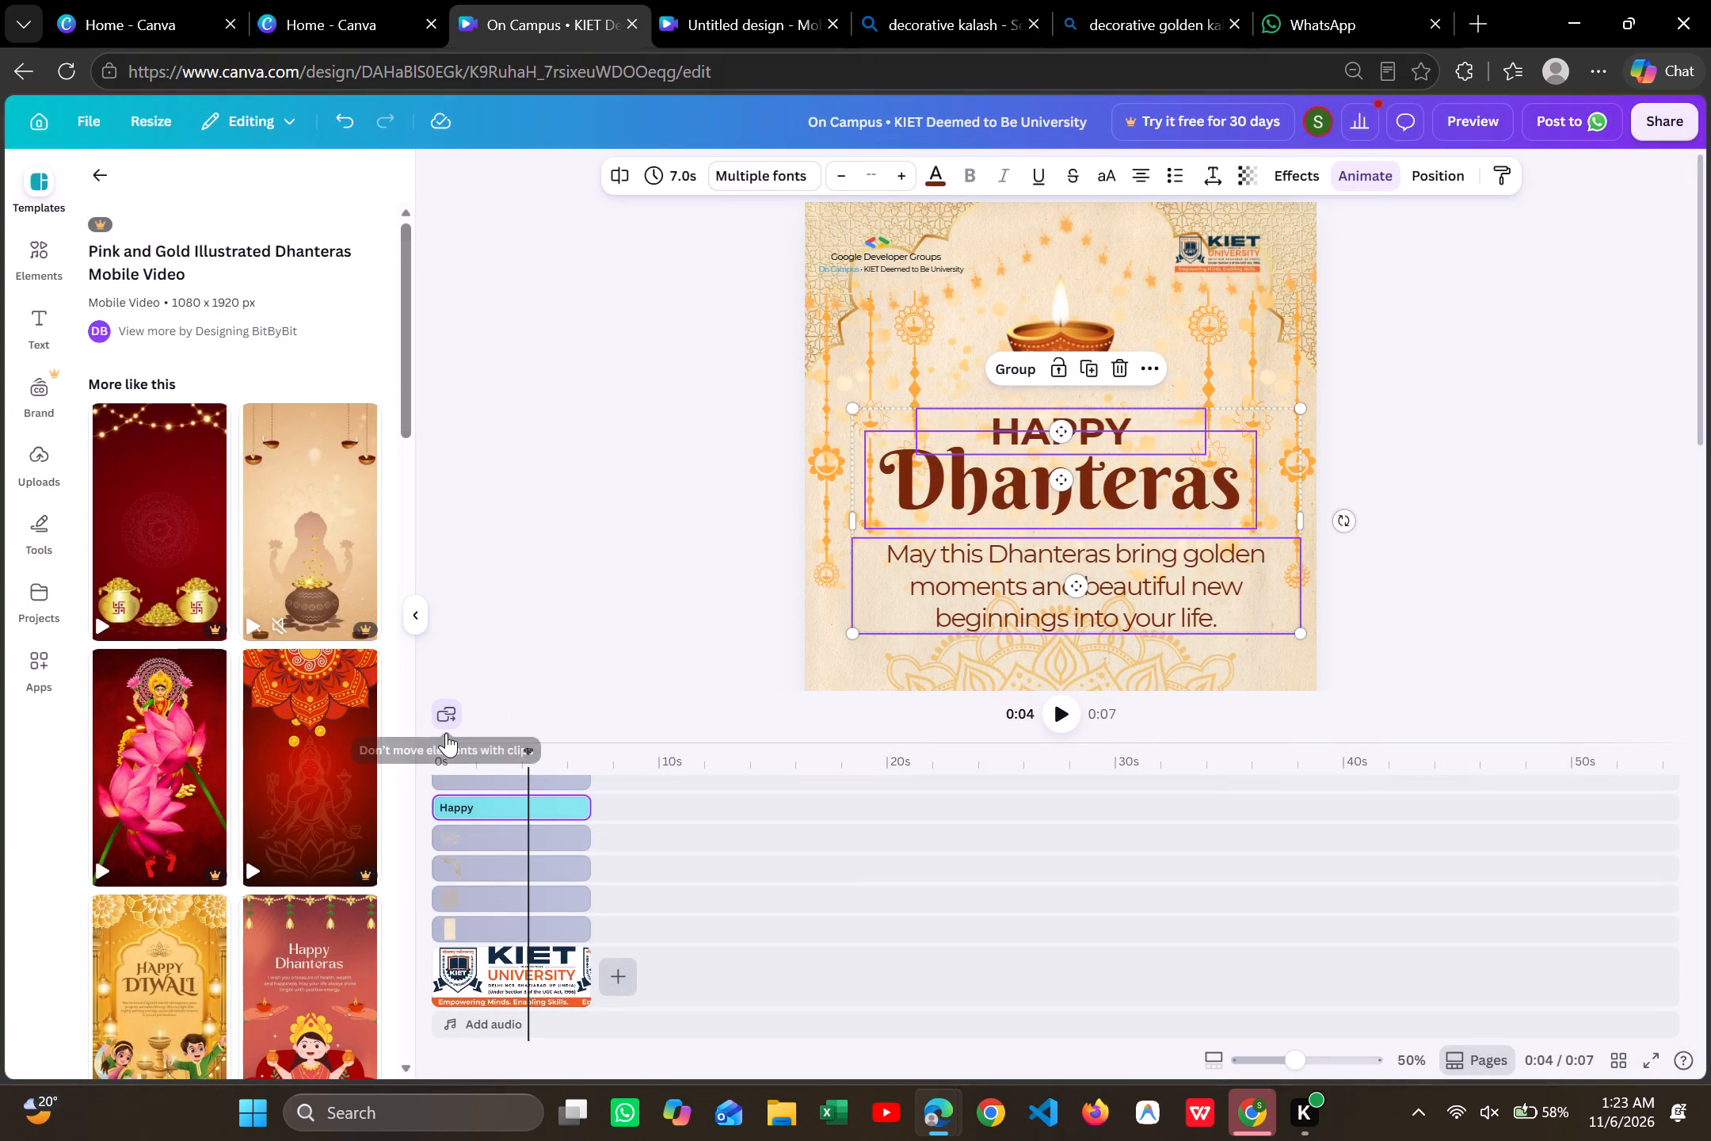
pyautogui.scroll(-2, 446, 733)
pyautogui.click(302, 986)
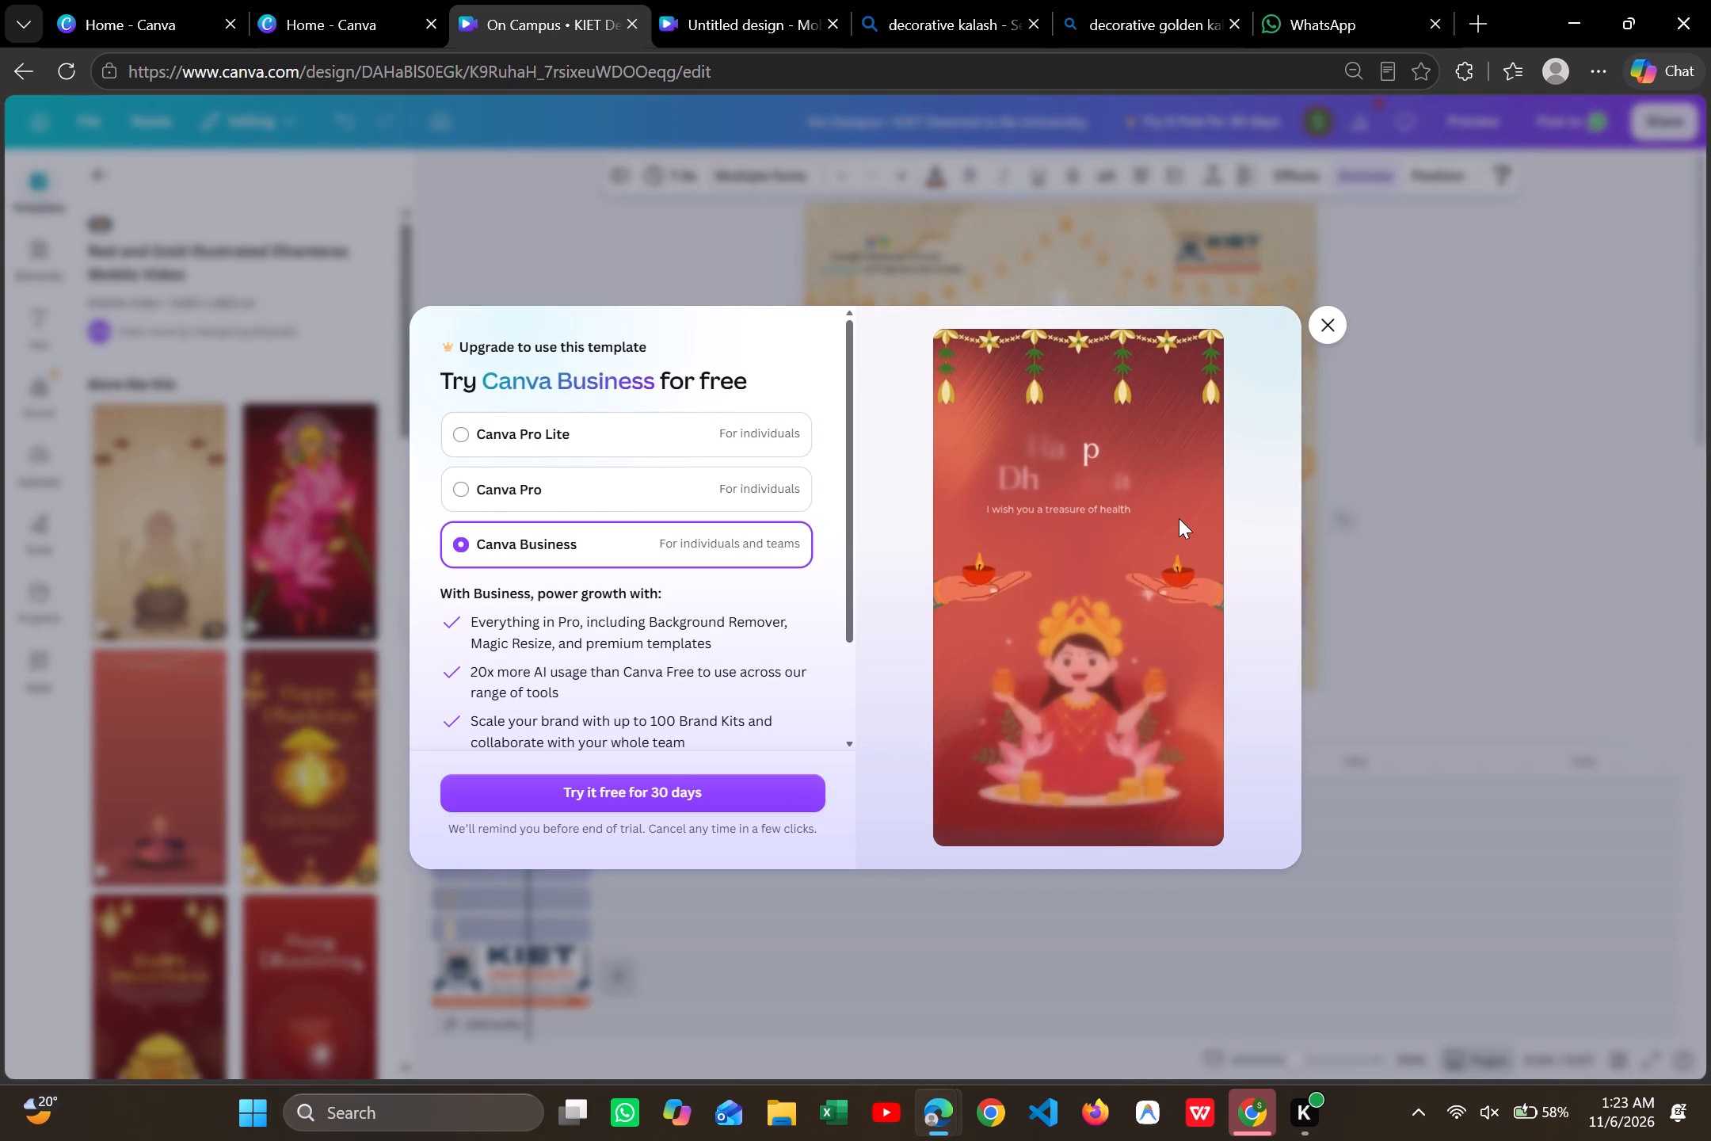
pyautogui.click(1326, 318)
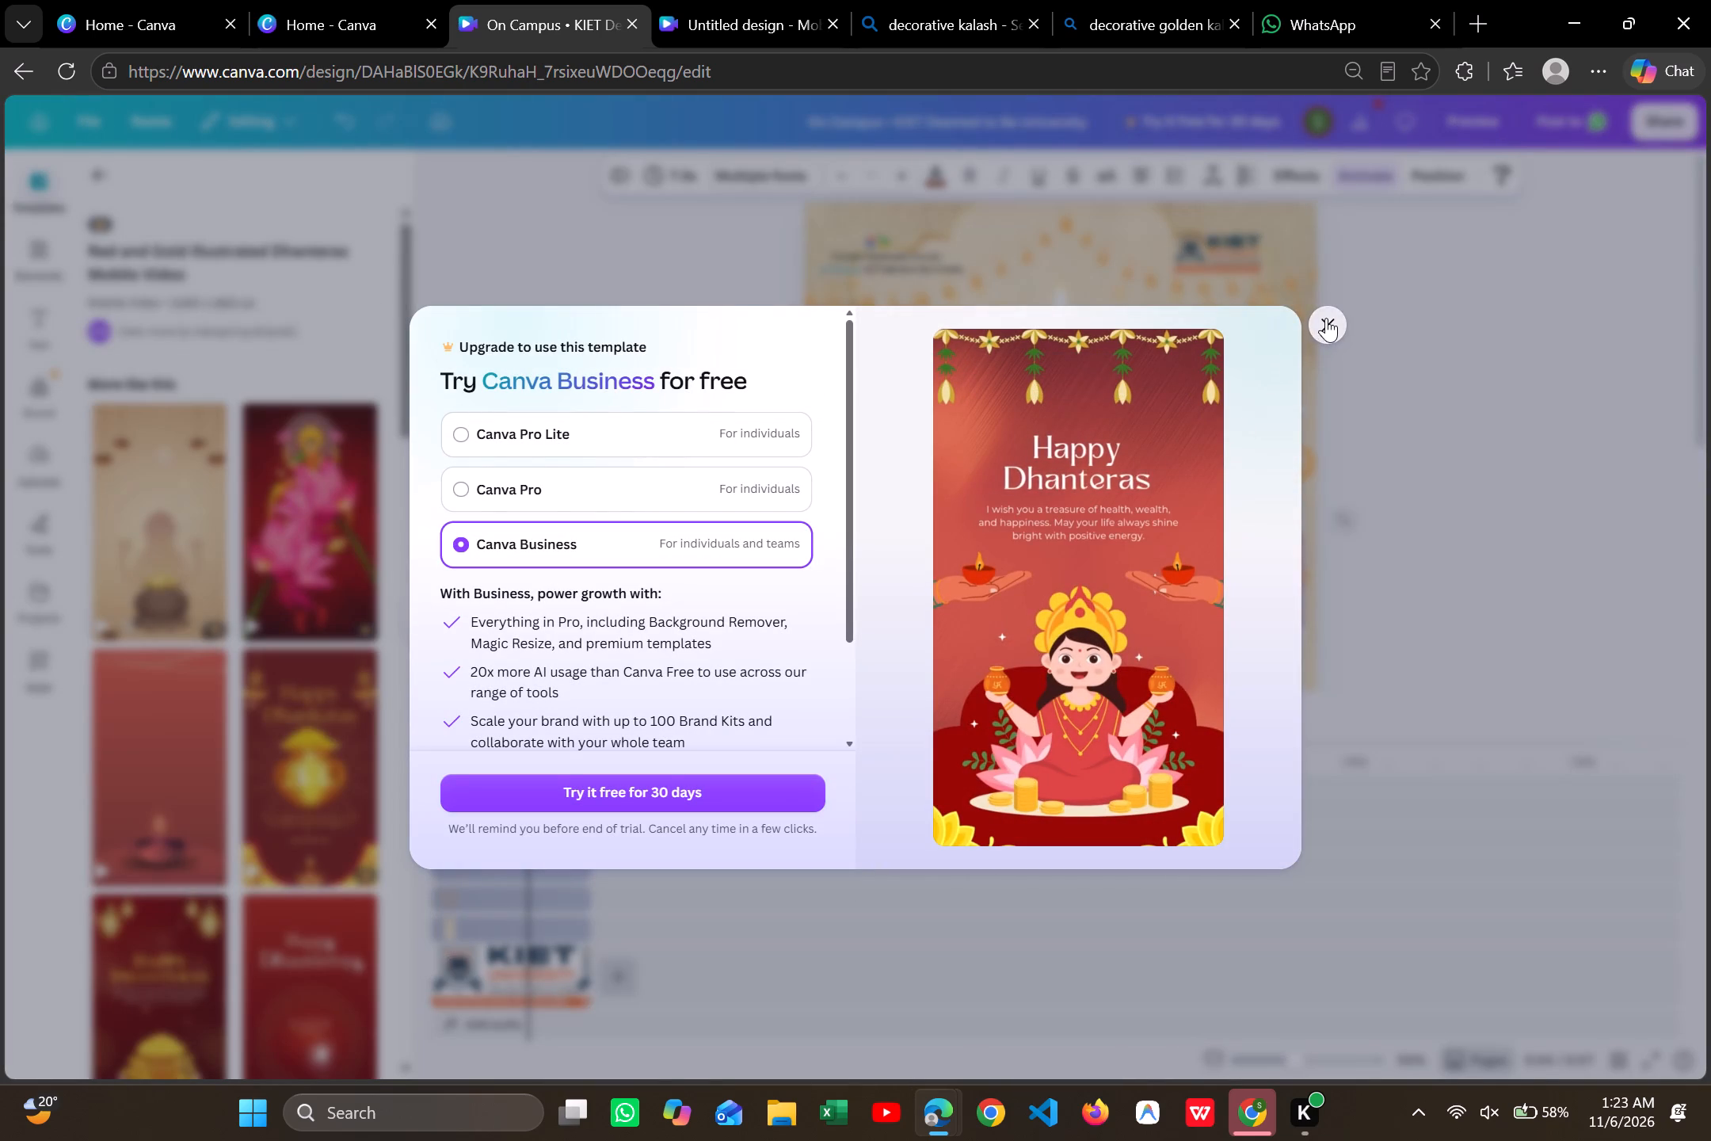
pyautogui.click(358, 839)
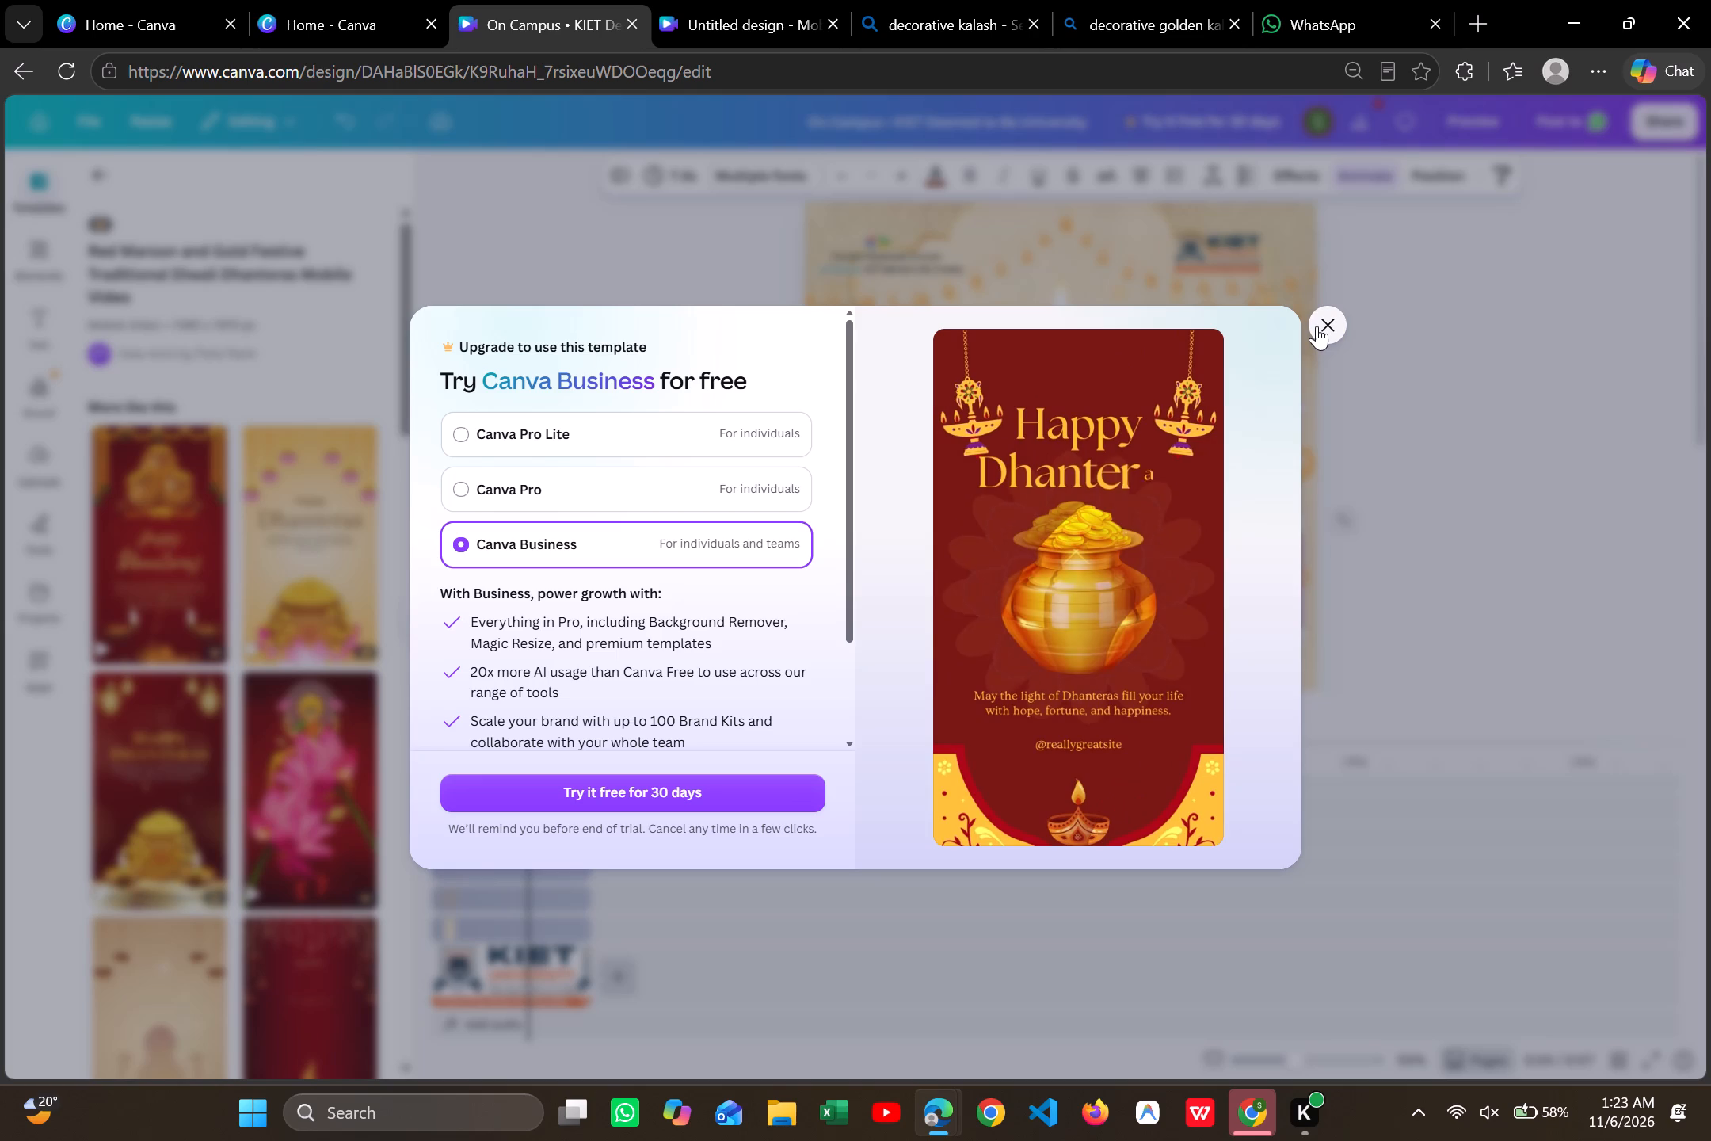
pyautogui.click(1317, 326)
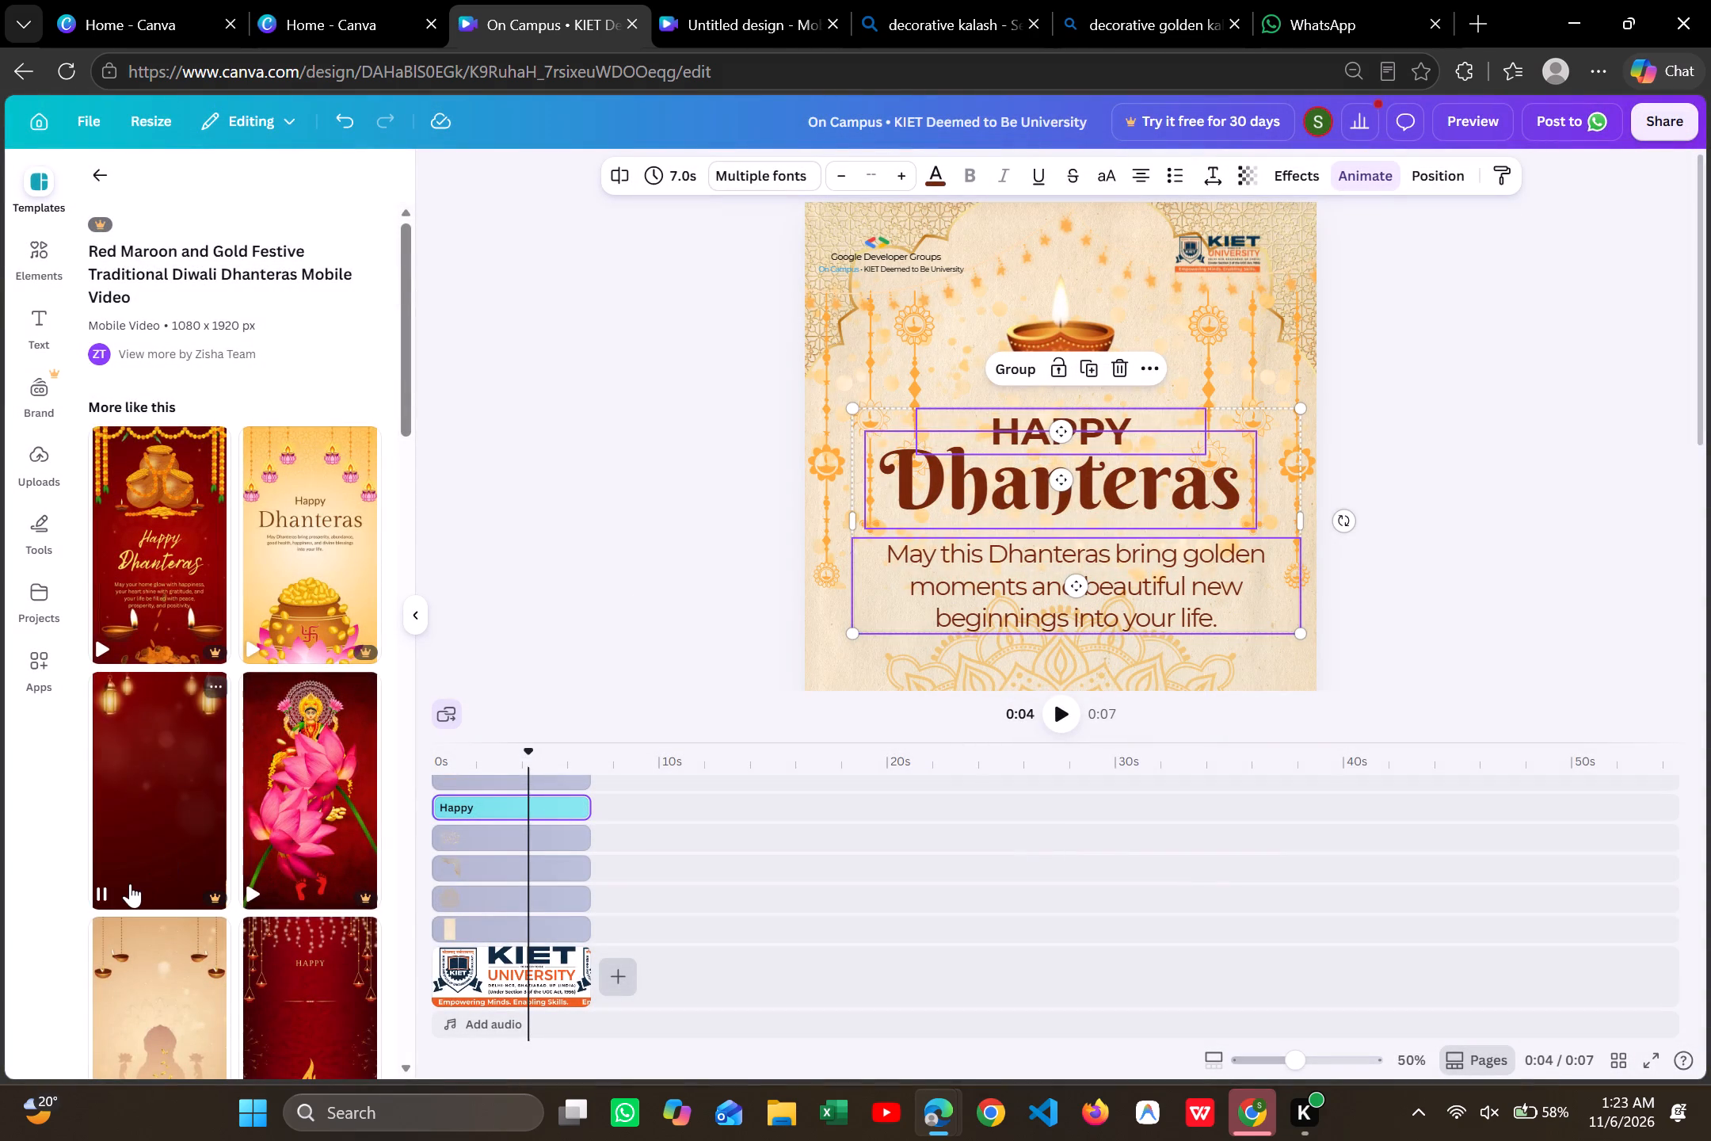
pyautogui.scroll(-3, 130, 883)
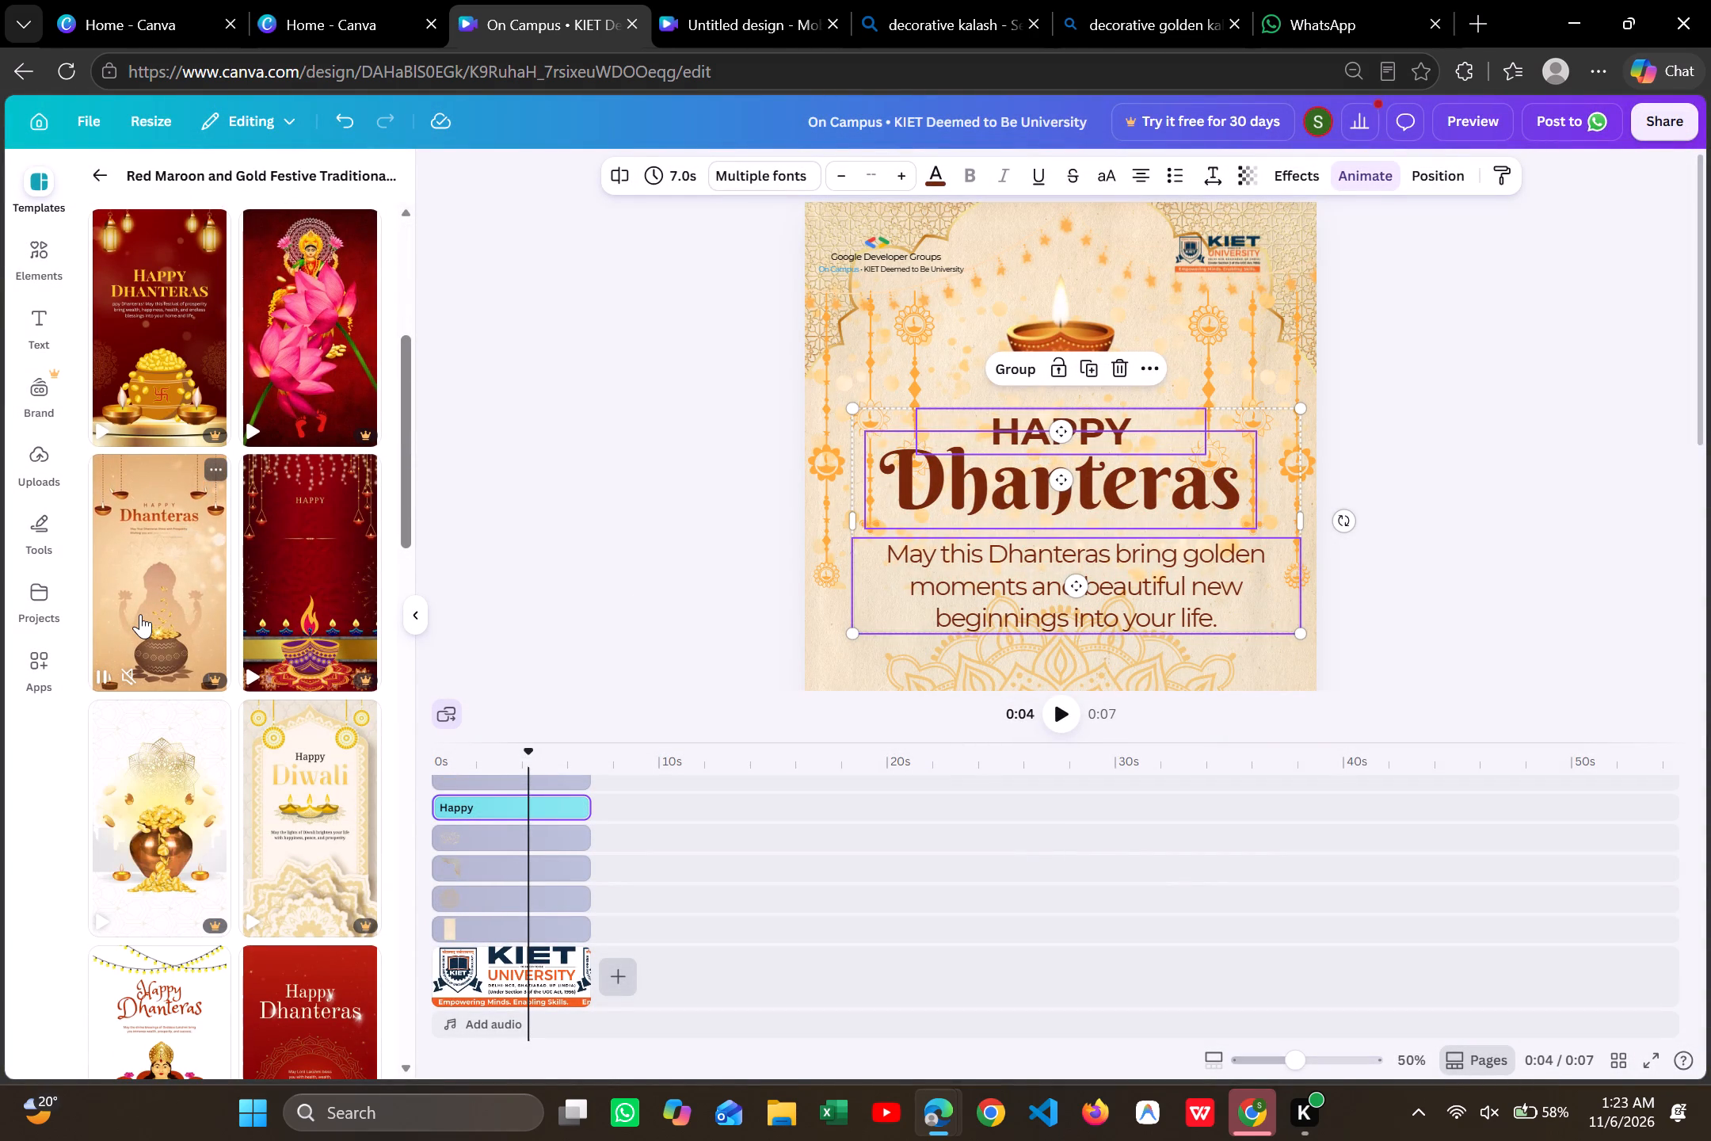
pyautogui.click(140, 614)
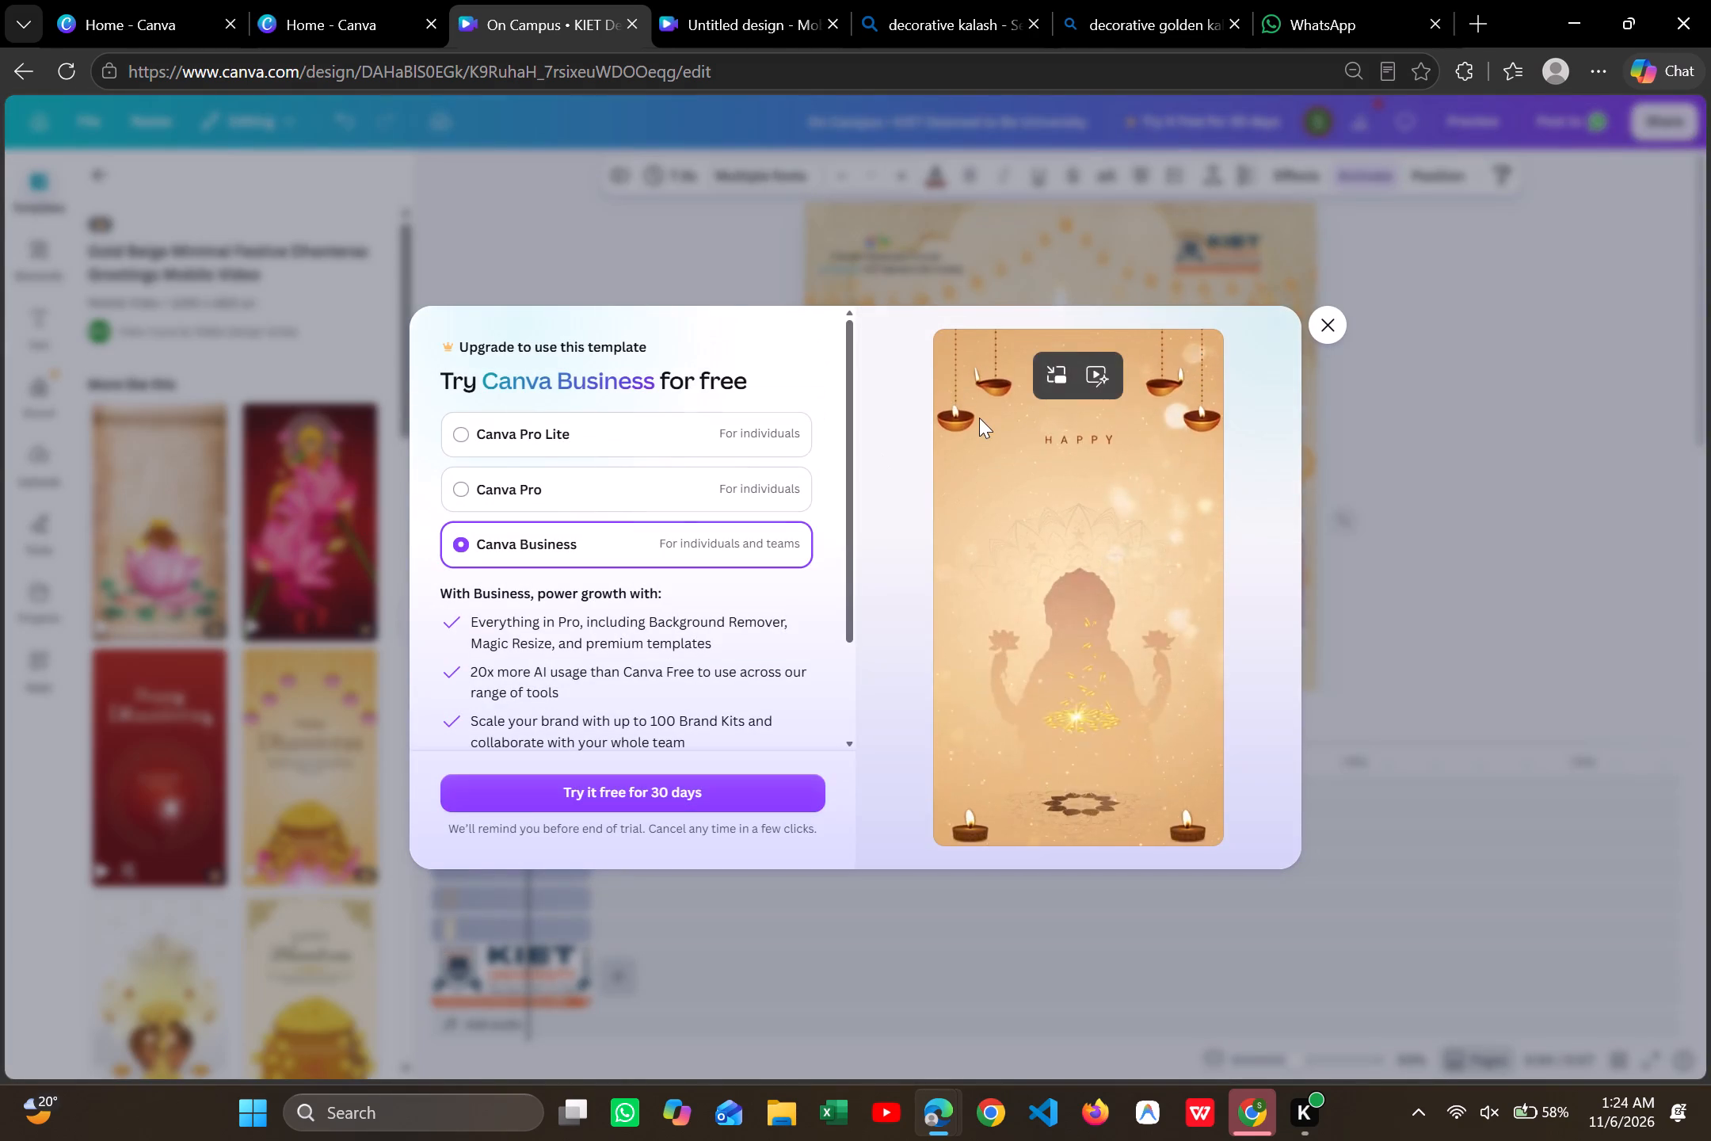
pyautogui.scroll(-1, 979, 418)
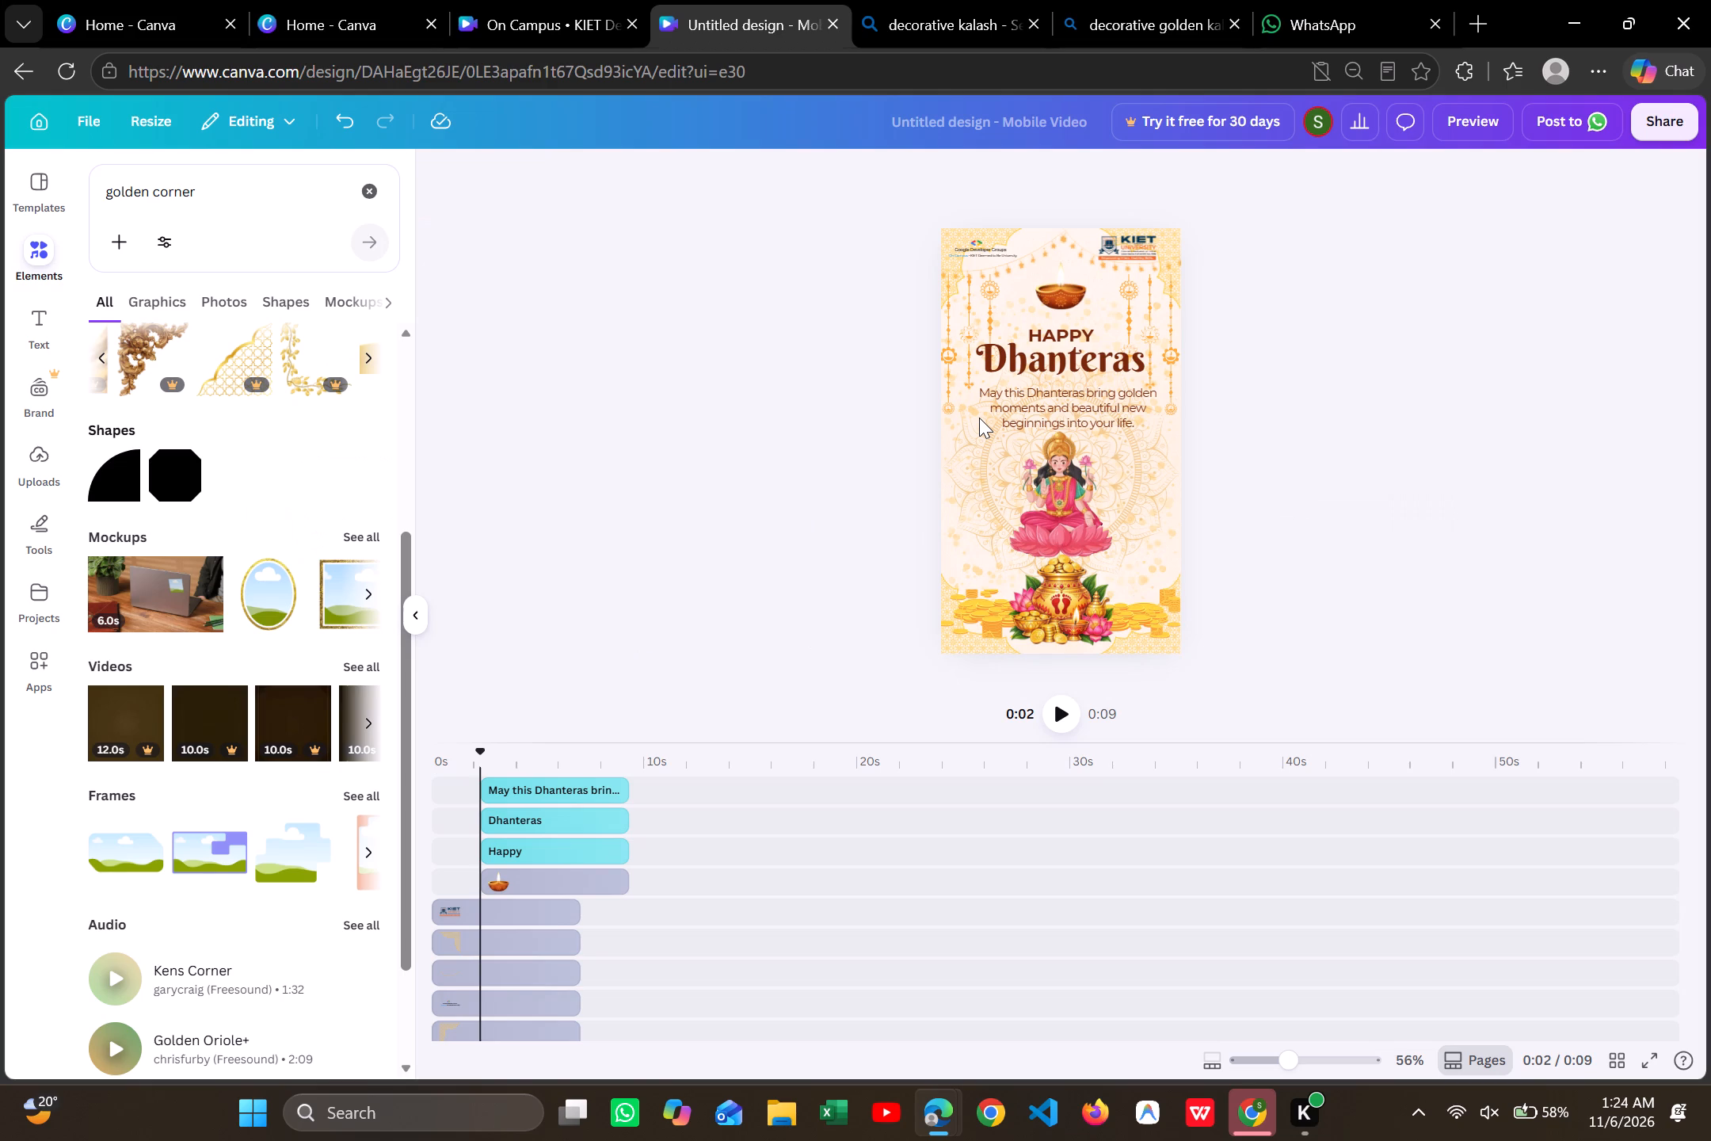
# In the untitled mobile video, replace the message below "Dhanteras" with "Let prosperity find its way to your doorstep.".
pyautogui.doubleClick(1071, 414)
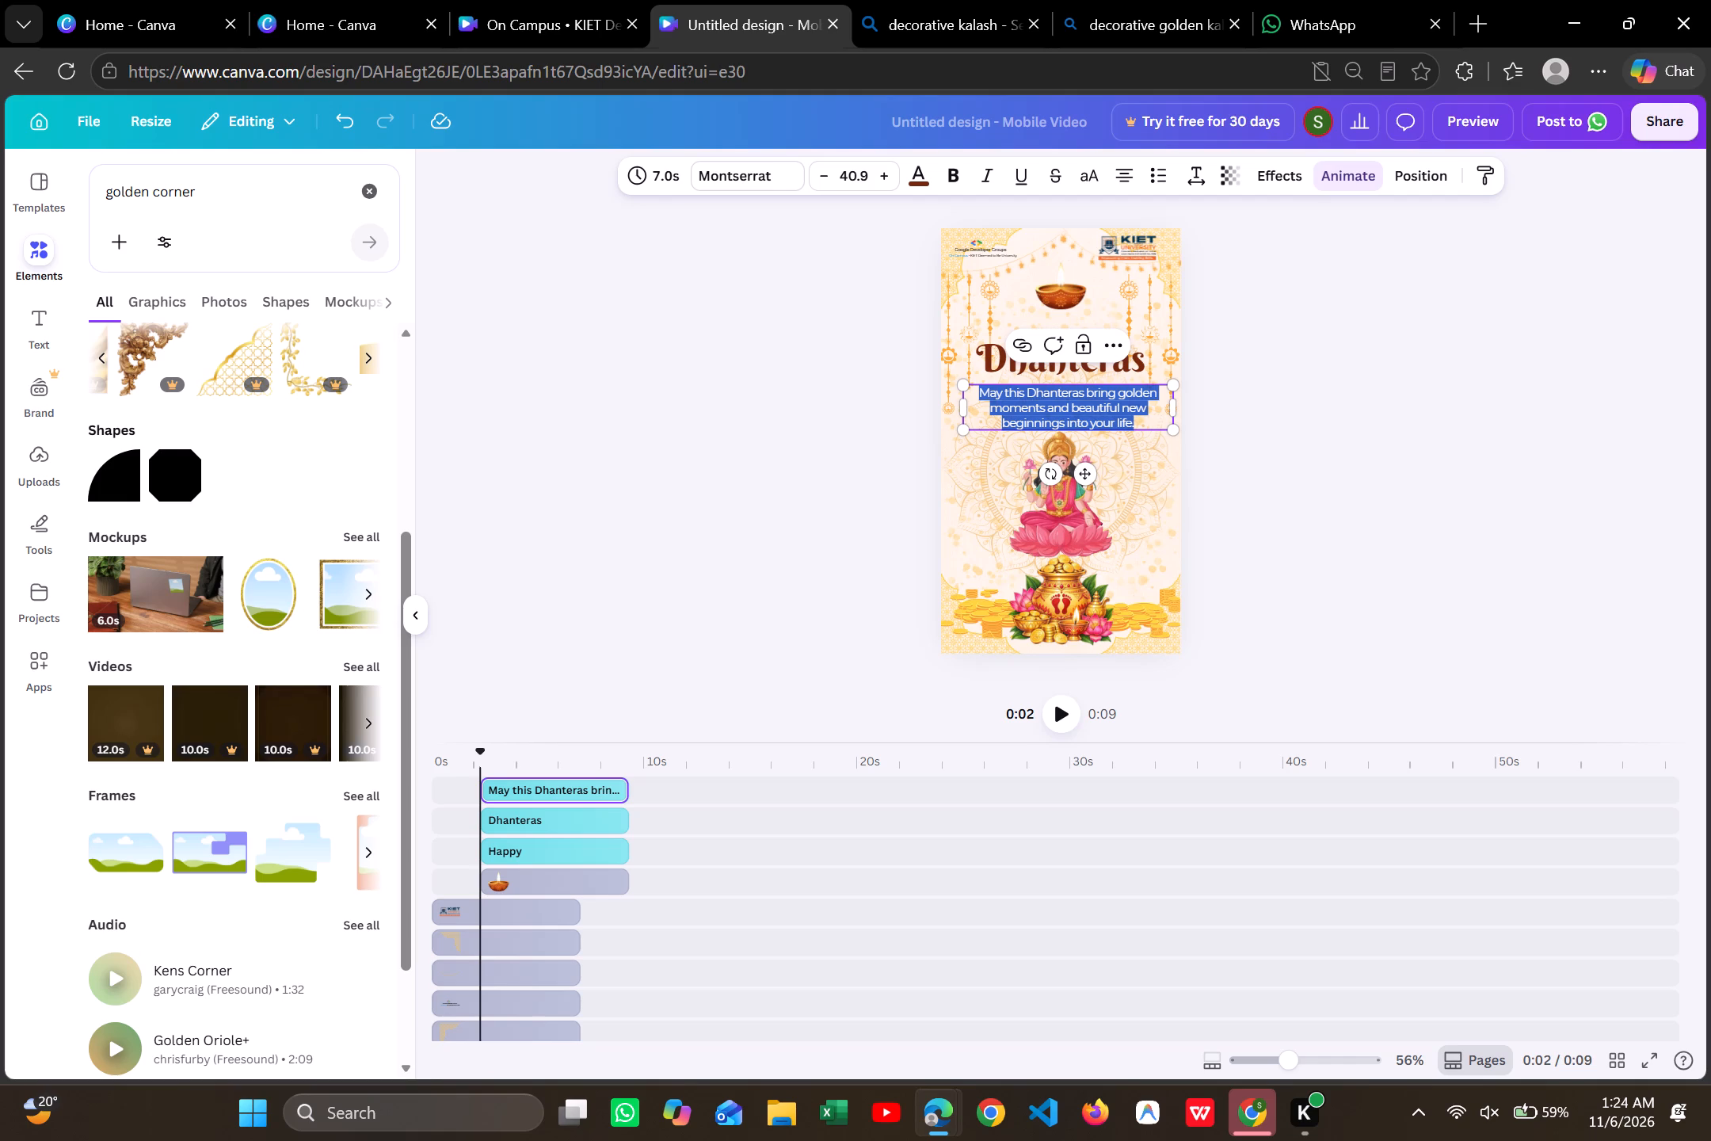
pyautogui.write('et')
pyautogui.press('space')
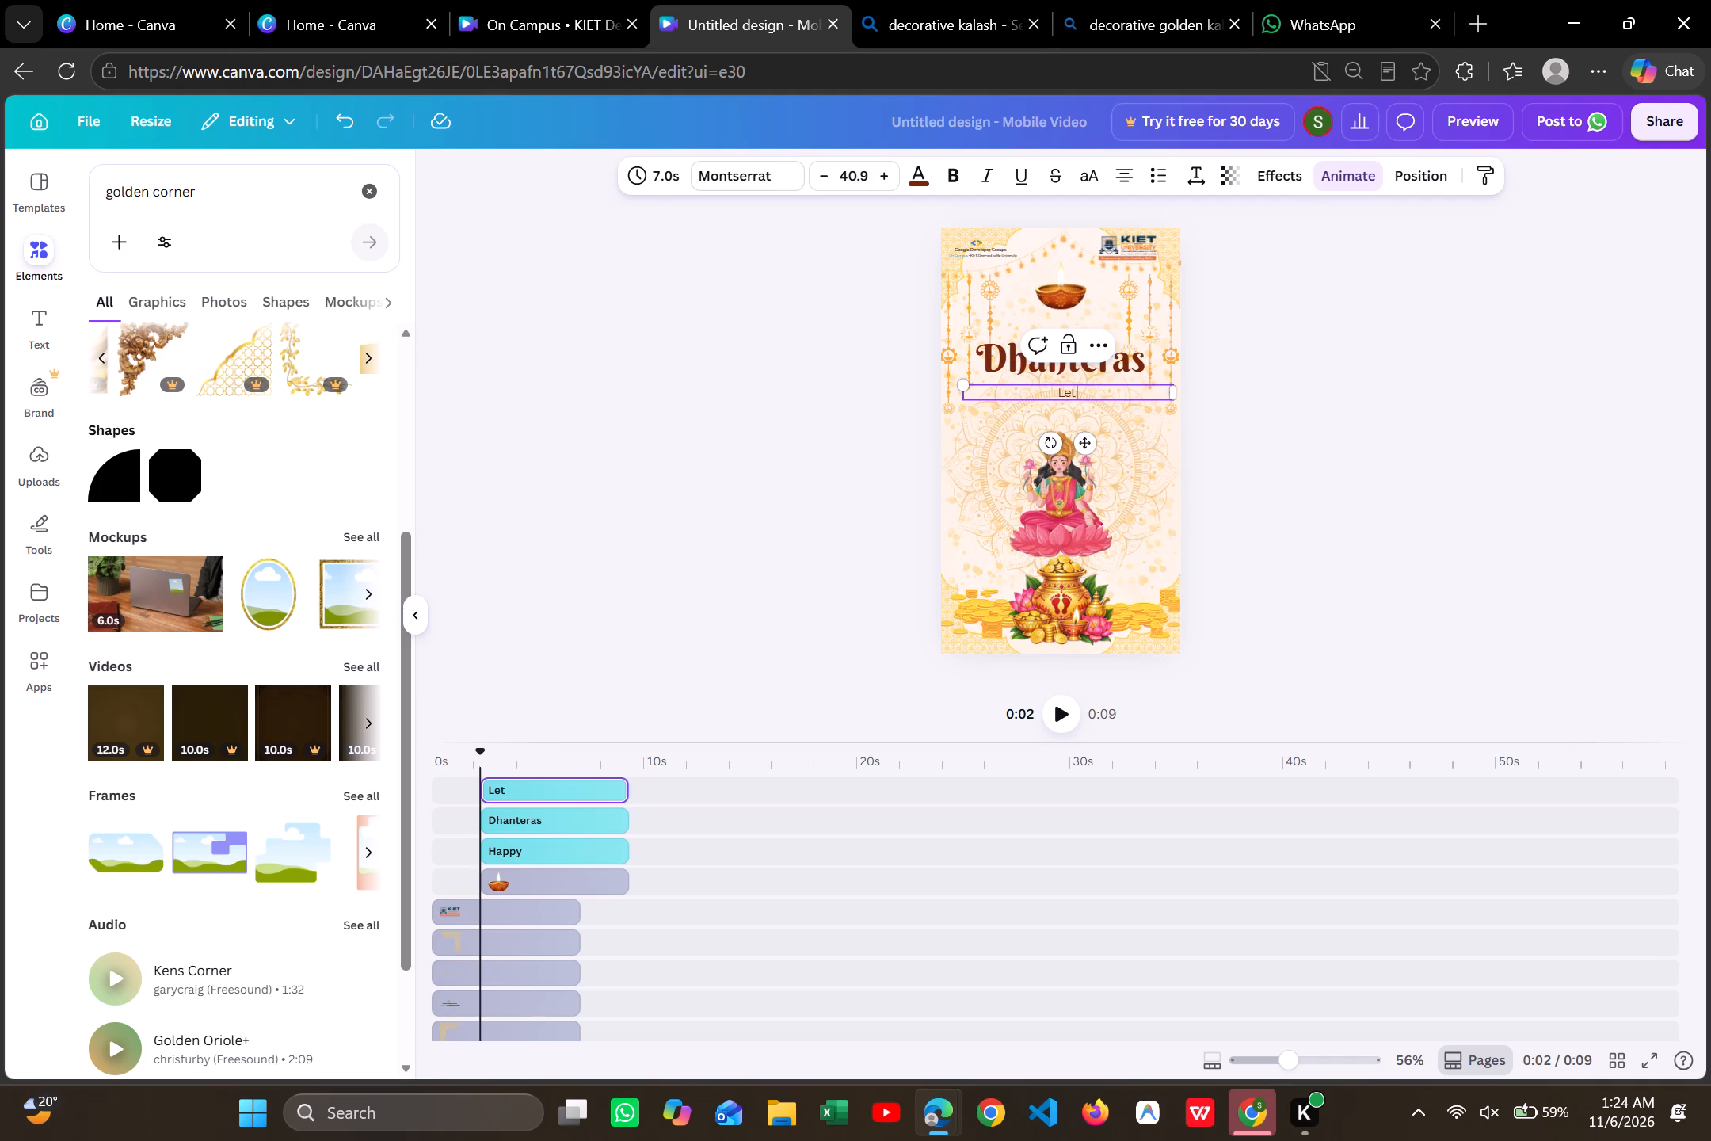
pyautogui.write('prosp')
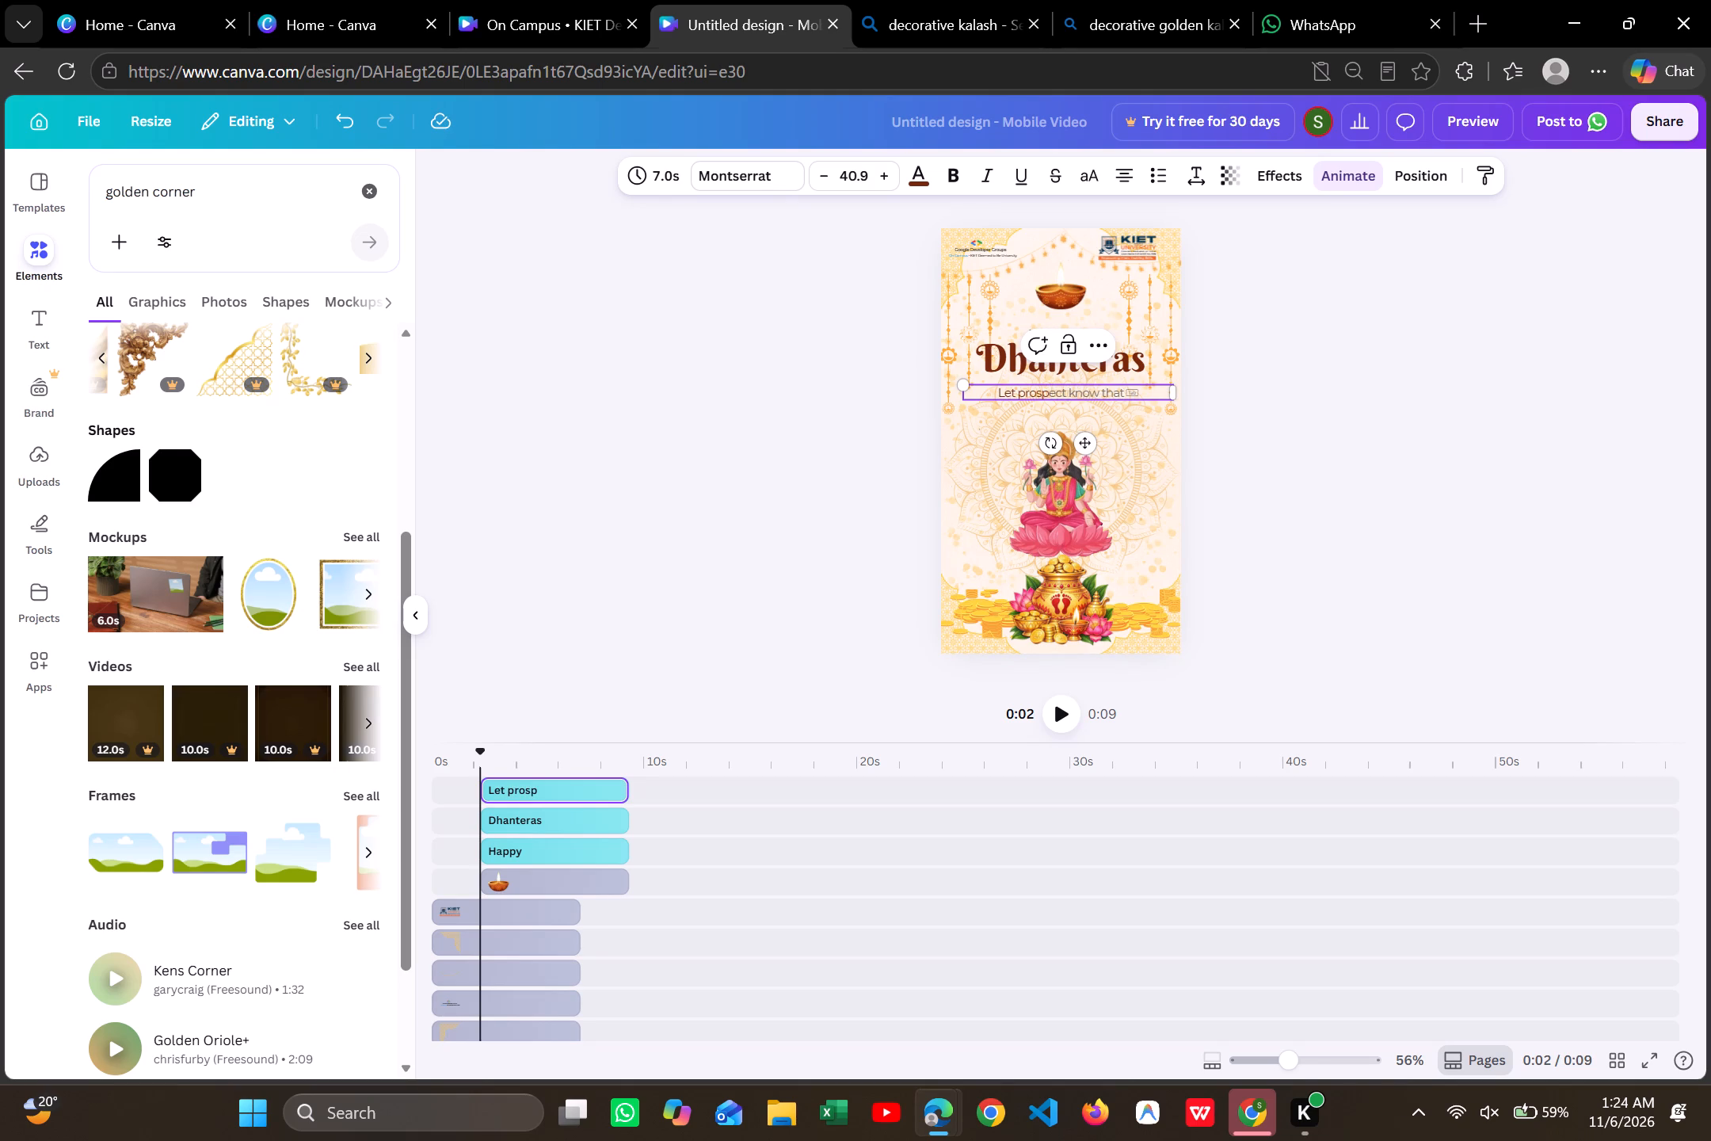
pyautogui.write('erity')
pyautogui.press('space')
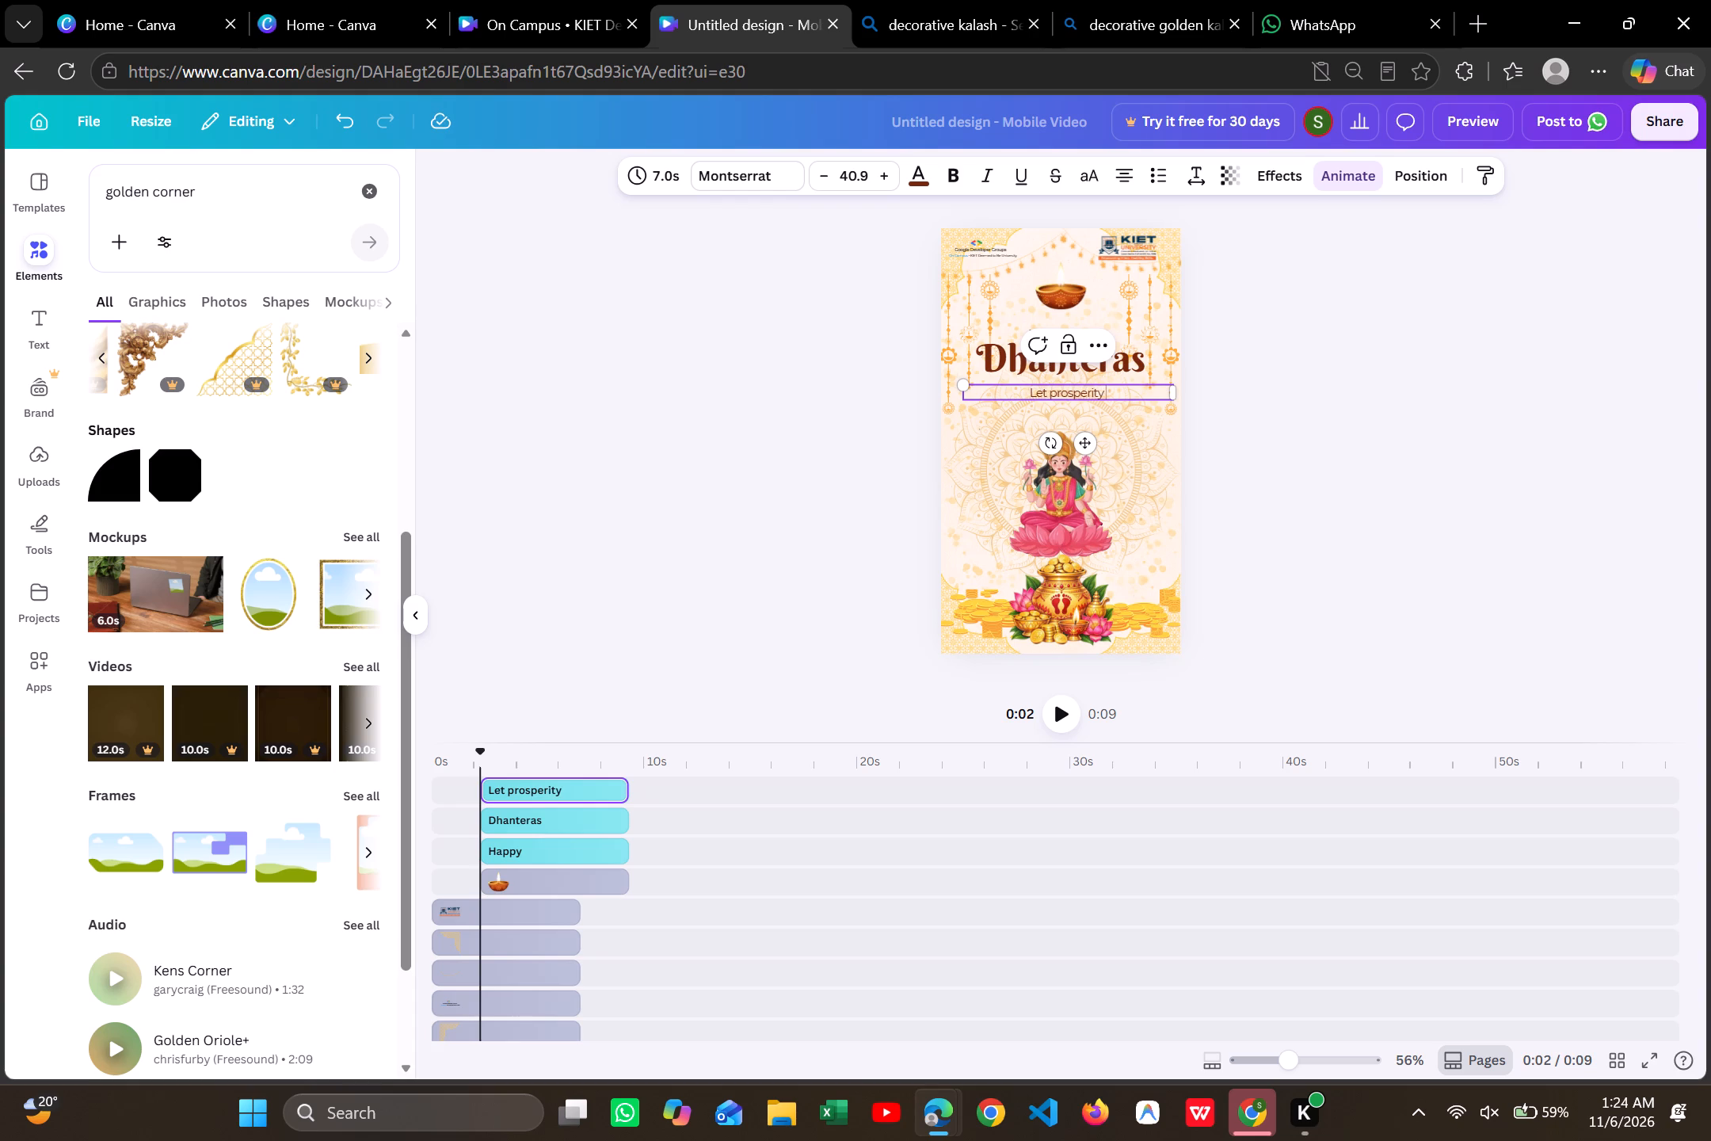
pyautogui.press('space')
pyautogui.write('find')
pyautogui.press('space')
pyautogui.write('iy')
pyautogui.press('BackSpace')
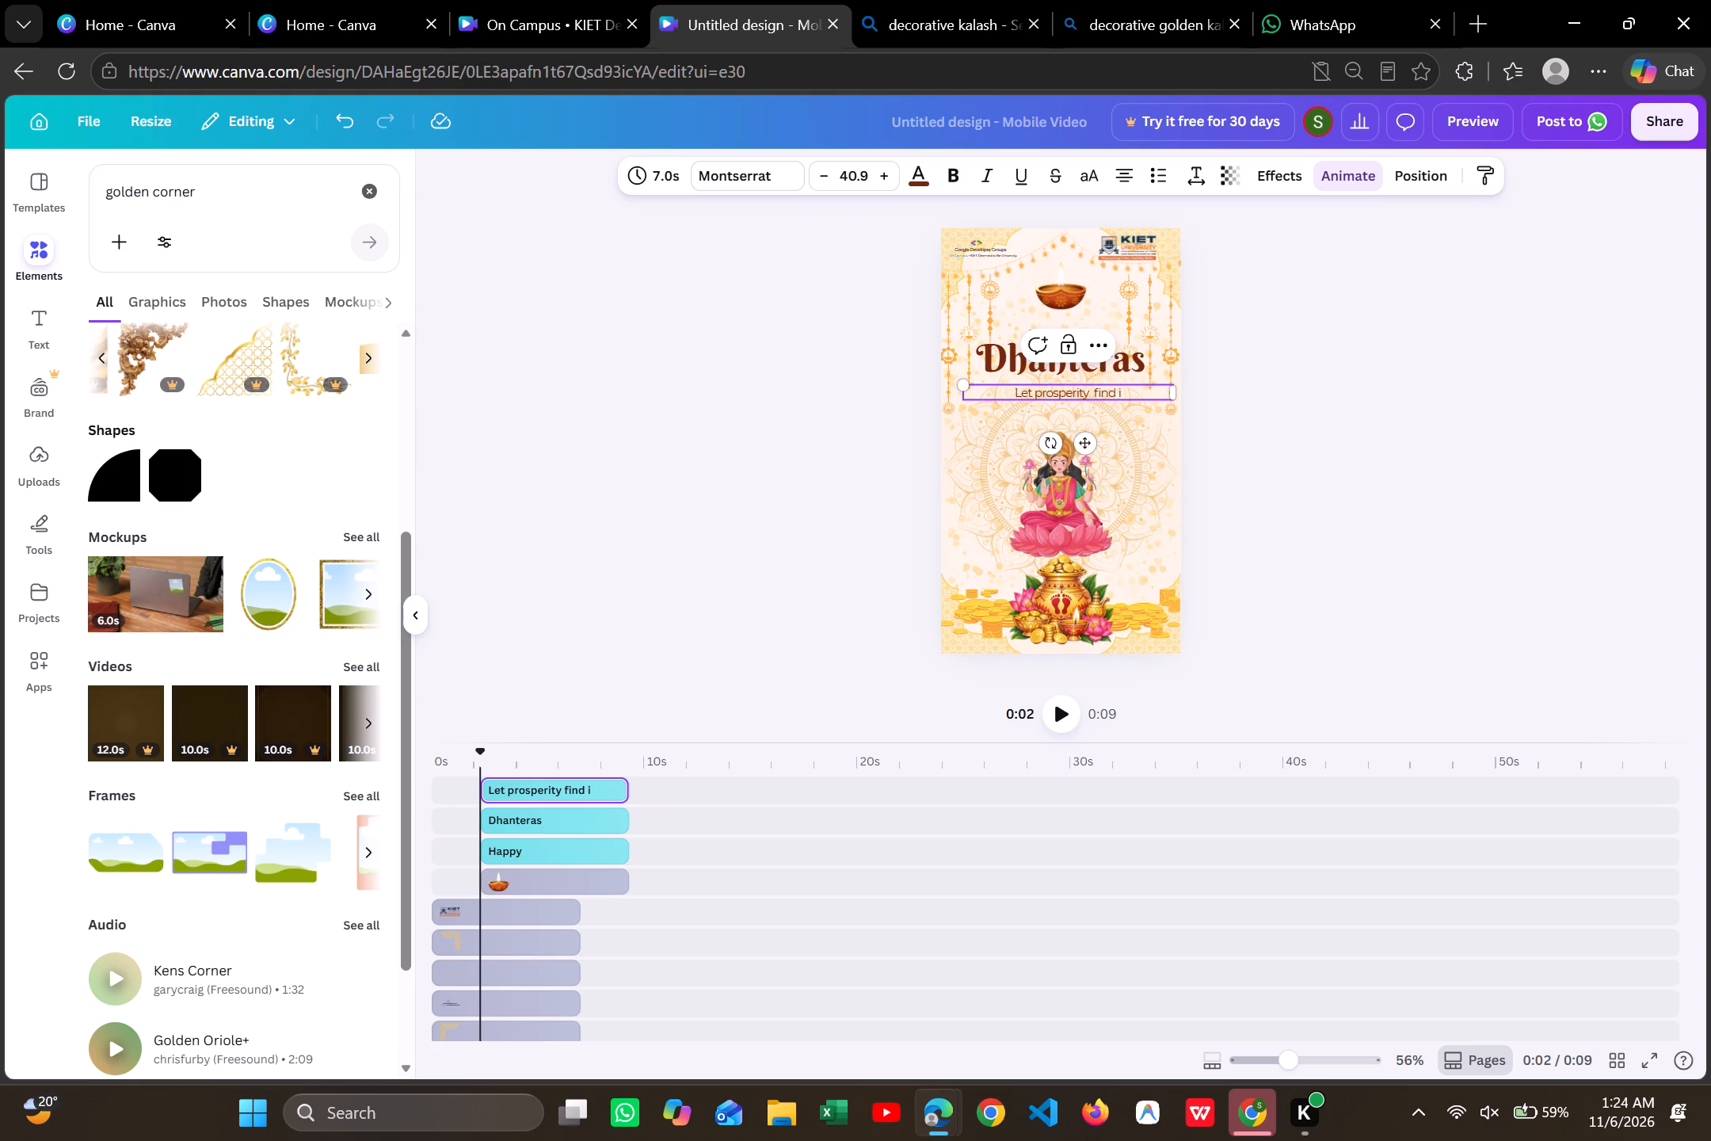
pyautogui.write('ts w')
pyautogui.write('ay to your door')
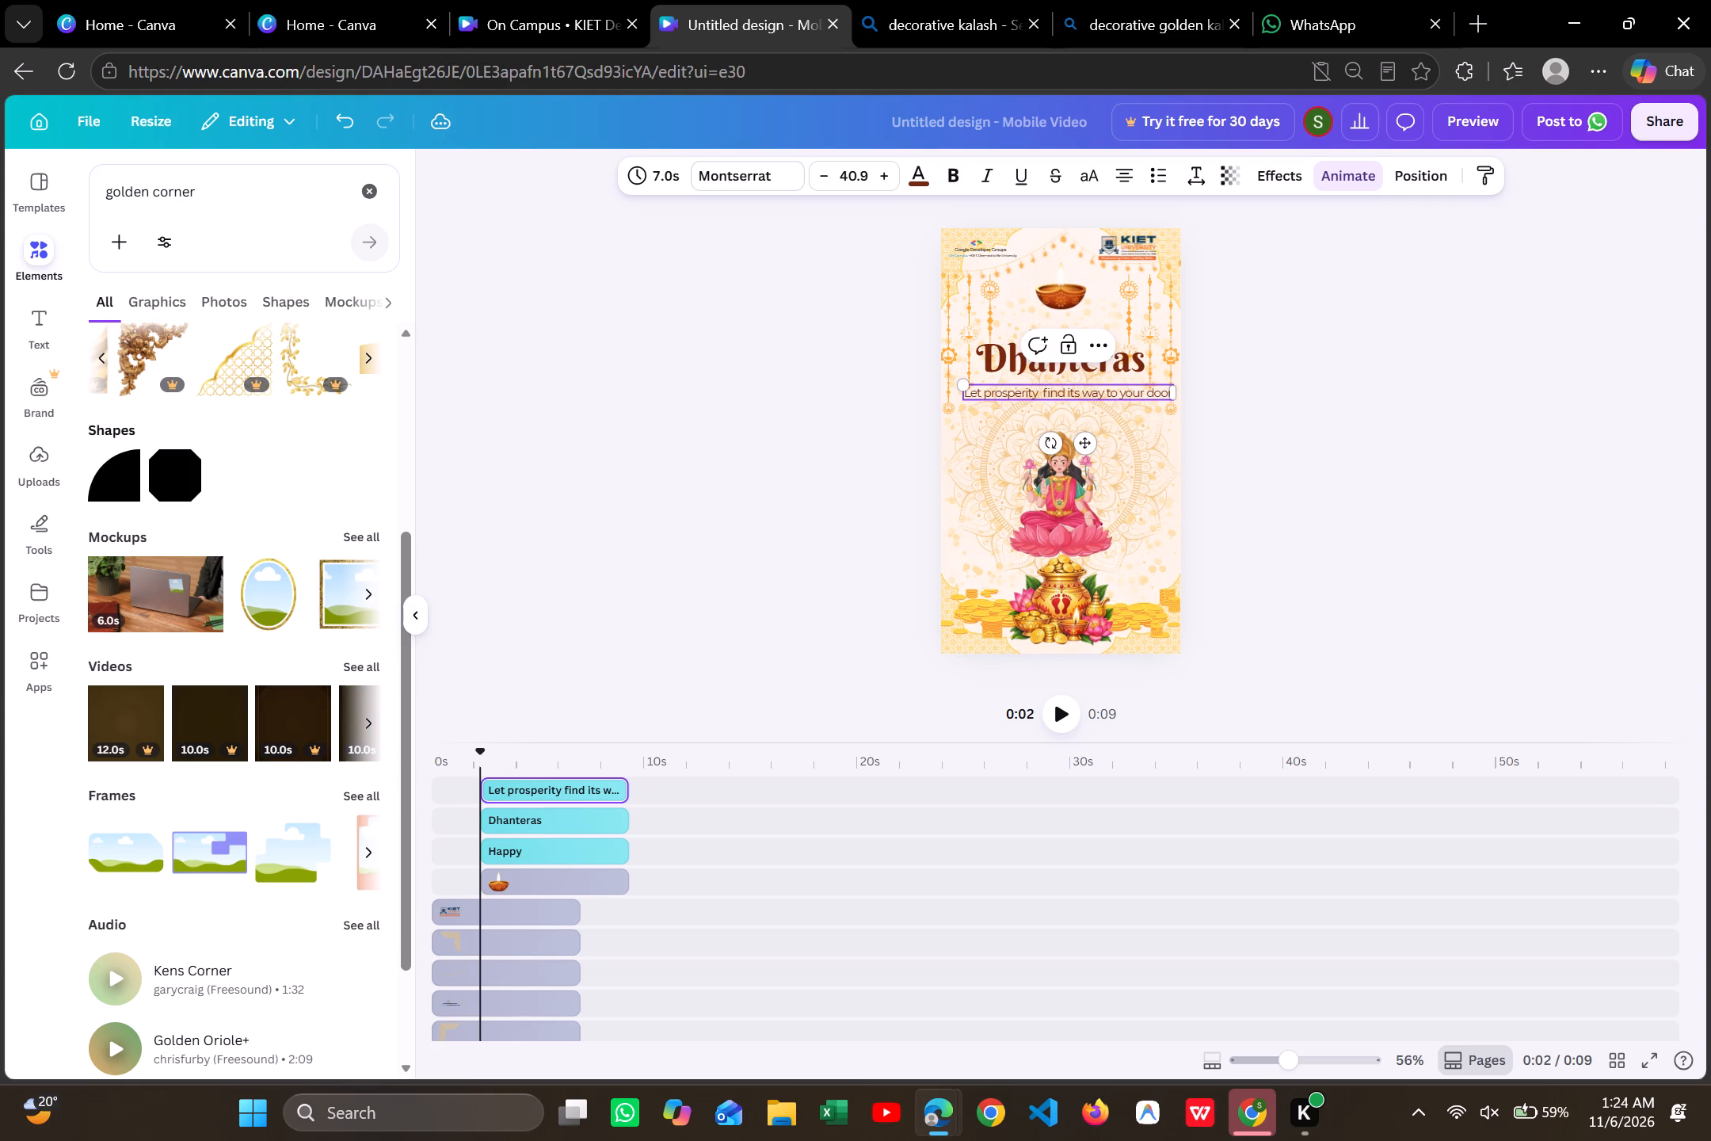
pyautogui.write('step')
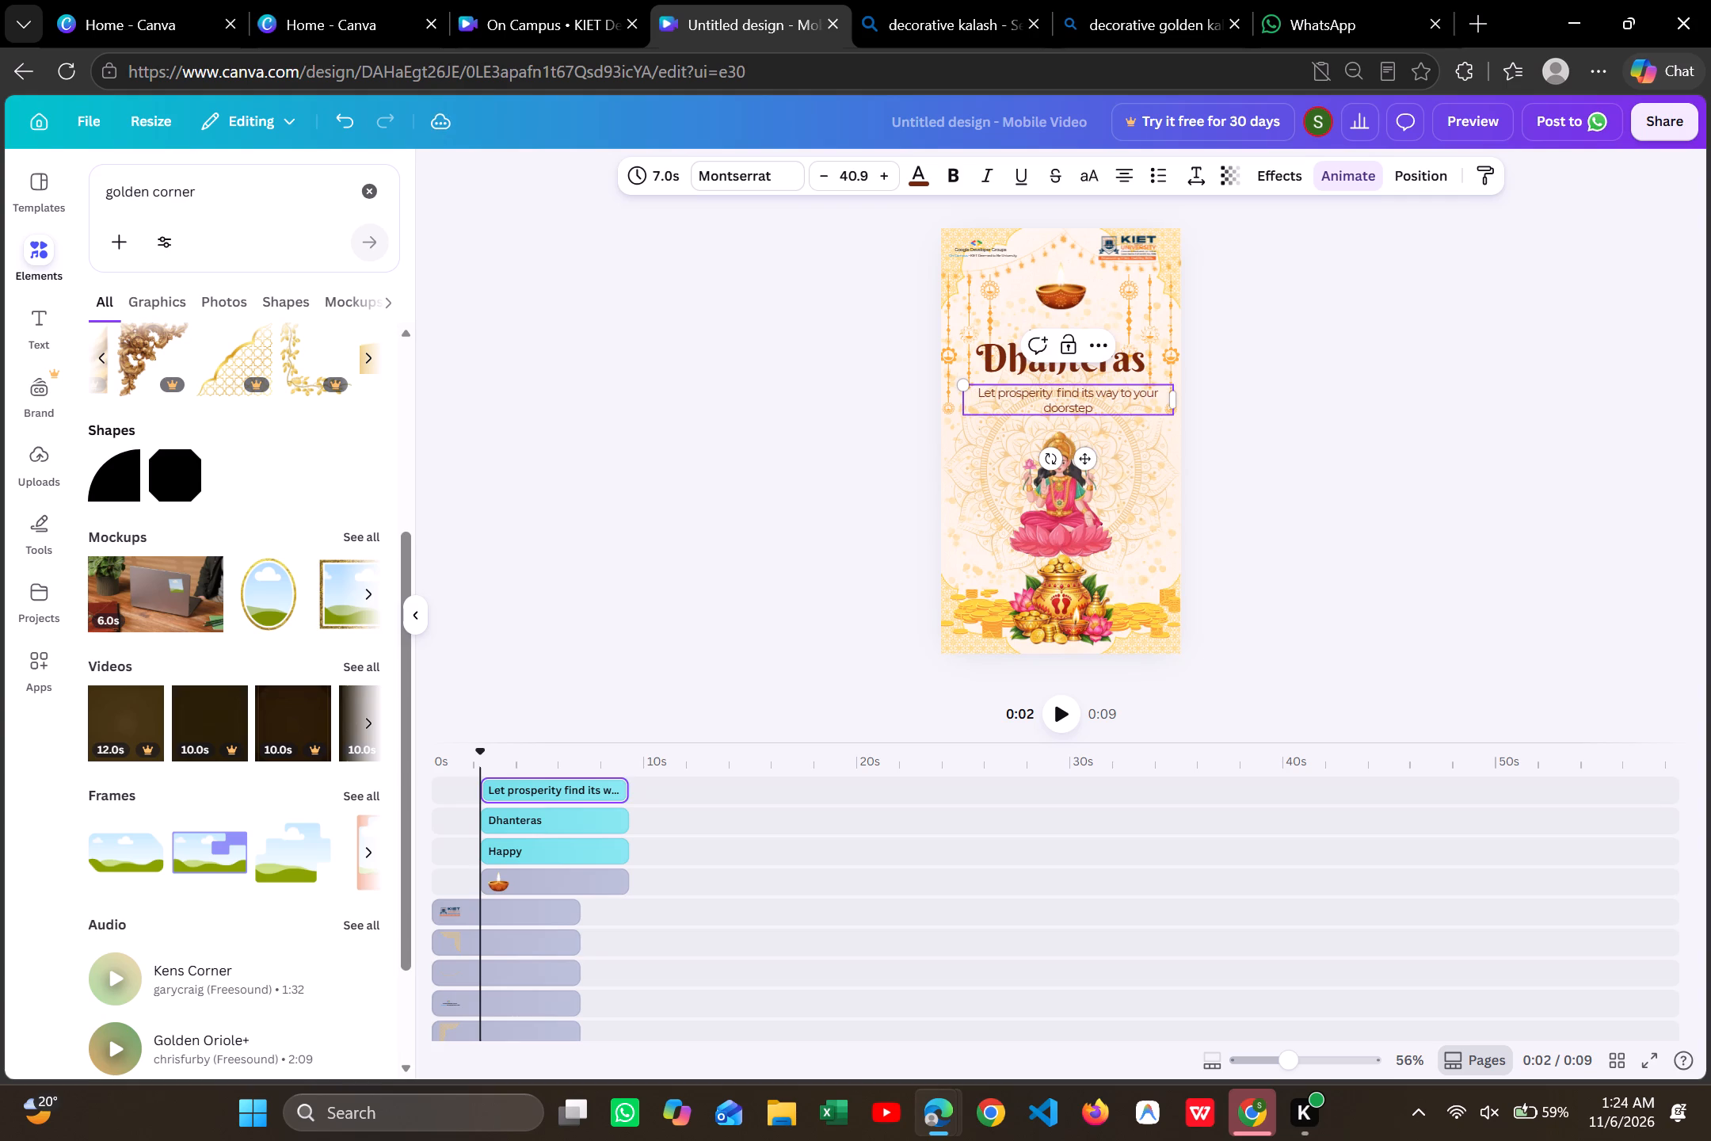
pyautogui.press('.')
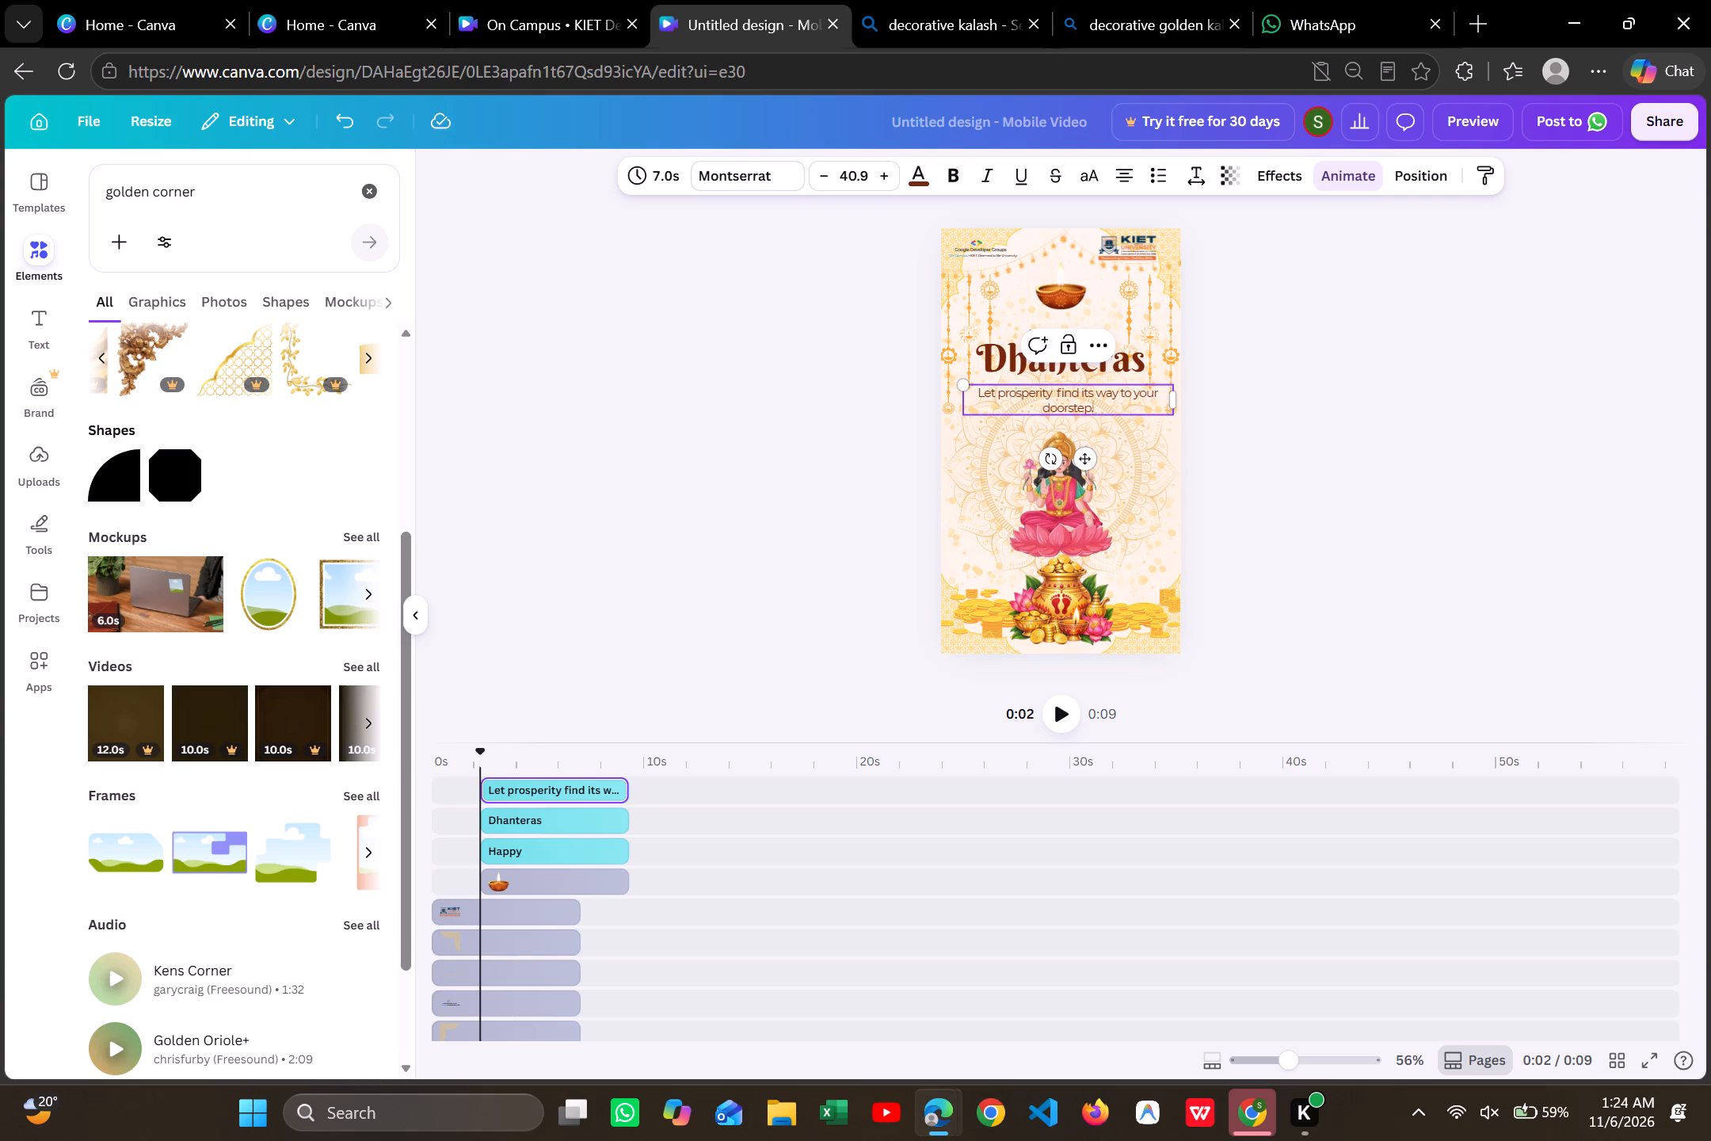
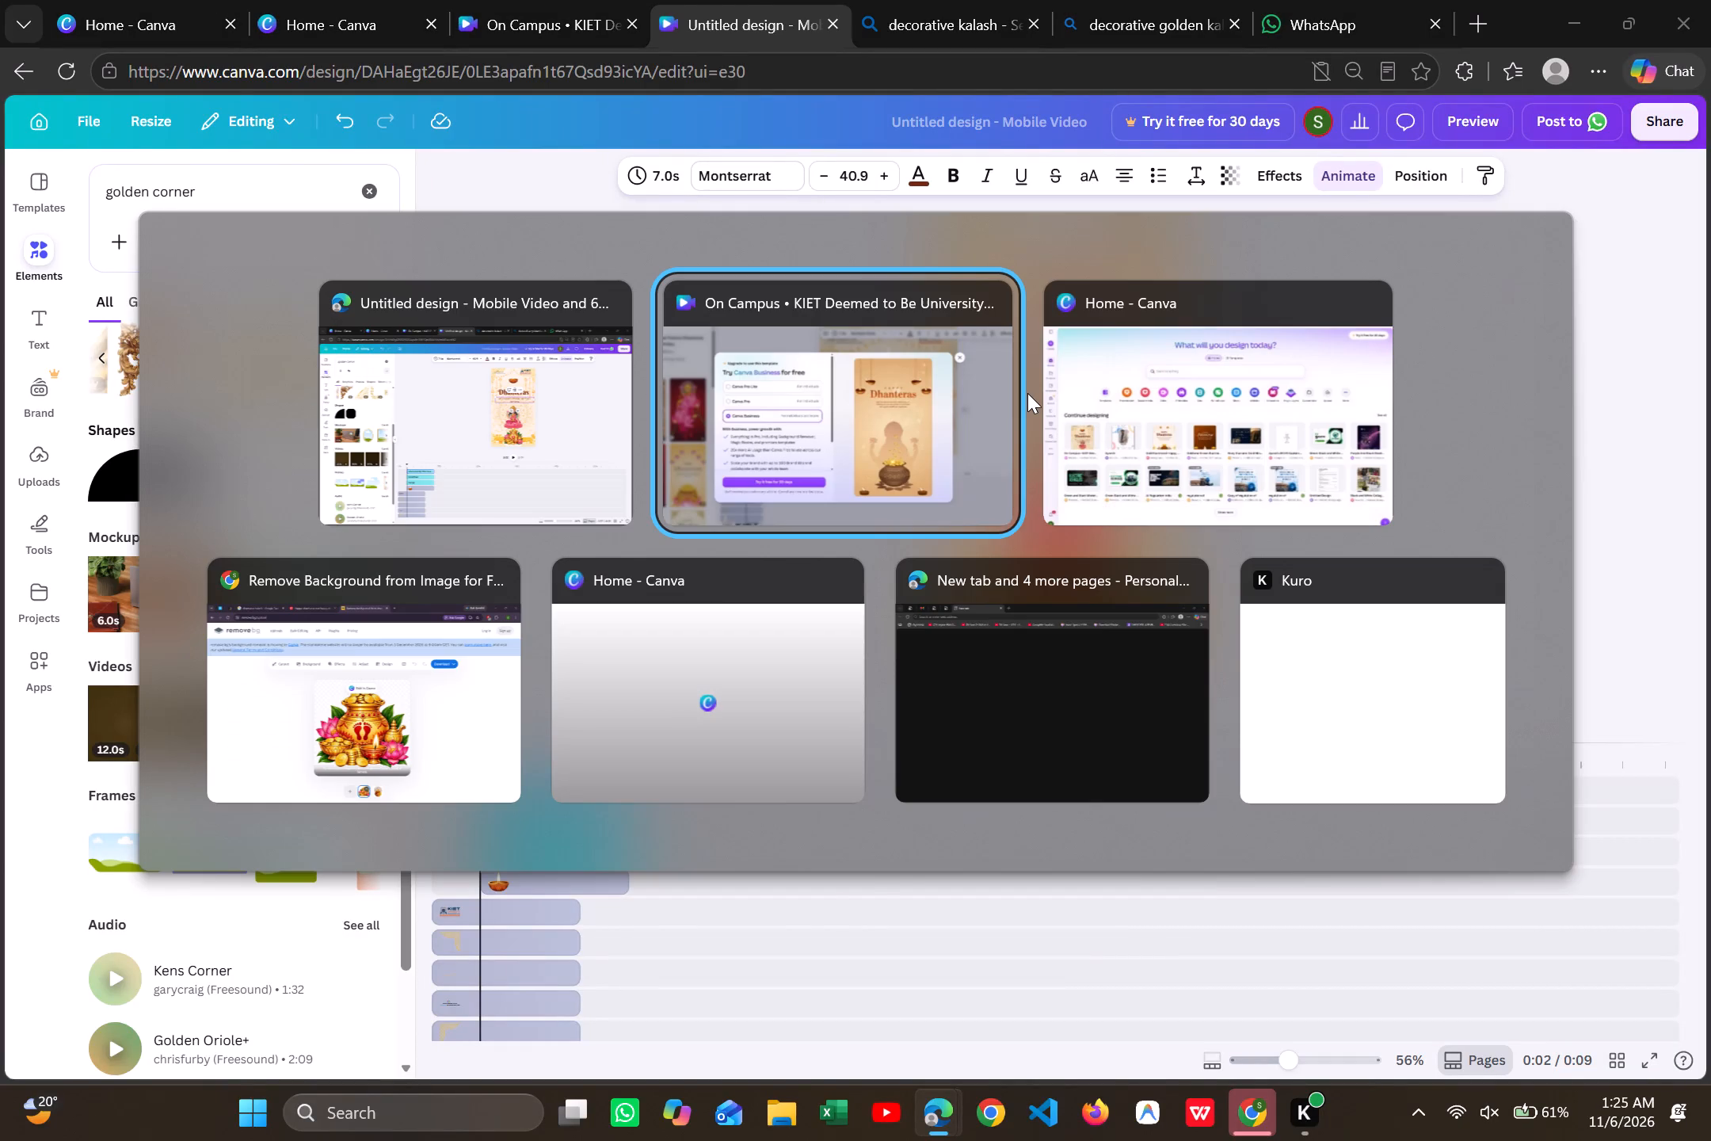
# Back in the On Campus KIET design, dismiss the Canva Business trial offer and select the orange hanging ornaments graphic around the greeting.
pyautogui.click(1447, 241)
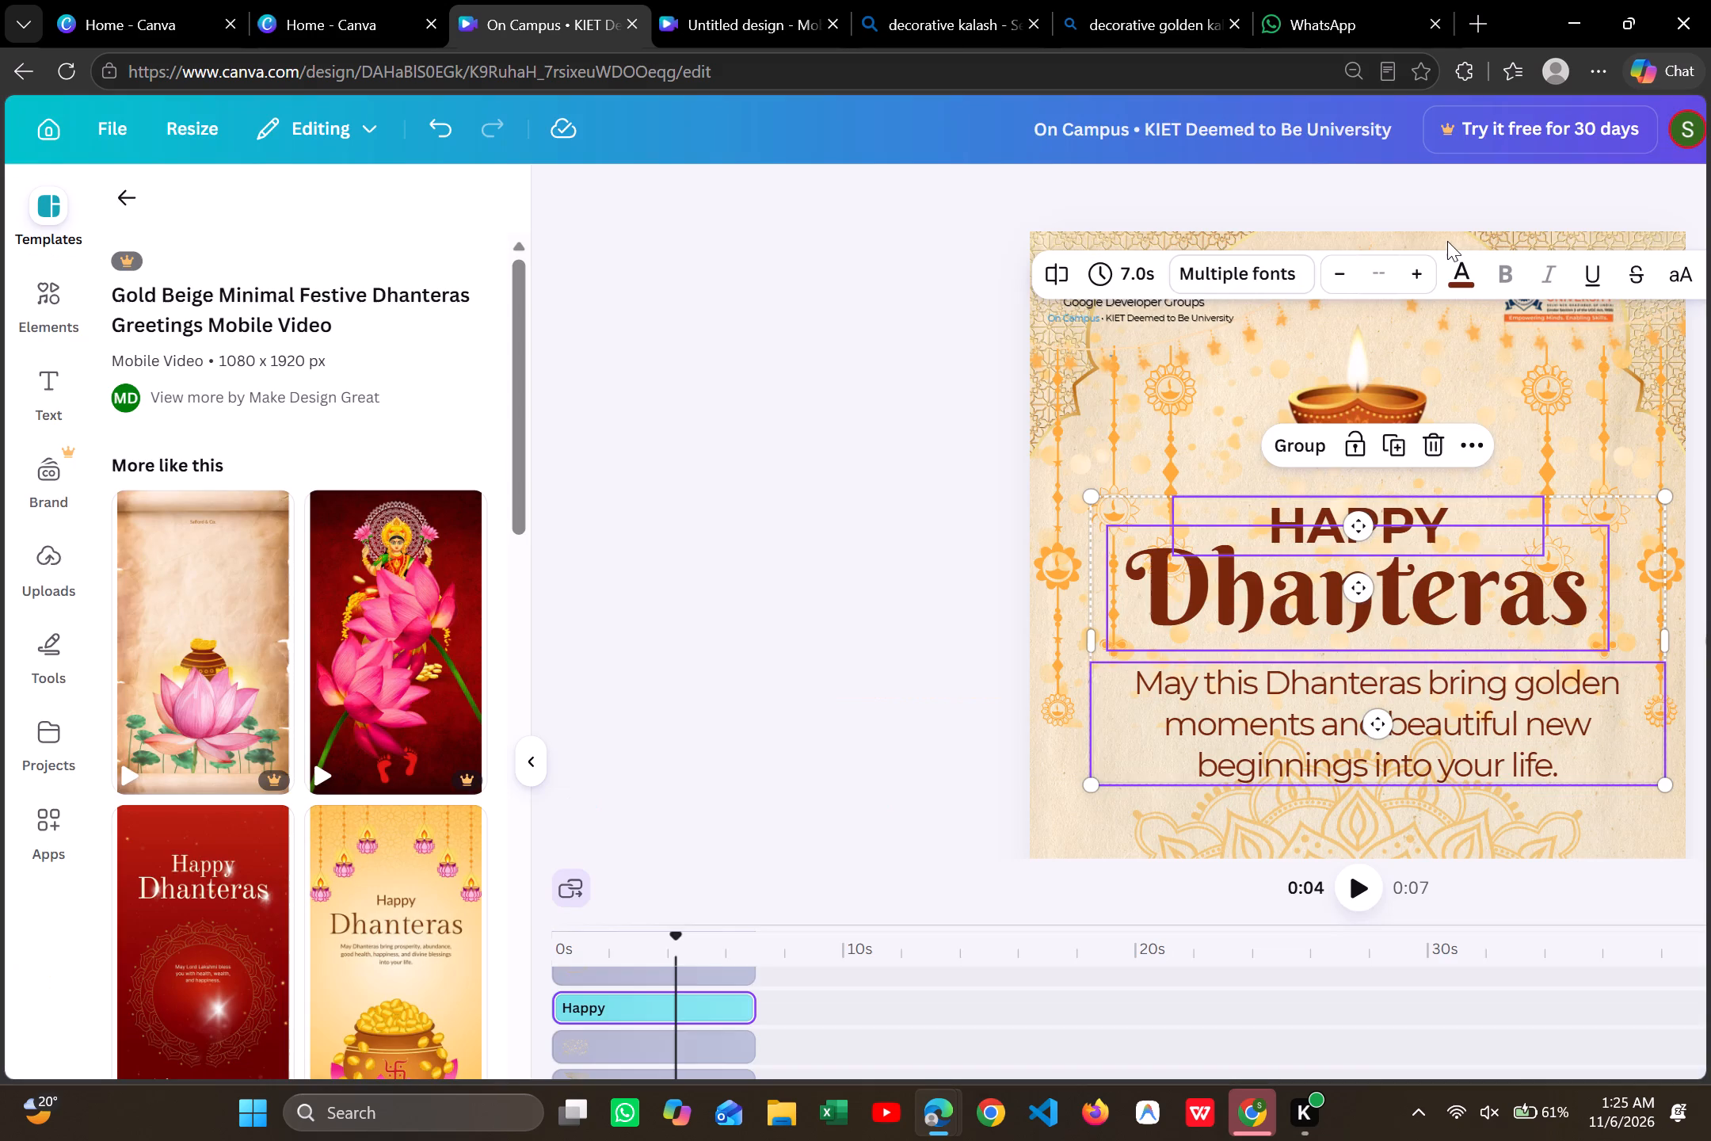
pyautogui.hscroll(-1, 939, 383)
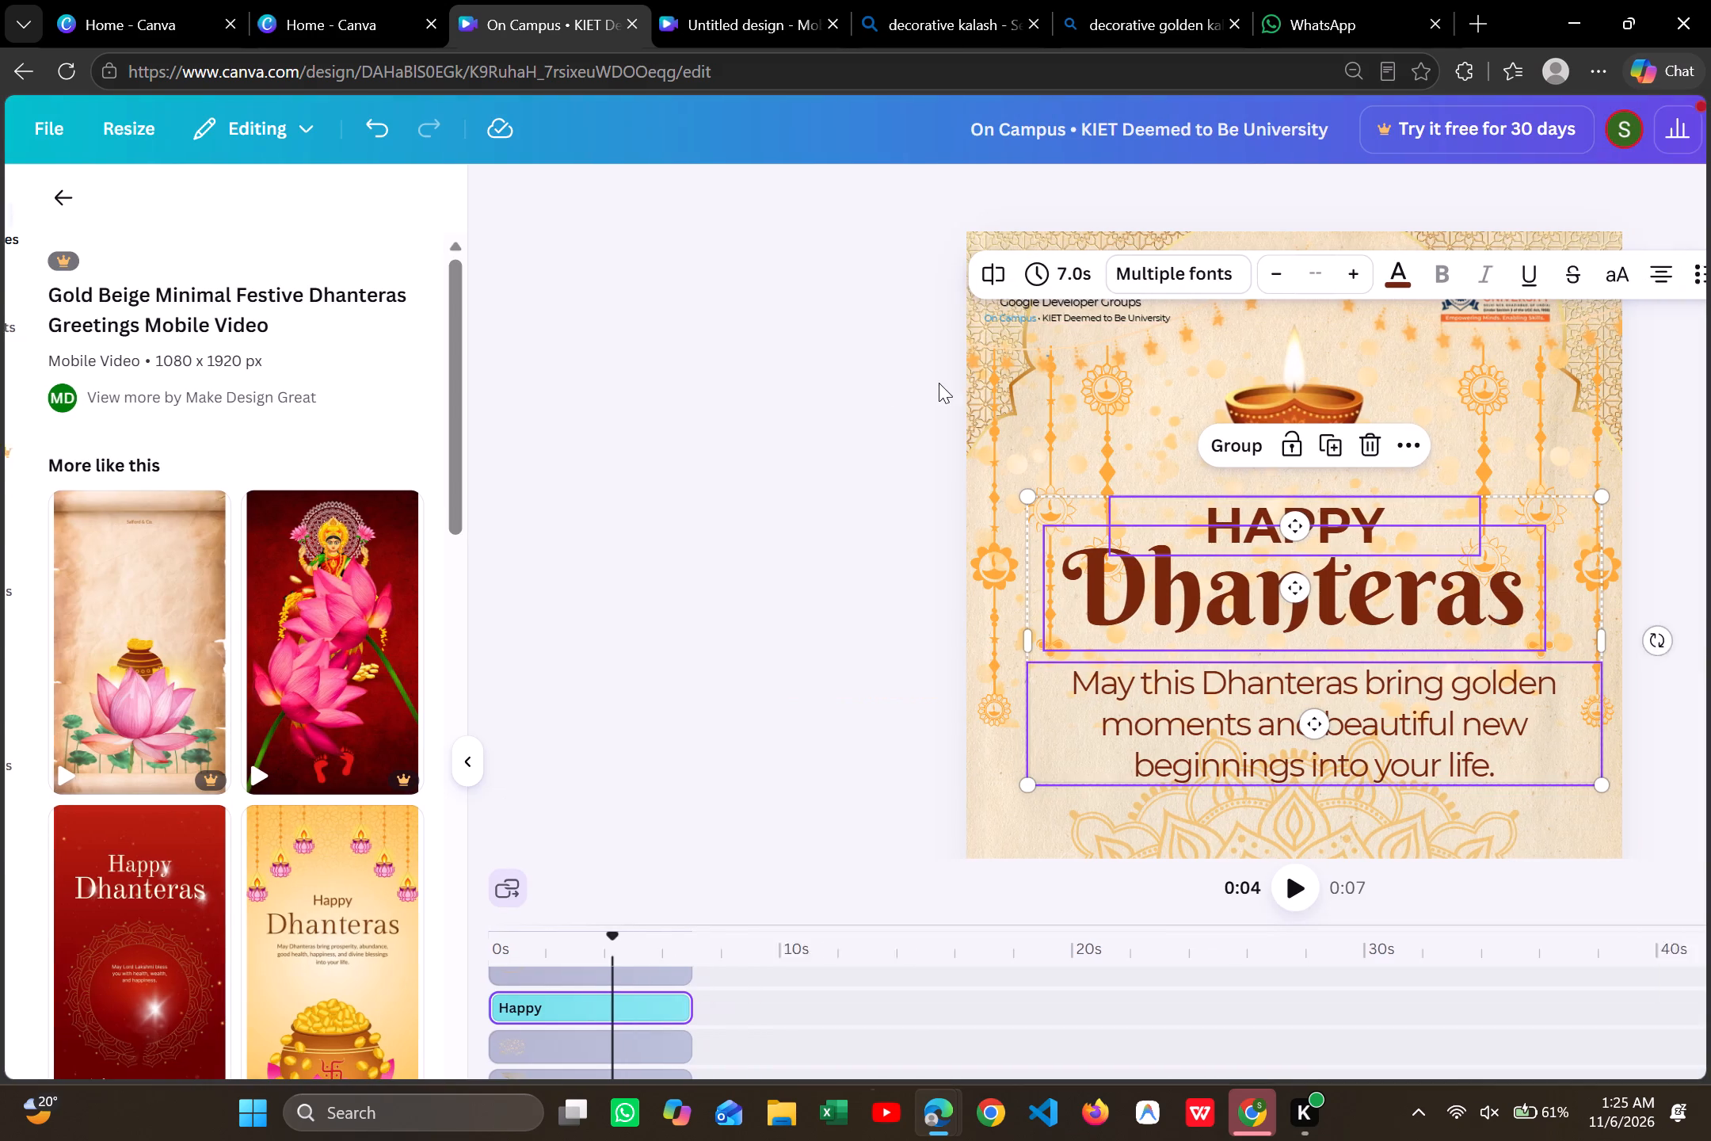
pyautogui.hscroll(-1, 939, 383)
pyautogui.click(939, 383)
pyautogui.hscroll(-1, 939, 383)
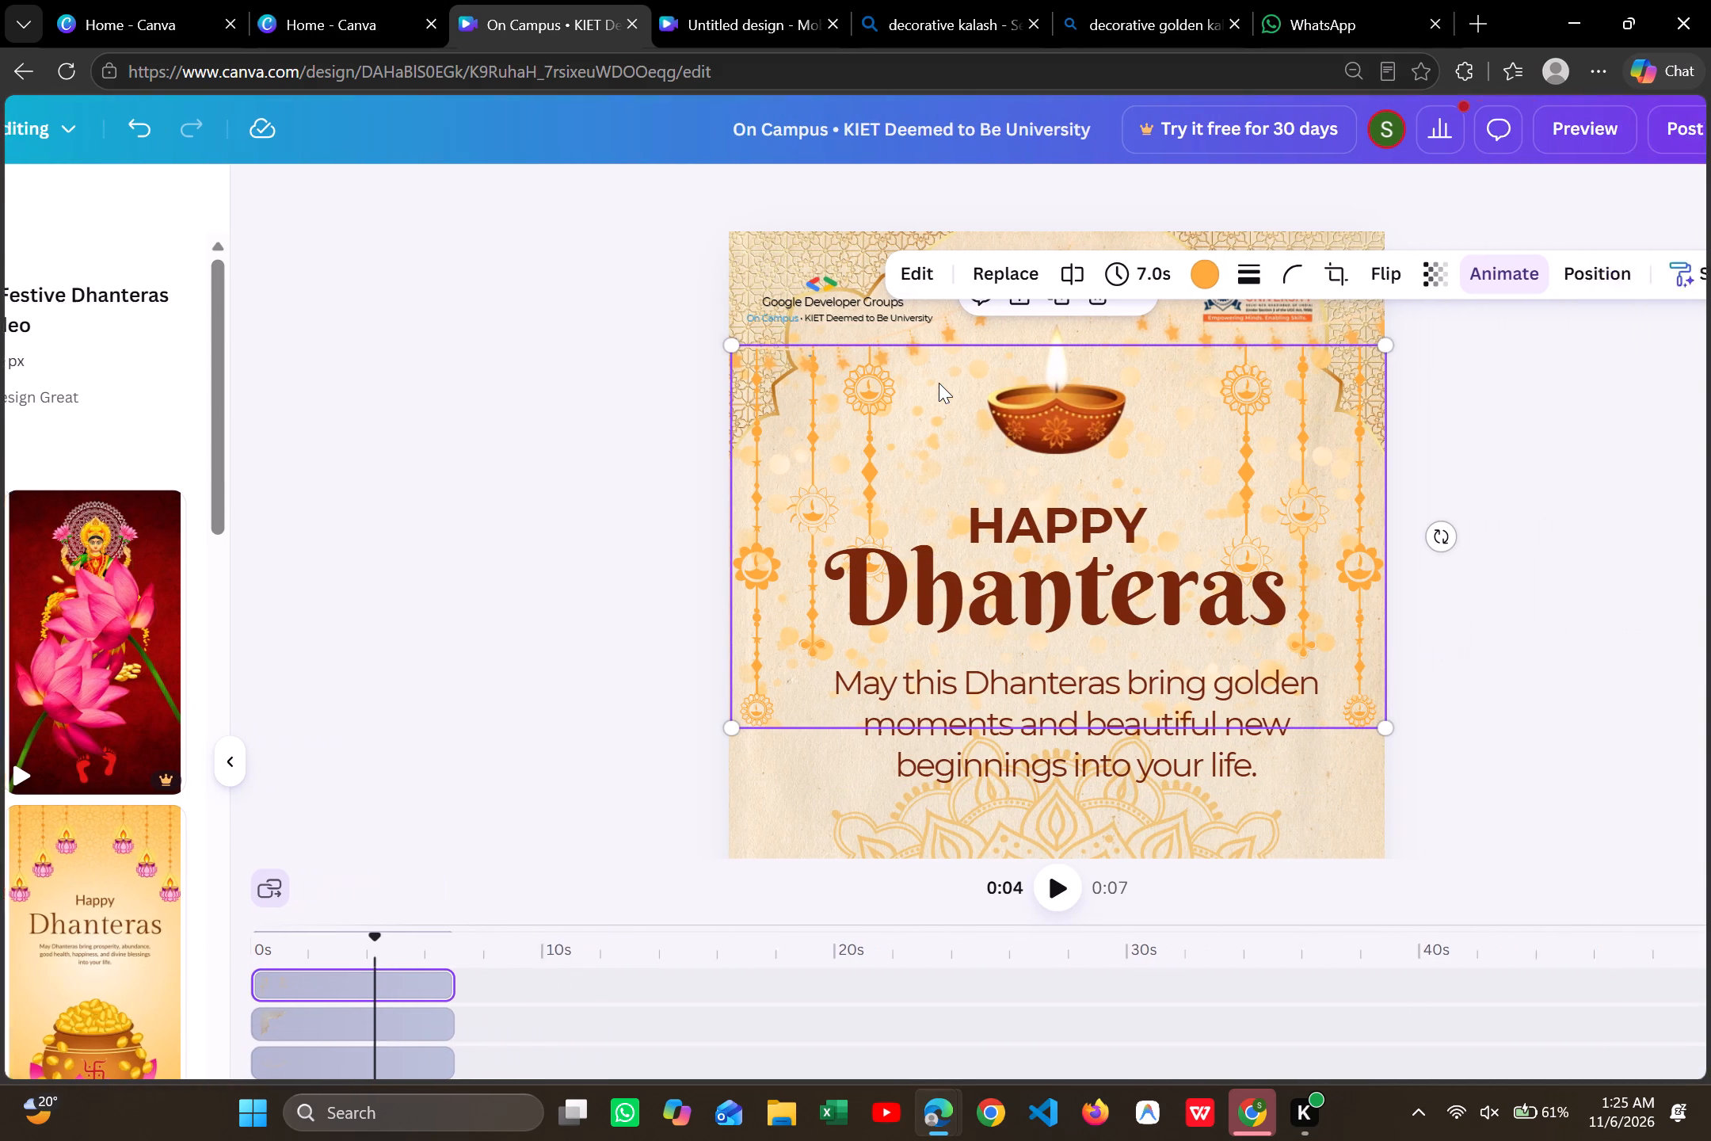
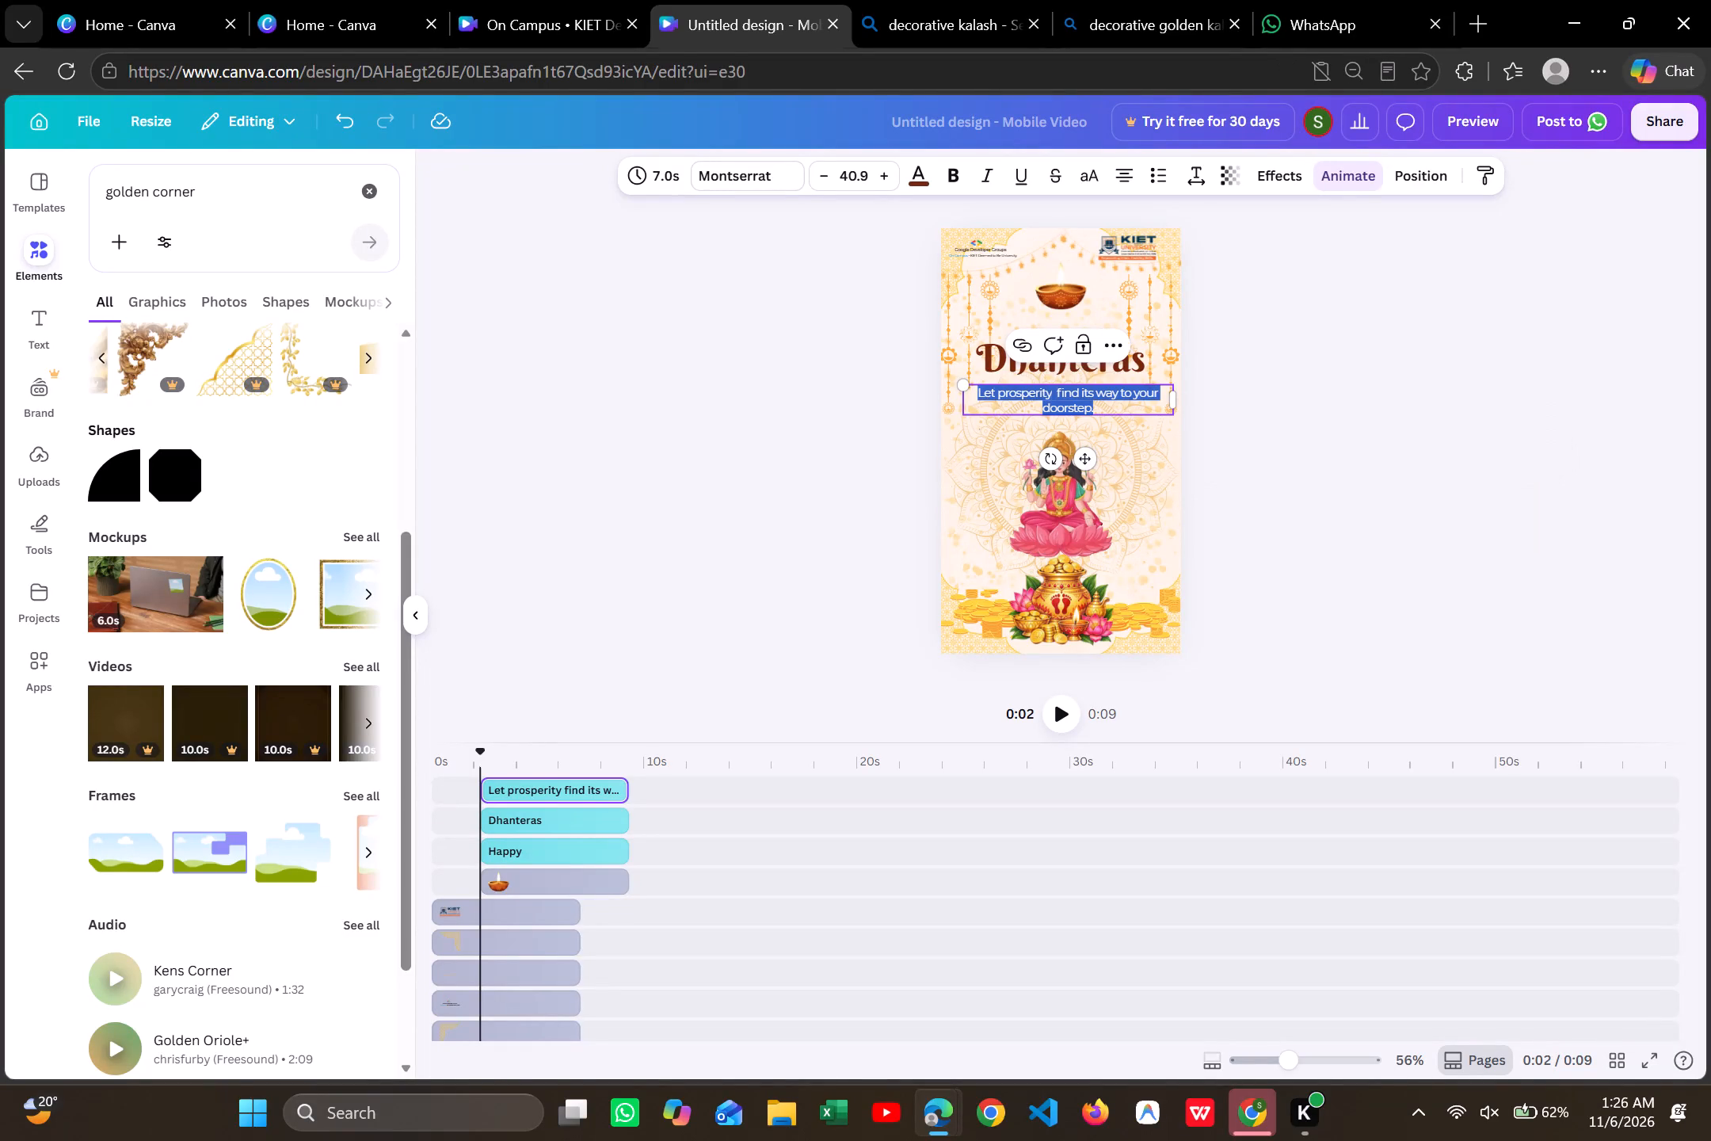
# Replace the greeting line with "May Goddess Lakshmi bless every home with prosperity, every heart with happiness, and every new beginning with hope." and nudge it up.
pyautogui.hotkey('ctrl', 'v')
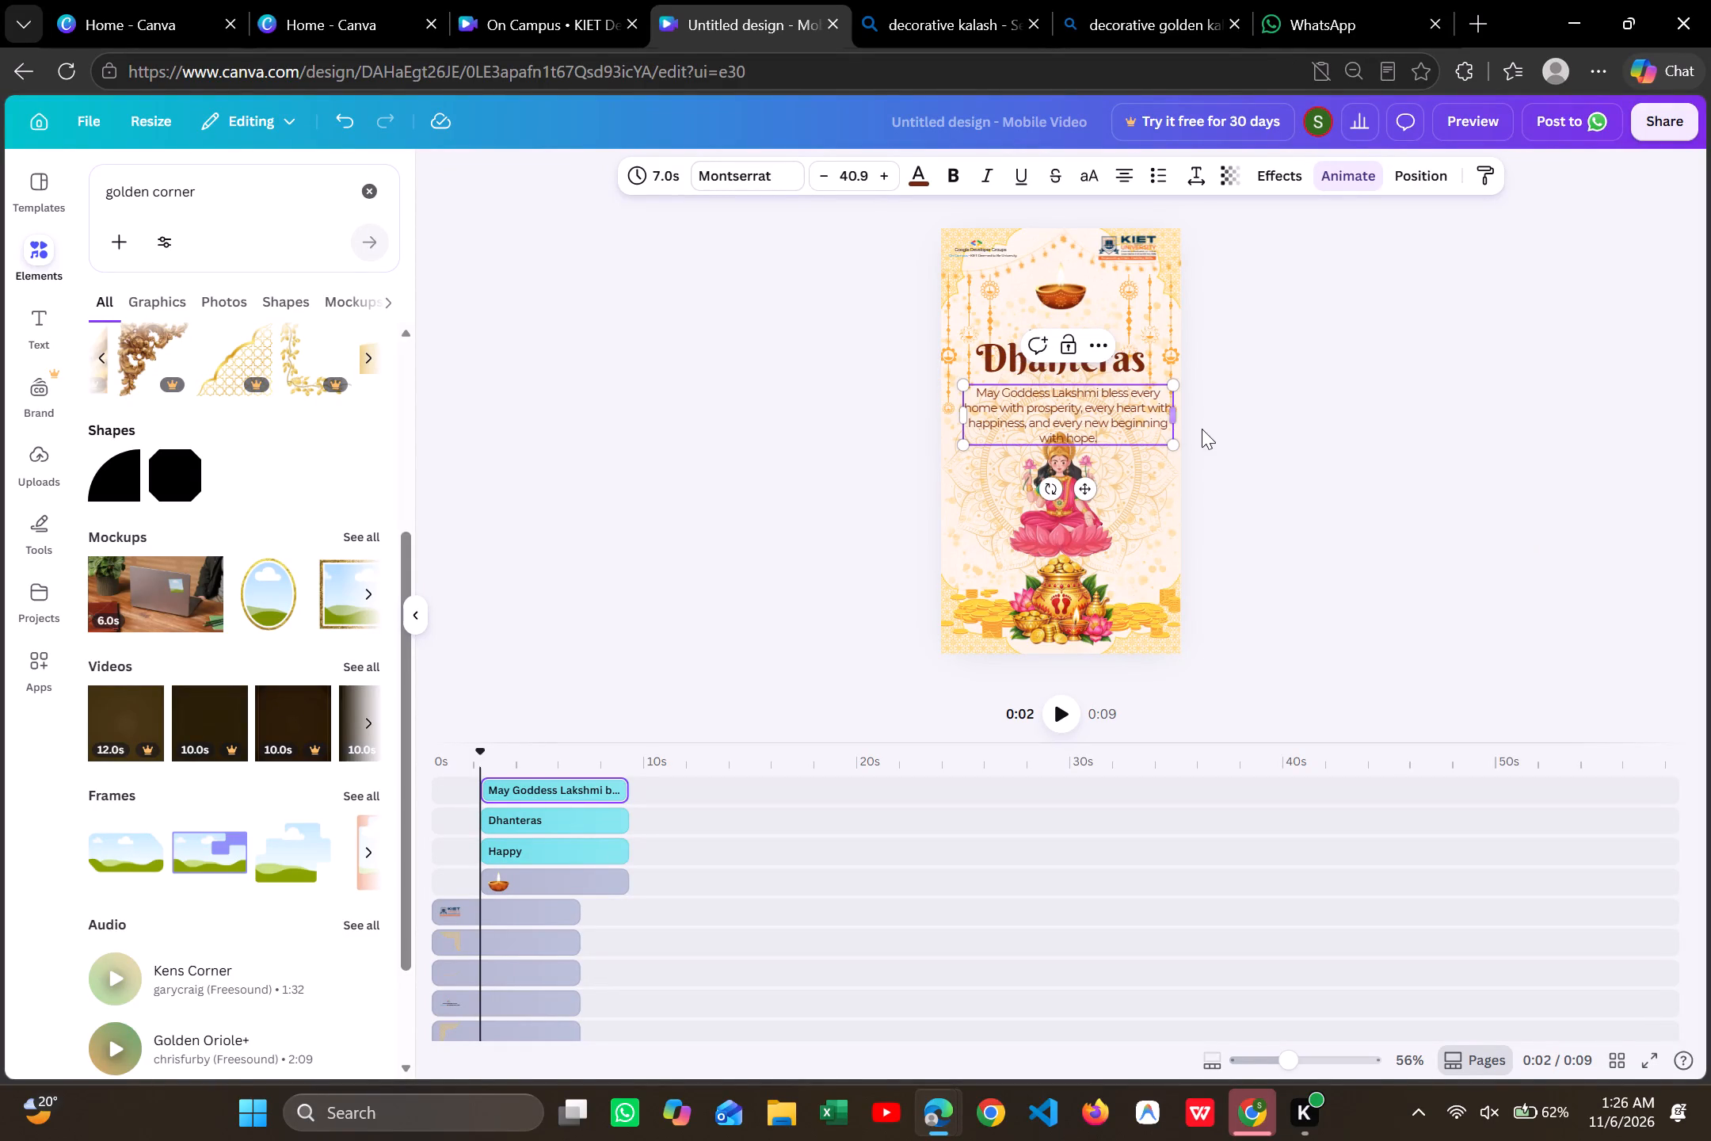
pyautogui.click(1241, 448)
pyautogui.click(1115, 410)
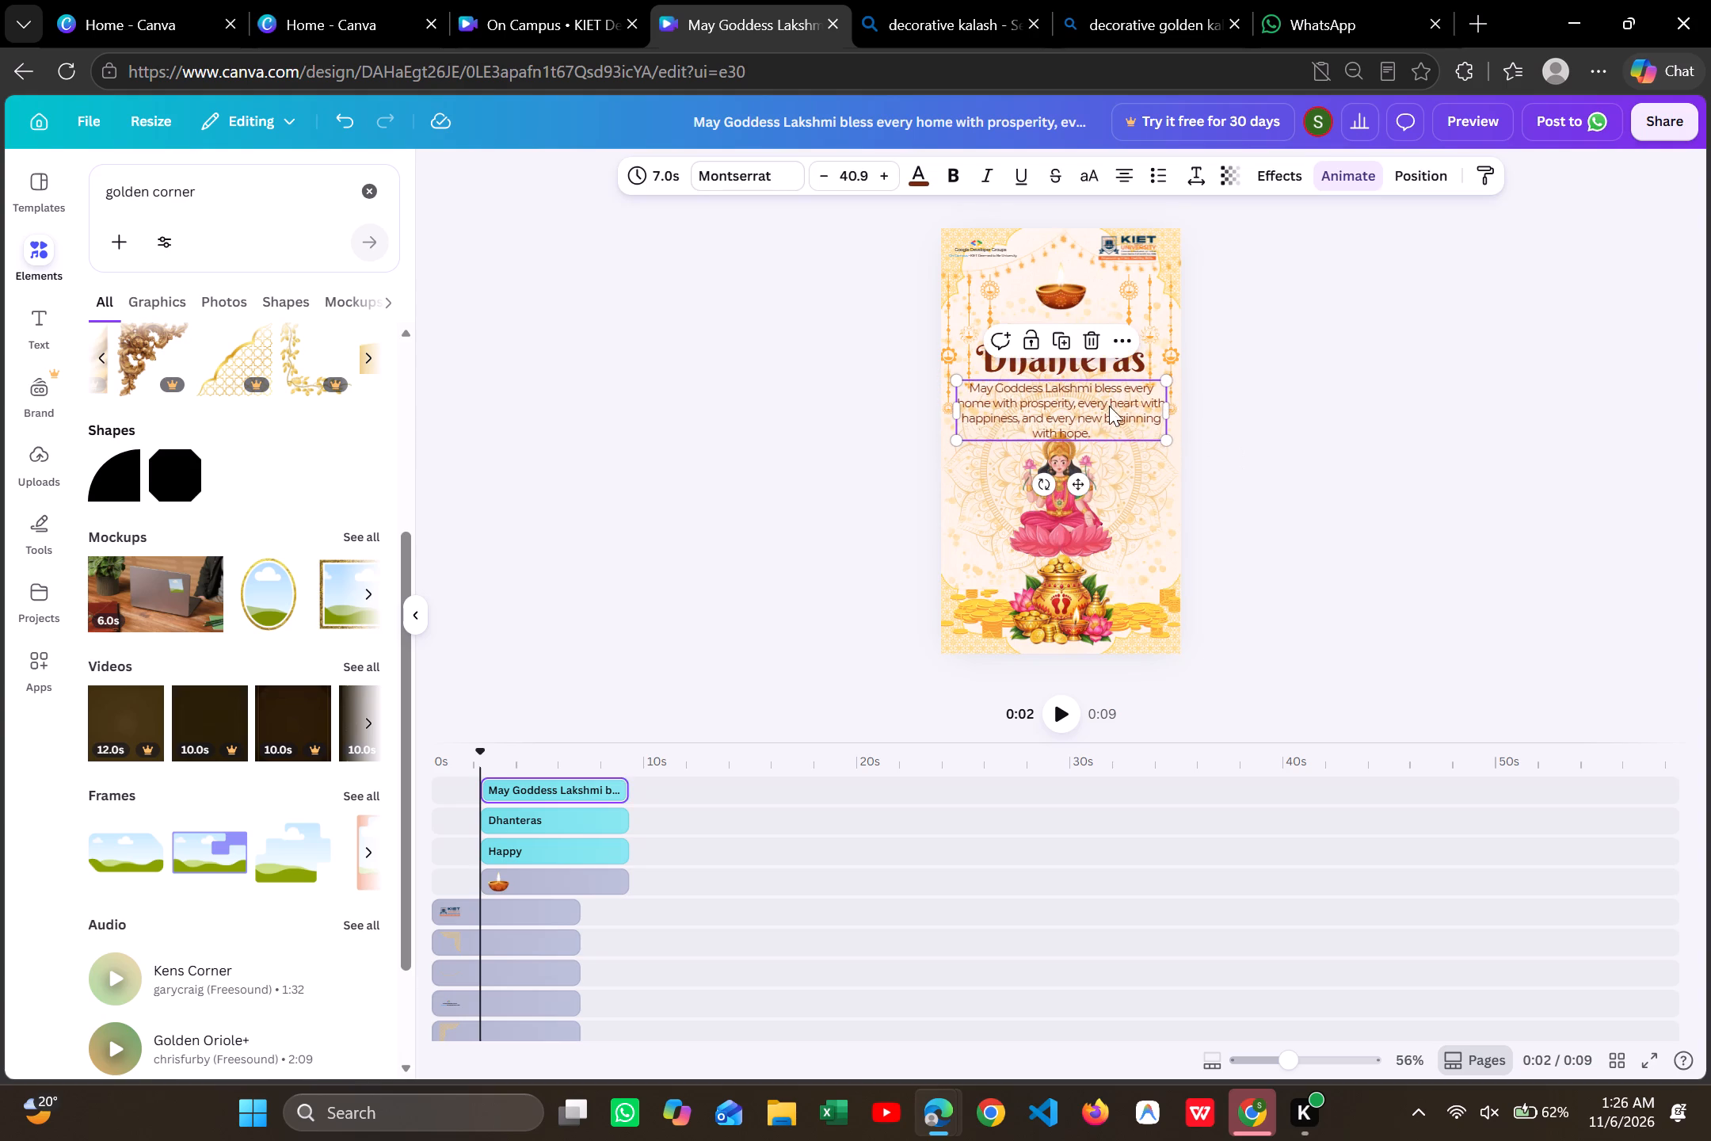
pyautogui.moveTo(1071, 511); pyautogui.dragTo(1070, 520)
pyautogui.click(1313, 490)
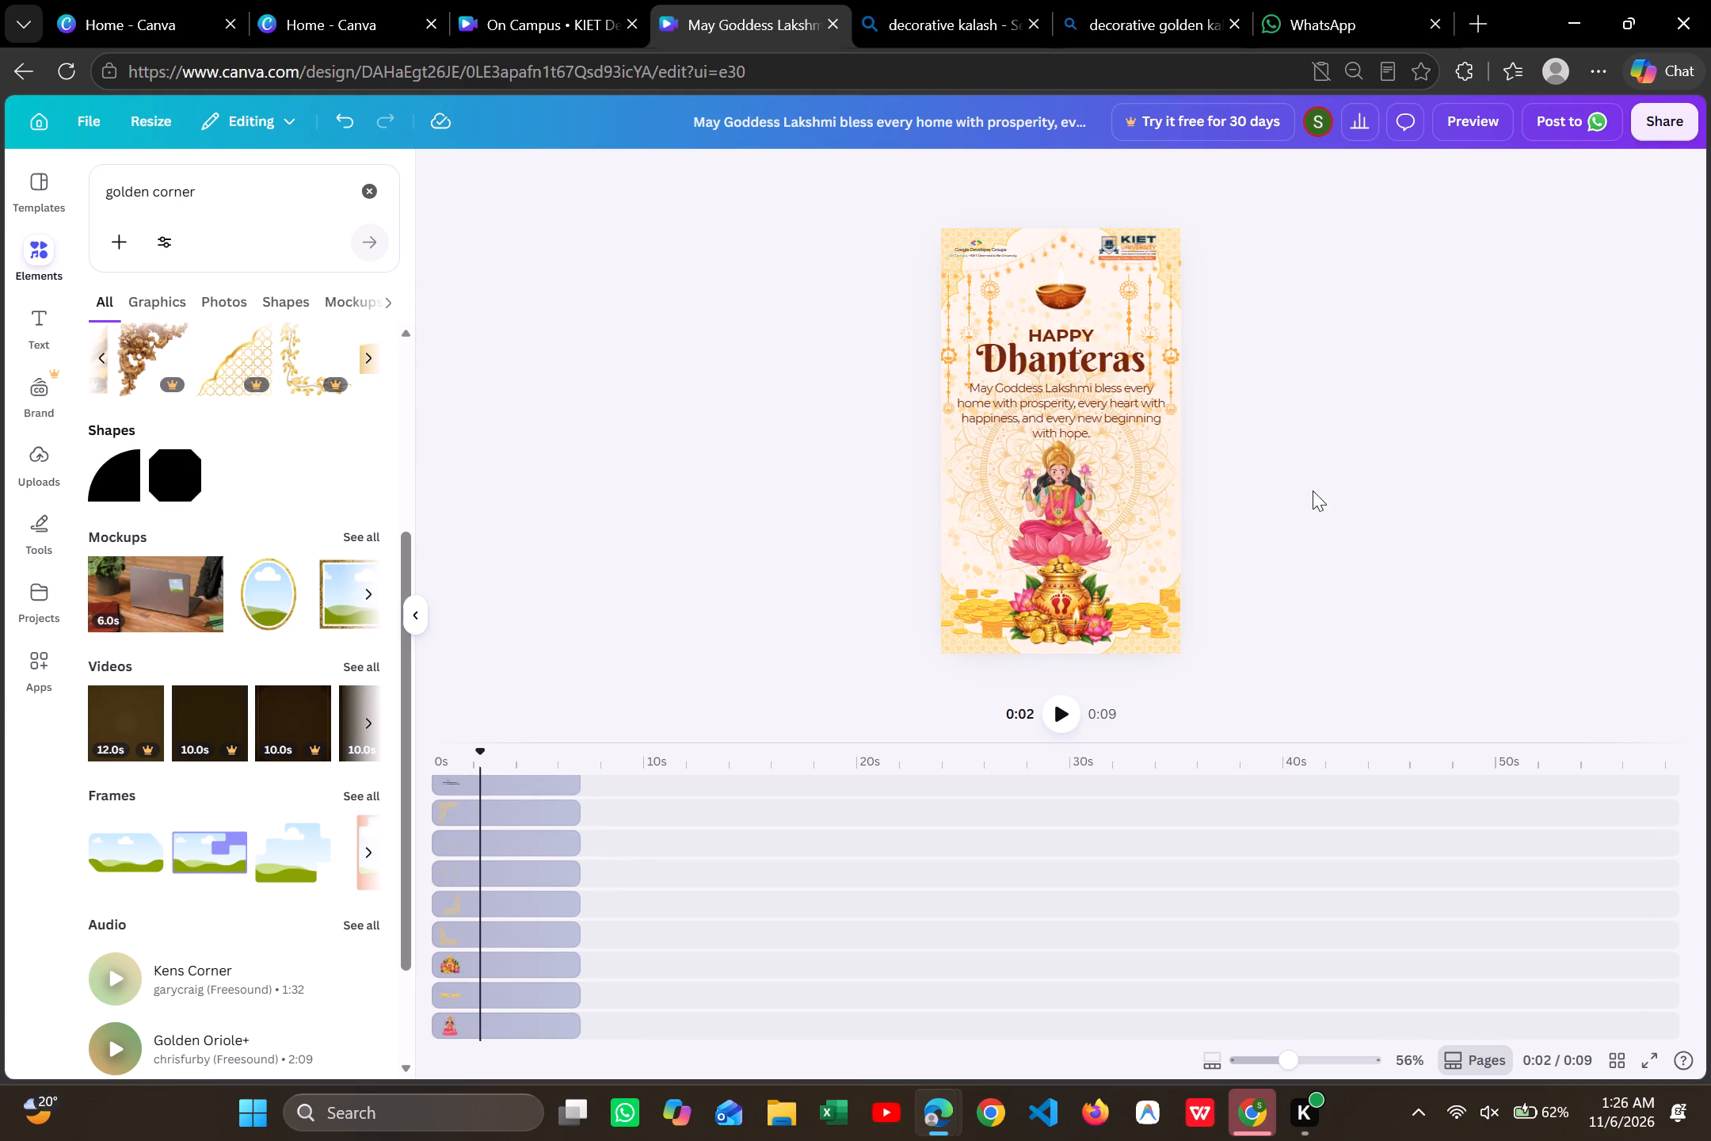
pyautogui.click(1137, 421)
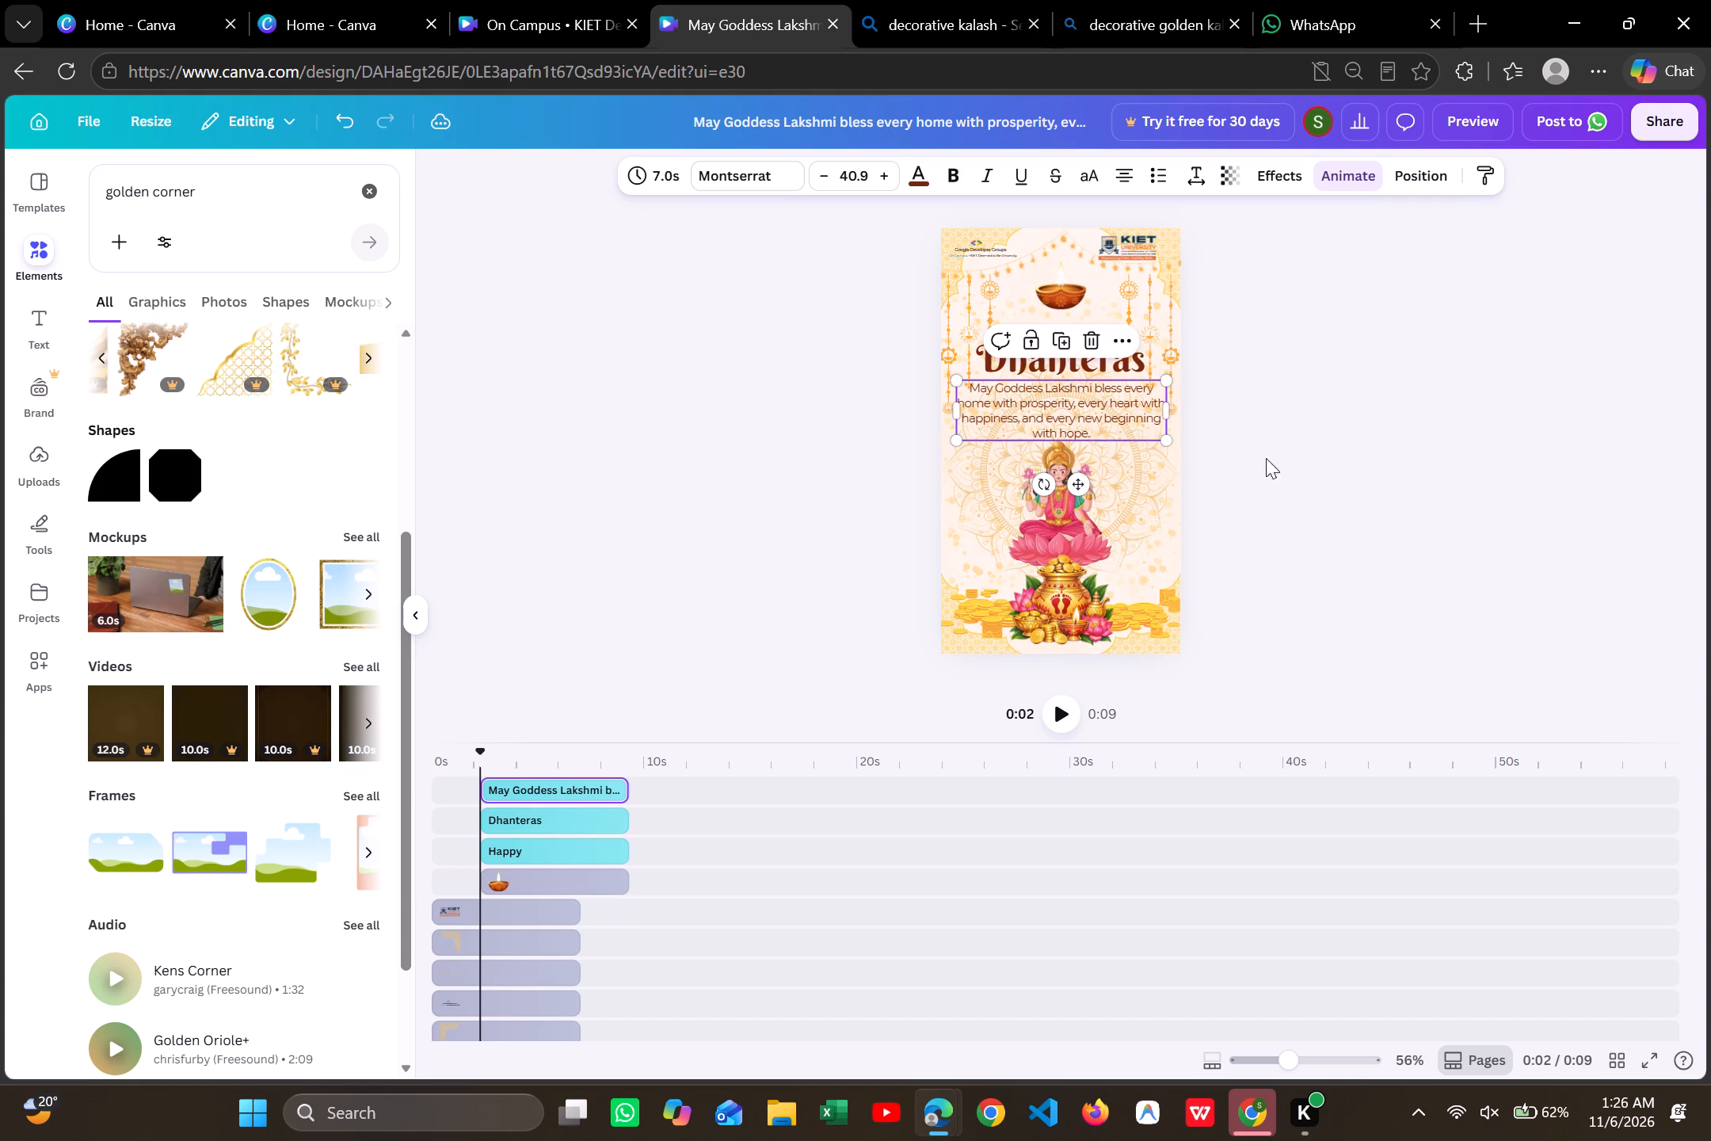
pyautogui.click(1291, 480)
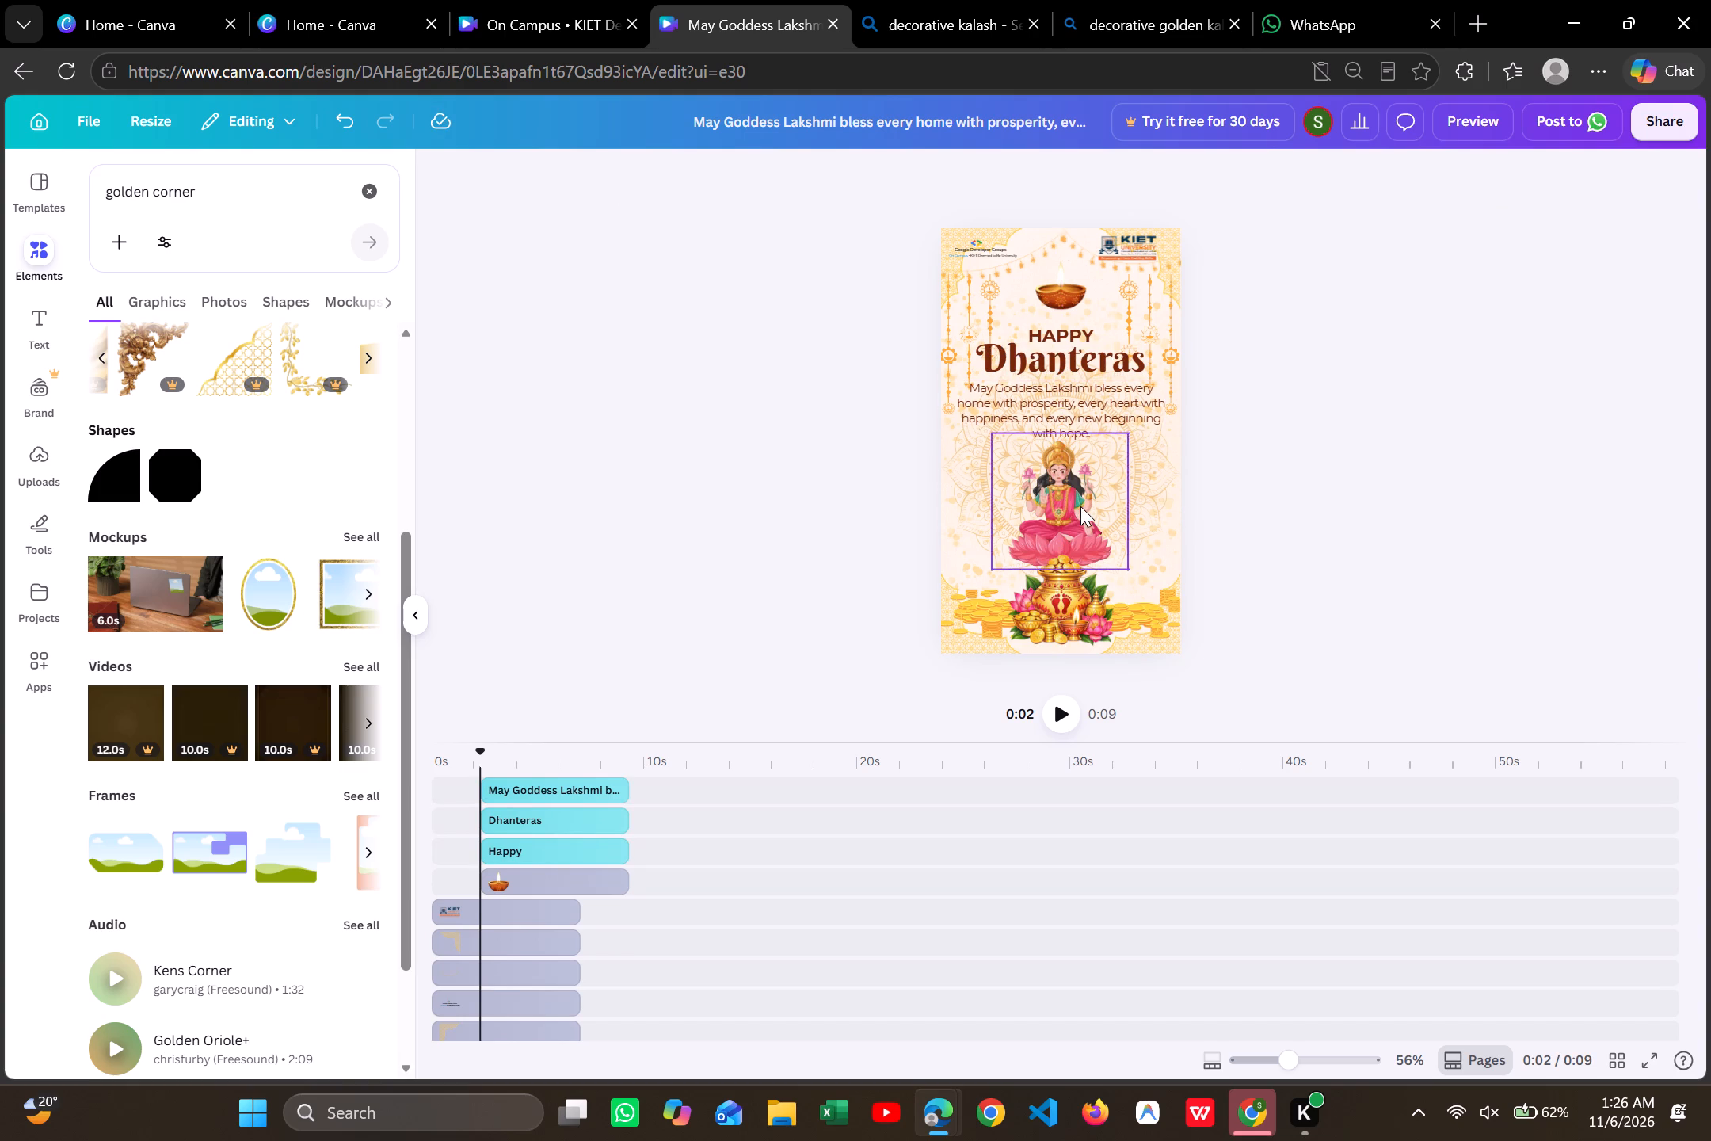
# Align the Goddess Lakshmi graphic to the horizontal centre of the page.
pyautogui.click(1080, 506)
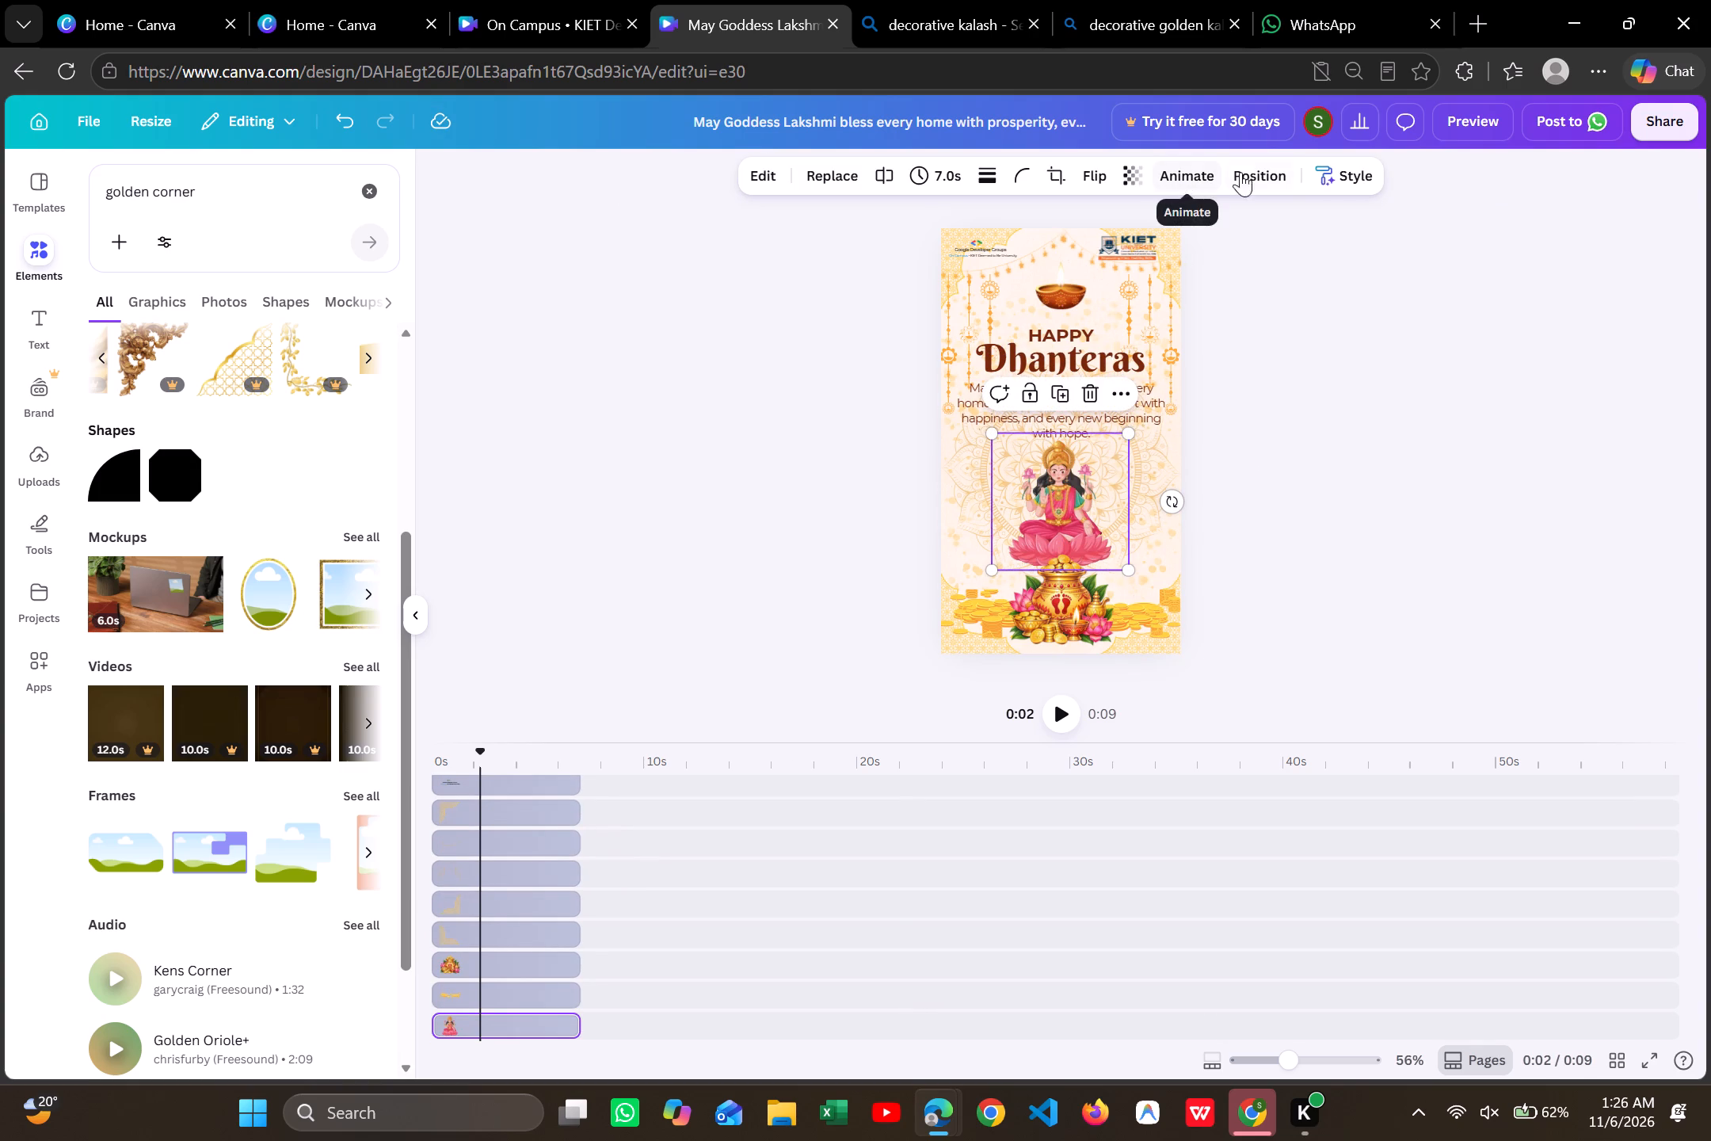
pyautogui.click(1249, 173)
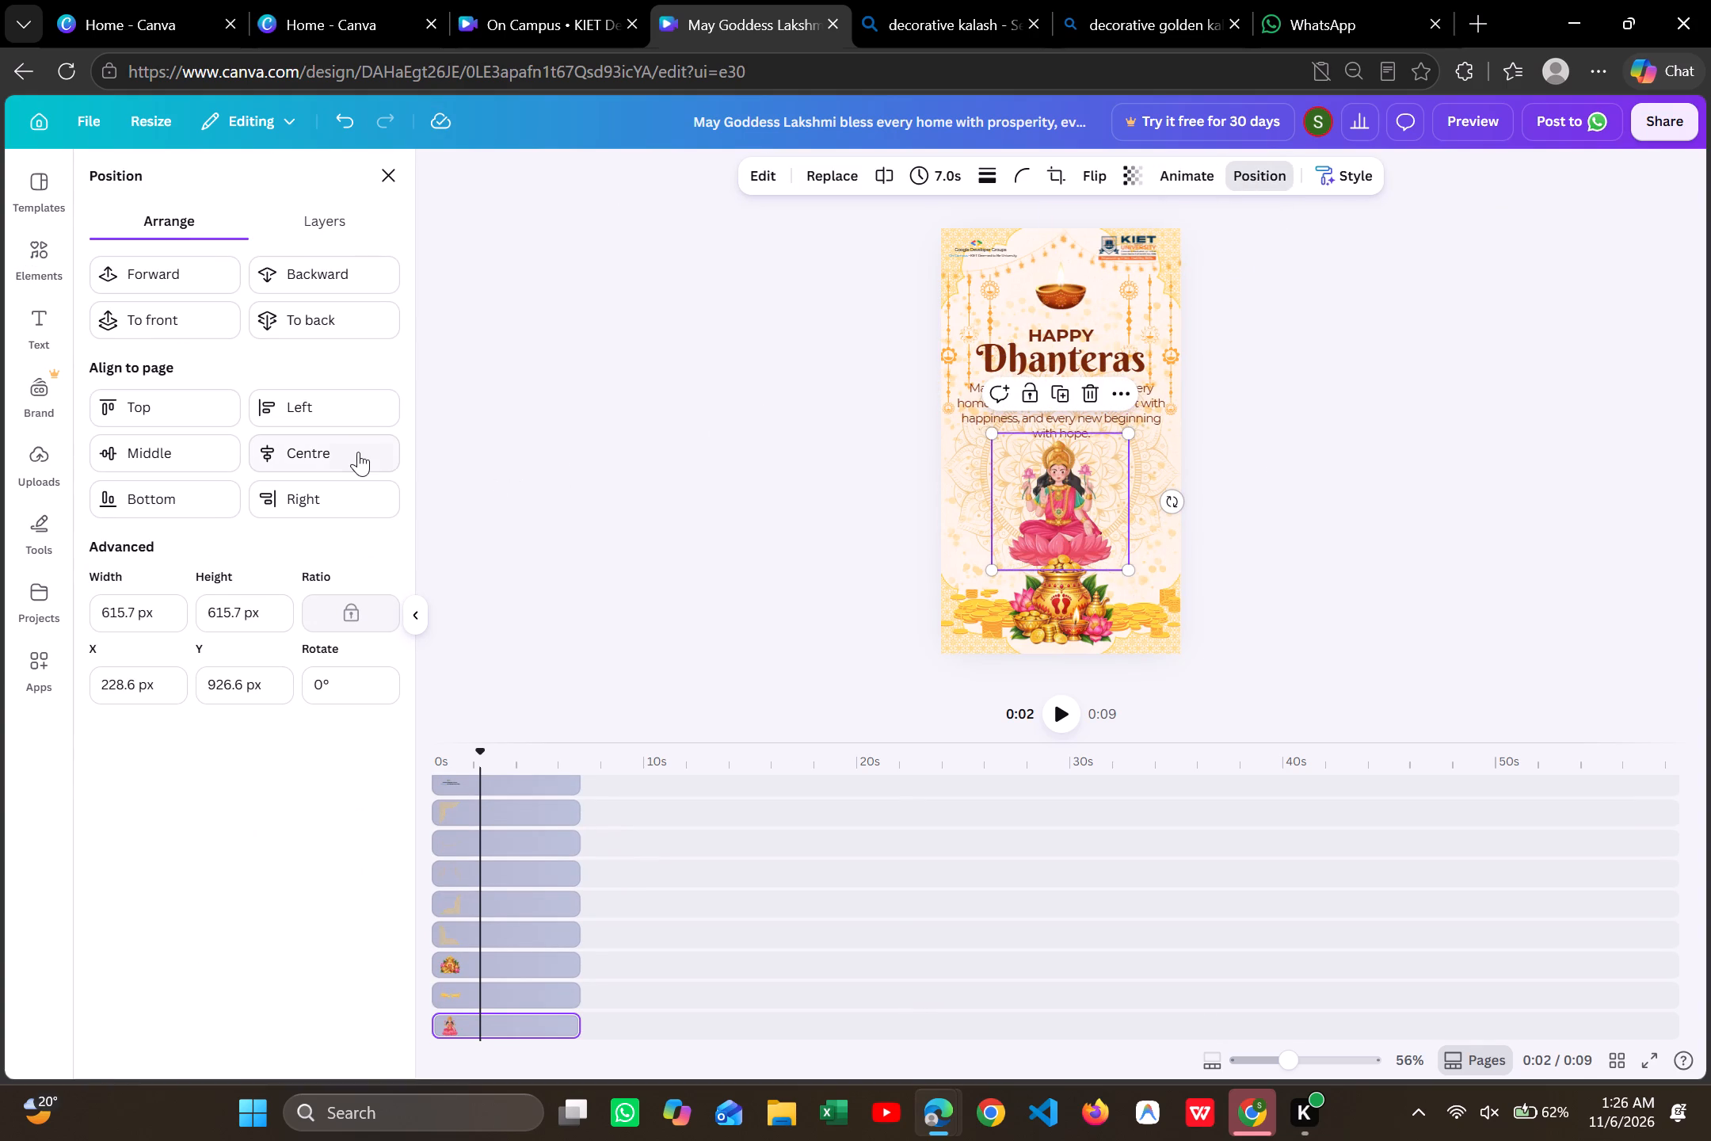
pyautogui.click(356, 452)
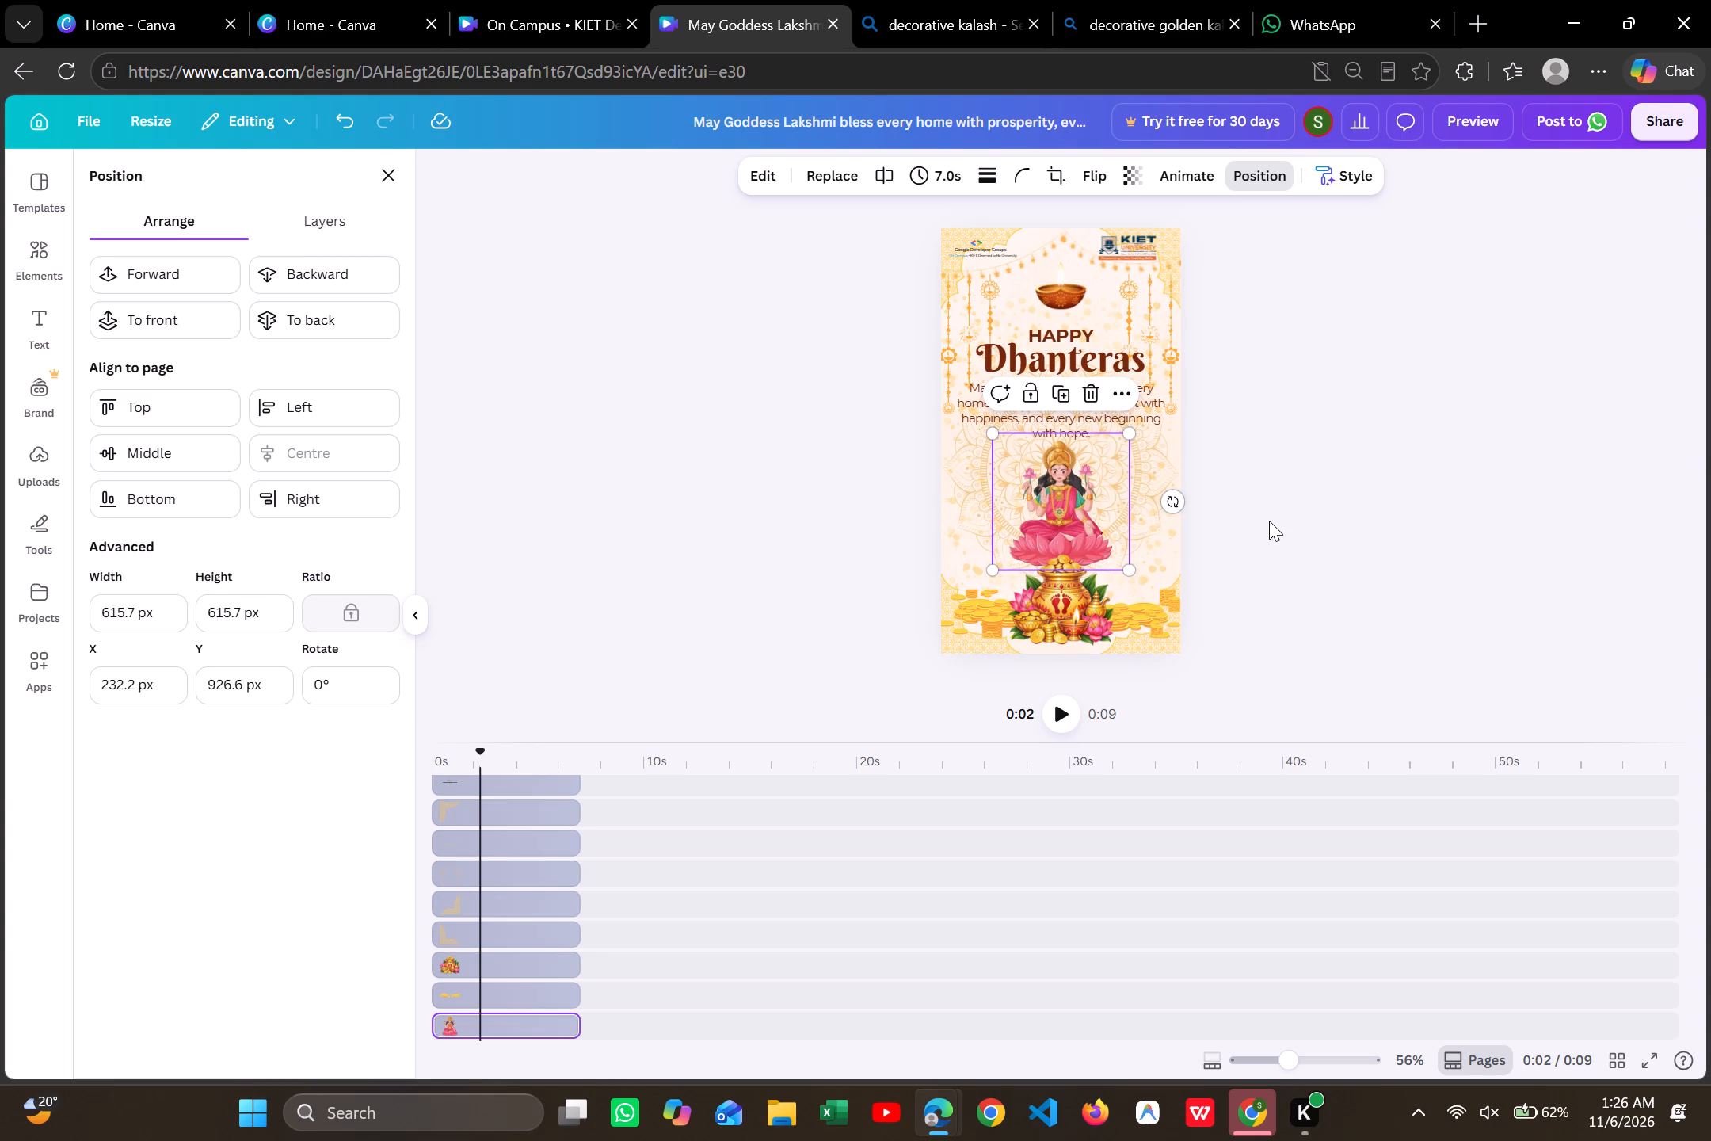
pyautogui.click(1269, 521)
pyautogui.click(1214, 466)
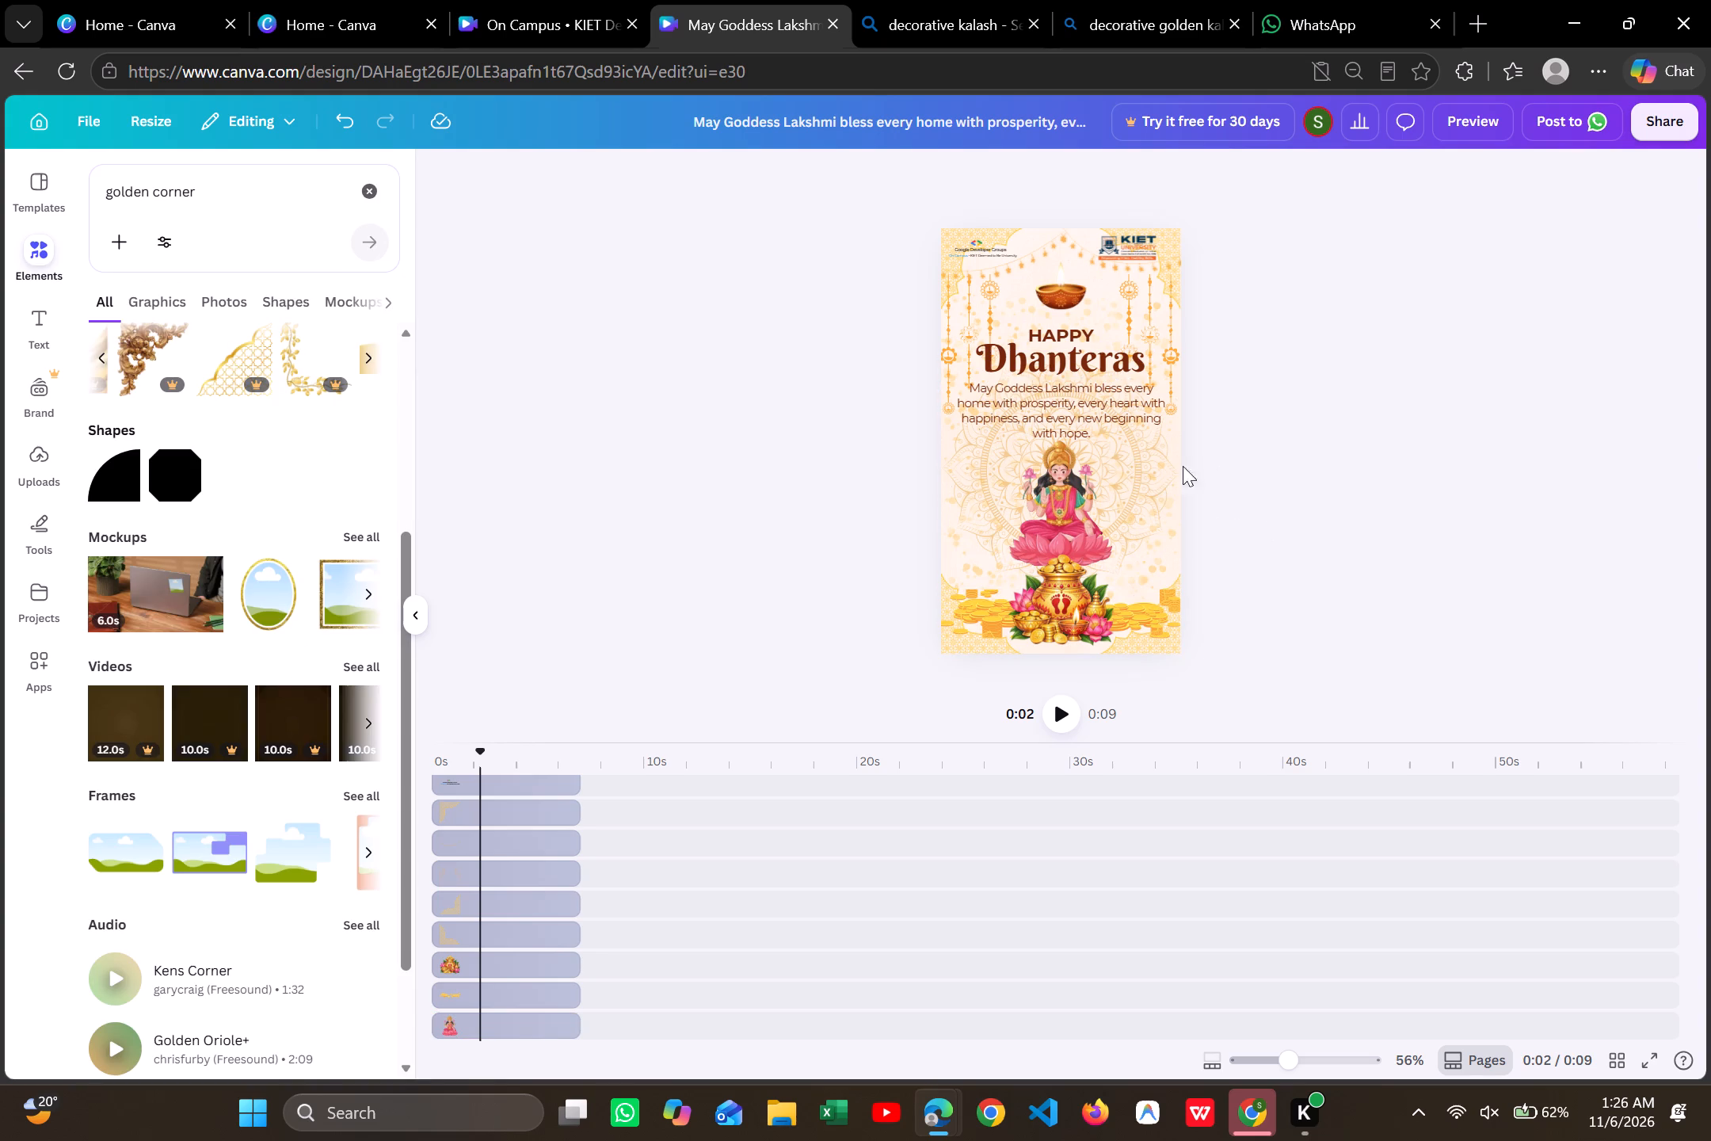
# Check the mandala graphic's alignment to the page behind Goddess Lakshmi.
pyautogui.click(1153, 468)
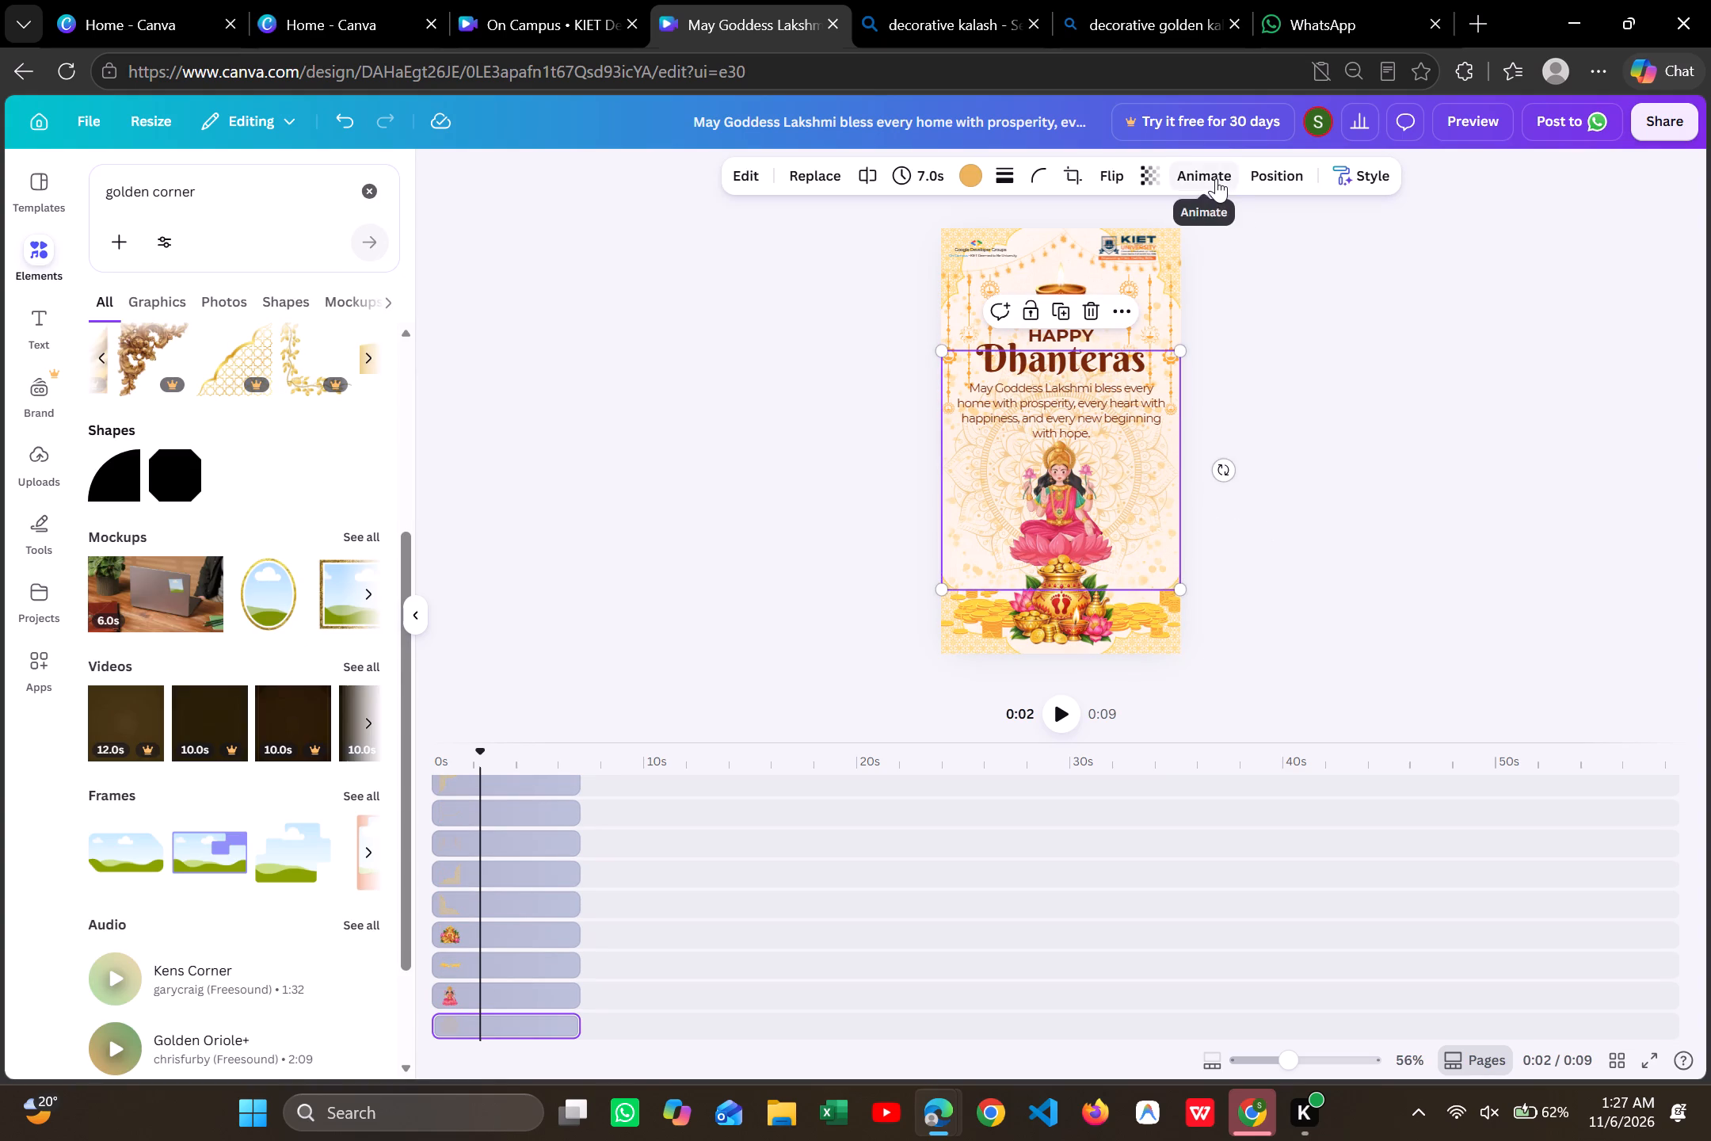
pyautogui.click(1216, 178)
pyautogui.click(1281, 171)
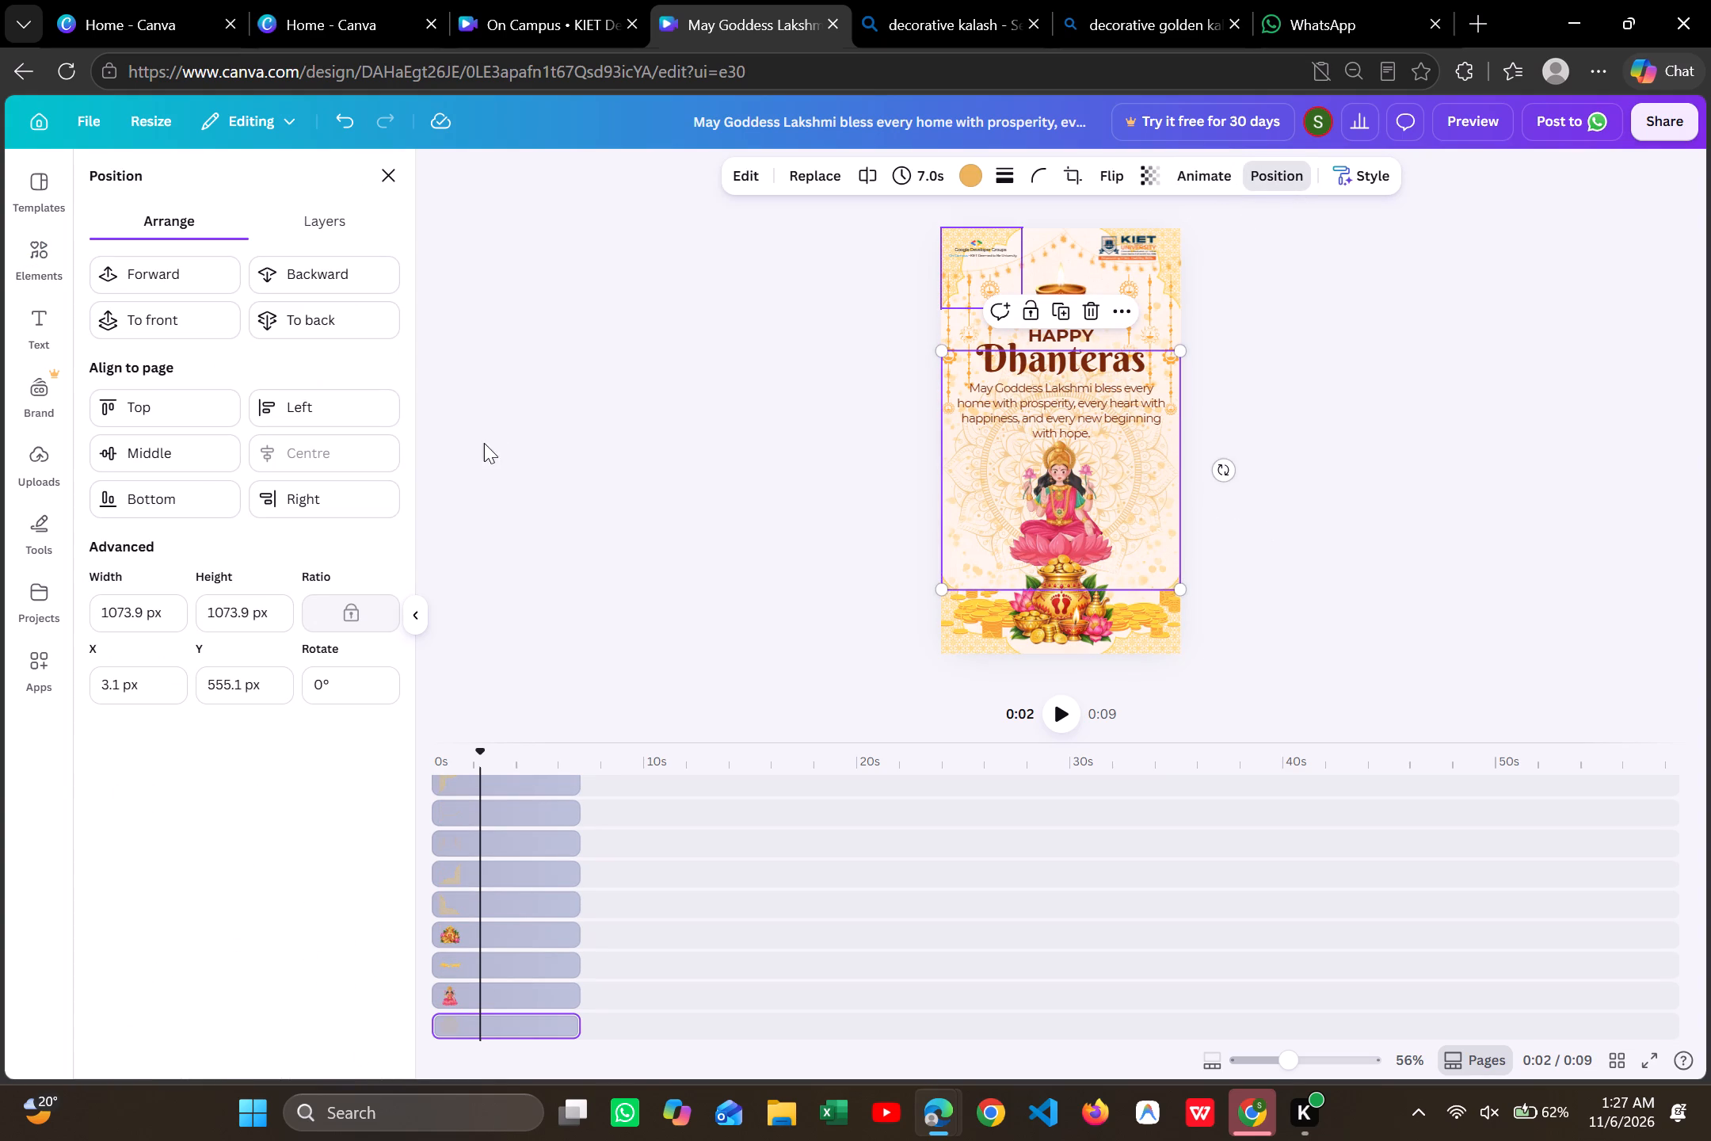
pyautogui.click(808, 452)
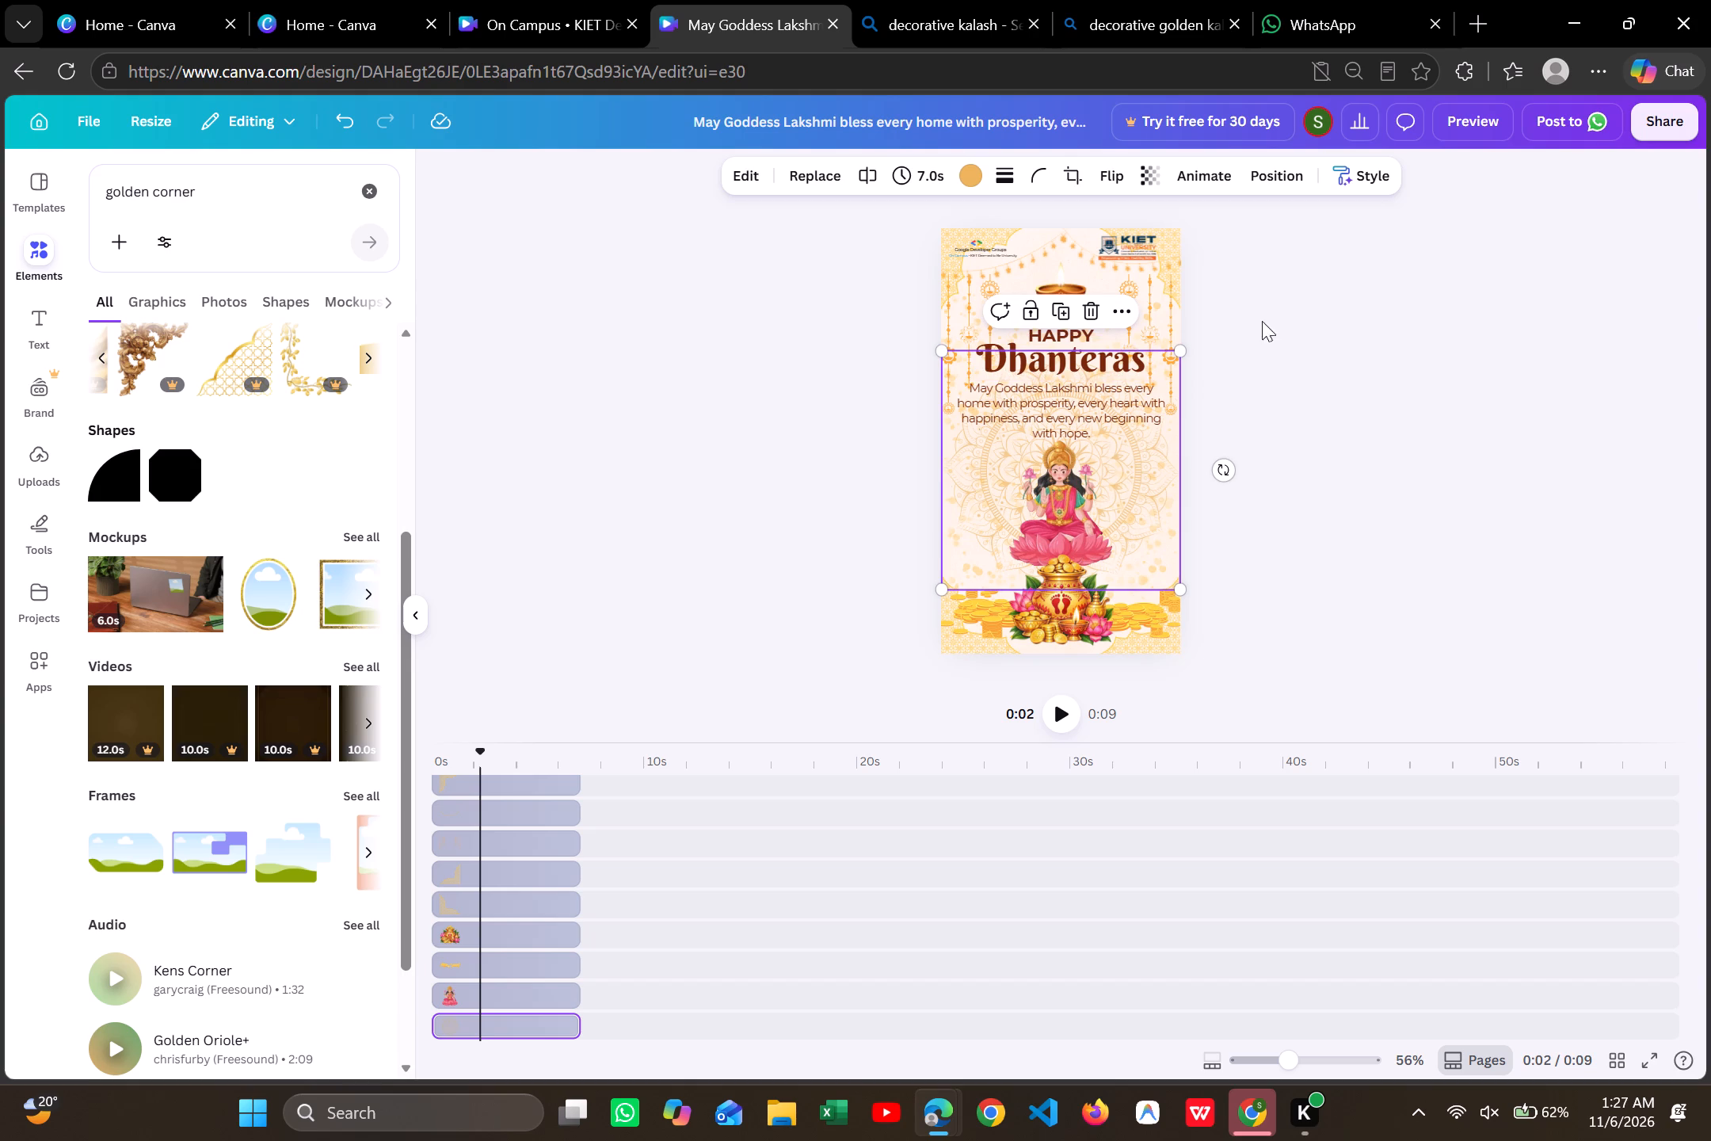
pyautogui.click(1339, 339)
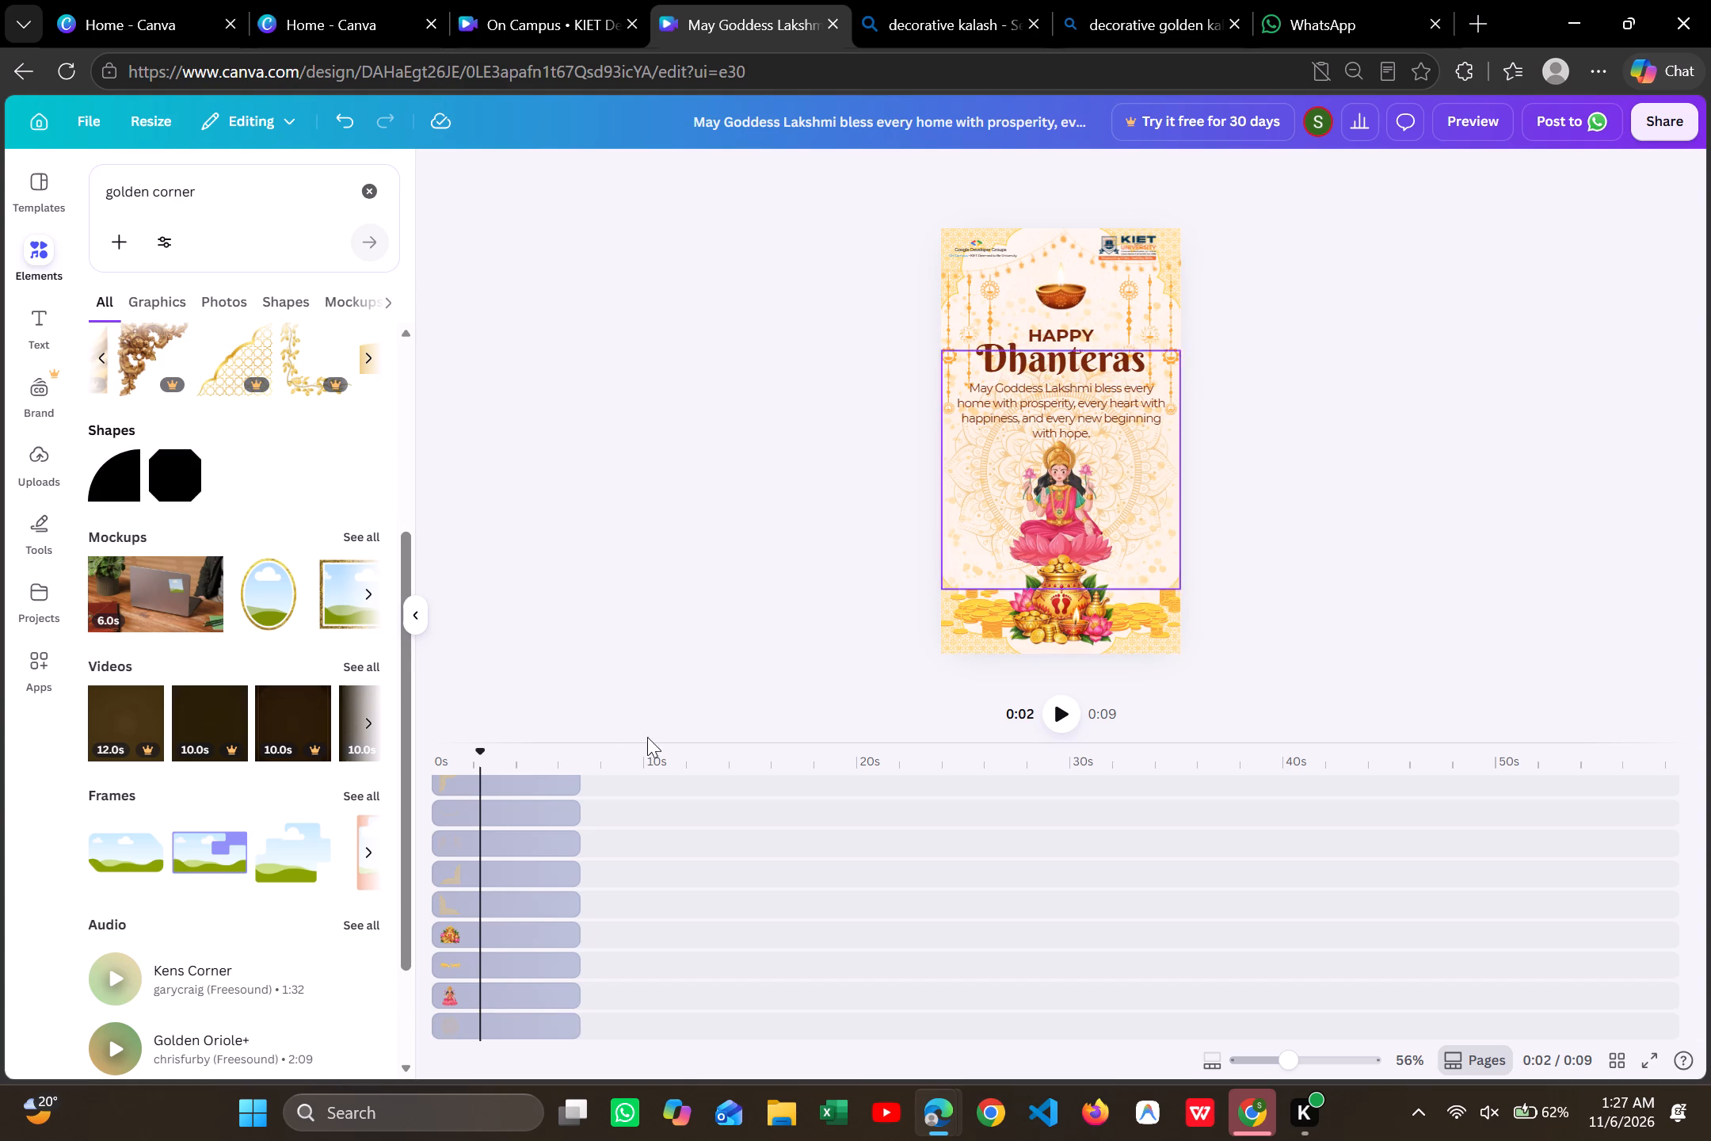
# Extend the diya, Happy, Dhanteras and greeting message clips back to start at 0 seconds on the timeline.
pyautogui.scroll(4, 509, 865)
pyautogui.hscroll(5, 626, 876)
pyautogui.moveTo(481, 758); pyautogui.dragTo(459, 758)
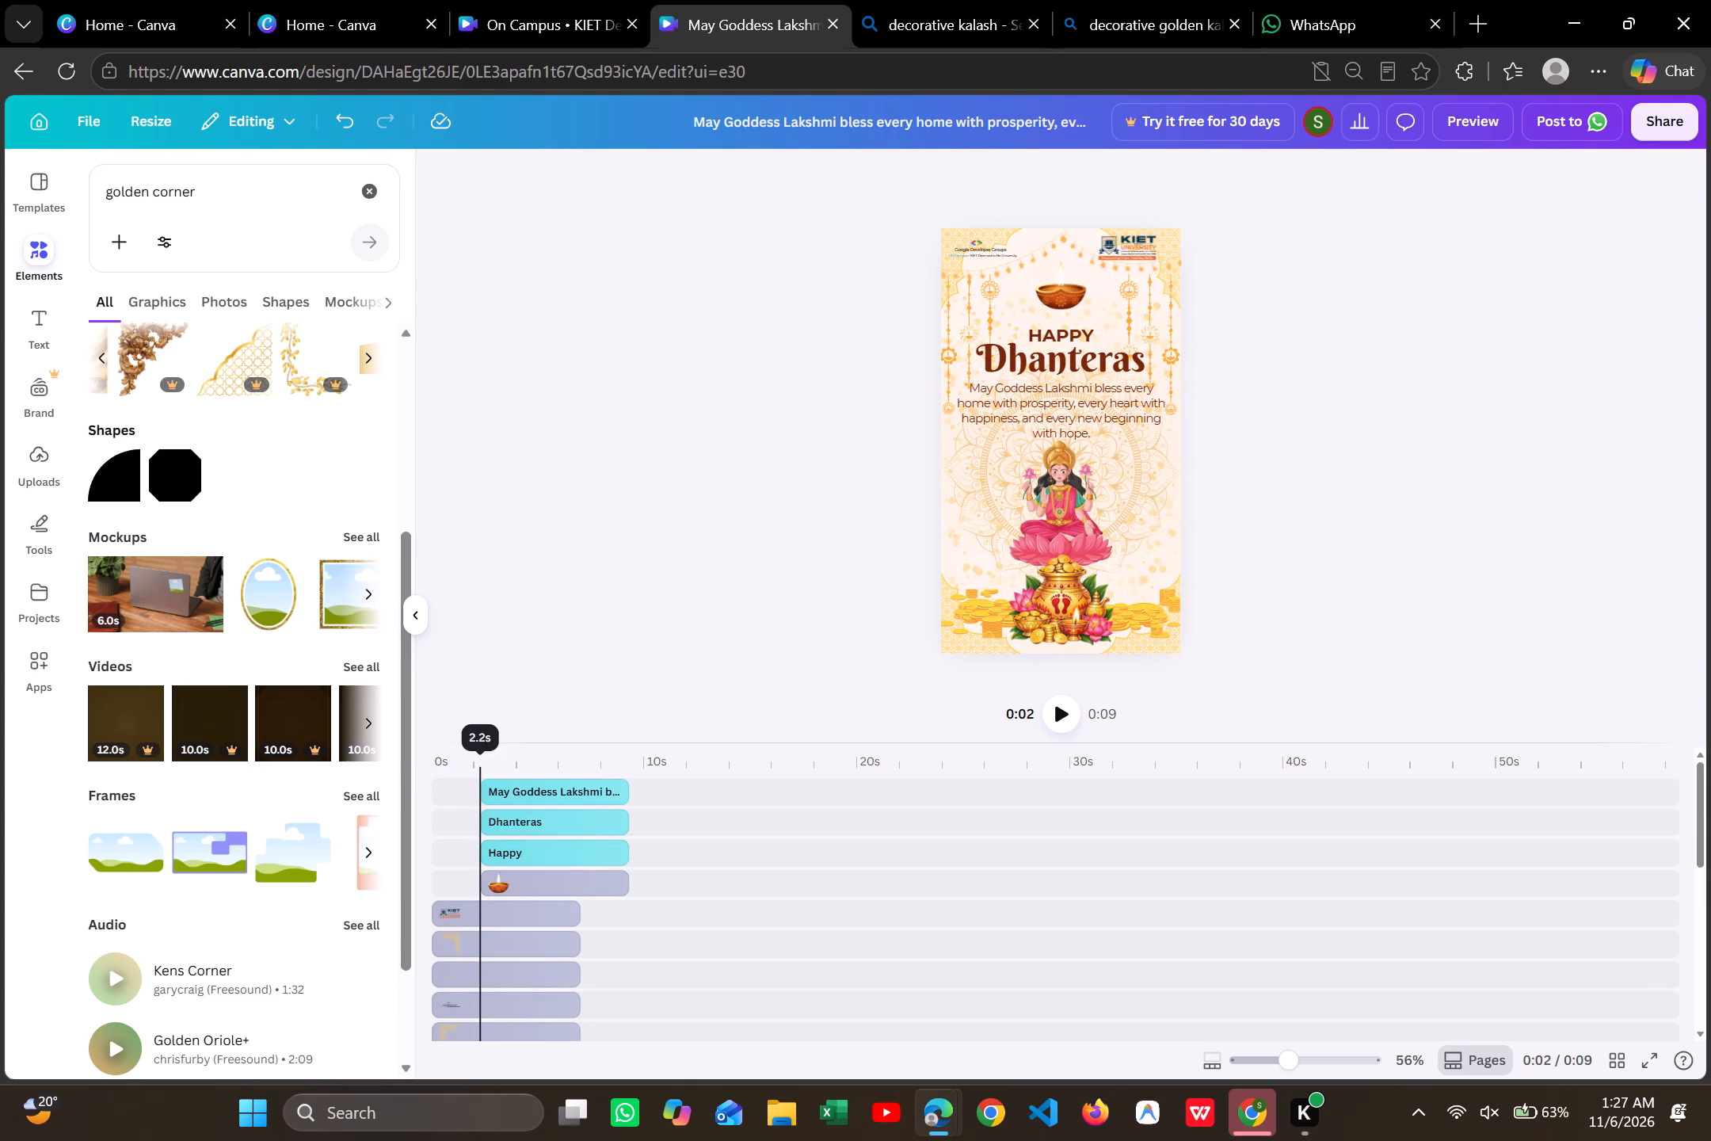
pyautogui.moveTo(459, 758); pyautogui.dragTo(385, 761)
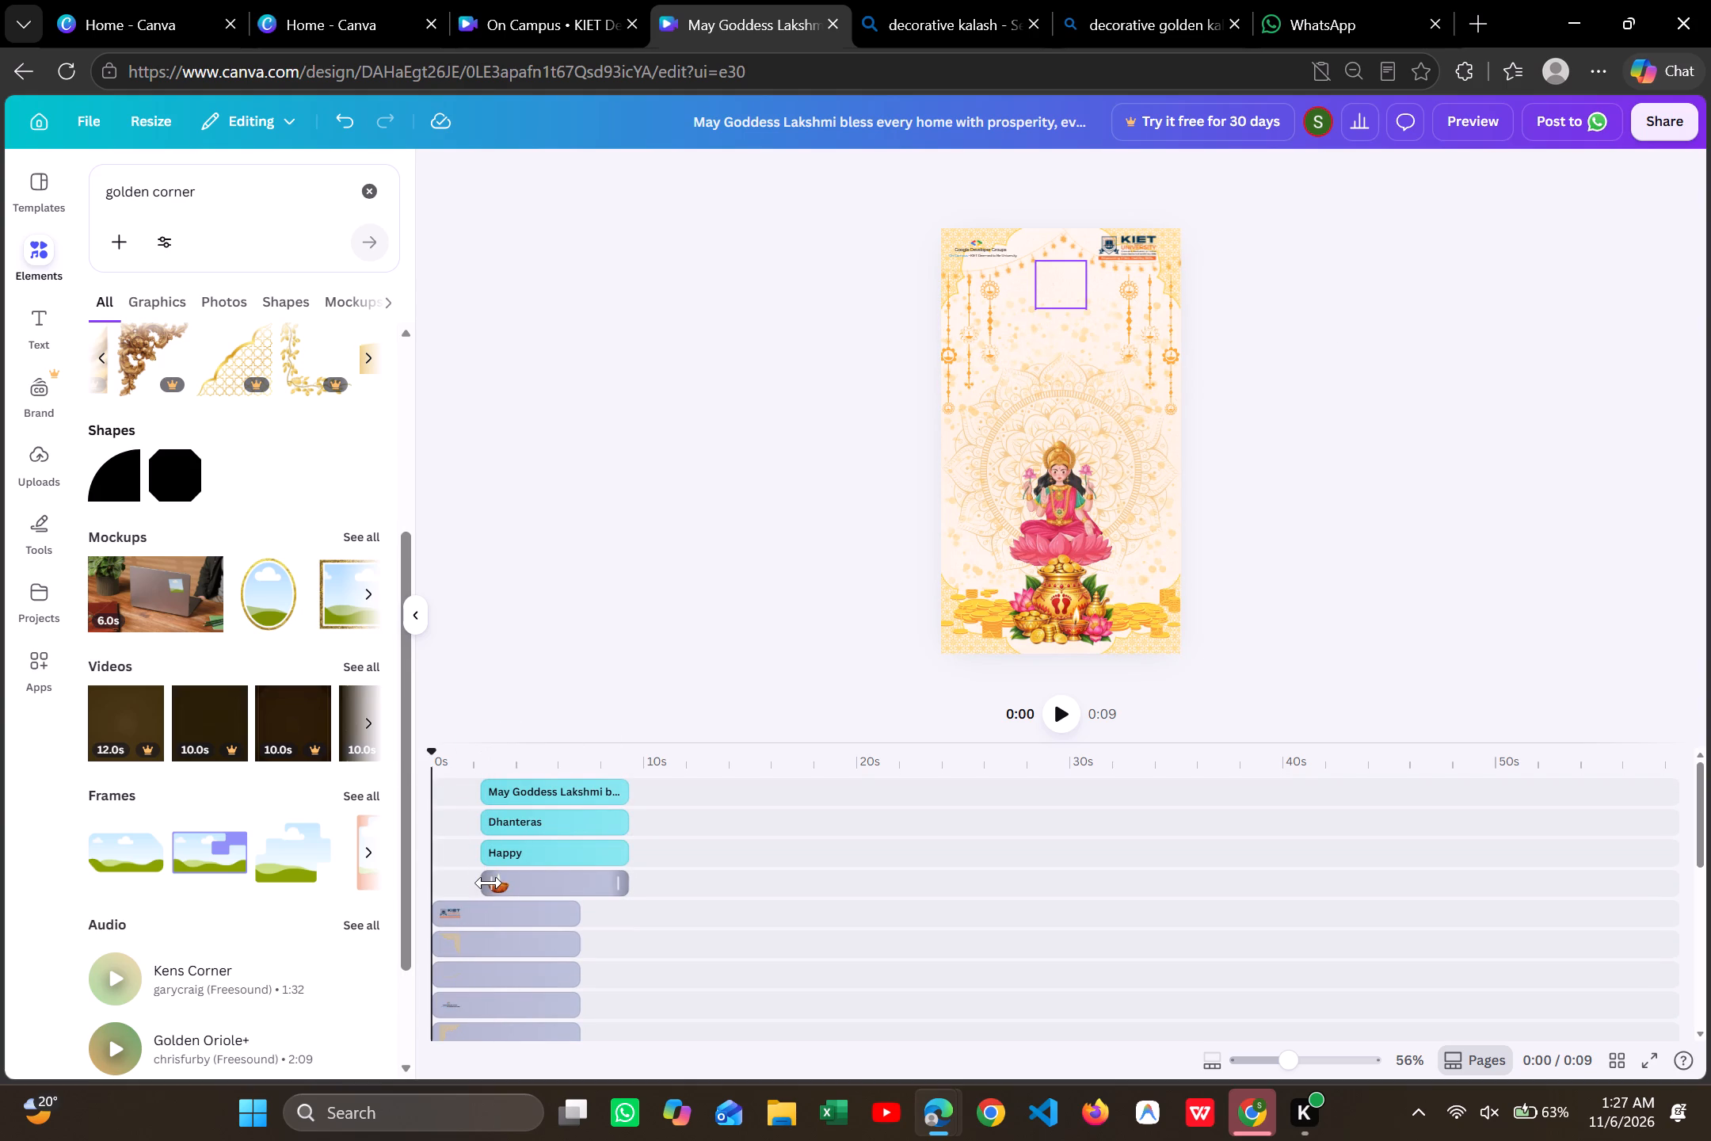
pyautogui.moveTo(489, 883); pyautogui.dragTo(372, 887)
pyautogui.moveTo(491, 846); pyautogui.dragTo(372, 843)
pyautogui.click(481, 811)
pyautogui.click(481, 811)
pyautogui.moveTo(481, 811); pyautogui.dragTo(331, 831)
pyautogui.moveTo(485, 791); pyautogui.dragTo(391, 803)
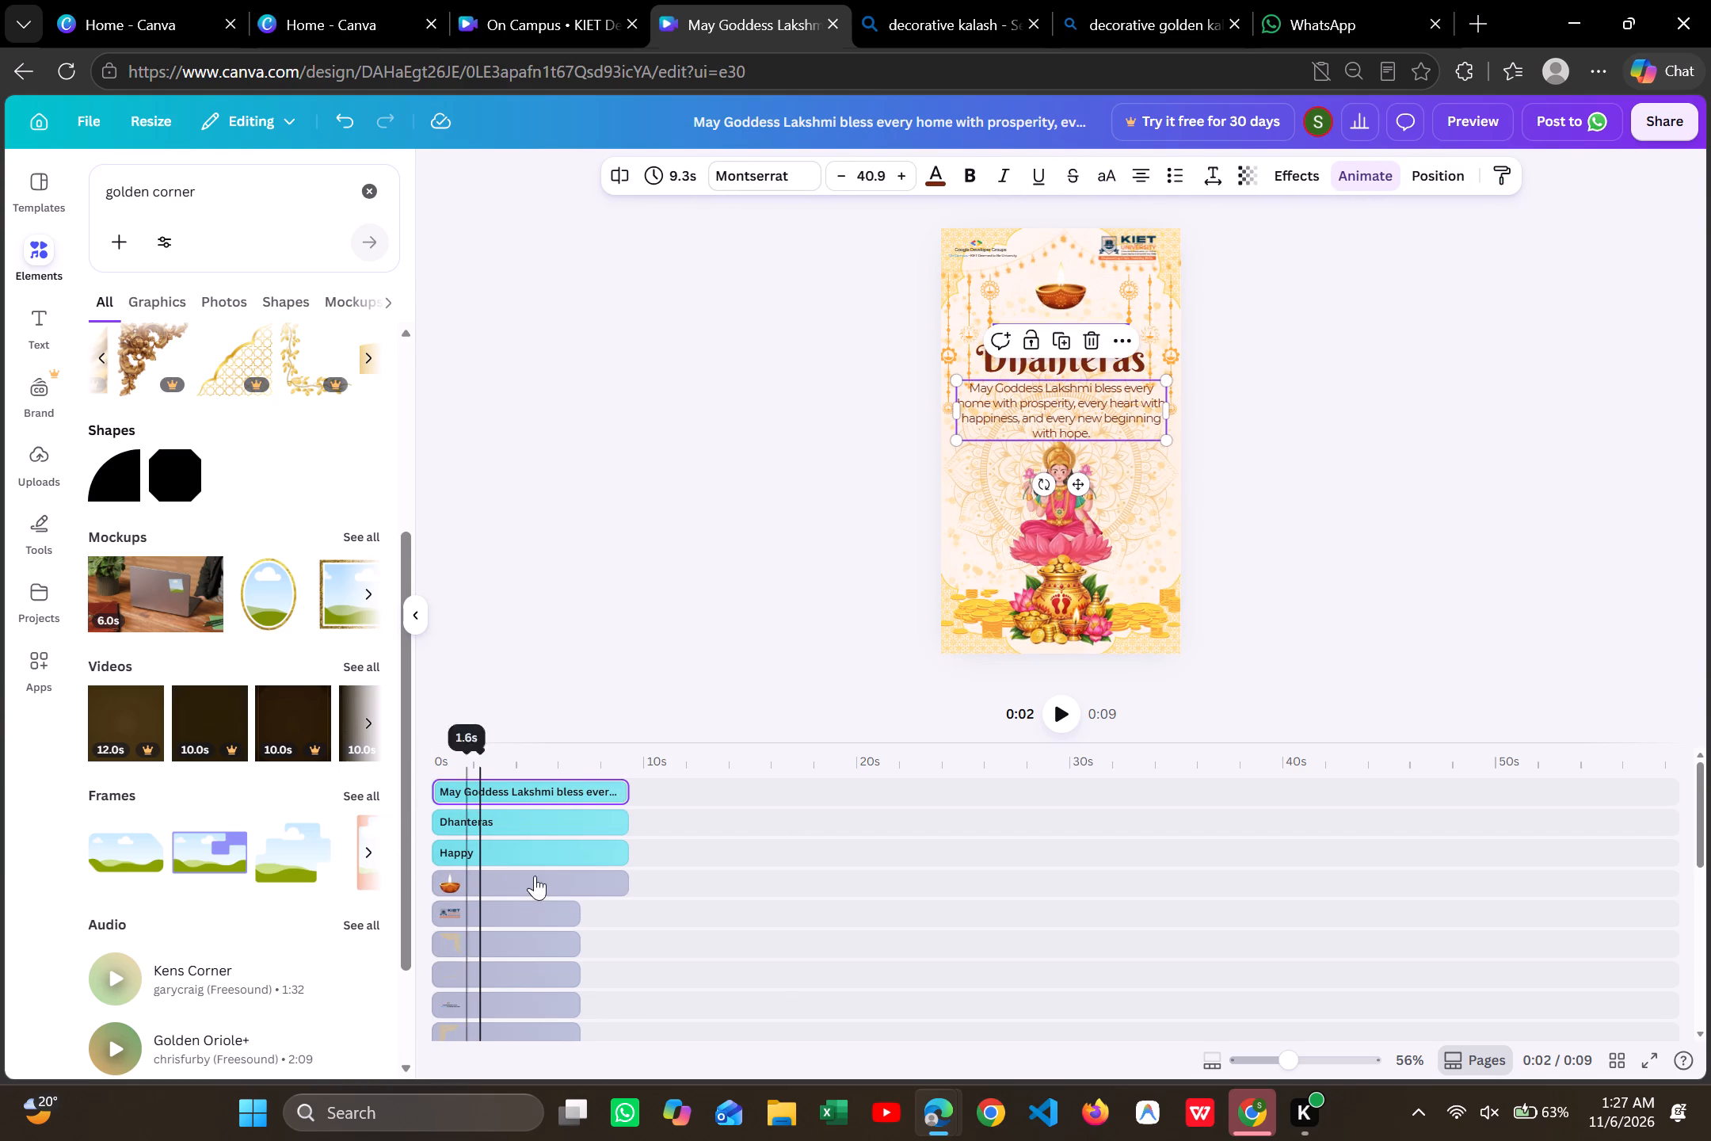
# Trim the ends of the diya, Happy, Dhanteras and greeting message clips so each lasts 7.0 seconds.
pyautogui.moveTo(628, 883); pyautogui.dragTo(585, 891)
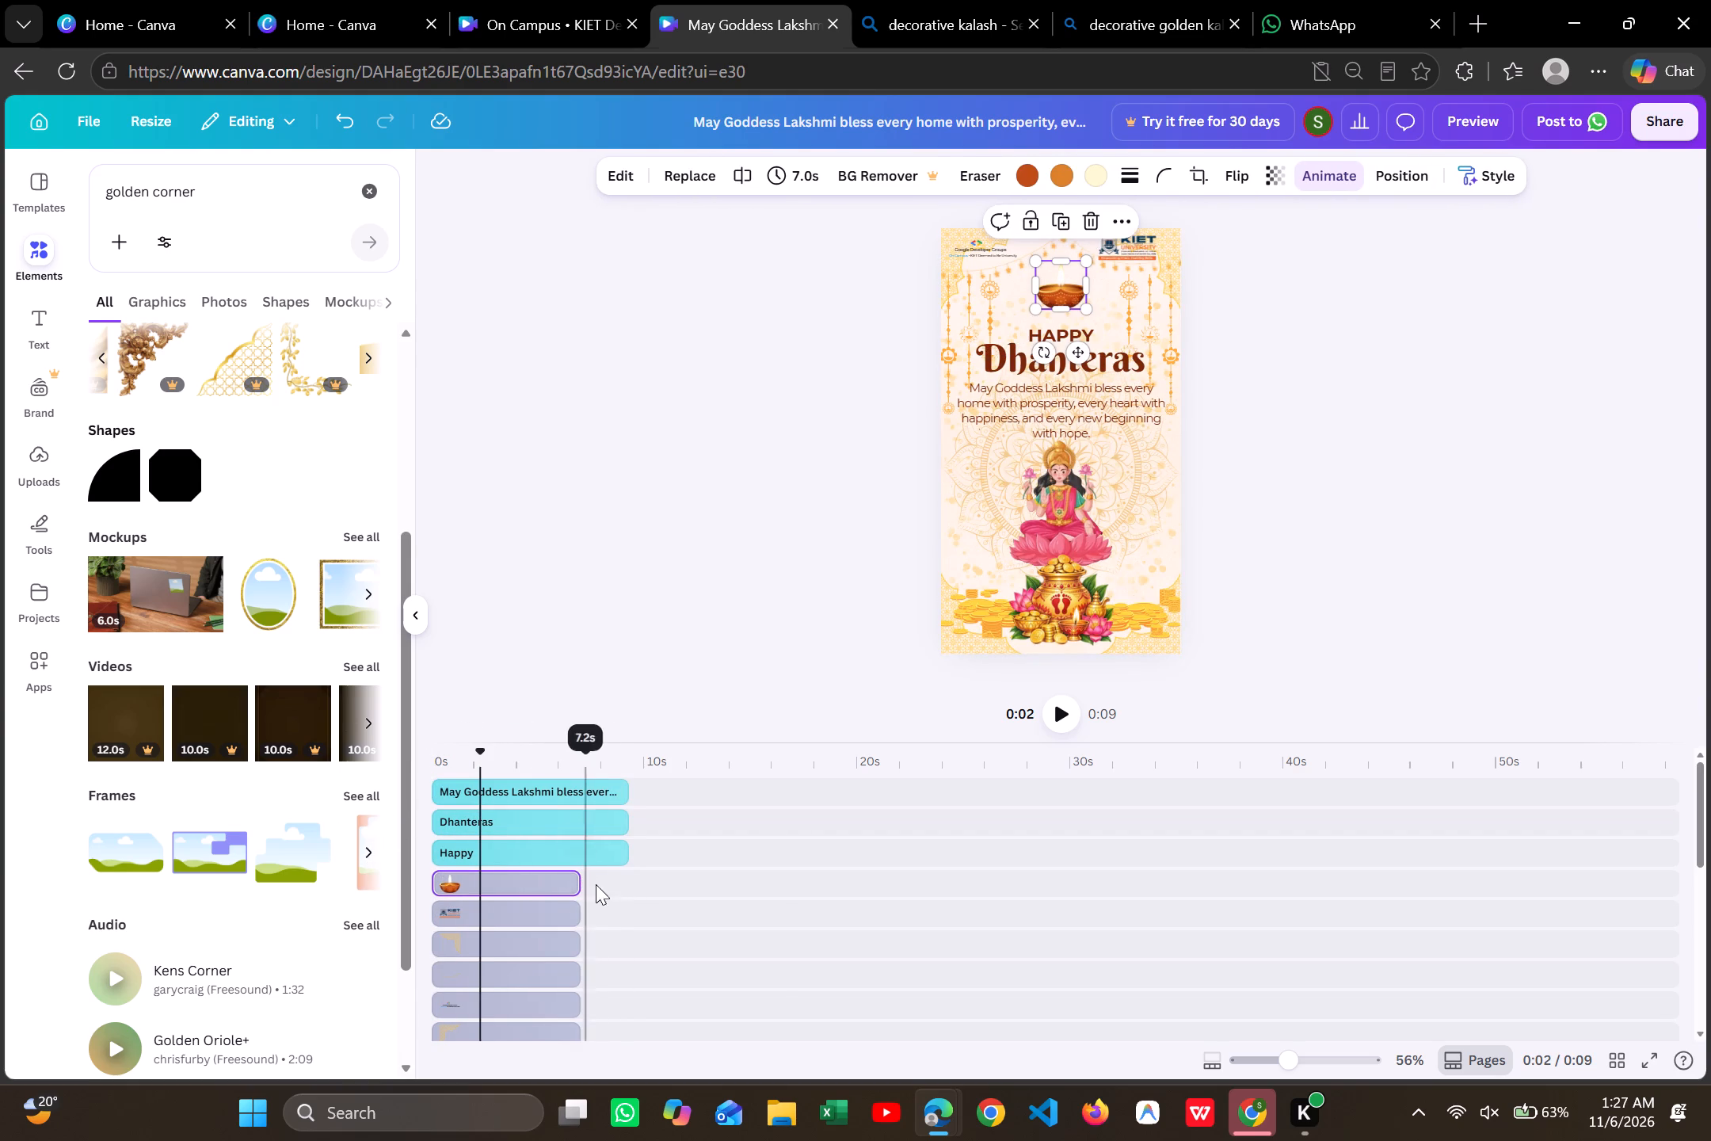
pyautogui.moveTo(621, 855); pyautogui.dragTo(601, 859)
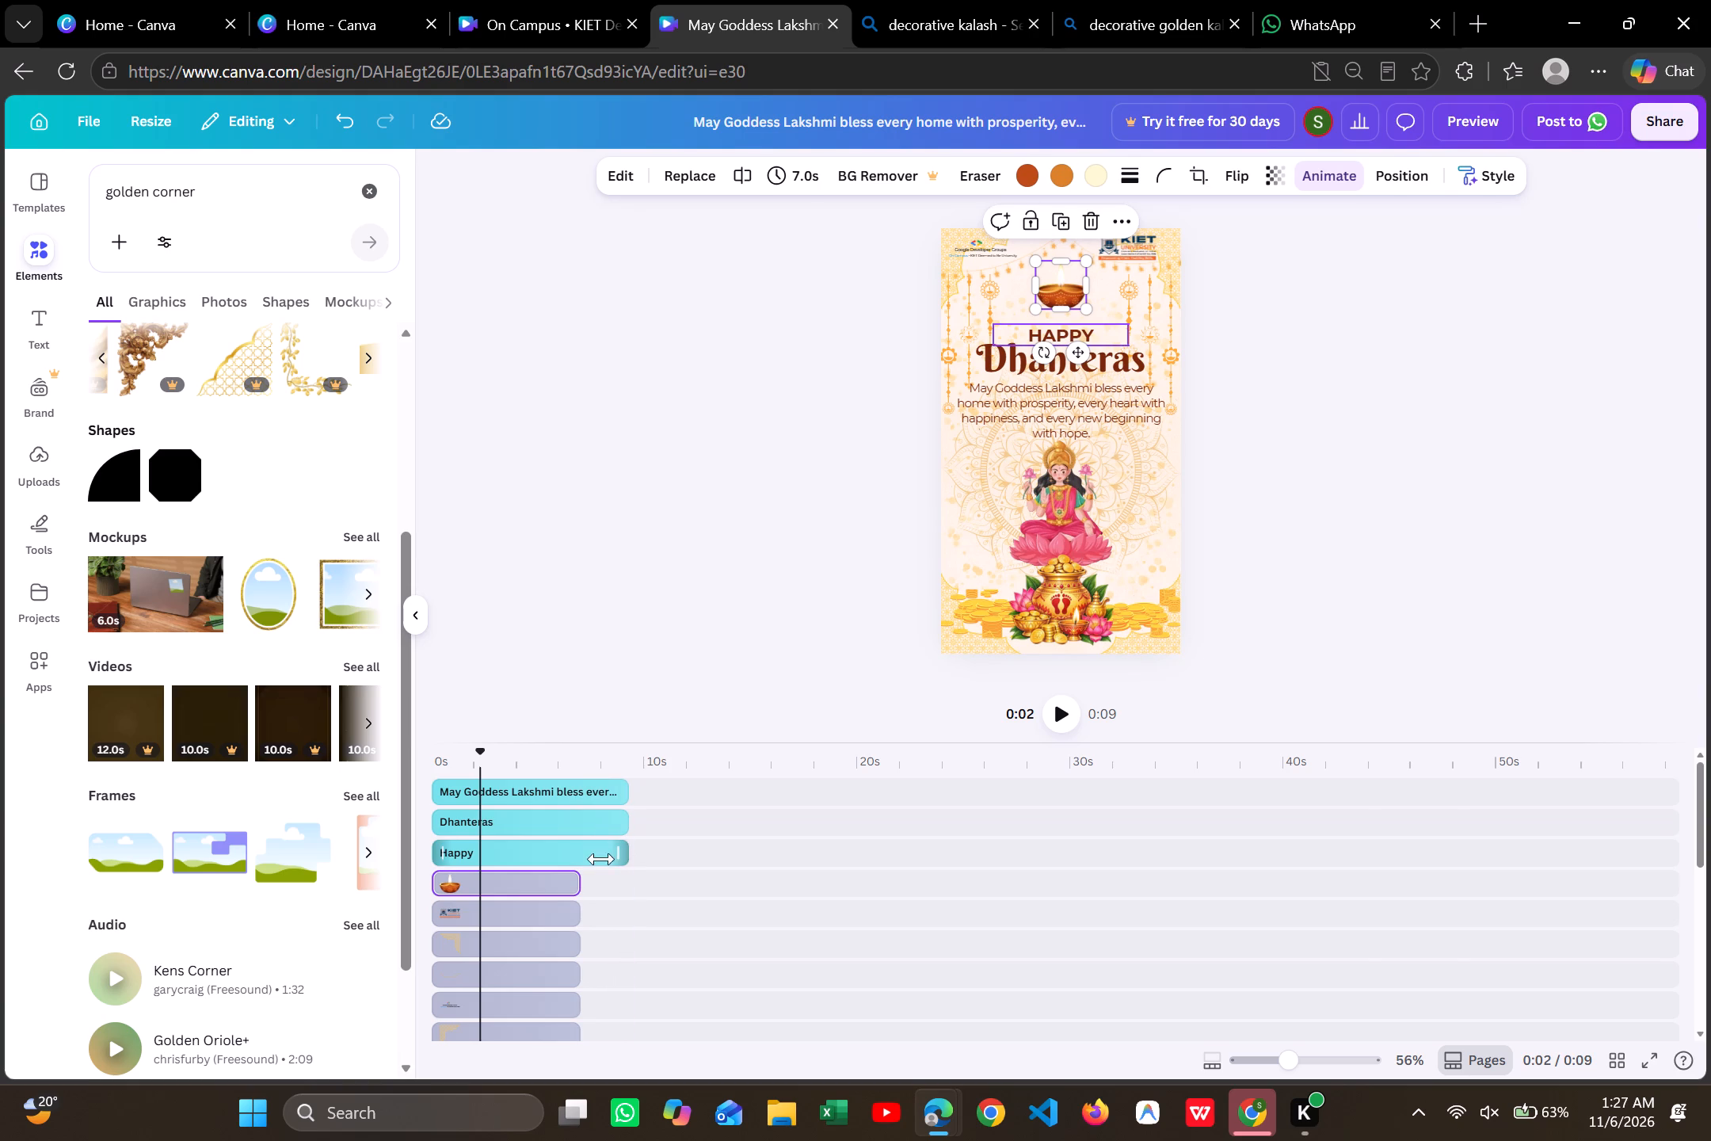
pyautogui.moveTo(601, 859); pyautogui.dragTo(574, 863)
pyautogui.moveTo(621, 828); pyautogui.dragTo(597, 834)
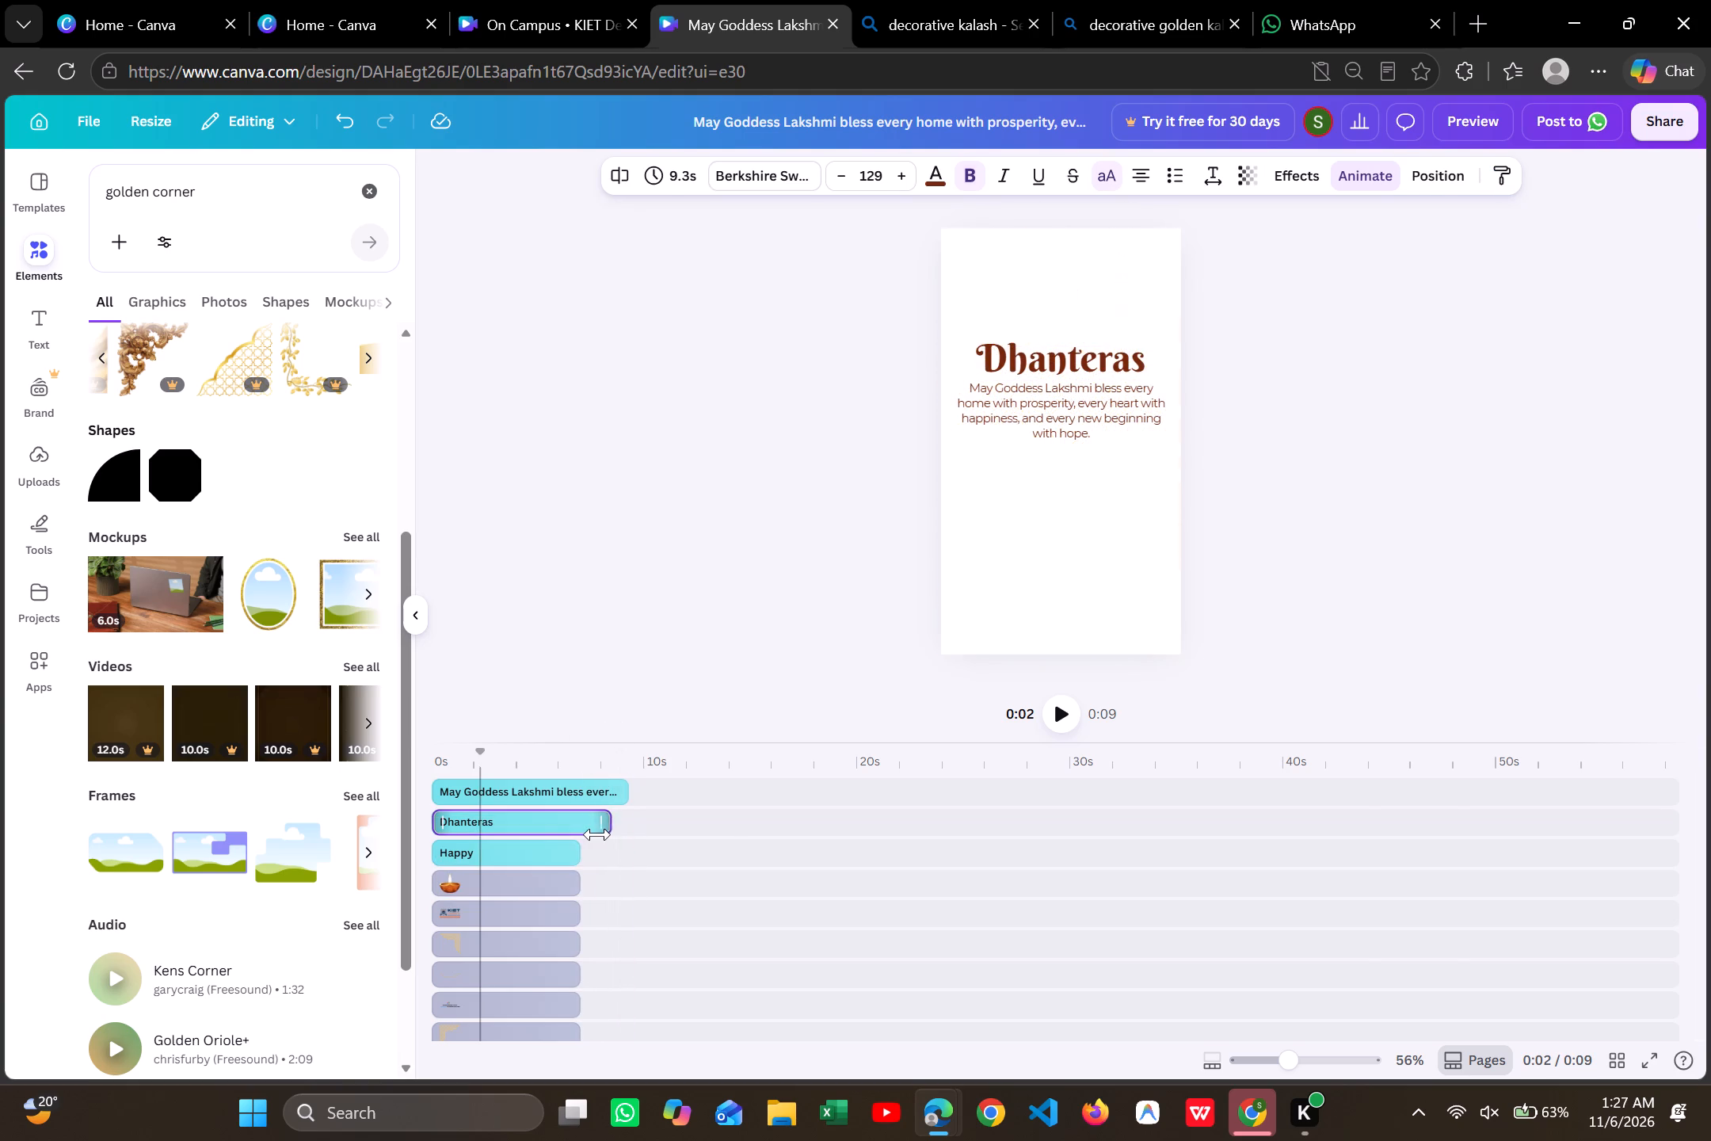
pyautogui.moveTo(597, 834); pyautogui.dragTo(577, 841)
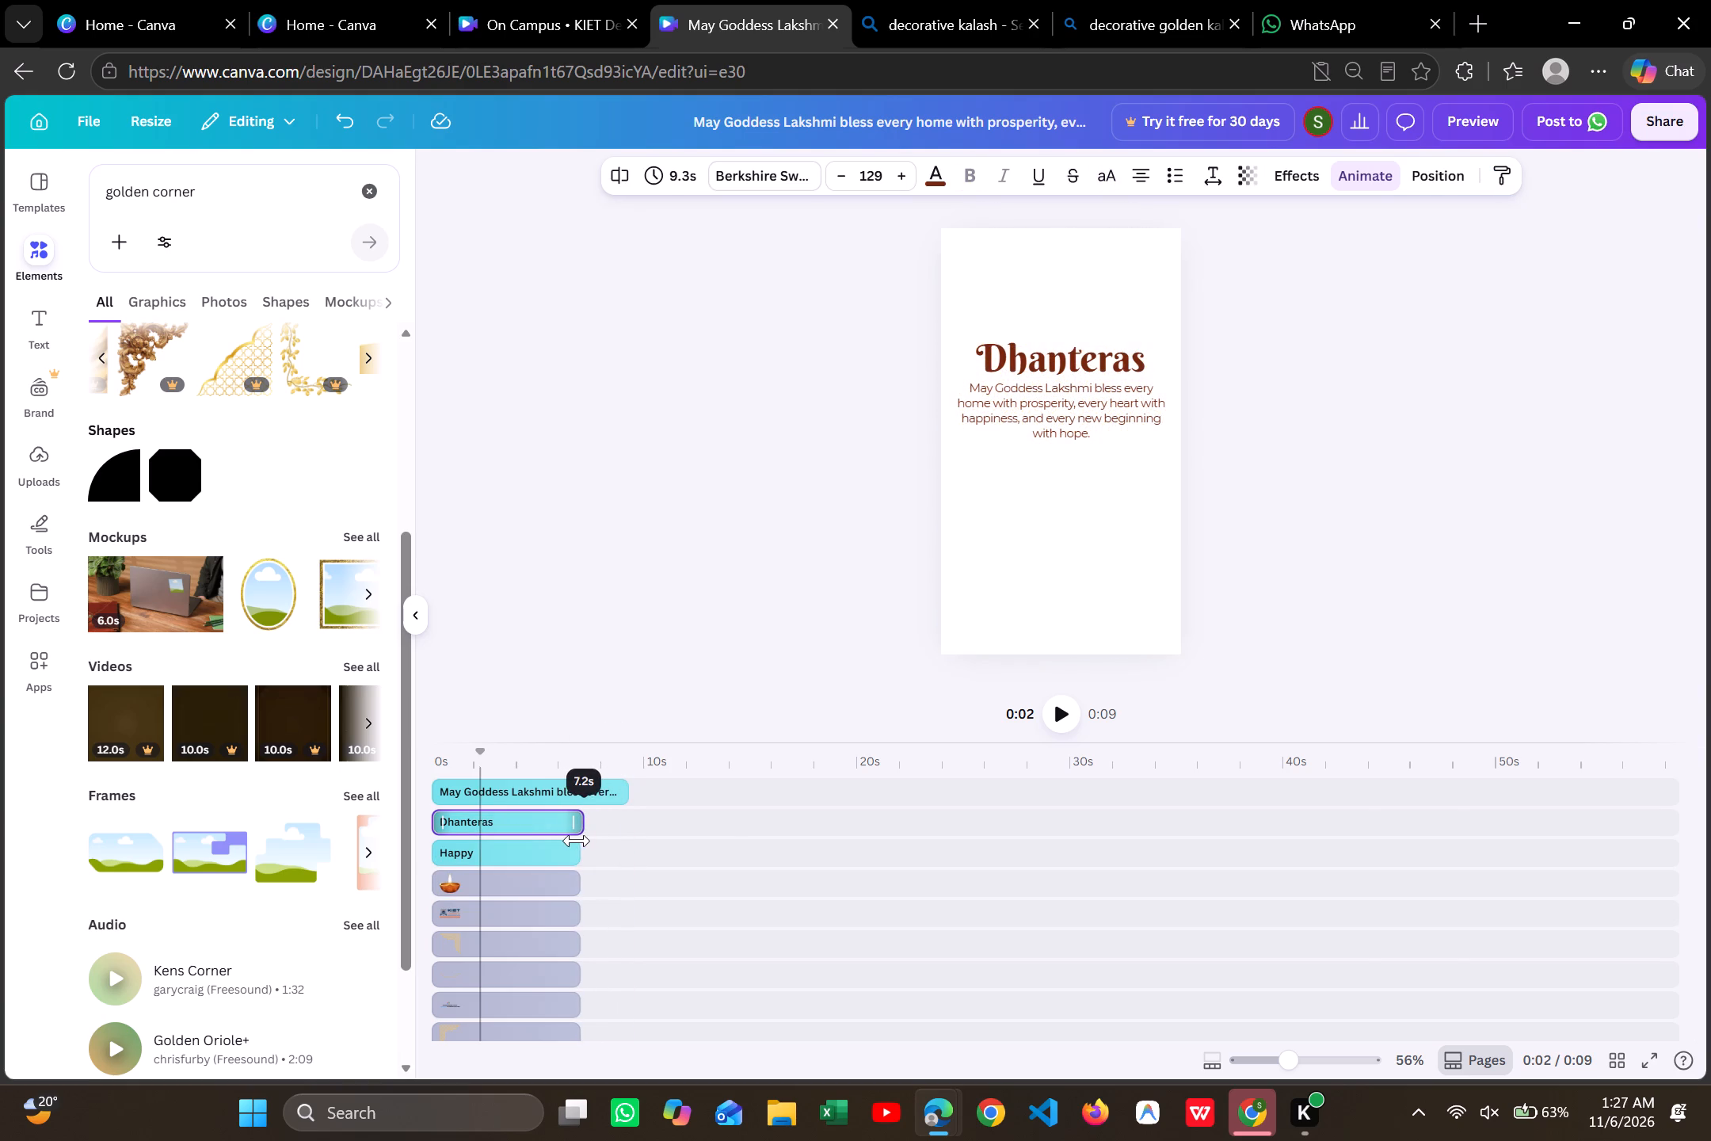
pyautogui.moveTo(577, 841); pyautogui.dragTo(572, 841)
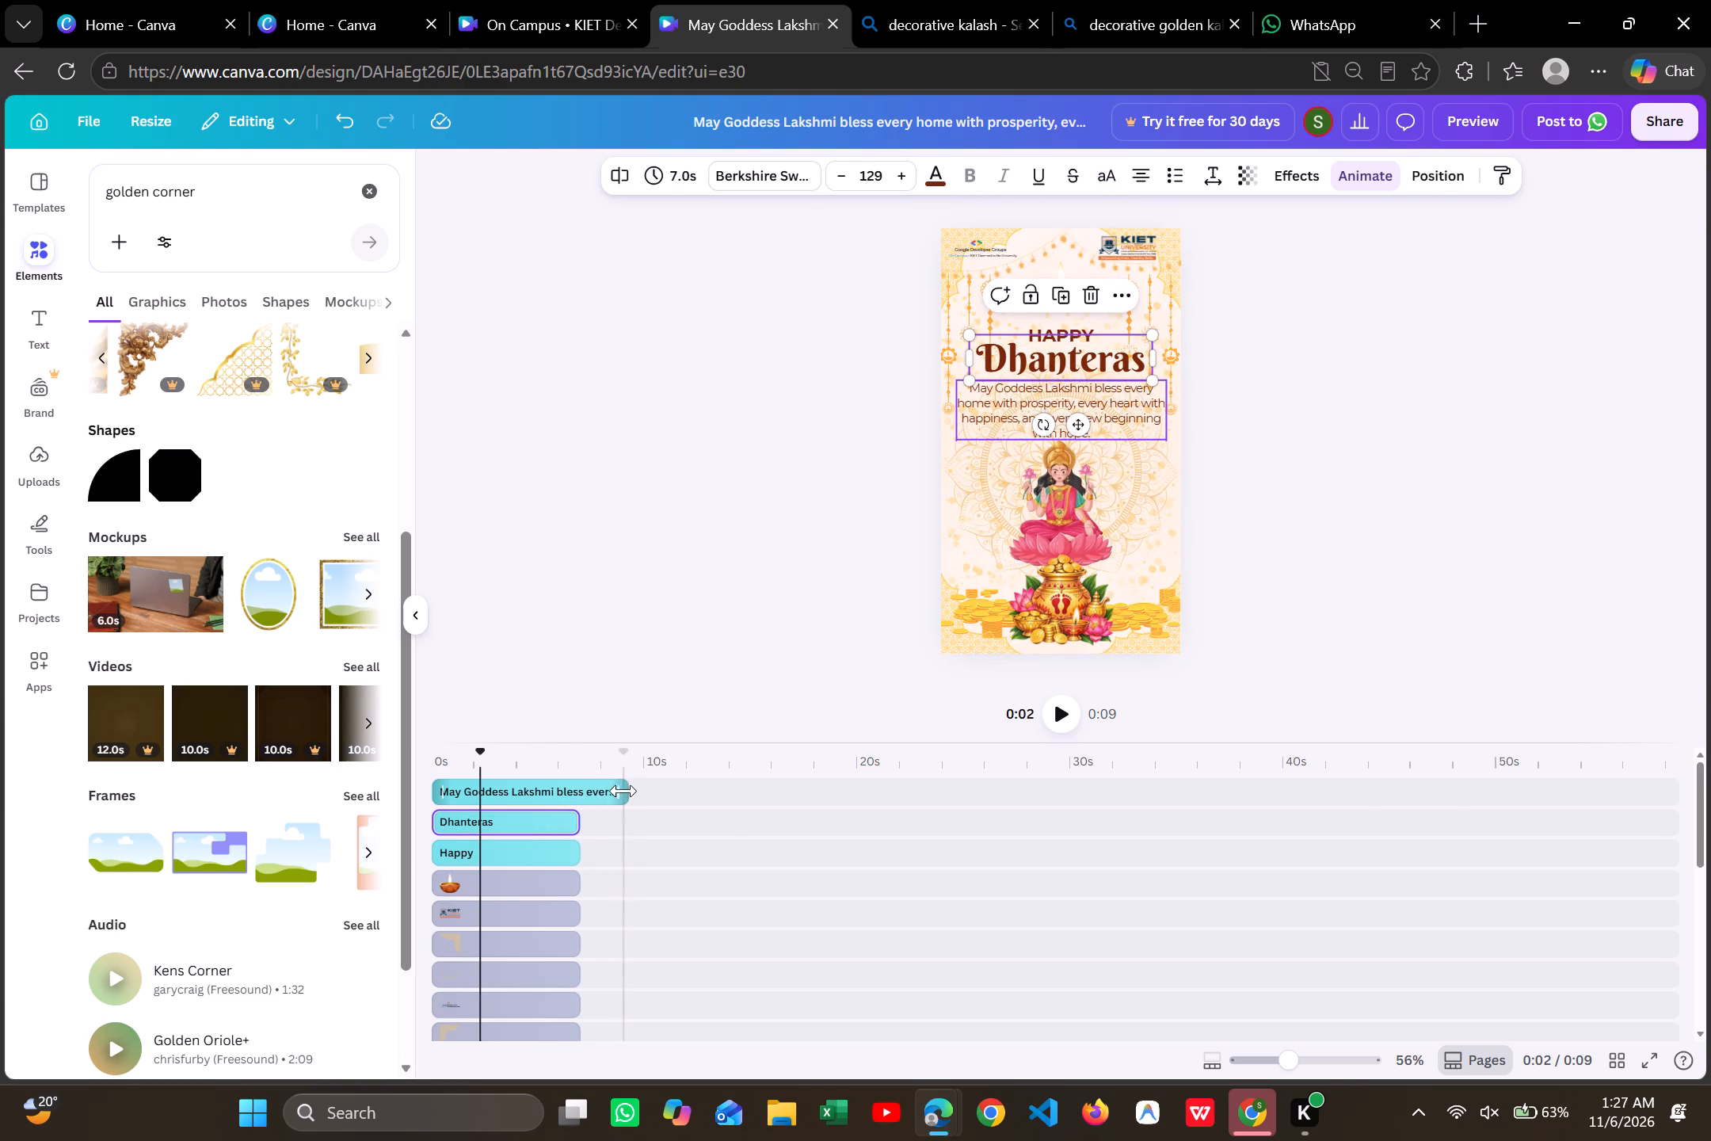
pyautogui.moveTo(623, 788); pyautogui.dragTo(576, 801)
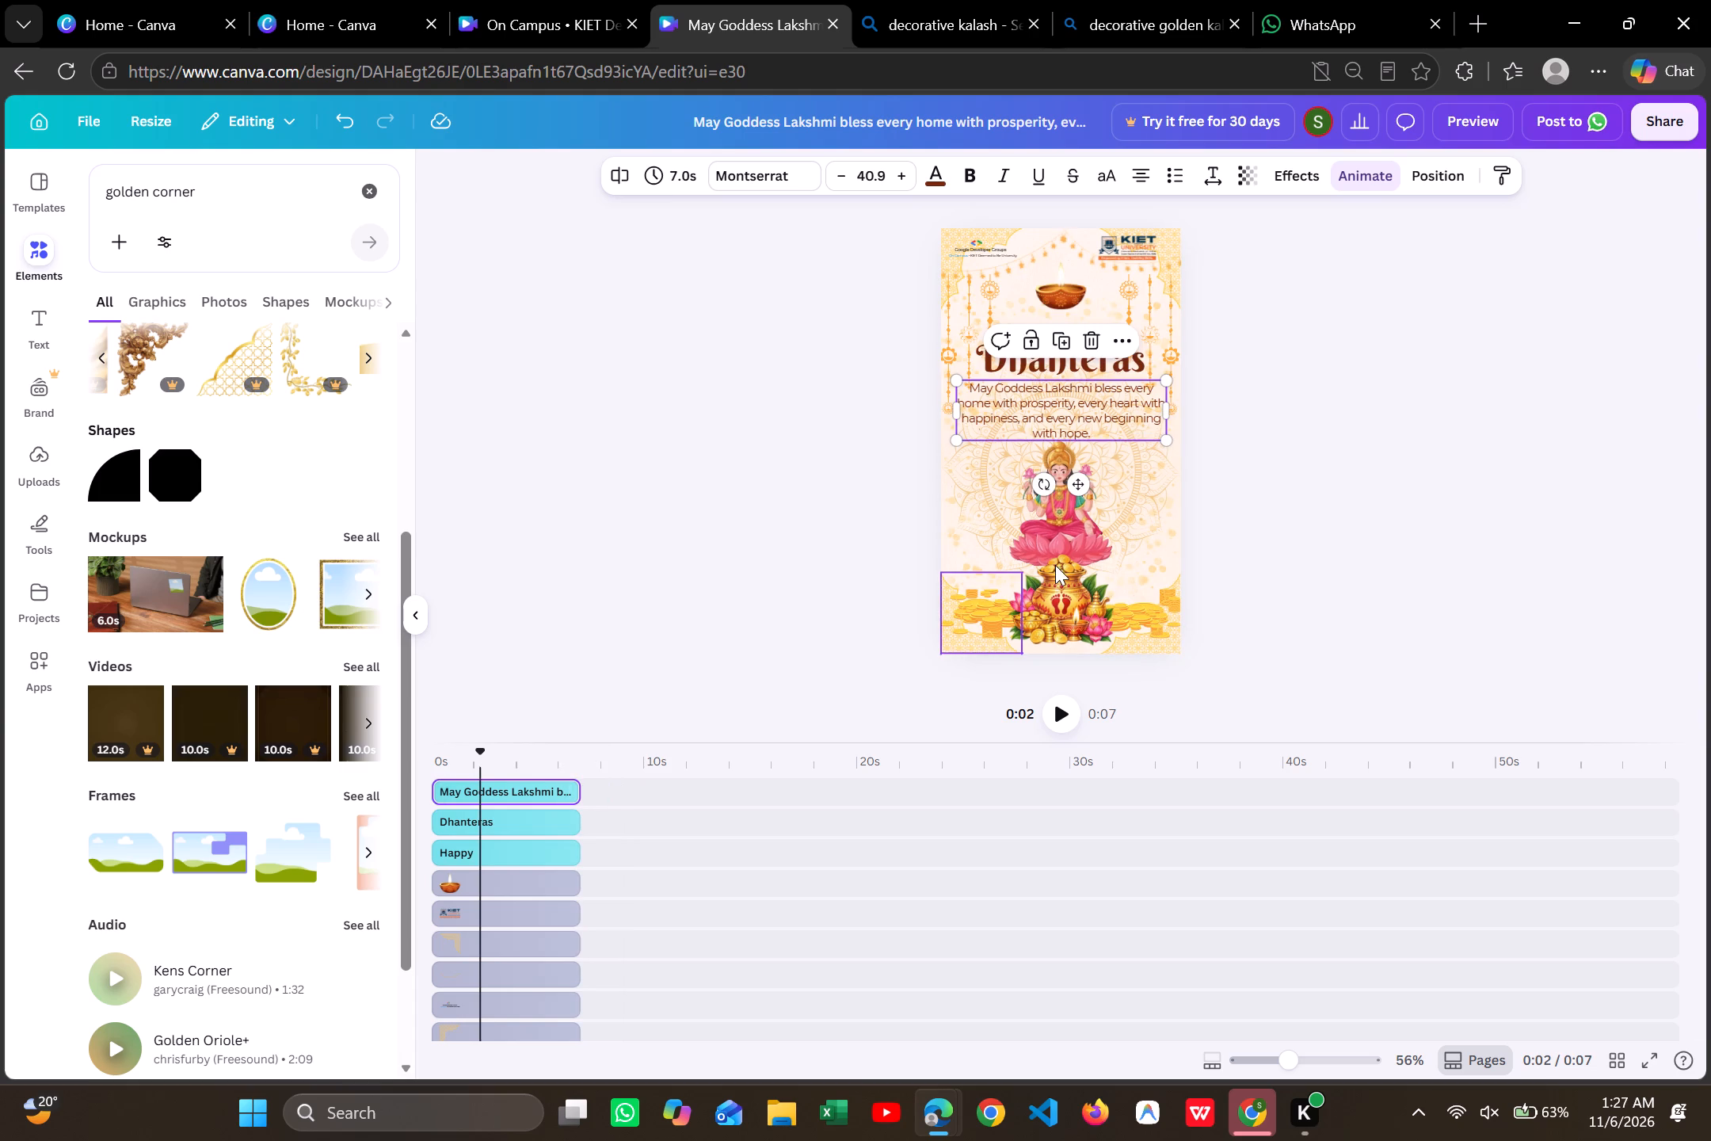
# Align the May Goddess Lakshmi greeting text to the horizontal centre of the page.
pyautogui.click(1319, 468)
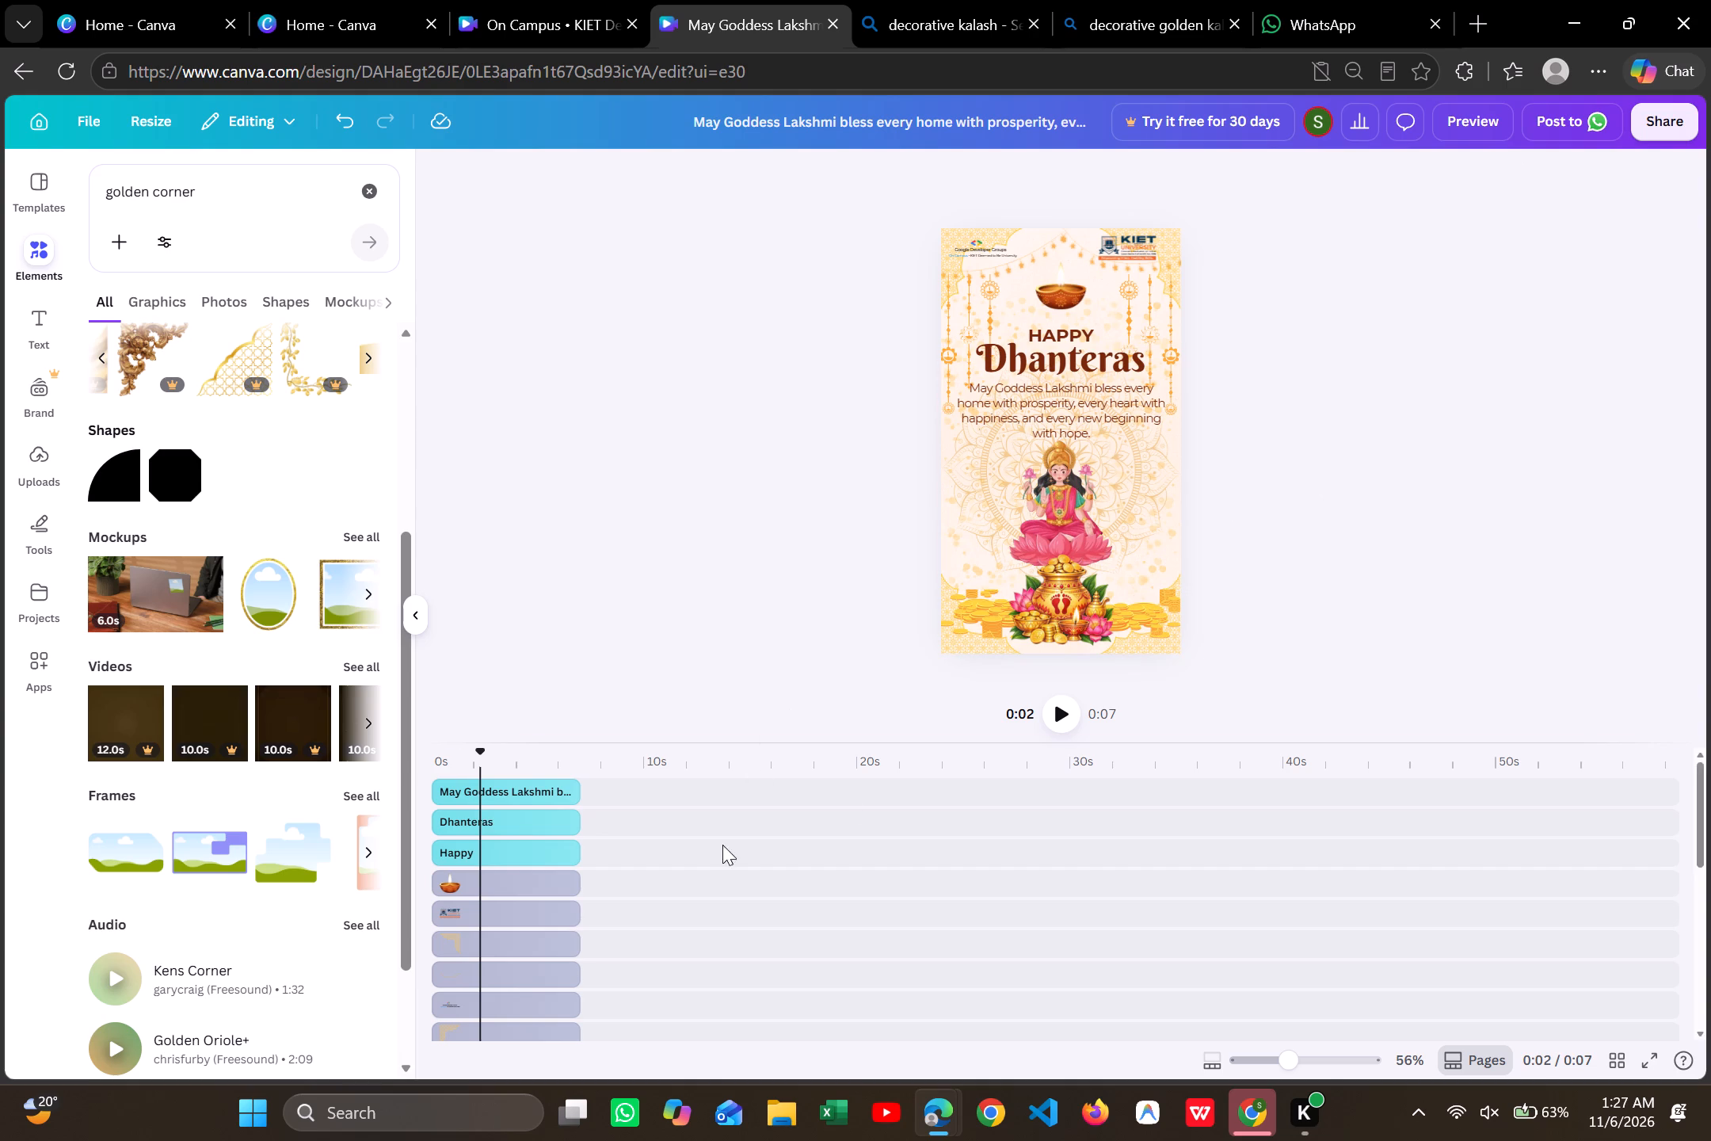
pyautogui.click(1107, 406)
pyautogui.click(1417, 159)
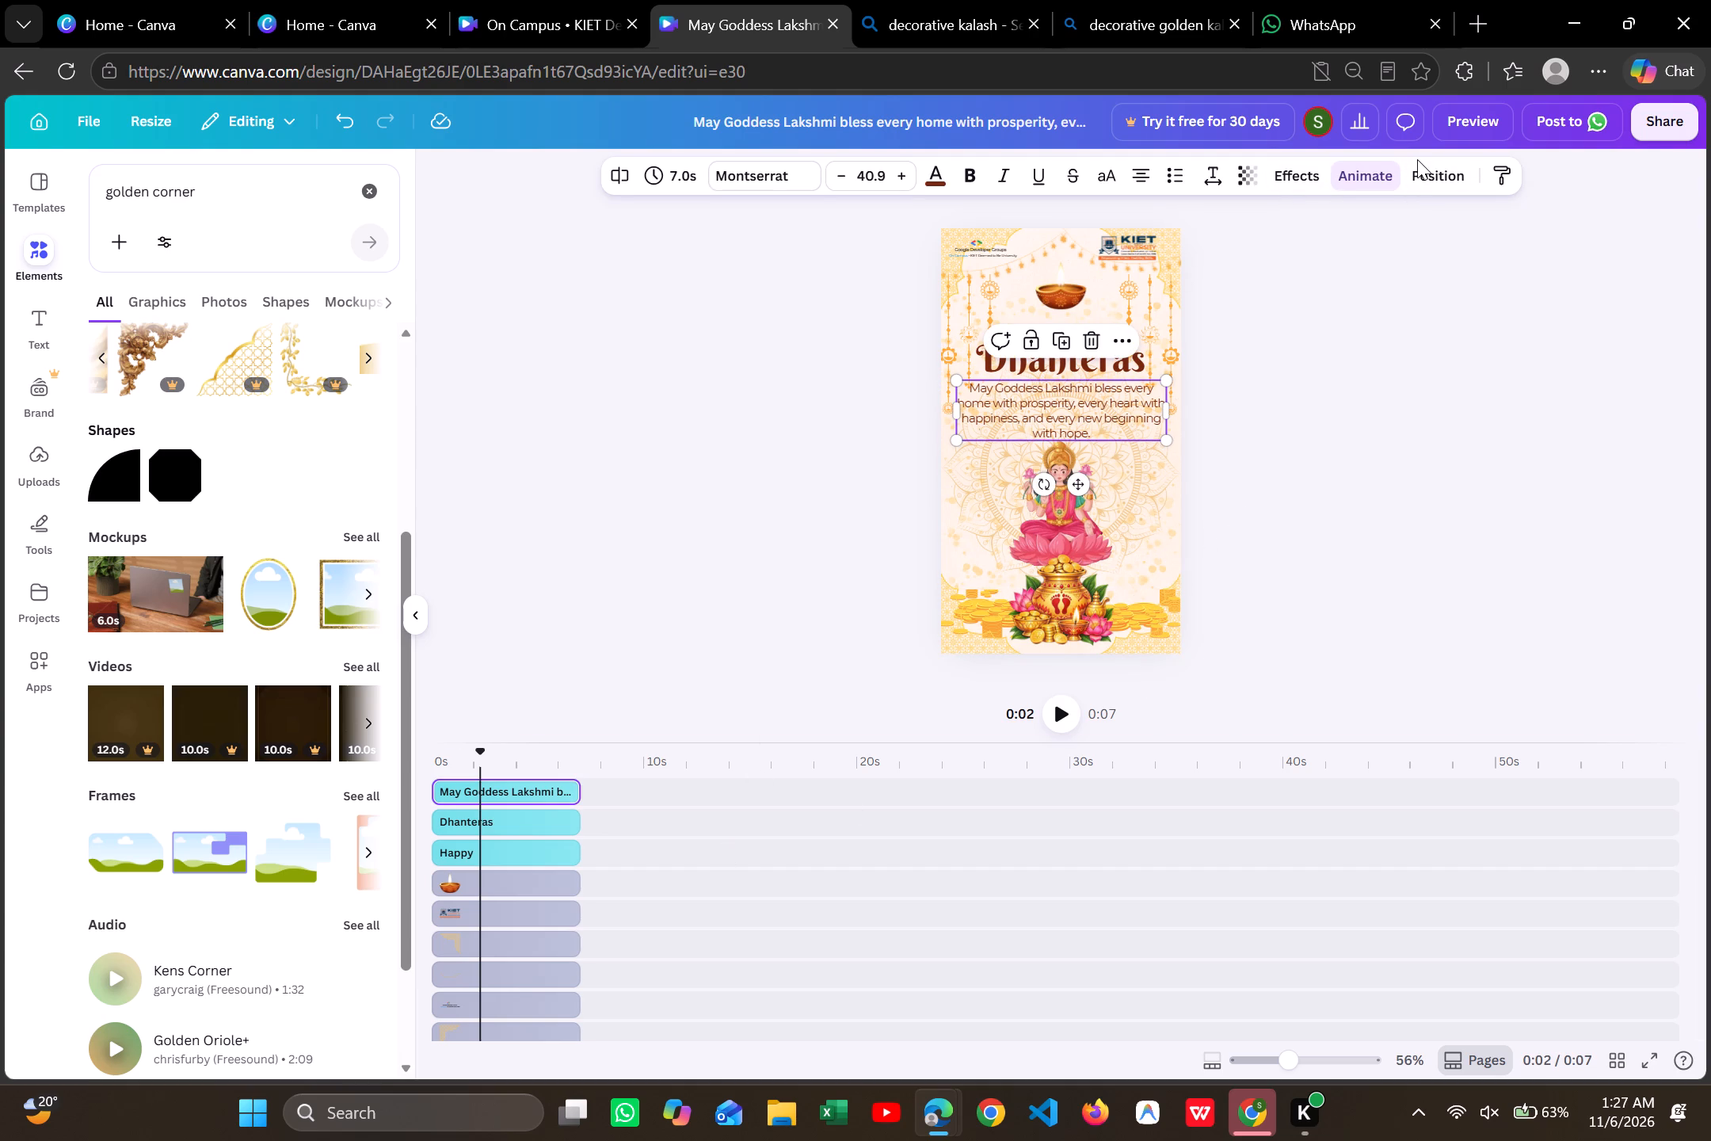
pyautogui.click(1435, 171)
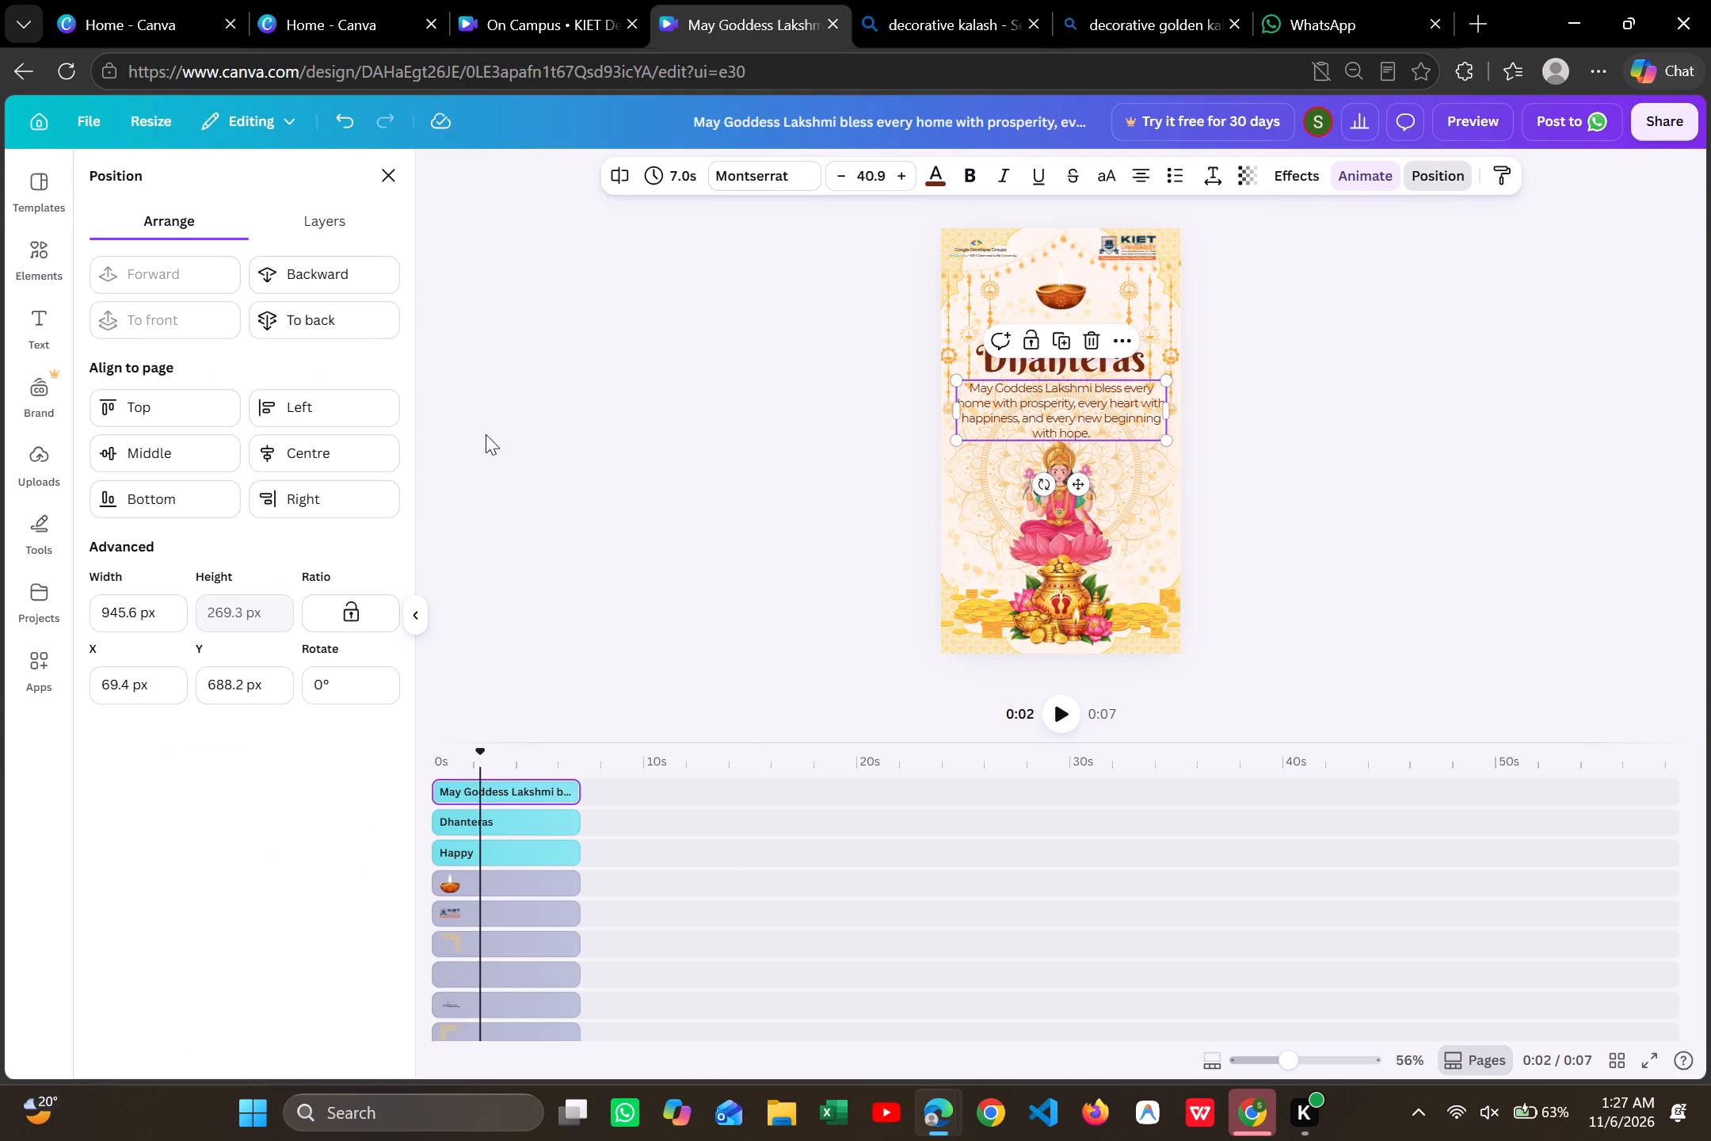
pyautogui.click(378, 456)
pyautogui.click(1339, 442)
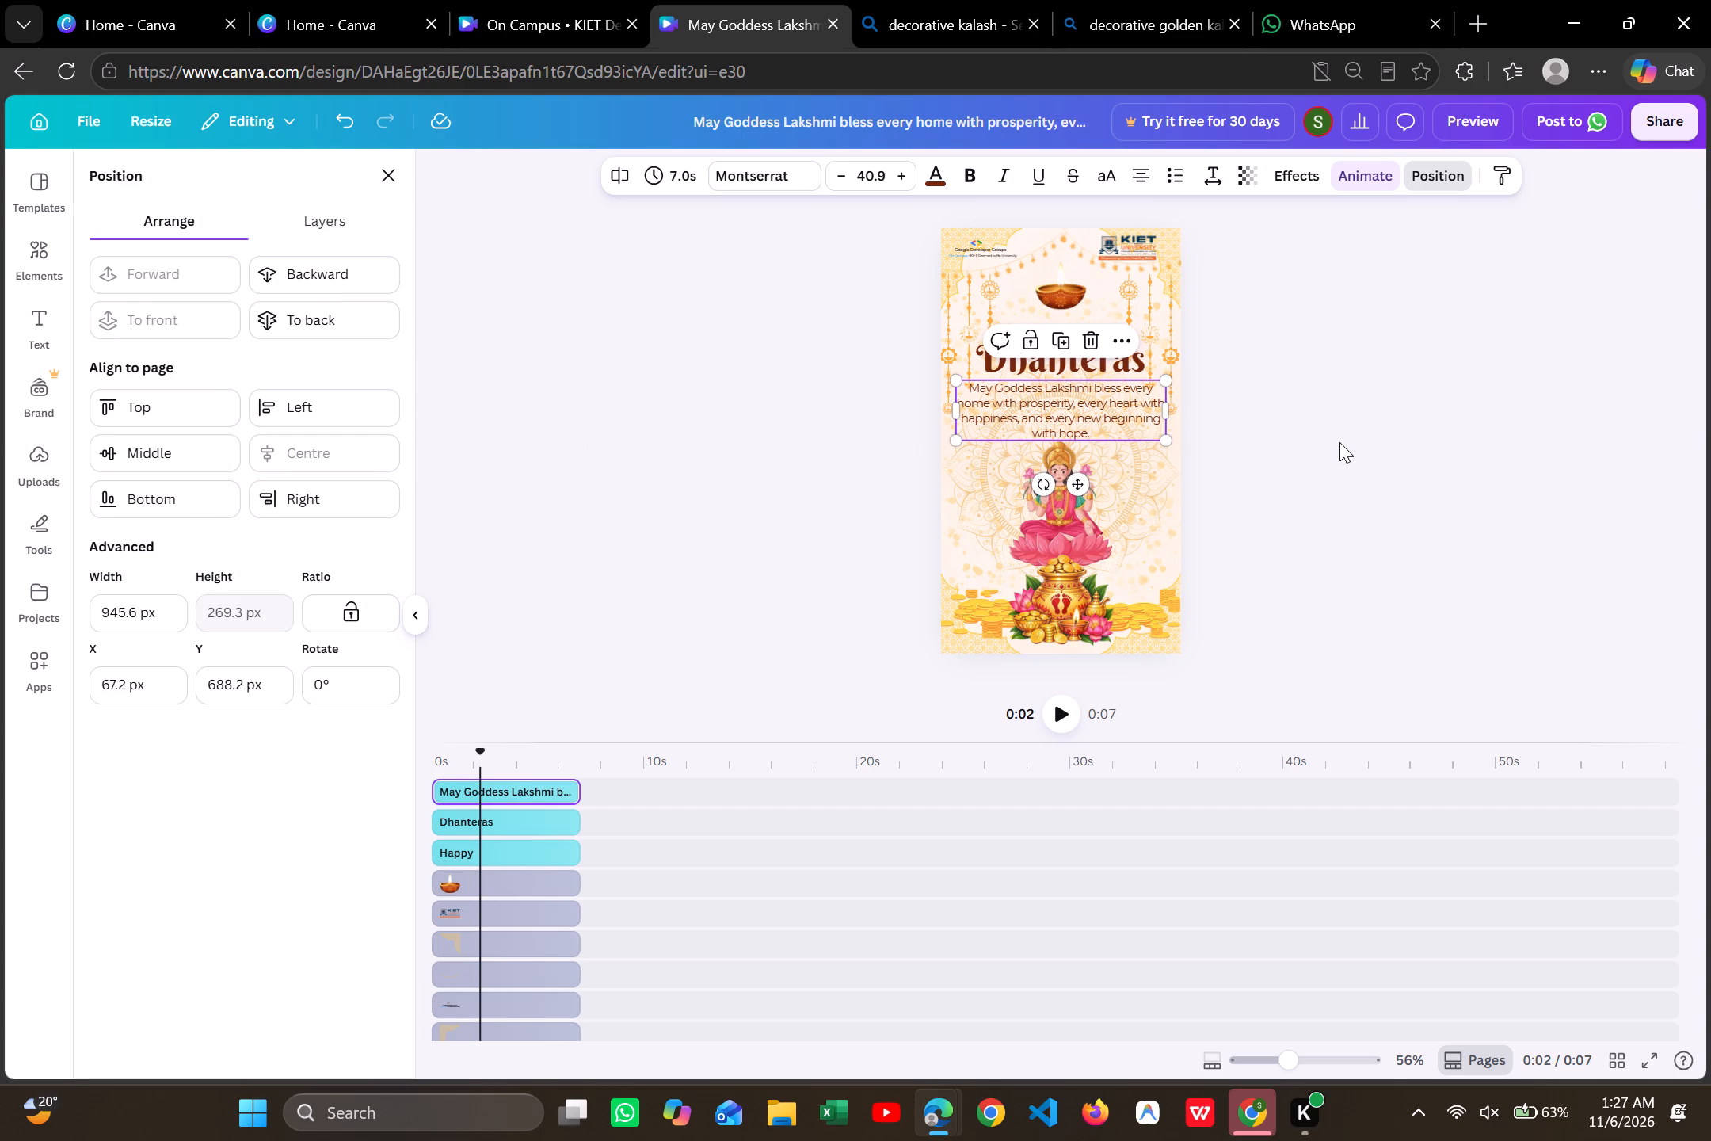
# Check the page alignment of the Dhanteras title and the Happy heading.
pyautogui.click(525, 830)
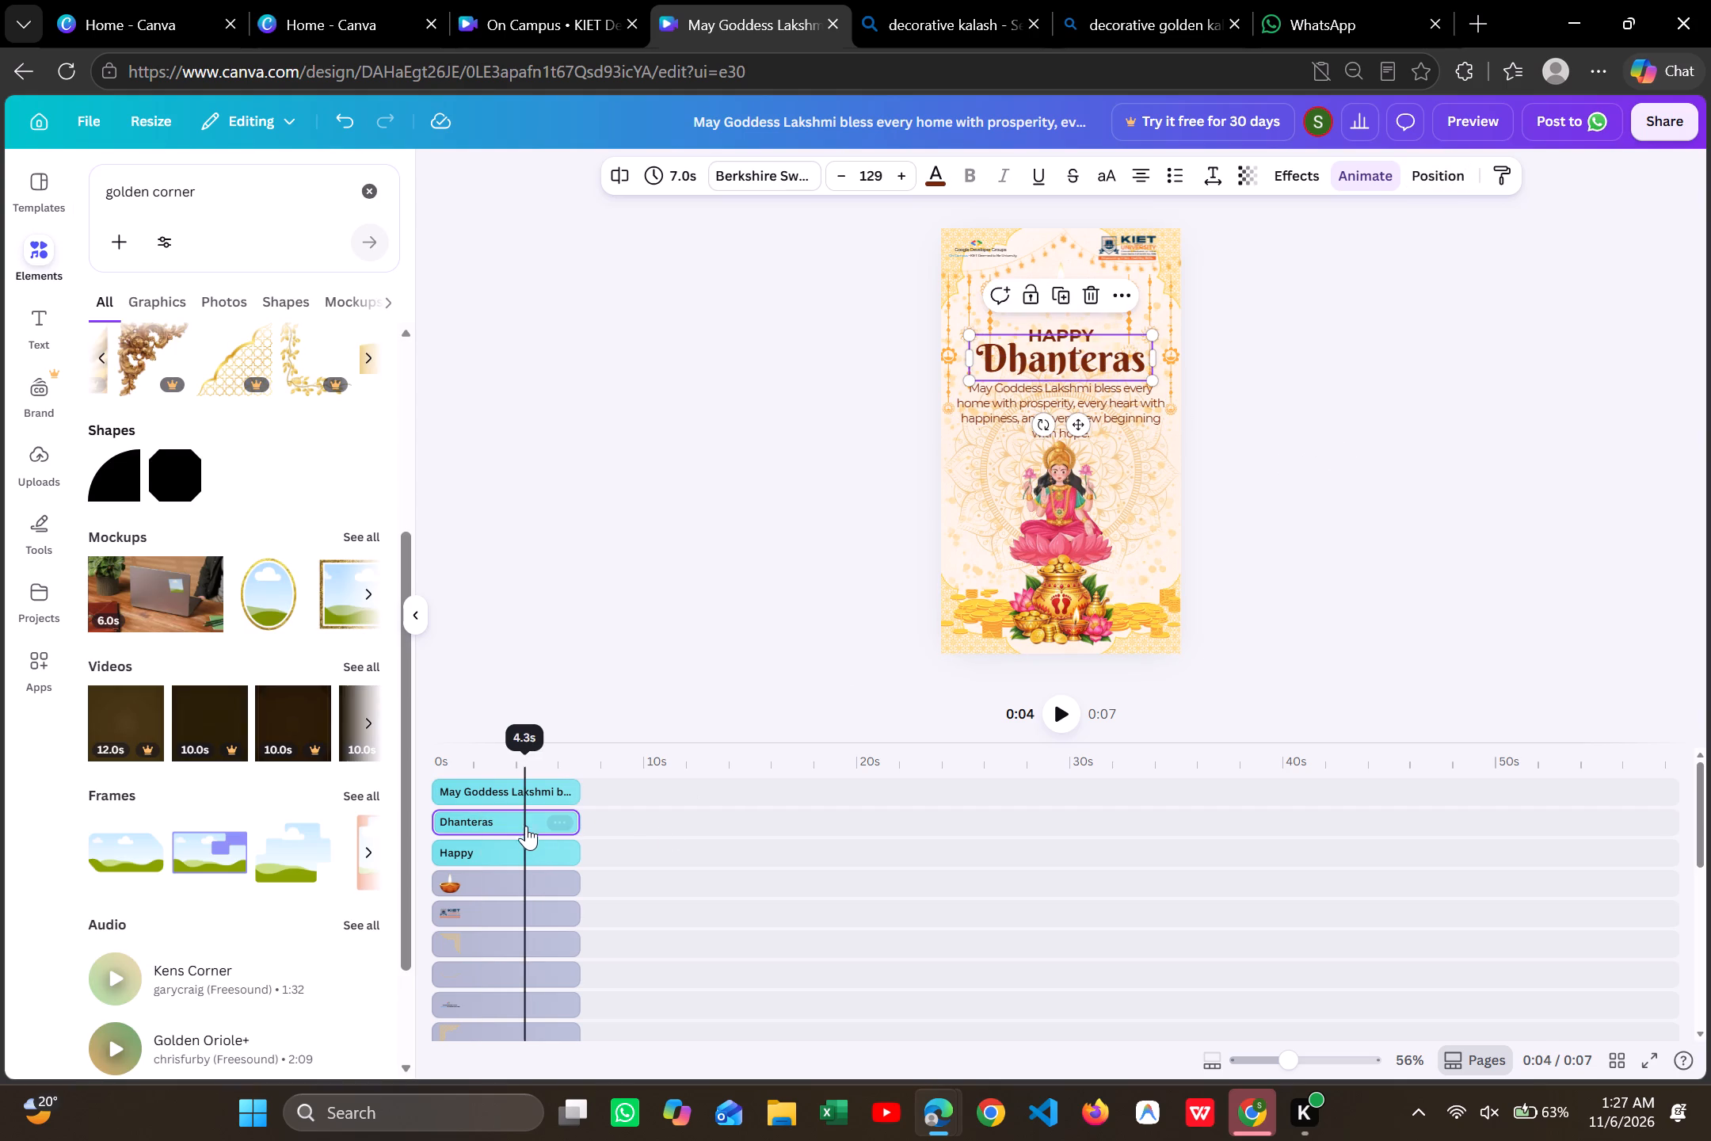
pyautogui.rightClick(527, 823)
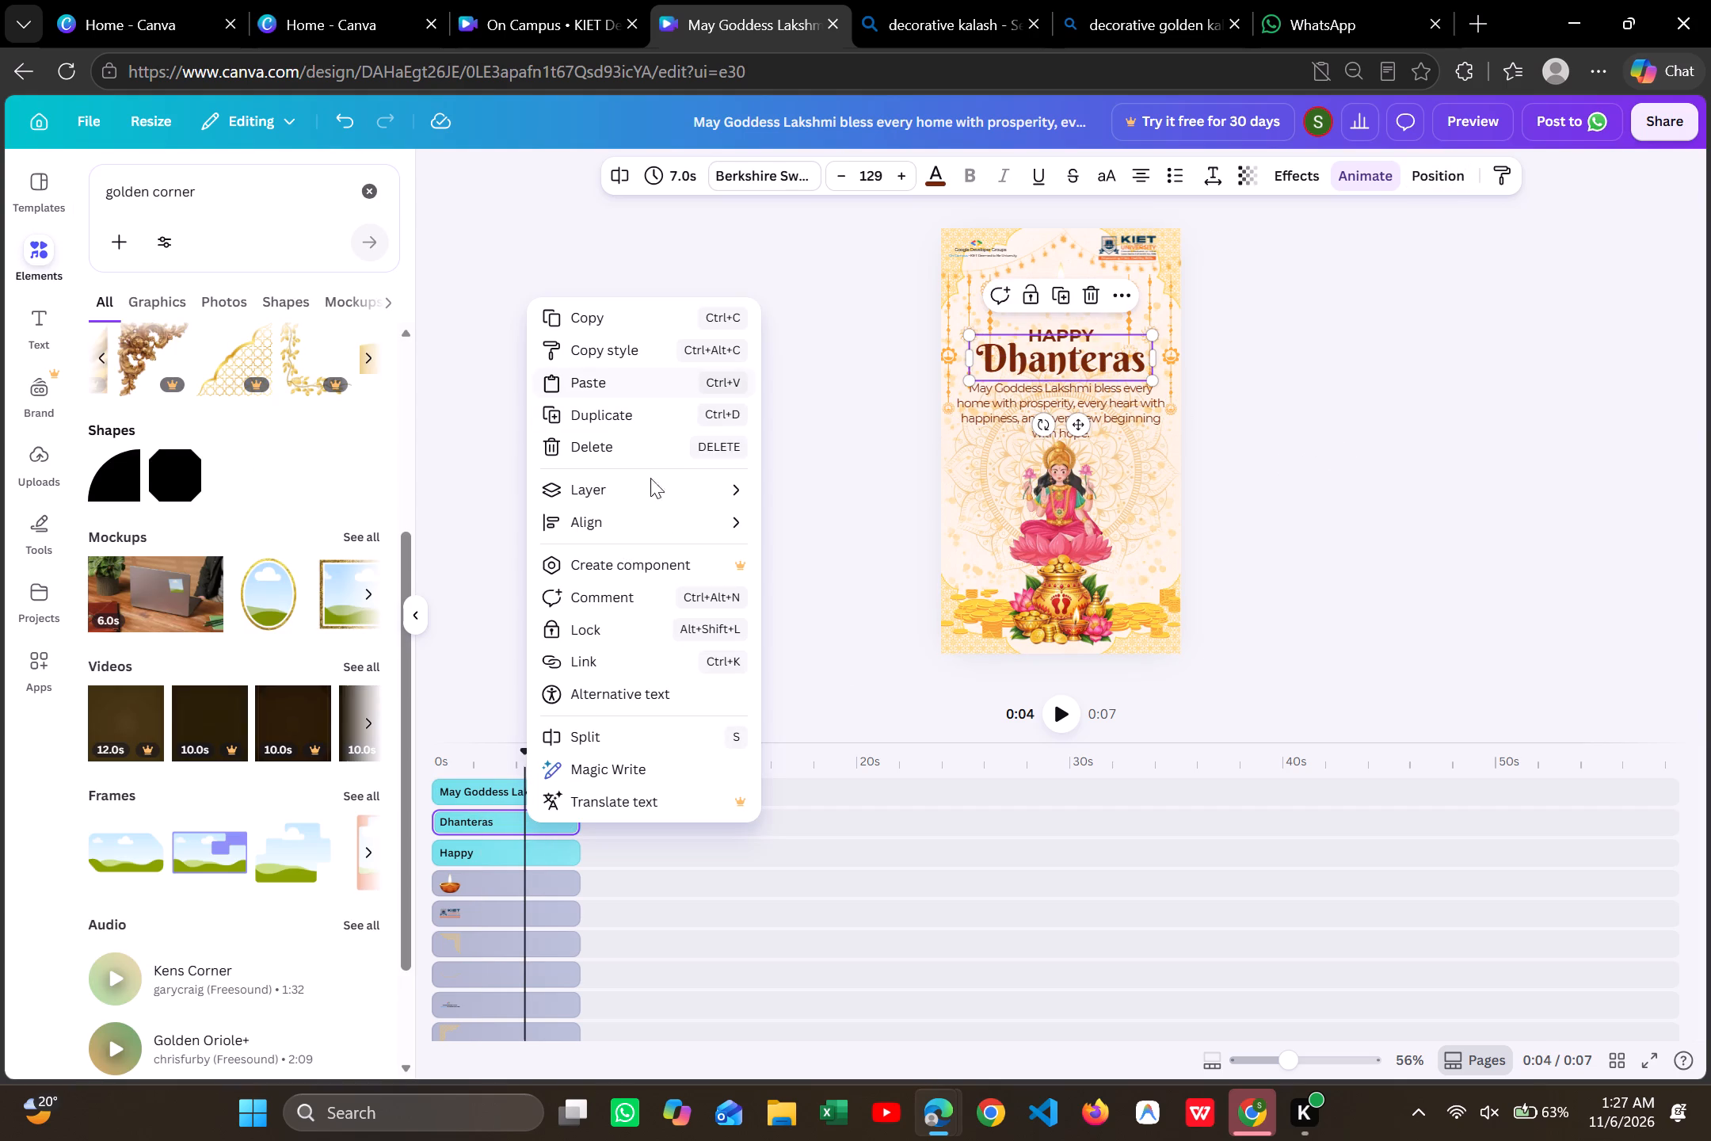
pyautogui.click(1436, 174)
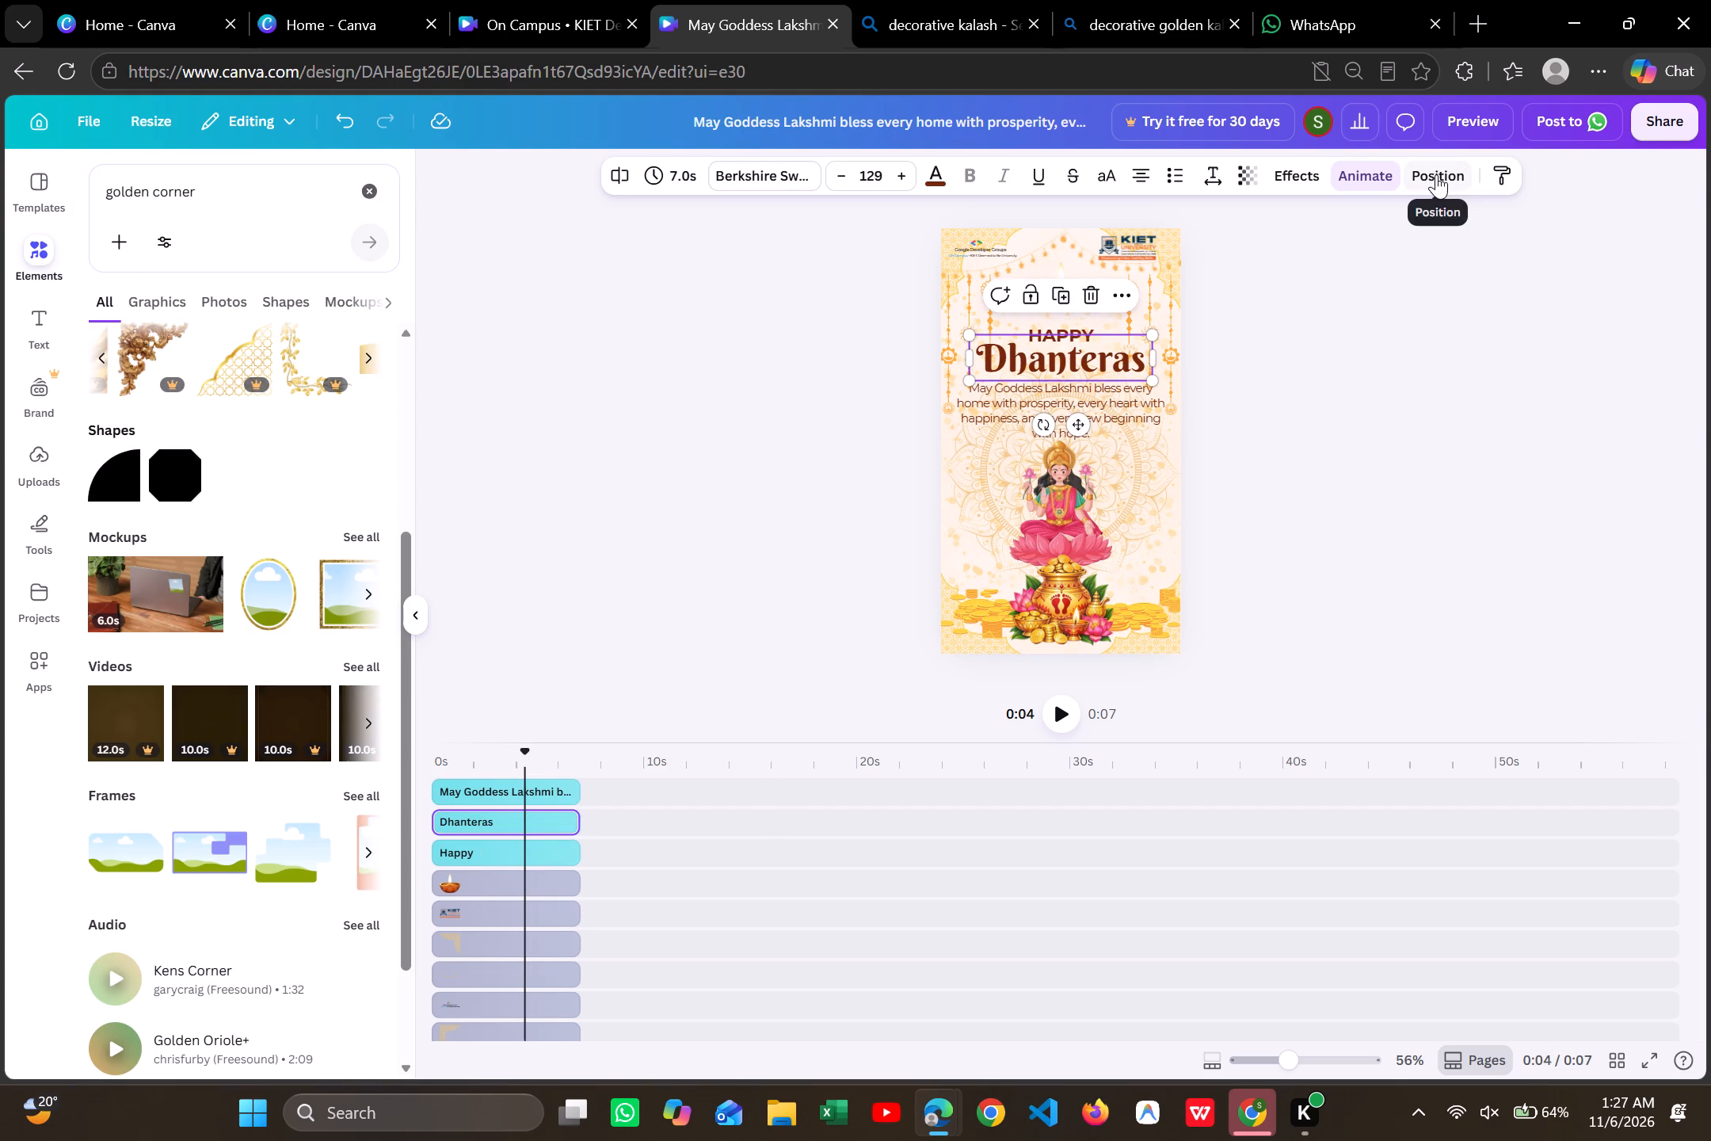
pyautogui.click(1436, 174)
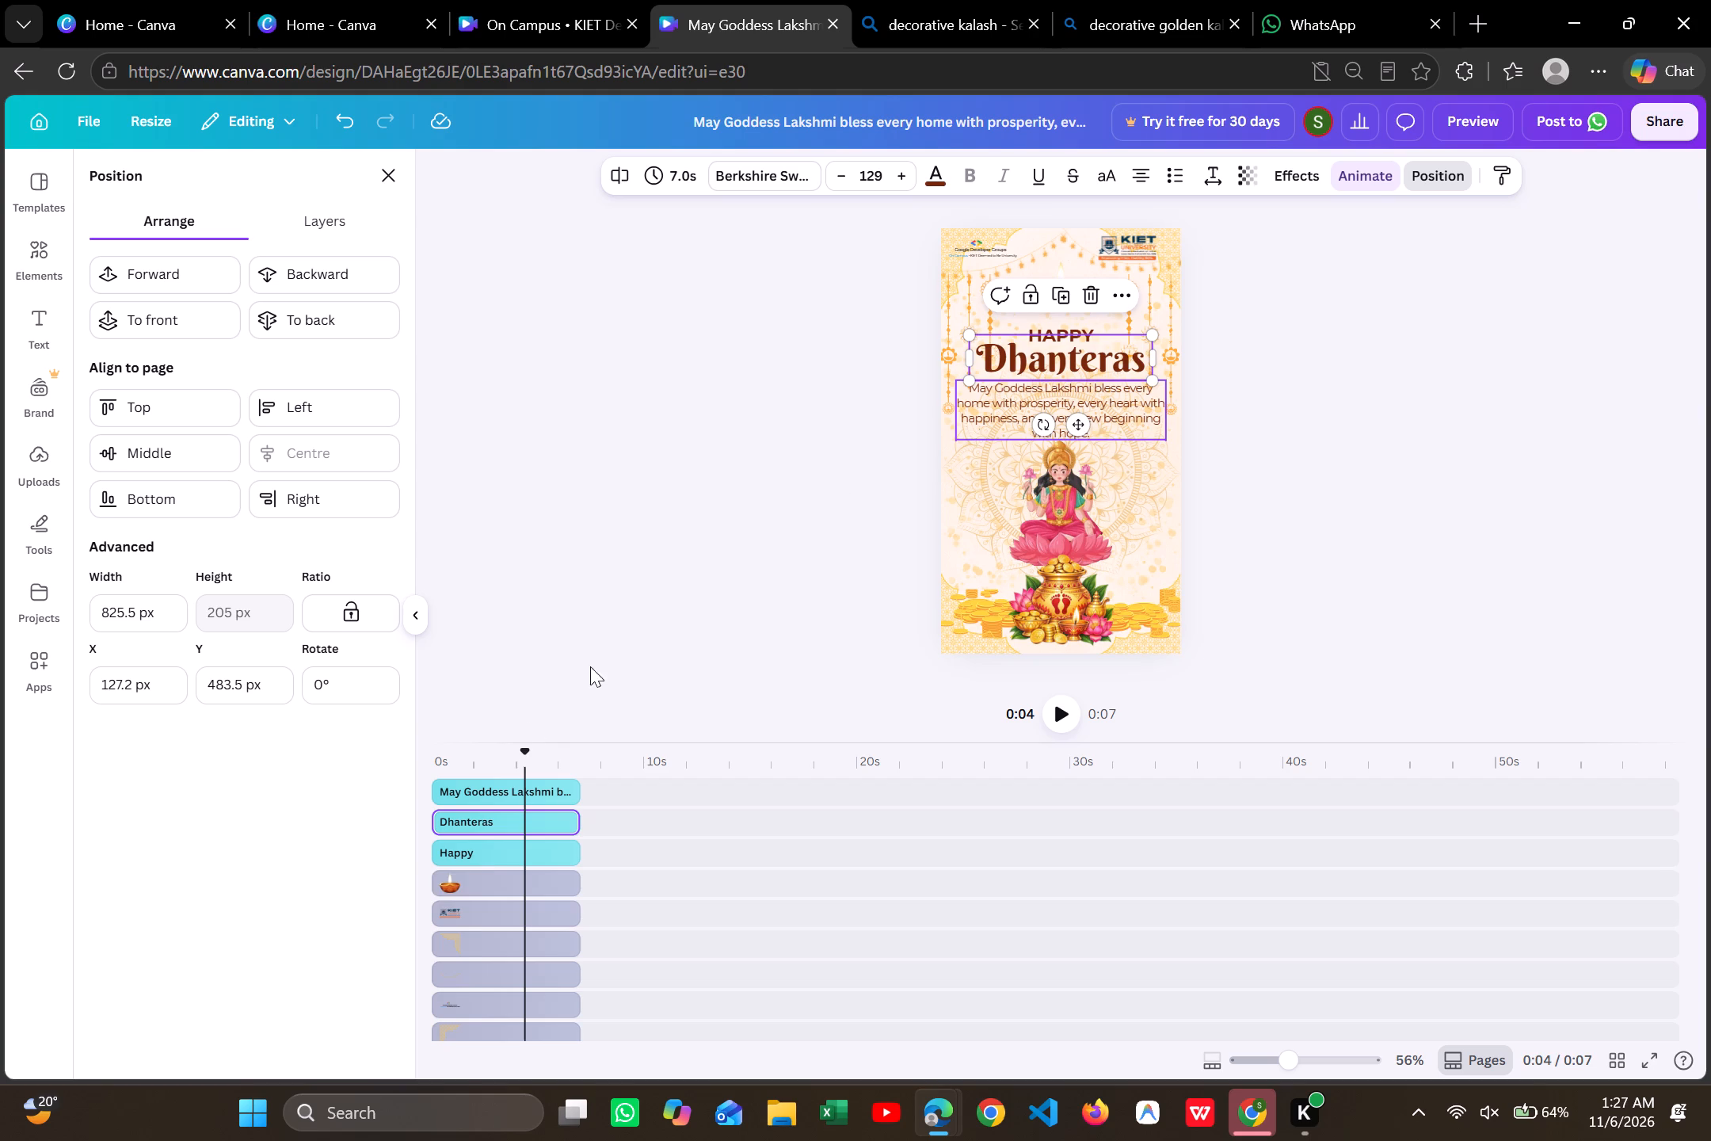
pyautogui.click(488, 841)
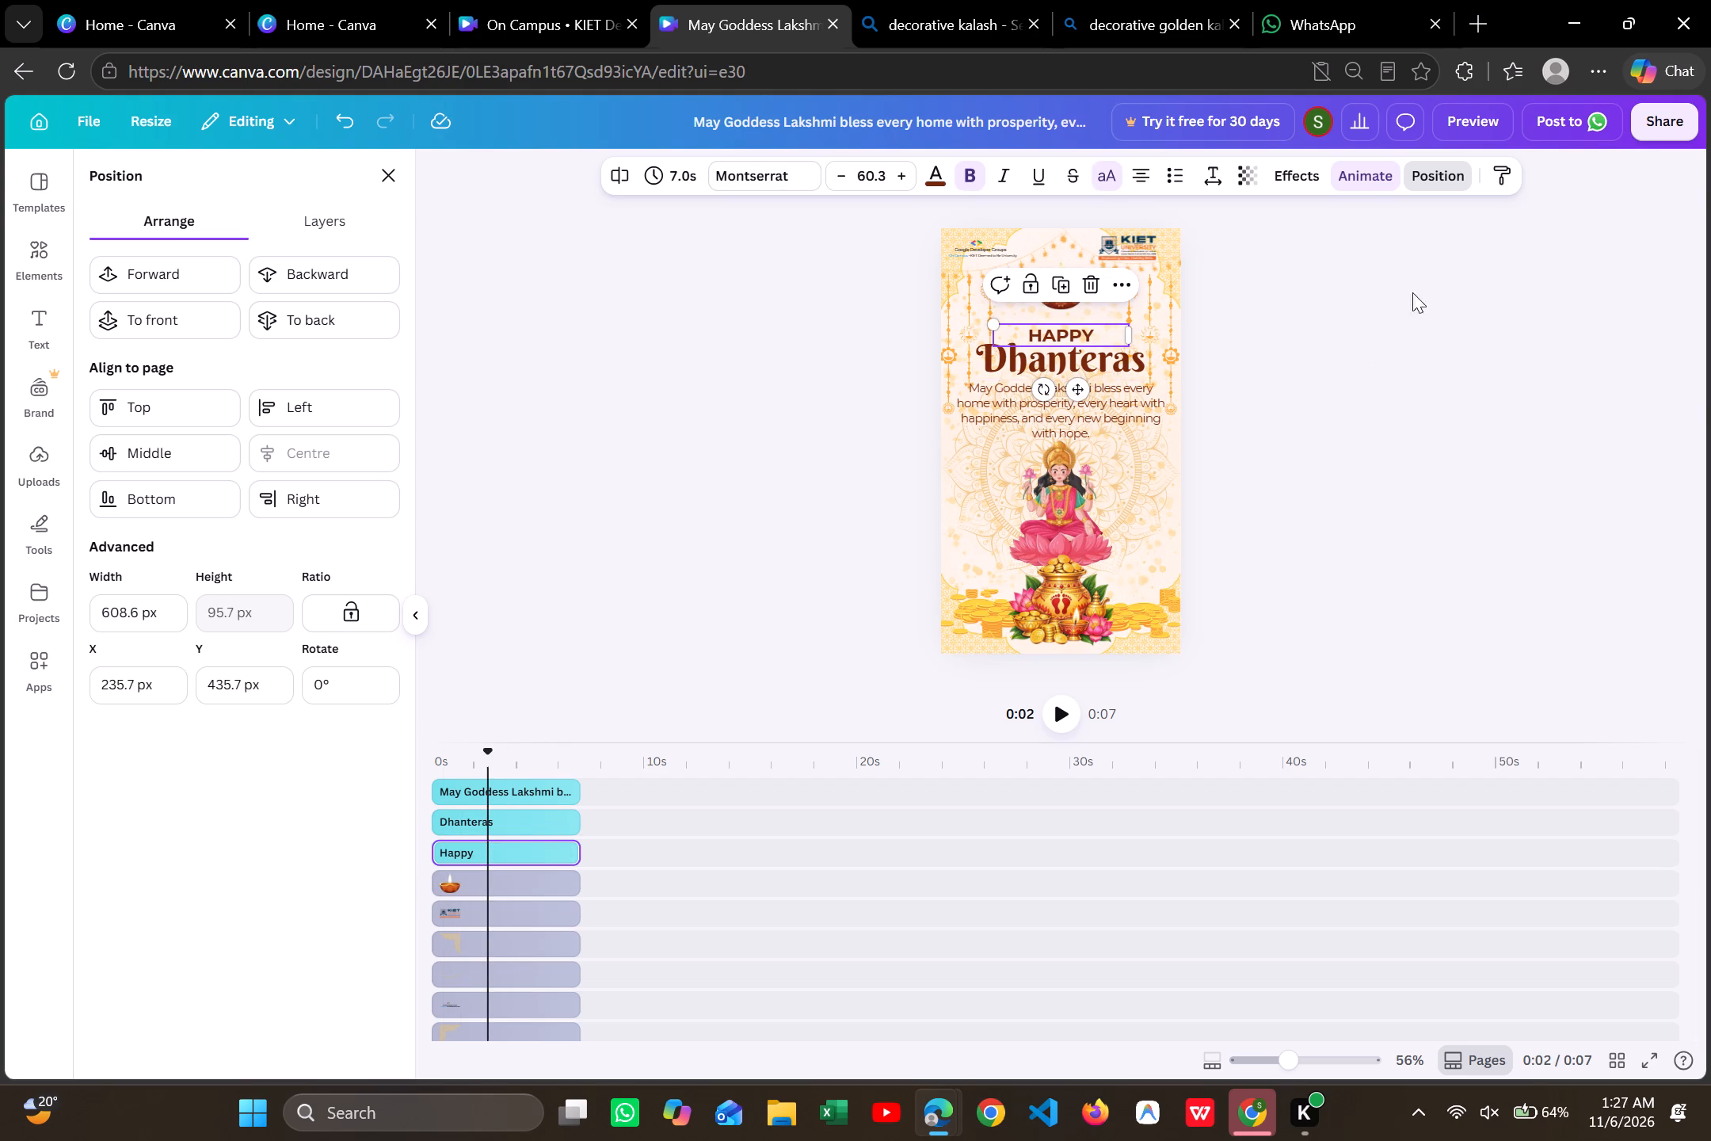
pyautogui.click(1433, 171)
pyautogui.click(1433, 171)
pyautogui.click(1496, 449)
pyautogui.click(1496, 449)
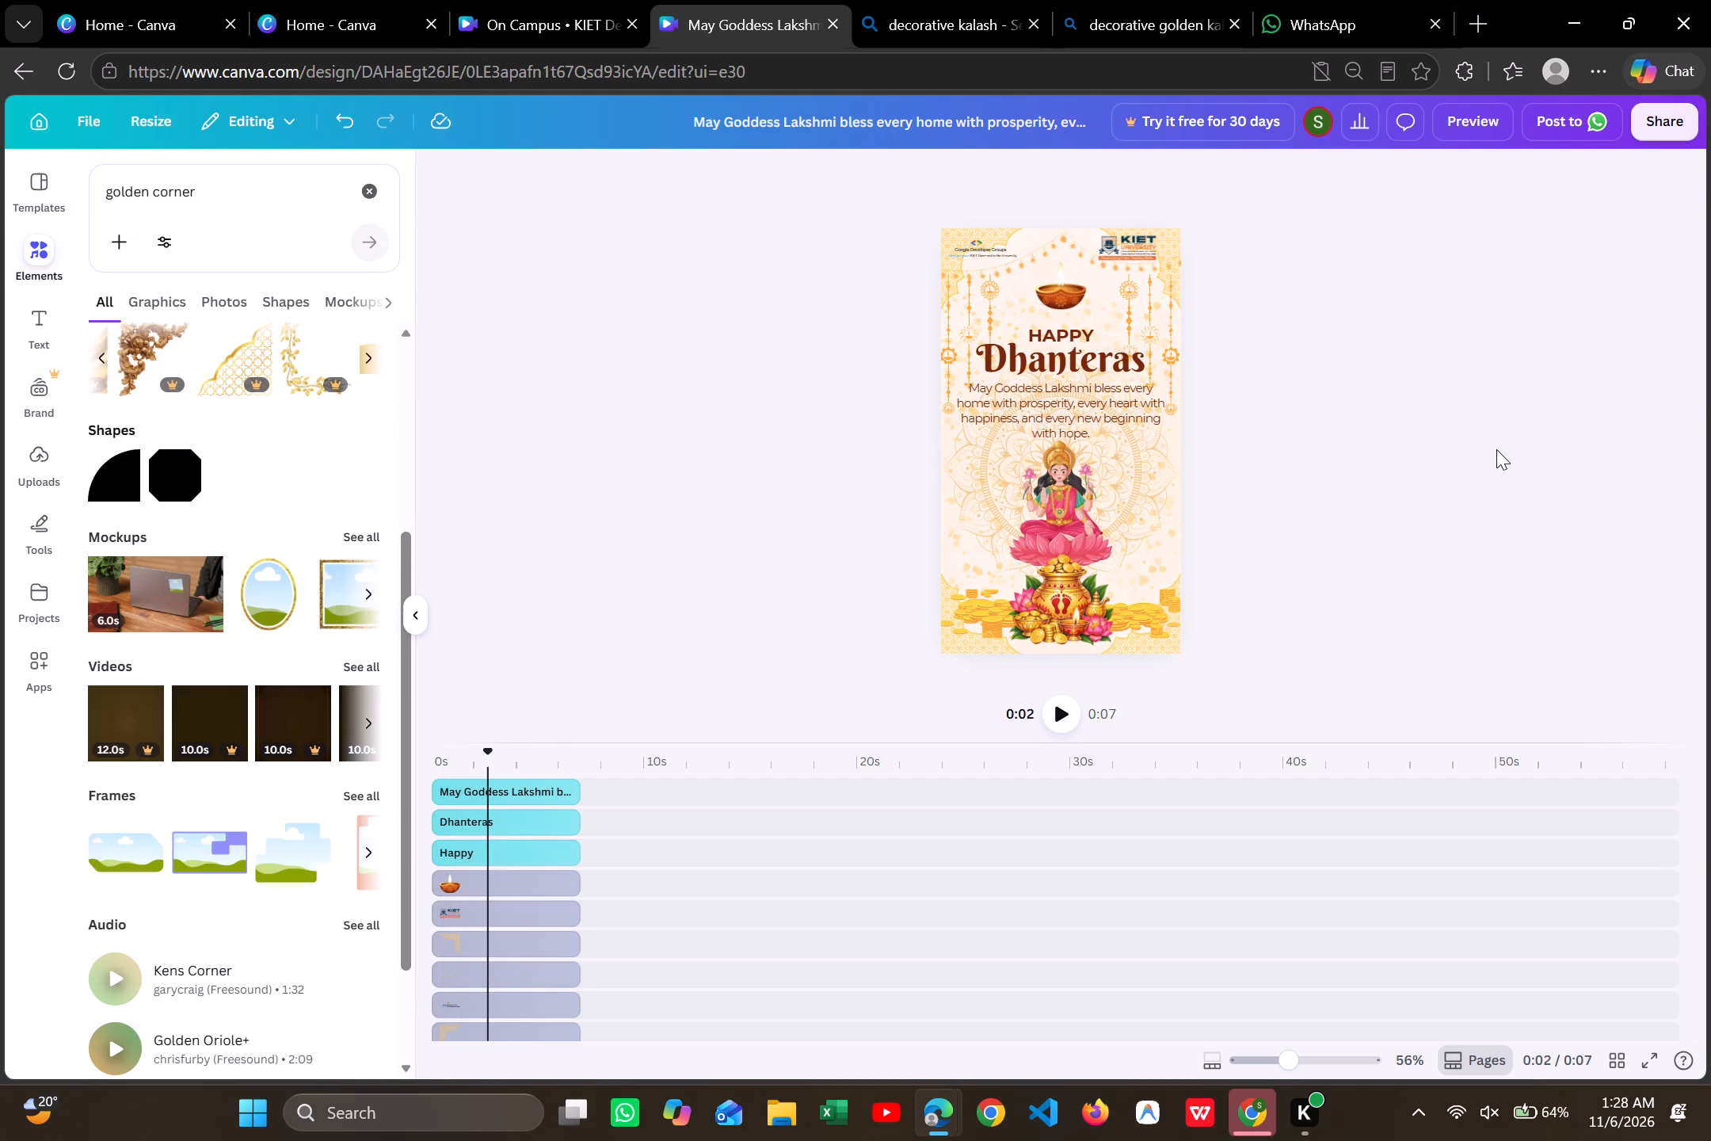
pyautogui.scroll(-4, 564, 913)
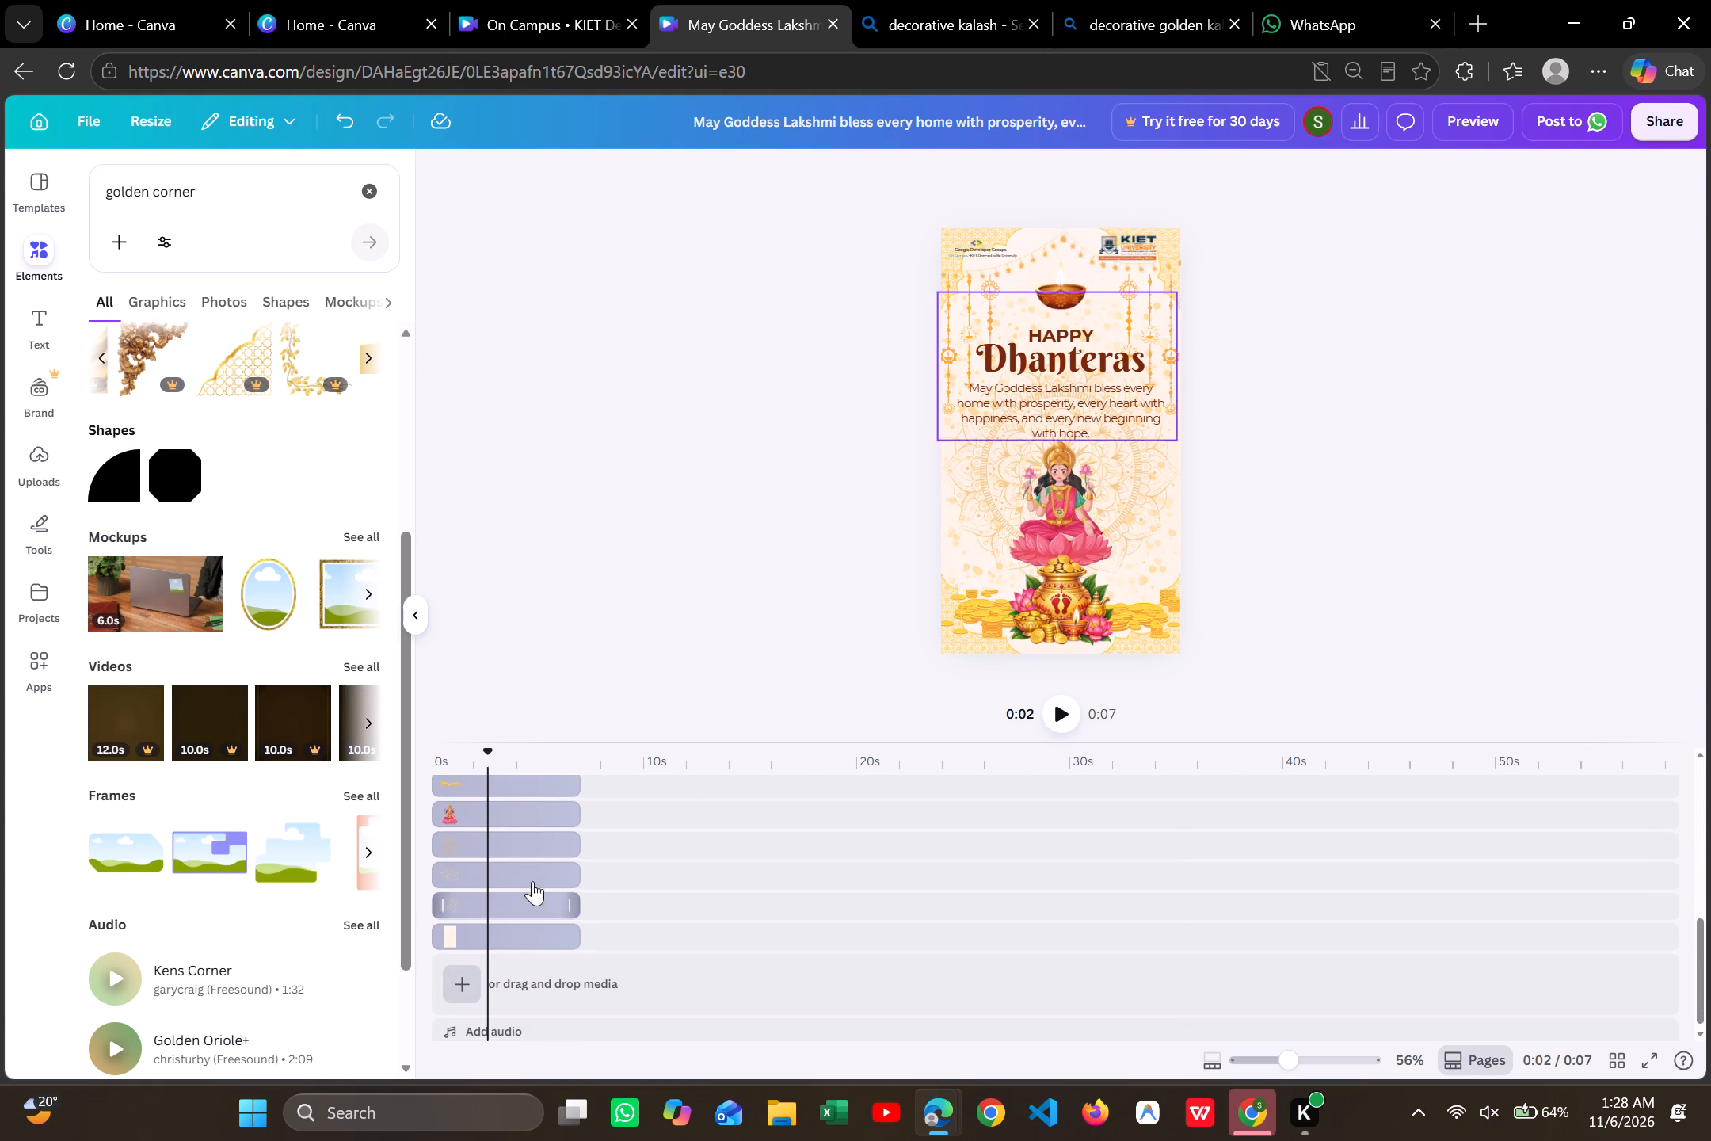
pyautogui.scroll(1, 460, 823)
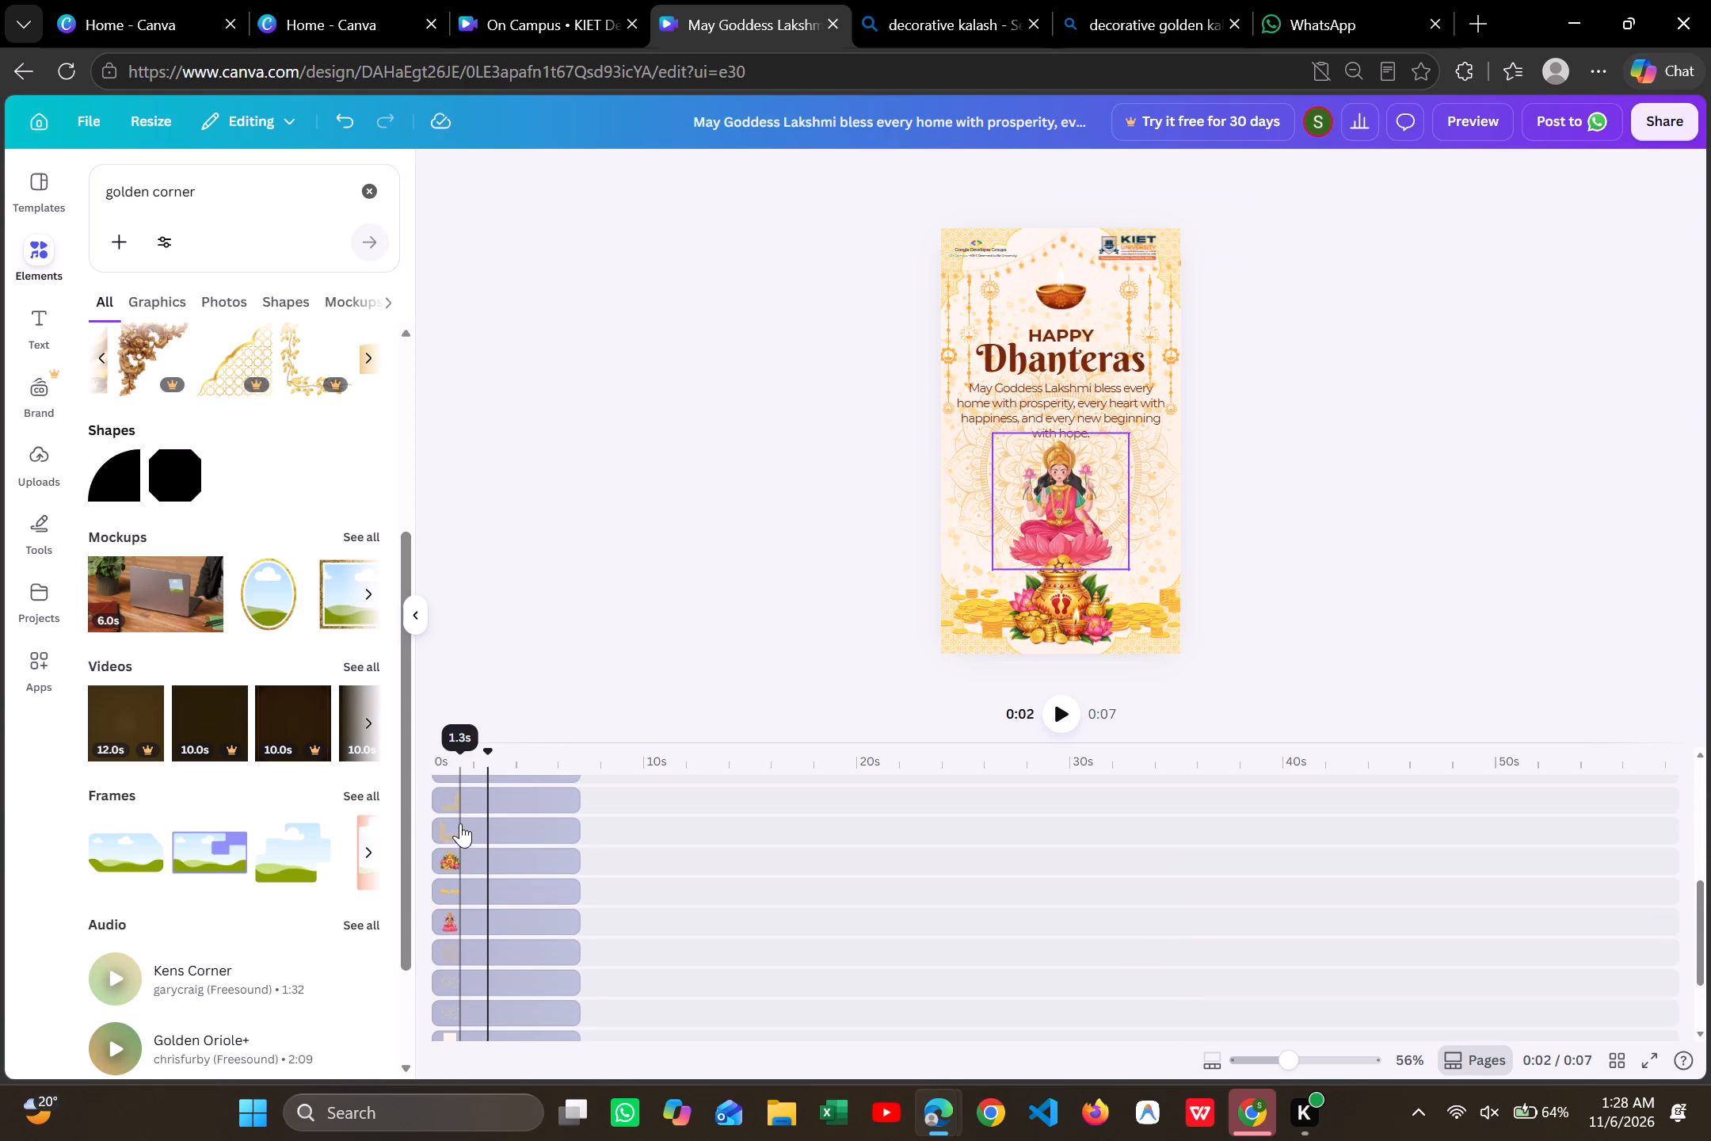
# Apply the Rise animation to the kalash at the base of the page, on both enter and exit.
pyautogui.scroll(1, 460, 823)
pyautogui.click(453, 858)
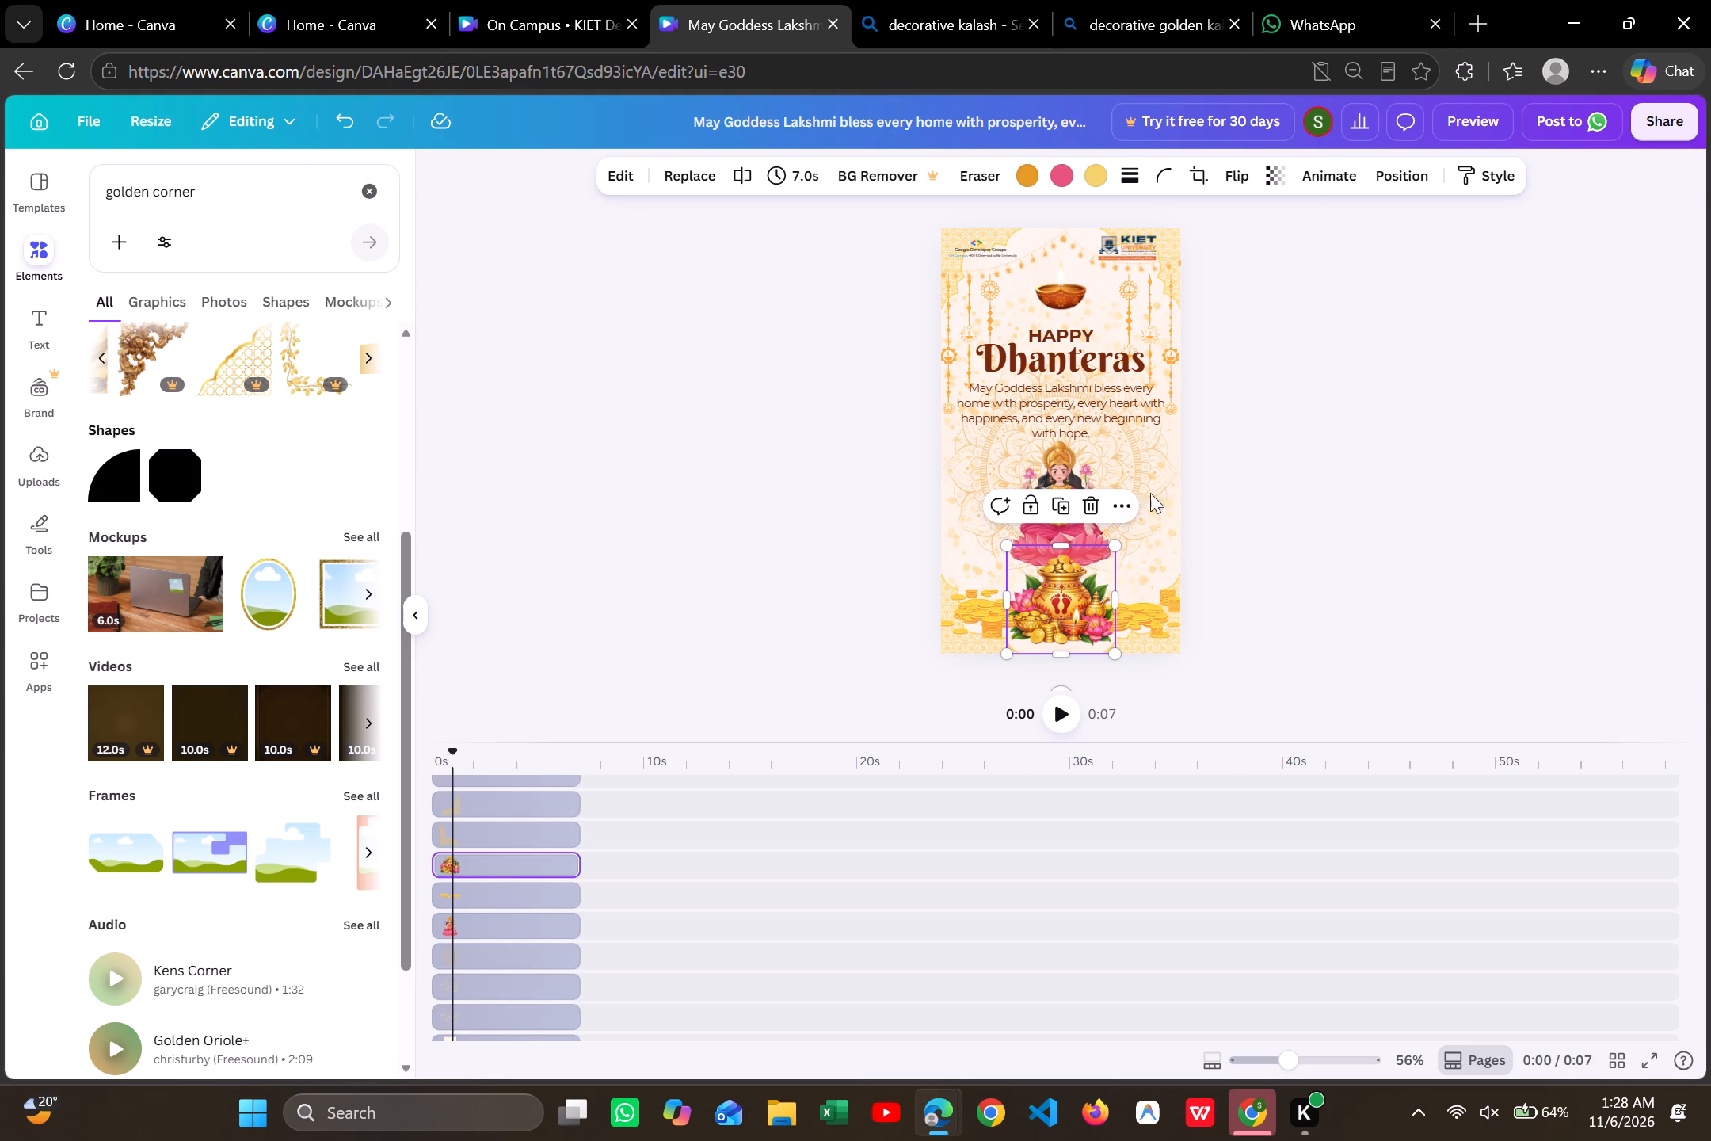
pyautogui.click(1310, 186)
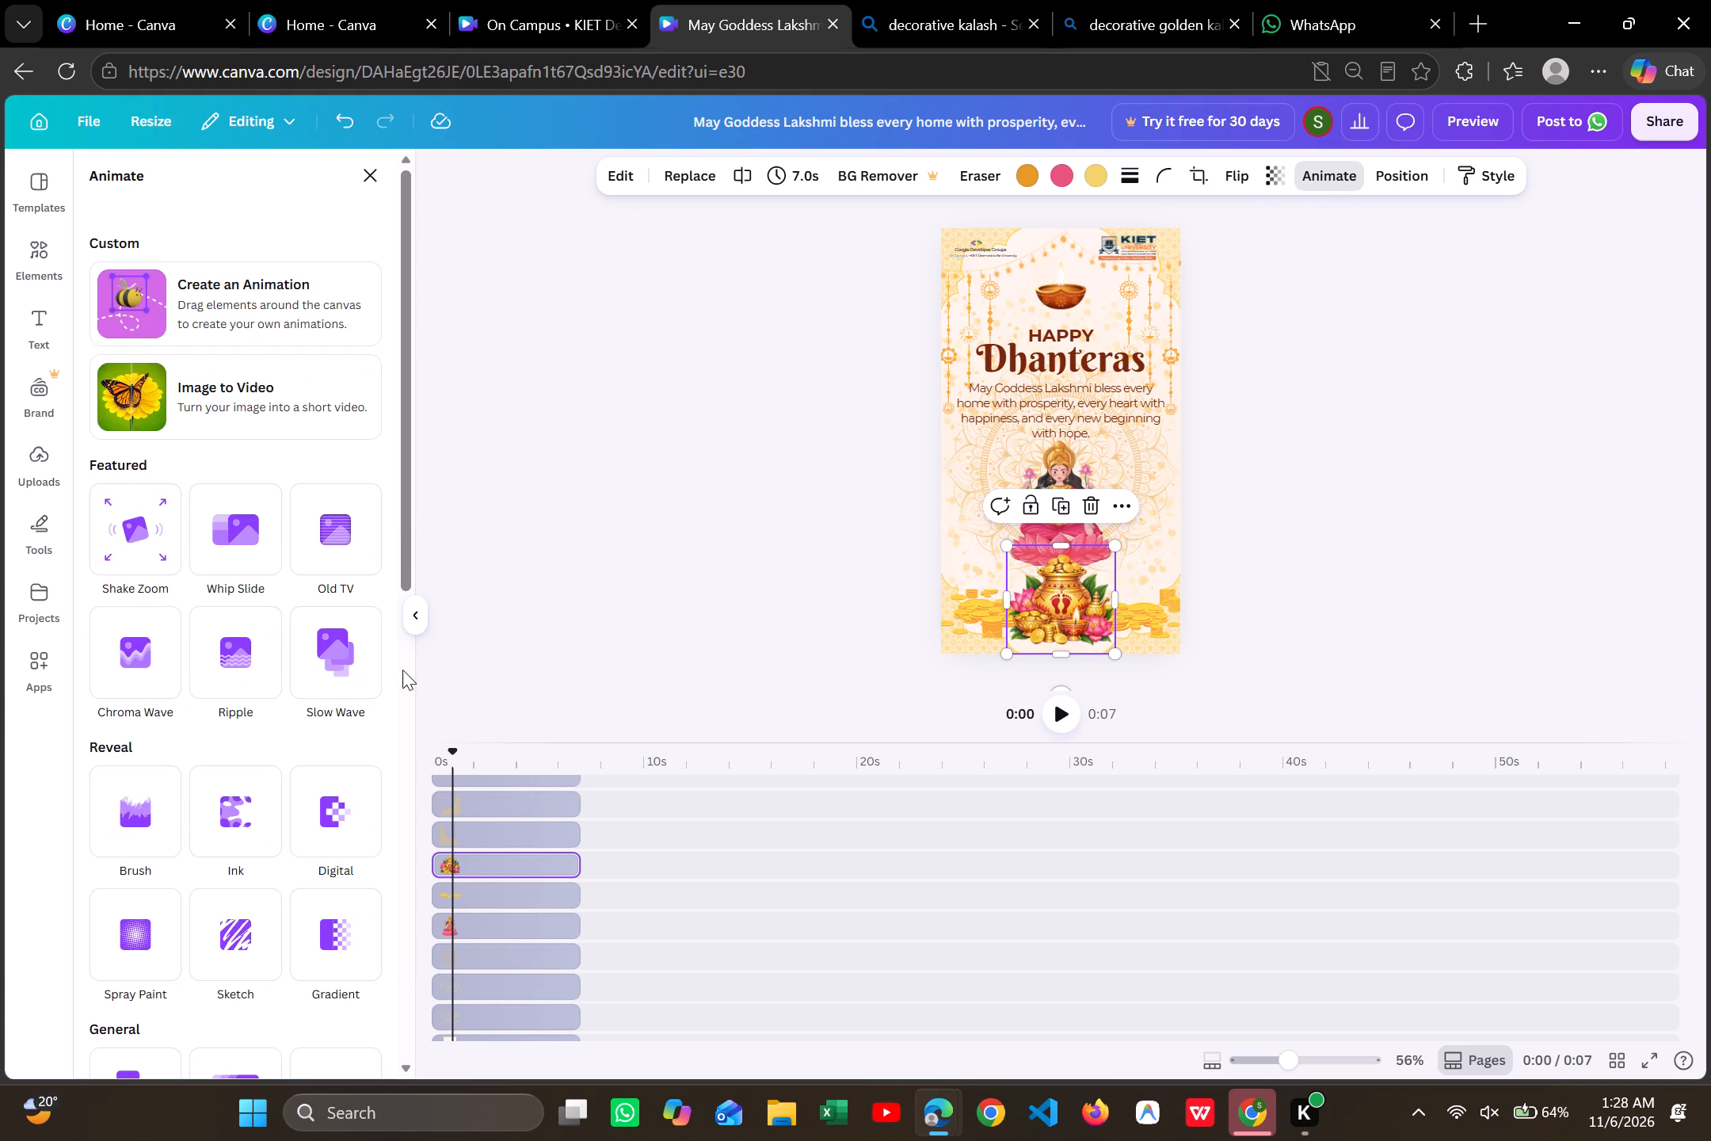
pyautogui.scroll(-3, 186, 750)
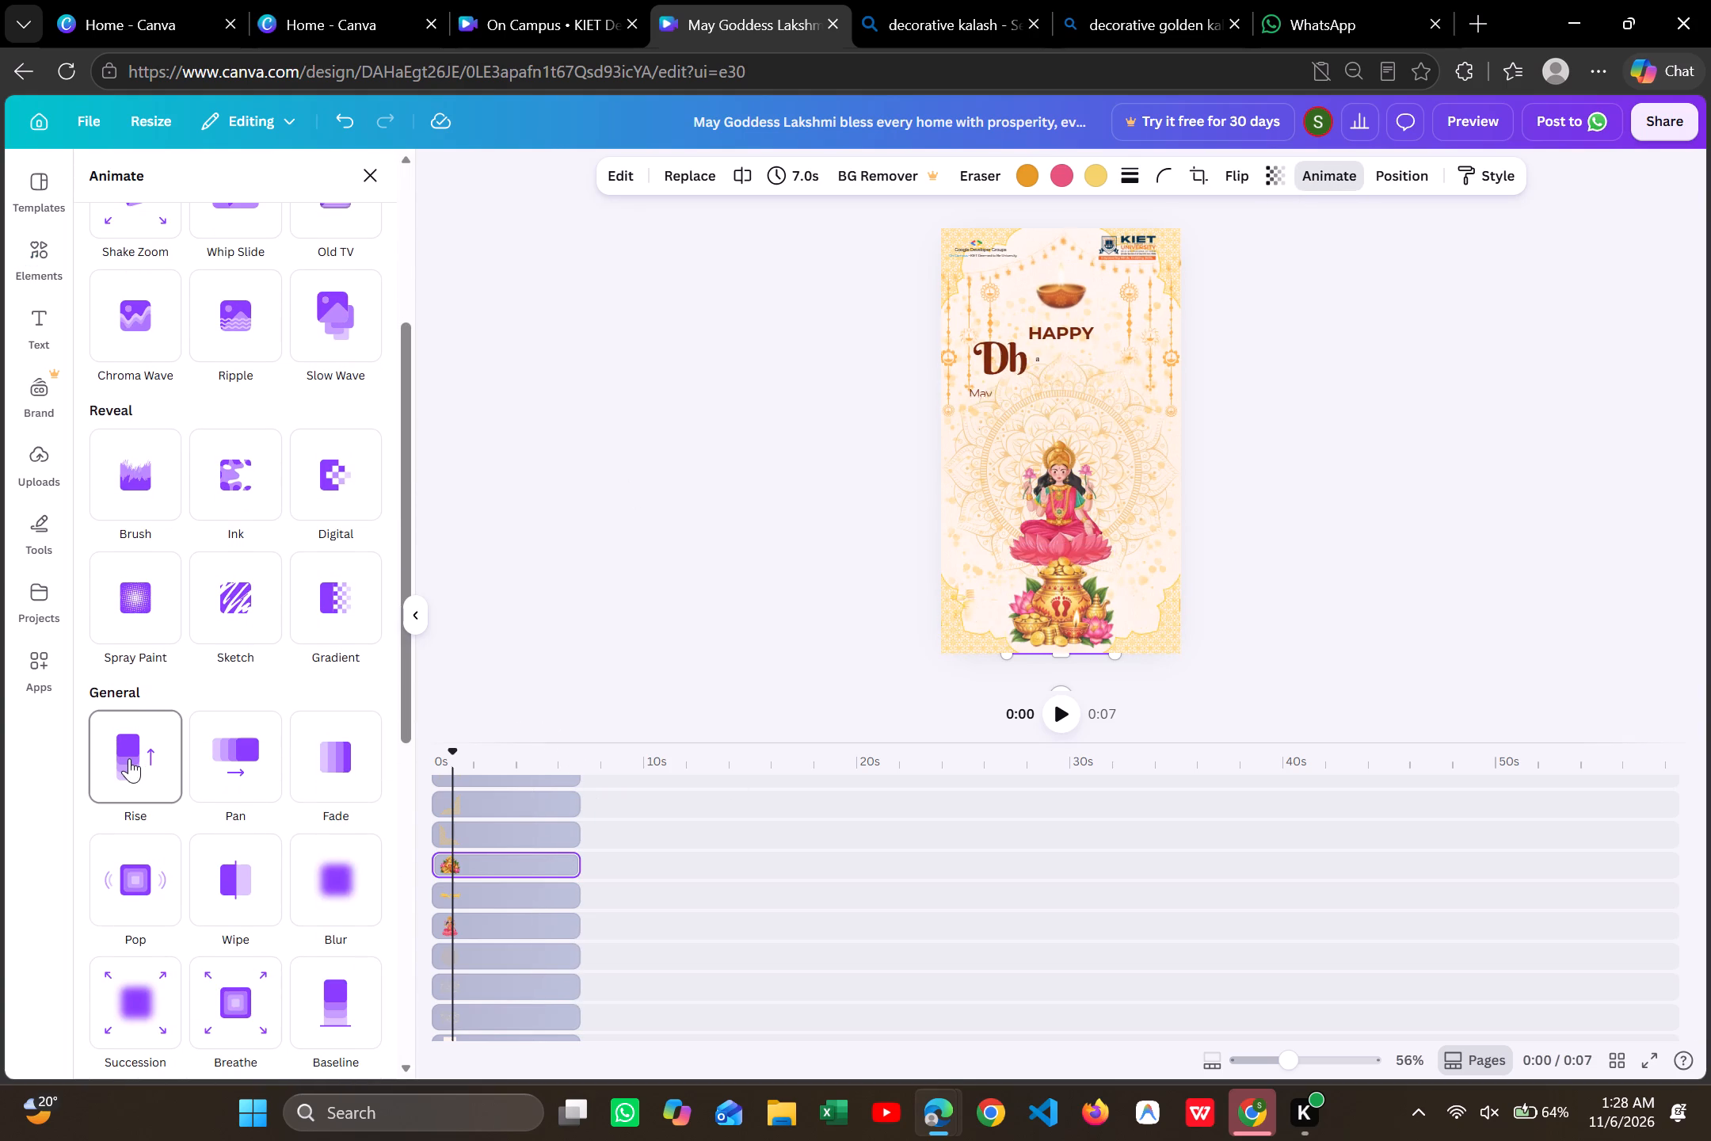
pyautogui.click(129, 758)
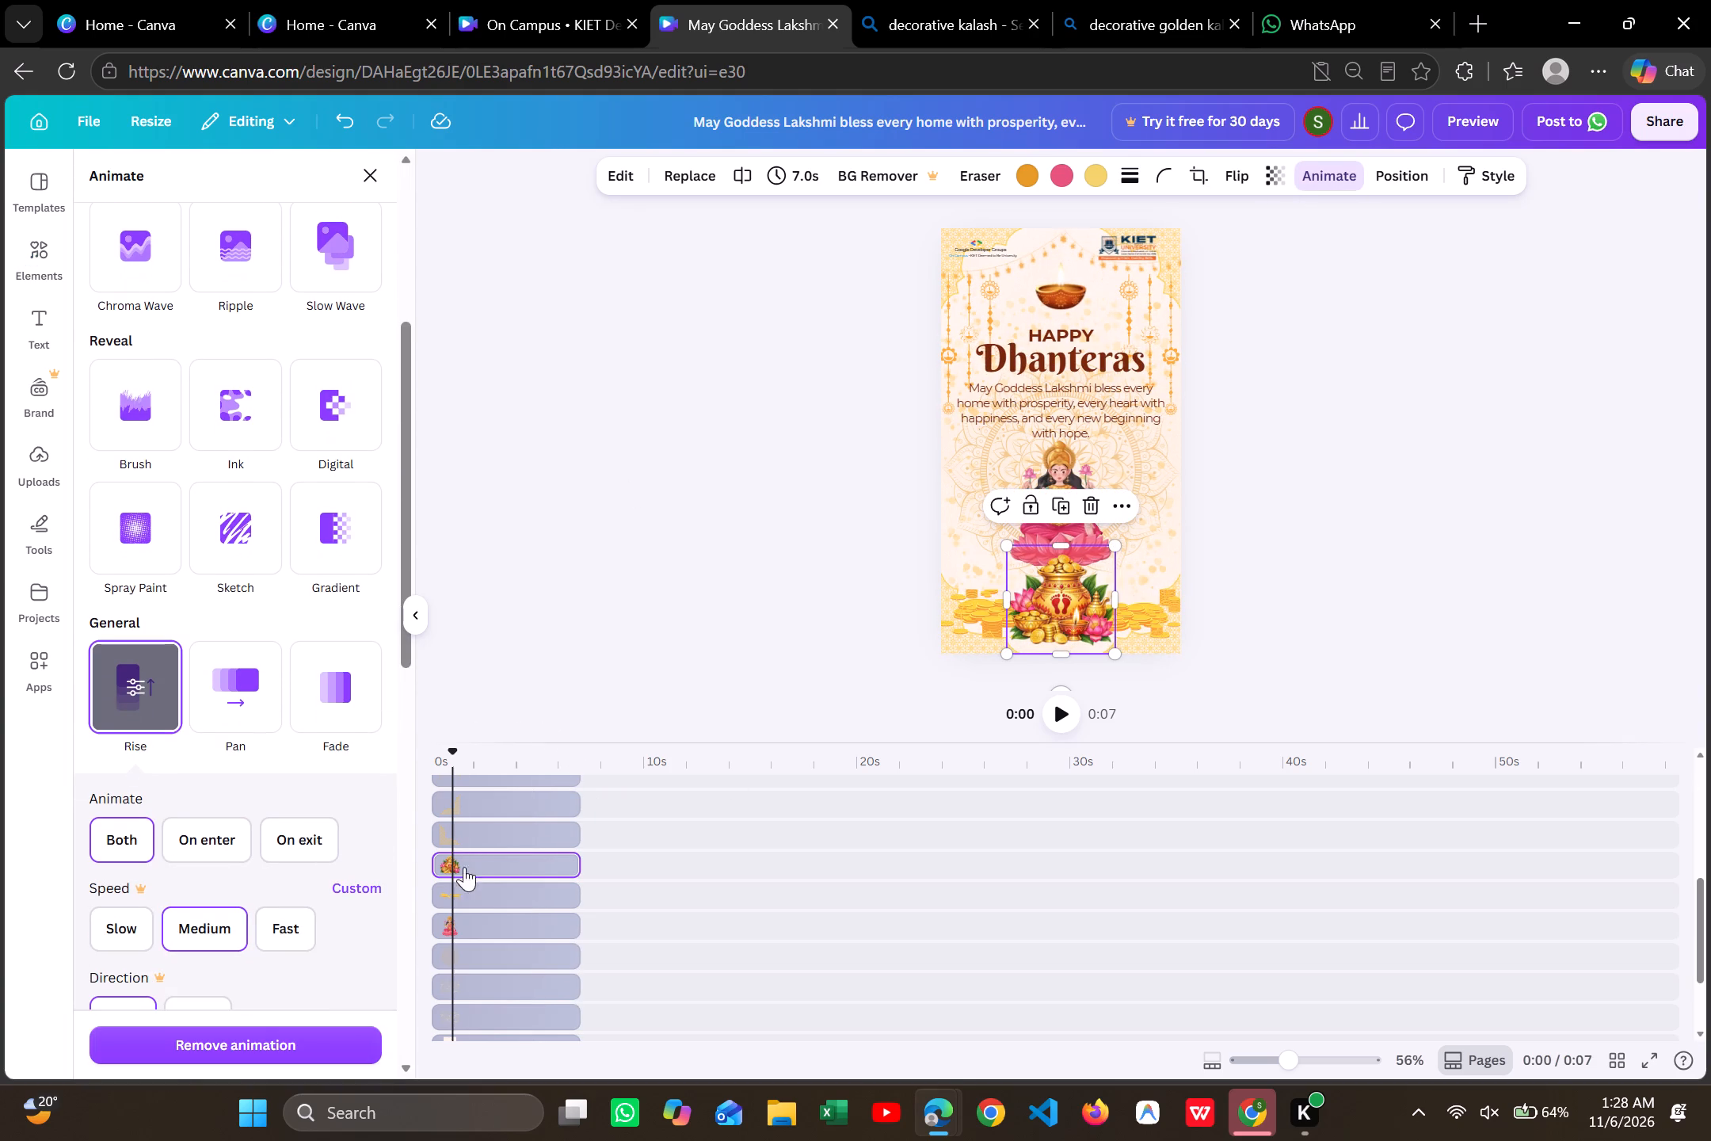
# Preview the animation effects available for the row of gold coins behind the kalash, including Brush.
pyautogui.click(474, 888)
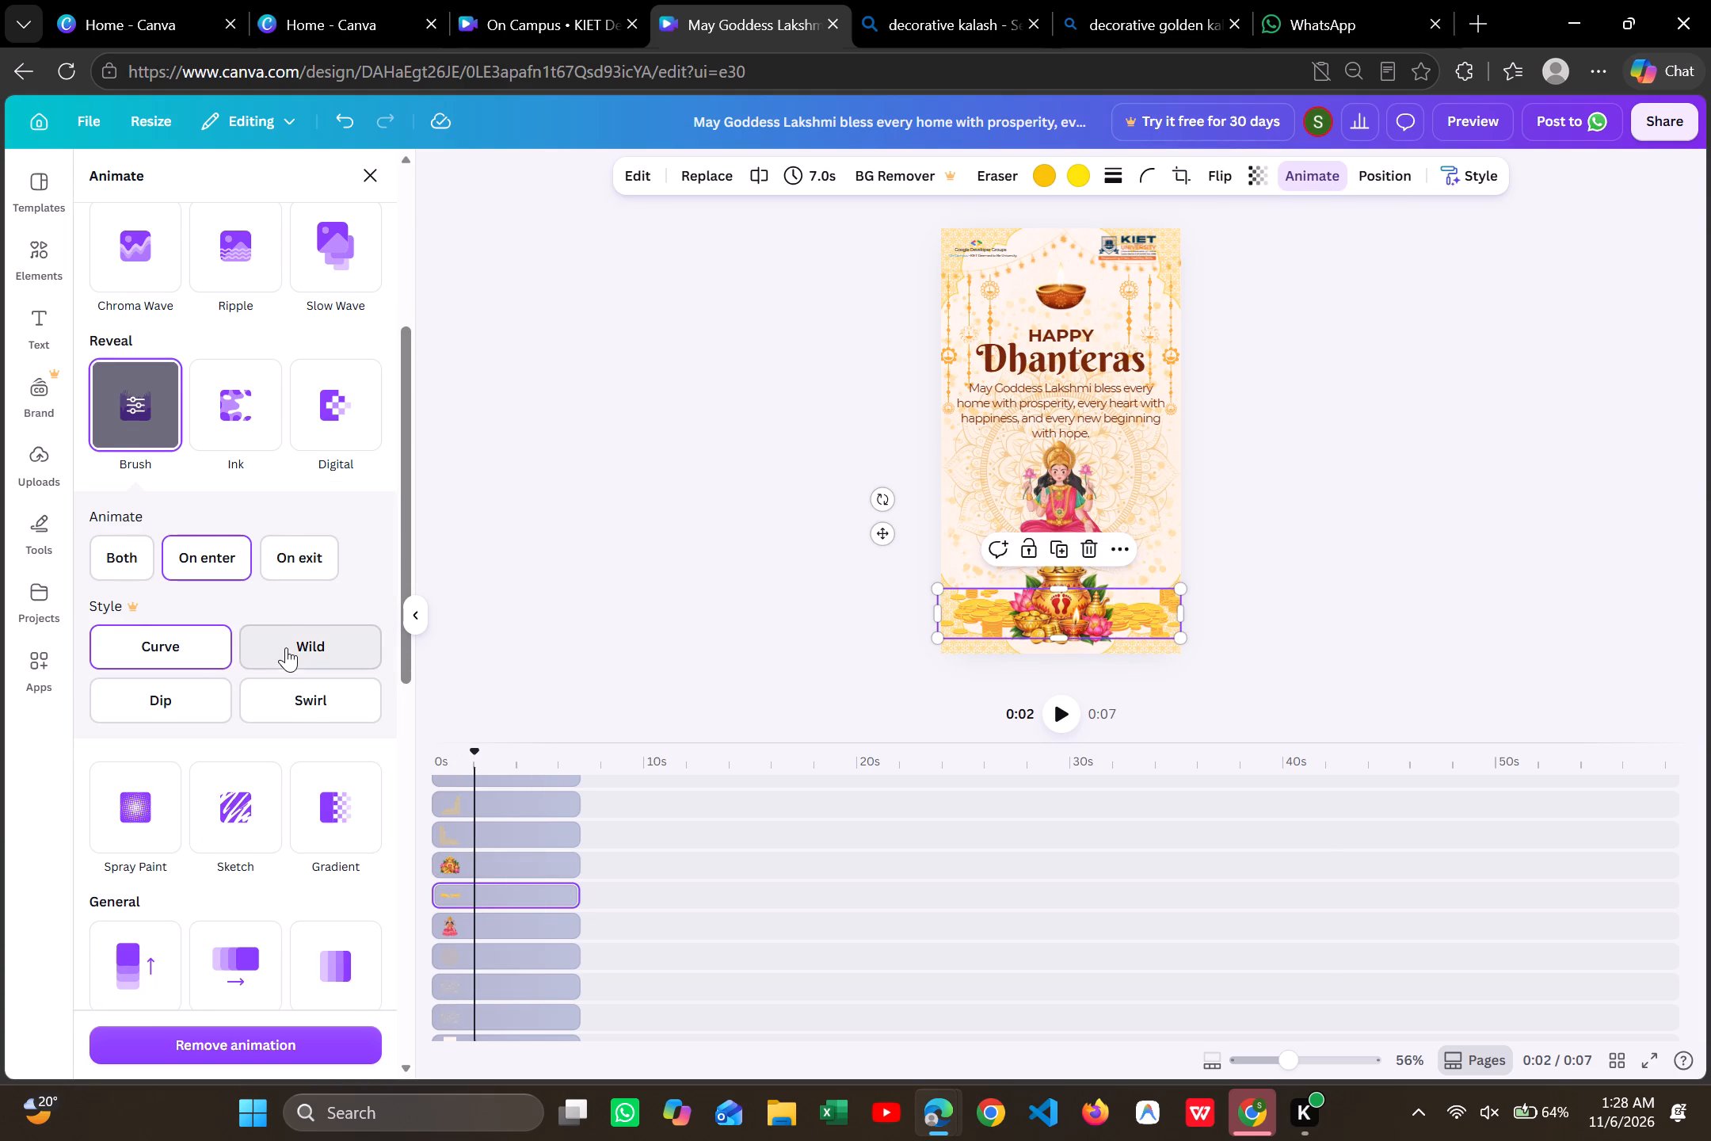
pyautogui.scroll(-2, 286, 647)
pyautogui.scroll(2, 286, 647)
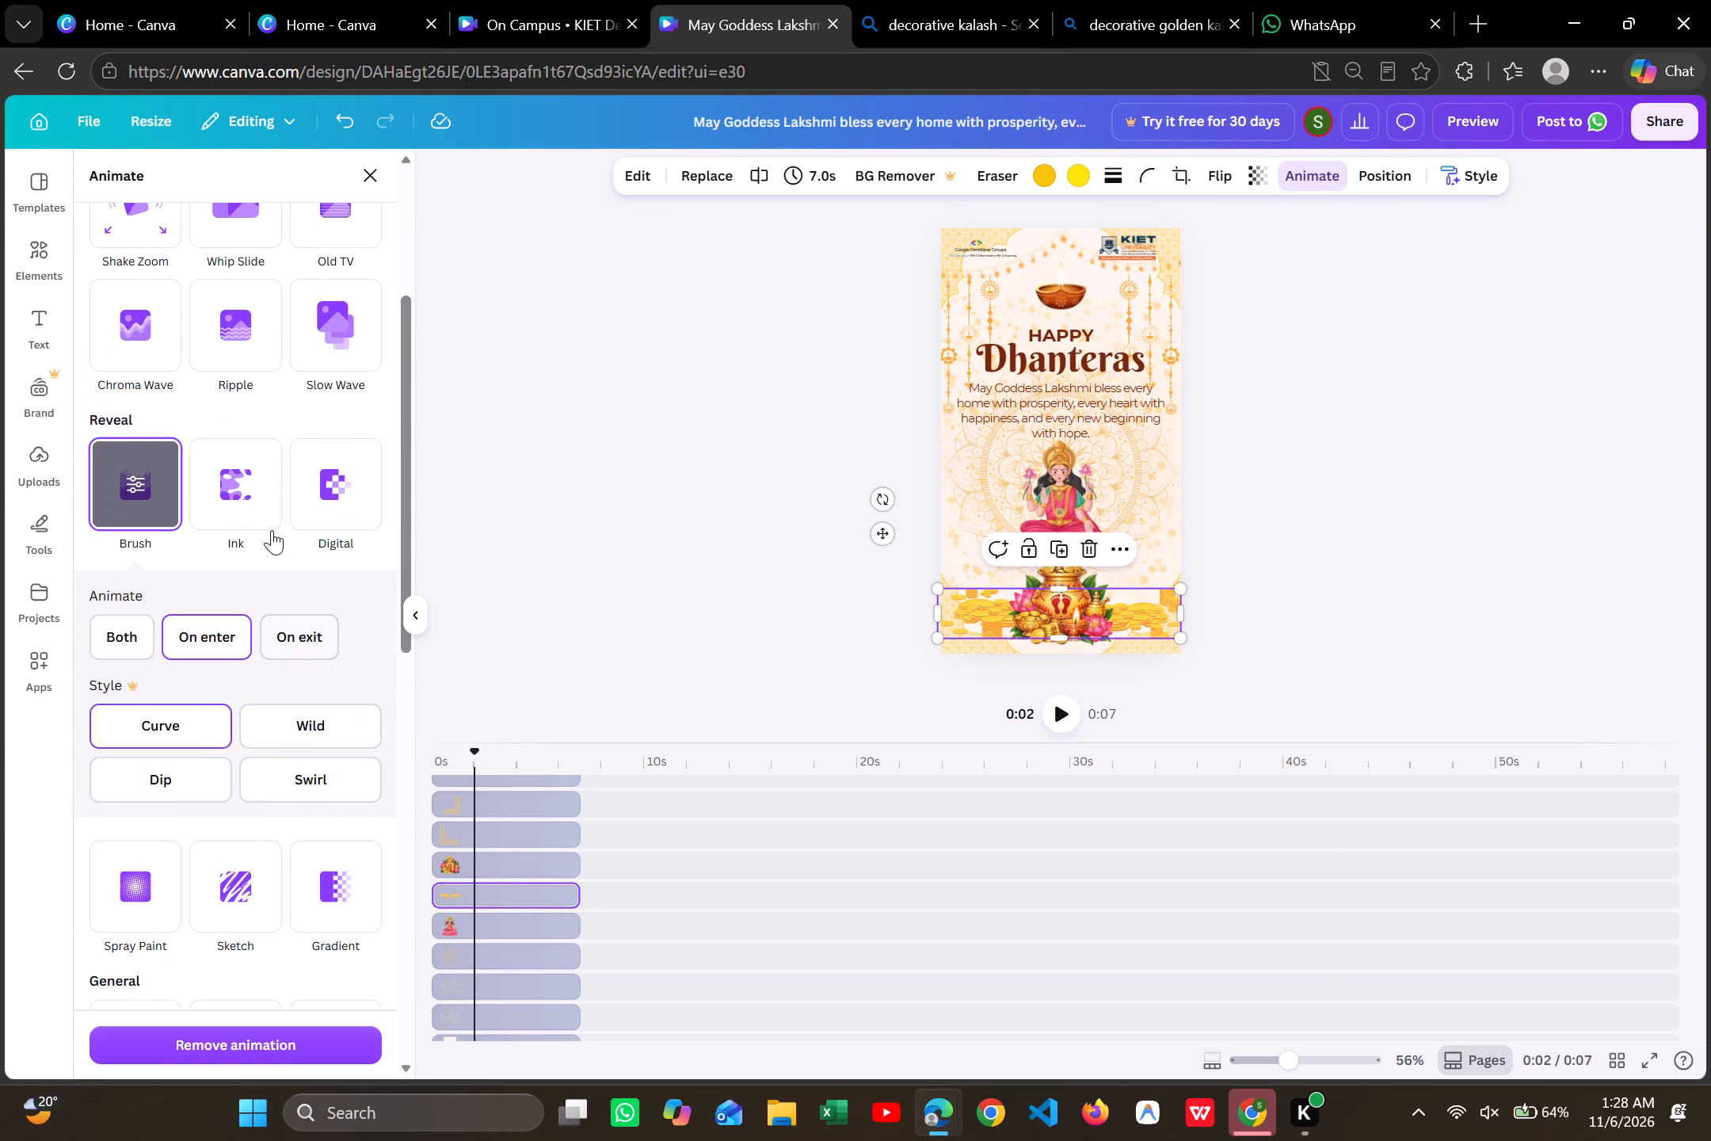
pyautogui.click(117, 487)
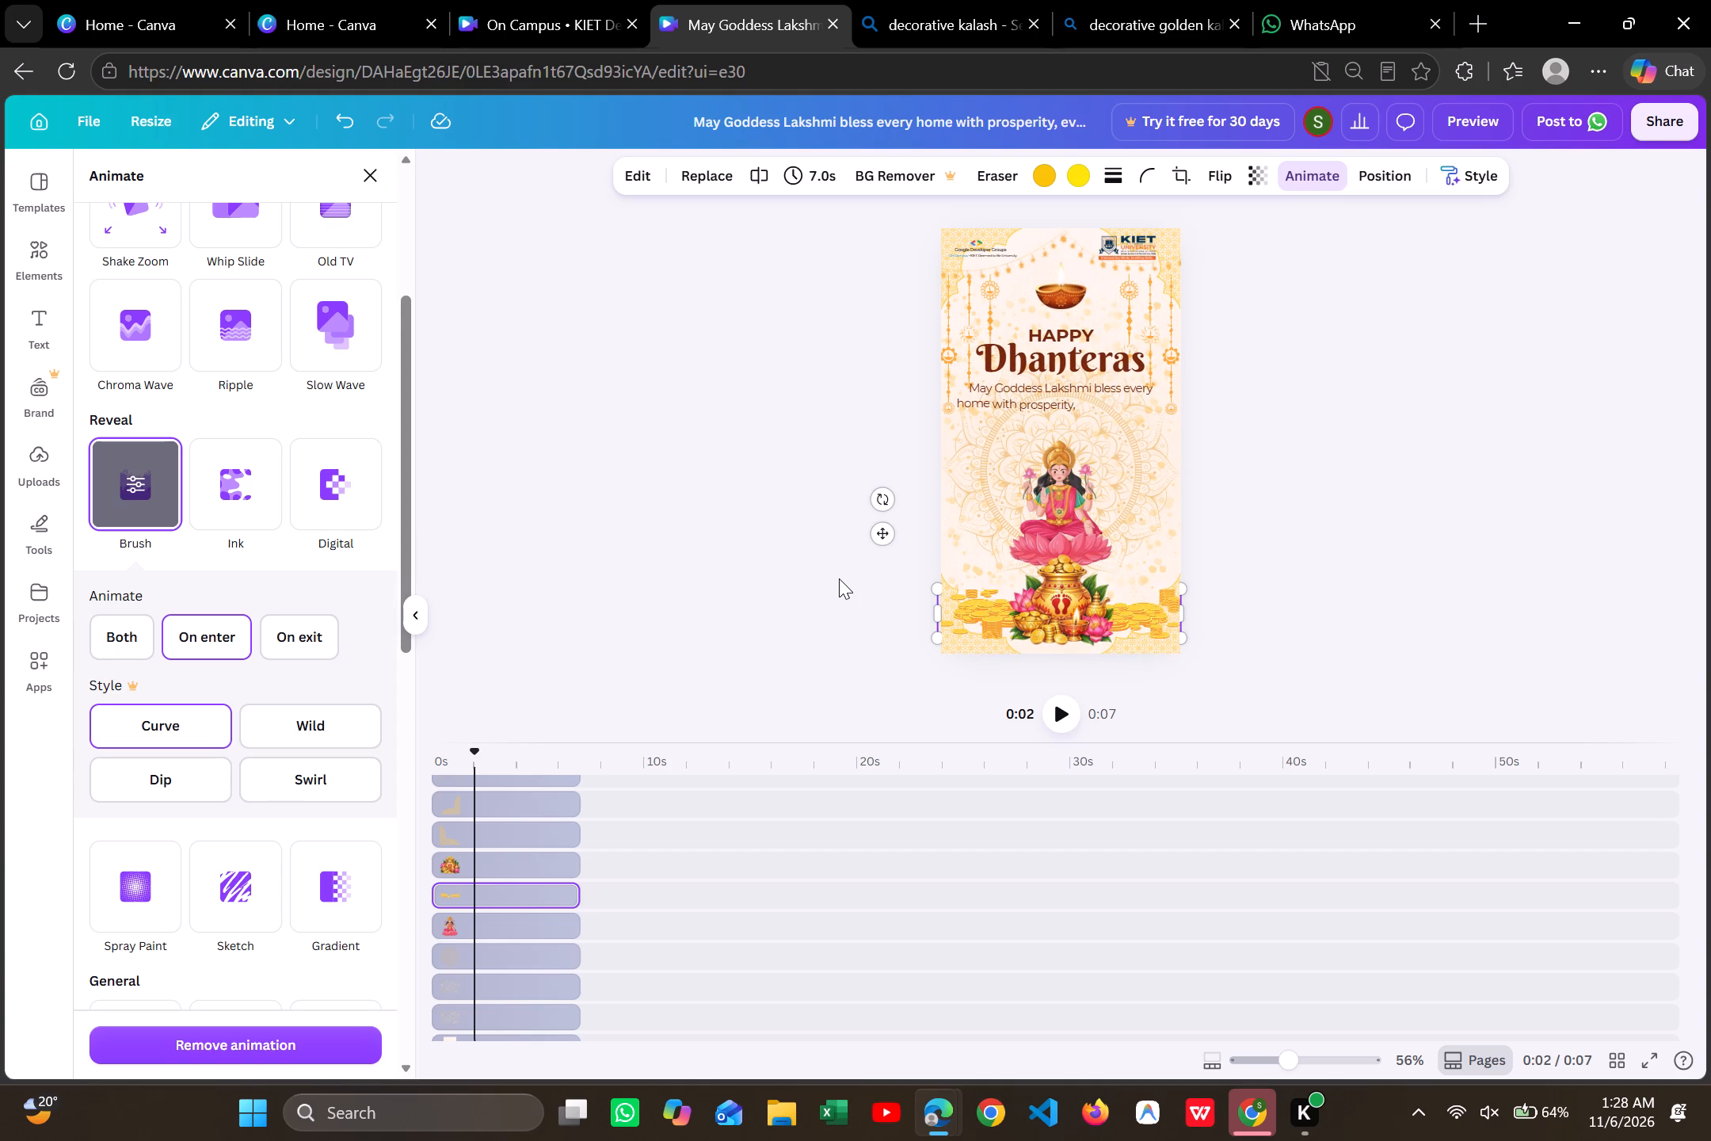
pyautogui.scroll(-1, 322, 593)
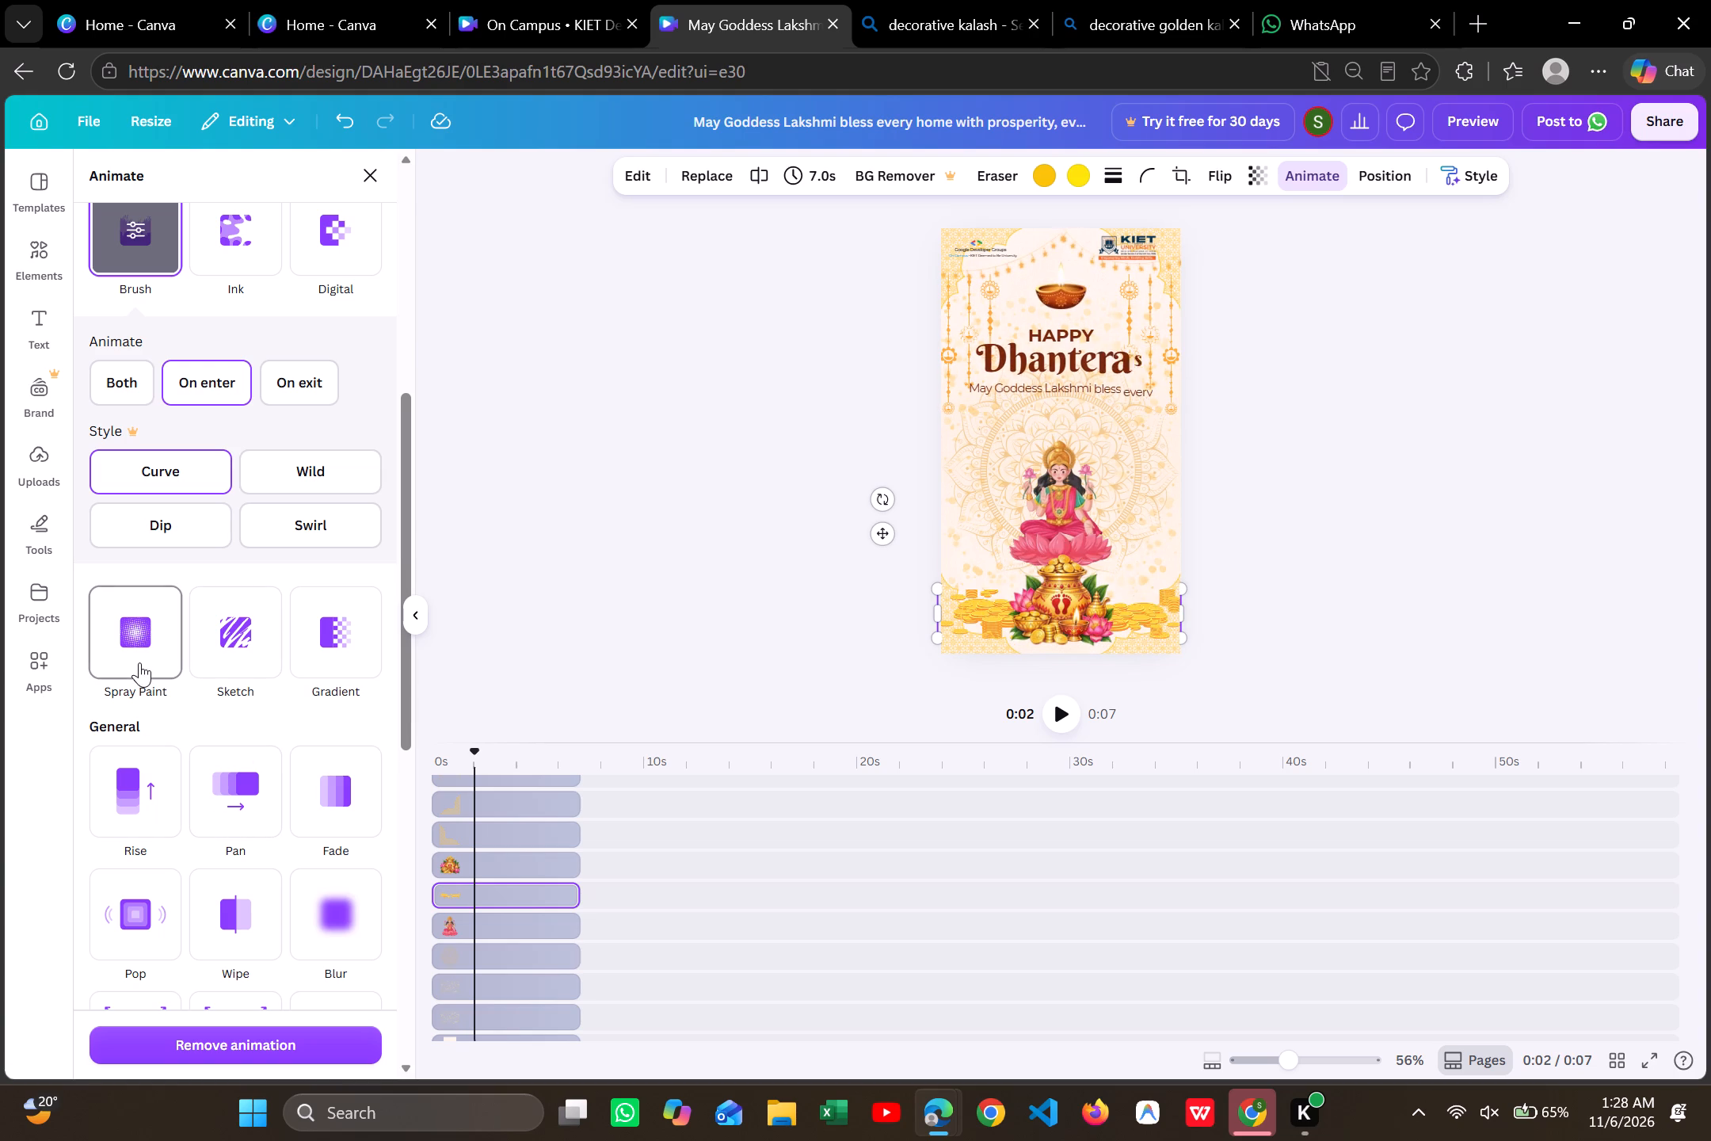
pyautogui.scroll(1, 139, 662)
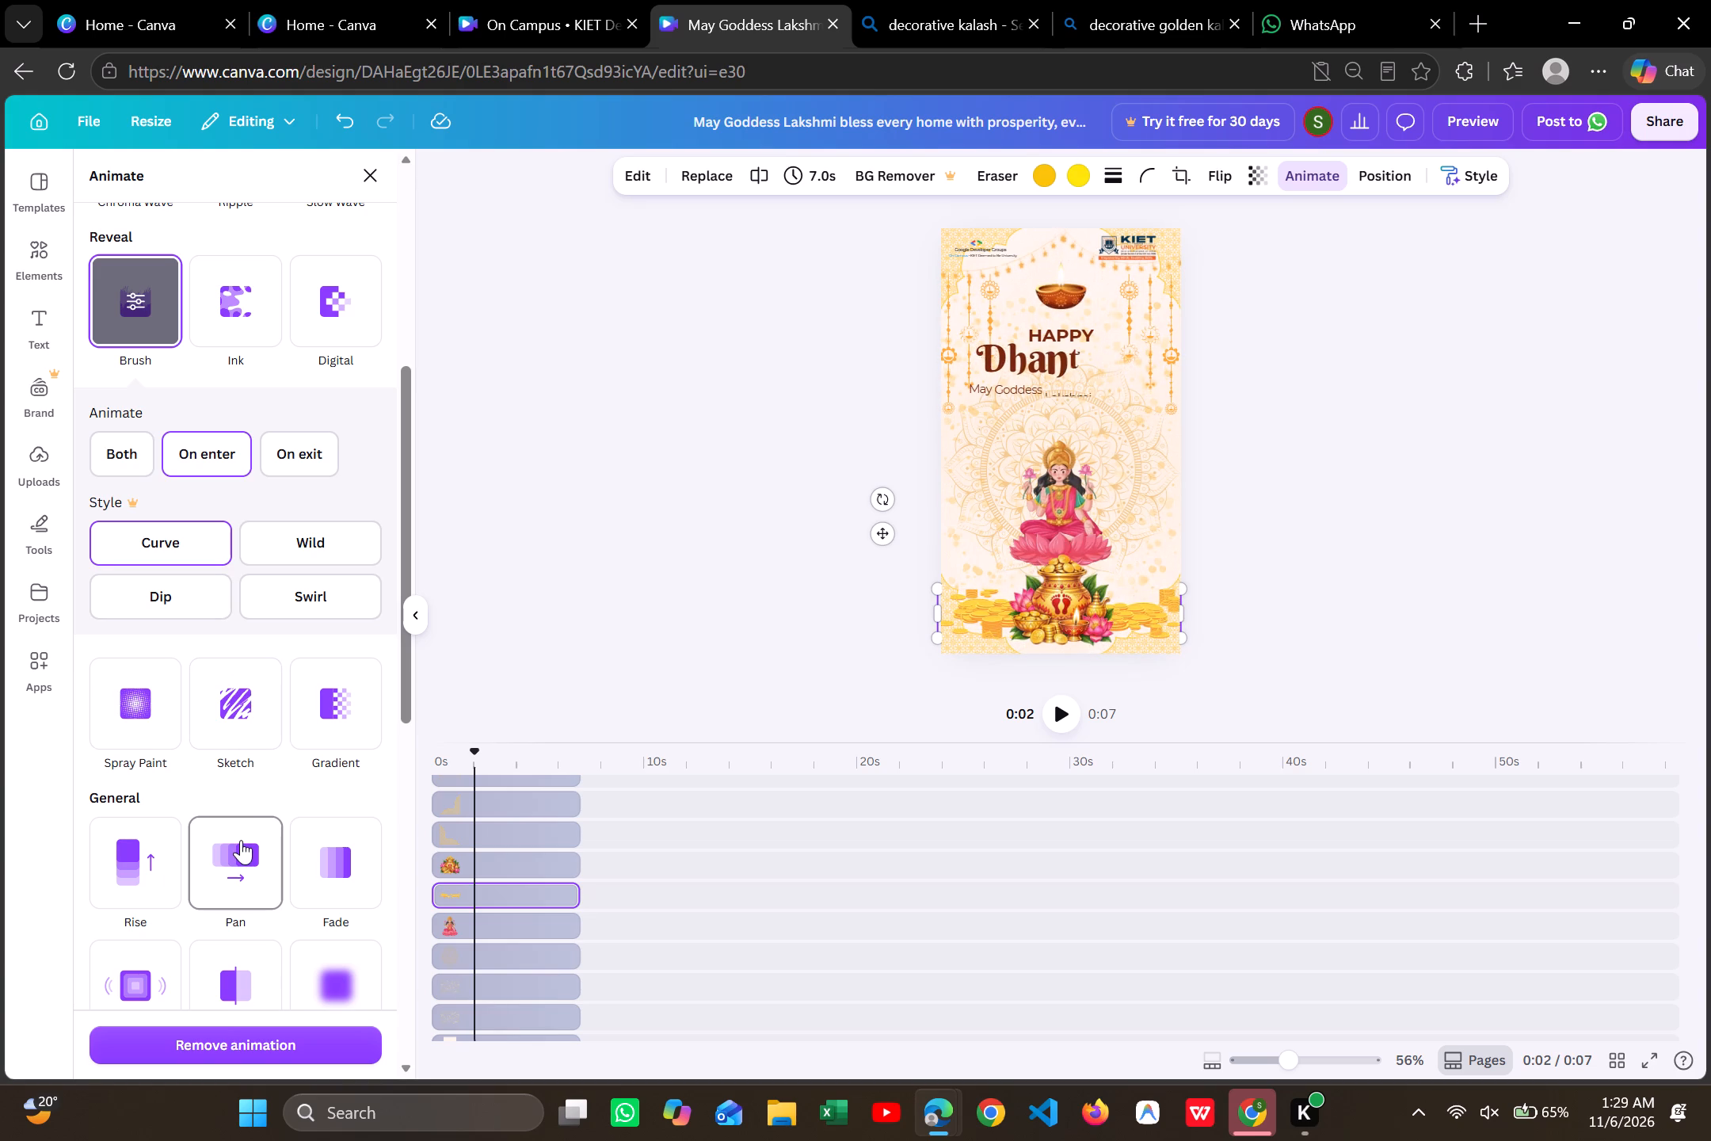
pyautogui.scroll(-1, 325, 887)
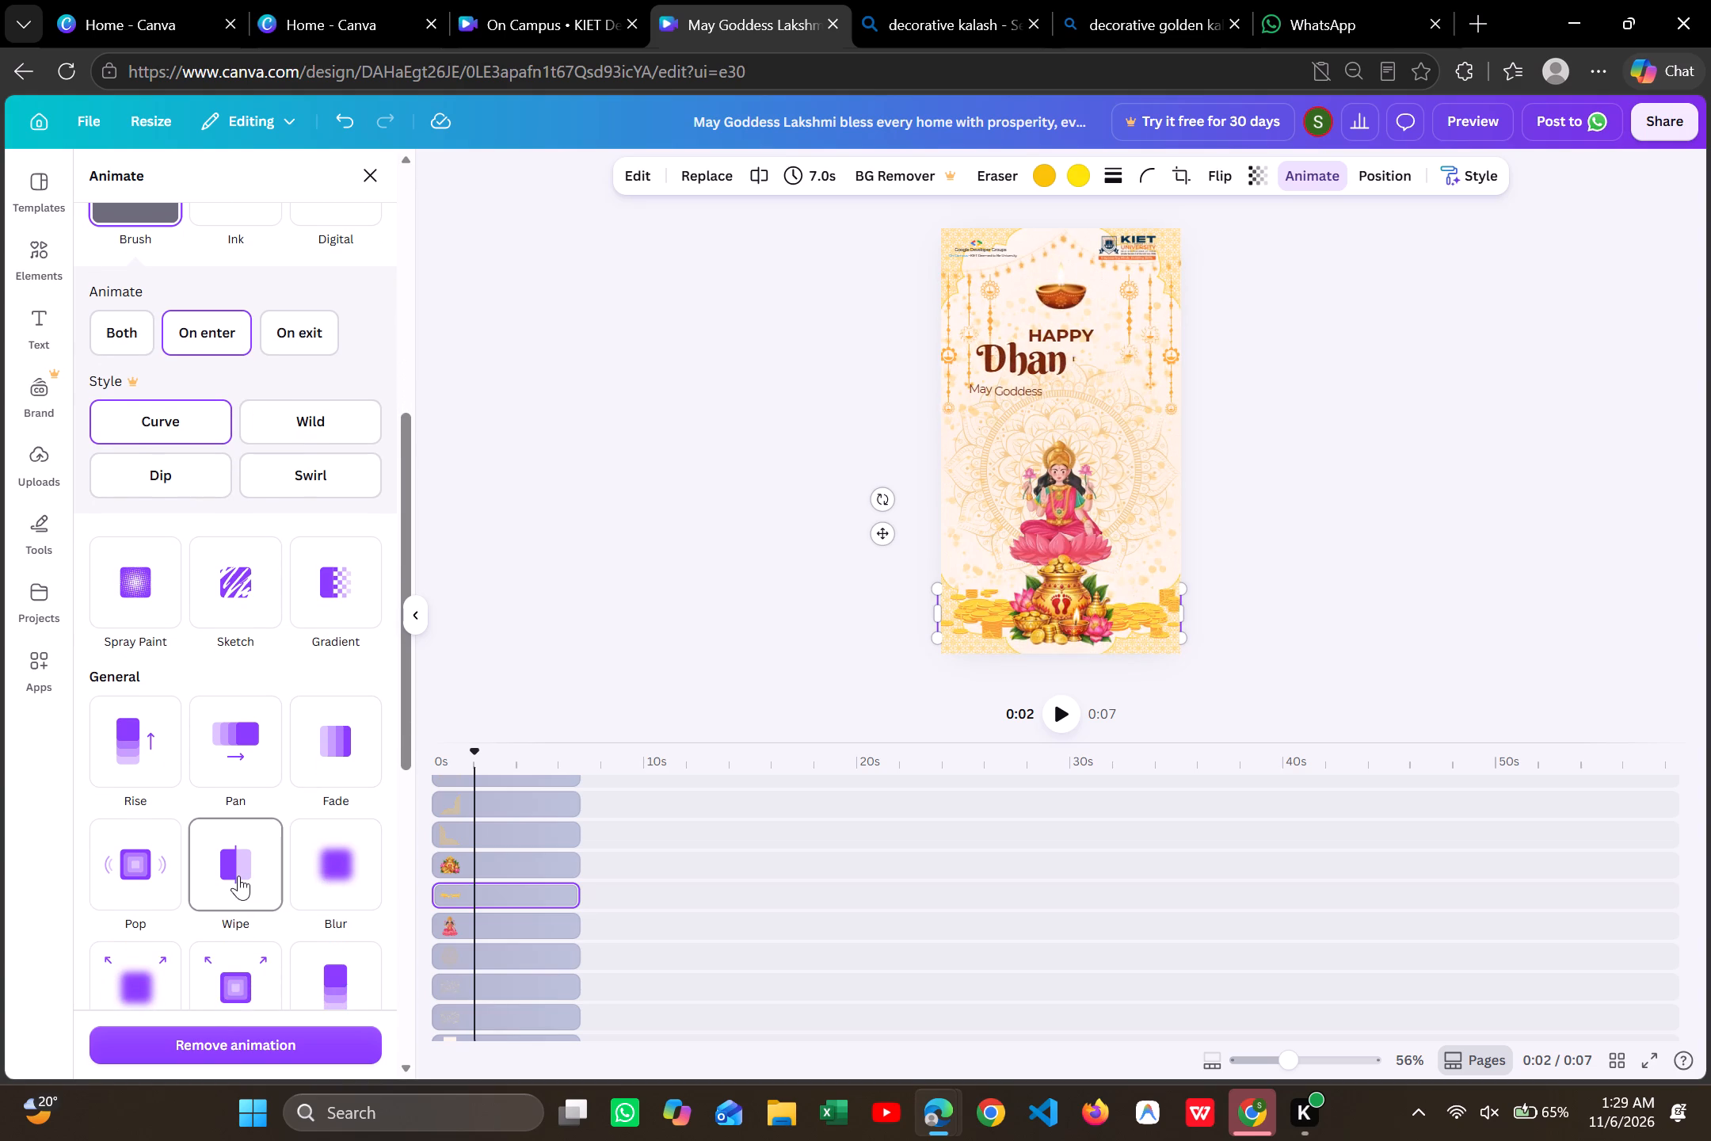
pyautogui.scroll(-1, 122, 756)
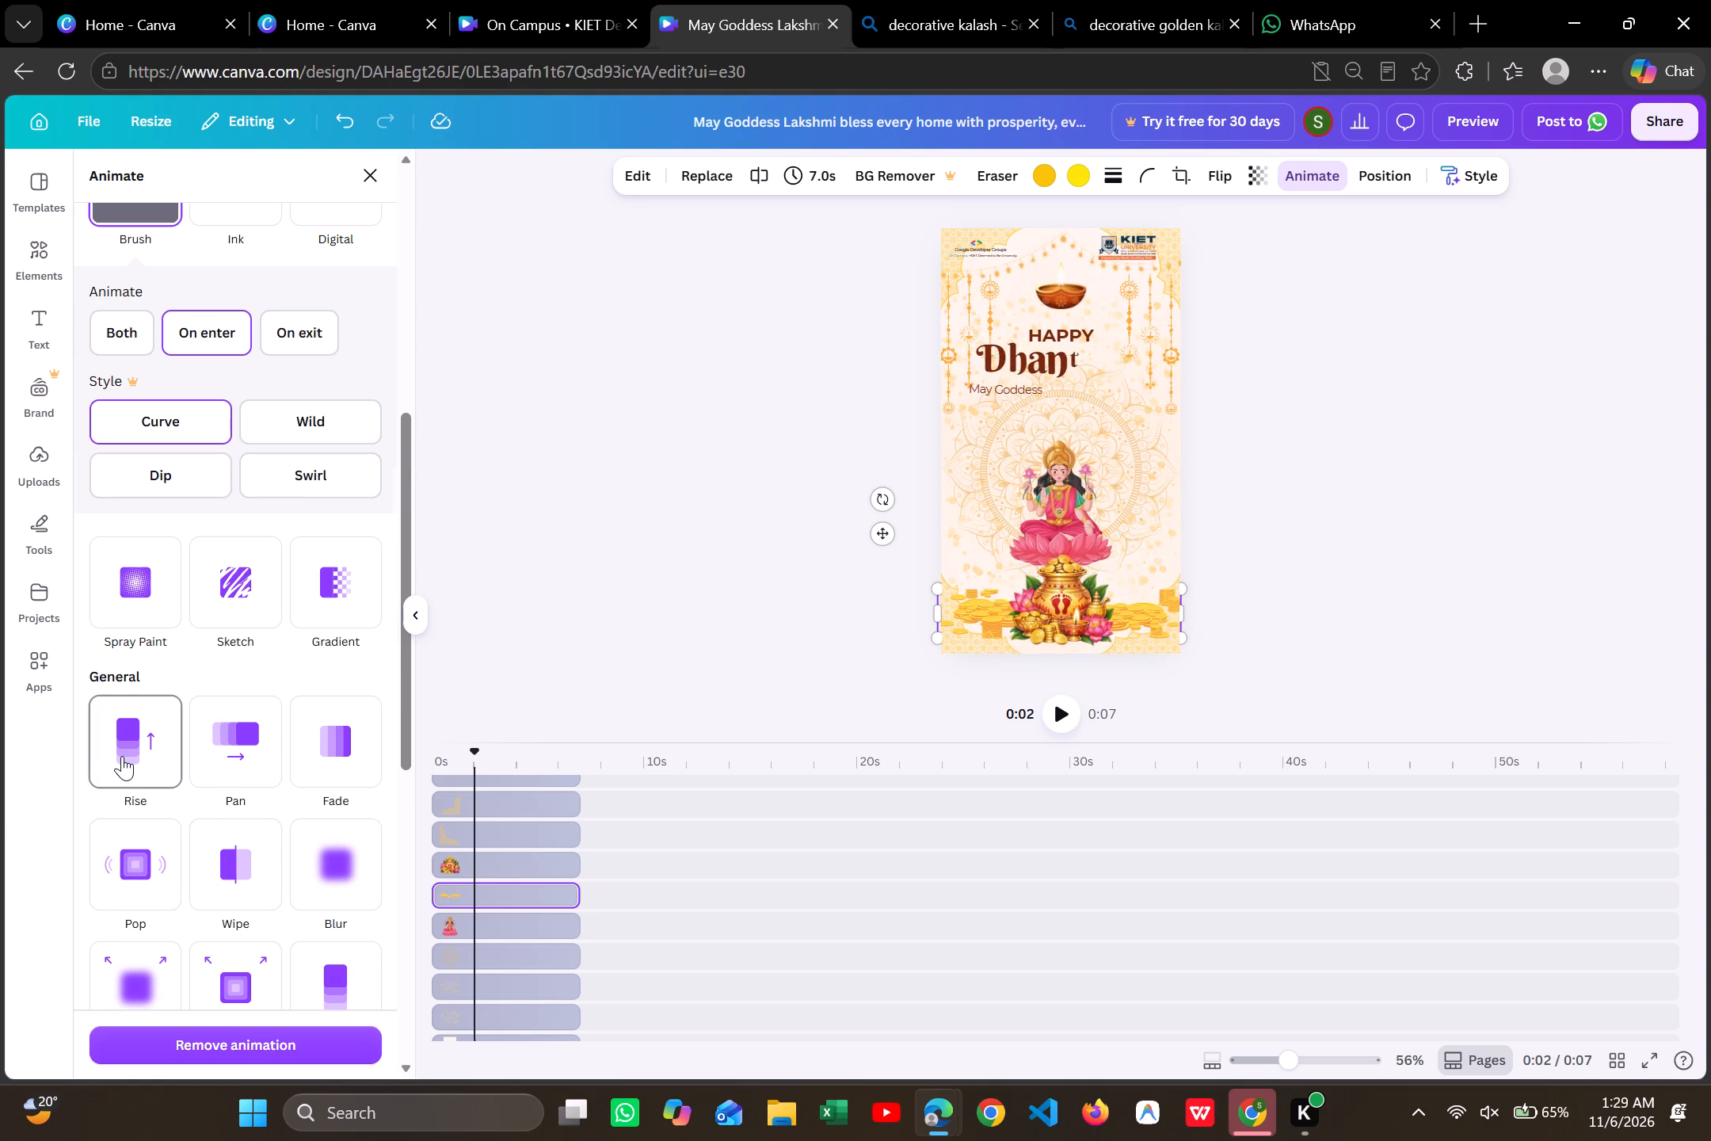
pyautogui.scroll(-1, 122, 756)
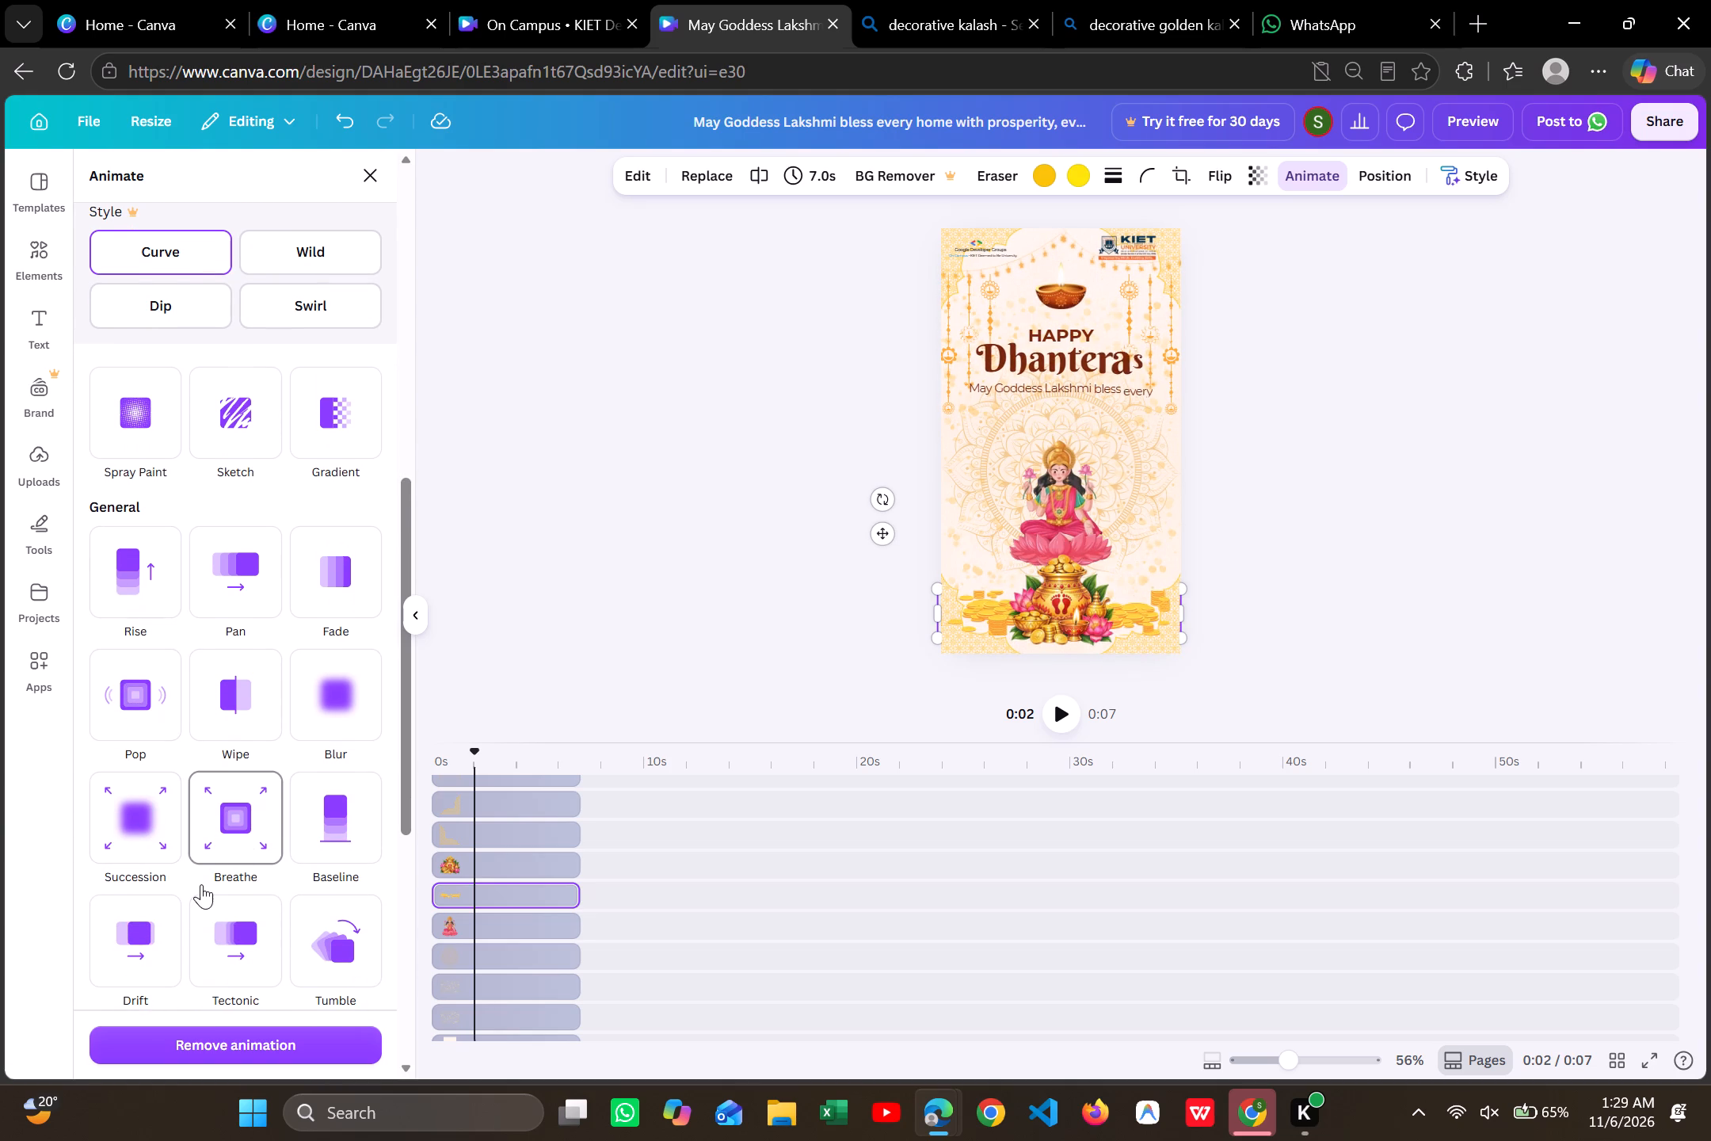
pyautogui.scroll(-1, 326, 949)
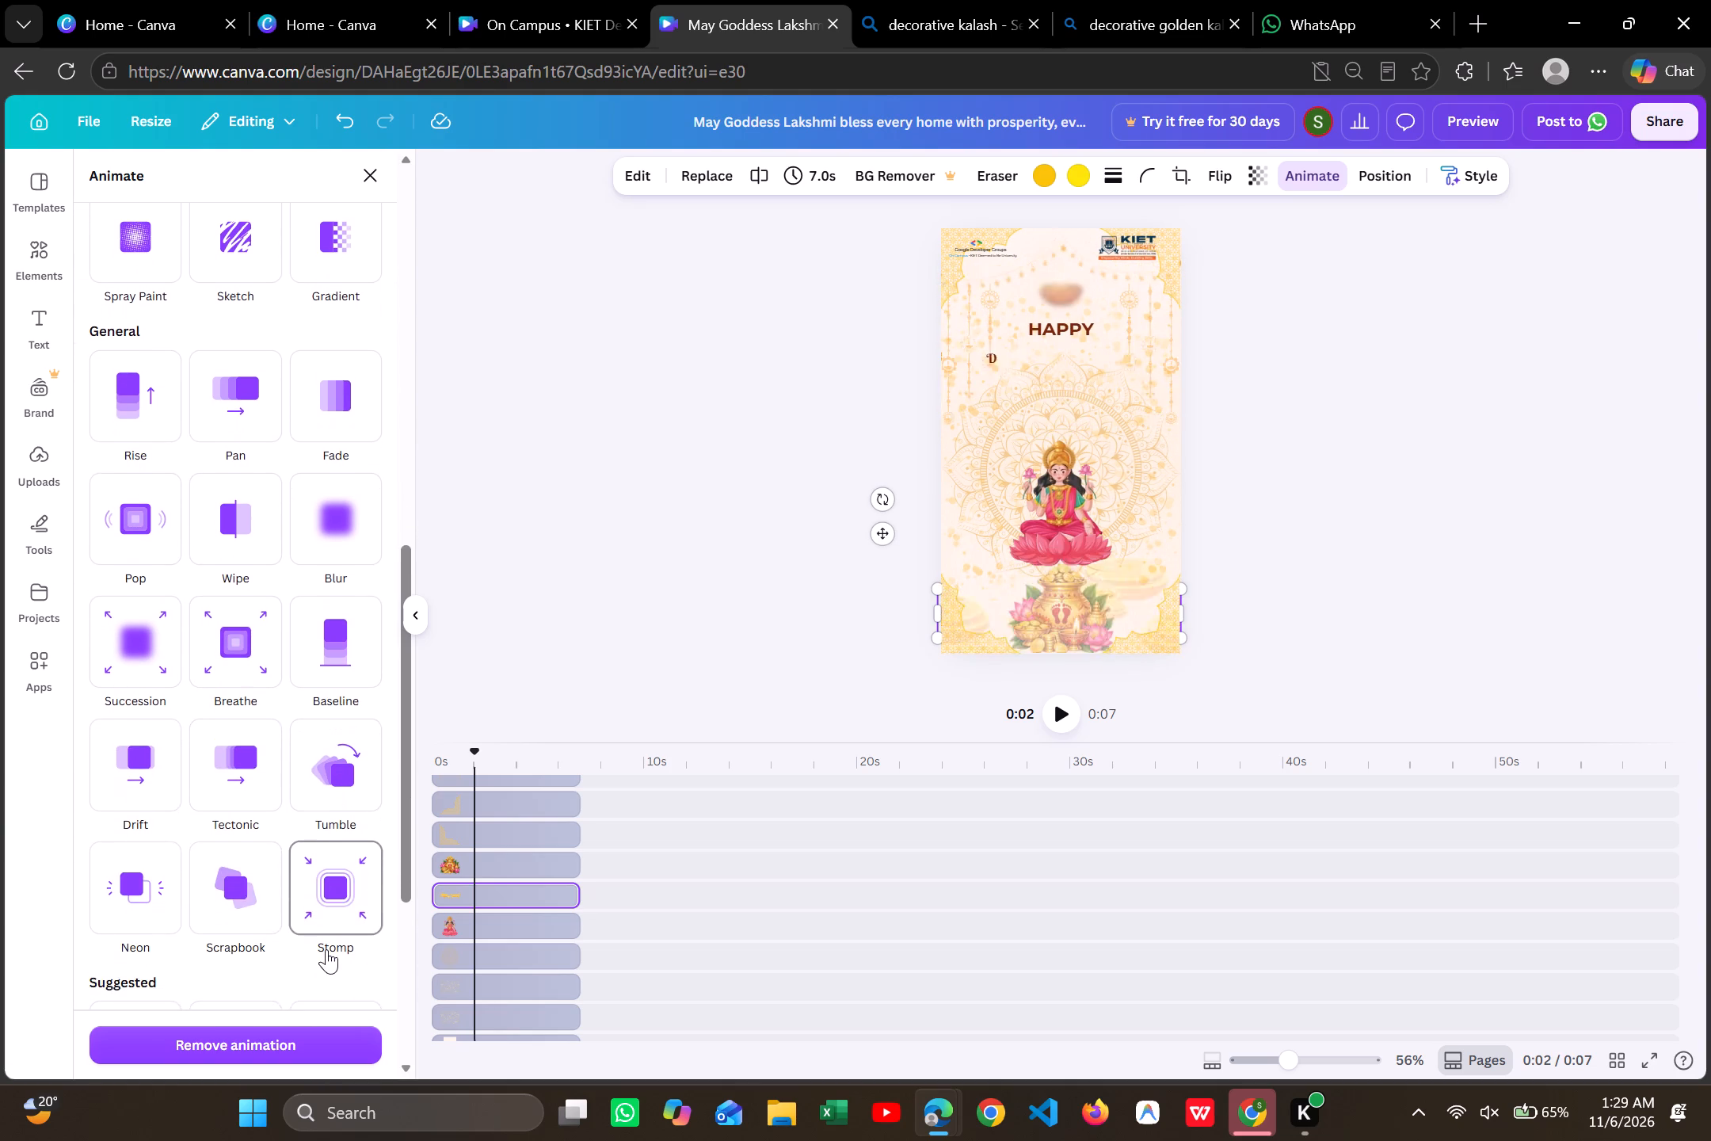
pyautogui.scroll(-3, 326, 949)
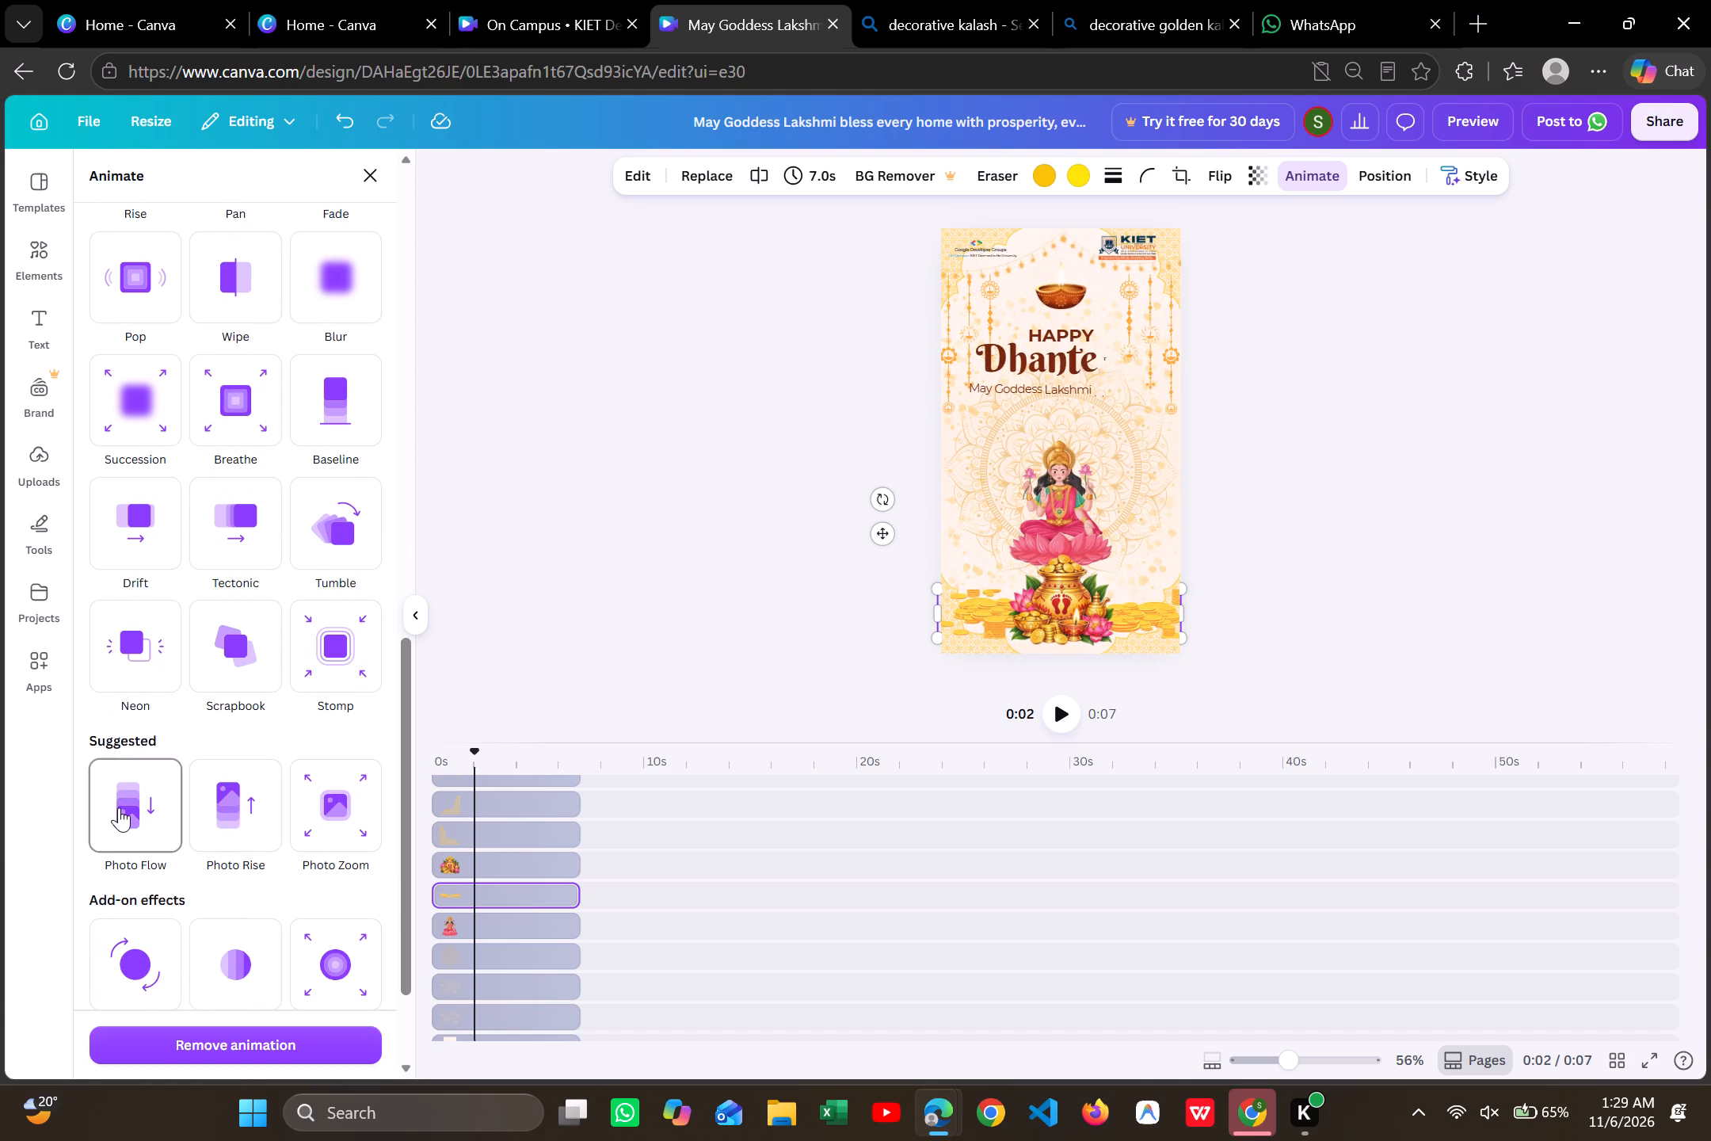
pyautogui.scroll(-2, 230, 824)
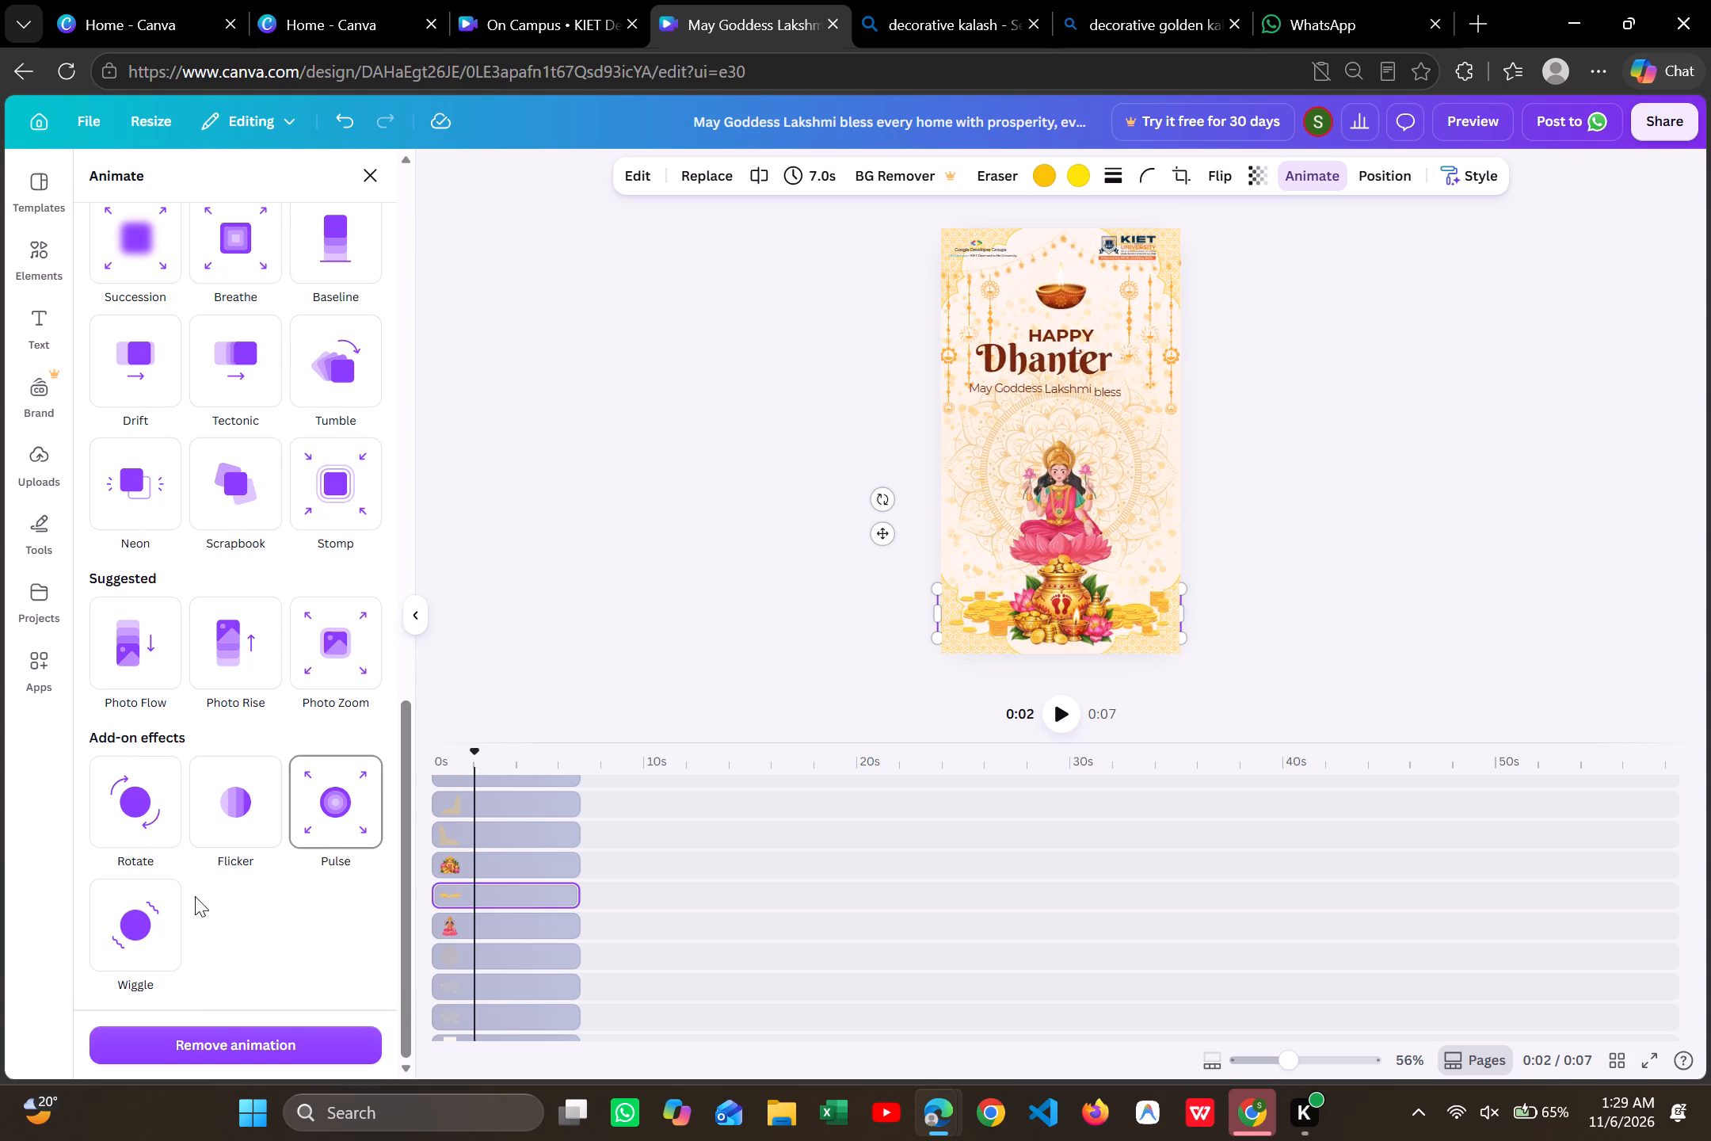
pyautogui.scroll(5, 185, 856)
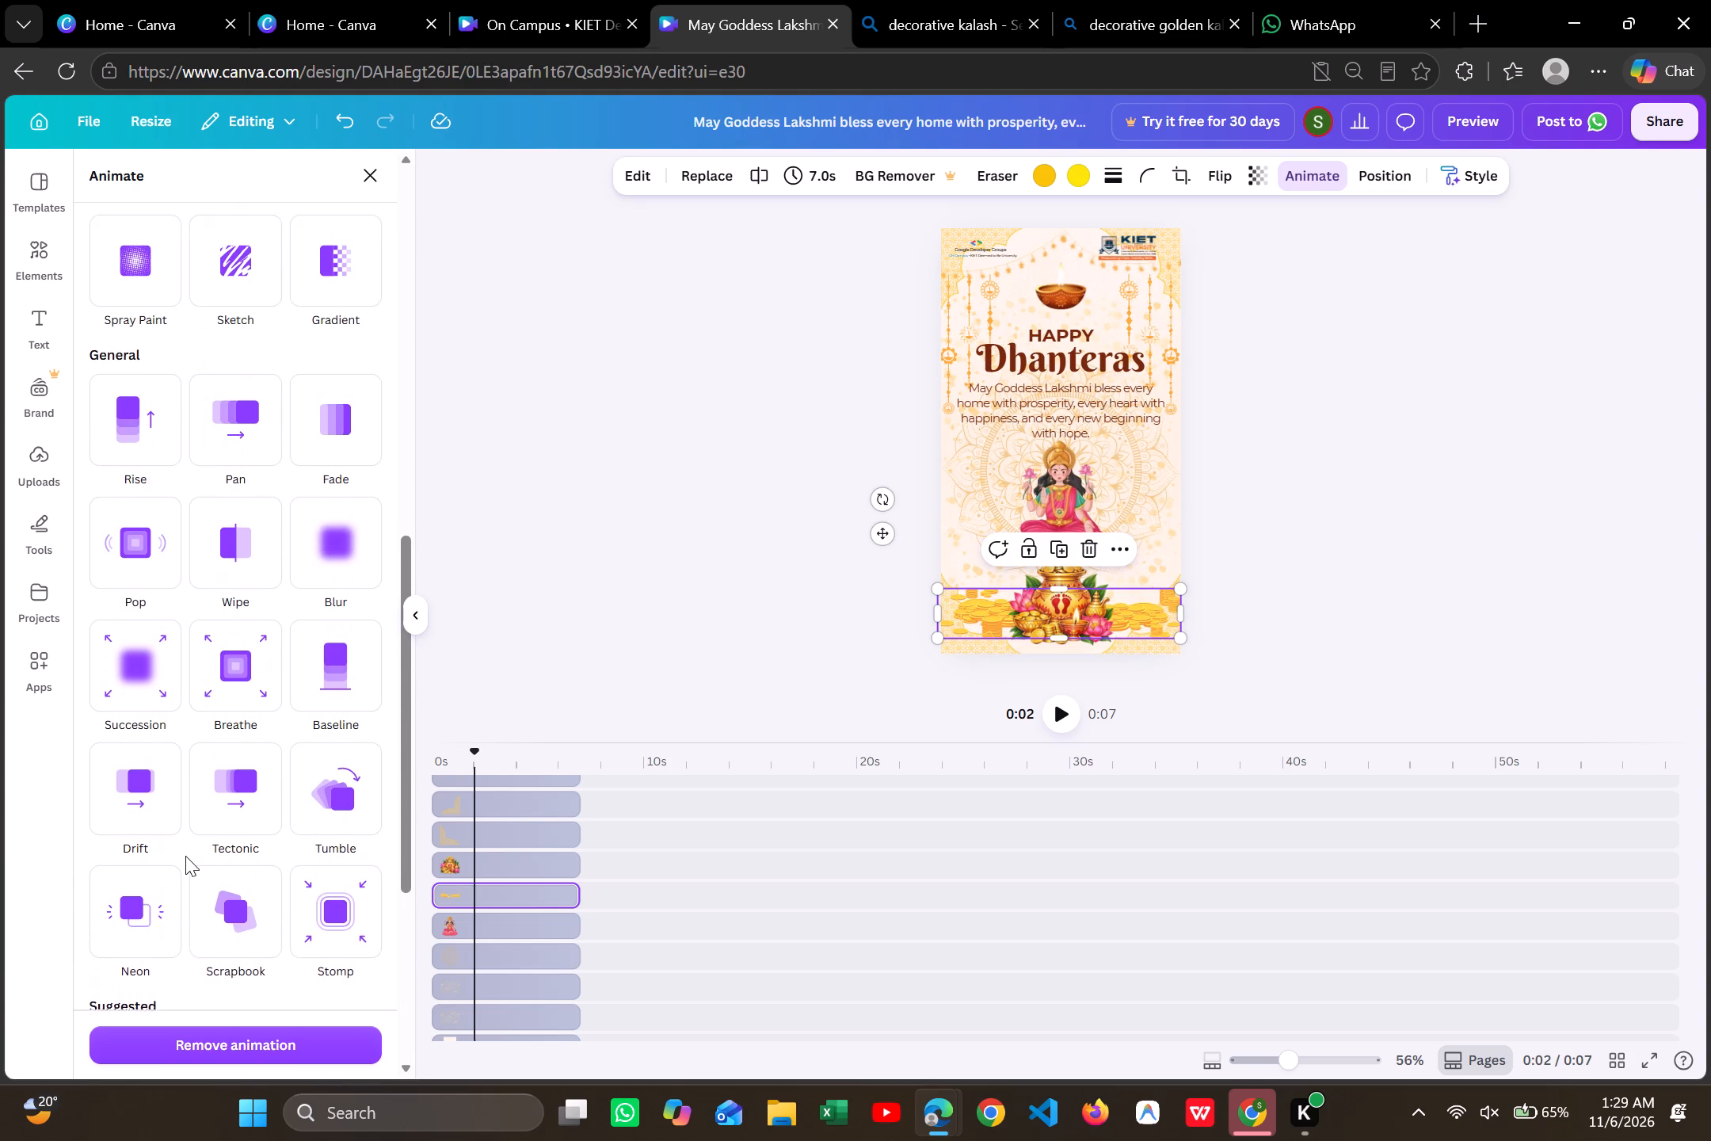
pyautogui.scroll(1, 185, 856)
pyautogui.scroll(2, 236, 690)
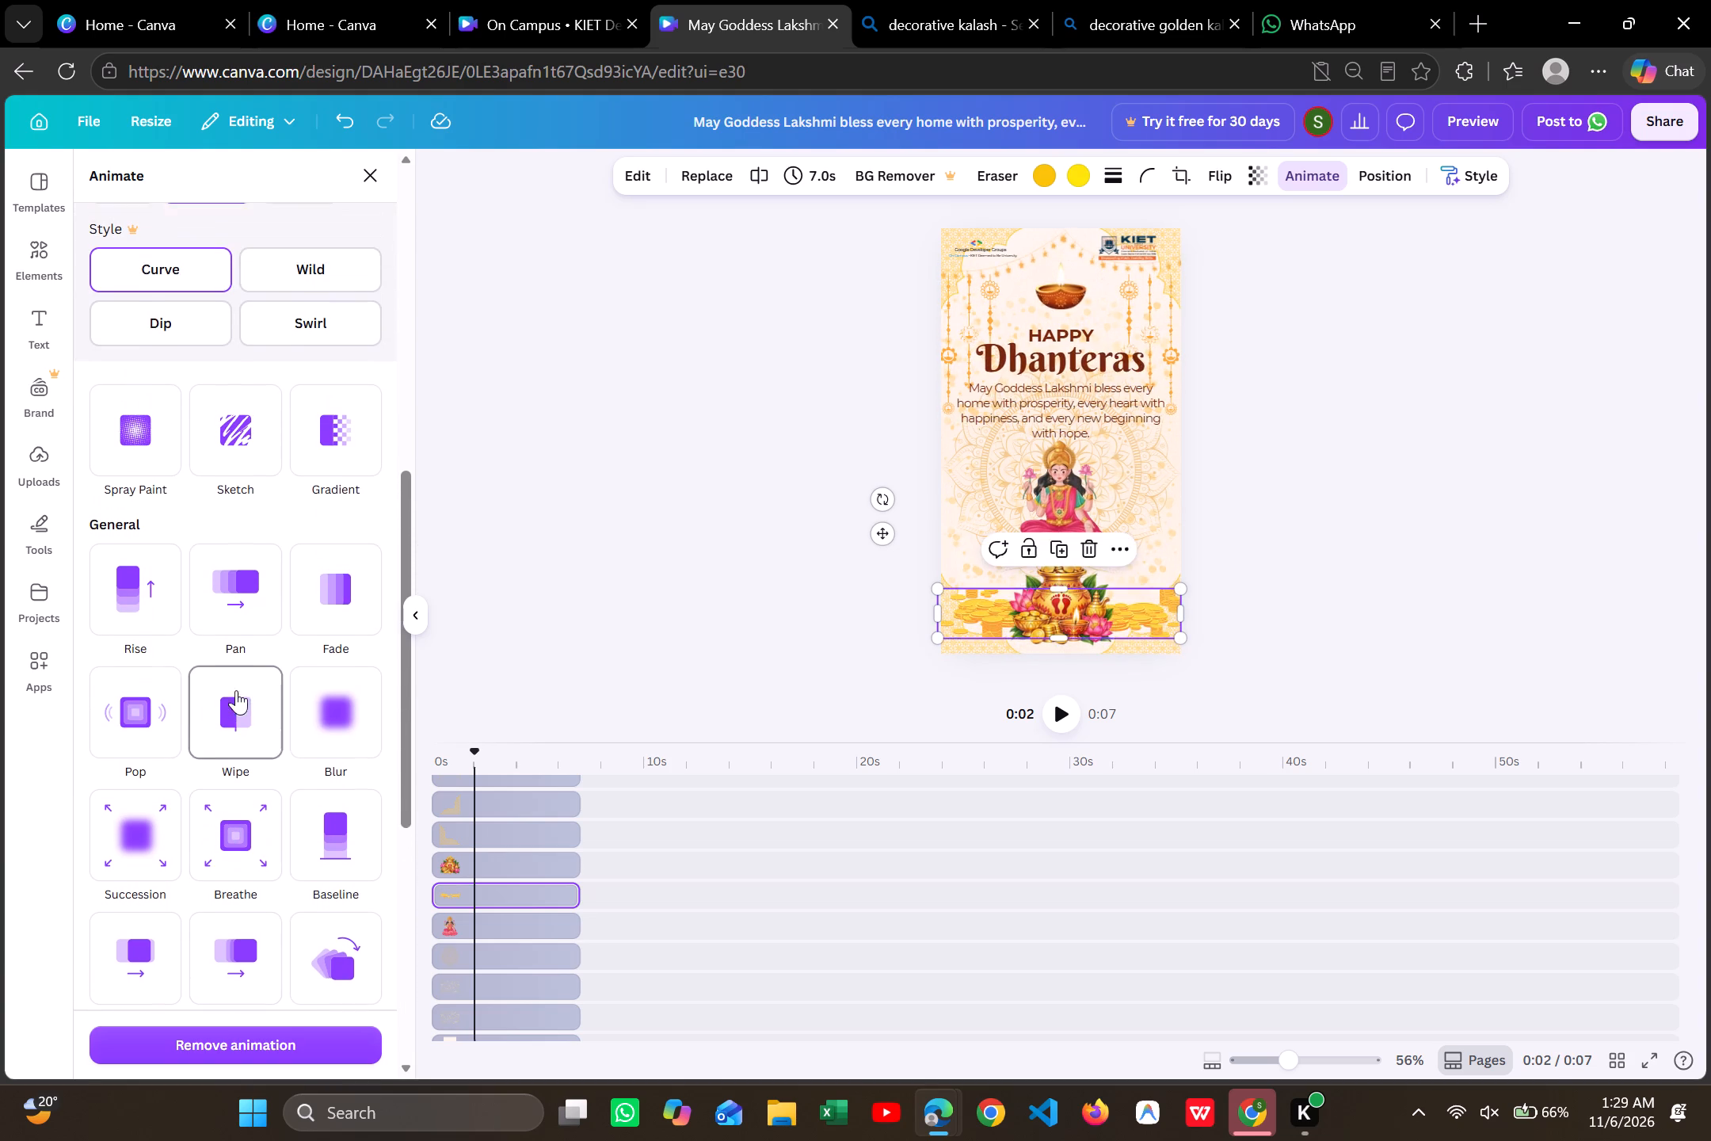
pyautogui.scroll(1, 236, 690)
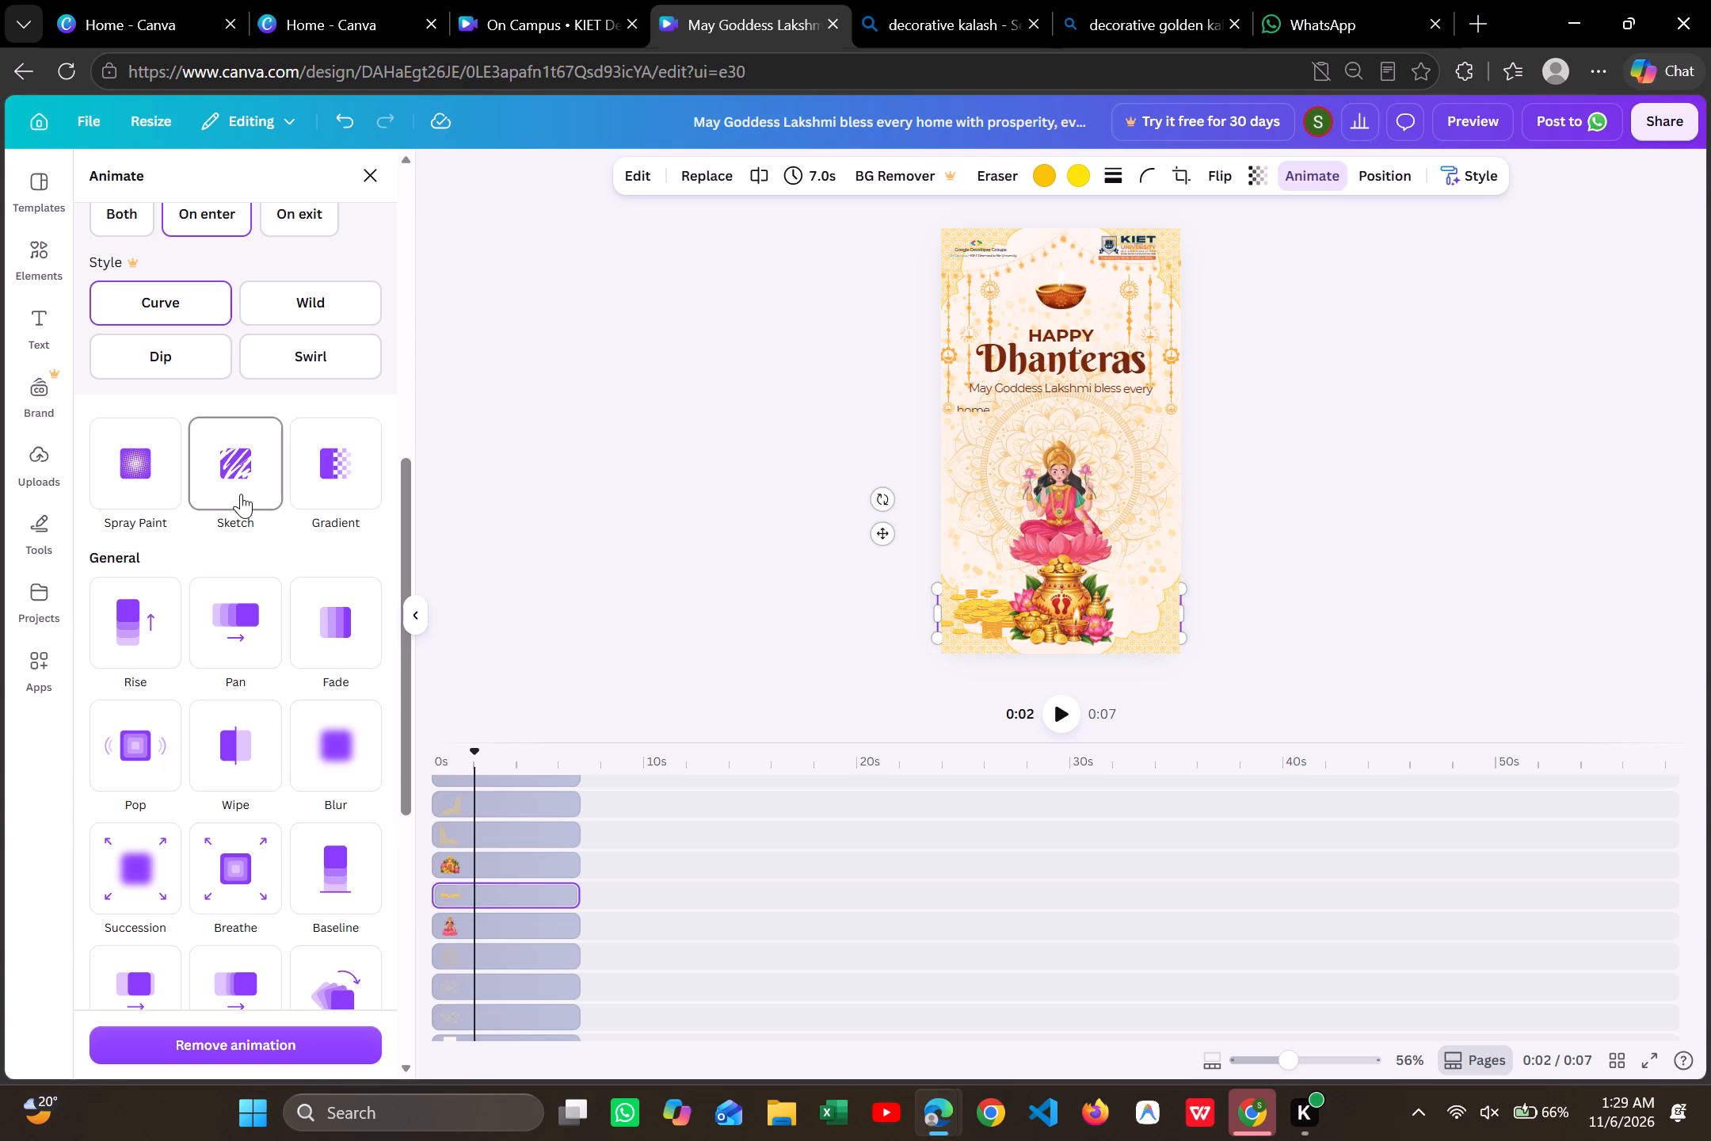
pyautogui.scroll(4, 241, 494)
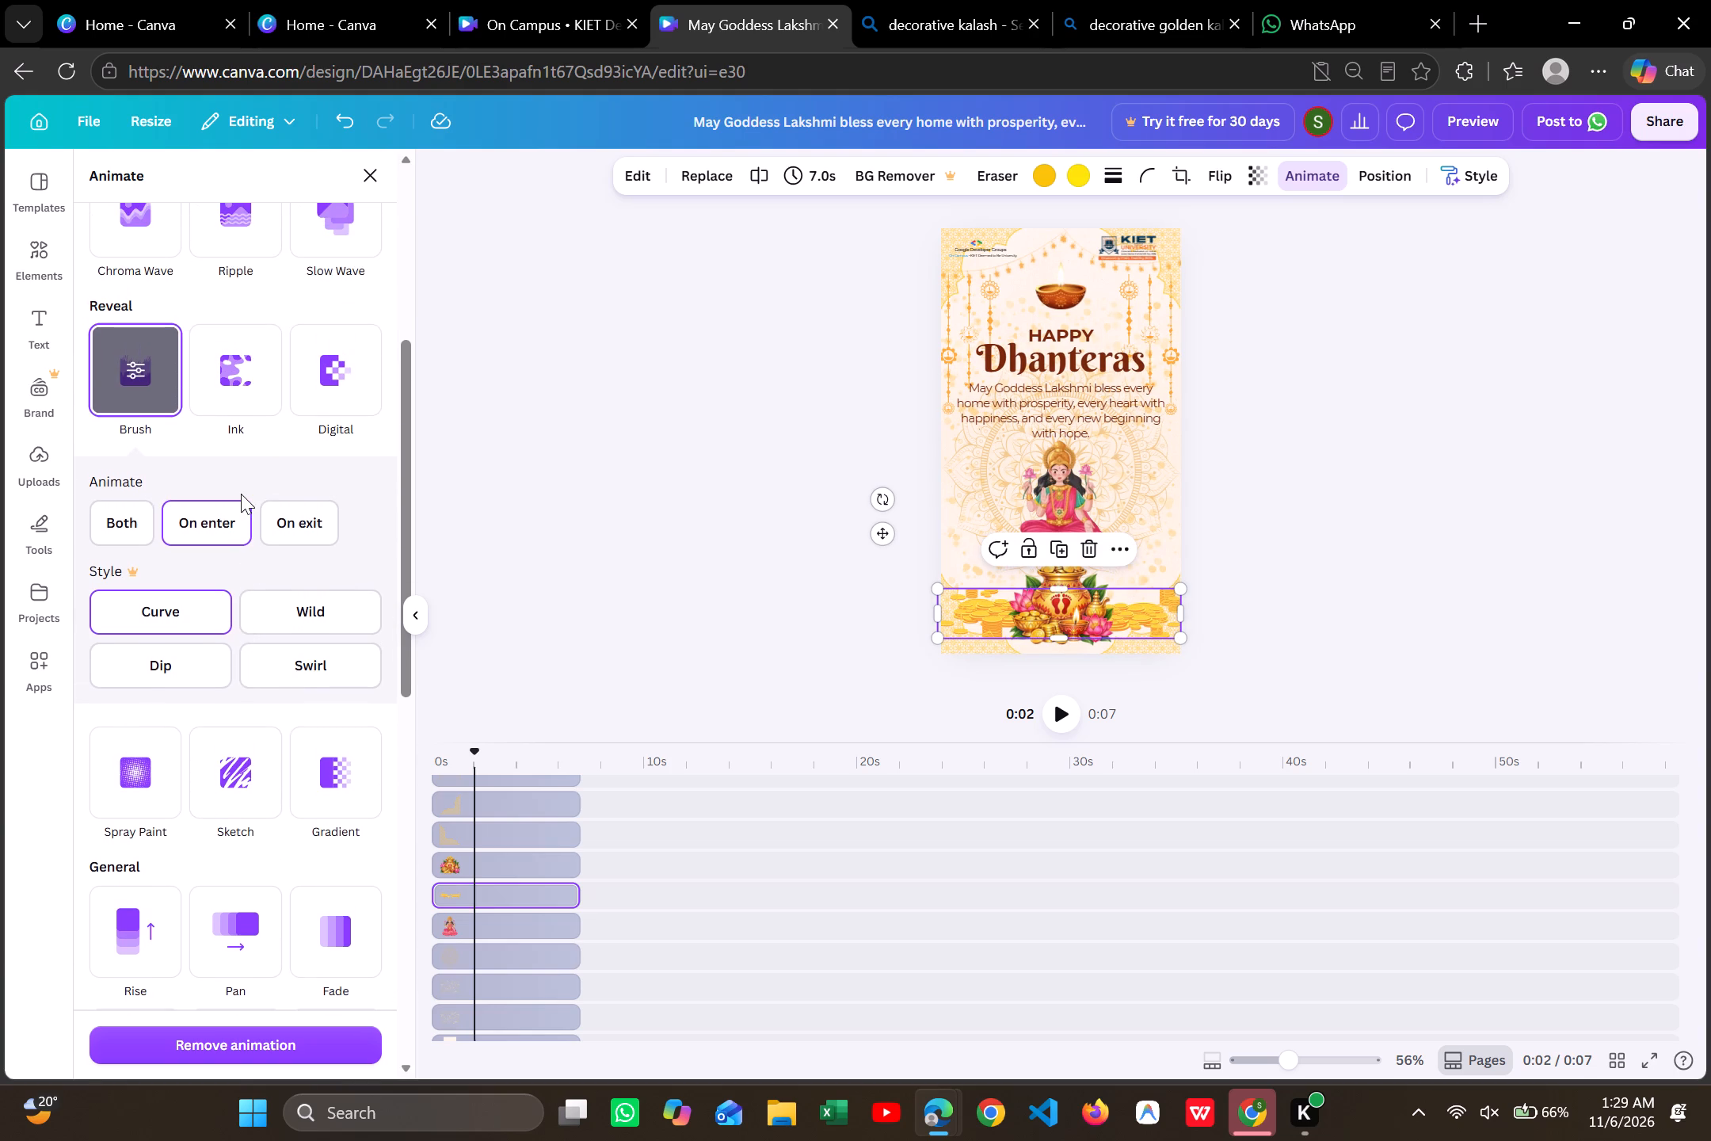
pyautogui.scroll(-2, 241, 494)
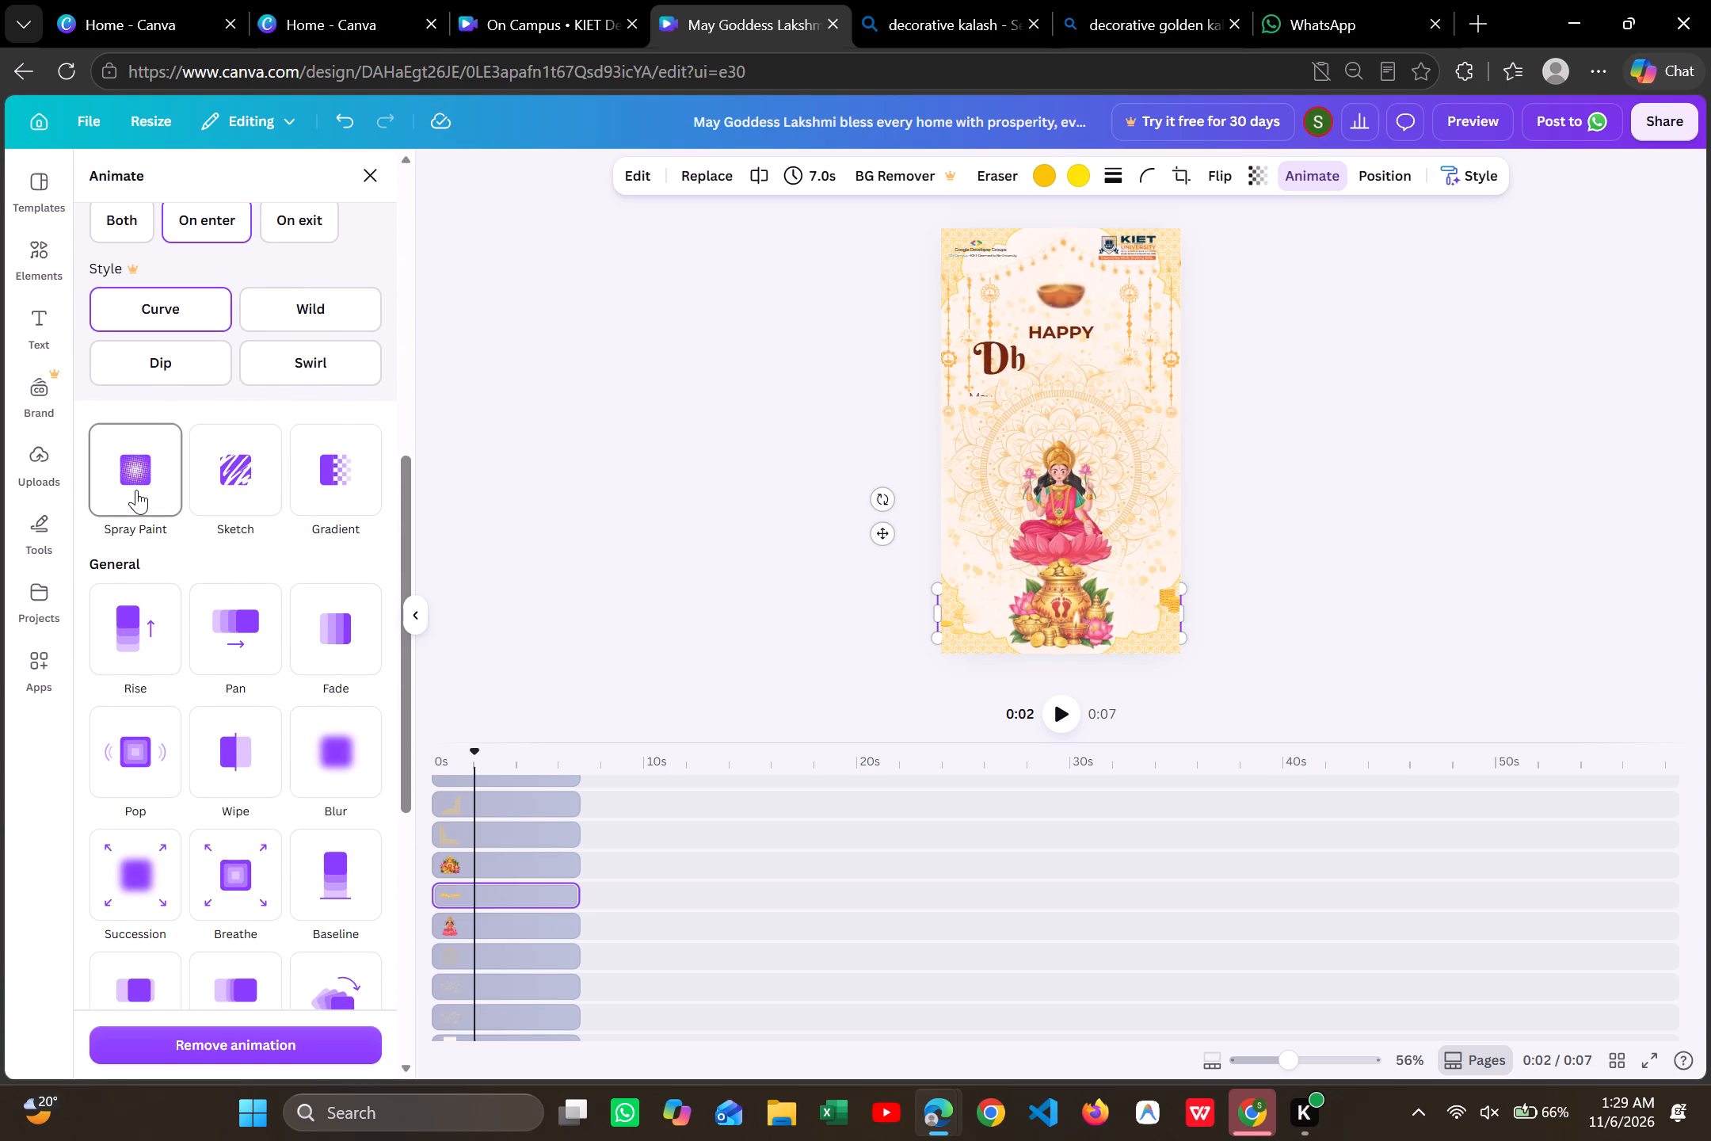
pyautogui.scroll(5, 136, 490)
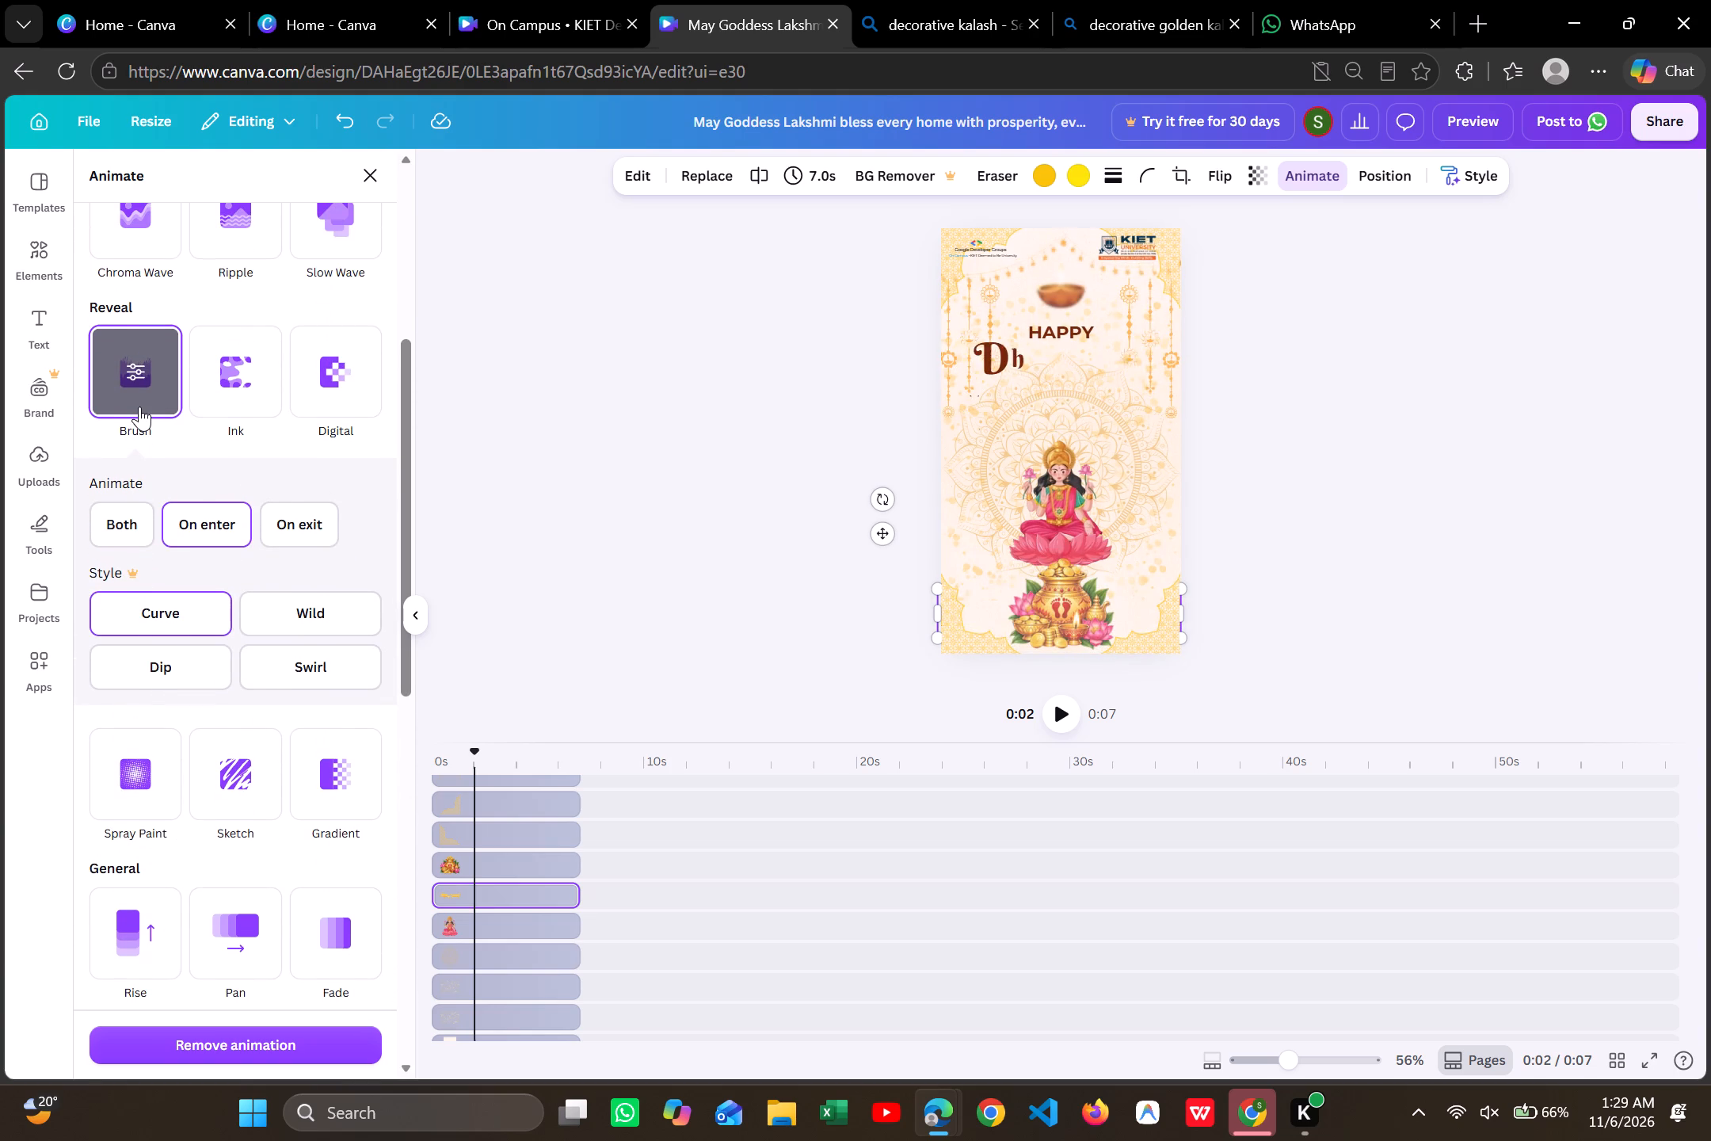
pyautogui.scroll(3, 139, 406)
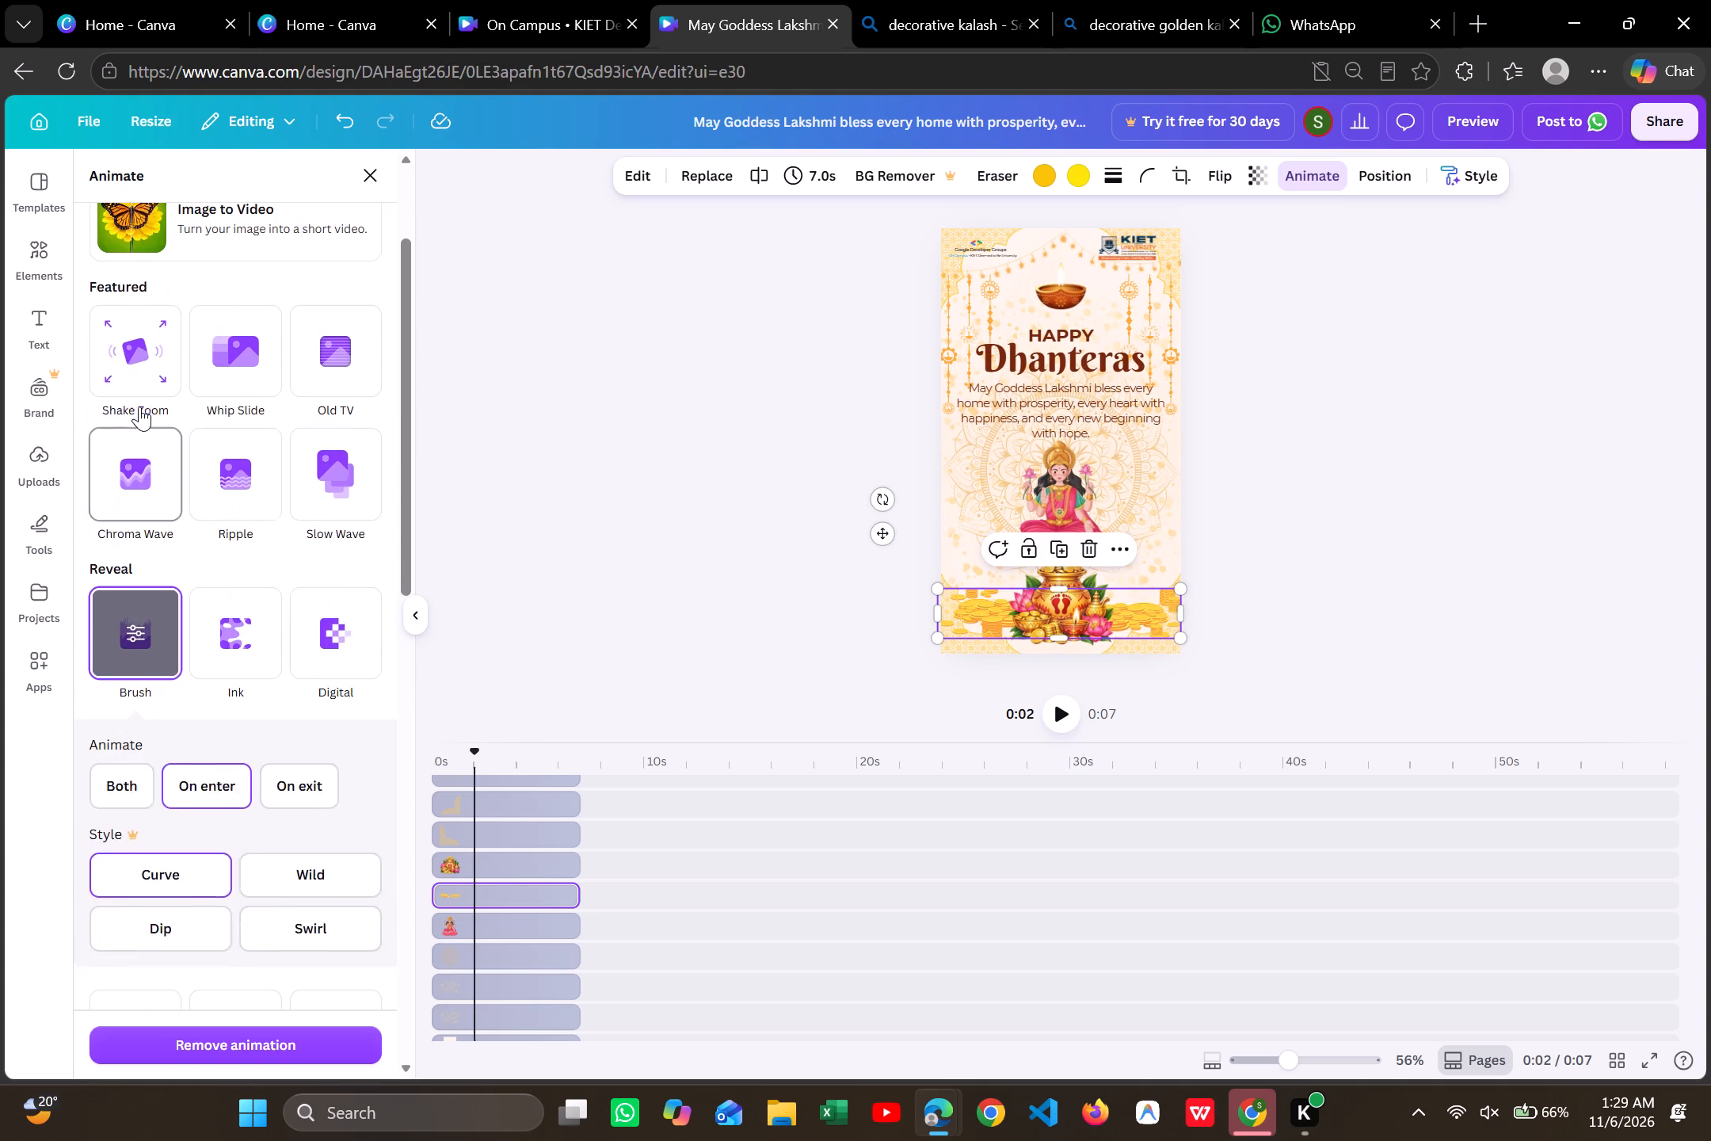
pyautogui.scroll(1, 139, 406)
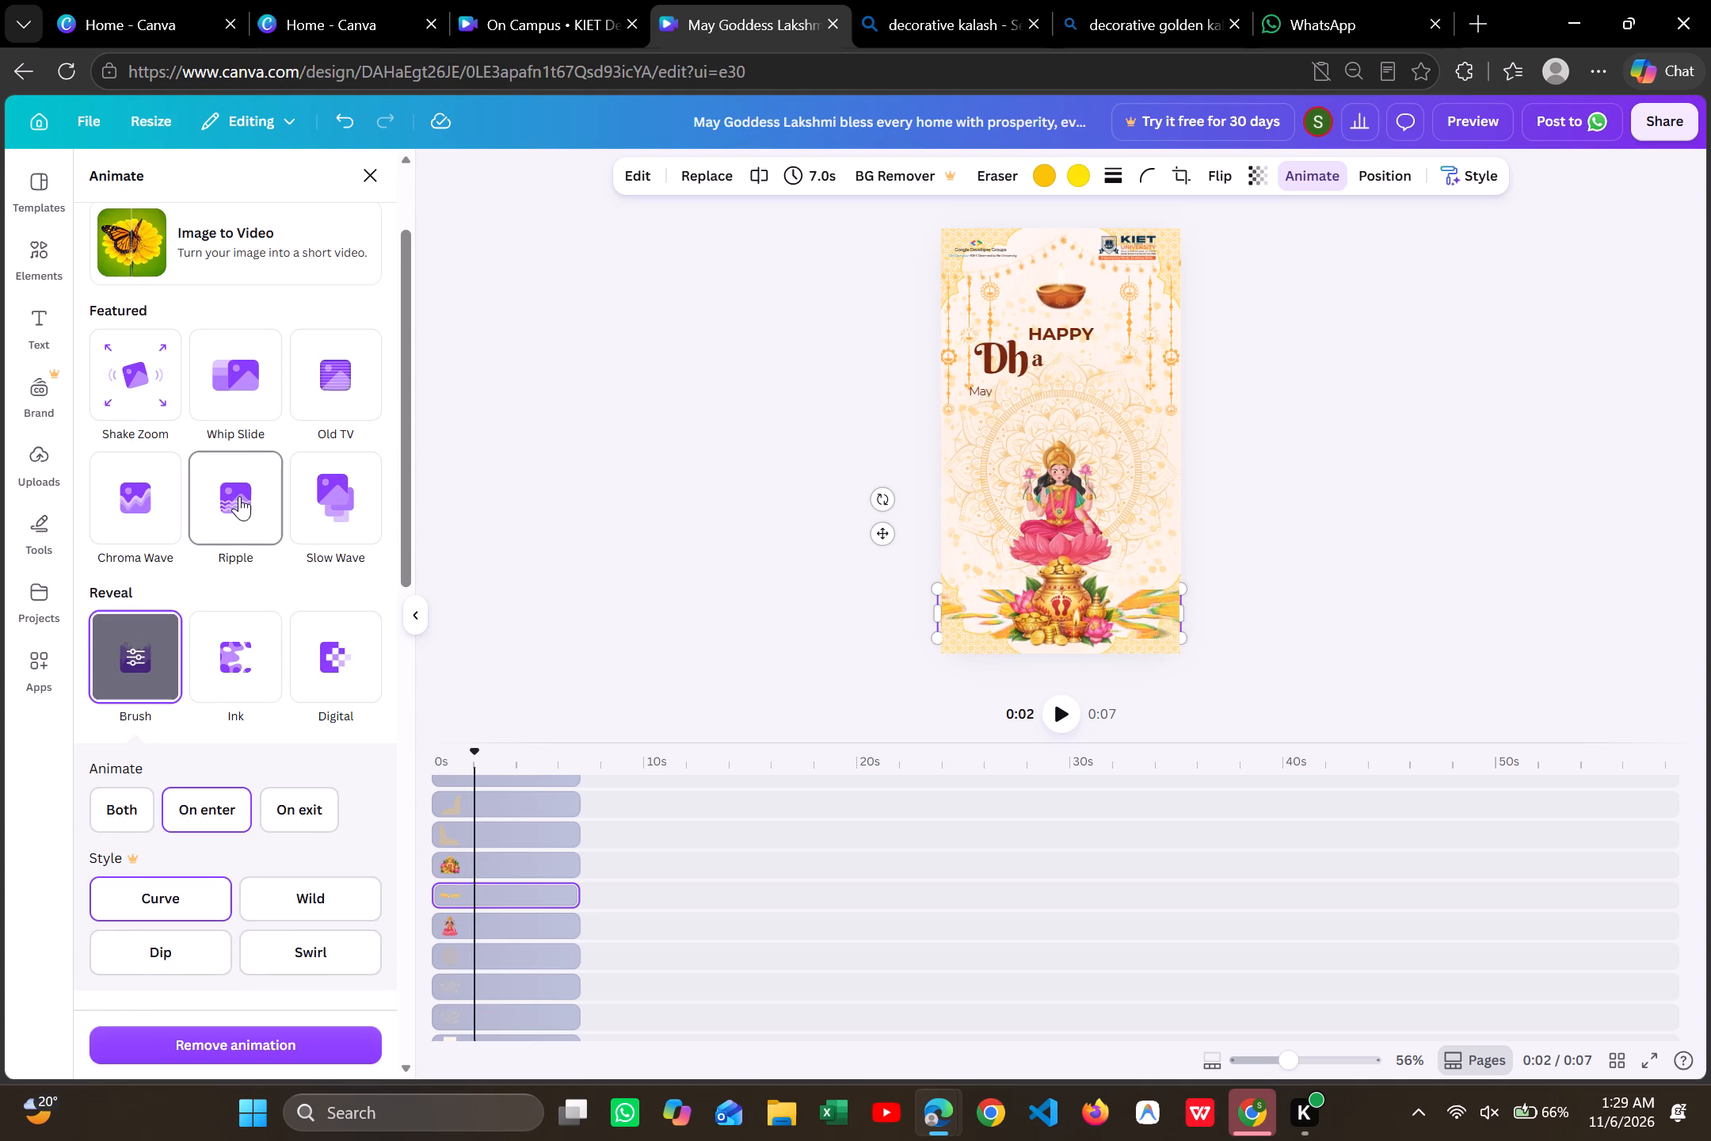
pyautogui.click(530, 586)
# Apply the Succession animation to the Goddess Lakshmi figure, on both enter and exit.
pyautogui.click(1080, 517)
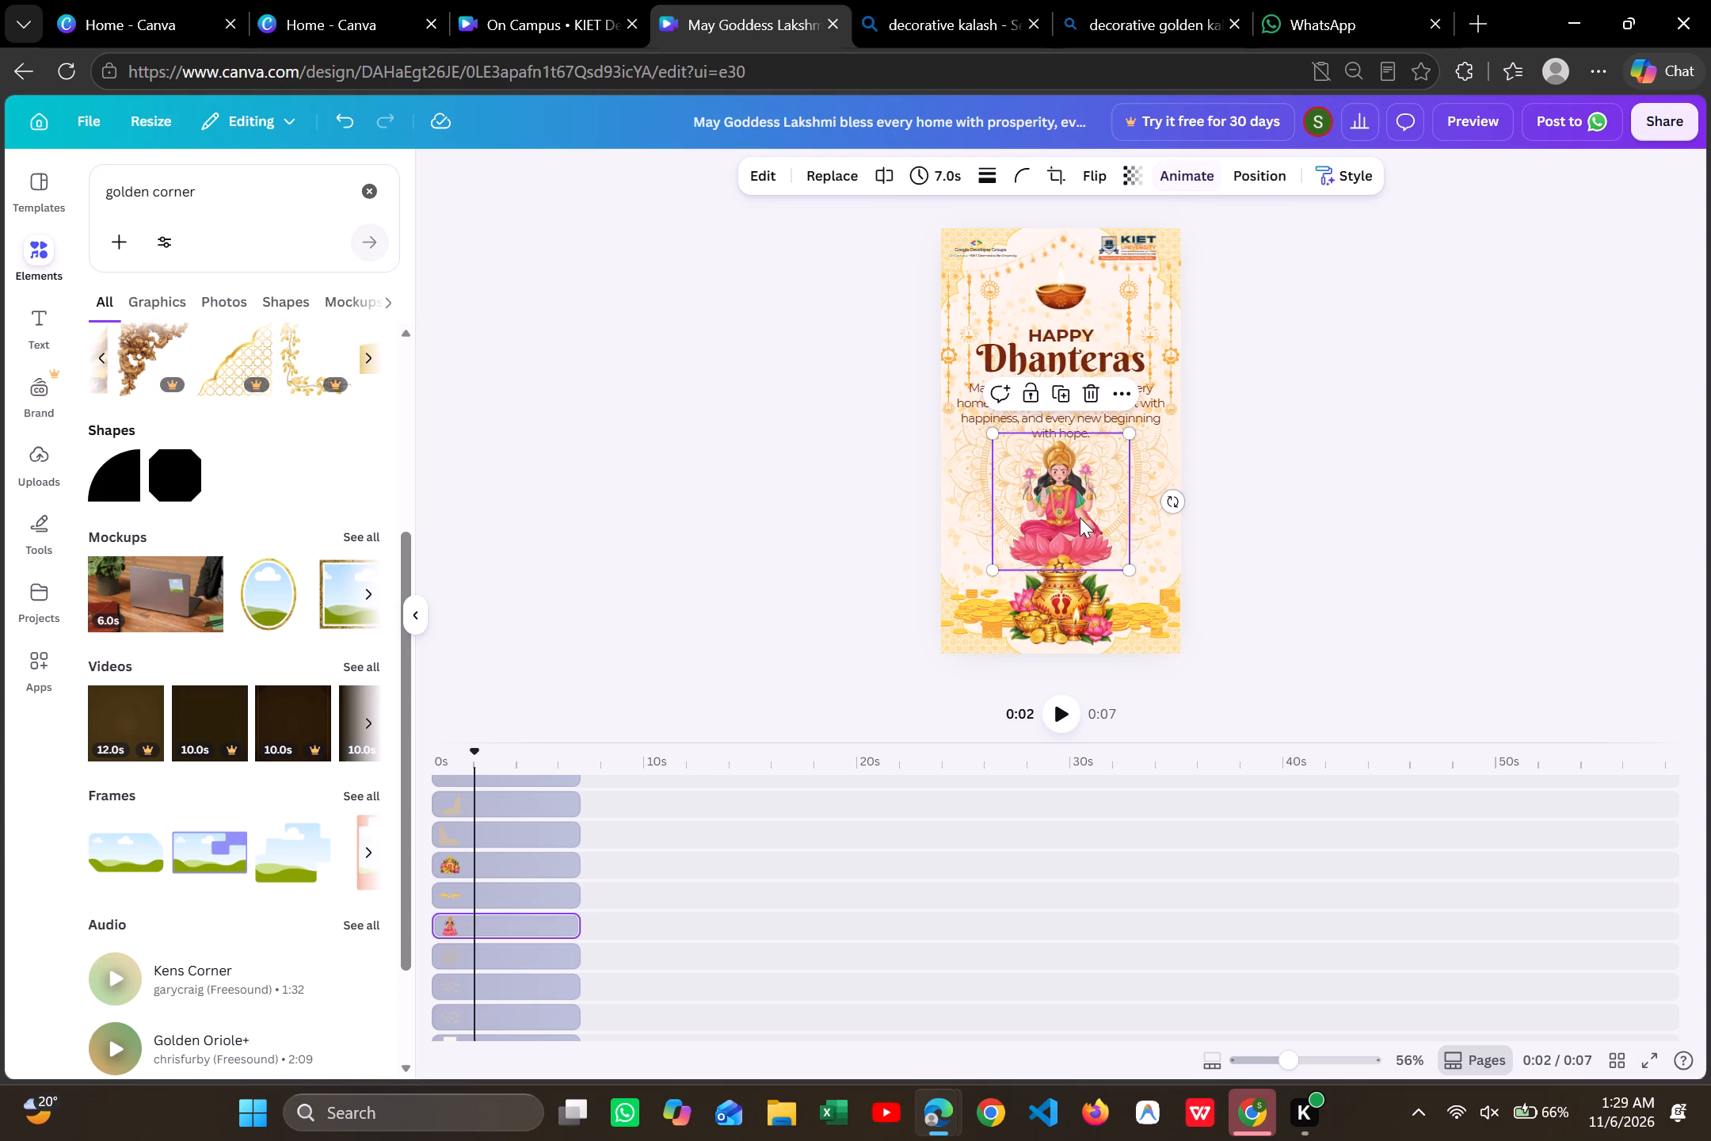
pyautogui.click(1179, 194)
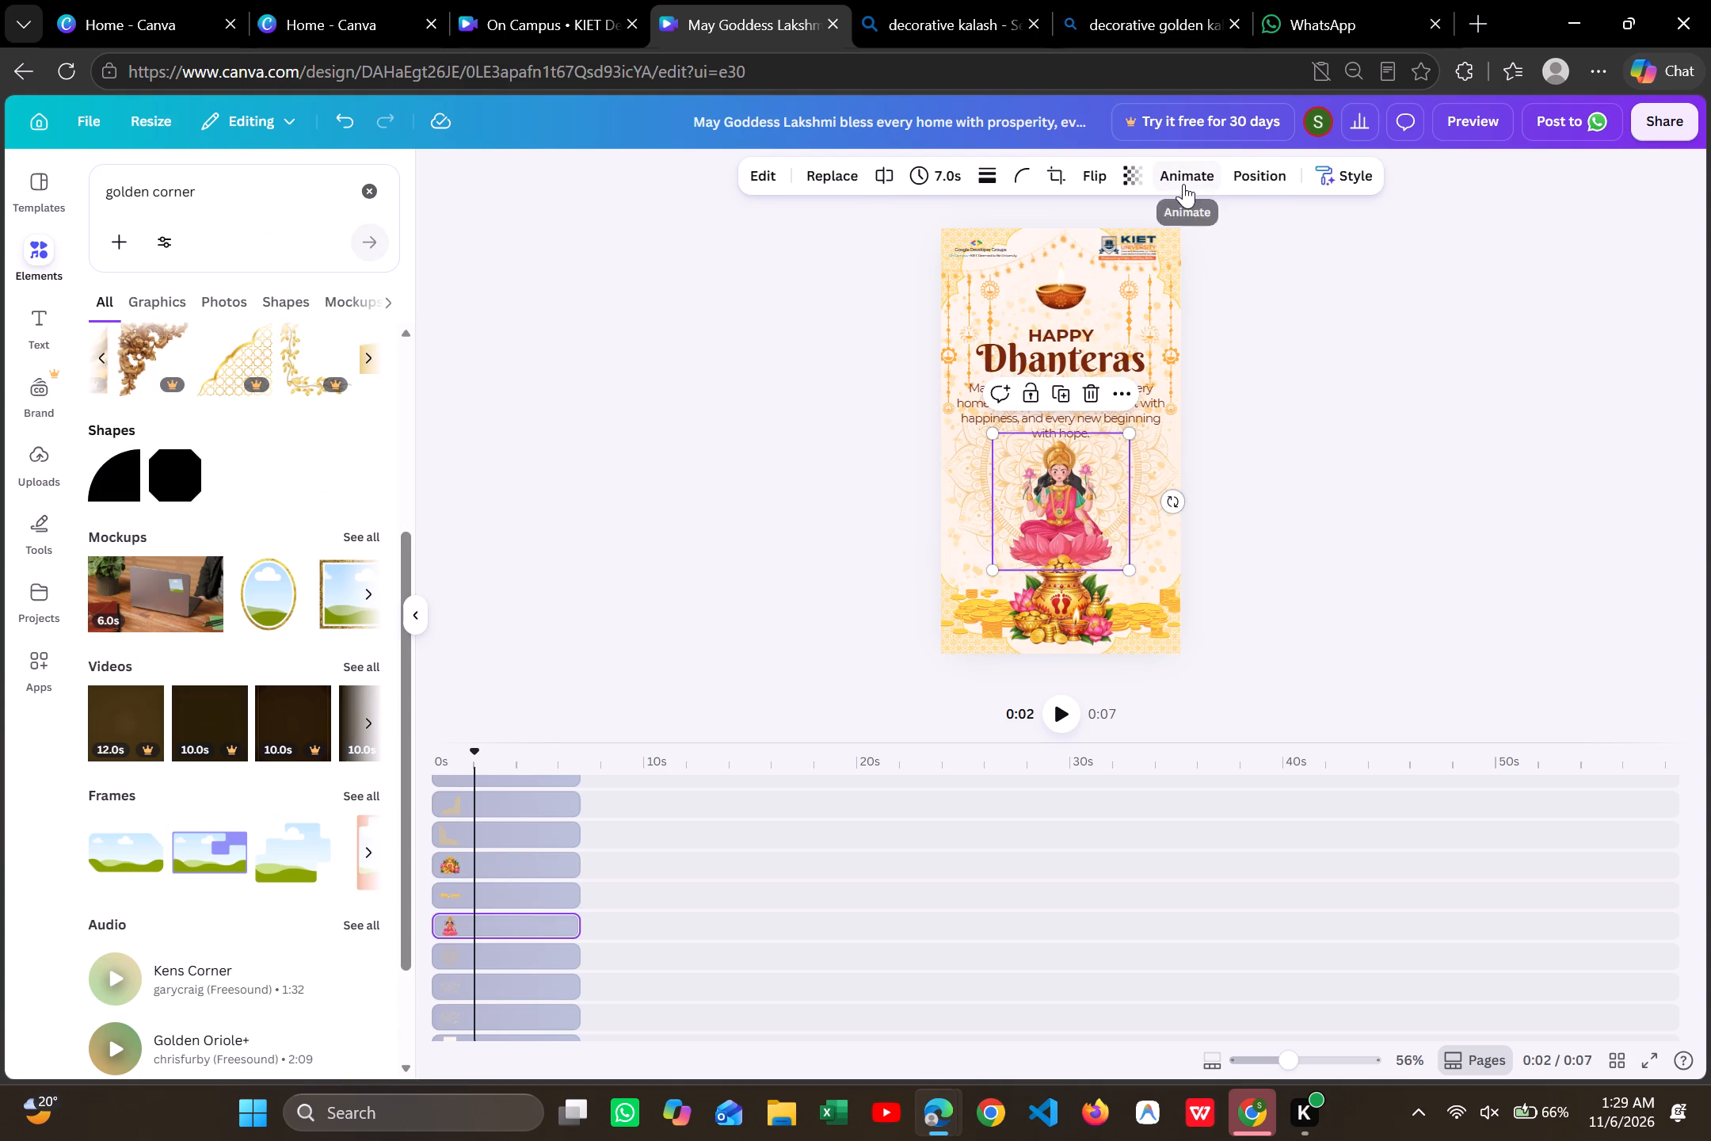
pyautogui.click(1183, 184)
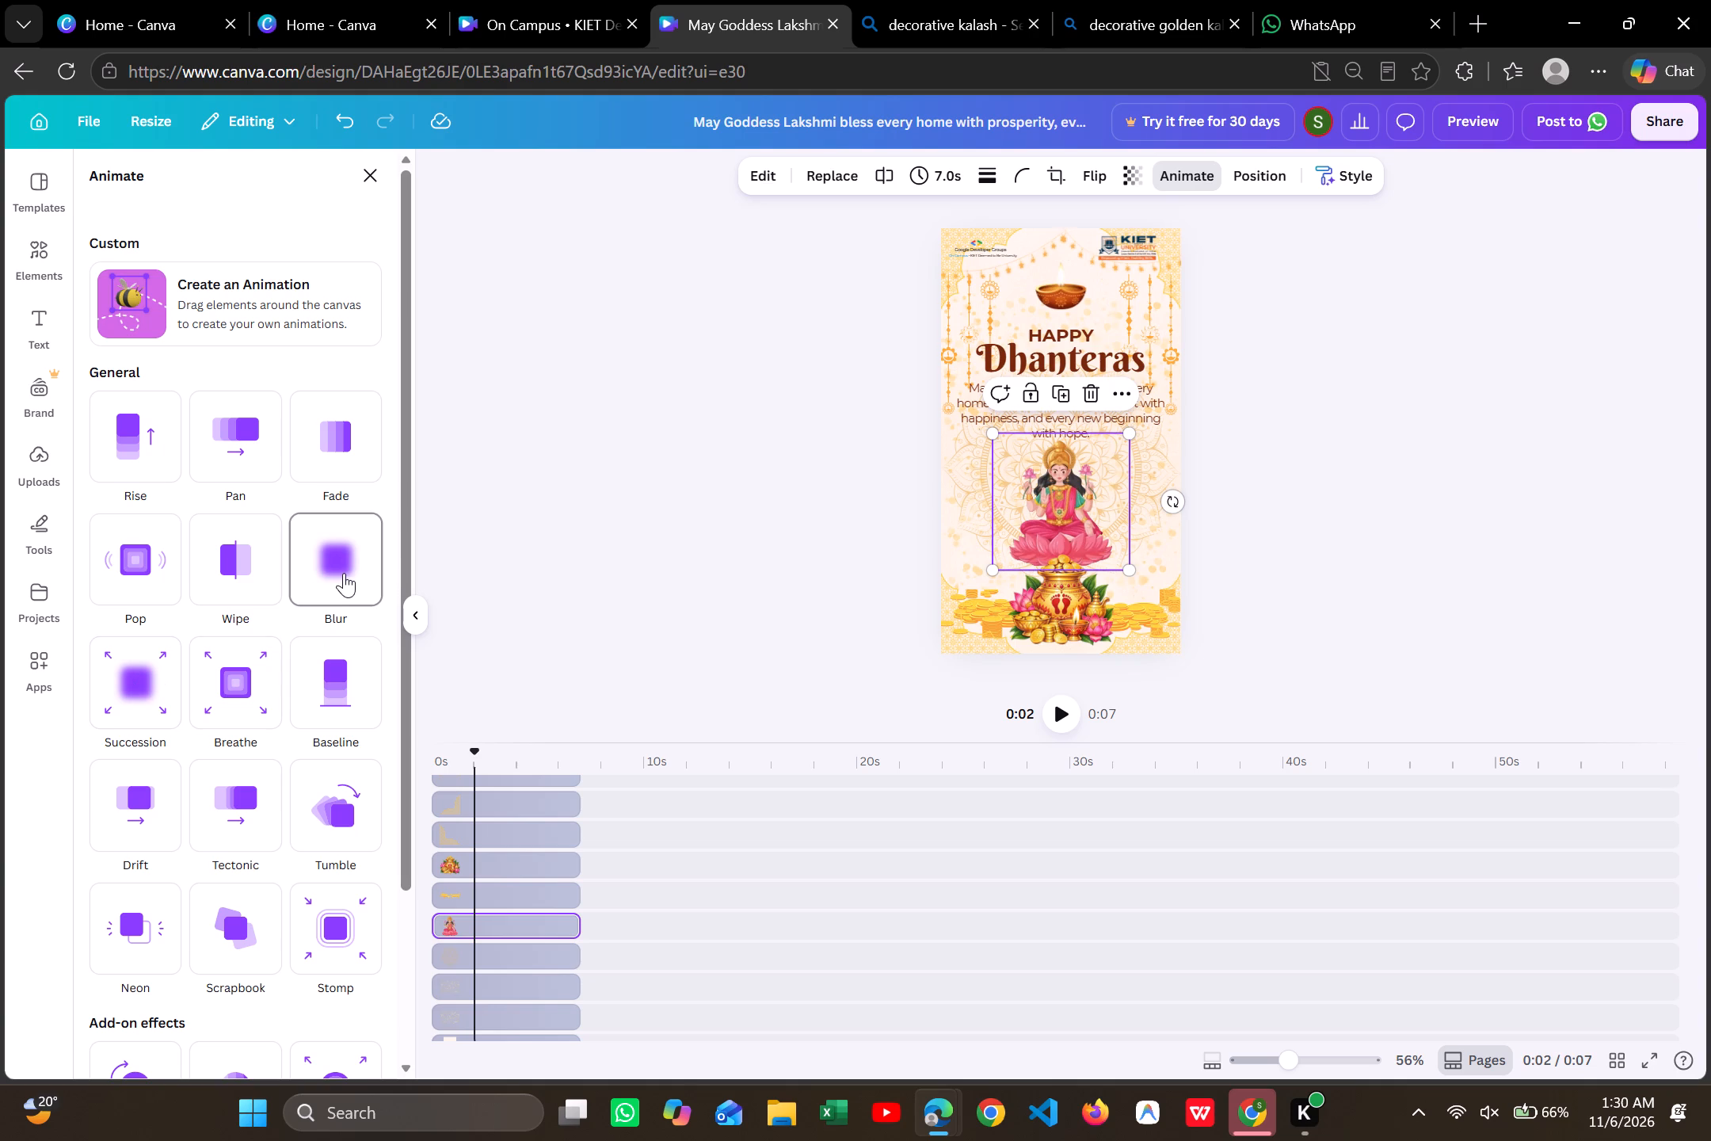
pyautogui.click(139, 715)
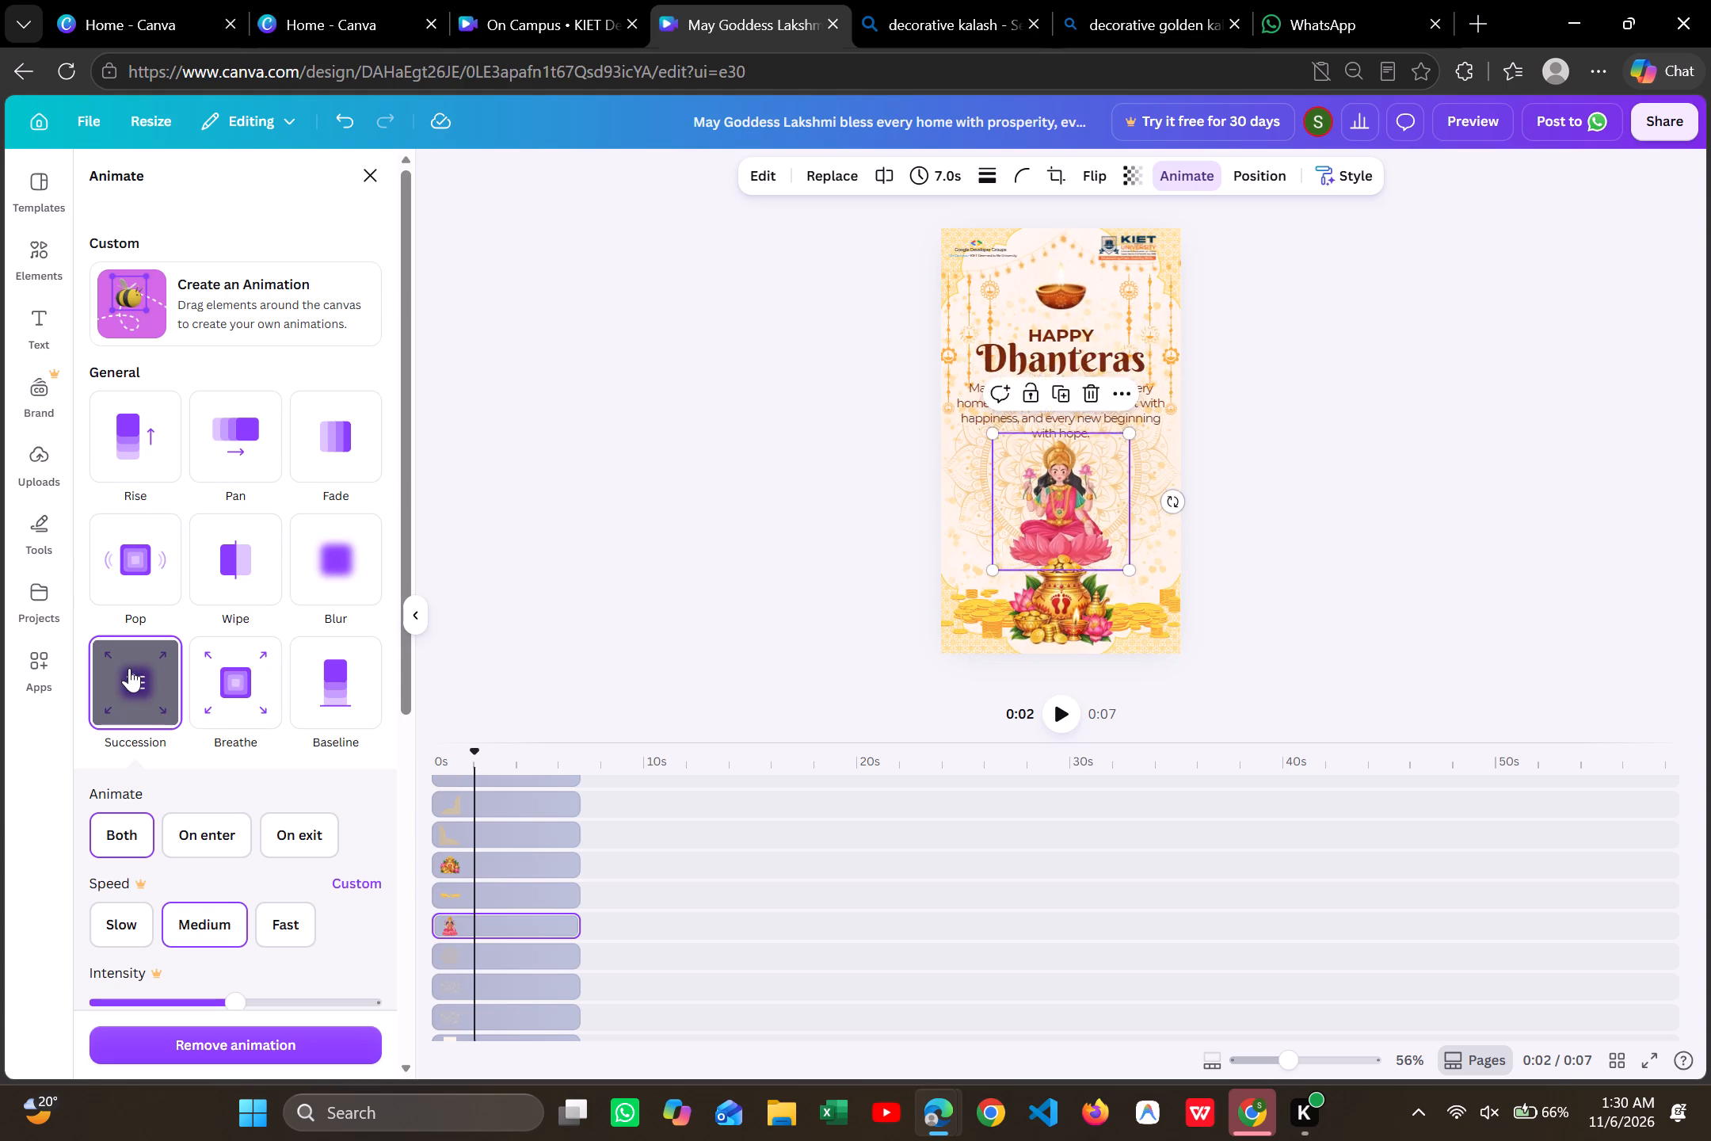
pyautogui.click(486, 574)
pyautogui.click(1195, 183)
pyautogui.scroll(-1, 298, 903)
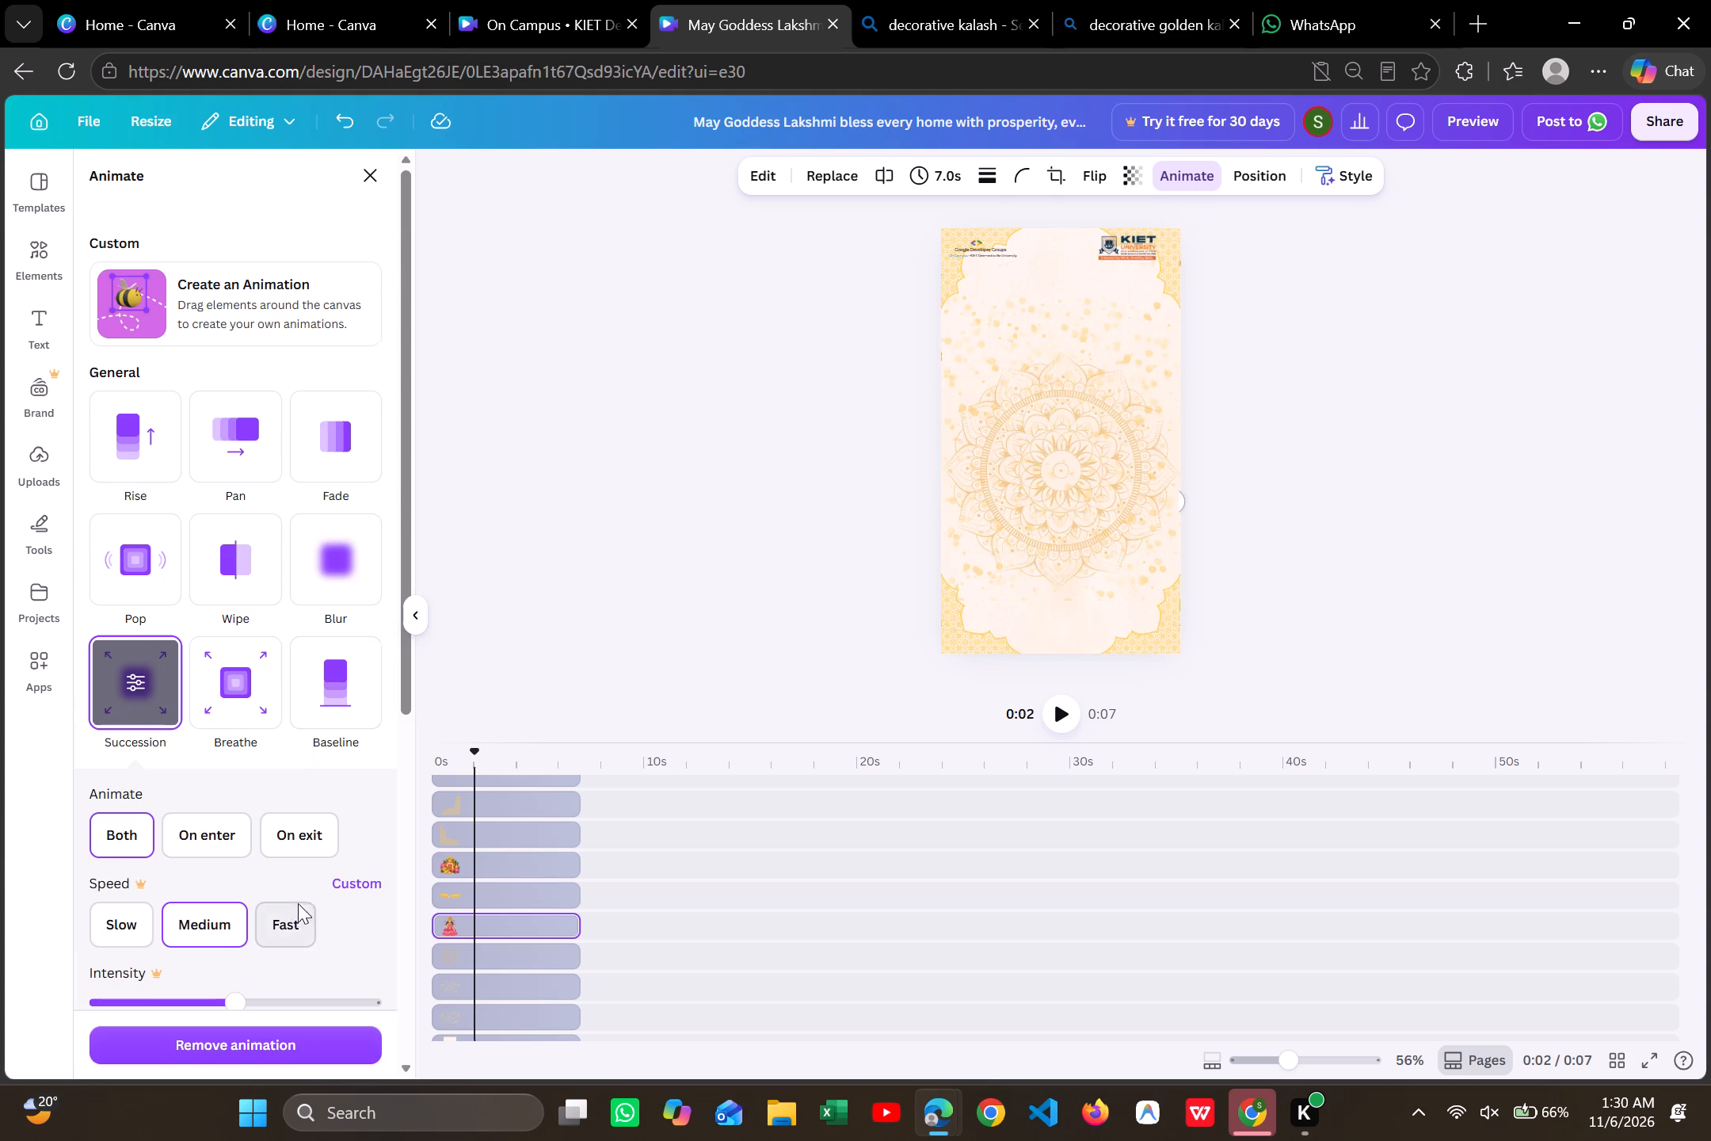
pyautogui.scroll(-4, 298, 903)
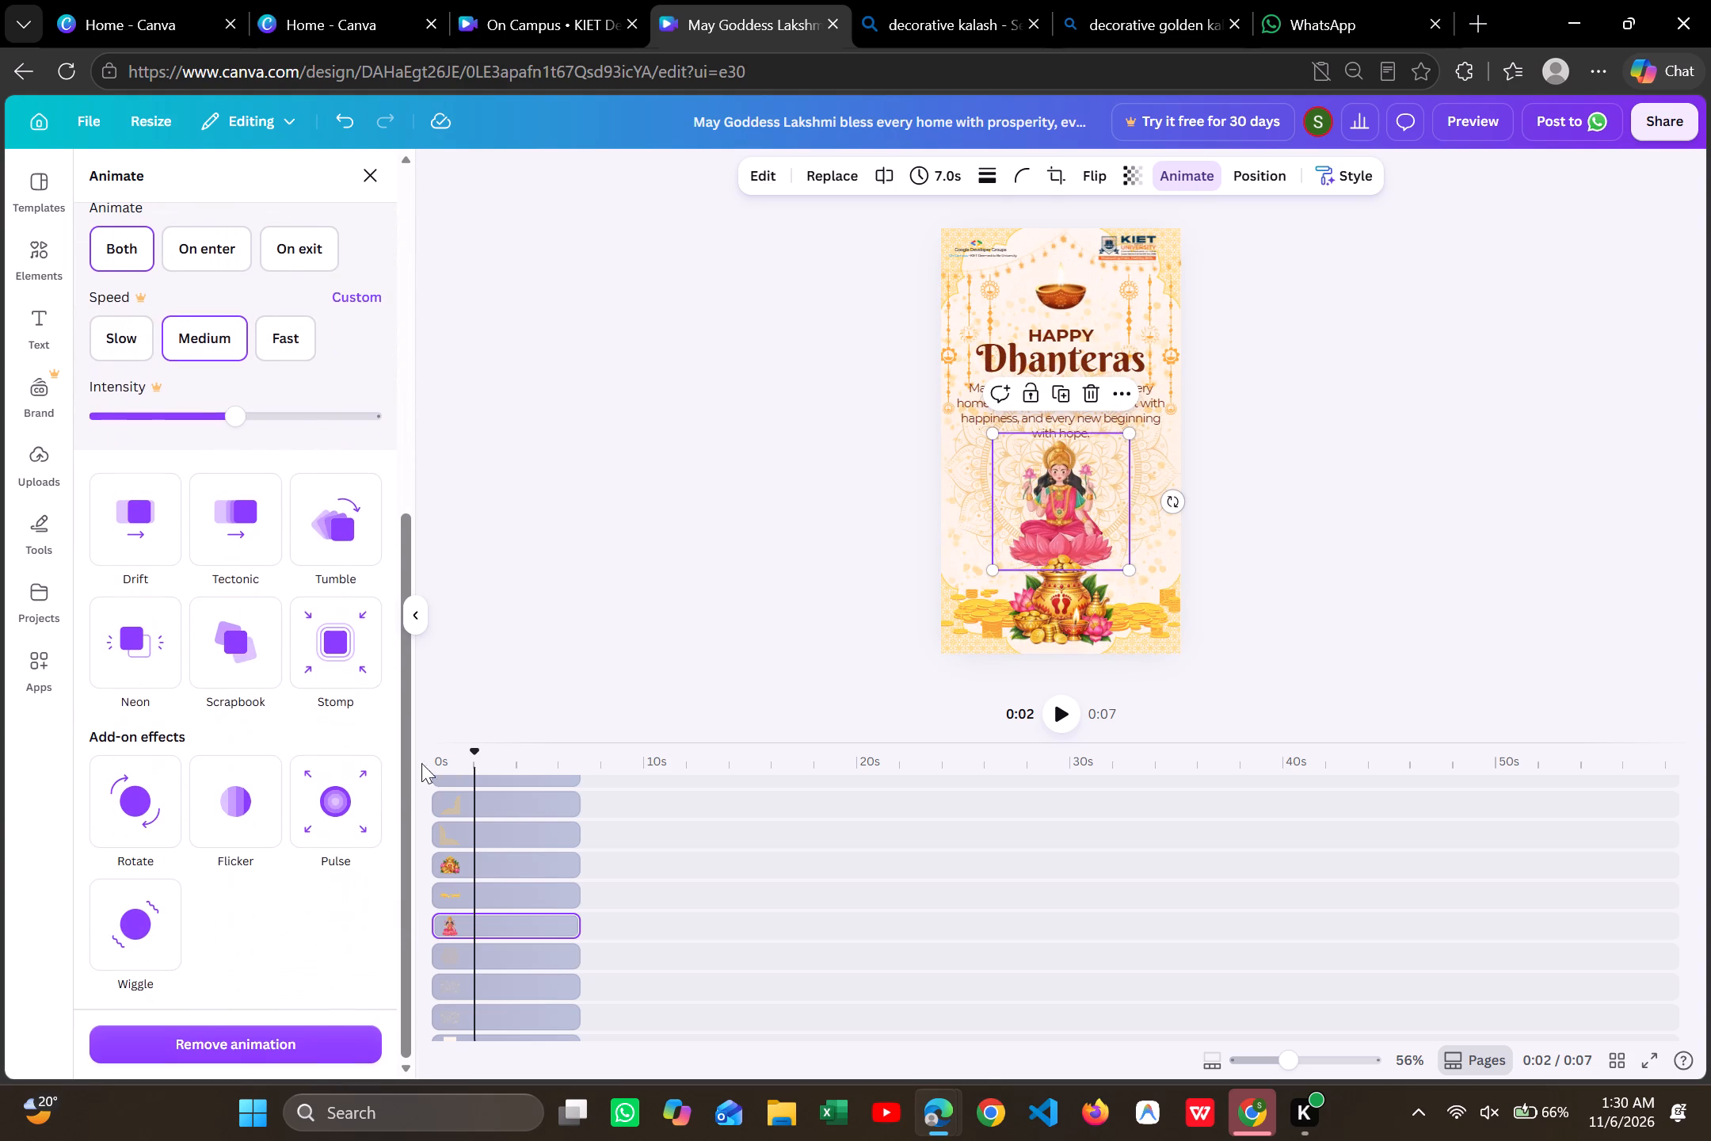
pyautogui.click(608, 551)
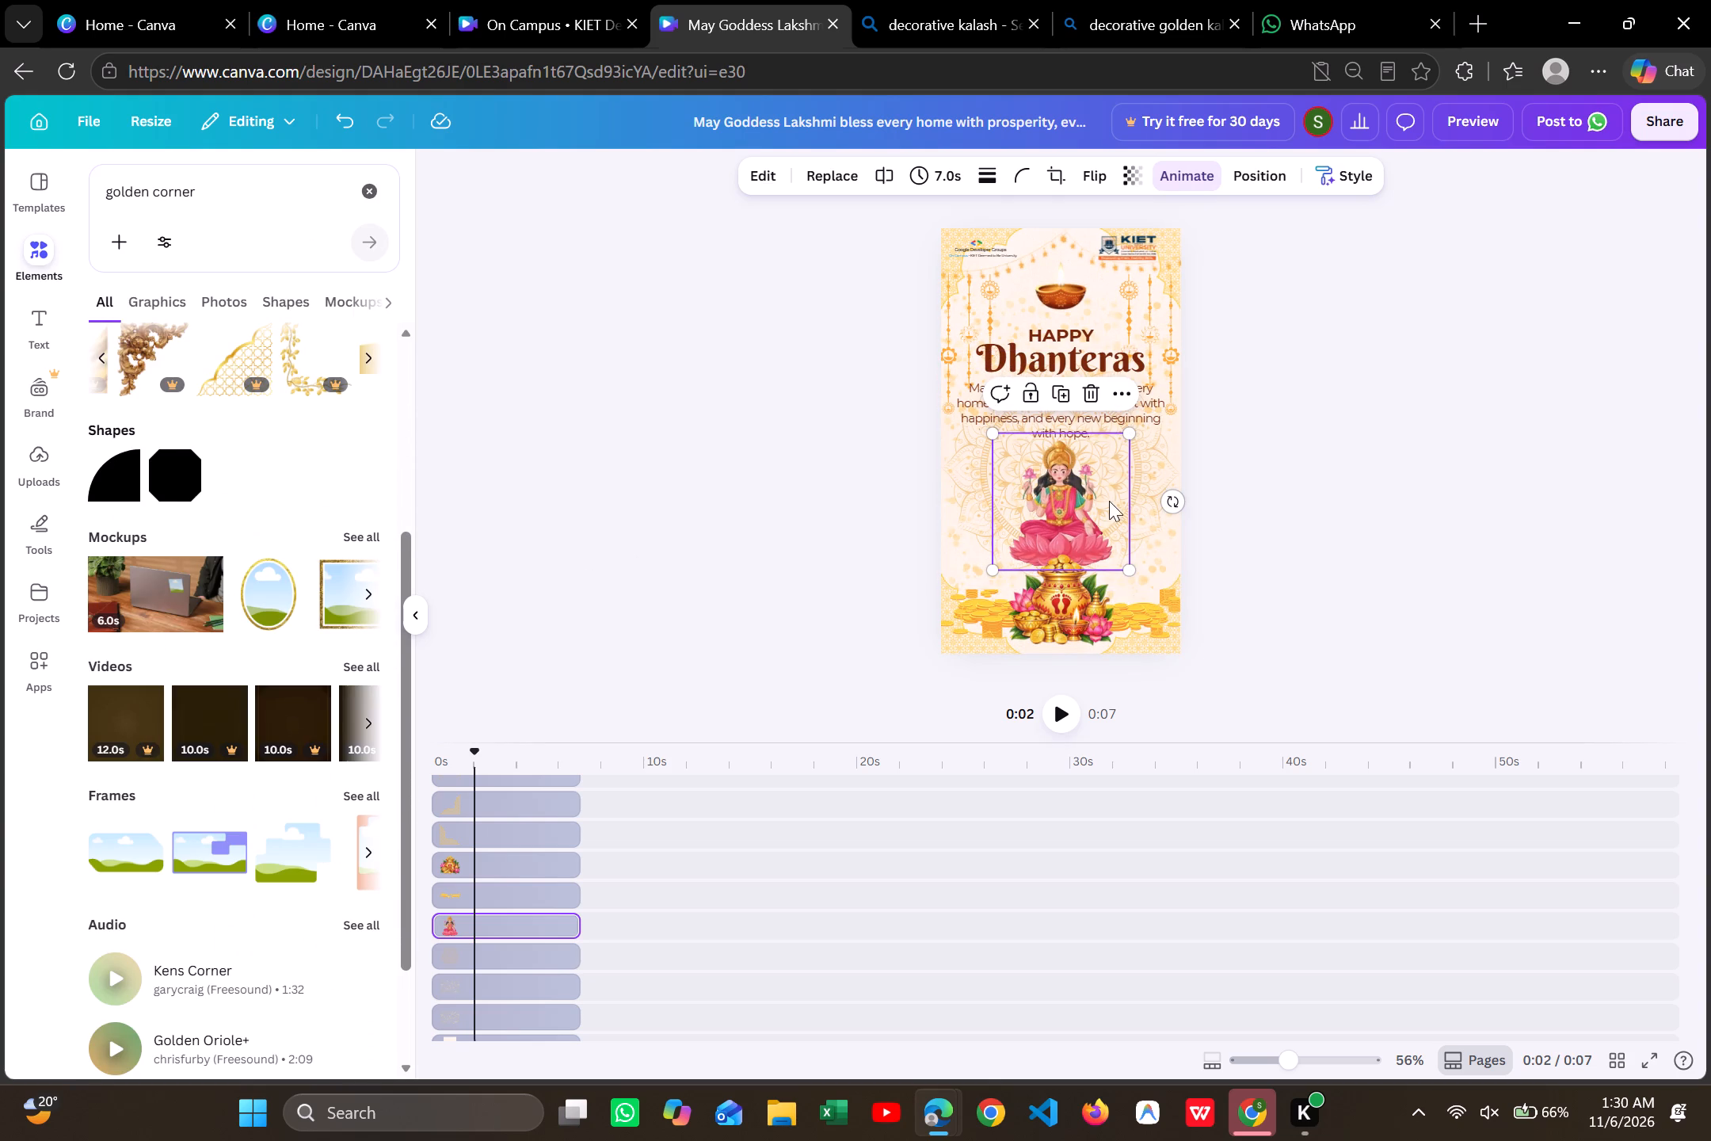
# Apply the Rotate add-on effect to the mandala behind the Goddess Lakshmi figure.
pyautogui.scroll(-2, 532, 936)
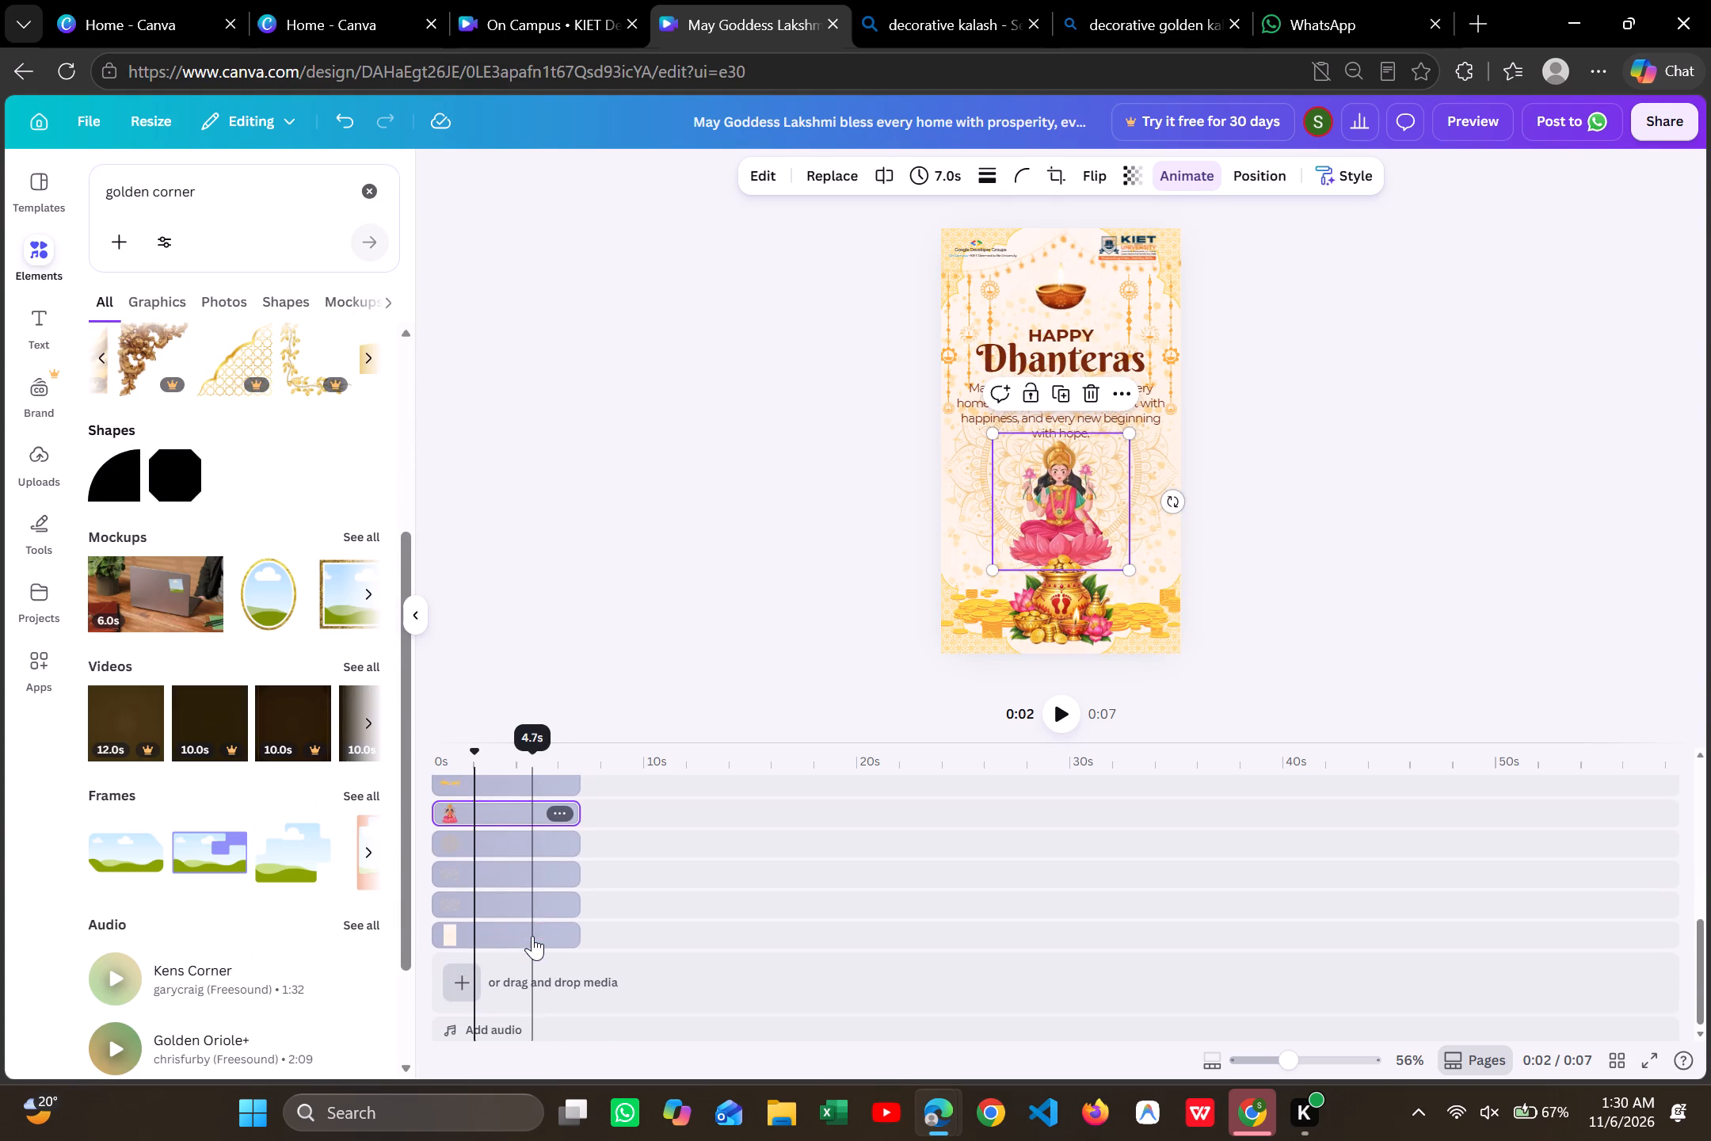
pyautogui.scroll(3, 532, 936)
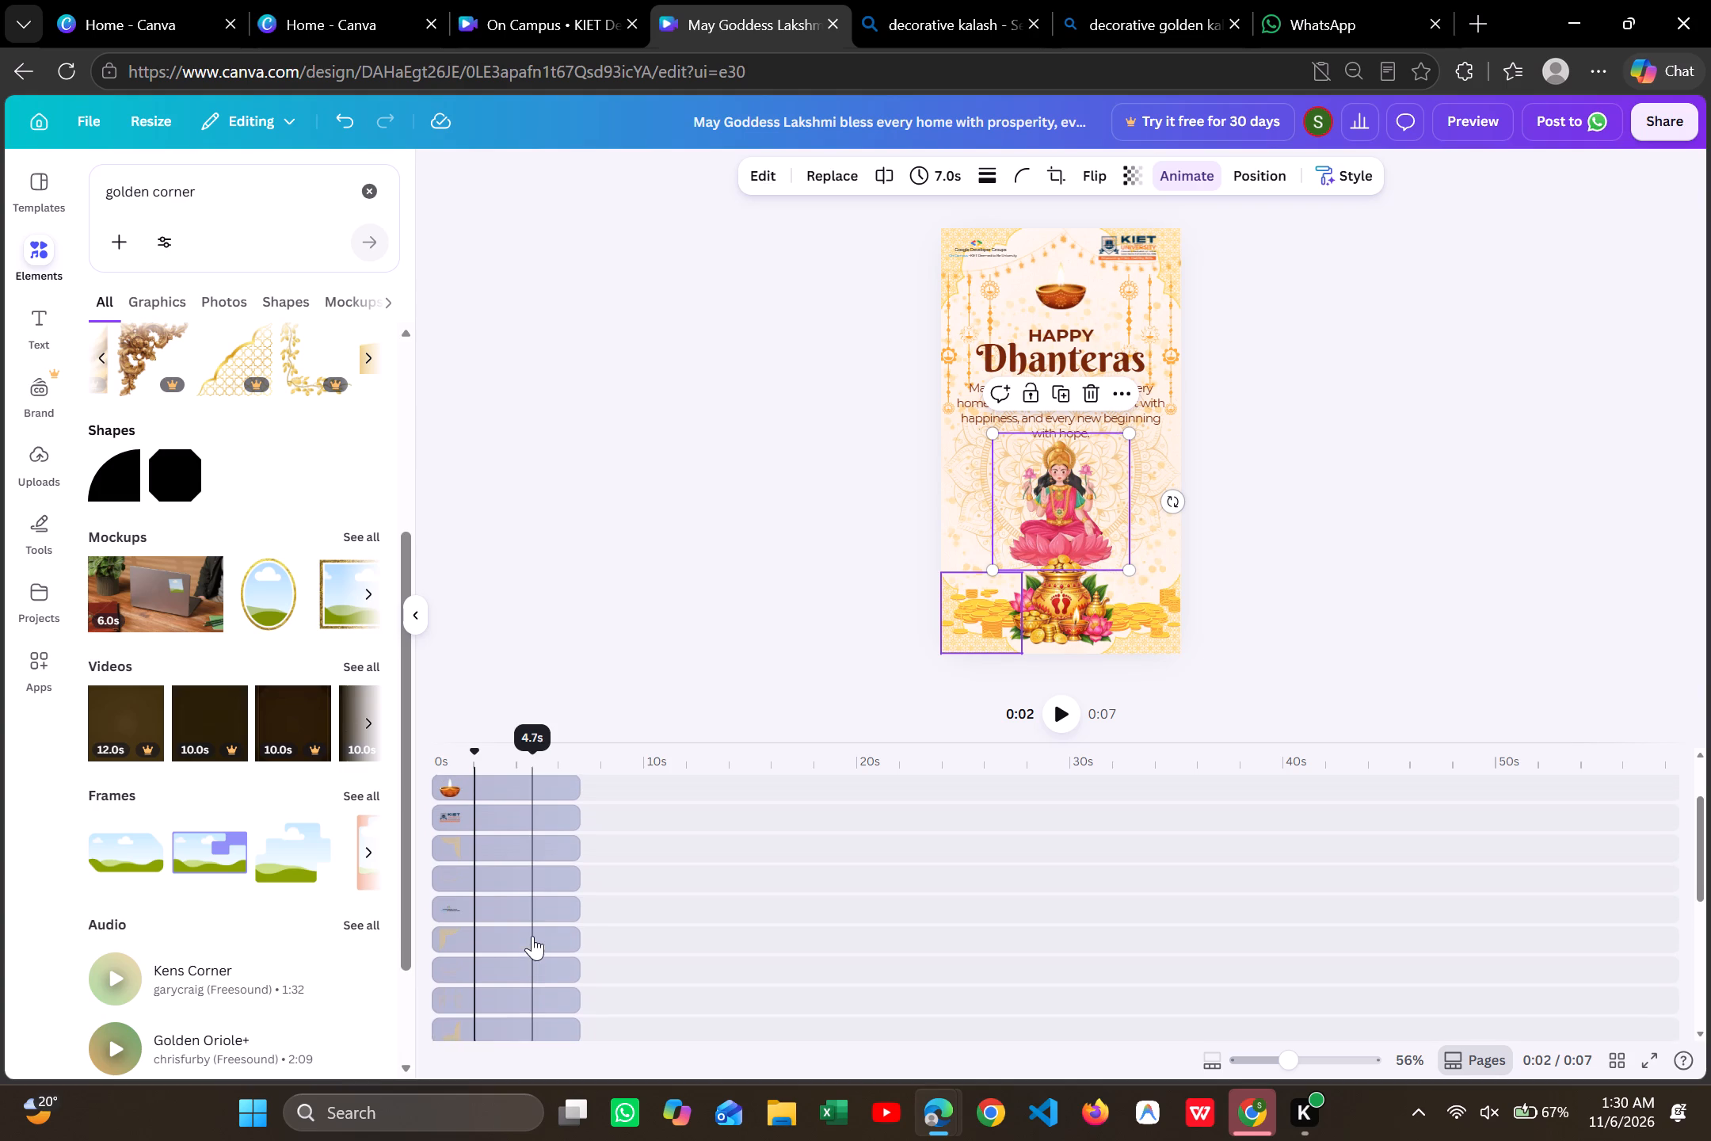
pyautogui.scroll(1, 532, 936)
pyautogui.scroll(1, 498, 841)
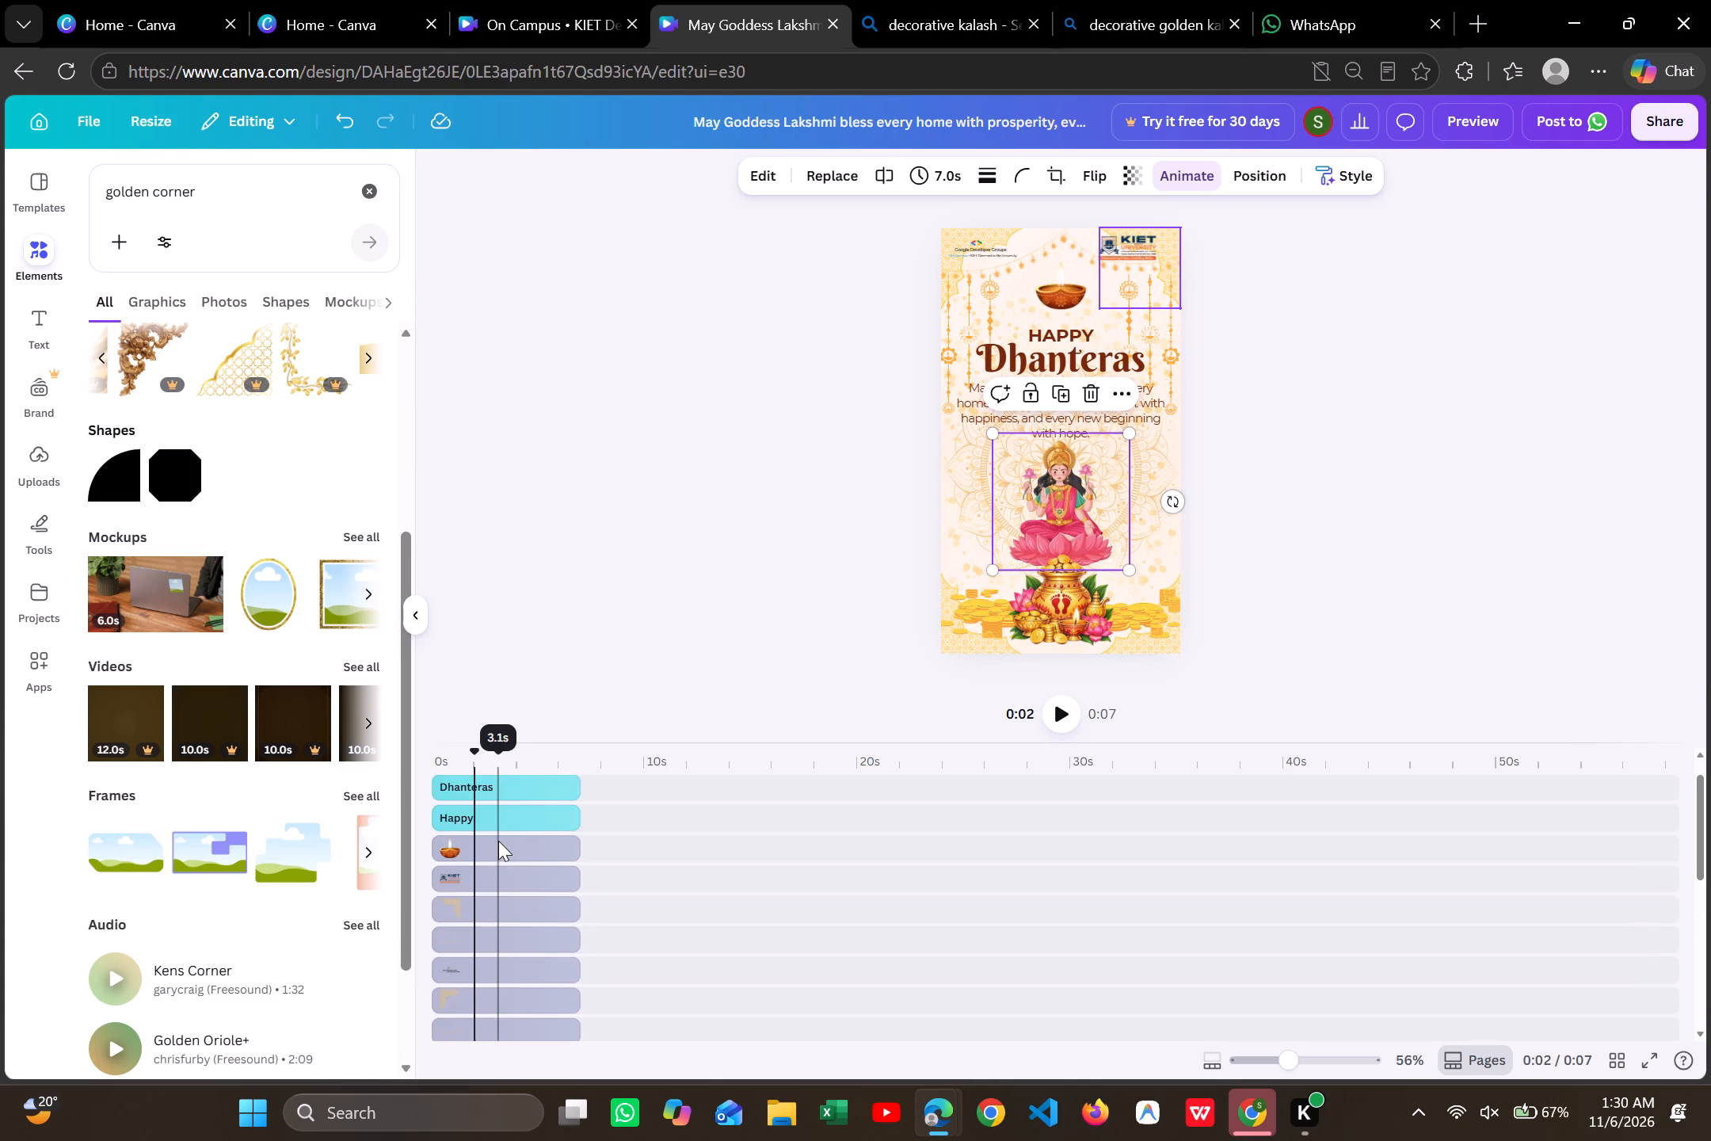
pyautogui.scroll(2, 498, 841)
pyautogui.scroll(-2, 498, 841)
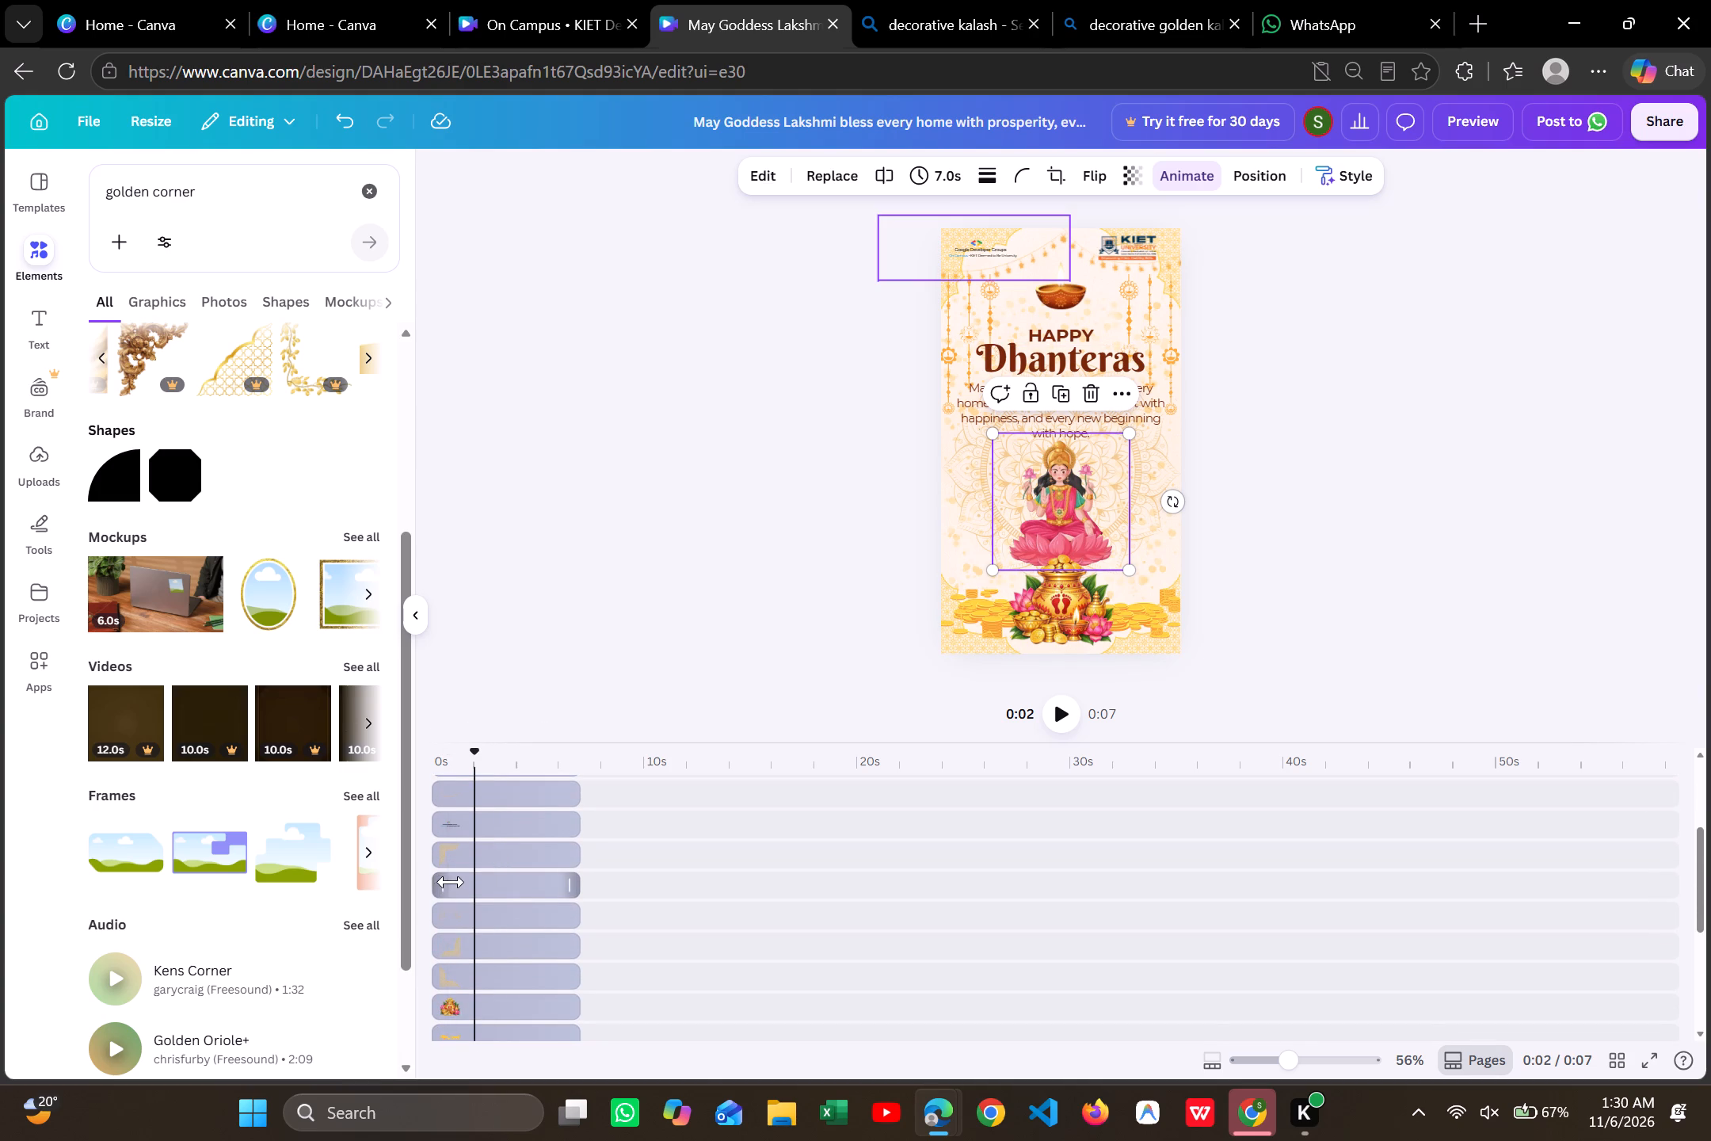
pyautogui.scroll(-1, 453, 937)
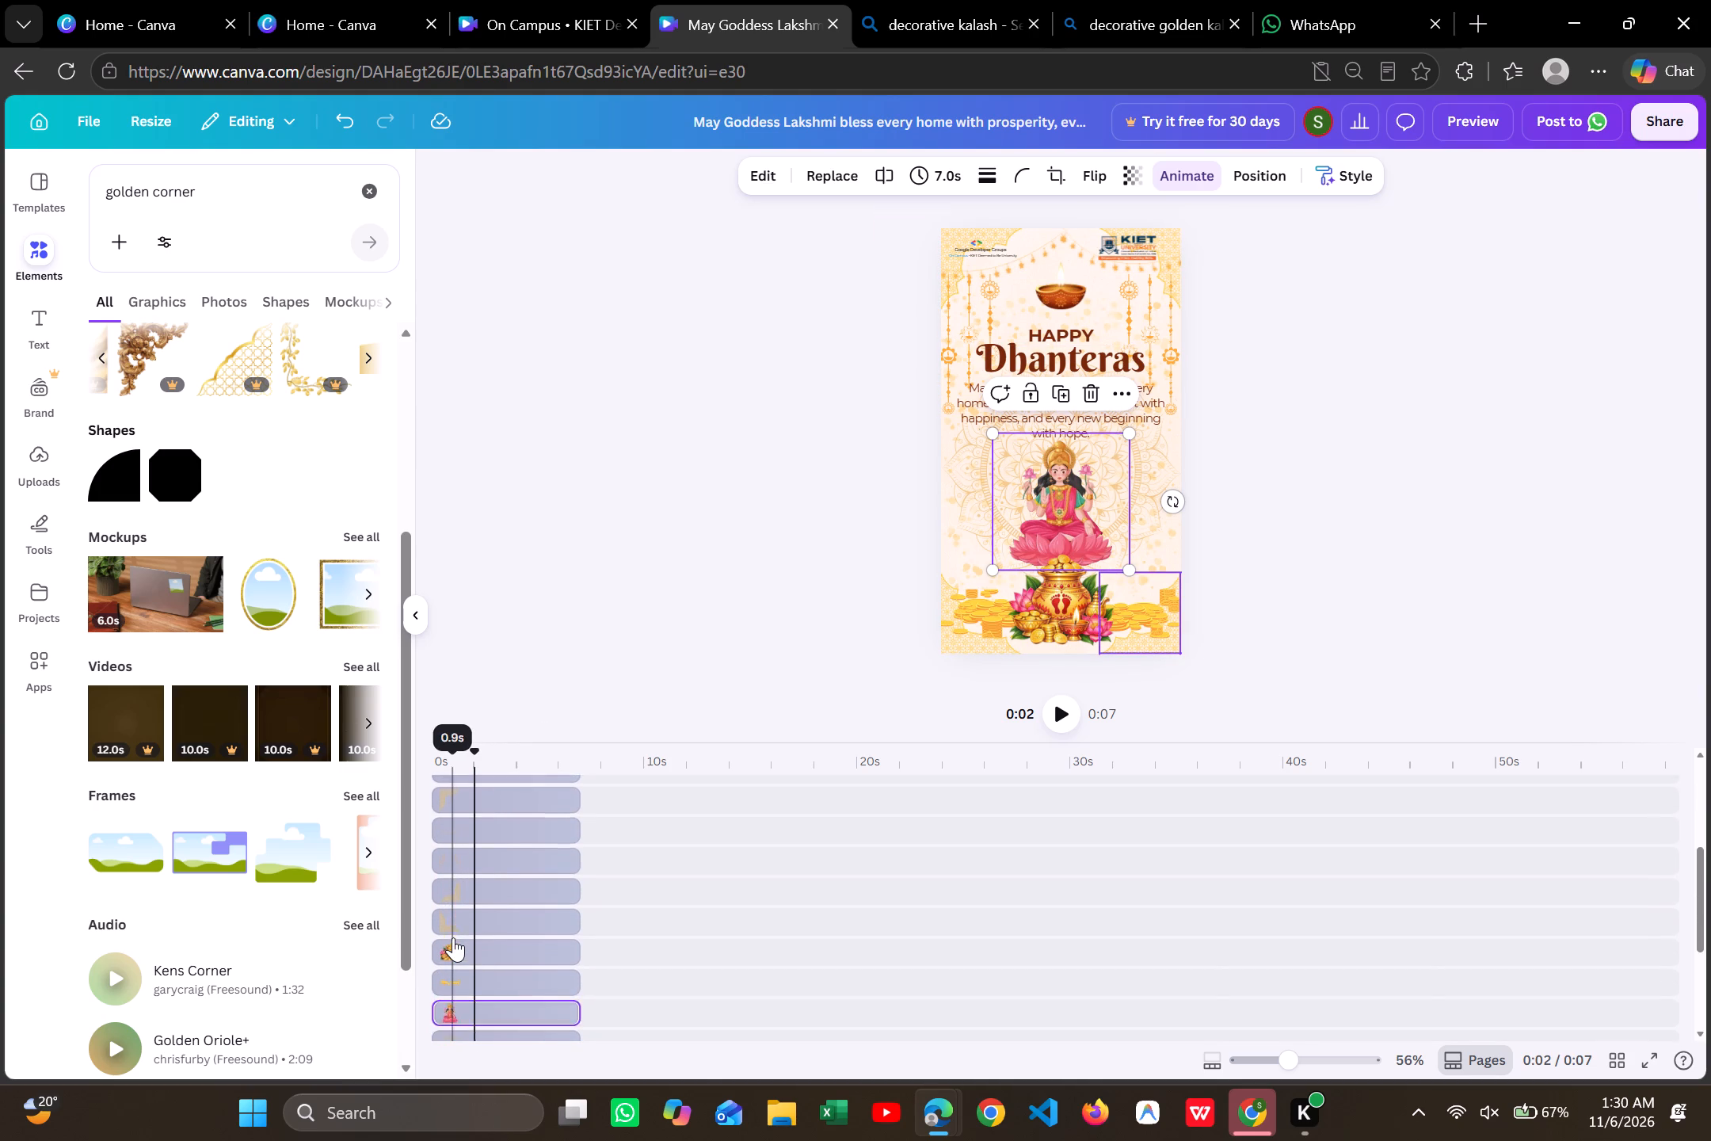
pyautogui.scroll(-1, 453, 937)
pyautogui.click(455, 999)
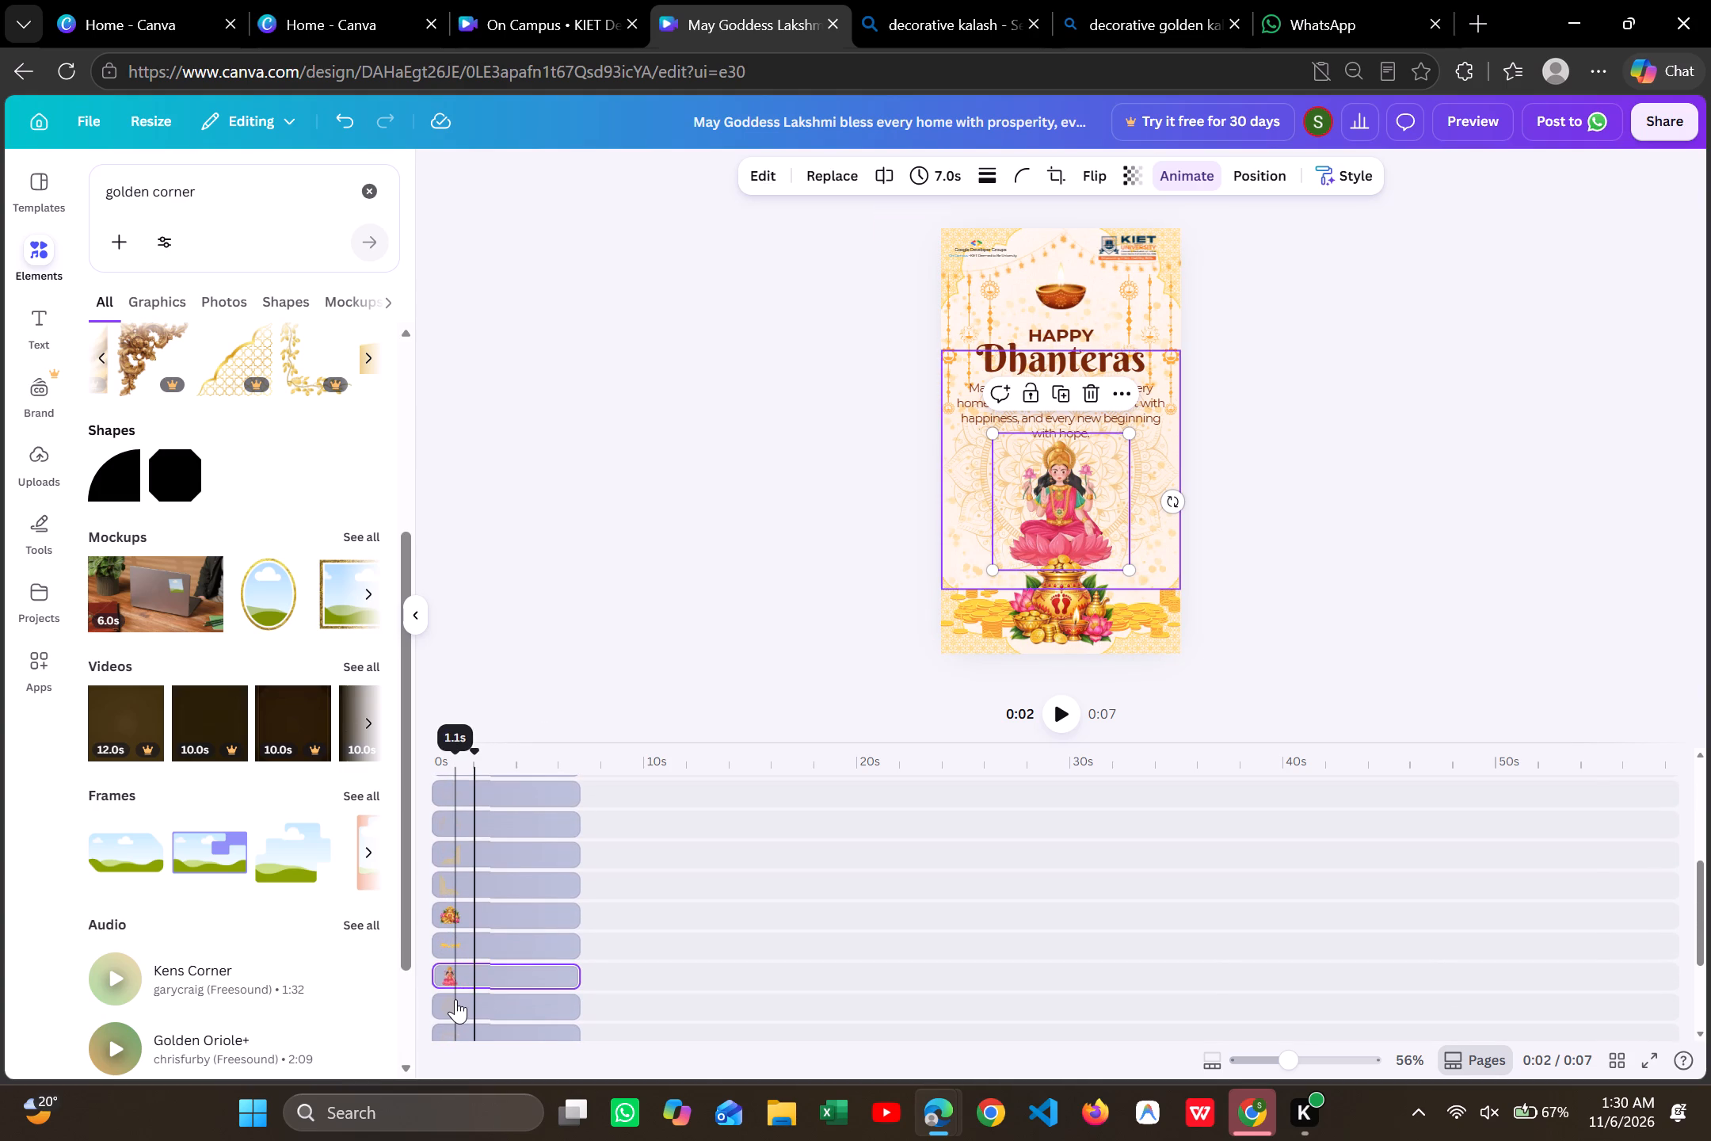
pyautogui.click(1206, 170)
pyautogui.scroll(-6, 271, 765)
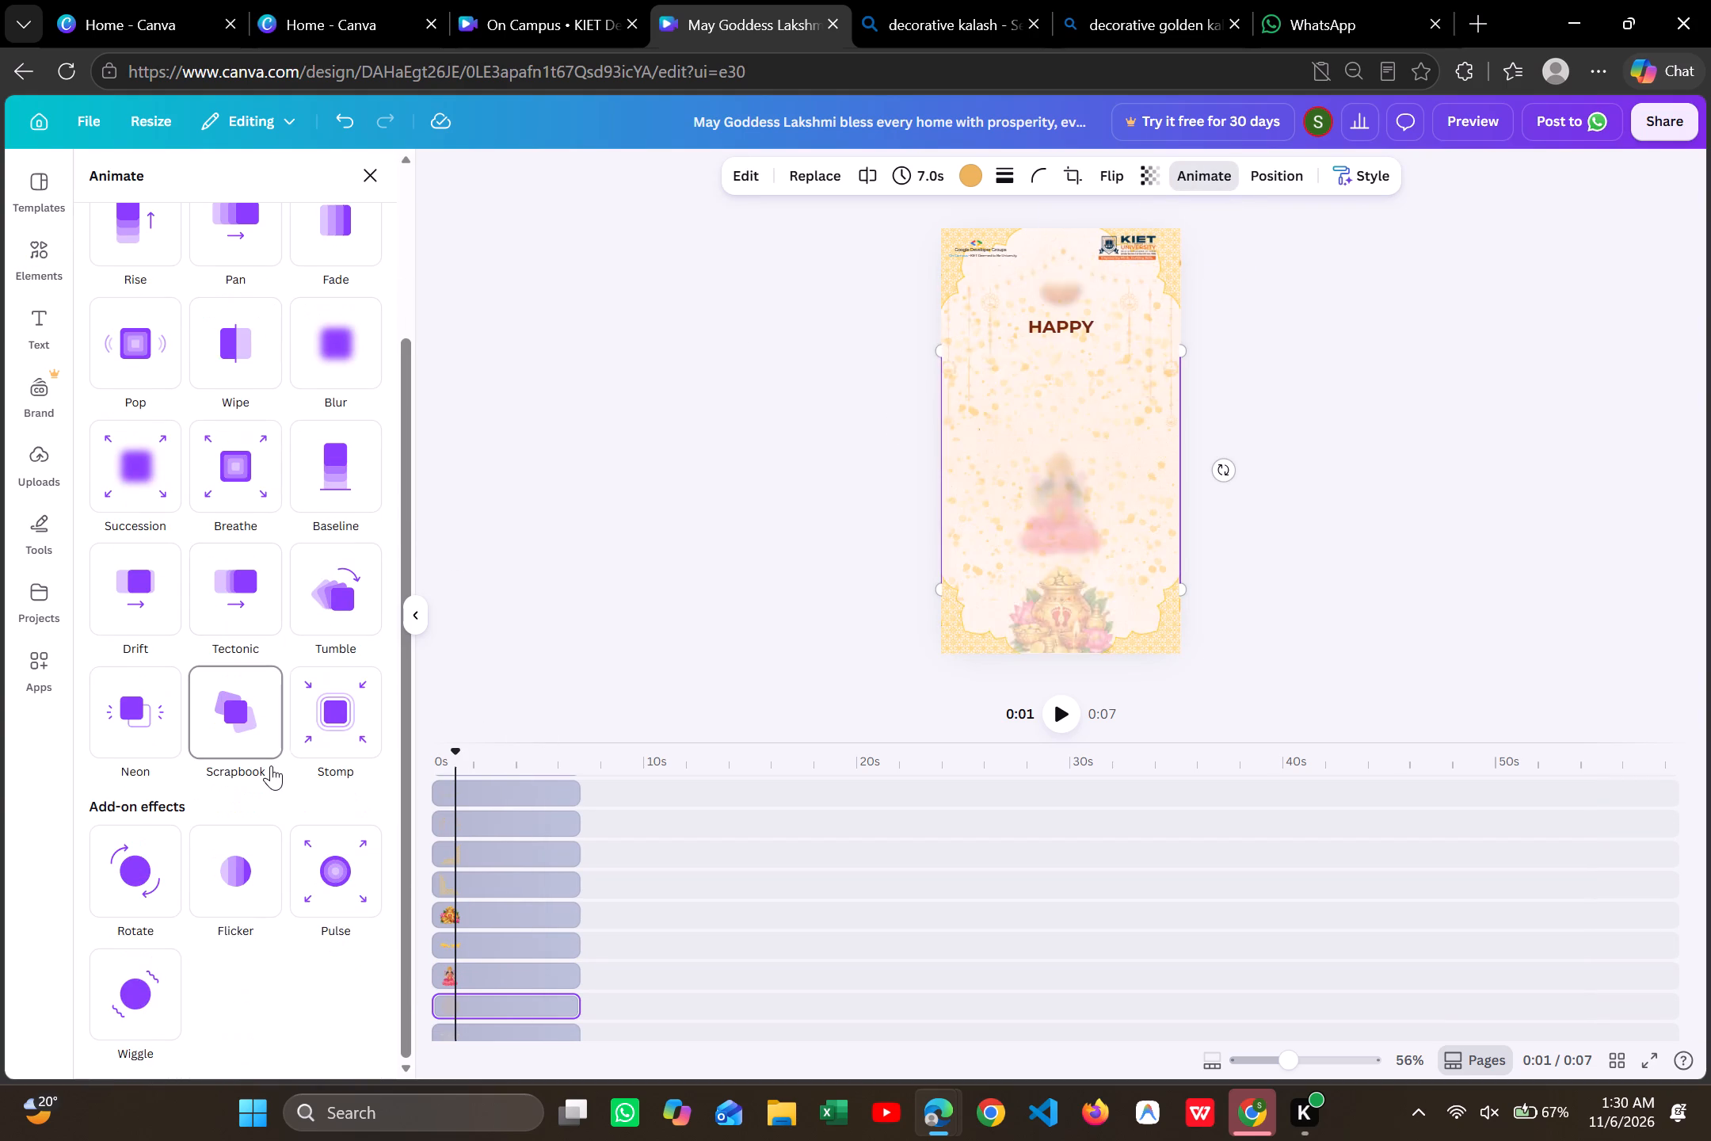
pyautogui.click(122, 875)
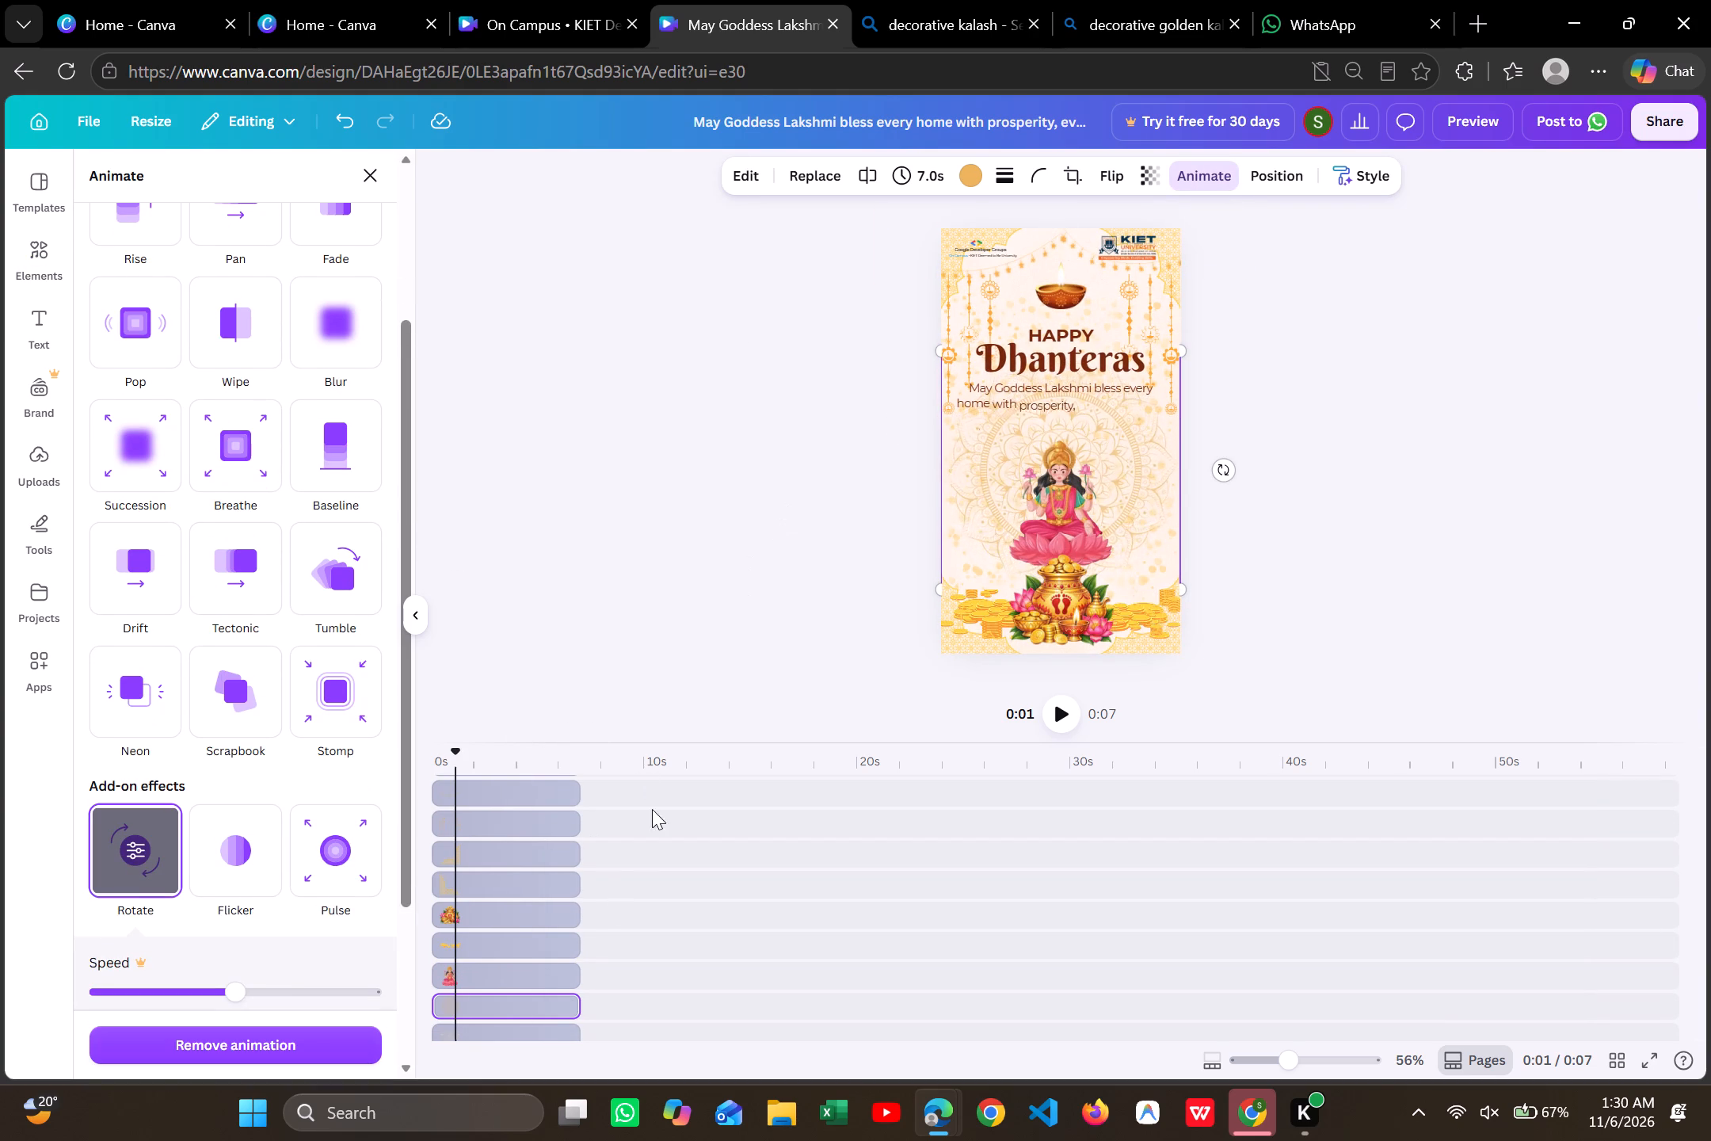
# Review the animation options of the diya and of the golden corner ornament behind the KIET University logo.
pyautogui.scroll(-3, 543, 922)
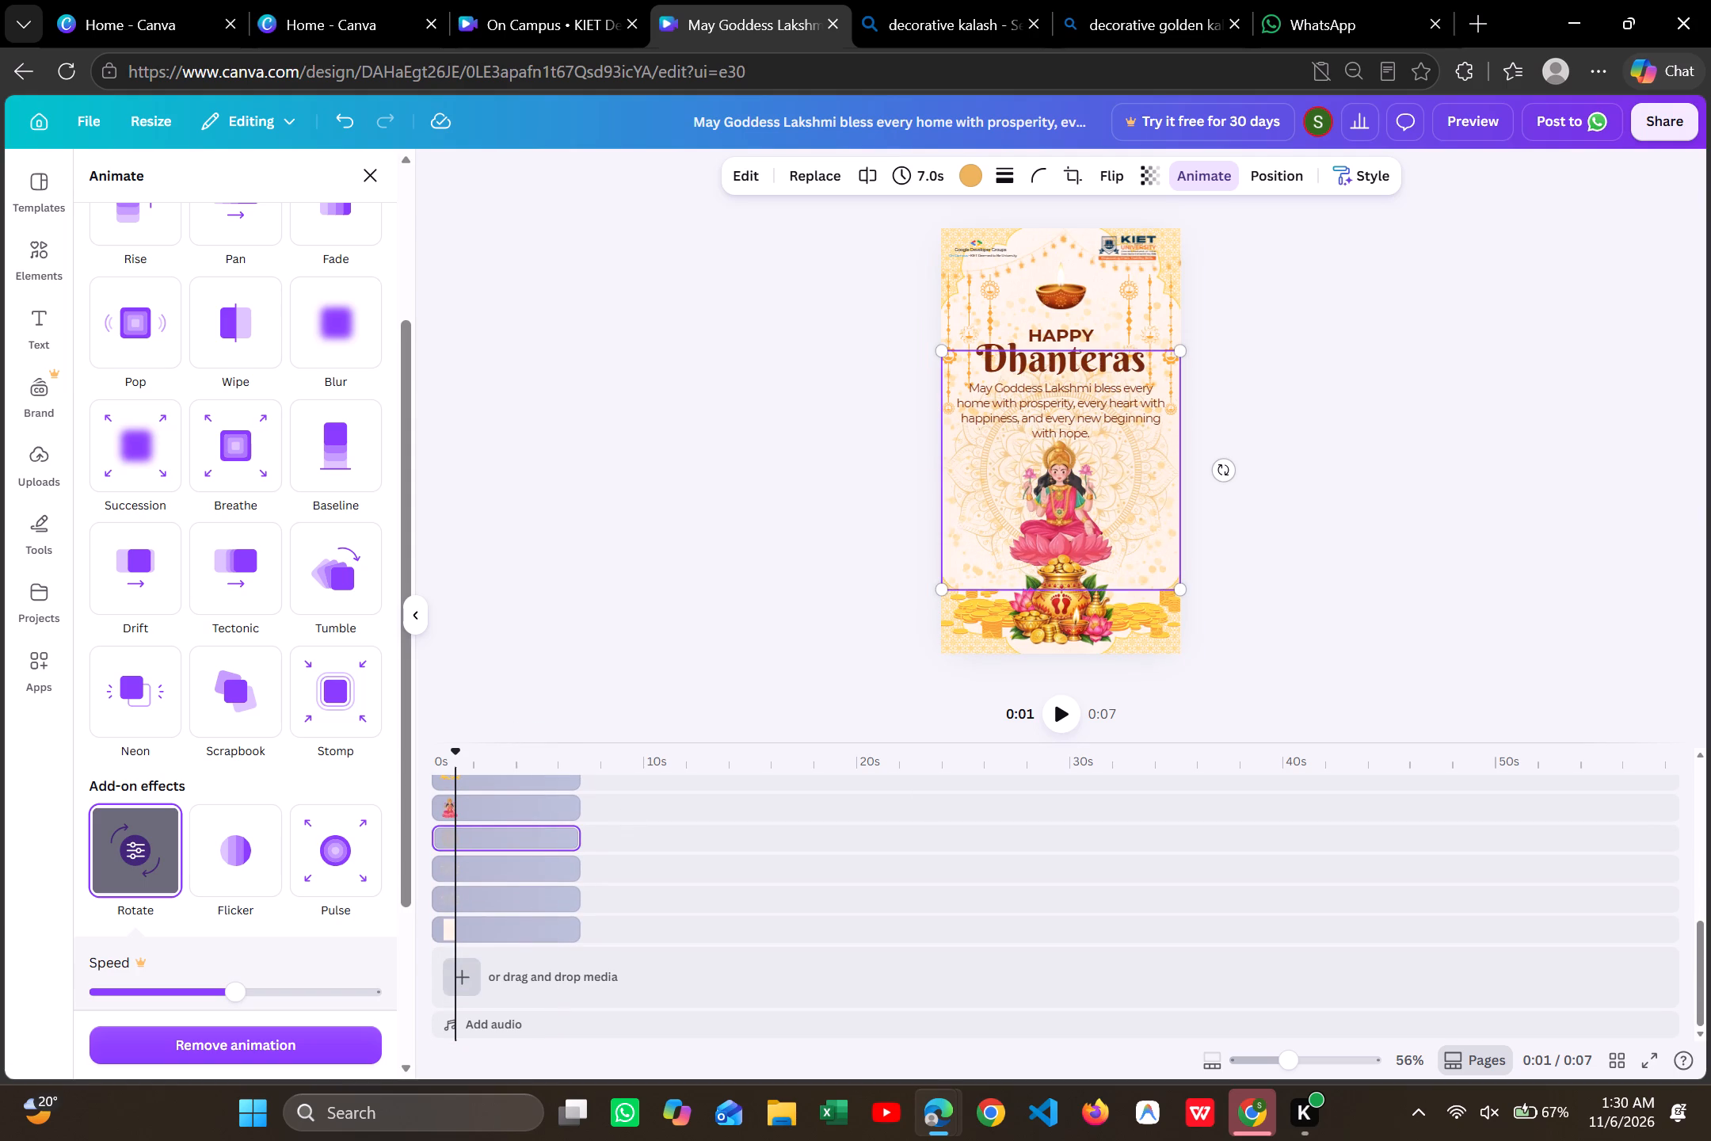
pyautogui.scroll(3, 501, 893)
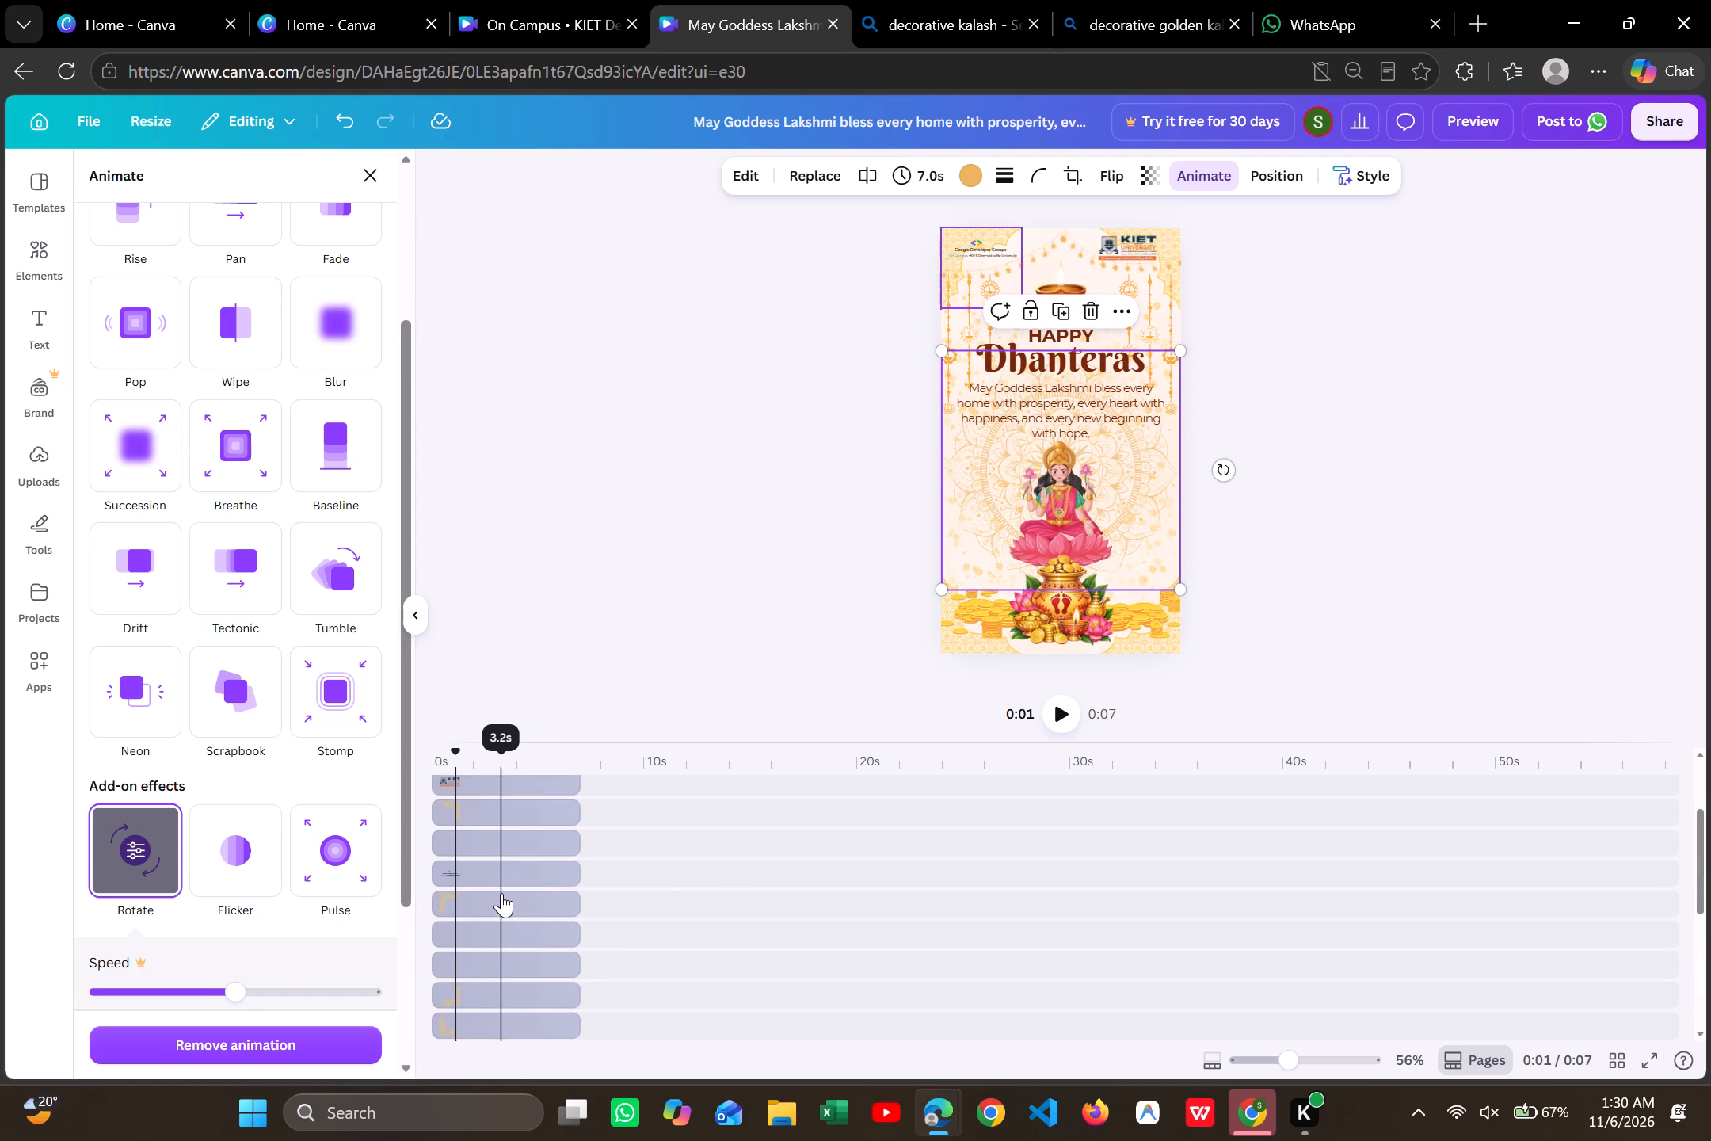
pyautogui.scroll(2, 501, 893)
pyautogui.click(485, 879)
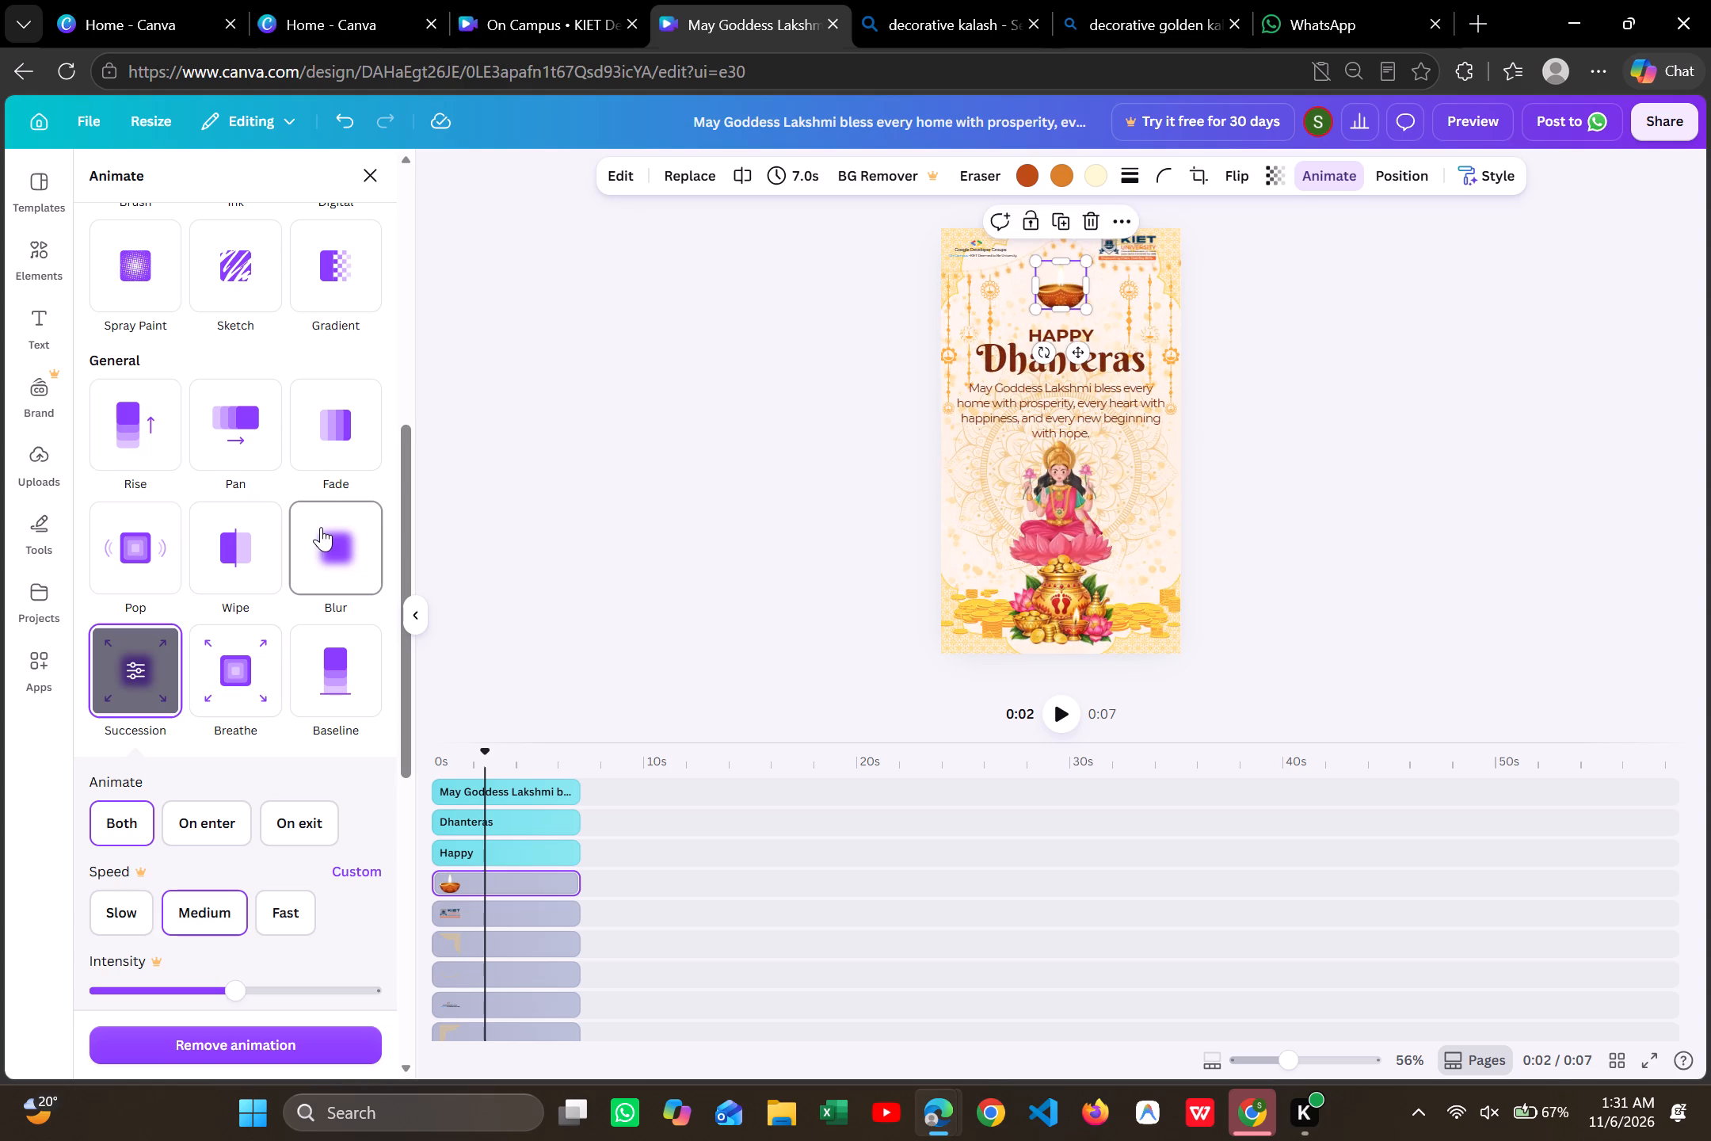
pyautogui.click(539, 525)
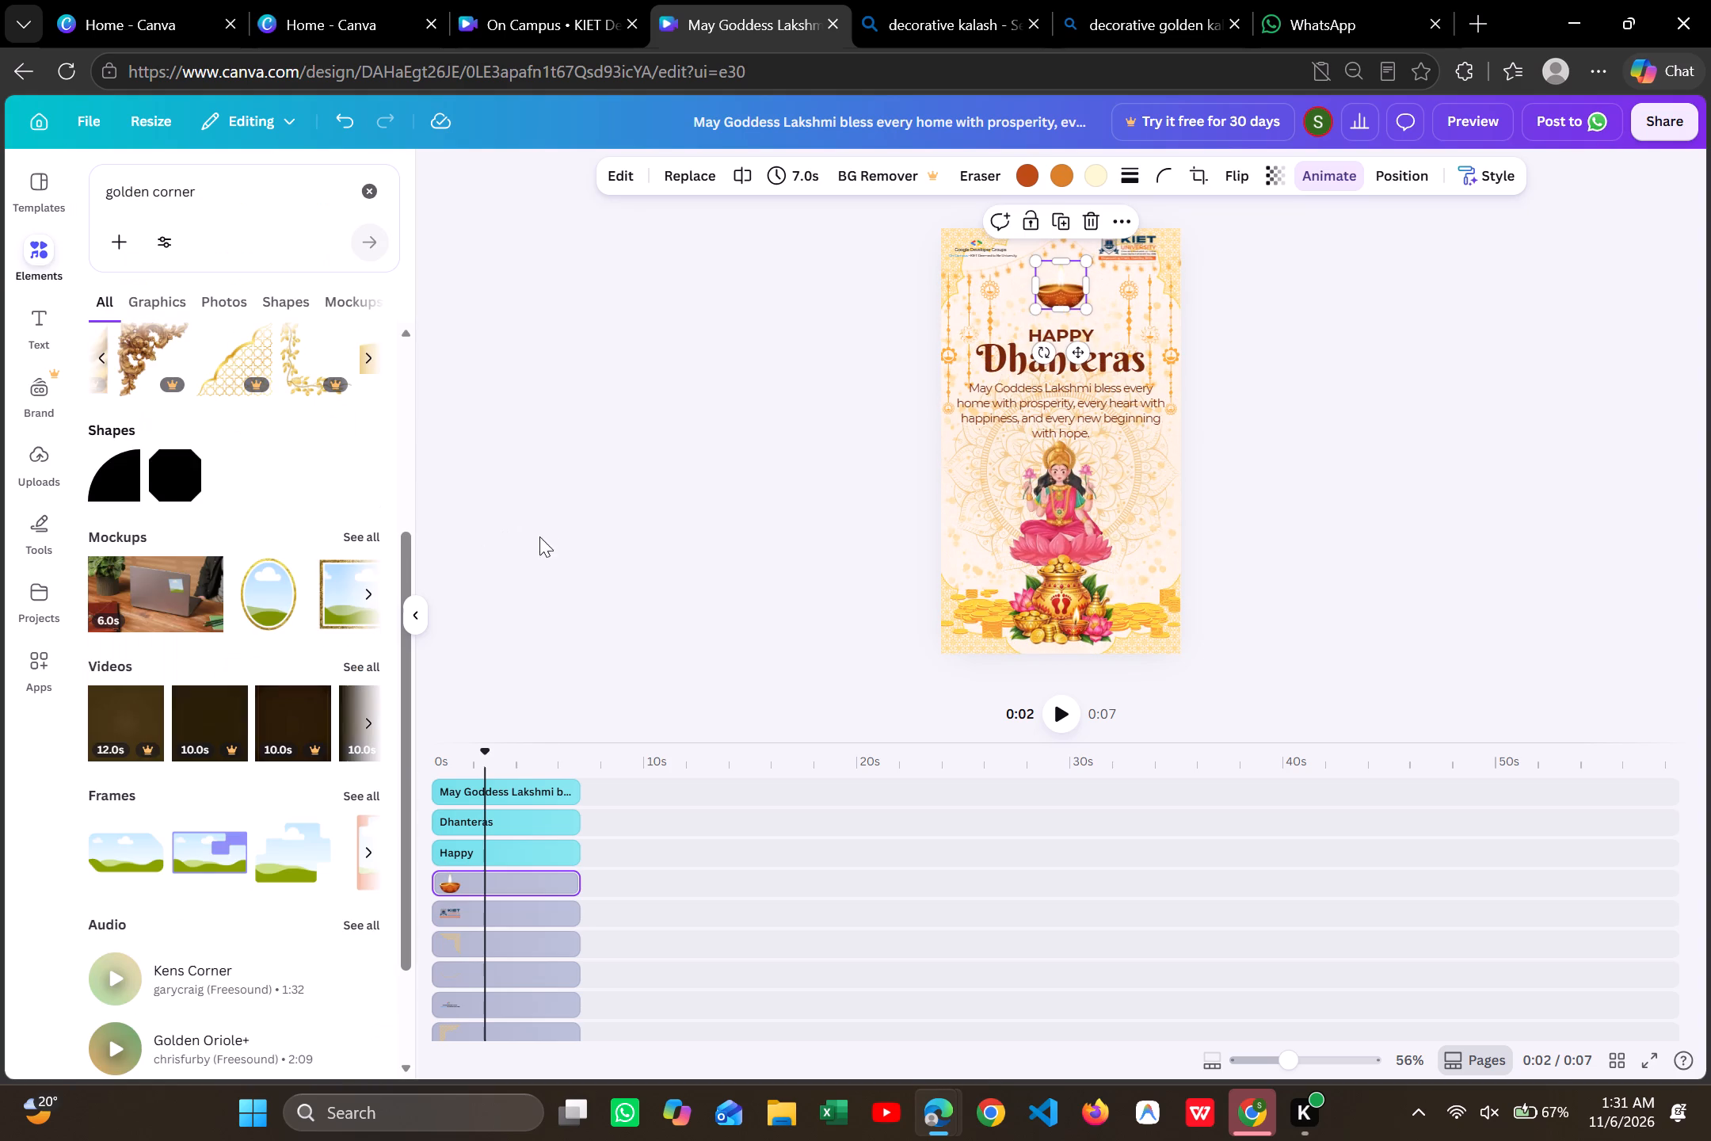
pyautogui.click(468, 937)
pyautogui.click(1302, 170)
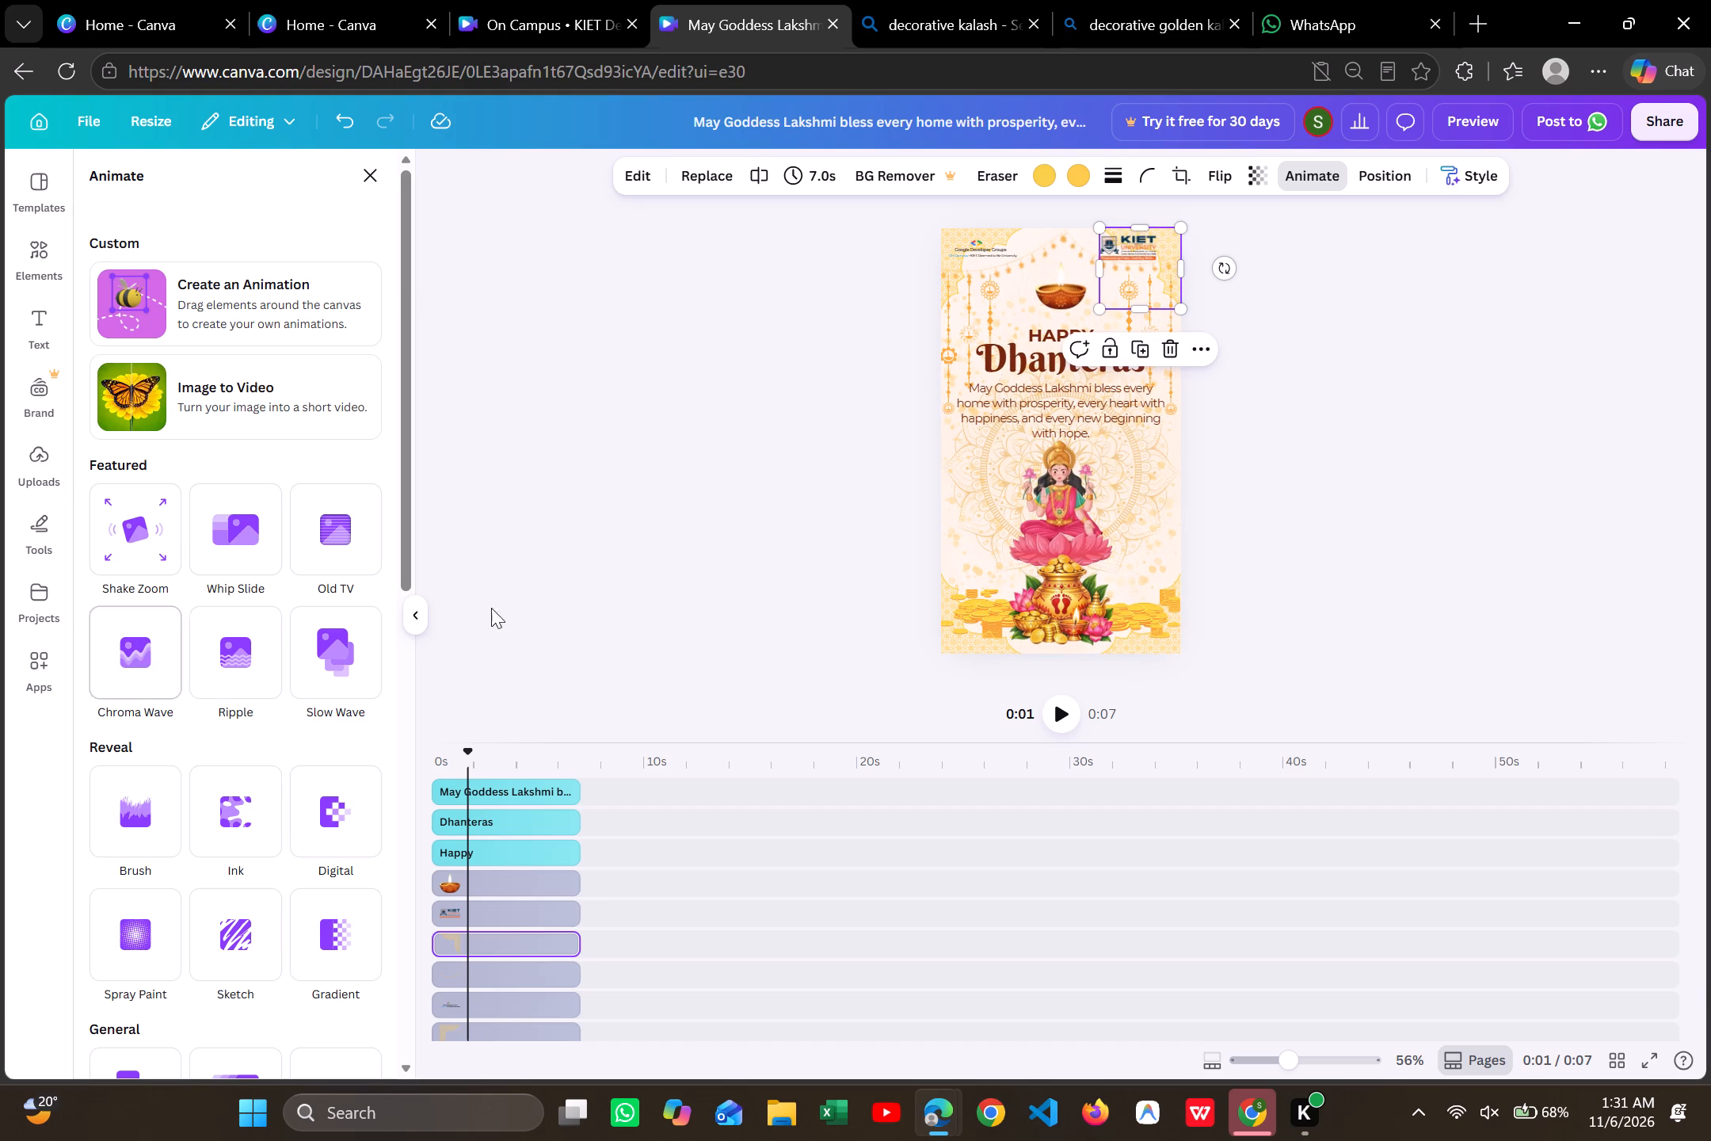
pyautogui.click(533, 604)
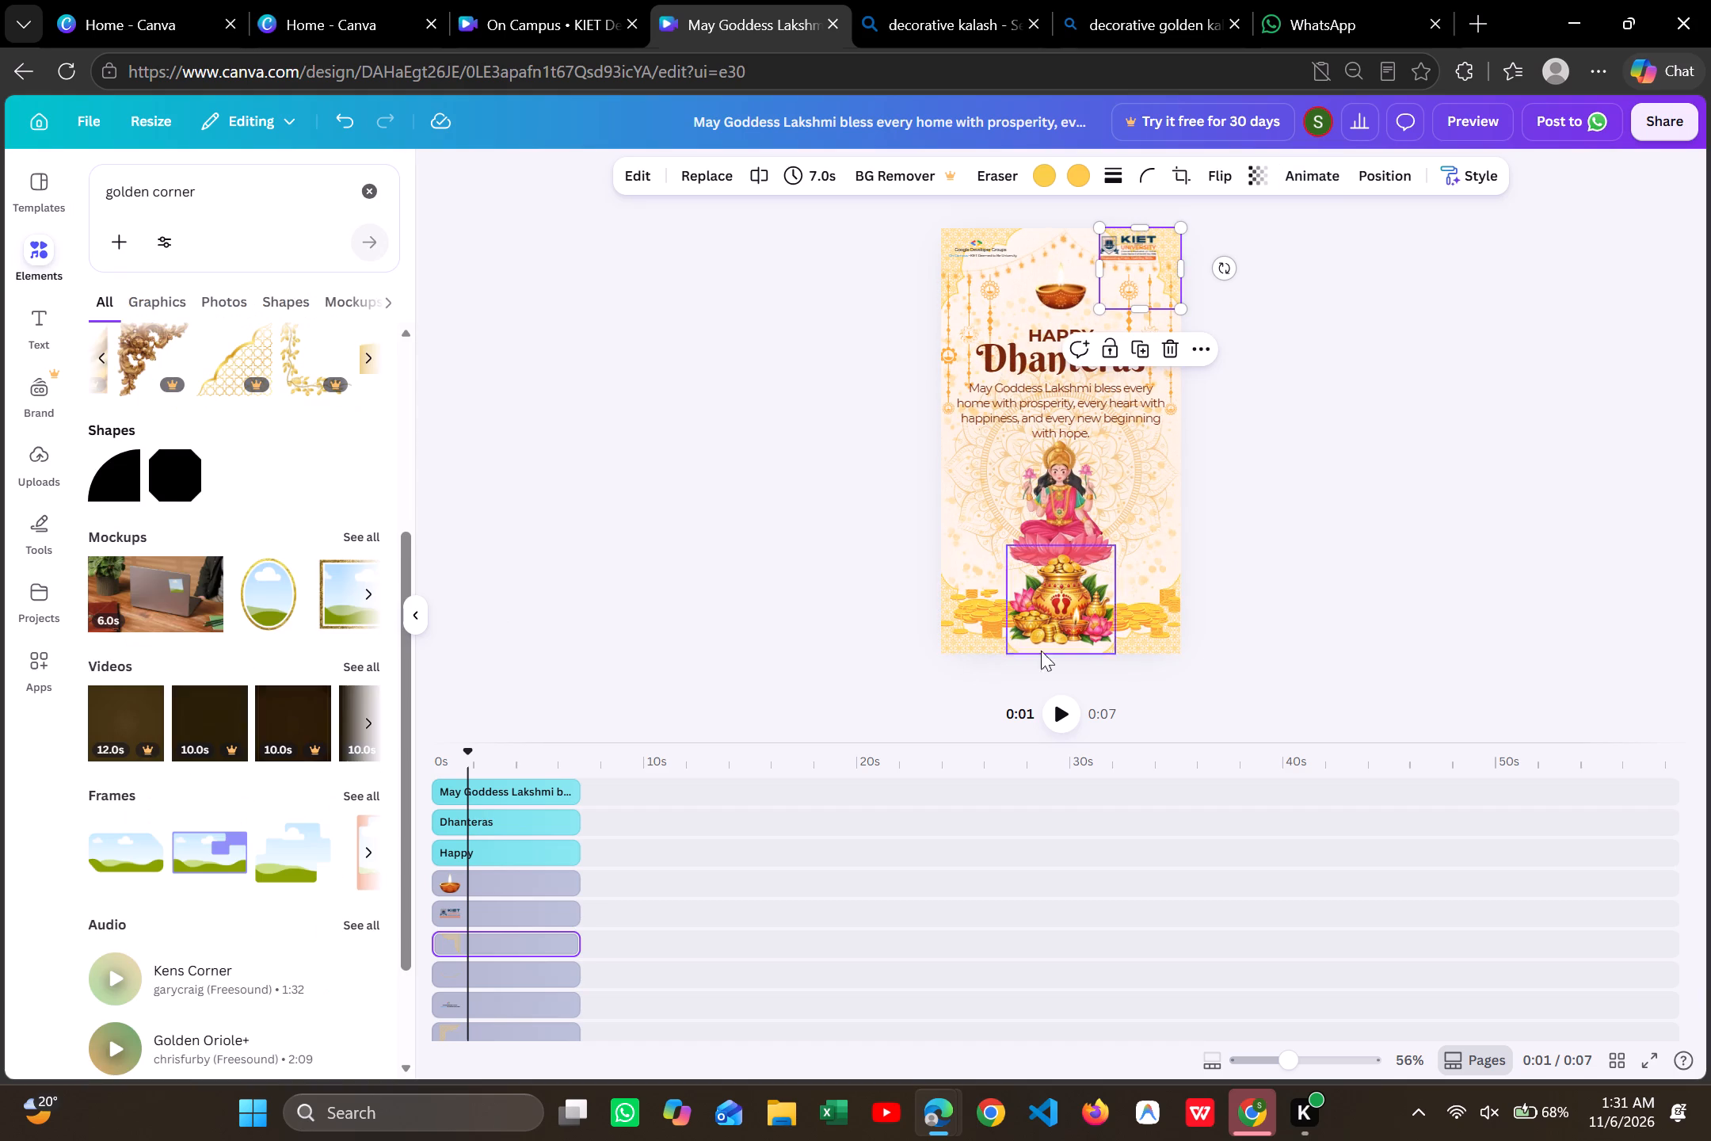
# Play back the 7-second video through to its end and return the playhead to the start.
pyautogui.click(1055, 703)
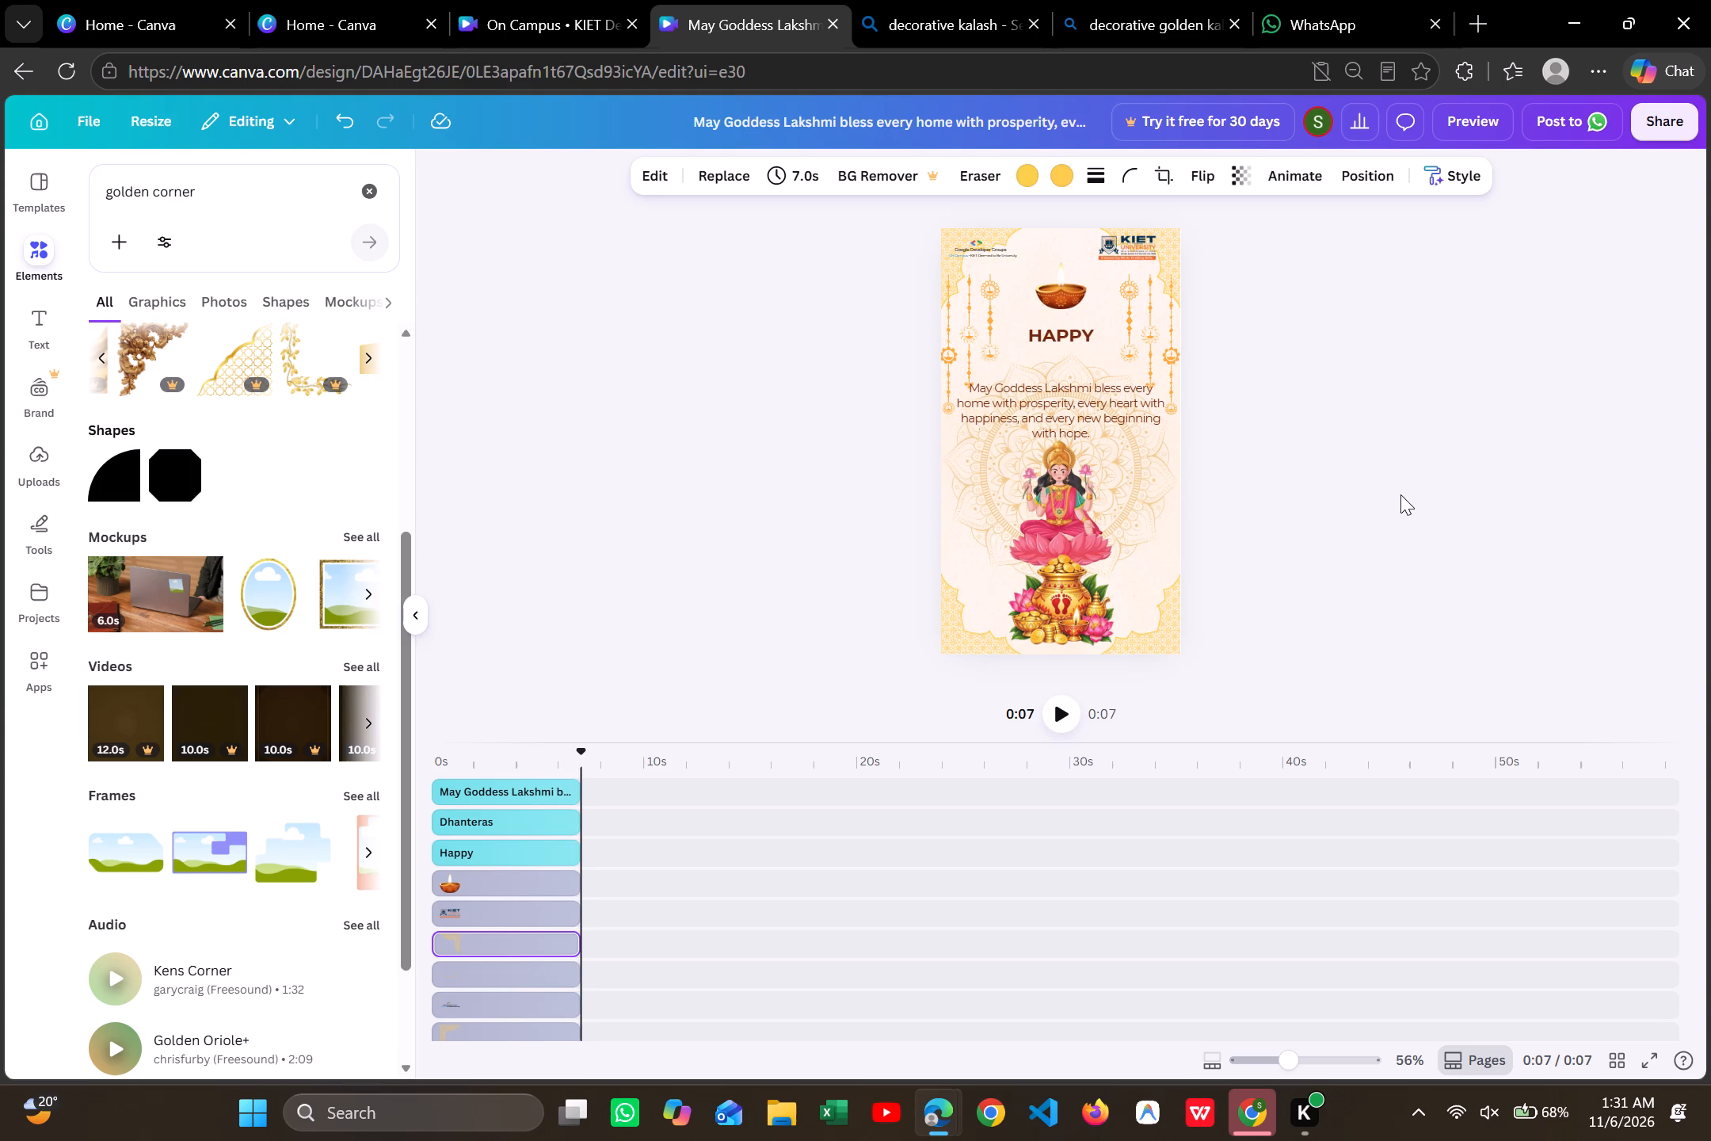
pyautogui.scroll(5, 1400, 494)
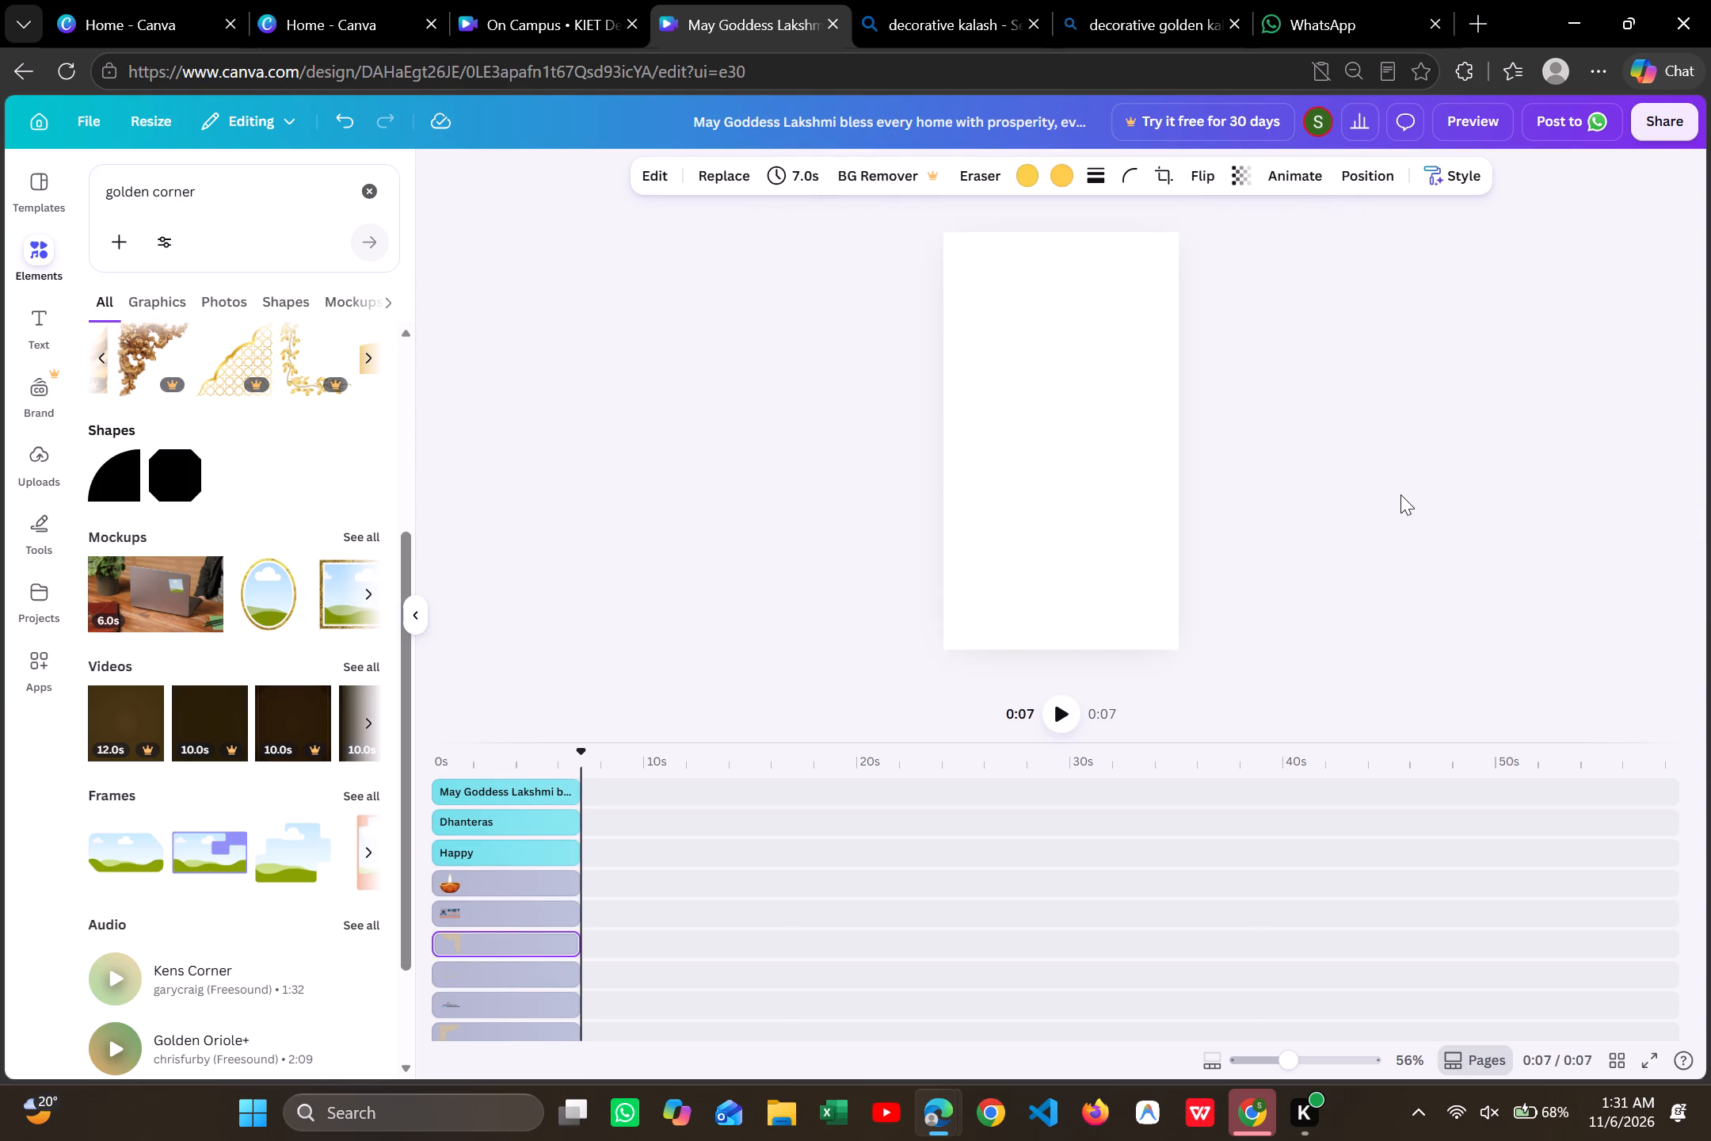
pyautogui.moveTo(580, 776); pyautogui.dragTo(449, 790)
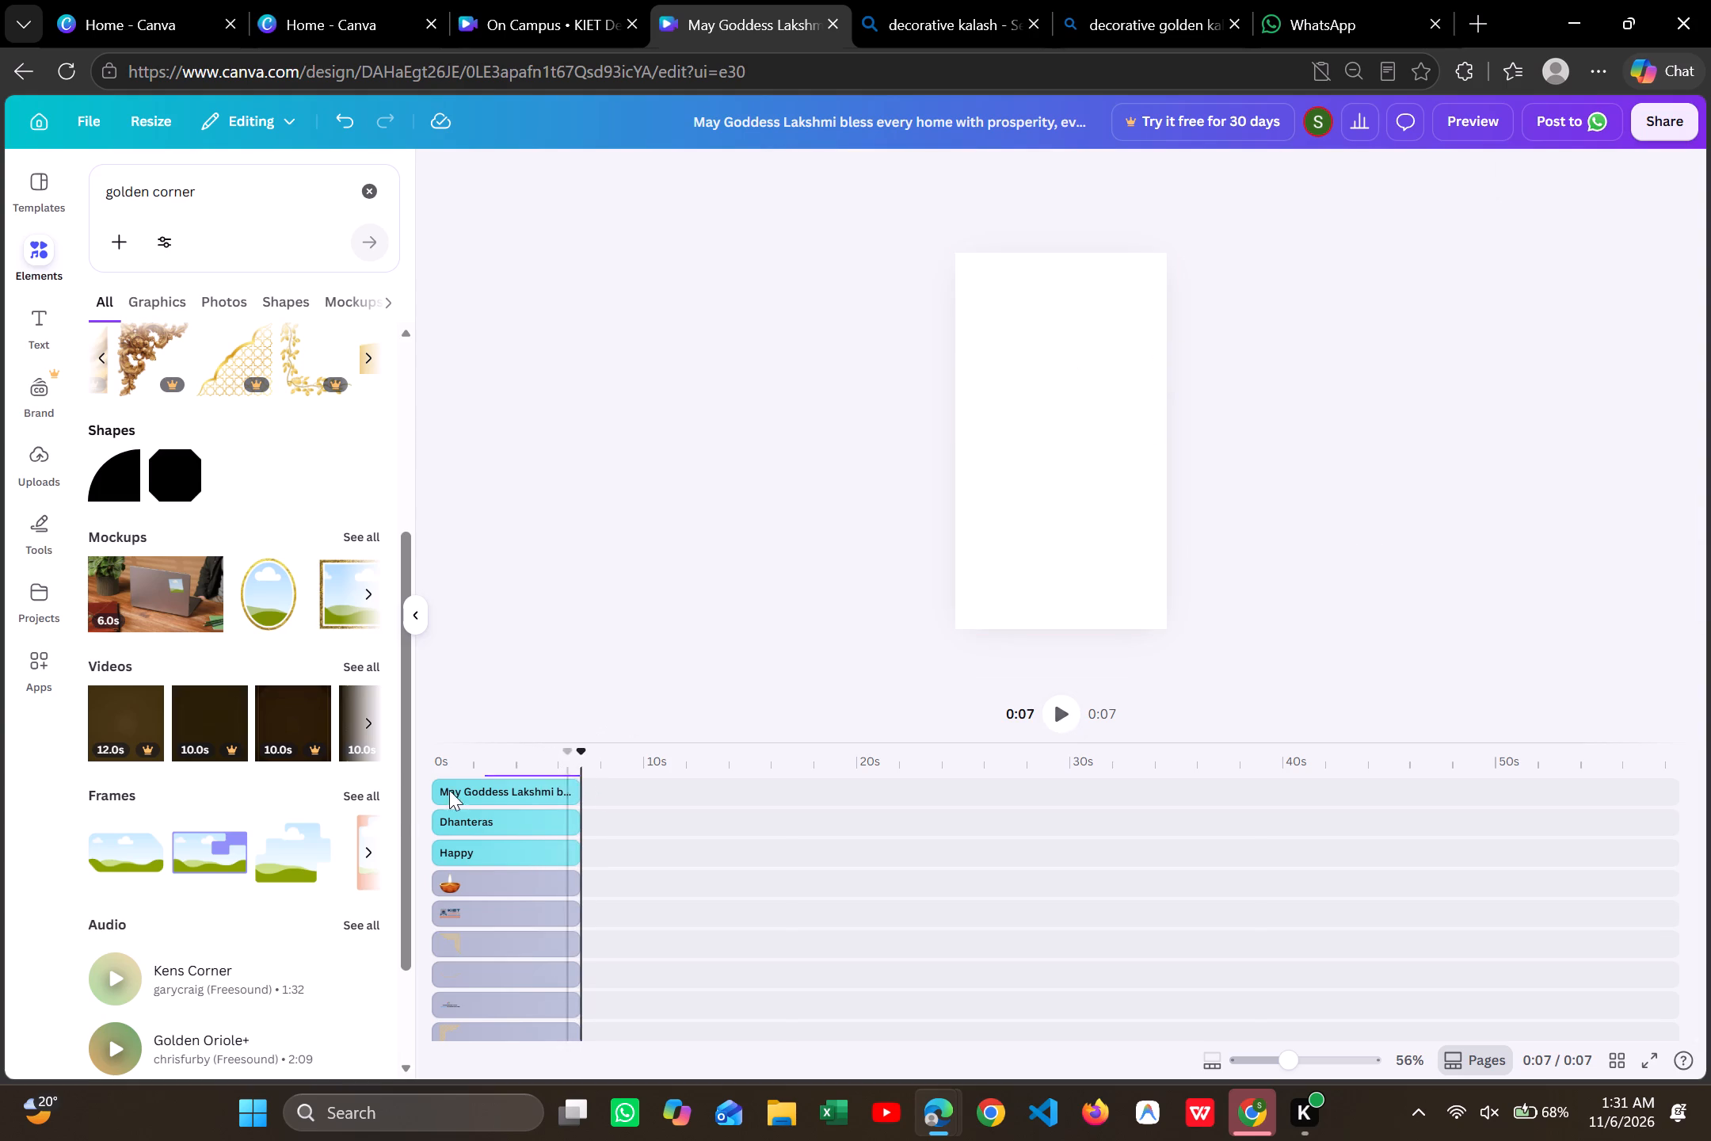
pyautogui.moveTo(449, 790); pyautogui.dragTo(474, 723)
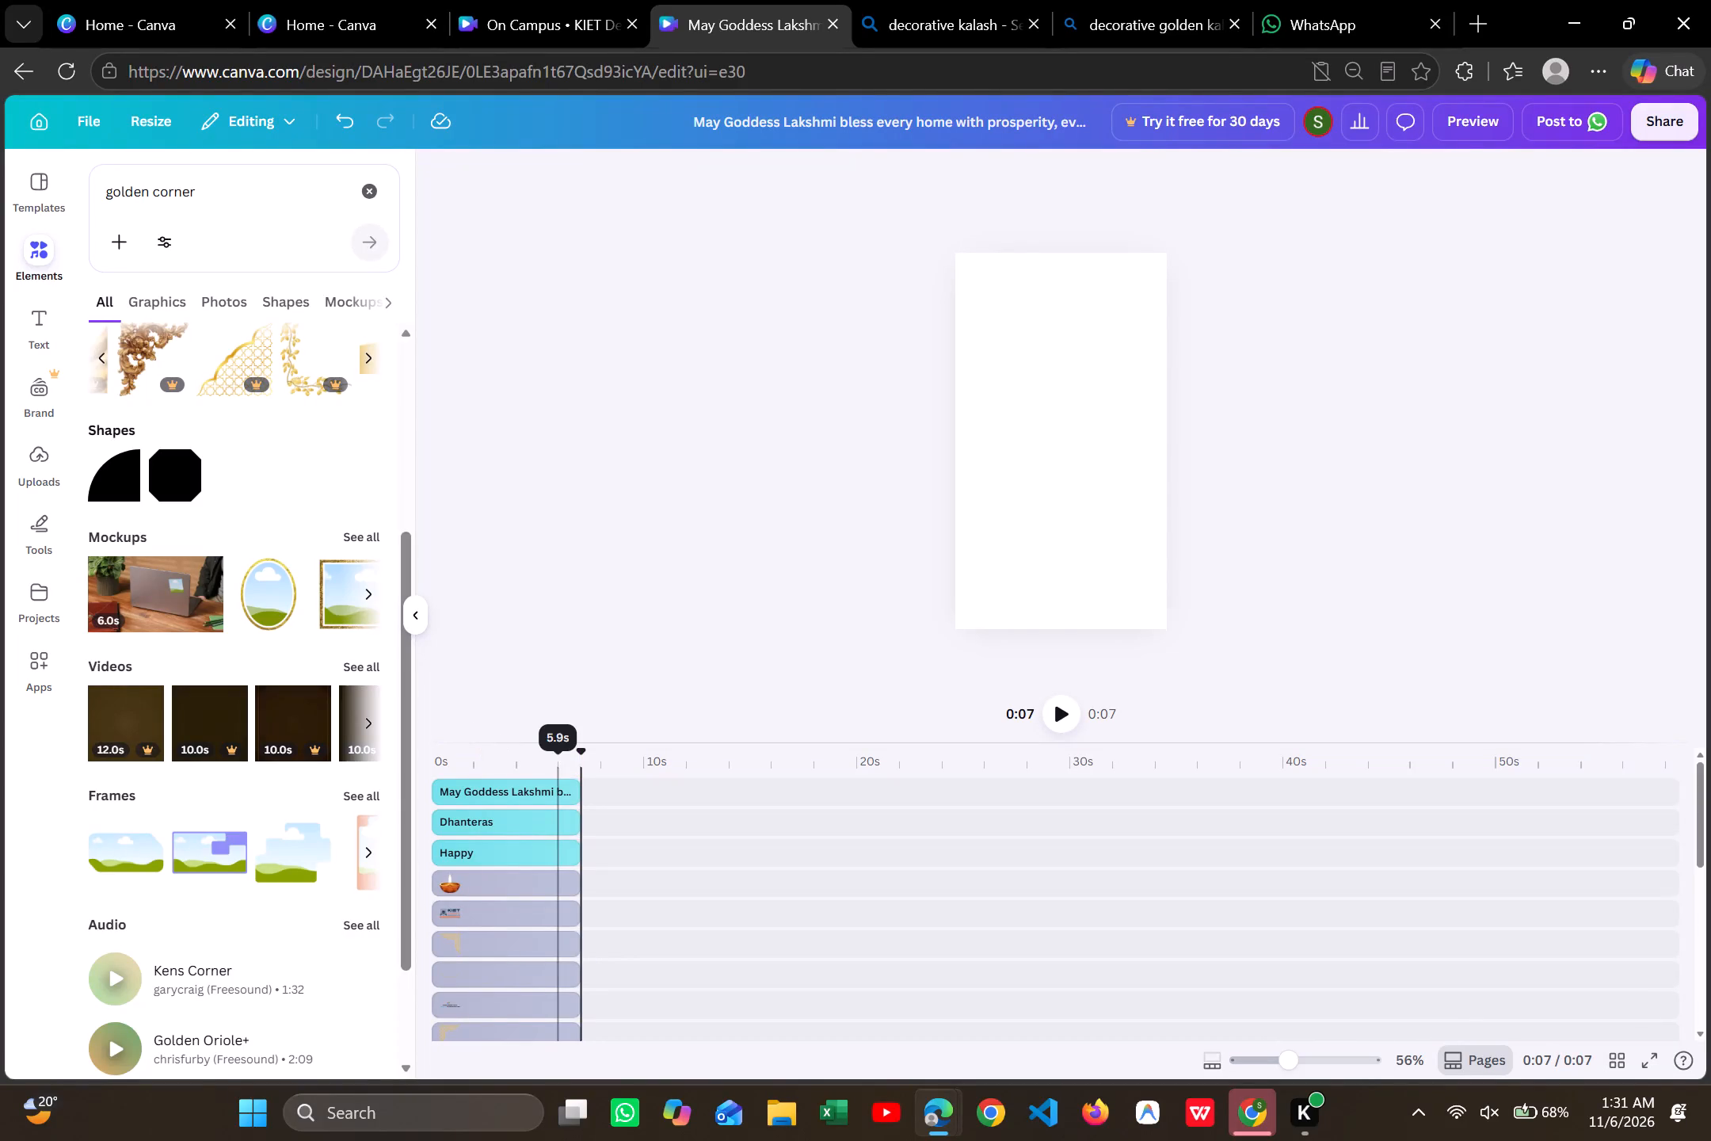
pyautogui.moveTo(576, 773); pyautogui.dragTo(384, 777)
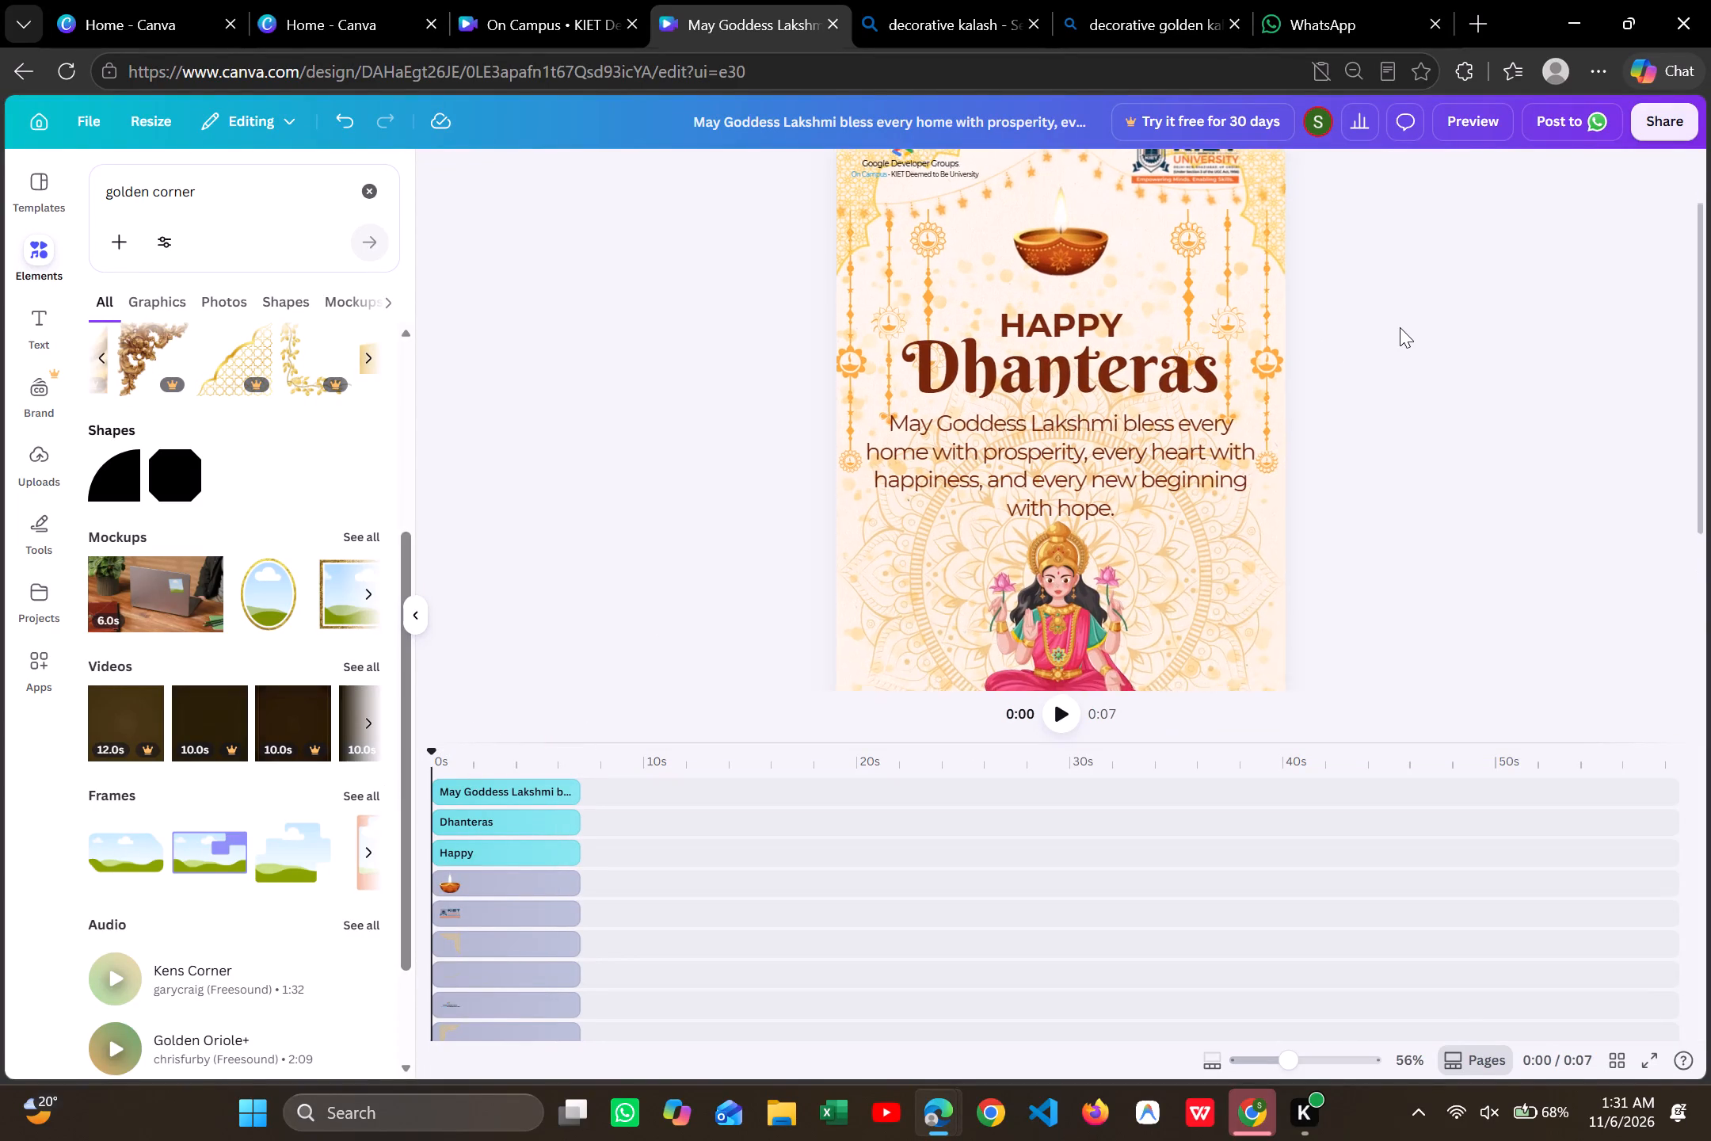
# Move the KIET University logo and the Google Developer Groups logo slightly closer to the page's upper edge.
pyautogui.scroll(1, 1400, 327)
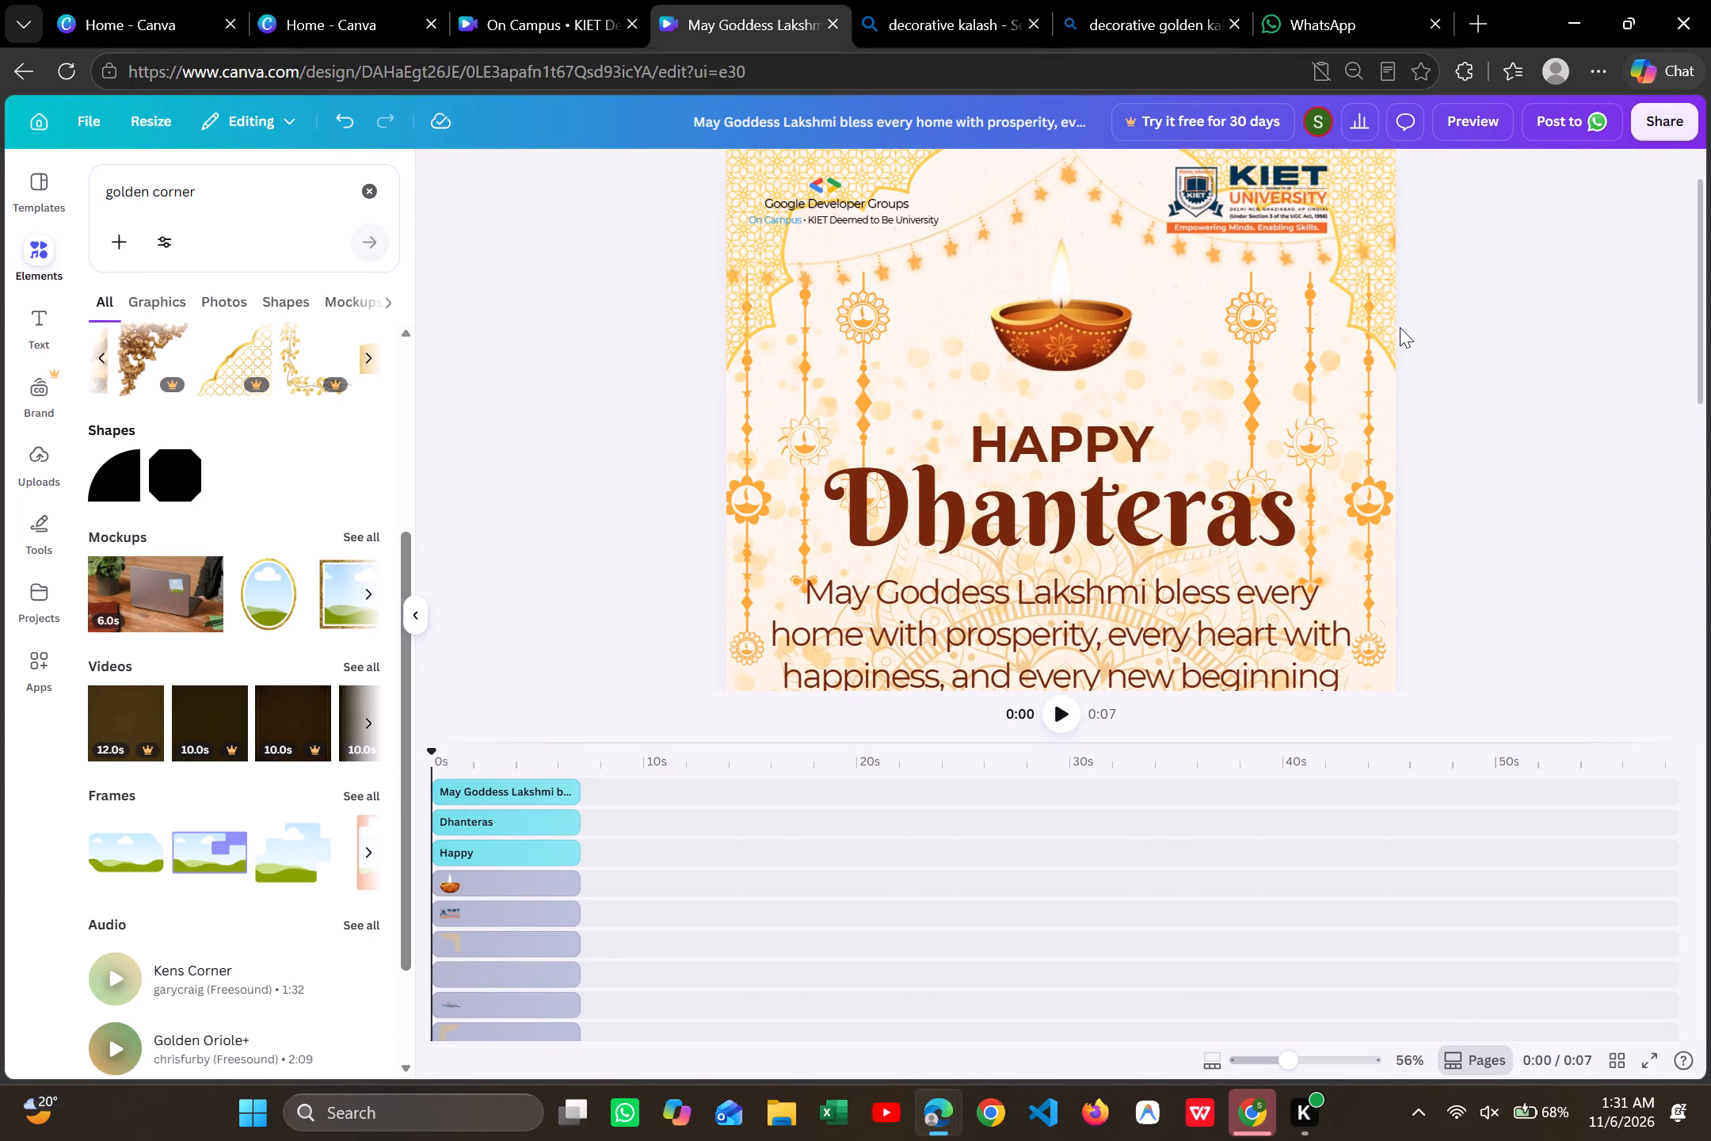
pyautogui.scroll(1, 1400, 327)
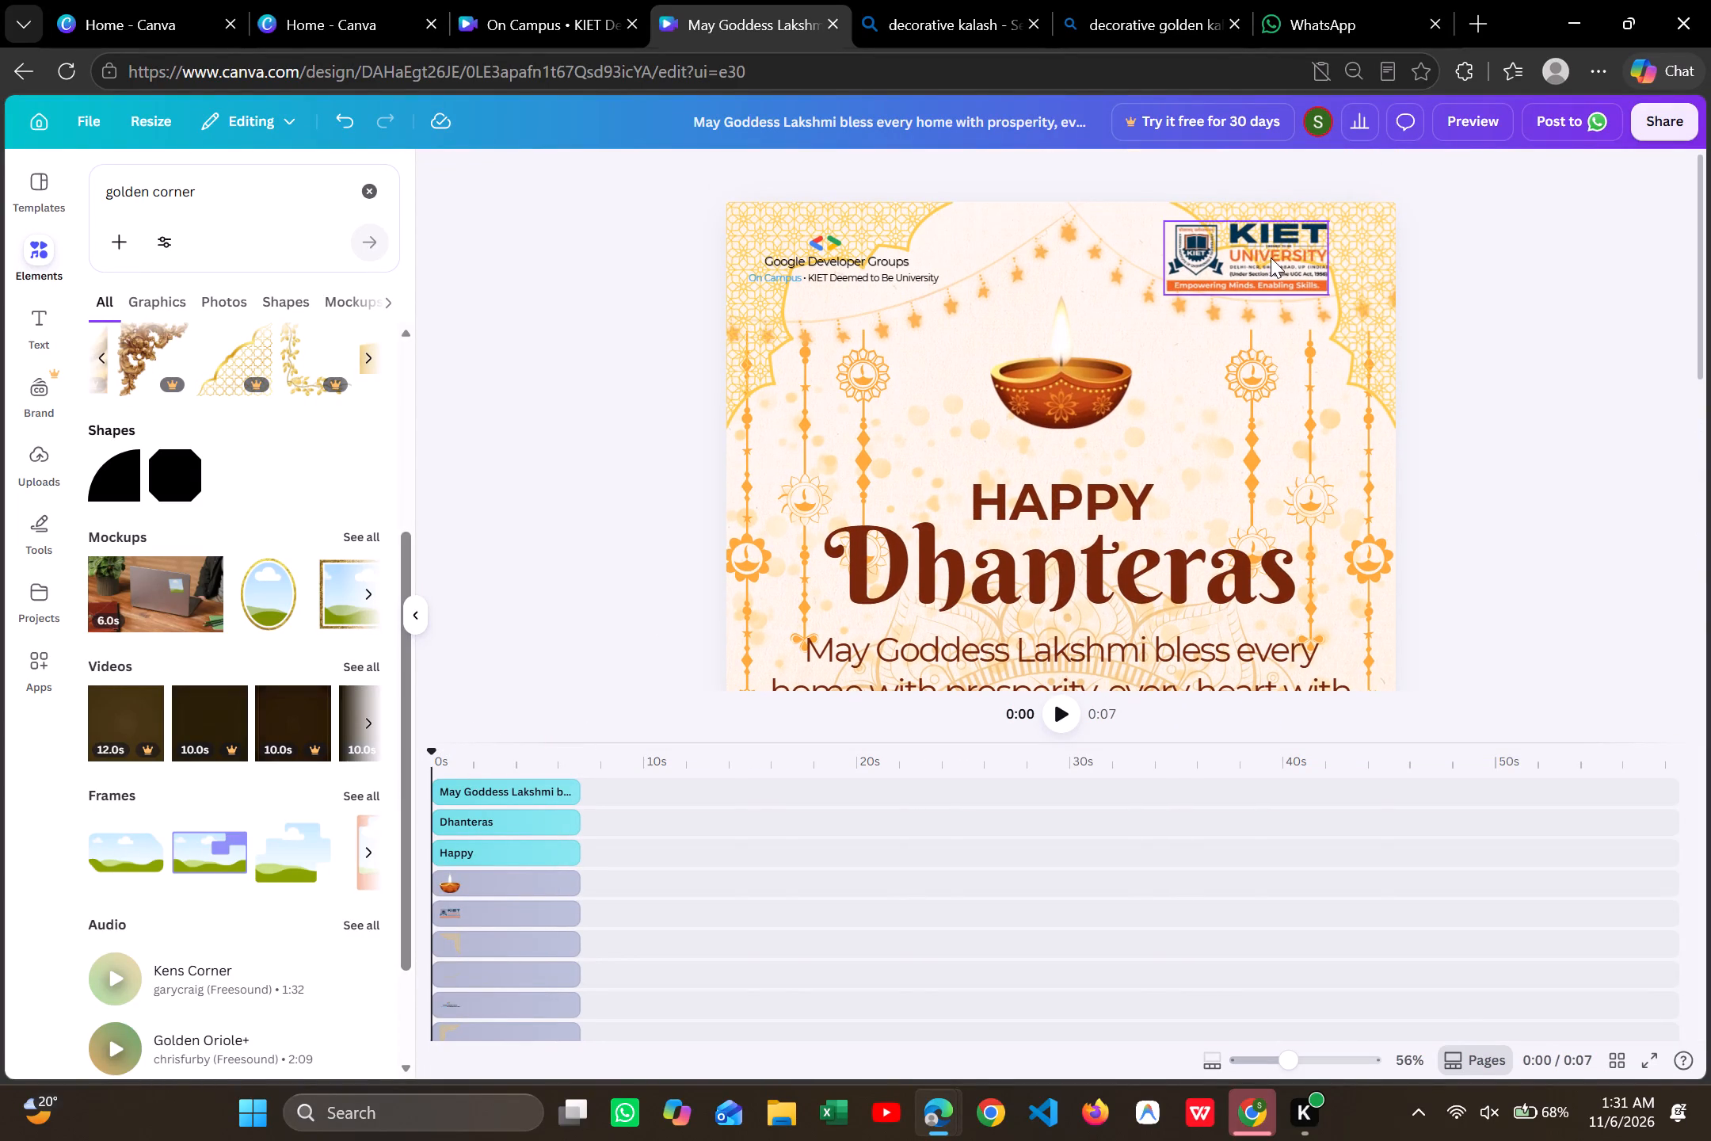
pyautogui.moveTo(1271, 258); pyautogui.dragTo(1286, 246)
pyautogui.click(1544, 309)
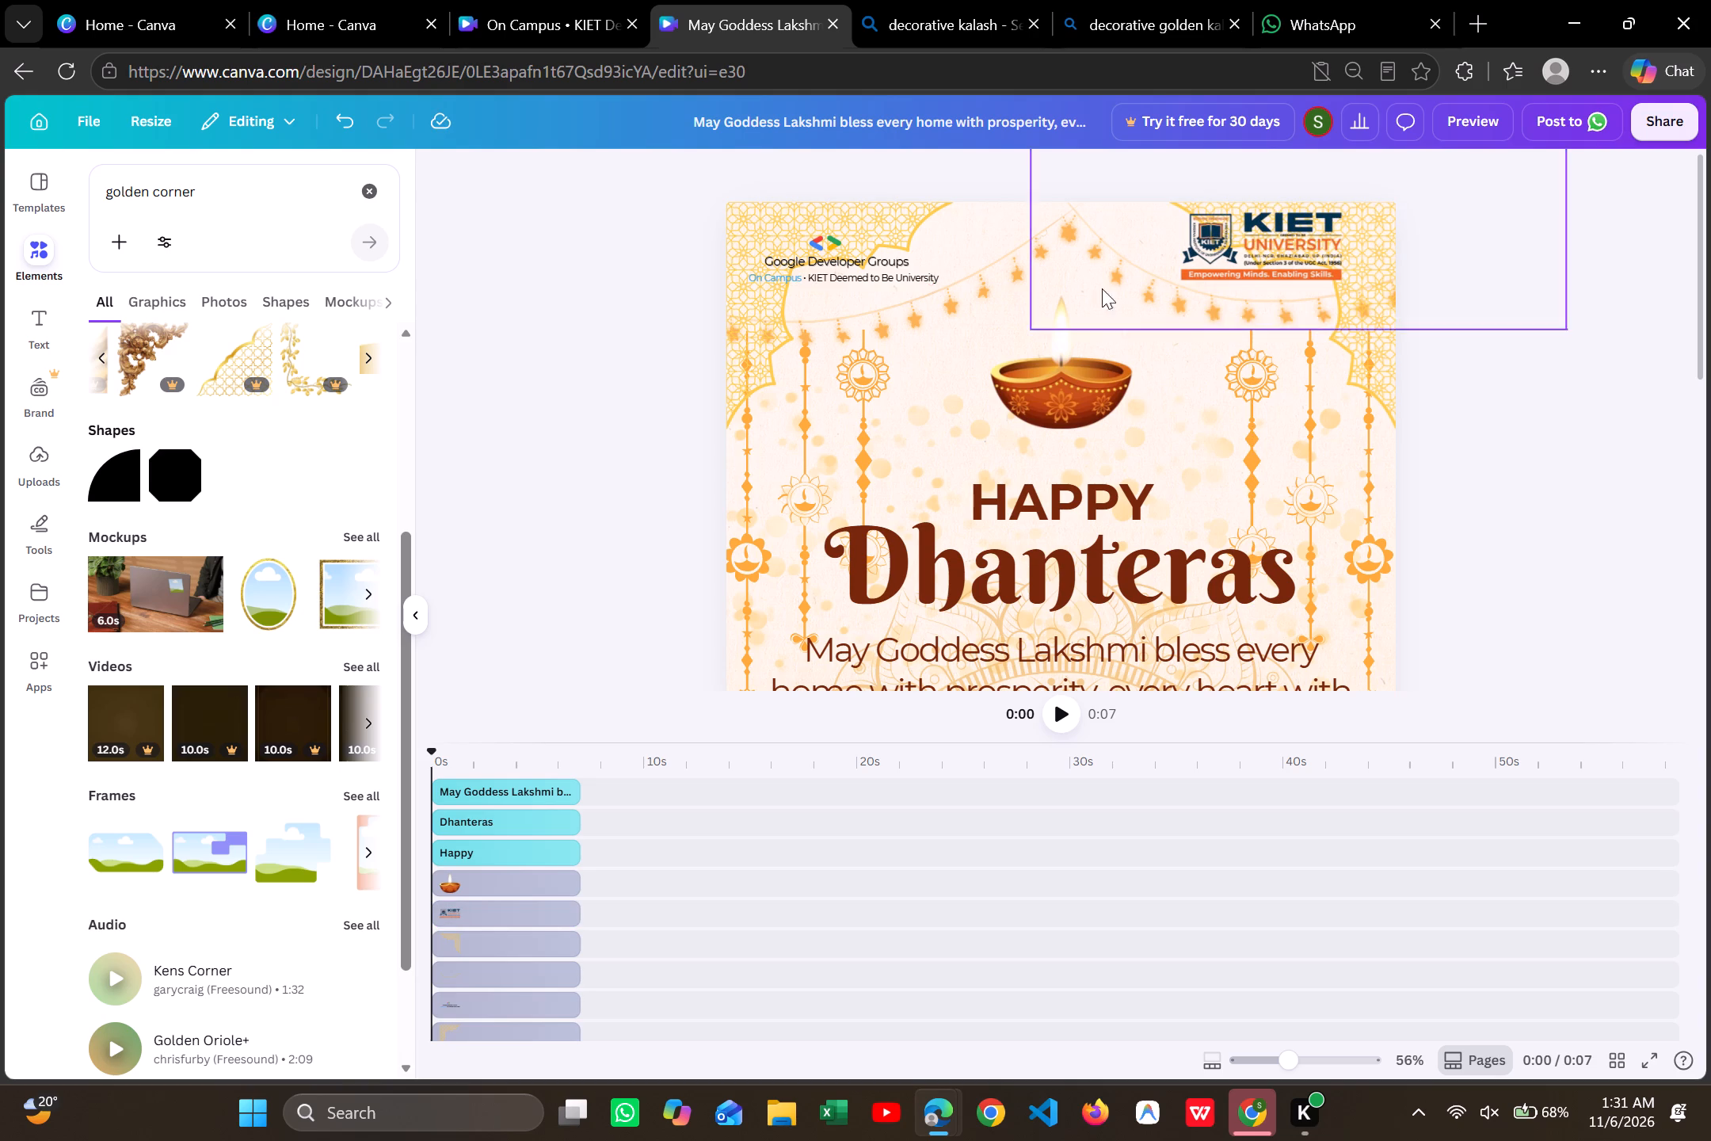
pyautogui.moveTo(911, 275); pyautogui.dragTo(916, 262)
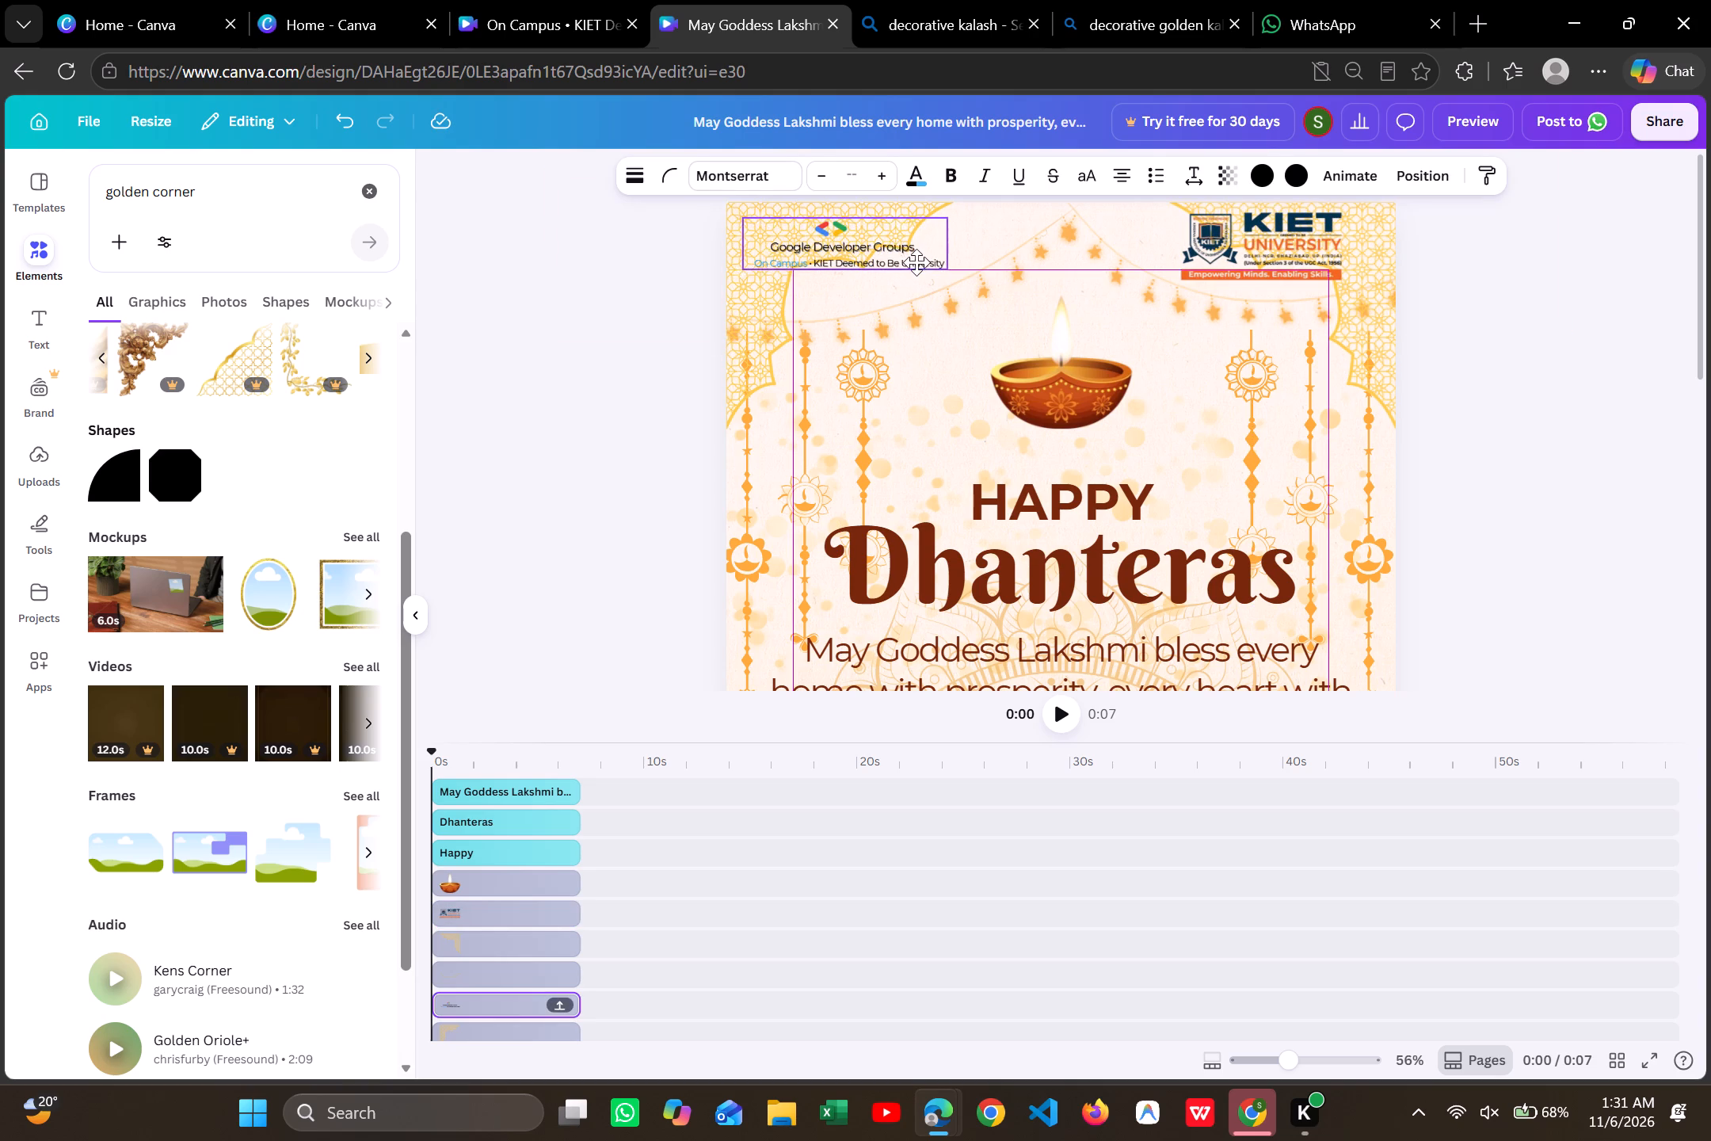
pyautogui.moveTo(916, 262); pyautogui.dragTo(916, 265)
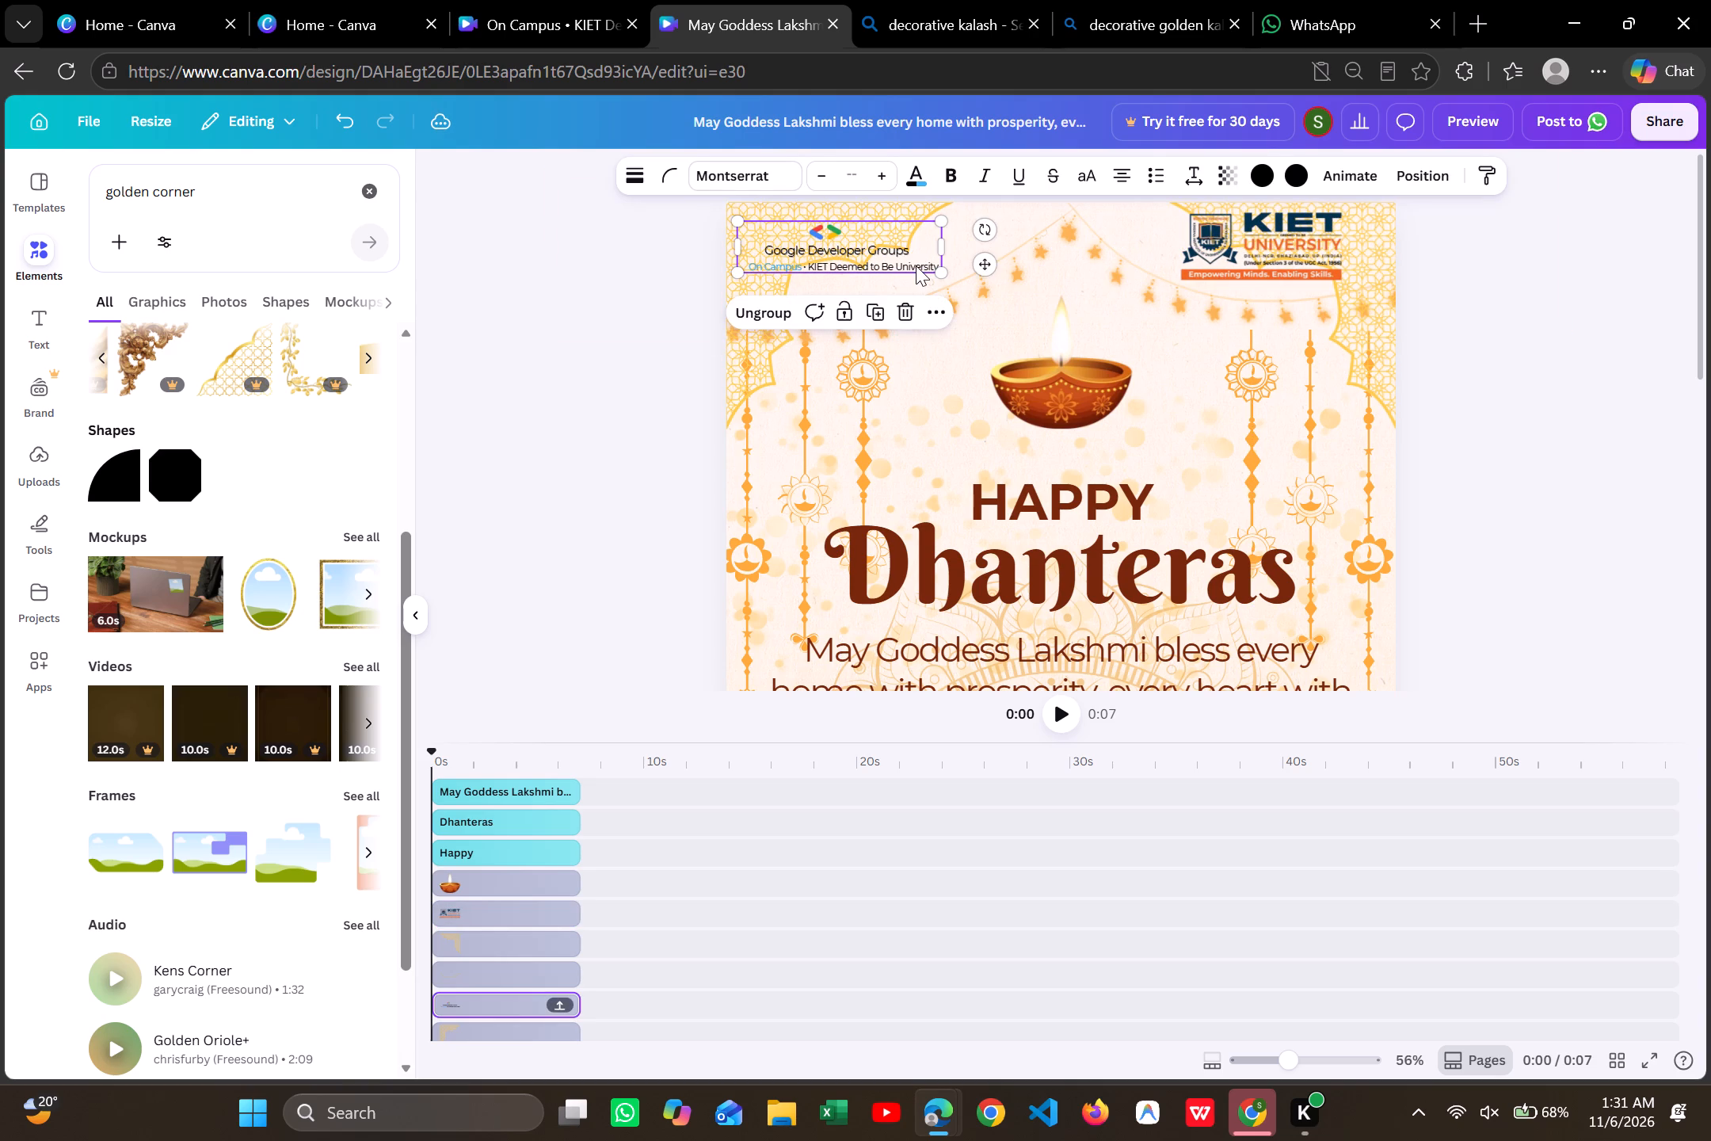
pyautogui.click(1509, 325)
# Shrink the KIET University logo slightly and place it in the page's upper-right corner, top-aligned with the Google Developer Groups logo.
pyautogui.click(1322, 265)
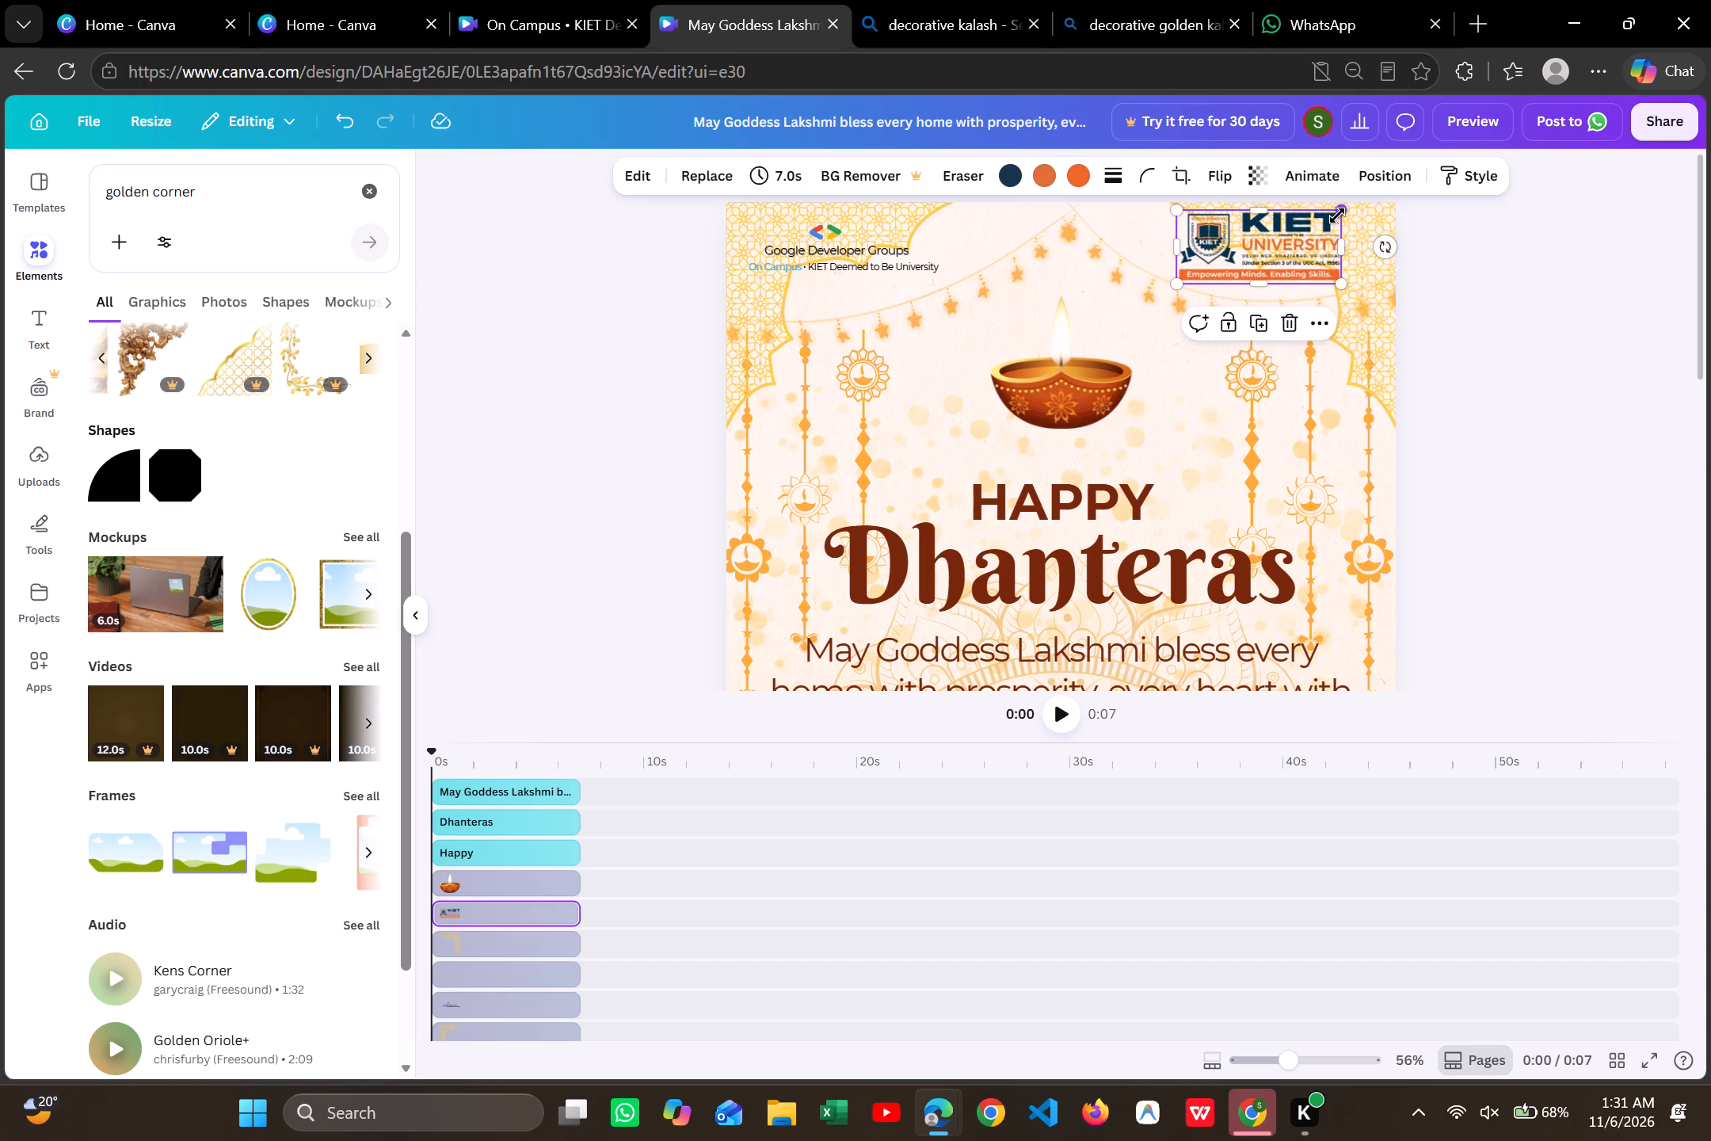
pyautogui.moveTo(1337, 216); pyautogui.dragTo(1324, 230)
pyautogui.moveTo(1294, 244); pyautogui.dragTo(1050, 266)
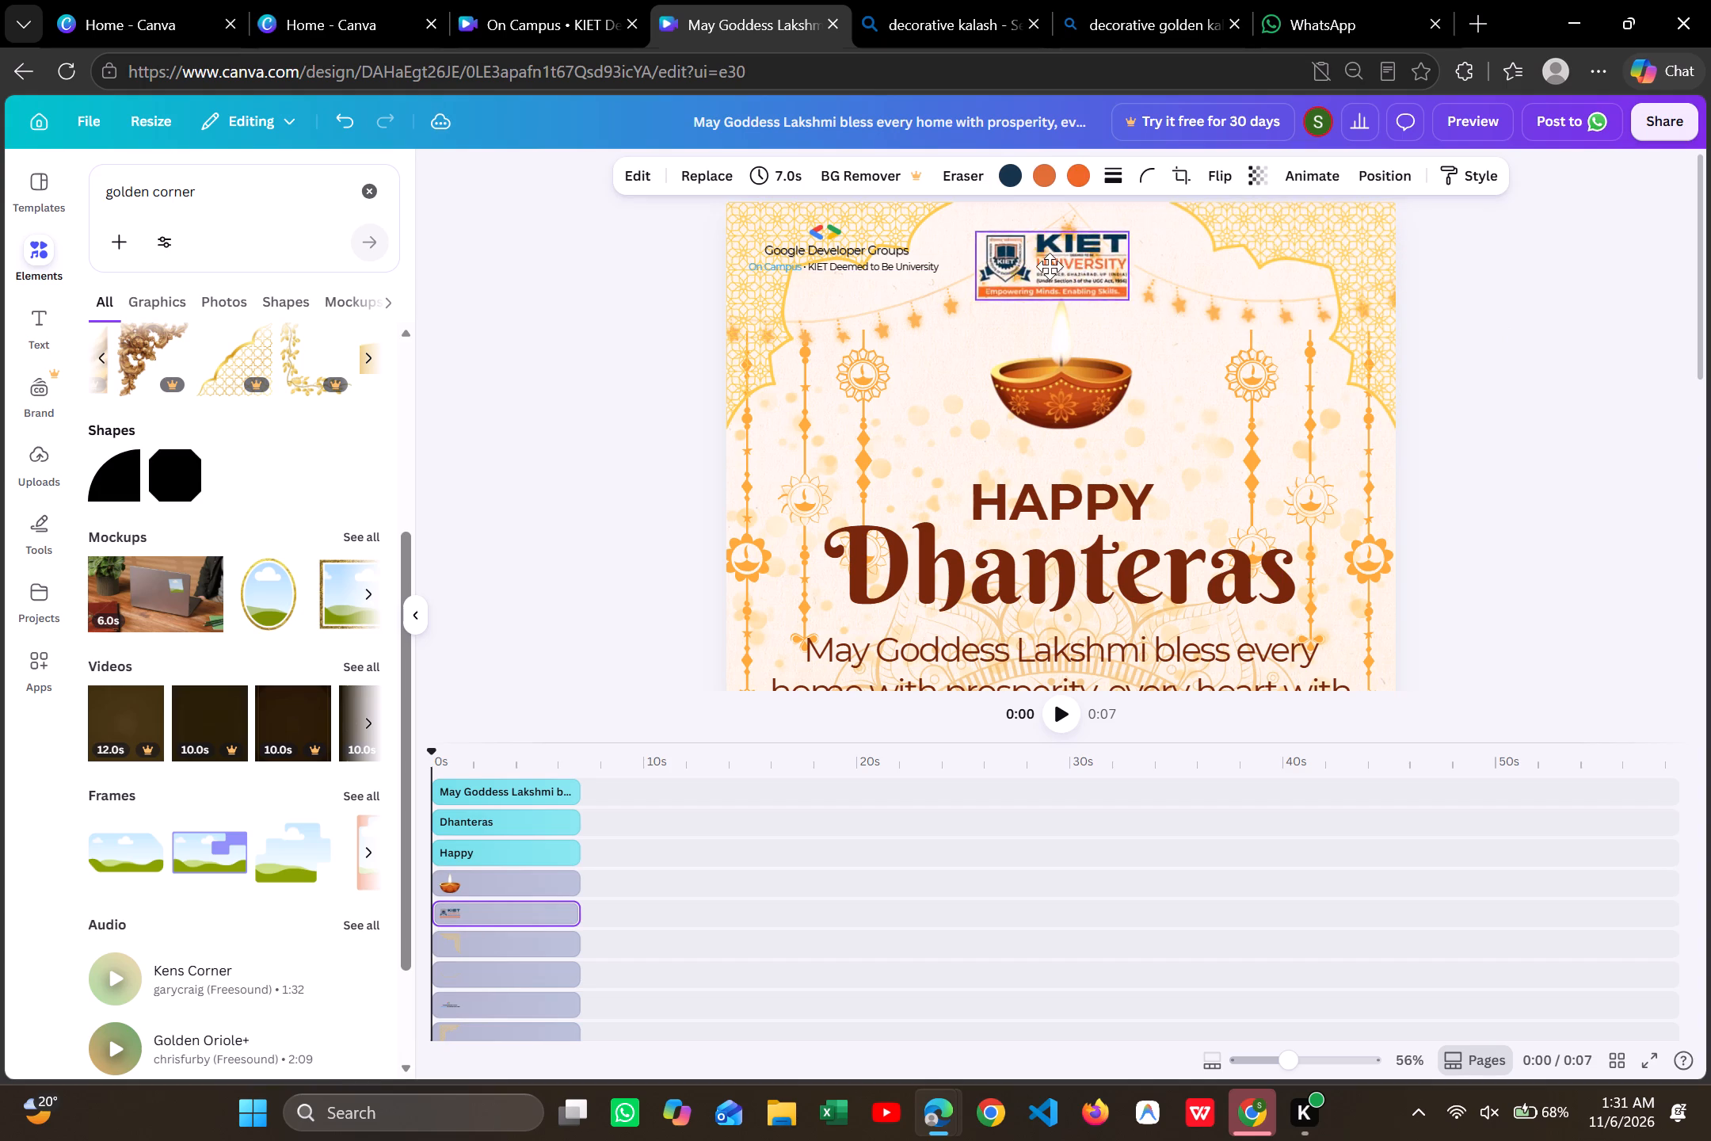
pyautogui.moveTo(1050, 266); pyautogui.dragTo(939, 234)
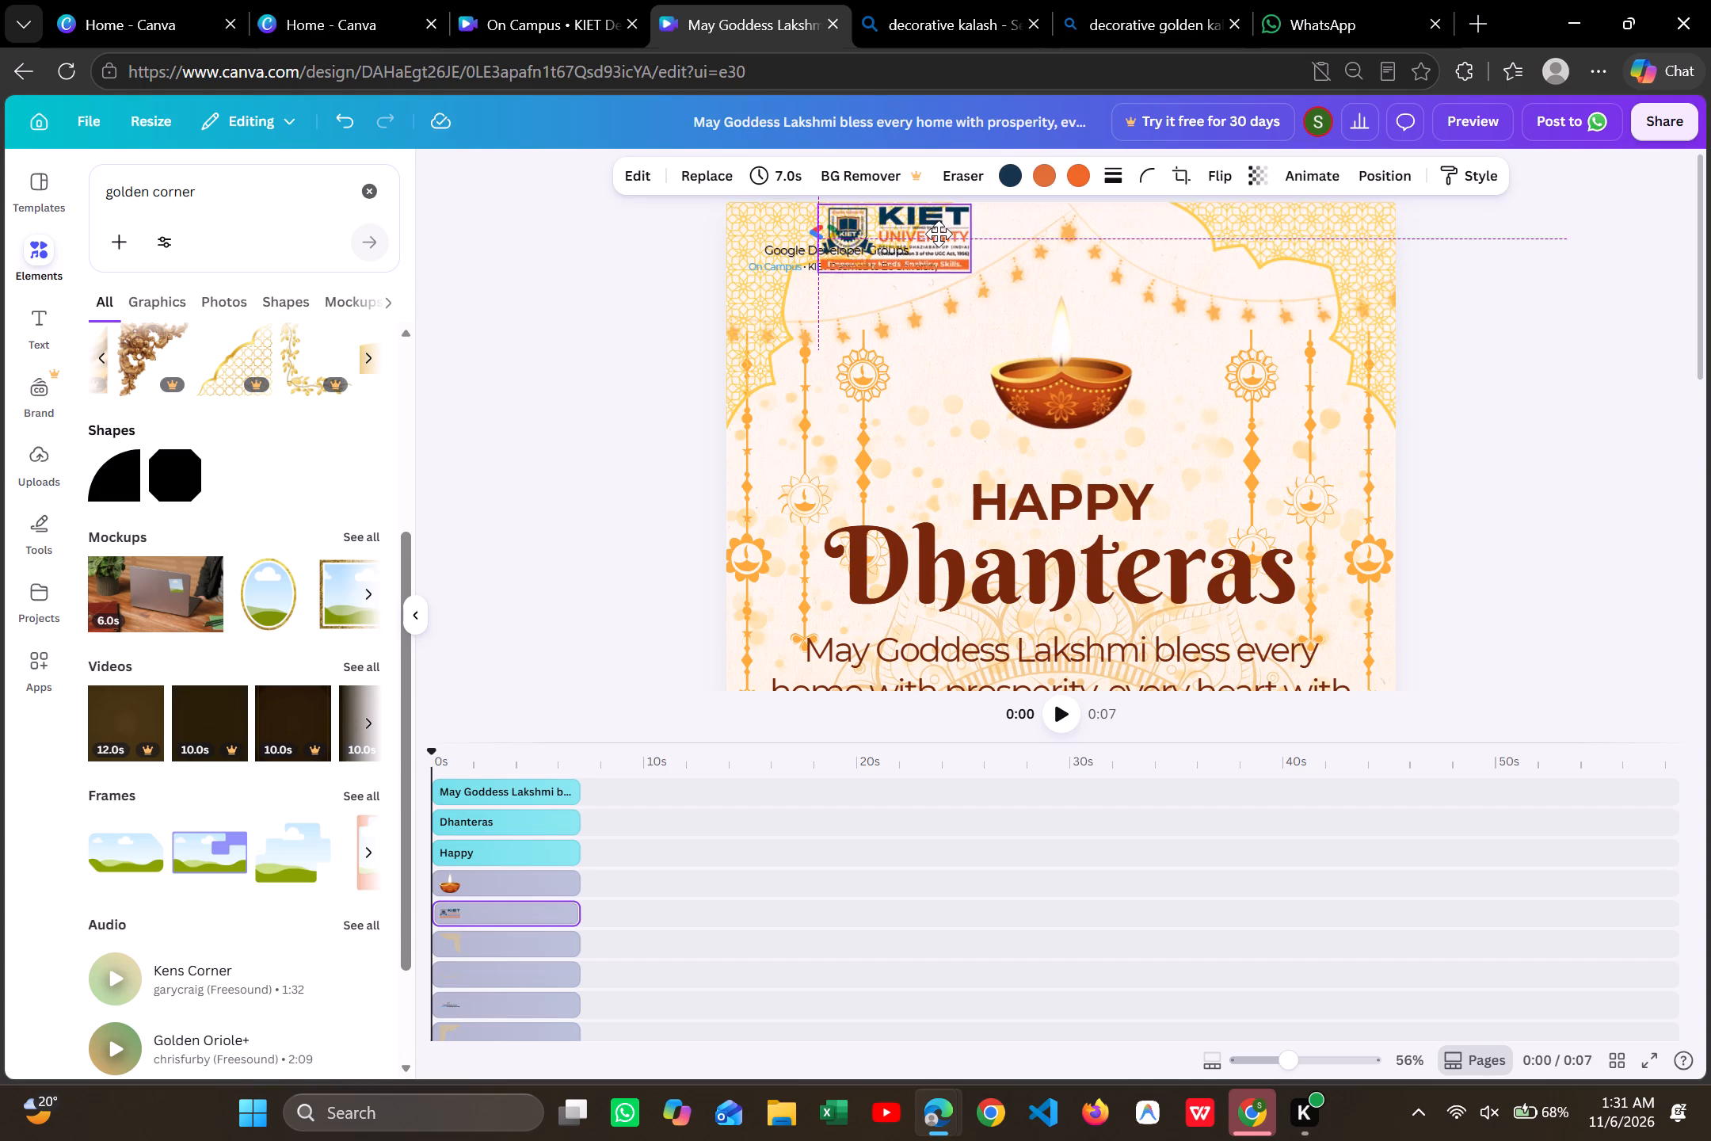
pyautogui.moveTo(939, 234); pyautogui.dragTo(1306, 239)
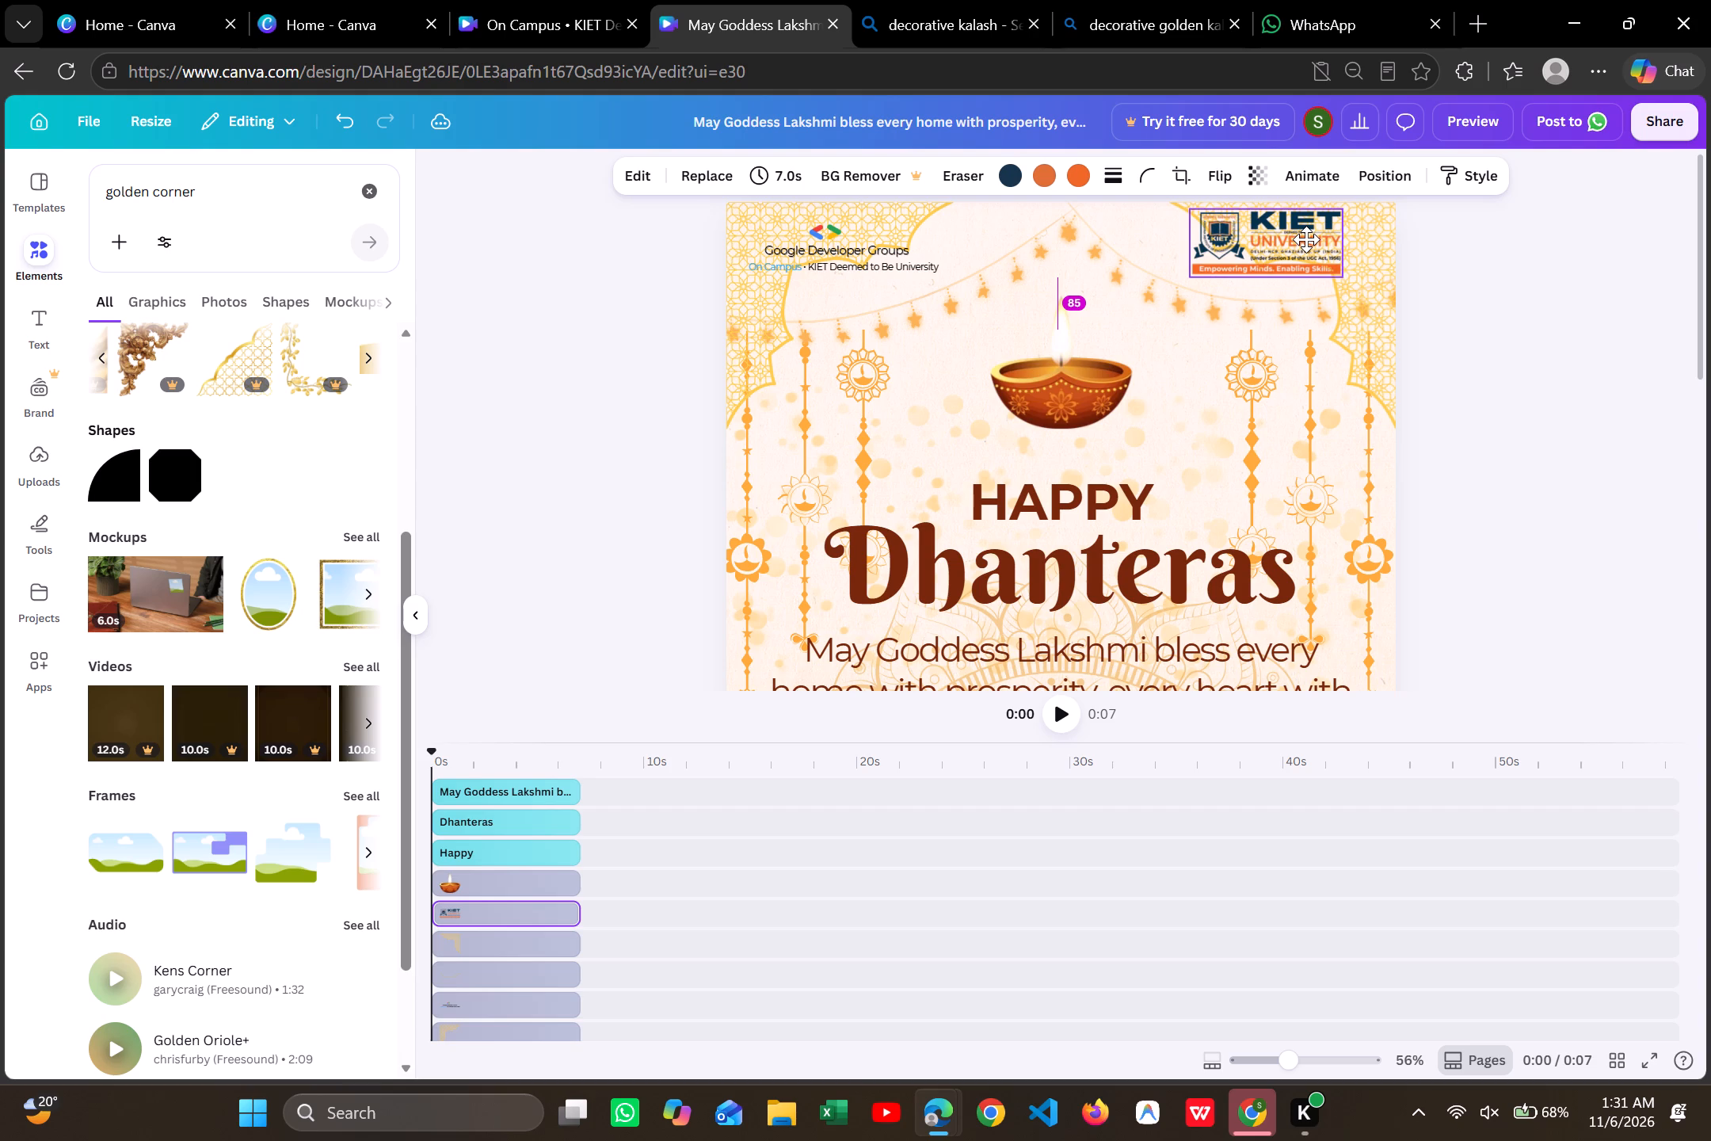
pyautogui.moveTo(1306, 239); pyautogui.dragTo(1309, 239)
pyautogui.click(1622, 279)
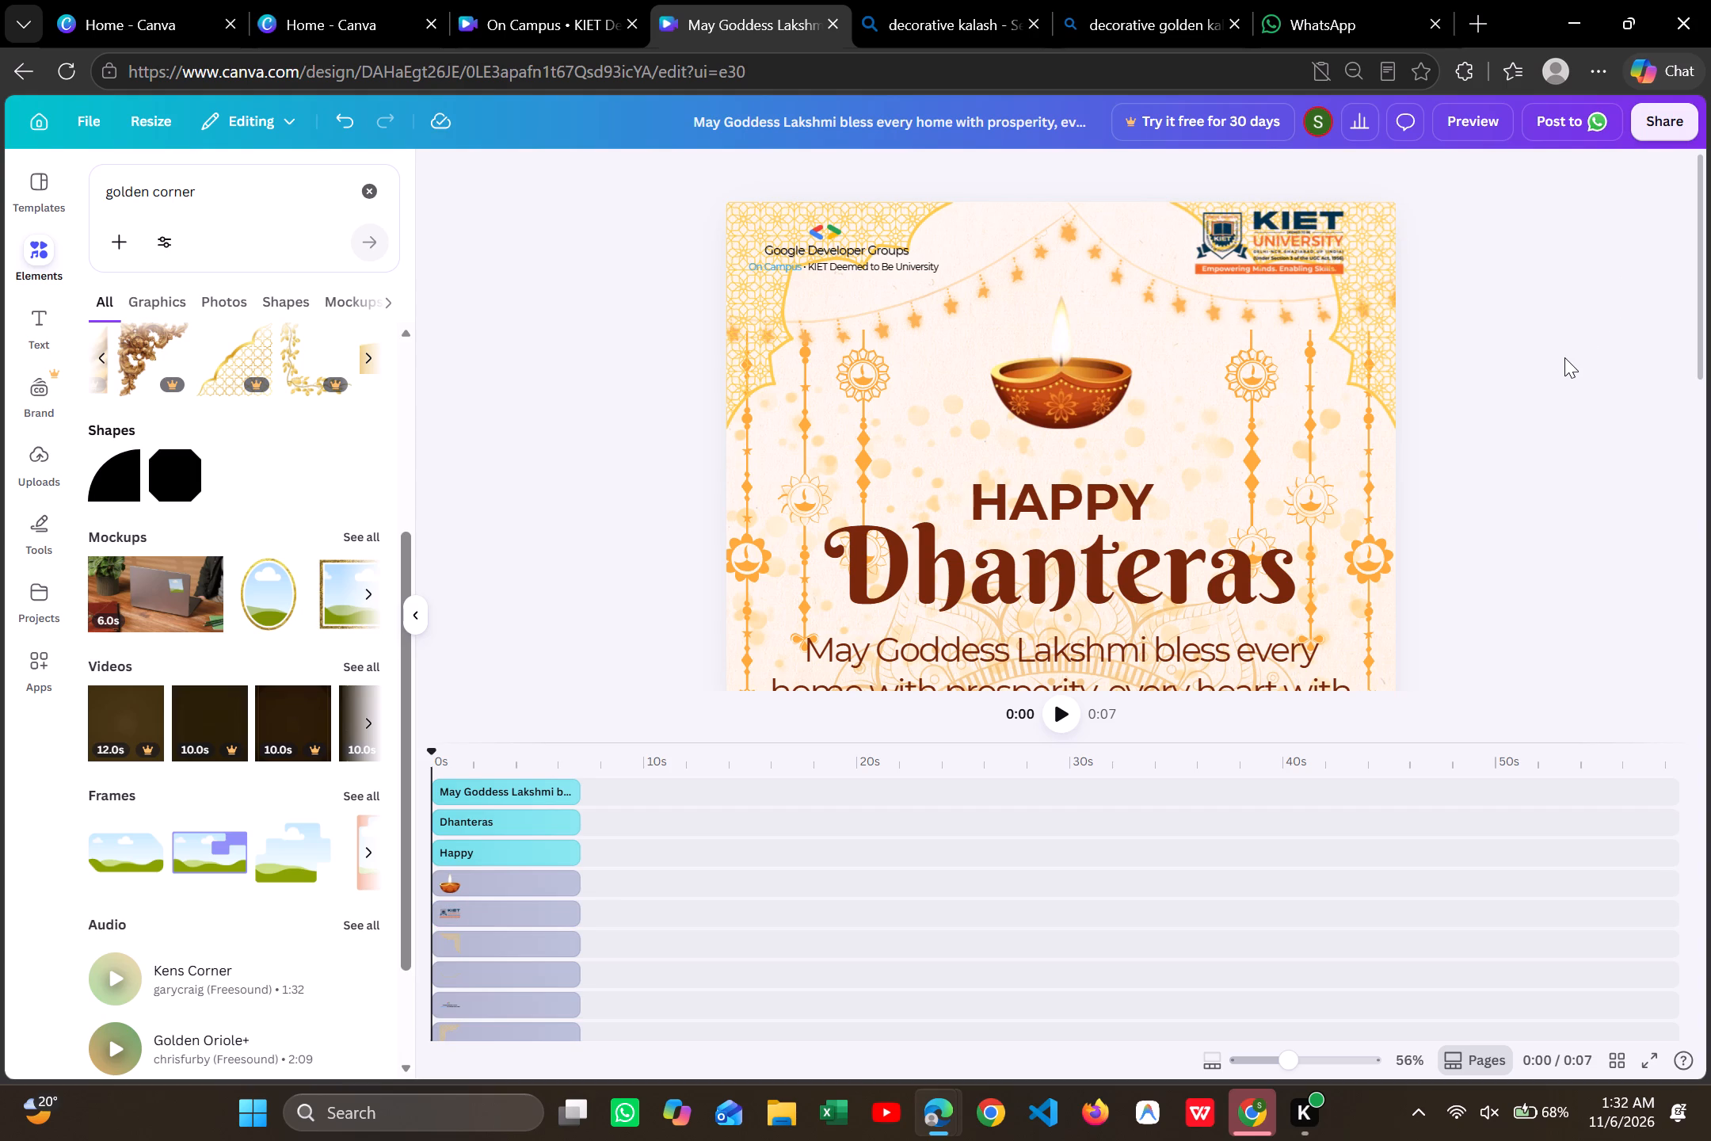
pyautogui.moveTo(1306, 258); pyautogui.dragTo(1304, 269)
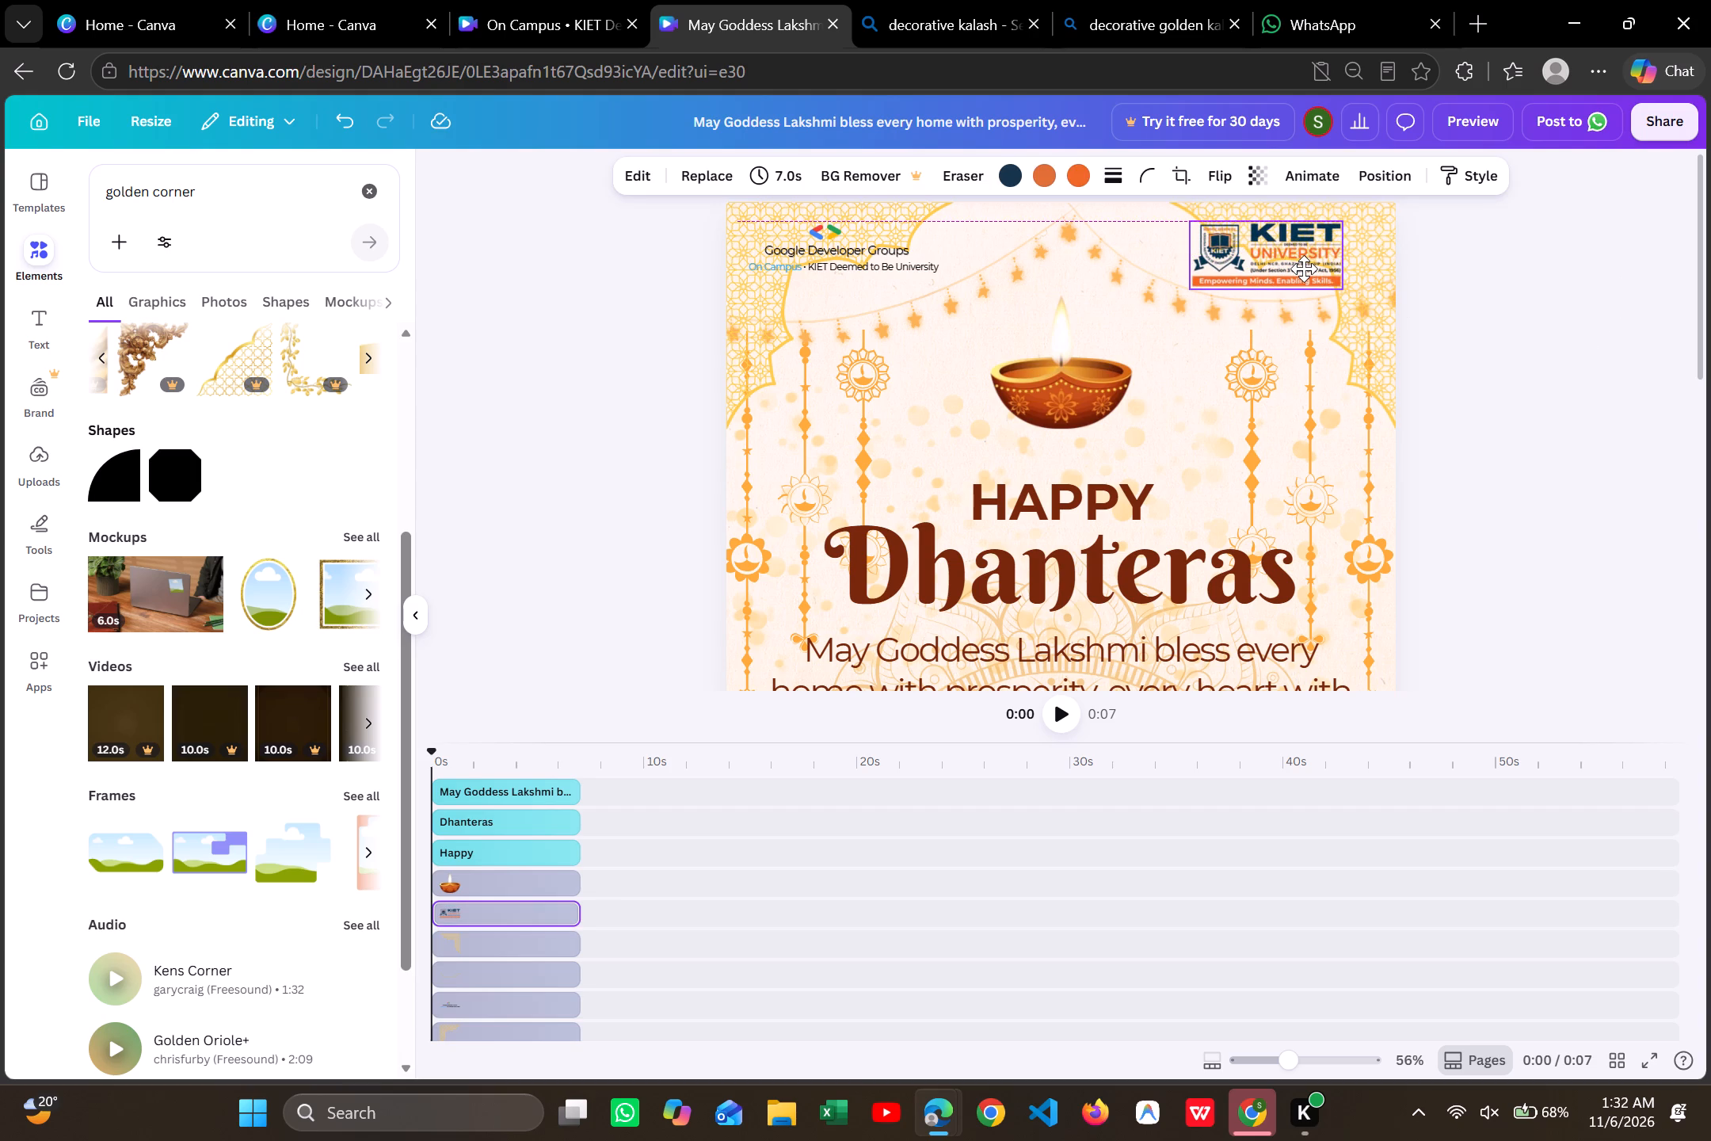
pyautogui.moveTo(1304, 269); pyautogui.dragTo(1304, 268)
pyautogui.click(1495, 282)
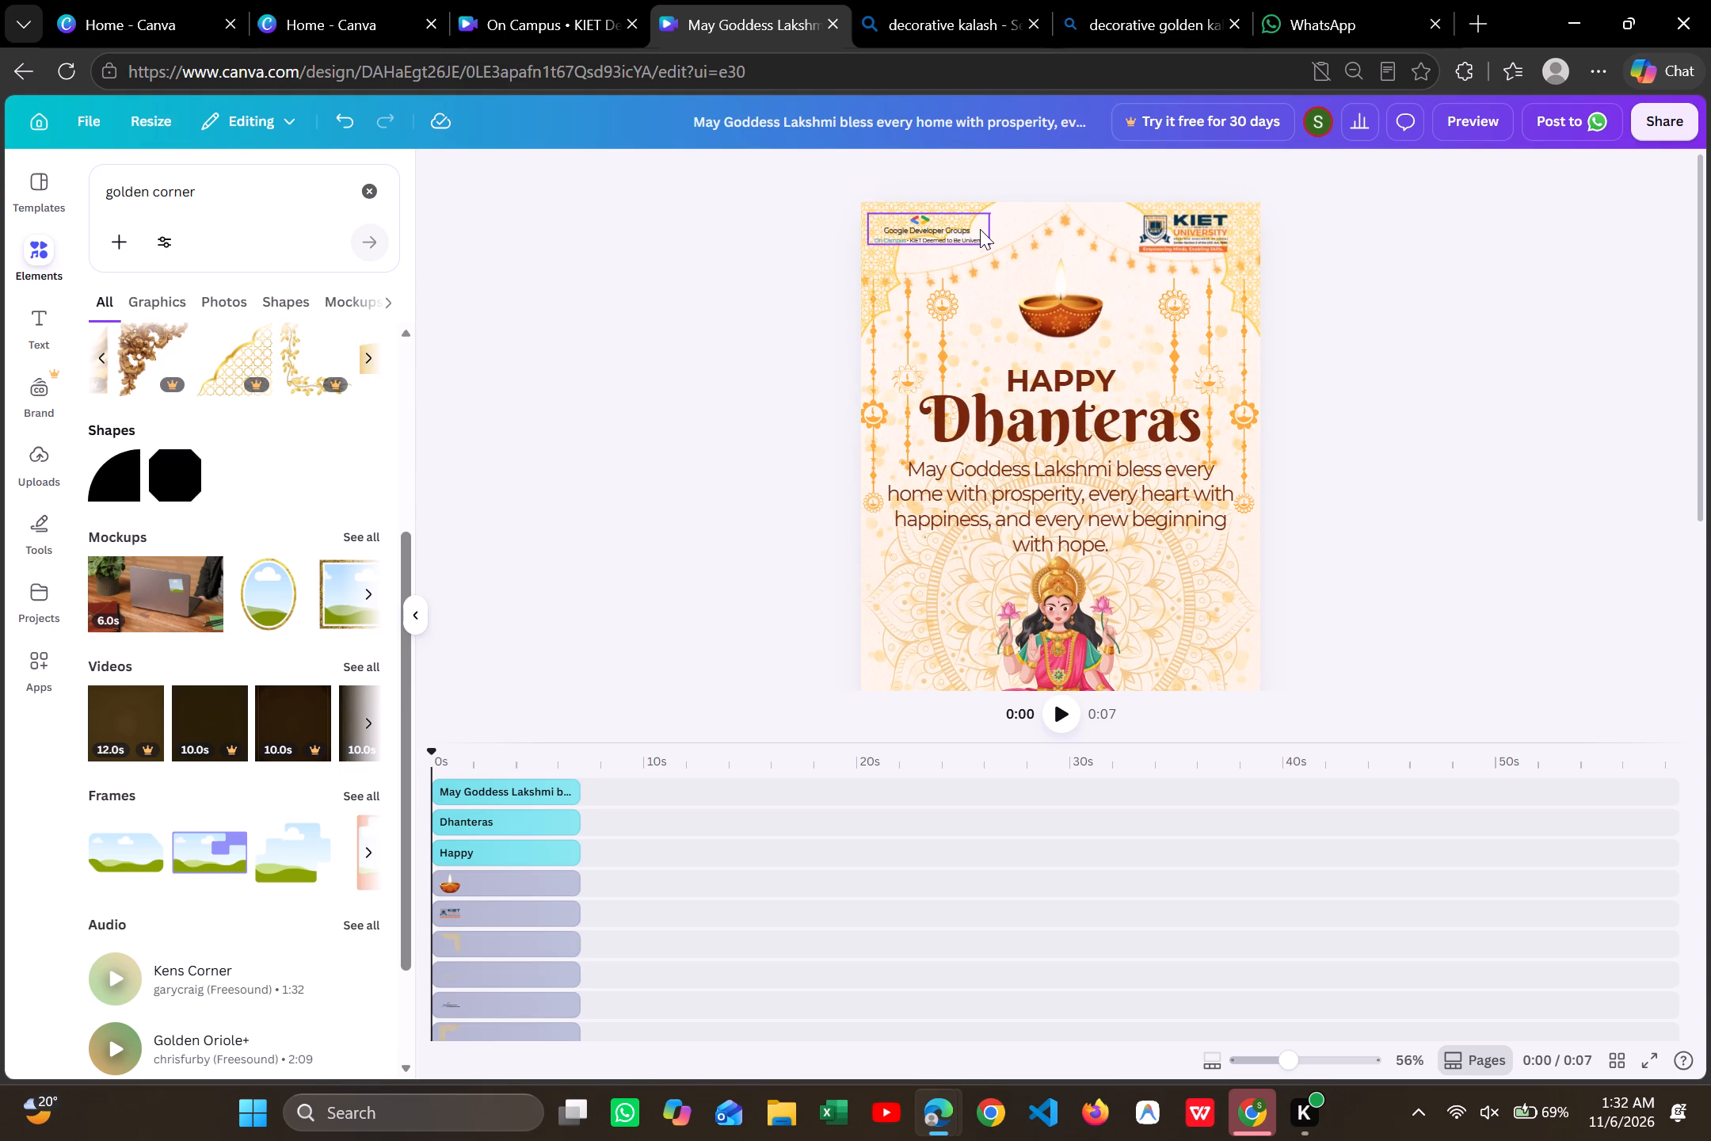
# Nudge the Google Developer Groups logo inward and down, and align the KIET University logo's vertical centre with it.
pyautogui.moveTo(980, 229); pyautogui.dragTo(987, 233)
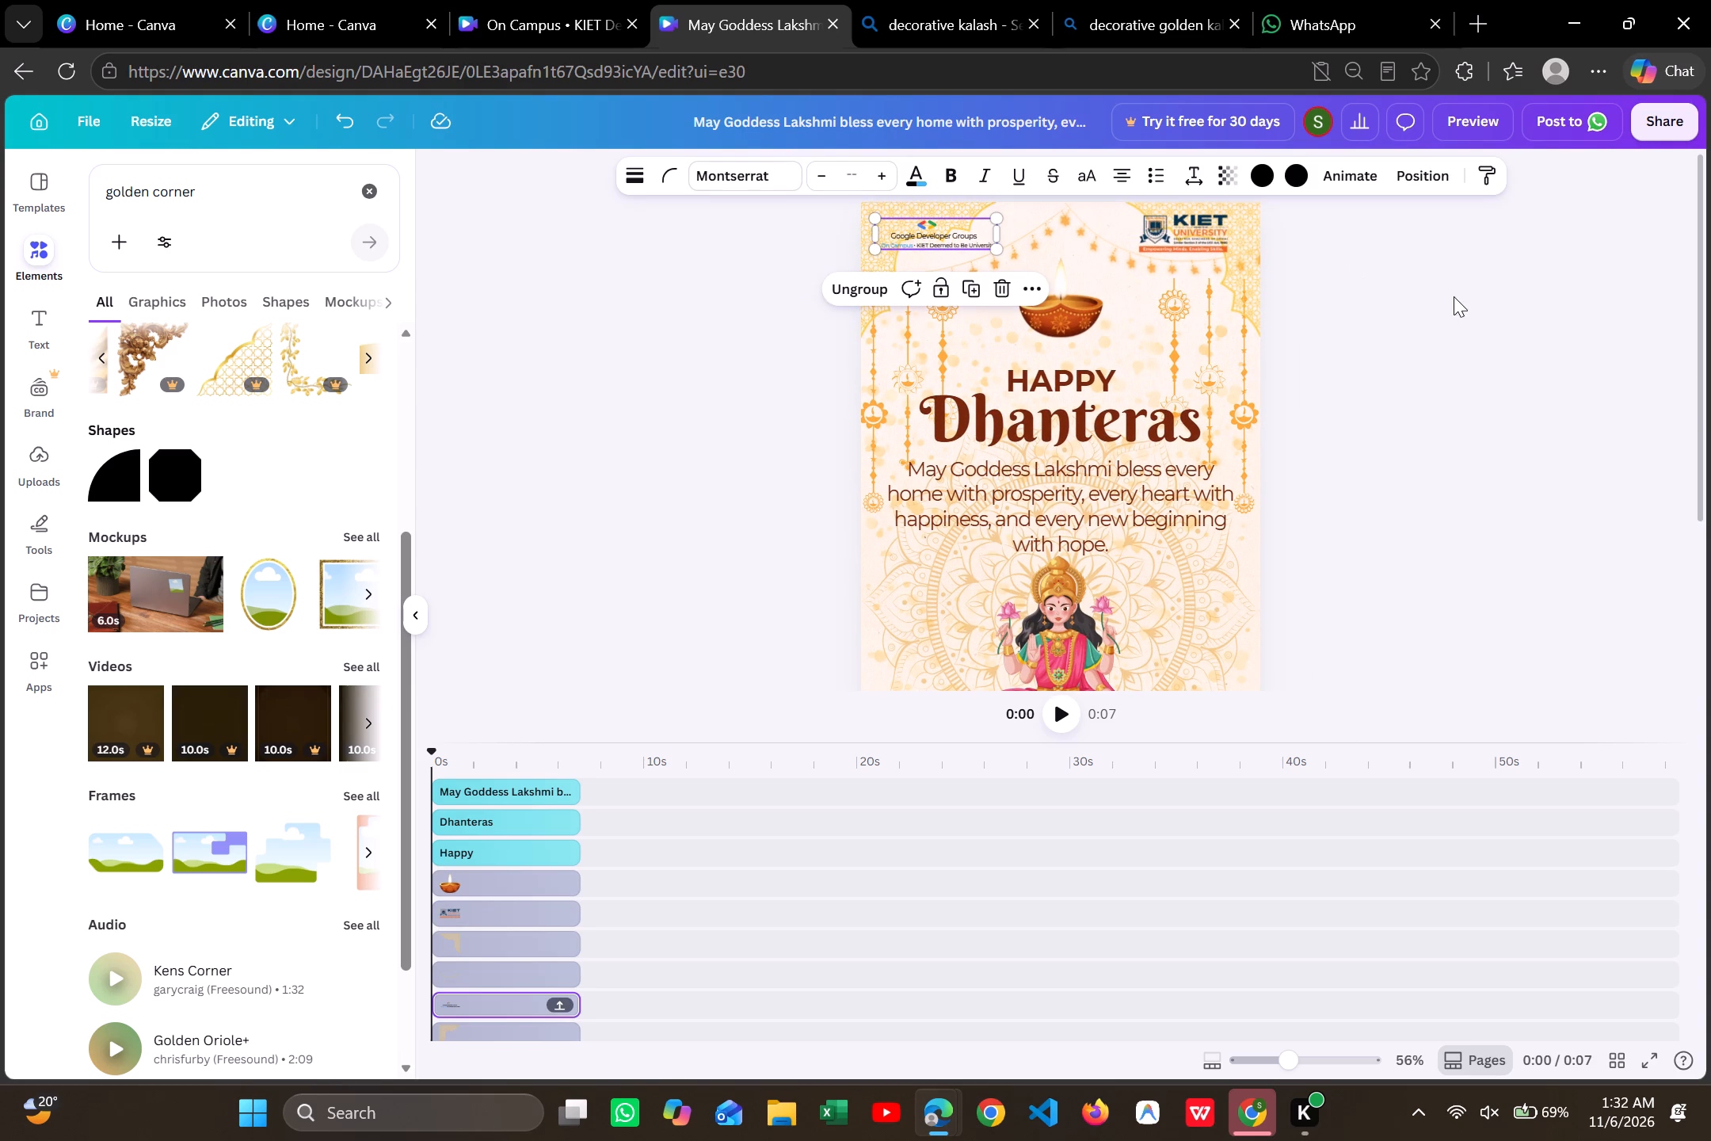
pyautogui.click(1454, 296)
pyautogui.click(1191, 239)
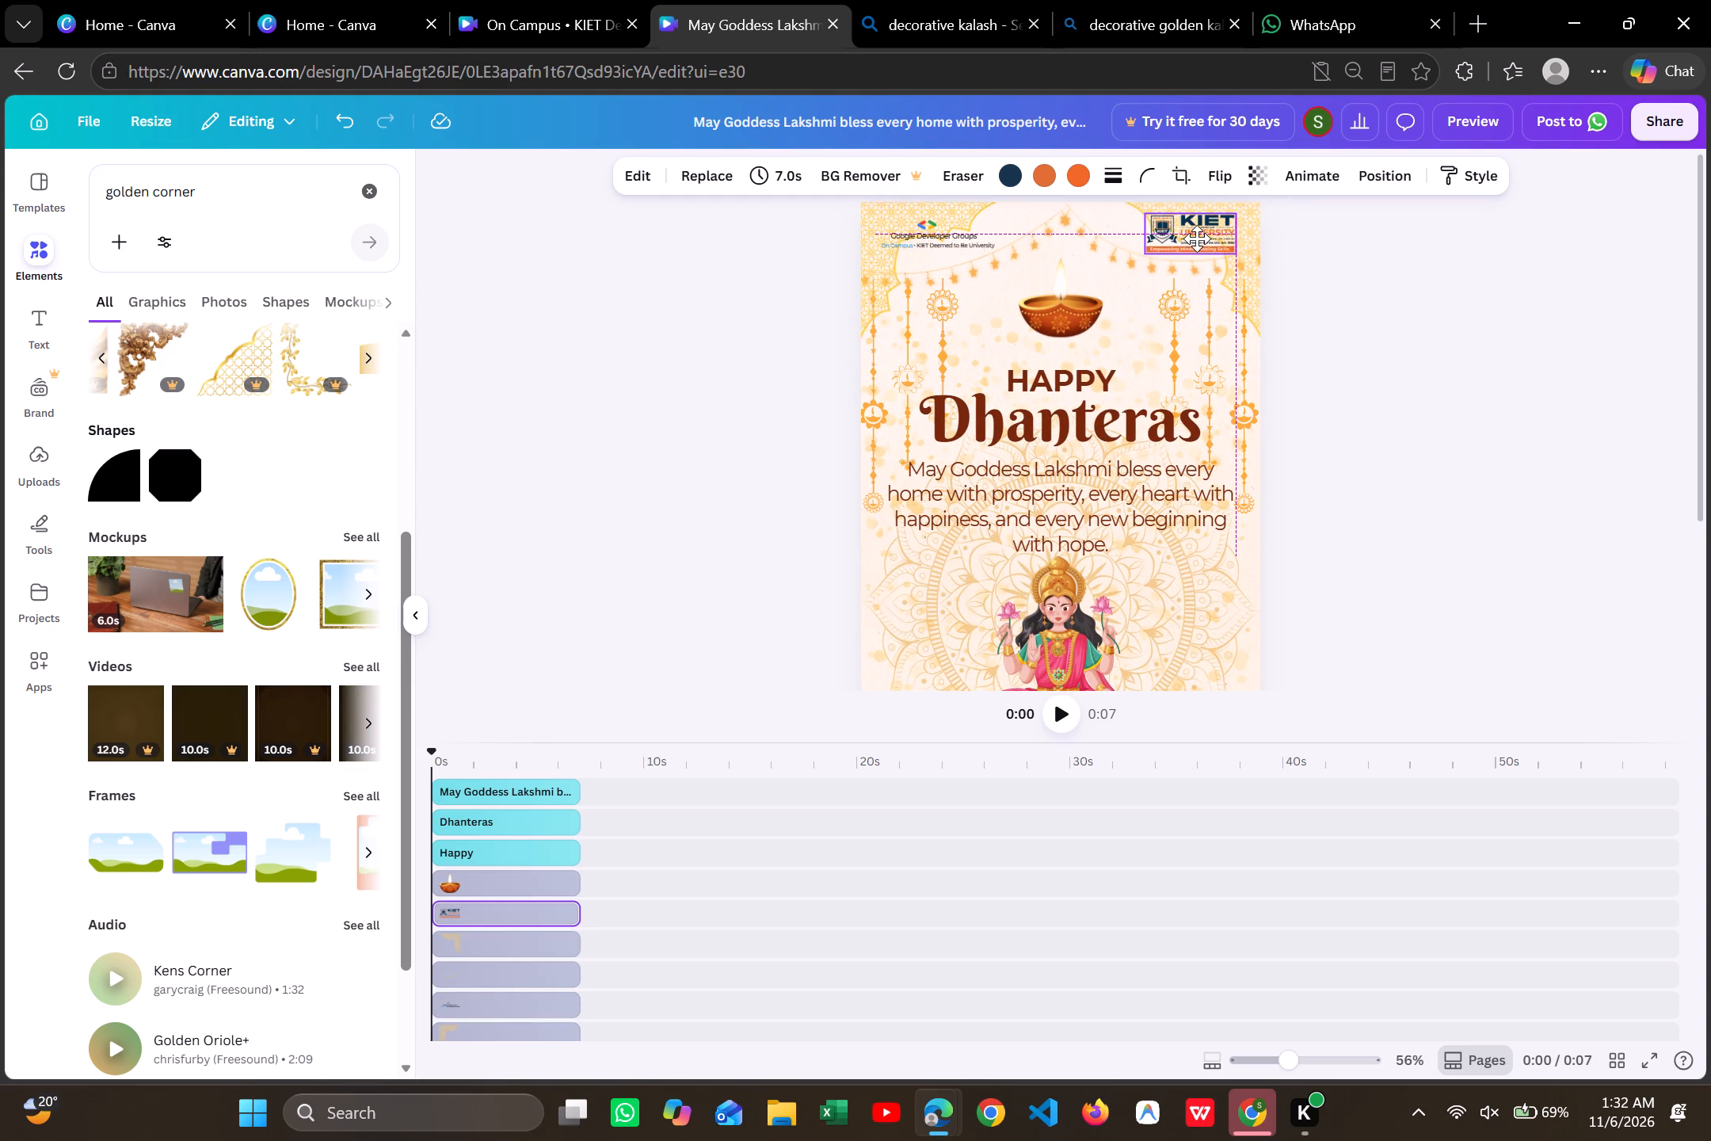
pyautogui.click(1417, 311)
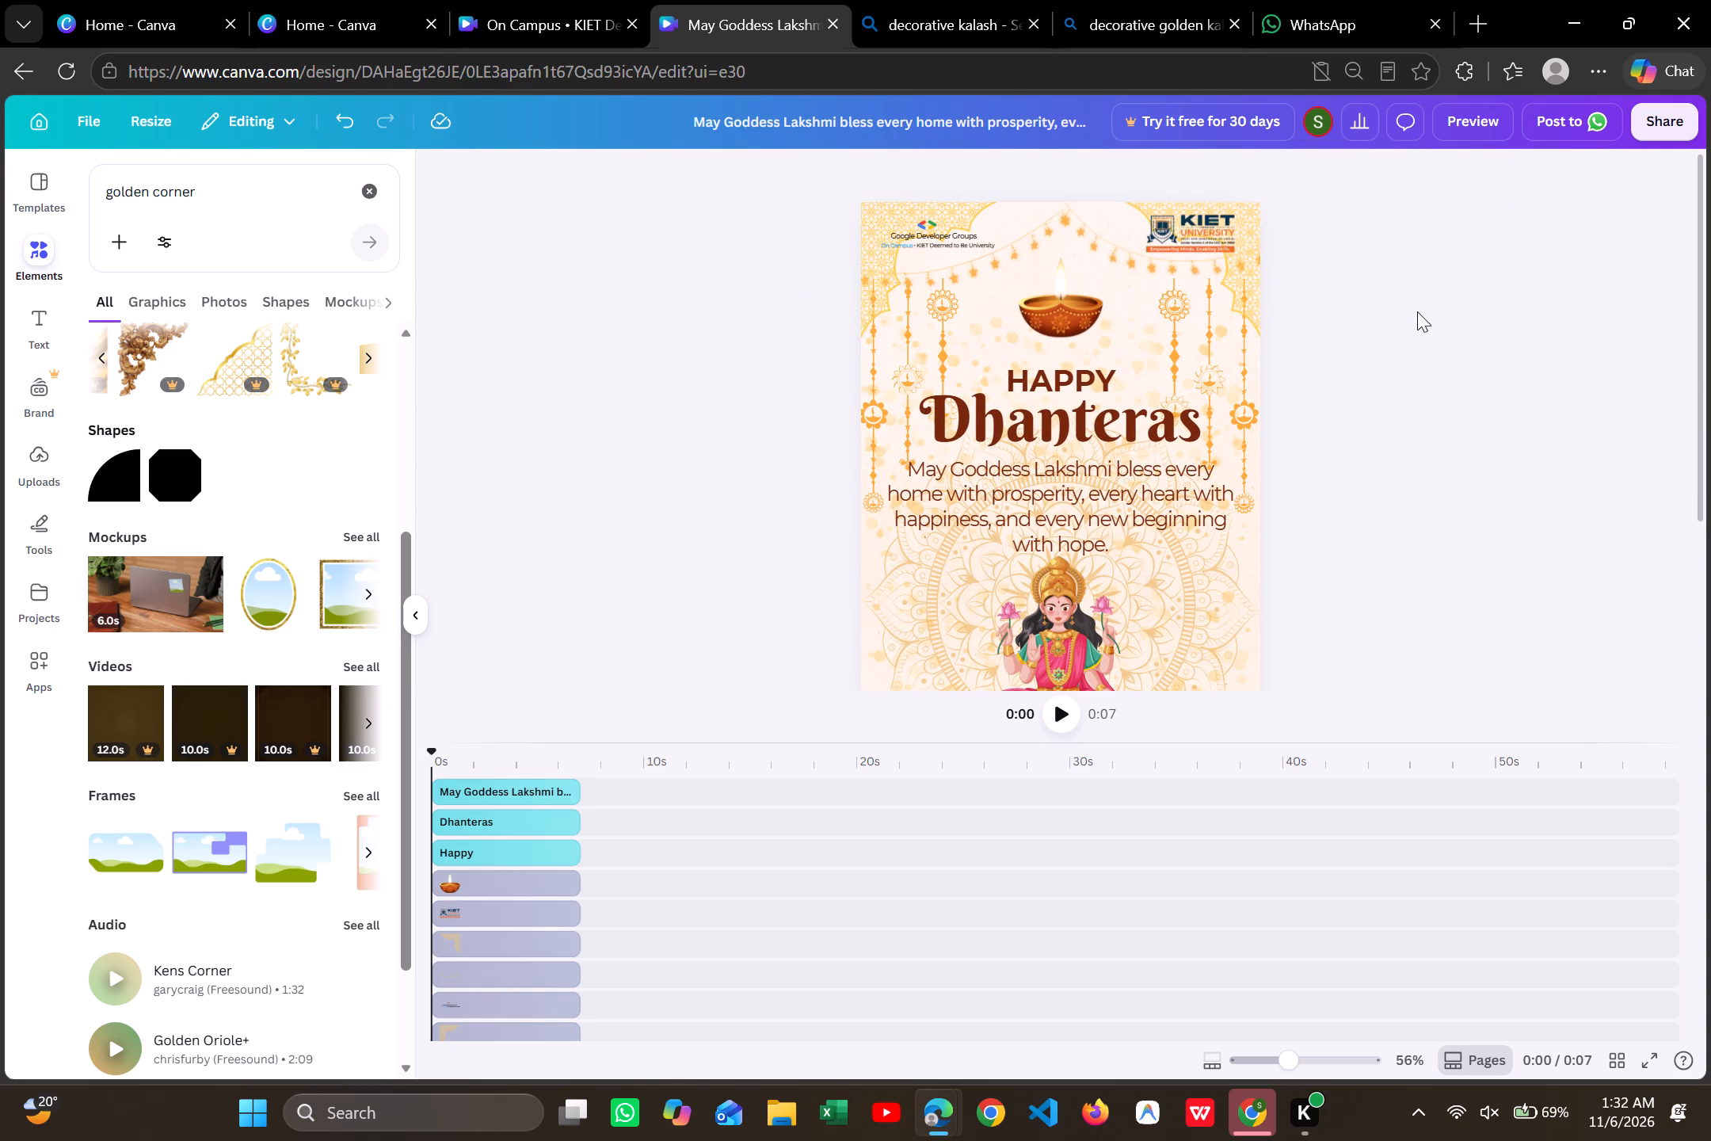
pyautogui.scroll(-1, 1417, 311)
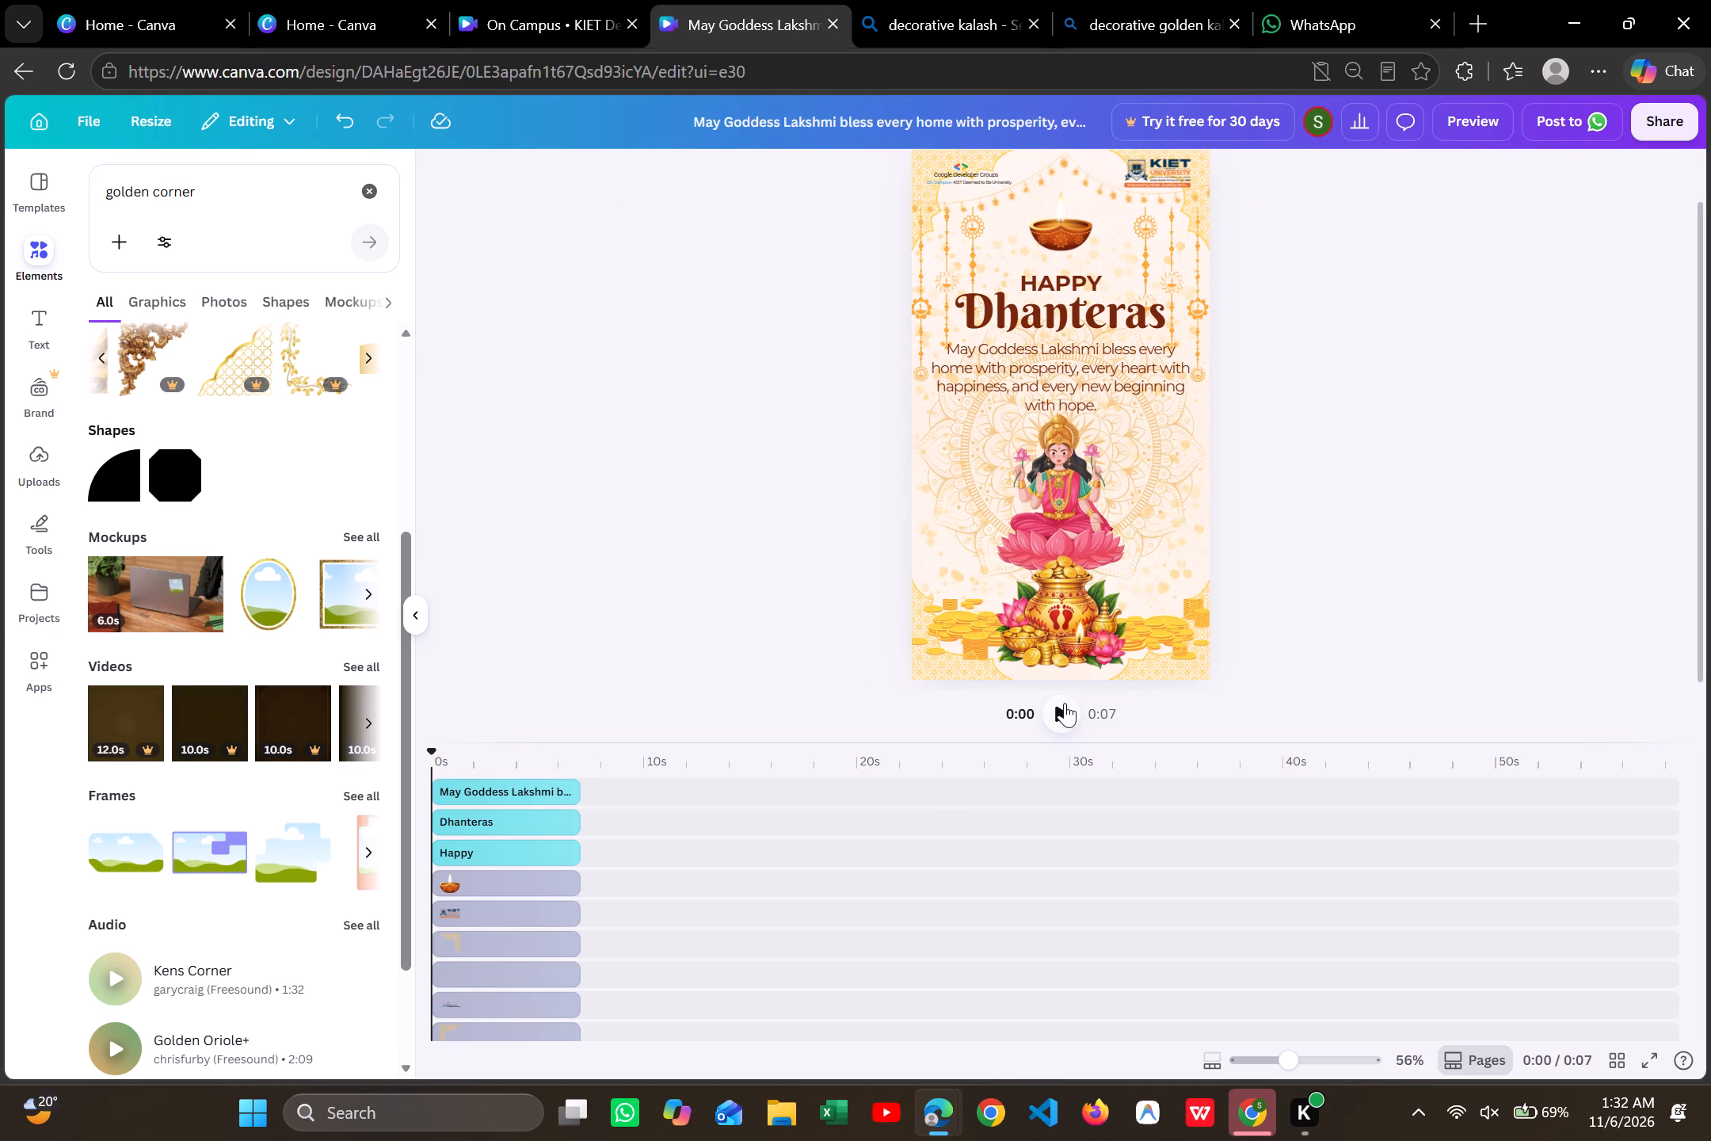
# Play back the 7-second video to its end and return the playhead to the start.
pyautogui.click(1065, 703)
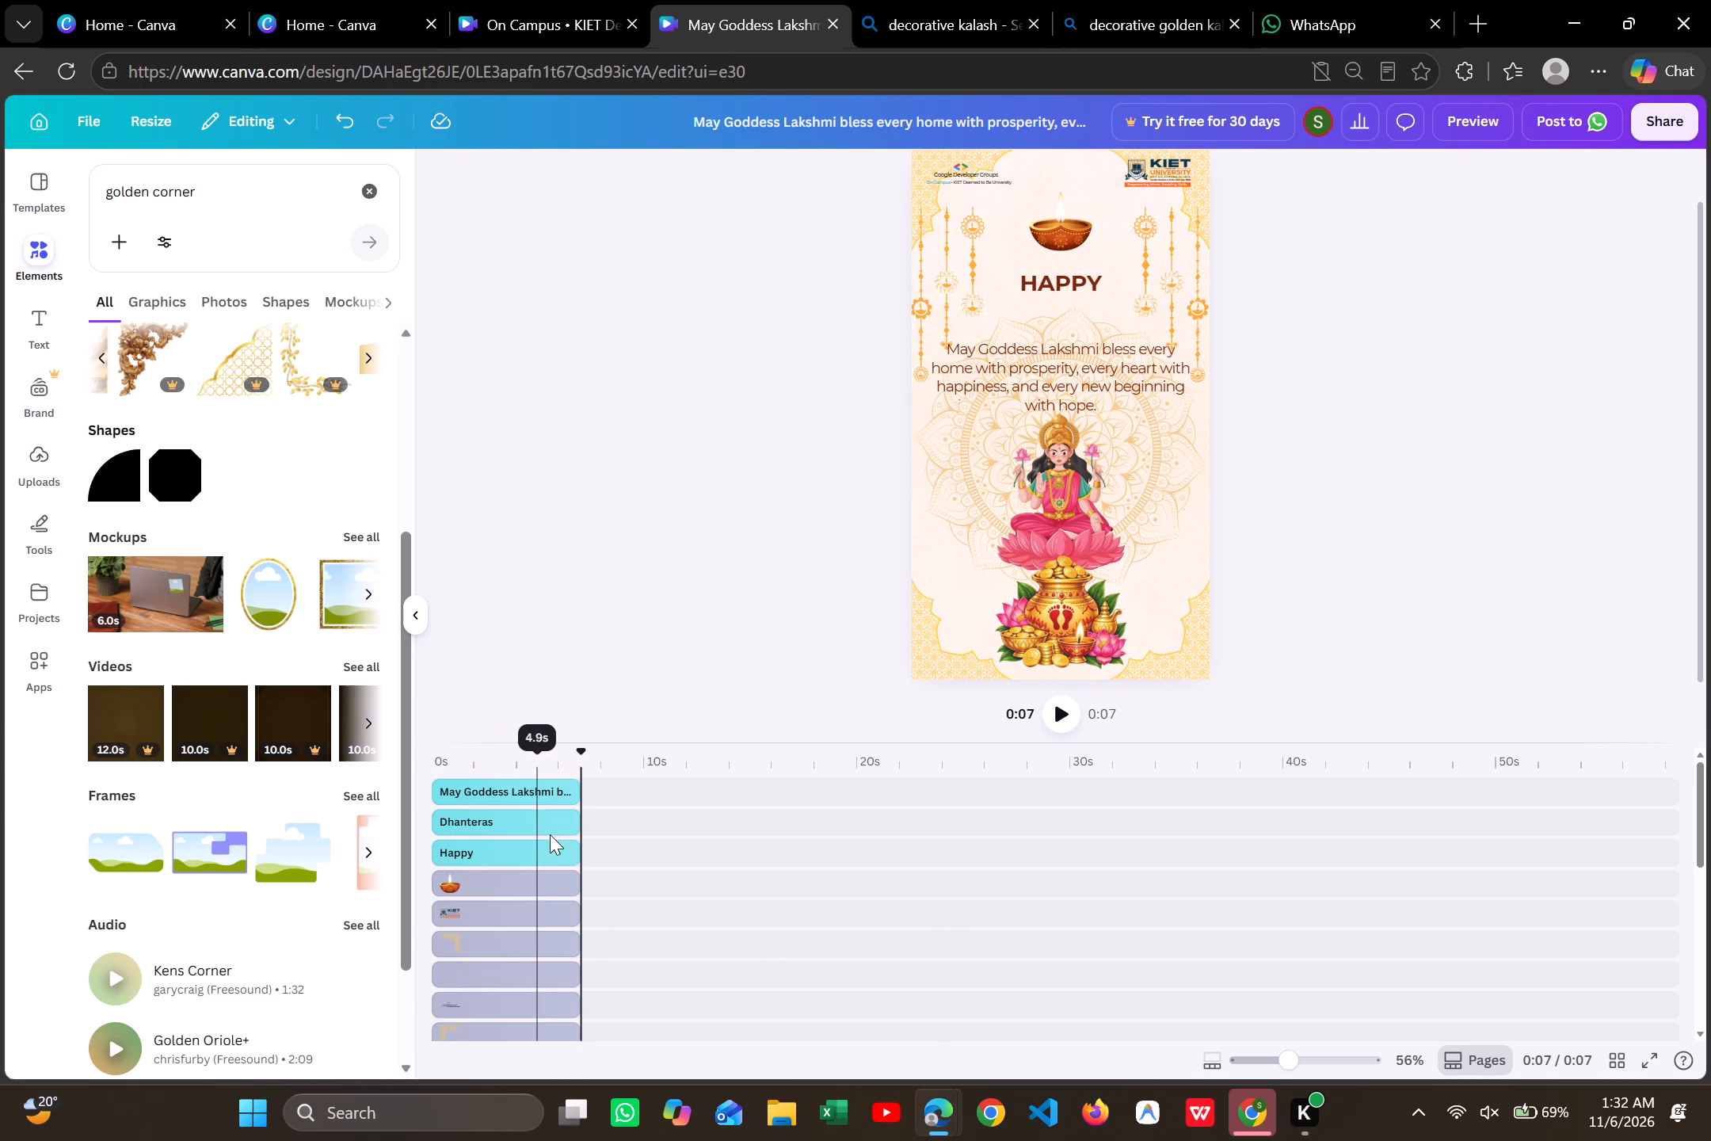
pyautogui.moveTo(577, 761); pyautogui.dragTo(421, 788)
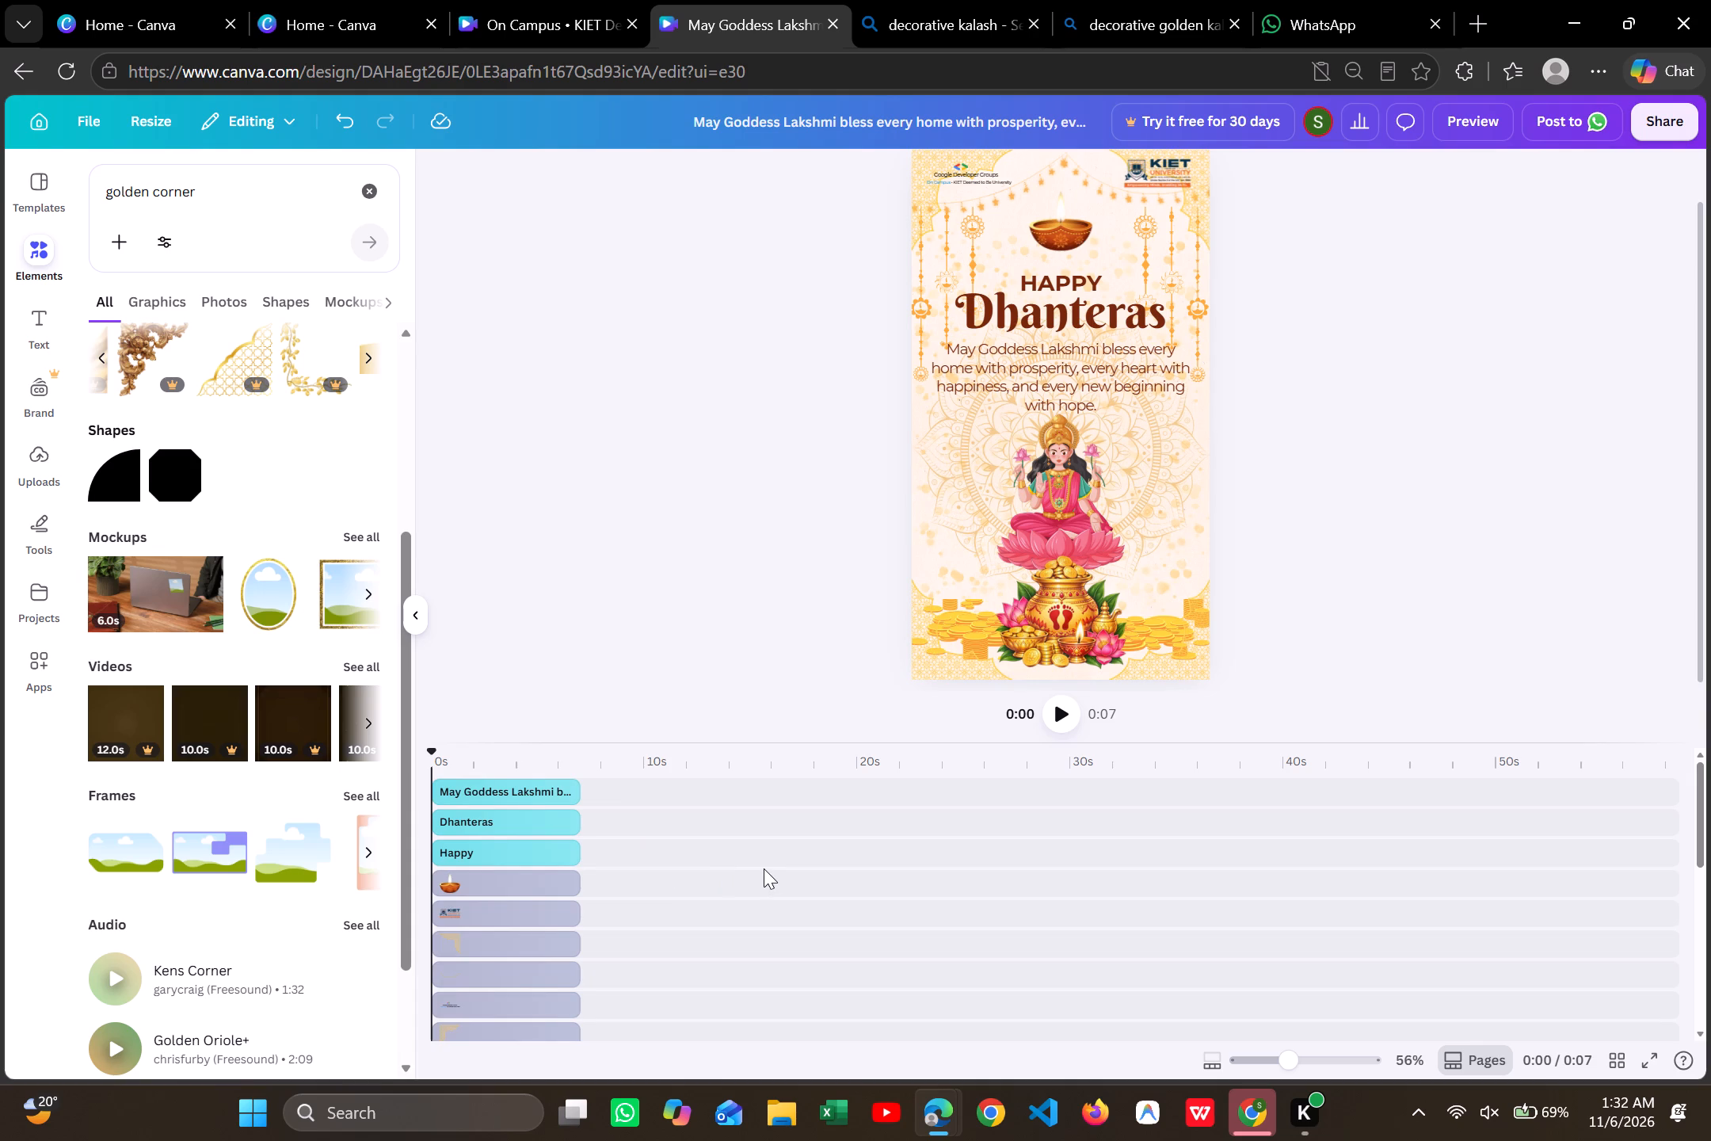
# Delay the hanging golden ornaments' entrance by trimming the start of their layer to a 6.4-second duration.
pyautogui.scroll(-1, 558, 943)
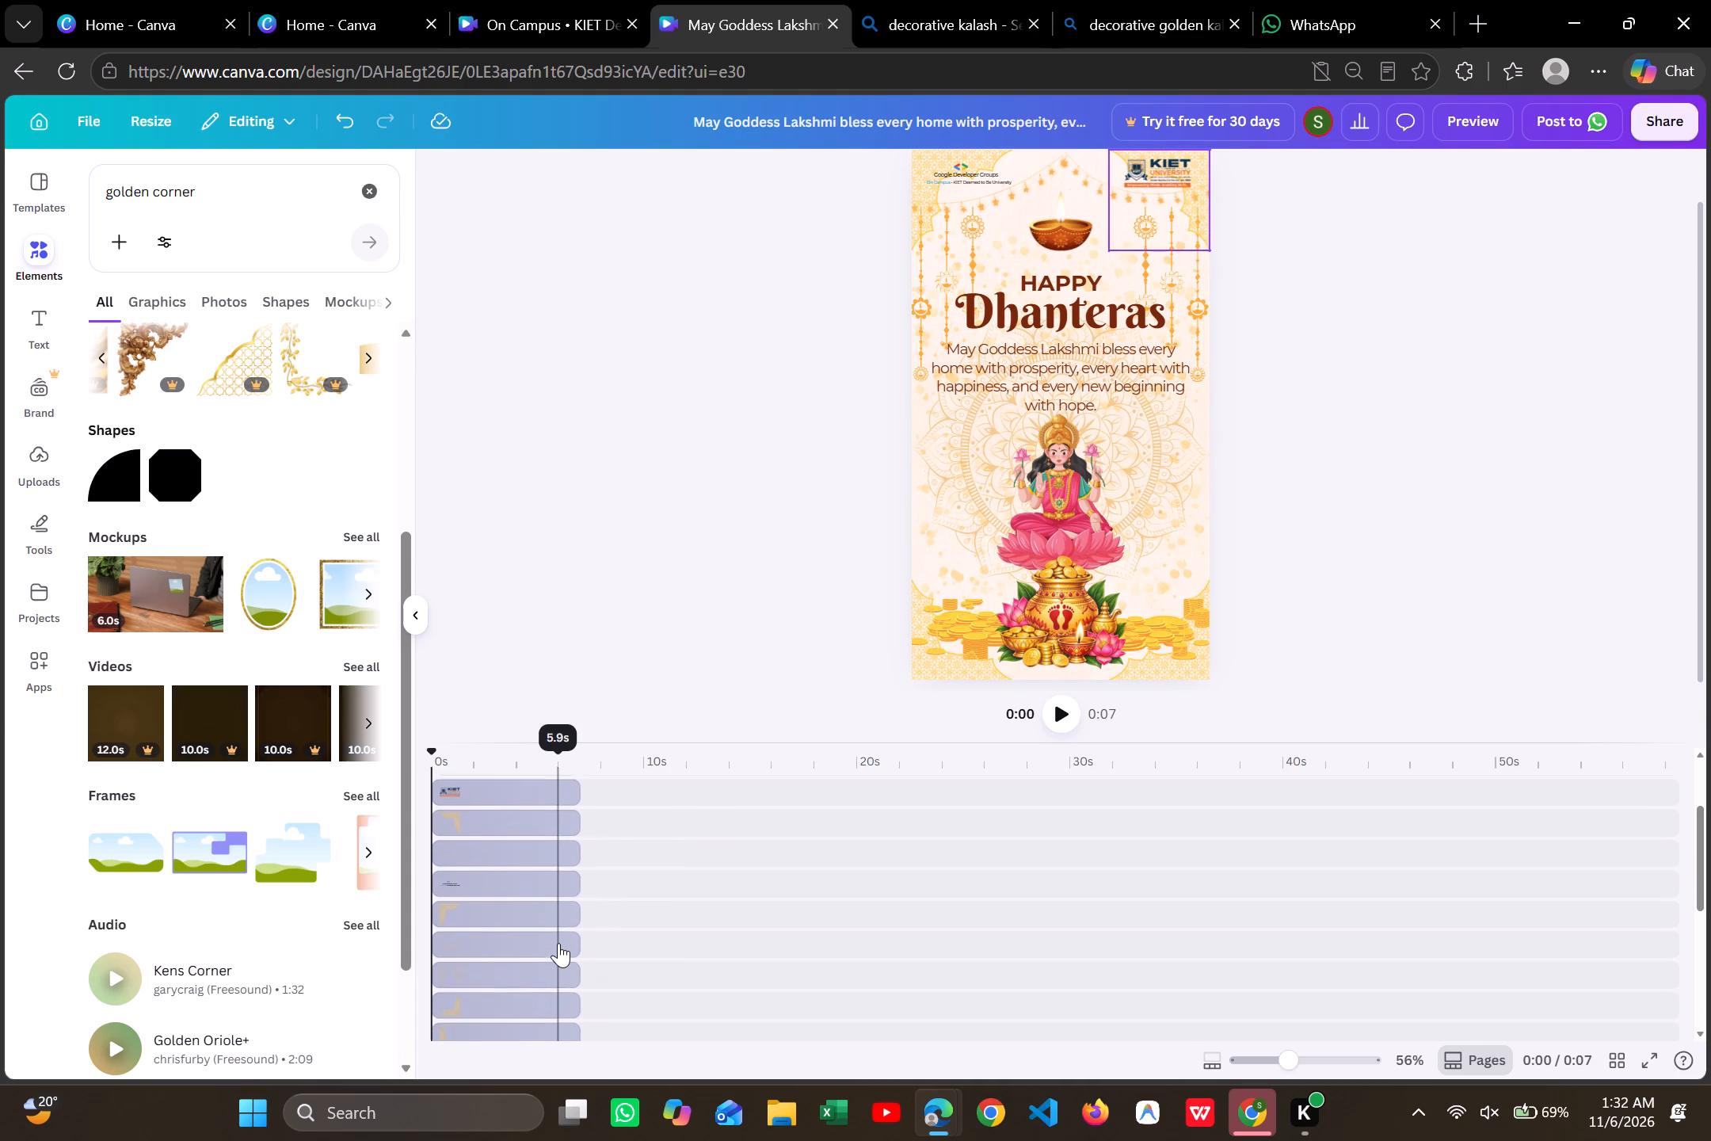
pyautogui.scroll(-1, 558, 943)
pyautogui.click(478, 943)
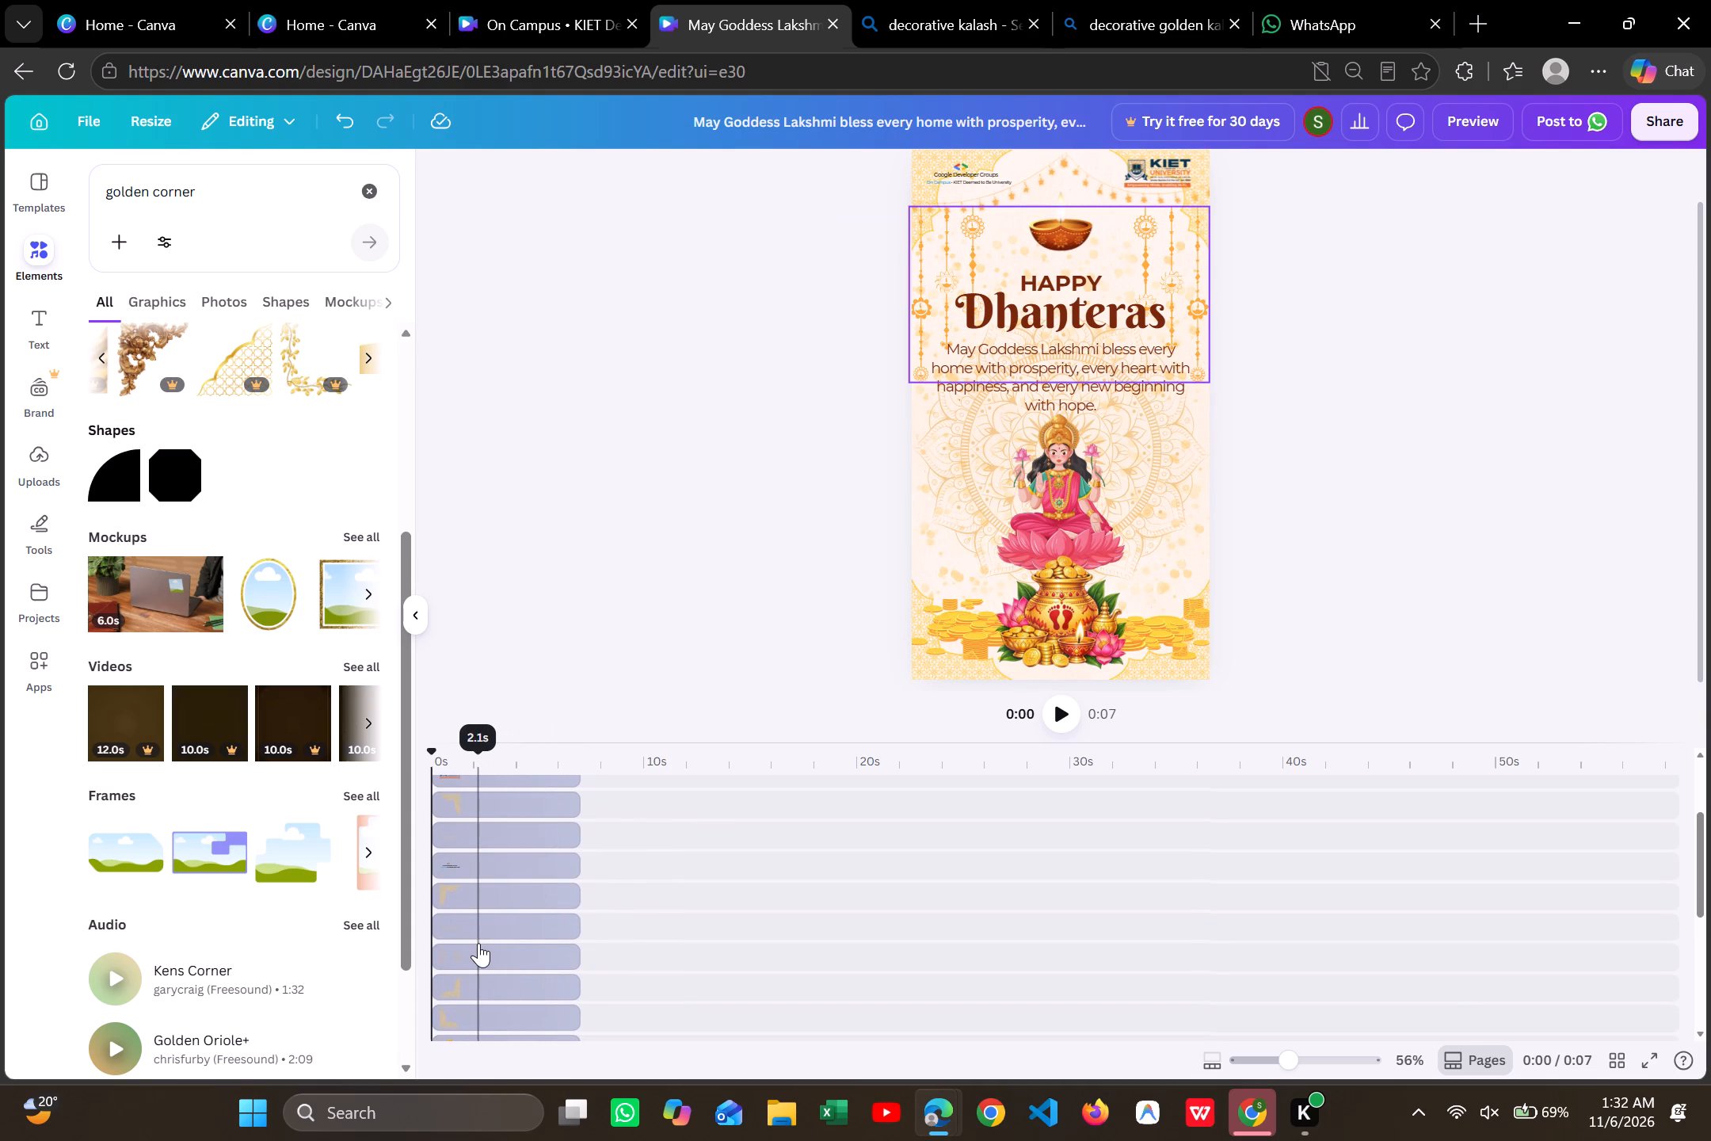
pyautogui.moveTo(442, 952); pyautogui.dragTo(444, 952)
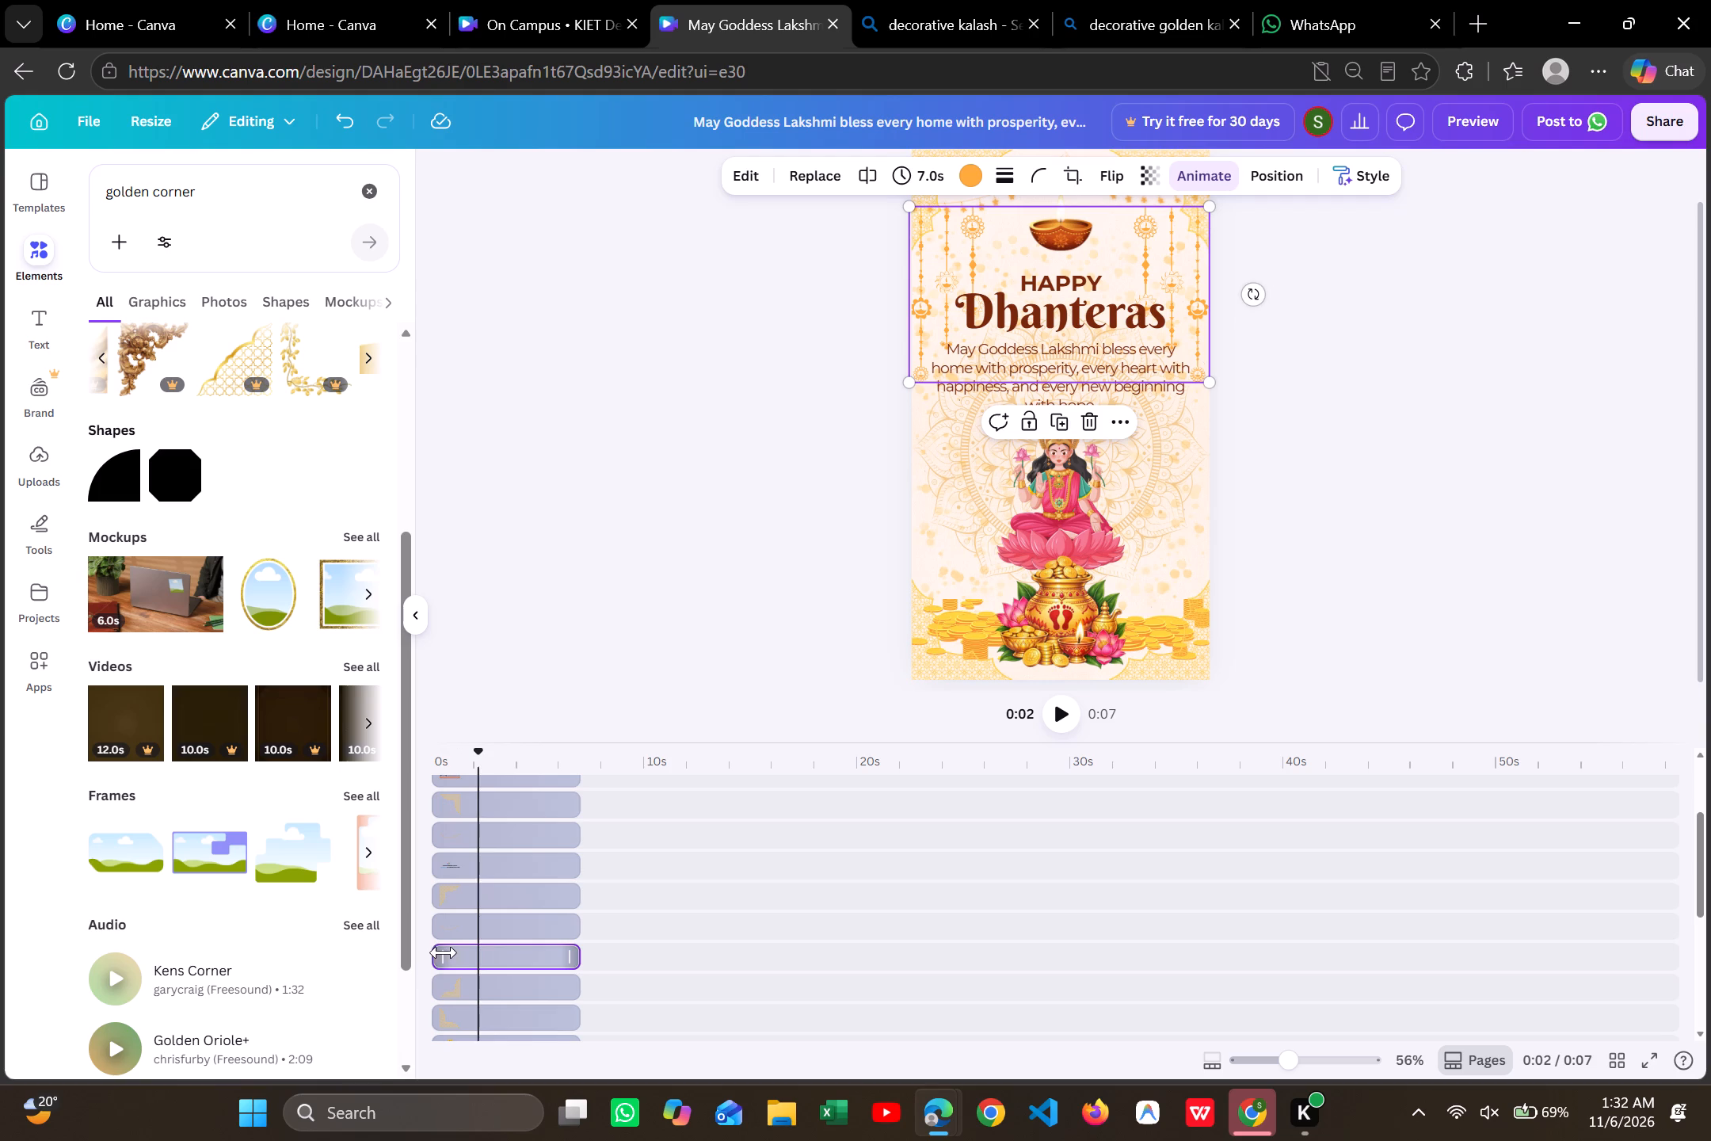
pyautogui.moveTo(444, 952); pyautogui.dragTo(454, 952)
# Trim the starts of the kalash, gold coins and Lakshmi layers to 6.4 seconds each so they enter with the hanging ornaments.
pyautogui.scroll(-2, 454, 952)
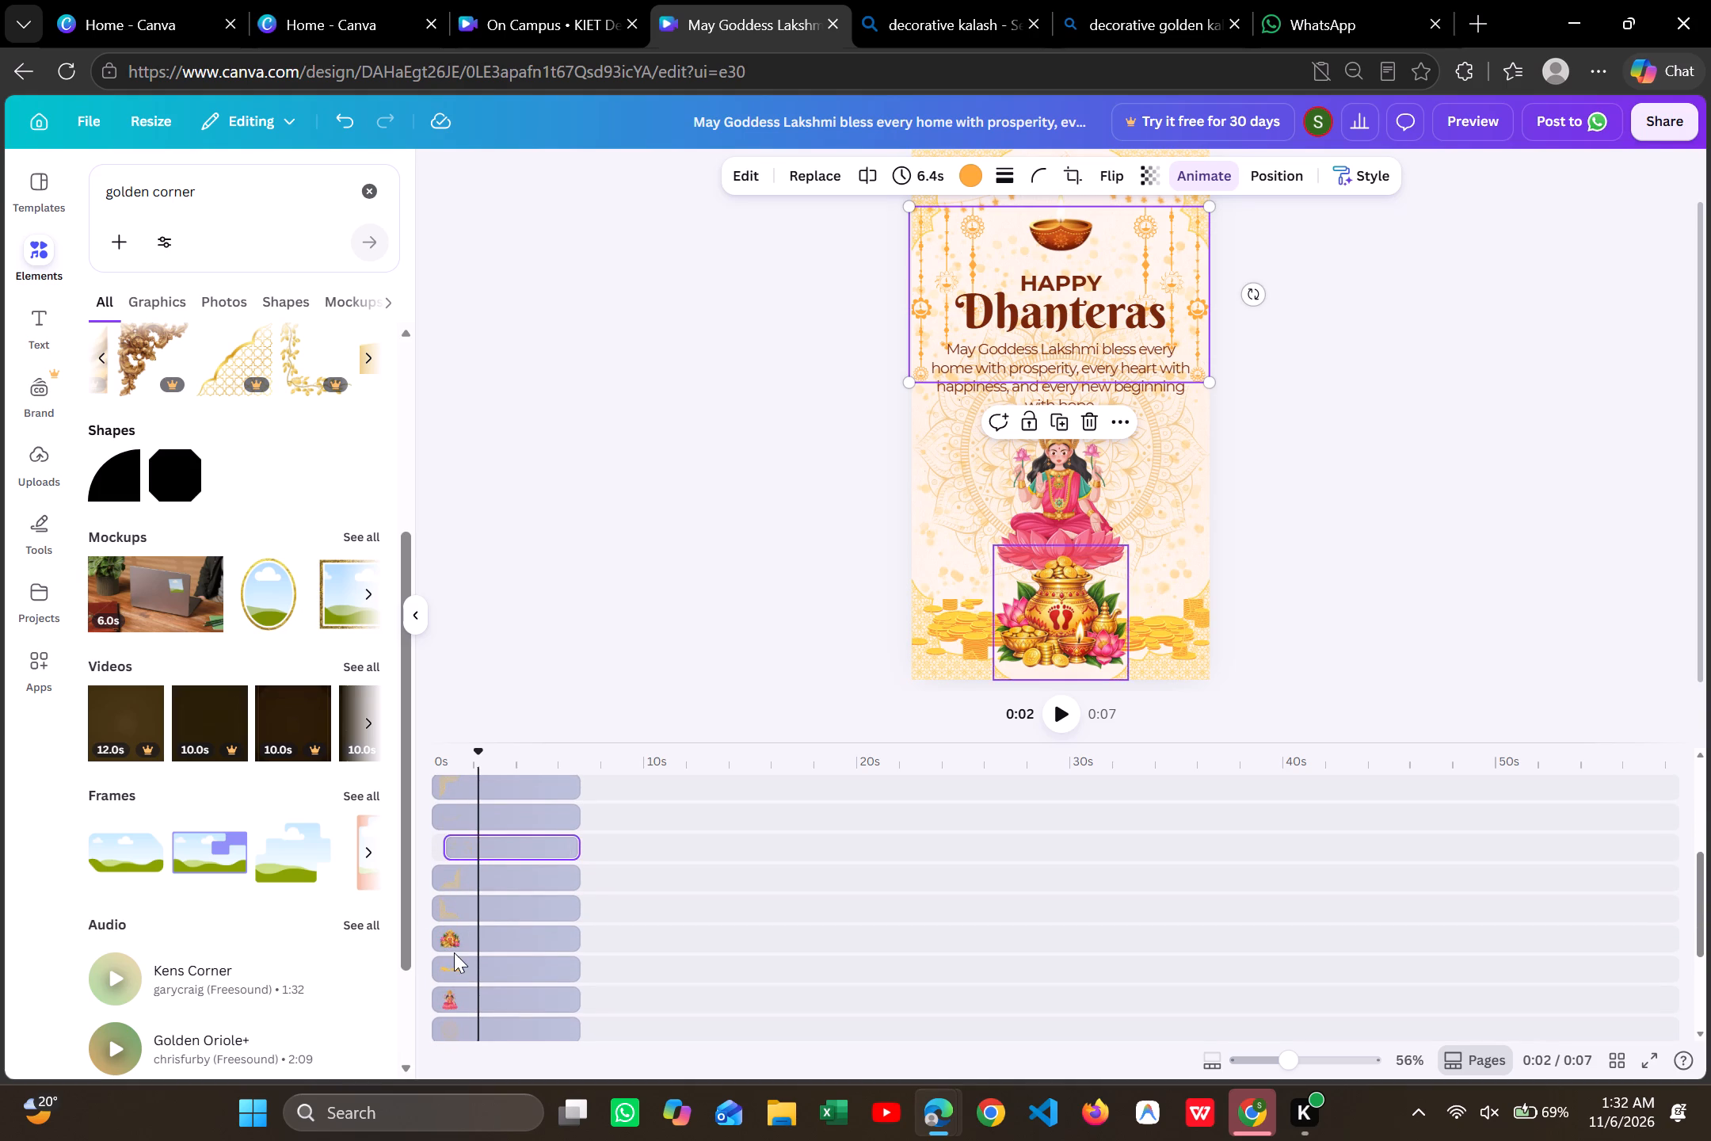
pyautogui.moveTo(444, 939); pyautogui.dragTo(452, 938)
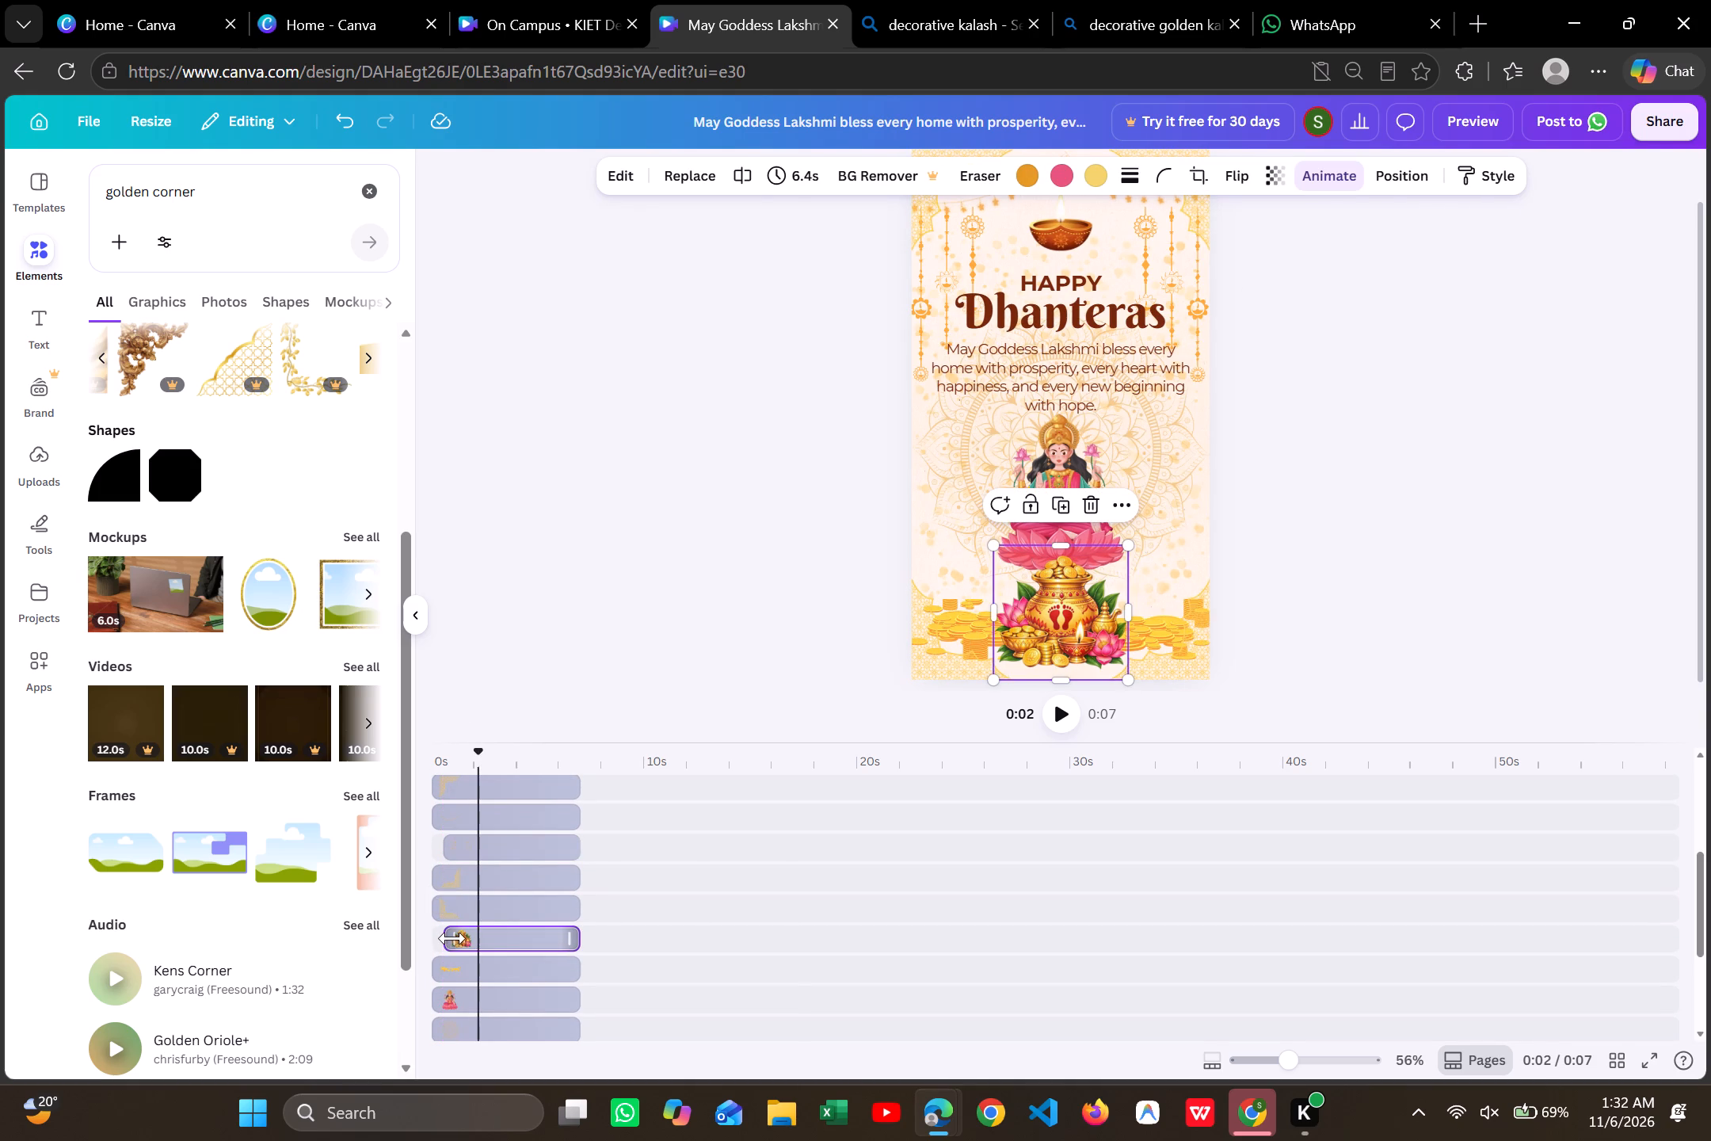
pyautogui.moveTo(439, 967); pyautogui.dragTo(454, 968)
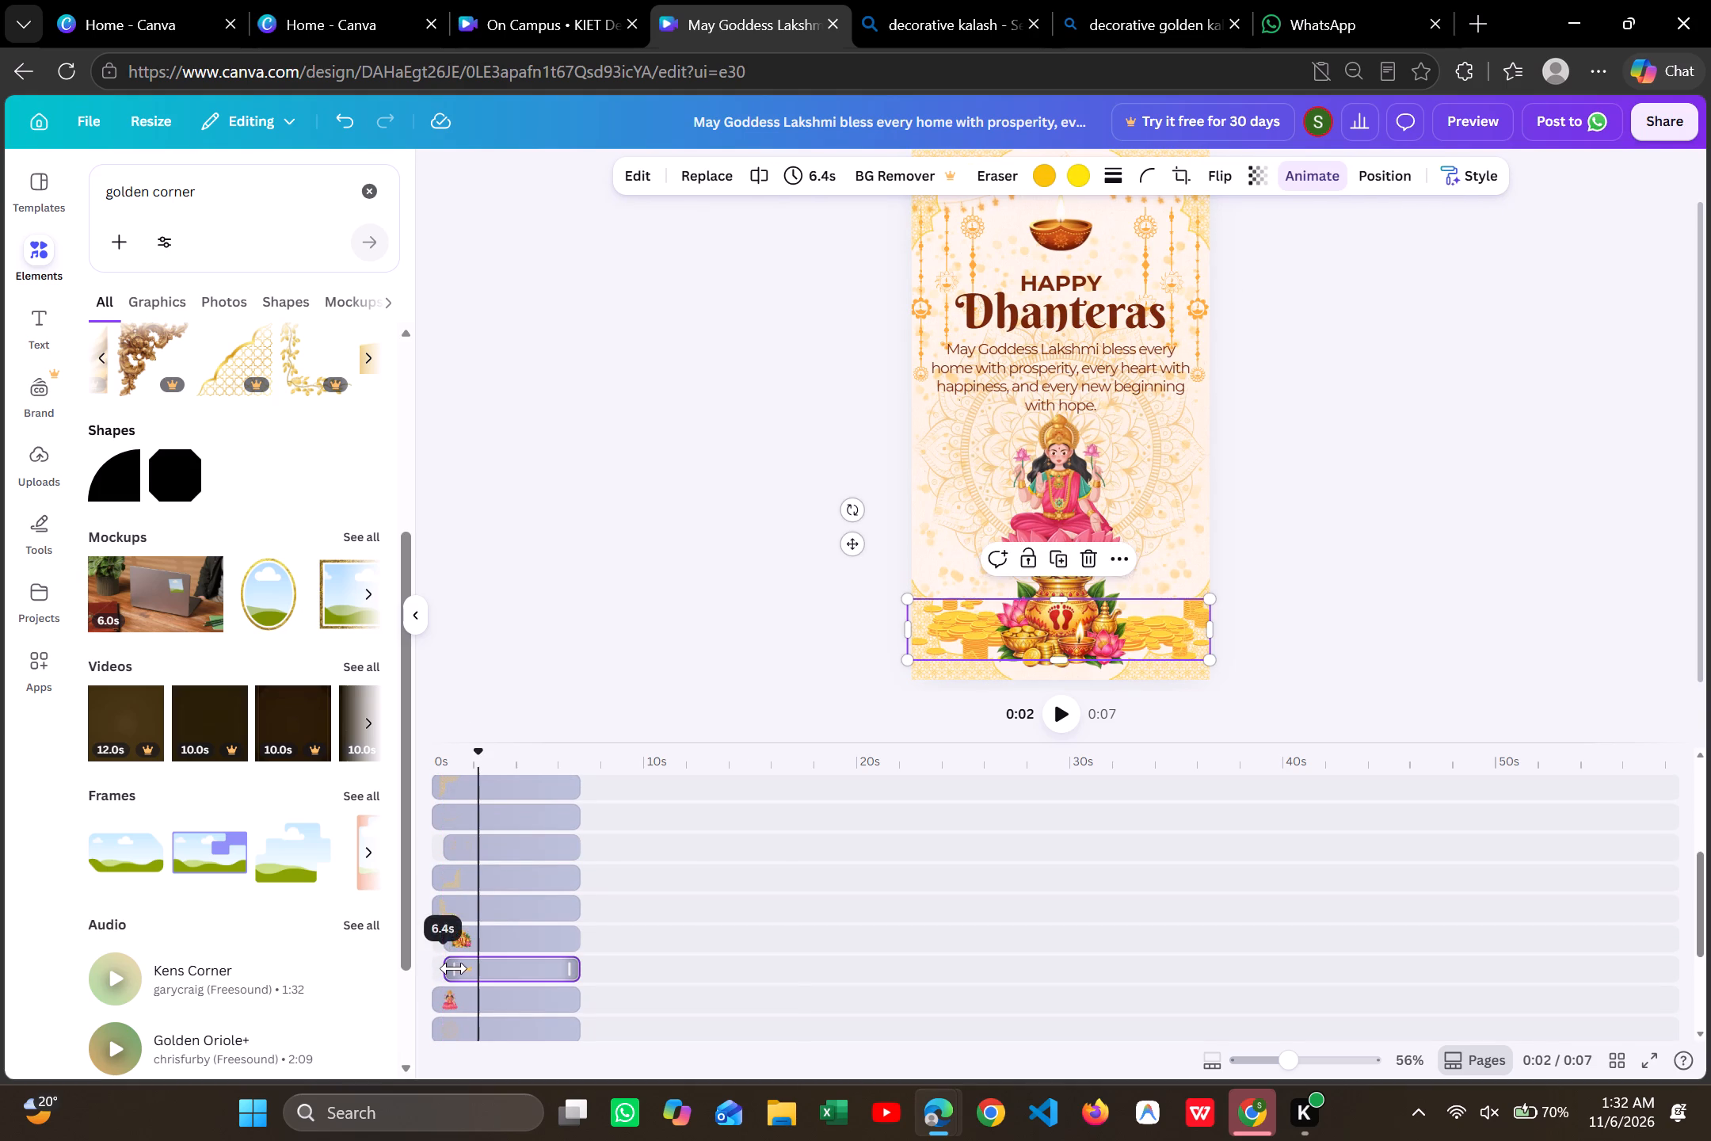
pyautogui.moveTo(436, 1002); pyautogui.dragTo(463, 1004)
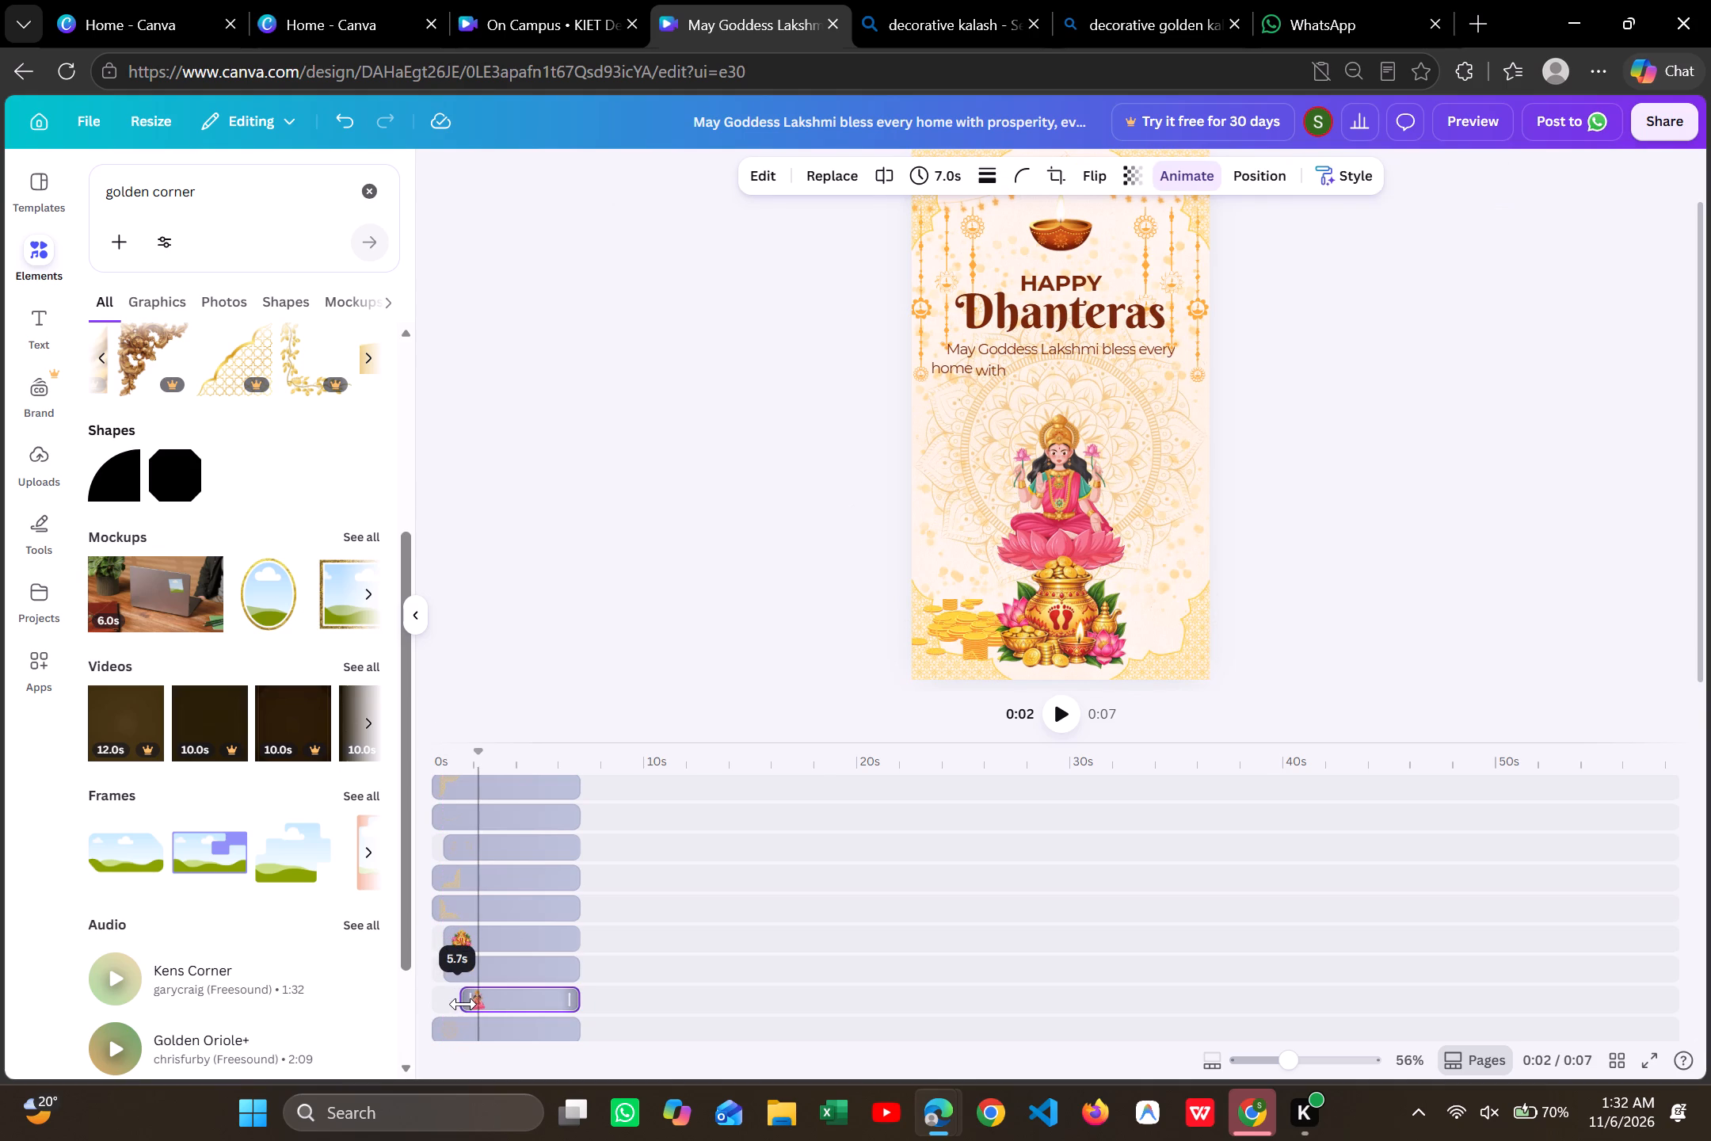
pyautogui.moveTo(463, 1004); pyautogui.dragTo(450, 1006)
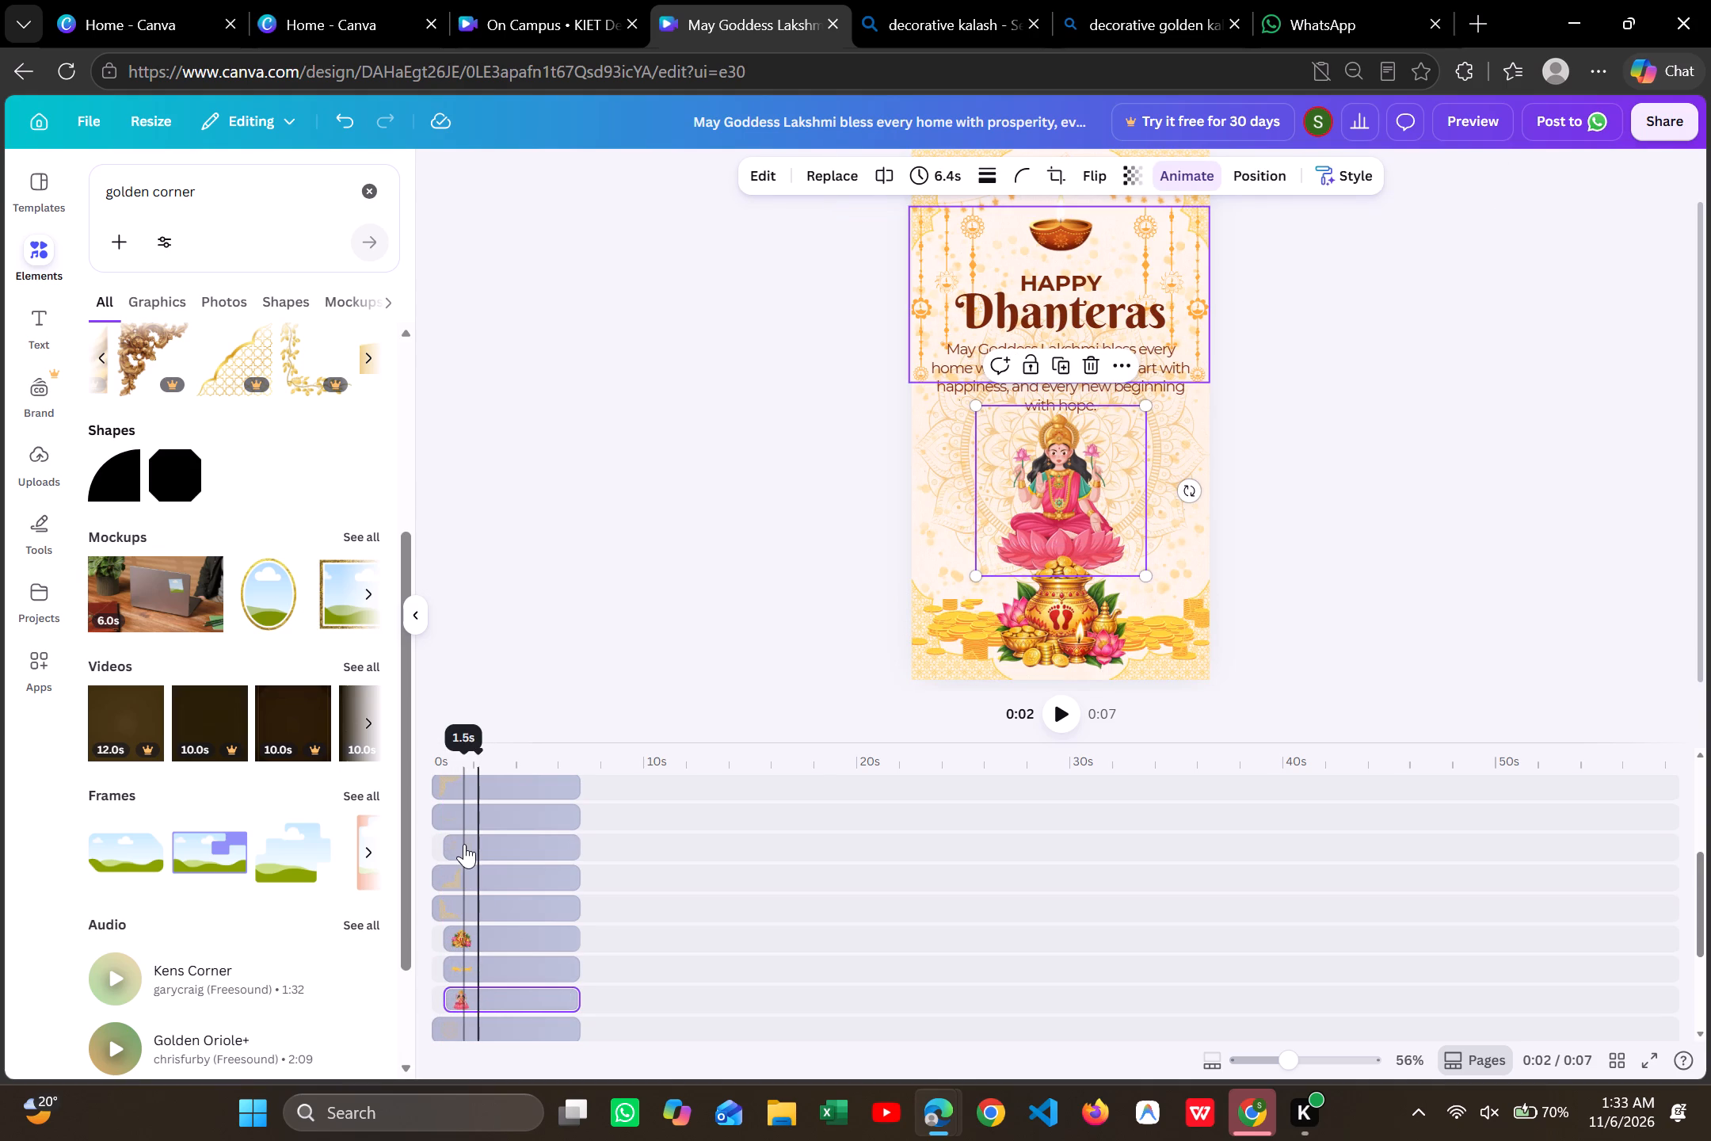
# Look through the timeline layers and check which ones hold the golden decorations along the page's upper edge.
pyautogui.scroll(-2, 464, 844)
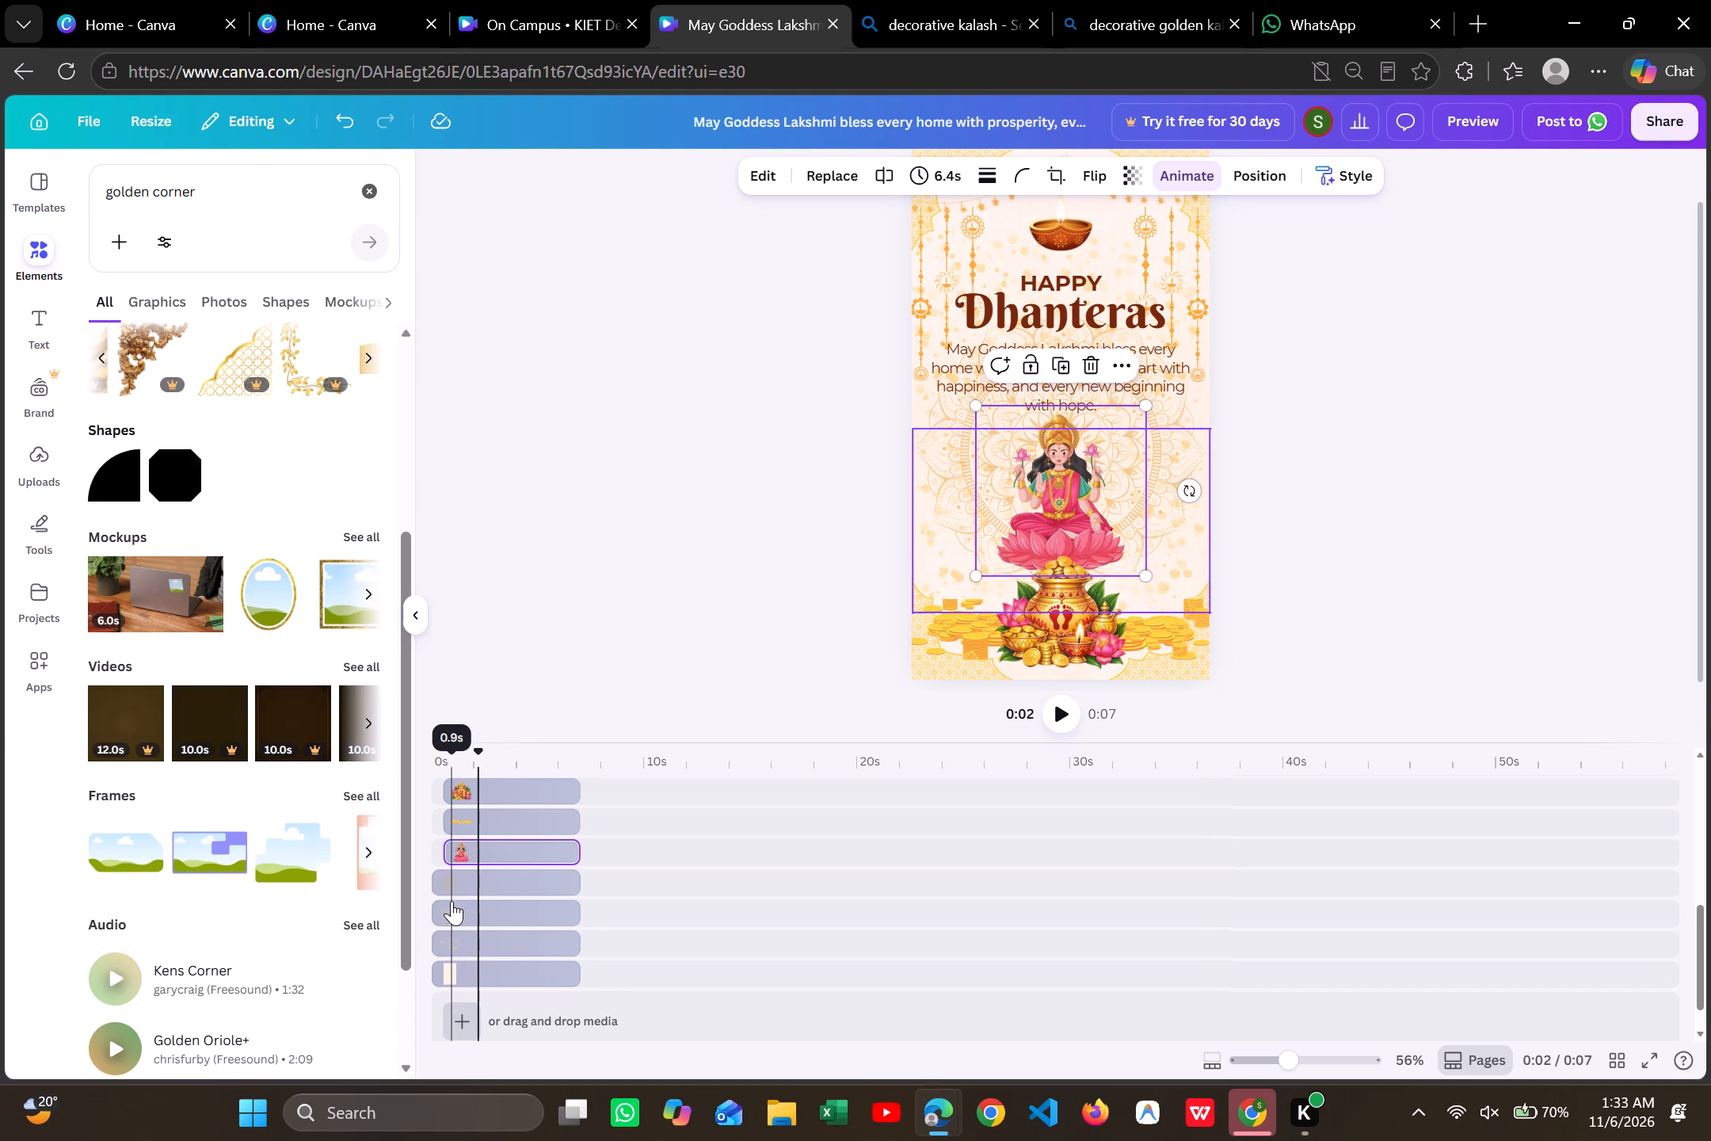
pyautogui.scroll(2, 452, 883)
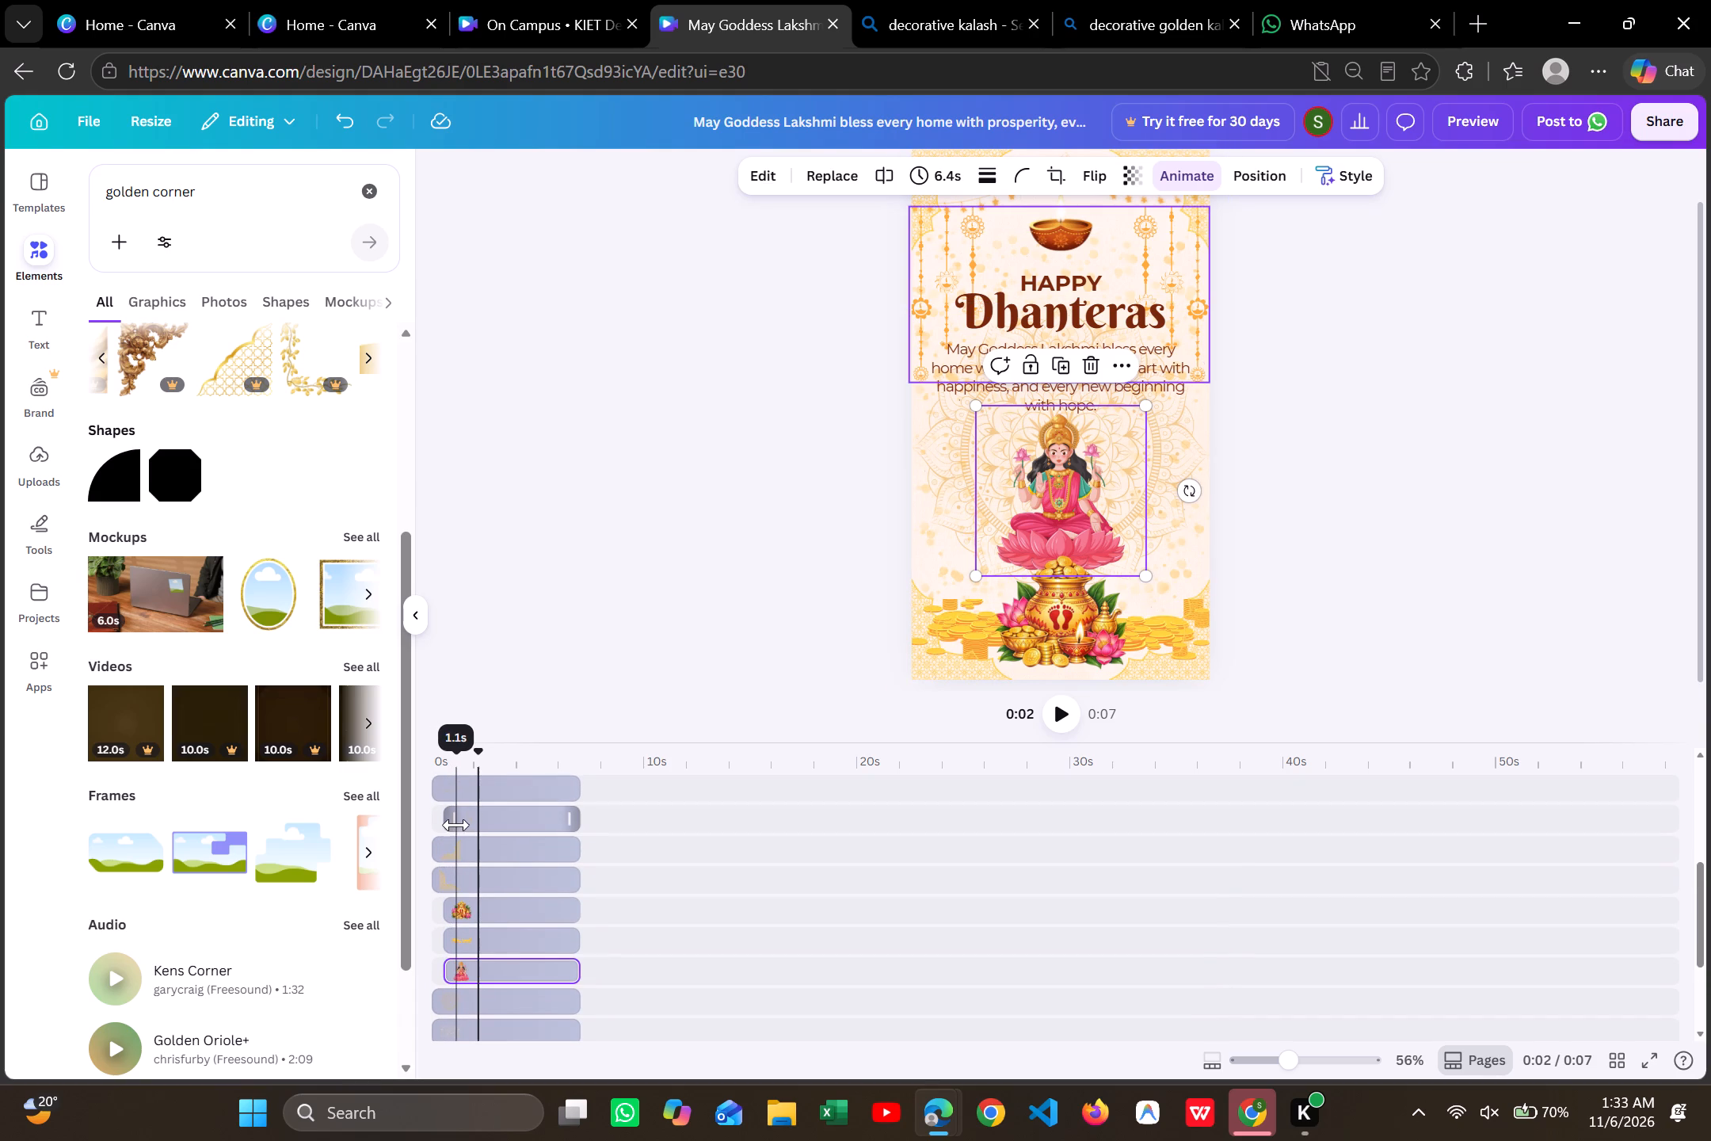
pyautogui.scroll(1, 456, 824)
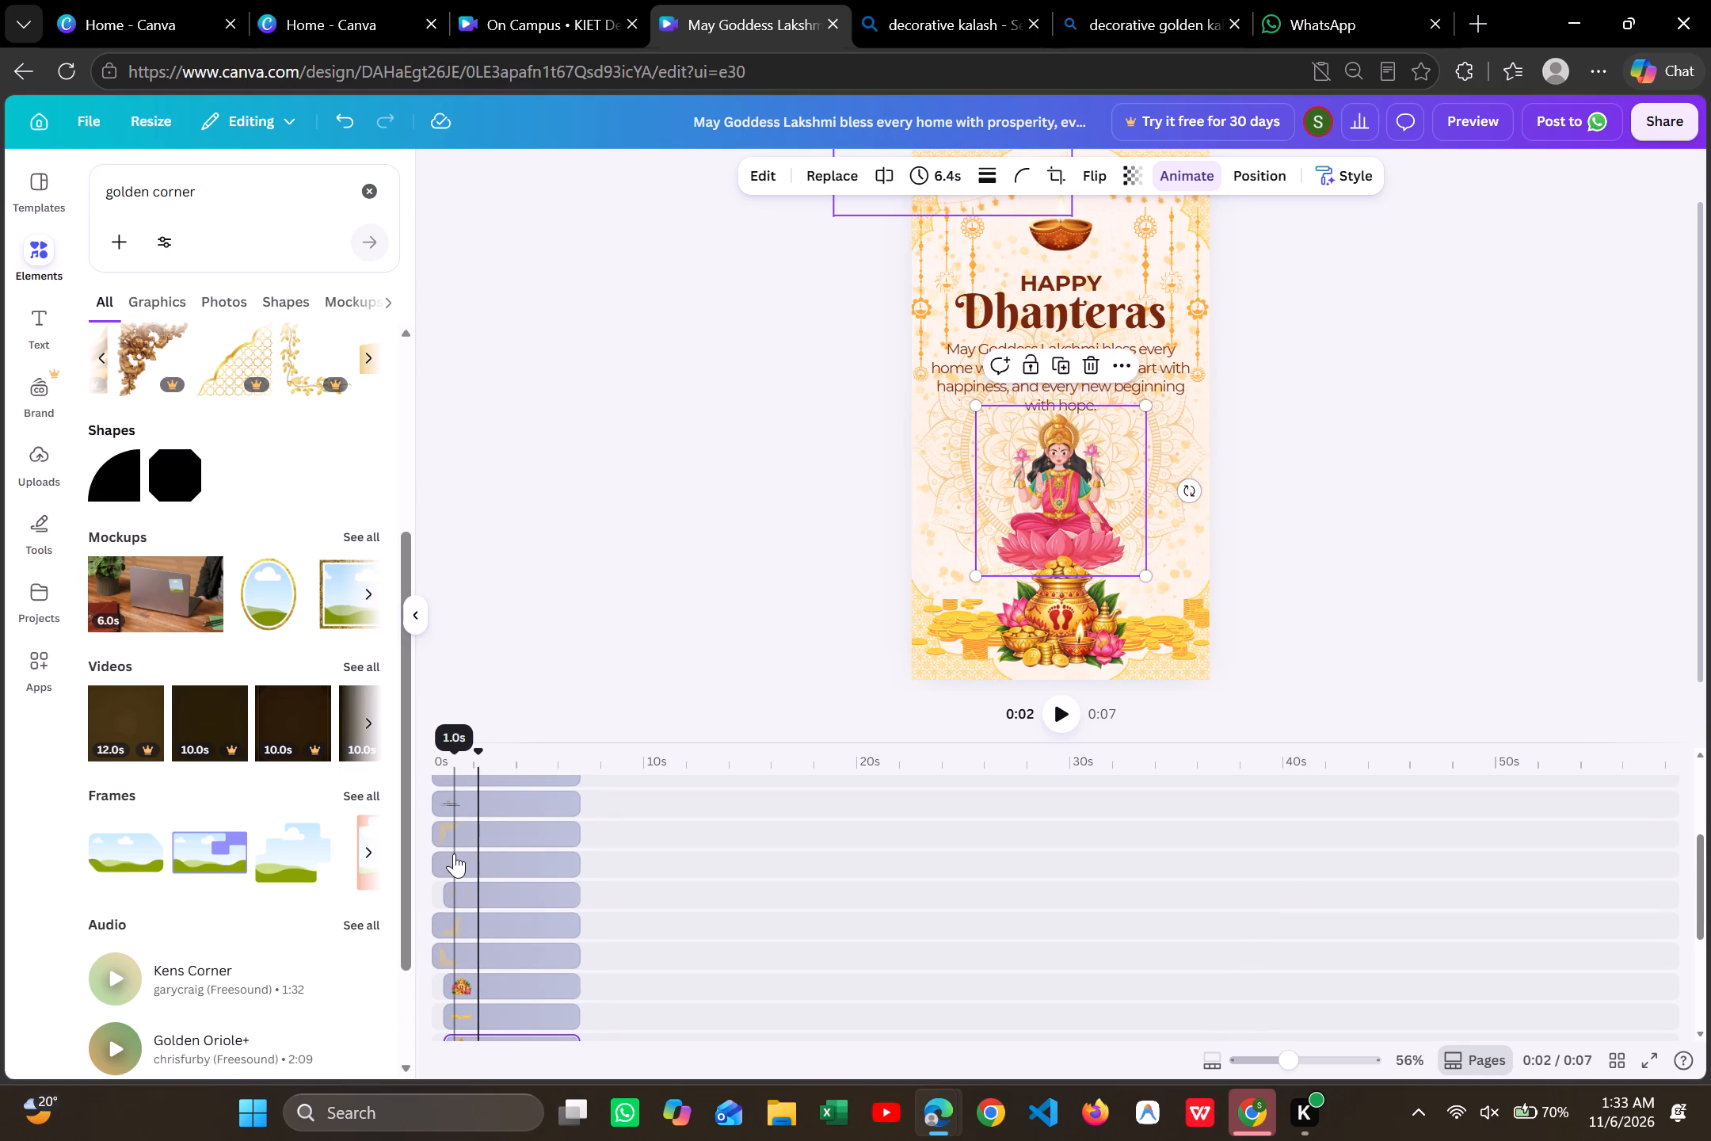
pyautogui.scroll(1, 454, 853)
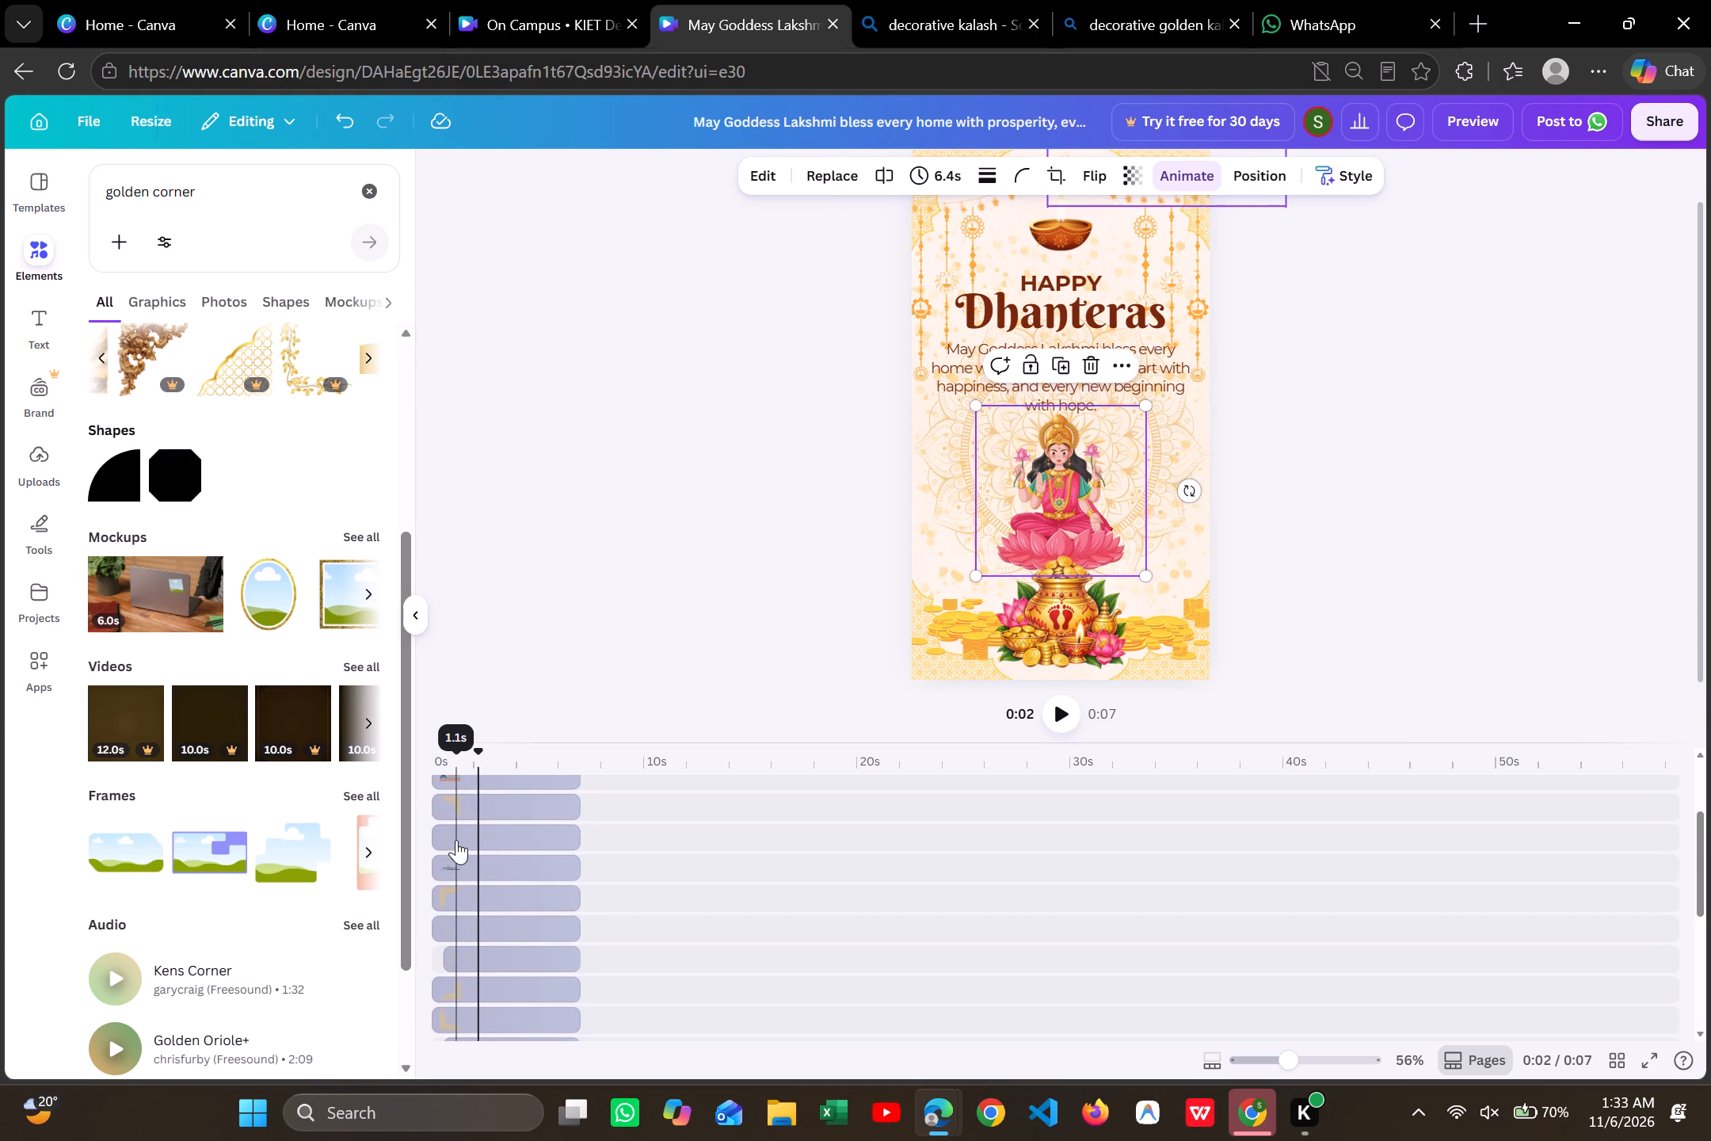
pyautogui.scroll(1, 454, 838)
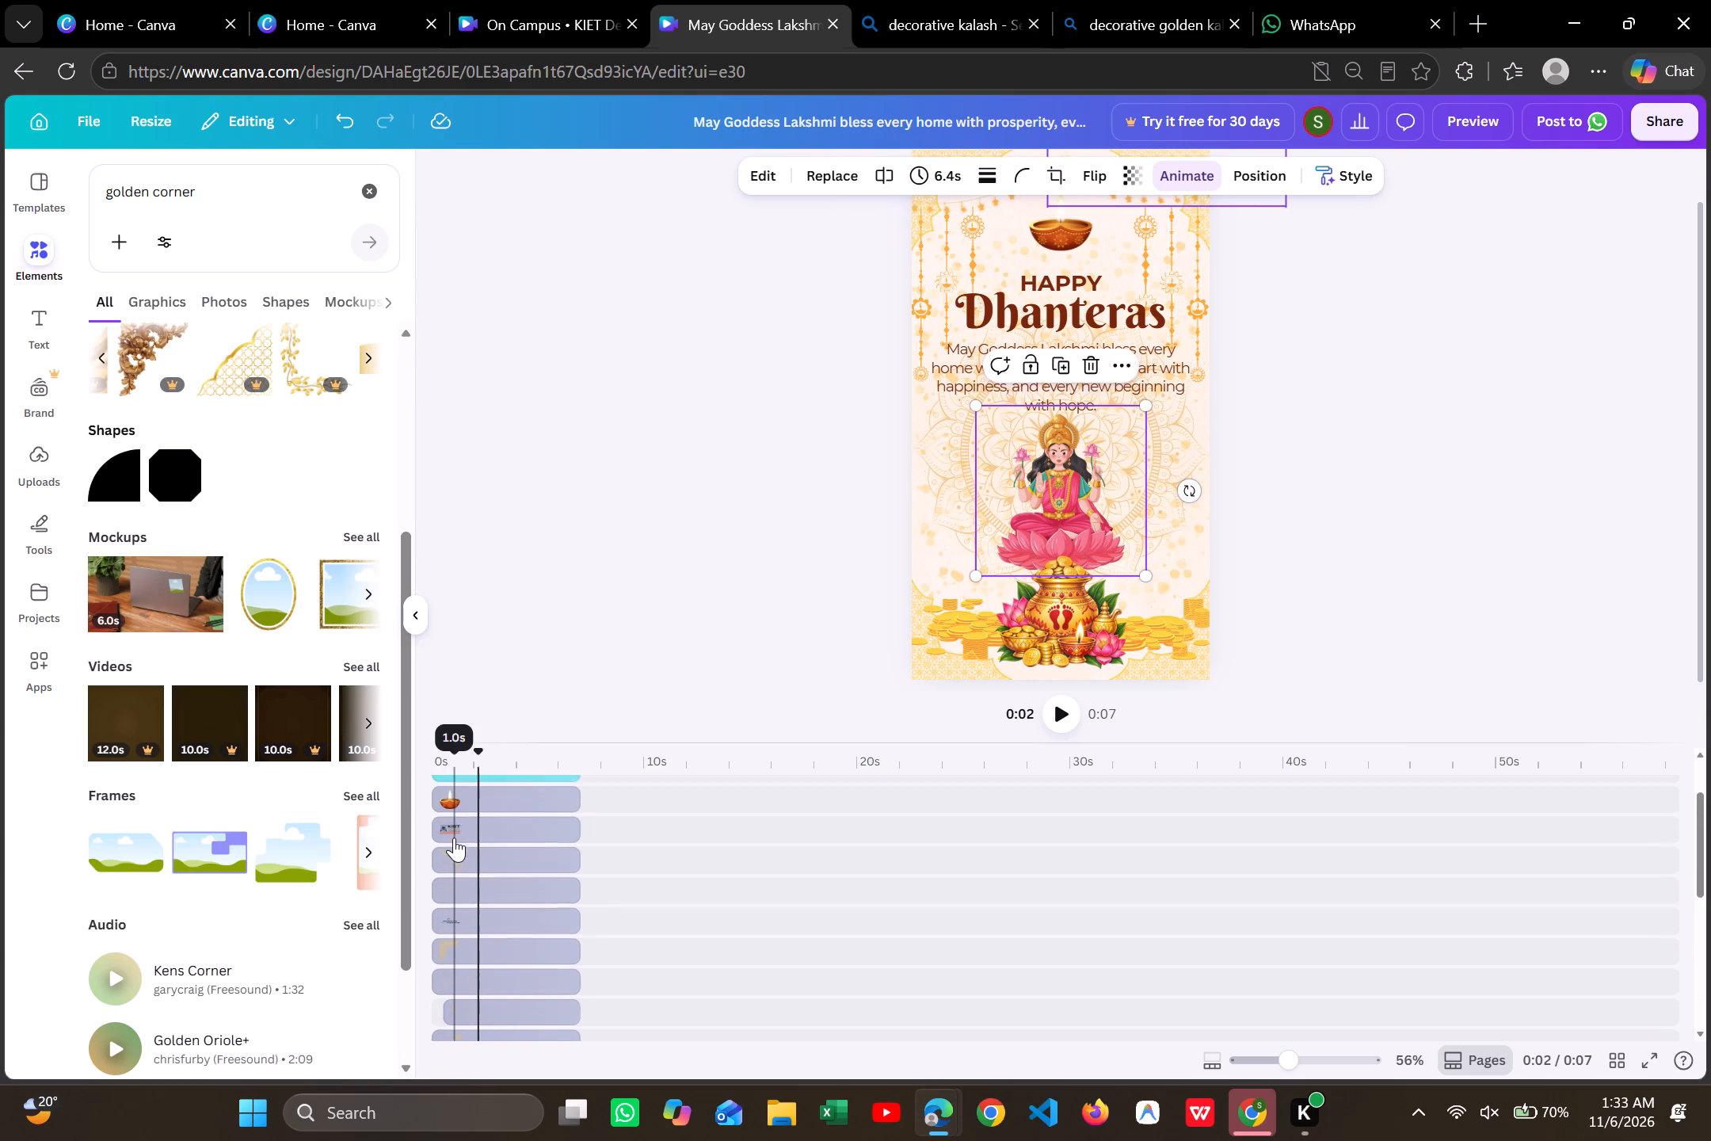
pyautogui.scroll(1, 454, 838)
pyautogui.scroll(-1, 465, 938)
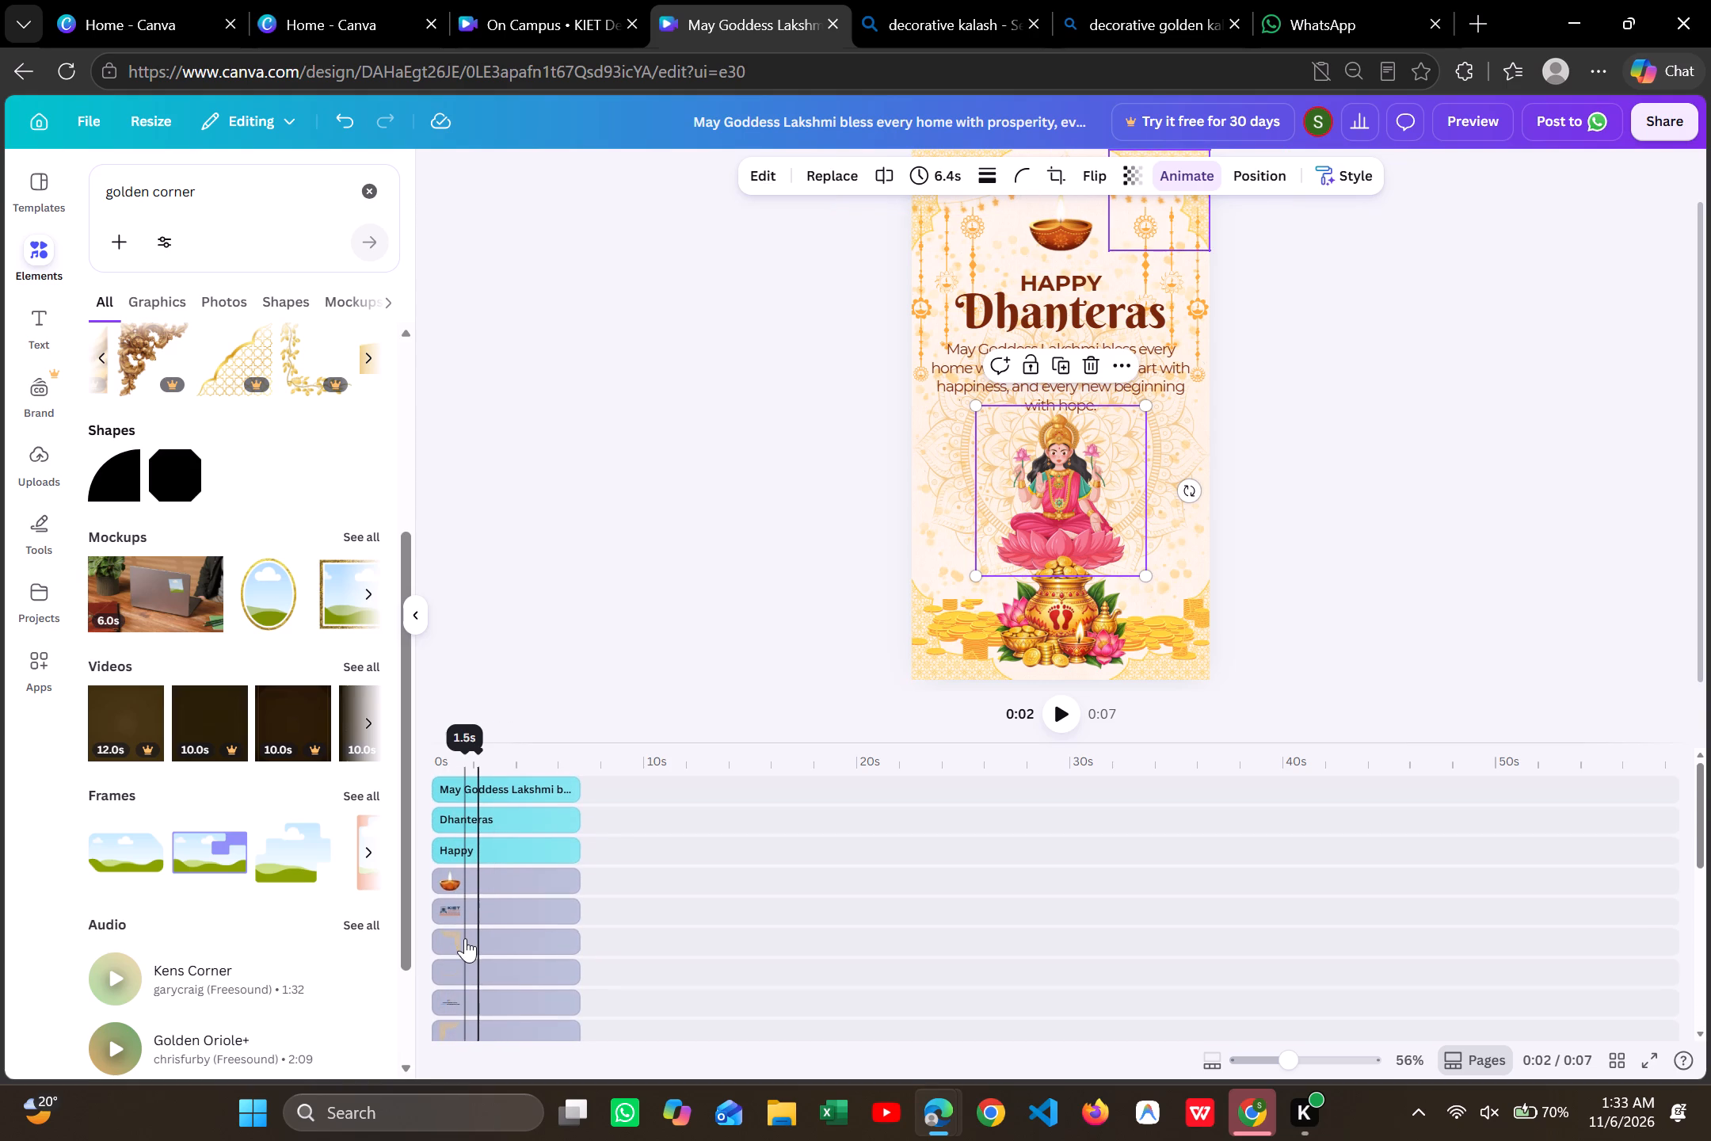
pyautogui.scroll(-1, 465, 938)
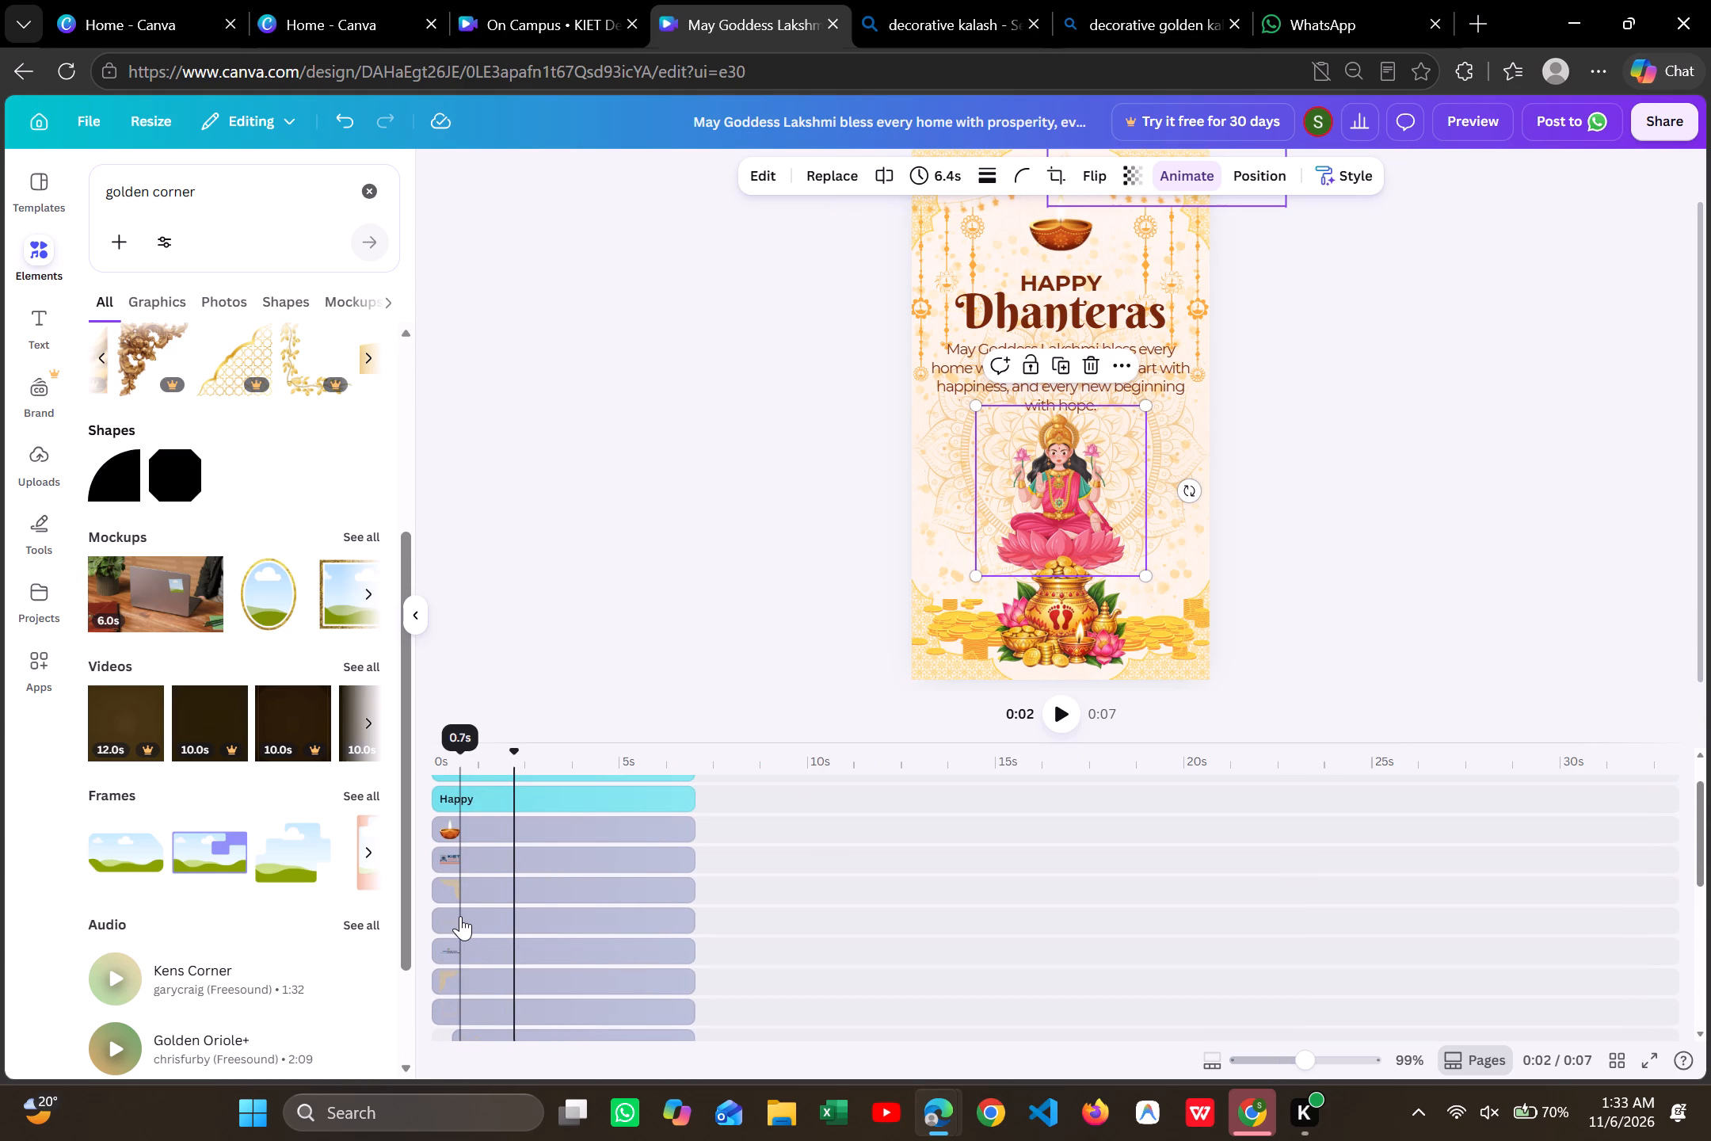
pyautogui.click(460, 916)
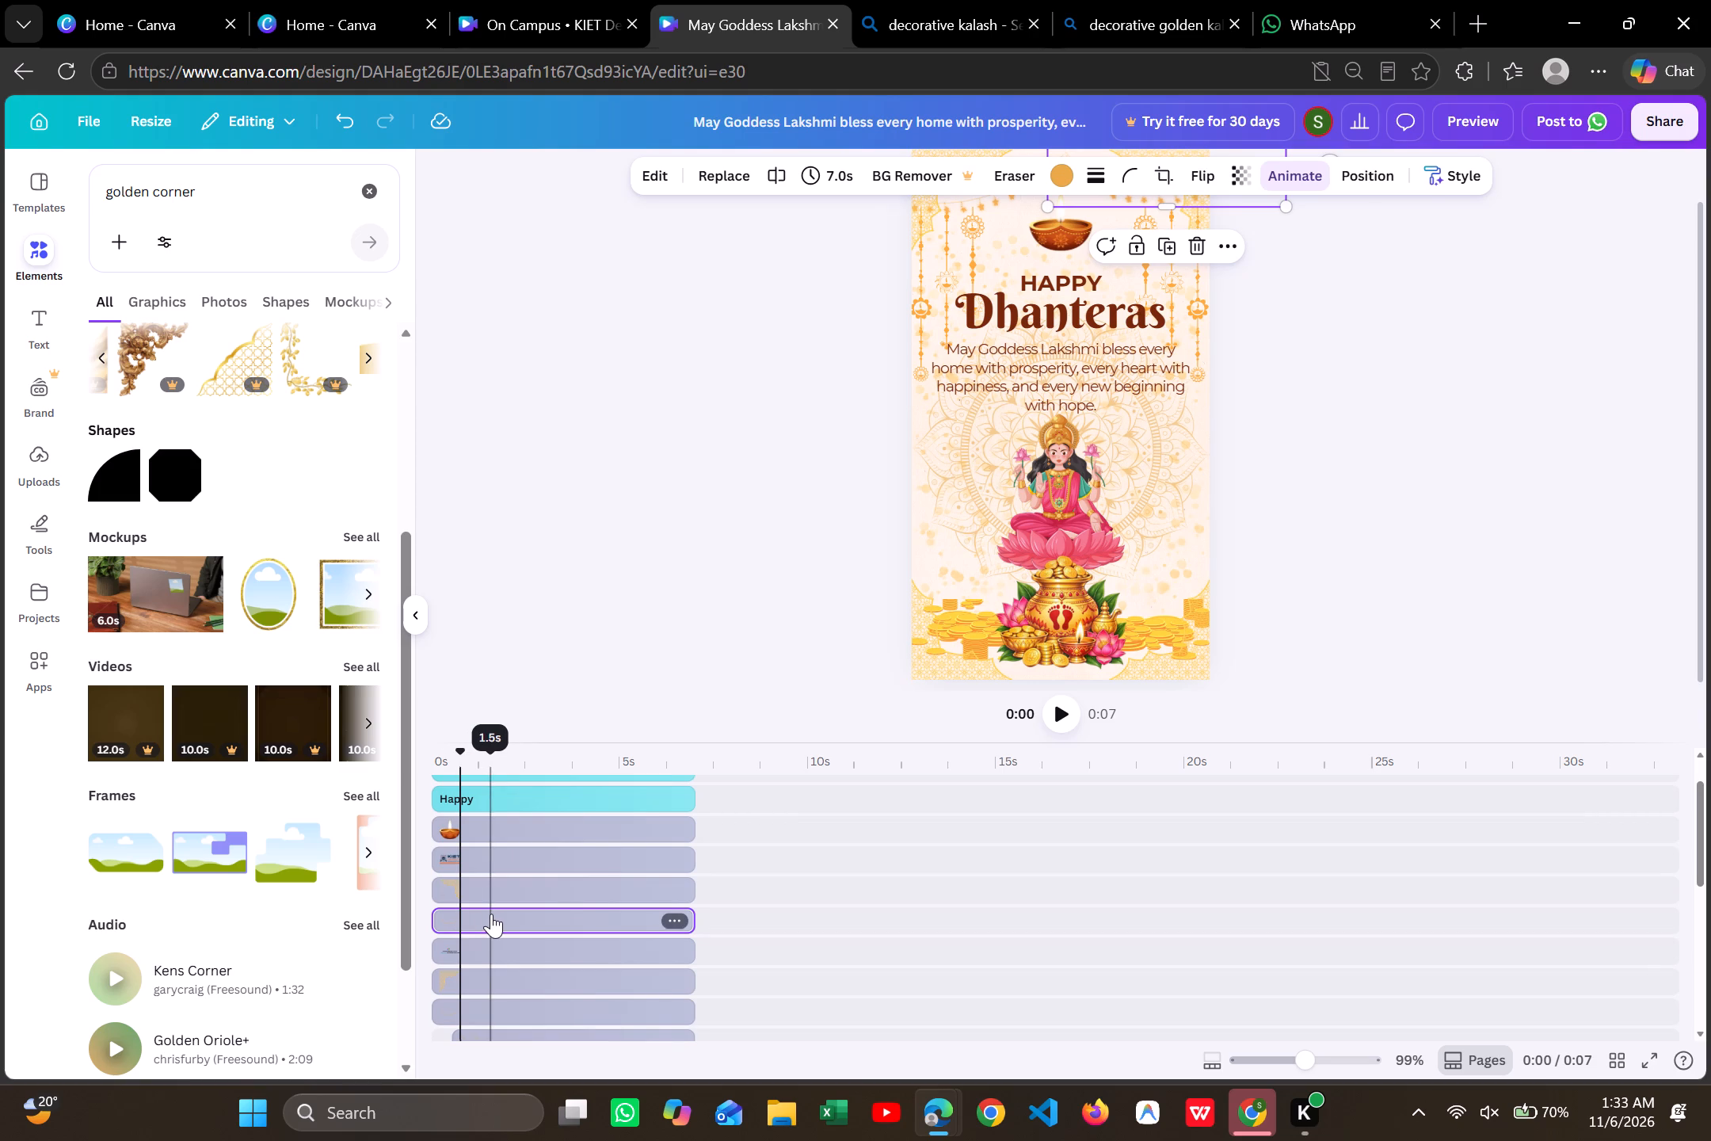
pyautogui.scroll(-2, 491, 914)
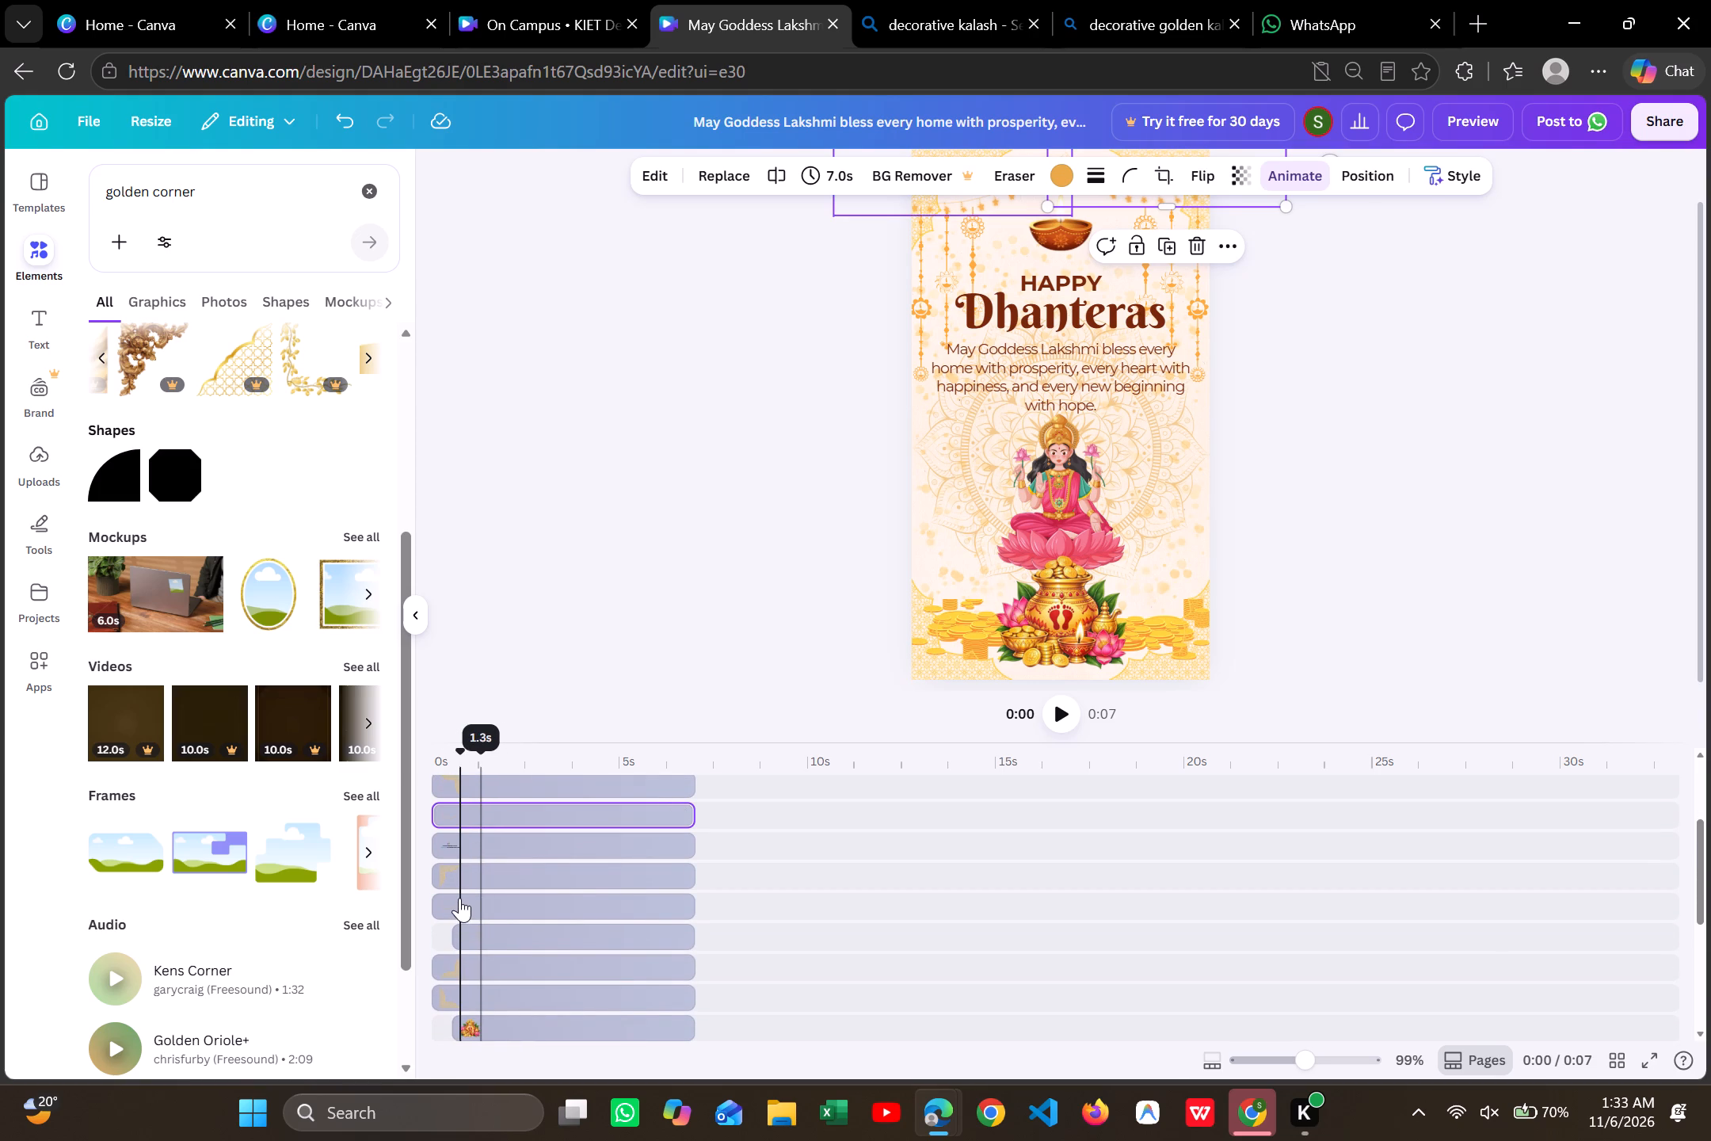
pyautogui.click(459, 898)
# Delay the mandala's entrance by trimming the start of its layer to a 6.7-second duration.
pyautogui.scroll(-2, 459, 898)
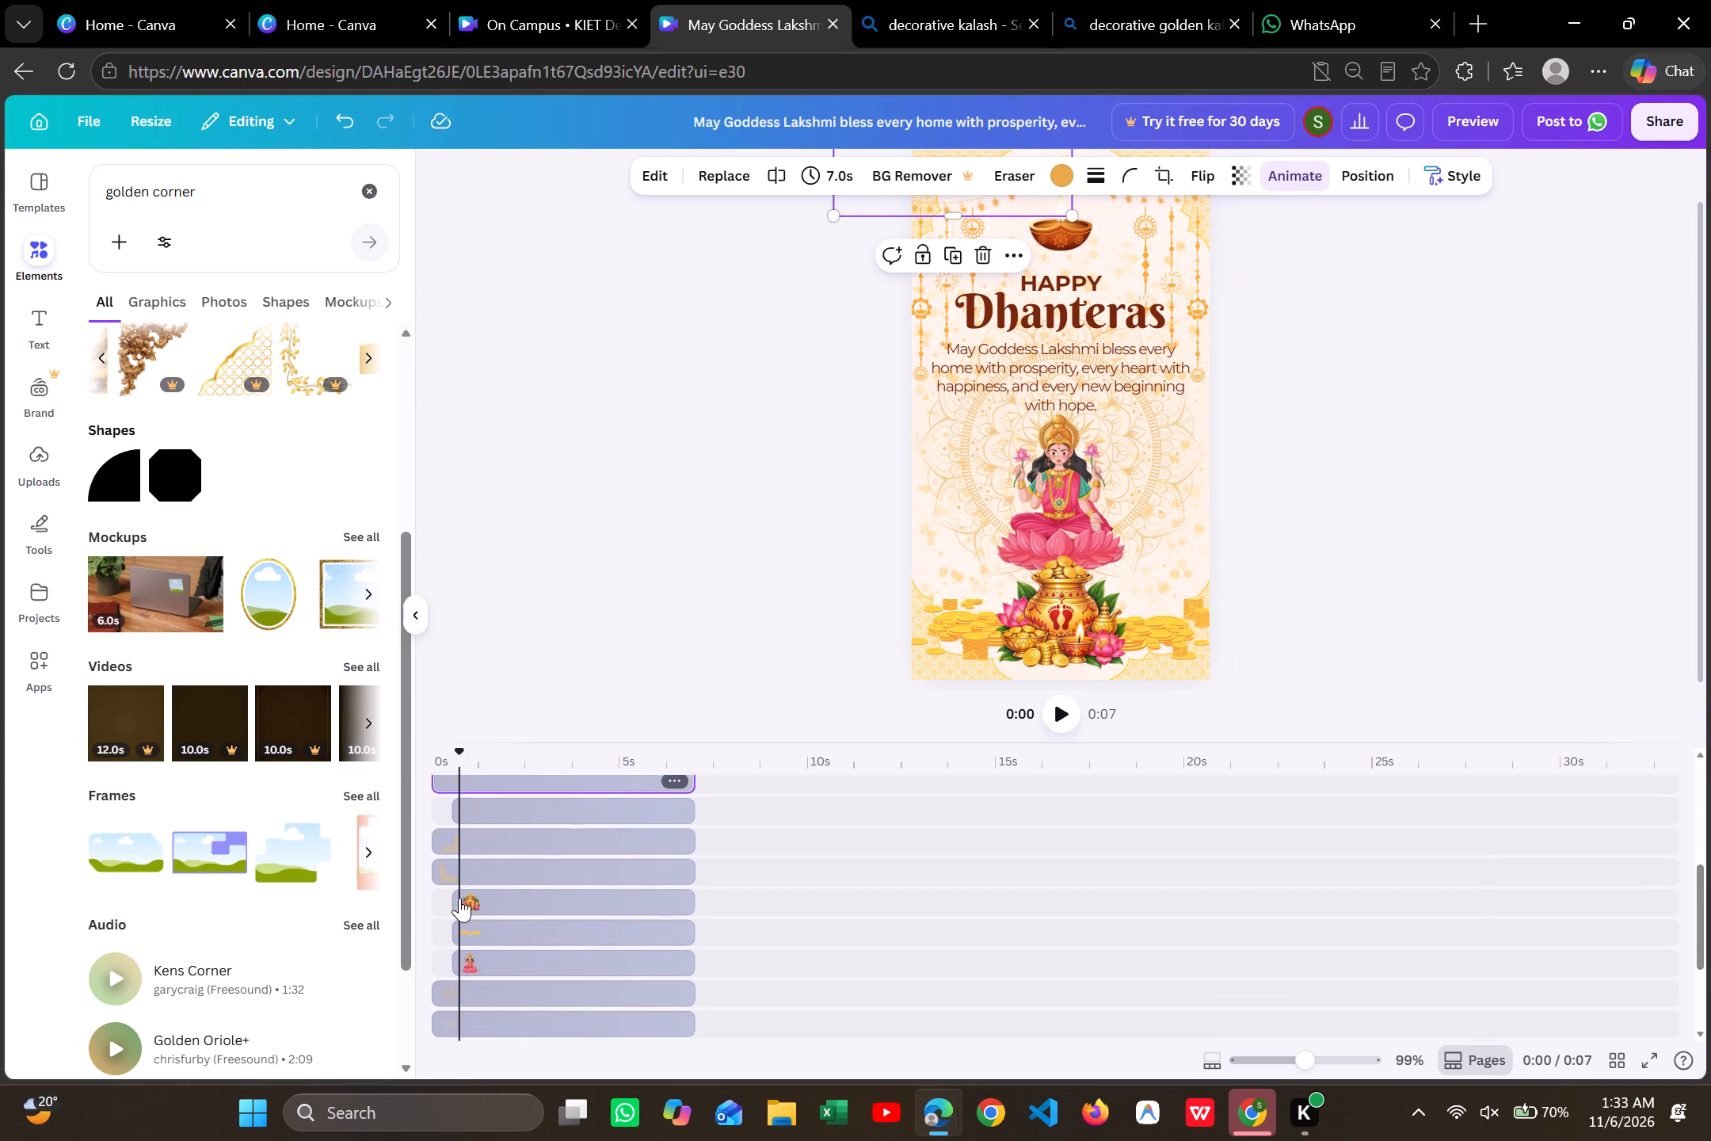
pyautogui.scroll(-1, 459, 898)
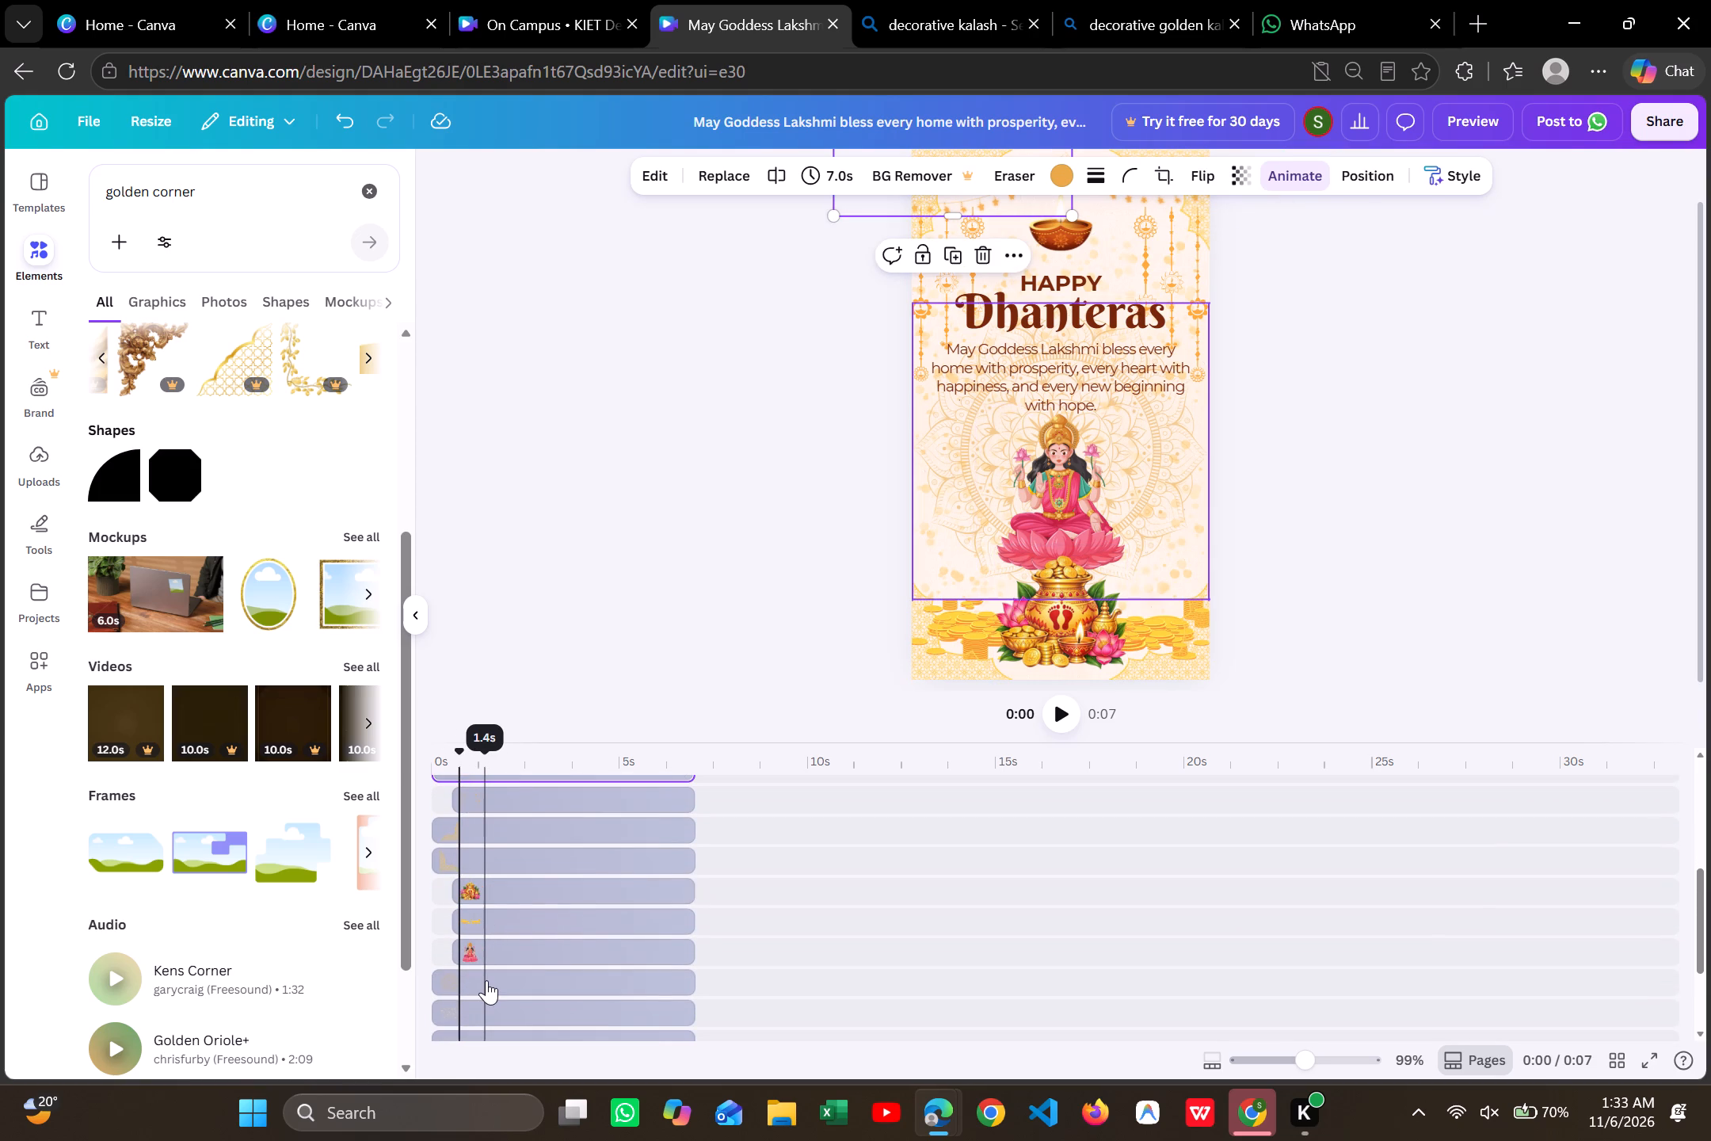
pyautogui.click(486, 980)
pyautogui.moveTo(439, 979); pyautogui.dragTo(445, 978)
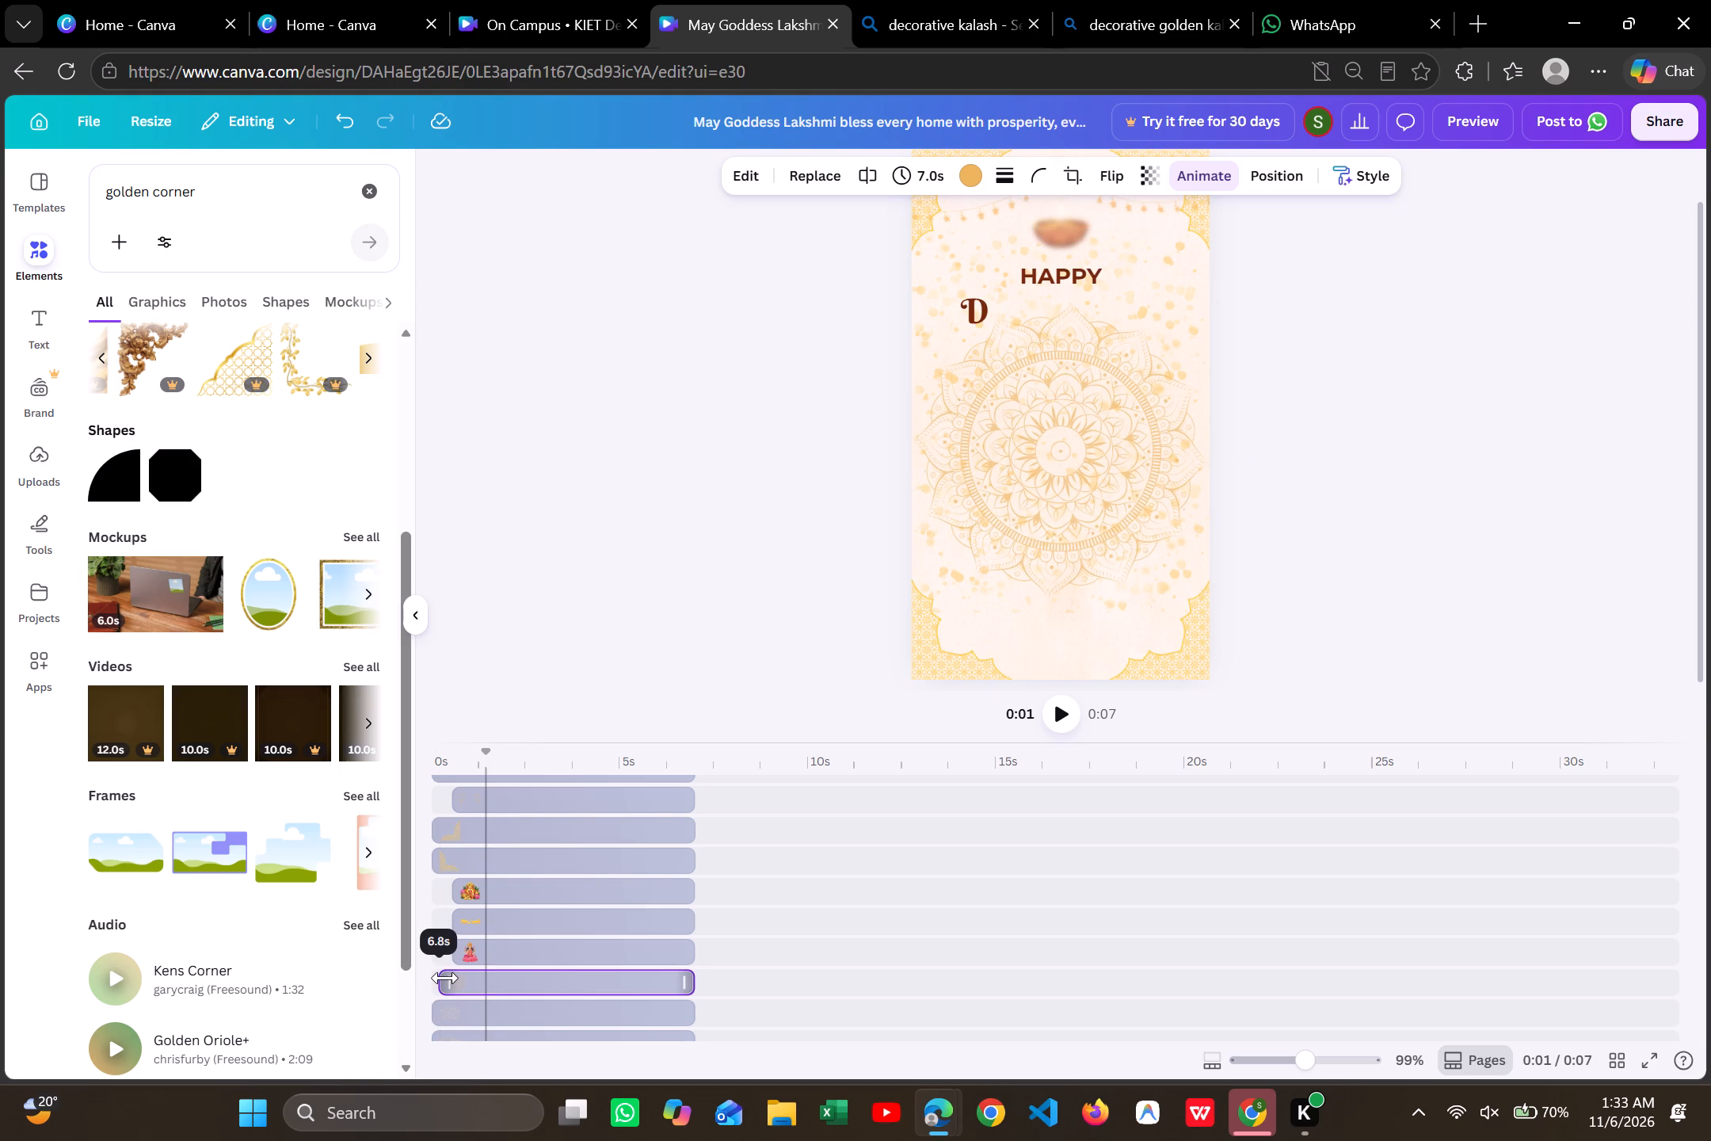
pyautogui.moveTo(445, 978); pyautogui.dragTo(447, 977)
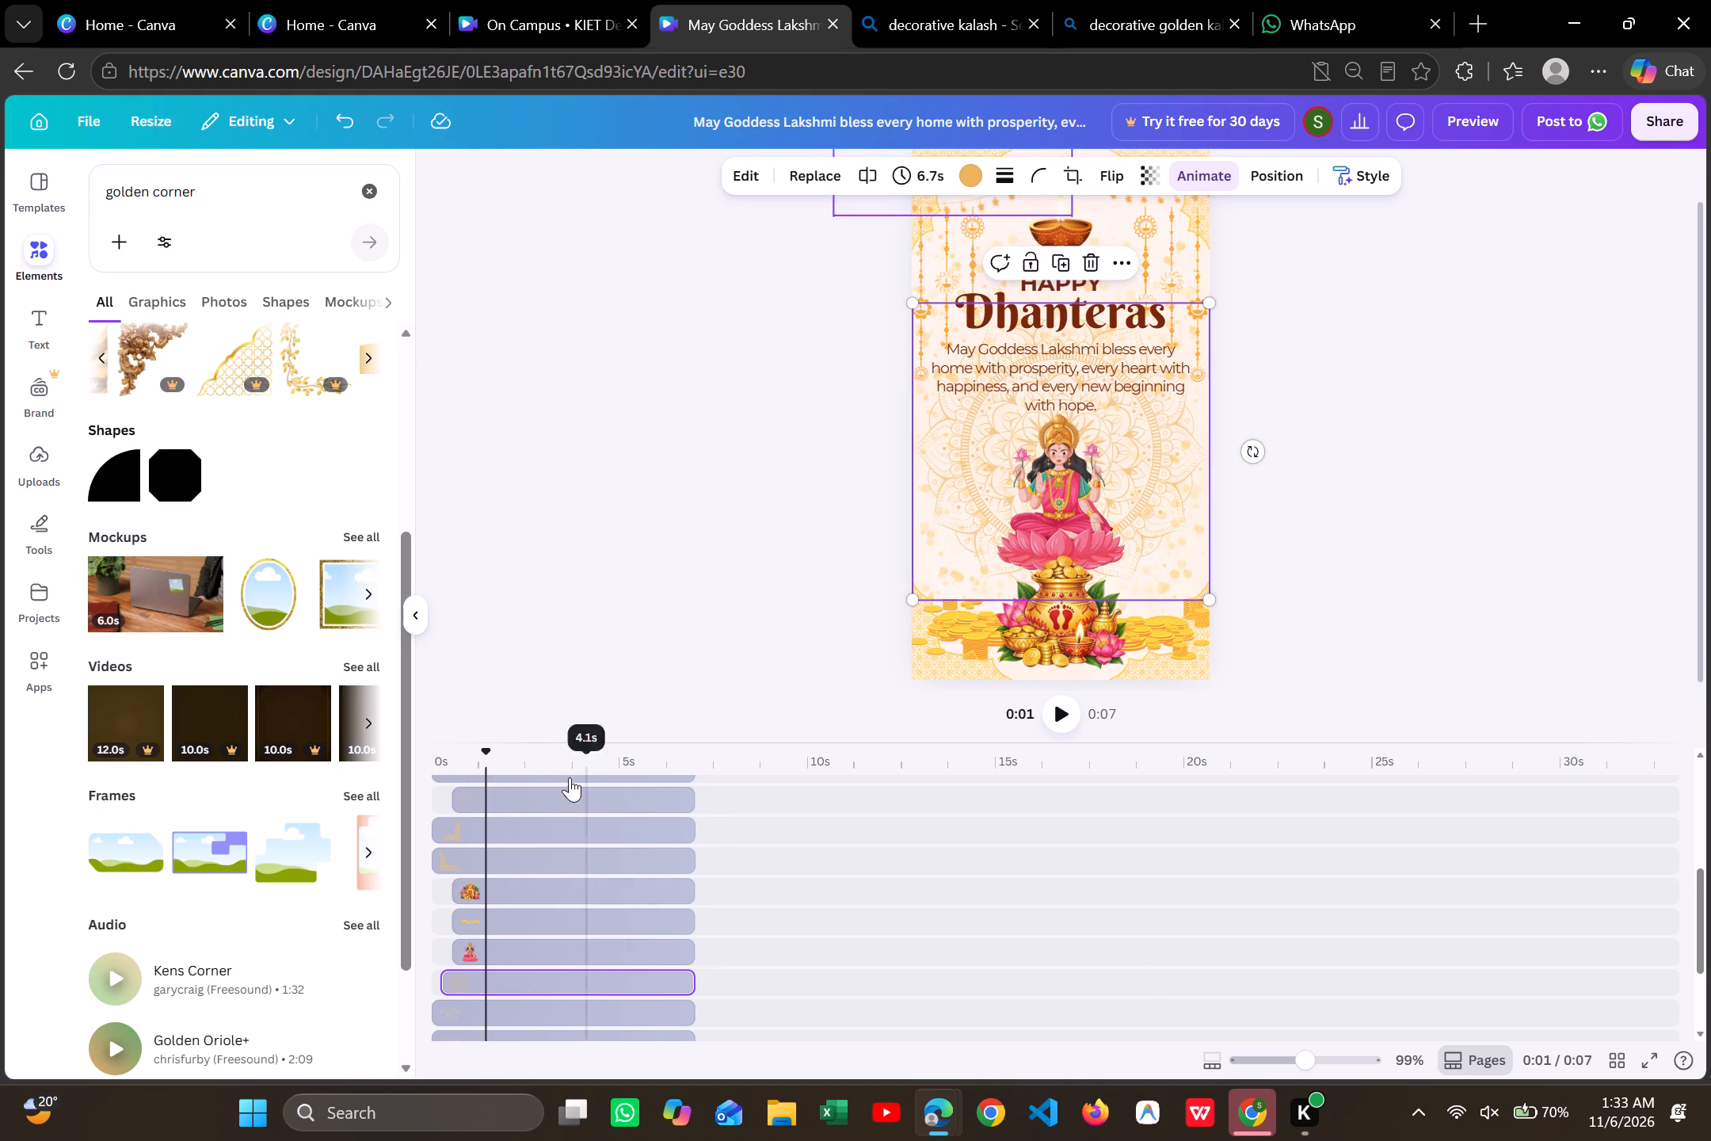
# Replay the video from the start to its end, then again through the opening seconds, to check the staggered entrances.
pyautogui.moveTo(484, 750); pyautogui.dragTo(425, 749)
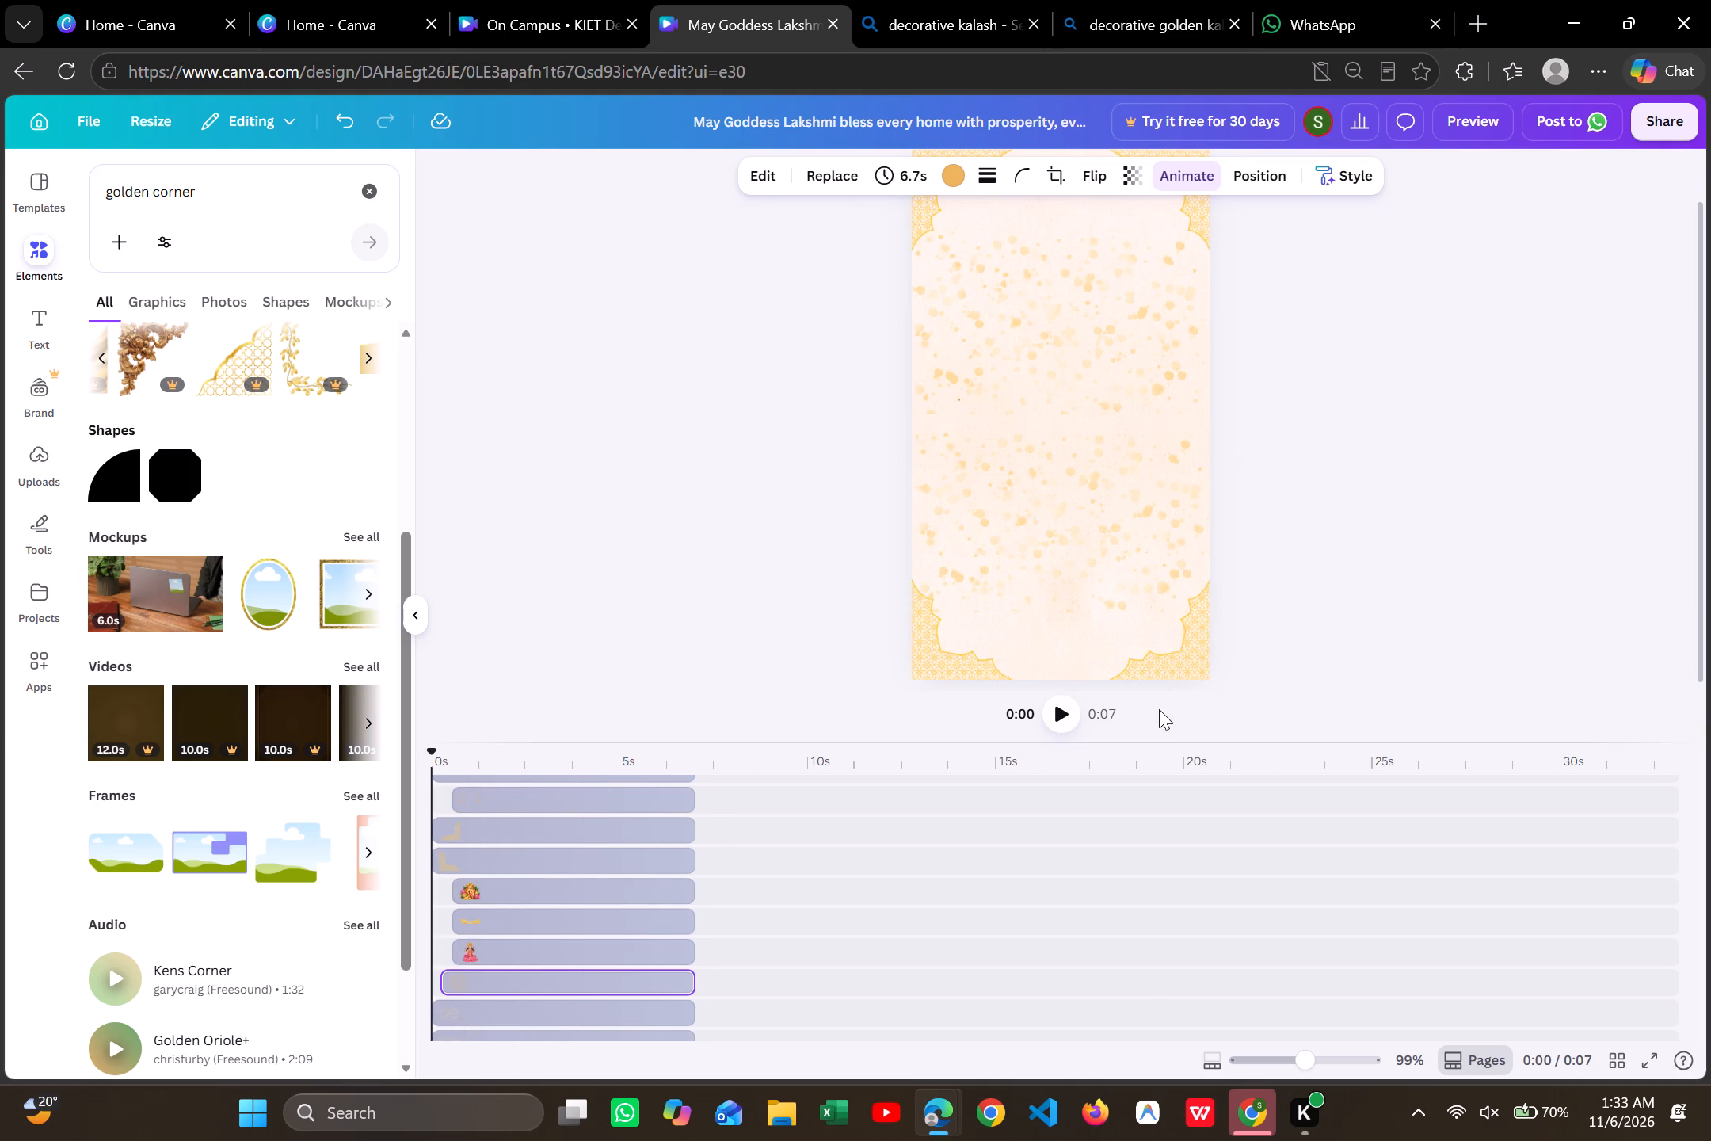
pyautogui.click(1062, 708)
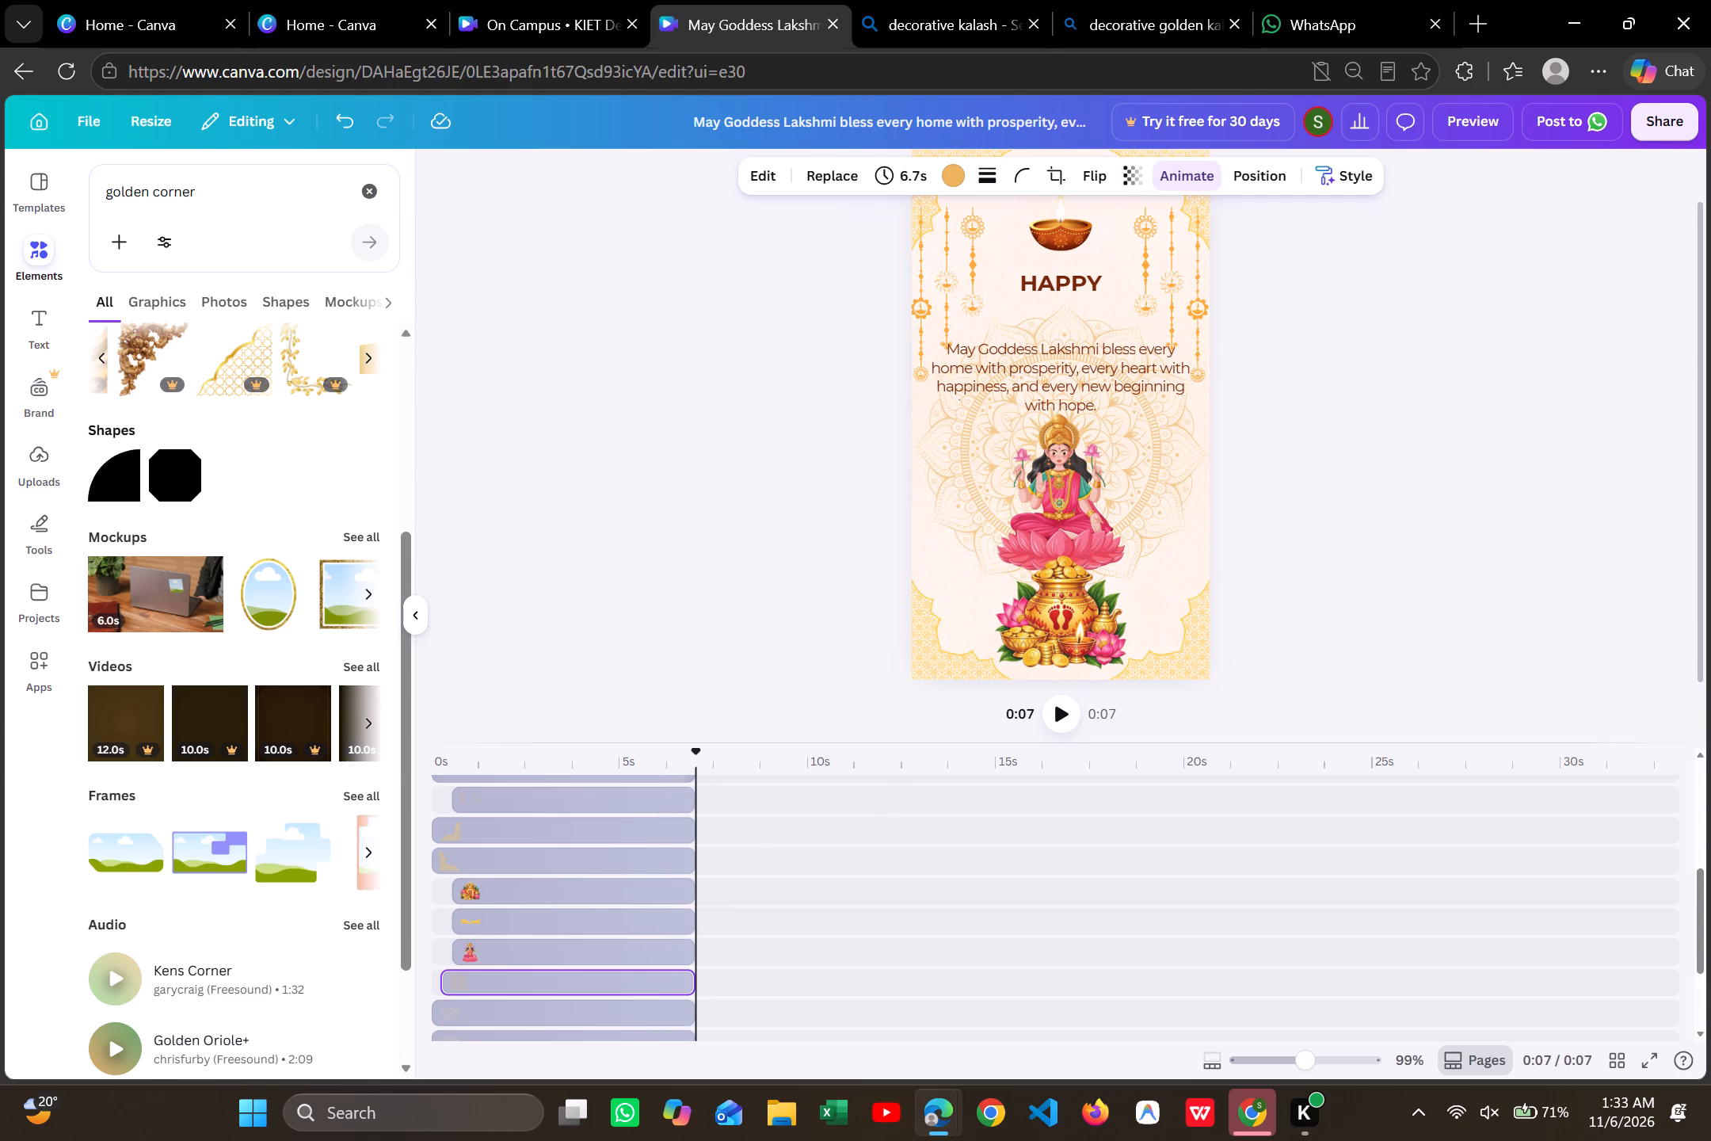
pyautogui.moveTo(694, 761); pyautogui.dragTo(419, 796)
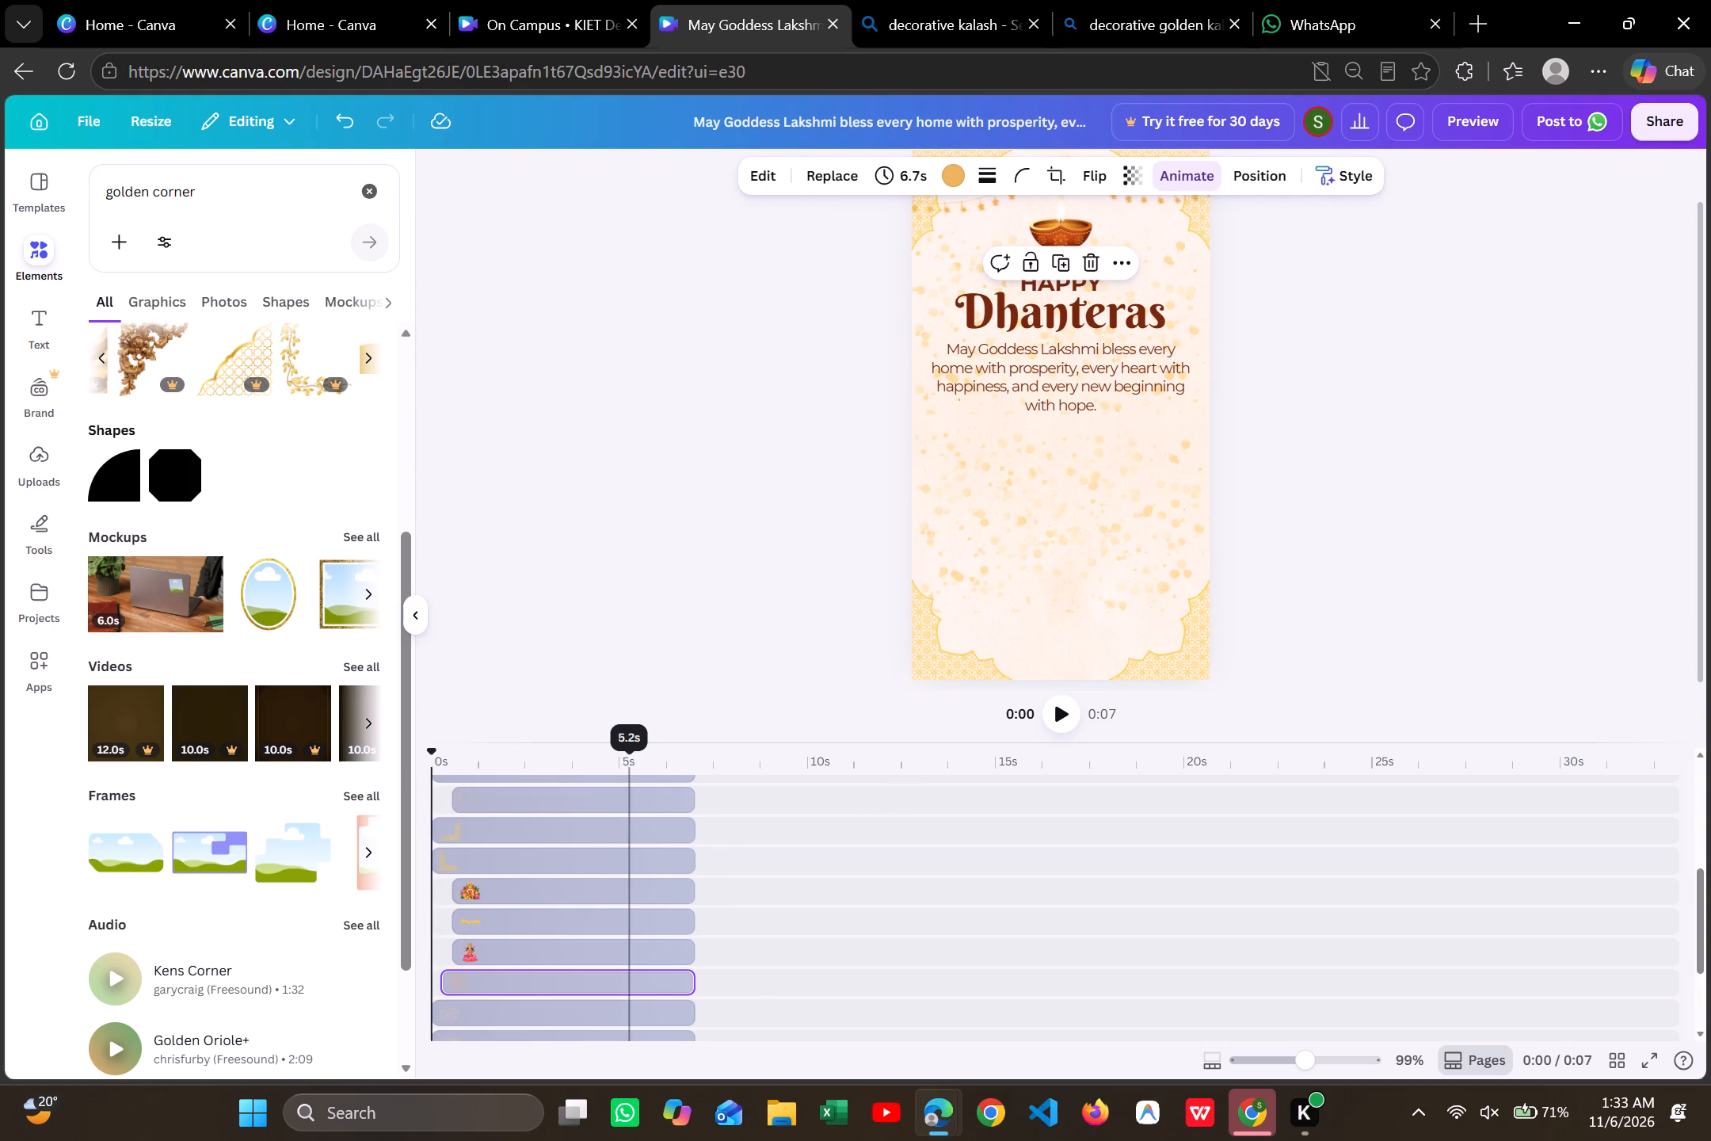
pyautogui.click(1061, 723)
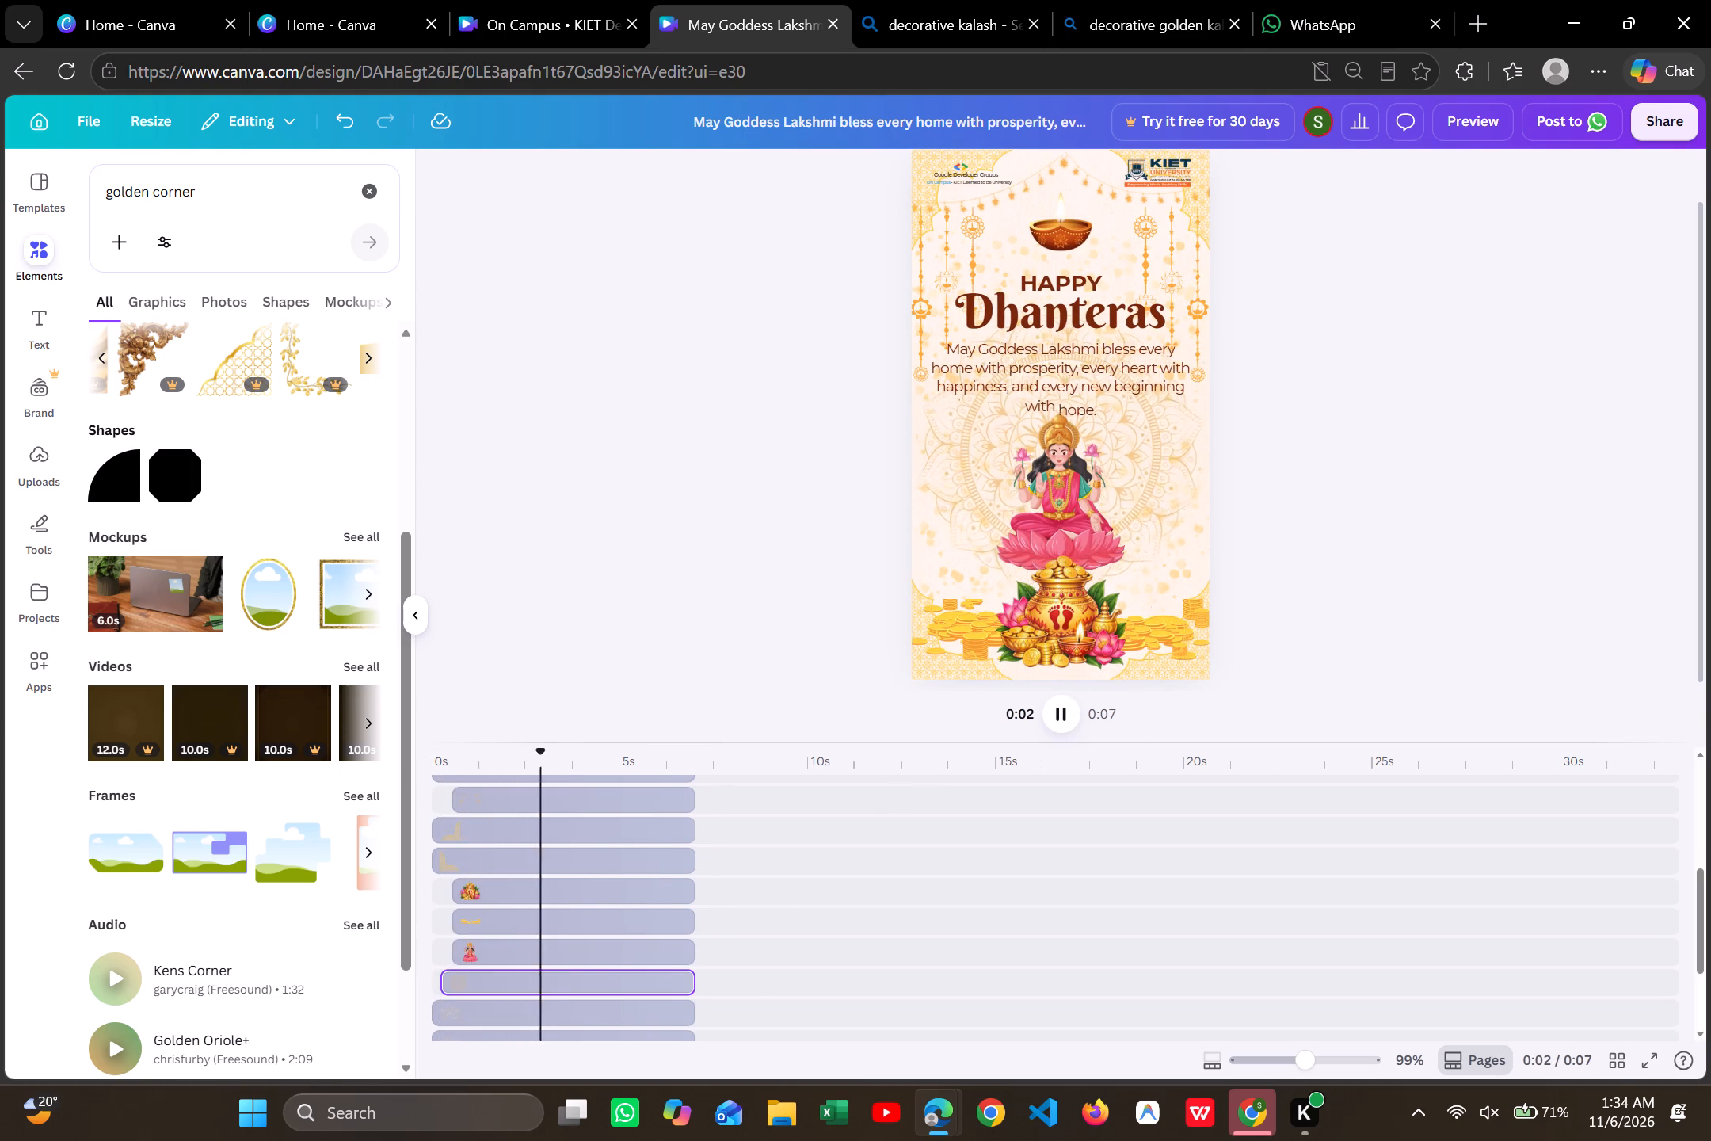
pyautogui.click(1065, 721)
# Trim the starts of the Happy, Dhanteras and blessing-message text layers so each lasts 6.2 seconds and they enter together.
pyautogui.scroll(-1, 576, 901)
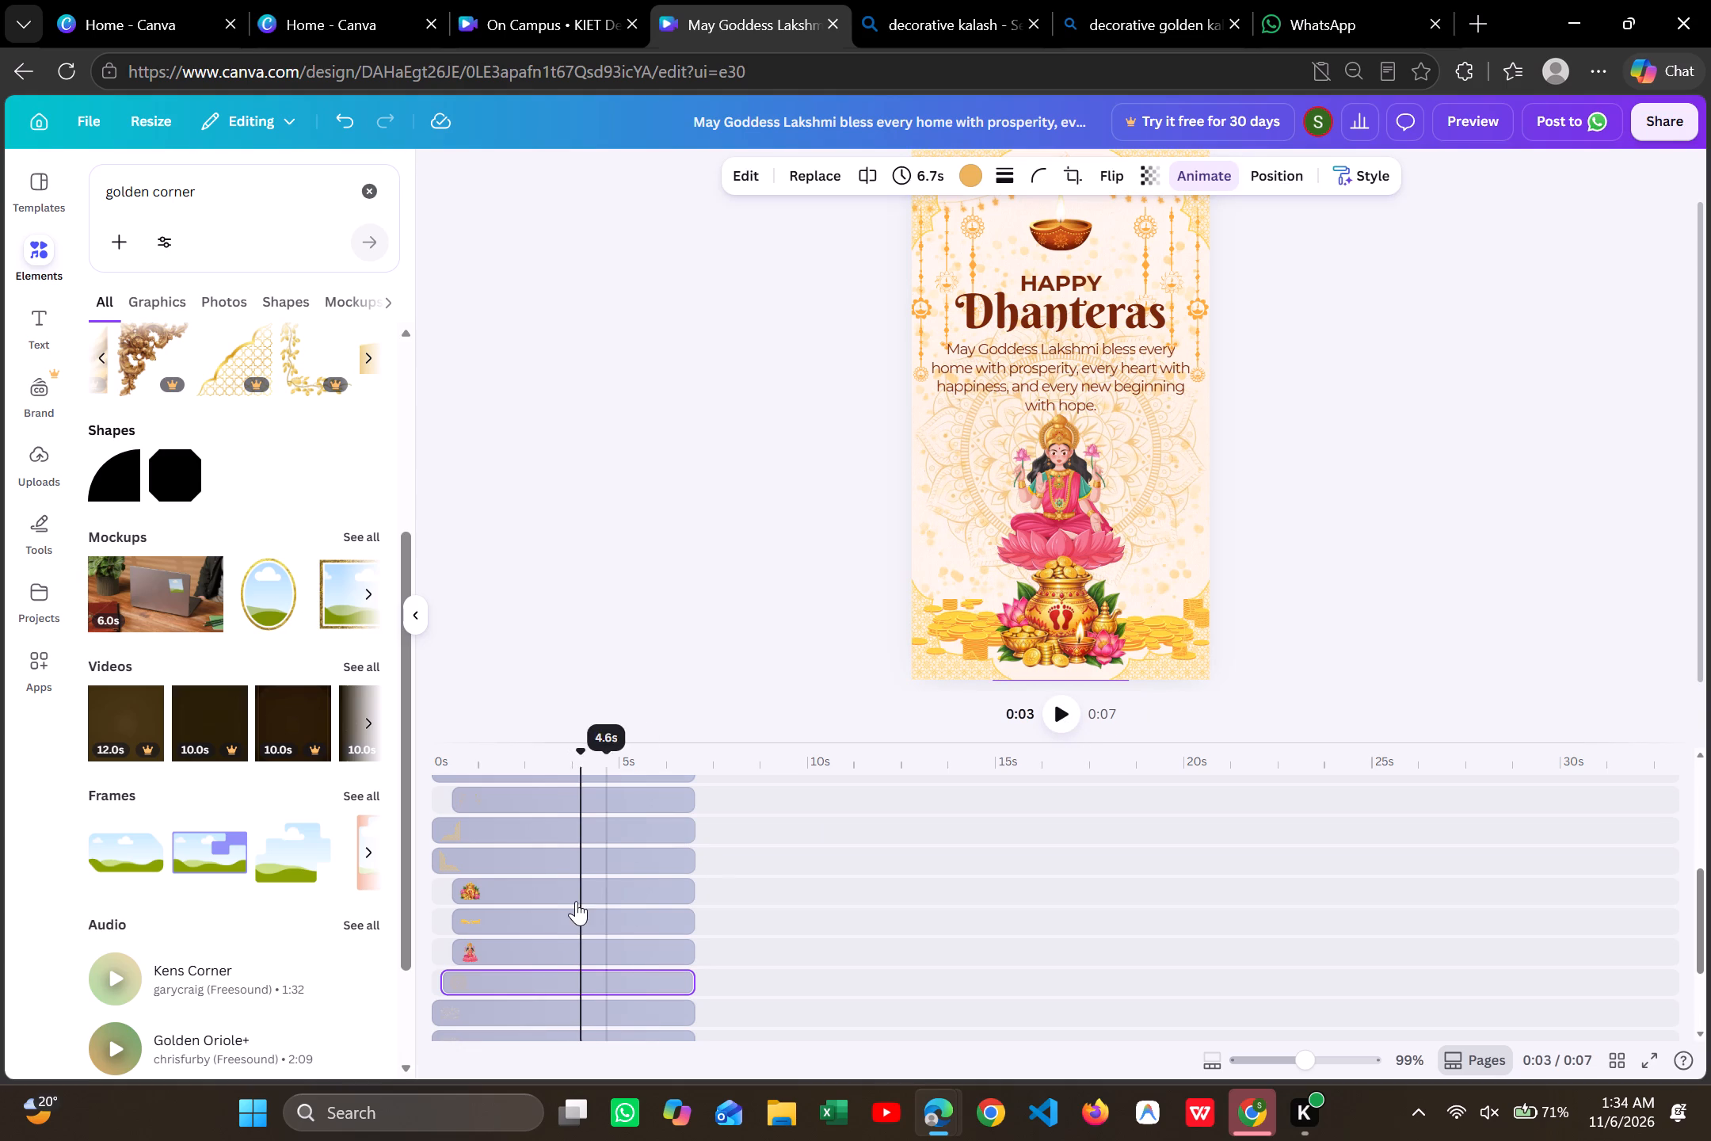
pyautogui.scroll(-2, 576, 901)
pyautogui.scroll(5, 576, 901)
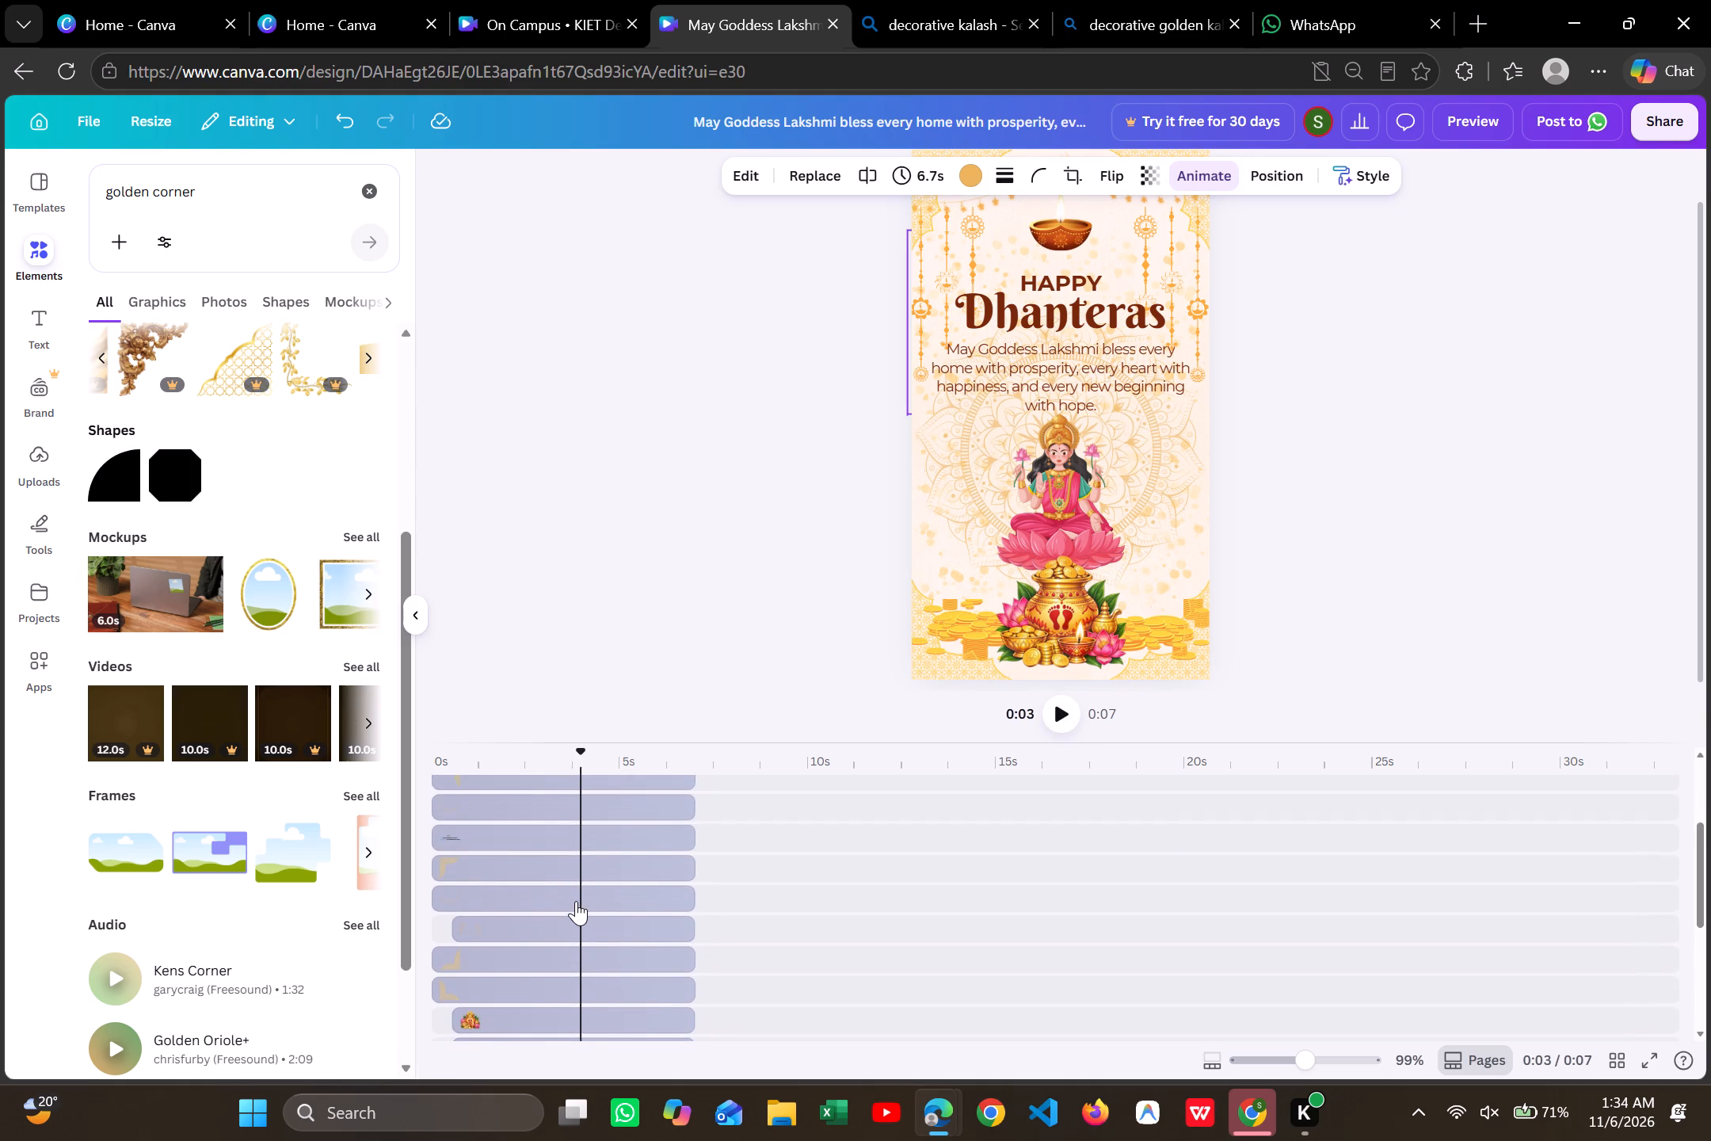
pyautogui.scroll(1, 576, 901)
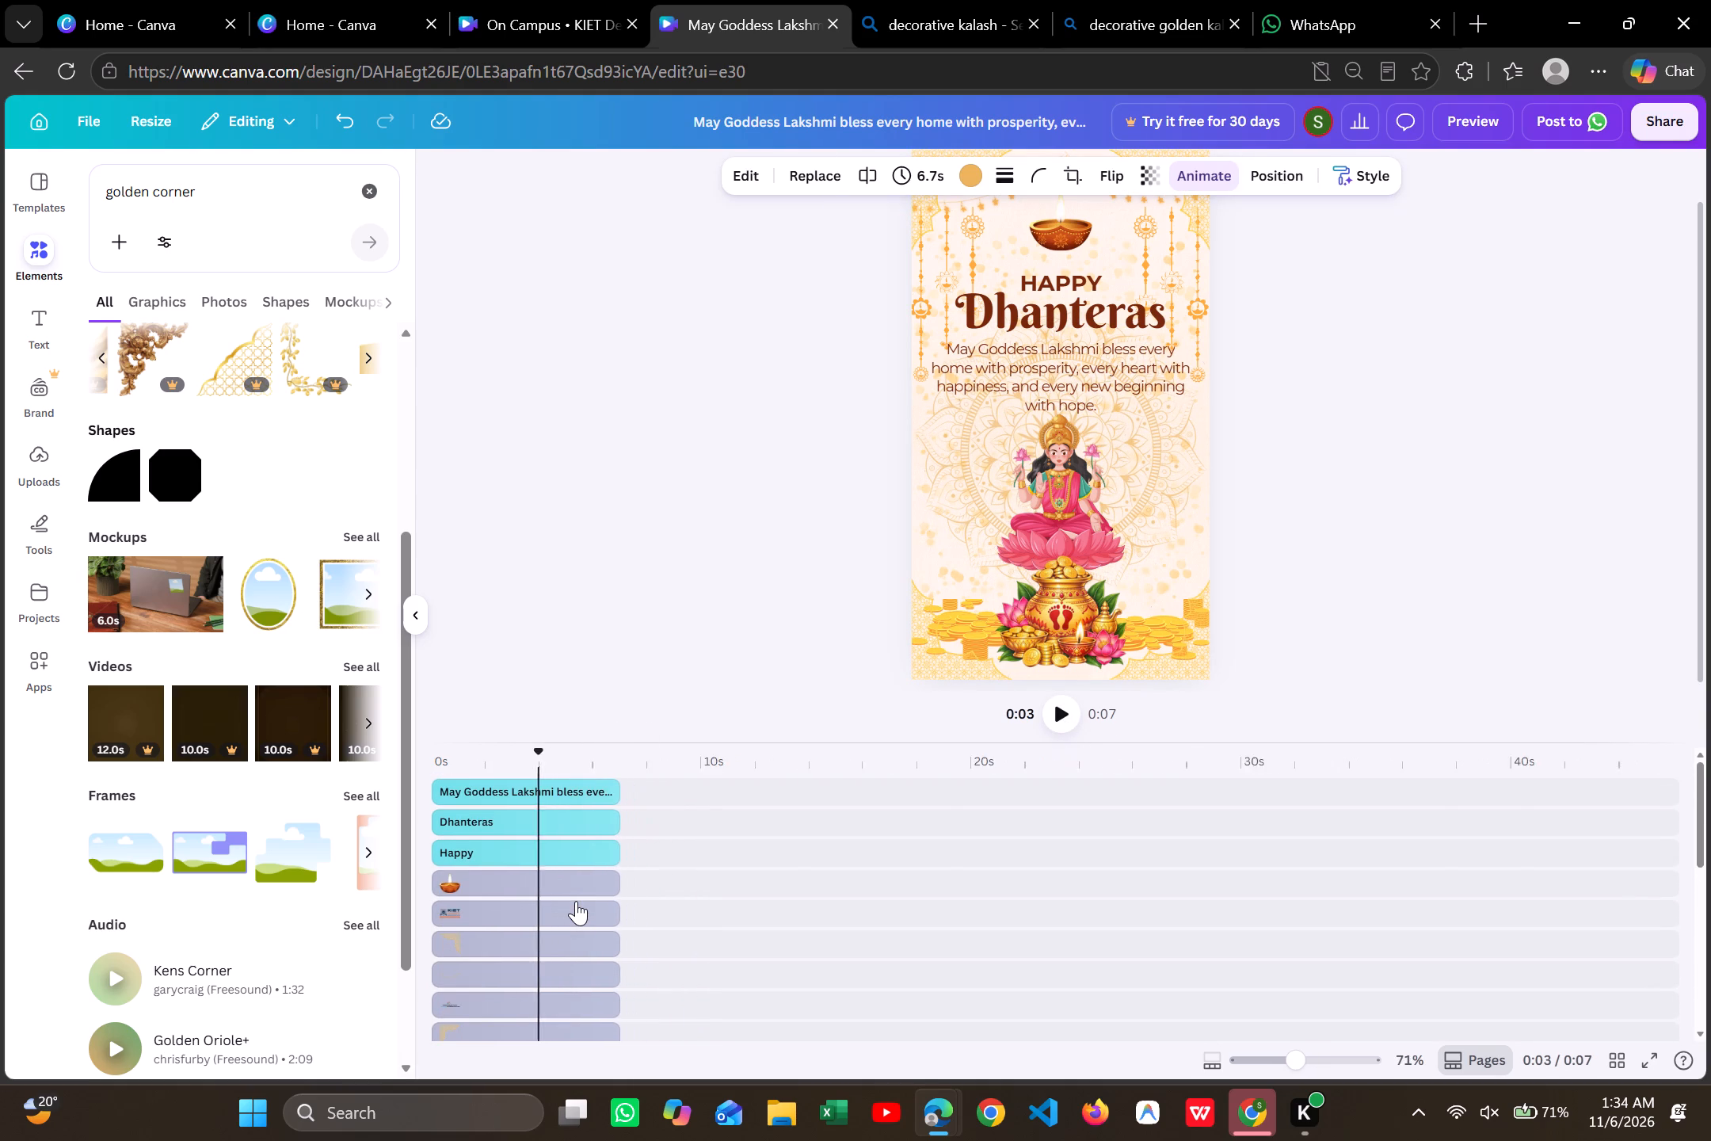
pyautogui.click(436, 854)
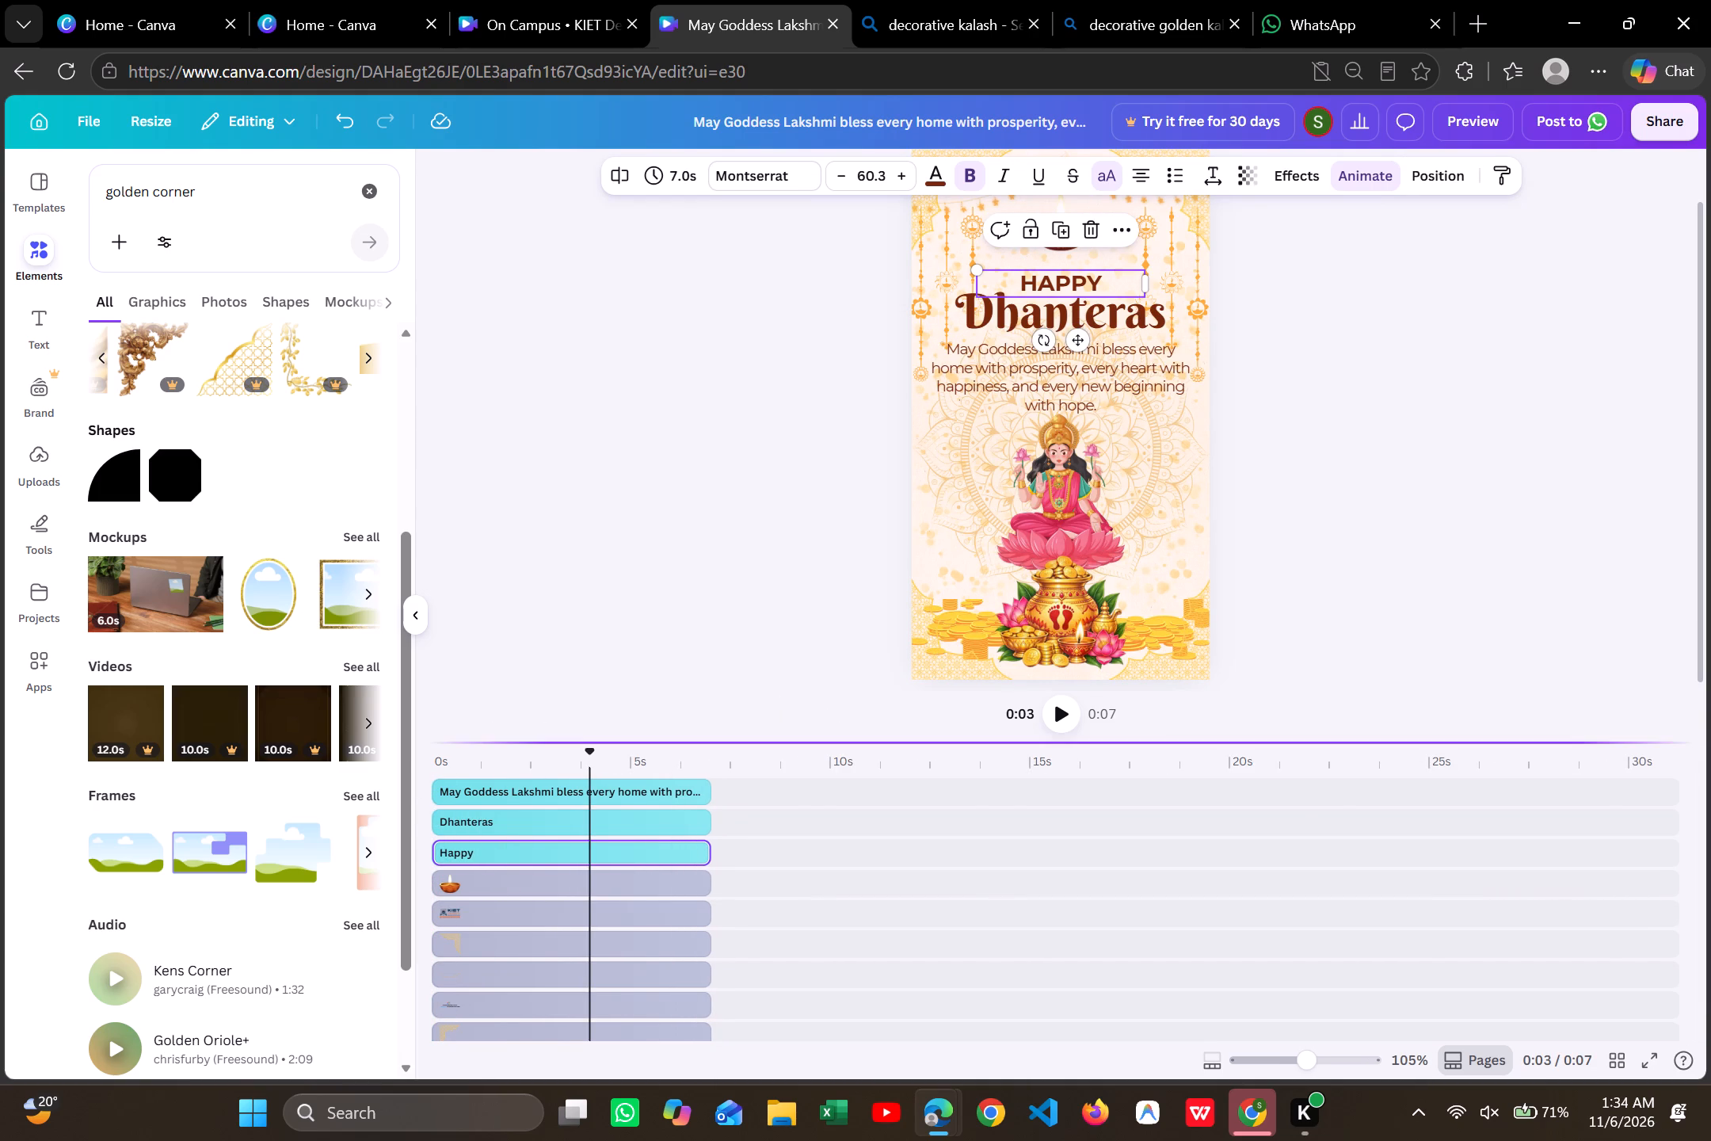
pyautogui.moveTo(844, 744); pyautogui.dragTo(855, 494)
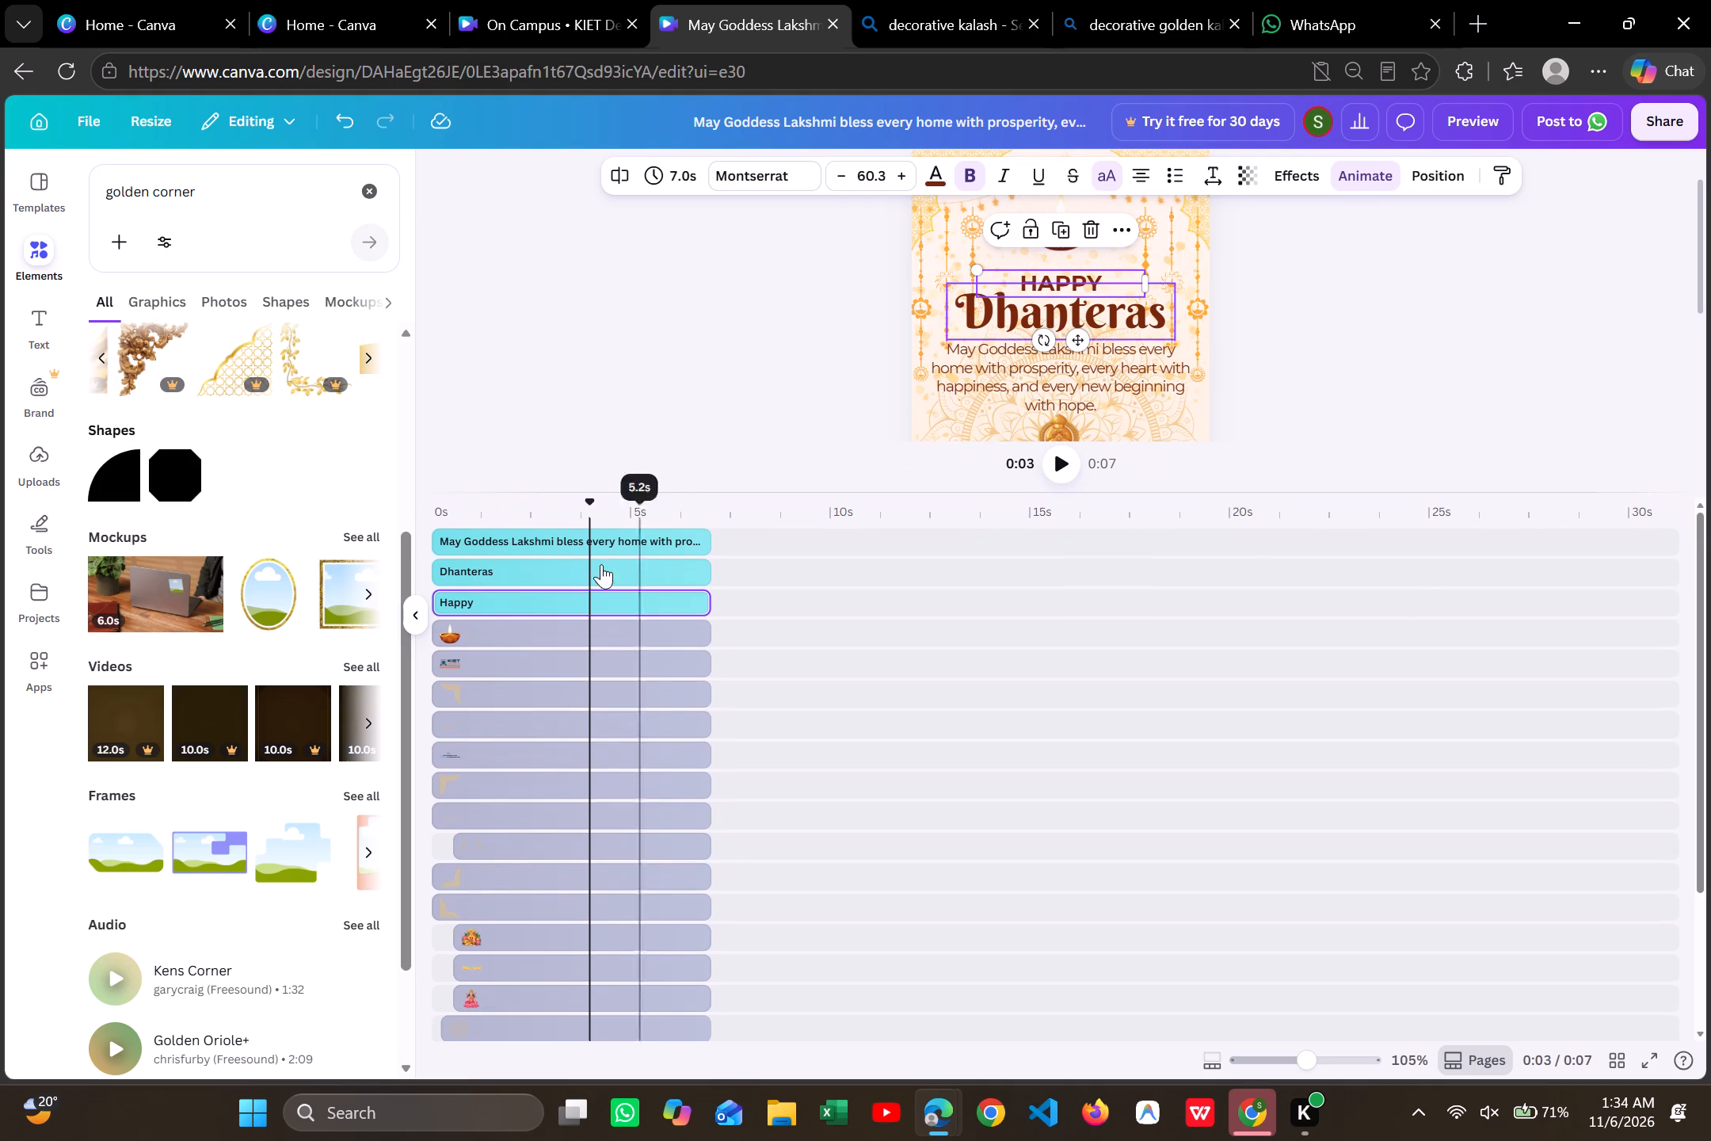
pyautogui.moveTo(433, 605); pyautogui.dragTo(457, 611)
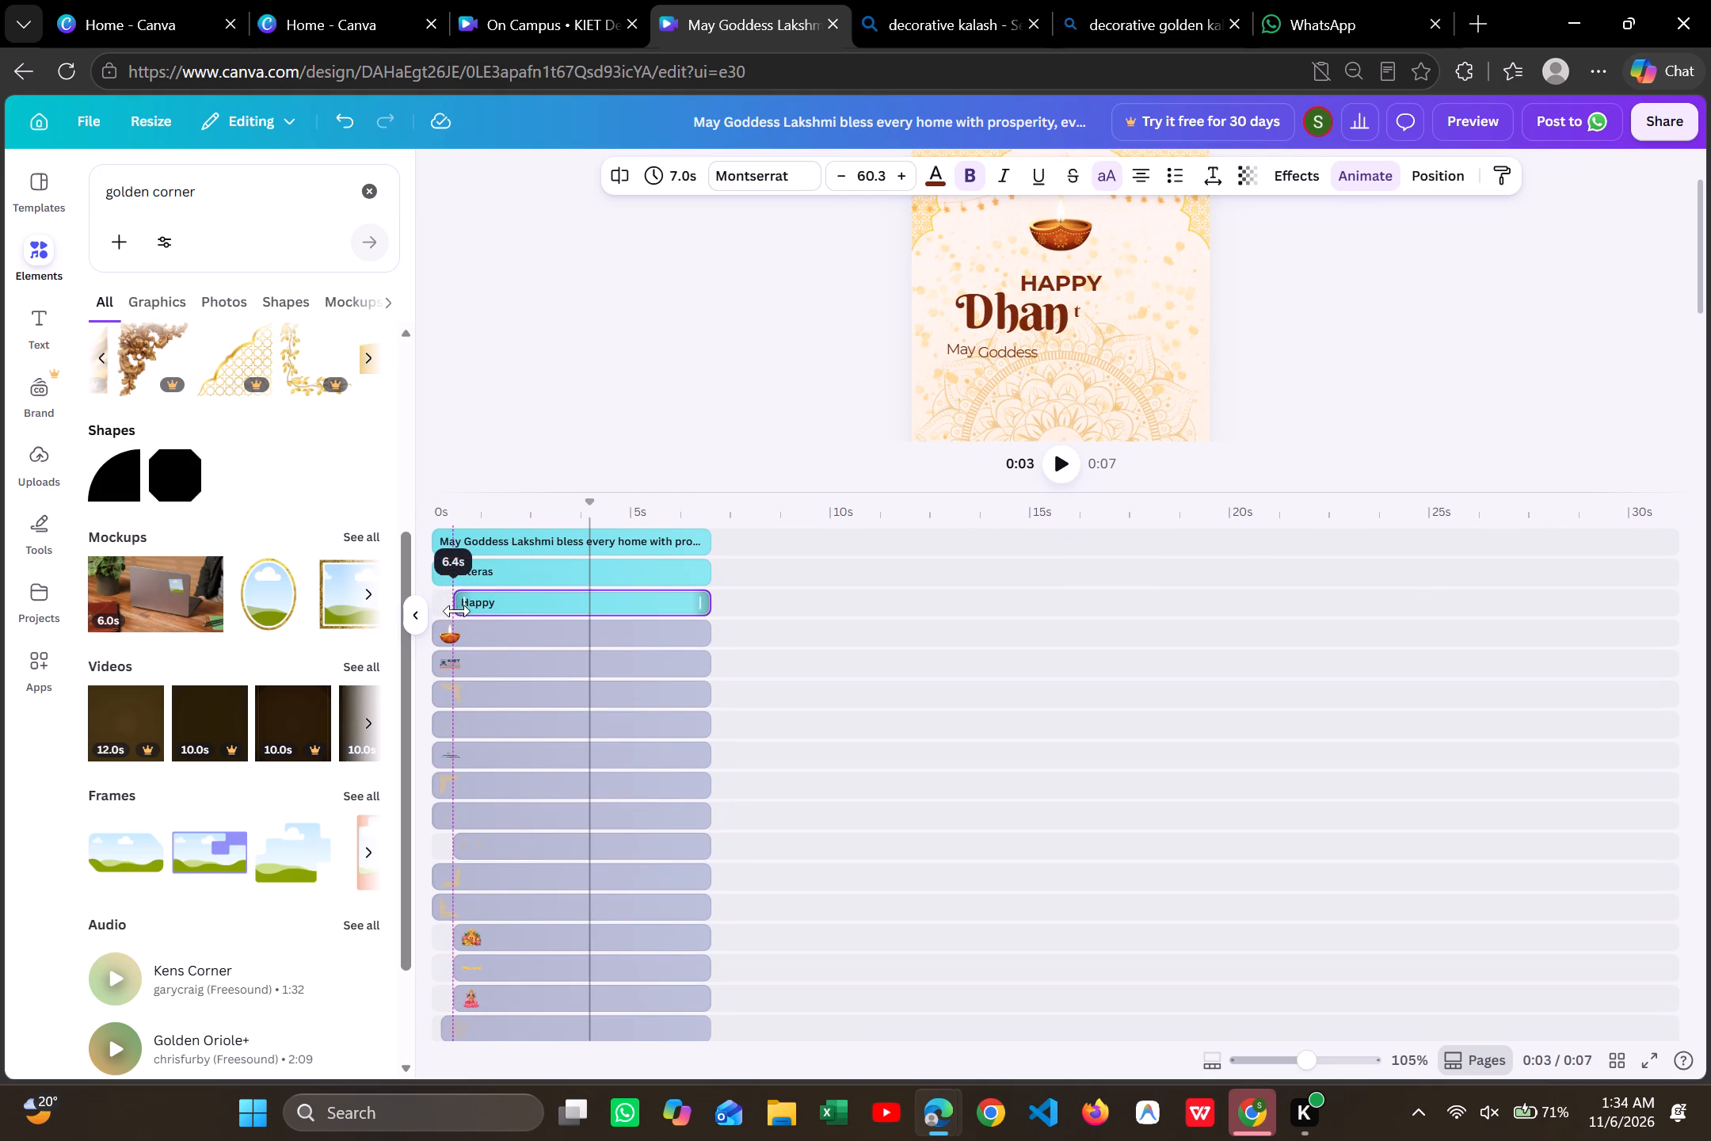
pyautogui.moveTo(457, 611); pyautogui.dragTo(464, 611)
pyautogui.moveTo(434, 570); pyautogui.dragTo(471, 566)
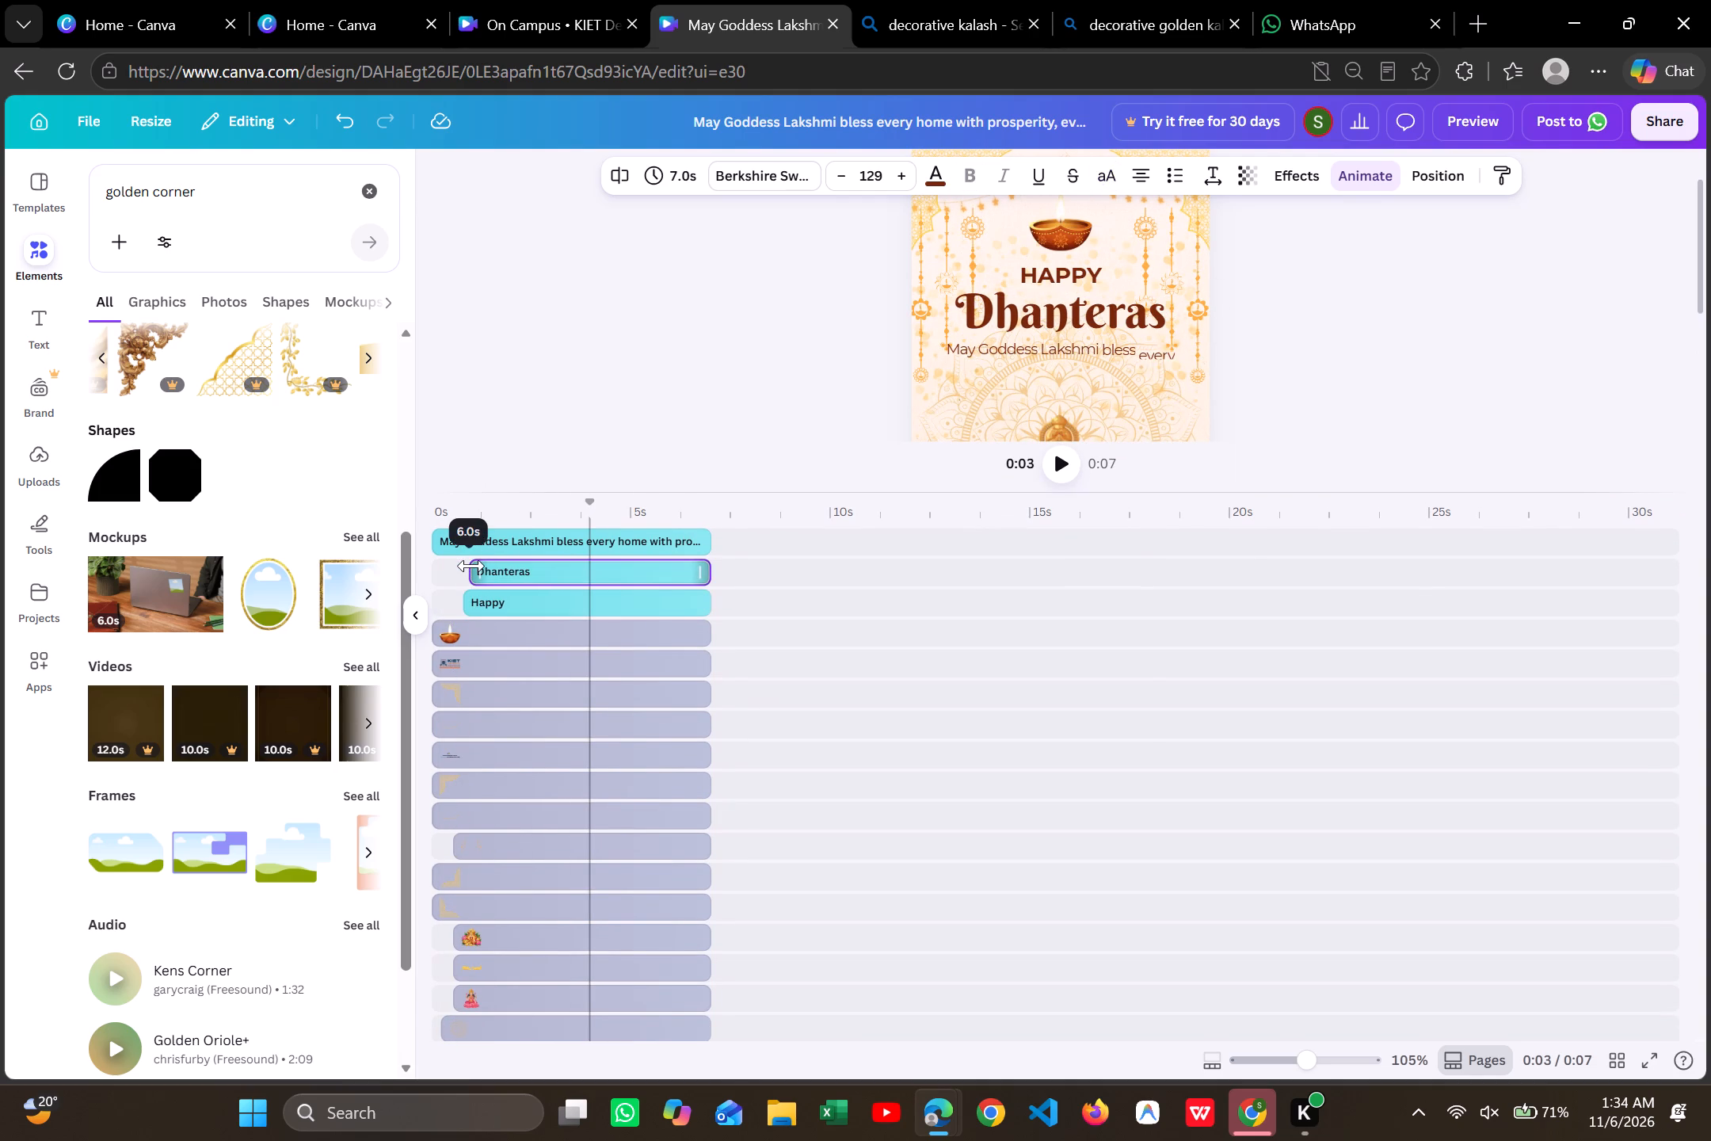
pyautogui.moveTo(471, 566); pyautogui.dragTo(463, 567)
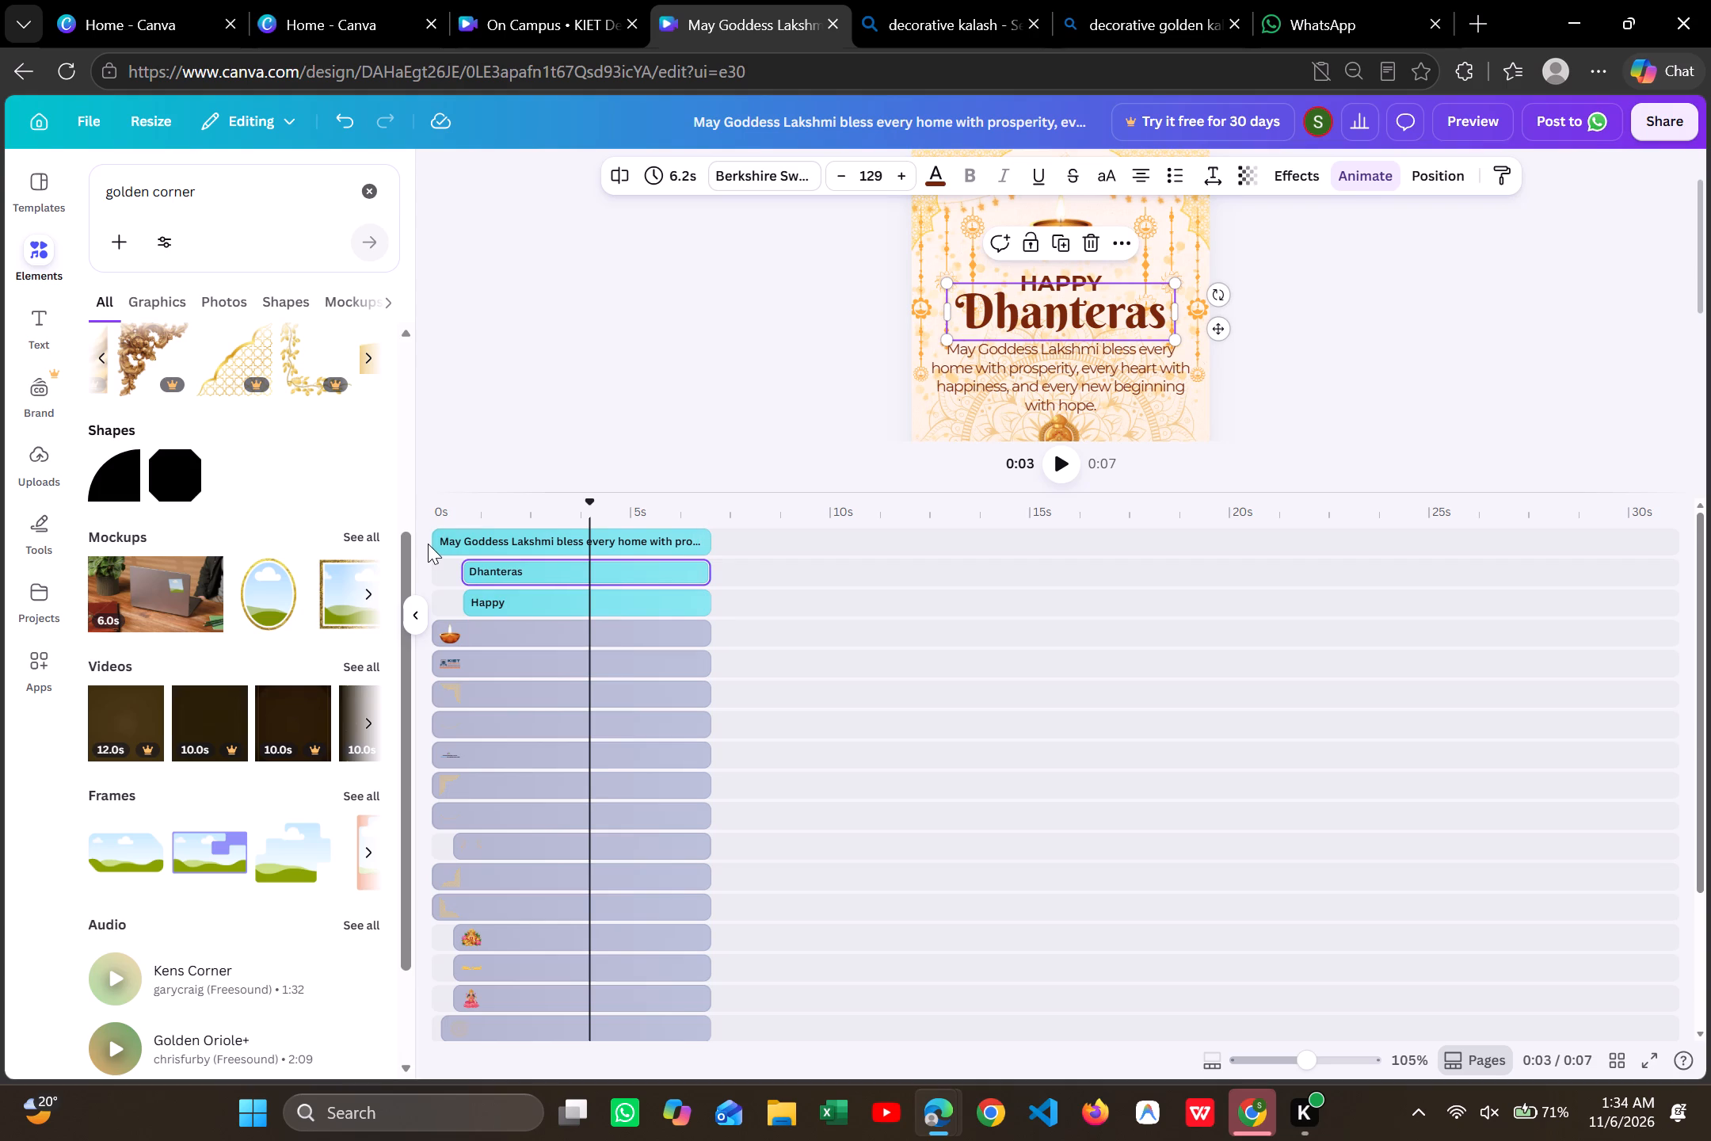
pyautogui.moveTo(433, 544); pyautogui.dragTo(465, 546)
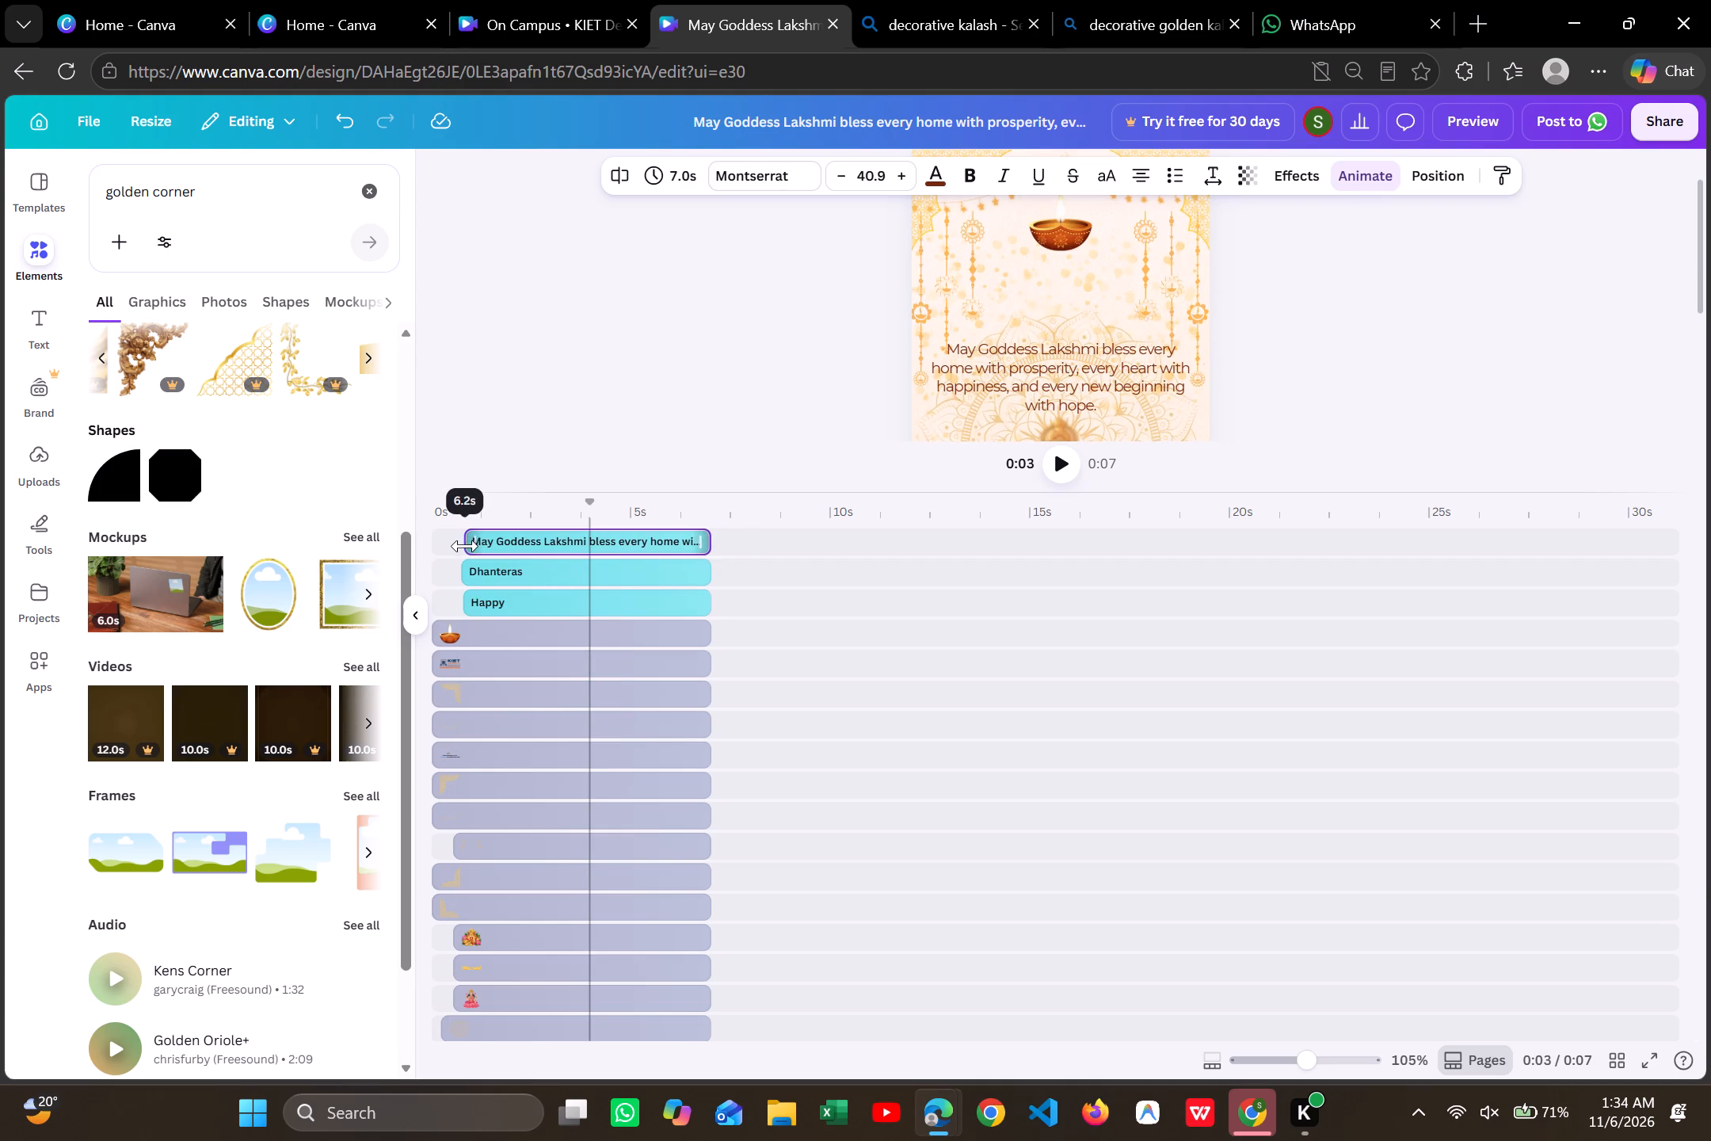
pyautogui.moveTo(465, 546); pyautogui.dragTo(463, 545)
pyautogui.click(467, 597)
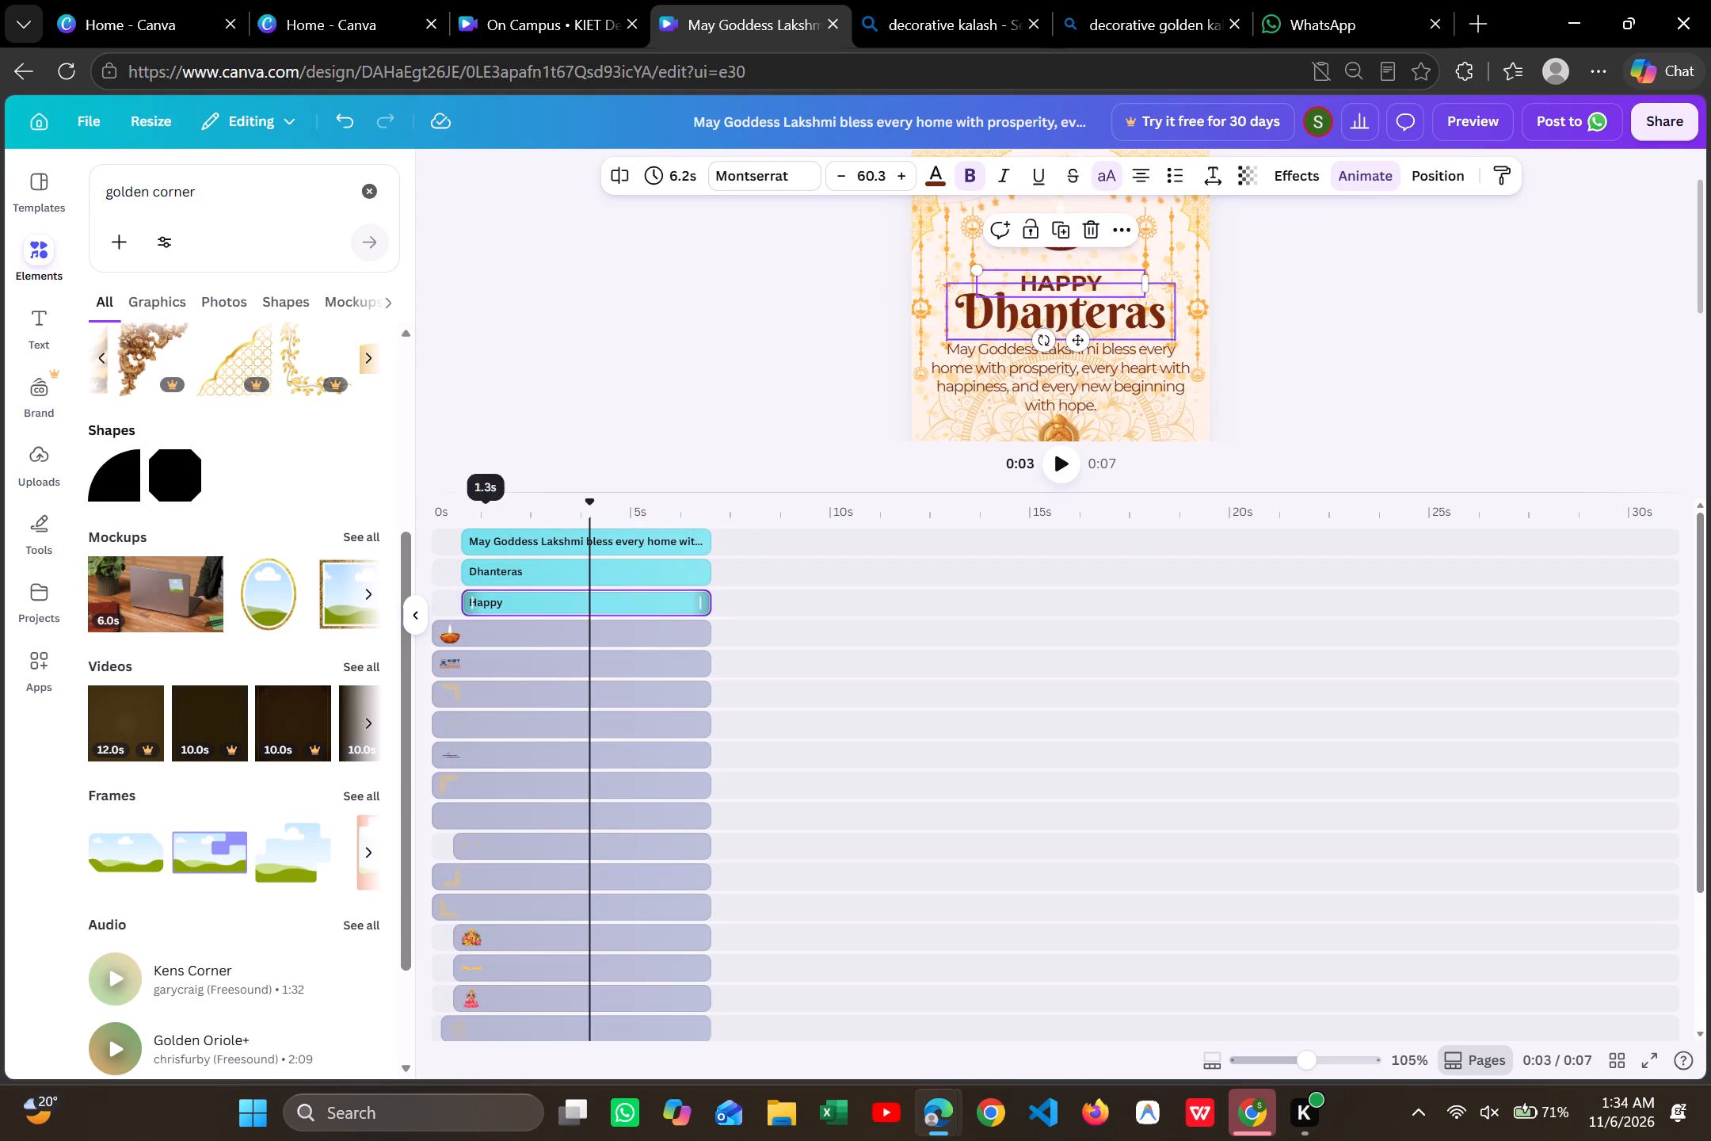
pyautogui.click(610, 416)
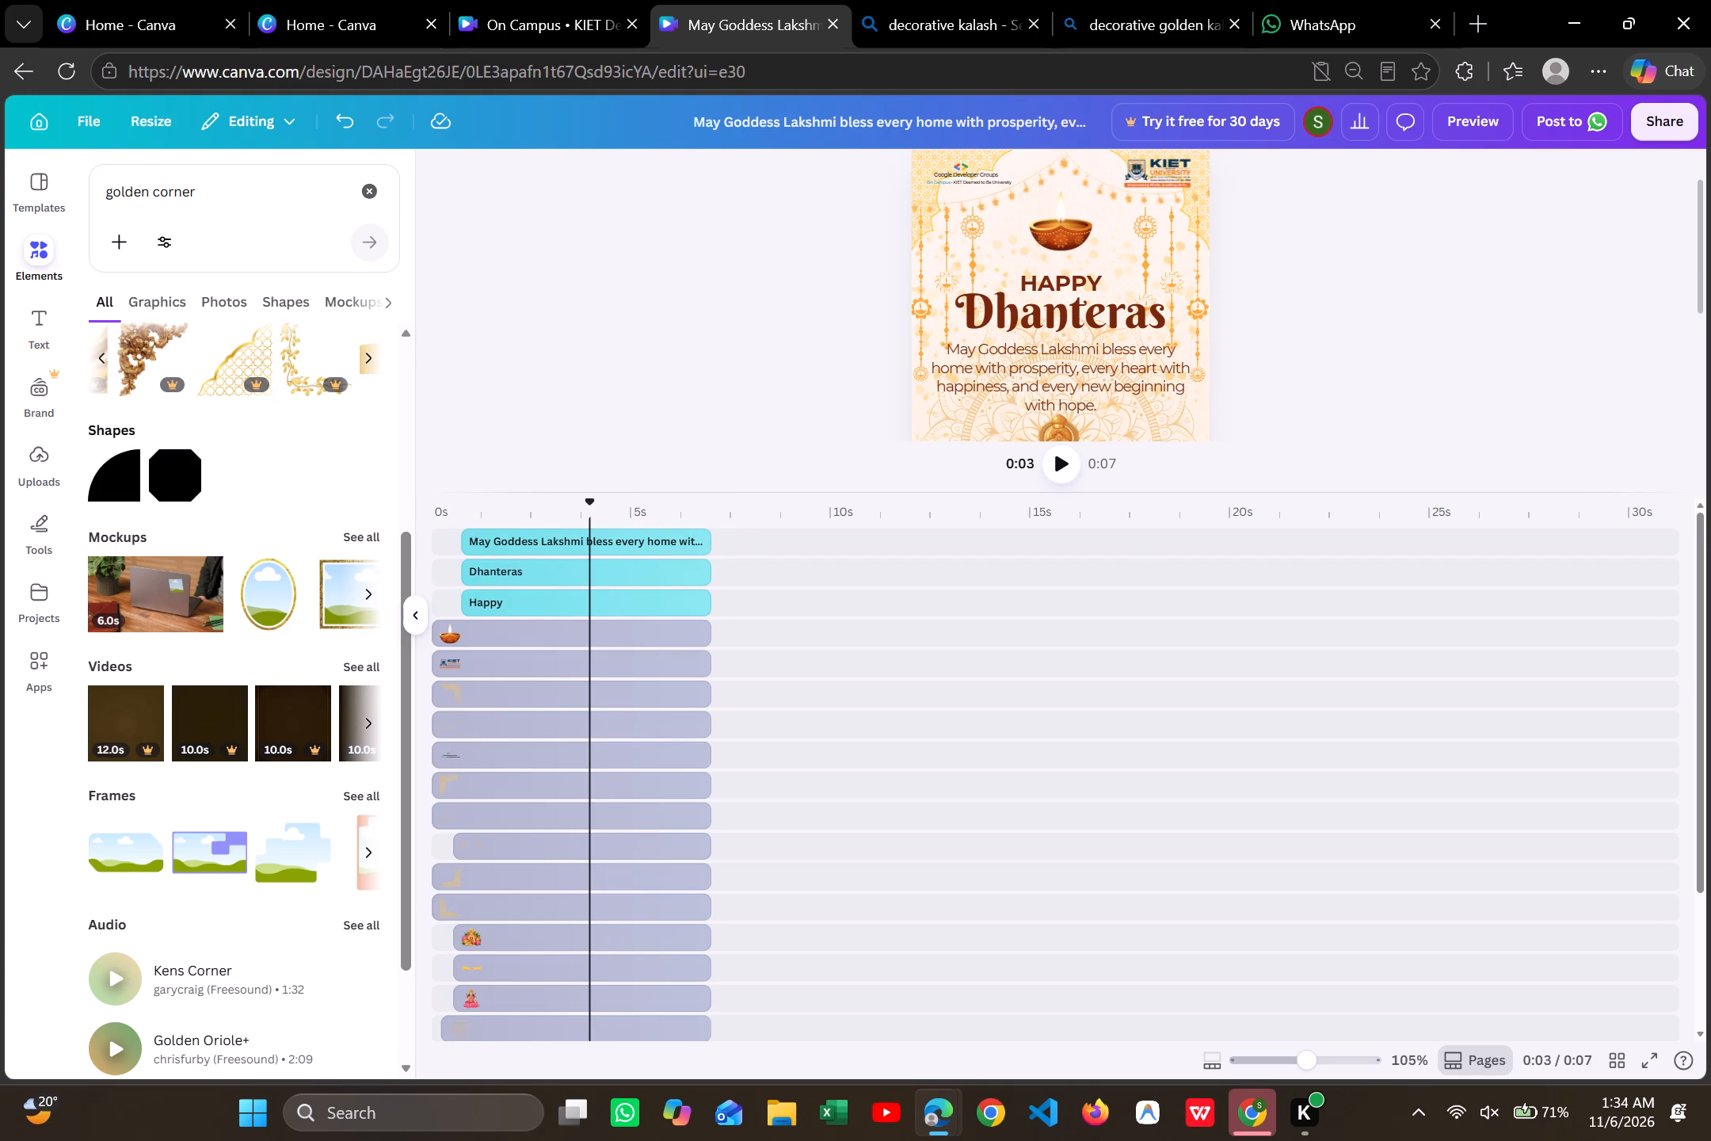
# Replay the video from the start to check the delayed entrance of the greeting text.
pyautogui.moveTo(589, 517); pyautogui.dragTo(418, 534)
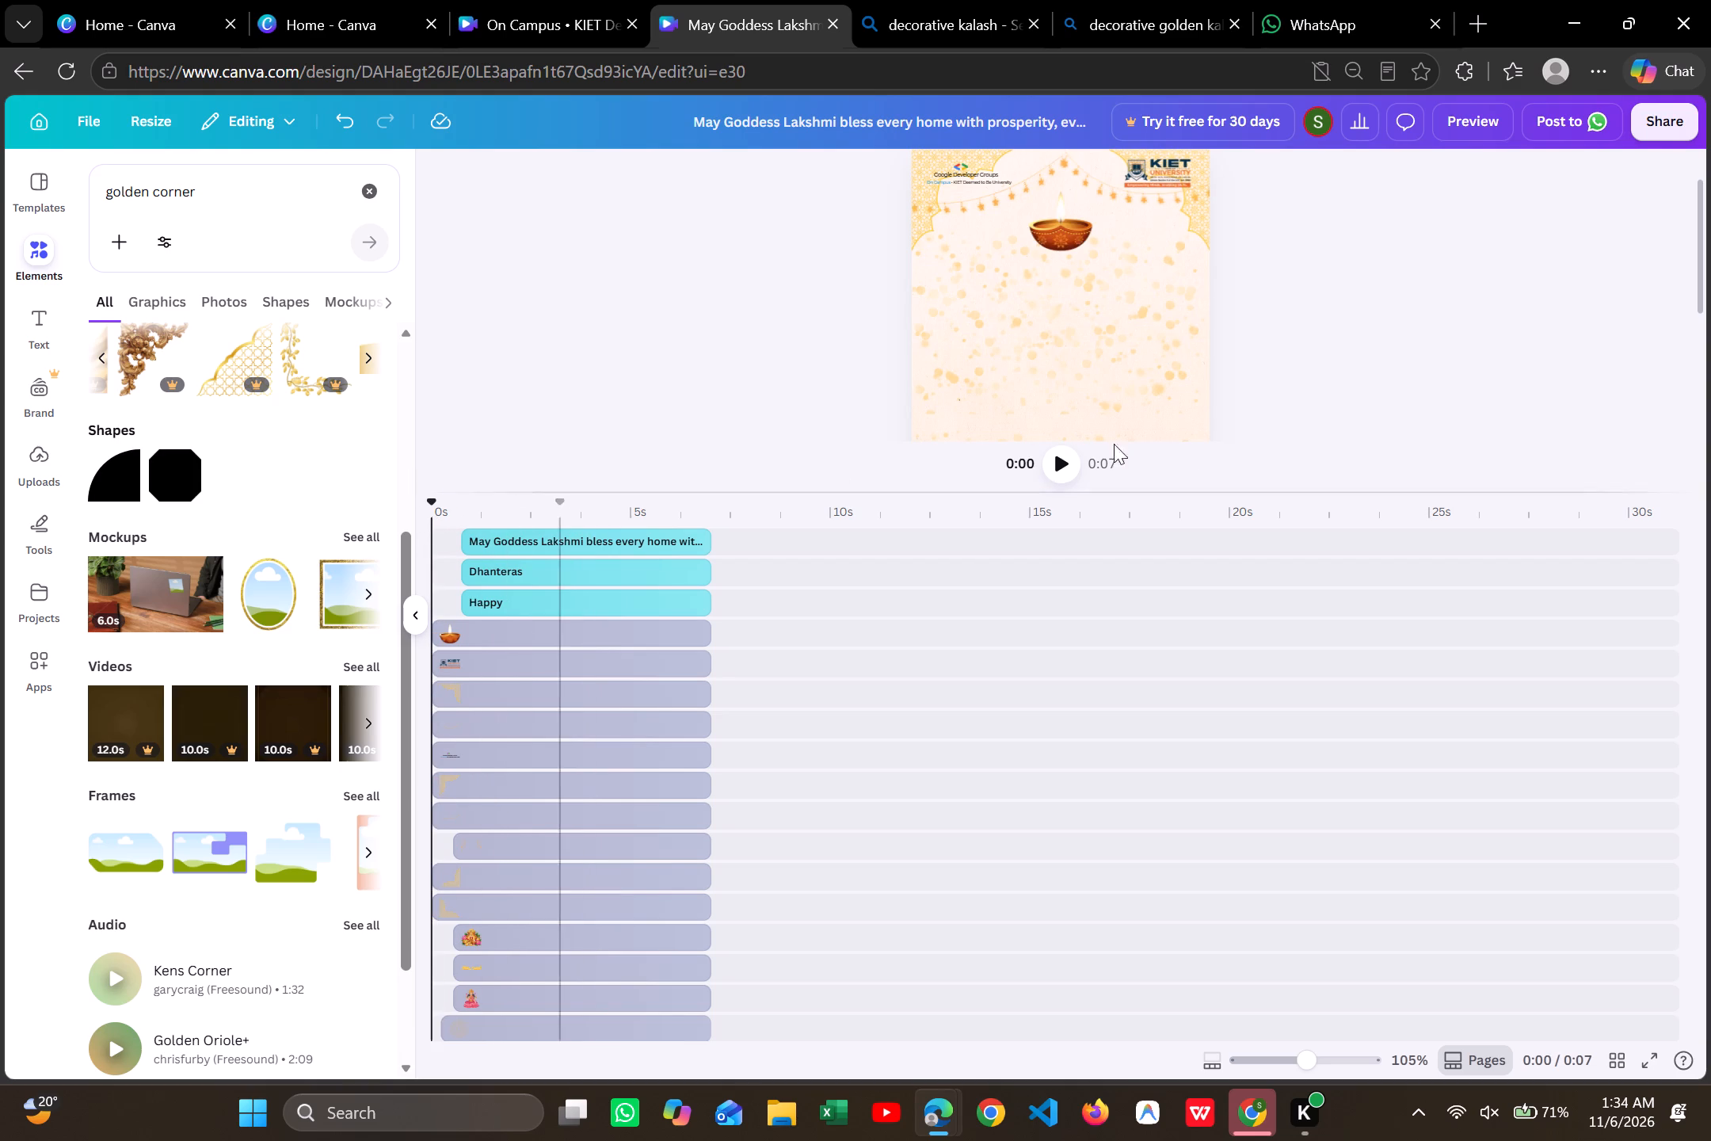
pyautogui.moveTo(1150, 491); pyautogui.dragTo(1193, 689)
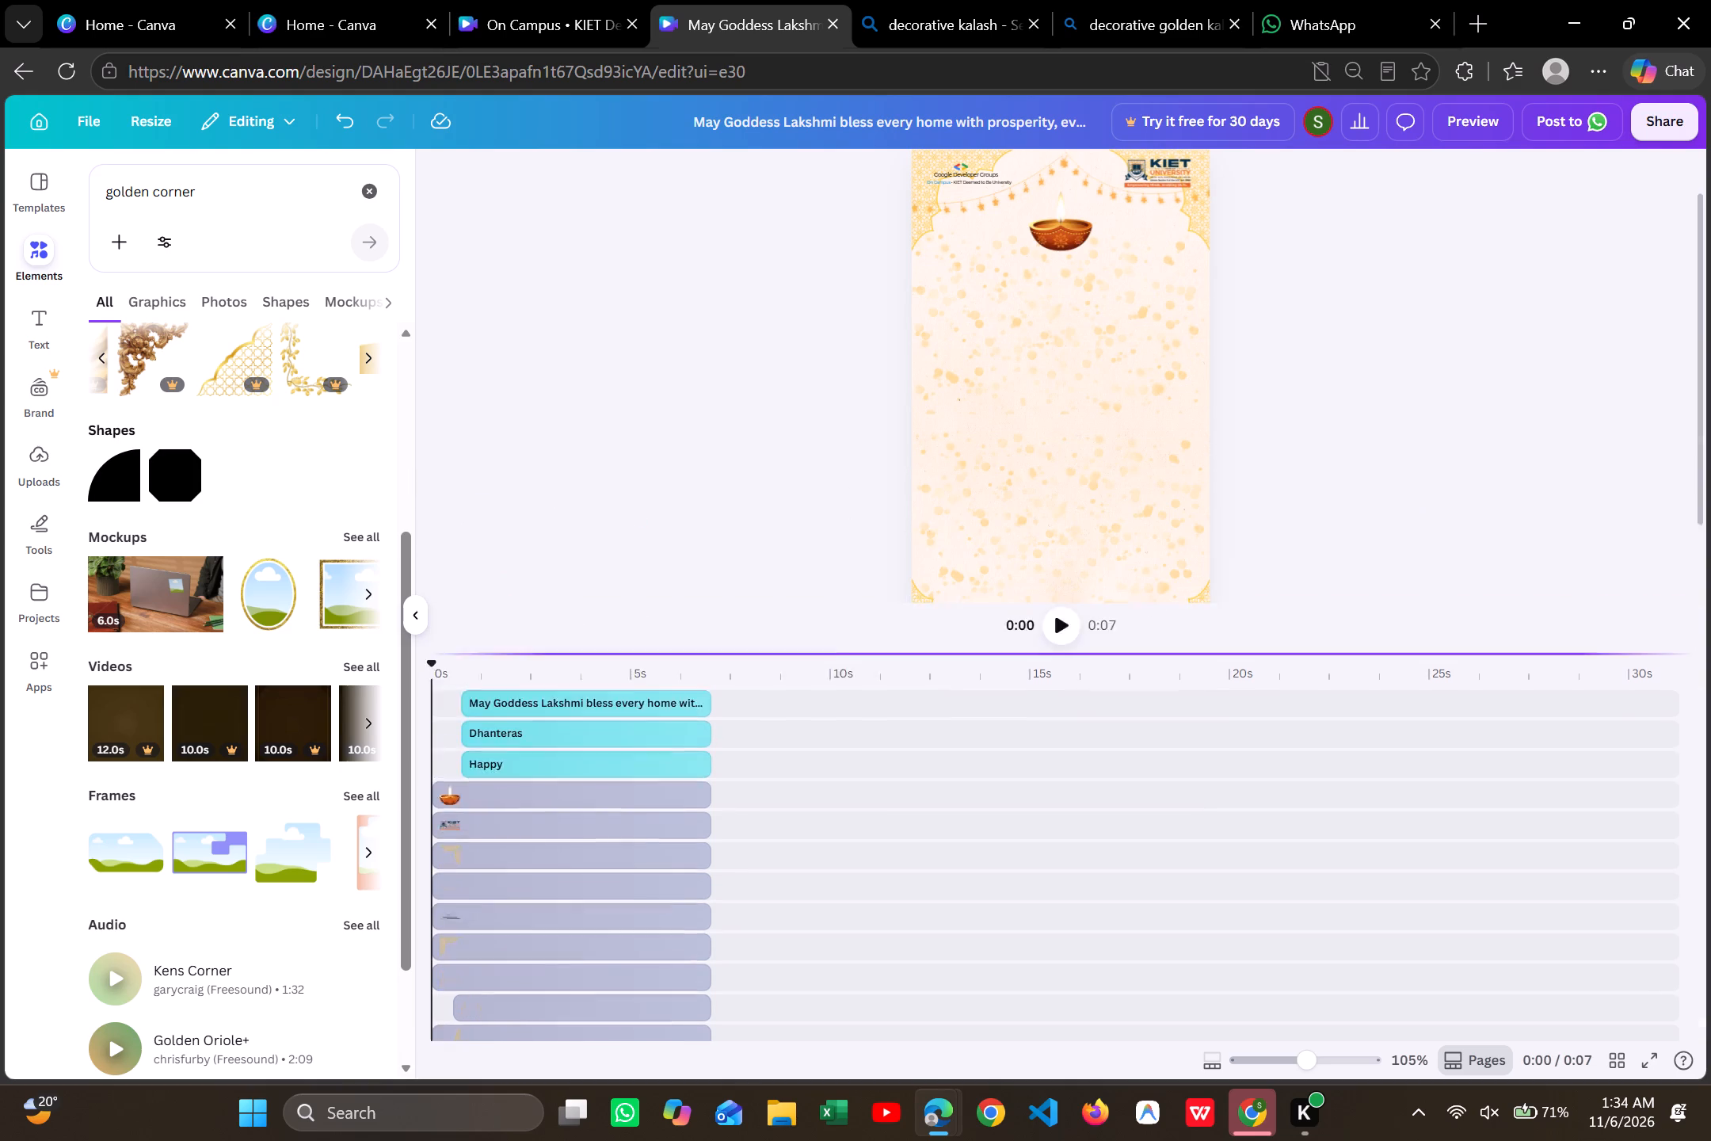
pyautogui.moveTo(1193, 689); pyautogui.dragTo(1191, 762)
pyautogui.click(1061, 731)
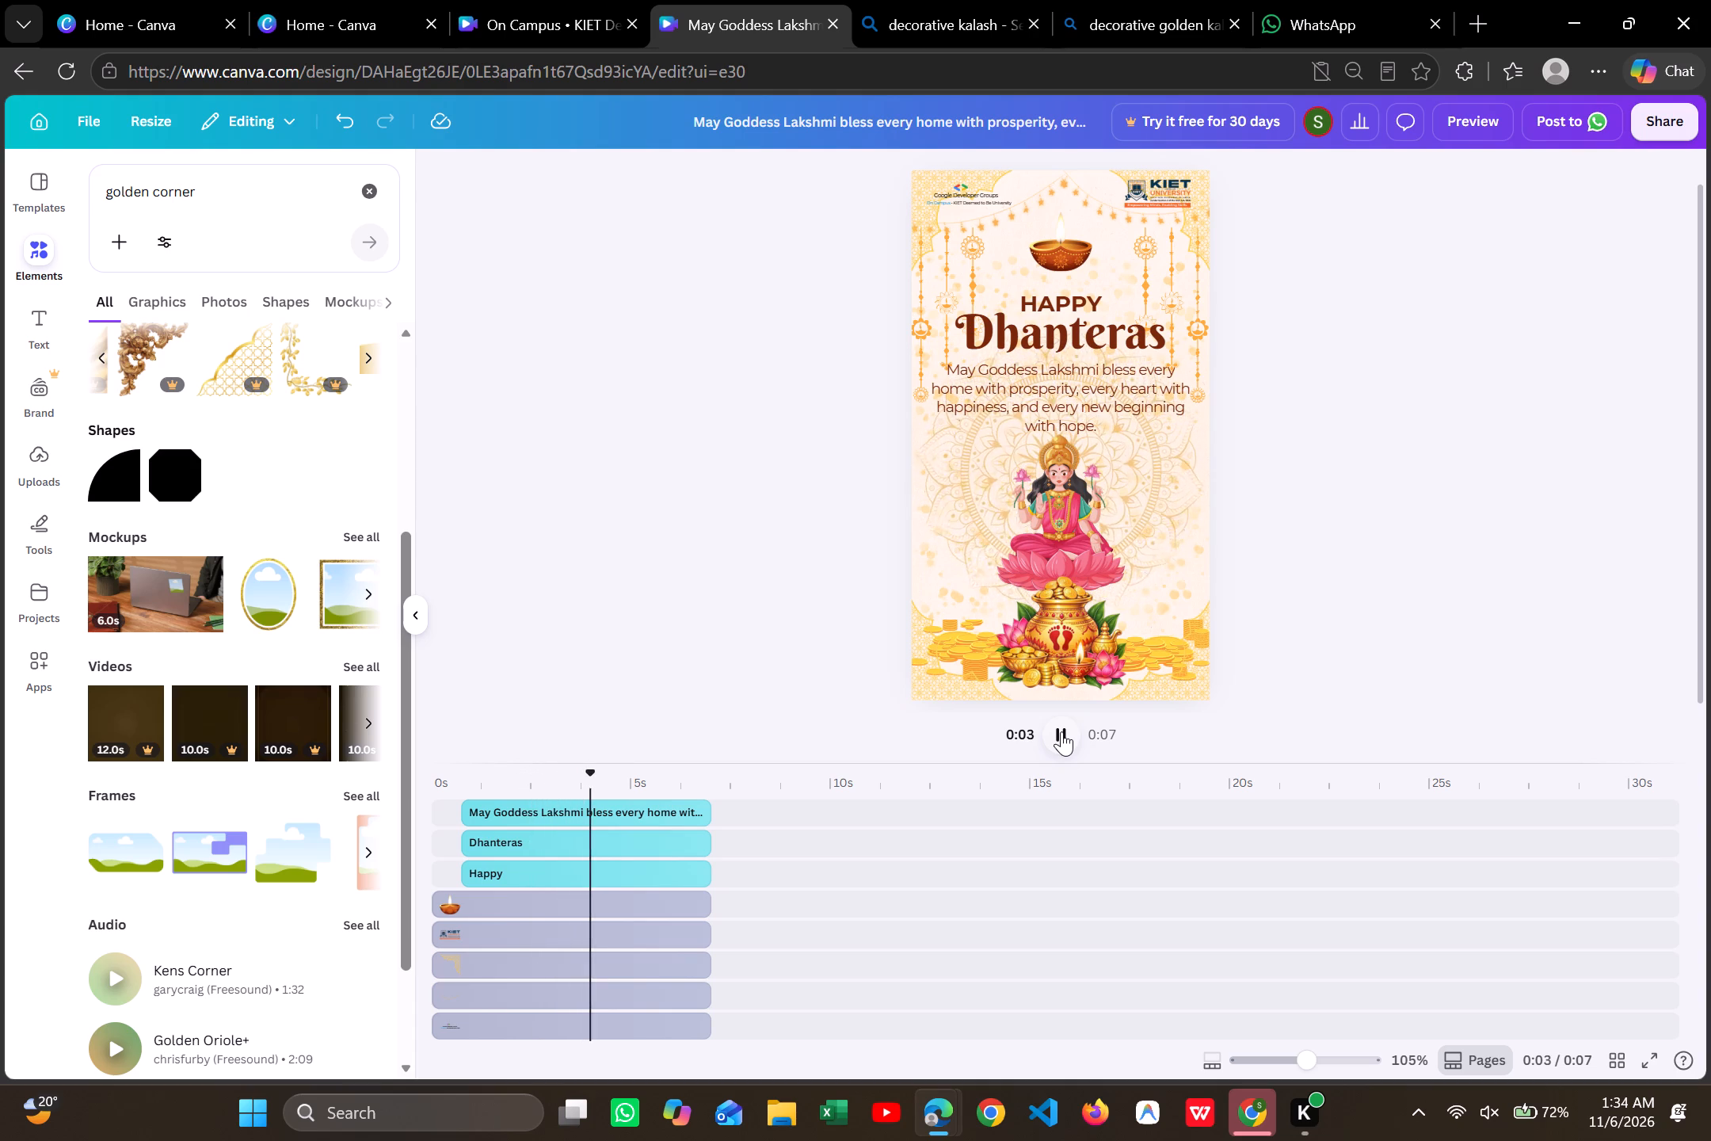
# Change the blessing message's text animation to Merge, applied on both enter and exit.
pyautogui.click(1082, 387)
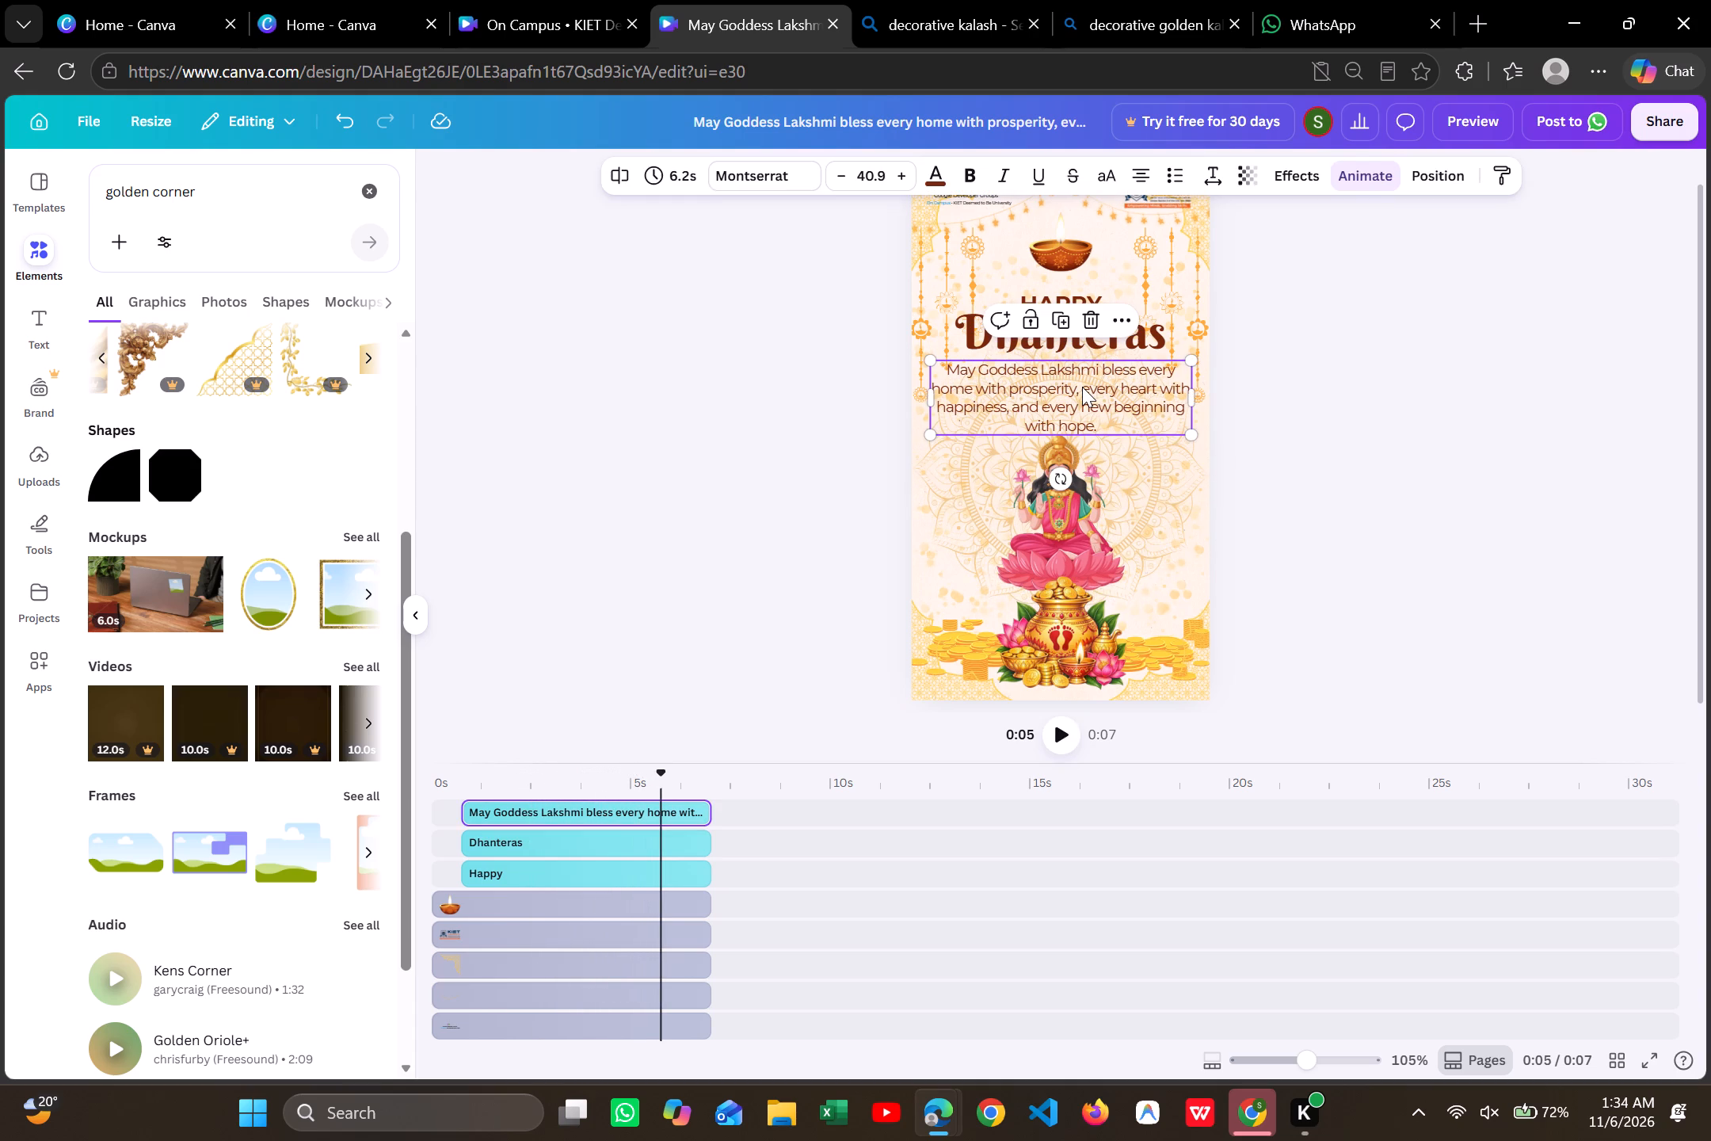
pyautogui.click(1372, 174)
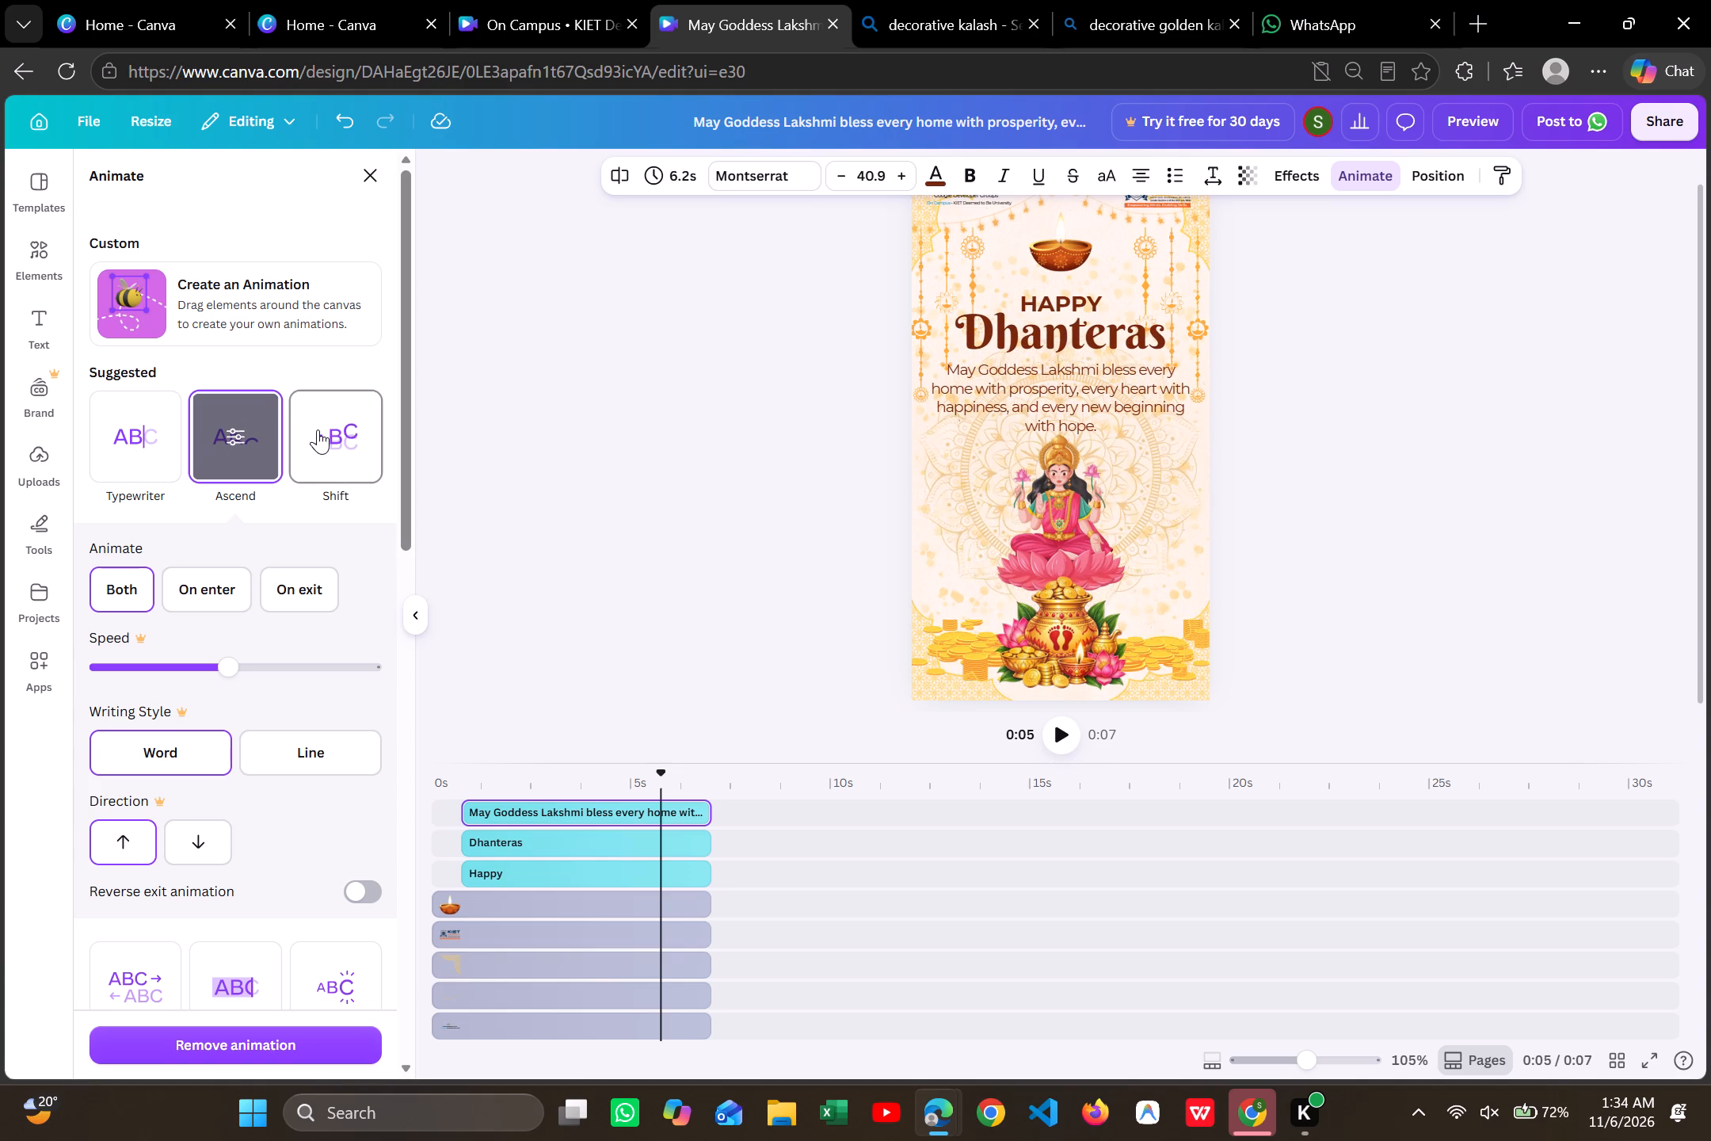
pyautogui.scroll(-5, 318, 429)
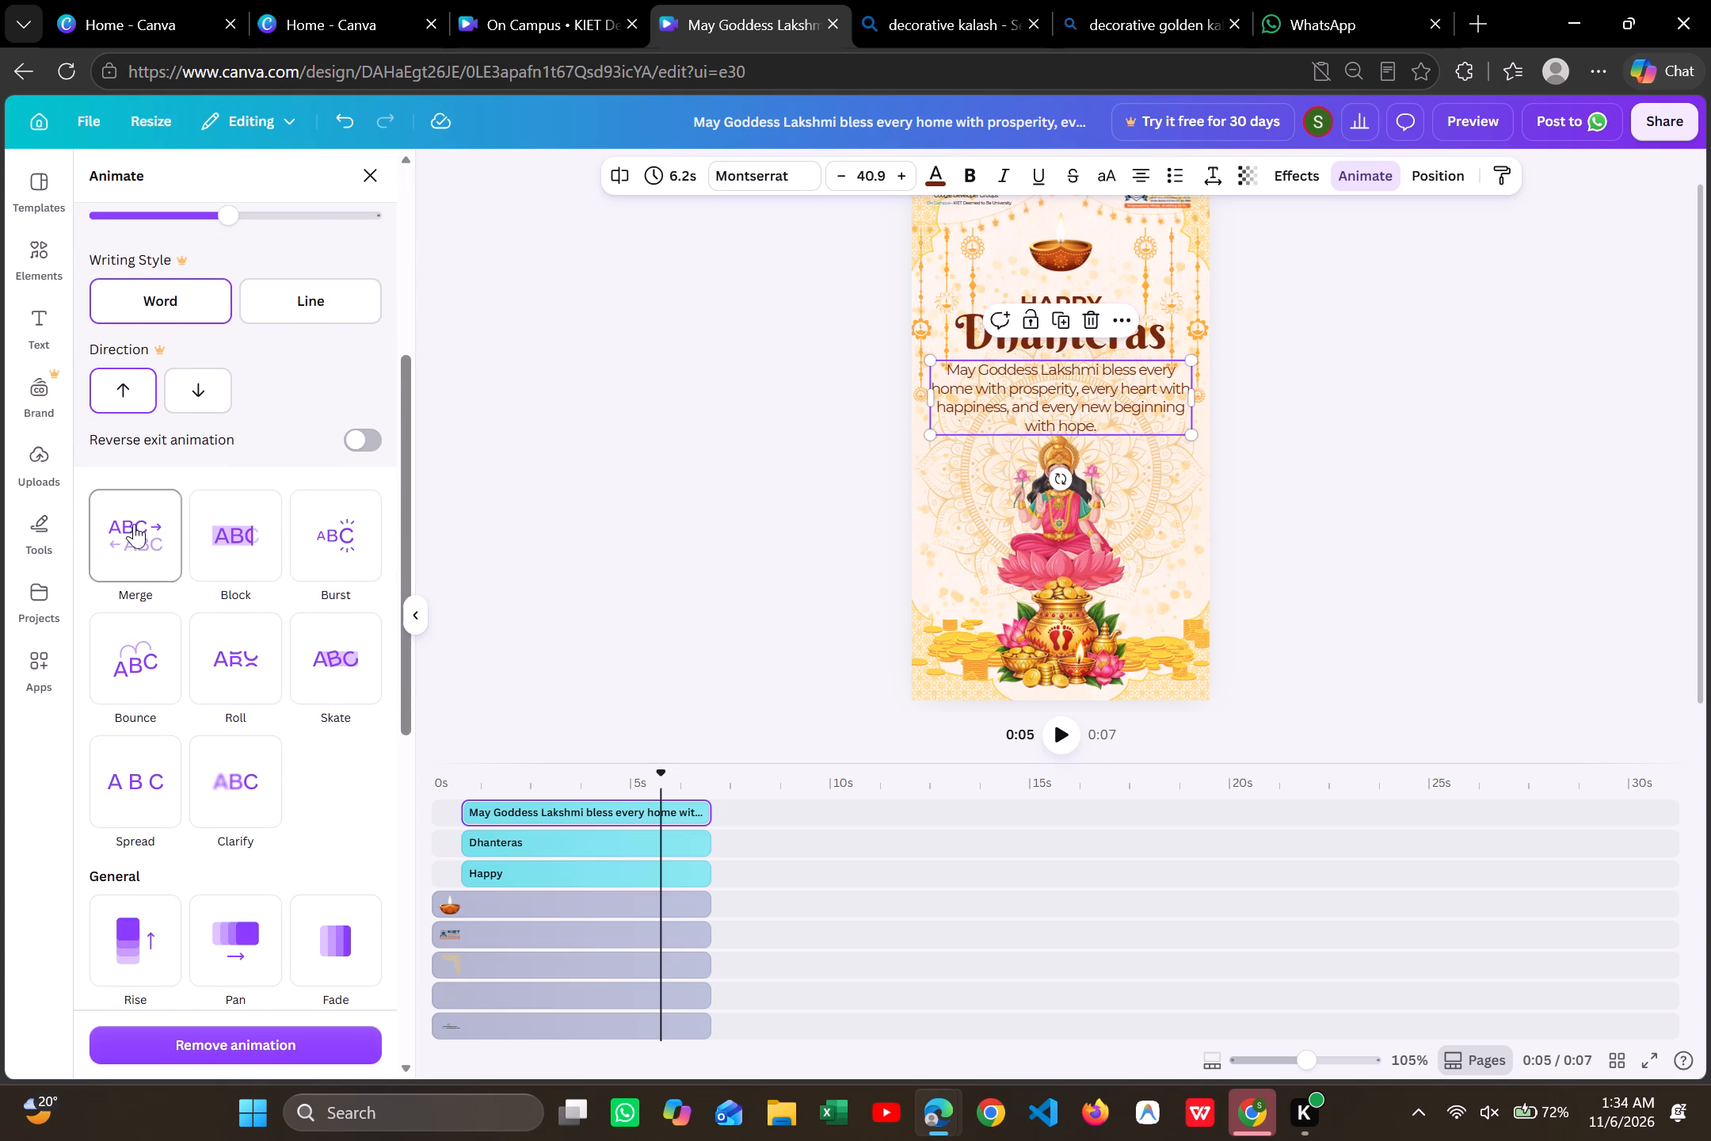
pyautogui.click(133, 525)
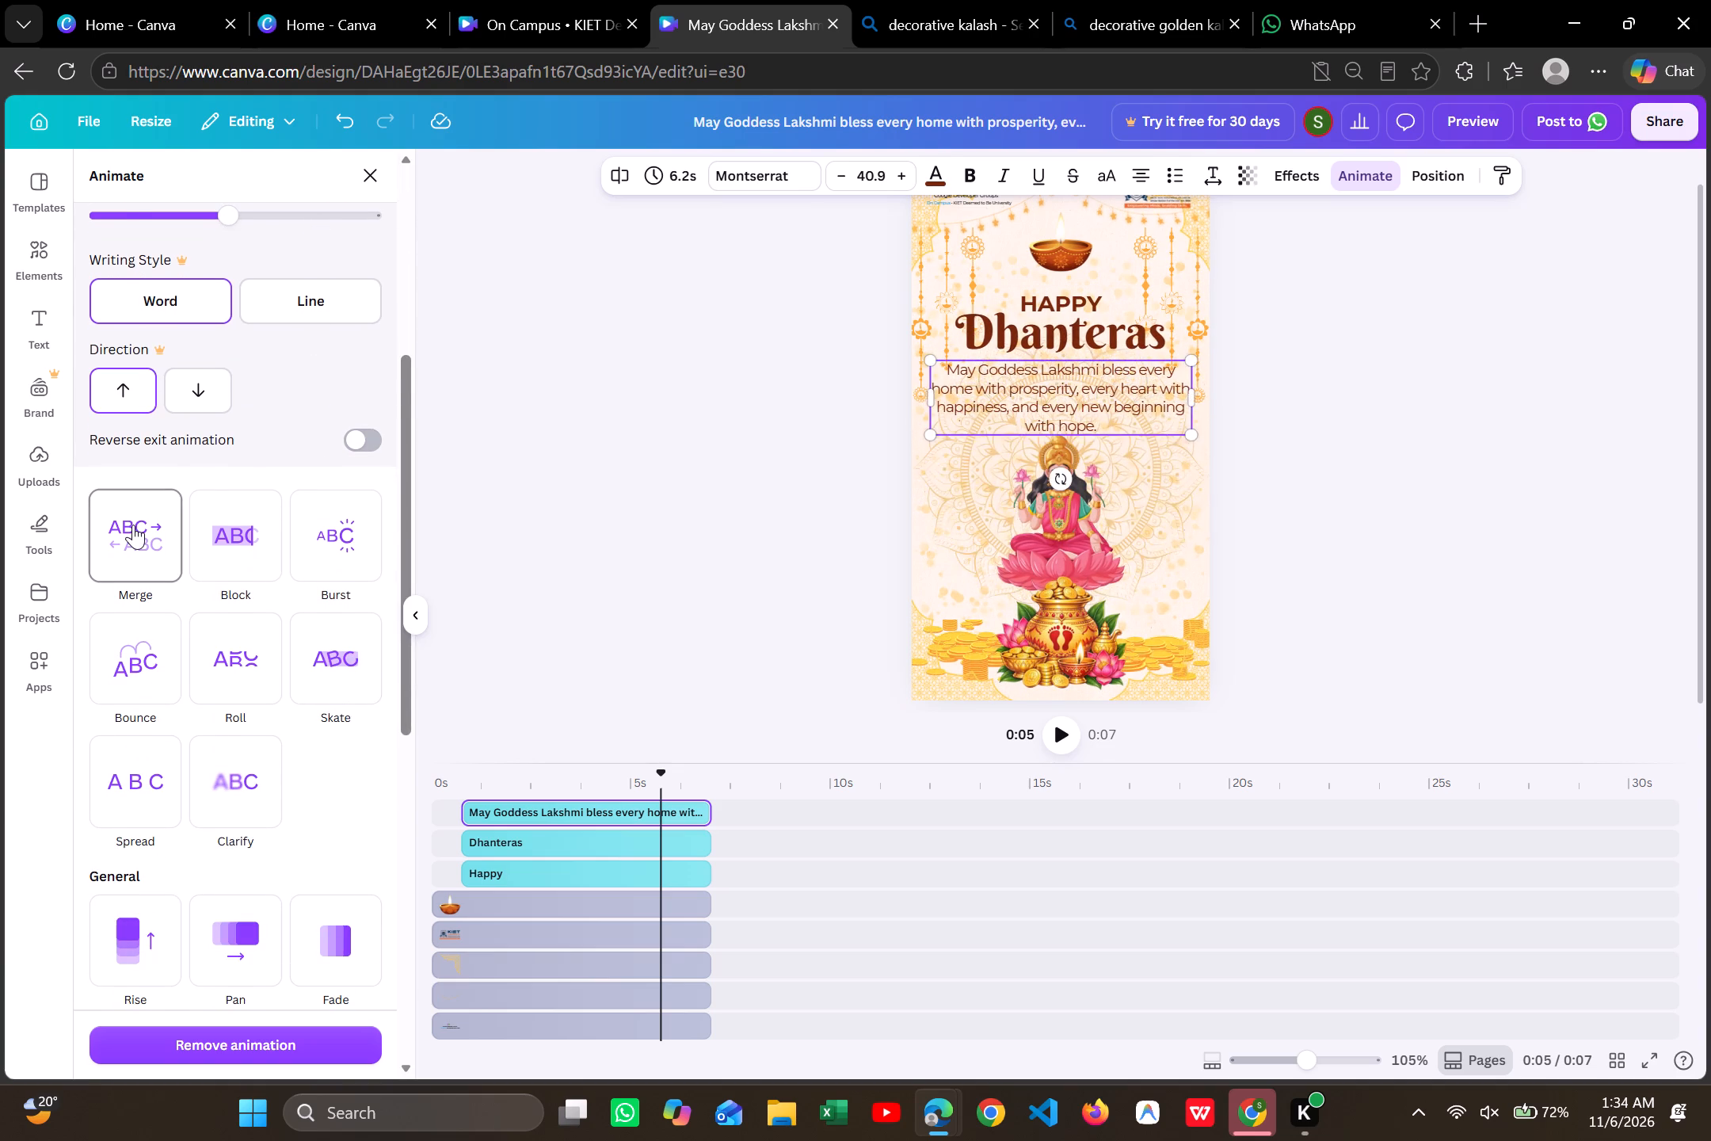
pyautogui.click(492, 559)
pyautogui.click(492, 559)
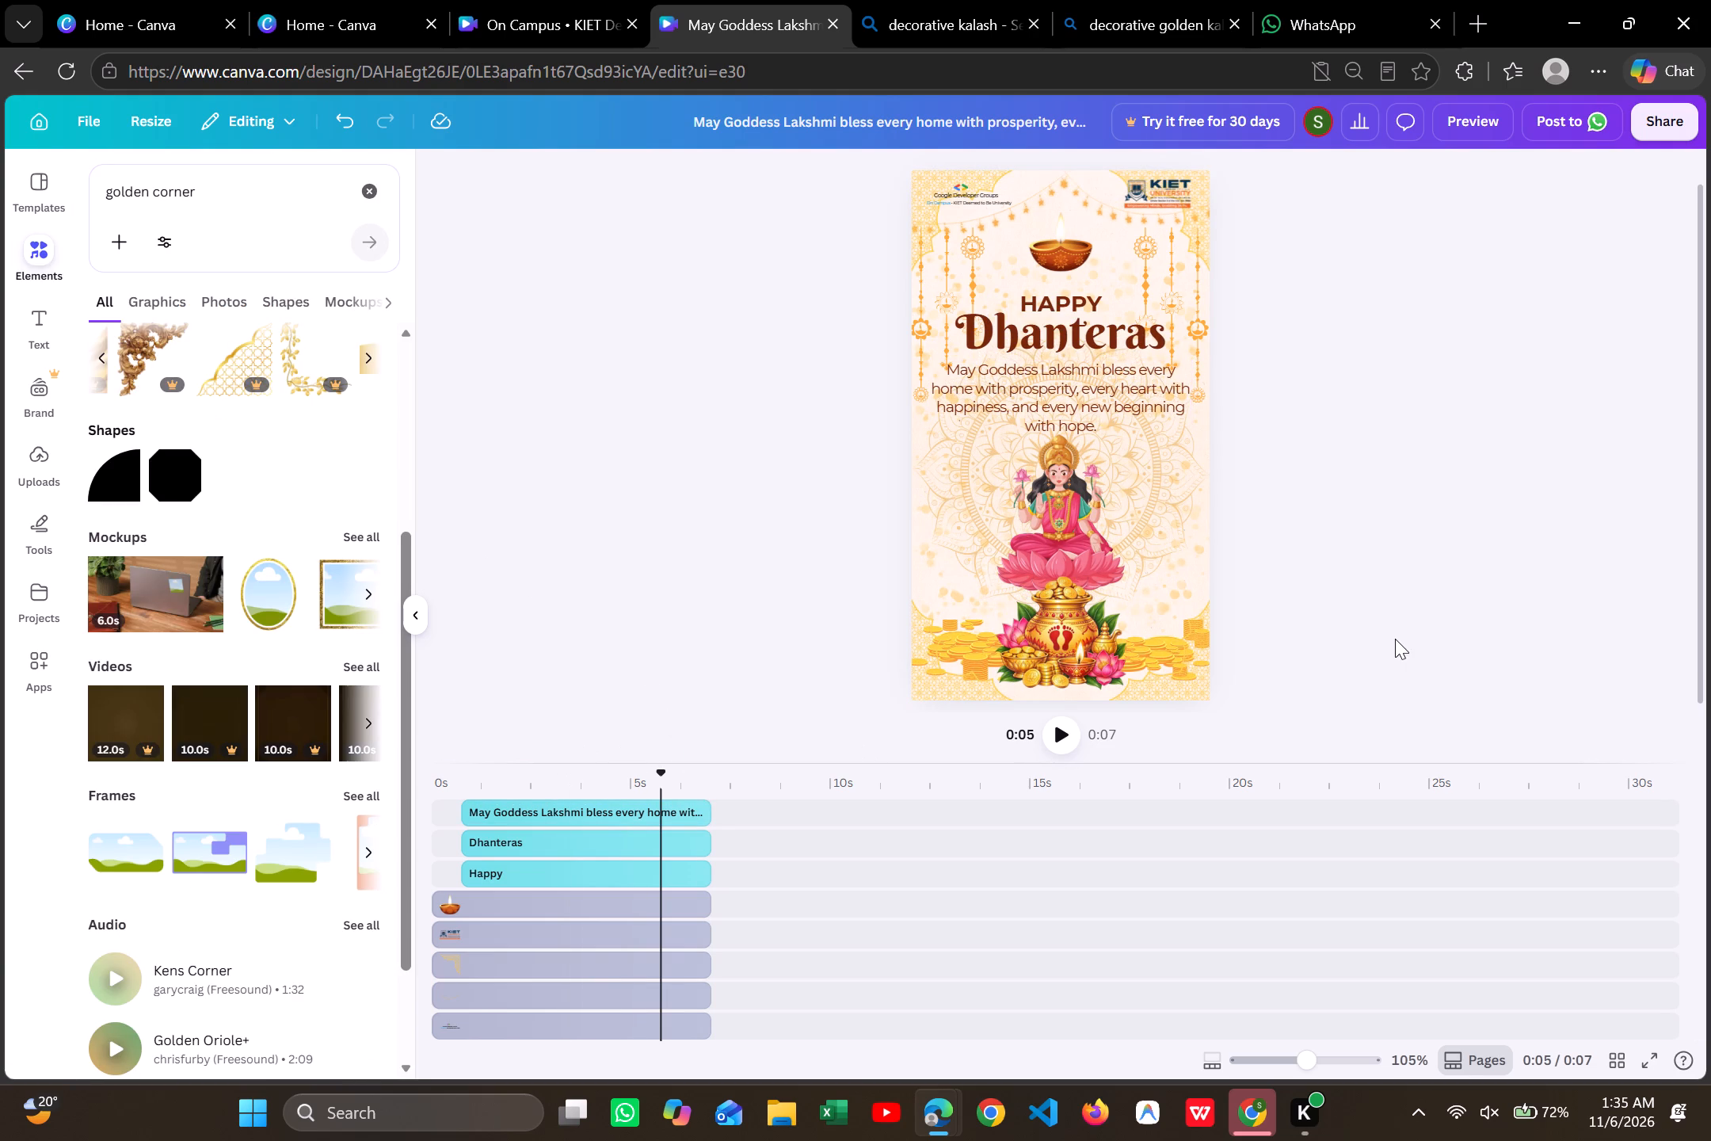
# Download the finished greeting design as an MP4 video.
pyautogui.click(1591, 126)
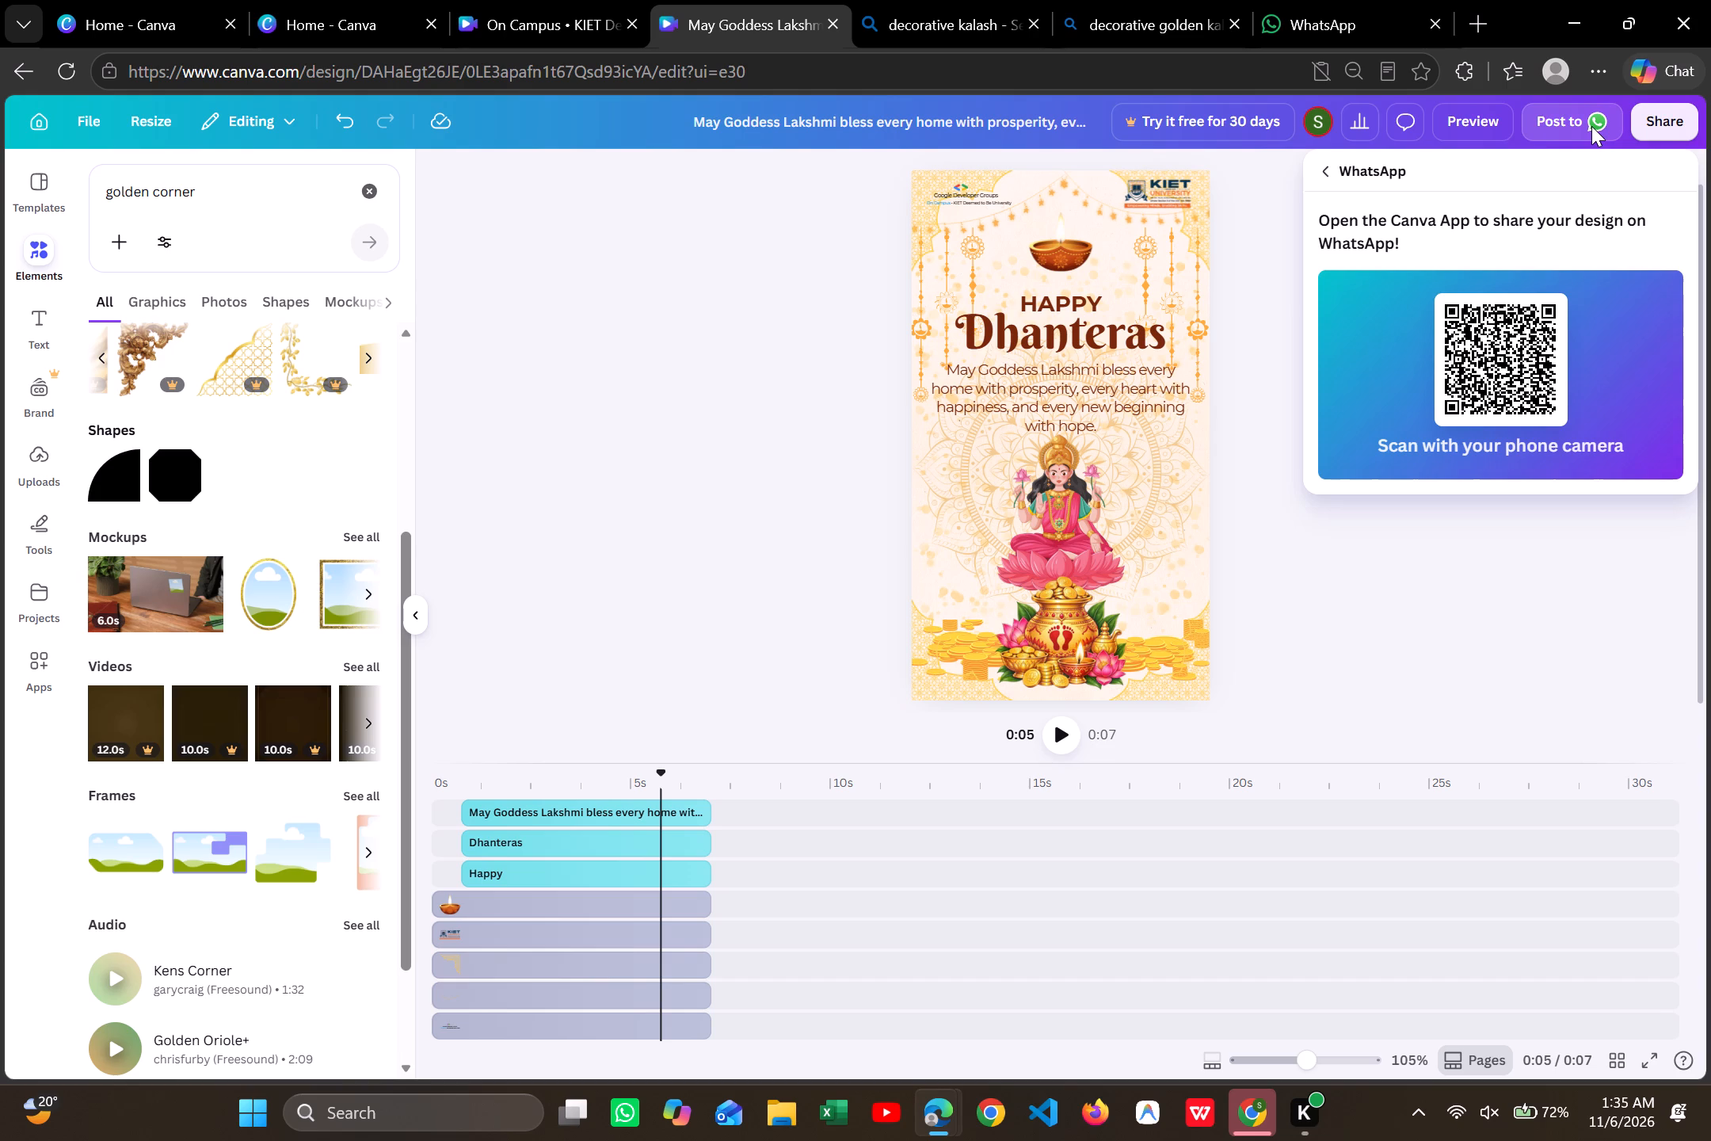
pyautogui.click(1667, 109)
pyautogui.click(1667, 109)
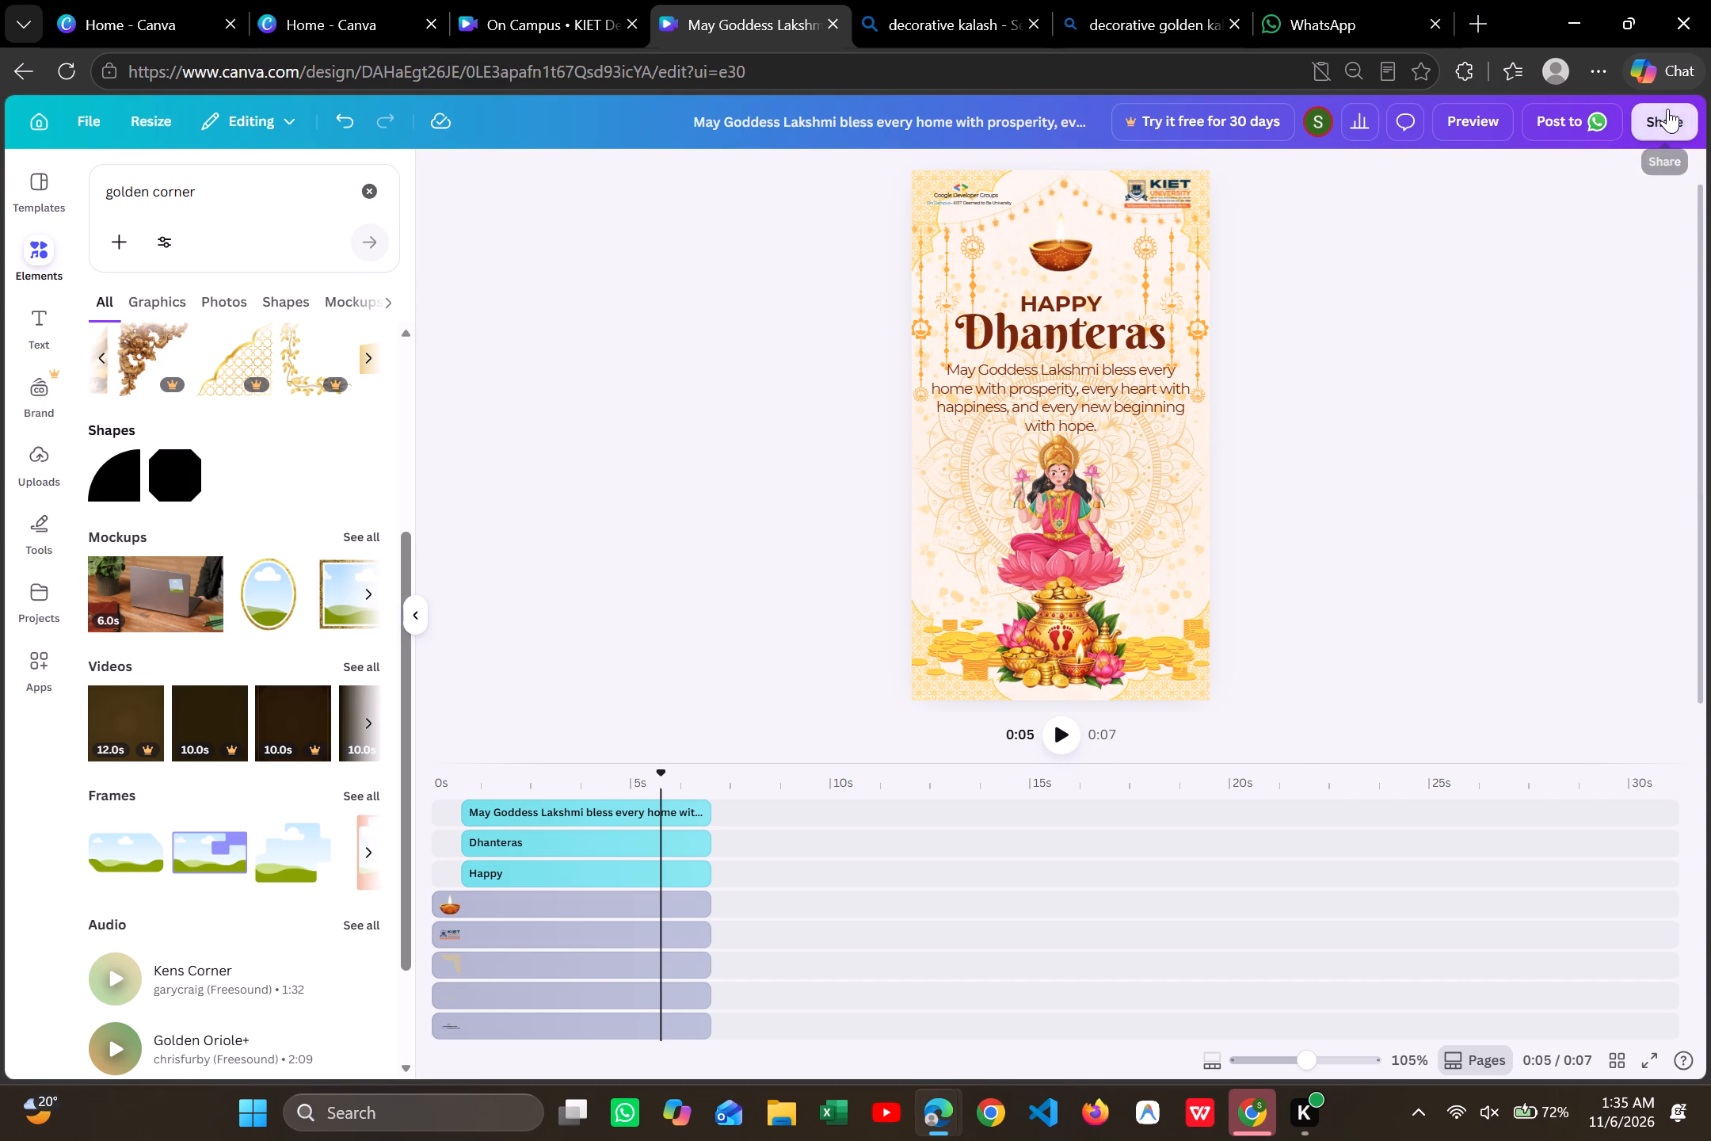
pyautogui.click(1358, 575)
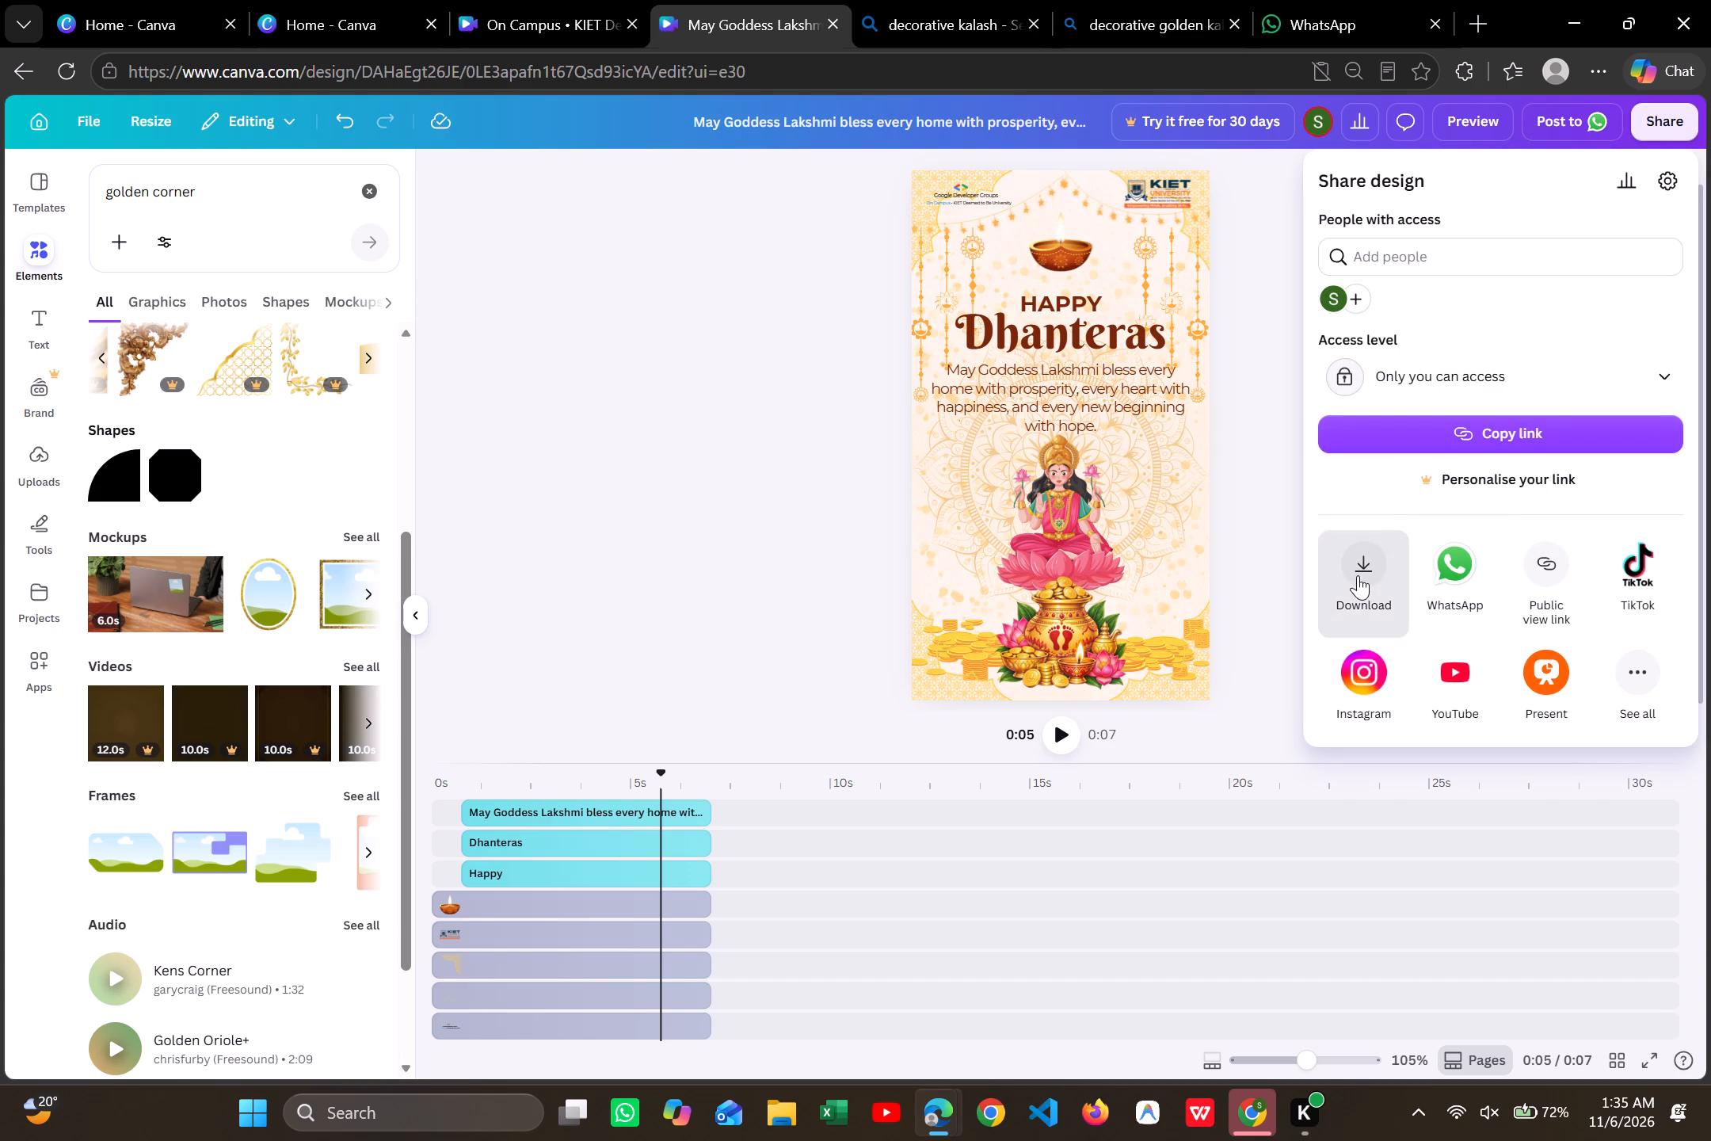
pyautogui.click(1461, 425)
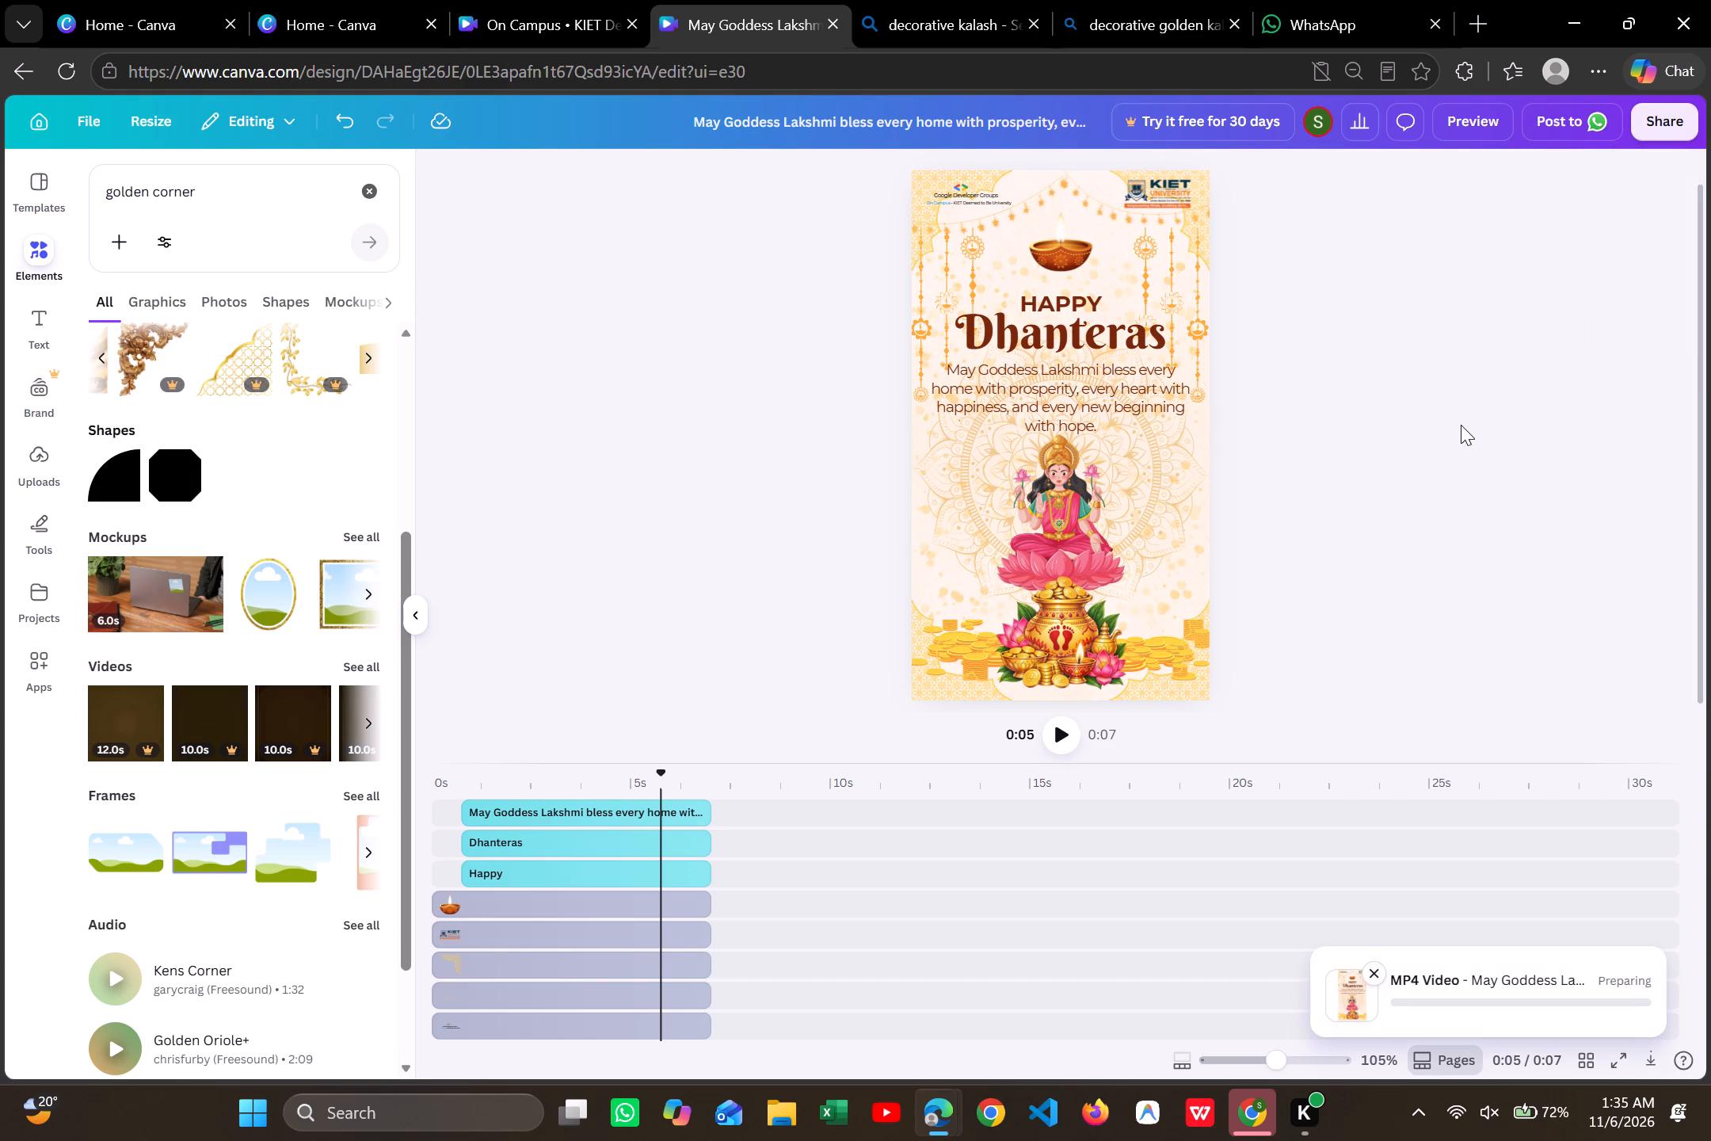